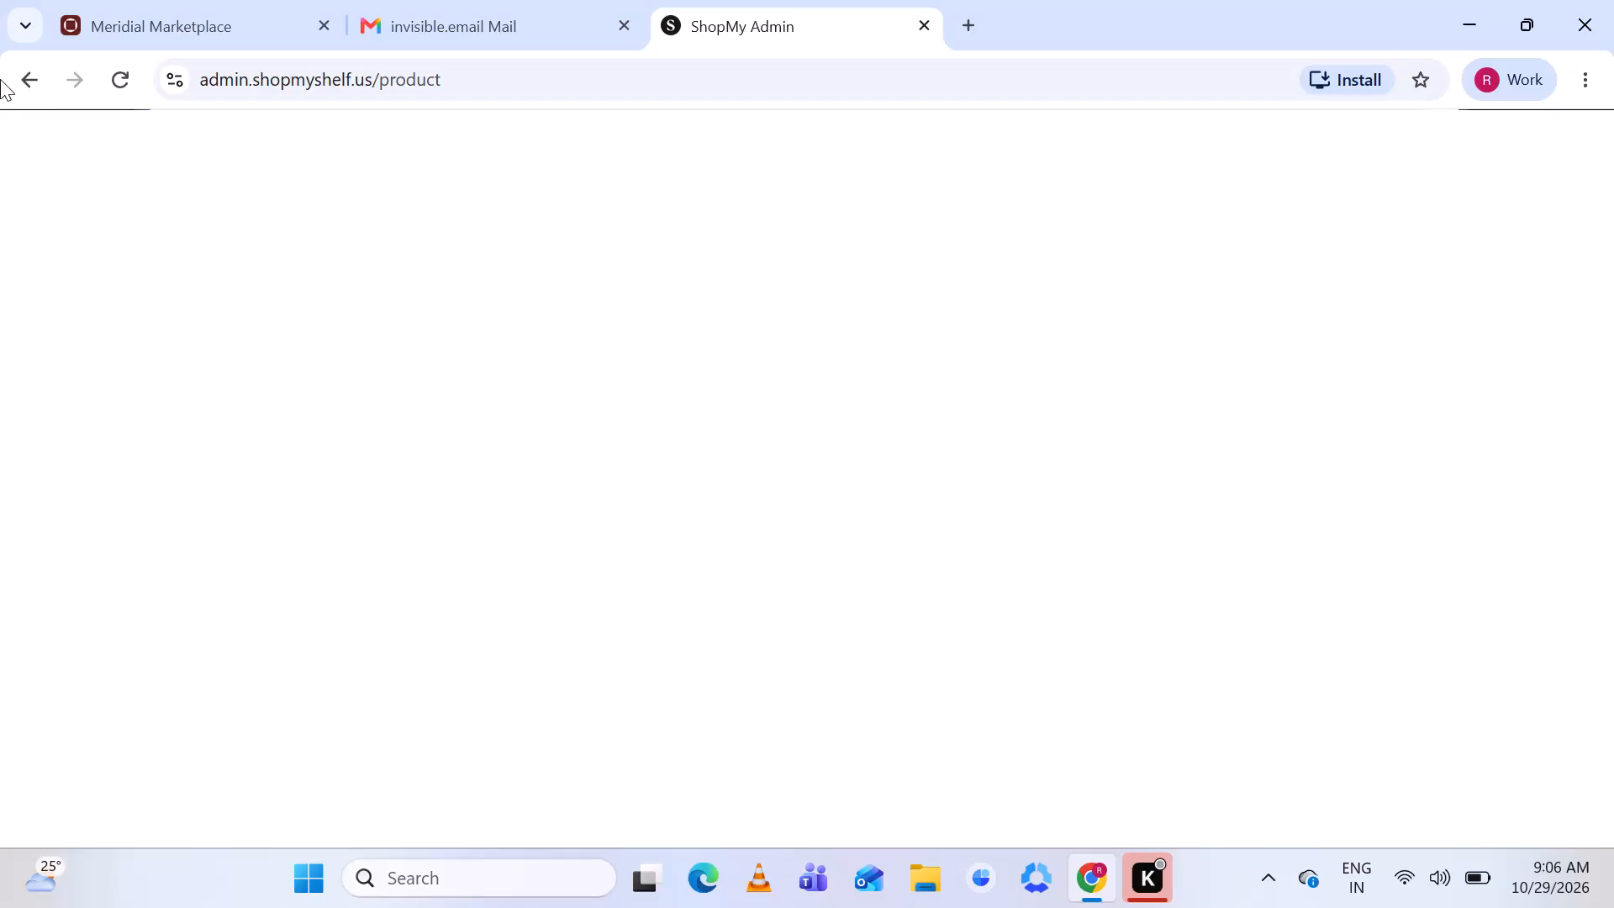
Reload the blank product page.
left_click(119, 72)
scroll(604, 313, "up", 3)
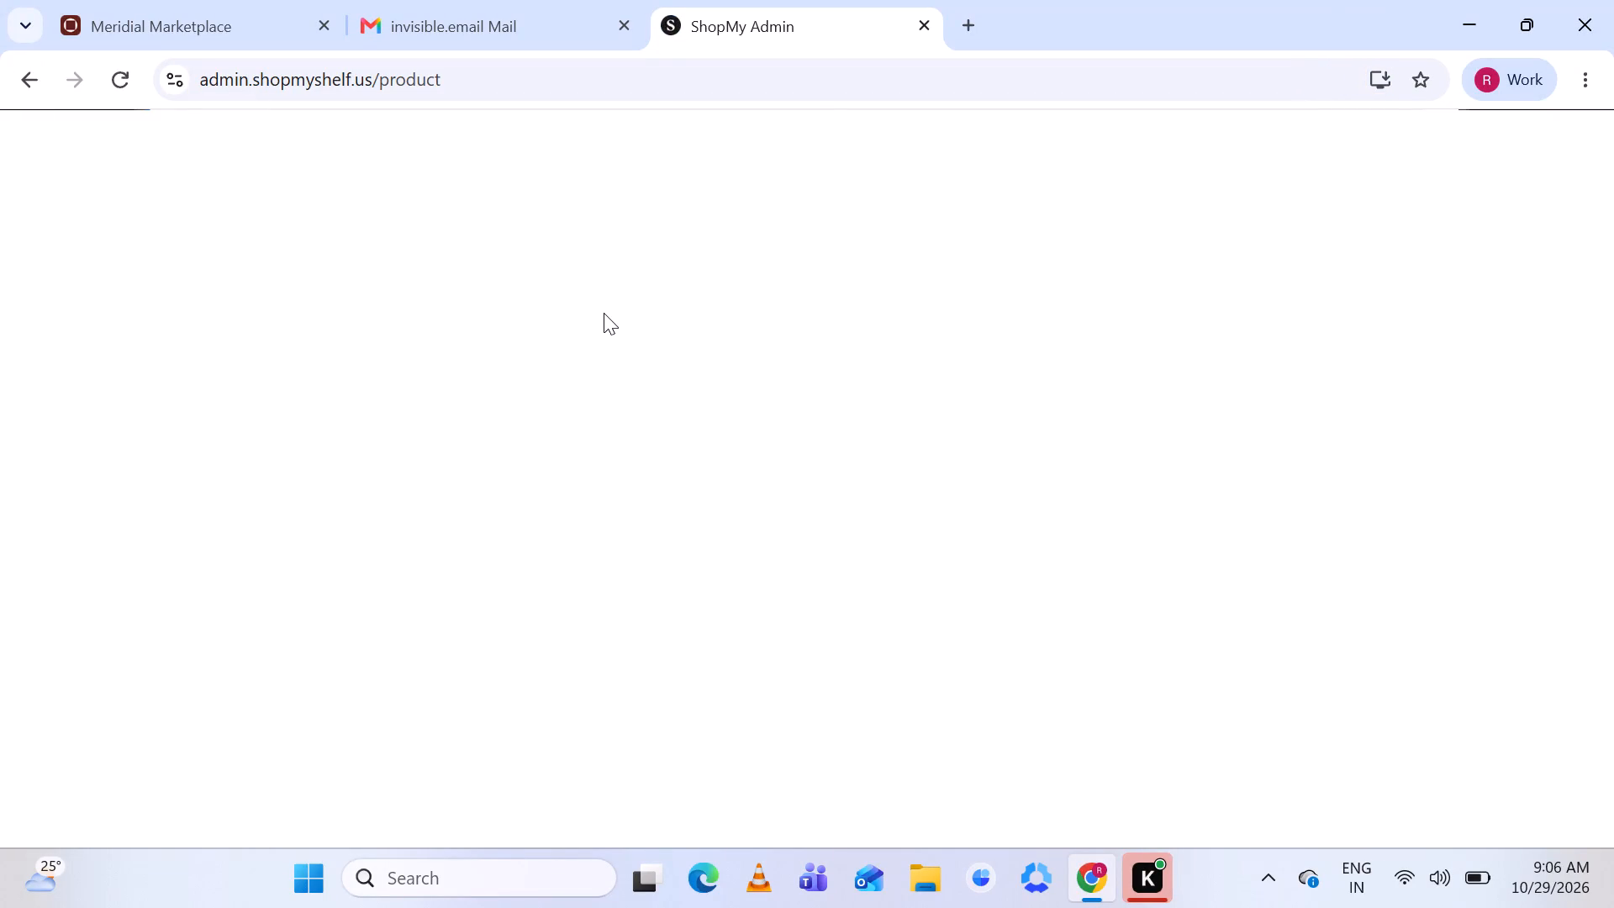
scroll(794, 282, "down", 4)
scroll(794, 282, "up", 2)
Remove the /product path from the address and load admin.shopmyshelf.us.
left_click(534, 69)
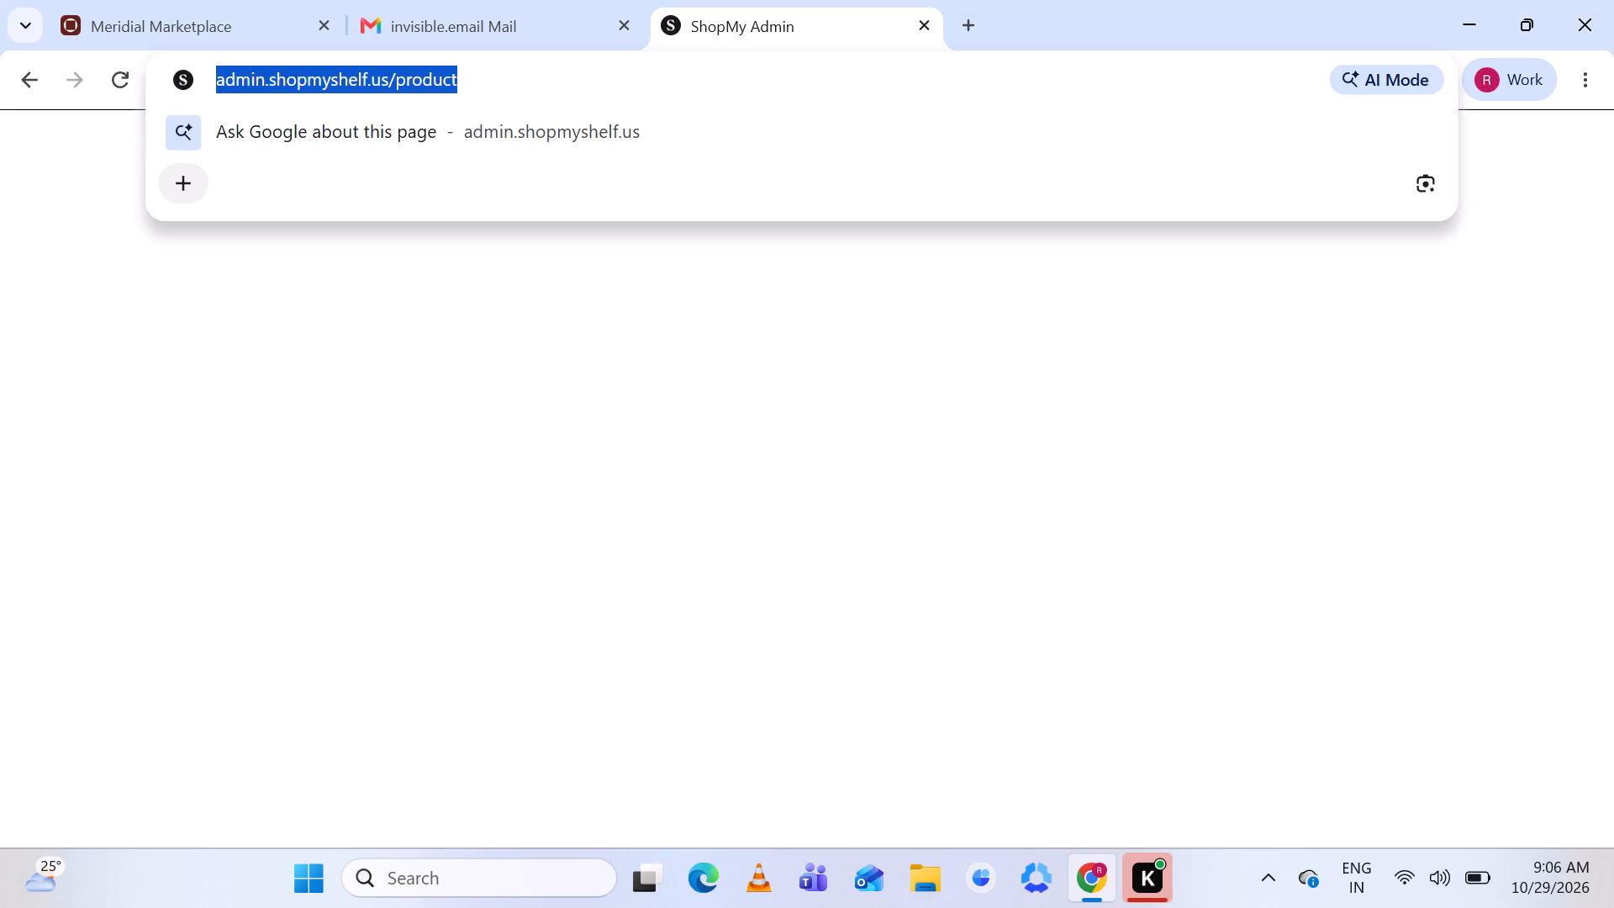
left_click(554, 76)
key("BackSpace")
key("BackSpace")
key("BackSpace")
key("BackSpace")
key("BackSpace")
key("BackSpace")
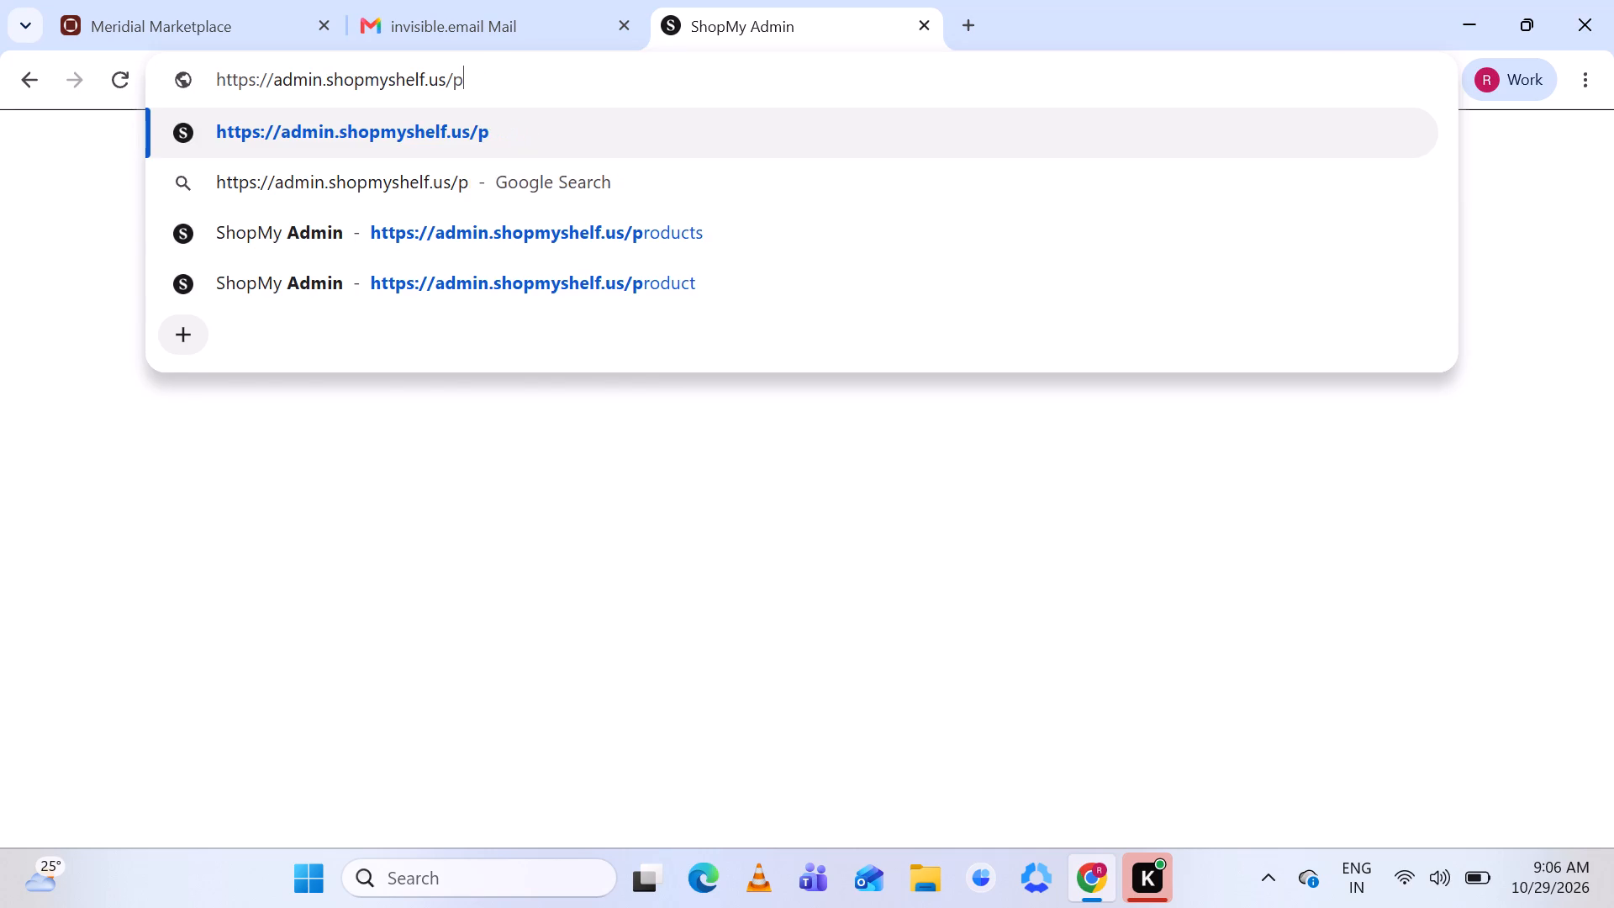
key("BackSpace")
key("BackSpace")
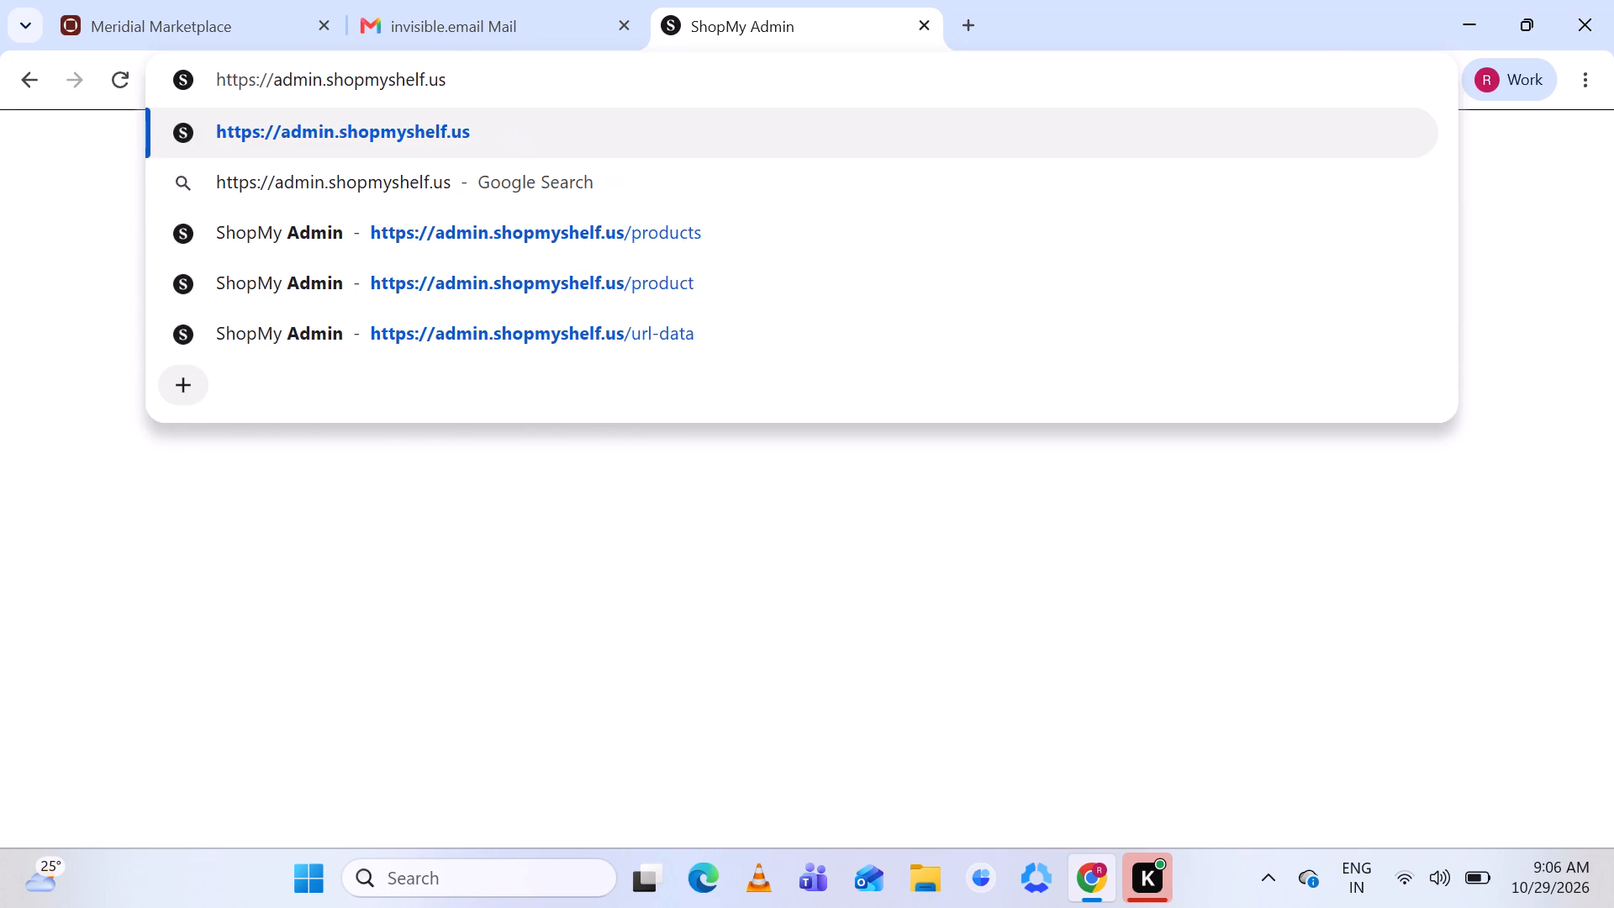
key("Return")
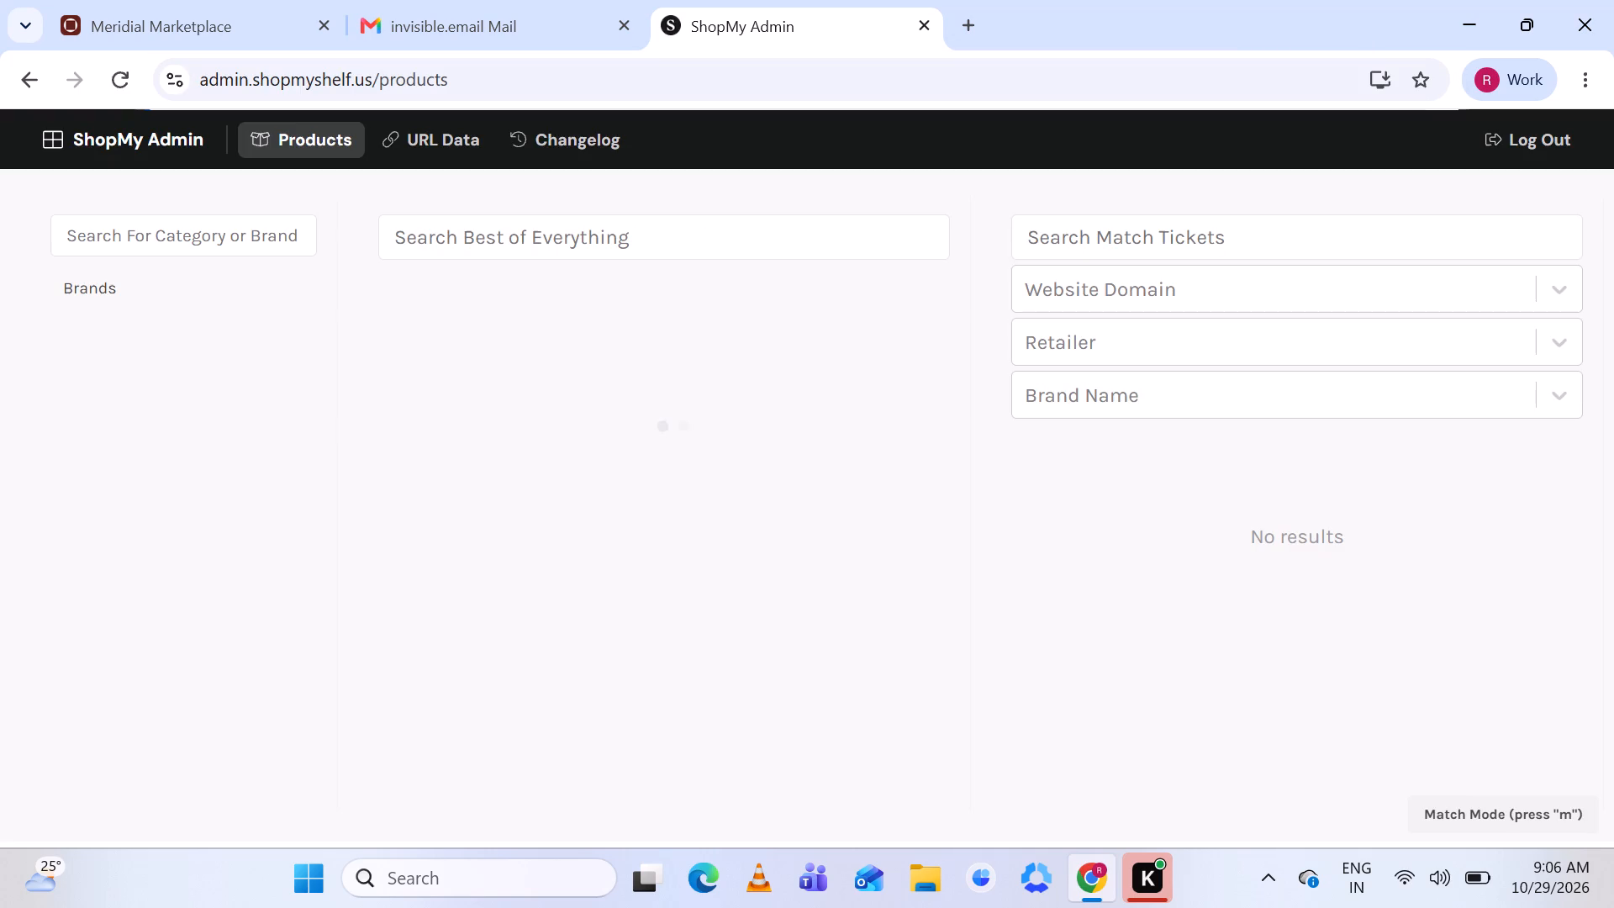
Open the URL Data section of the admin site.
left_click(430, 139)
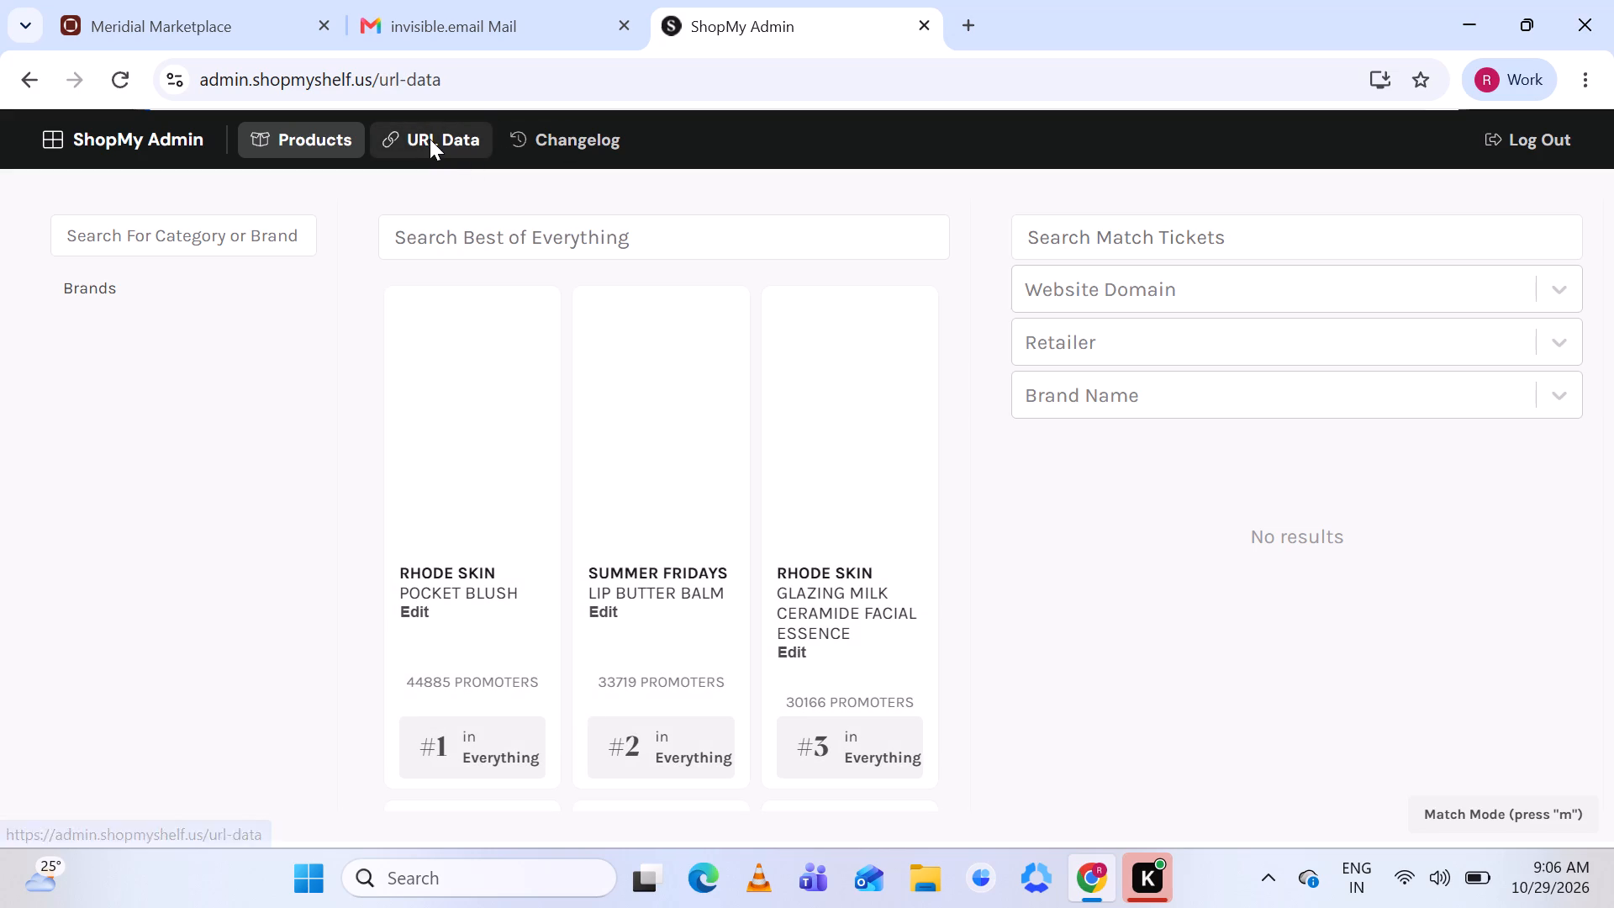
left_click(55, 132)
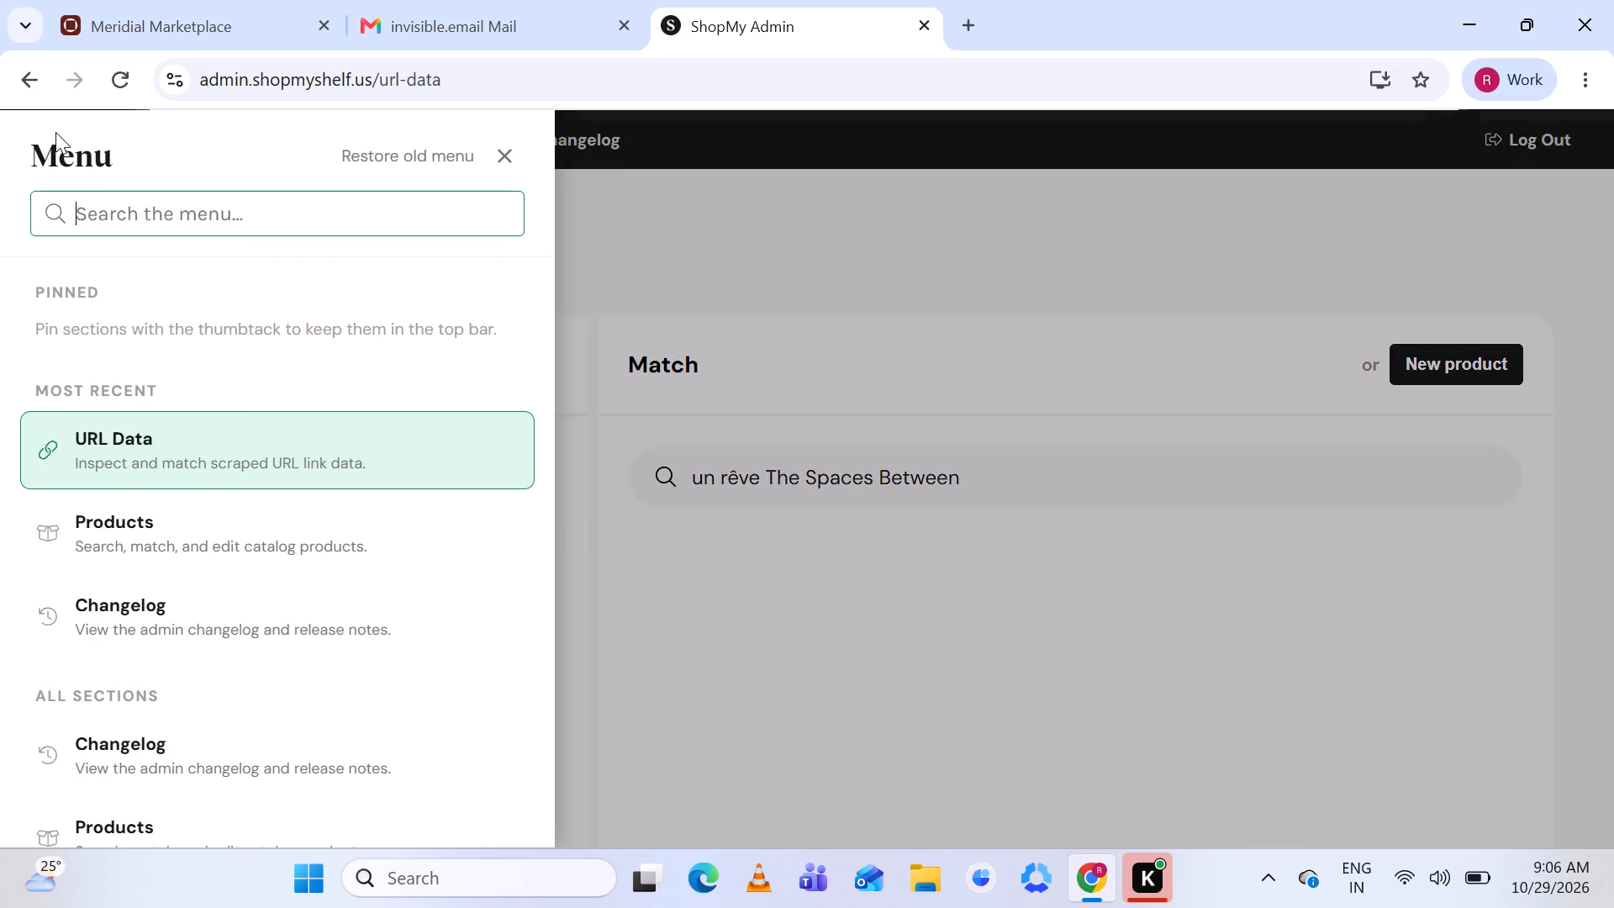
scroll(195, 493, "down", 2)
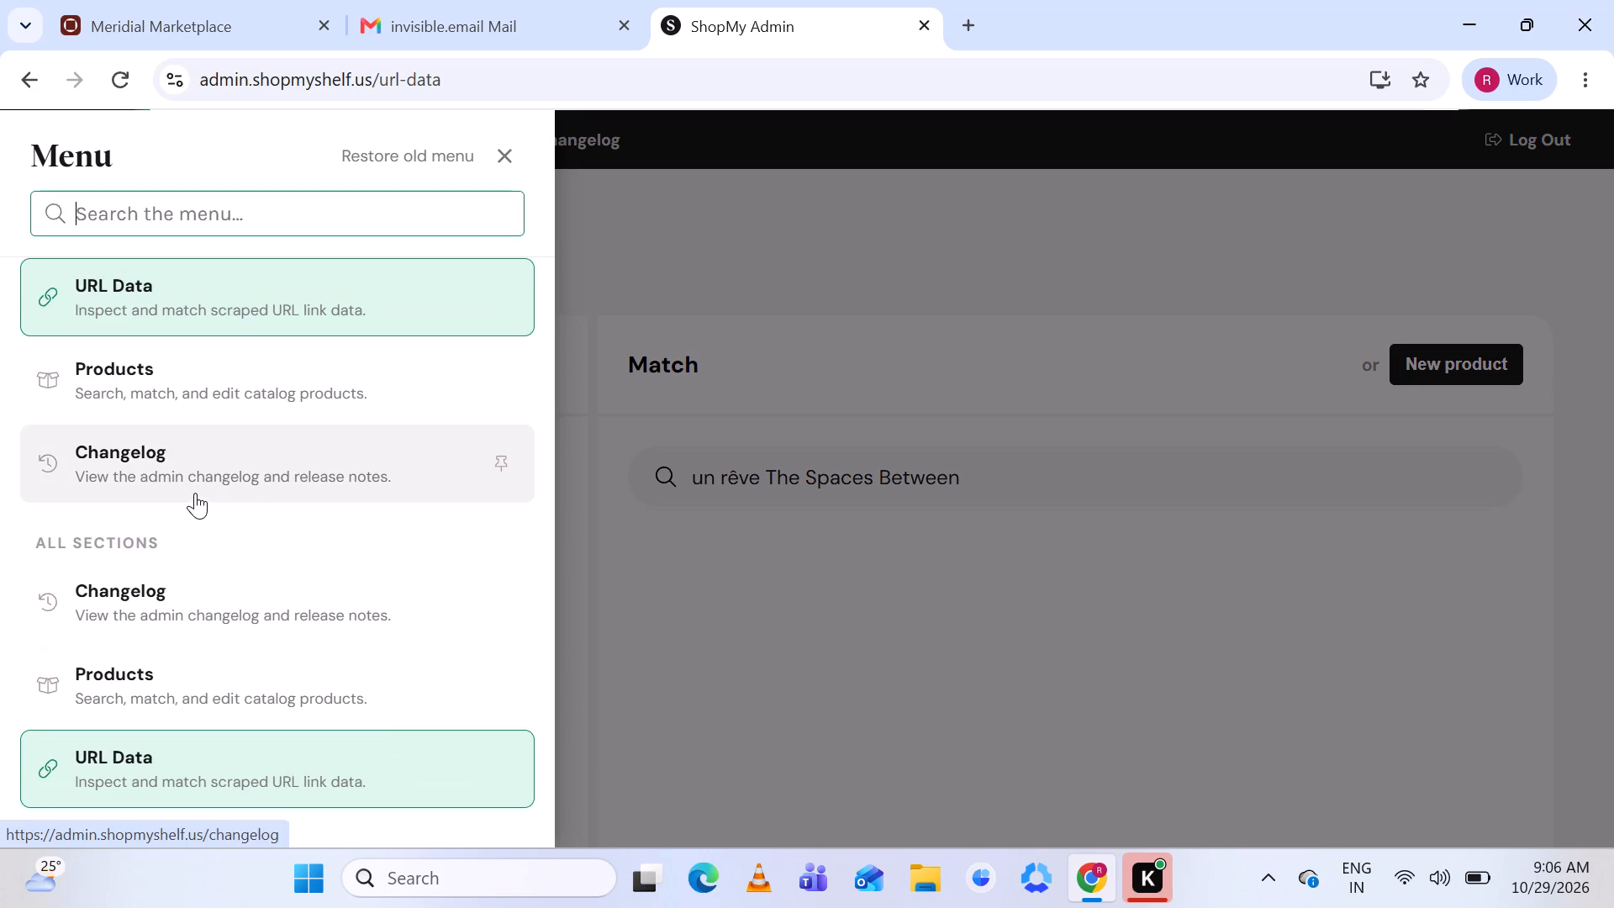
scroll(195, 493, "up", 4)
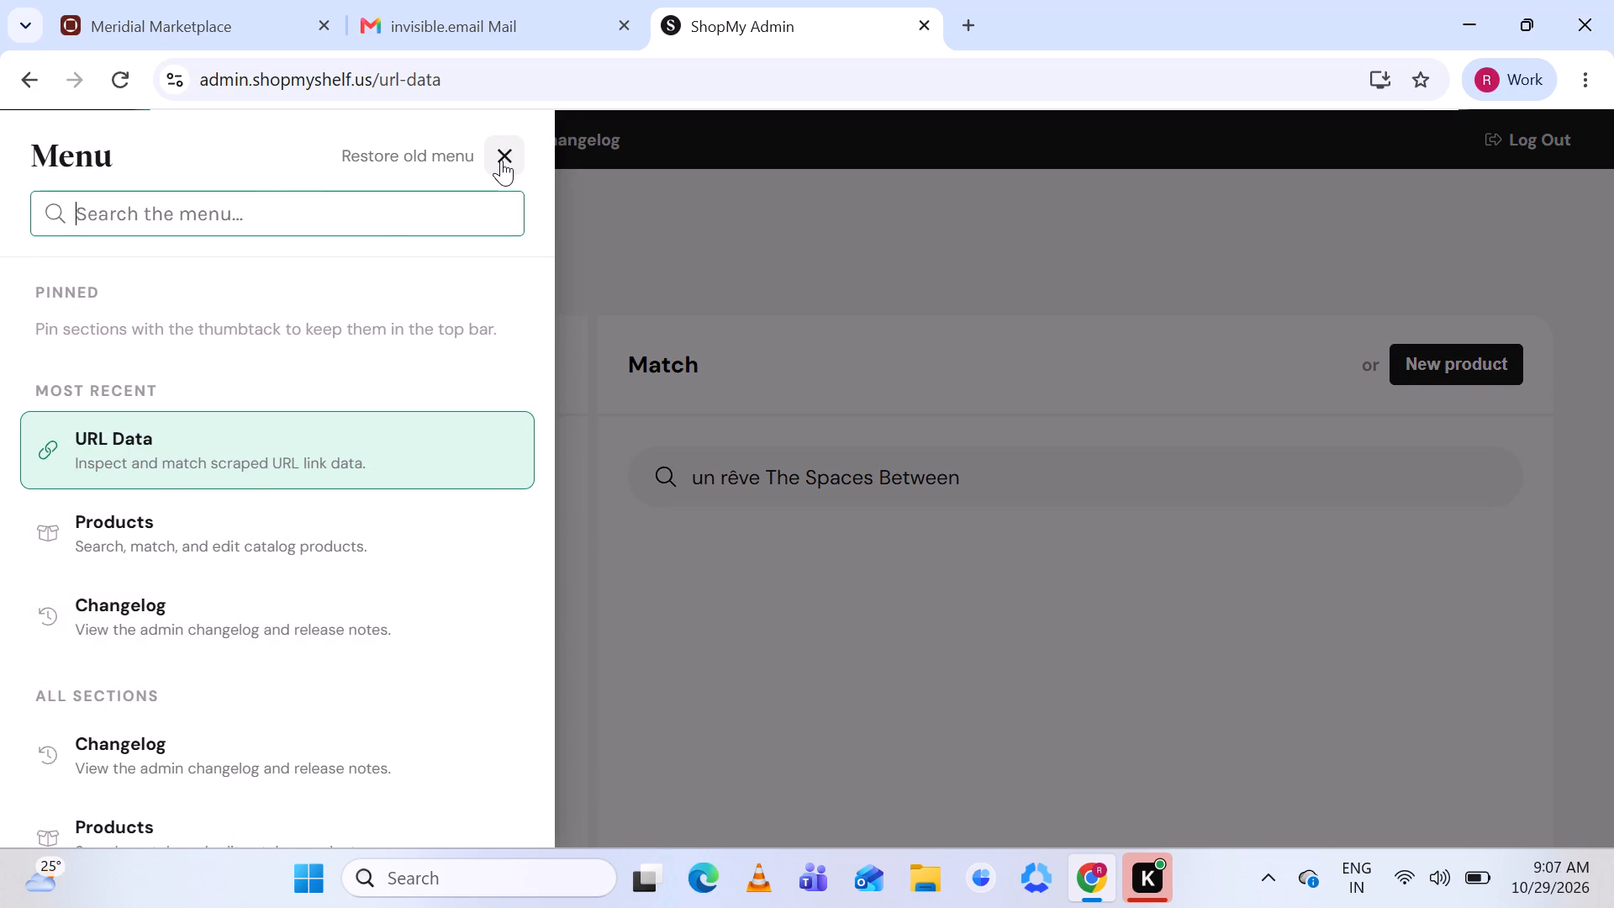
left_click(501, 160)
Examine the unmatched byunreve.com entry for The Spaces Between, including its image, brand, category, description and match area.
scroll(724, 404, "down", 2)
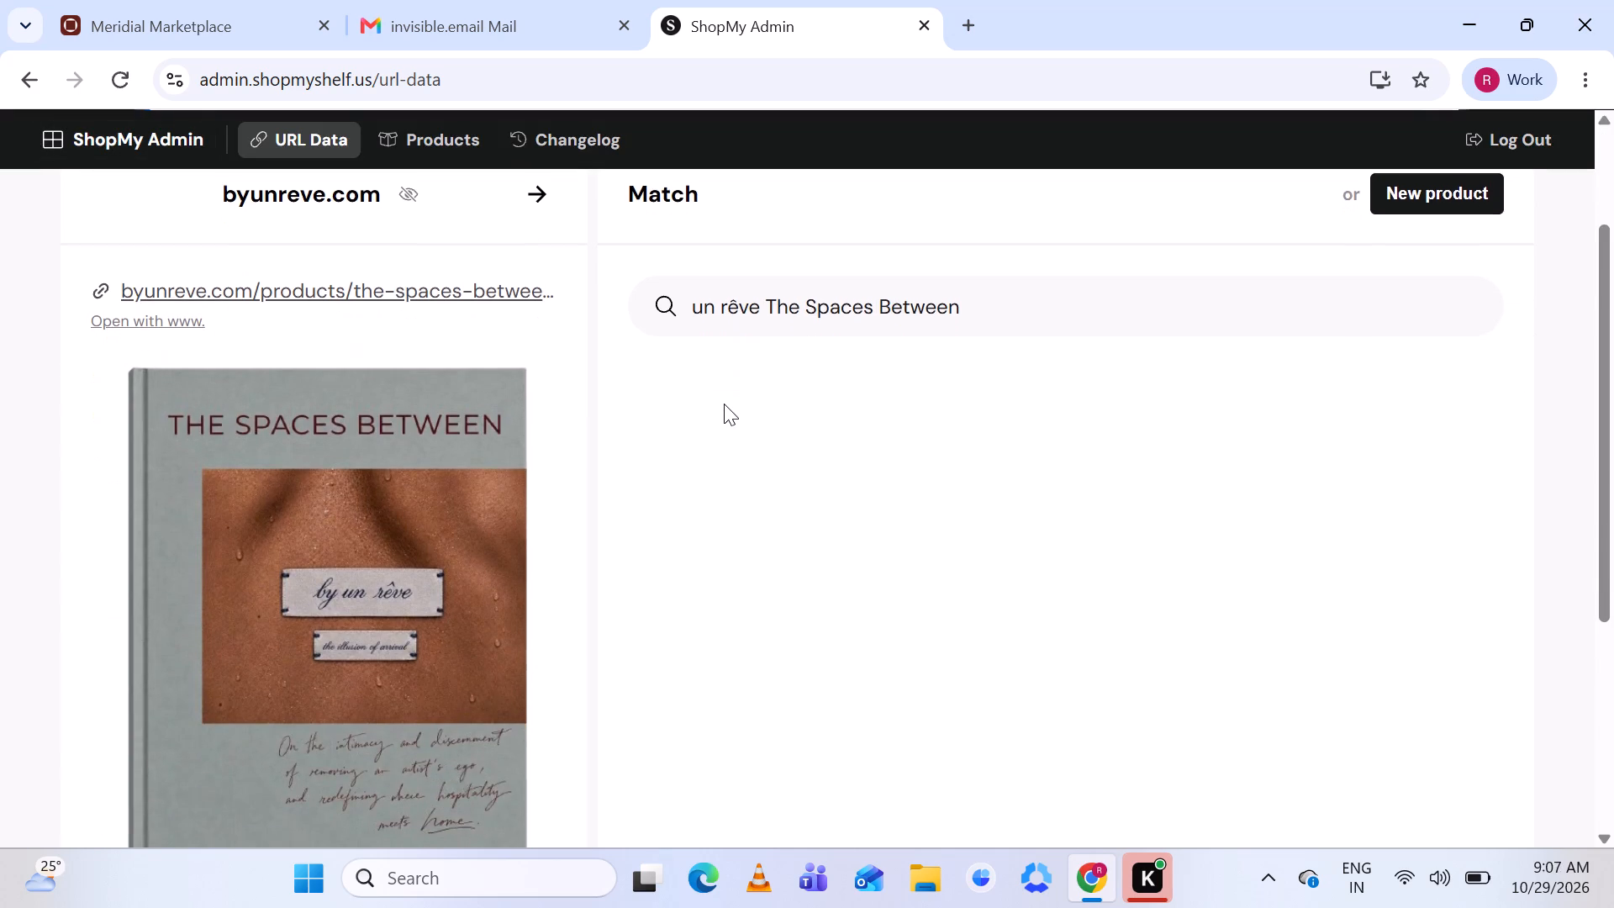
scroll(724, 404, "down", 2)
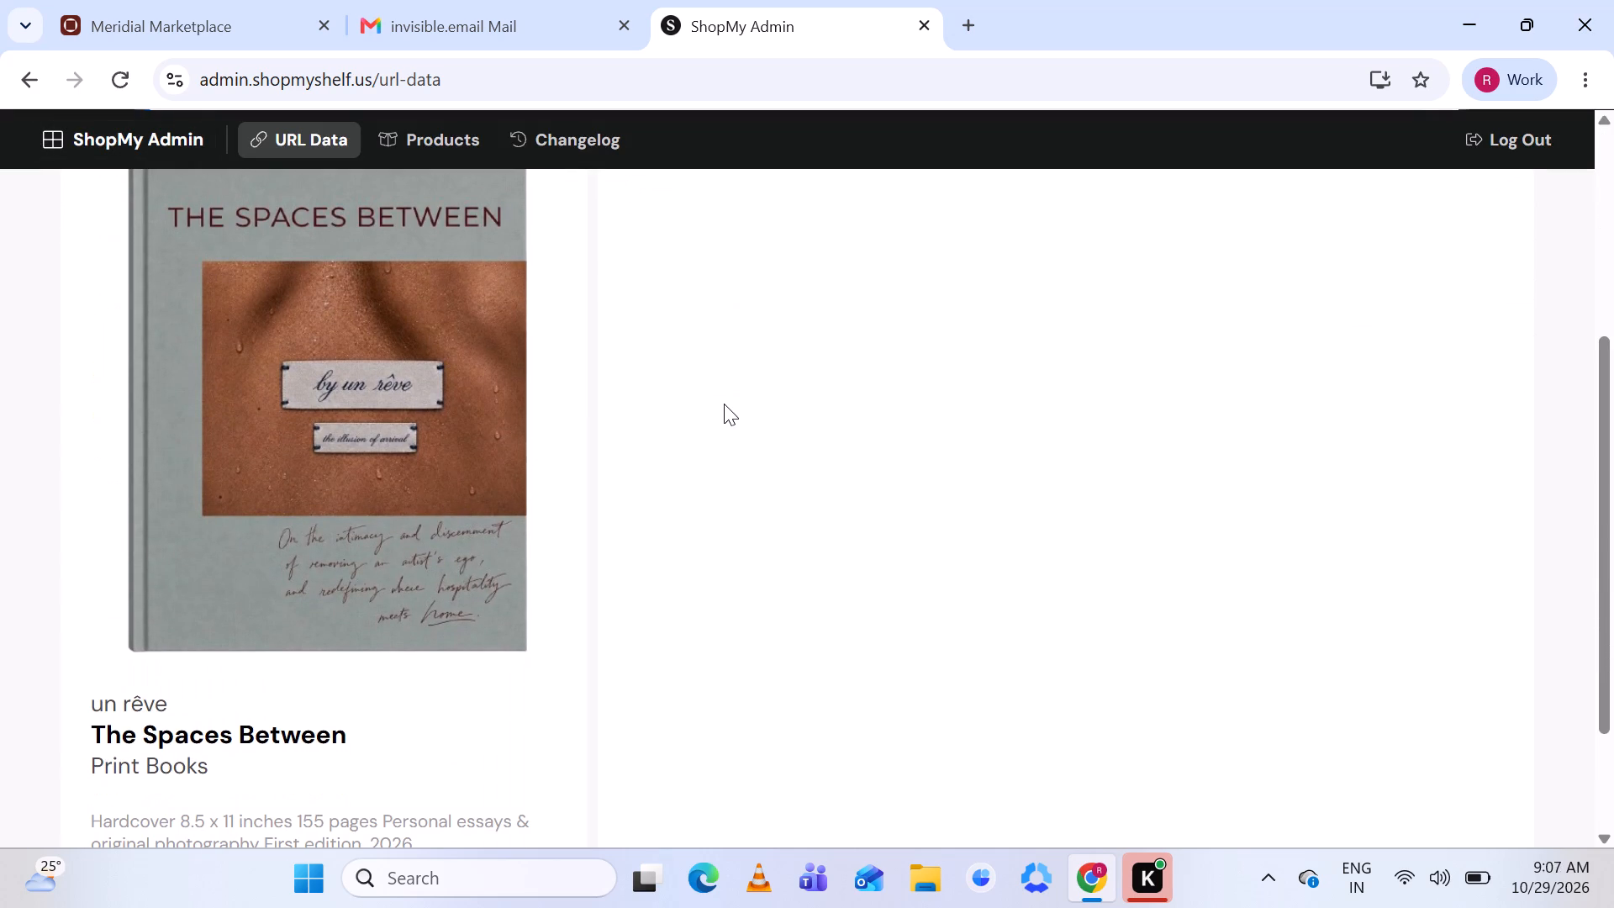
scroll(791, 337, "down", 1)
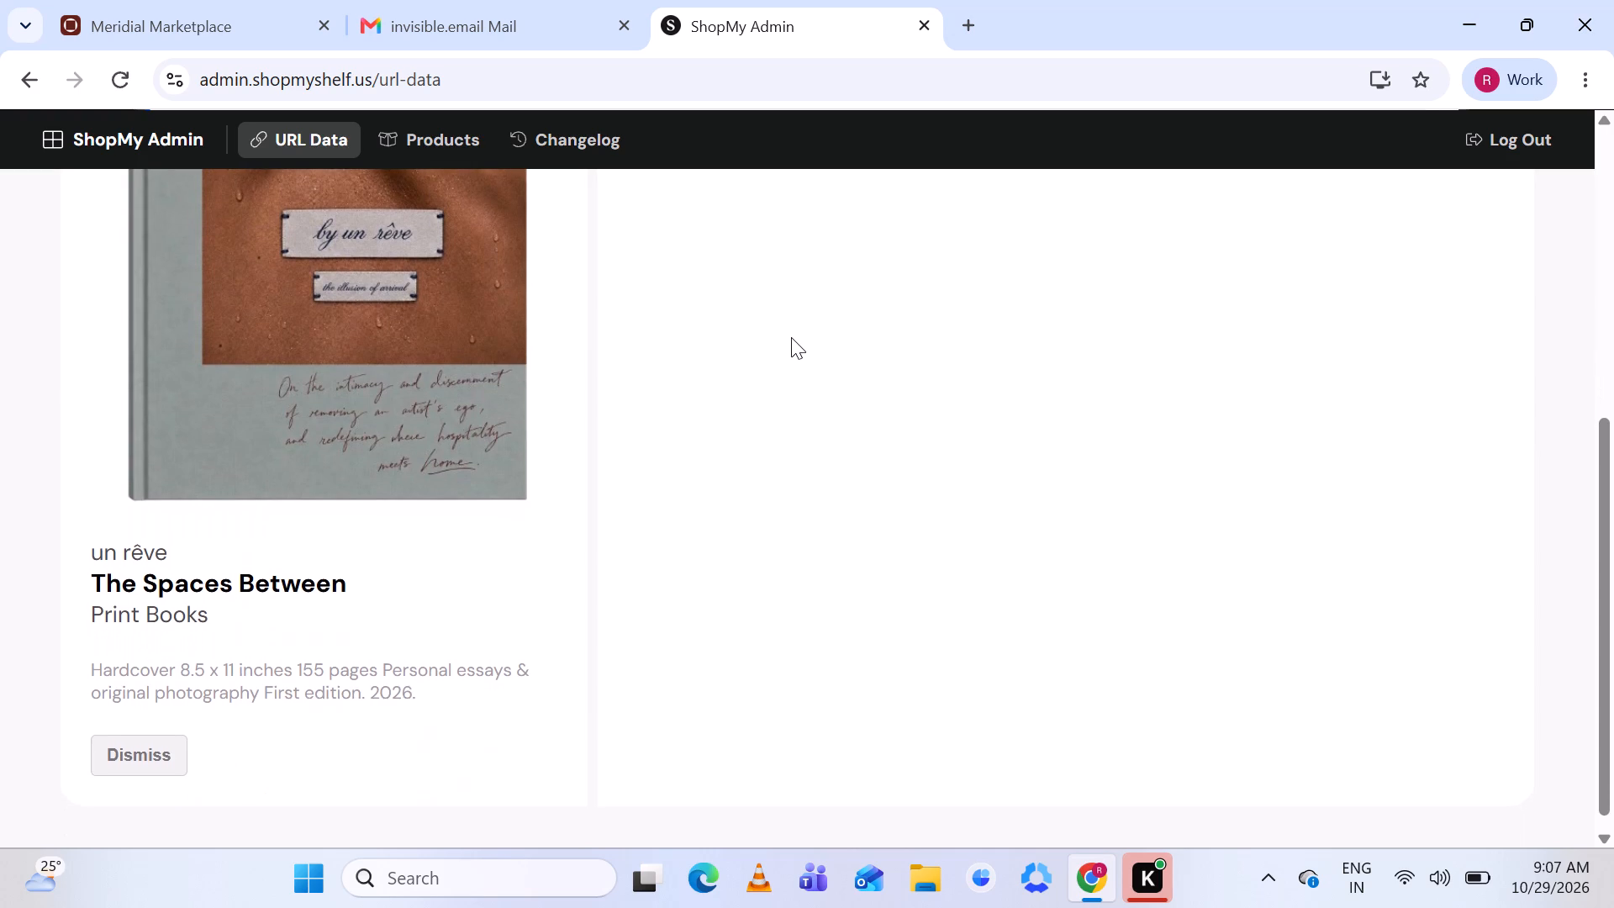
scroll(791, 337, "down", 2)
scroll(791, 337, "up", 2)
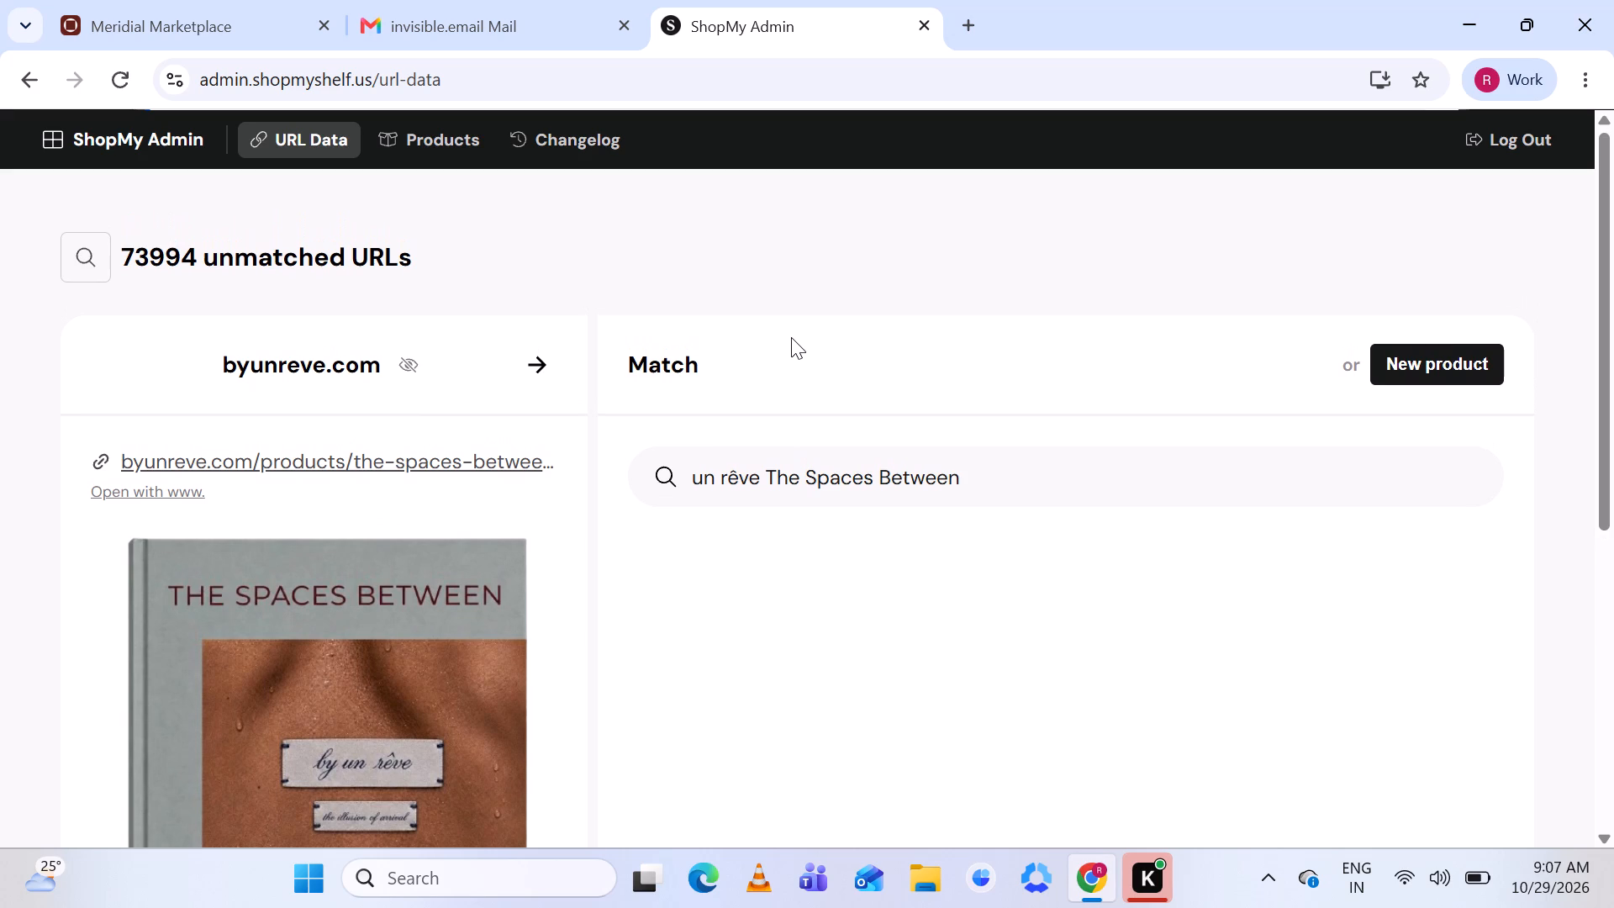
scroll(797, 499, "down", 3)
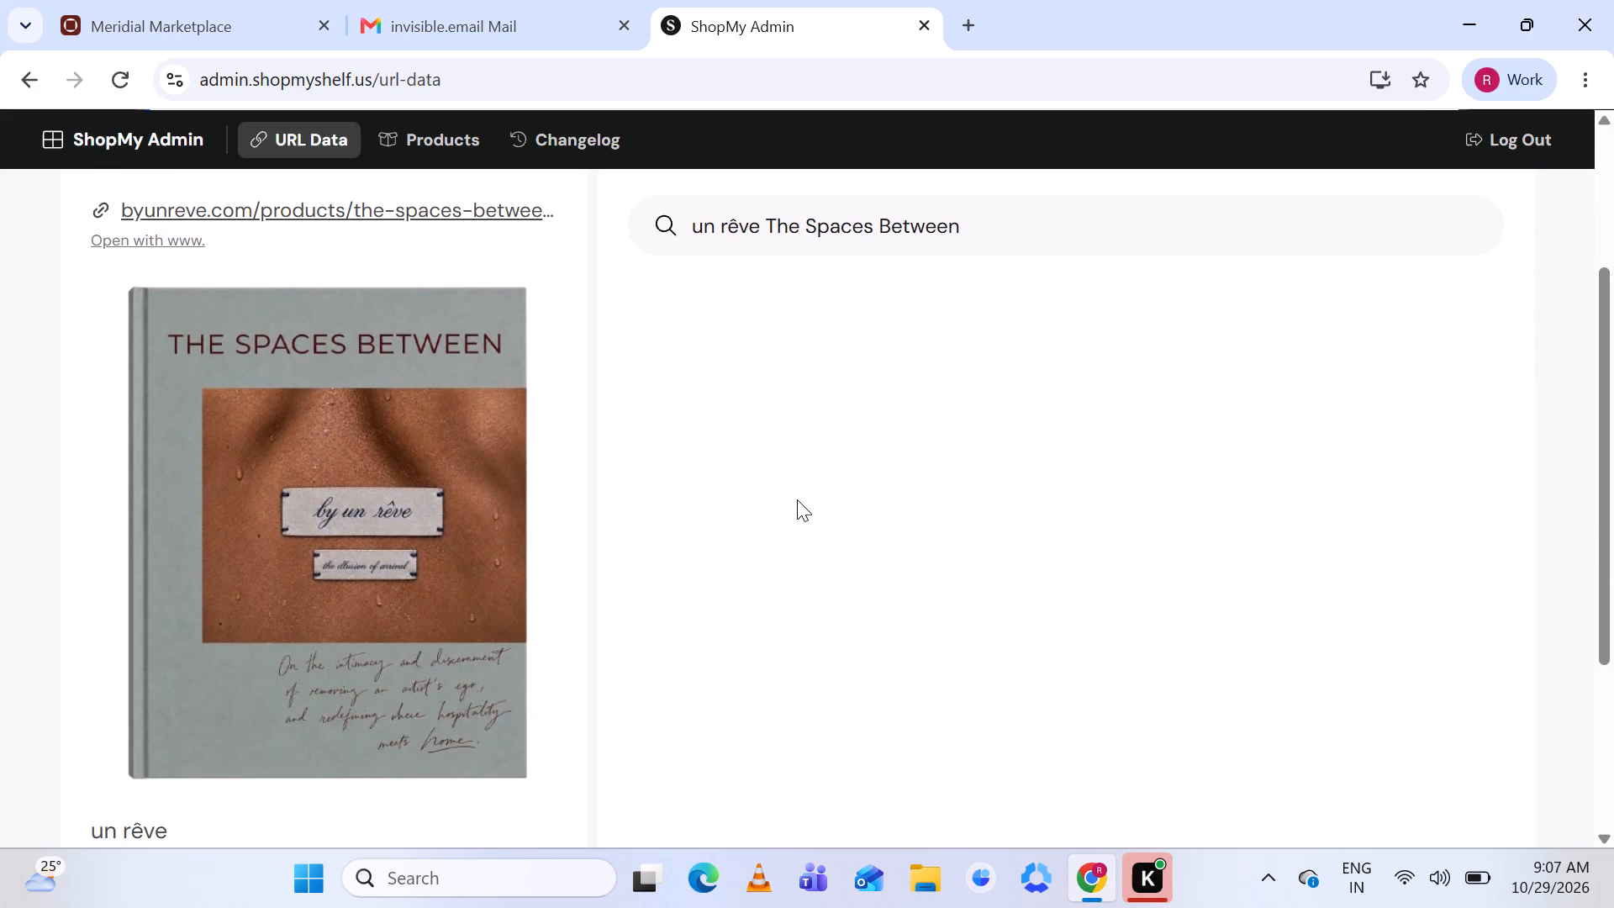
scroll(797, 499, "up", 3)
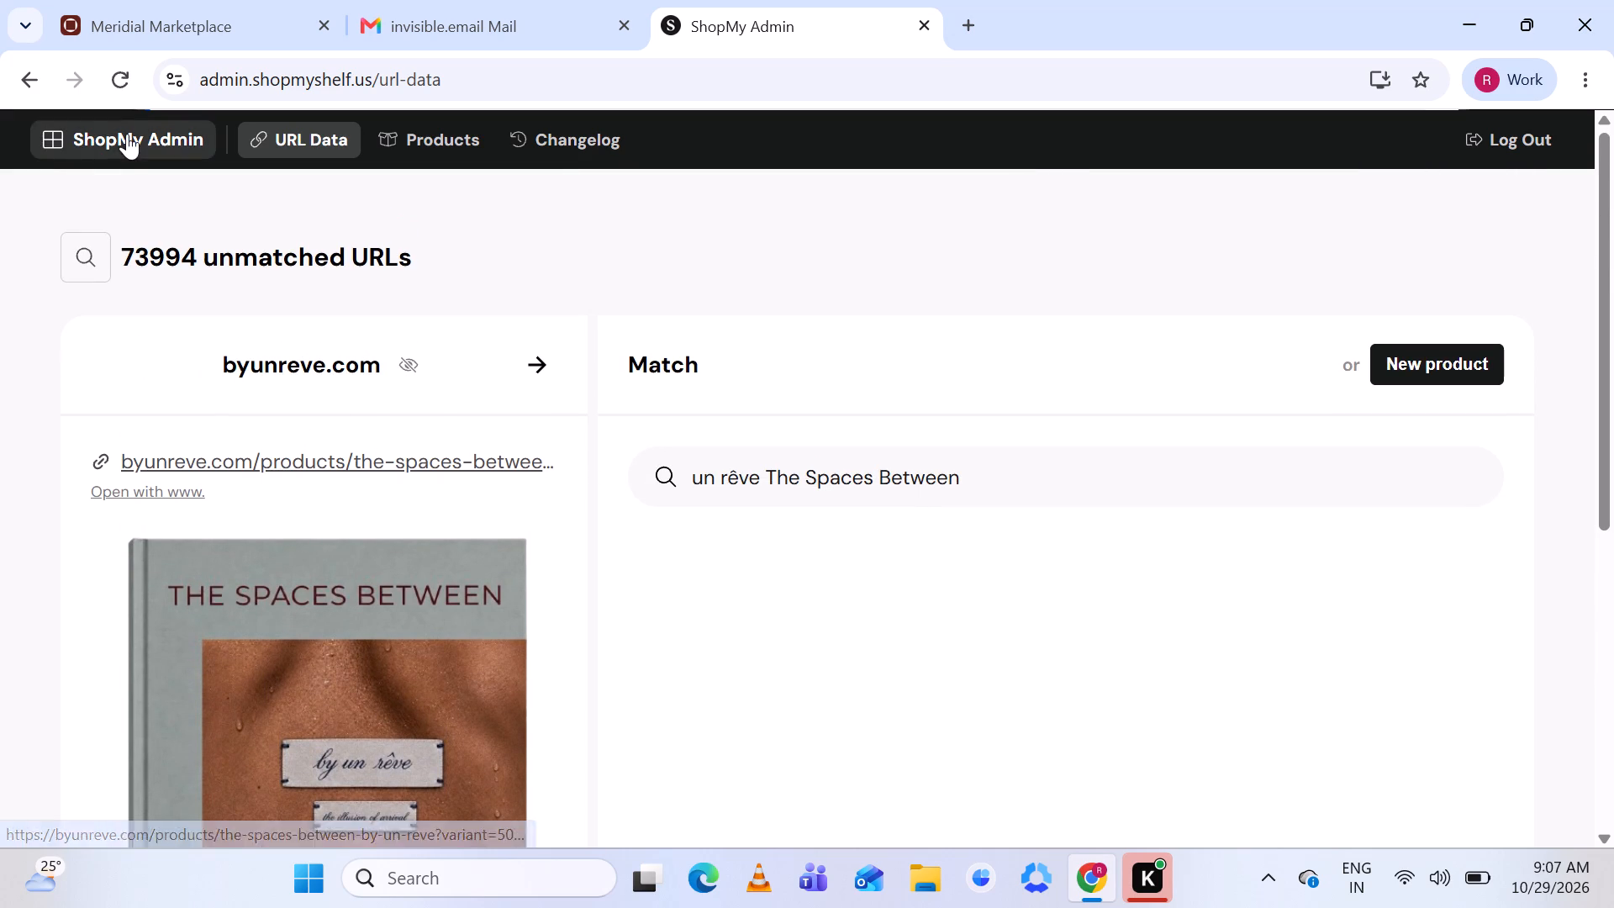
Show the domain search beside the unmatched URL and check its ShopMy Partners and Other Brands sections.
left_click(97, 240)
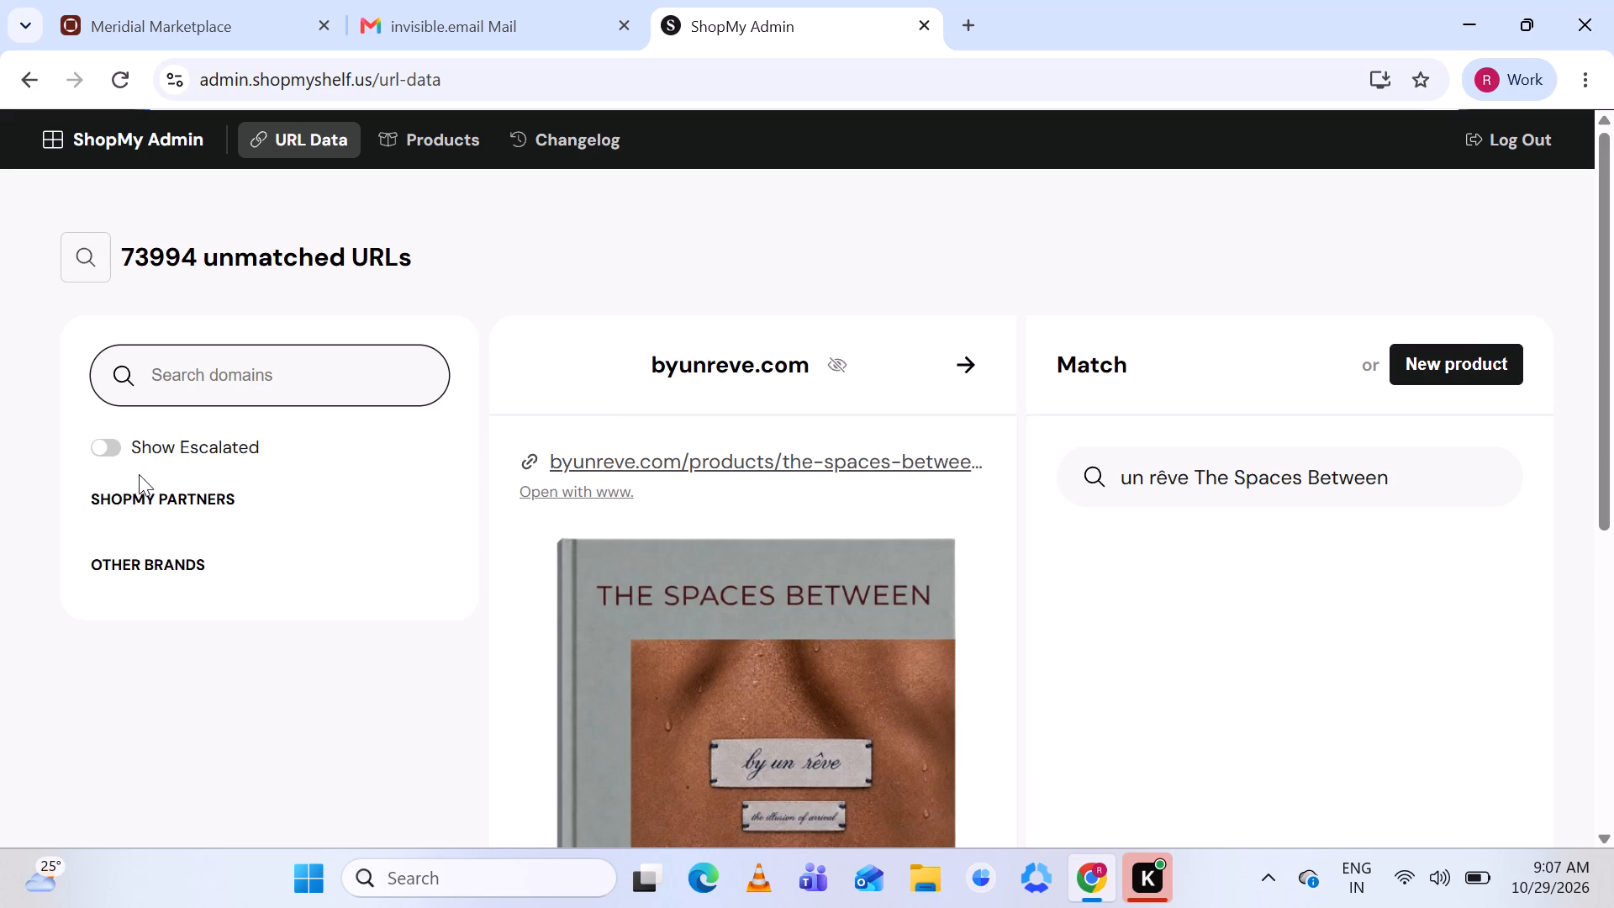
left_click(201, 493)
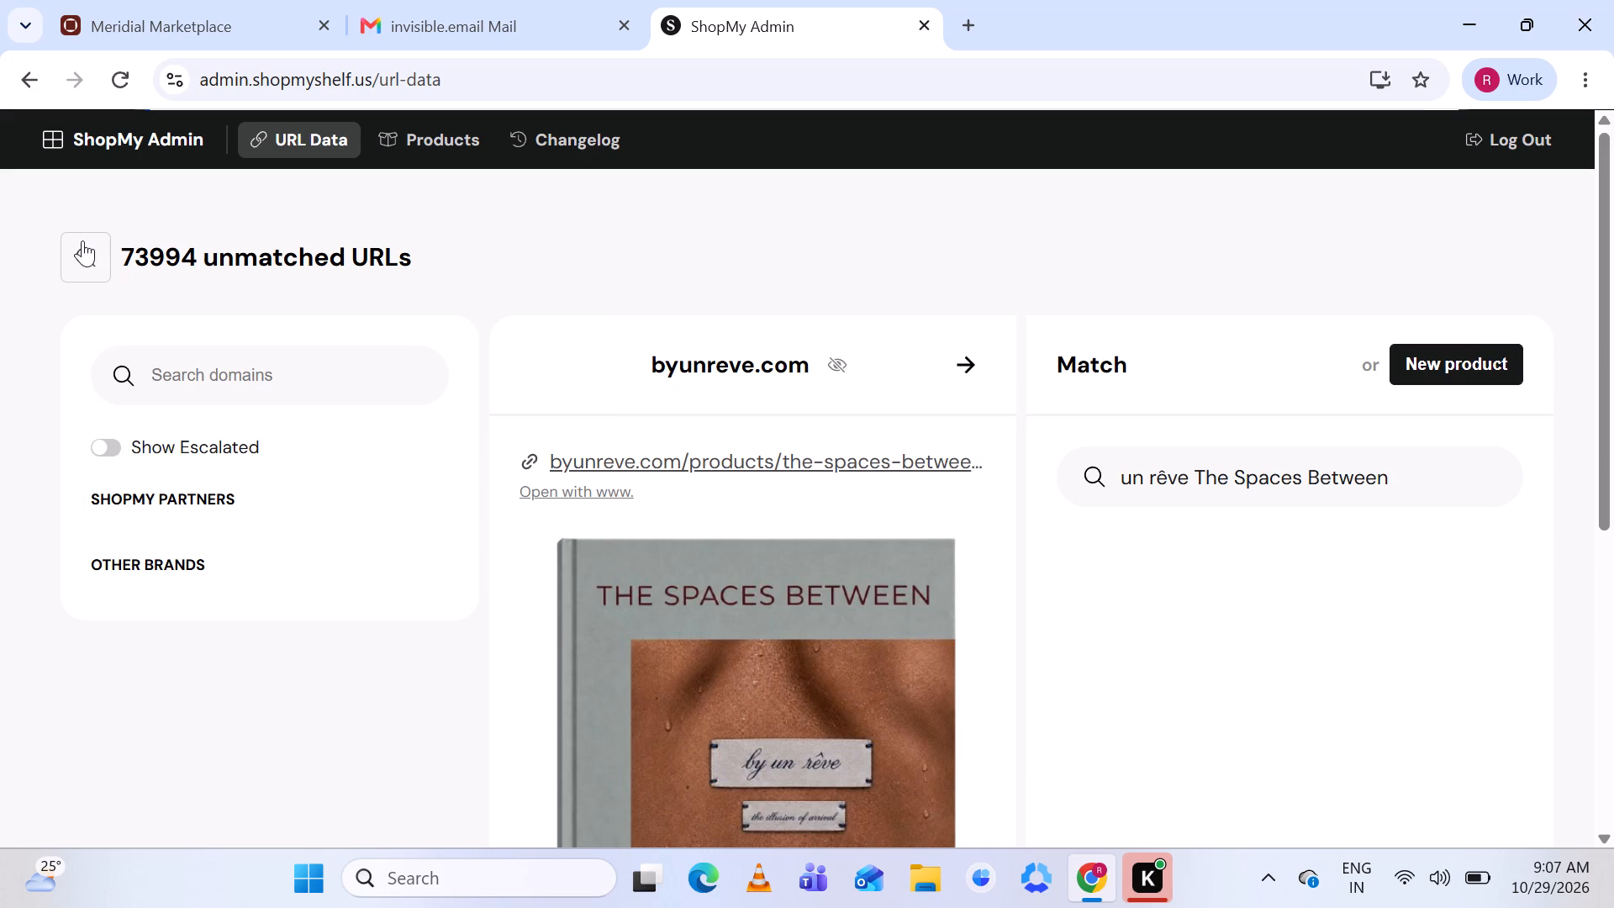
left_click(80, 247)
left_click(58, 255)
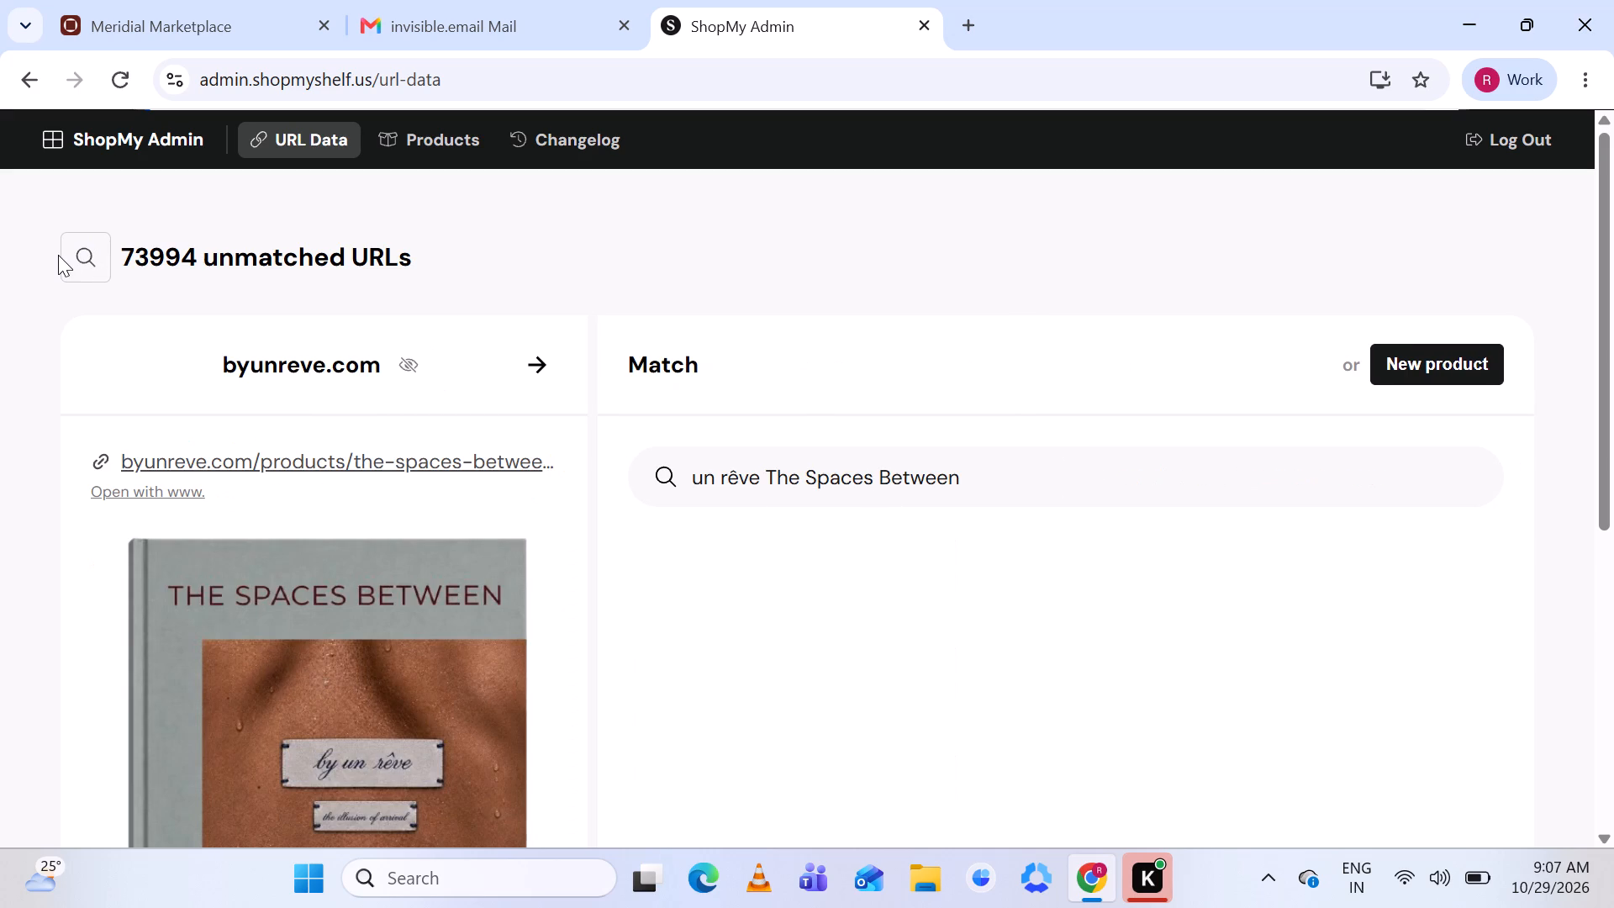
left_click(84, 254)
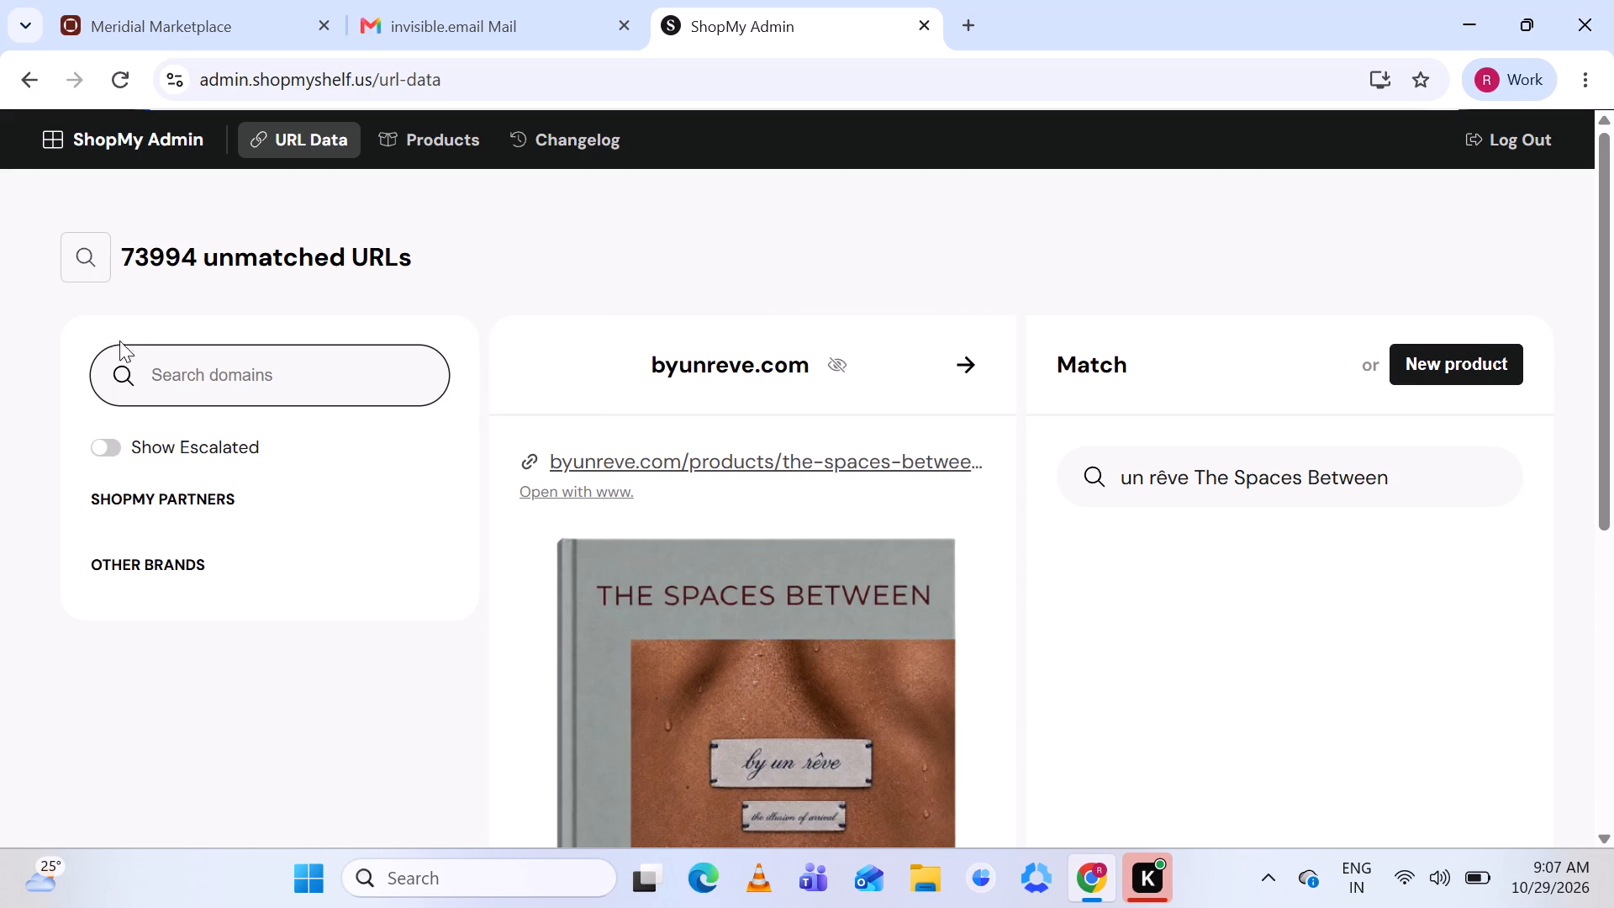
scroll(219, 558, "down", 2)
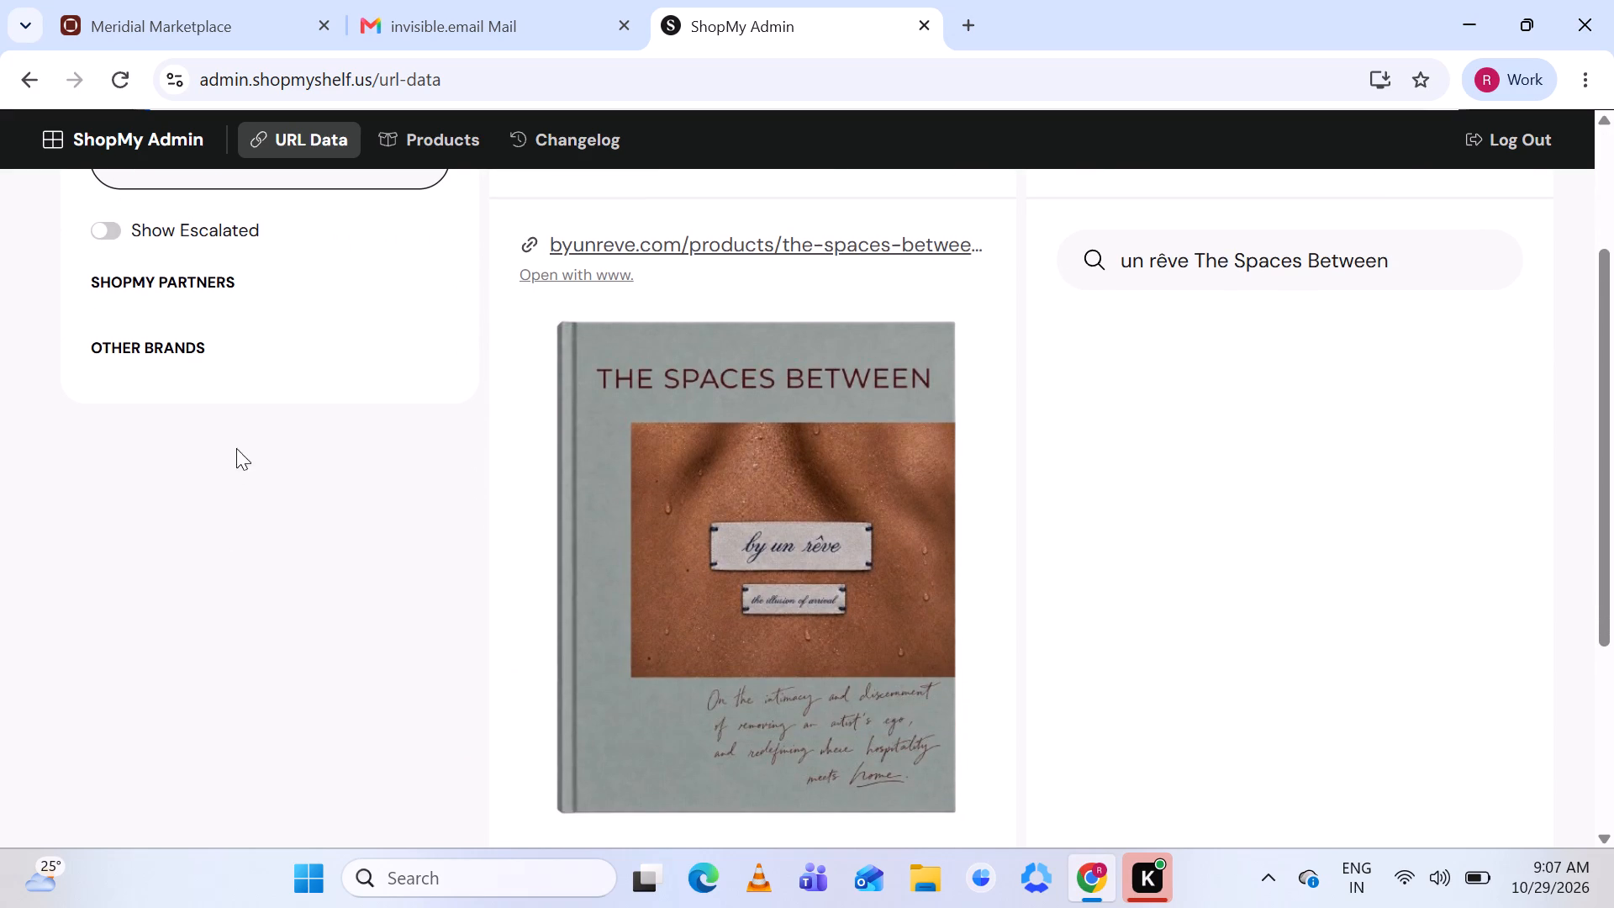
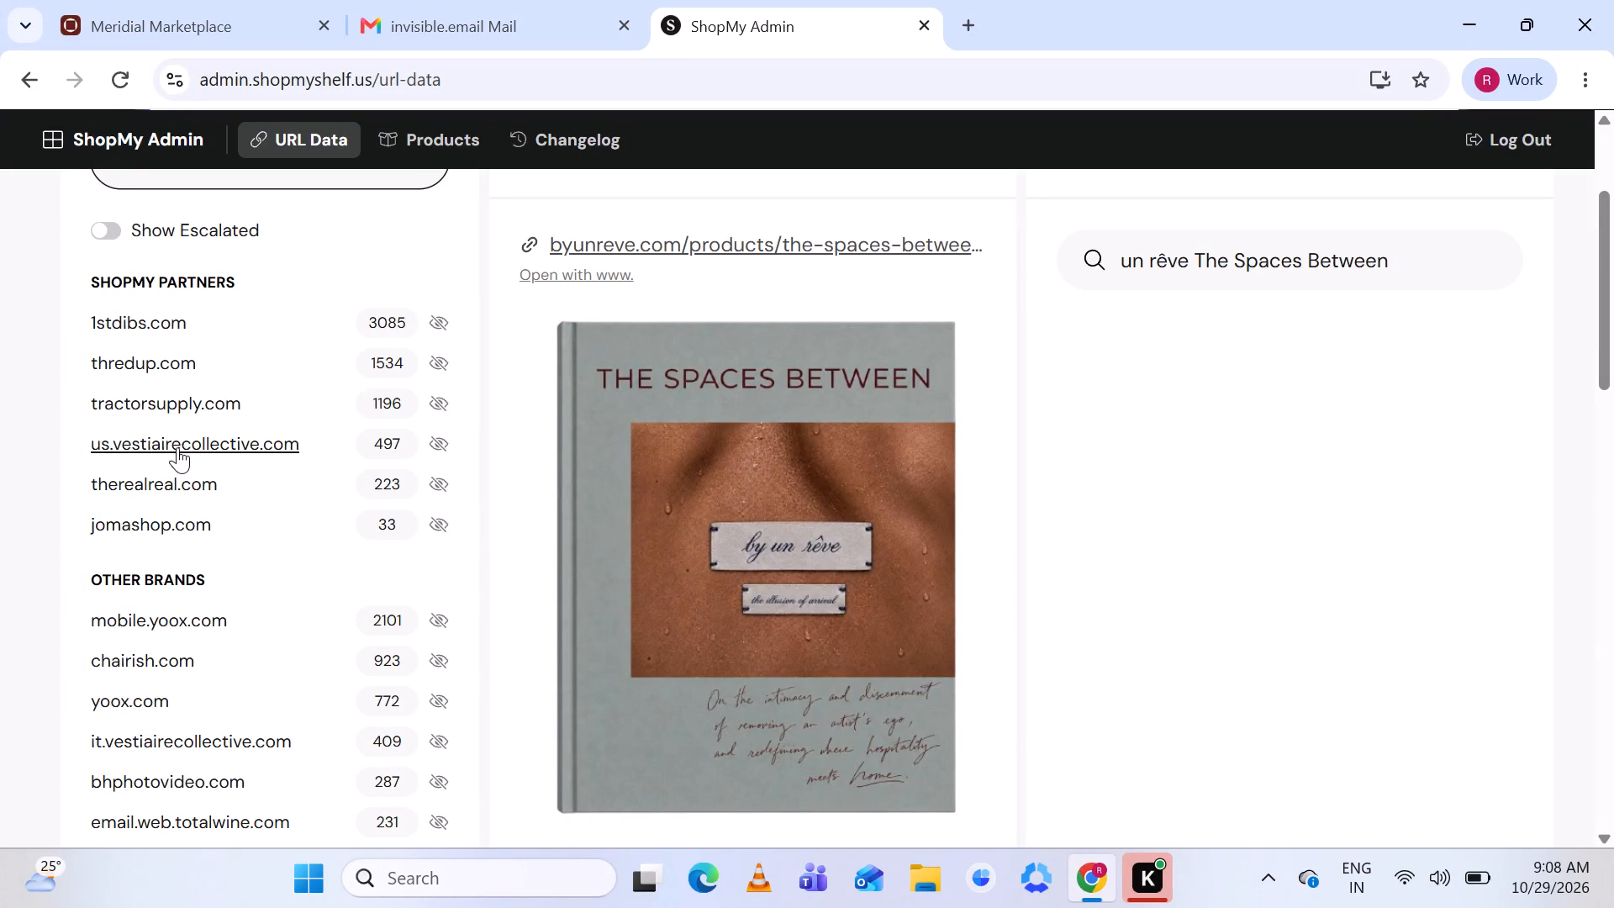
Look through the domains listed under ShopMy Partners and Other Brands for one to work on.
scroll(183, 446, "down", 2)
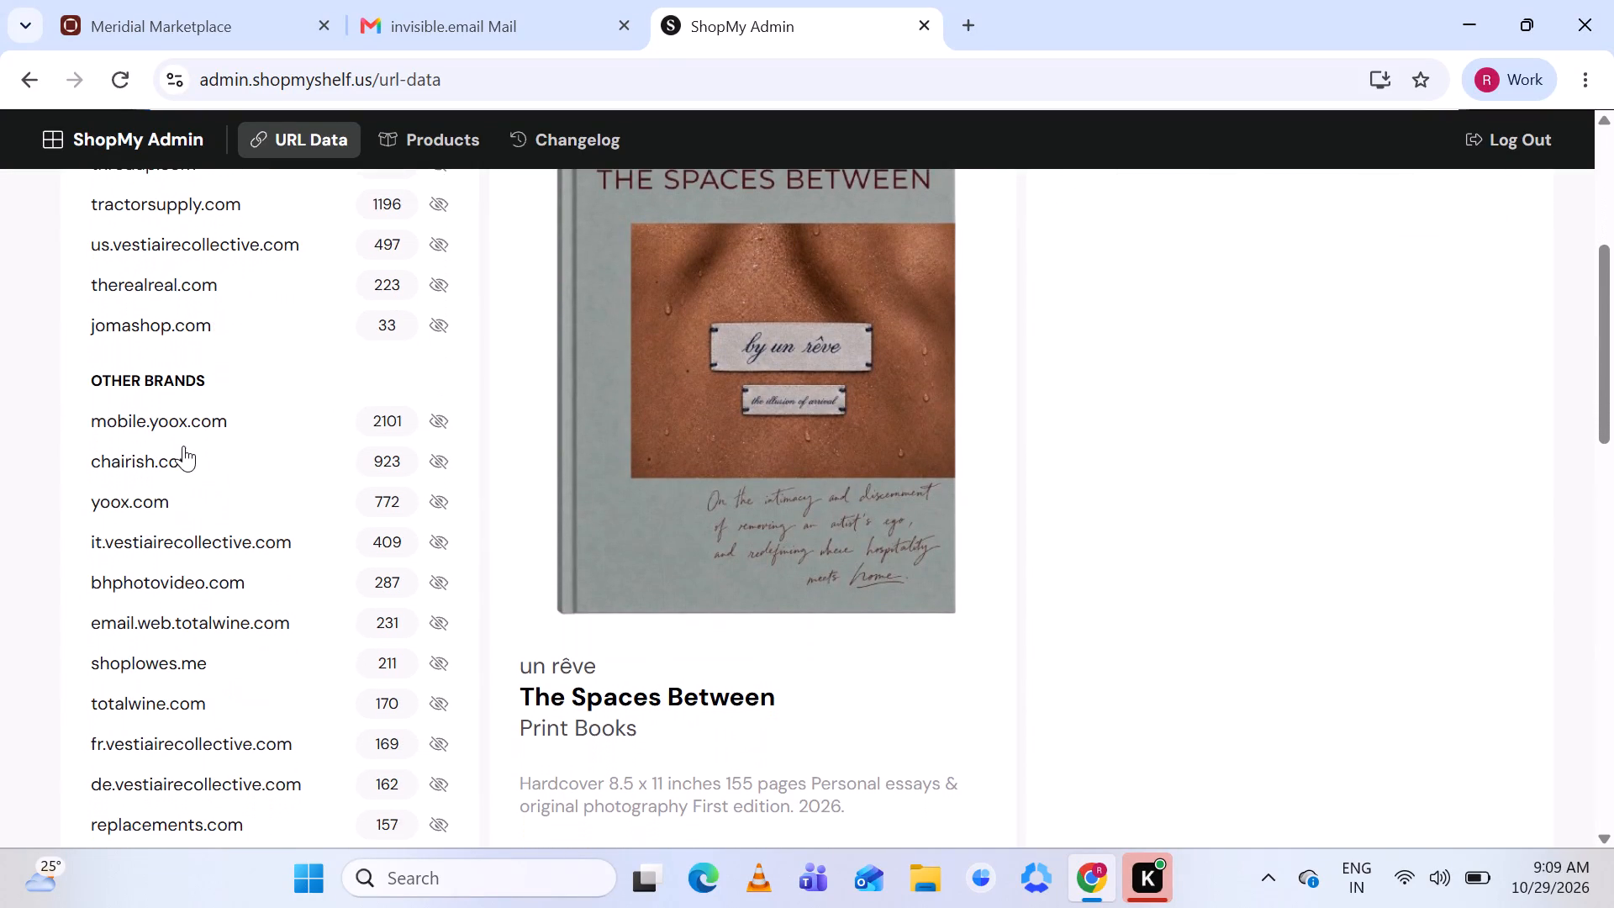
scroll(155, 525, "down", 2)
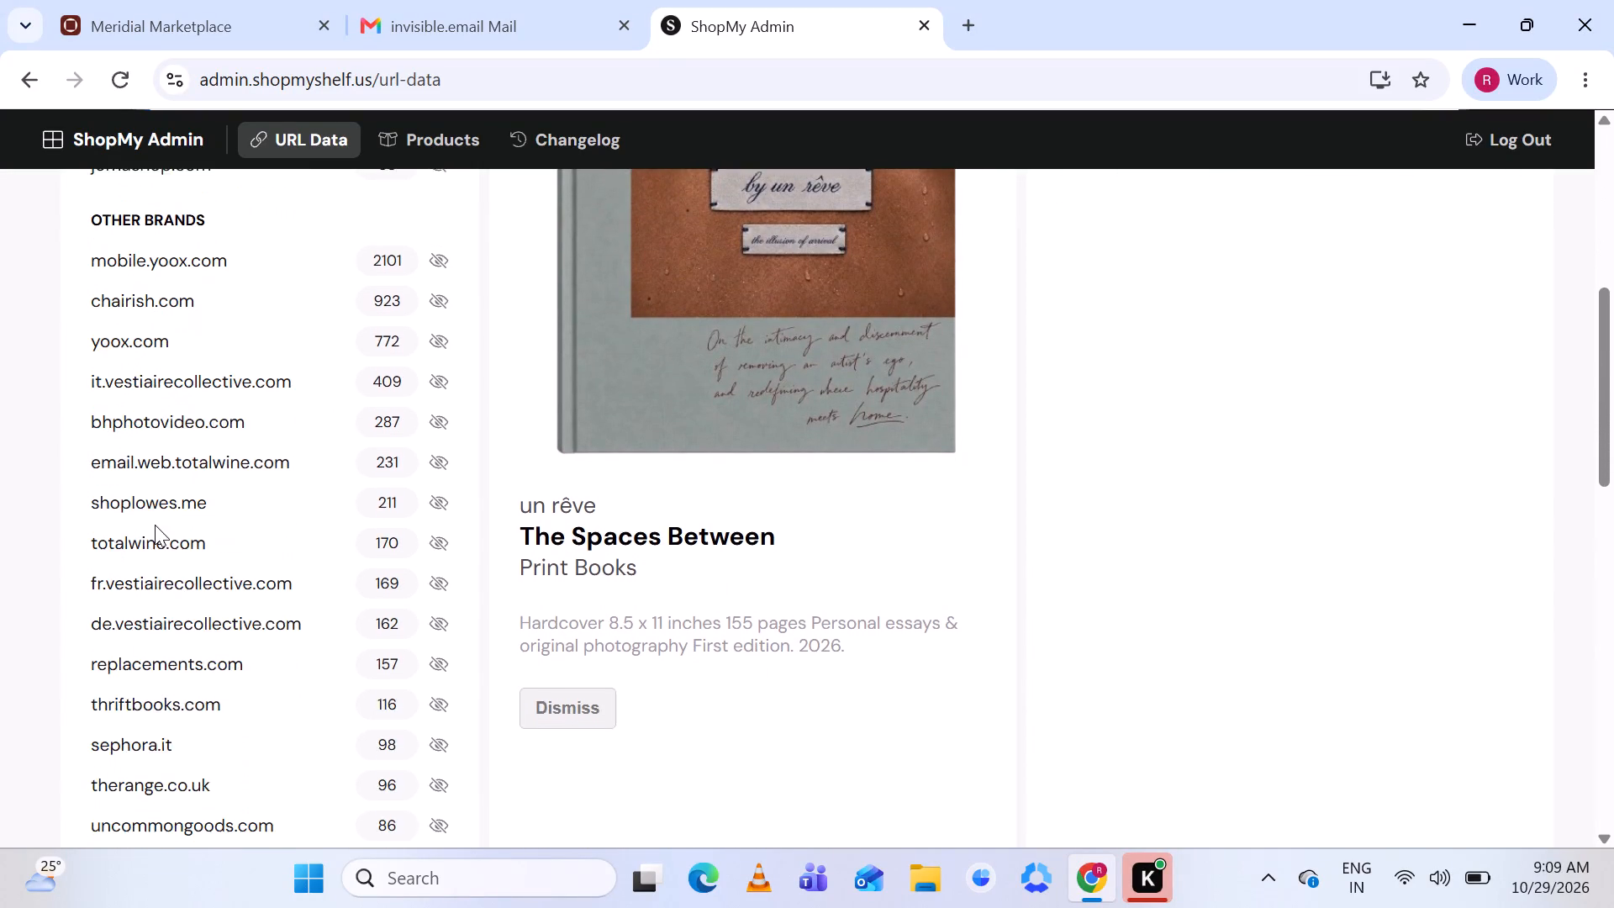
scroll(155, 525, "down", 2)
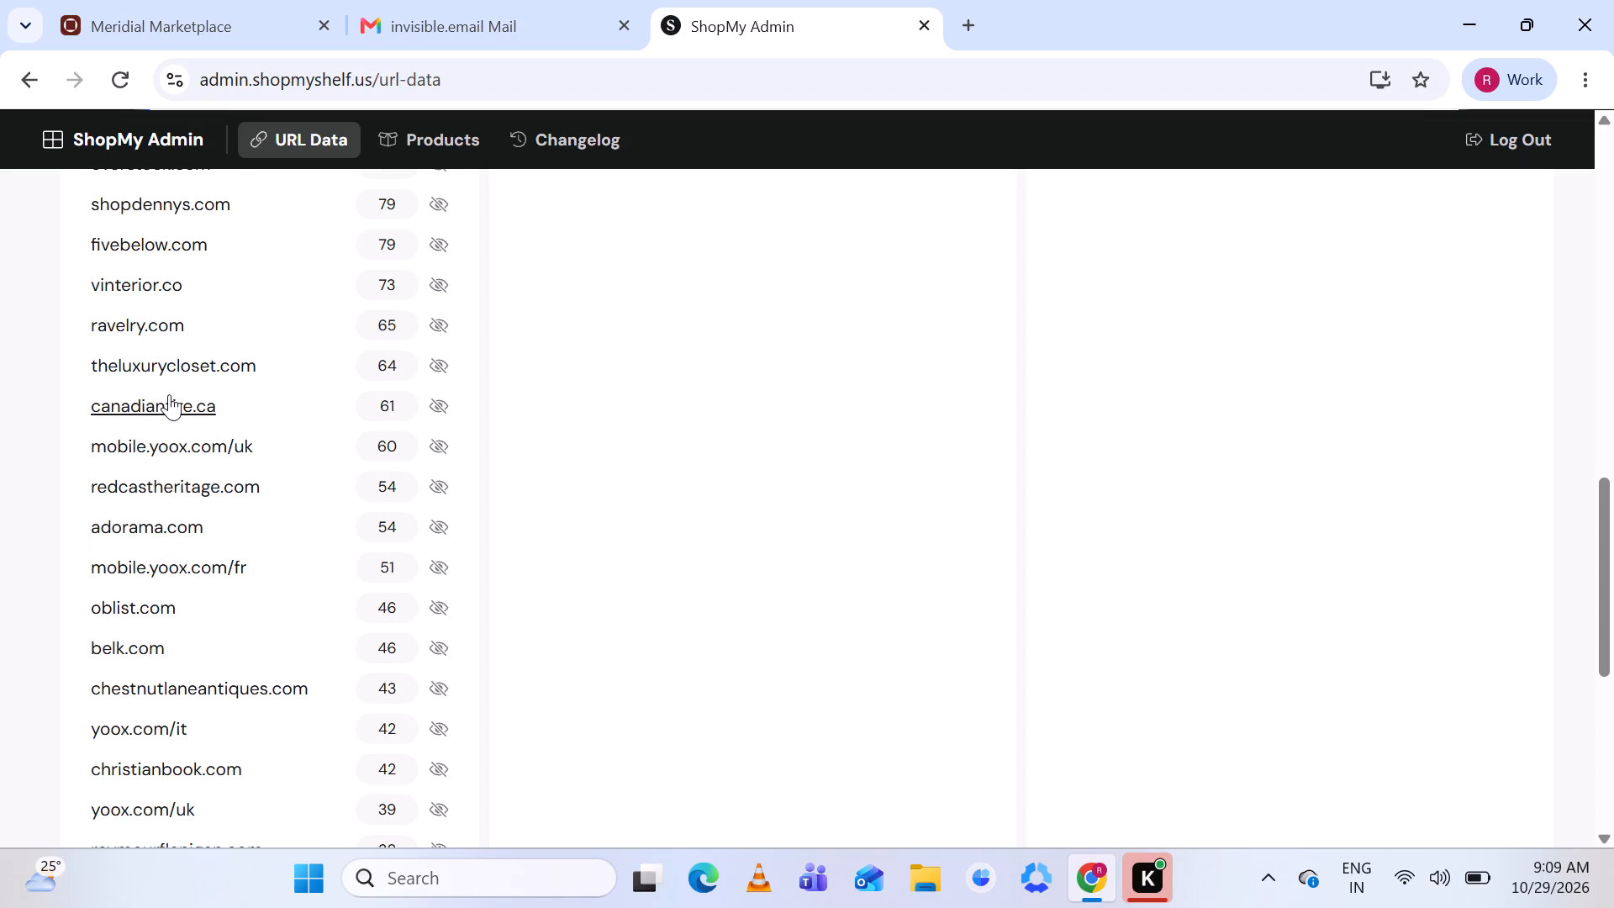
scroll(169, 394, "up", 1)
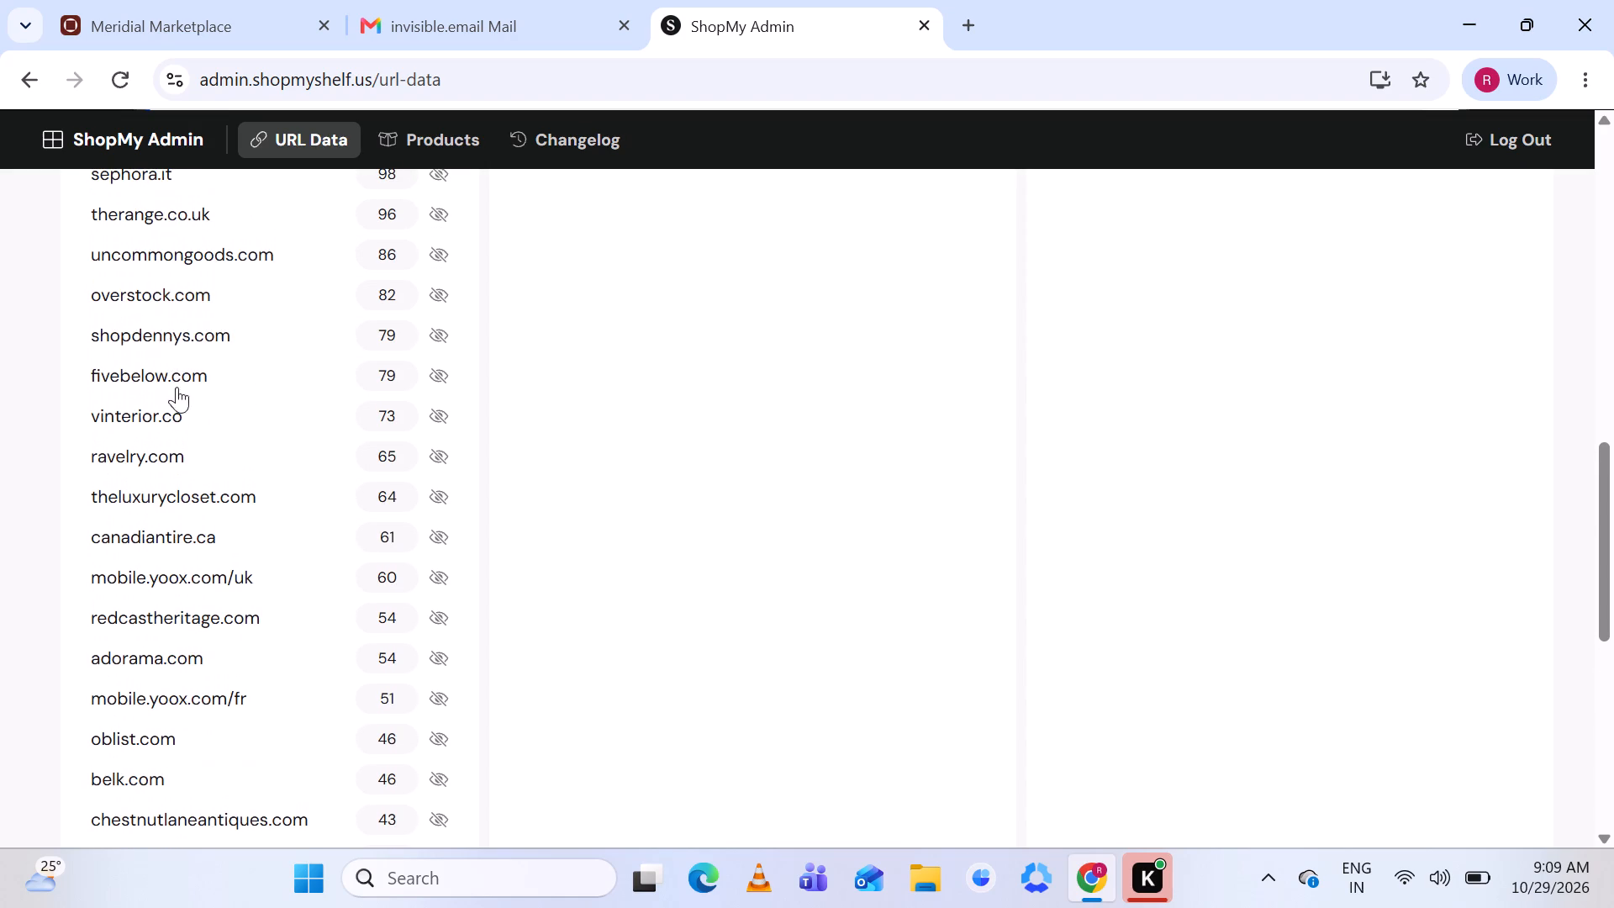
scroll(177, 457, "down", 3)
scroll(177, 457, "up", 3)
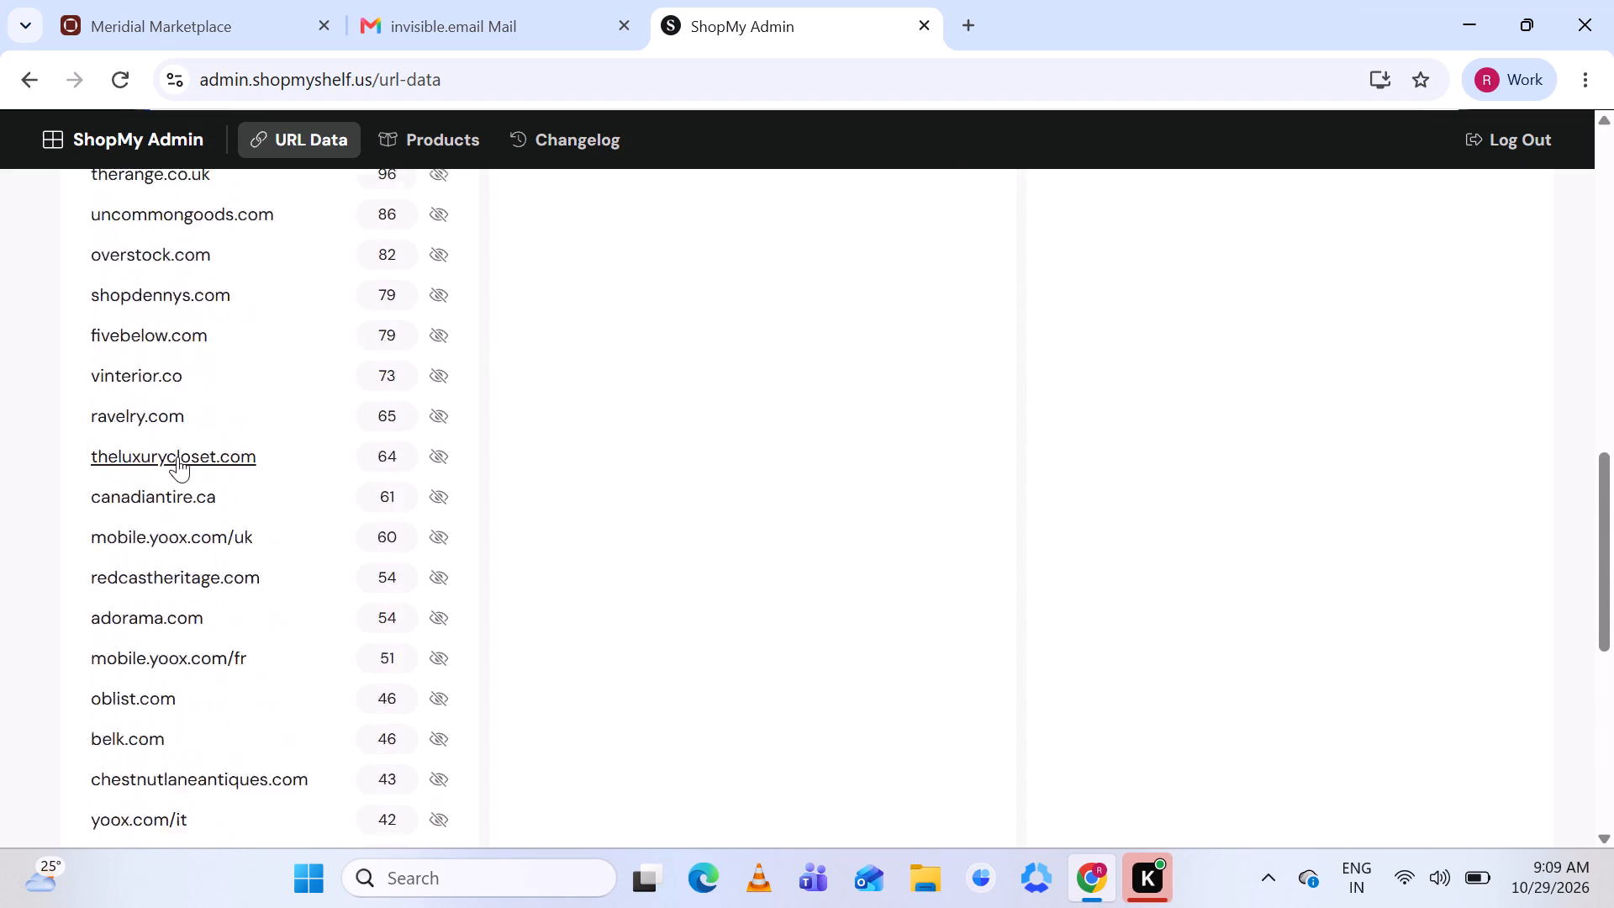
Search the domain list for "thesol".
type("the")
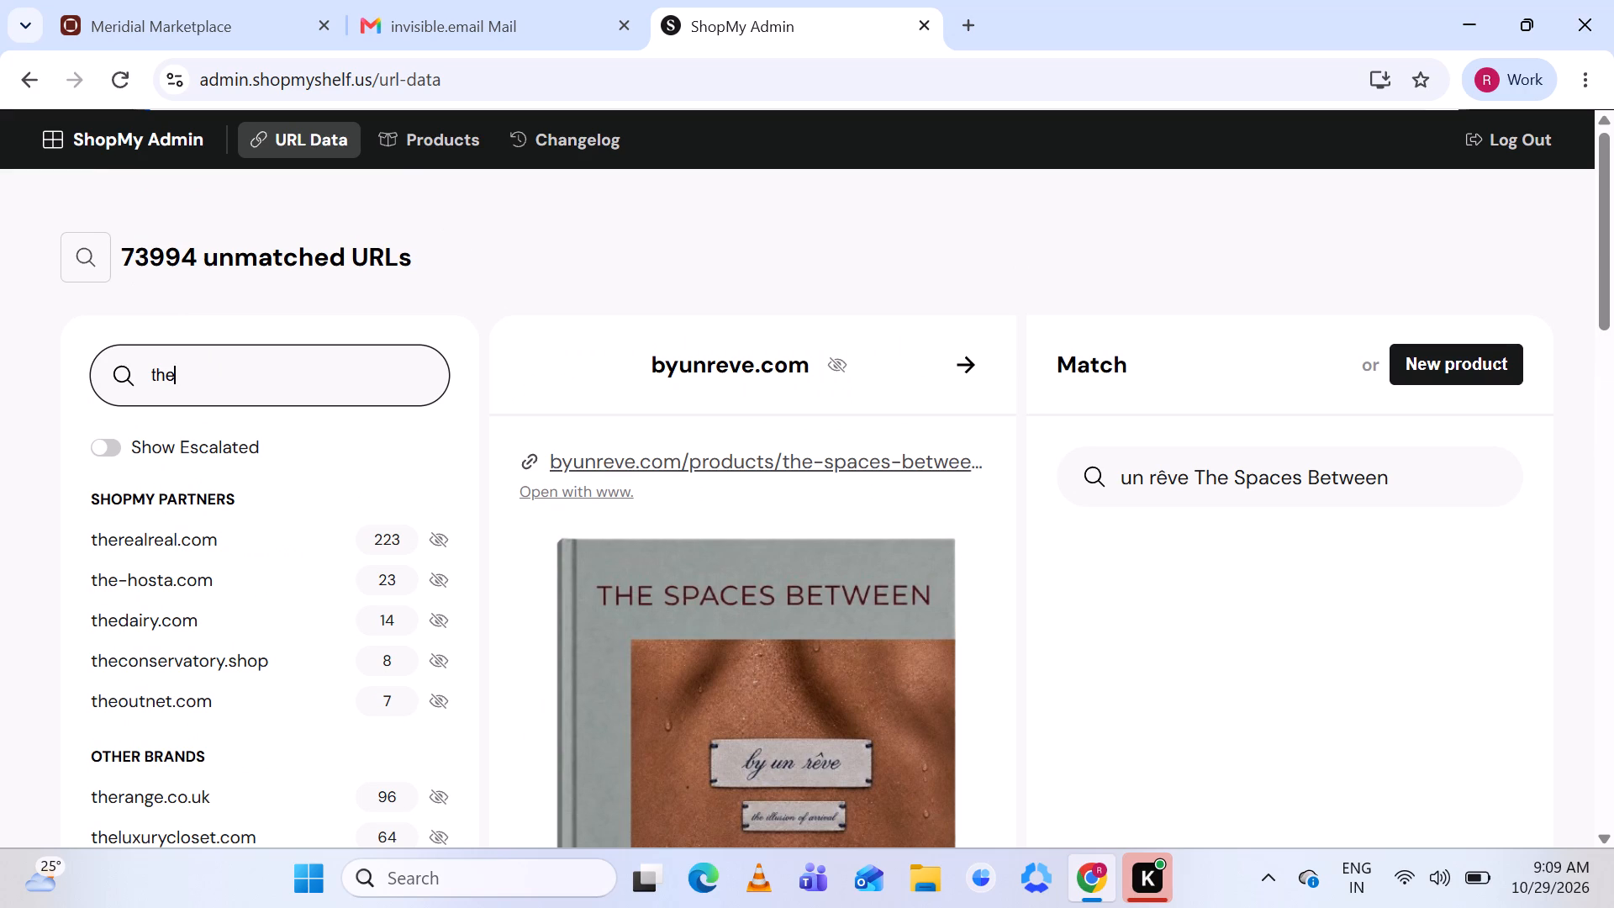
type("sol")
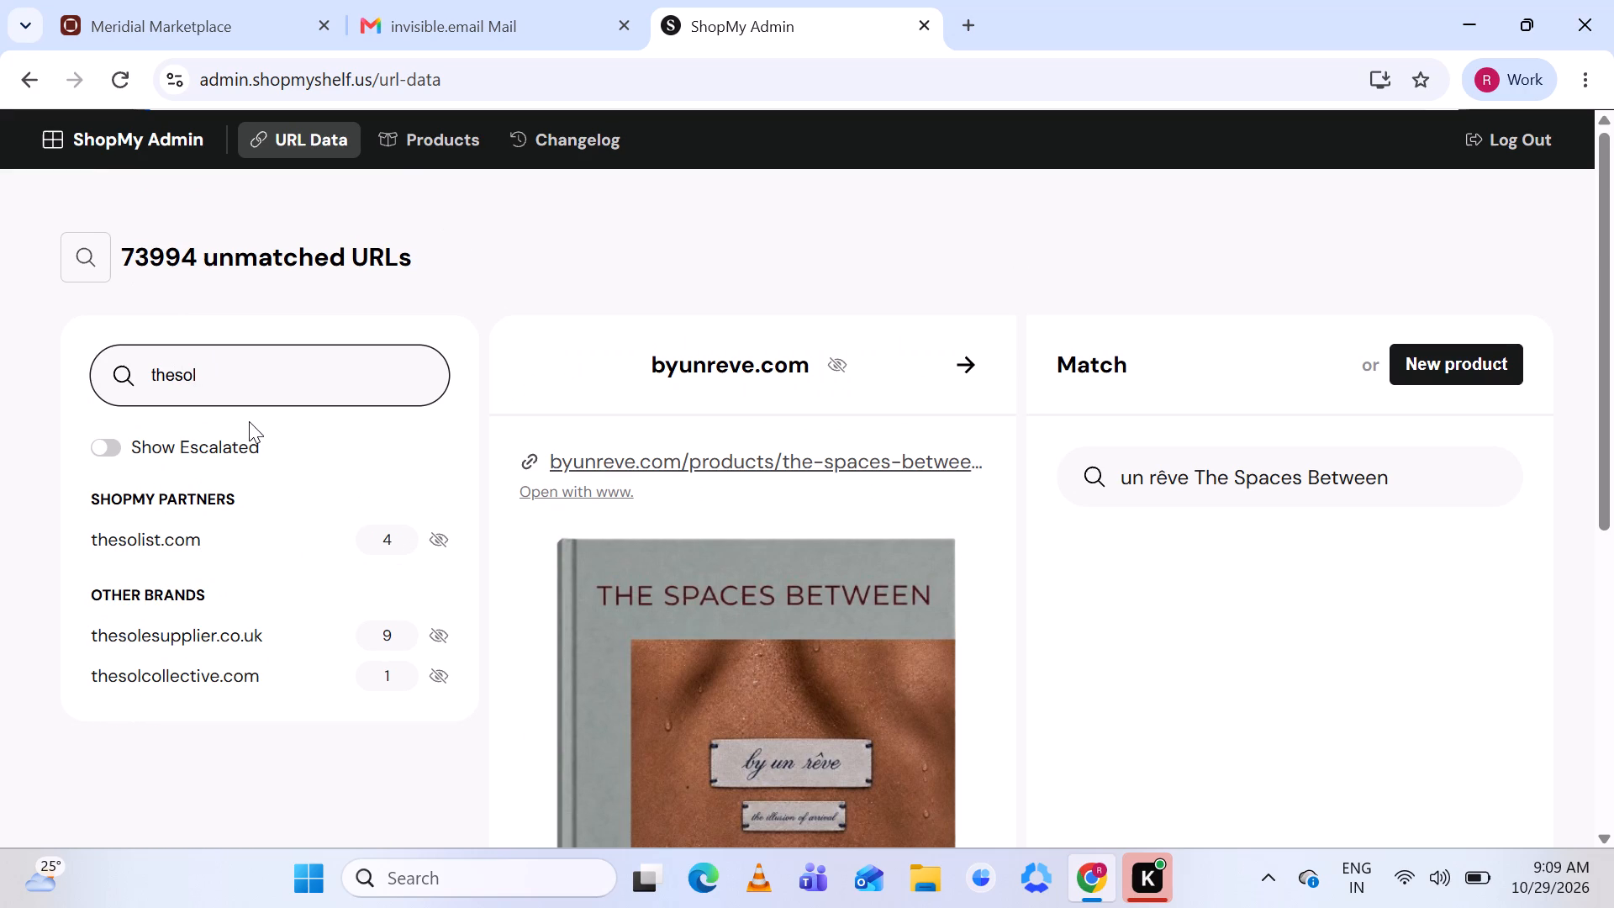
Shorten the domain search to "the" and filter the unmatched URLs to therealreal.com.
key("BackSpace")
key("BackSpace")
key("BackSpace")
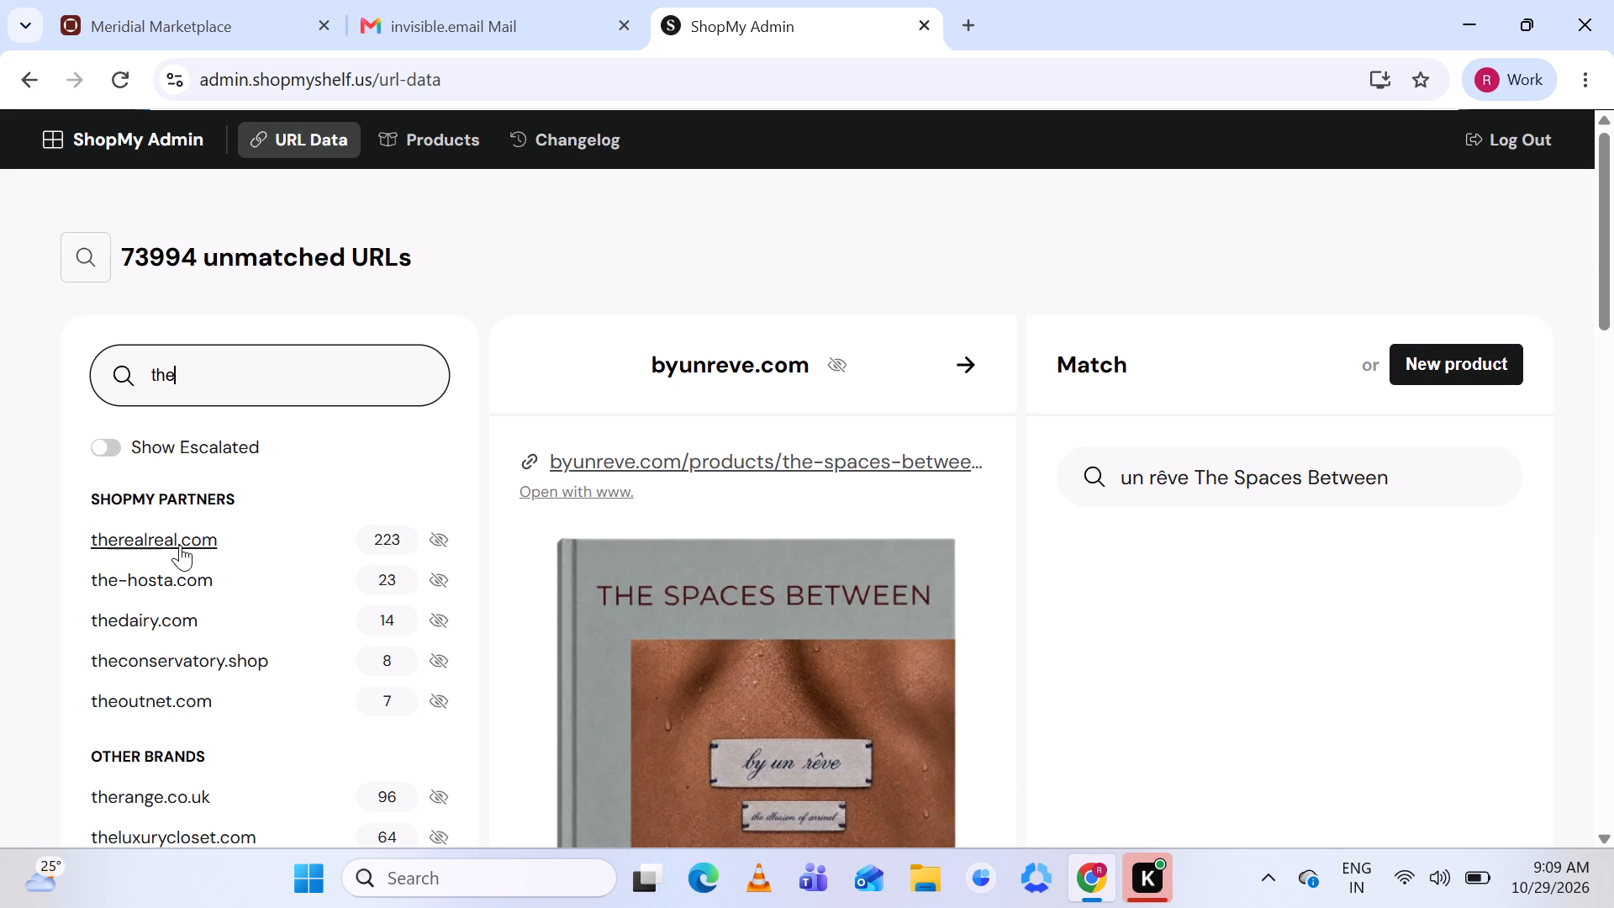
left_click(220, 536)
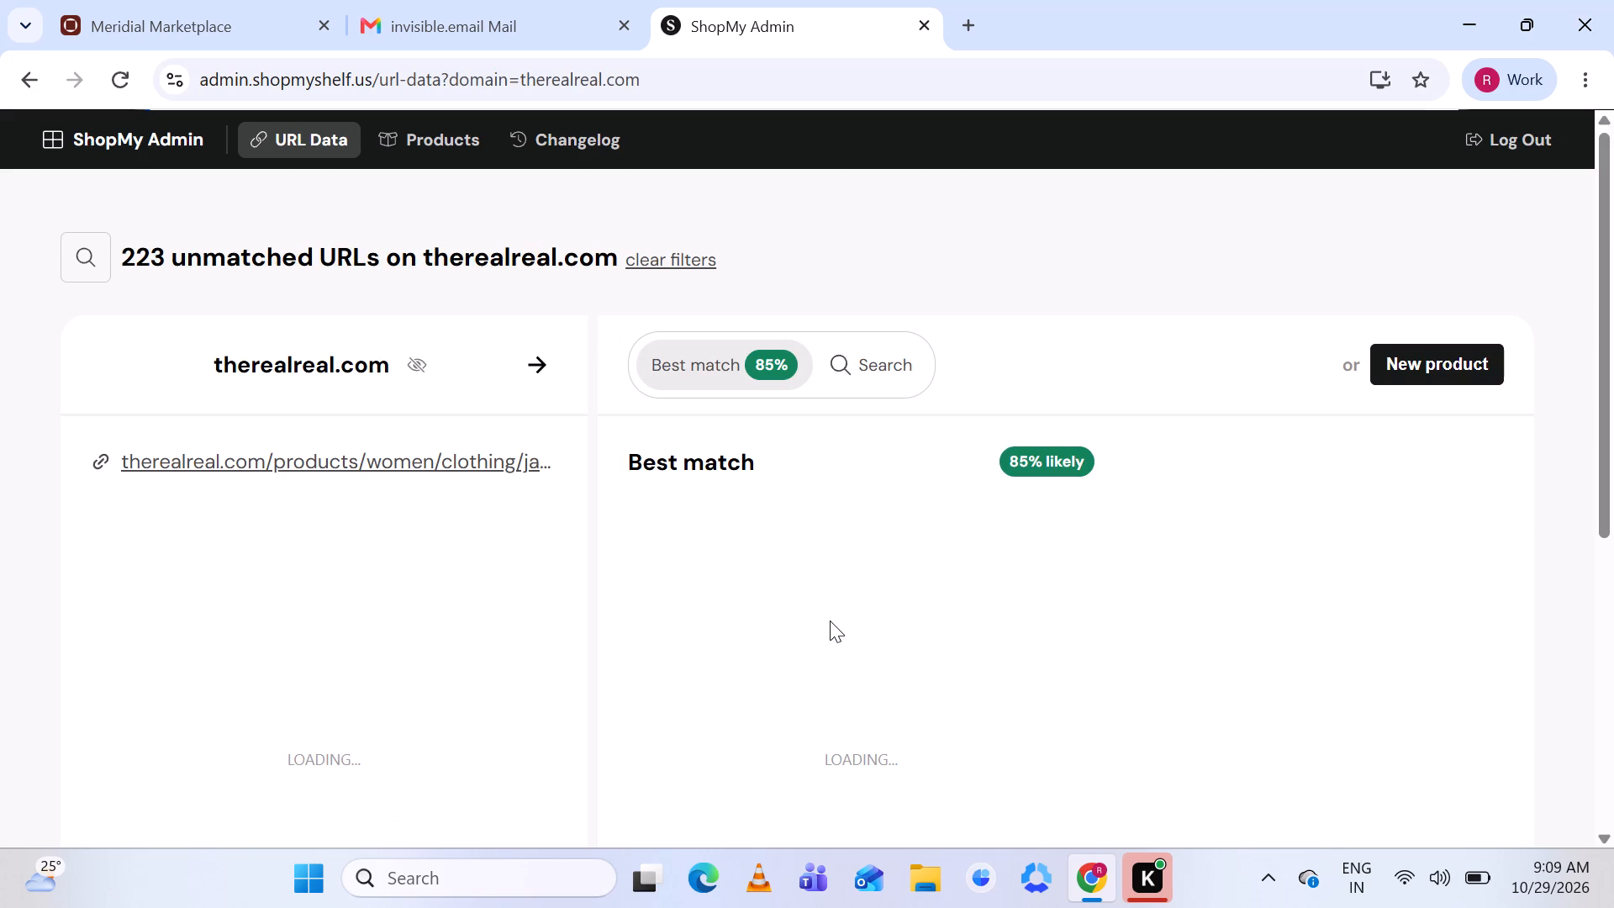
Compare the unmatched Marni Jacket entry with its suggested best match, including the match's ShopMy product page.
scroll(830, 620, "down", 2)
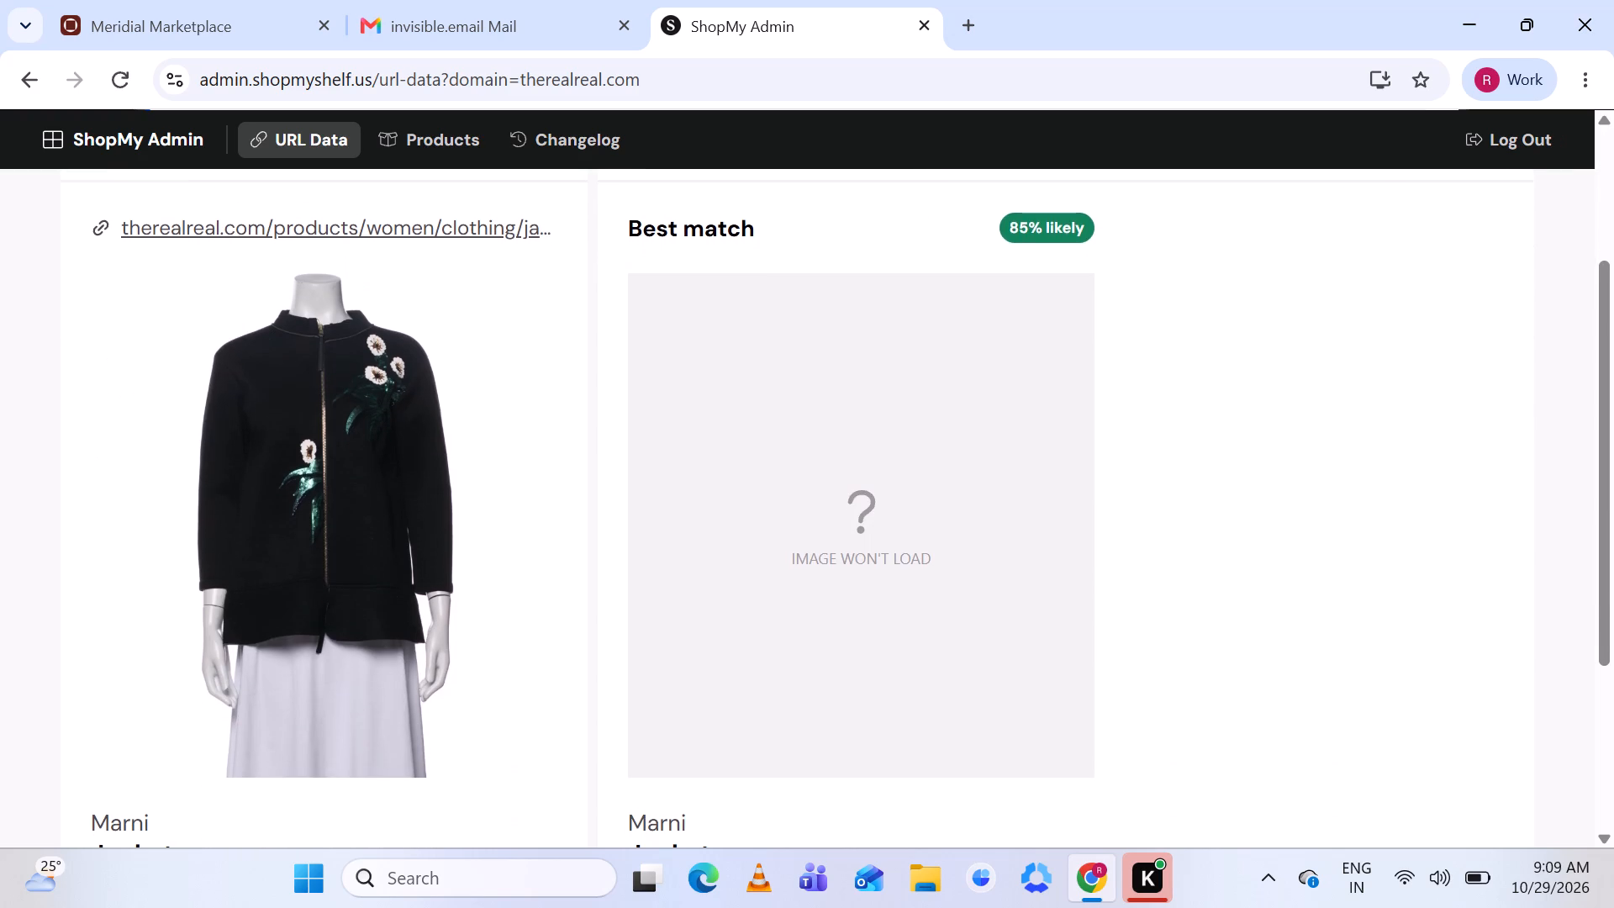
scroll(830, 620, "down", 1)
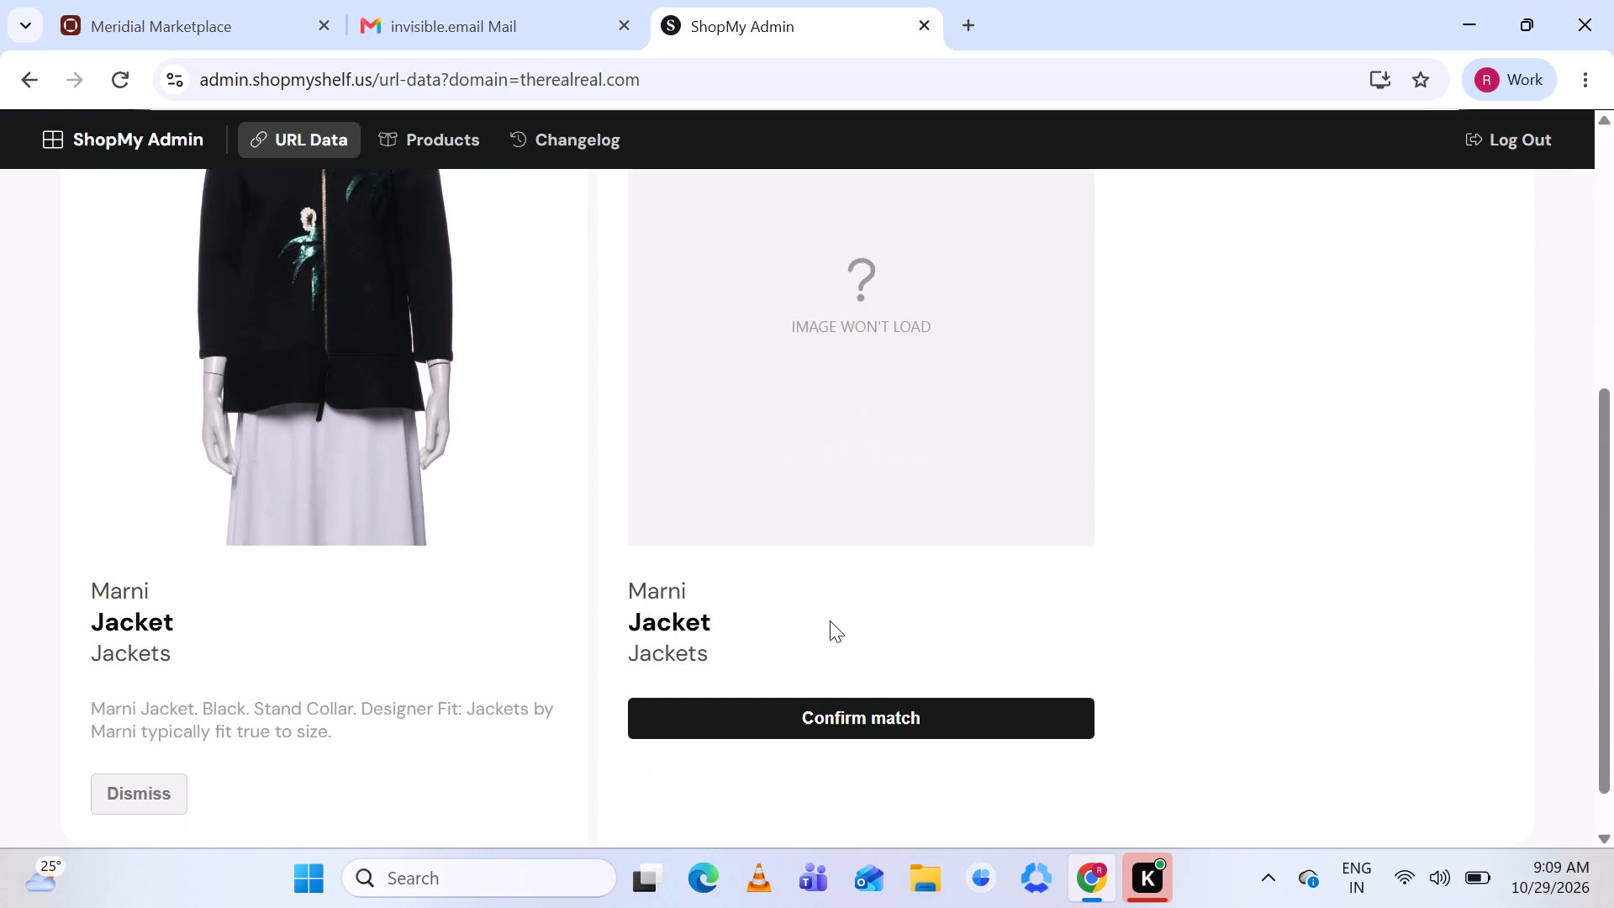
scroll(830, 620, "up", 2)
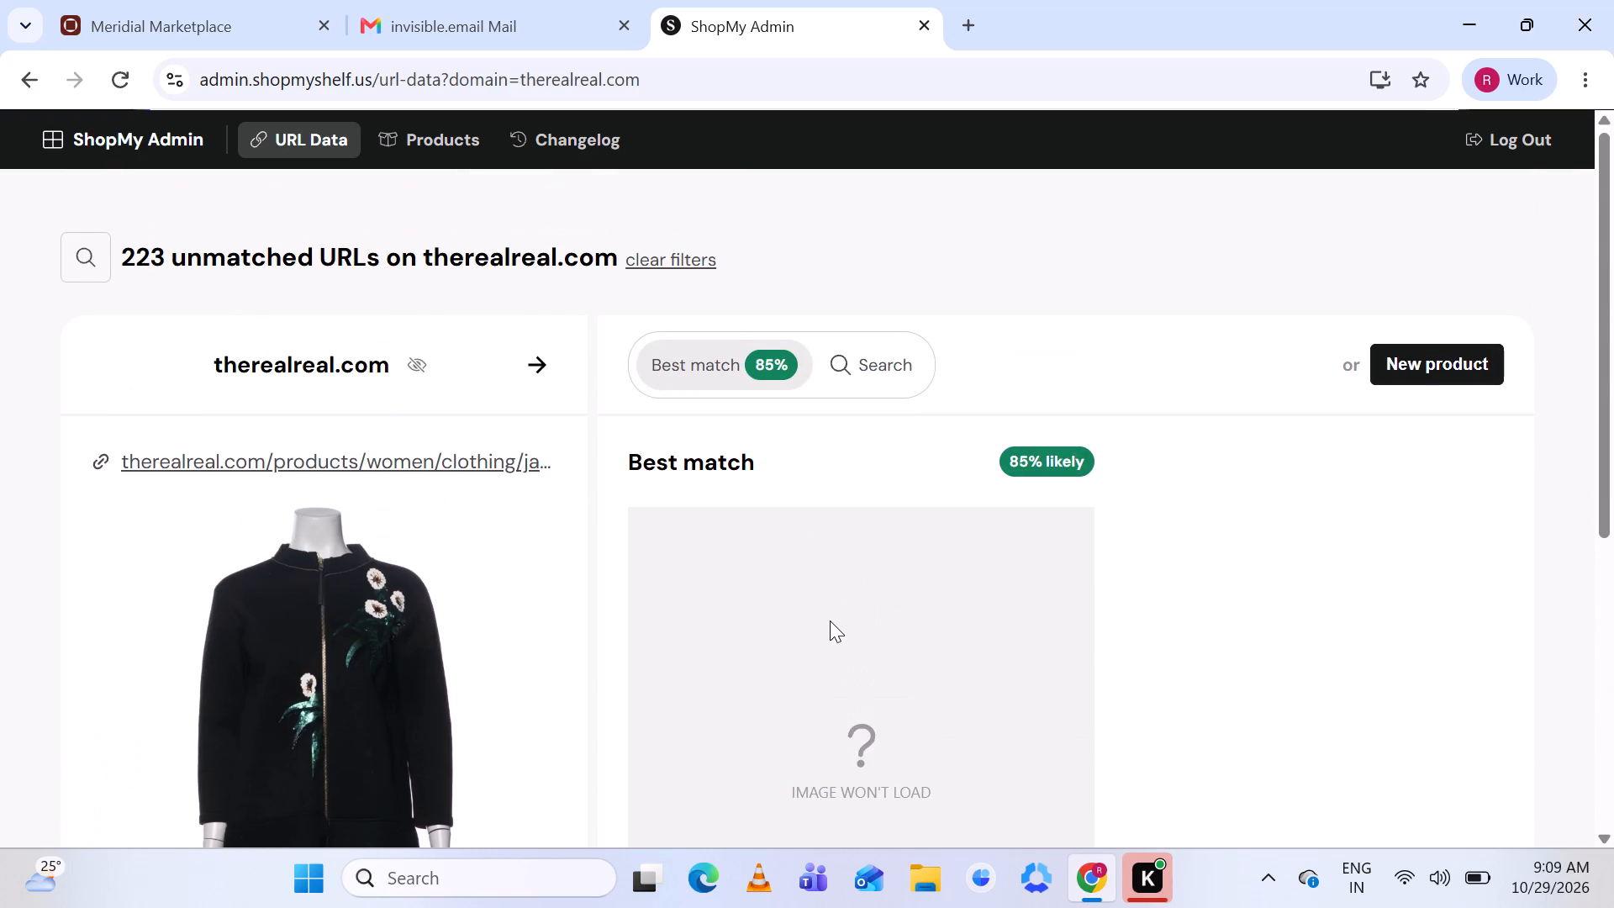
scroll(889, 572, "down", 4)
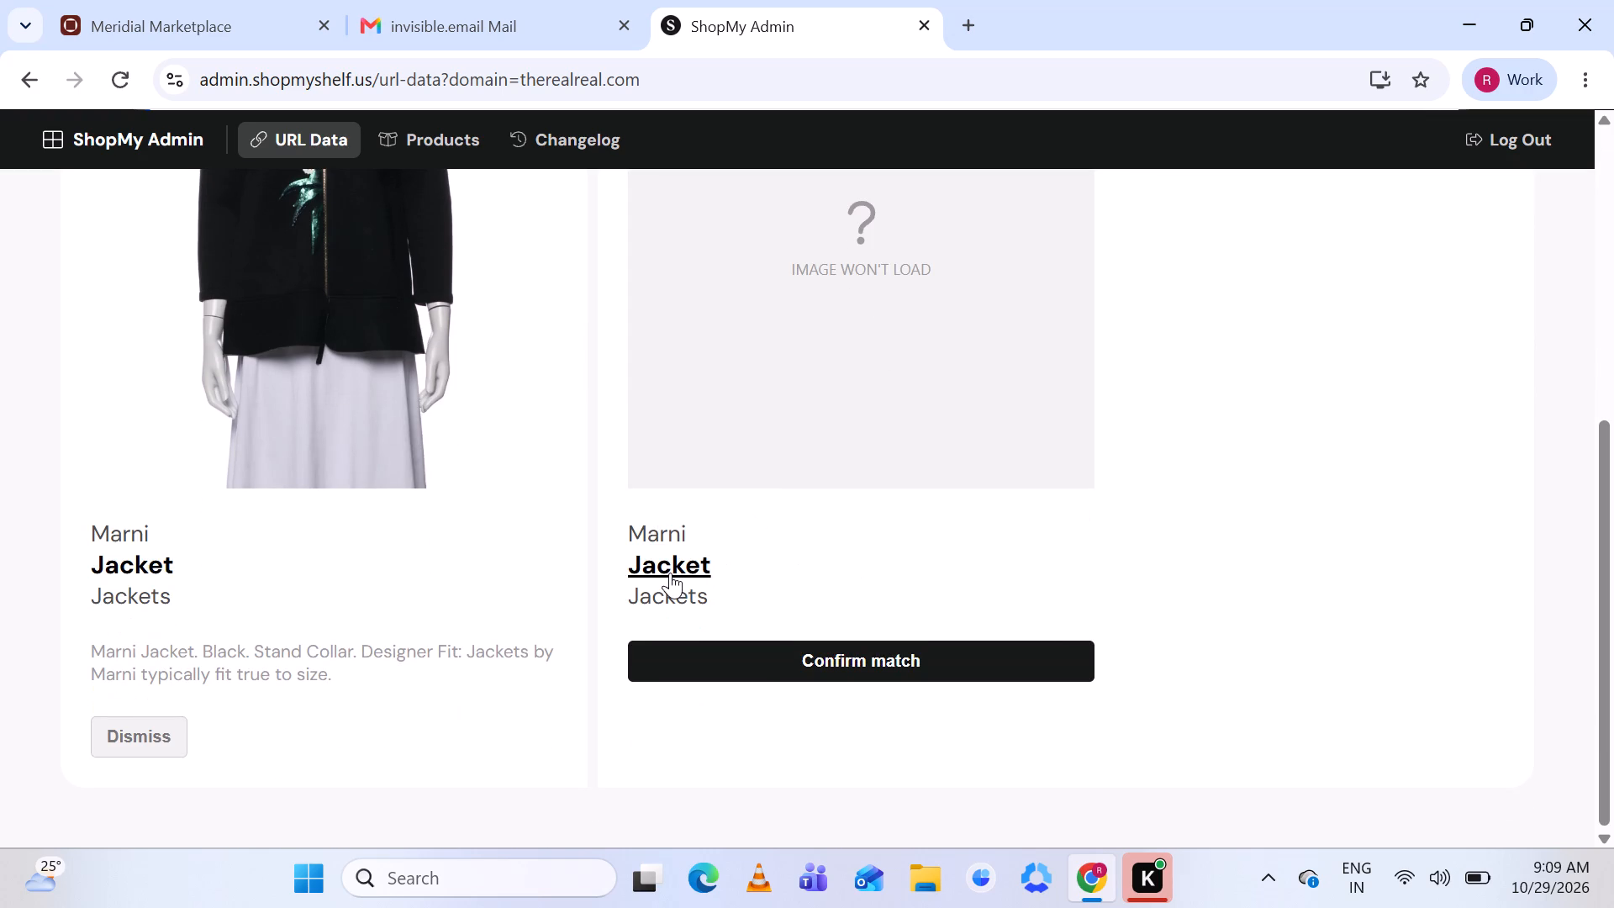
left_click(670, 573)
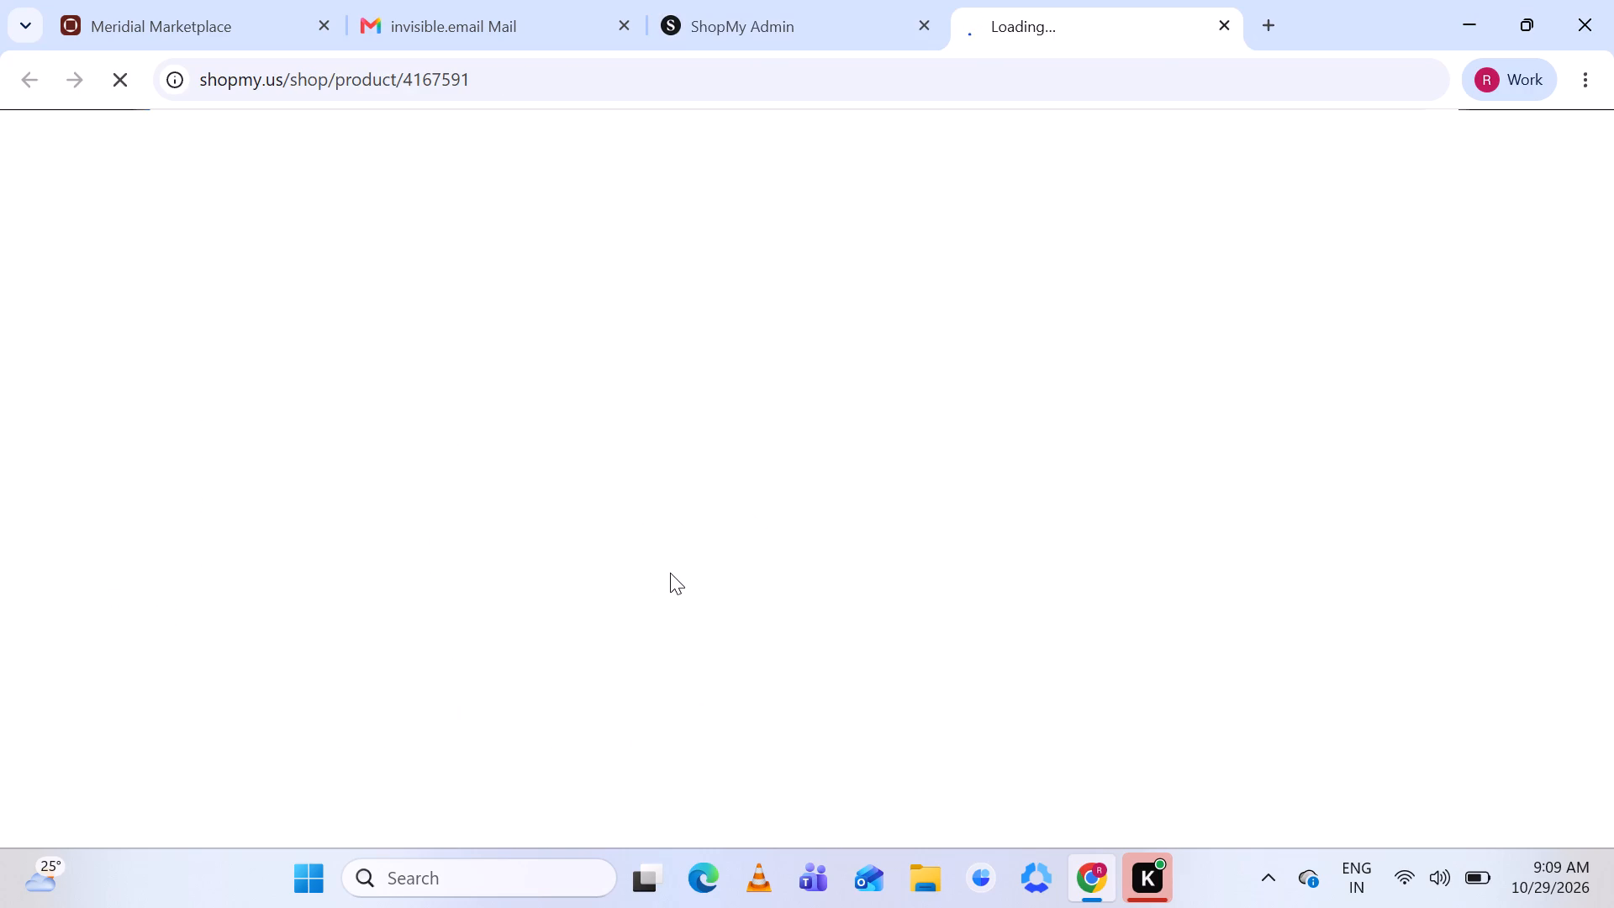
left_click(743, 14)
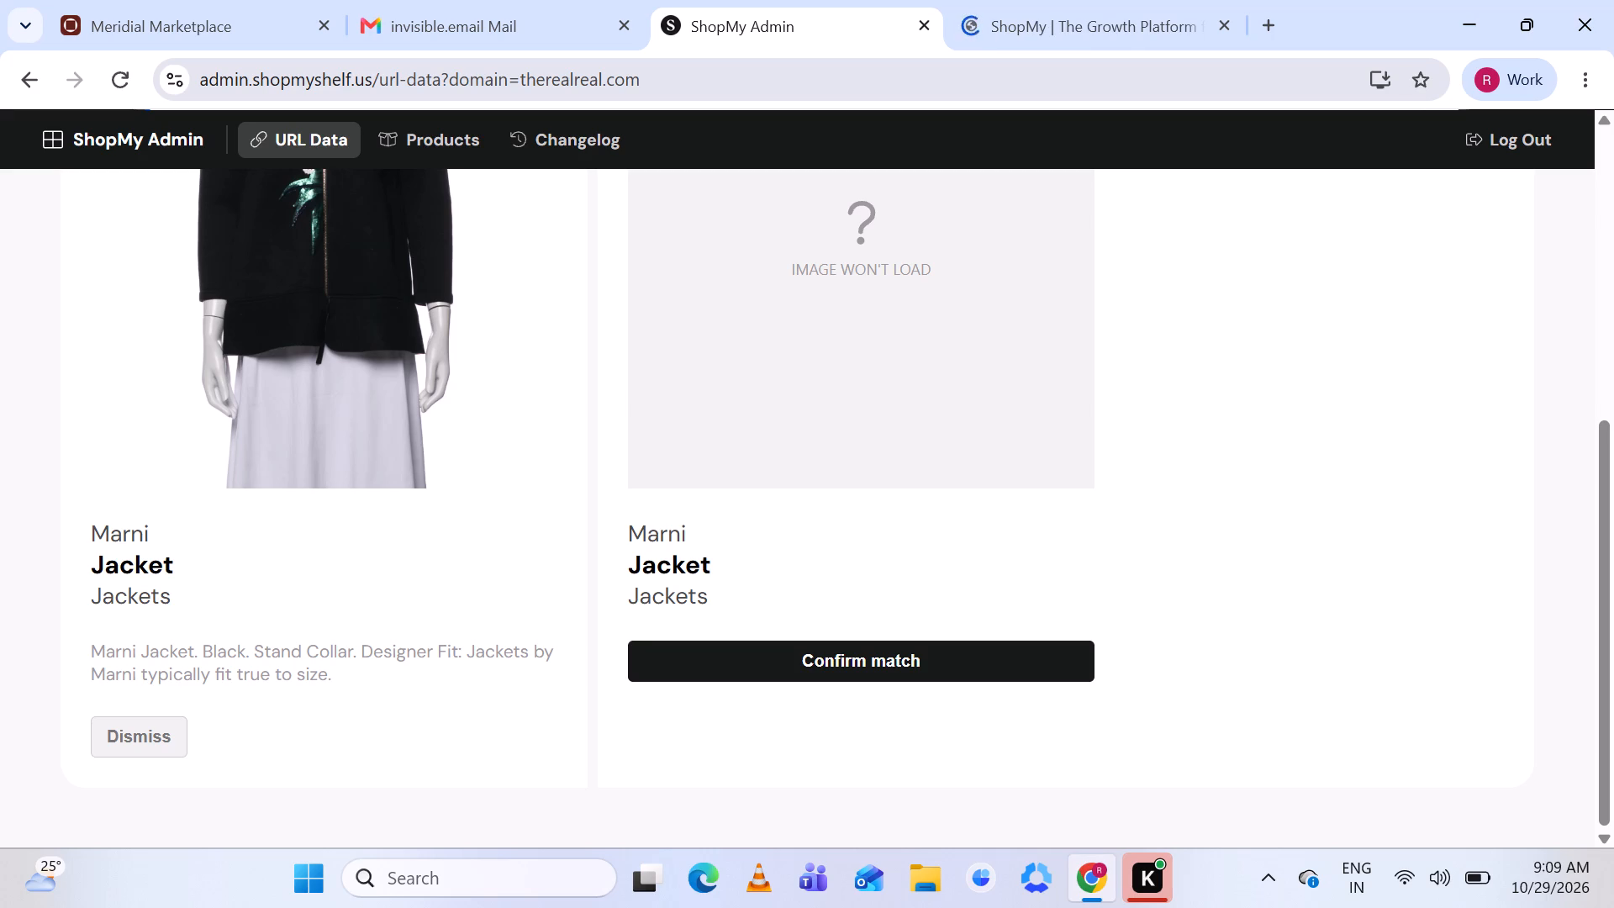
left_click(1056, 8)
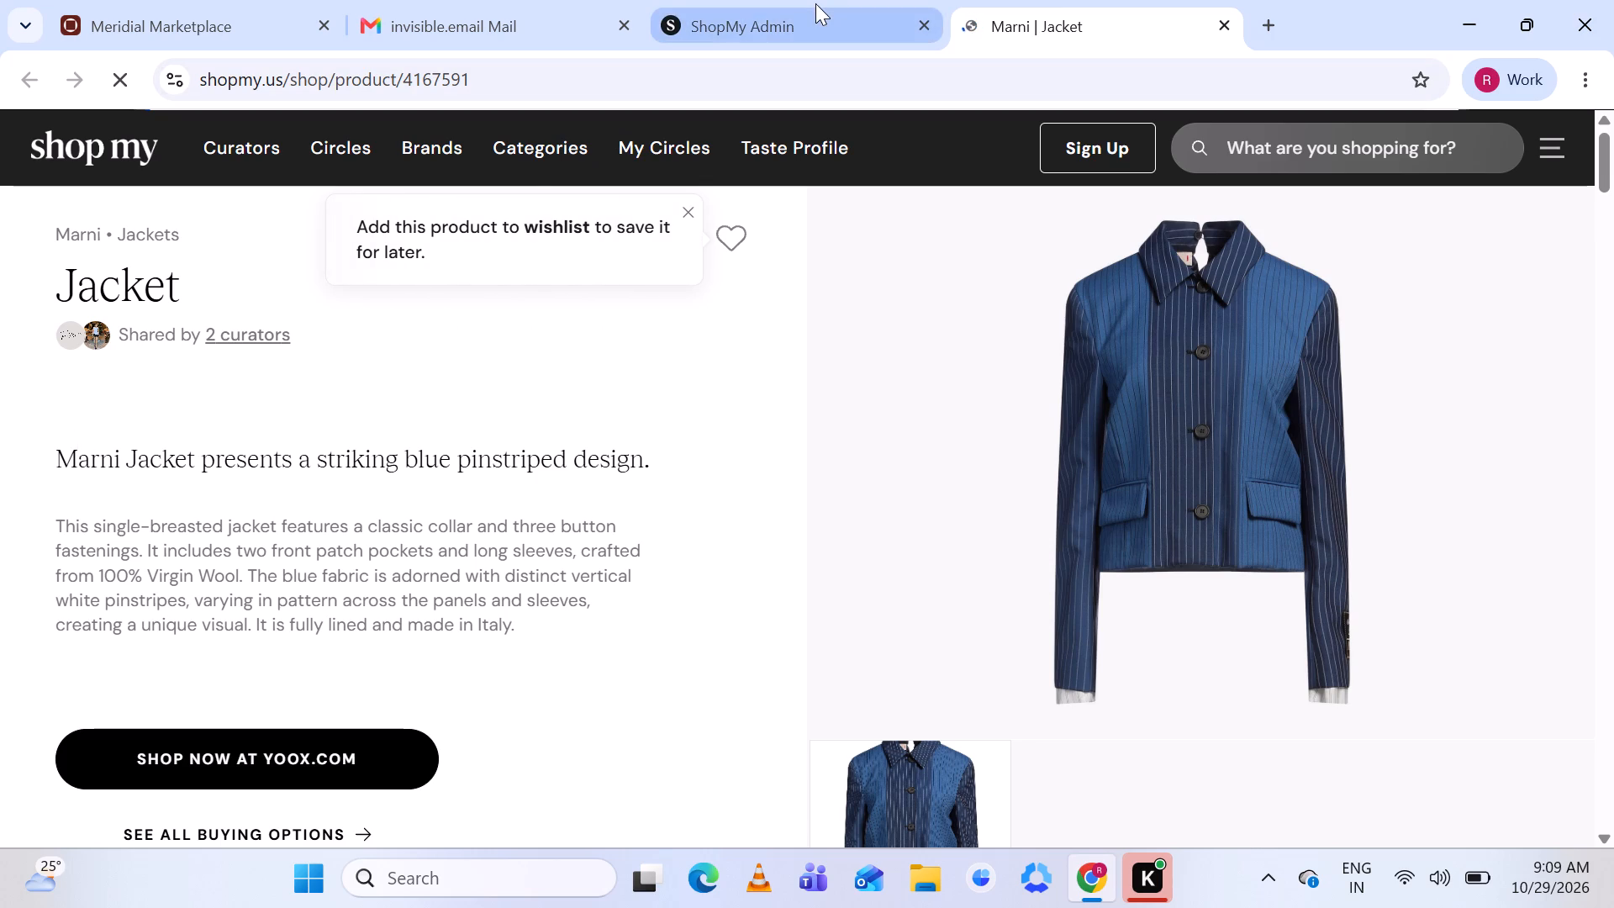
left_click(737, 22)
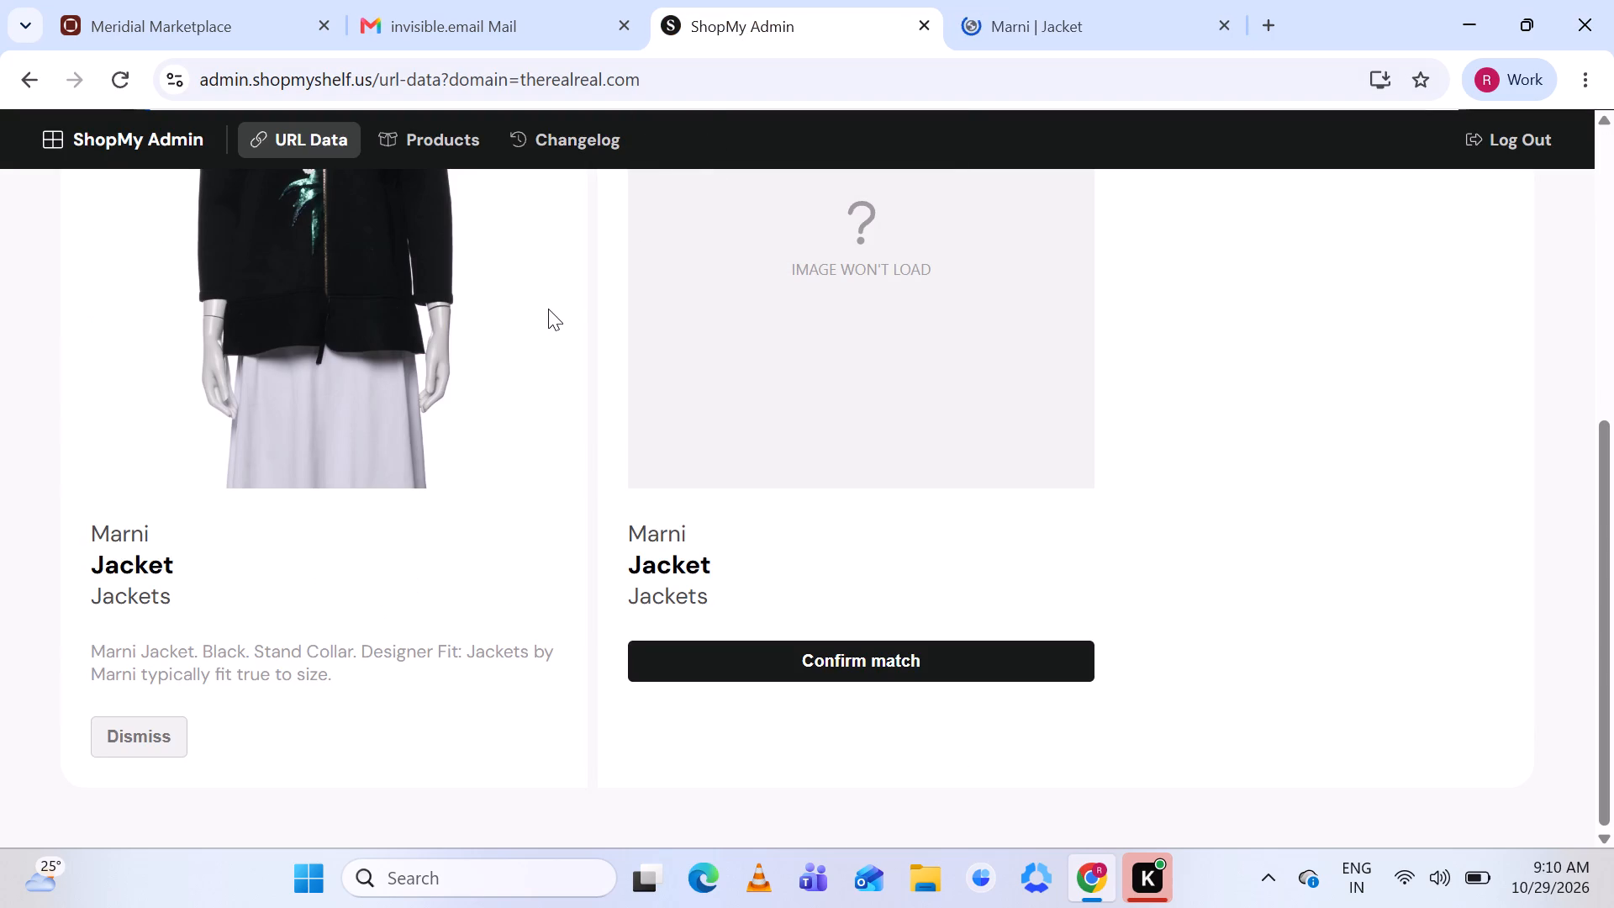
Leave the Marni Jacket unmatched and advance to the next therealreal.com URL.
scroll(683, 226, "up", 2)
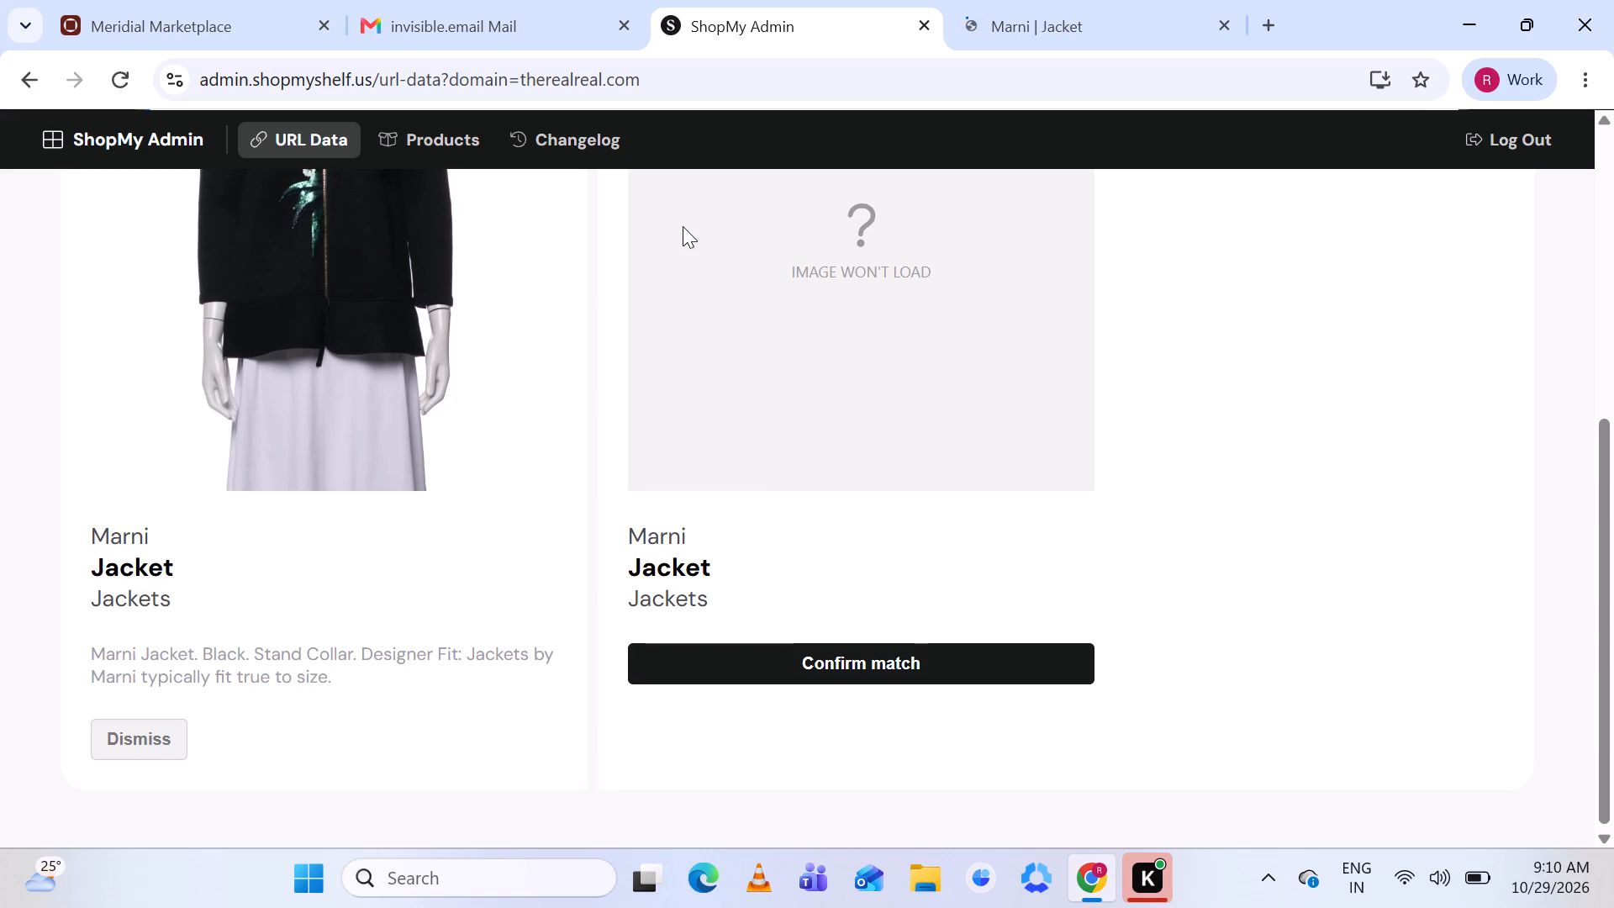
scroll(683, 226, "up", 2)
left_click(539, 359)
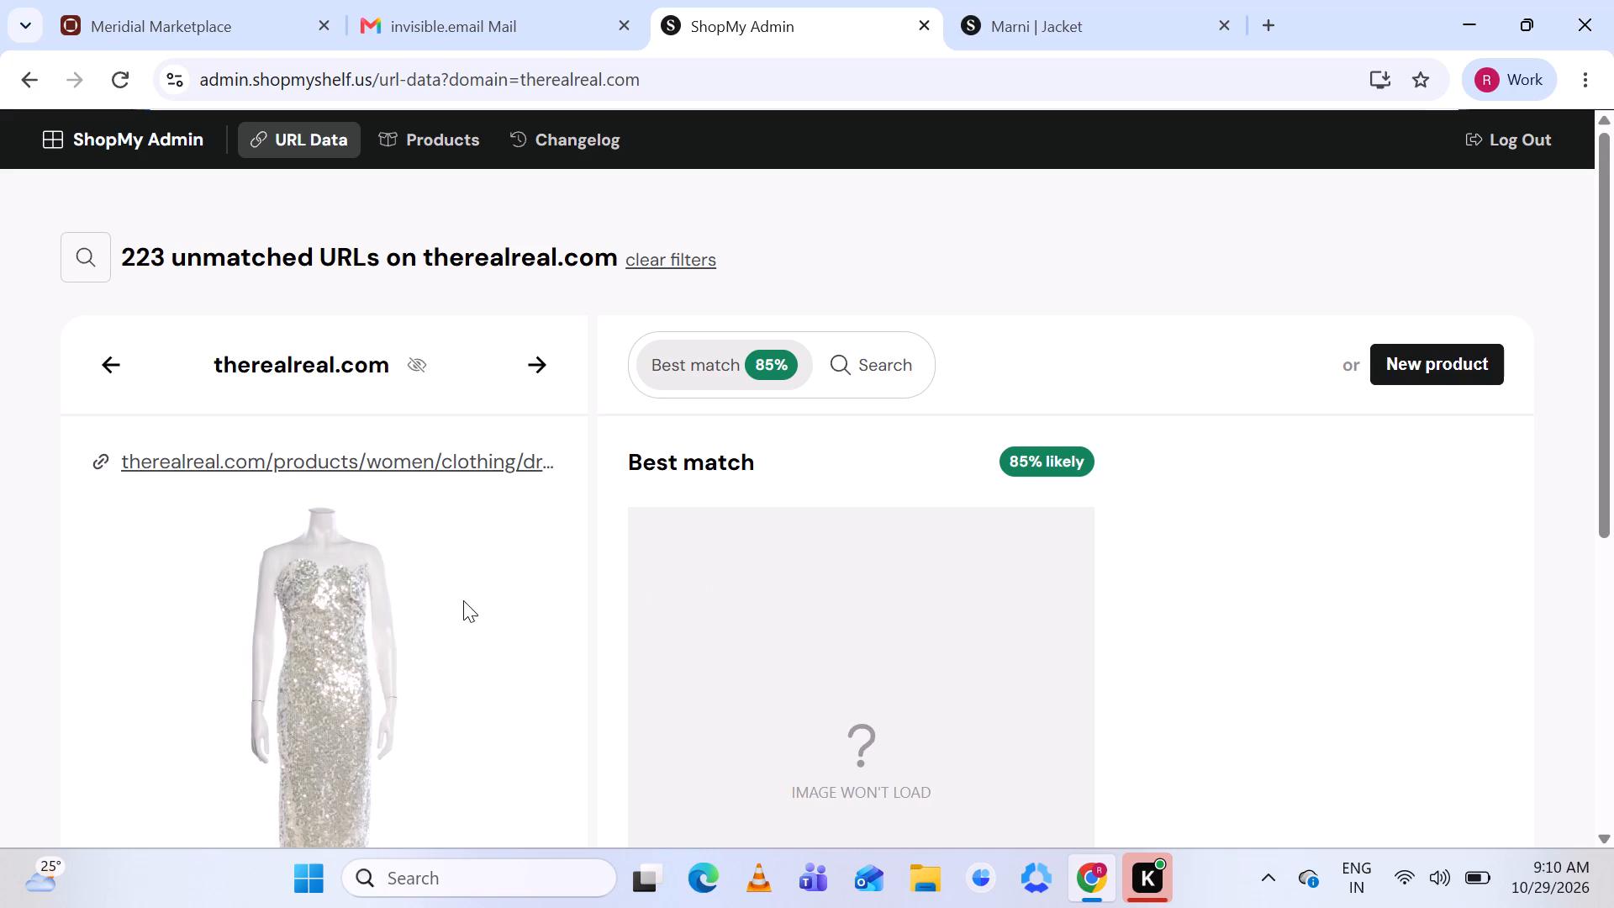
Compare the Christopher Esber Patterned Long Dress w/ Tags with its suggested match, including the match's ShopMy product page.
scroll(463, 600, "down", 4)
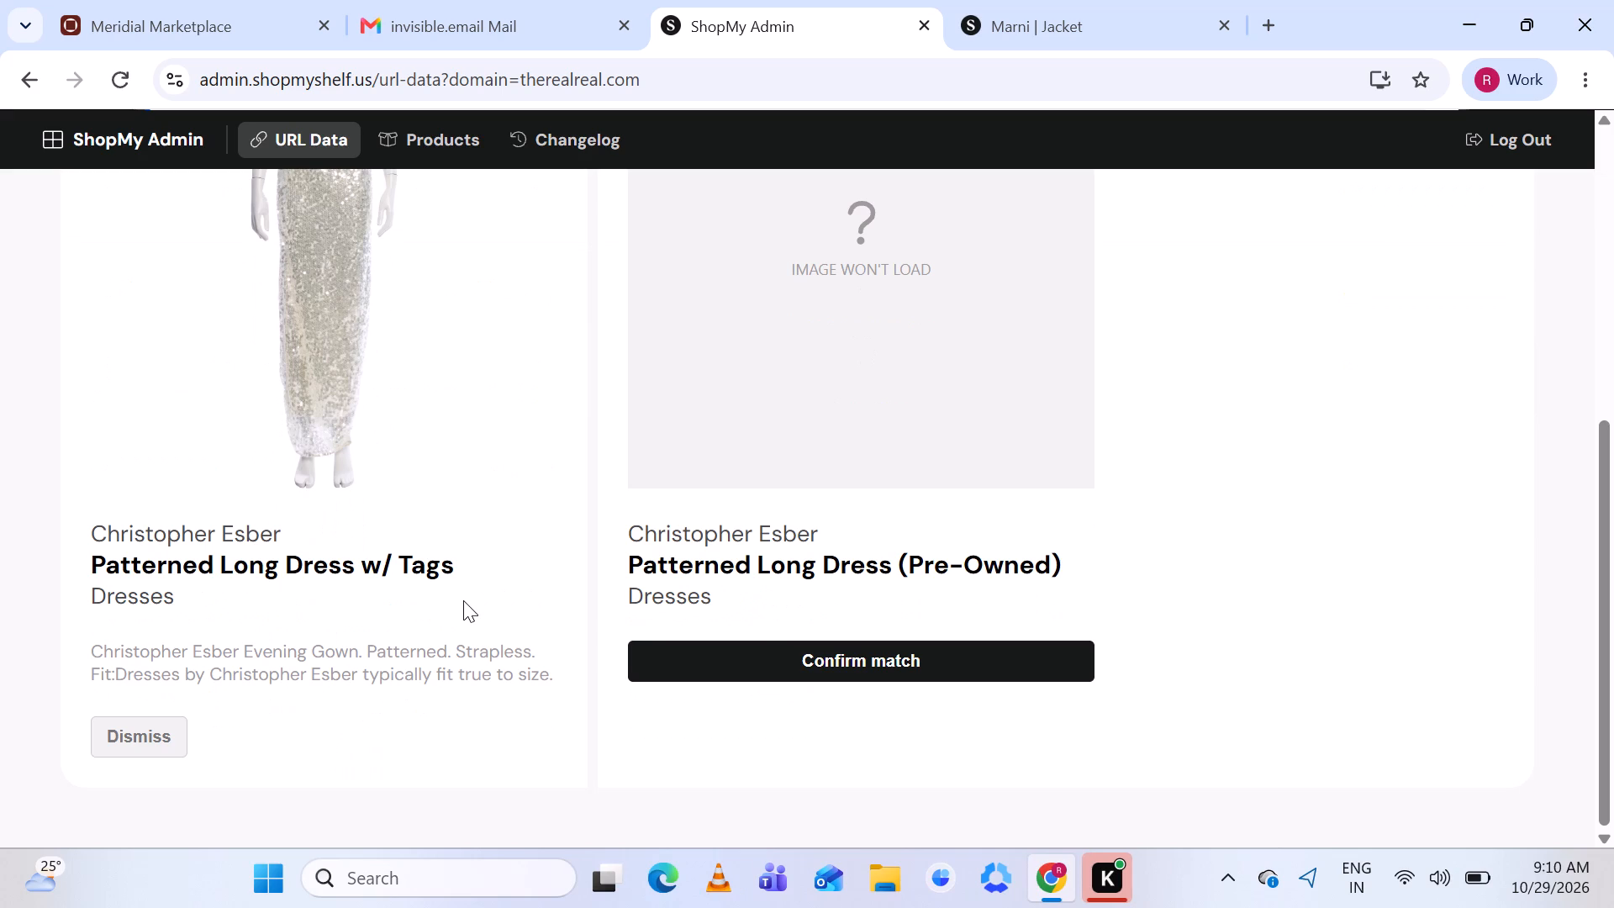
left_click(830, 567)
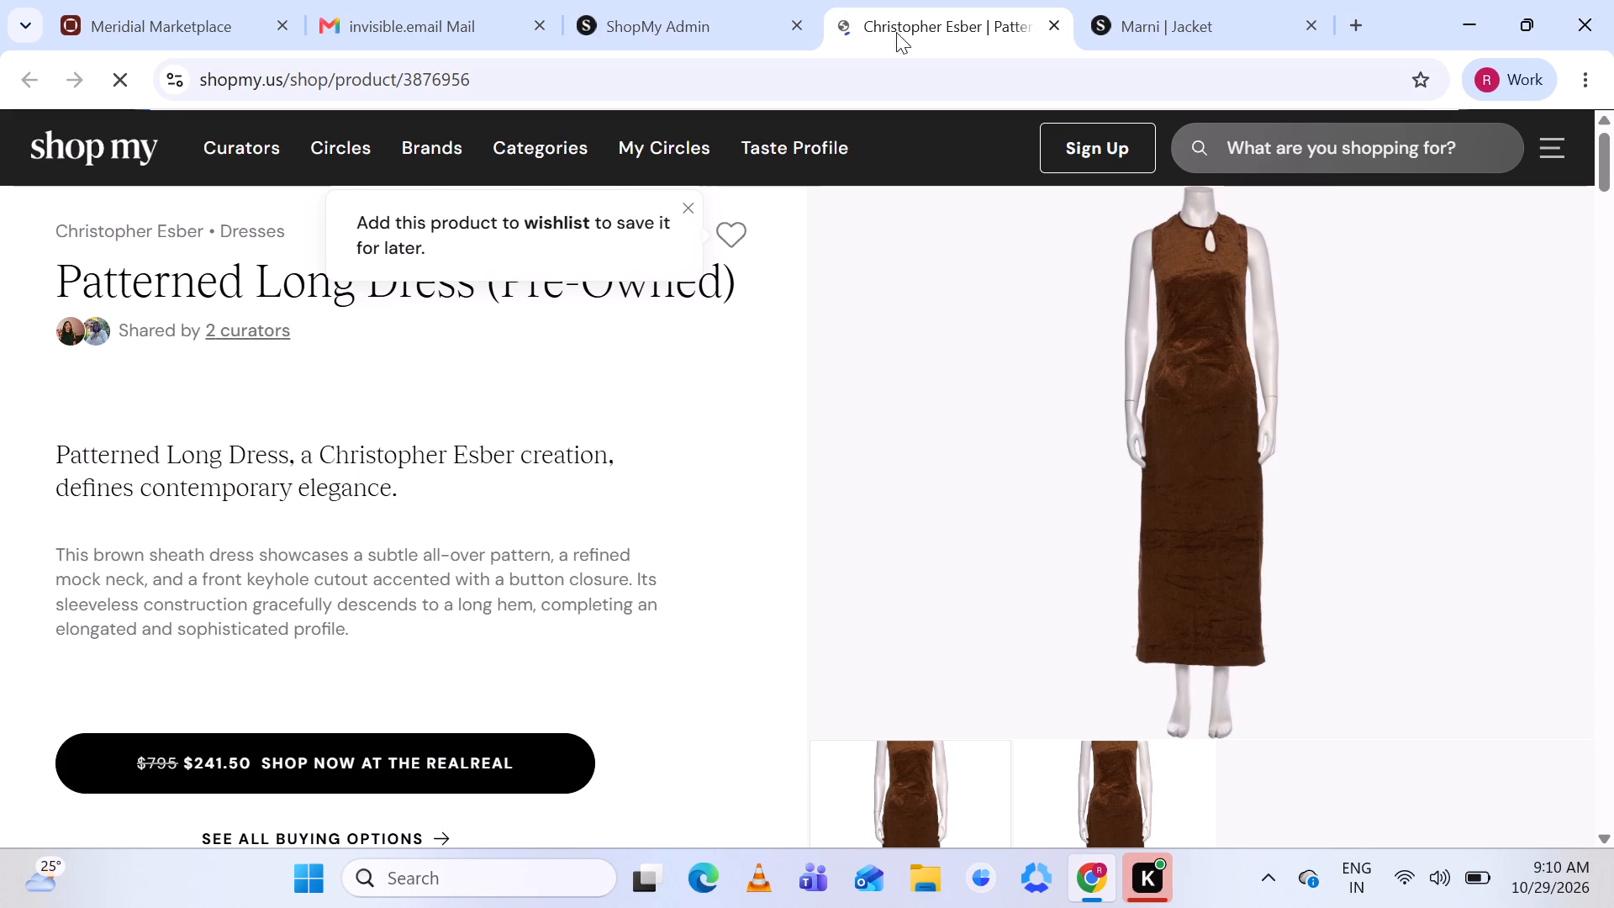
left_click(639, 19)
scroll(504, 404, "up", 2)
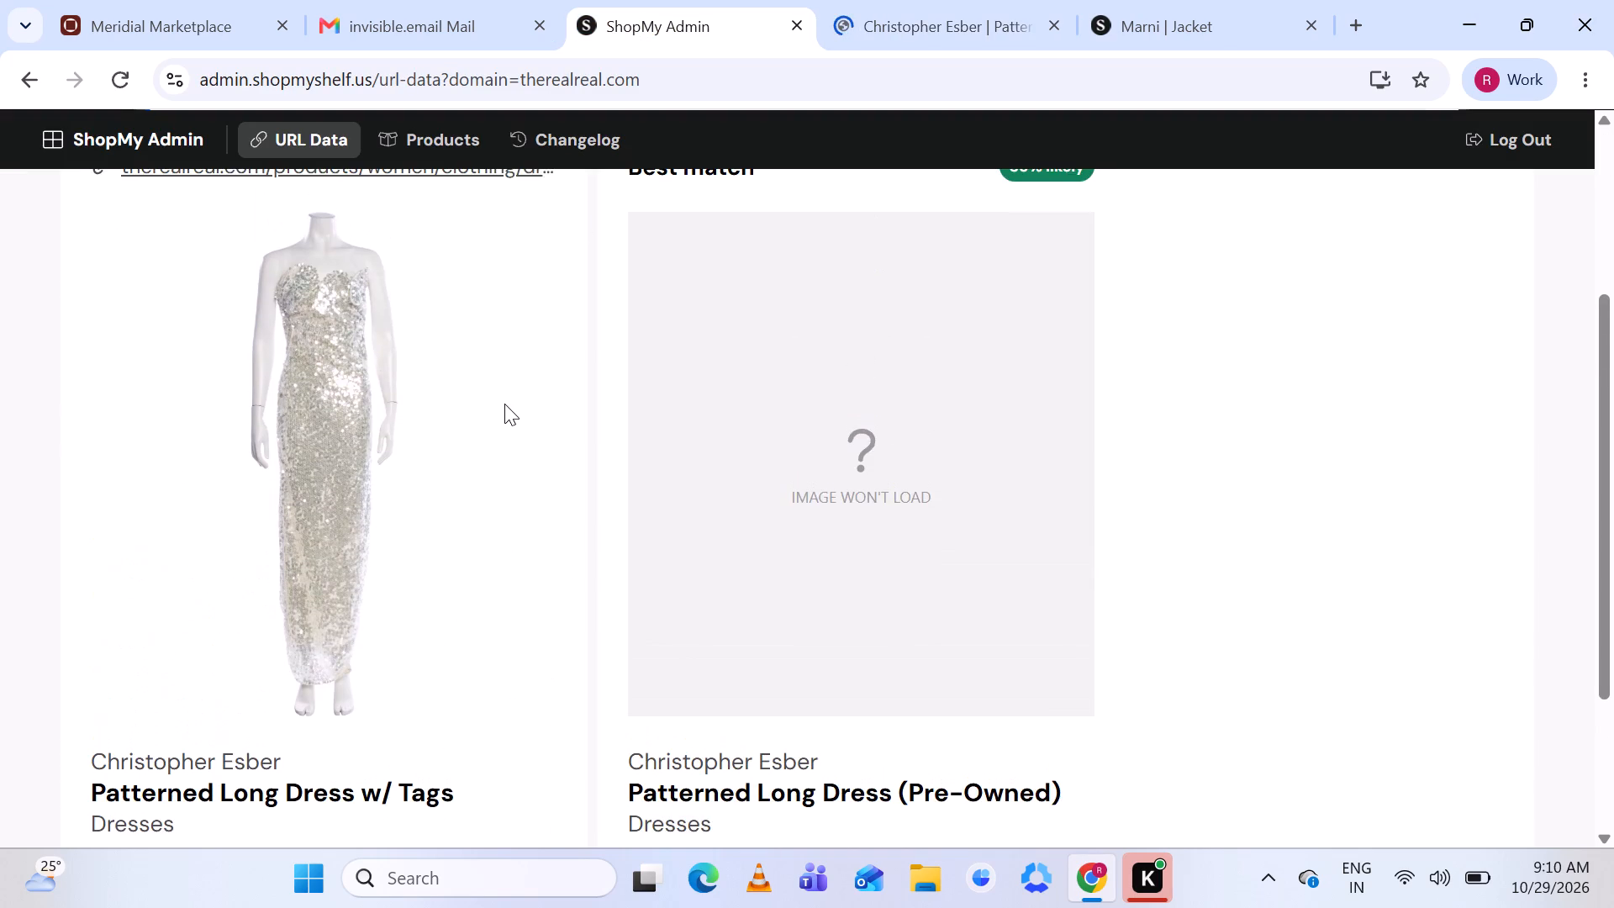
scroll(504, 404, "up", 1)
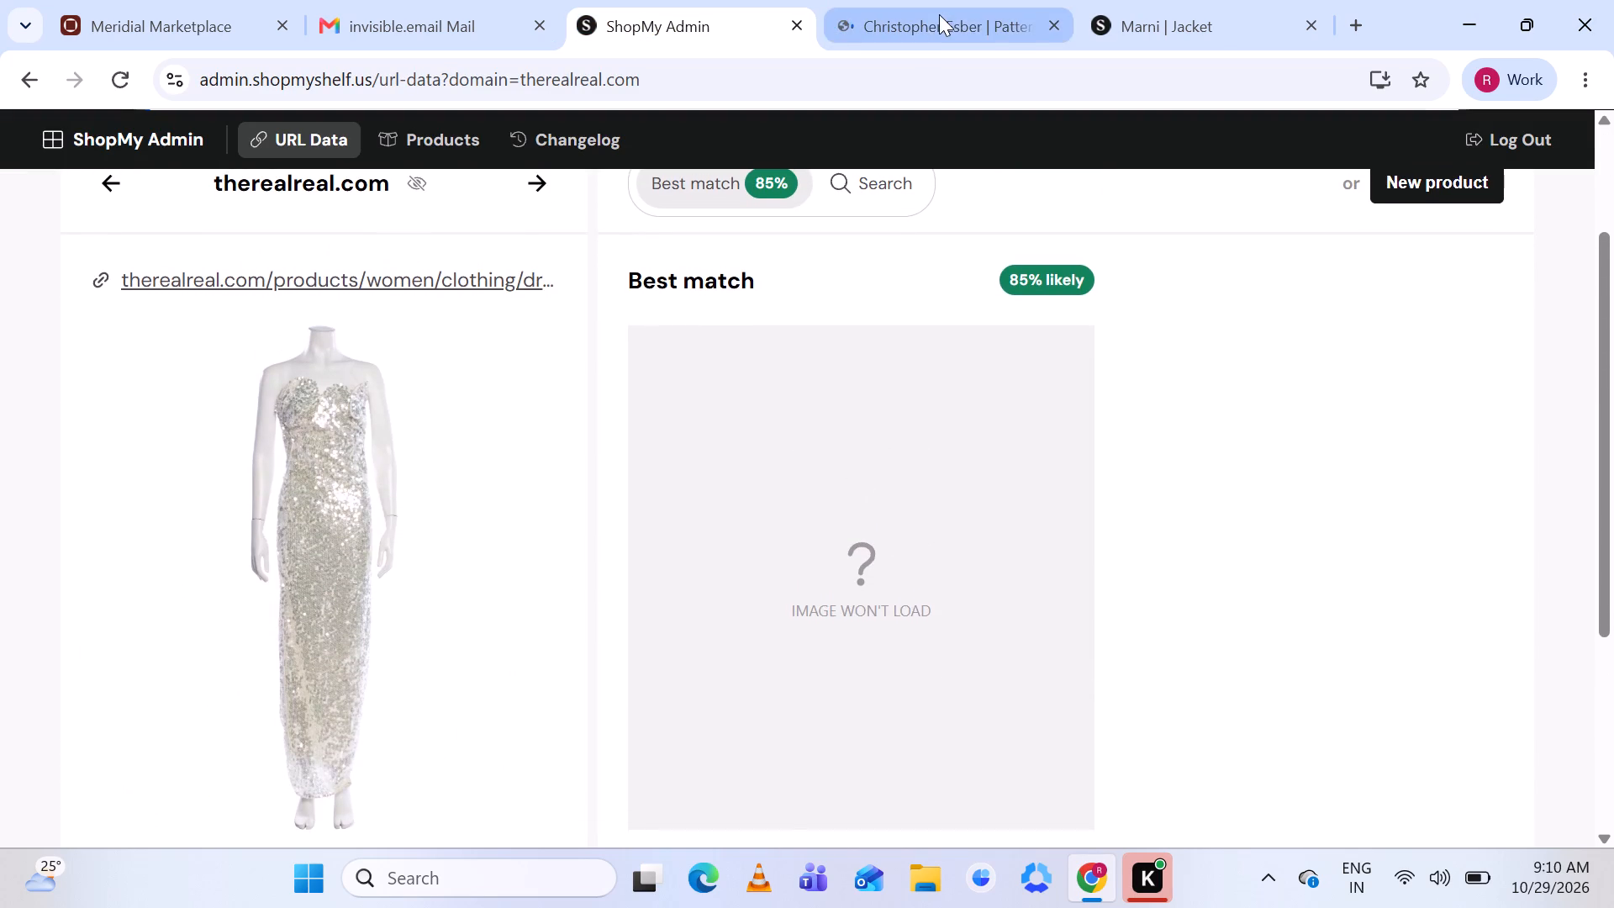
left_click(930, 13)
scroll(651, 417, "up", 1)
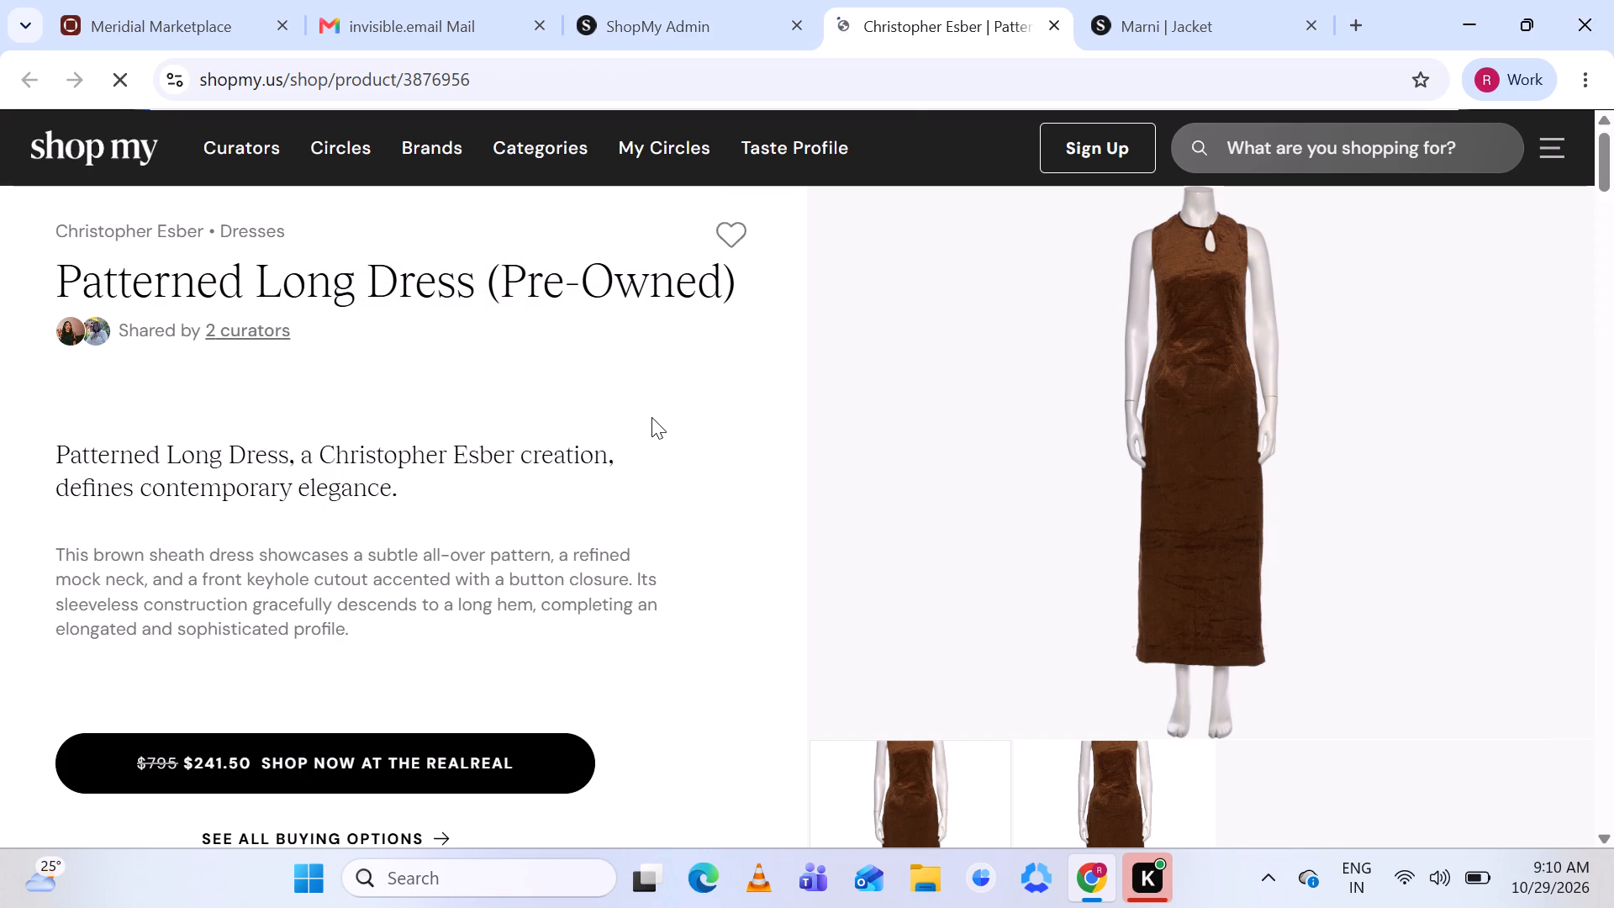
left_click(677, 7)
Start a new product for the unmatched Christopher Esber dress.
scroll(576, 451, "up", 1)
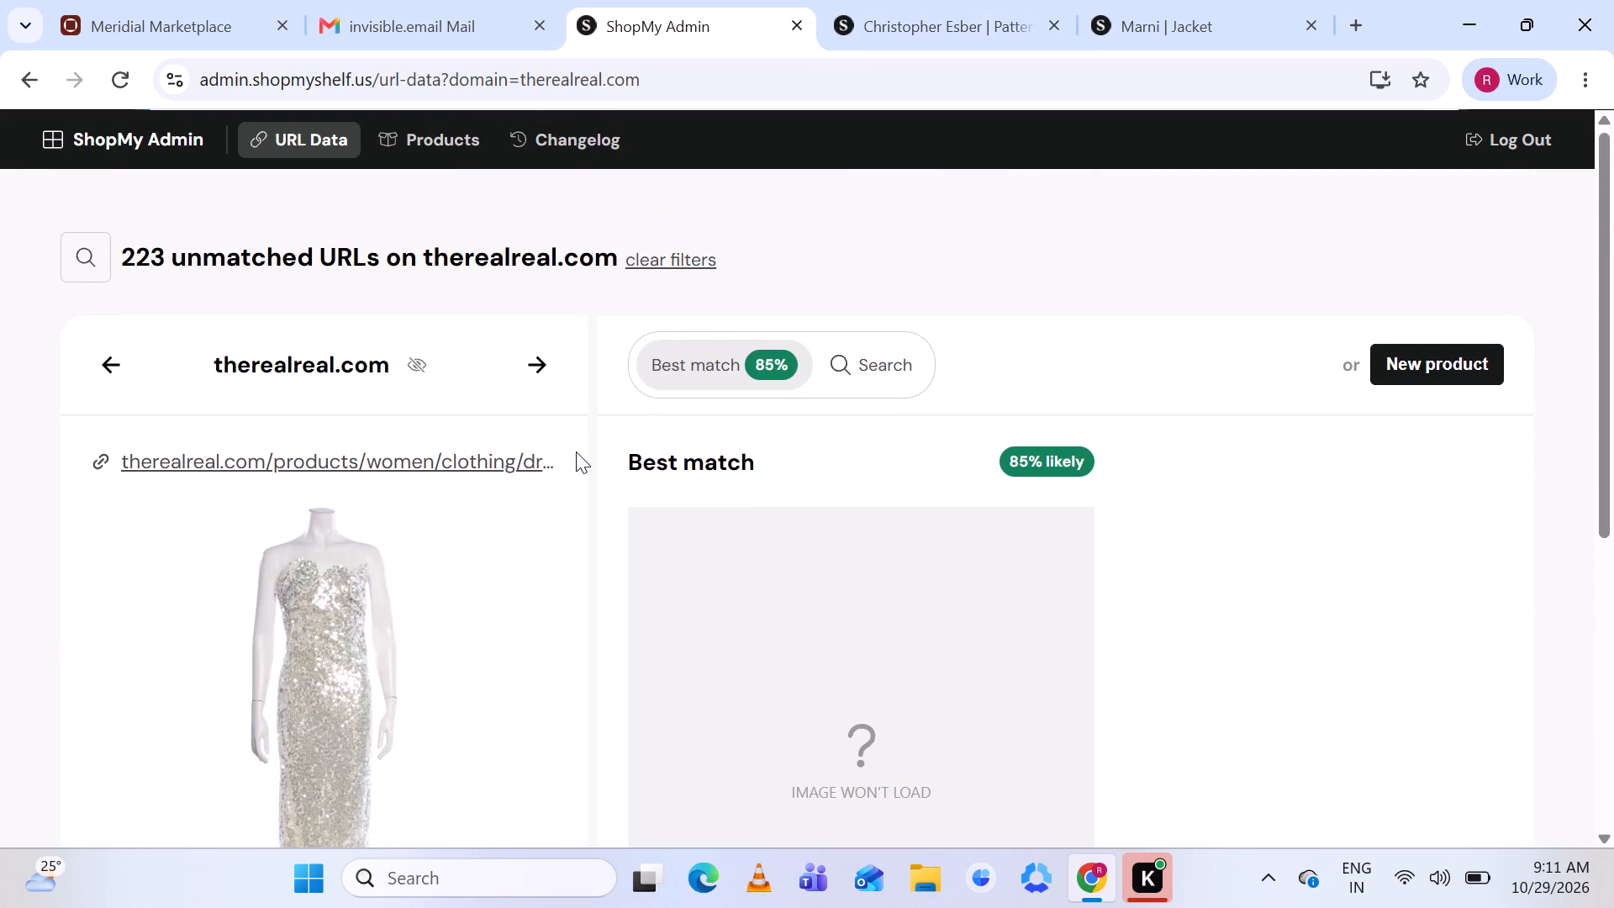
left_click(1447, 359)
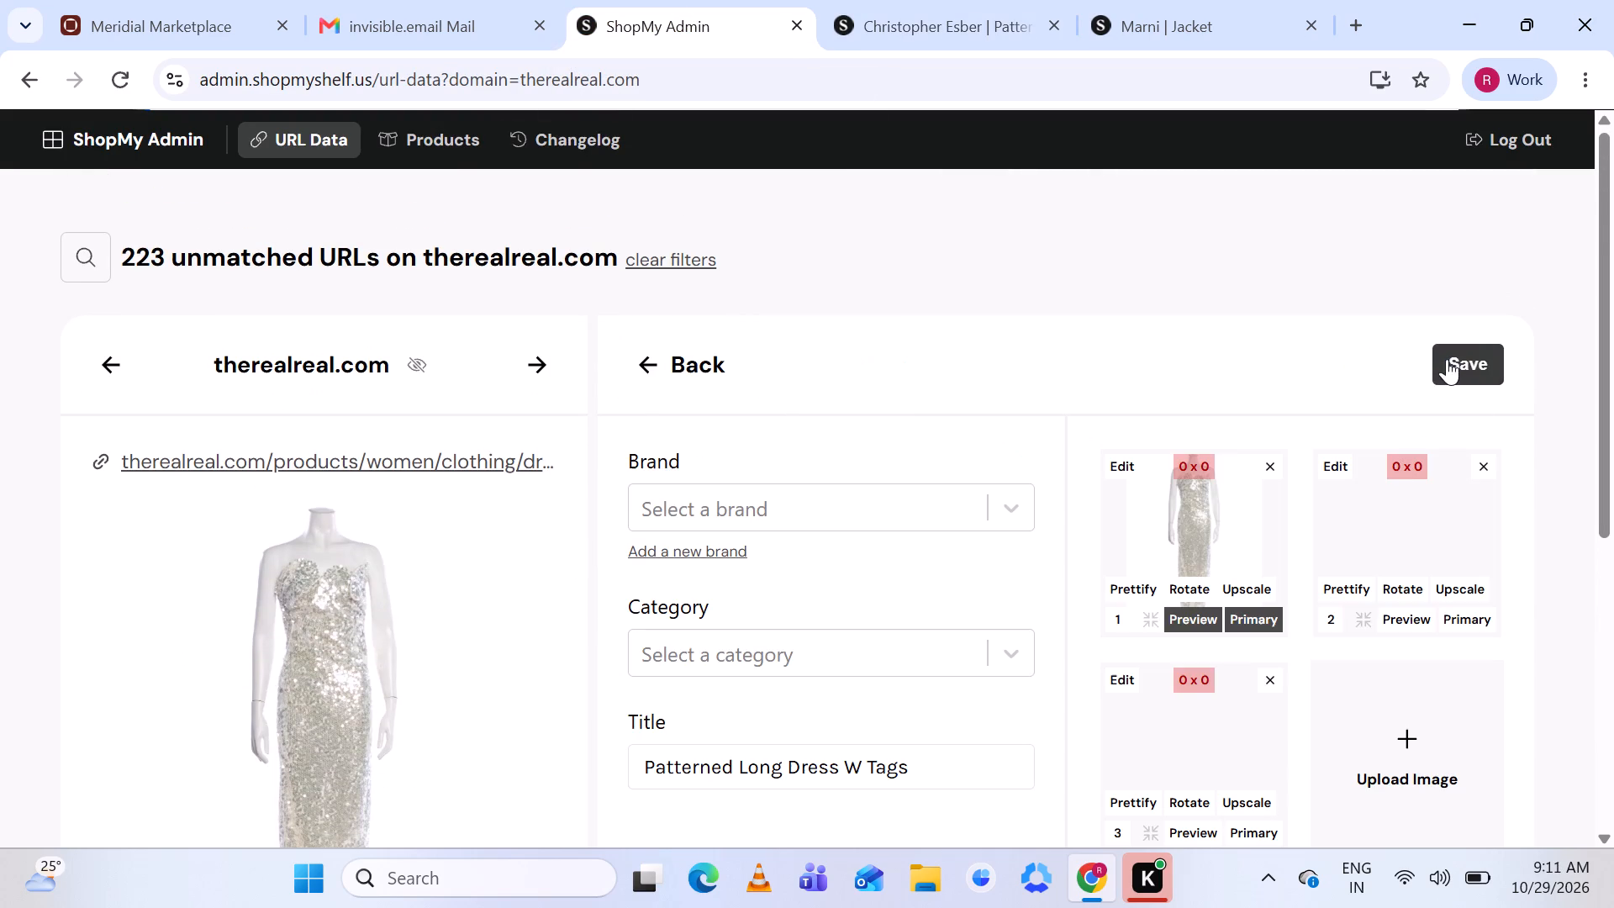
Examine the new product form's brand, category, title and images alongside the source dress's details.
scroll(740, 649, "down", 1)
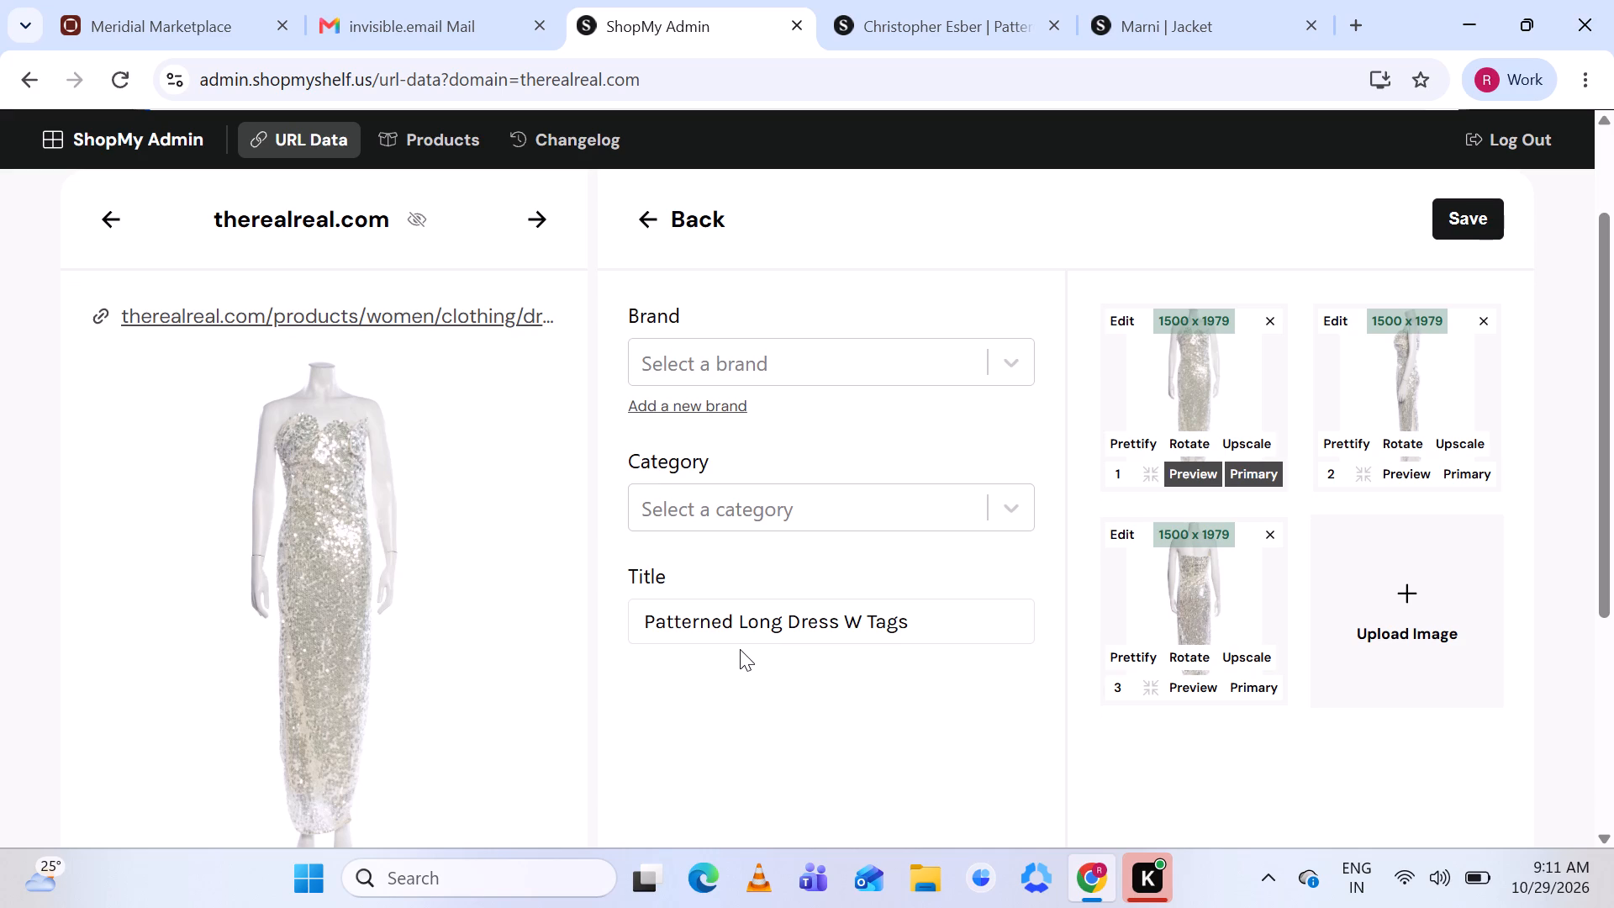
scroll(740, 649, "down", 3)
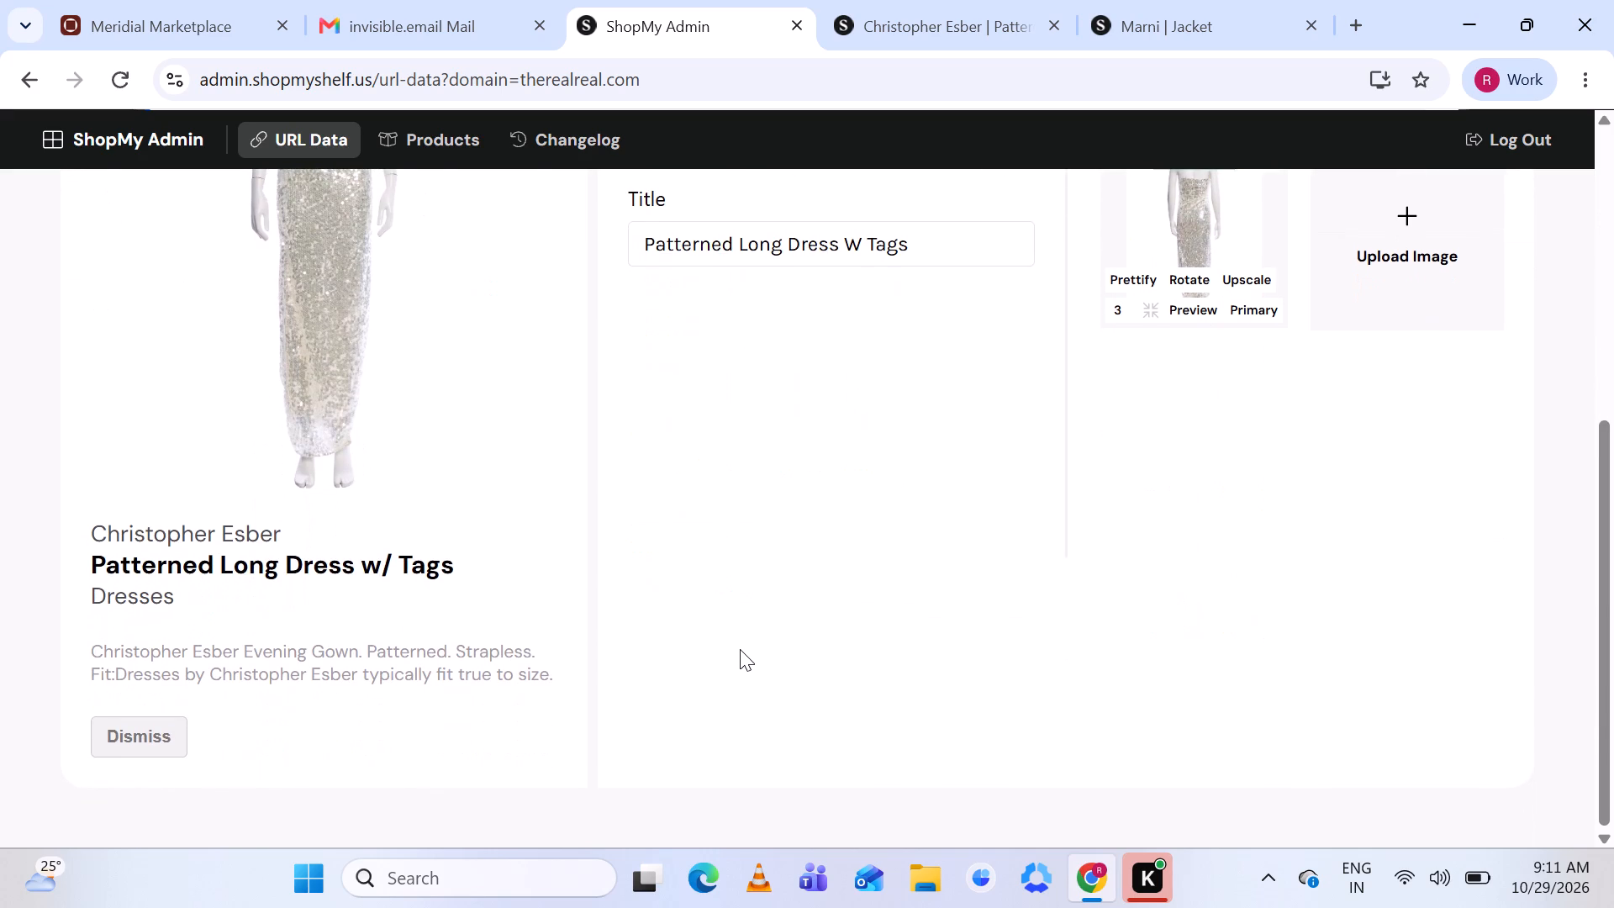
scroll(740, 649, "down", 1)
scroll(822, 340, "up", 3)
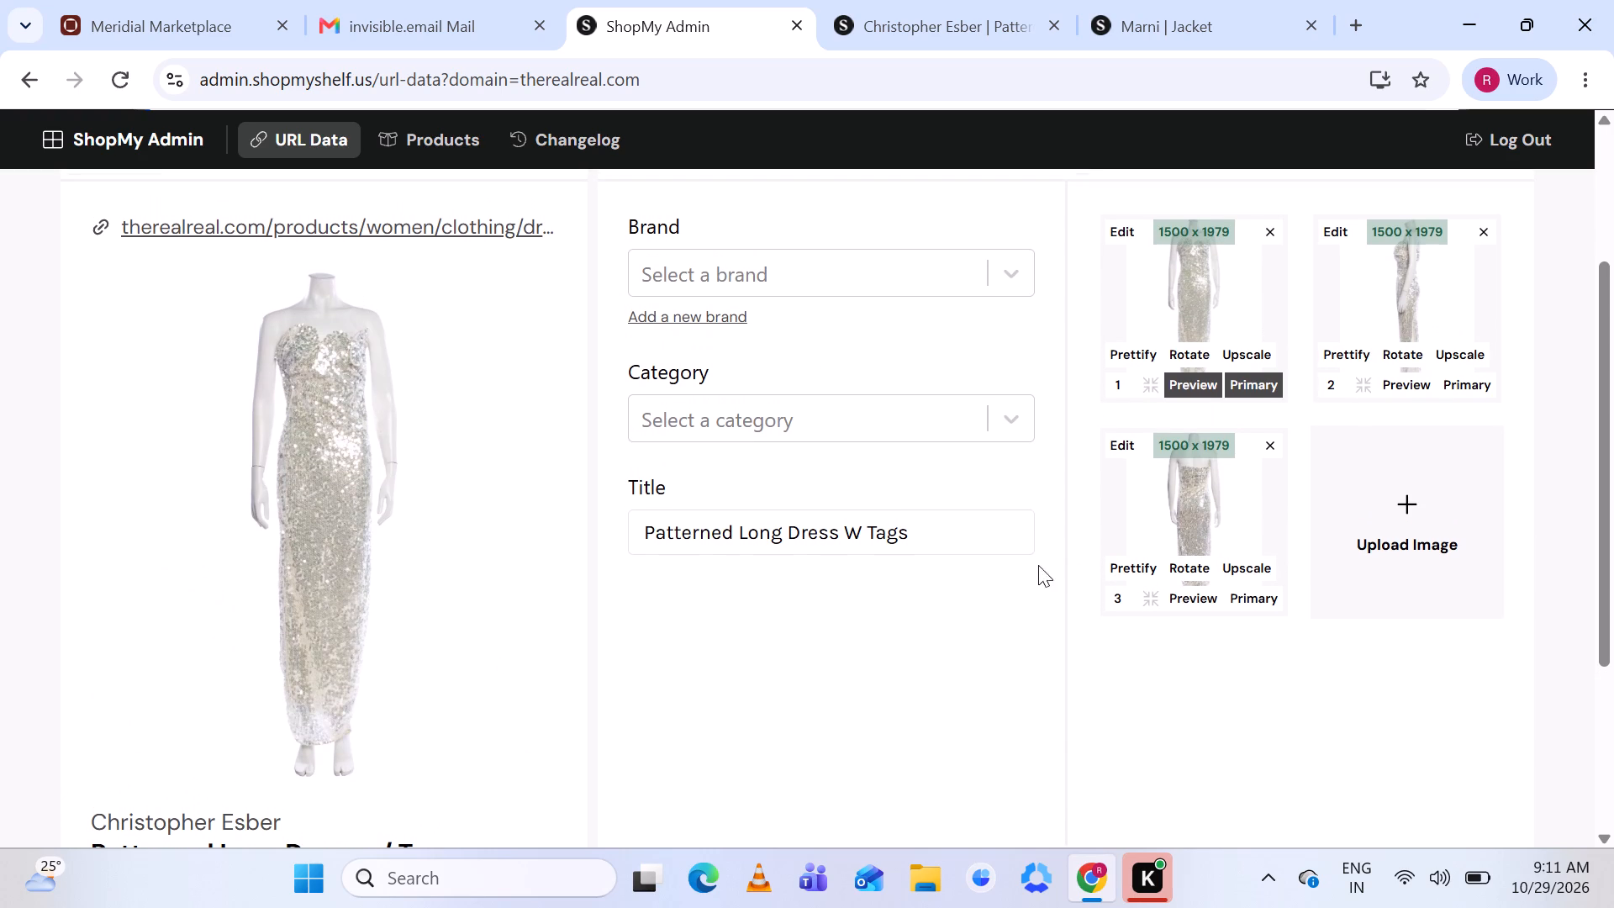
scroll(896, 616, "up", 1)
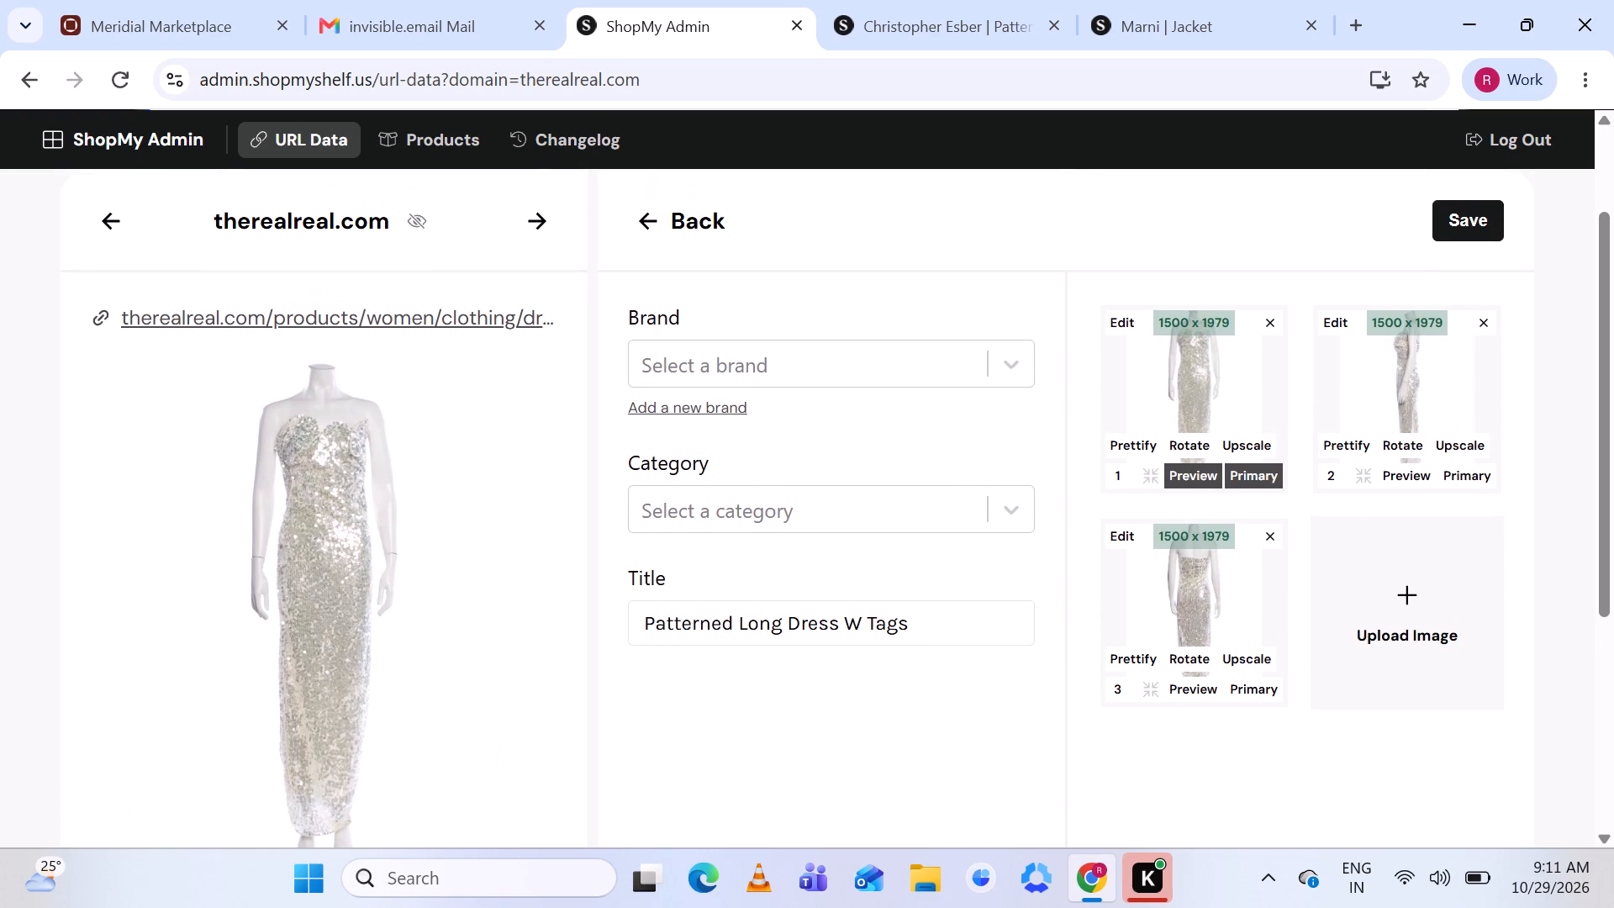
scroll(896, 616, "down", 1)
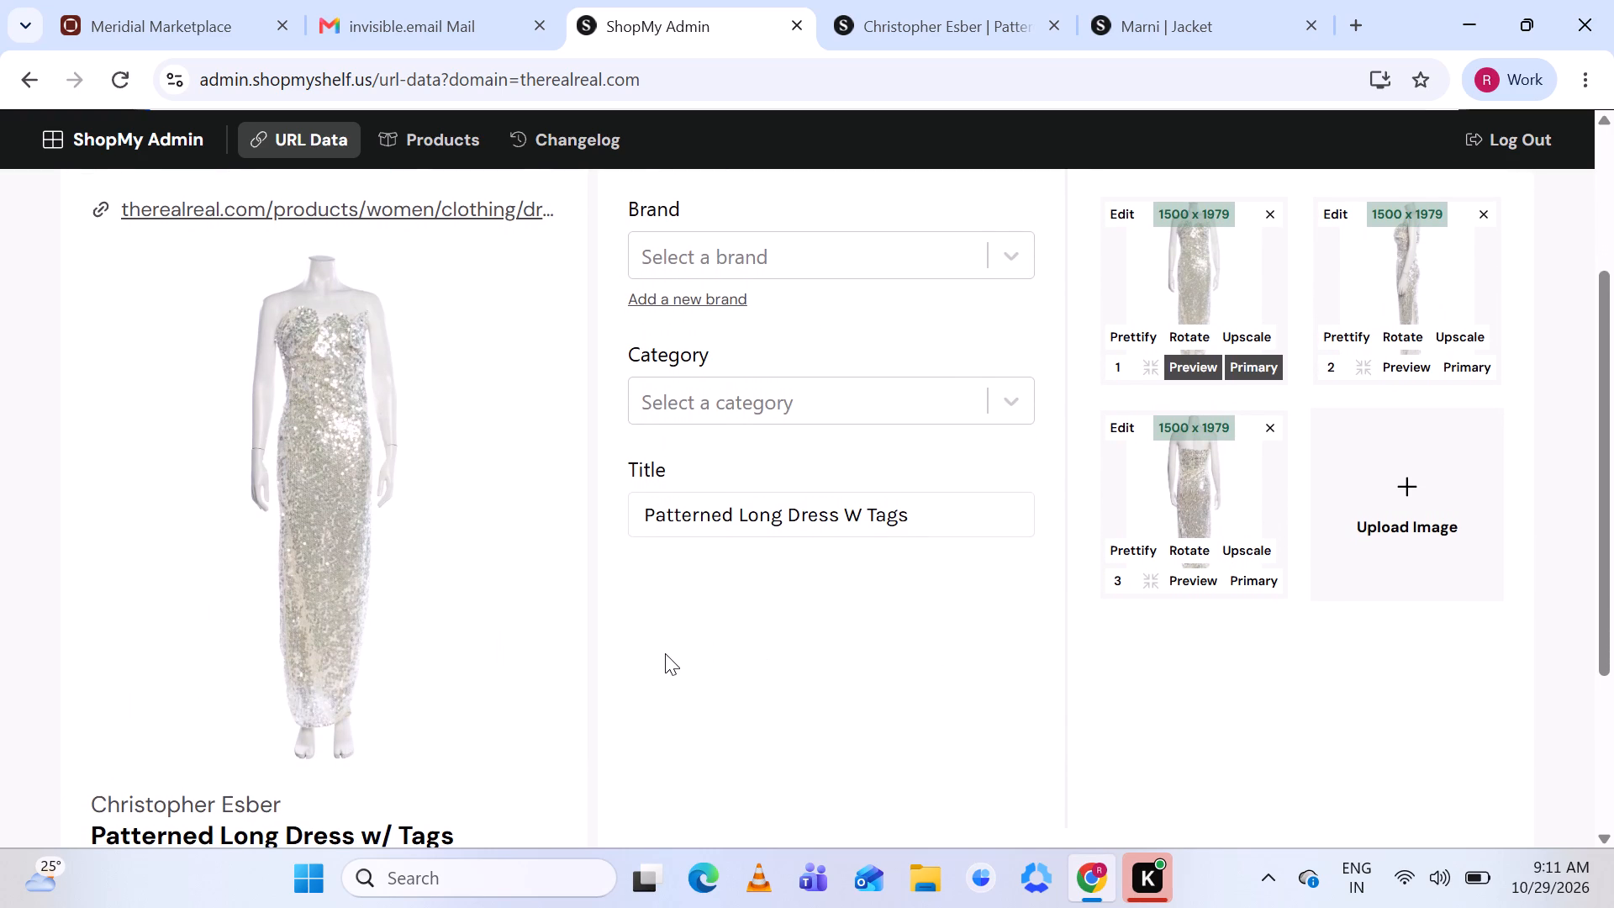
scroll(665, 653, "up", 1)
scroll(665, 653, "down", 2)
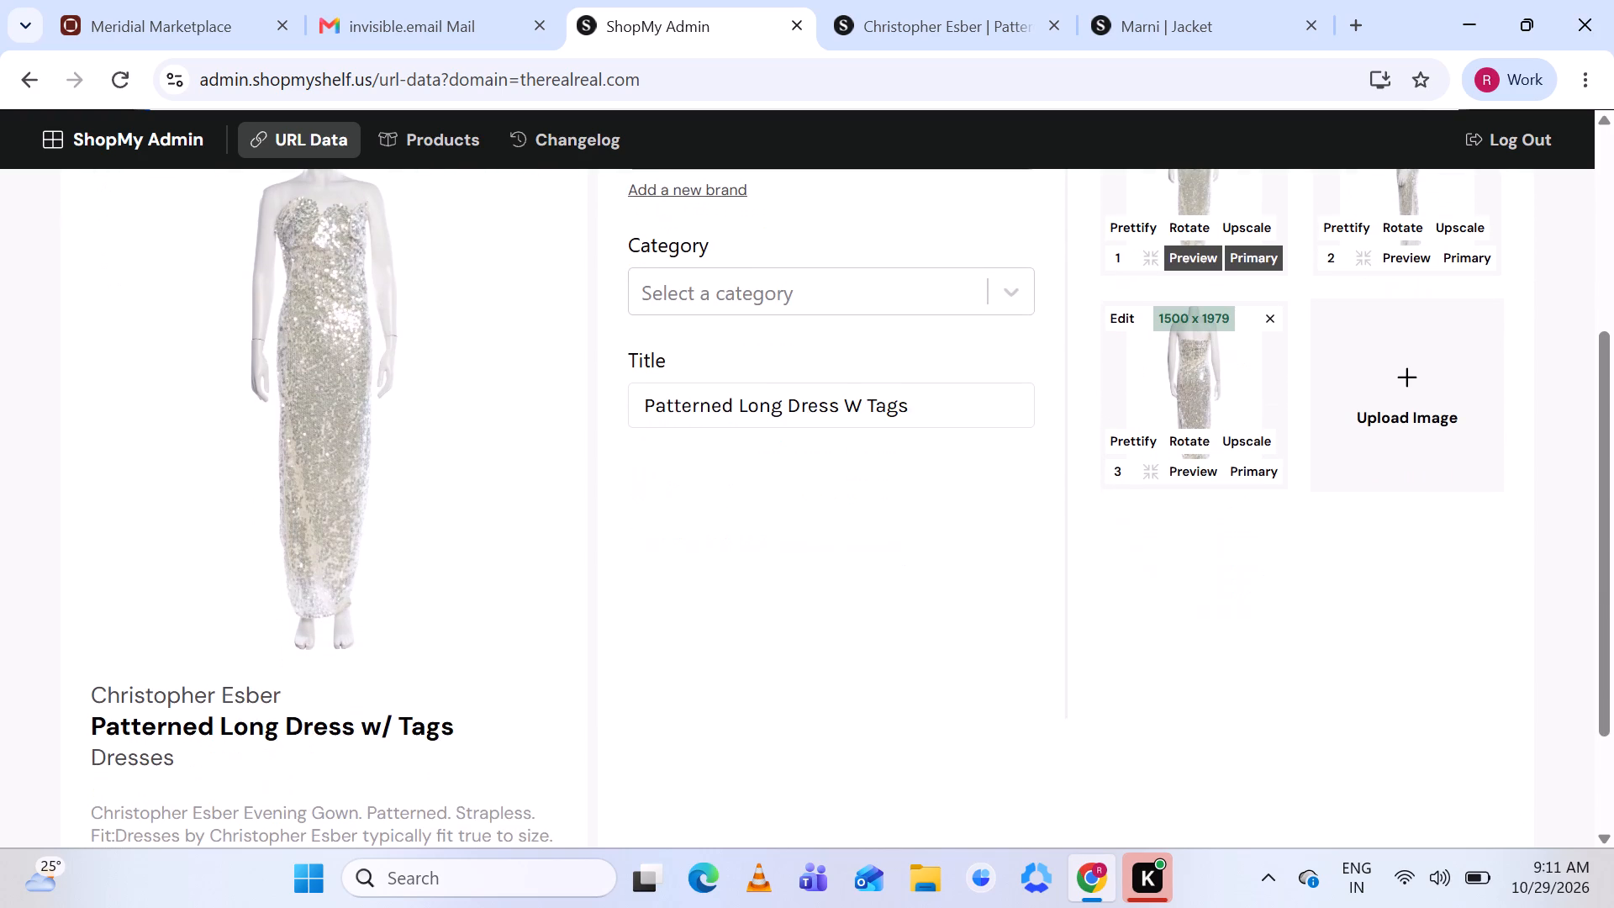
scroll(731, 364, "up", 1)
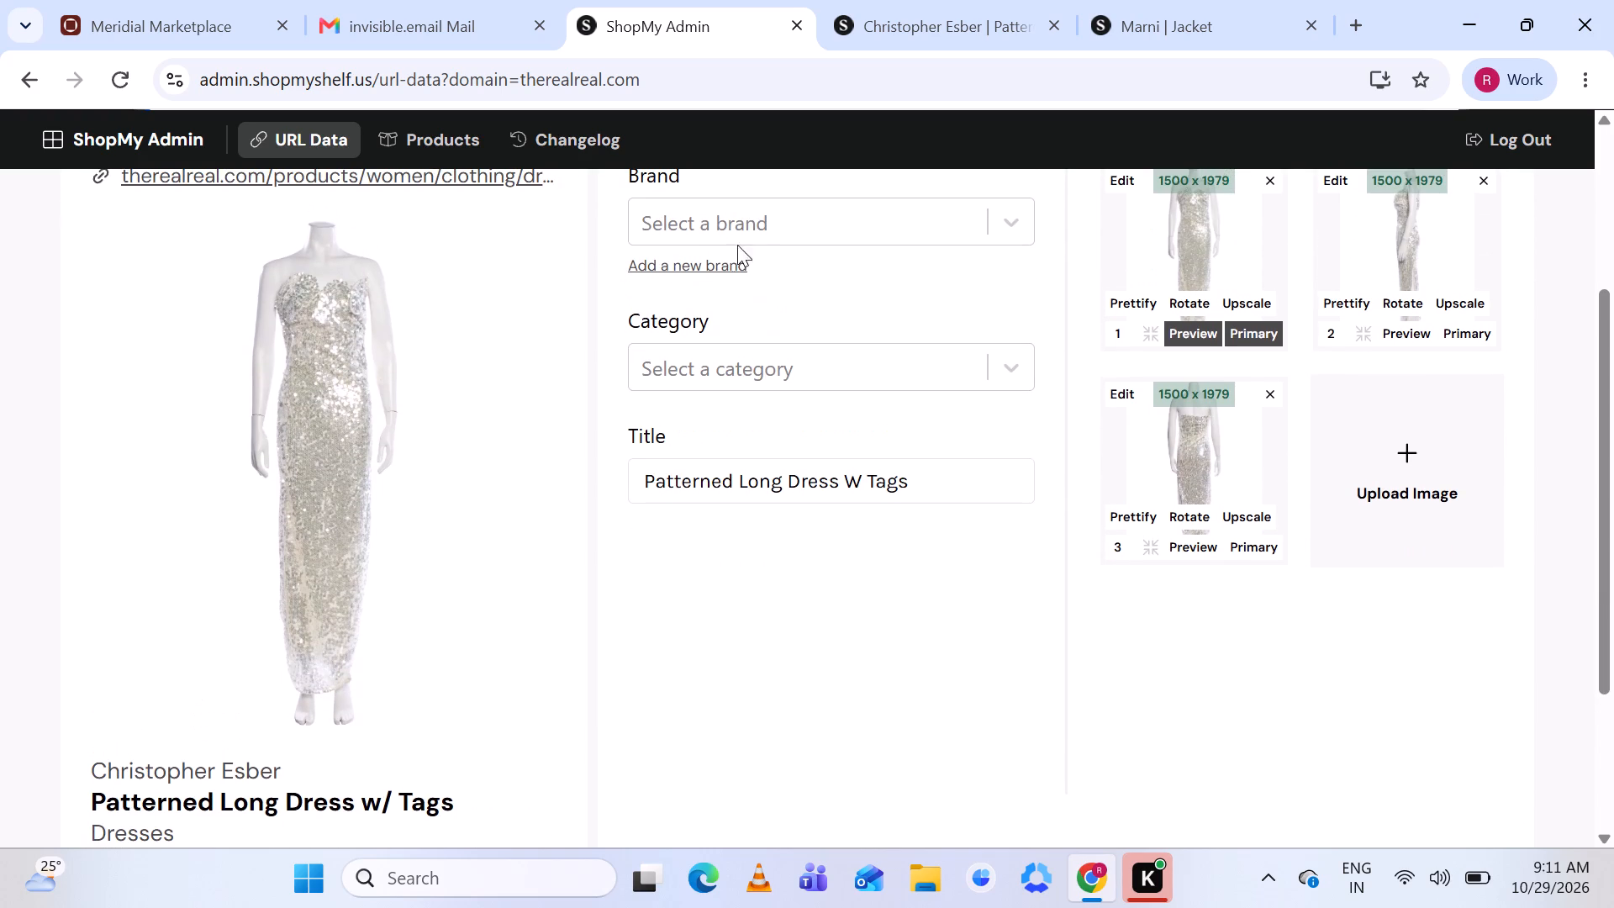
Search for Christopher Esber as the brand of the new dress product.
left_click(743, 213)
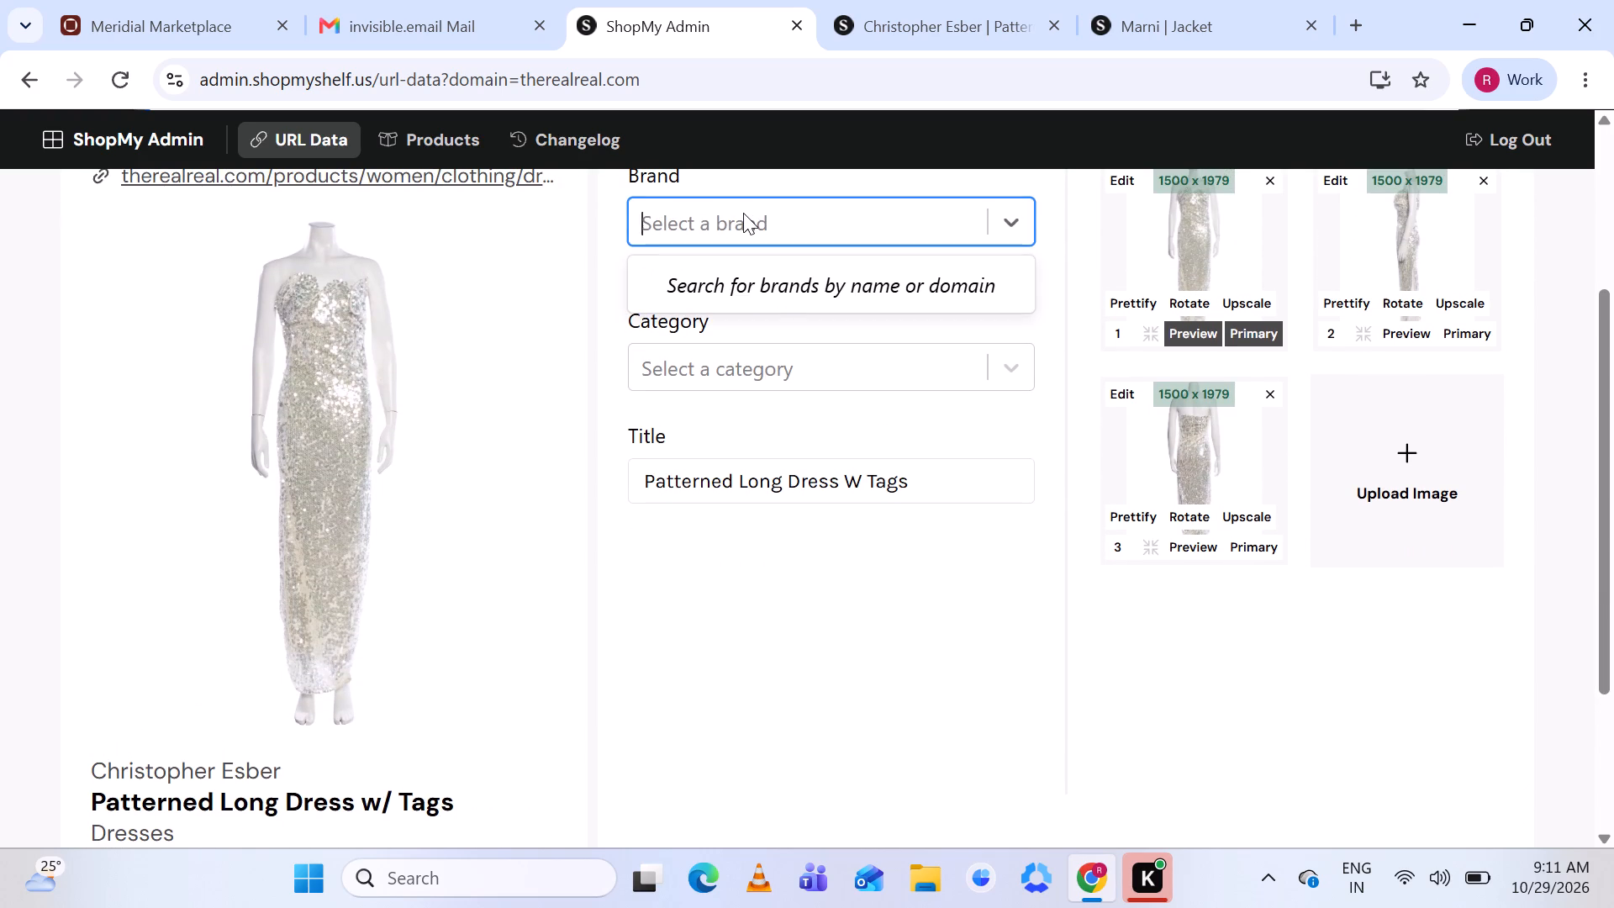
type("Chi")
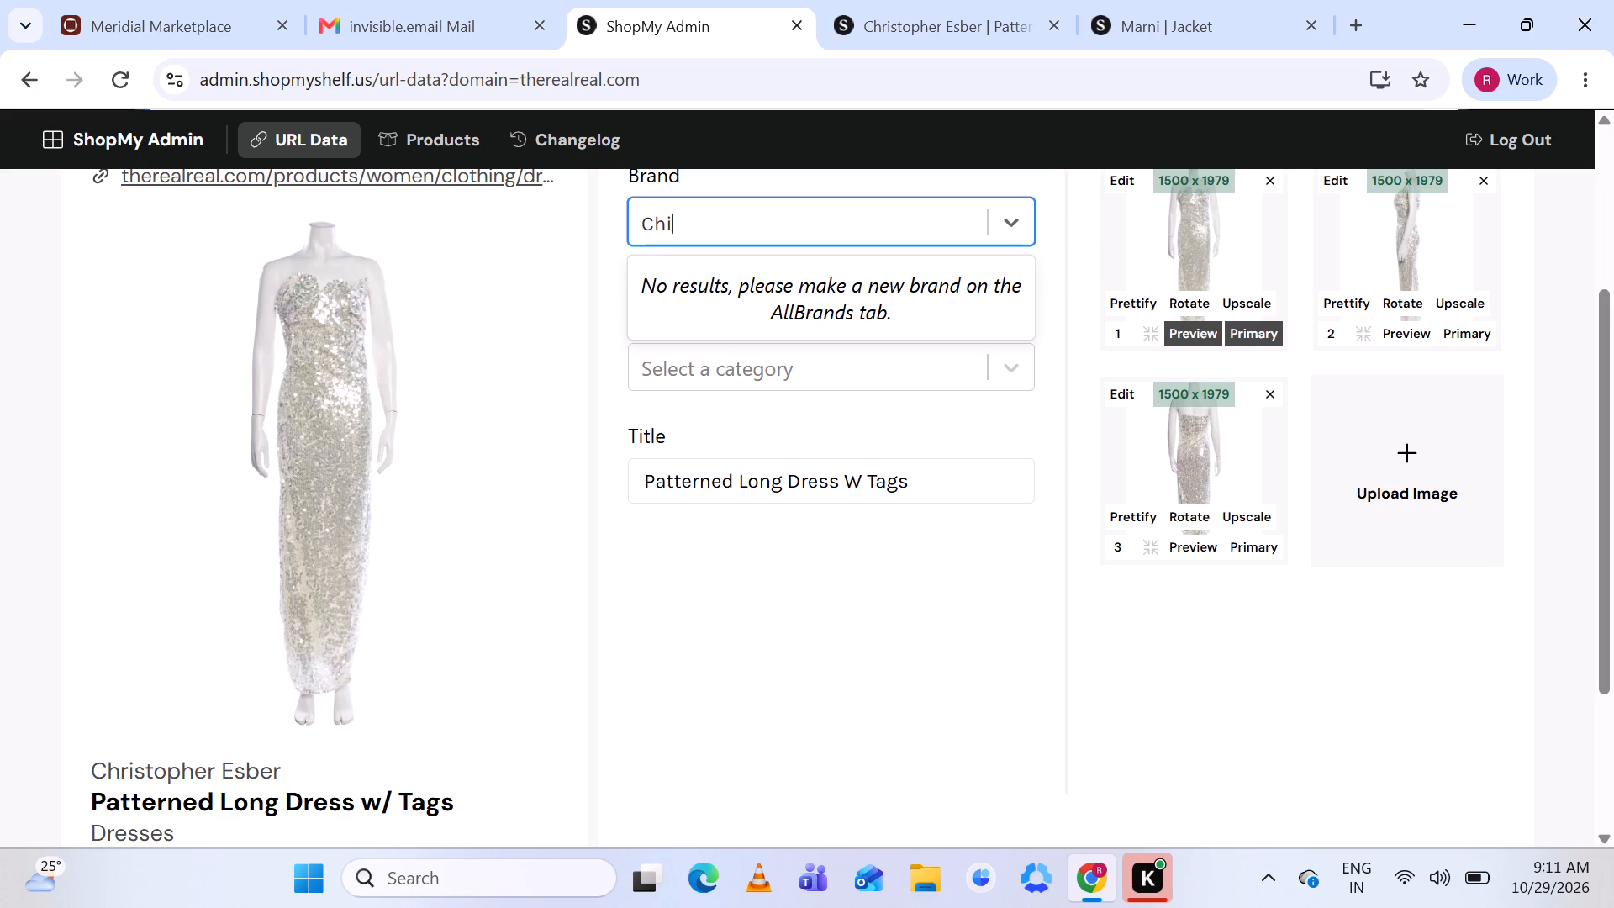
key("BackSpace")
type("ri")
key("s")
type("top")
type("her")
key("space")
key("shift+e")
type("sbe")
key("r")
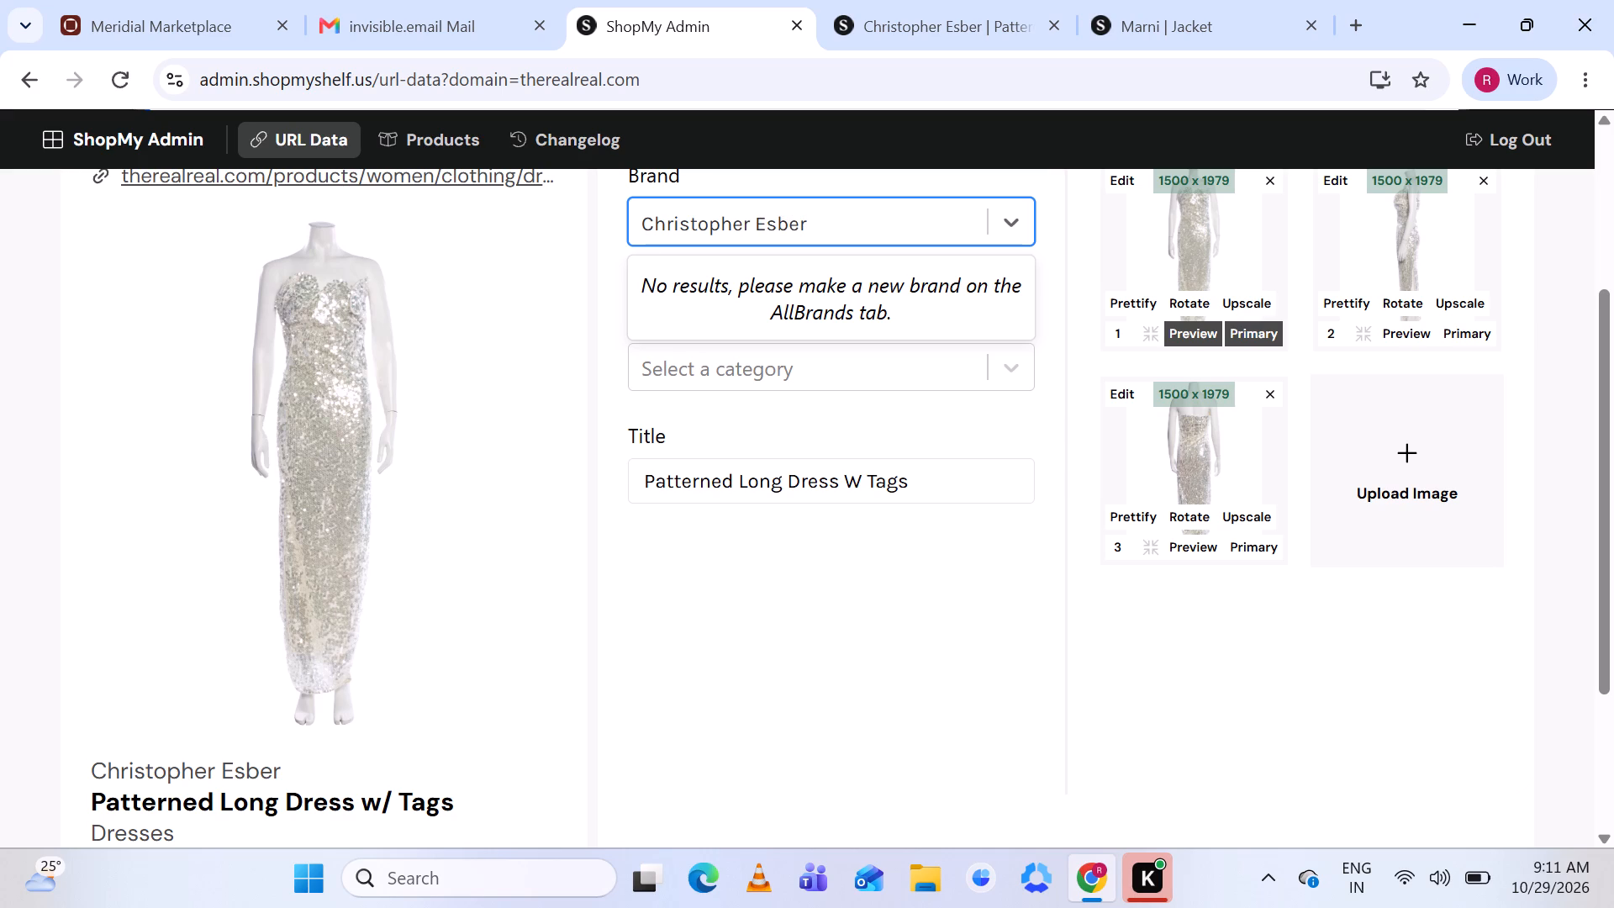
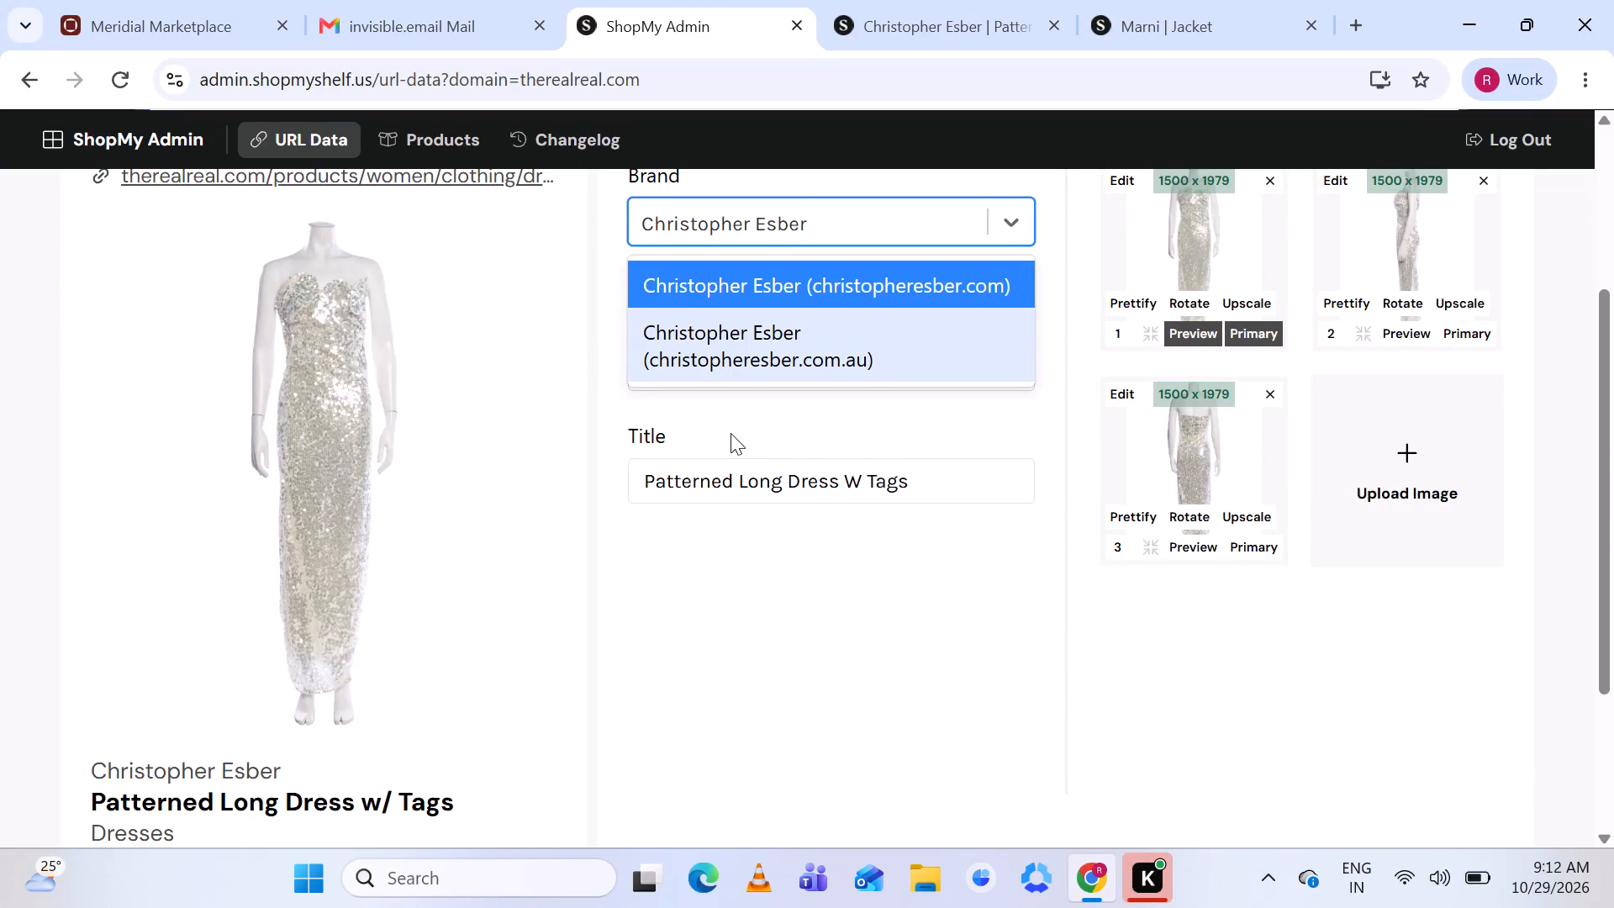
Set the new dress product's brand to Christopher Esber (christopheresber.com).
scroll(731, 433, "up", 1)
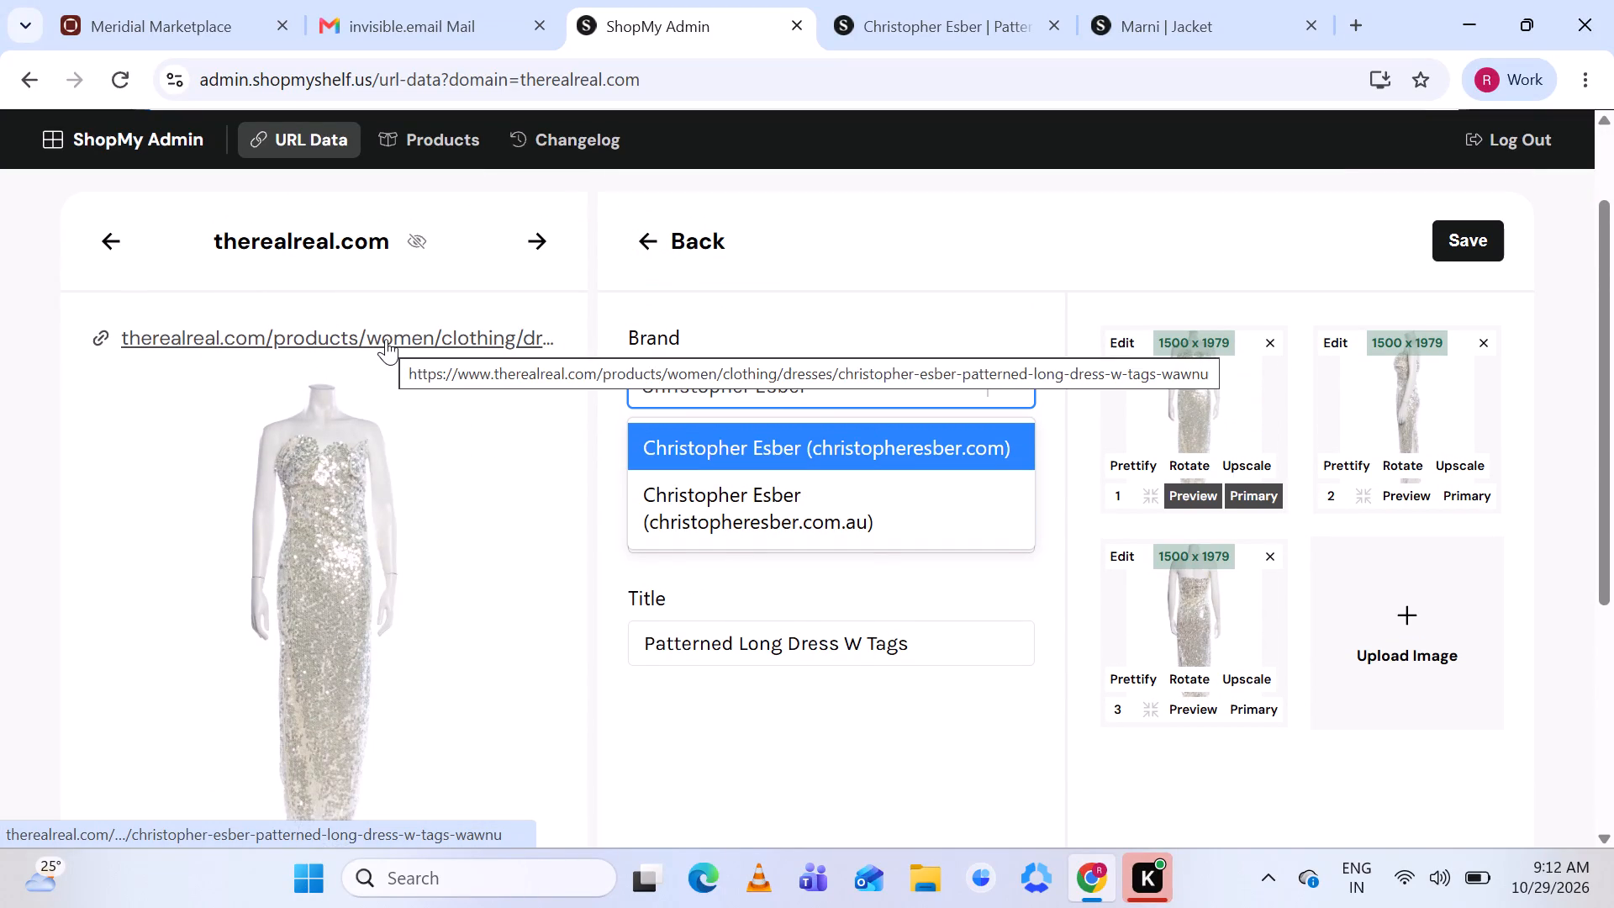
left_click(778, 439)
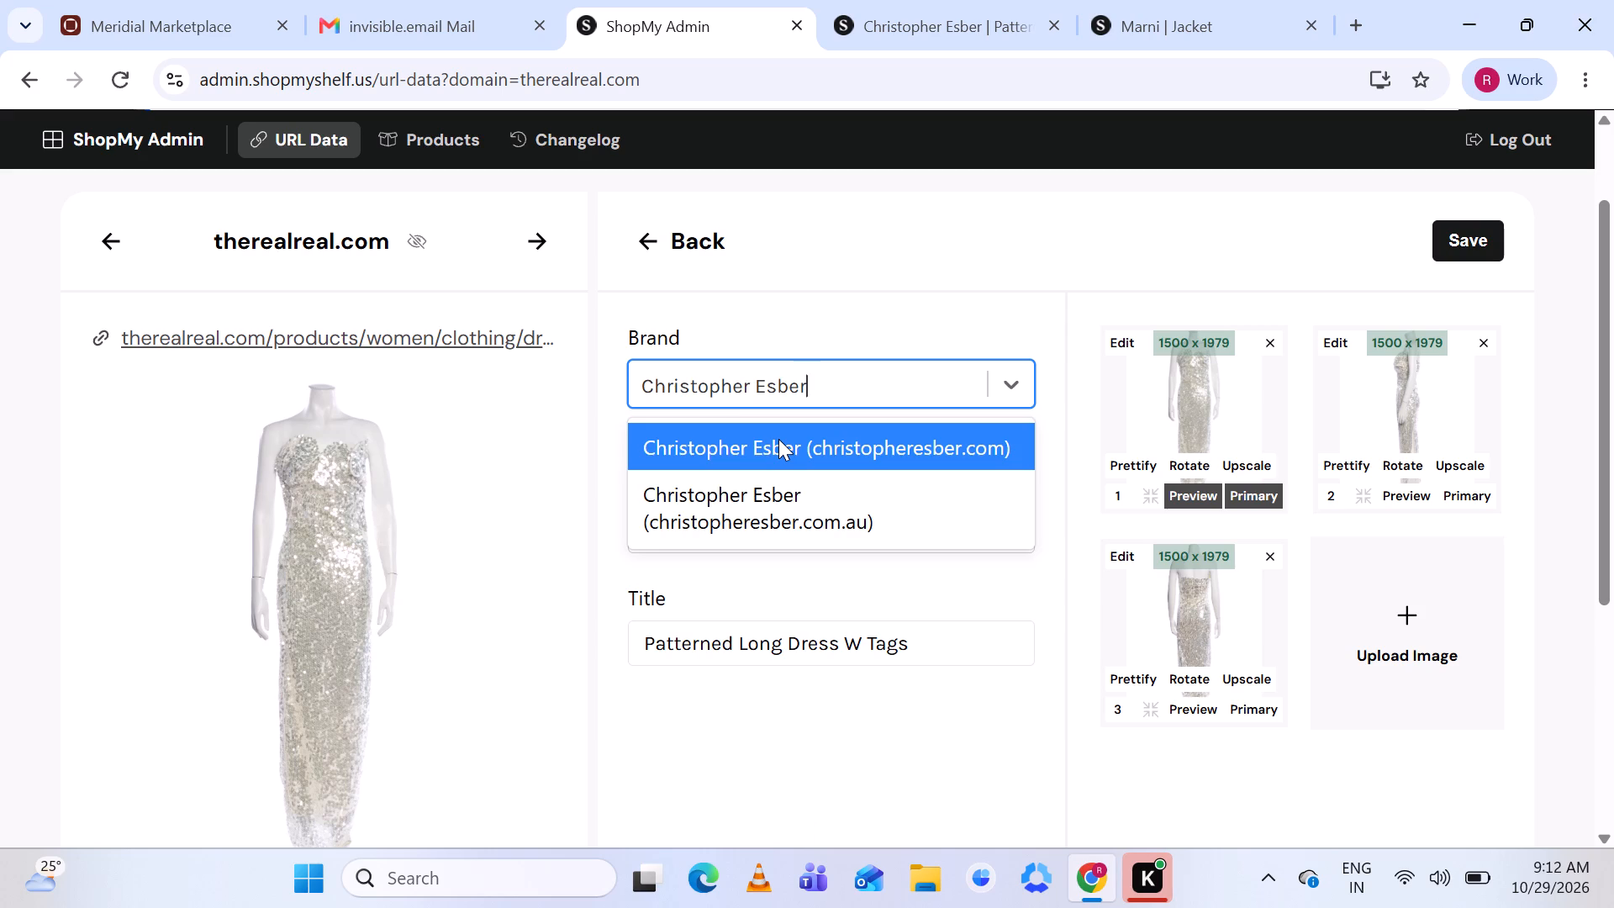
Check the dress product's Dresses category, title and three images, and save the new product.
scroll(782, 524, "down", 2)
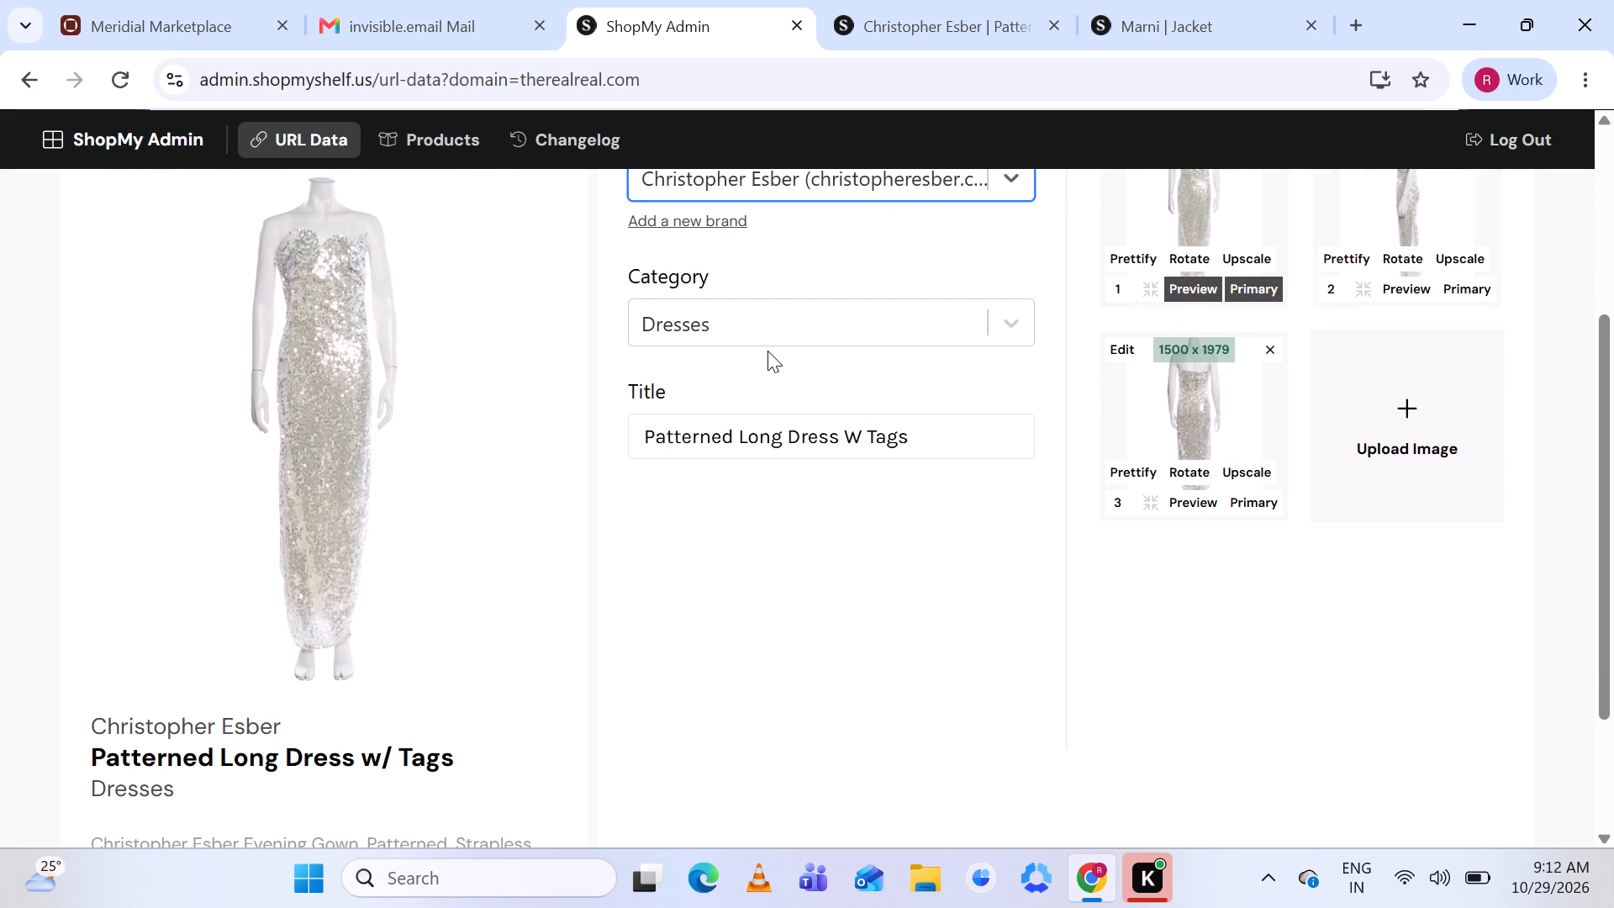
scroll(802, 390, "down", 1)
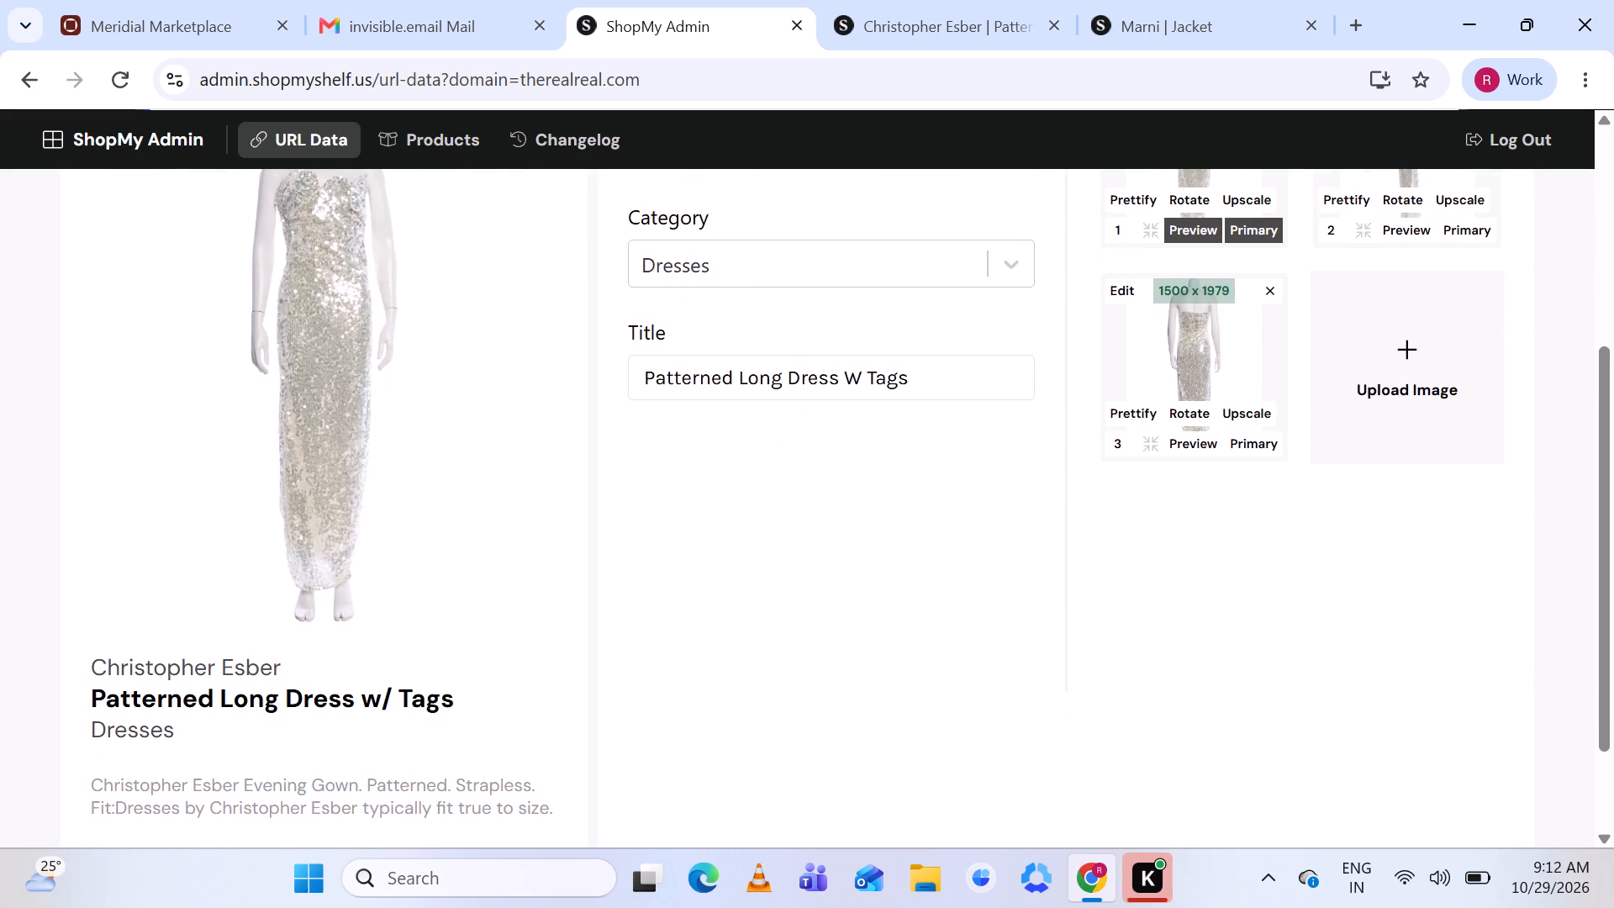
scroll(920, 380, "up", 3)
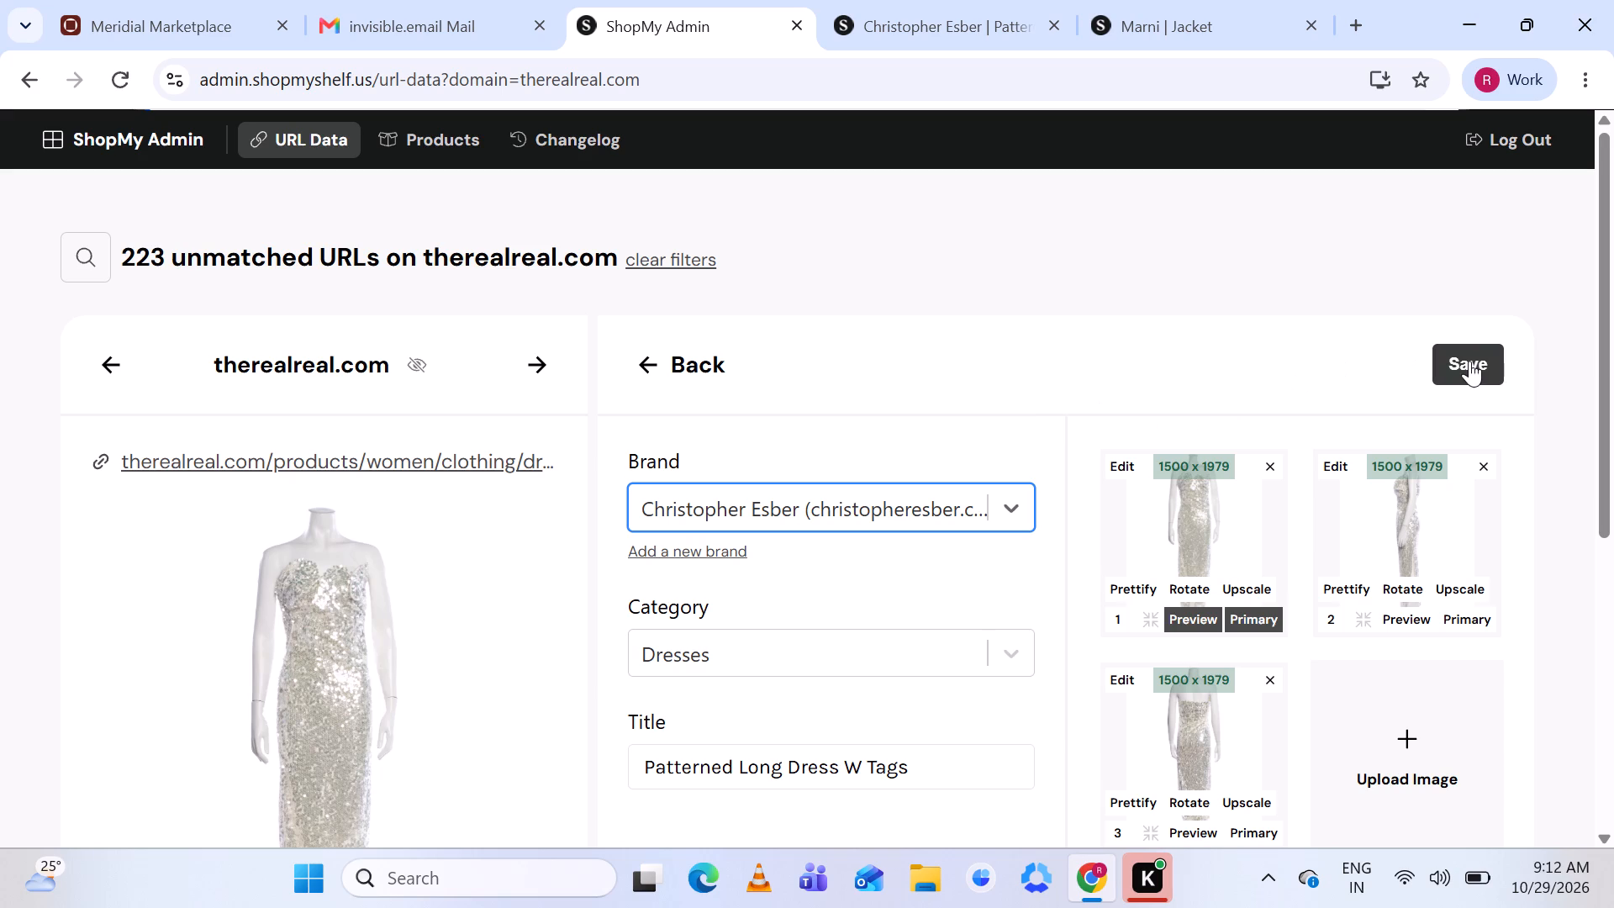
scroll(1033, 414, "down", 3)
left_click(1477, 294)
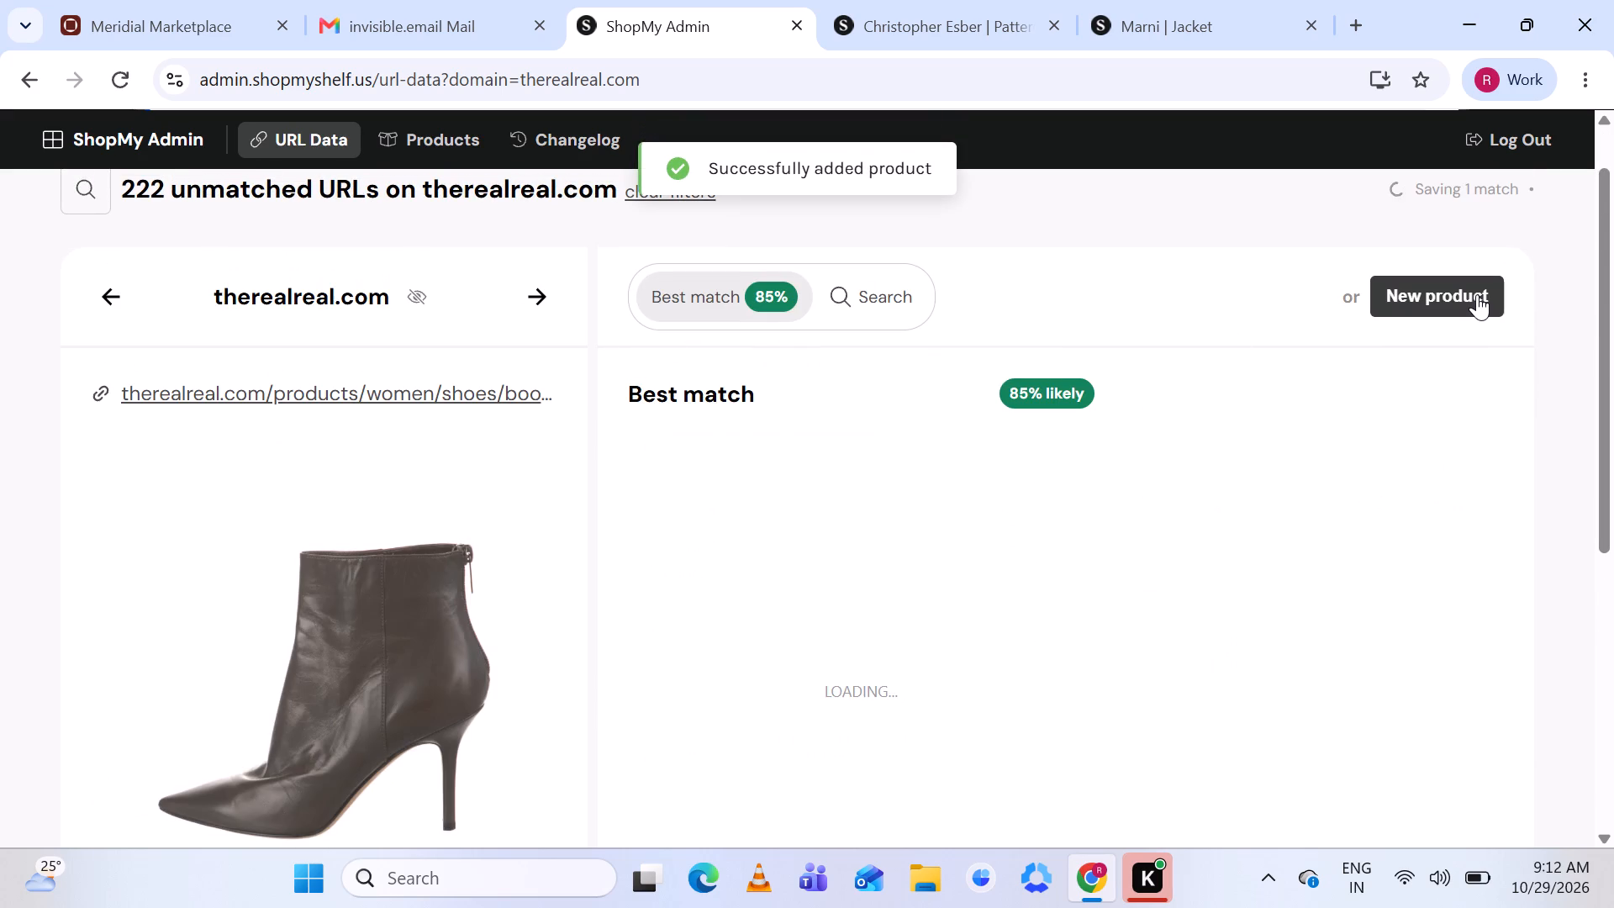
Open the ShopMy product page of the match suggested for the Jimmy Choo Leather Boots.
scroll(1156, 457, "down", 3)
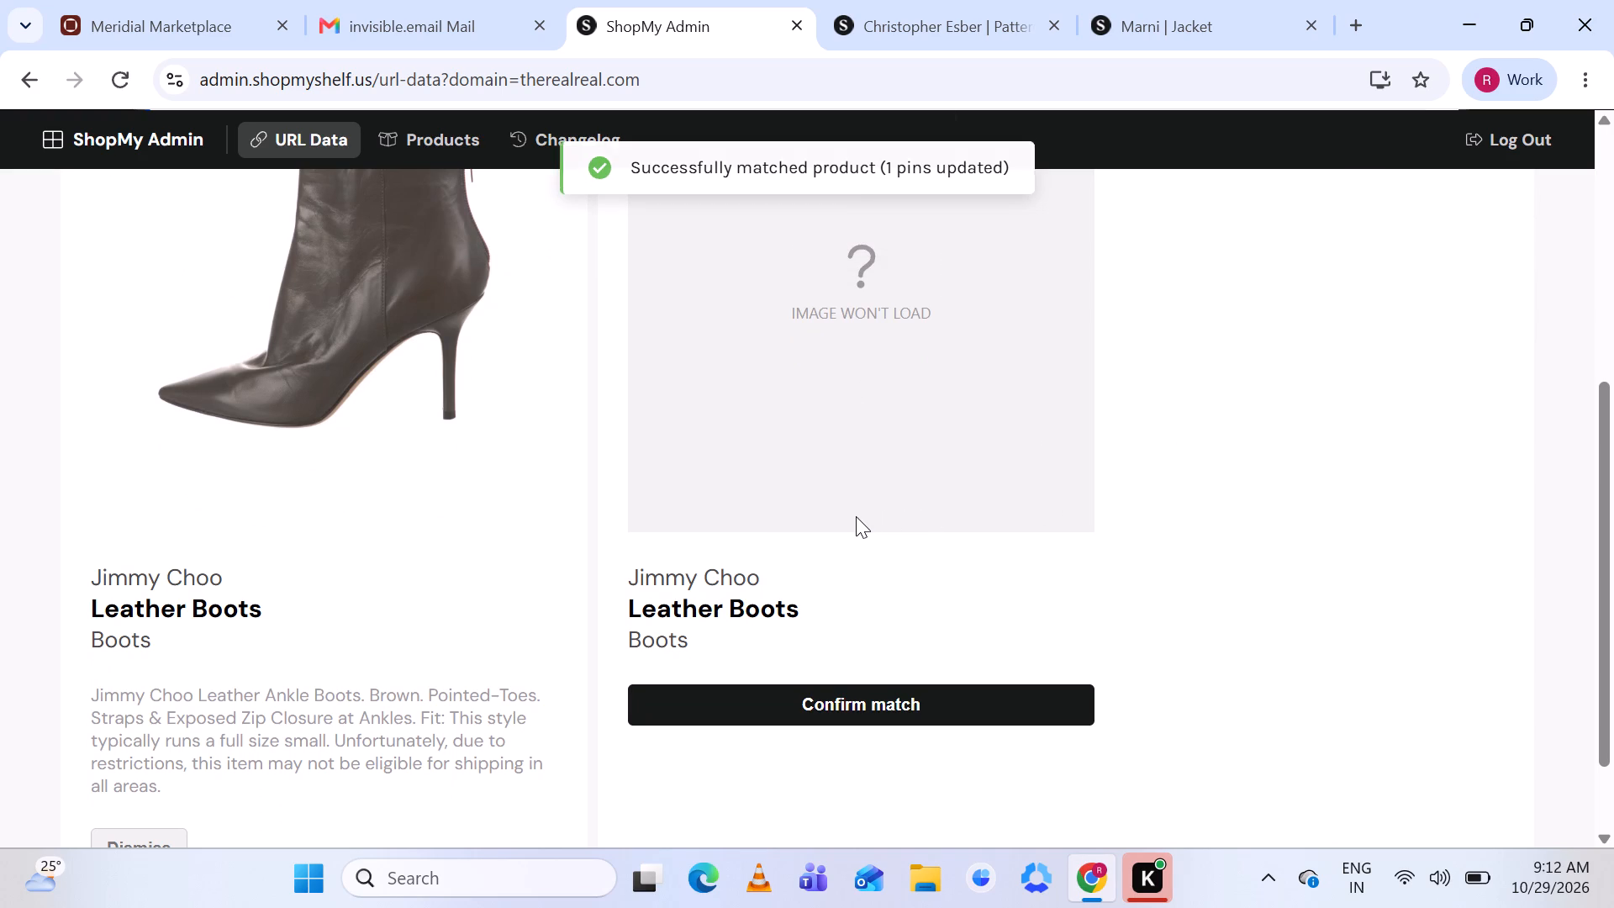
left_click(747, 608)
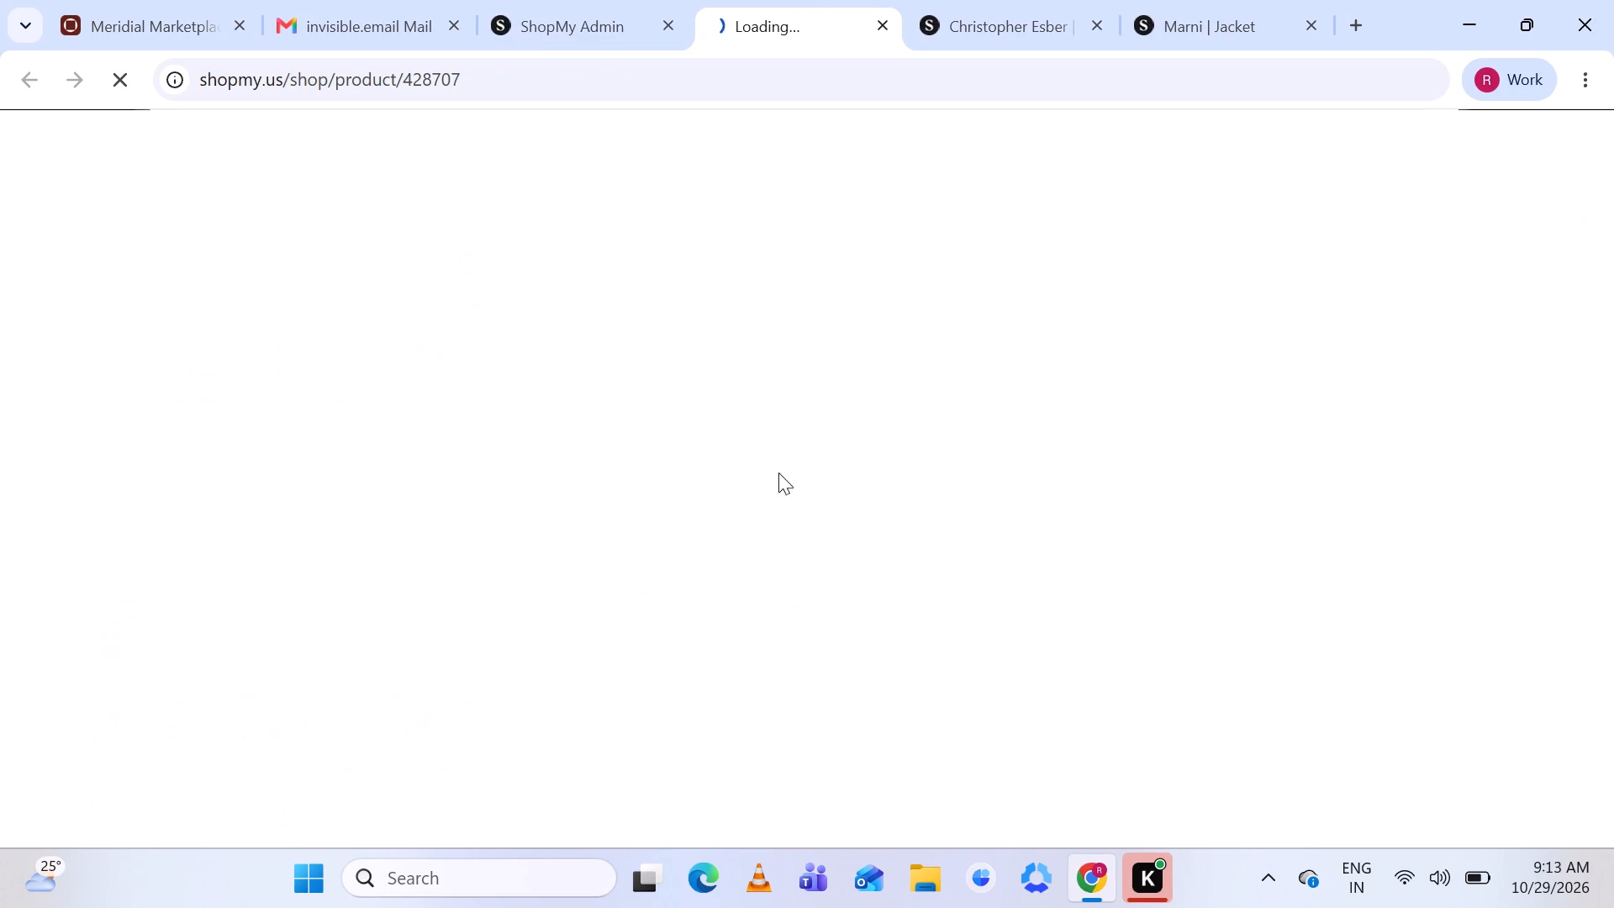
Close the leftover Christopher Esber and Marni product pages.
left_click(1091, 26)
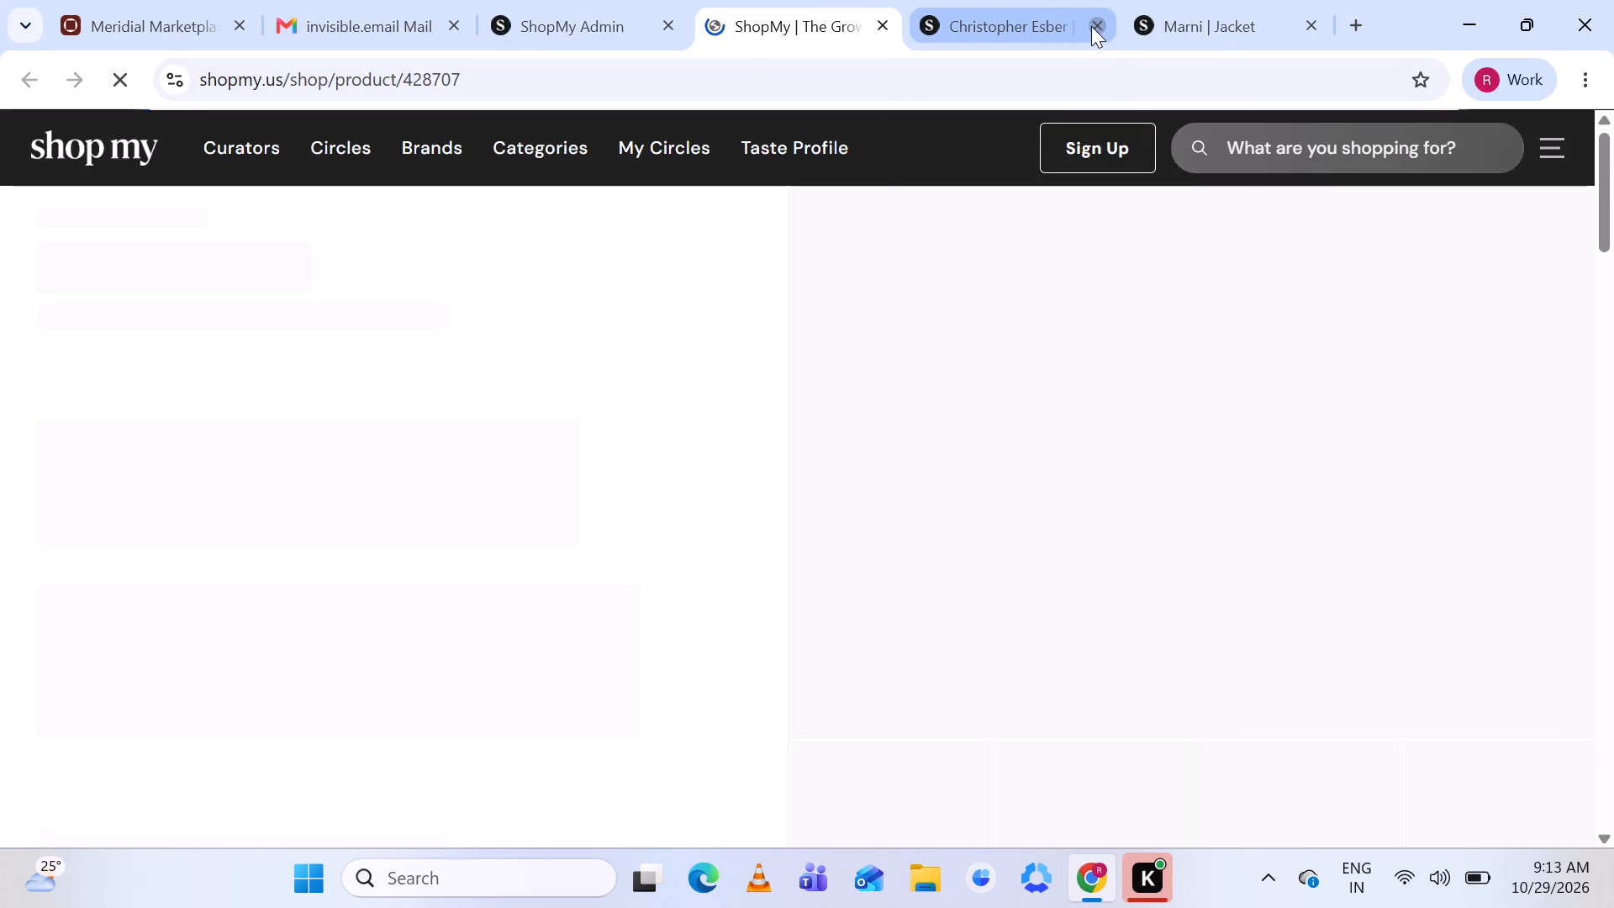
left_click(1093, 19)
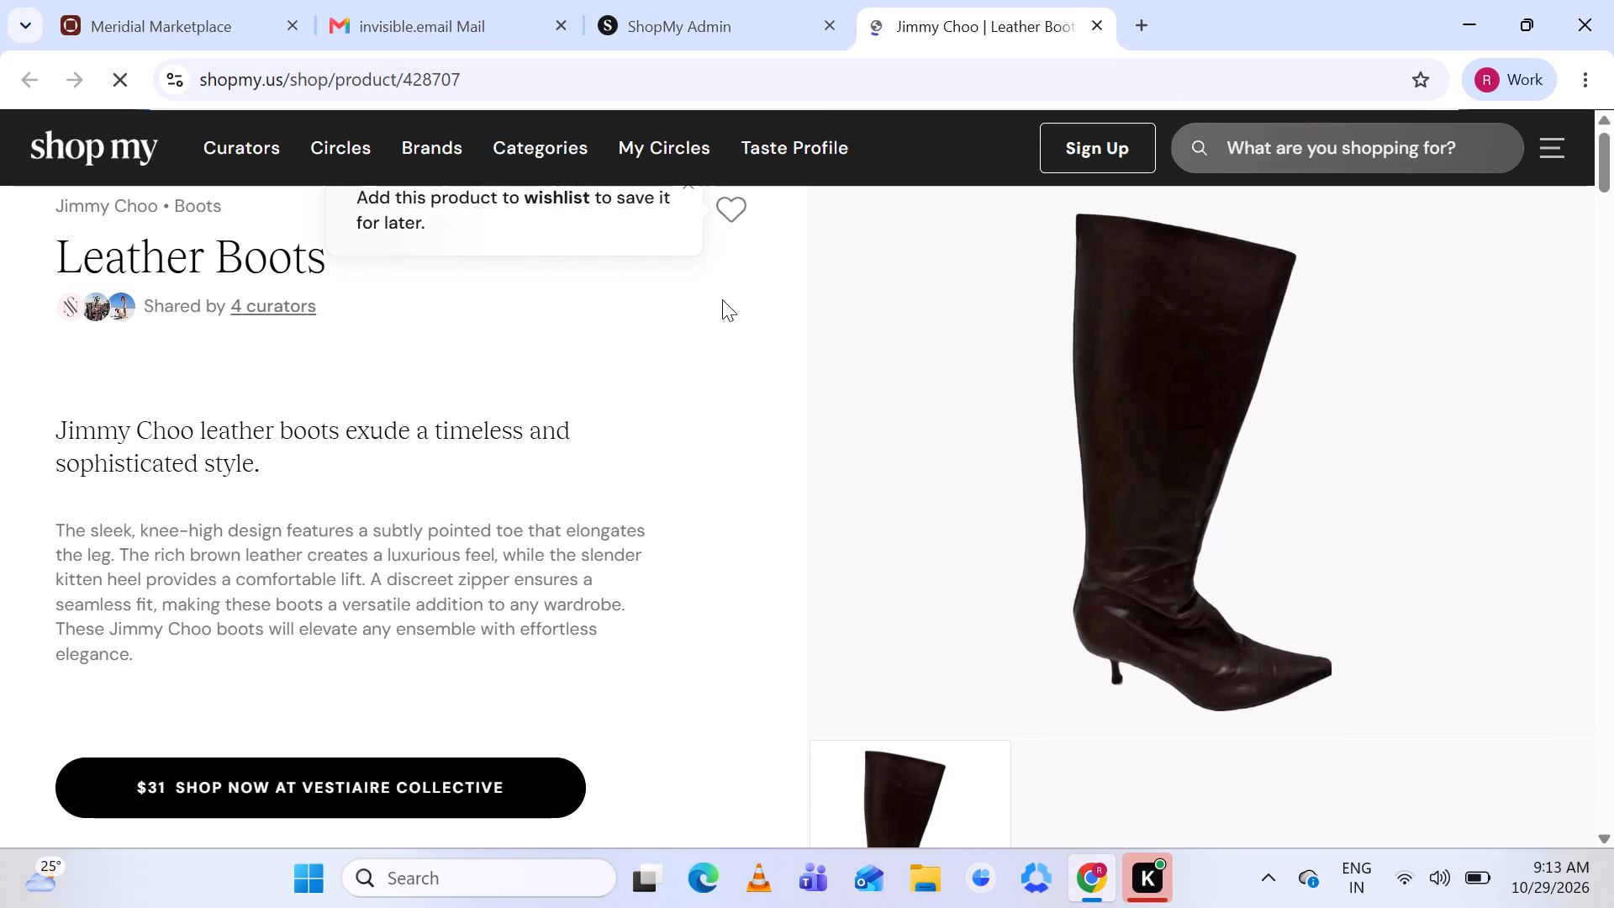
Compare the source Jimmy Choo Leather Boots with the suggested match's ShopMy product page for shape, heel and description.
scroll(581, 396, "up", 2)
scroll(581, 396, "down", 1)
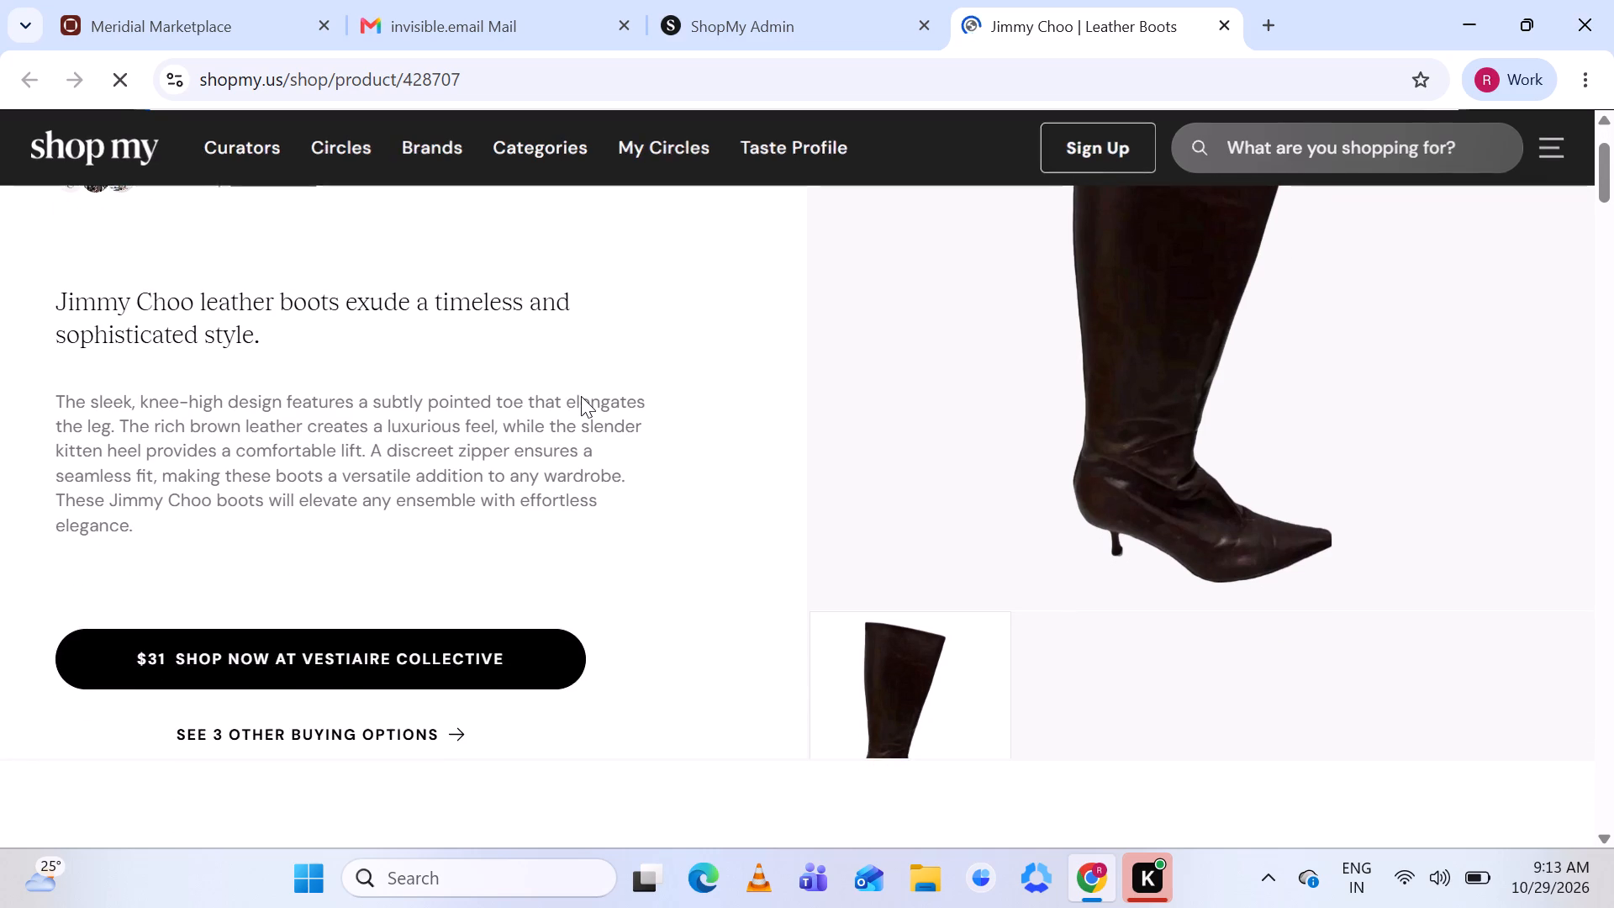
left_click(756, 29)
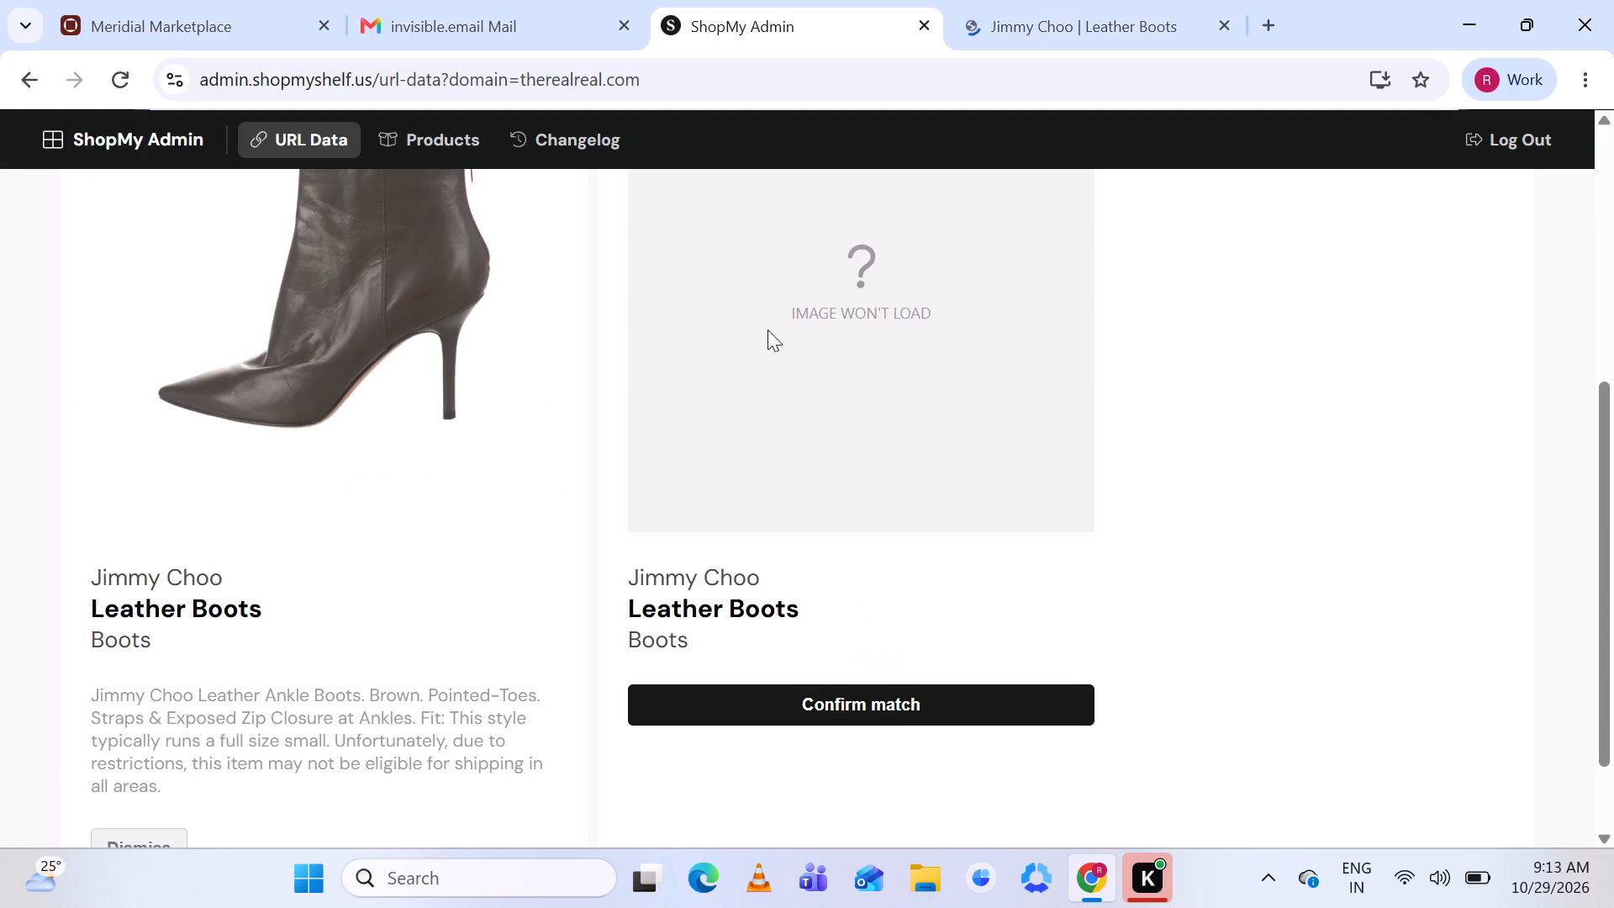
scroll(816, 383, "up", 2)
scroll(816, 383, "down", 1)
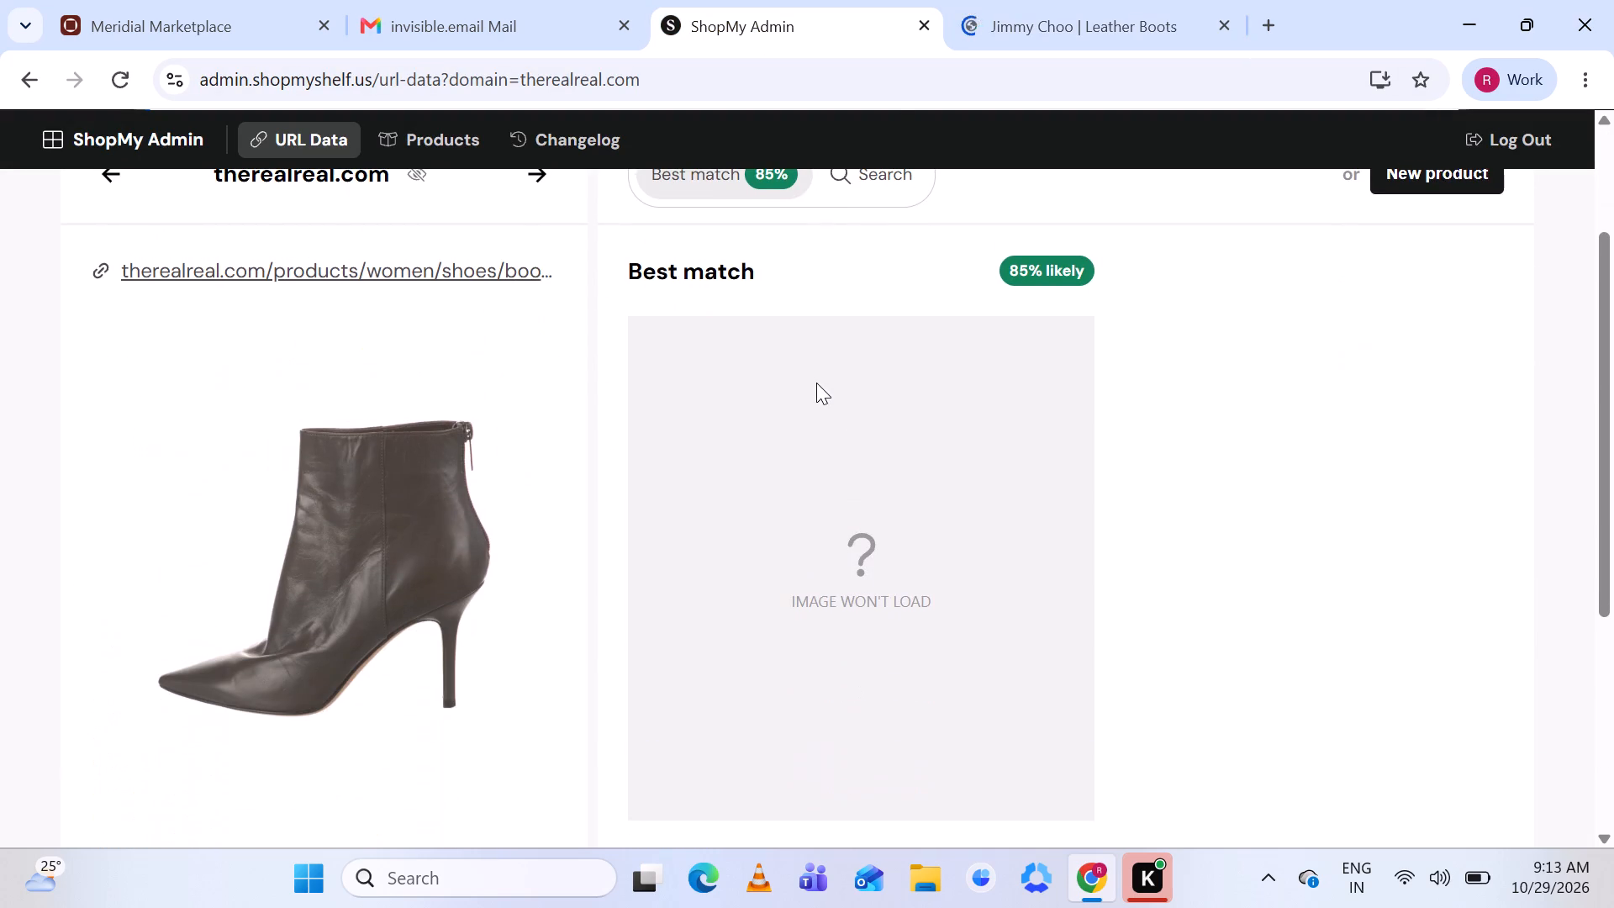
left_click(1026, 28)
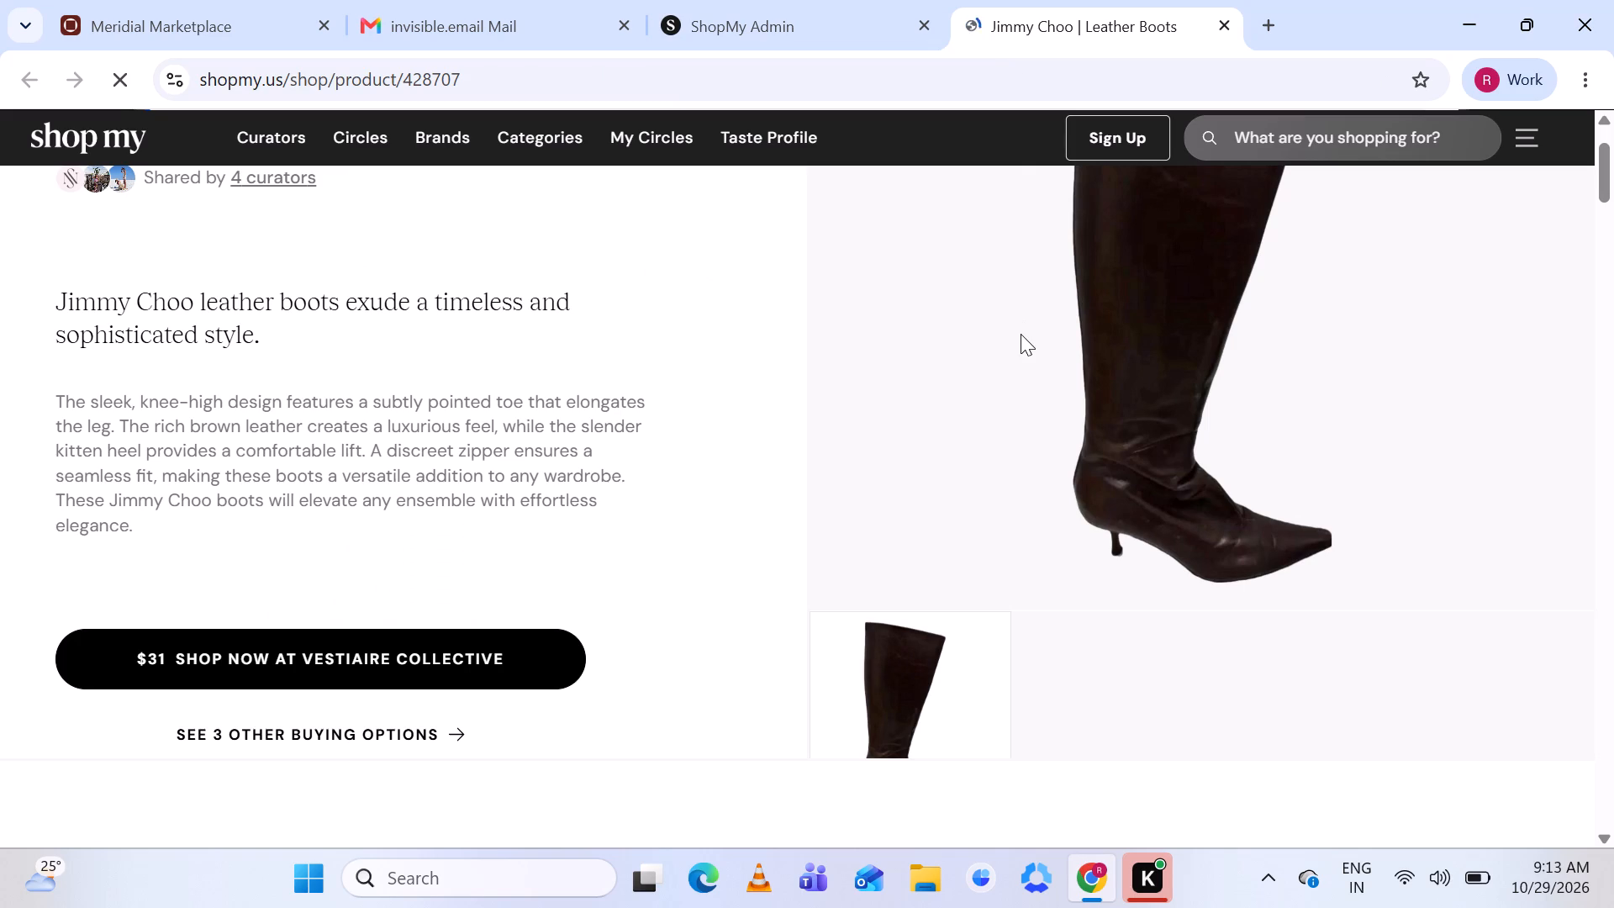
scroll(1021, 334, "up", 1)
scroll(1021, 334, "down", 1)
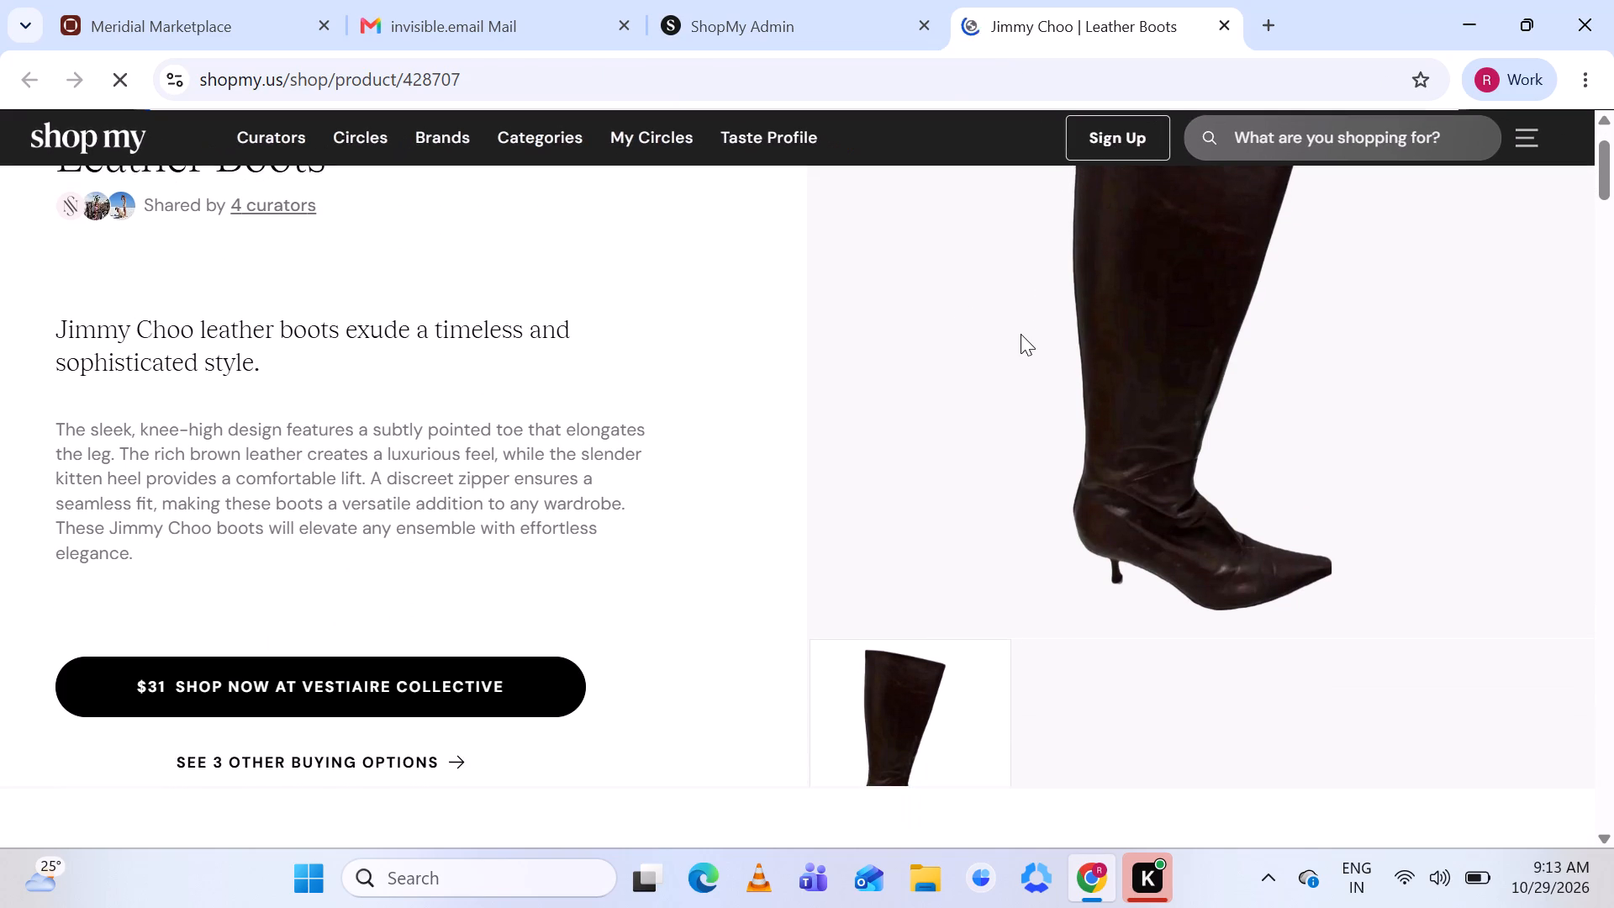
left_click(764, 15)
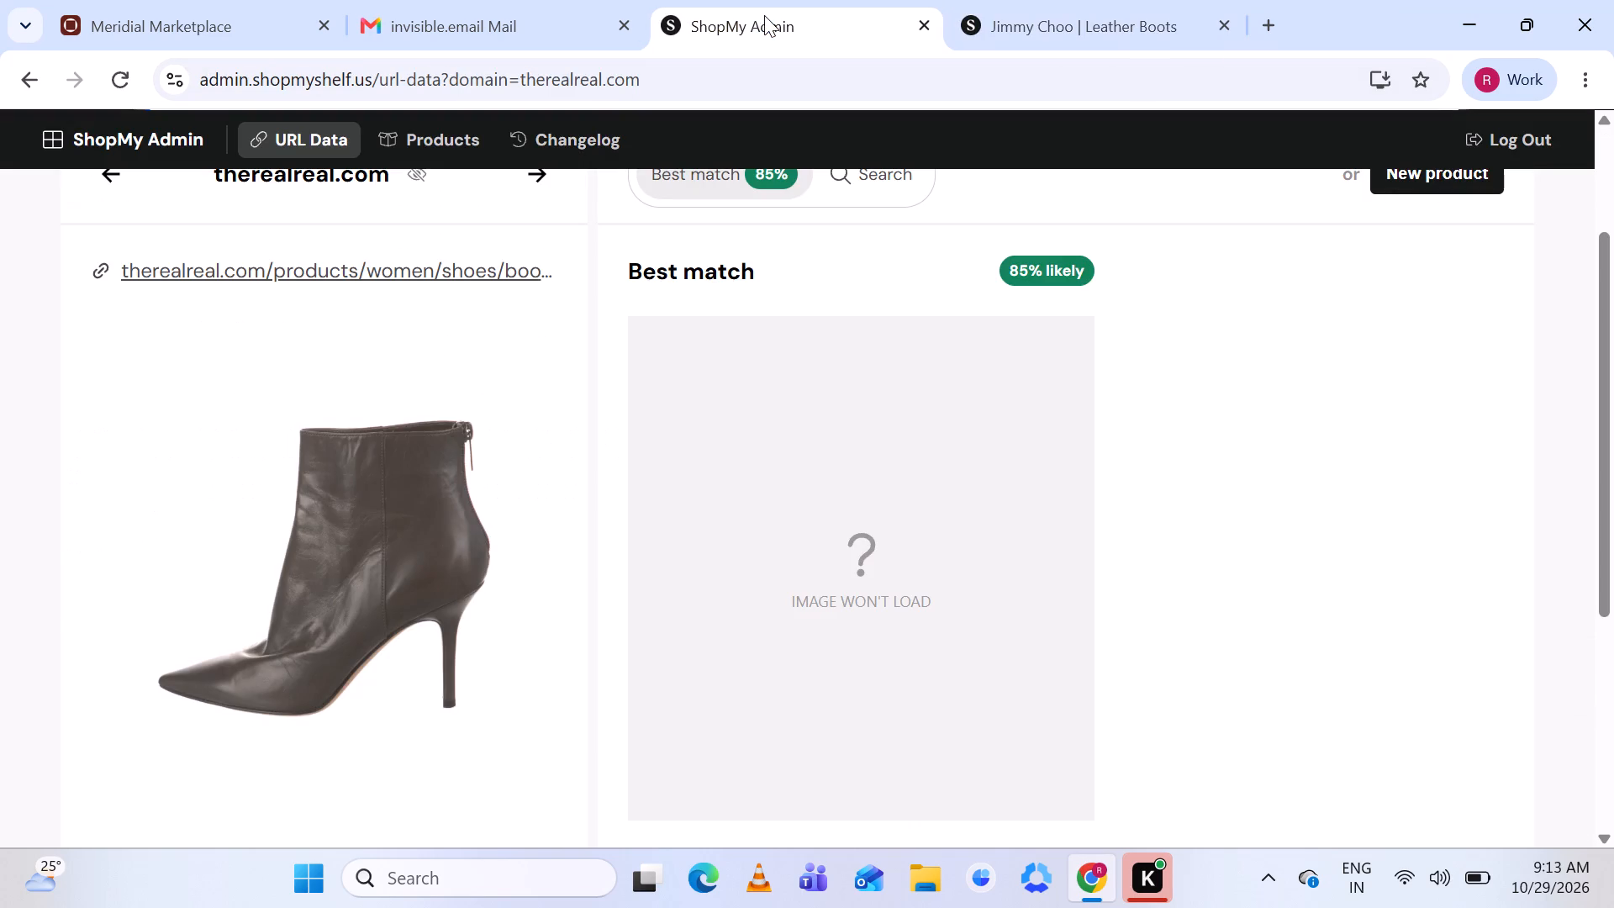
scroll(653, 277, "down", 2)
scroll(653, 277, "up", 2)
scroll(937, 312, "down", 1)
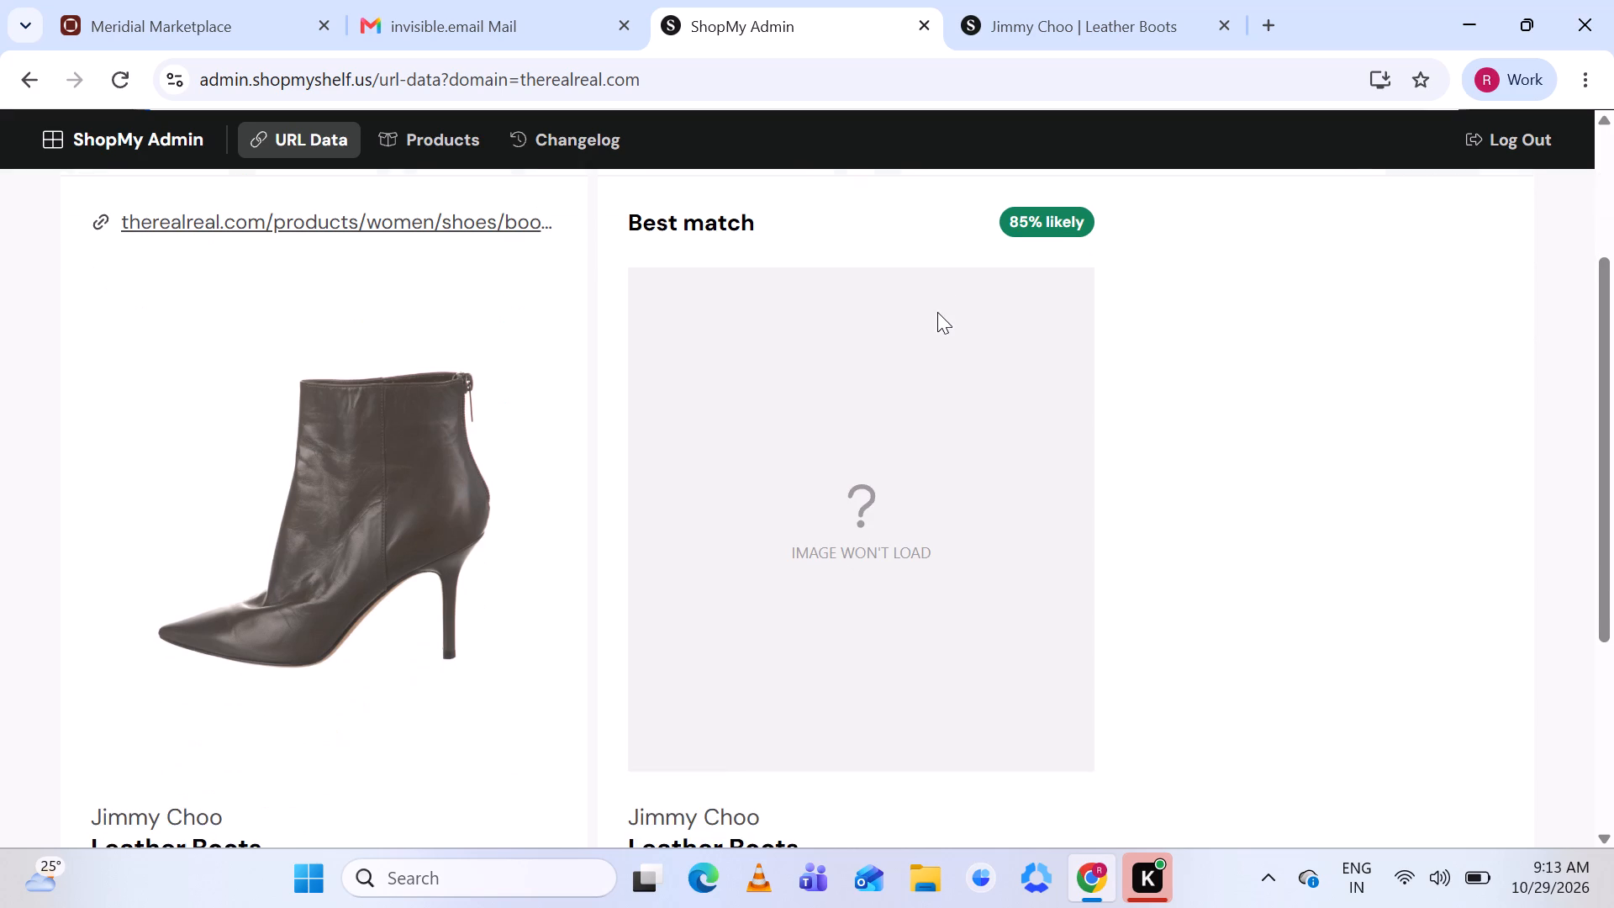
Skip the Jimmy Choo boots and compare the Celine Leather Sandals with their suggested match.
scroll(635, 352, "up", 1)
left_click(541, 241)
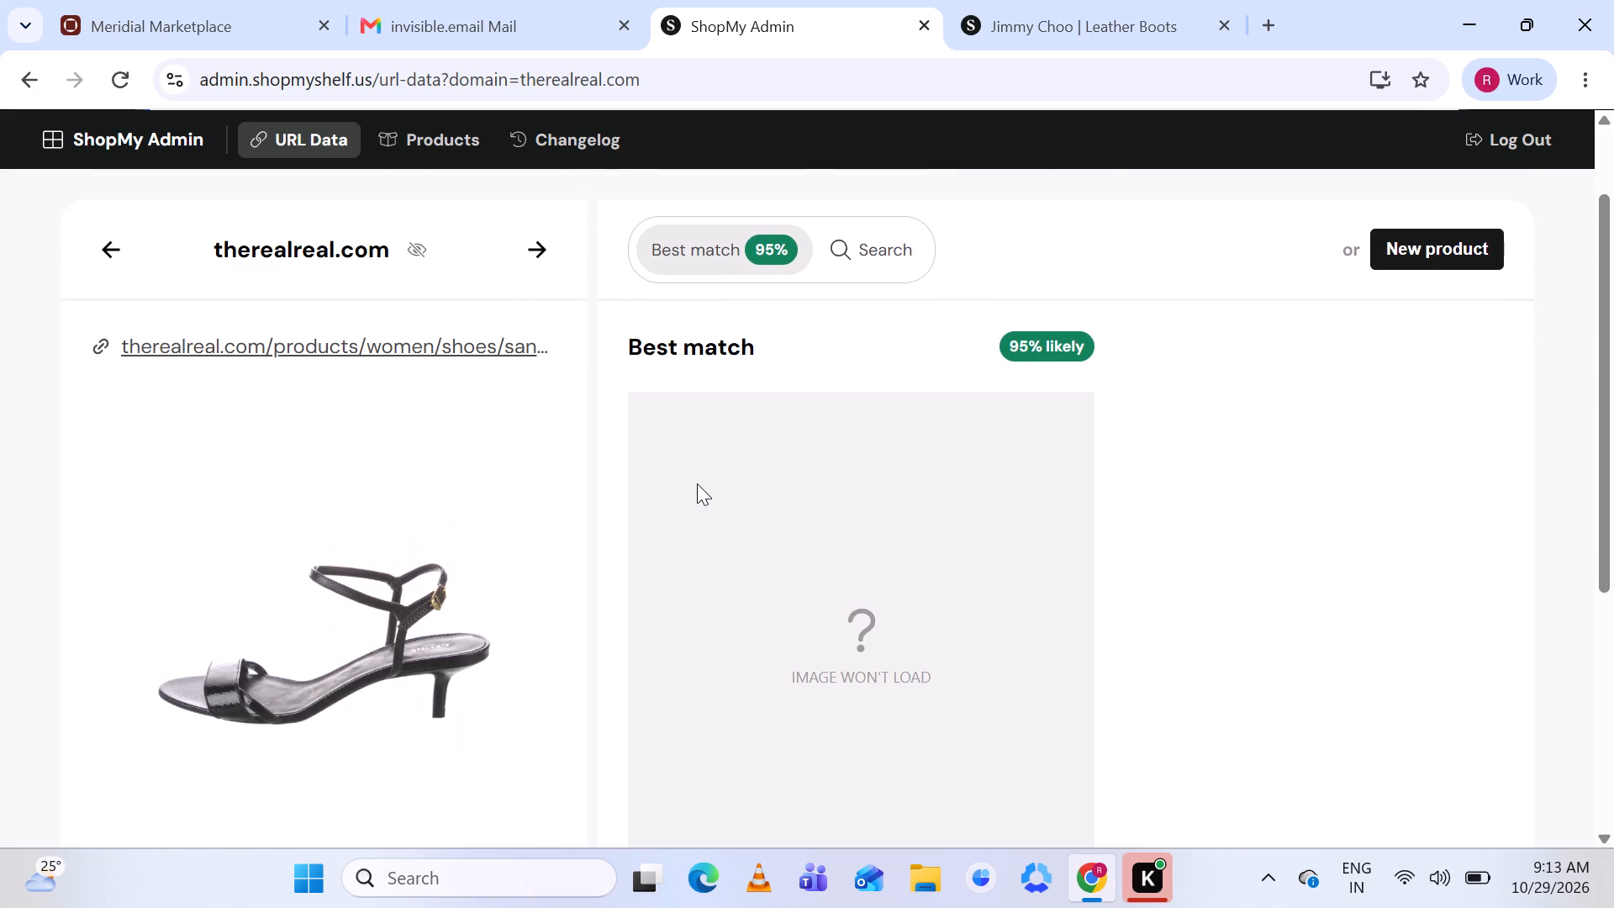
scroll(697, 483, "down", 2)
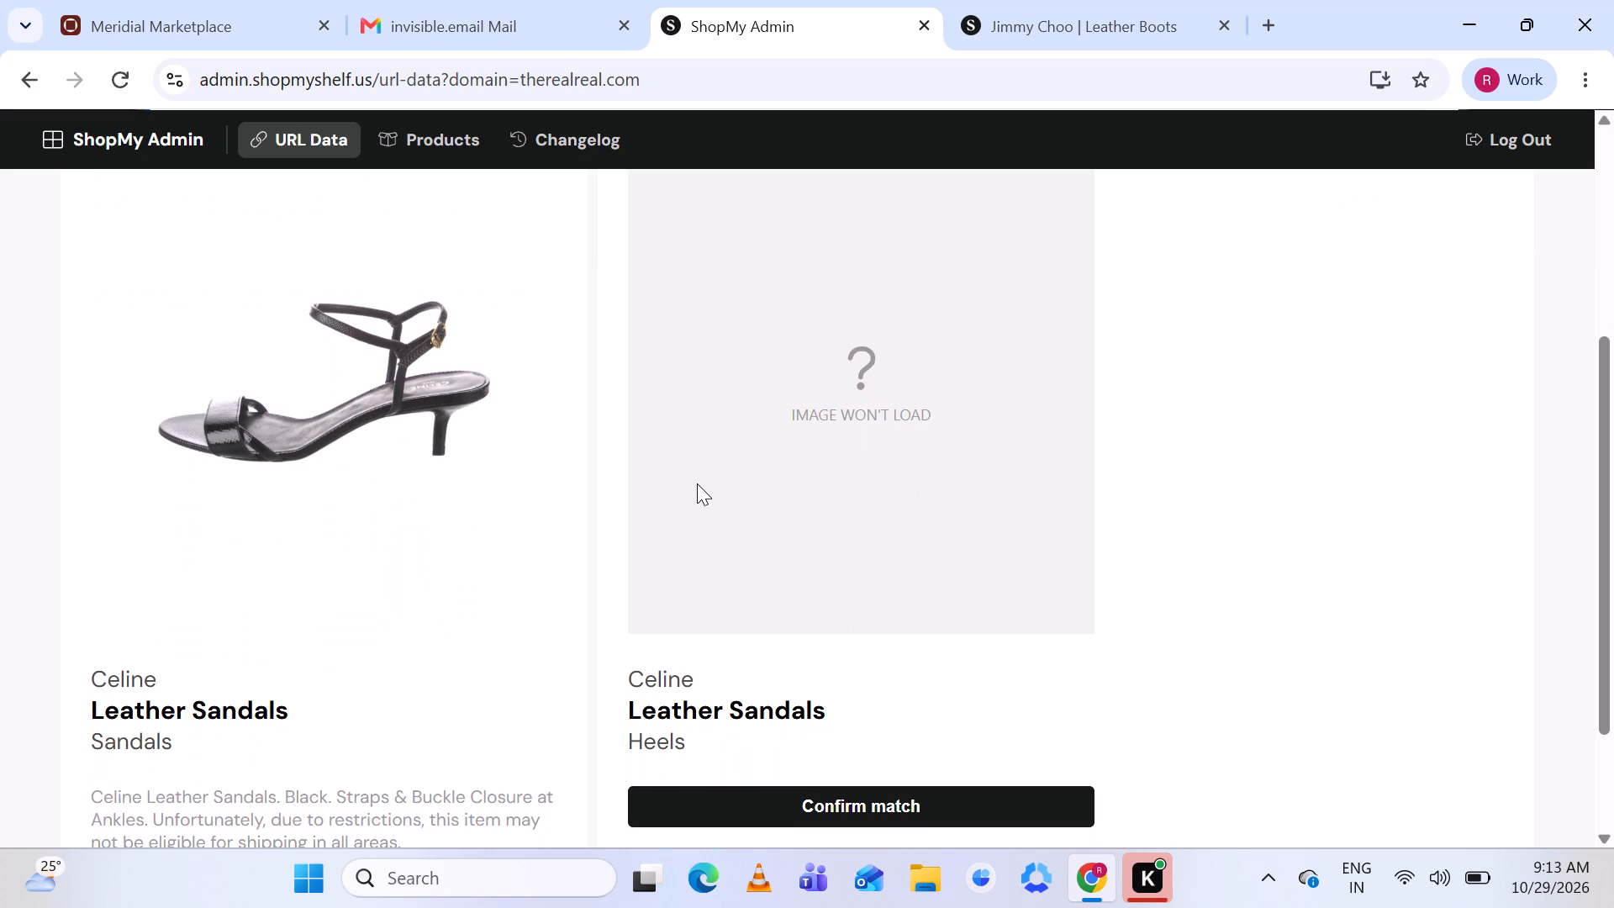
Skip the Celine sandals and compare the Gucci Piston Lock Jackie 1961 Small with its suggested match's ShopMy product page.
scroll(697, 483, "up", 2)
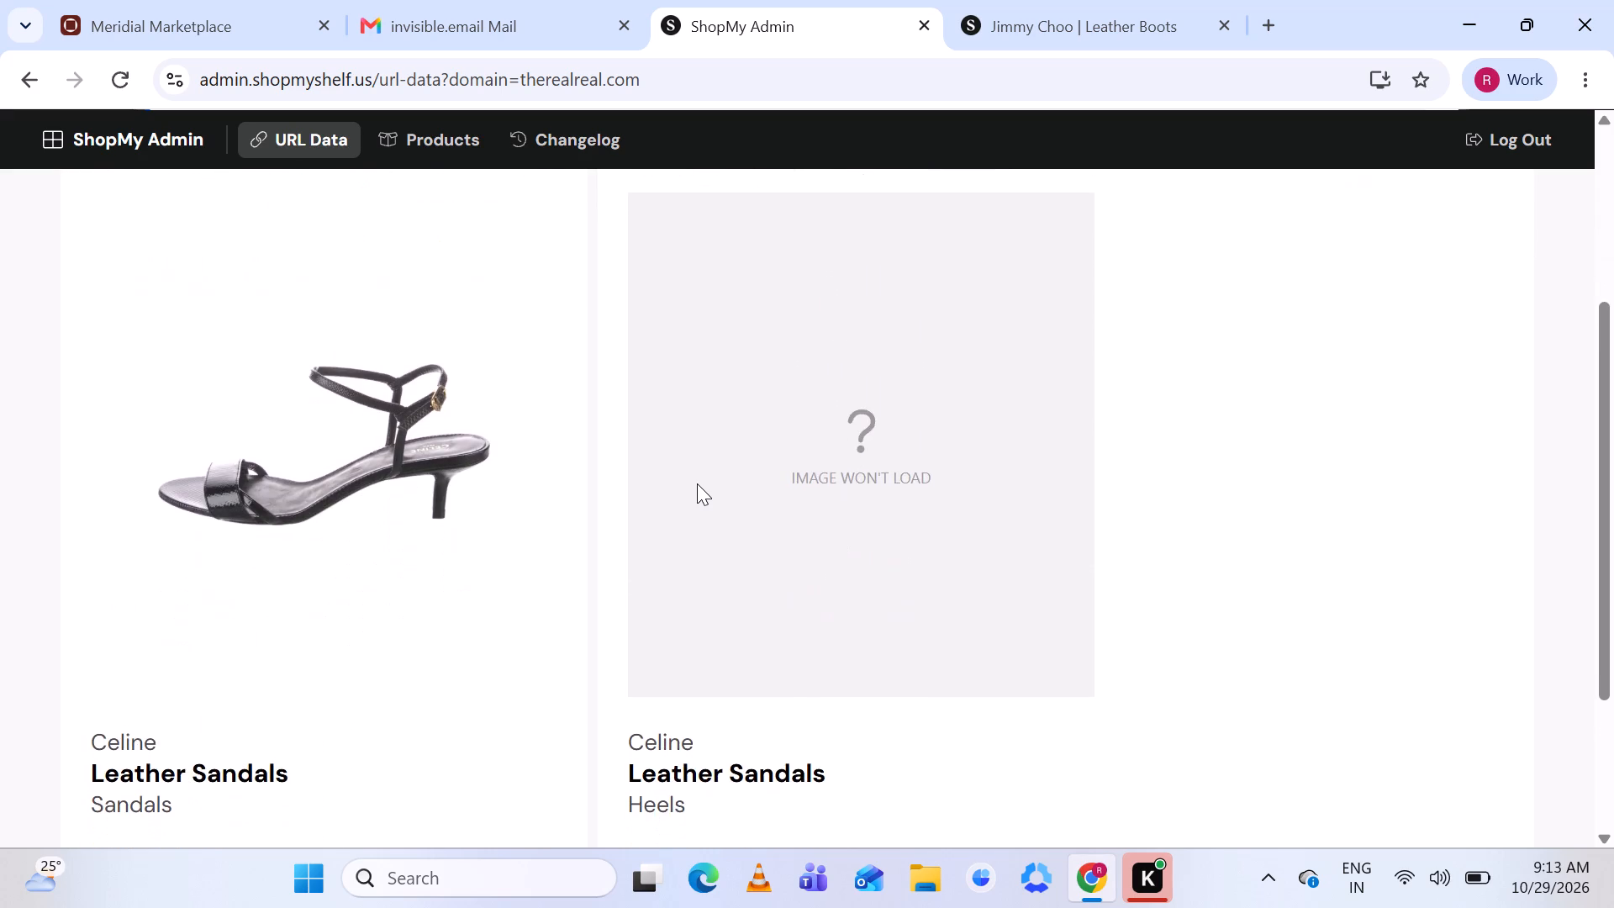
left_click(540, 369)
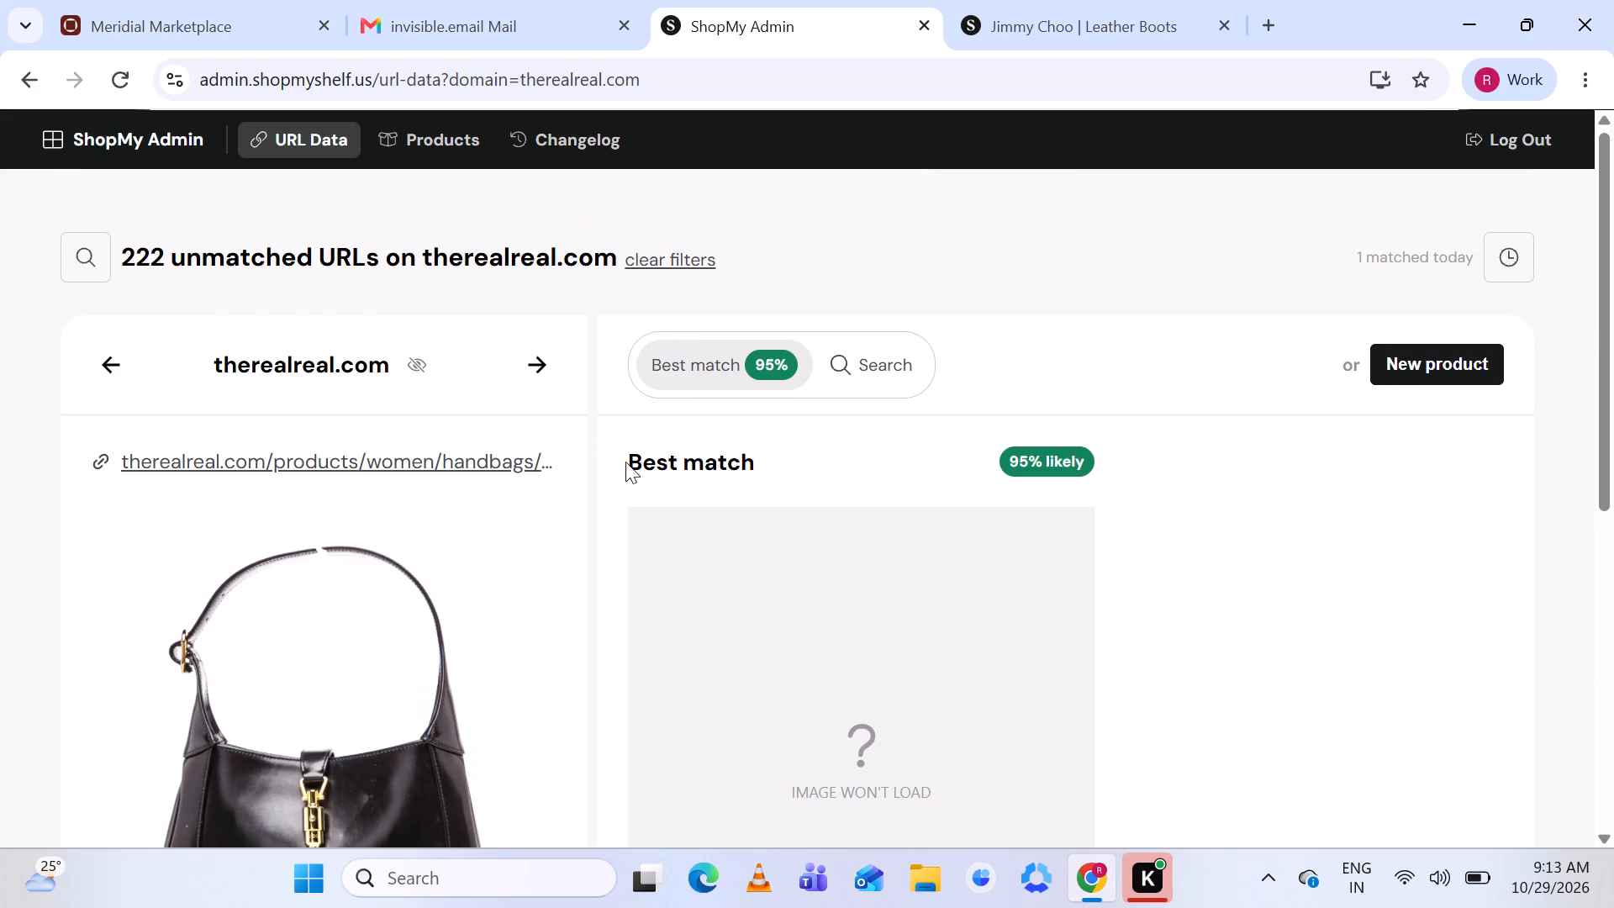
scroll(625, 462, "down", 4)
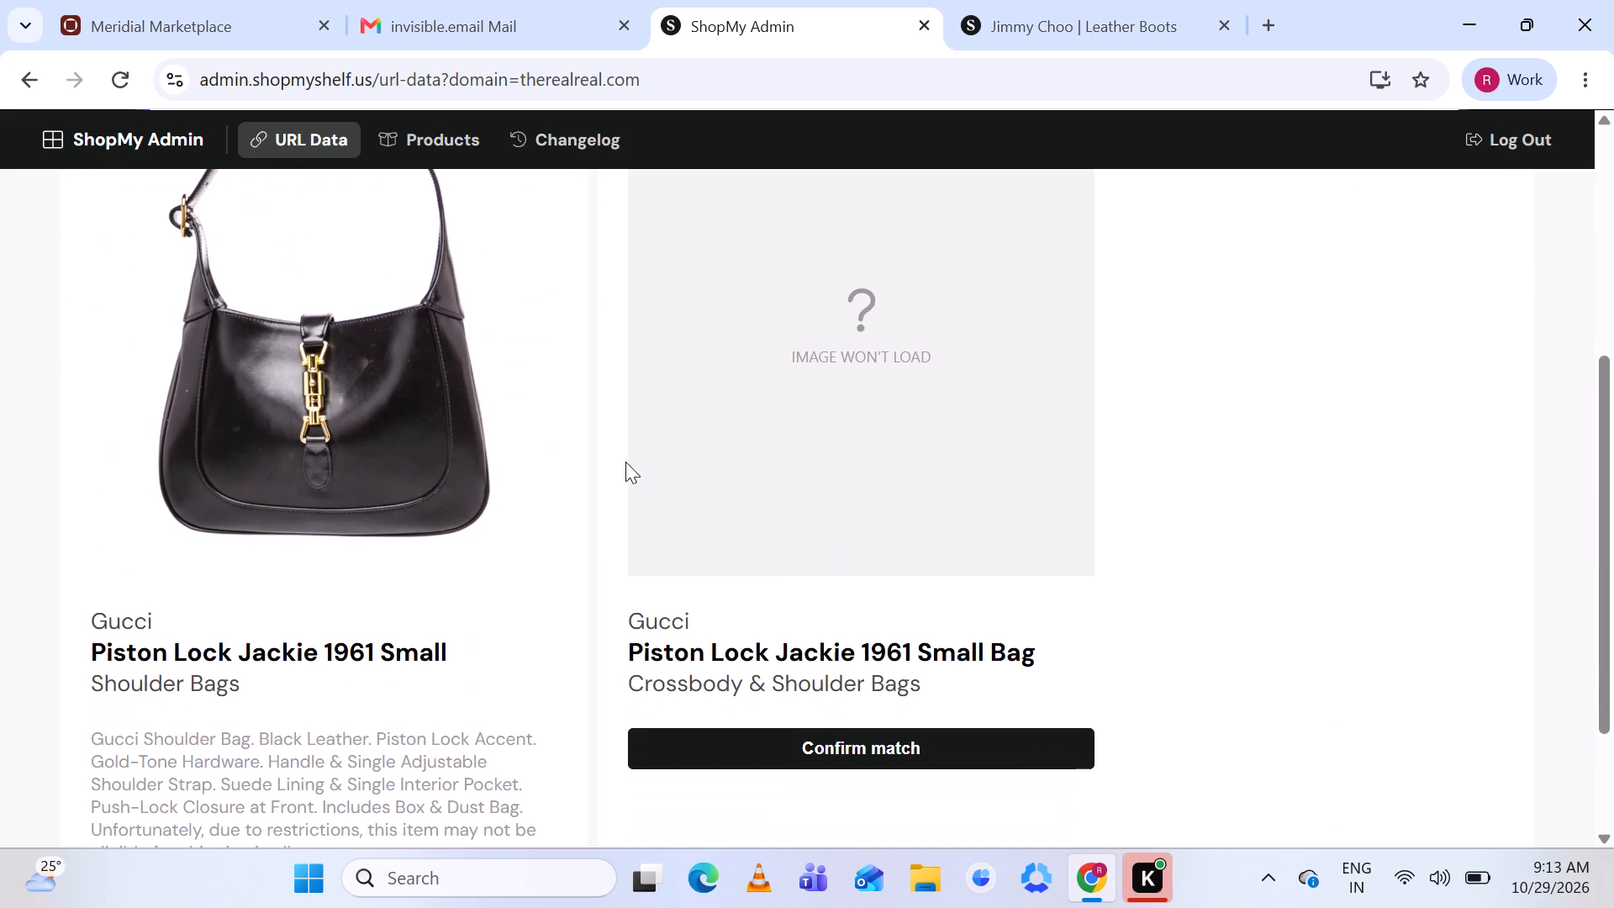
left_click(748, 650)
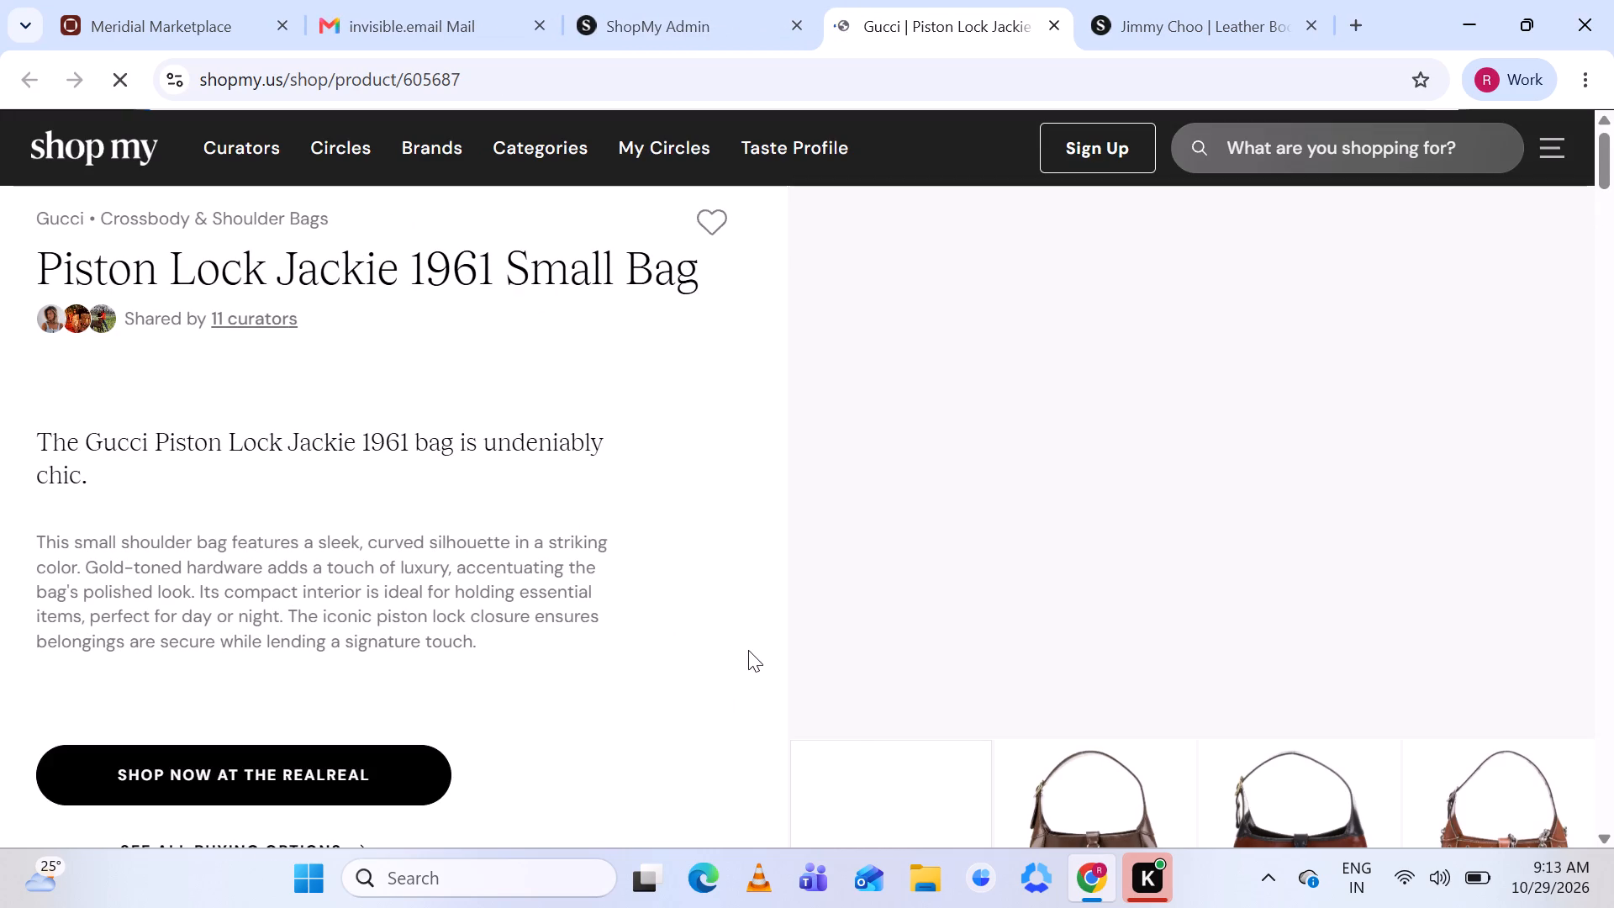
left_click(628, 7)
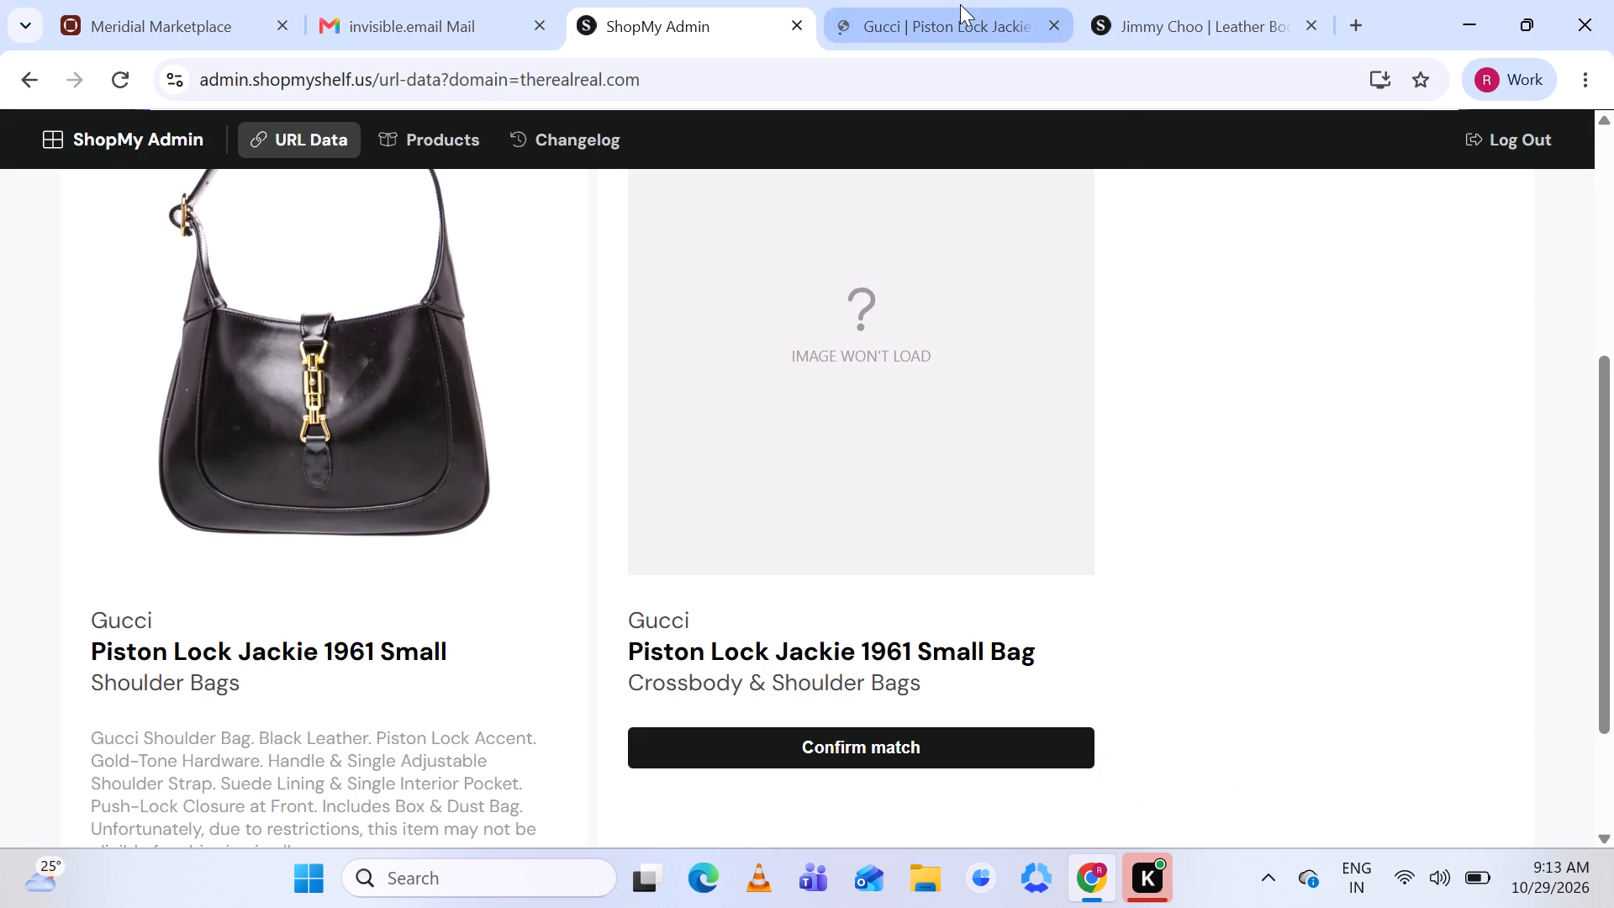
left_click(960, 4)
left_click(638, 15)
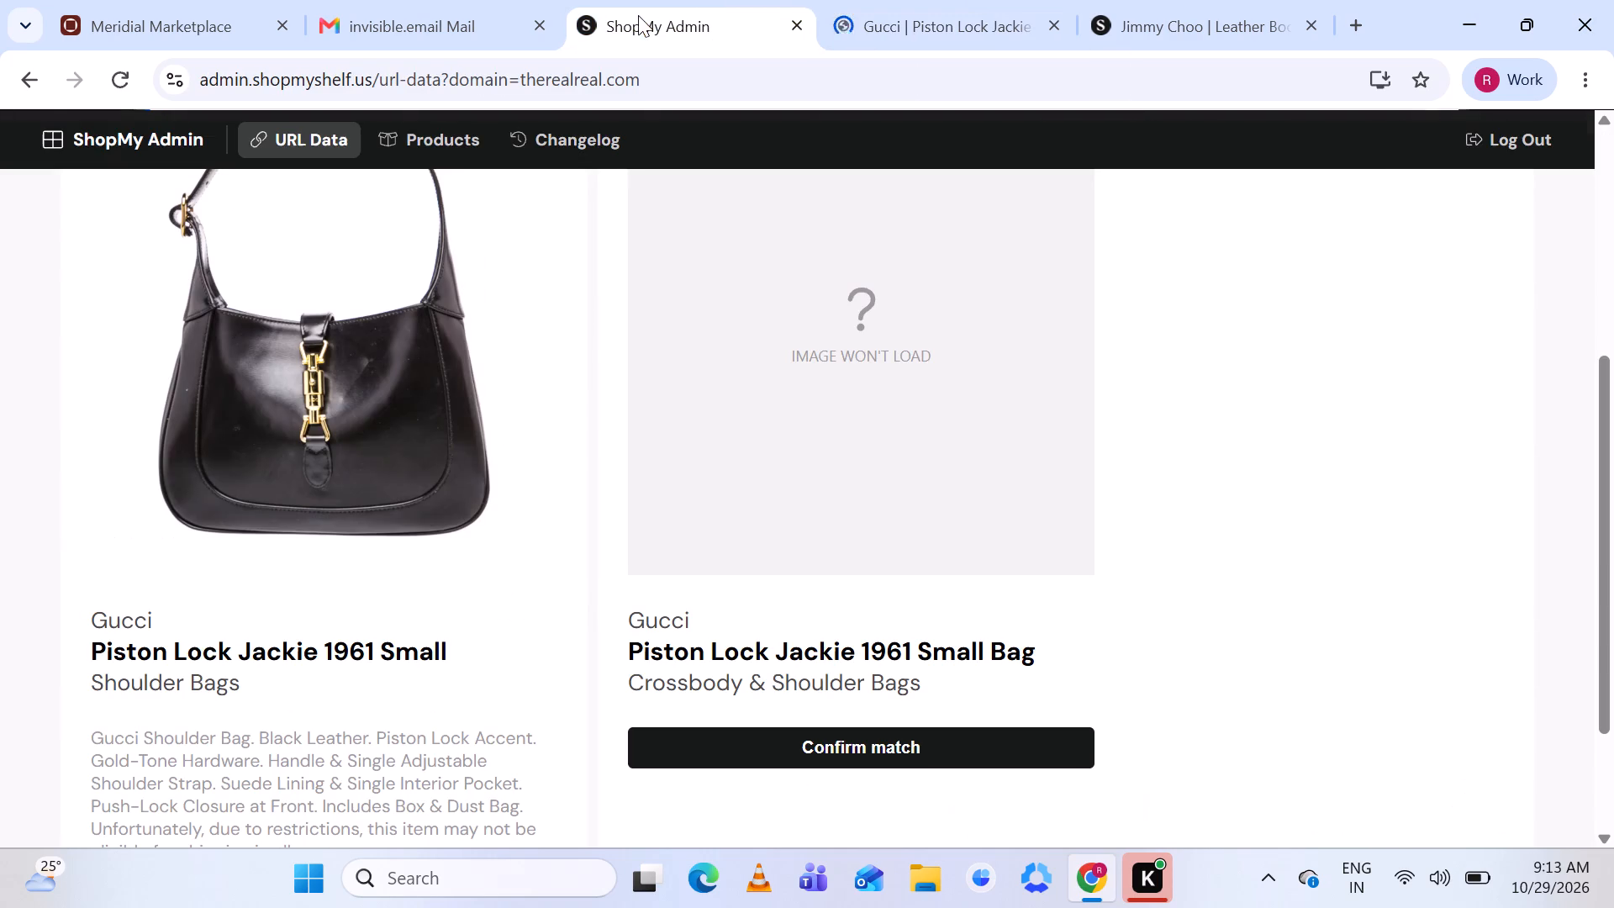
Accept the suggested Gucci Piston Lock Jackie 1961 Small Bag match, opening its product details for final confirmation.
scroll(810, 383, "down", 1)
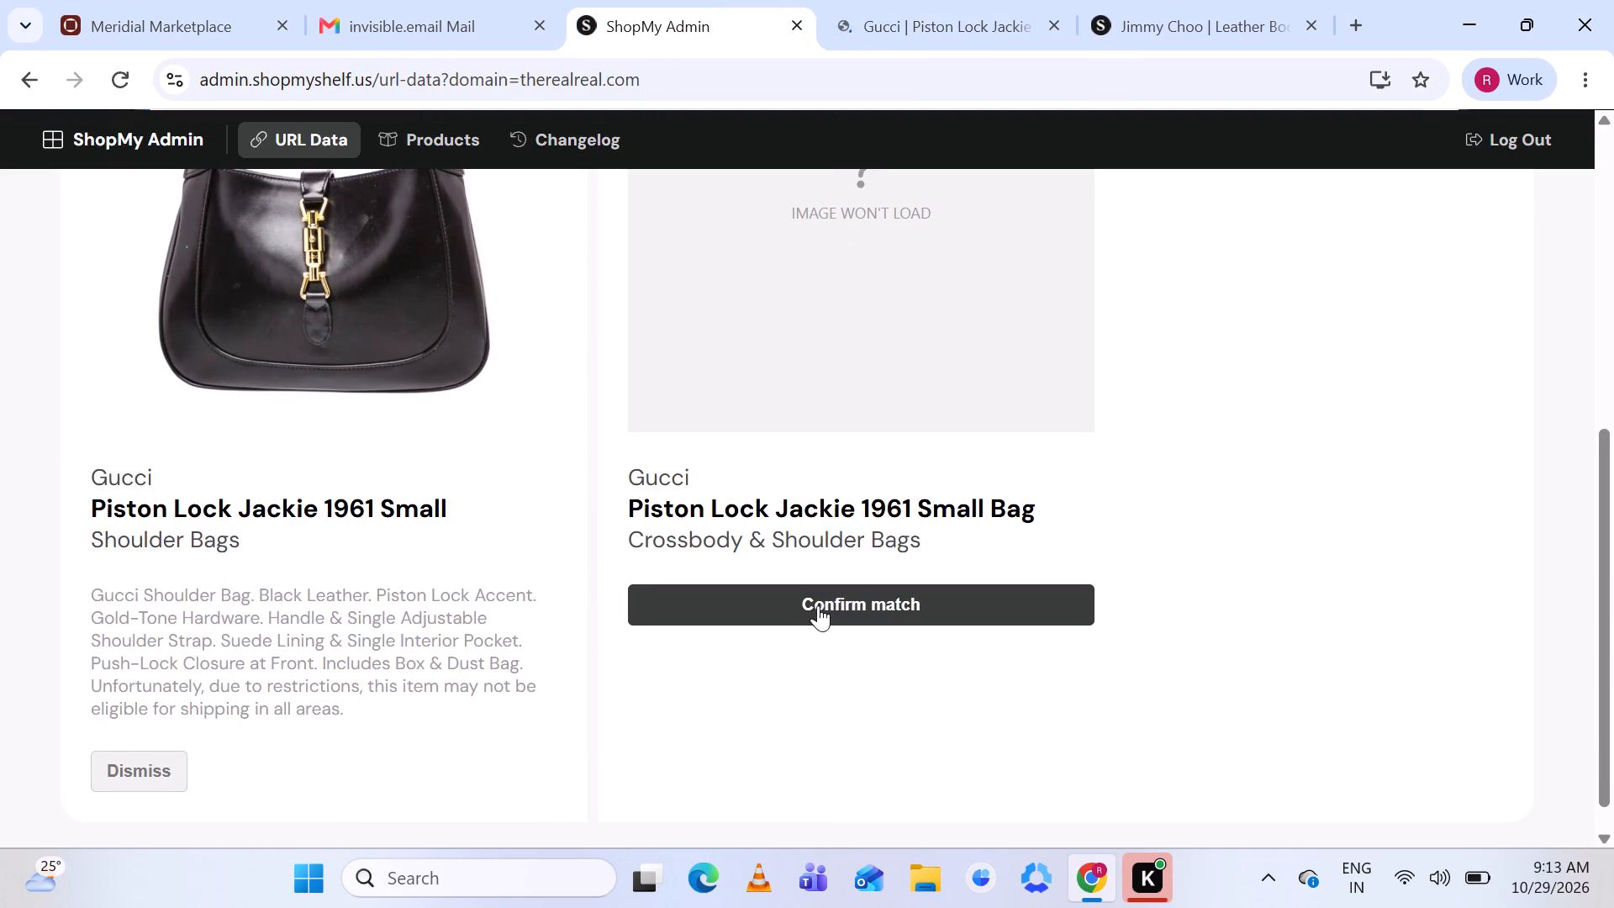
left_click(821, 599)
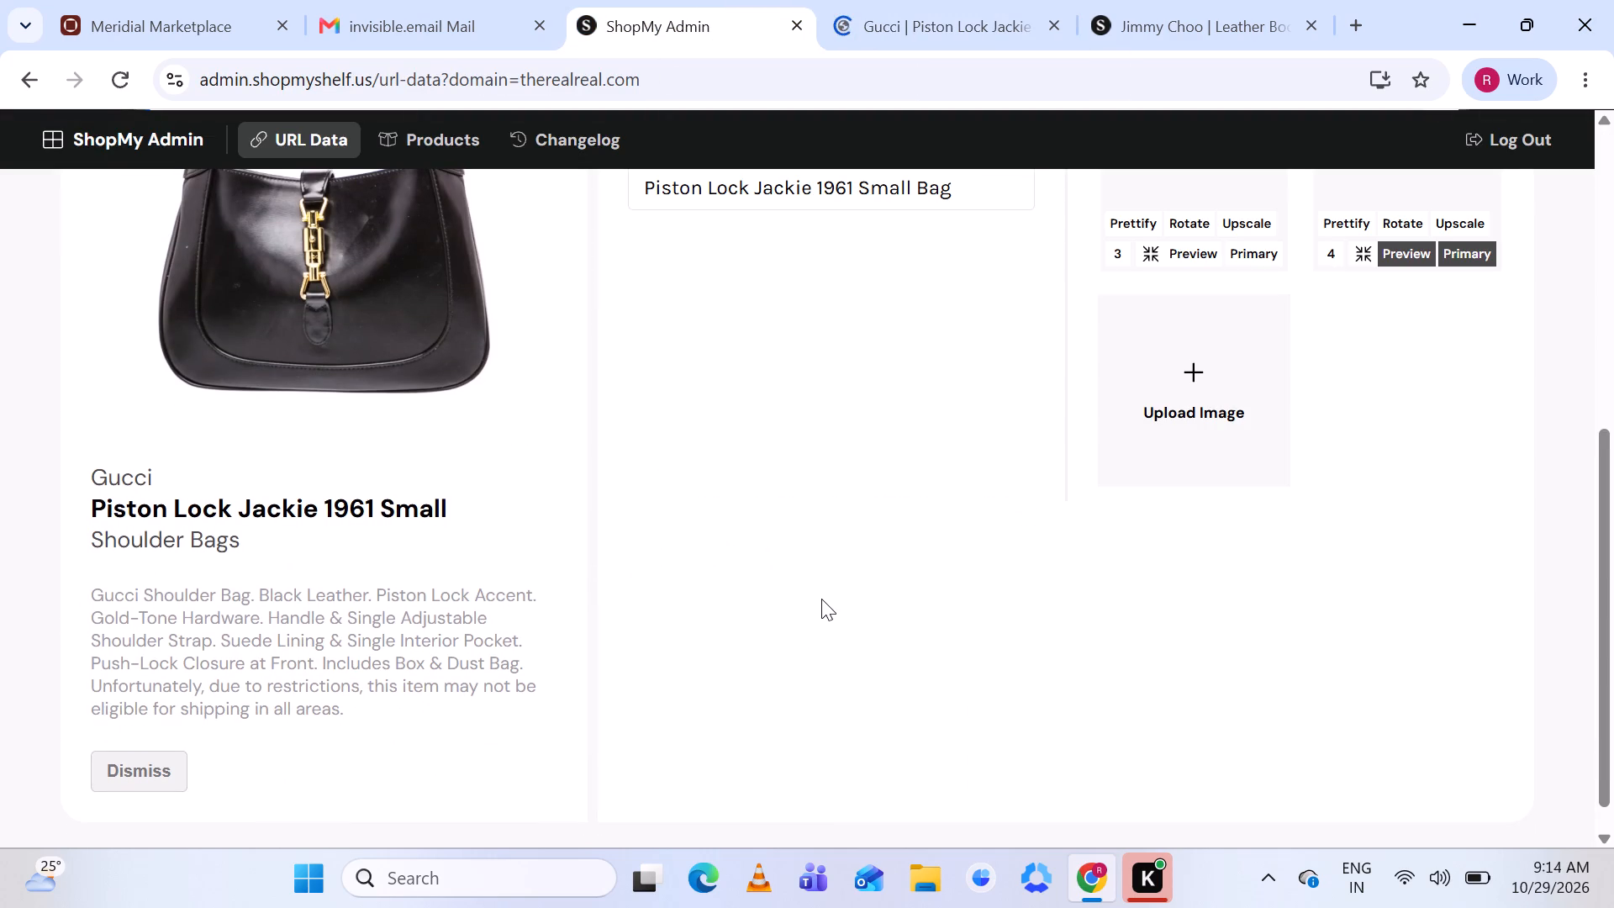
Review the Gucci match's brand, category, title and product images against the source black shoulder bag.
scroll(947, 543, "up", 2)
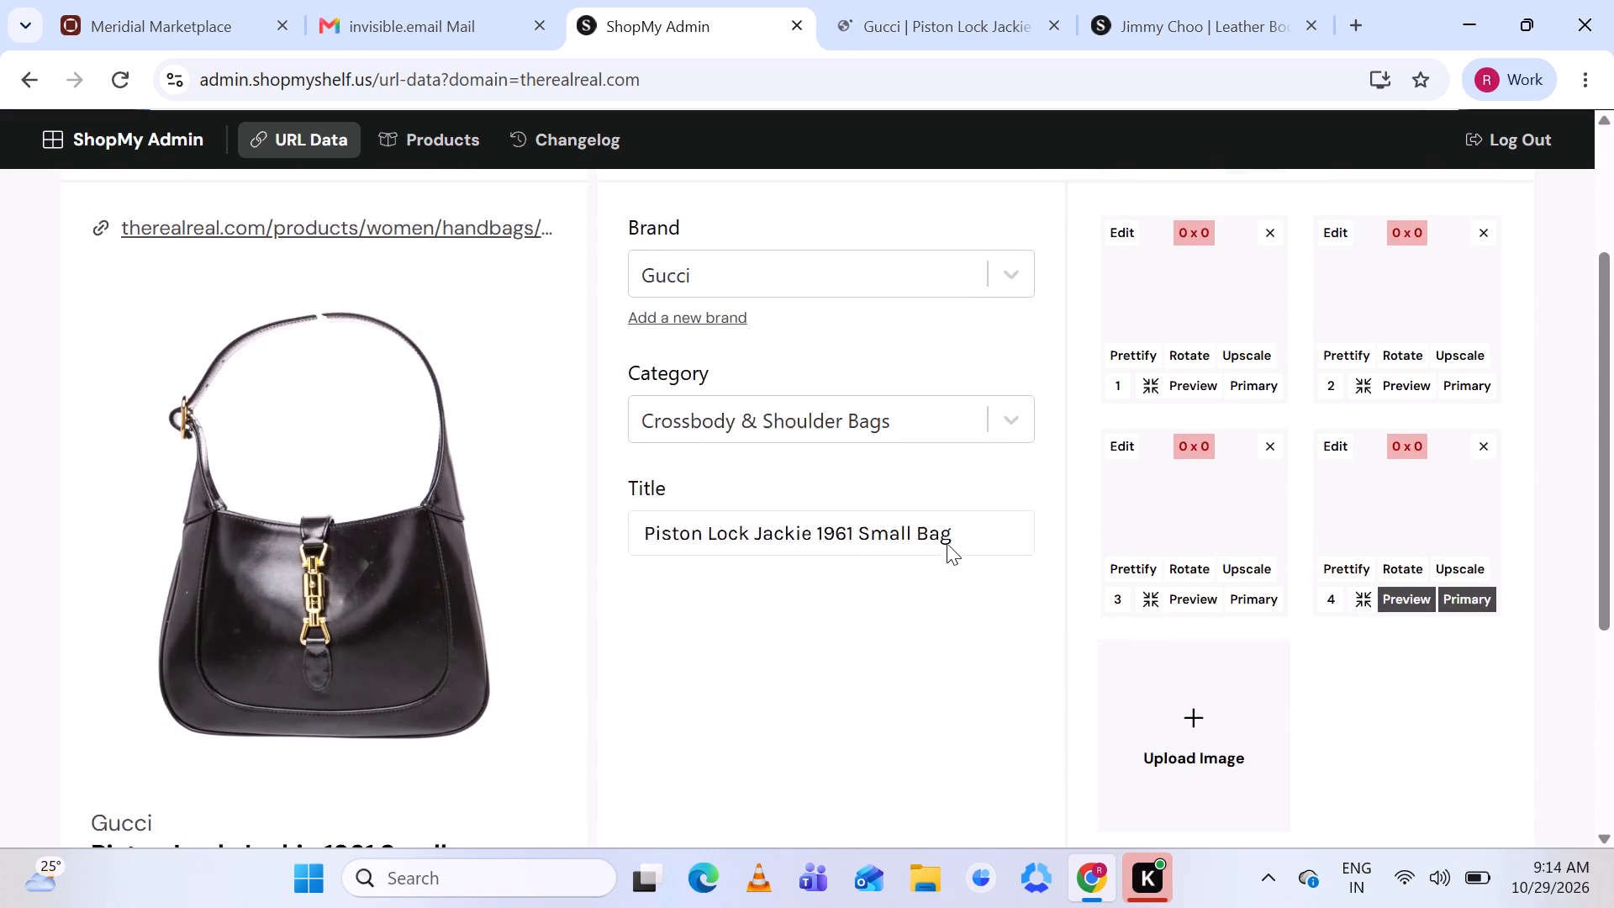
scroll(947, 543, "up", 1)
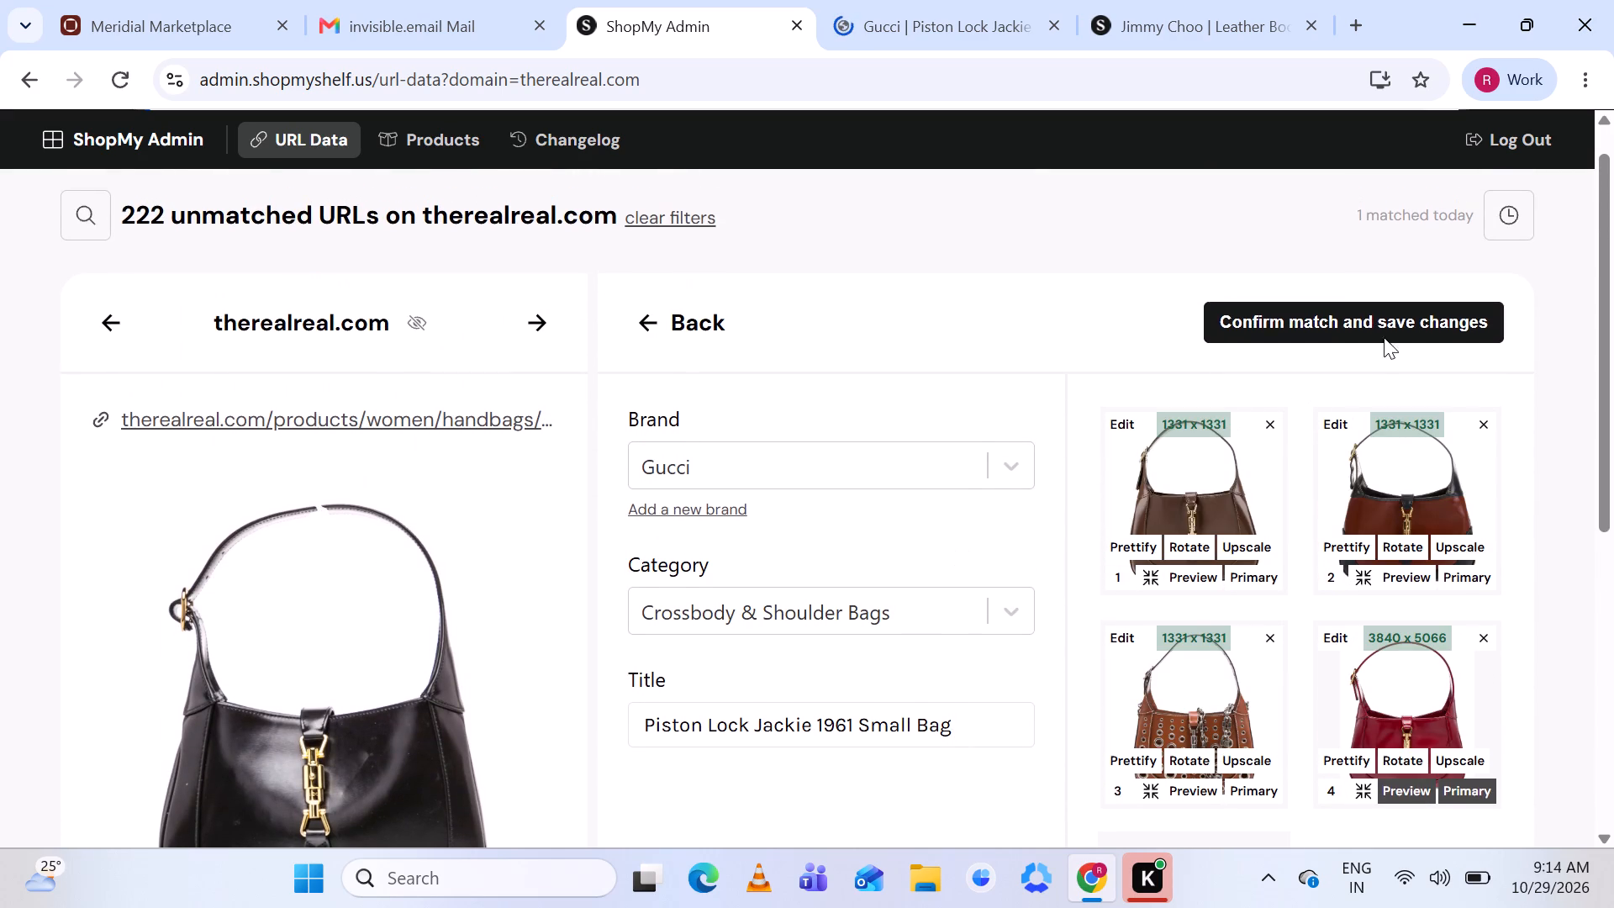
scroll(1303, 383, "down", 1)
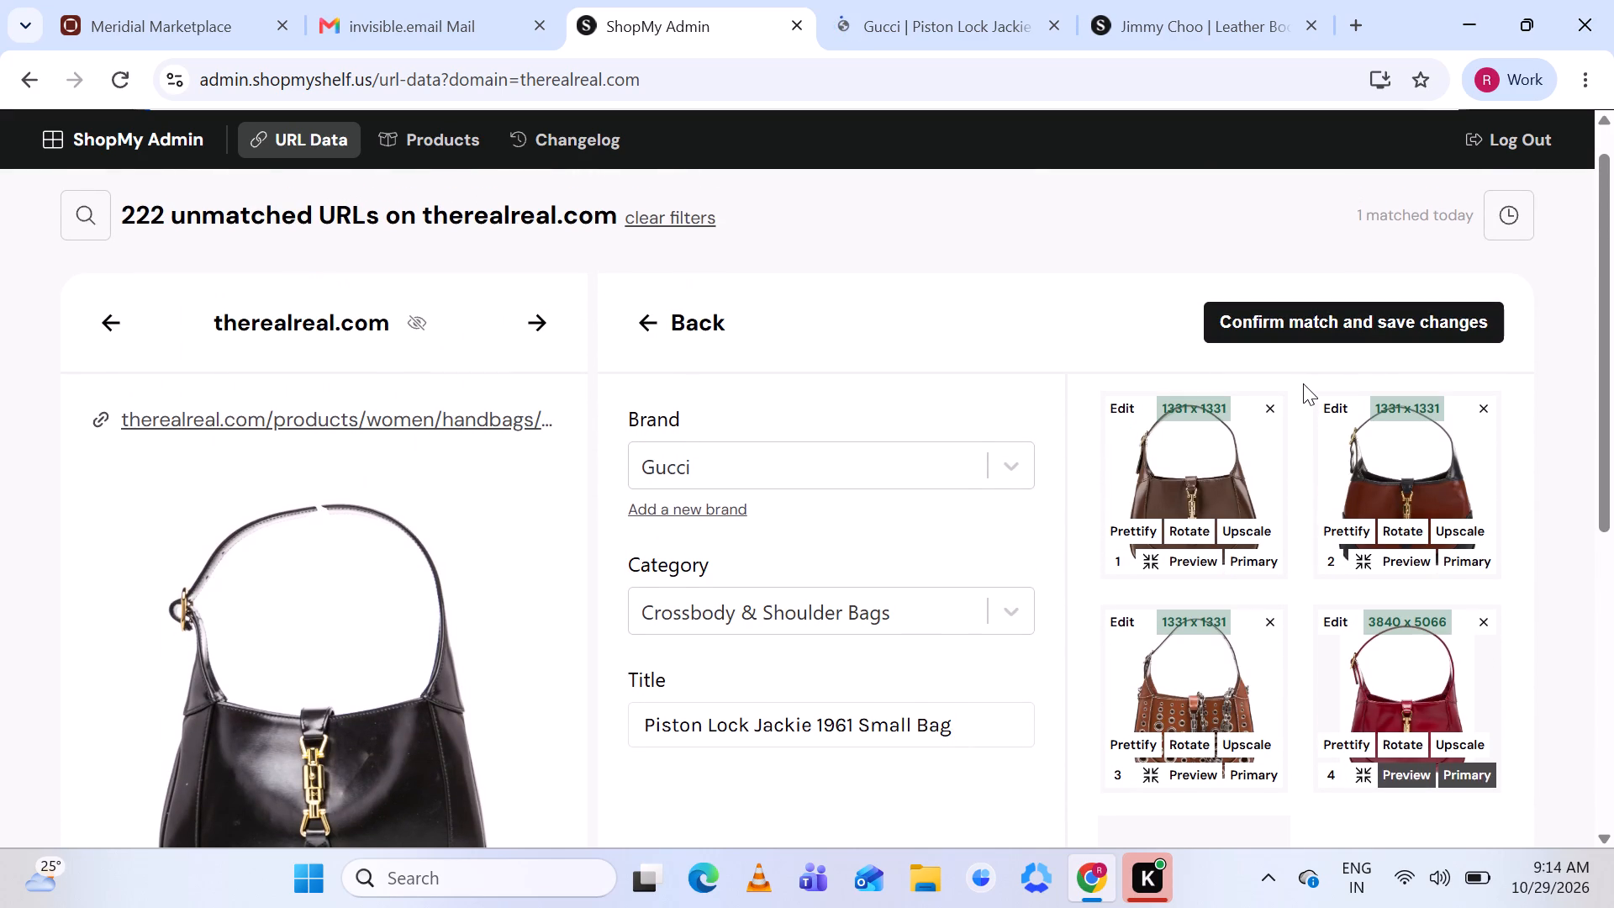
scroll(1303, 383, "down", 1)
scroll(1235, 536, "down", 1)
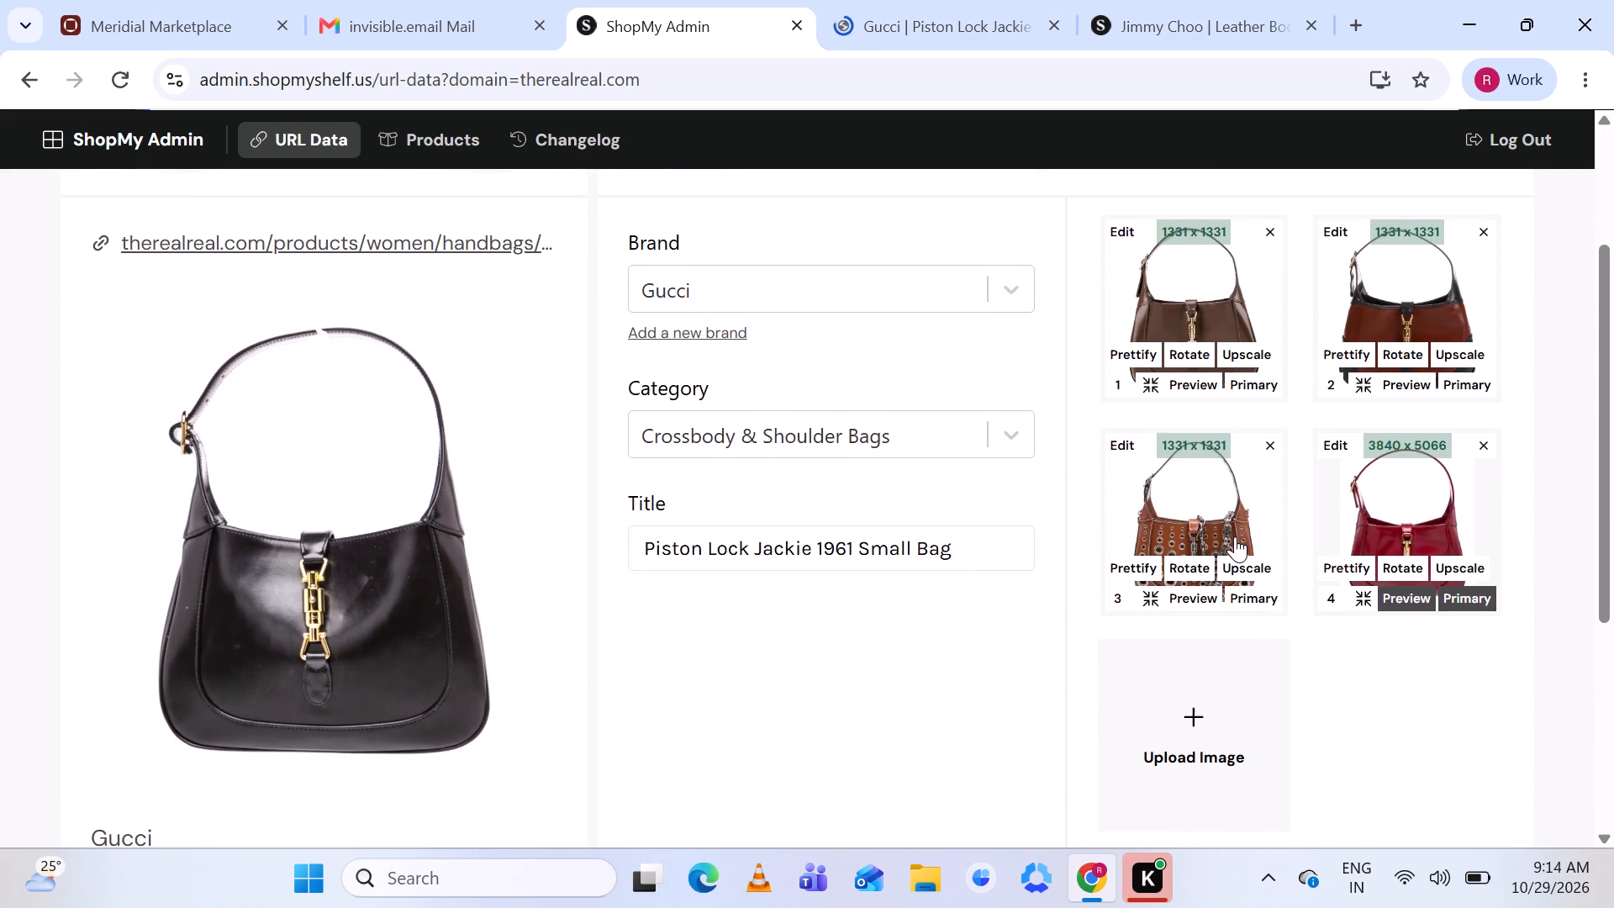
scroll(1235, 536, "down", 1)
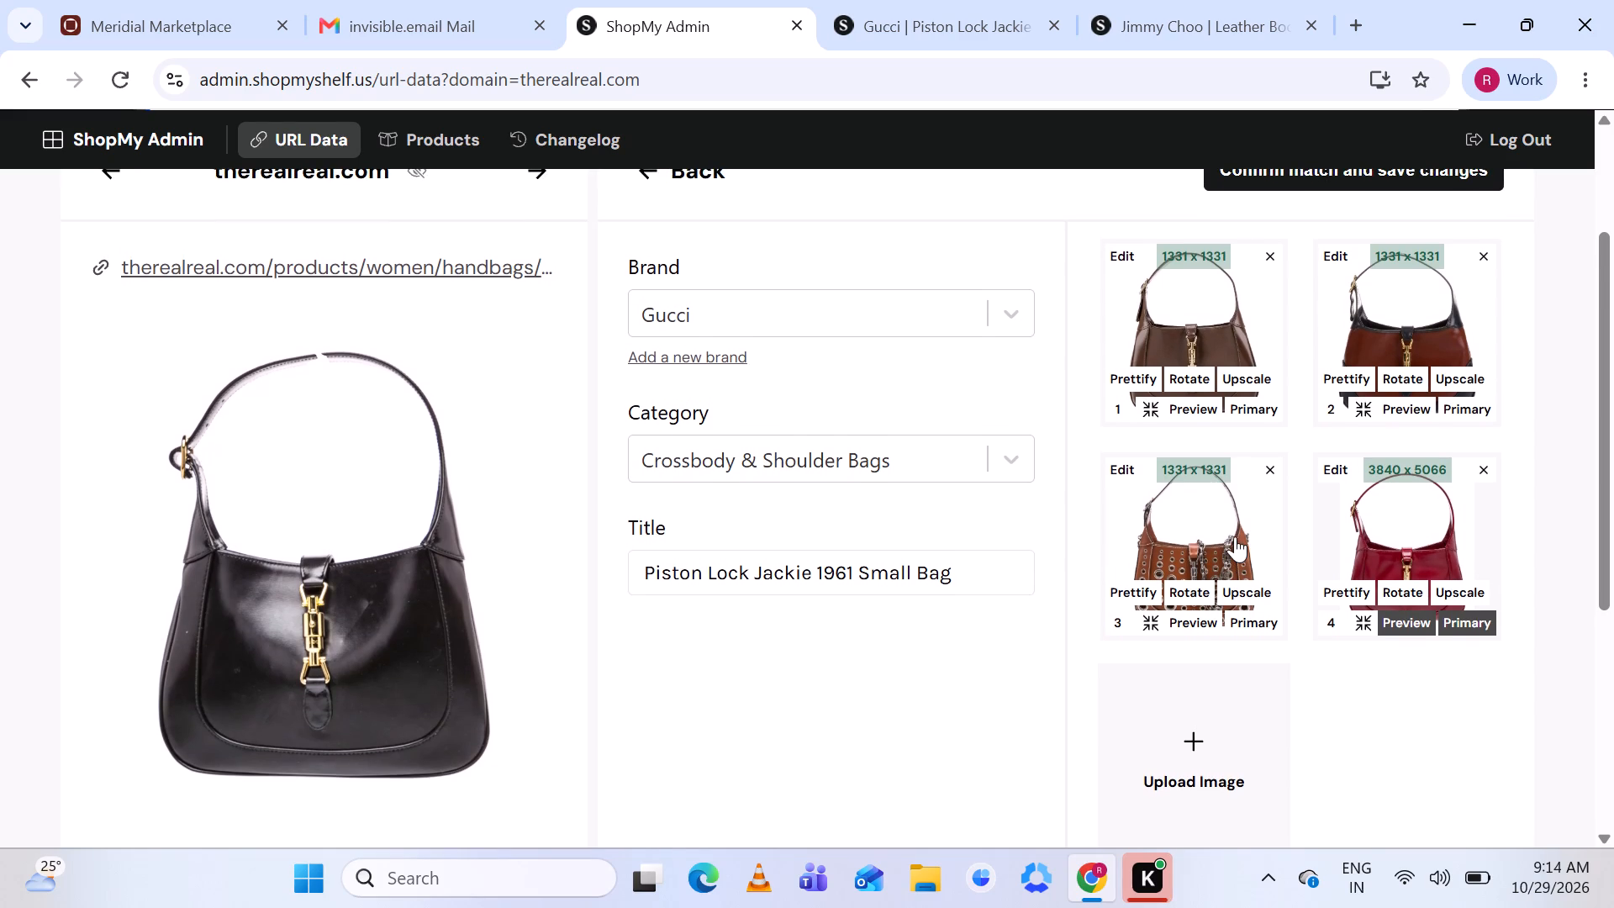
scroll(1235, 536, "down", 1)
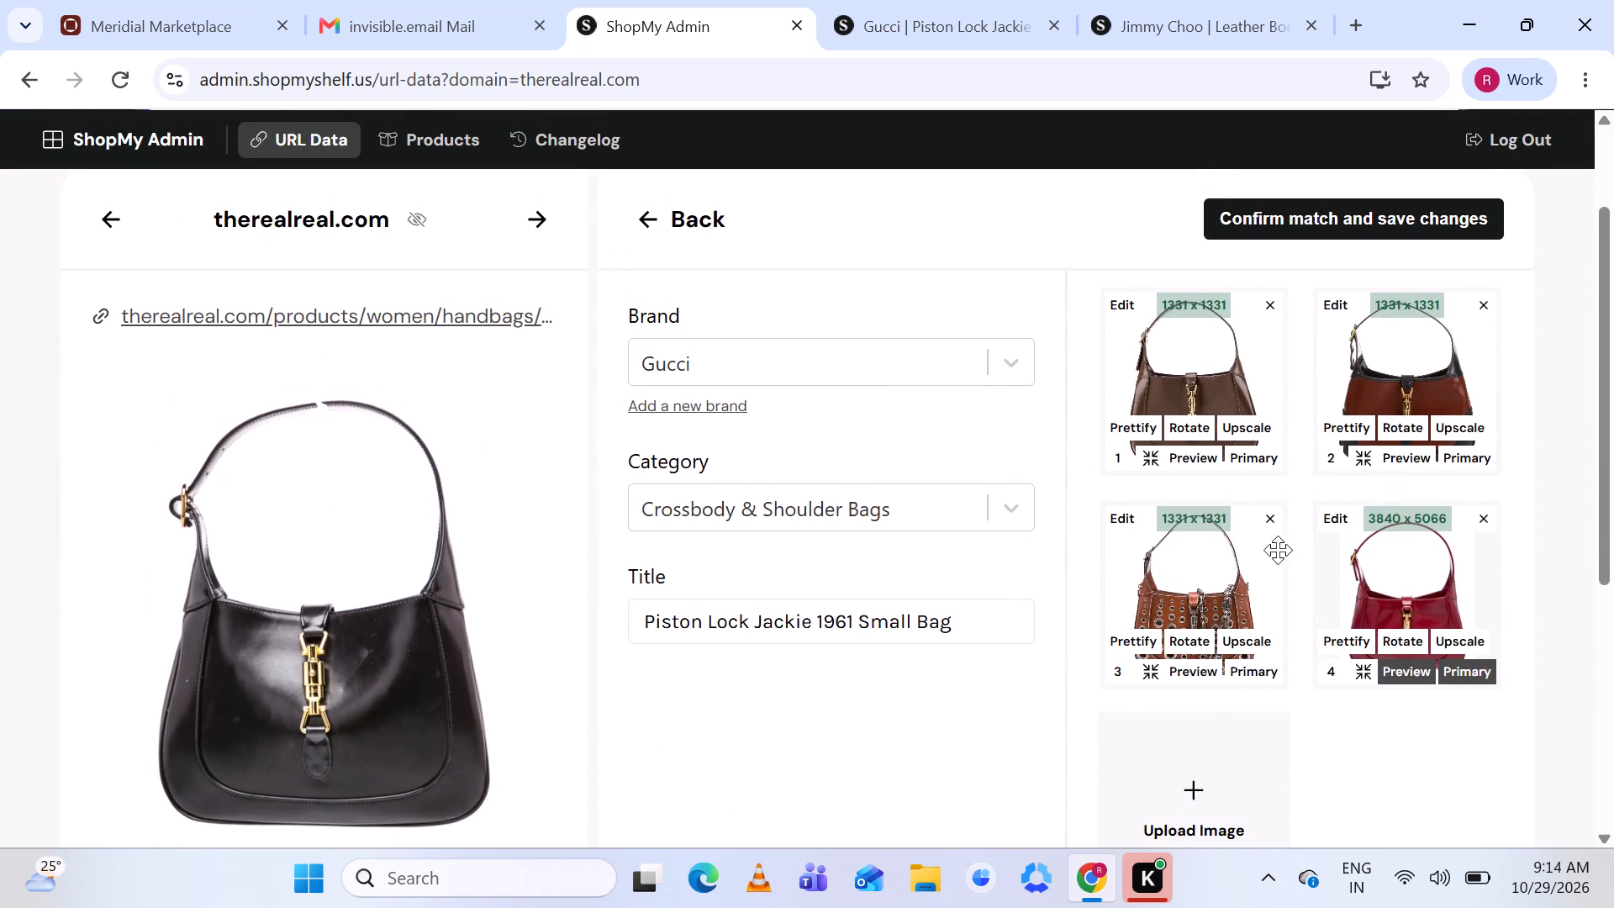
scroll(1272, 435, "up", 1)
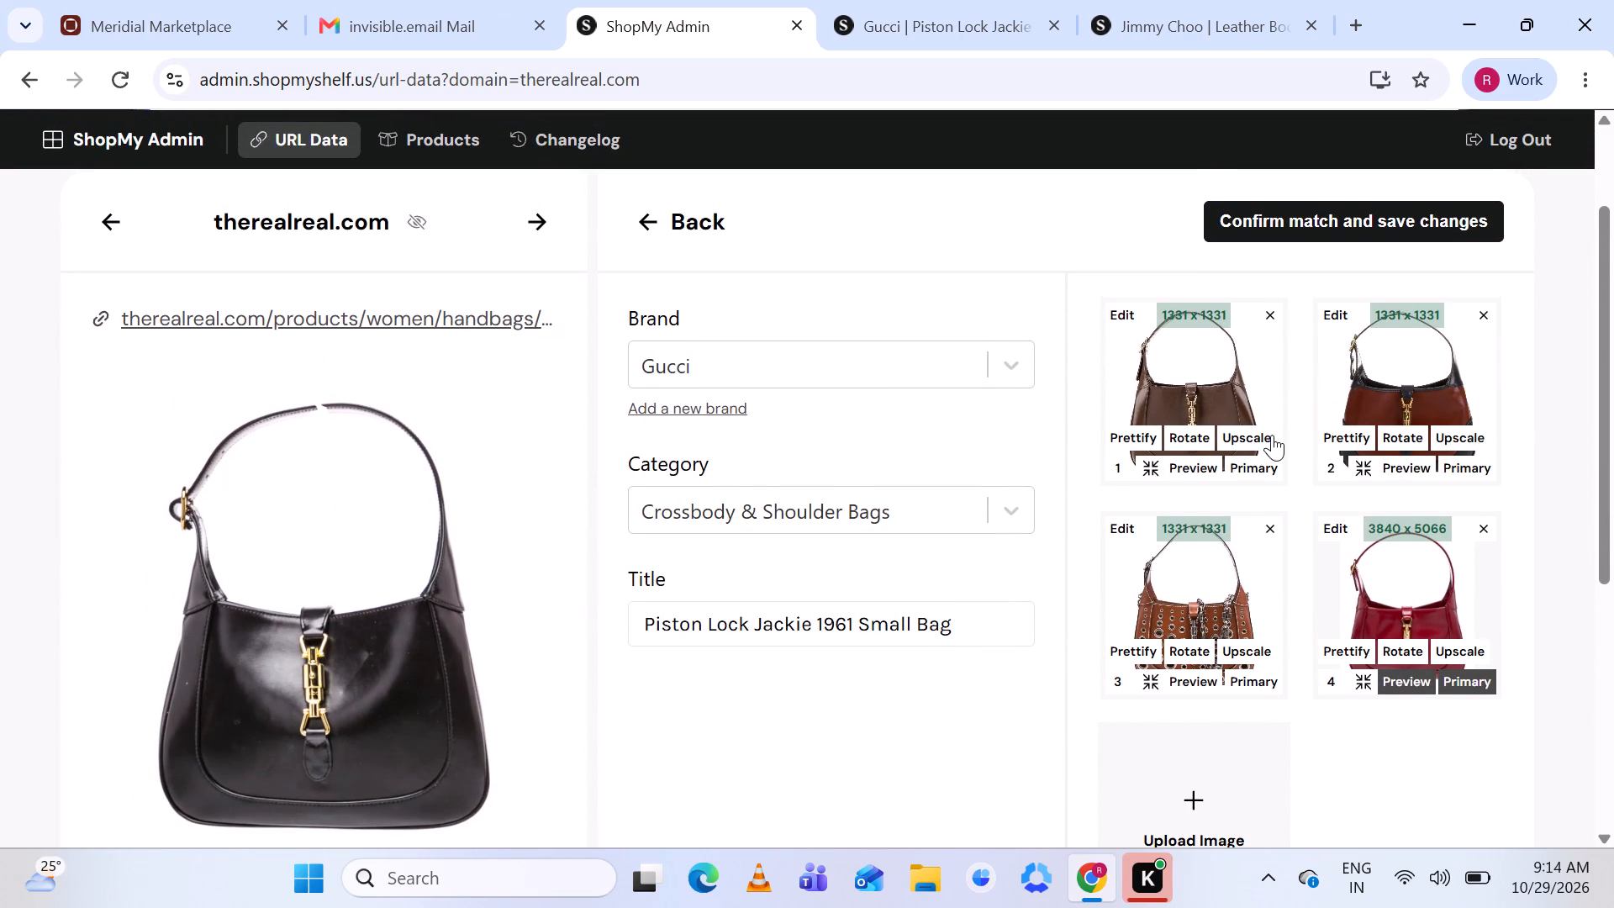
scroll(1272, 435, "up", 1)
Examine the colour variants and description on the Gucci Piston Lock Jackie 1961 ShopMy product page, enlarging the brown-and-black bag image.
left_click(911, 13)
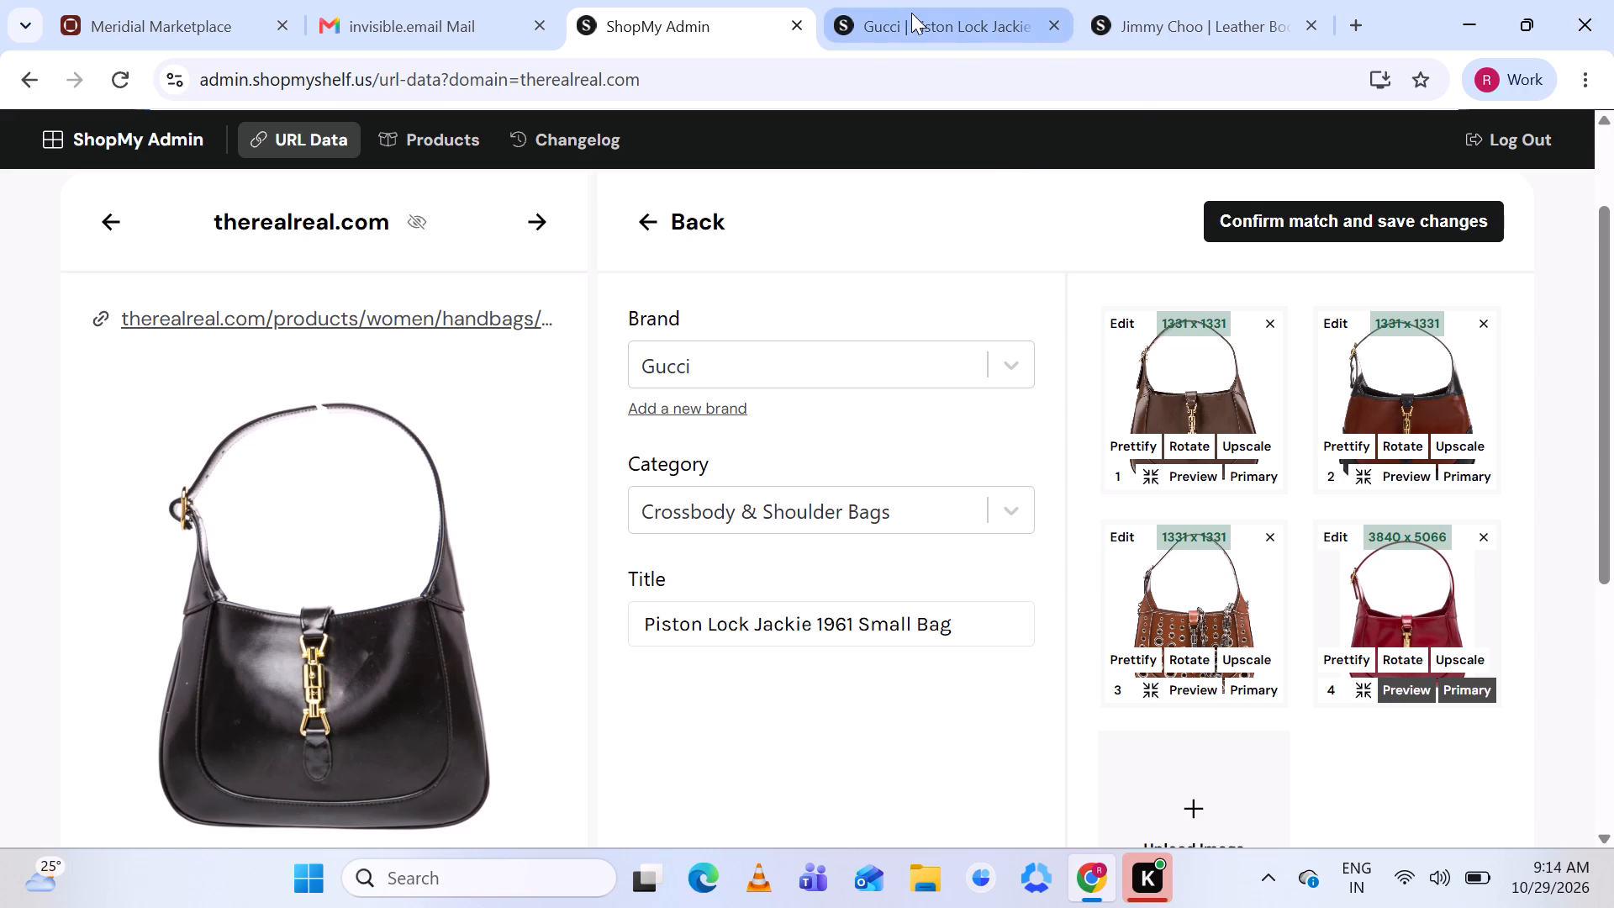
scroll(1005, 465, "down", 1)
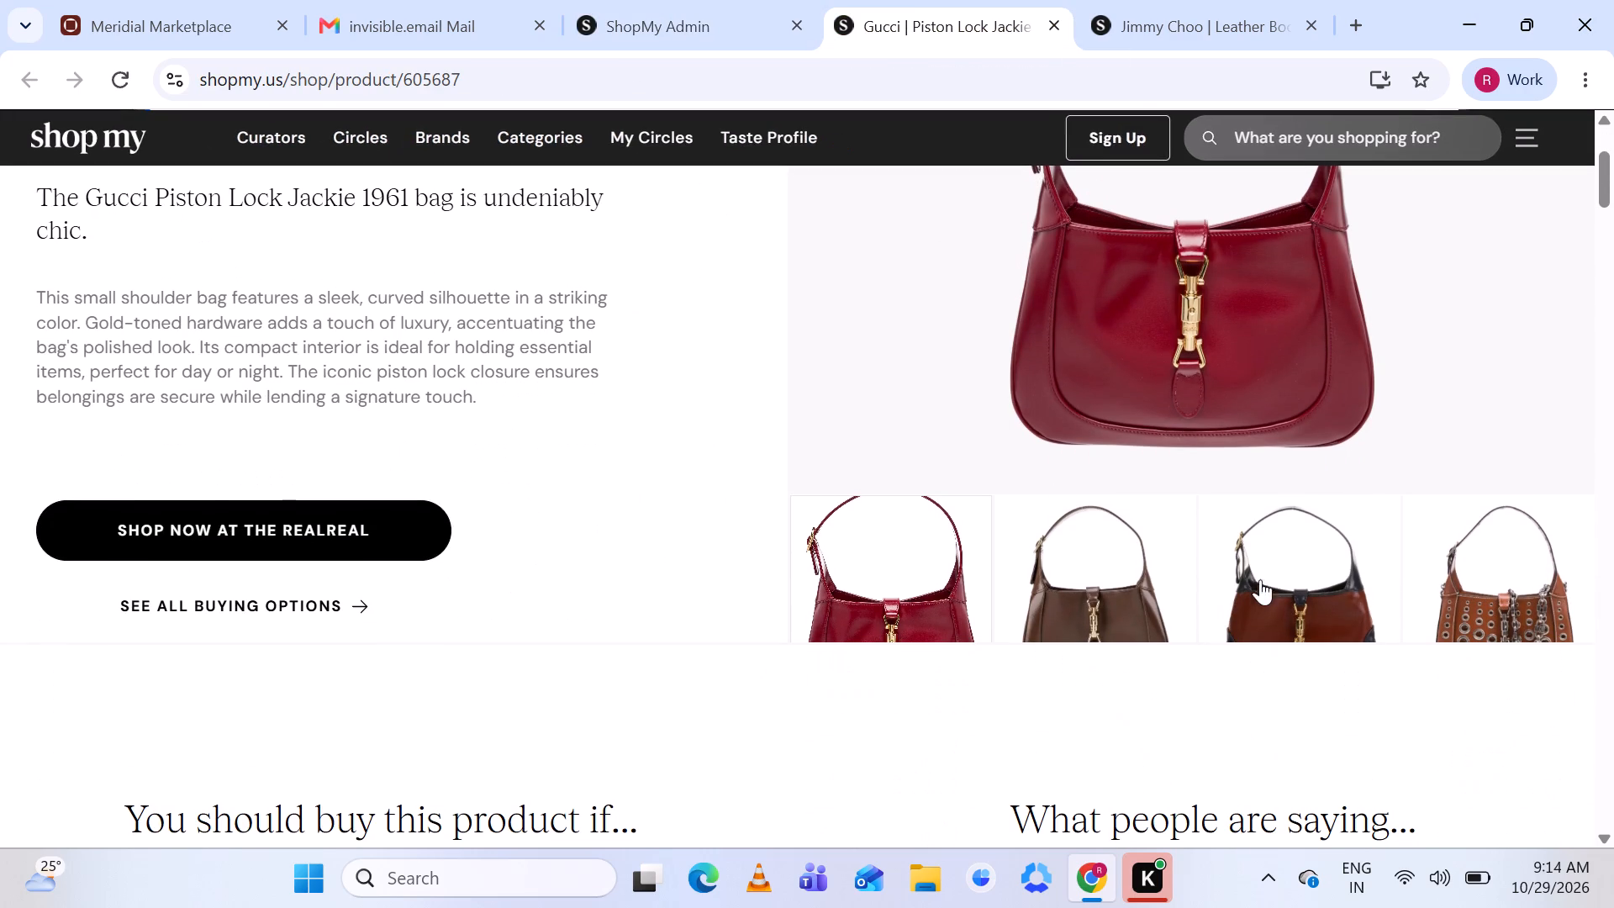
scroll(1263, 569, "up", 2)
scroll(1263, 569, "down", 2)
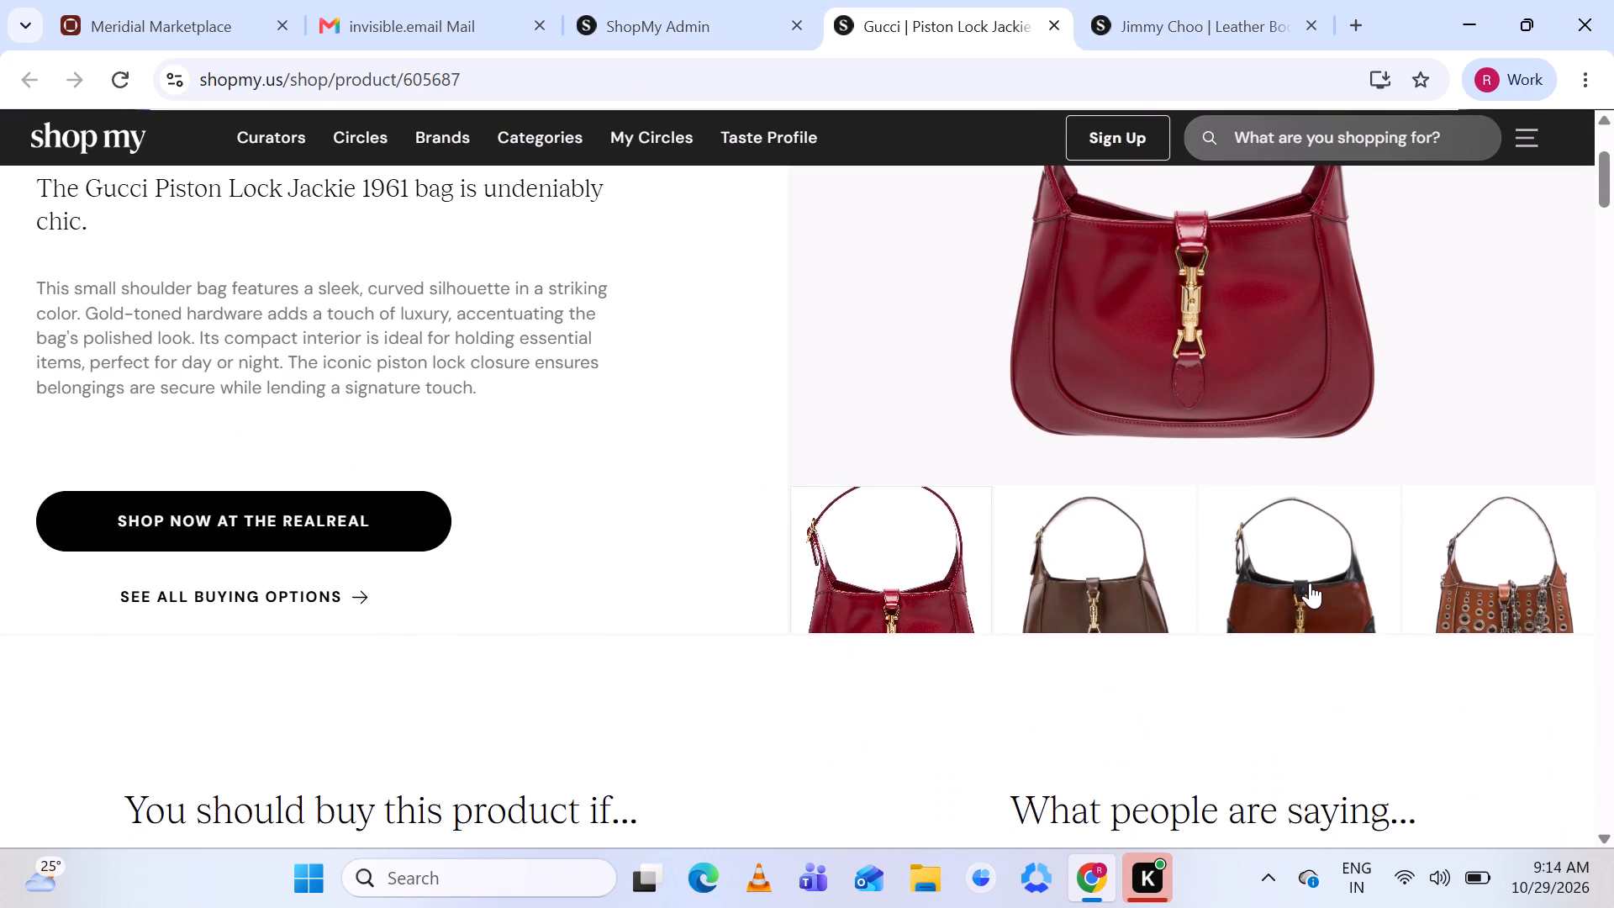
left_click(1310, 583)
scroll(1174, 404, "up", 1)
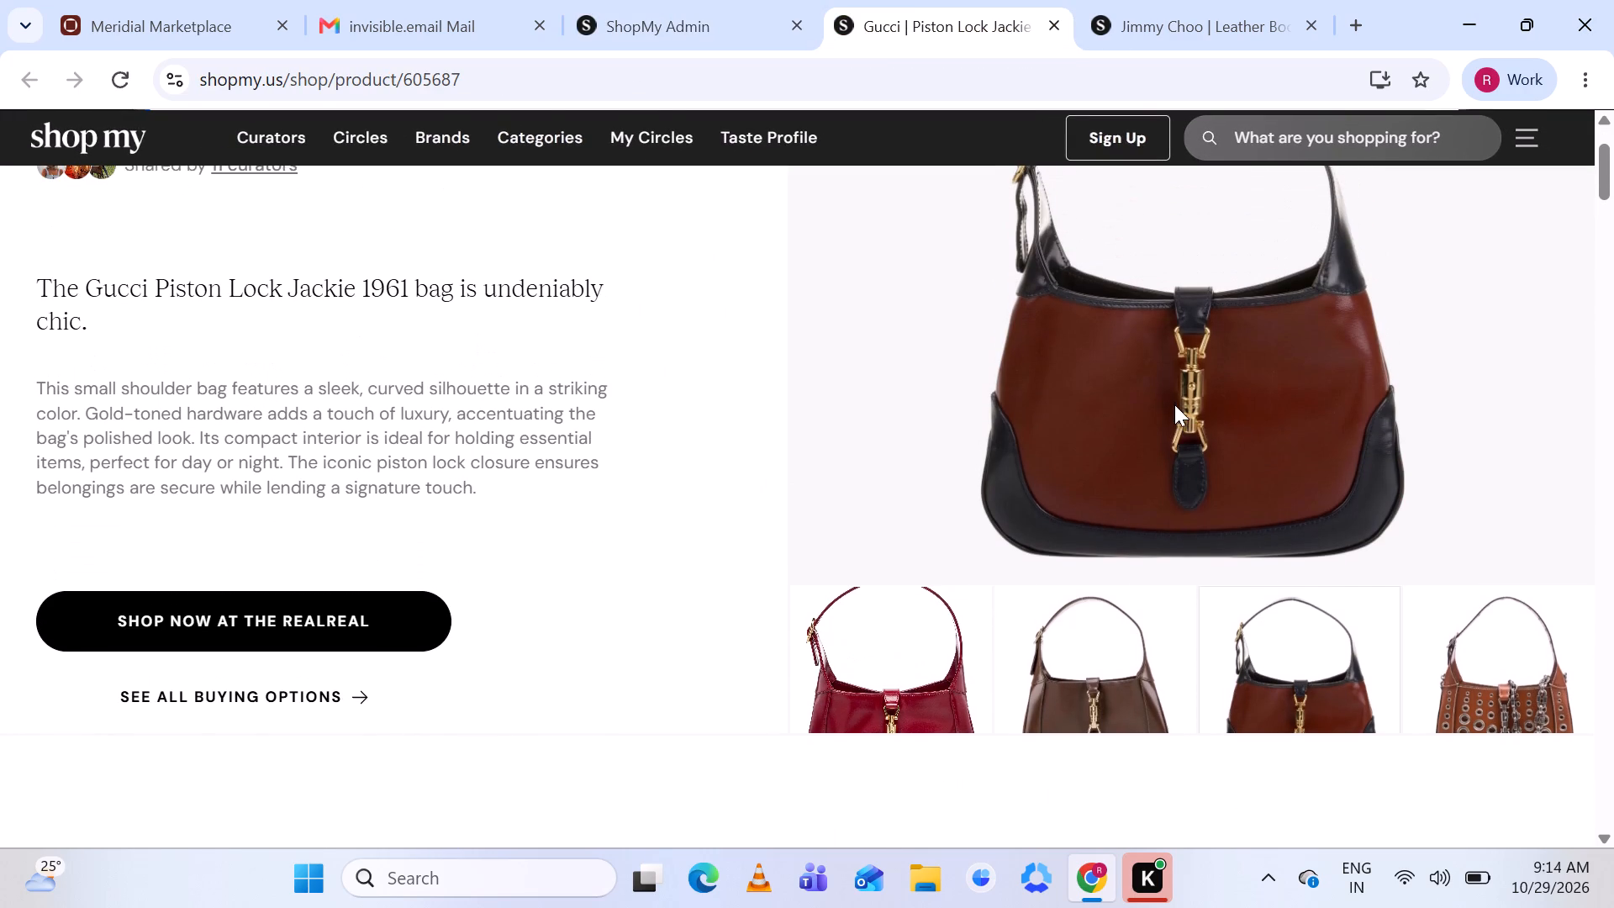
scroll(1270, 675, "left", 3)
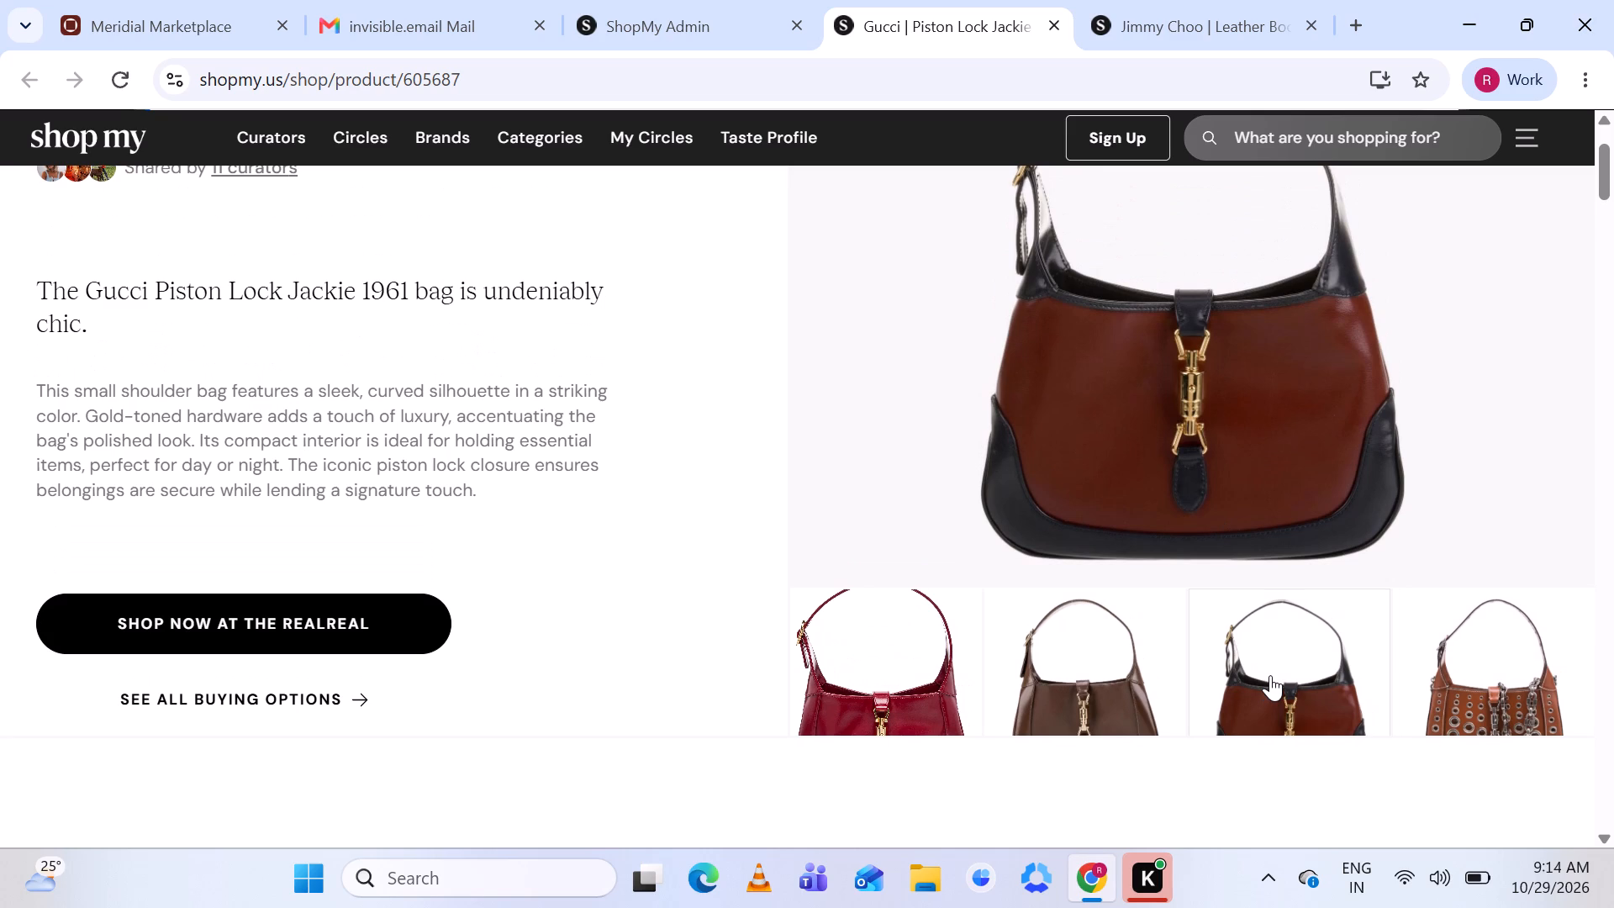
scroll(1270, 675, "right", 1)
scroll(1168, 667, "down", 1)
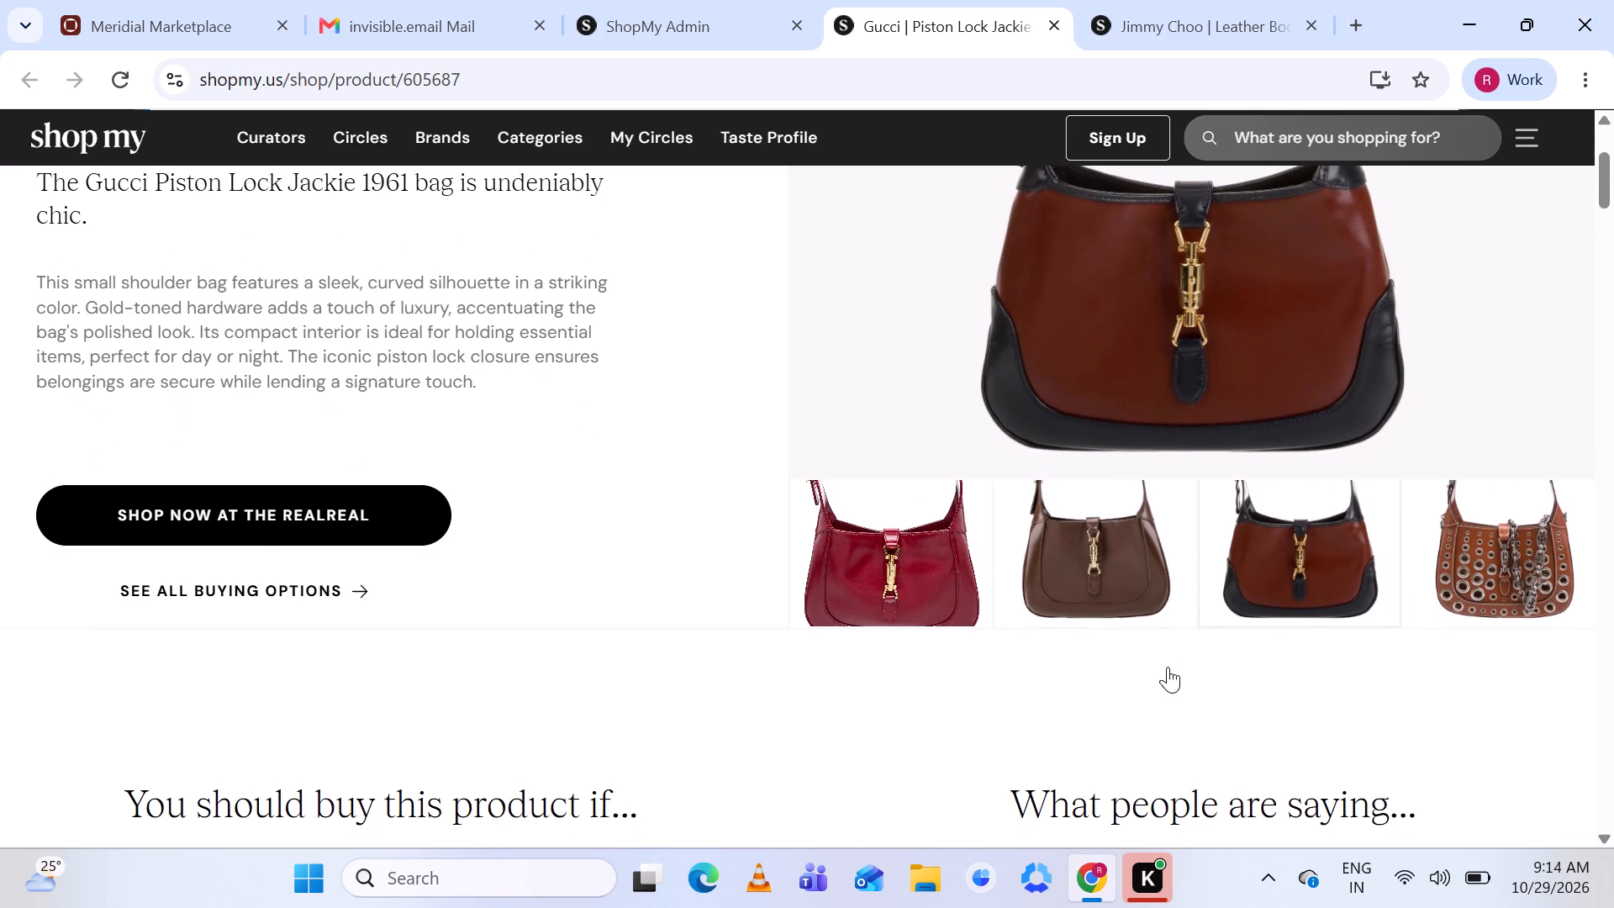
scroll(1168, 667, "down", 1)
scroll(1132, 560, "down", 1)
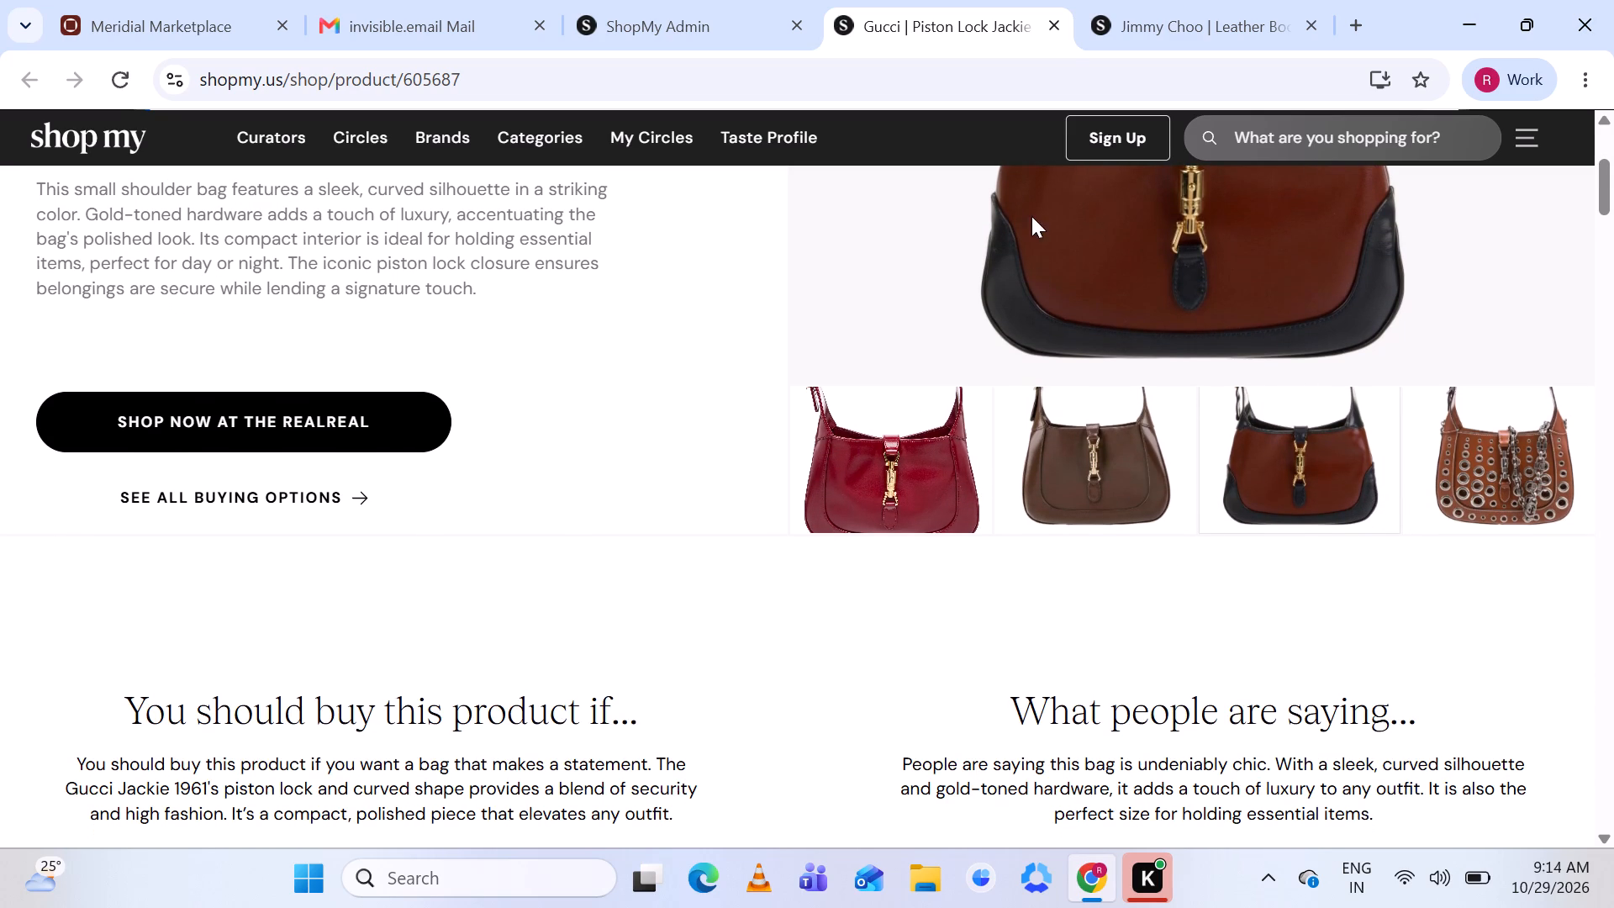
Remove the studded brown, red and brown-and-black bag images from the Gucci product, keeping only the plain brown bag image.
left_click(641, 28)
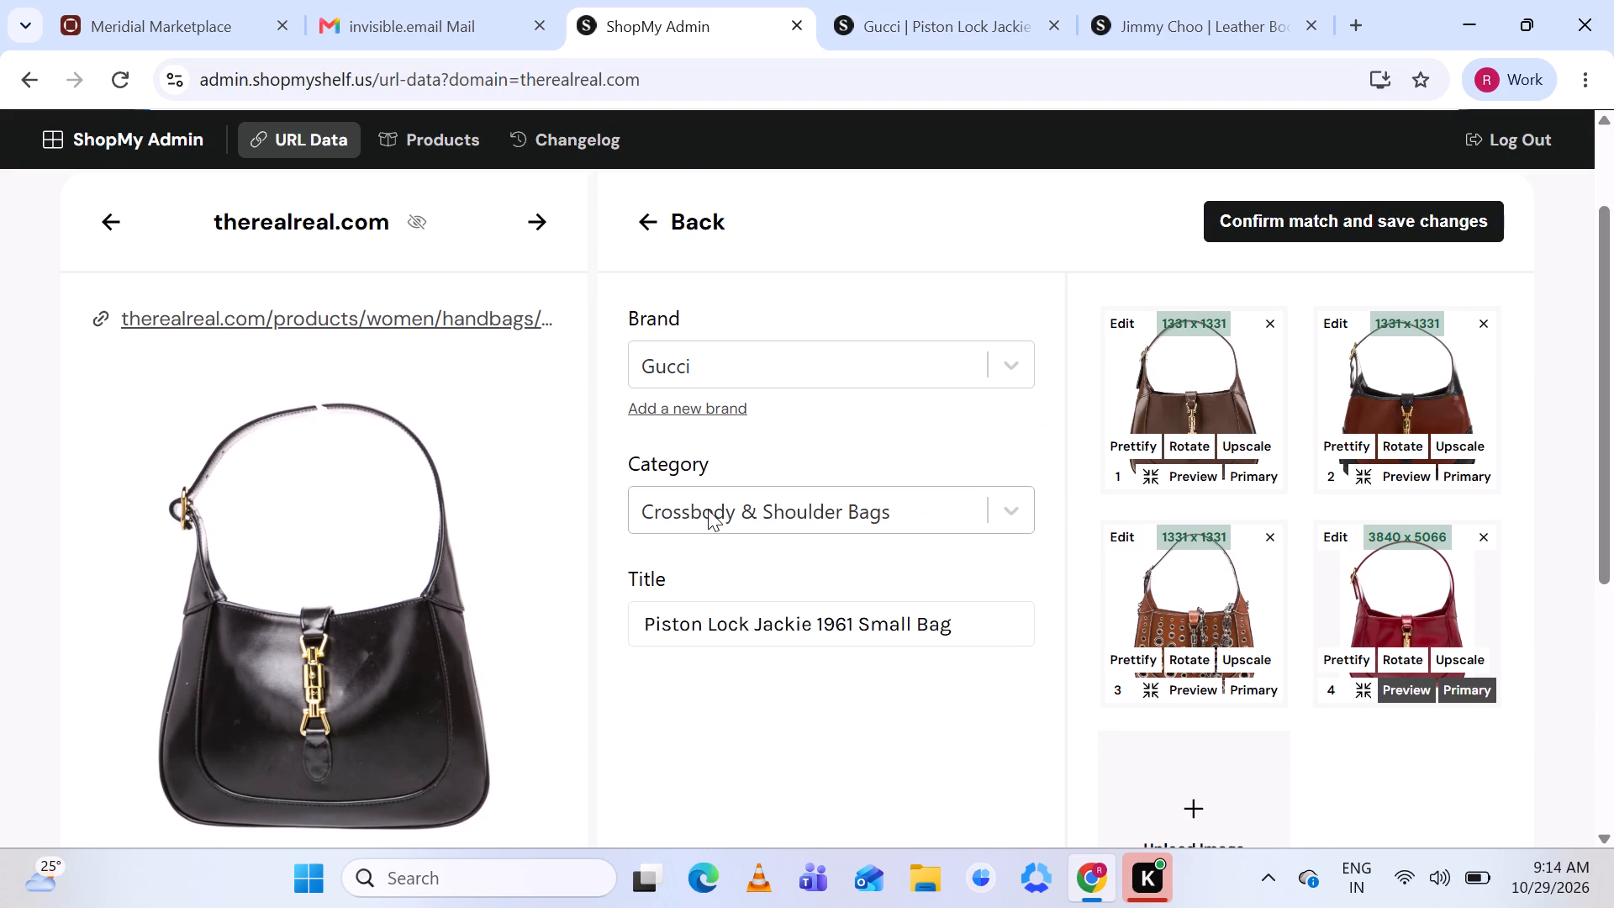
scroll(1145, 409, "down", 1)
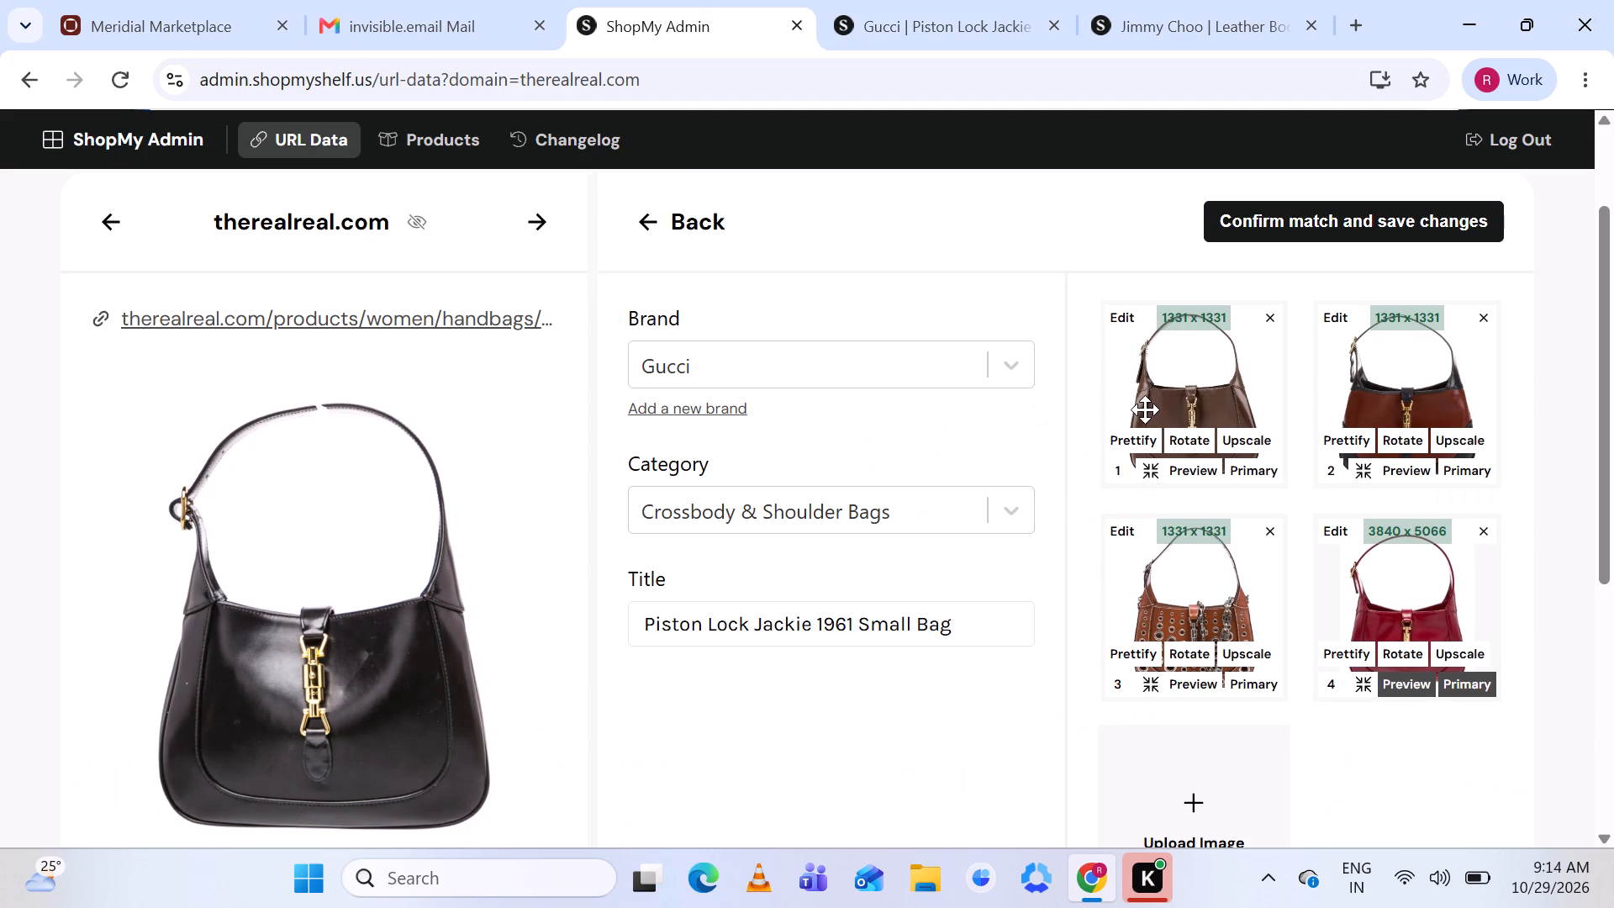
scroll(1145, 409, "down", 1)
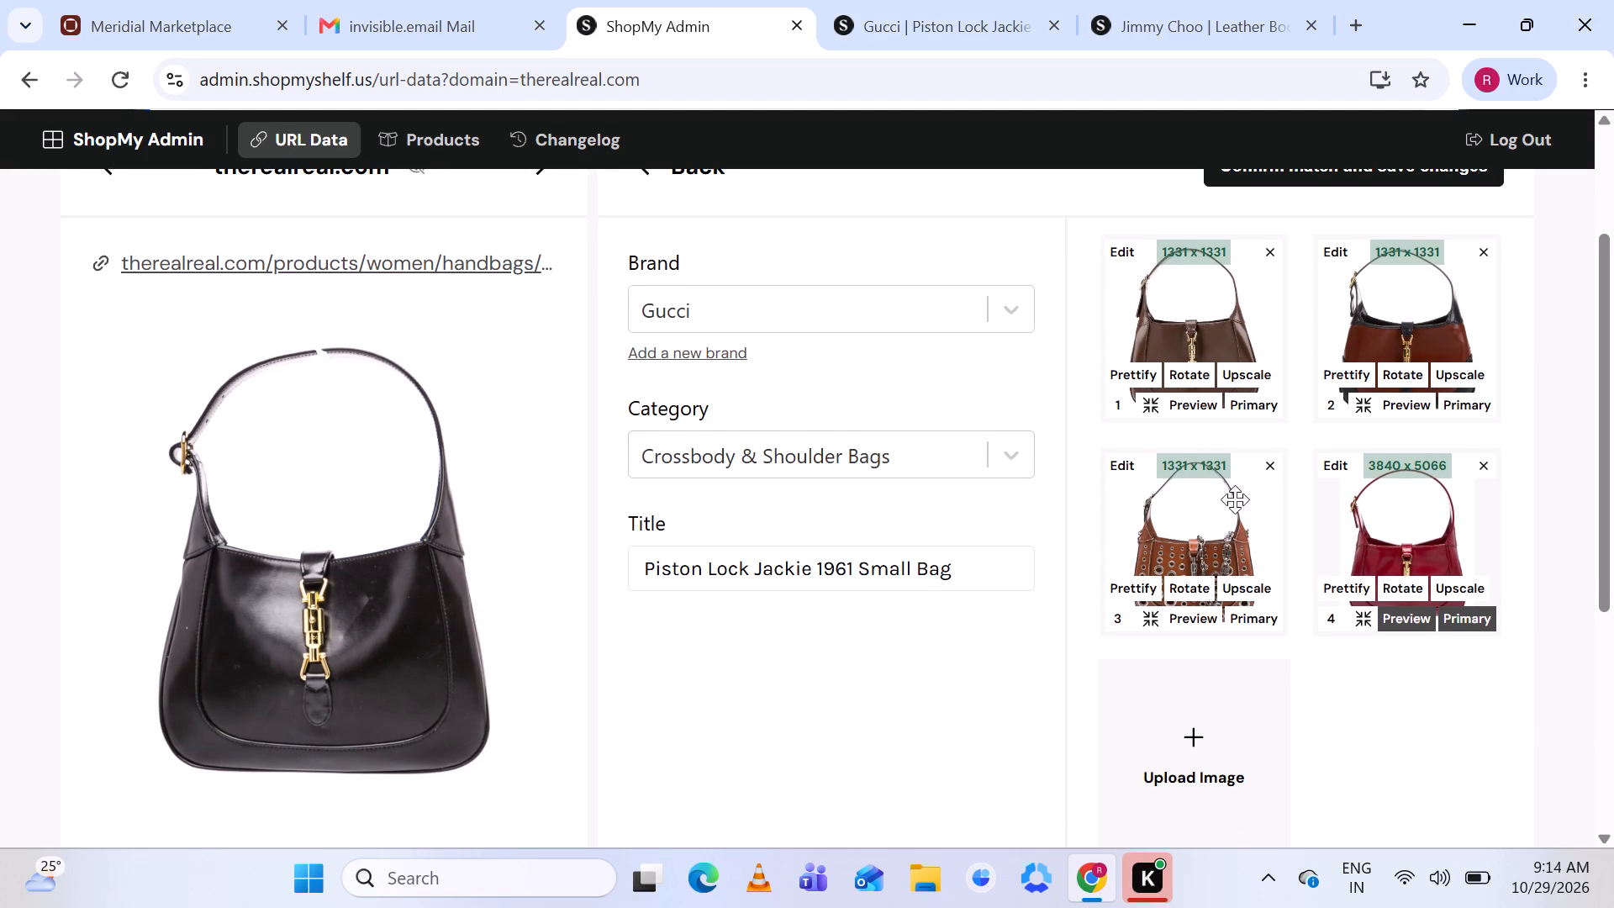
left_click(1271, 462)
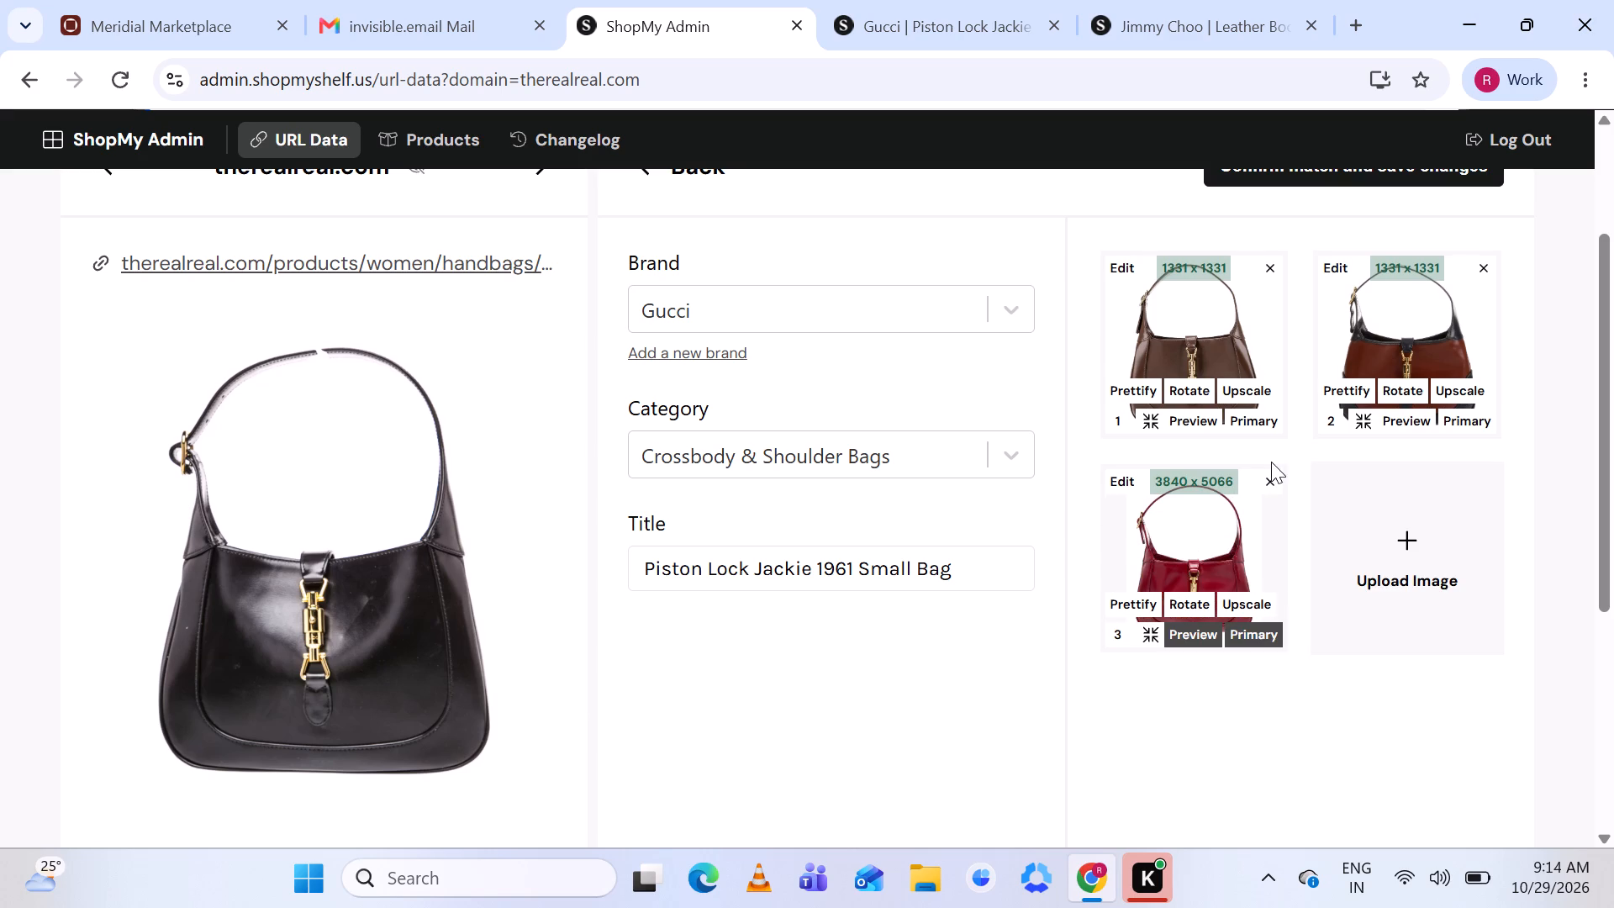
left_click(1268, 481)
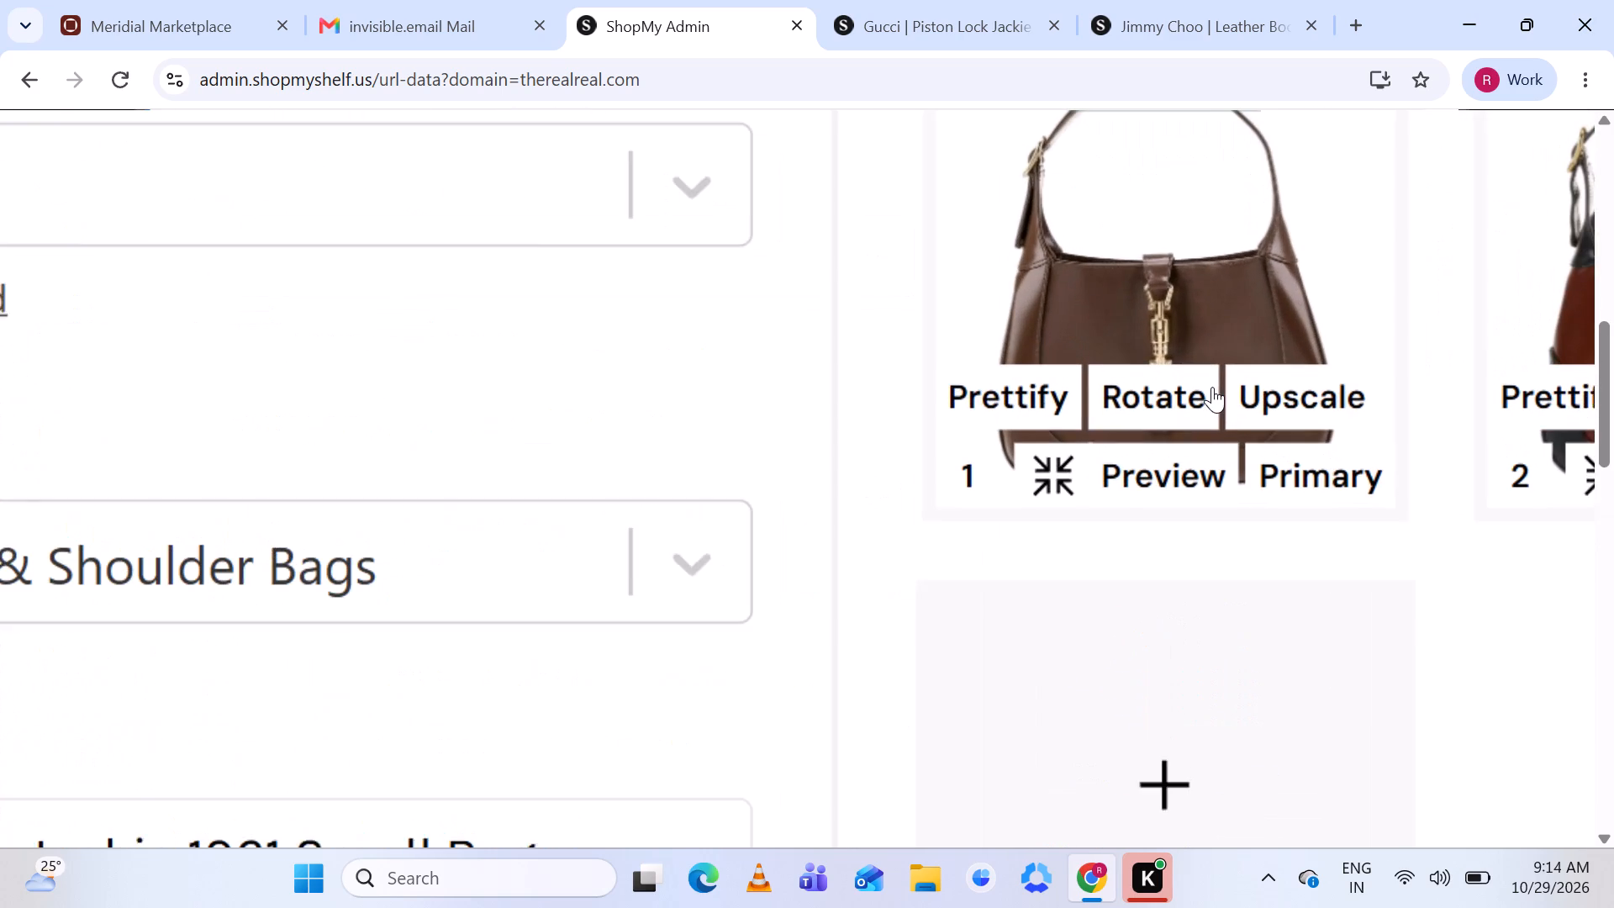
scroll(1212, 387, "down", 1)
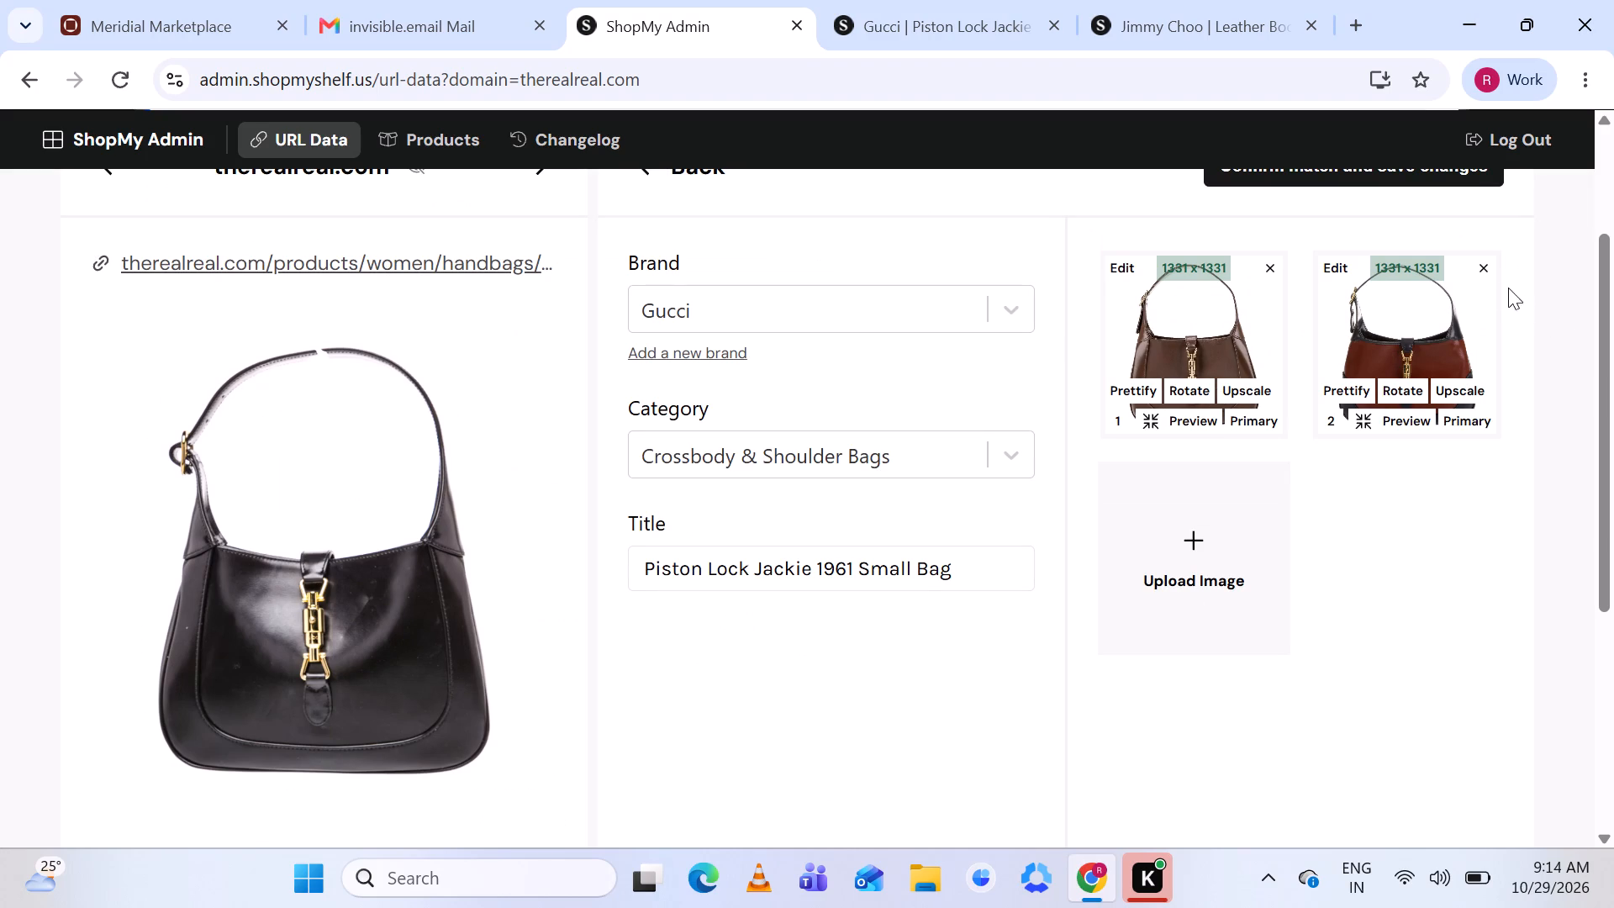
left_click(1482, 271)
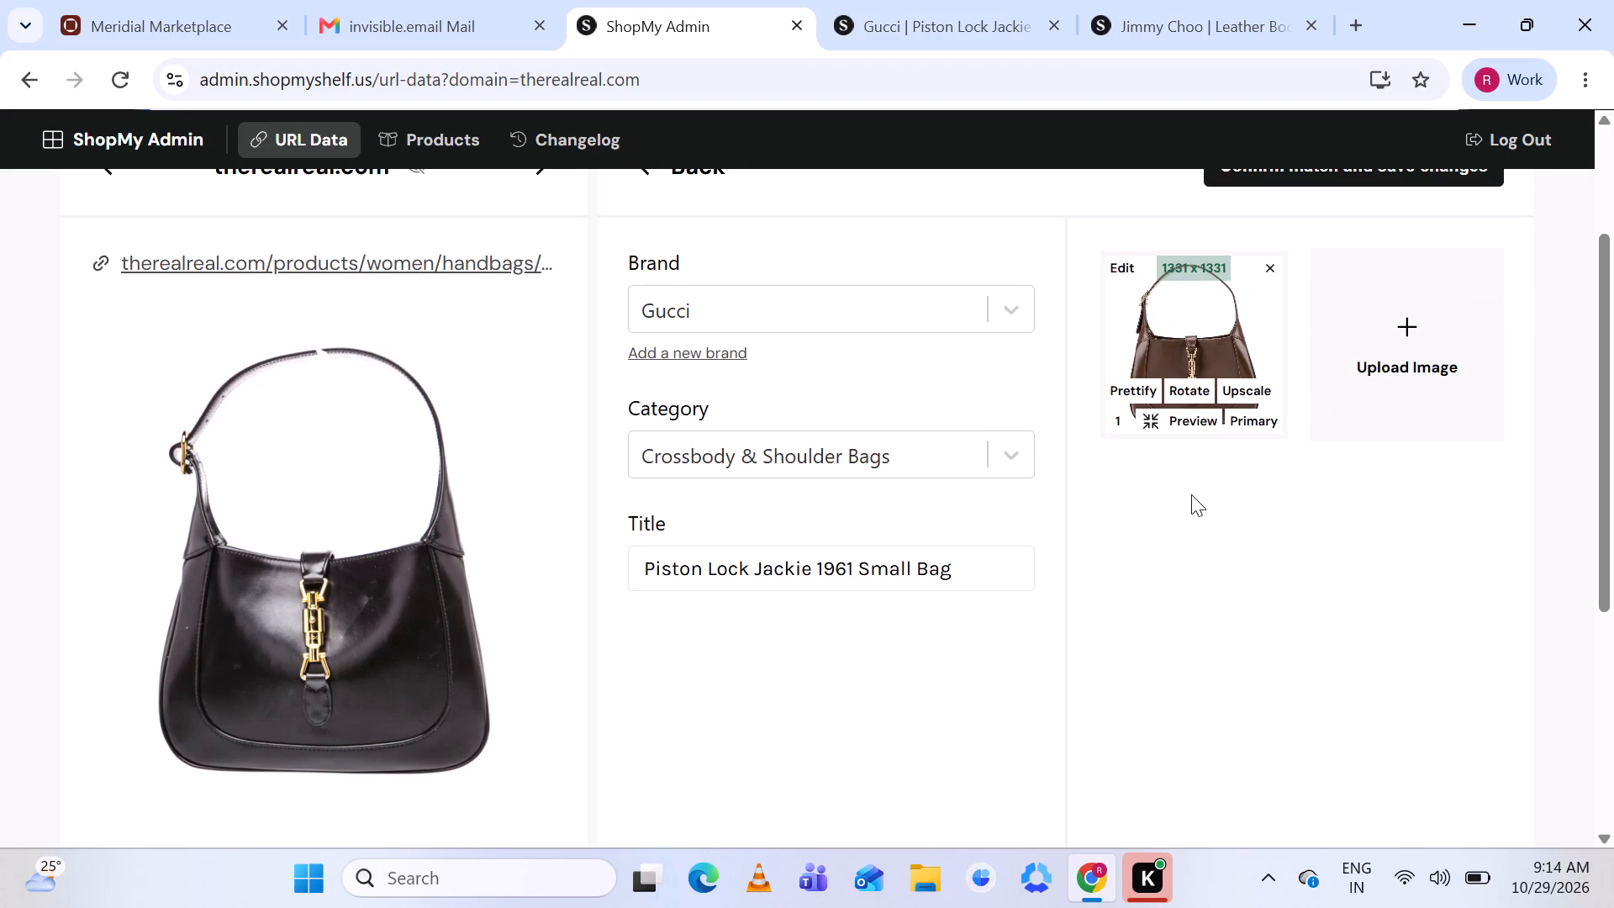
Confirm the Piston Lock Jackie 1961 Small Bag match and save the product changes.
scroll(1191, 494, "up", 2)
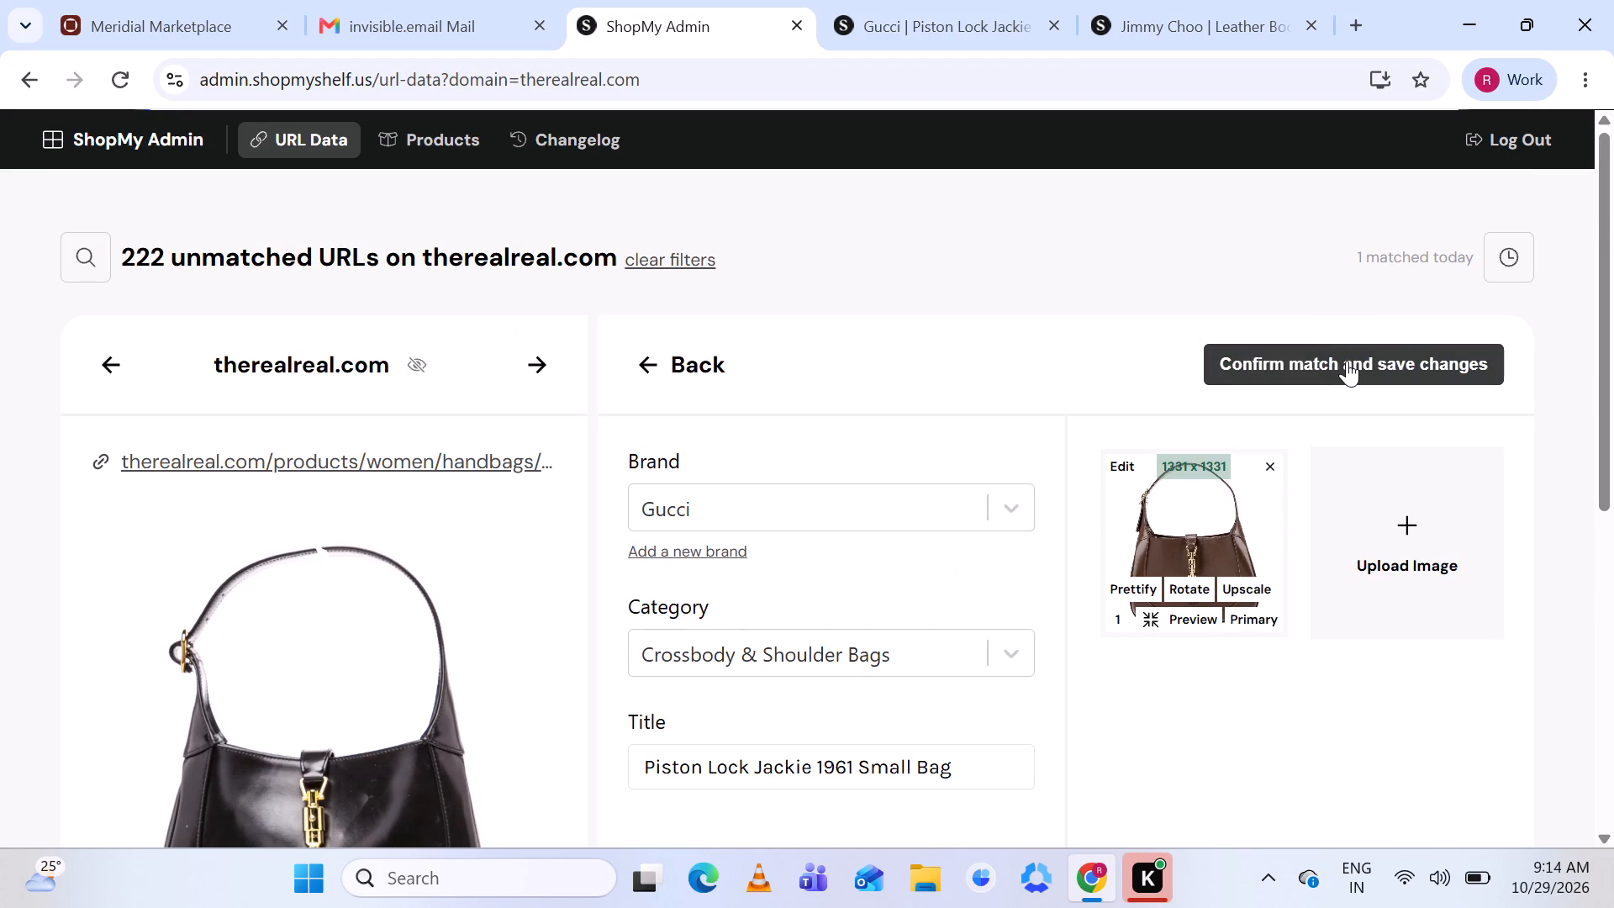
left_click(1347, 361)
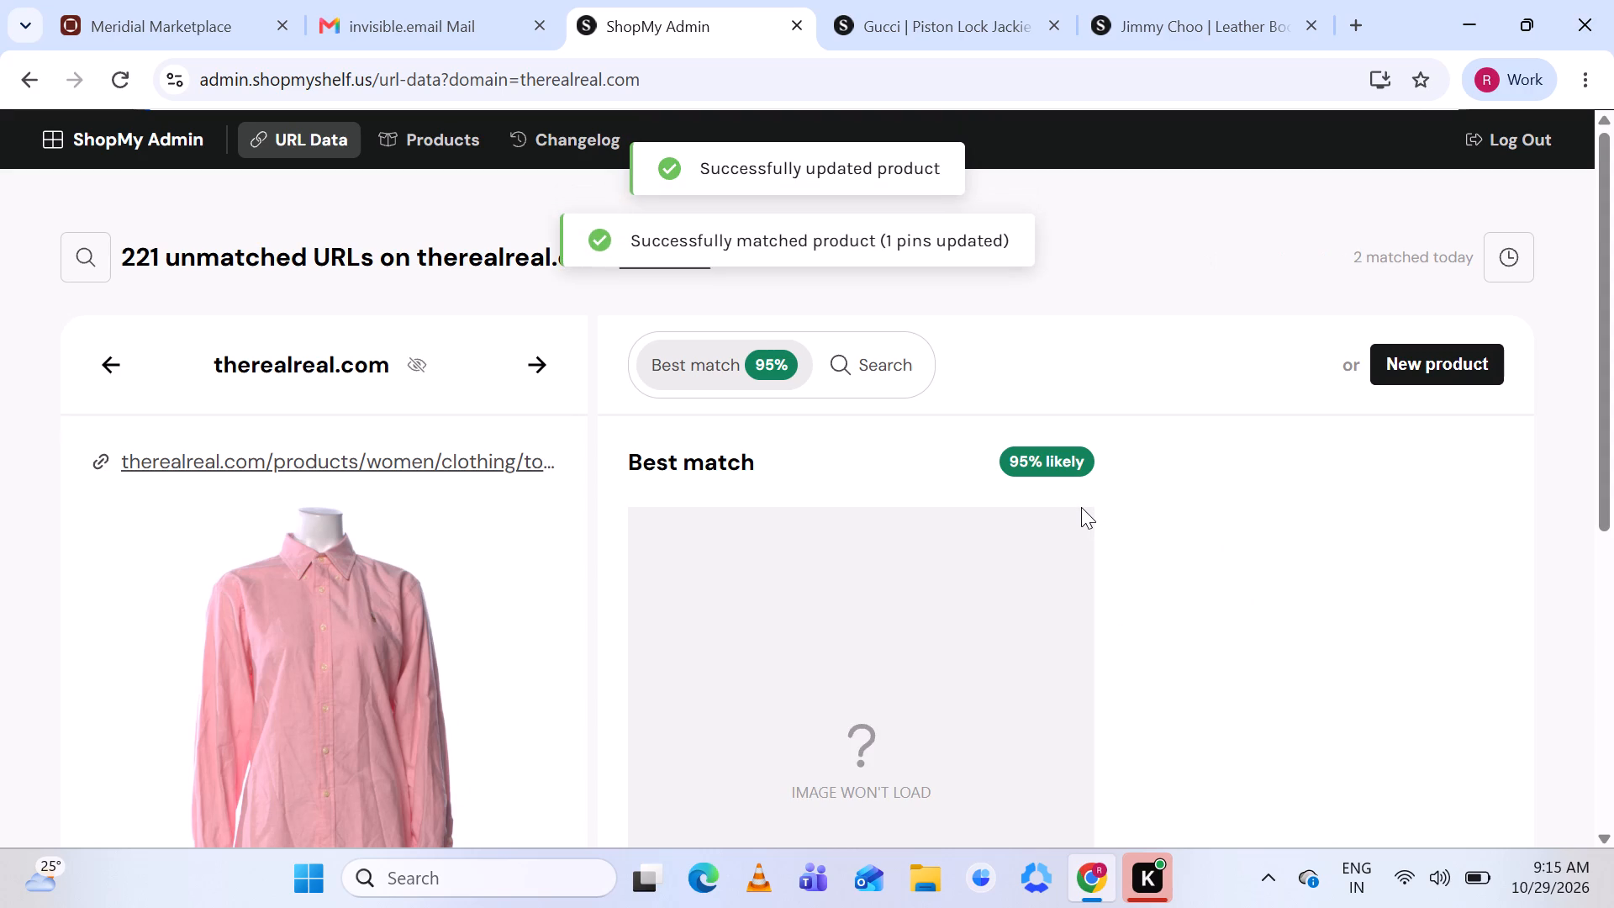
Compare the pink Ralph Lauren Long Sleeve Button-Up Top with its suggested match's ShopMy product page, closing the old Gucci and Jimmy Choo pages.
scroll(1081, 507, "down", 3)
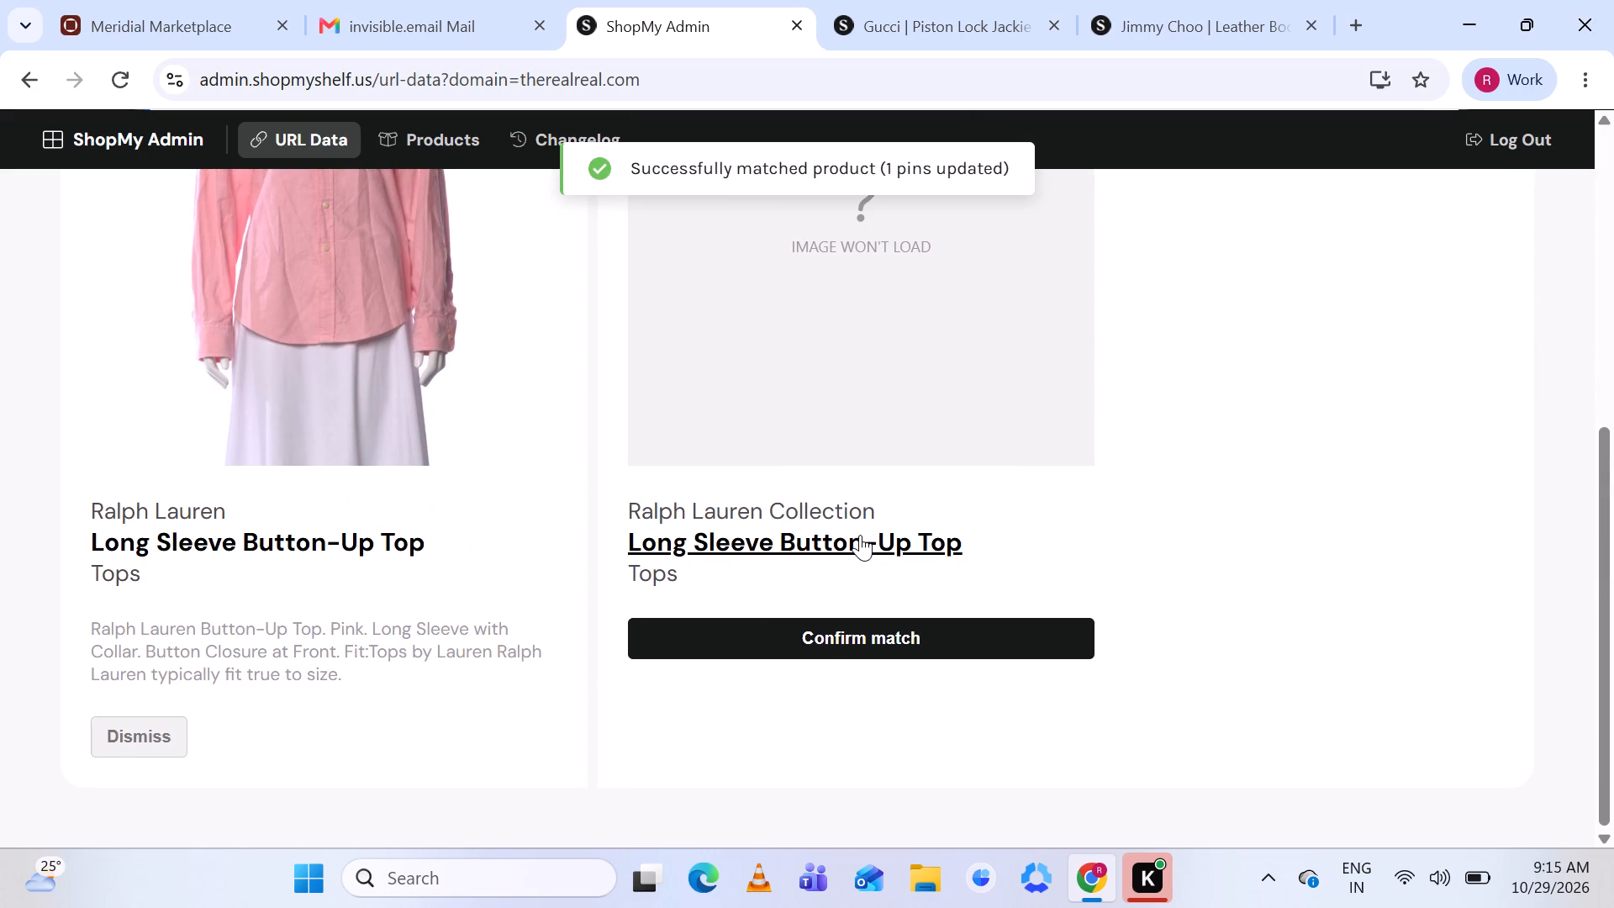
left_click(862, 534)
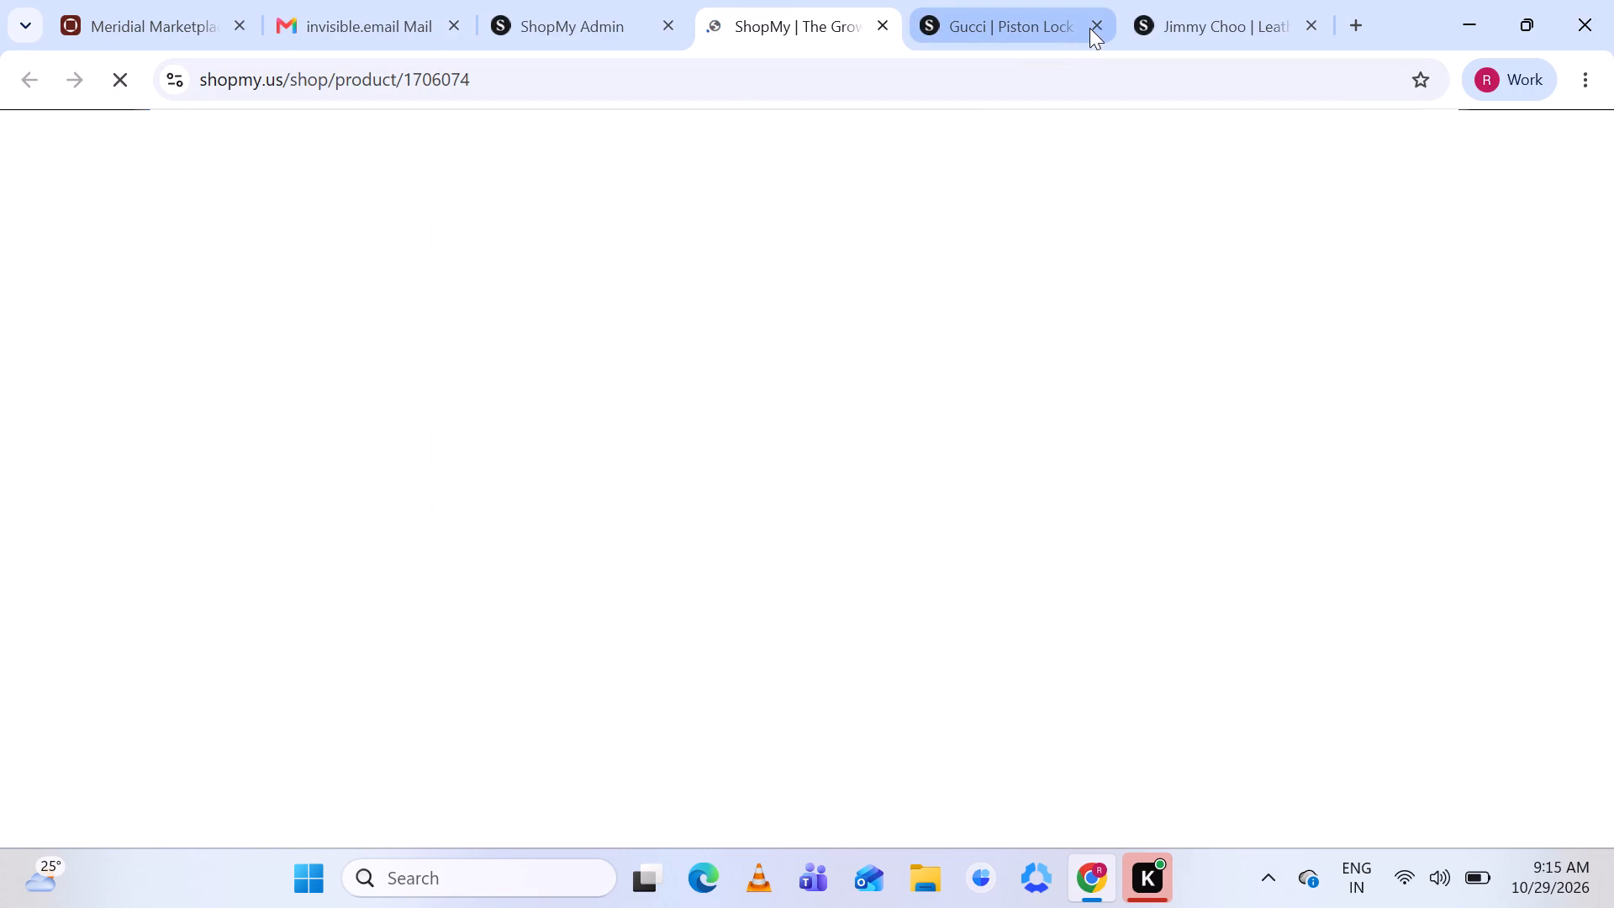
left_click(1095, 21)
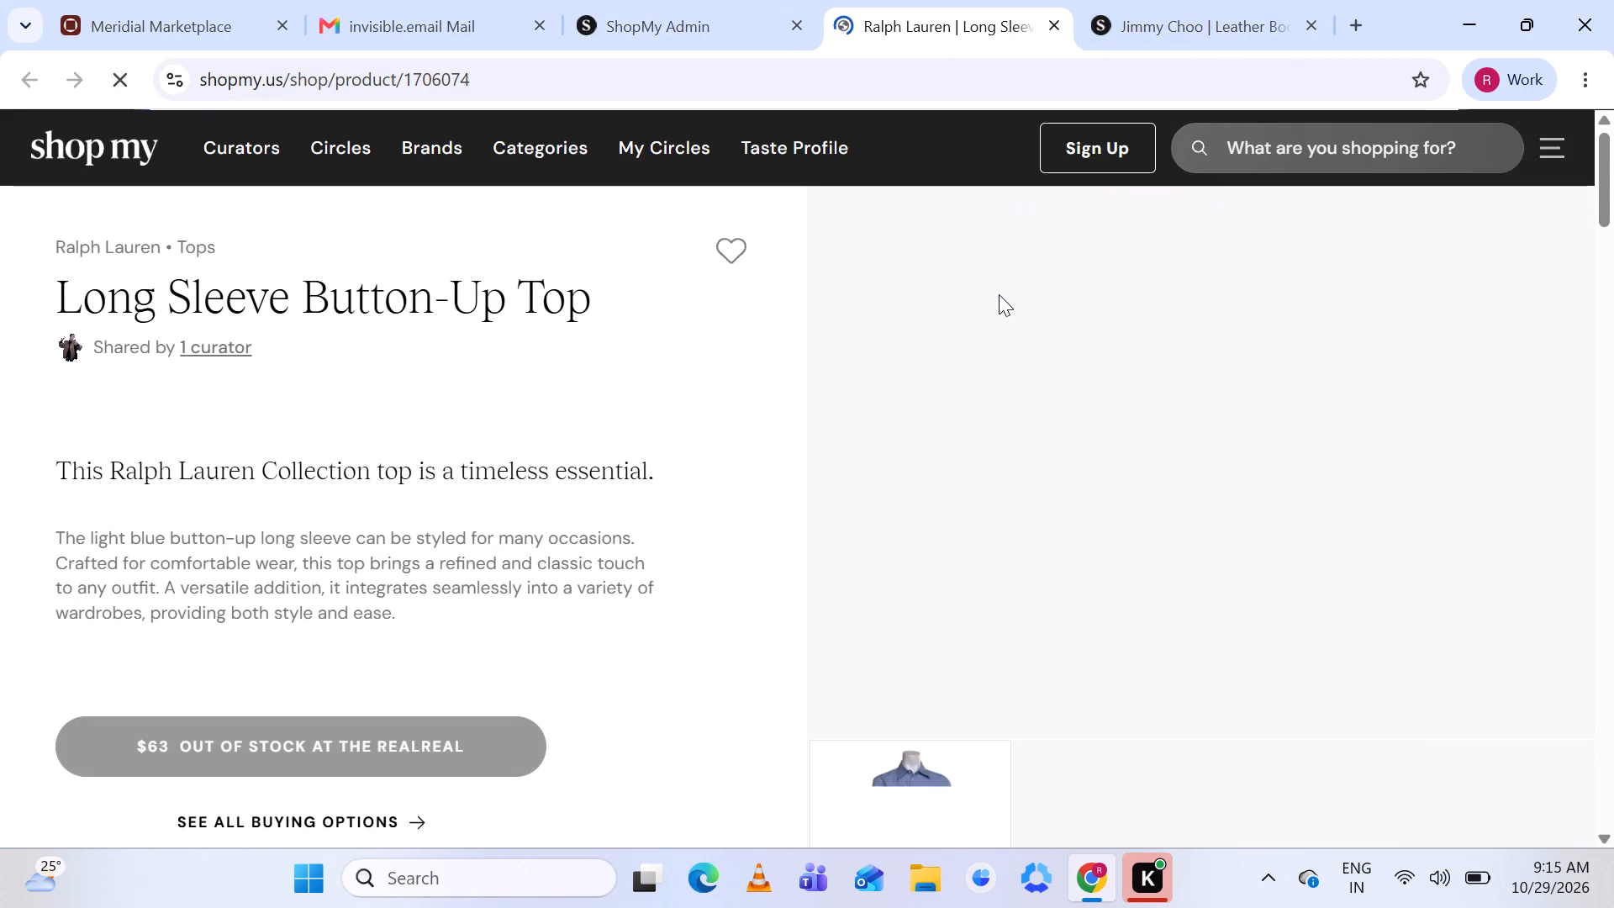
scroll(999, 294, "down", 1)
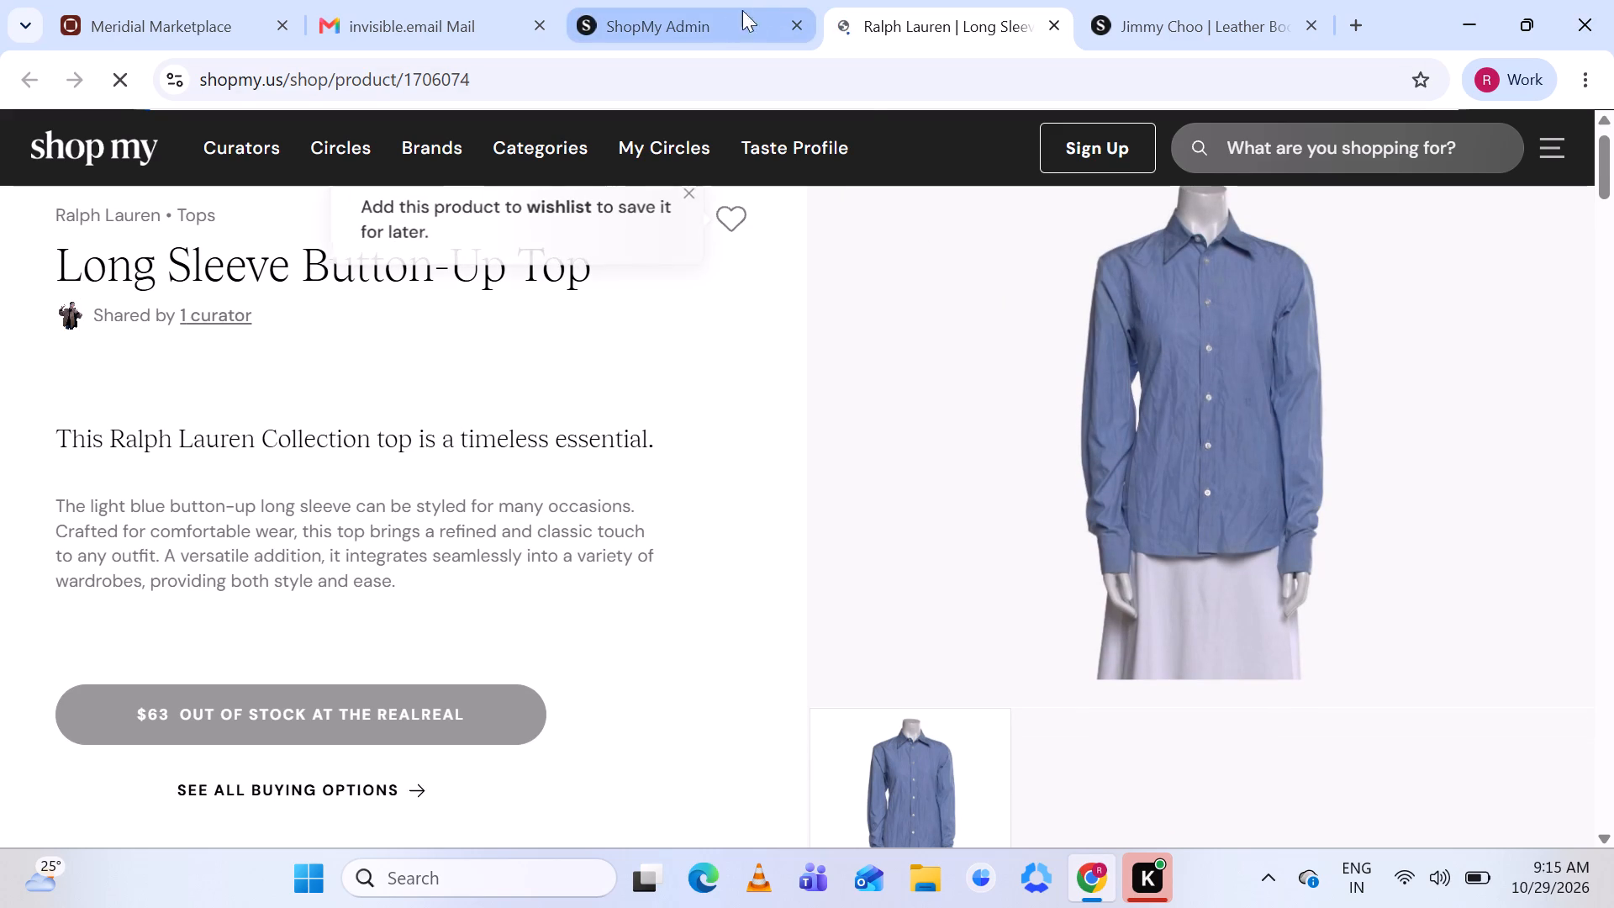
left_click(1311, 24)
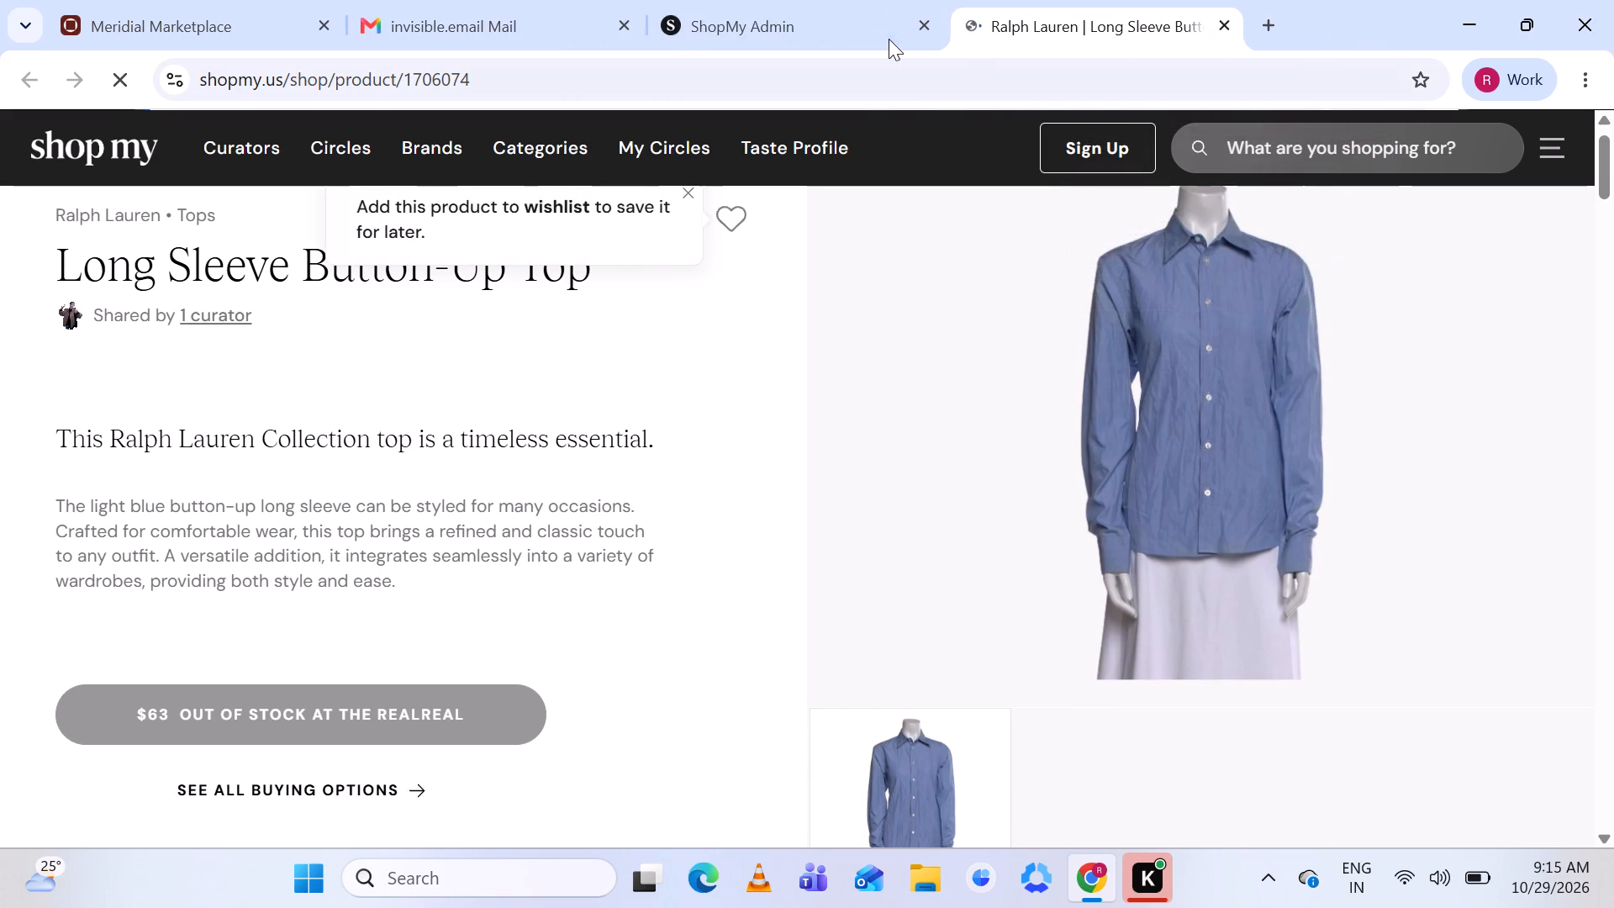
Return to ShopMy Admin, recheck the Ralph Lauren top's details and skip it without confirming the suggested match.
left_click(762, 11)
scroll(731, 389, "up", 1)
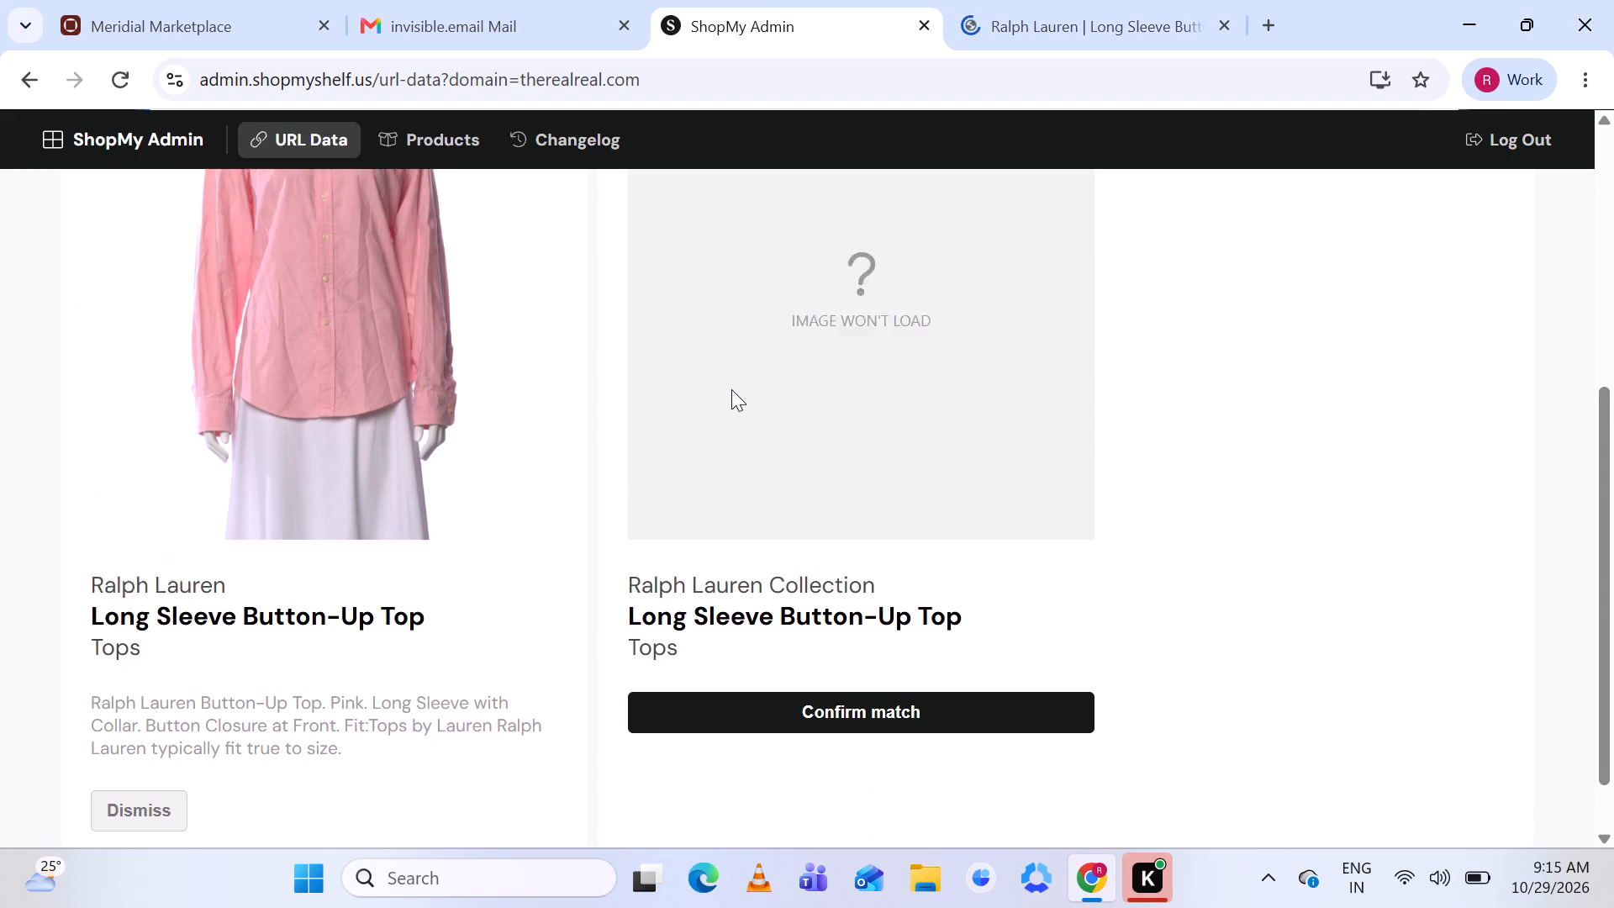
scroll(731, 389, "up", 1)
scroll(553, 314, "up", 1)
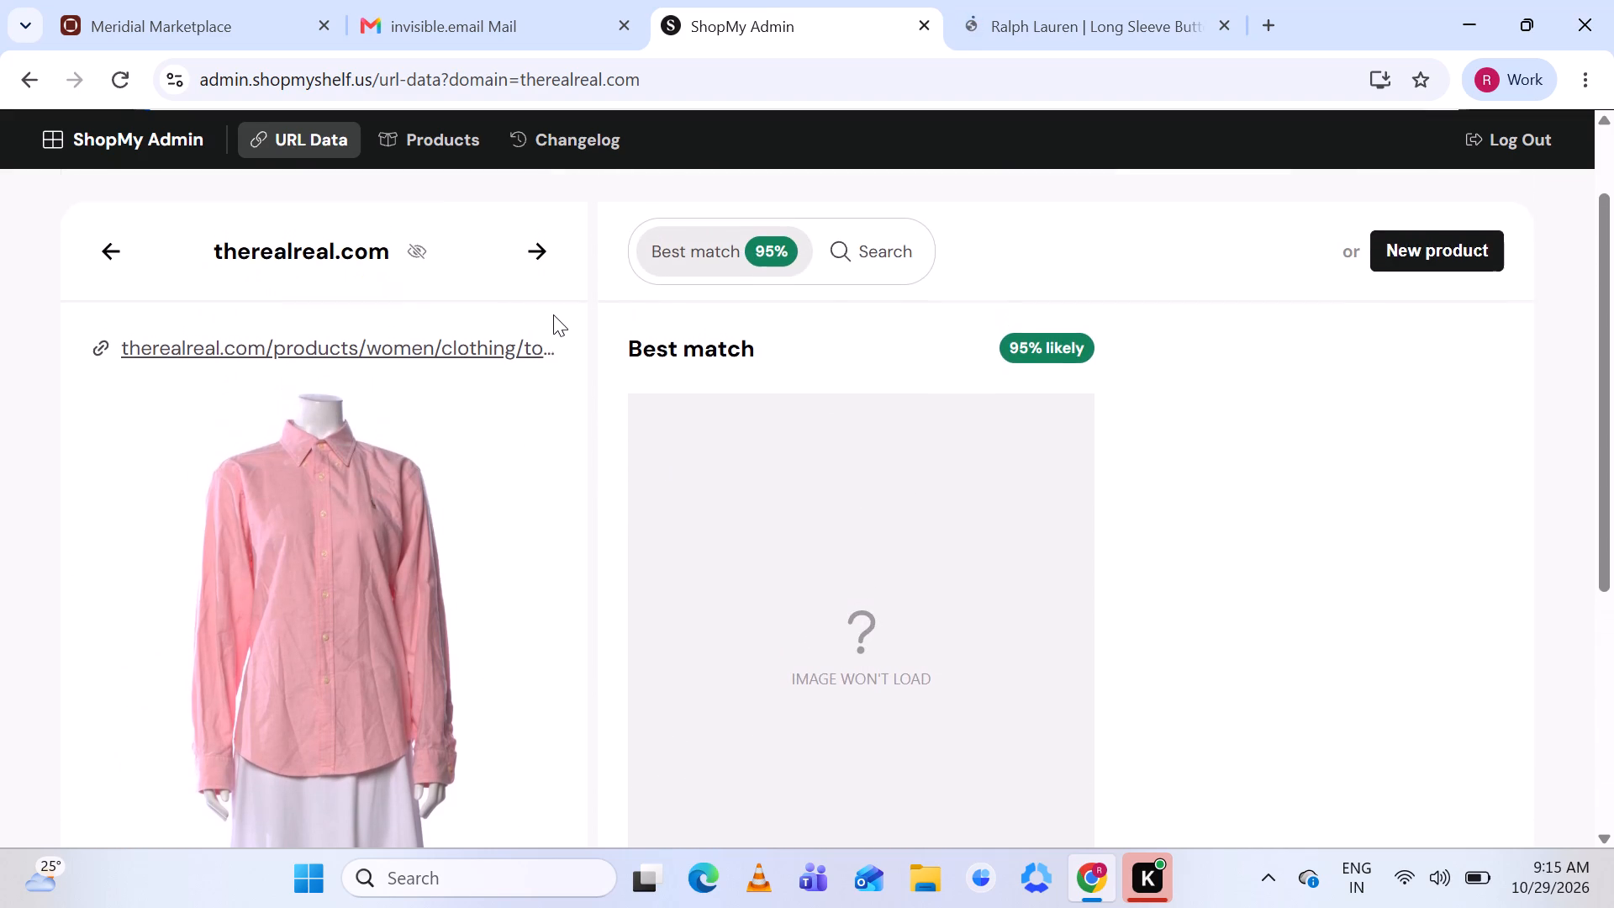
scroll(553, 314, "up", 1)
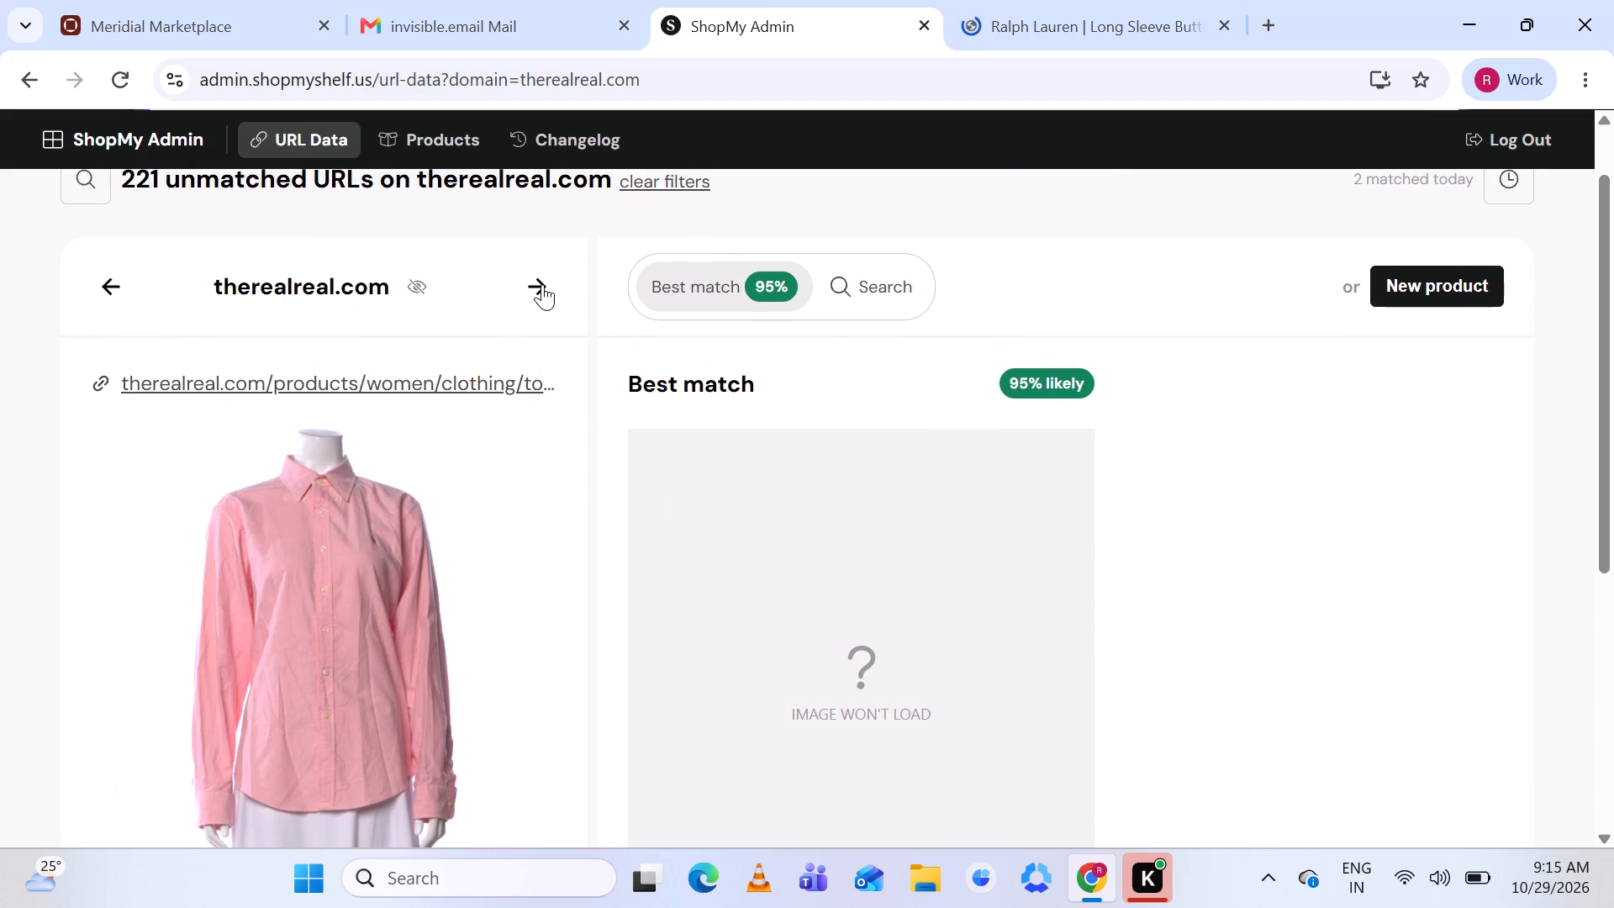
scroll(542, 284, "down", 2)
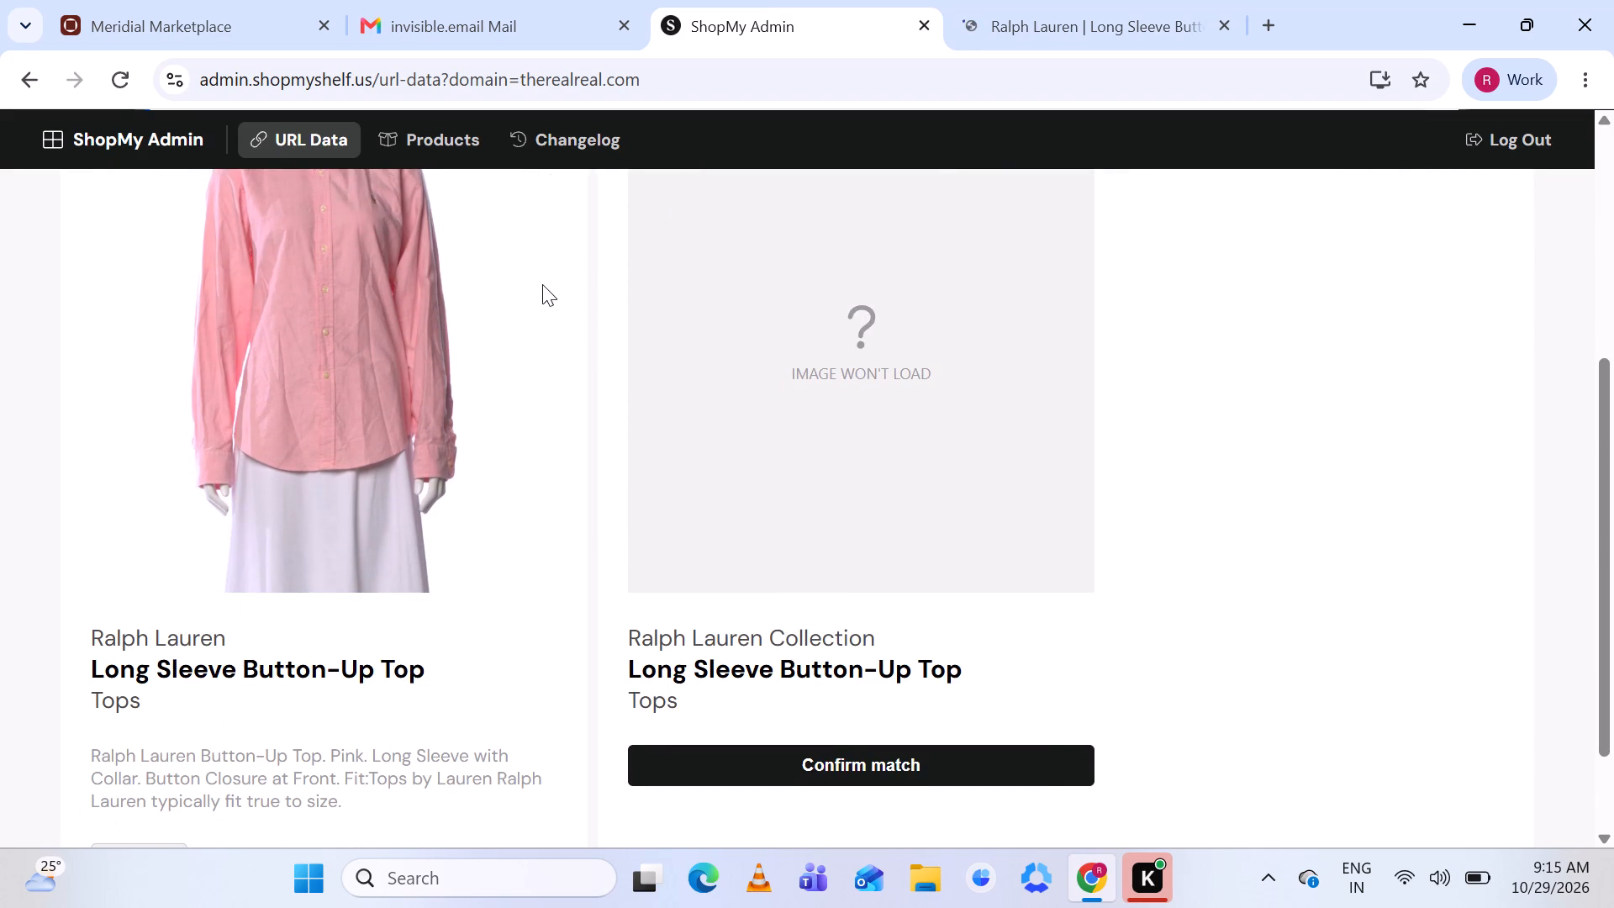
scroll(542, 284, "up", 3)
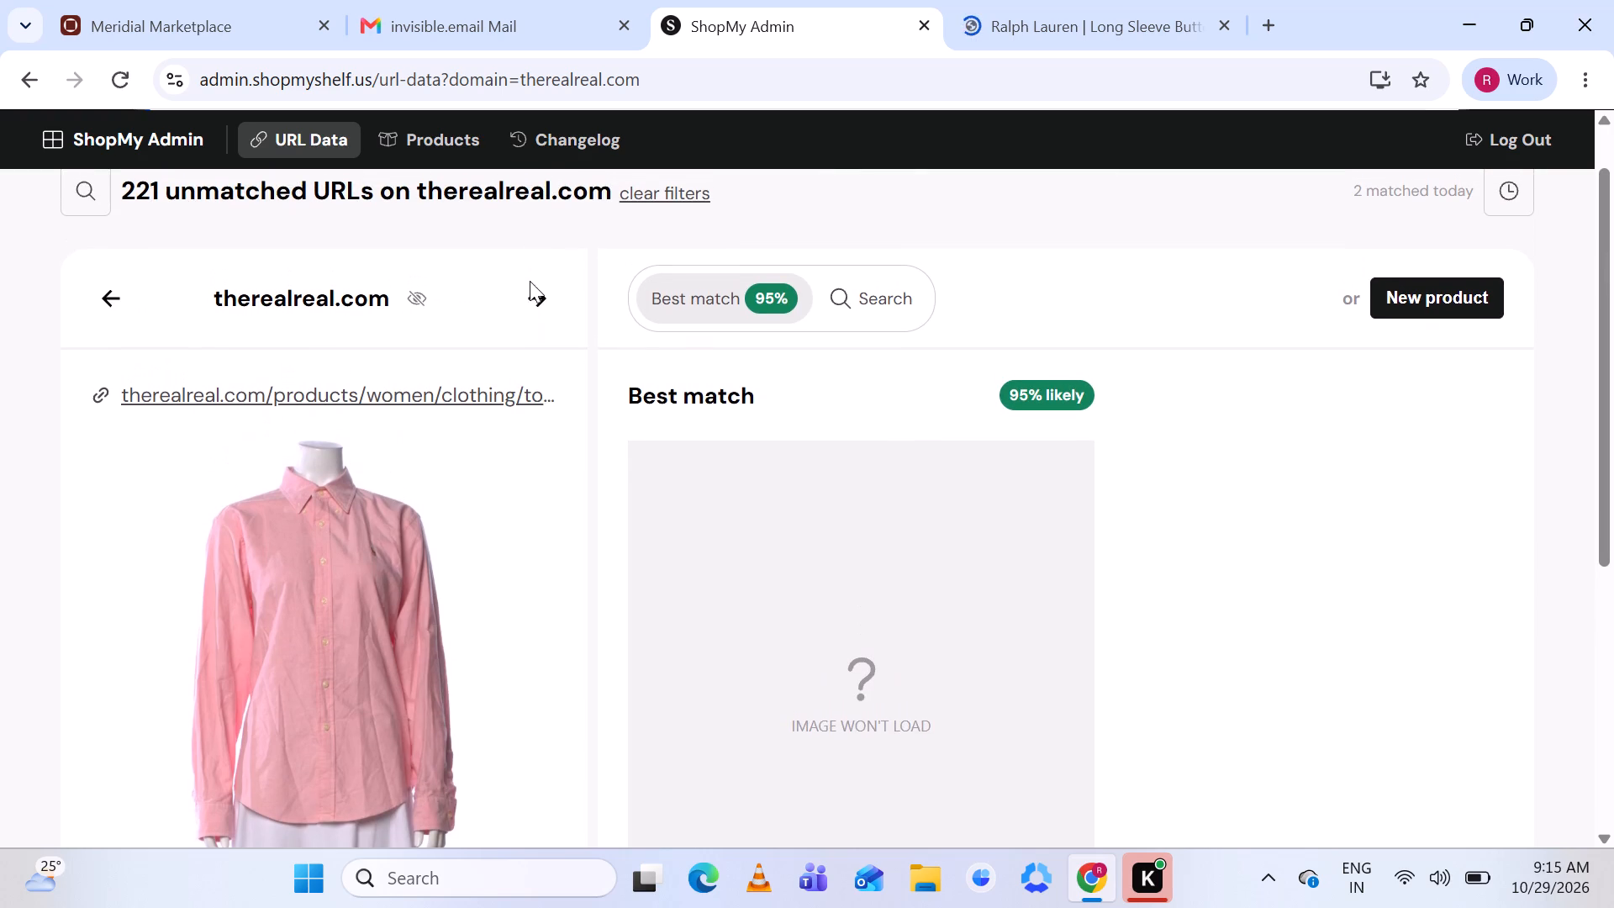
left_click(533, 294)
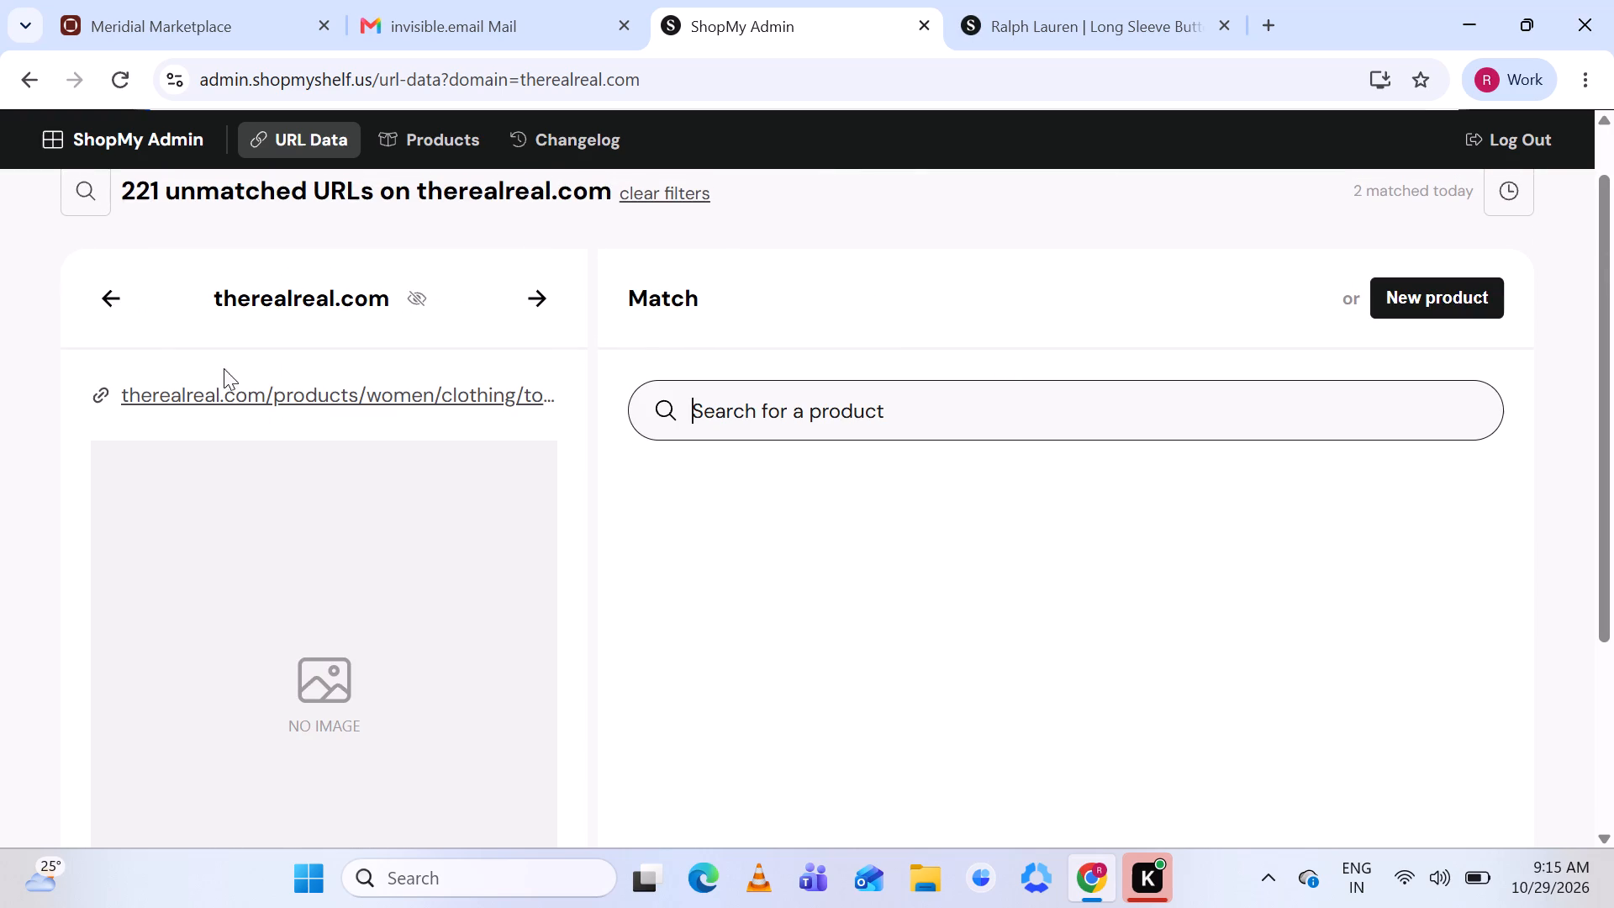
Look through the list of domains with unmatched URLs and reselect therealreal.com.
left_click(92, 191)
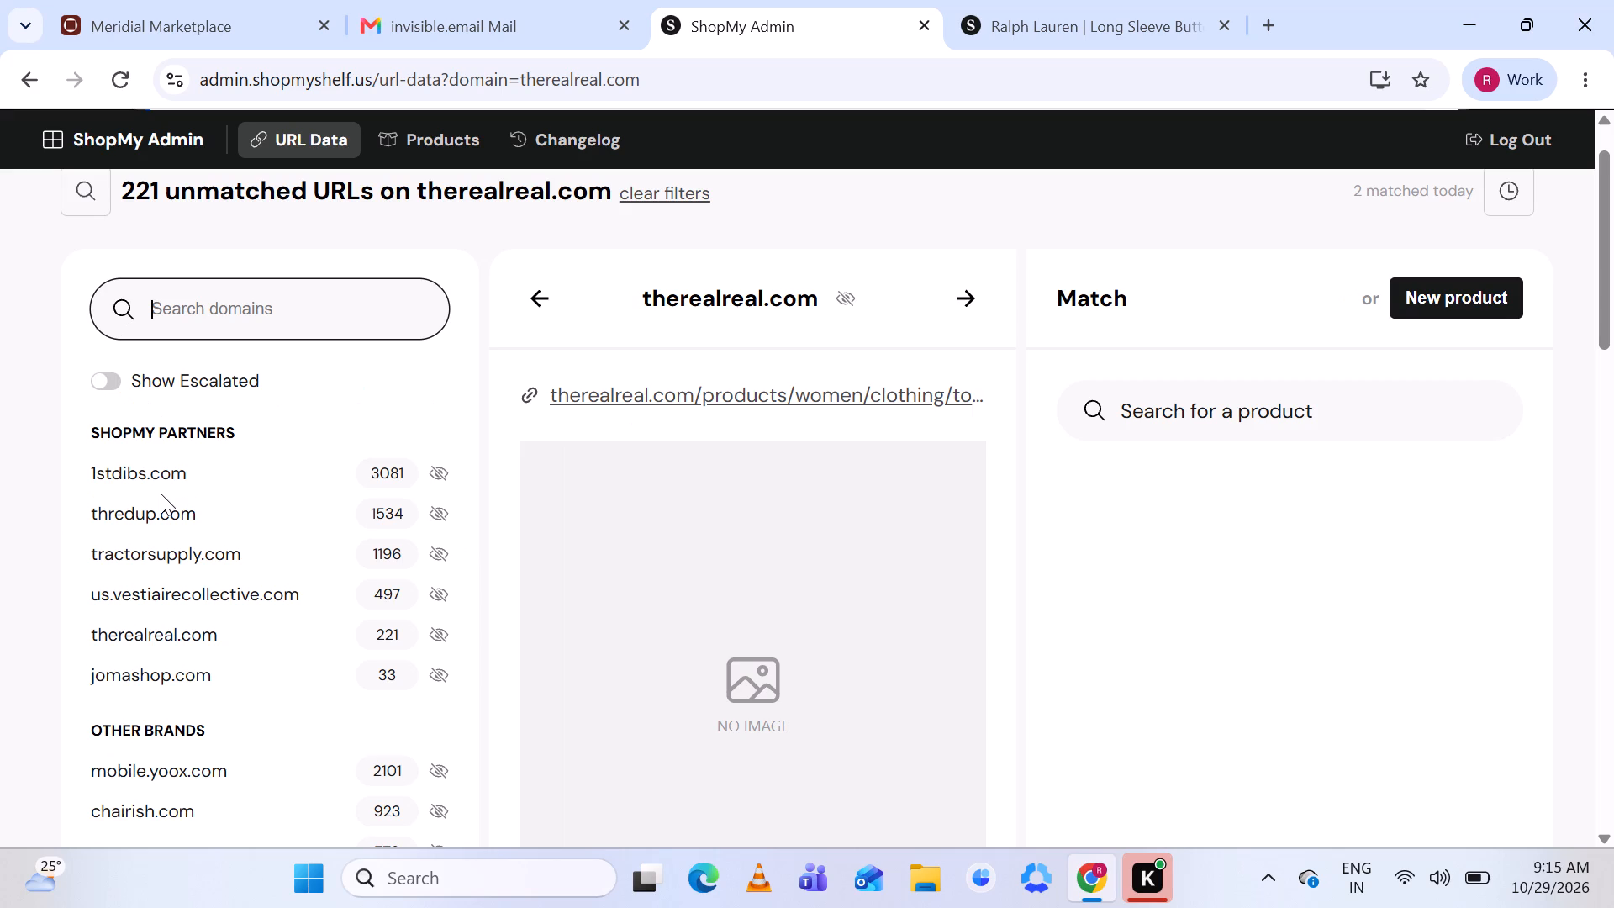
scroll(195, 689, "down", 1)
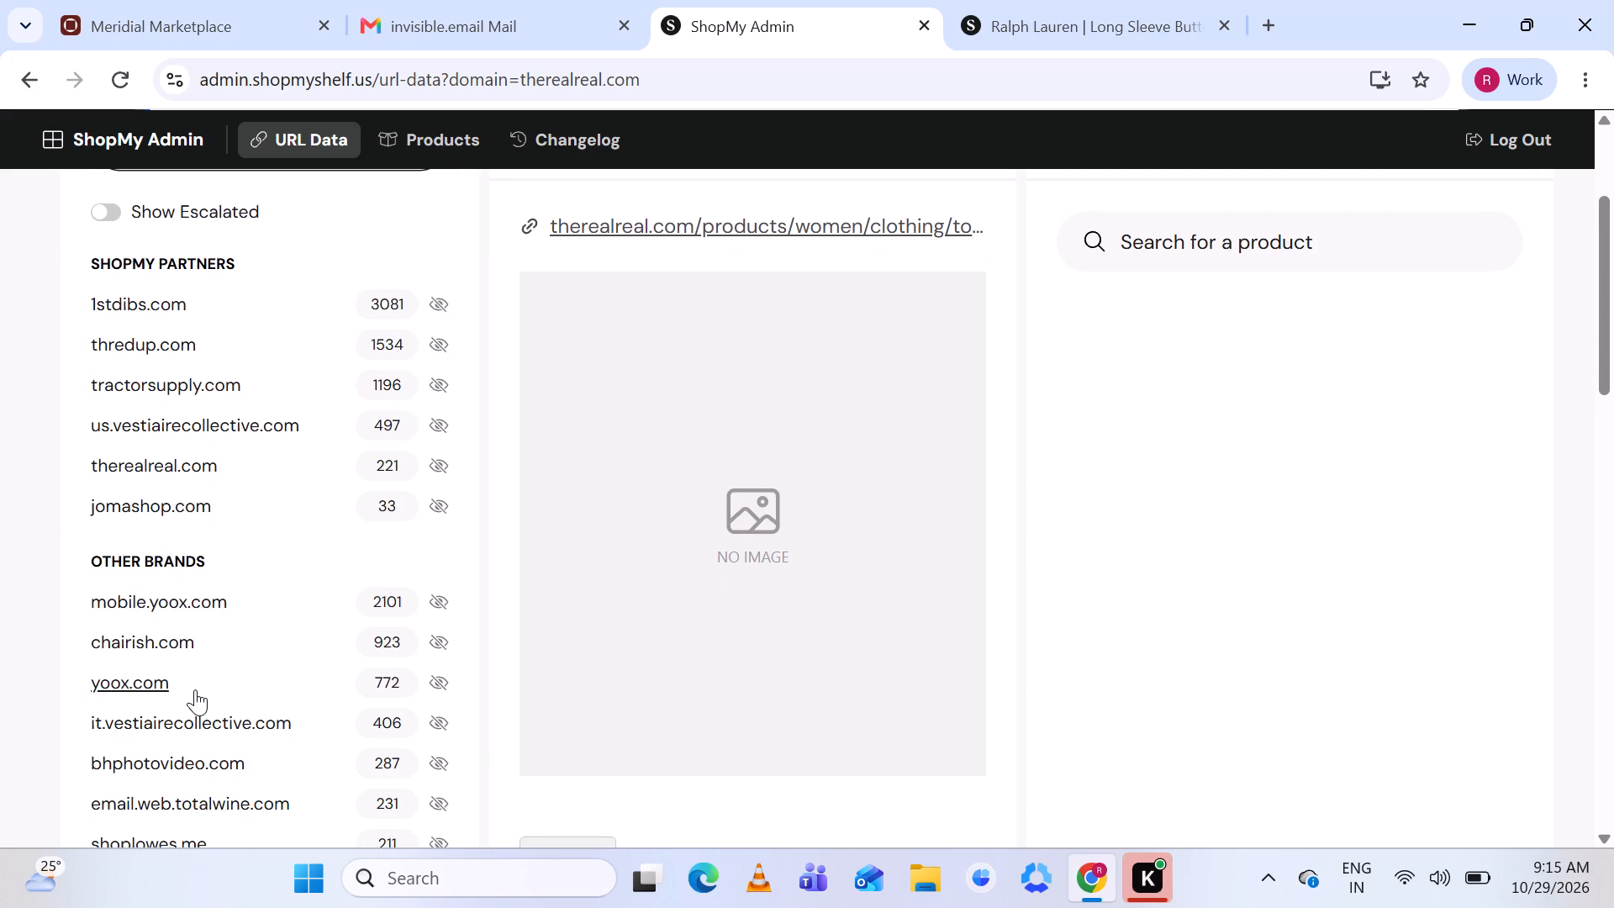
scroll(195, 689, "down", 2)
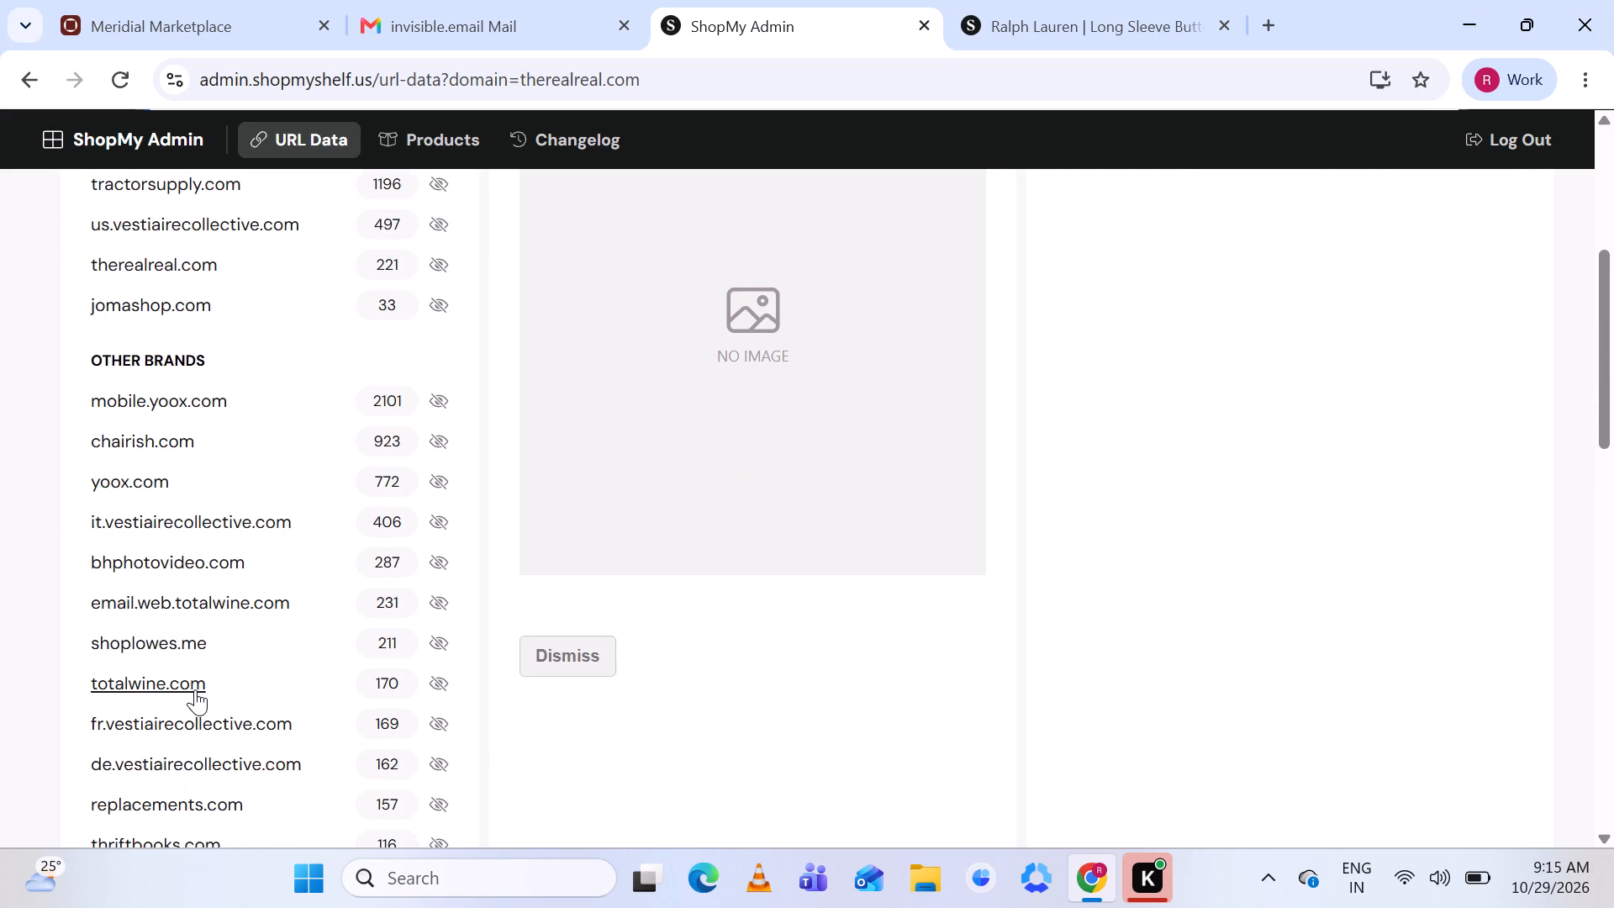
scroll(195, 689, "down", 4)
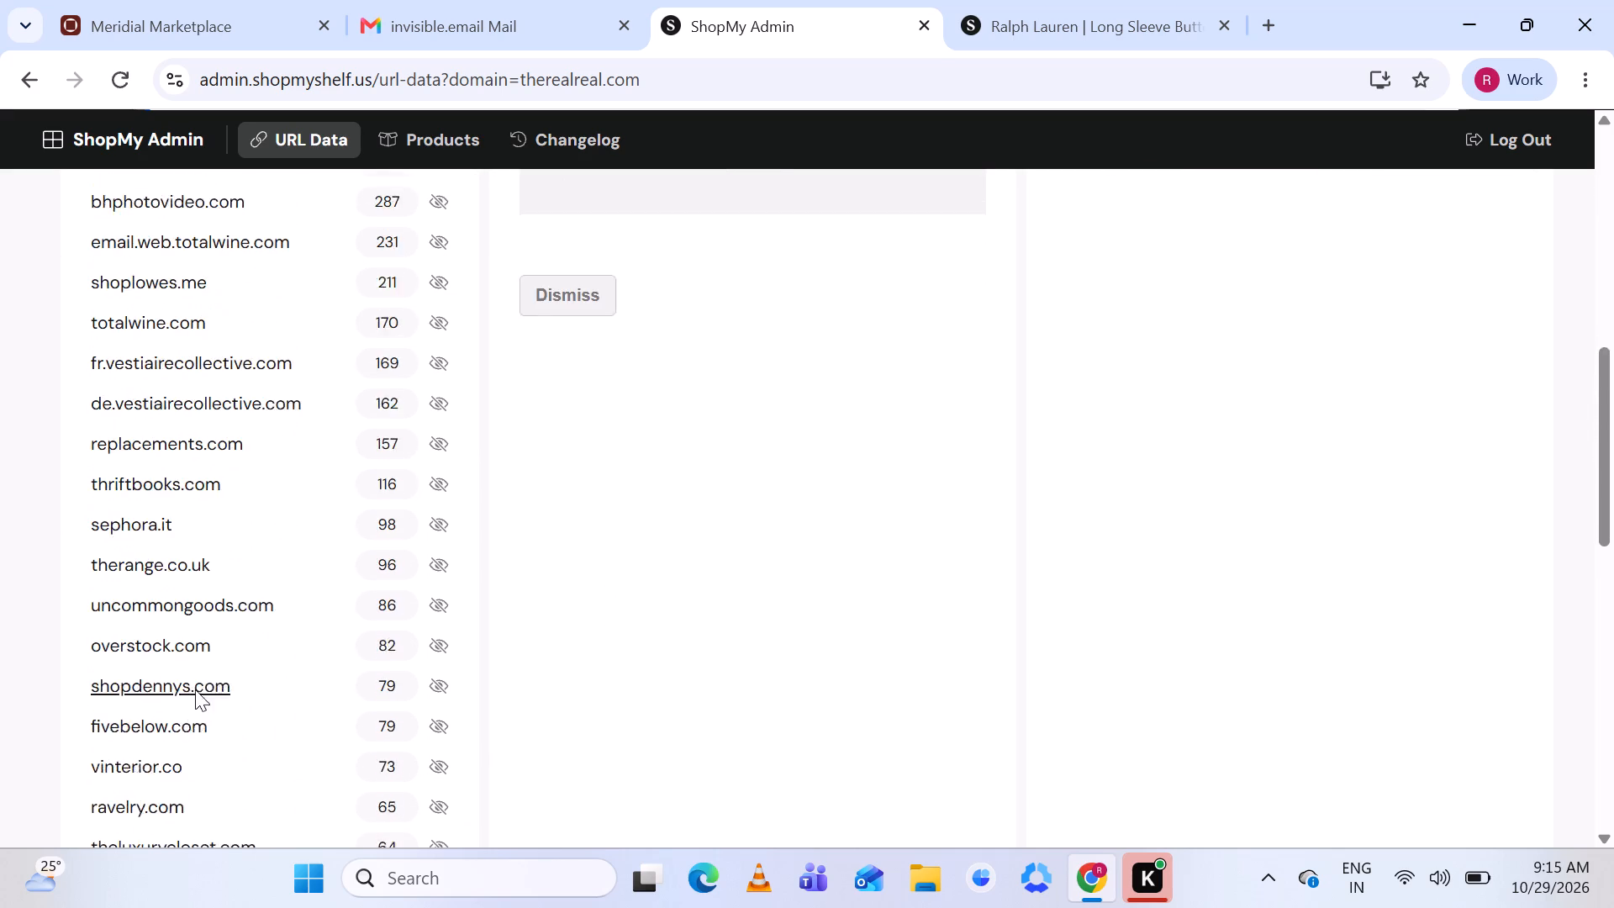
scroll(195, 689, "down", 3)
scroll(195, 689, "up", 4)
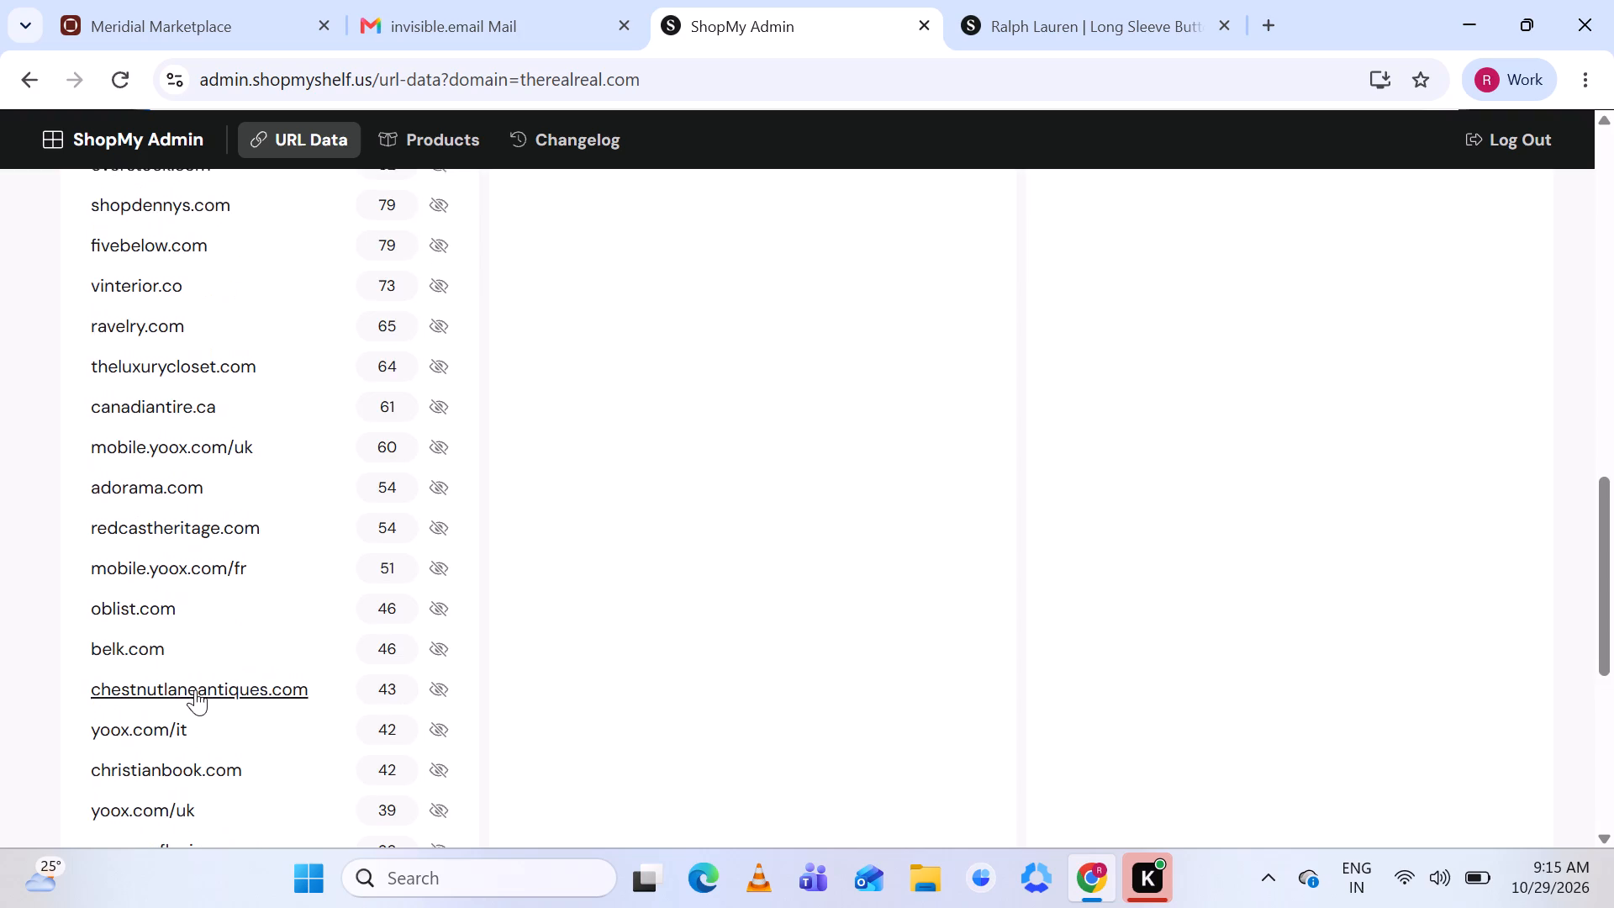
scroll(195, 689, "up", 3)
scroll(195, 689, "down", 1)
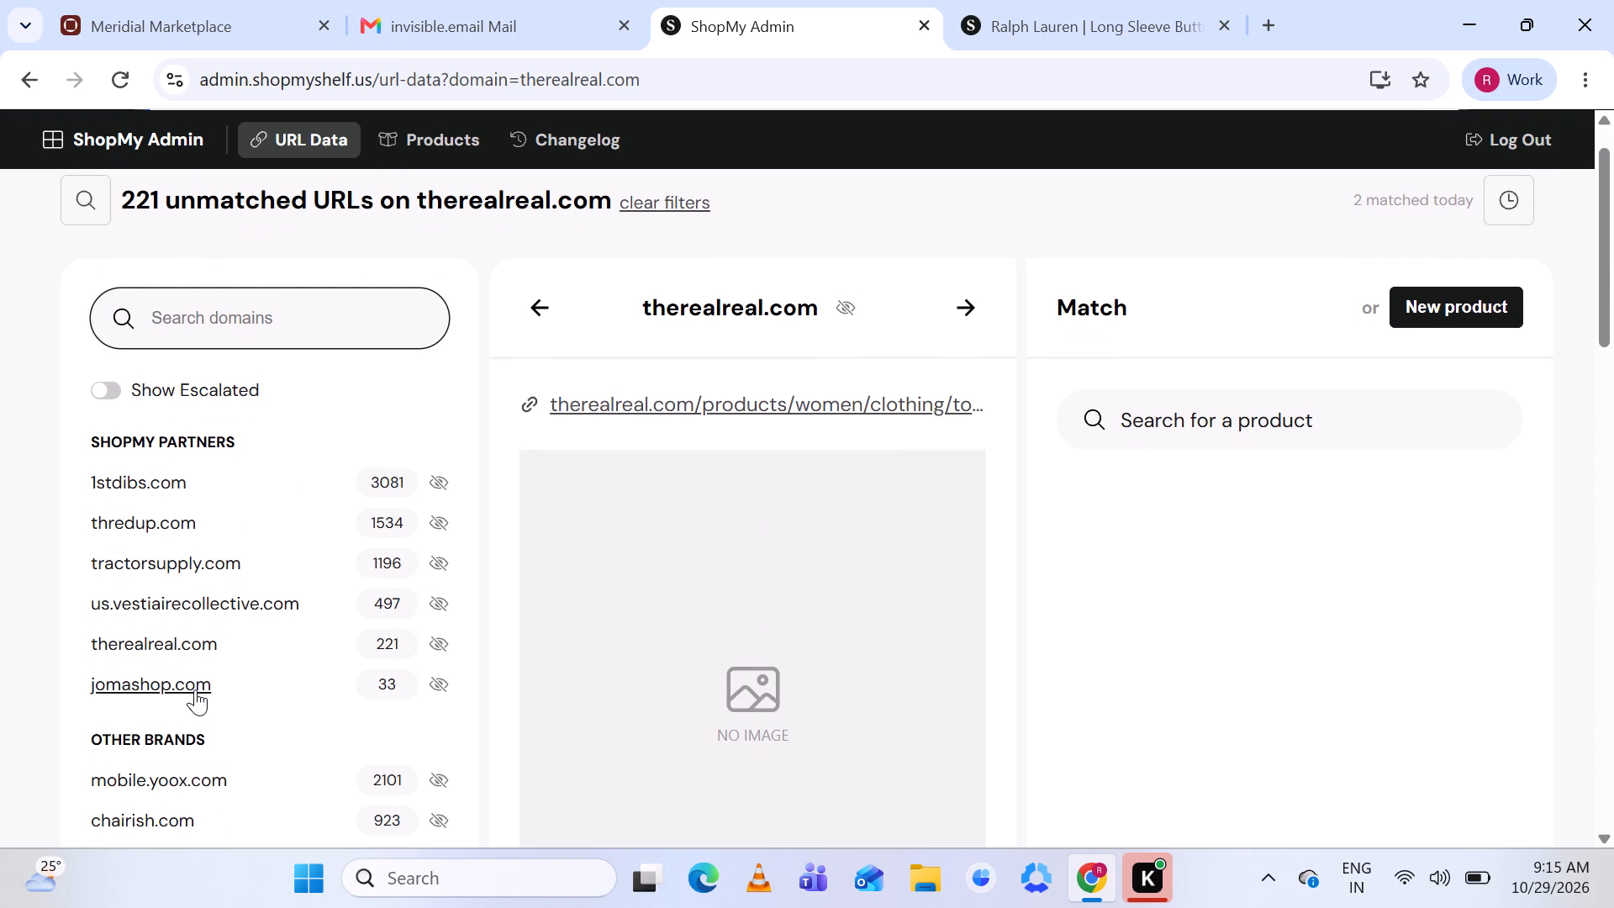
left_click(173, 648)
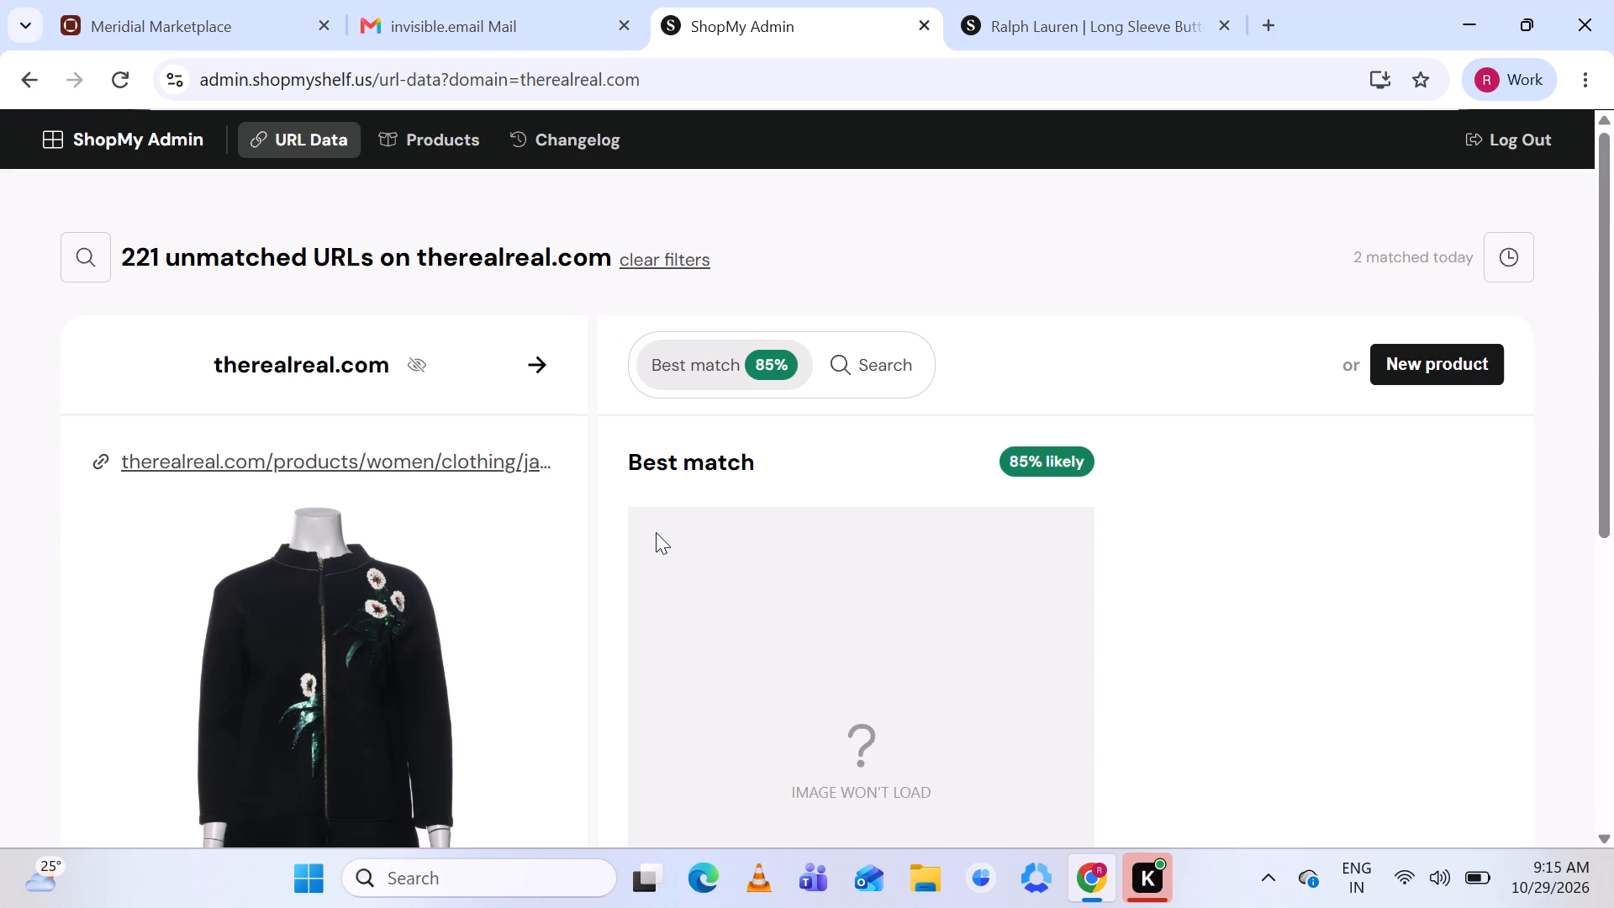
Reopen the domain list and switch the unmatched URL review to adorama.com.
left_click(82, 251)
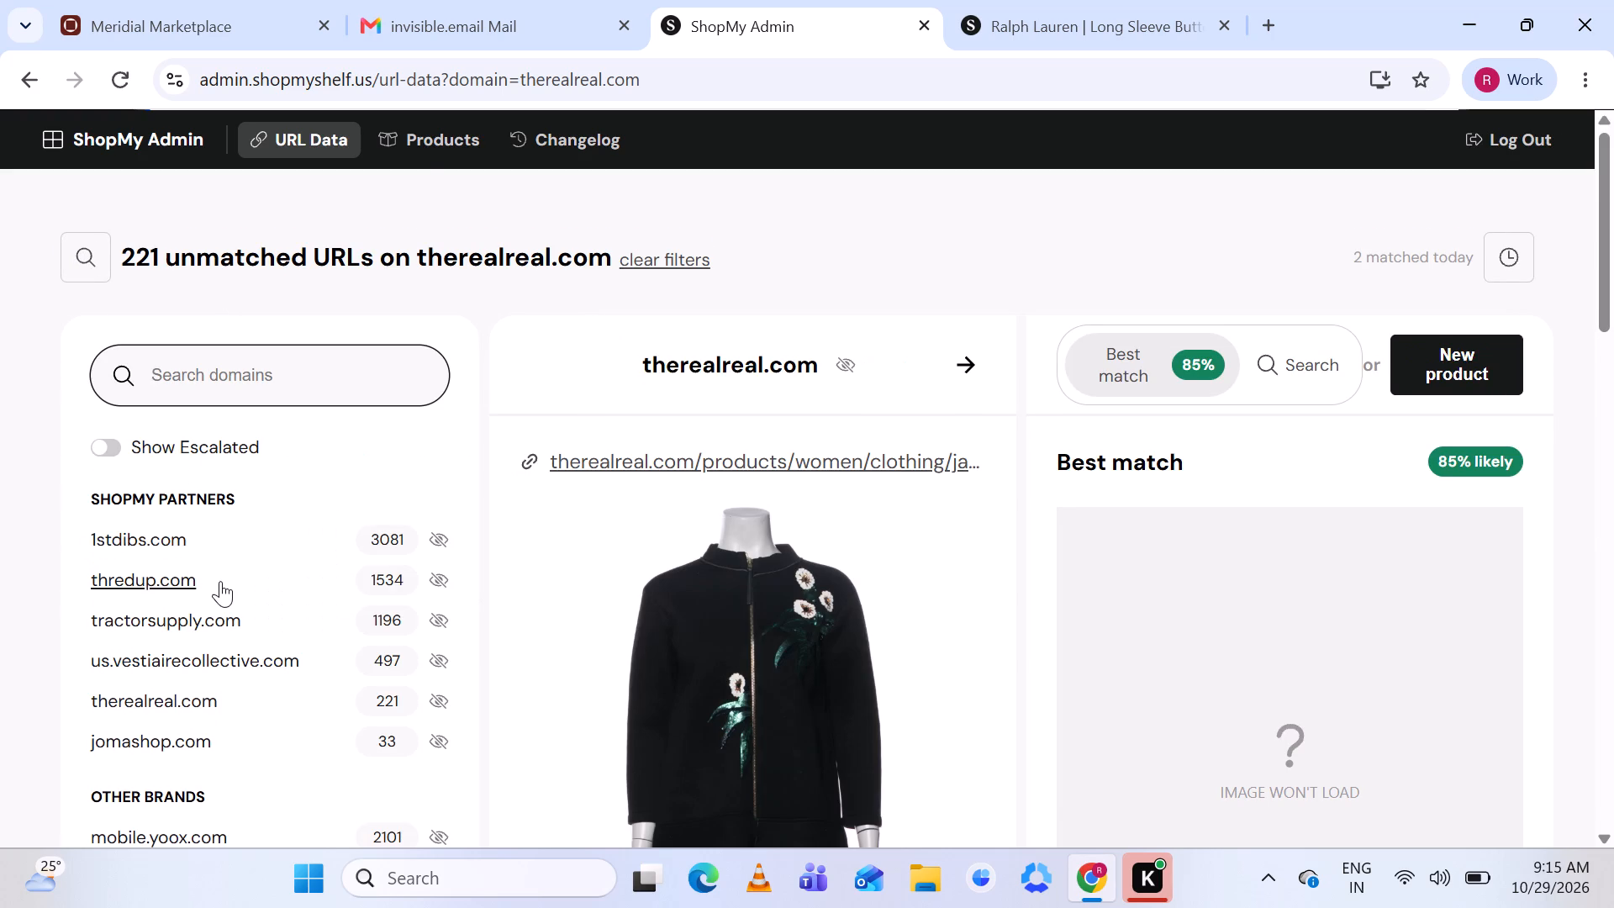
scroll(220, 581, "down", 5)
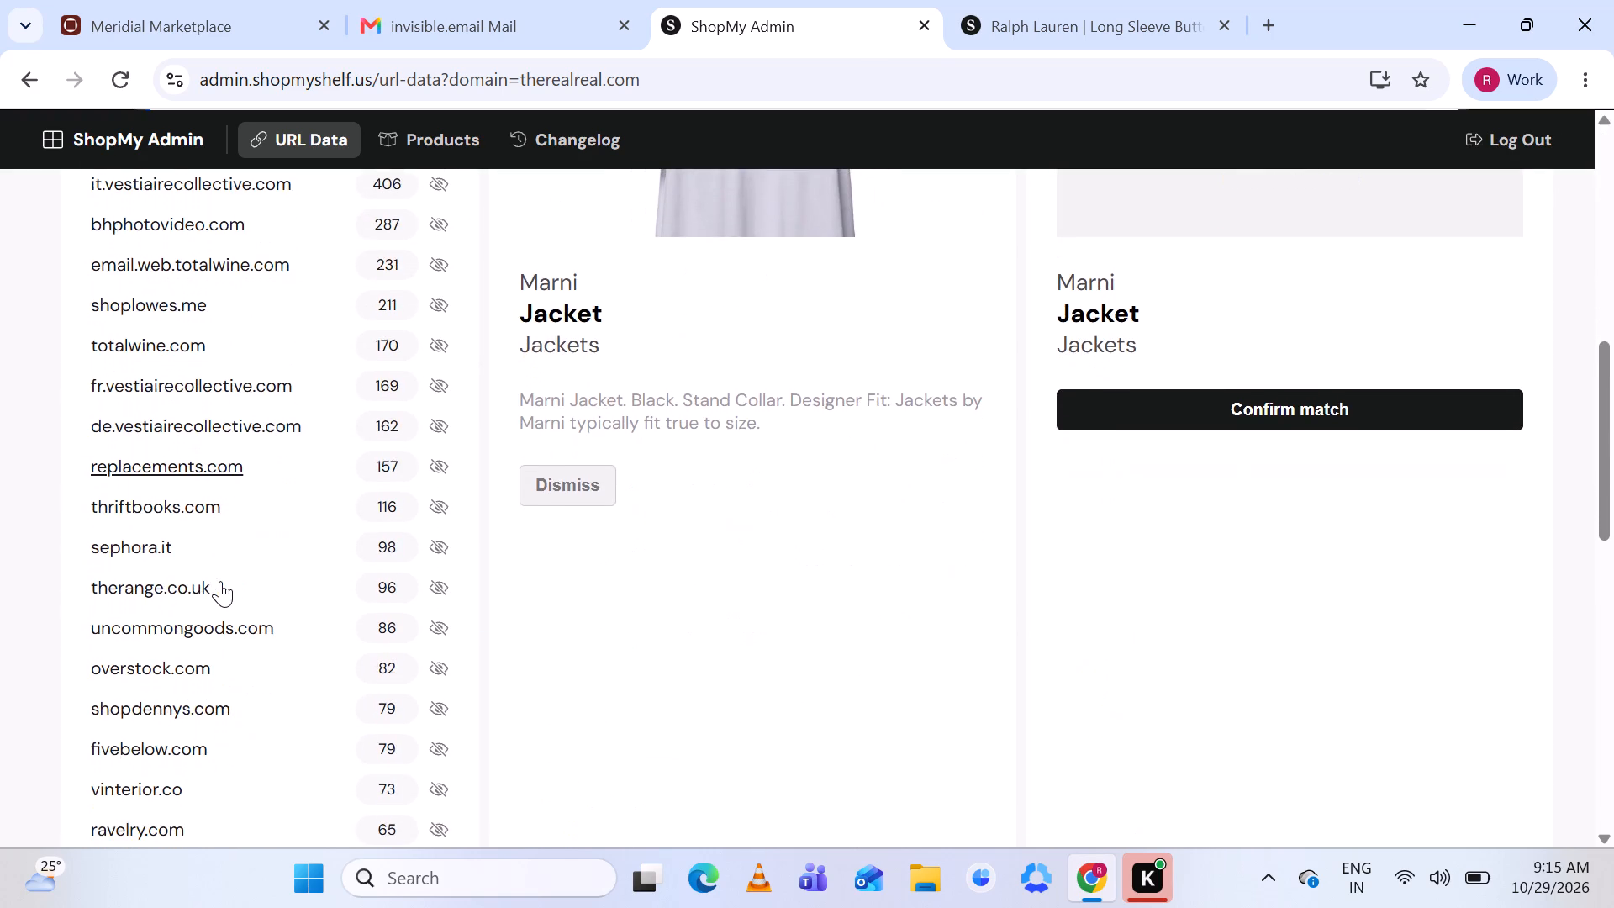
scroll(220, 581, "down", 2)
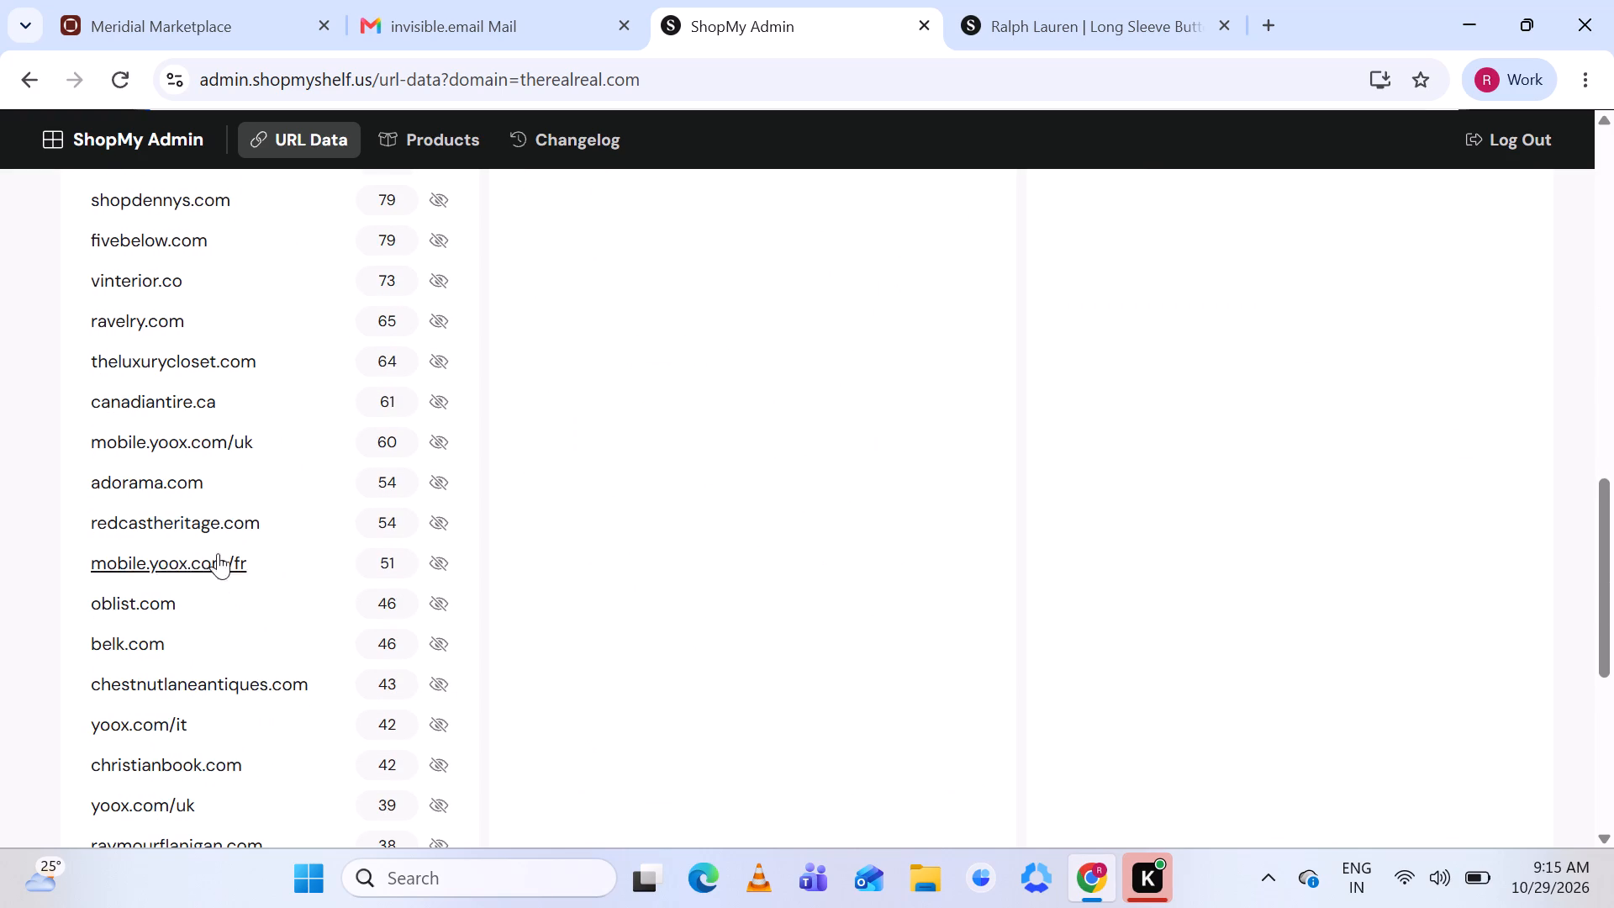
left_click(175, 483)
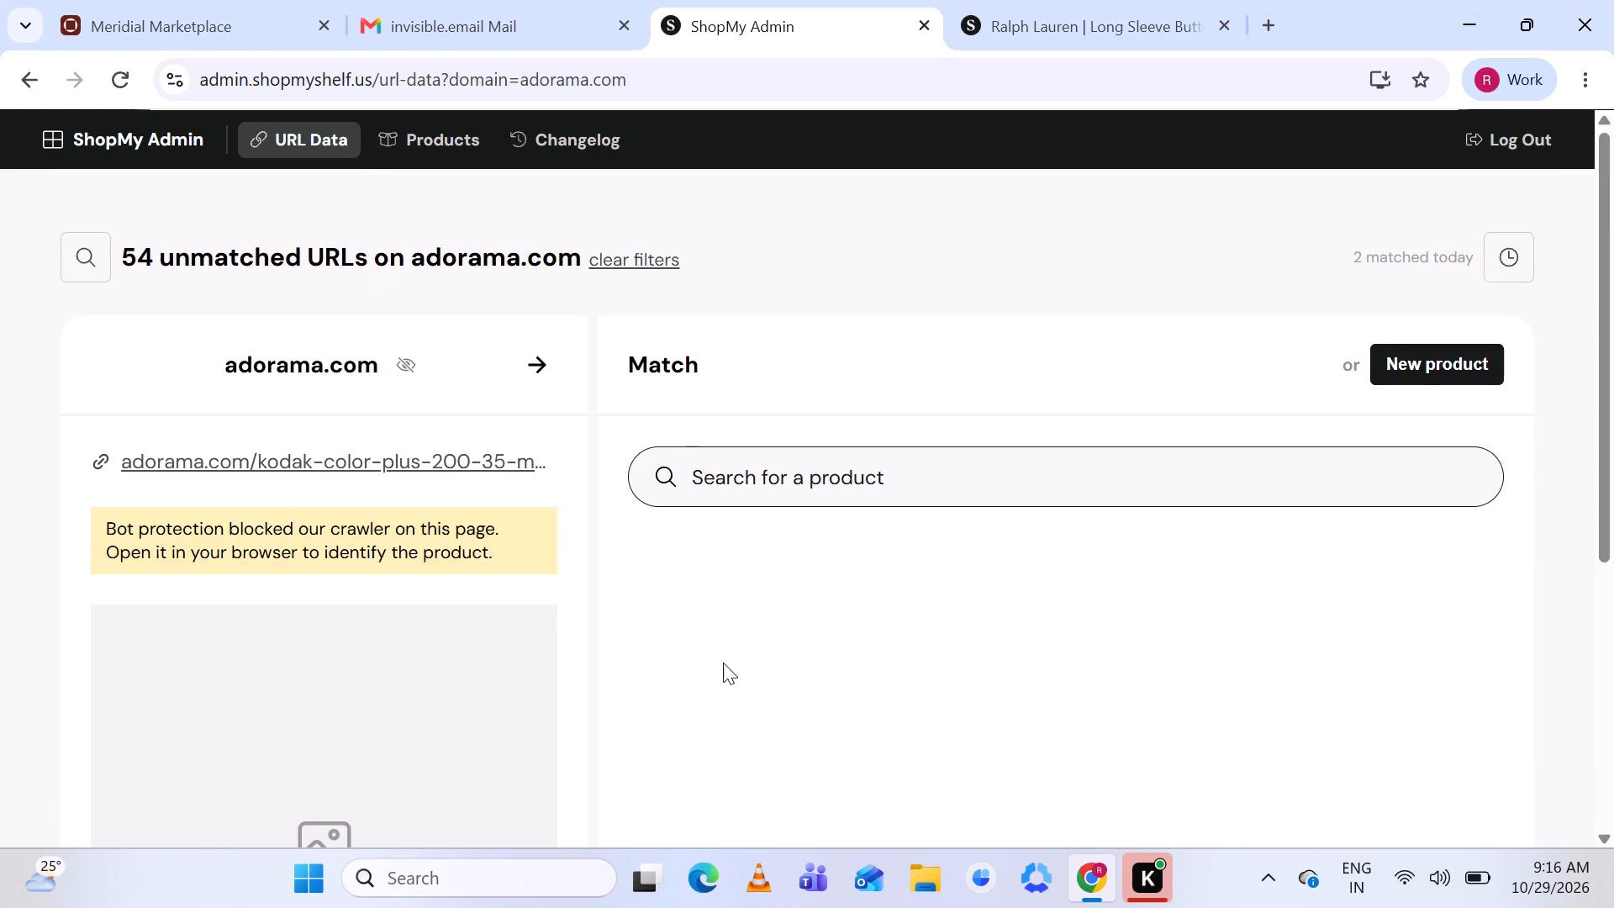
Check the Kodak Color Plus 200 film URL on Adorama, close it and the old Ralph Lauren page, and skip to the next URL.
scroll(723, 663, "down", 2)
scroll(480, 477, "up", 2)
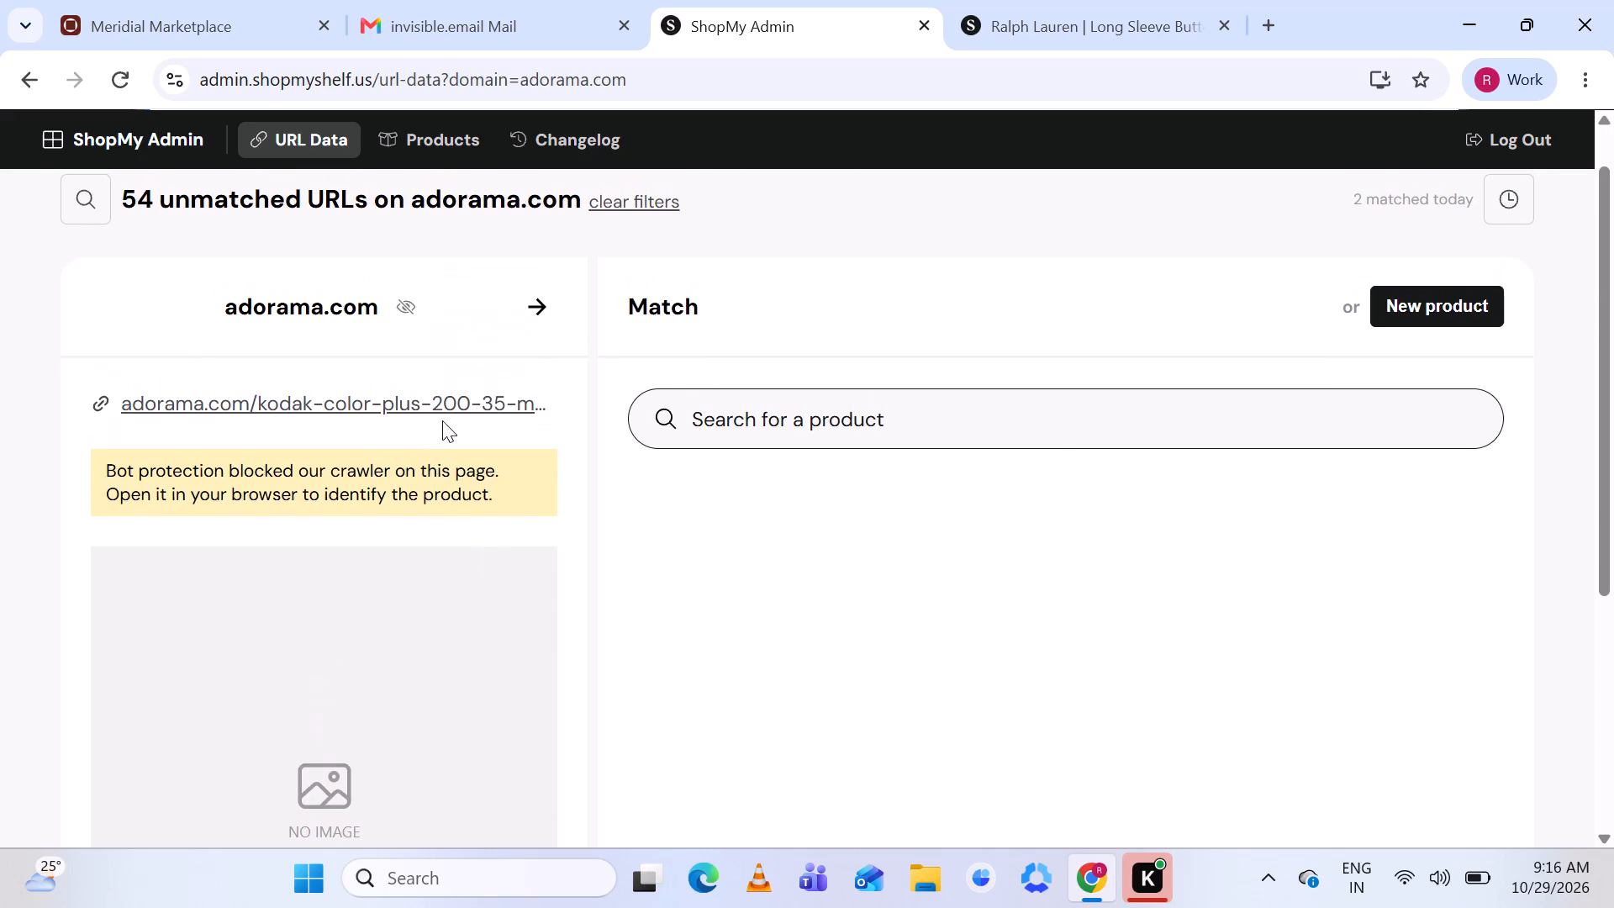
left_click(435, 409)
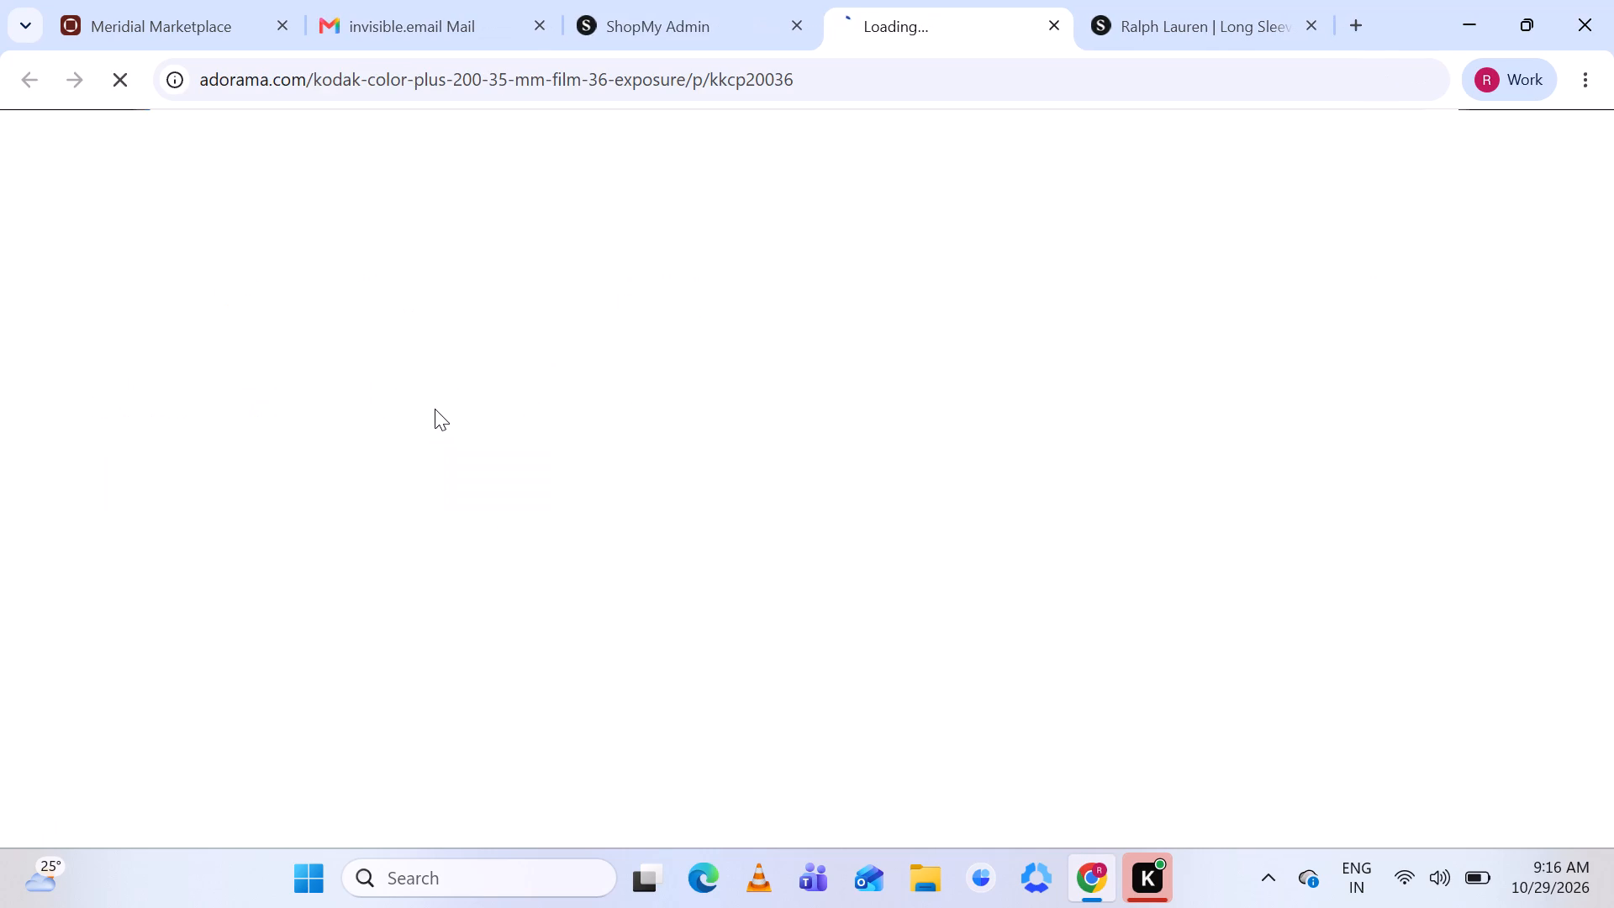
left_click(1315, 23)
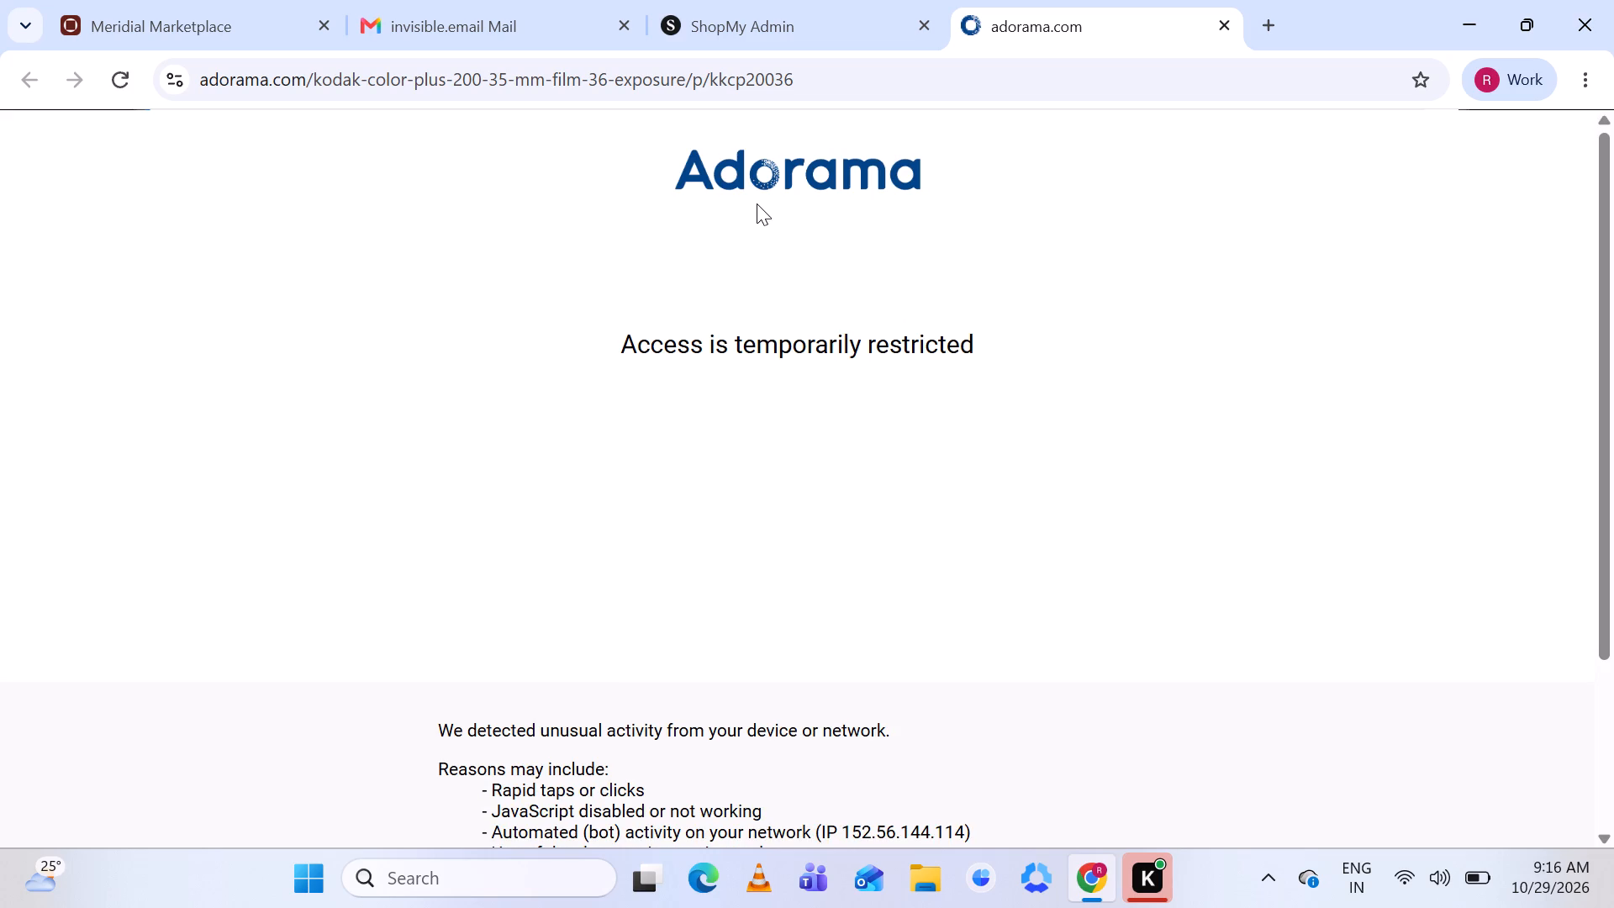
left_click(1221, 25)
scroll(873, 437, "up", 1)
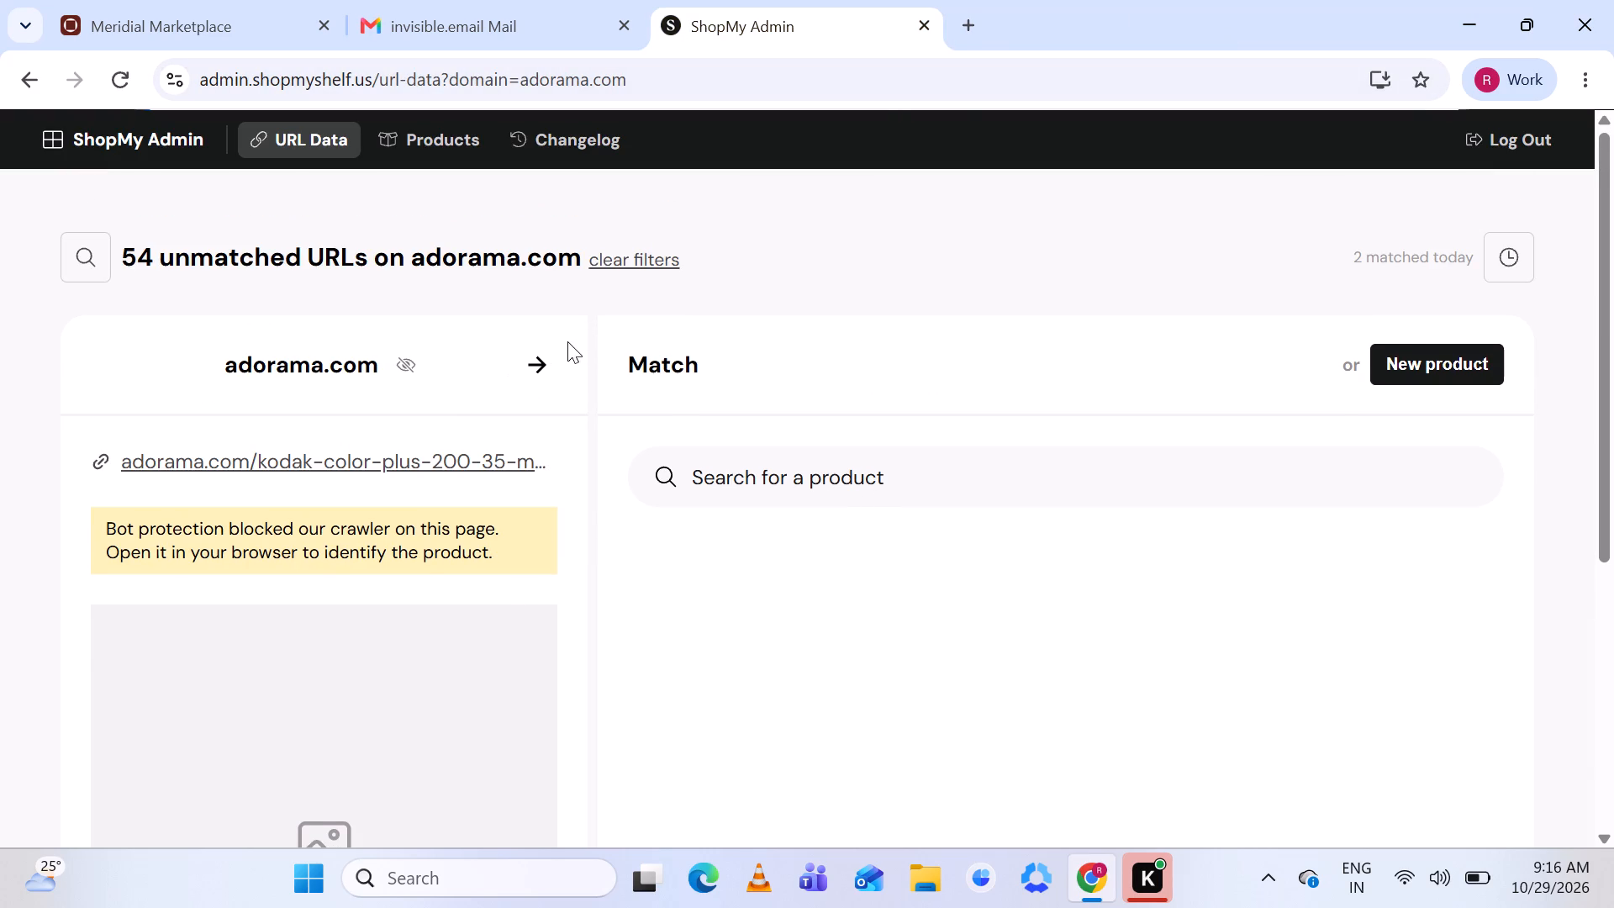
left_click(535, 361)
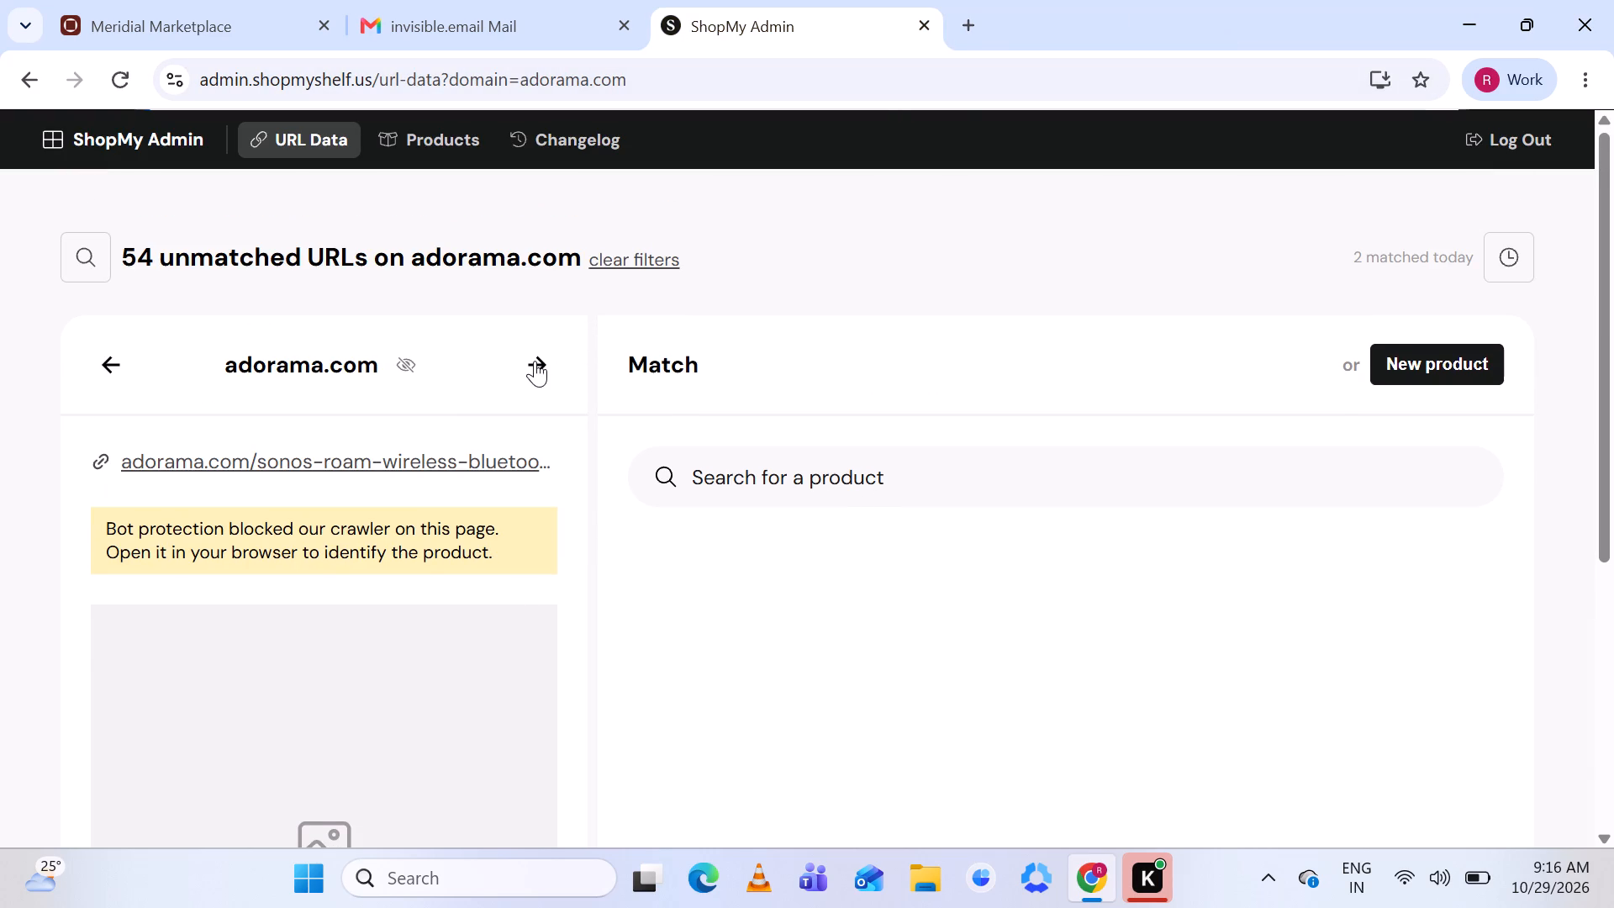
Switch the unmatched URL review from adorama.com to thredup.com.
left_click(88, 249)
scroll(225, 610, "down", 1)
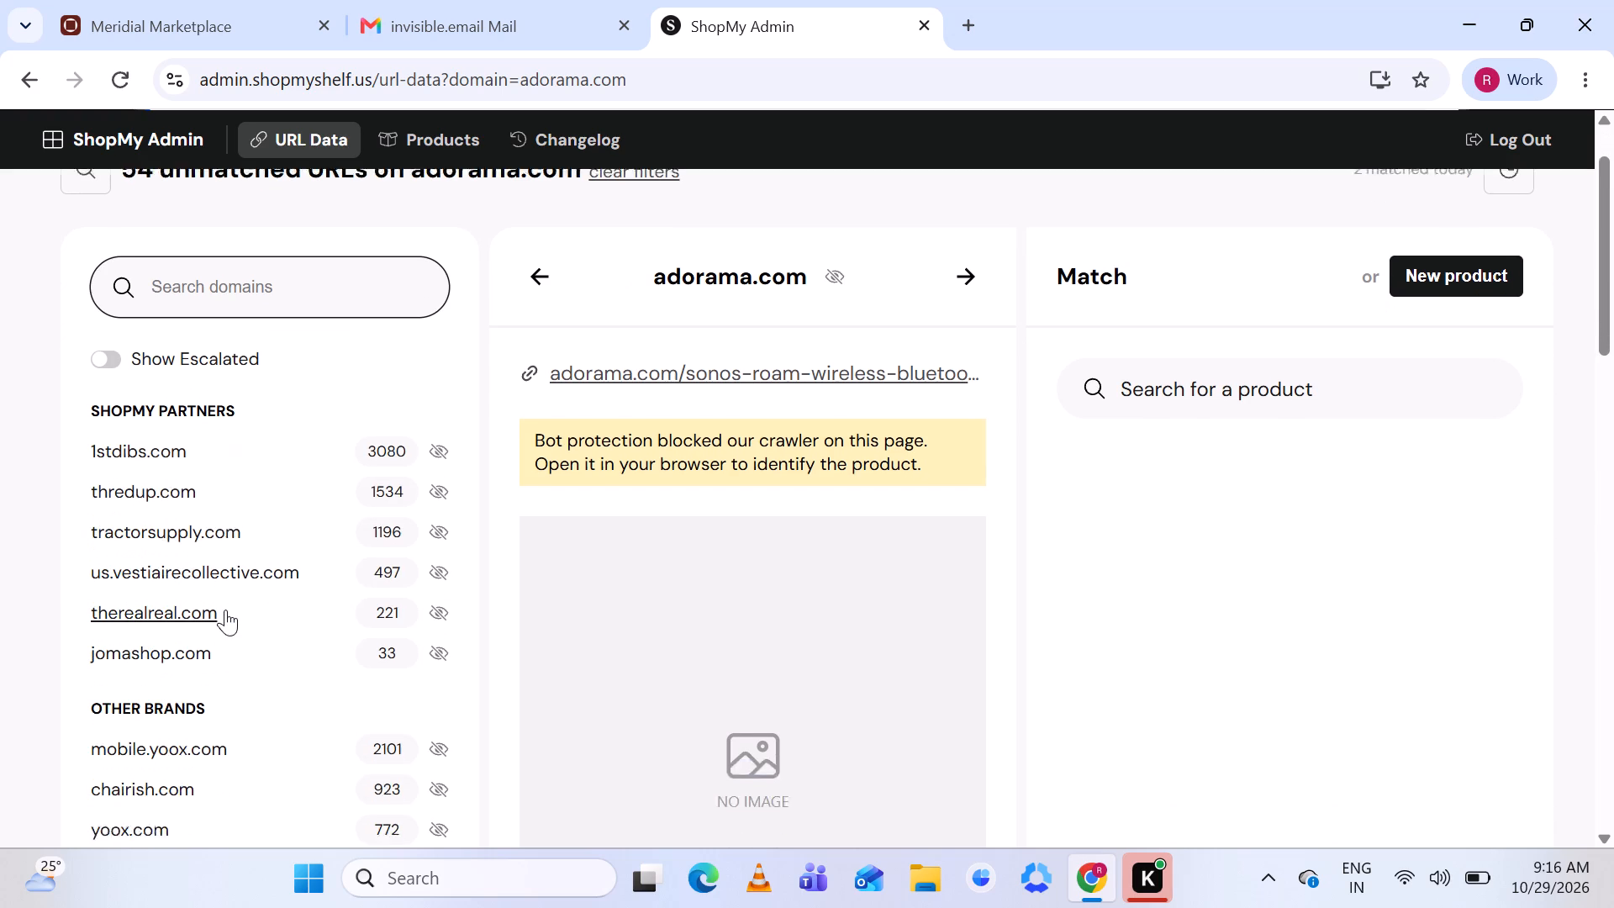
scroll(225, 610, "down", 1)
left_click(180, 472)
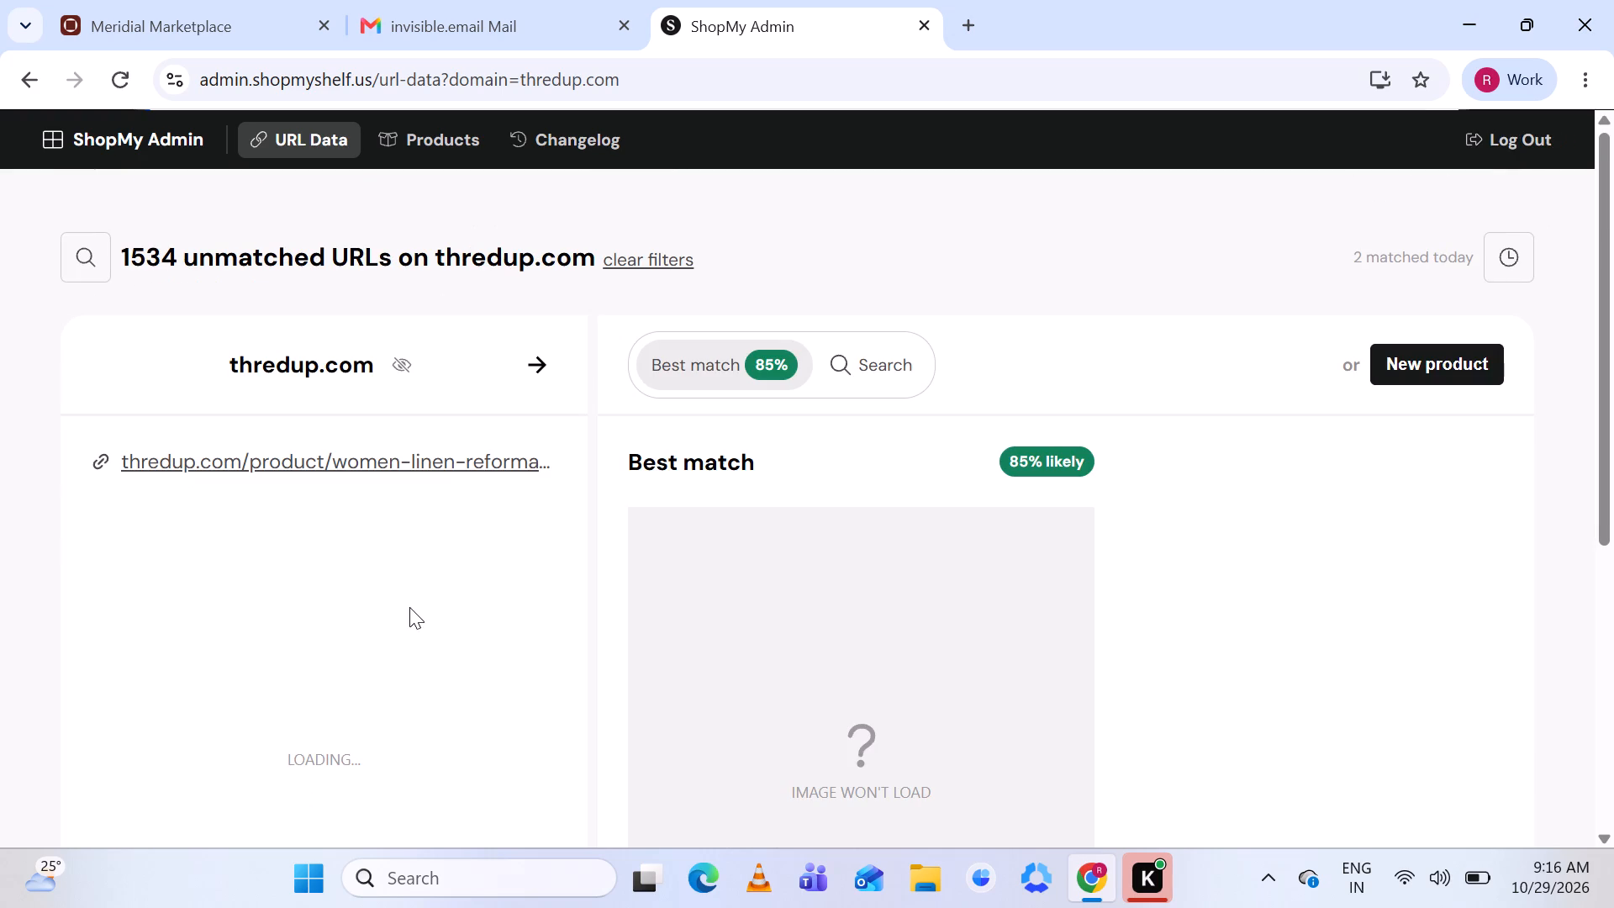
Compare the black linen Reformation Long Sleeve Top with its suggested match's ShopMy product page, checking images and details.
scroll(688, 606, "down", 3)
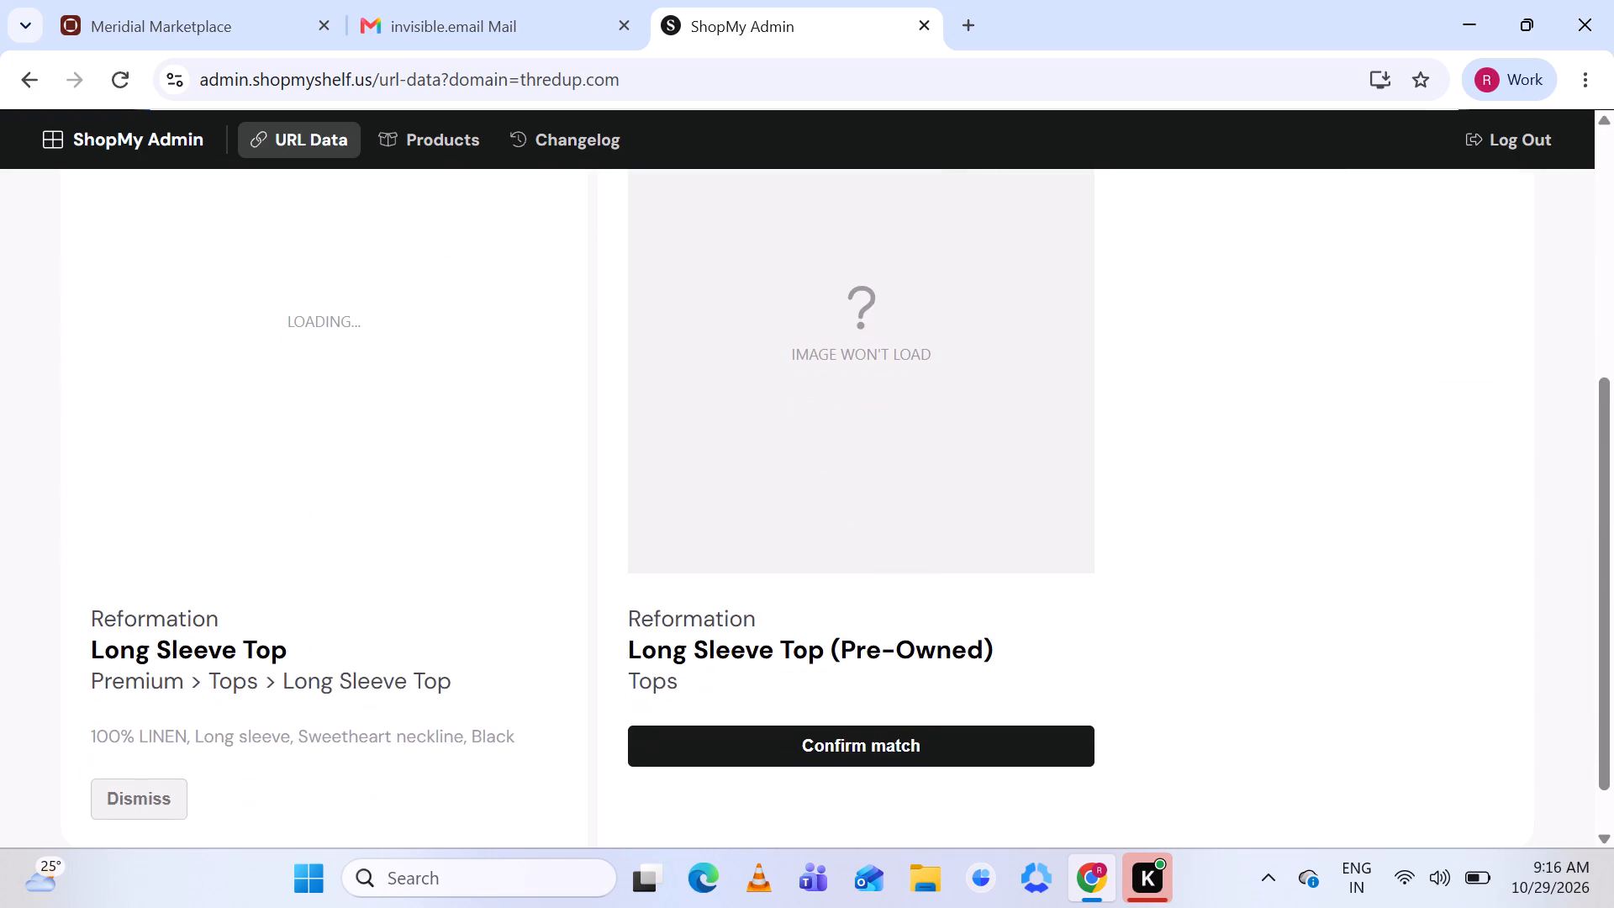
left_click(739, 641)
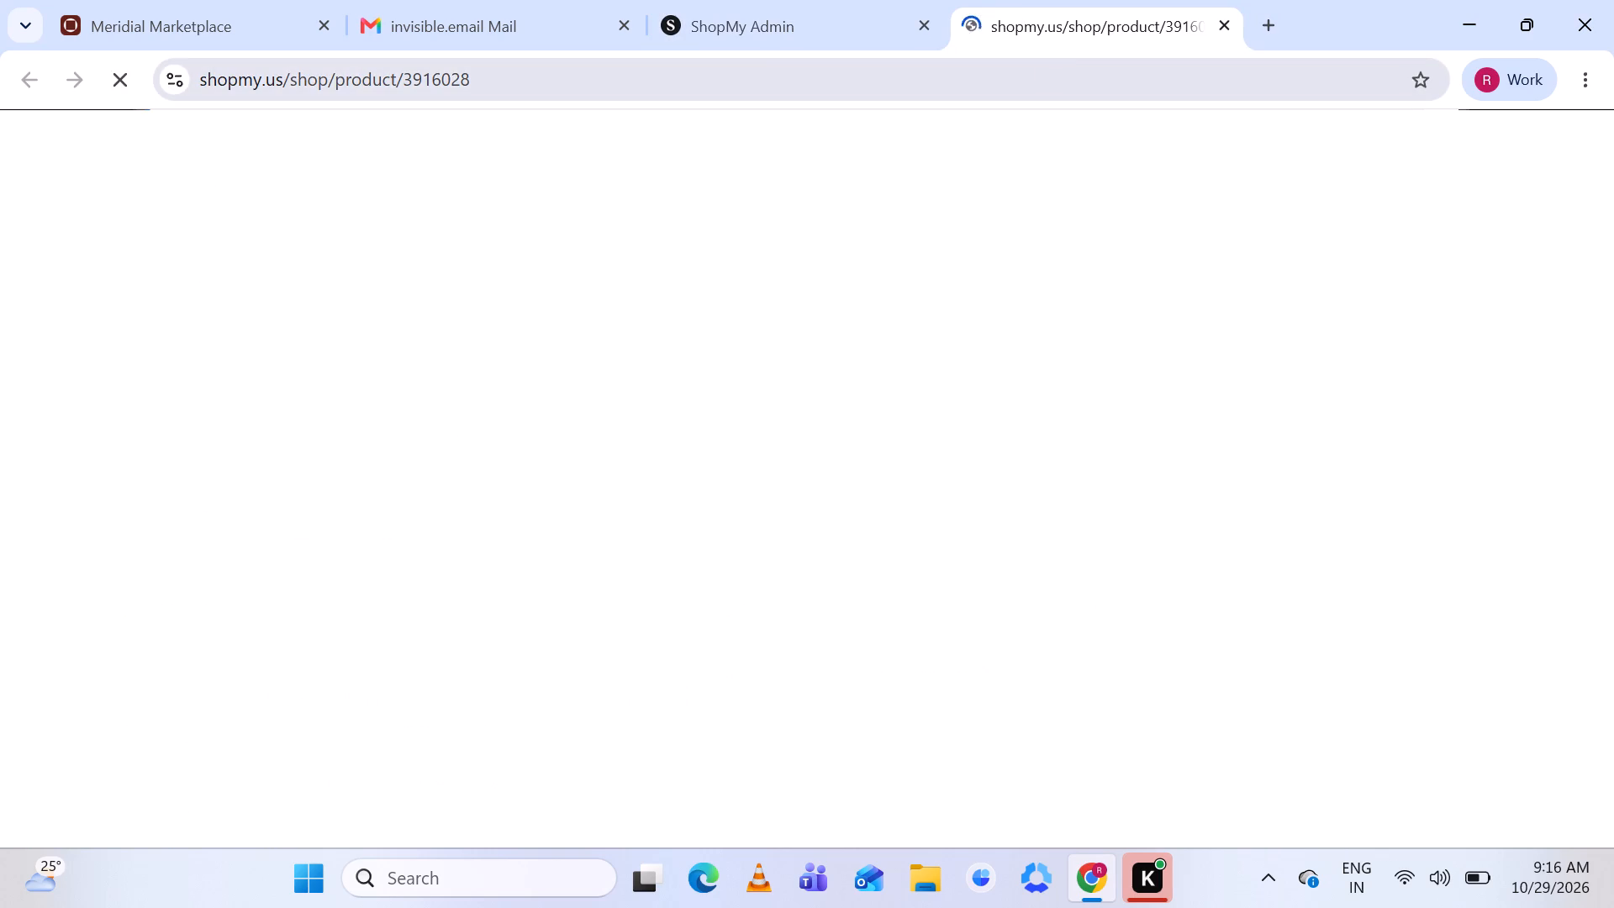
left_click(775, 24)
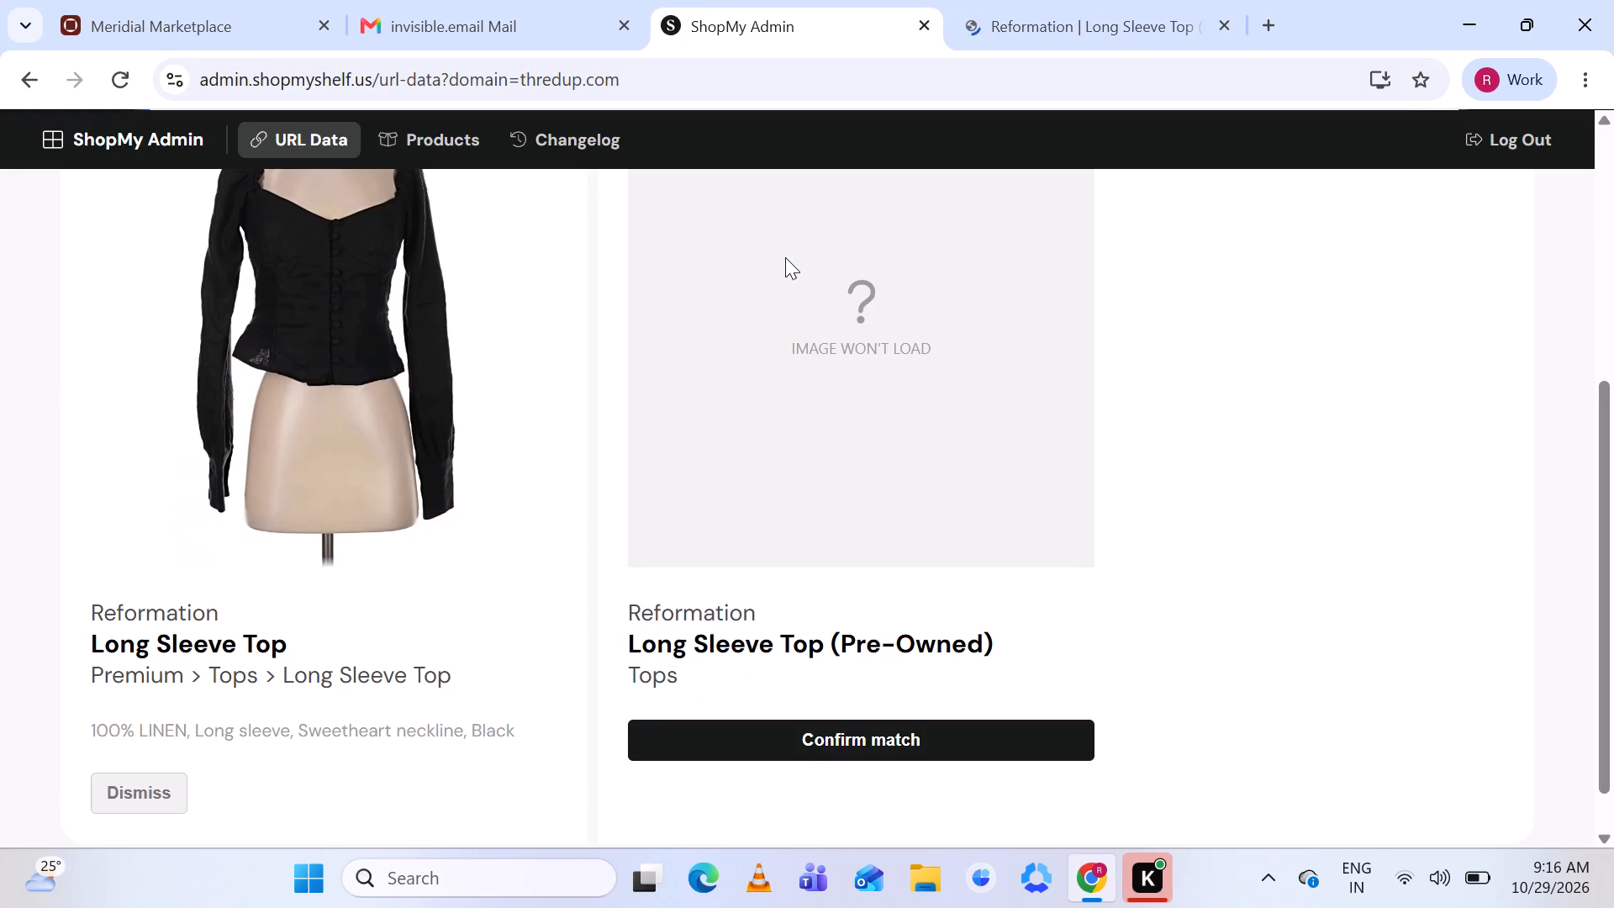
scroll(785, 257, "up", 1)
left_click(1044, 19)
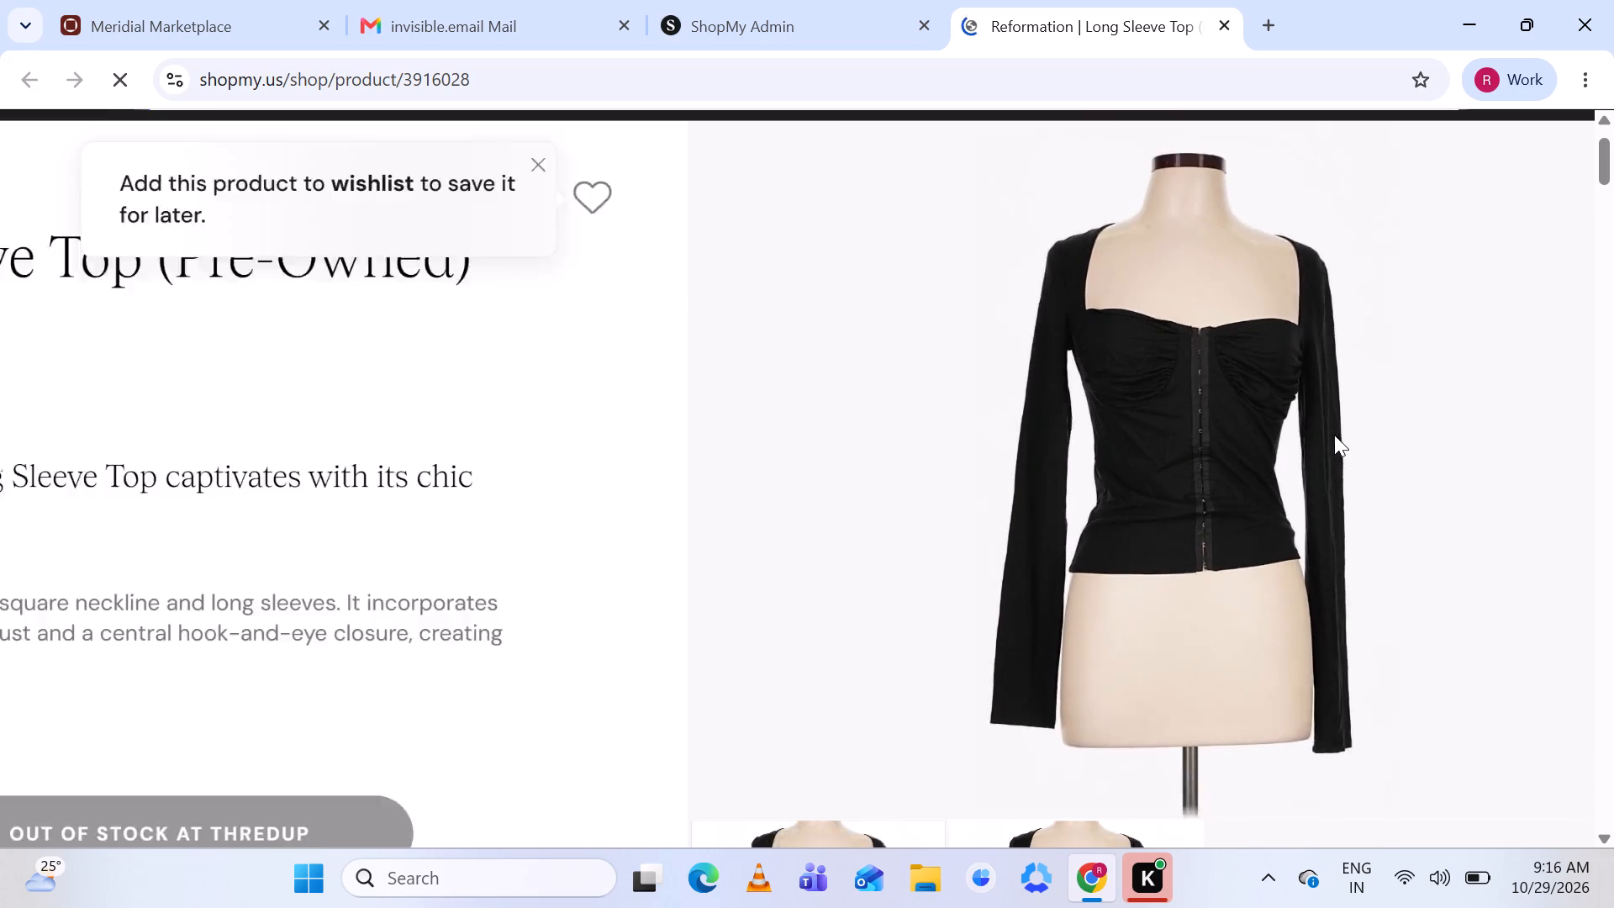
left_click(767, 13)
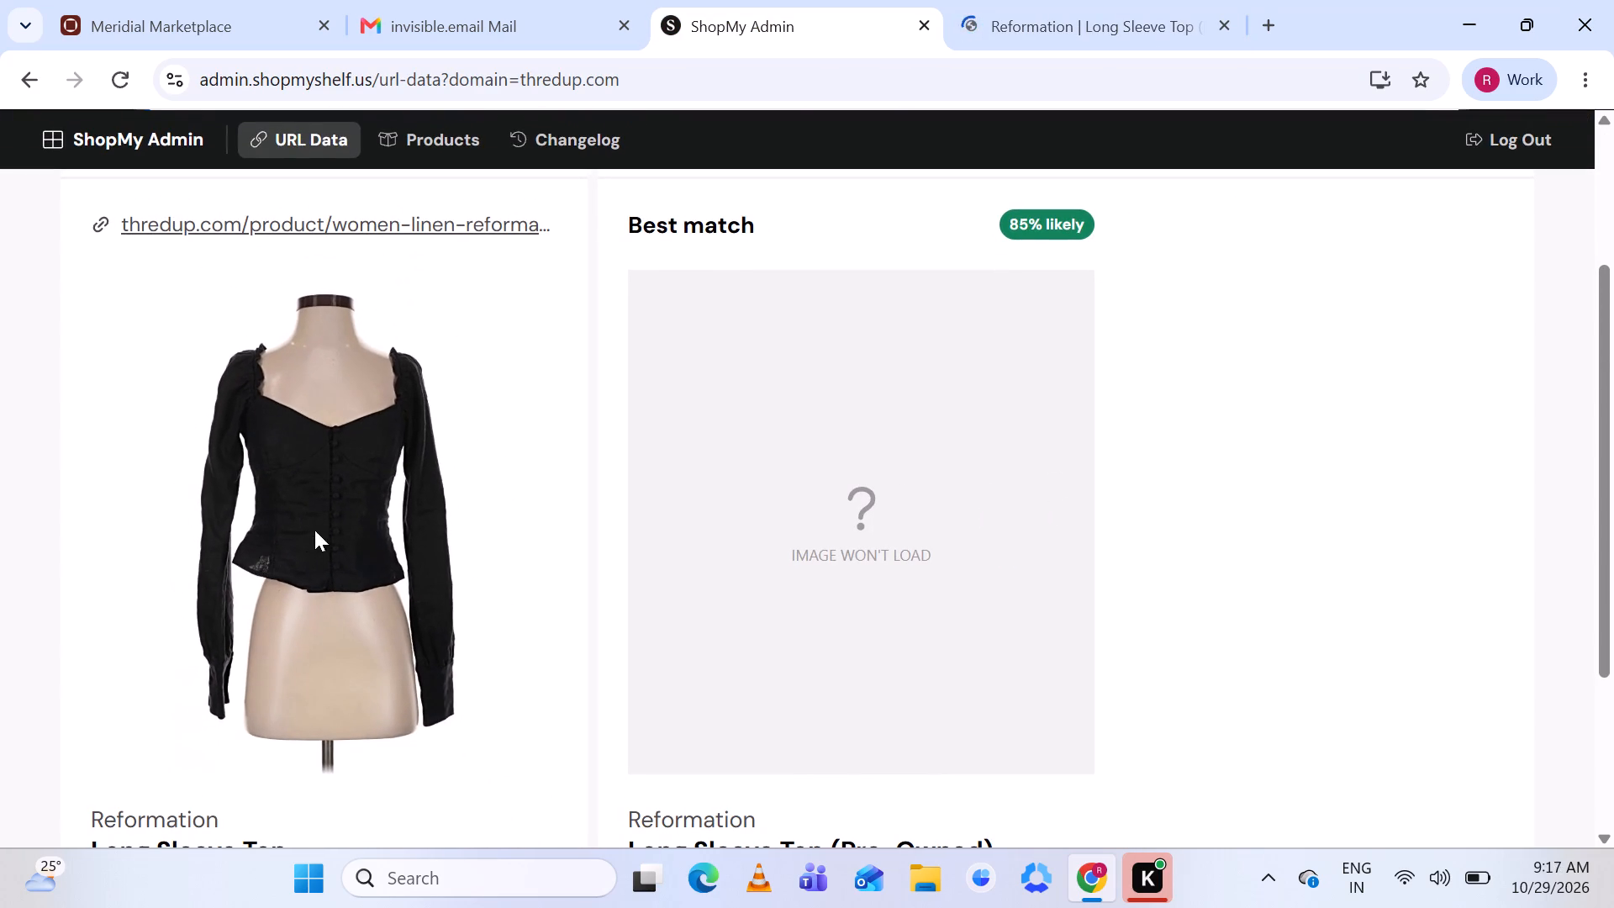
left_click(1047, 0)
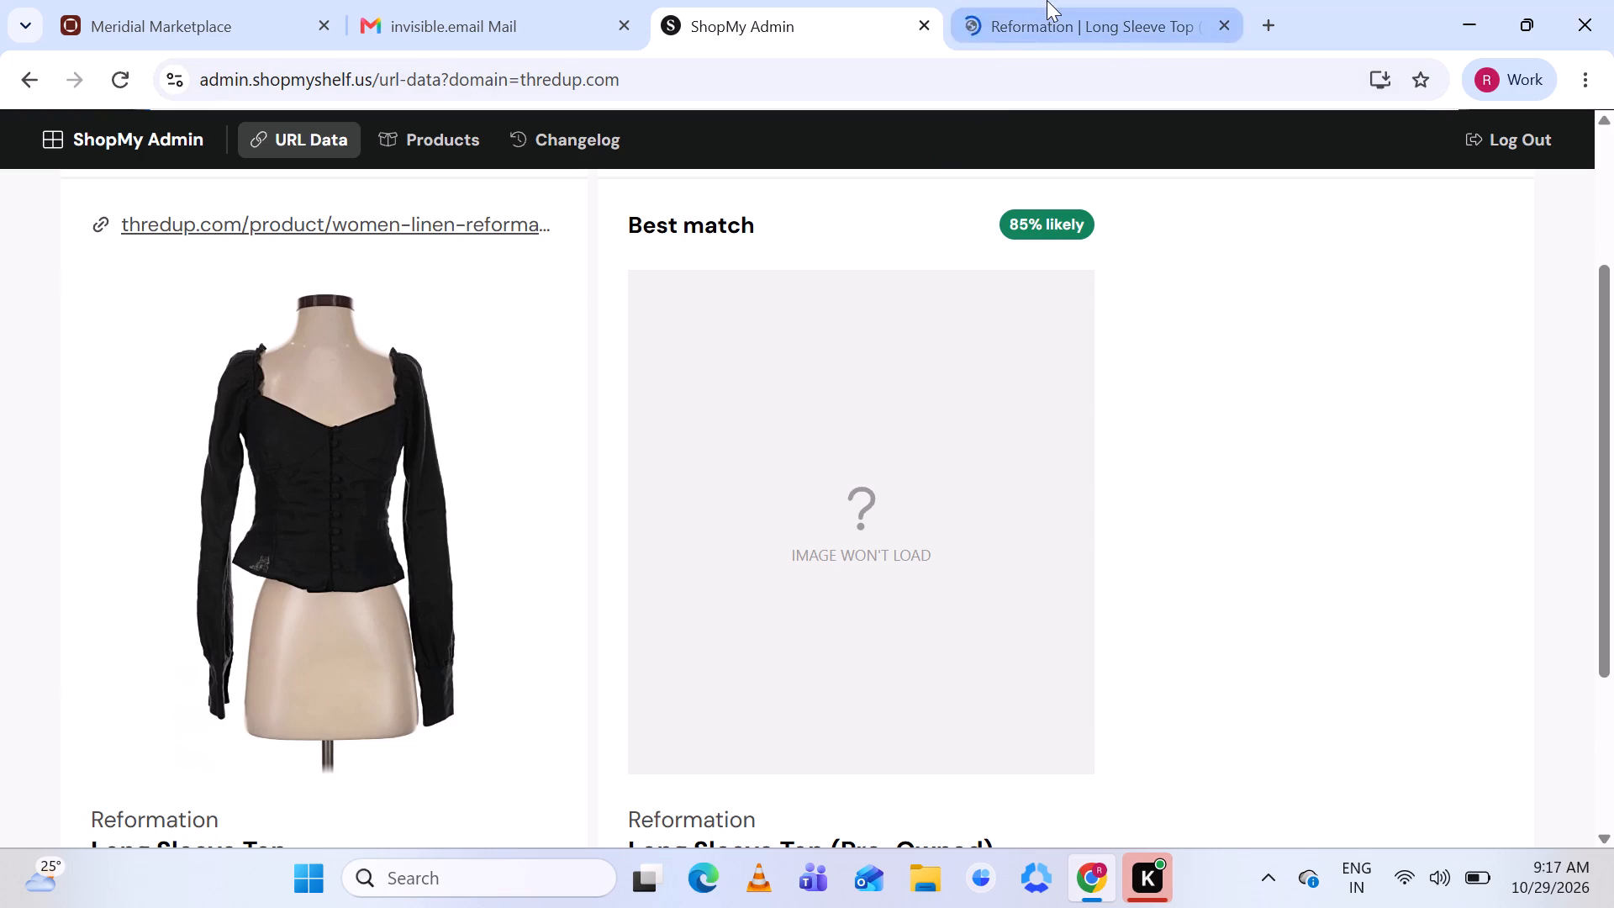
left_click(773, 17)
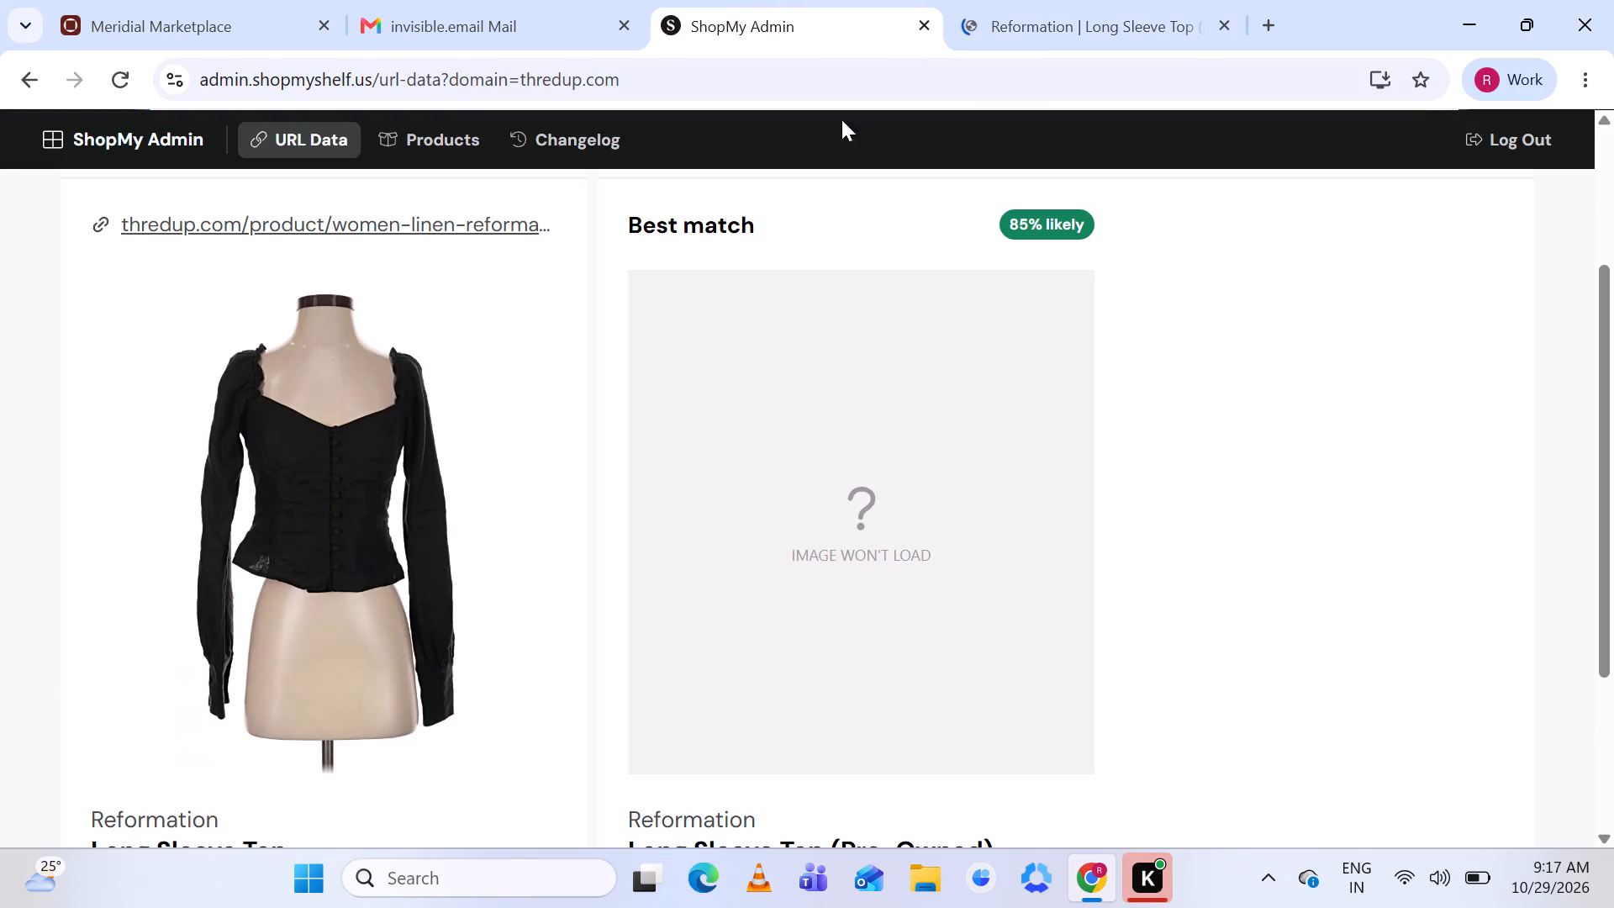
scroll(983, 345, "down", 3)
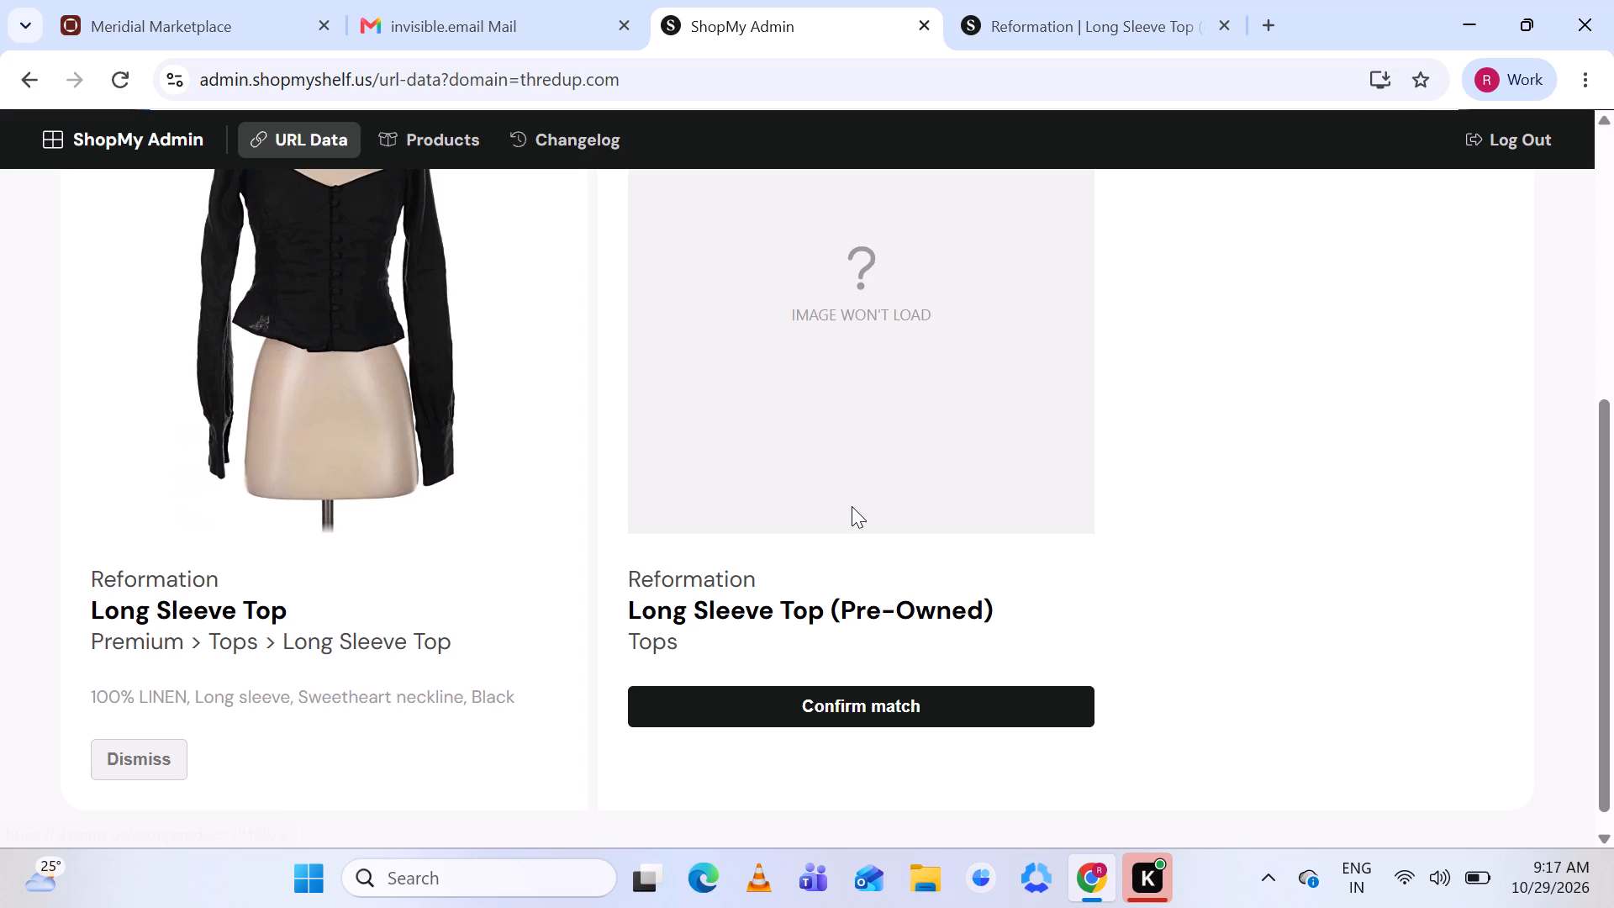
scroll(852, 506, "up", 2)
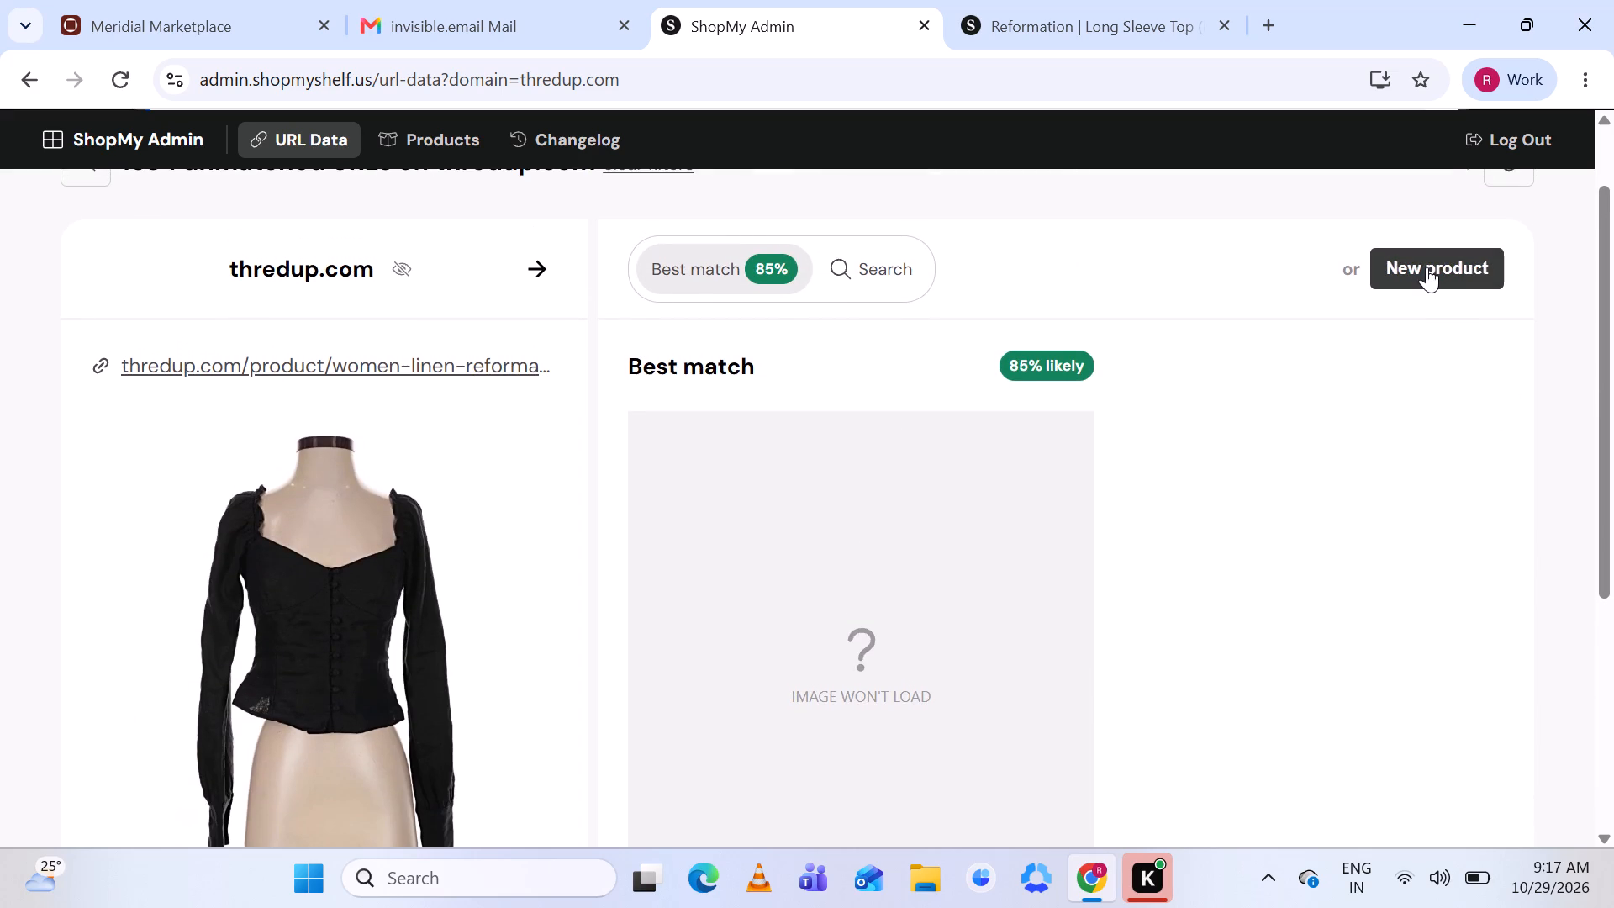
scroll(1427, 267, "down", 3)
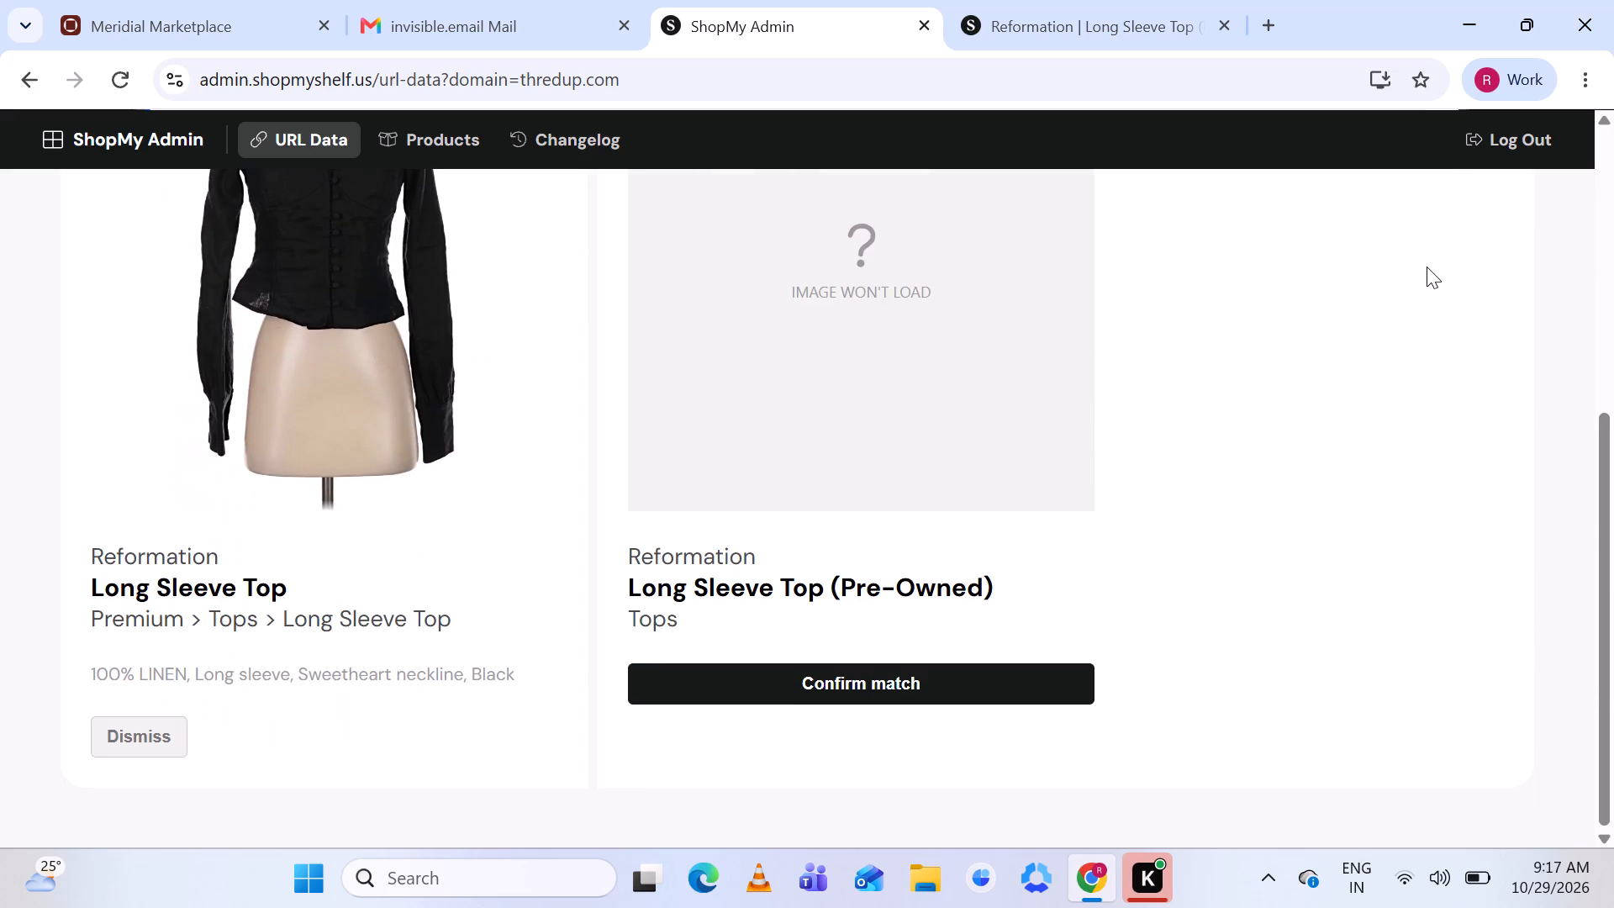
scroll(1433, 237, "up", 2)
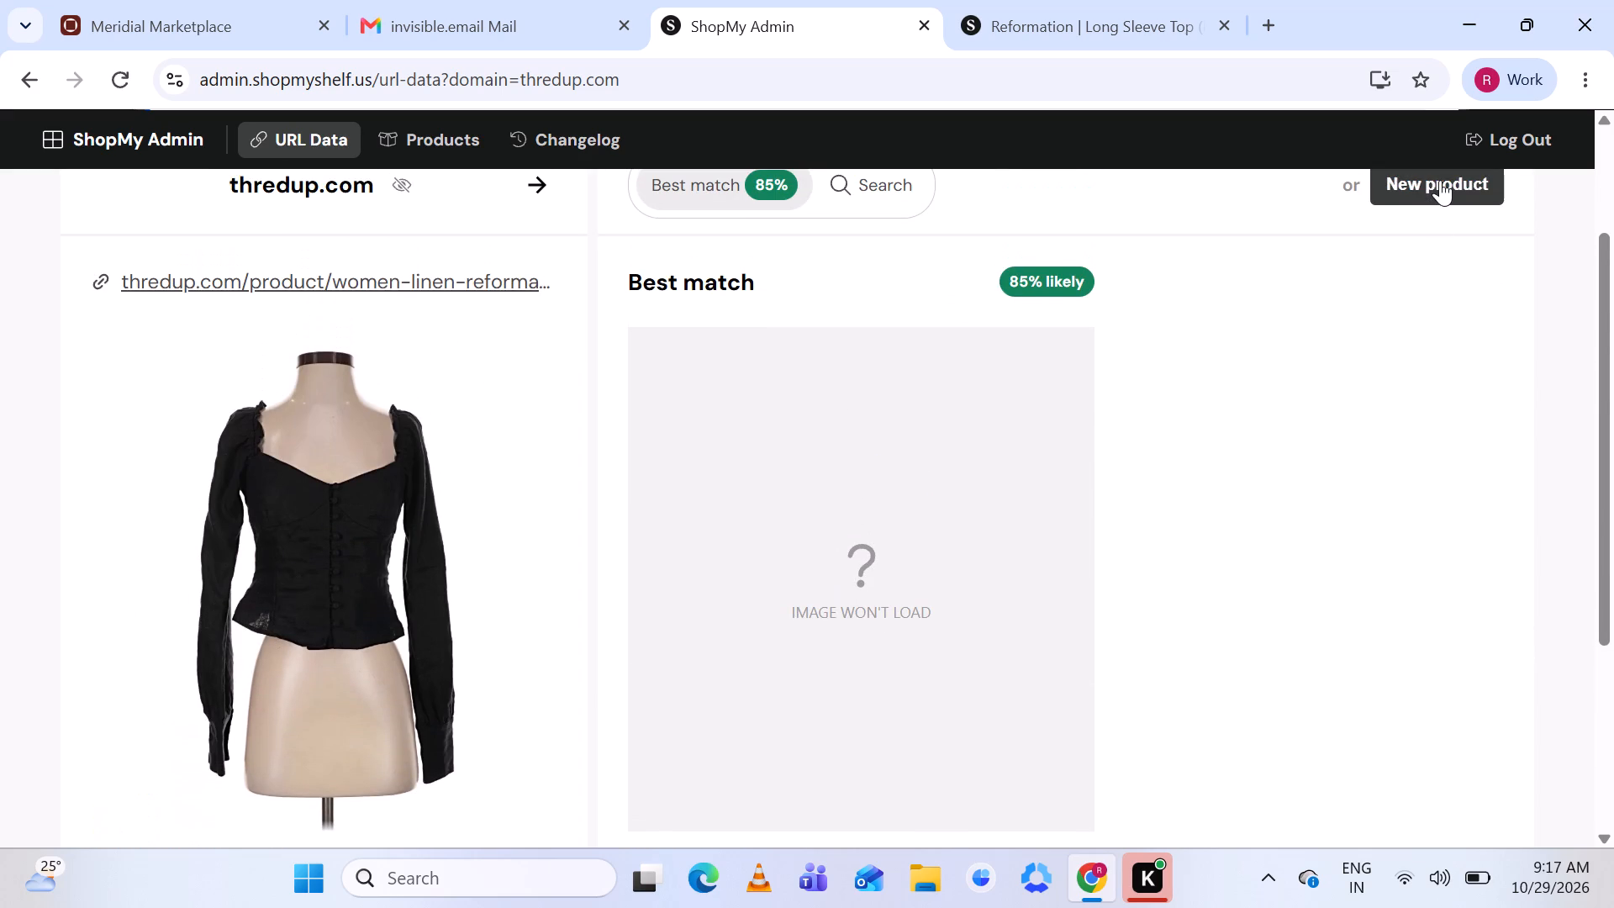
Start a new product for the black Reformation top and remove the 768 x 1024 image, both label close-ups and the broken image.
left_click(1440, 180)
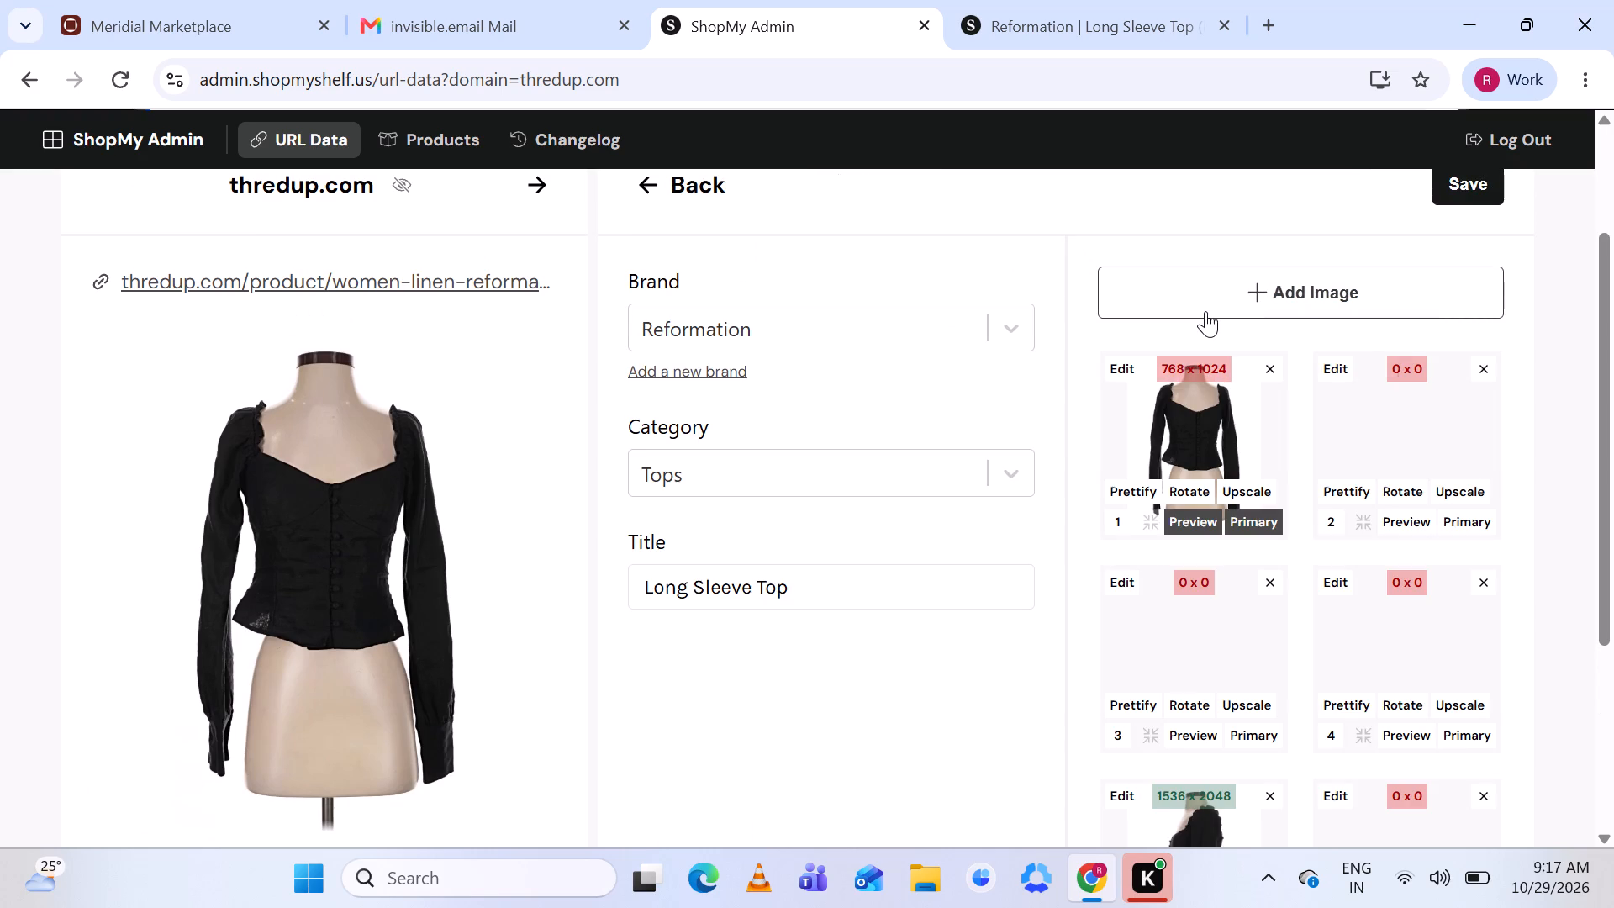
left_click(1273, 368)
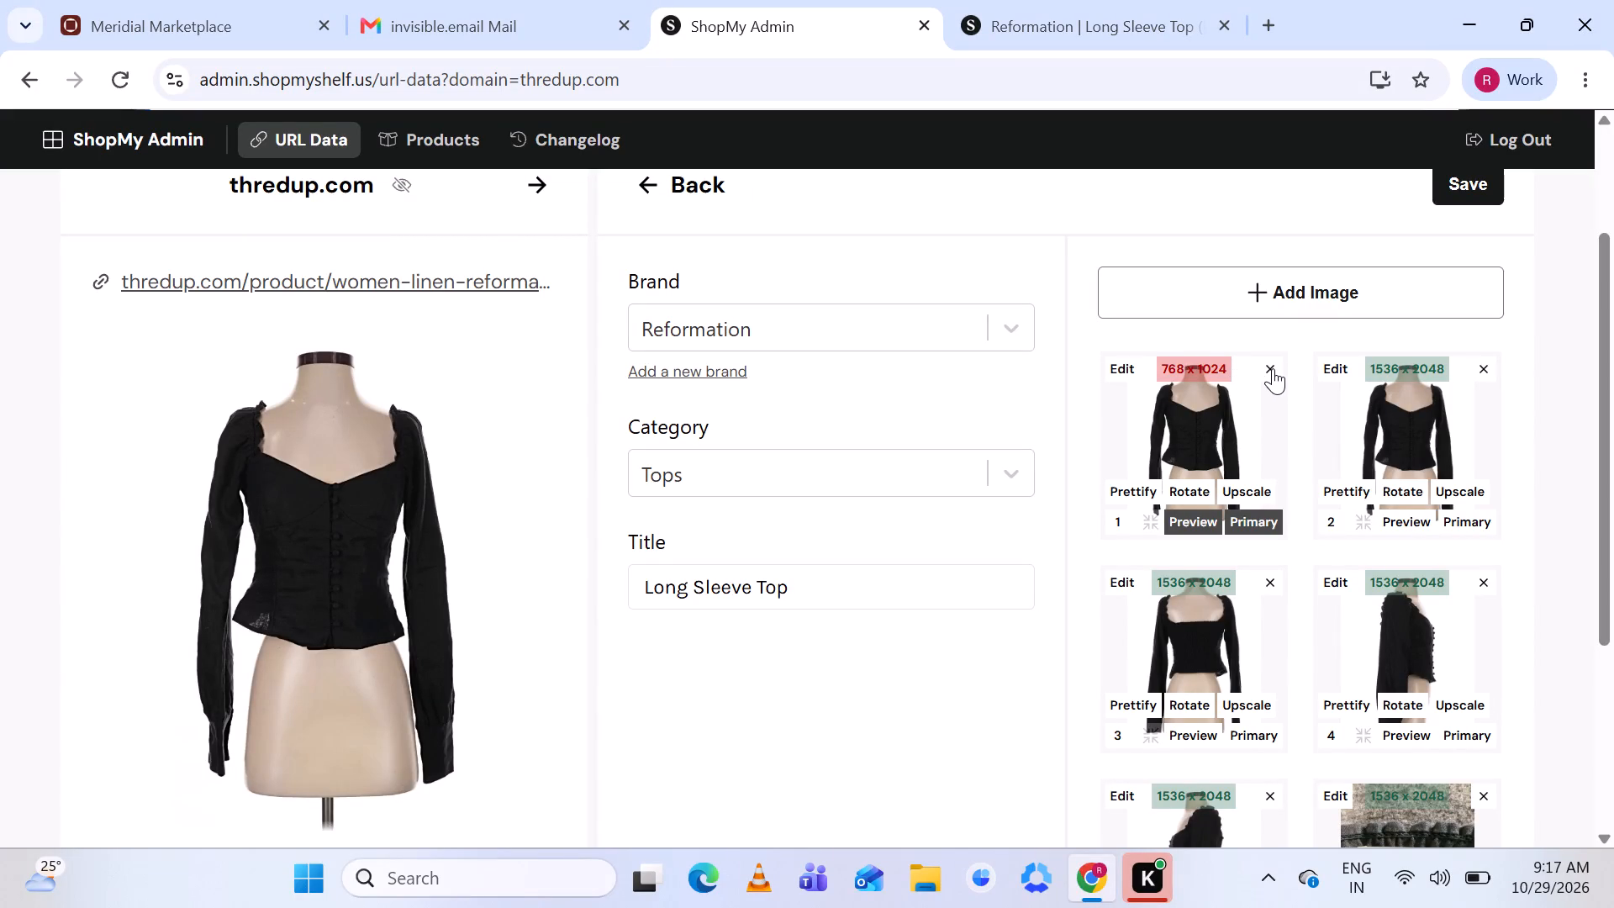
scroll(1253, 453, "down", 2)
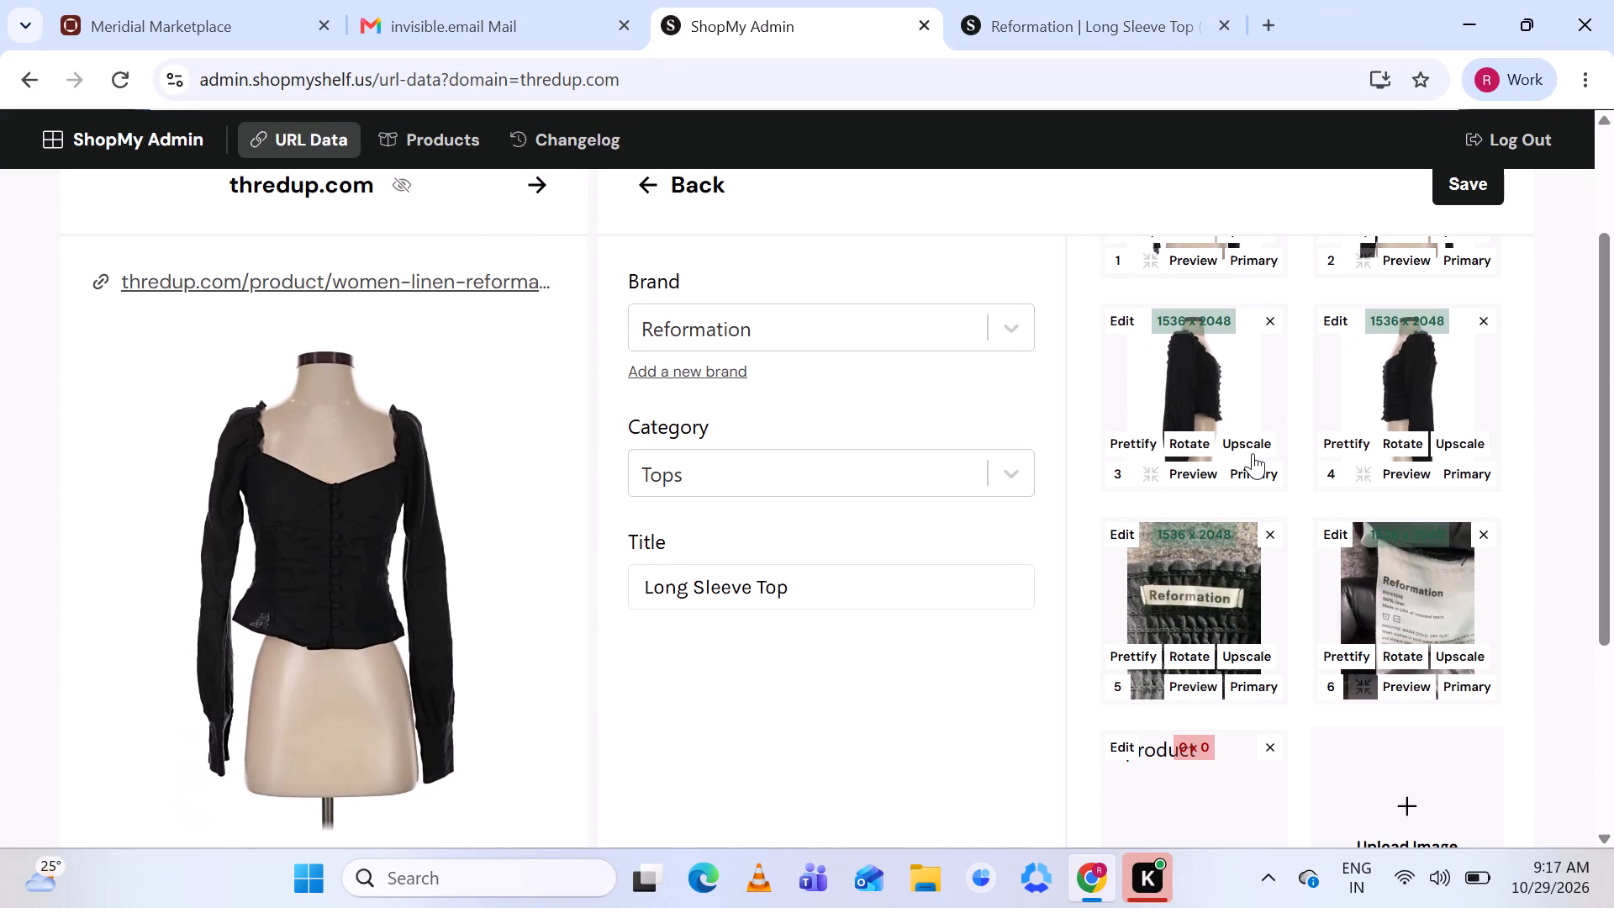
scroll(1253, 453, "down", 1)
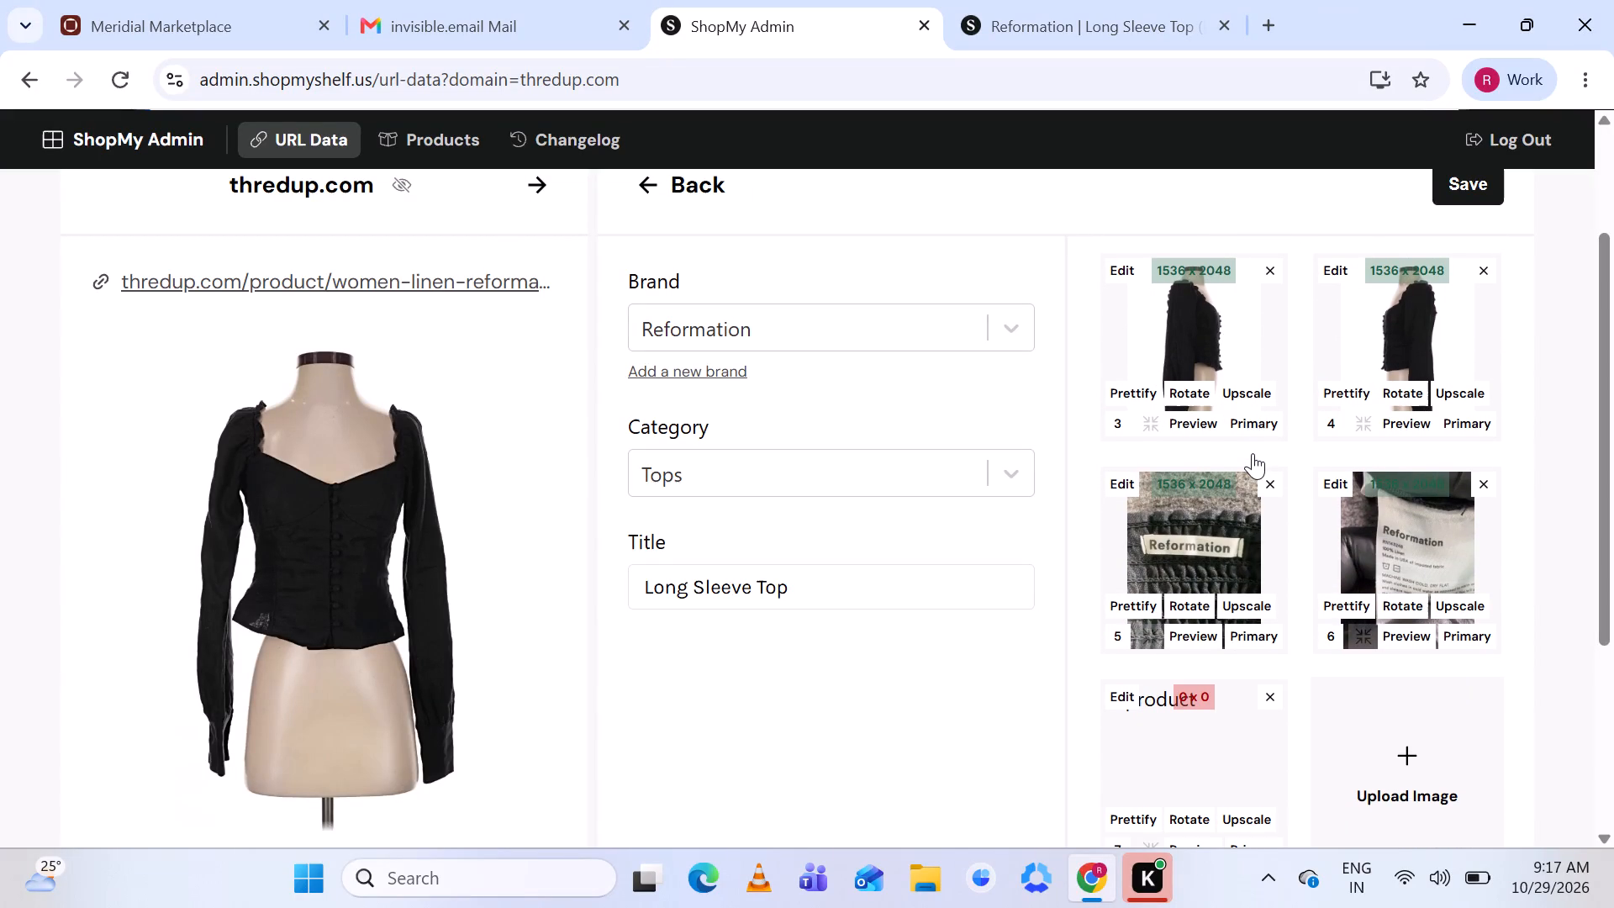
scroll(1253, 453, "down", 2)
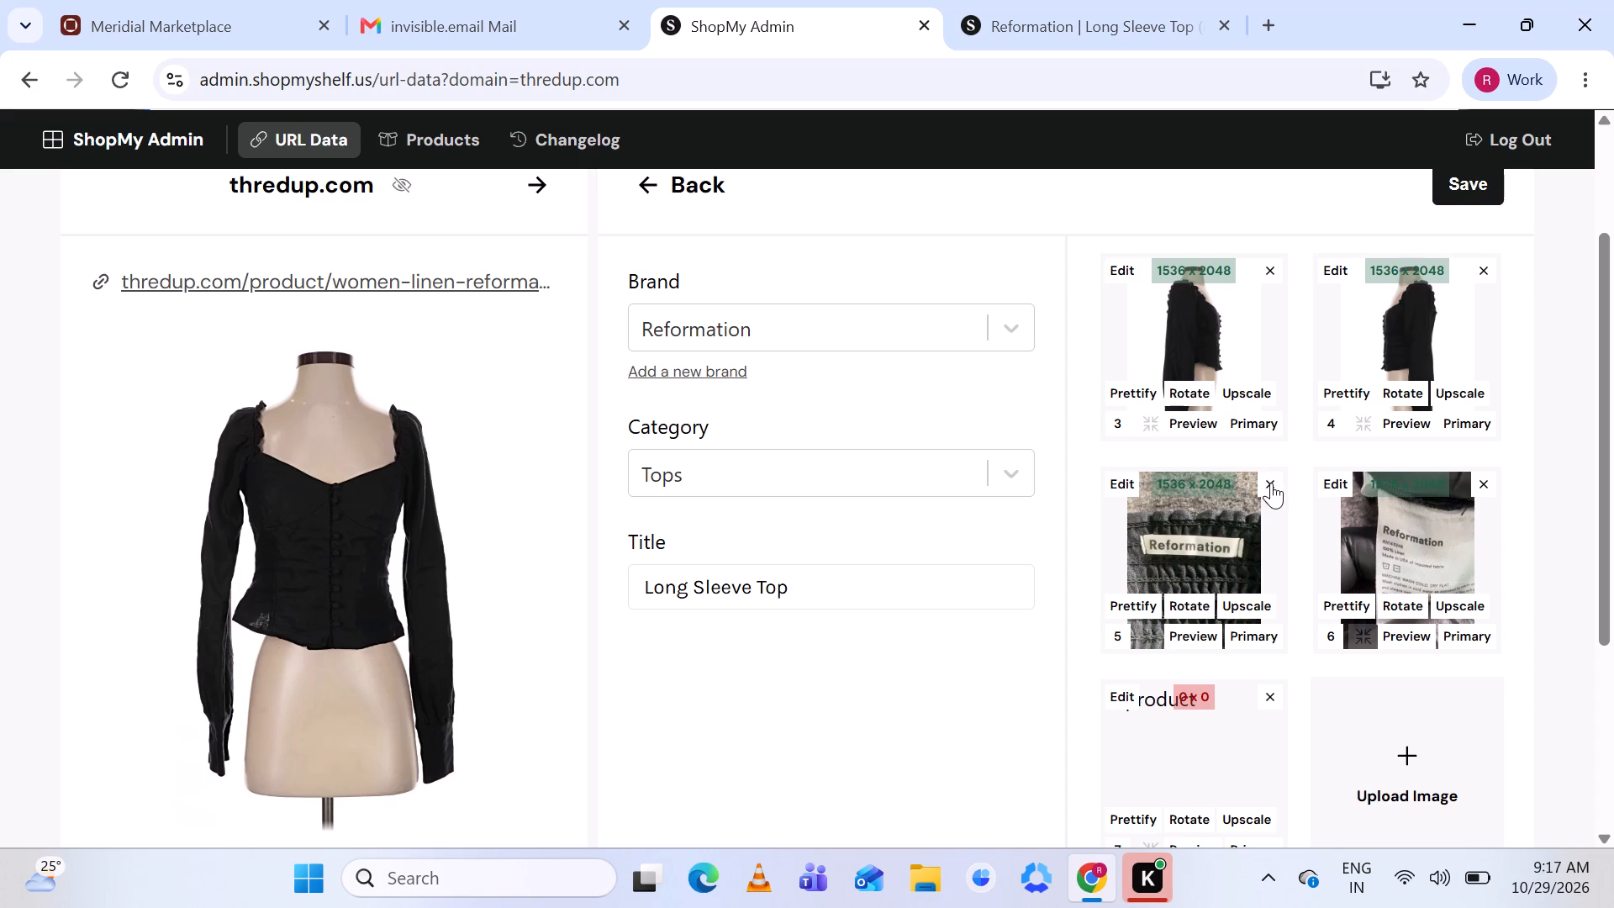
left_click(1271, 483)
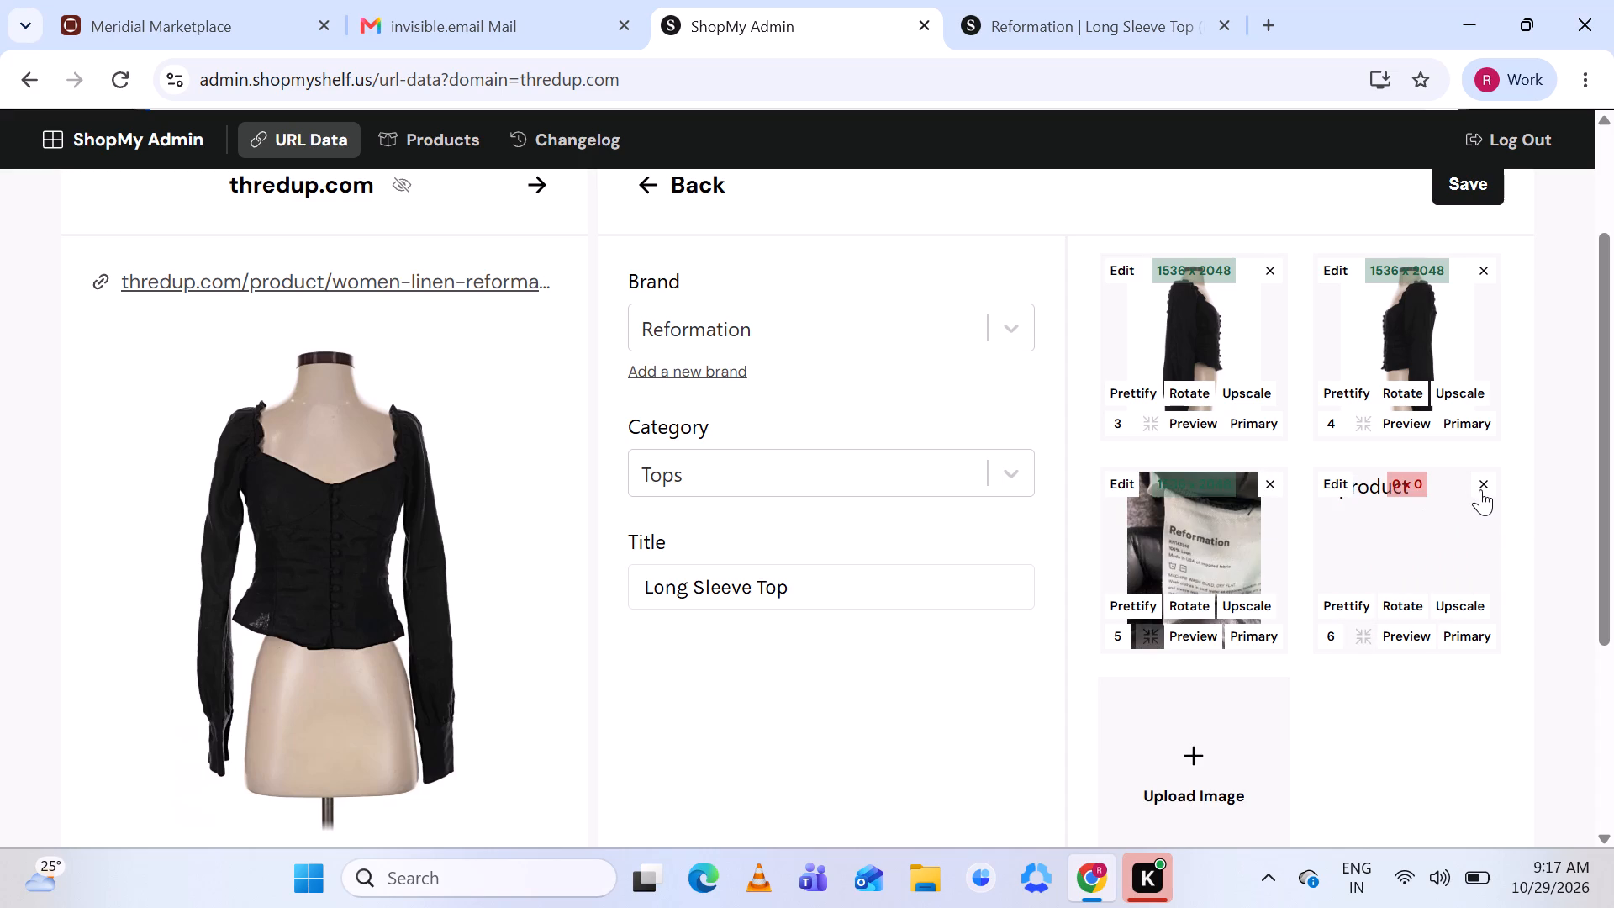
left_click(1478, 488)
scroll(1322, 635, "down", 1)
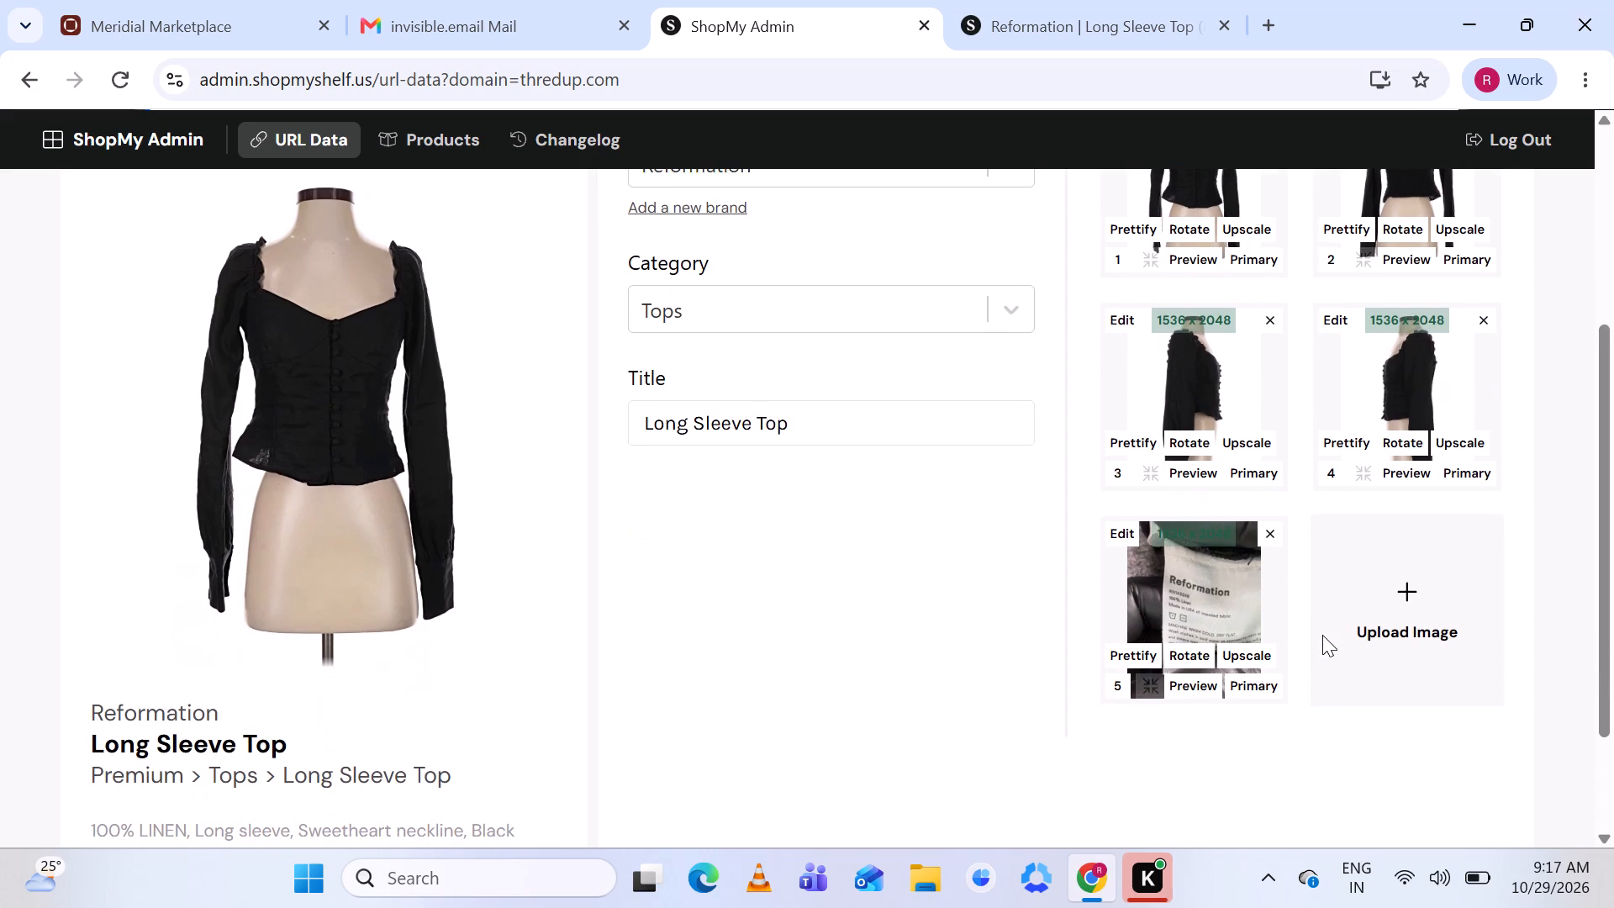
left_click(1271, 534)
Begin extending the product title Long Sleeve Top with a pre-owned suffix in parentheses.
scroll(910, 557, "up", 1)
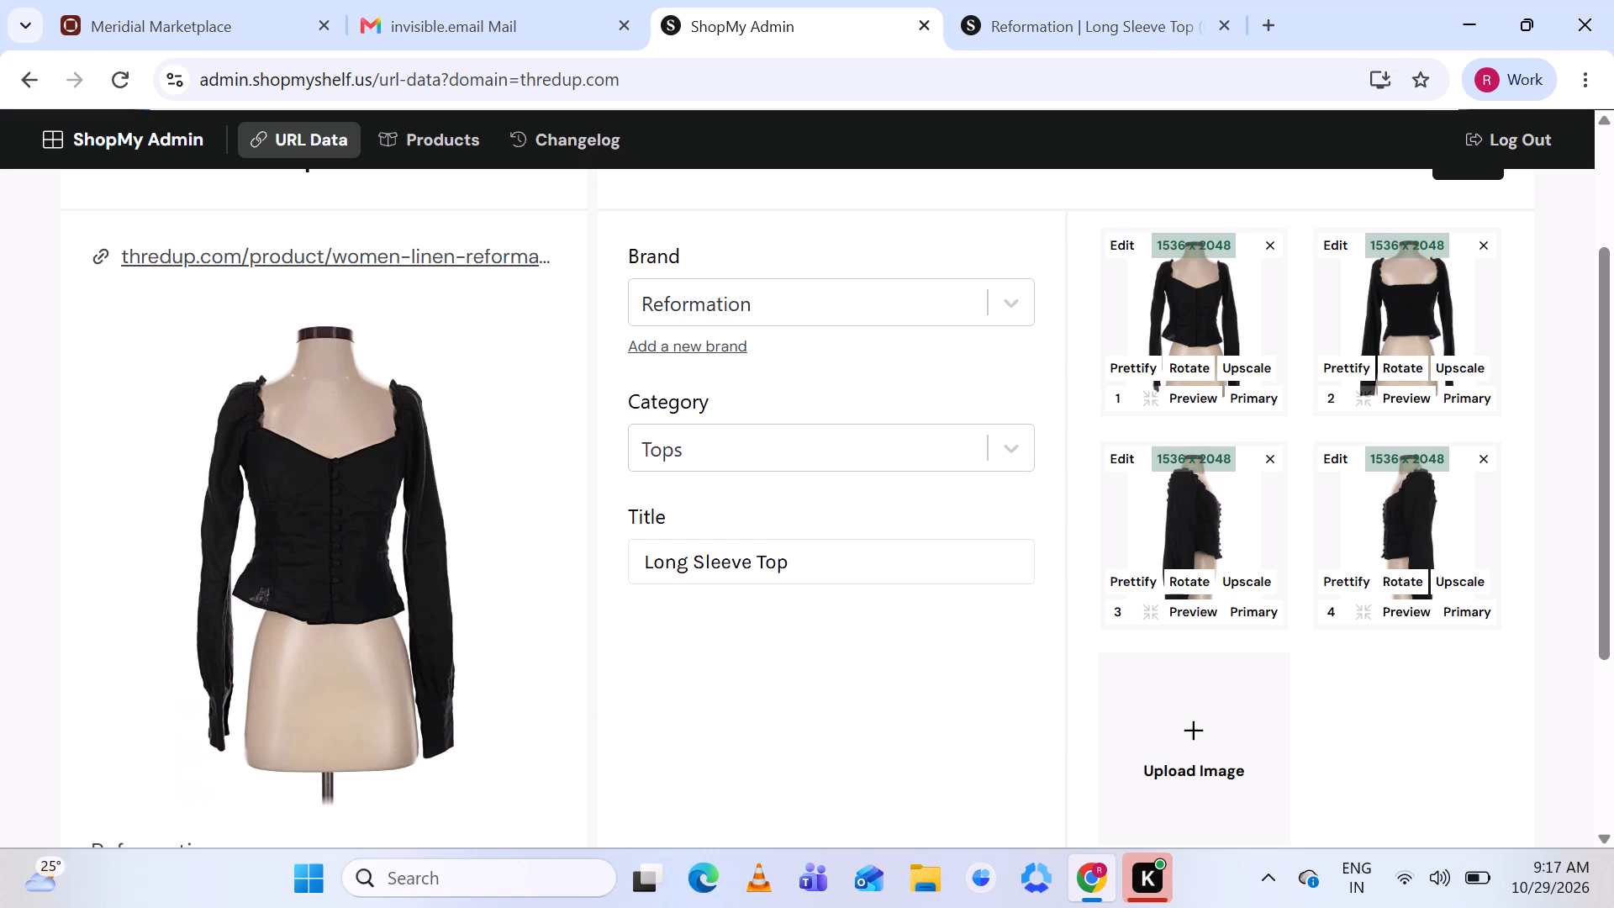
left_click(845, 557)
key("space")
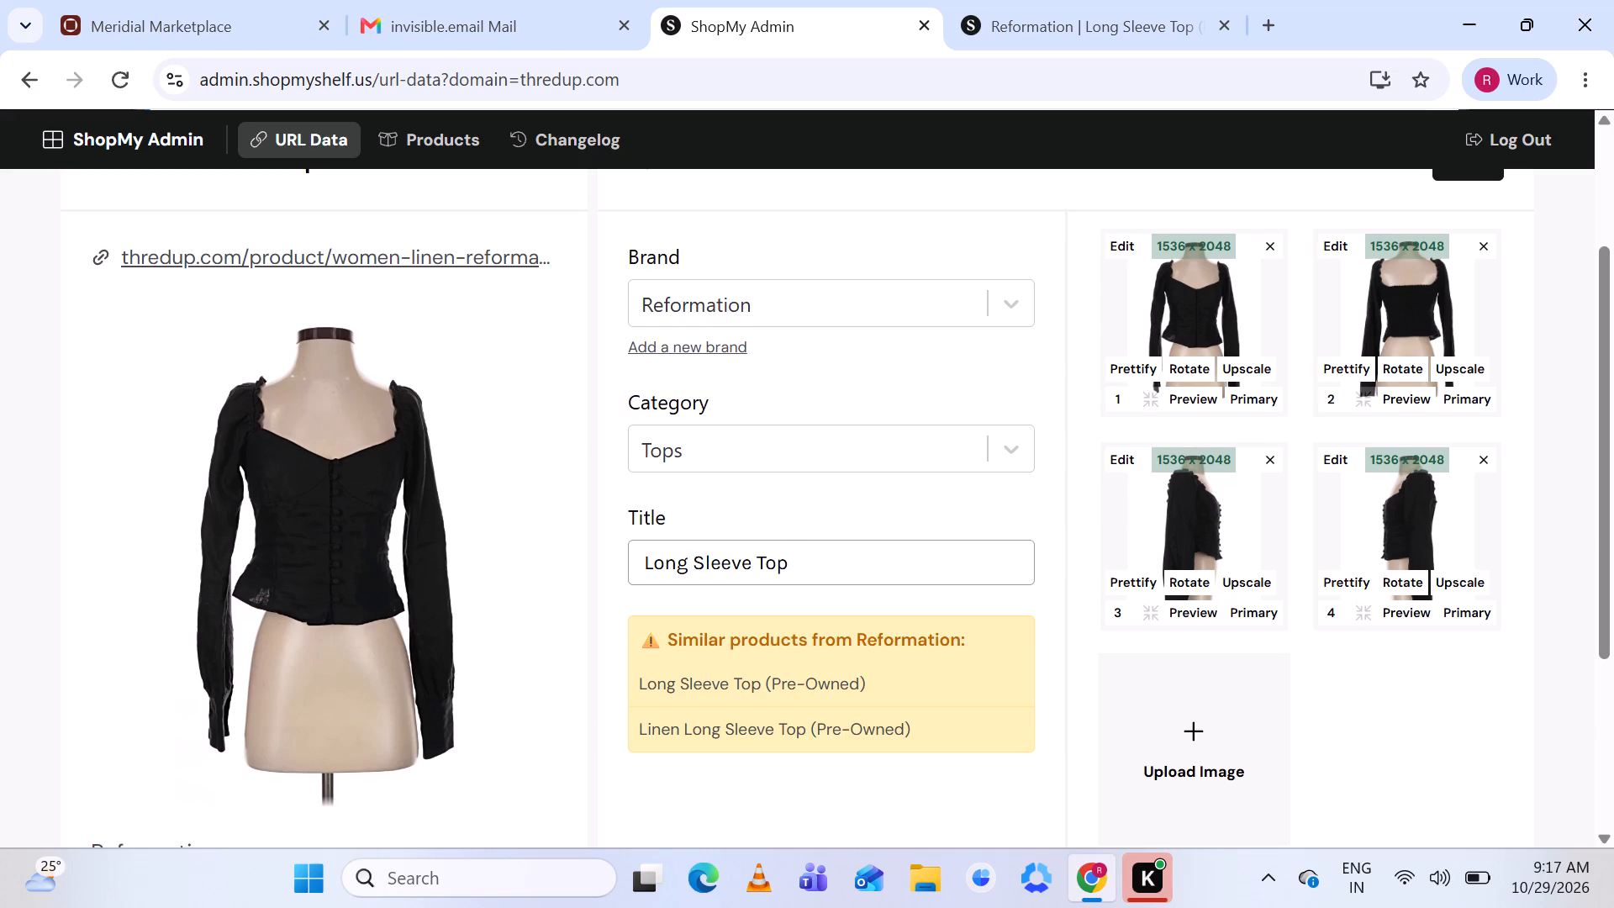
key("shift+parenleft")
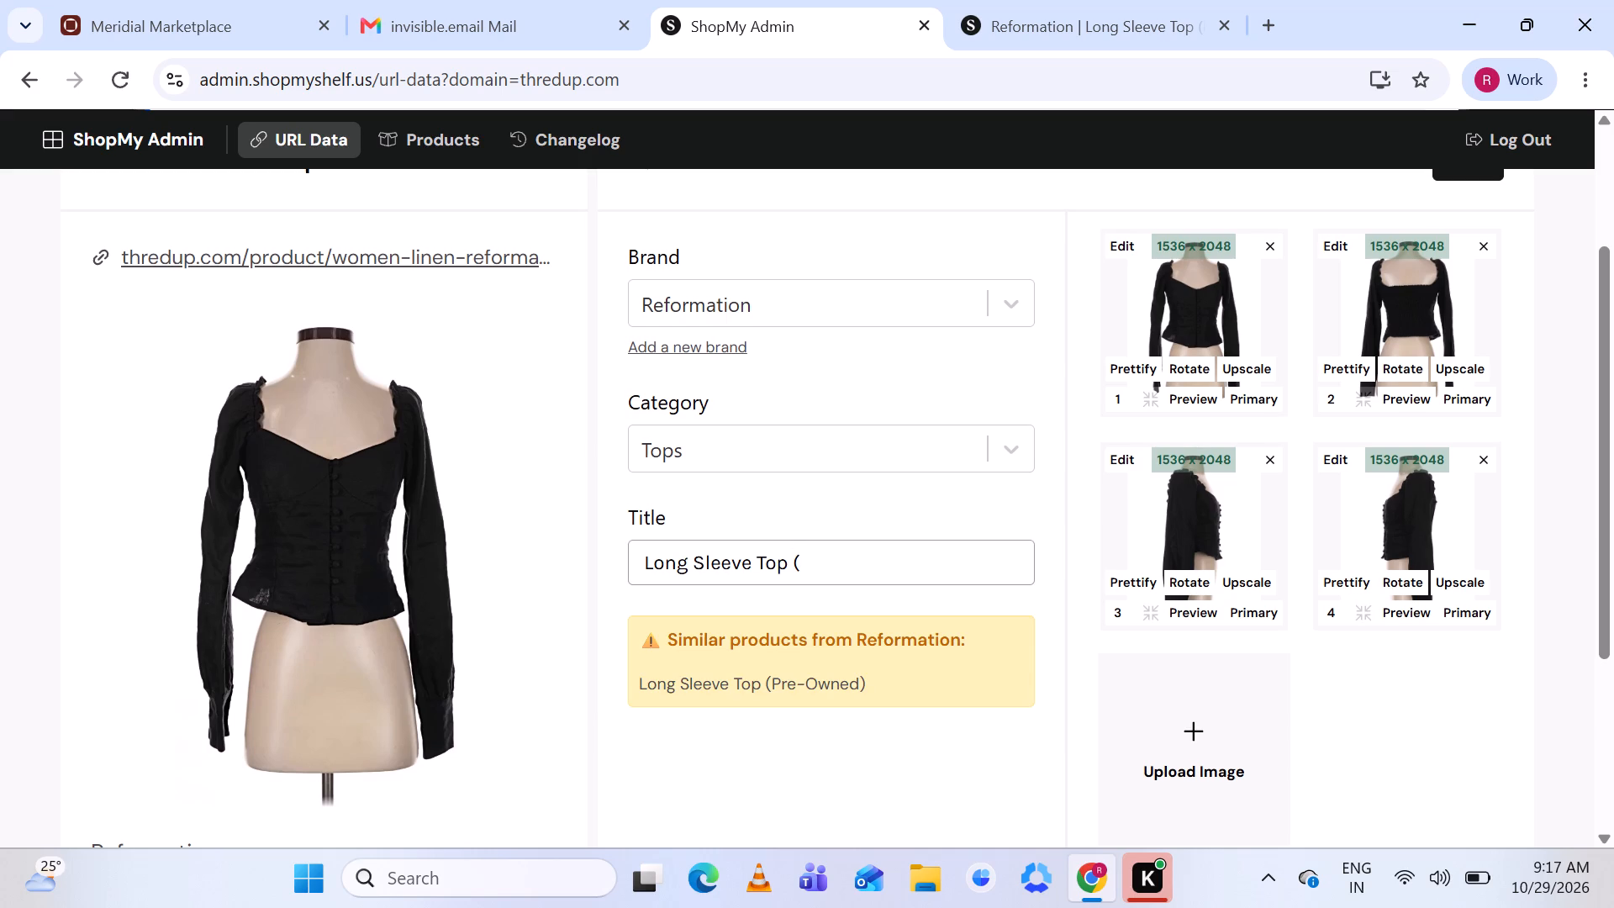
type("pre")
key("BackSpace")
key("BackSpace")
key("BackSpace")
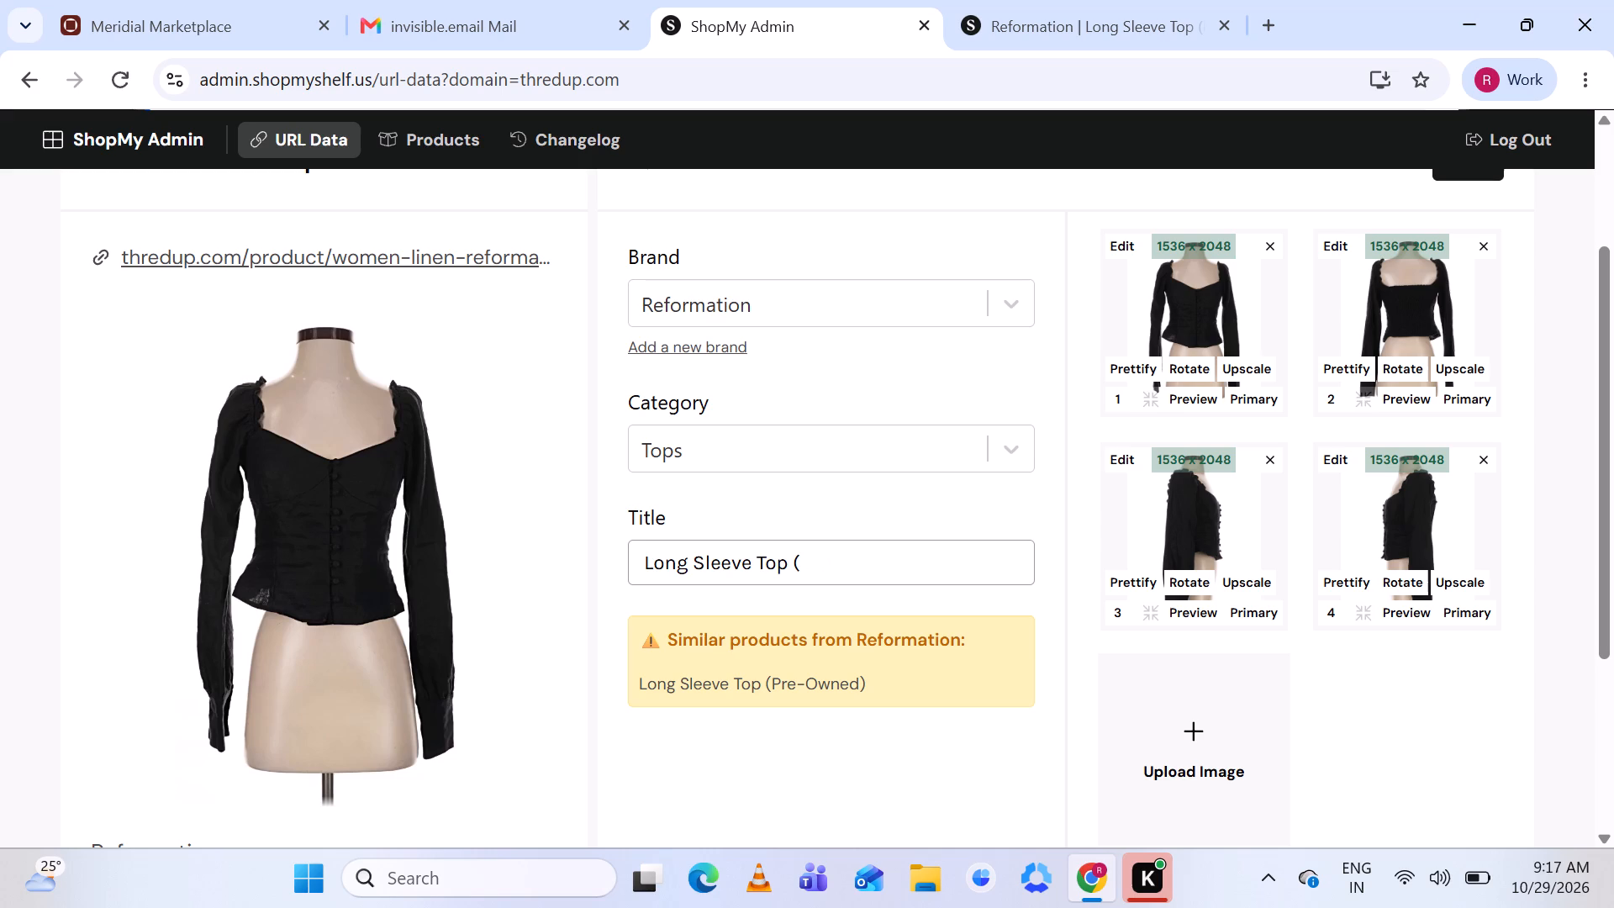
type("Pre")
key("minus")
type("Woned")
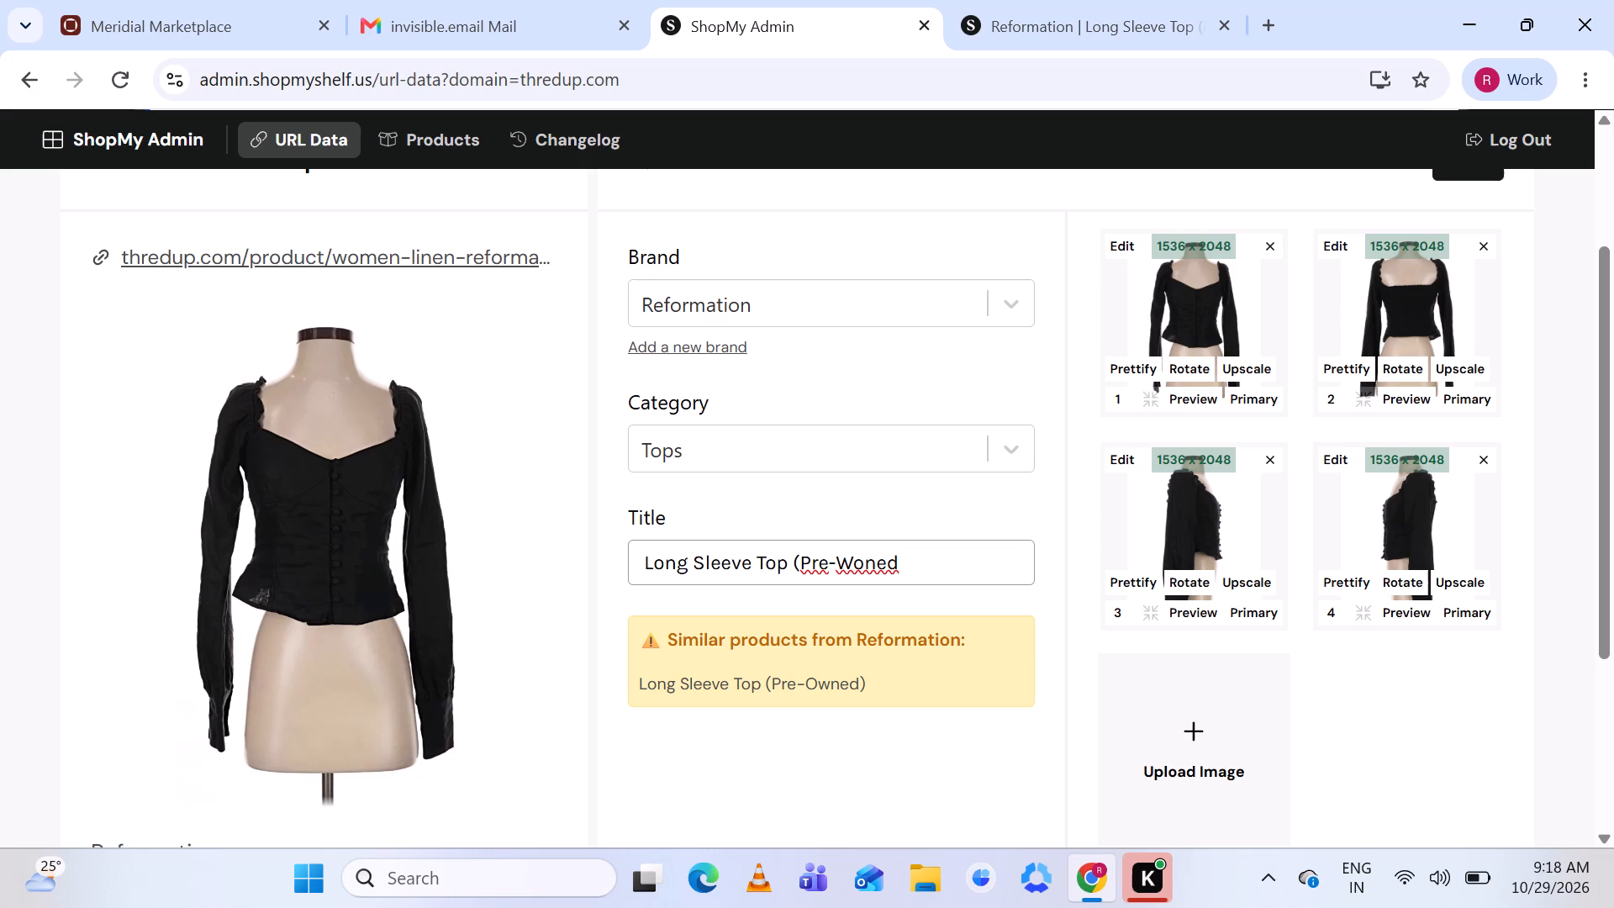
Check the wording and spelling of the pre-owned suffix in the title on the suggested match's ShopMy product page.
left_click(1048, 37)
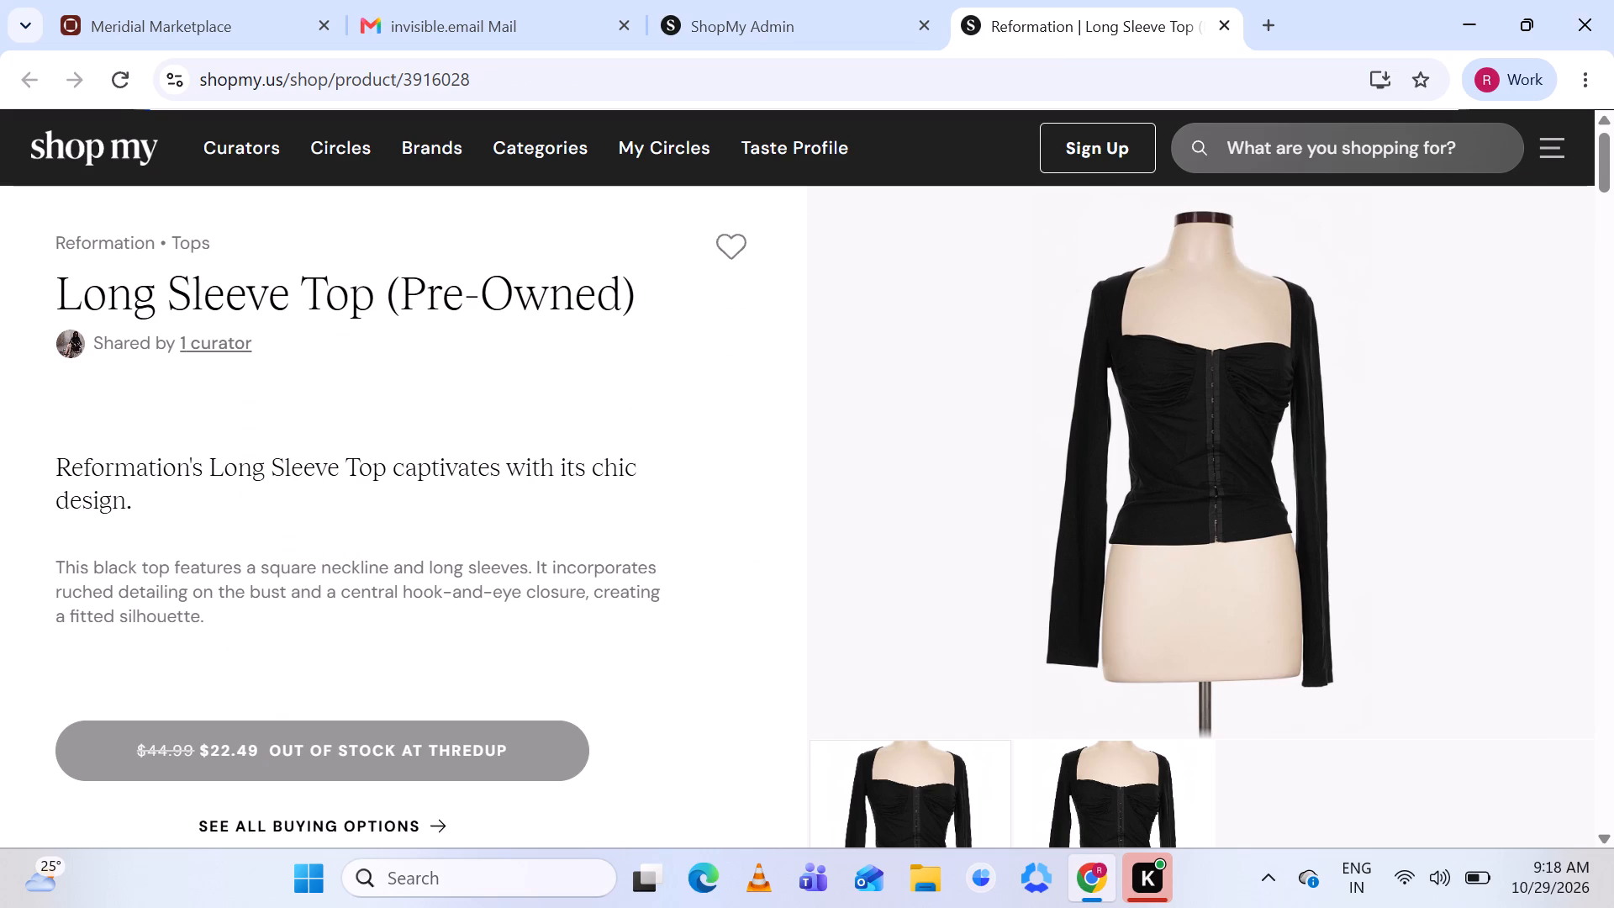
left_click_drag(385, 294, 615, 256)
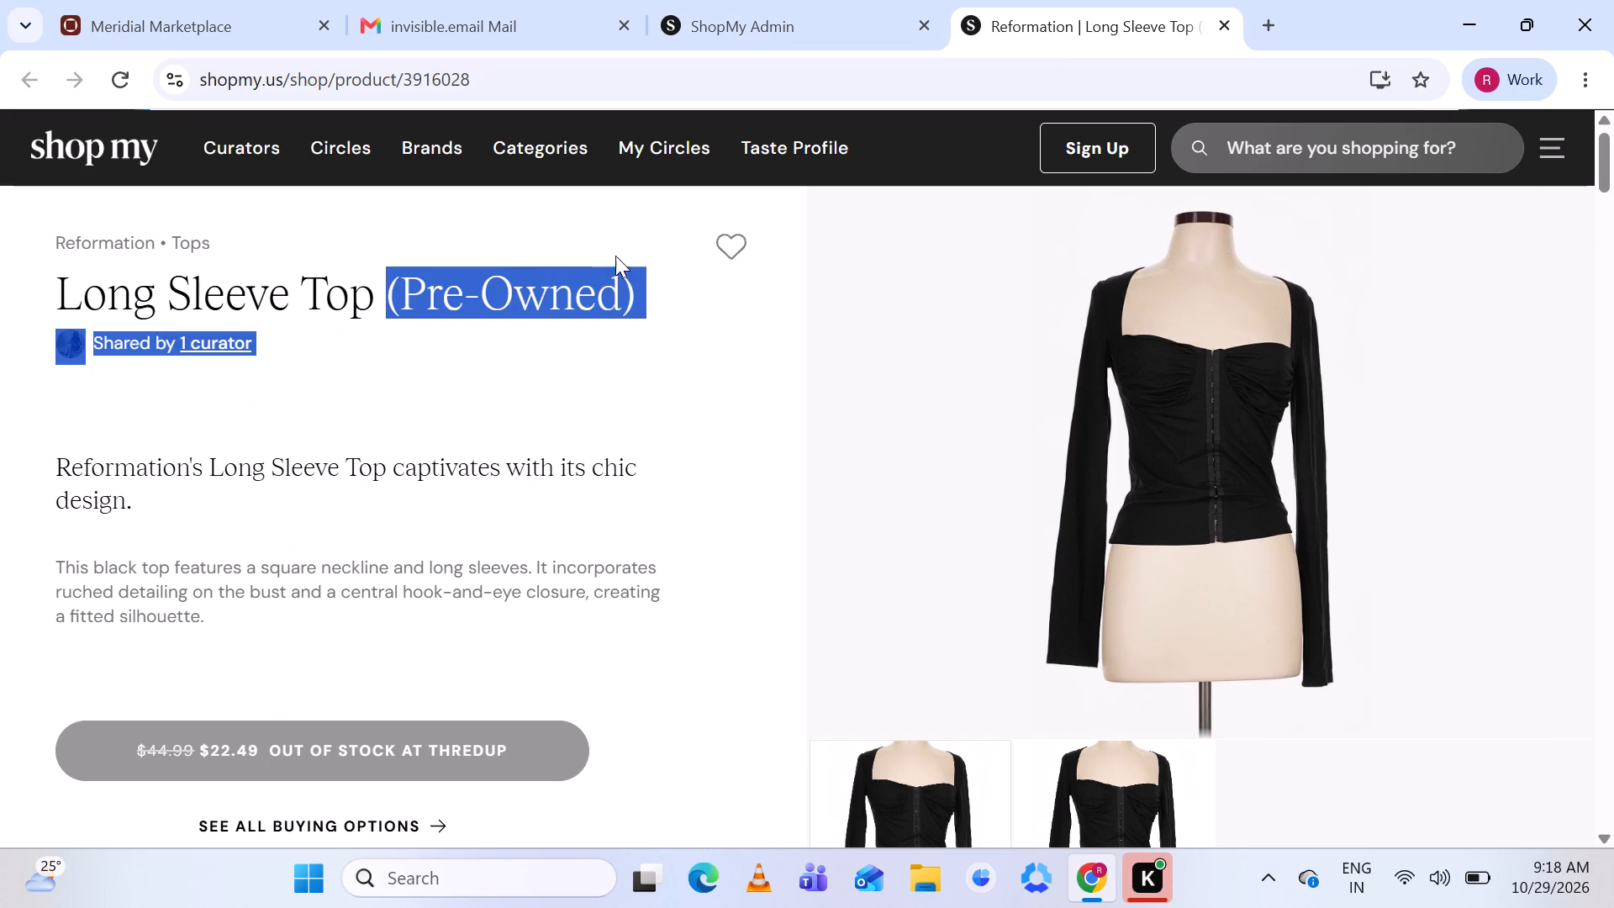
left_click_drag(615, 256, 635, 288)
left_click(571, 425)
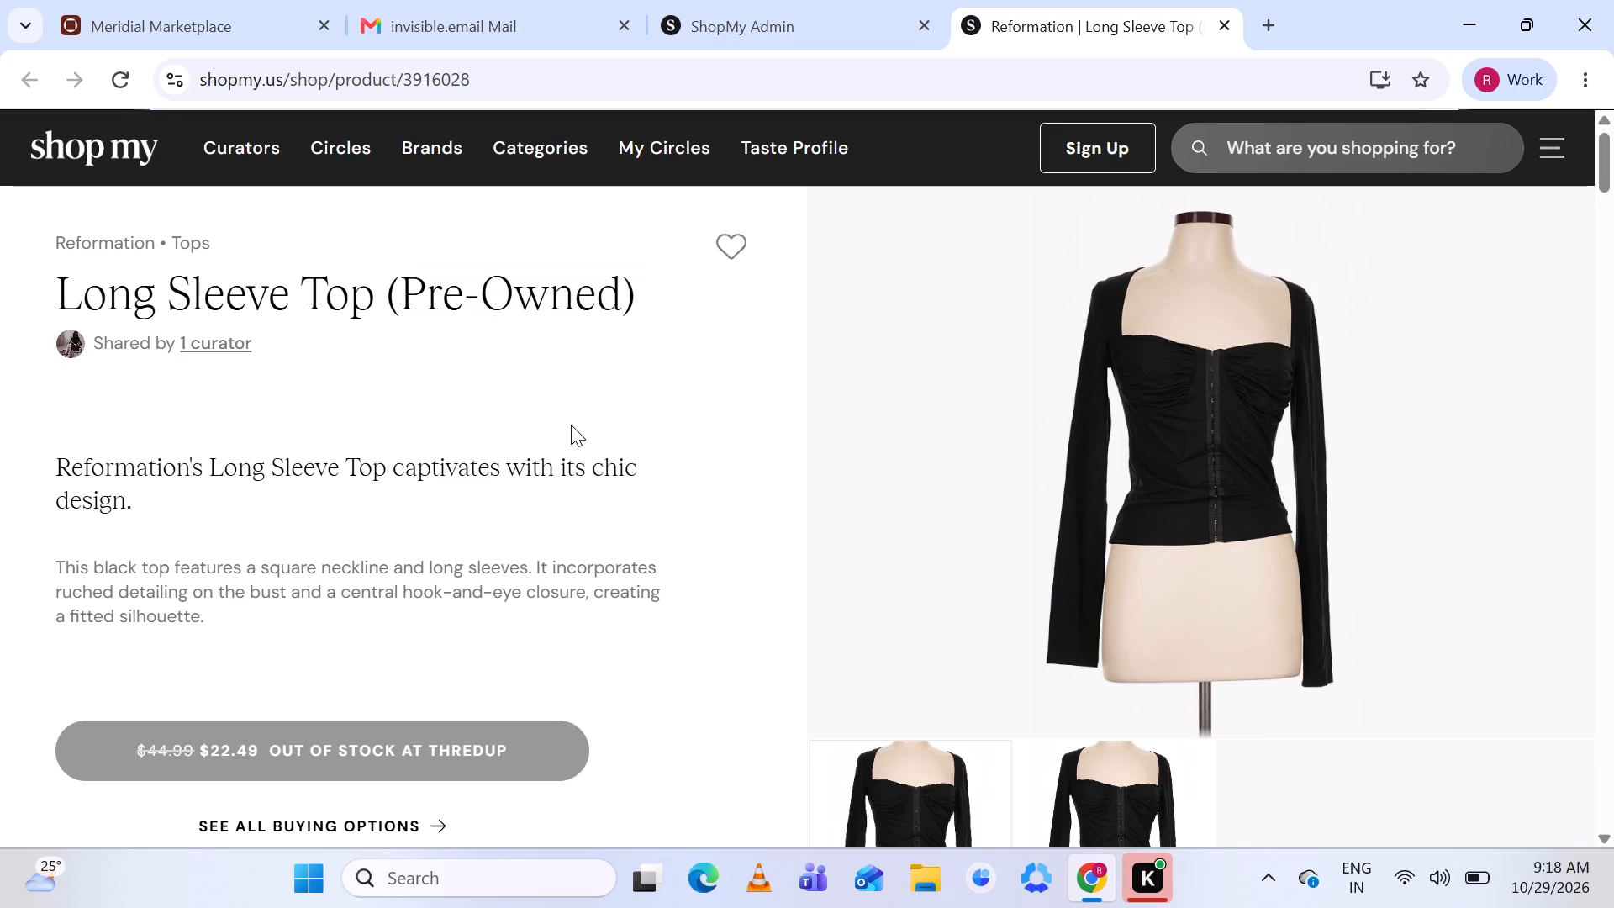
left_click_drag(387, 297, 523, 270)
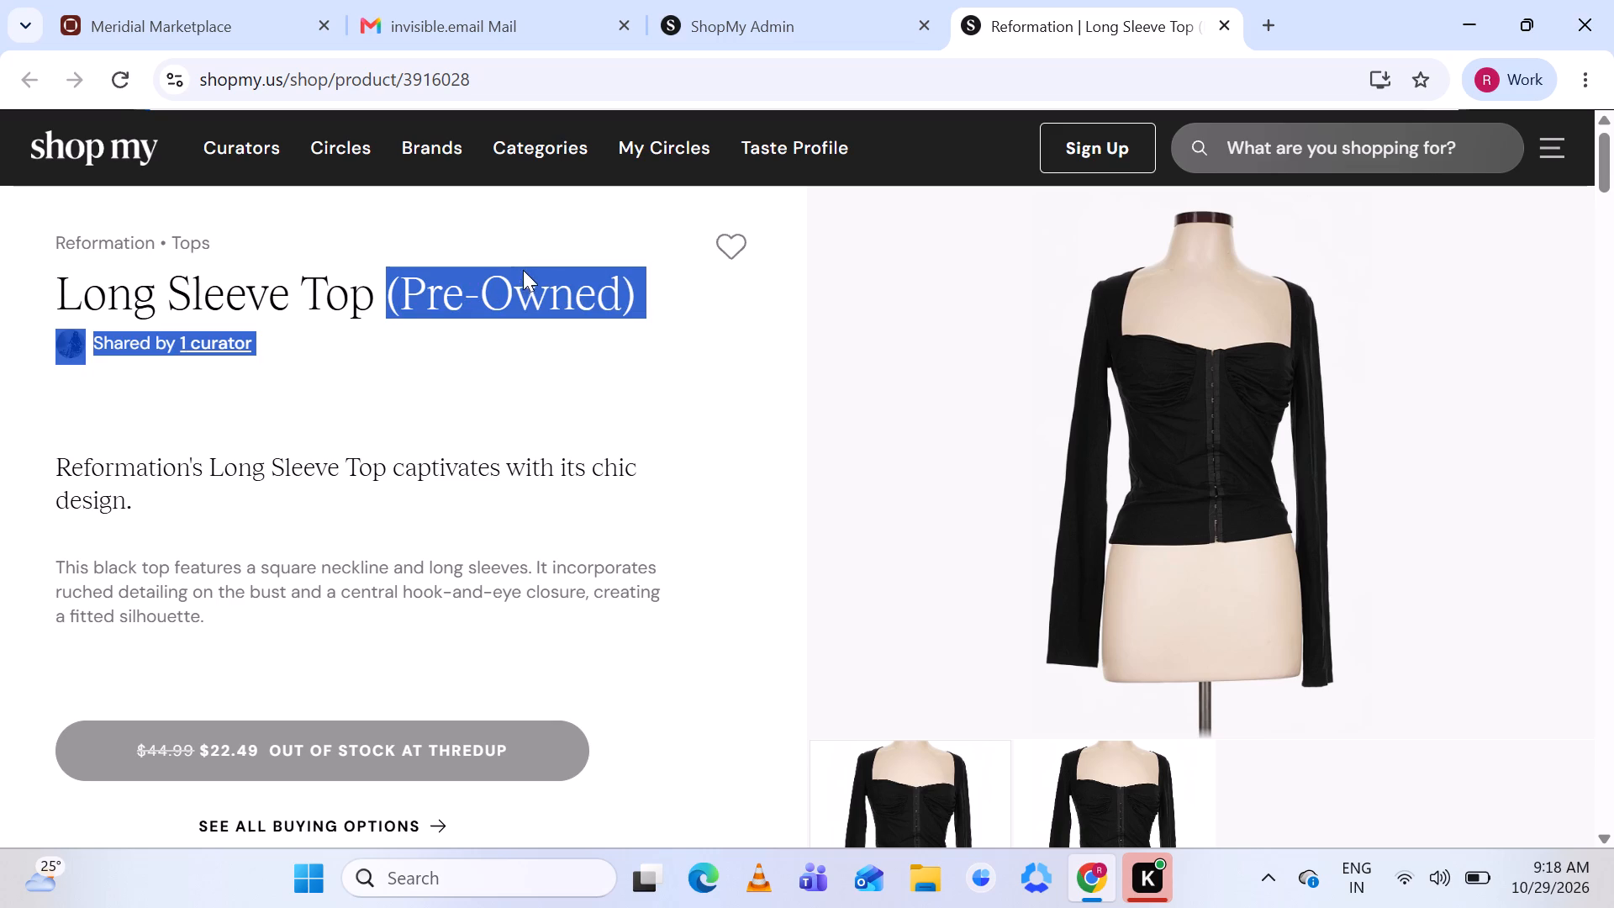
left_click_drag(523, 270, 505, 244)
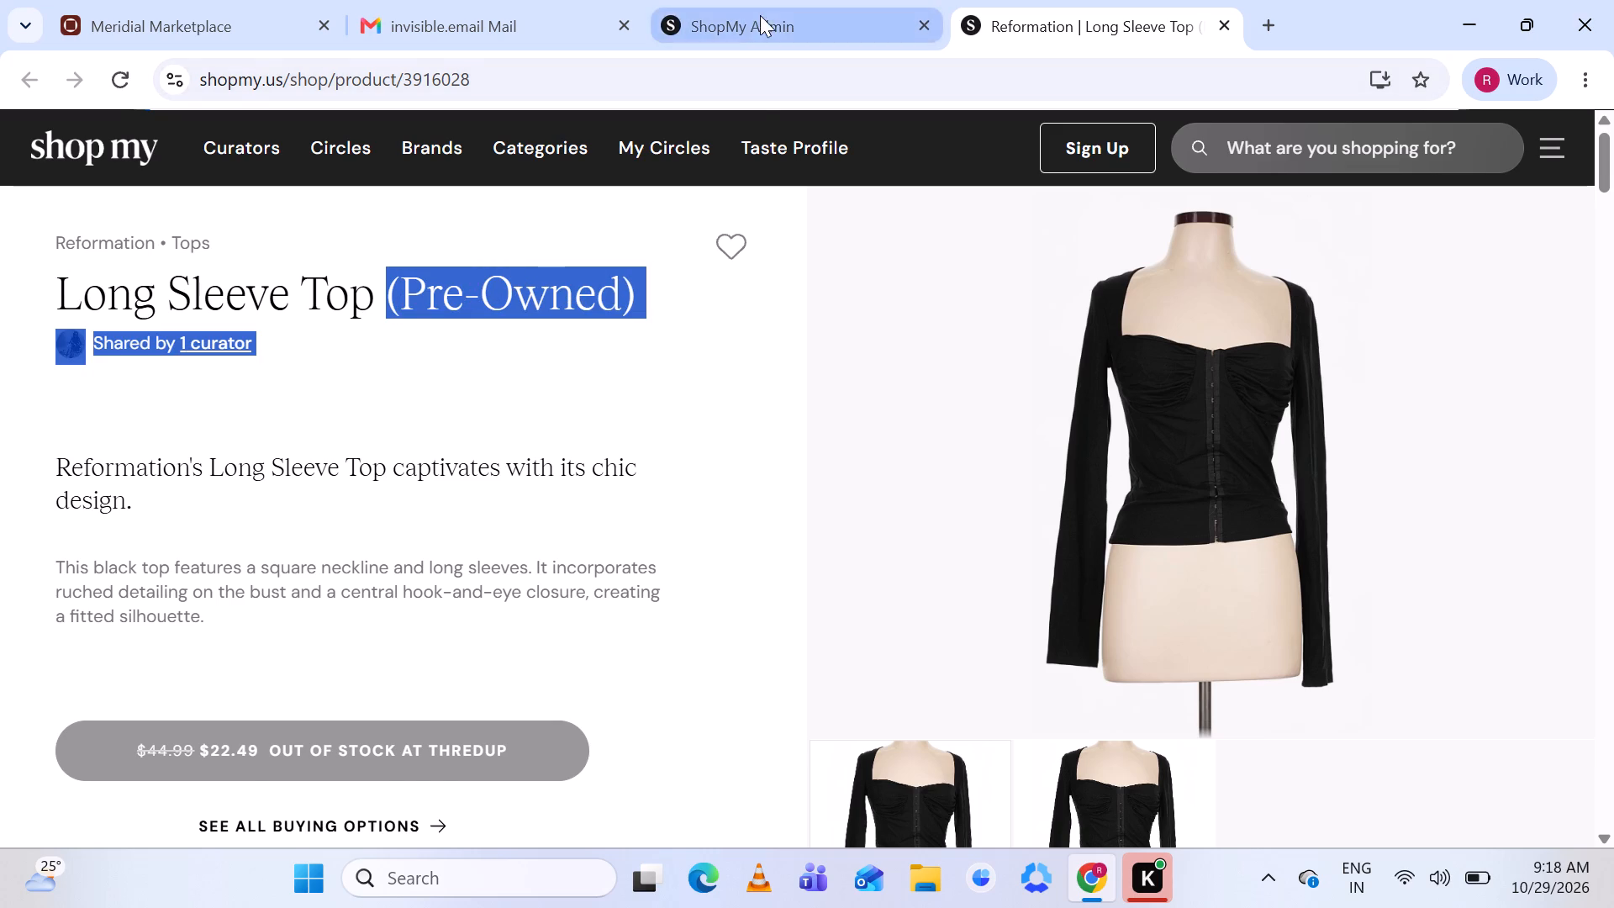
left_click(760, 11)
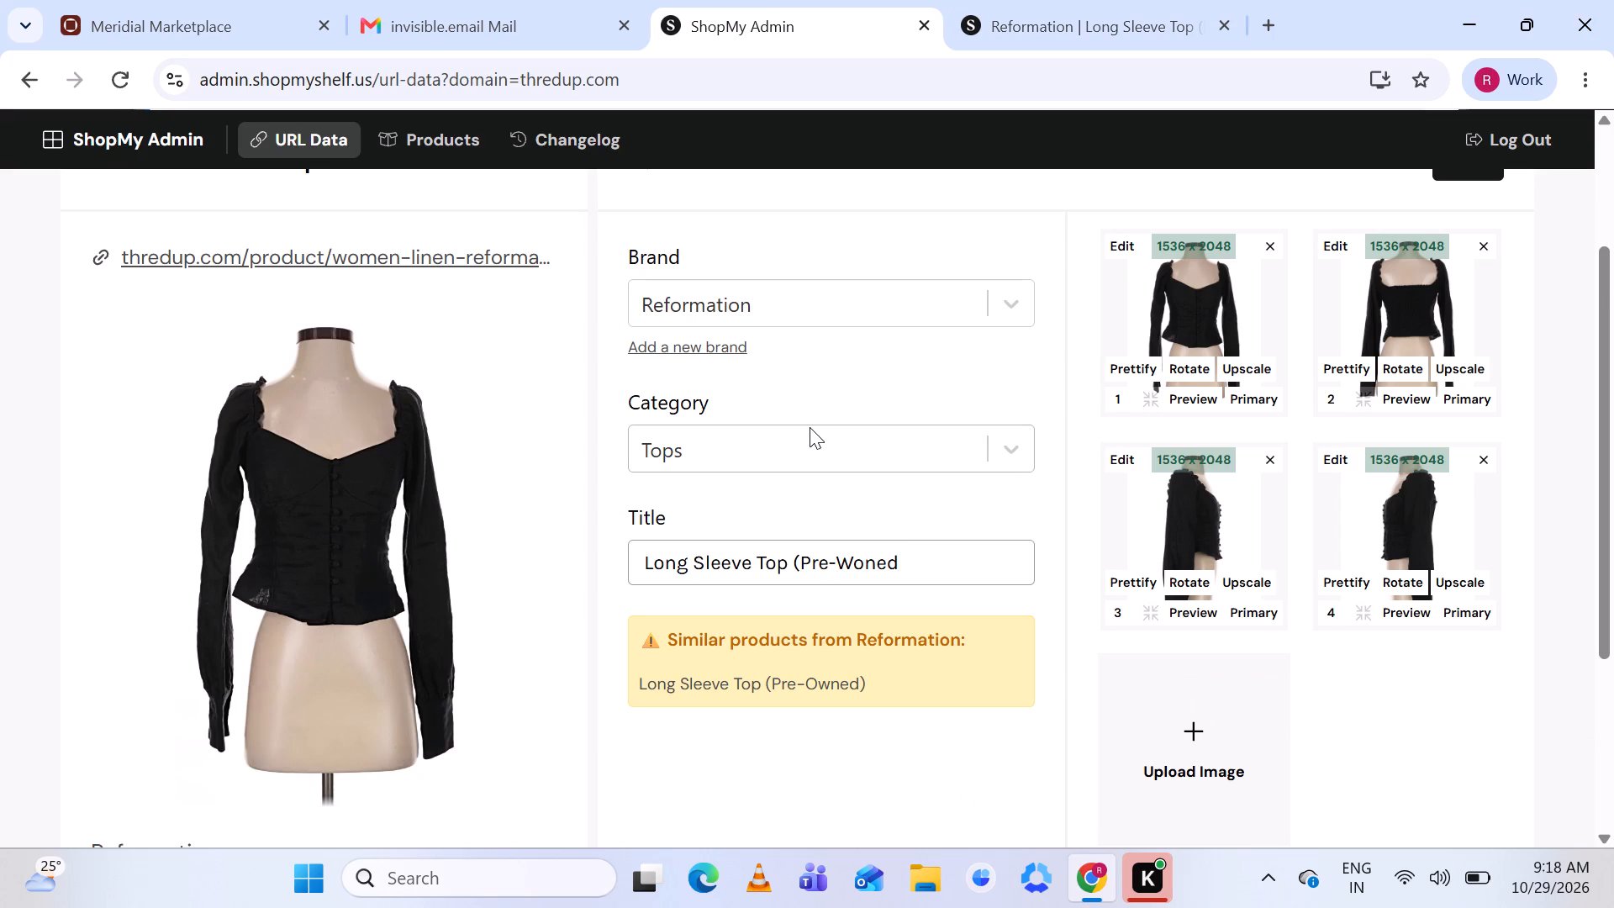
left_click(1089, 12)
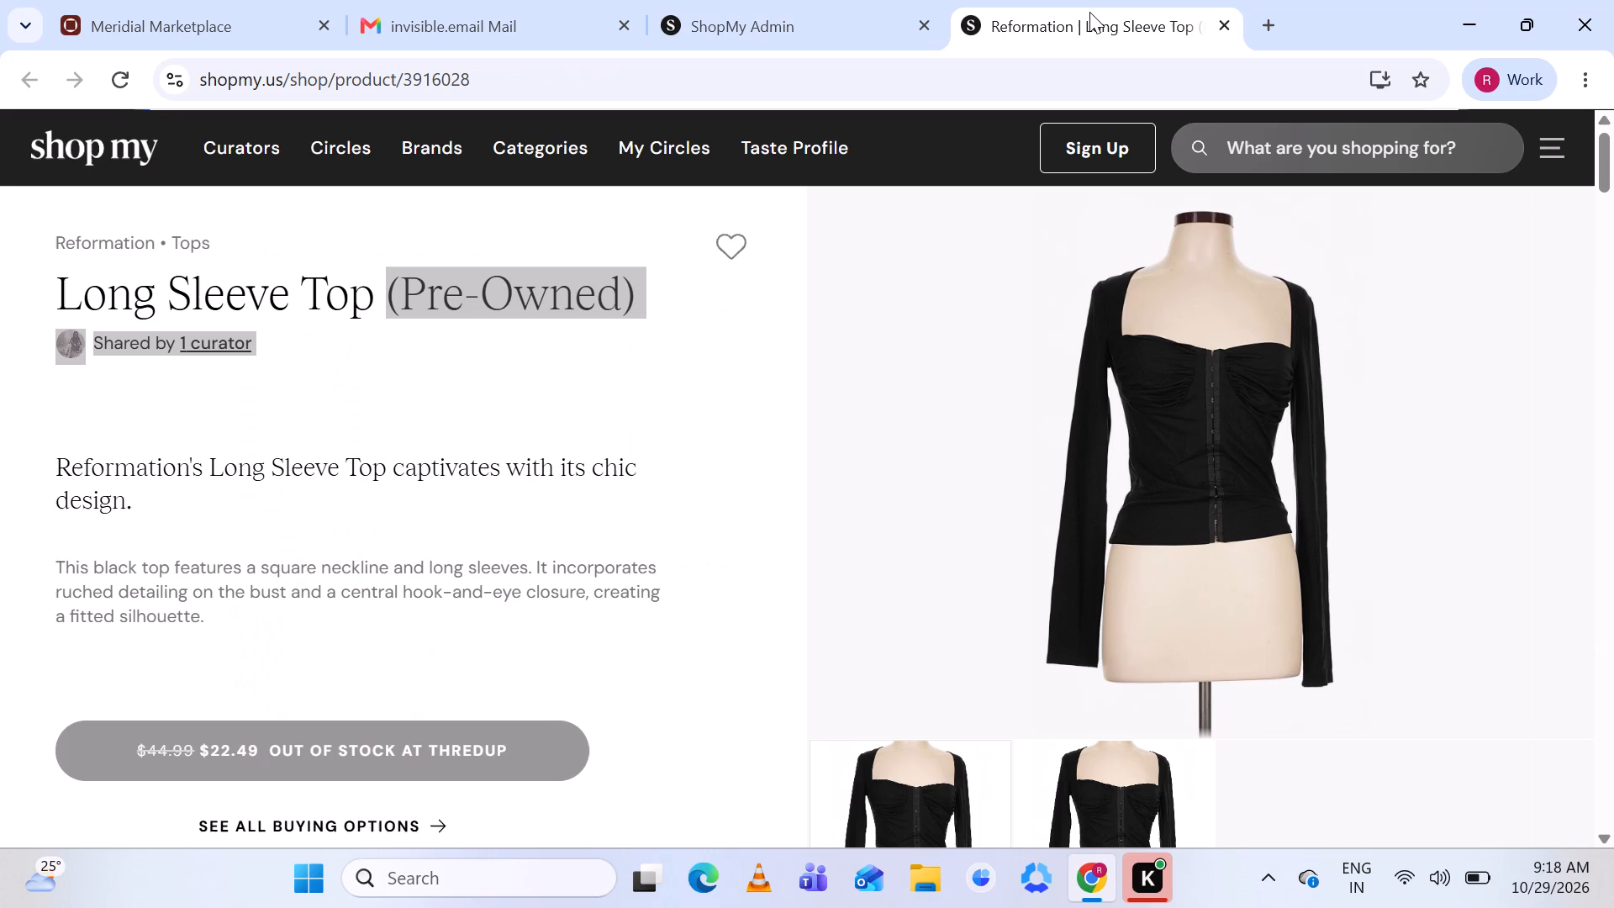
left_click(812, 16)
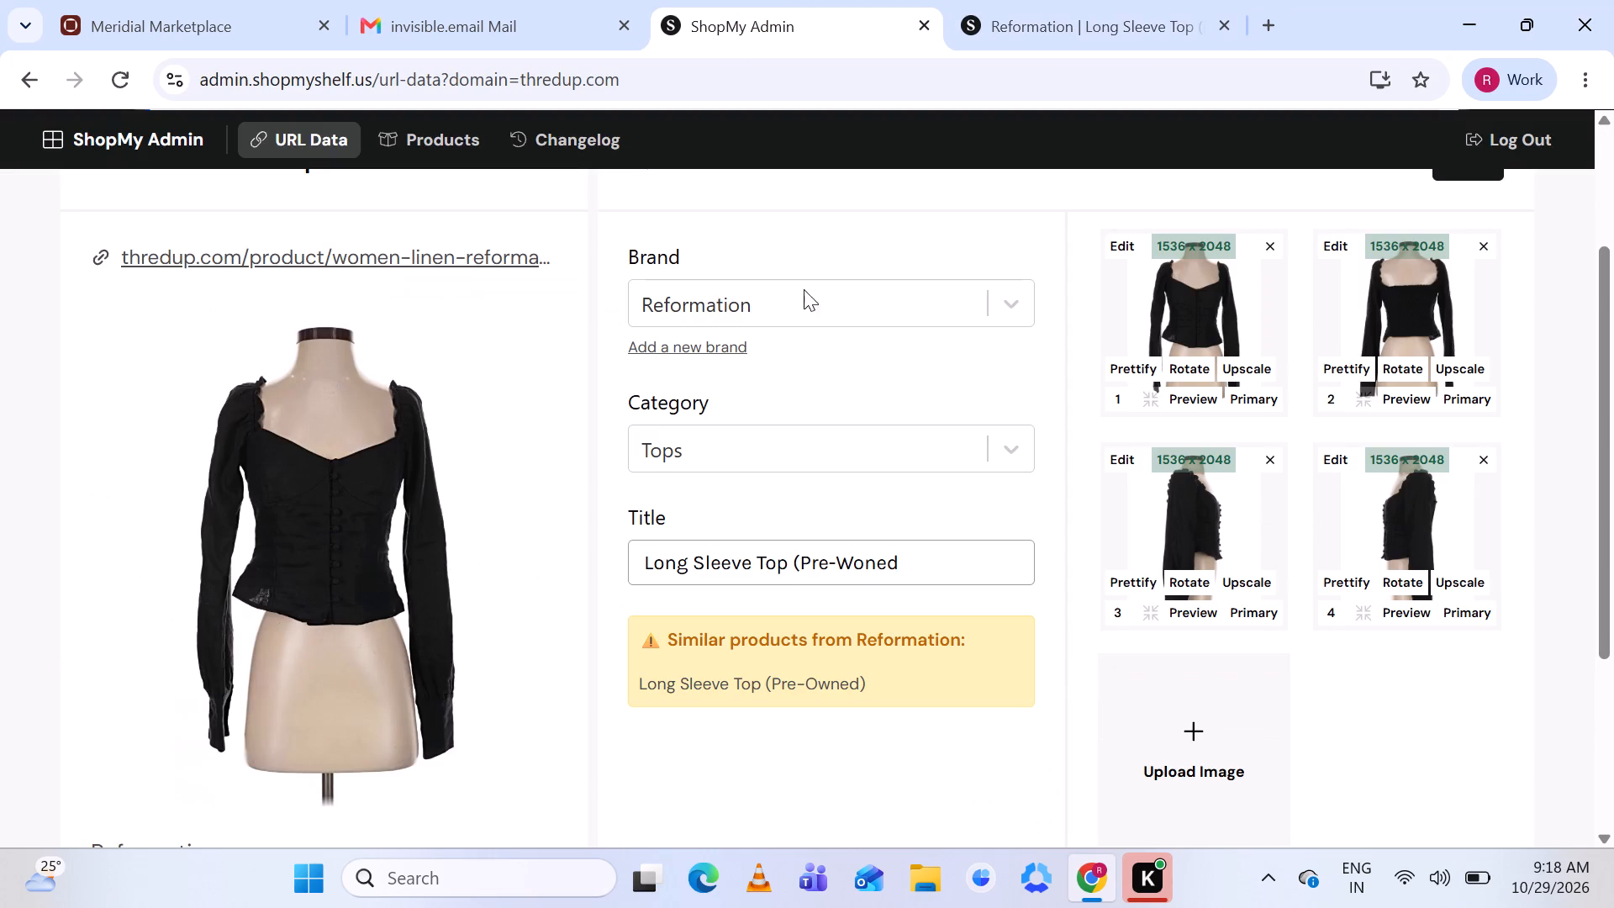
Correct the title to Long Sleeve Top (Pre-Owned) and compare it with the suggested match's product page.
key("BackSpace")
key("BackSpace")
key("BackSpace")
key("BackSpace")
key("BackSpace")
type("Own")
type("ed")
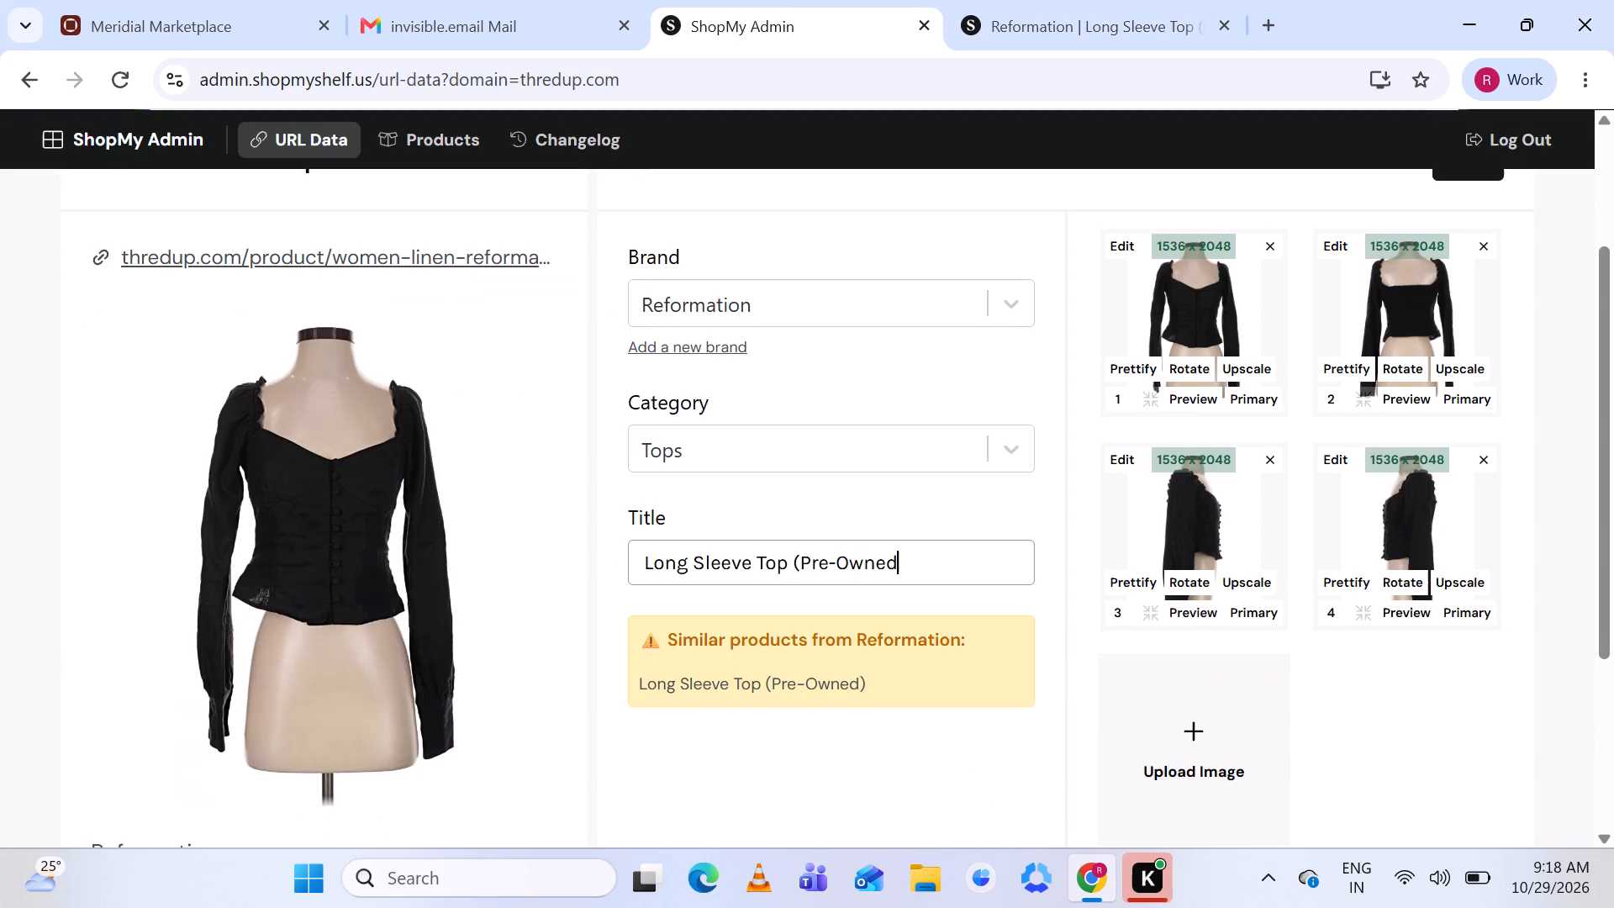
key("shift+parenright")
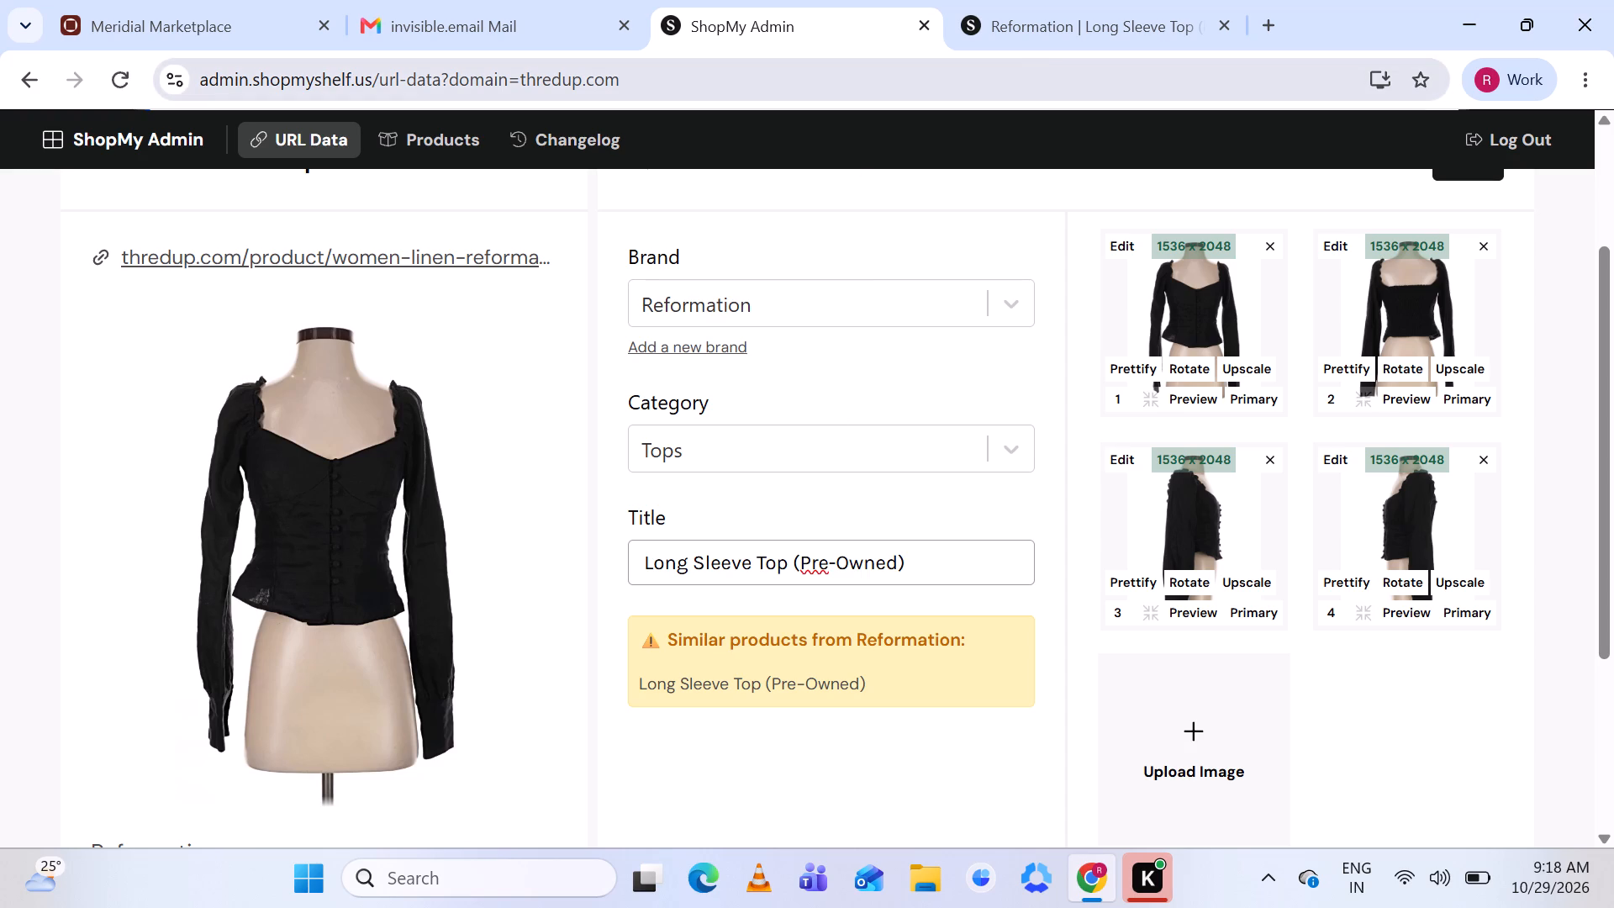
left_click(1061, 16)
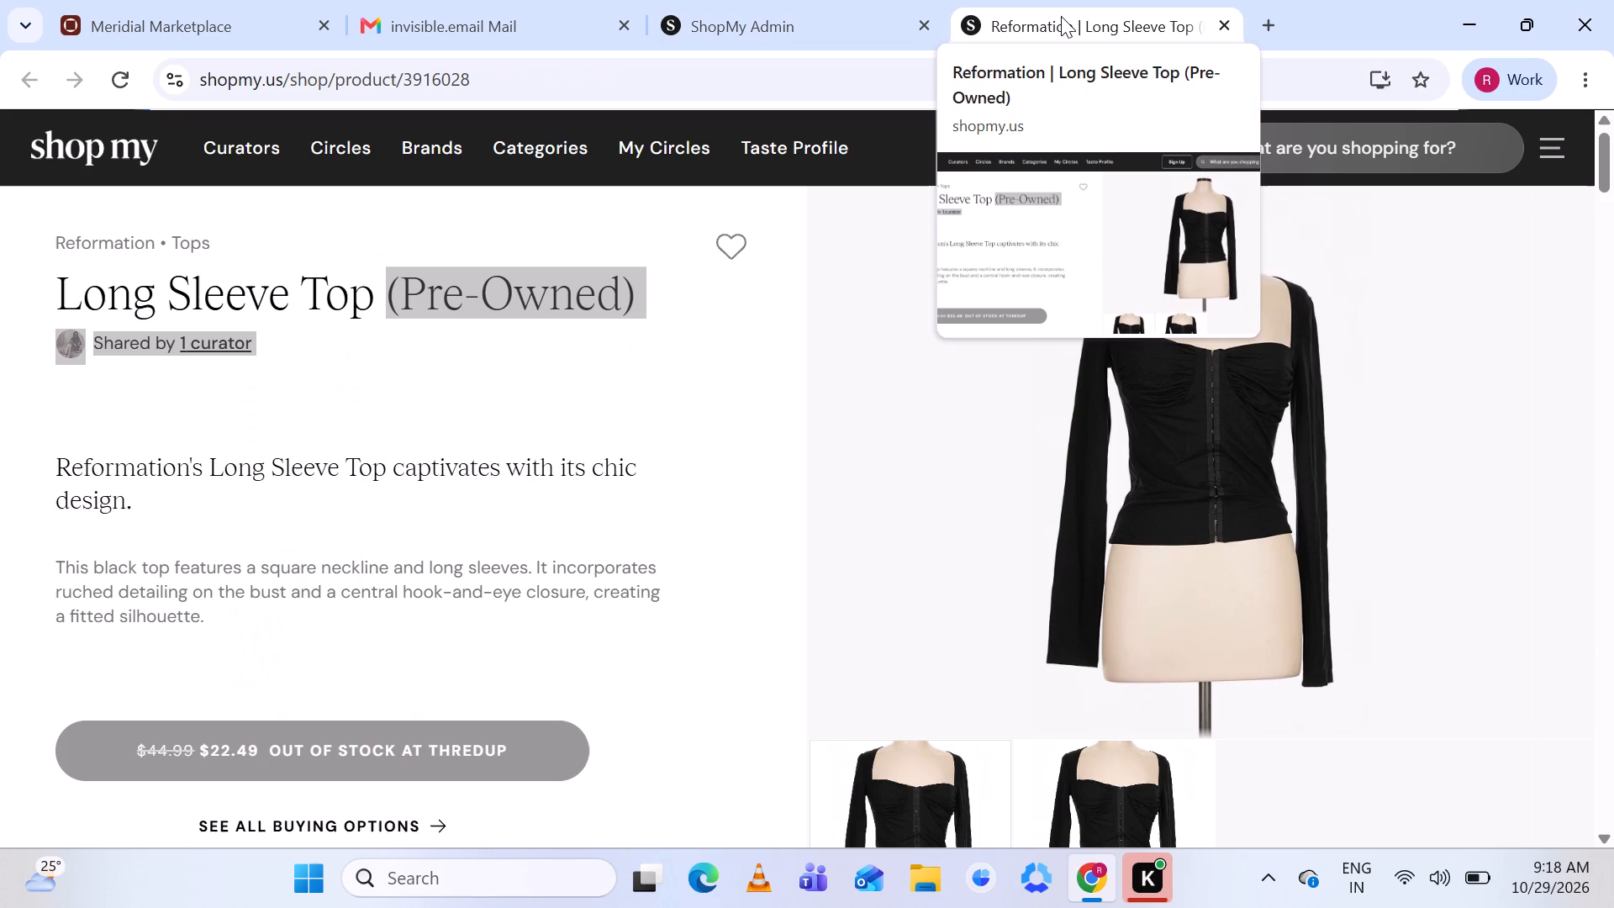
left_click(794, 8)
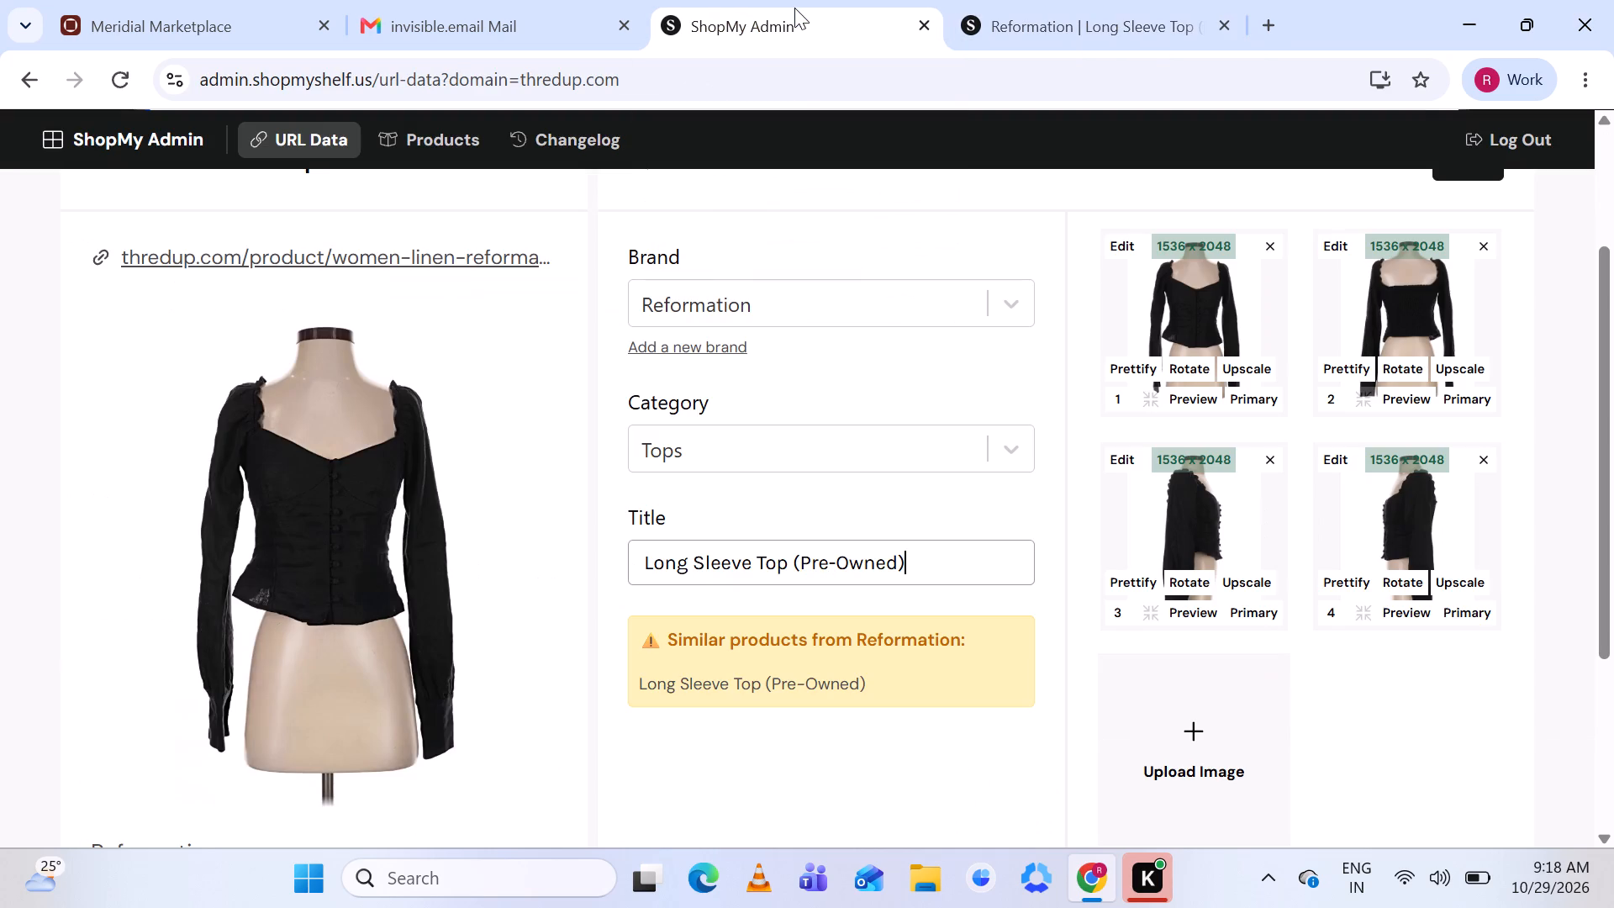
left_click(1086, 12)
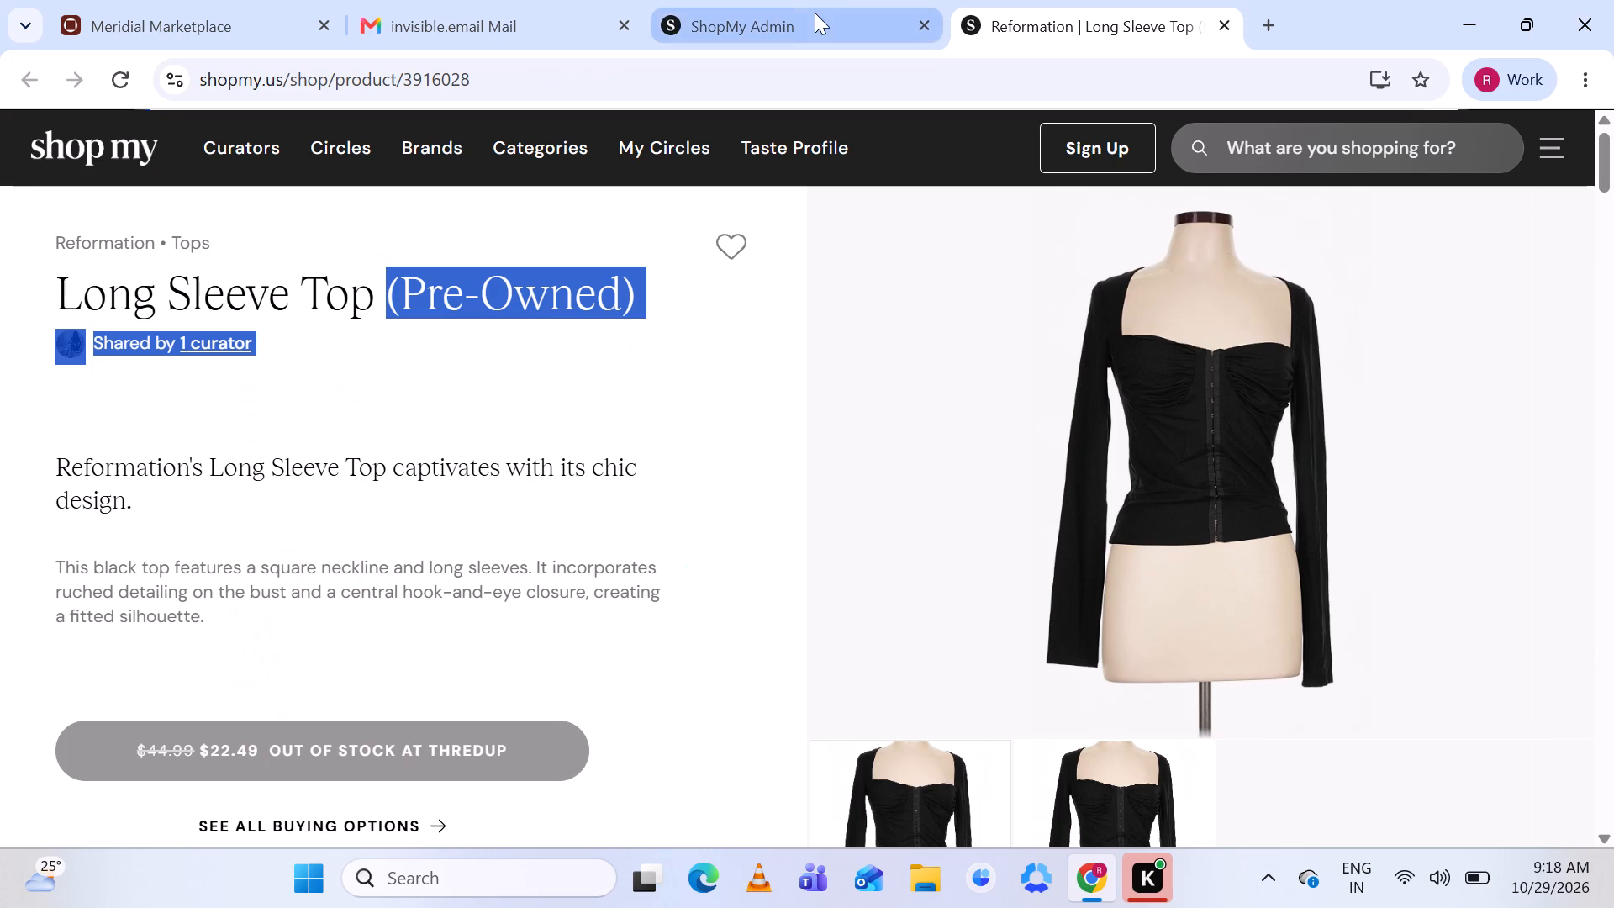
left_click(794, 12)
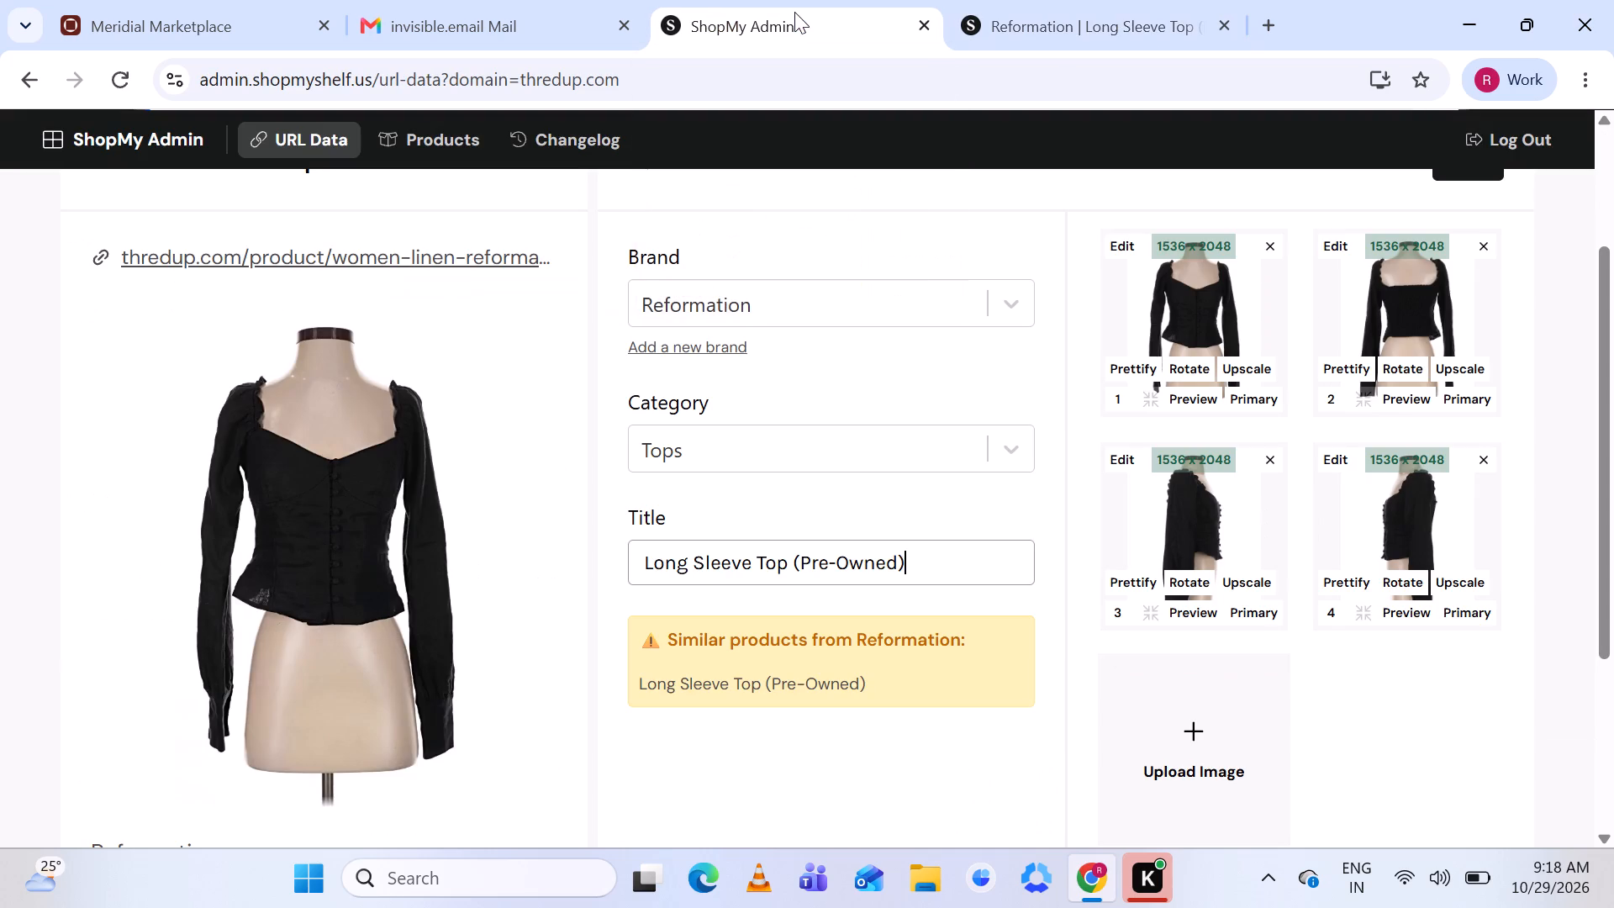
Try to save the new Reformation product Long Sleeve Top (Pre-Owned) and review the form.
scroll(889, 374, "up", 2)
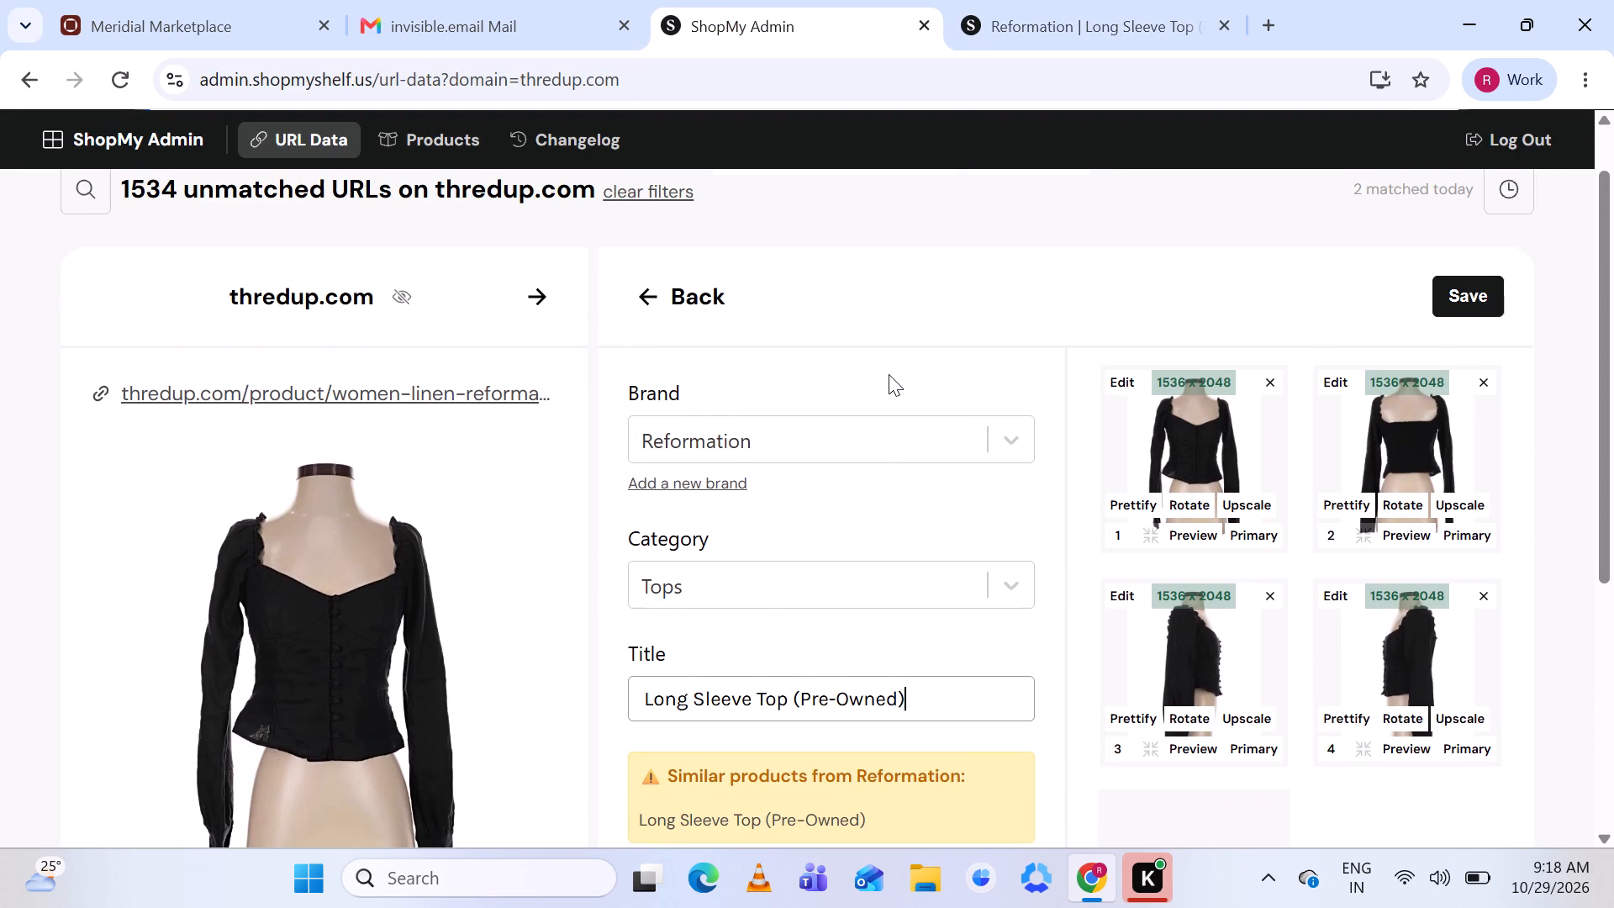
left_click(1474, 304)
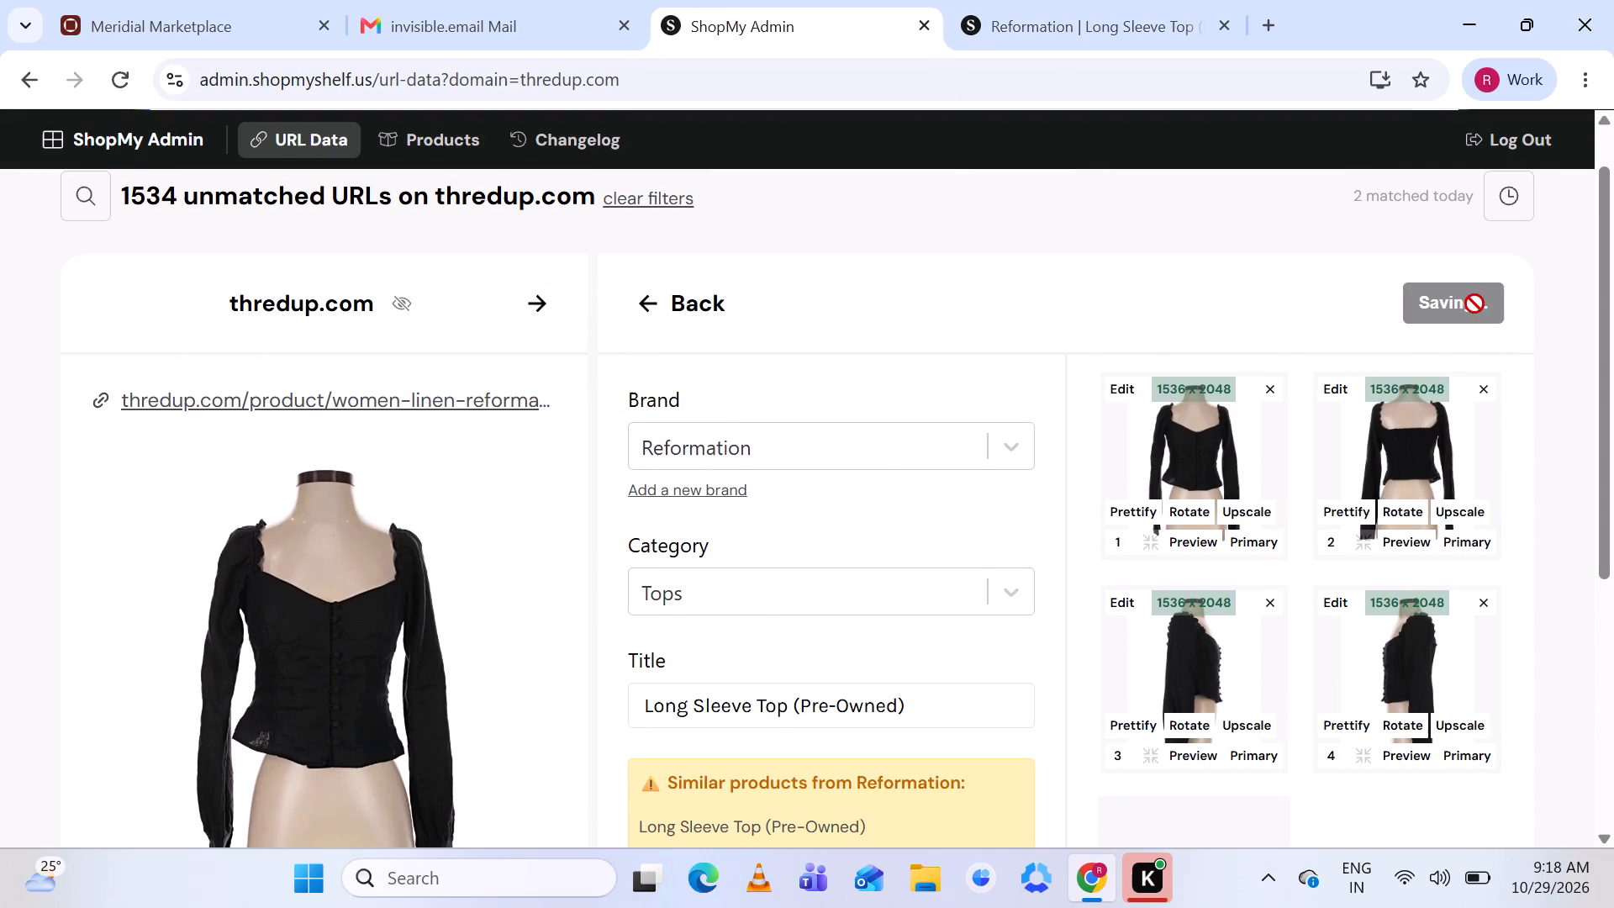
scroll(1184, 309, "down", 1)
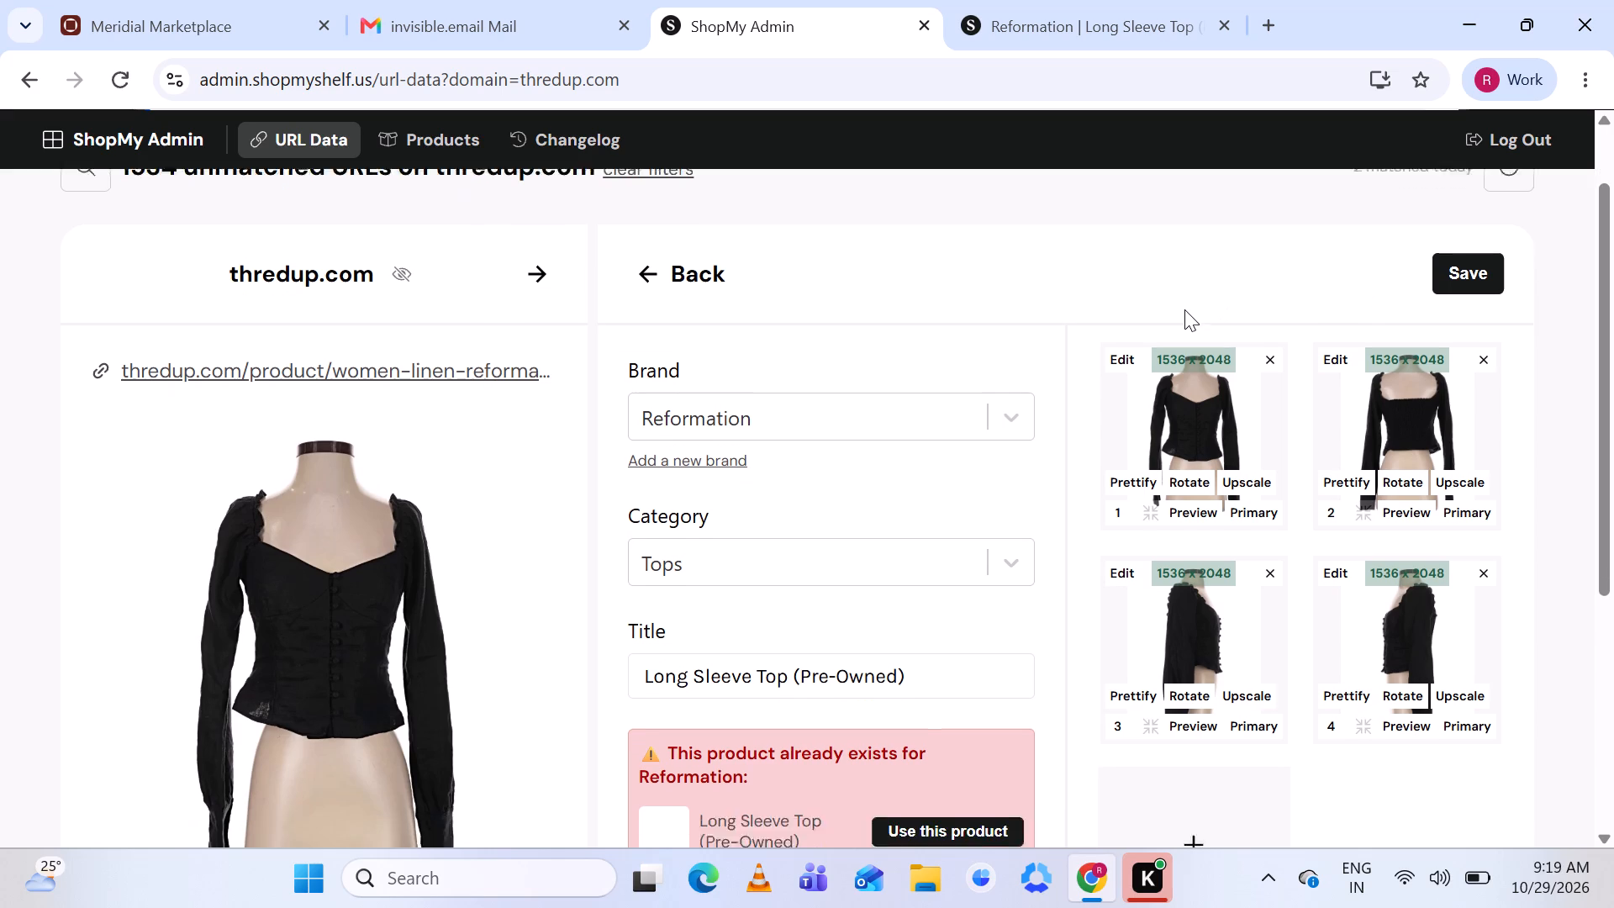
scroll(1184, 309, "down", 1)
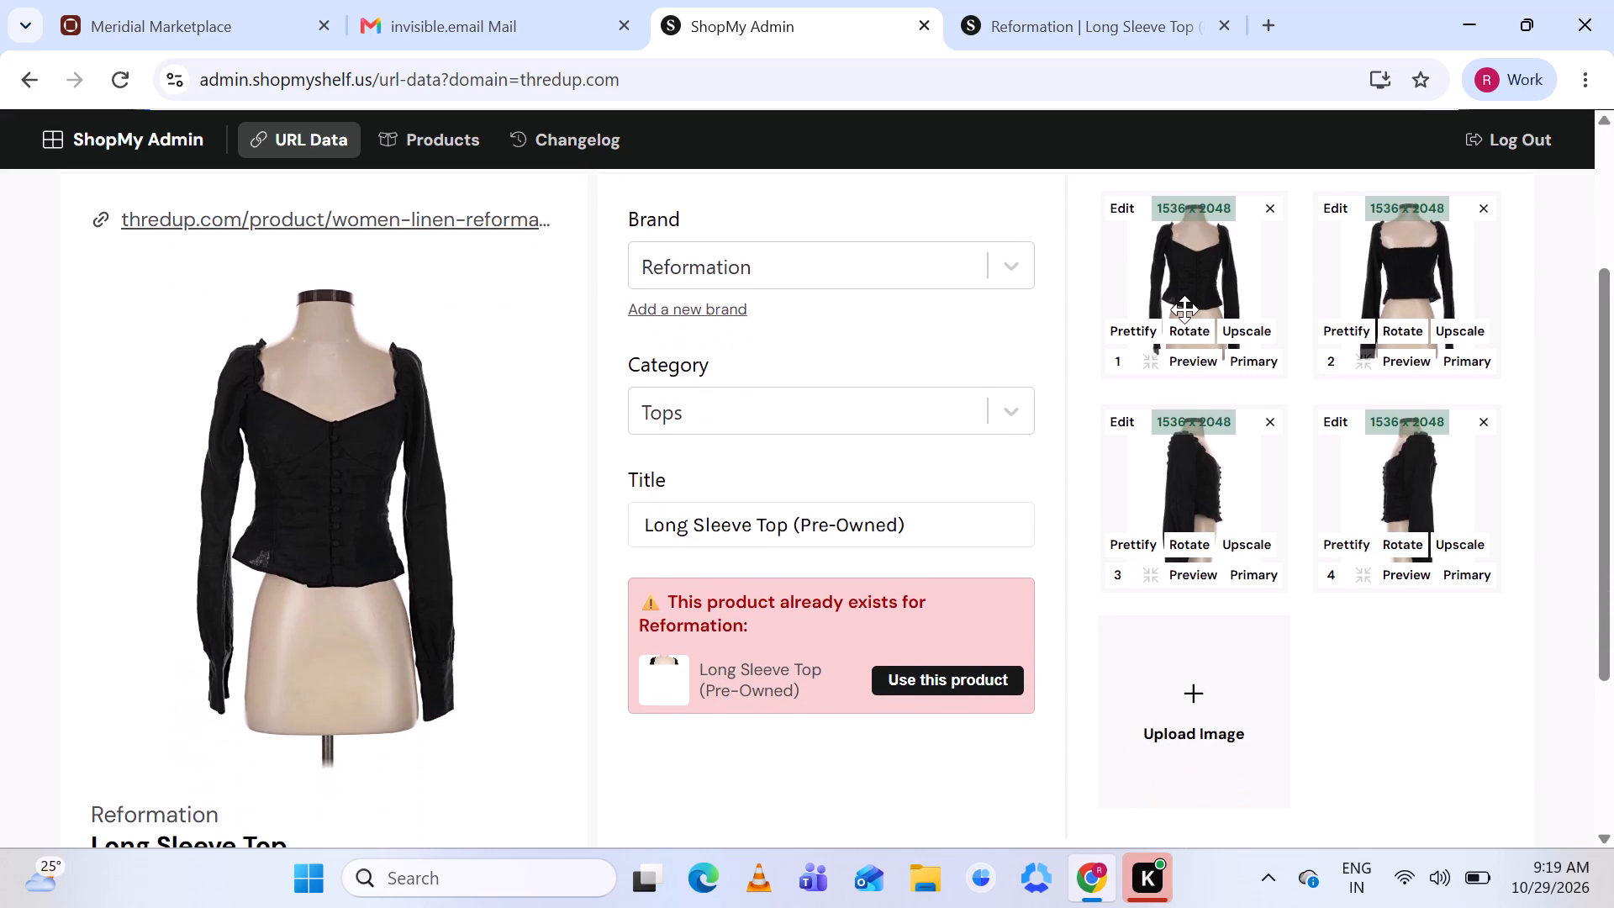
scroll(1184, 309, "up", 2)
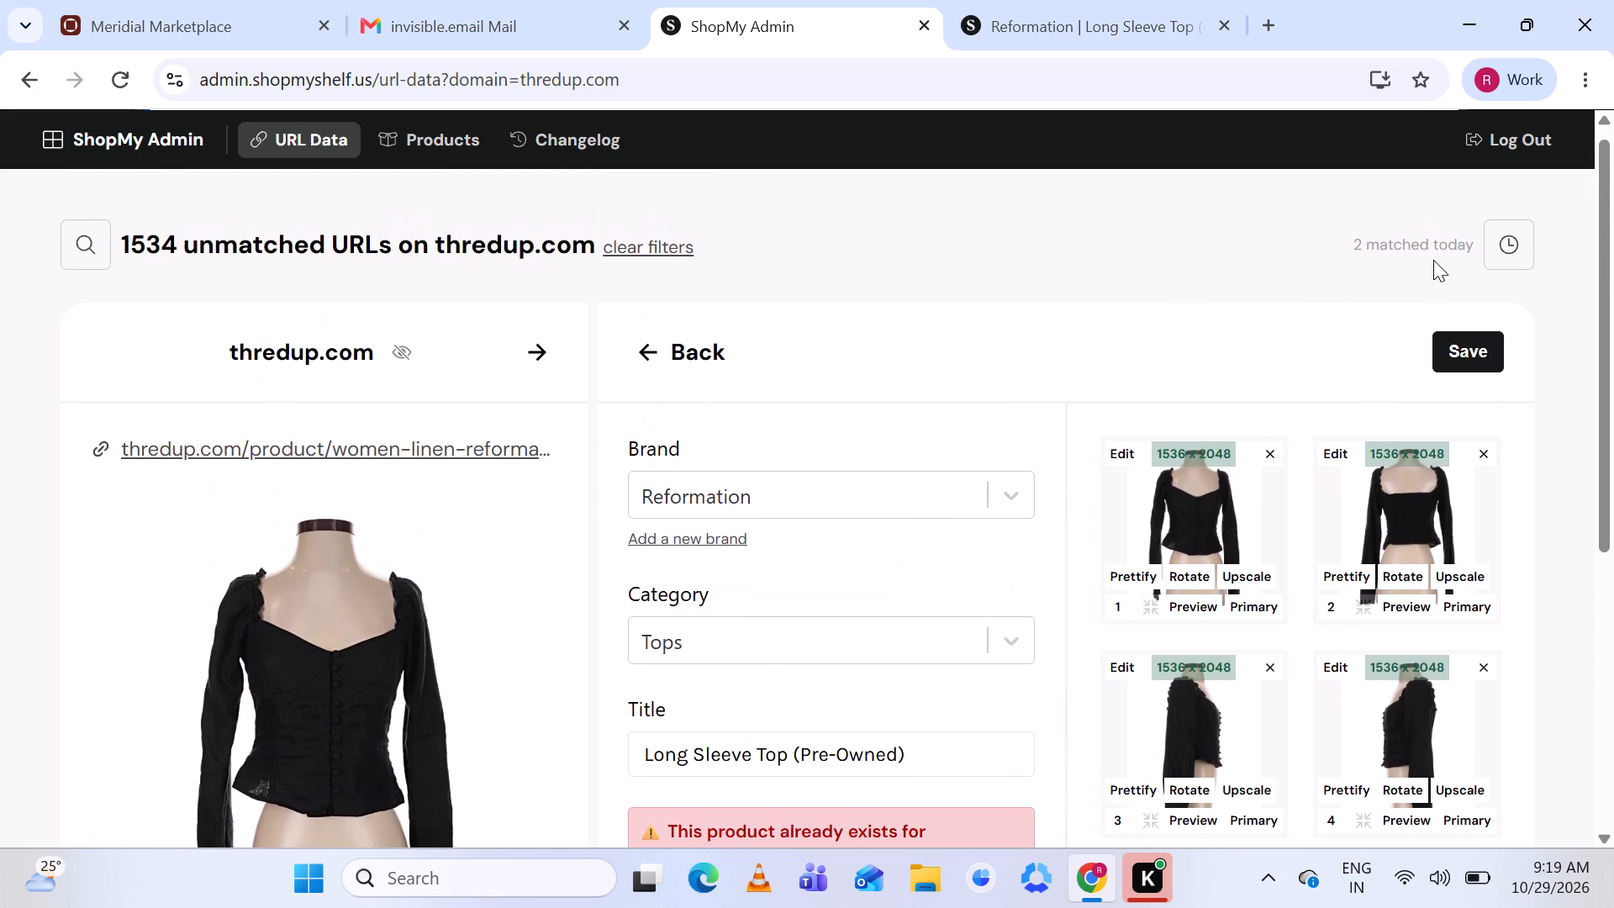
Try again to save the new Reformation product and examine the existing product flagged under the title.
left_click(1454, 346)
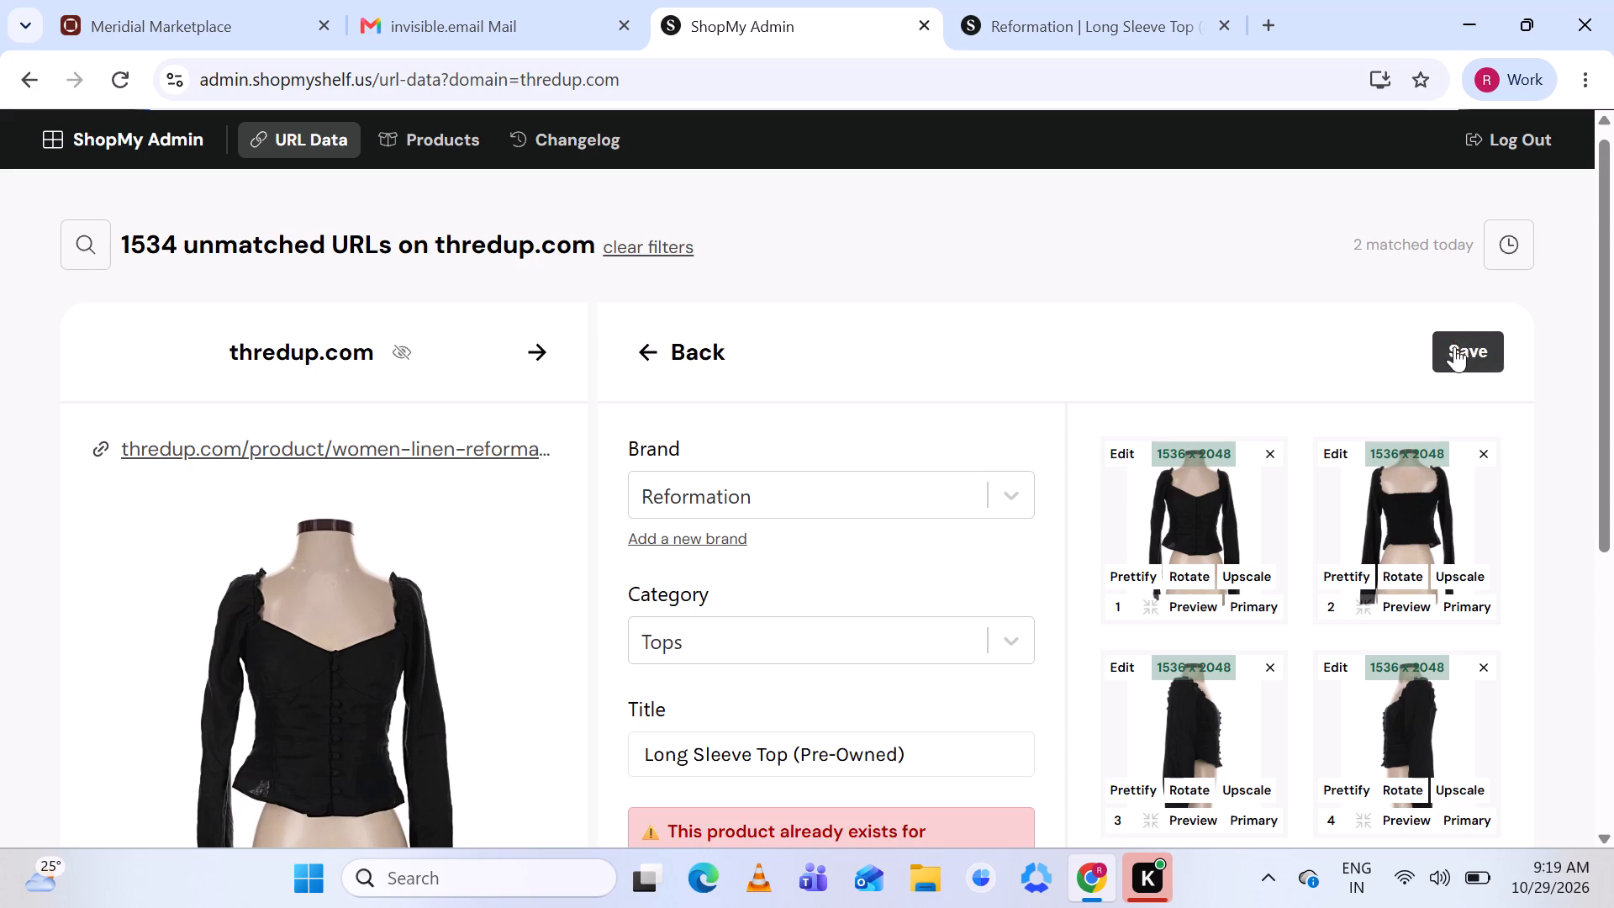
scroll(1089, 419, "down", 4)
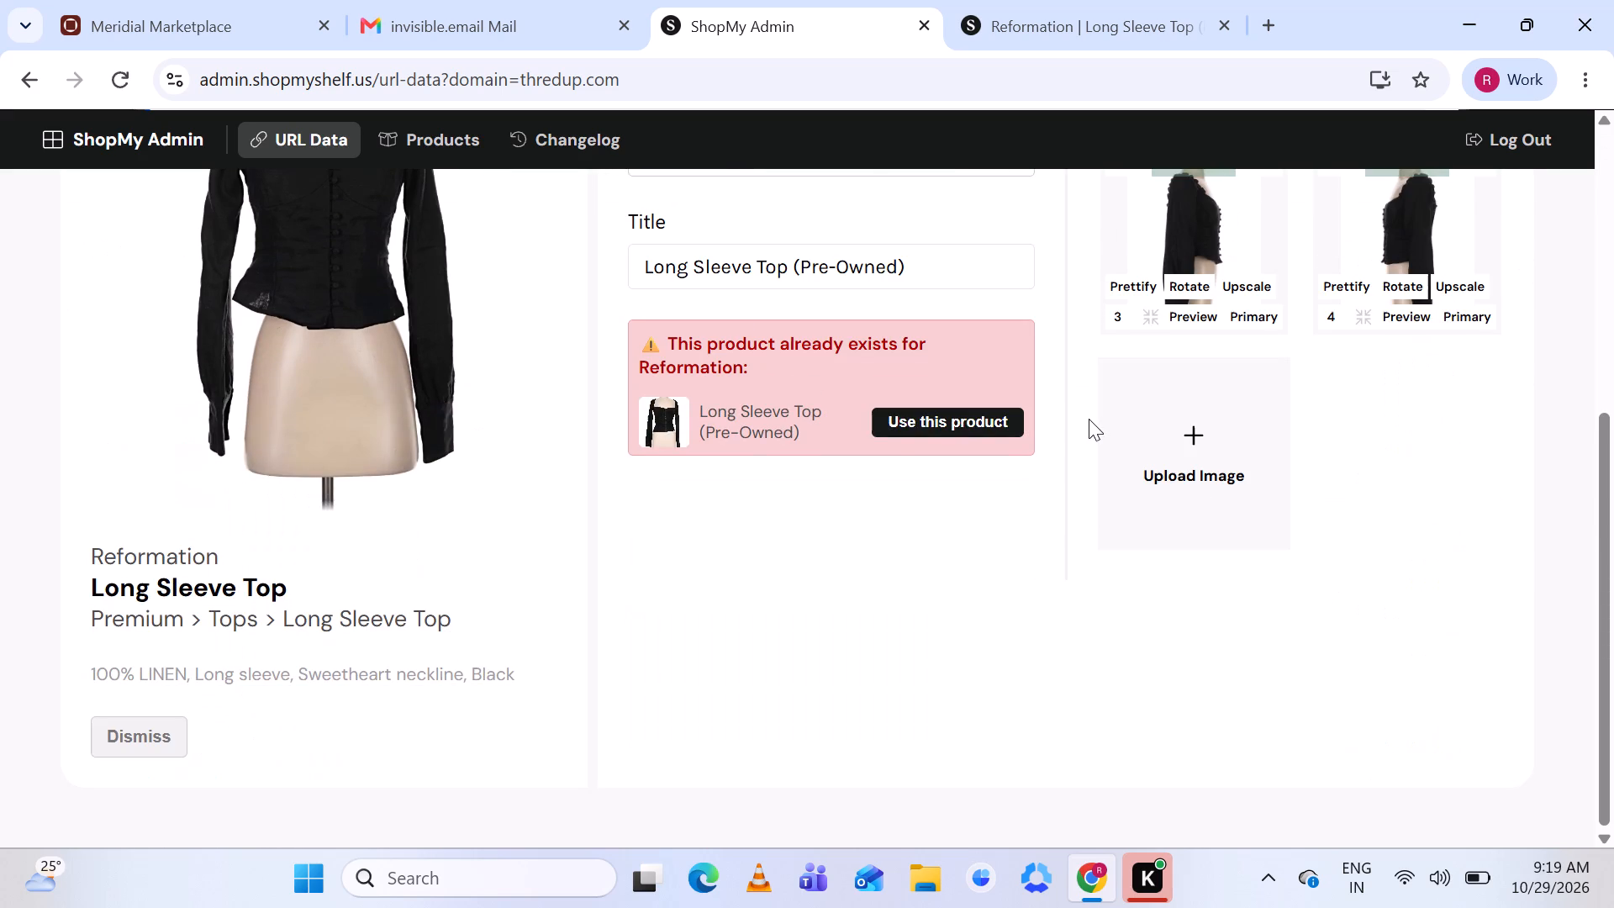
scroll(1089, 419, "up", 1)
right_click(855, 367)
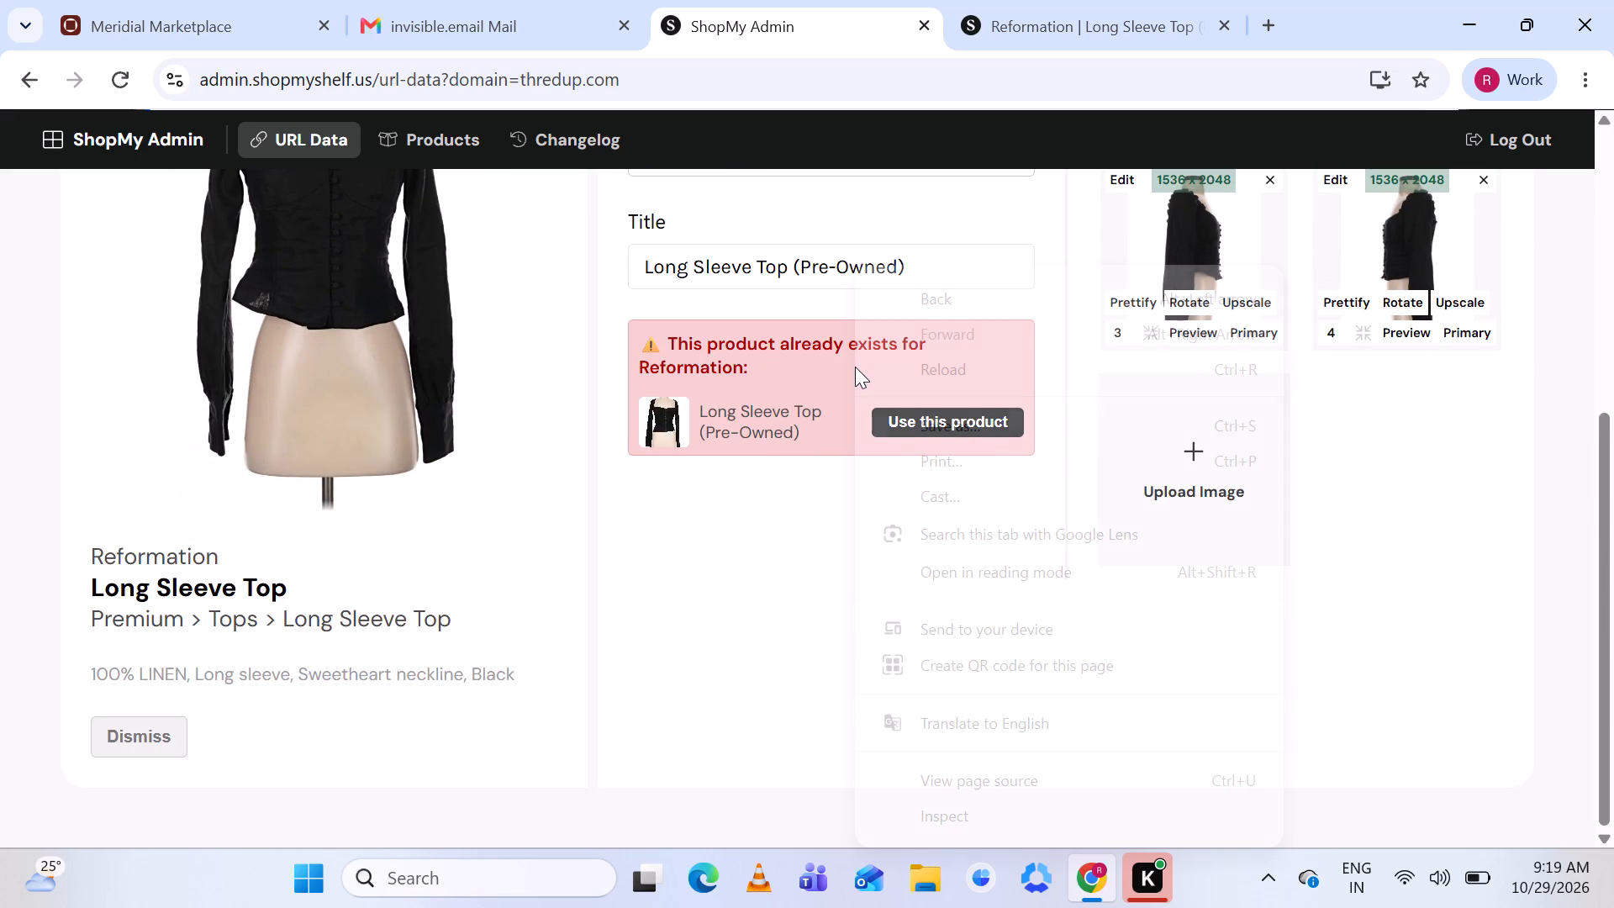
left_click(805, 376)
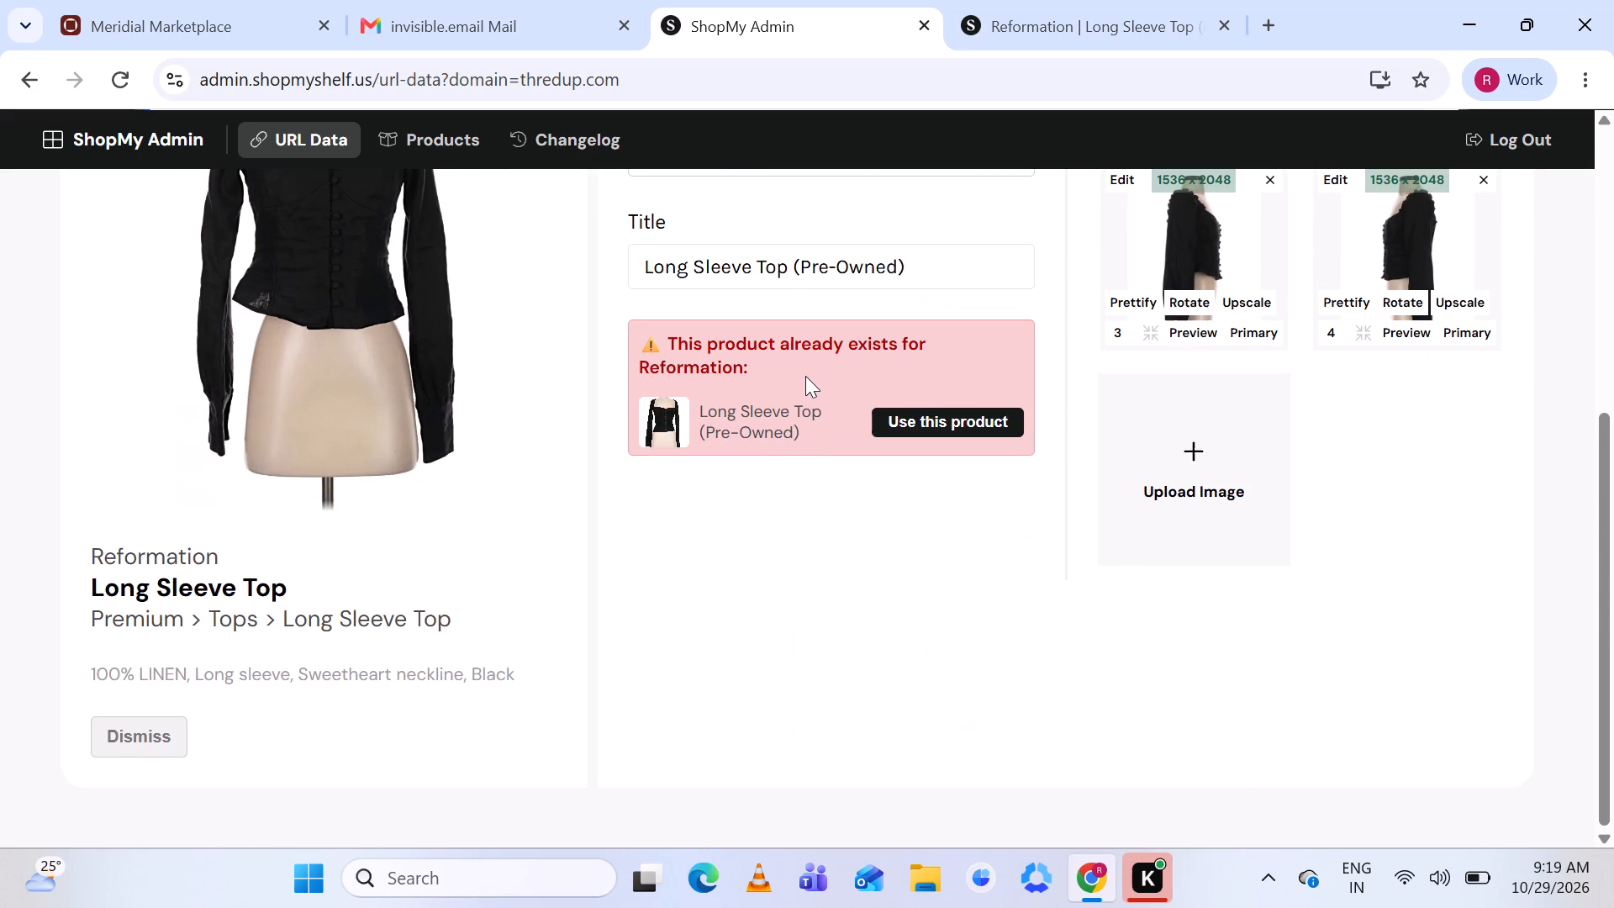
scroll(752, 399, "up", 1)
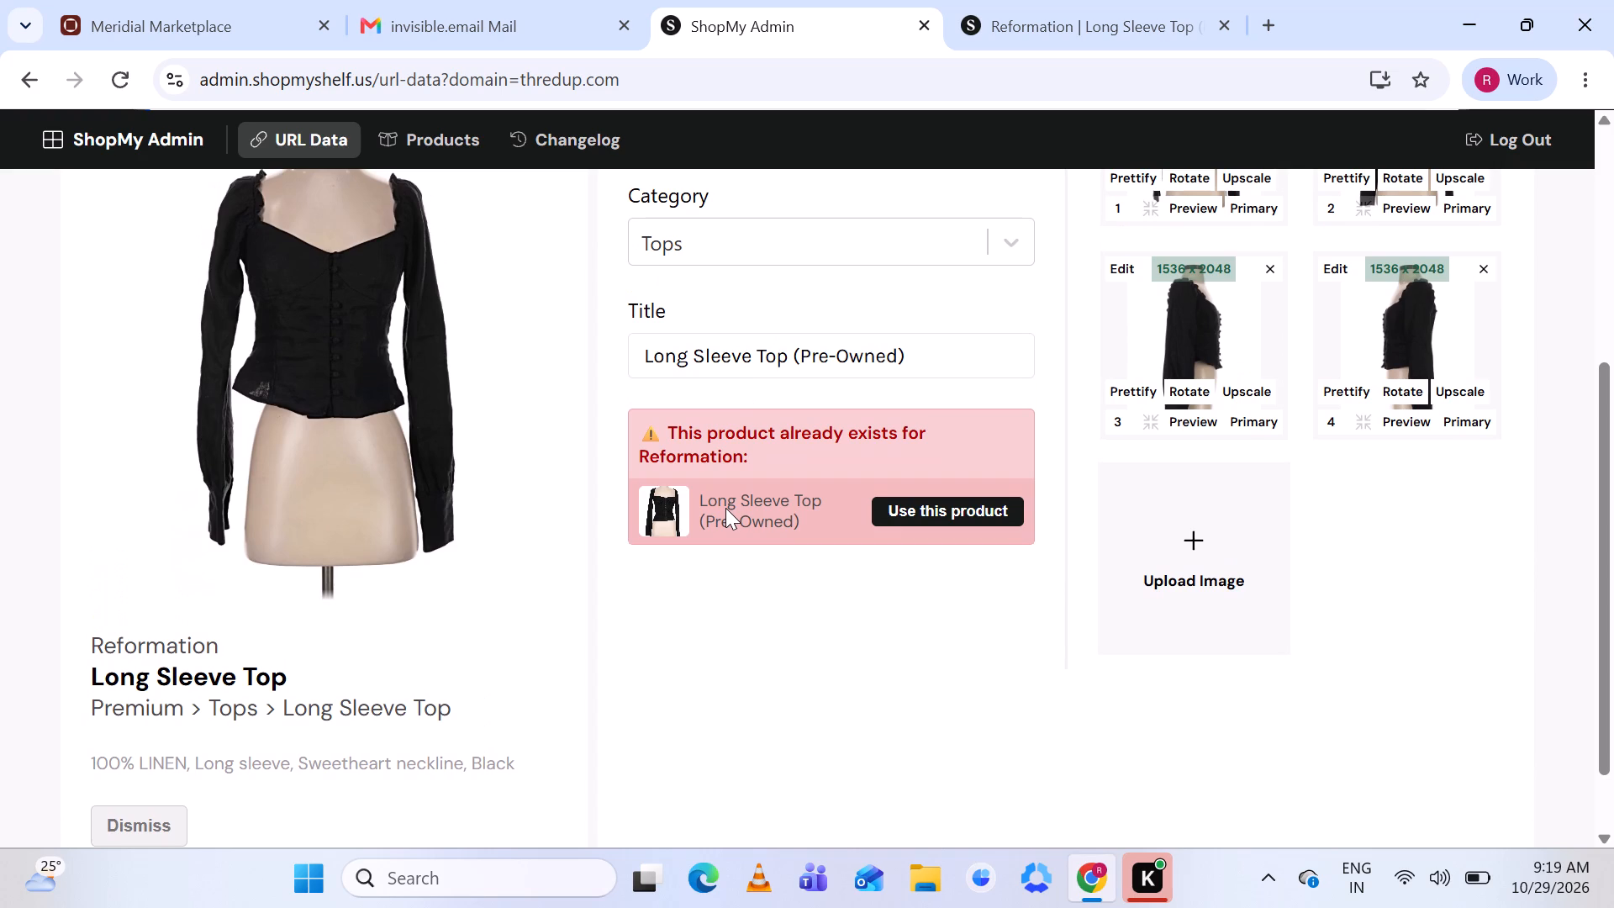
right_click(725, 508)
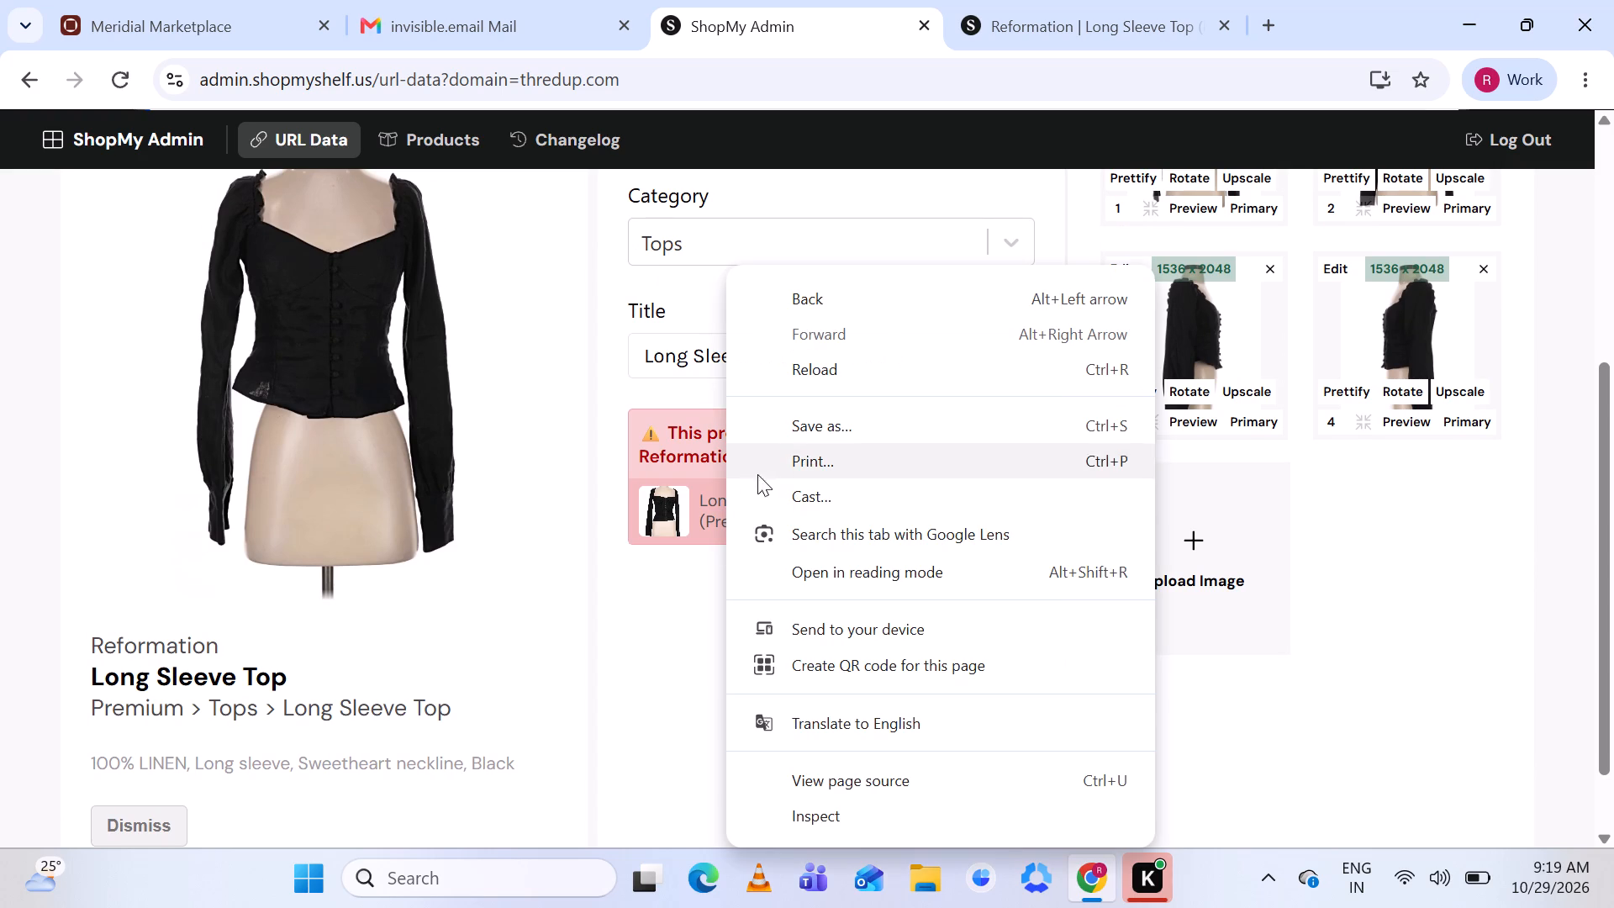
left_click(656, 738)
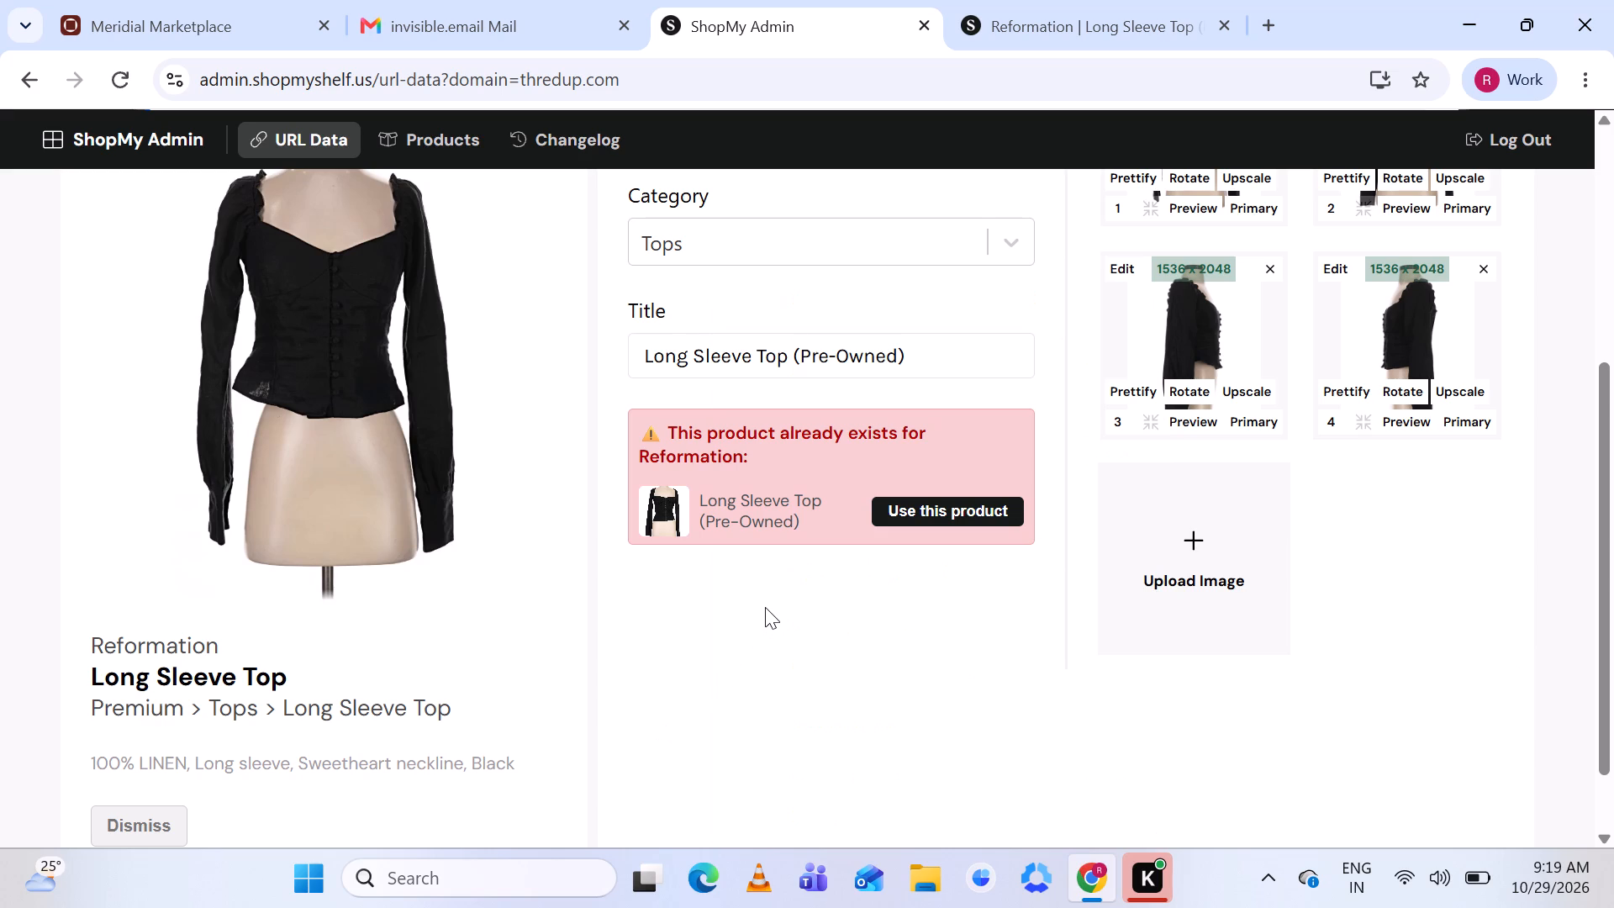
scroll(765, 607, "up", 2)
Compare the suggested match's ShopMy product page with the original thredUP listing of the black Reformation long sleeve top.
left_click(1050, 13)
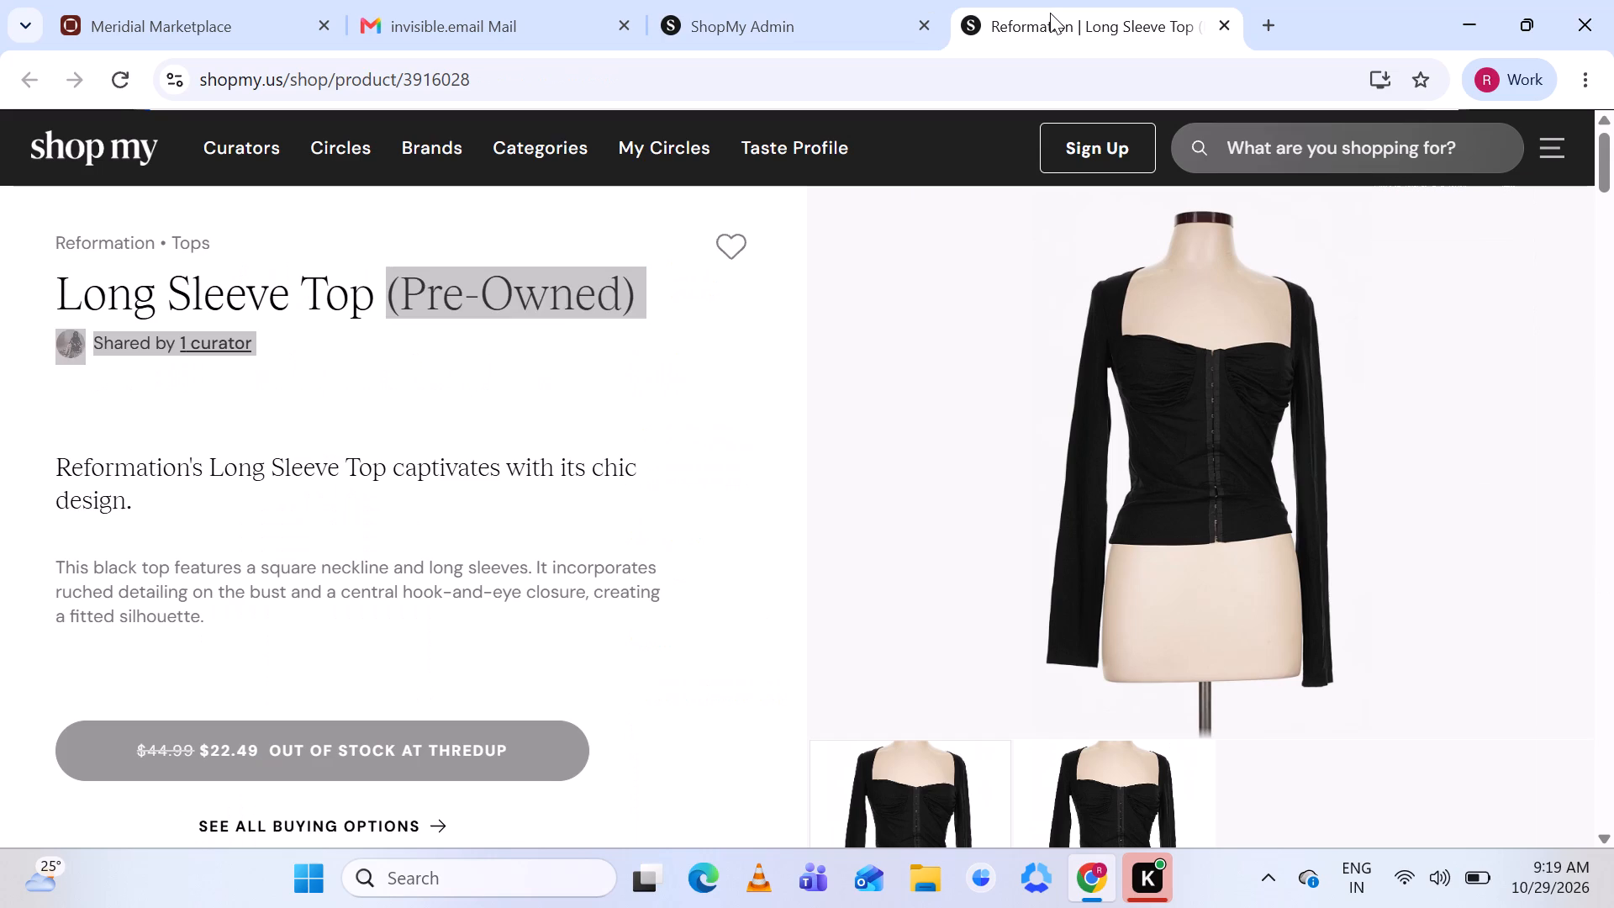
left_click(547, 458)
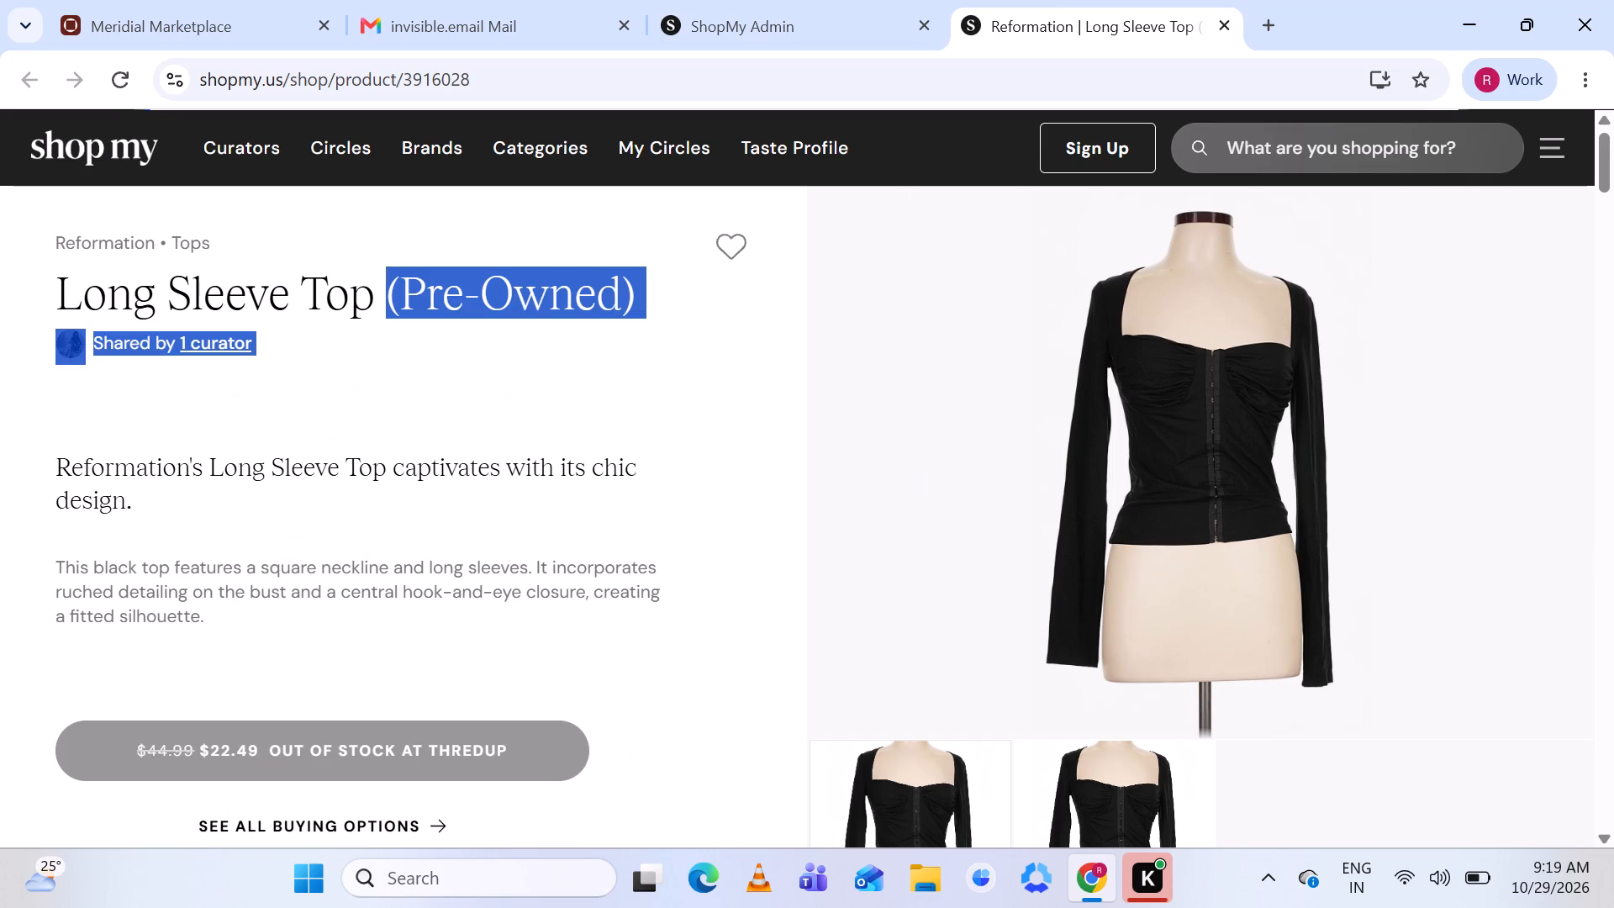
left_click(726, 4)
left_click(302, 385)
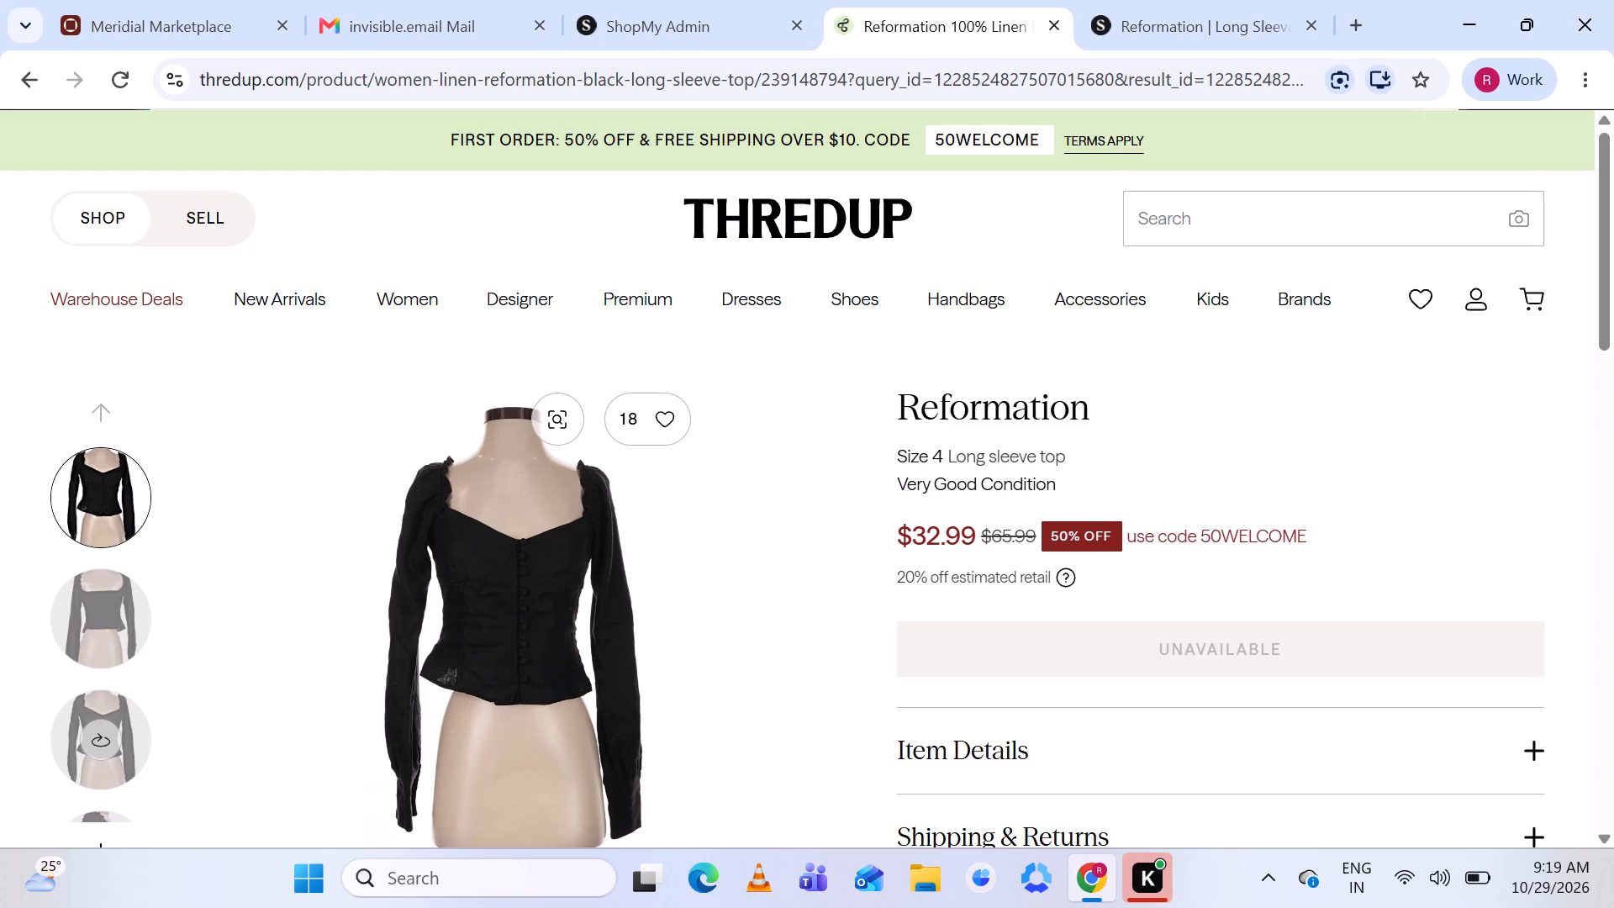
scroll(1008, 447, "down", 1)
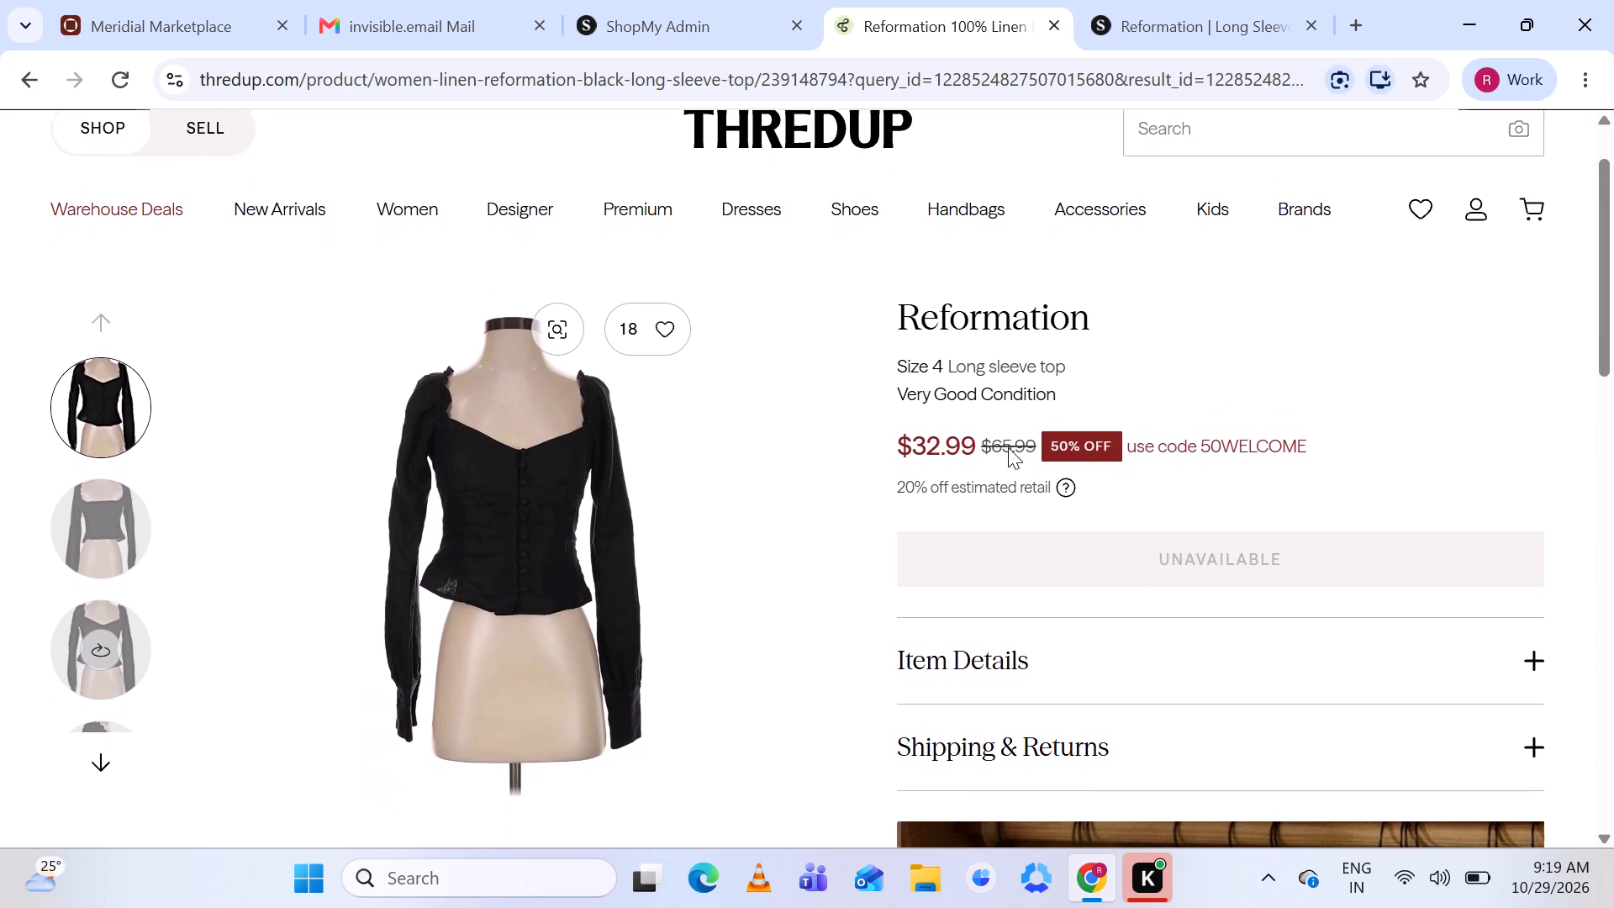
scroll(1008, 447, "down", 1)
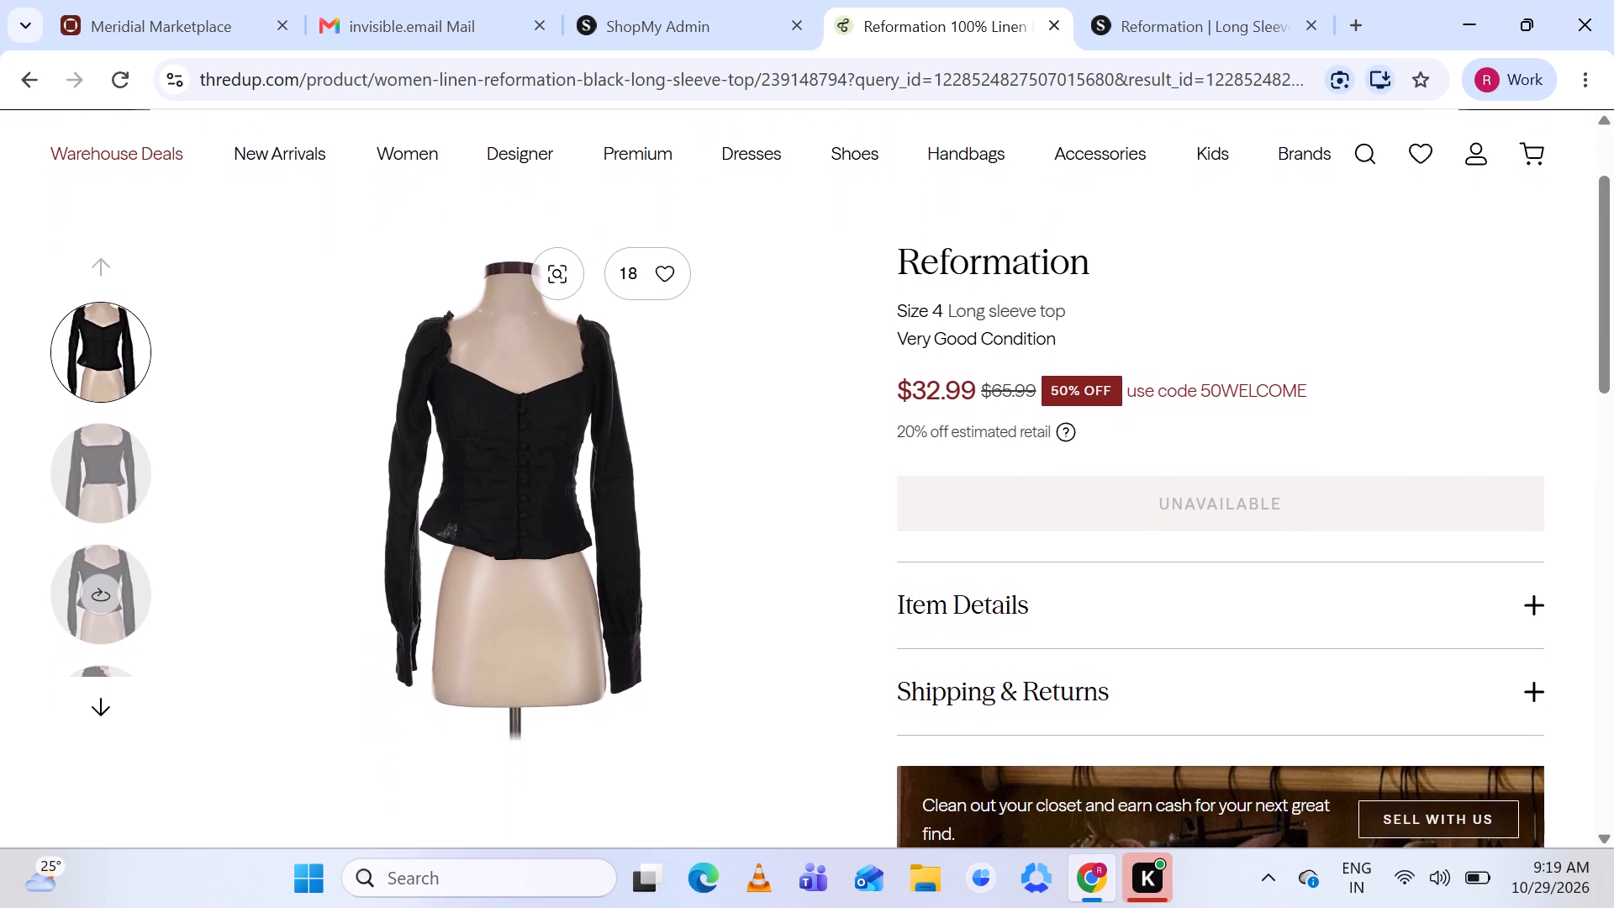
scroll(1008, 447, "up", 2)
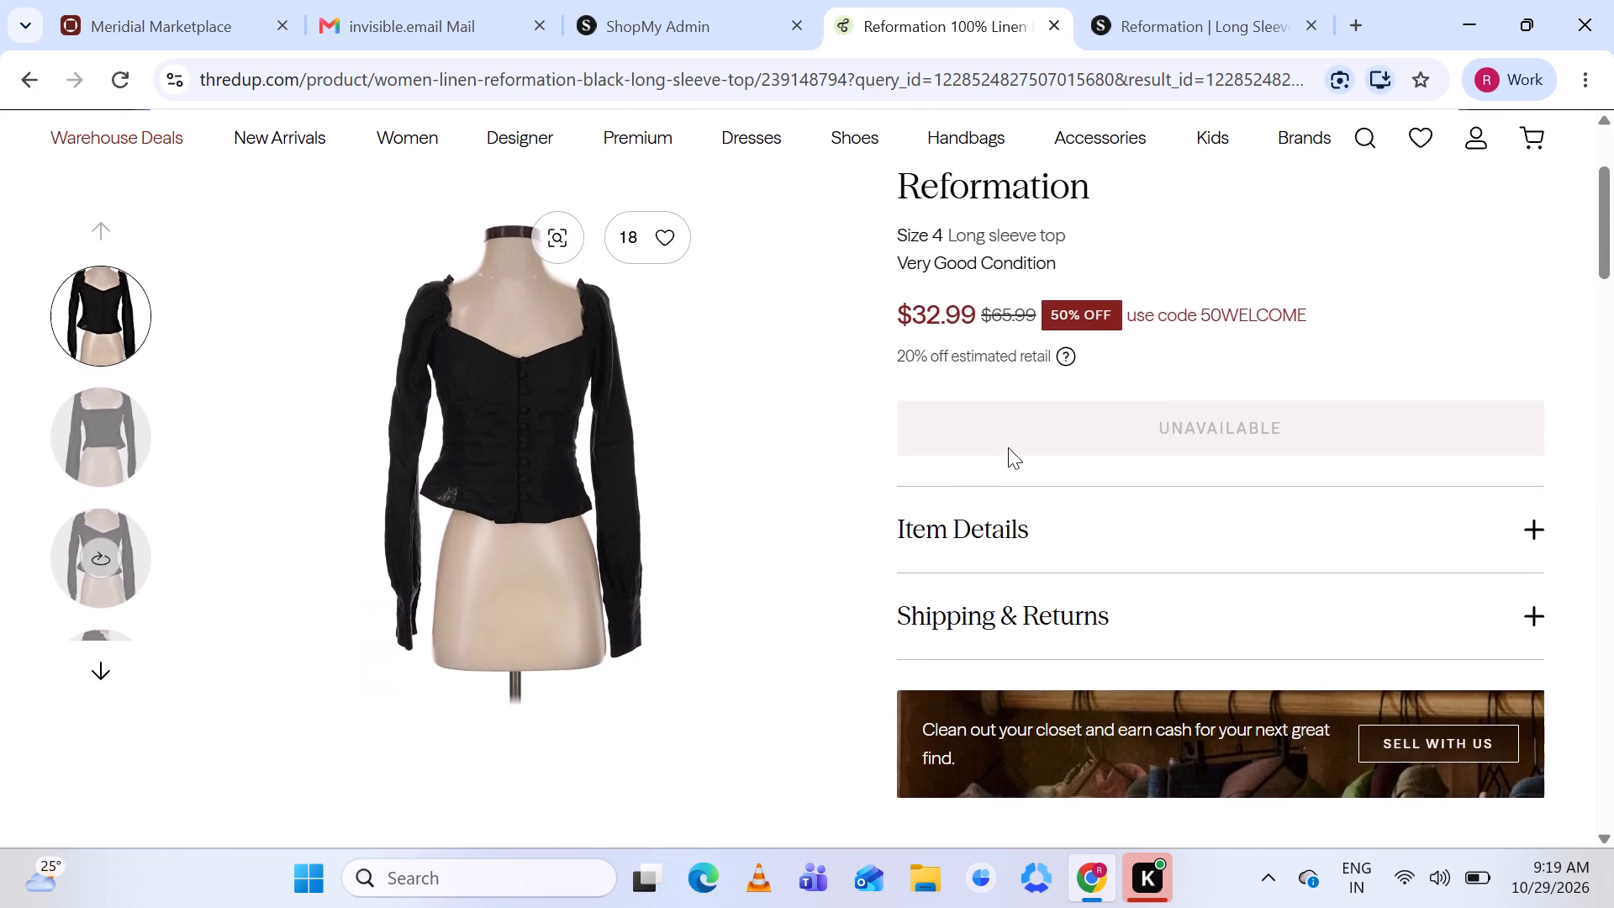
scroll(1008, 447, "up", 2)
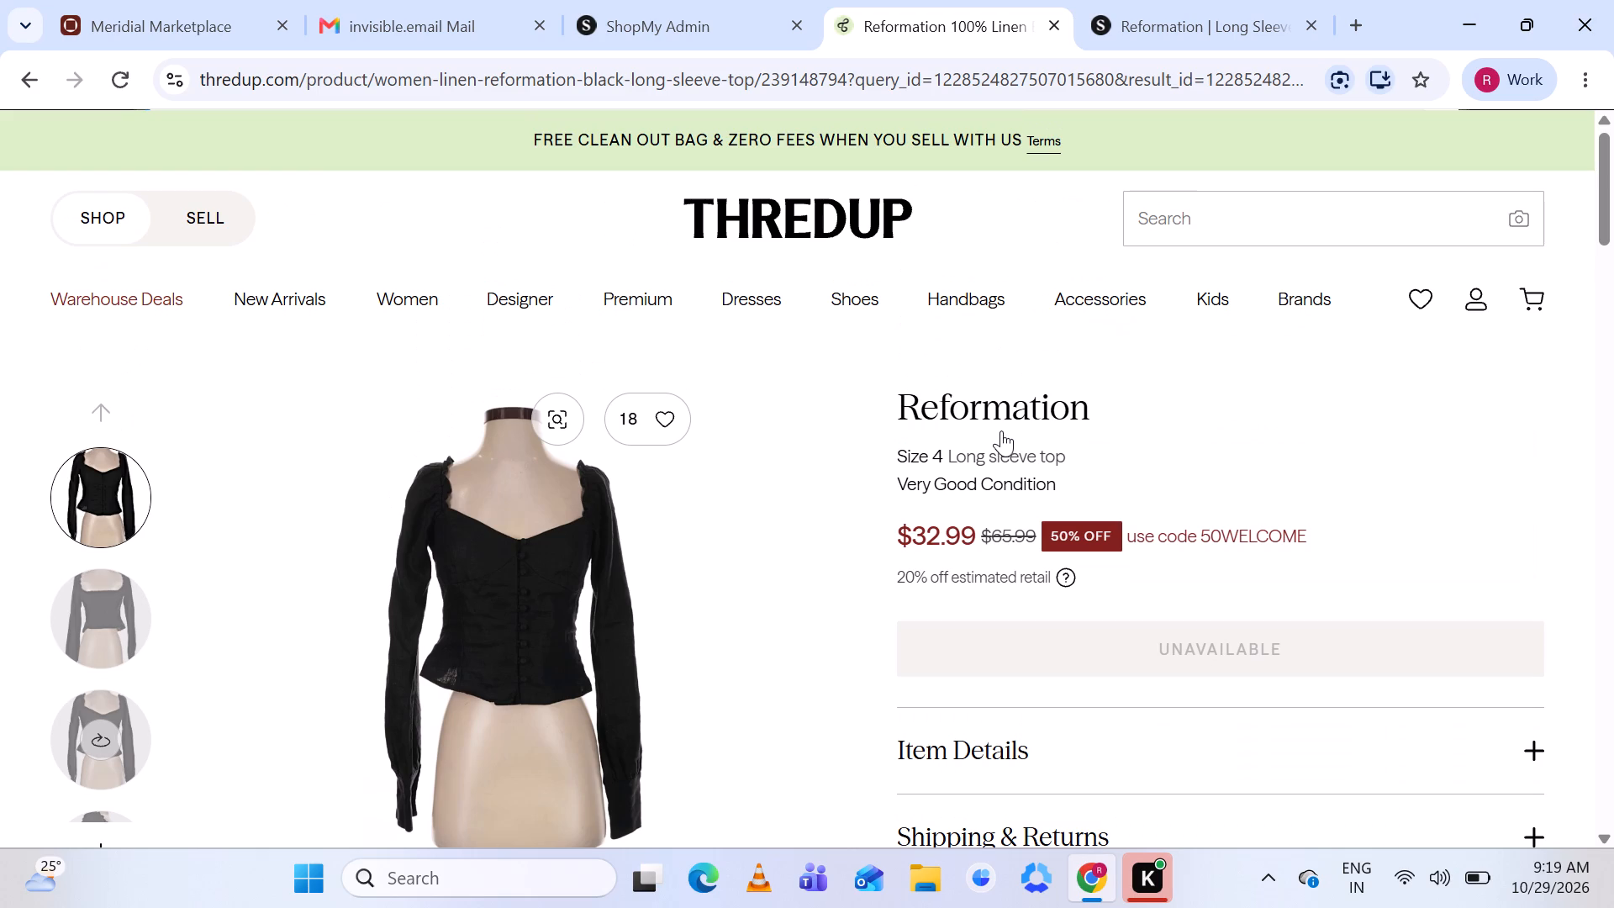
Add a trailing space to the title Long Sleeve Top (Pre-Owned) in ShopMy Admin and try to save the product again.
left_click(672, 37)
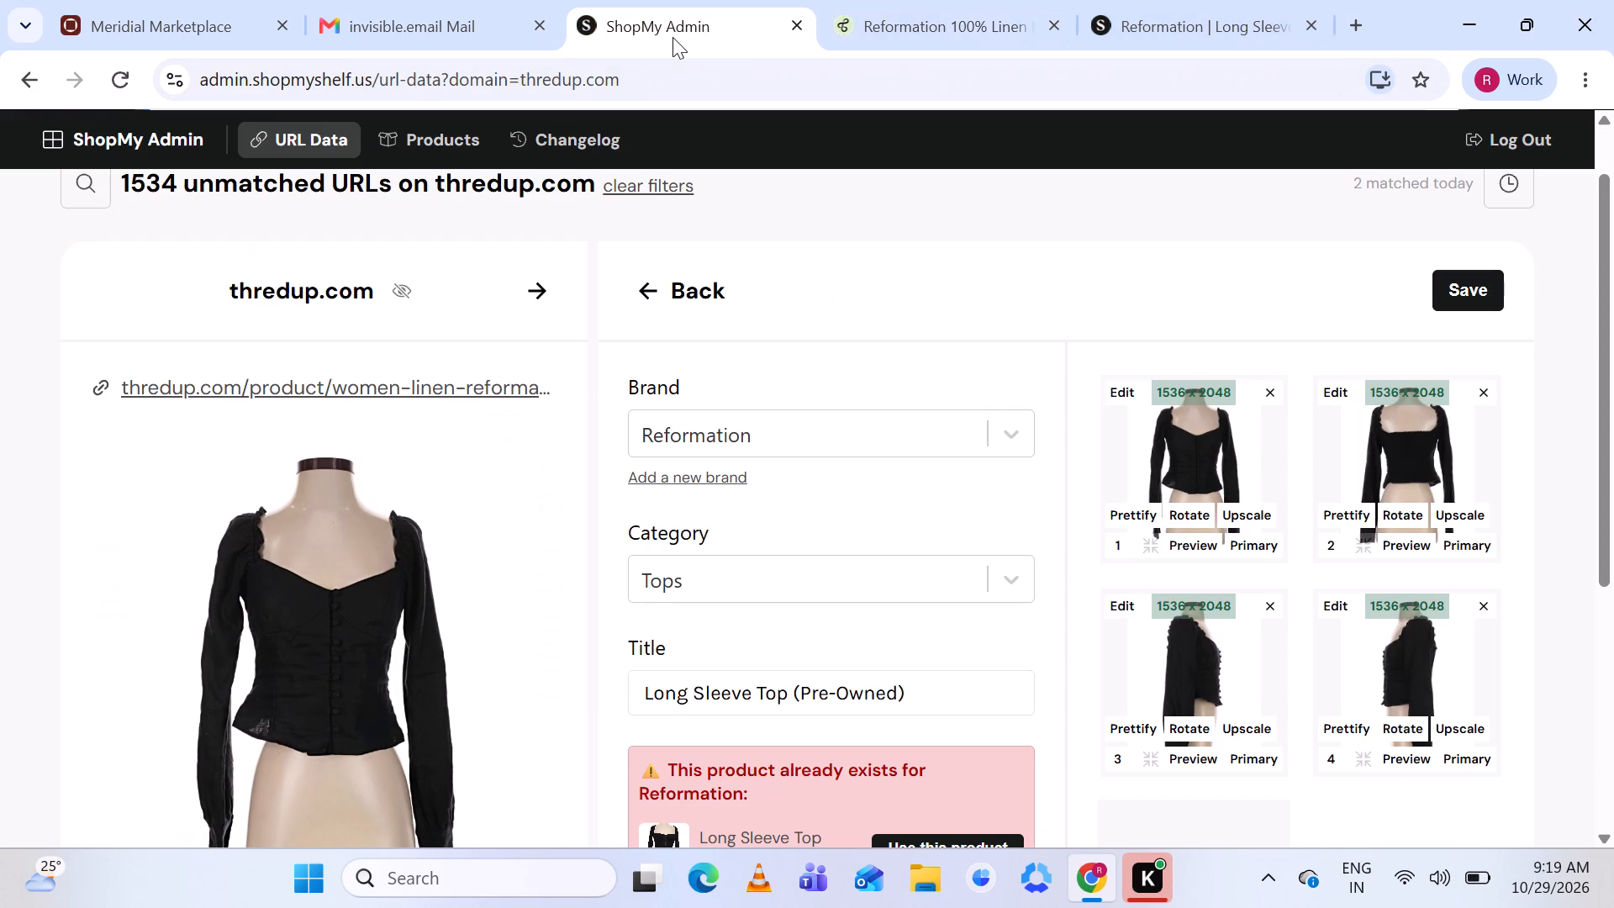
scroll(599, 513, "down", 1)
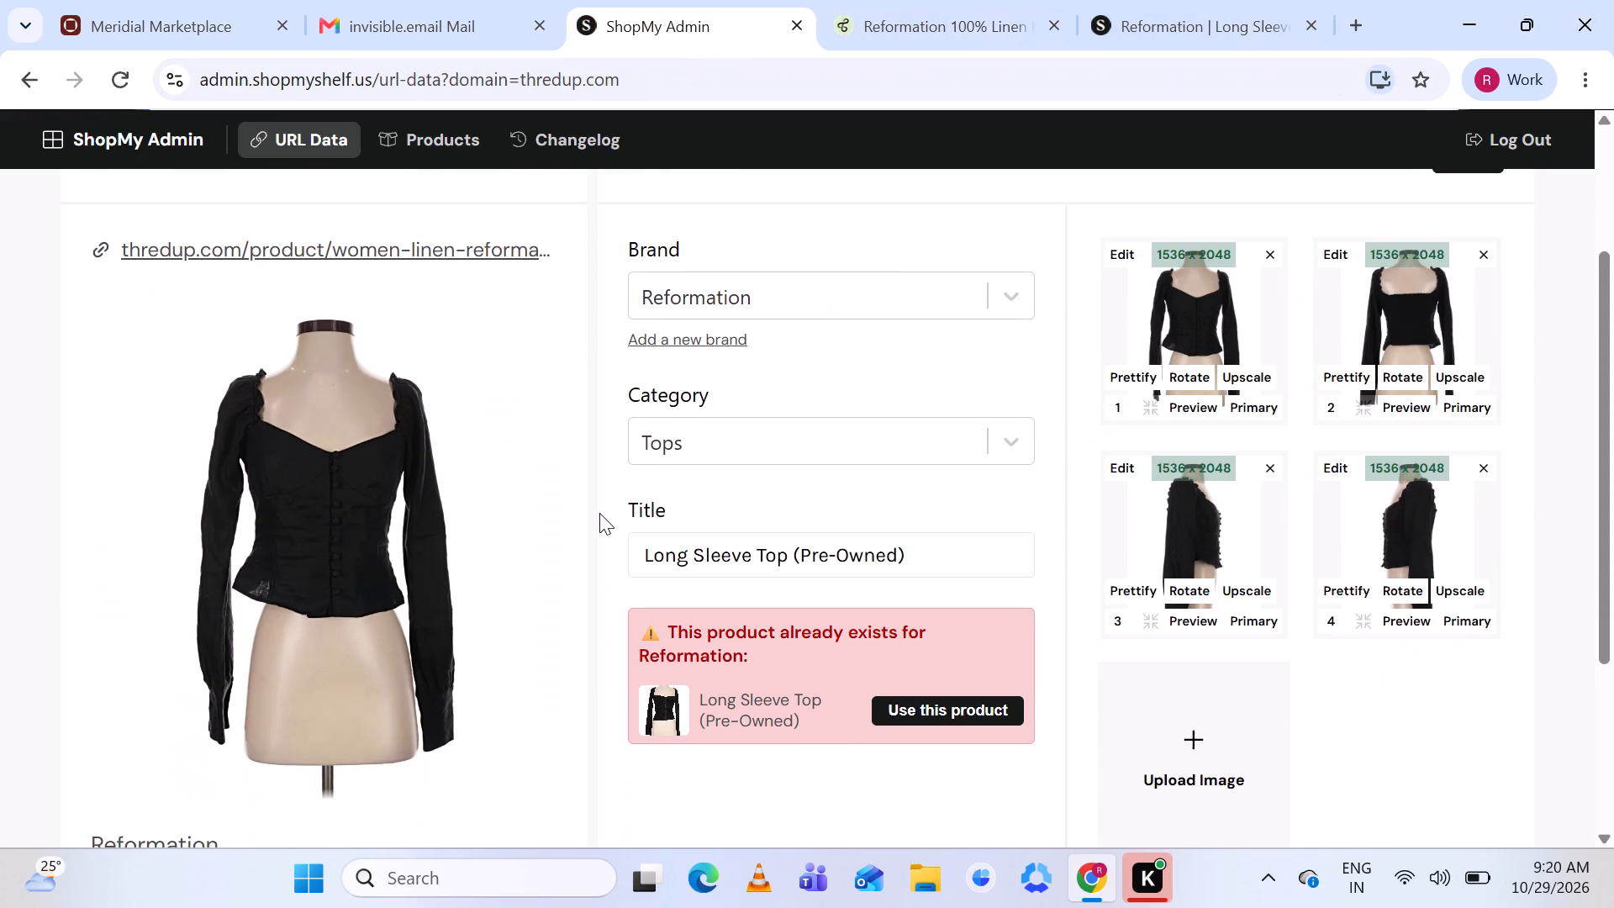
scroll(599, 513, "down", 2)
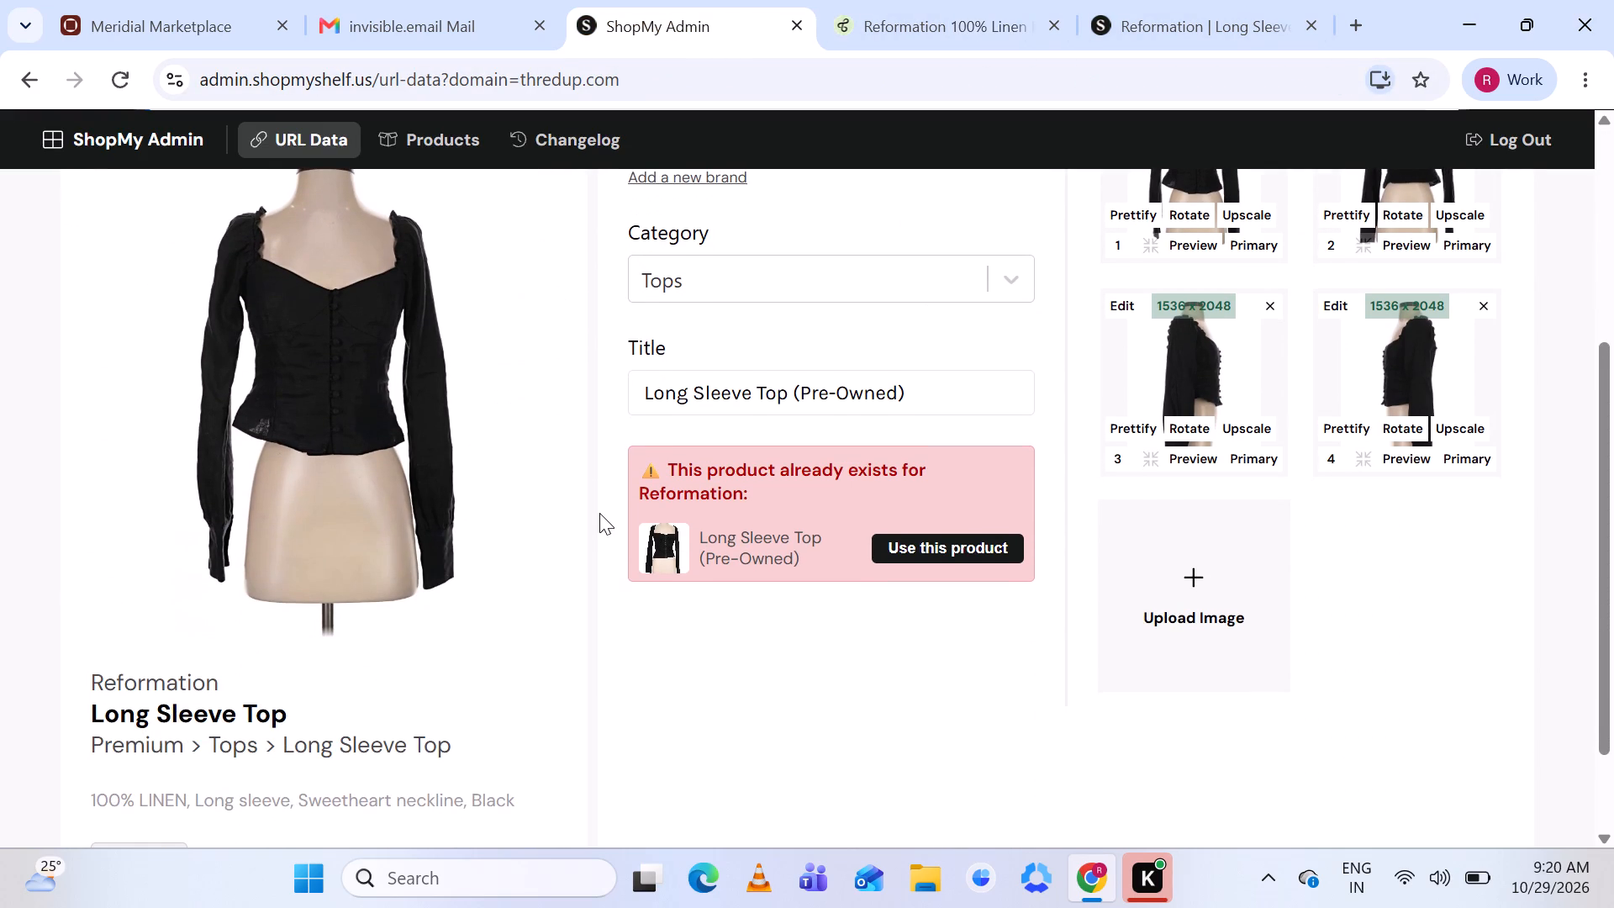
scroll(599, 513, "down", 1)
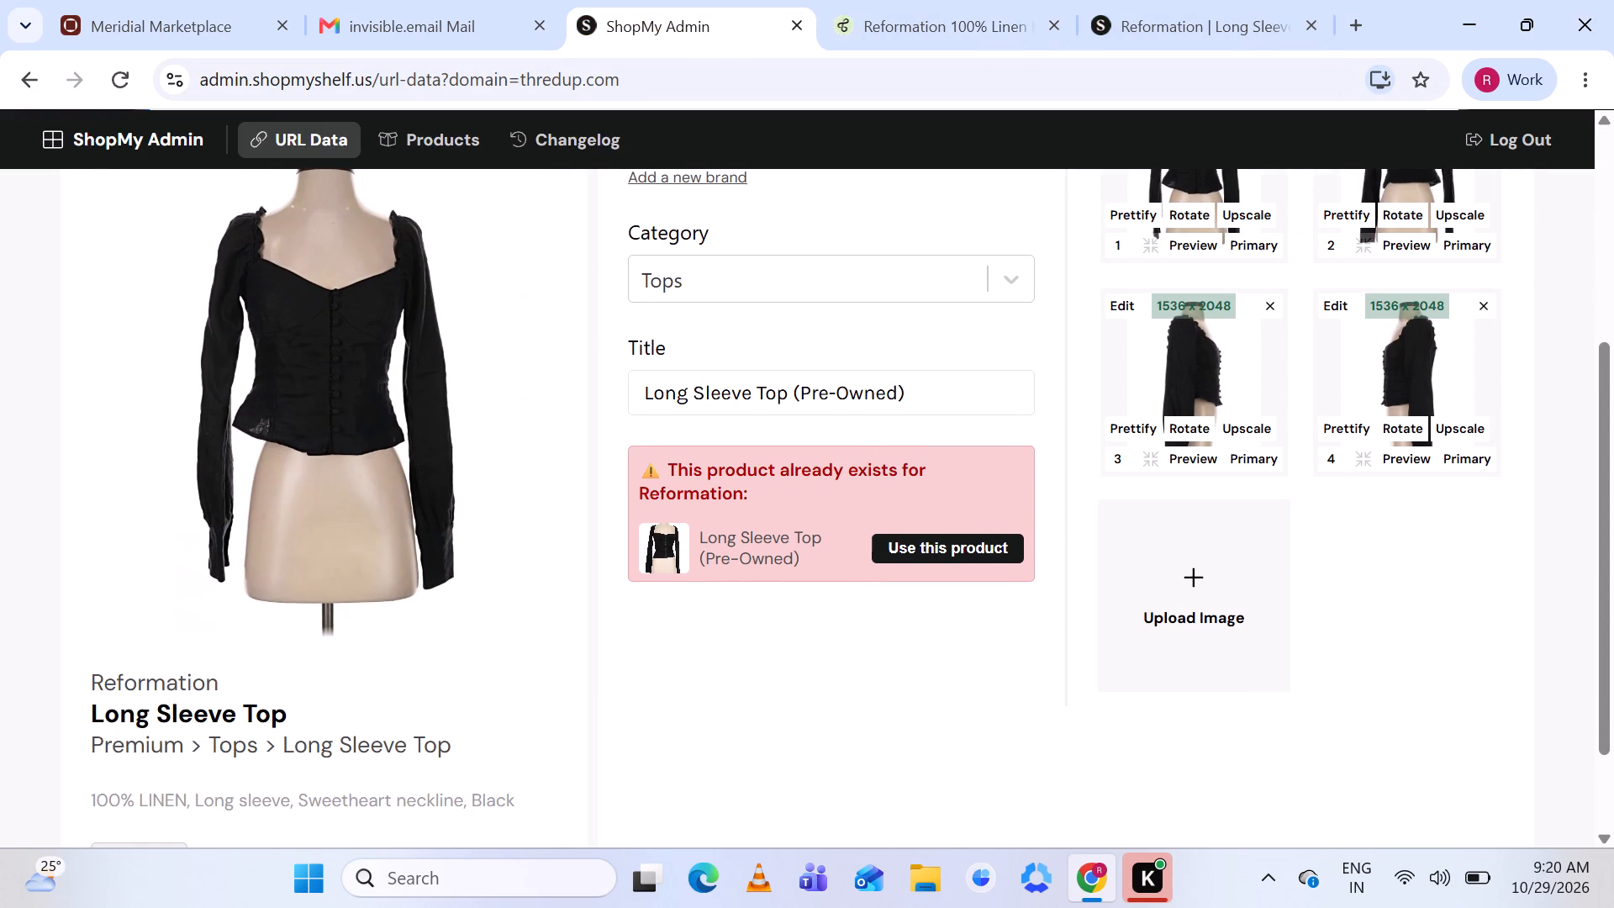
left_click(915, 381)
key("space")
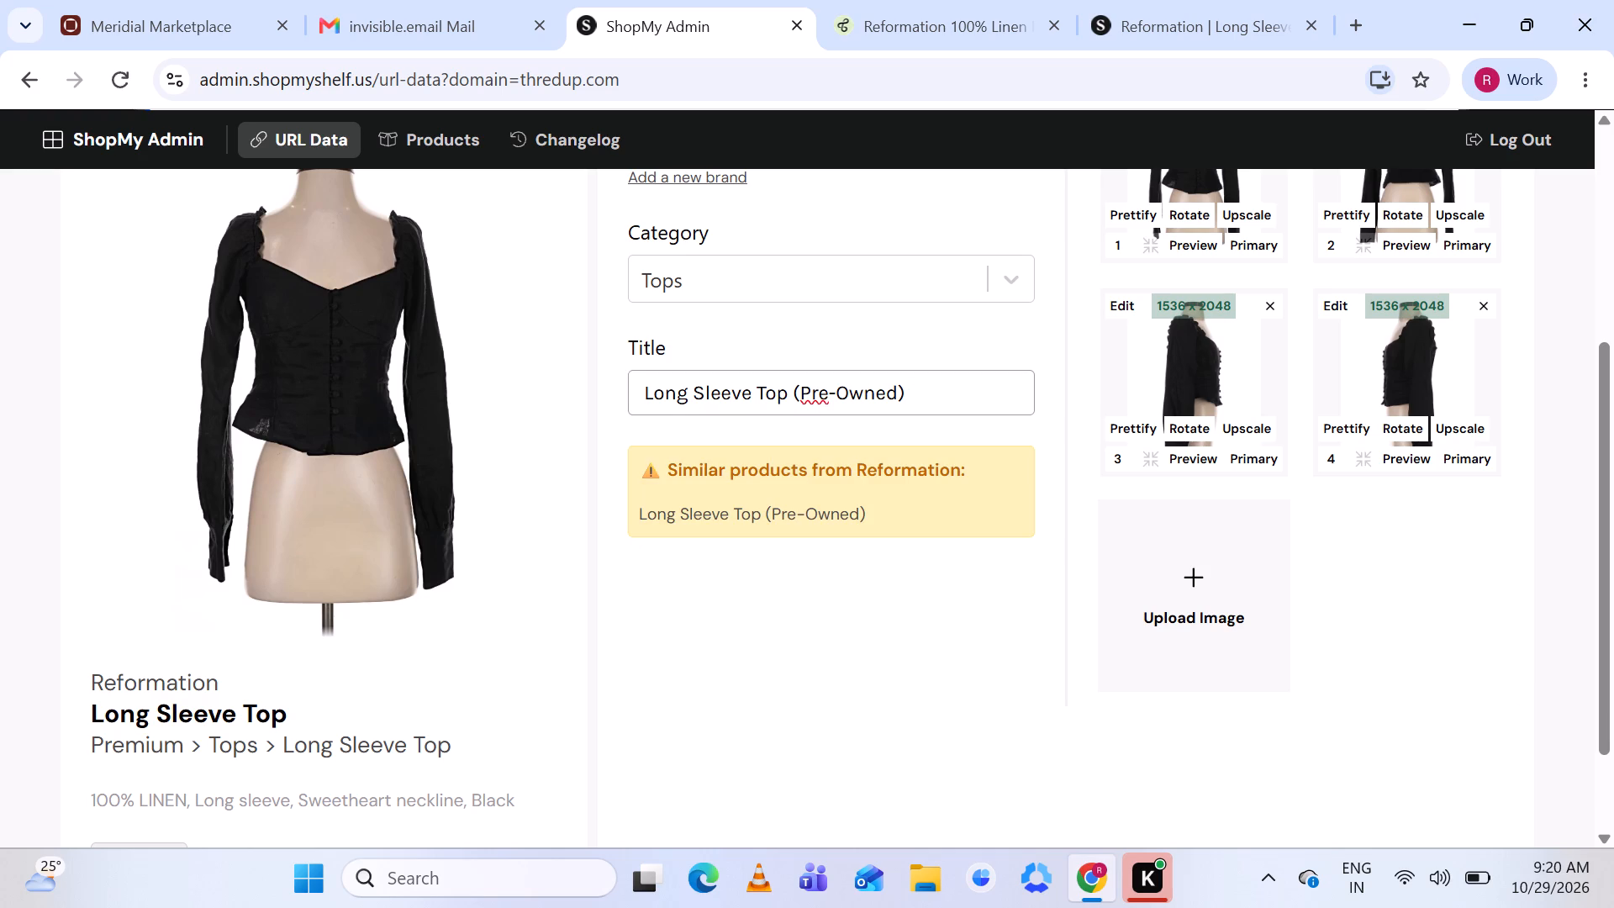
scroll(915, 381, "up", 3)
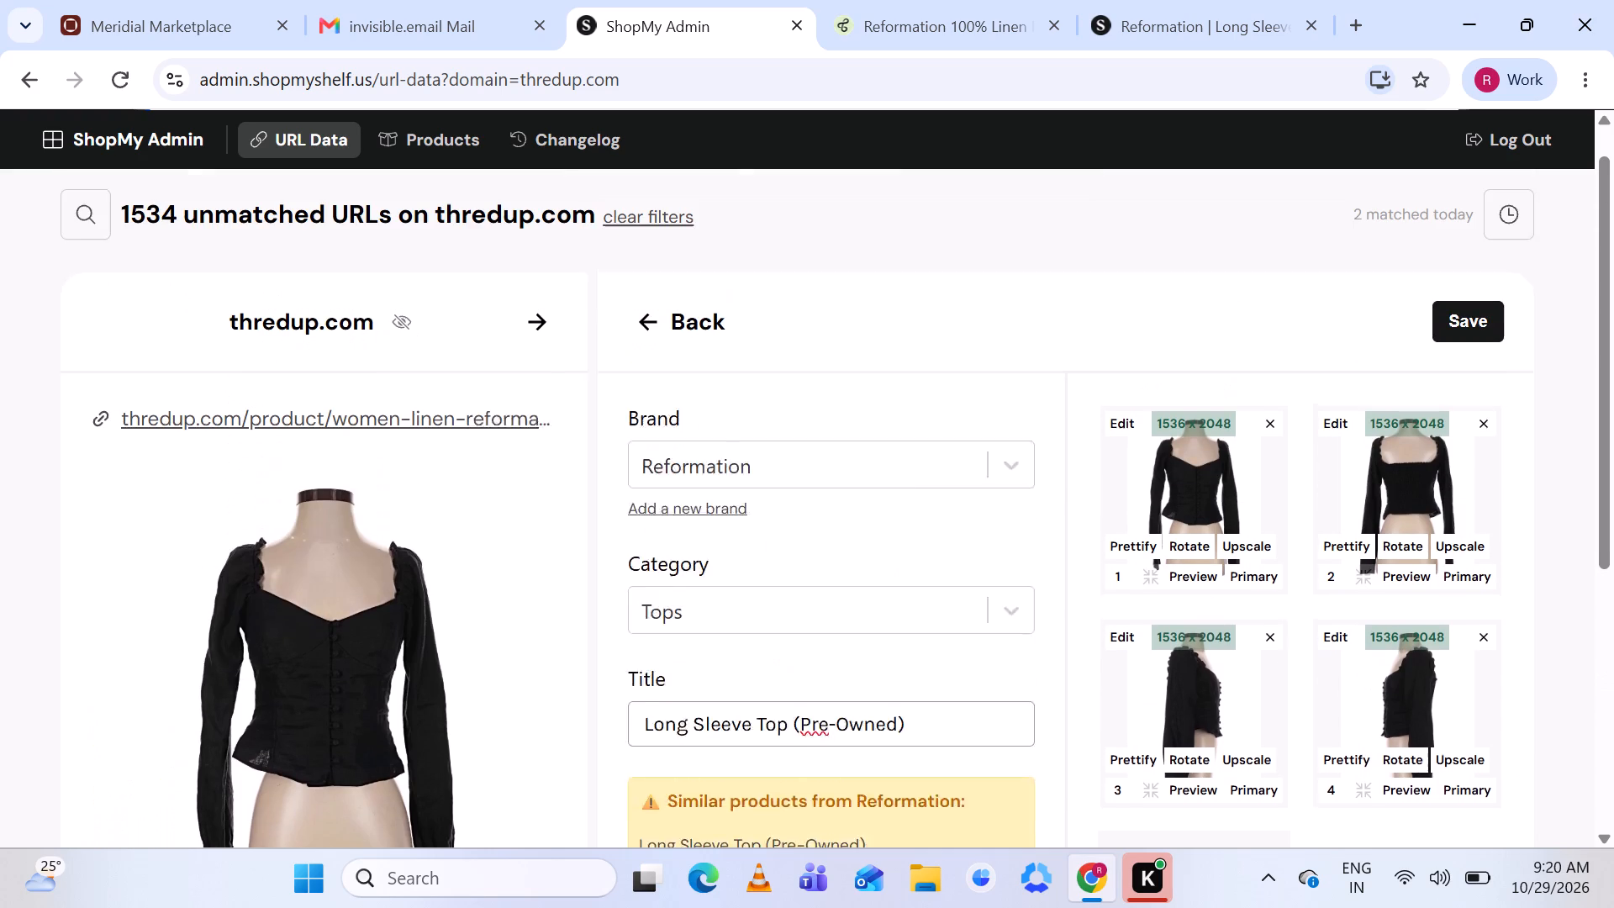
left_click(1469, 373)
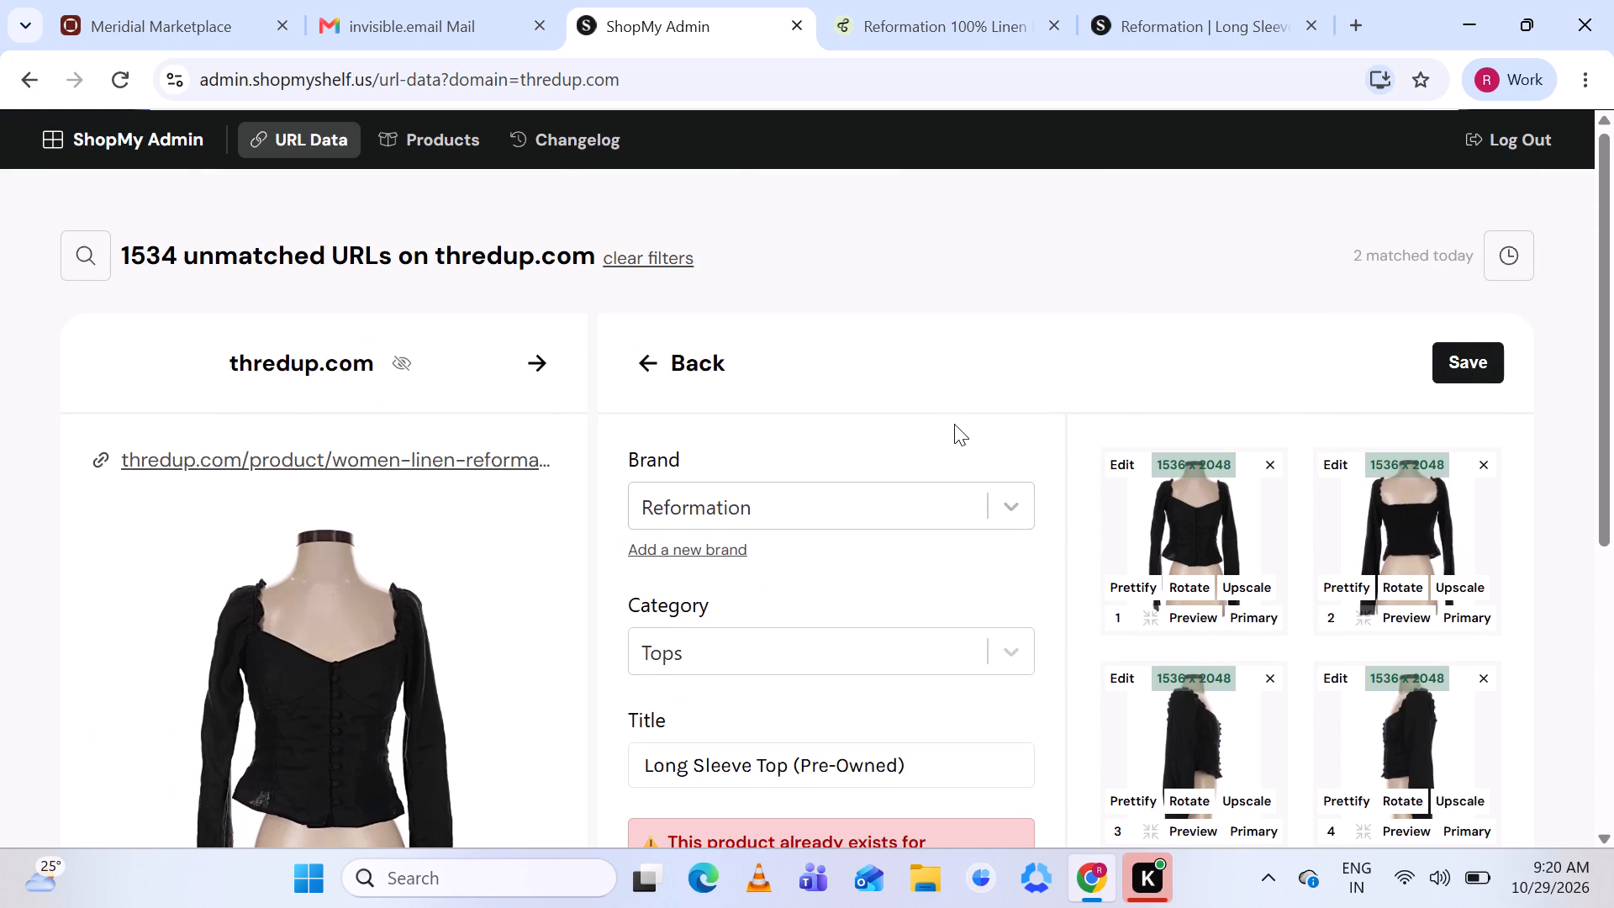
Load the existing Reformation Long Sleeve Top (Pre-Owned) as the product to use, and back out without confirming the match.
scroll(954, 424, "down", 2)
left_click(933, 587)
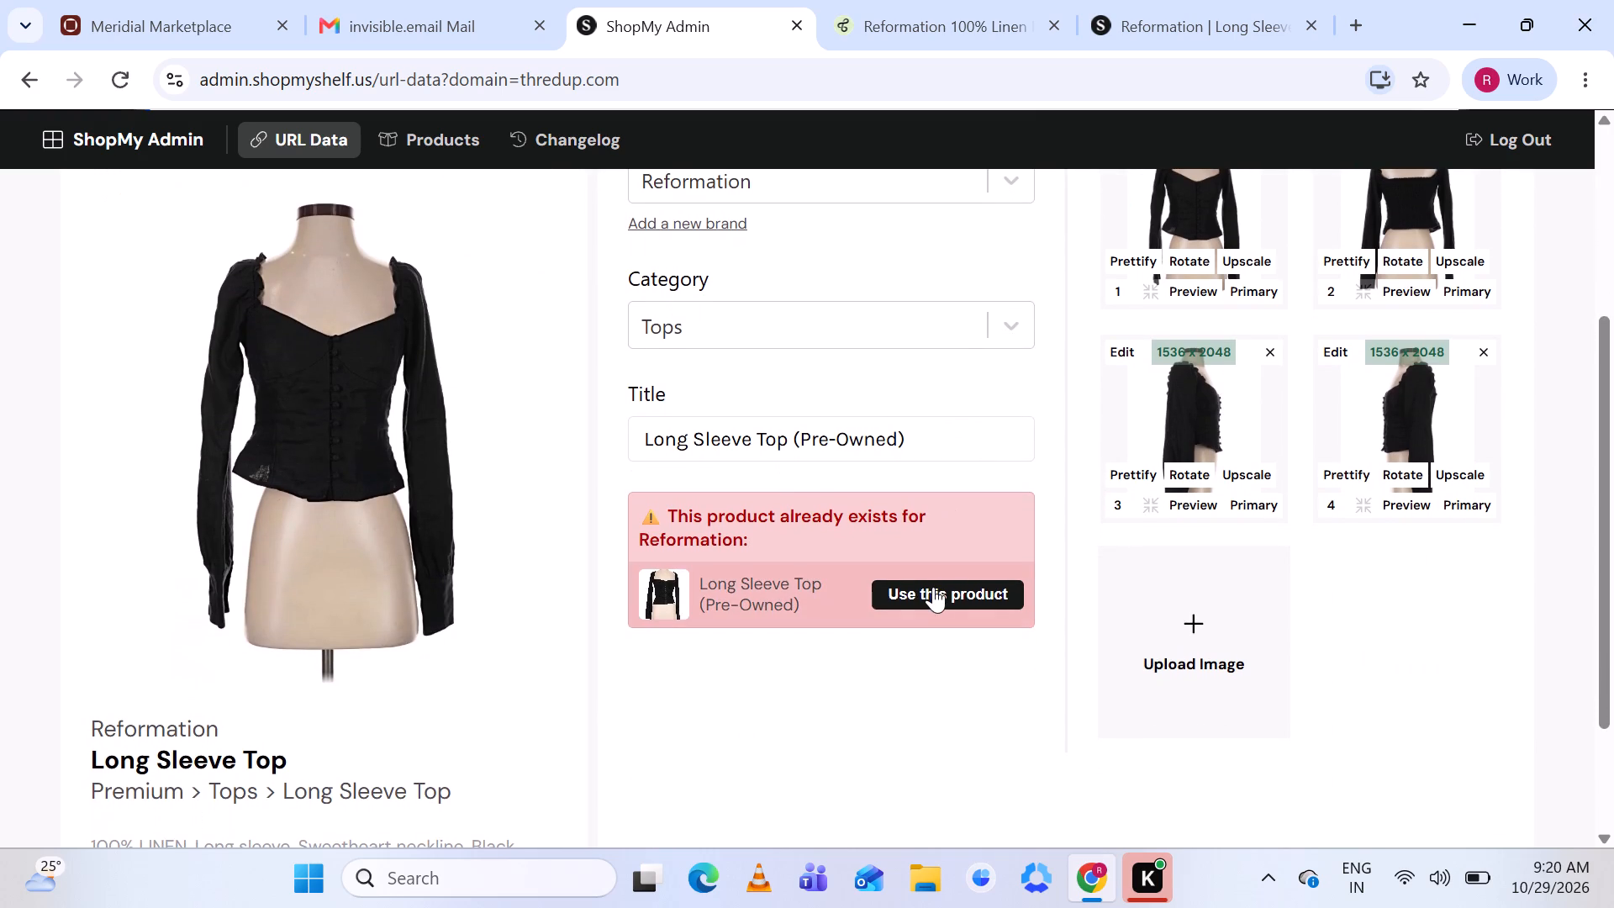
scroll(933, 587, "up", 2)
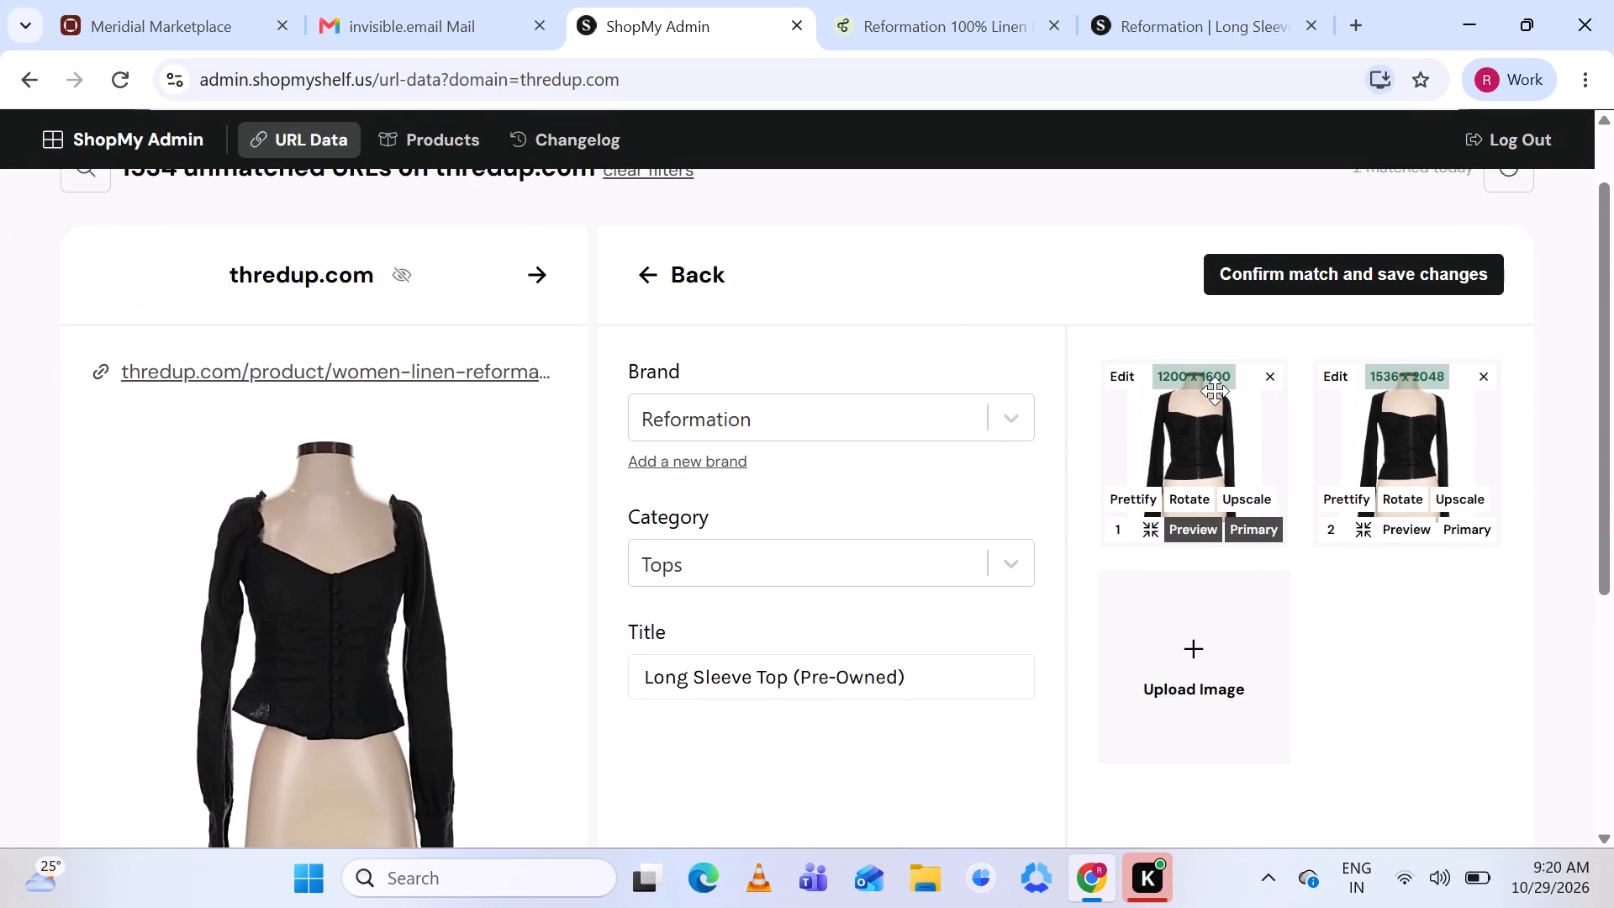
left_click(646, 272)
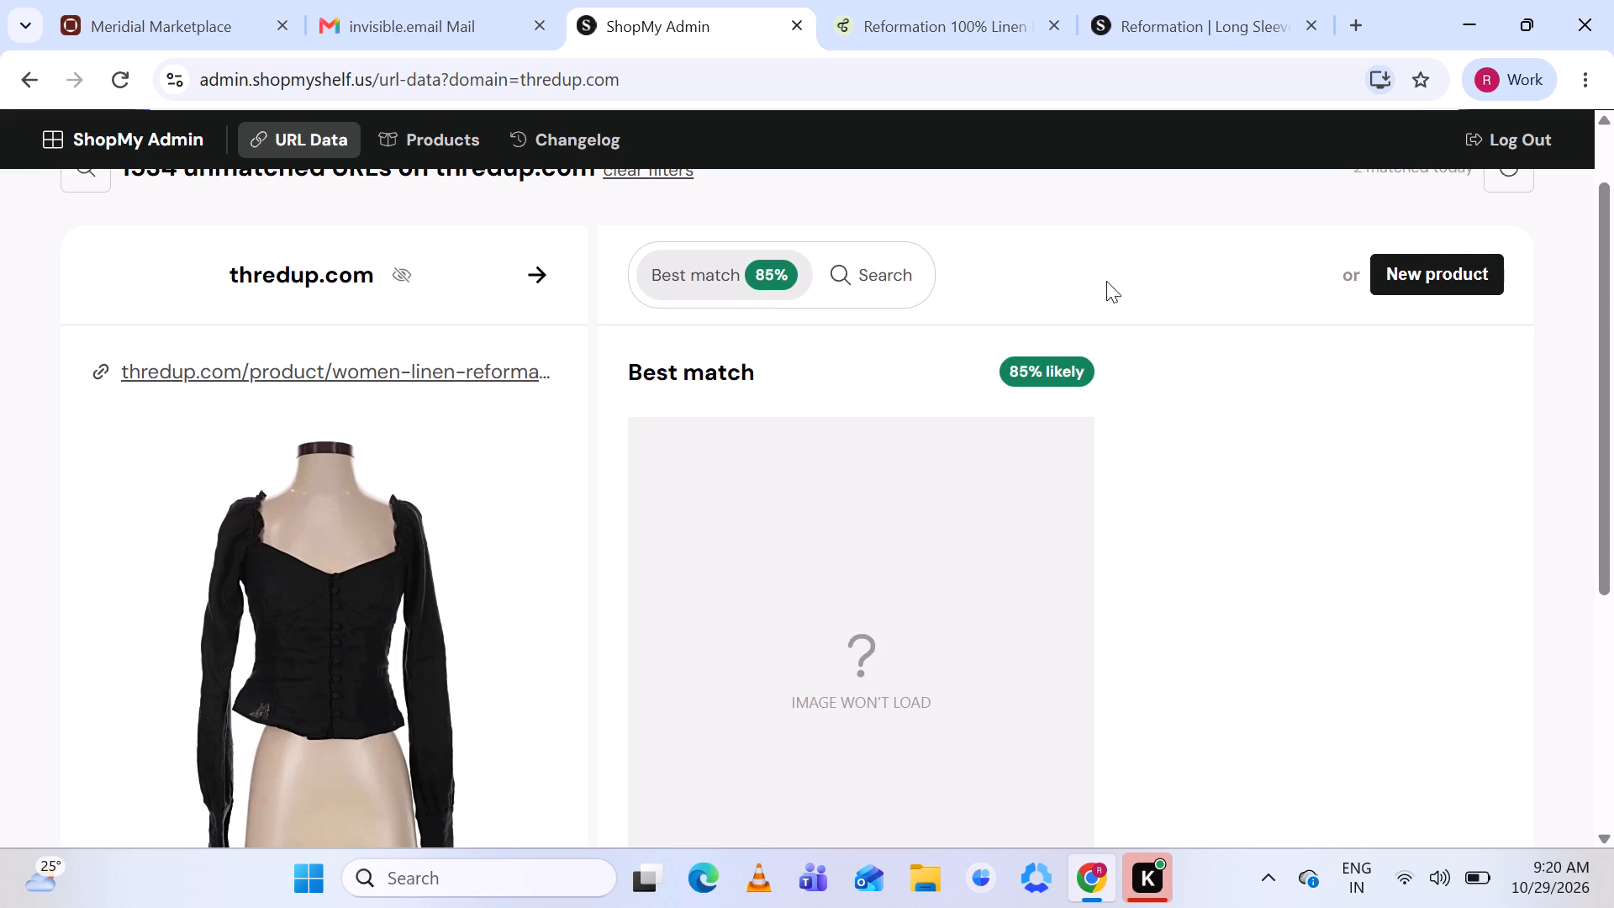
Start the new product again and remove the 768 x 1024 image, the blank image and both label close-ups.
left_click(1417, 267)
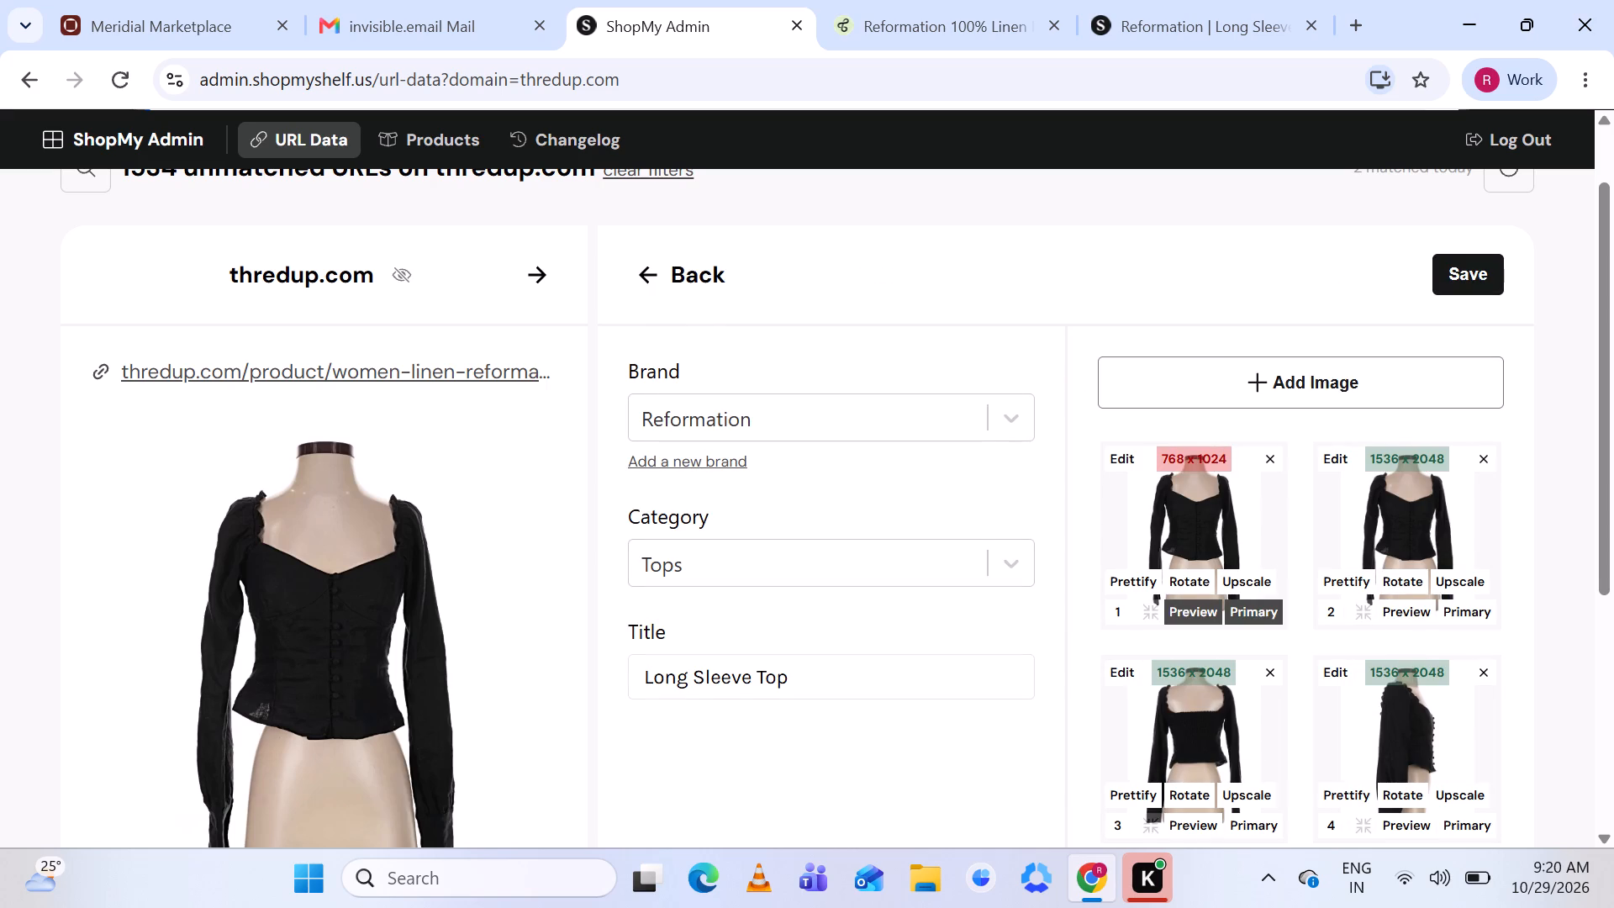
left_click(854, 672)
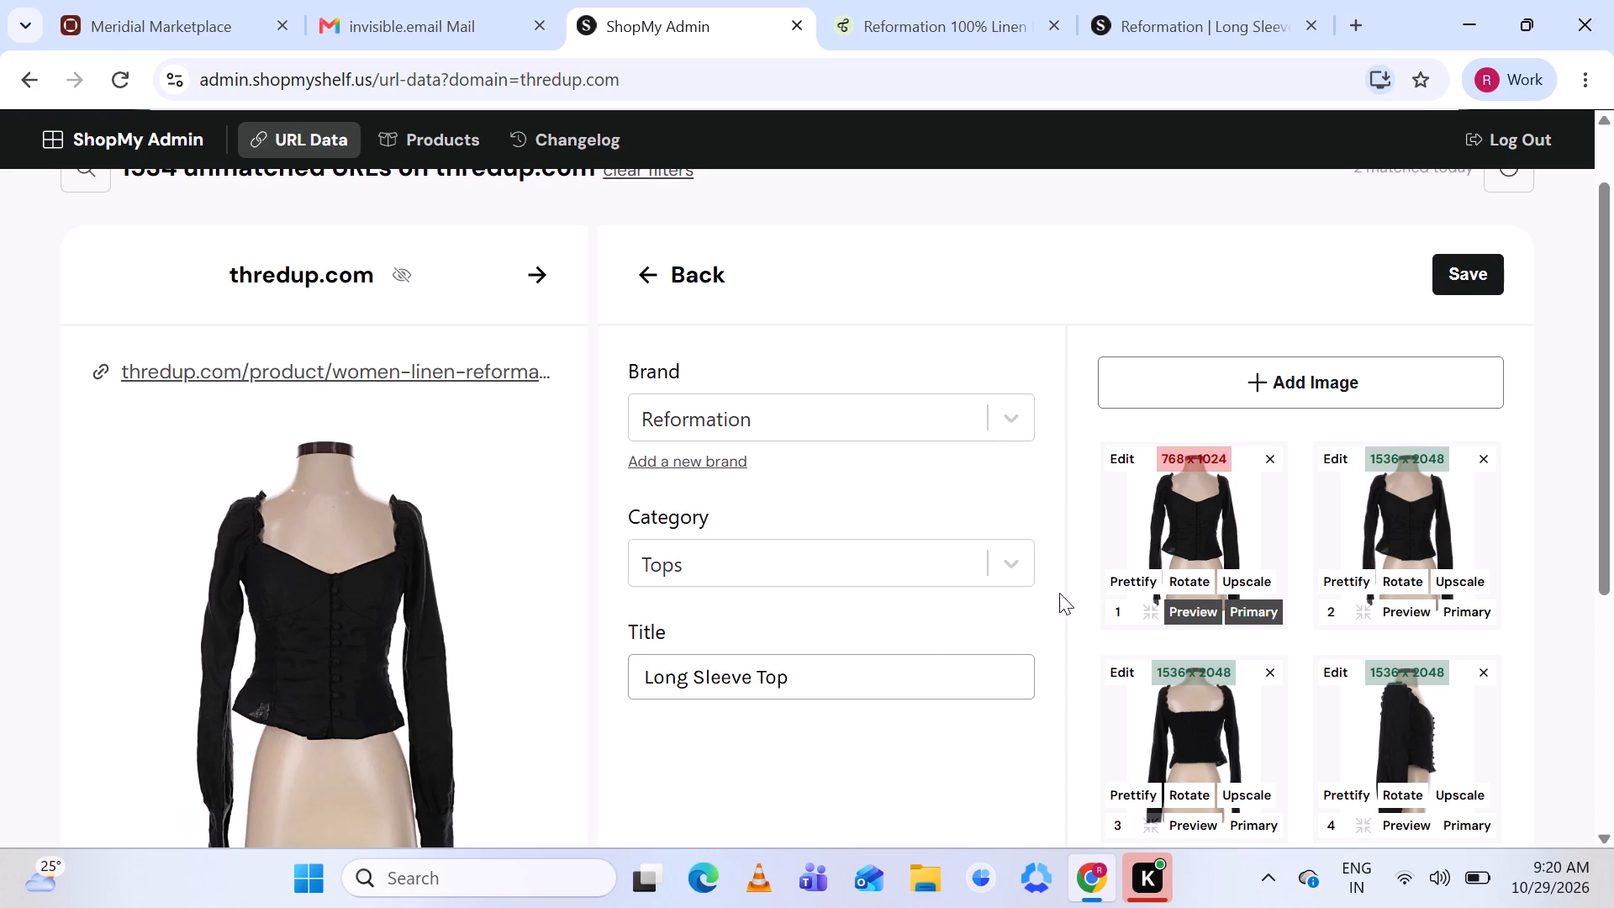
left_click(1266, 453)
scroll(1191, 524, "down", 3)
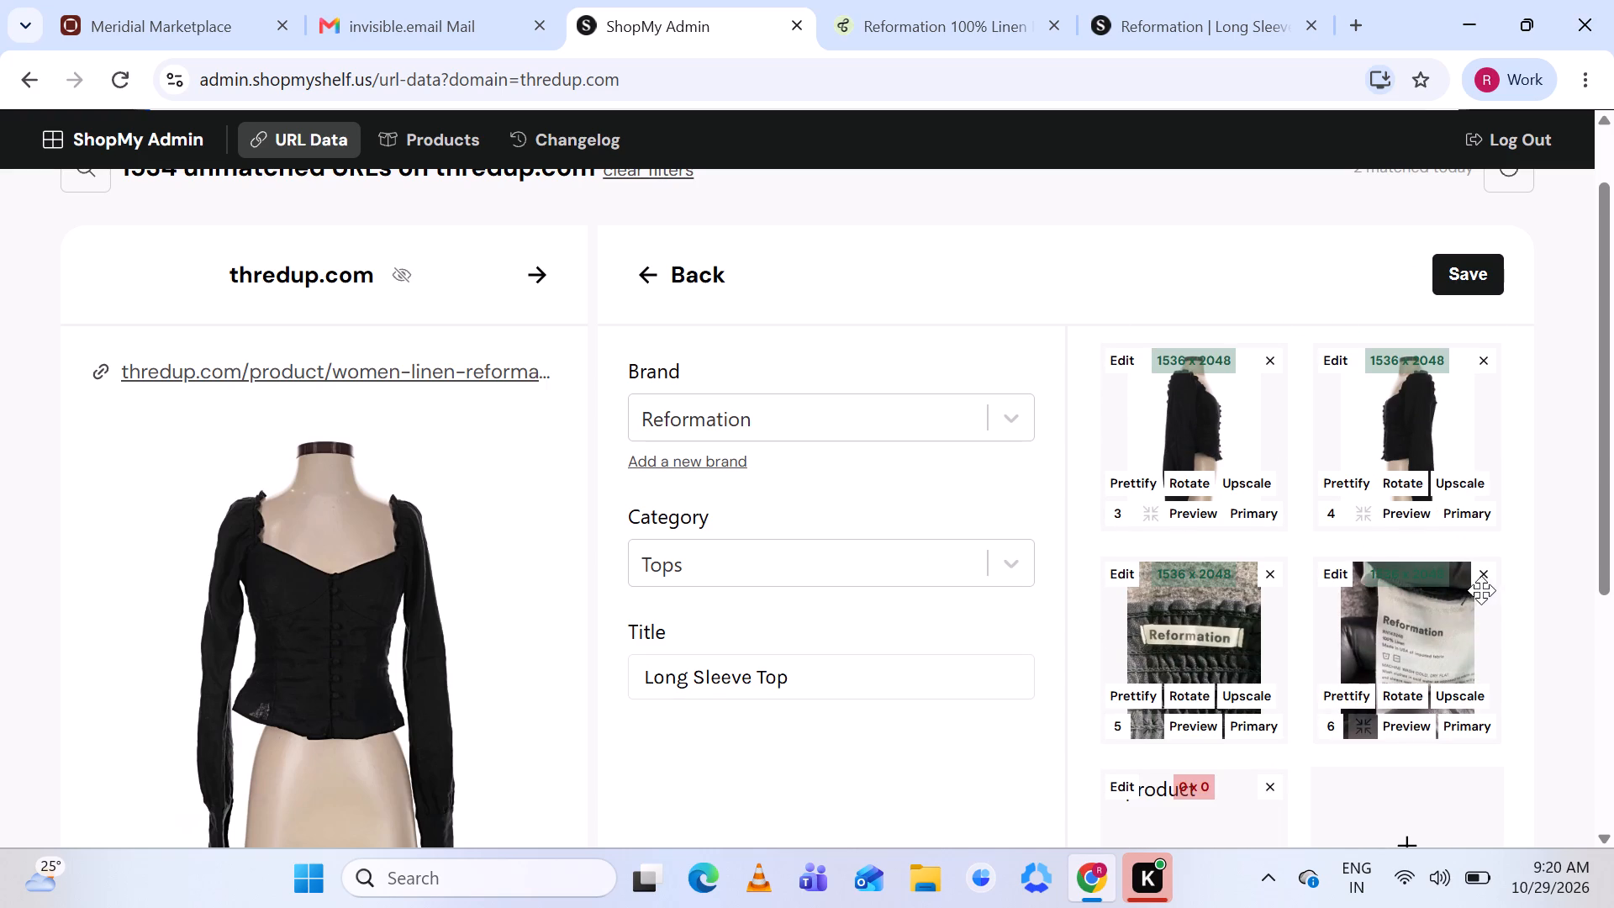
scroll(1483, 564, "down", 1)
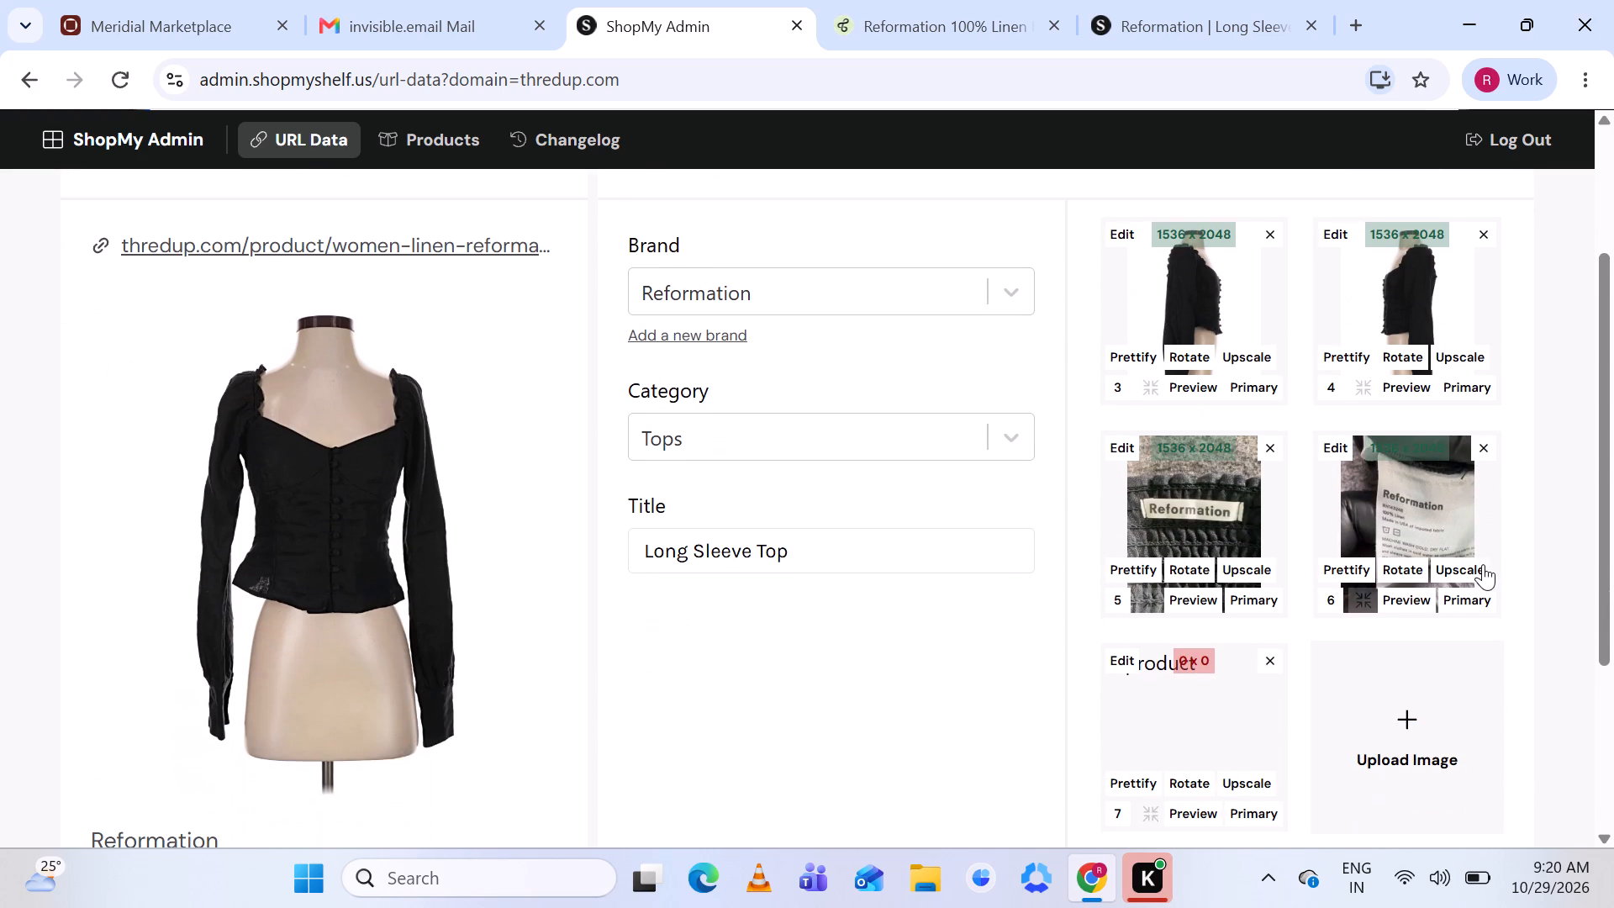
left_click(1268, 658)
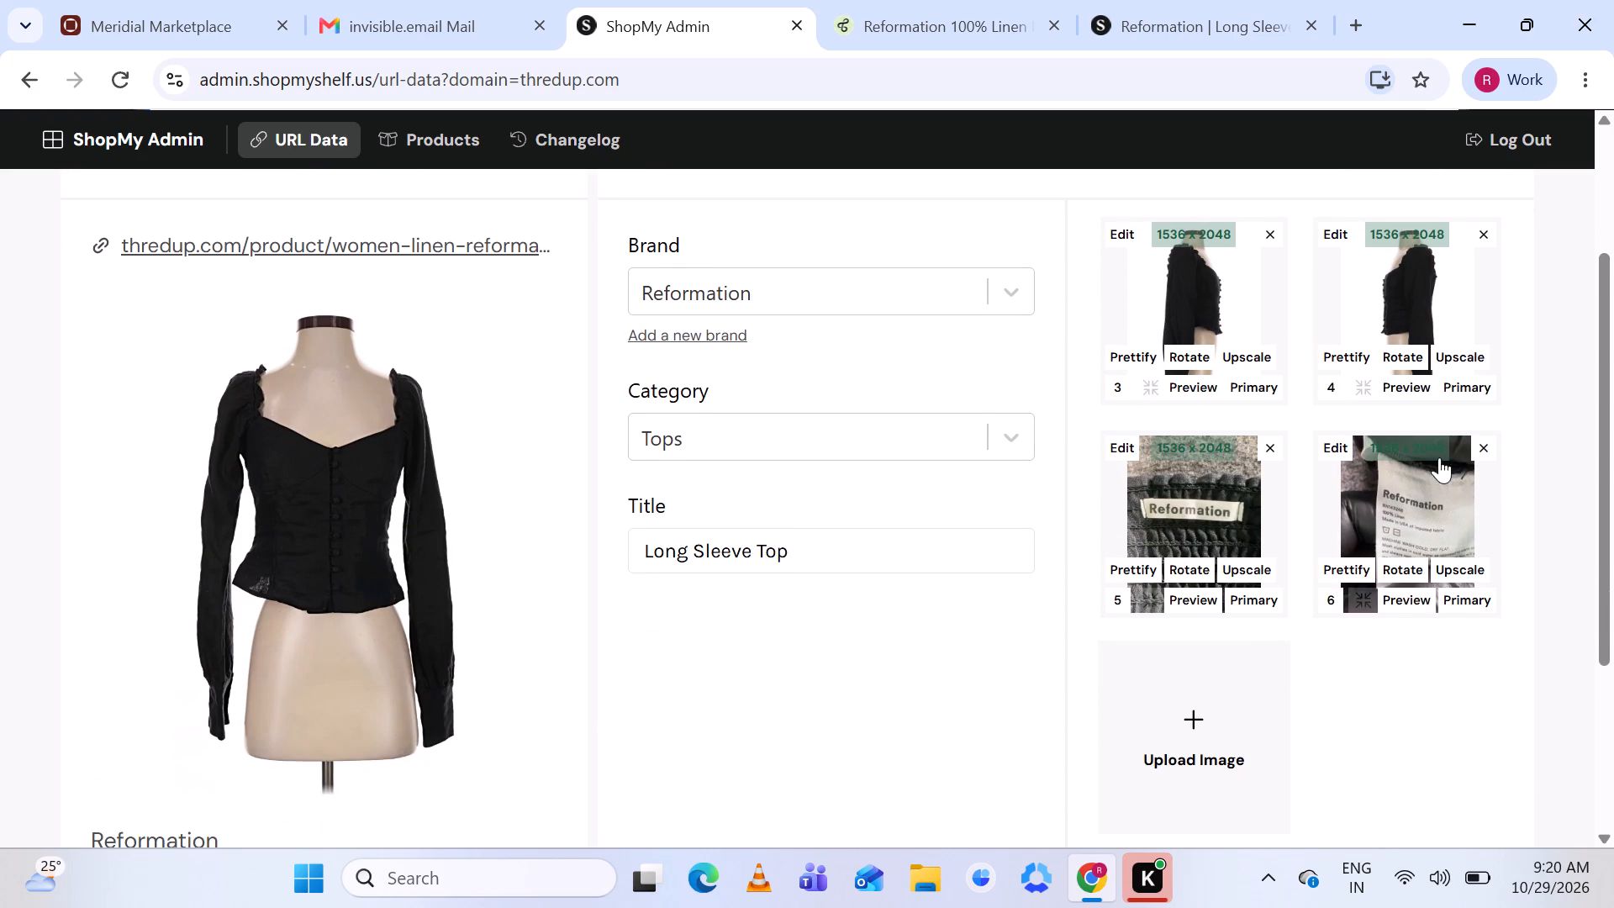
left_click(1484, 449)
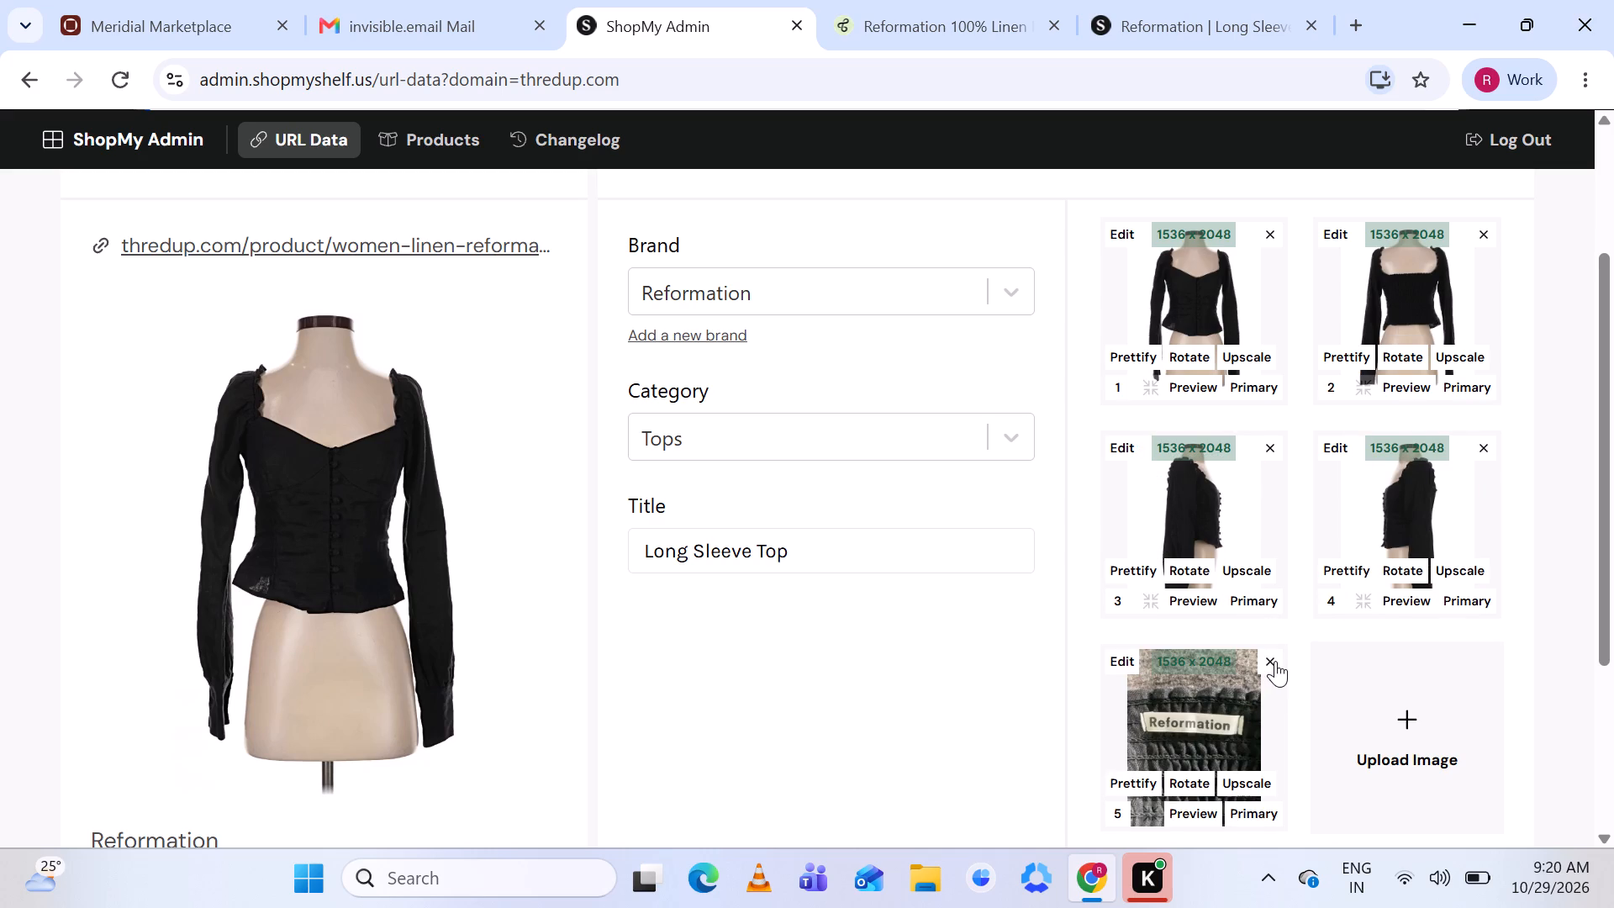
left_click(1275, 660)
scroll(1232, 663, "down", 2)
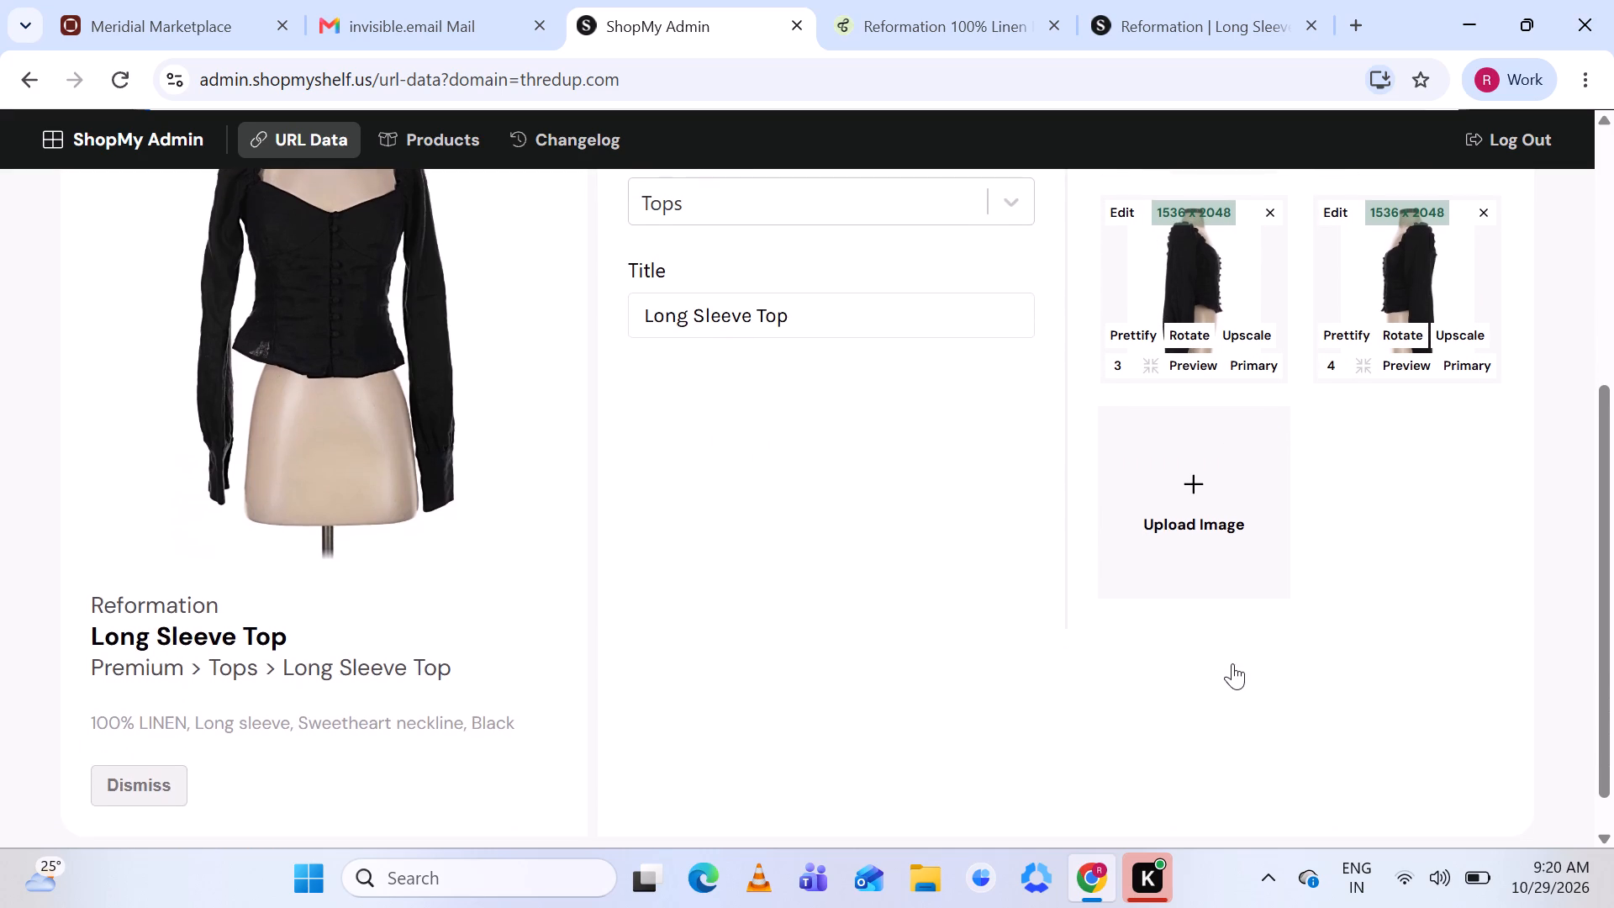
Save the new Reformation product with the title Long Sleeve Top and the four remaining garment photos.
scroll(1232, 663, "up", 3)
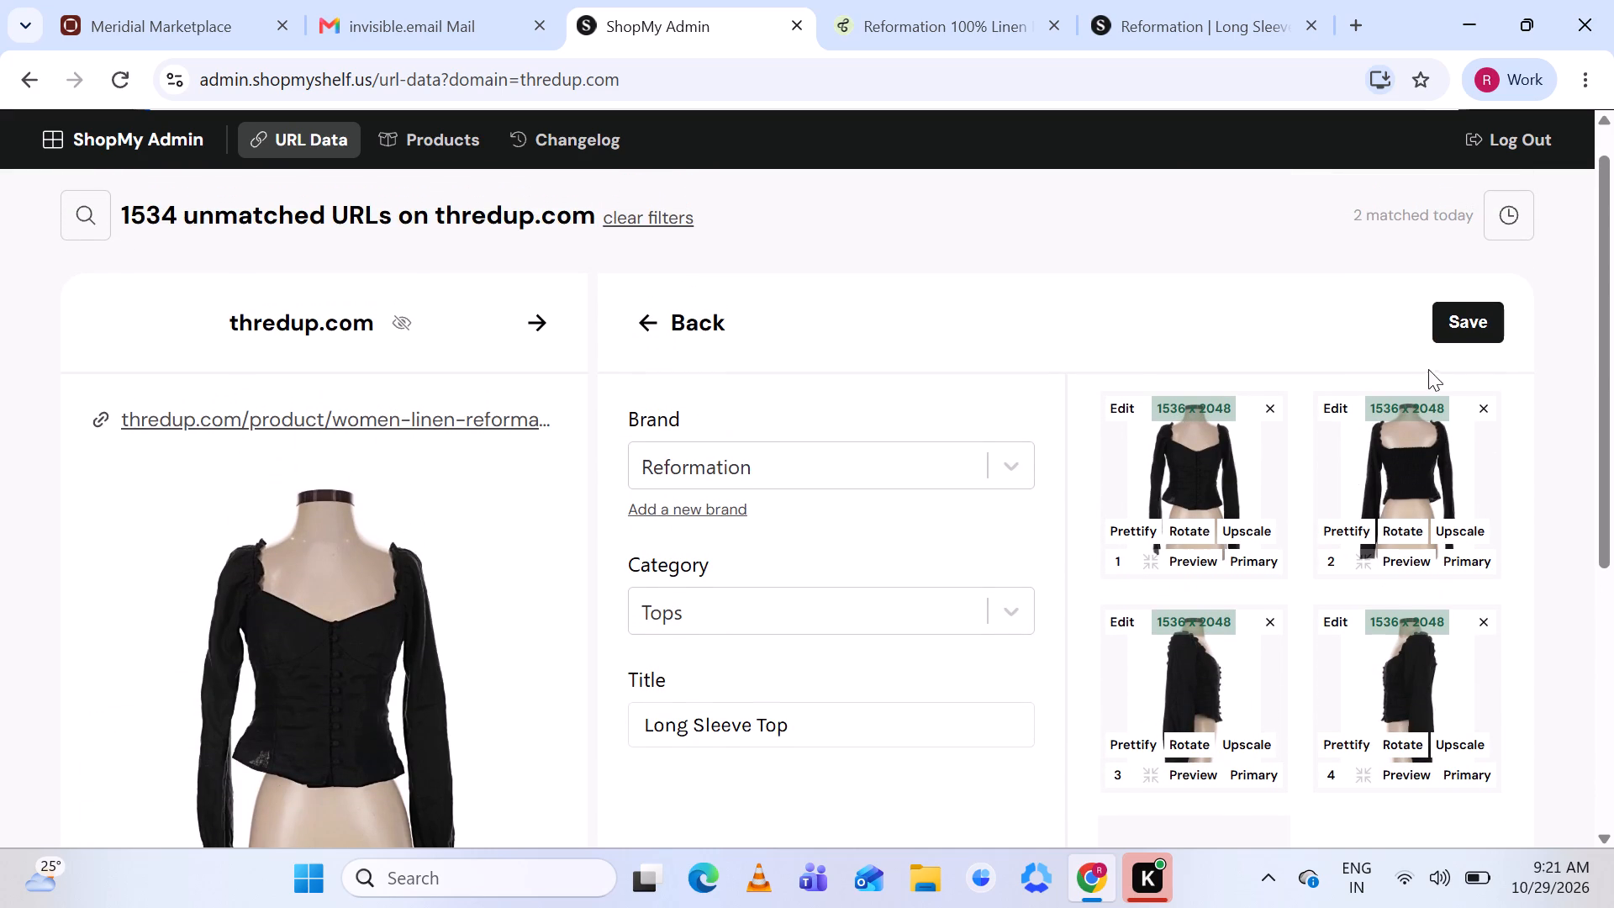
left_click(1459, 319)
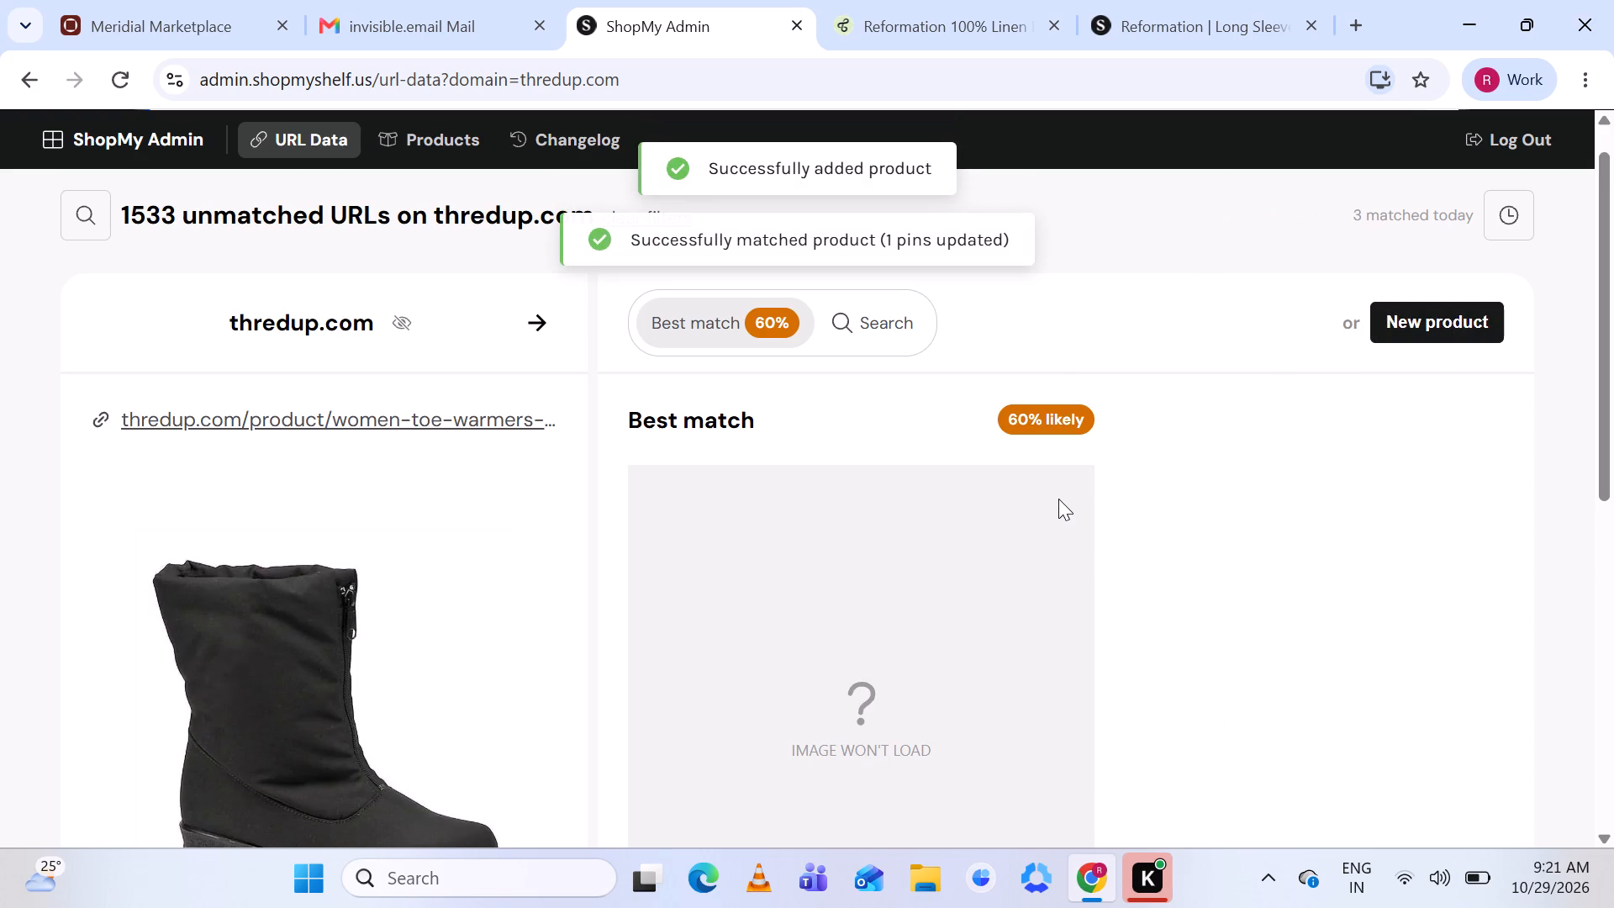
Compare the Toe Warmers Jennifer Waterproof Boots listing with its suggested best match.
scroll(1193, 358, "down", 1)
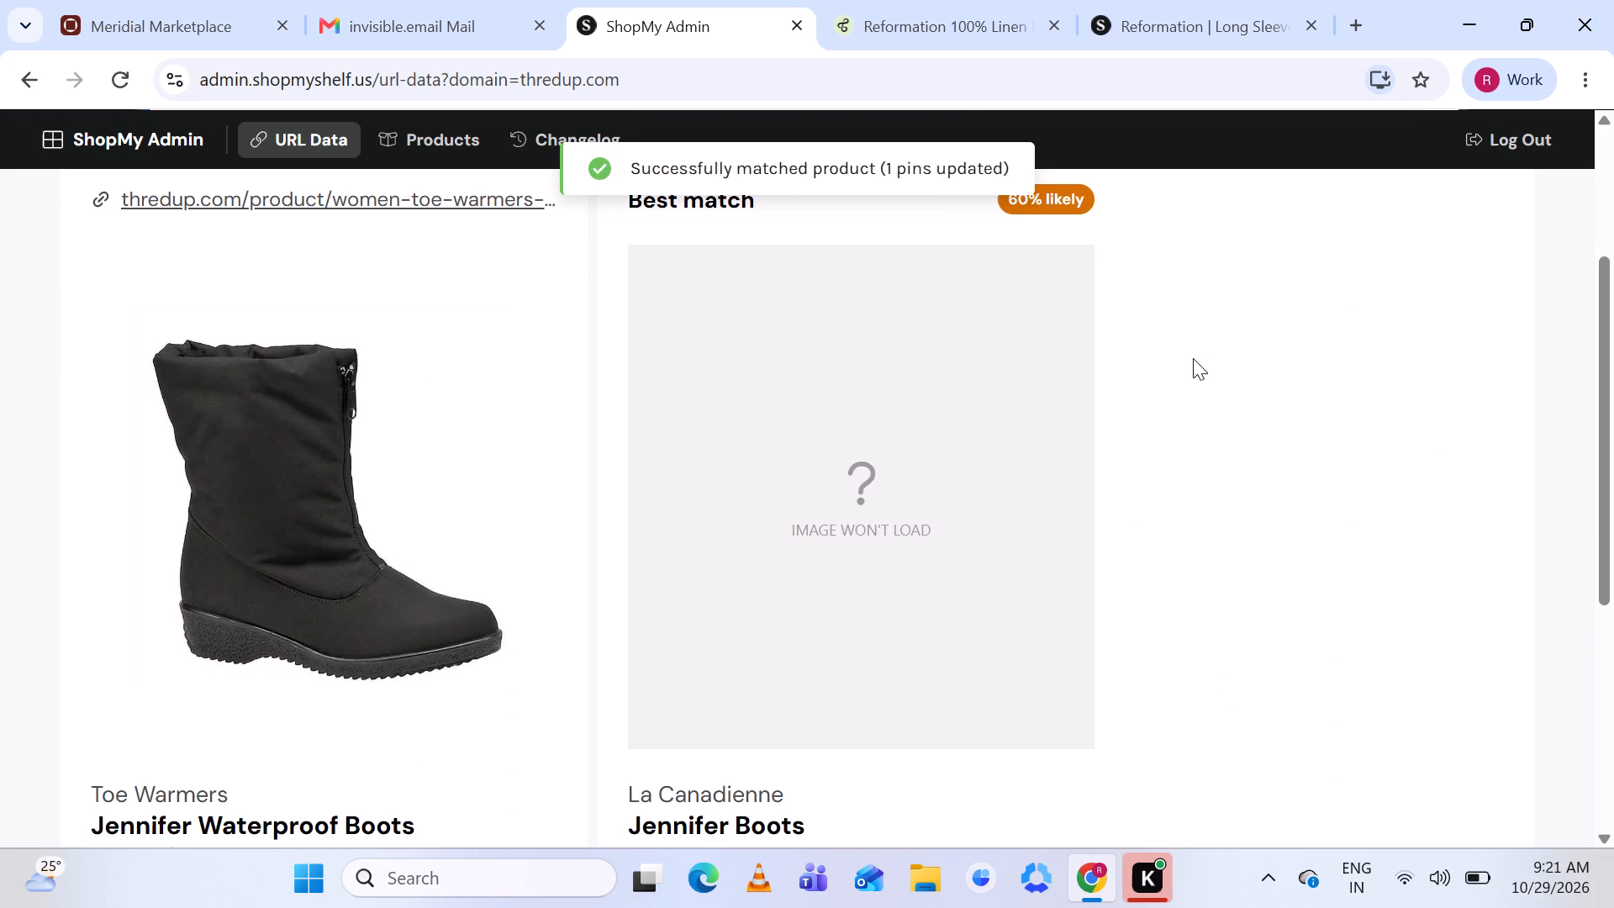
scroll(1193, 358, "up", 1)
Close the leftover Reformation listing and Long Sleeve Top product pages.
left_click(1044, 11)
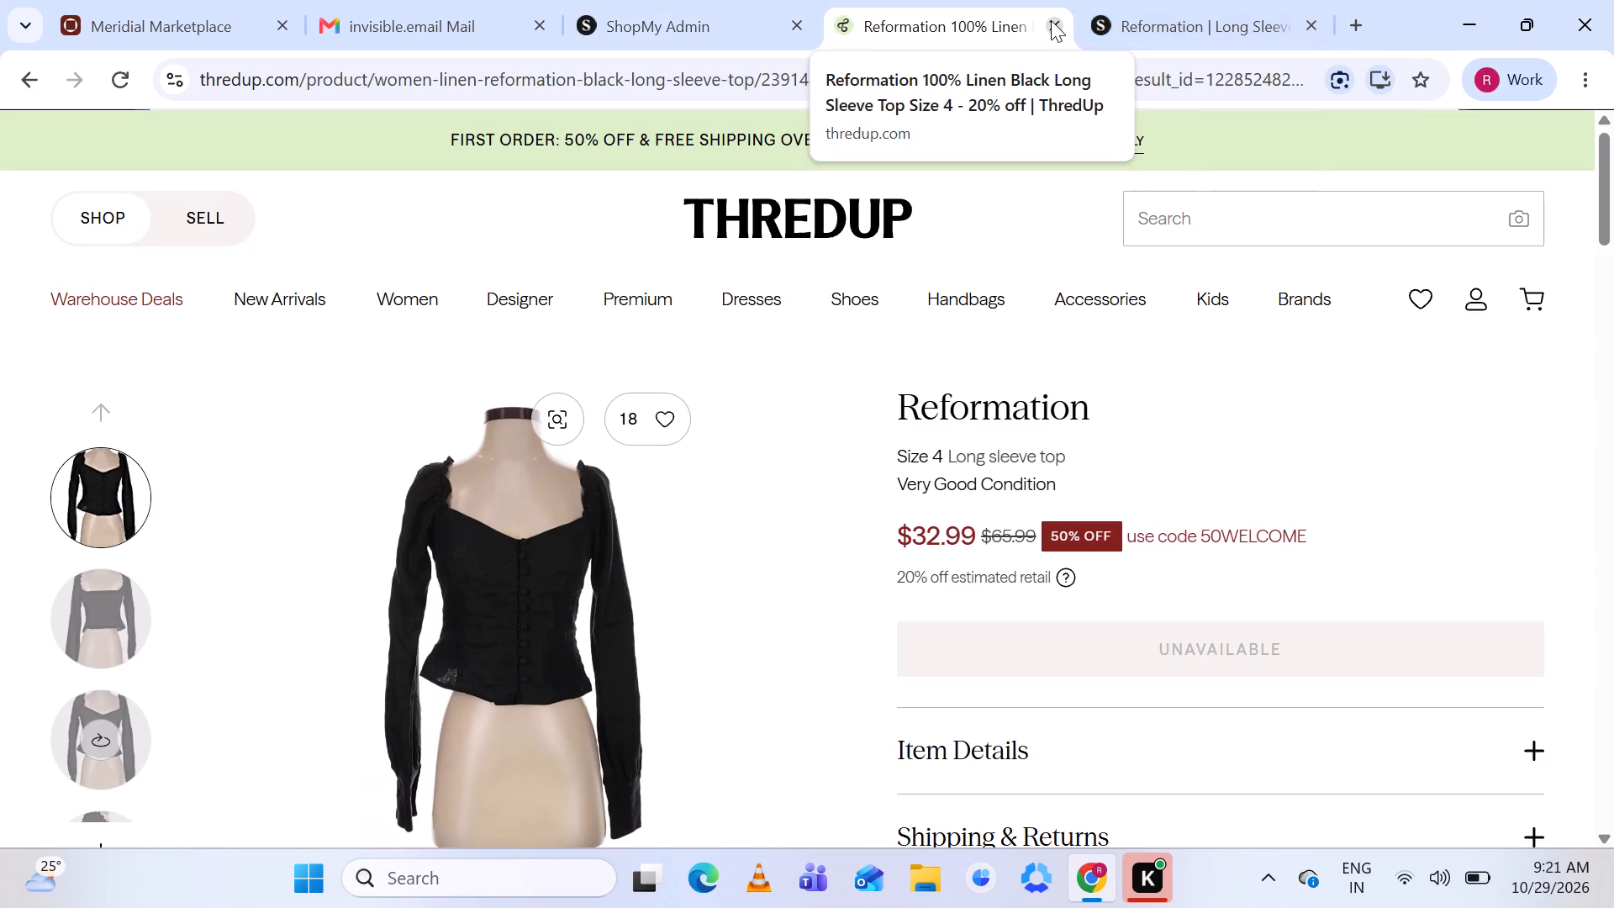
left_click(1051, 20)
left_click(1051, 20)
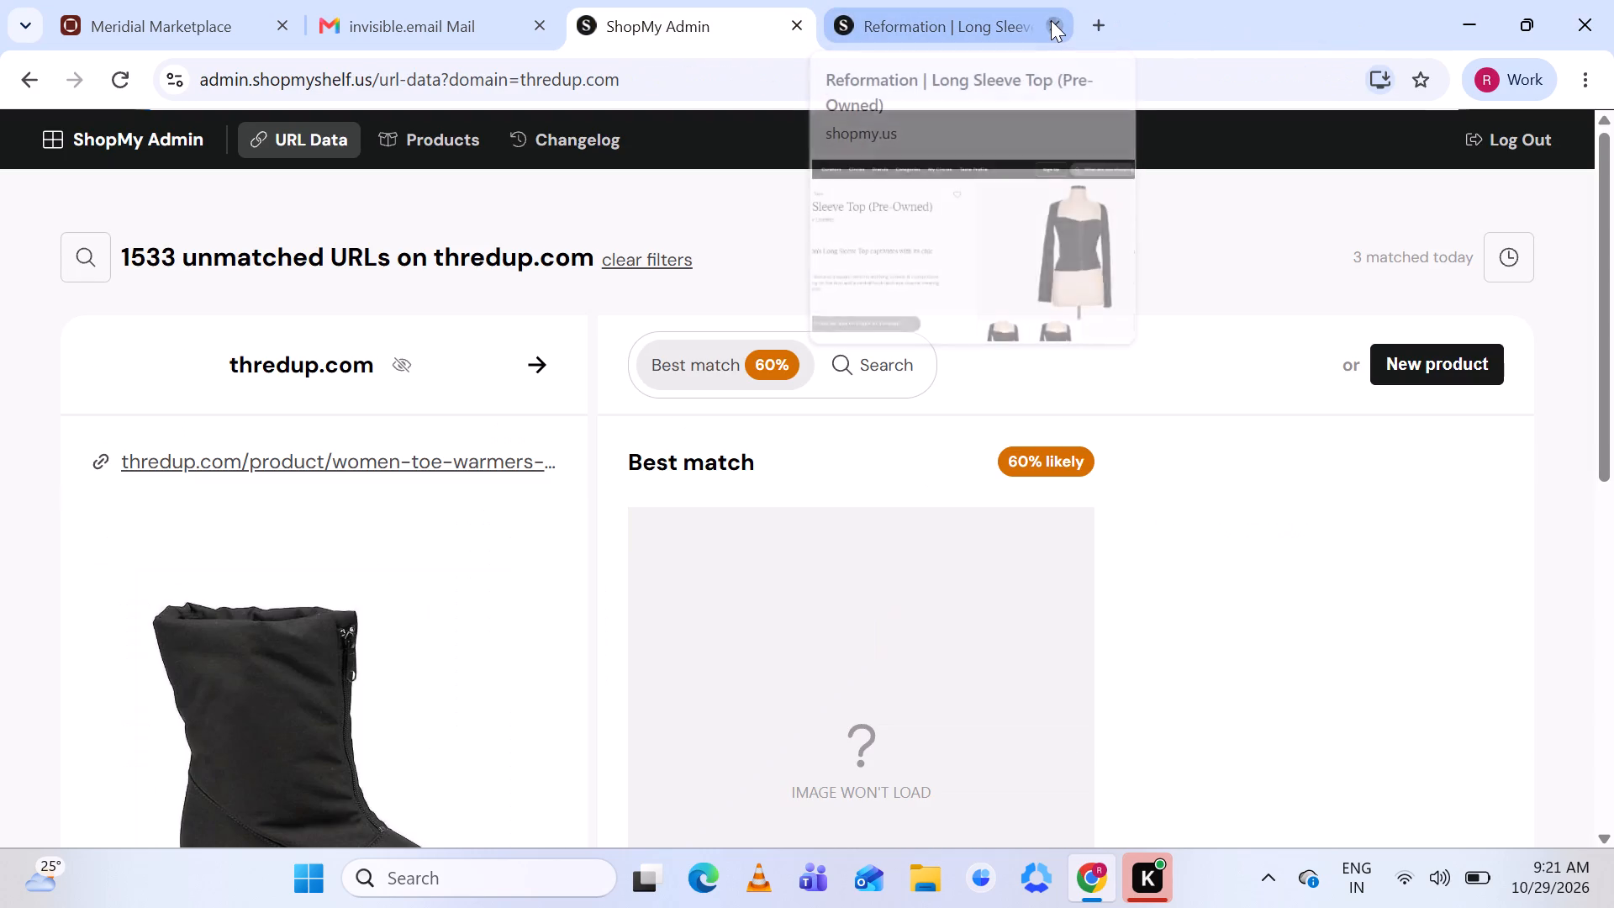
Open the suggested La Canadienne Jennifer Boots product page for comparison, and return to the unmatched Toe Warmers listing.
scroll(947, 291, "down", 2)
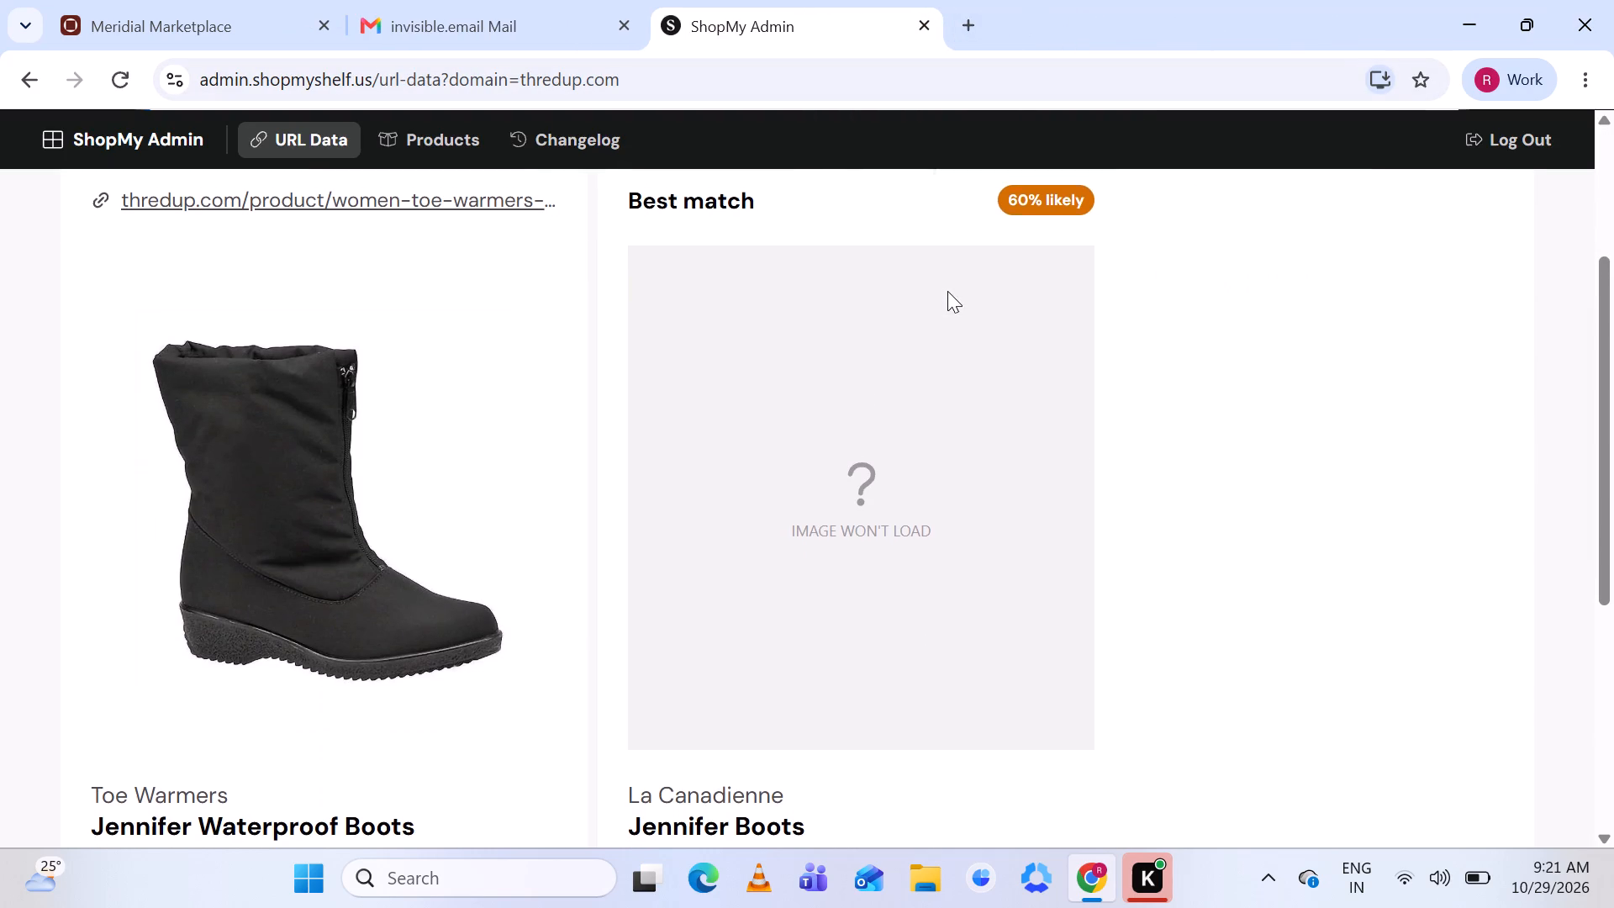
left_click(715, 811)
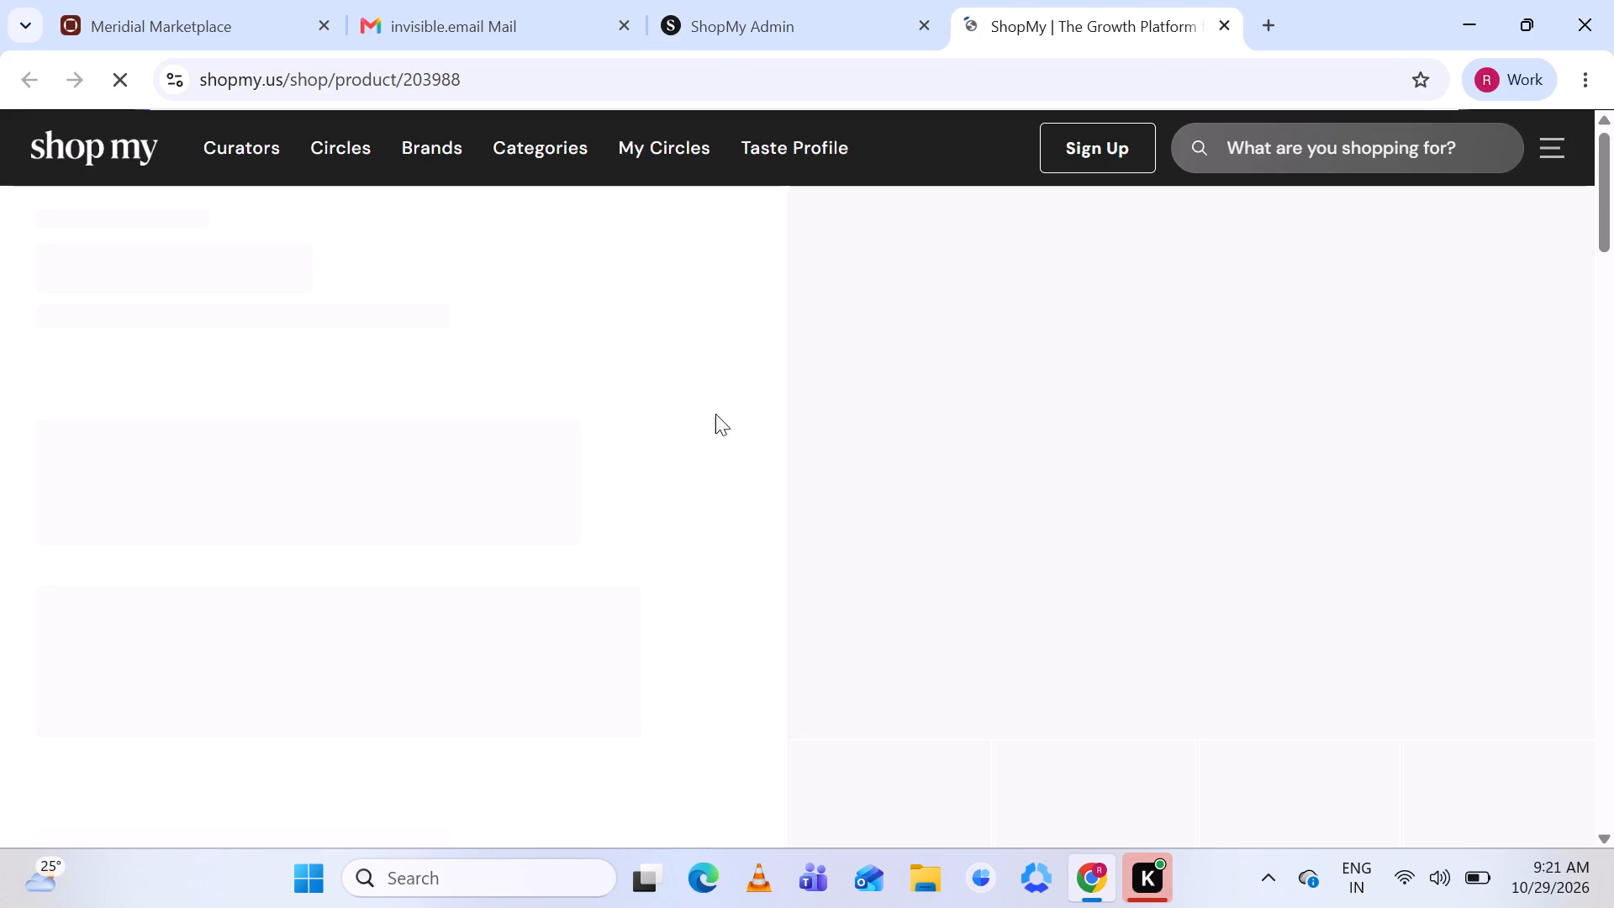
left_click(763, 14)
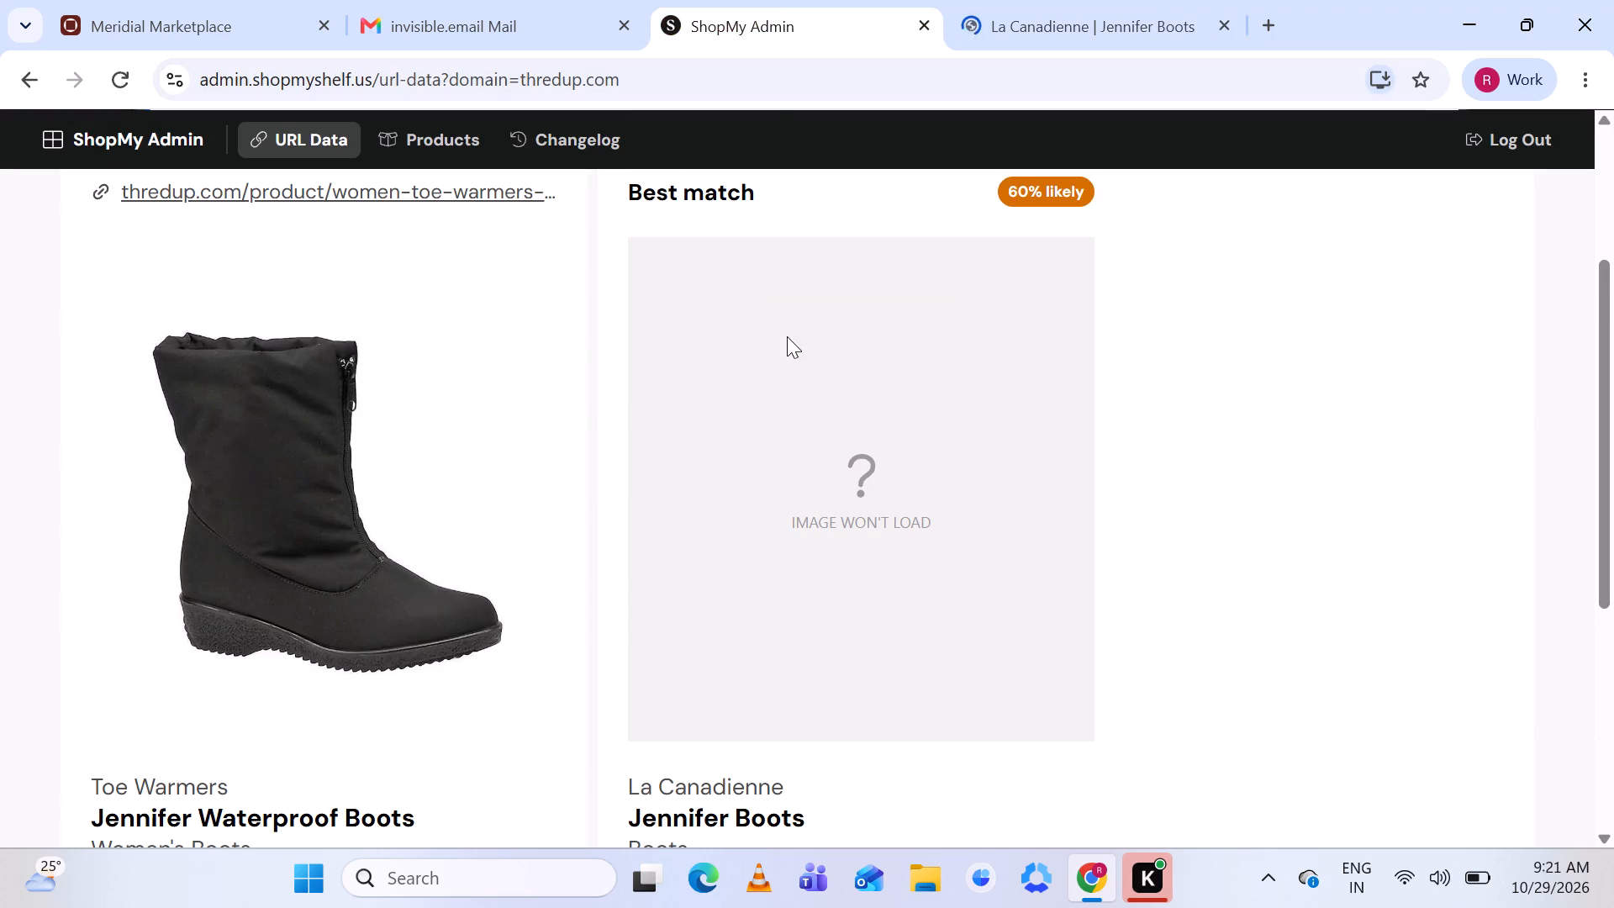
Start a new product for the Toe Warmers Jennifer Waterproof Boots listing and open its brand selection.
scroll(787, 336, "up", 2)
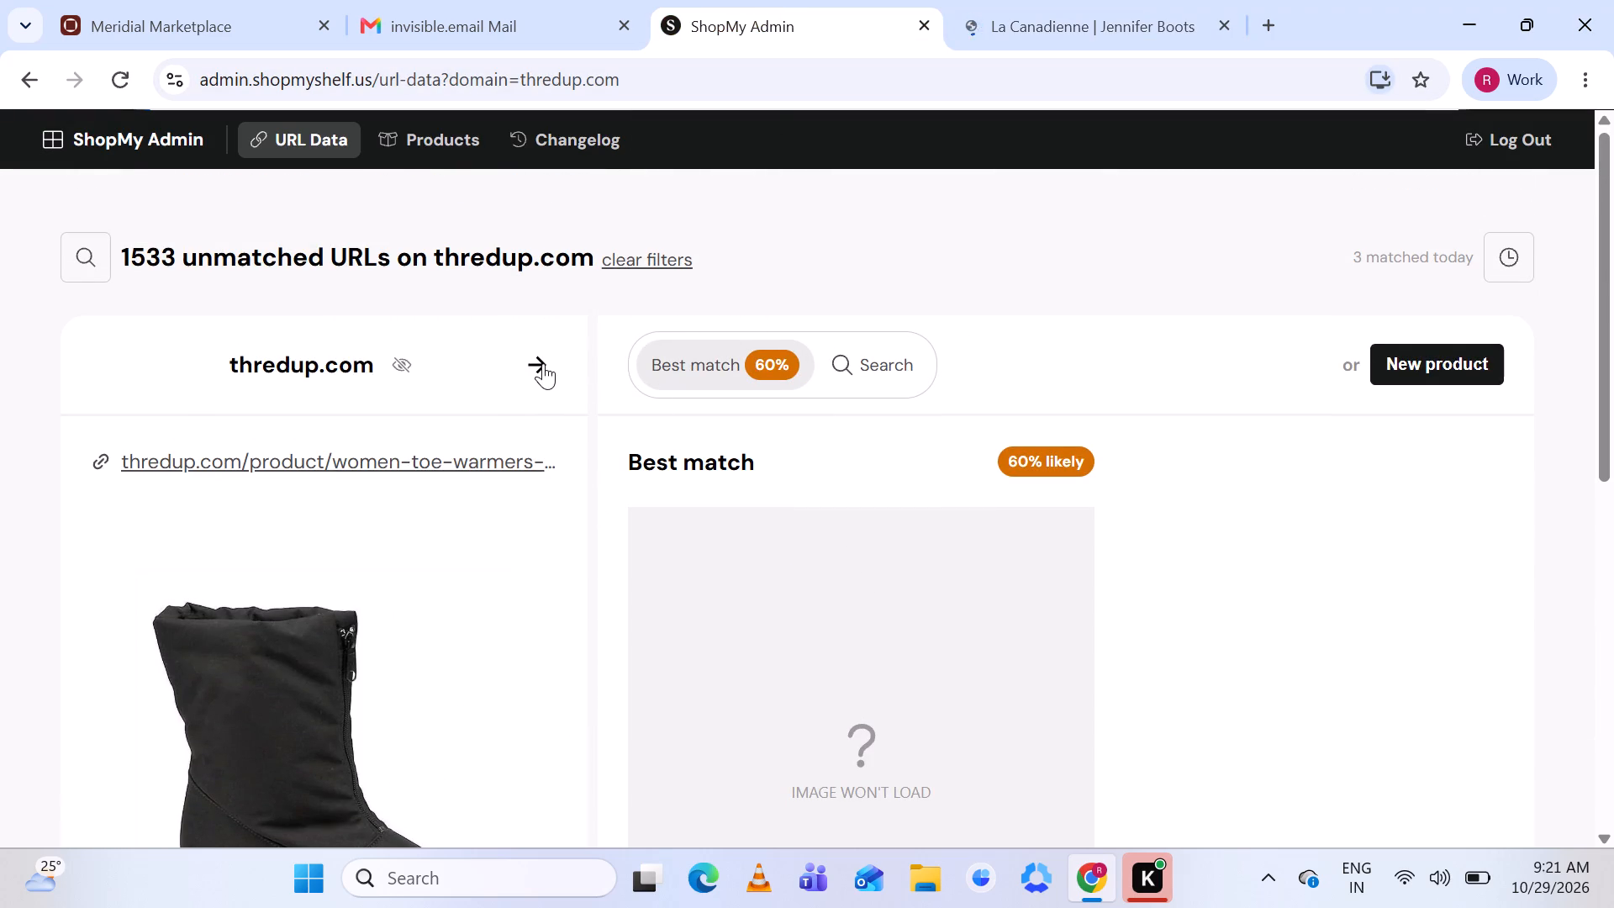
left_click(1453, 362)
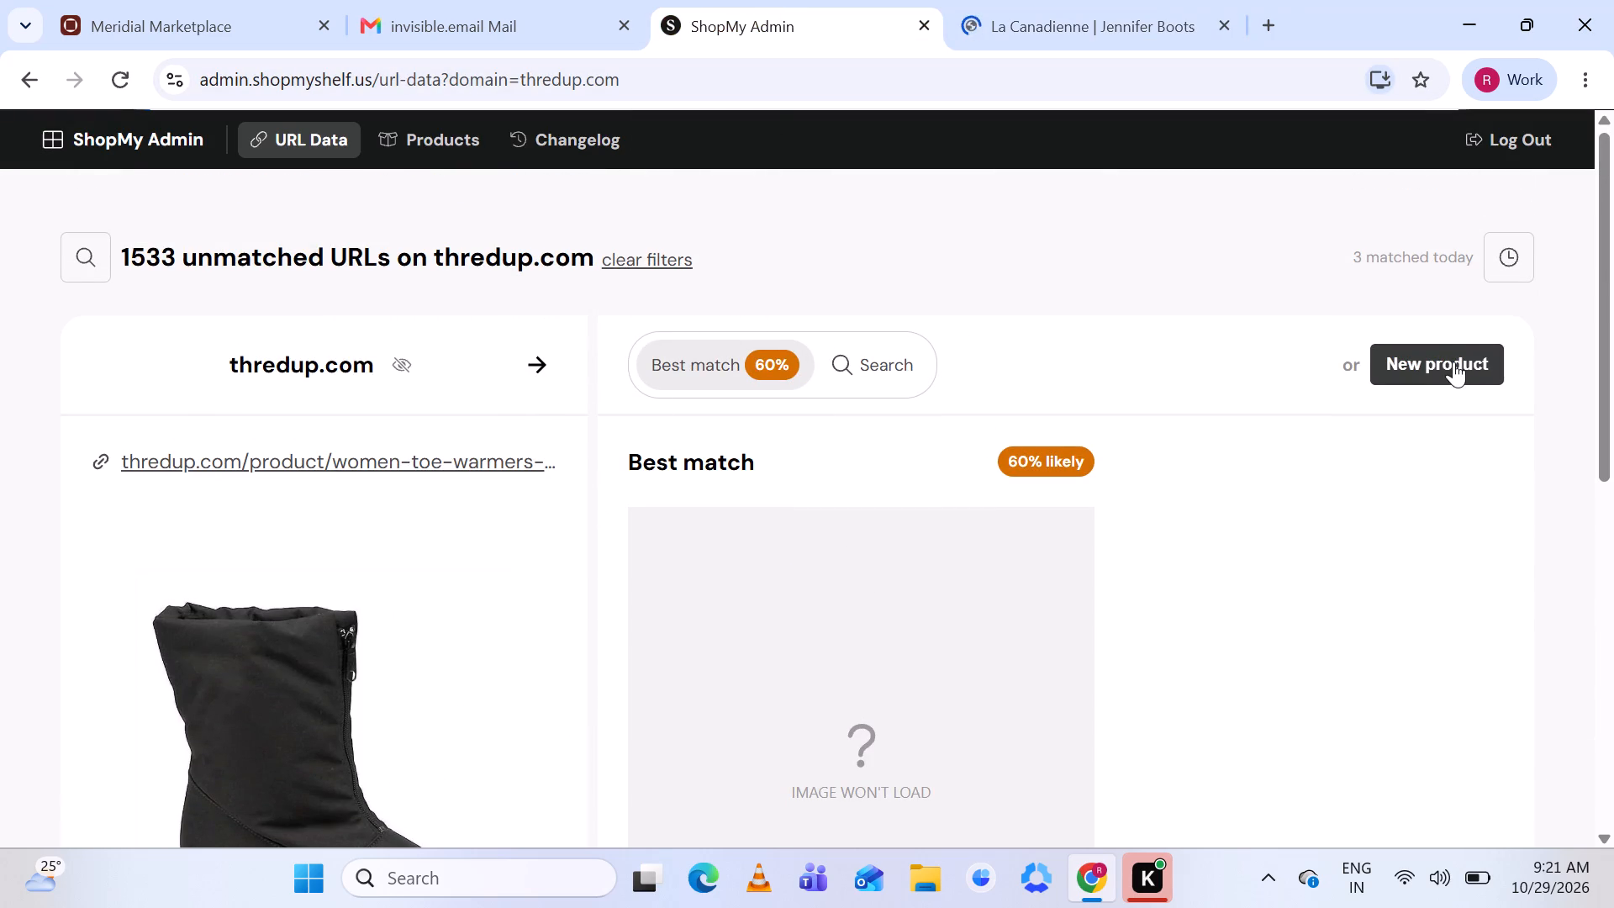
scroll(1226, 522, "down", 3)
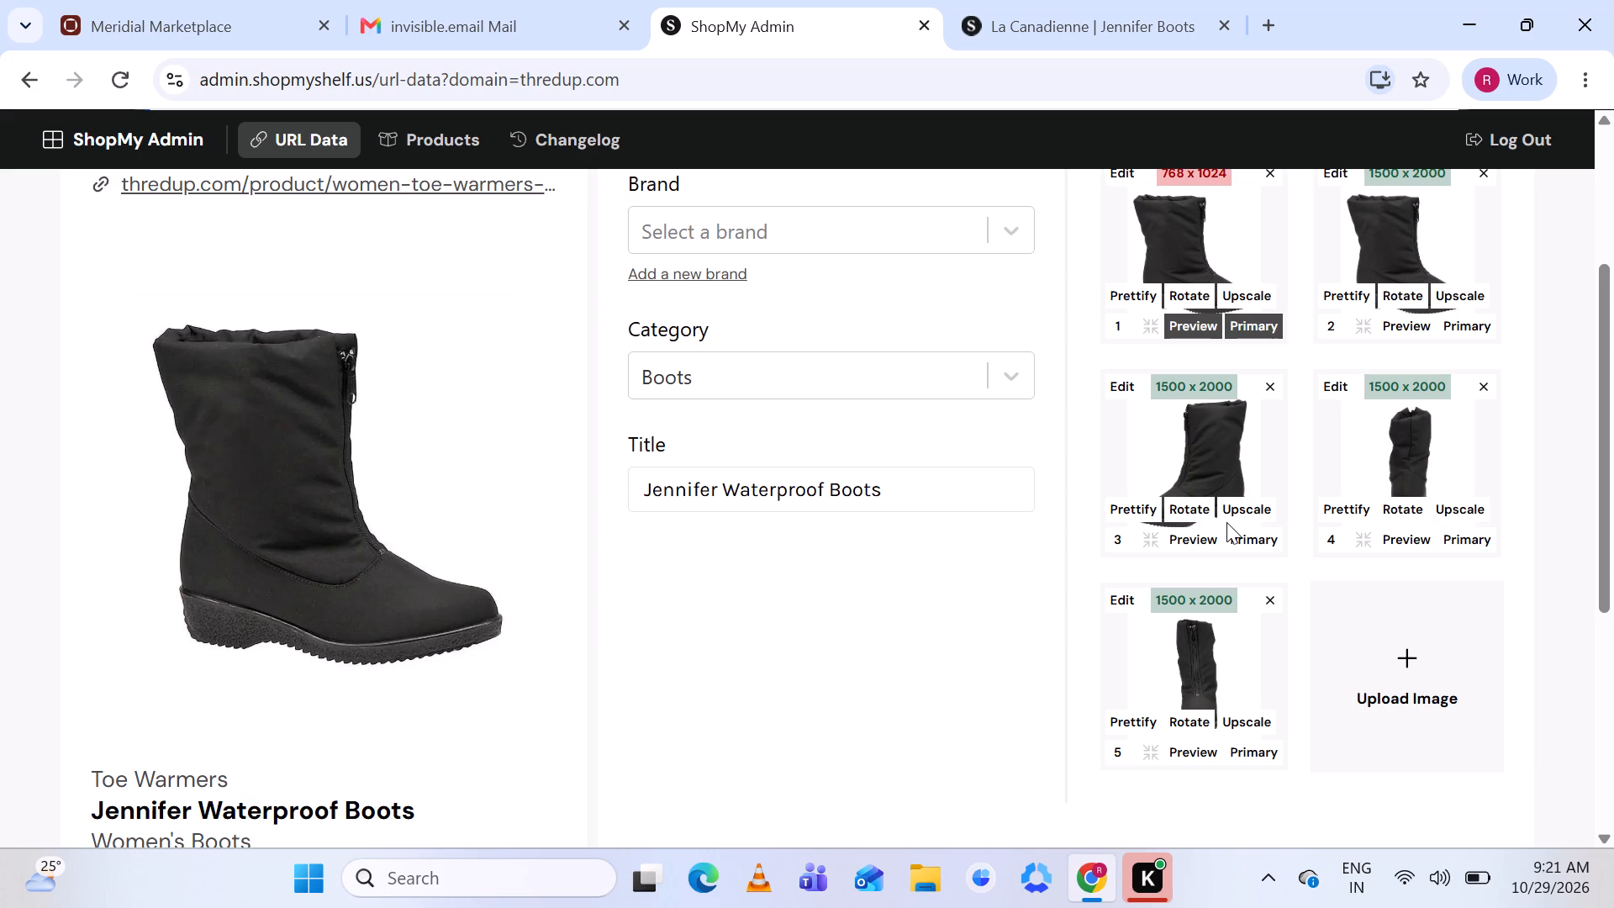
scroll(1226, 522, "up", 2)
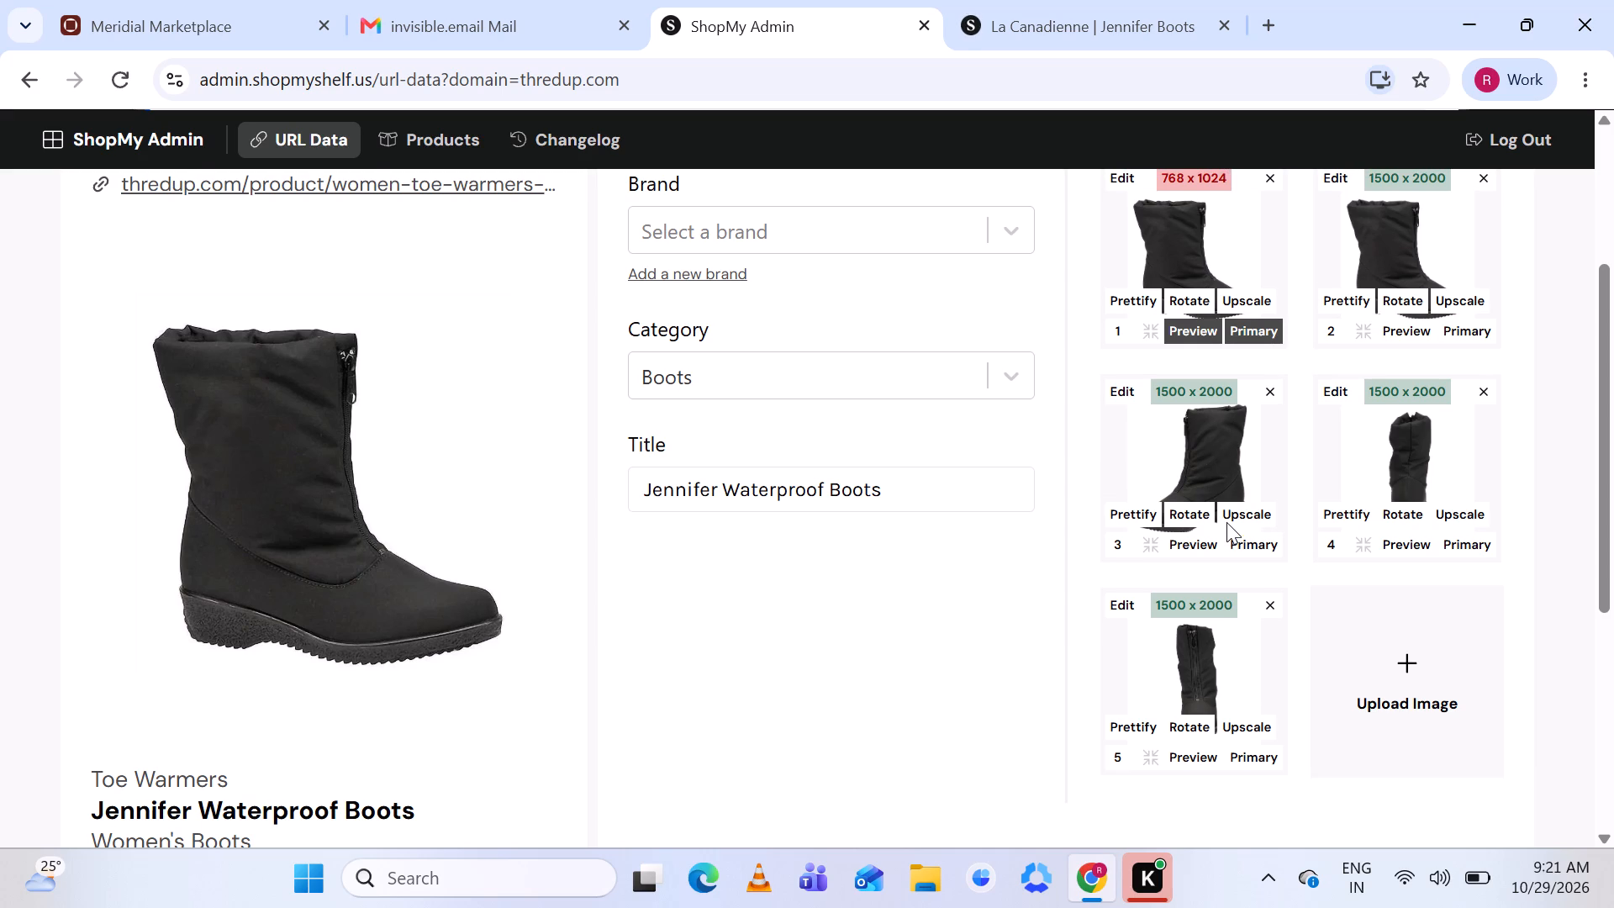
scroll(1226, 522, "up", 1)
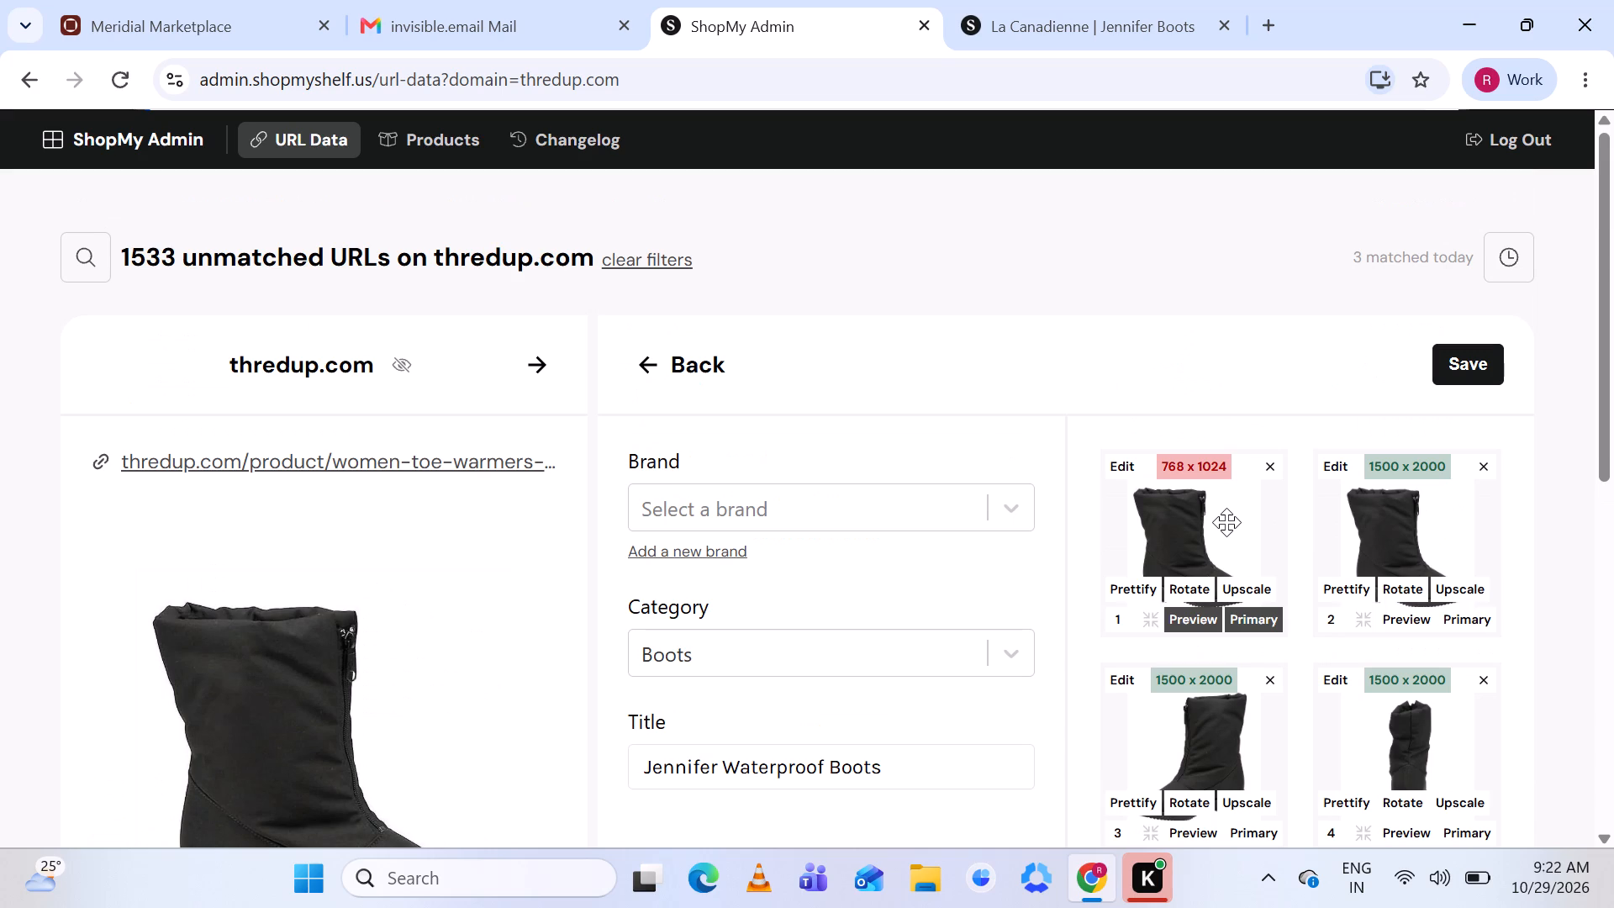
scroll(1226, 522, "up", 1)
left_click(808, 506)
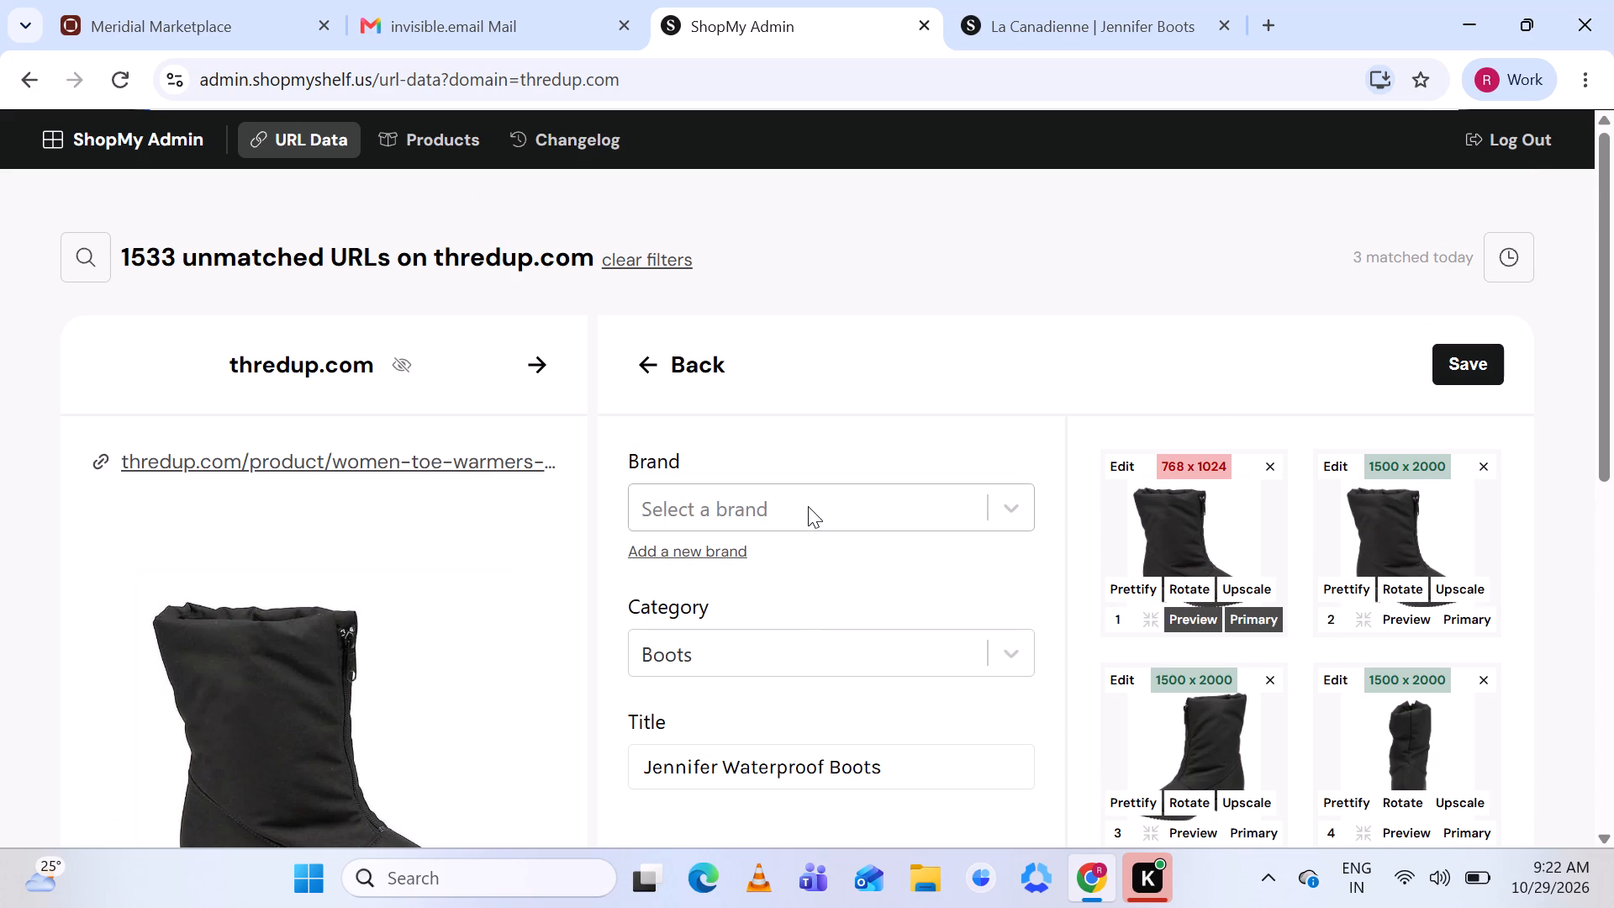
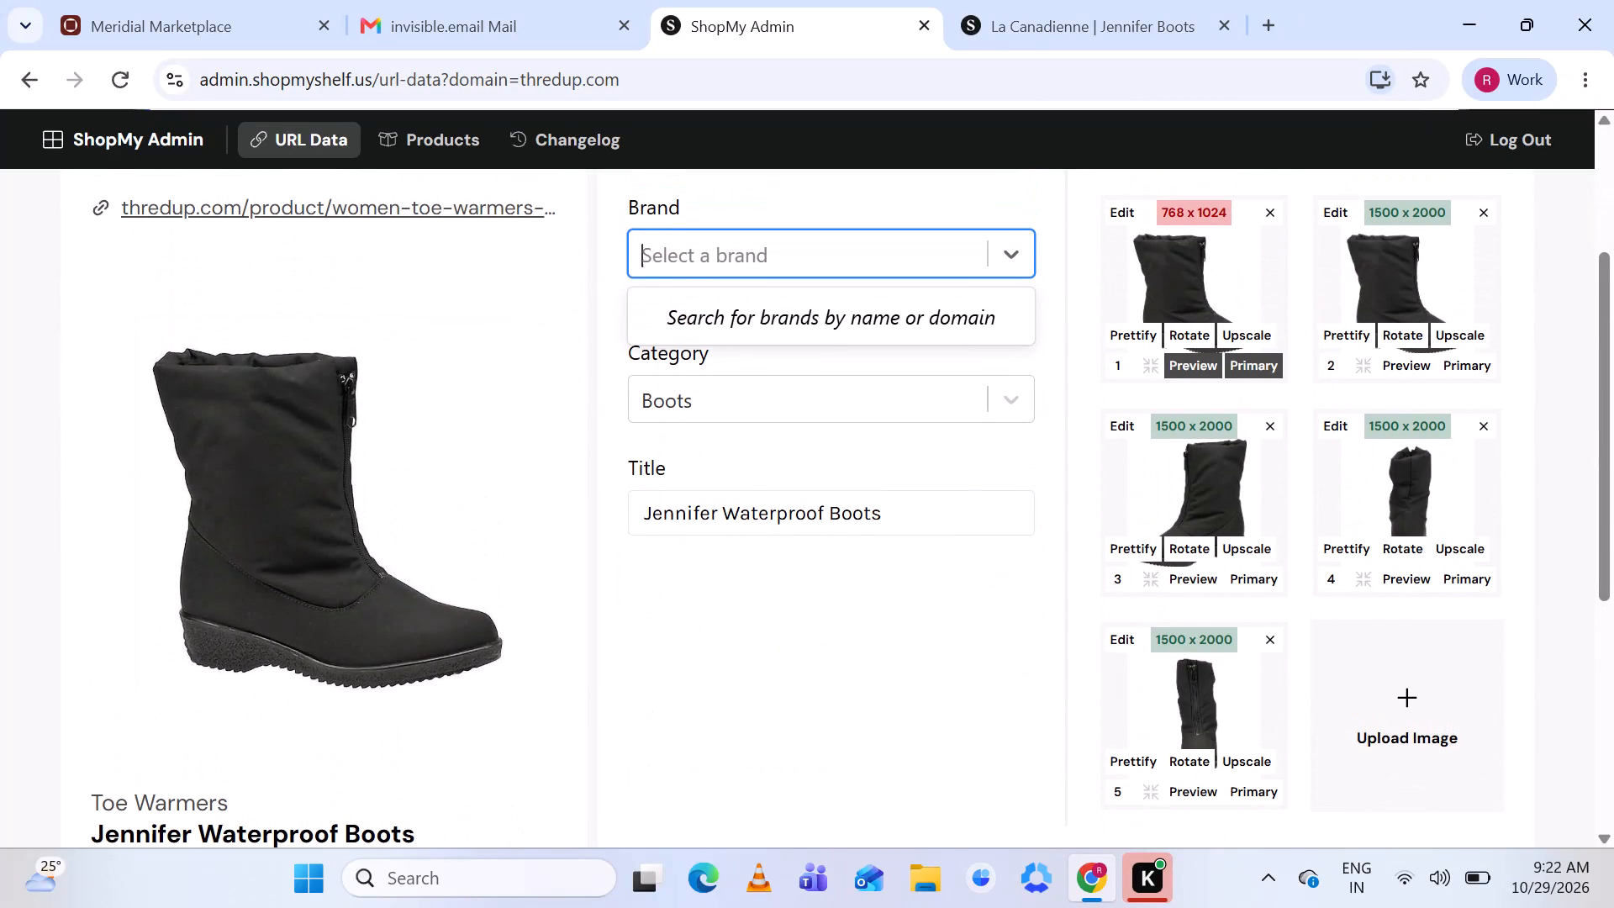
Search the brand list for Toe Warmers.
type("toe")
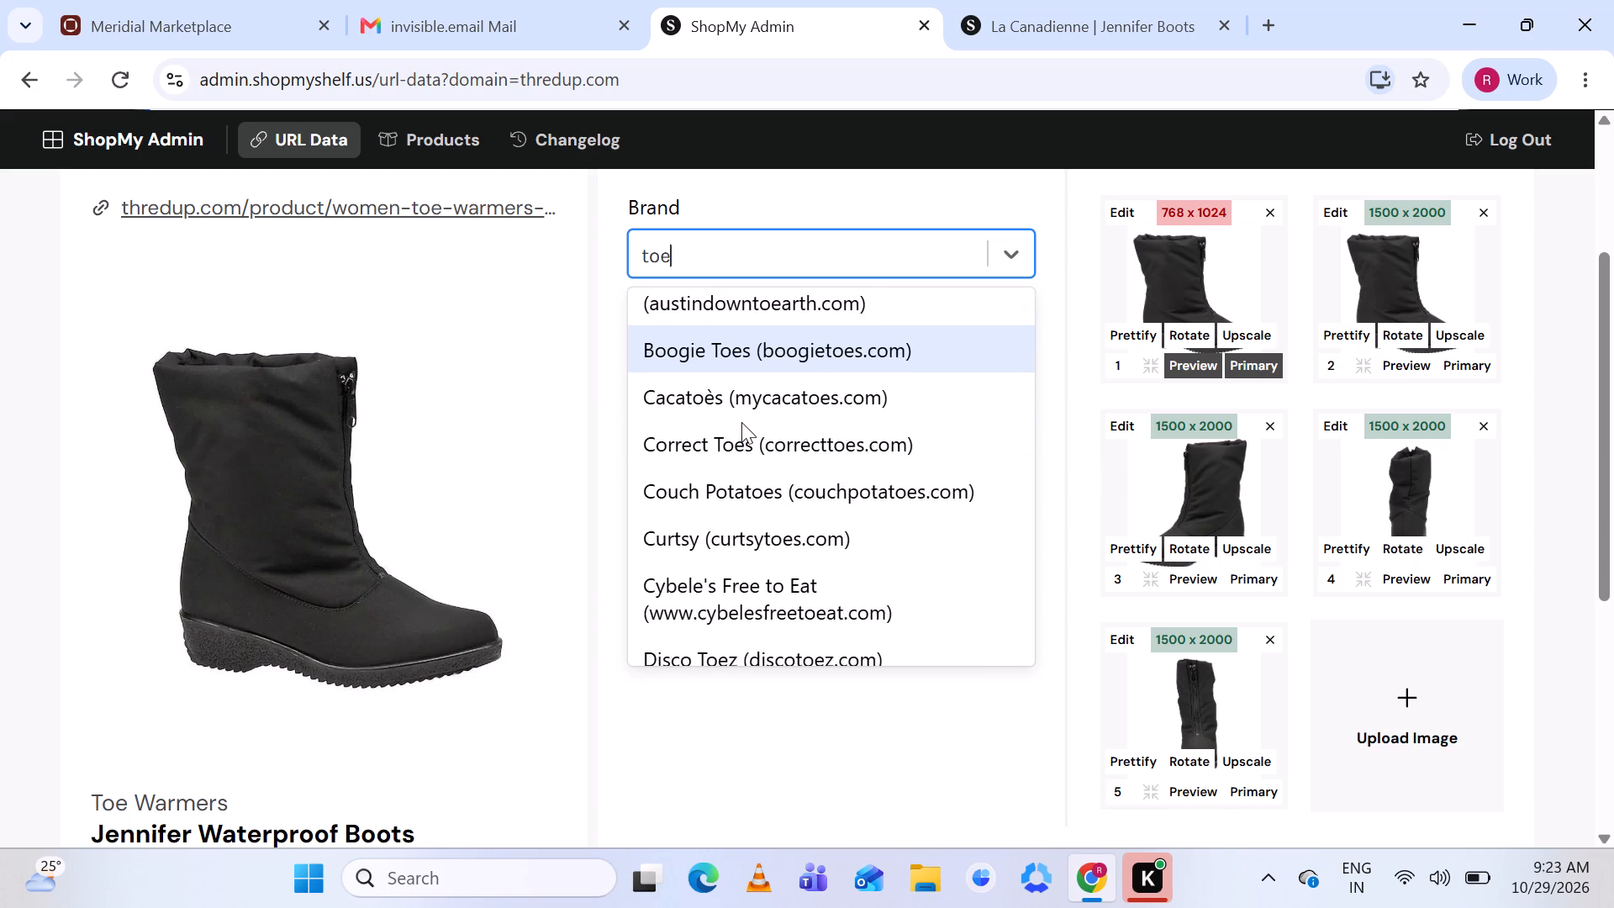
key("space")
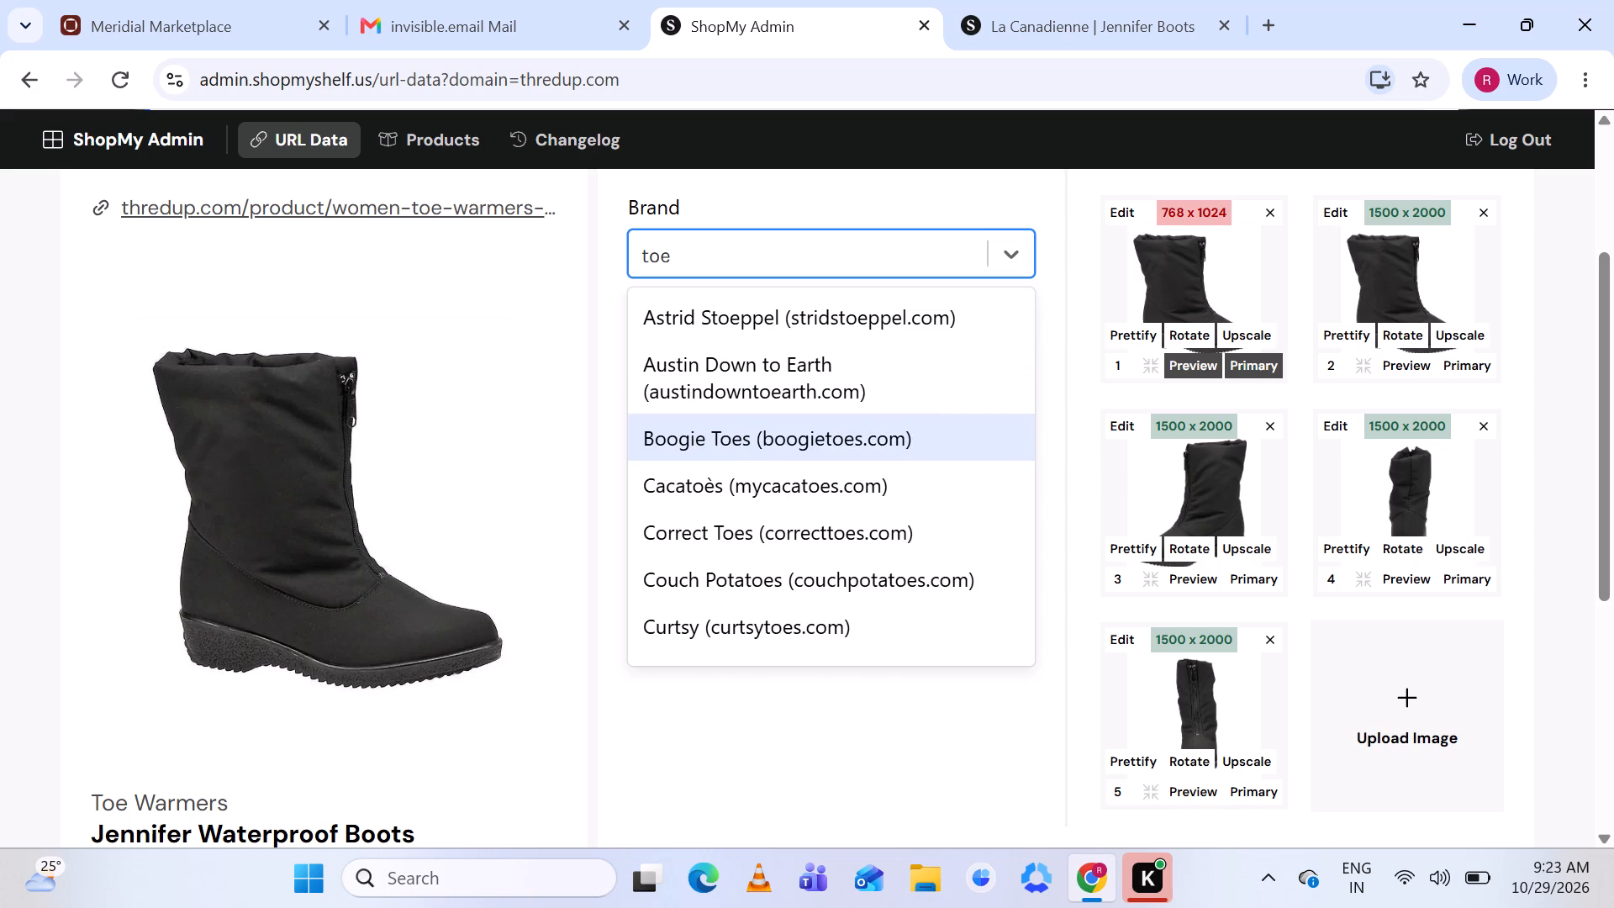
key("shift+w")
type("ar")
key("m")
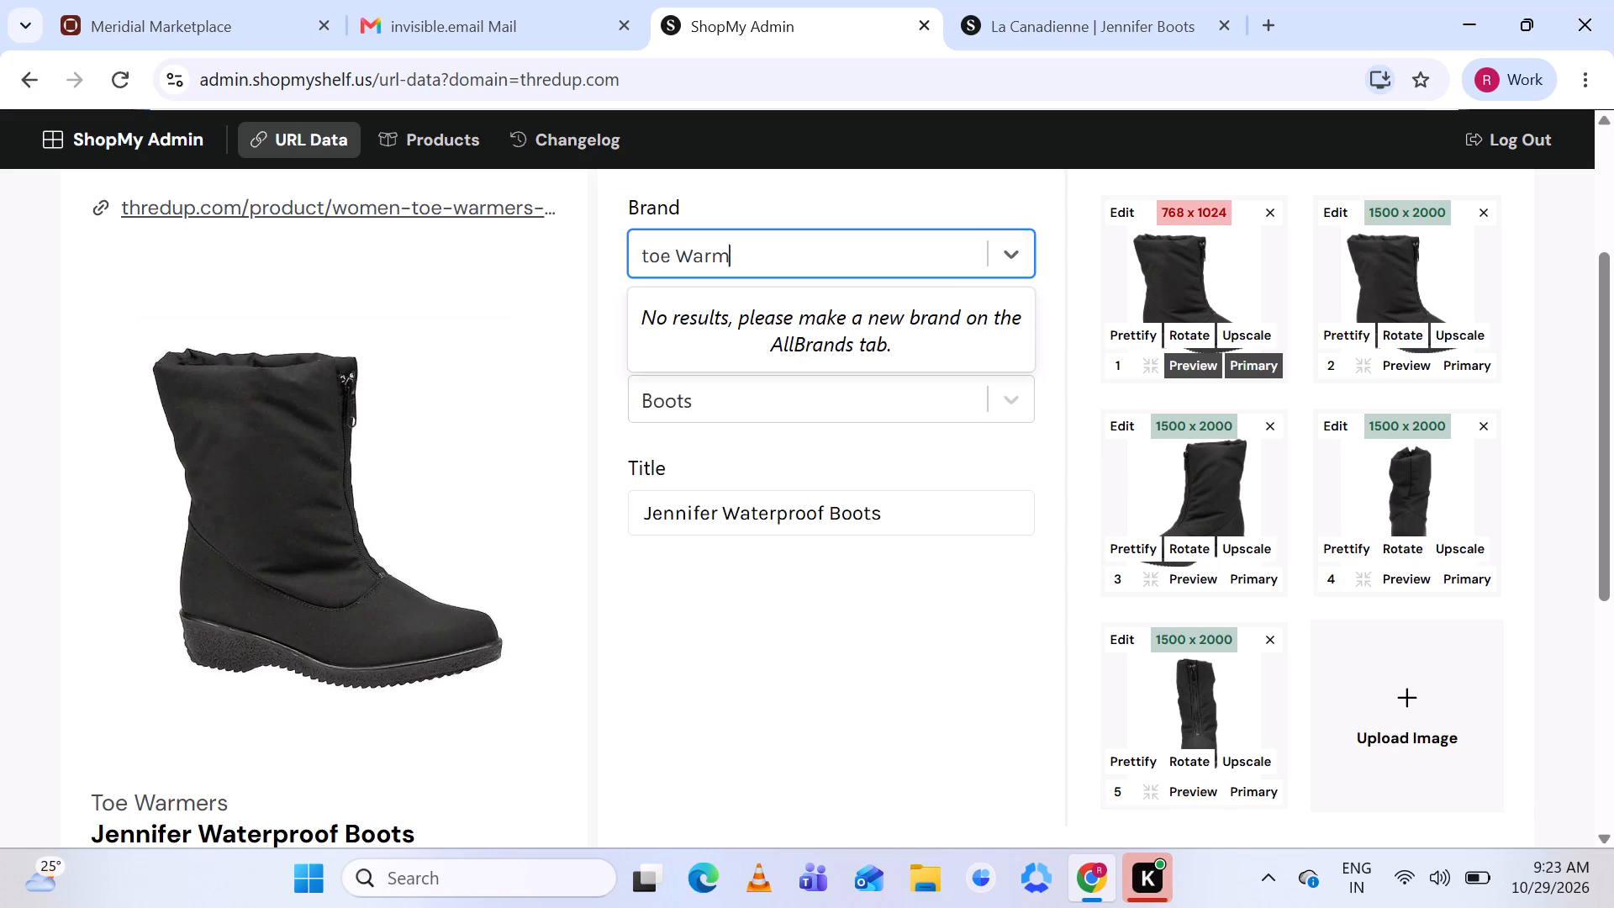
type("ers")
left_click(646, 251)
key("BackSpace")
key("shift+t")
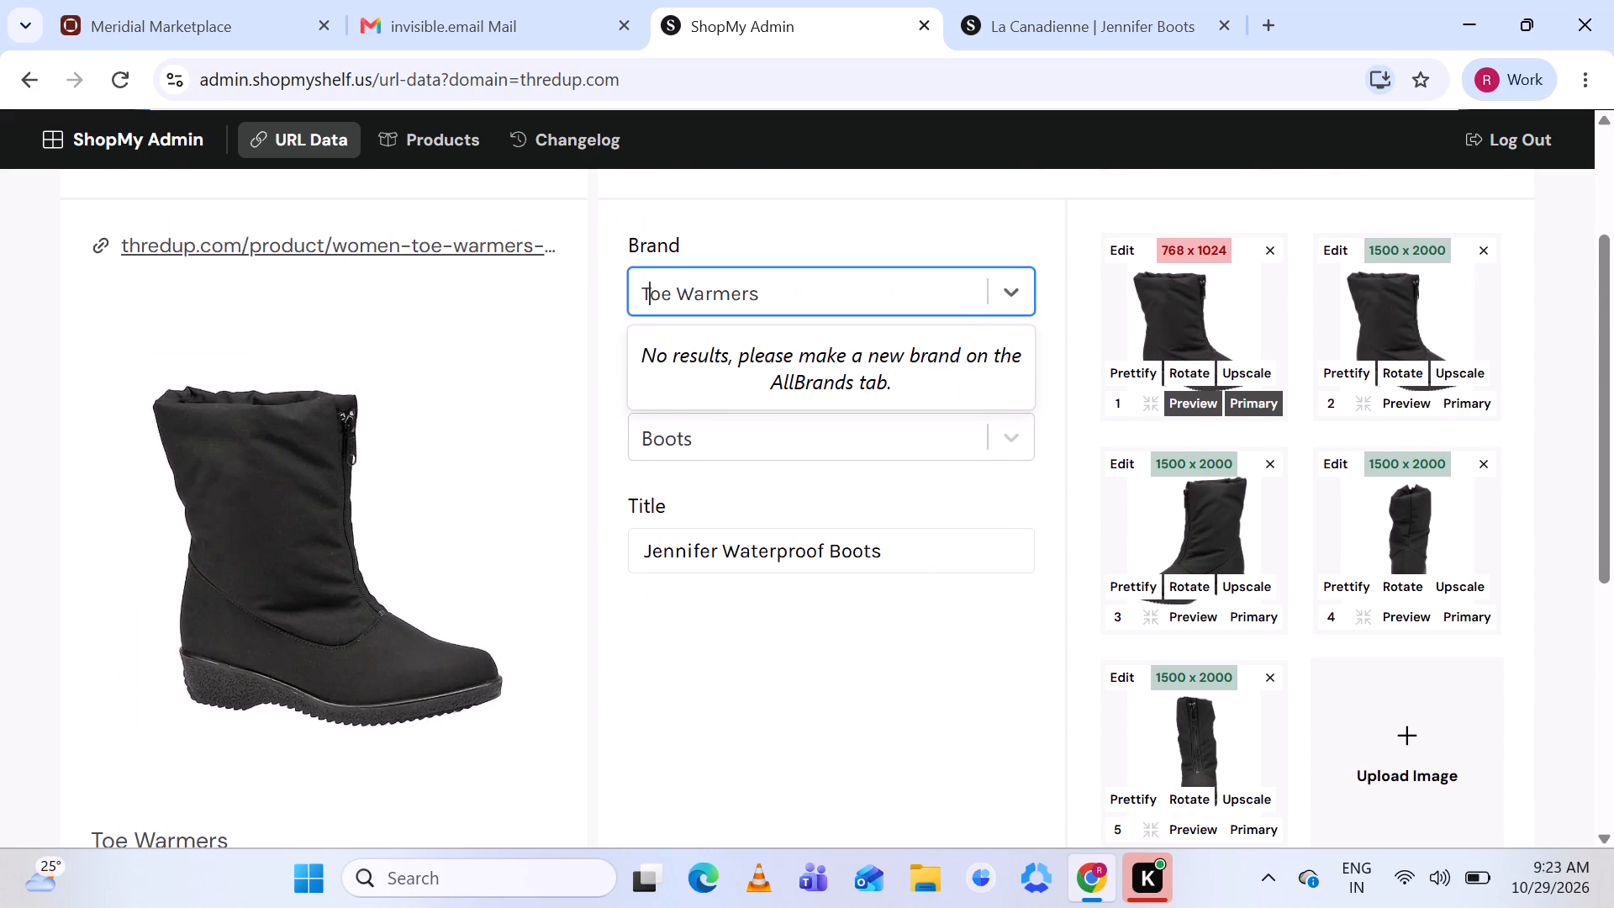
Compare the La Canadienne Jennifer Boots product page with the Toe Warmers Jennifer Waterproof Boots product details.
left_click(1048, 24)
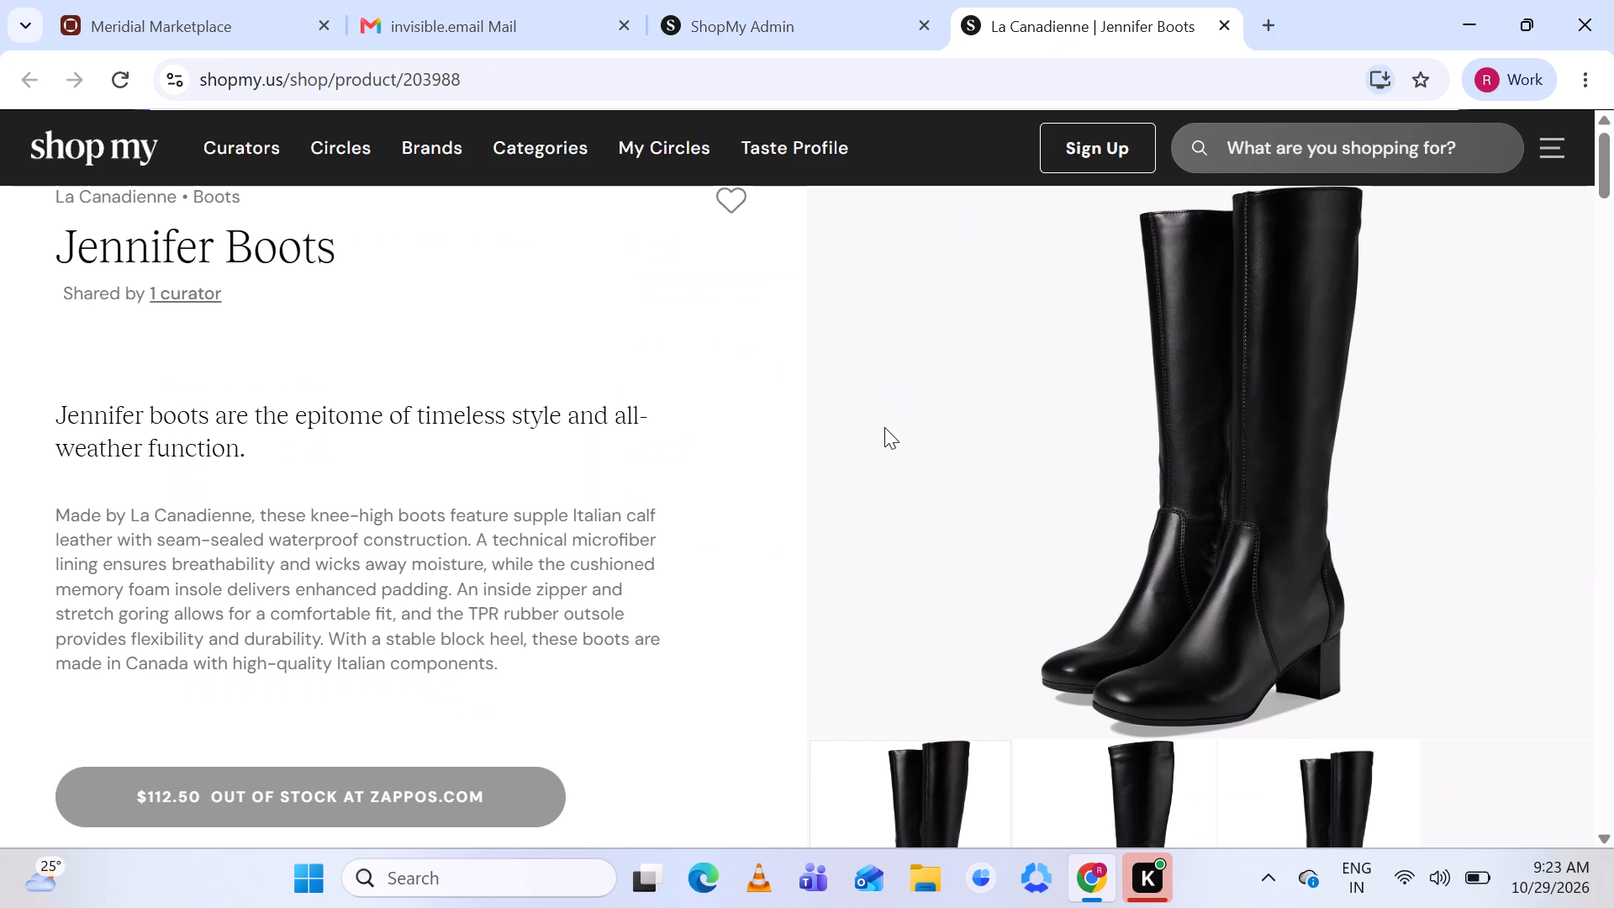
left_click(794, 20)
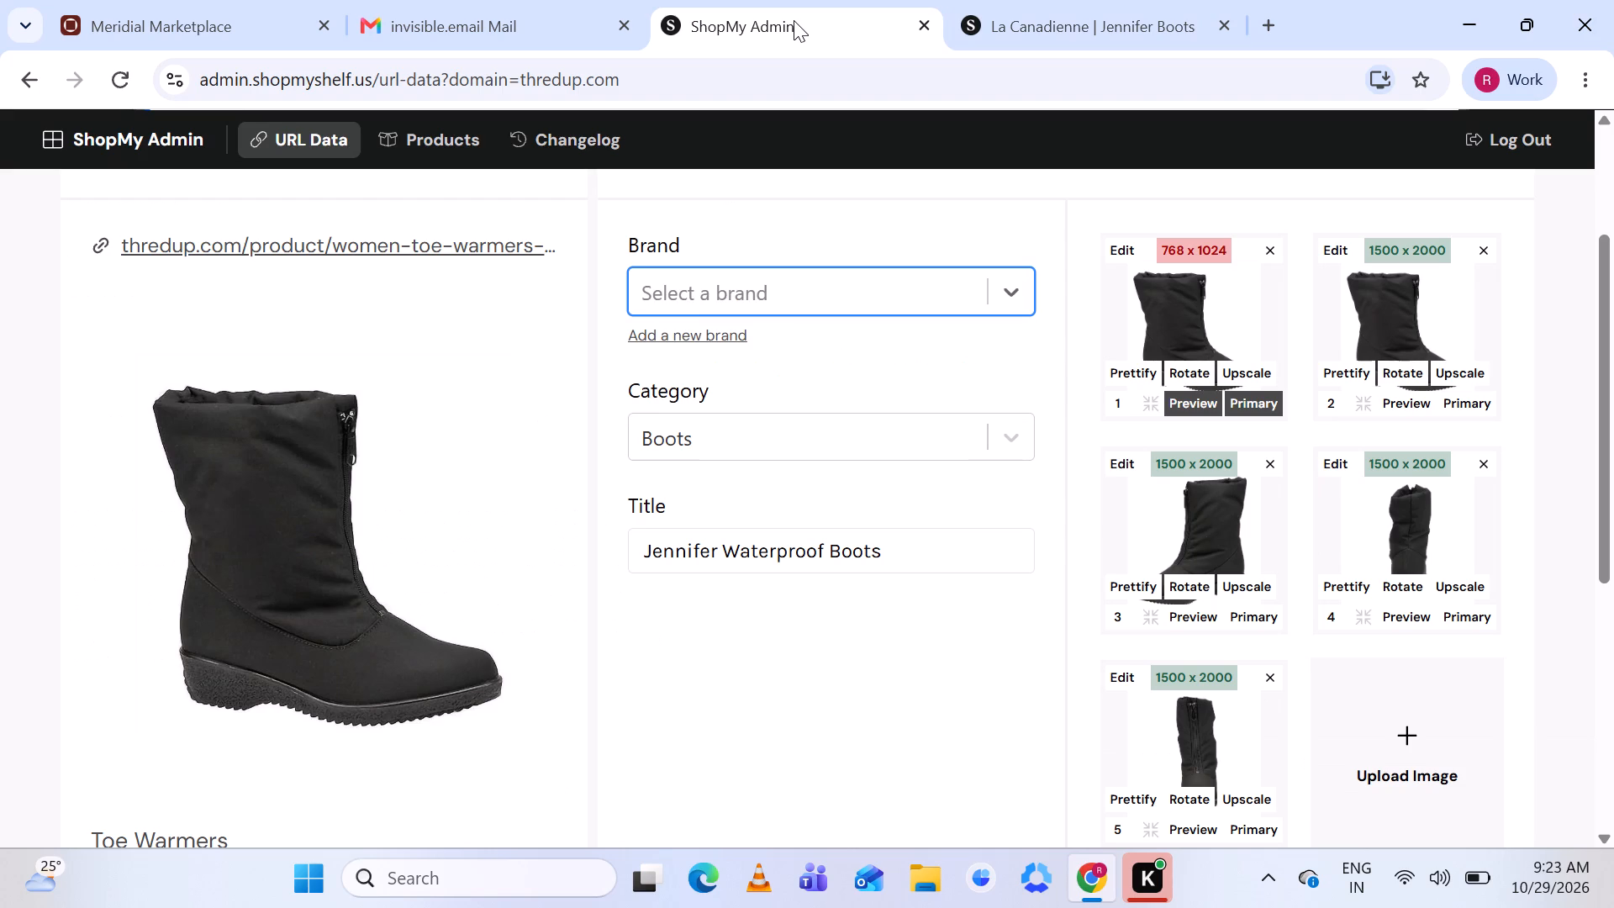
left_click(1036, 18)
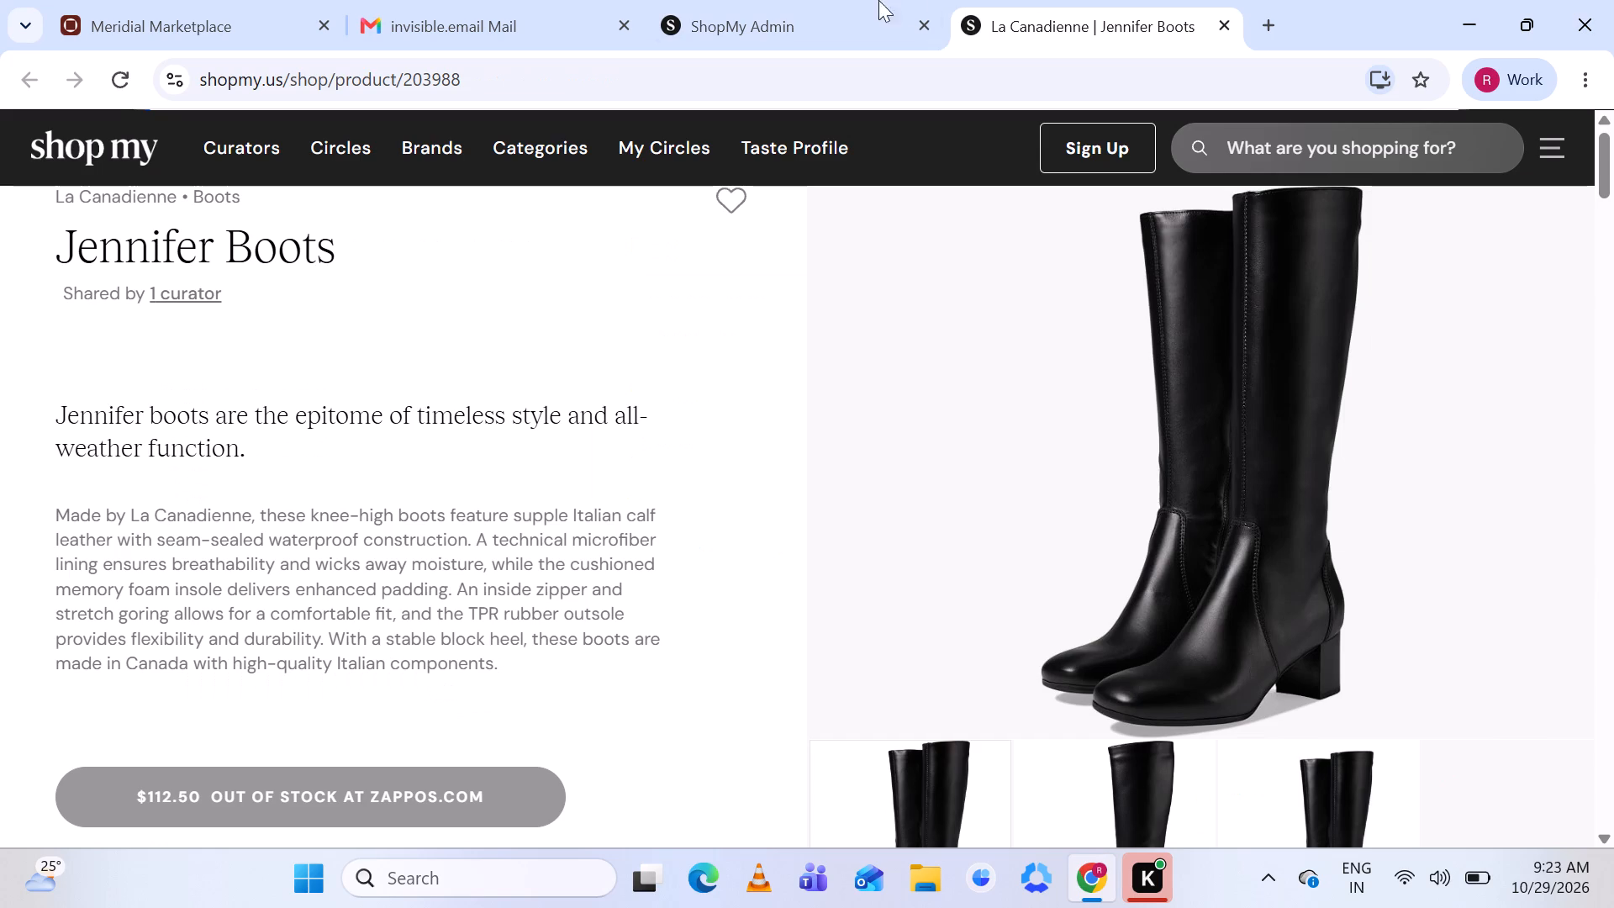
left_click(778, 19)
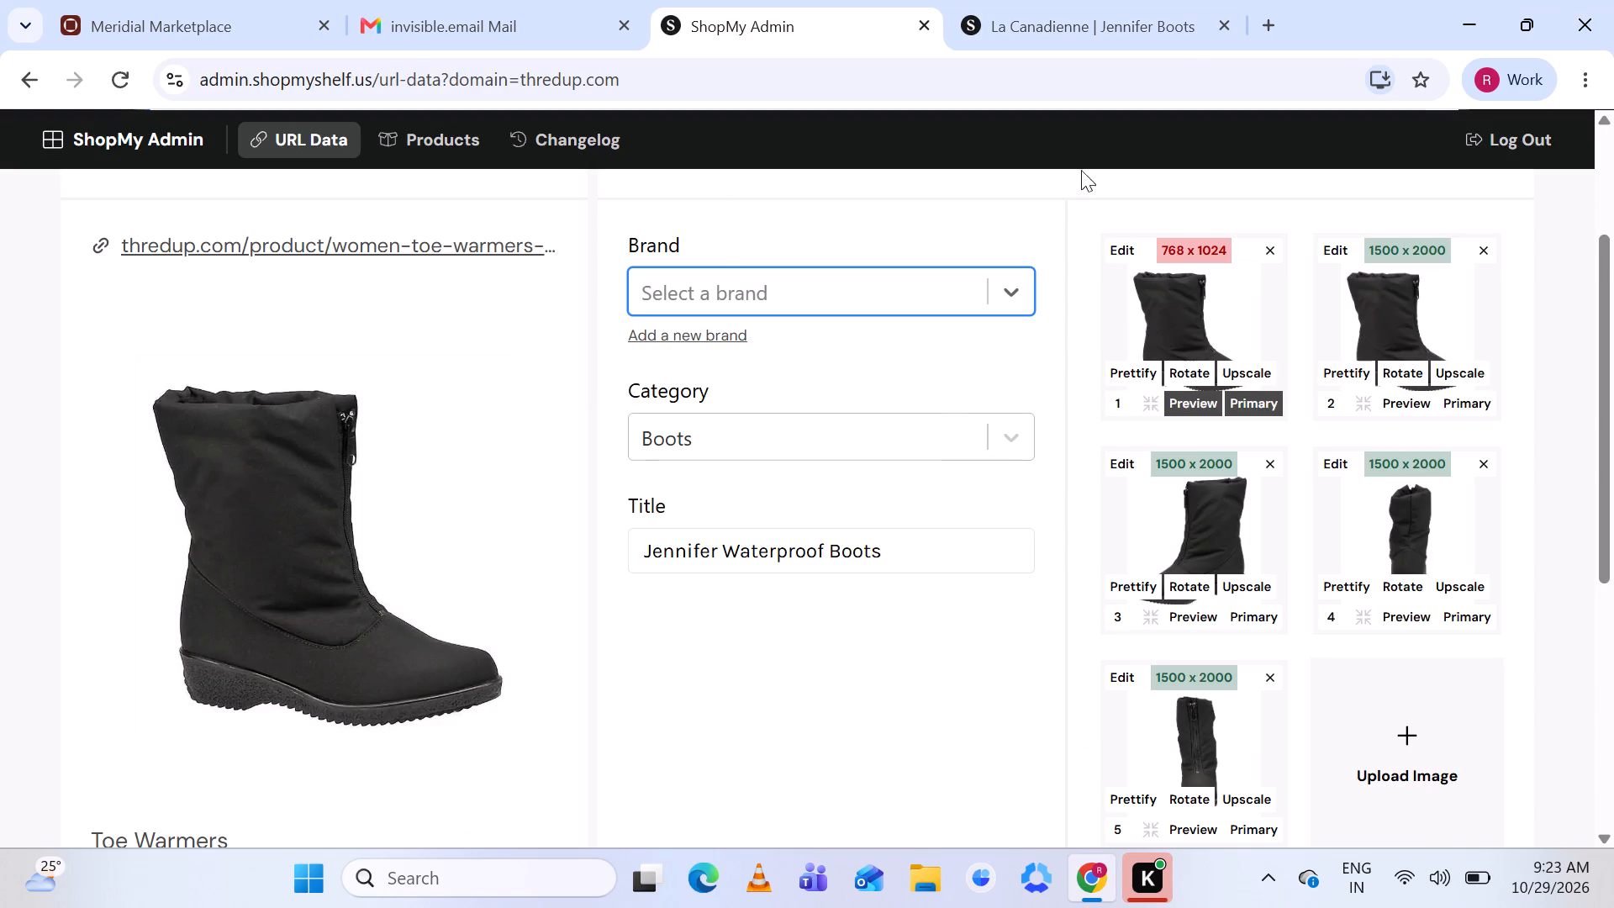
left_click(1122, 34)
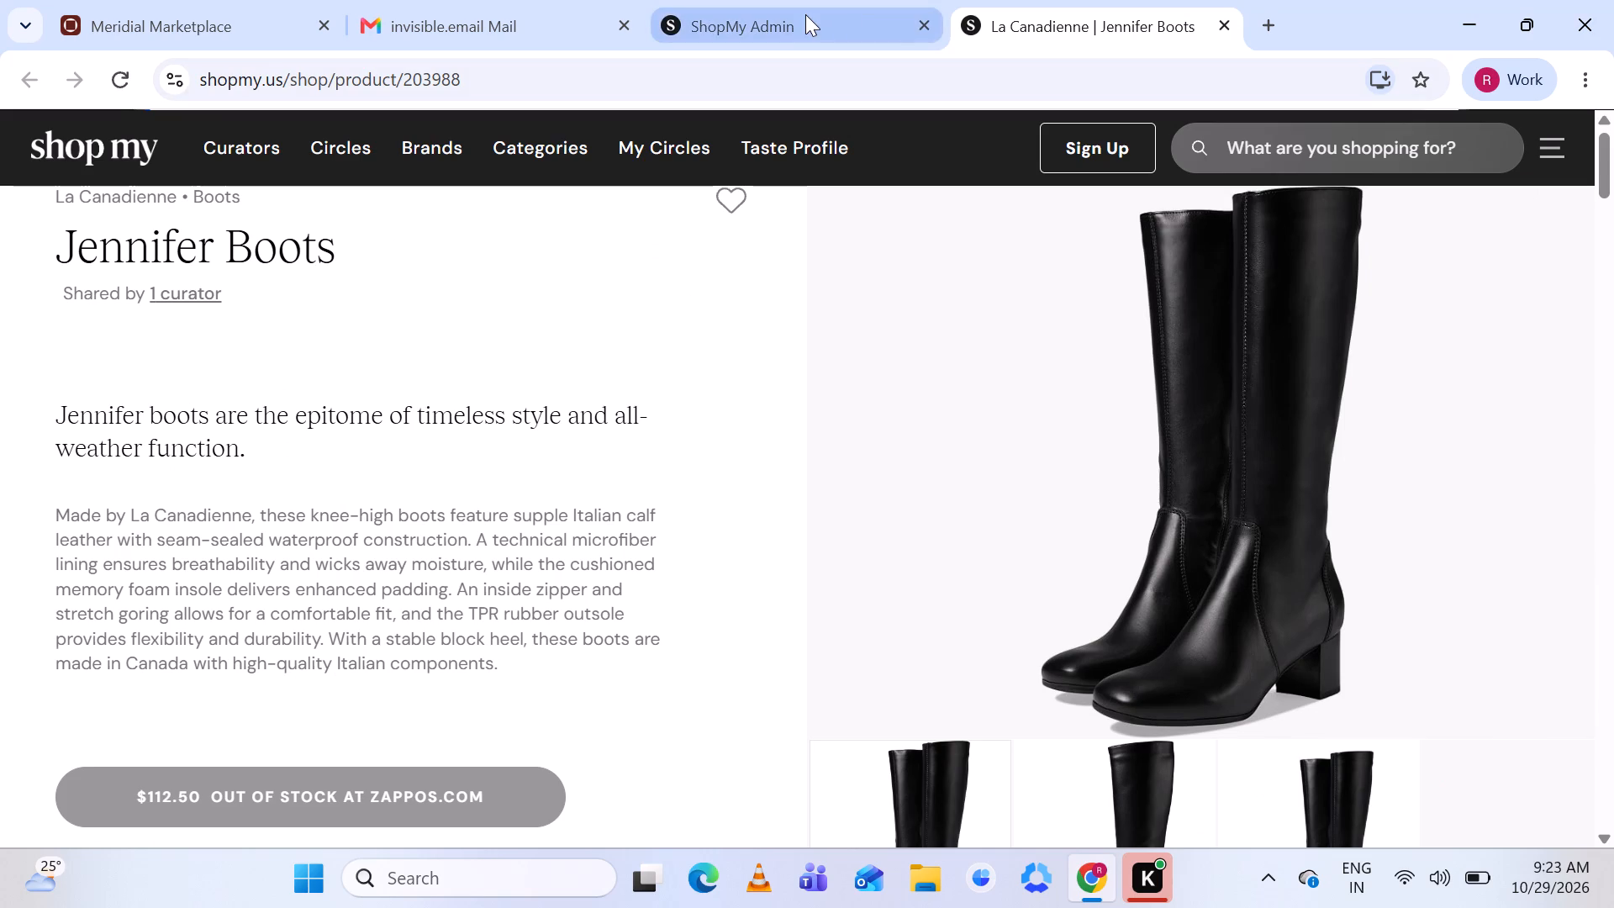
left_click(805, 14)
scroll(727, 468, "down", 2)
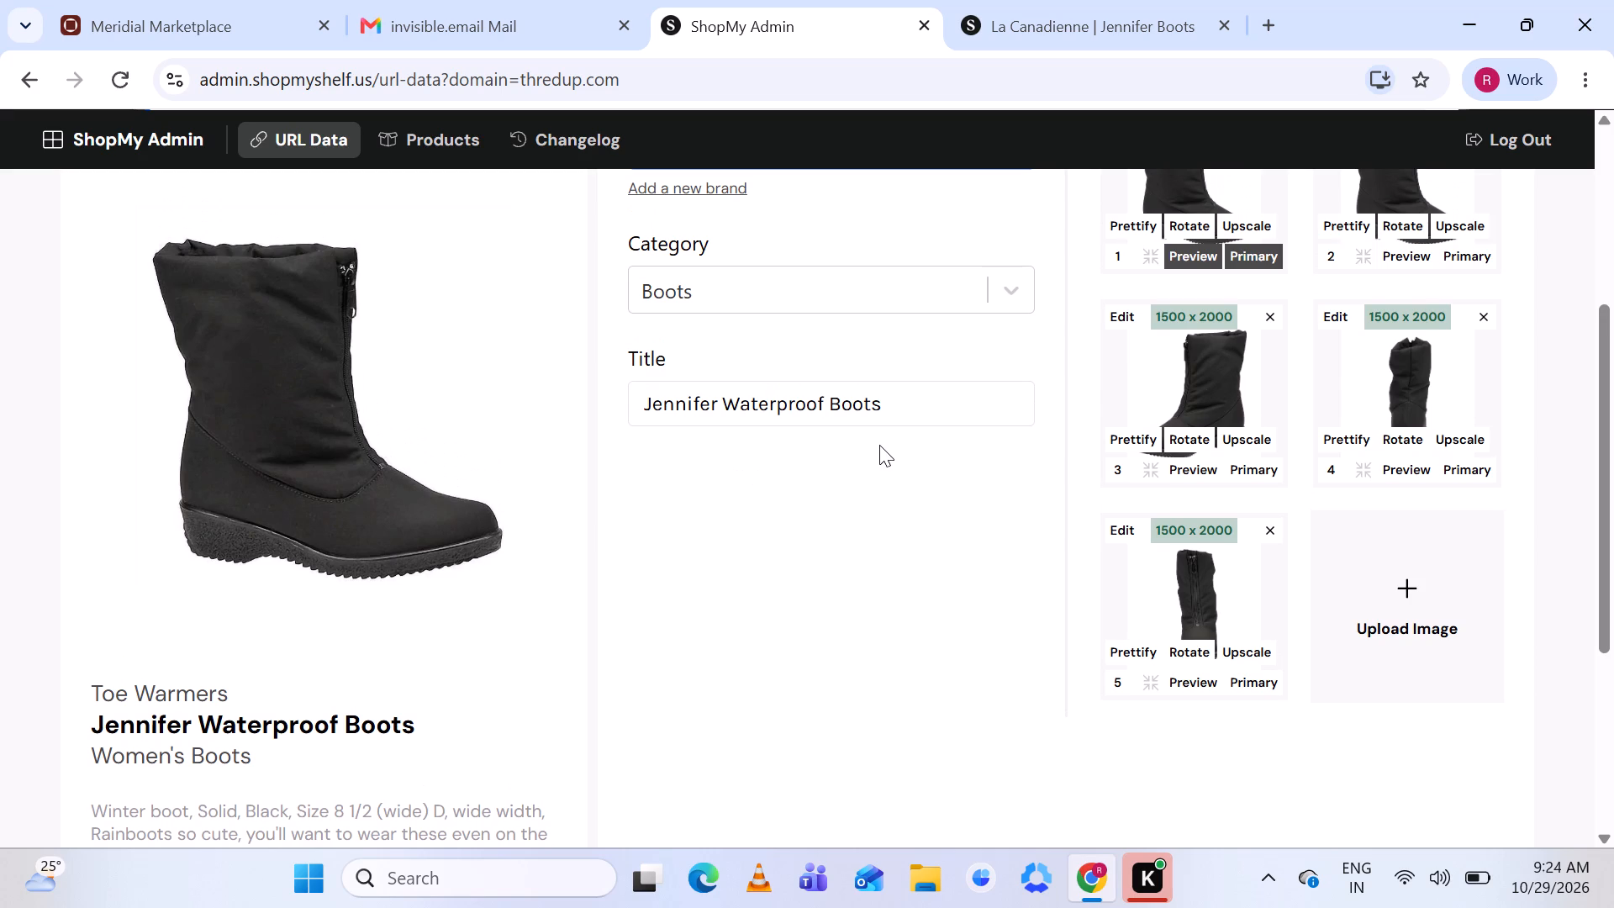
scroll(879, 445, "up", 2)
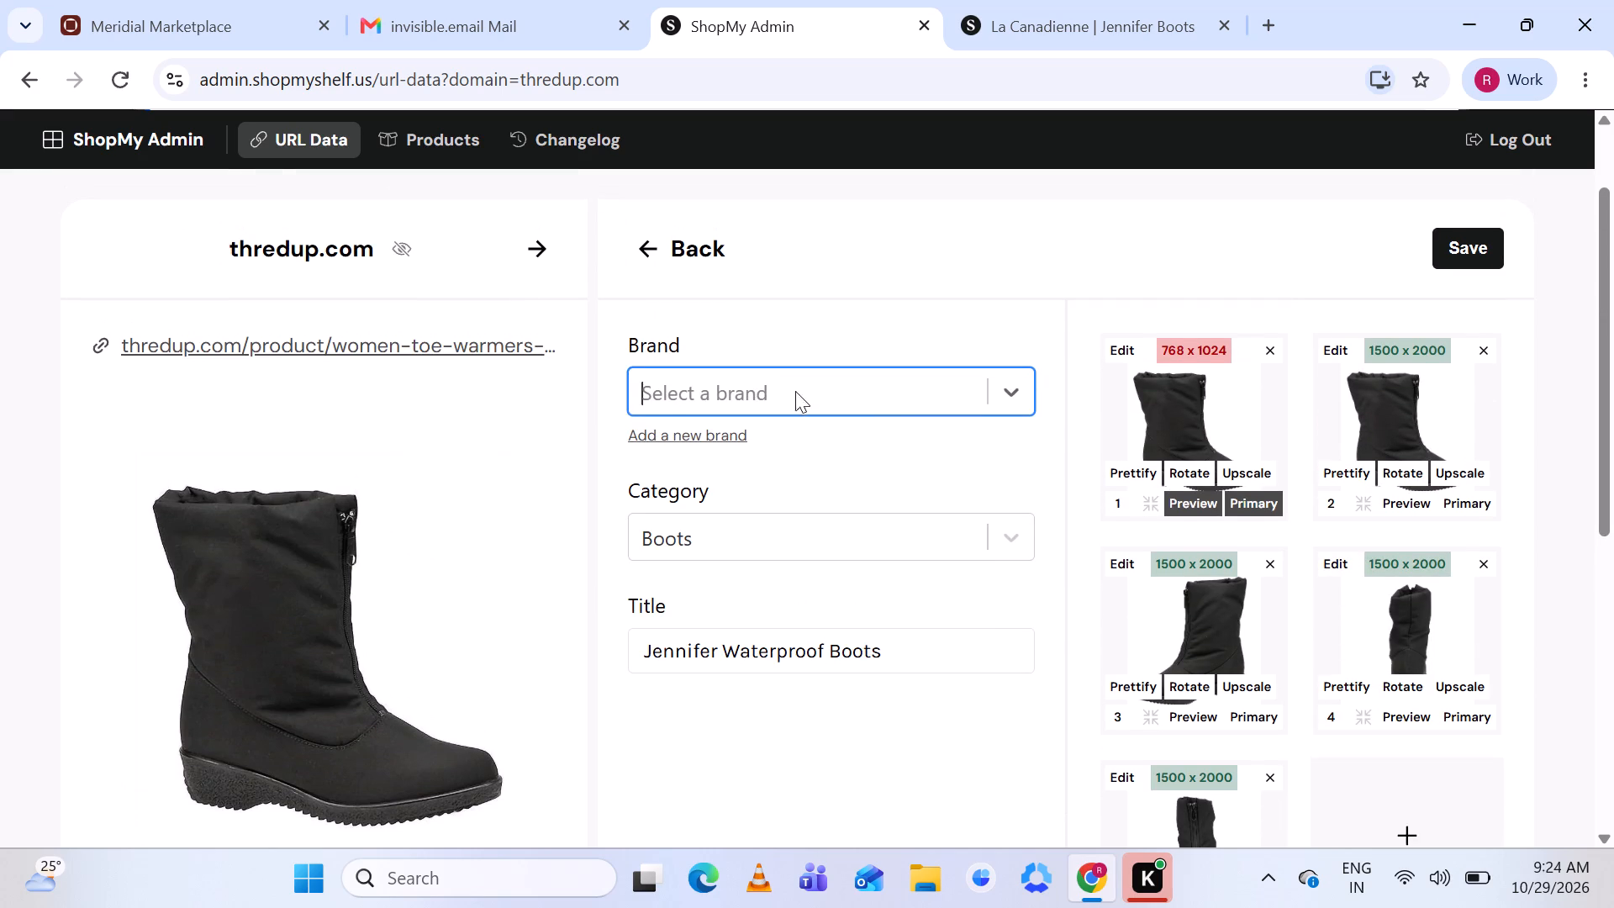
scroll(800, 383, "down", 2)
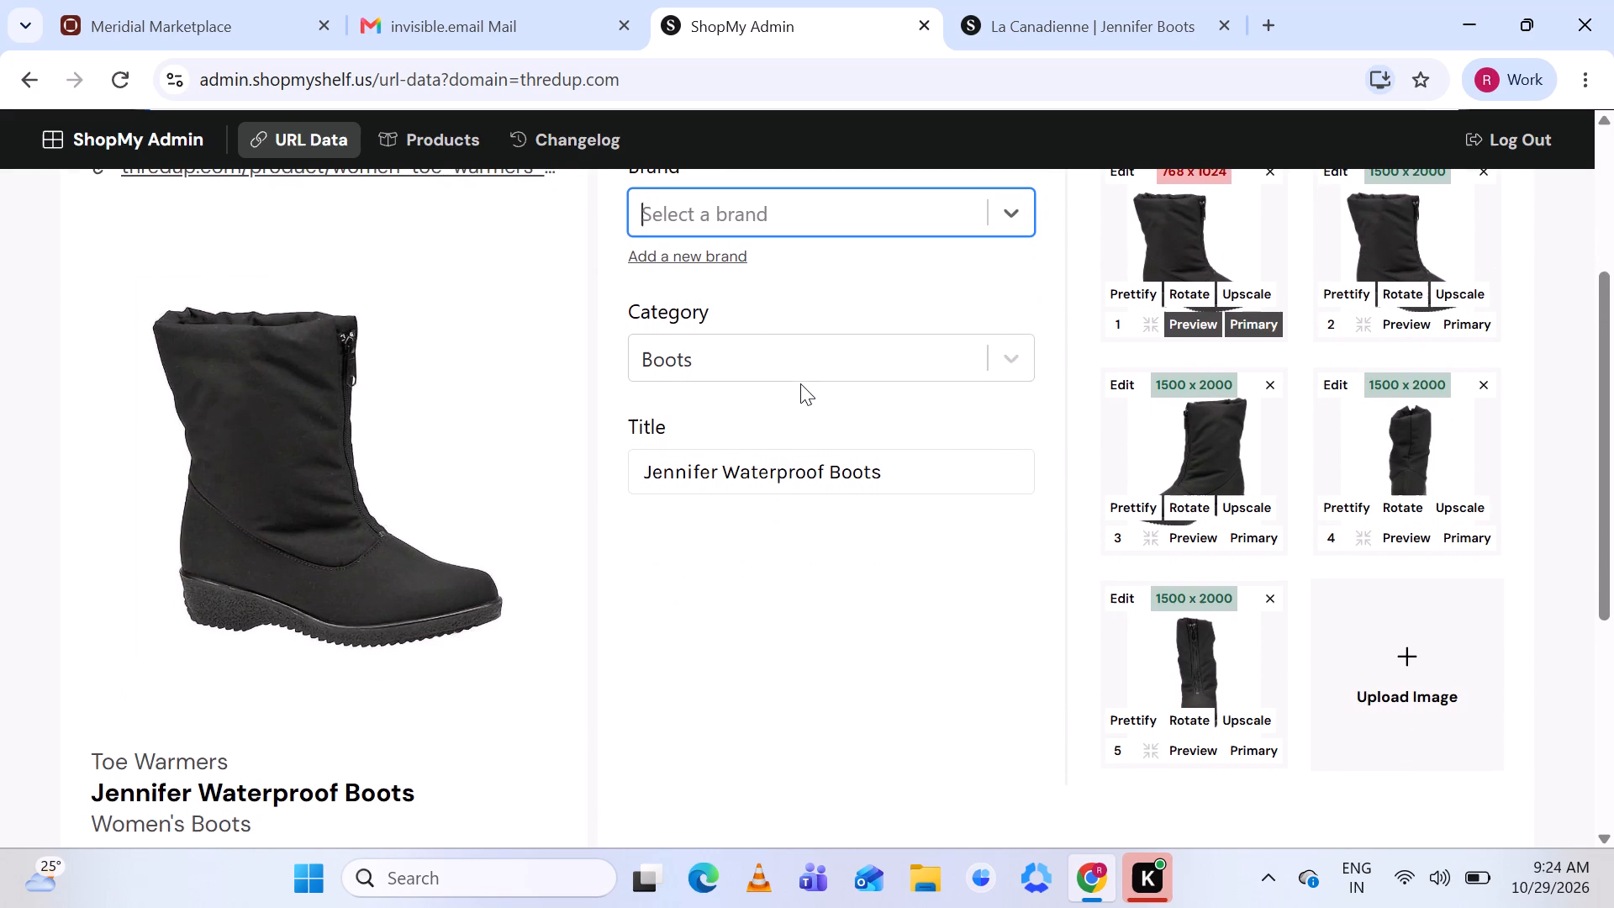
type("Toe")
left_click(1090, 0)
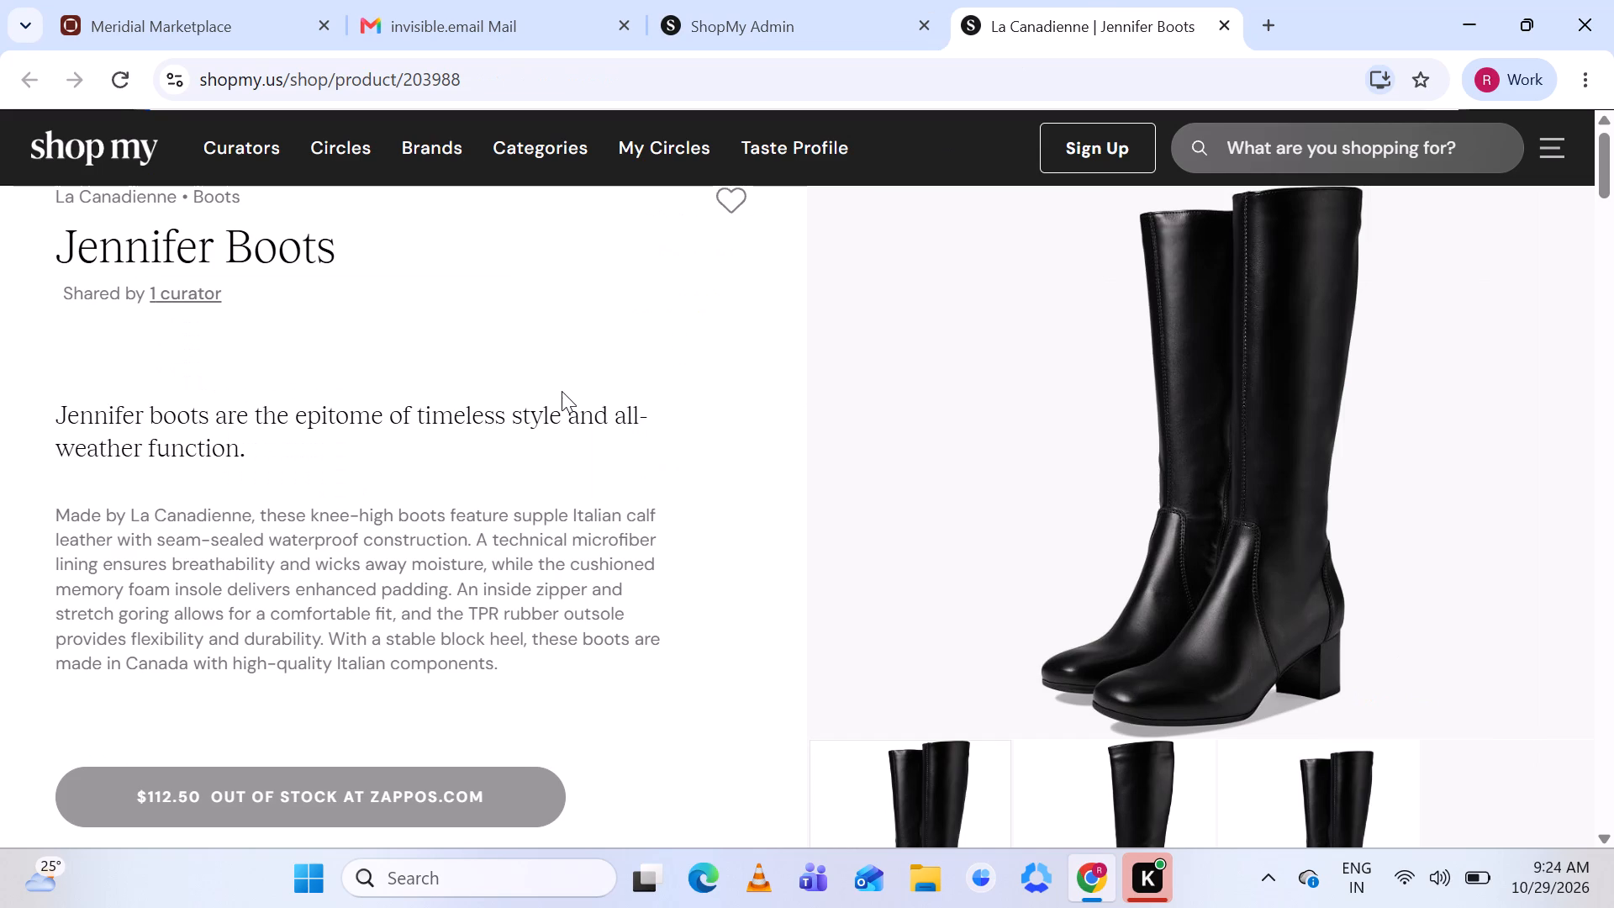
scroll(562, 391, "up", 2)
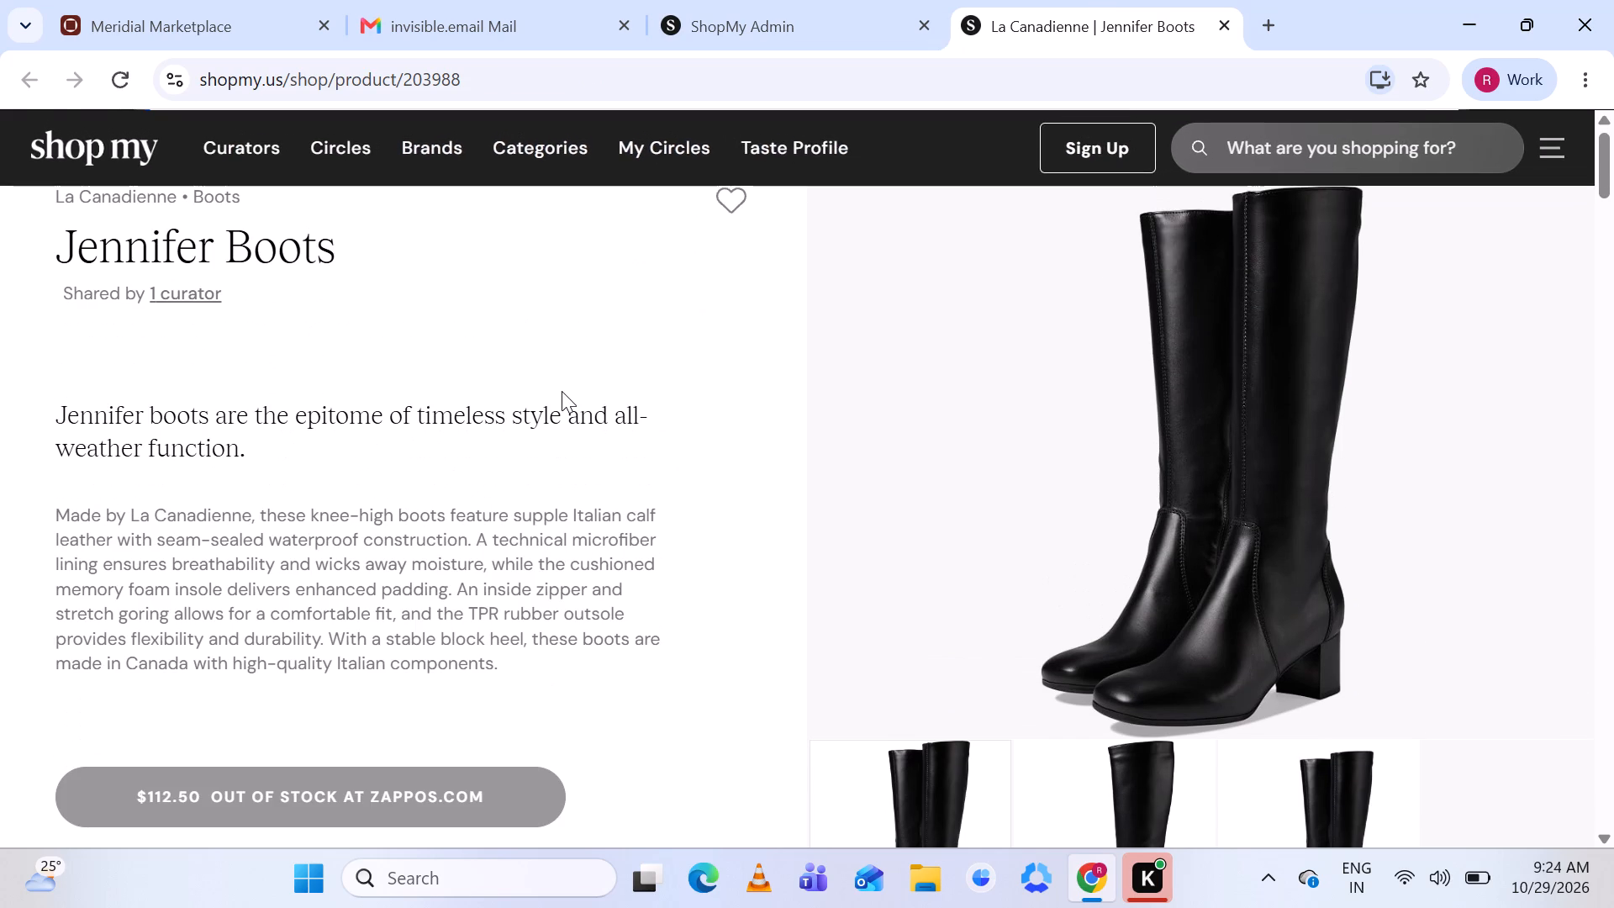
left_click(819, 15)
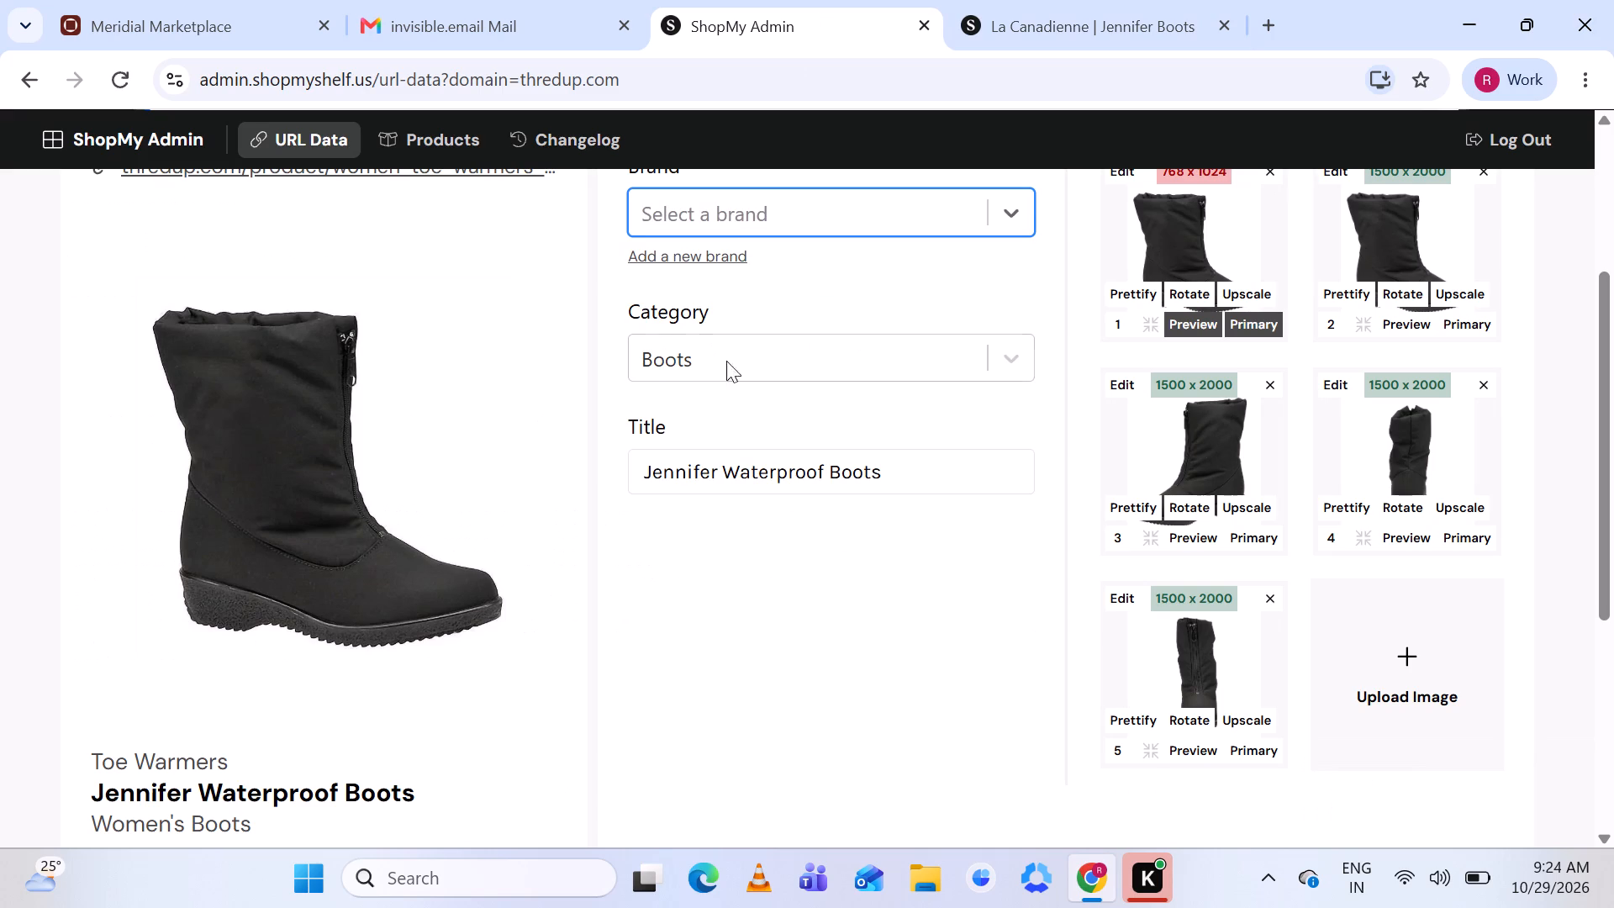
Search the brand list again for Toe War, and shorten the search to Toe.
key("shift+t")
type("oe")
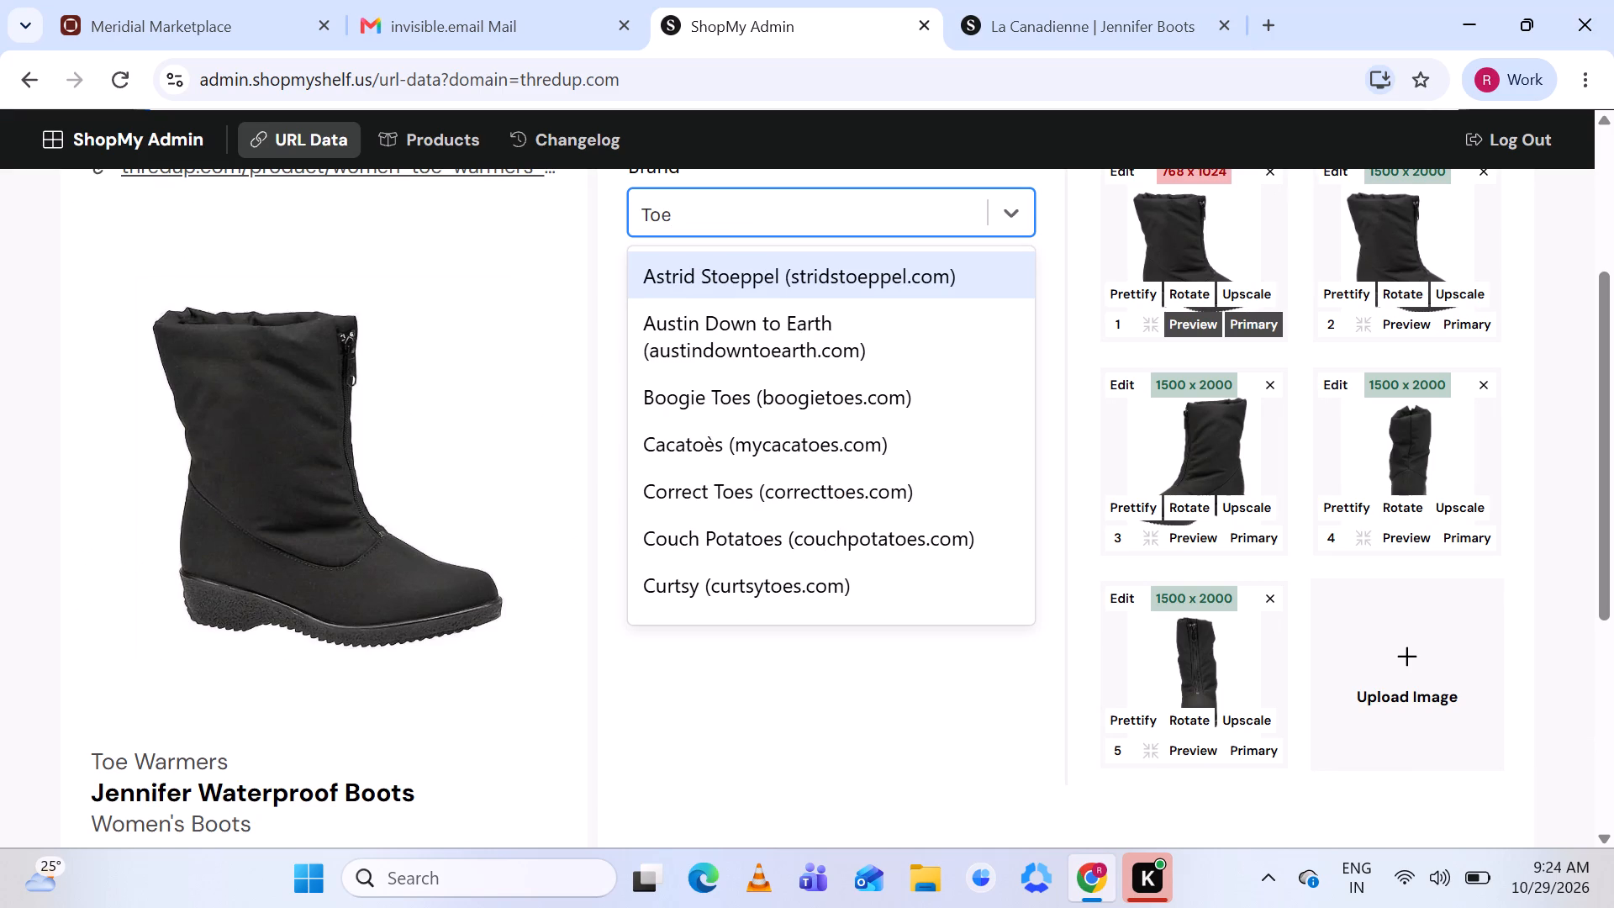
key("space")
type("War")
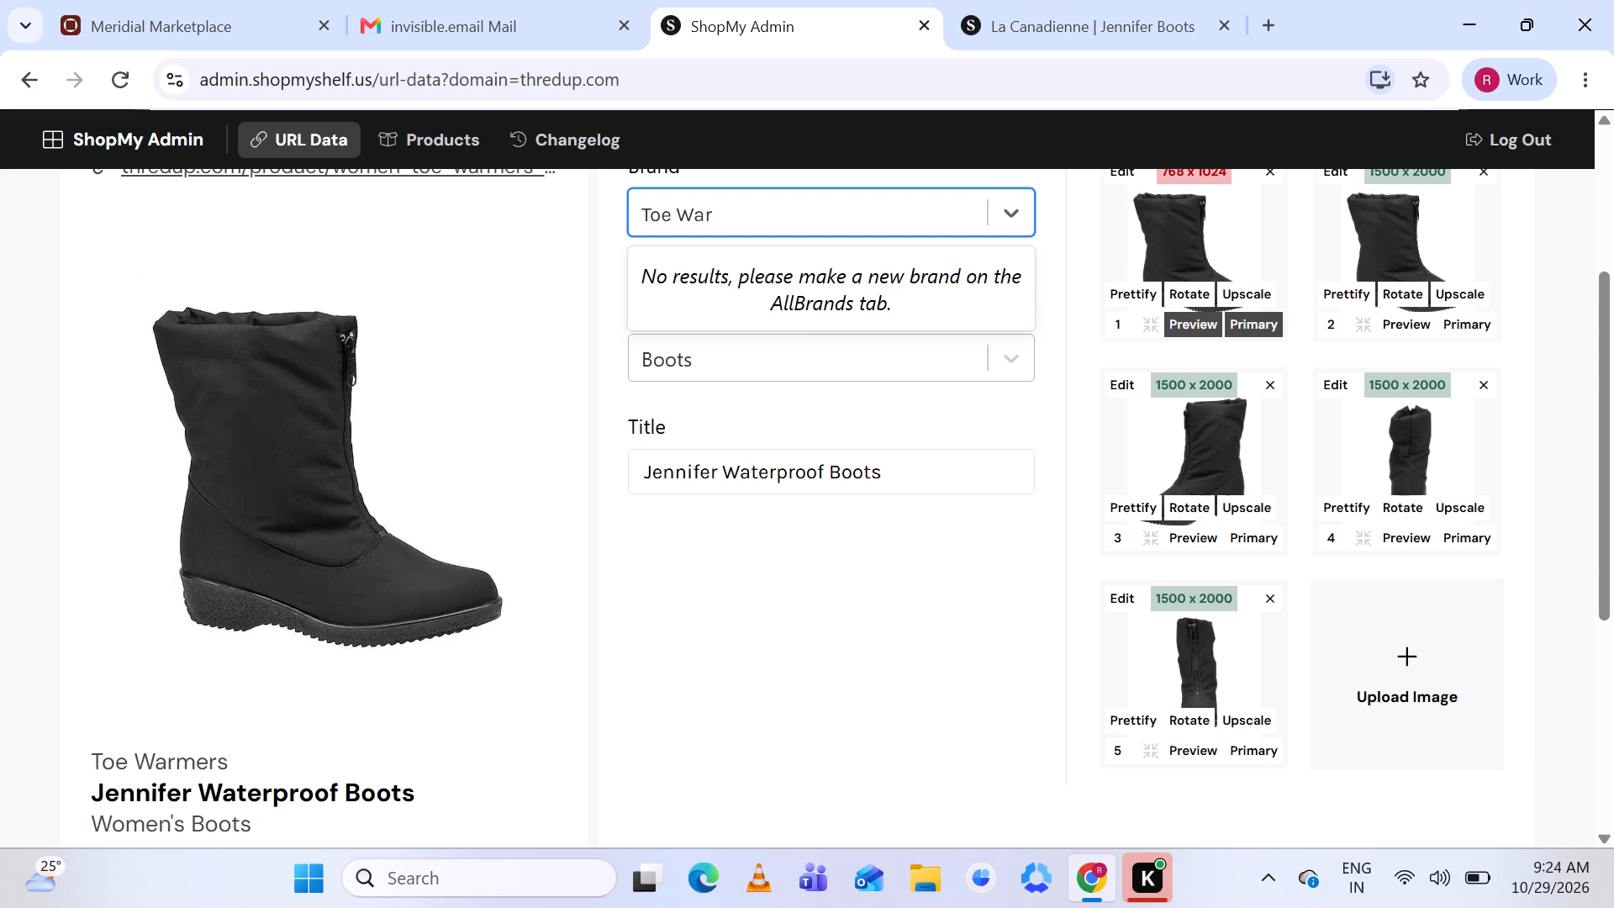
key("BackSpace")
key("BackSpace")
key("BackSpace")
key("BackSpace")
key("BackSpace")
key("BackSpace")
key("BackSpace")
key("BackSpace")
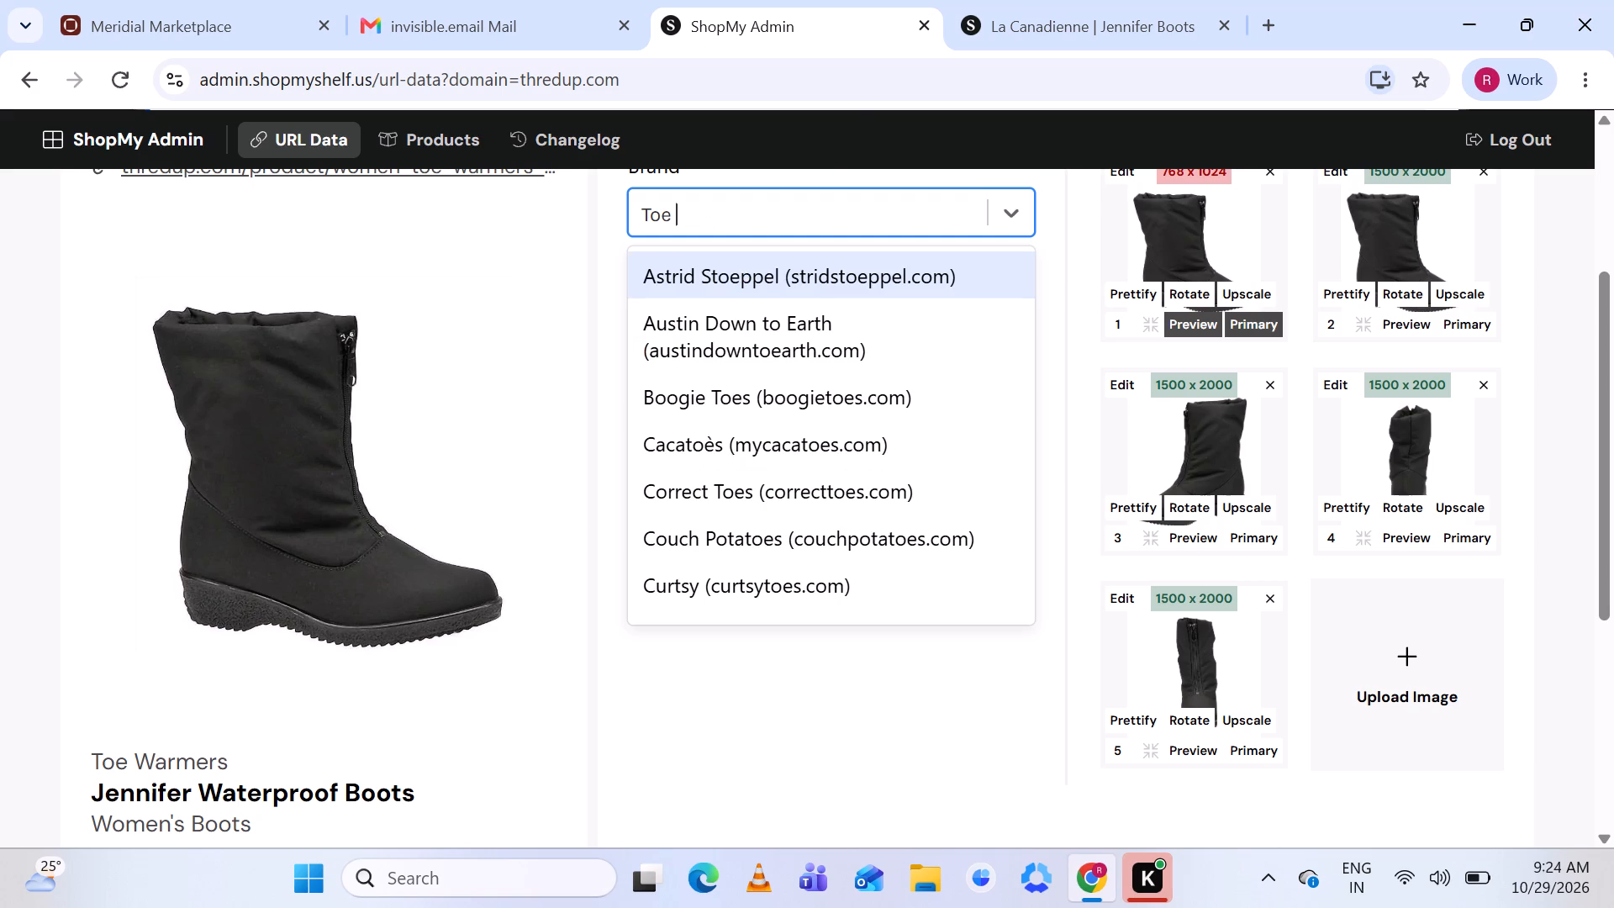
left_click(1033, 21)
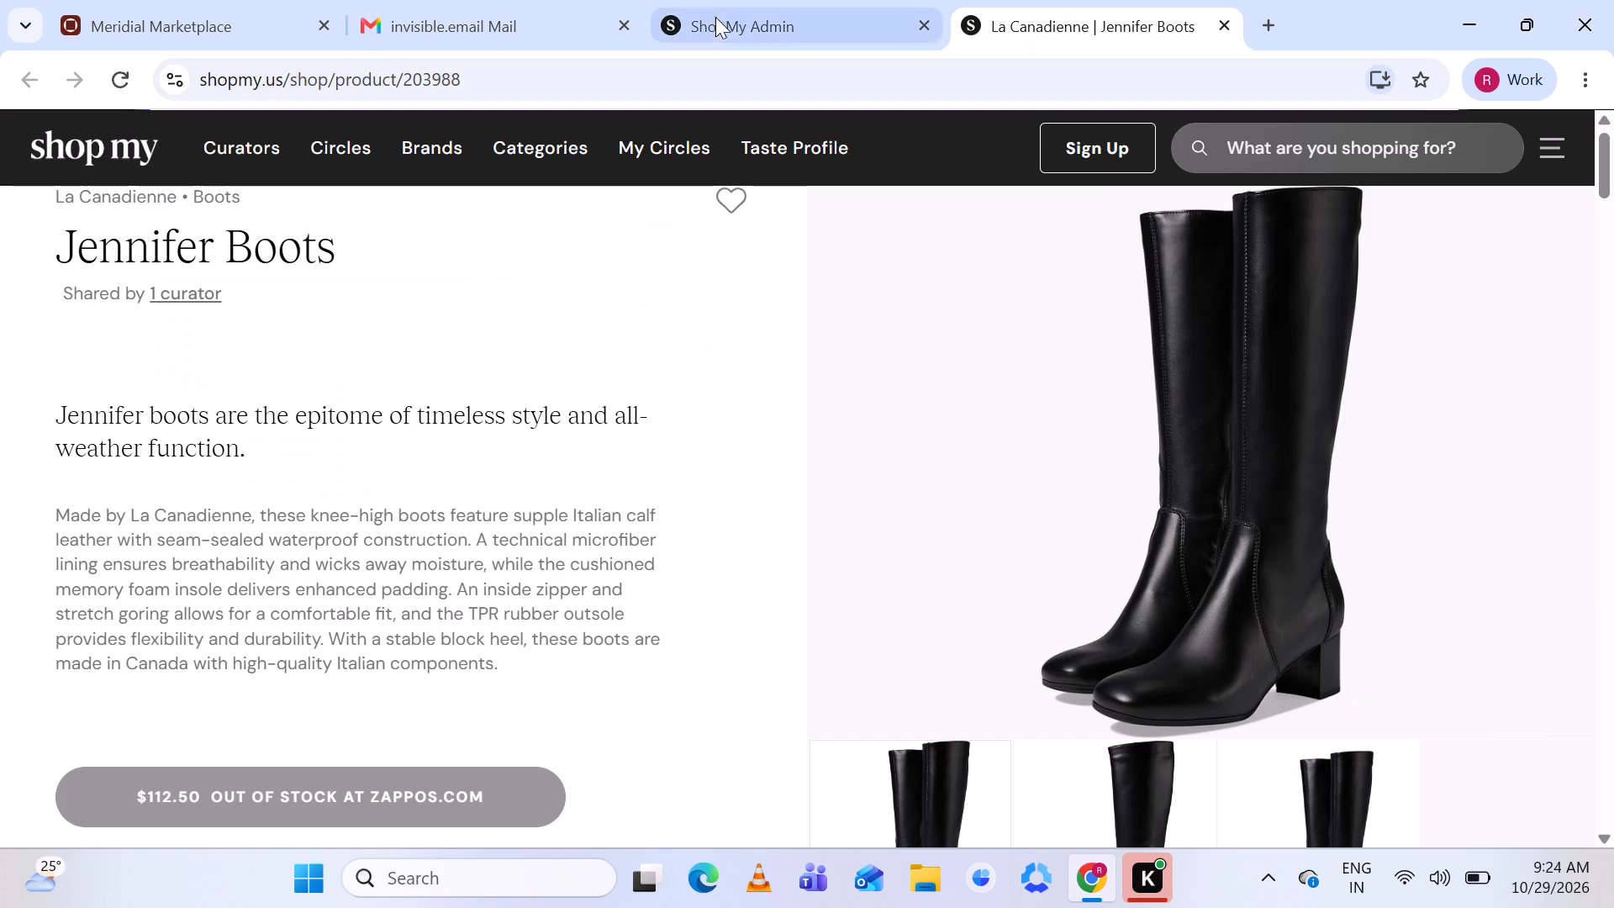
left_click(760, 9)
Open the original thredUP listing for the Jennifer Waterproof Boots, examine its brand name, and return to the new product details.
scroll(252, 420, "up", 1)
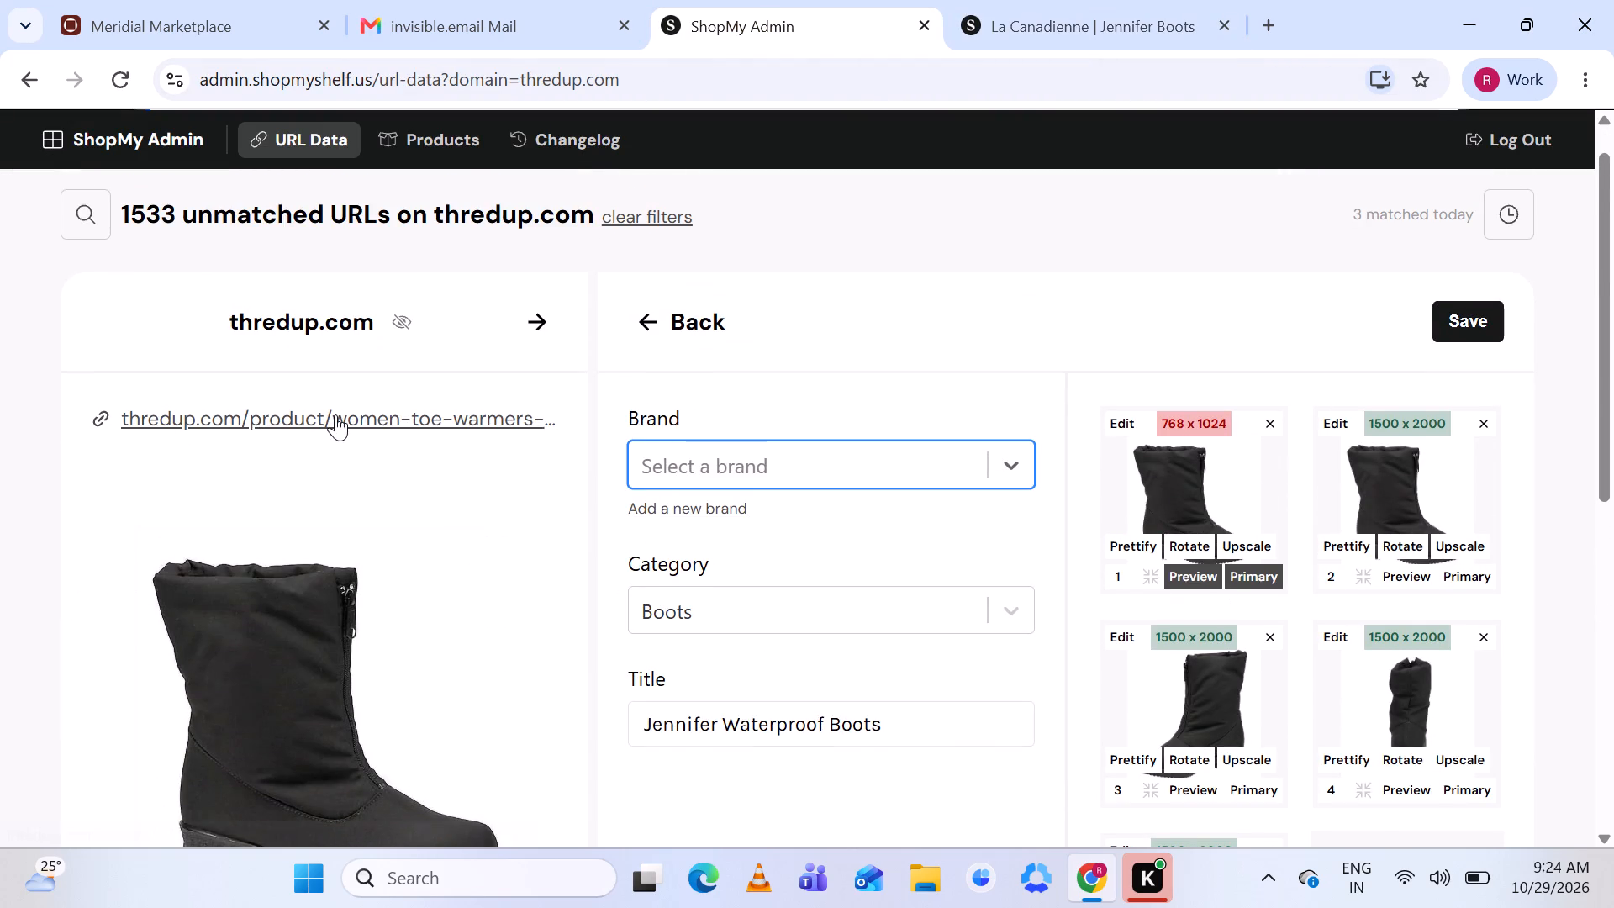
left_click(335, 414)
left_click(1144, 3)
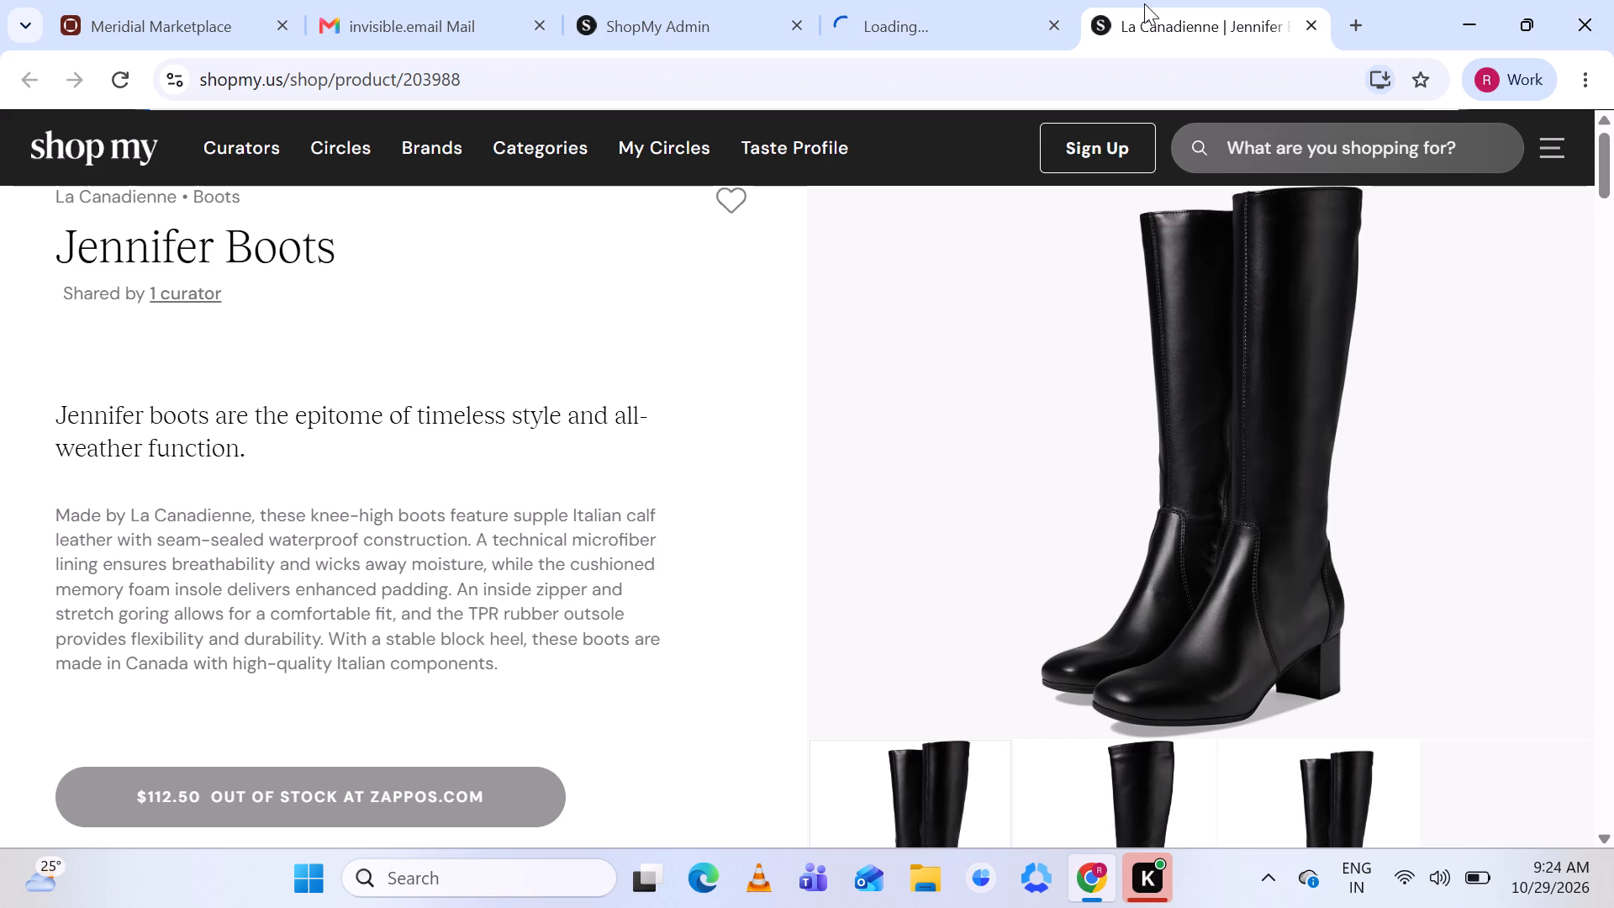
left_click(927, 13)
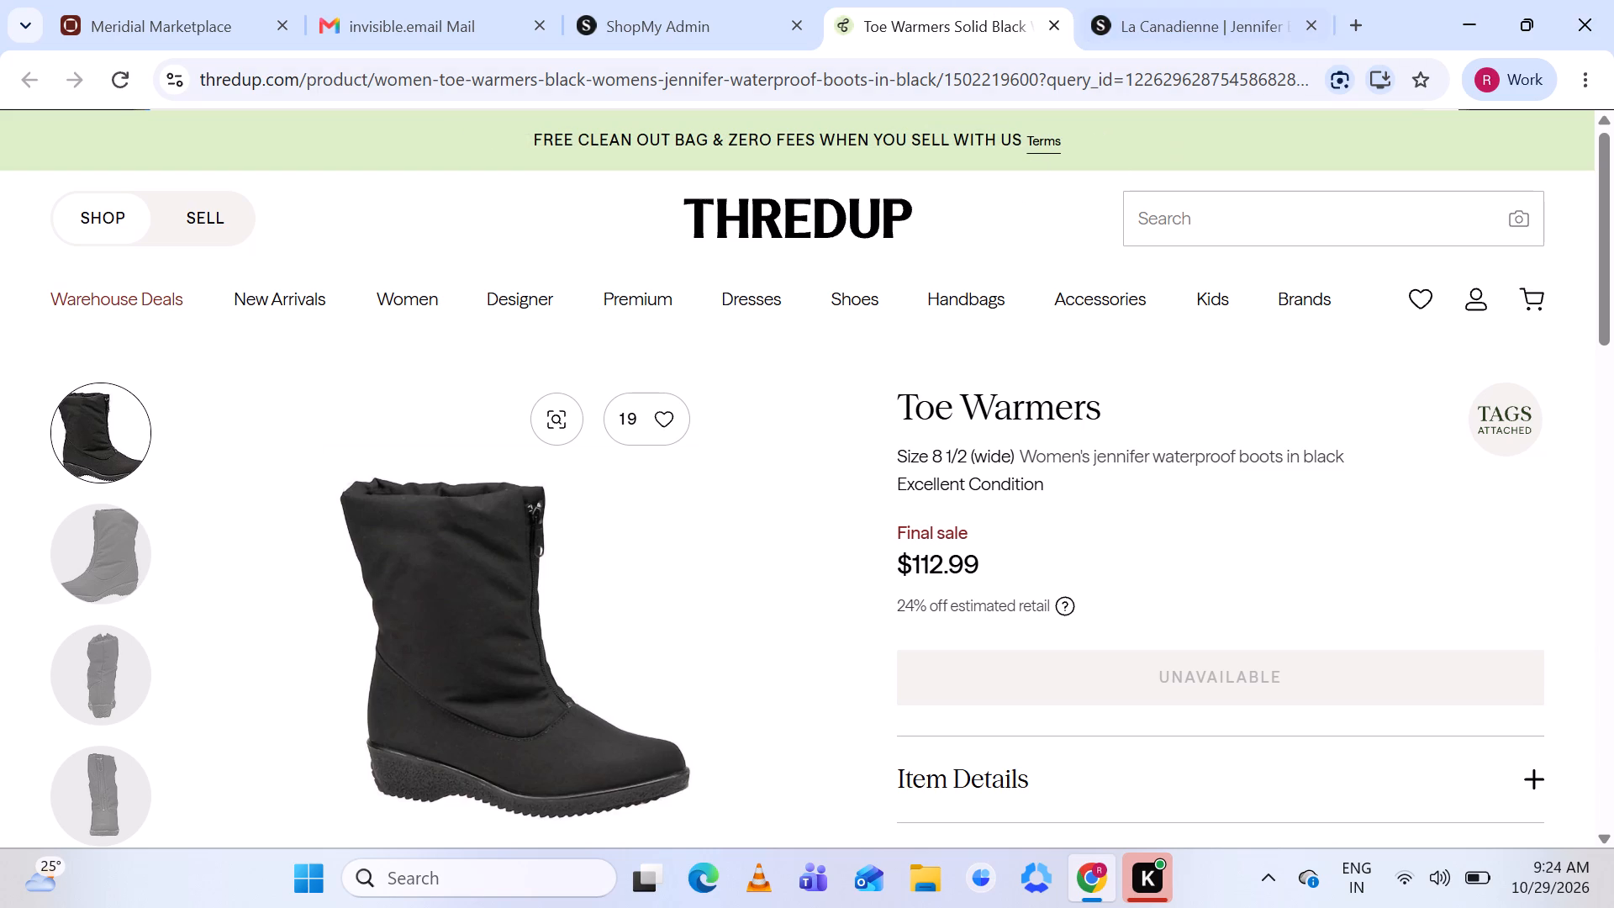
scroll(936, 451, "down", 2)
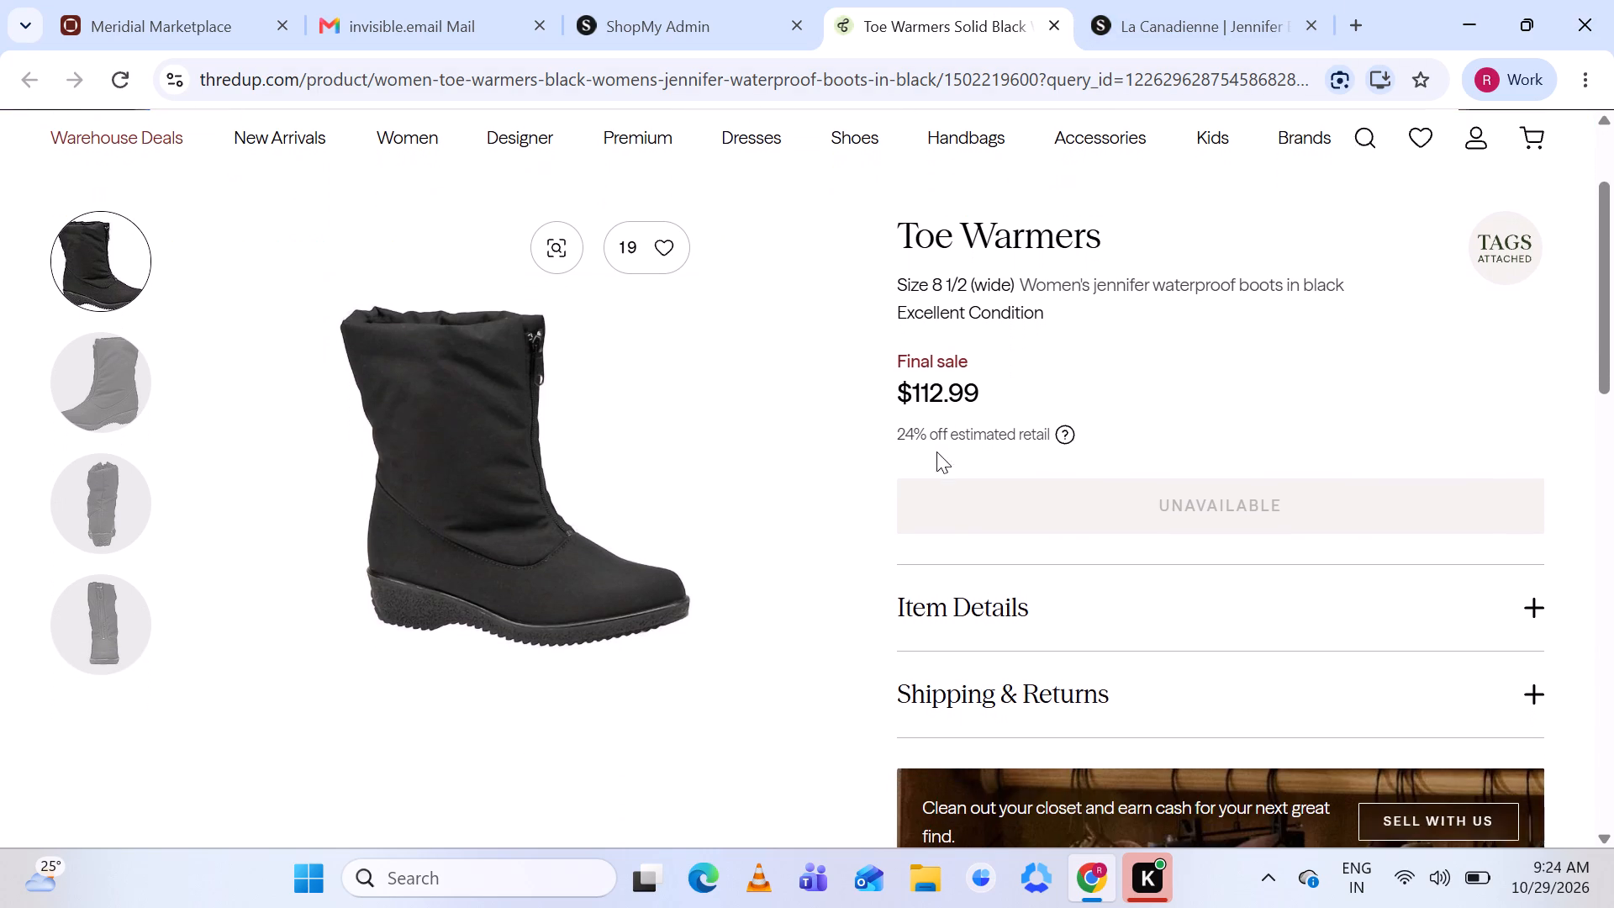
scroll(936, 451, "down", 1)
scroll(936, 451, "up", 4)
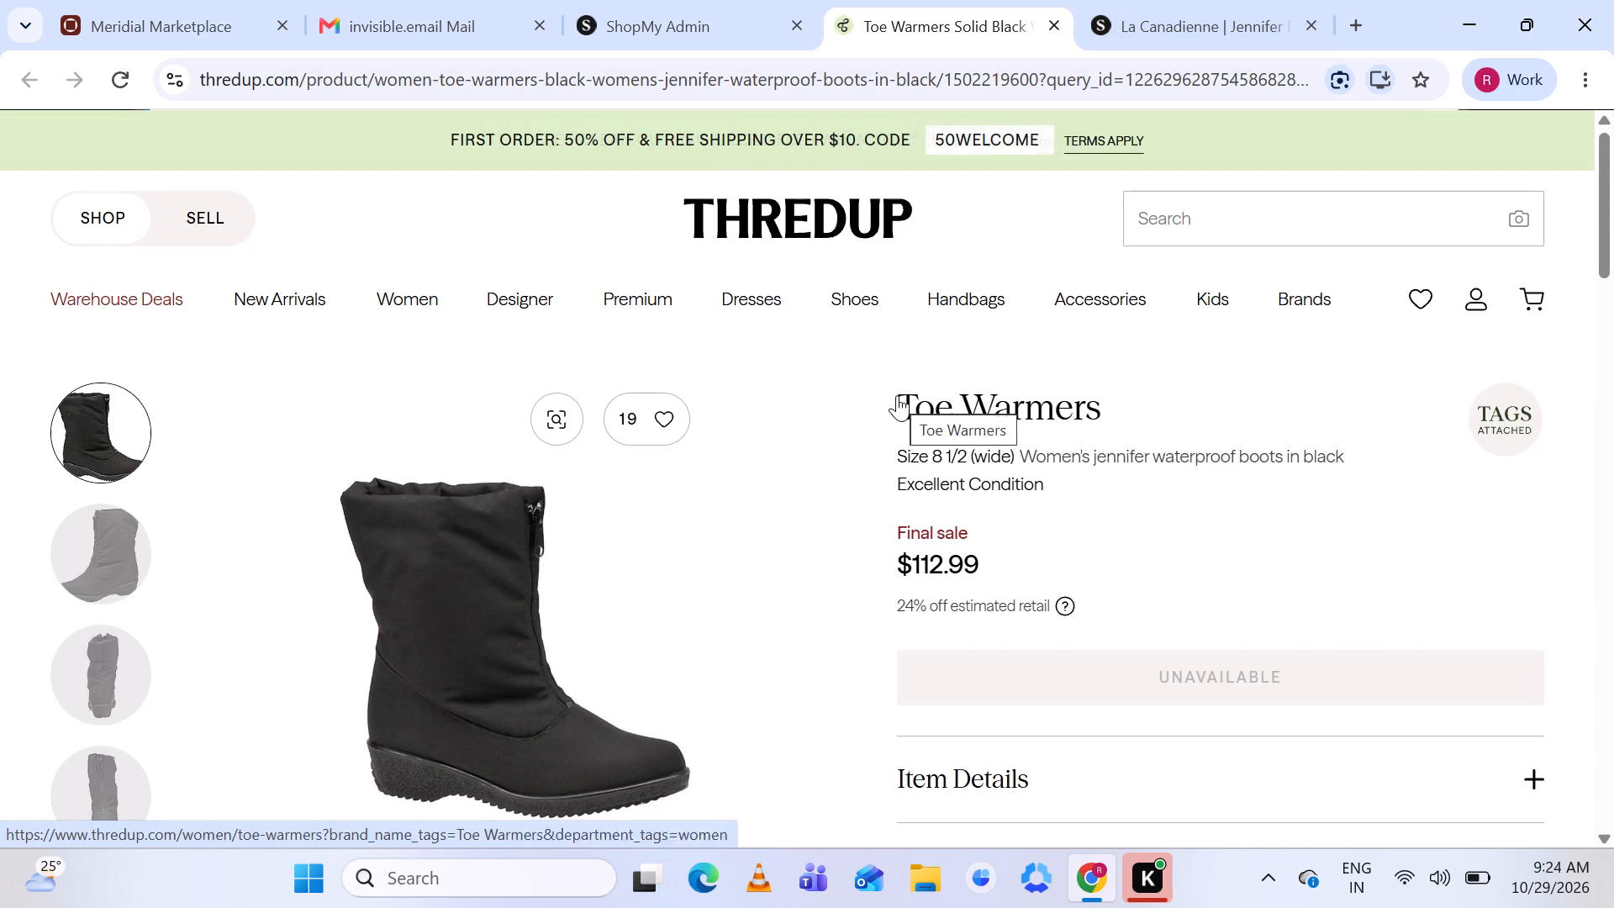
left_click_drag(897, 395, 995, 396)
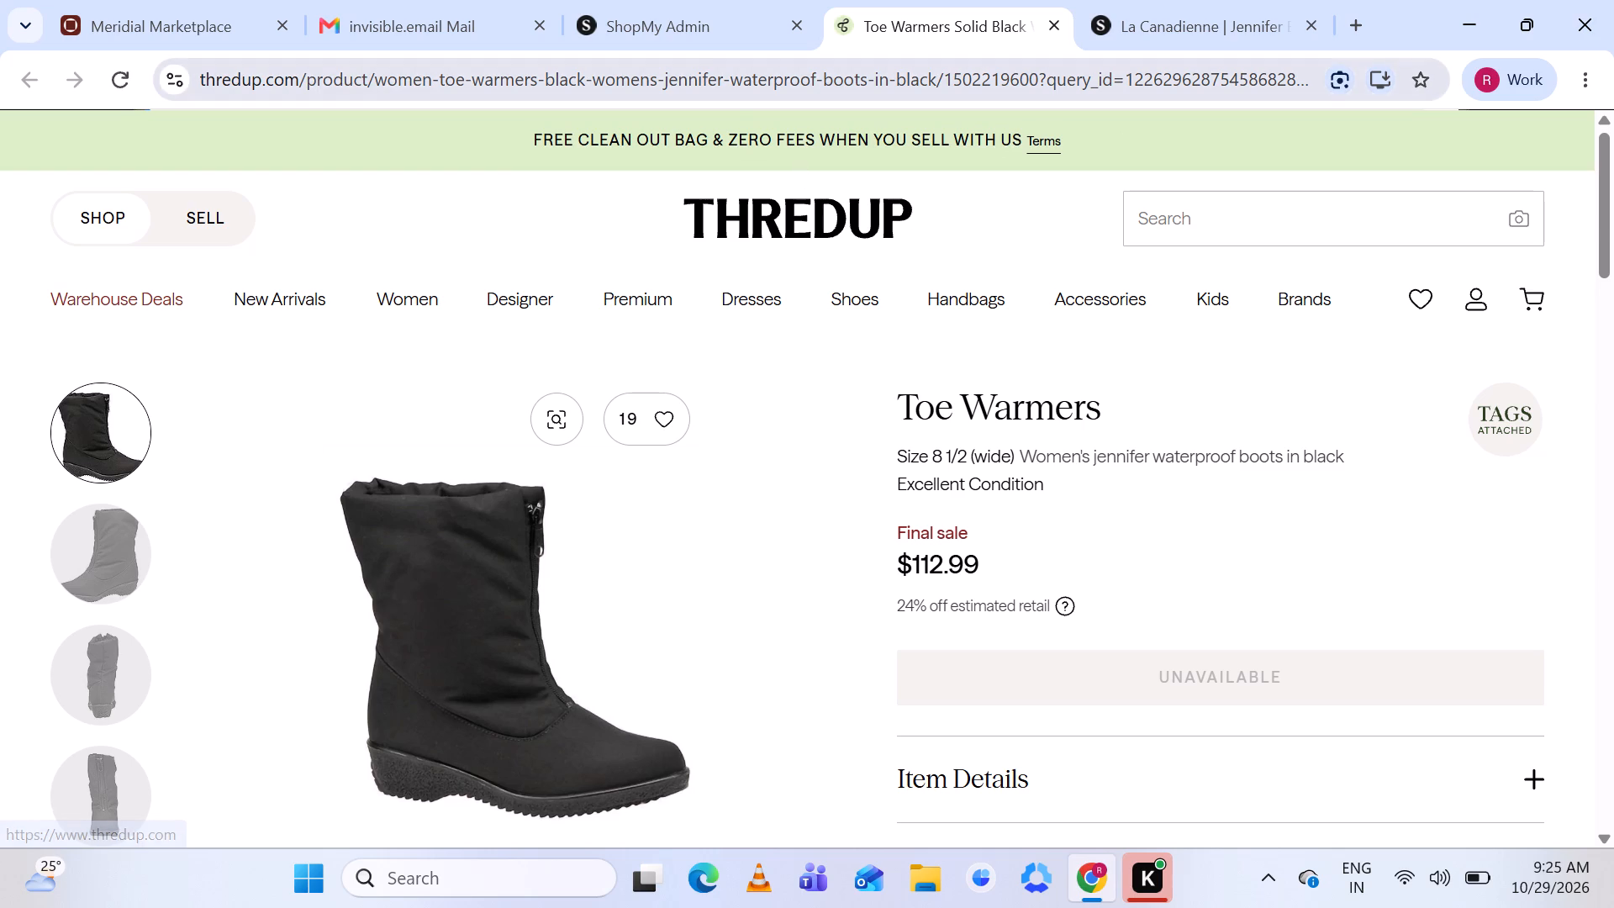
left_click(685, 32)
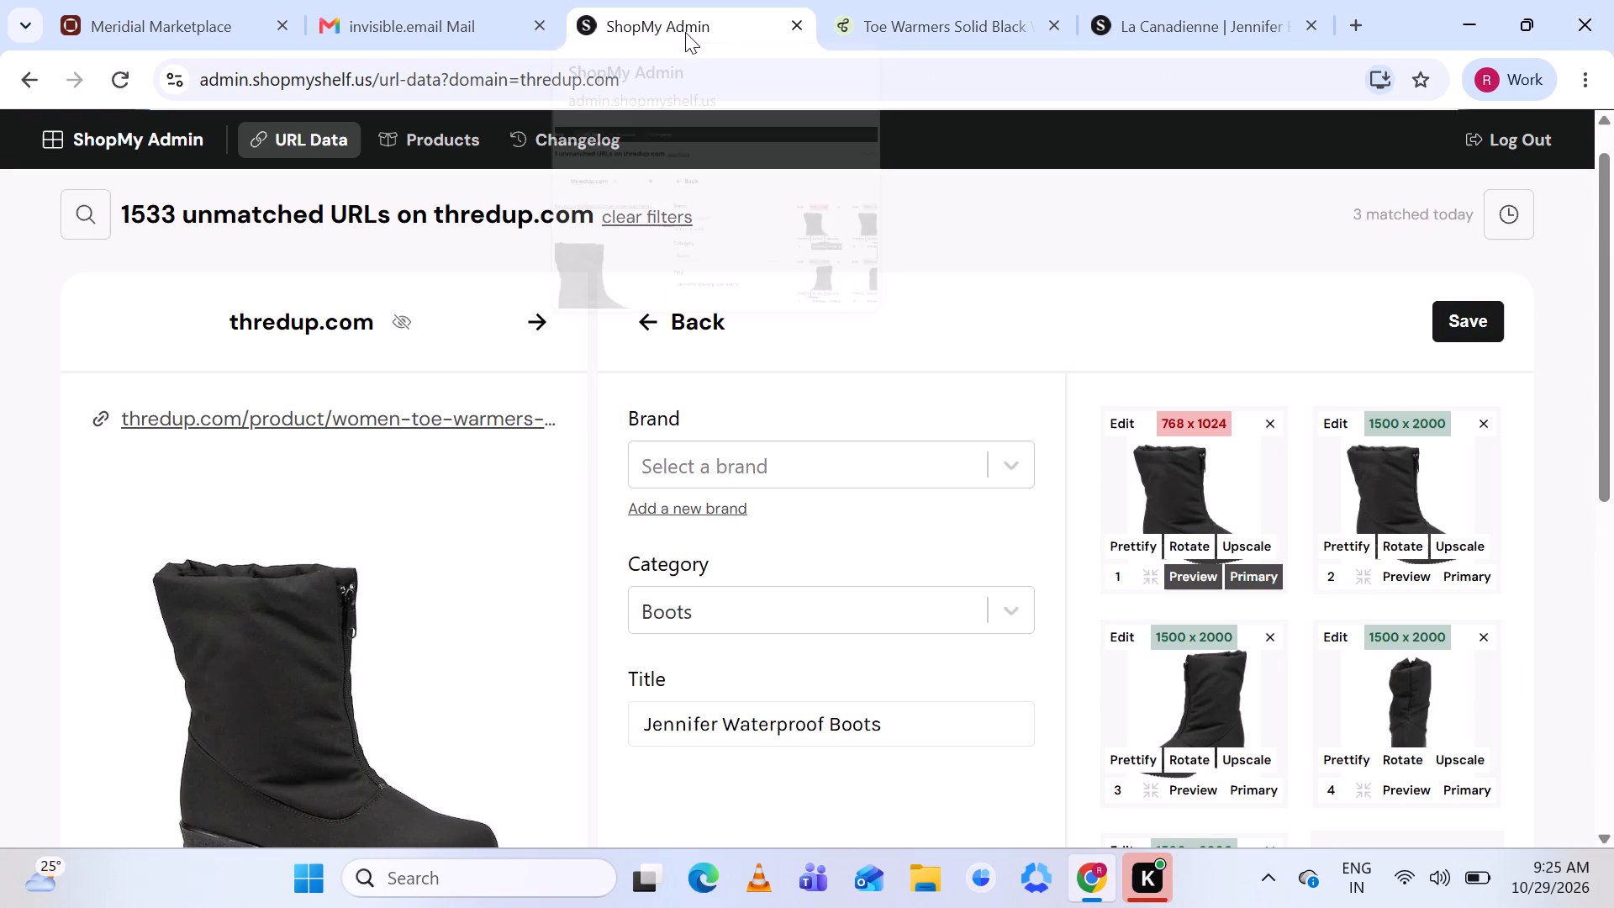
Add a new brand named Toe Warmers for the Jennifer Waterproof Boots.
left_click(687, 458)
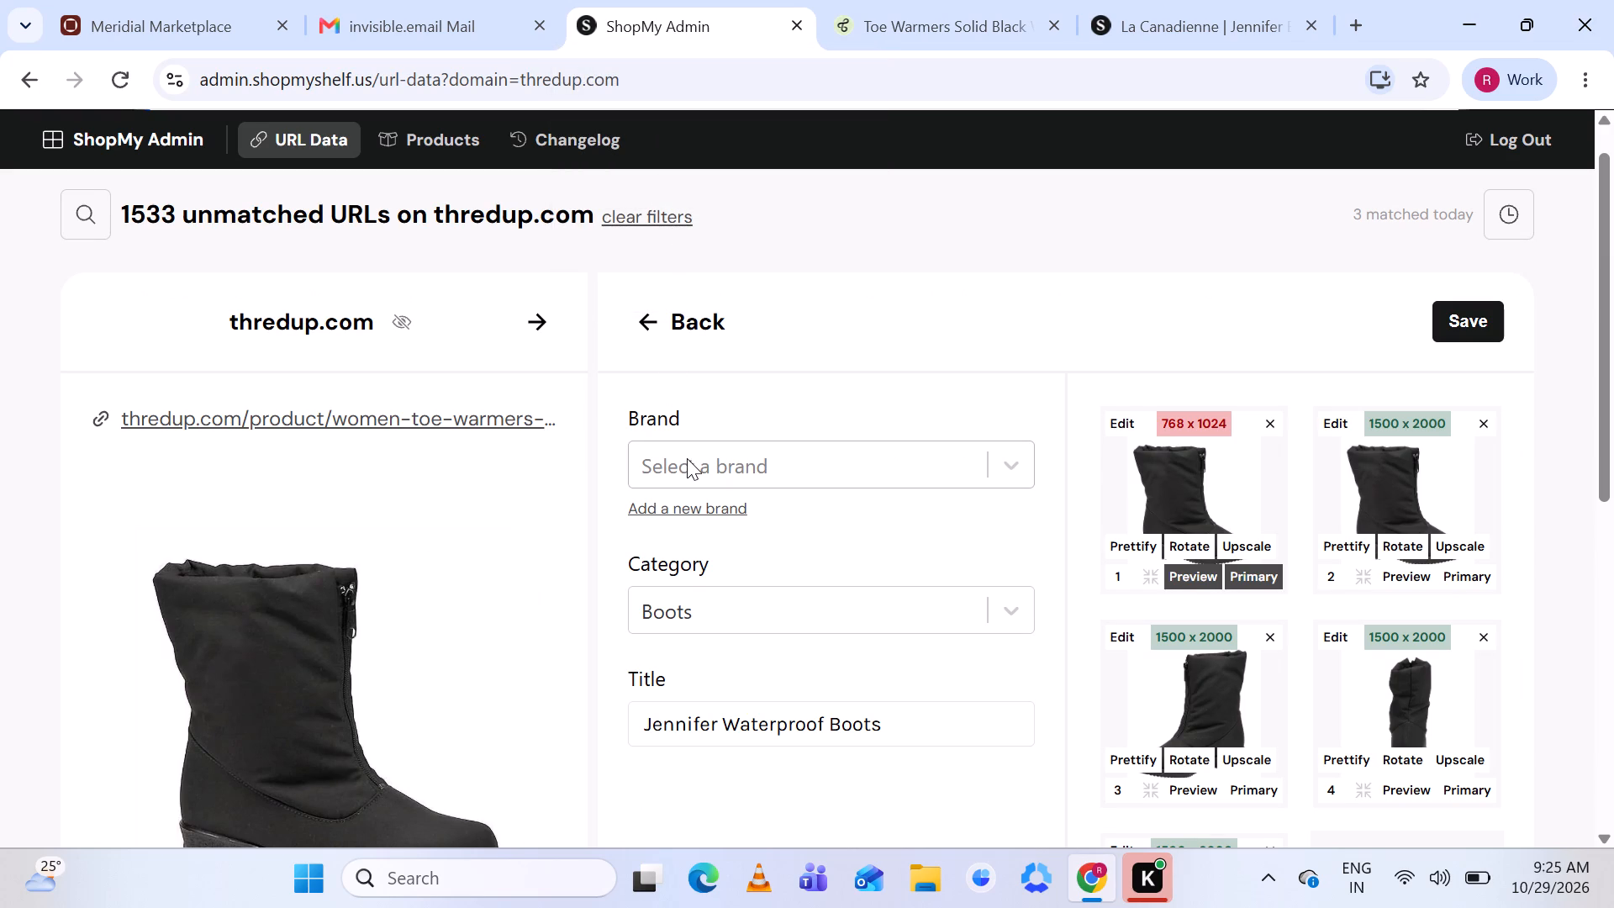
left_click(676, 508)
scroll(676, 492, "down", 2)
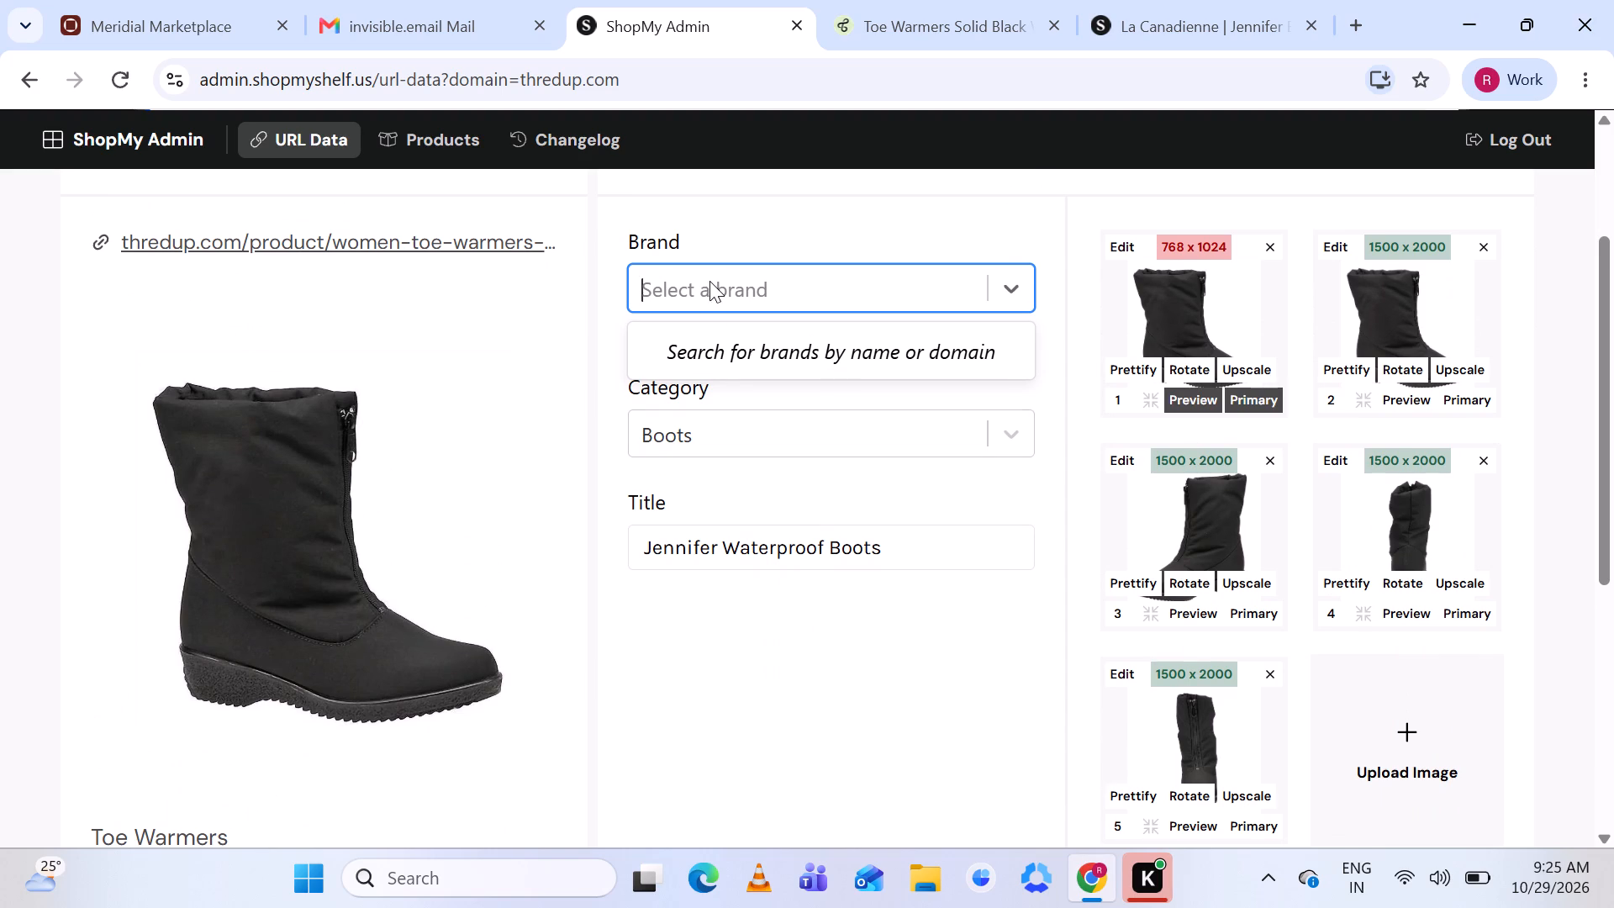
left_click(599, 346)
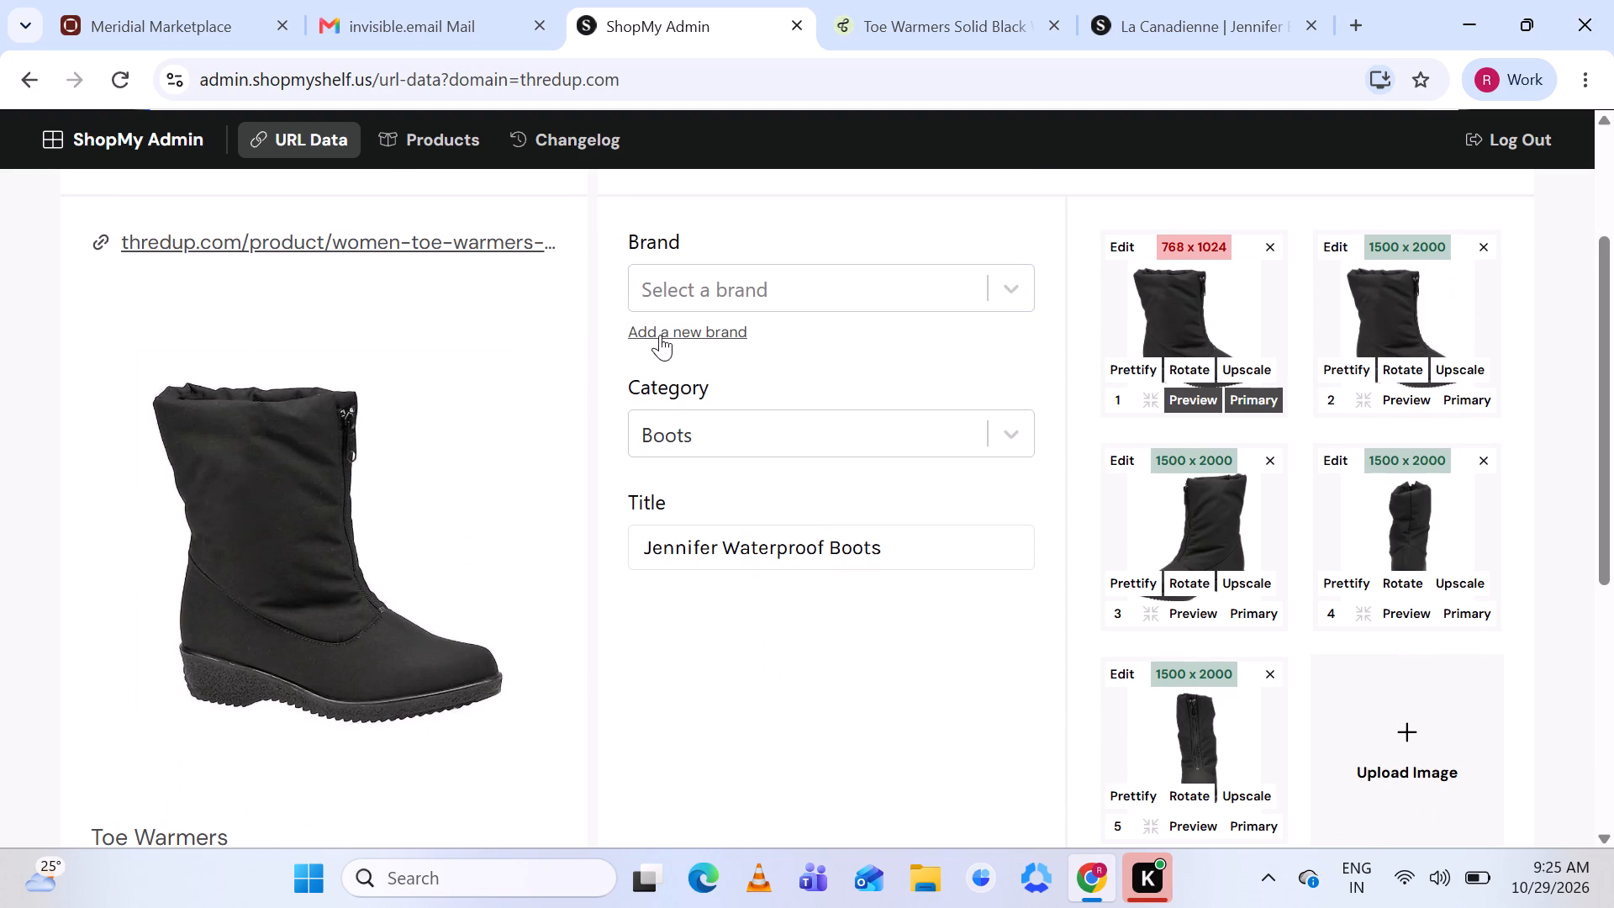
left_click(660, 335)
left_click(642, 304)
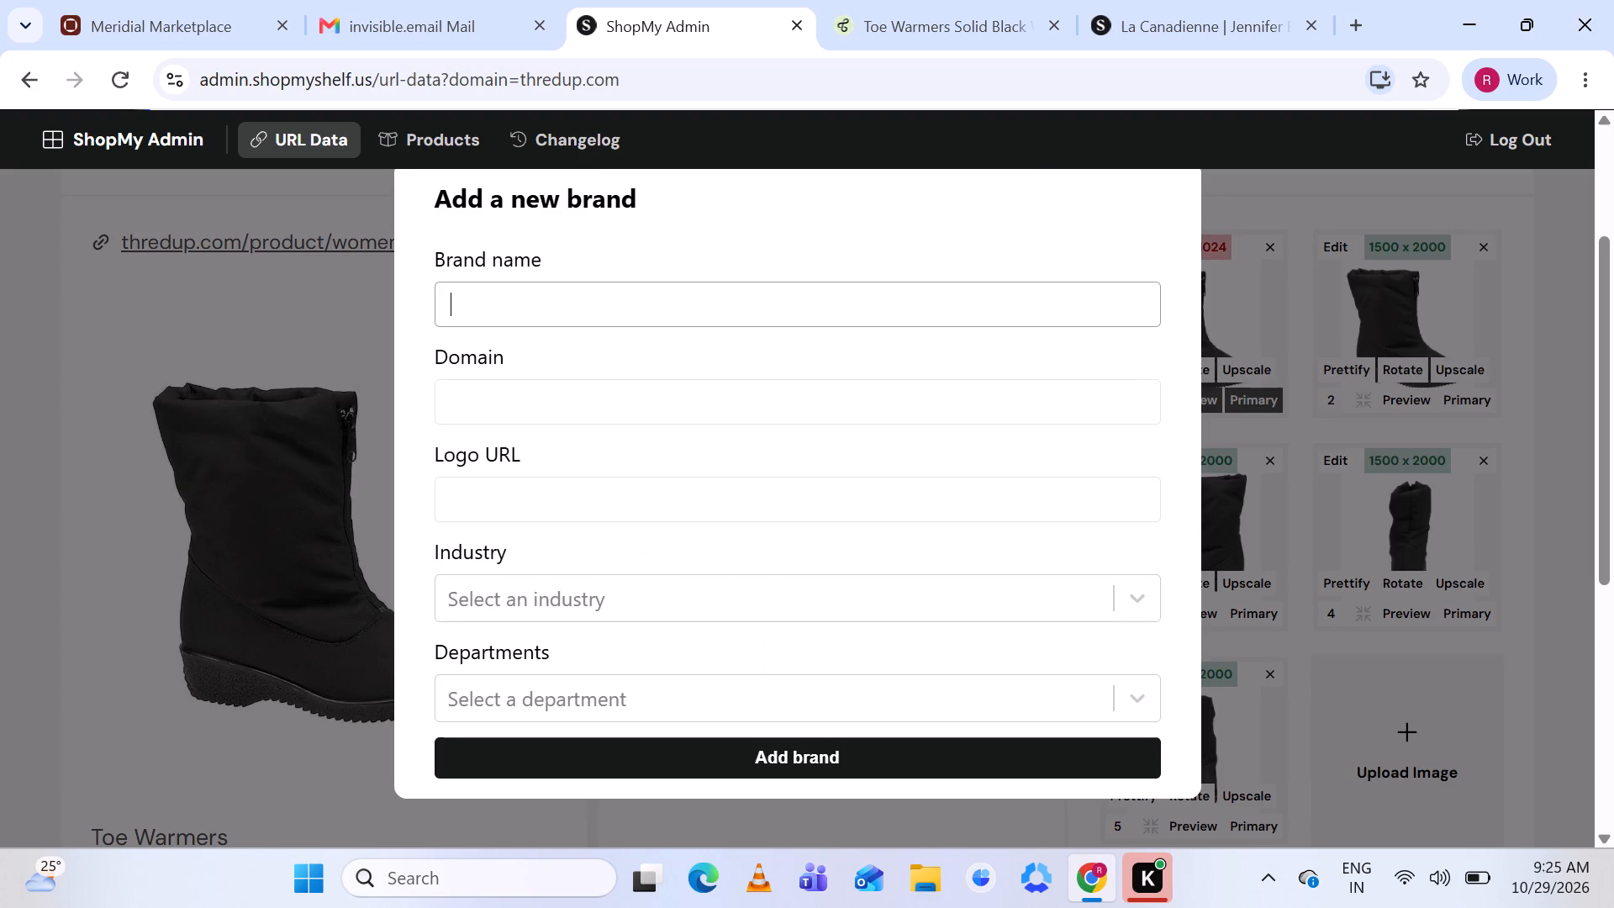
type("Toe")
key("space")
key("shift+w")
type("aem")
type("ers")
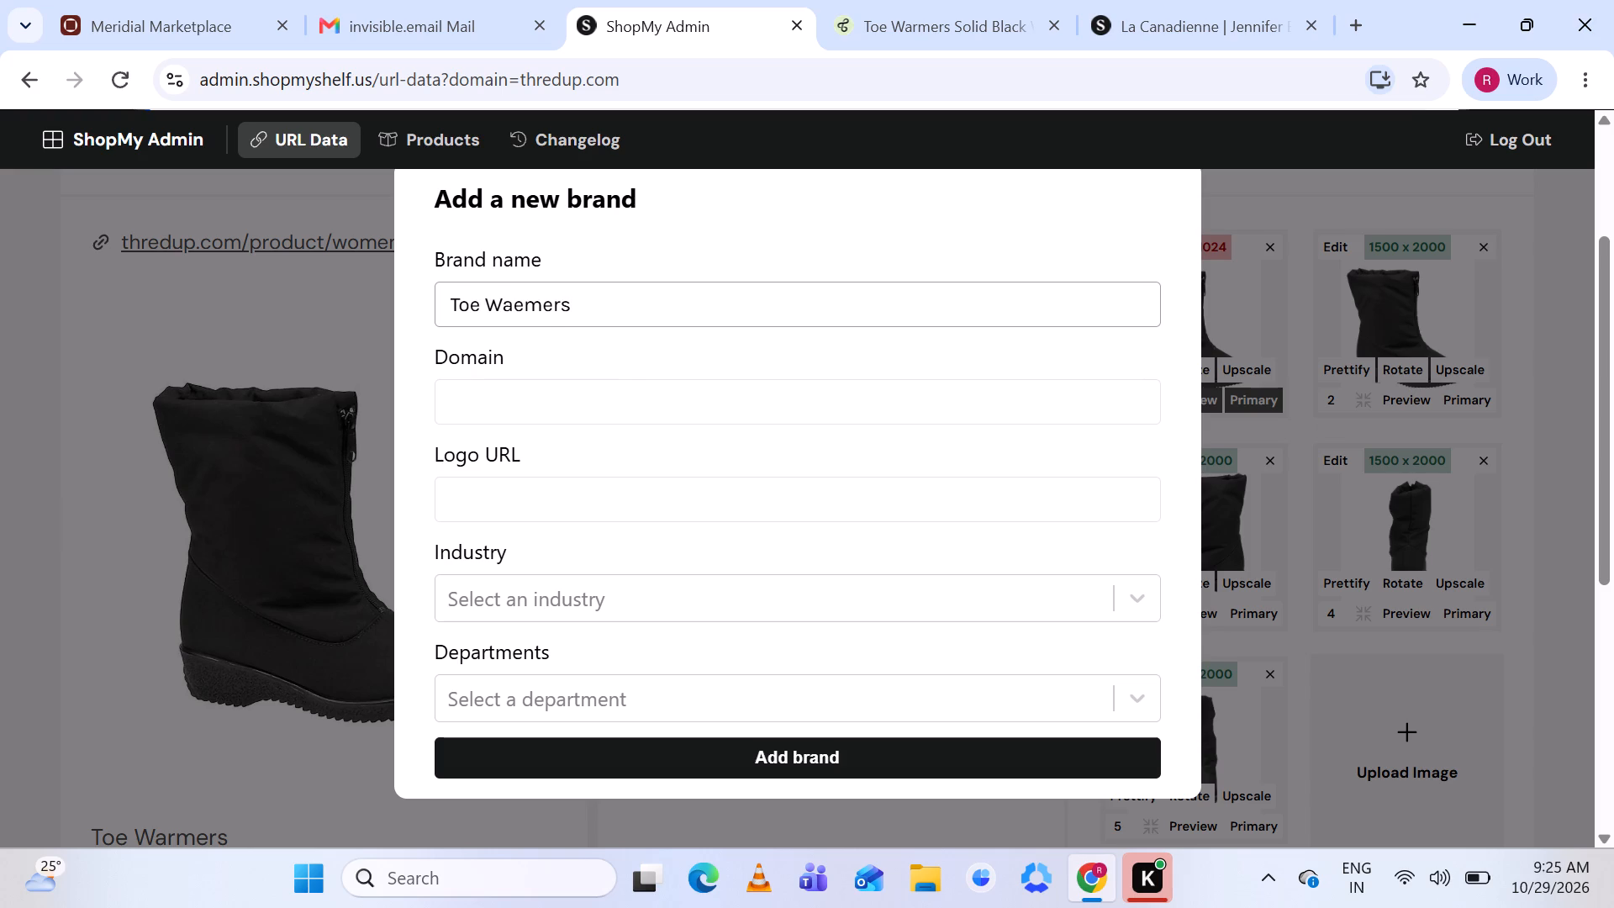
scroll(641, 435, "down", 1)
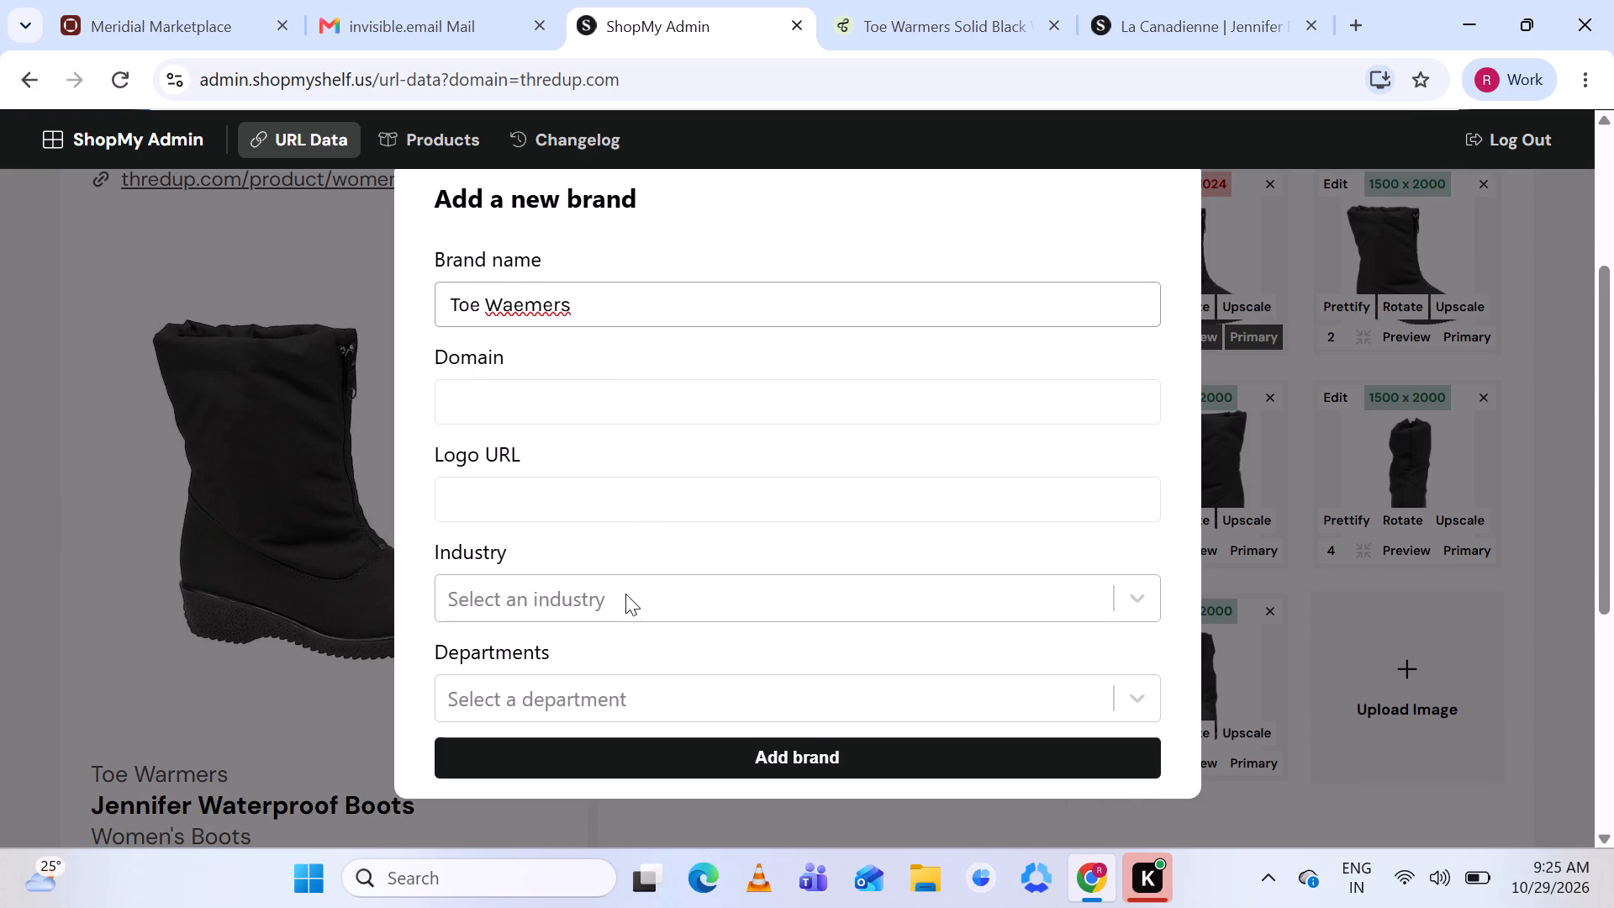
left_click(523, 306)
key("BackSpace")
key("r")
left_click(645, 746)
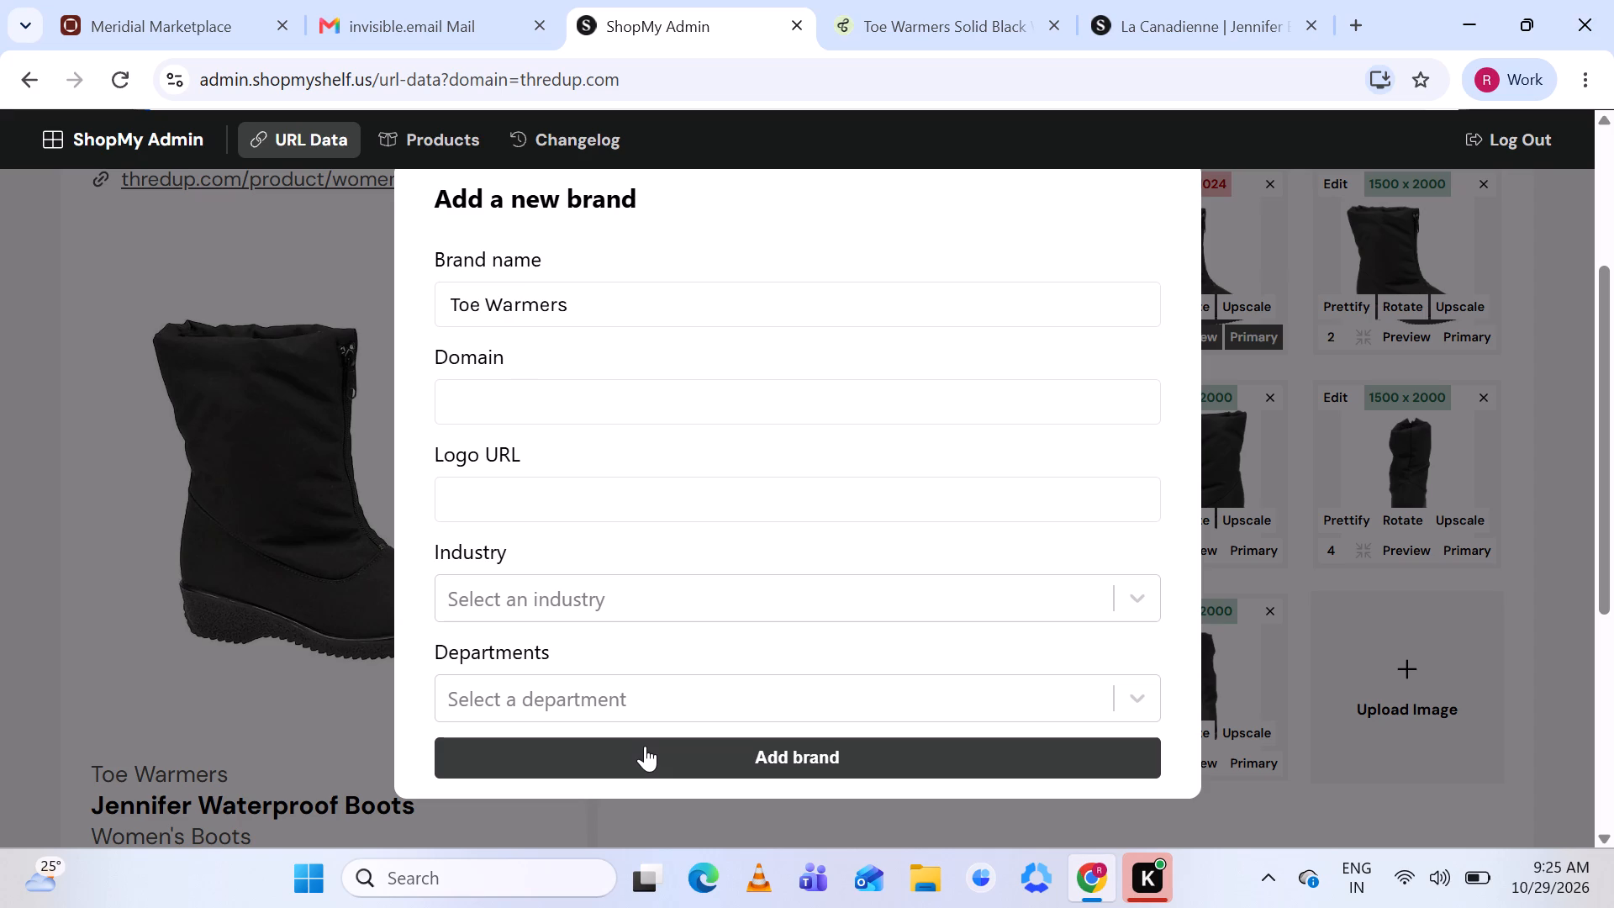
Check the brand and details against the original thredUP listing, and save the Jennifer Waterproof Boots as a new product.
scroll(765, 517, "up", 1)
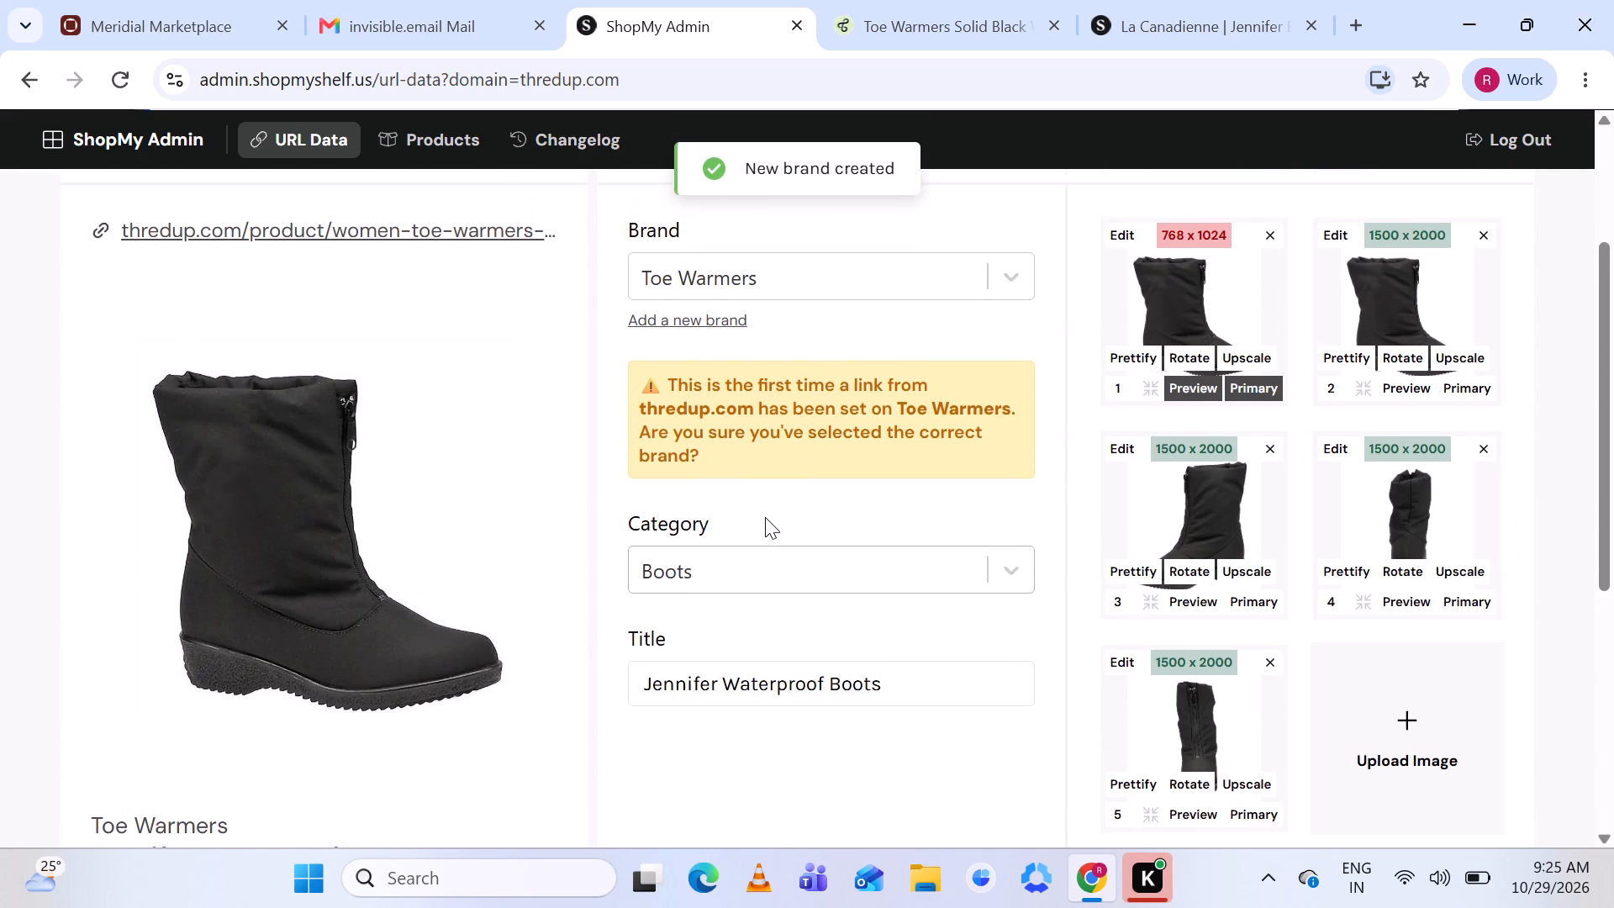
scroll(765, 517, "up", 2)
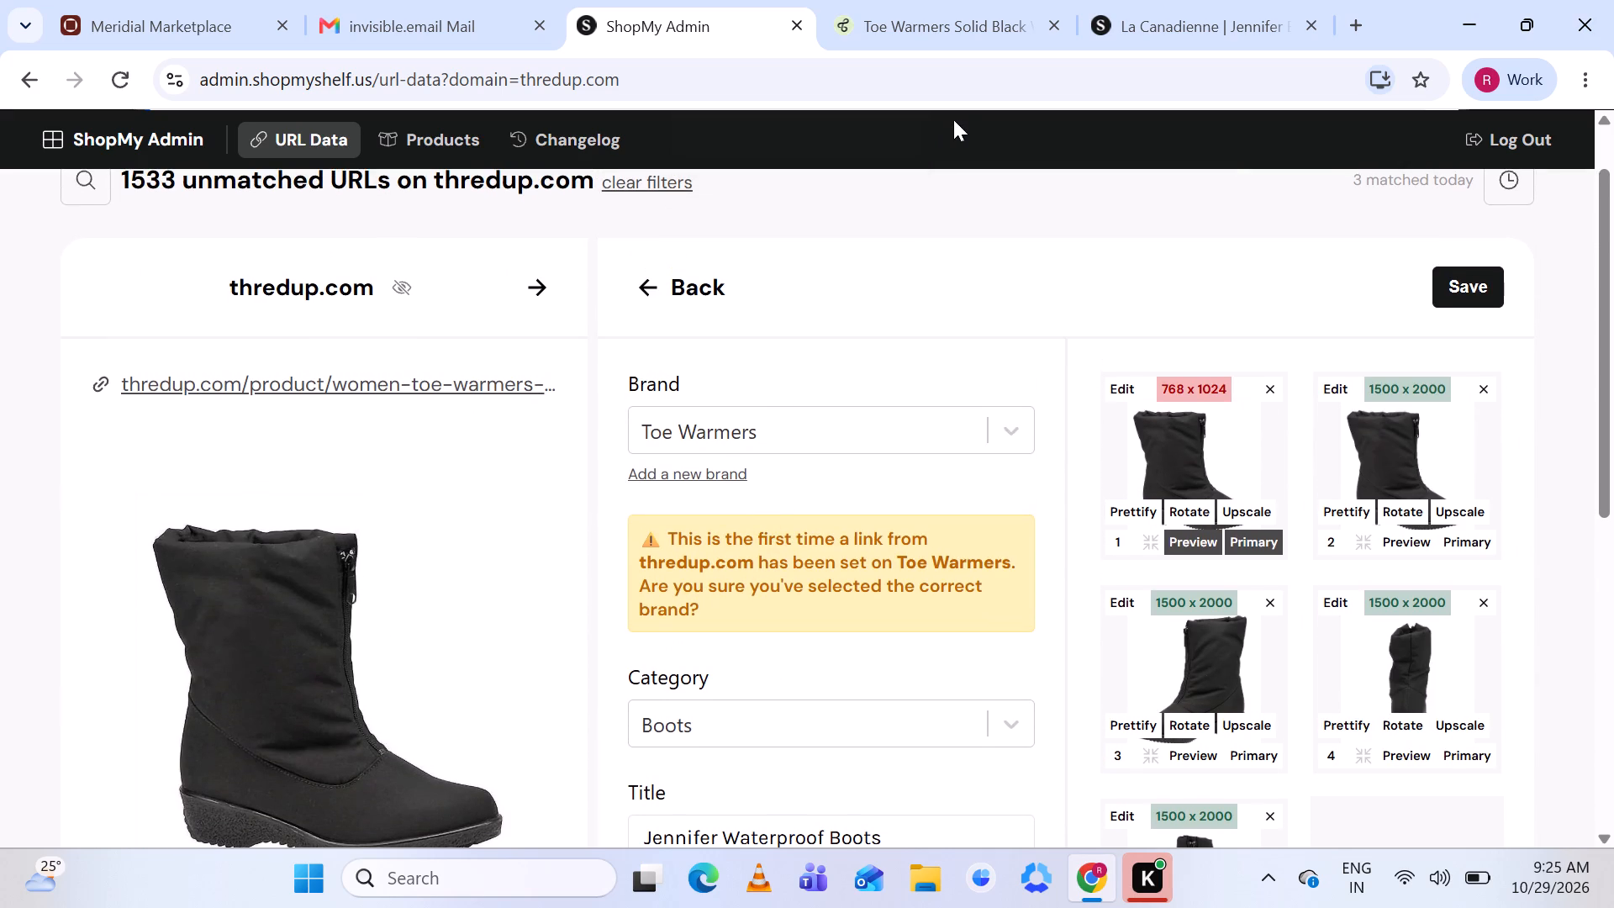
left_click(936, 29)
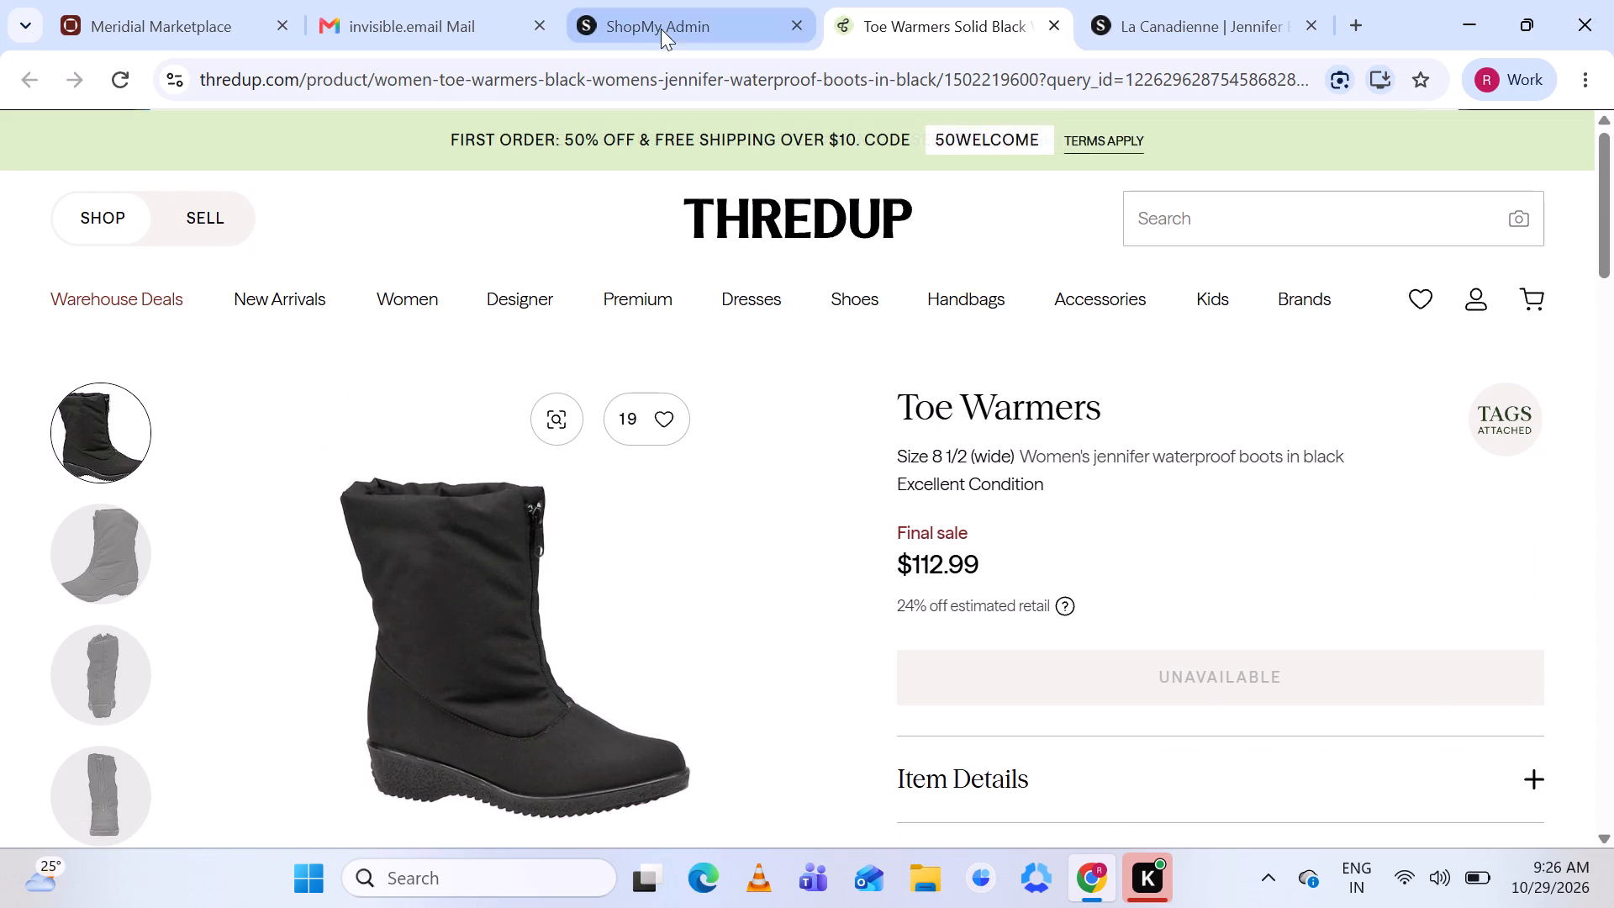
left_click(650, 24)
scroll(759, 477, "down", 1)
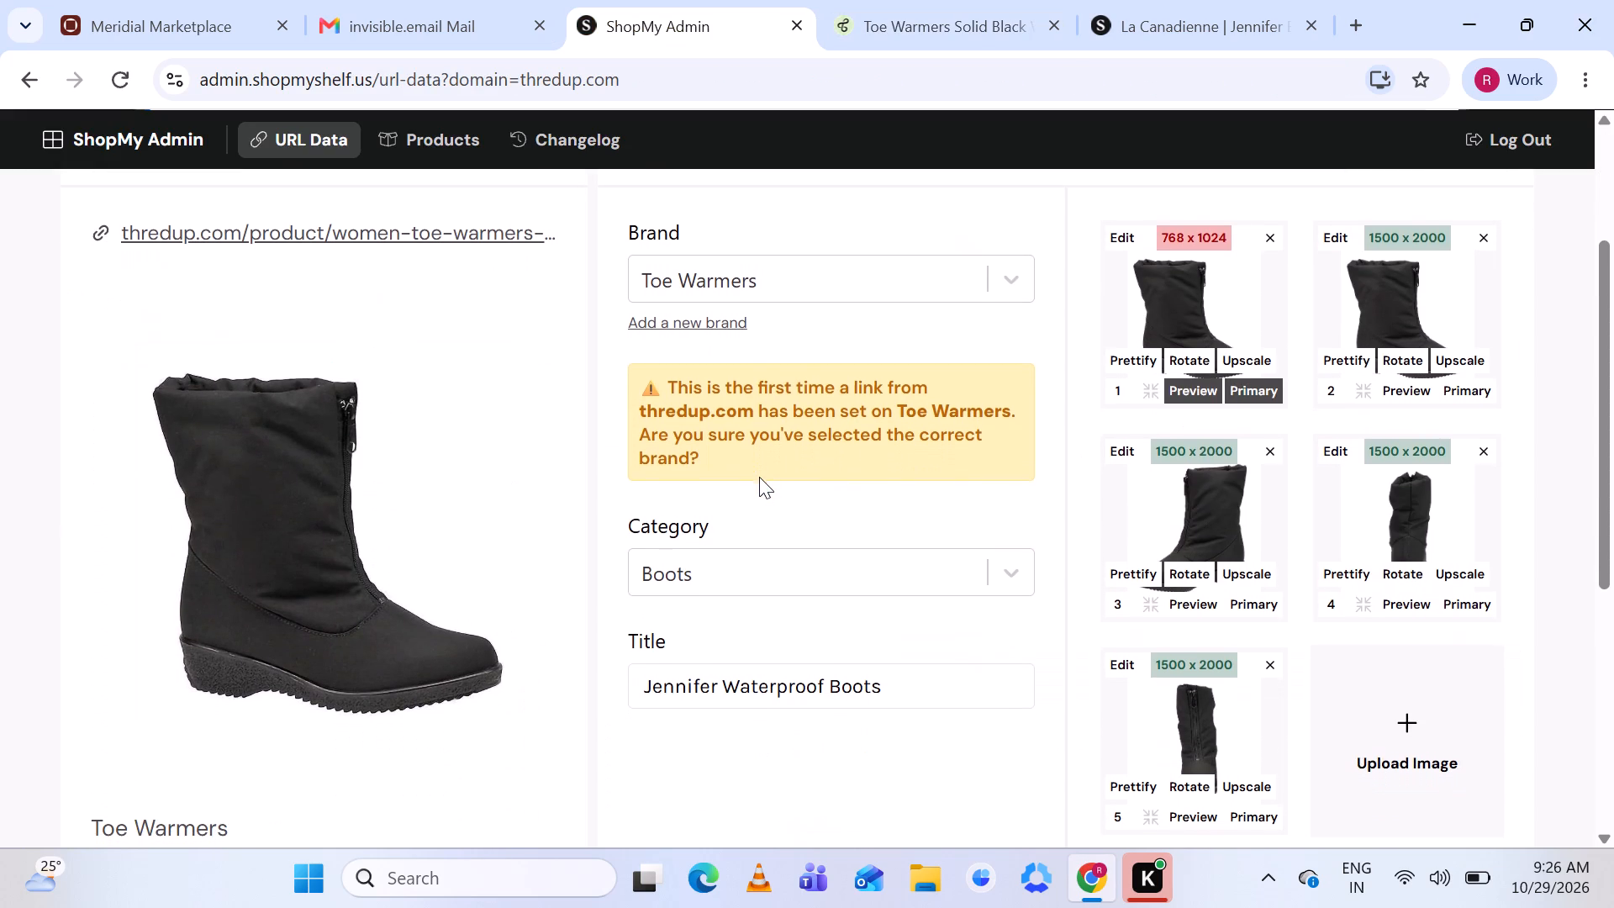
scroll(759, 477, "down", 1)
scroll(886, 467, "down", 1)
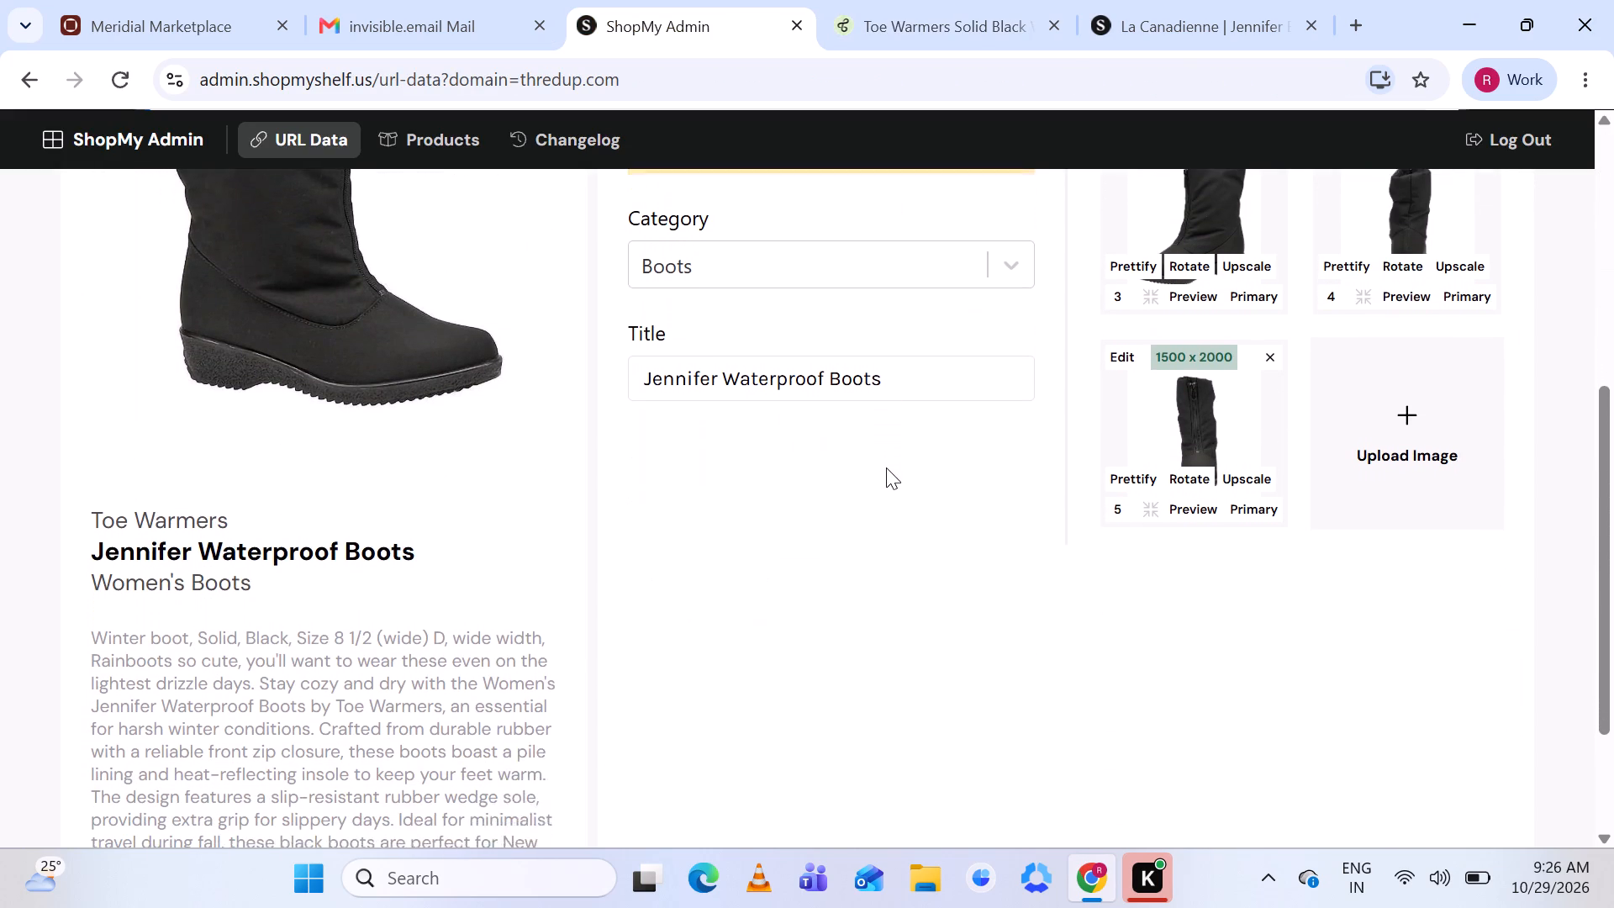
scroll(886, 467, "down", 1)
scroll(886, 467, "up", 4)
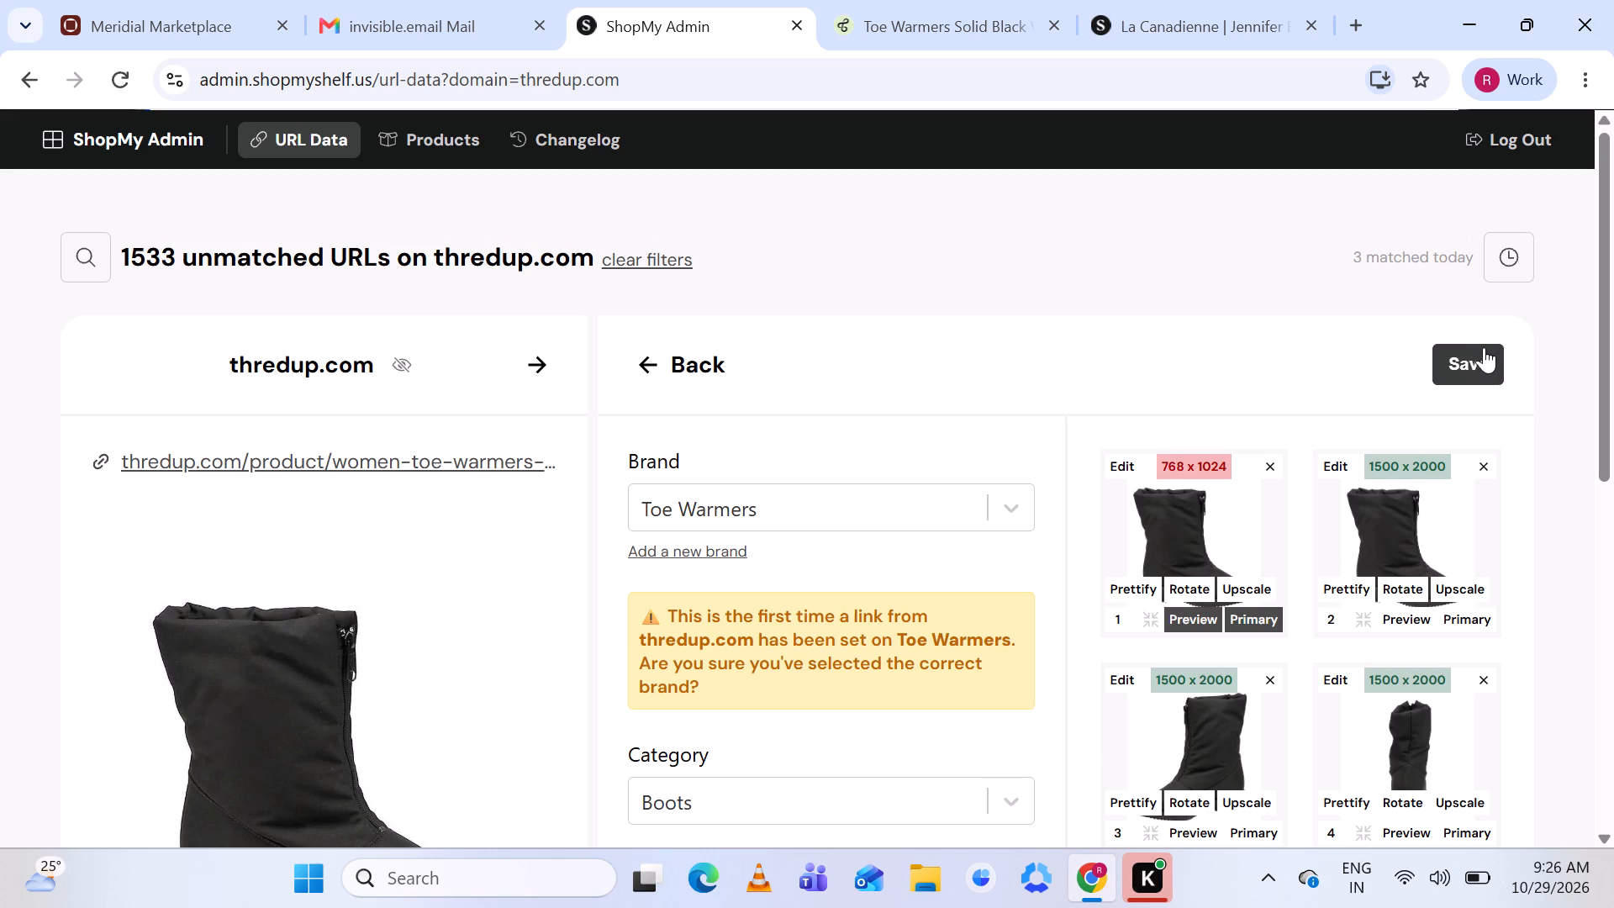
left_click(1475, 354)
scroll(1286, 477, "down", 2)
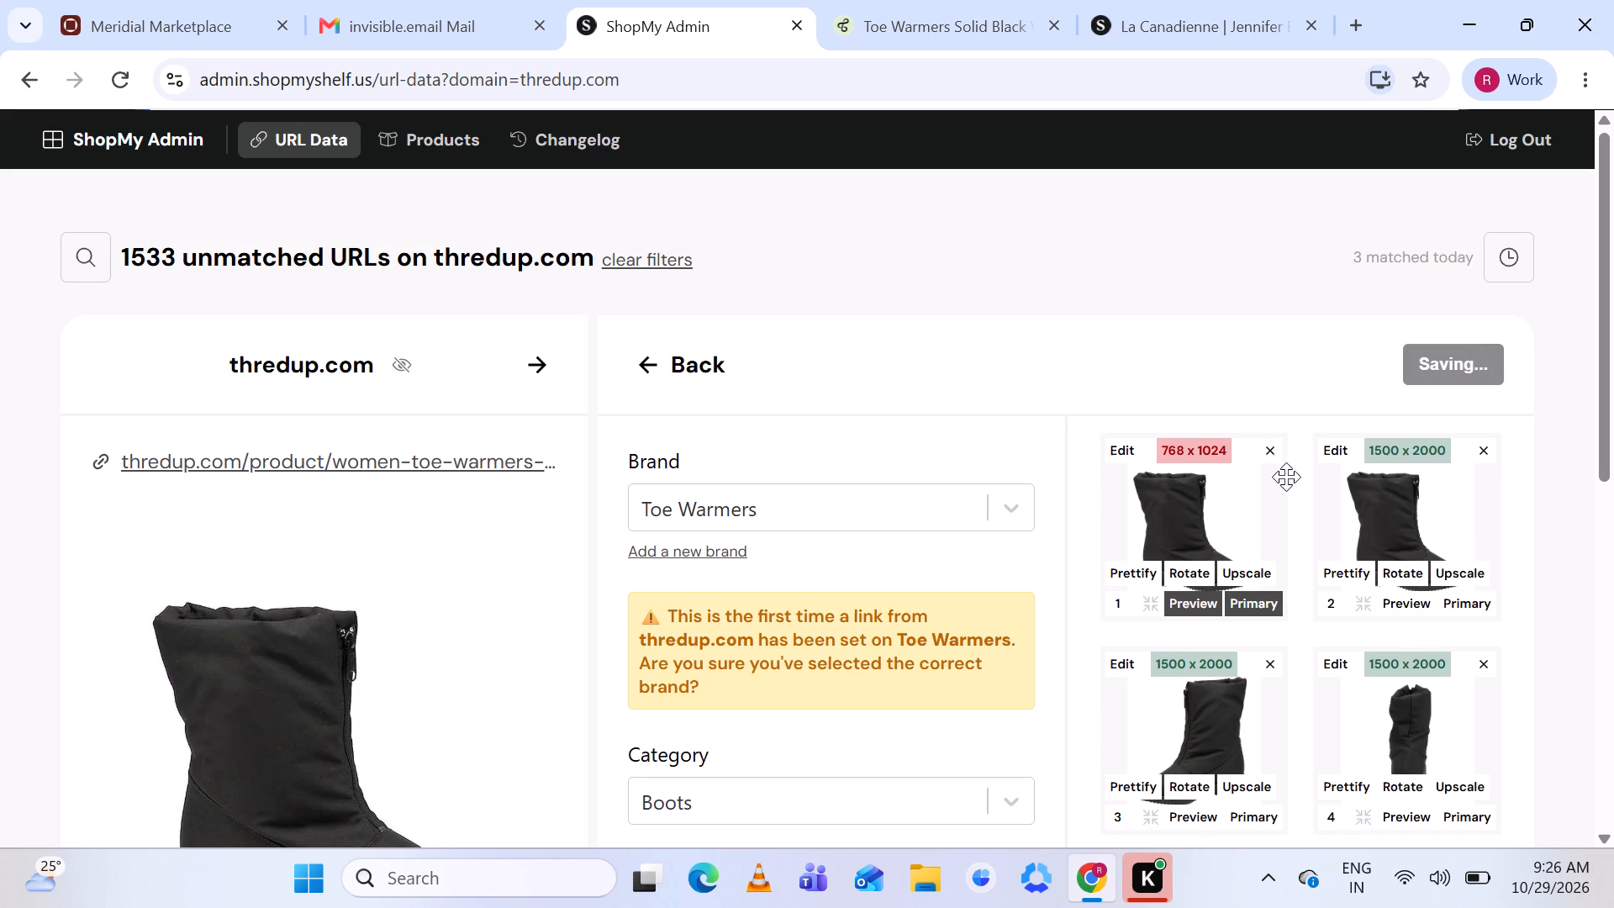
scroll(1286, 477, "down", 1)
scroll(1286, 477, "up", 4)
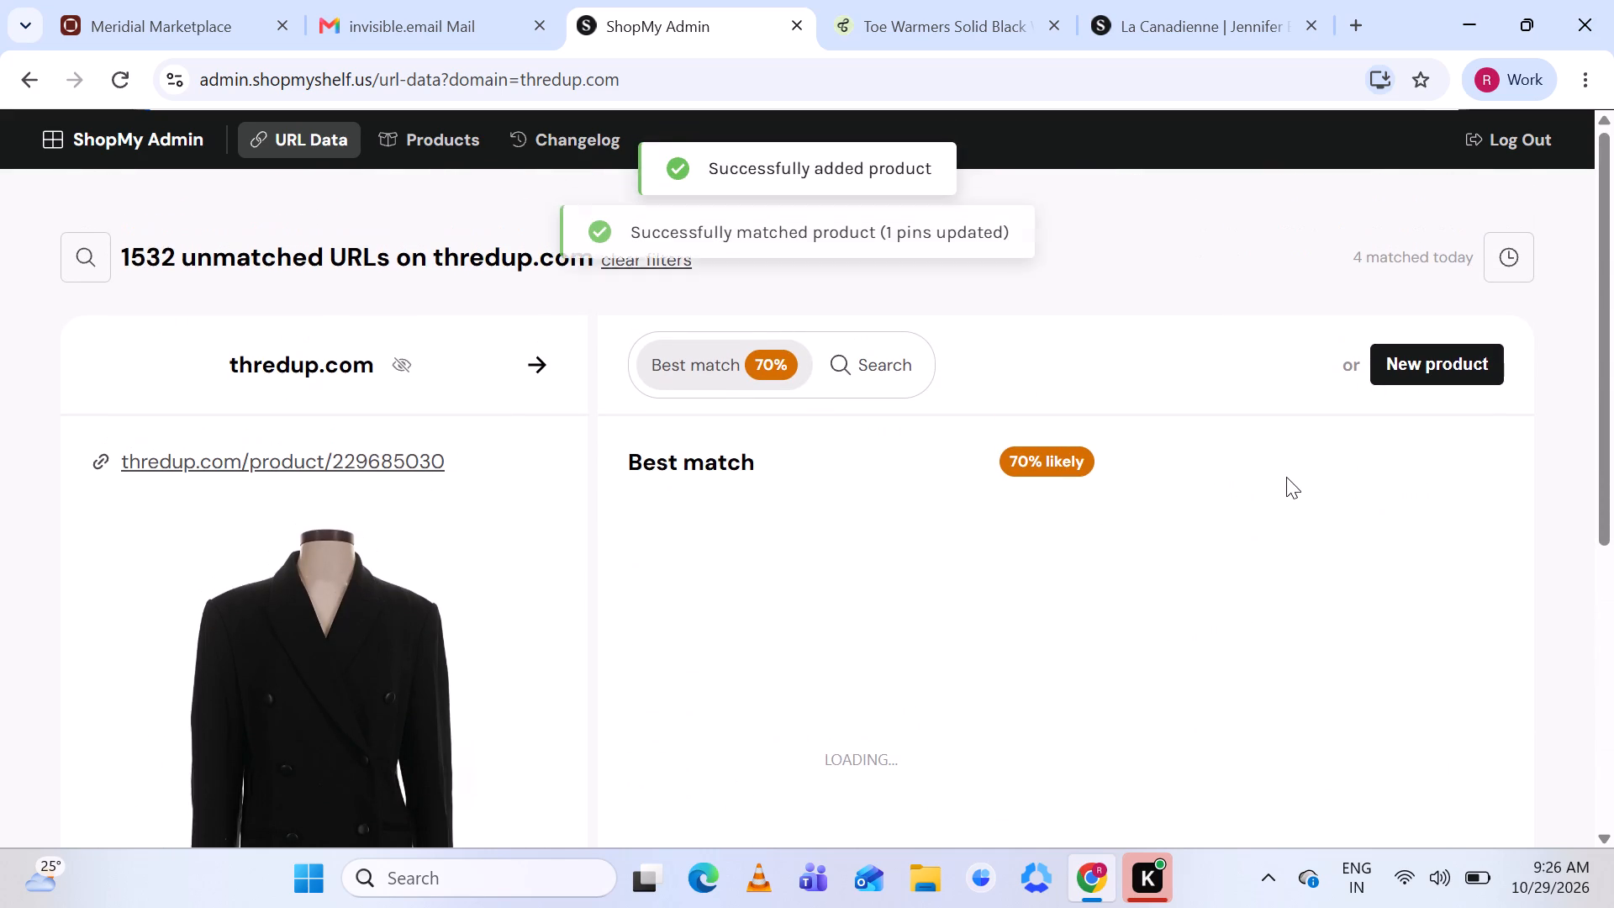
scroll(1286, 477, "up", 1)
Compare the Rag & Bone Blazer listing with the product page of the suggested Double-Breasted Lapel-Collar Blazer, closing the old boot pages.
scroll(1286, 477, "down", 2)
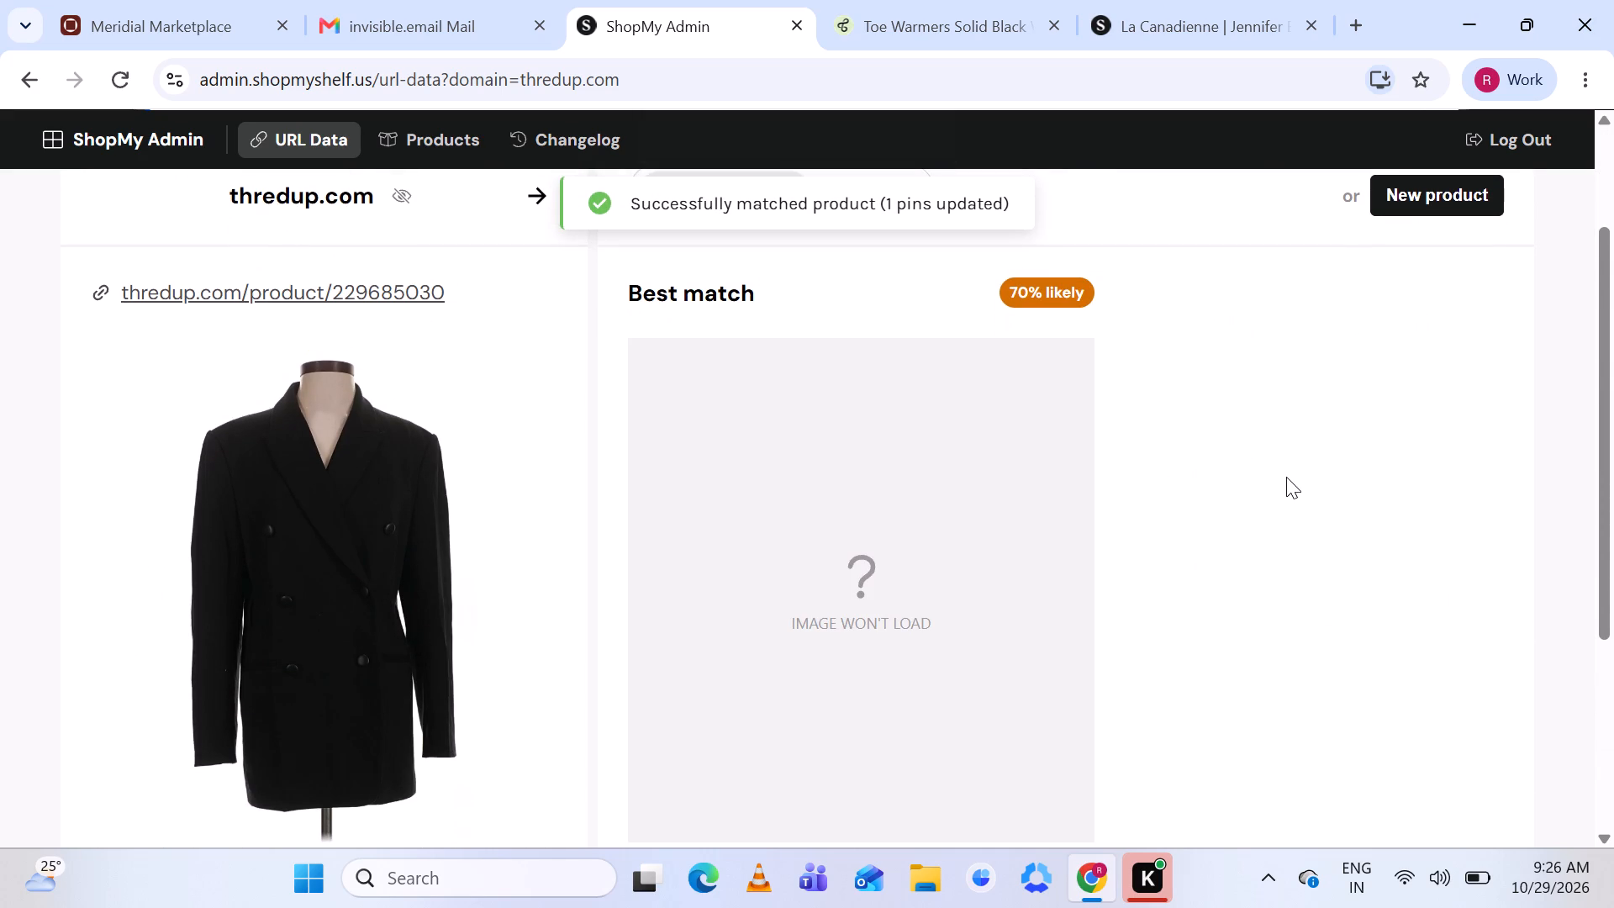
scroll(1286, 477, "down", 1)
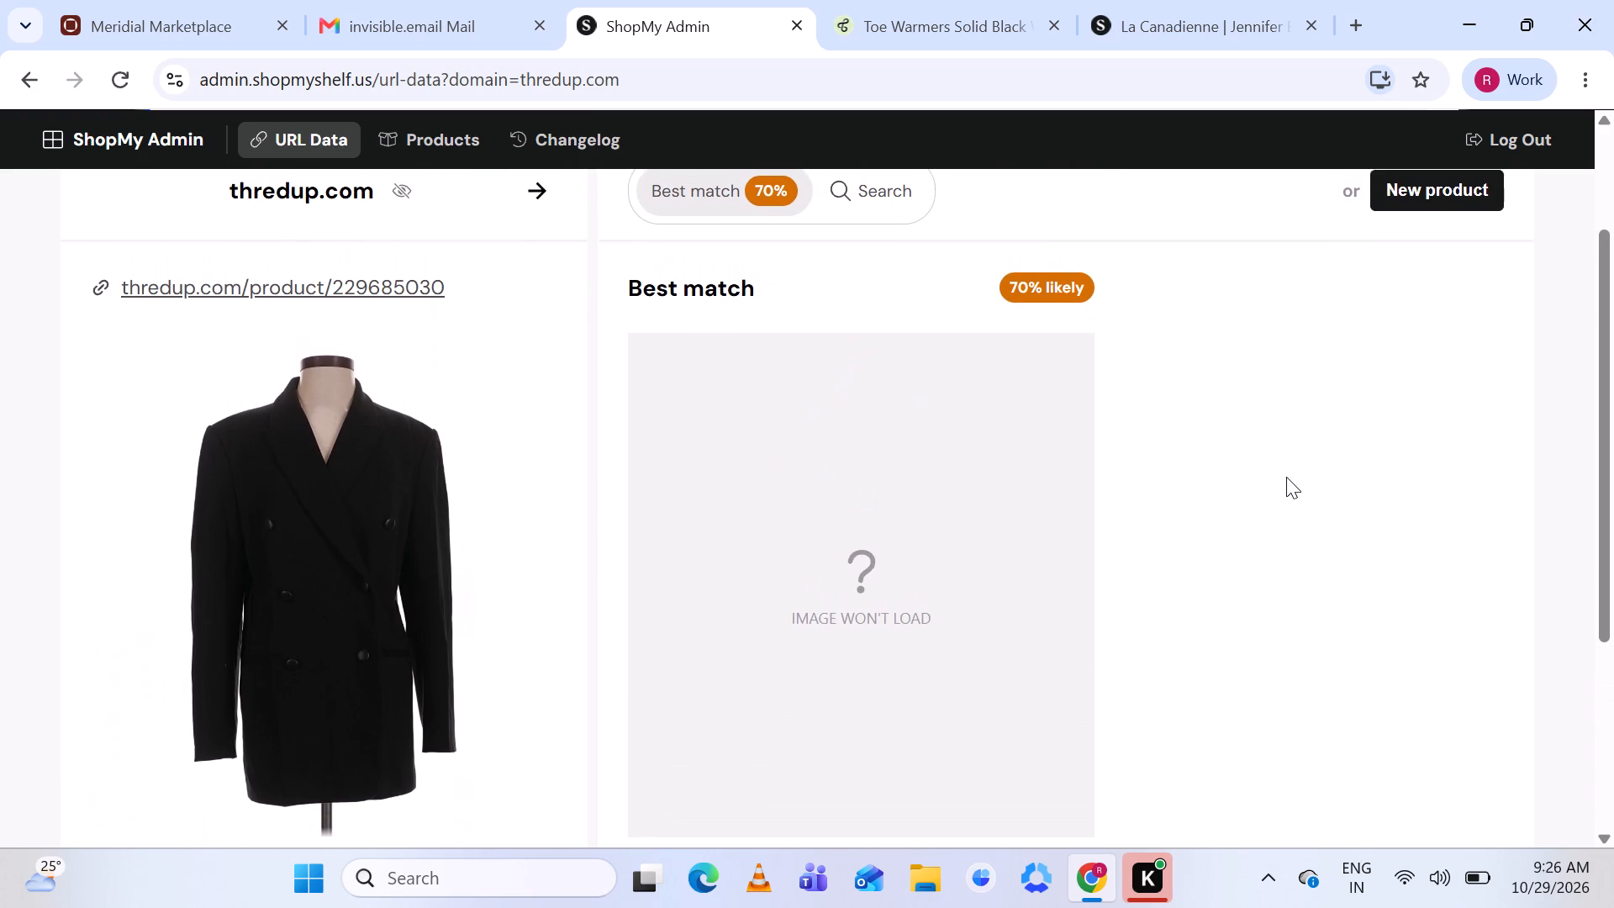
scroll(1286, 477, "down", 2)
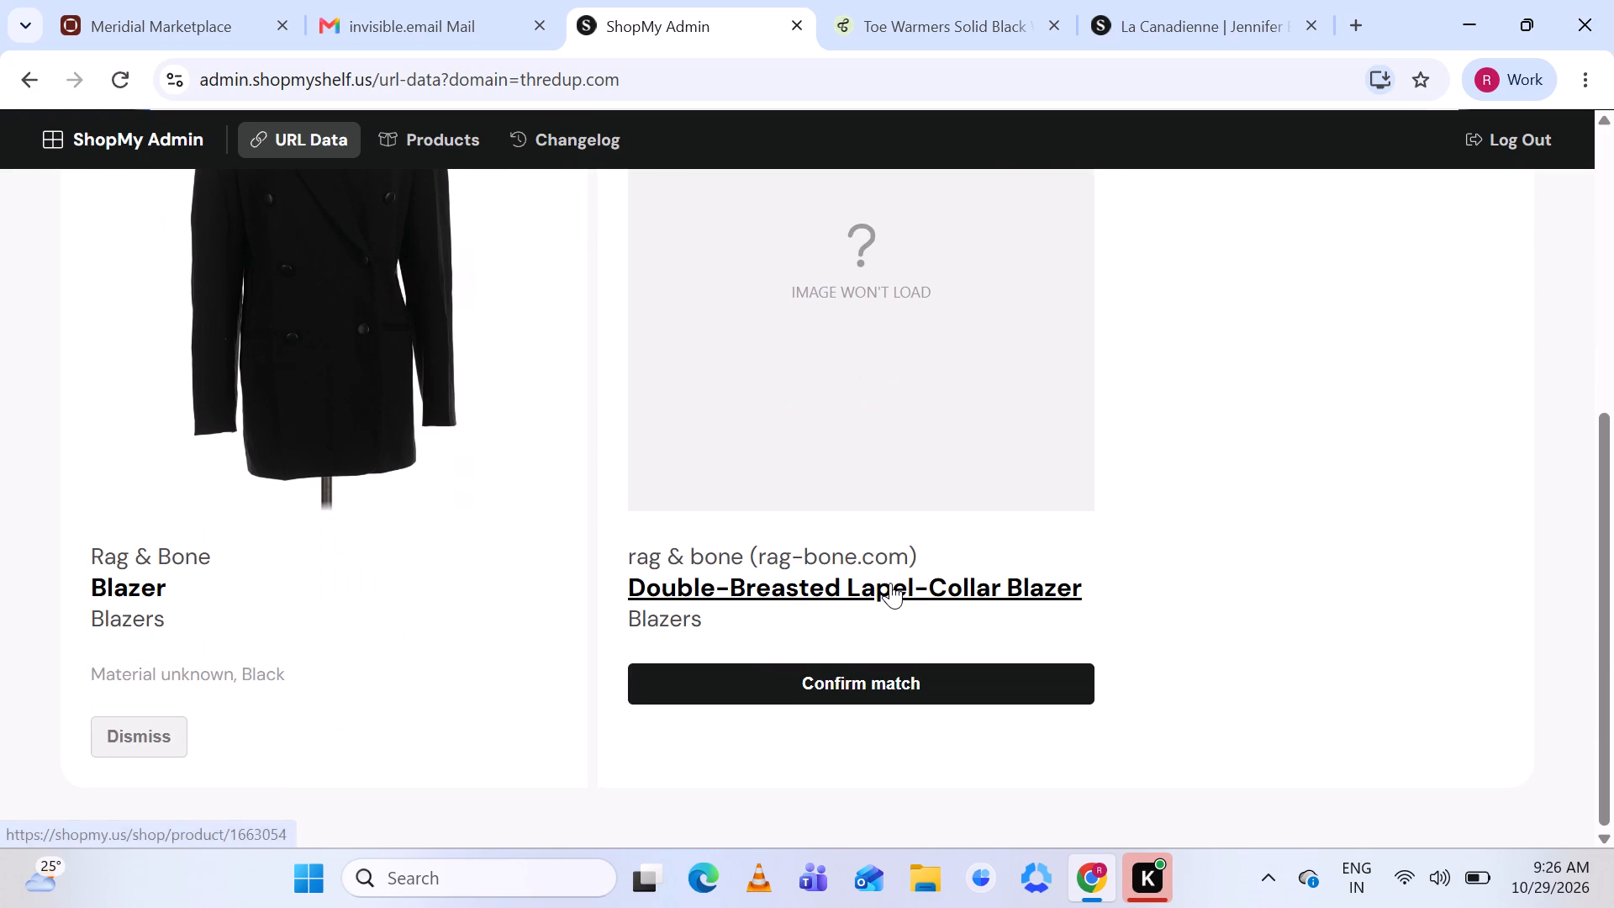
left_click(890, 583)
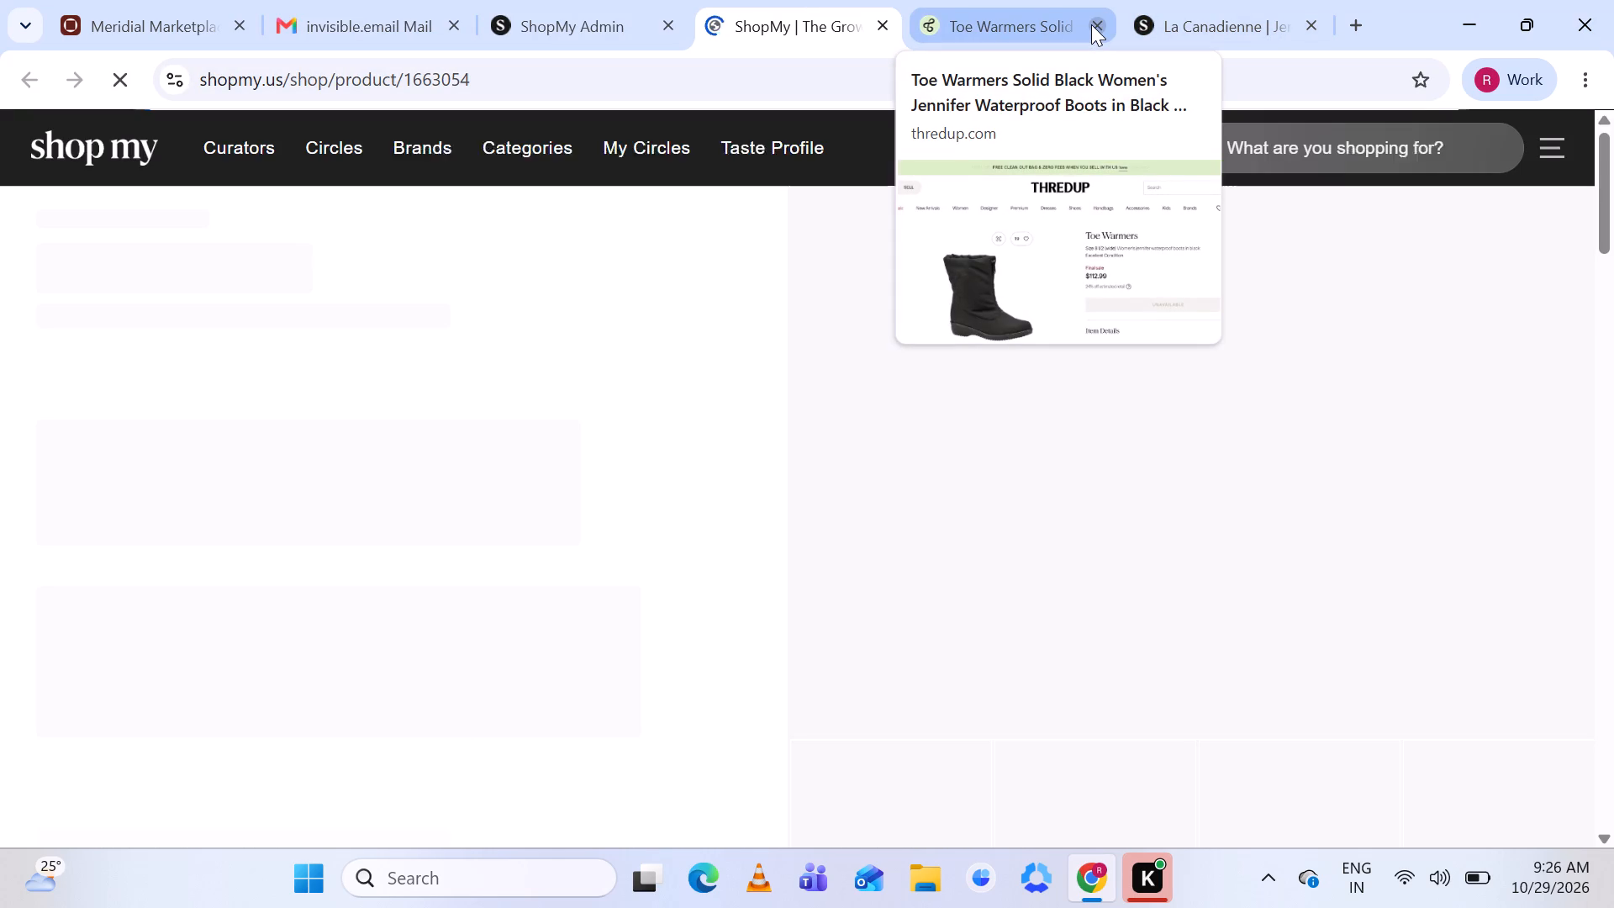
left_click(1091, 24)
left_click(1091, 24)
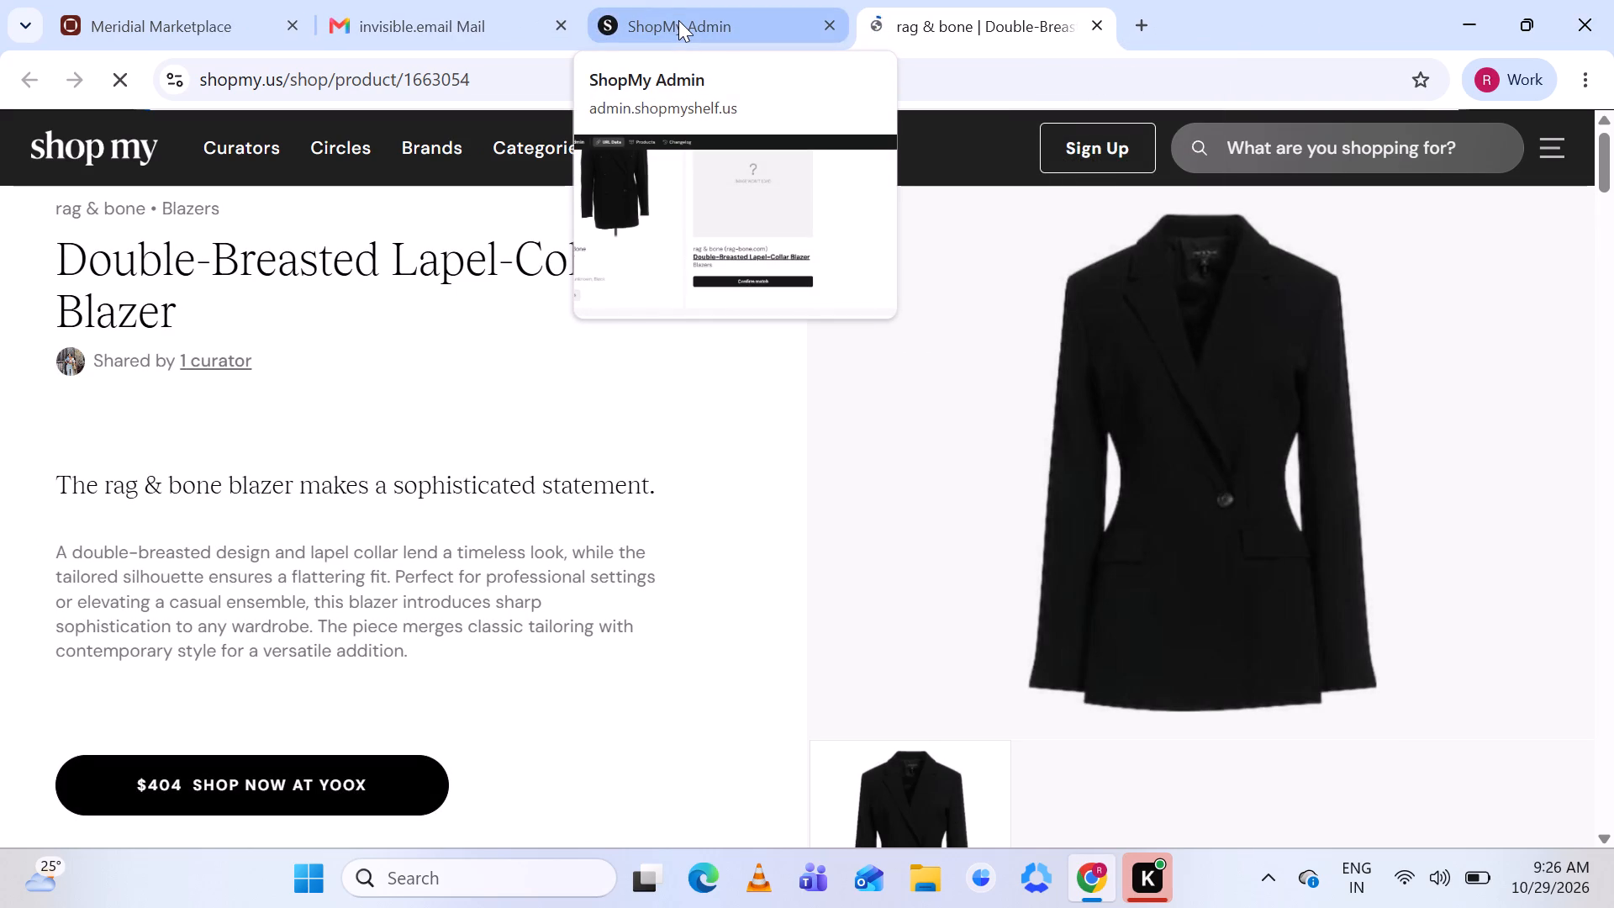
left_click(678, 20)
scroll(575, 214, "up", 2)
scroll(1352, 238, "down", 1)
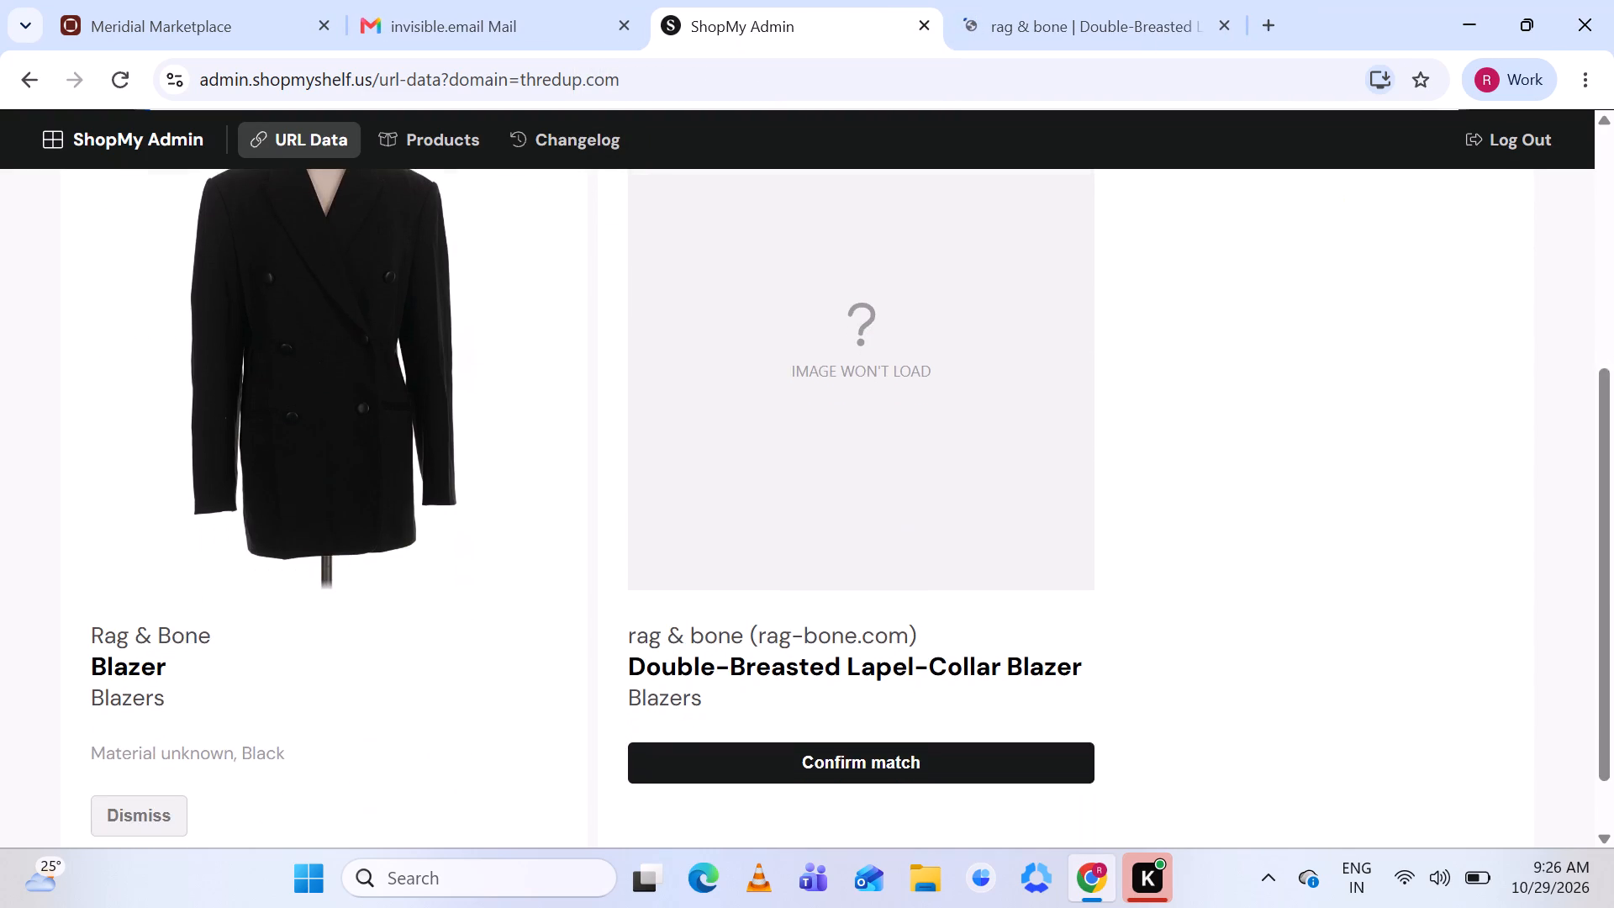
scroll(1352, 238, "down", 1)
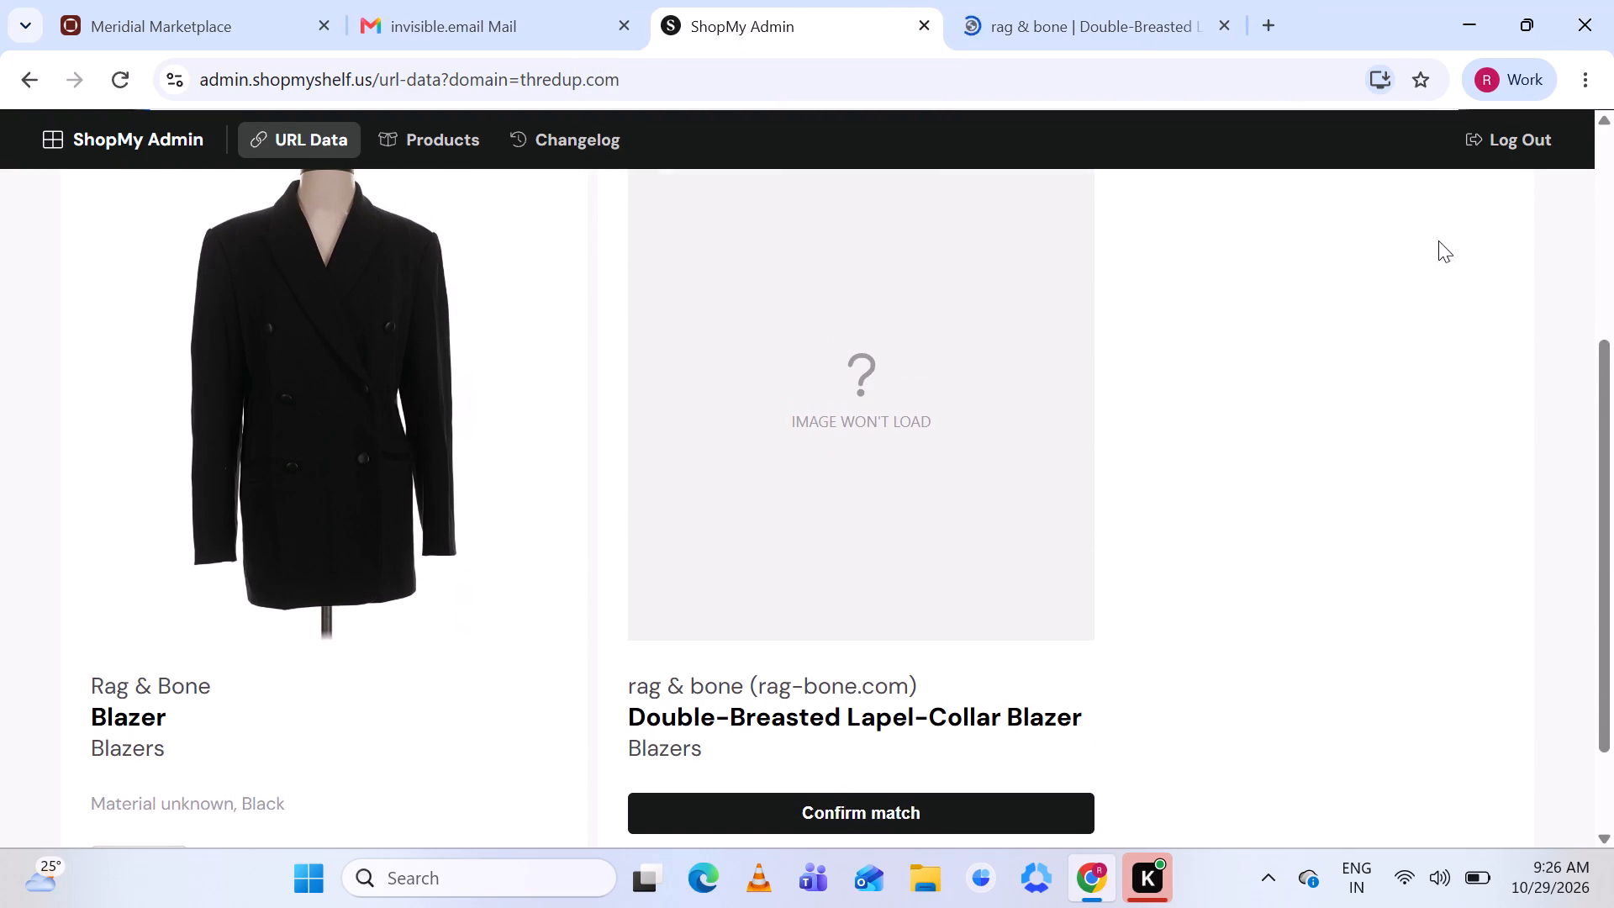
scroll(1548, 290, "up", 1)
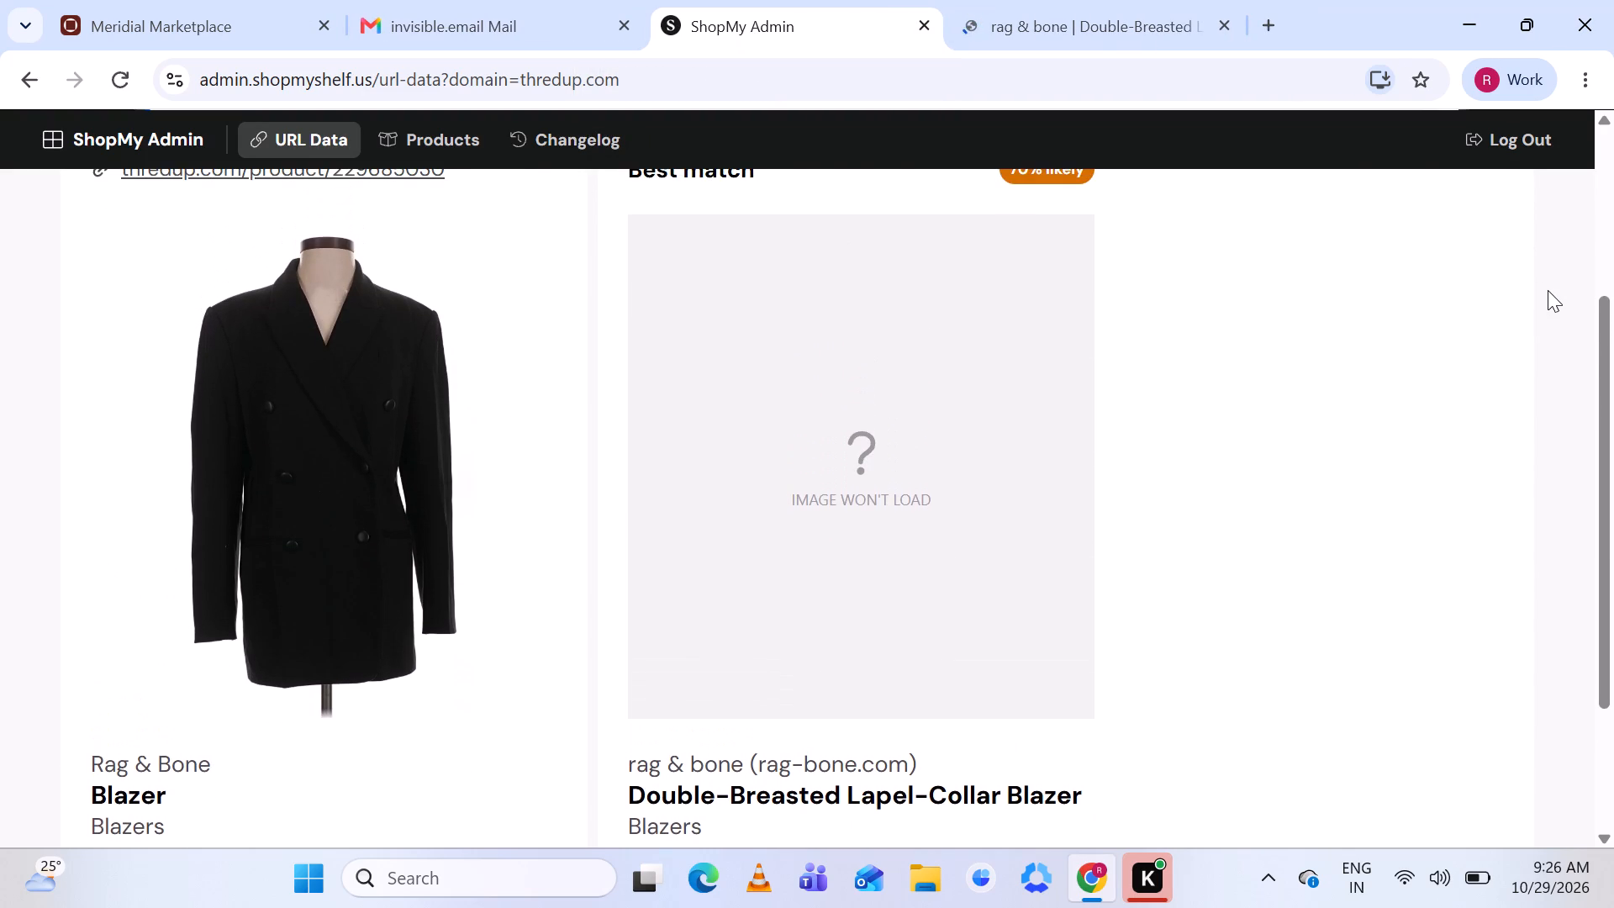
scroll(1548, 290, "up", 1)
Start a new product for the Rag & Bone Blazer and check its details against the original thredUP listing.
left_click(1445, 182)
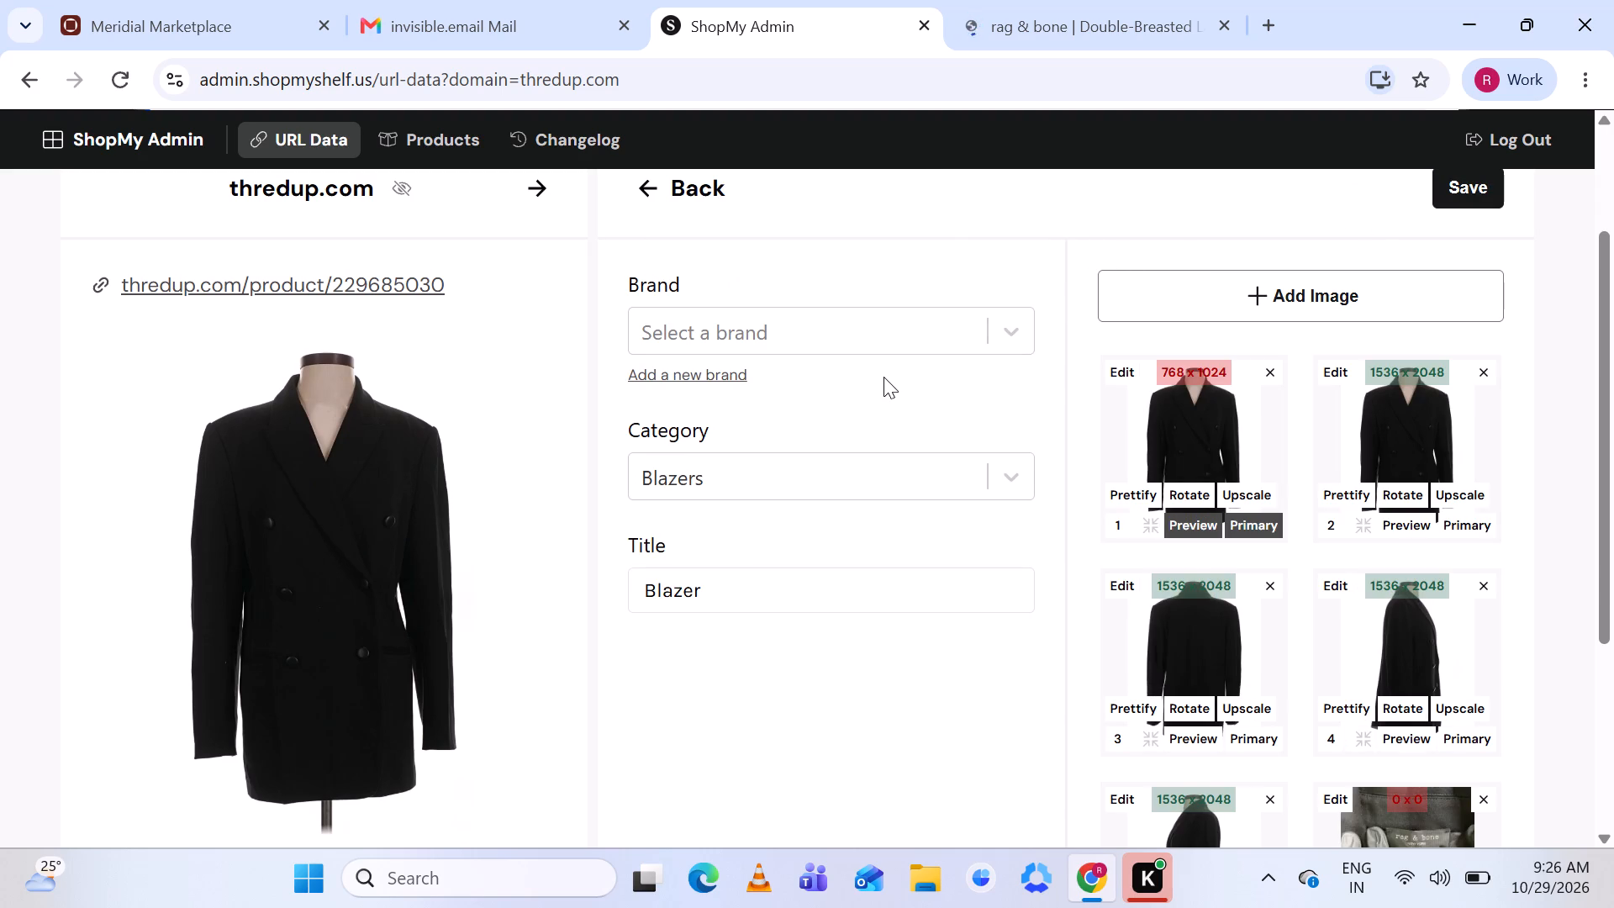
scroll(883, 377, "down", 1)
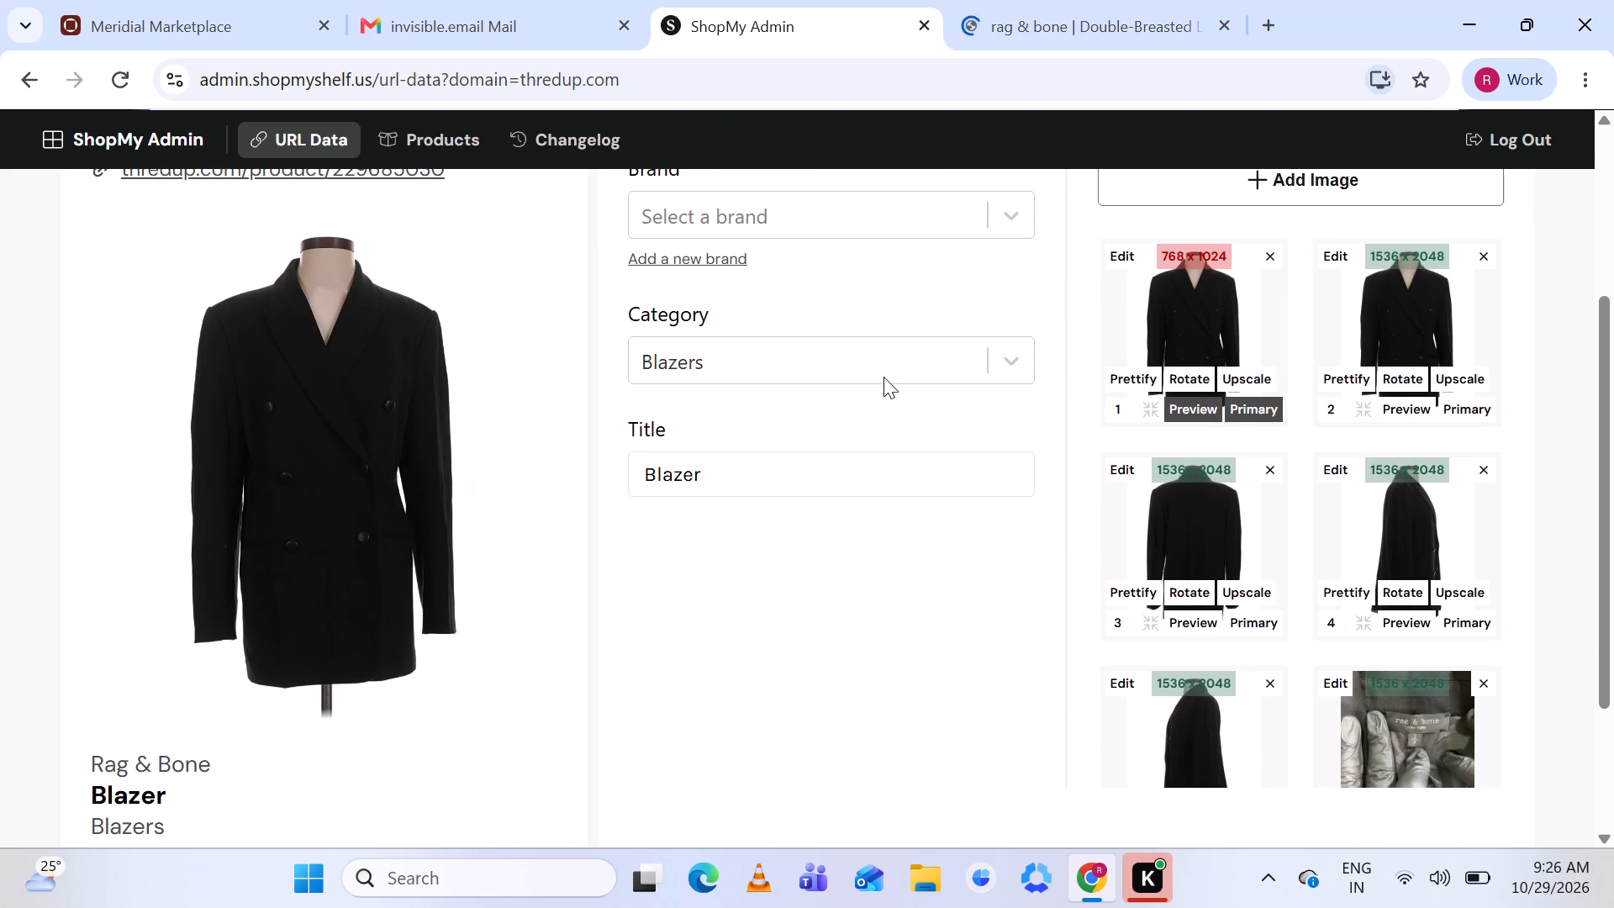
scroll(883, 377, "down", 2)
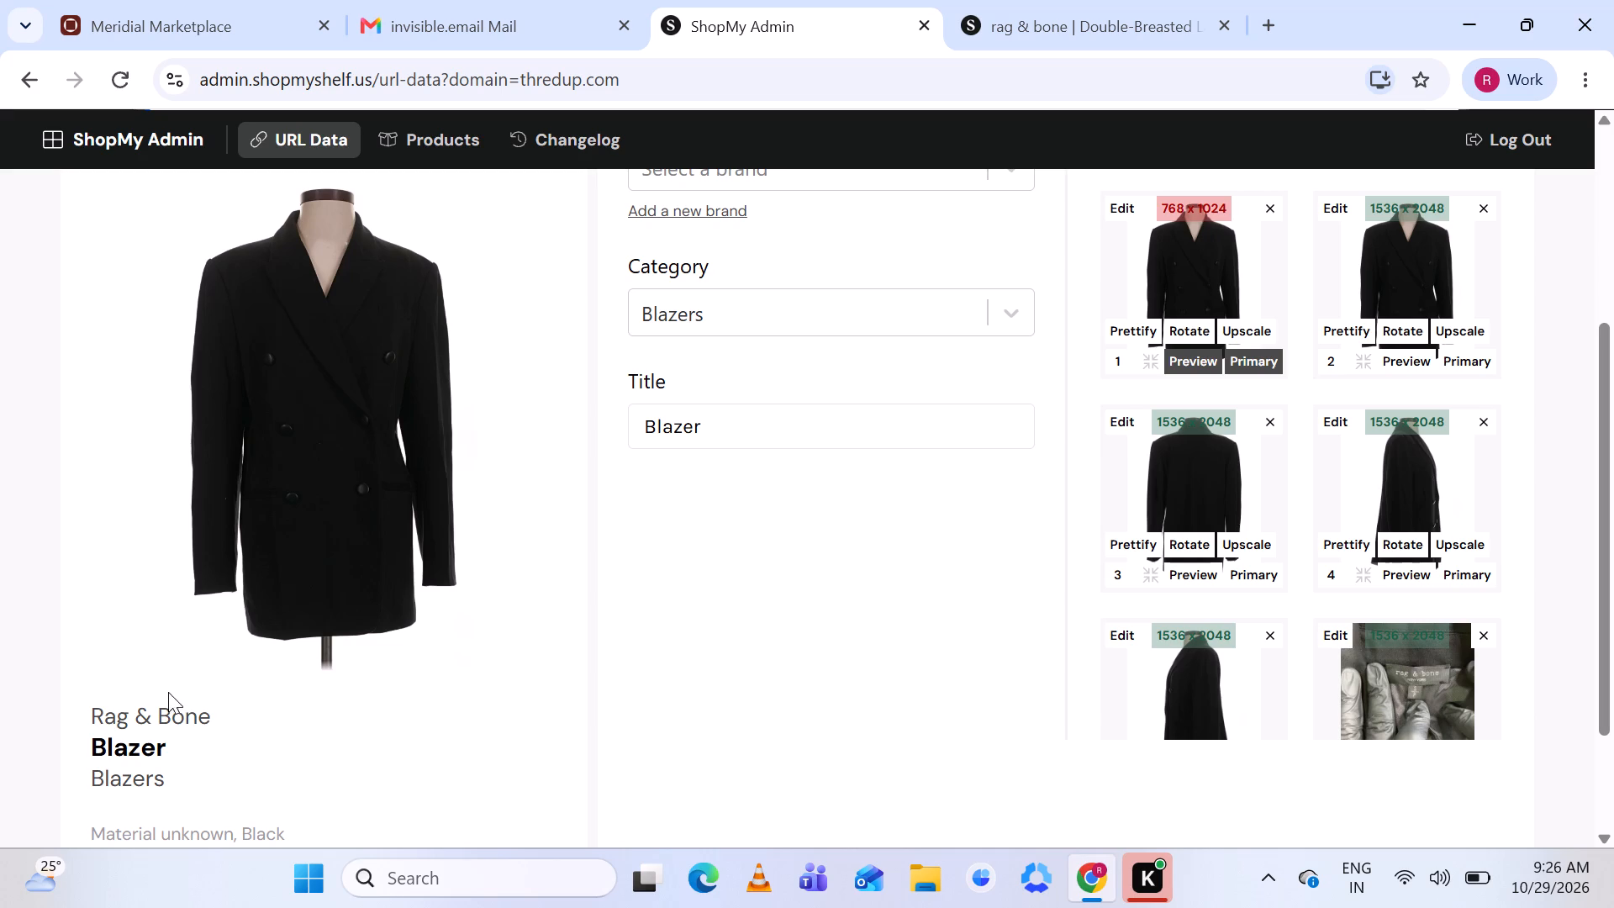
scroll(254, 569, "up", 2)
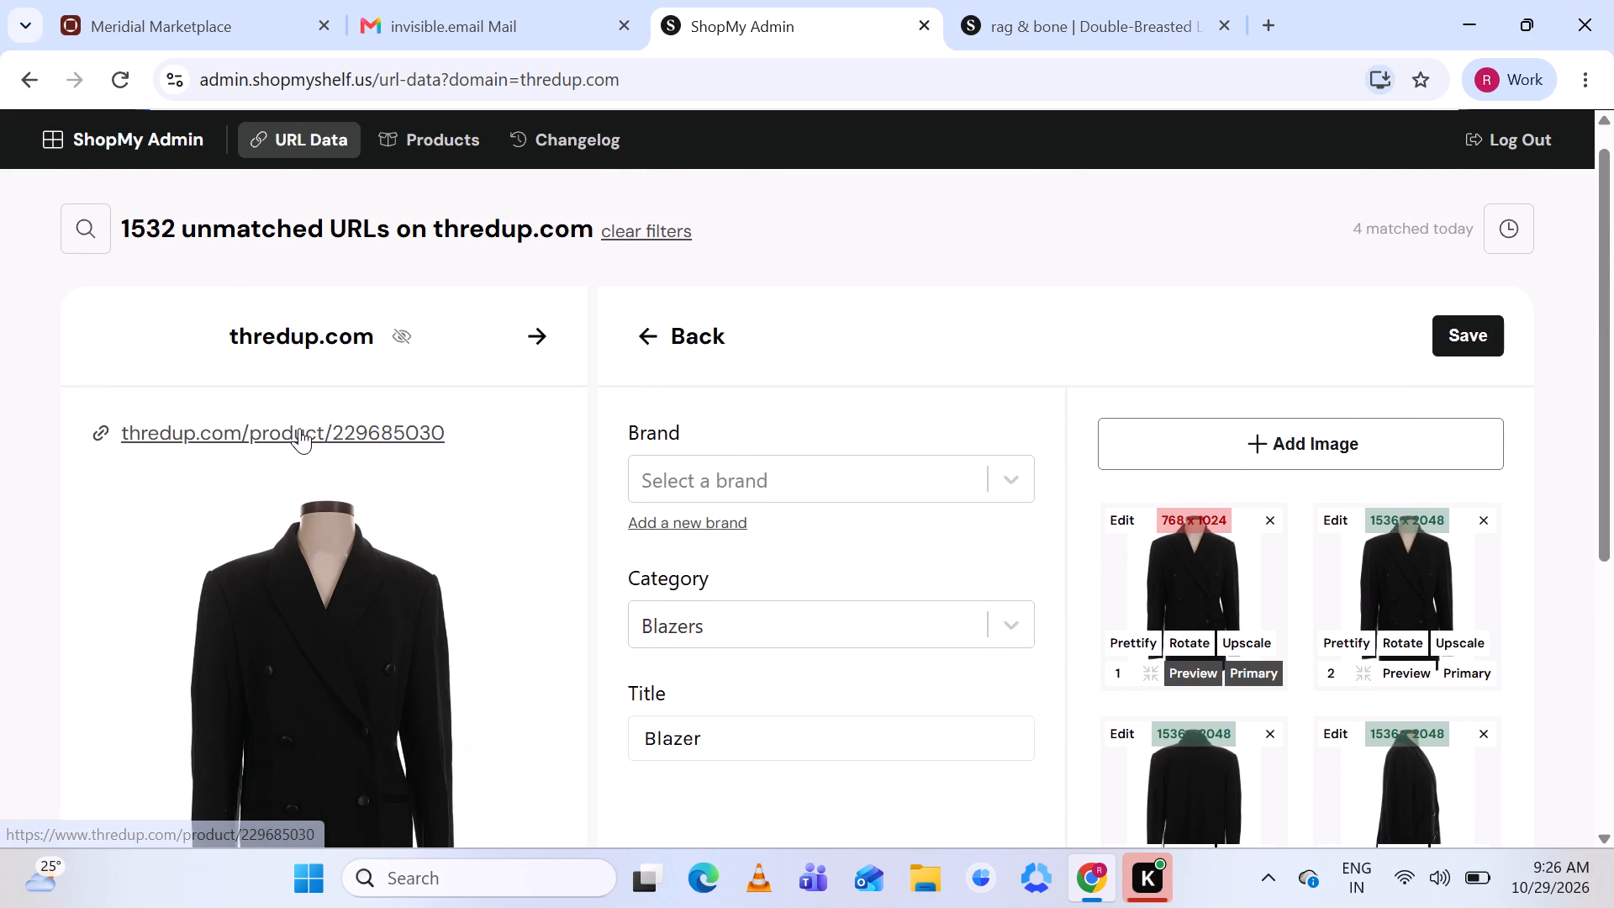
left_click(299, 428)
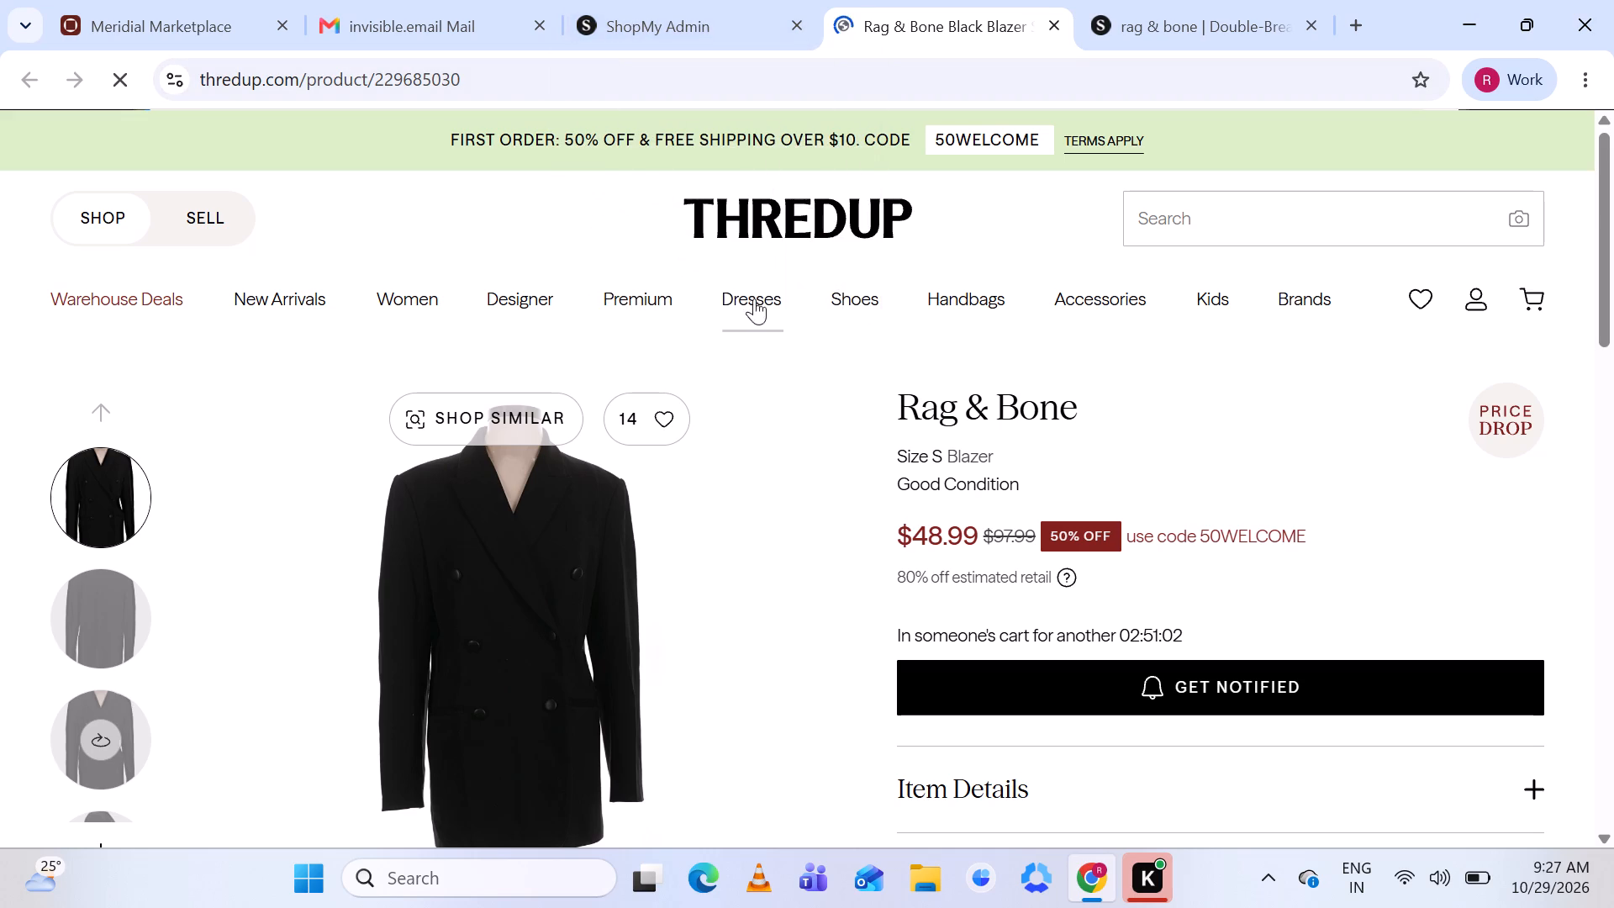
left_click(672, 18)
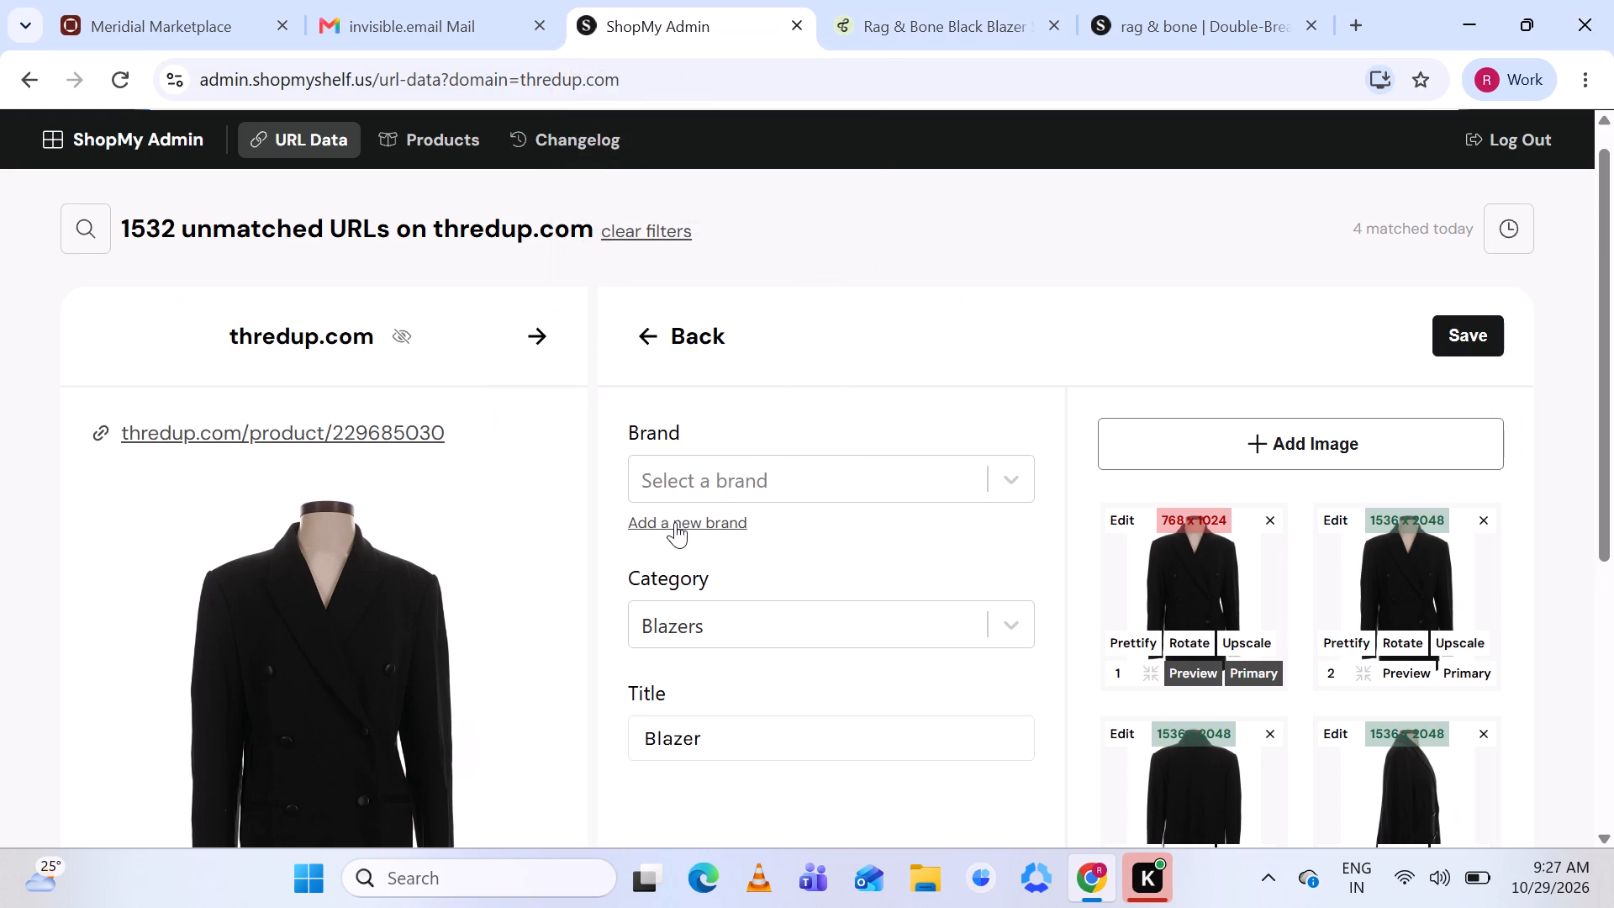
scroll(757, 430, "down", 1)
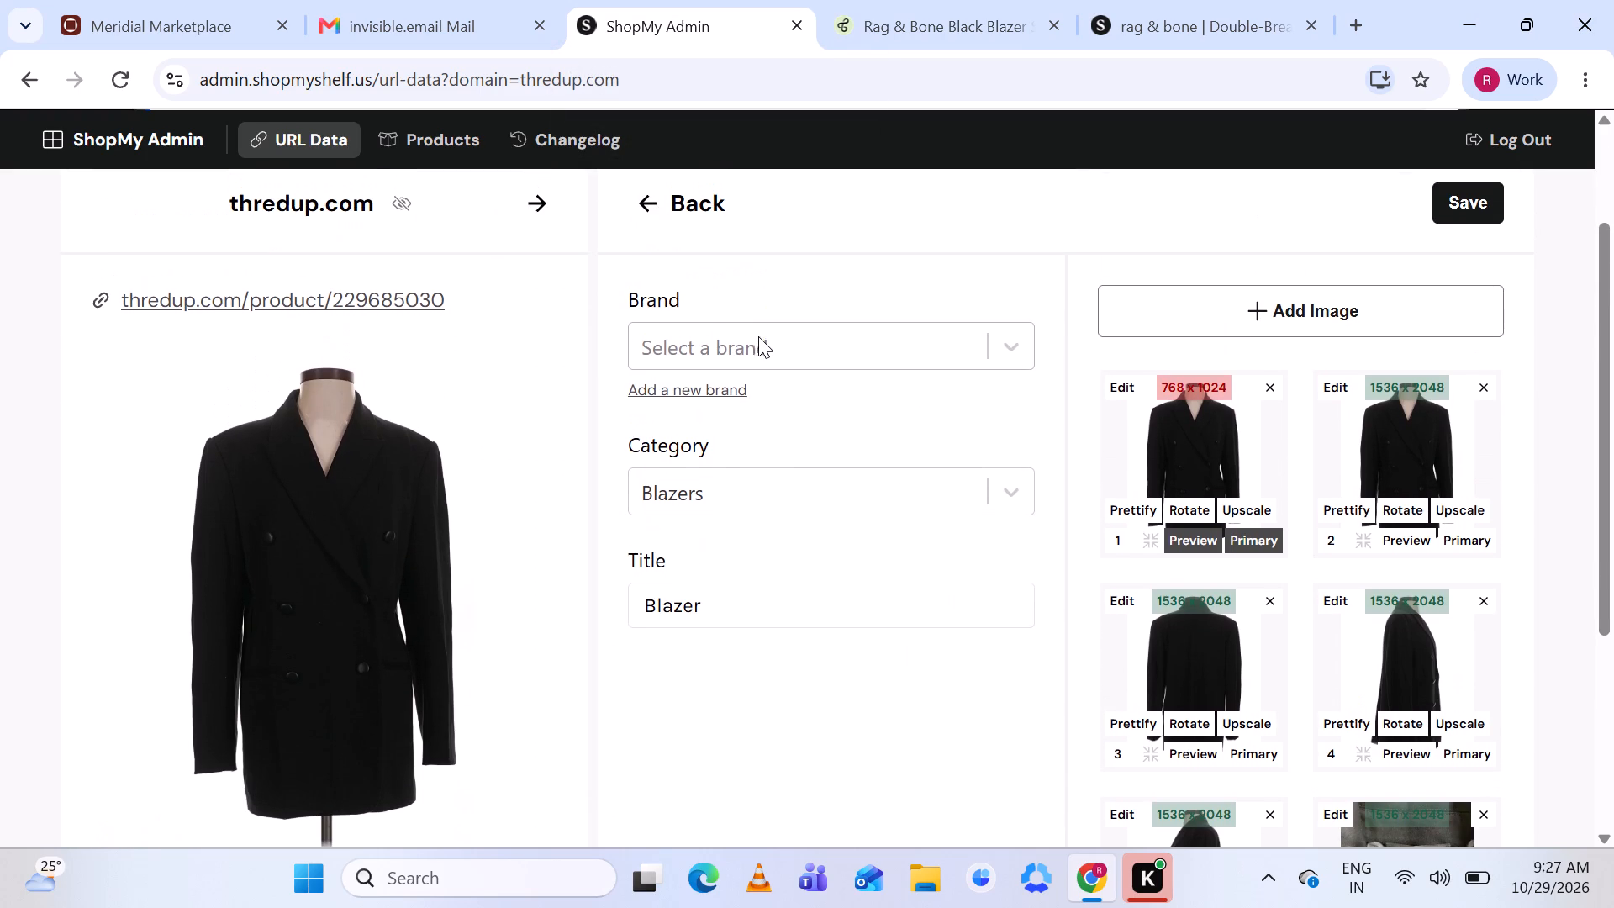
Set the new blazer product's brand to rag & bone (rag-bone.com).
left_click(757, 339)
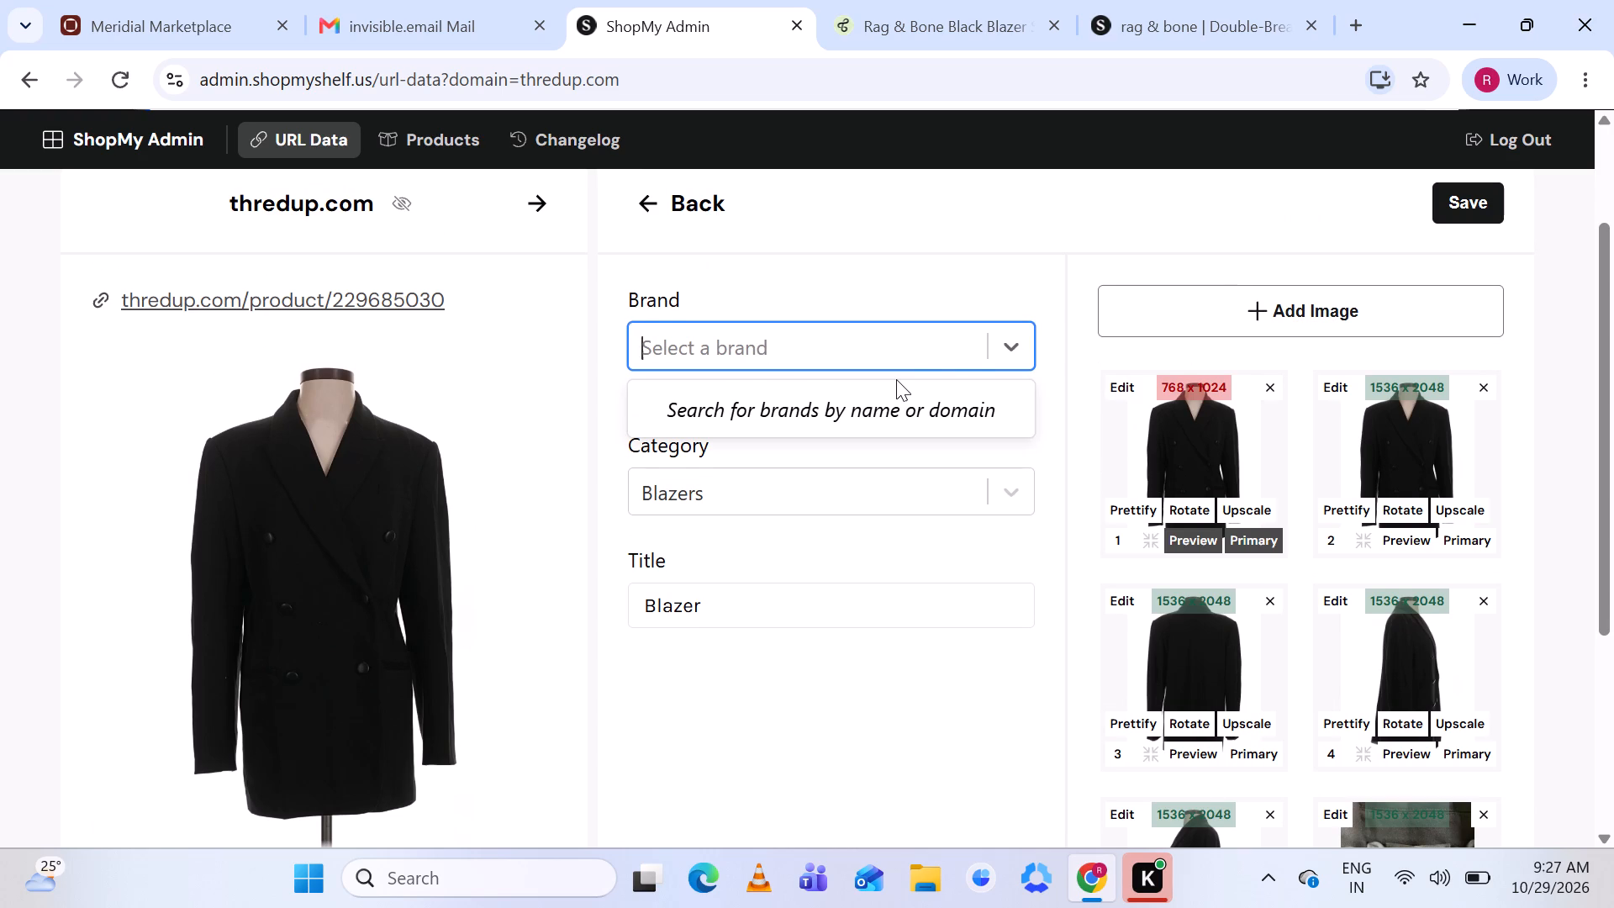
scroll(896, 379, "down", 1)
type("rah")
key("BackSpace")
key("g")
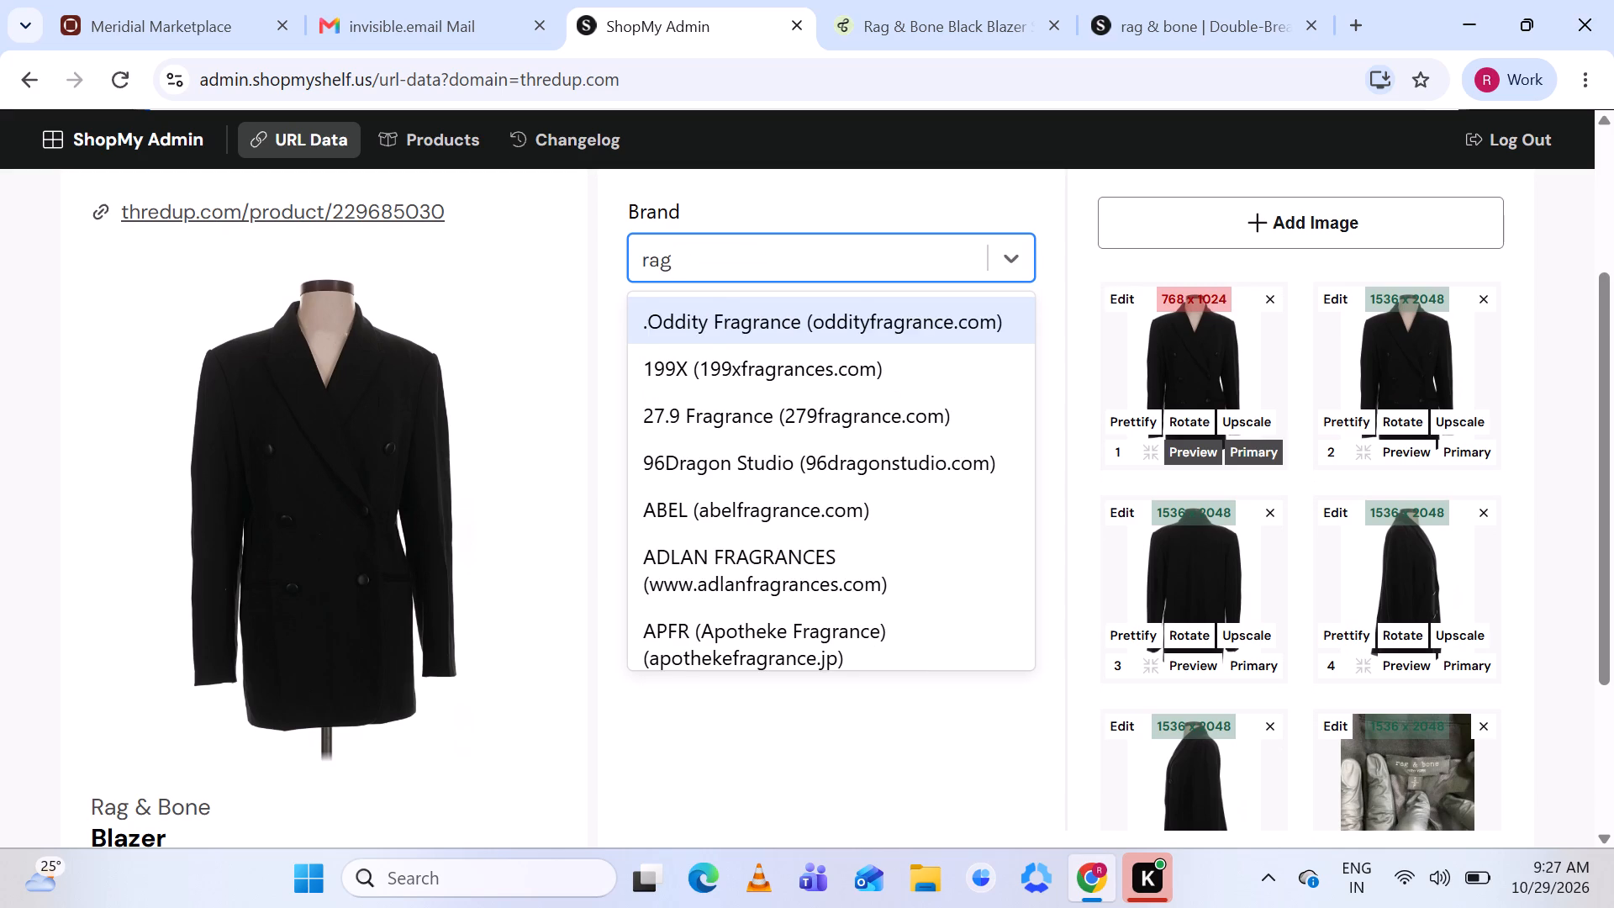
key("space")
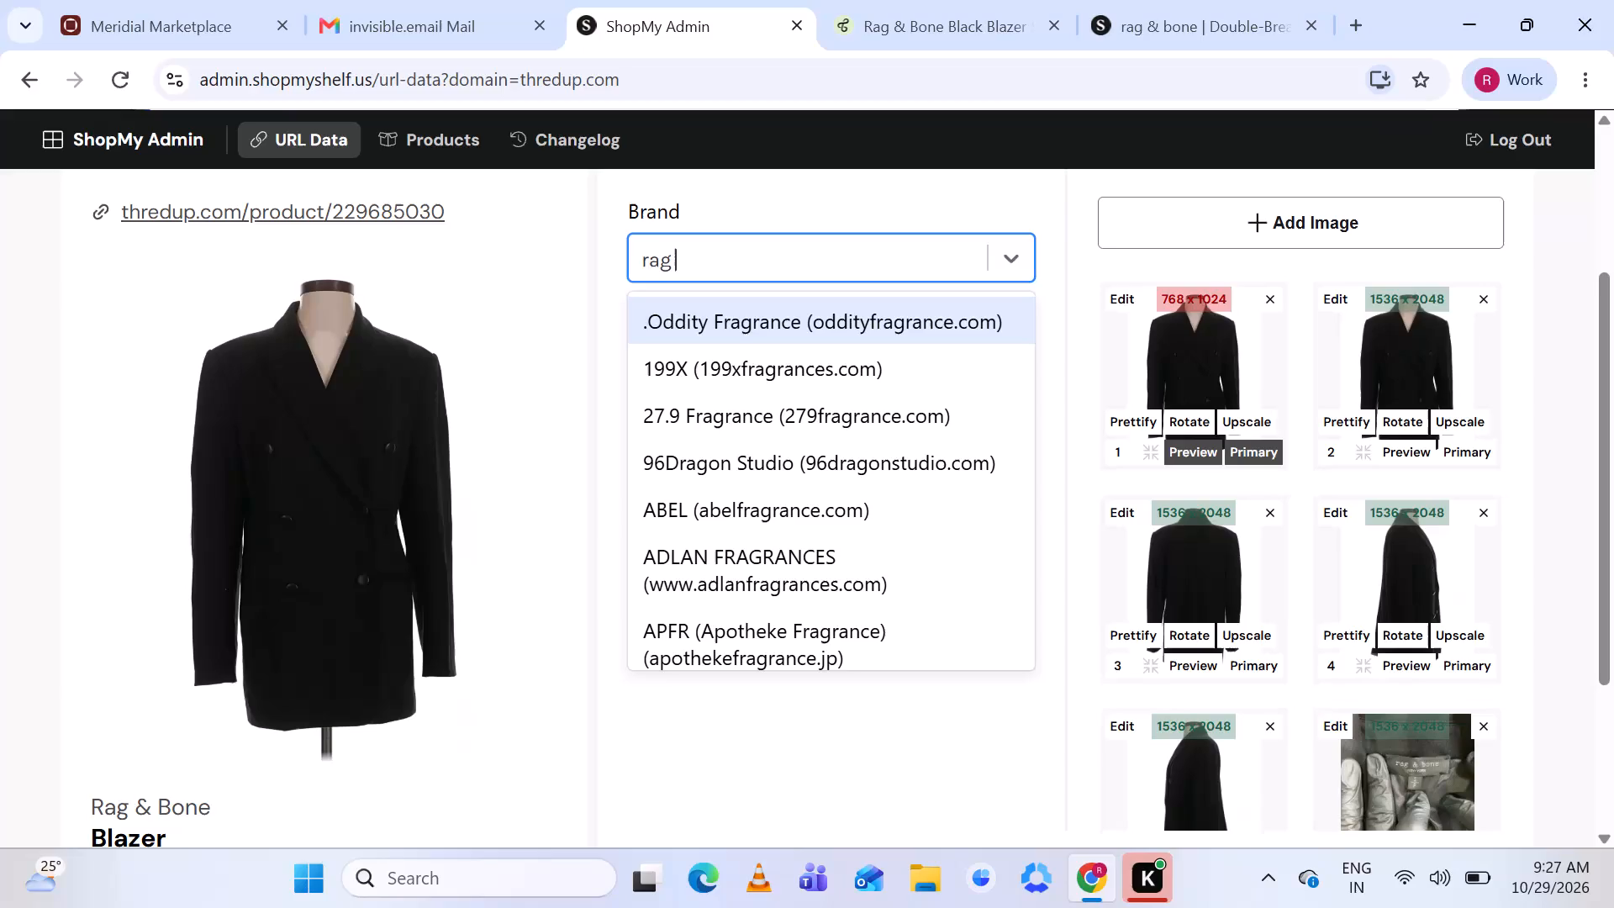
key("shift+ampersand")
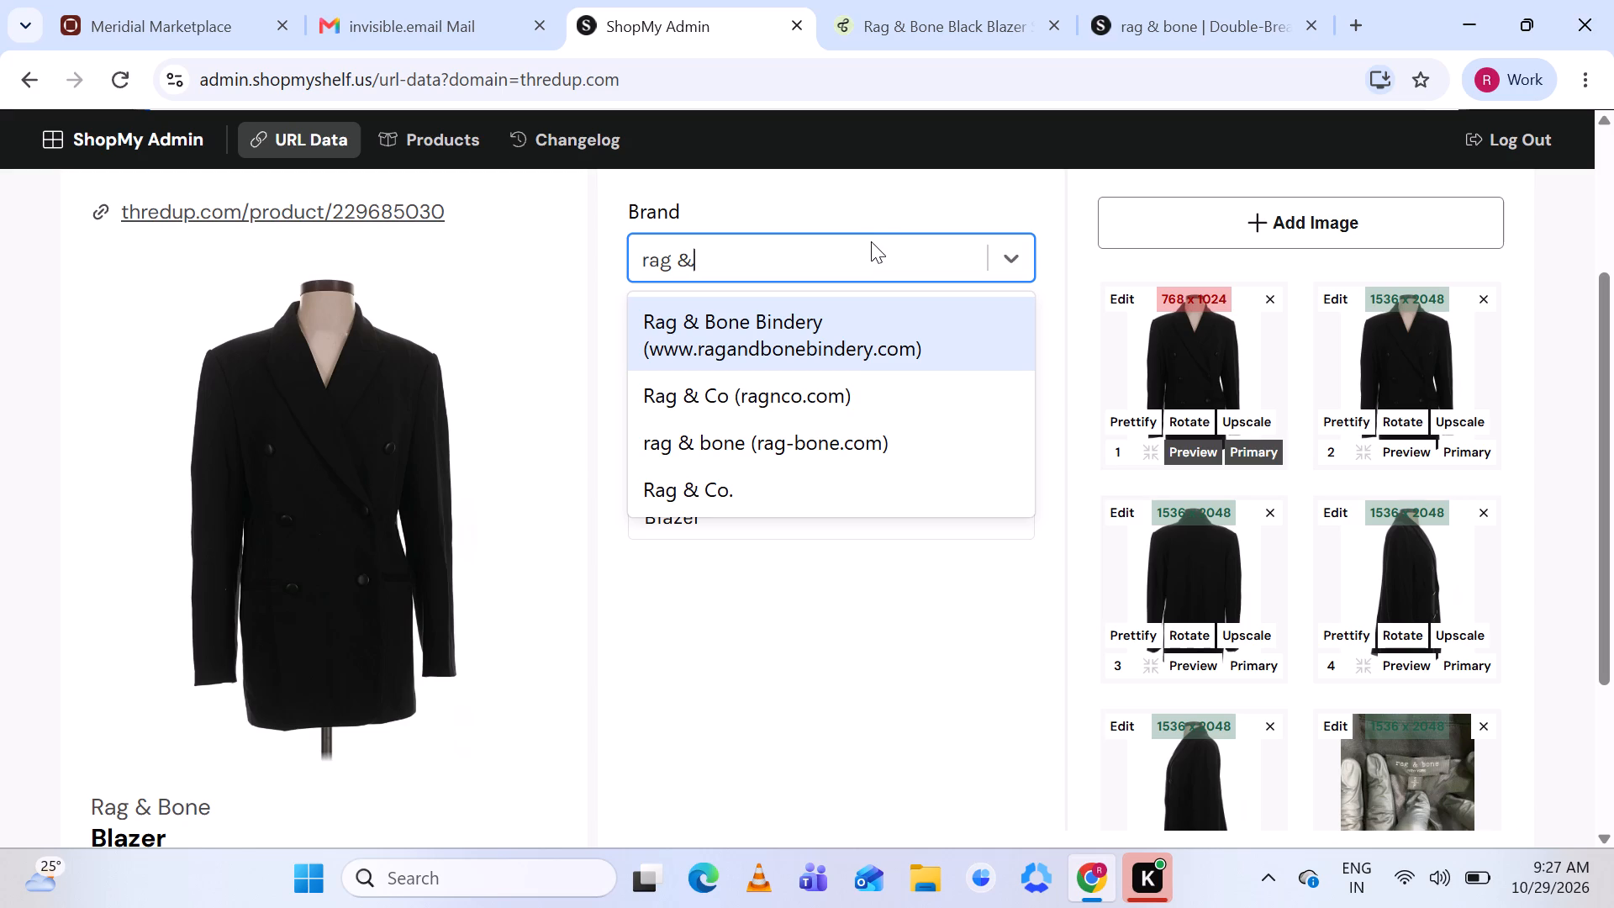
key("BackSpace")
key("BackSpace")
key("BackSpace")
key("BackSpace")
key("BackSpace")
key("BackSpace")
key("BackSpace")
key("BackSpace")
key("BackSpace")
key("BackSpace")
key("BackSpace")
key("BackSpace")
key("BackSpace")
key("BackSpace")
key("BackSpace")
key("BackSpace")
key("BackSpace")
key("BackSpace")
key("BackSpace")
key("BackSpace")
key("BackSpace")
key("BackSpace")
key("BackSpace")
key("BackSpace")
key("BackSpace")
key("BackSpace")
key("BackSpace")
key("BackSpace")
key("BackSpace")
key("BackSpace")
key("BackSpace")
key("BackSpace")
key("BackSpace")
key("BackSpace")
key("BackSpace")
key("BackSpace")
key("BackSpace")
key("BackSpace")
key("BackSpace")
key("BackSpace")
key("BackSpace")
key("BackSpace")
key("BackSpace")
key("BackSpace")
key("BackSpace")
key("BackSpace")
key("BackSpace")
key("BackSpace")
key("BackSpace")
key("BackSpace")
key("BackSpace")
key("BackSpace")
key("BackSpace")
type("Rag")
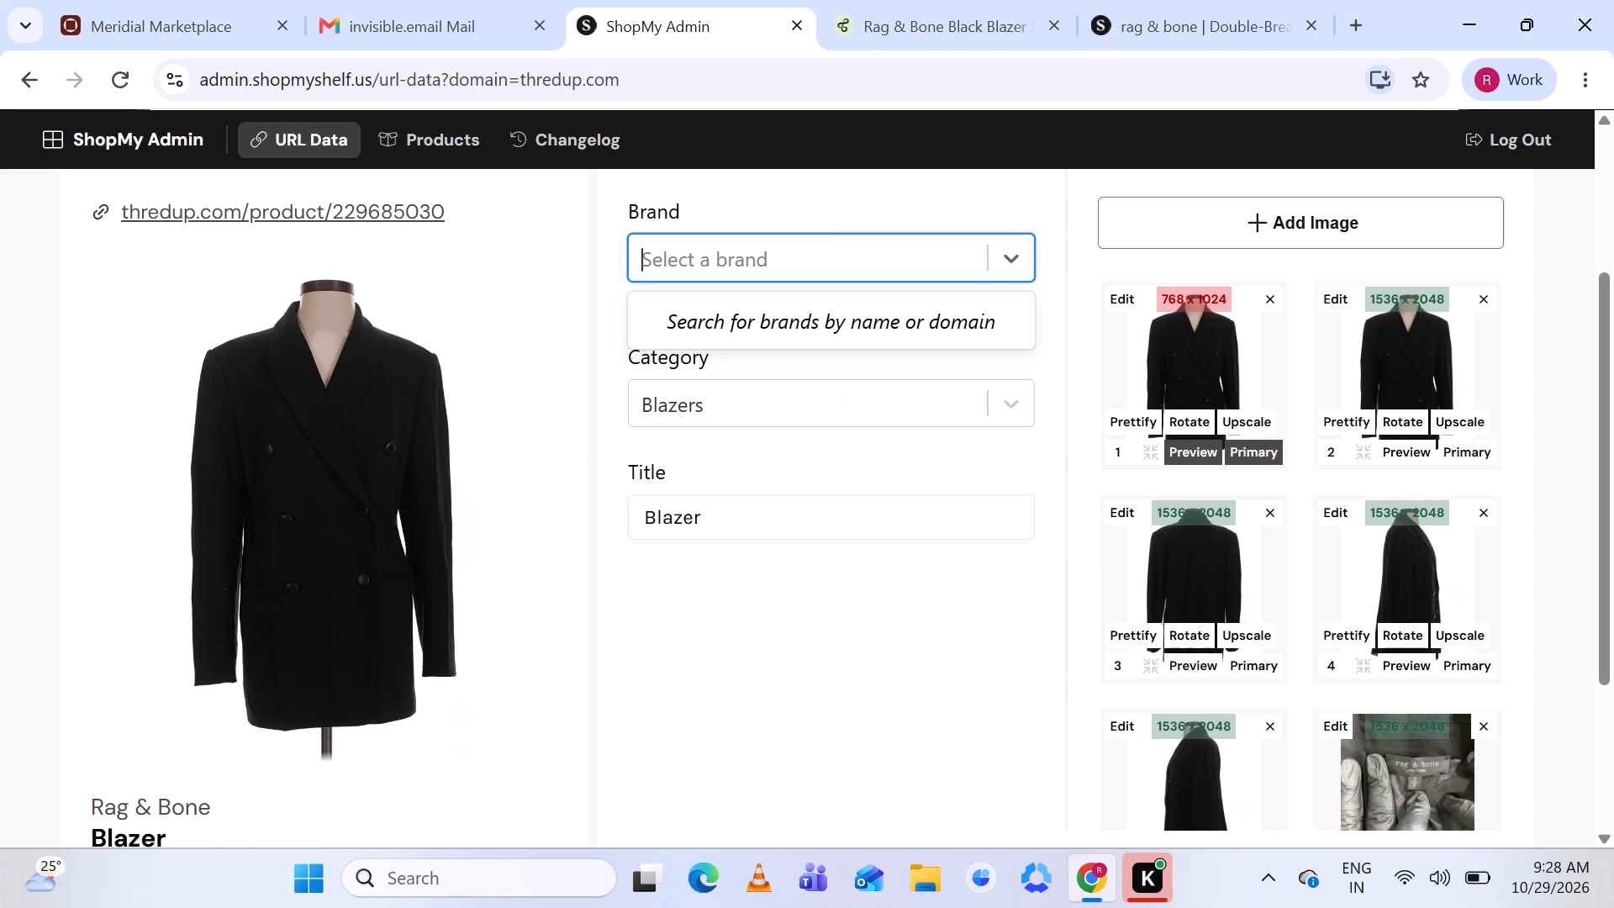
key("shift+ampersand")
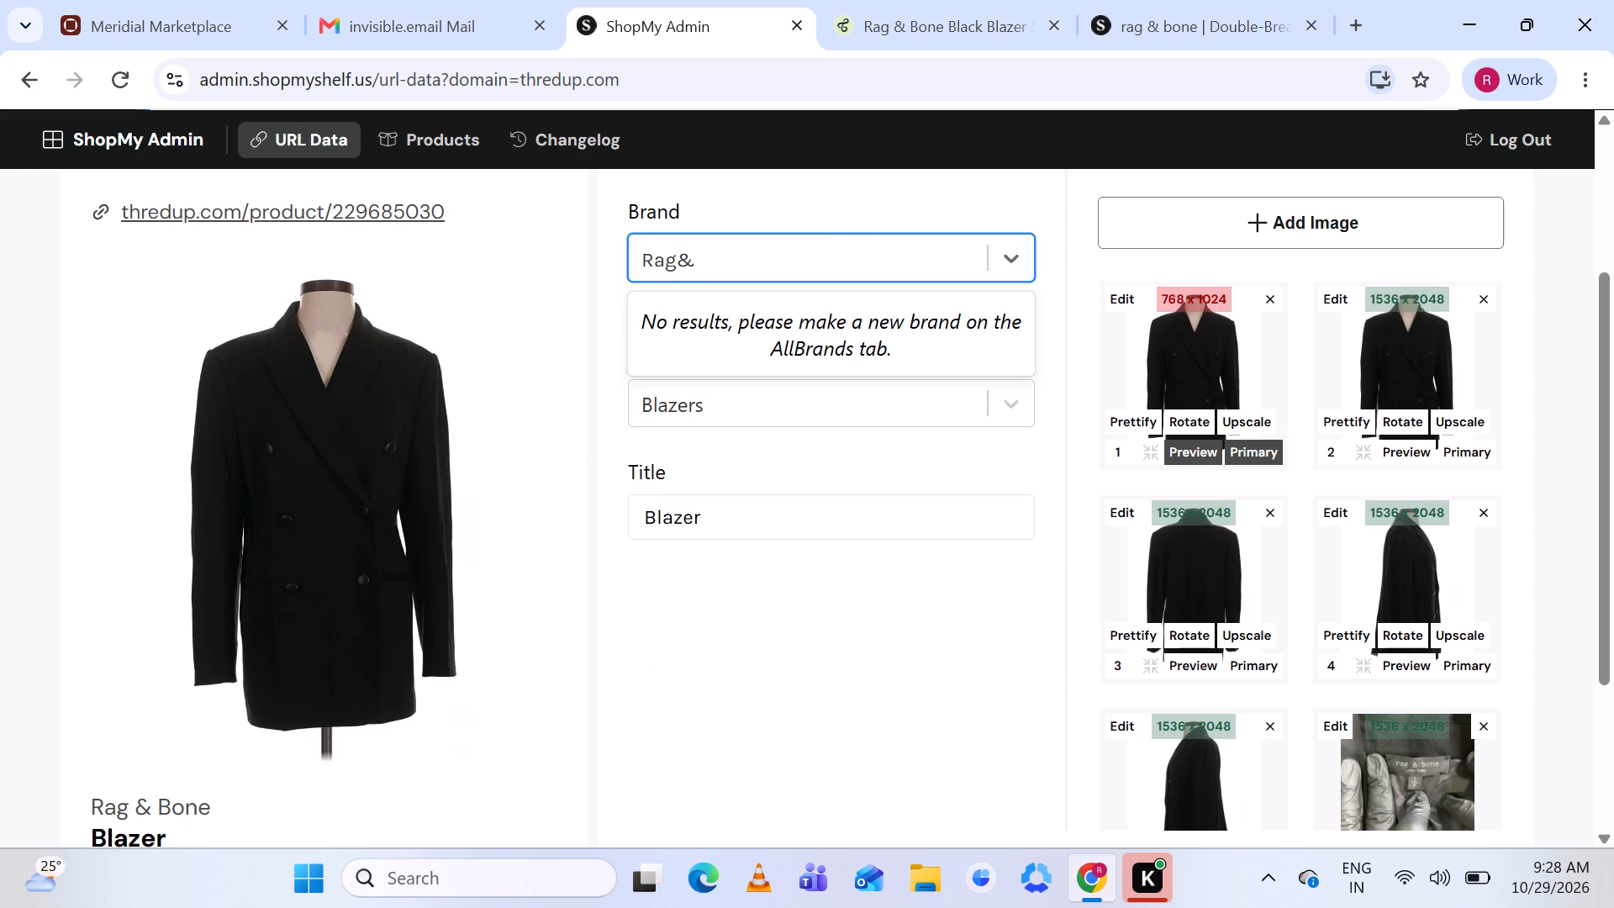
key("BackSpace")
key("space")
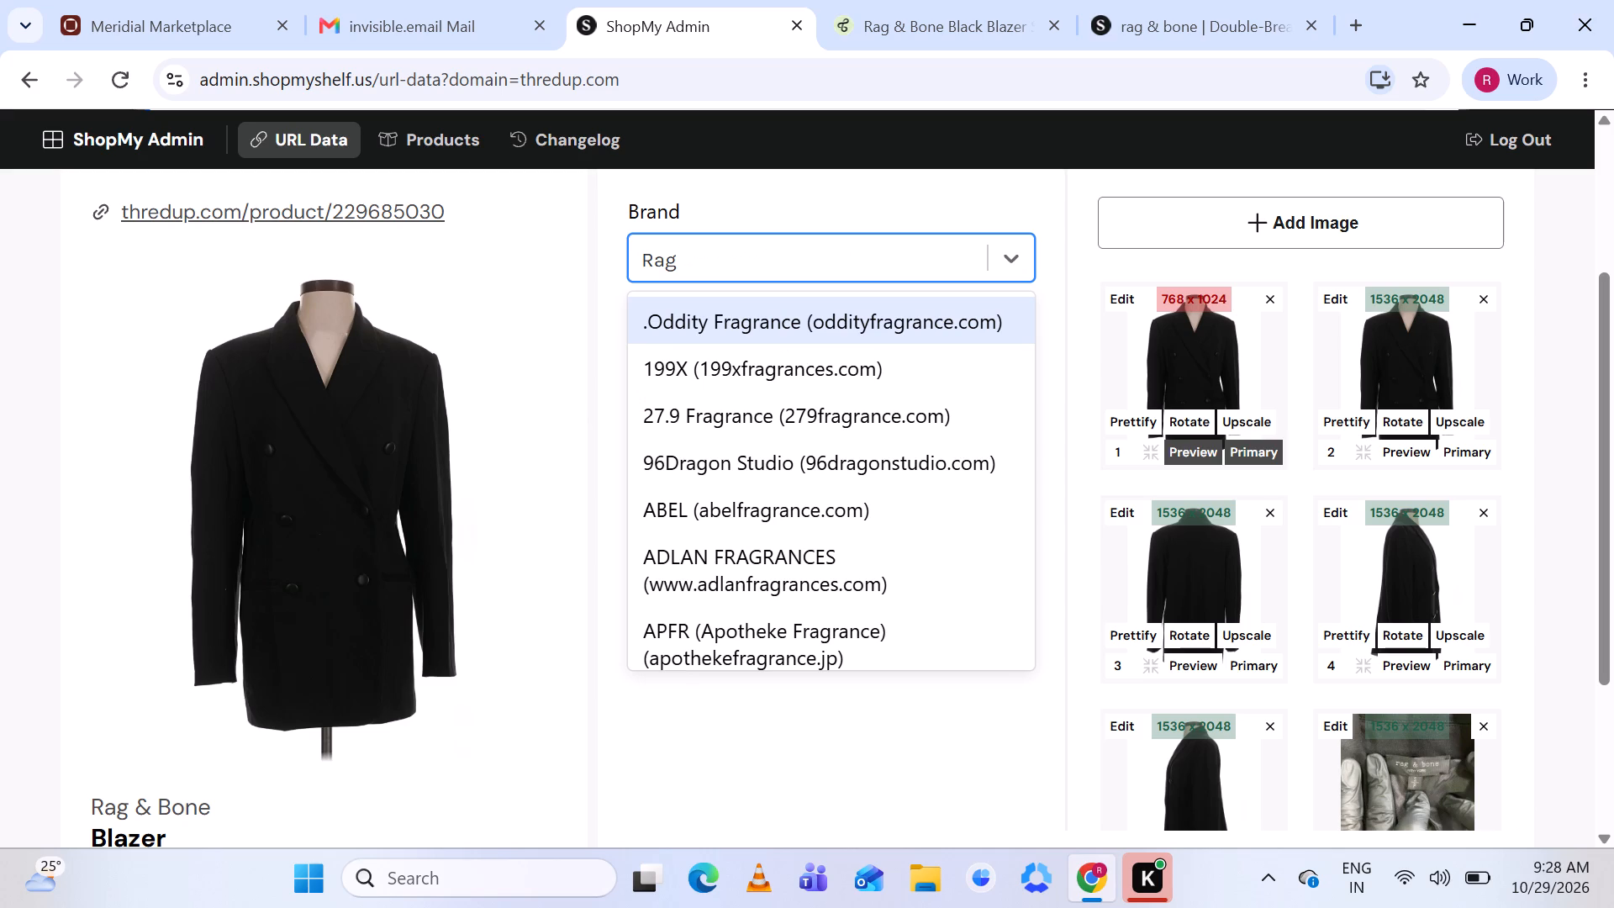
key("shift+ampersand")
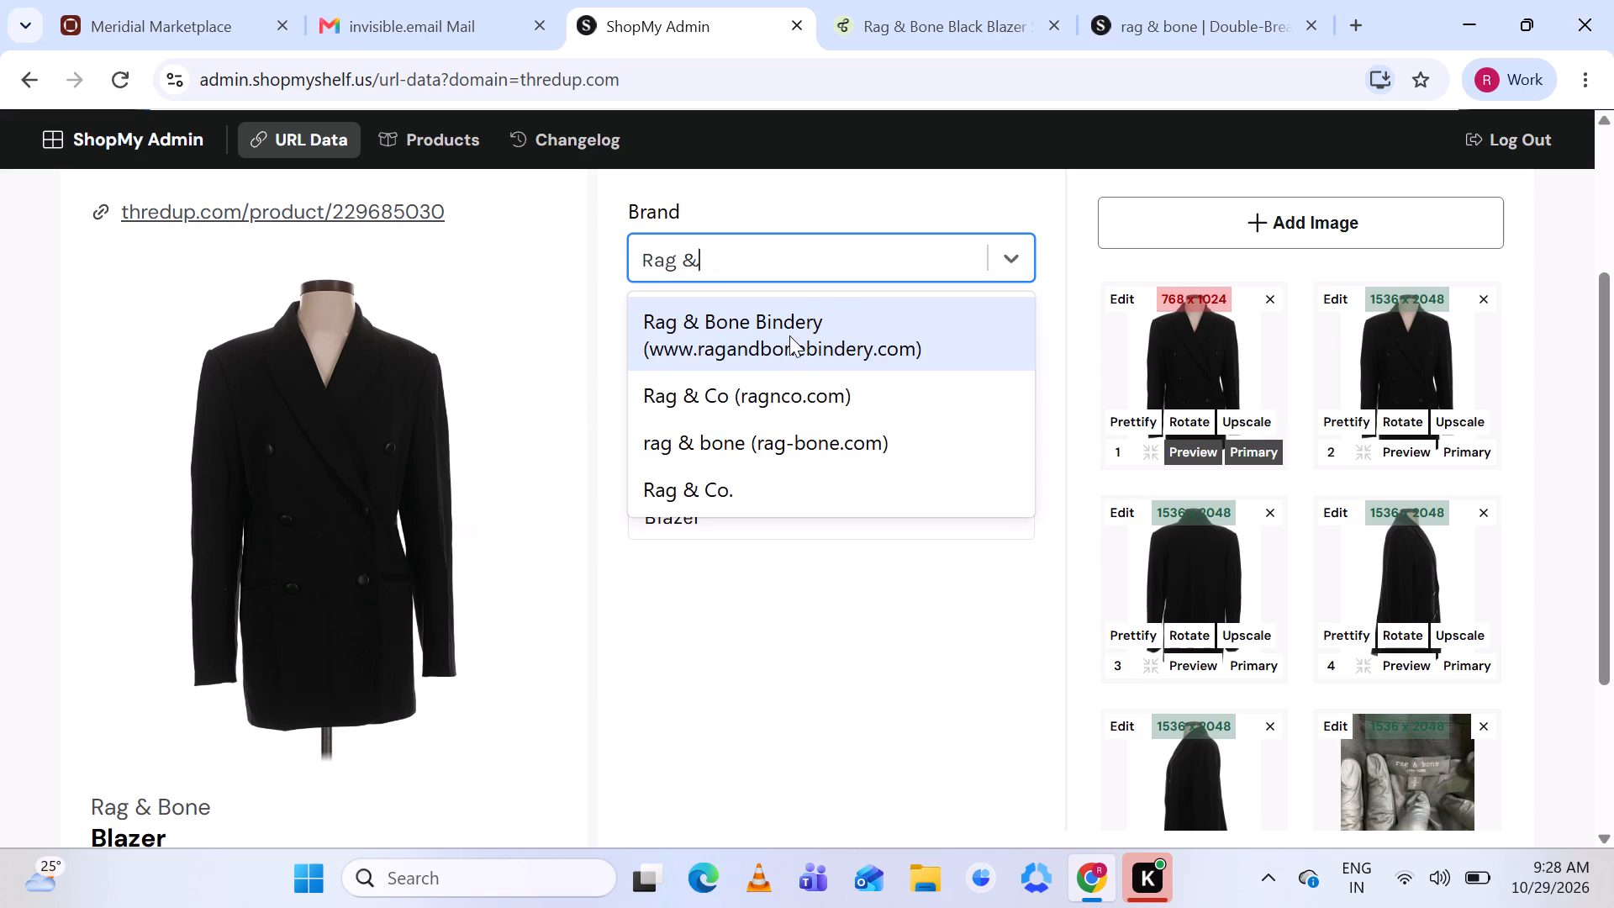
left_click(724, 441)
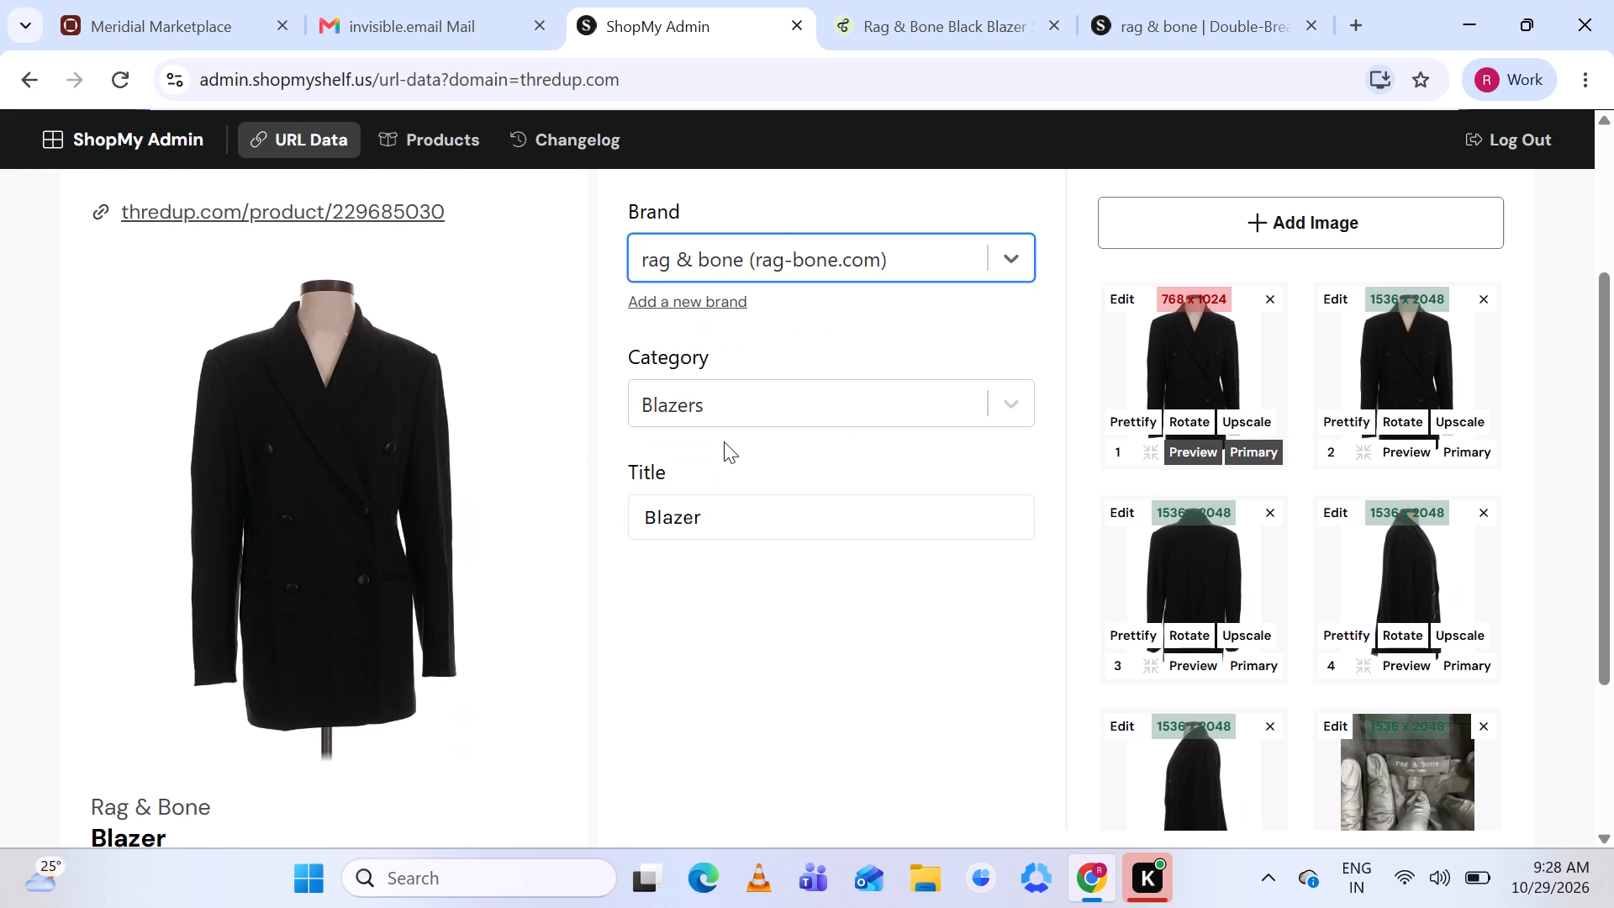
Remove the 768 x 1024 image, the blank 0 x 0 image and the brand-label close-up from the blazer's images.
scroll(724, 441, "down", 2)
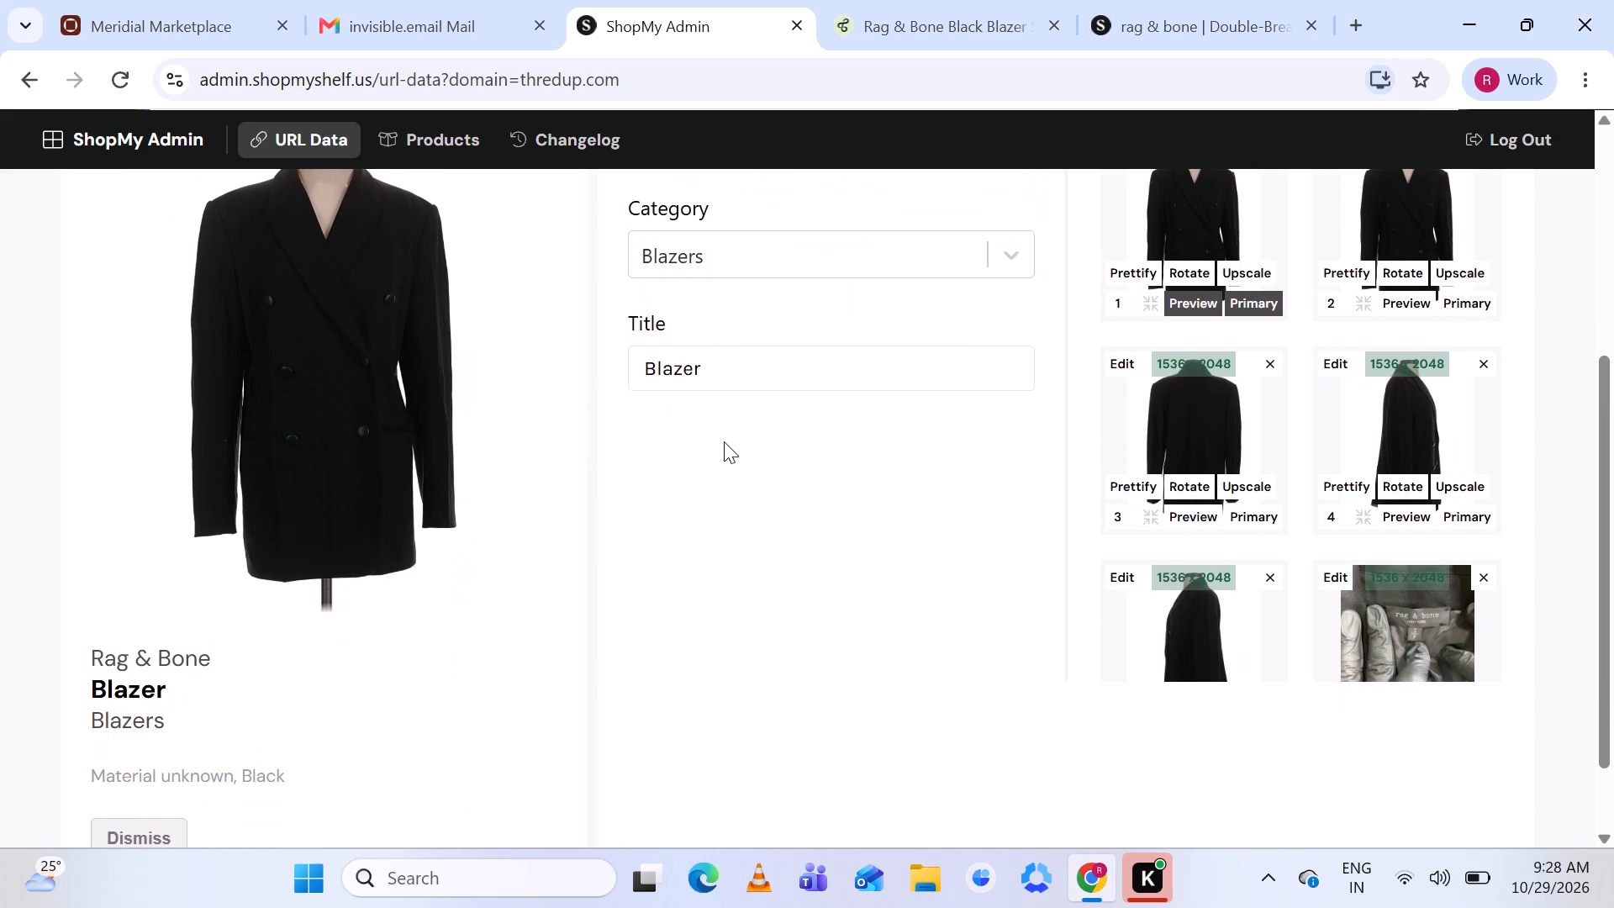
scroll(724, 441, "up", 1)
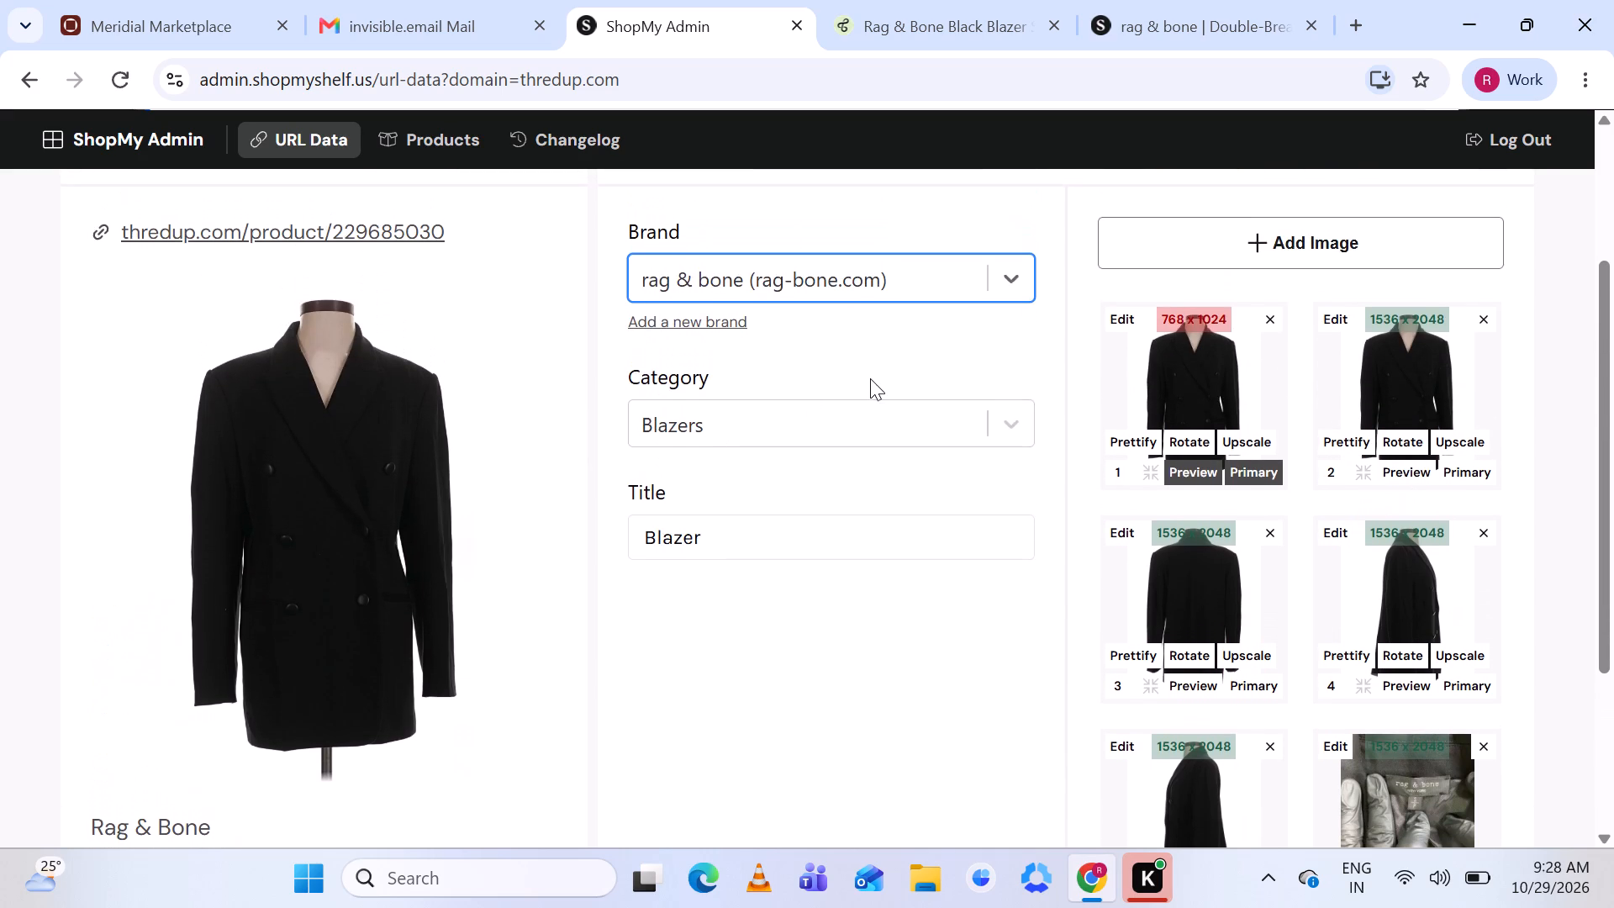
scroll(870, 378, "up", 3)
scroll(870, 378, "down", 2)
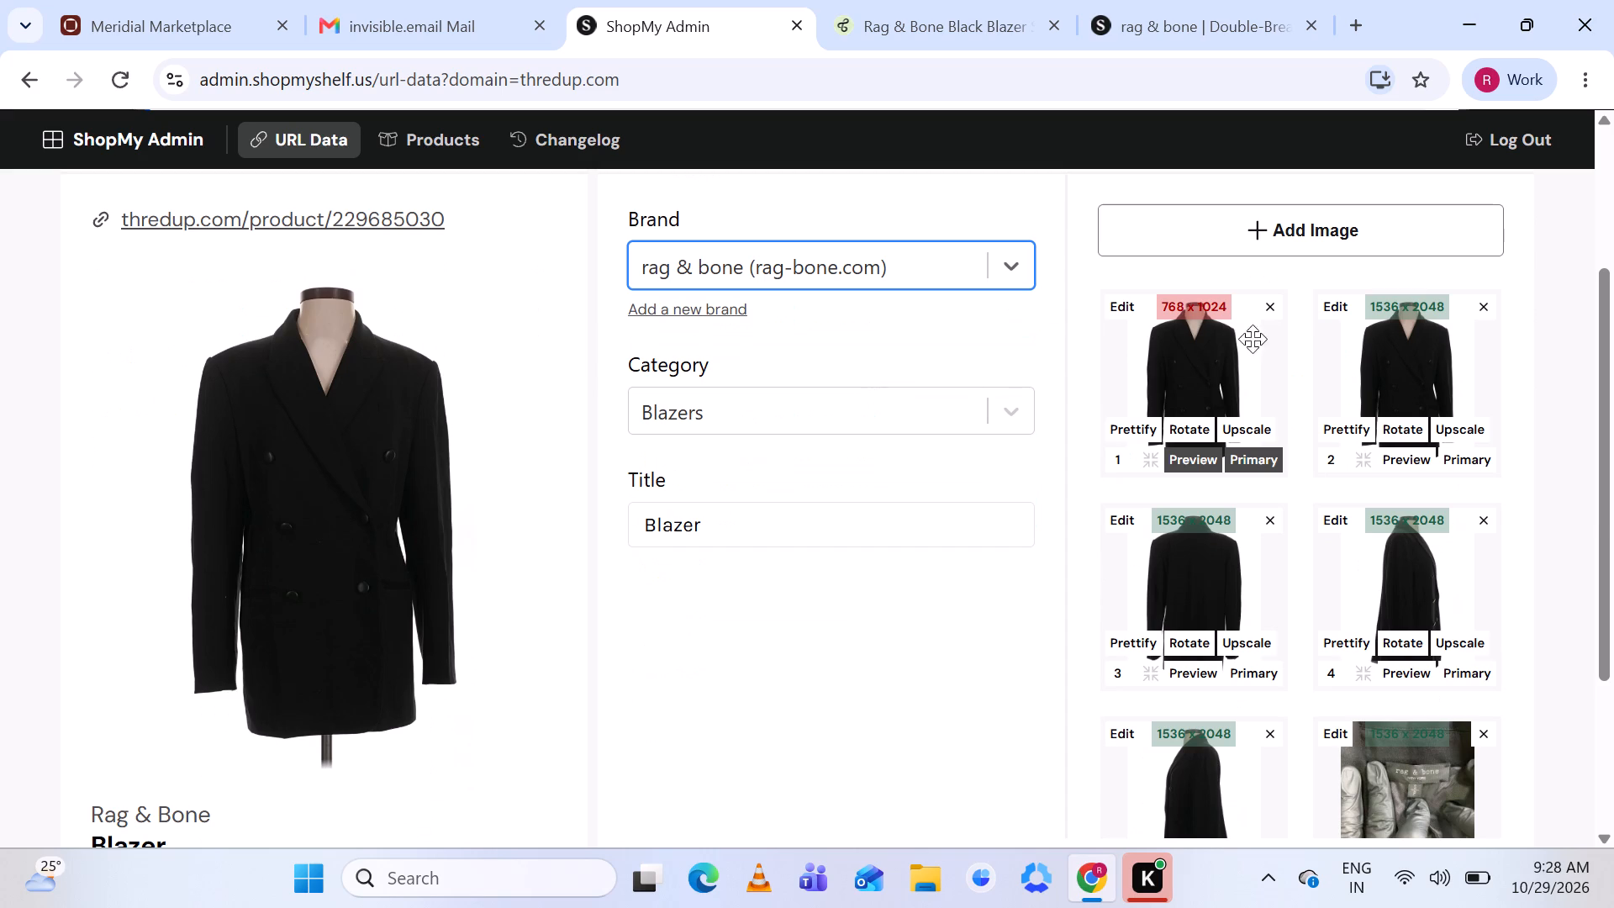
left_click(1274, 302)
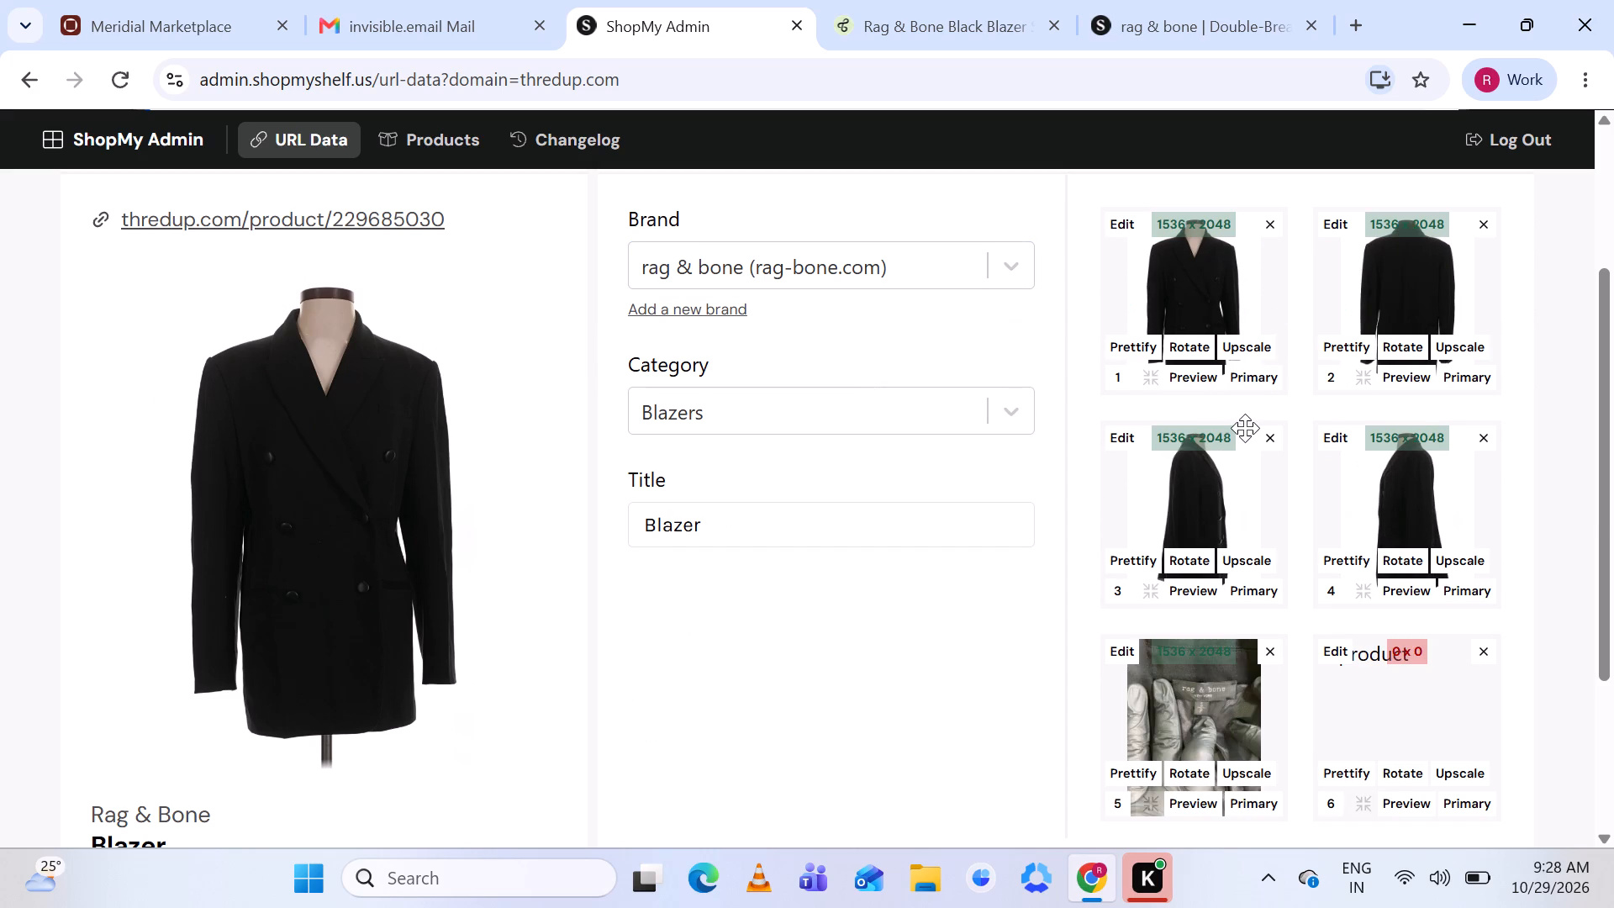
scroll(1299, 581, "down", 1)
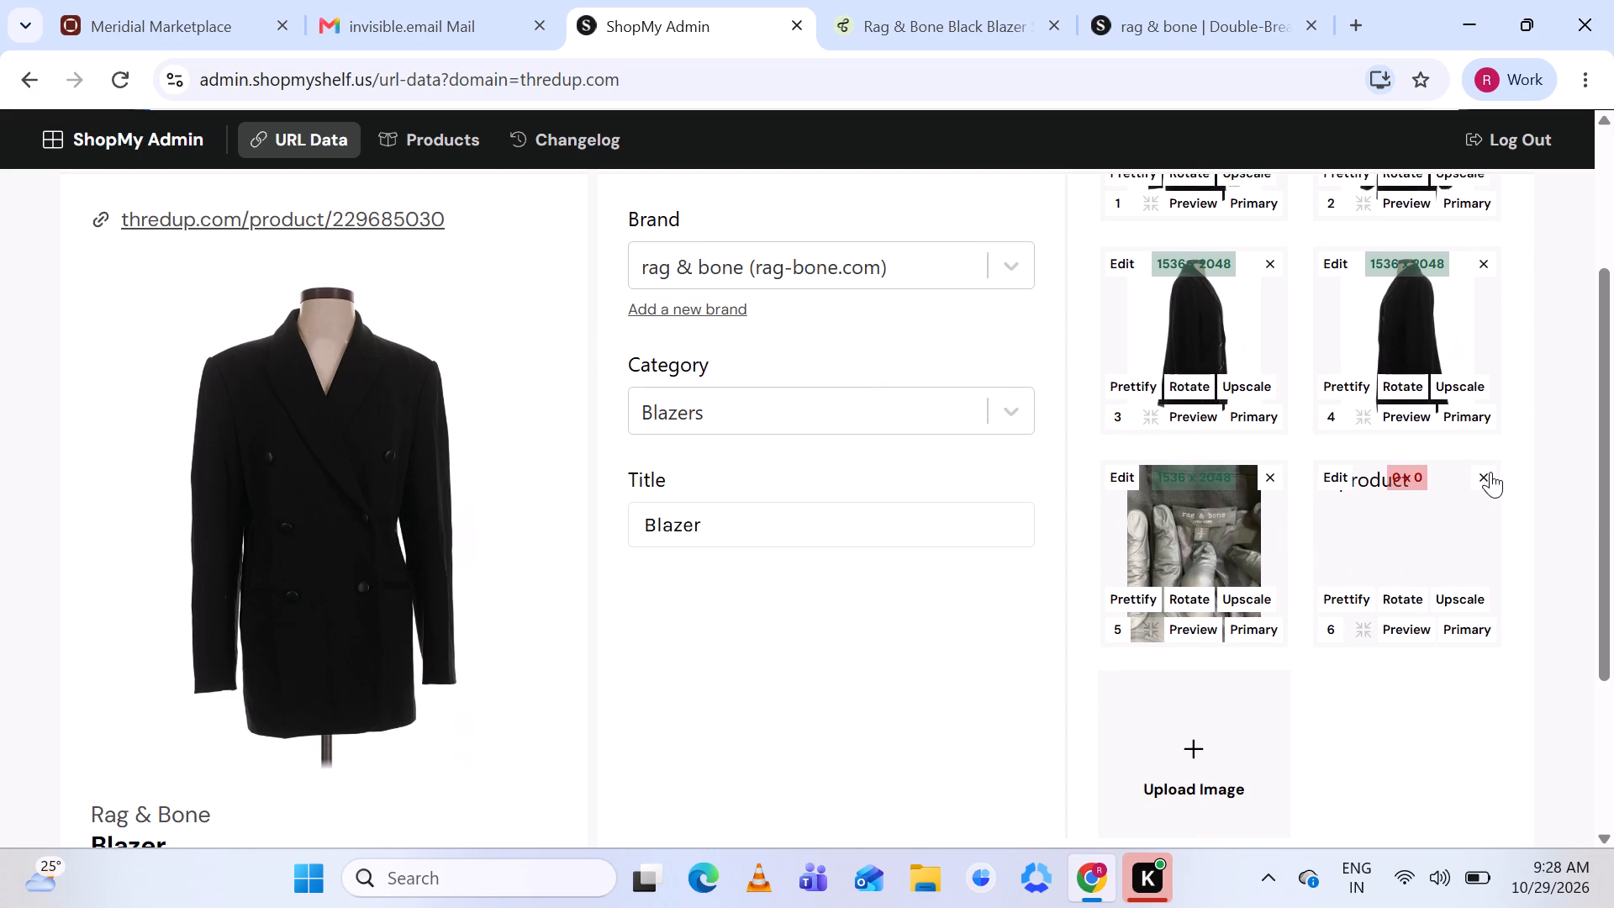
left_click(1490, 472)
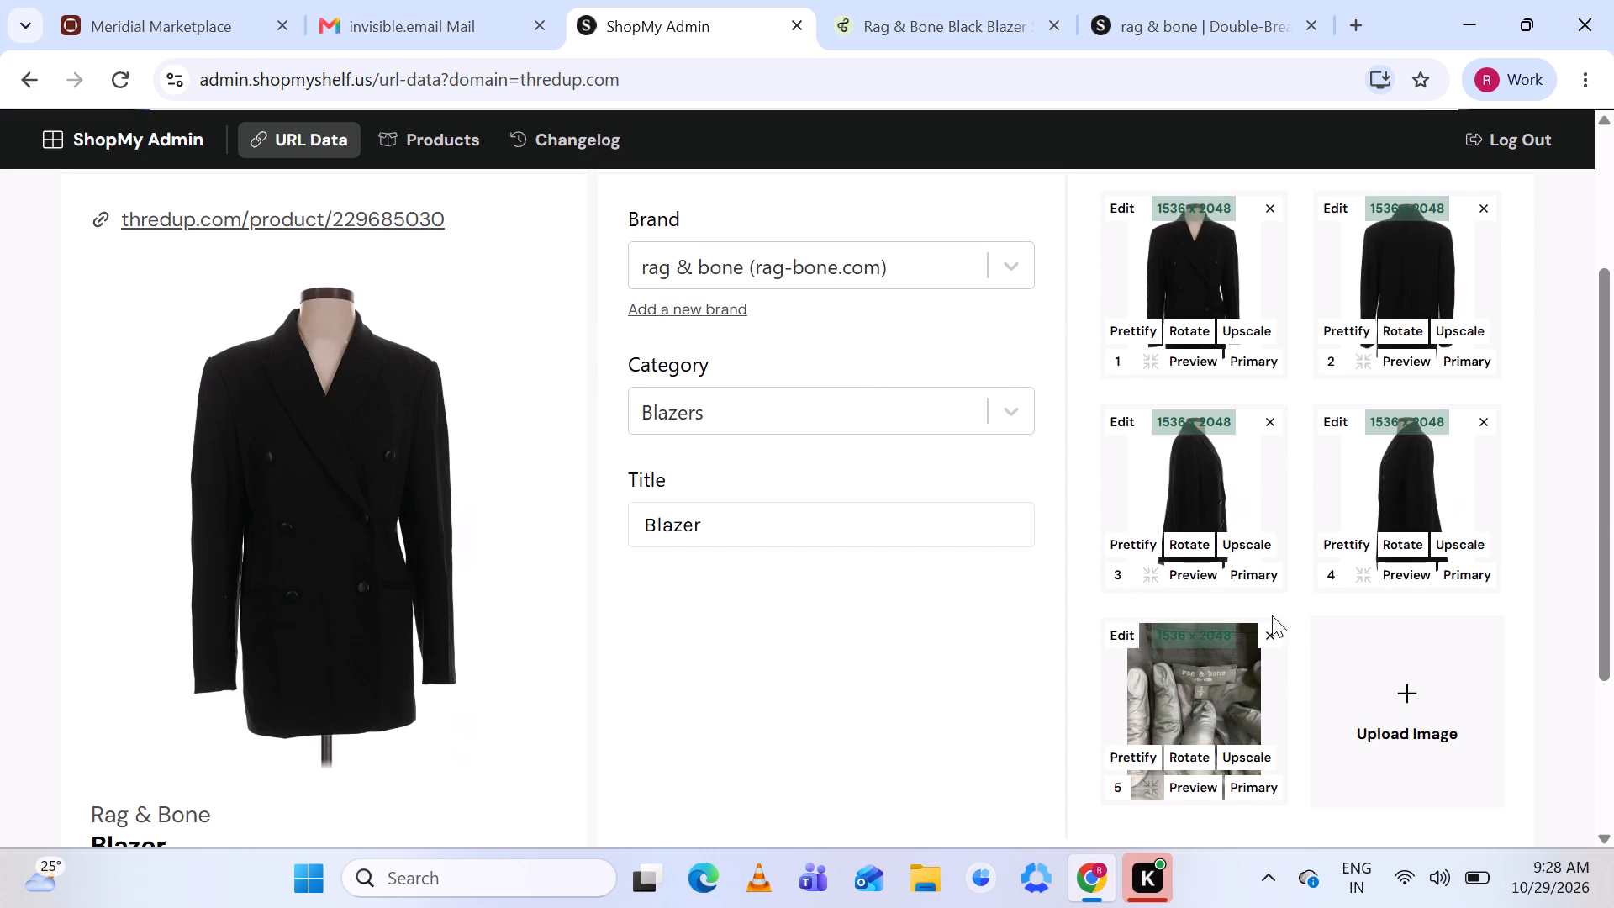
left_click(1269, 631)
Save the Rag & Bone Blazer as a new product.
scroll(1292, 554, "up", 2)
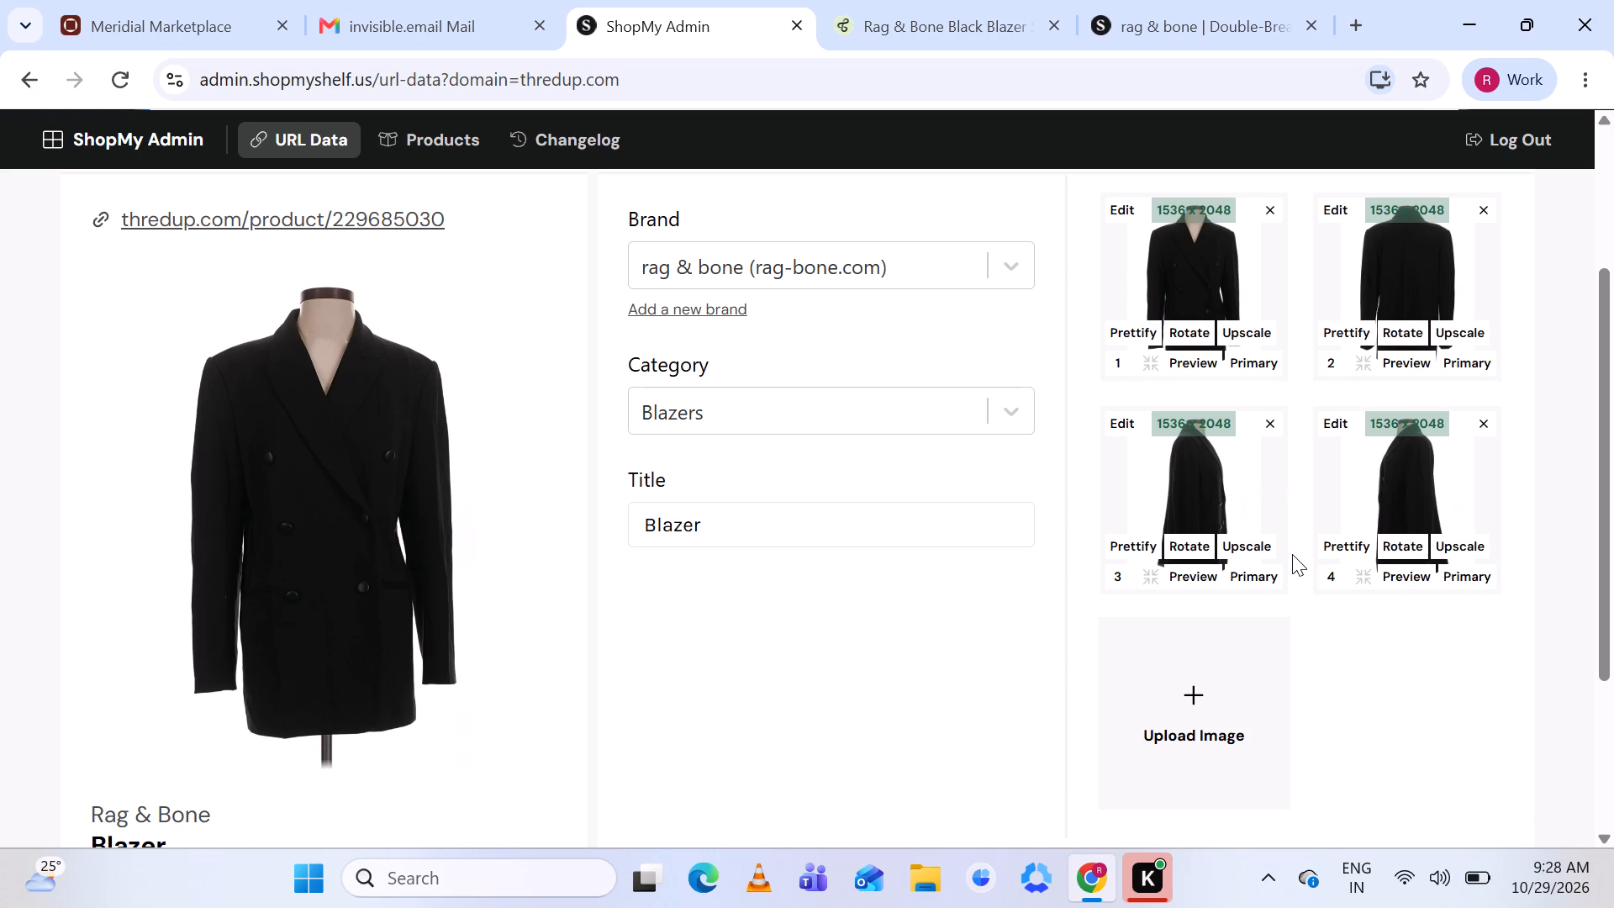
scroll(1352, 381, "up", 3)
left_click(1474, 367)
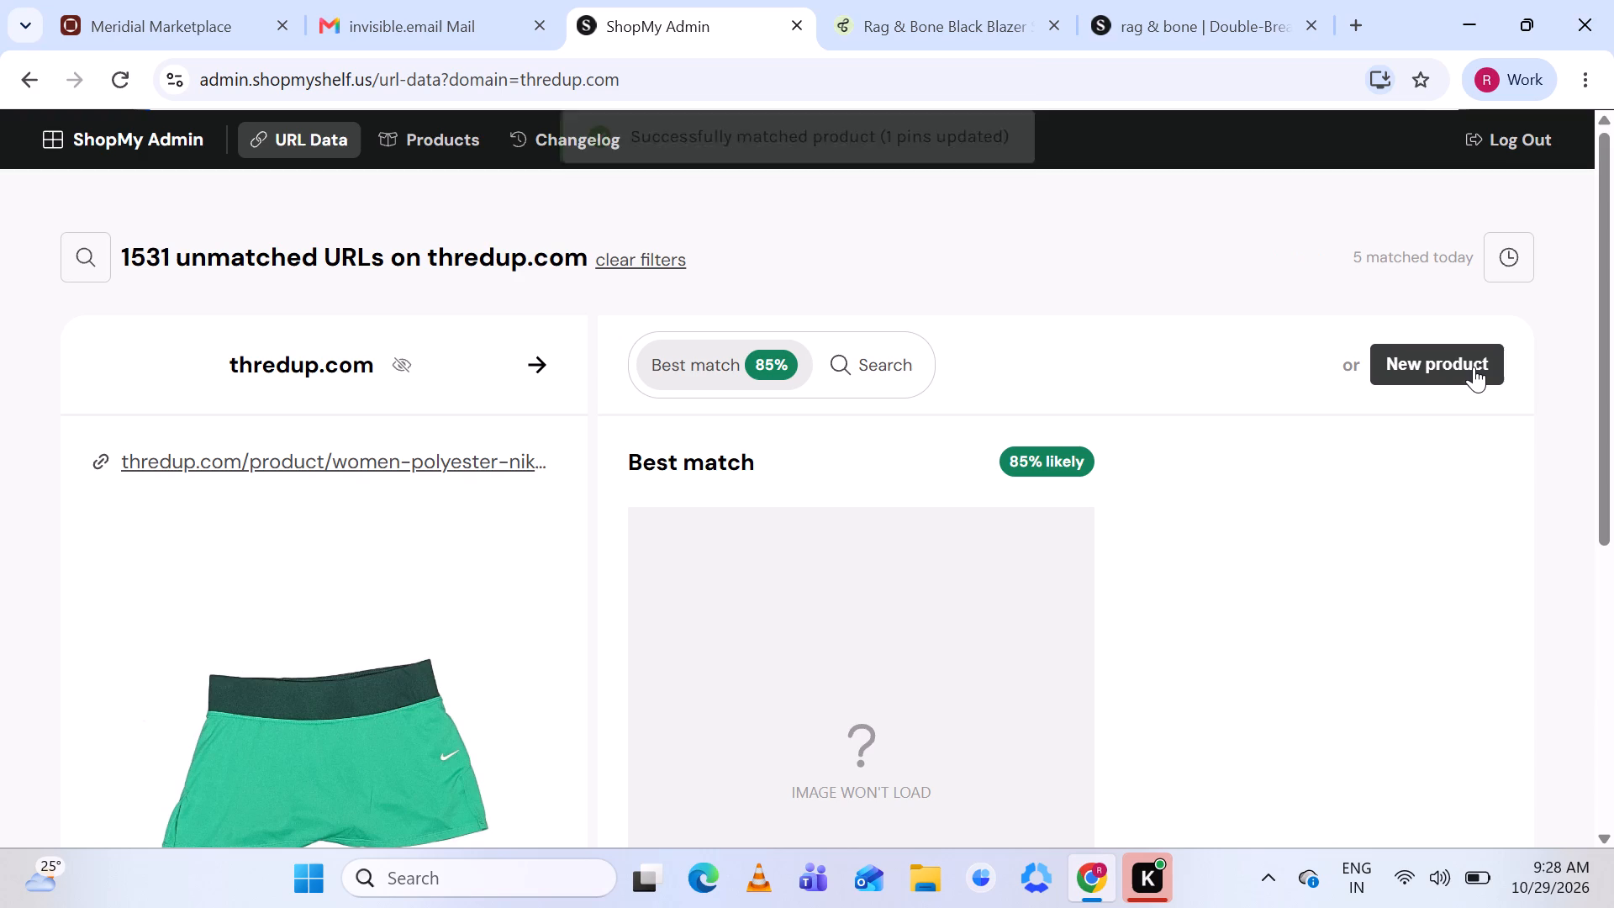
Compare the green Nike Athletic Shorts with the product page of the suggested Running Shorts Size S Athletic Shorts, closing the old blazer pages.
scroll(1474, 367, "down", 2)
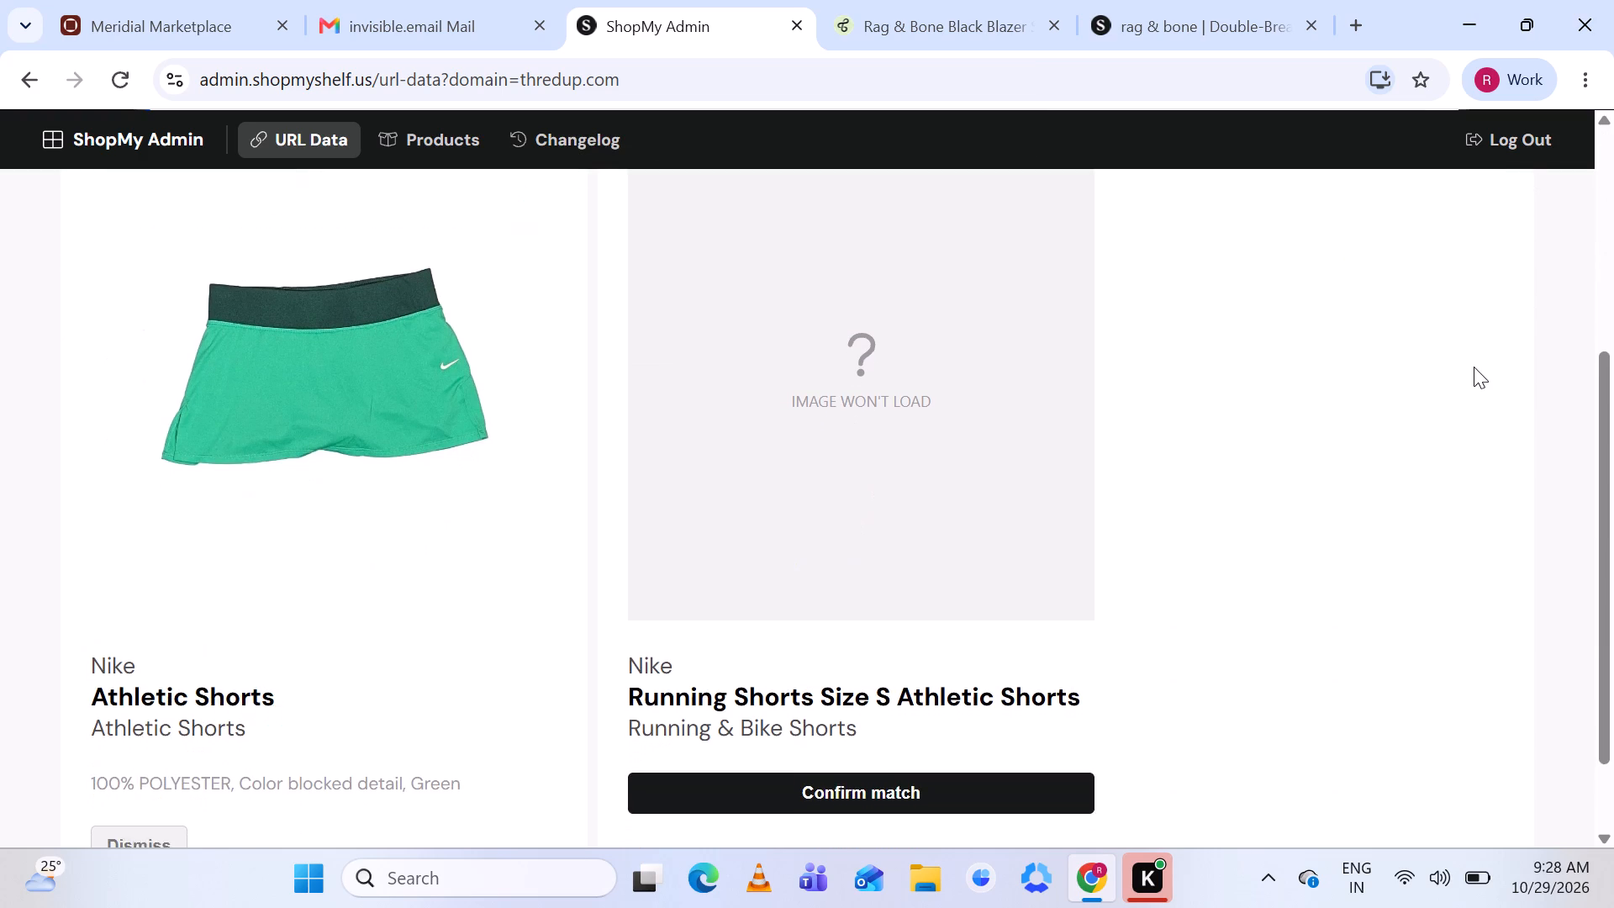
scroll(1474, 367, "down", 1)
left_click(836, 687)
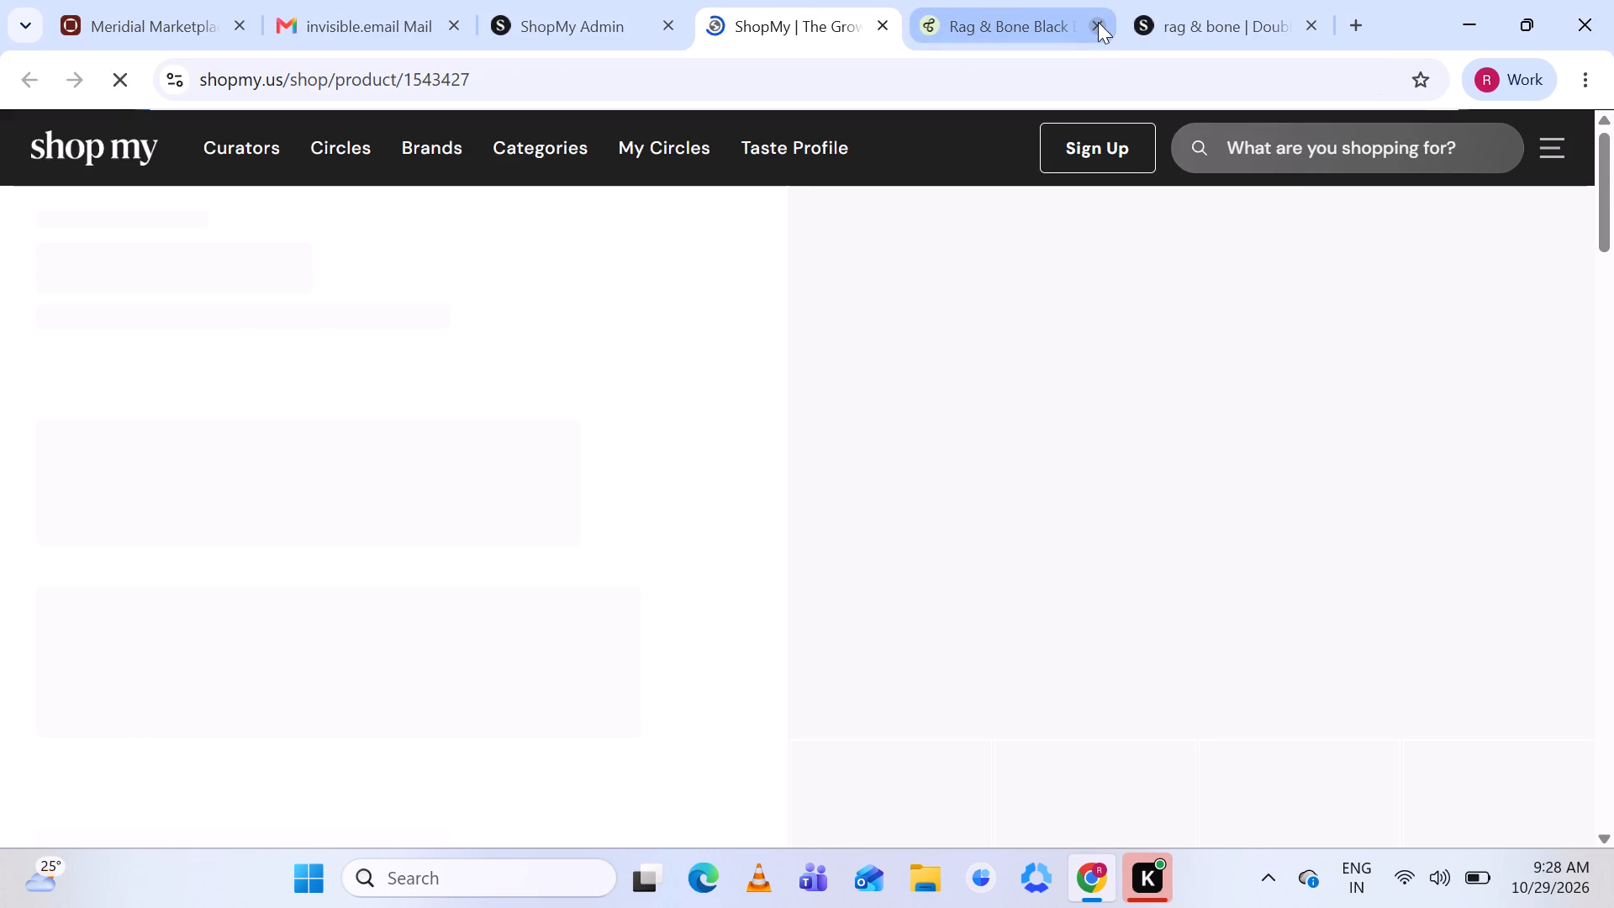
left_click(1094, 25)
left_click(1094, 25)
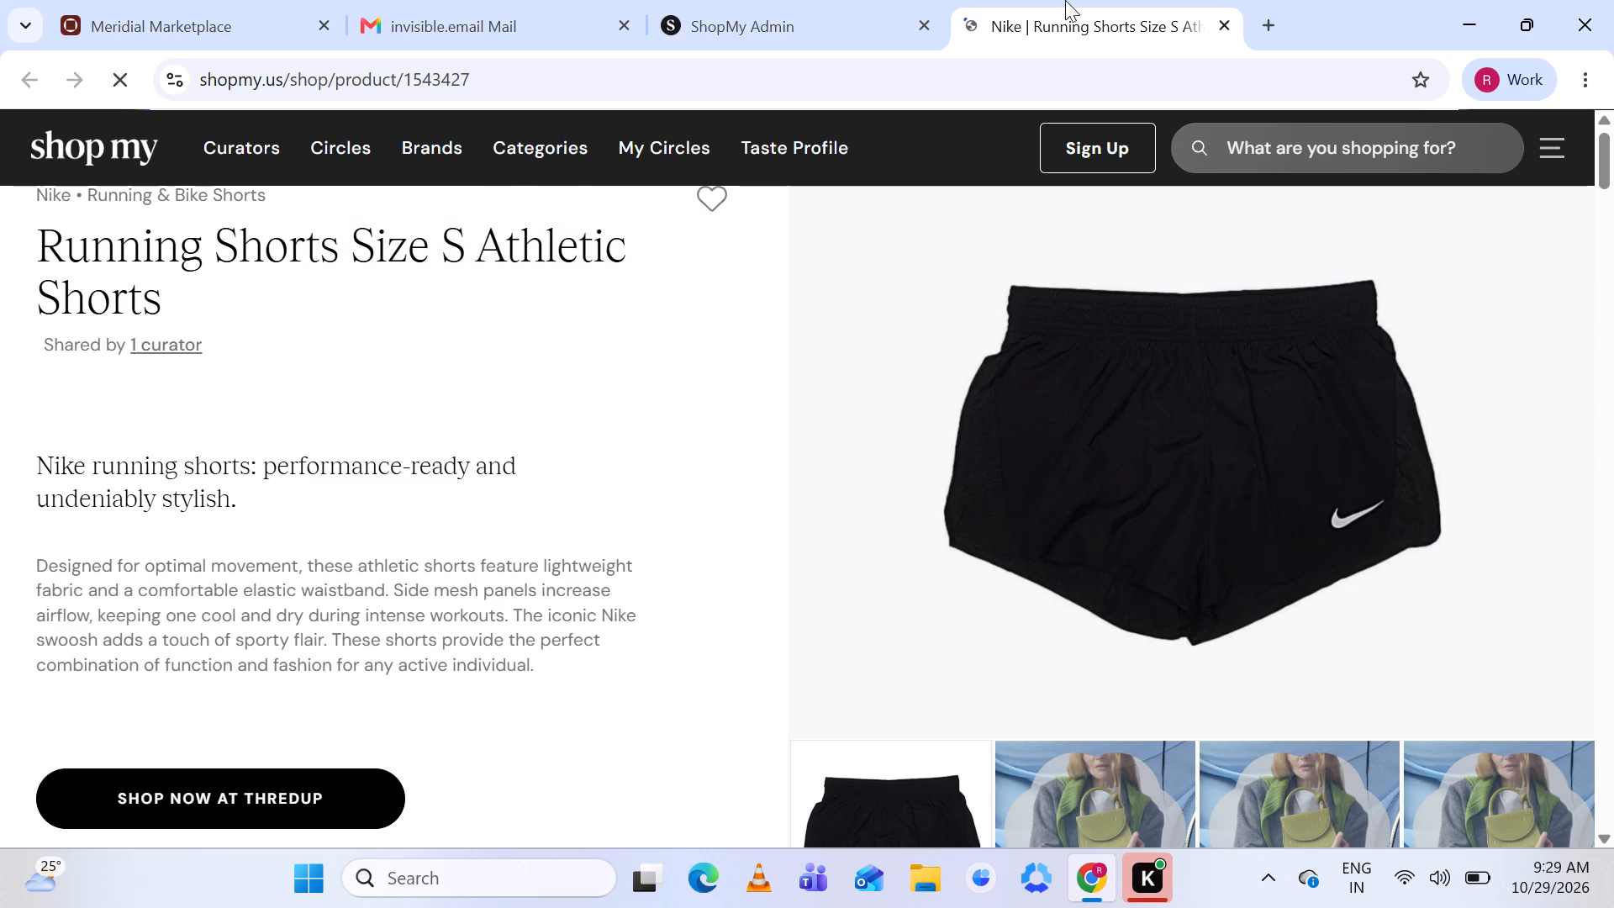
left_click(779, 18)
scroll(773, 471, "up", 1)
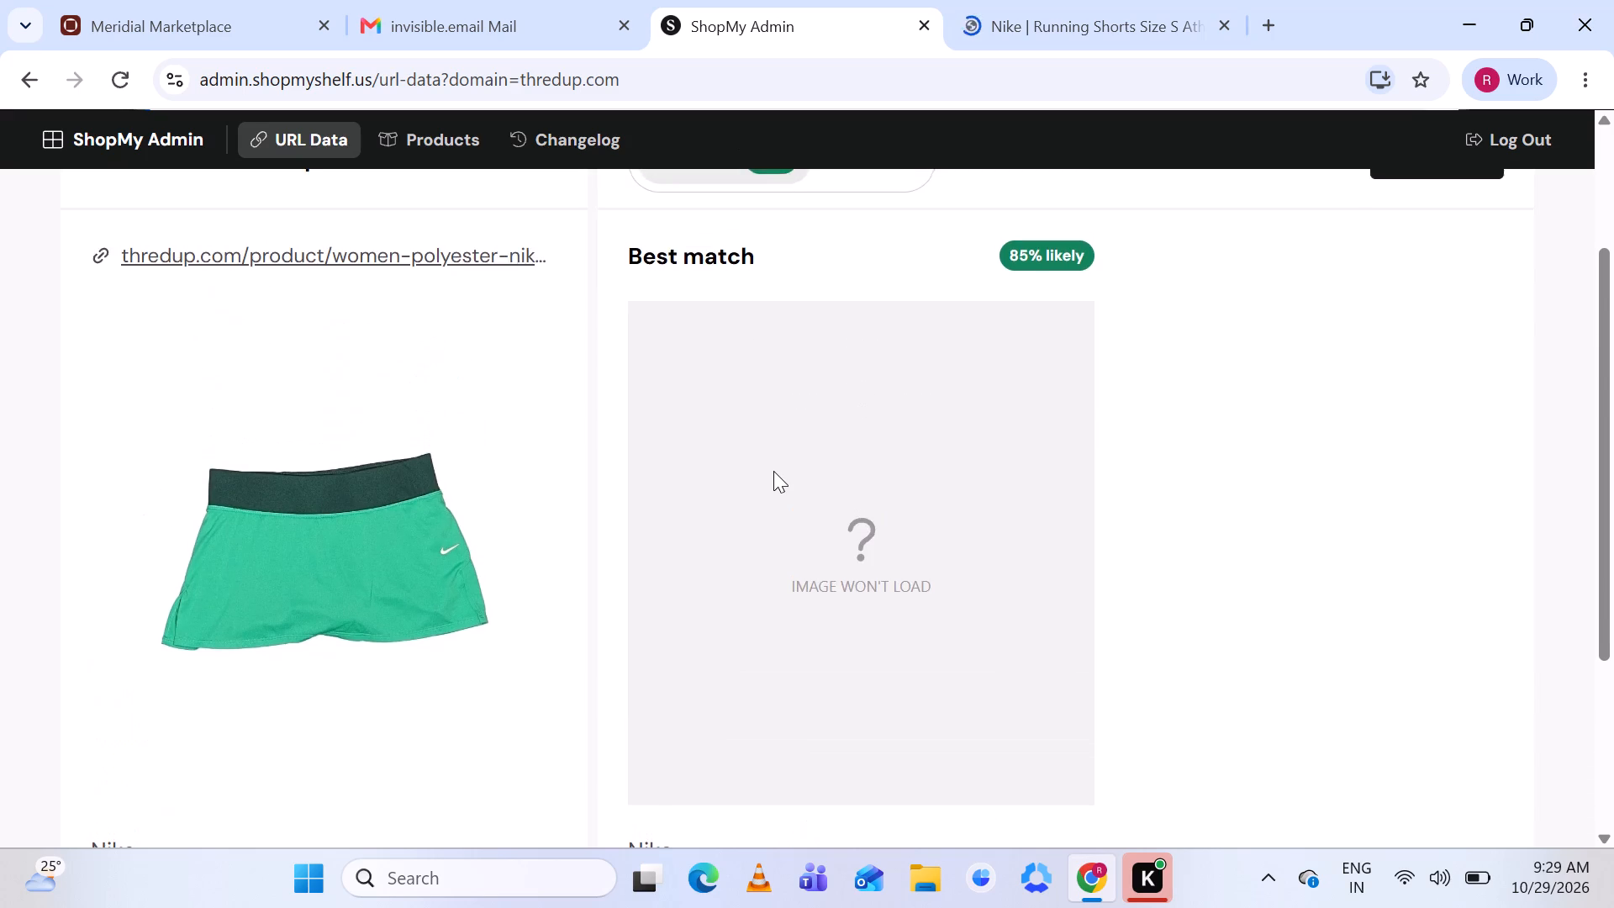
scroll(773, 471, "down", 3)
left_click(1087, 11)
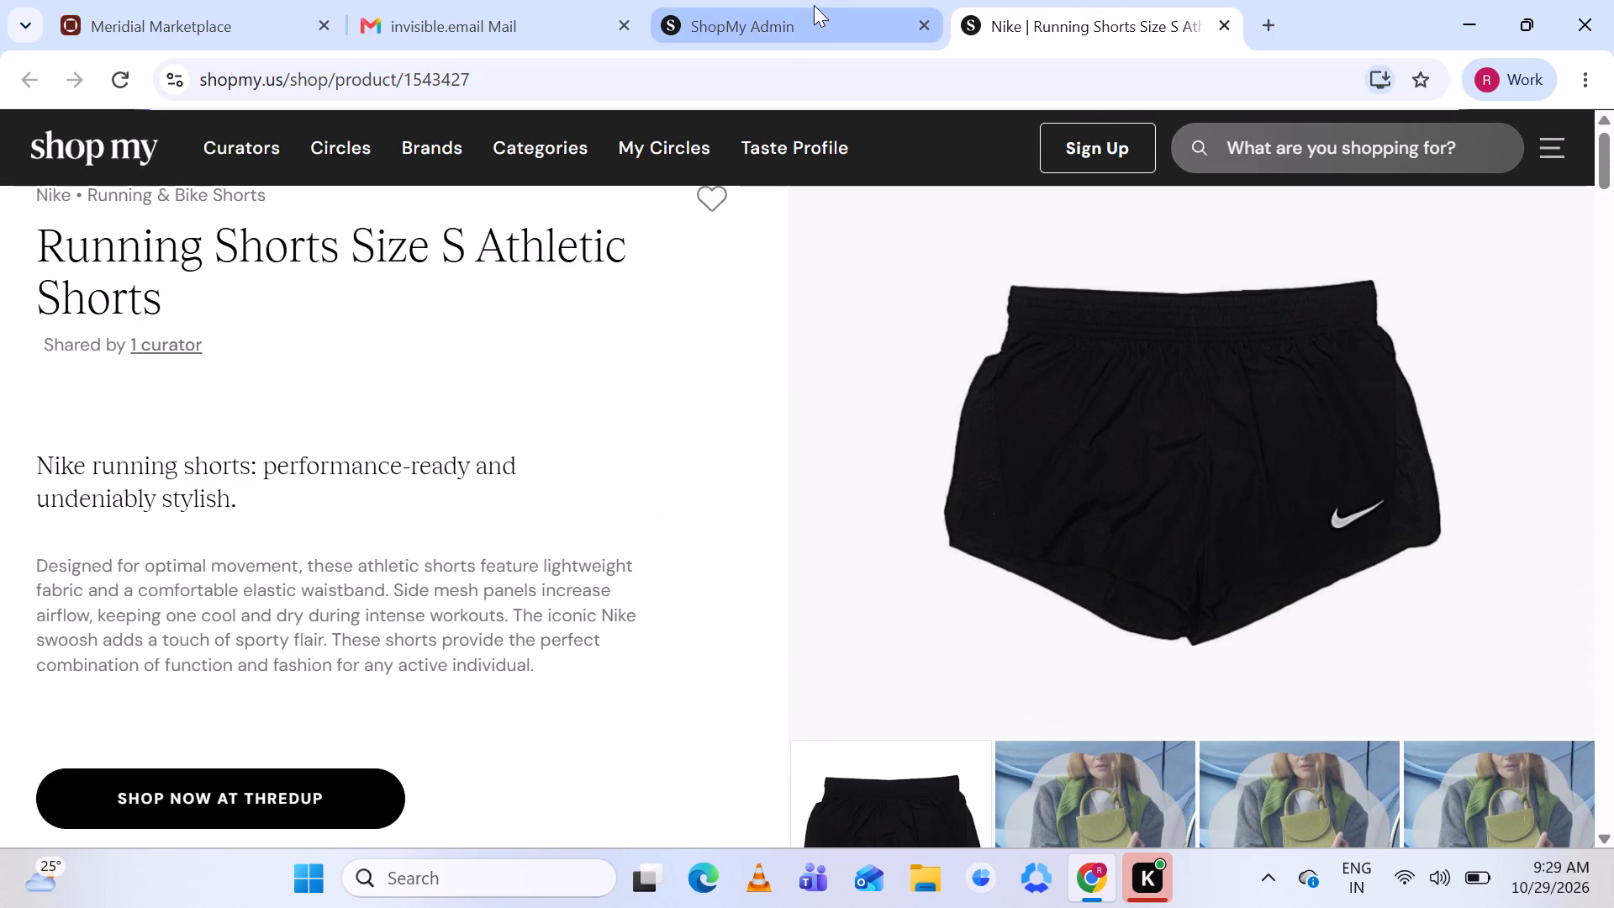
left_click(814, 5)
left_click(1055, 0)
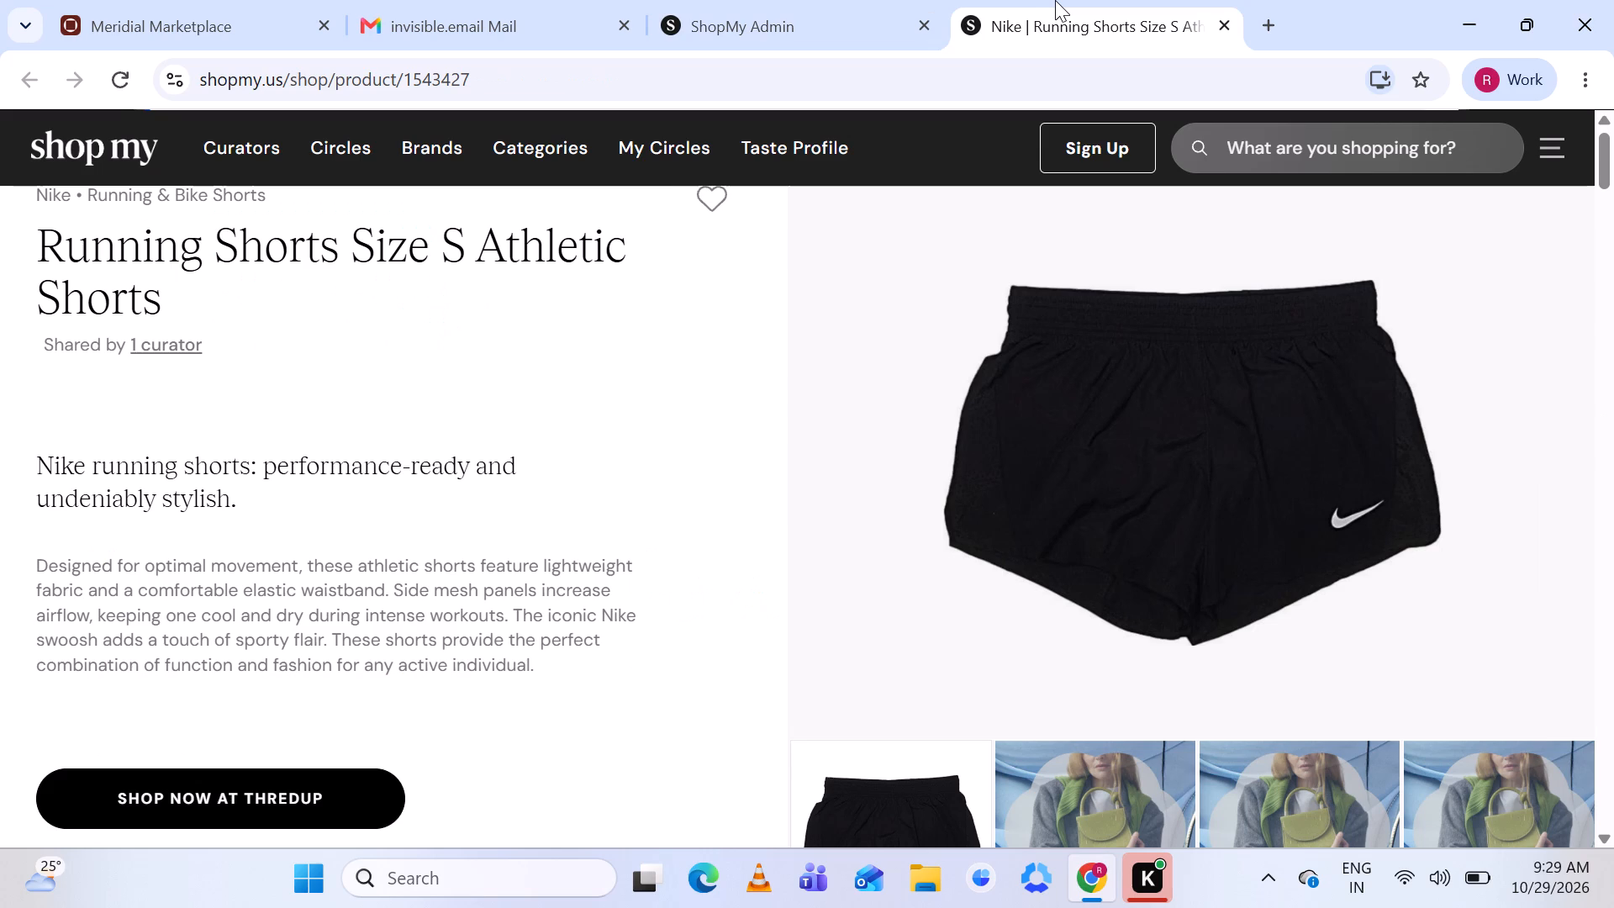
left_click(731, 8)
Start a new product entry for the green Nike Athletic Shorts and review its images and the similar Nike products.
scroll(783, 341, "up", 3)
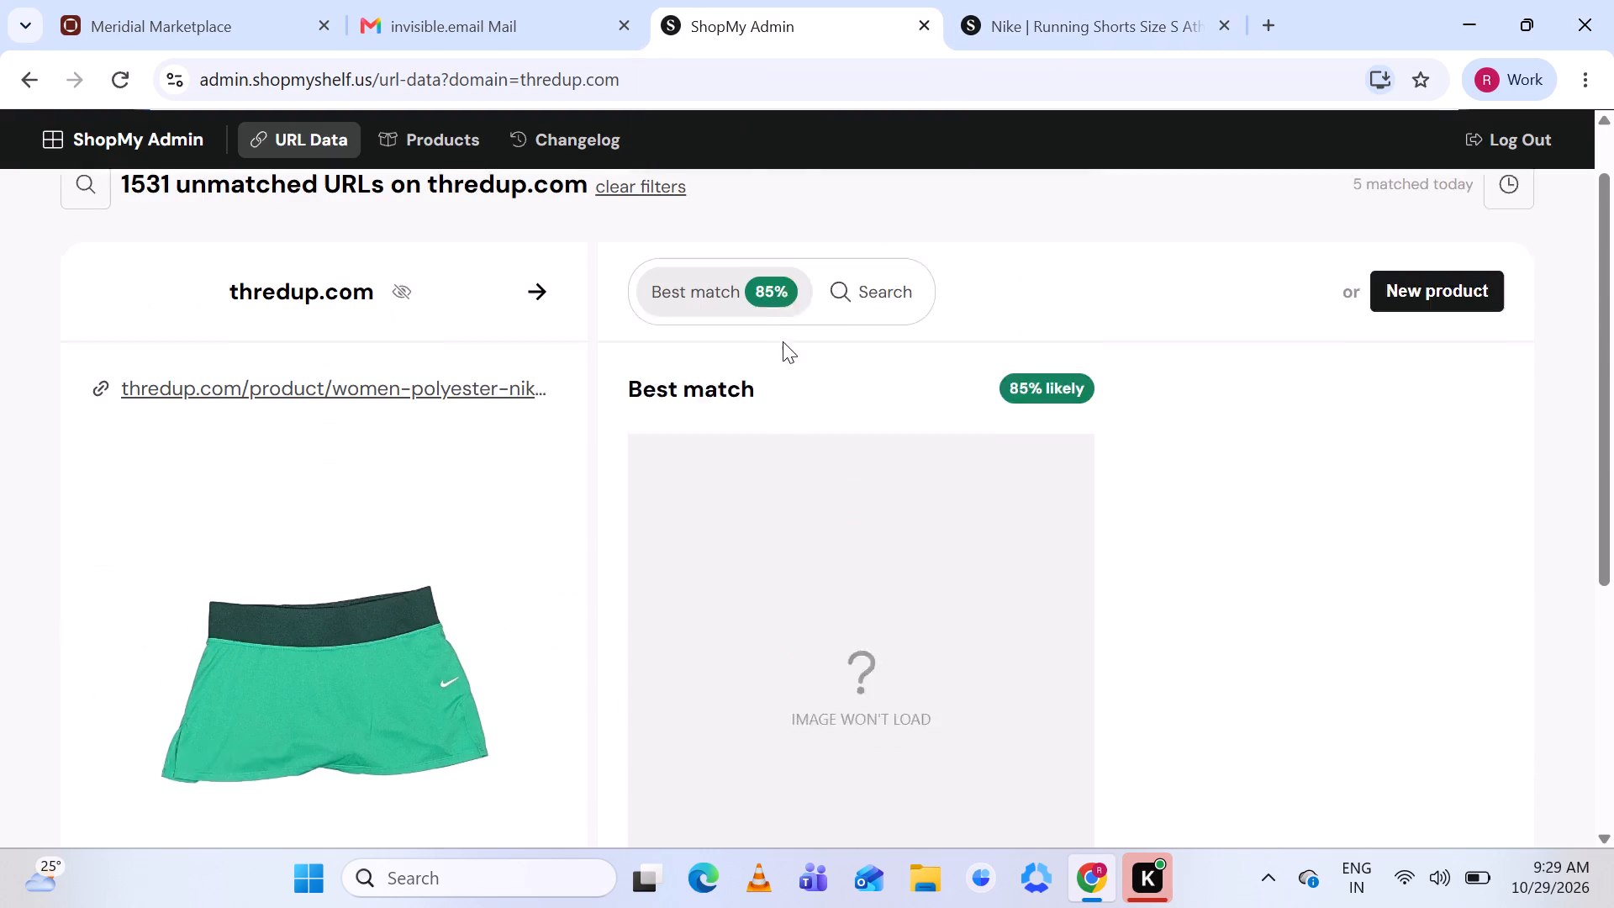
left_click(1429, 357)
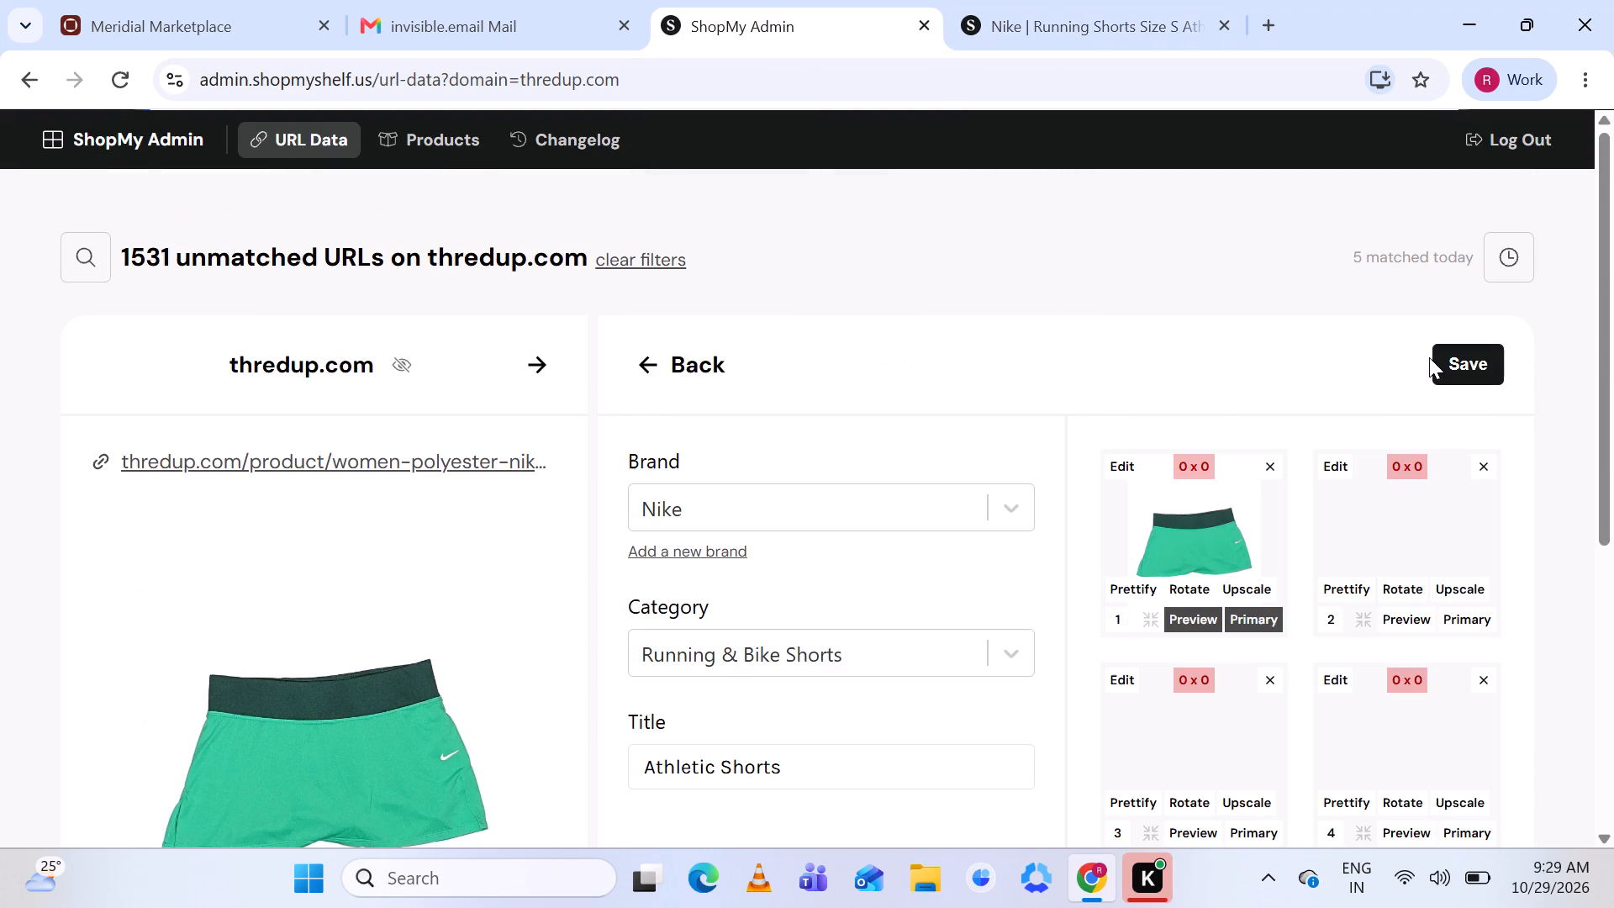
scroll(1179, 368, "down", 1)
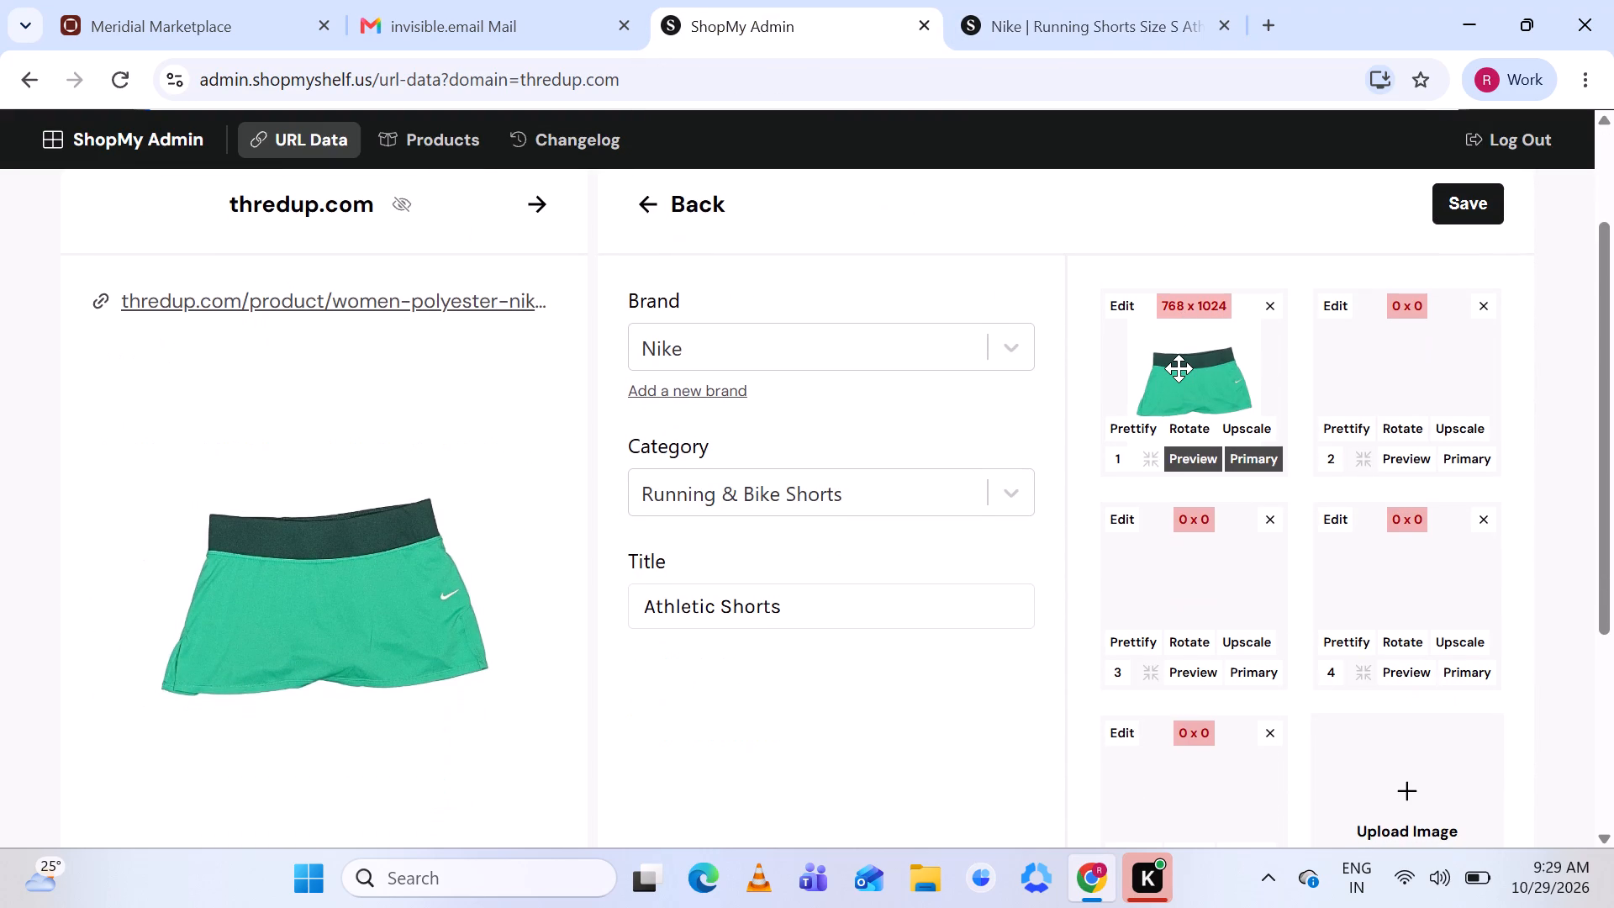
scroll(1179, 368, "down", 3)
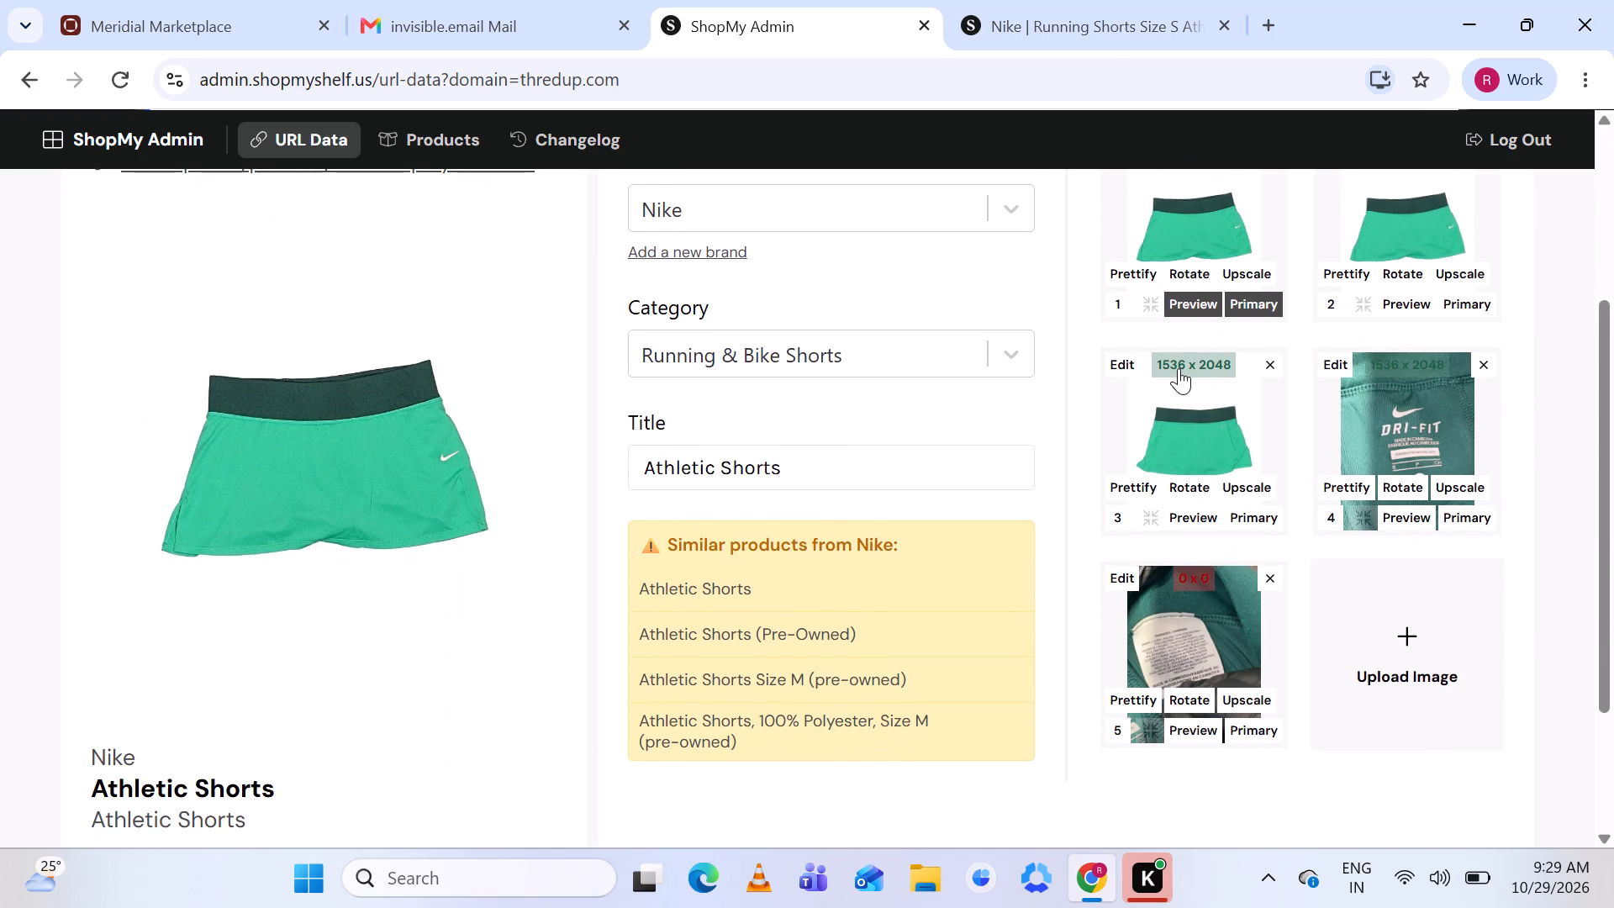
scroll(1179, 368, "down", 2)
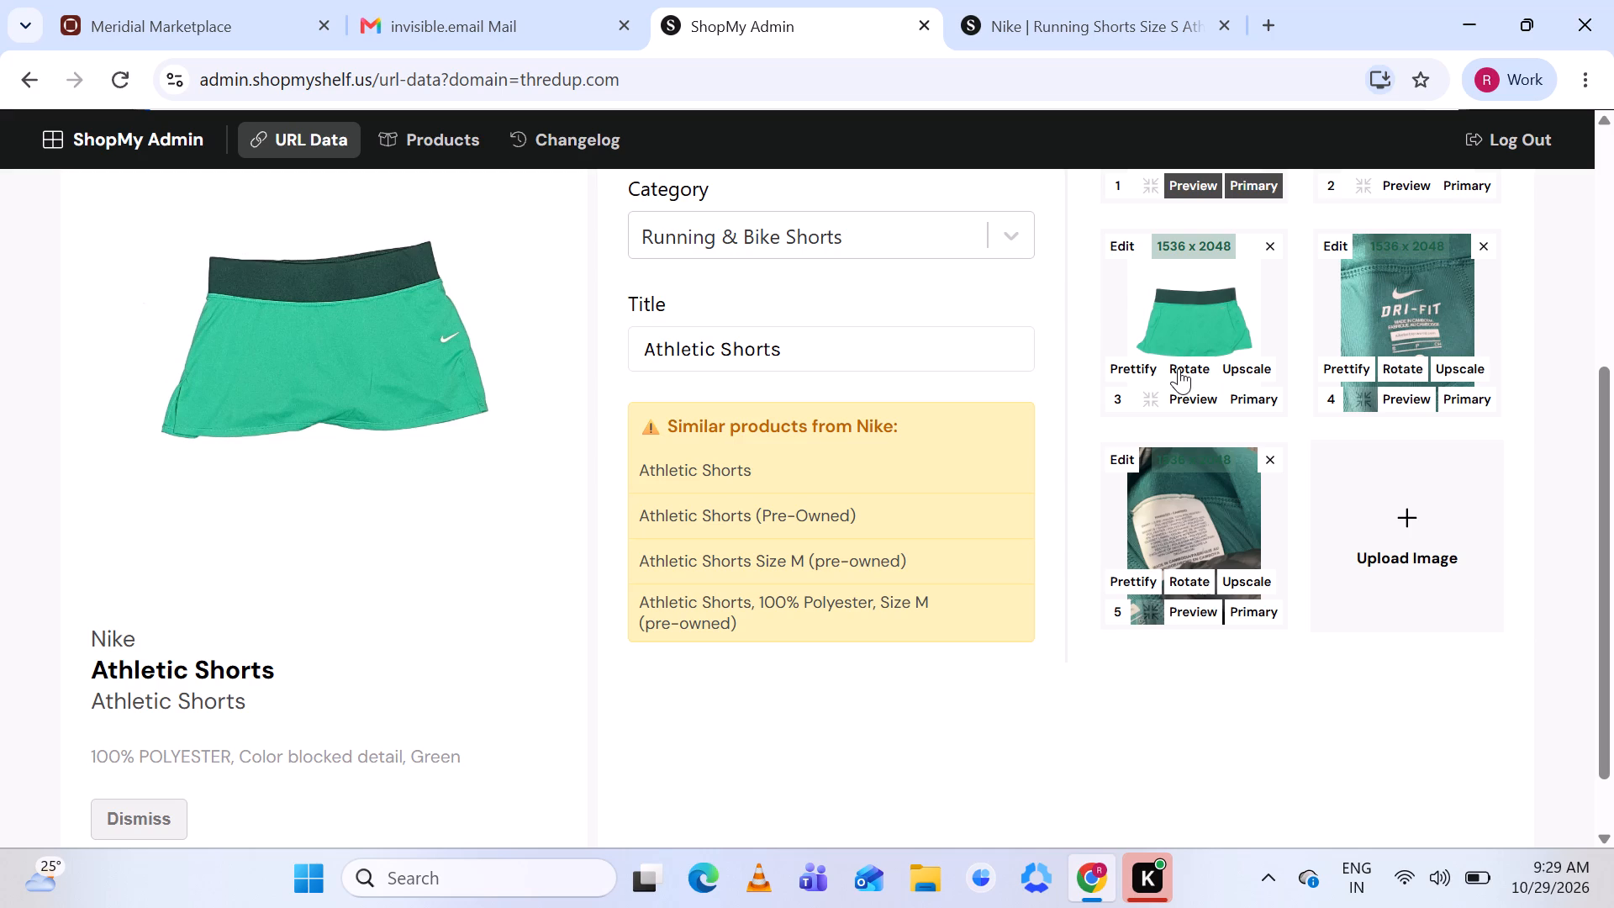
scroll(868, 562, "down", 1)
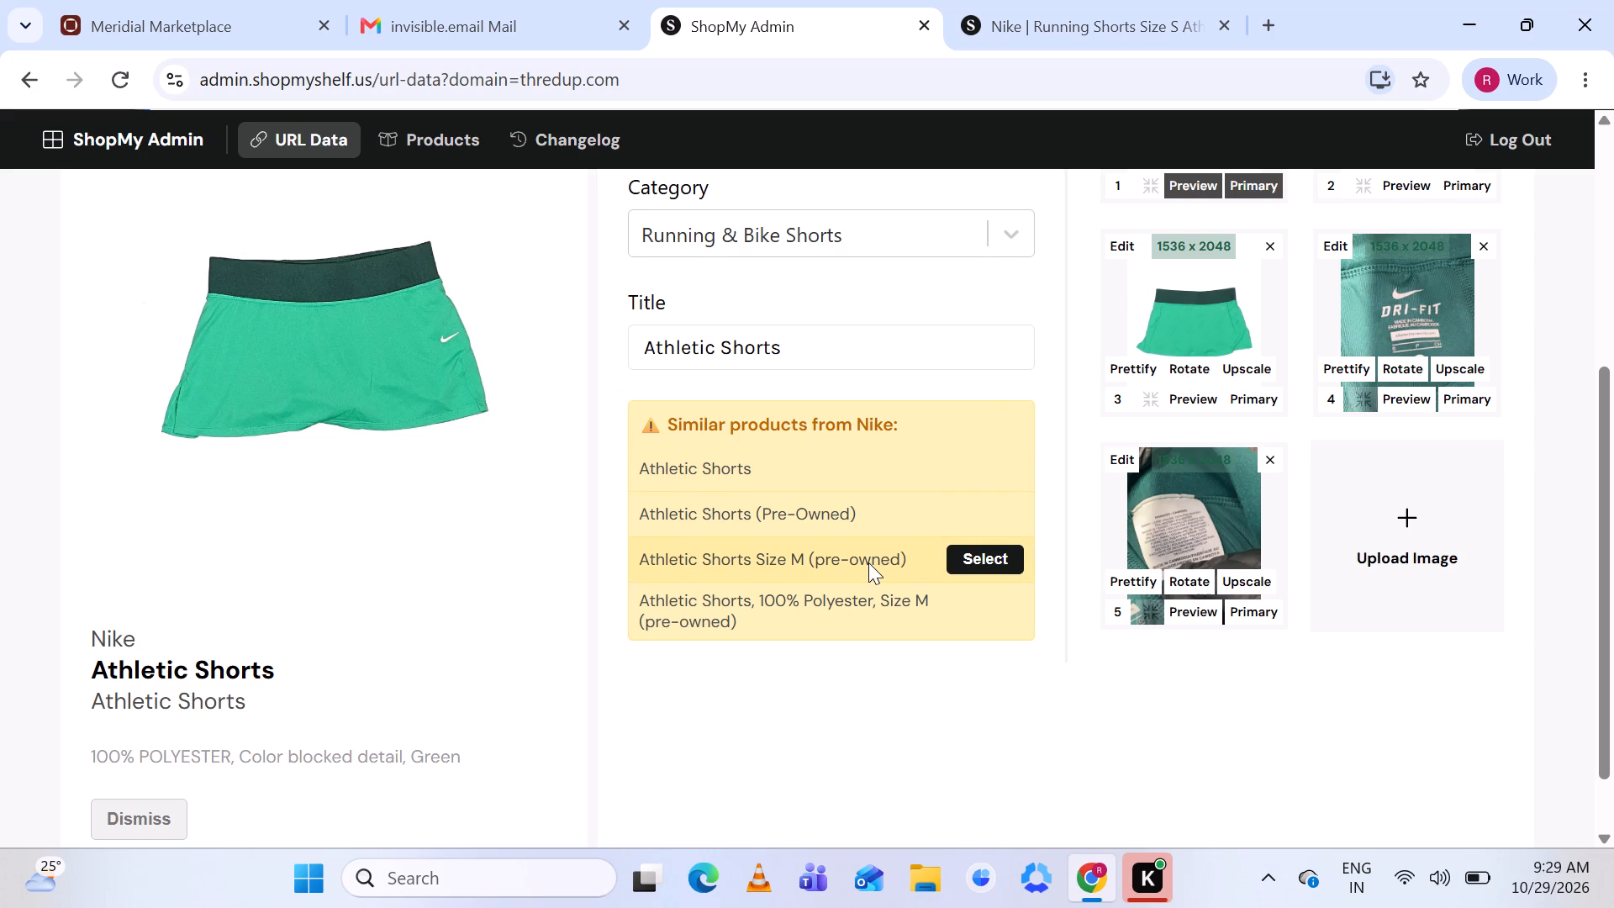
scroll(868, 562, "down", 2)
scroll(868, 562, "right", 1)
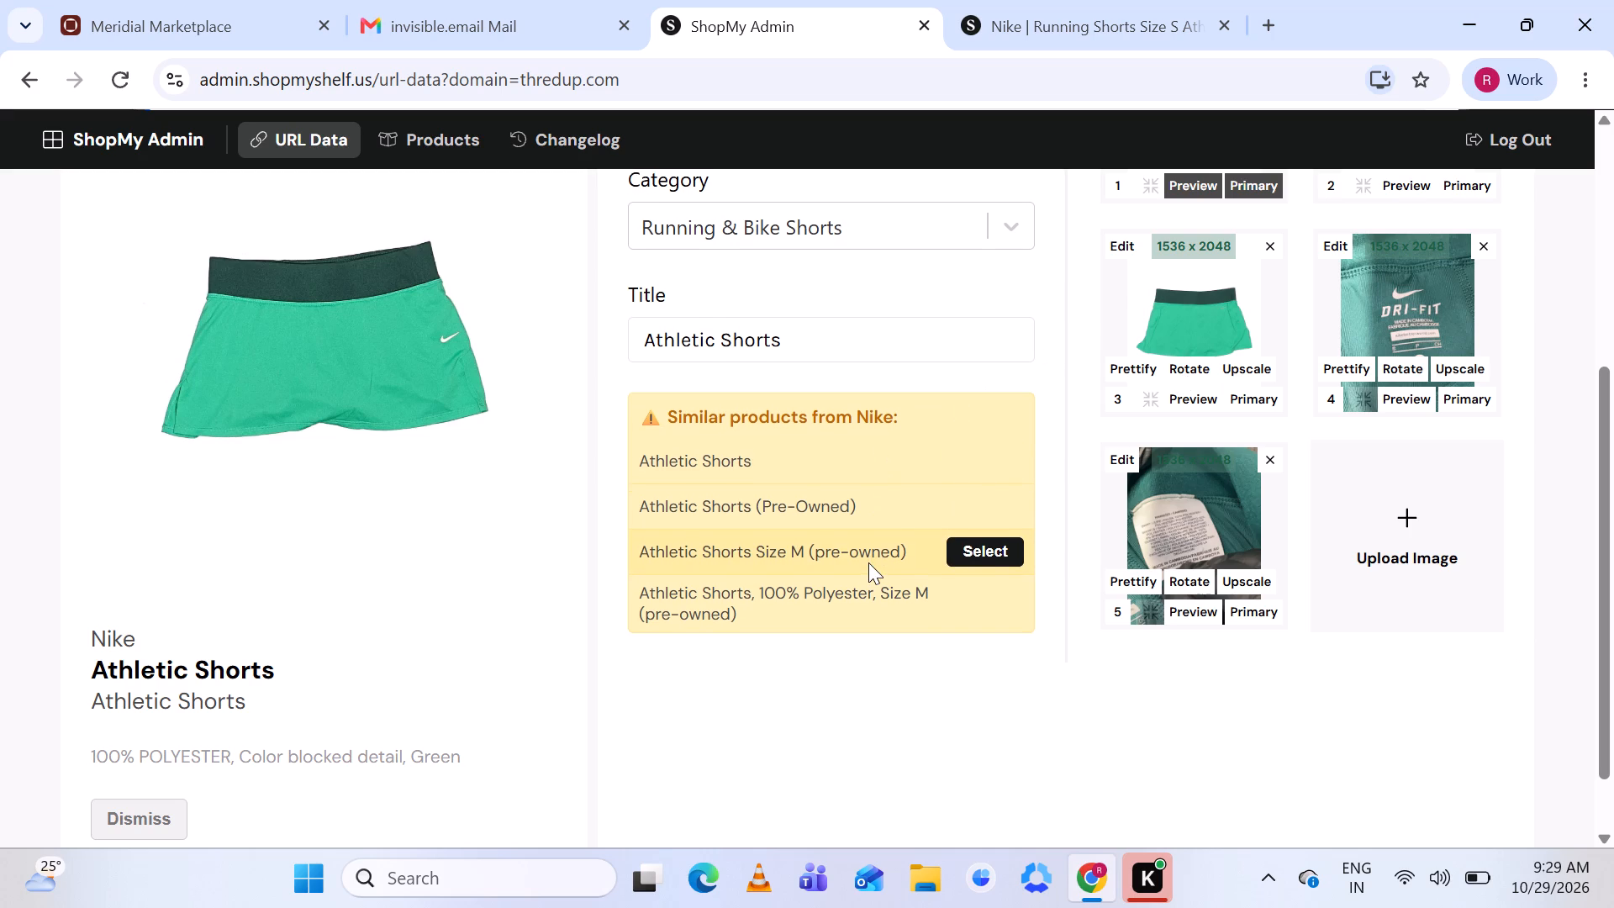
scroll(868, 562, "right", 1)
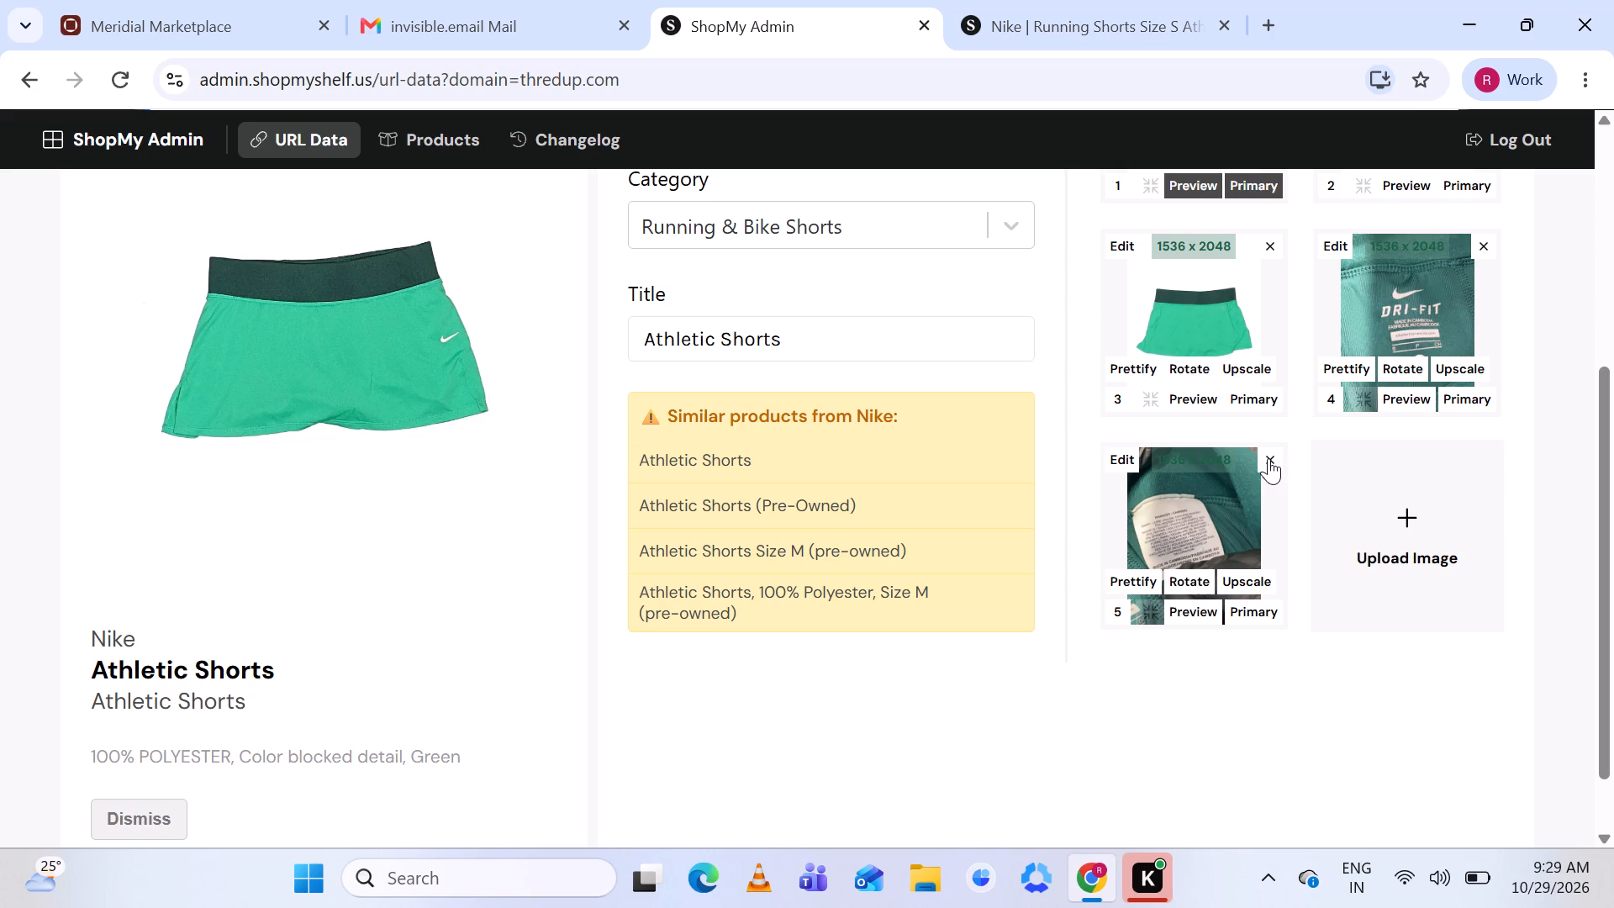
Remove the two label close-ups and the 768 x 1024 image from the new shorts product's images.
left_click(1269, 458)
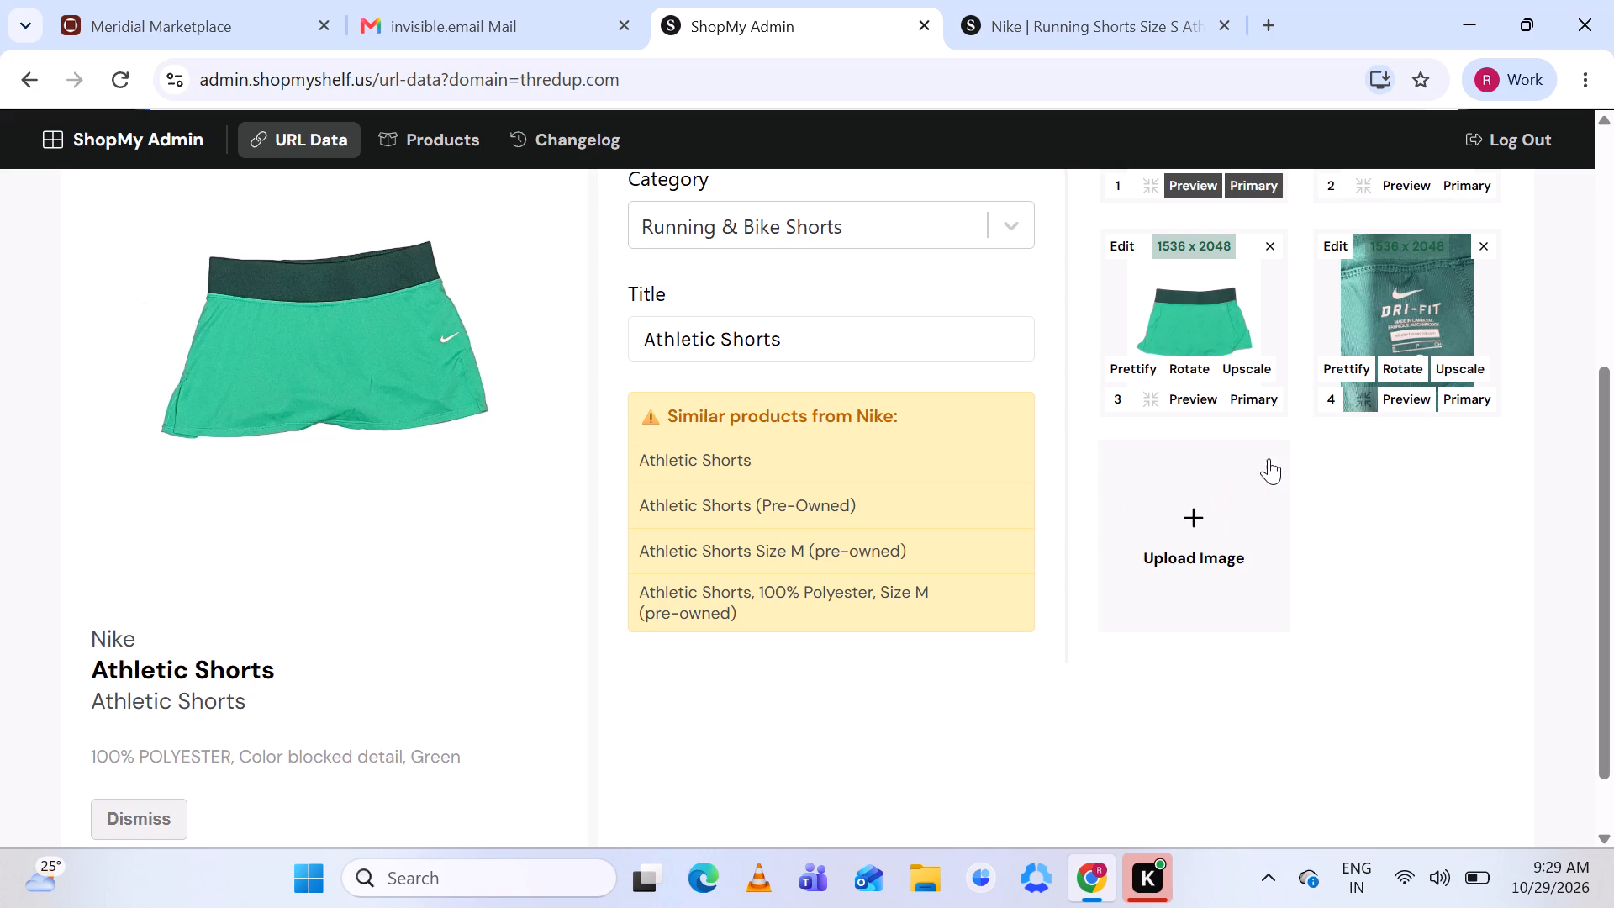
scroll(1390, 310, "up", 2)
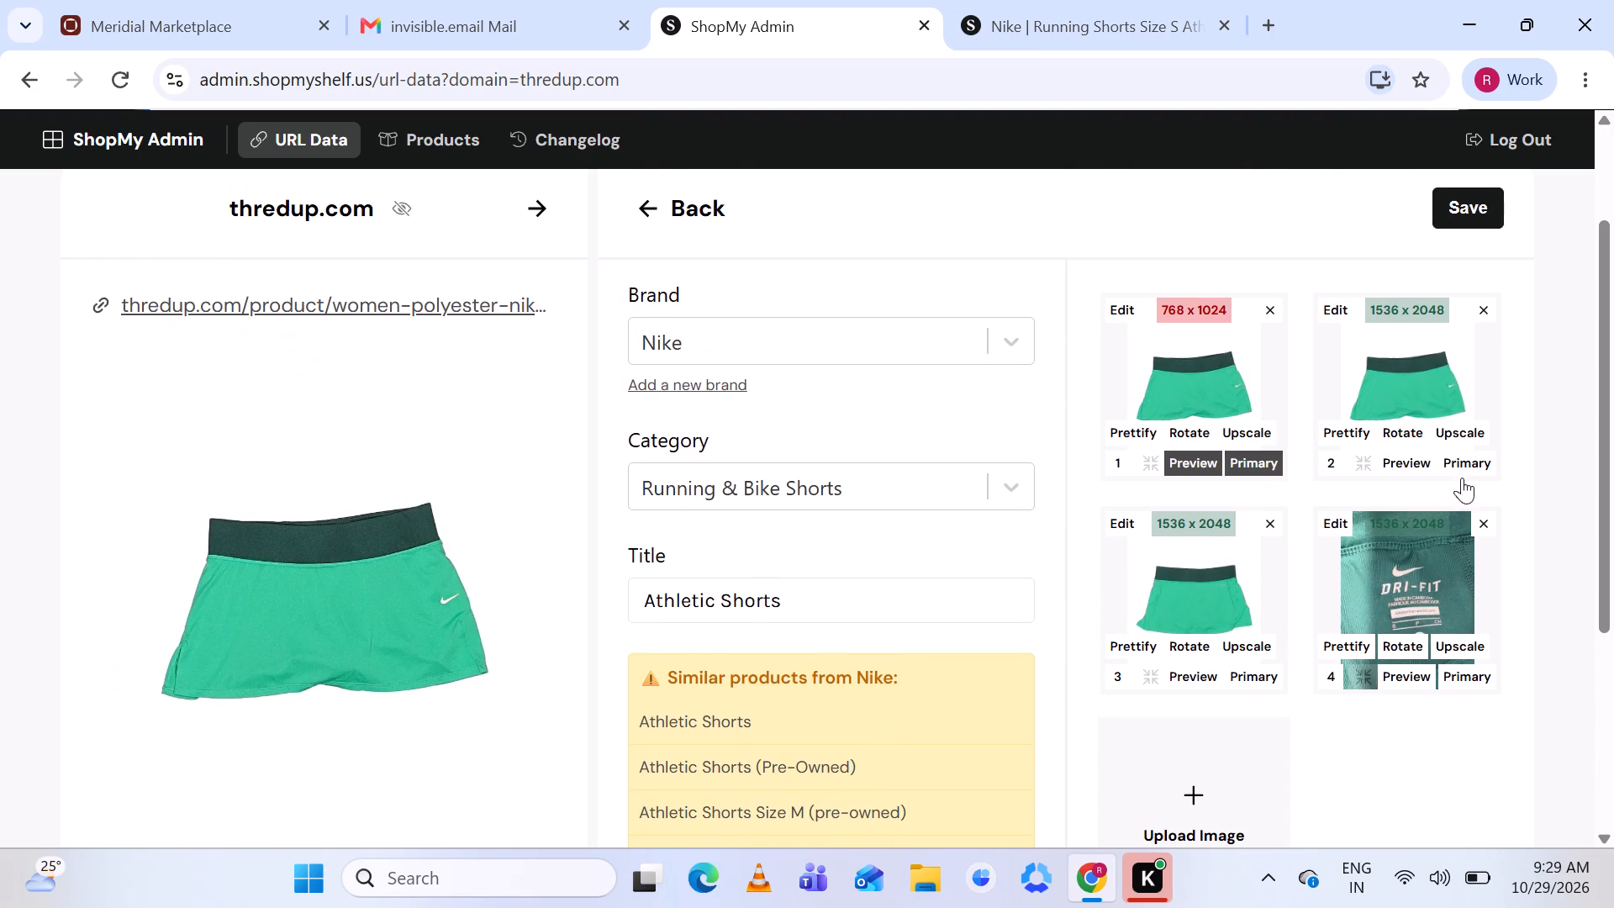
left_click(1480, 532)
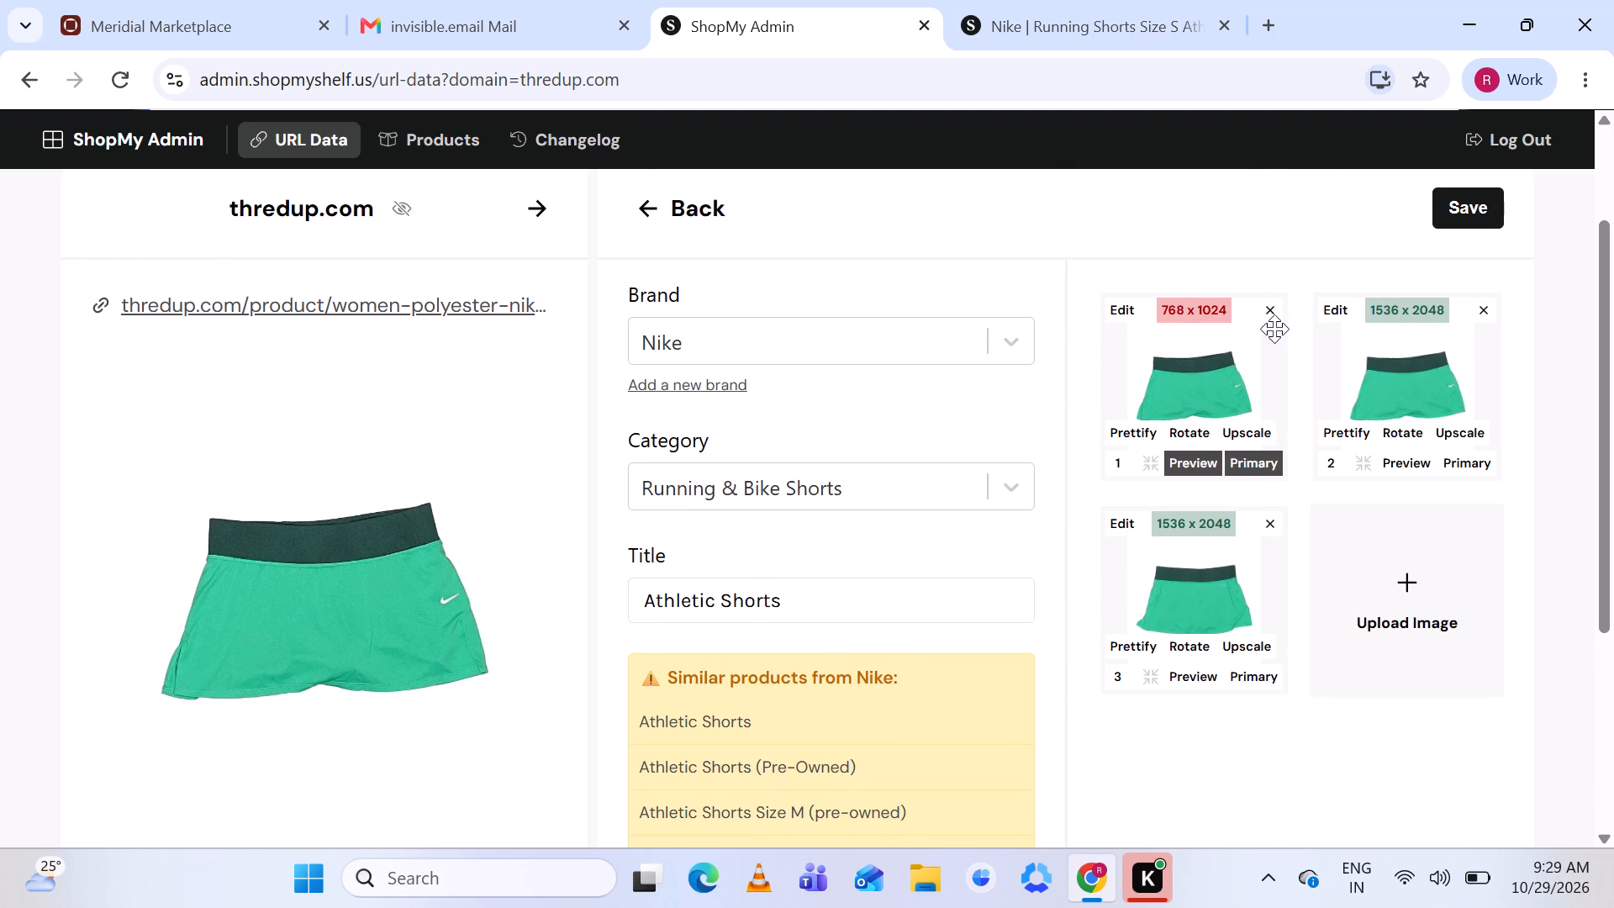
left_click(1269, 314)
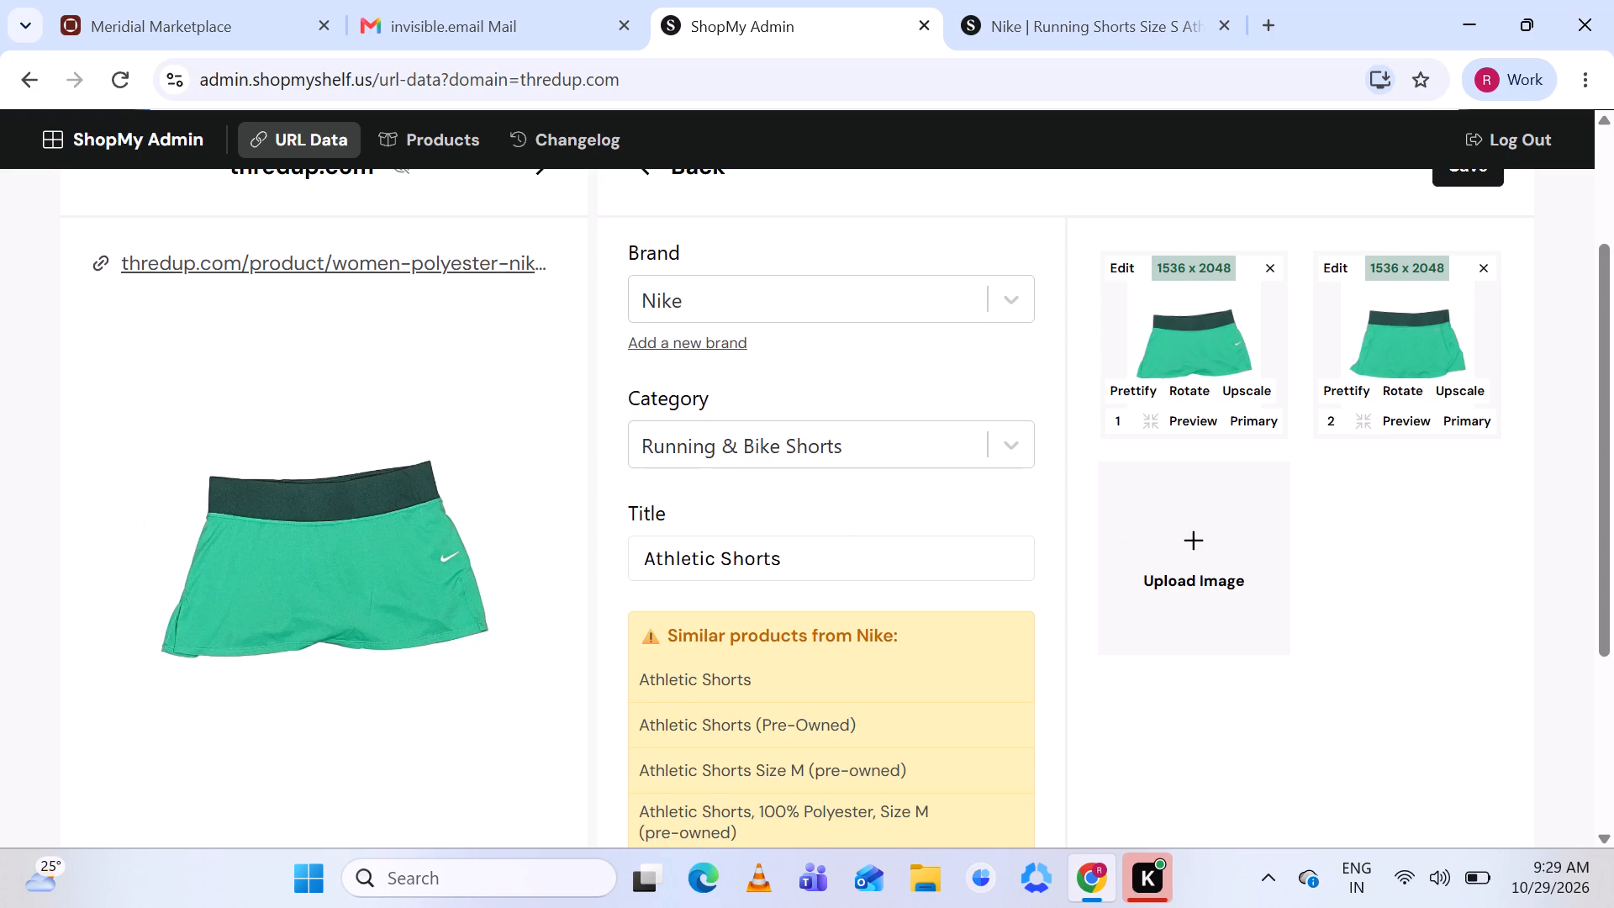
Open the source thredup.com listing of the green Nike Athletic Shorts and examine the item alongside the similar items offered.
scroll(842, 536, "down", 1)
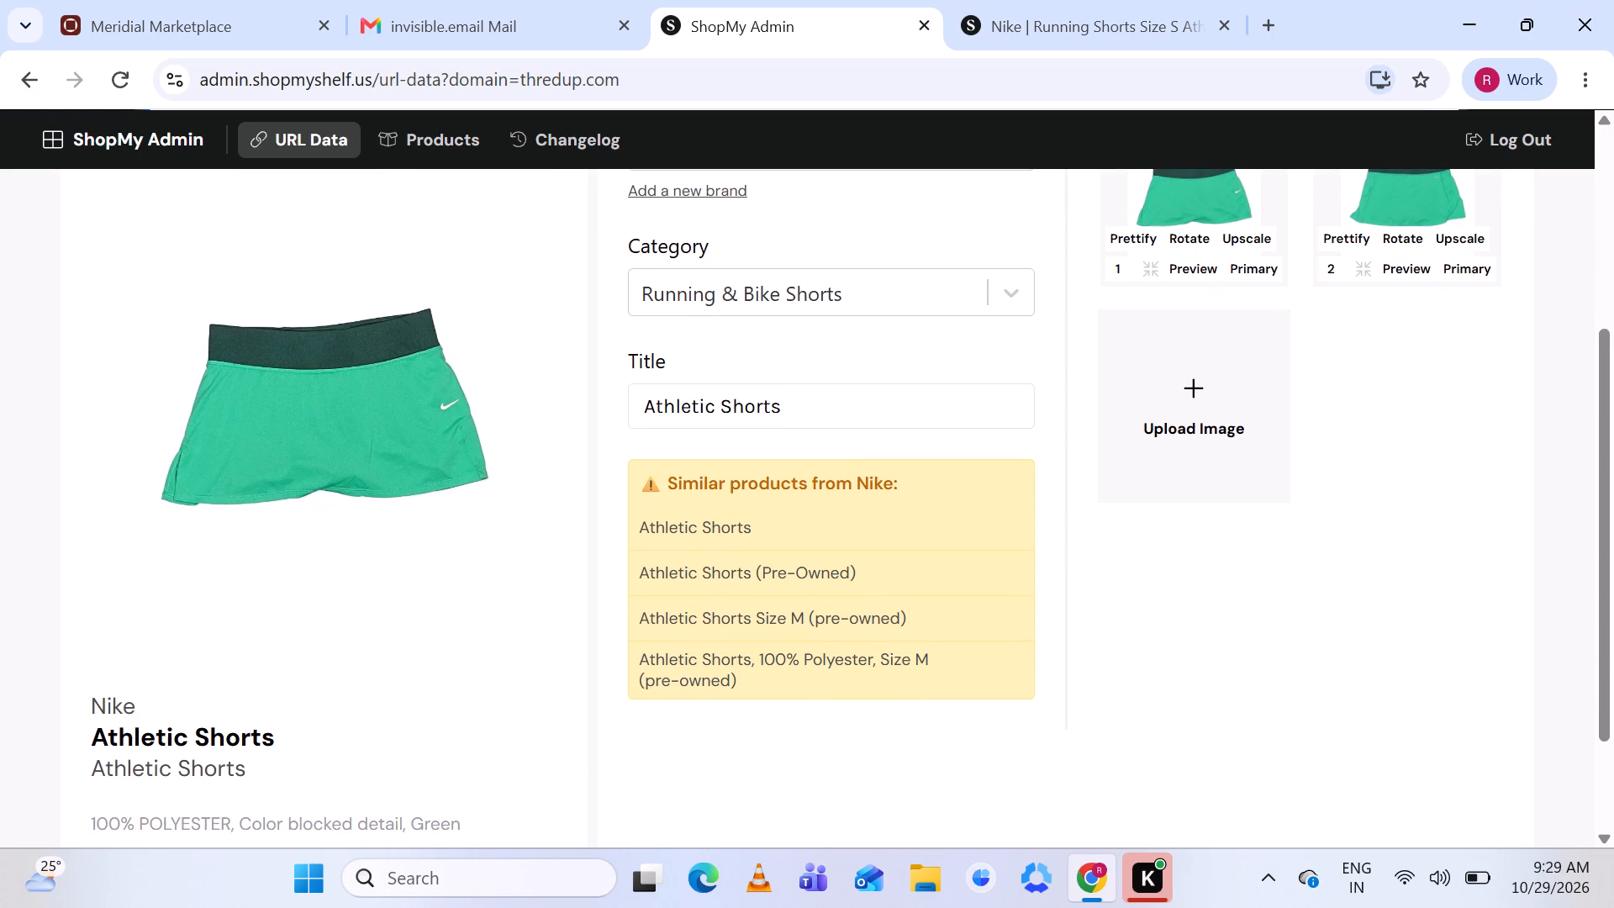
left_click(857, 409)
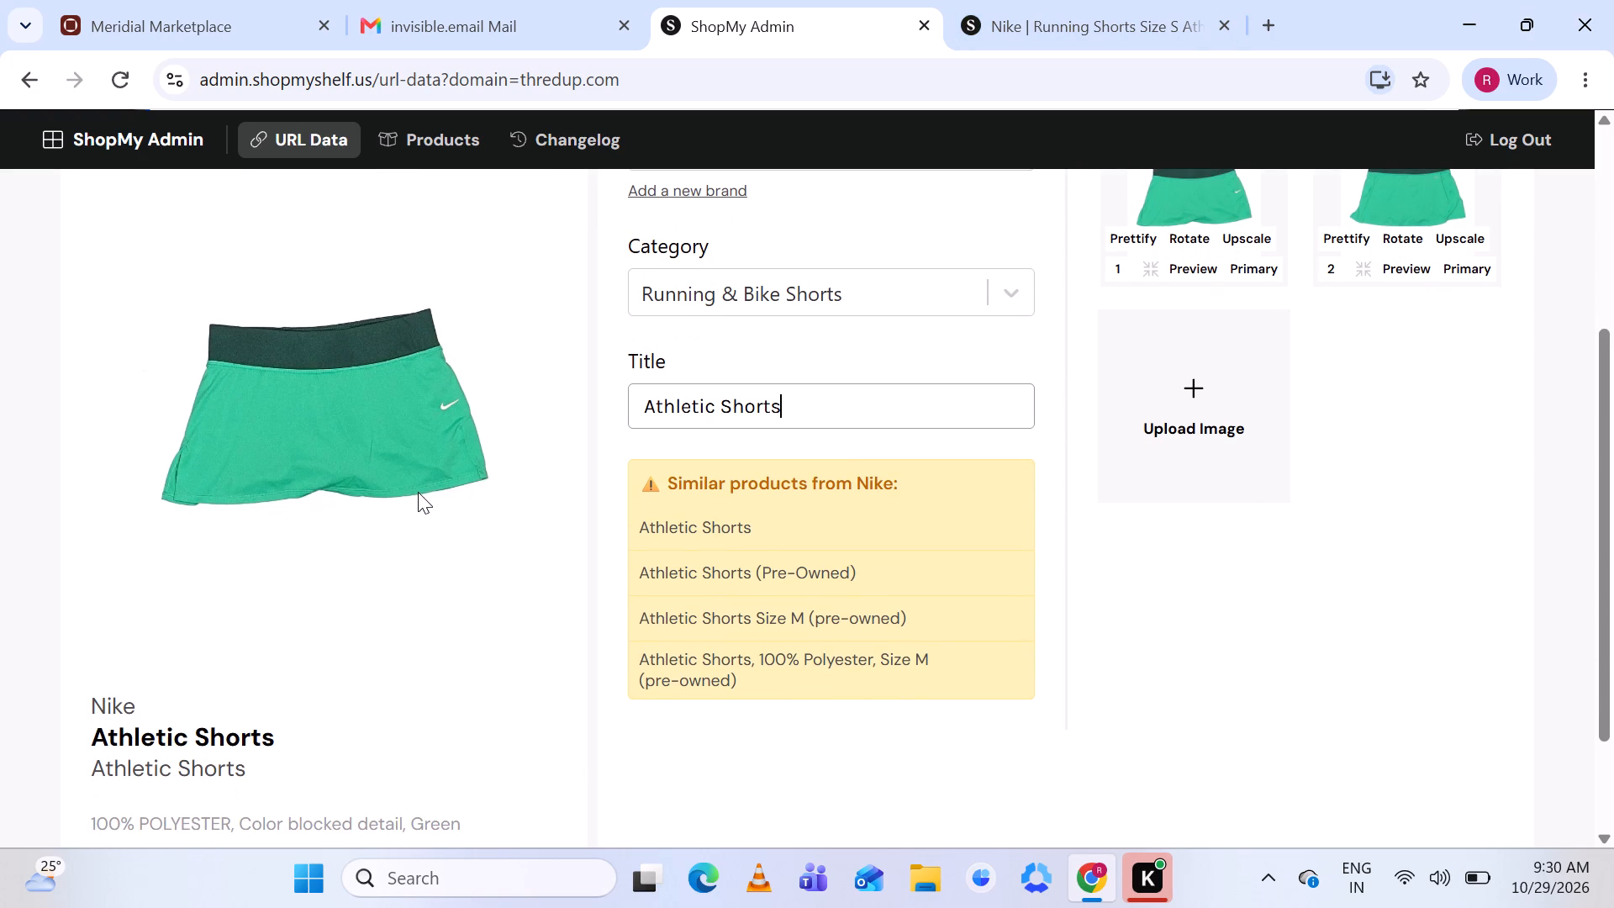
scroll(417, 492, "up", 2)
left_click(401, 429)
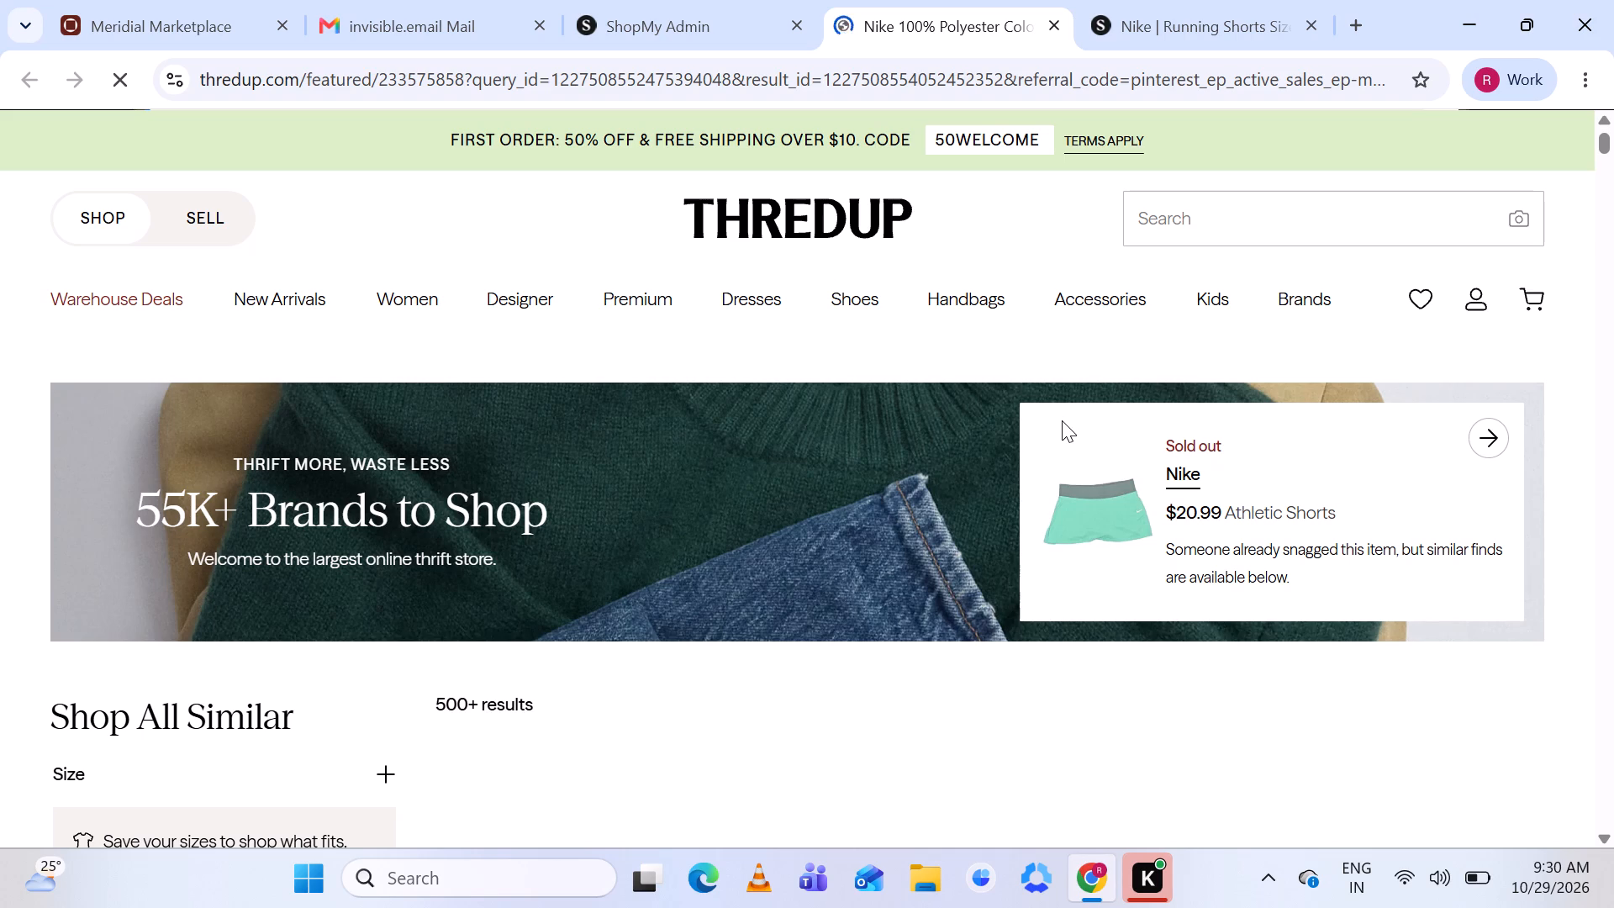
scroll(1062, 420, "down", 1)
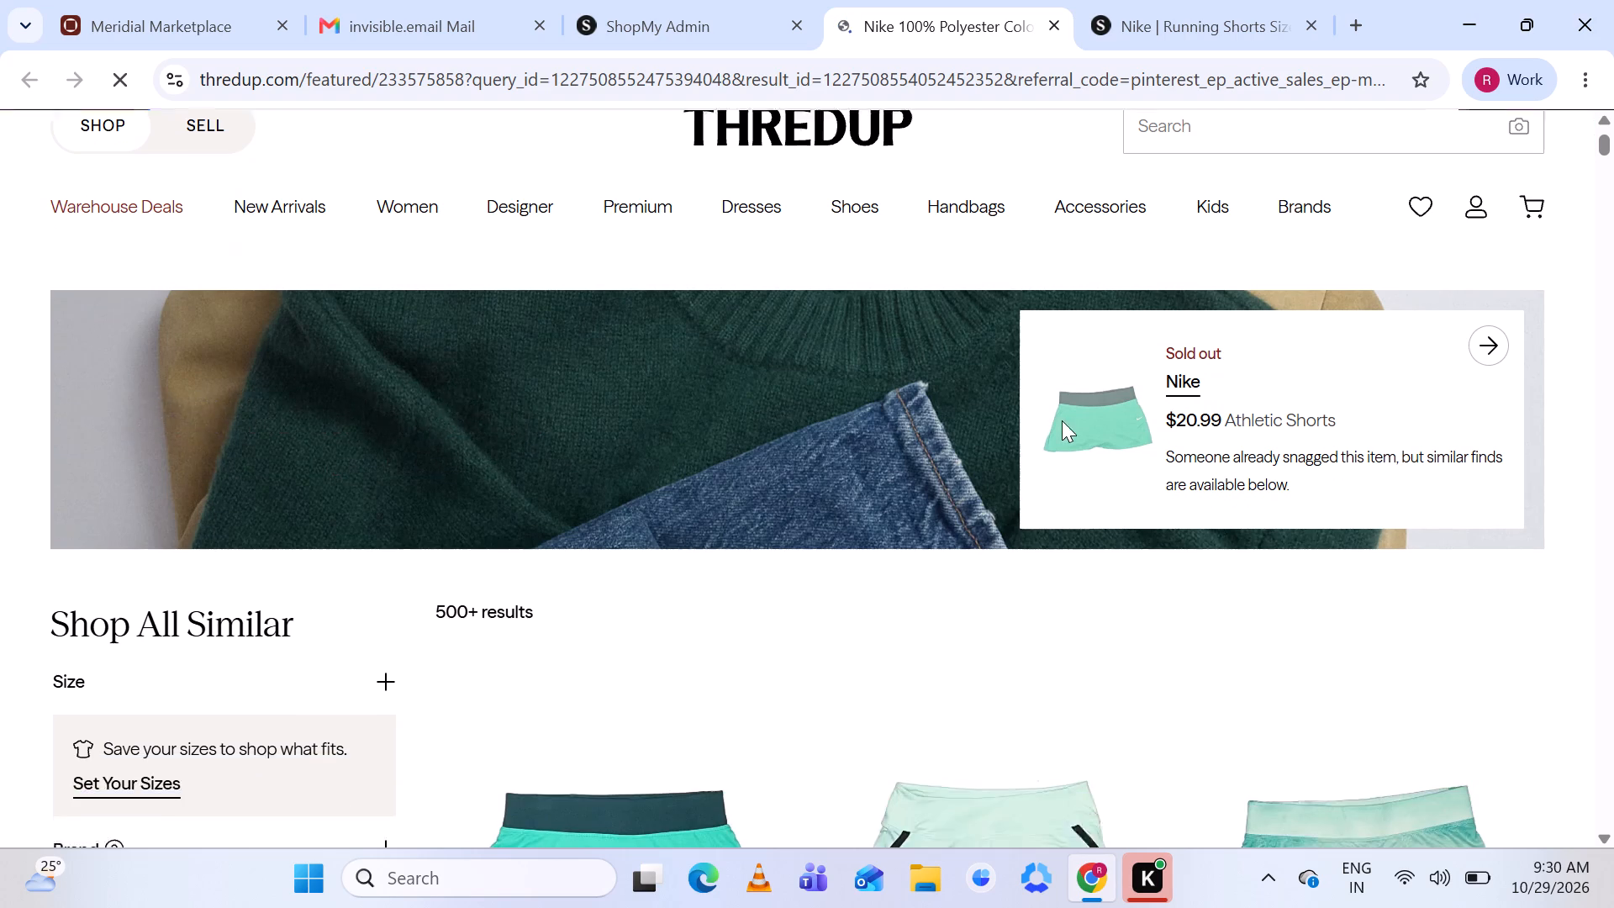
scroll(1062, 420, "down", 2)
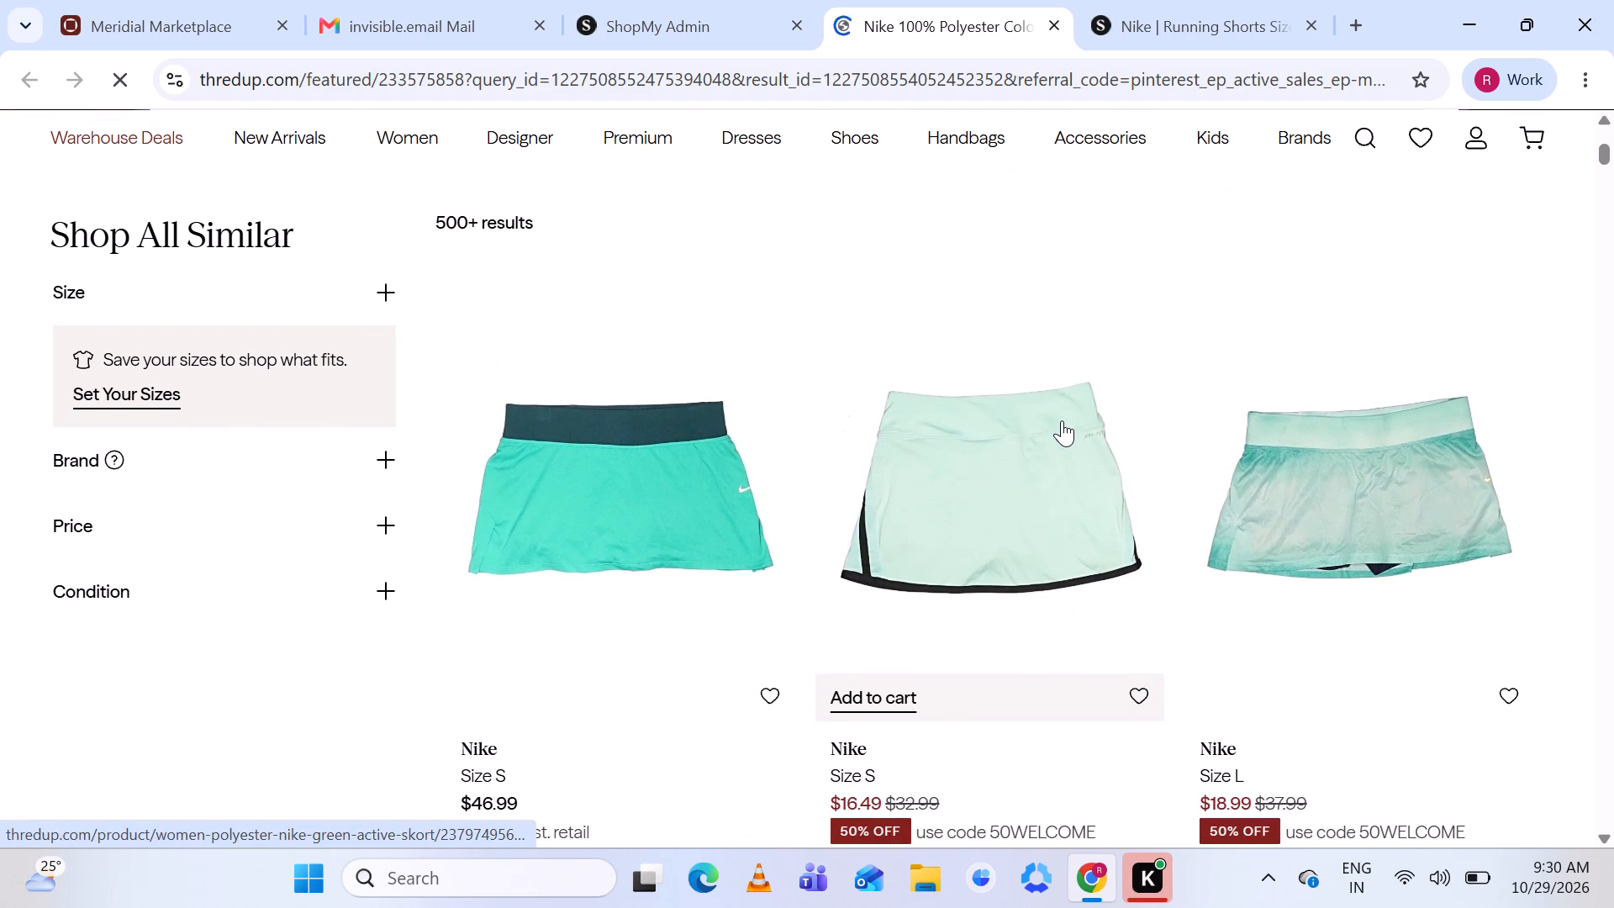
scroll(1062, 420, "up", 1)
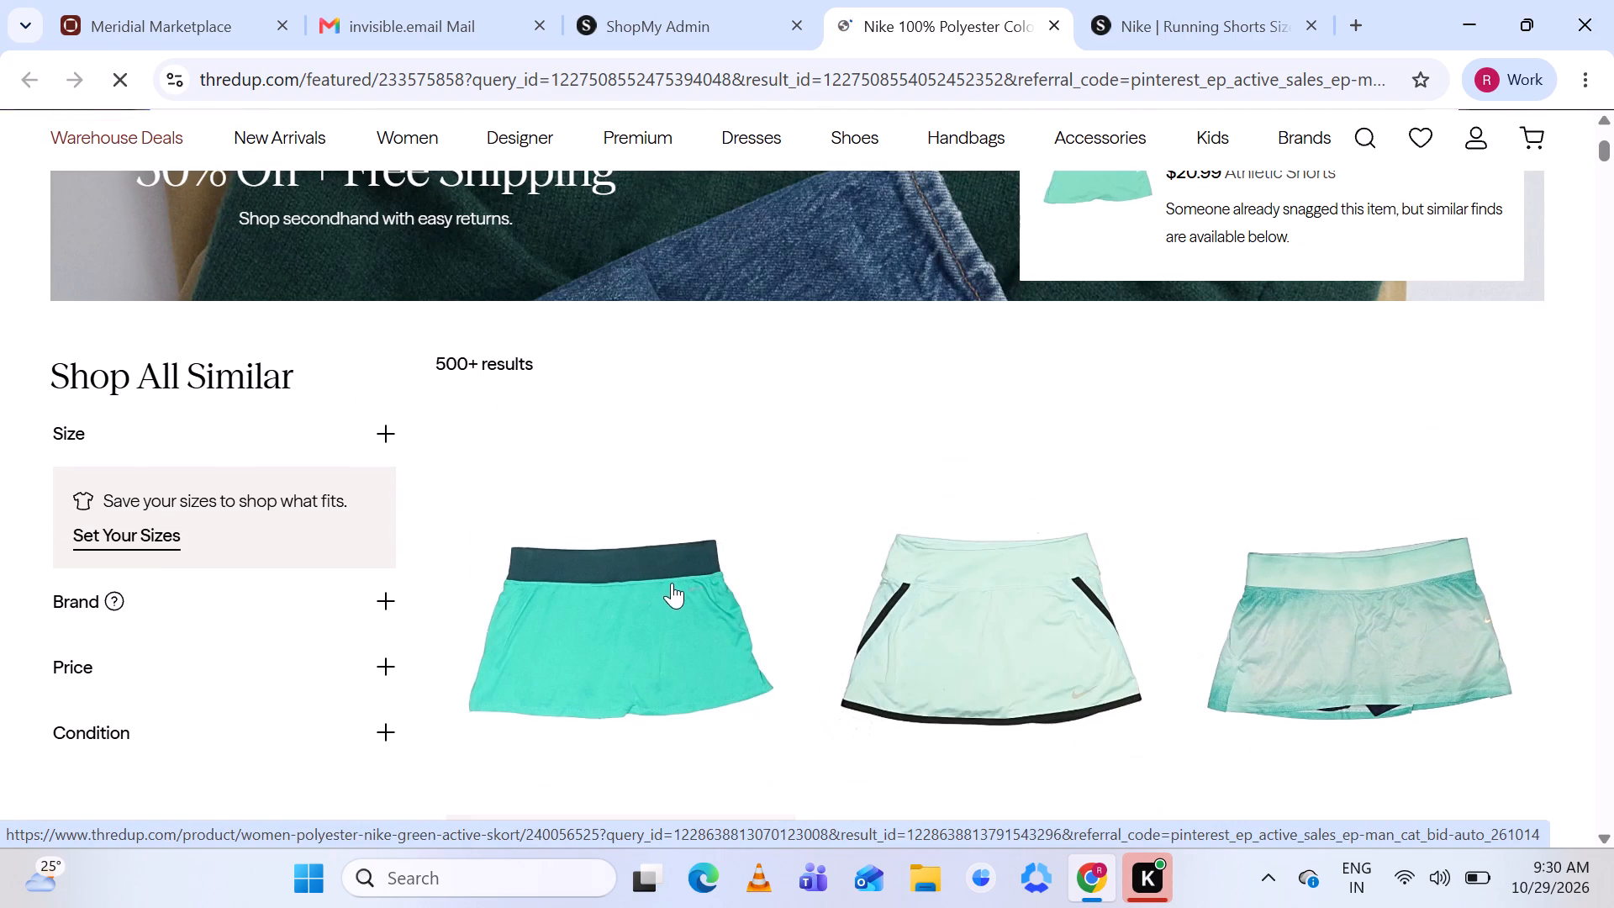
scroll(1067, 390, "up", 2)
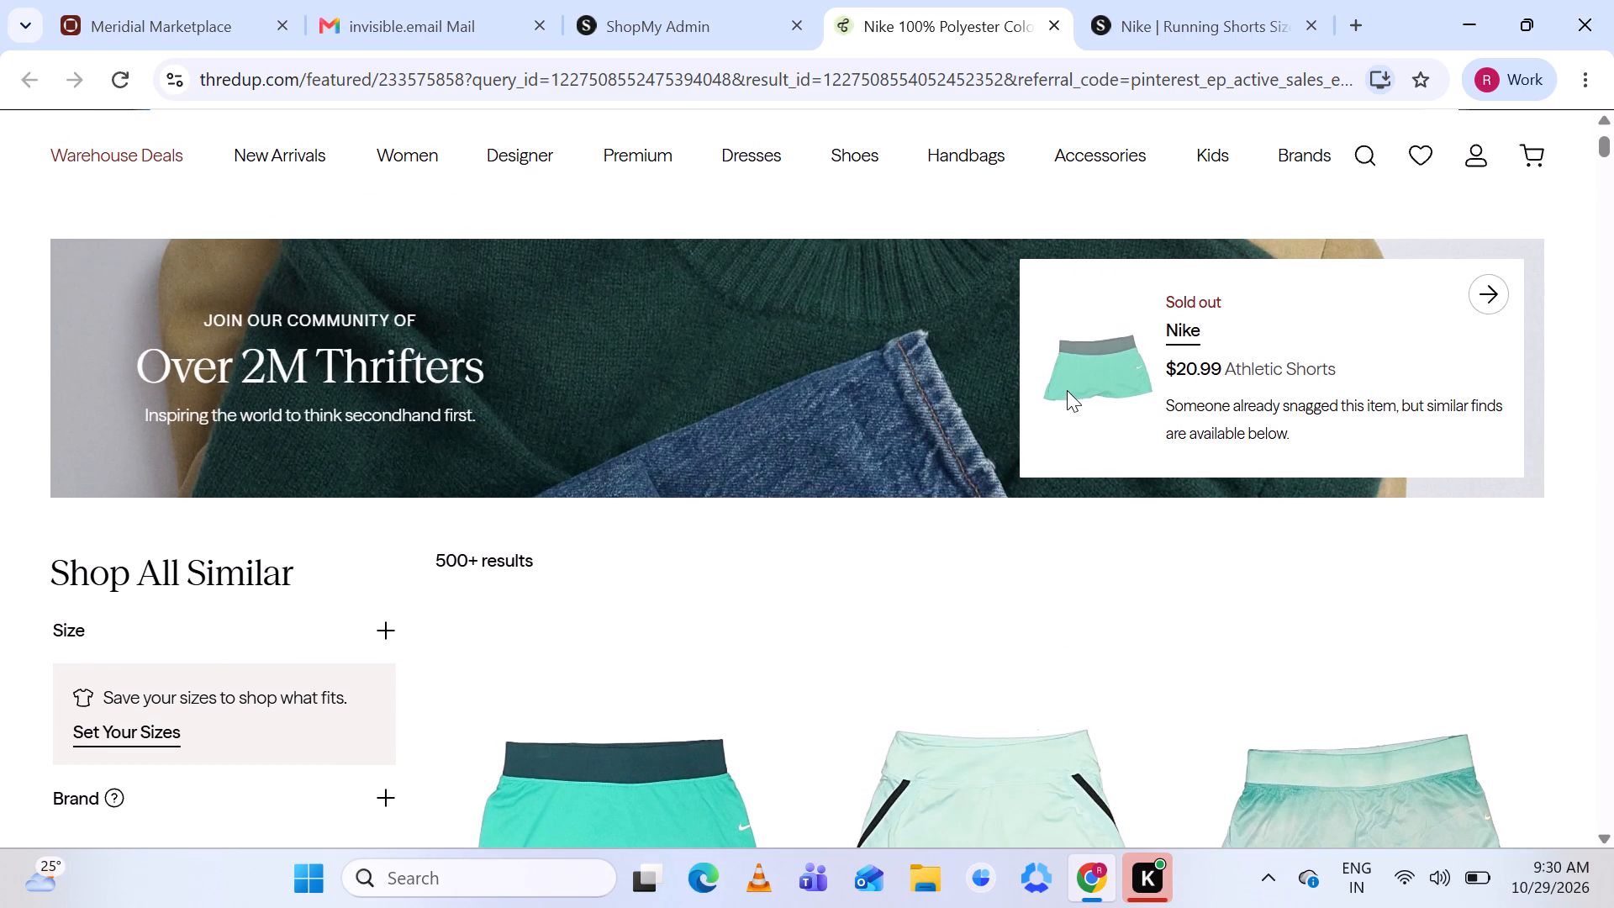
scroll(1067, 390, "up", 1)
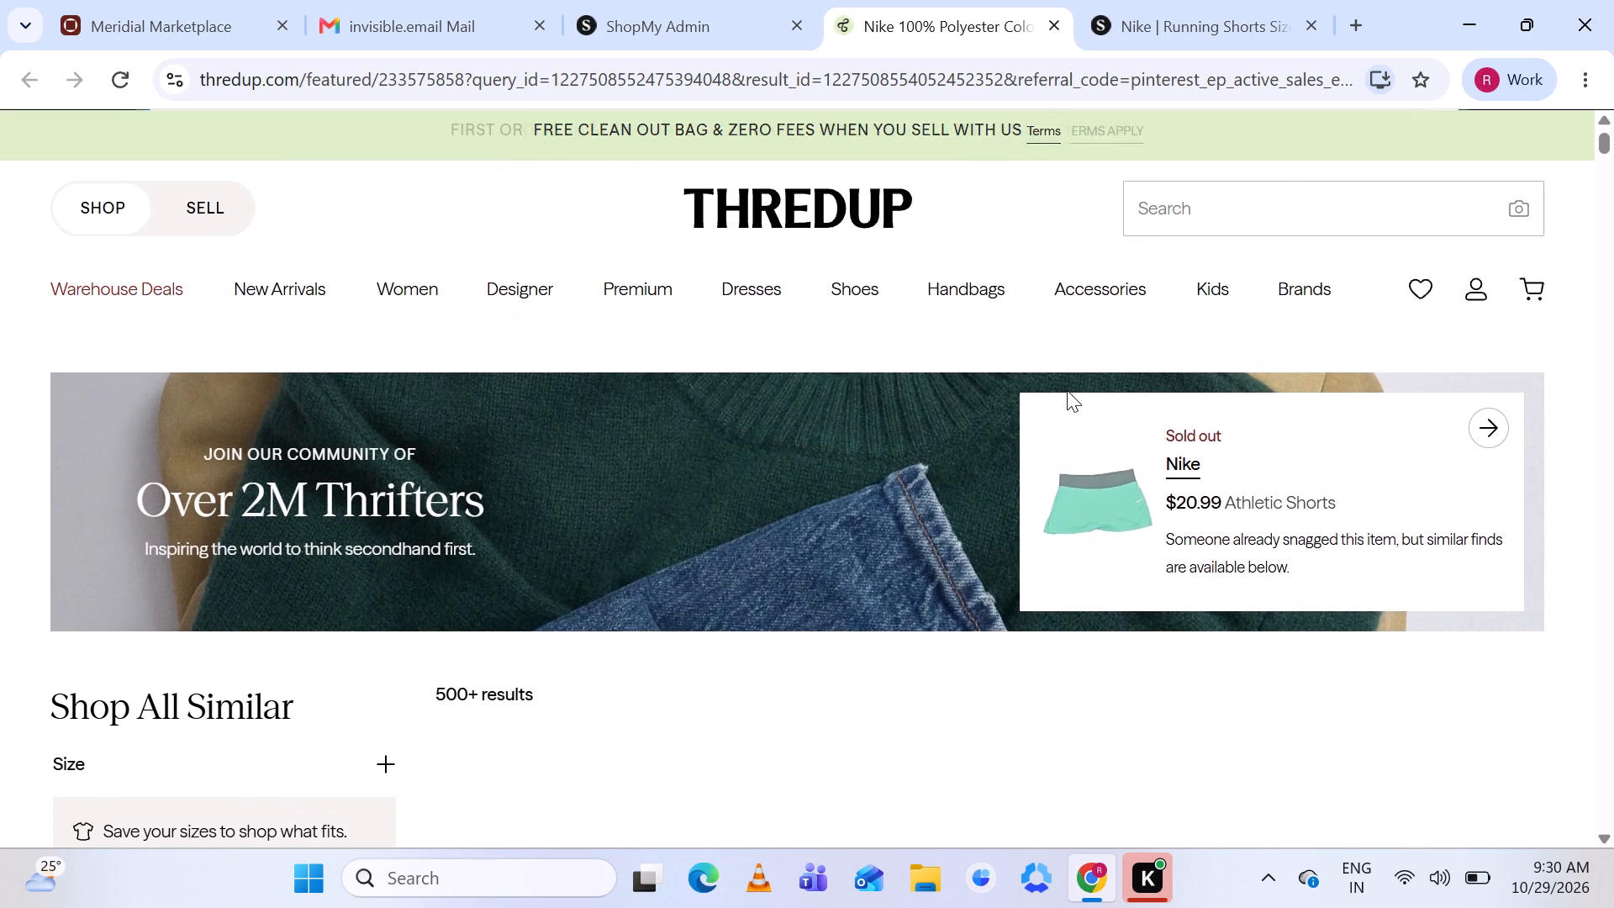
scroll(1067, 390, "down", 3)
scroll(1067, 390, "up", 8)
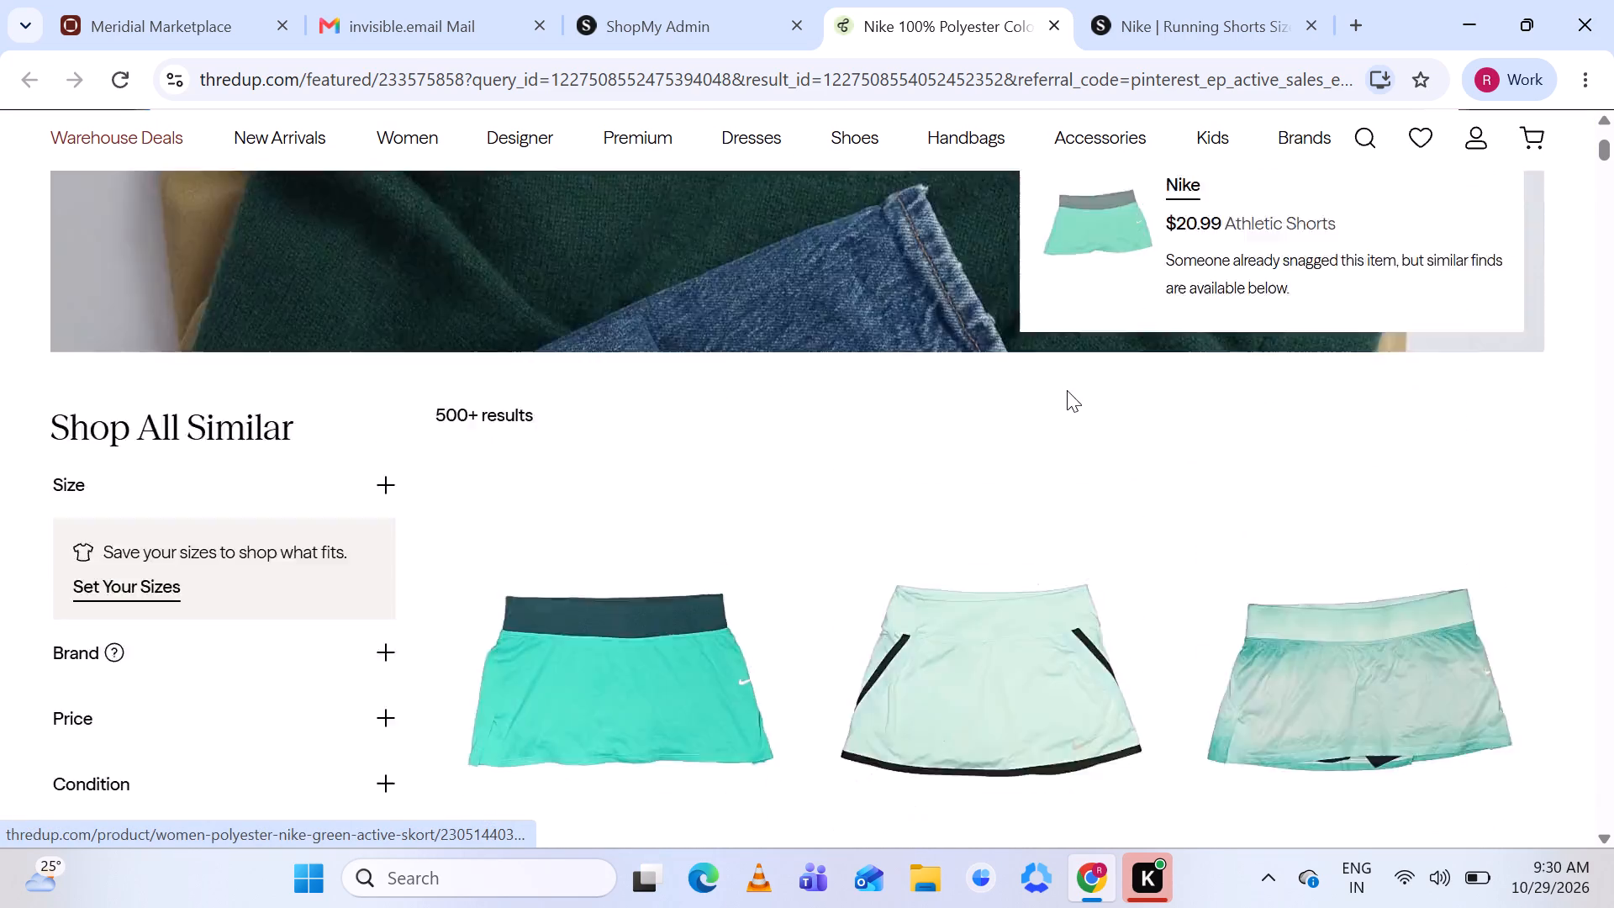
left_click(657, 0)
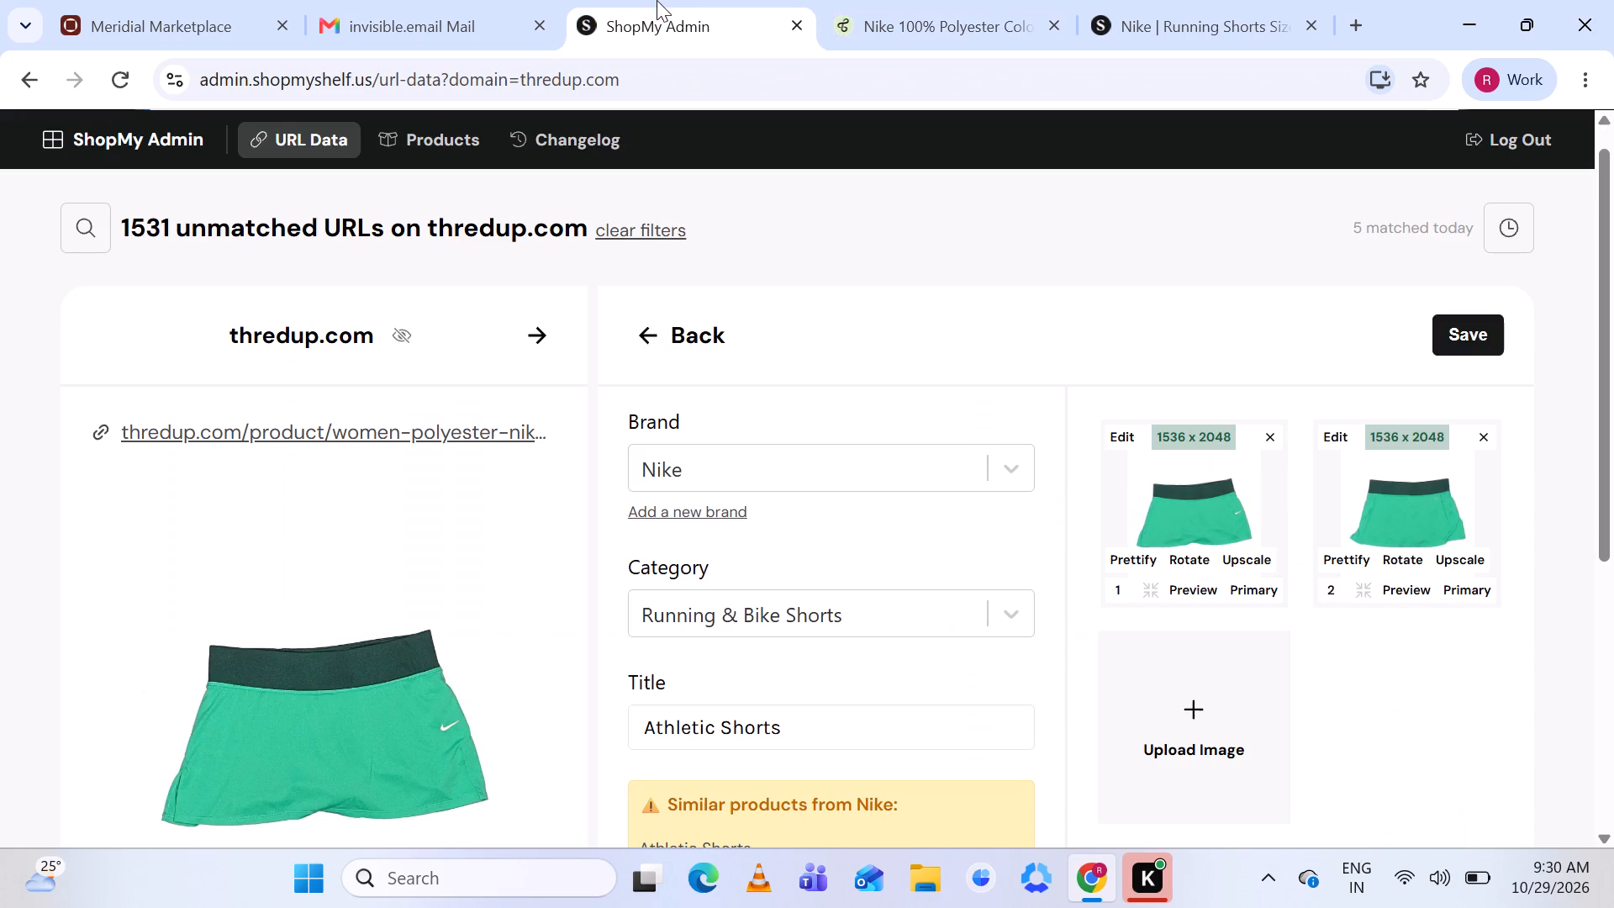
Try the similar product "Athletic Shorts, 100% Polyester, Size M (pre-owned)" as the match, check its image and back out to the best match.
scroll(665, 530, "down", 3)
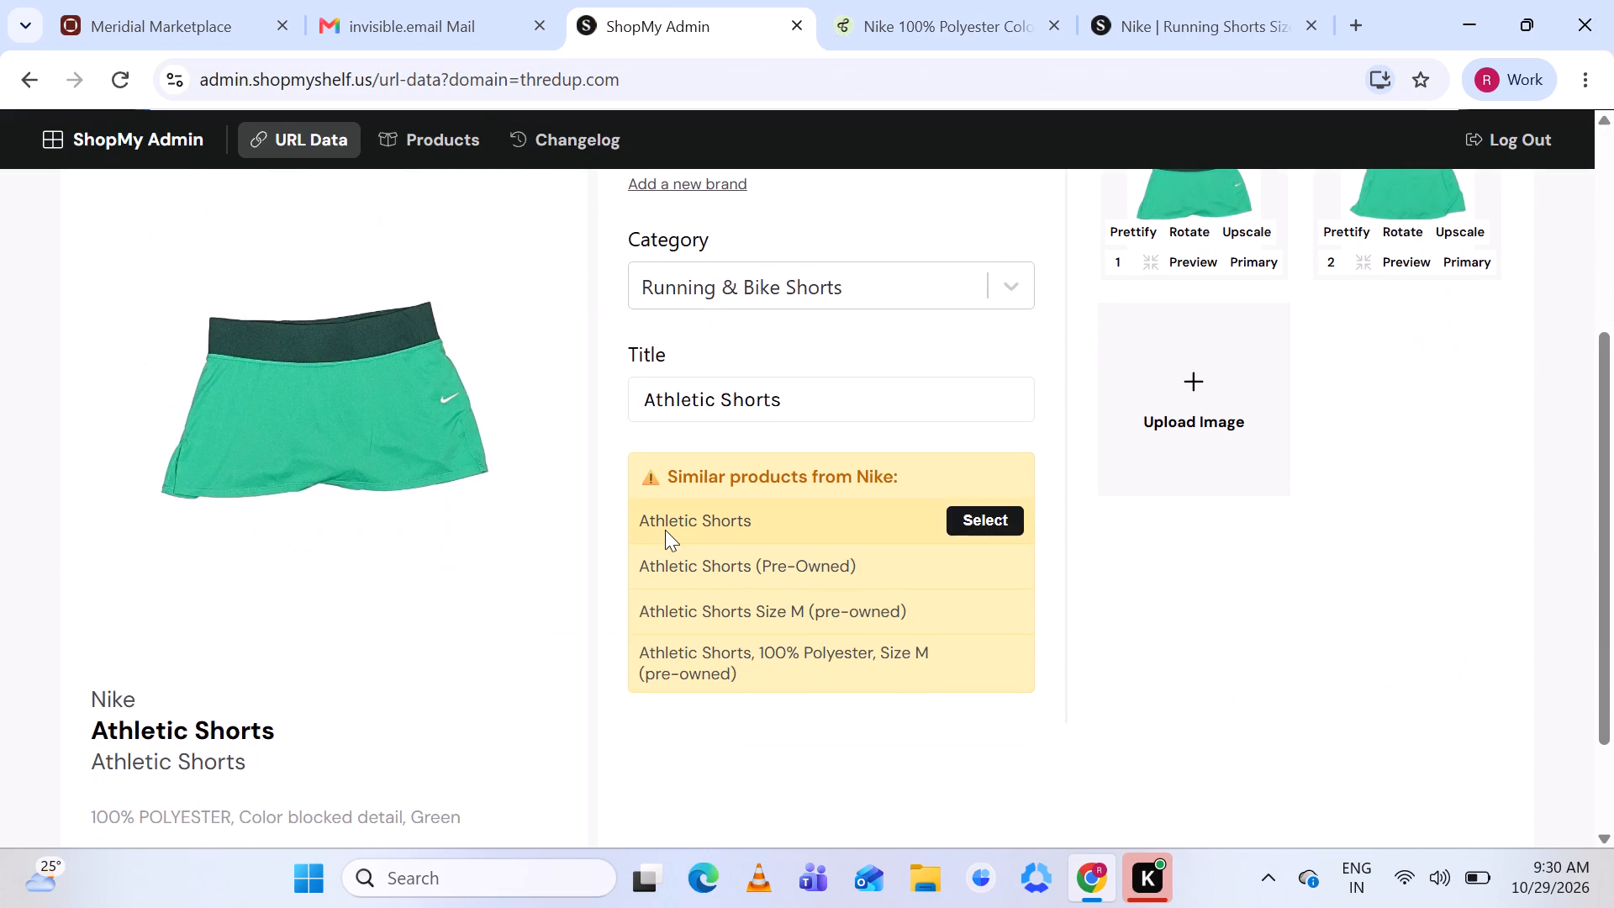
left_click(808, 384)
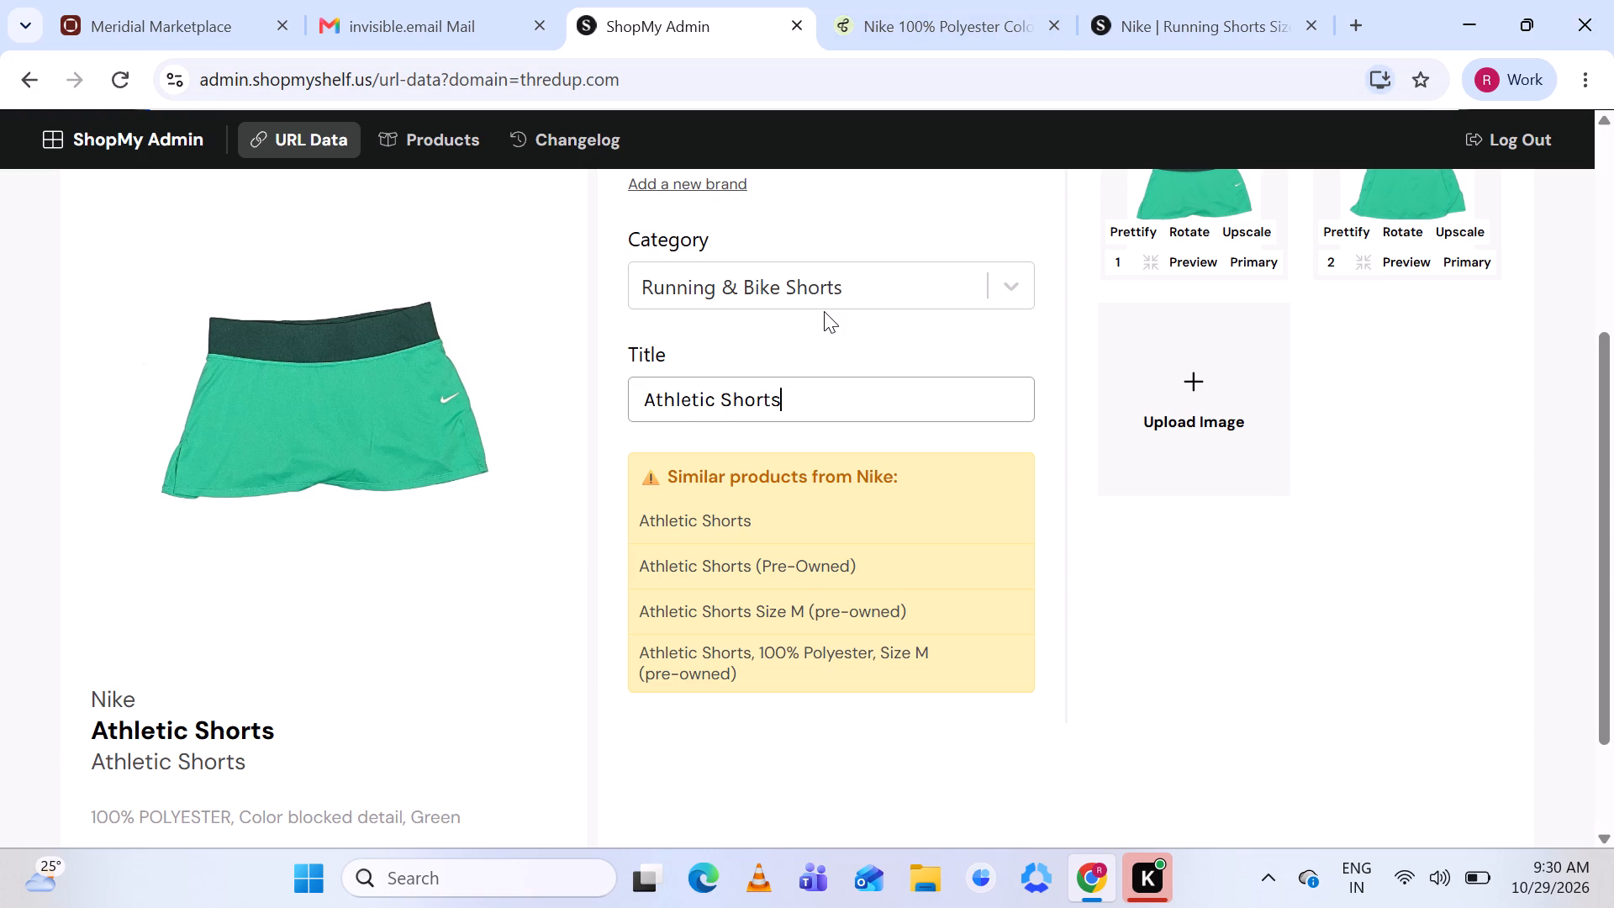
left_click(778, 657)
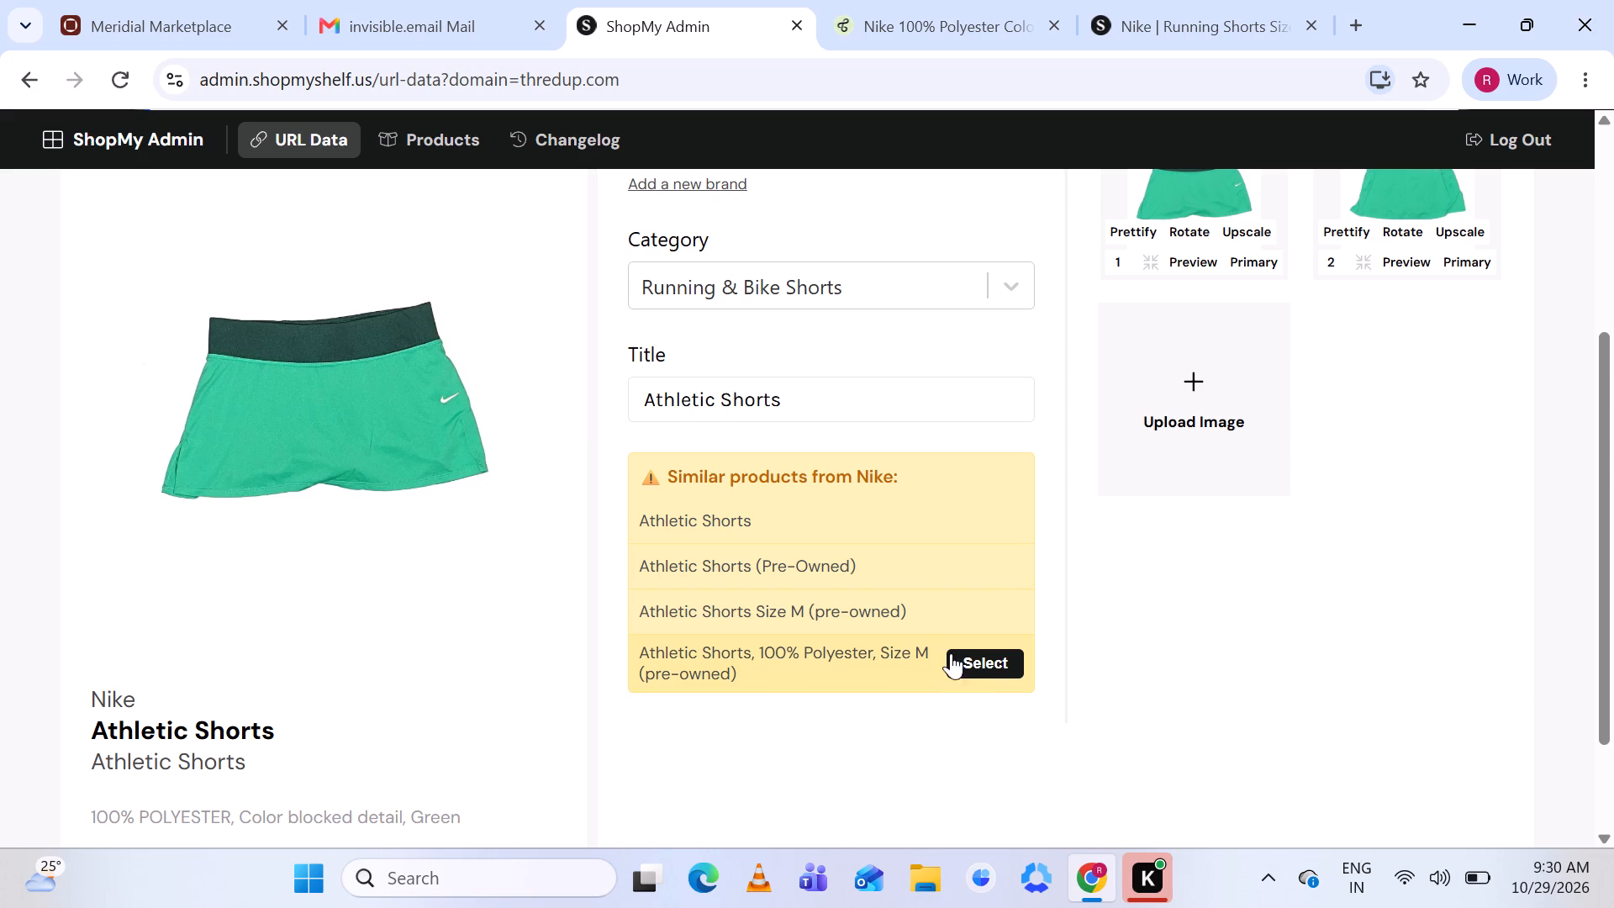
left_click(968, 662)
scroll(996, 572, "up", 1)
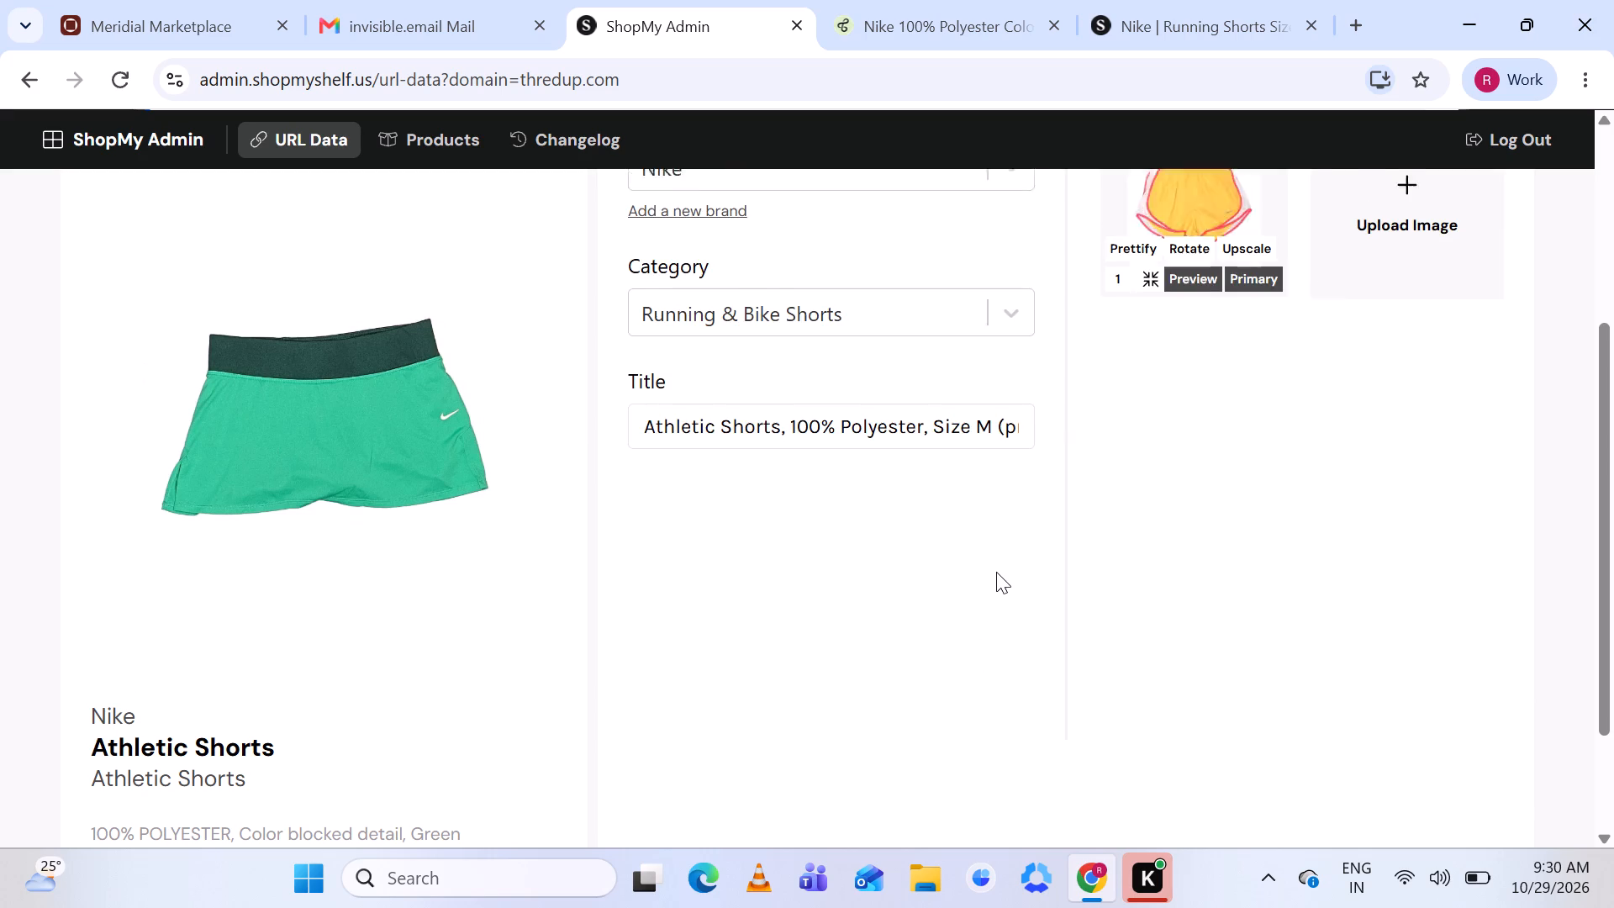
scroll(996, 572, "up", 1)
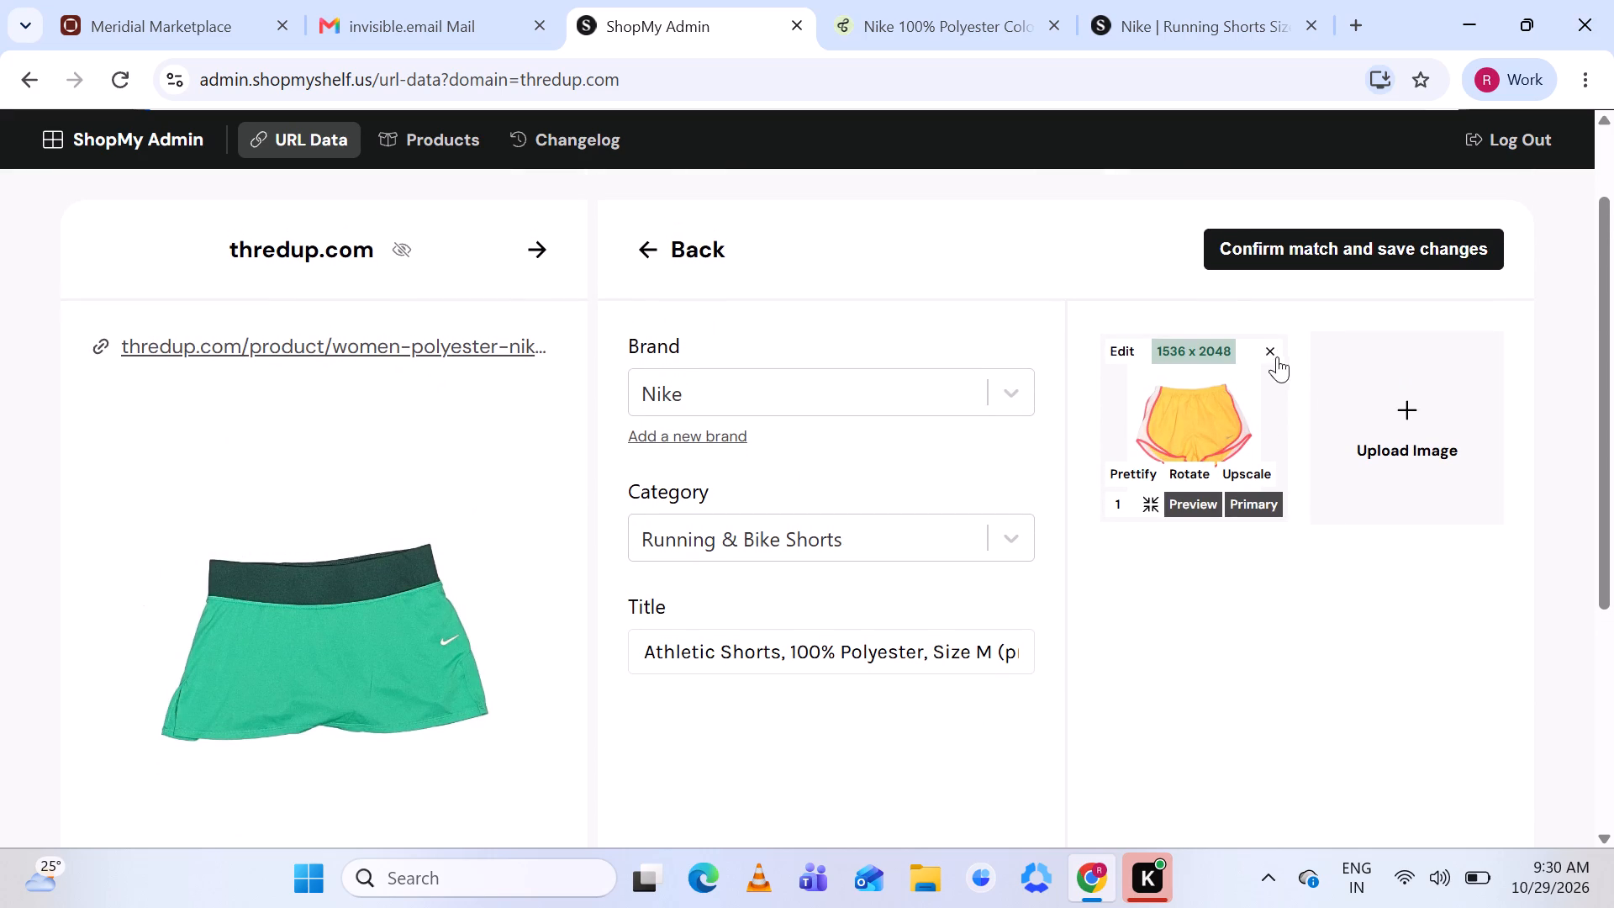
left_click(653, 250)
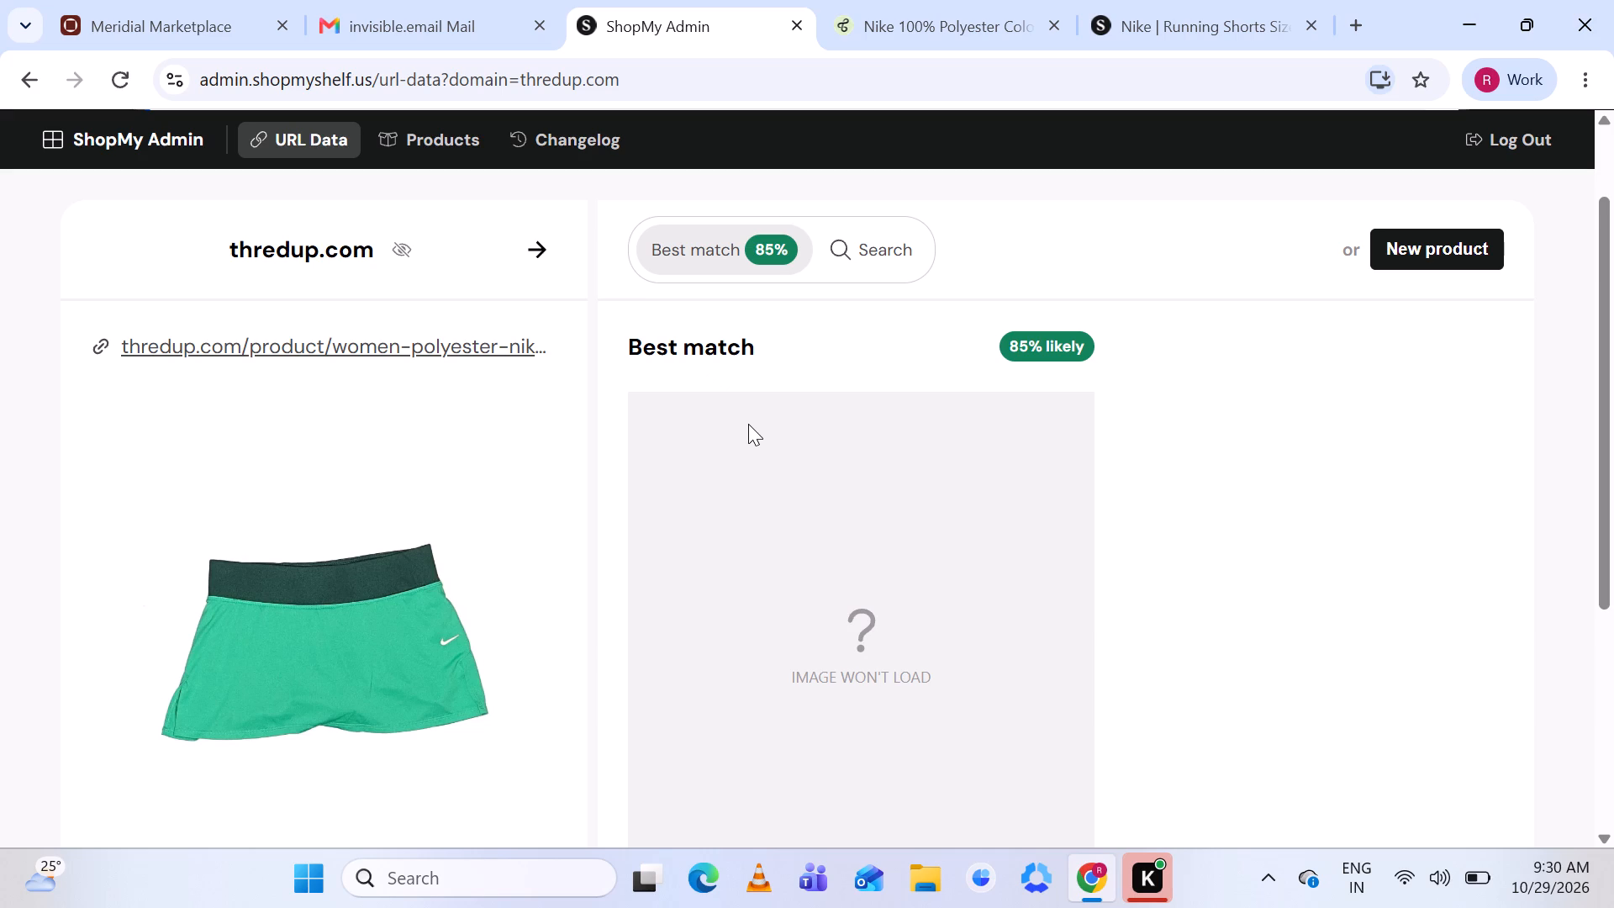
Skip the green Nike Athletic Shorts and move on to the next unmatched thredup.com URL.
left_click(536, 254)
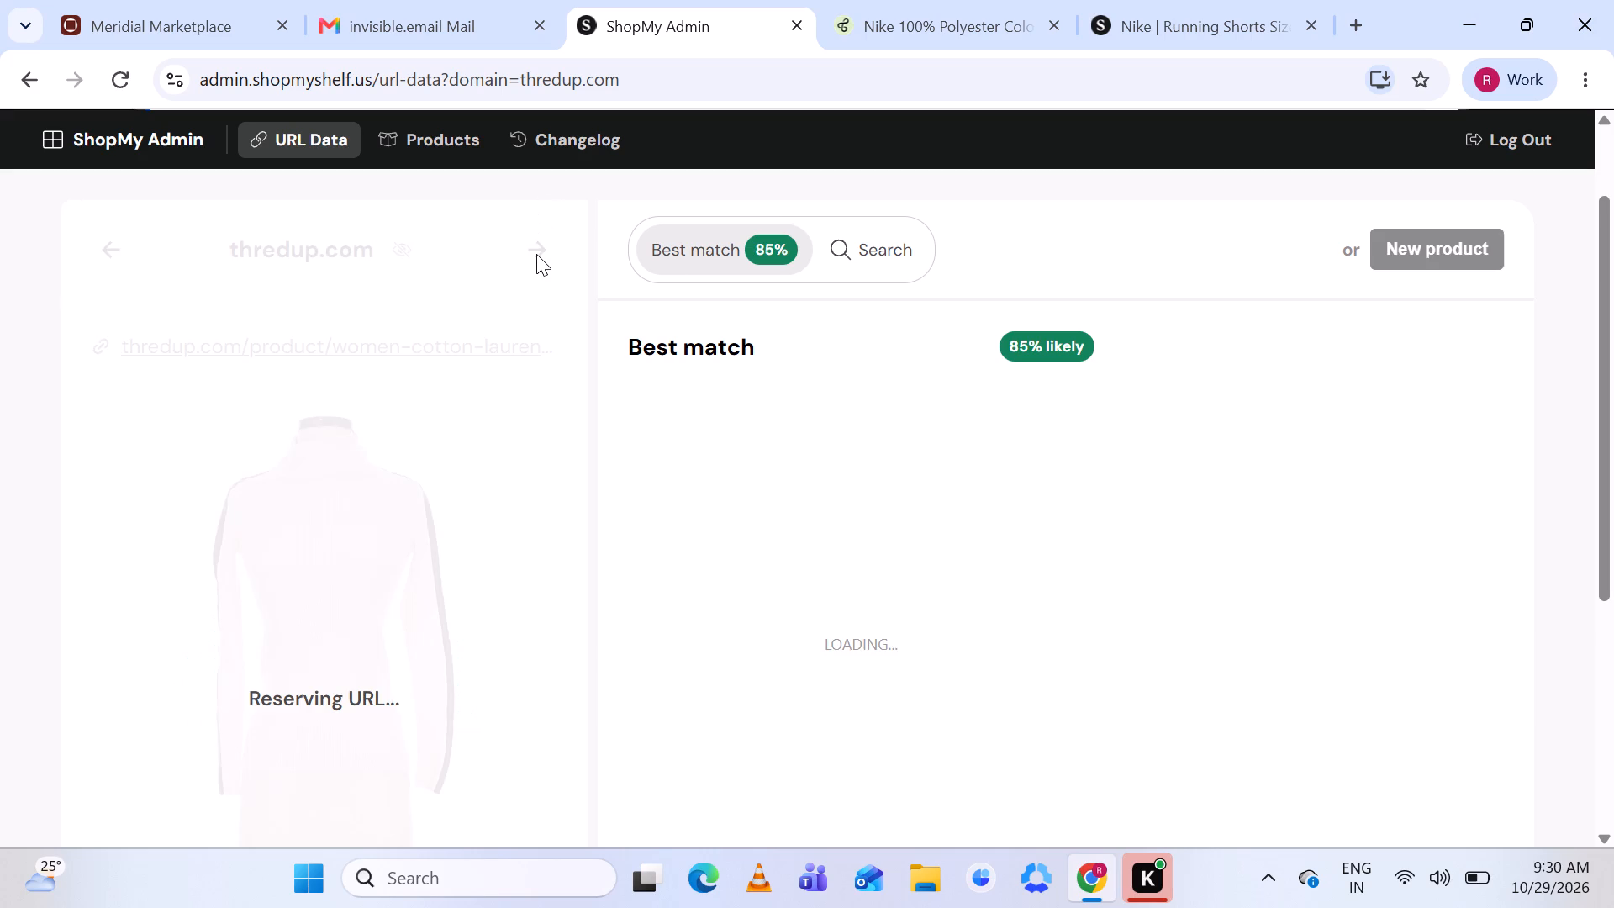
Compare the ivory Lauren by Ralph Lauren Turtleneck Sweater with the suggested Turtleneck Sweater's product page, closing the old Nike pages.
scroll(788, 441, "down", 1)
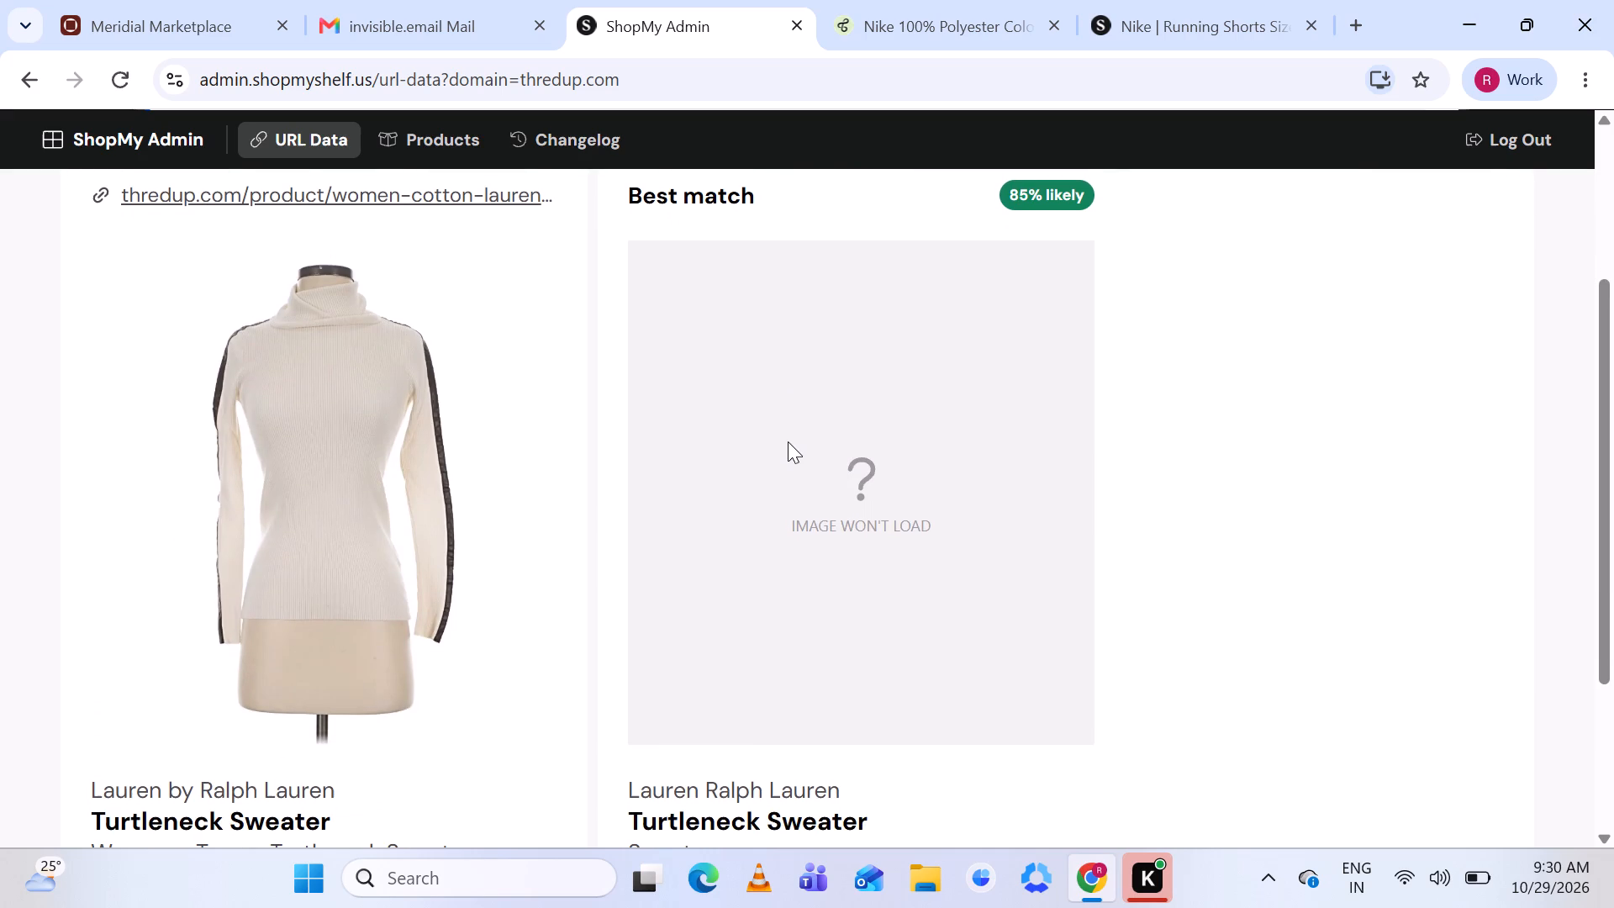
scroll(788, 441, "down", 1)
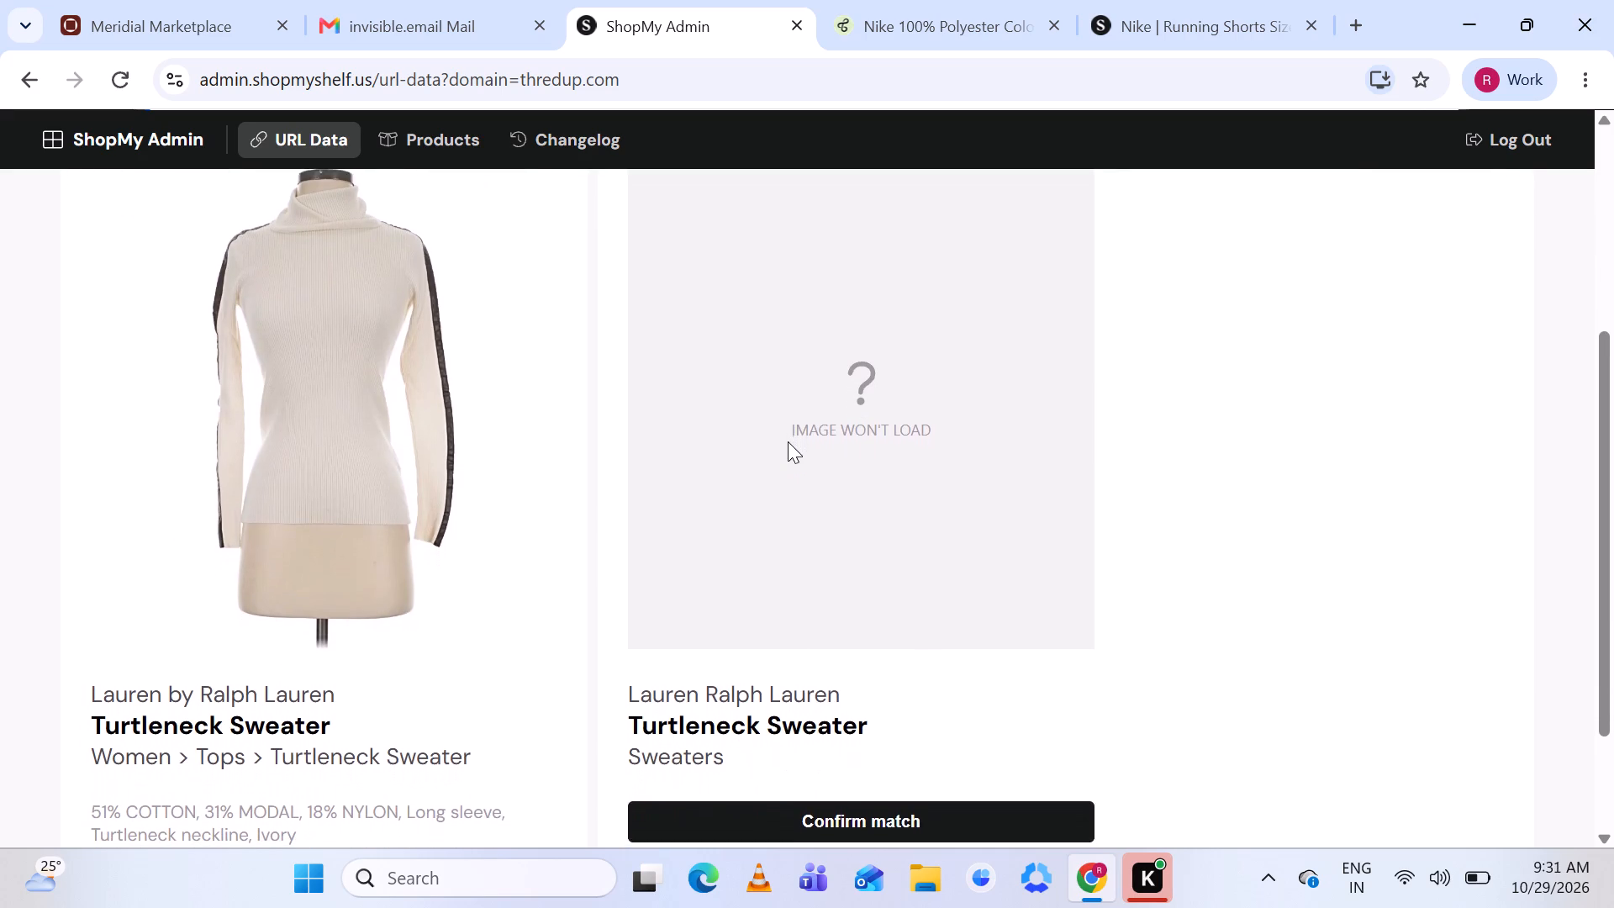
scroll(788, 441, "down", 2)
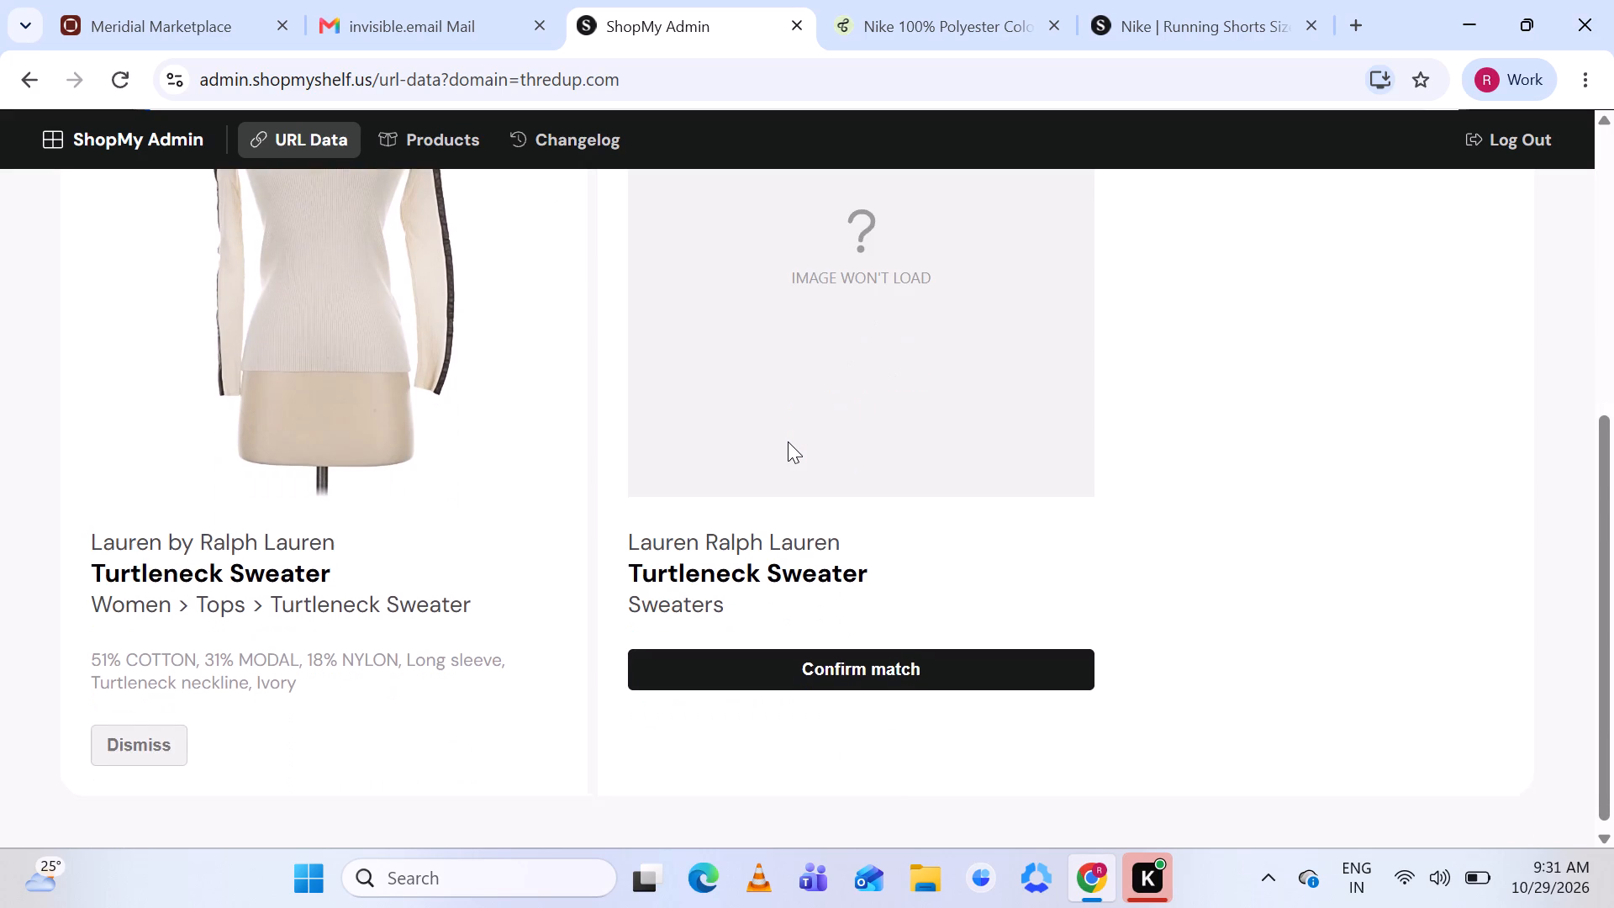
left_click(749, 564)
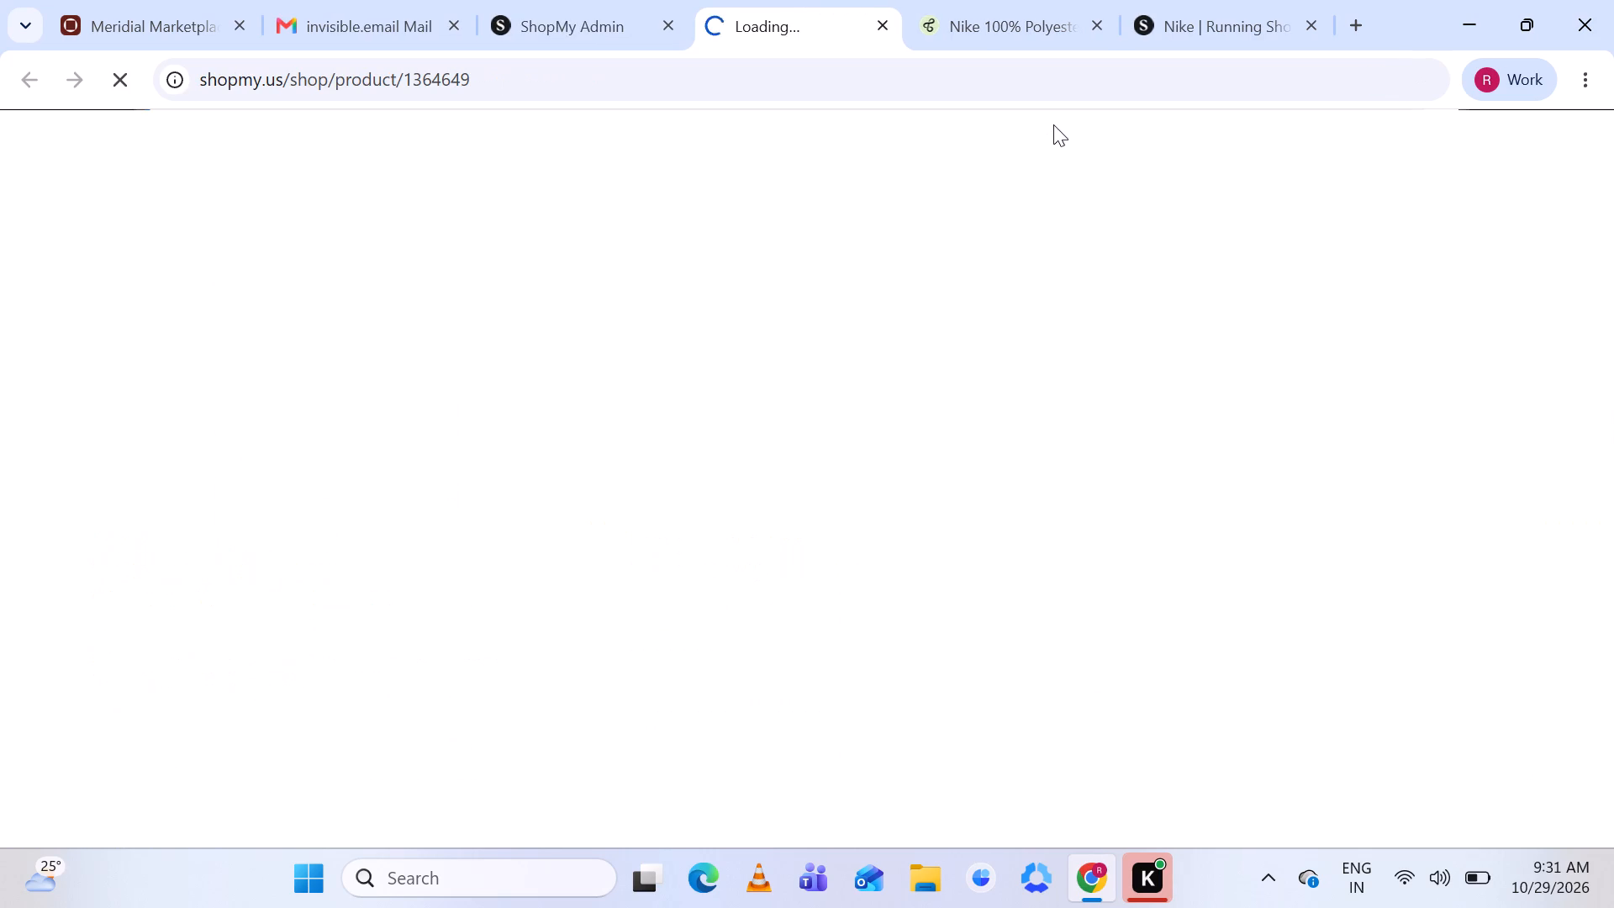
left_click(1095, 25)
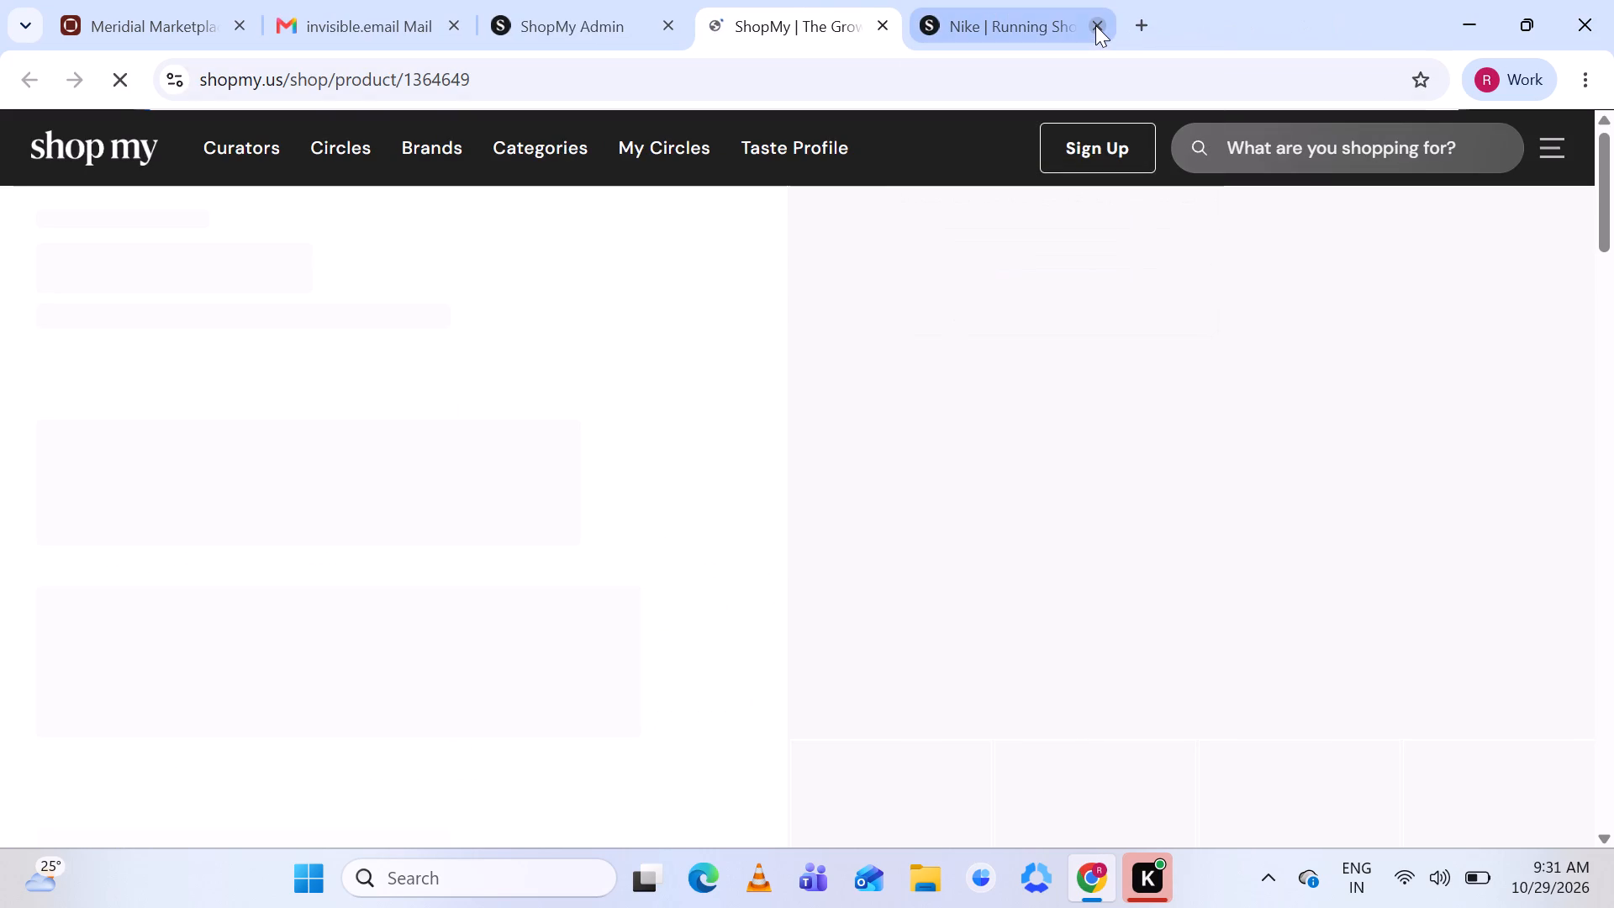
left_click(1095, 25)
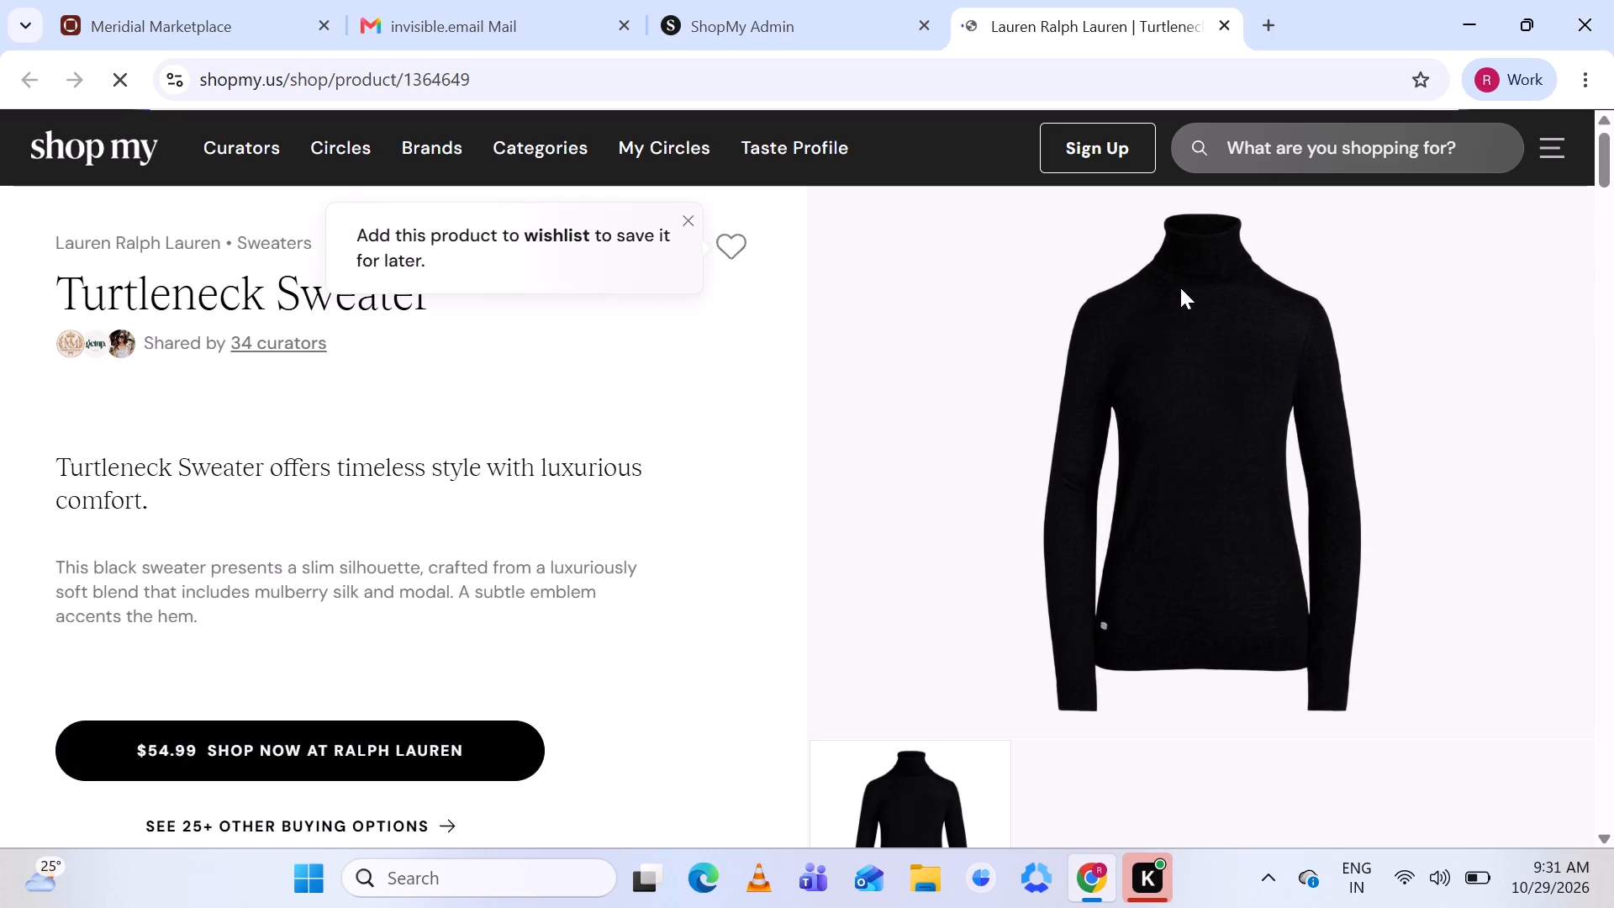
Compare the ivory Lauren by Ralph Lauren Turtleneck Sweater again with the black Turtleneck Sweater on the suggested match's product page.
left_click(711, 29)
scroll(682, 422, "up", 1)
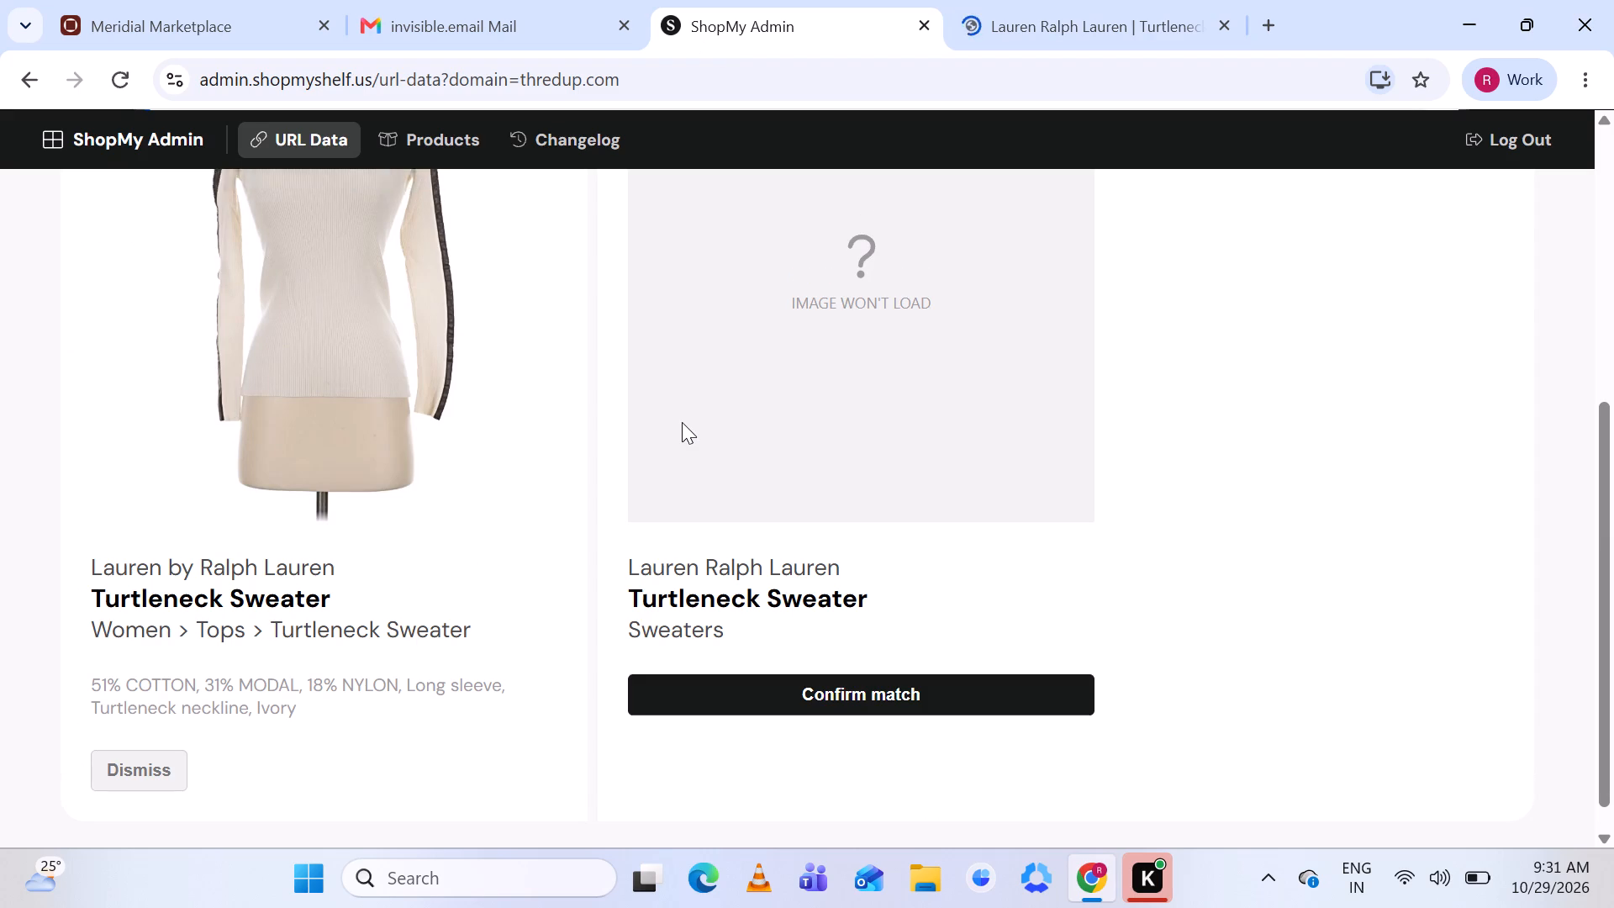
scroll(682, 422, "up", 1)
scroll(682, 422, "down", 1)
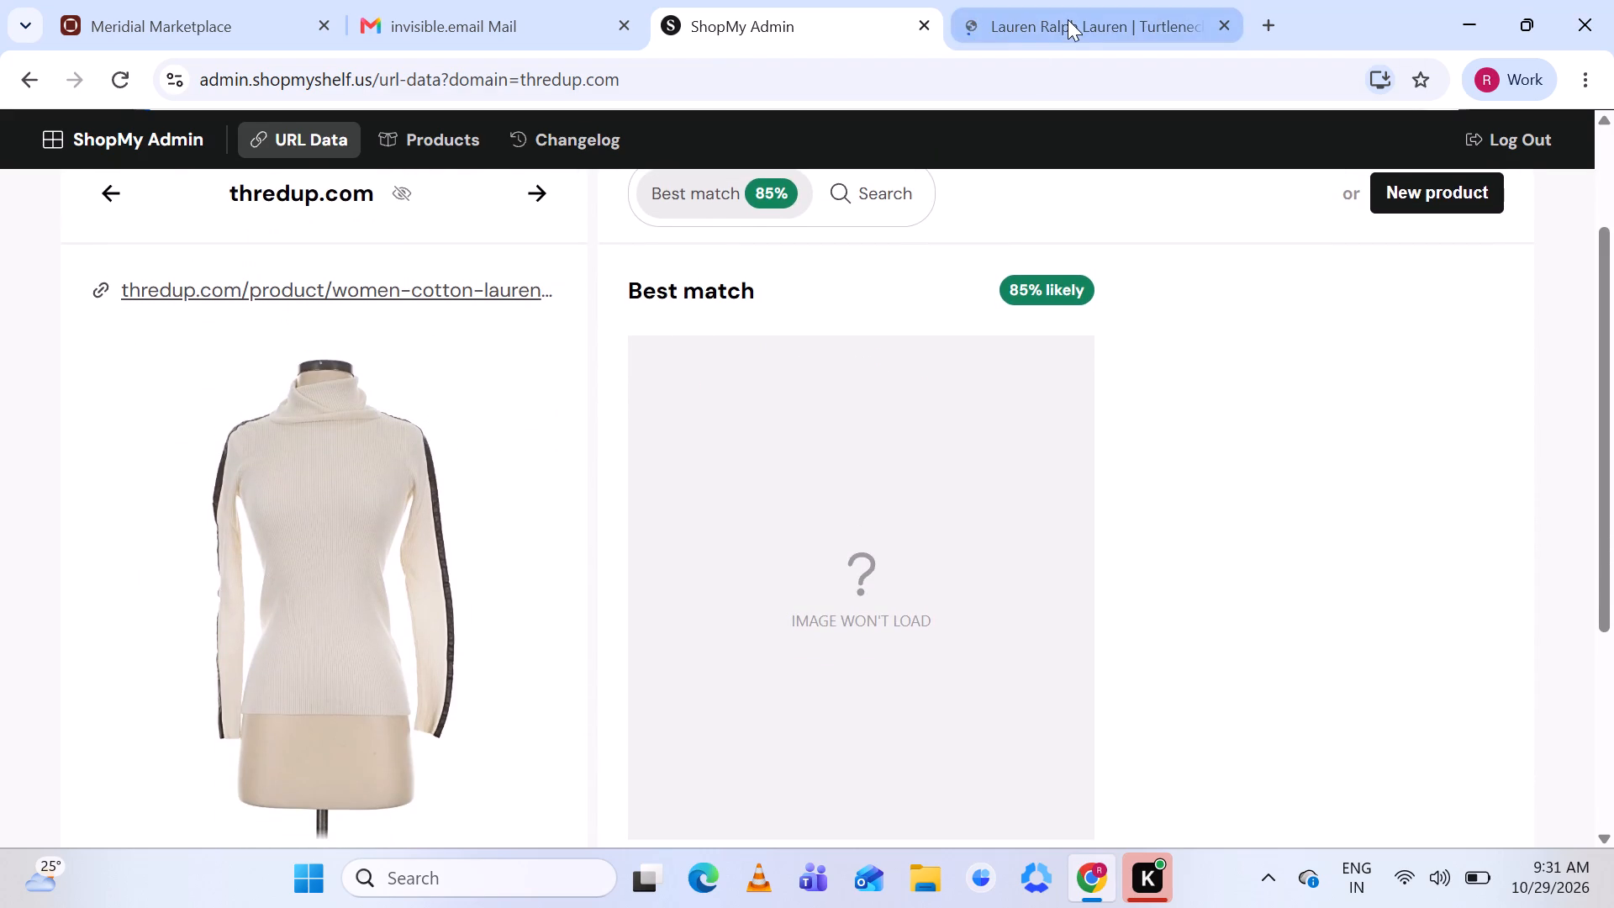
left_click(1068, 18)
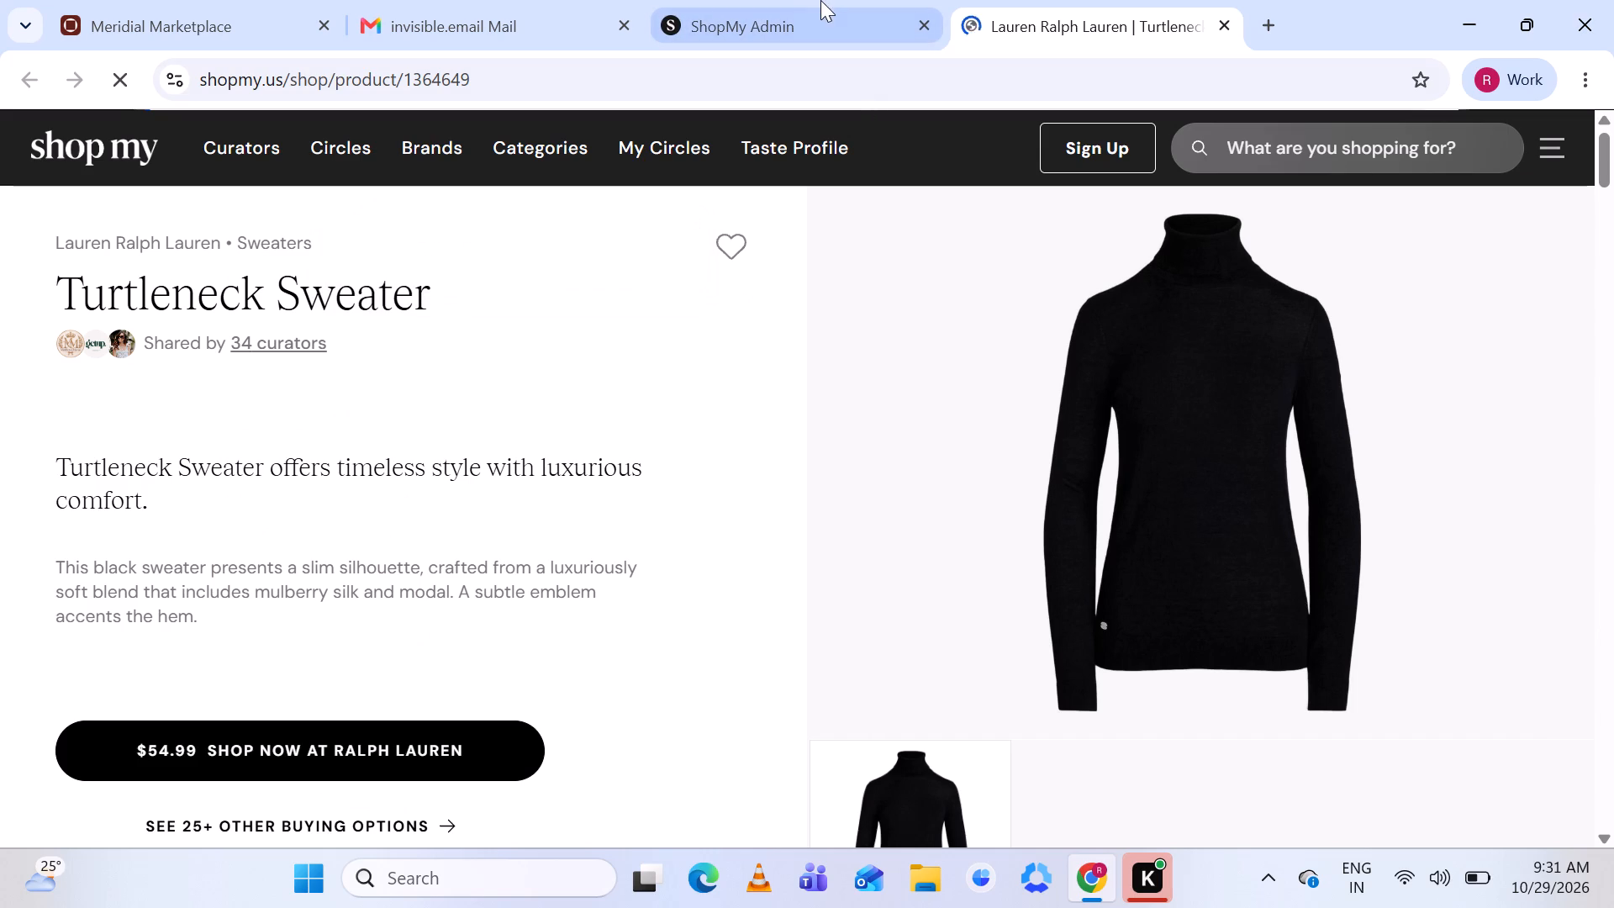
left_click(808, 14)
scroll(832, 478, "down", 1)
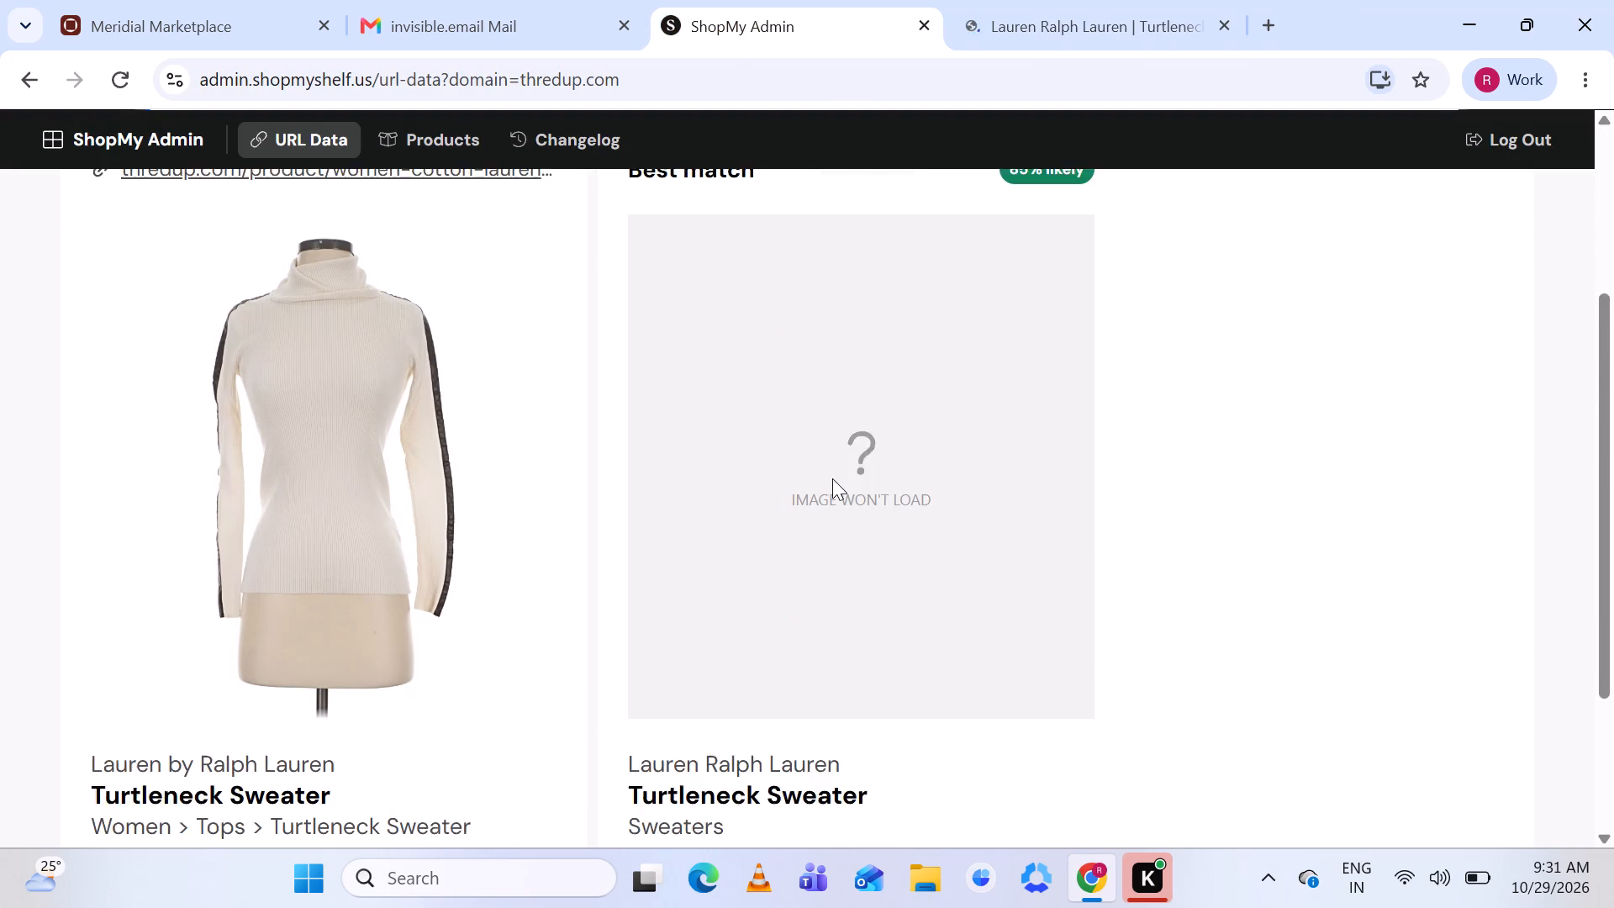
scroll(832, 478, "down", 1)
scroll(832, 478, "up", 1)
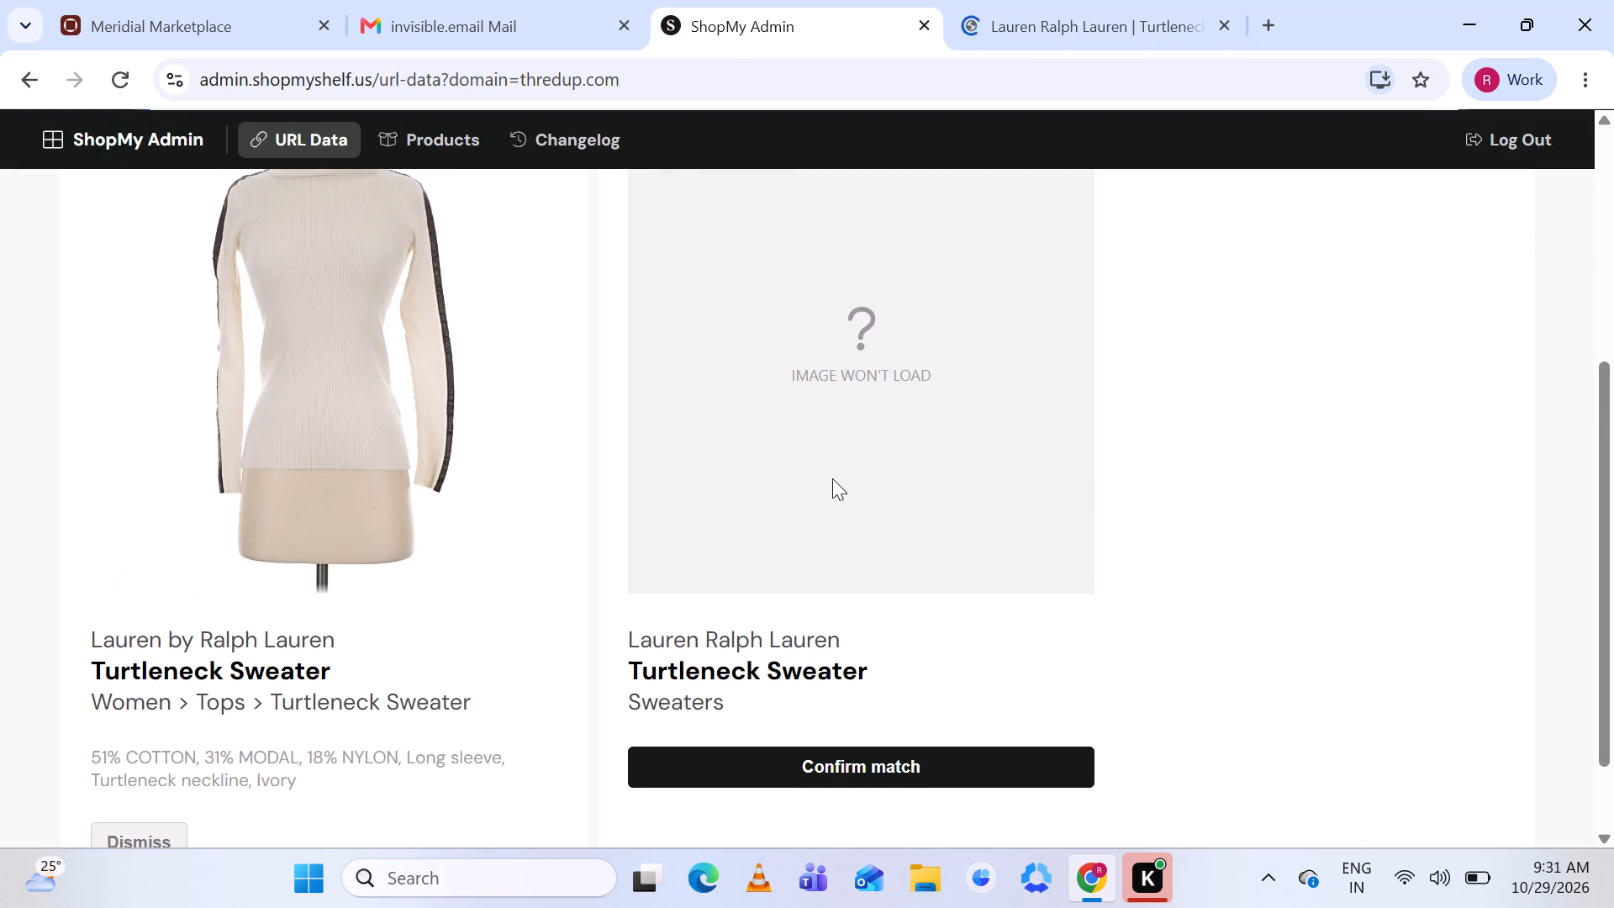
left_click(1069, 10)
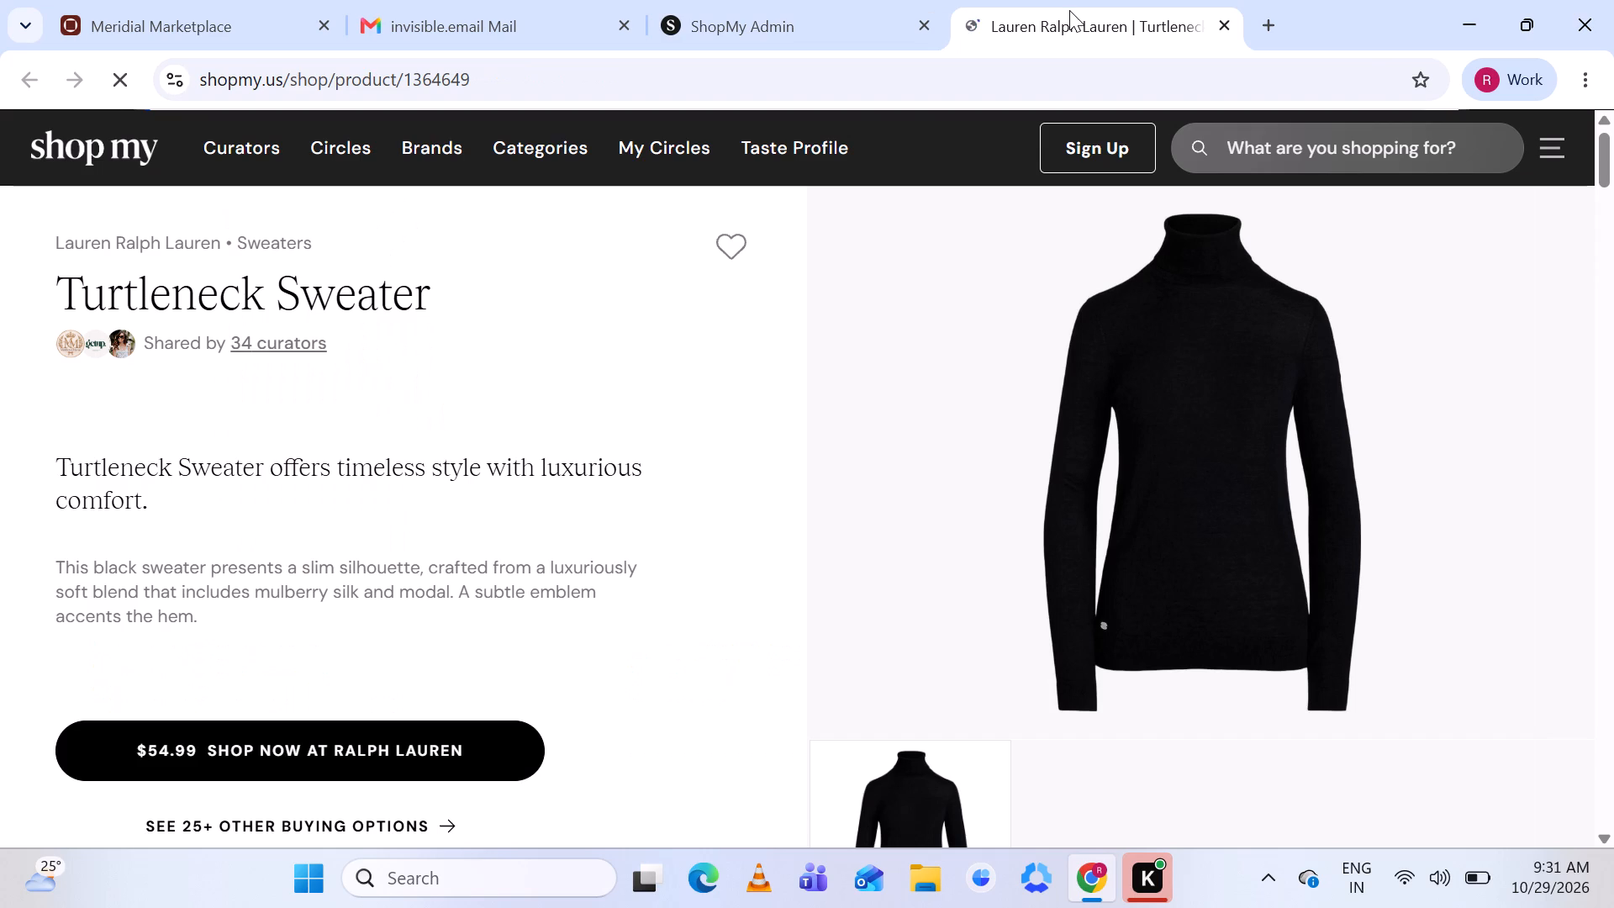
left_click(791, 18)
scroll(811, 439, "up", 2)
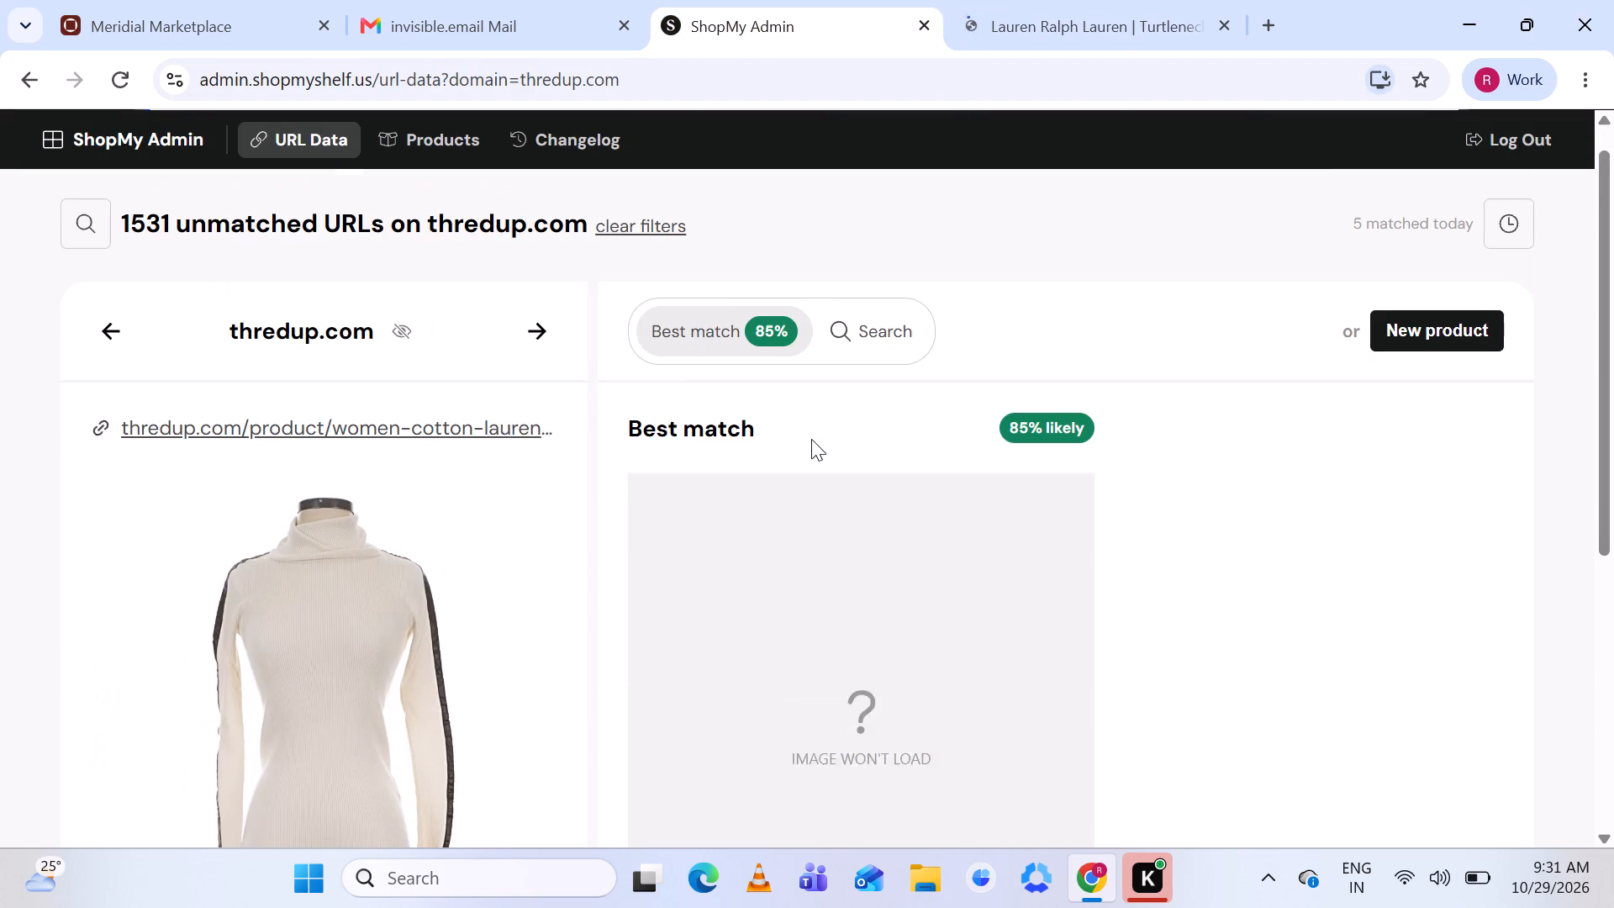
Start a new product for the ivory Turtleneck Sweater and remove its 768 x 1024, back-view, blank, care-tag and brand-label images.
scroll(811, 439, "down", 1)
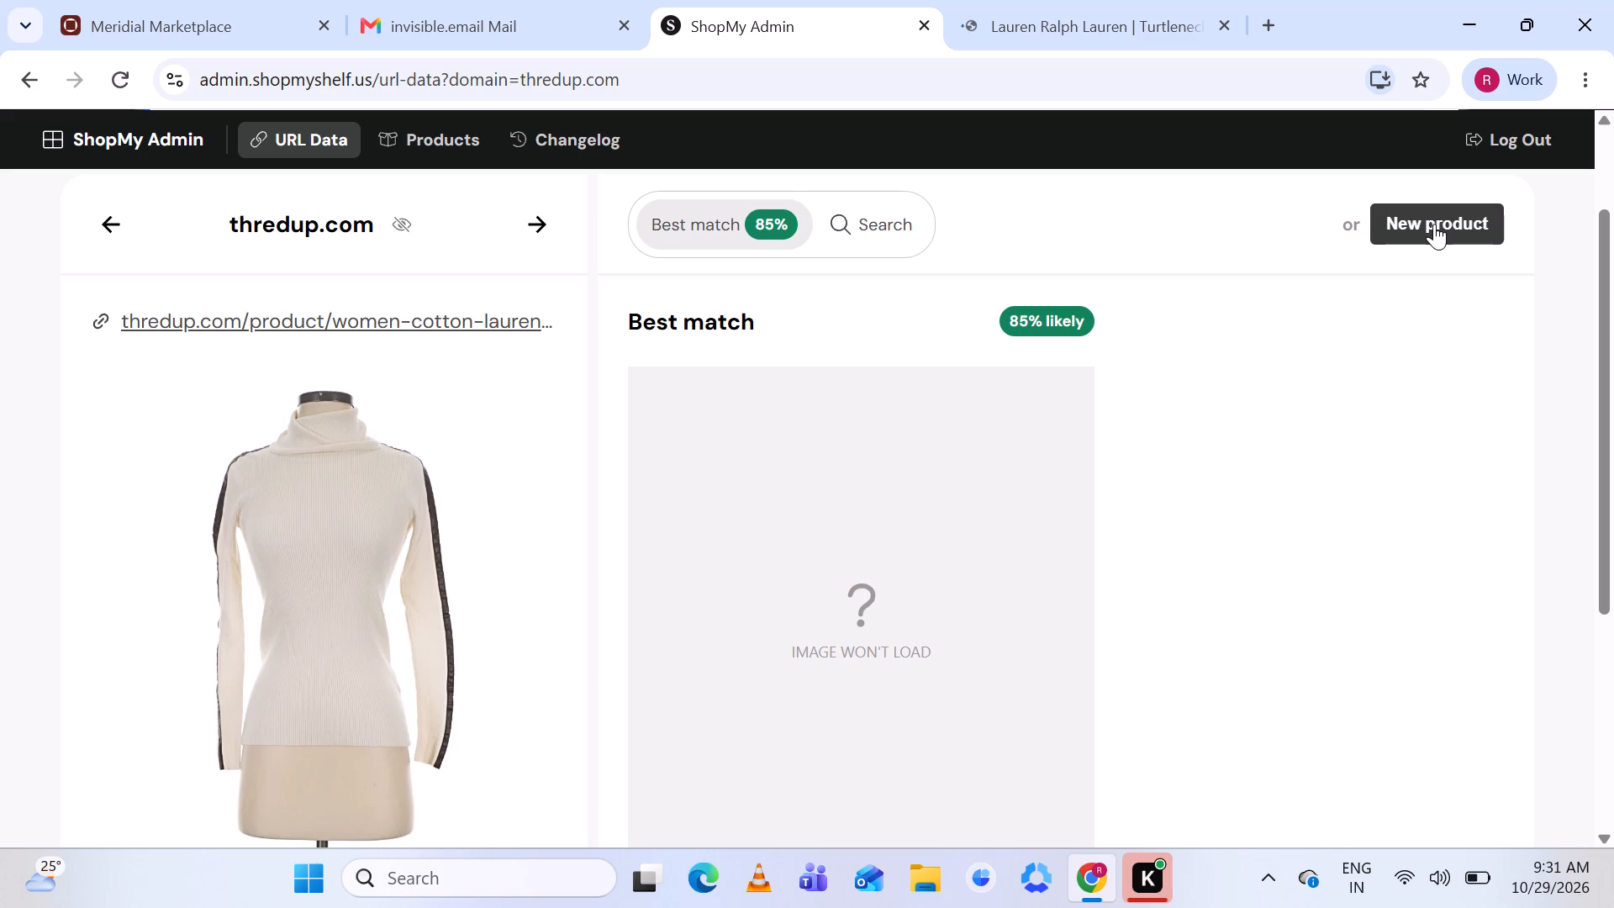
left_click(1434, 224)
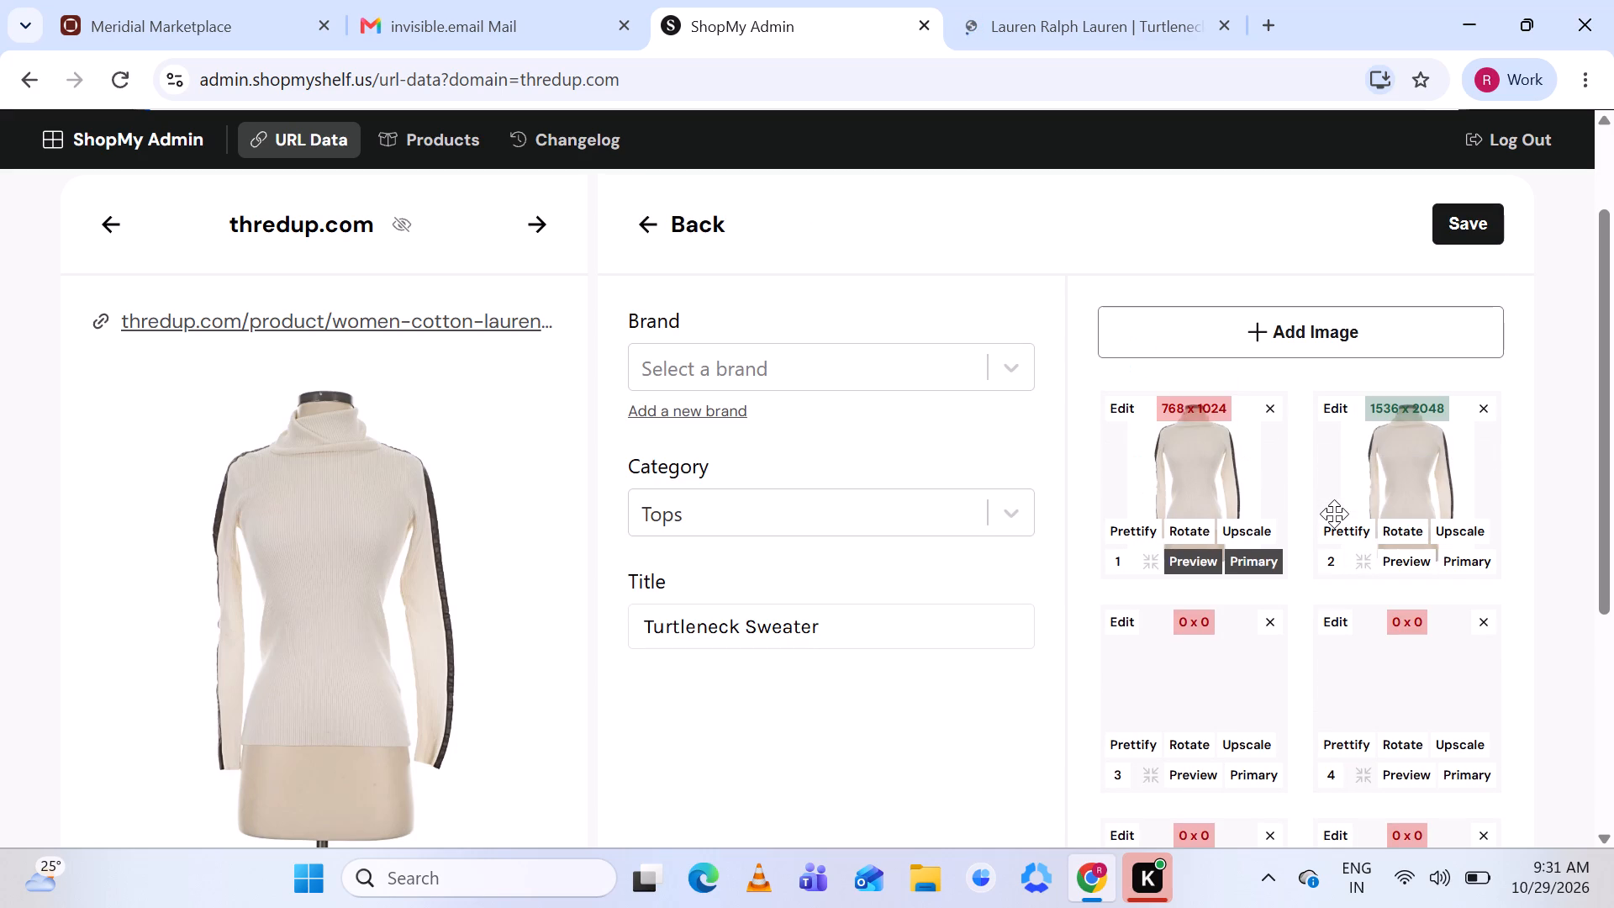
left_click(1272, 409)
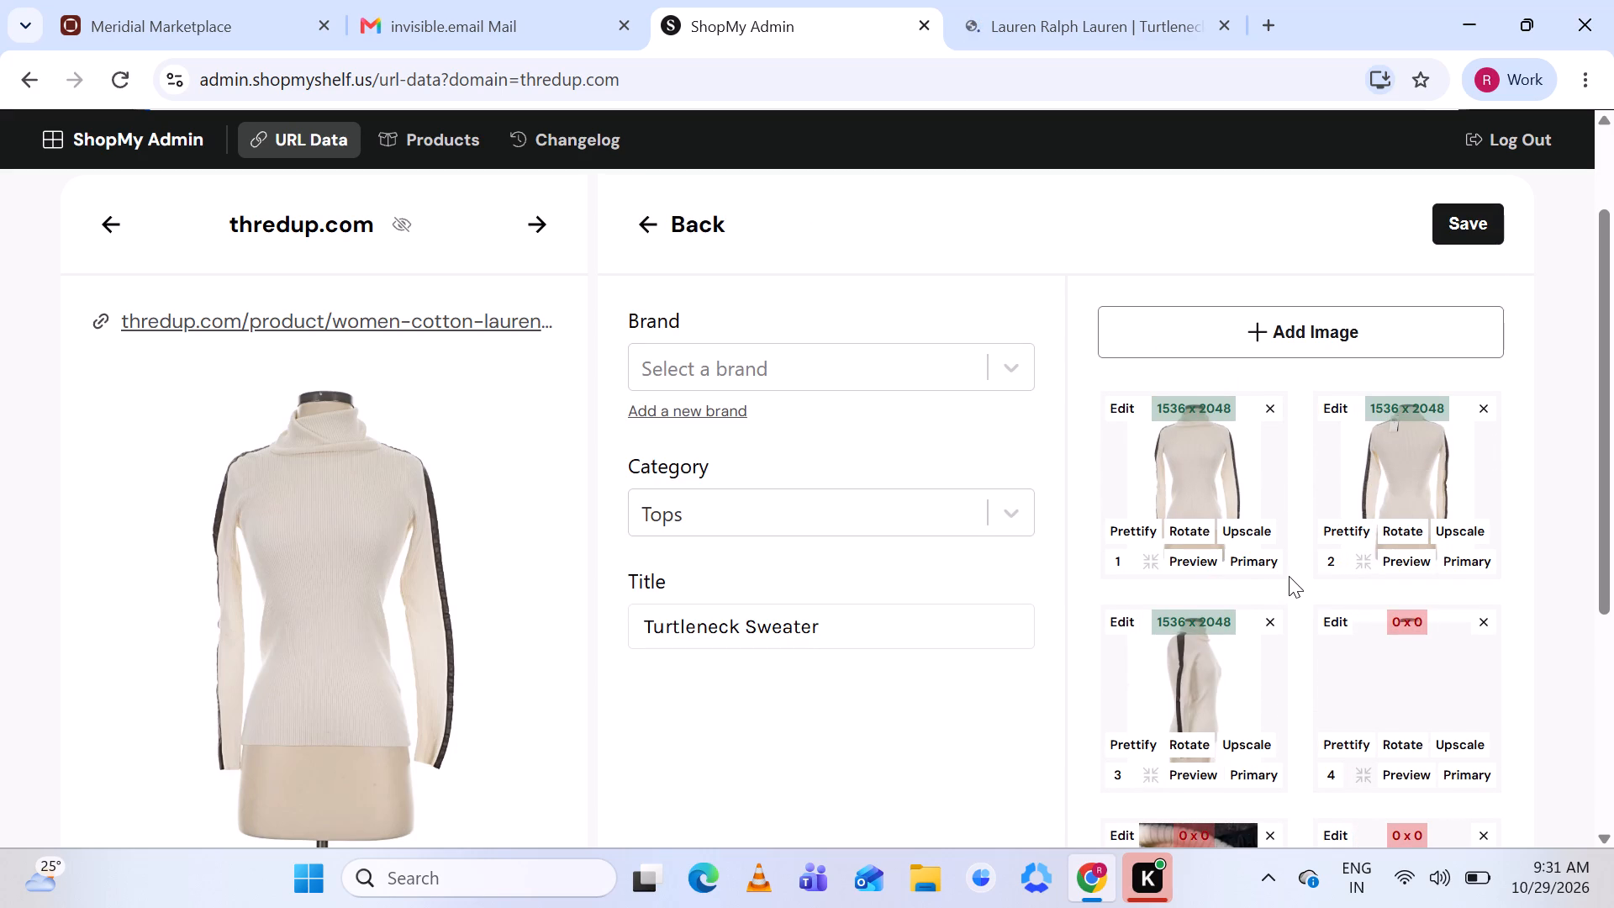
scroll(1289, 576, "down", 1)
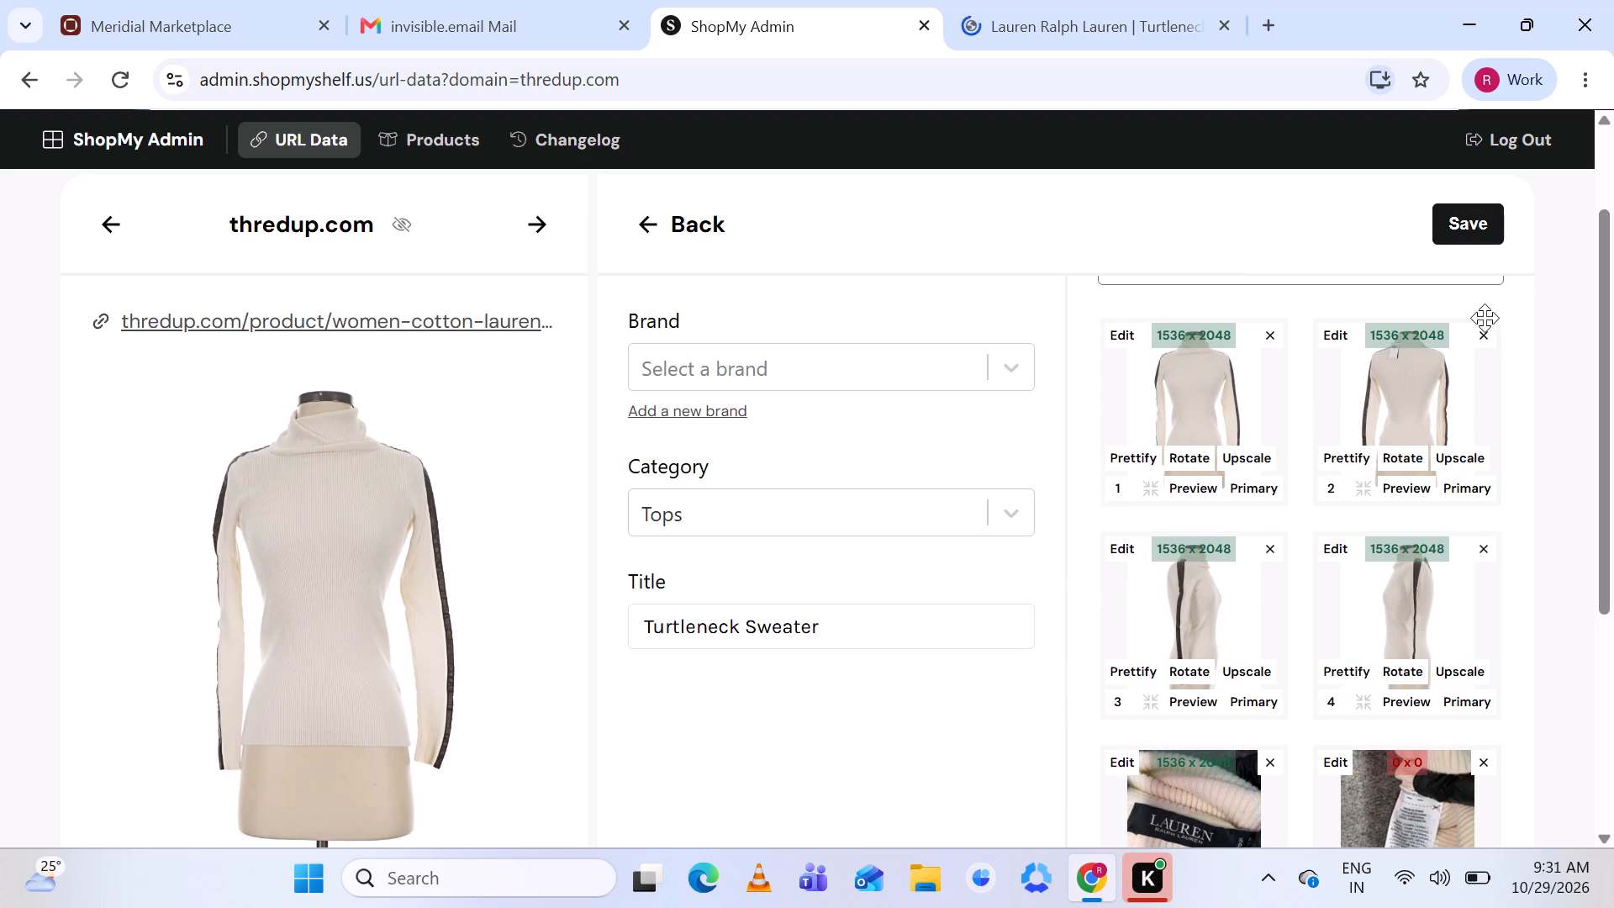
left_click(1484, 339)
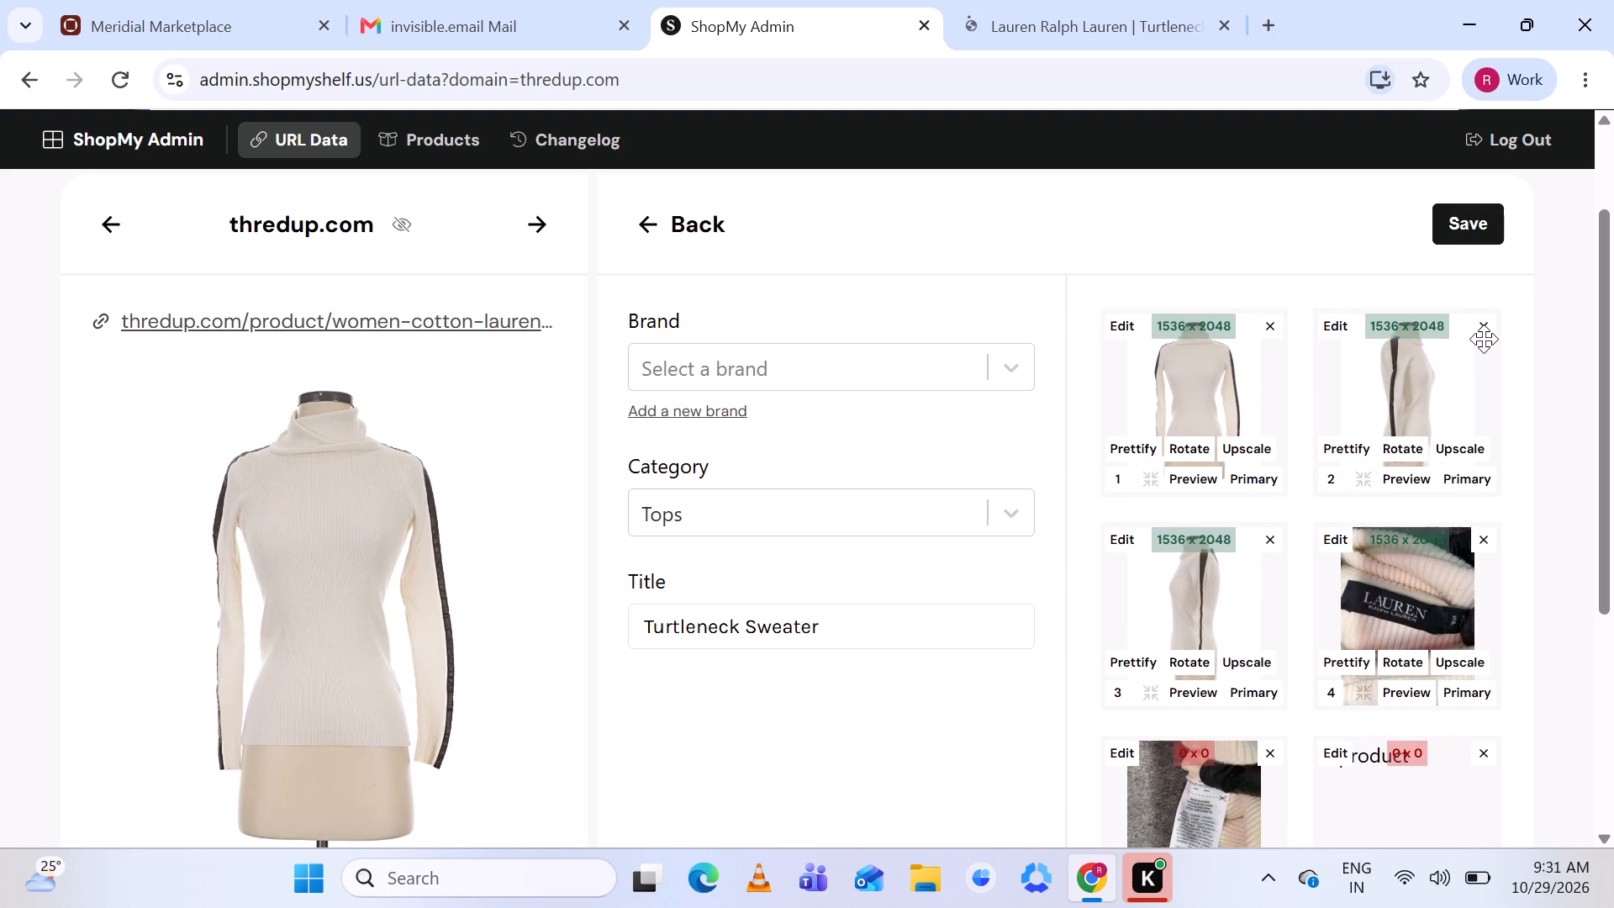
scroll(1301, 574, "down", 1)
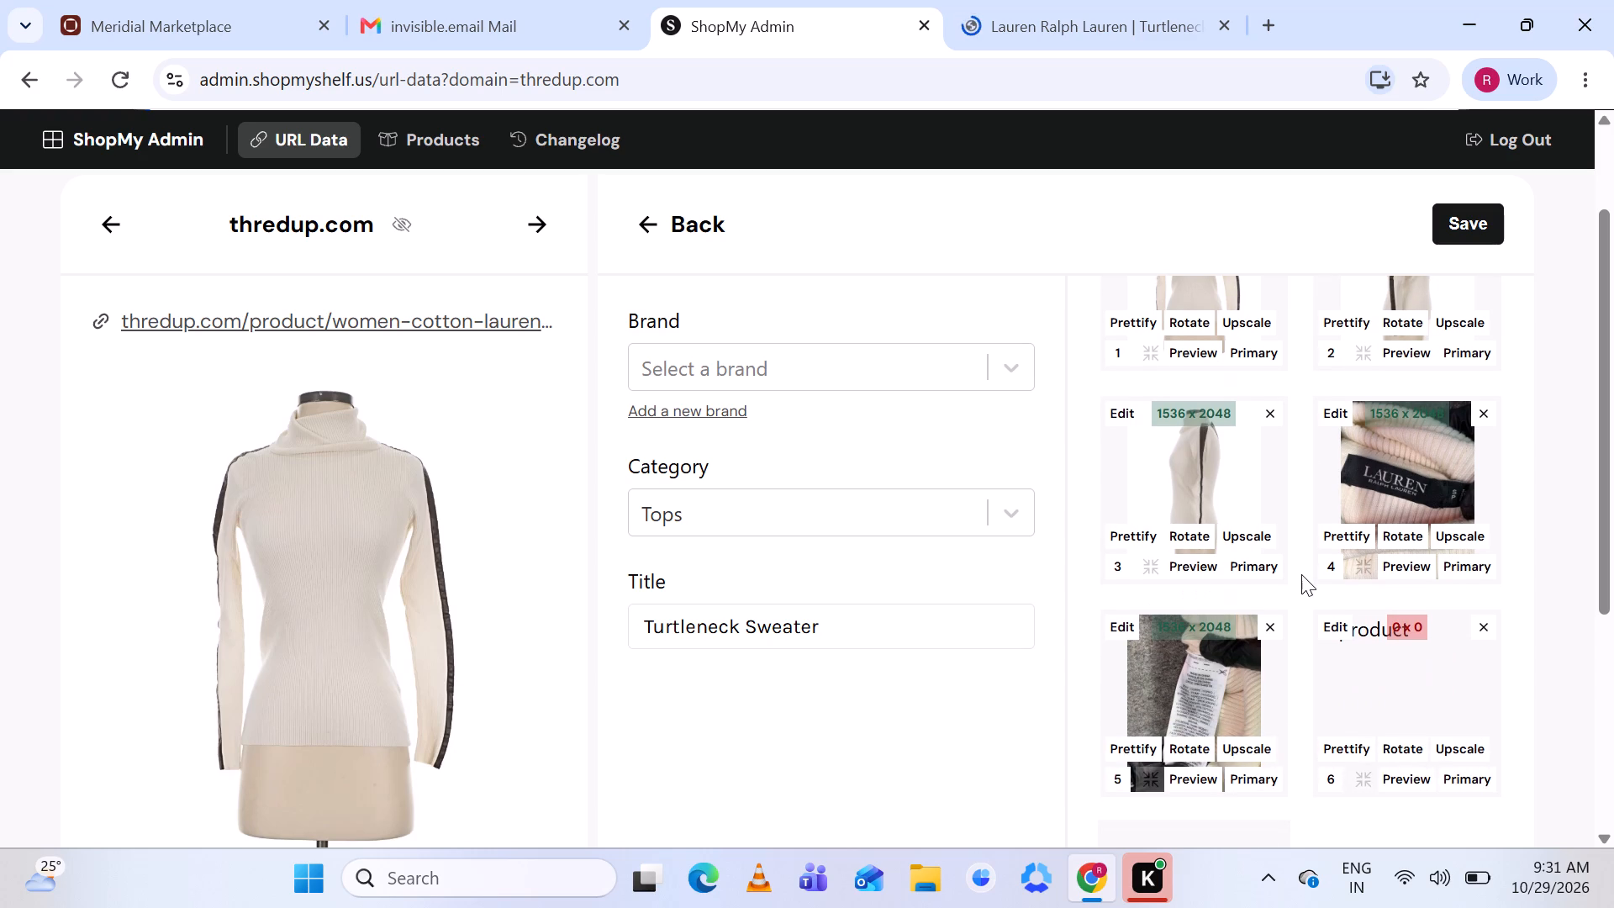
scroll(1301, 574, "down", 1)
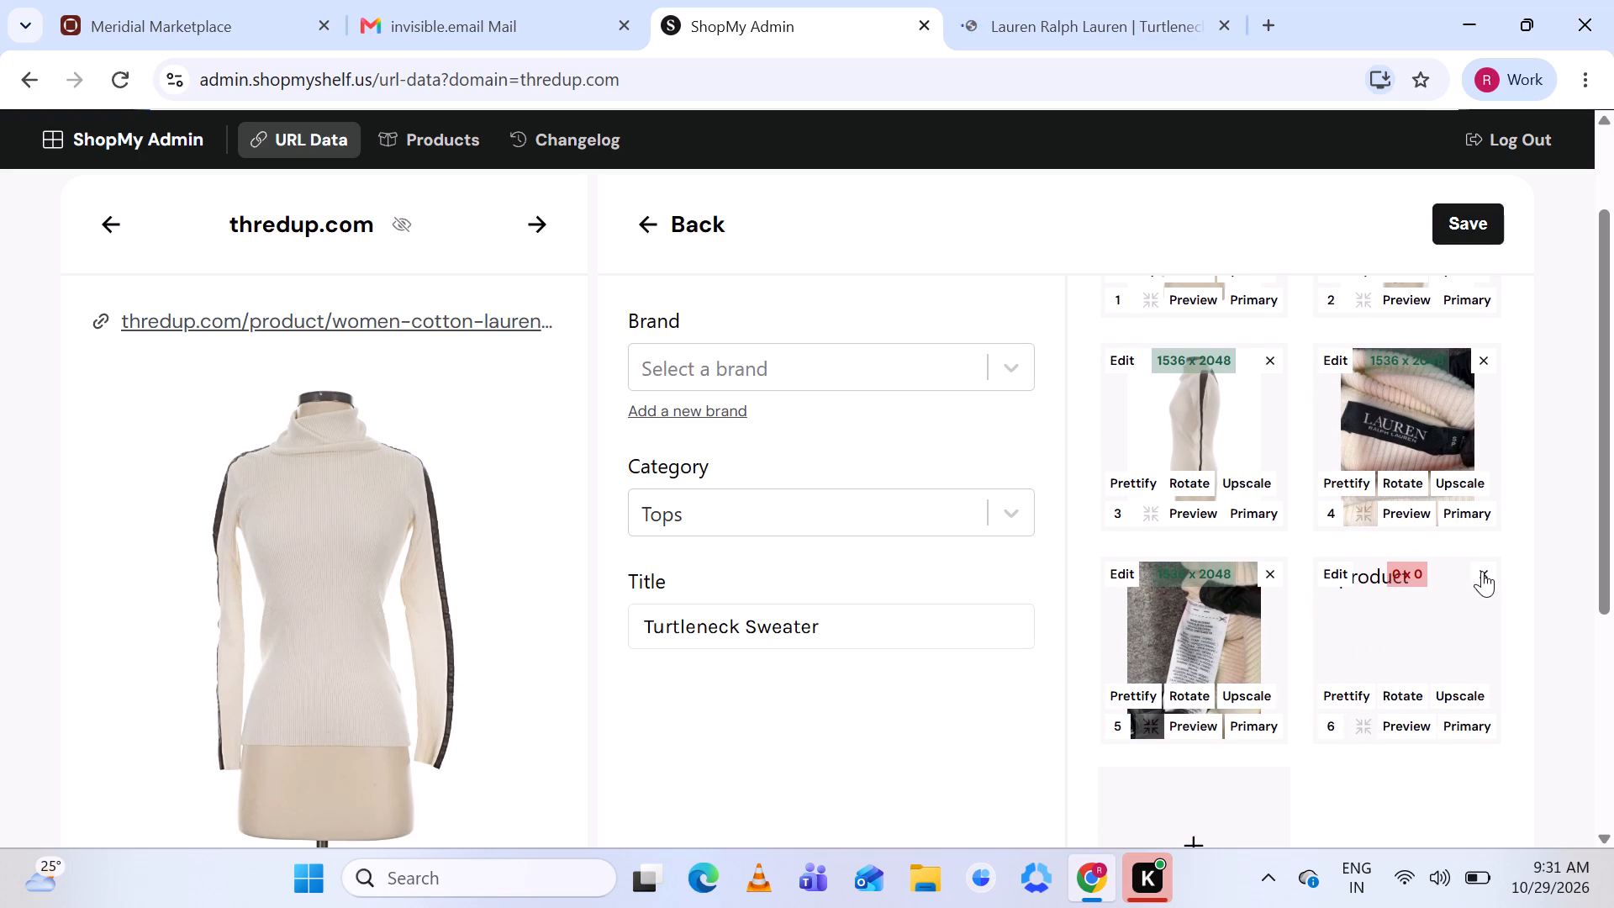
left_click(1482, 571)
scroll(1343, 668, "down", 1)
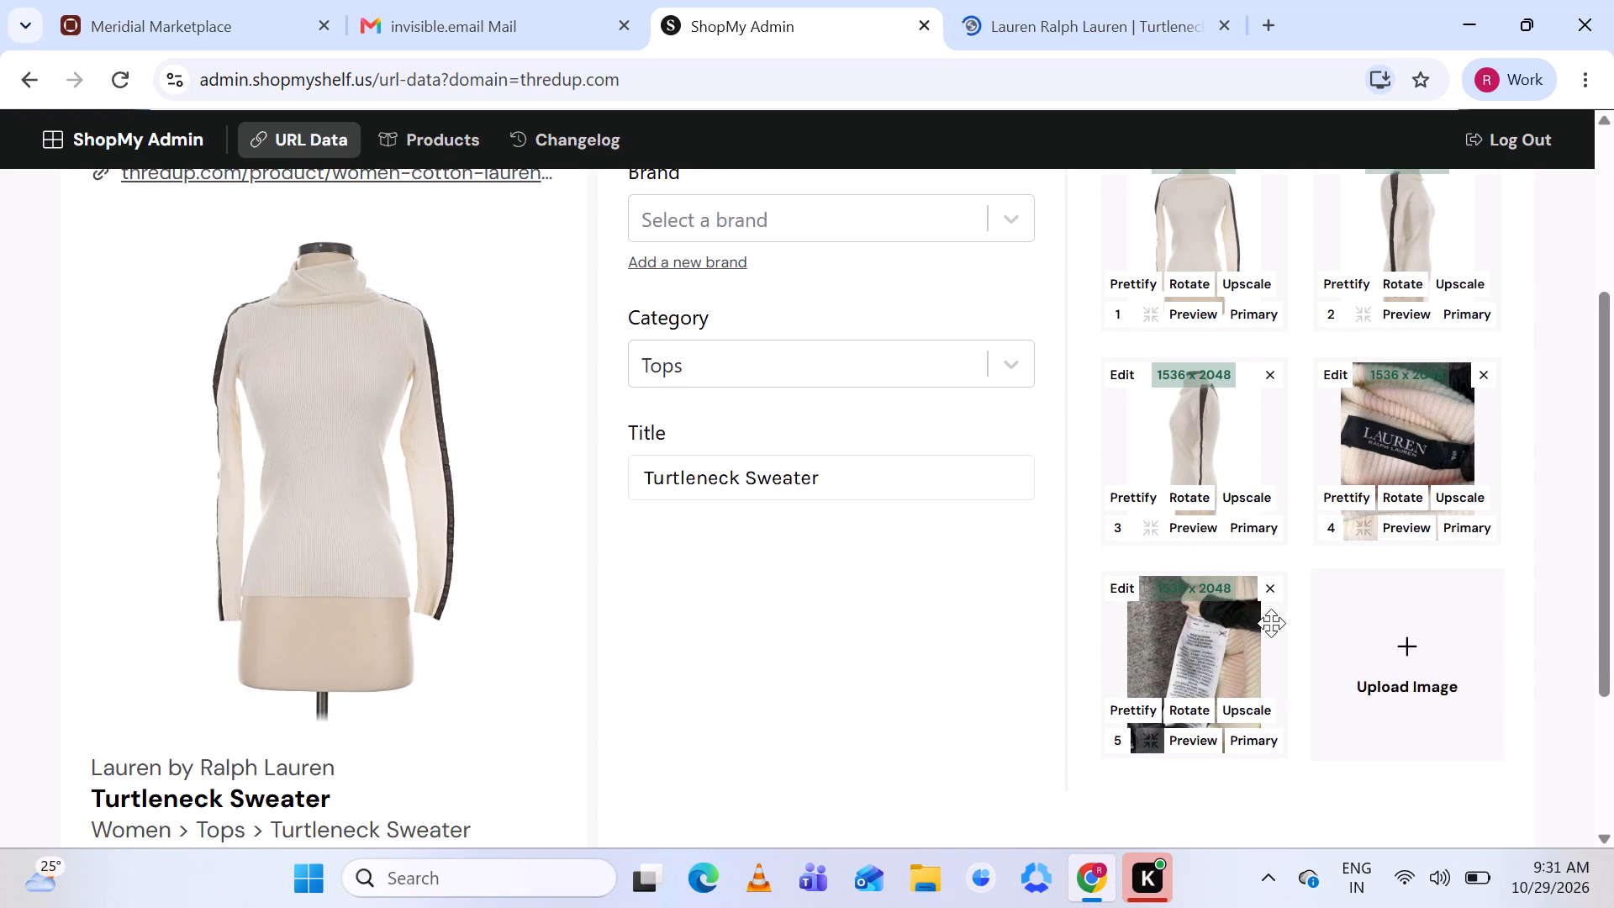
left_click(1273, 583)
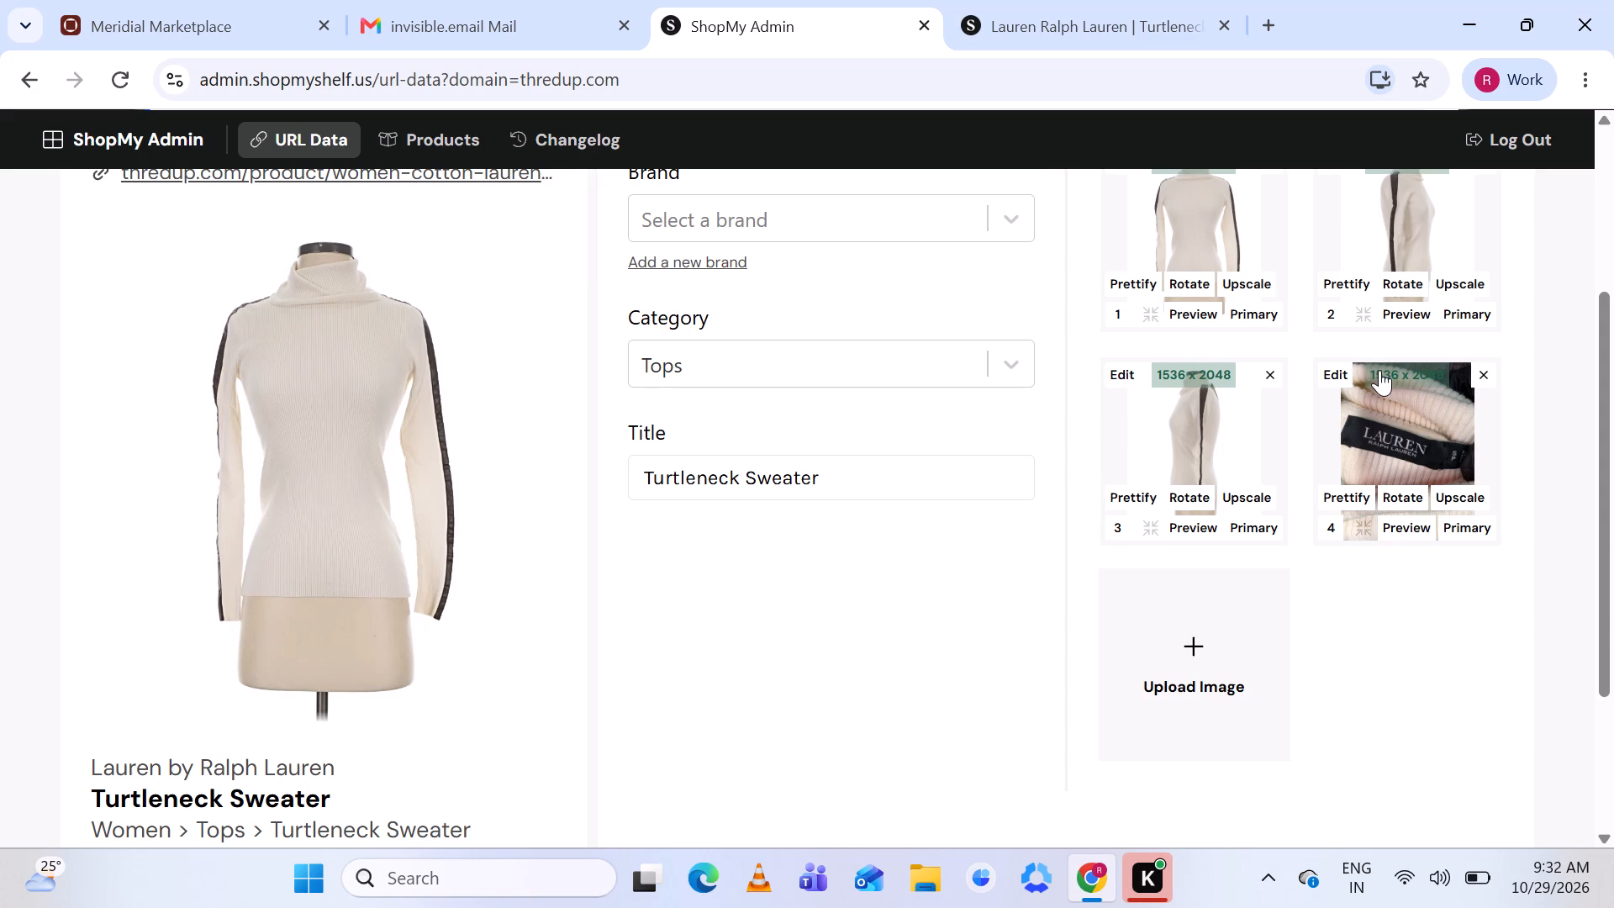
scroll(1379, 370, "down", 1)
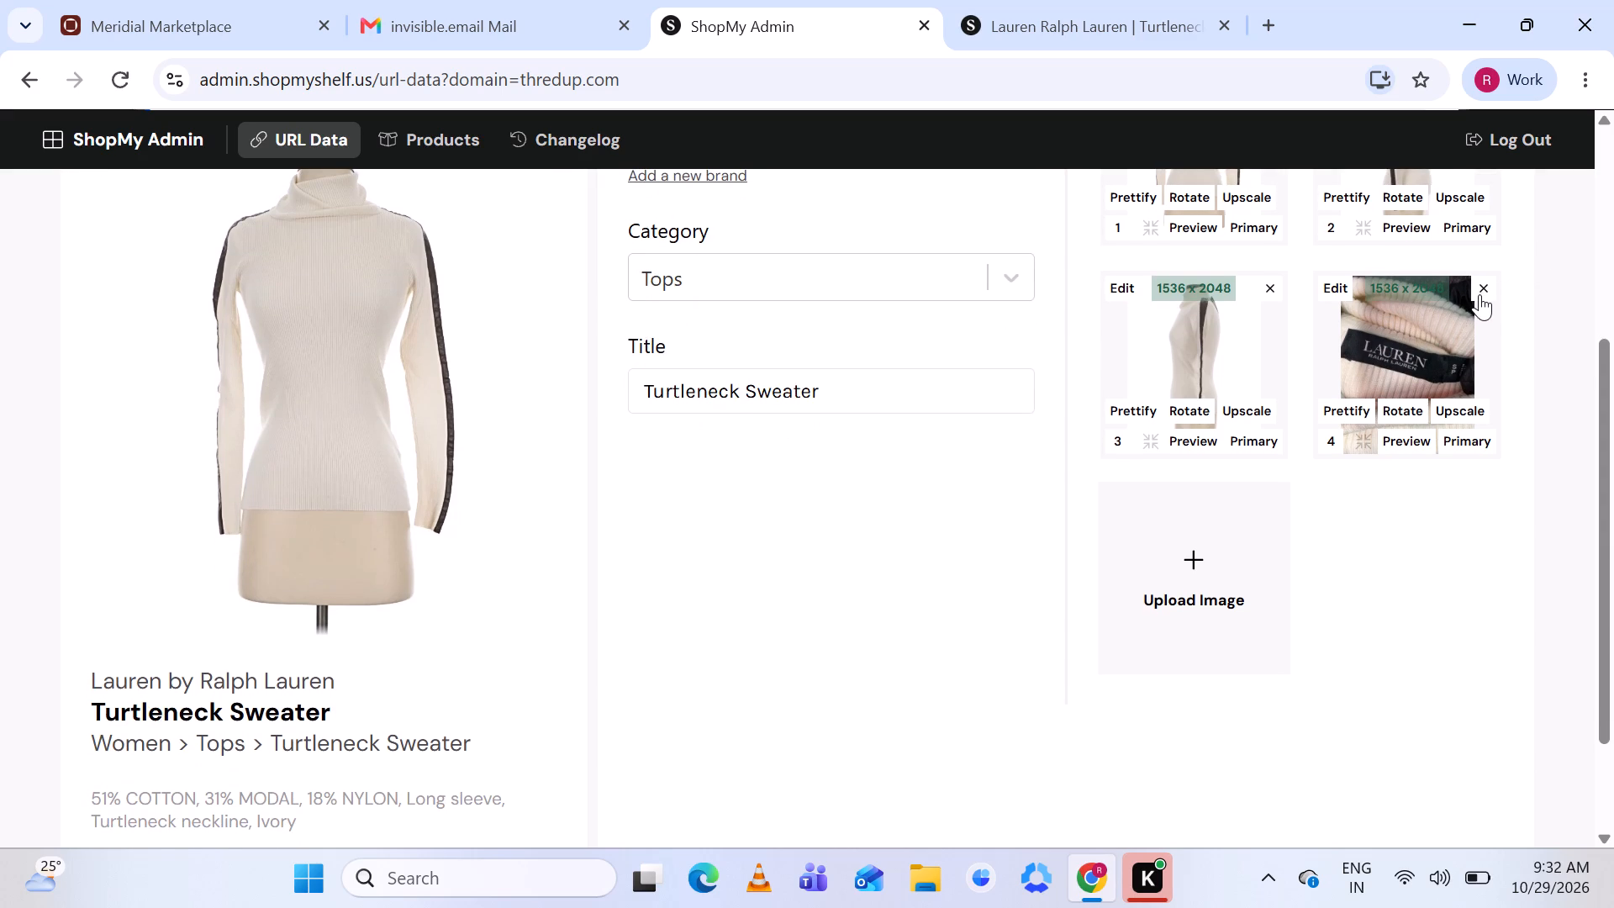
left_click(1479, 294)
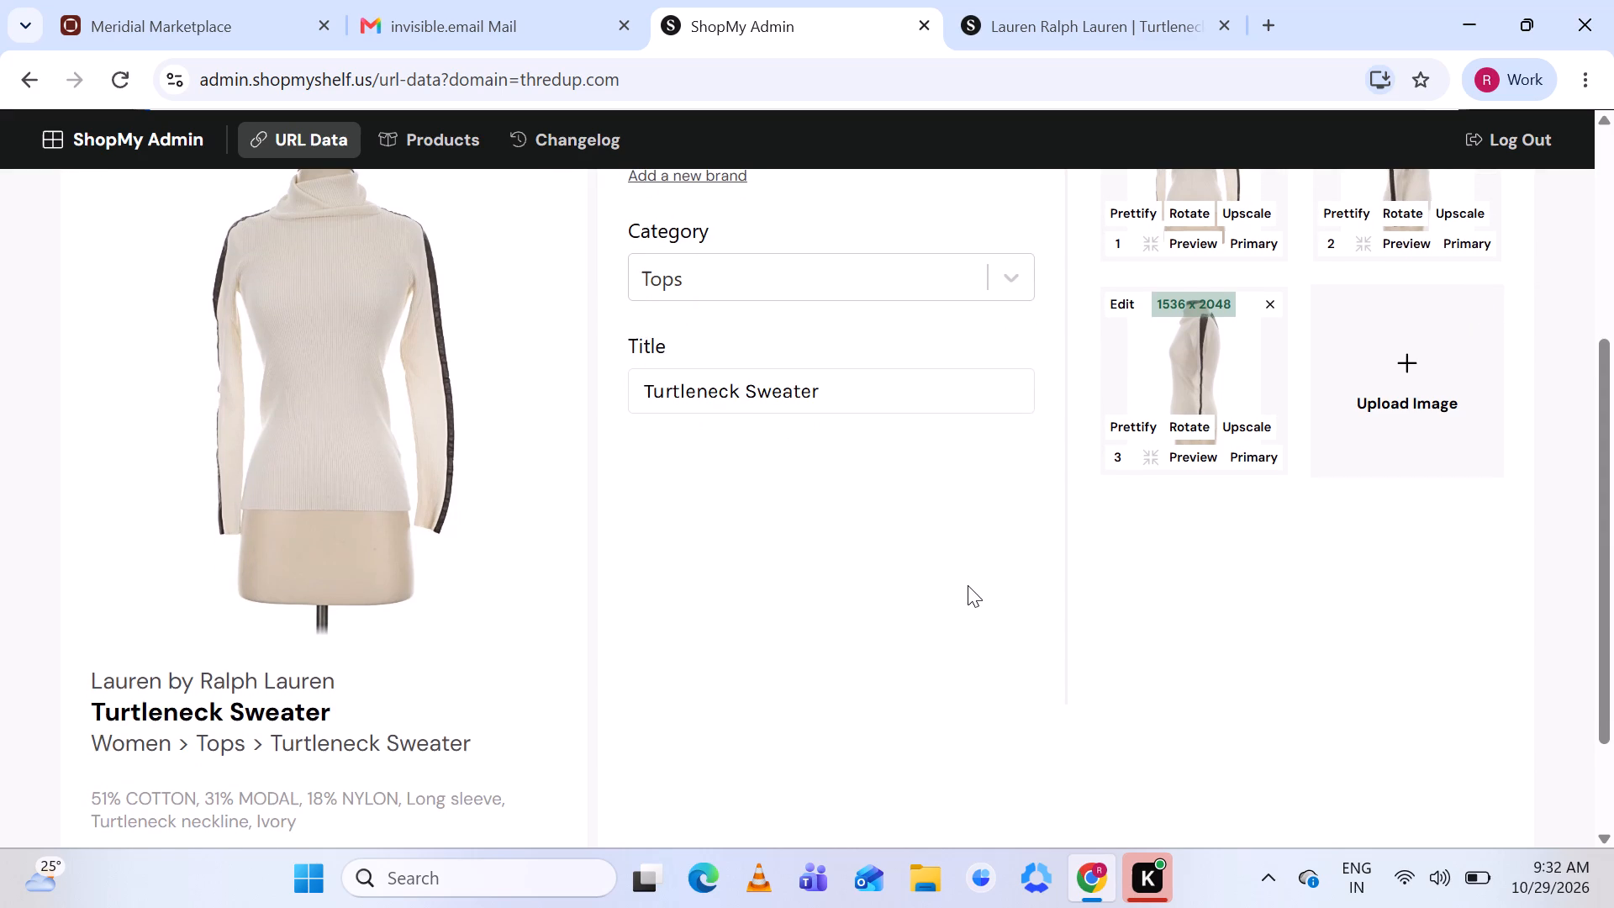
Search the new product's brand options for "Lauren by".
scroll(968, 585, "up", 2)
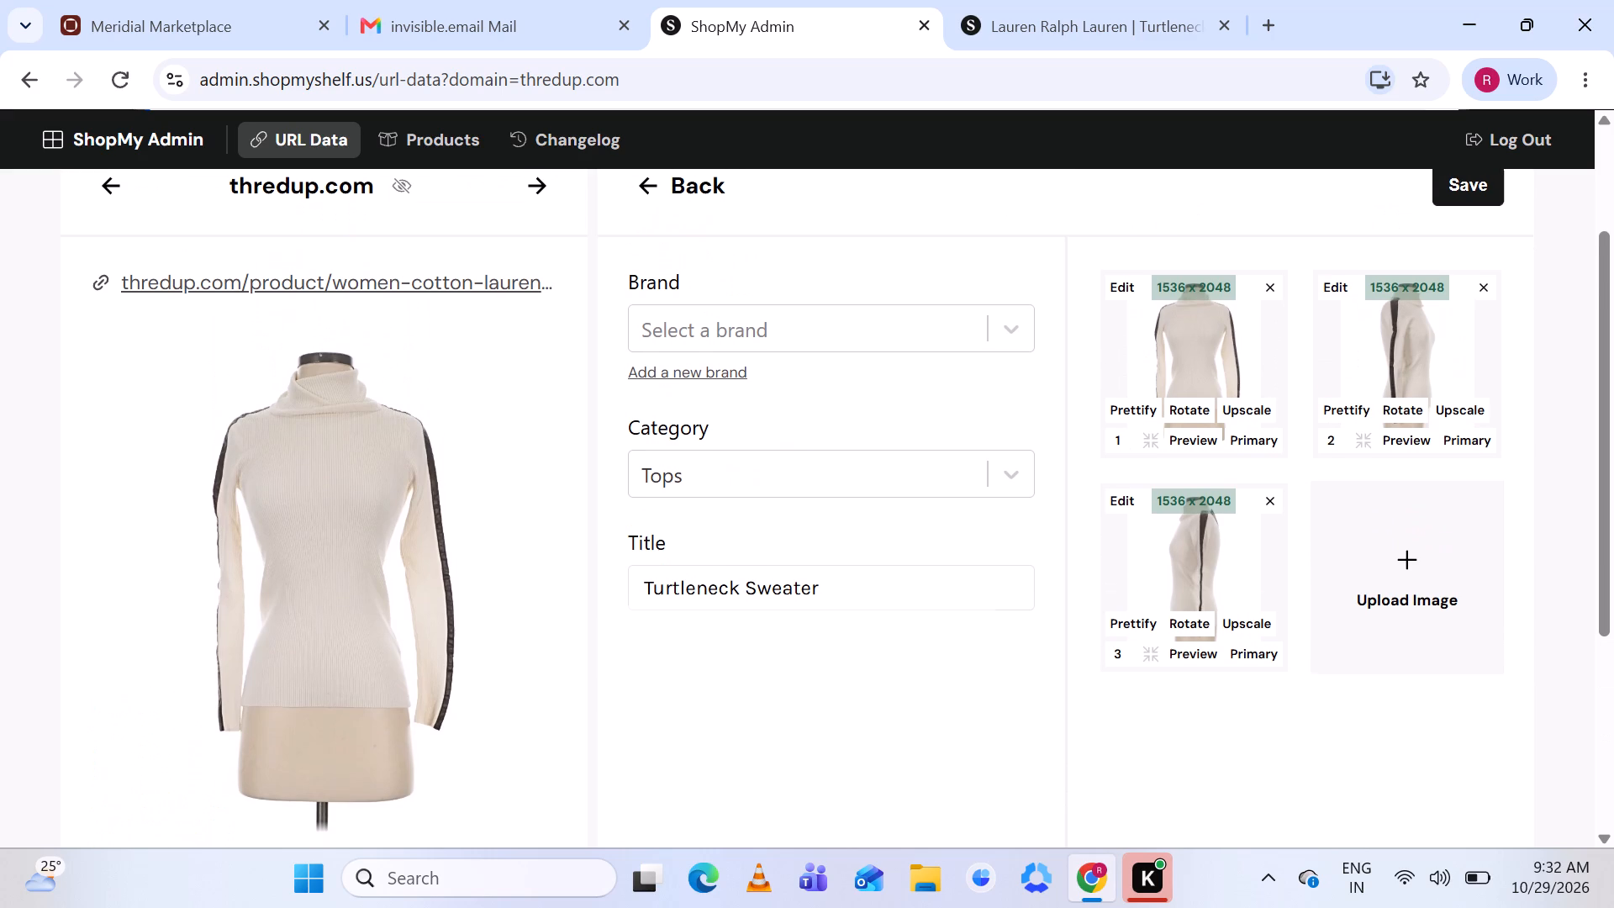
scroll(968, 585, "down", 1)
scroll(968, 585, "up", 1)
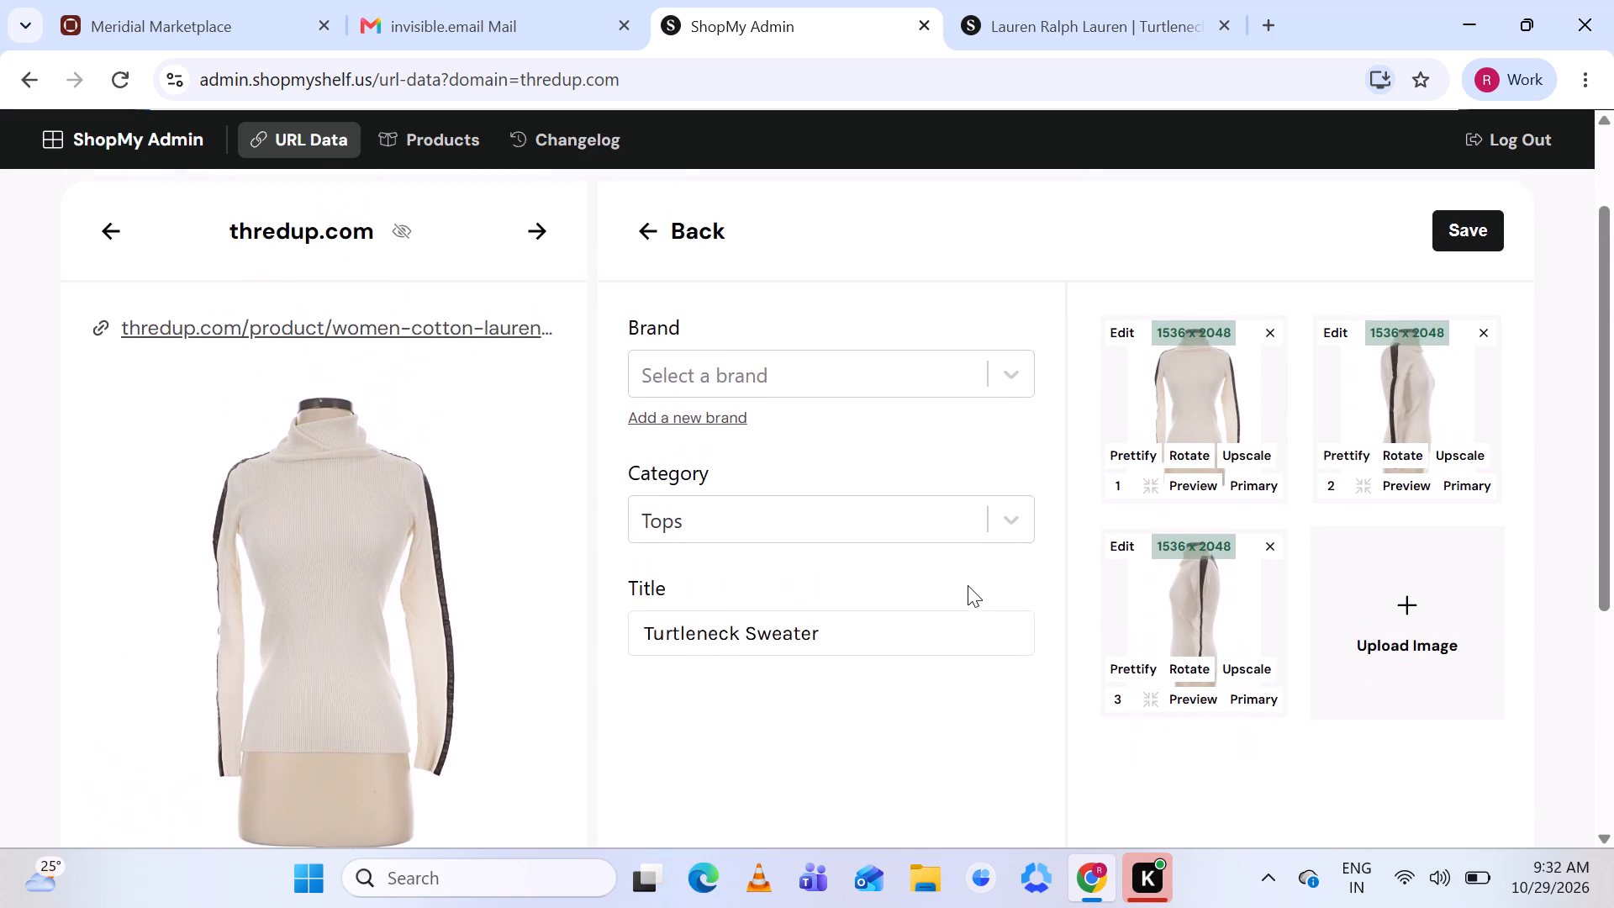
scroll(815, 375, "up", 1)
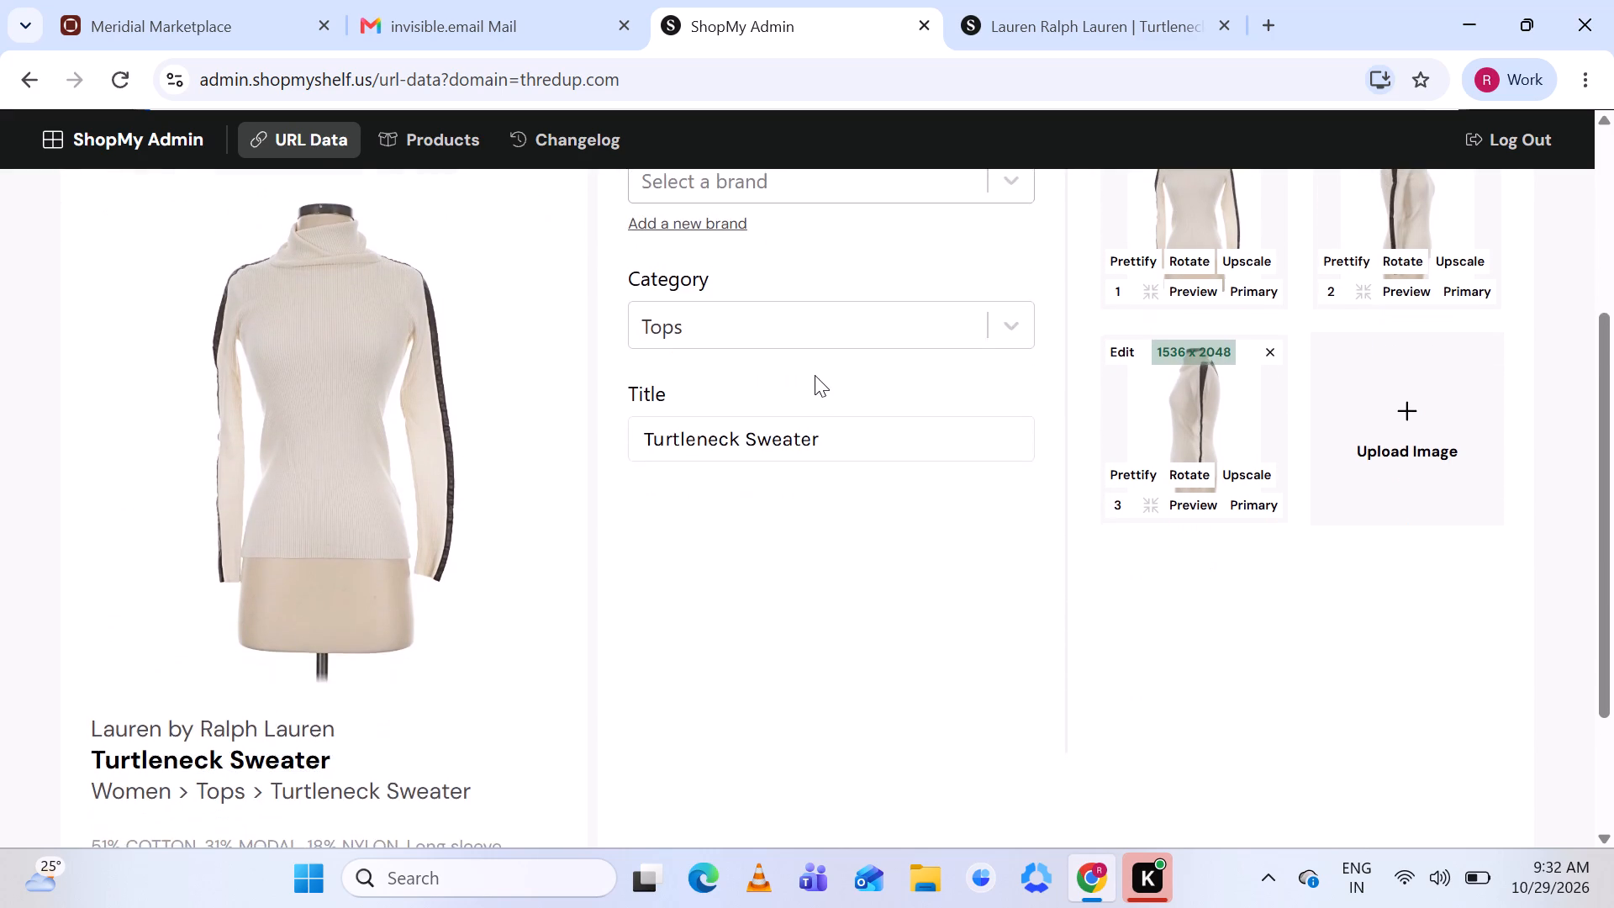
scroll(815, 375, "up", 2)
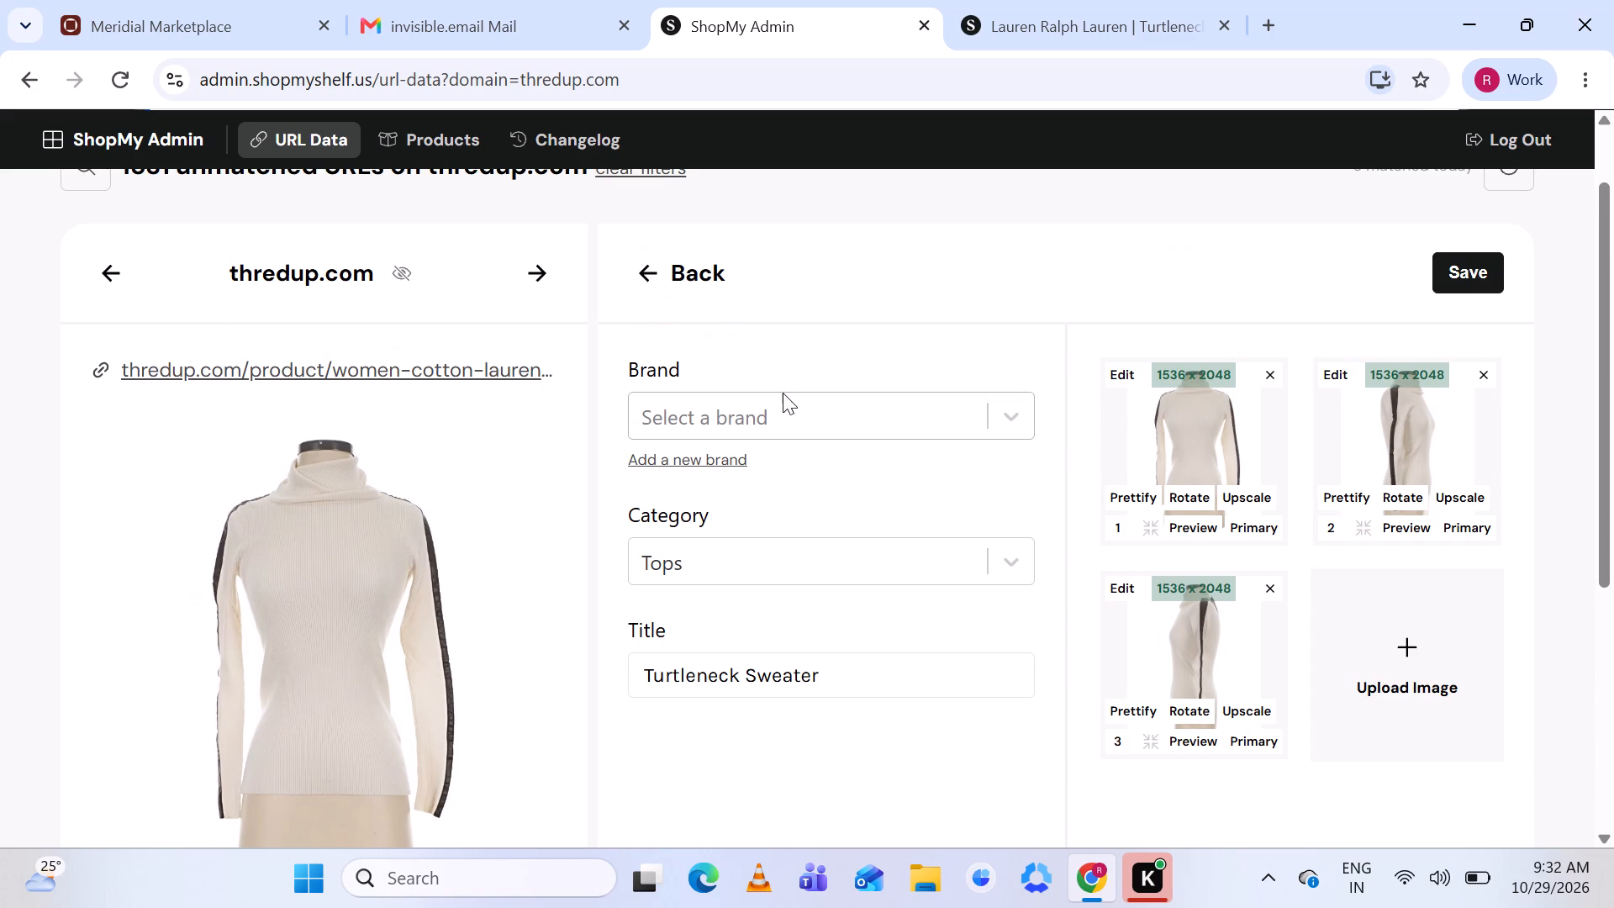
left_click(767, 414)
left_click(687, 408)
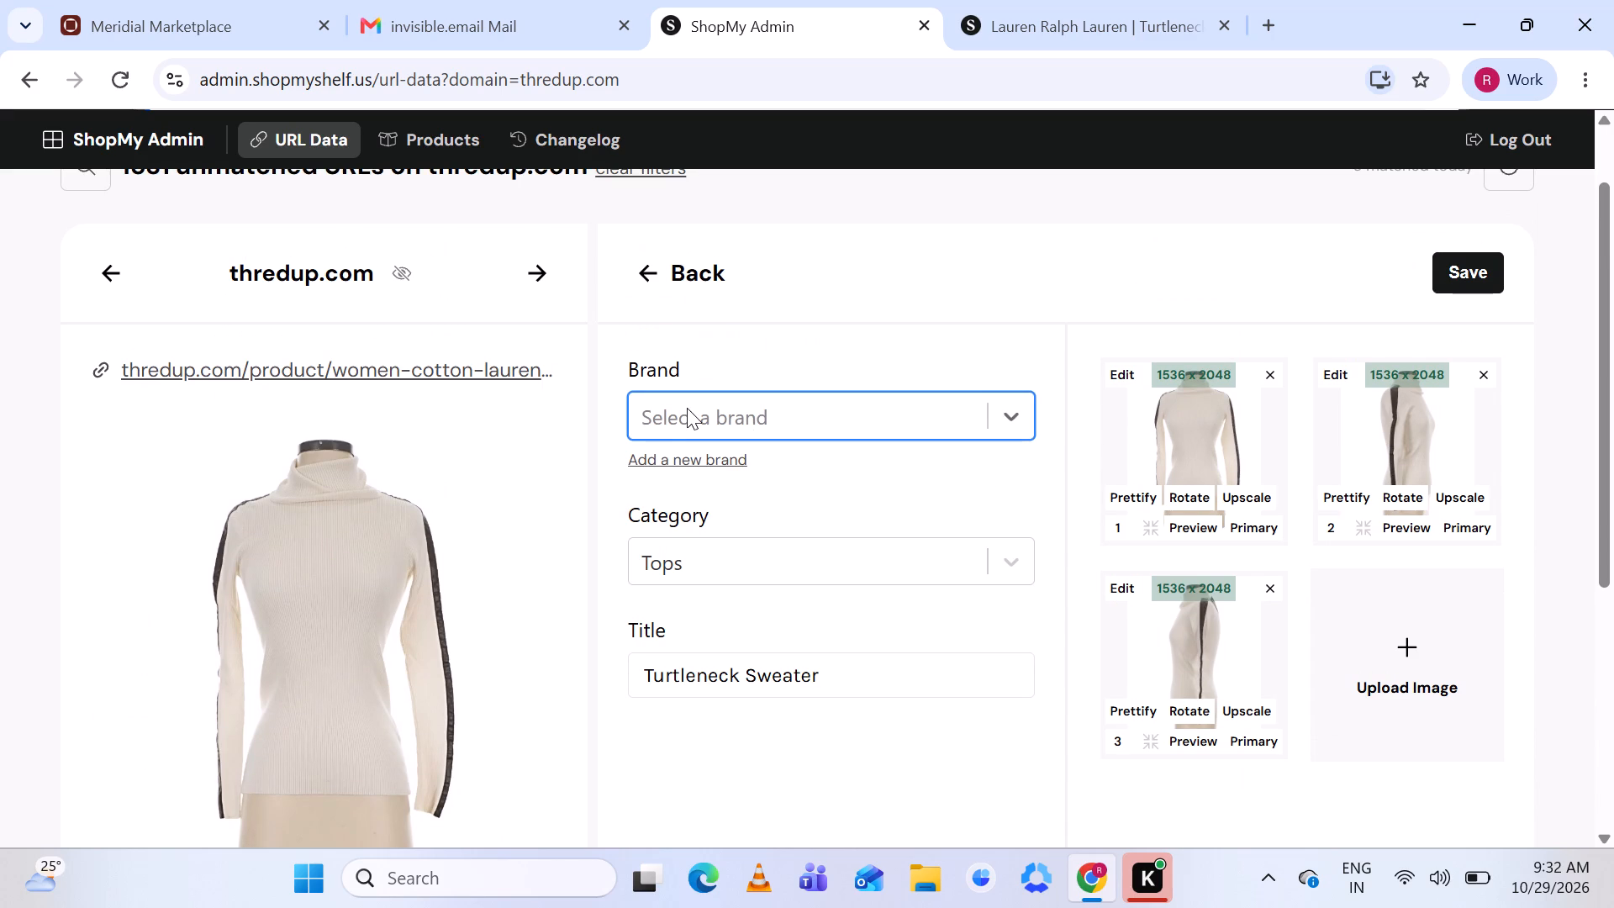
scroll(687, 408, "down", 2)
scroll(687, 408, "up", 1)
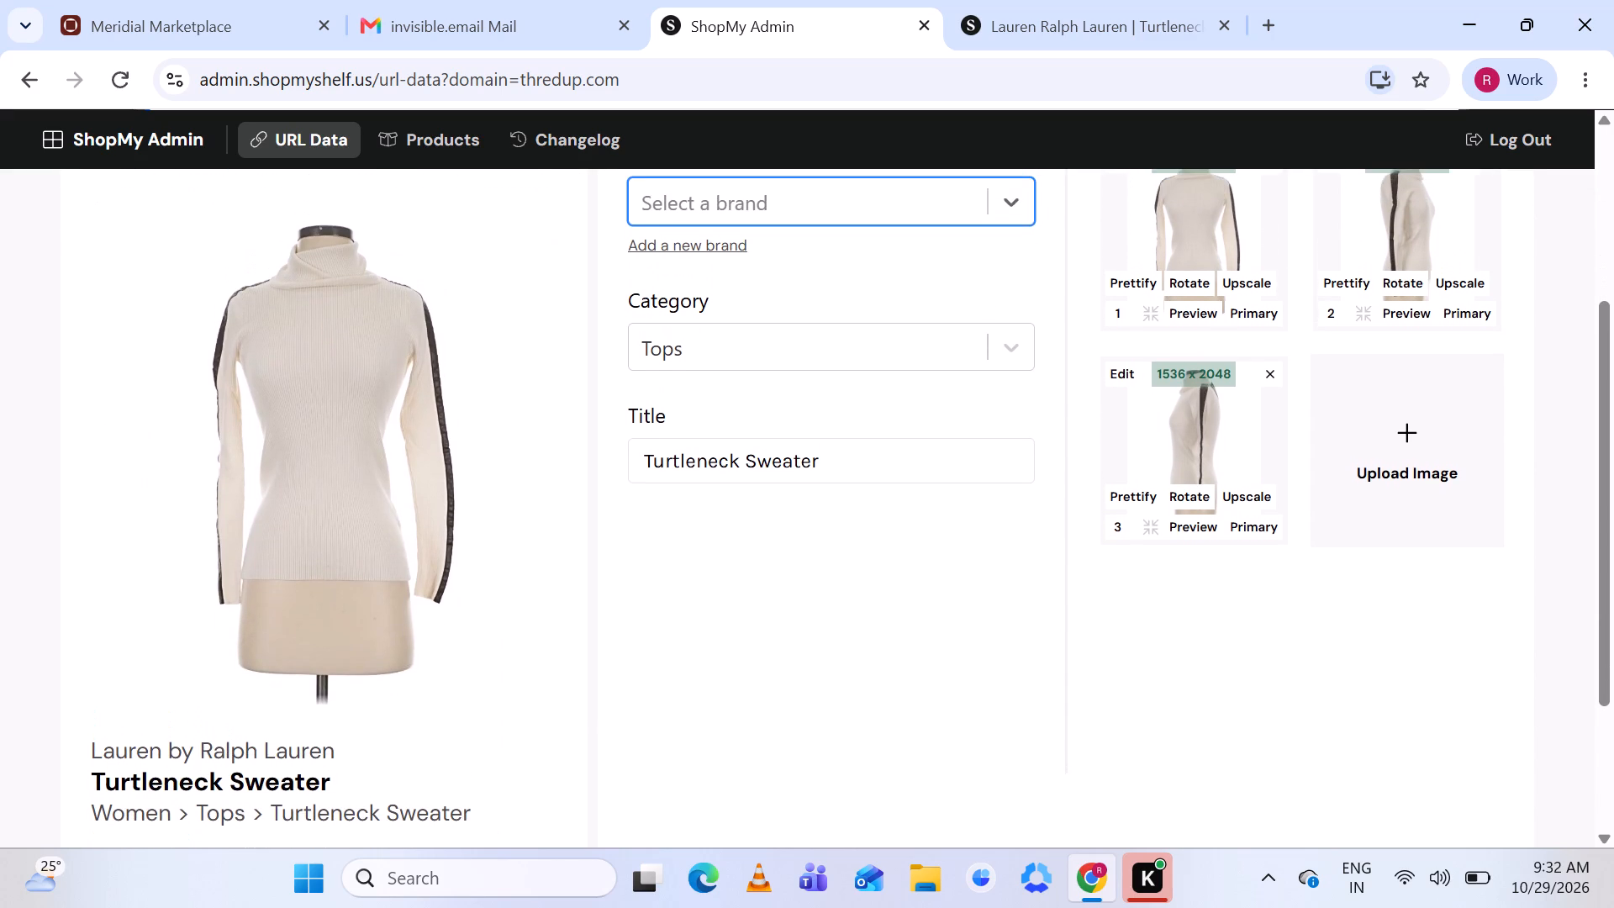
scroll(687, 408, "up", 1)
type("La")
type("ure")
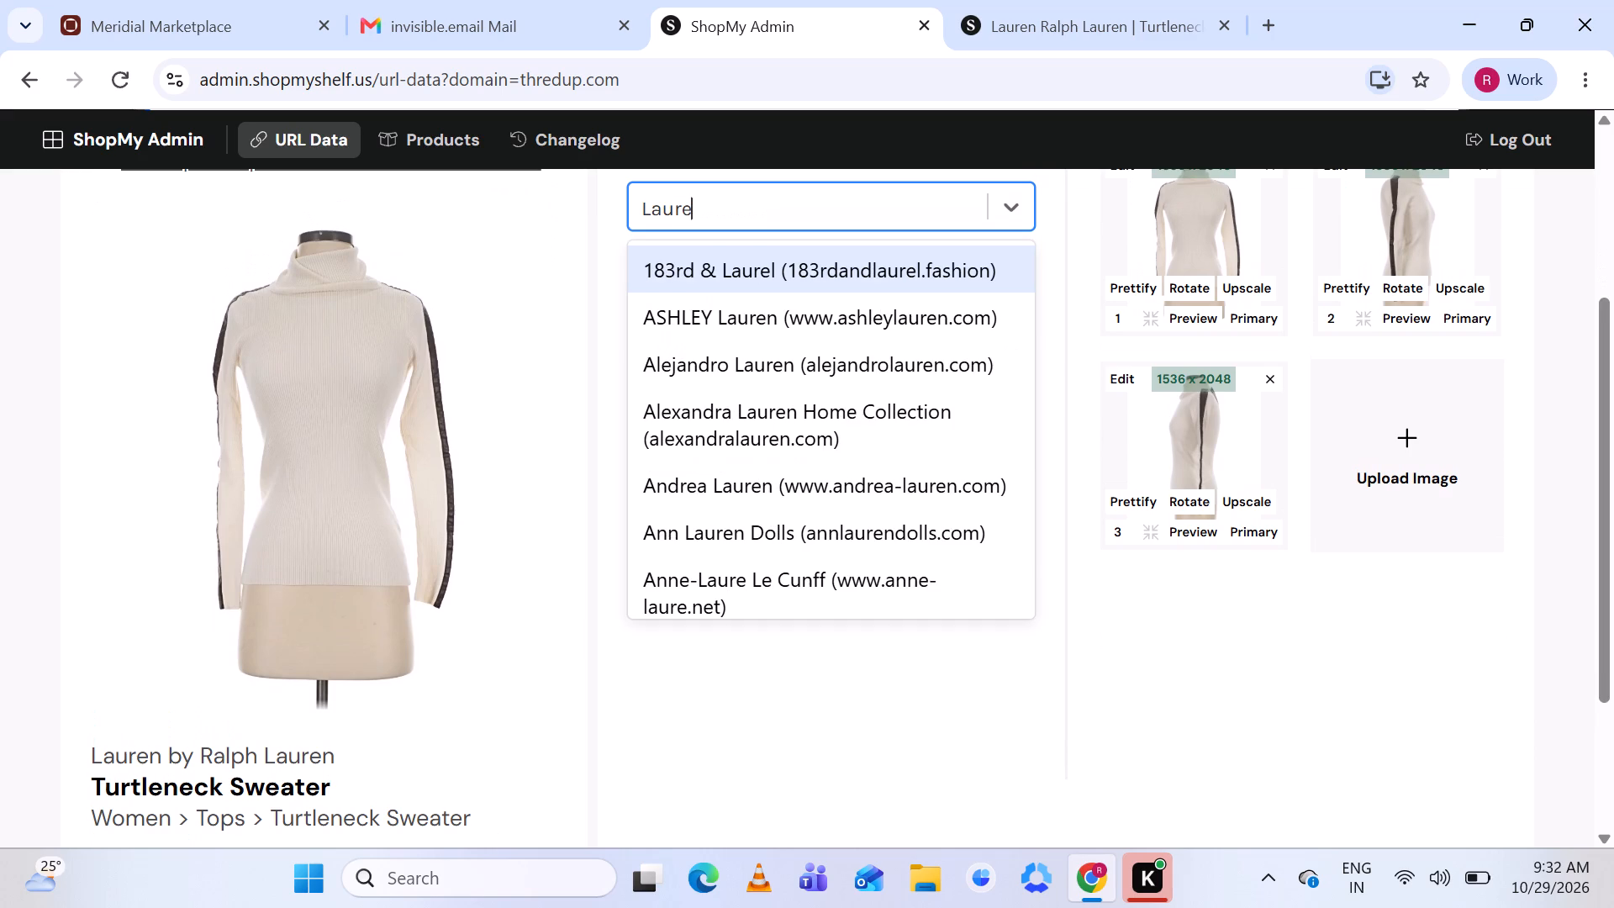
type("n by")
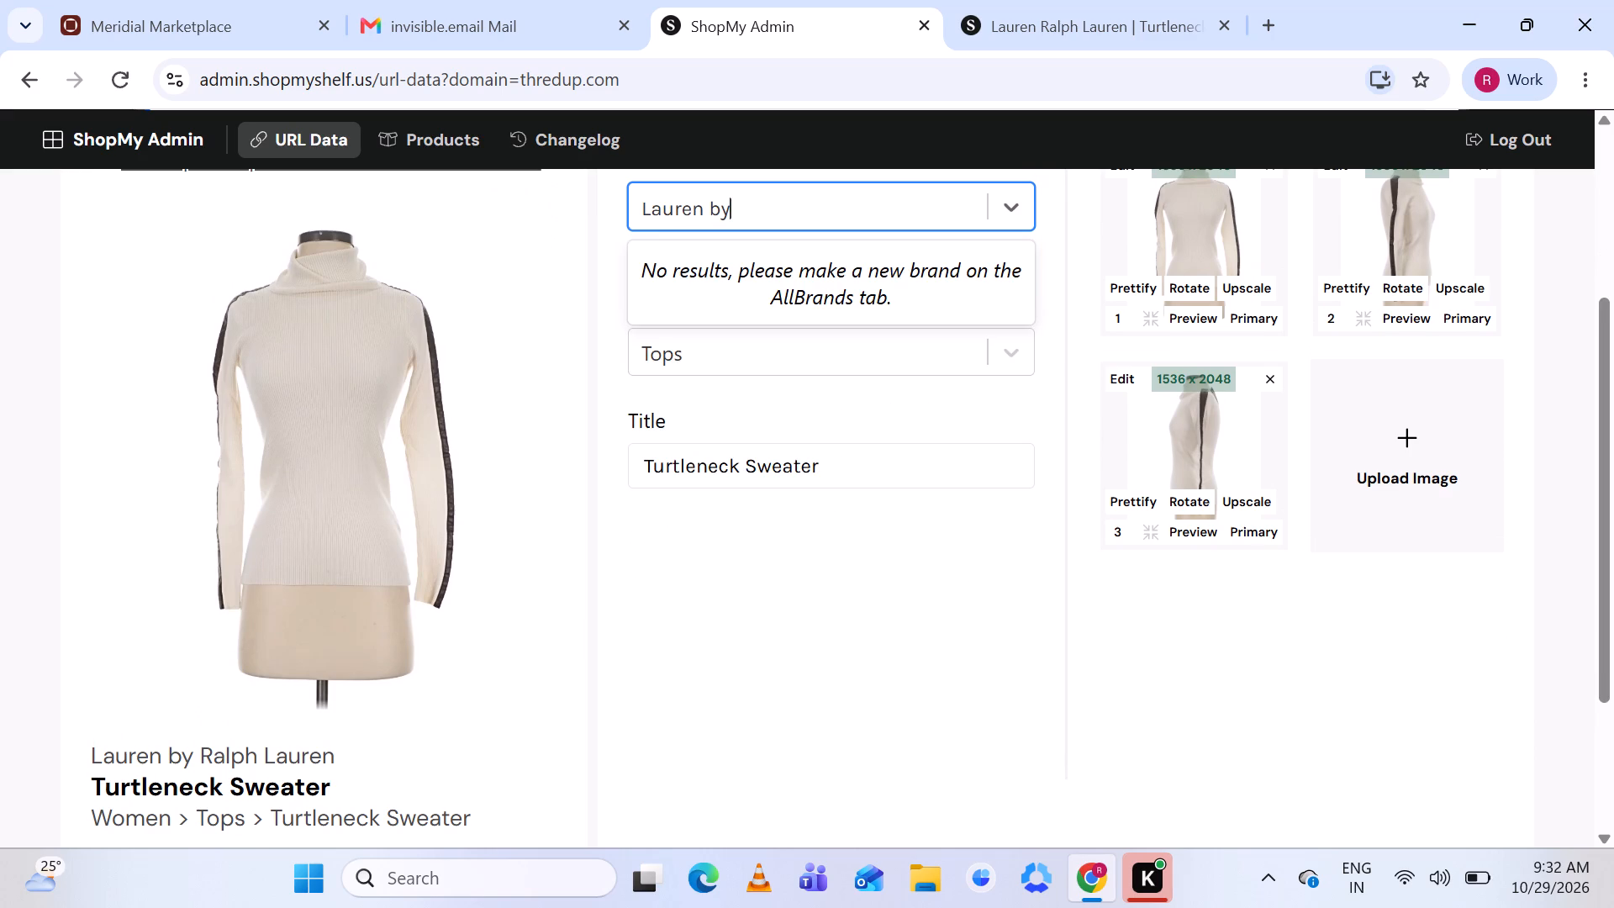
Shorten the brand search to "Lauren" and look through the brand options for Lauren by Ralph Lauren.
key("BackSpace")
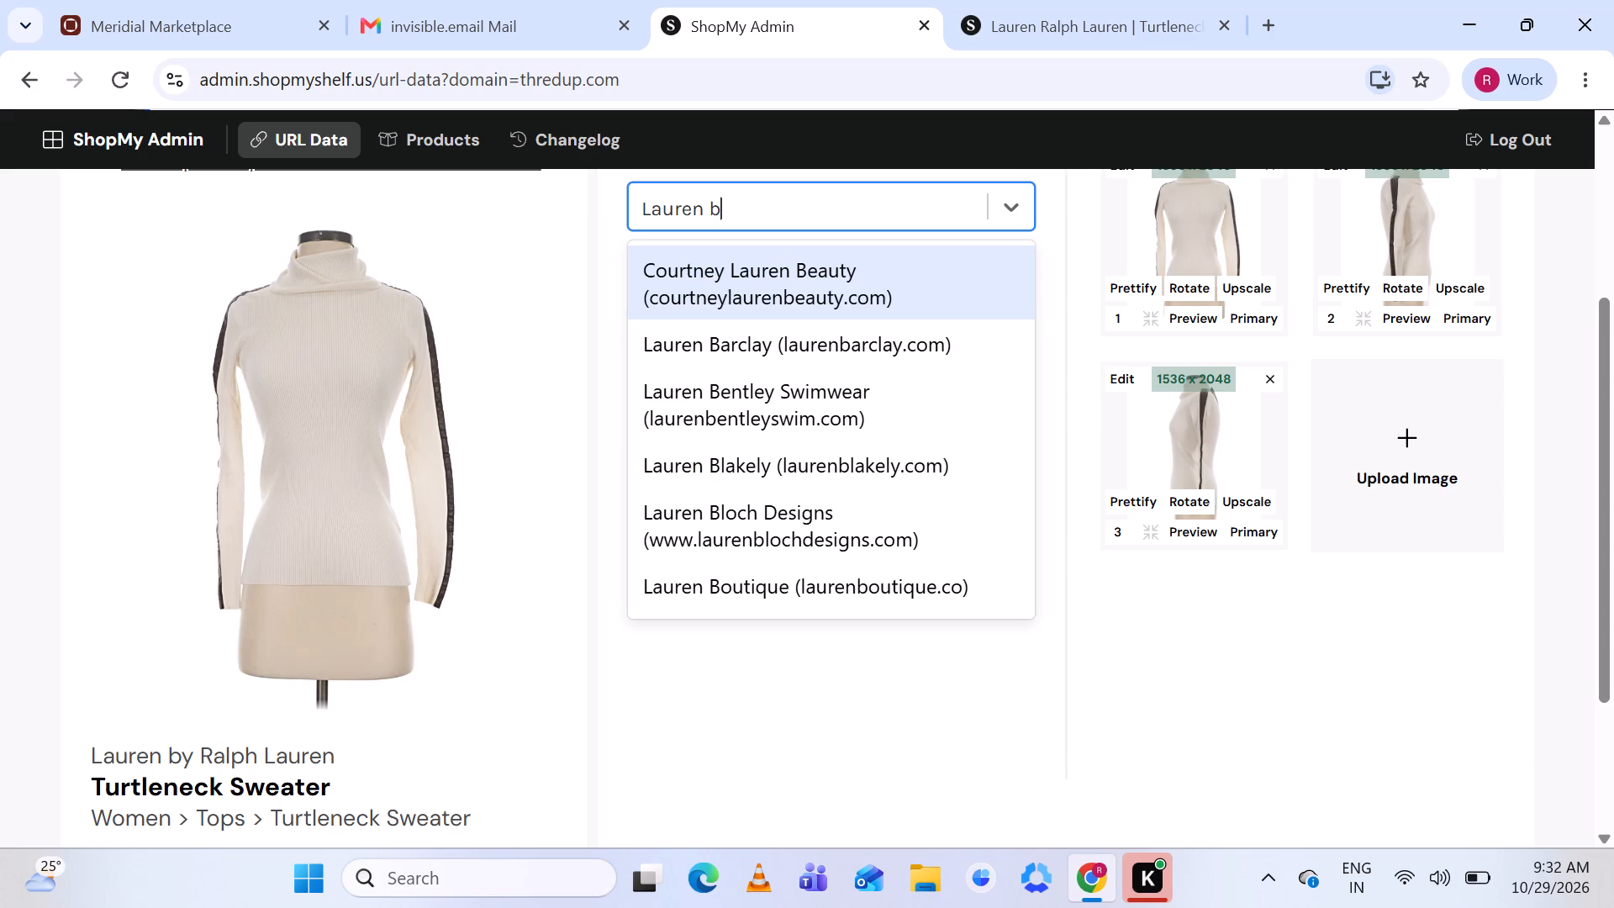
key("BackSpace")
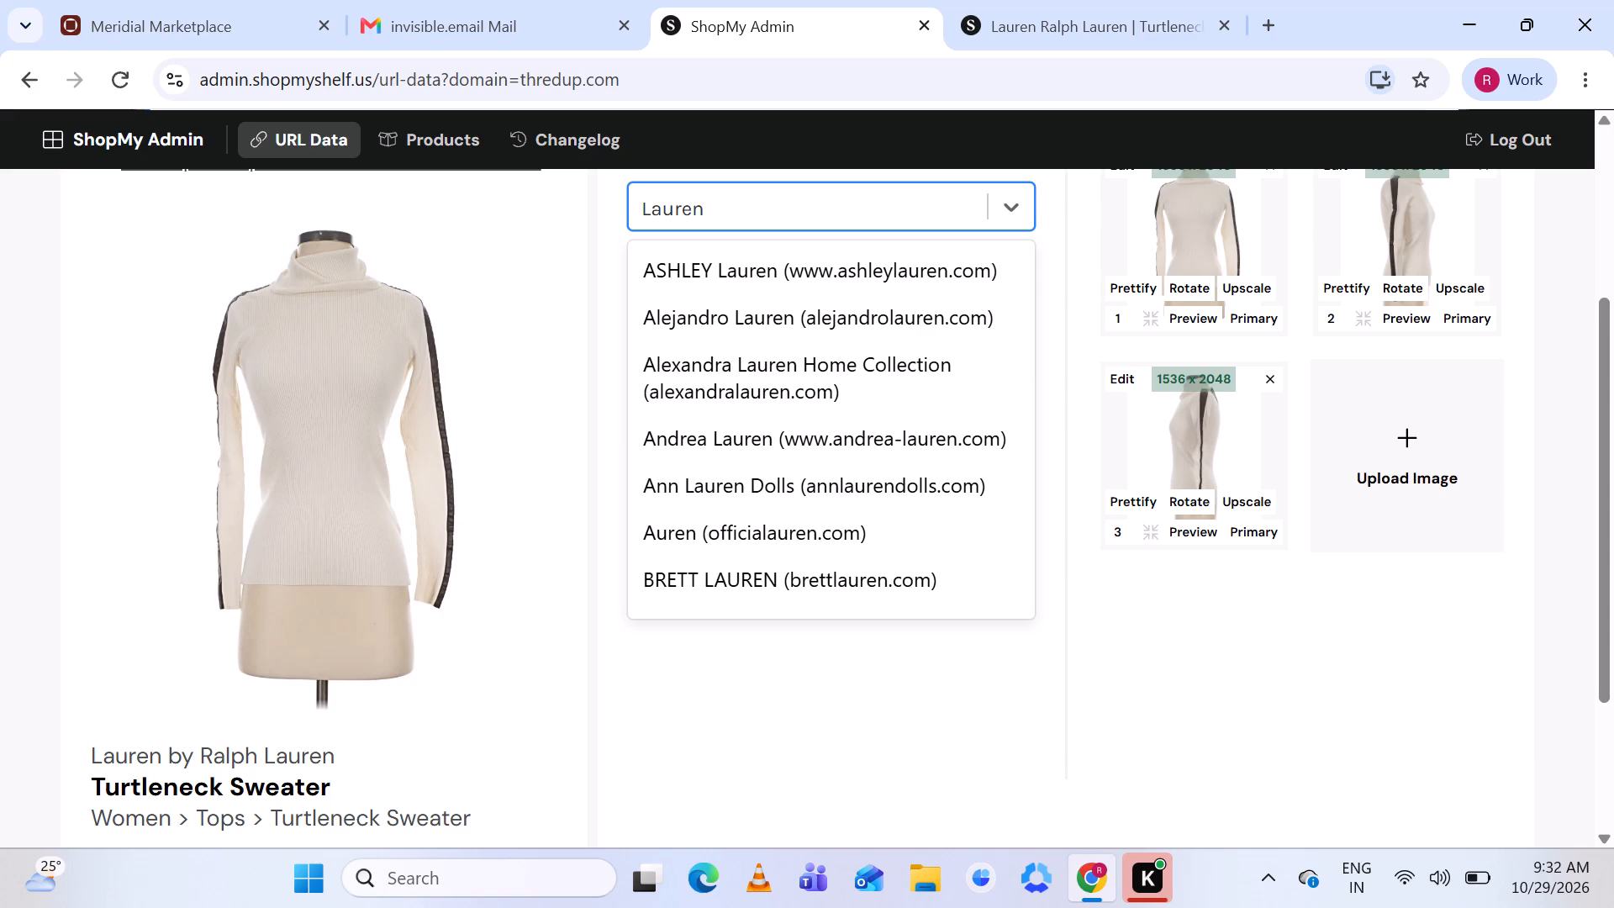
scroll(794, 401, "down", 1)
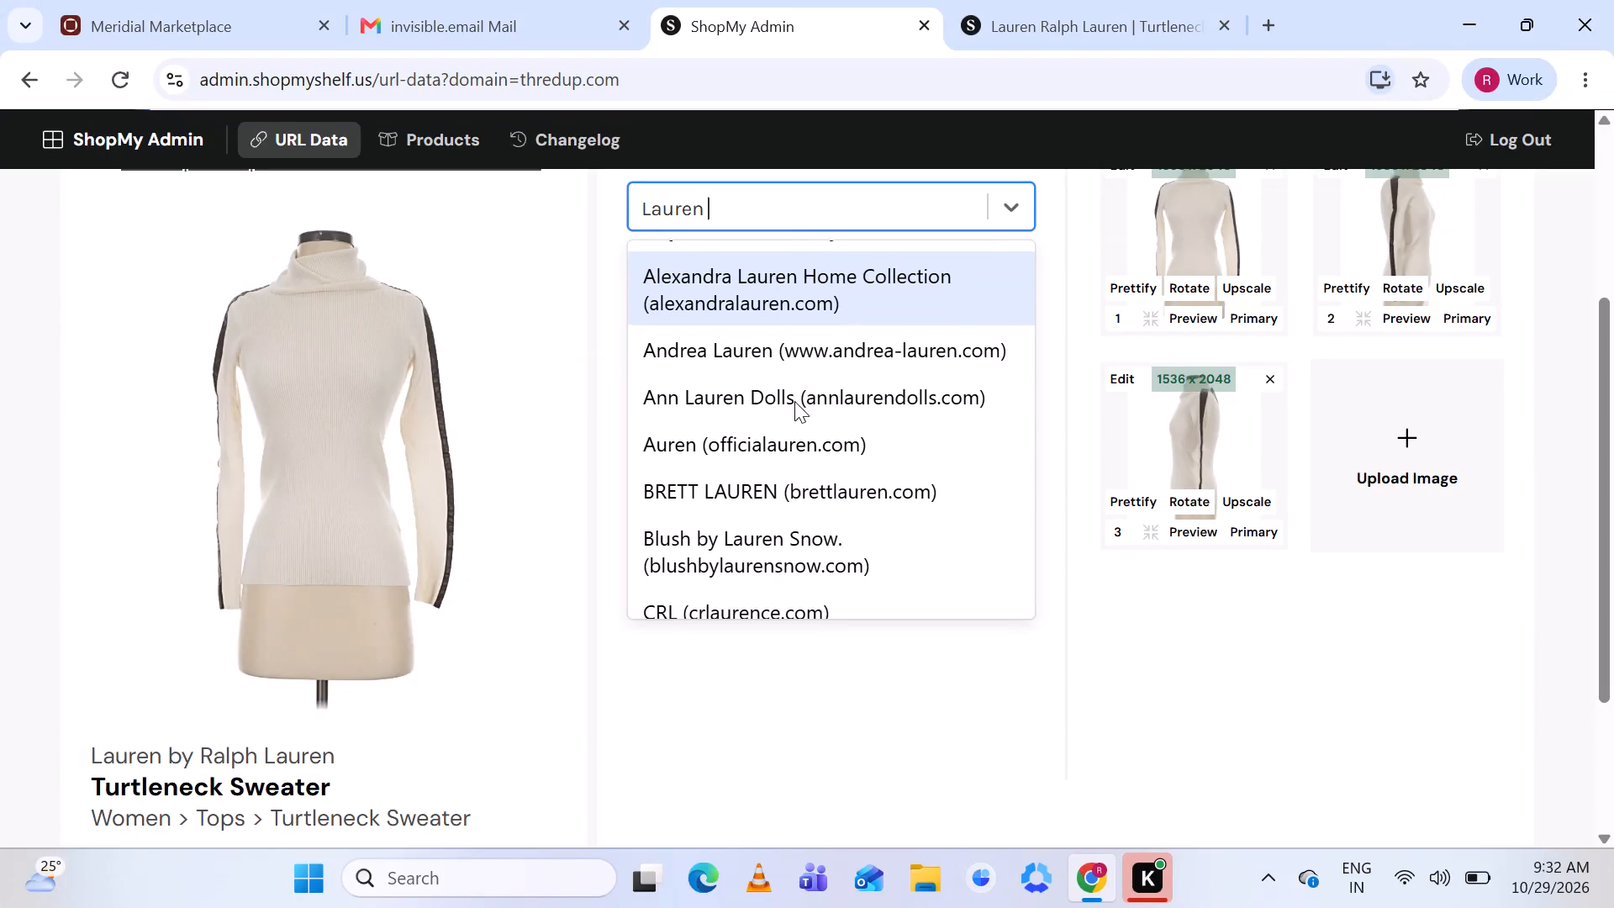
scroll(794, 401, "down", 4)
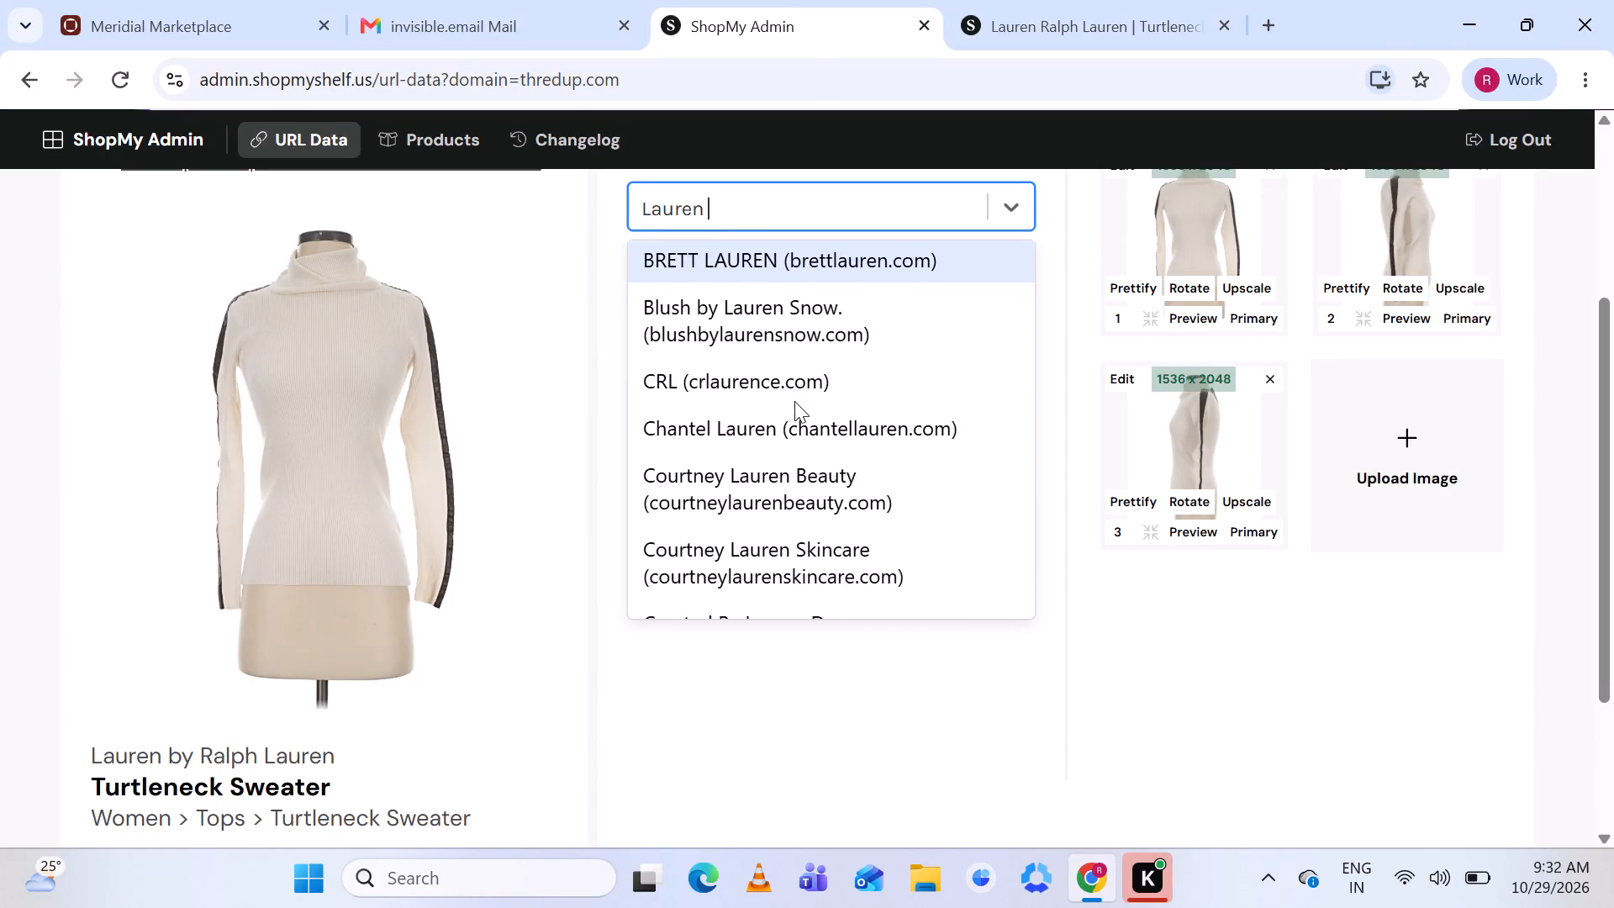
scroll(794, 401, "down", 3)
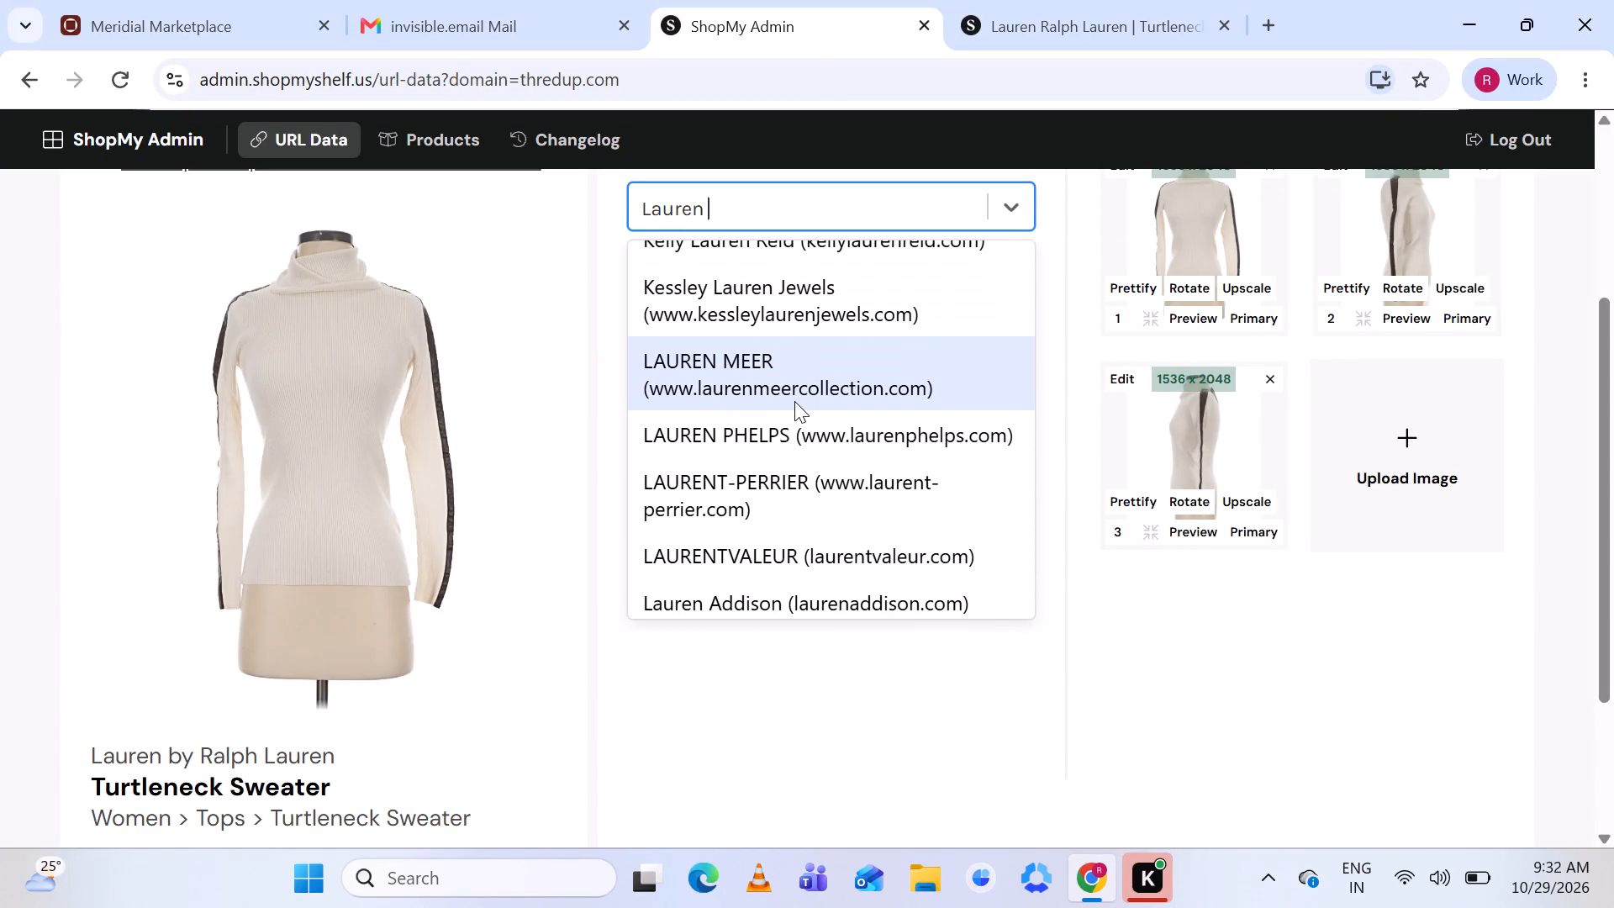
scroll(794, 401, "down", 1)
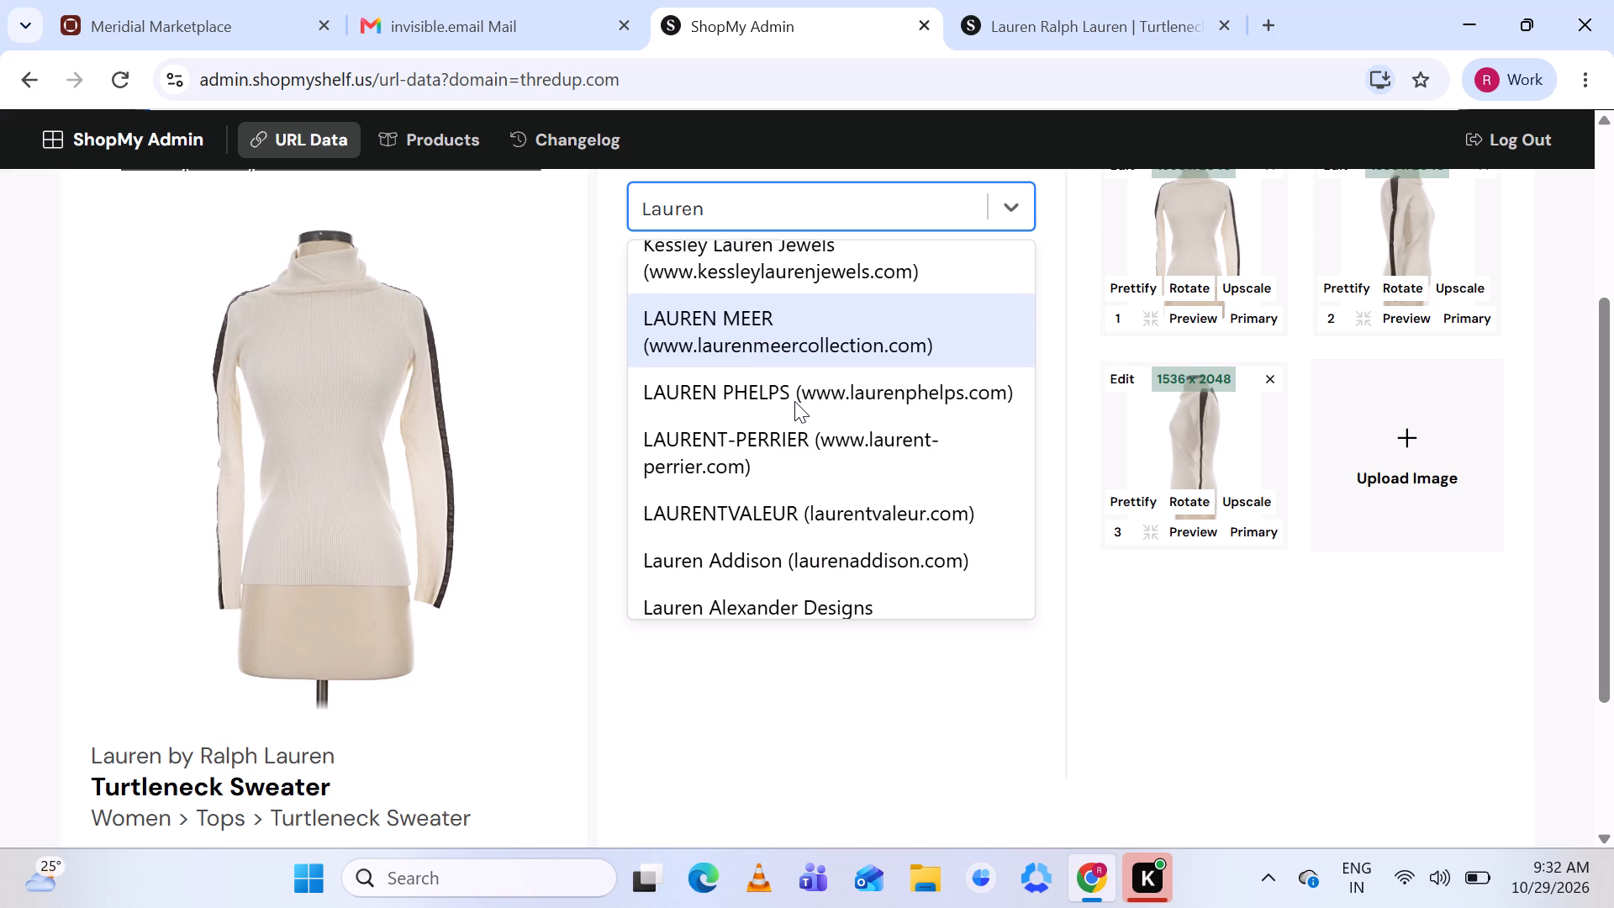
scroll(794, 401, "down", 4)
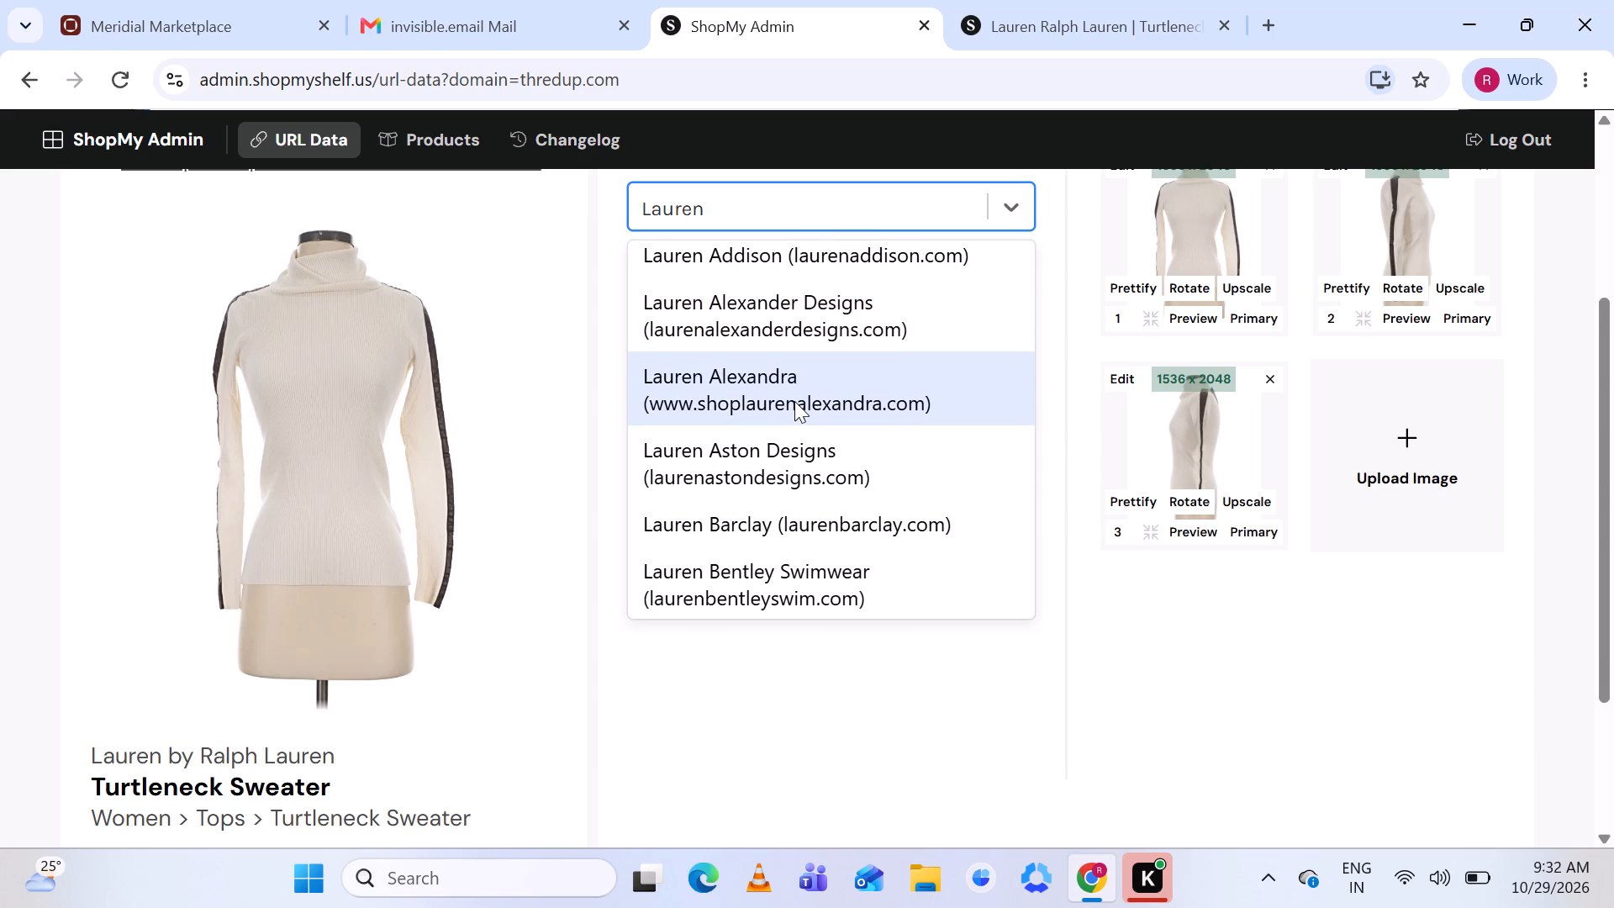
scroll(794, 401, "down", 2)
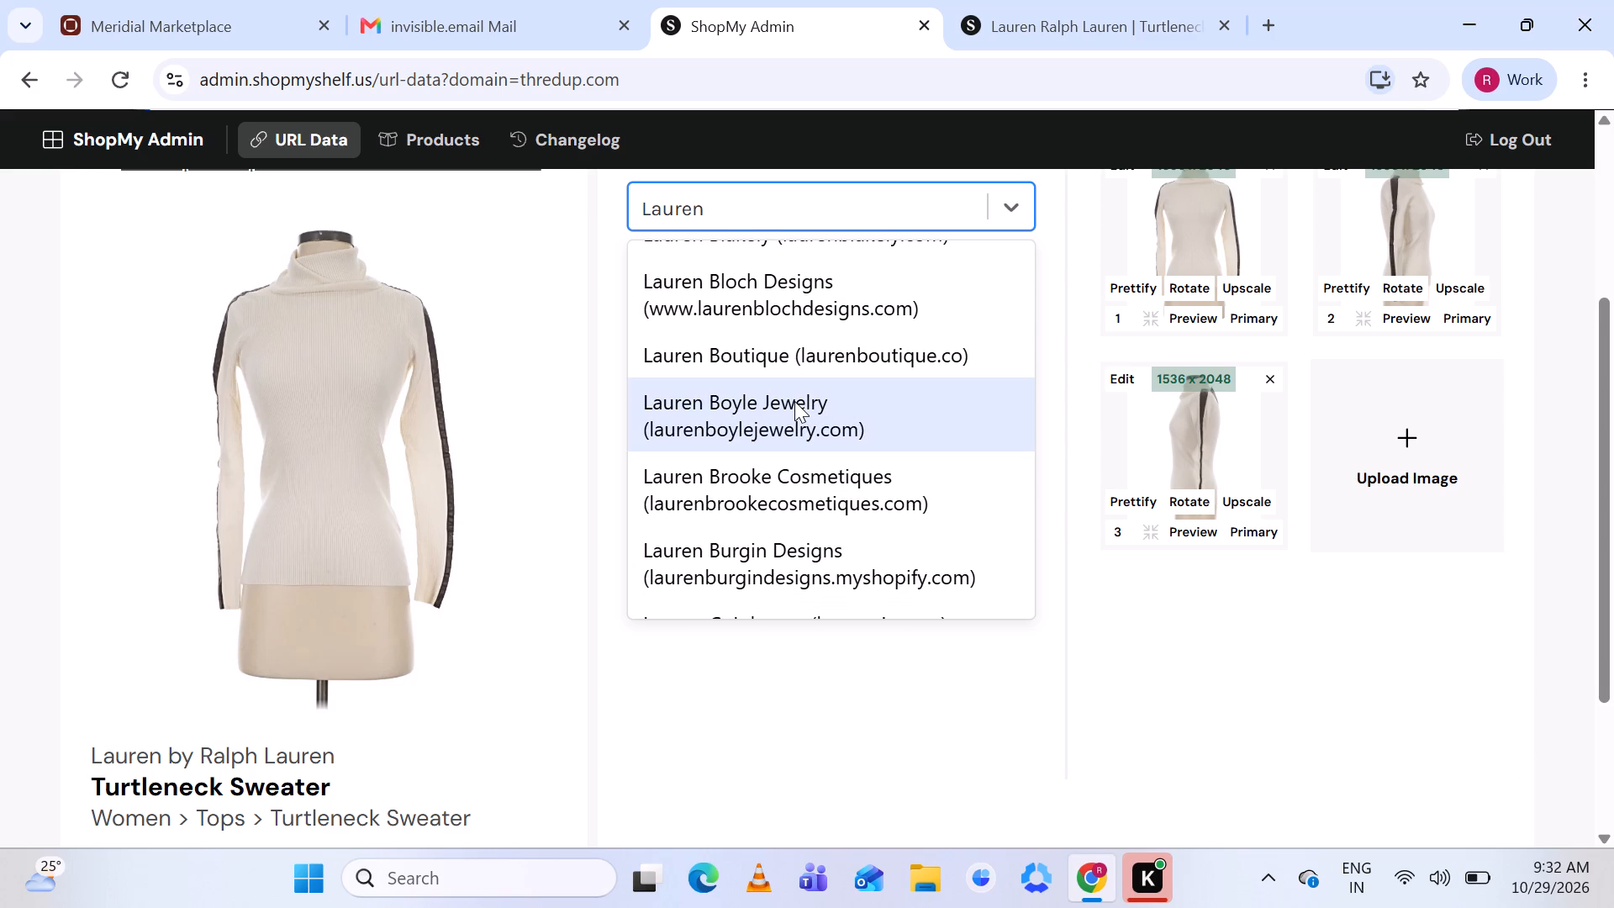
scroll(794, 401, "down", 1)
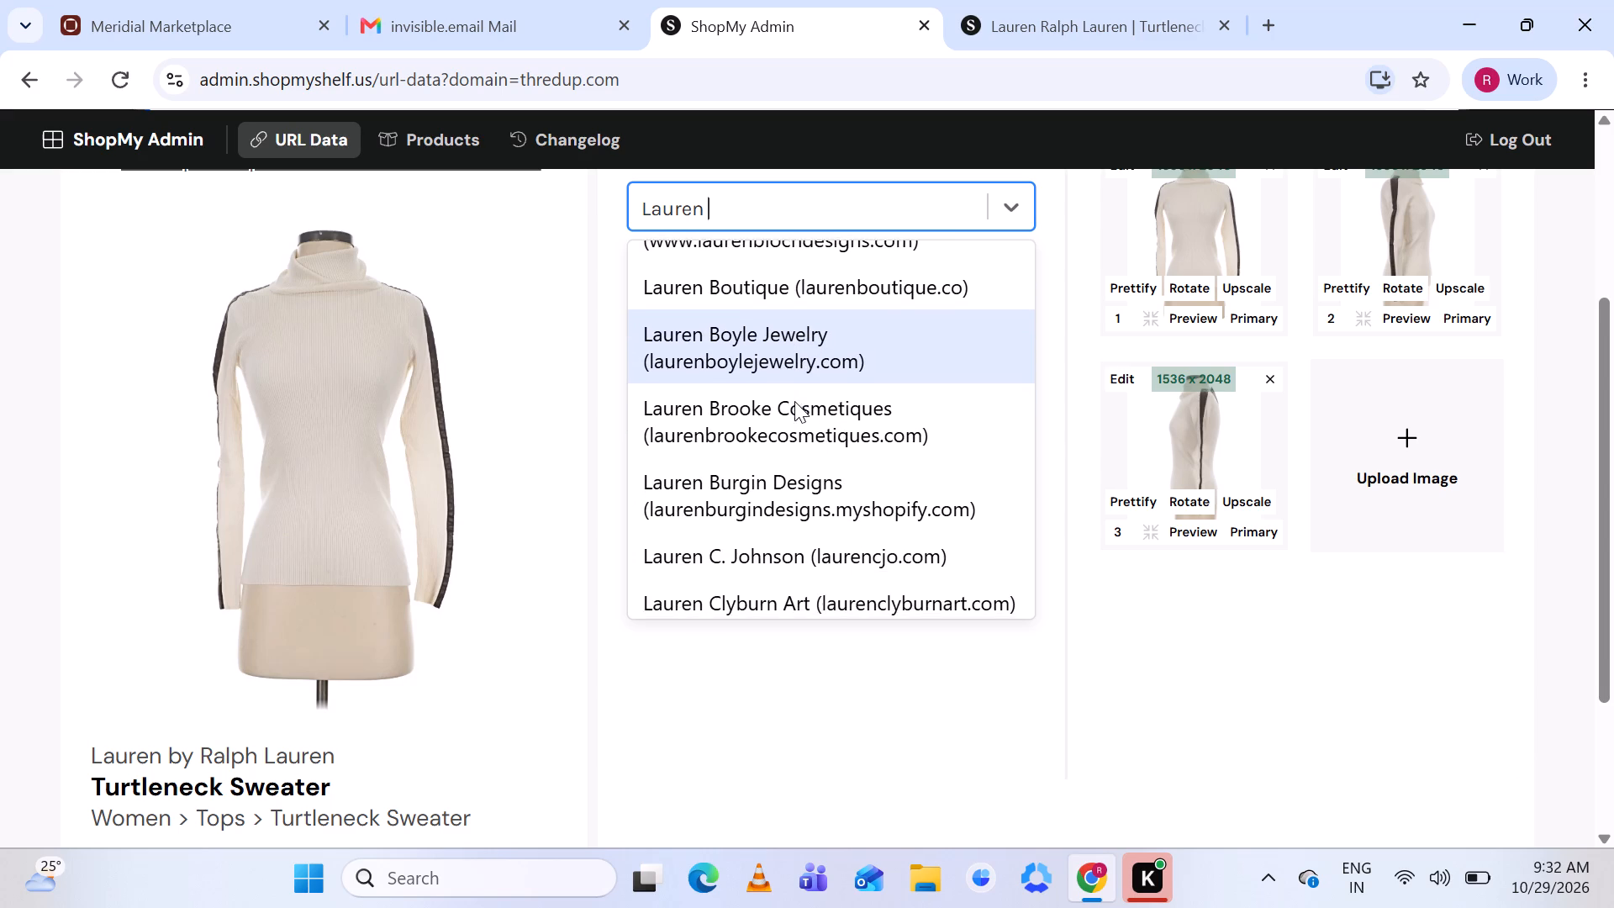
scroll(794, 401, "down", 11)
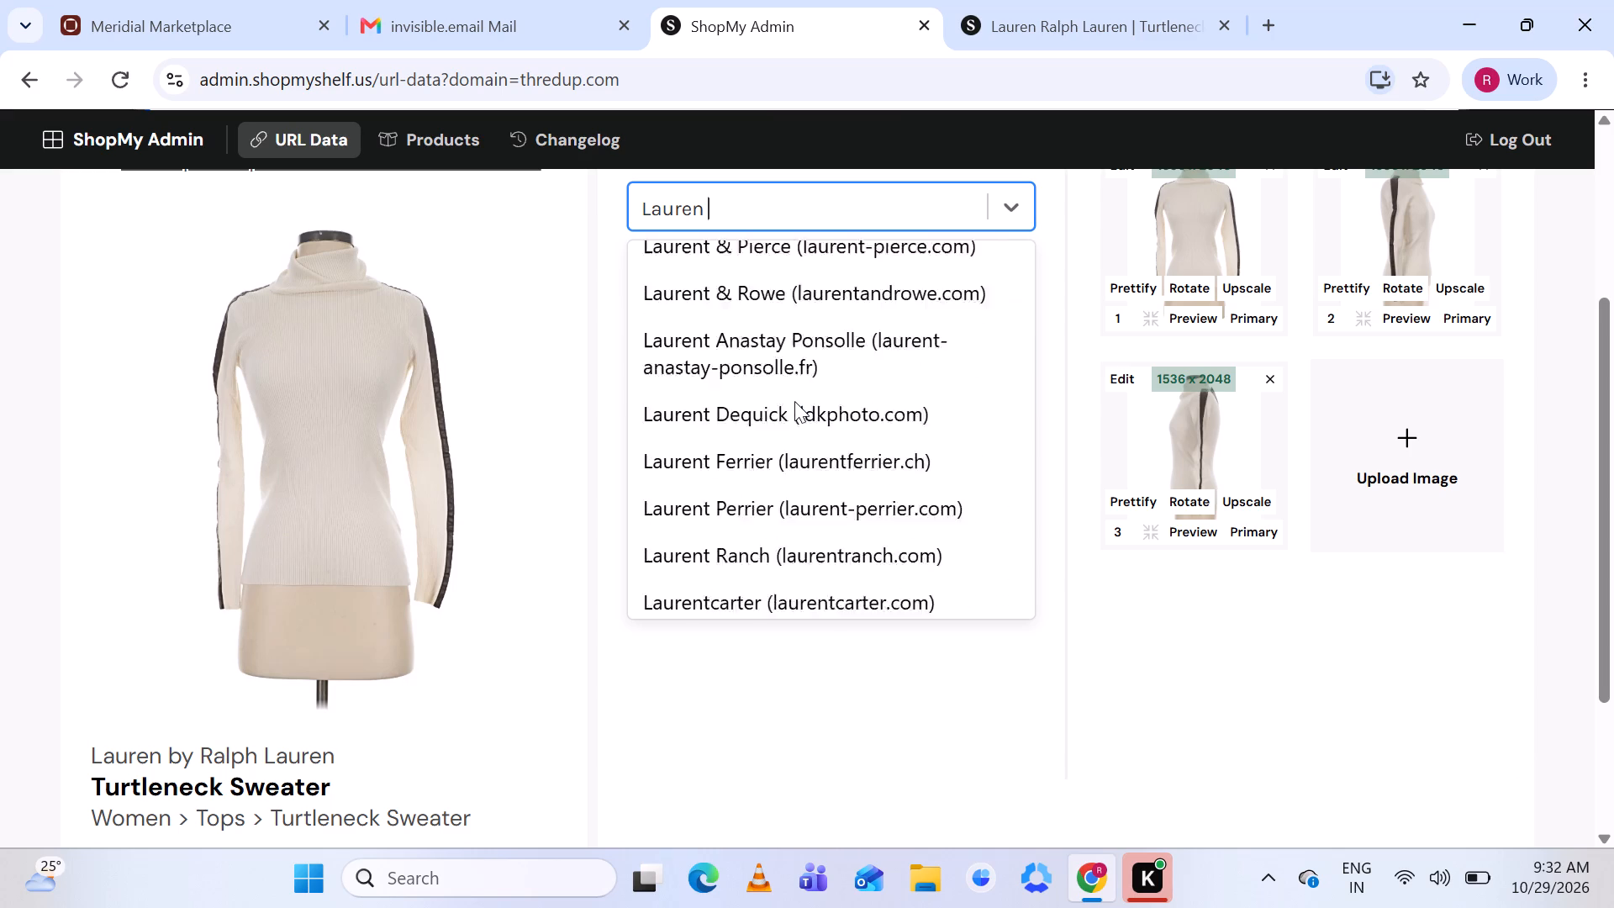
scroll(794, 401, "down", 10)
scroll(794, 401, "up", 1)
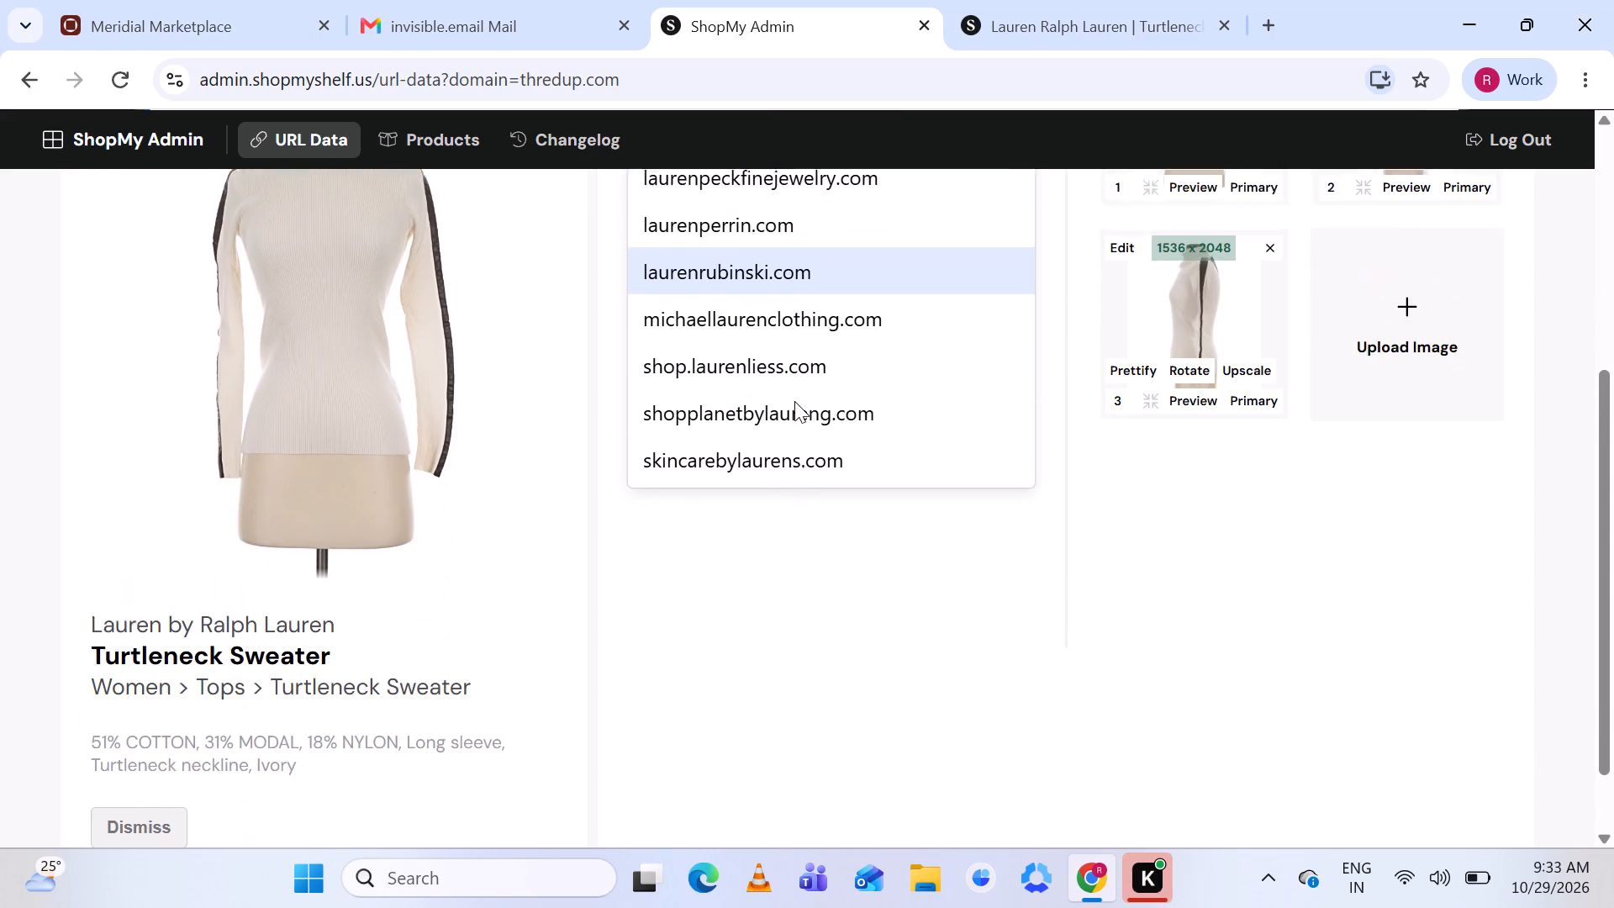
scroll(794, 401, "up", 4)
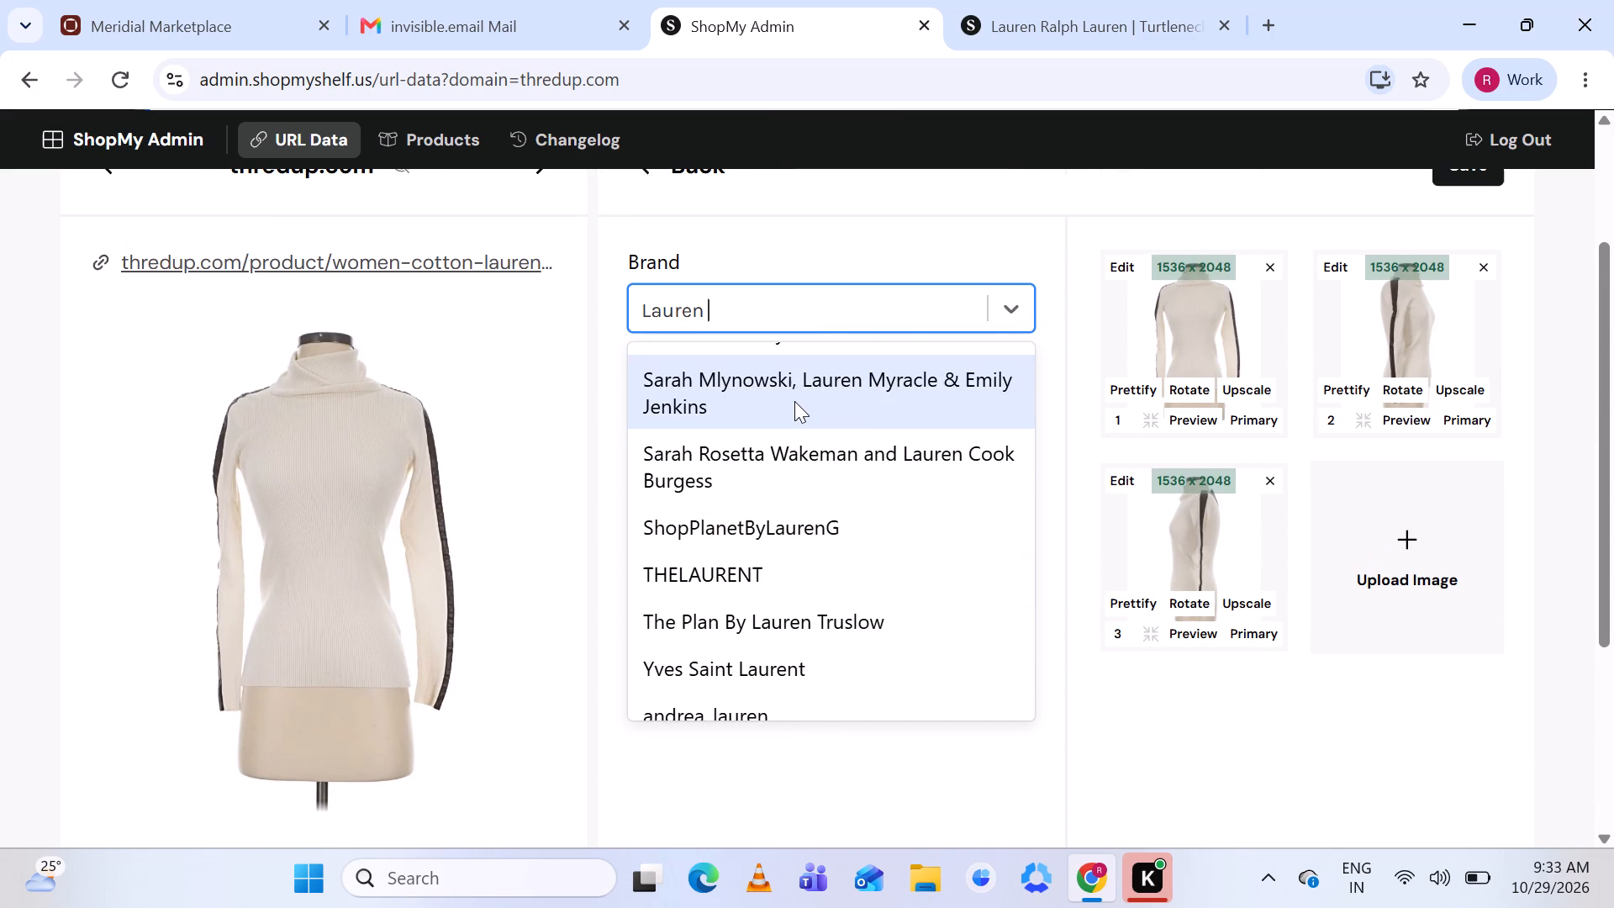
scroll(794, 401, "down", 1)
scroll(818, 286, "down", 1)
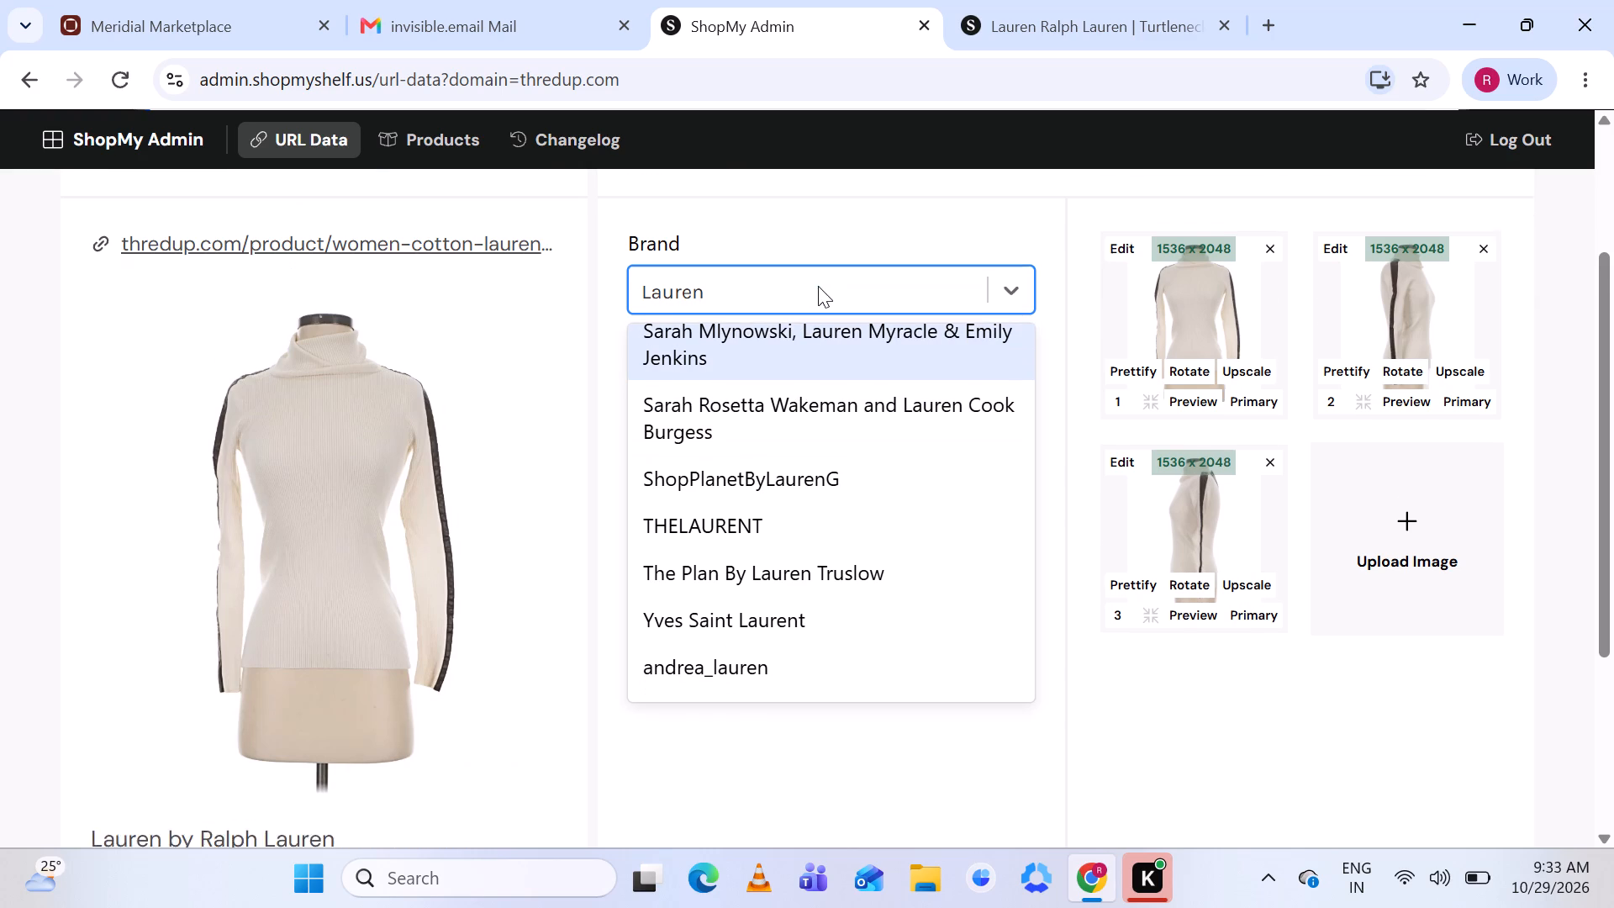
scroll(818, 286, "down", 1)
scroll(787, 360, "up", 1)
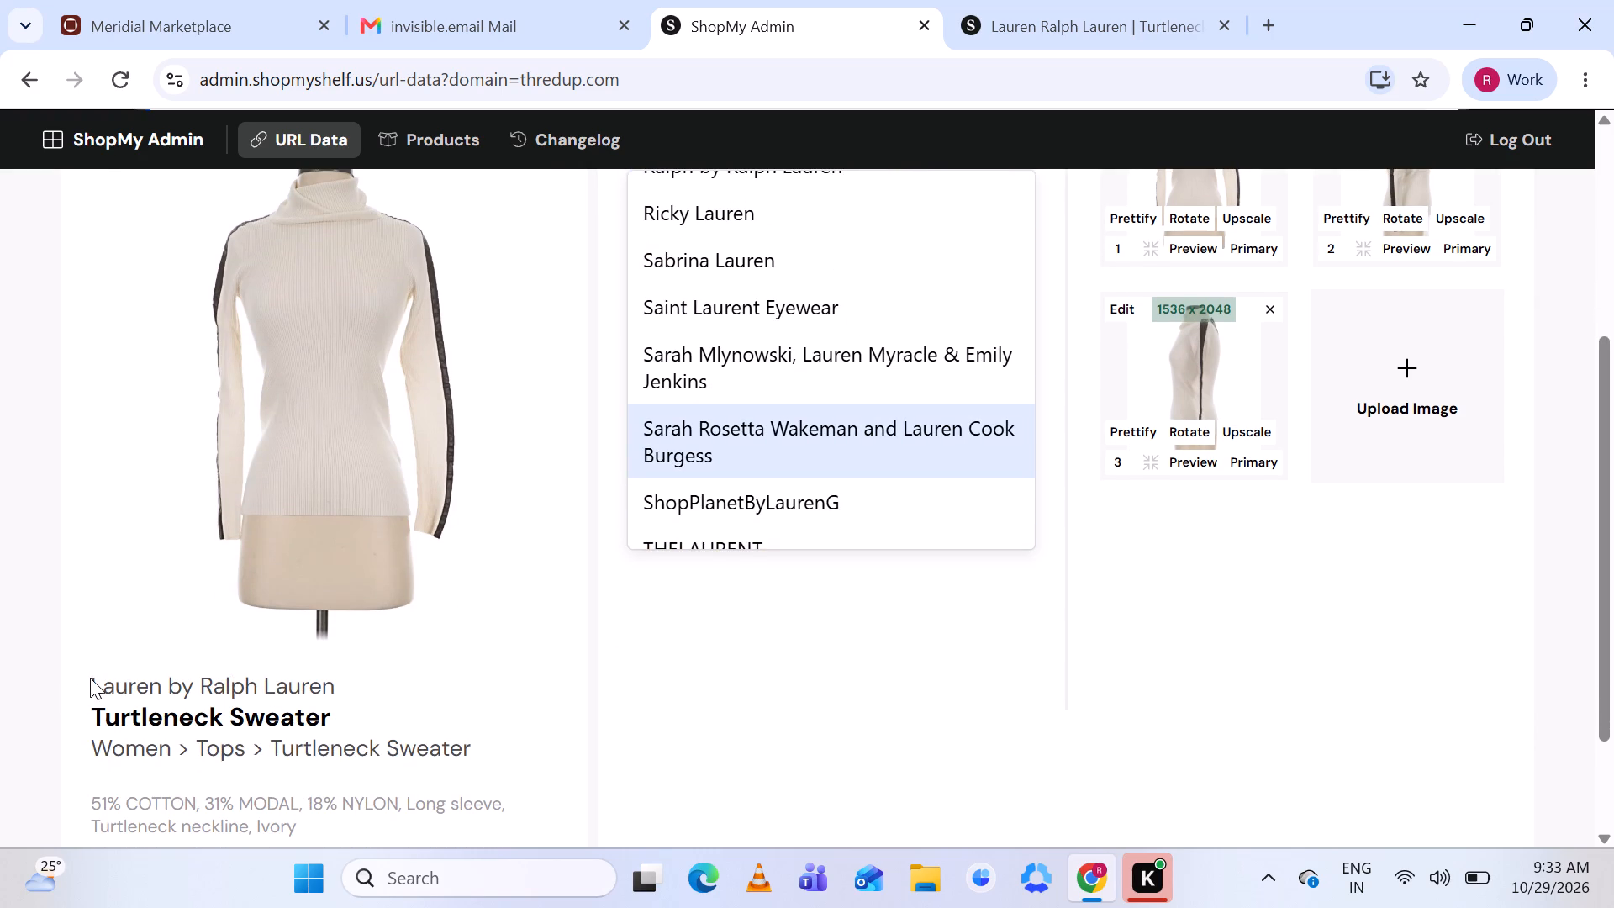
Add a new brand named "Lauren by Ralph Lauren", copying the name from the thredup.com listing and leaving the other brand details blank.
left_click_drag(95, 679, 208, 671)
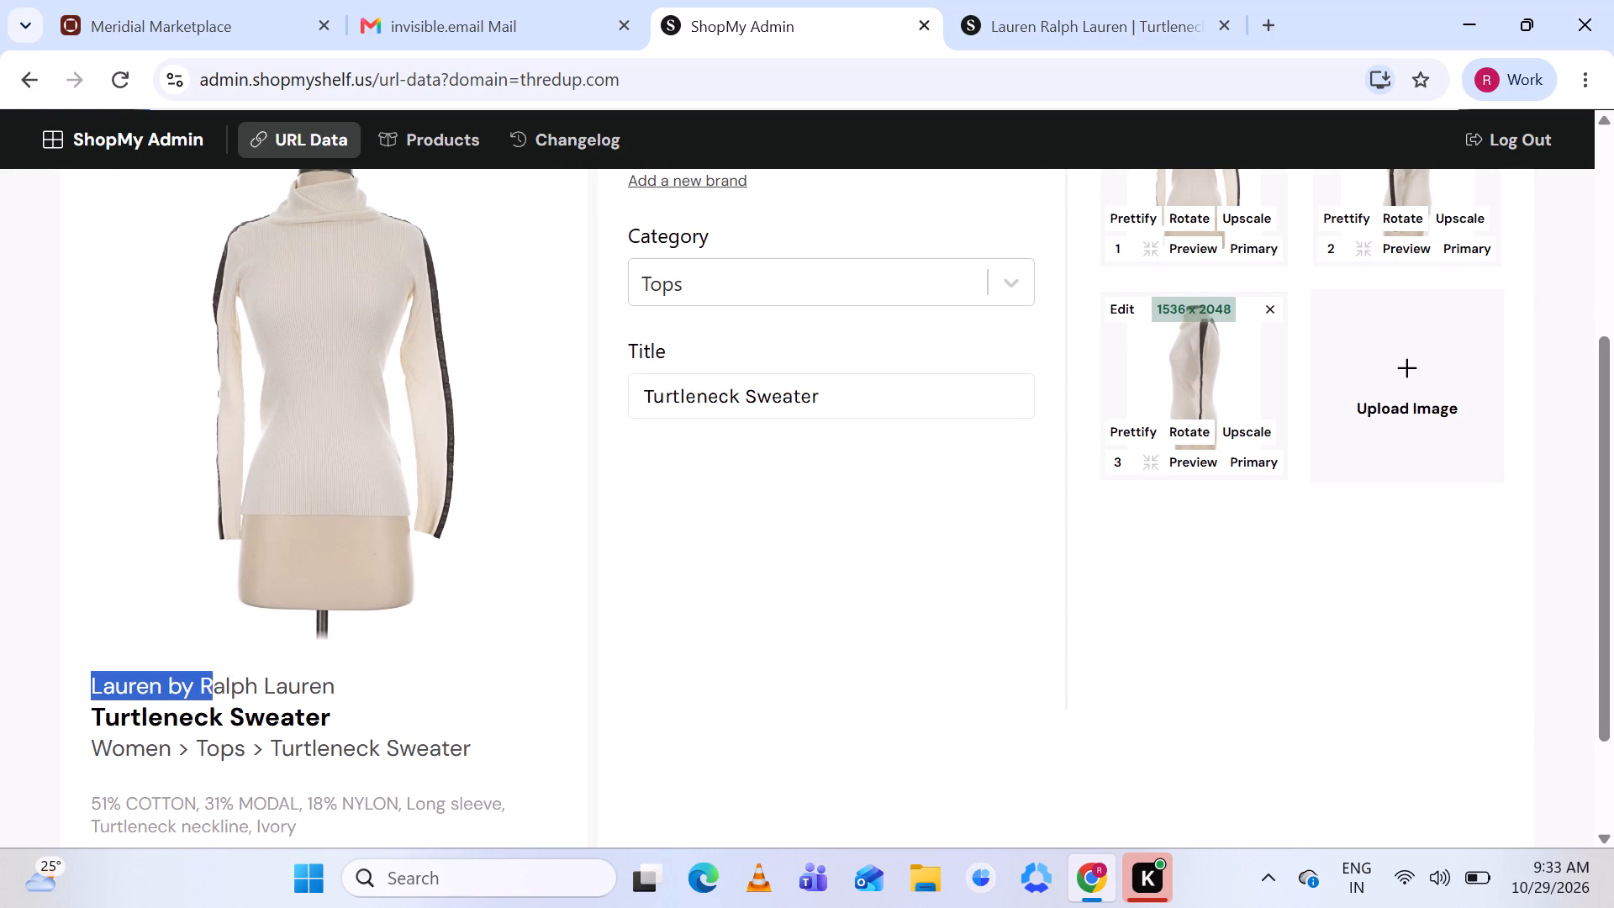
left_click_drag(208, 671, 345, 694)
key("ctrl+c")
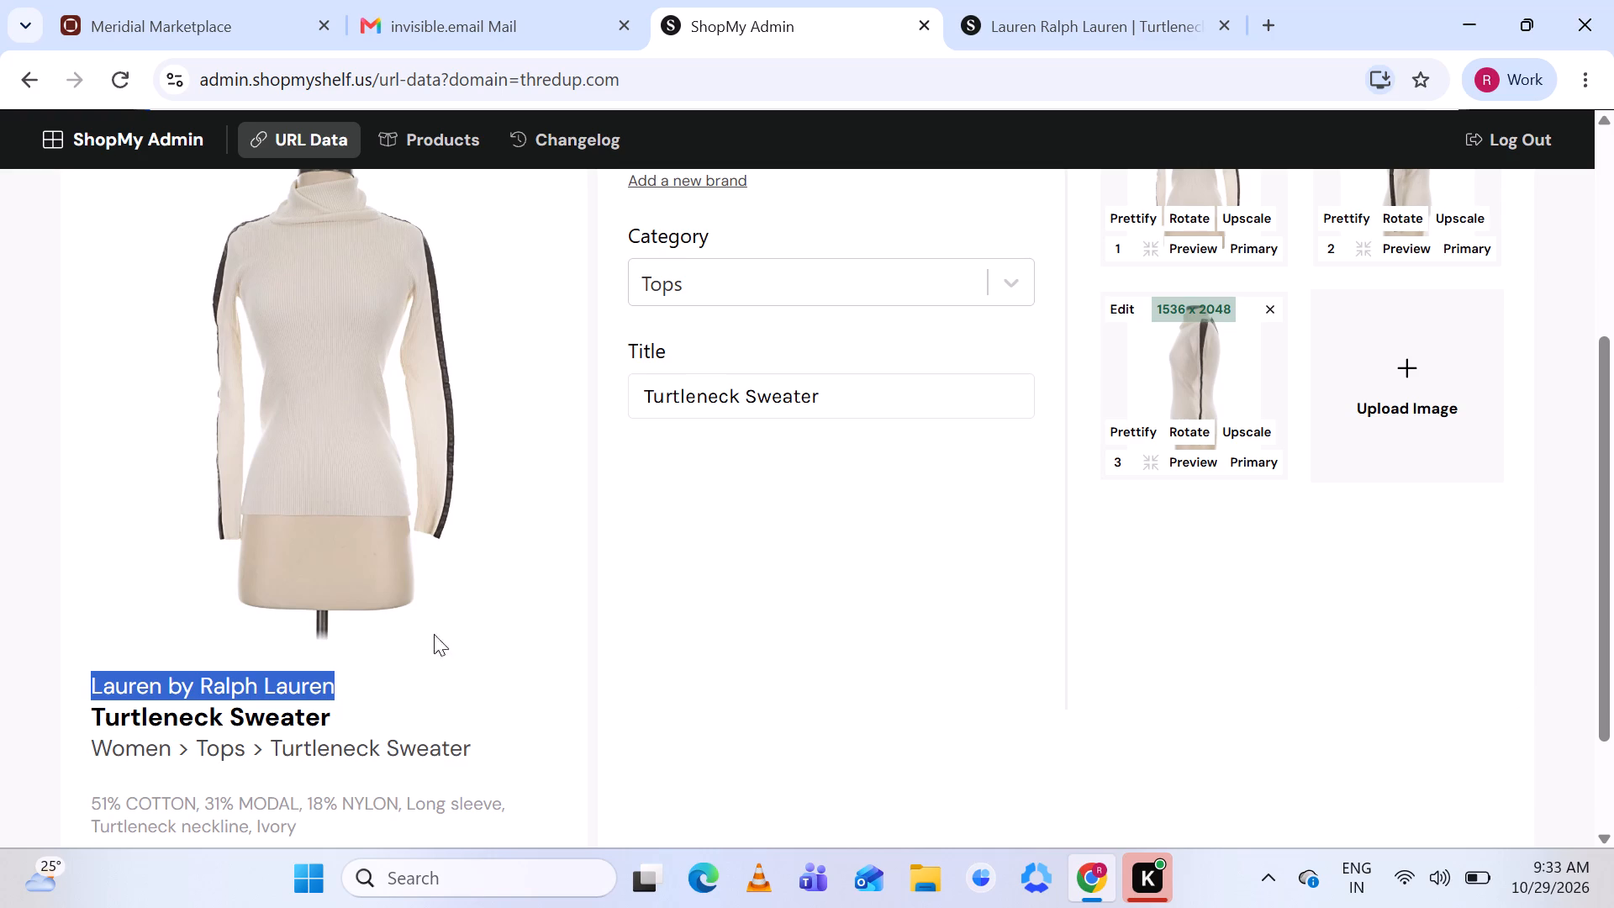
scroll(805, 273, "up", 2)
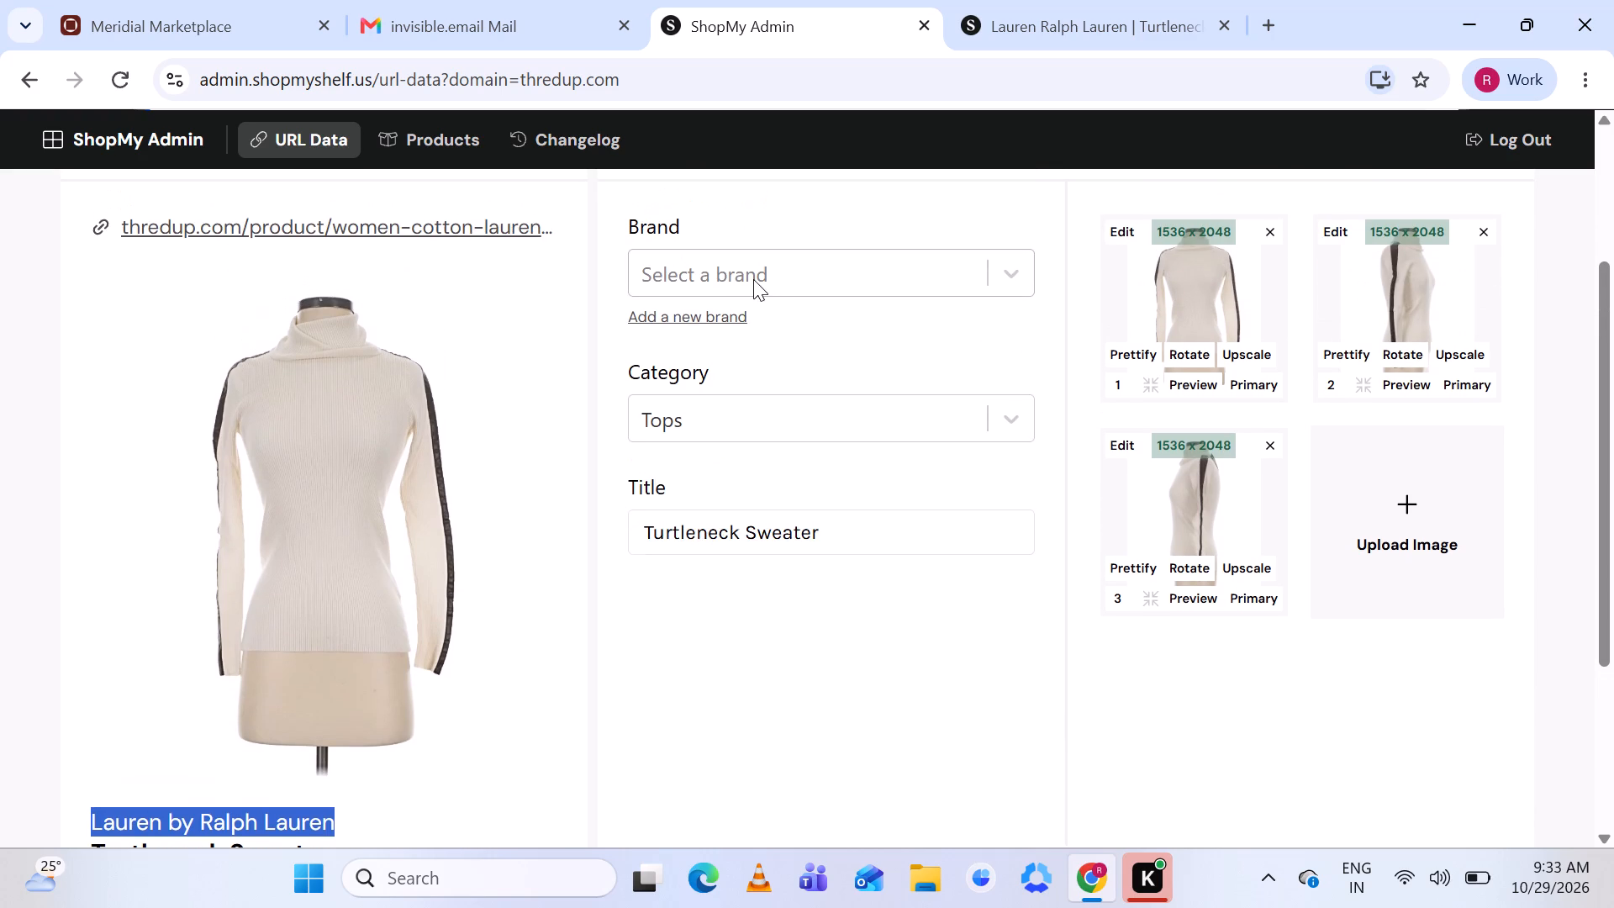
left_click(753, 279)
left_click(709, 317)
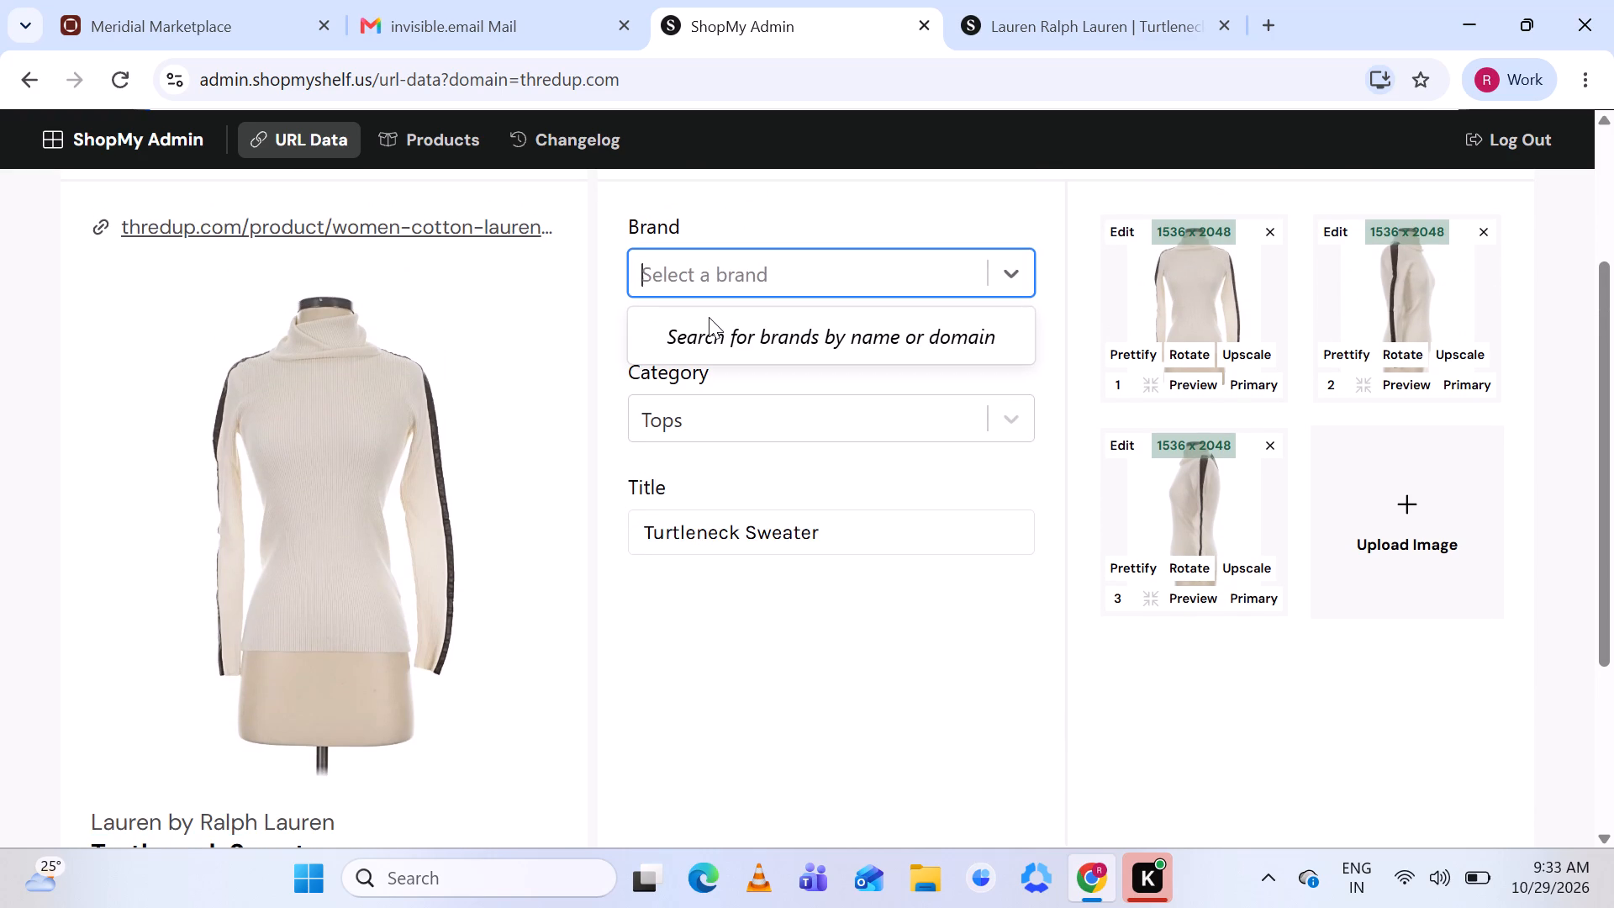
left_click(605, 350)
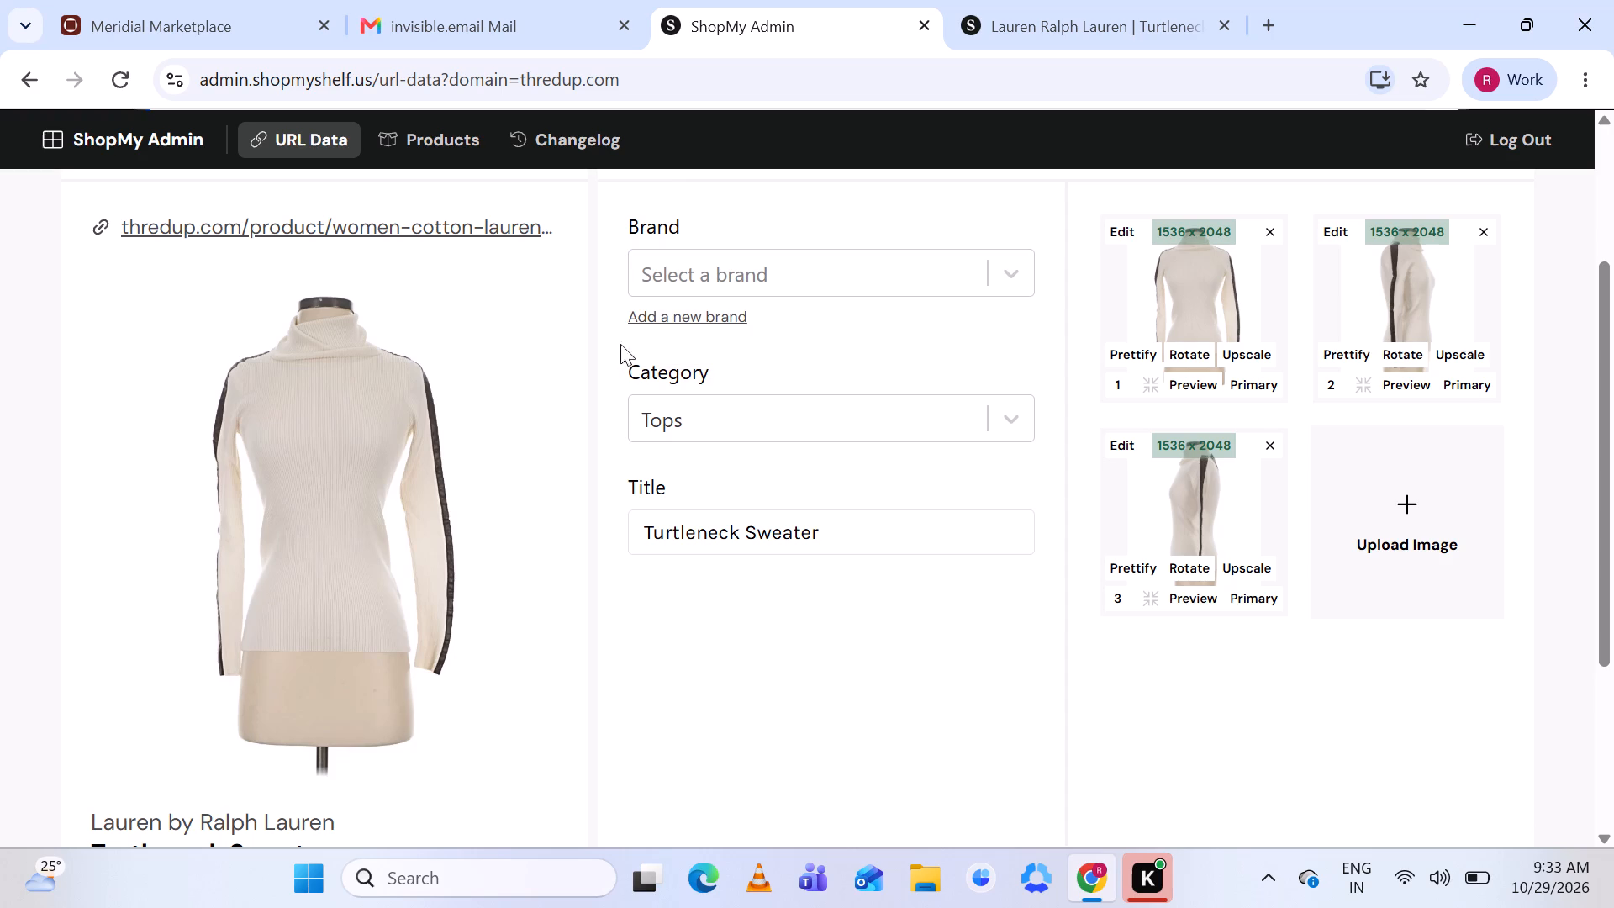
left_click(692, 314)
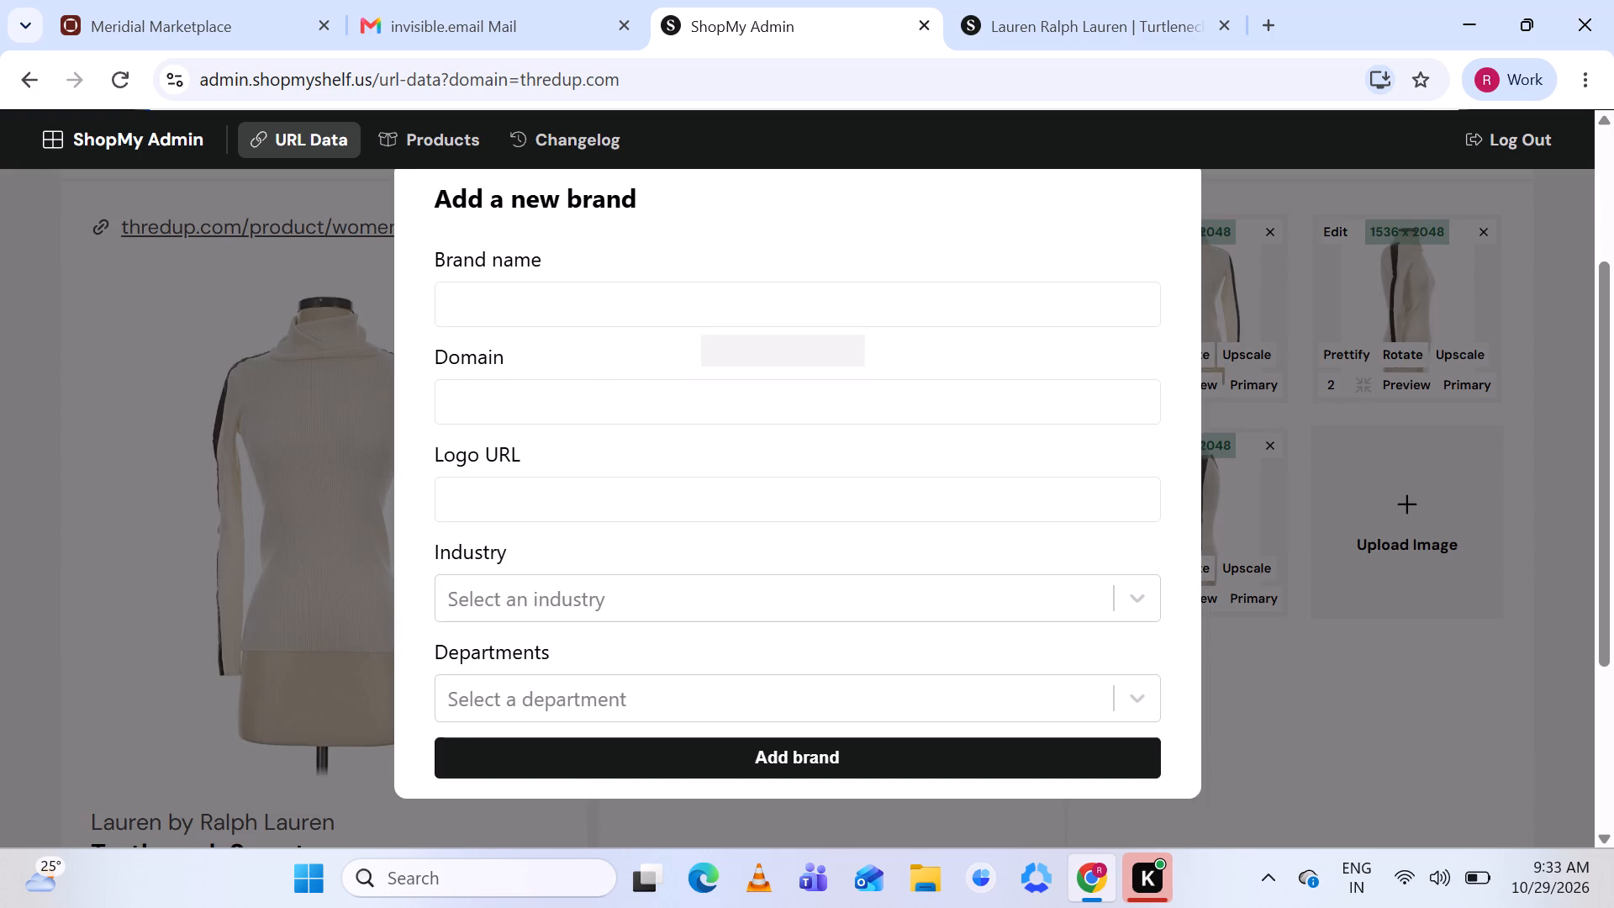
left_click(638, 306)
key("ctrl+v")
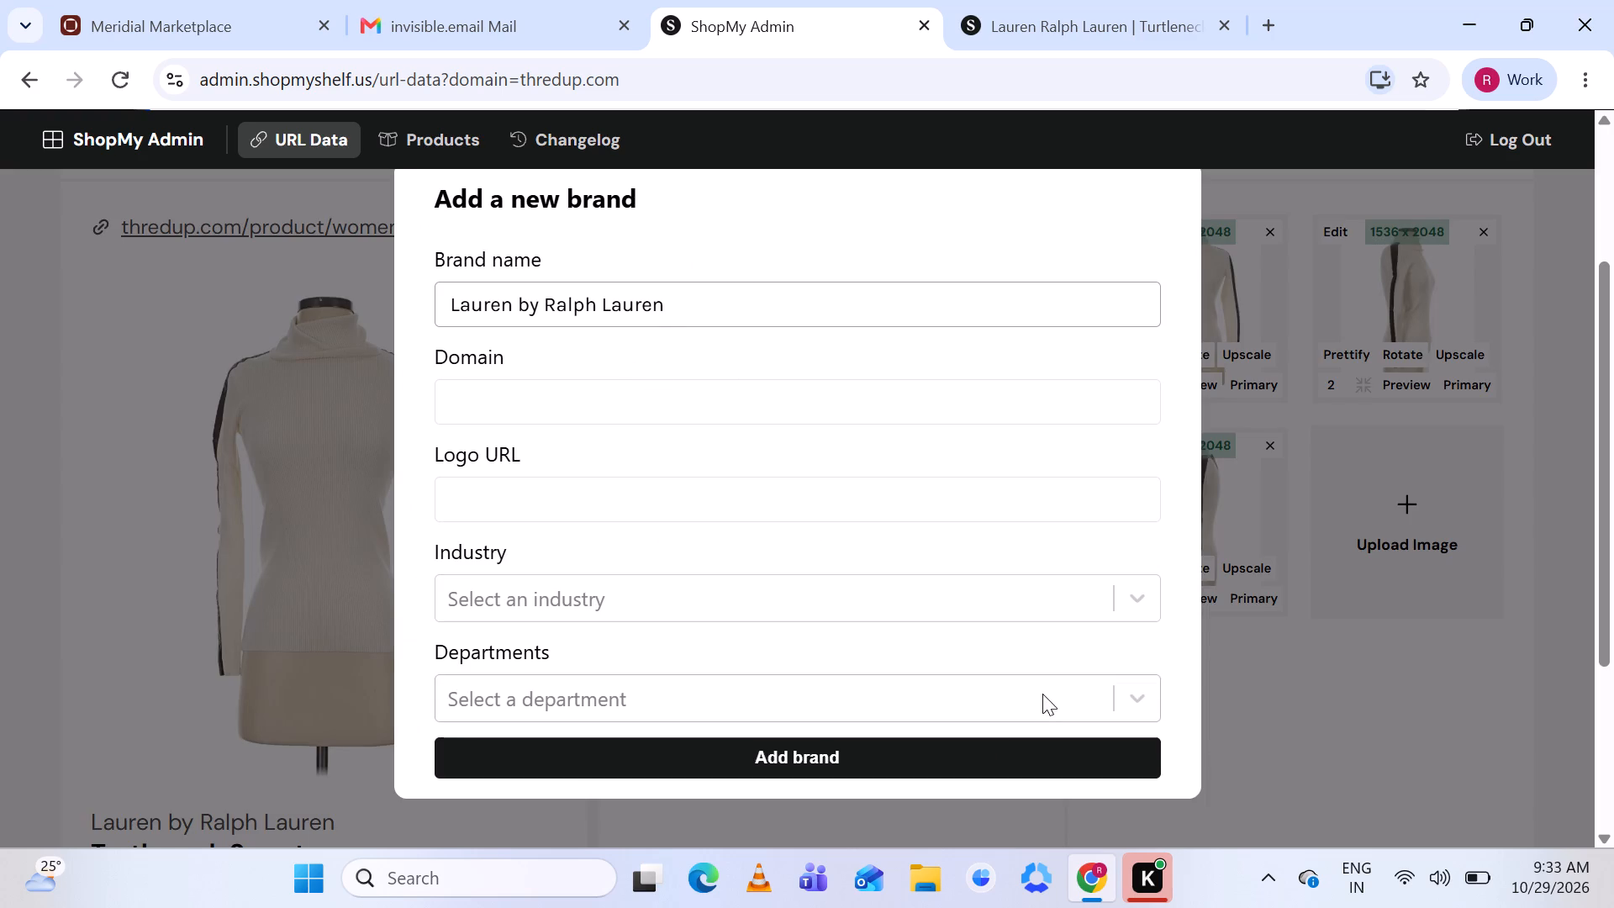
left_click(909, 742)
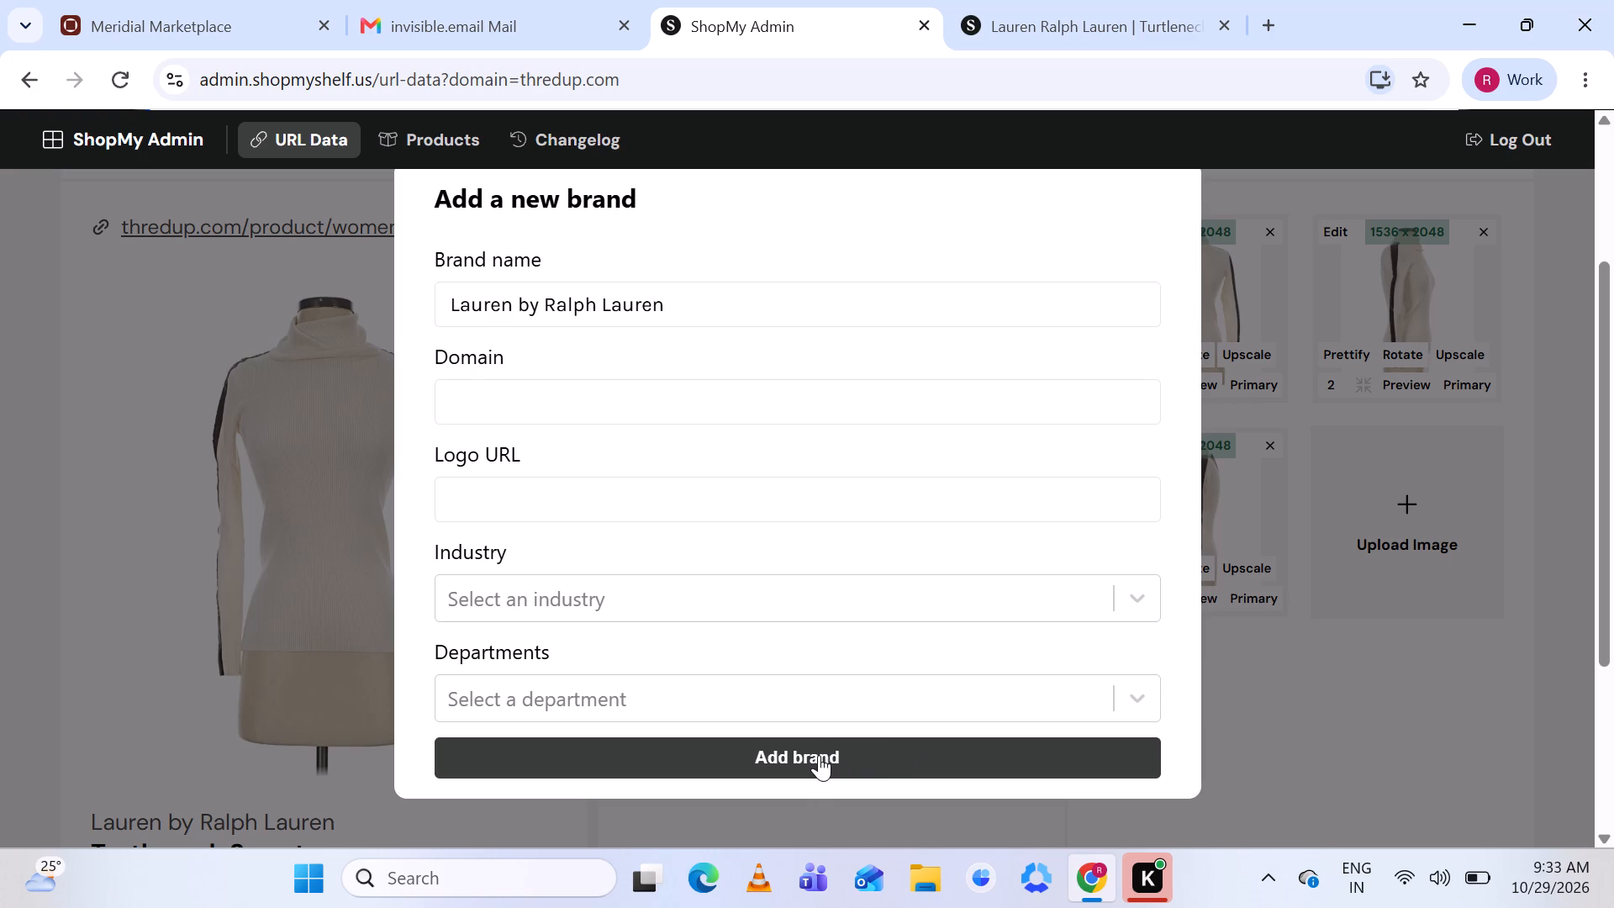
Save the new Turtleneck Sweater product under the Lauren by Ralph Lauren brand.
scroll(857, 645, "up", 2)
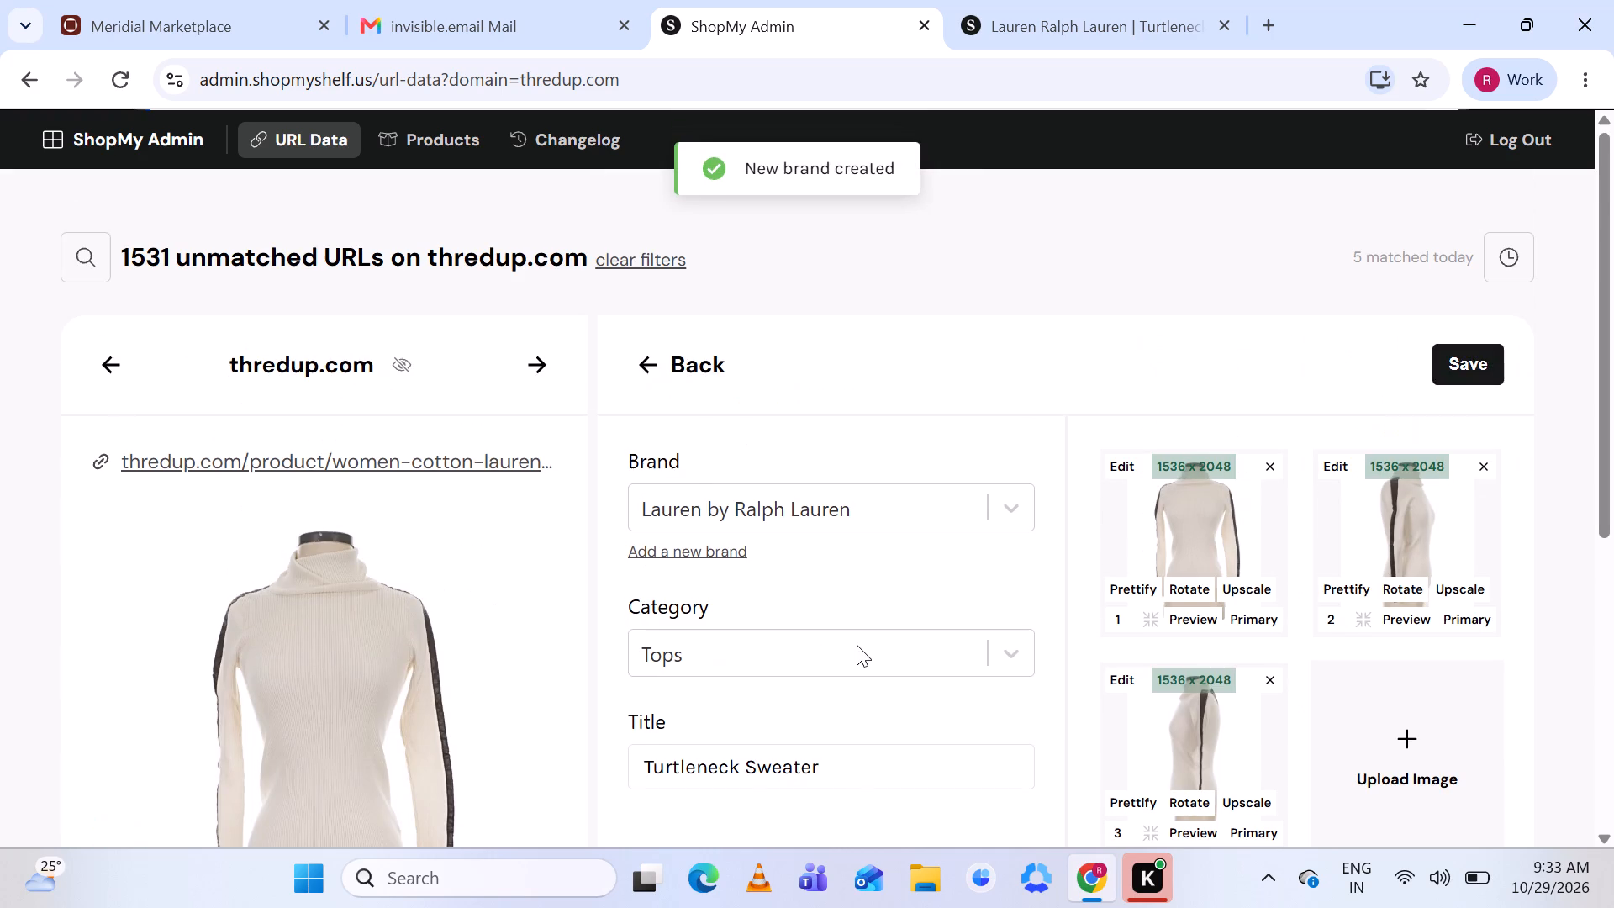
left_click(1471, 362)
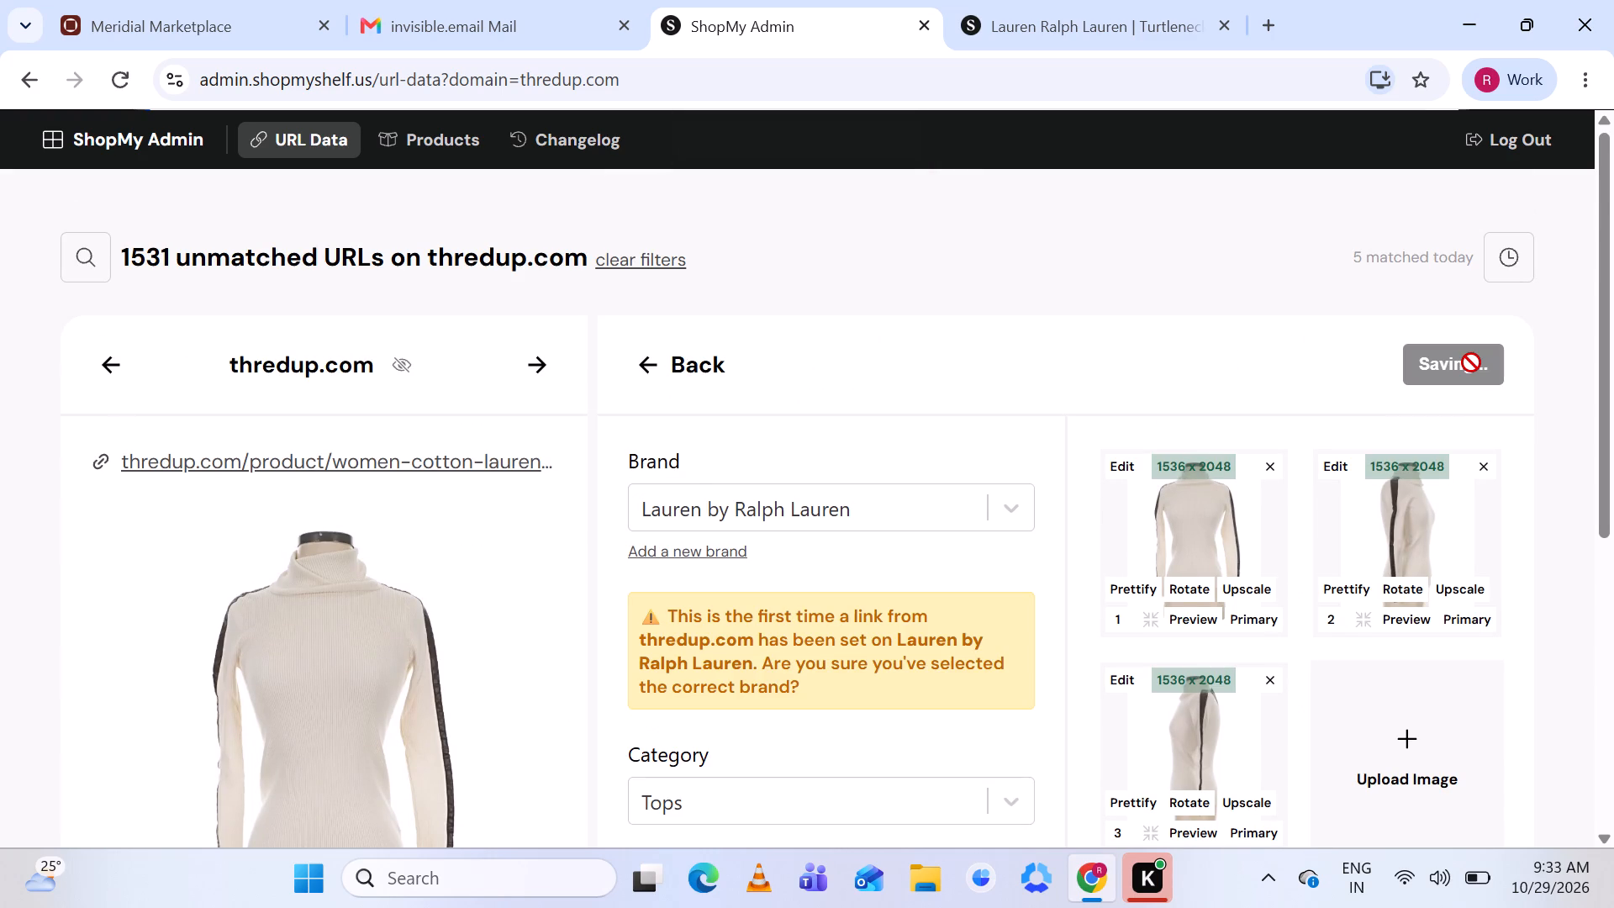
scroll(1237, 367, "down", 1)
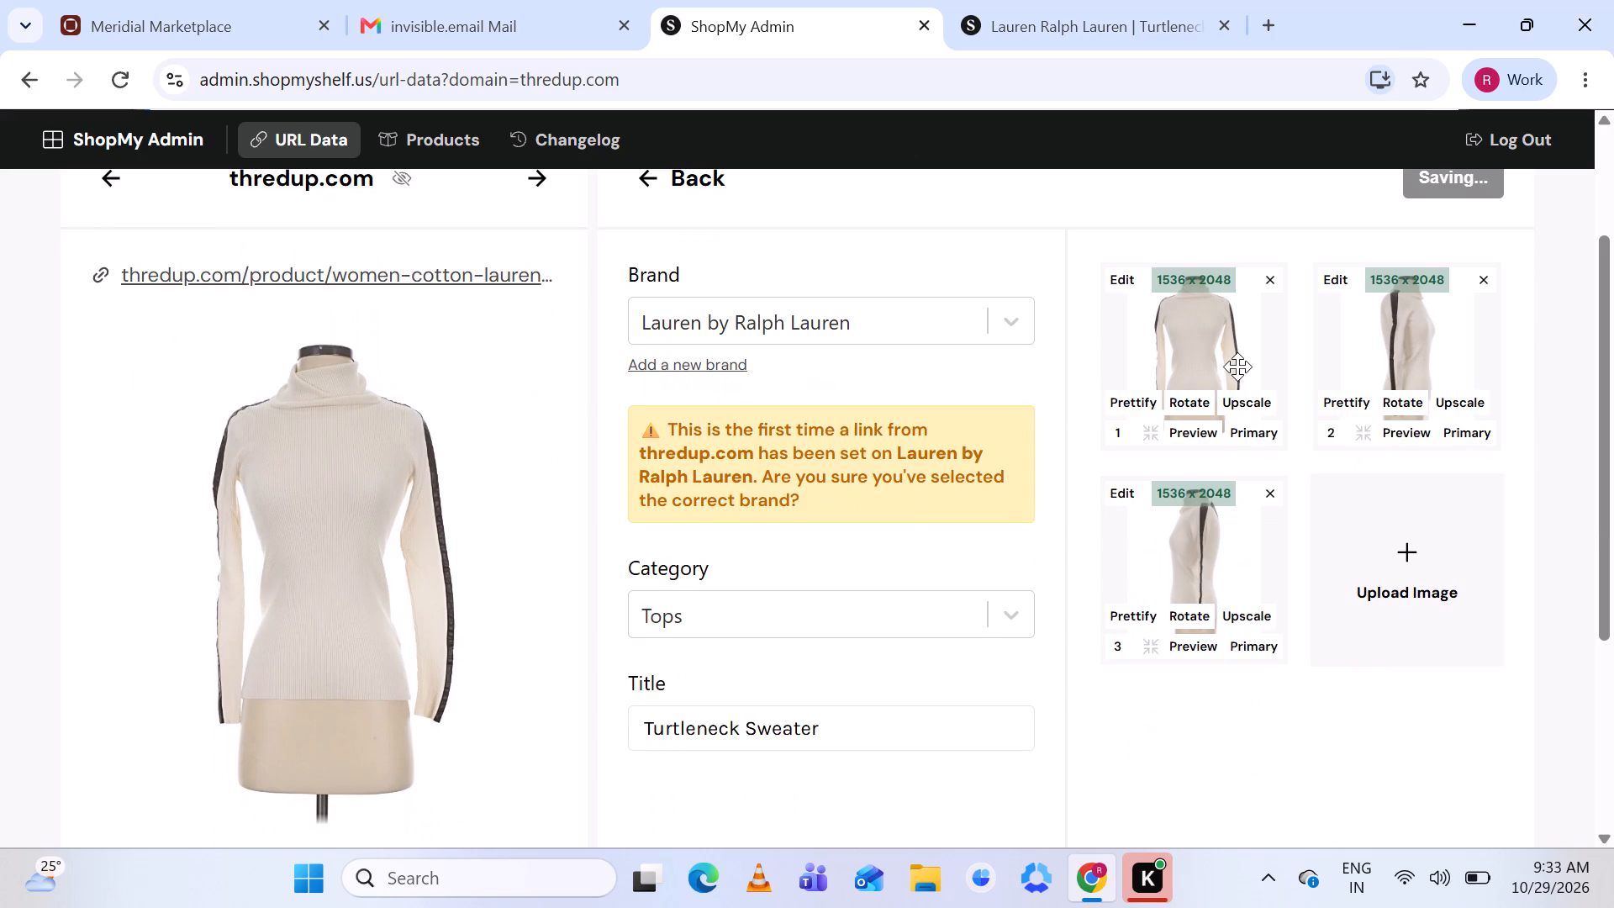
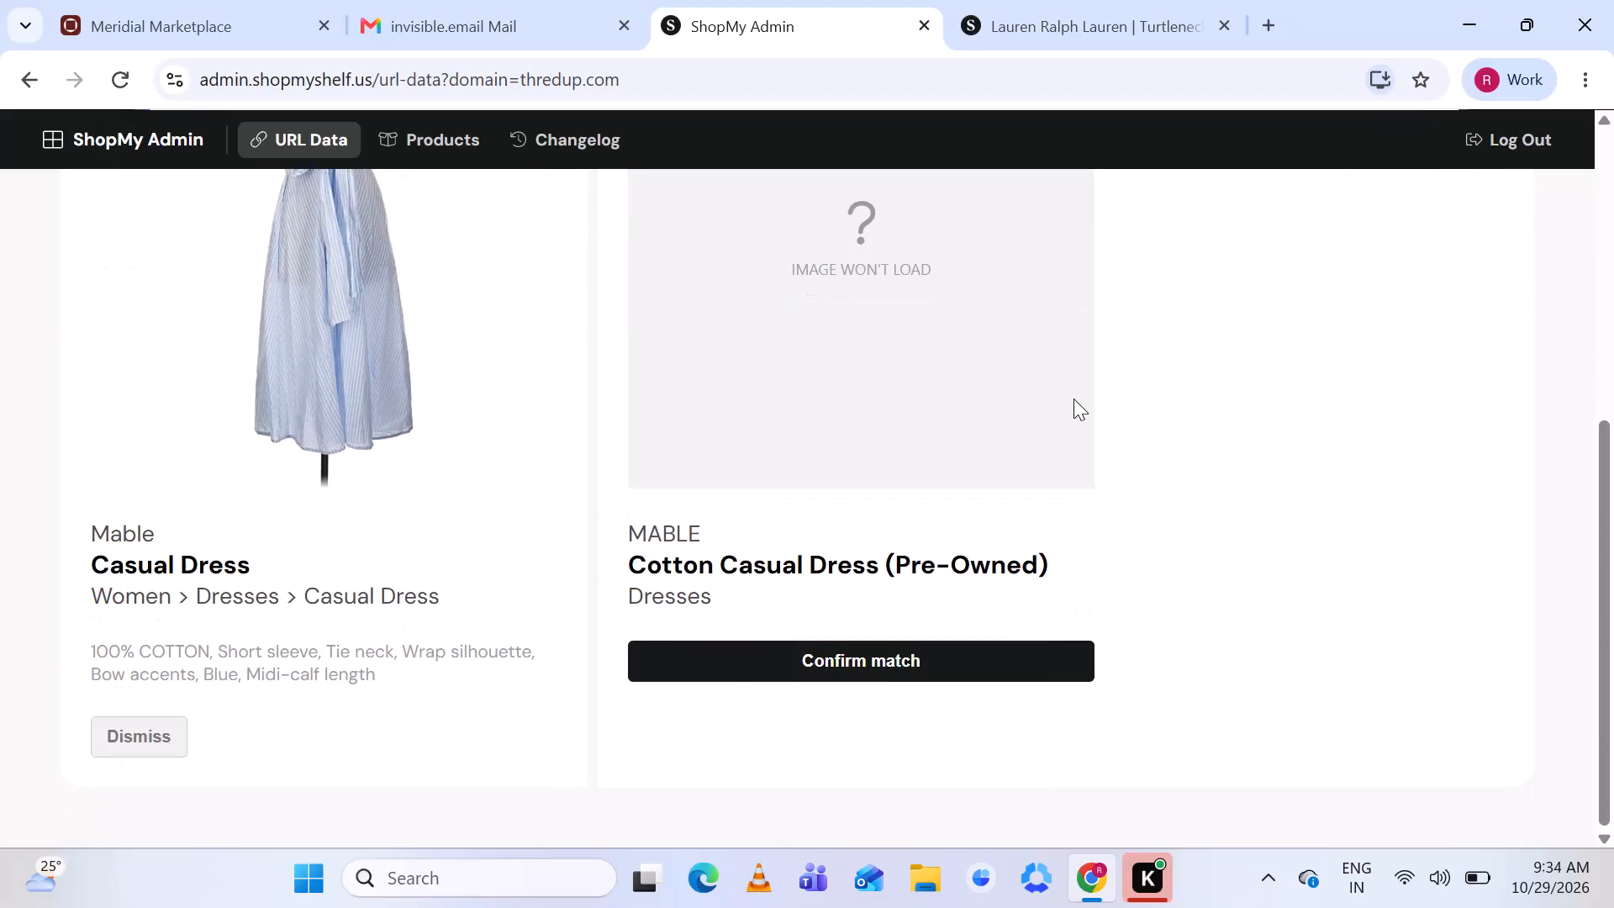
Open the suggested MABLE Cotton Casual Dress (Pre-Owned) product page and compare it with the blue striped thredup.com dress.
left_click(852, 562)
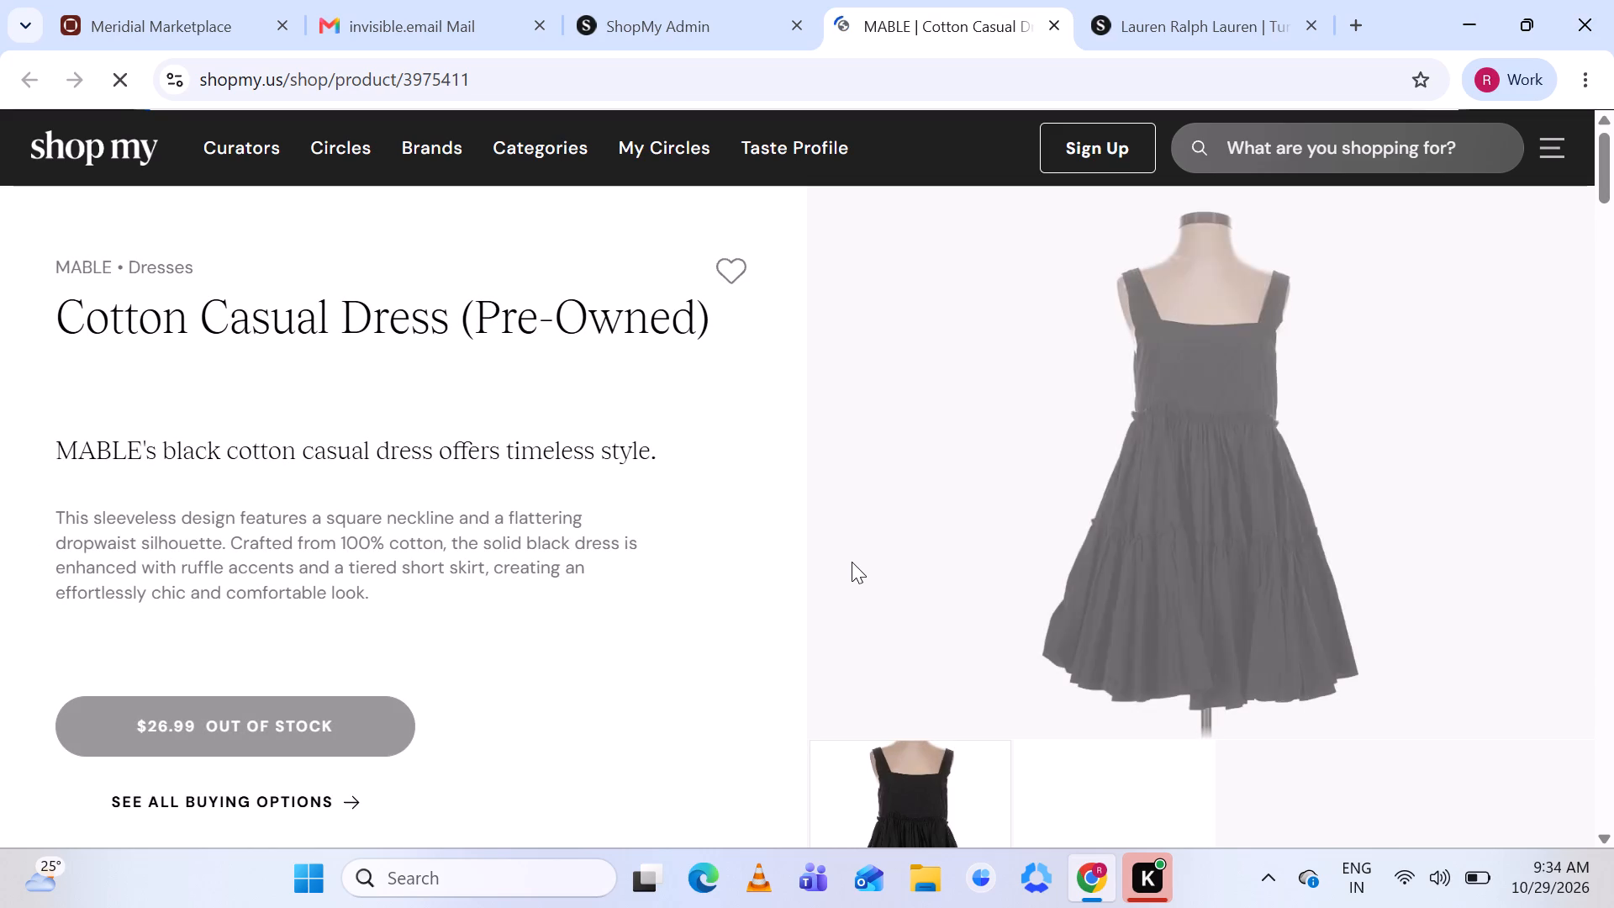
left_click(666, 19)
scroll(746, 404, "up", 2)
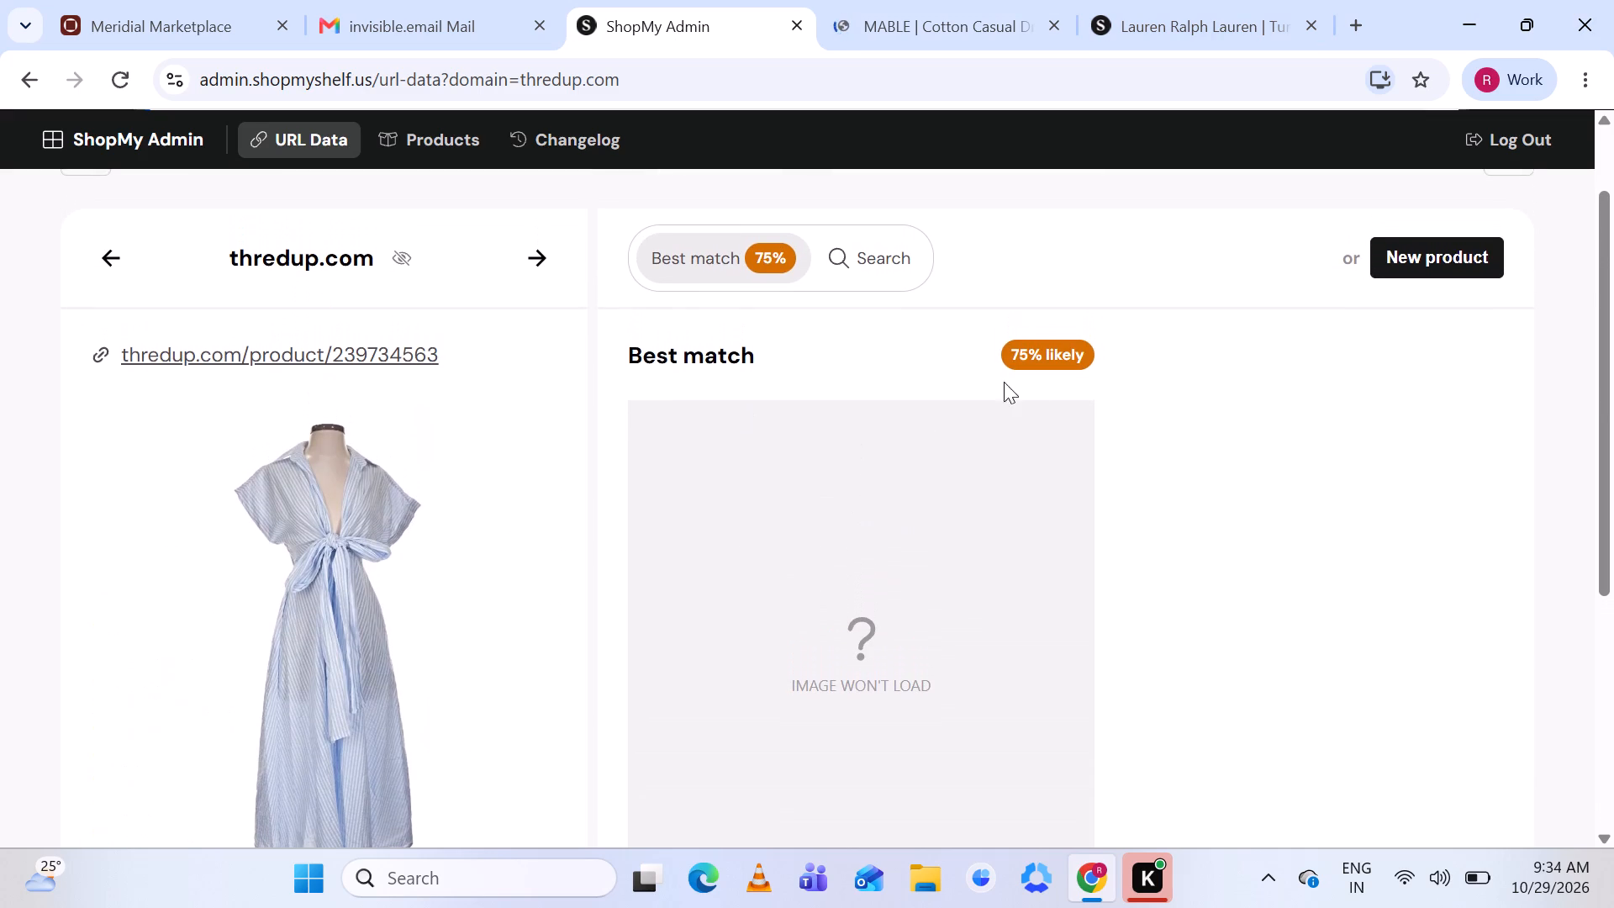
left_click(963, 6)
left_click(667, 13)
Start a new product for the Casual Dress and remove its 768 x 1024 duplicate, brand label, fabric close-up and broken 0 x 0 images.
left_click(1451, 247)
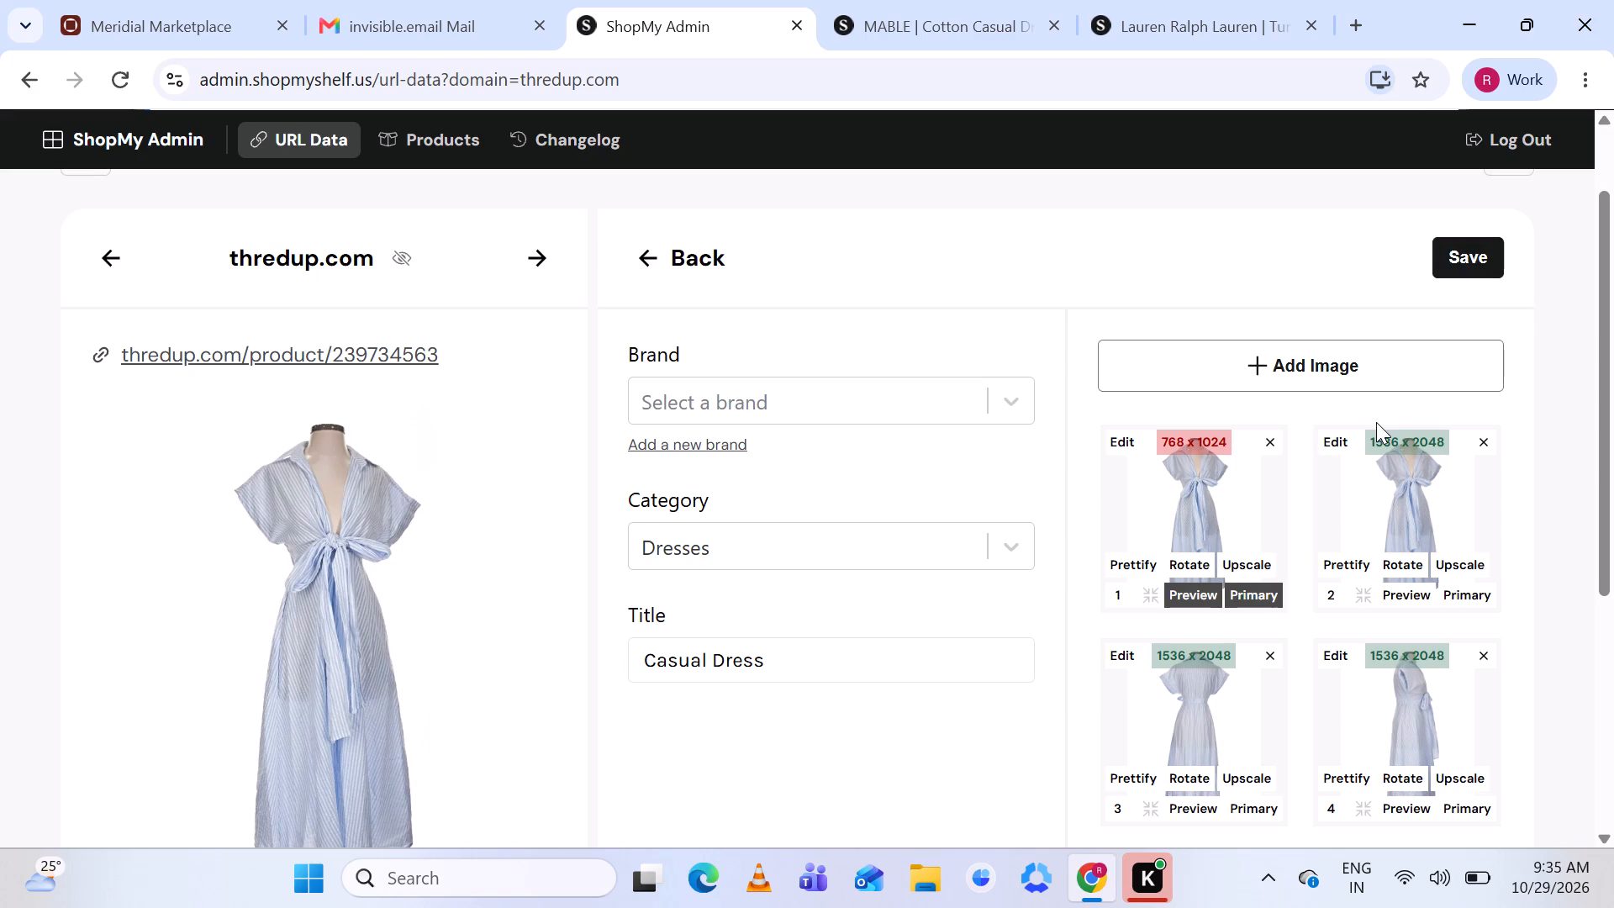
left_click(1270, 437)
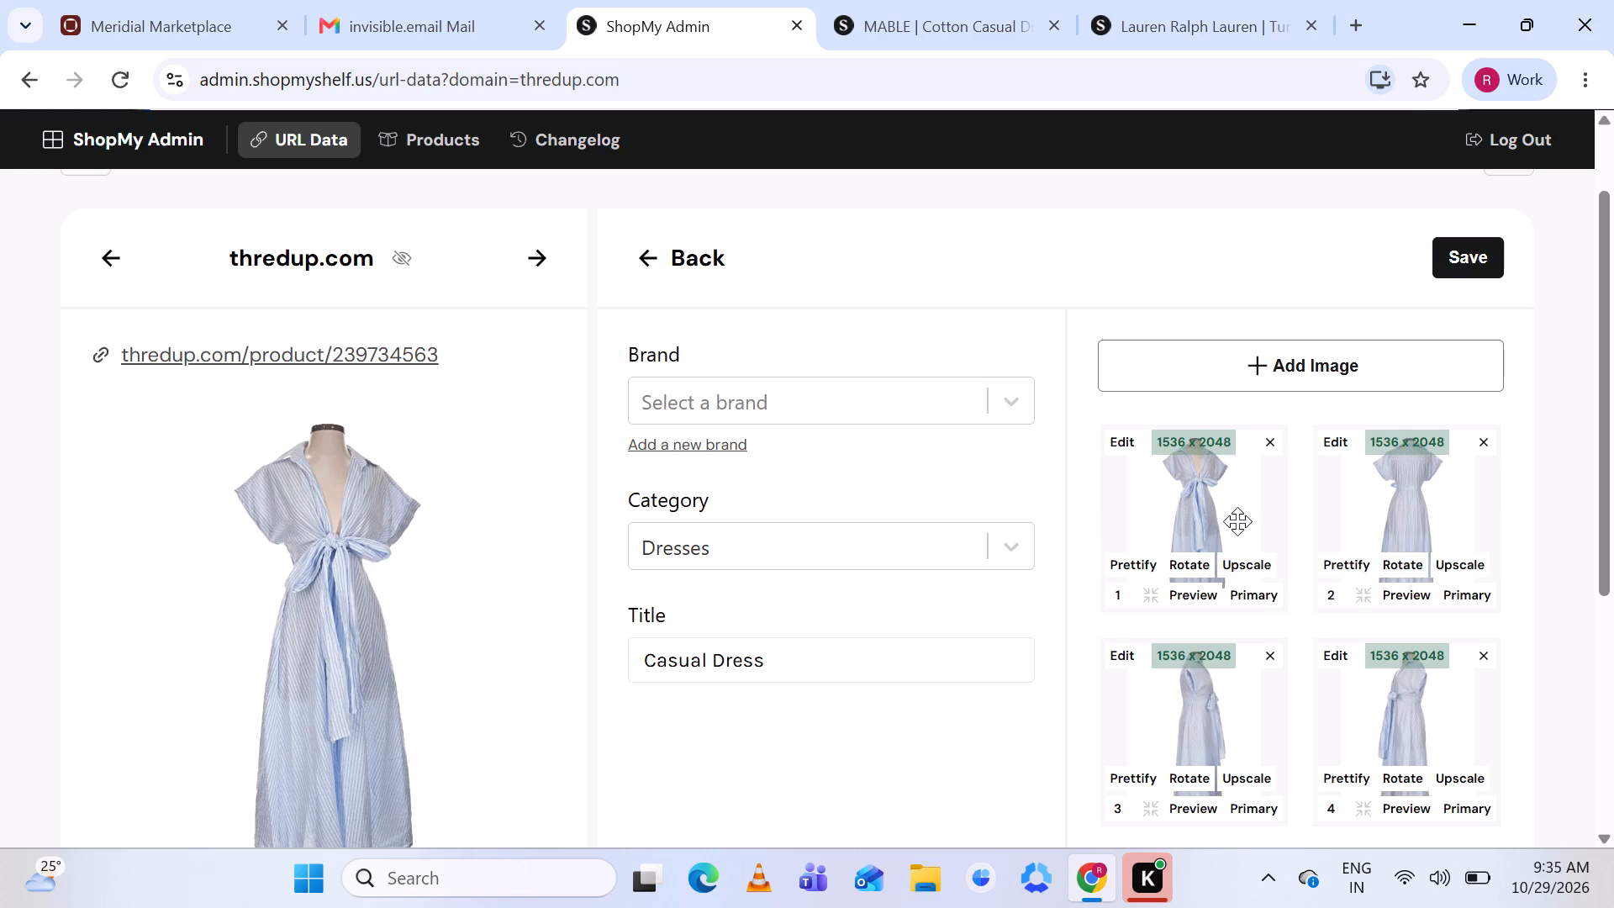
scroll(1237, 521, "down", 1)
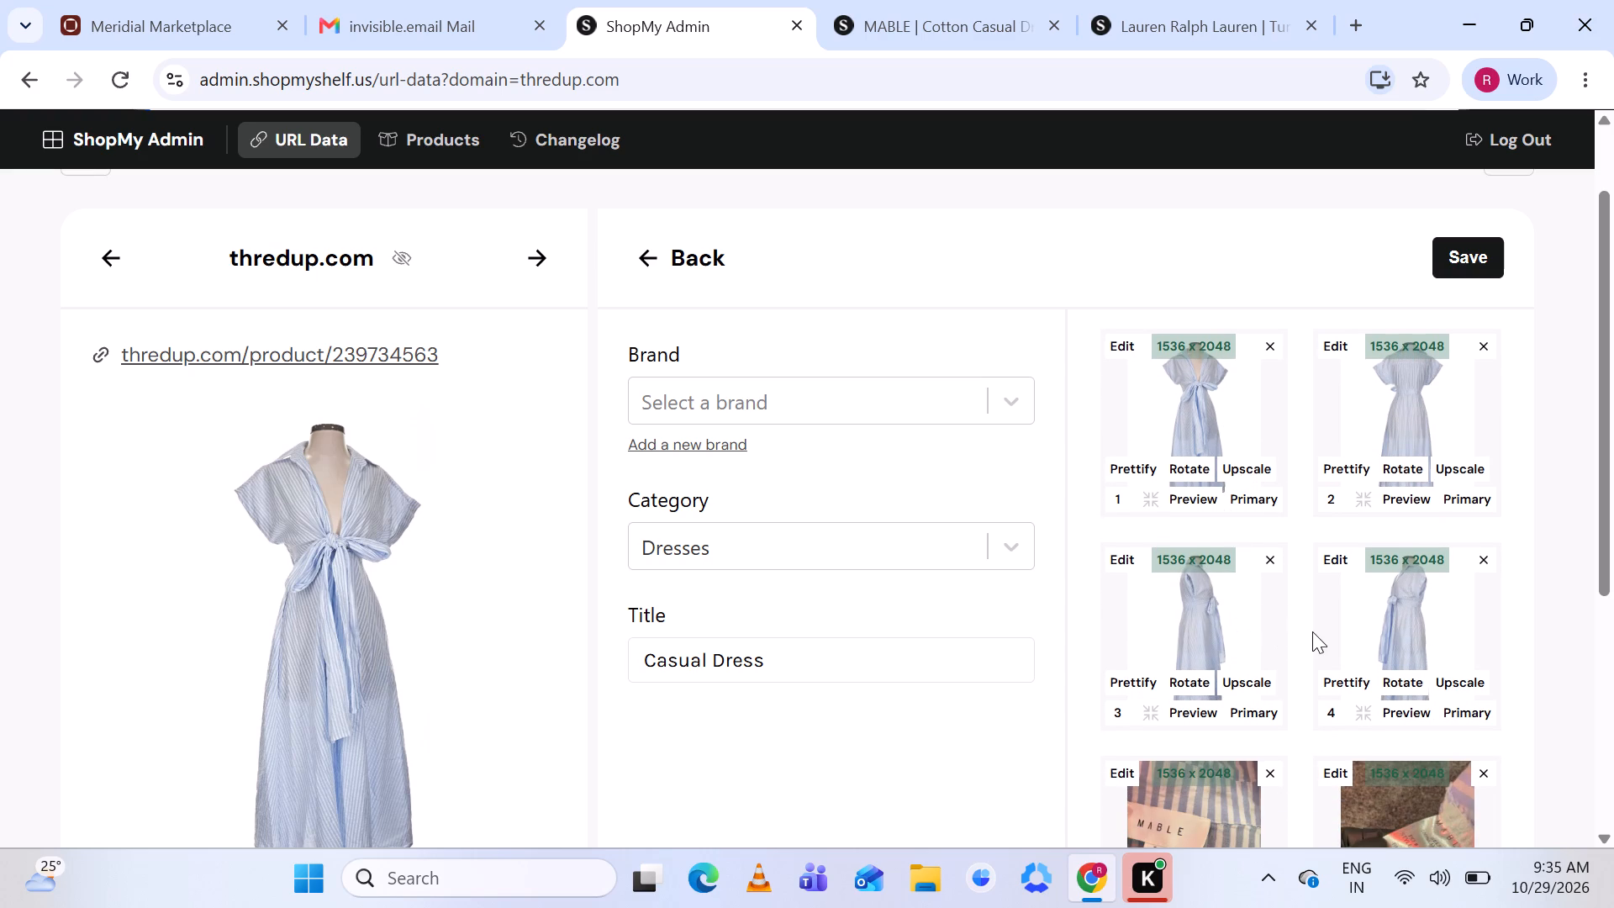
scroll(1312, 631, "down", 2)
left_click(1270, 559)
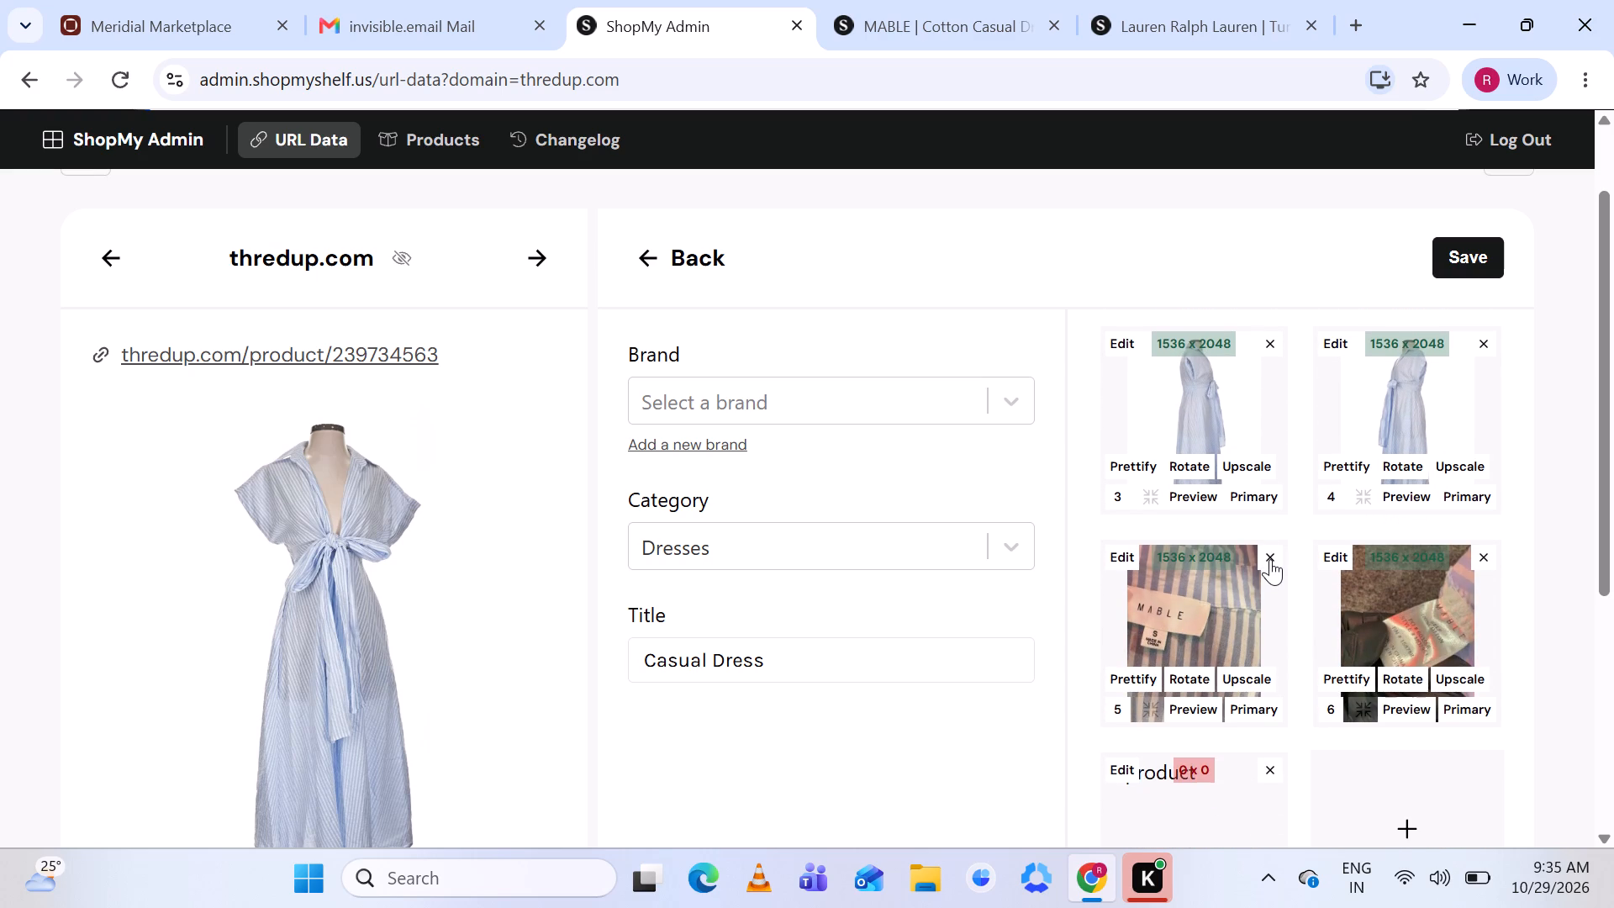
left_click(1270, 559)
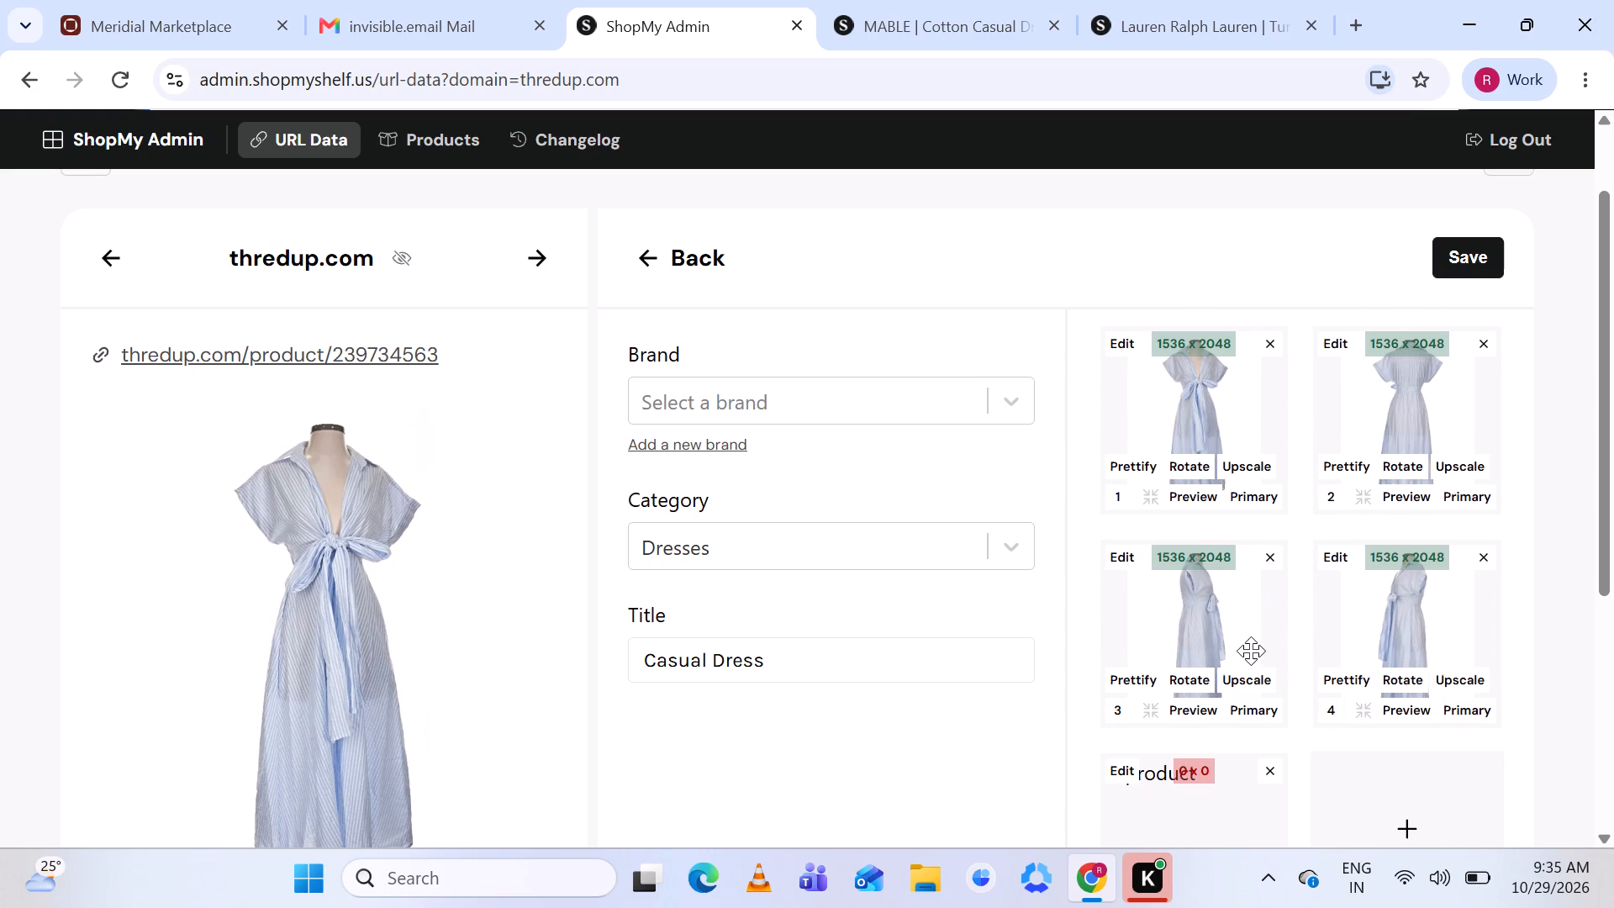
scroll(1251, 651, "down", 1)
left_click(1265, 599)
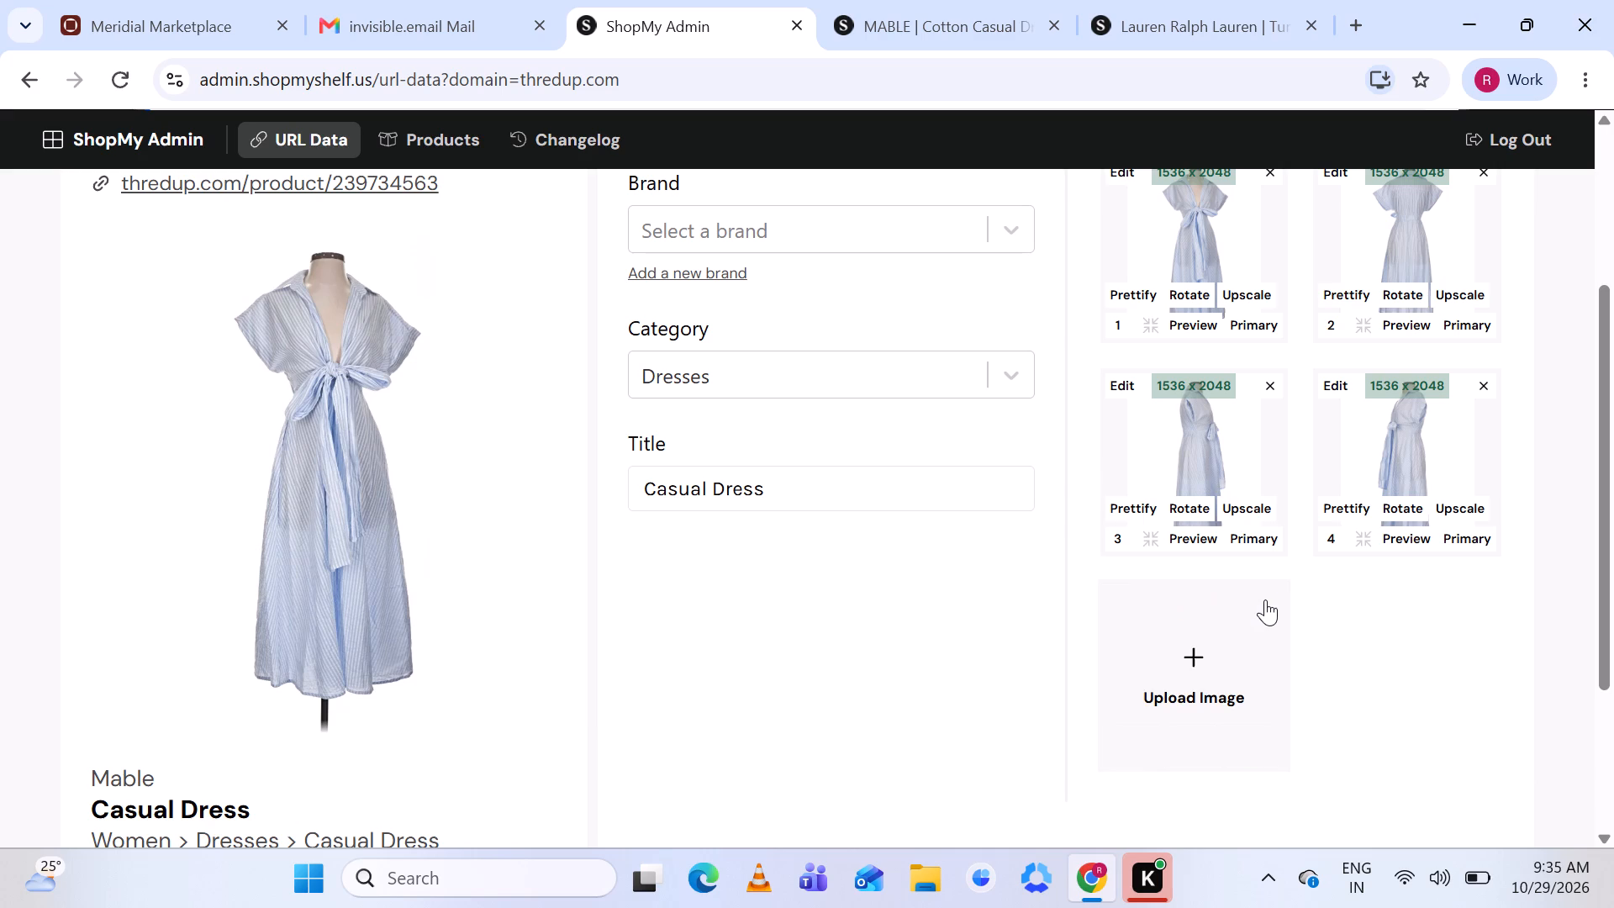
Search the new product's brand options for "Mable".
scroll(1265, 599, "up", 2)
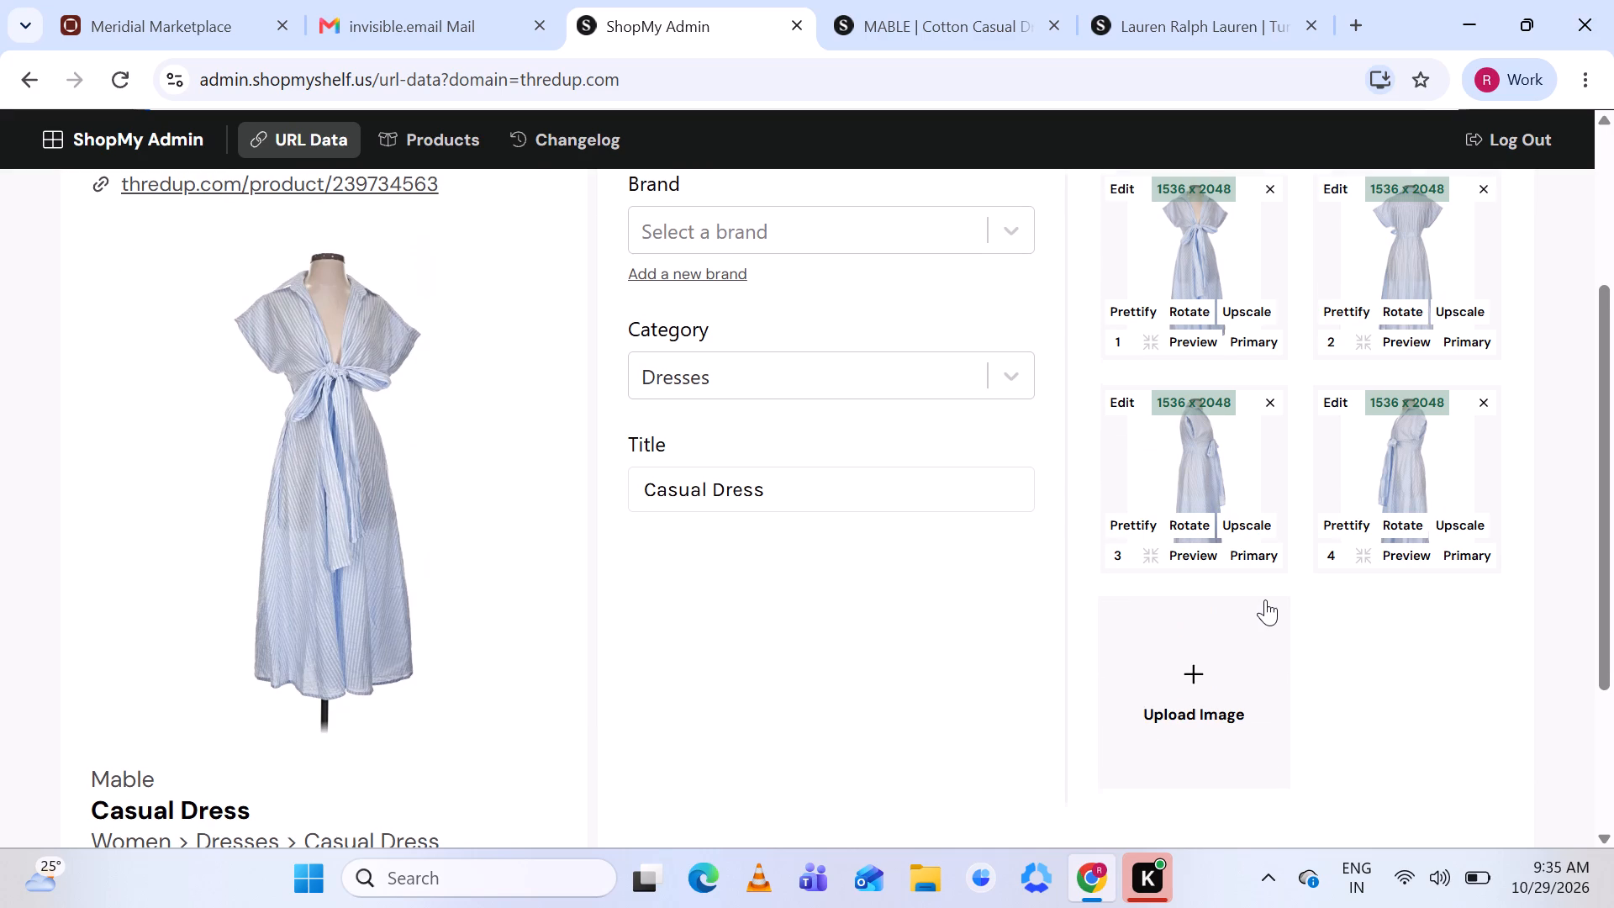
scroll(1265, 599, "up", 1)
scroll(781, 467, "down", 1)
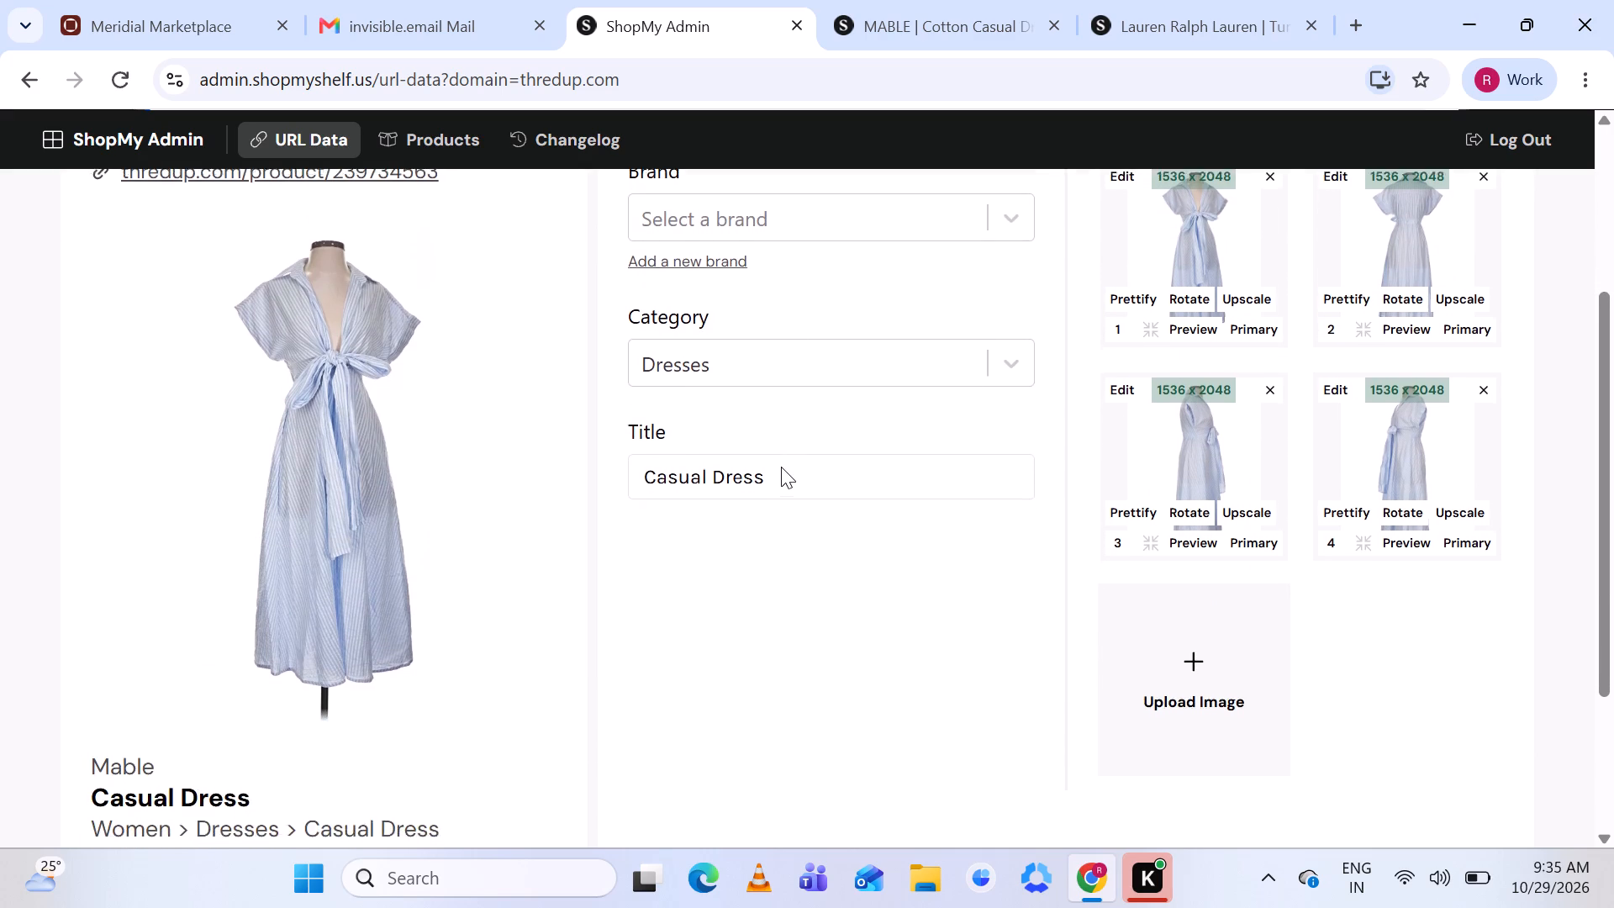
scroll(781, 467, "down", 1)
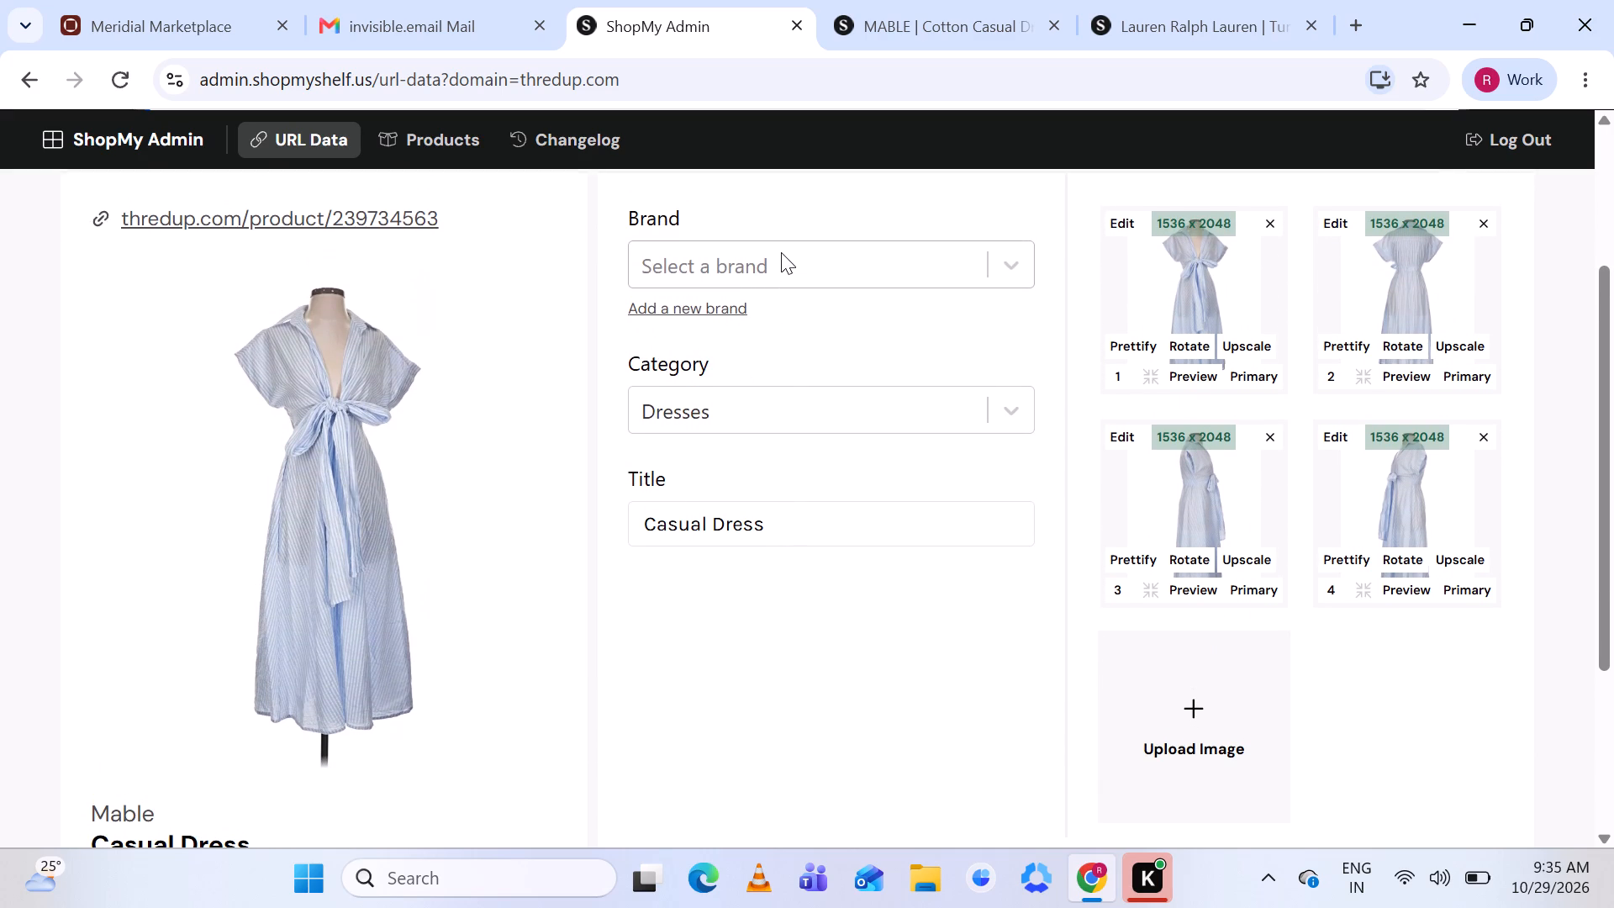
left_click(781, 252)
type("Mable")
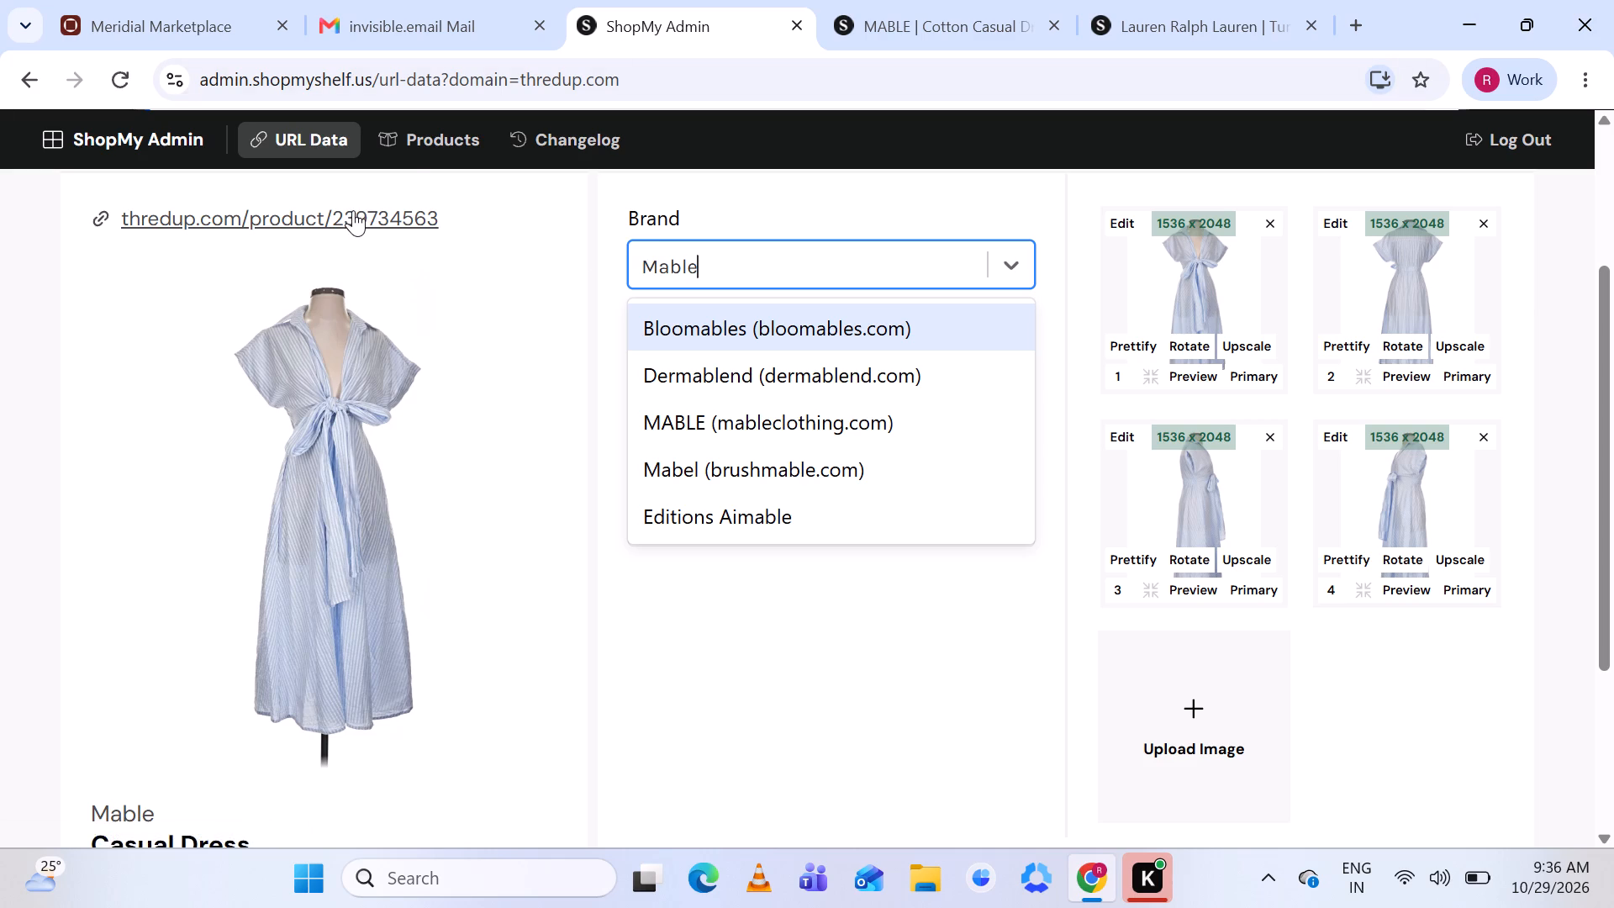
Open the dress's original thredup.com listing to check its brand, and return to the new product form to review the item's details.
left_click(350, 213)
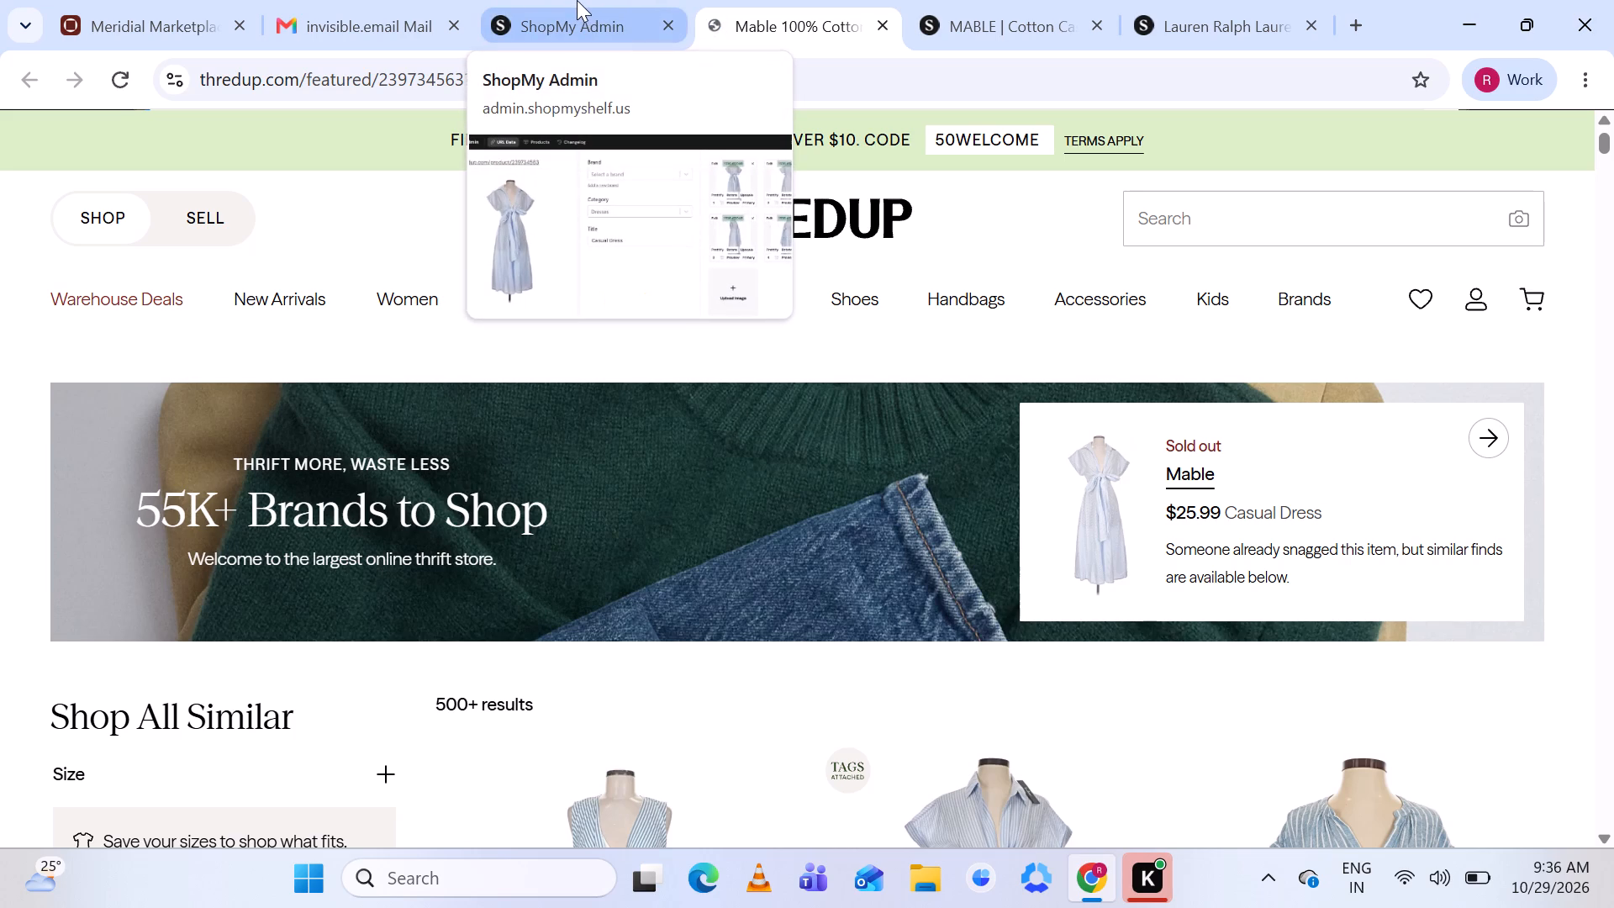
left_click(551, 3)
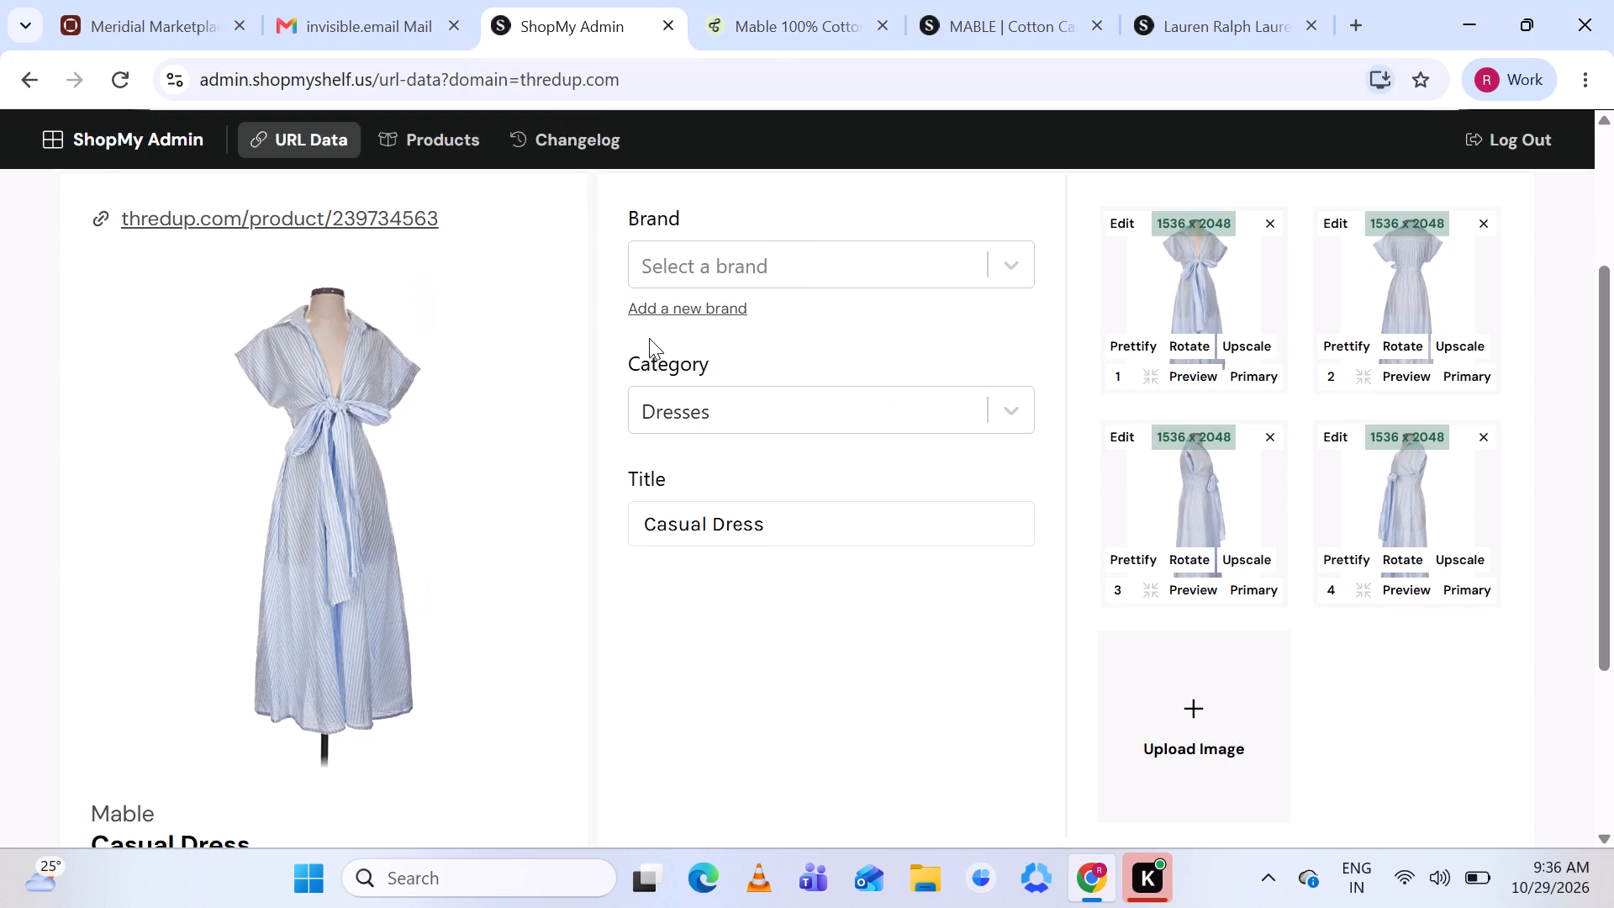
scroll(734, 449, "down", 1)
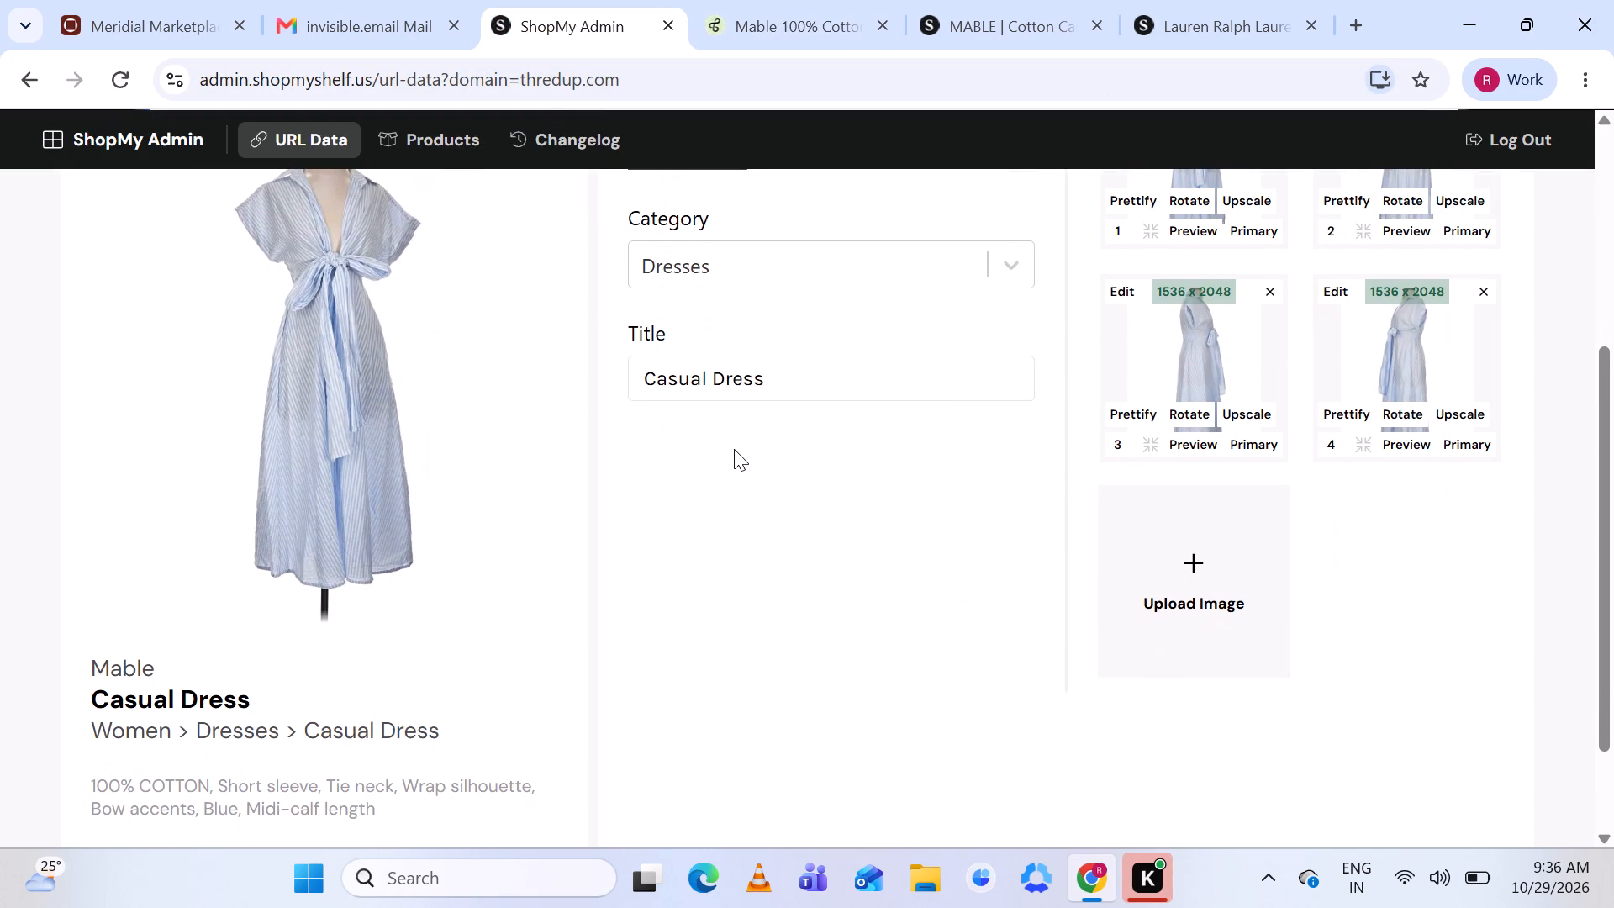
scroll(734, 449, "down", 1)
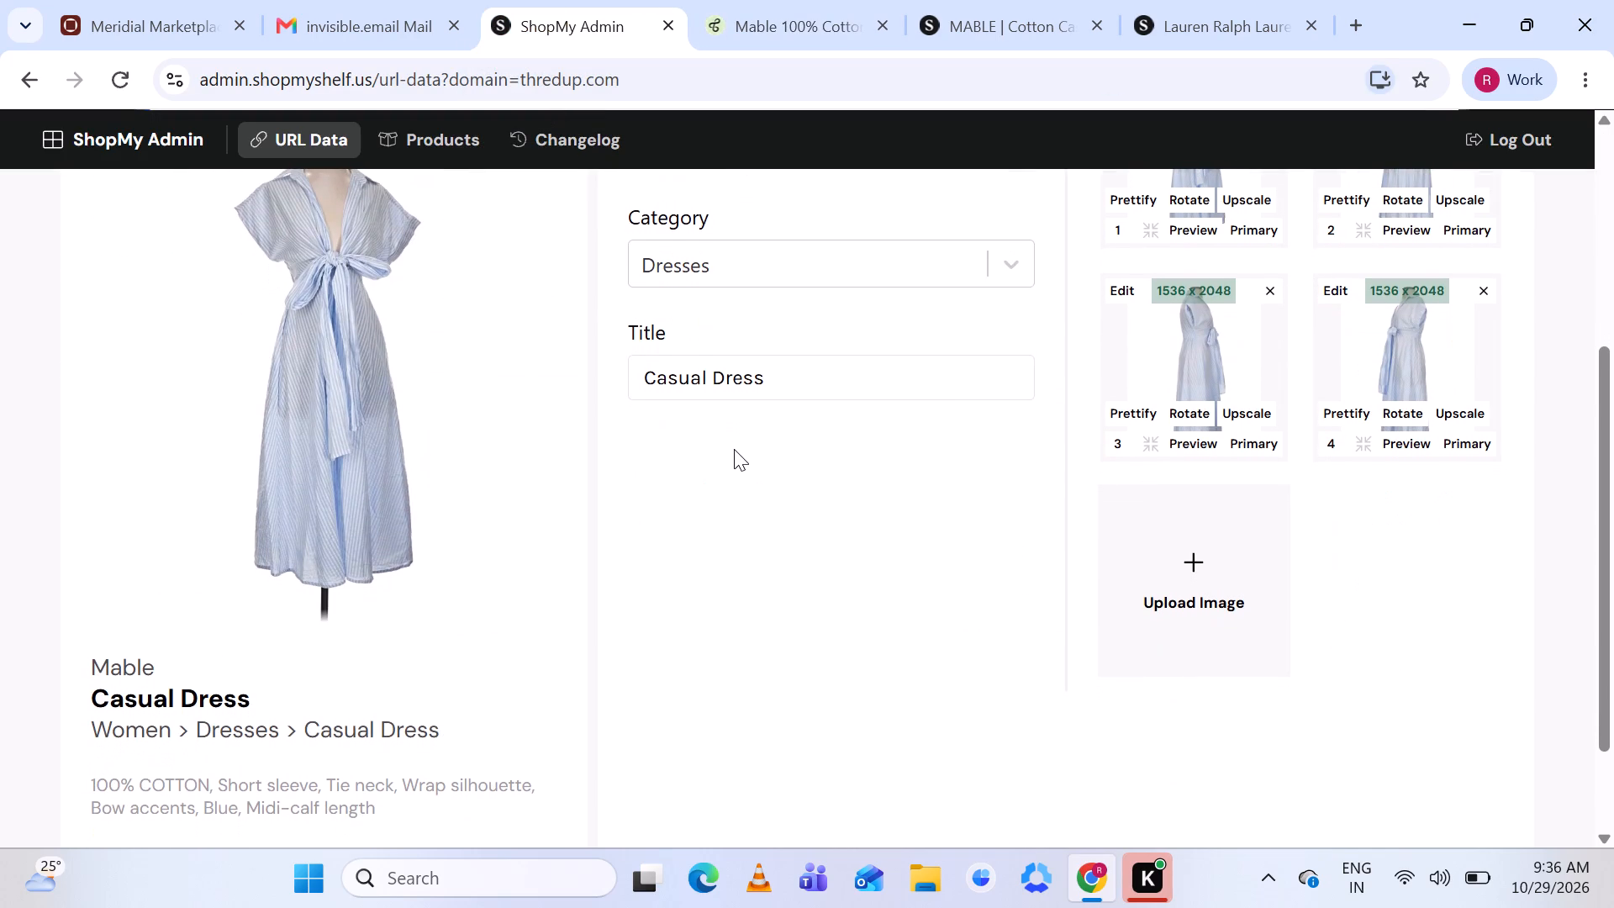
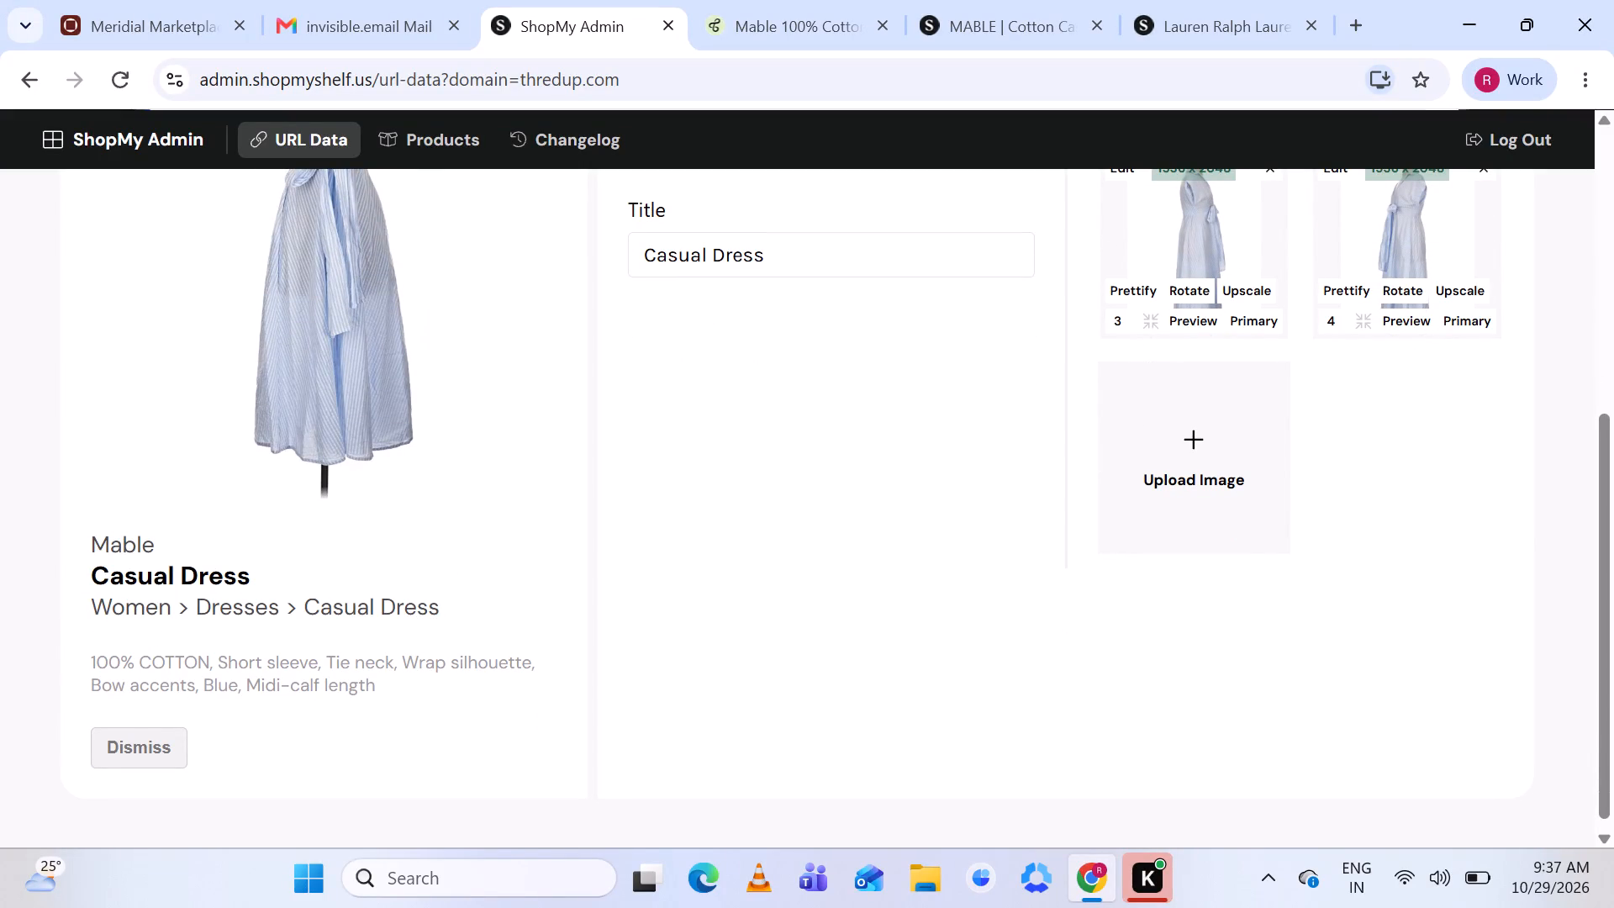
Replace the new product's title with the item's description text, "100% COTTON, Short sleeve, Tie neck, Wrap silhouette, Bow accents, Blue, Midi-calf length".
left_click_drag(93, 650, 388, 695)
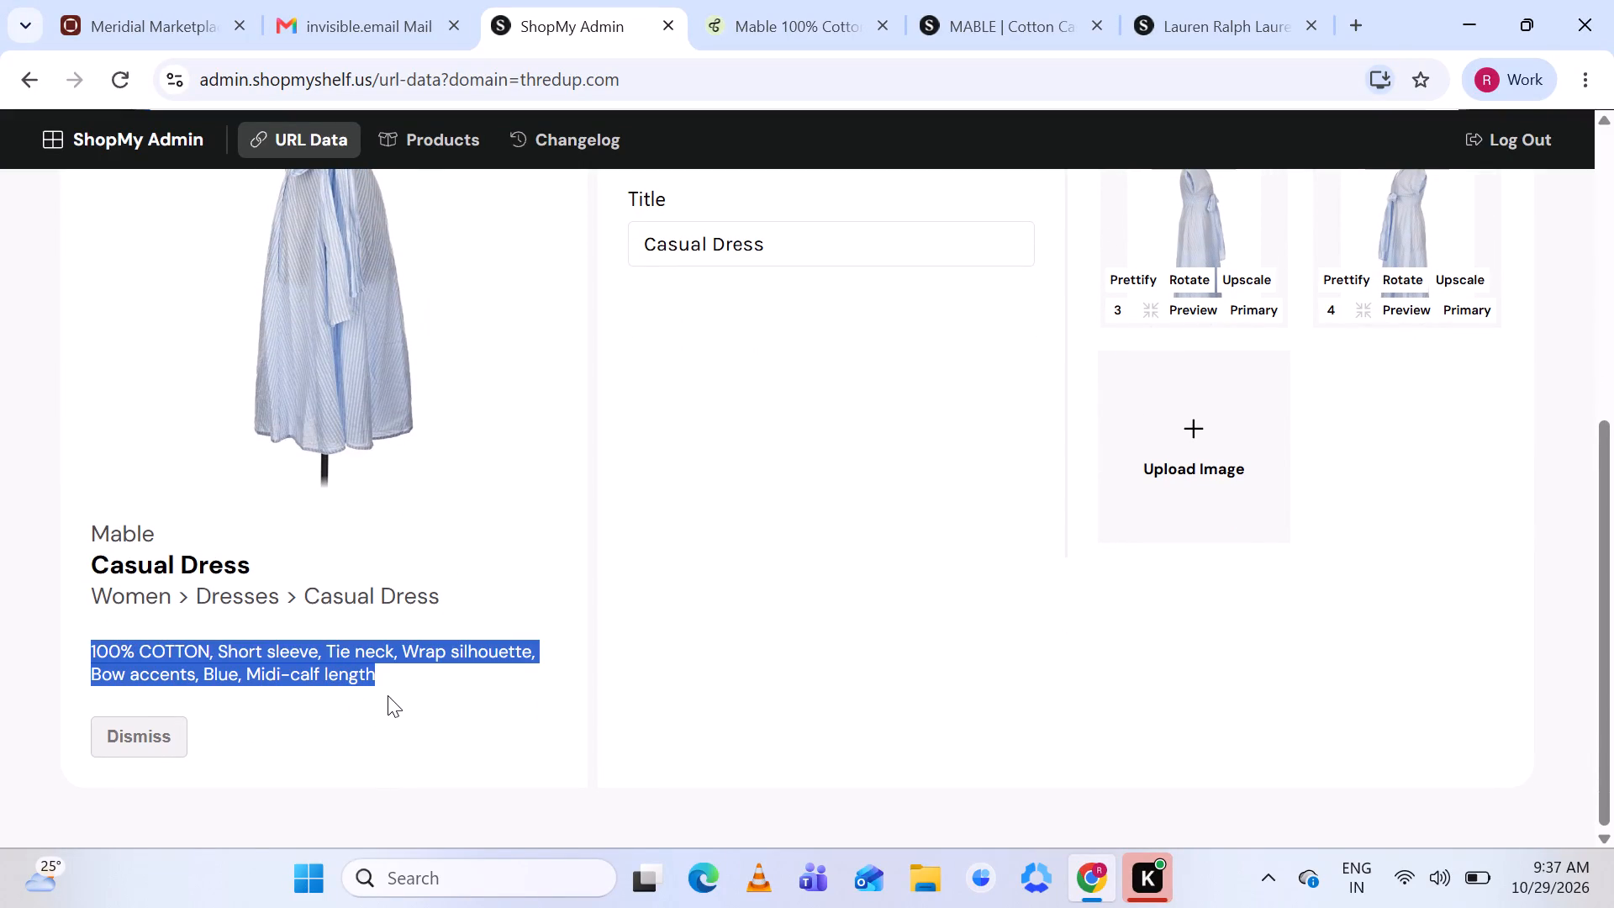
left_click_drag(388, 695, 389, 685)
key("ctrl+c")
scroll(841, 456, "up", 1)
left_click(803, 454)
key("BackSpace")
key("BackSpace")
key("BackSpace")
key("BackSpace")
key("BackSpace")
key("BackSpace")
key("BackSpace")
key("BackSpace")
key("BackSpace")
key("BackSpace")
key("BackSpace")
key("BackSpace")
key("BackSpace")
key("BackSpace")
key("BackSpace")
key("BackSpace")
key("BackSpace")
key("BackSpace")
key("BackSpace")
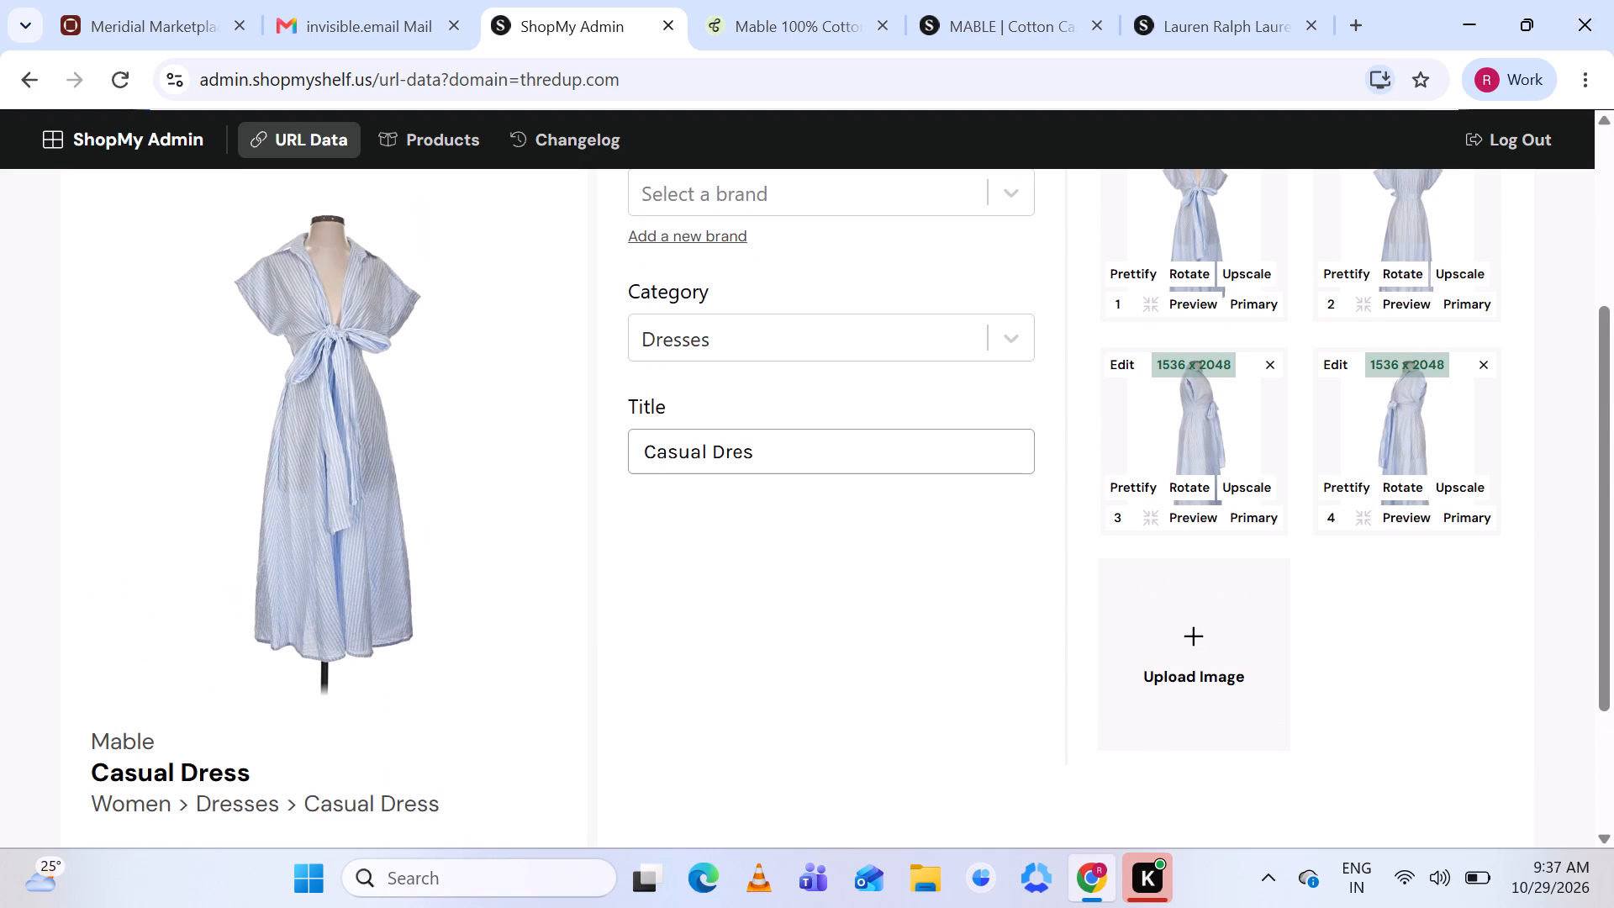
key("ctrl+v")
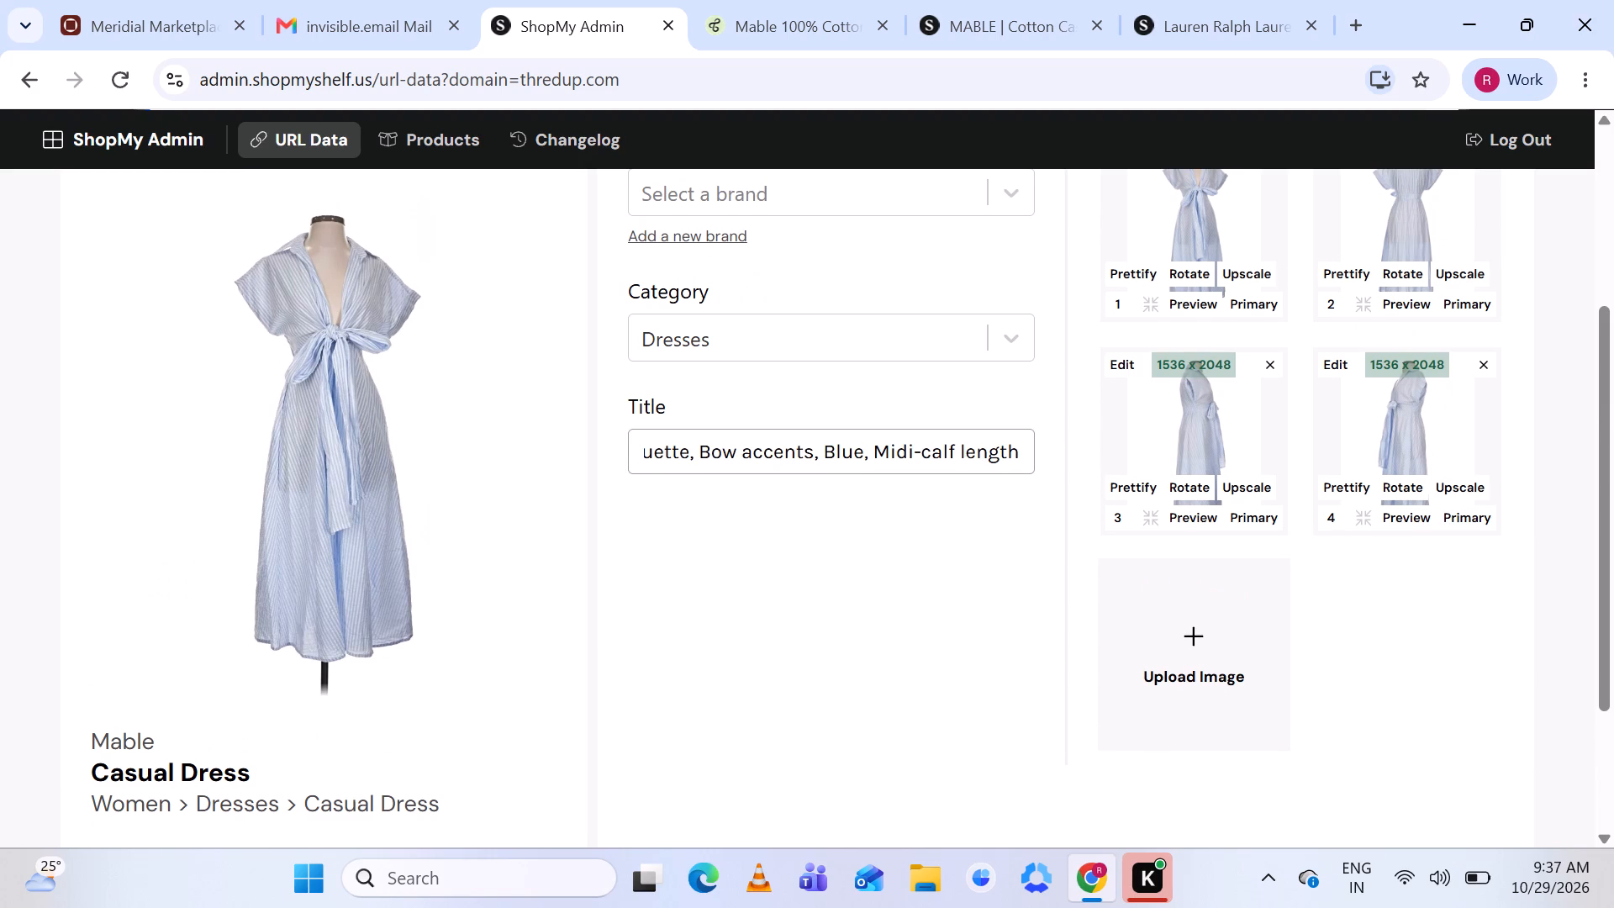
In the title, remove the comma after "sleeve" and capitalize the words so this part reads "Short Sleeve Tie Neck".
scroll(845, 451, "right", 2)
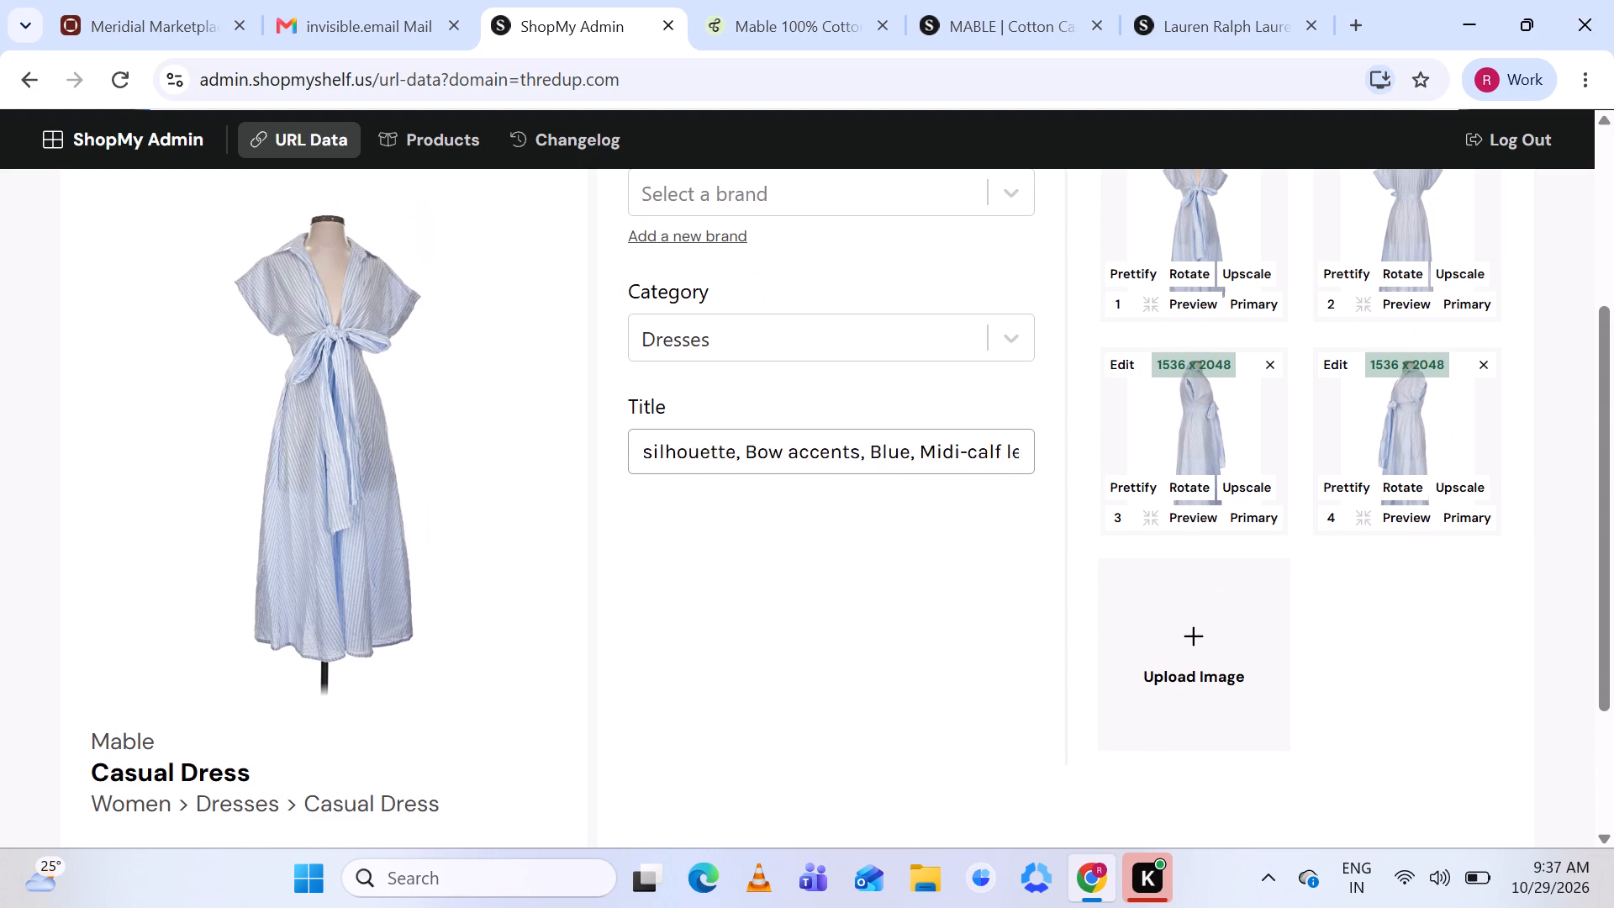
scroll(845, 451, "right", 5)
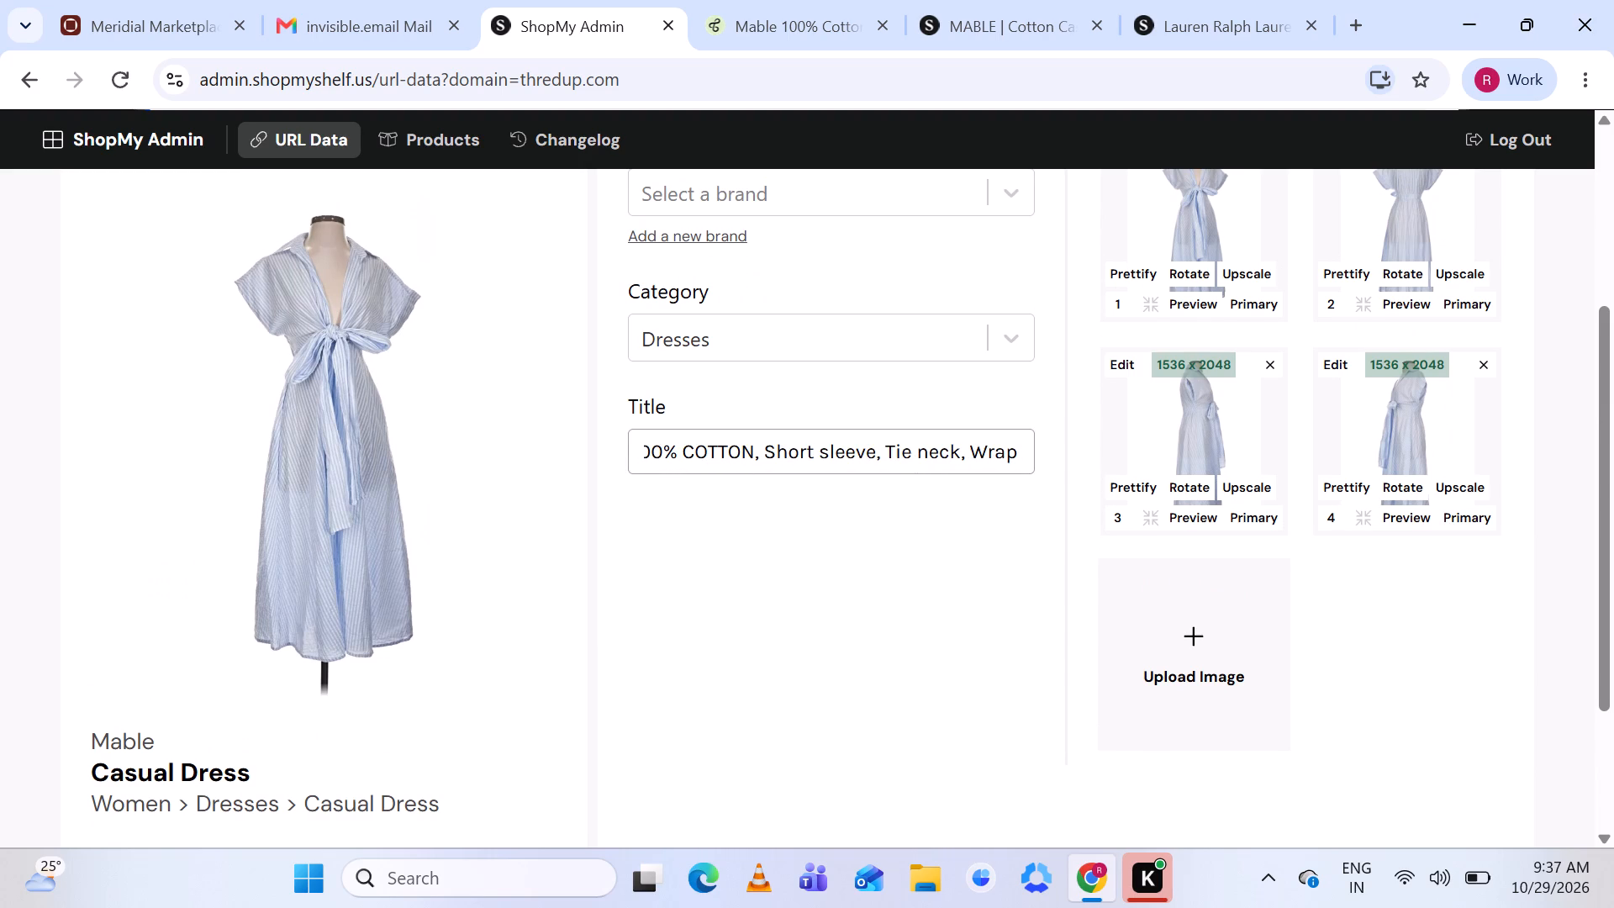
scroll(845, 451, "right", 1)
scroll(850, 457, "left", 1)
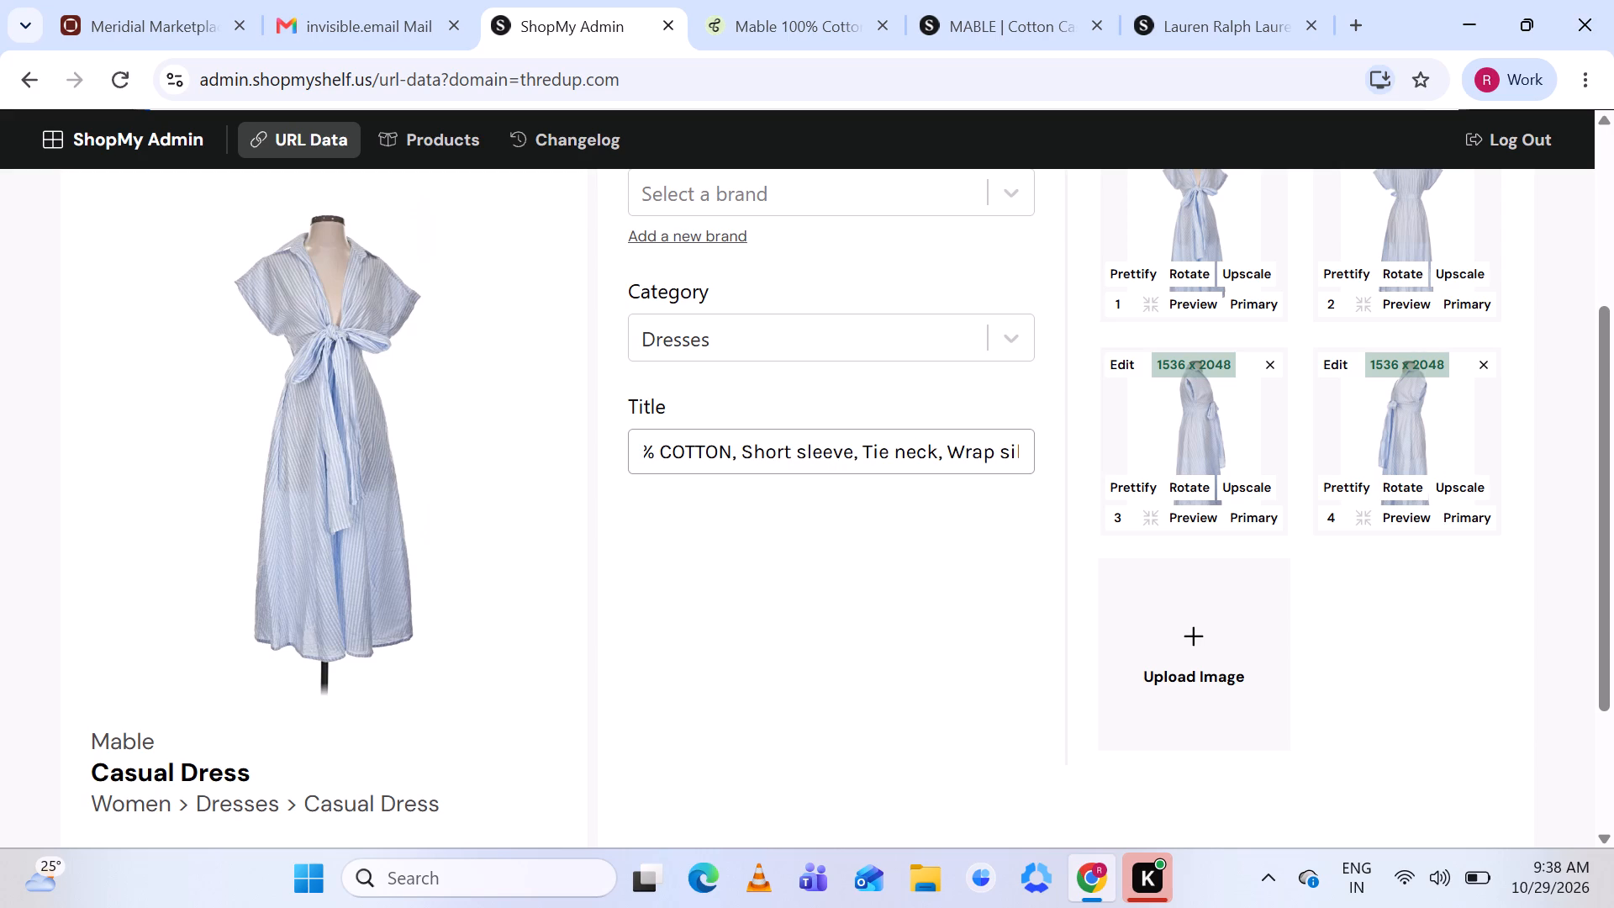
scroll(871, 452, "left", 1)
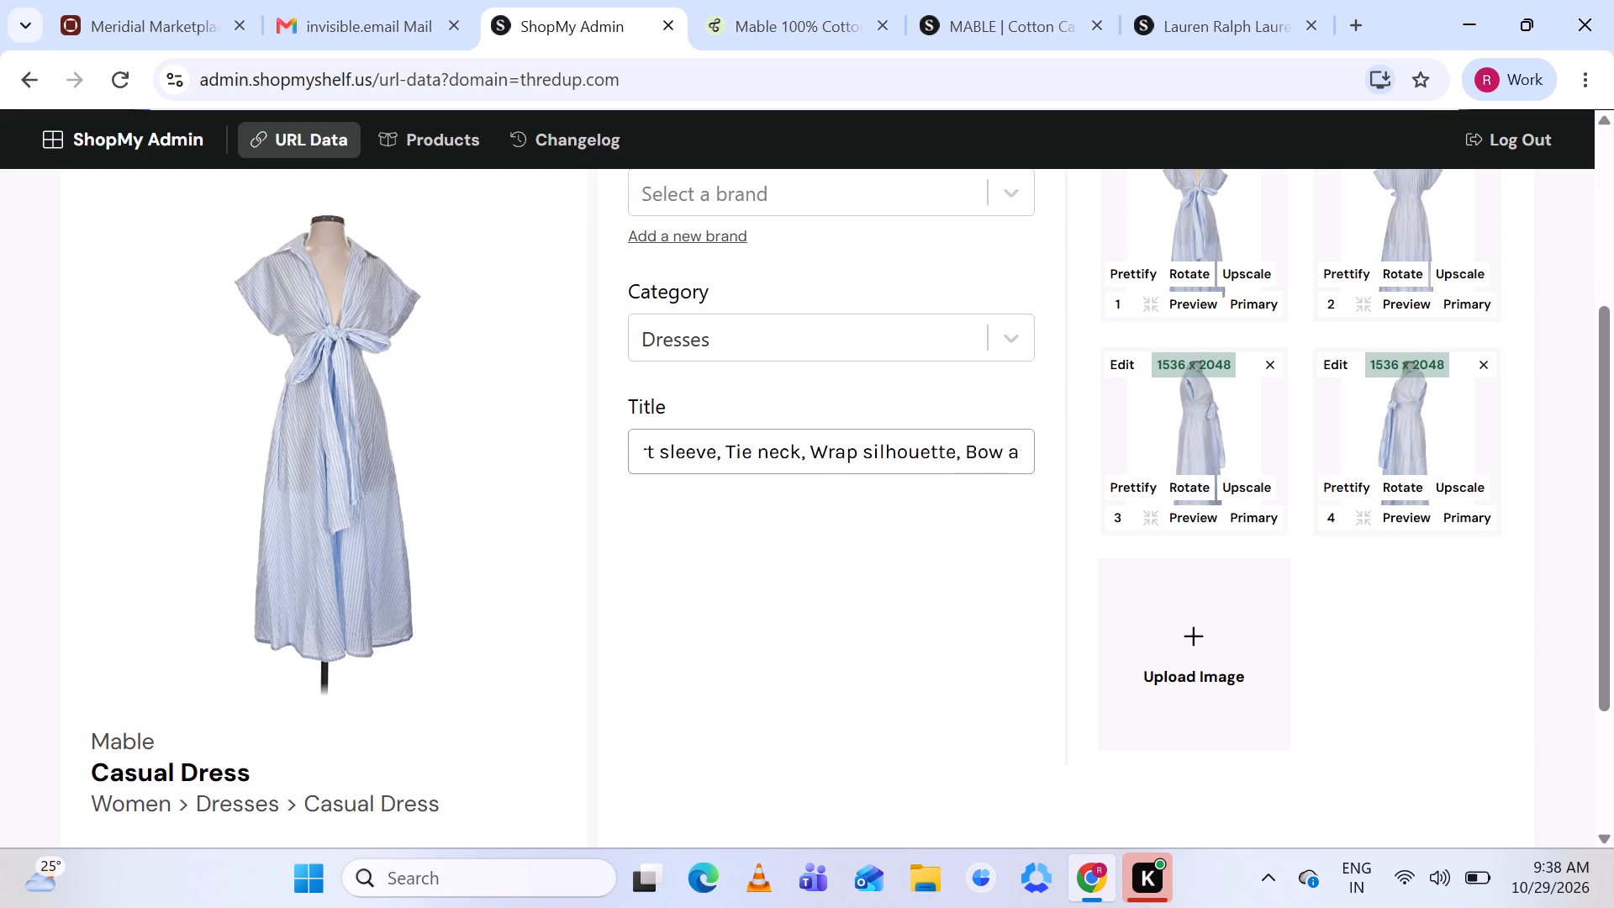
scroll(871, 452, "left", 1)
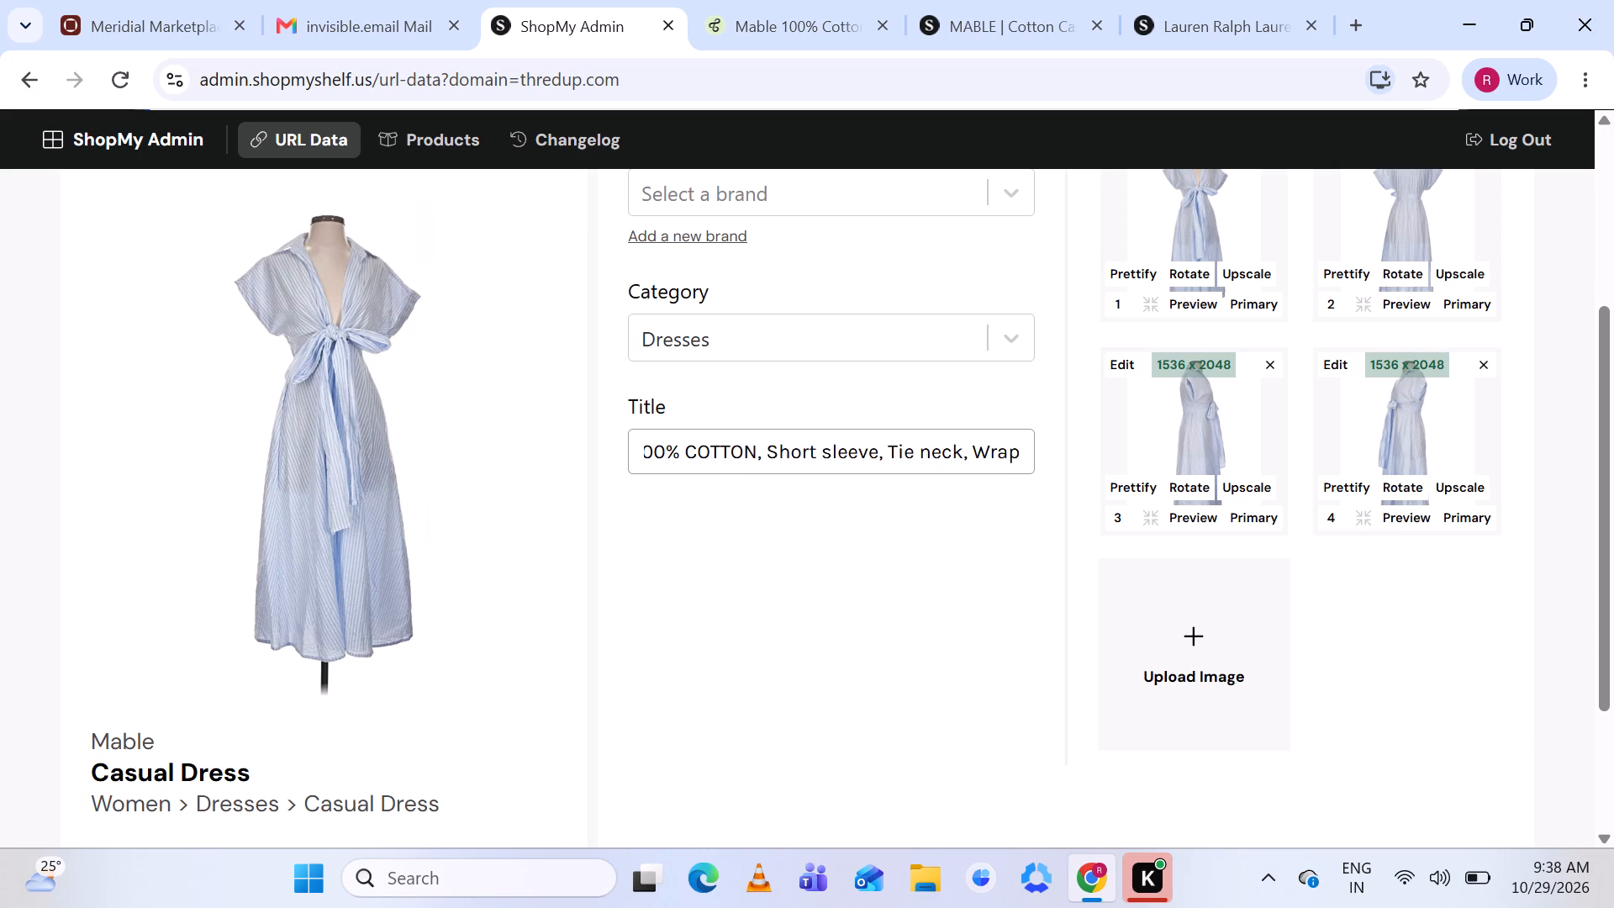
left_click(885, 461)
key("BackSpace")
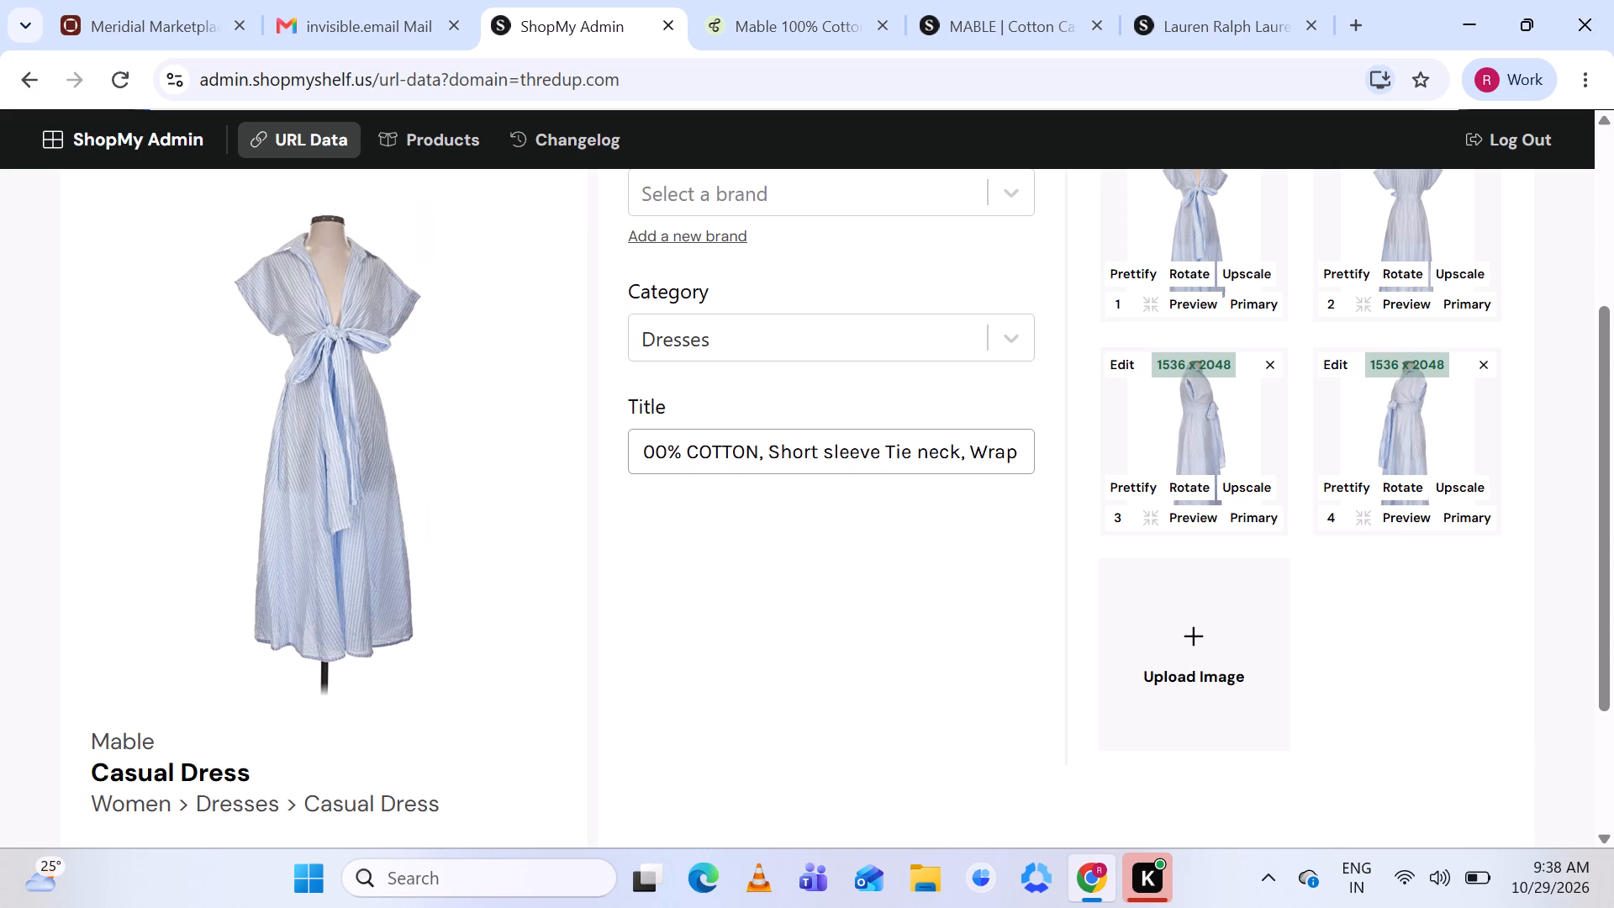
left_click(830, 451)
key("BackSpace")
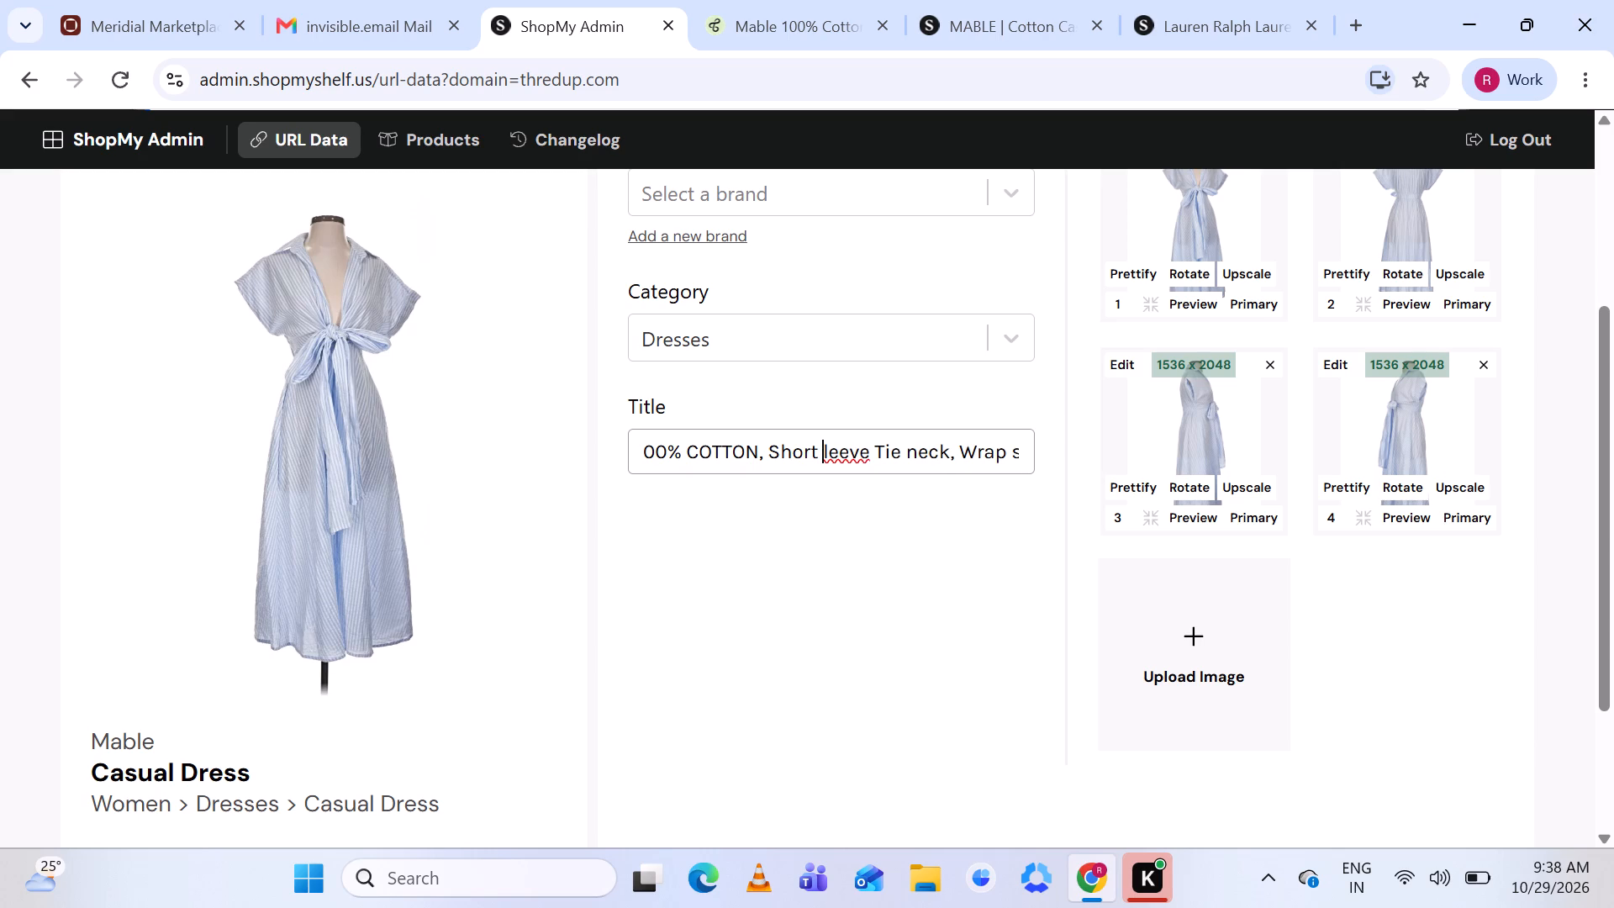
key("shift+s")
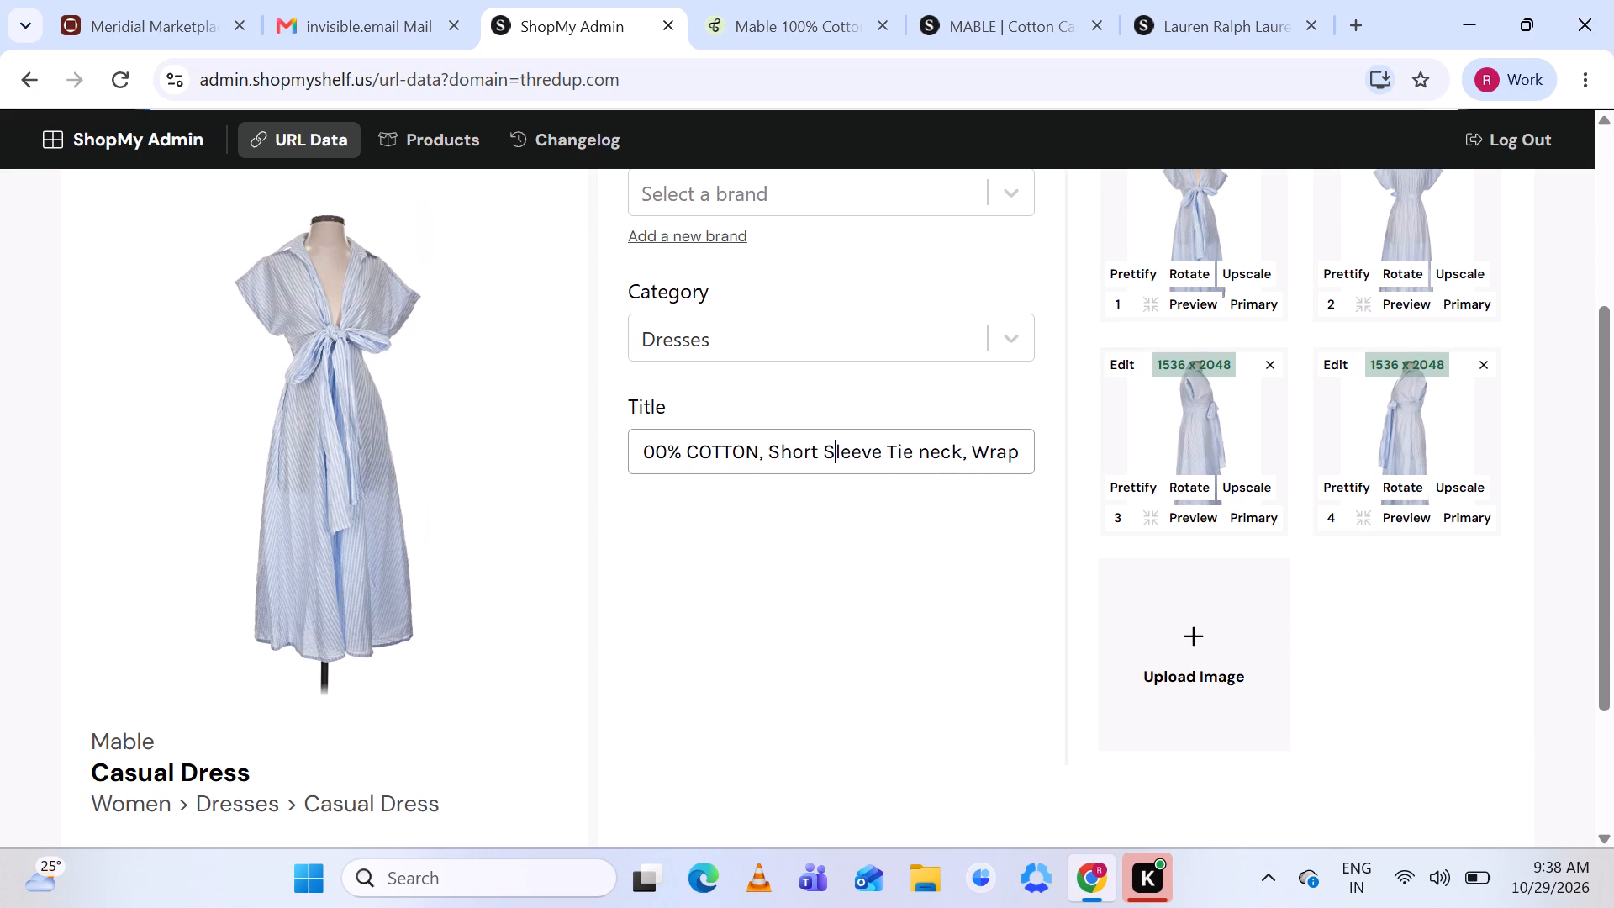
scroll(857, 451, "left", 1)
left_click(857, 451)
key("BackSpace")
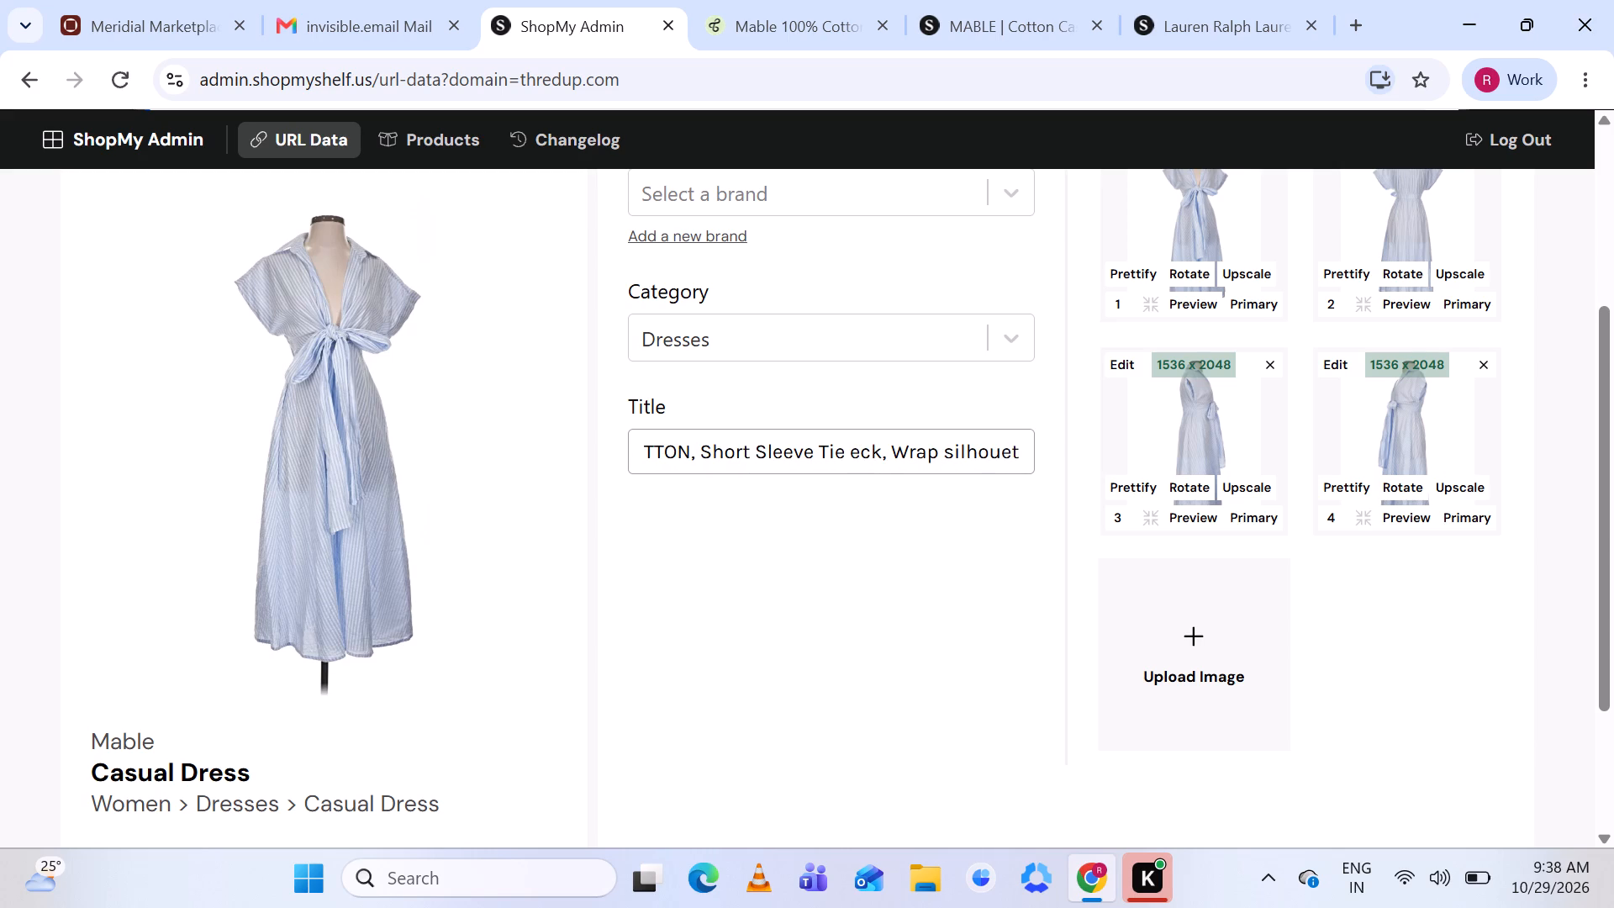
key("shift+n")
Edit the middle of the title to read "Wrap Silhouette Bow Accents", capitalizing both nouns and dropping the comma between the phrases.
scroll(918, 454, "left", 1)
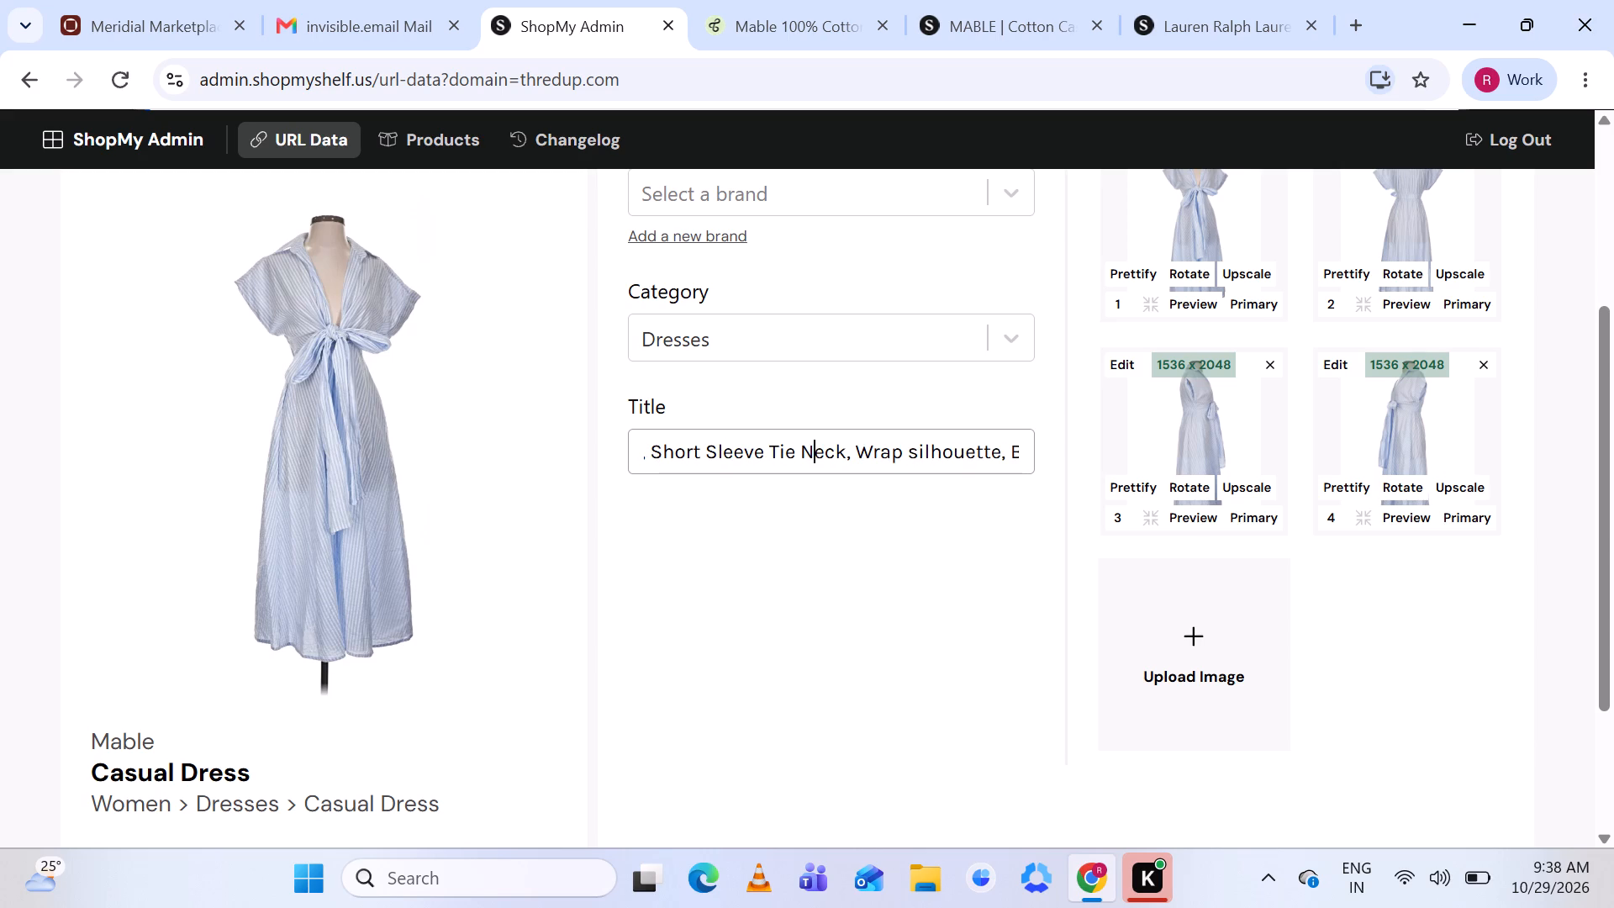
left_click(918, 454)
key("BackSpace")
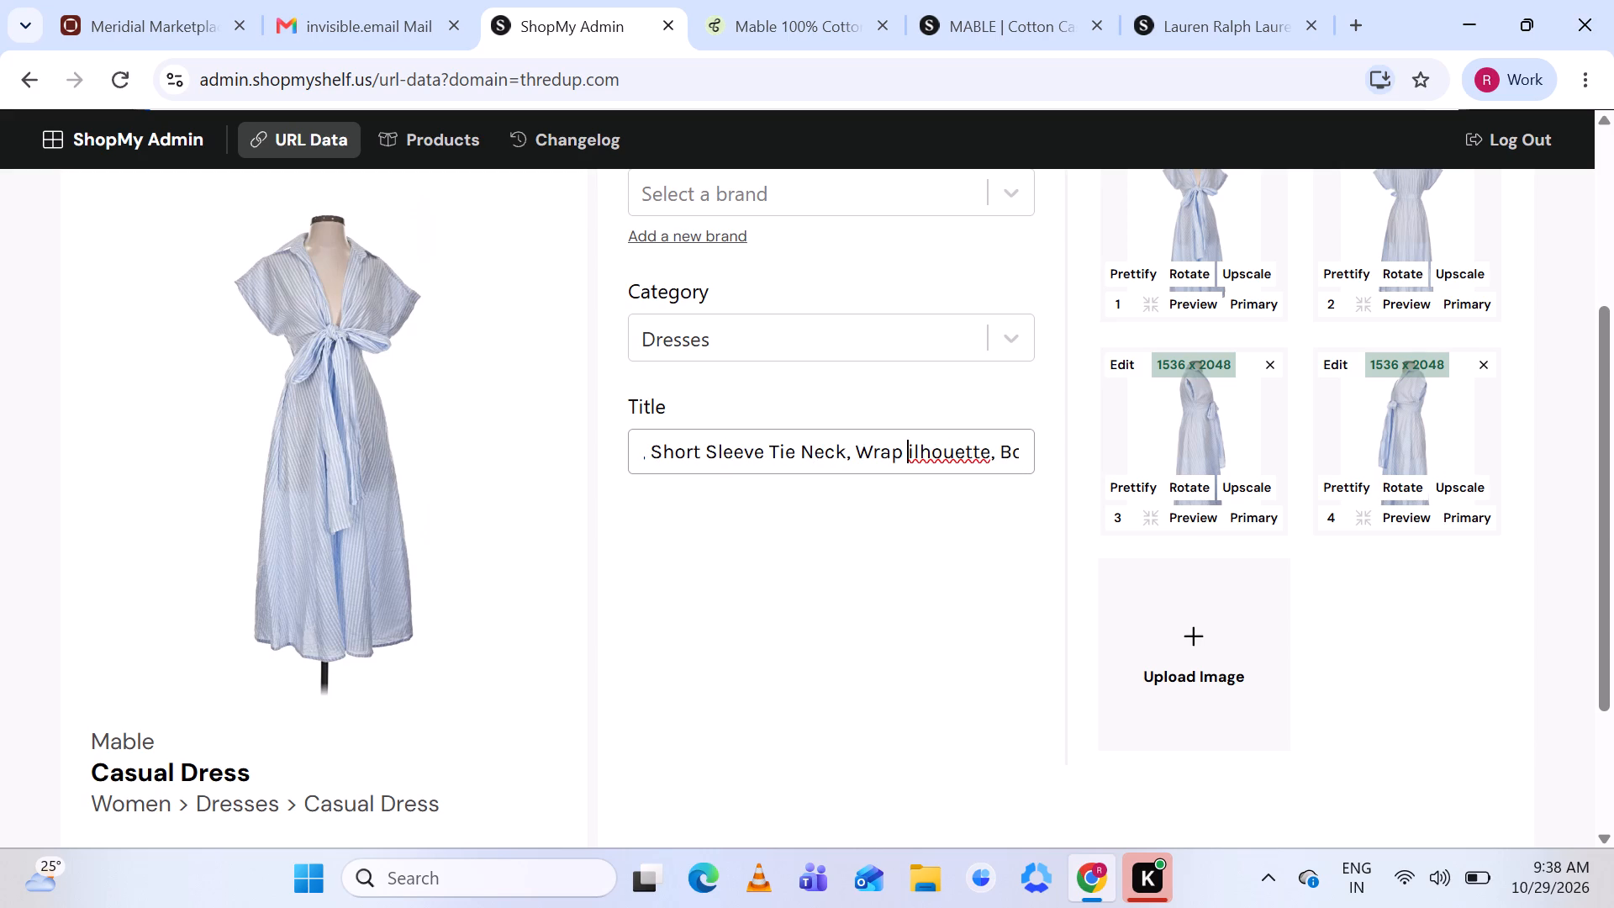
key("shift+s")
scroll(918, 454, "left", 2)
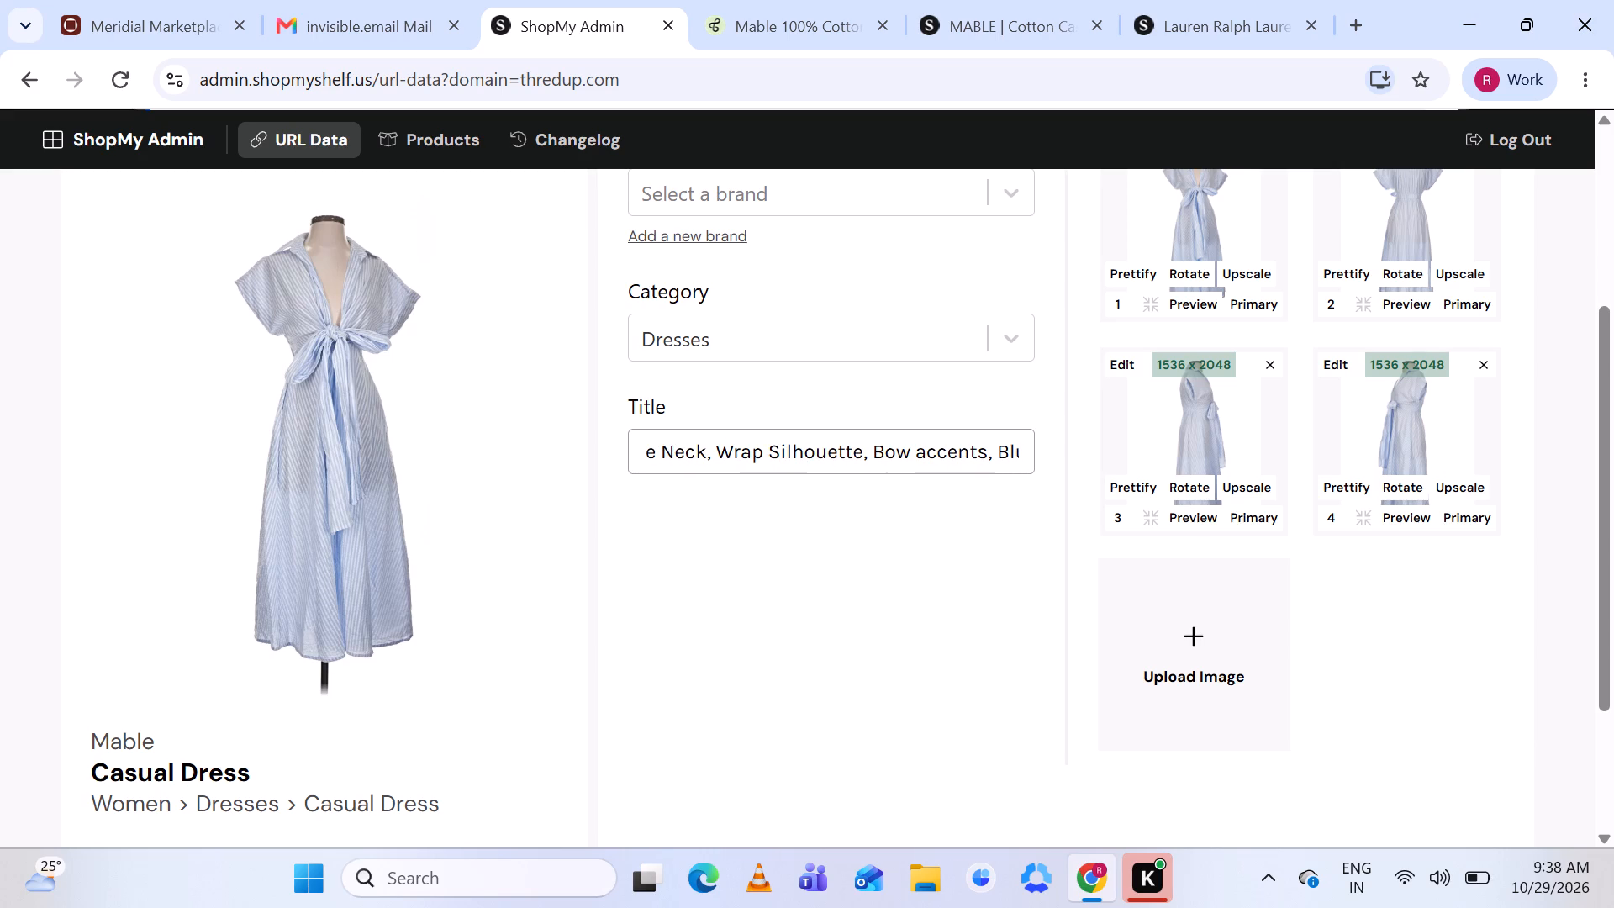
left_click(868, 454)
key("BackSpace")
scroll(899, 451, "left", 1)
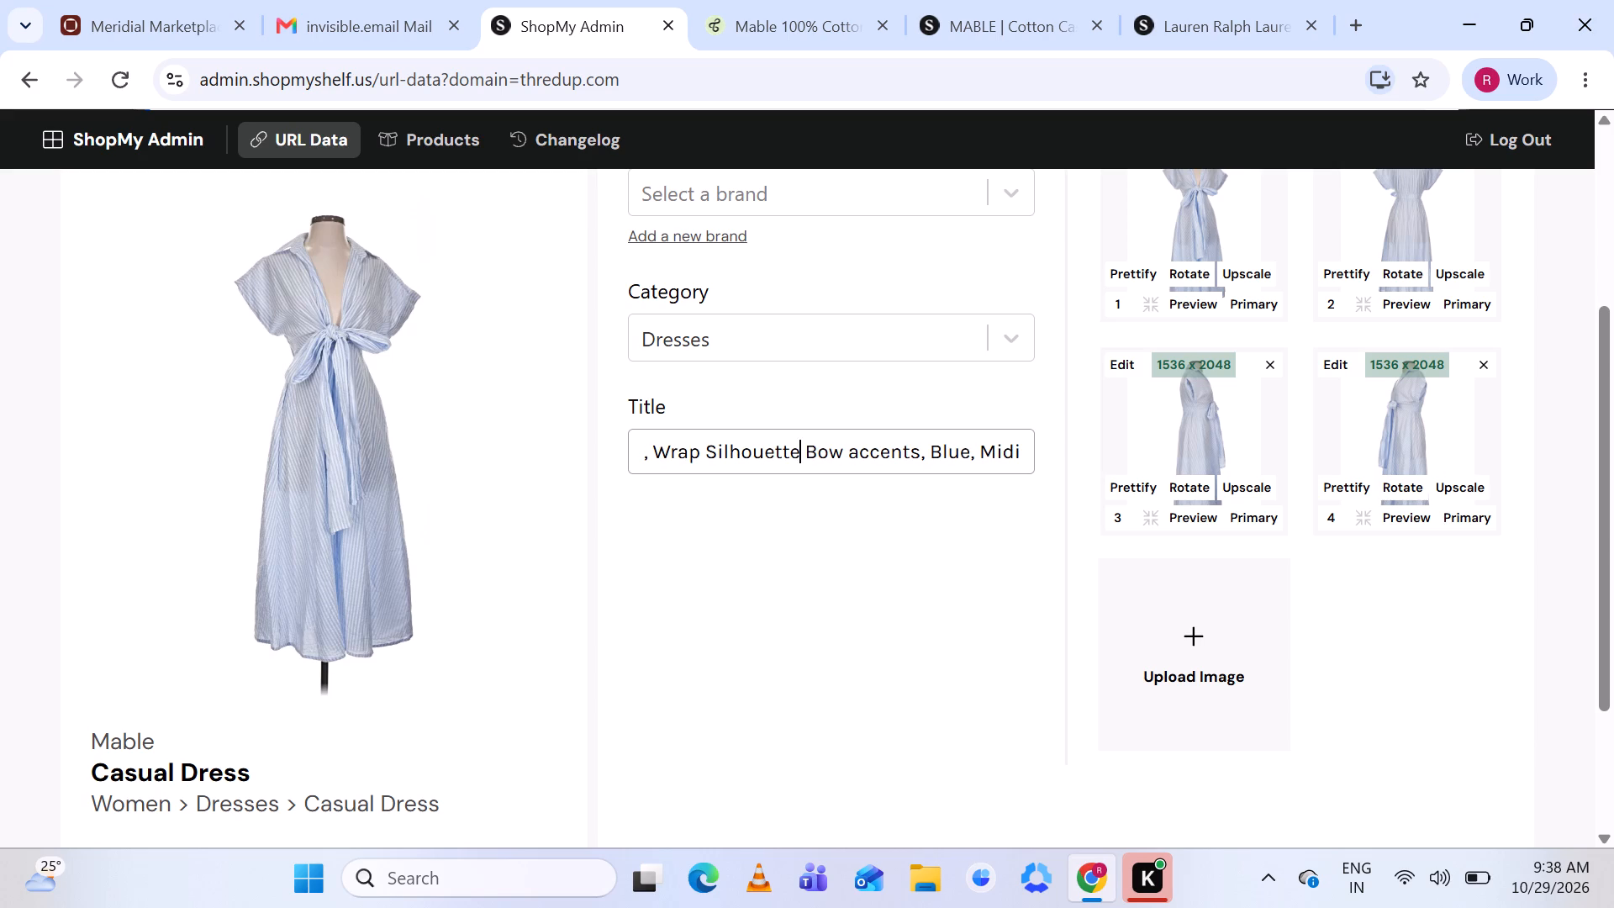
left_click(857, 454)
key("BackSpace")
key("shift+a")
Edit the end of the title to read "Bow Accents Blue Midi-calf Length", removing both commas and capitalizing "Length".
scroll(857, 454, "left", 1)
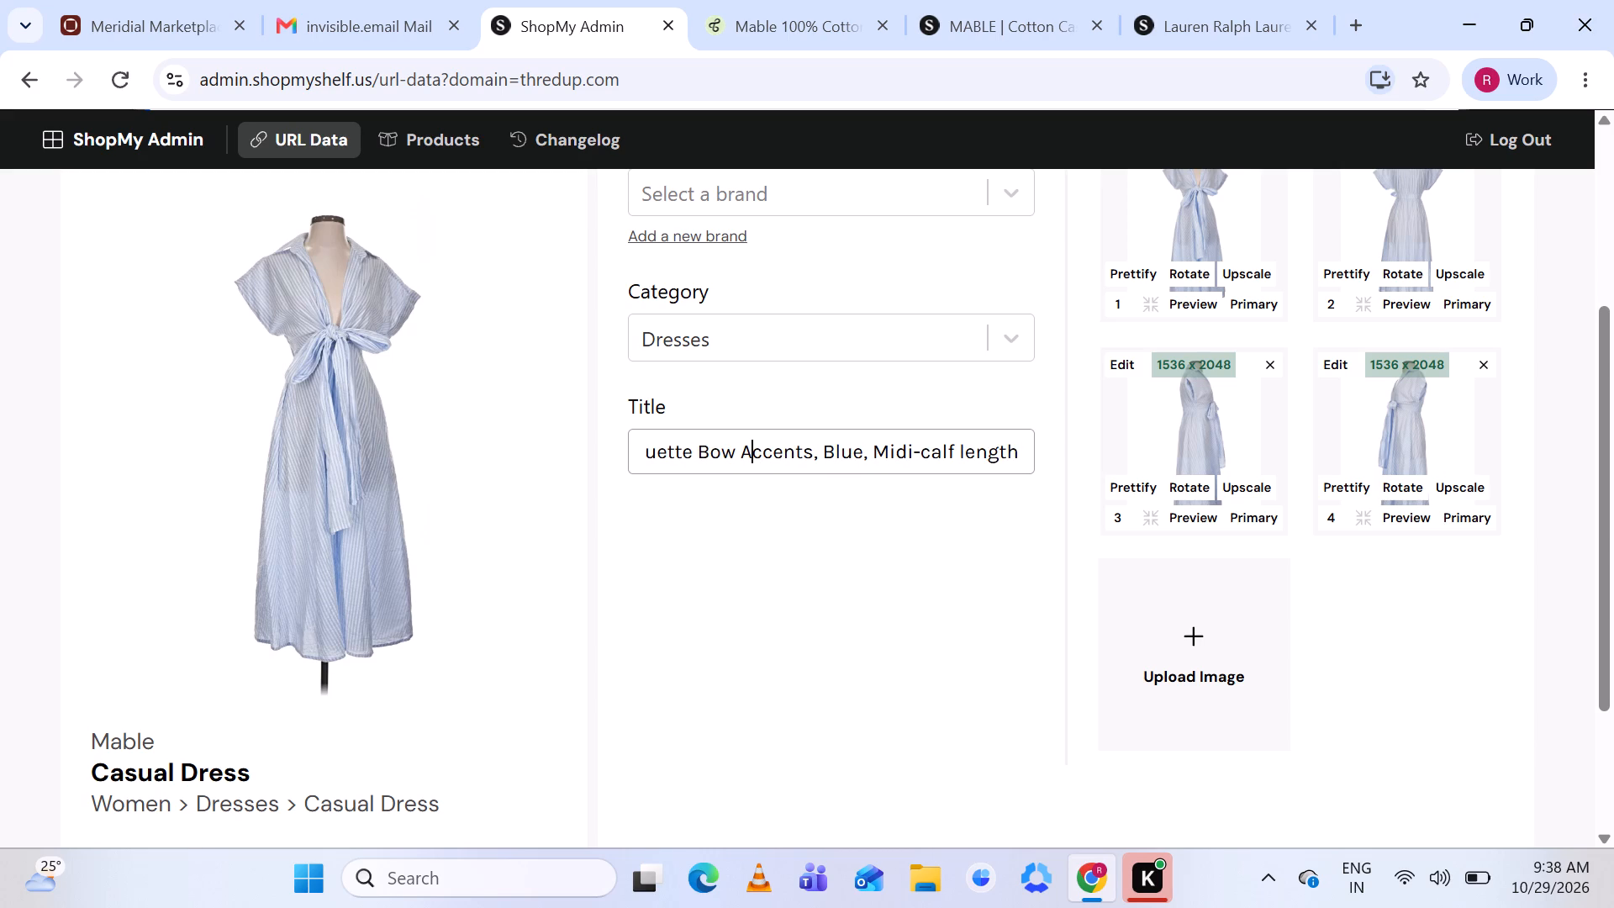
left_click(818, 451)
key("BackSpace")
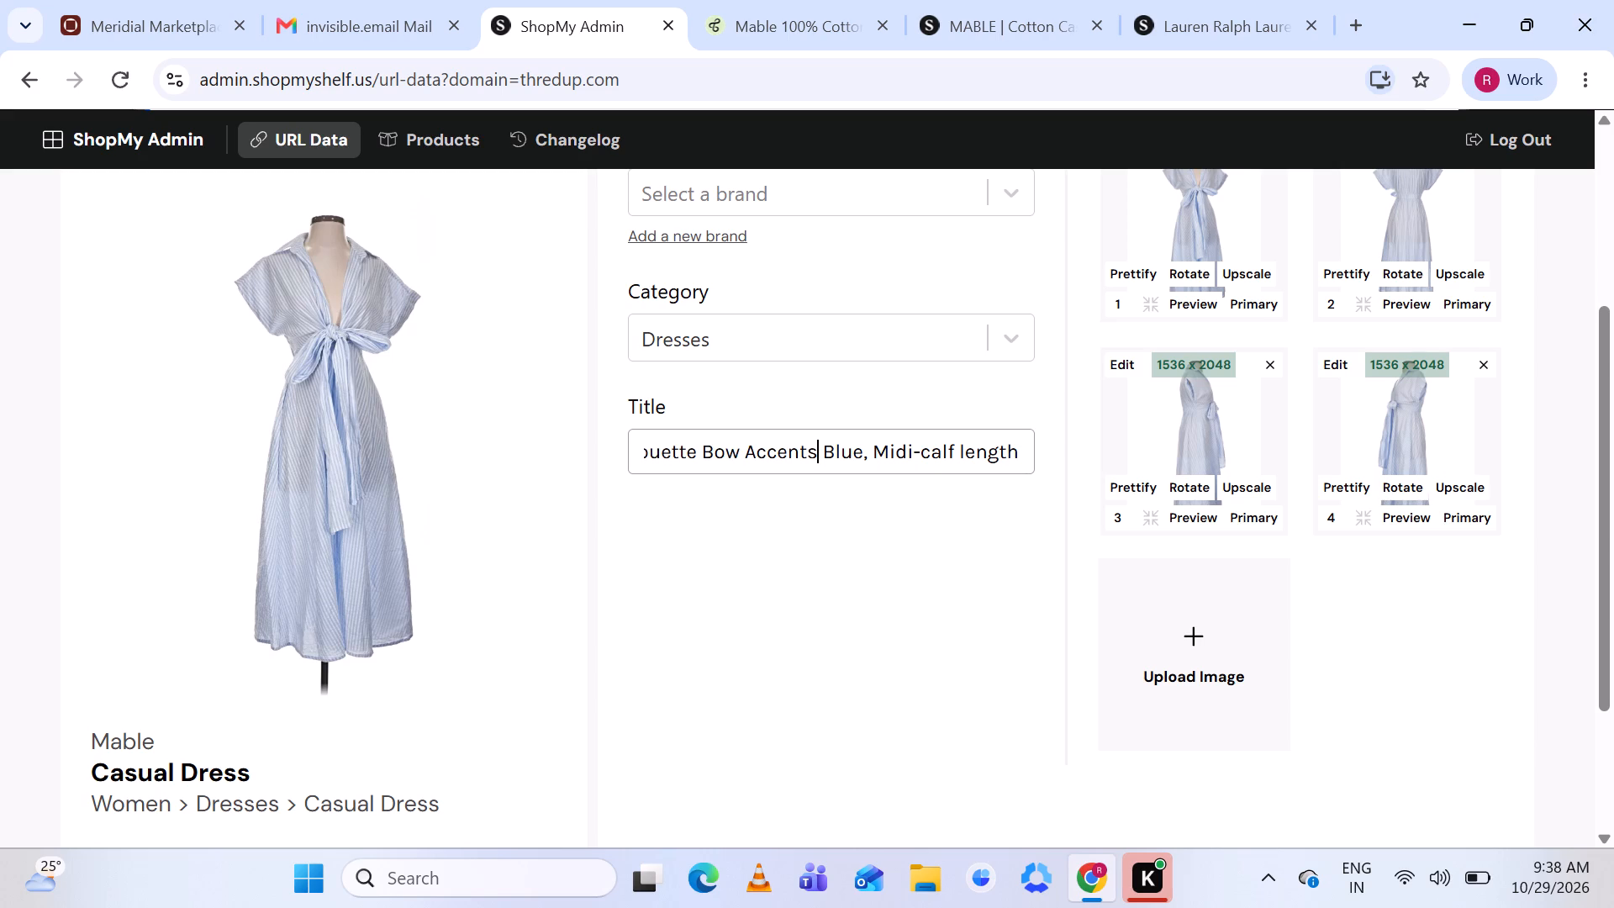
scroll(818, 451, "left", 1)
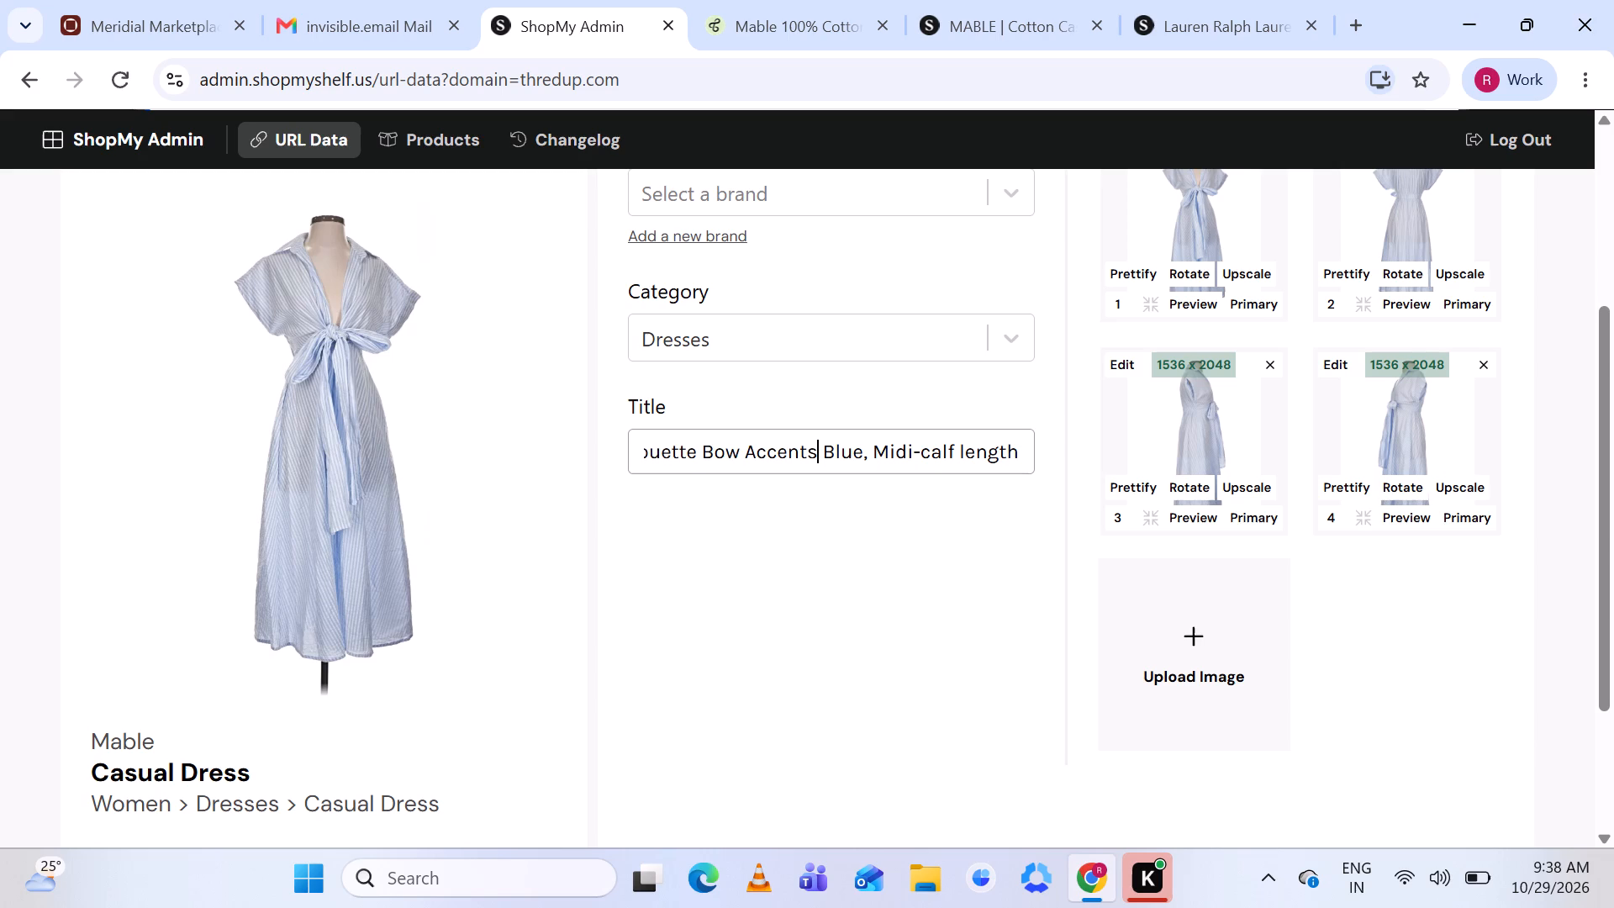
left_click(872, 453)
key("BackSpace")
key("BackSpace")
key("space")
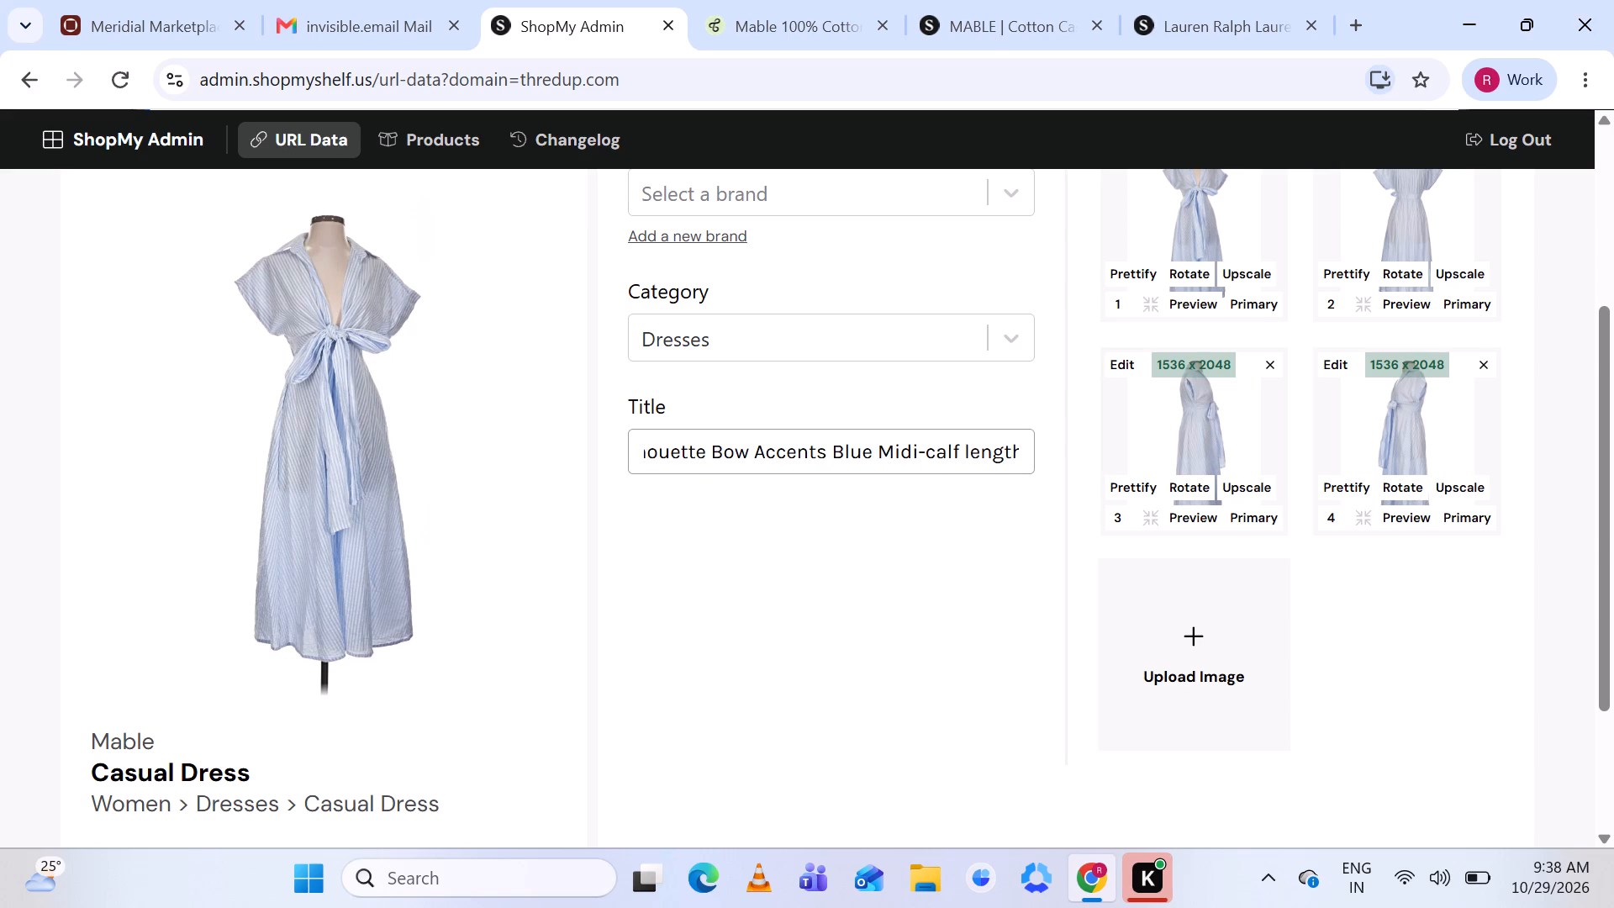
scroll(905, 446, "left", 1)
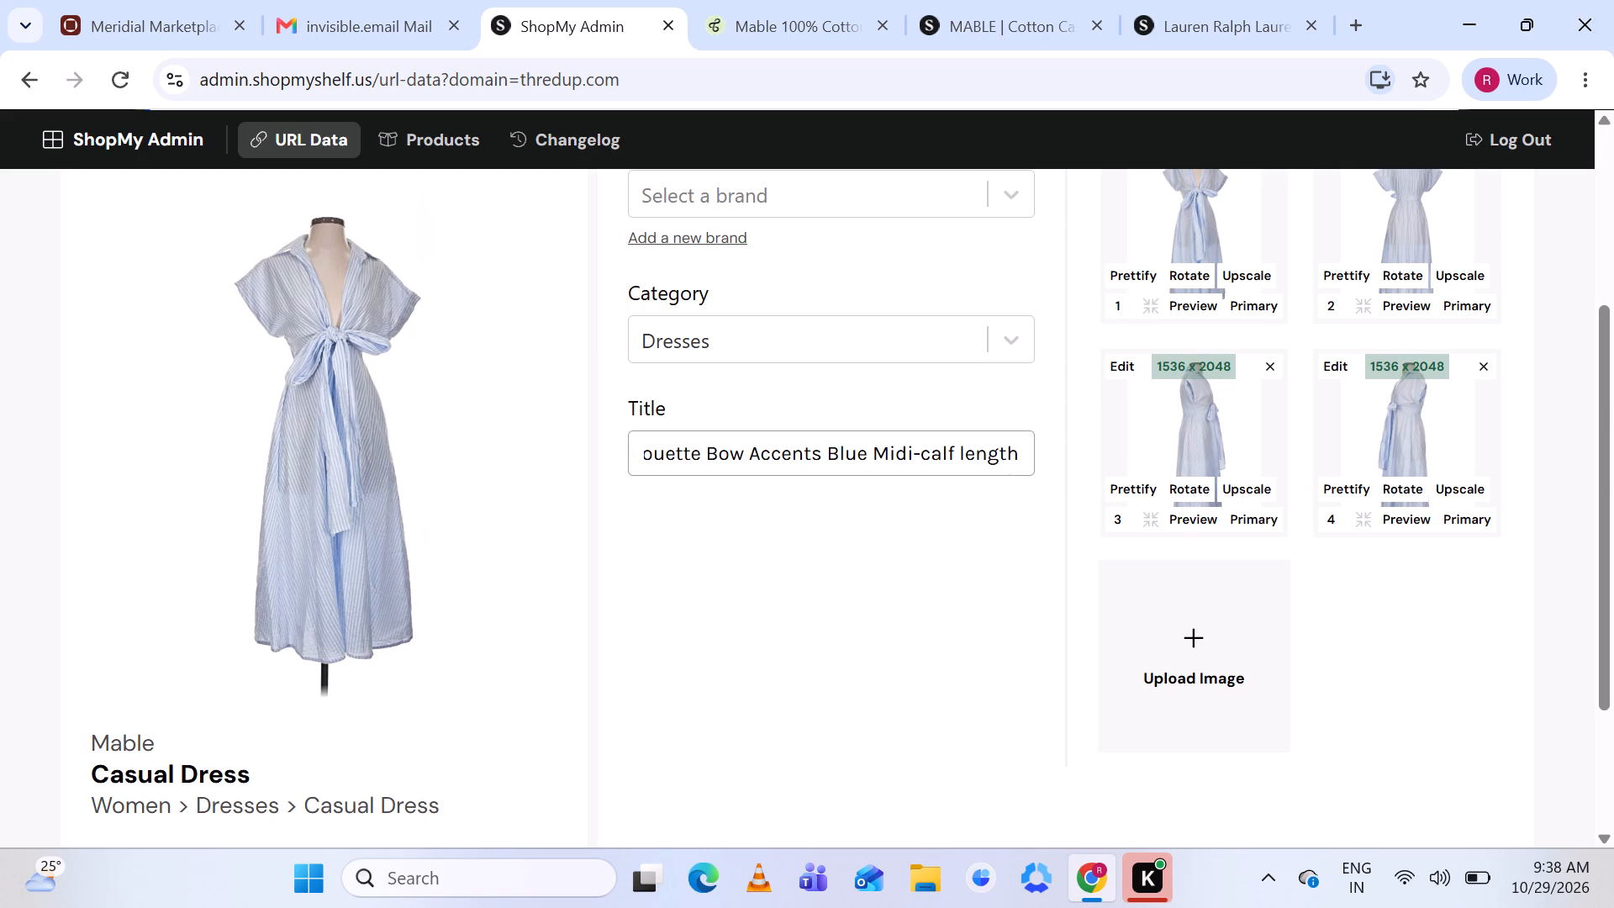
left_click(963, 448)
key("BackSpace")
key("shift+l")
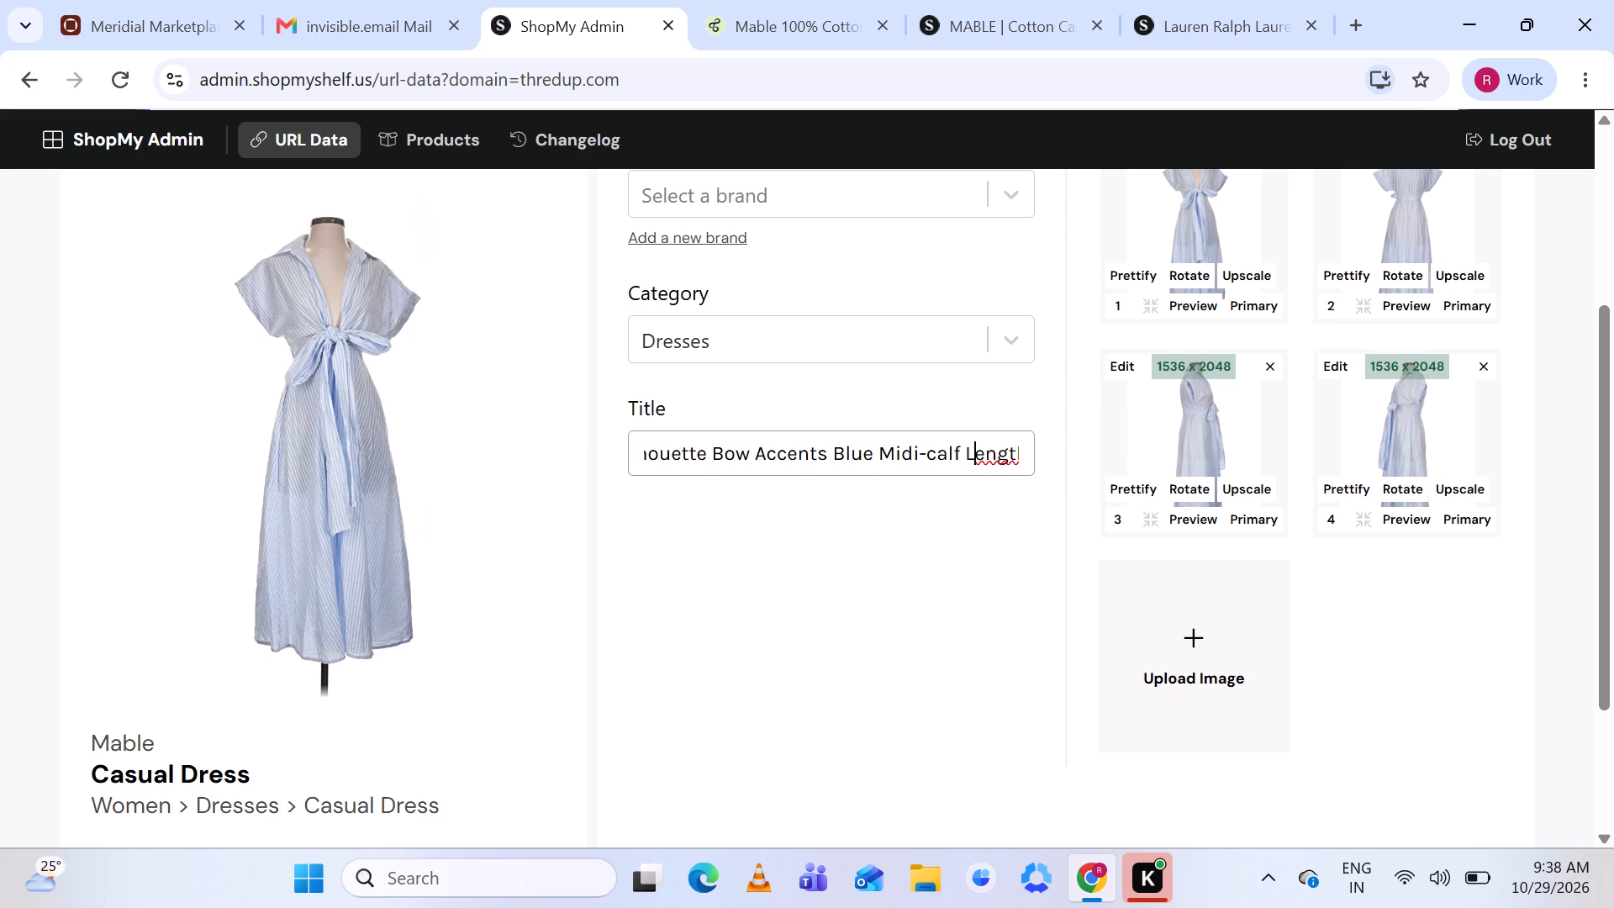
Search the brand options for "Mable" and set the new product's brand to MABLE (mableclothing.com).
scroll(942, 457, "up", 1)
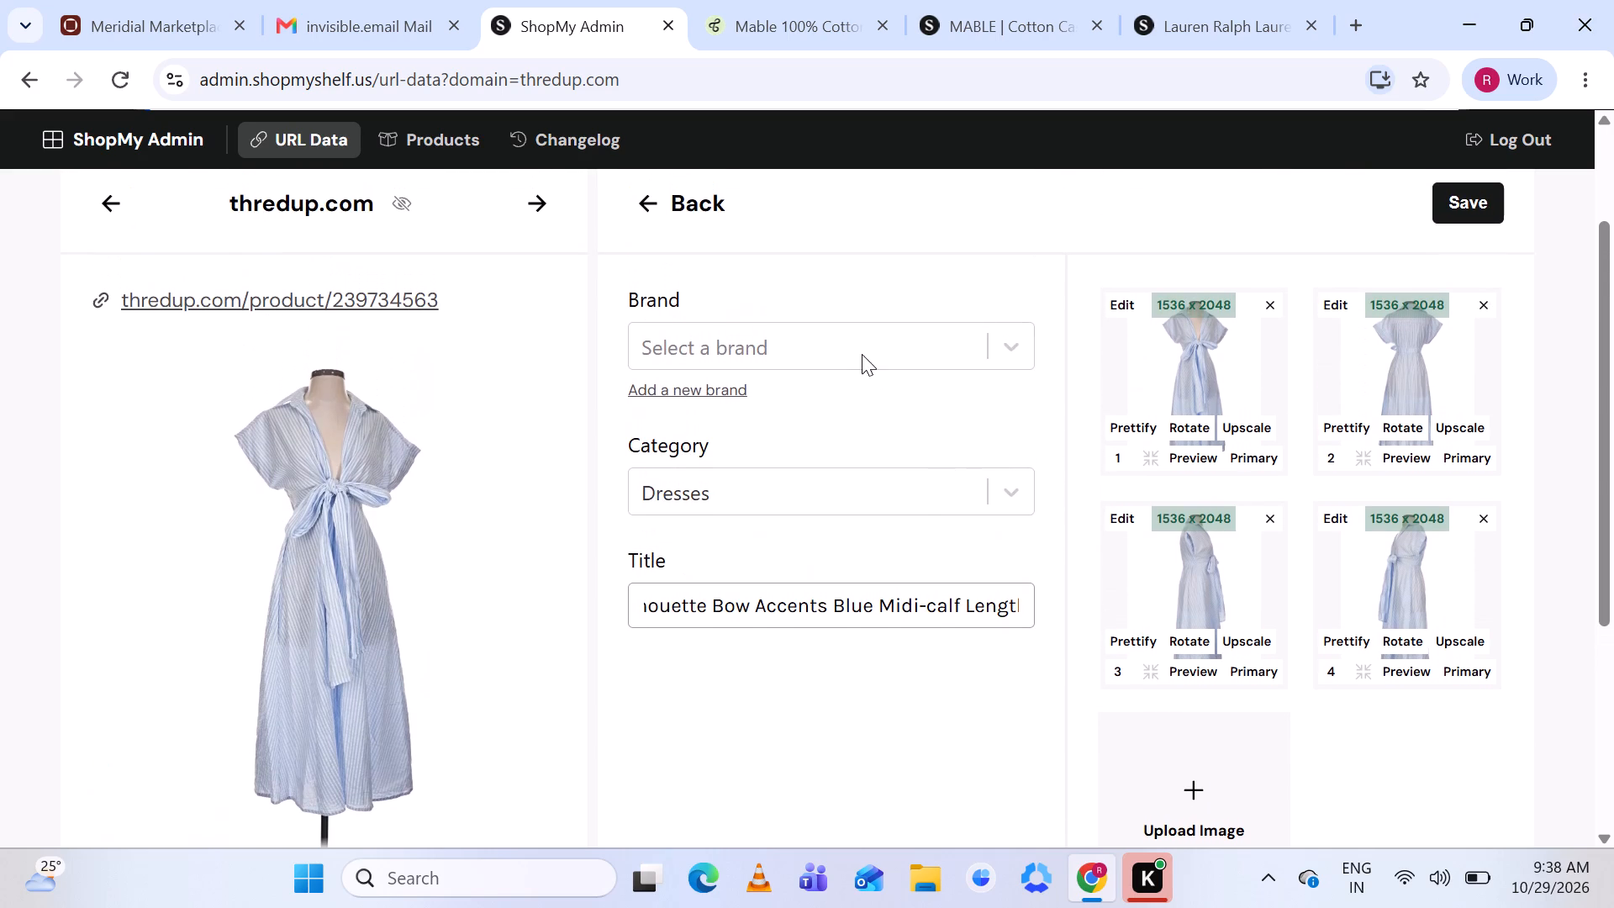
scroll(836, 338, "down", 1)
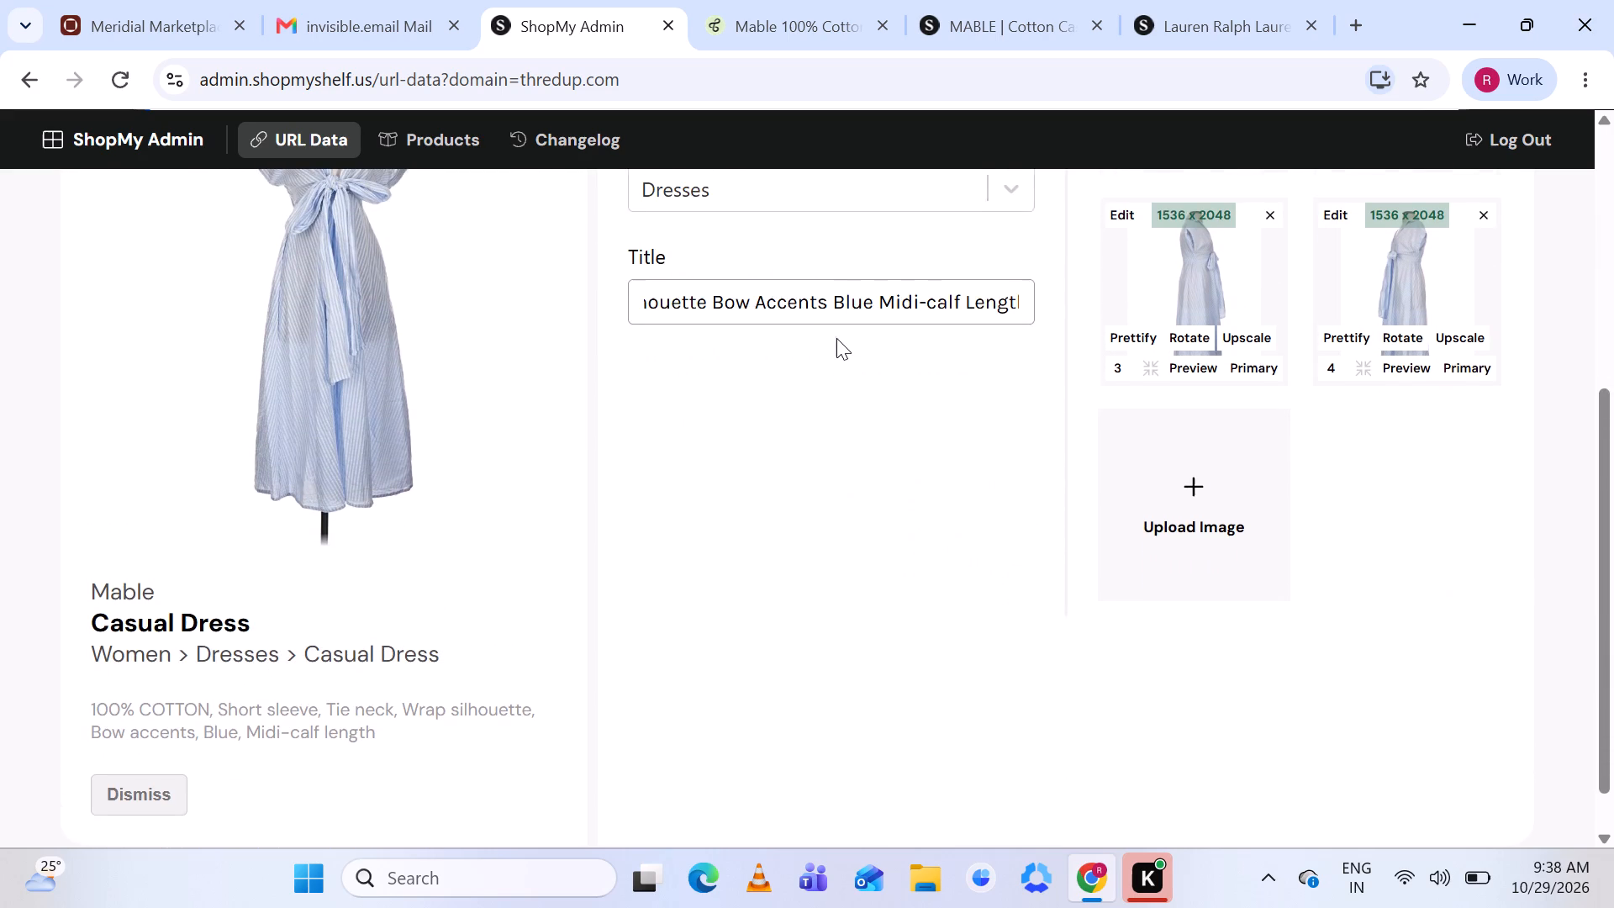
scroll(836, 338, "down", 1)
scroll(786, 219, "up", 1)
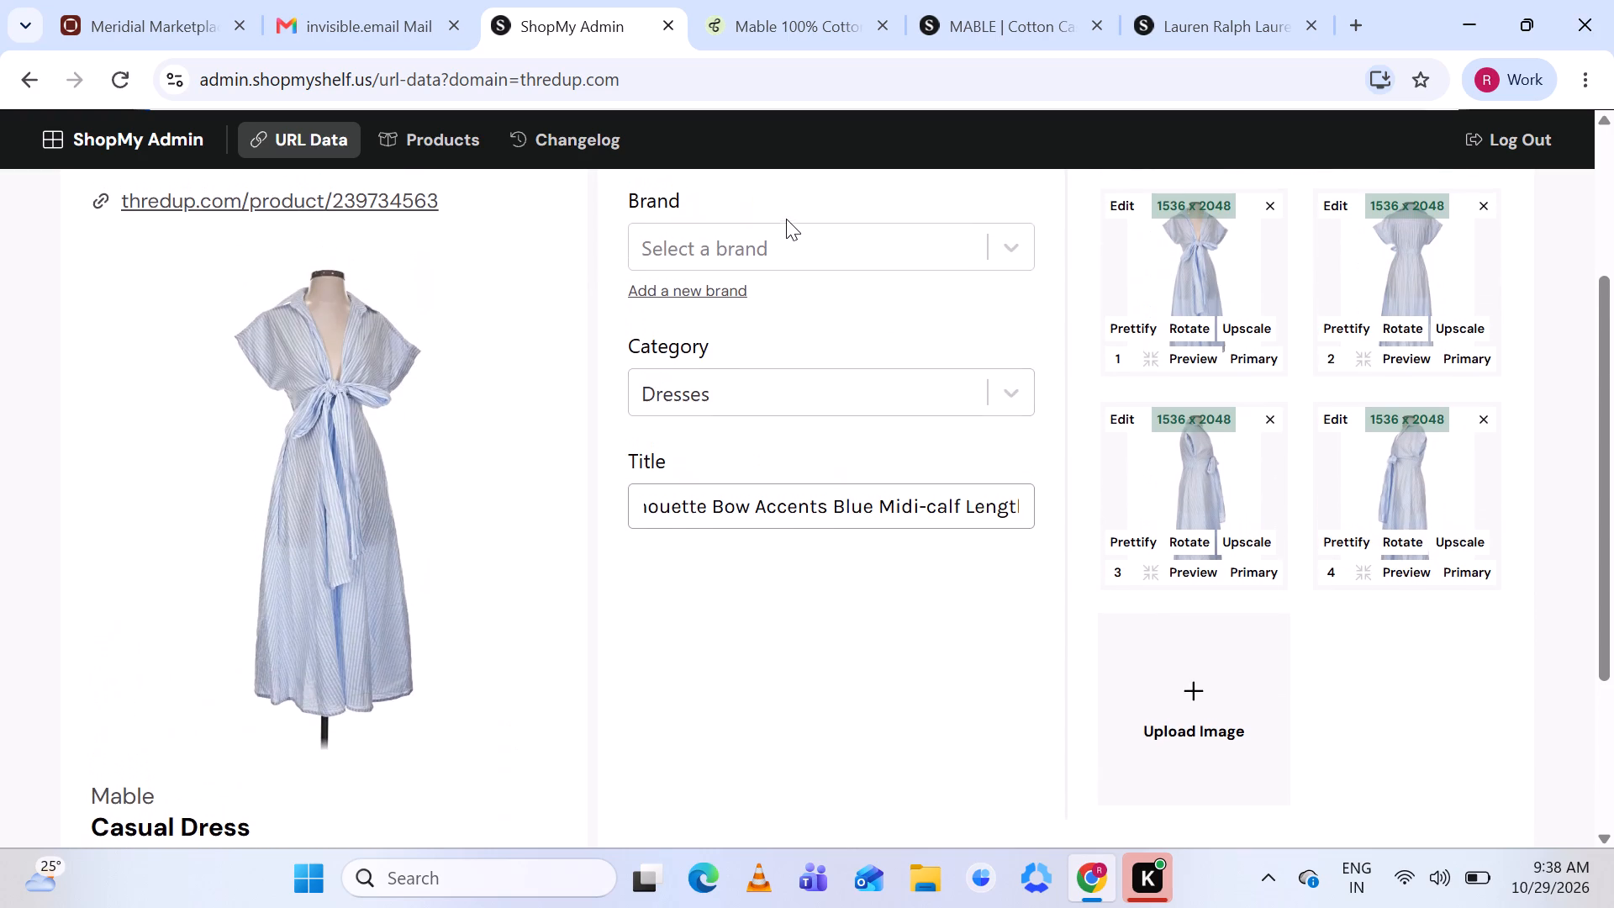
left_click(751, 238)
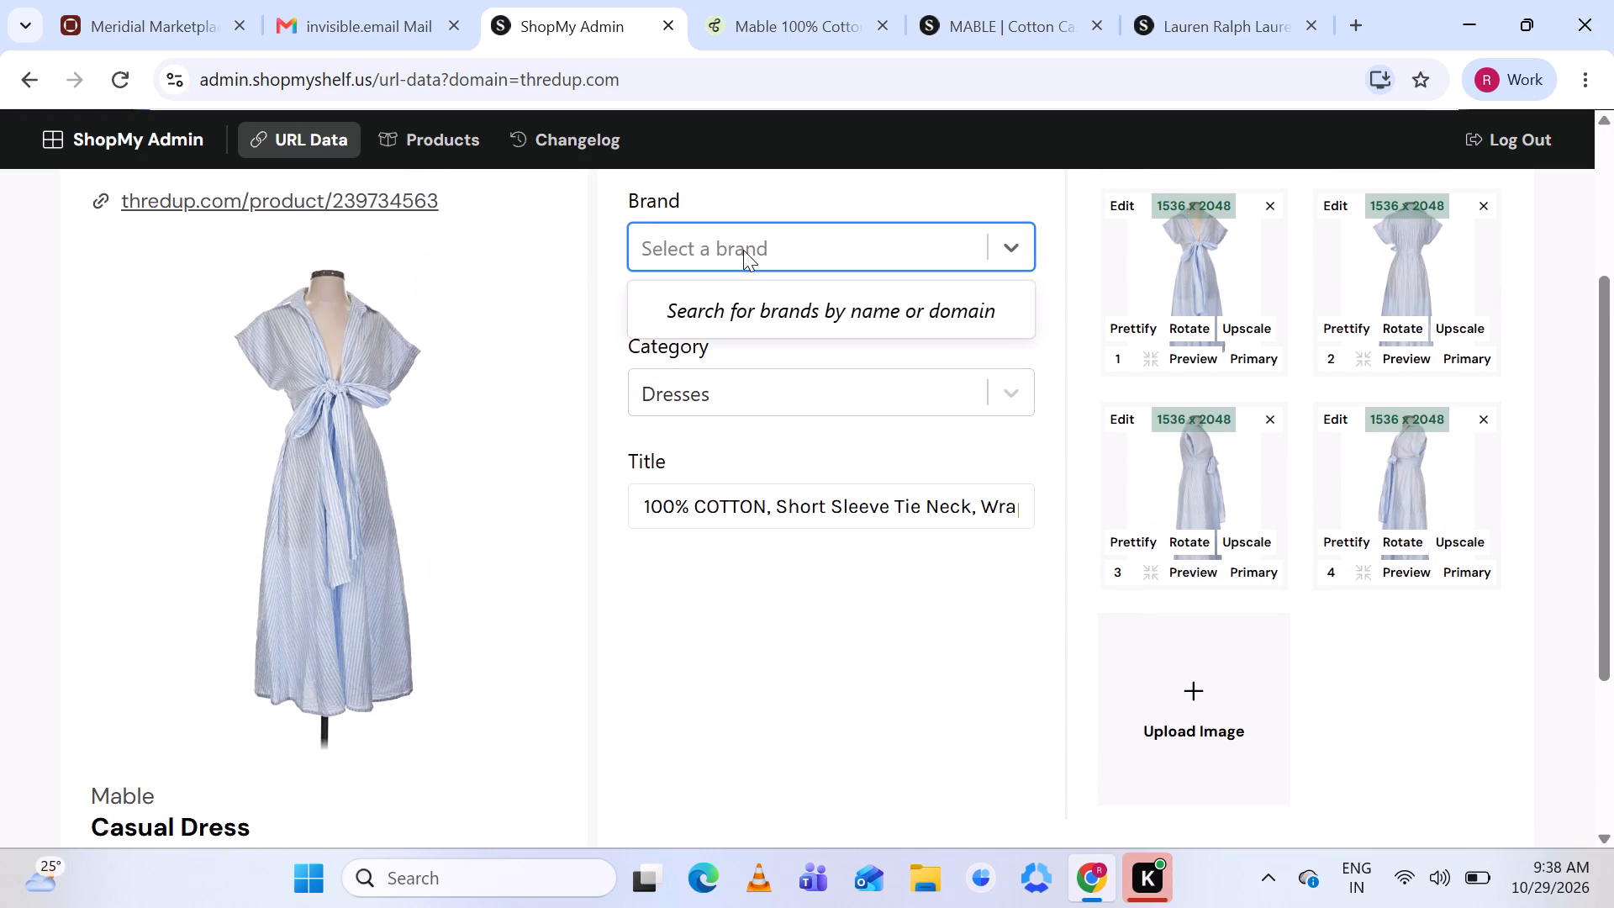
key("shift+m")
type("able")
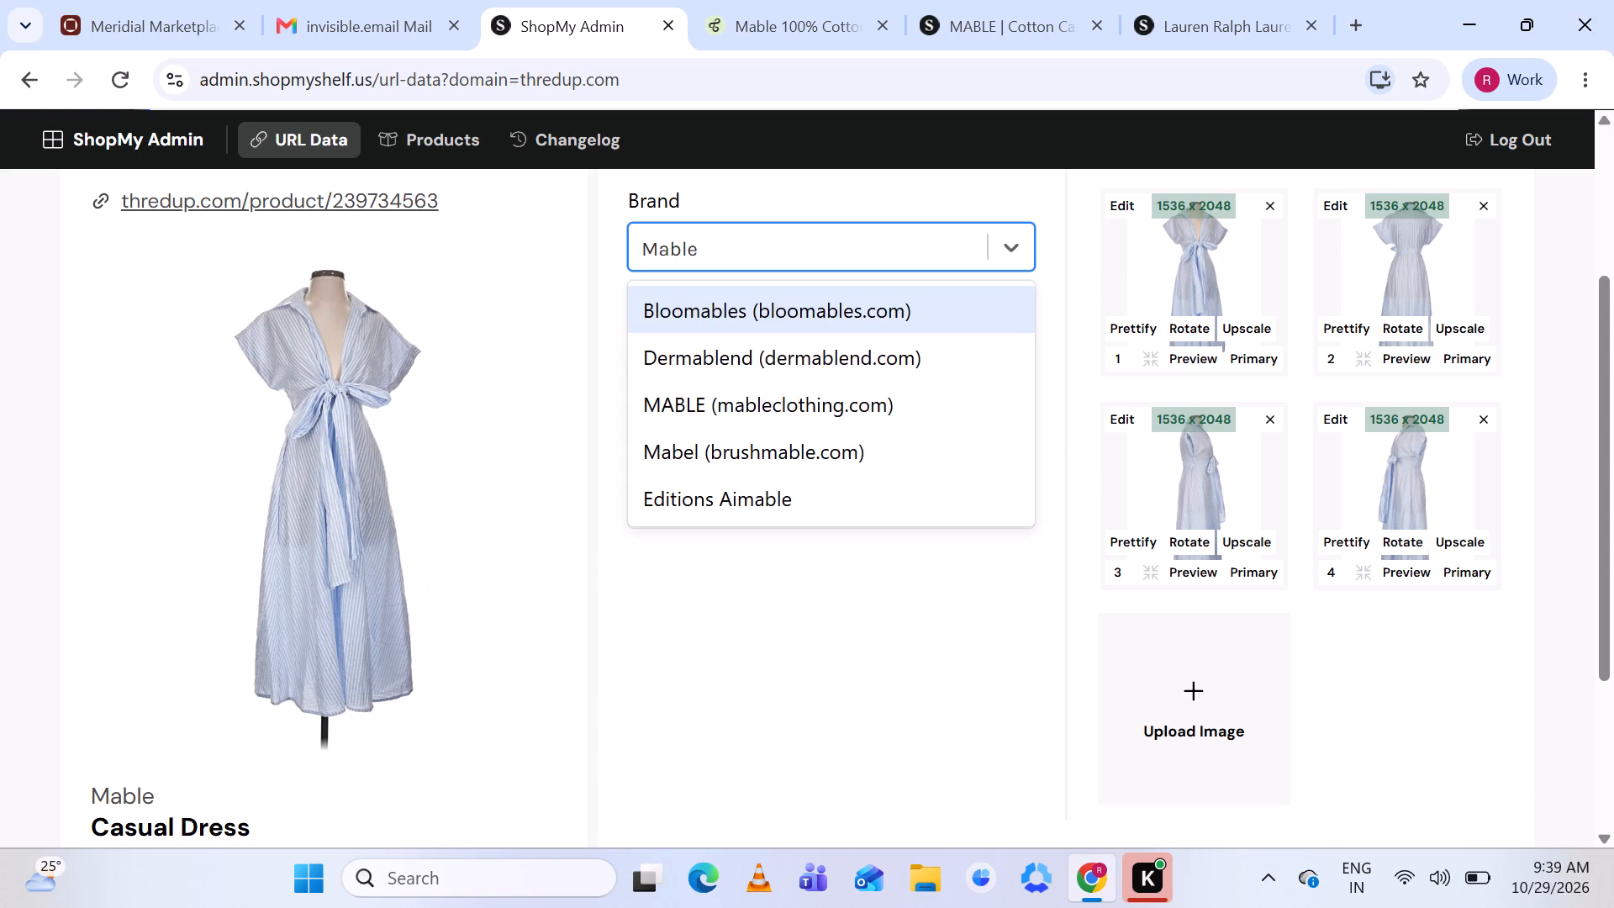
left_click(712, 405)
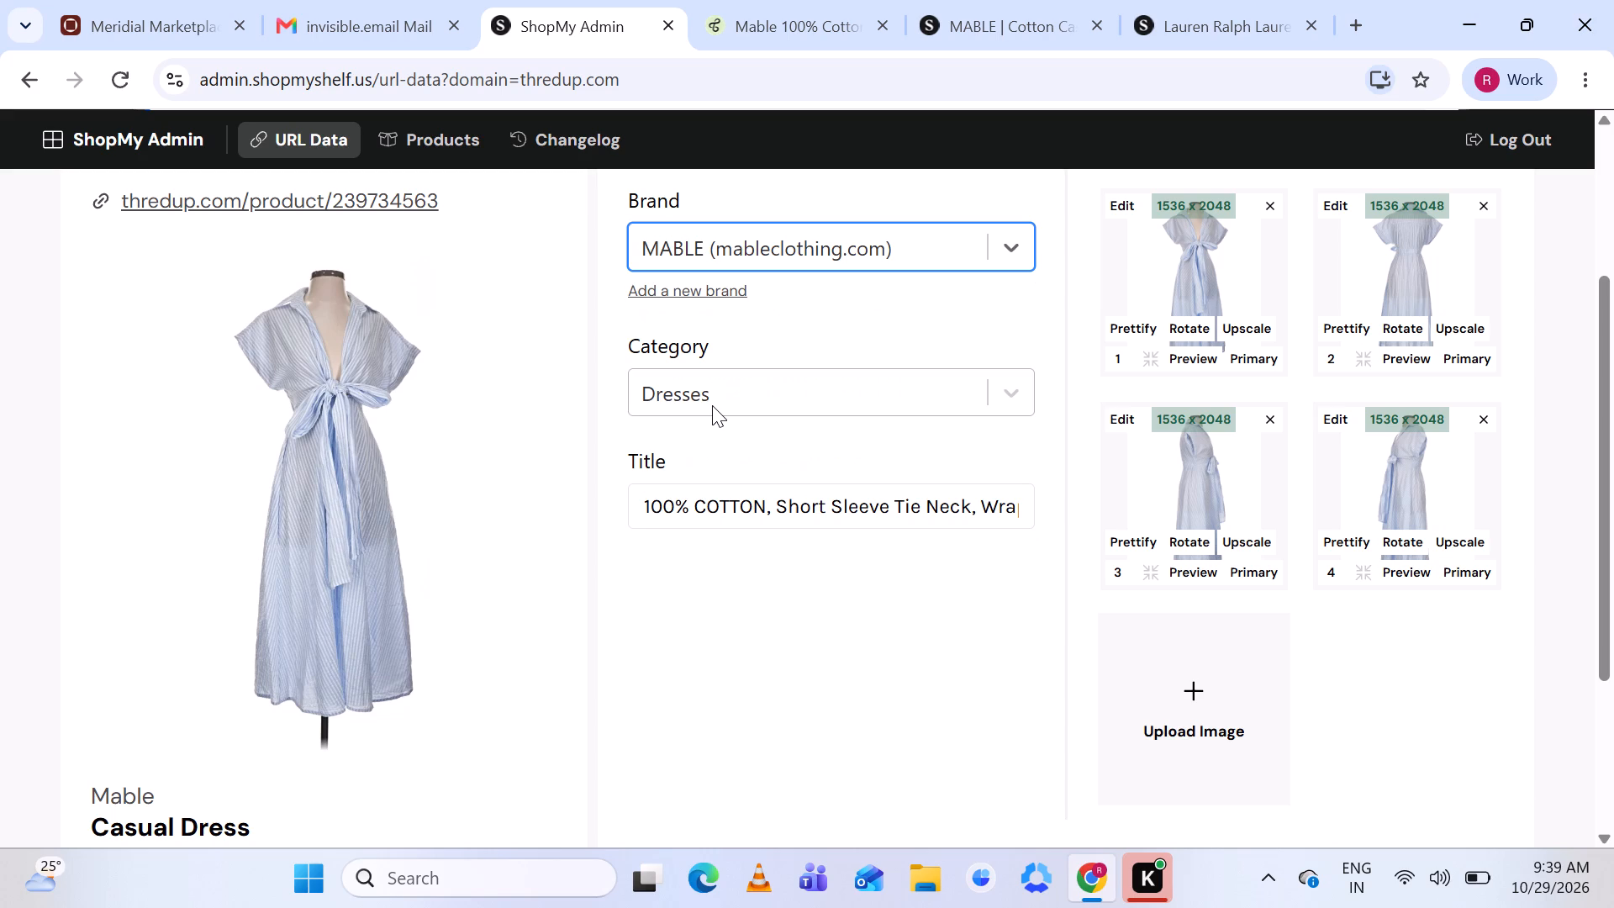
Check the brand on the dress's original thredup.com listing and return to the new product form.
left_click(775, 0)
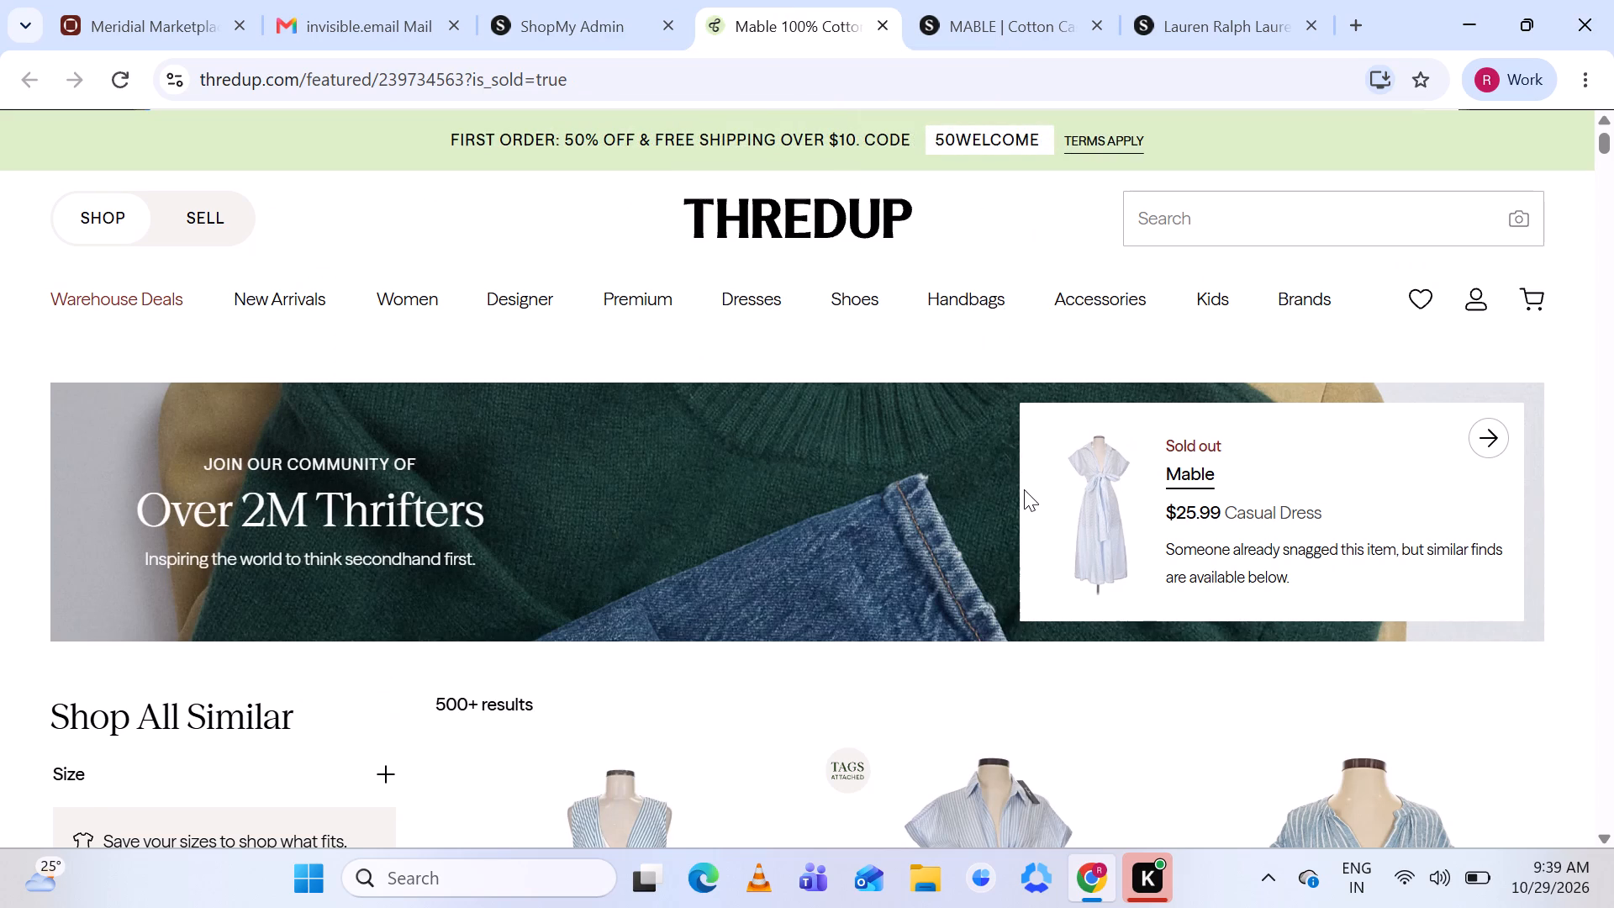
left_click(591, 17)
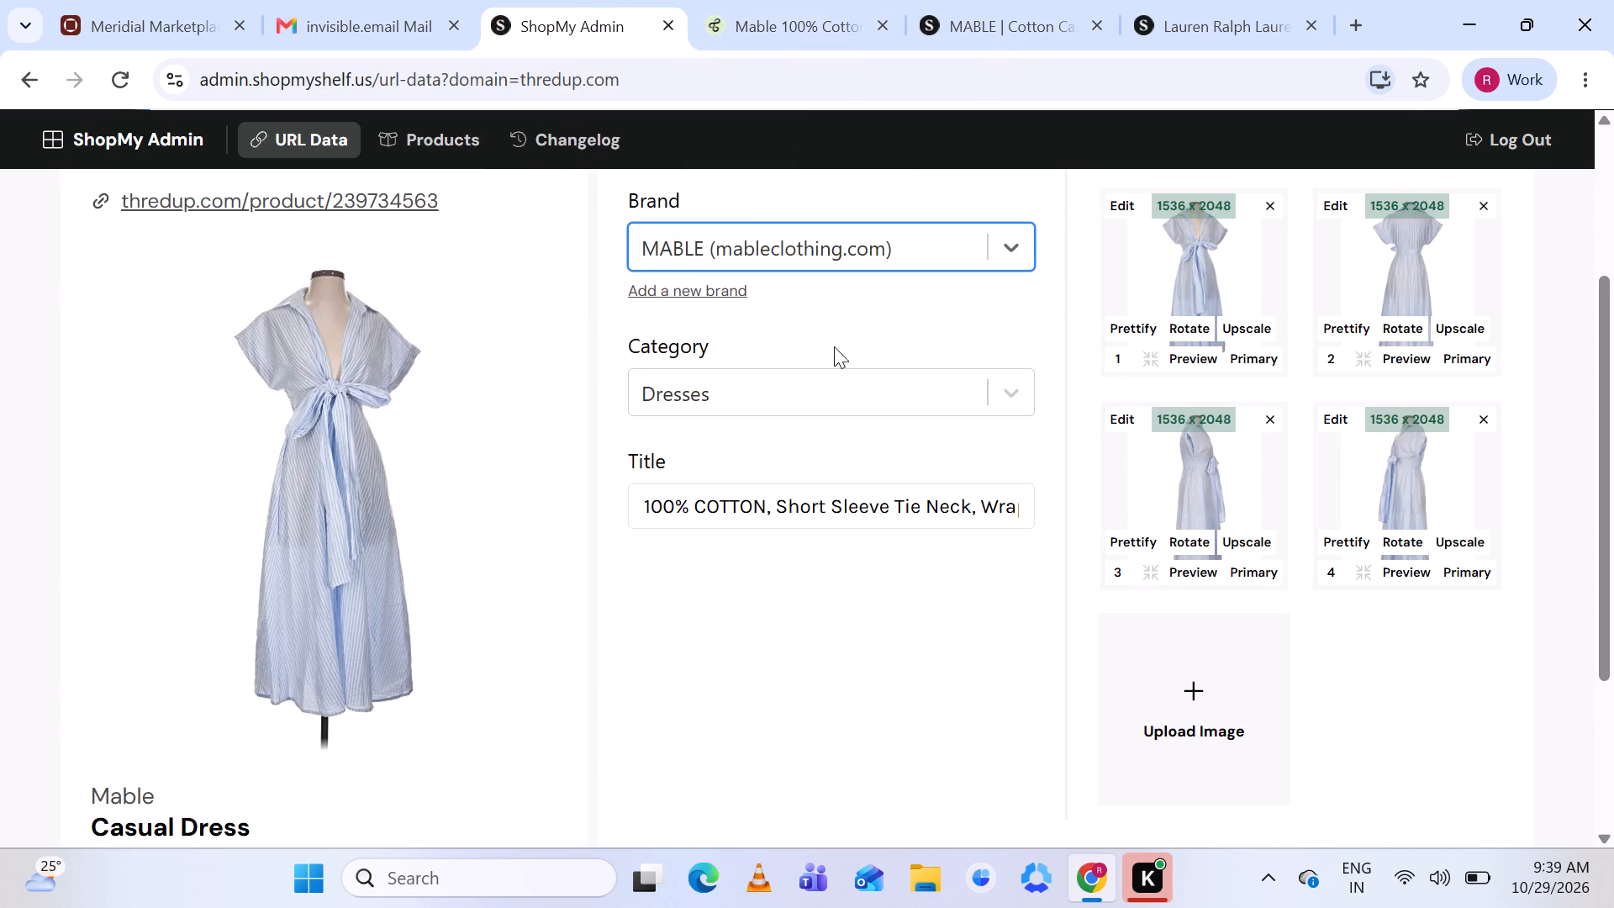
Save the new MABLE dress product.
scroll(838, 367, "up", 1)
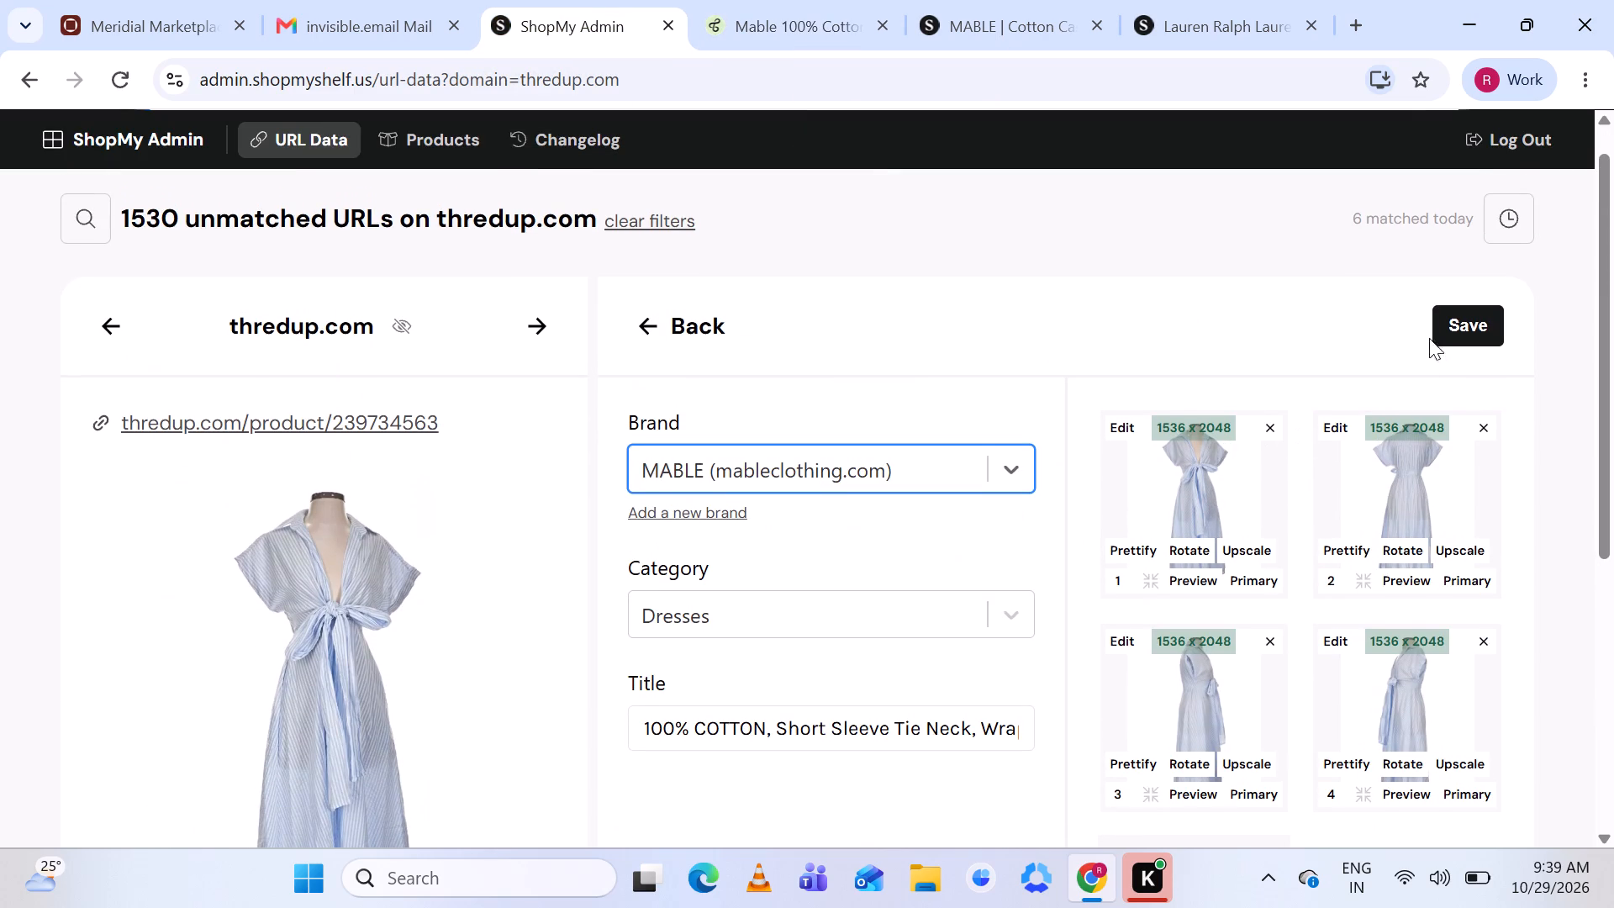
left_click(1441, 317)
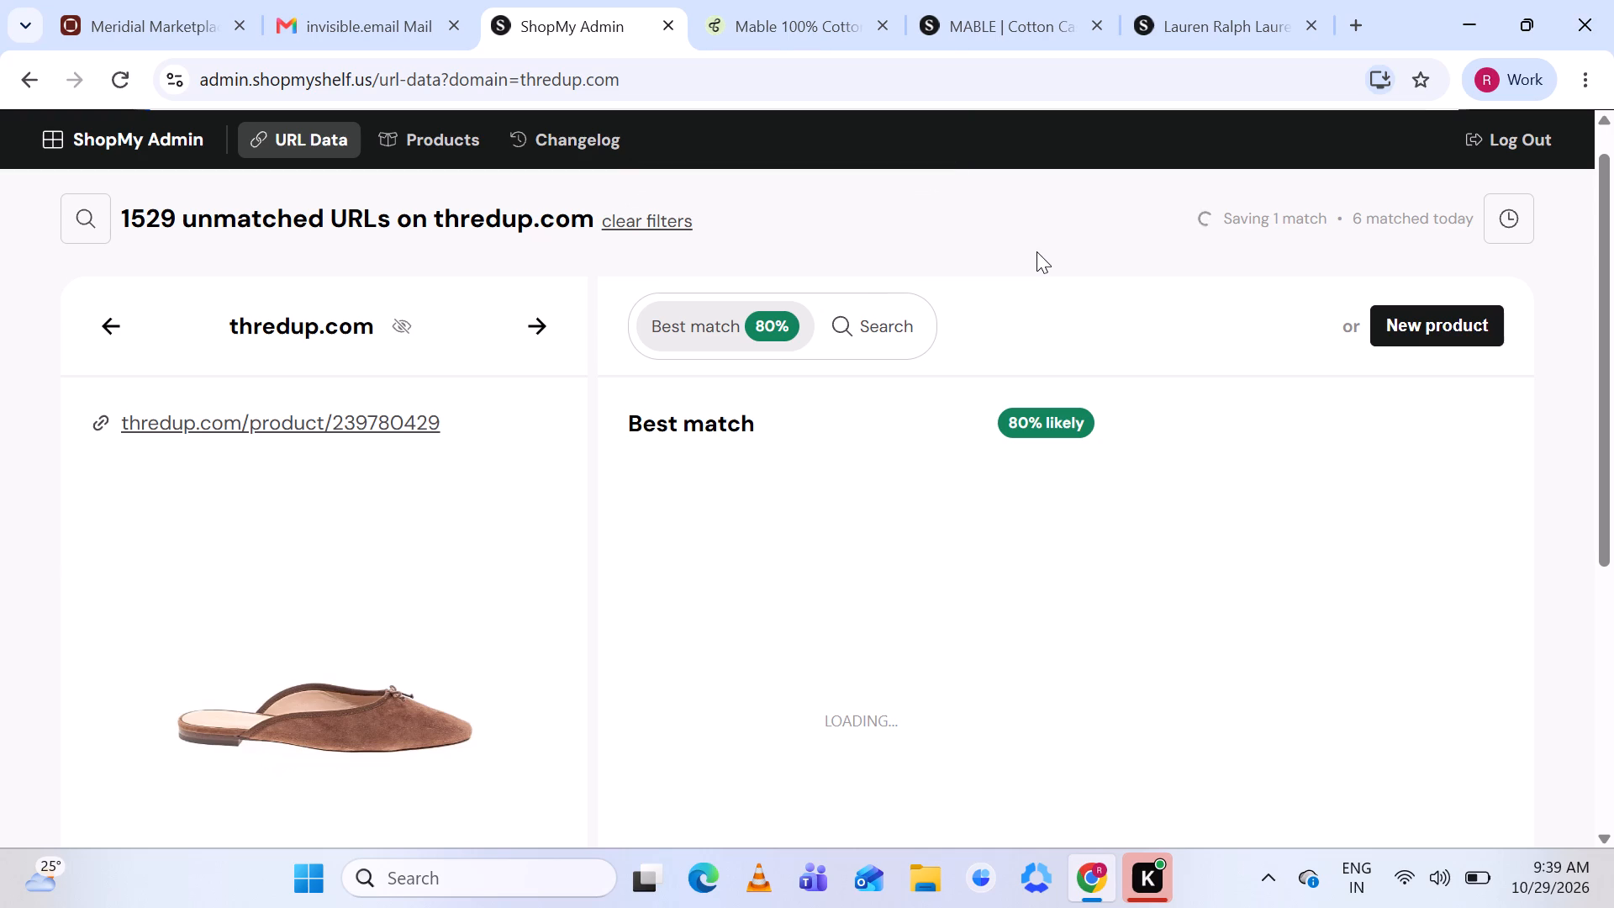
Compare the Veronica Beard Mule/Clog with the suggested Fern Suede Clog's product page, closing the leftover tabs from the previous dress.
scroll(989, 532, "down", 2)
scroll(865, 602, "down", 1)
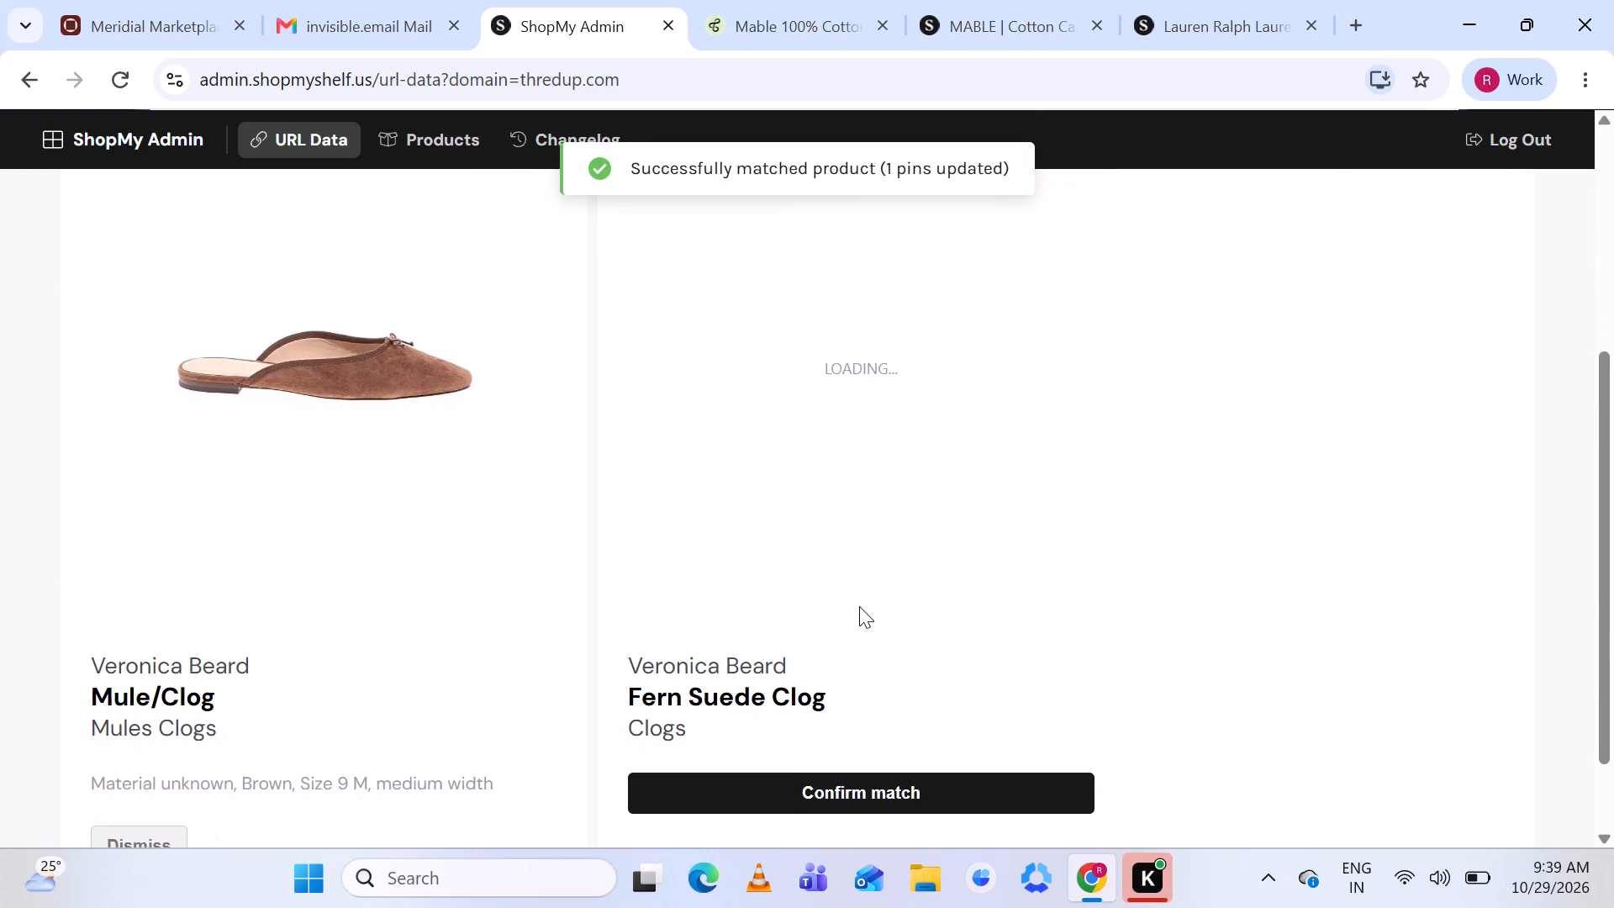
left_click(736, 699)
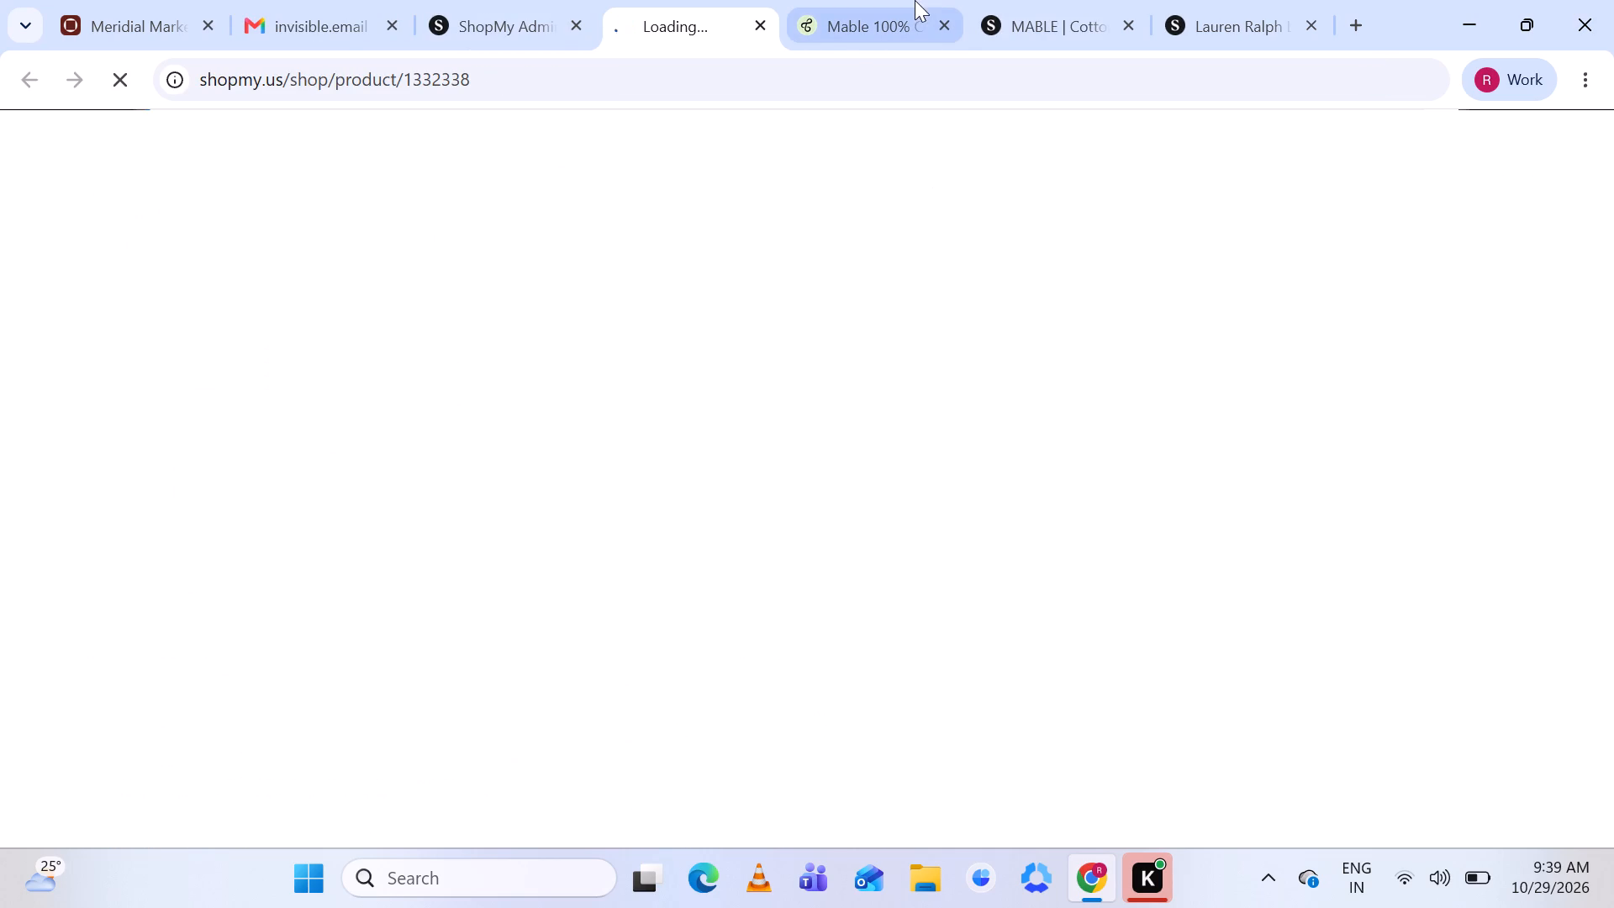
left_click(938, 21)
left_click(938, 21)
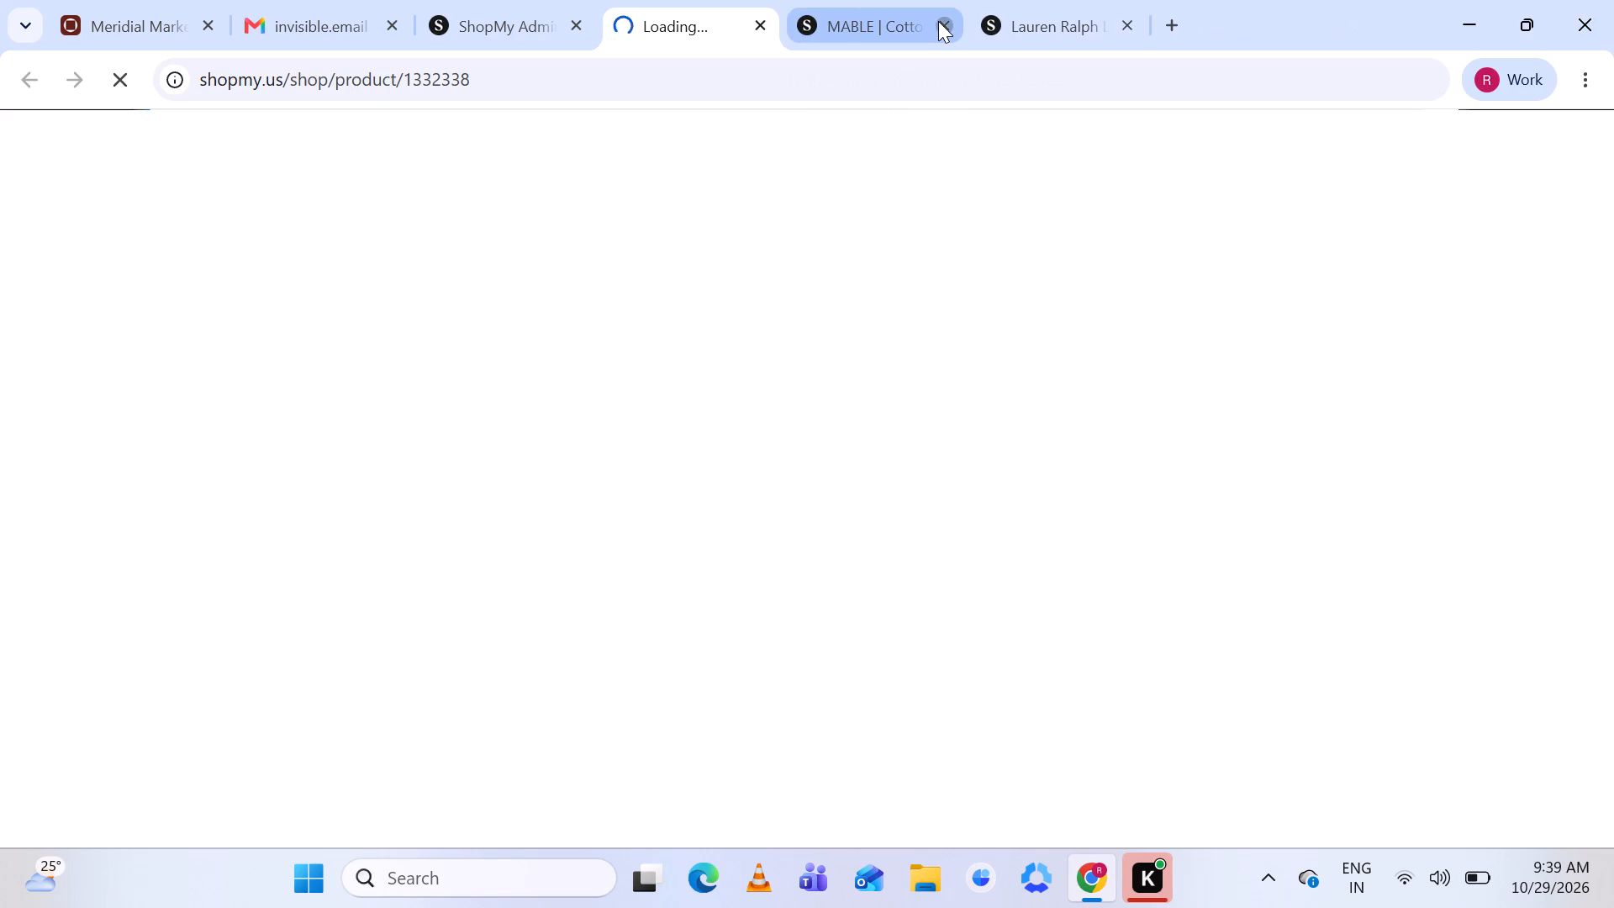
left_click(938, 21)
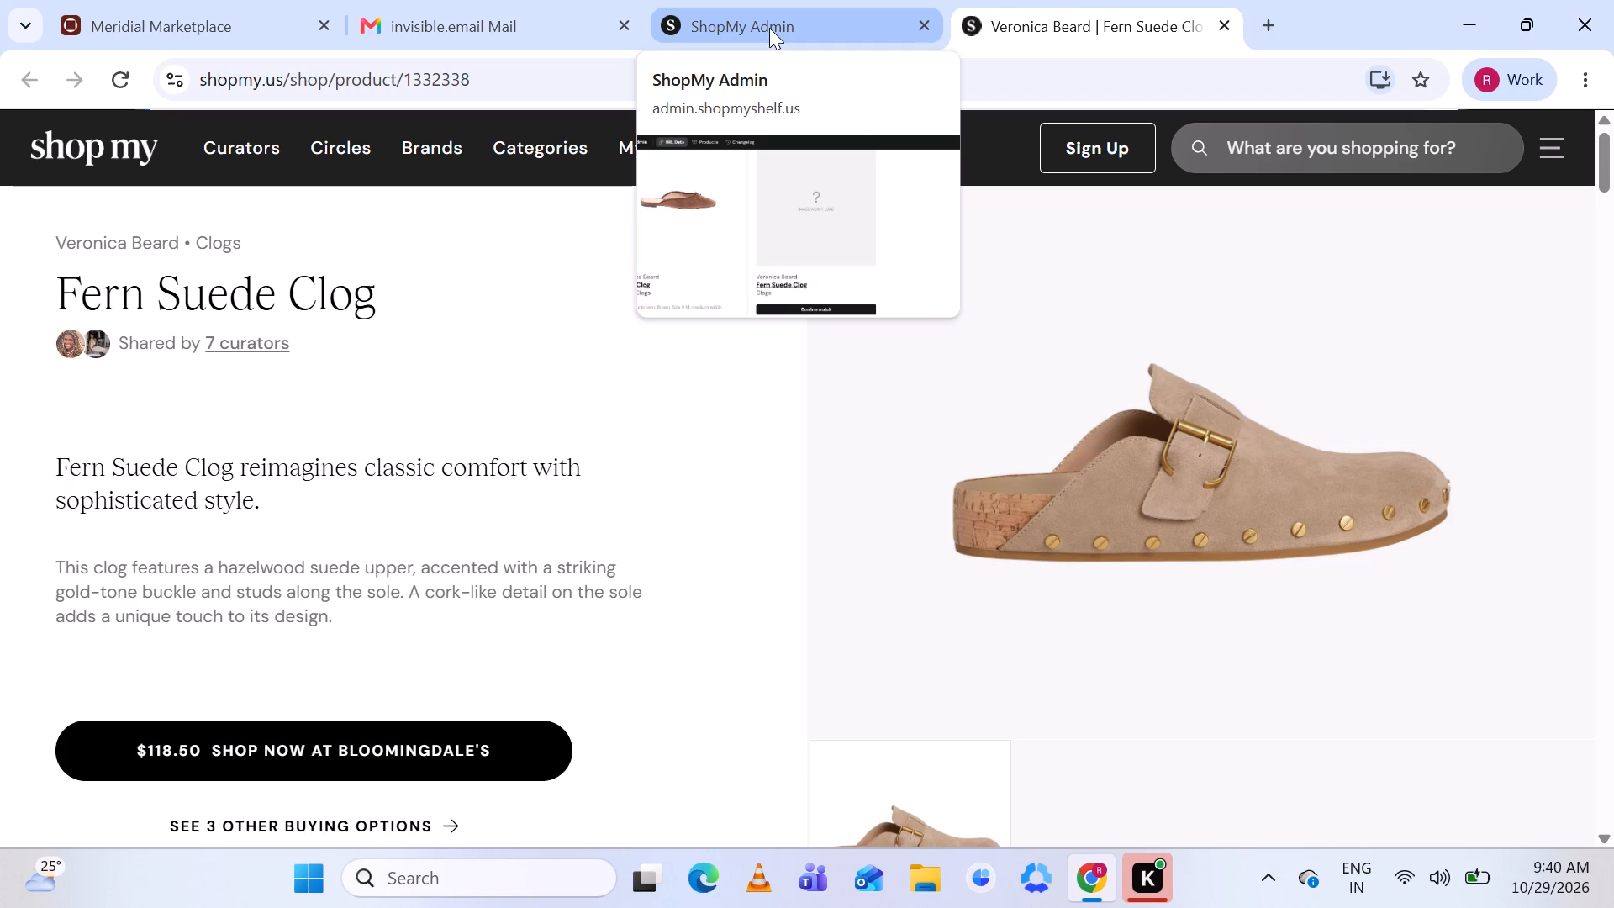
left_click(769, 28)
scroll(711, 338, "up", 2)
left_click(711, 338)
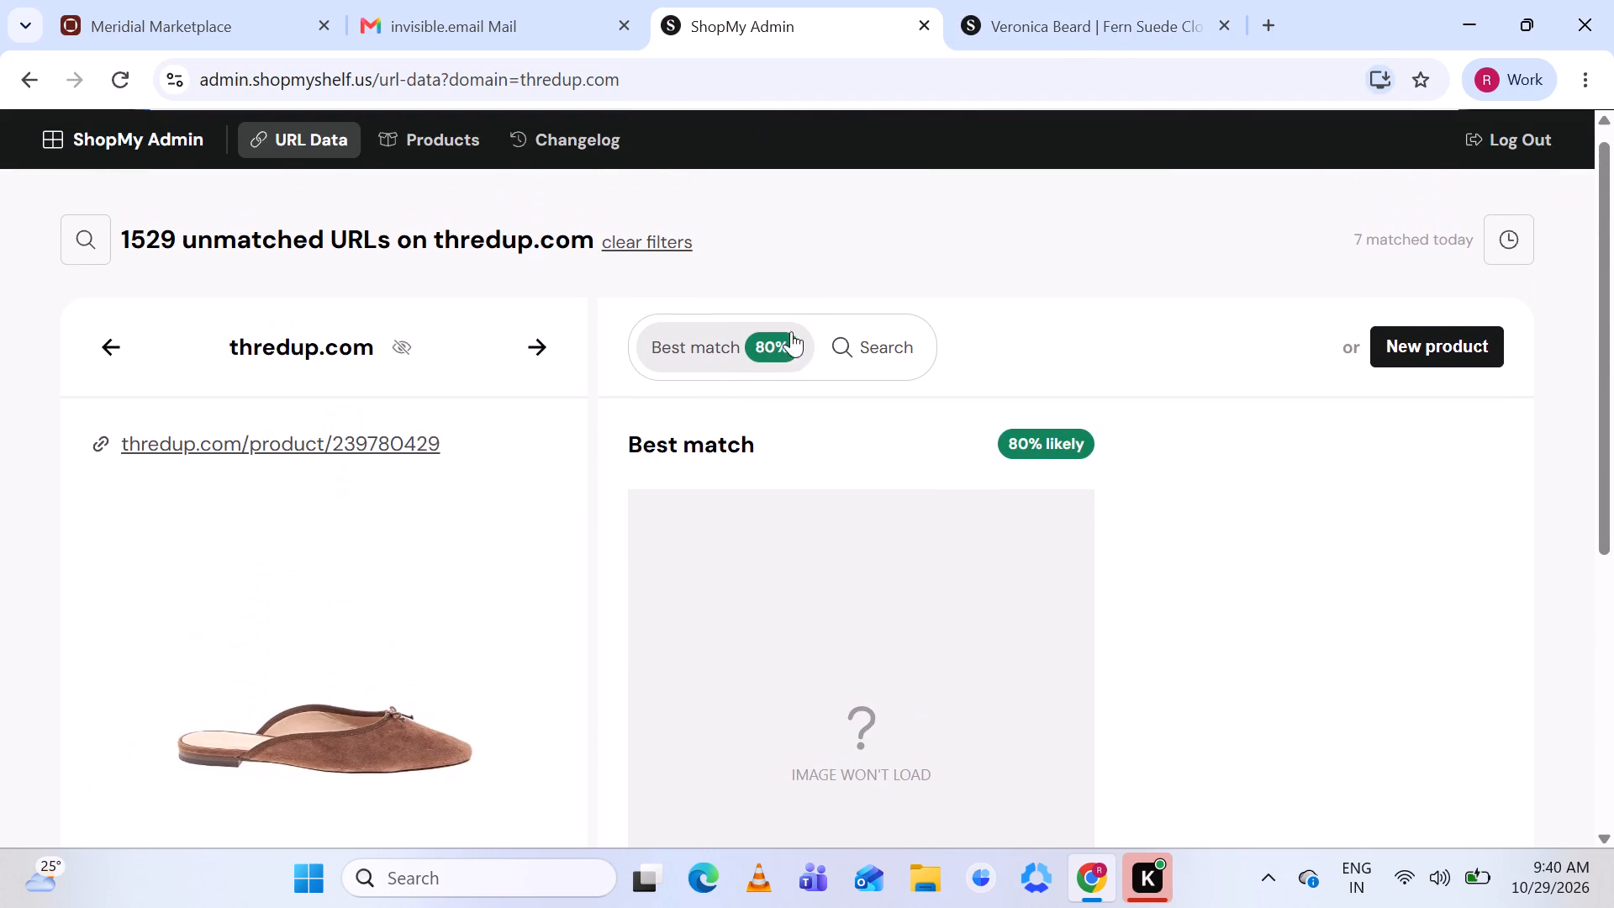
scroll(1000, 325, "down", 2)
scroll(1214, 367, "up", 1)
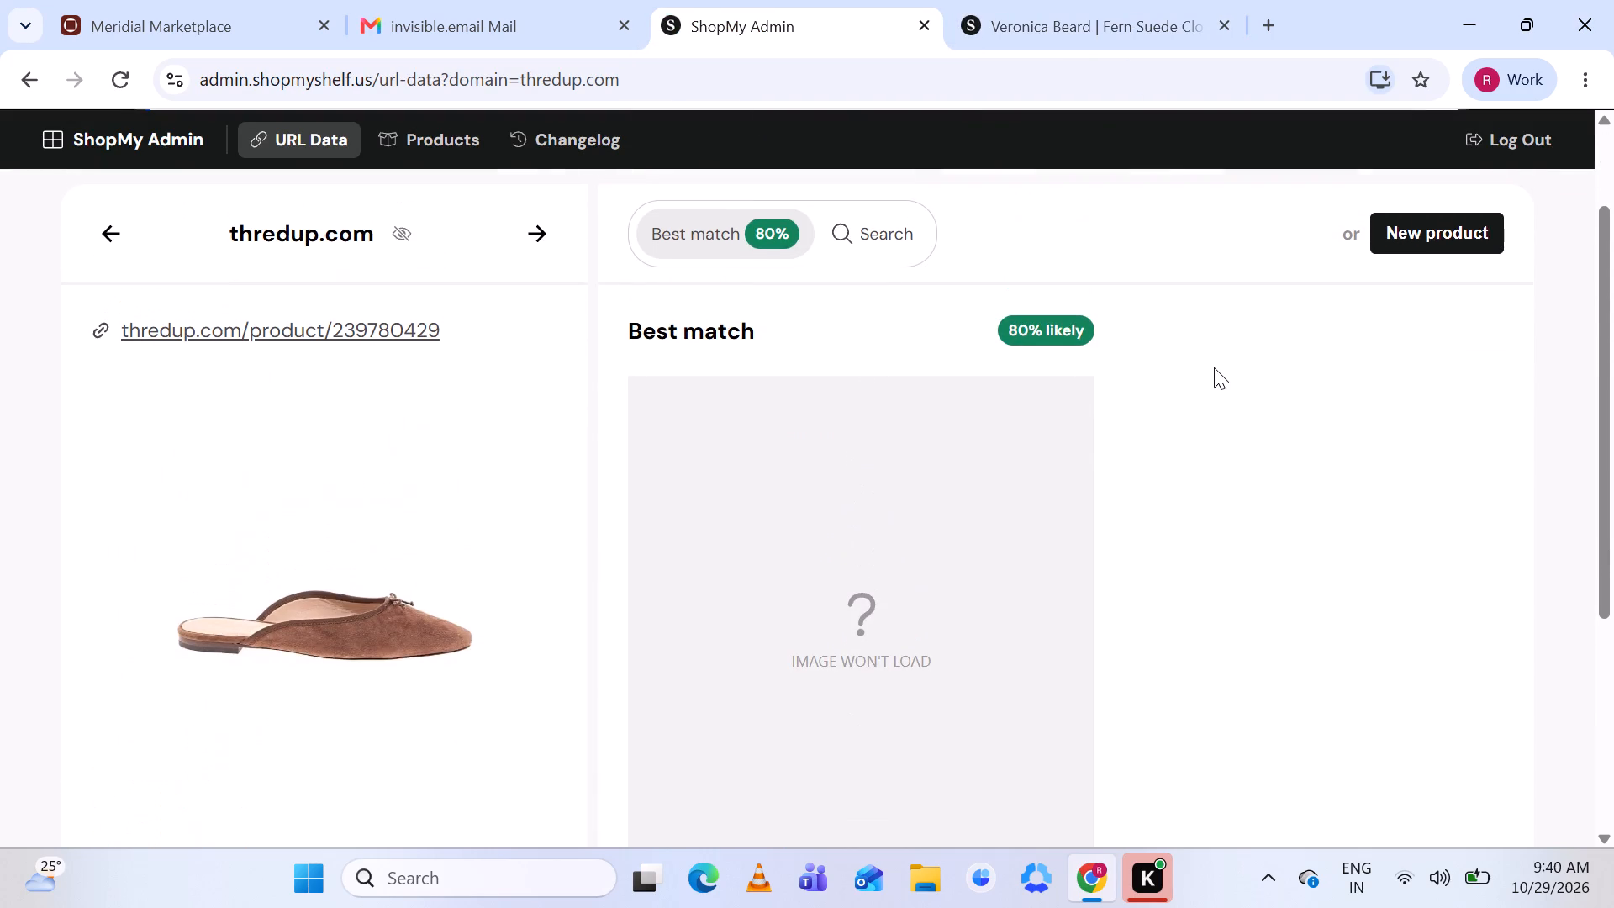
scroll(1397, 264, "down", 1)
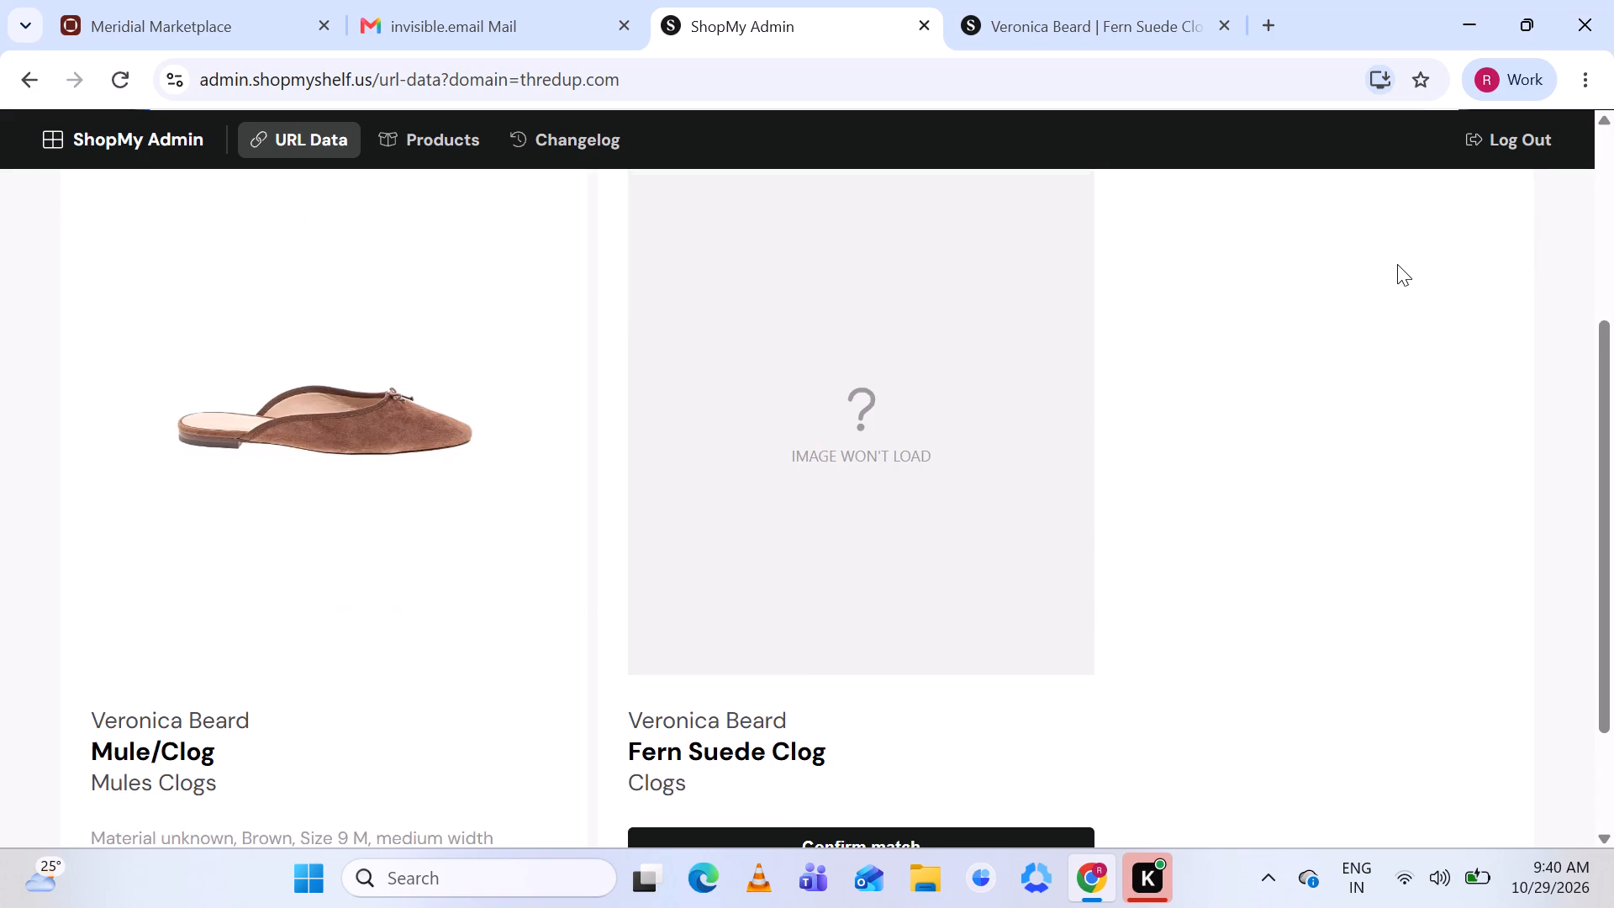
scroll(1397, 264, "down", 1)
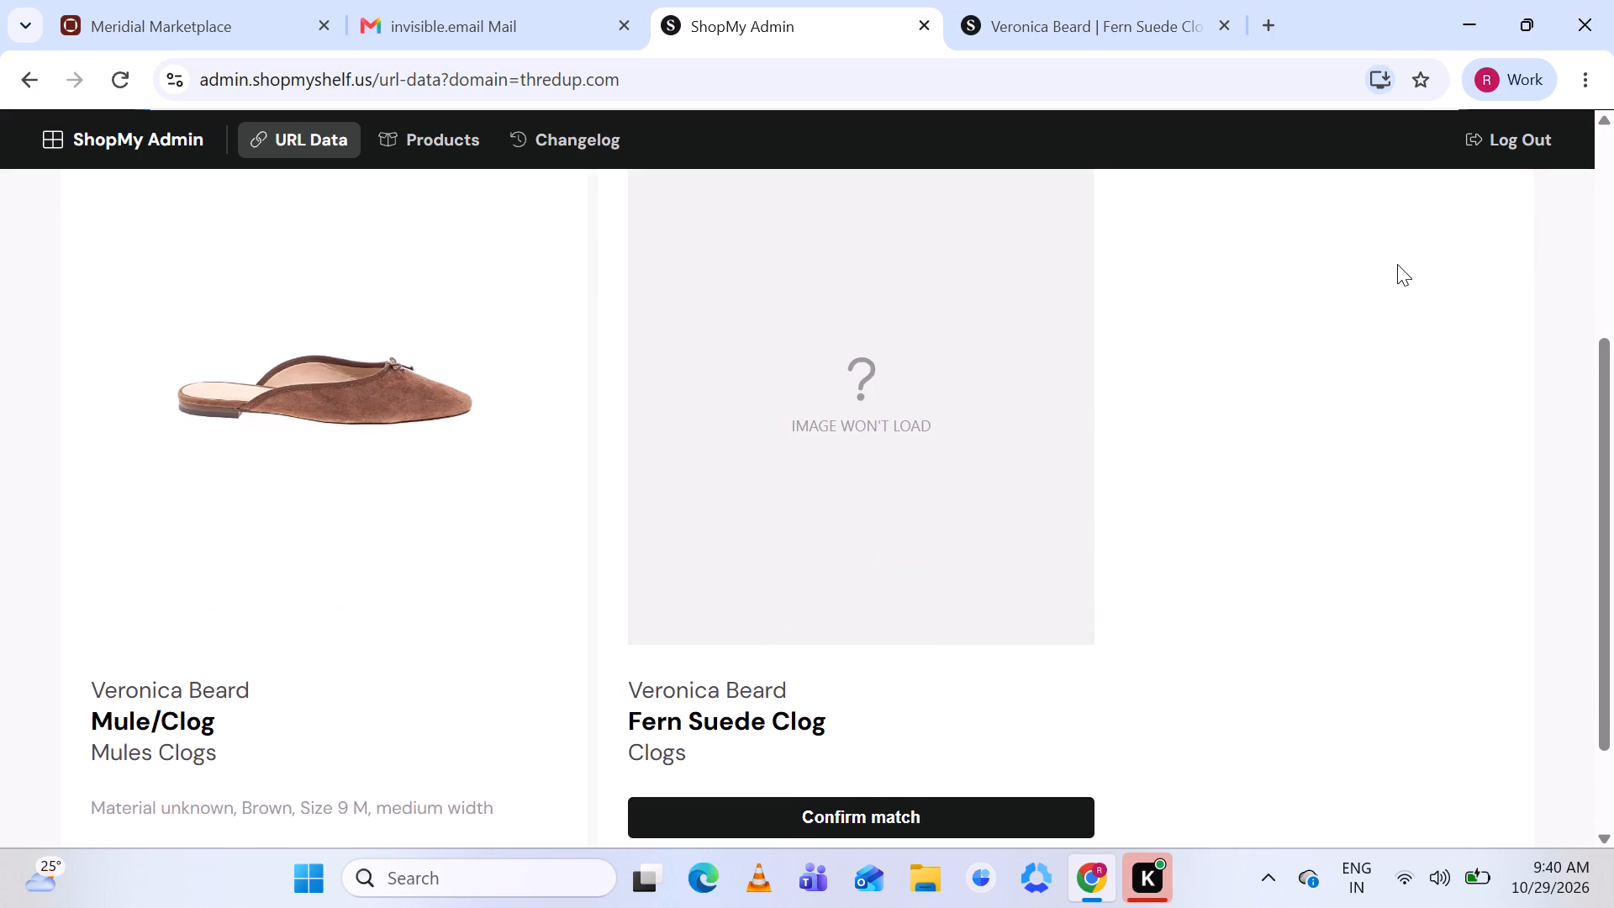
Start a new product for the Veronica Beard mule and delete its low-resolution 768 x 1024 image.
scroll(1562, 284, "up", 1)
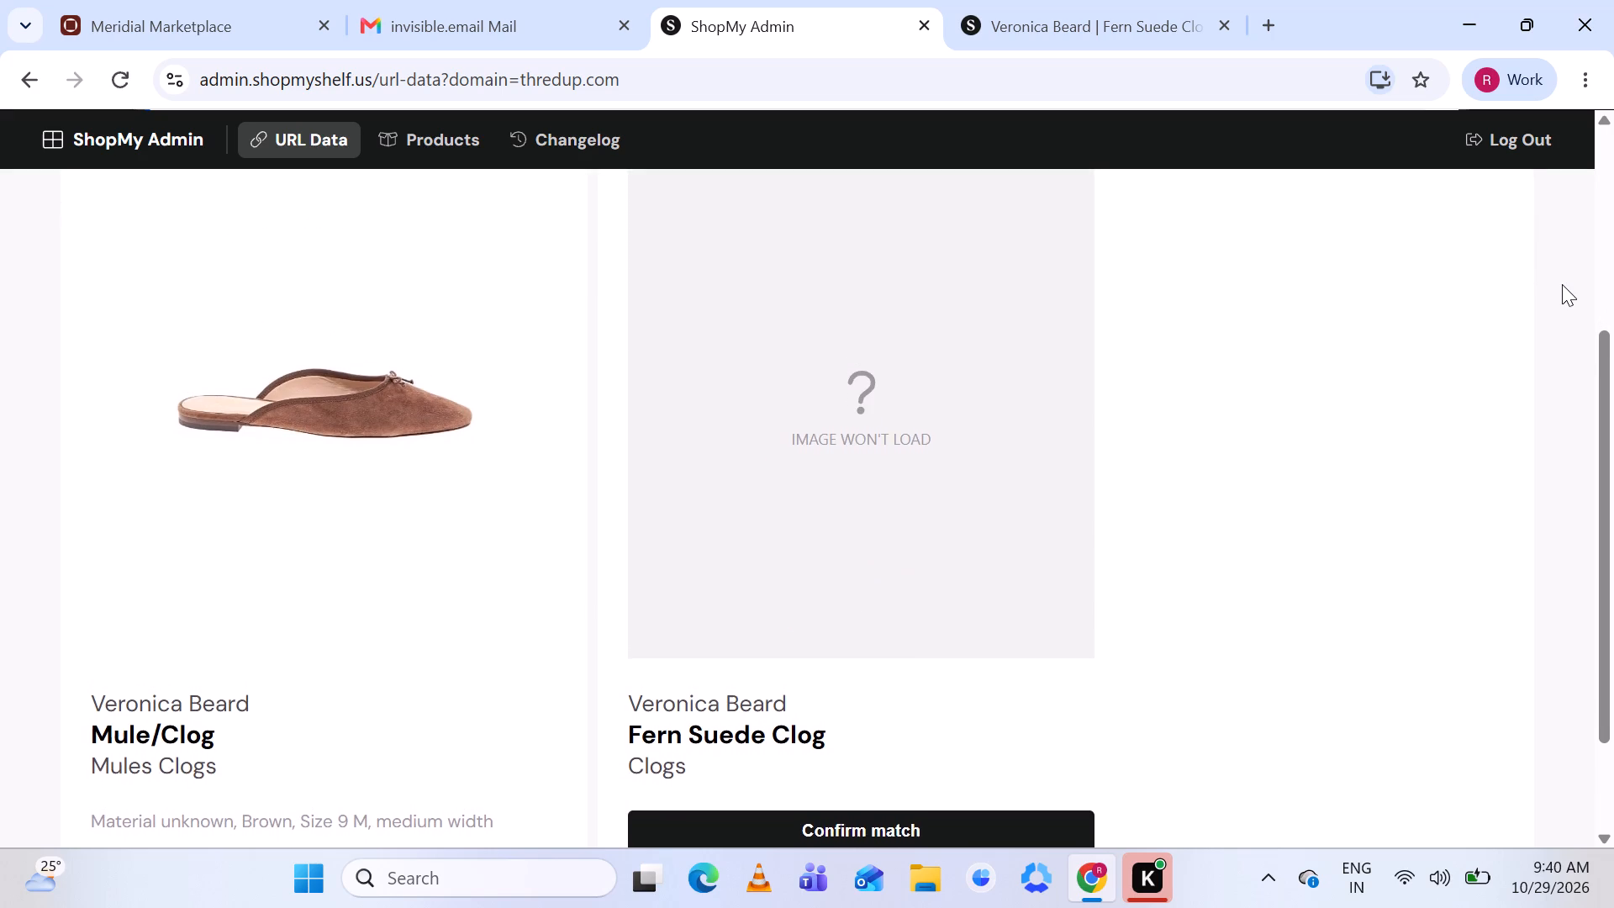
scroll(1562, 284, "up", 1)
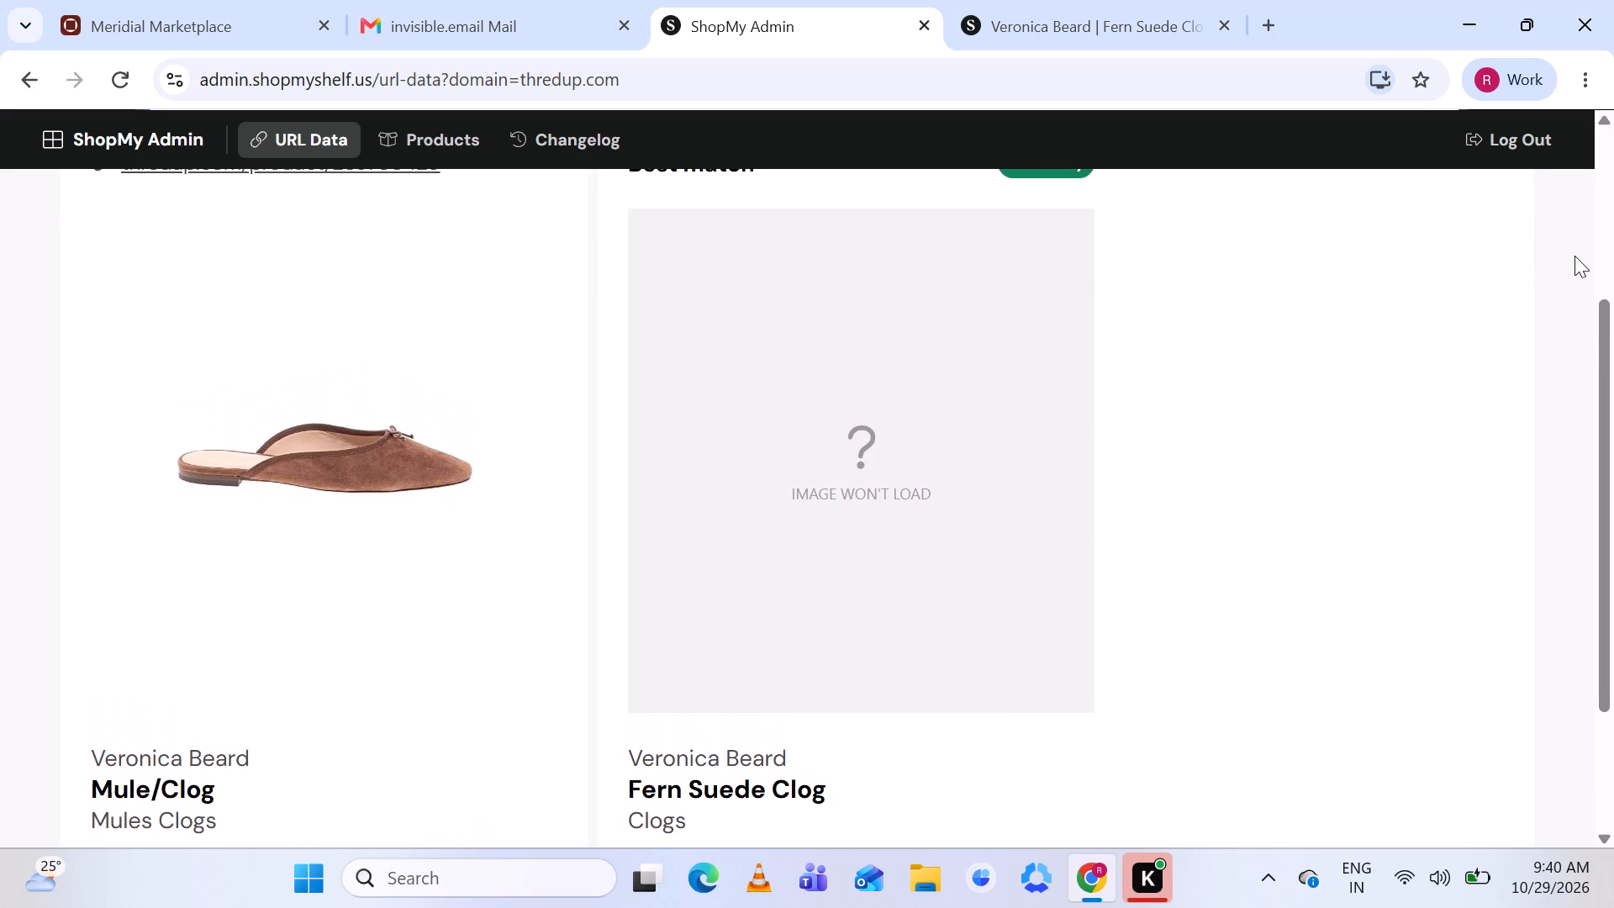
scroll(1574, 256, "up", 2)
left_click(1452, 272)
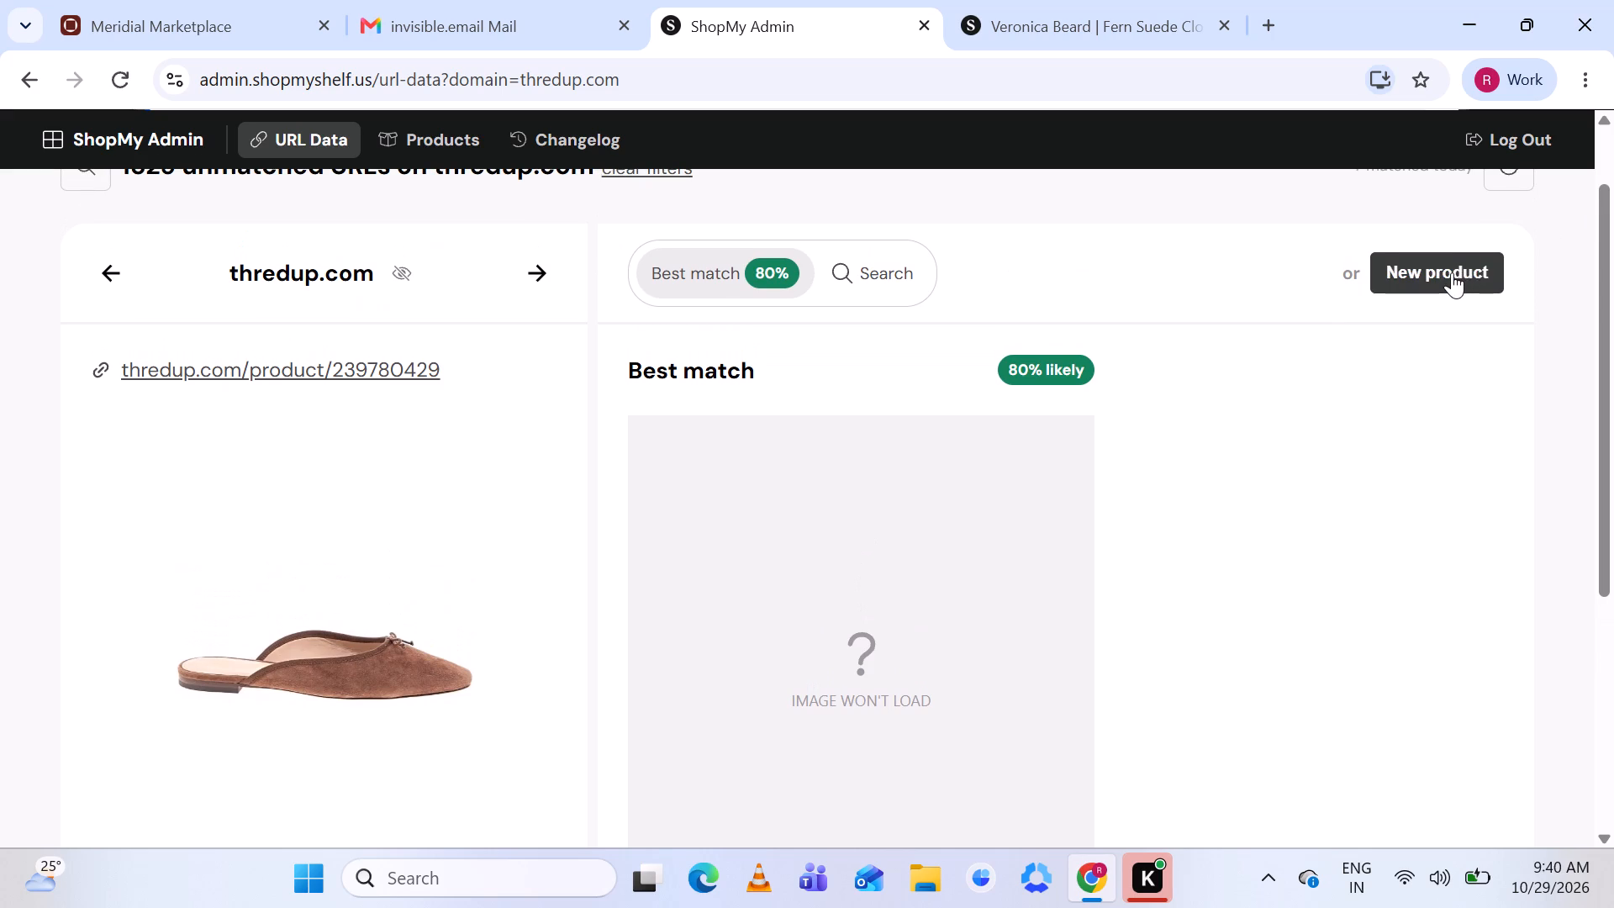
scroll(1037, 462, "down", 1)
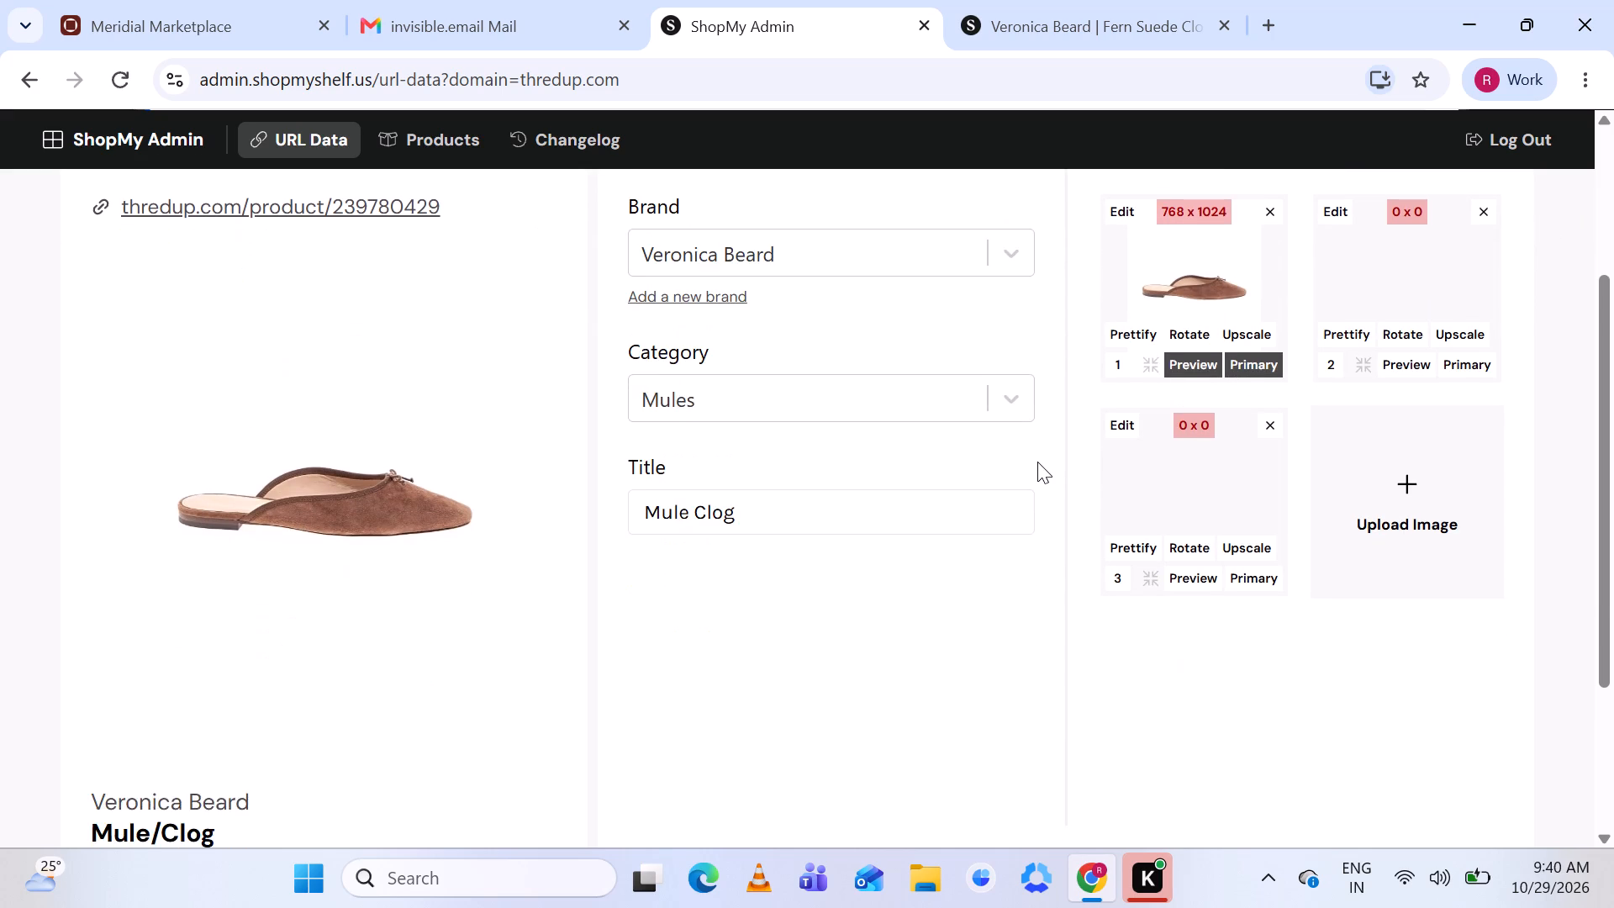
scroll(1037, 462, "down", 1)
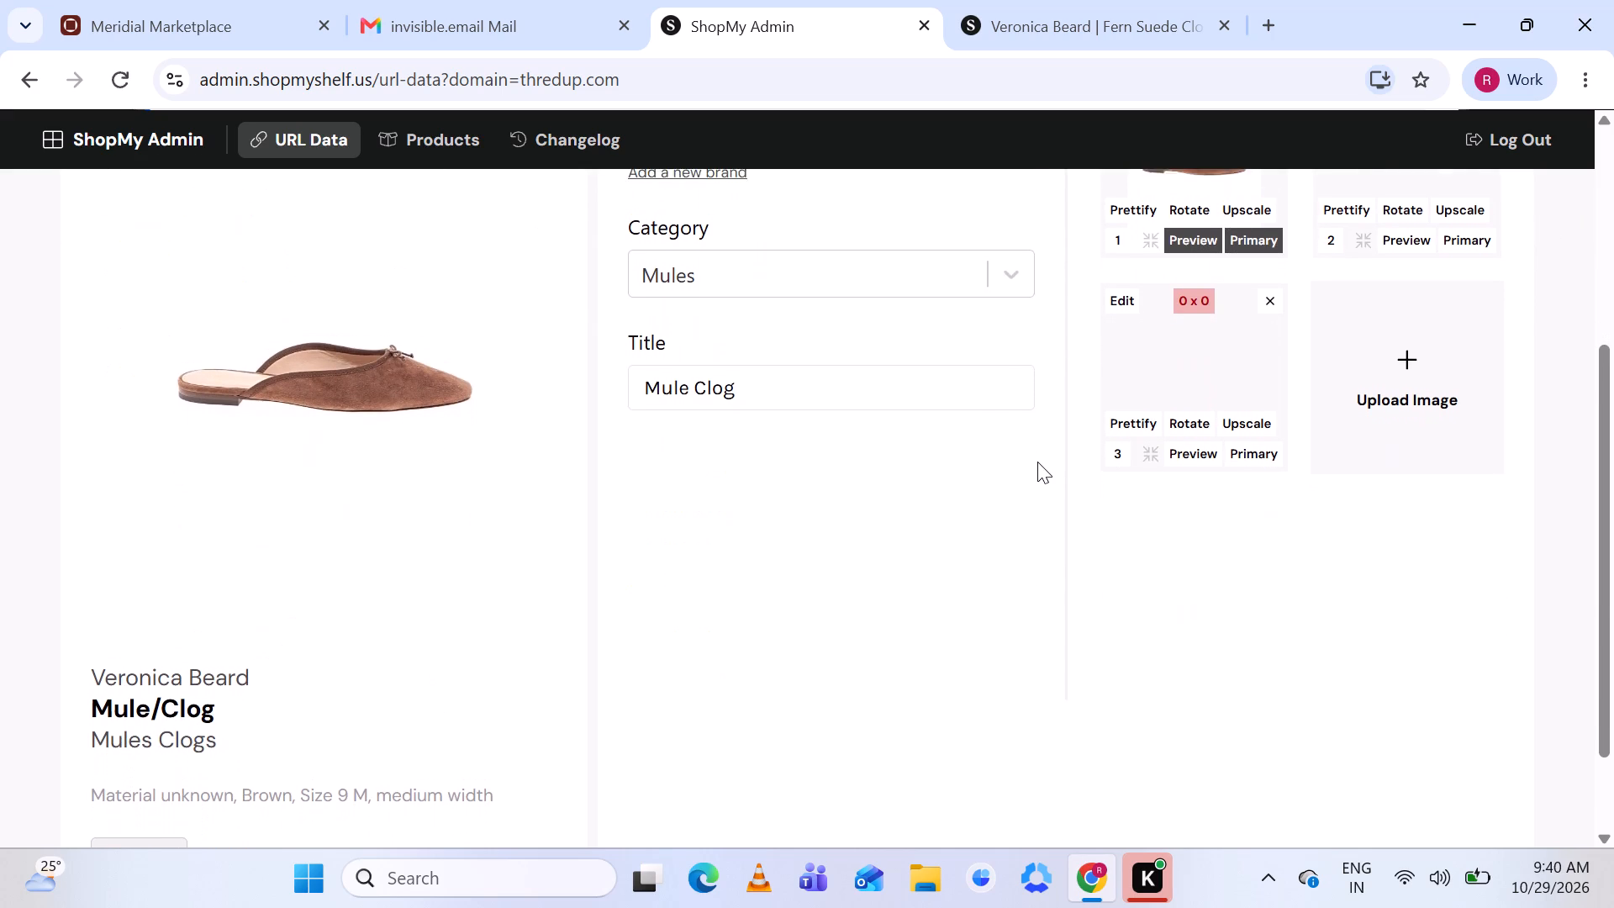
scroll(1037, 462, "down", 1)
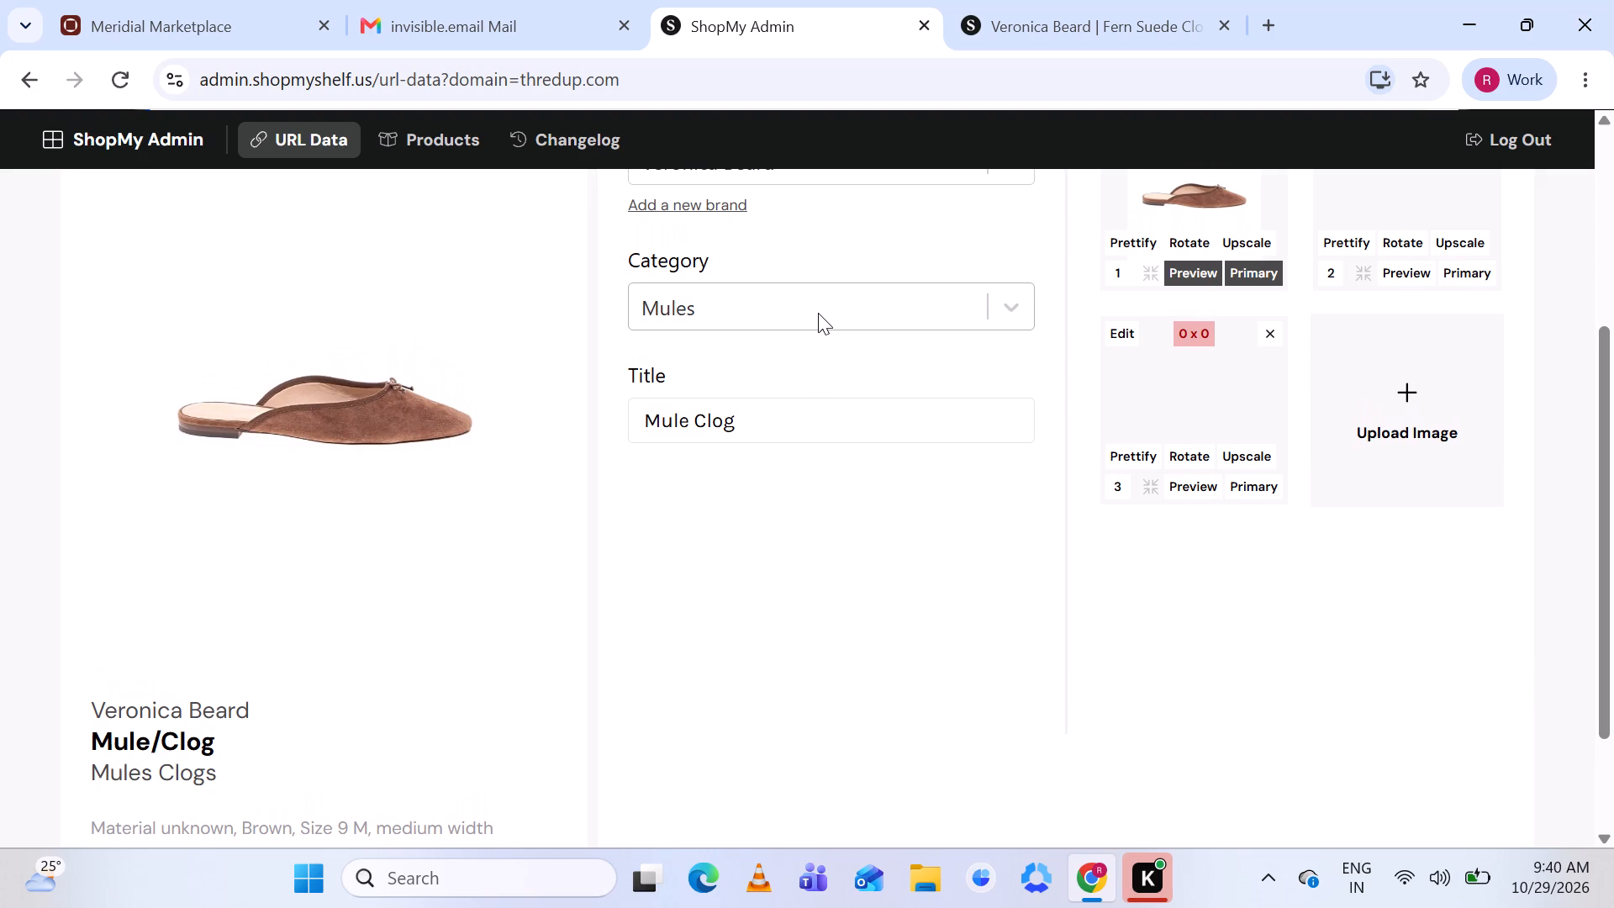
scroll(547, 481, "down", 1)
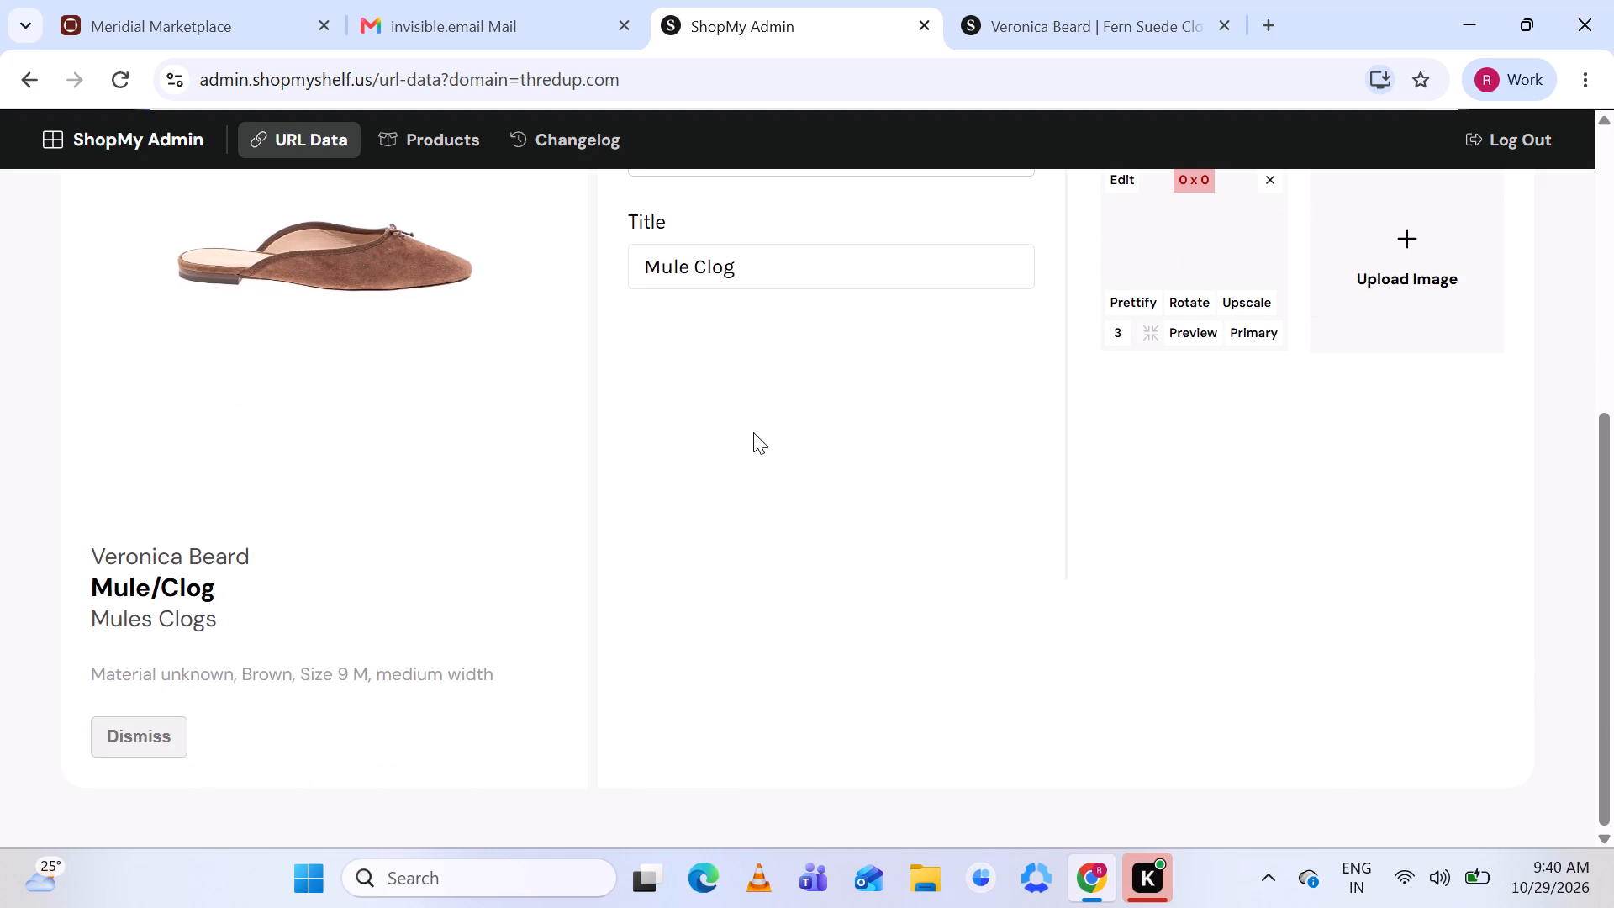
scroll(757, 430, "up", 2)
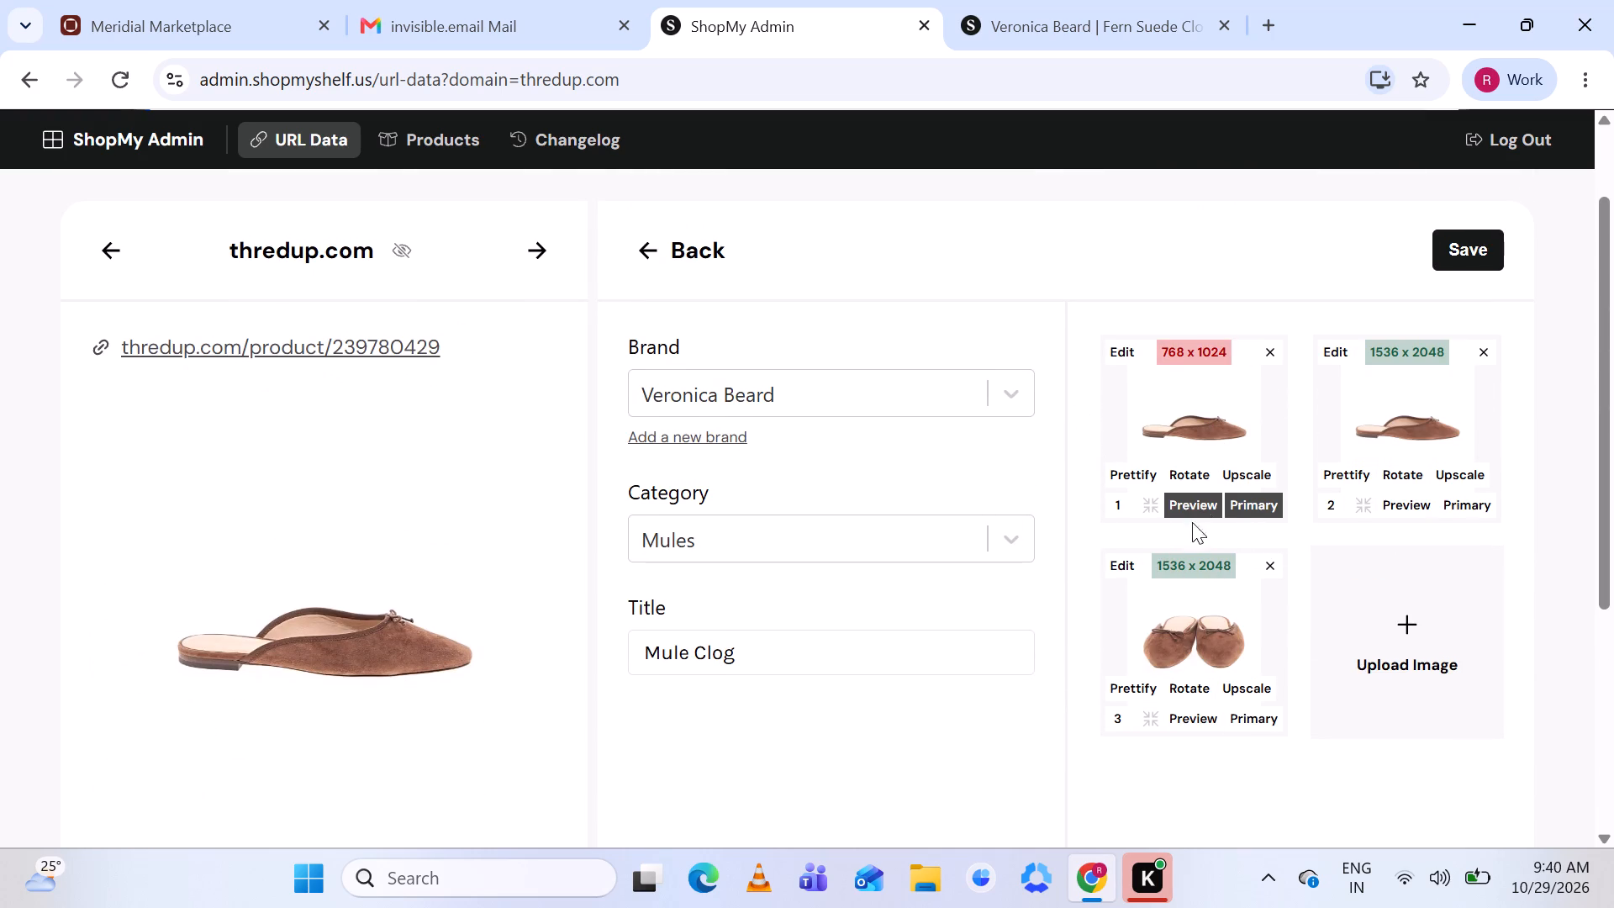
left_click(1273, 351)
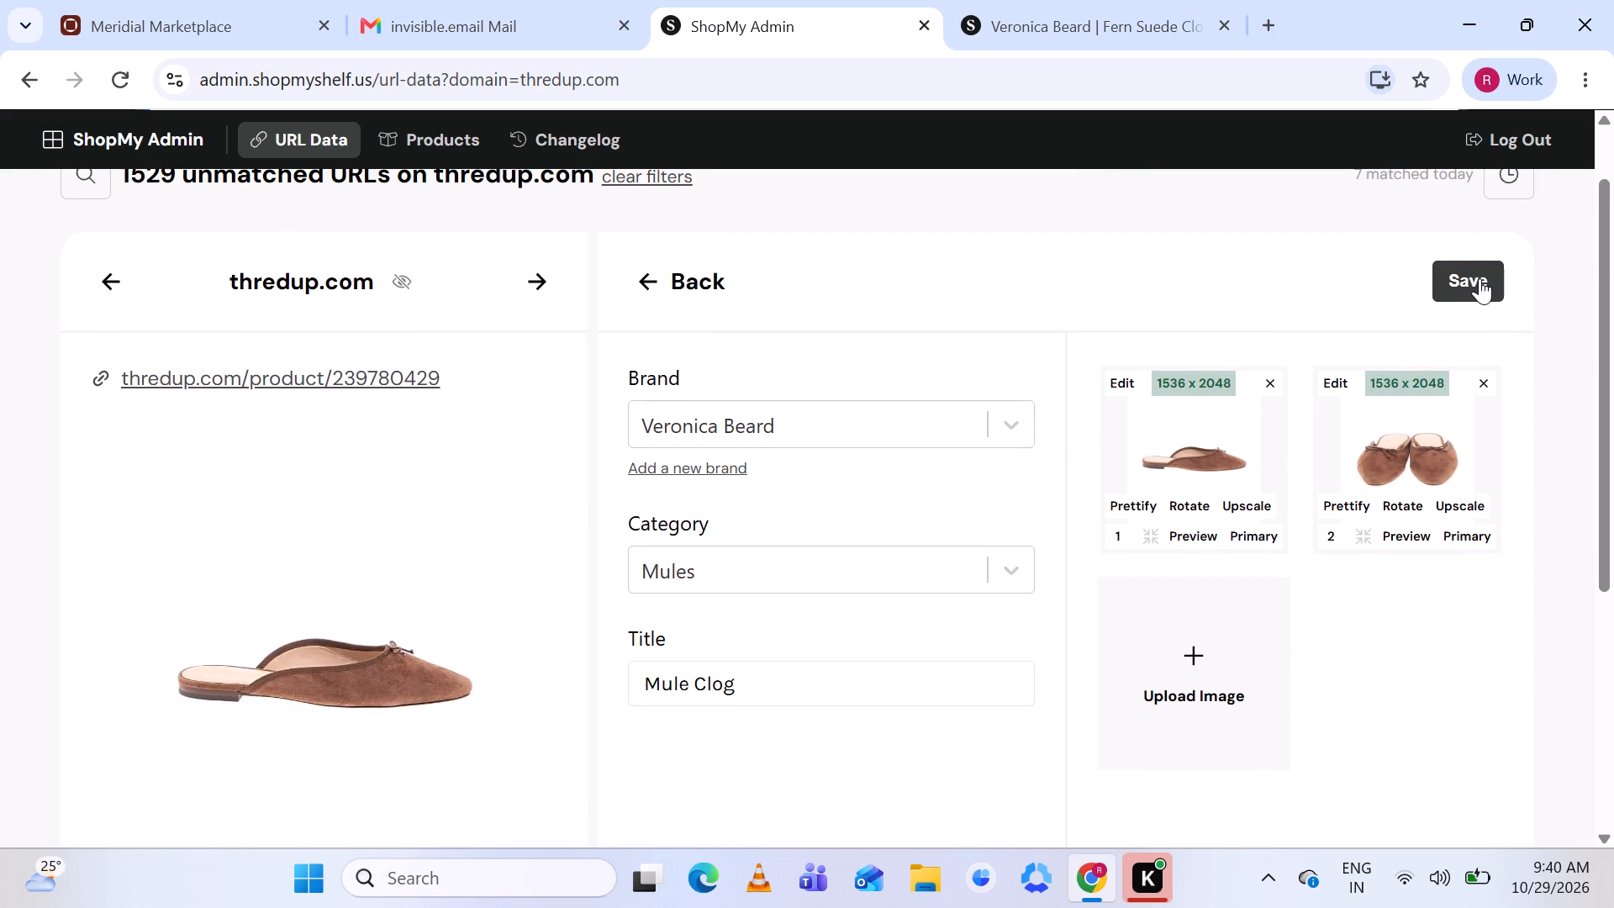
Check the mule's details and its original thredup.com listing, and return to the new product form.
scroll(1479, 278, "down", 1)
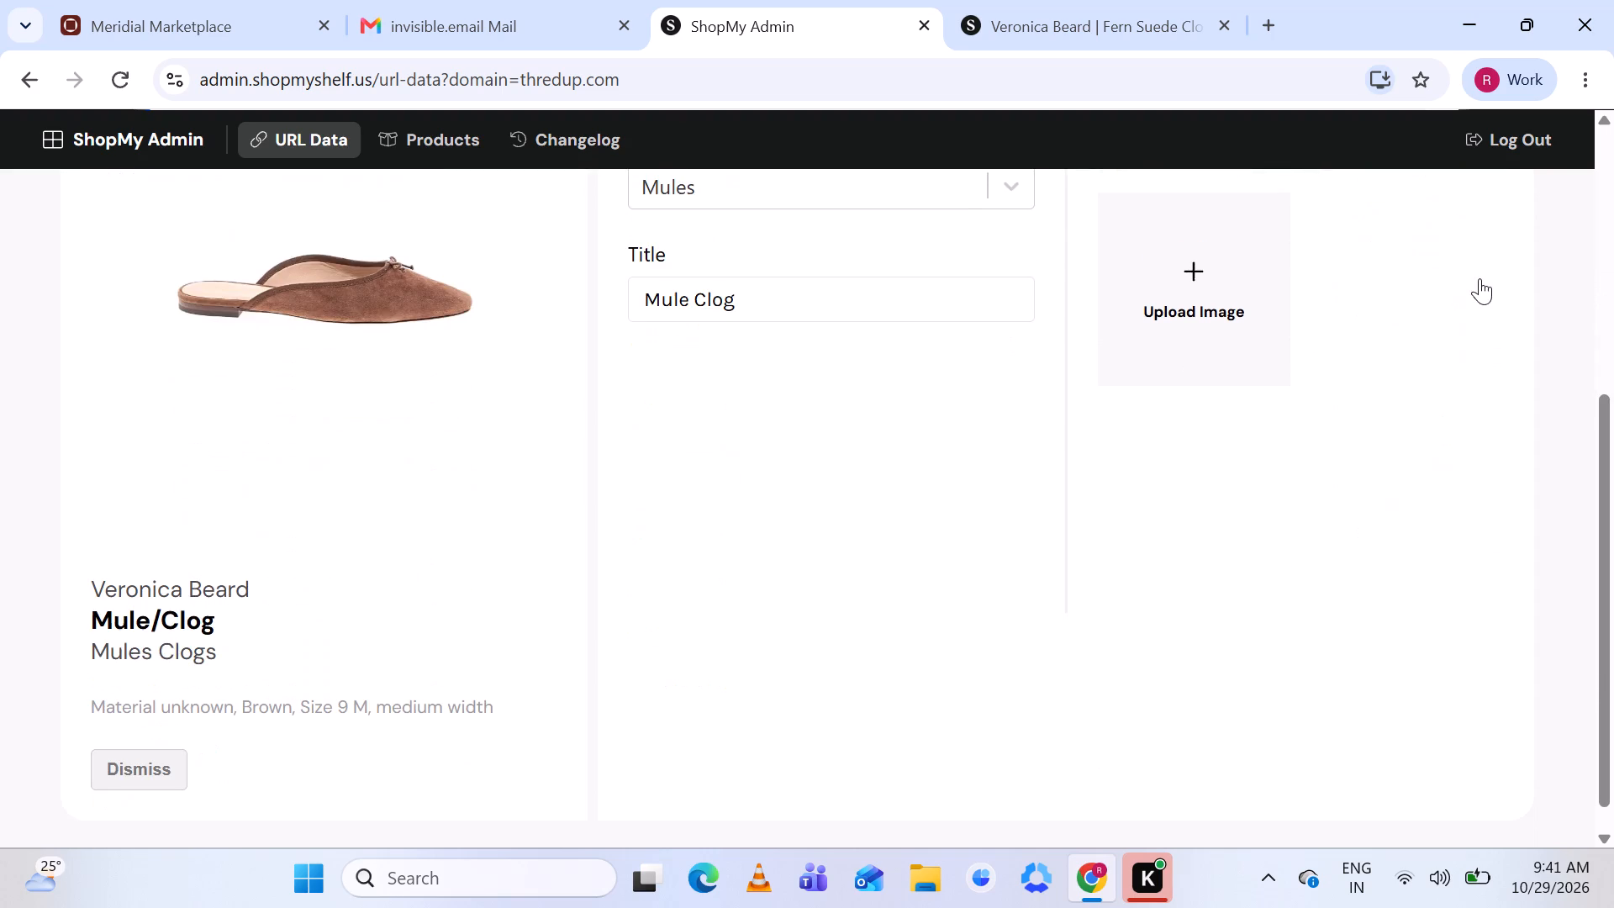
scroll(1479, 278, "down", 1)
scroll(1479, 278, "up", 2)
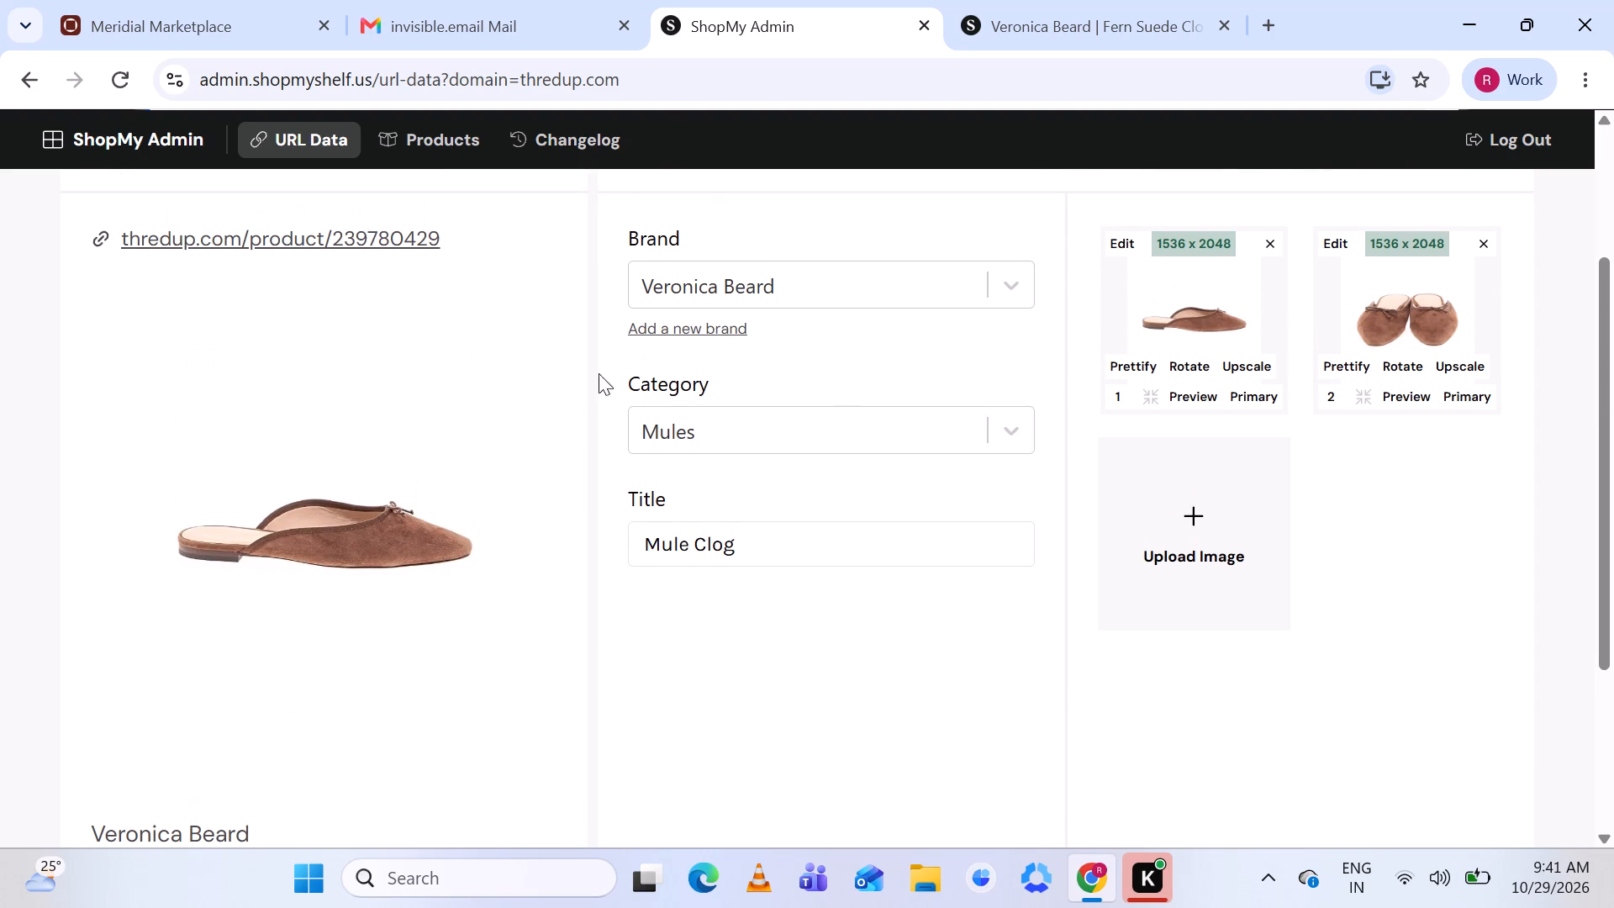
left_click(350, 238)
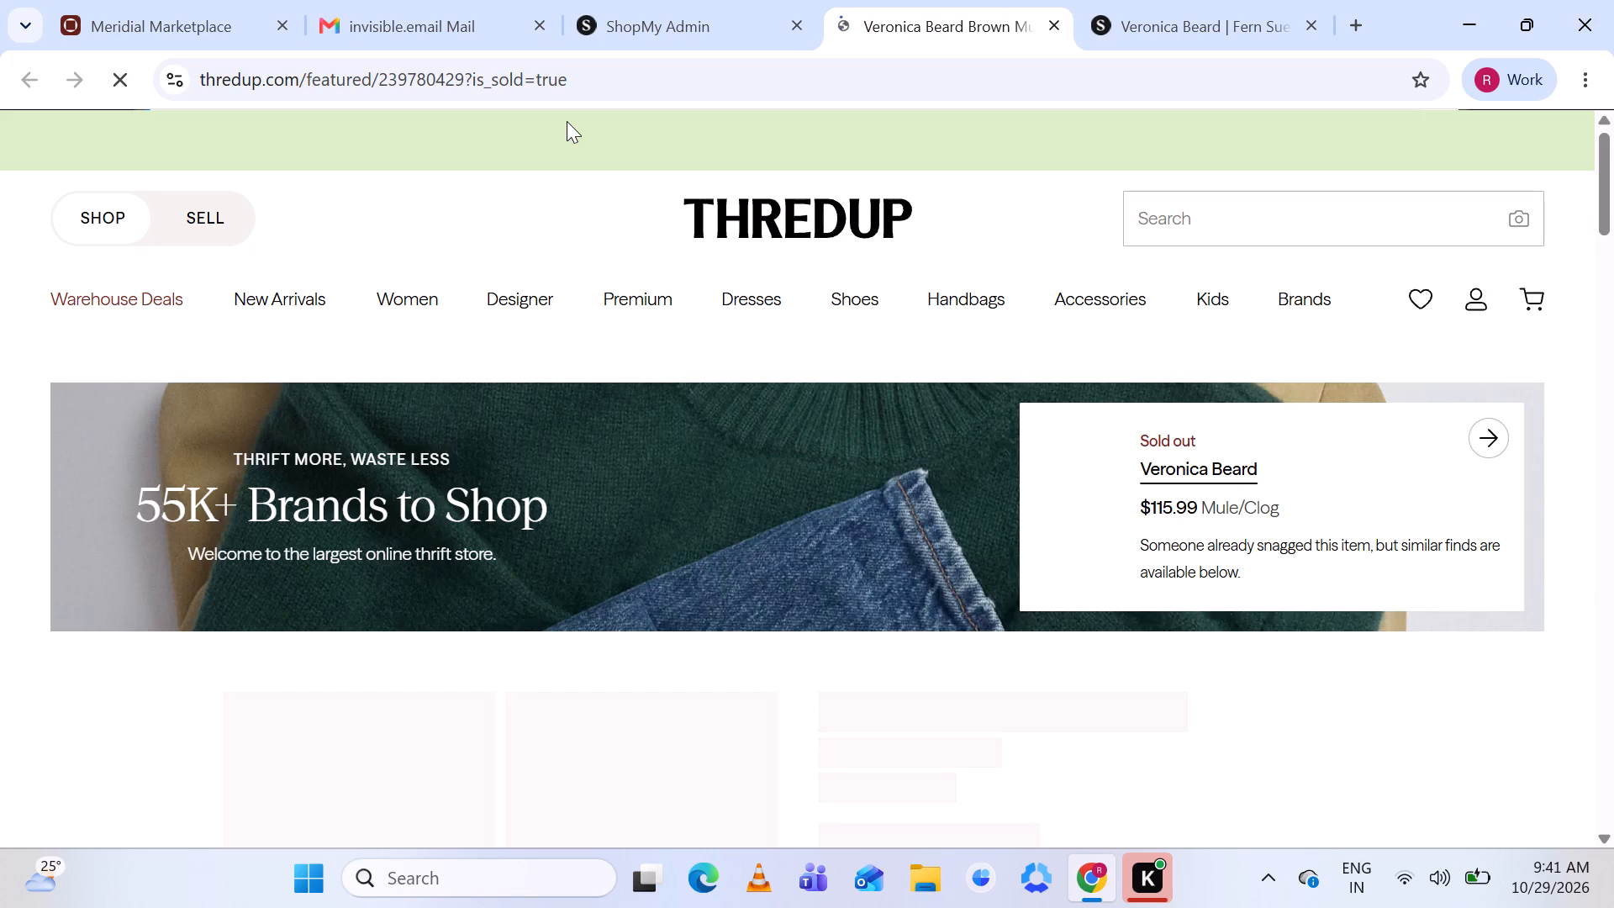
left_click(682, 20)
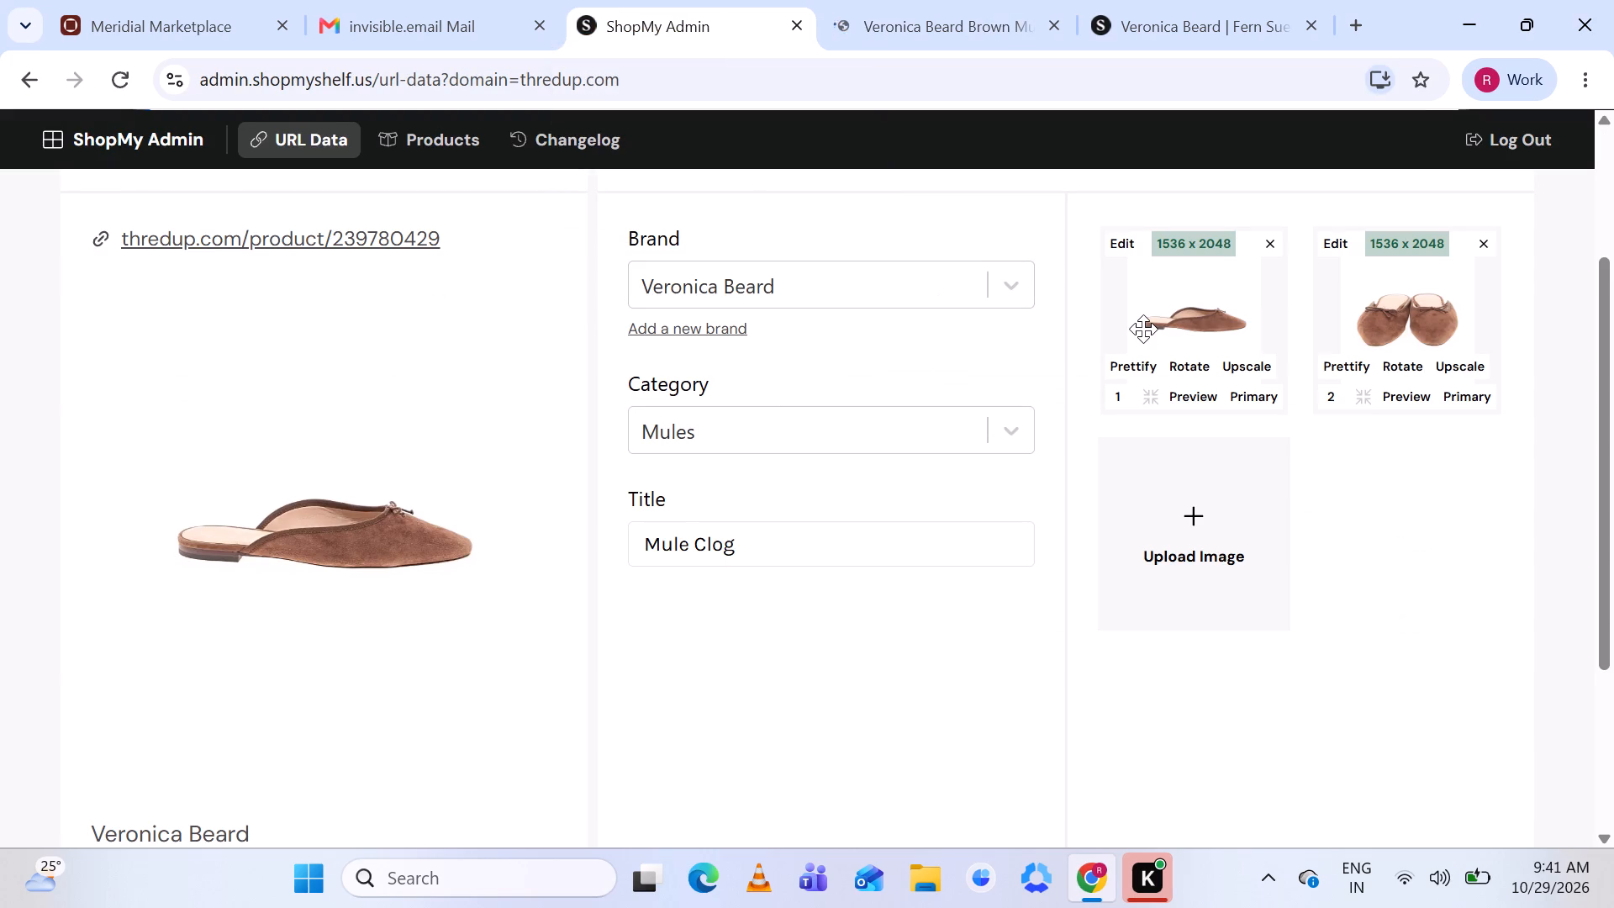
Save the new Veronica Beard mule product with the title "Mule Clog".
scroll(1143, 329, "up", 1)
left_click(1466, 304)
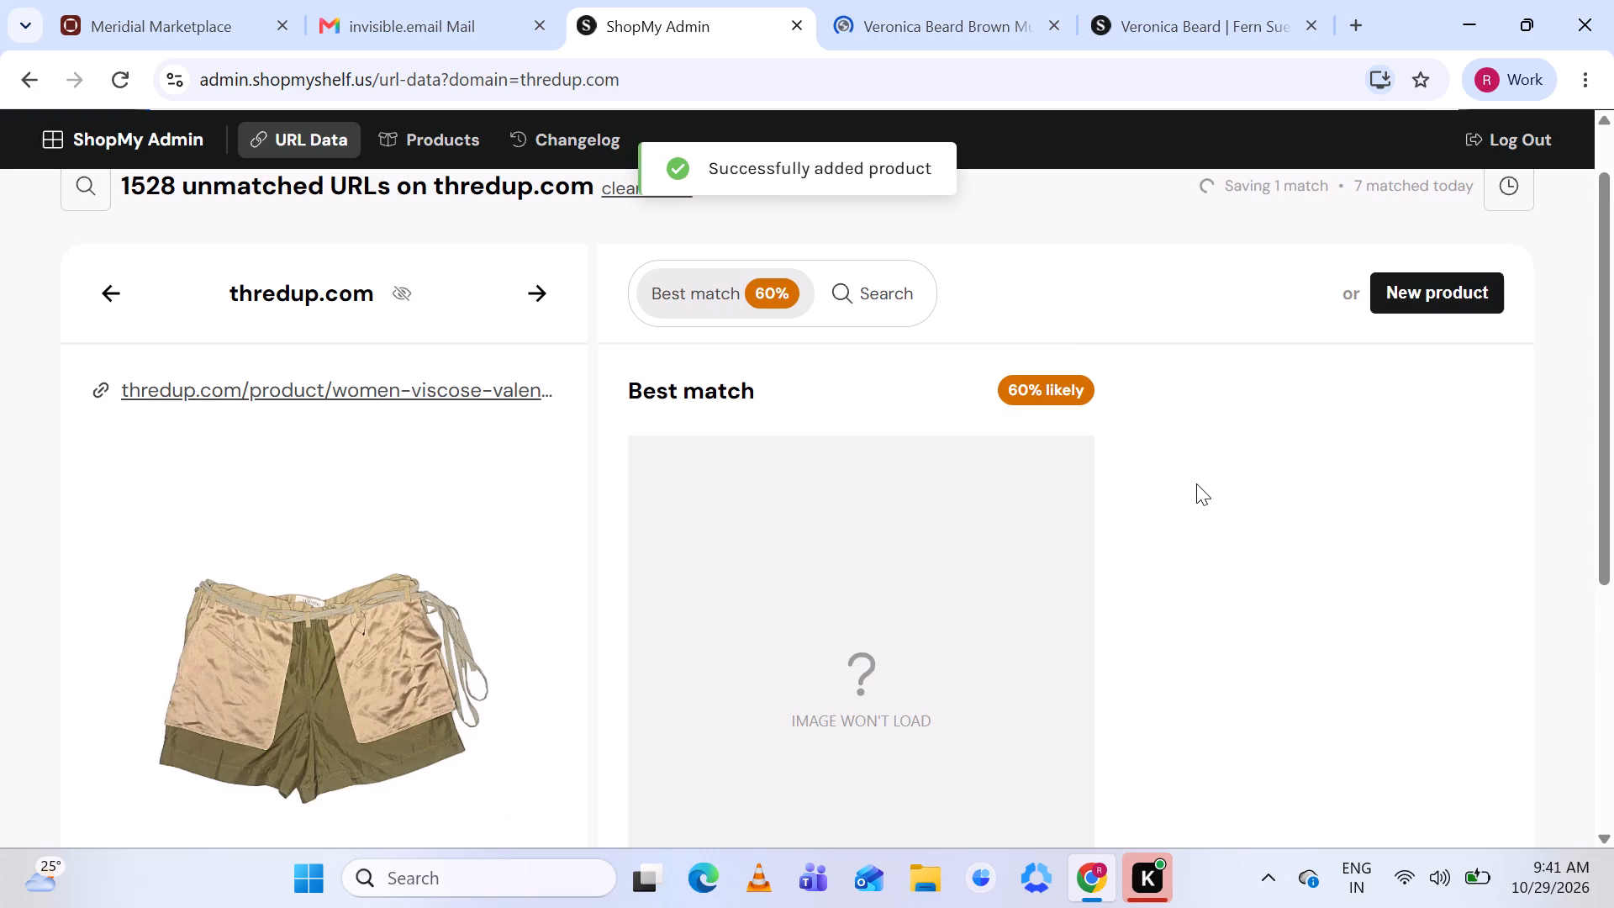
Start a new product for the Valentino Skort instead of the suggested High Rise Wide Leg Skort, and close both Veronica Beard tabs.
scroll(1196, 483, "down", 3)
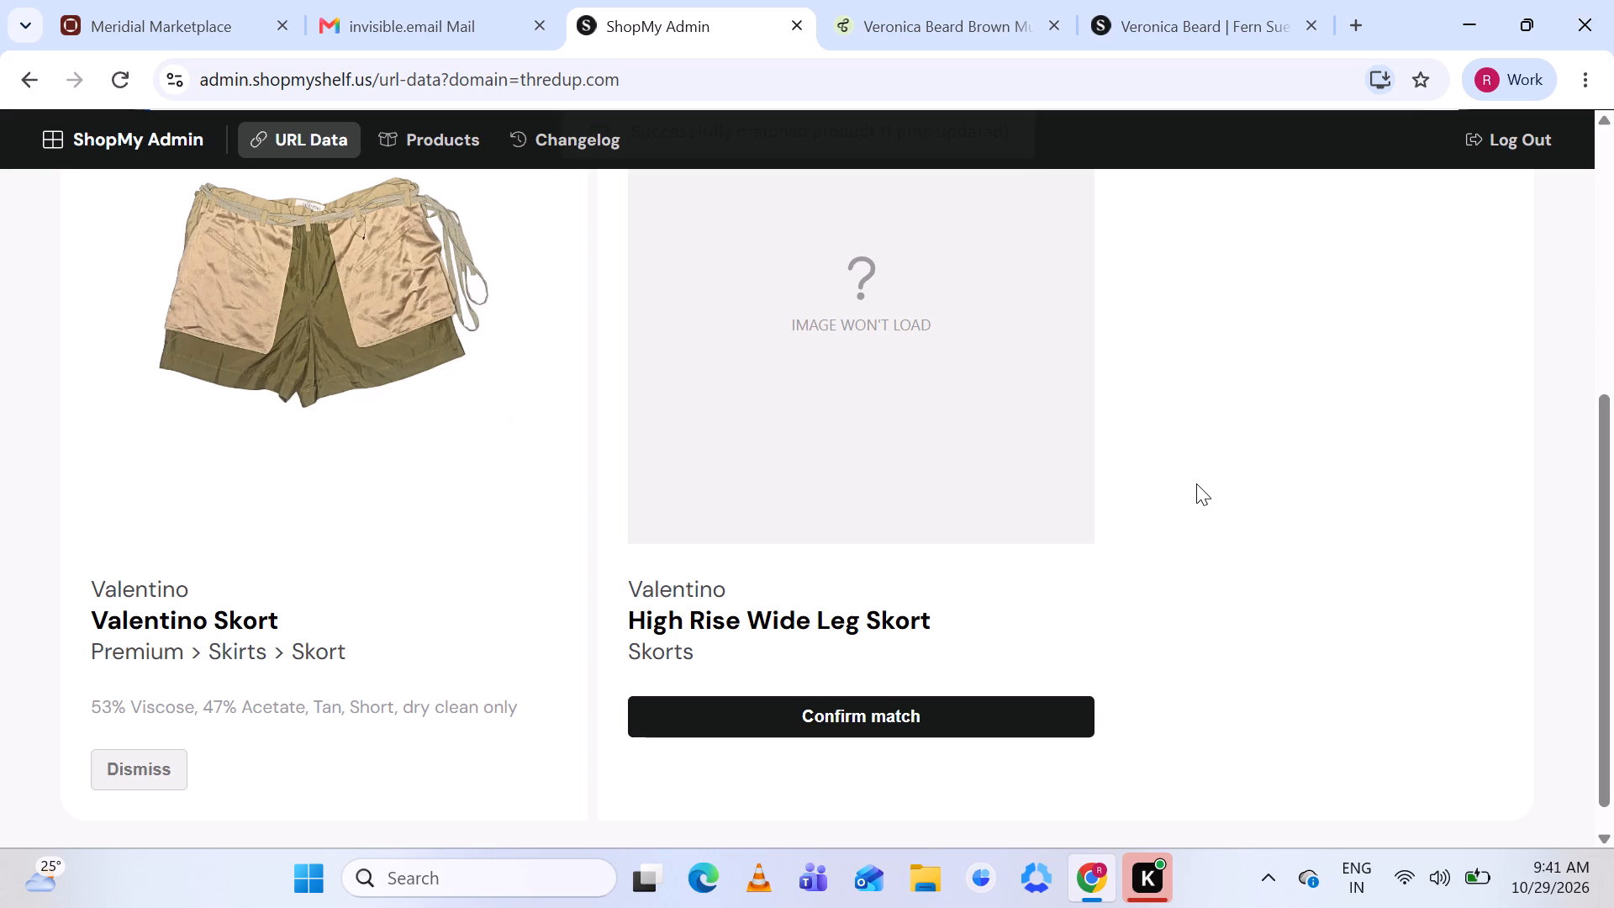
scroll(1196, 483, "up", 1)
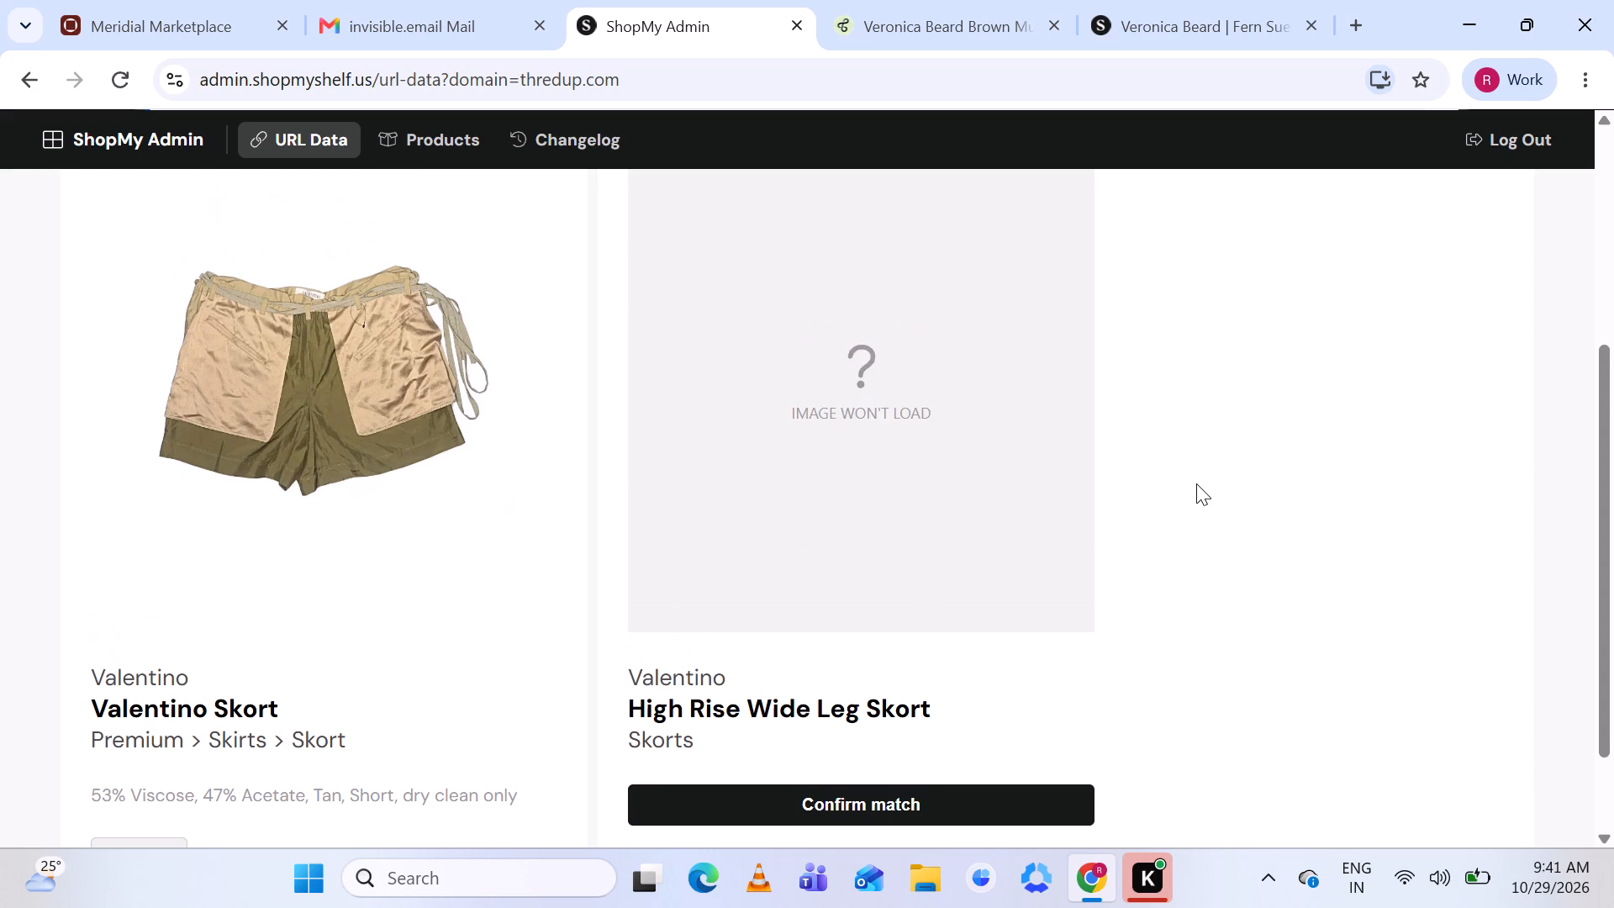
scroll(1196, 483, "up", 1)
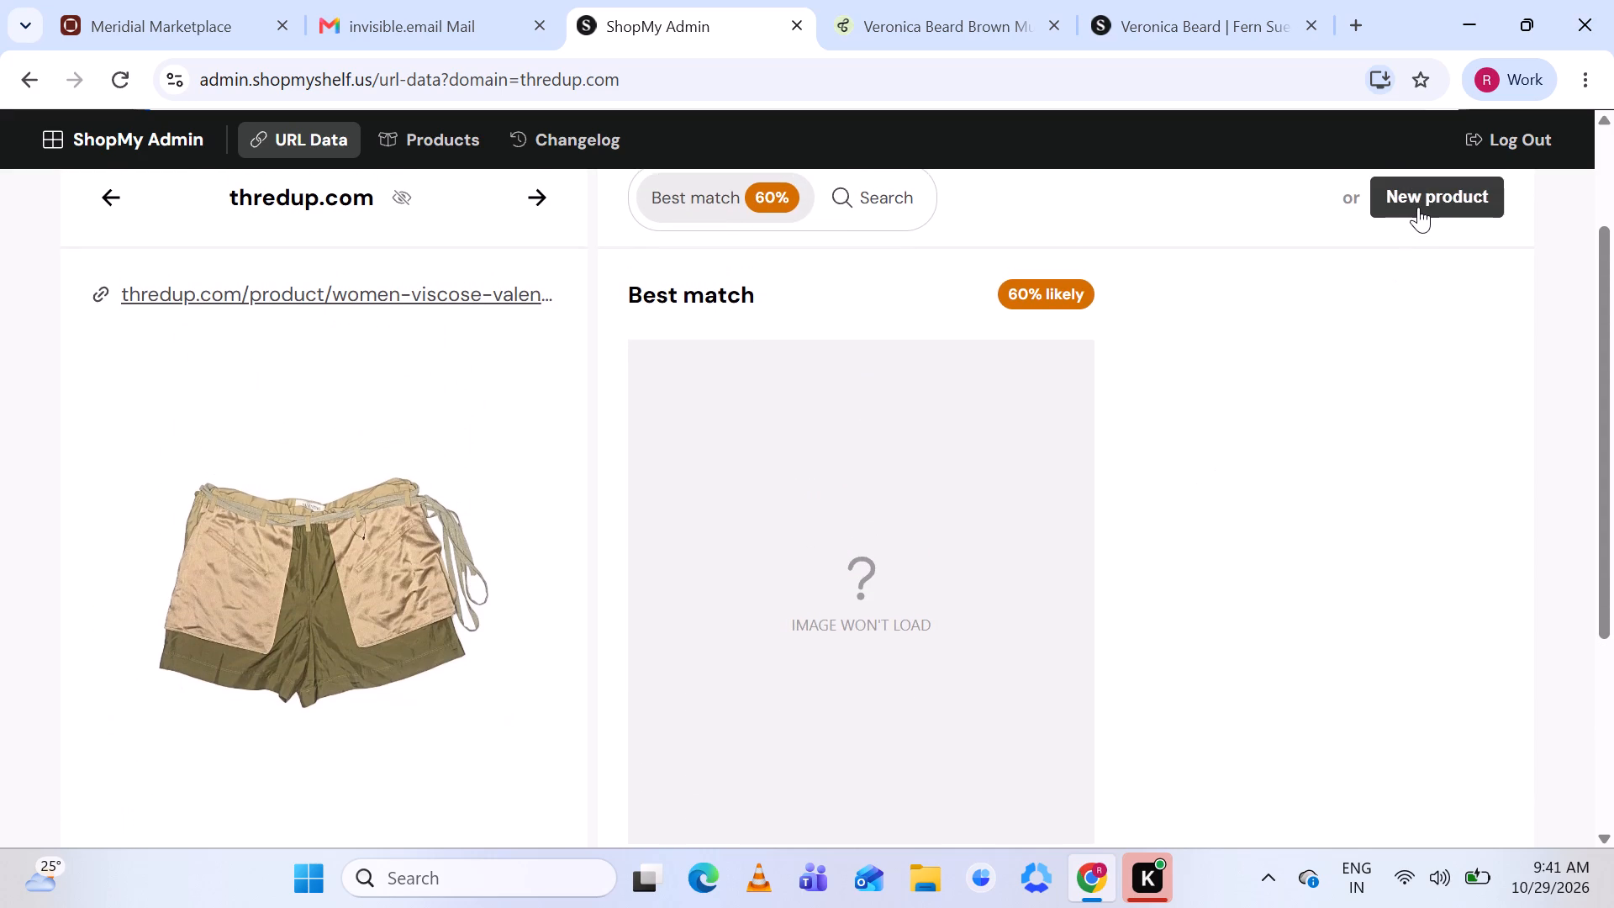
left_click(1421, 206)
left_click(1059, 26)
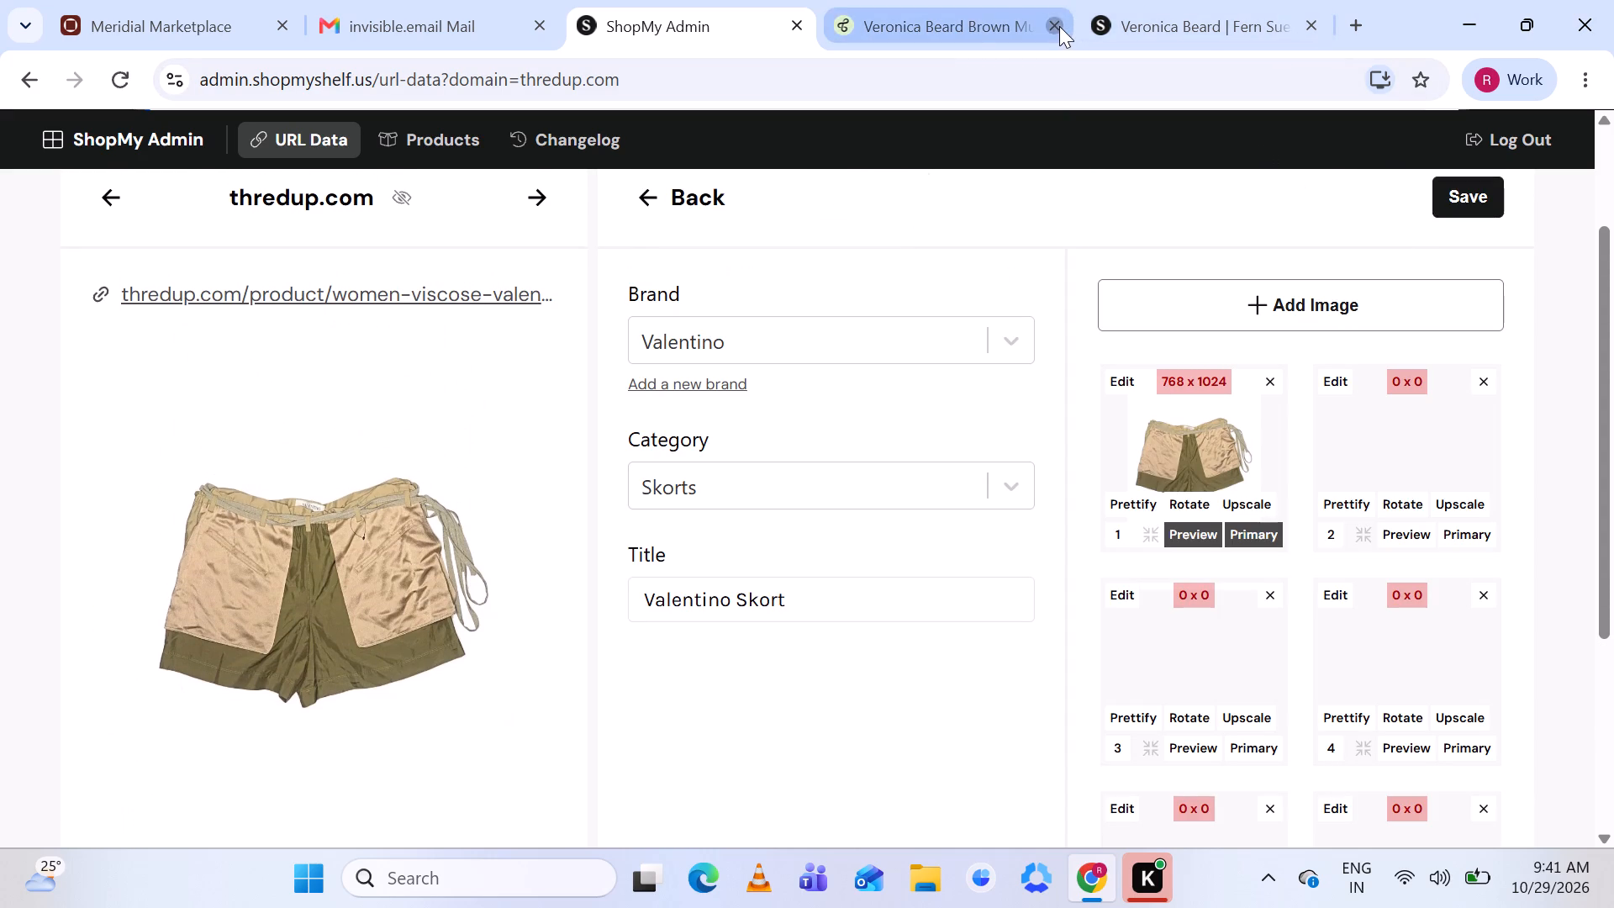
left_click(1059, 26)
Delete the Valentino Skort's low-resolution 768 x 1024 image and all close-up and label photos, keeping only the full front and back views.
scroll(827, 390, "down", 1)
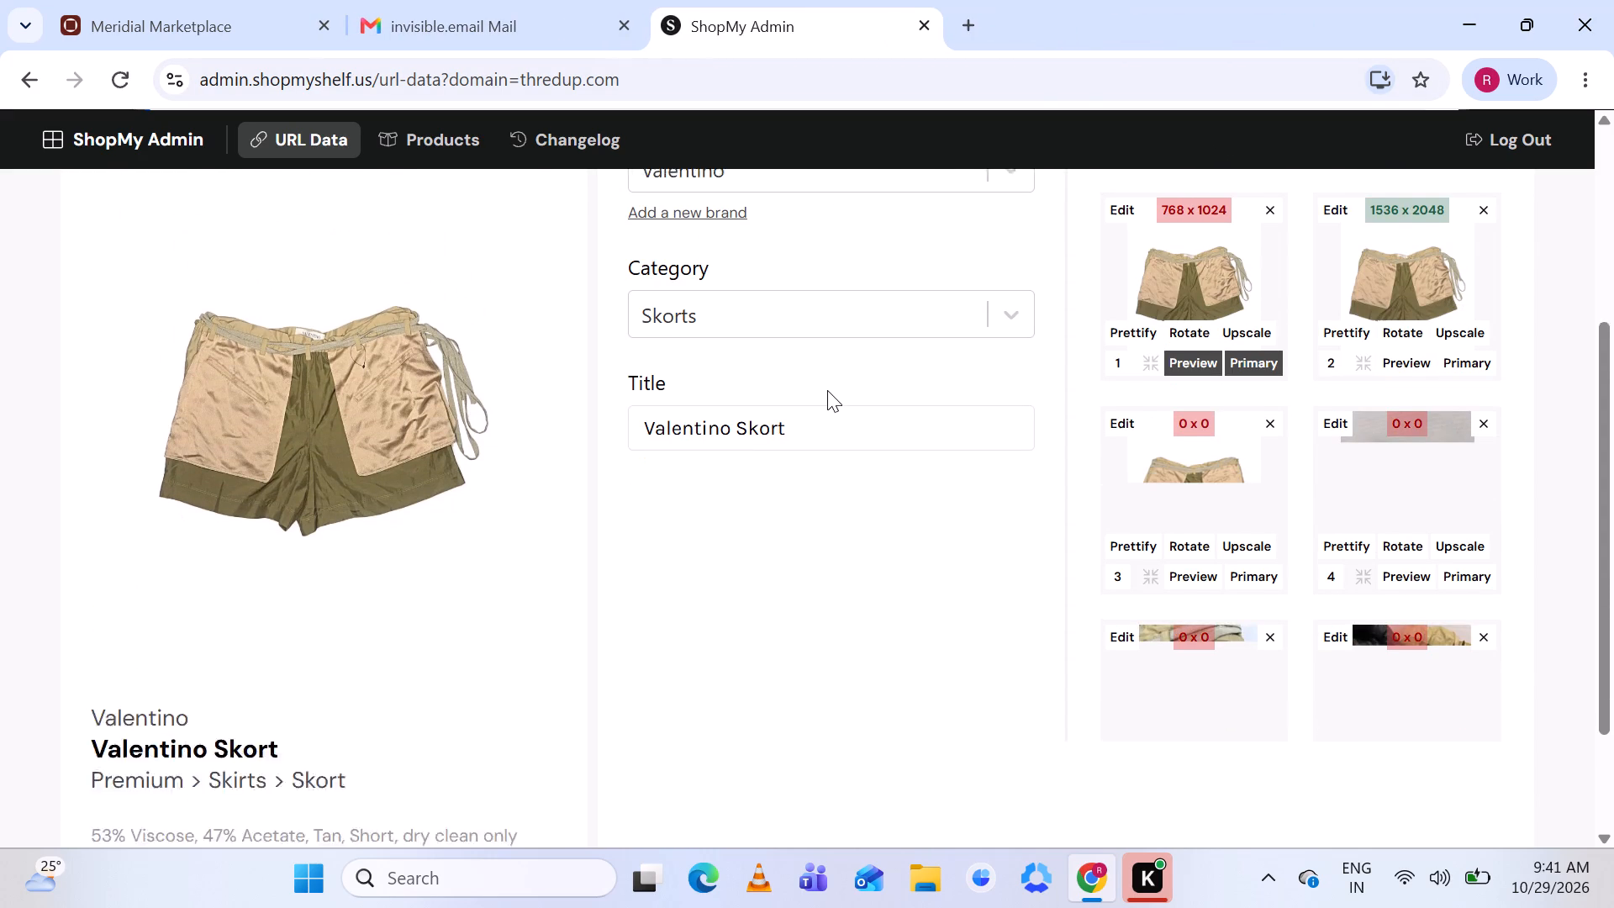
scroll(827, 390, "down", 1)
scroll(827, 390, "up", 1)
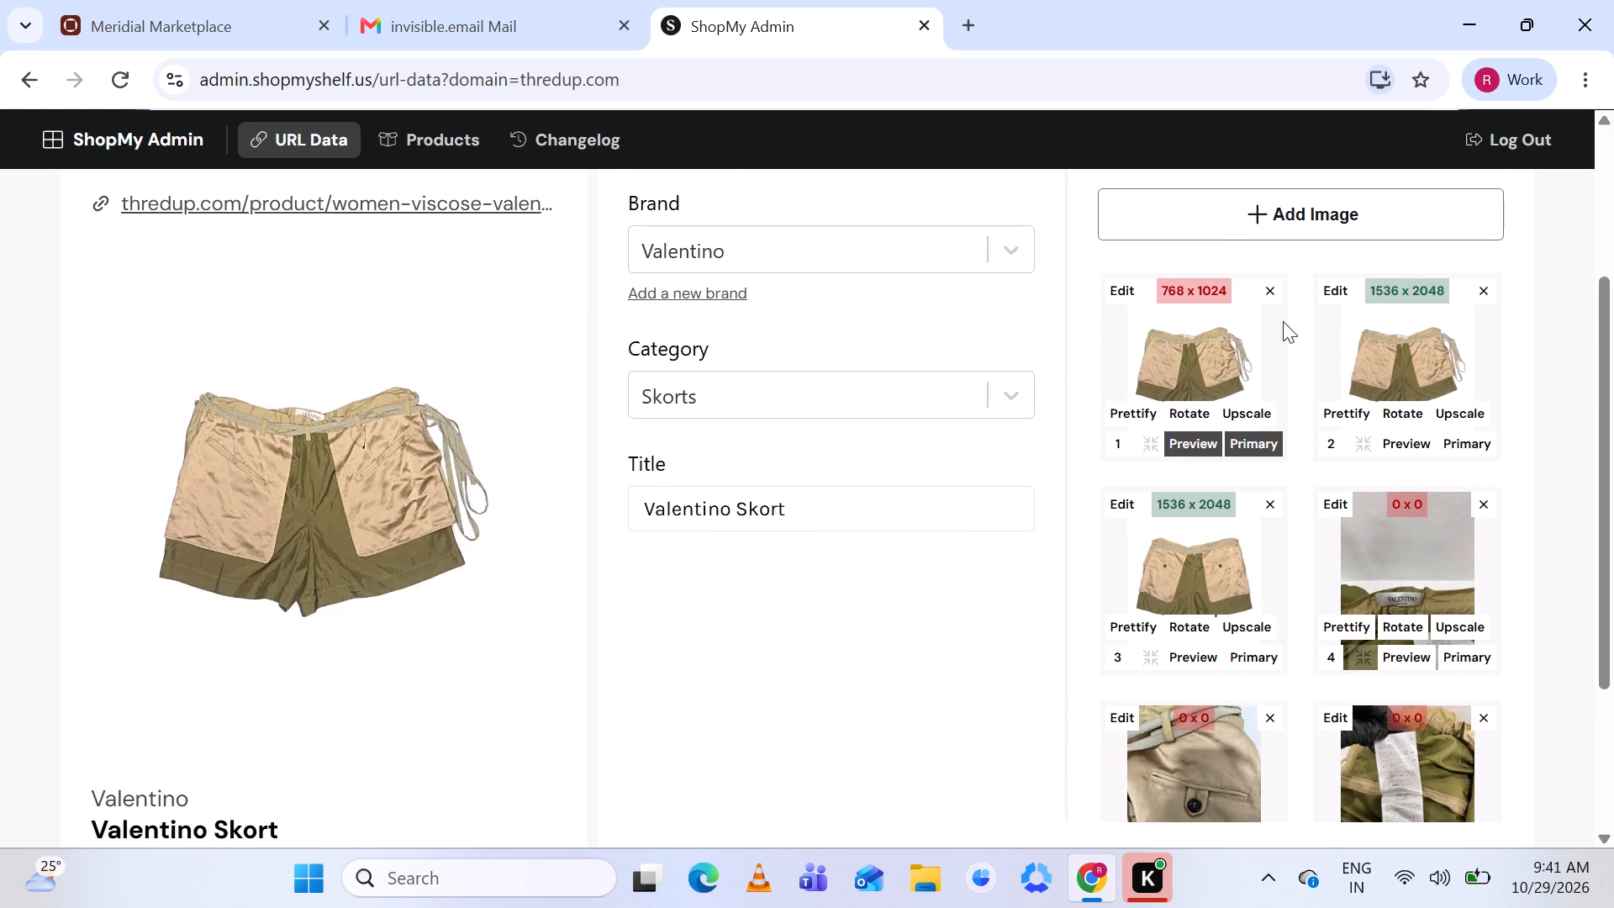
left_click(1266, 288)
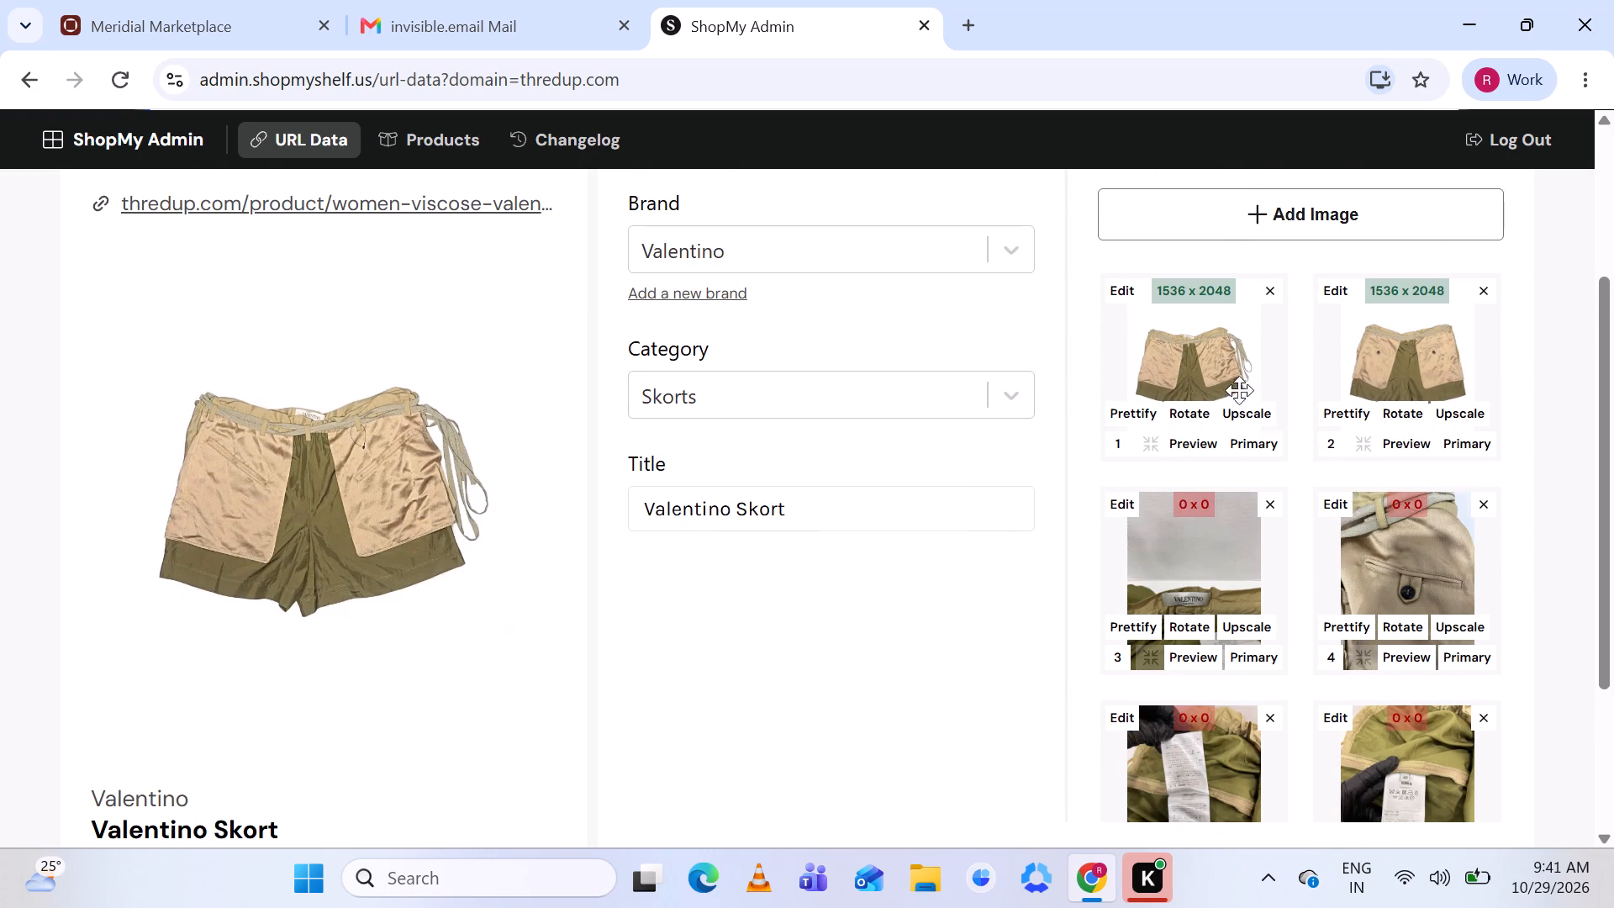
scroll(1382, 388, "down", 1)
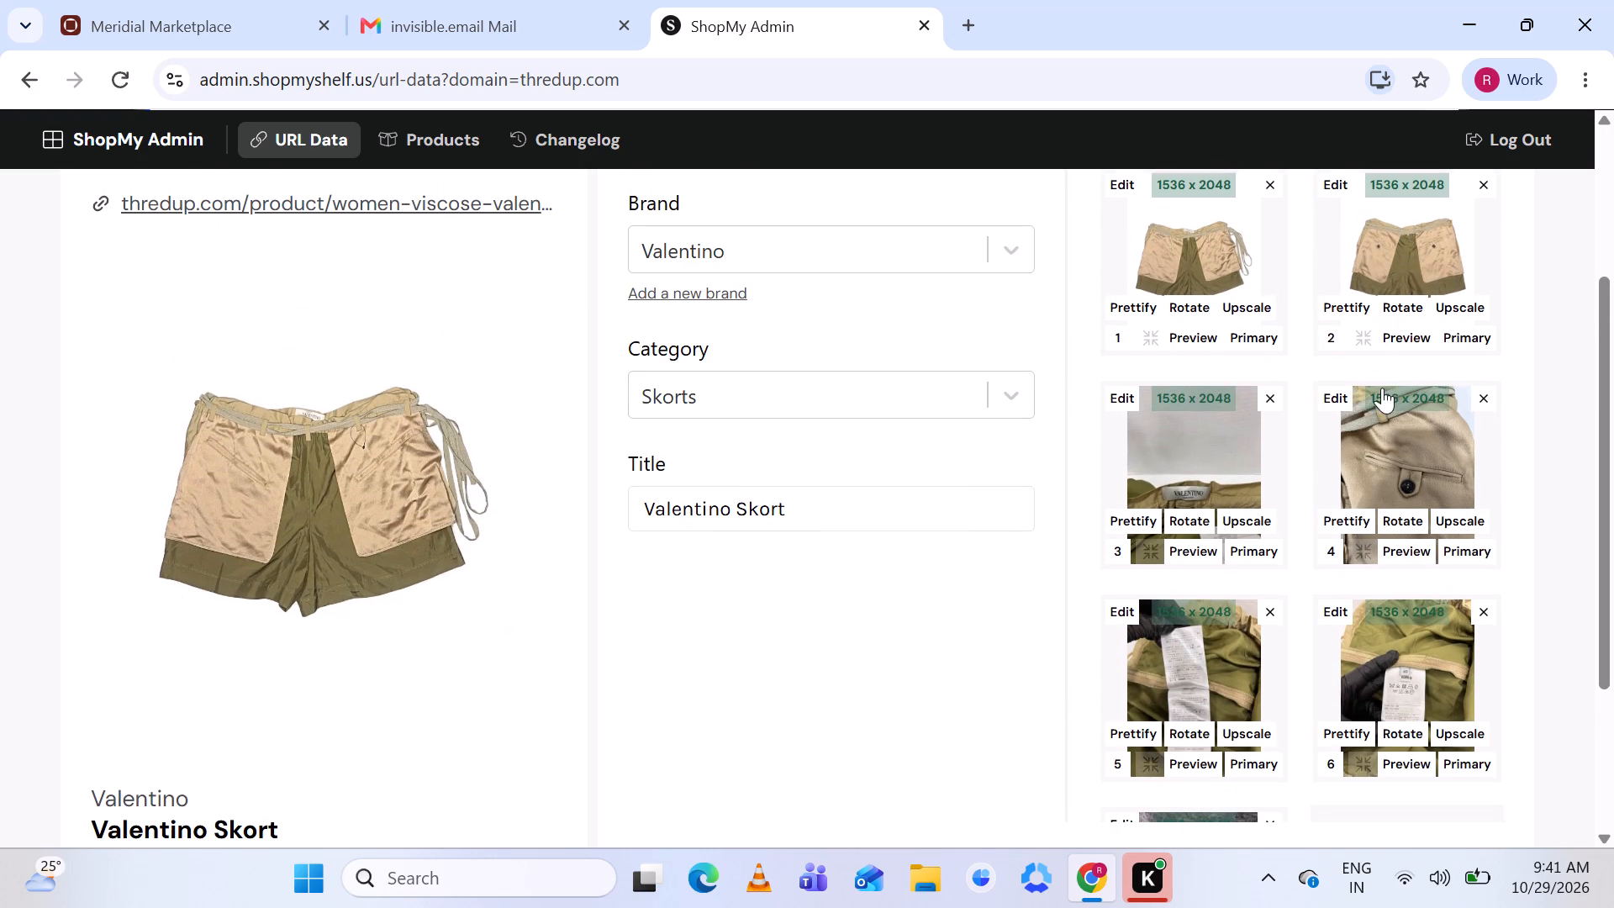
left_click(1274, 393)
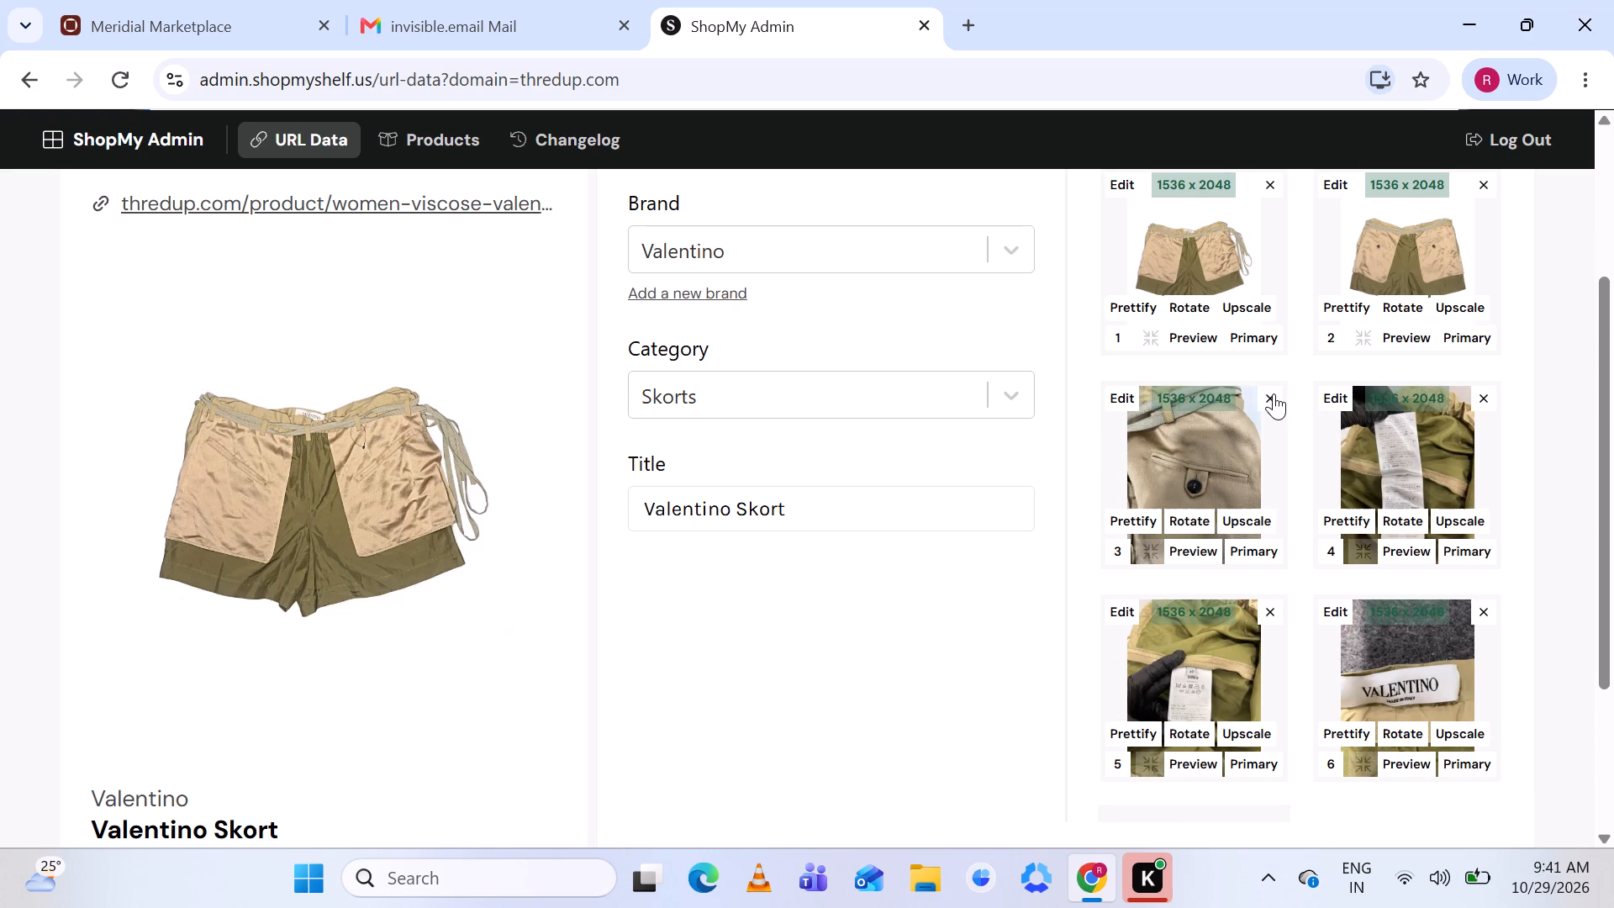
left_click(1274, 393)
left_click(1274, 393)
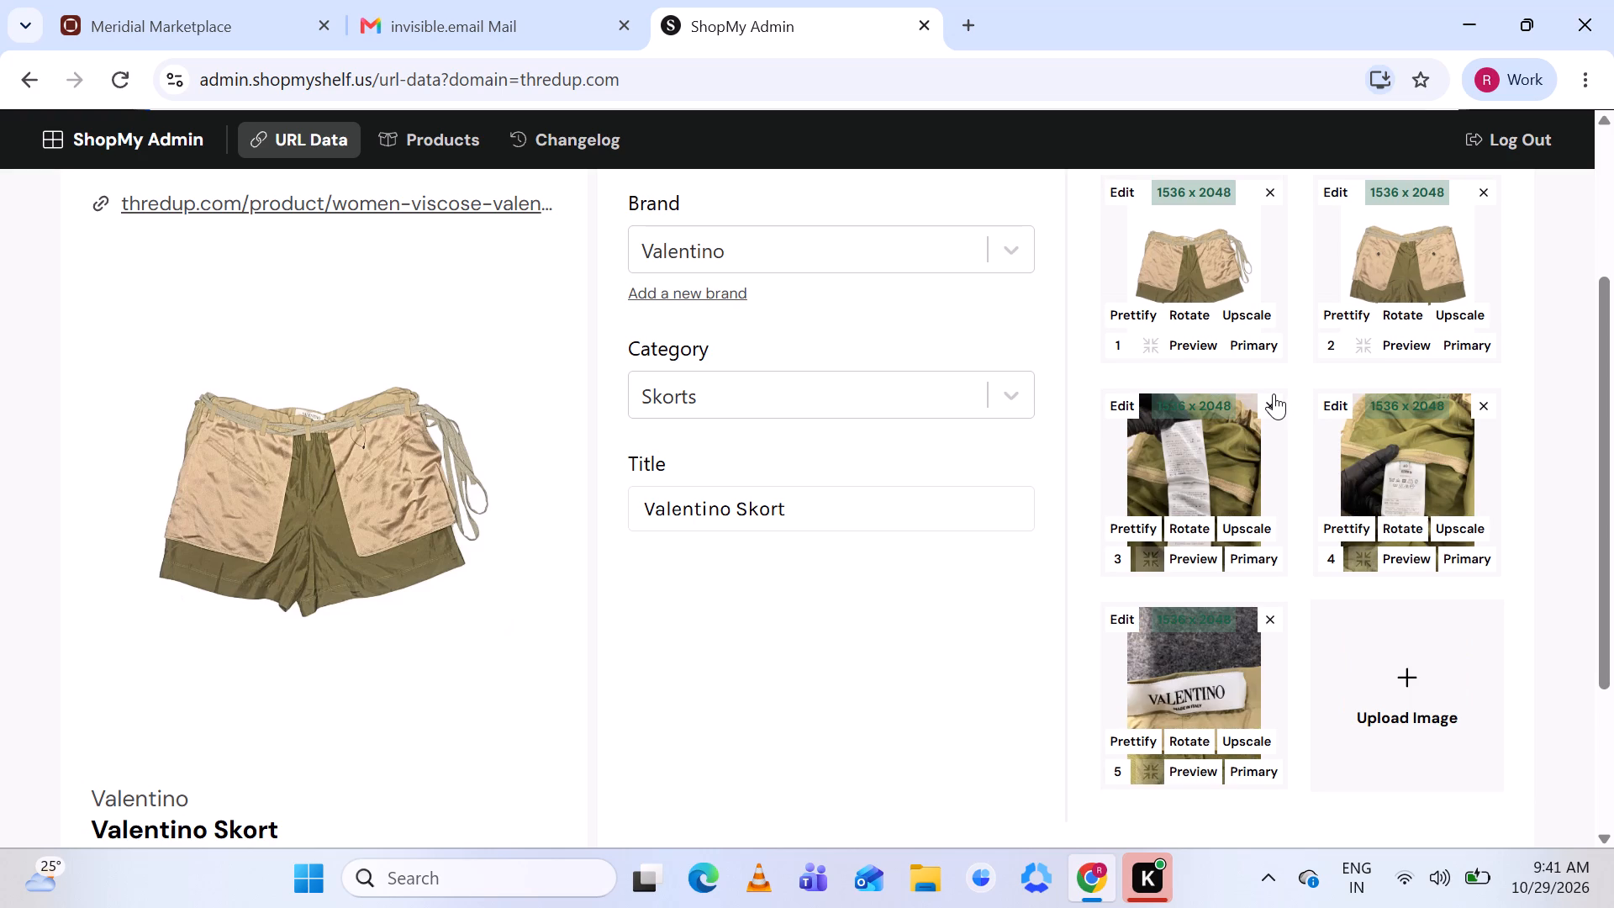
left_click(1274, 393)
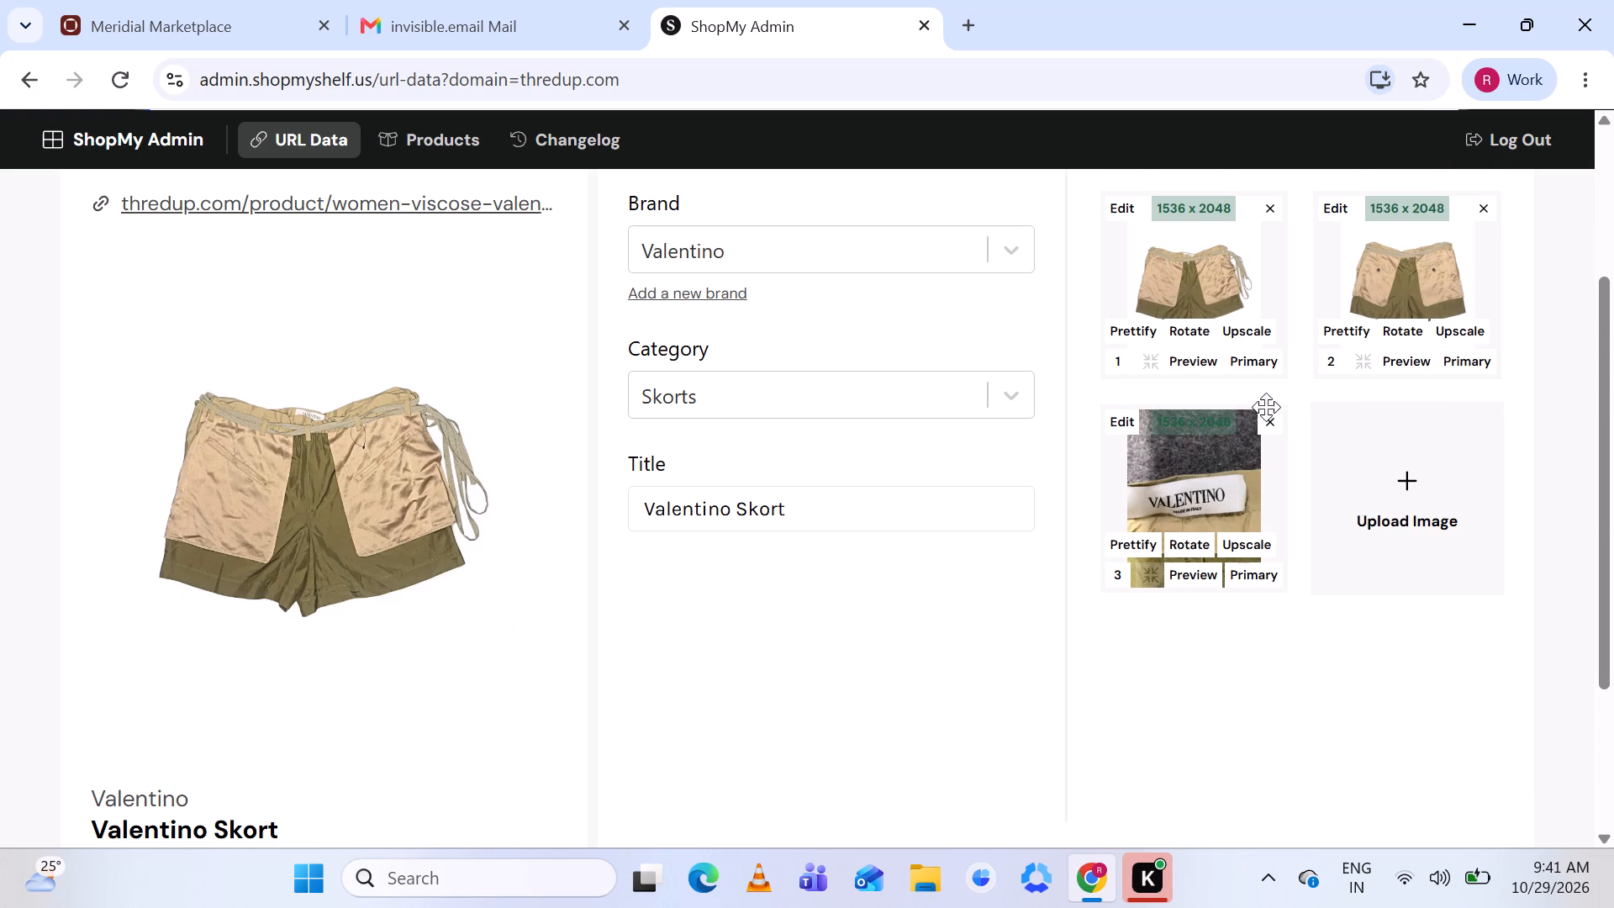
left_click(1267, 414)
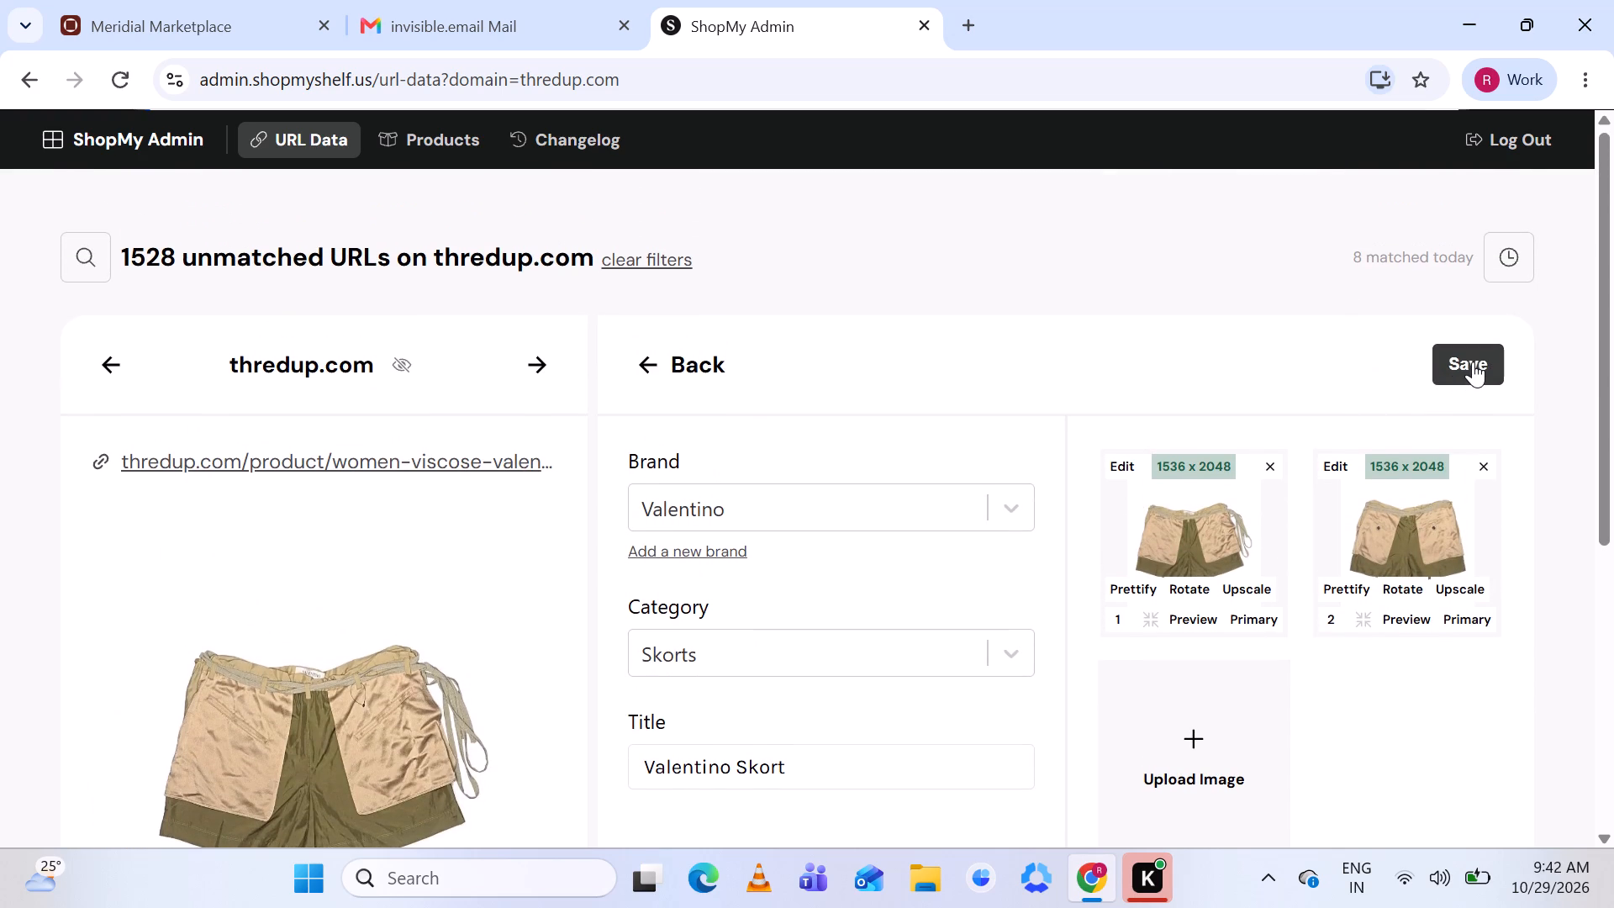
Check the skort's product details and its original thredup.com listing, and return to the new product form.
scroll(1473, 362, "down", 1)
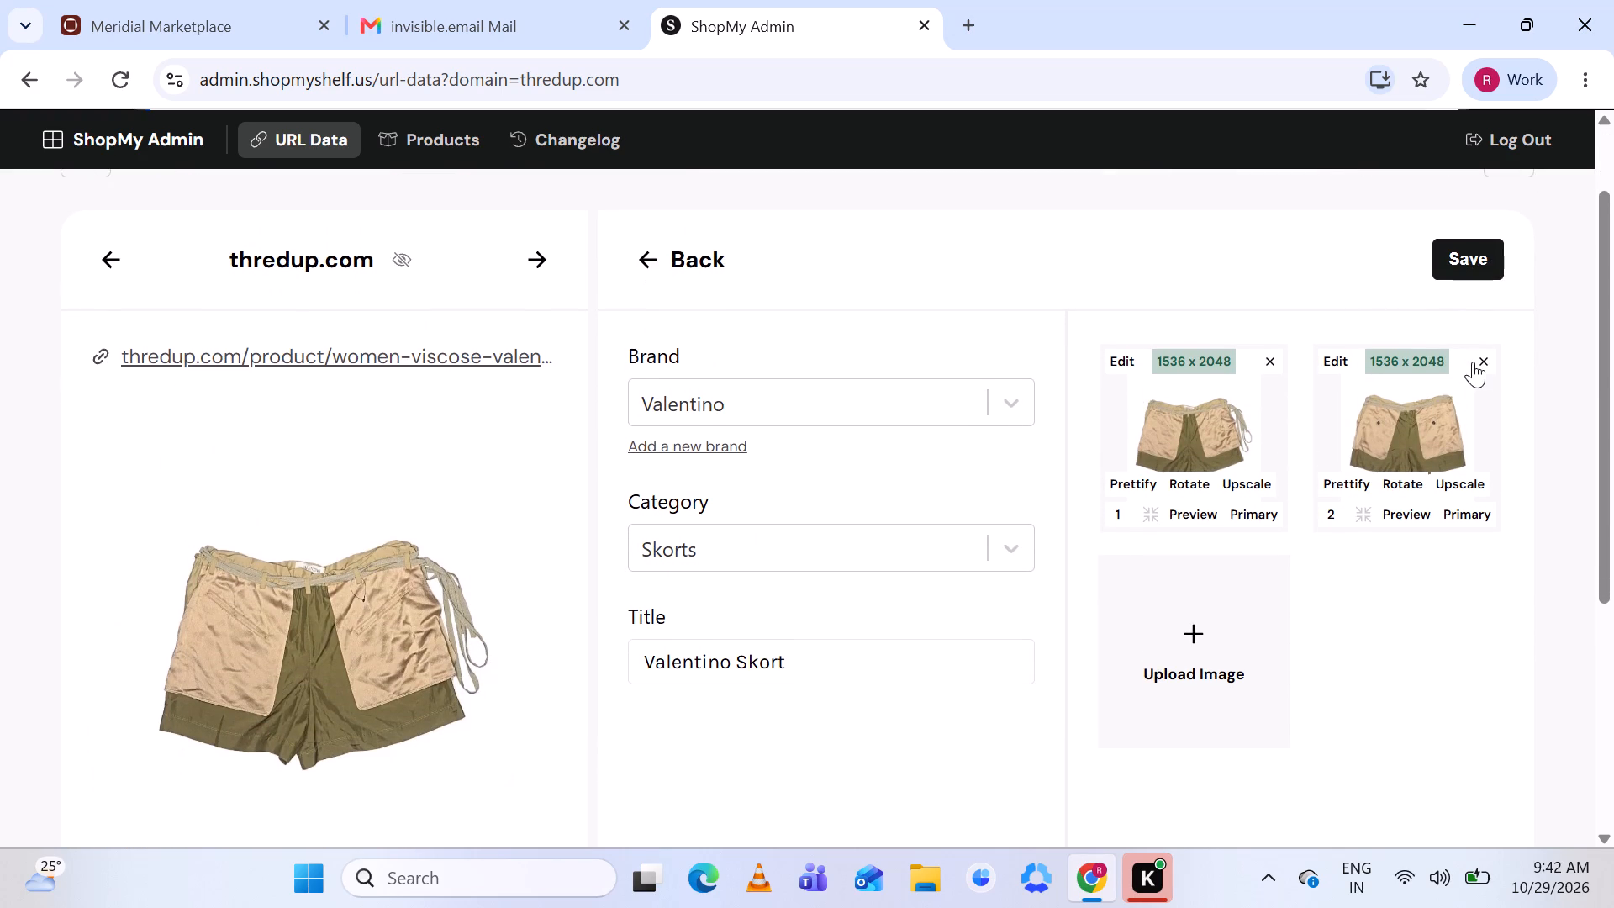
scroll(1473, 362, "down", 1)
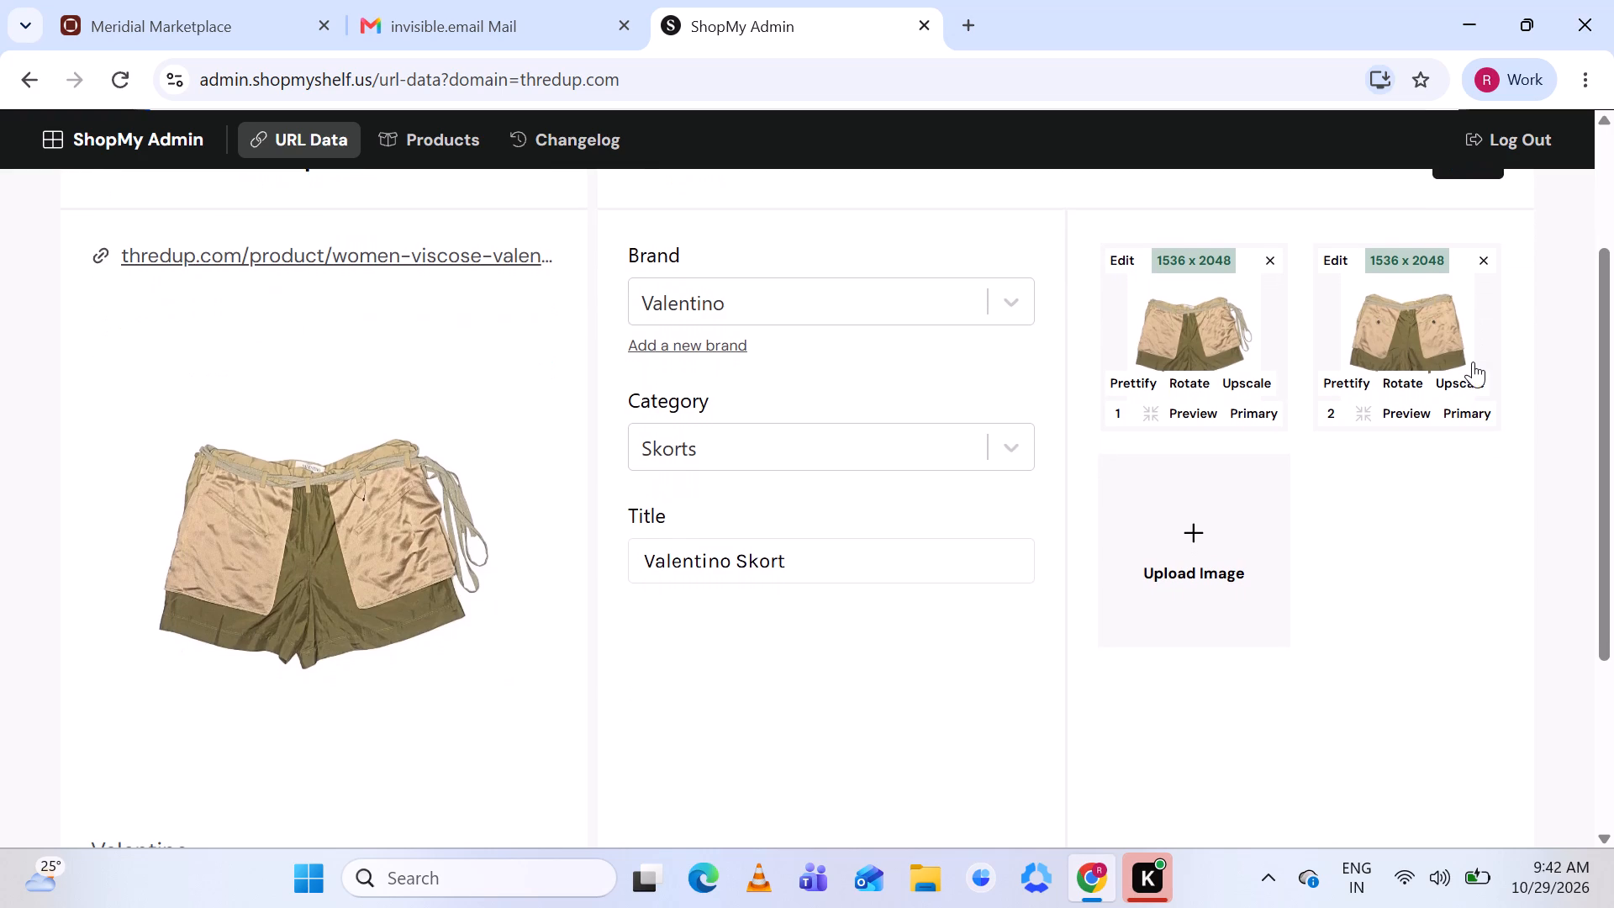
scroll(1473, 362, "down", 2)
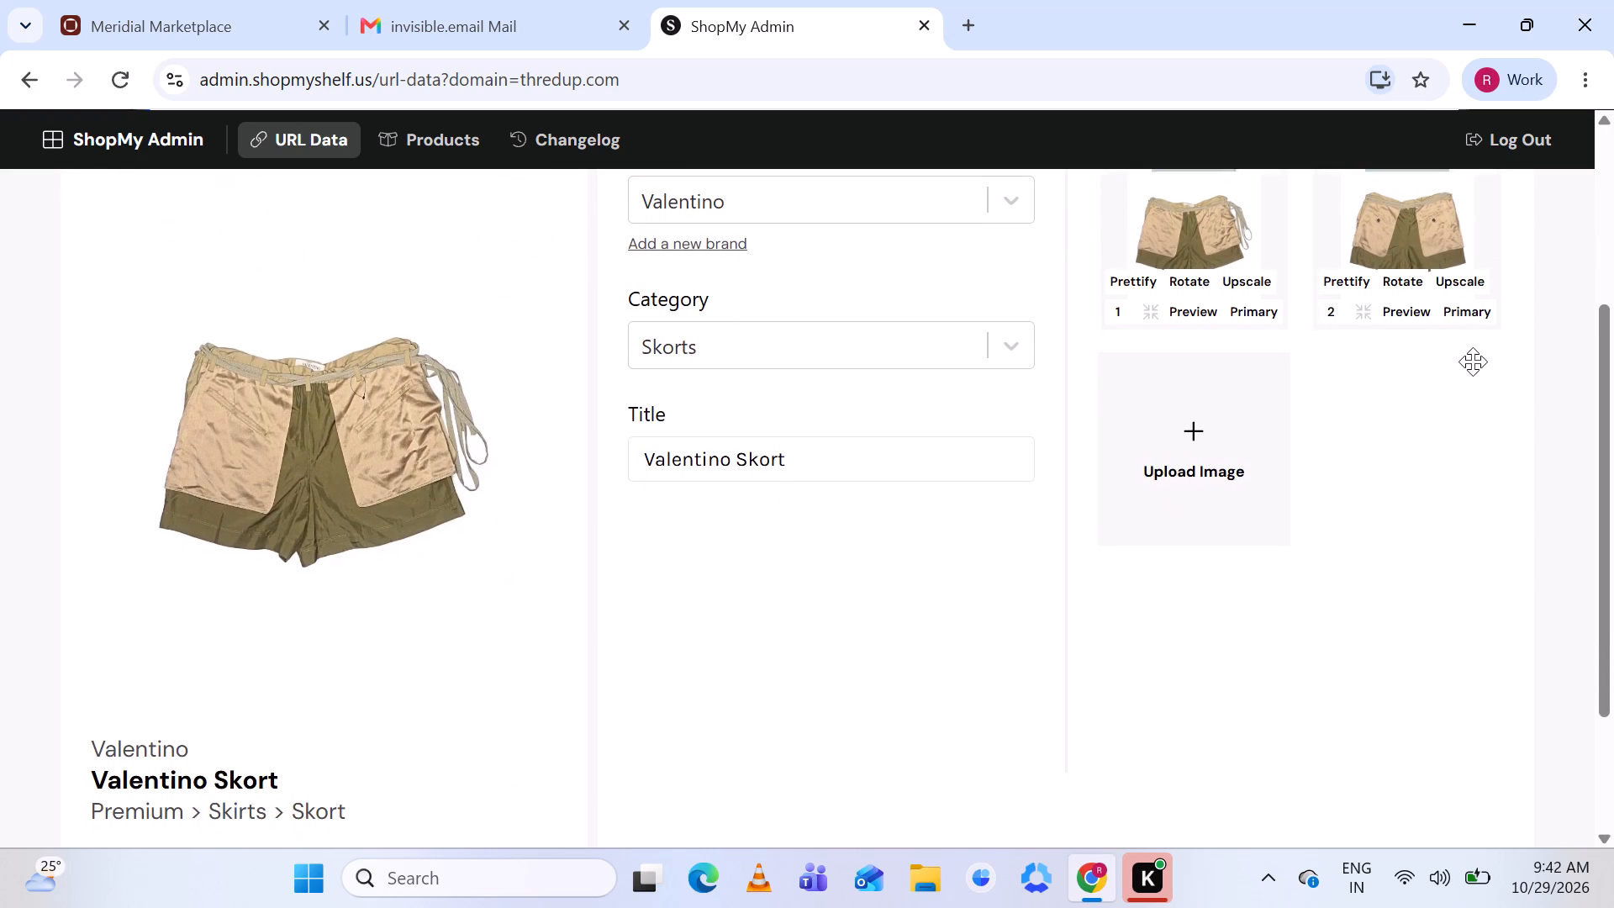
scroll(1473, 362, "down", 1)
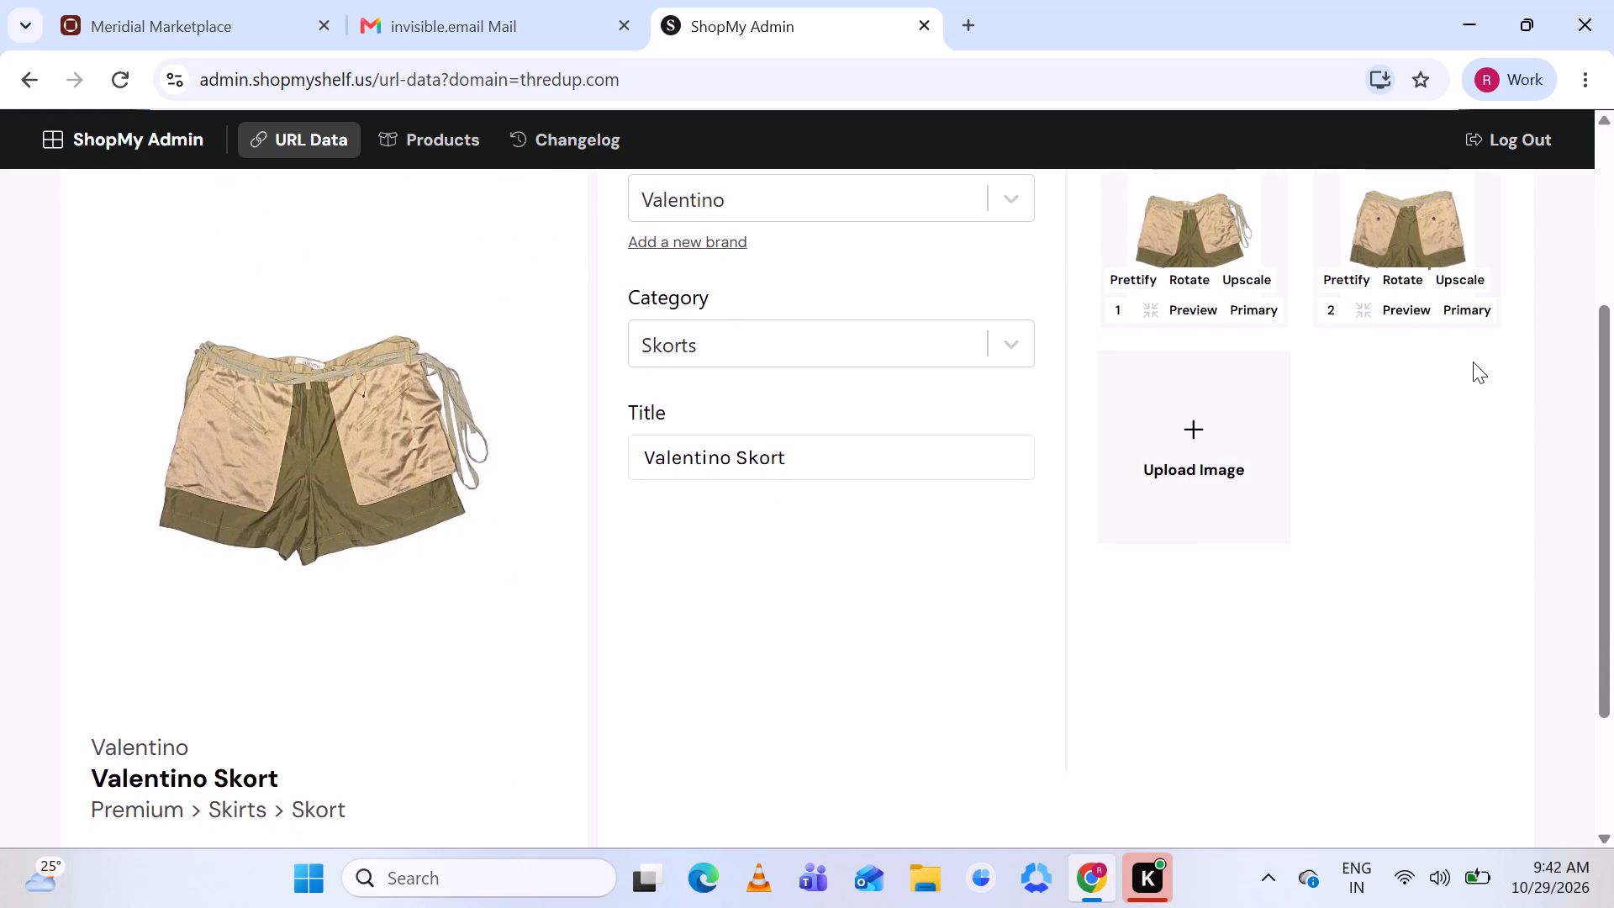
scroll(1473, 362, "up", 1)
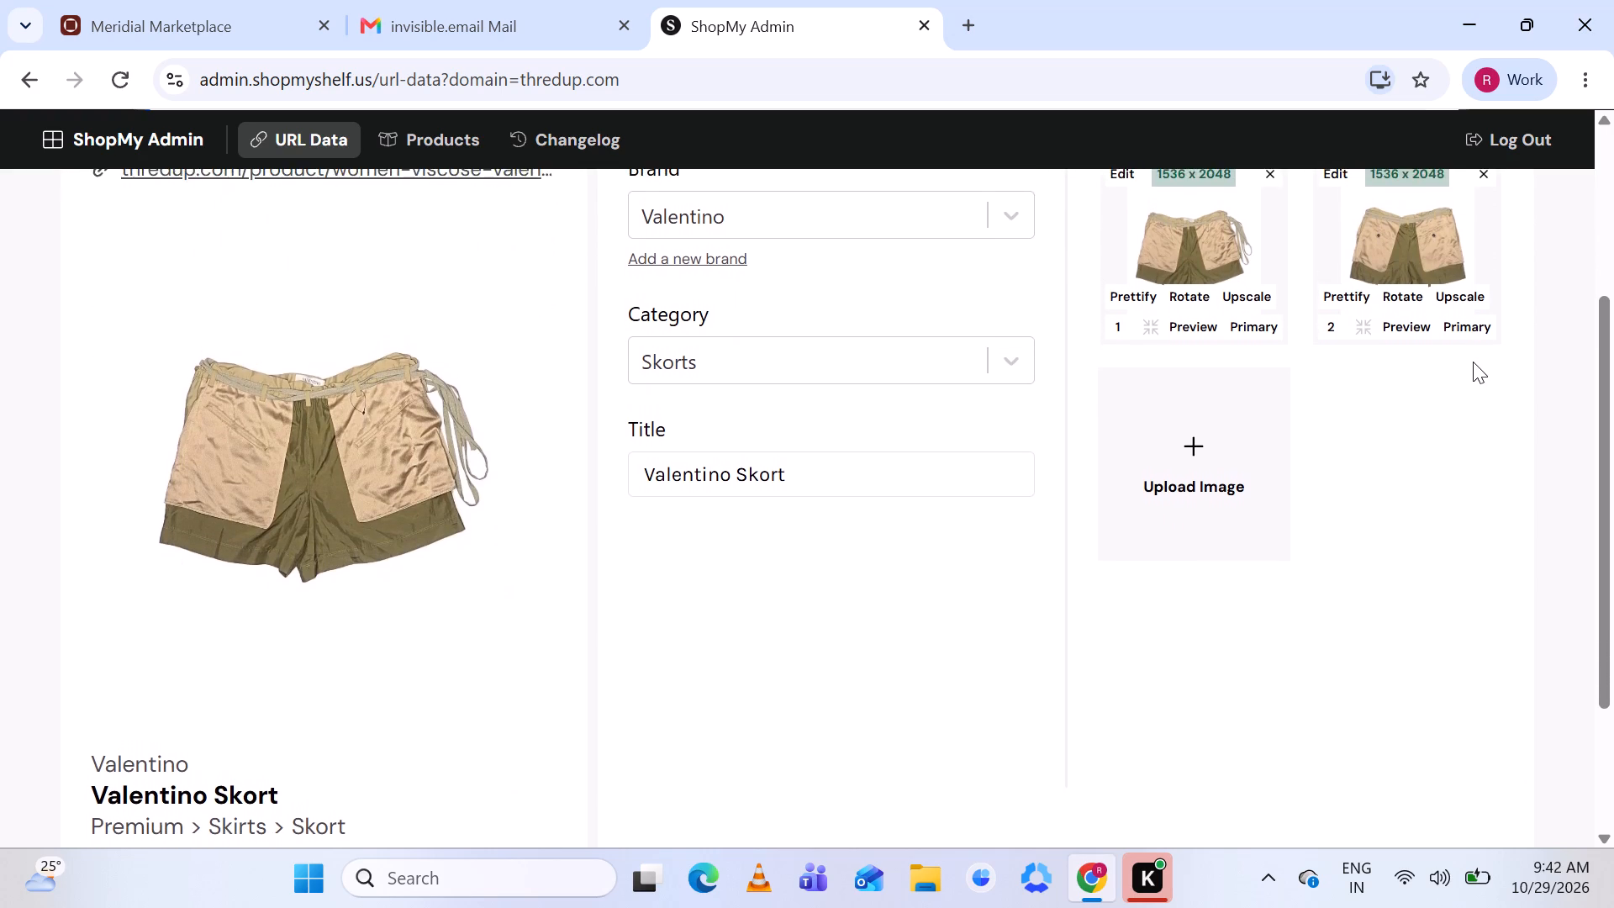
scroll(1473, 362, "up", 2)
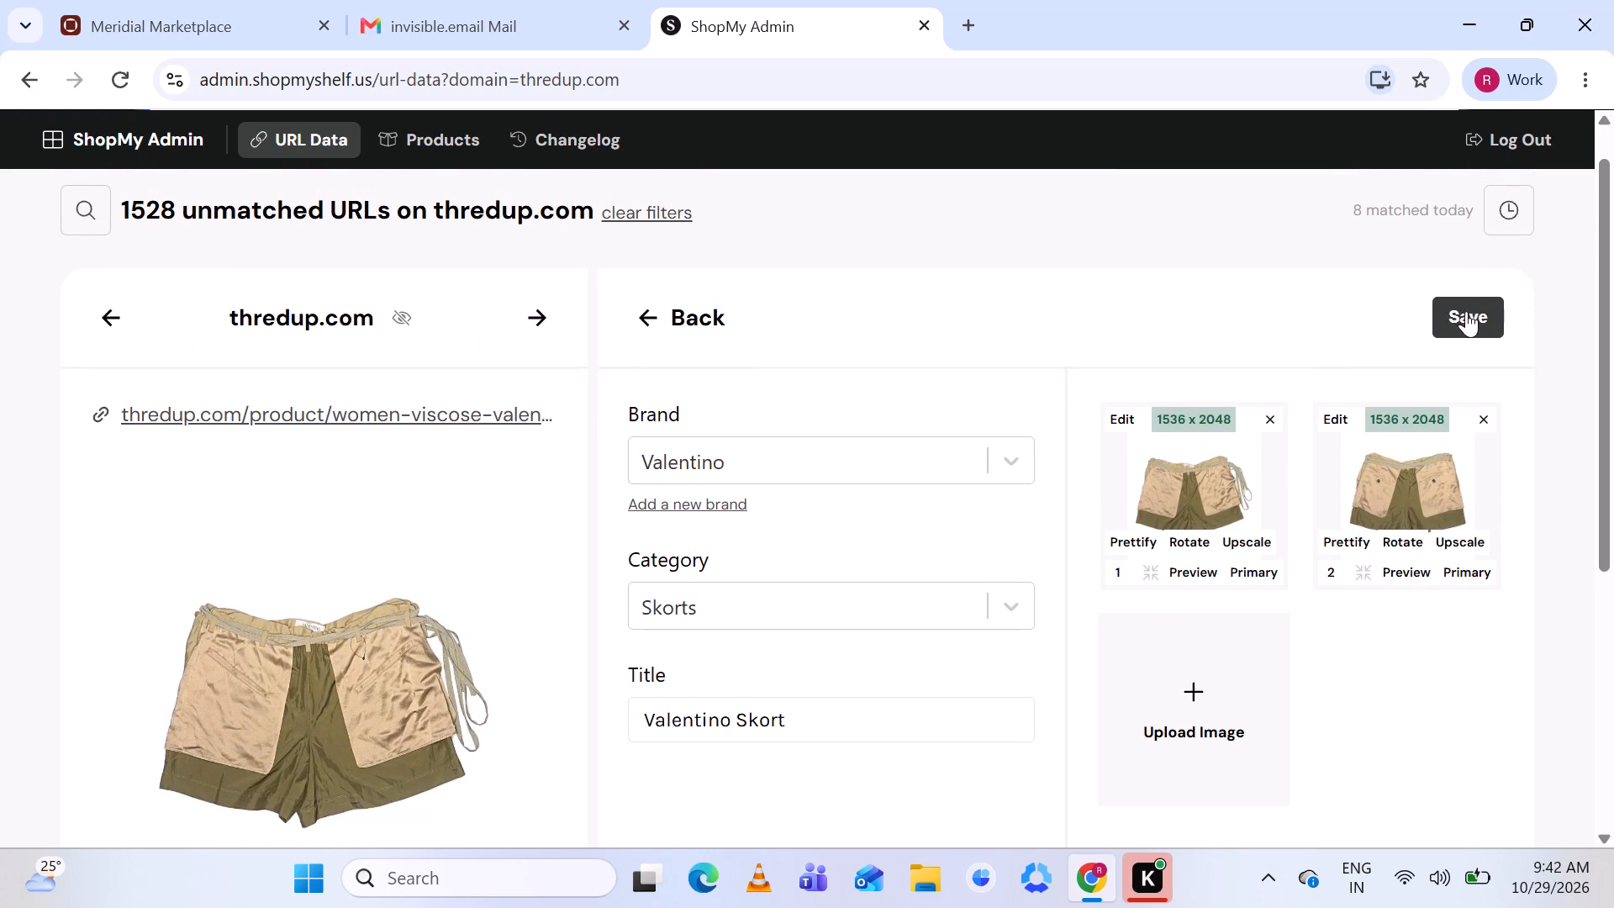
scroll(1466, 318, "down", 2)
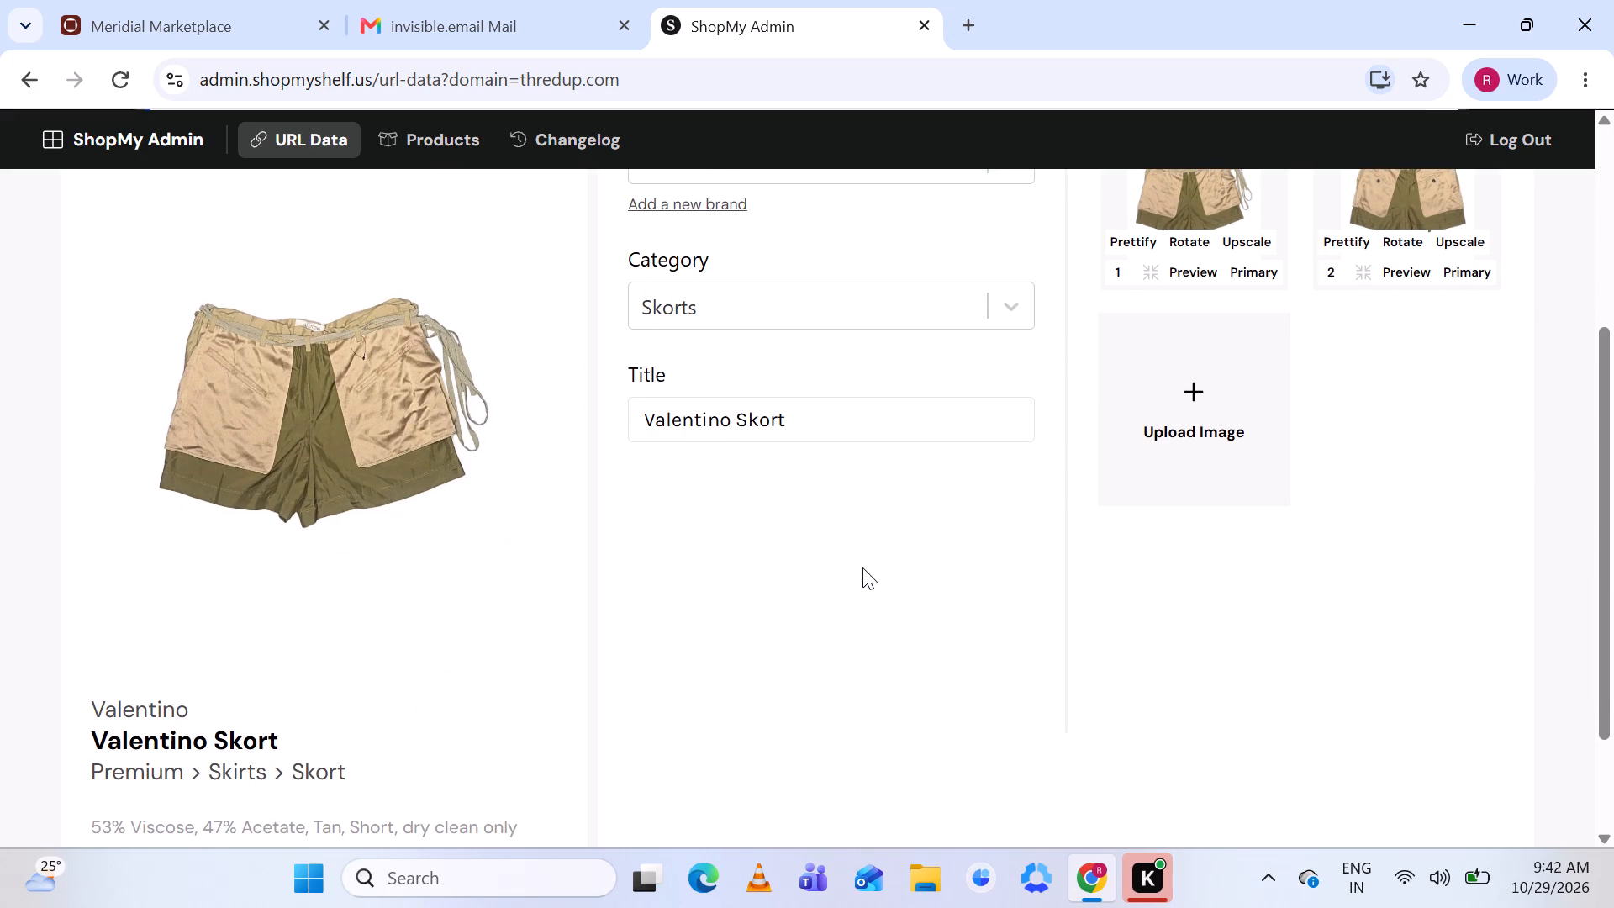
scroll(291, 575, "up", 2)
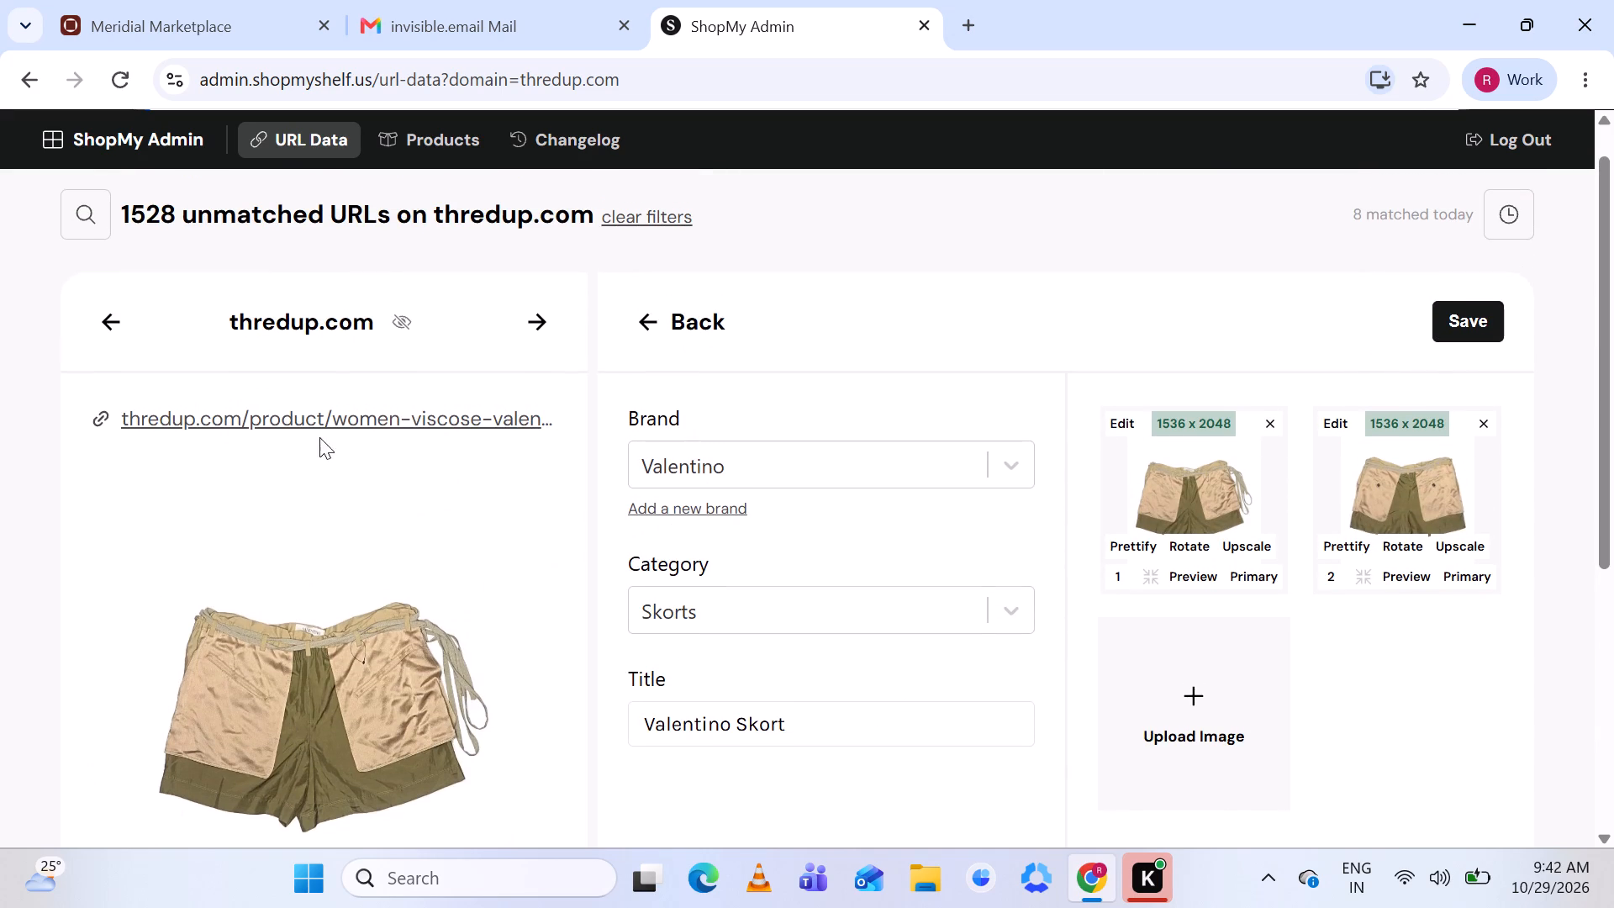
left_click(365, 420)
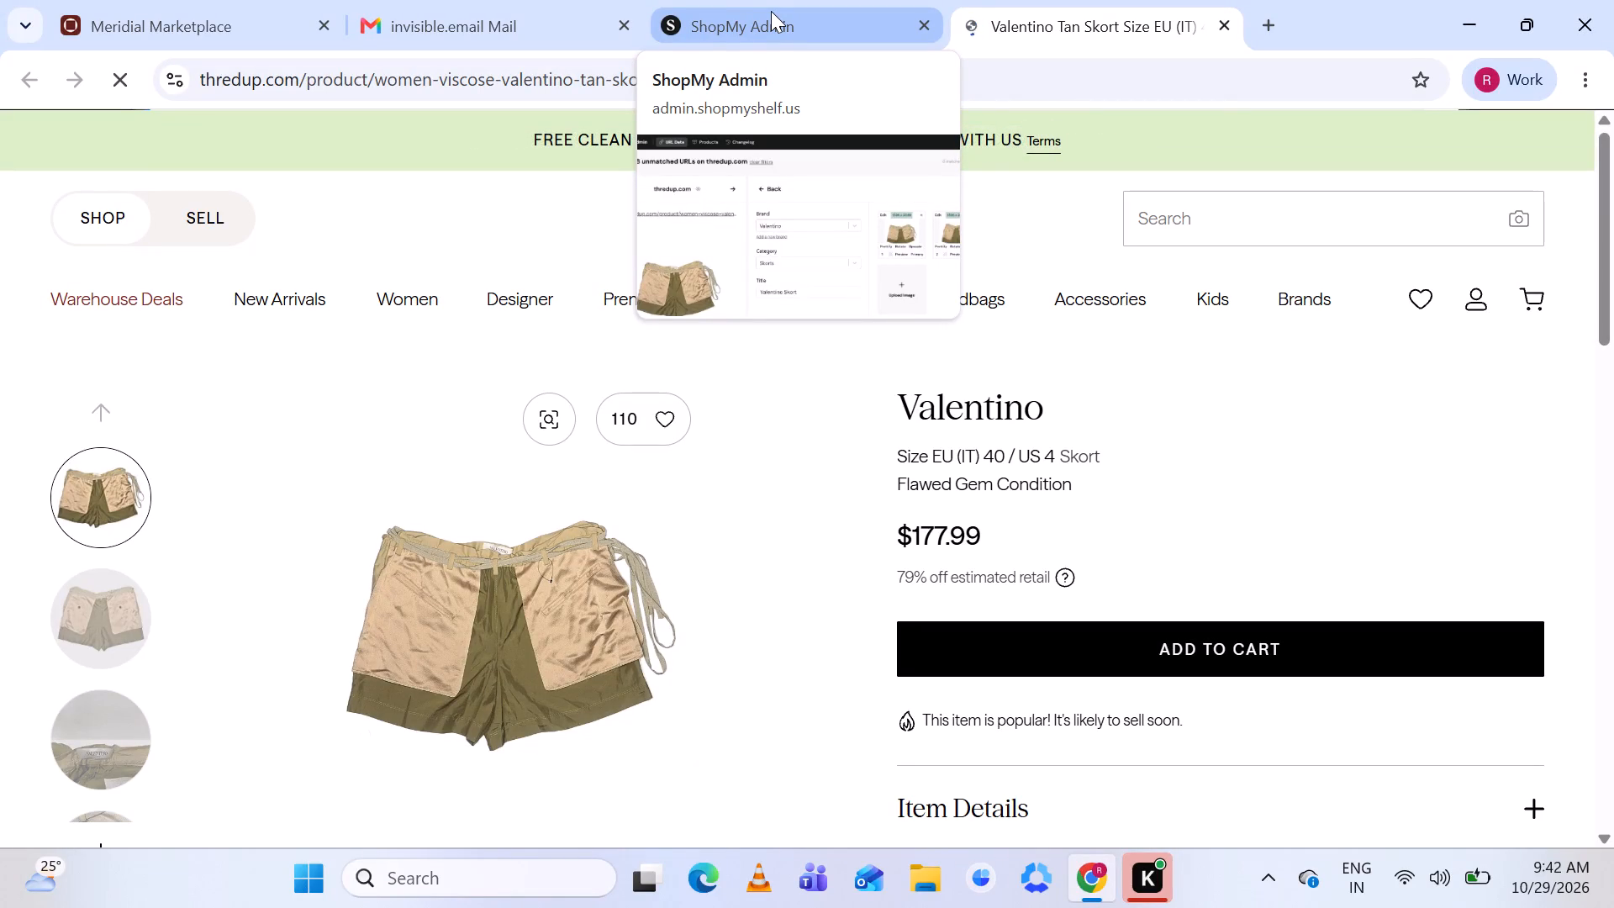
left_click(771, 11)
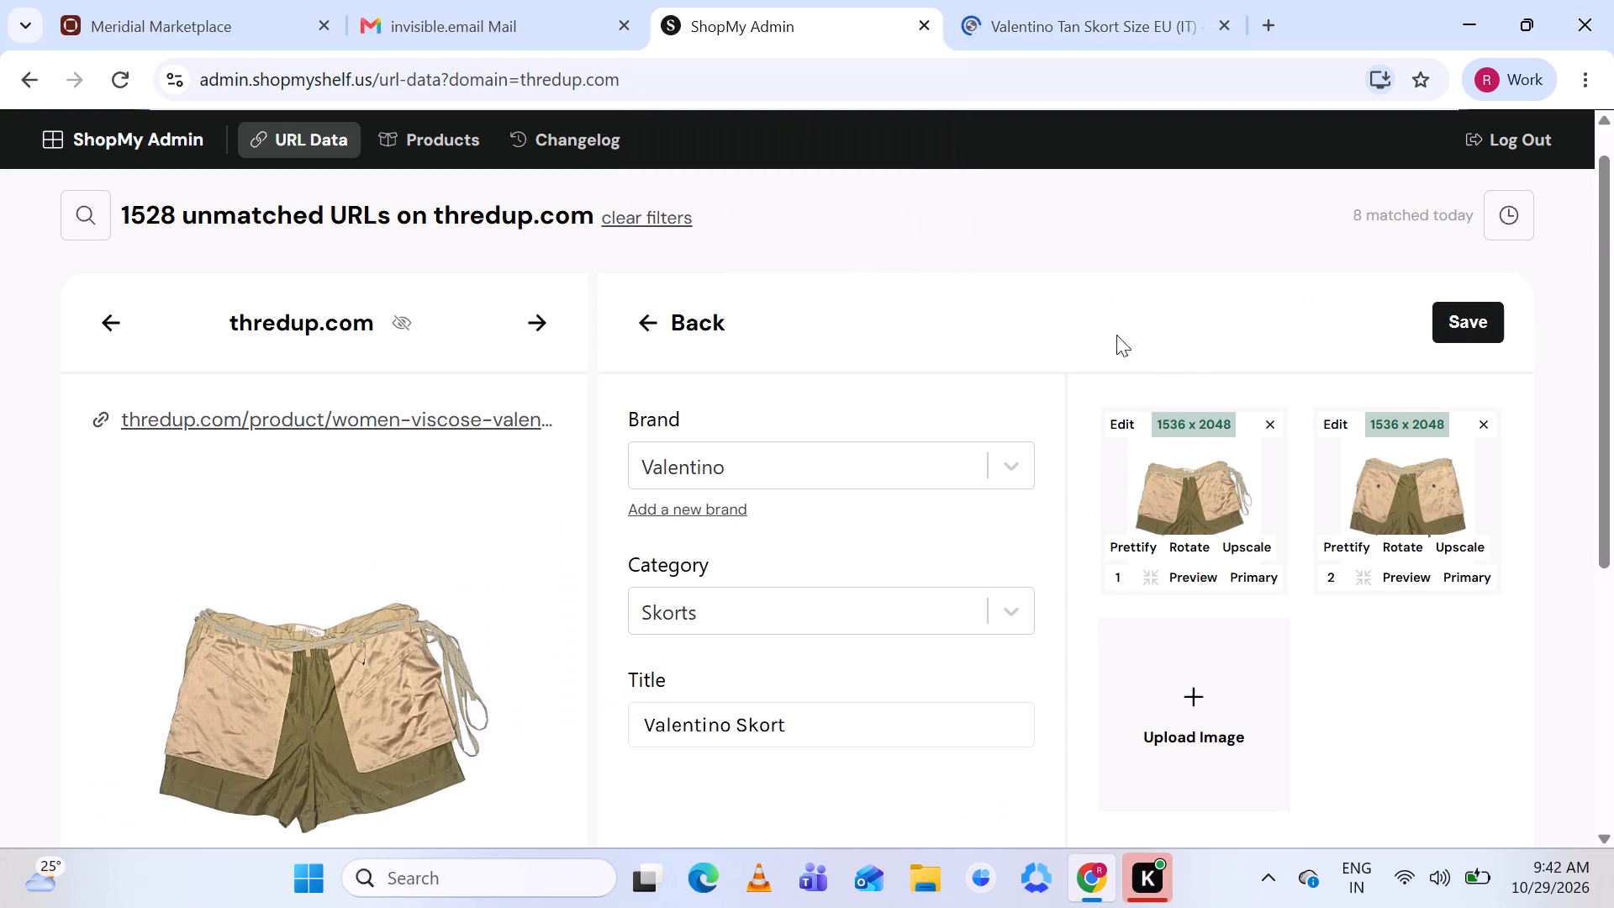
Save the new Valentino product with the title "Valentino Skort".
left_click(1464, 314)
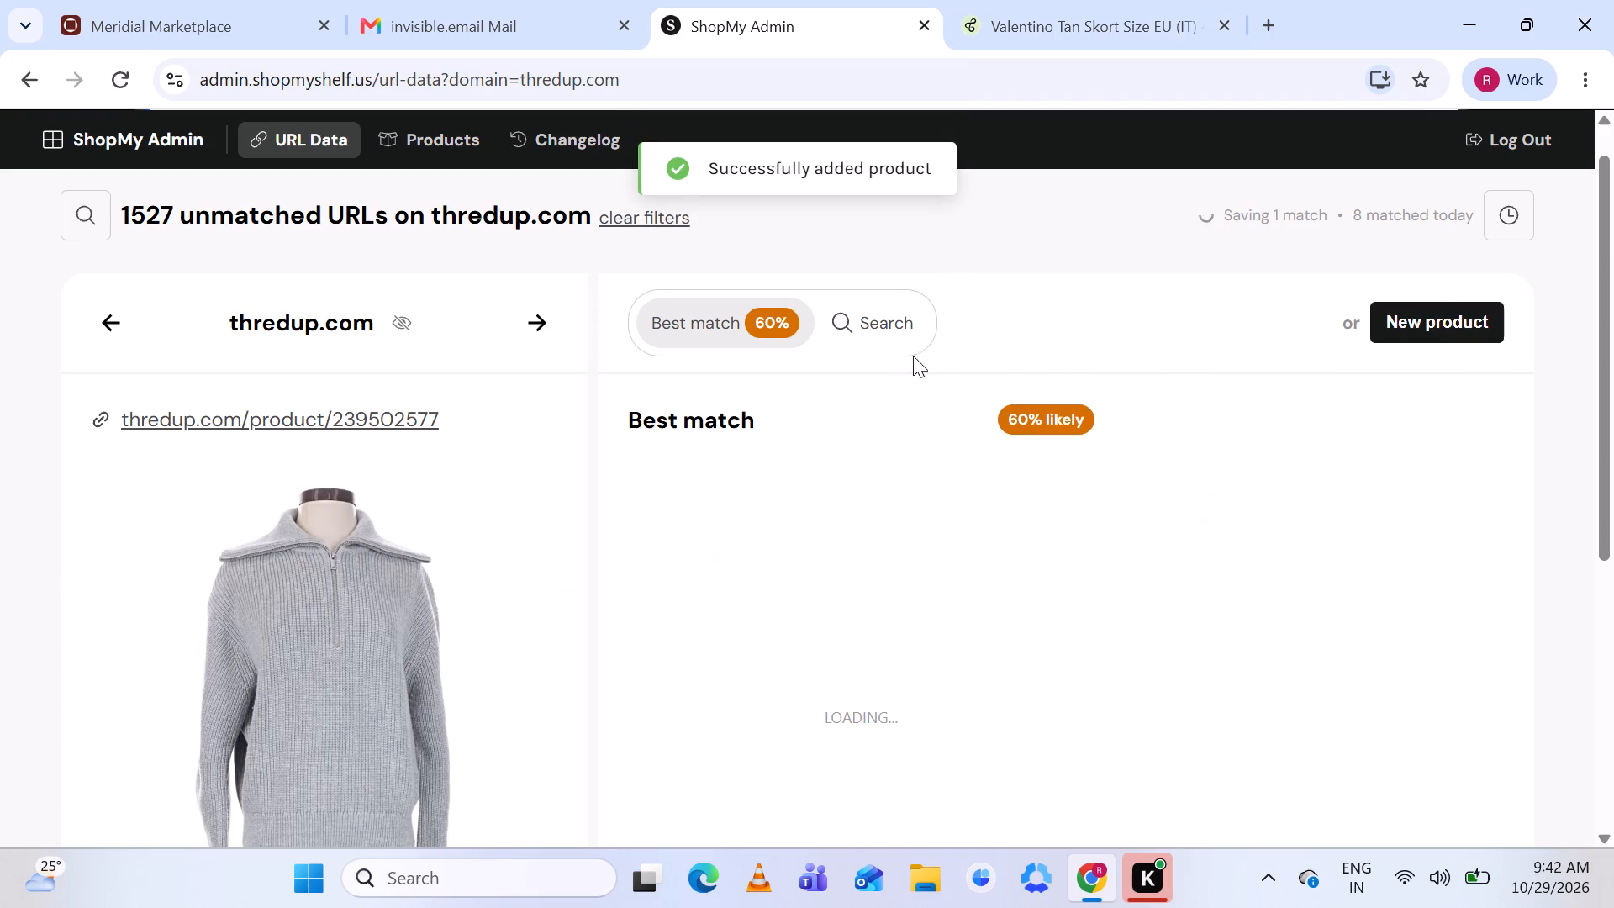
Compare the Cos Wool Pullover Sweater with the suggested Cuyana match and start a new product for it instead.
scroll(853, 482, "down", 1)
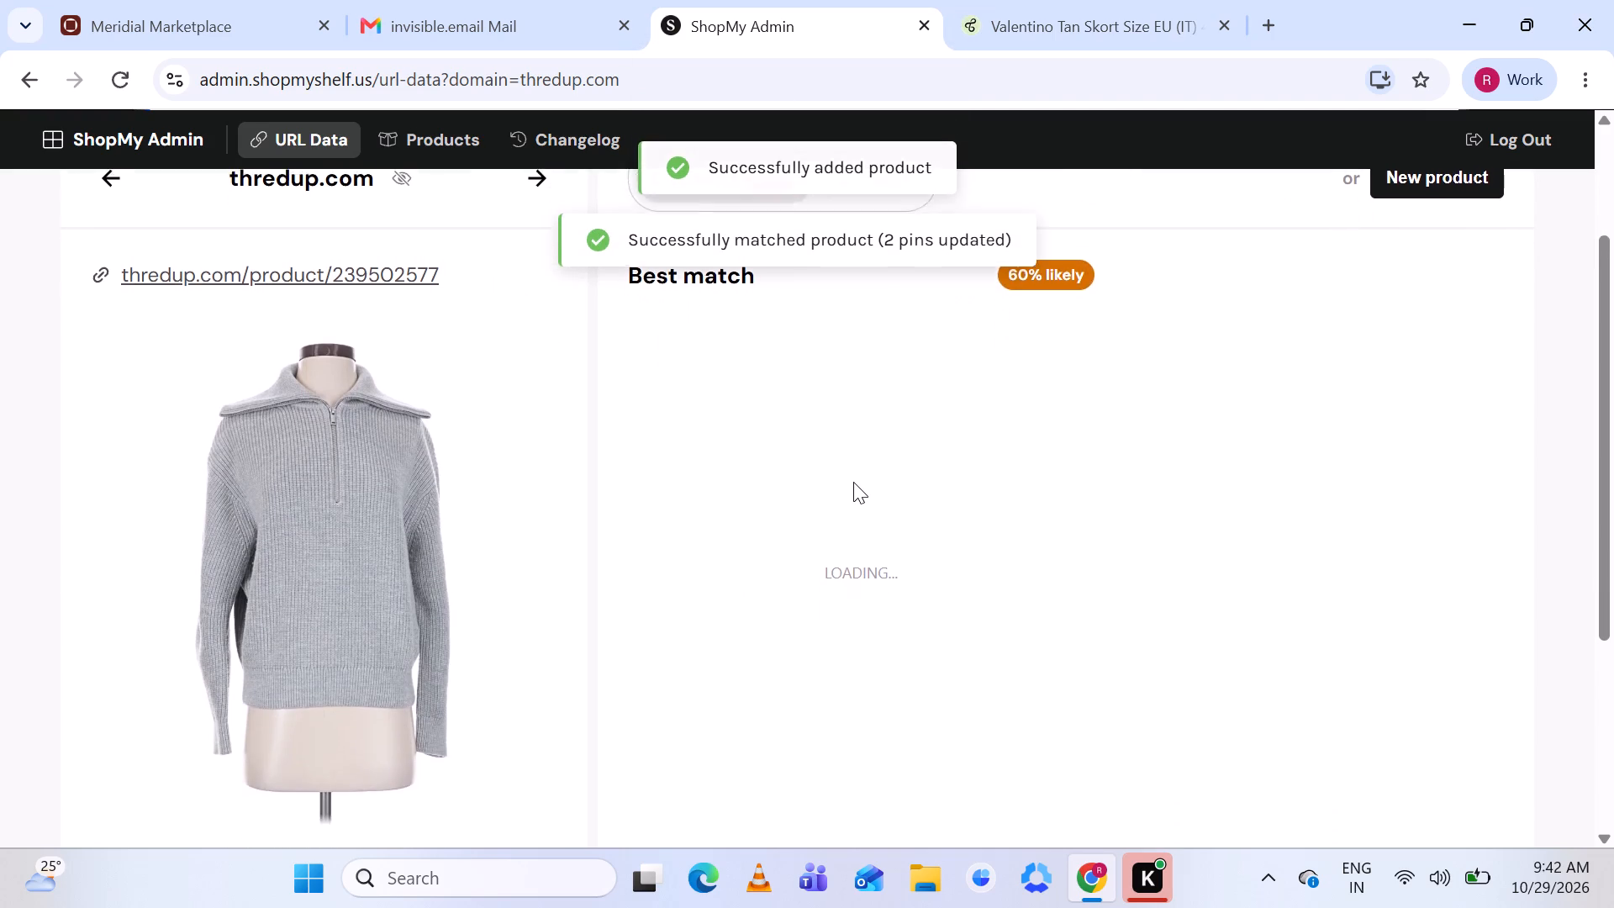
scroll(853, 482, "down", 1)
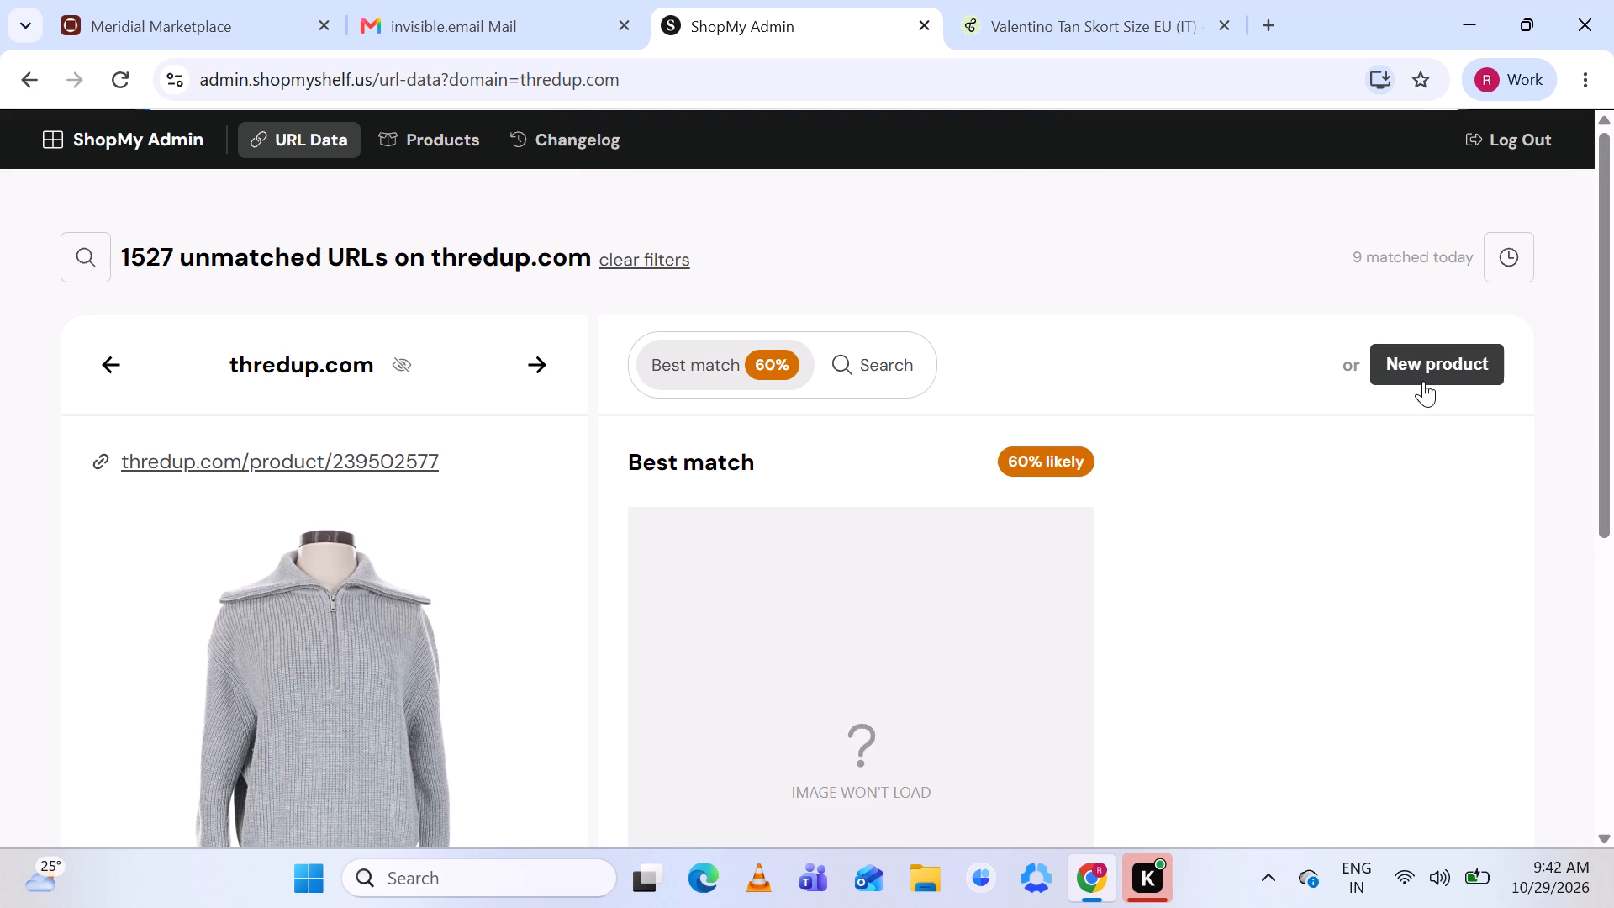
scroll(1423, 381, "down", 2)
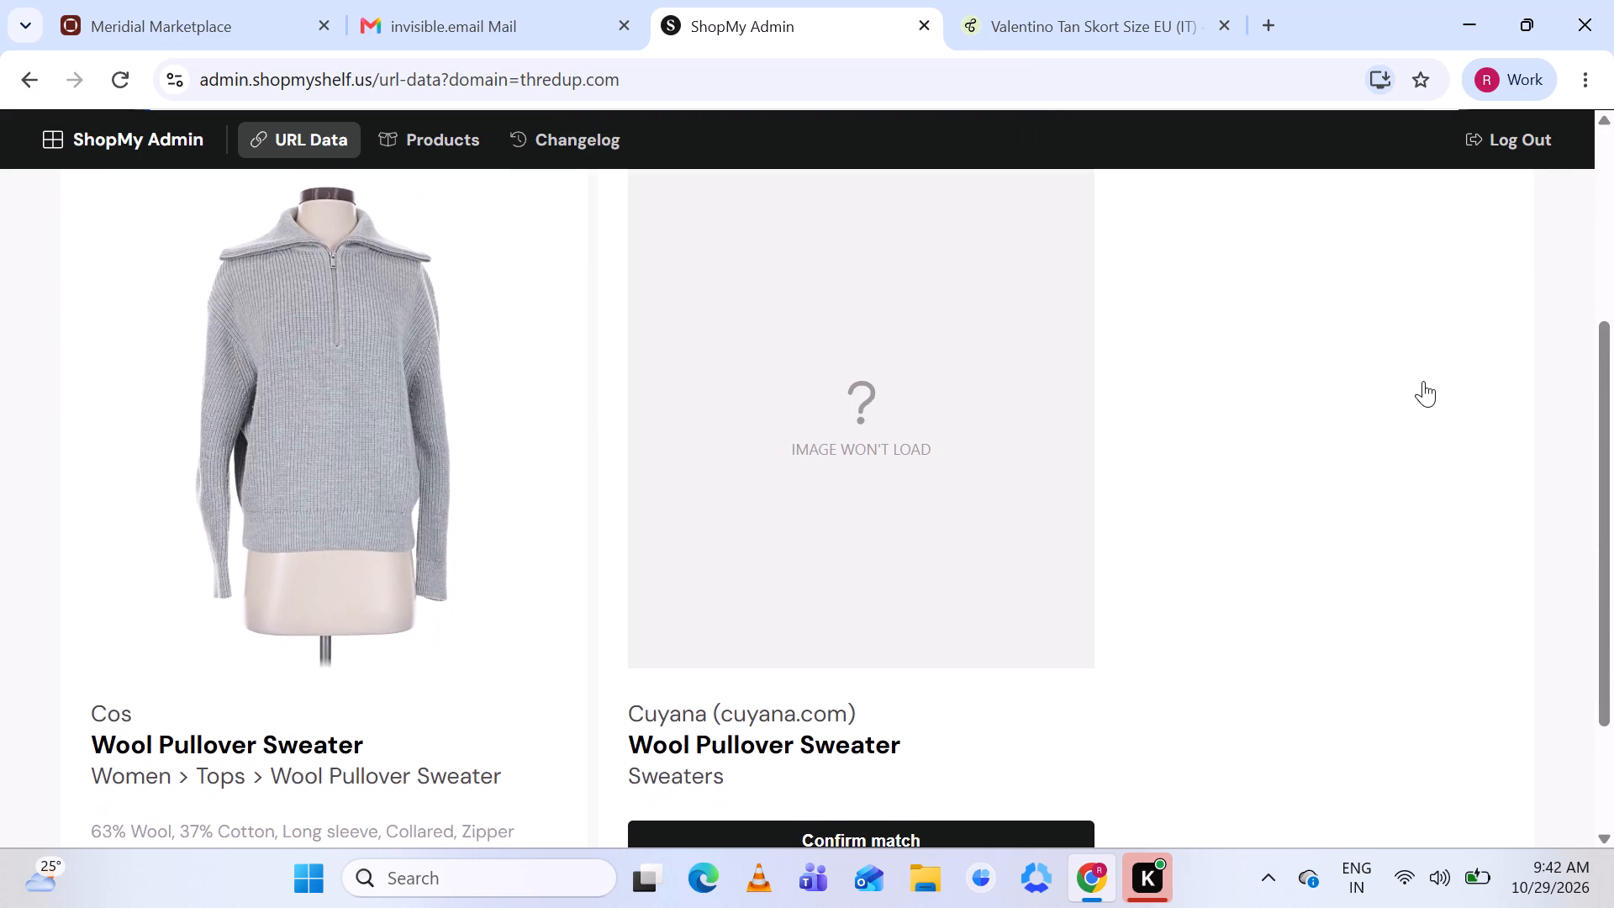
scroll(1423, 381, "down", 1)
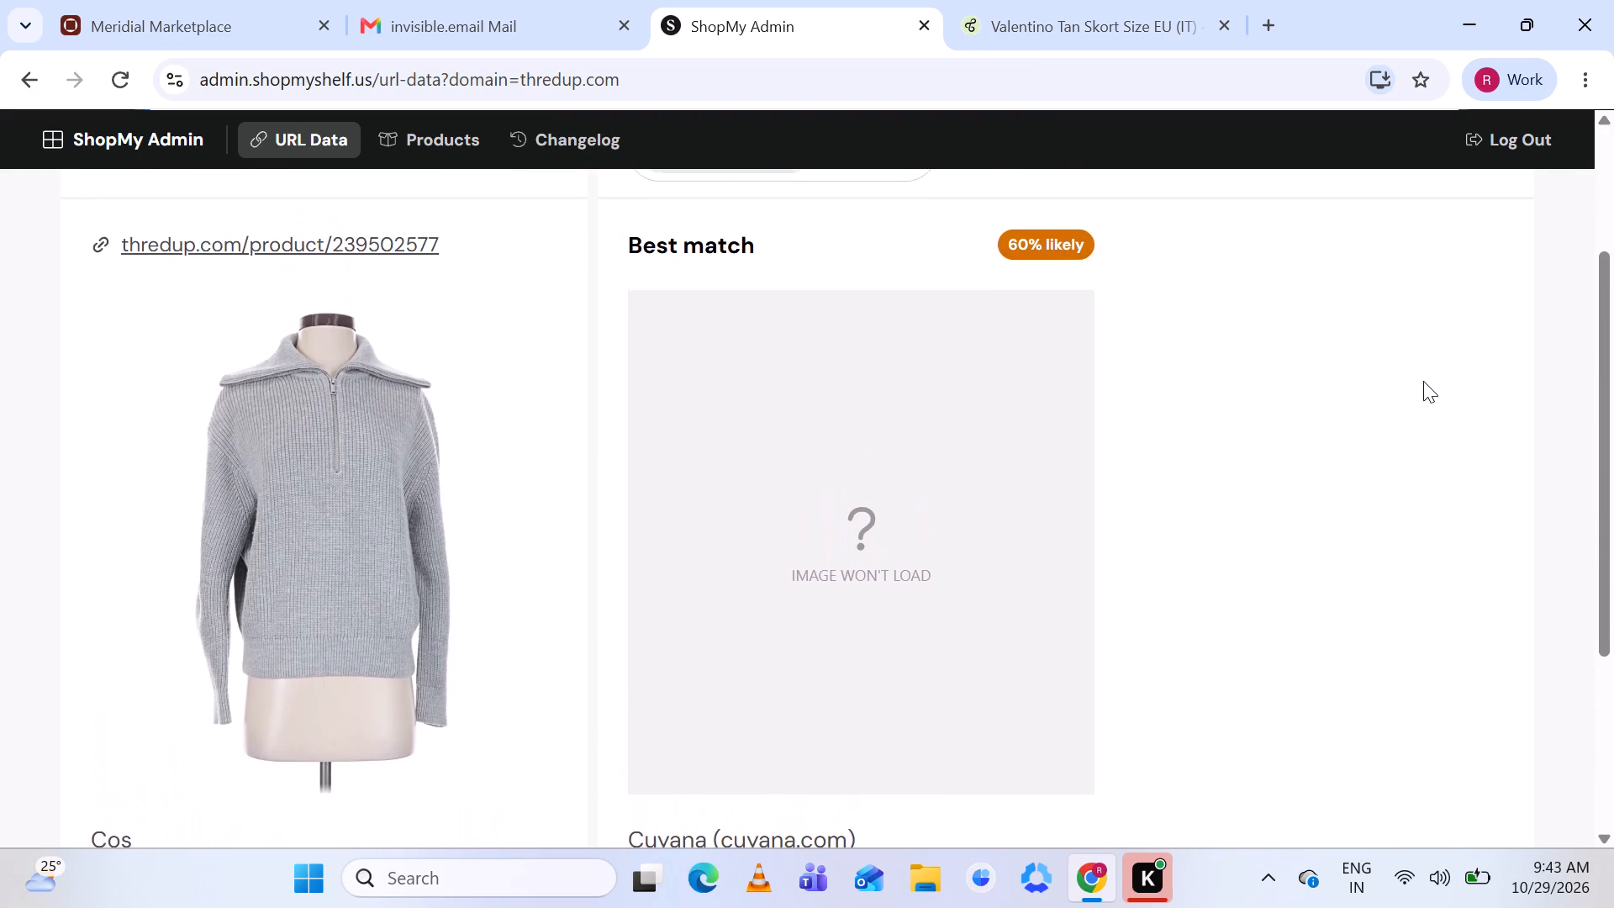
scroll(1423, 381, "up", 1)
left_click(1424, 298)
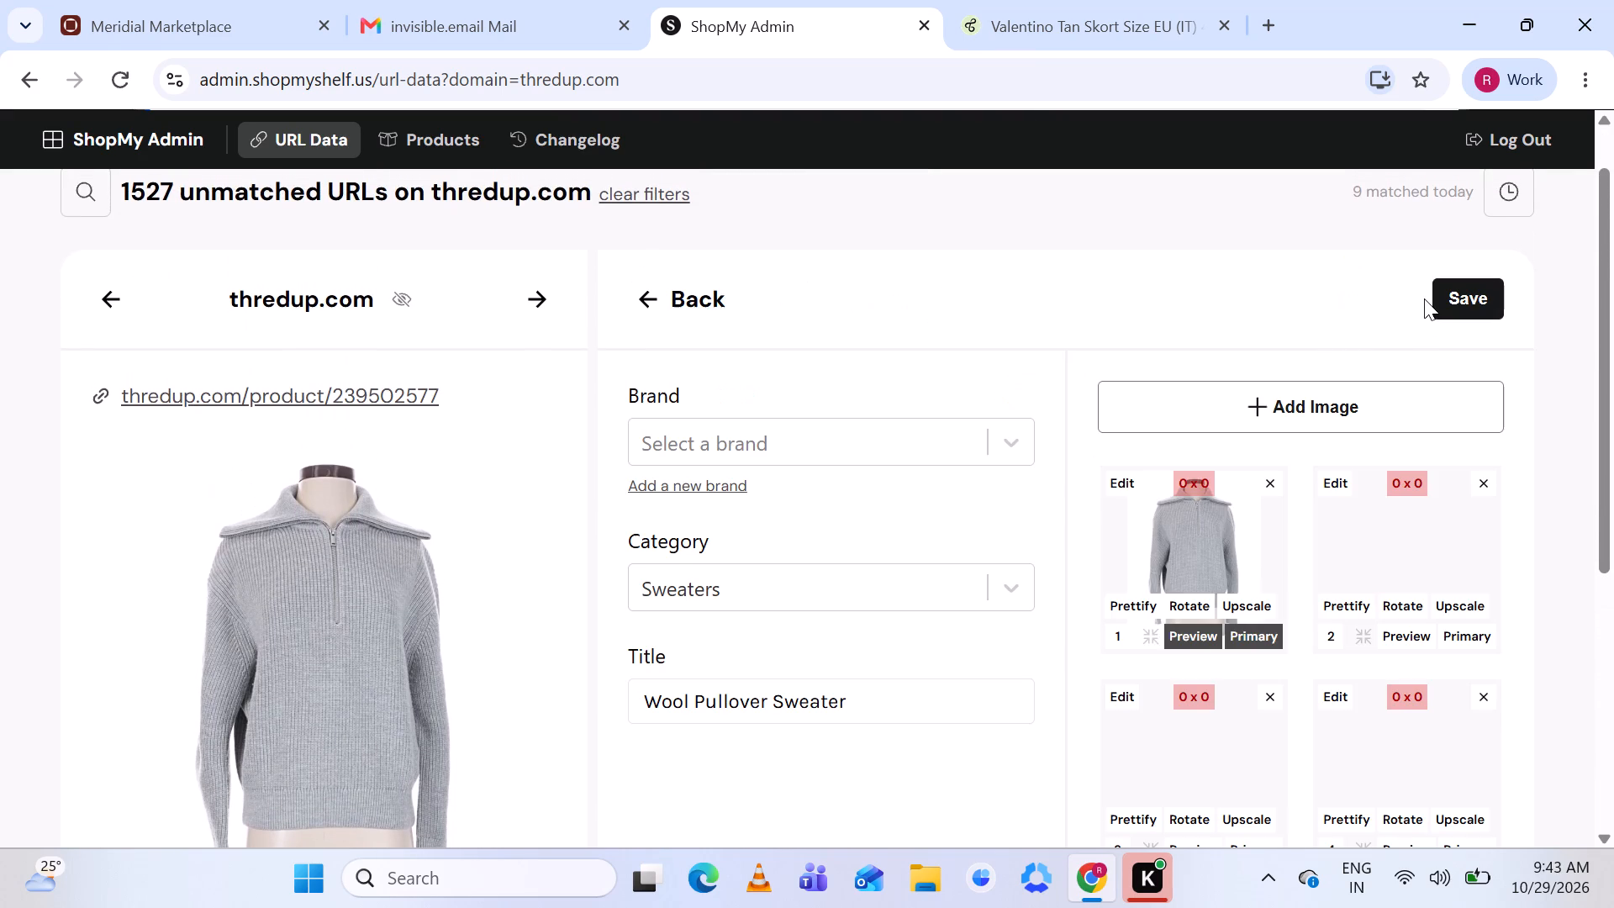
Delete the sweater's low-resolution 768 x 1024 image, the text-only image and the COS label close-up.
scroll(1008, 471, "down", 3)
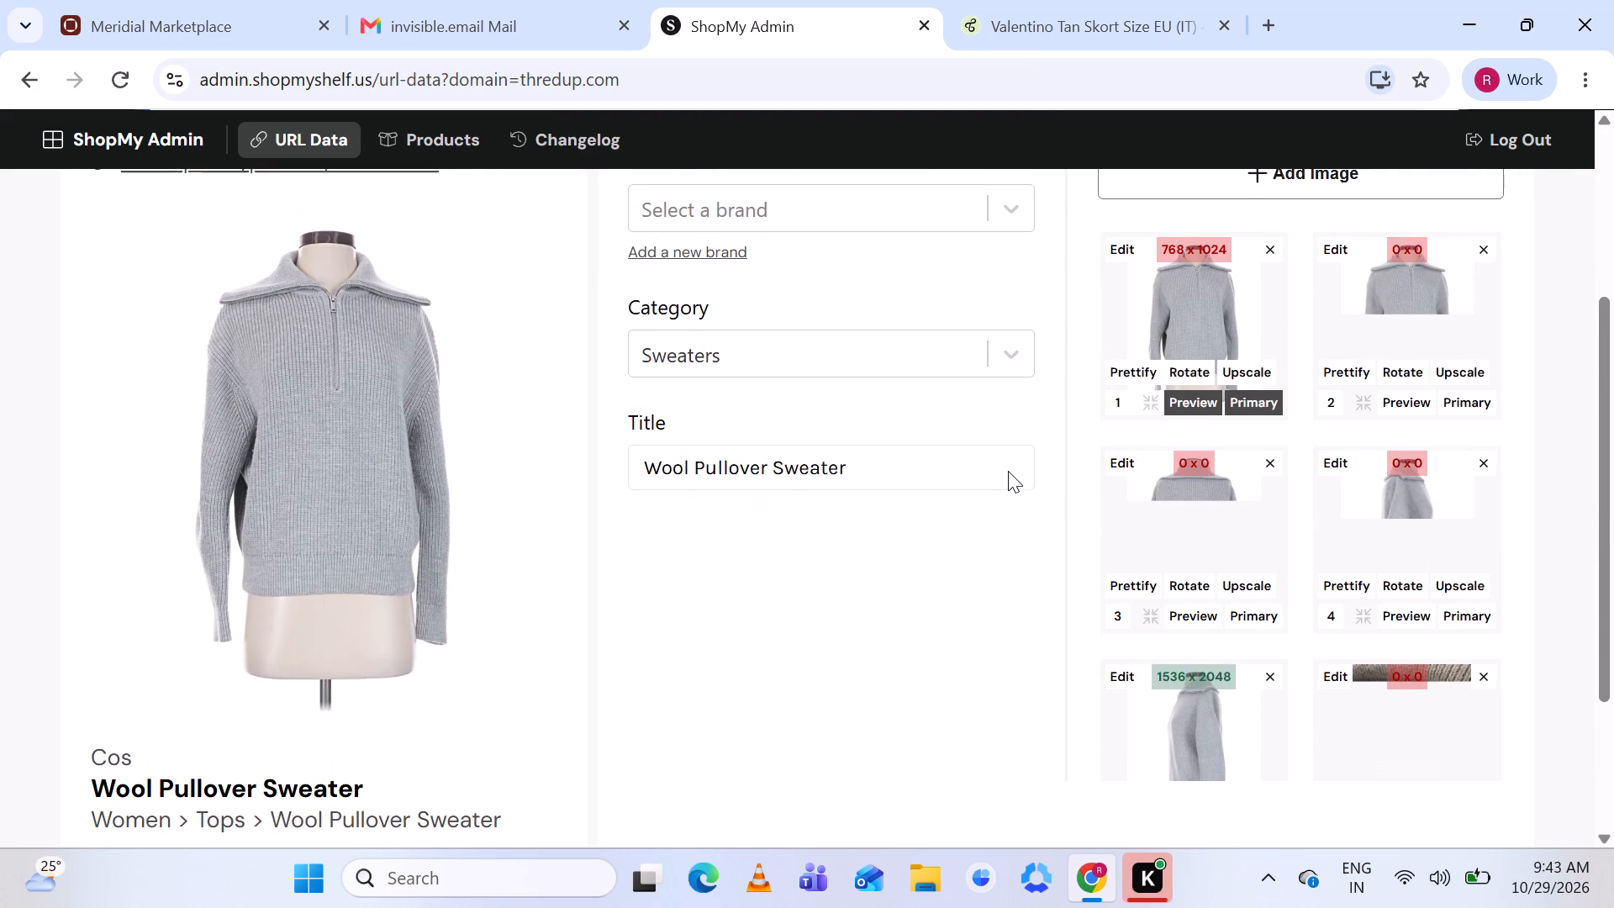
scroll(1008, 471, "down", 1)
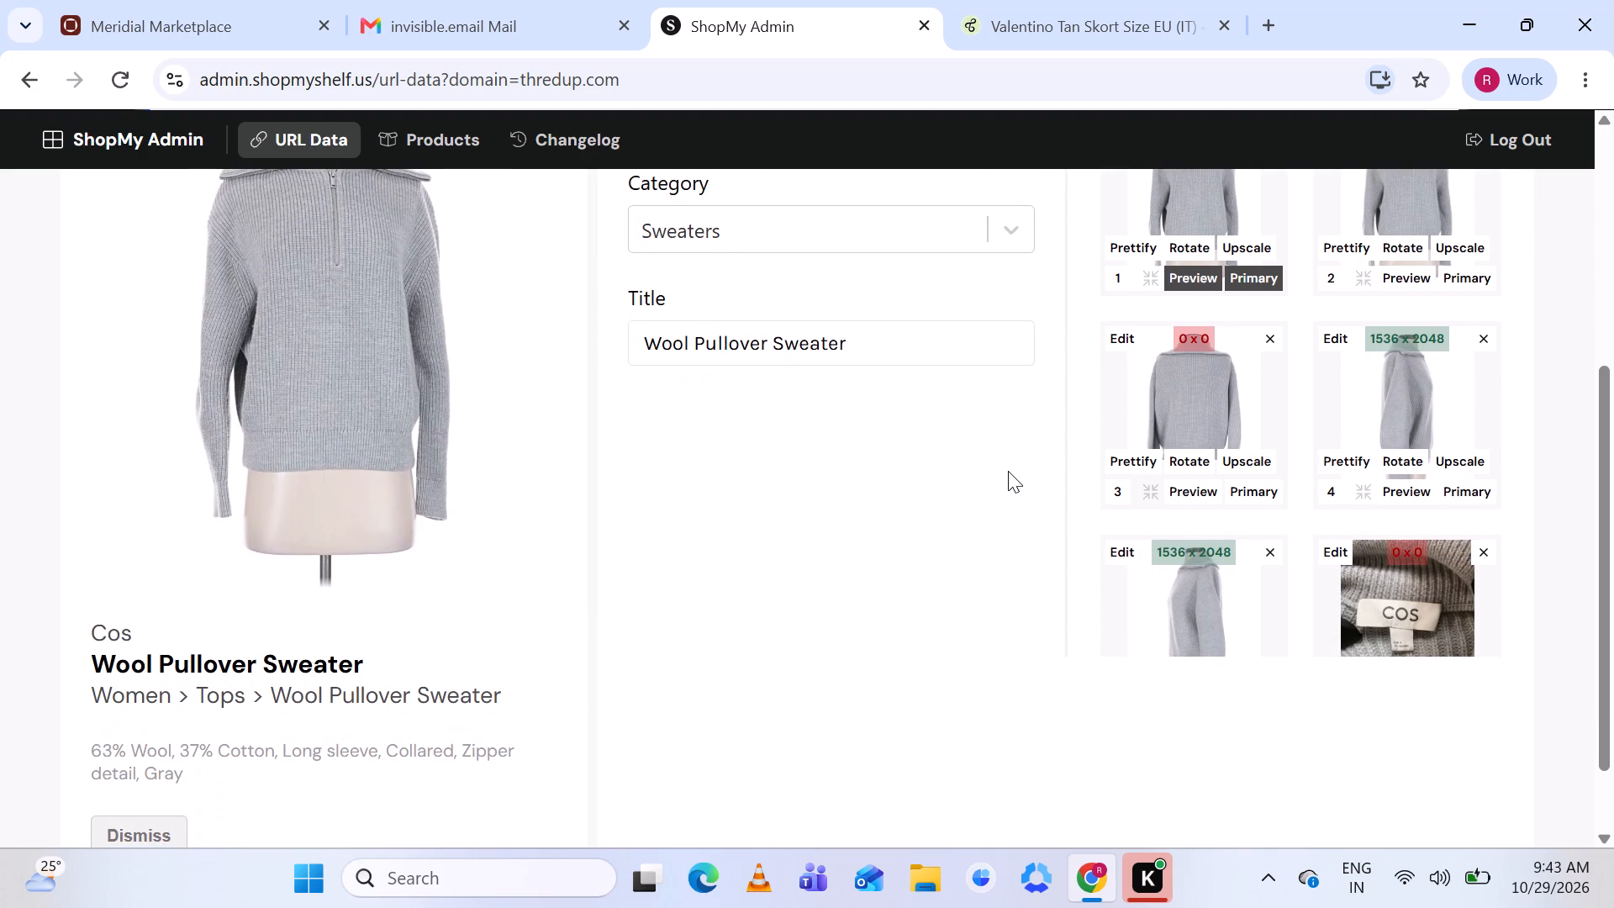
scroll(1008, 471, "up", 1)
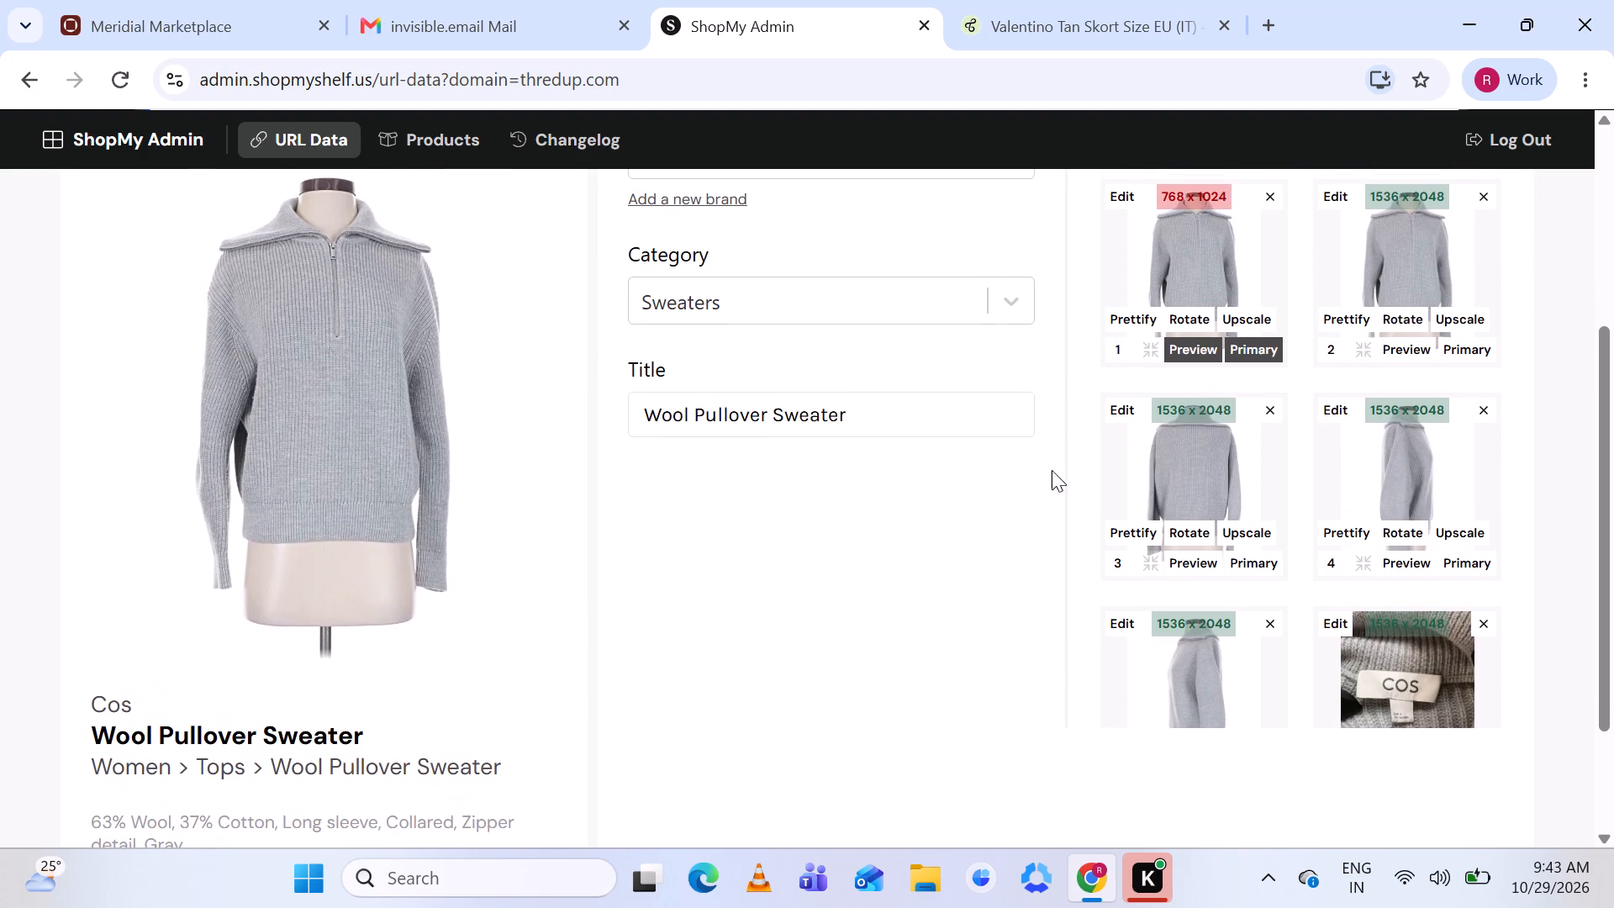
scroll(1263, 477, "up", 1)
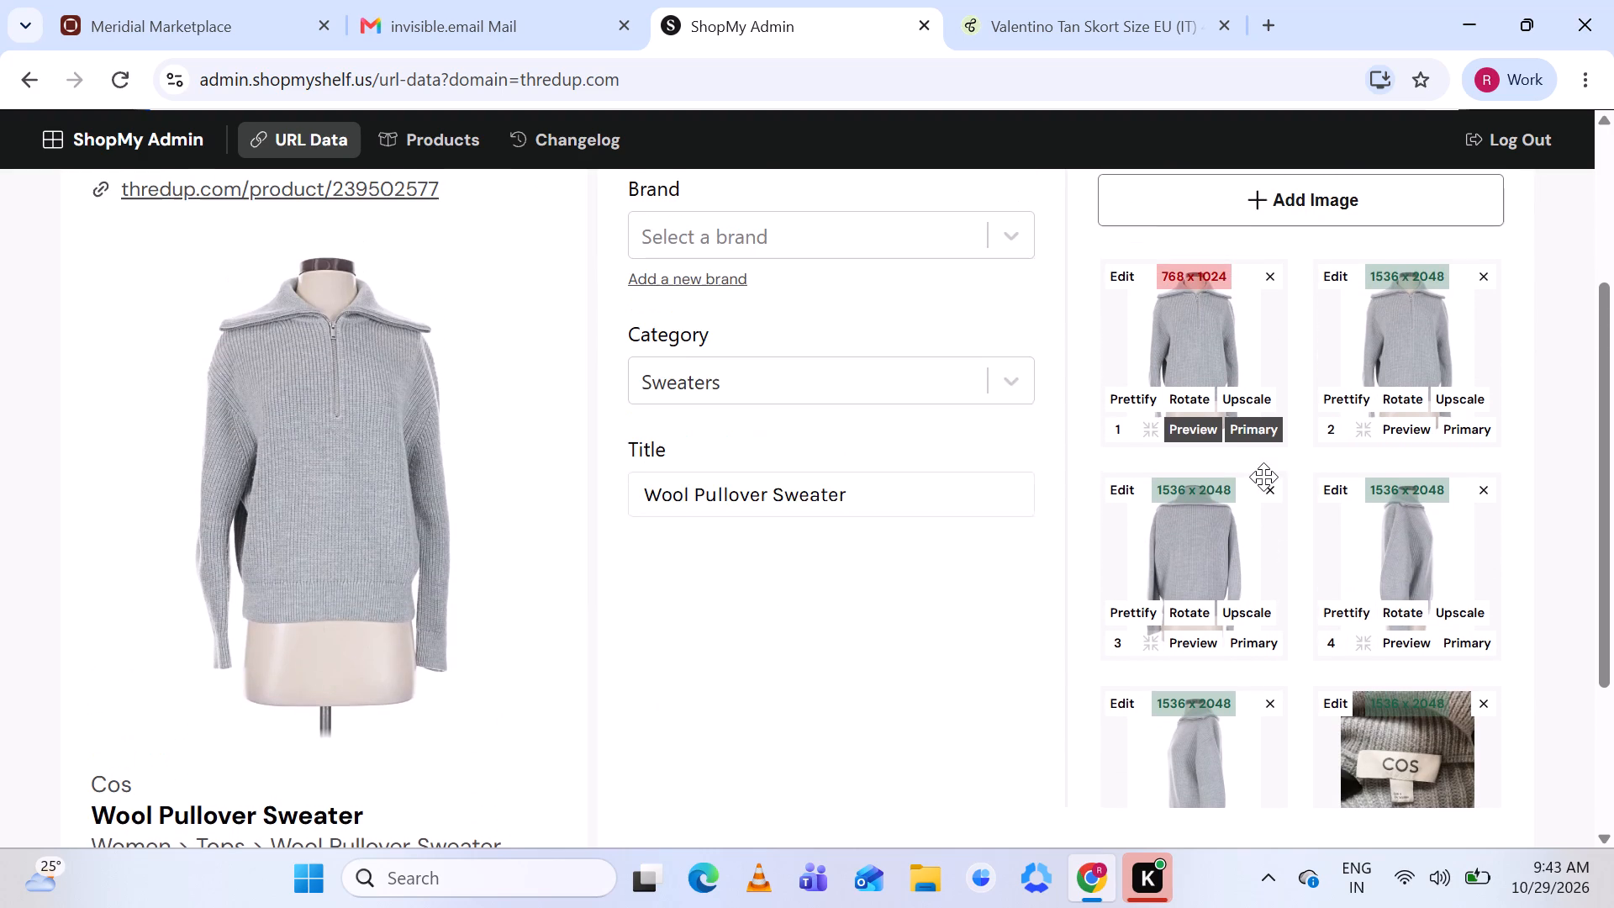
left_click(1269, 285)
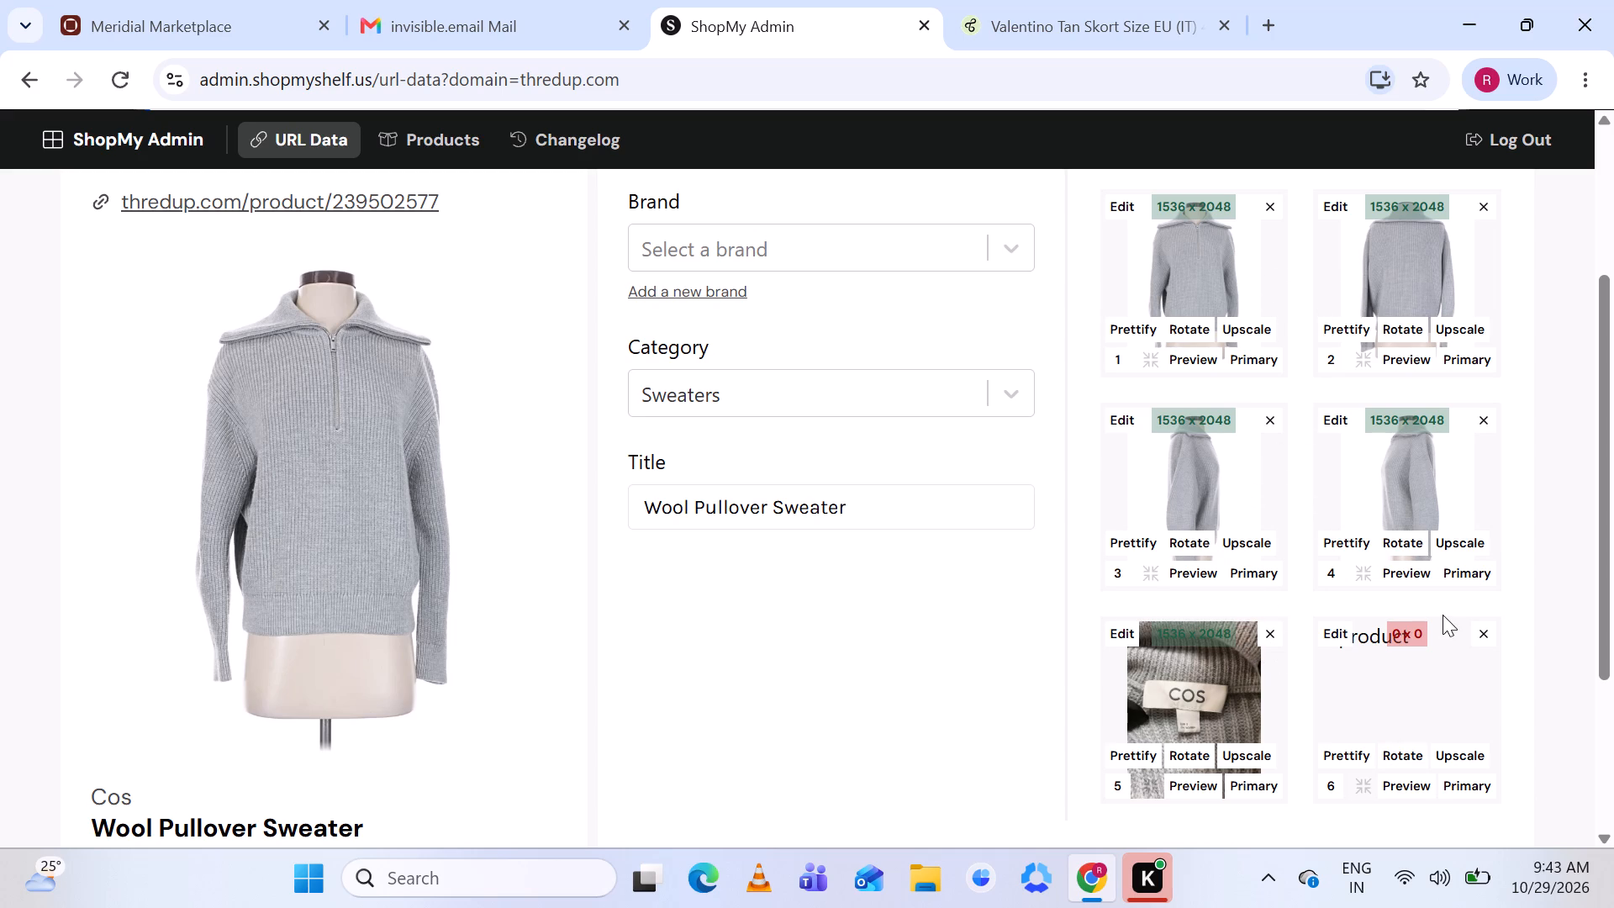
left_click(1486, 634)
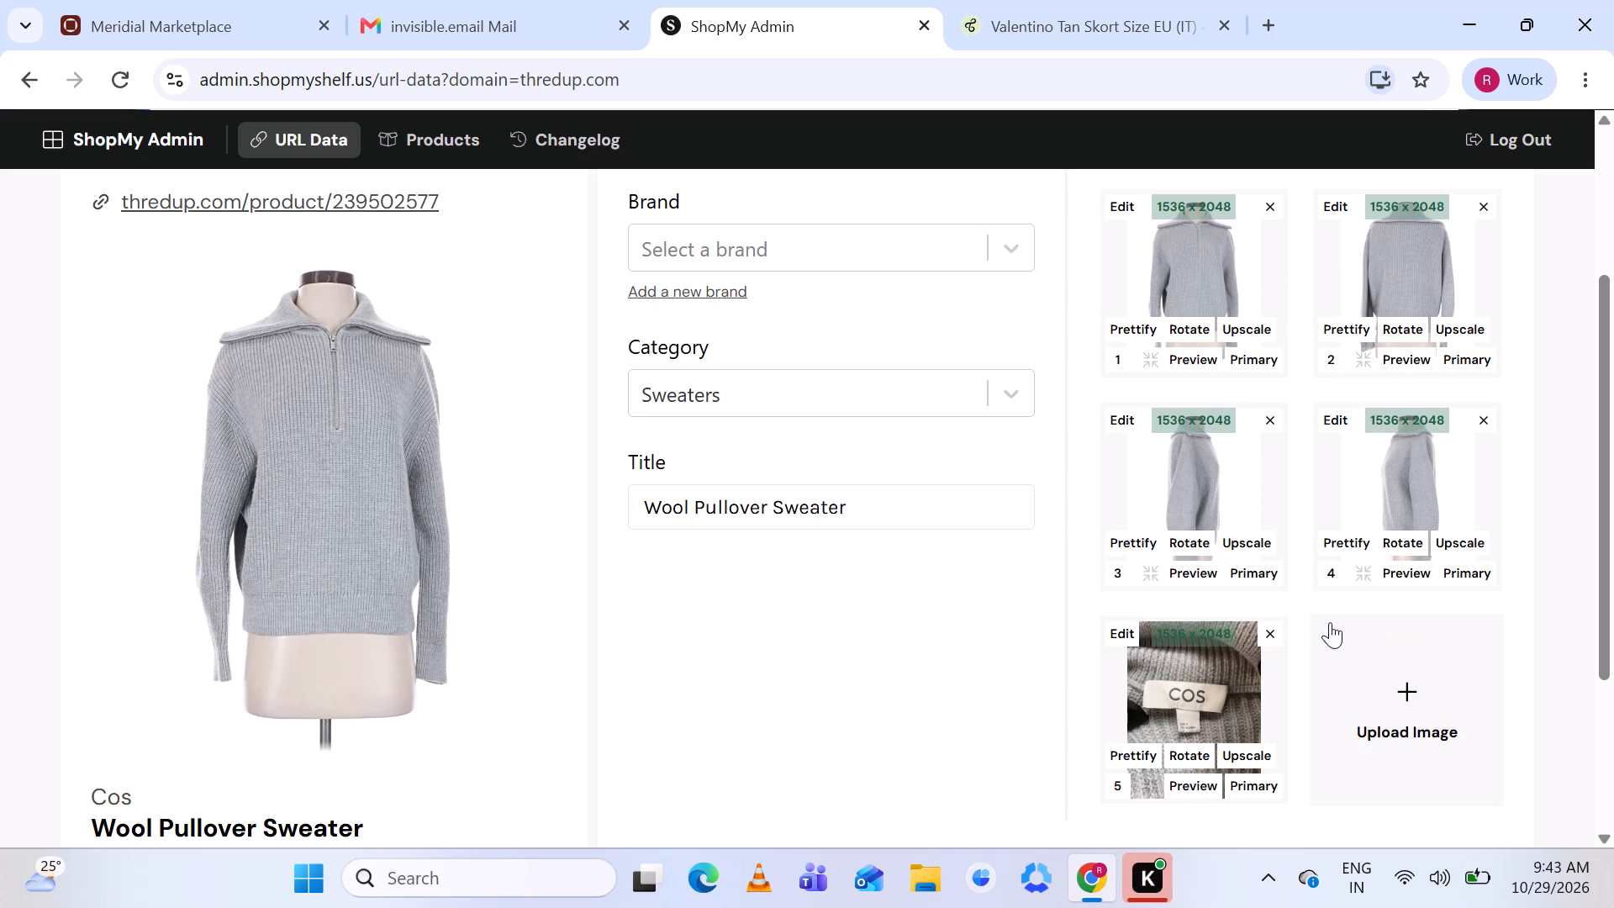
left_click(1273, 625)
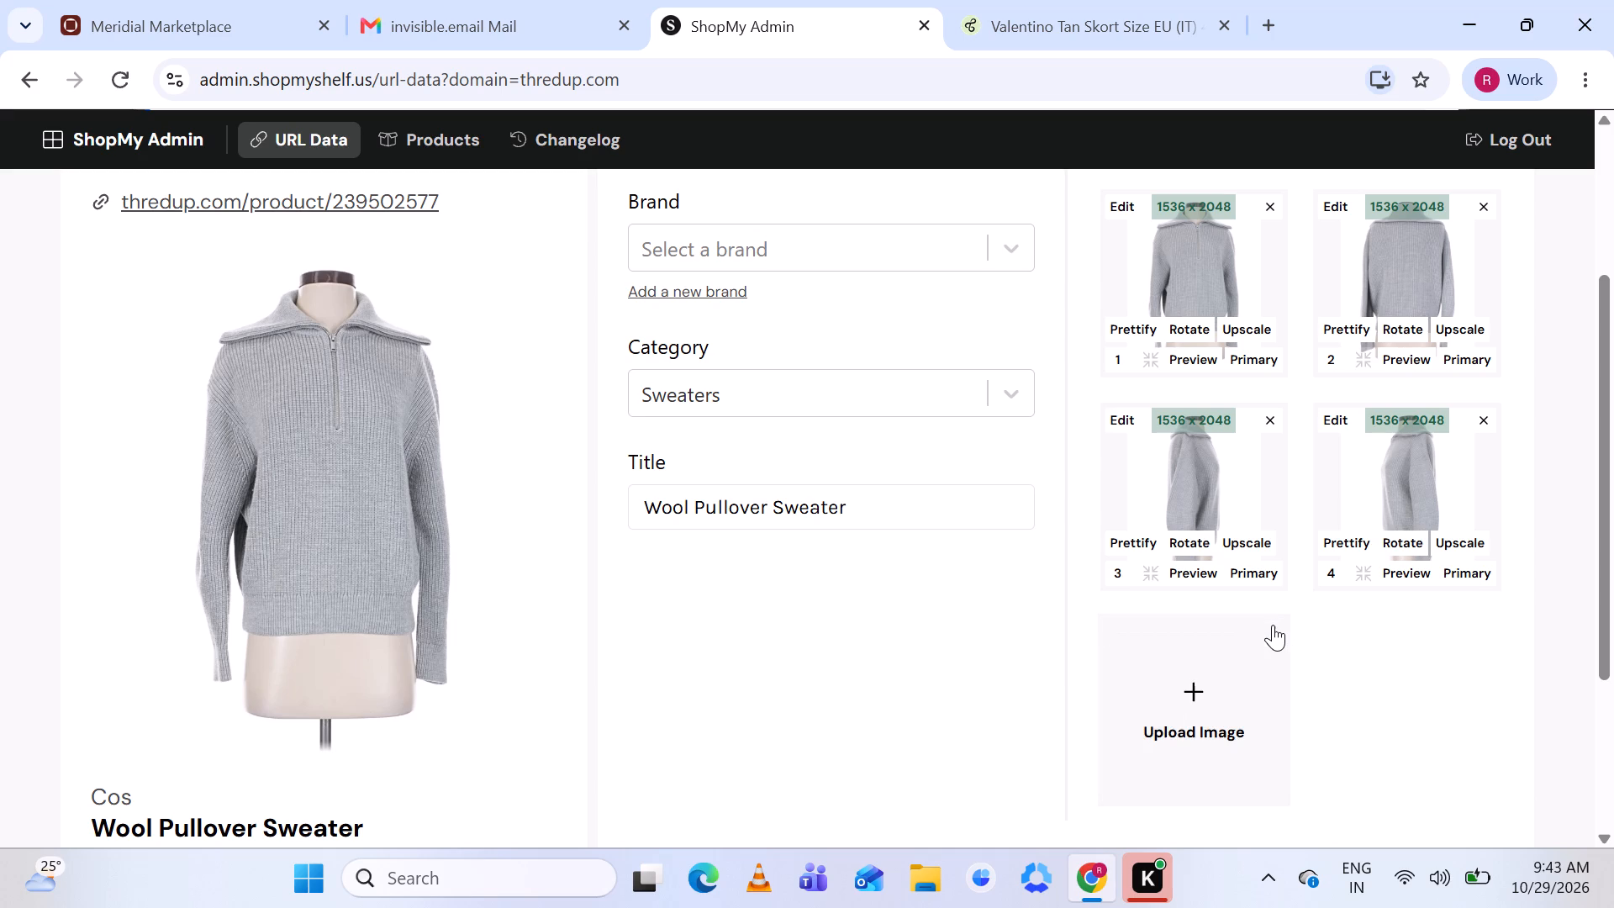
Search the brand options for "Cos" and look through the matches for the sweater's COS brand.
scroll(908, 724, "up", 1)
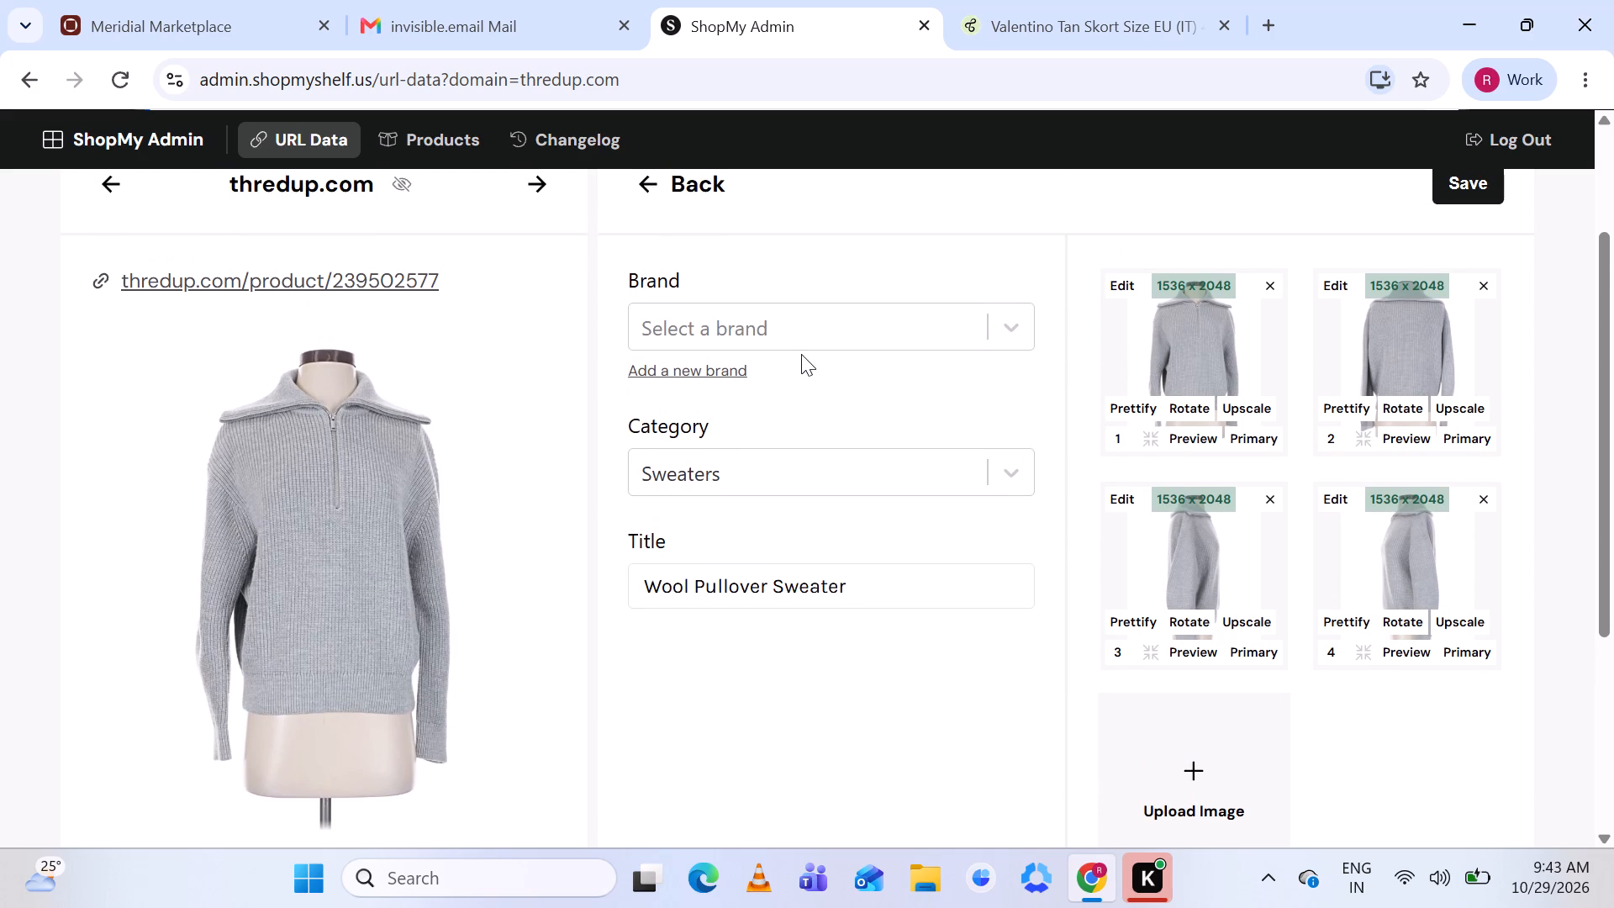
left_click(807, 330)
scroll(807, 330, "down", 1)
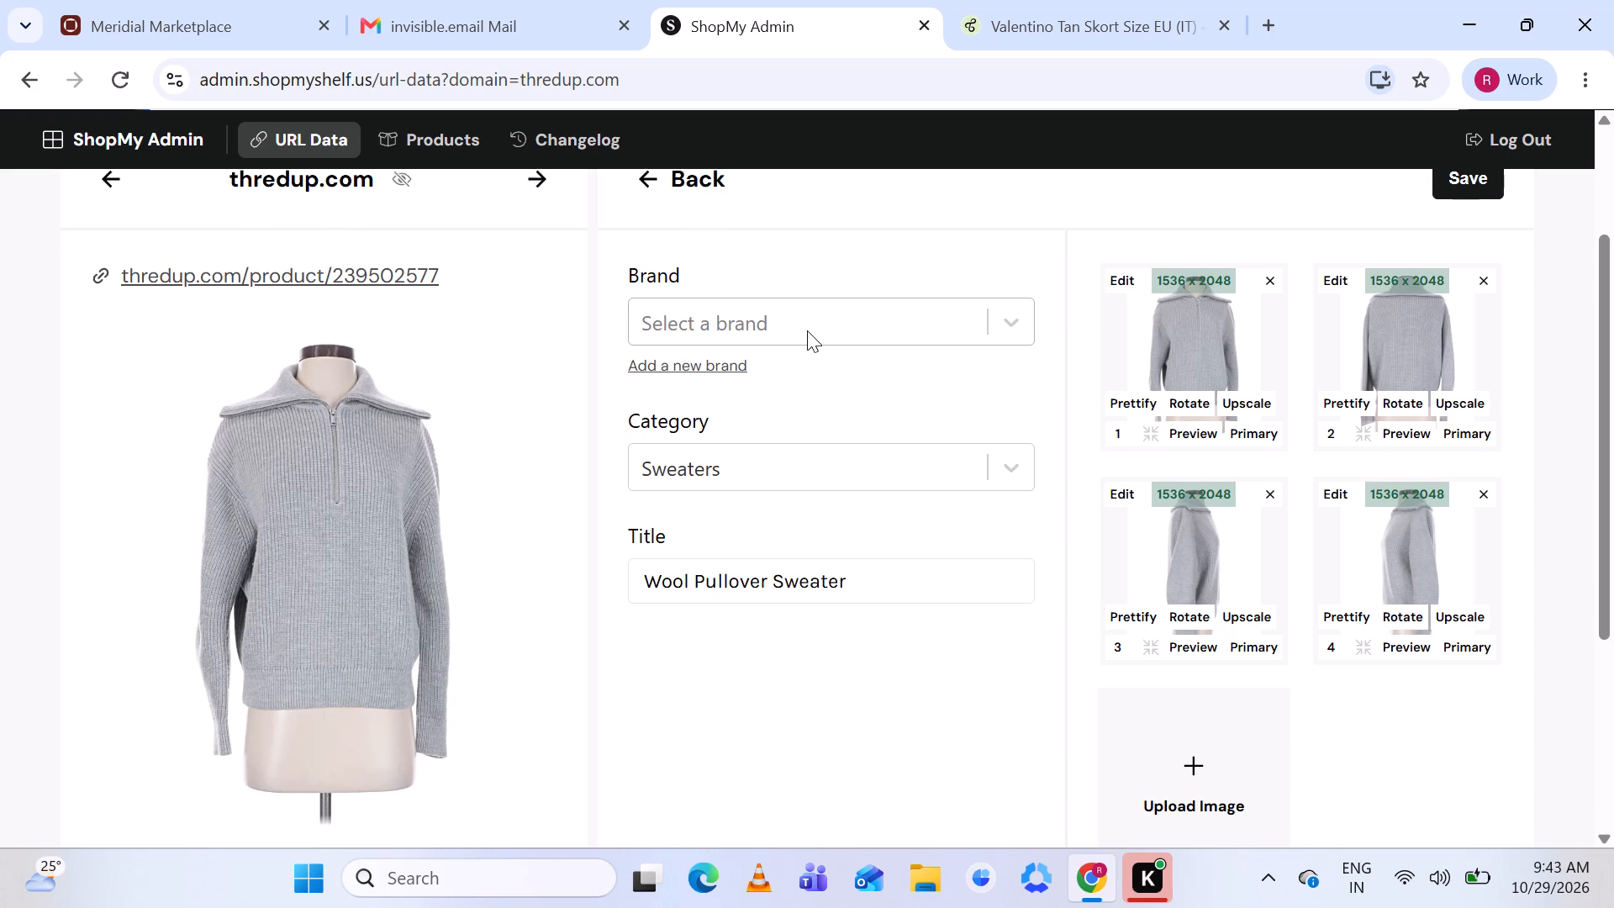
scroll(807, 330, "down", 1)
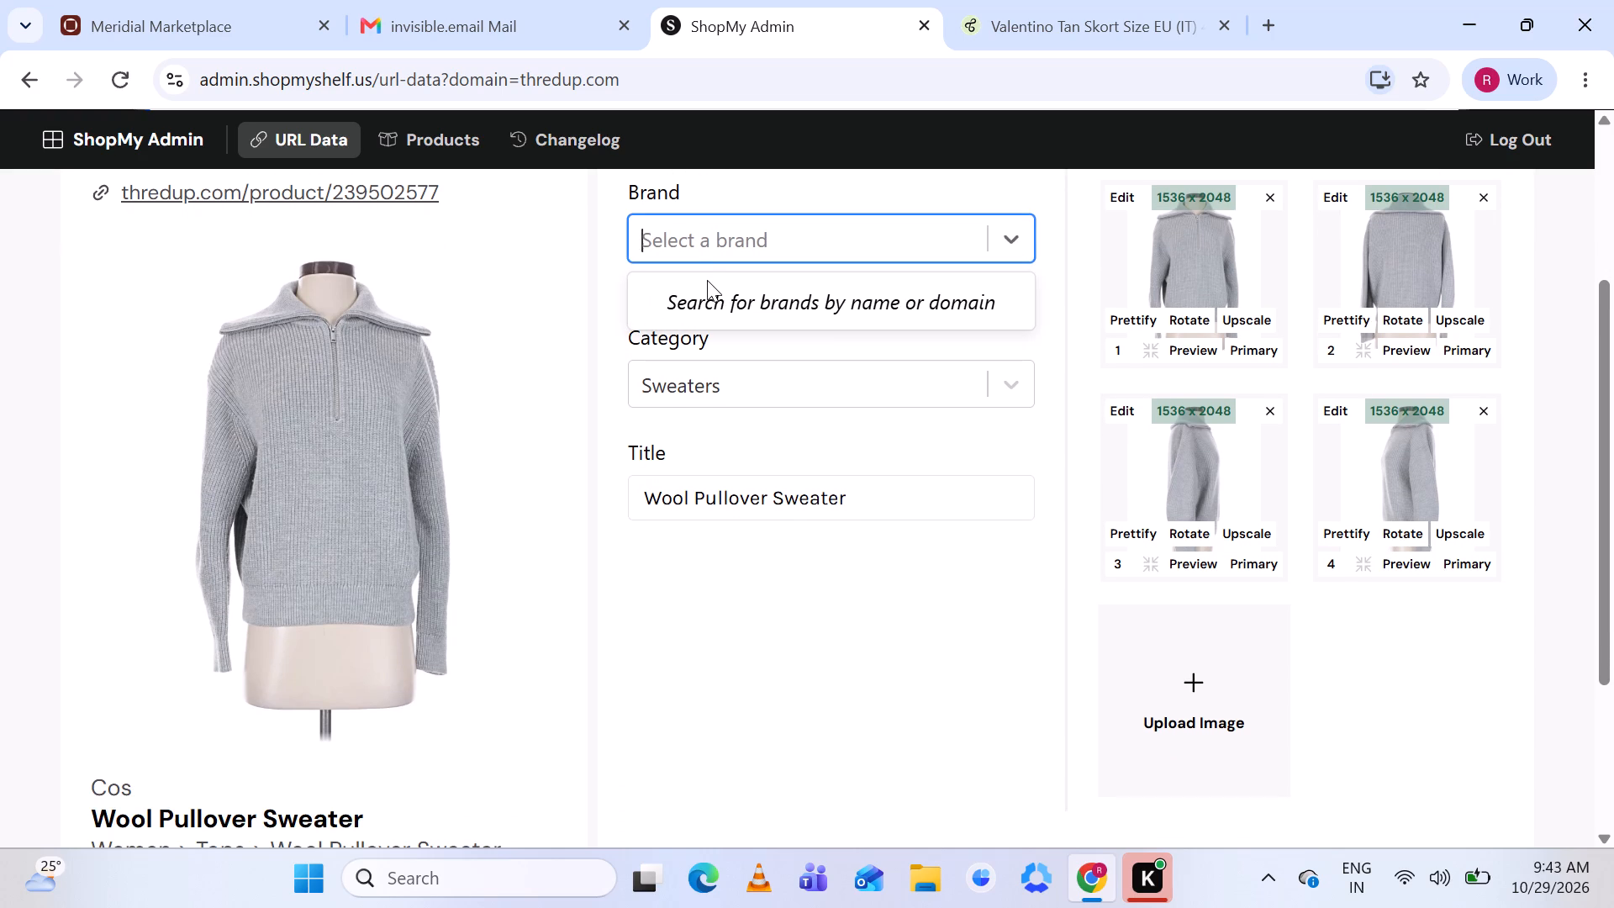
type("Cos")
scroll(750, 387, "down", 1)
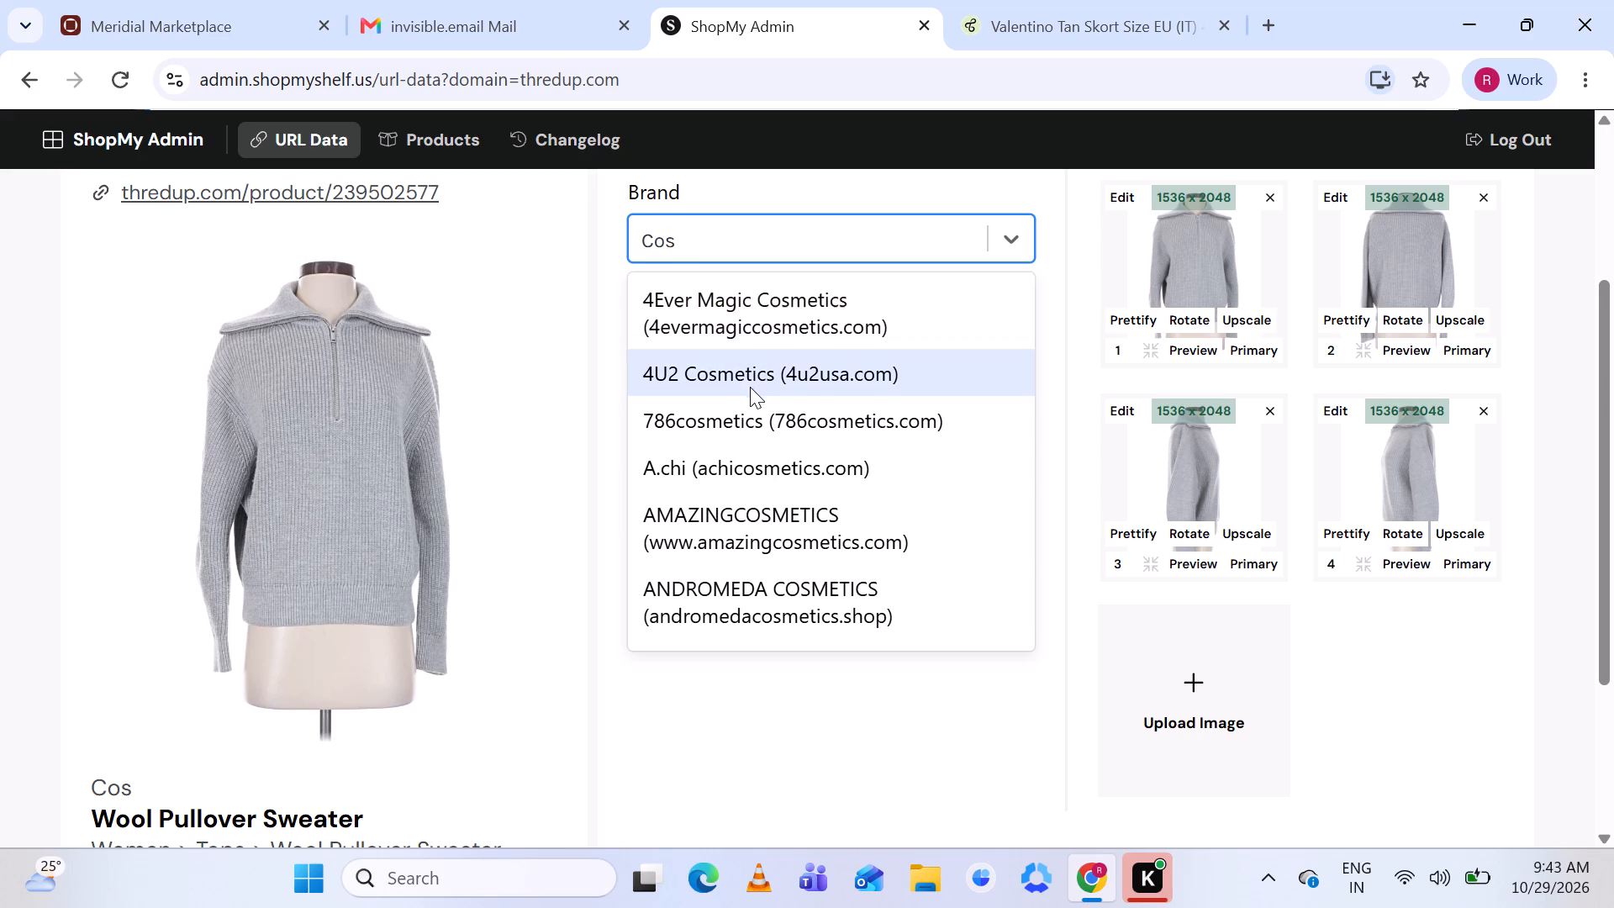
scroll(750, 387, "down", 5)
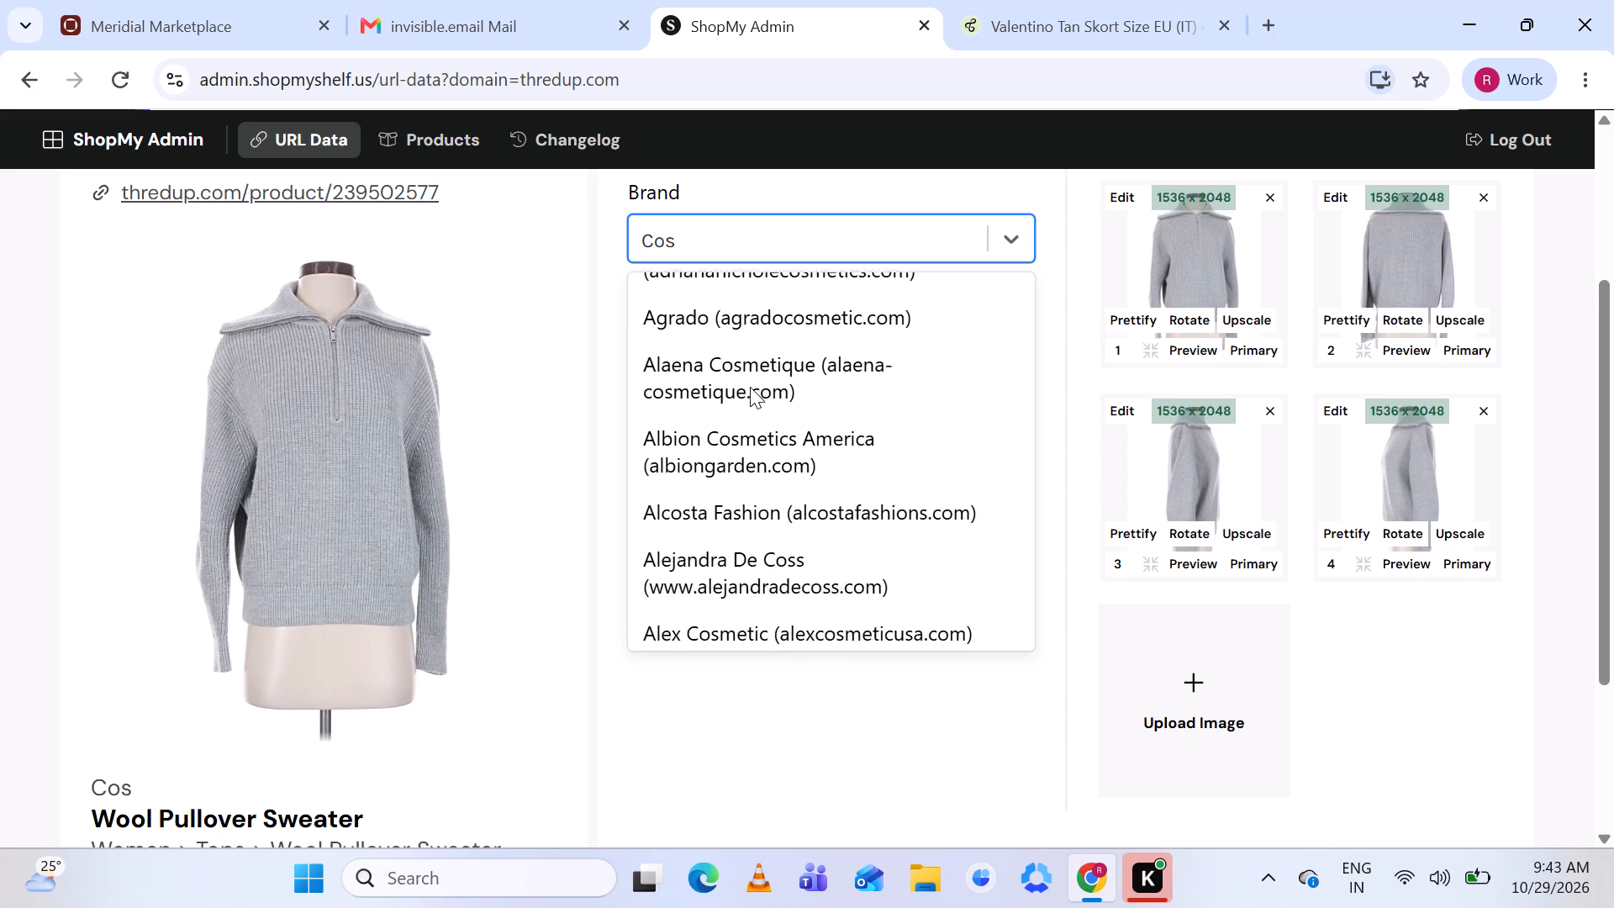
scroll(750, 387, "down", 6)
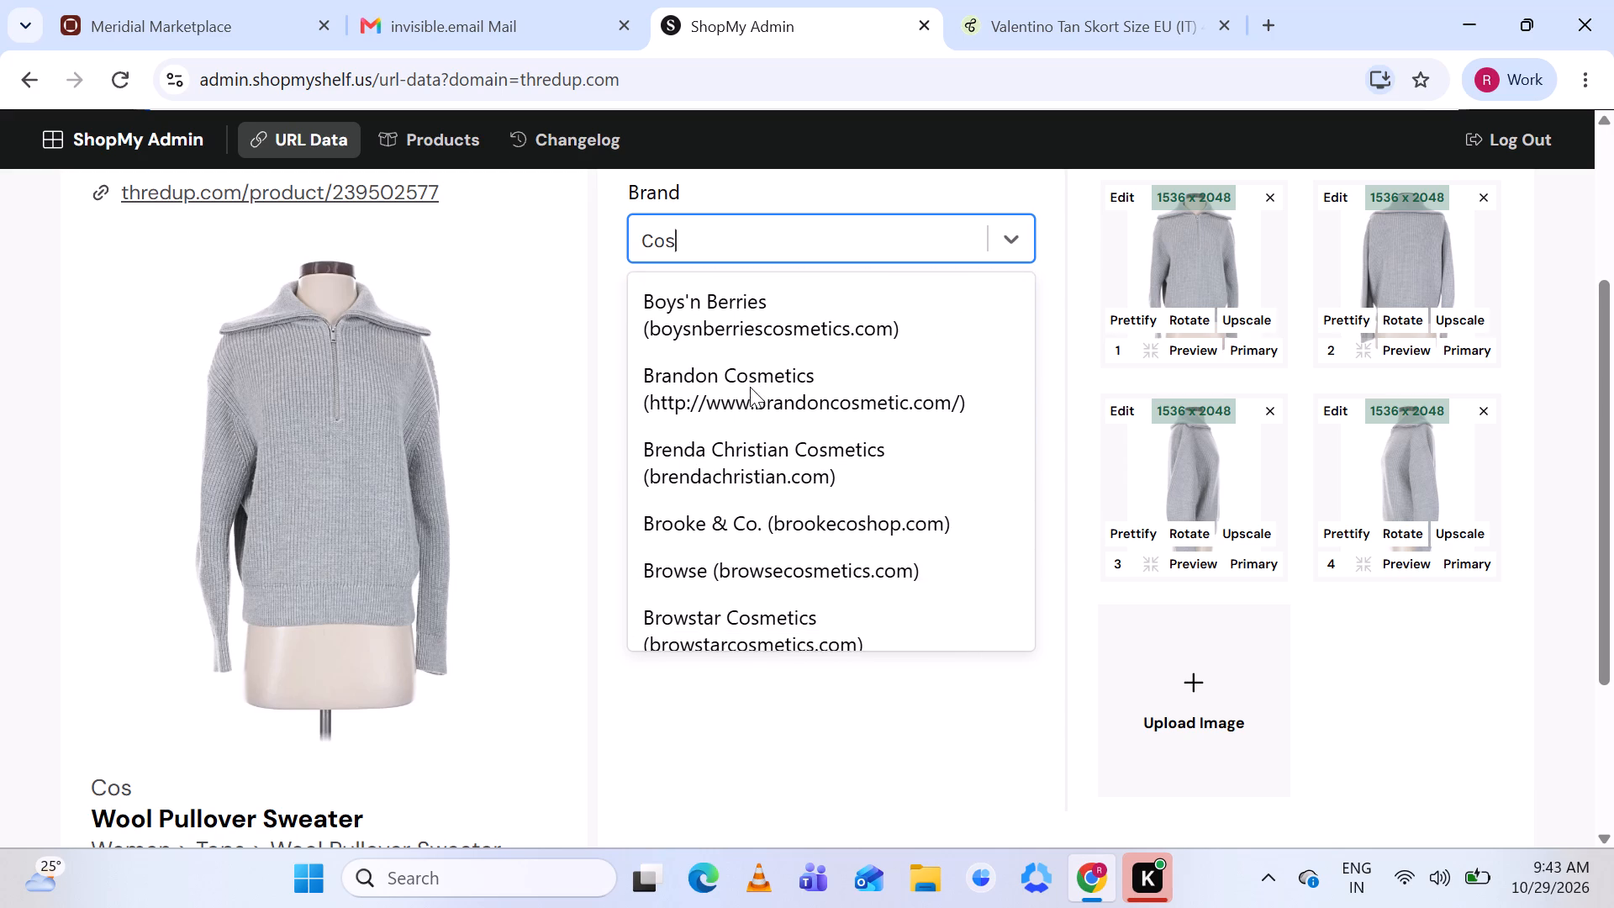
scroll(694, 558, "down", 4)
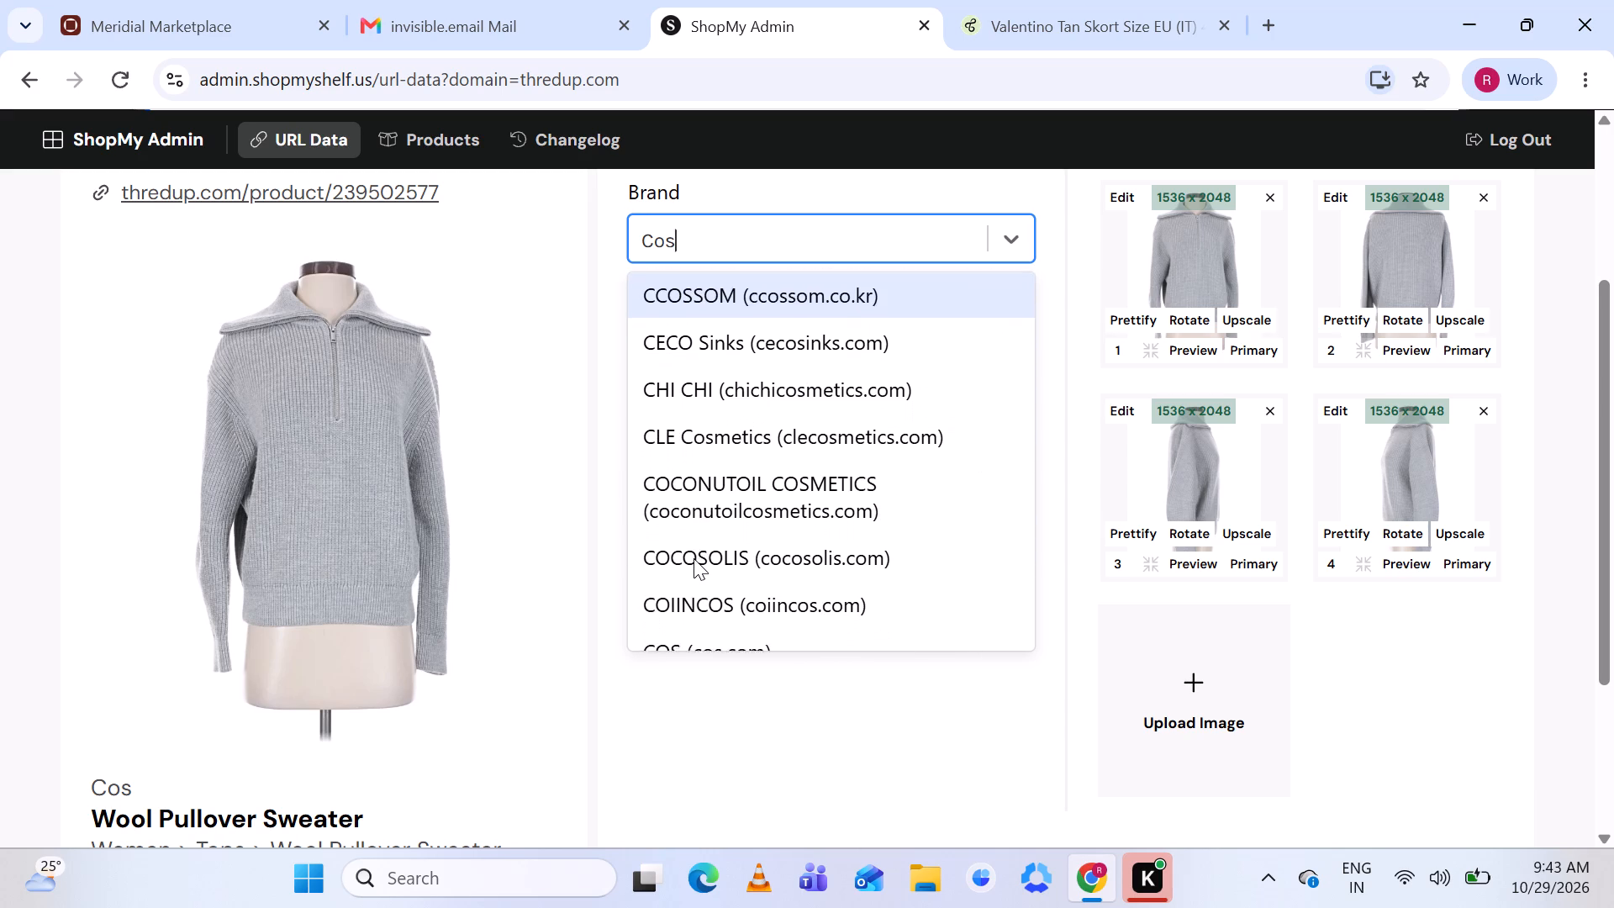
scroll(694, 558, "down", 3)
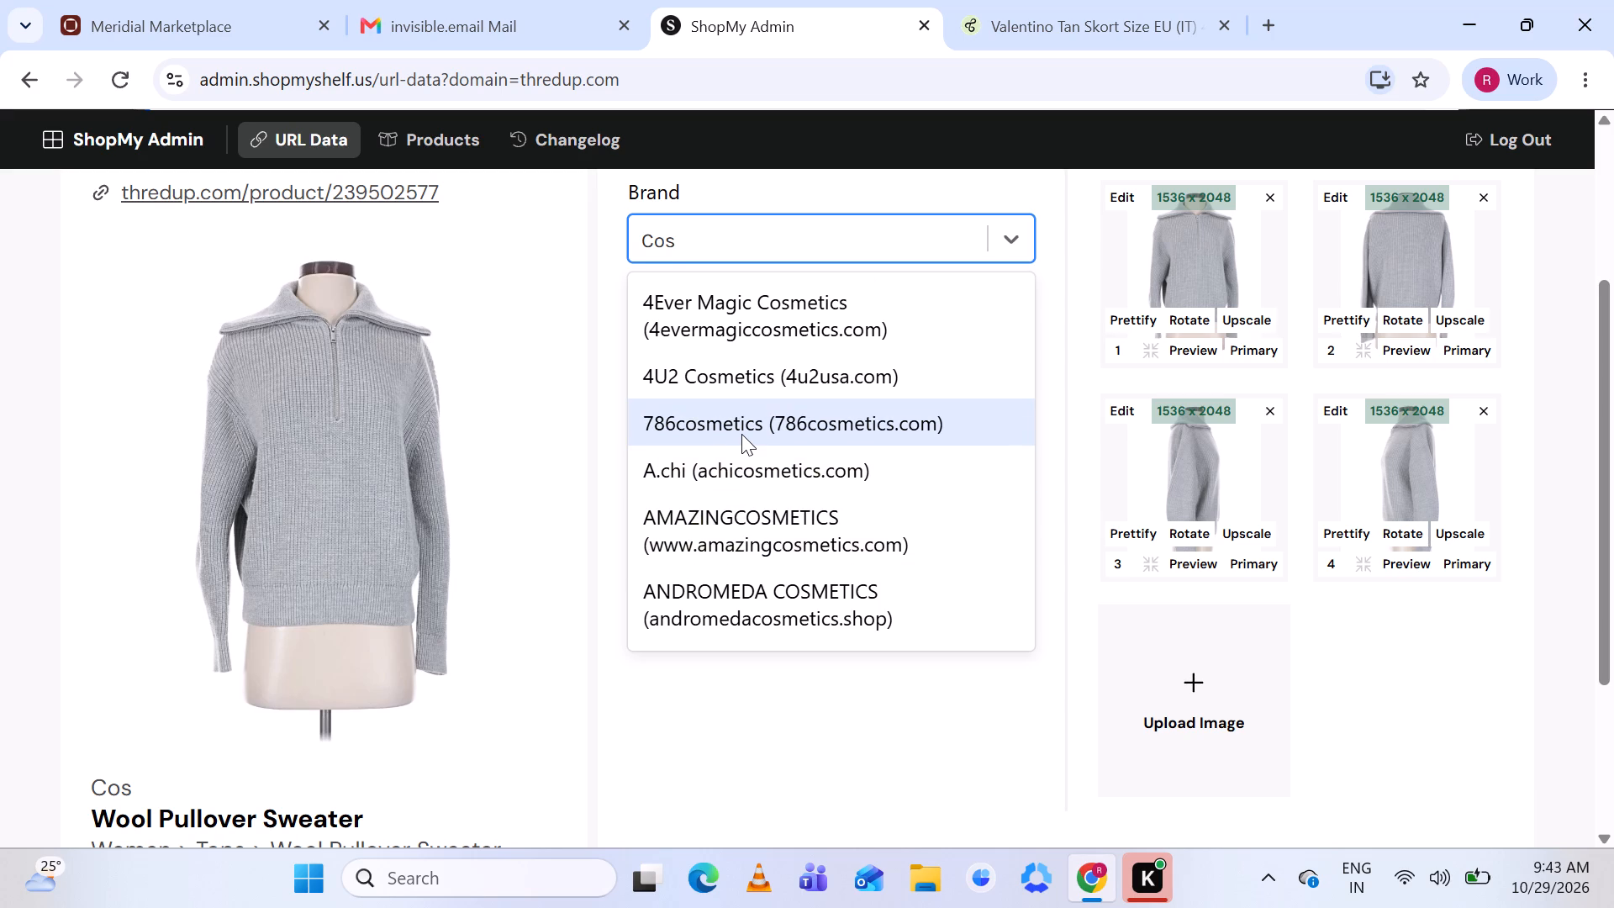
scroll(741, 434, "up", 2)
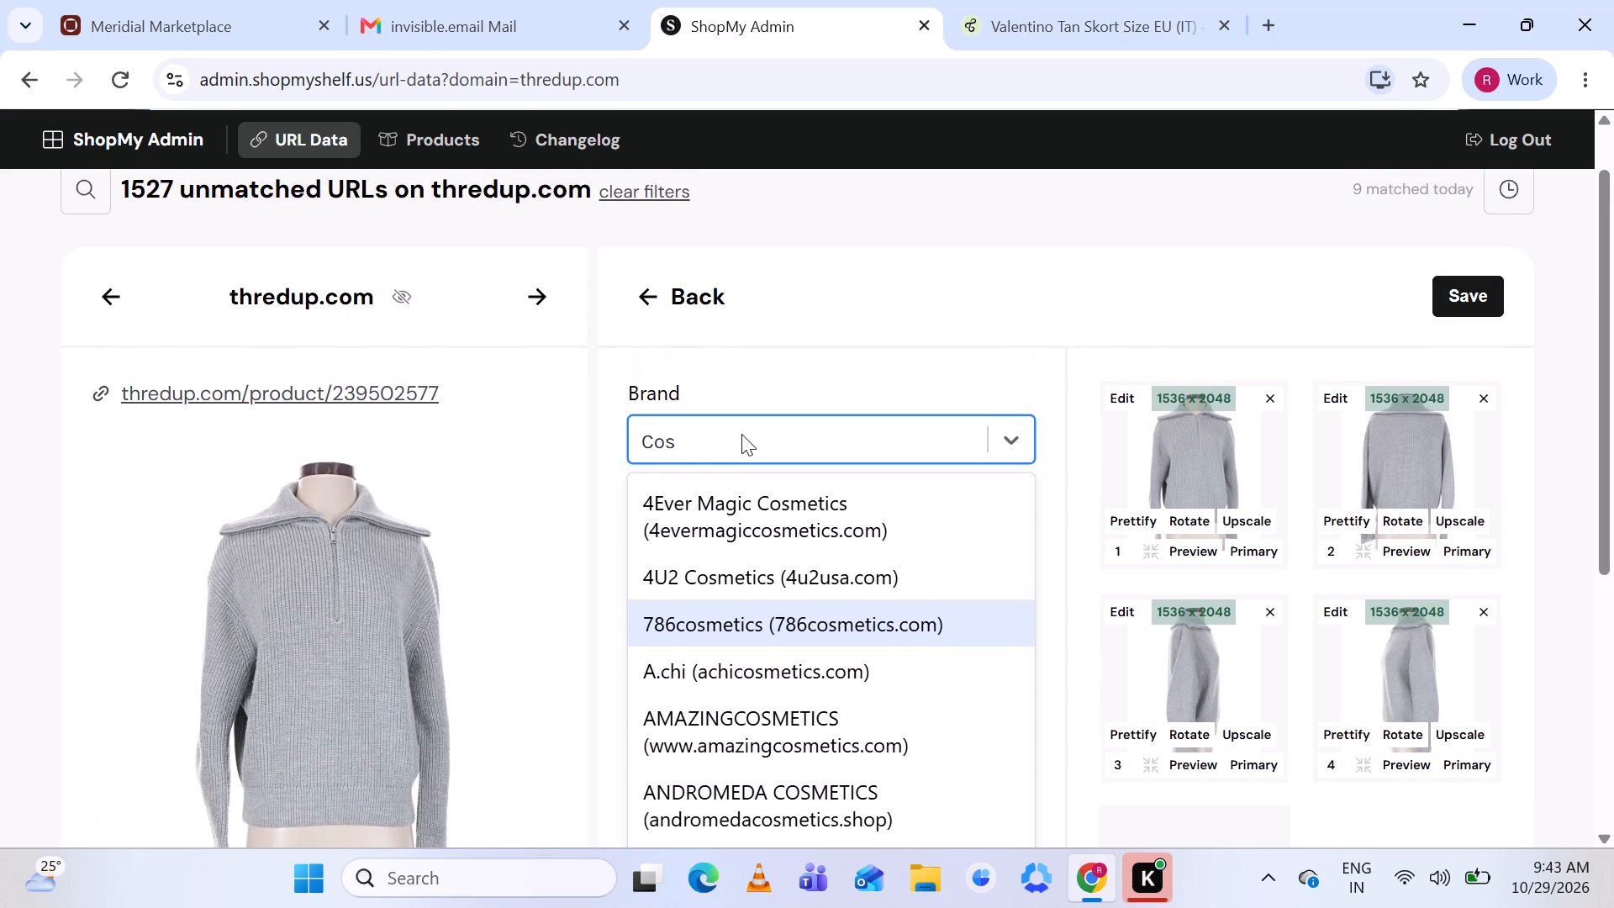
scroll(708, 640, "down", 3)
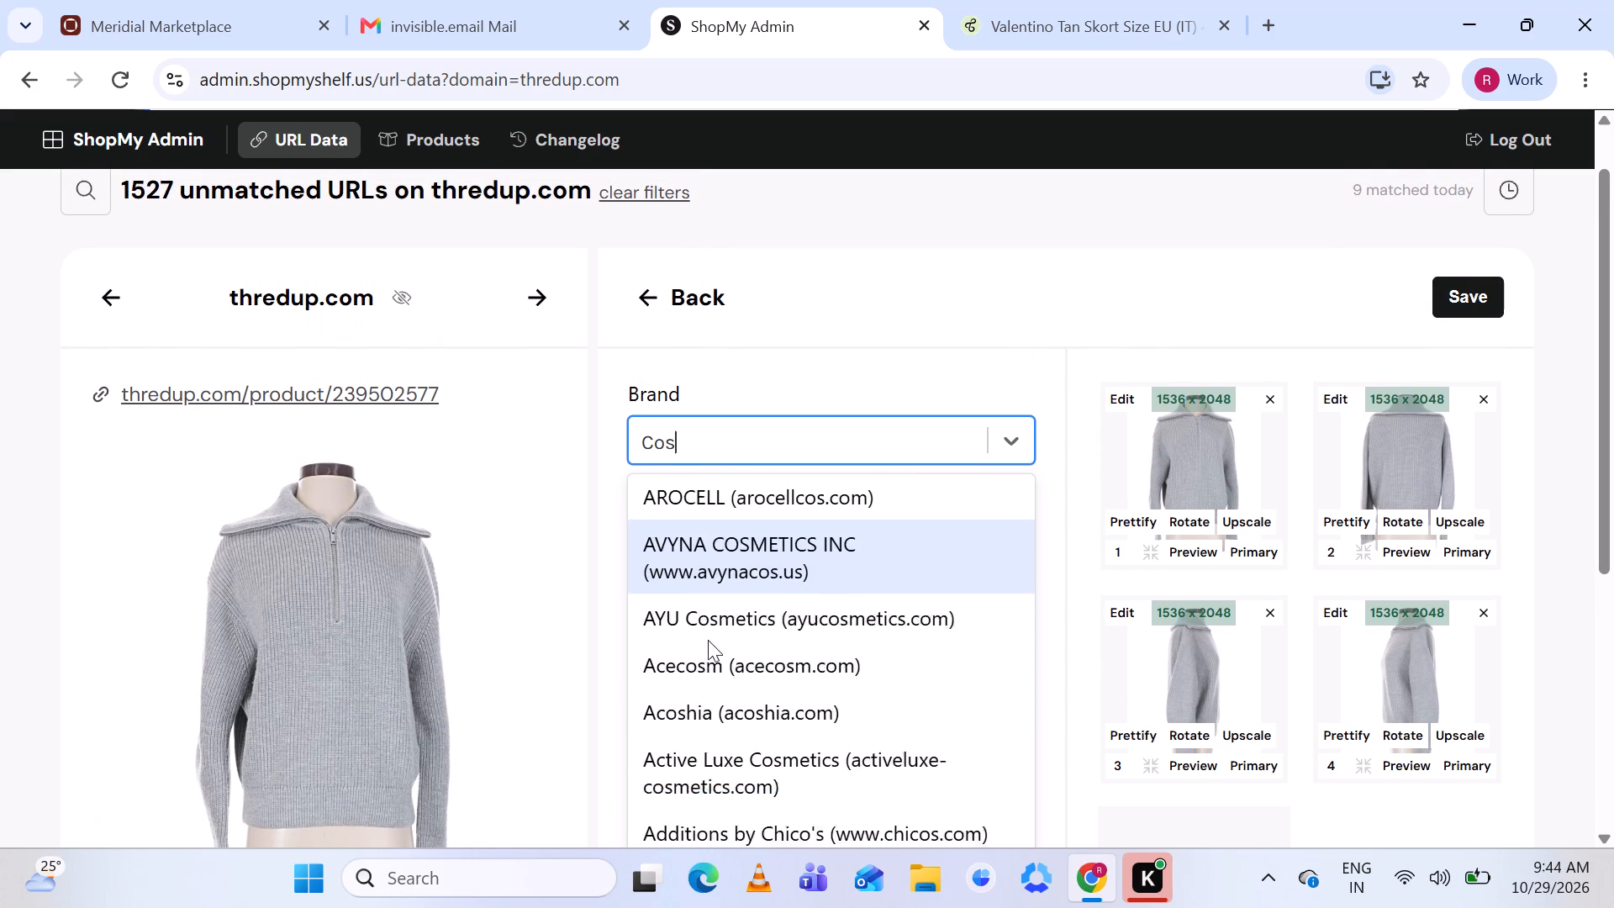
scroll(708, 640, "down", 6)
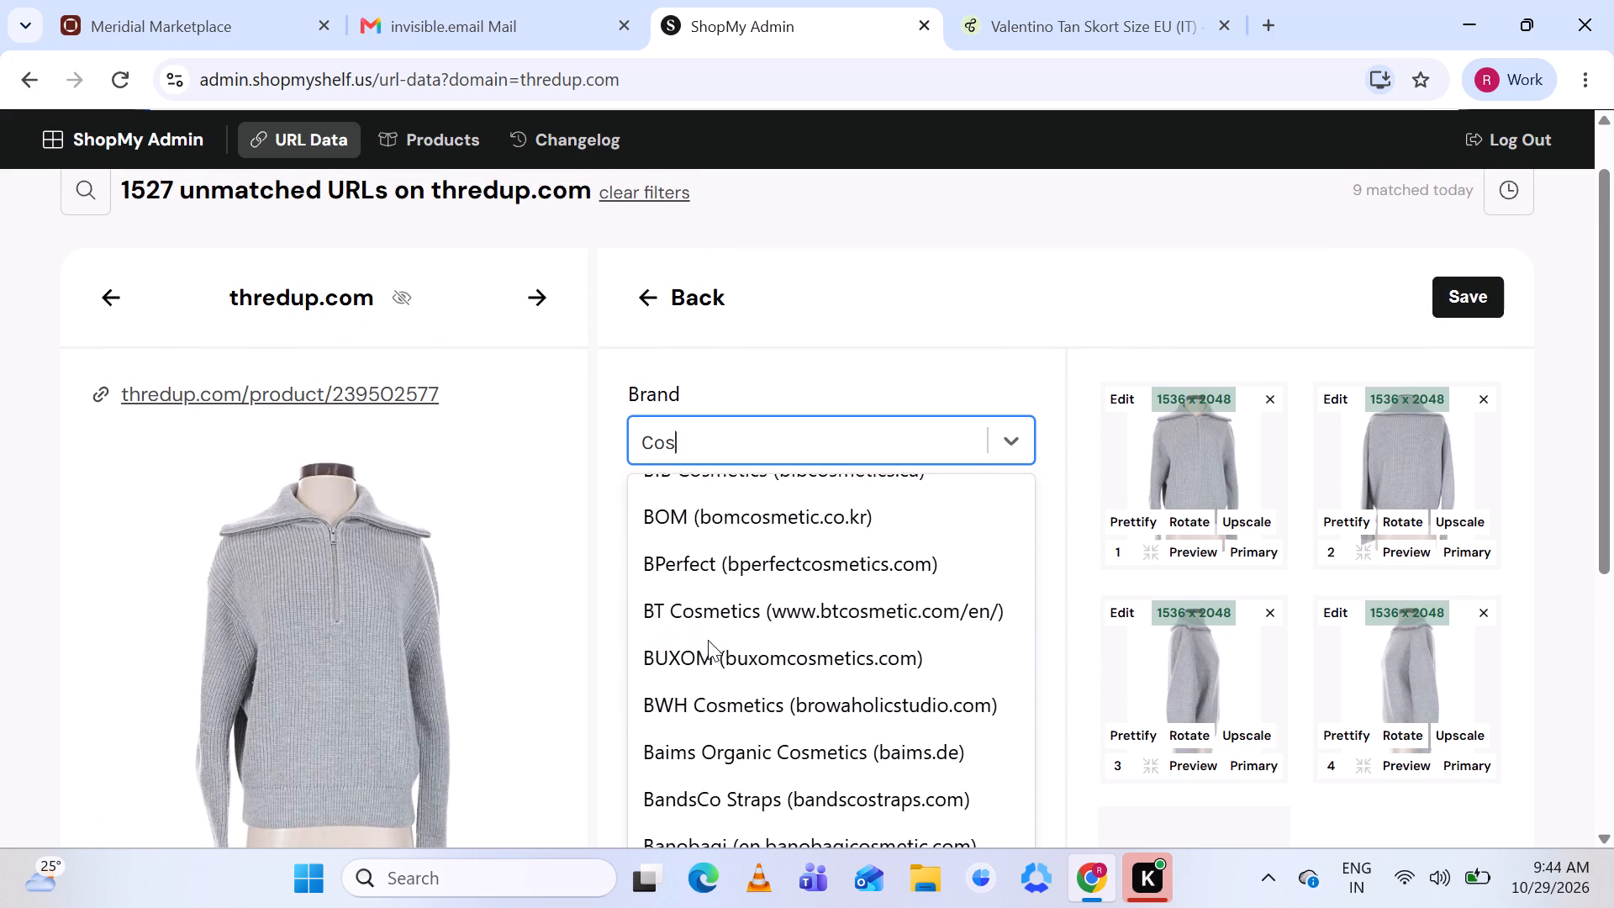
scroll(708, 640, "down", 6)
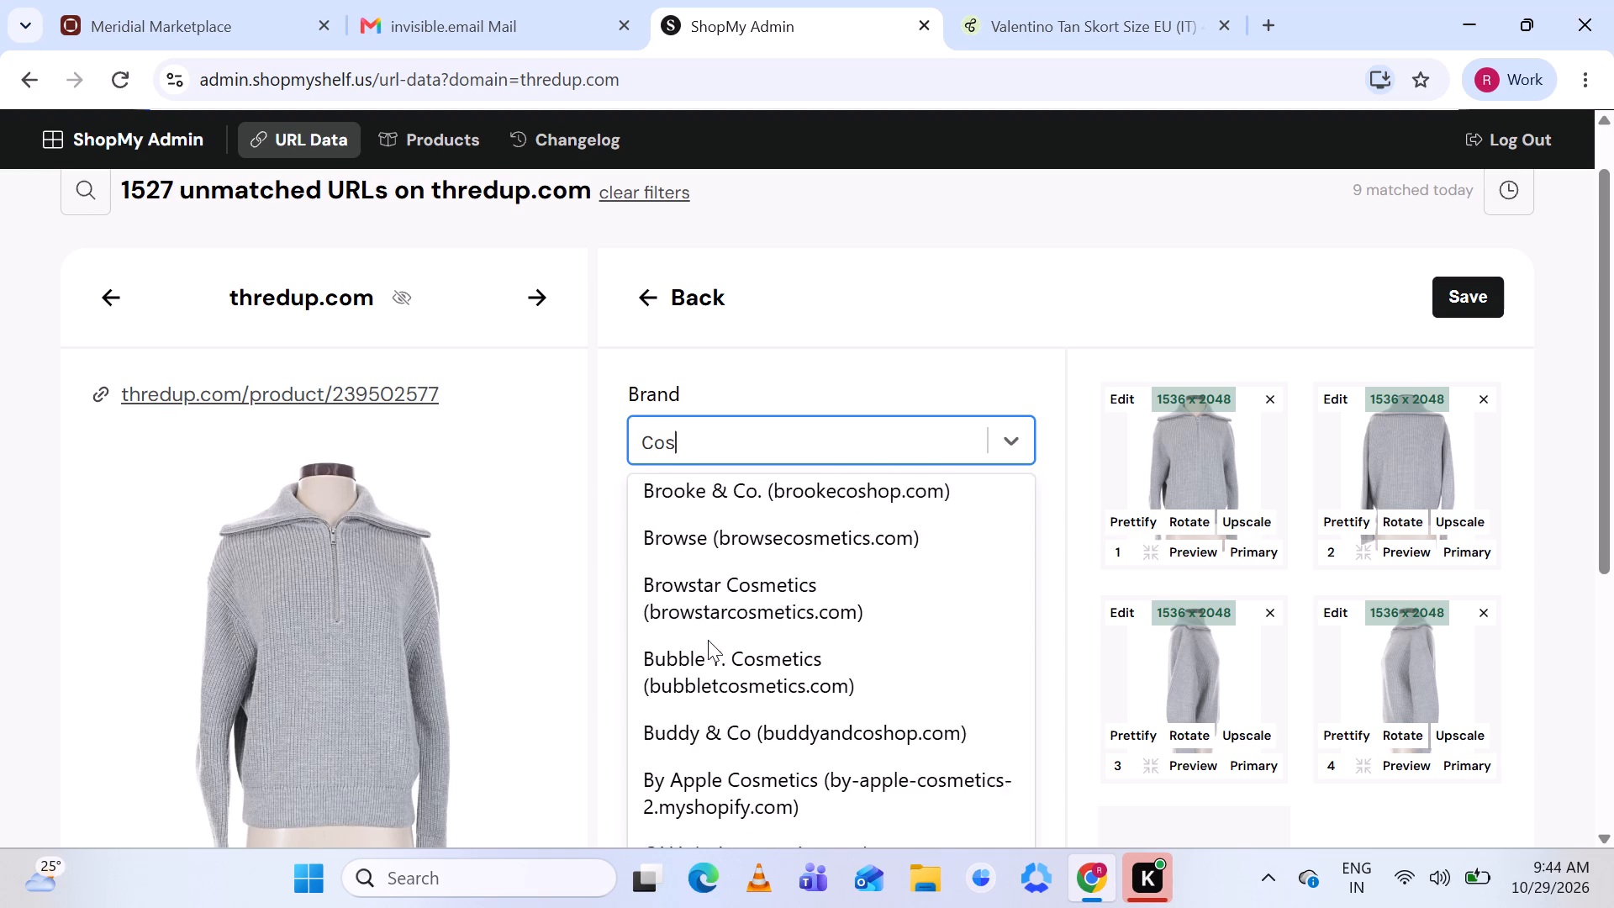
scroll(708, 640, "down", 2)
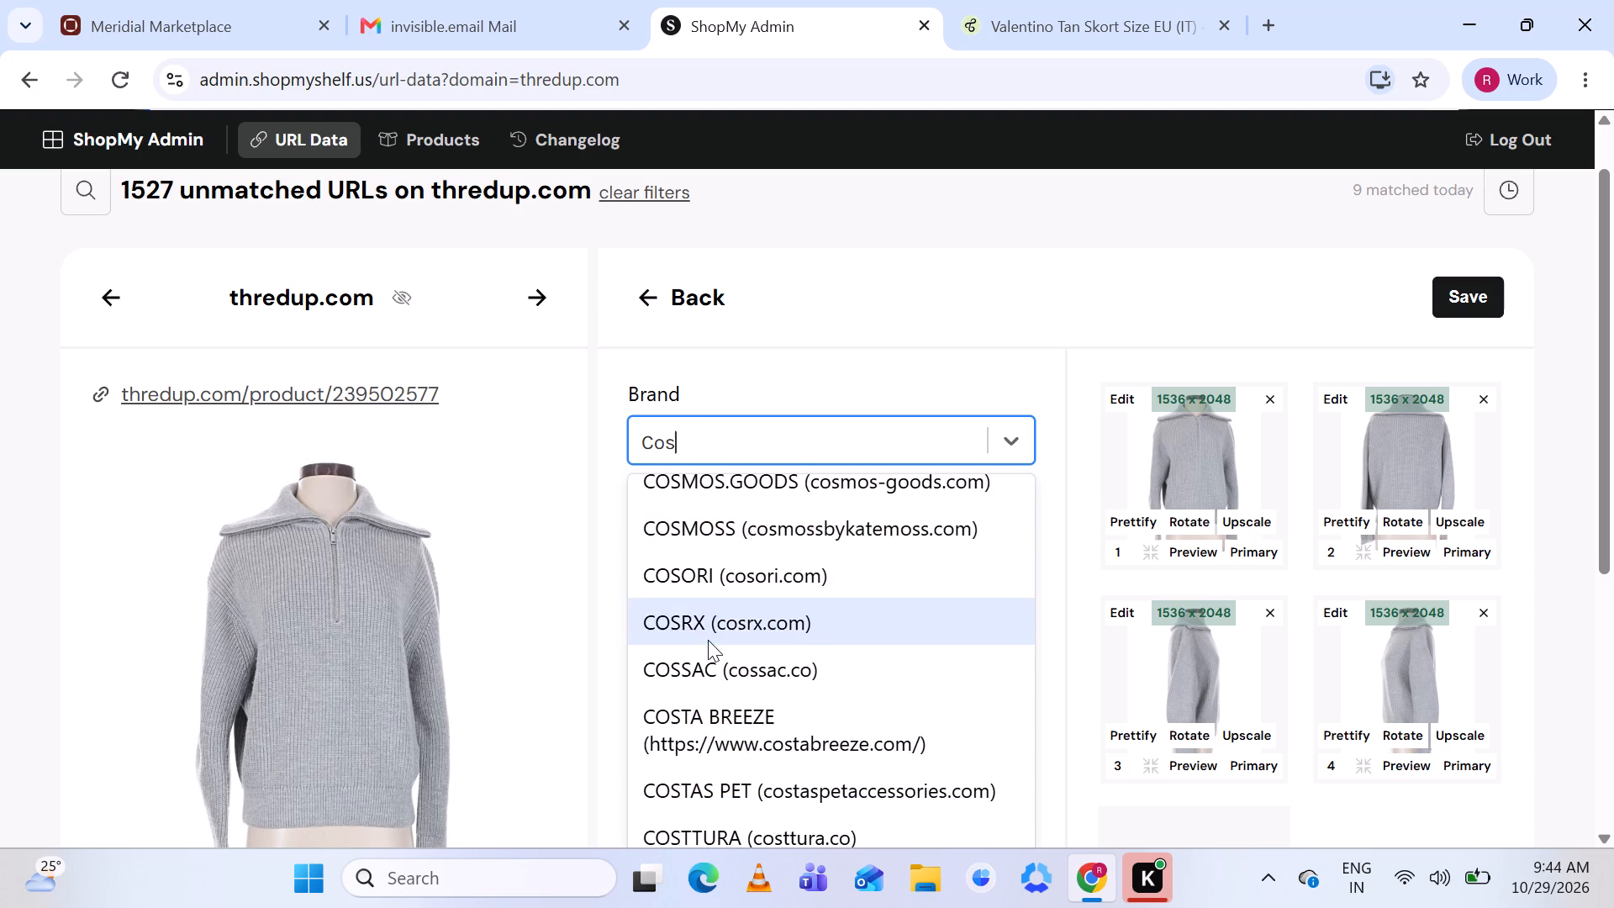
scroll(708, 640, "down", 9)
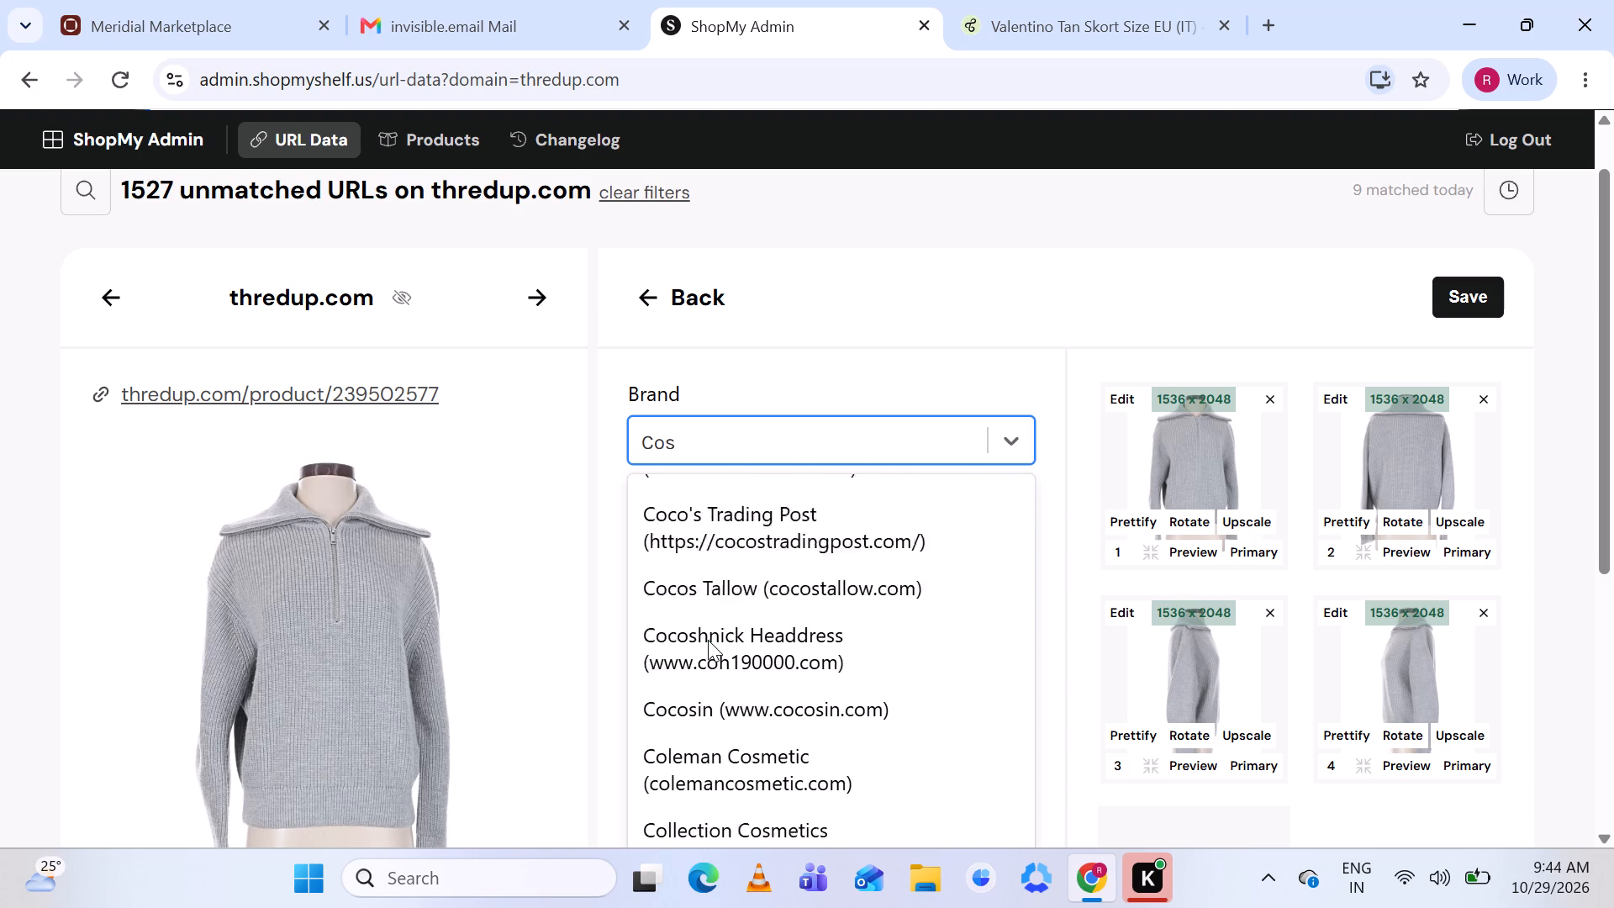
scroll(708, 640, "down", 3)
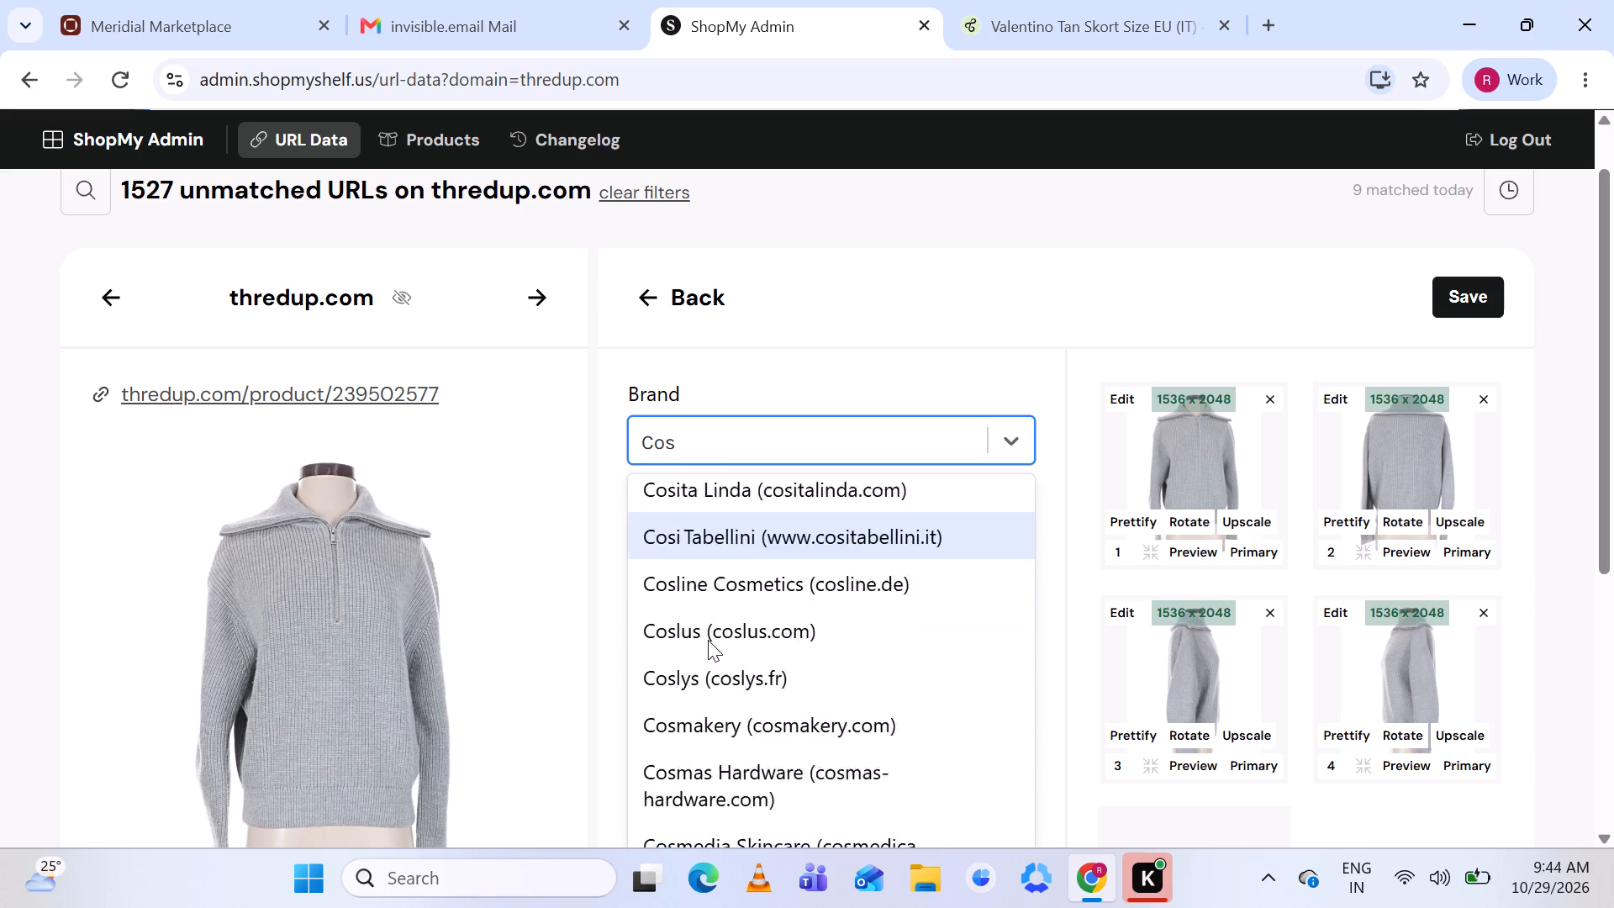
scroll(708, 640, "down", 8)
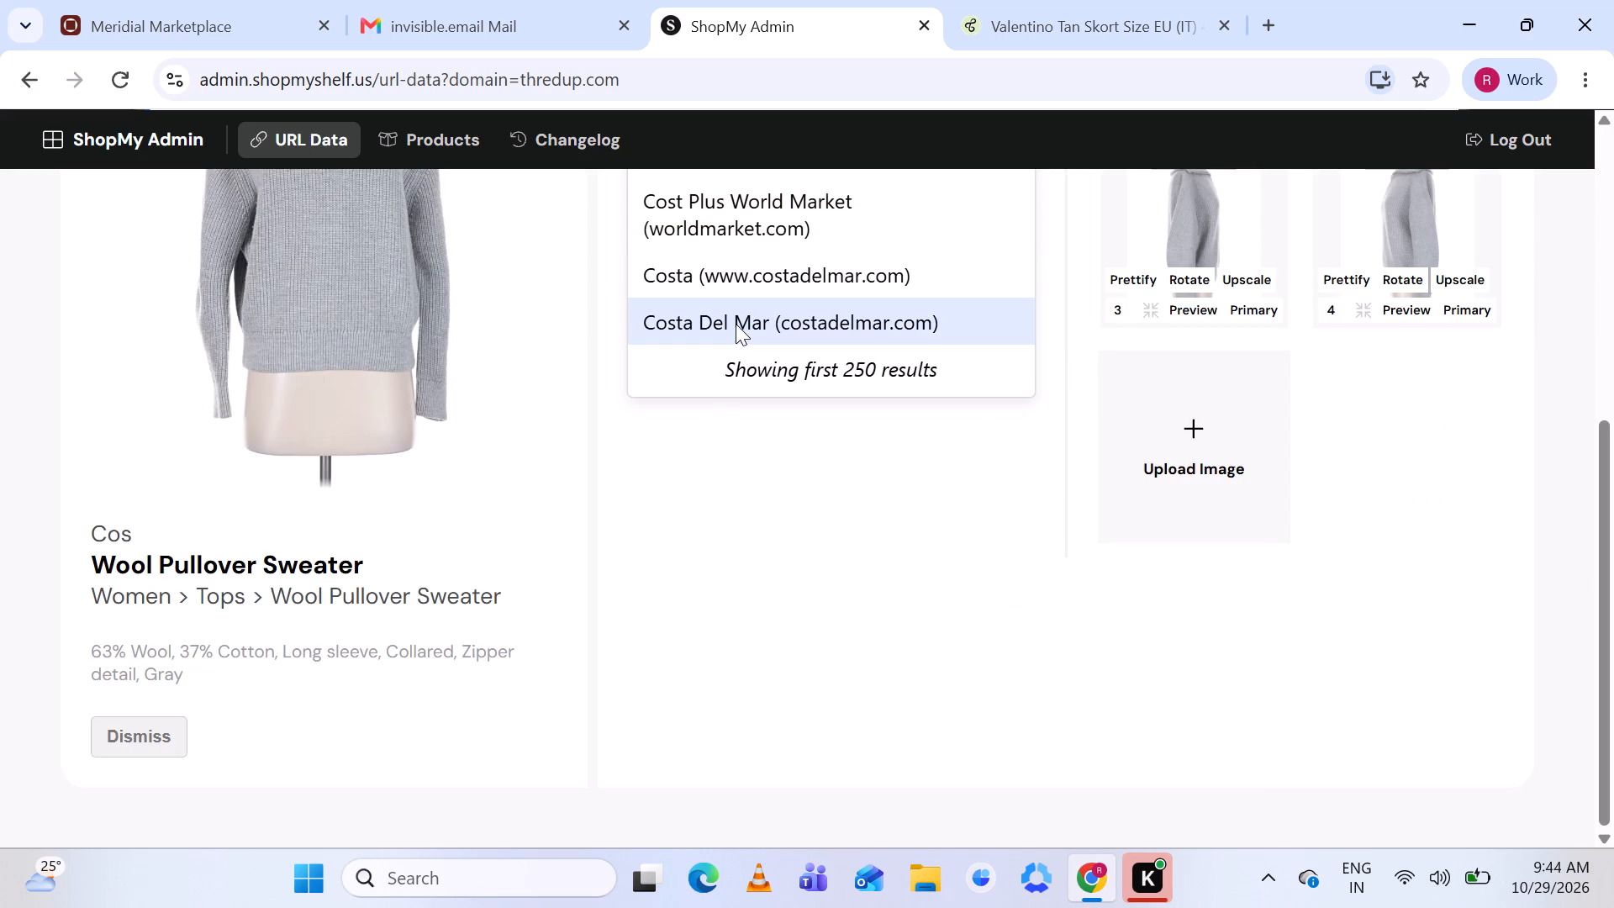
scroll(736, 322, "up", 5)
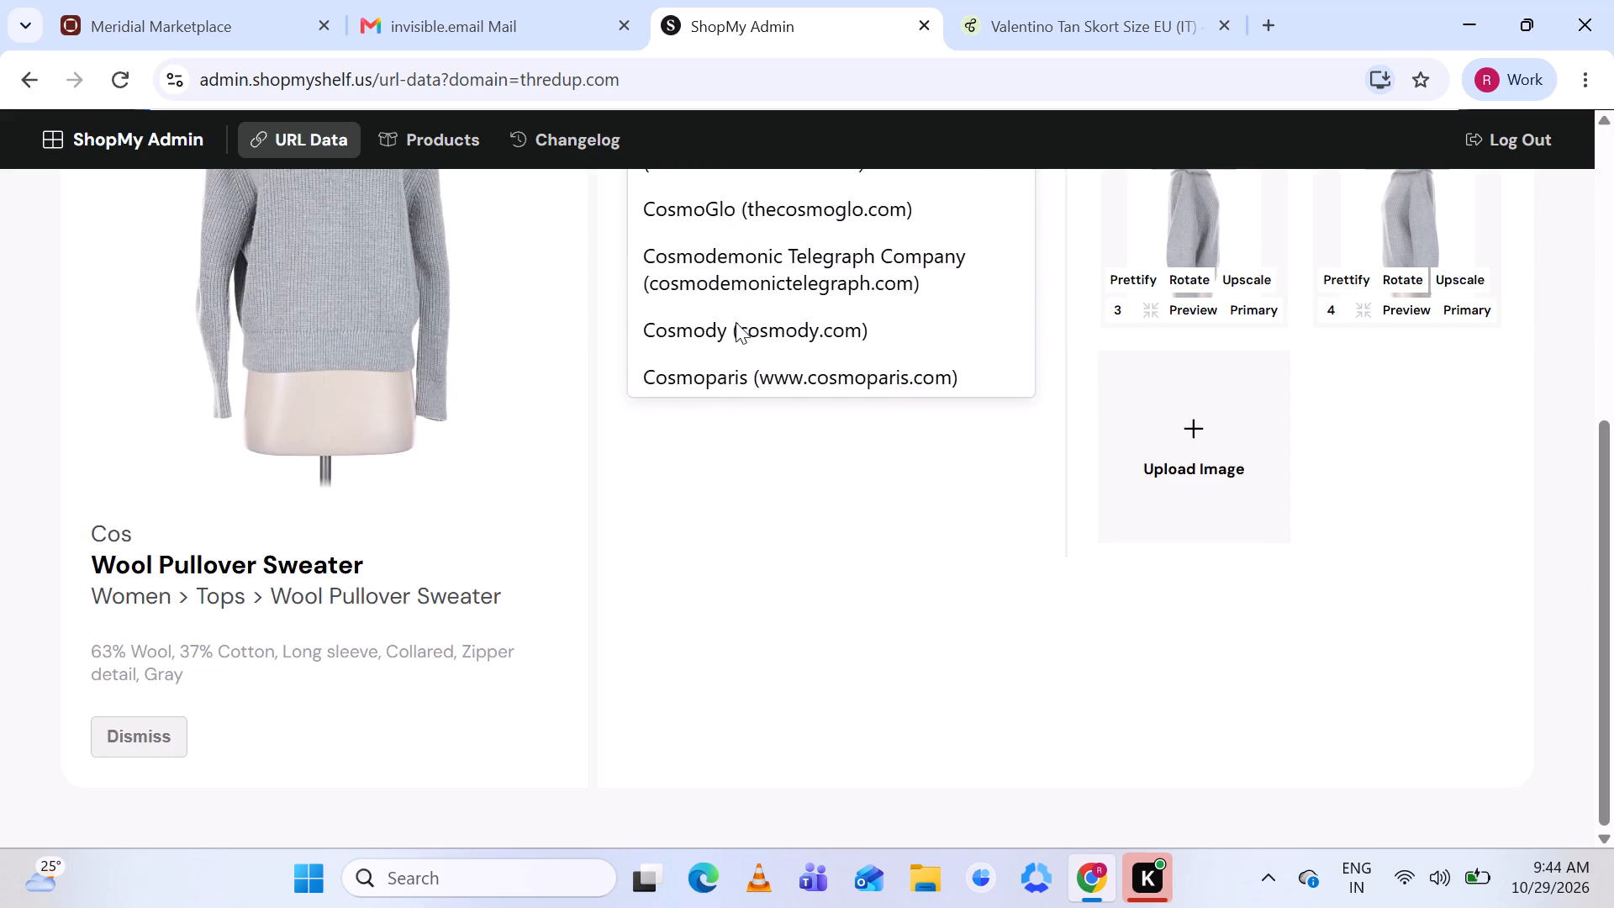
scroll(736, 322, "up", 5)
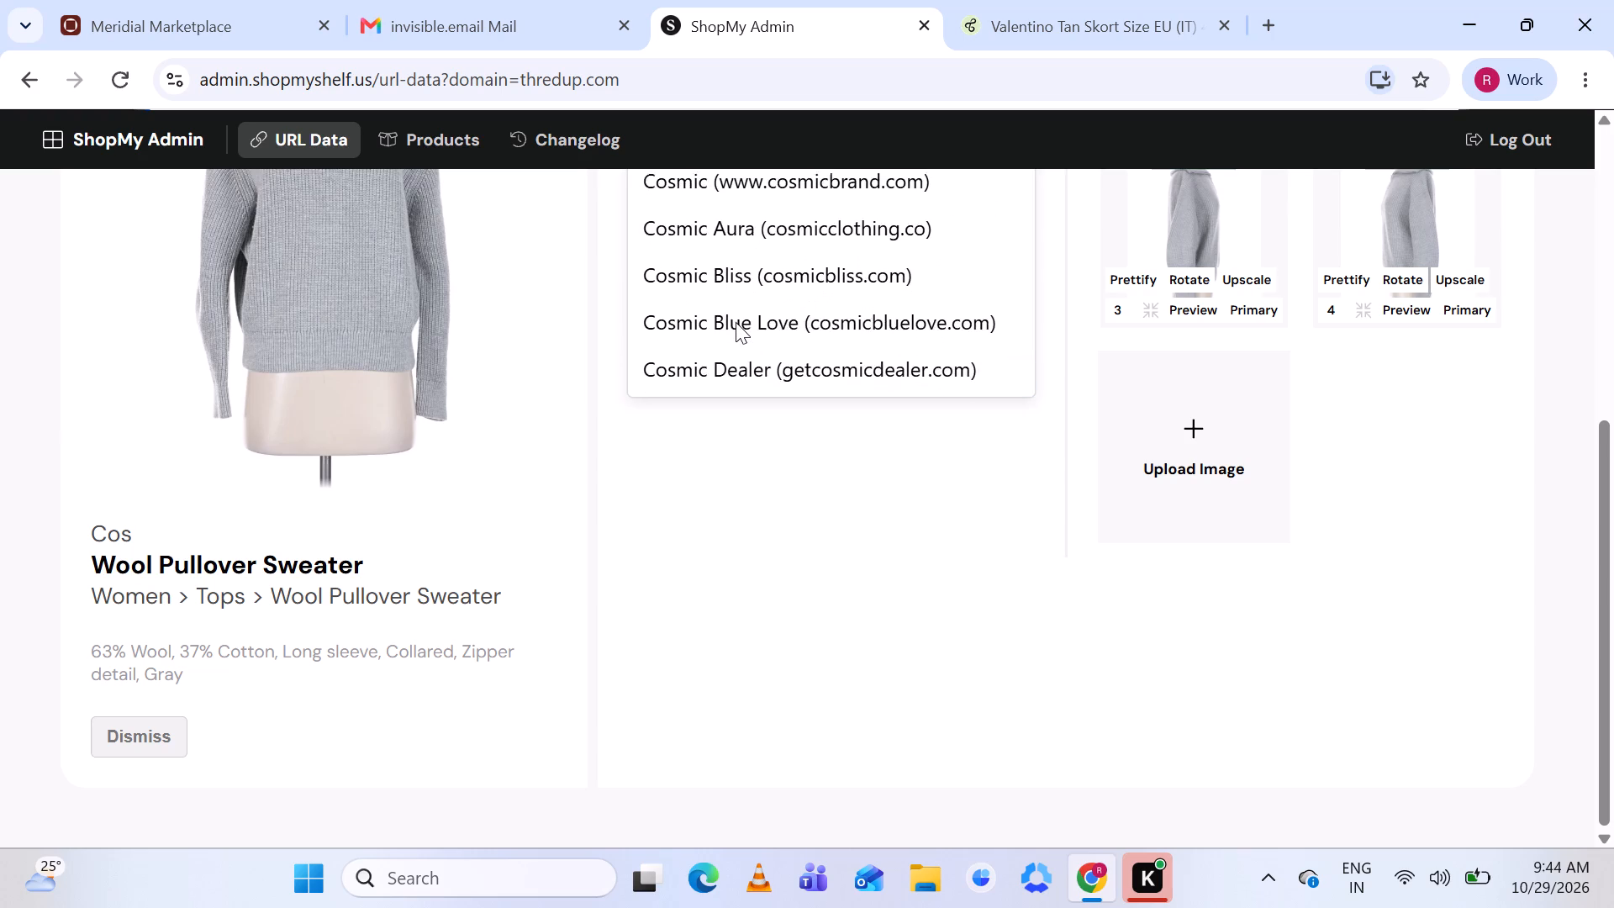
scroll(736, 322, "up", 4)
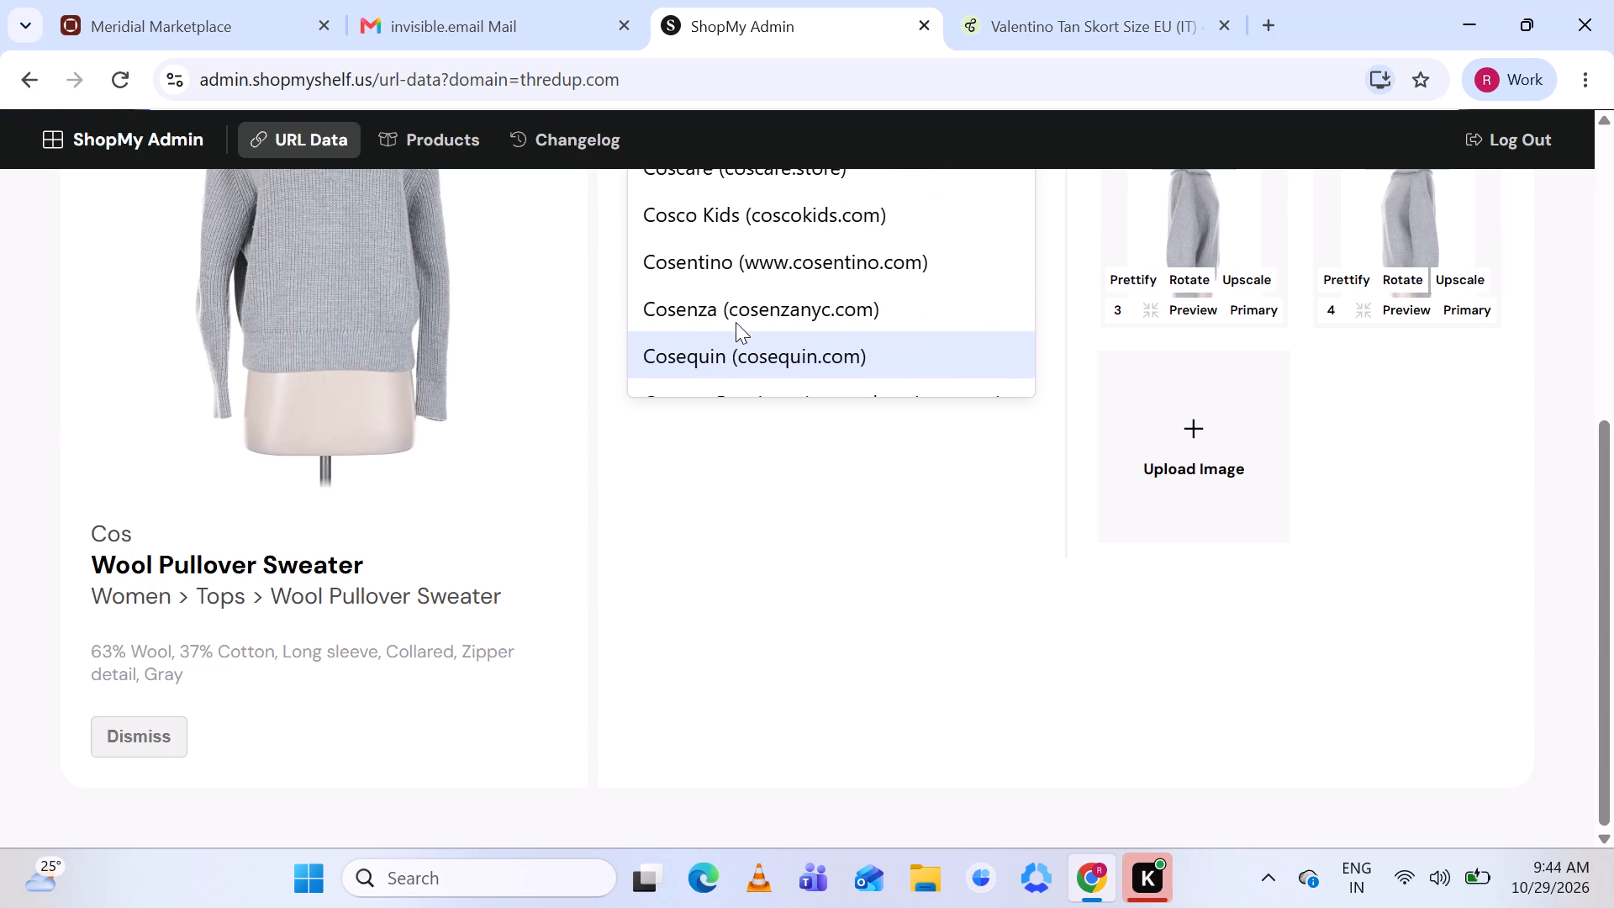
scroll(736, 322, "up", 3)
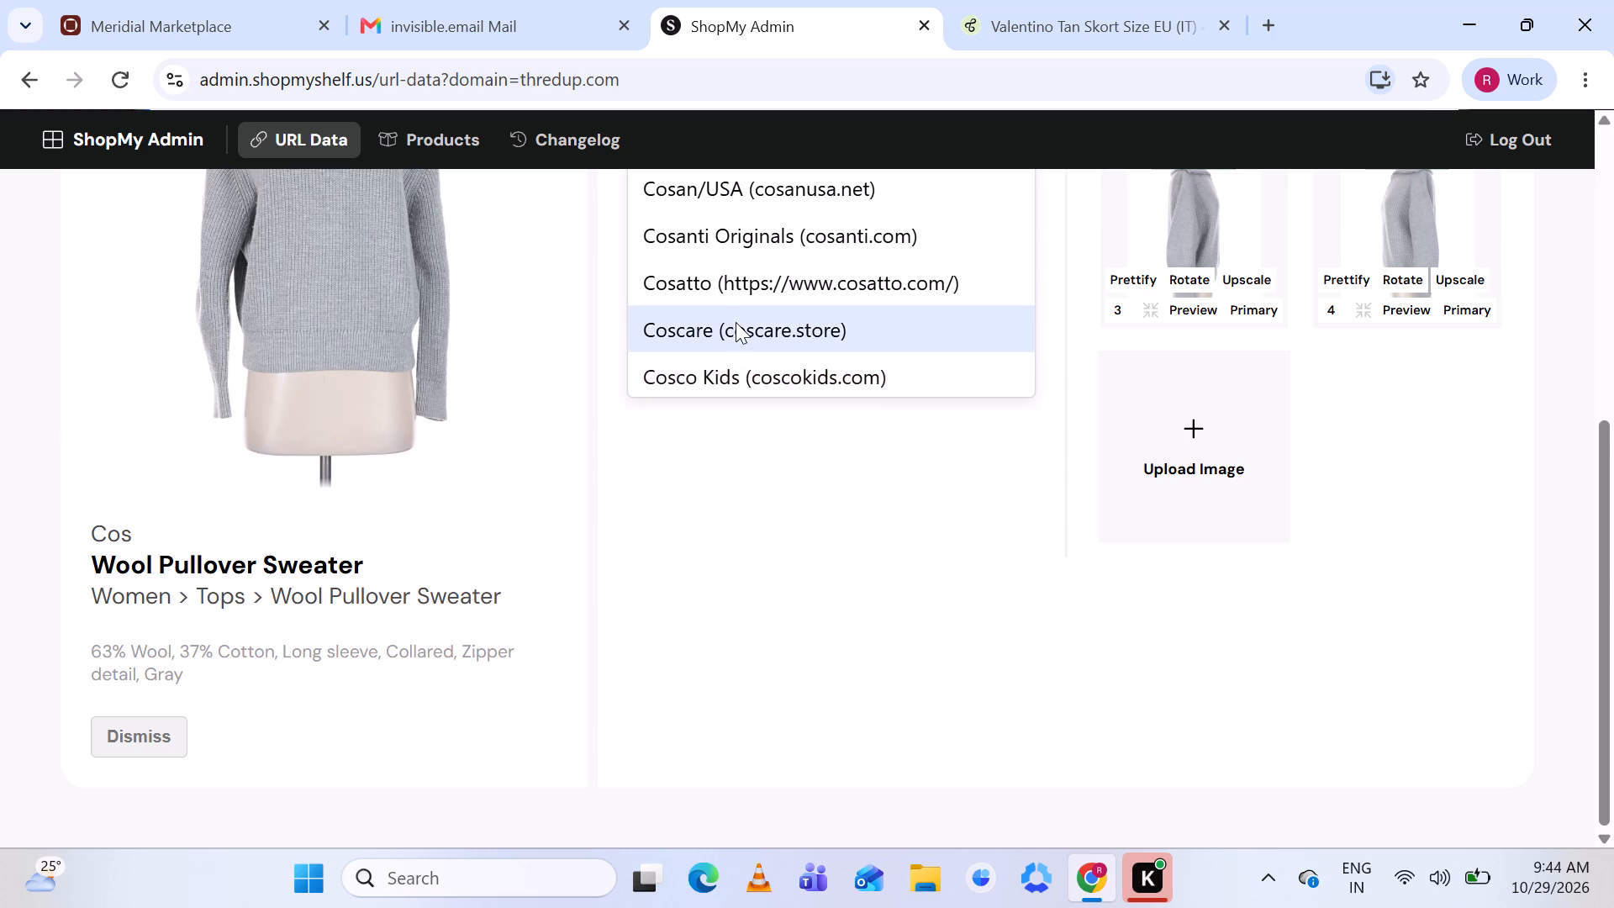
scroll(736, 322, "up", 2)
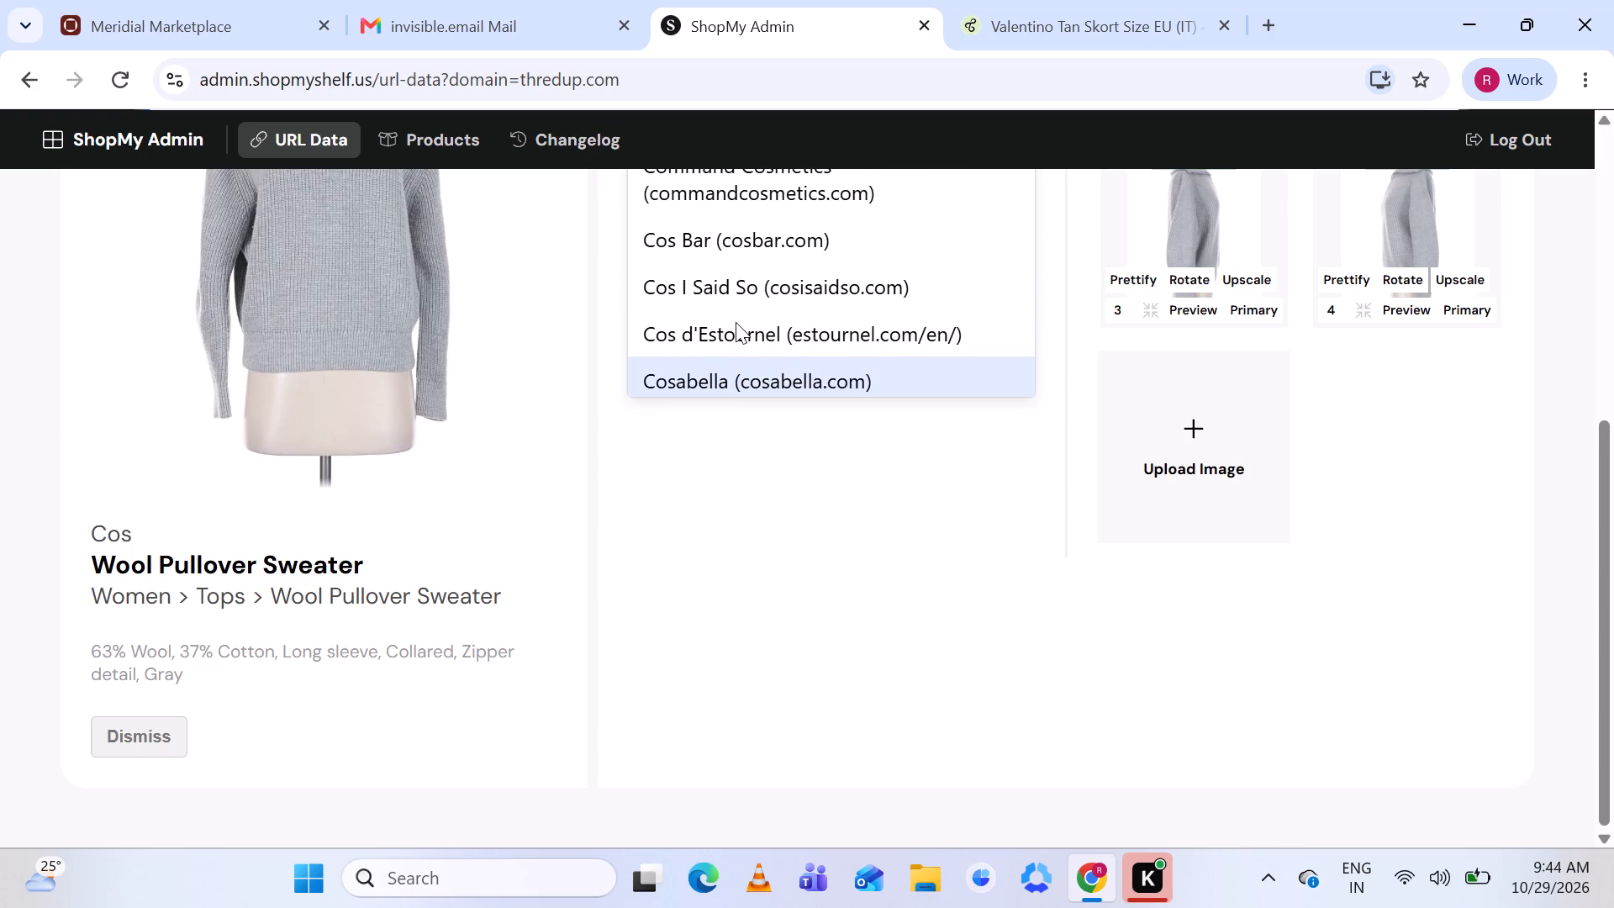
scroll(736, 322, "up", 2)
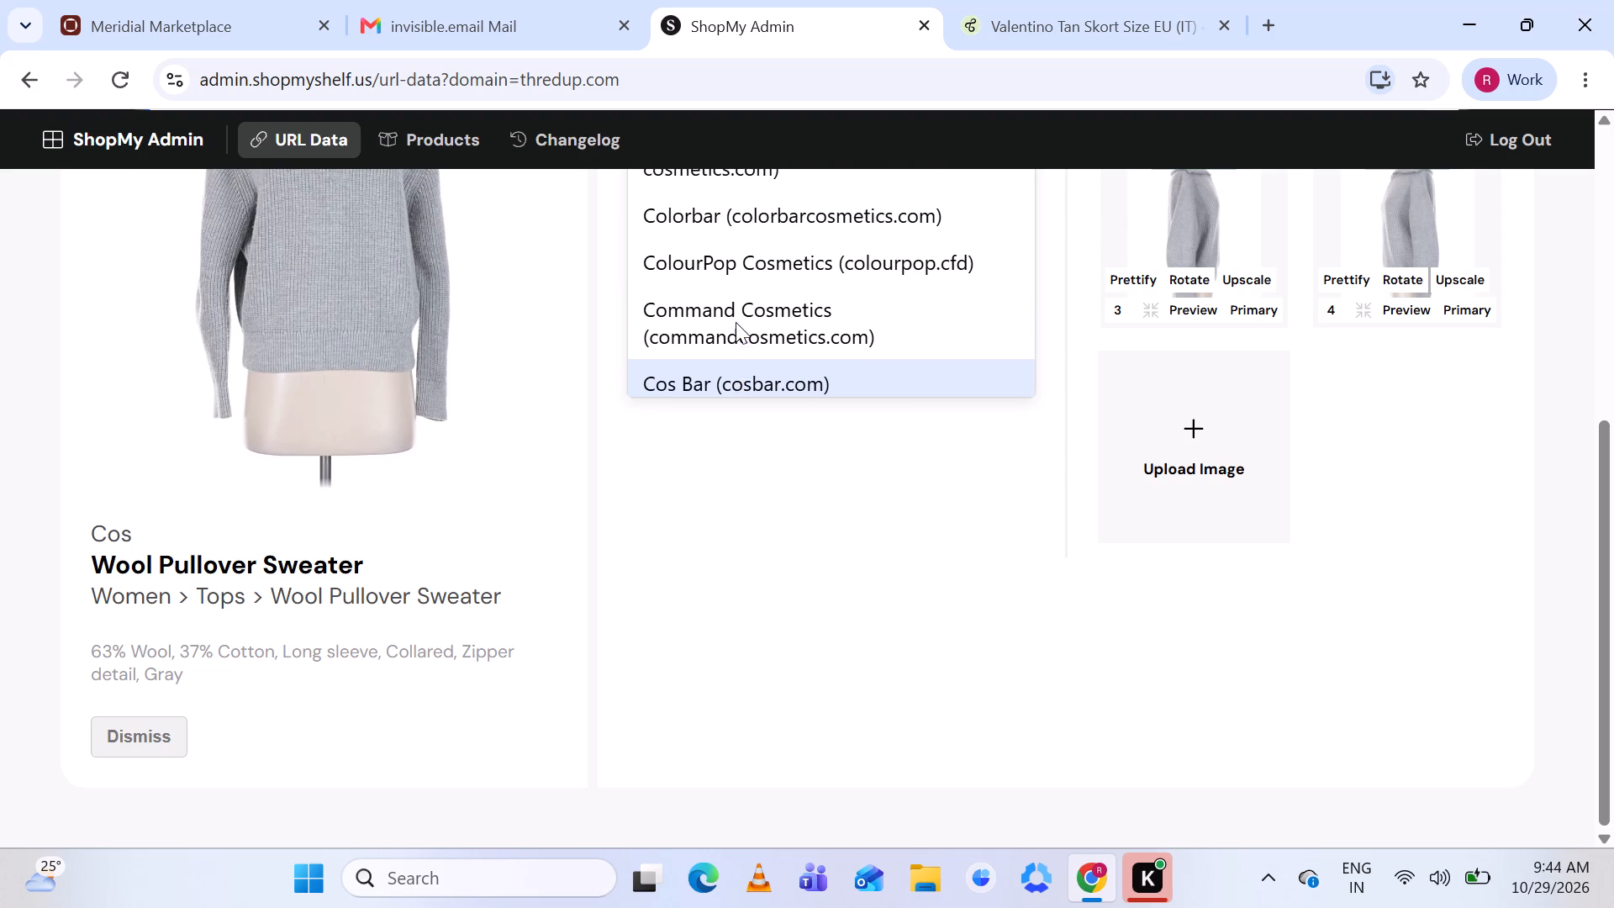
scroll(736, 322, "up", 3)
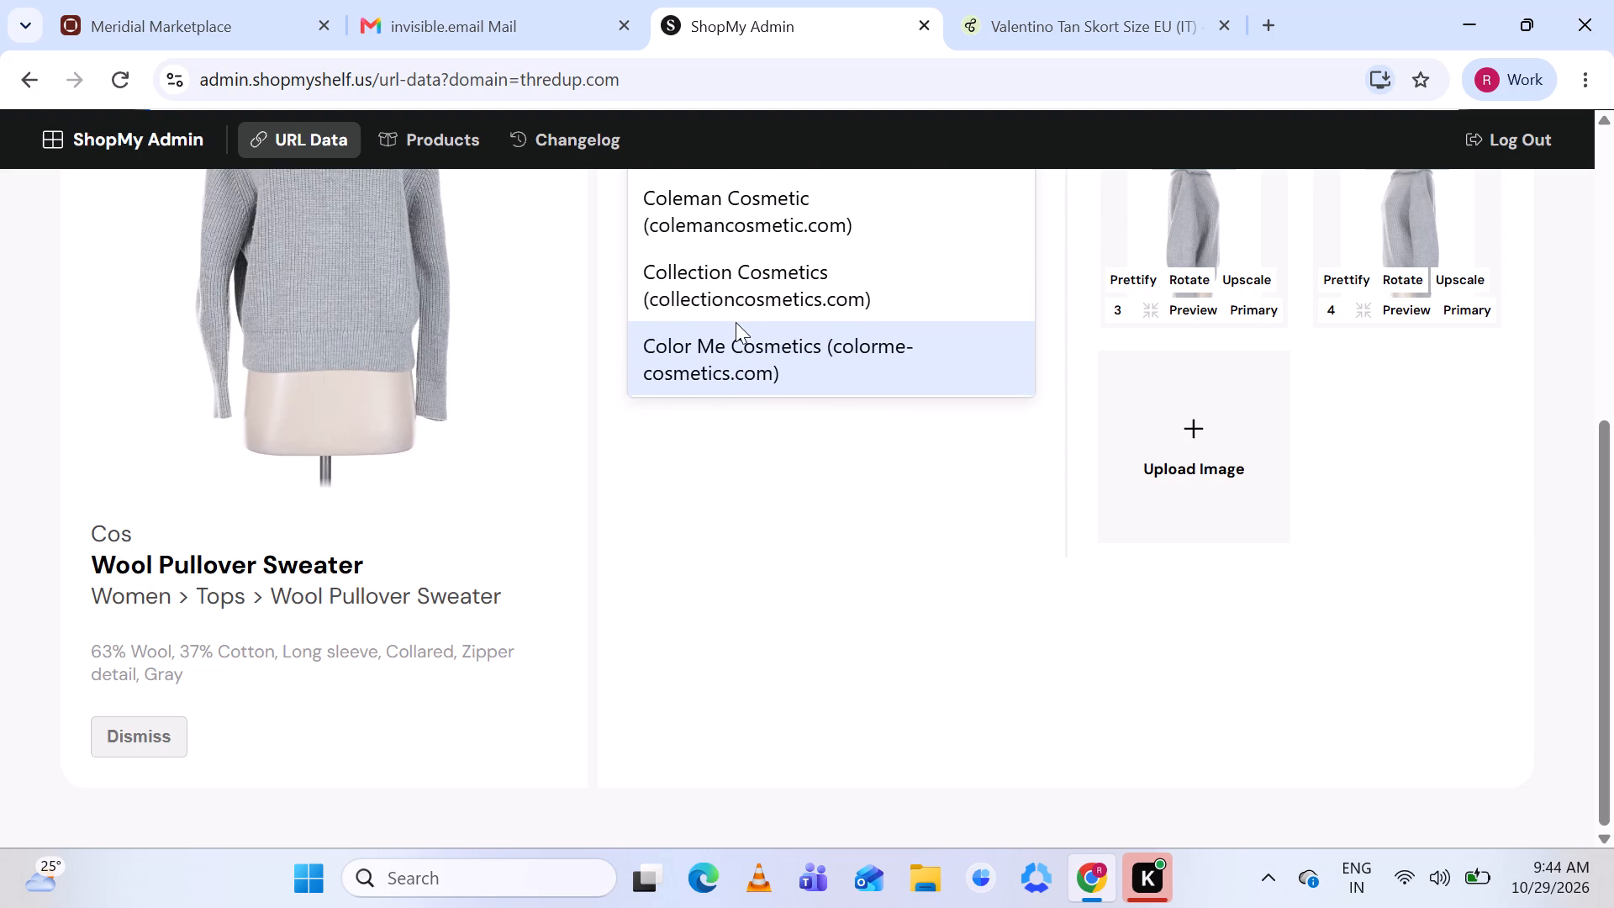
scroll(736, 322, "up", 3)
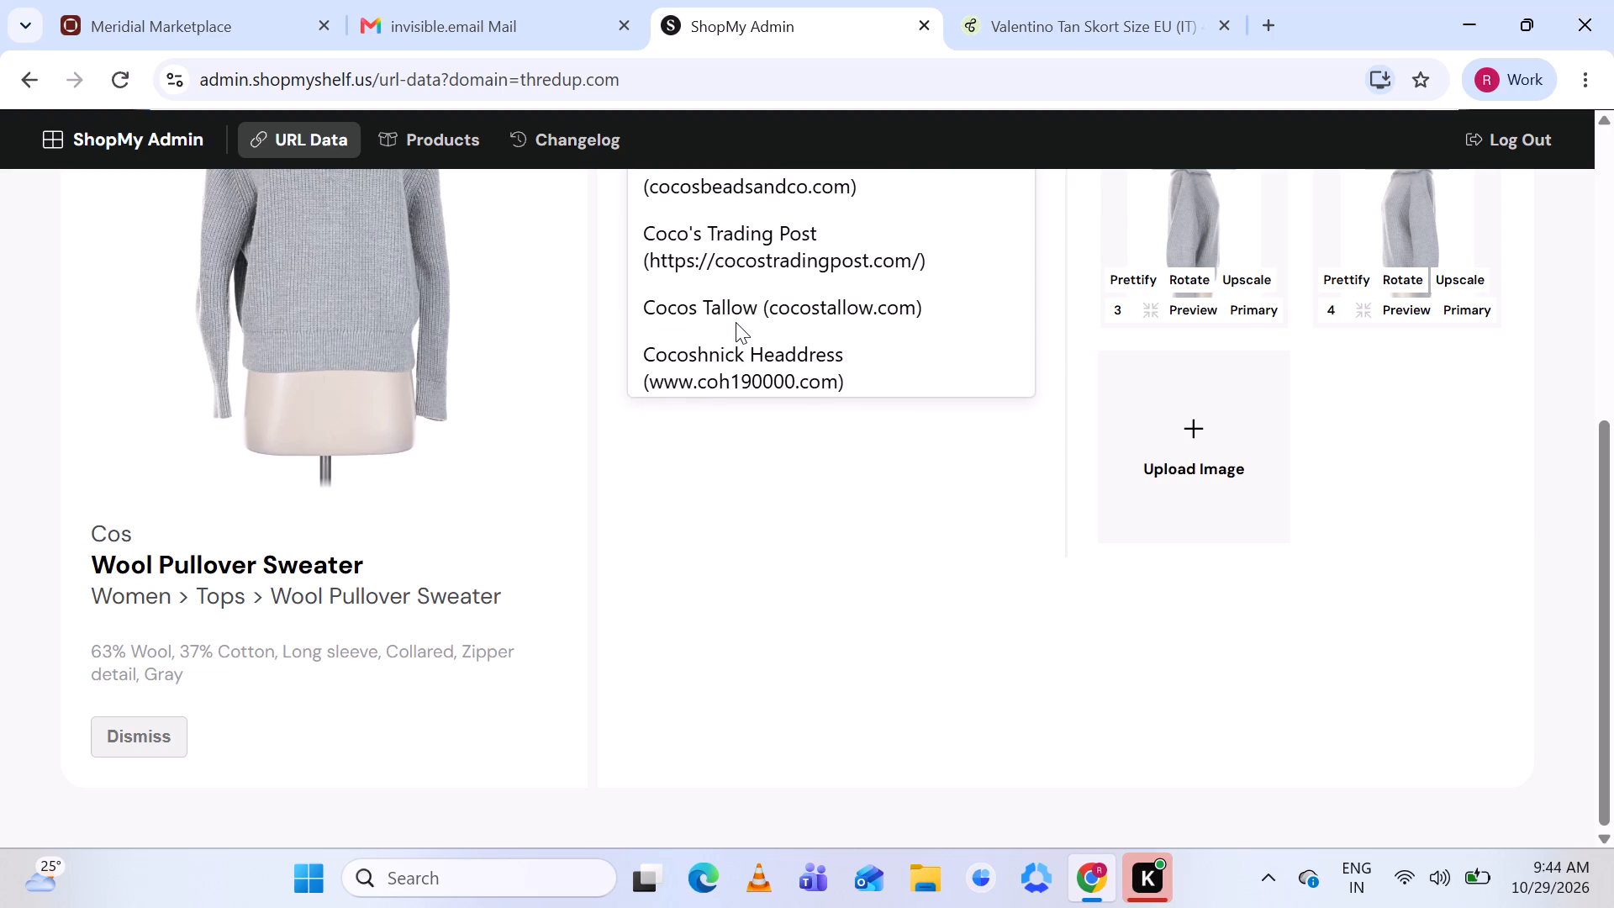
scroll(736, 322, "up", 3)
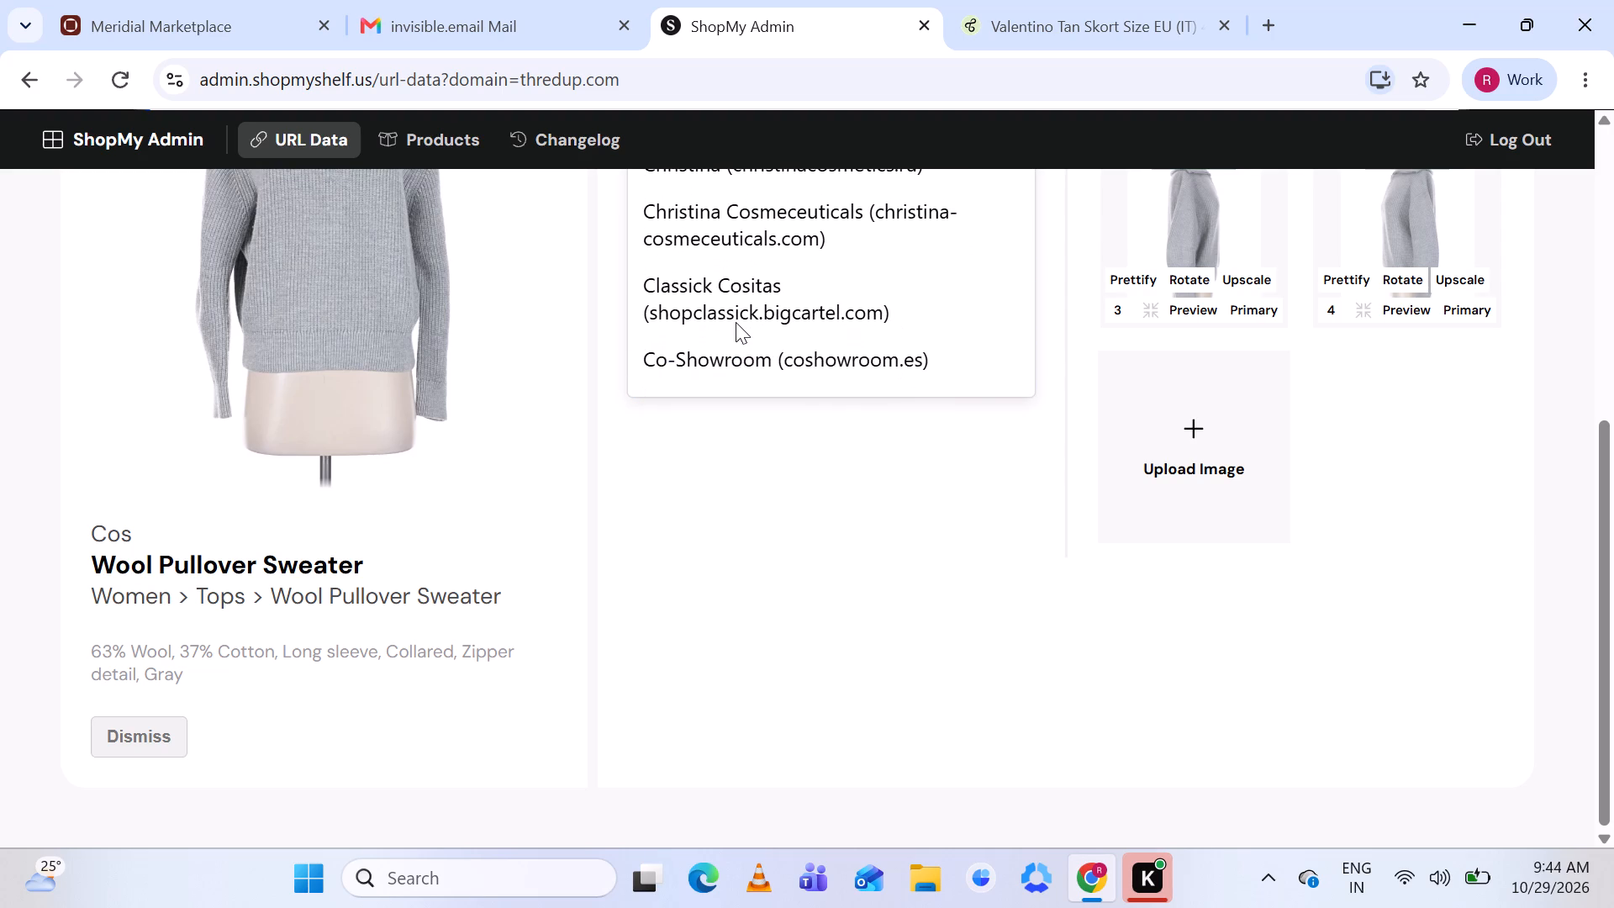
scroll(736, 322, "up", 3)
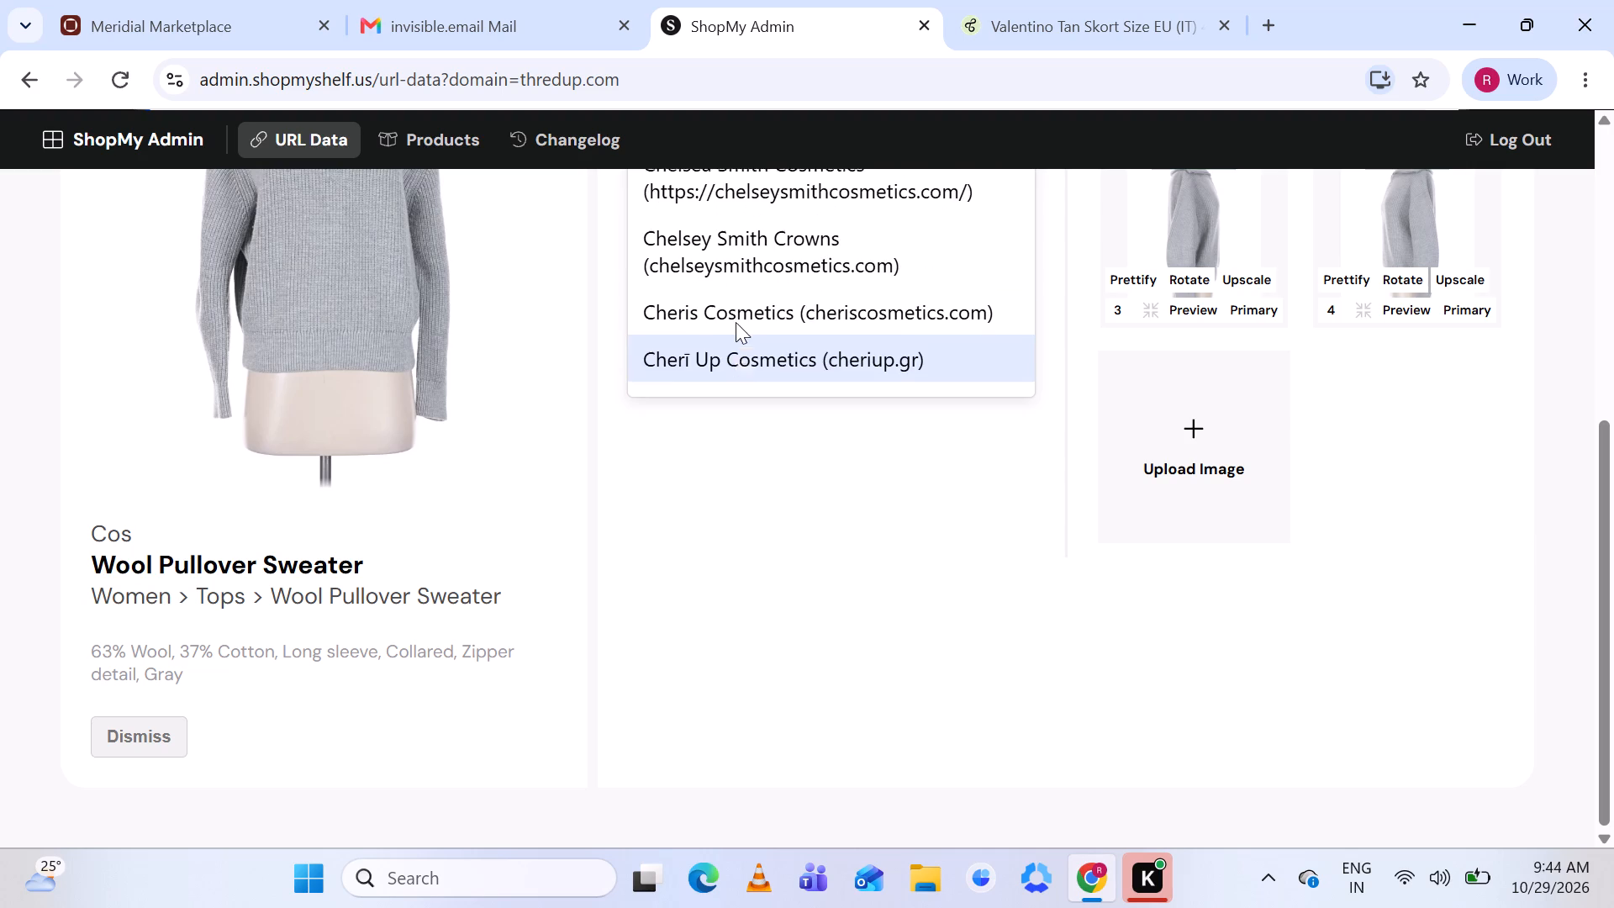
scroll(736, 322, "up", 4)
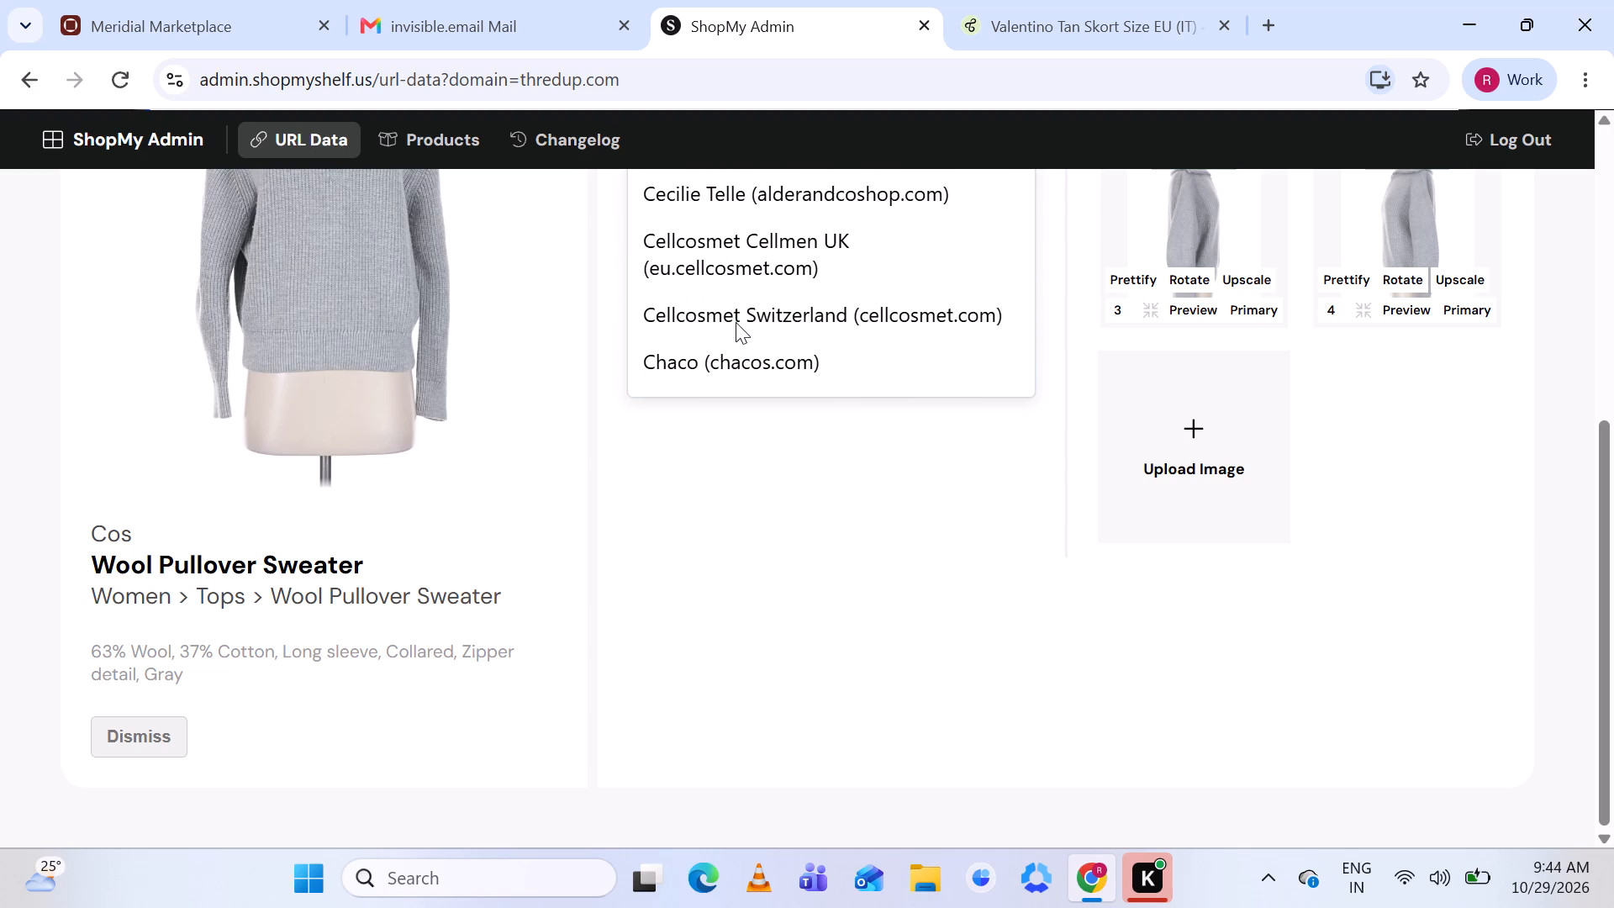
scroll(736, 322, "up", 3)
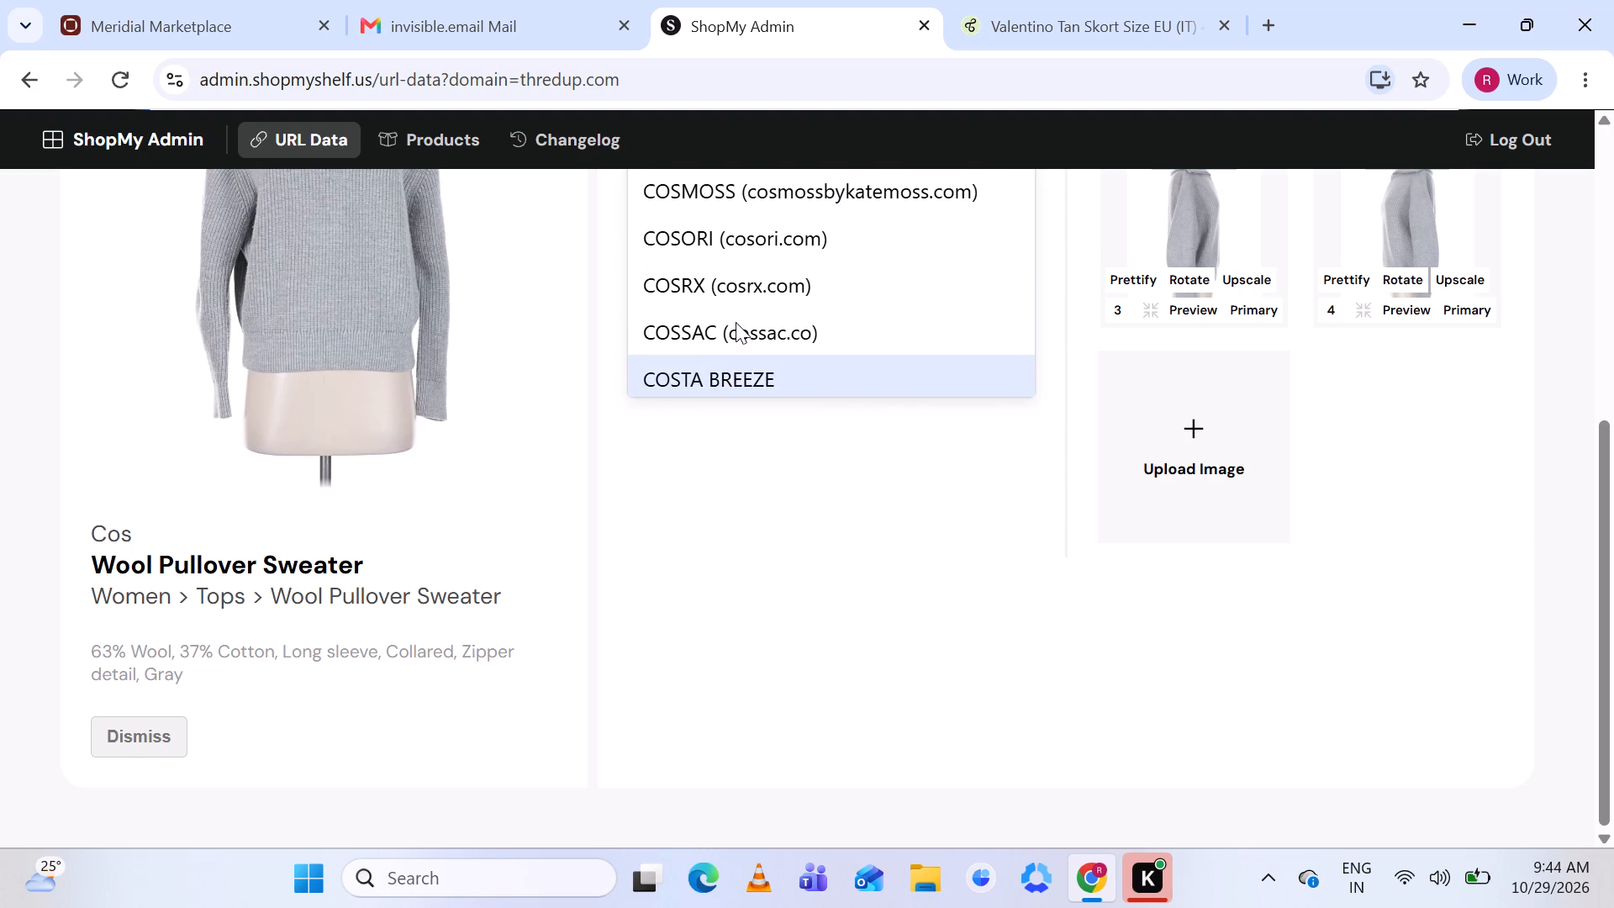
scroll(736, 322, "up", 3)
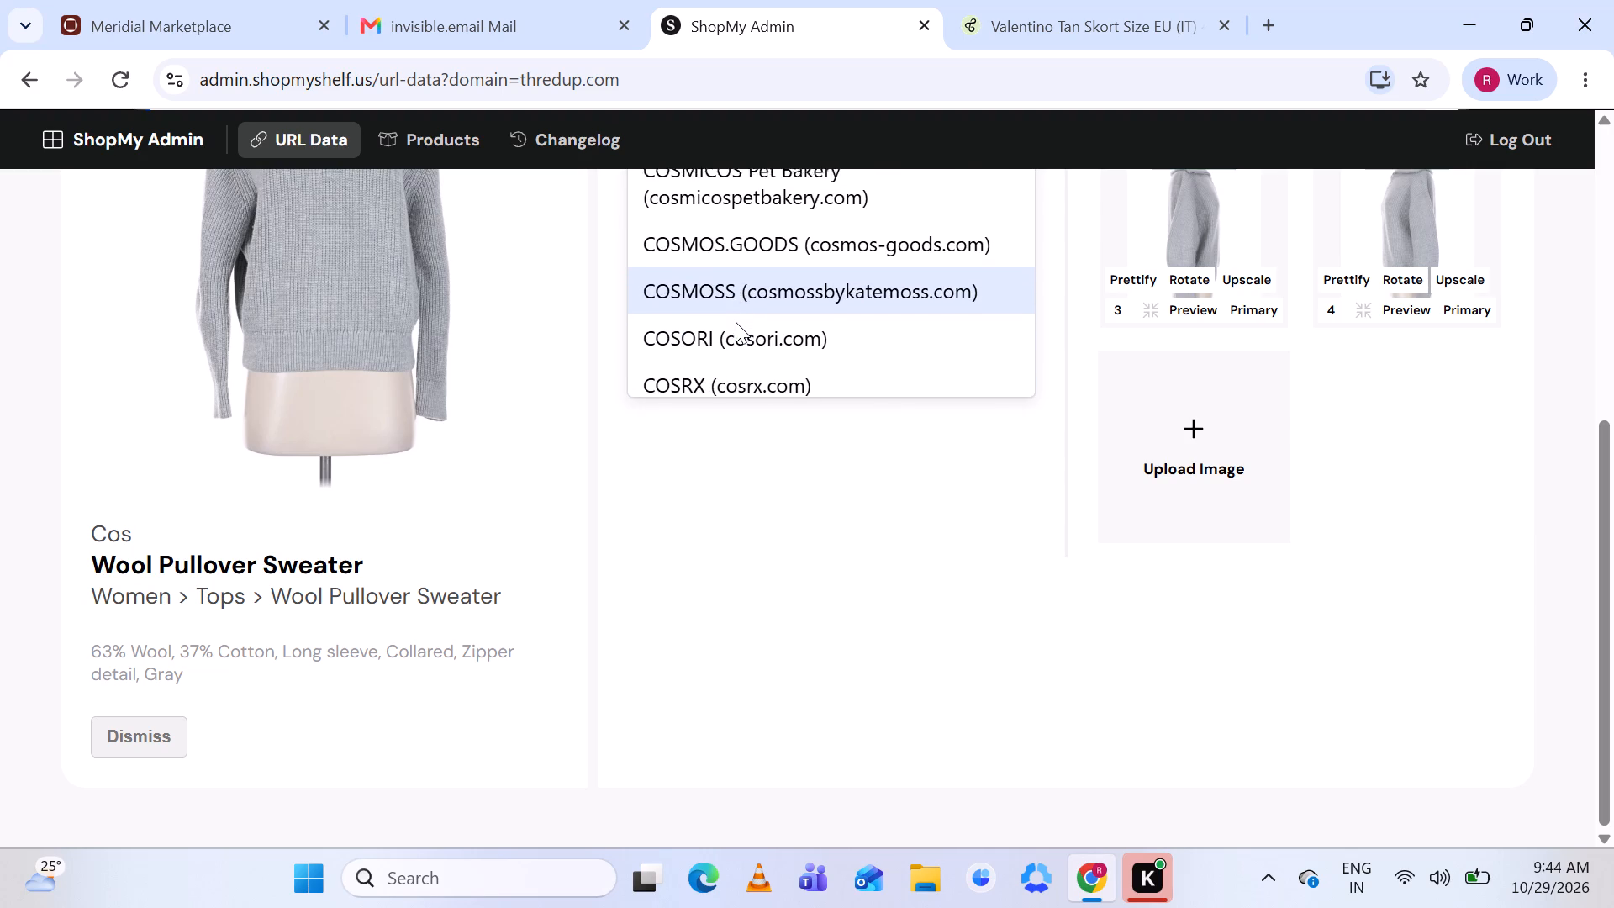
scroll(736, 322, "up", 2)
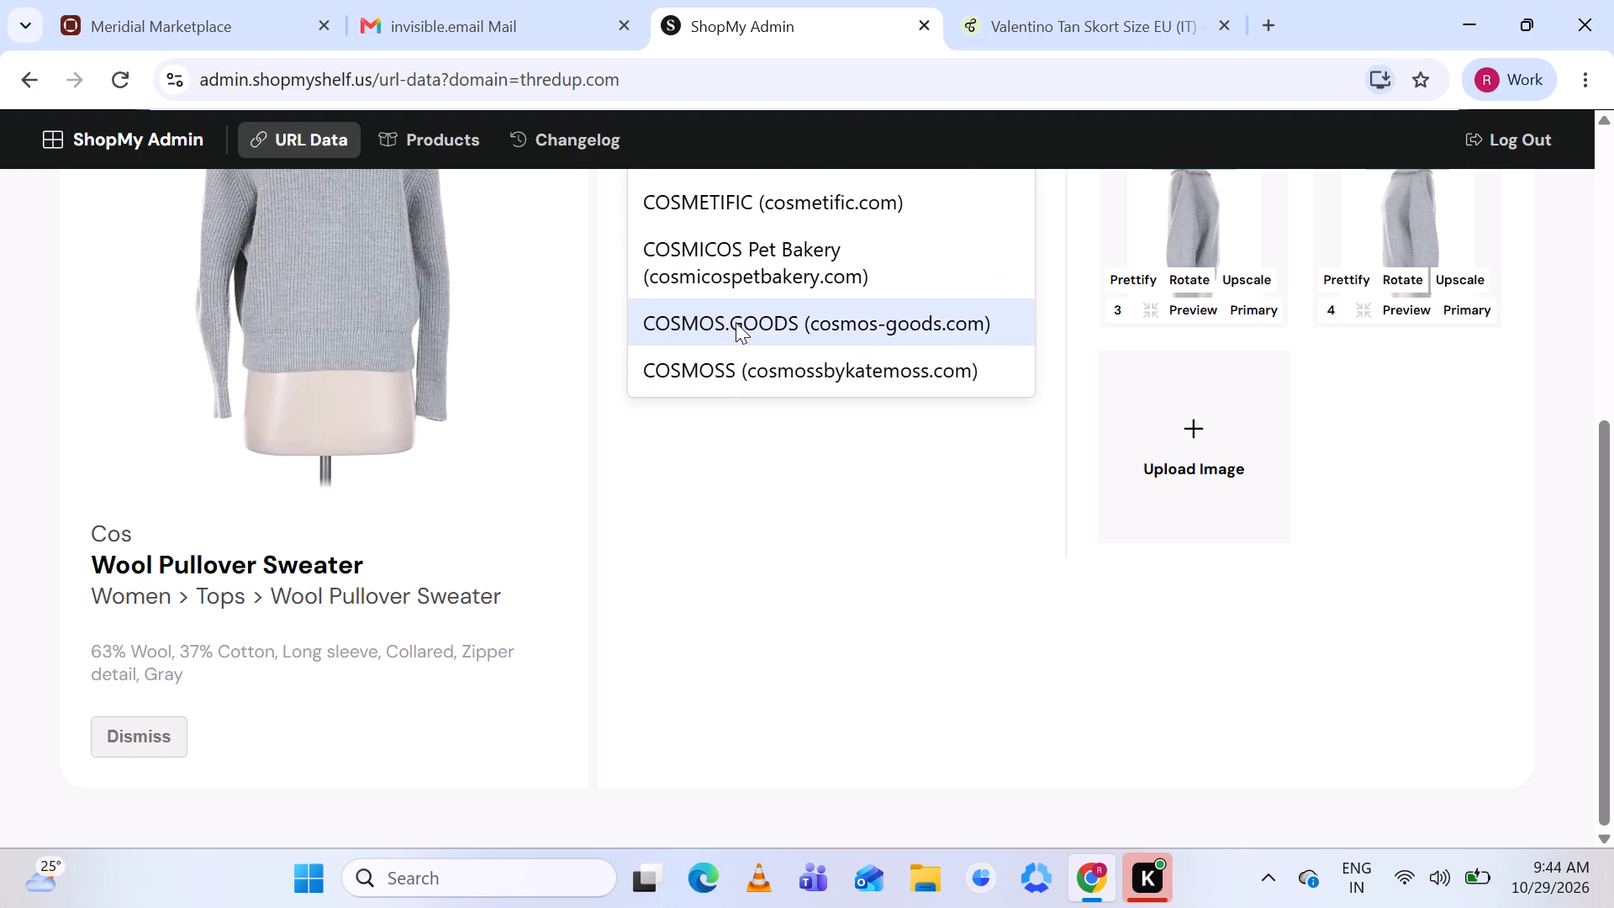
scroll(736, 322, "up", 3)
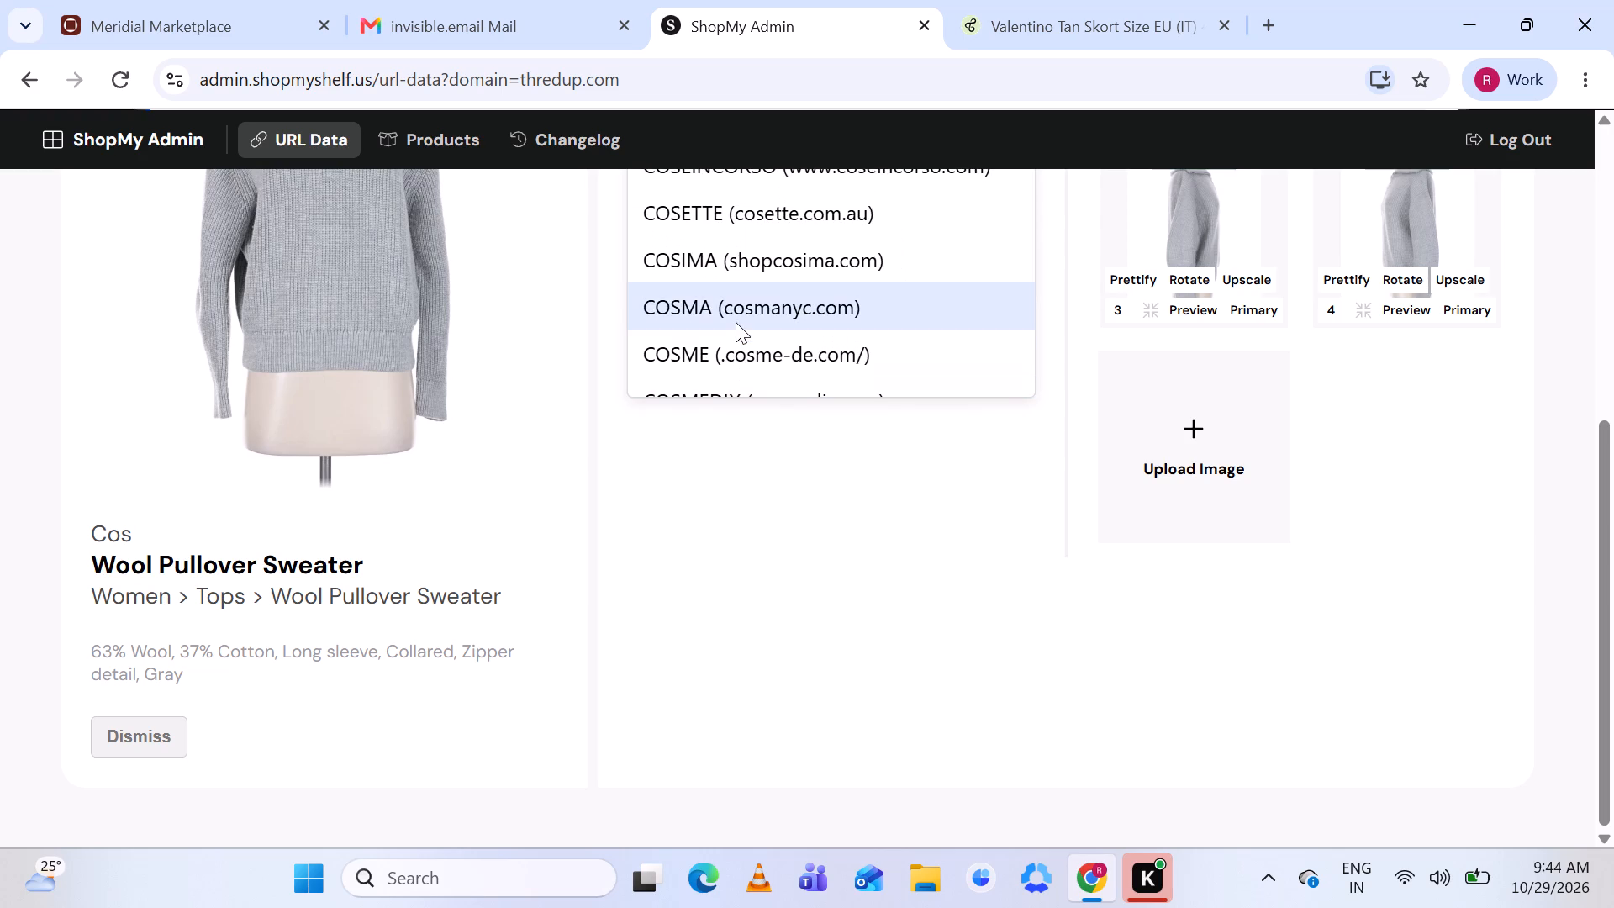
scroll(736, 322, "up", 2)
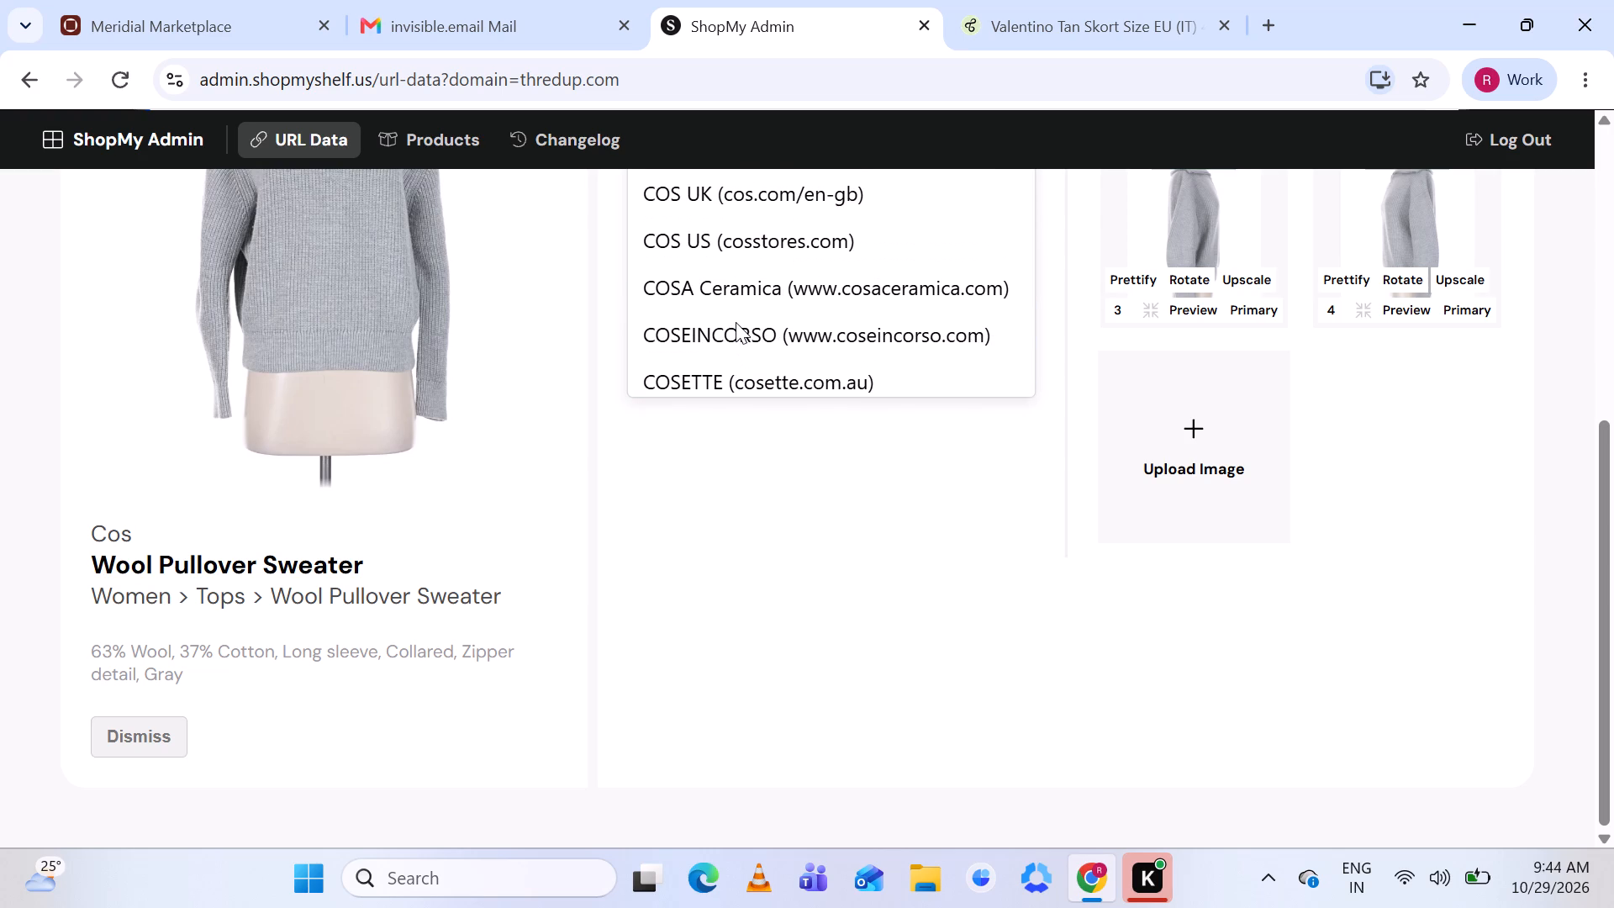
scroll(736, 322, "up", 1)
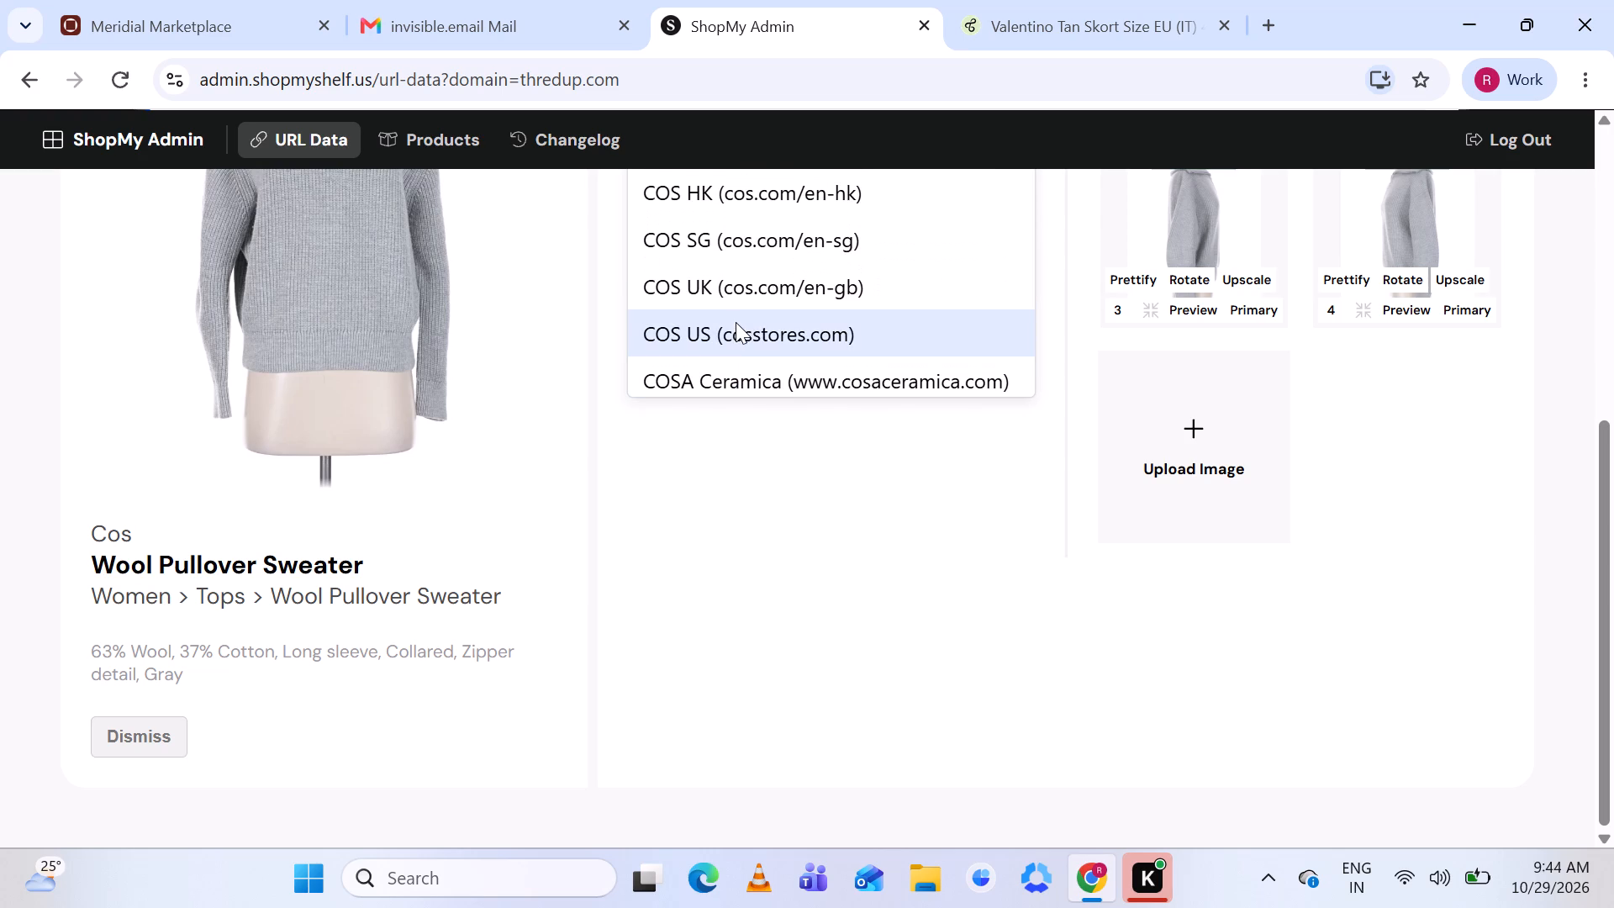
scroll(736, 322, "up", 2)
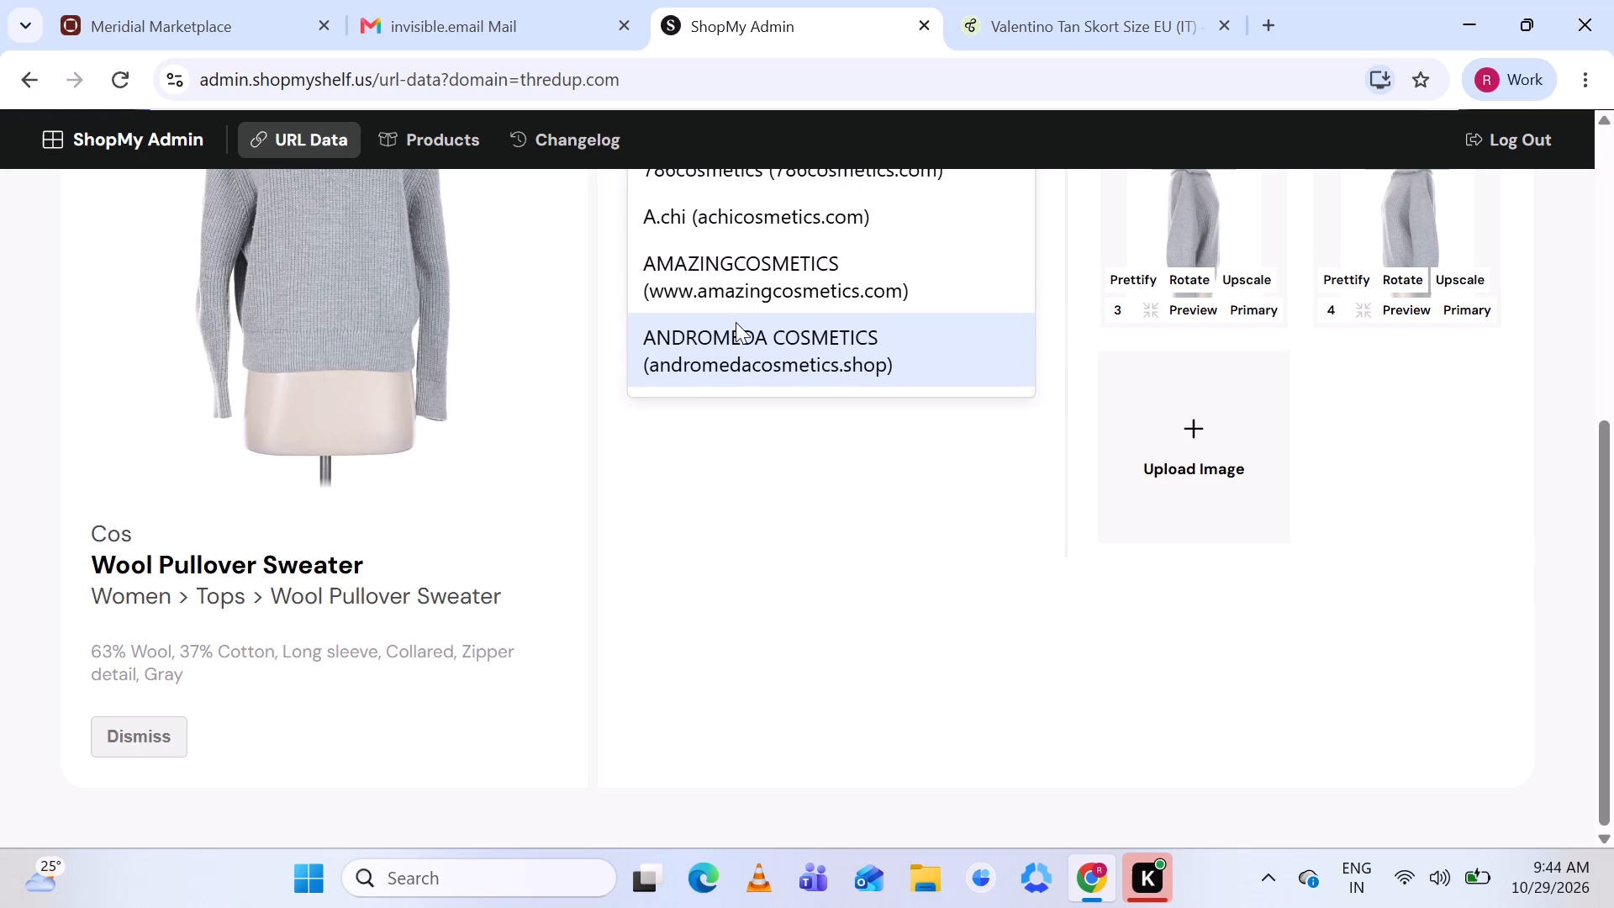
Find COS (cos.com) among the brand matches for "Cos" and set it as the sweater's brand.
scroll(736, 322, "down", 5)
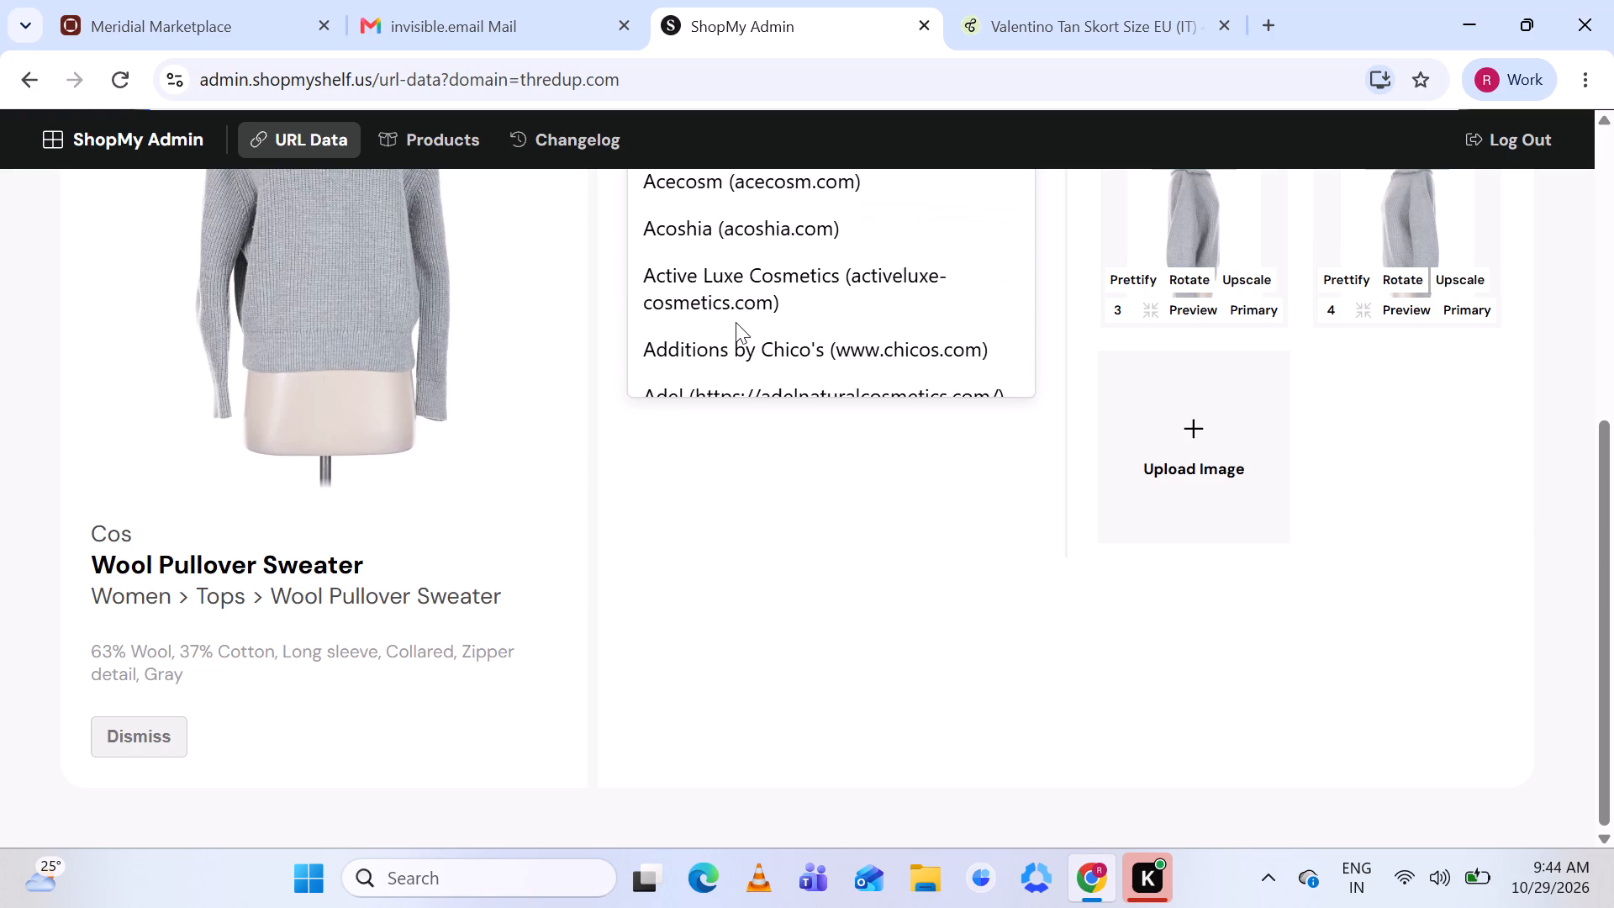
scroll(736, 322, "down", 3)
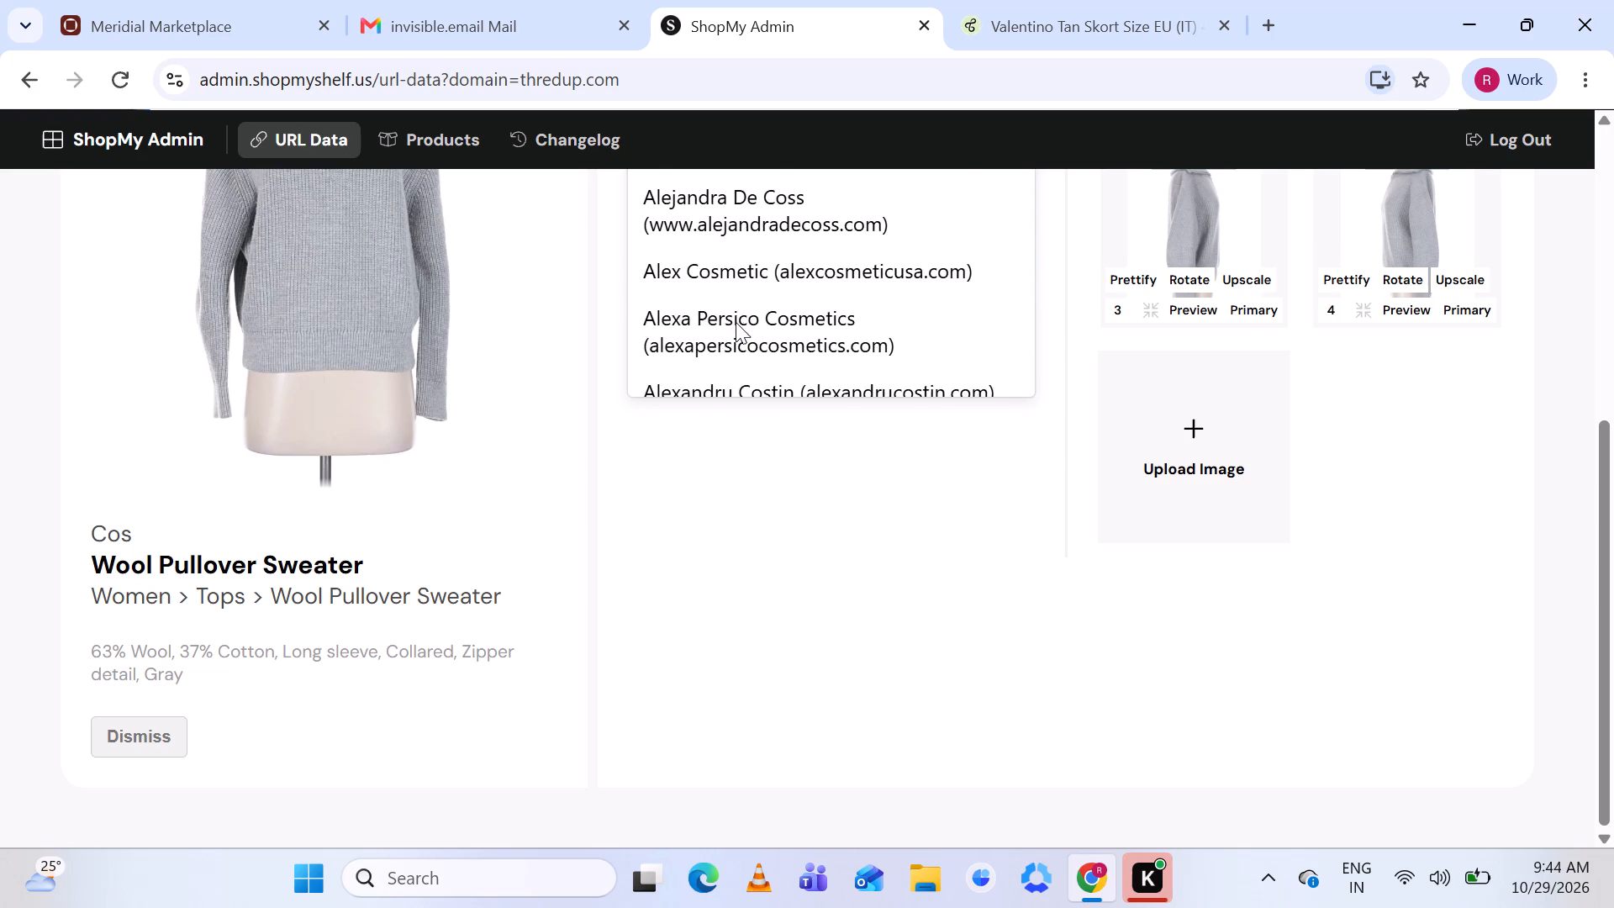
scroll(736, 322, "up", 6)
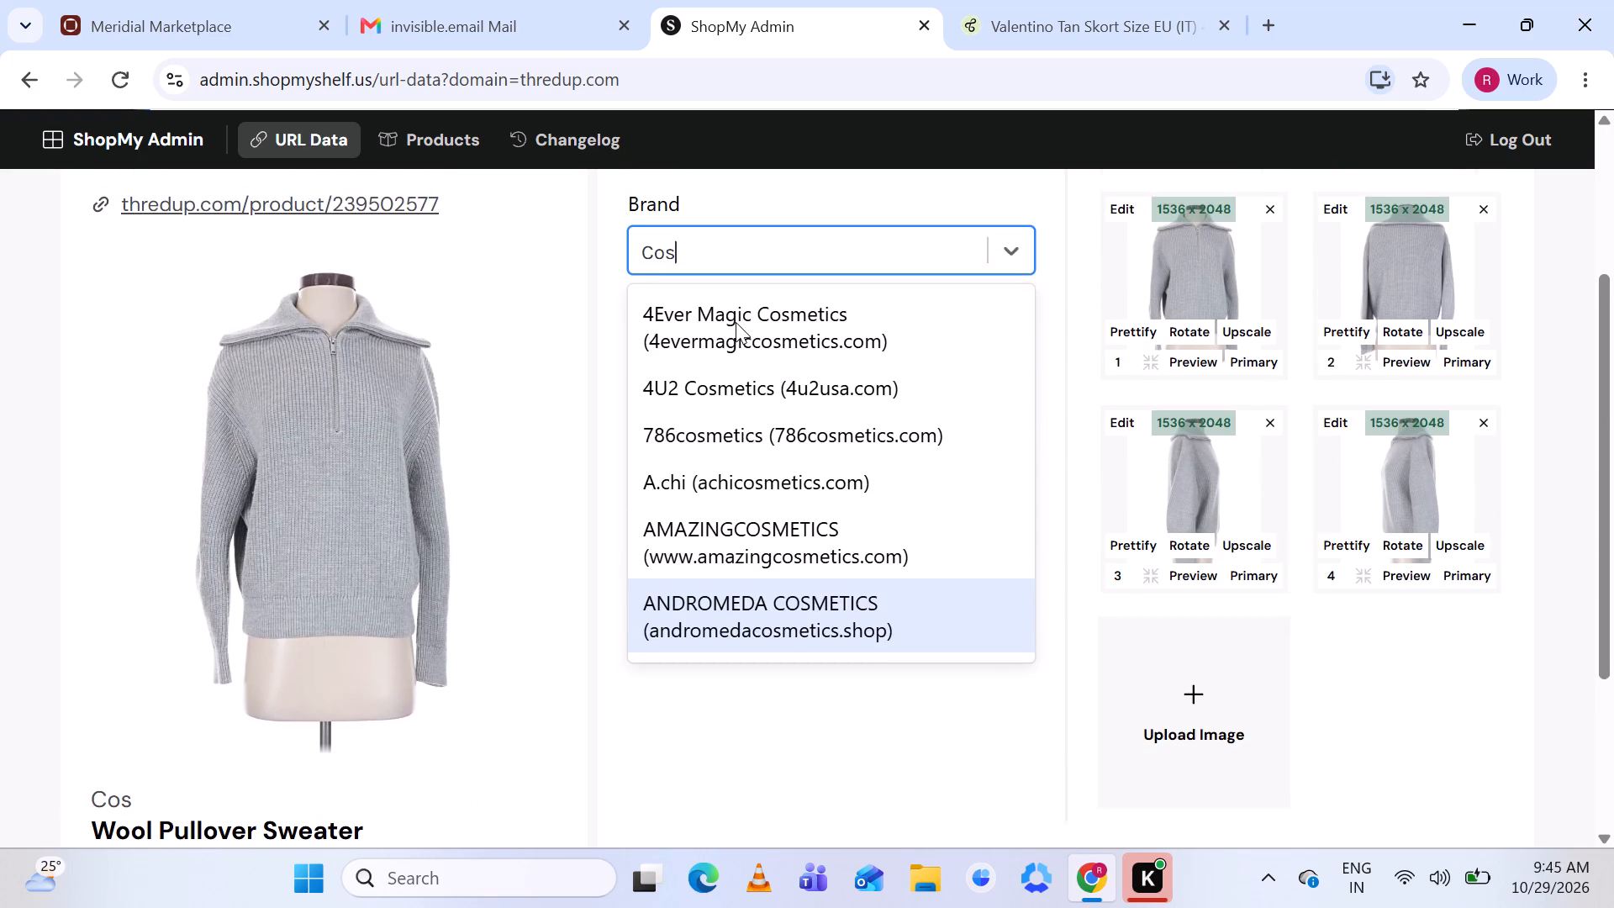
scroll(736, 322, "down", 3)
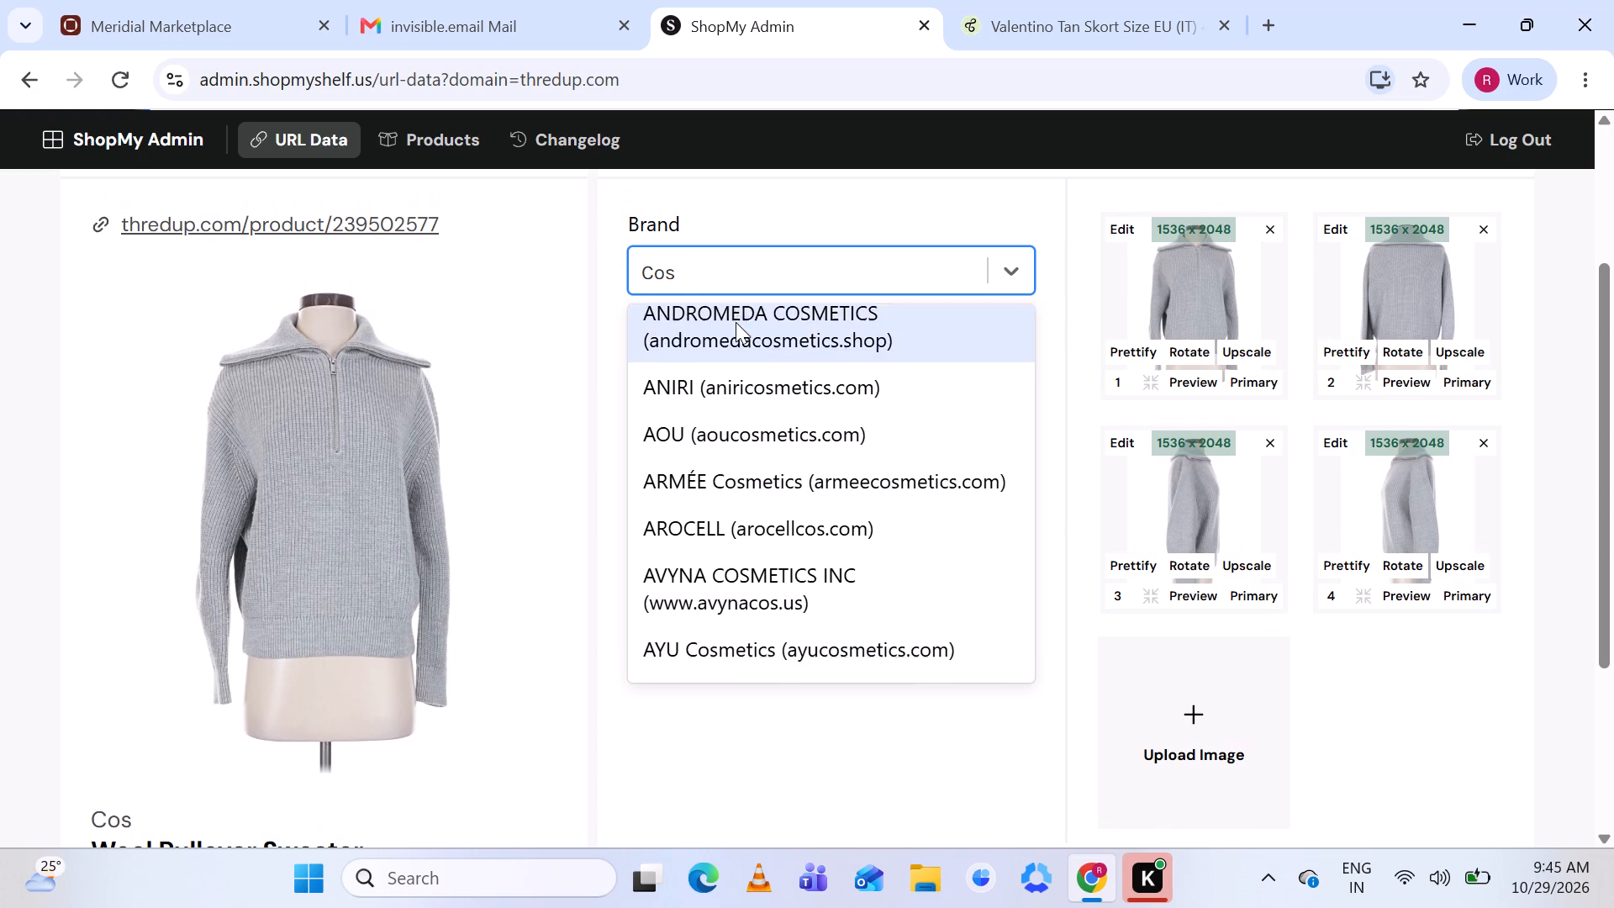
scroll(736, 322, "down", 4)
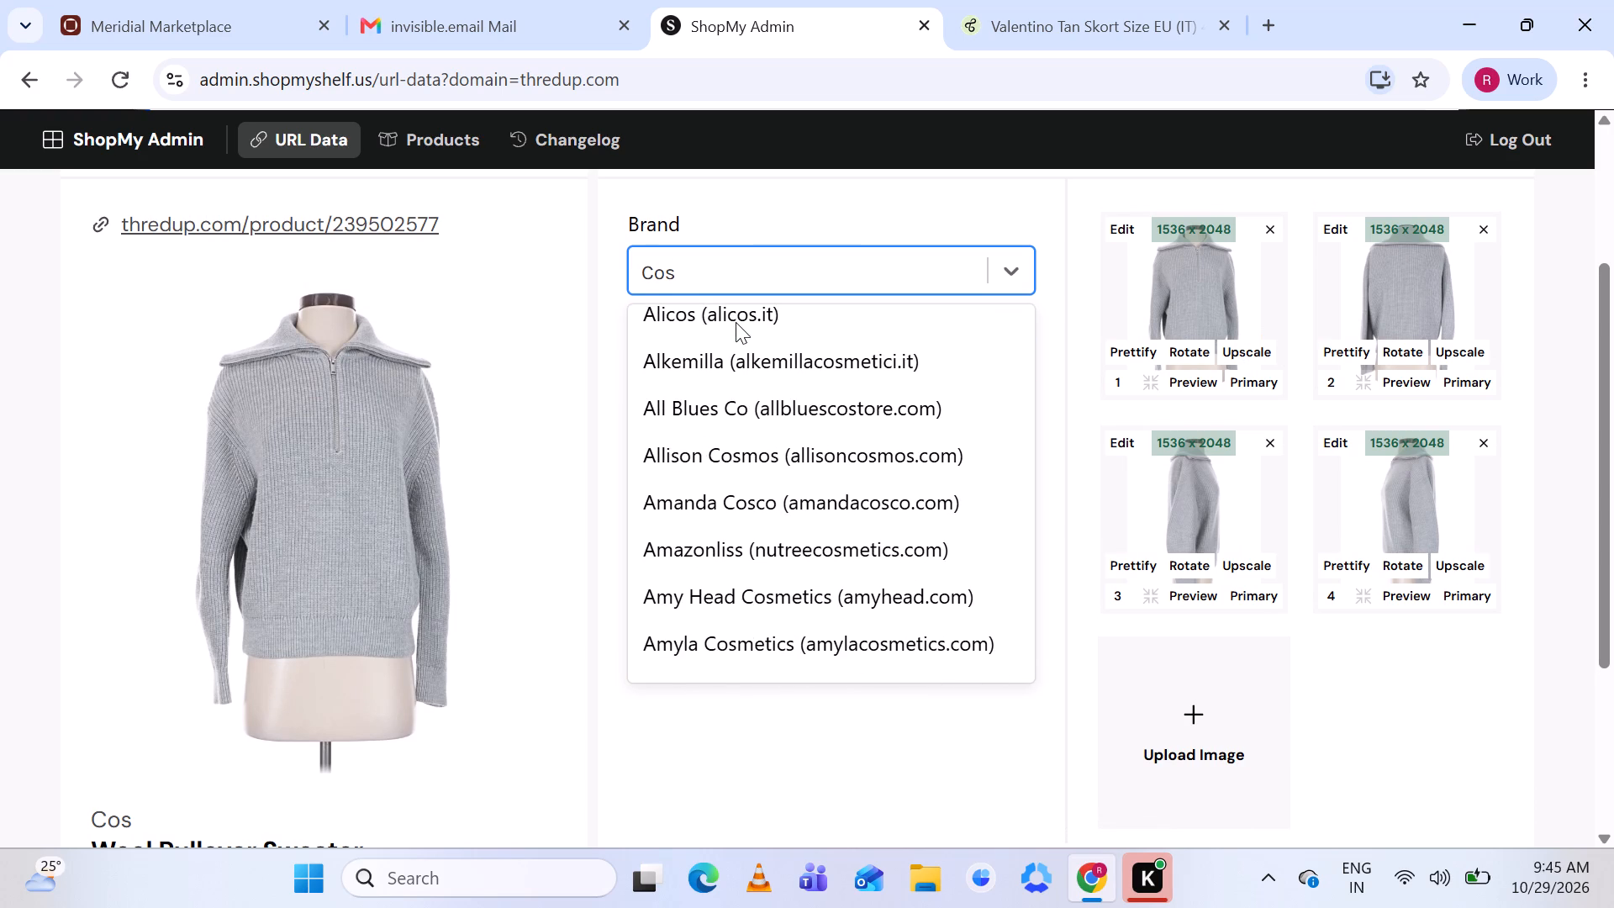
scroll(688, 481, "down", 4)
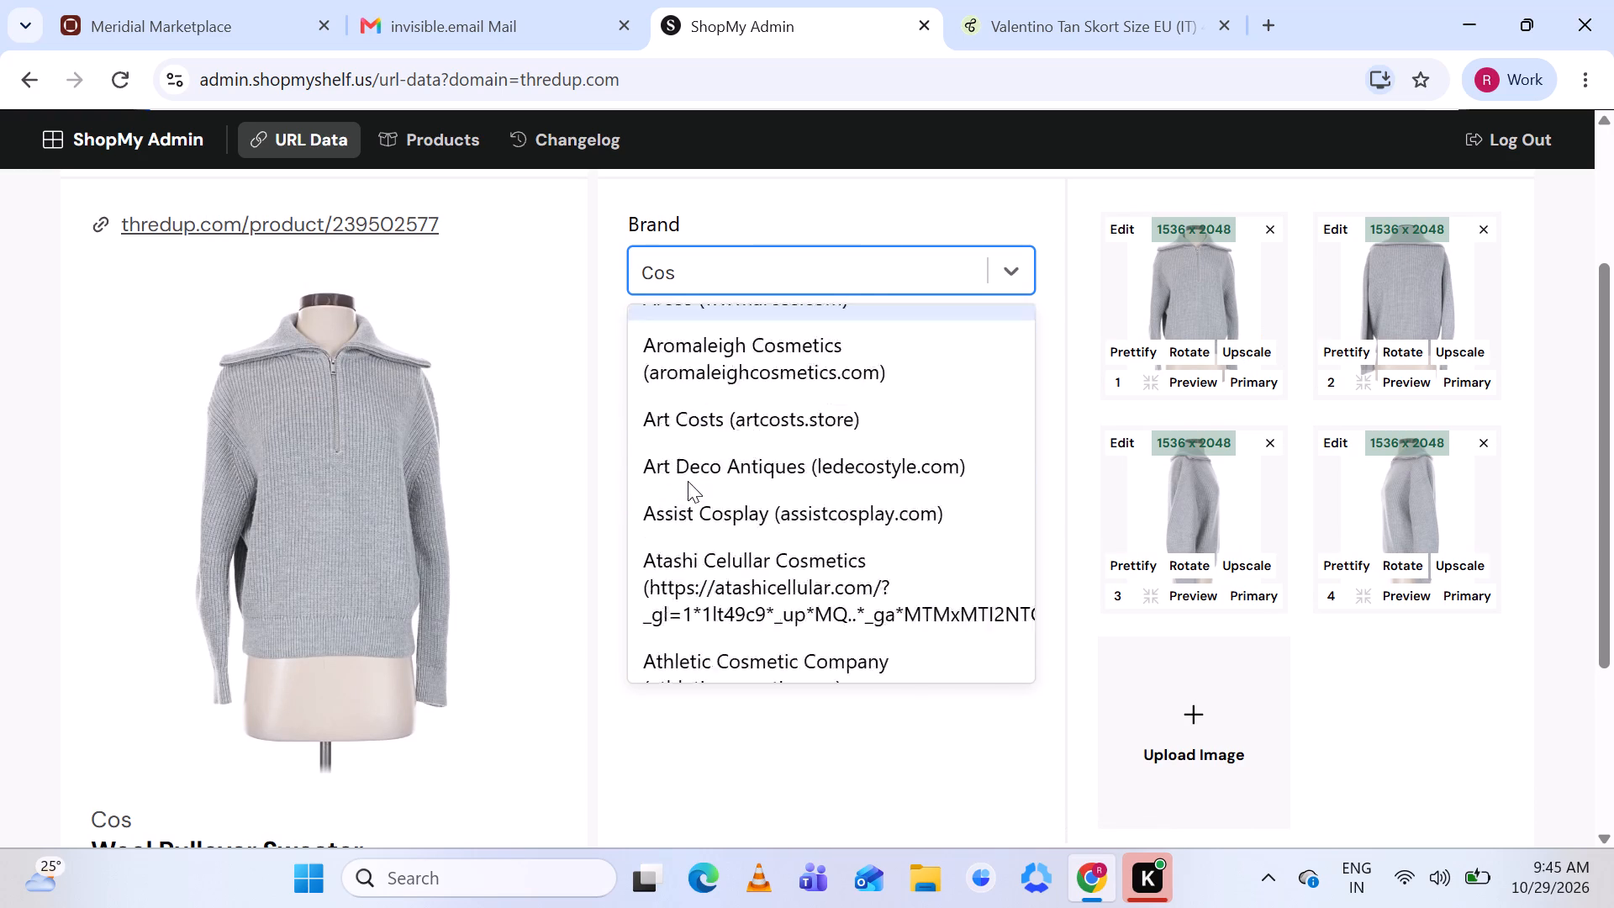
scroll(688, 481, "down", 4)
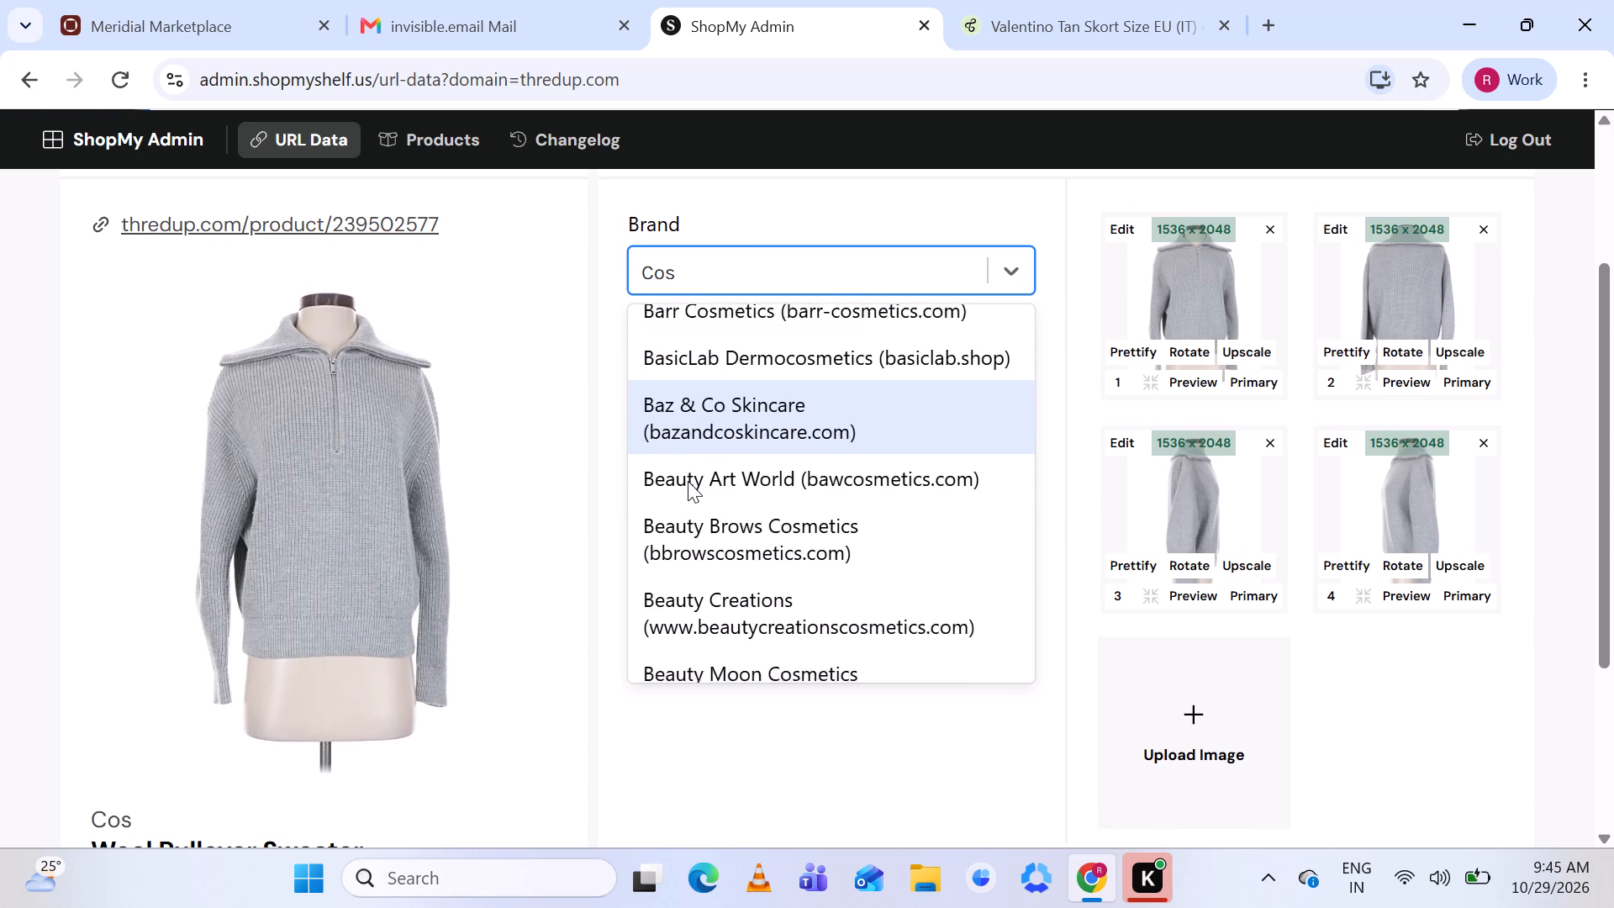
scroll(688, 481, "down", 2)
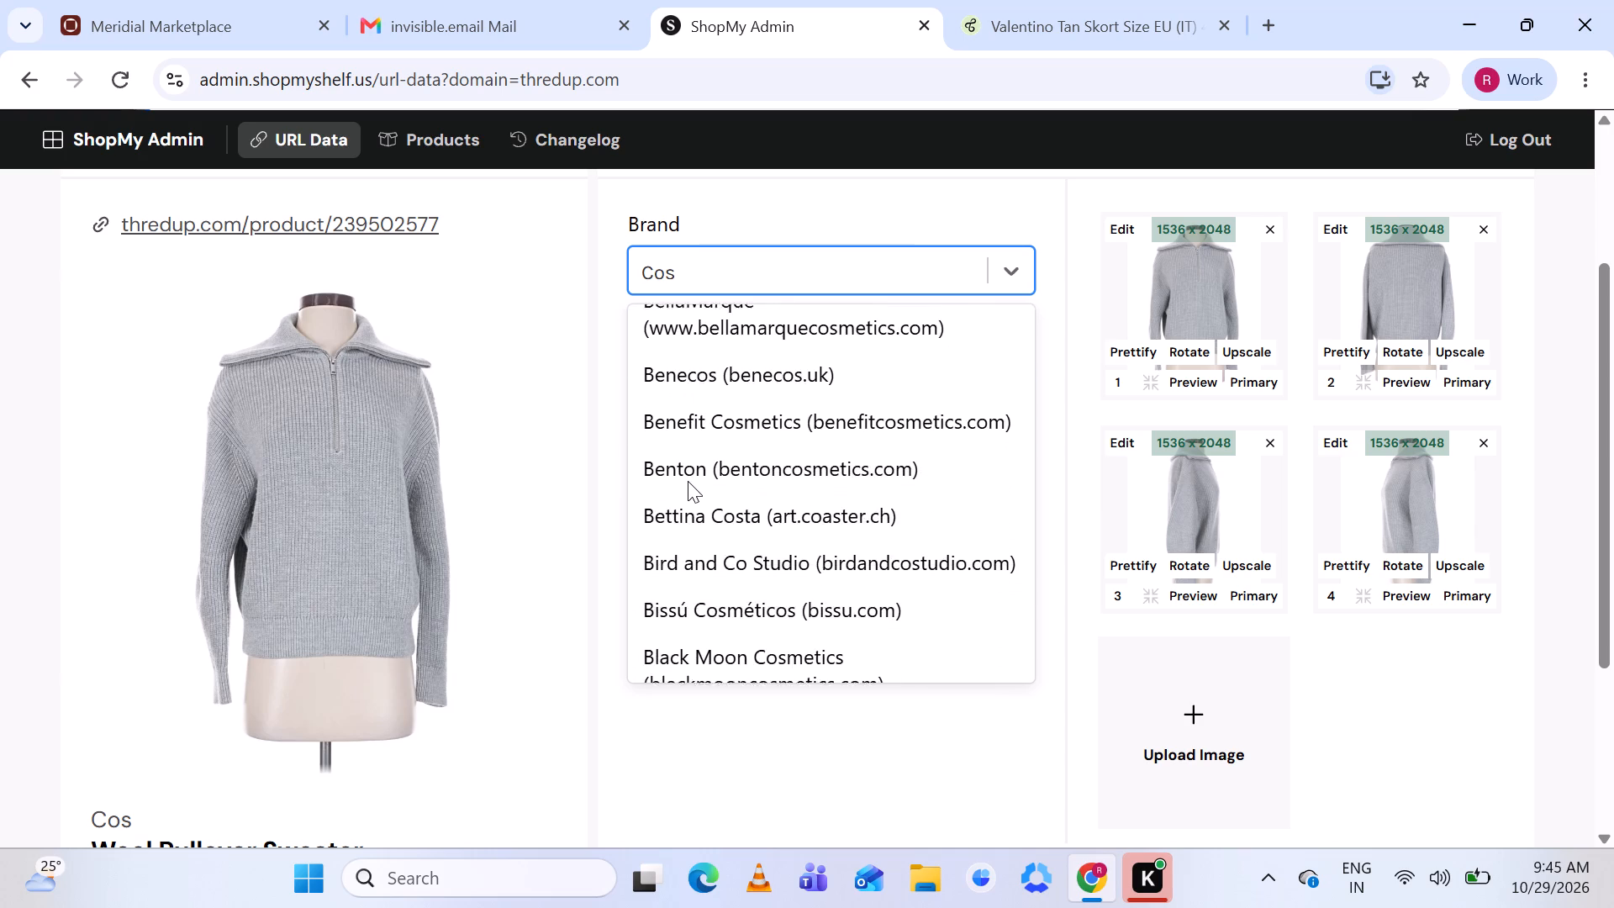
scroll(688, 481, "down", 2)
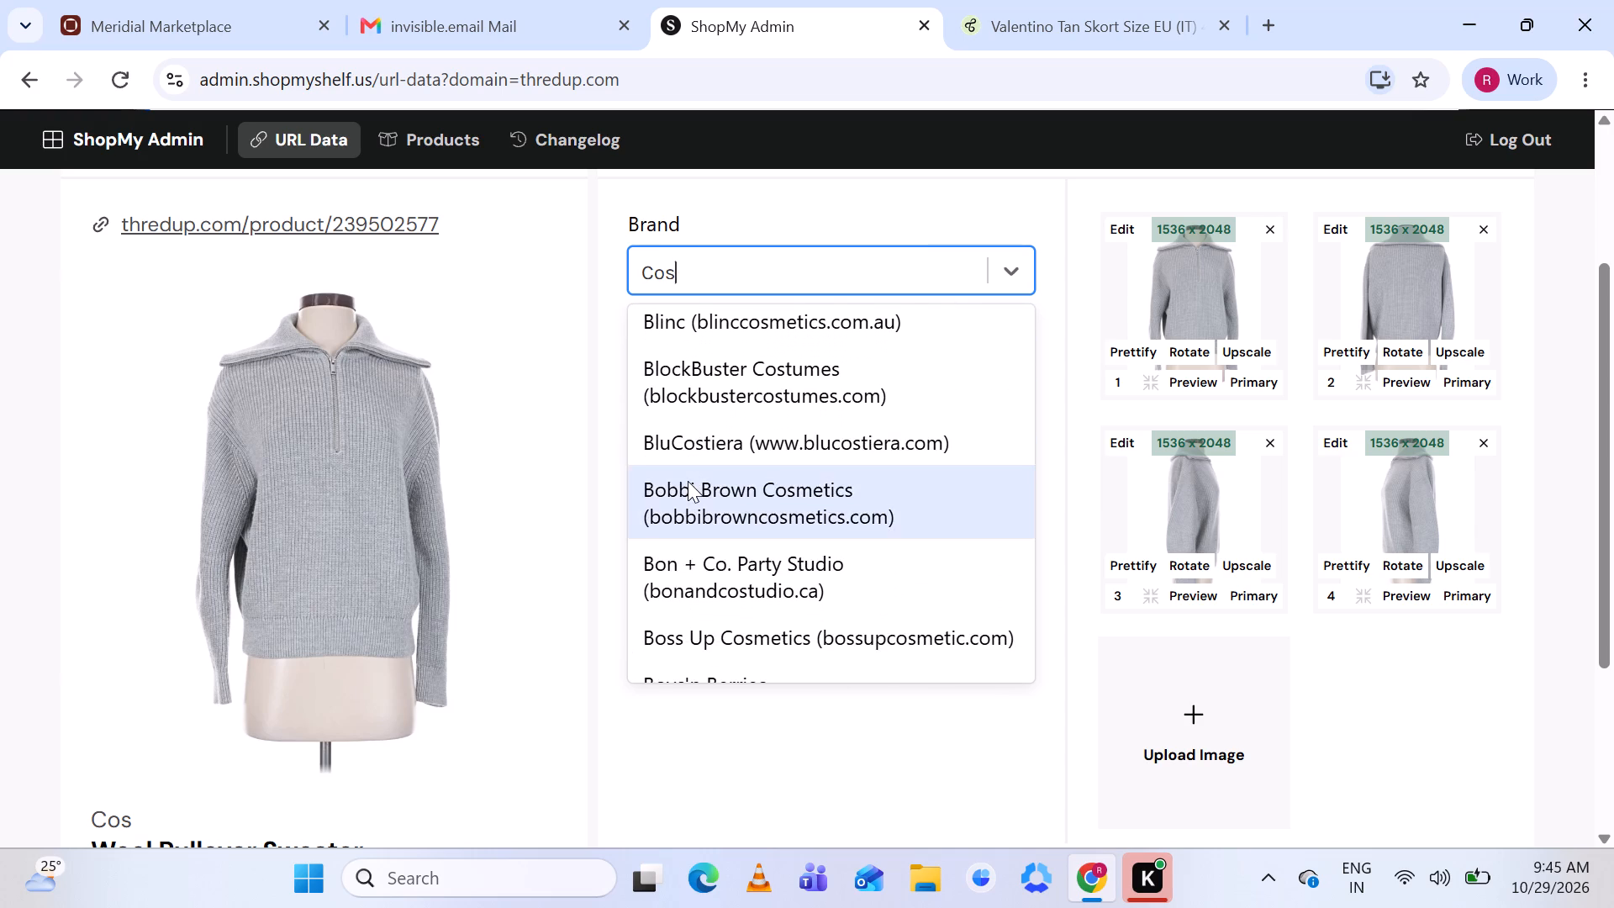
scroll(688, 481, "down", 4)
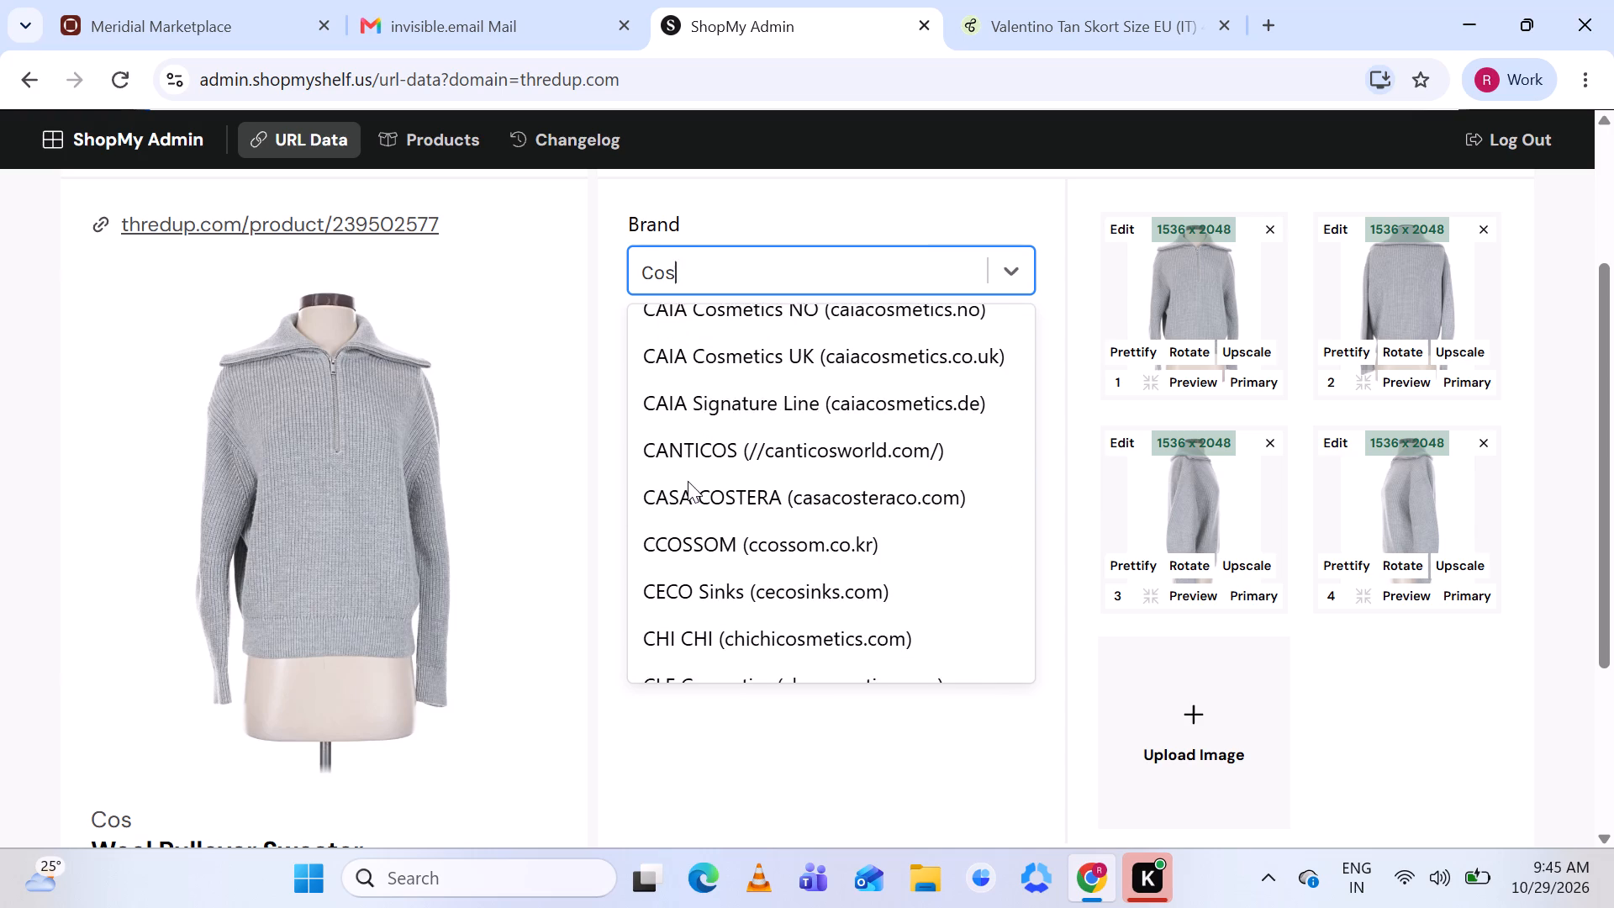
scroll(688, 481, "down", 1)
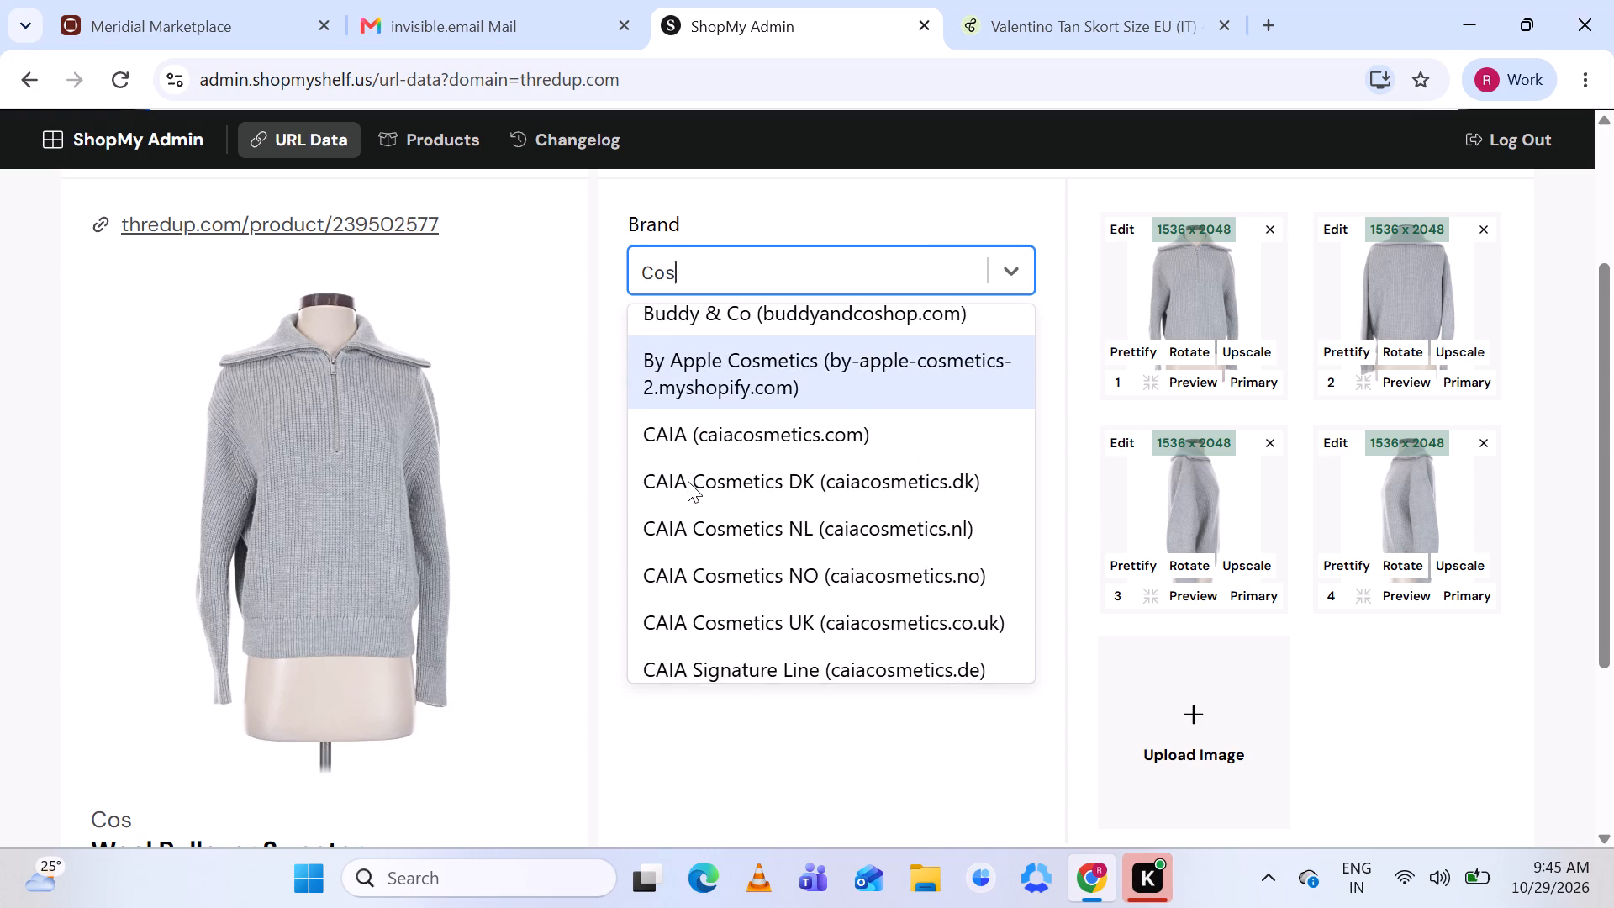
scroll(688, 481, "down", 3)
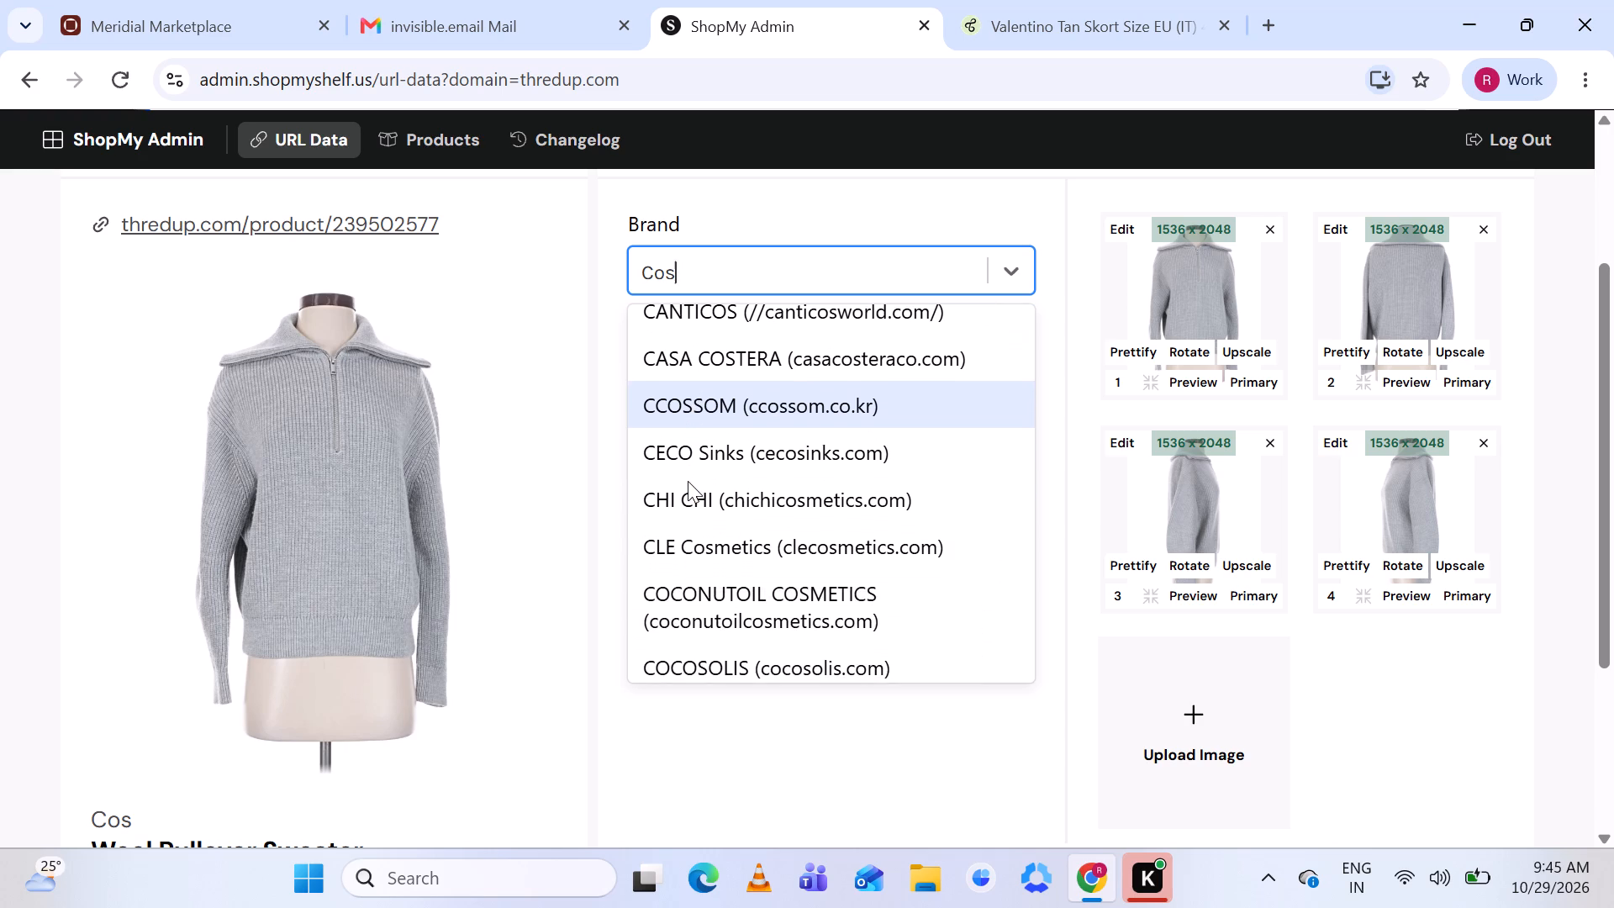
scroll(688, 481, "down", 2)
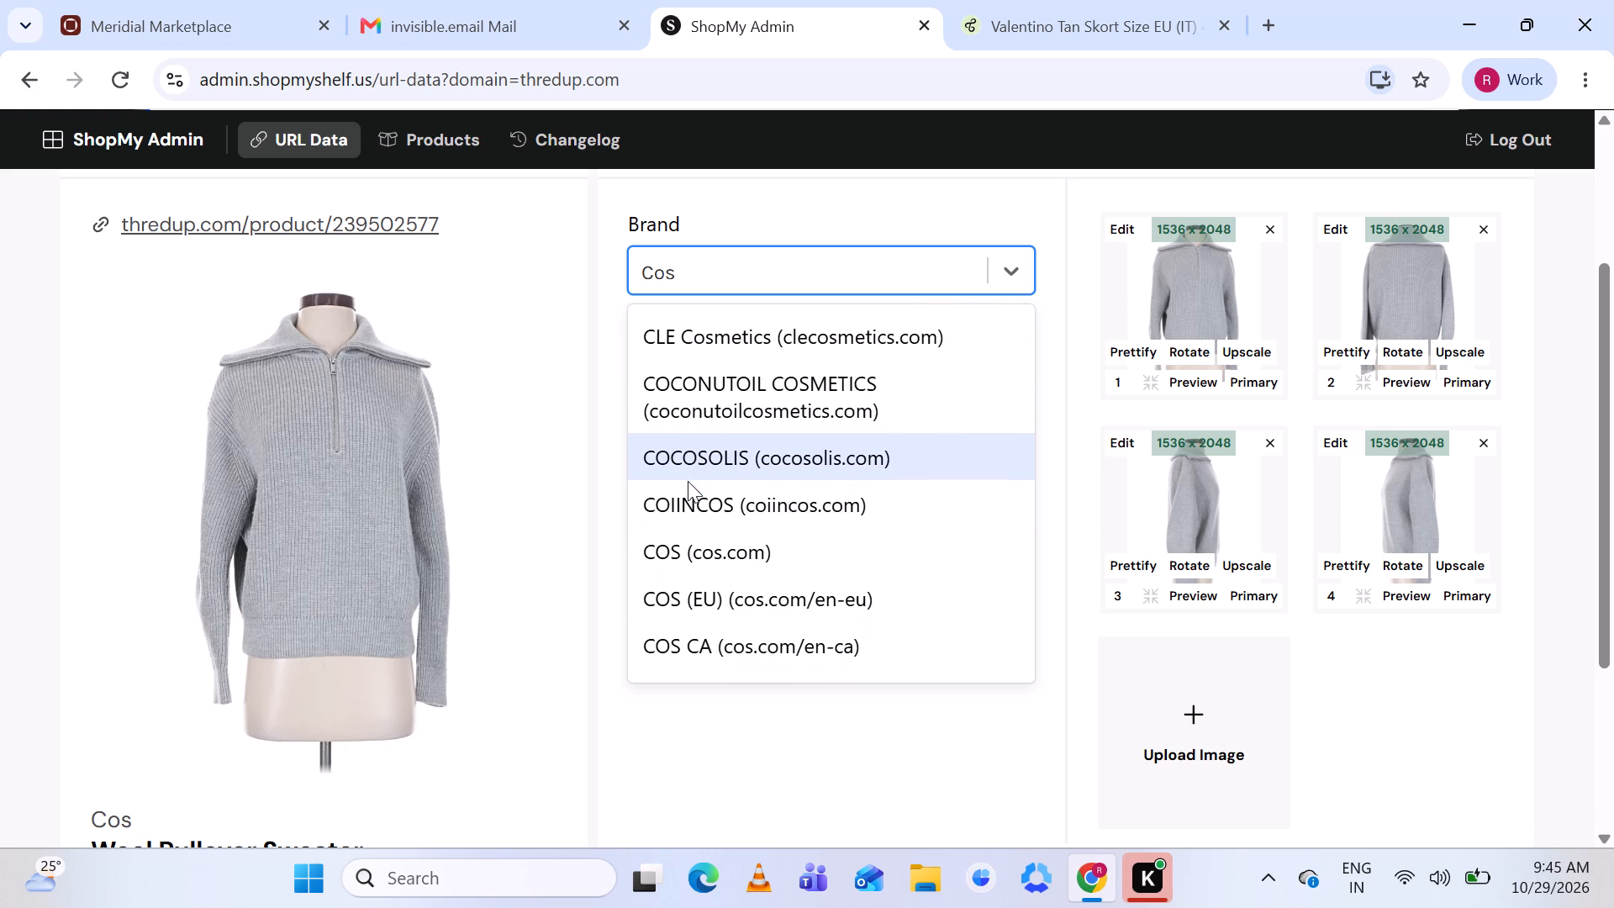
scroll(688, 481, "down", 1)
left_click(693, 546)
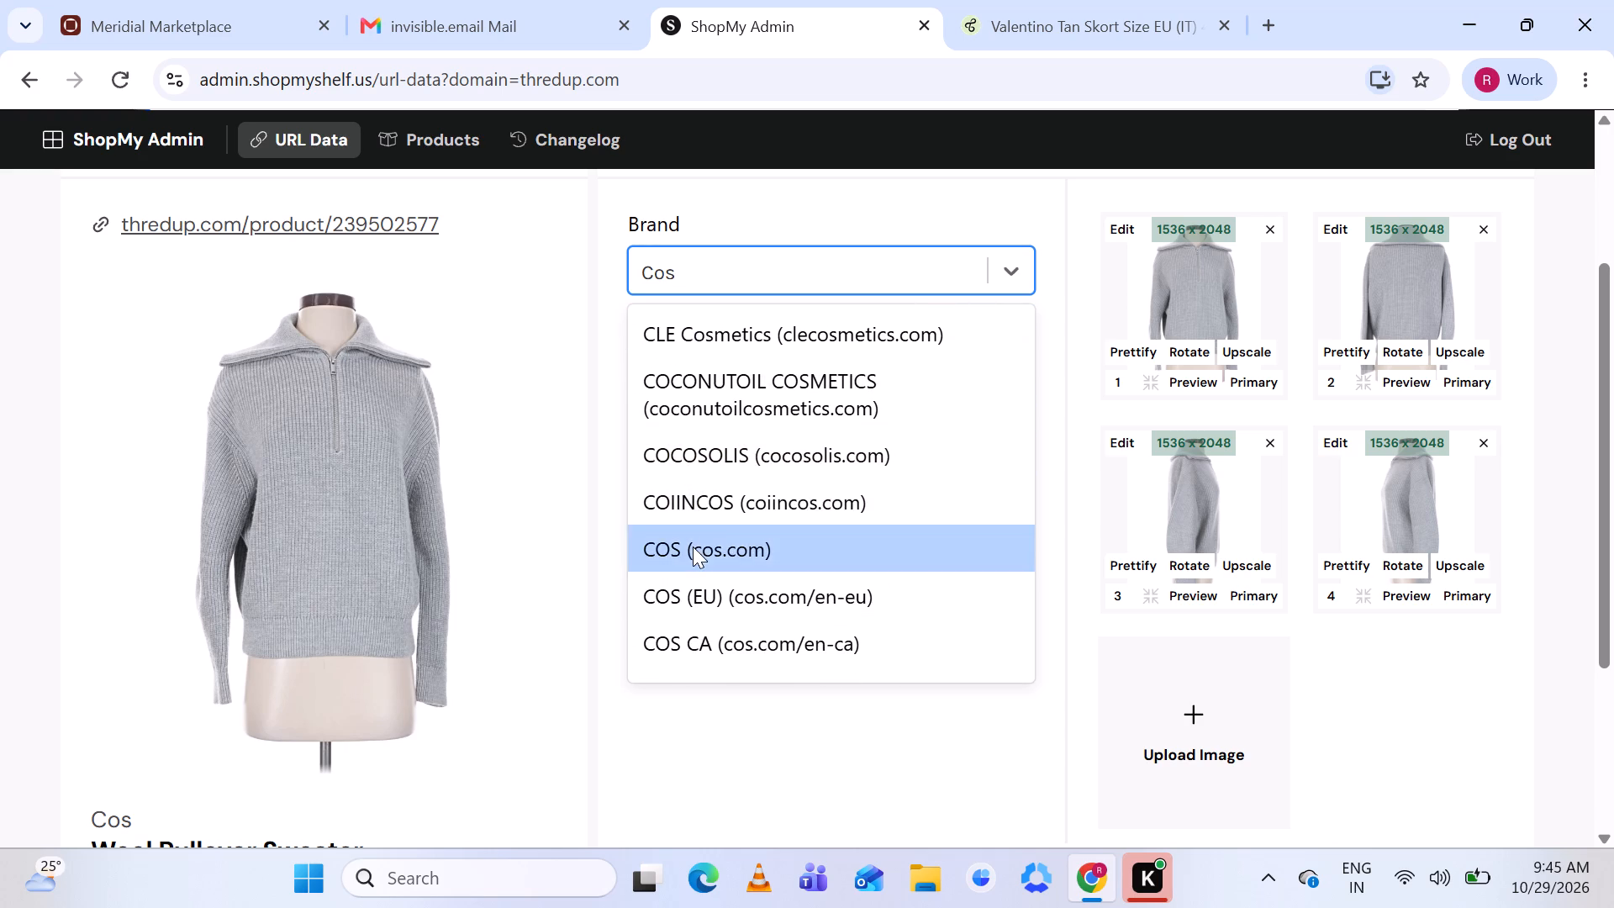
Open the sweater's thredup listing and look through its Cos brand page to check the chosen brand.
left_click(1095, 14)
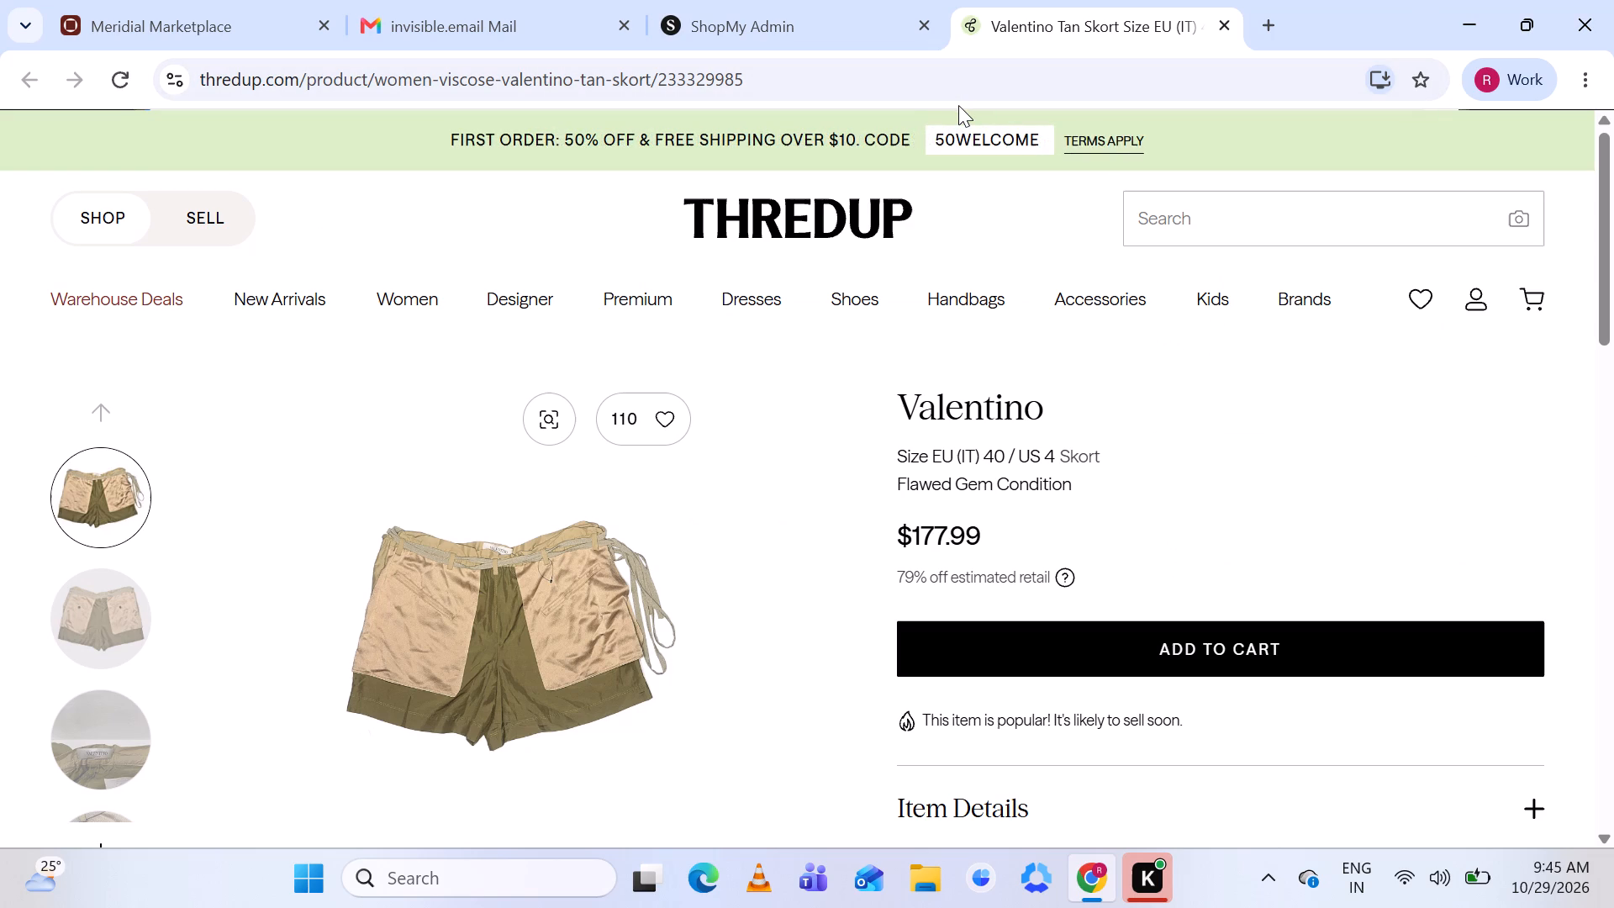
left_click(773, 18)
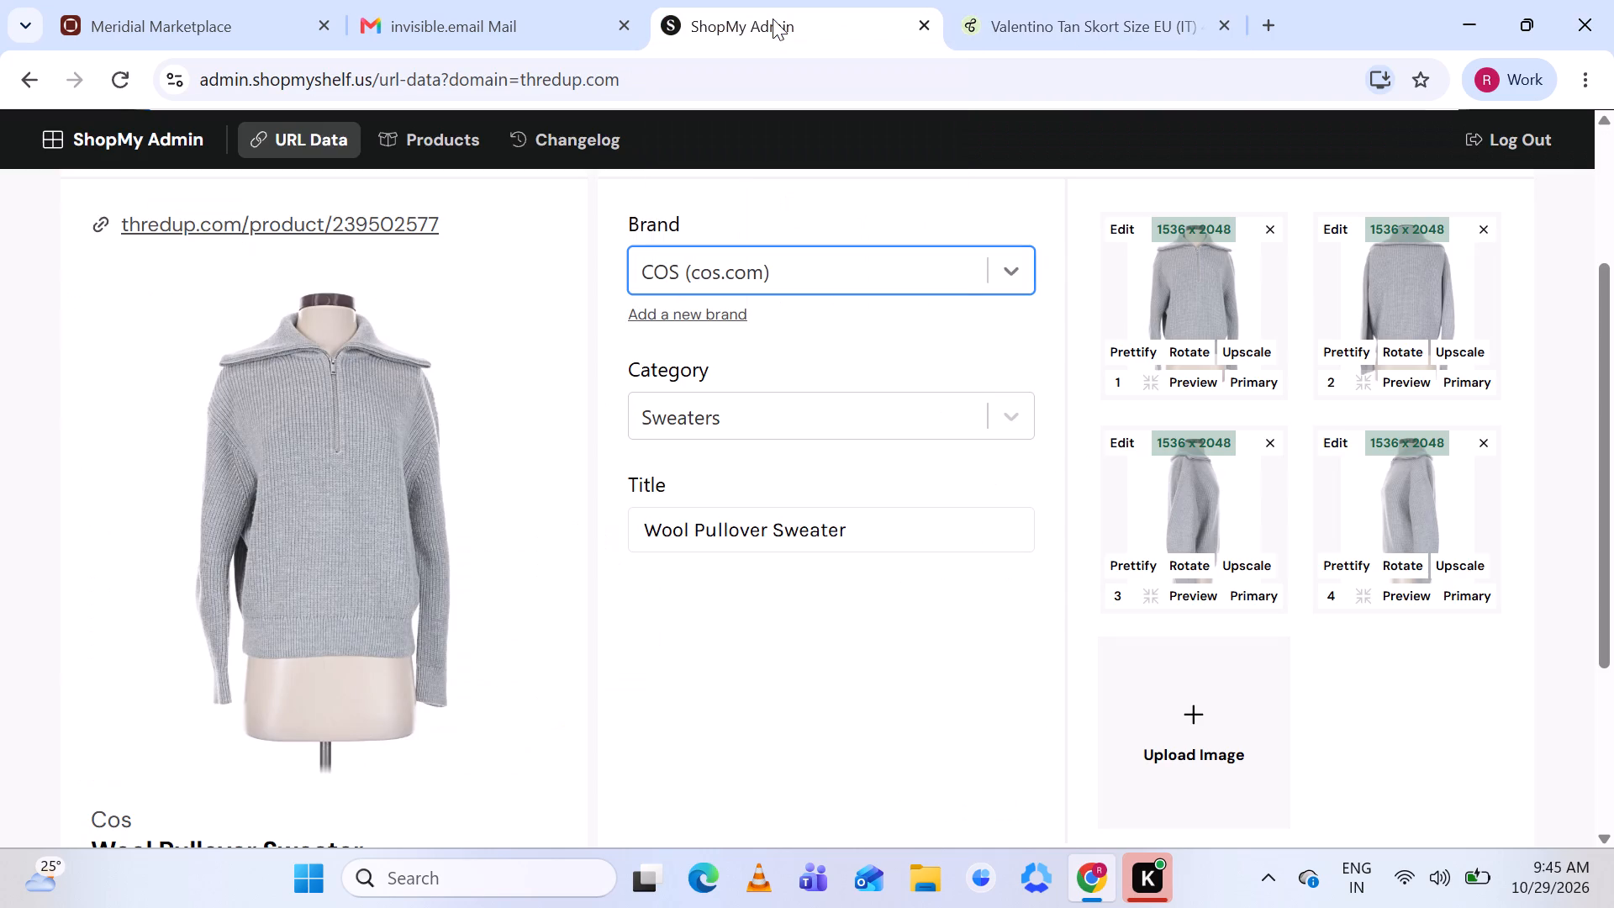
left_click(359, 209)
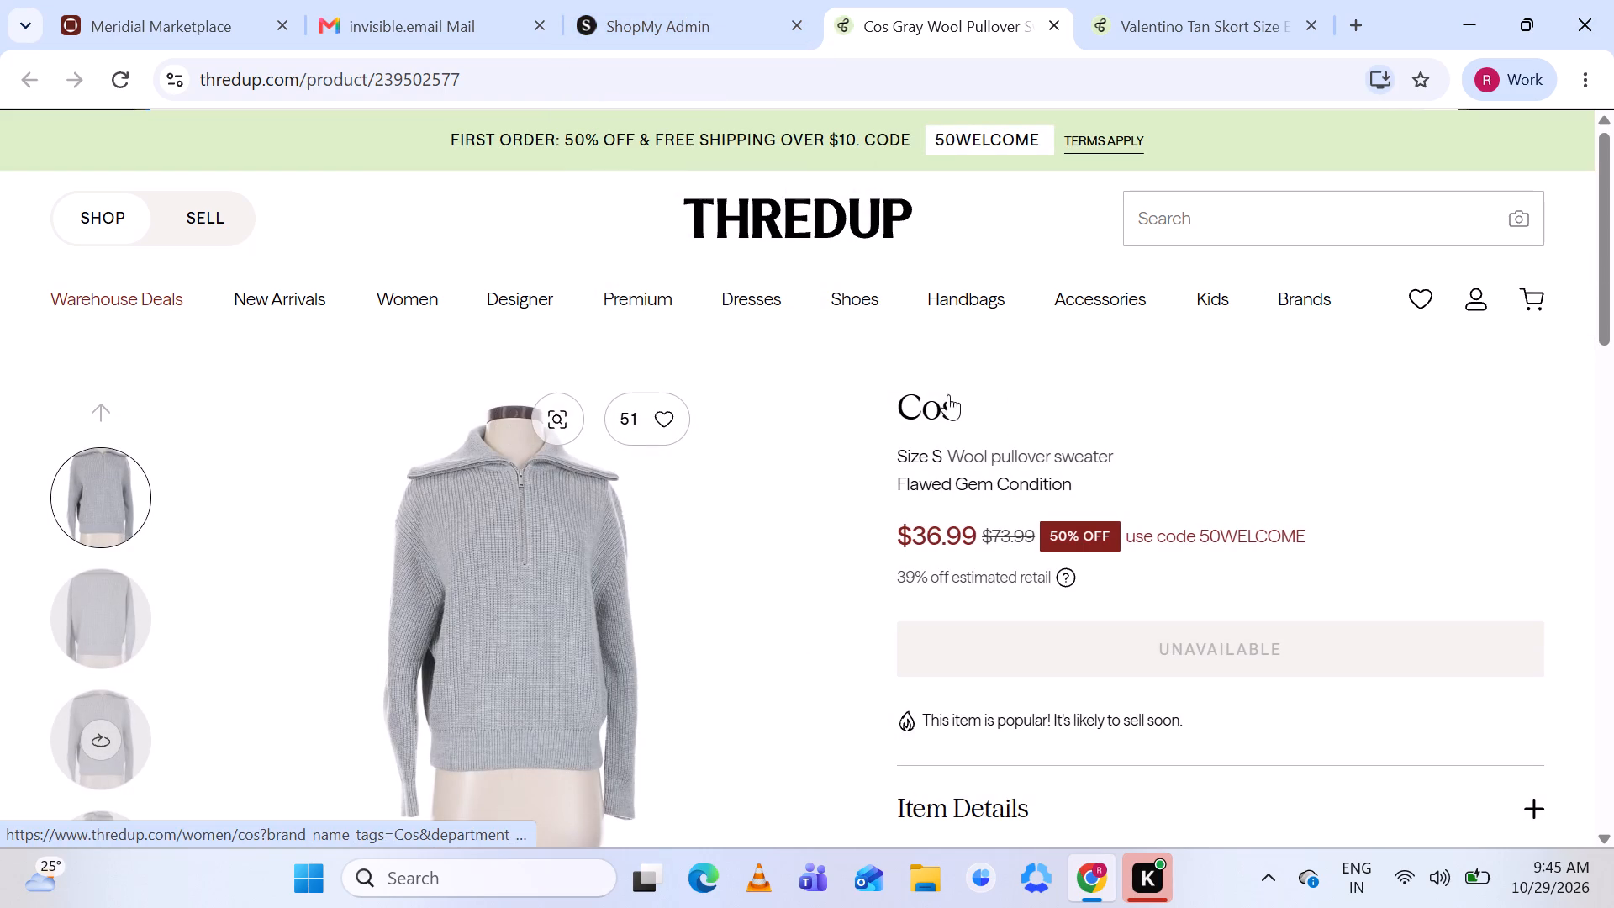
left_click(925, 405)
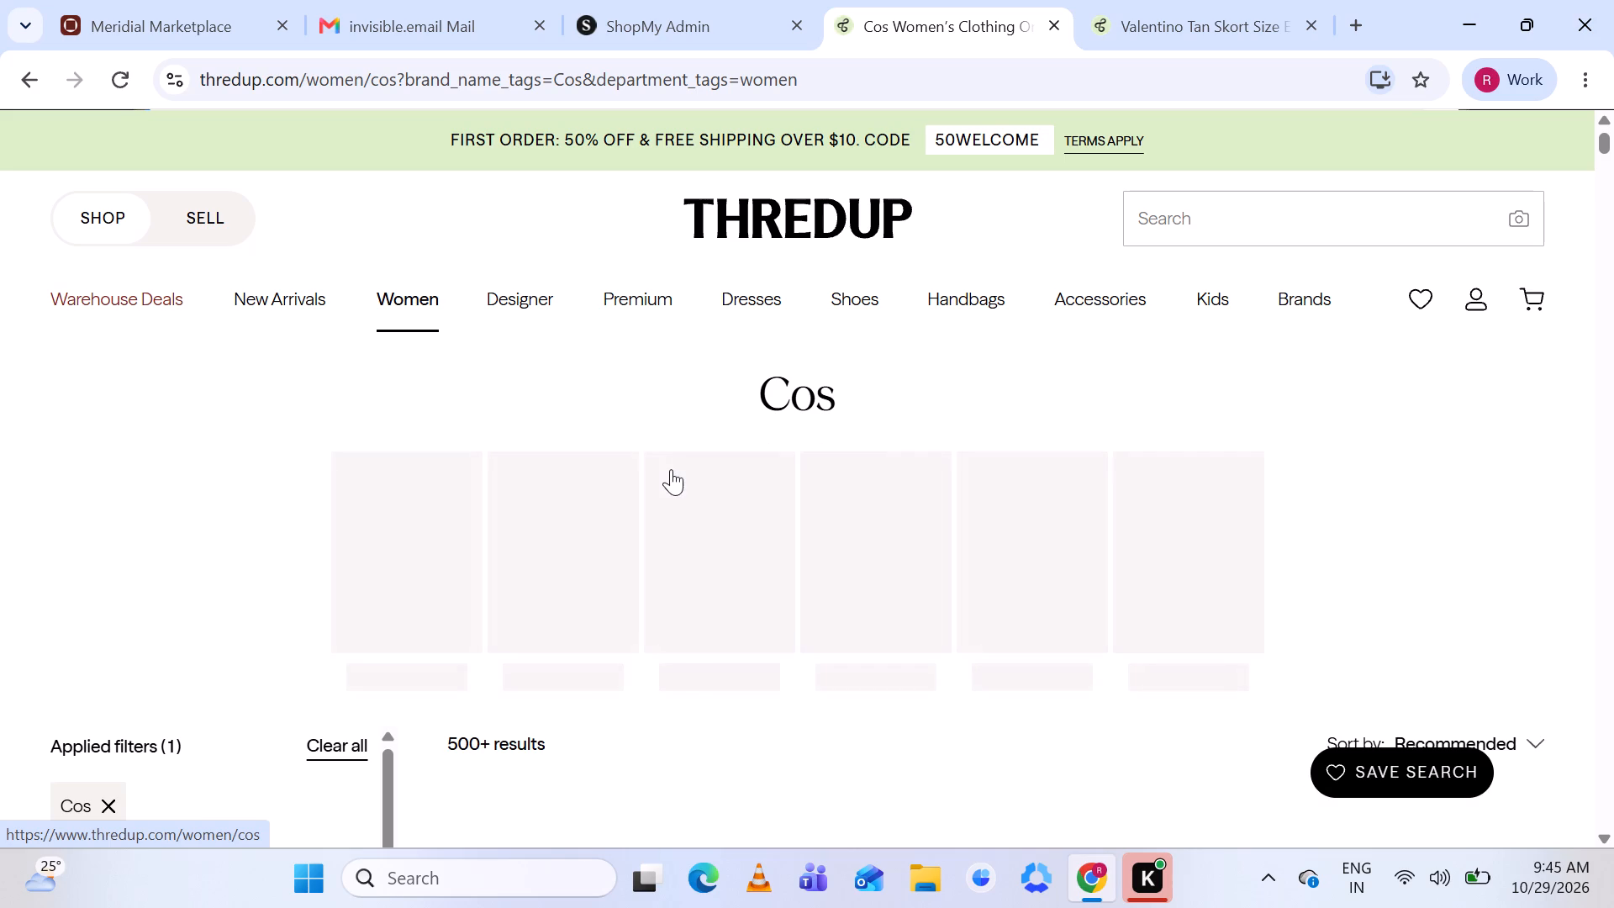
scroll(671, 469, "down", 2)
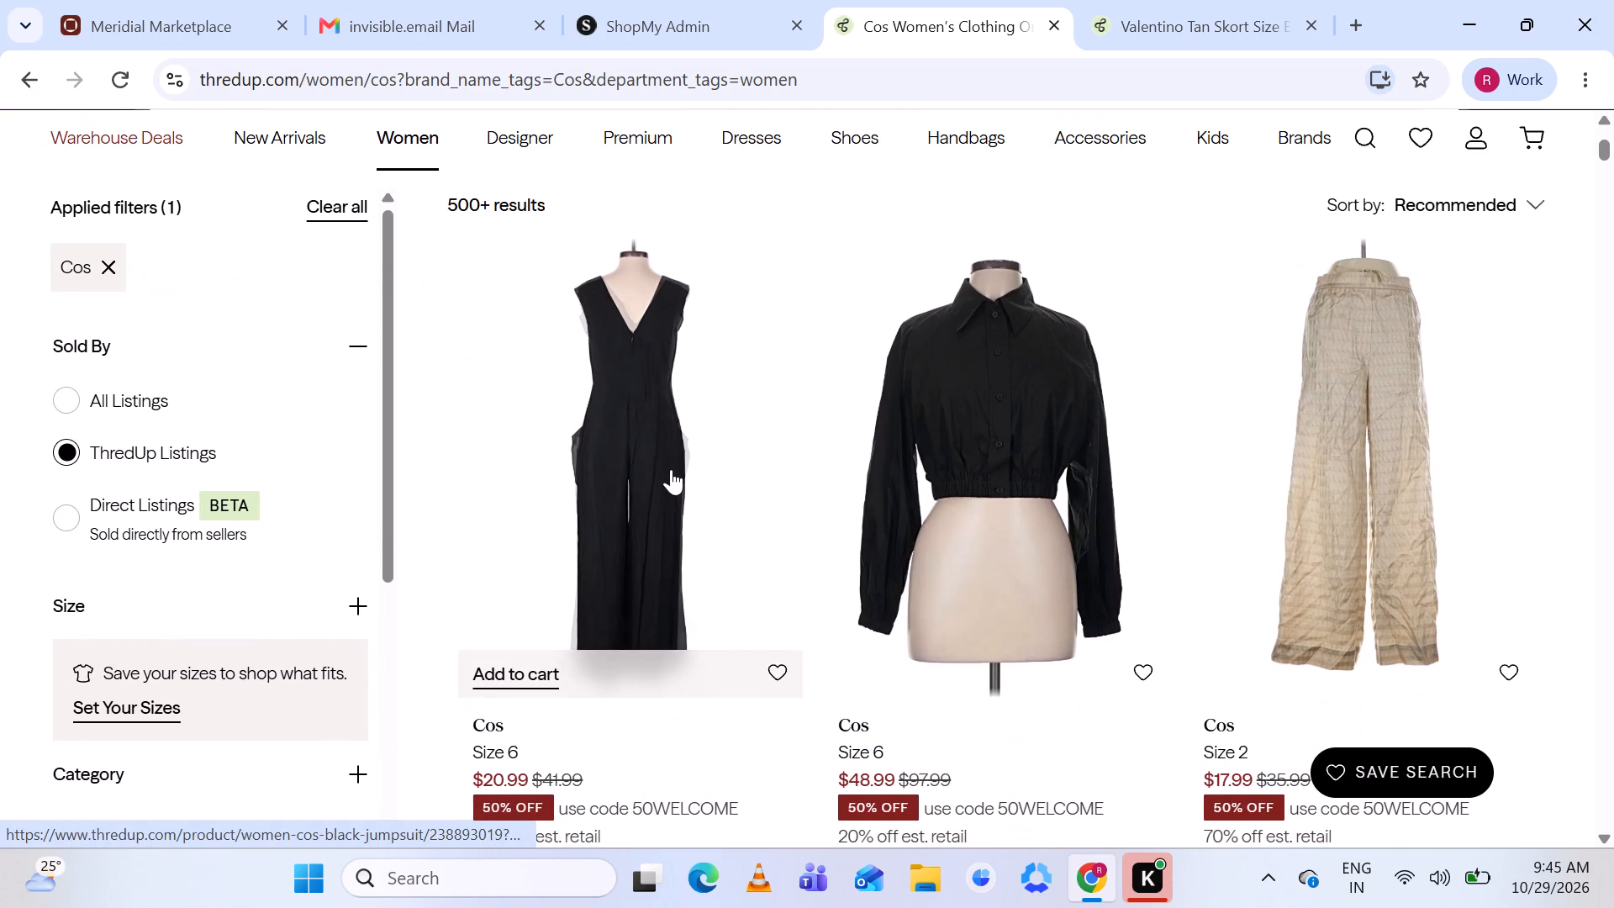
scroll(671, 469, "down", 3)
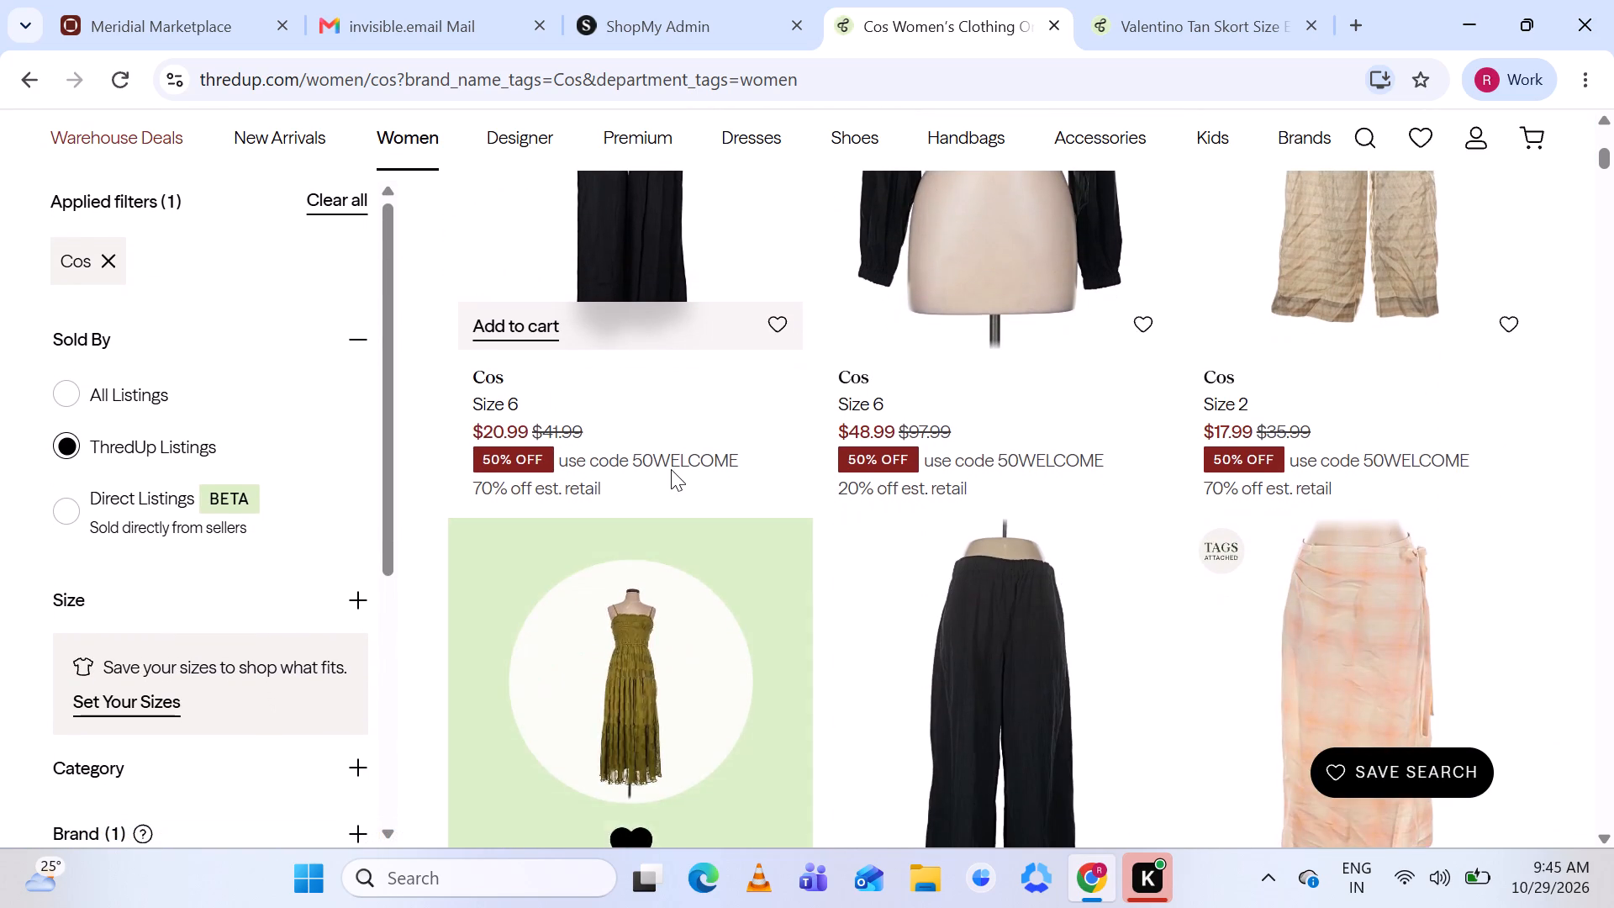
scroll(671, 469, "down", 4)
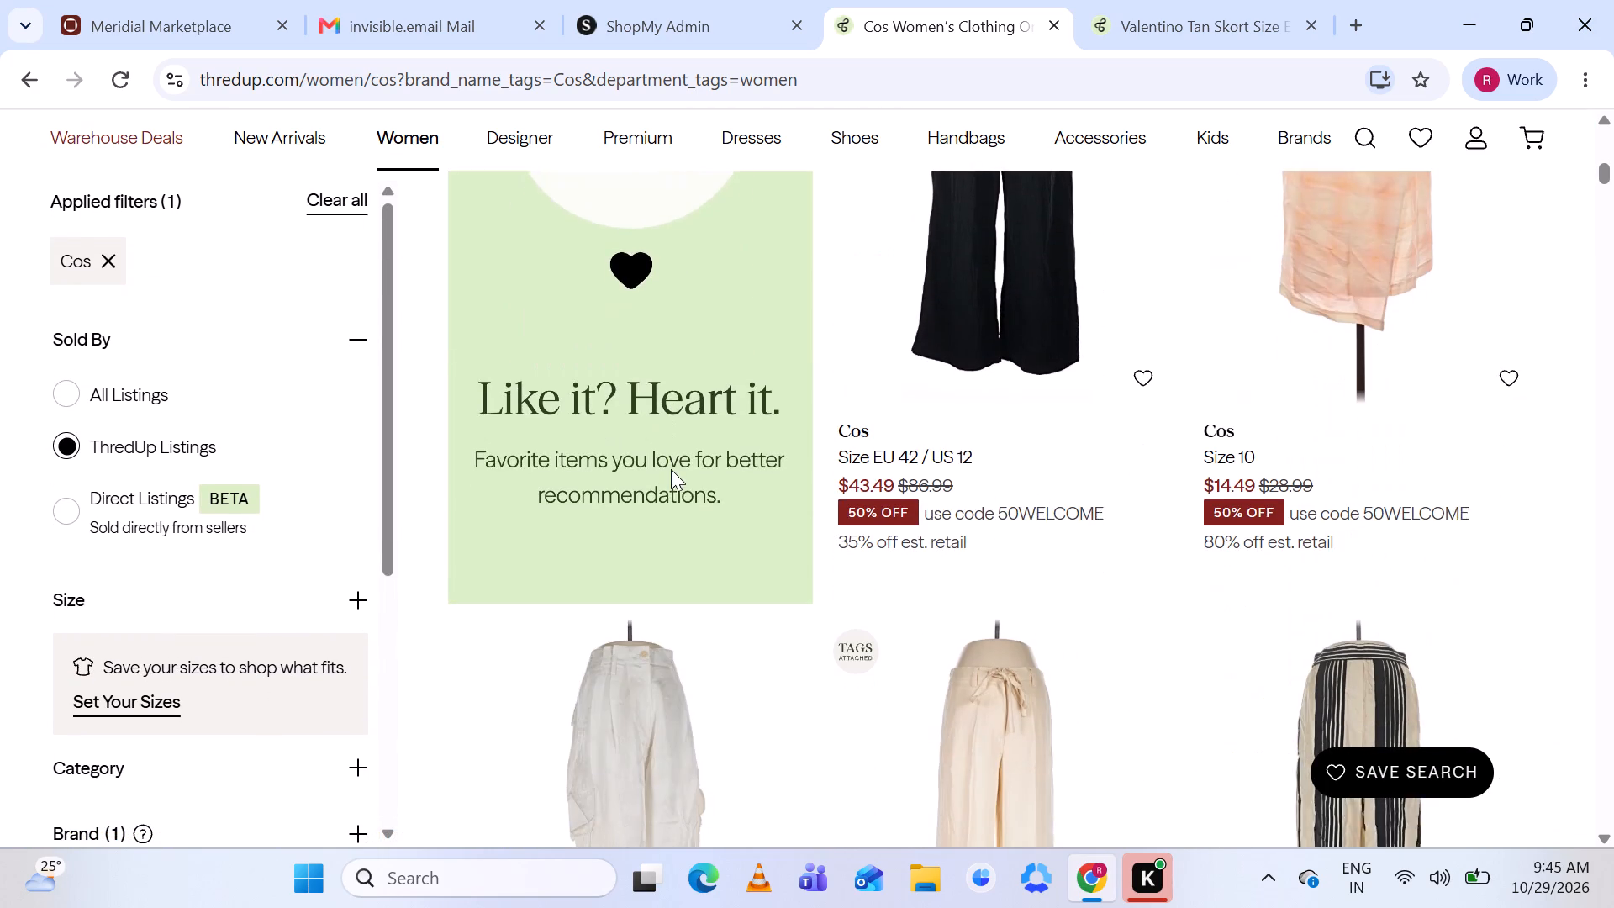
scroll(671, 469, "down", 1)
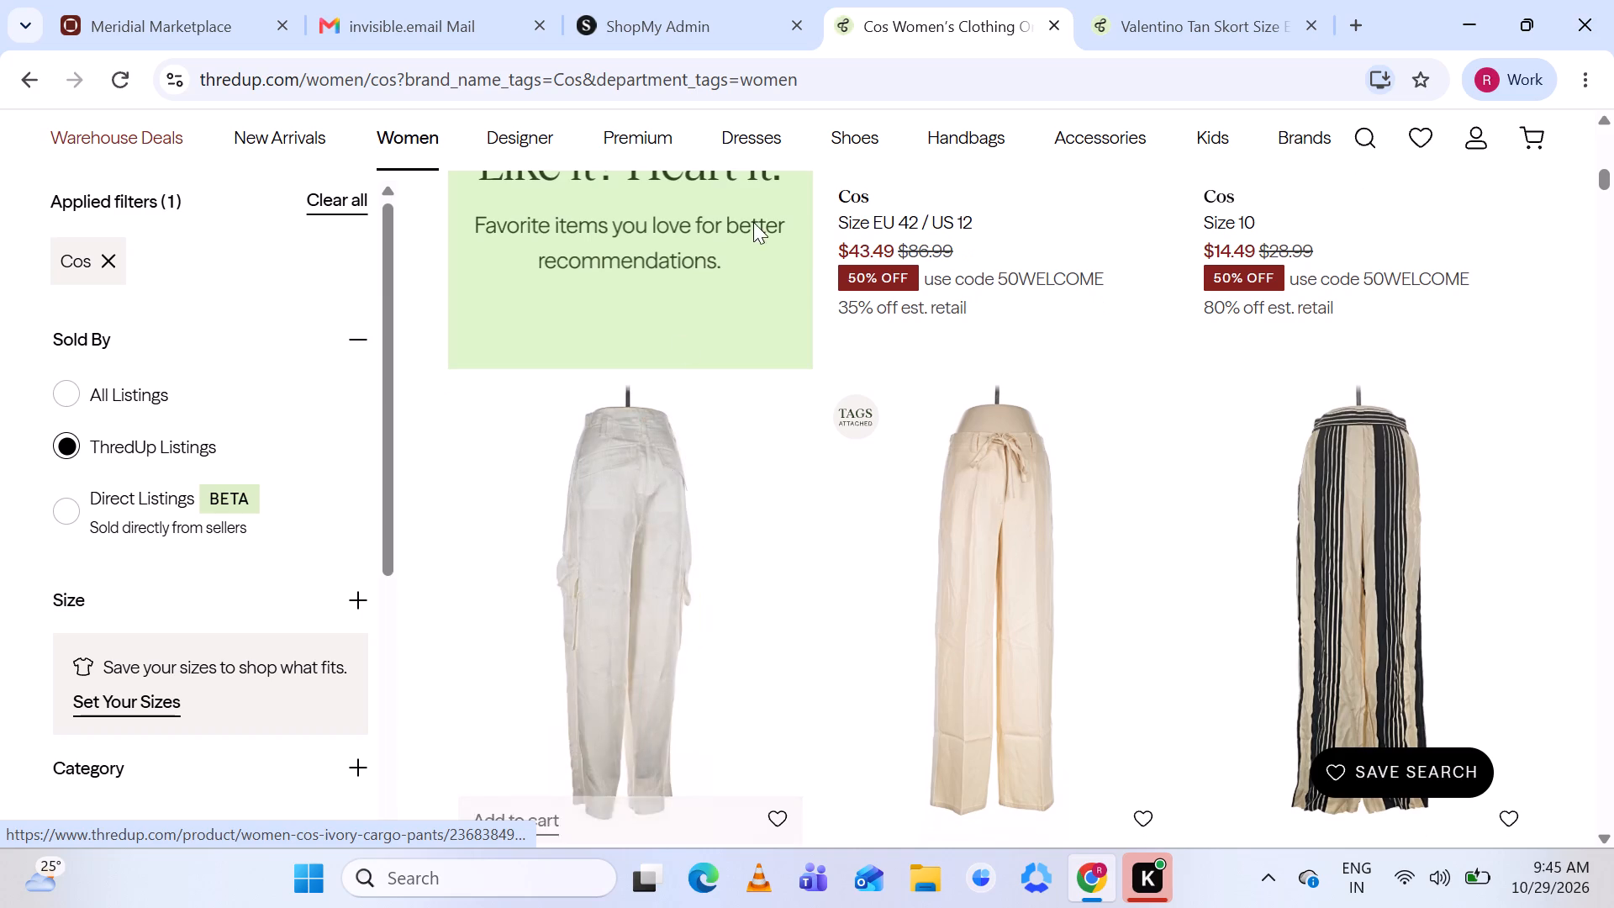
left_click(689, 16)
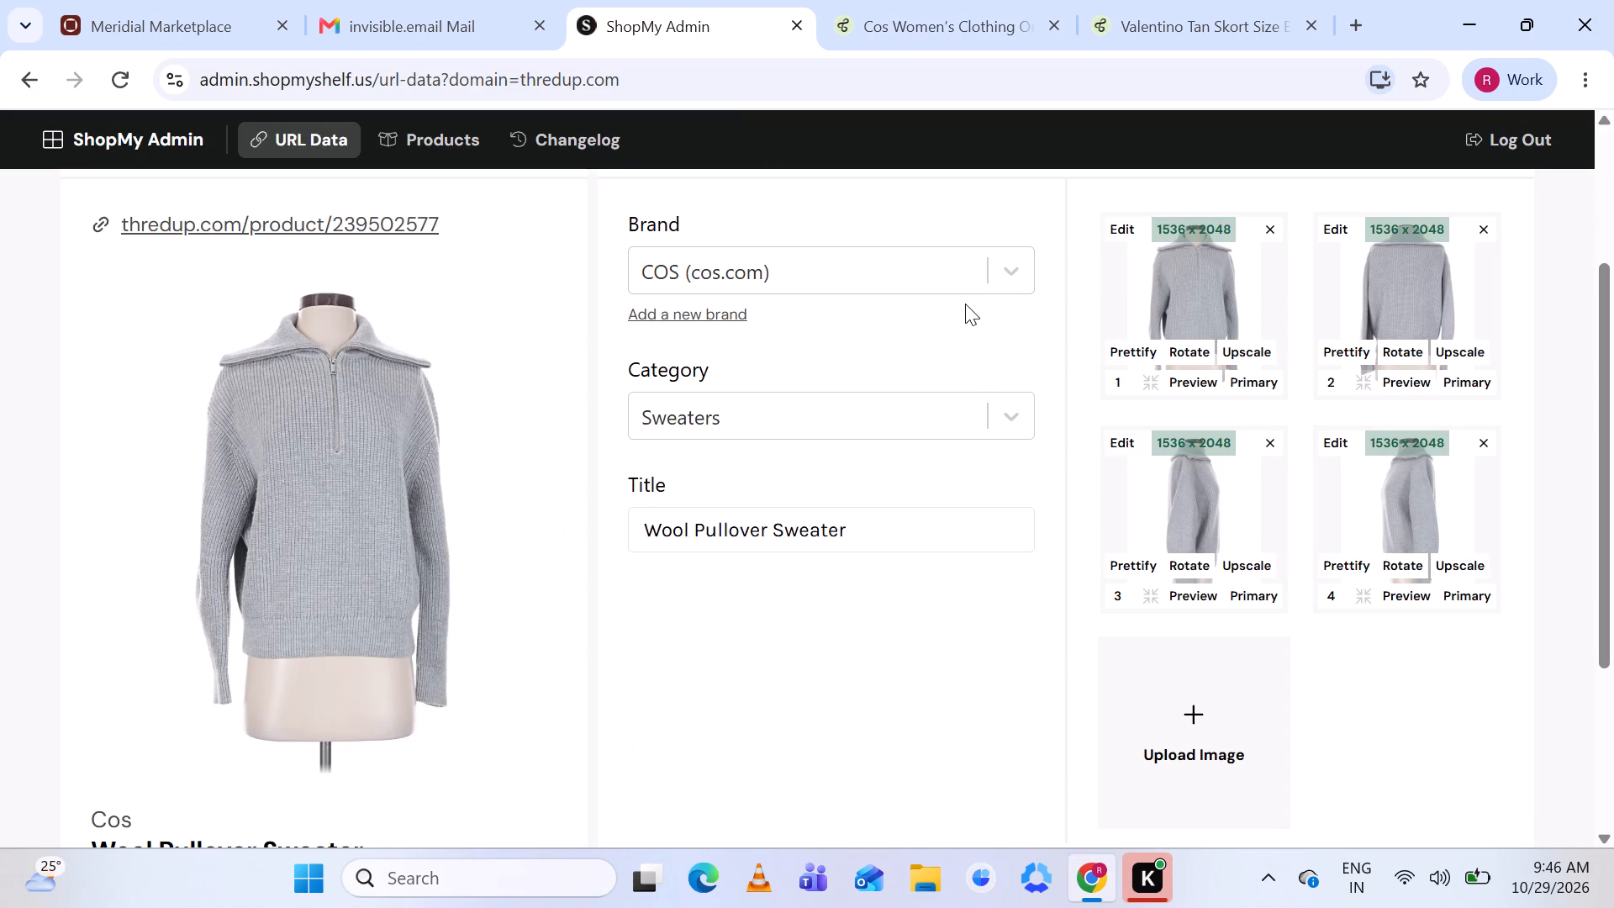
Save the new COS product with the title "Wool Pullover Sweater" in the Sweaters category.
scroll(965, 304, "up", 2)
left_click(1465, 362)
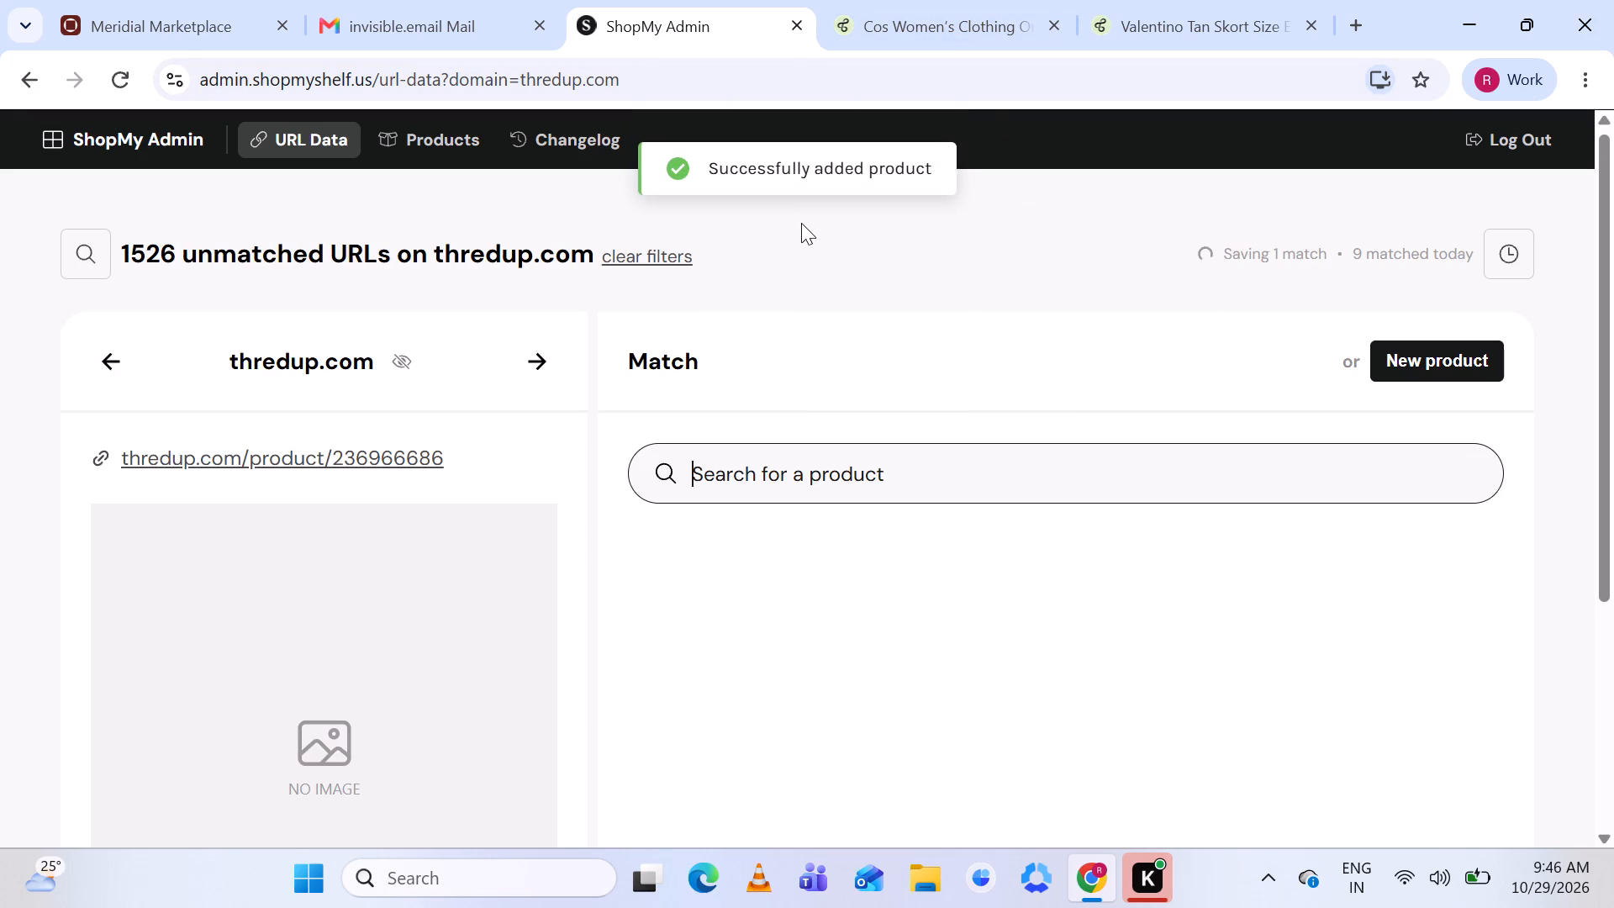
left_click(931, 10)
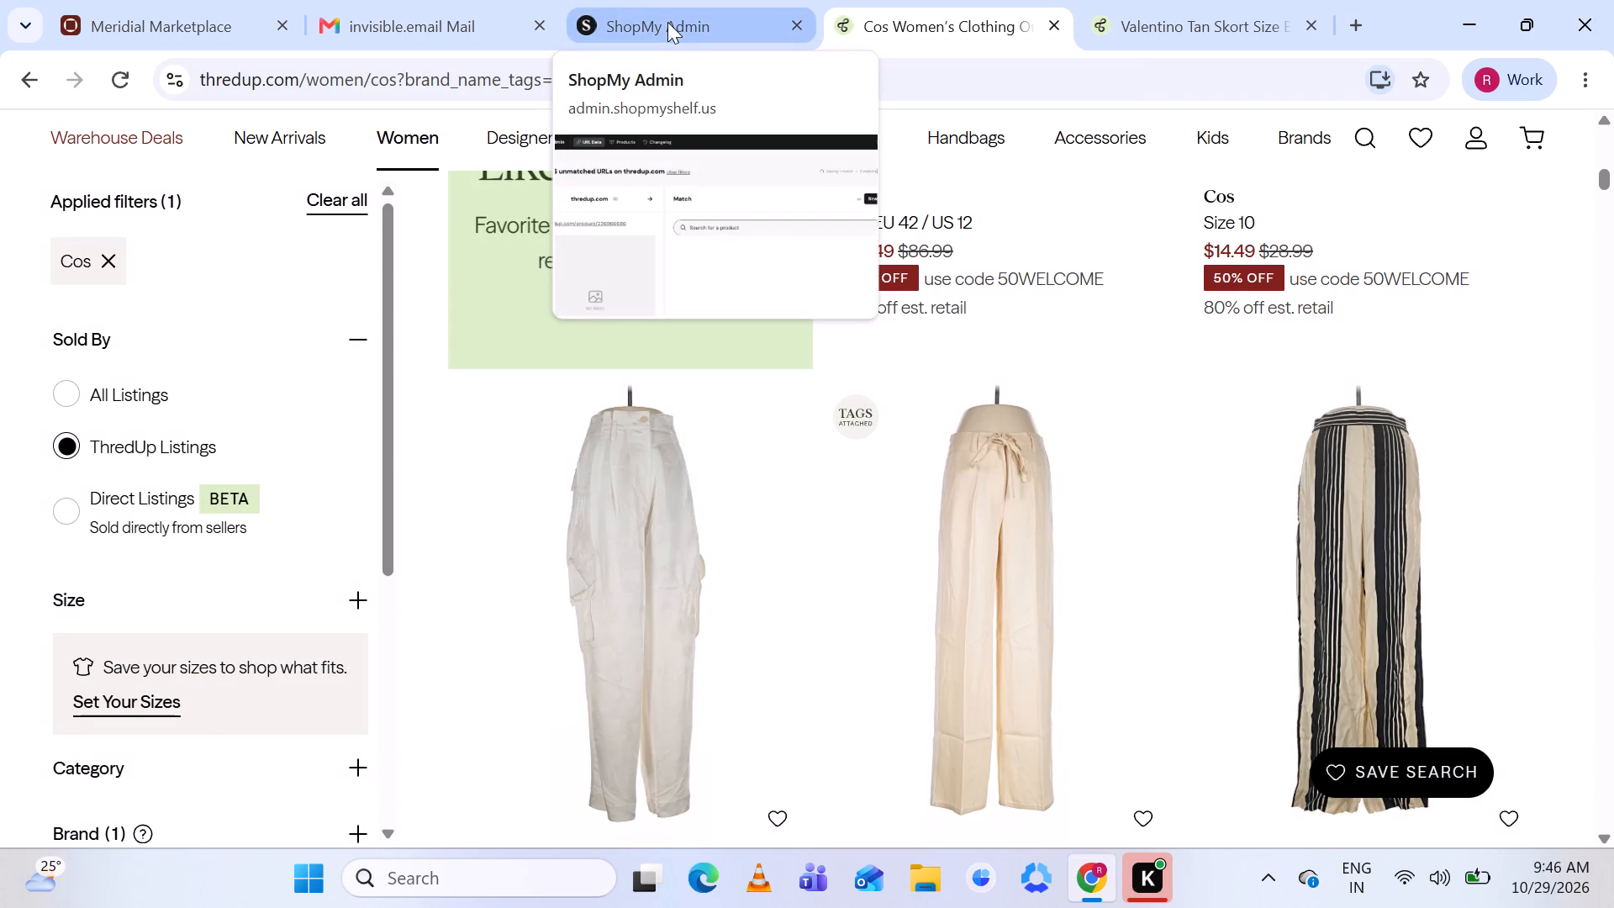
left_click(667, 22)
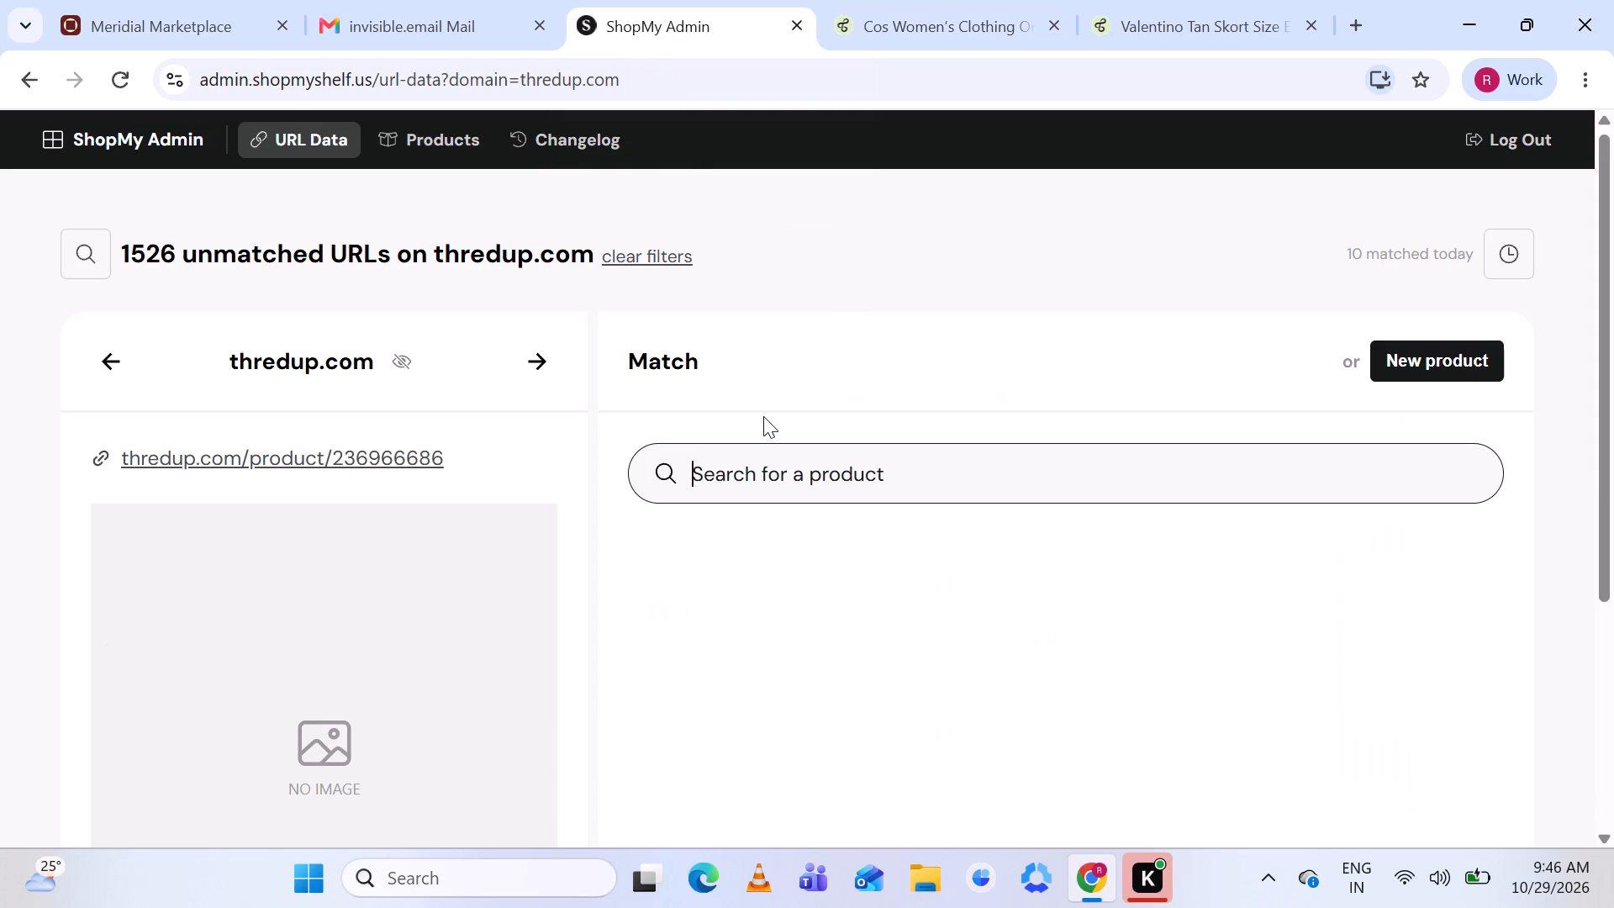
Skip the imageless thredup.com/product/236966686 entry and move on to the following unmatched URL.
scroll(763, 416, "down", 2)
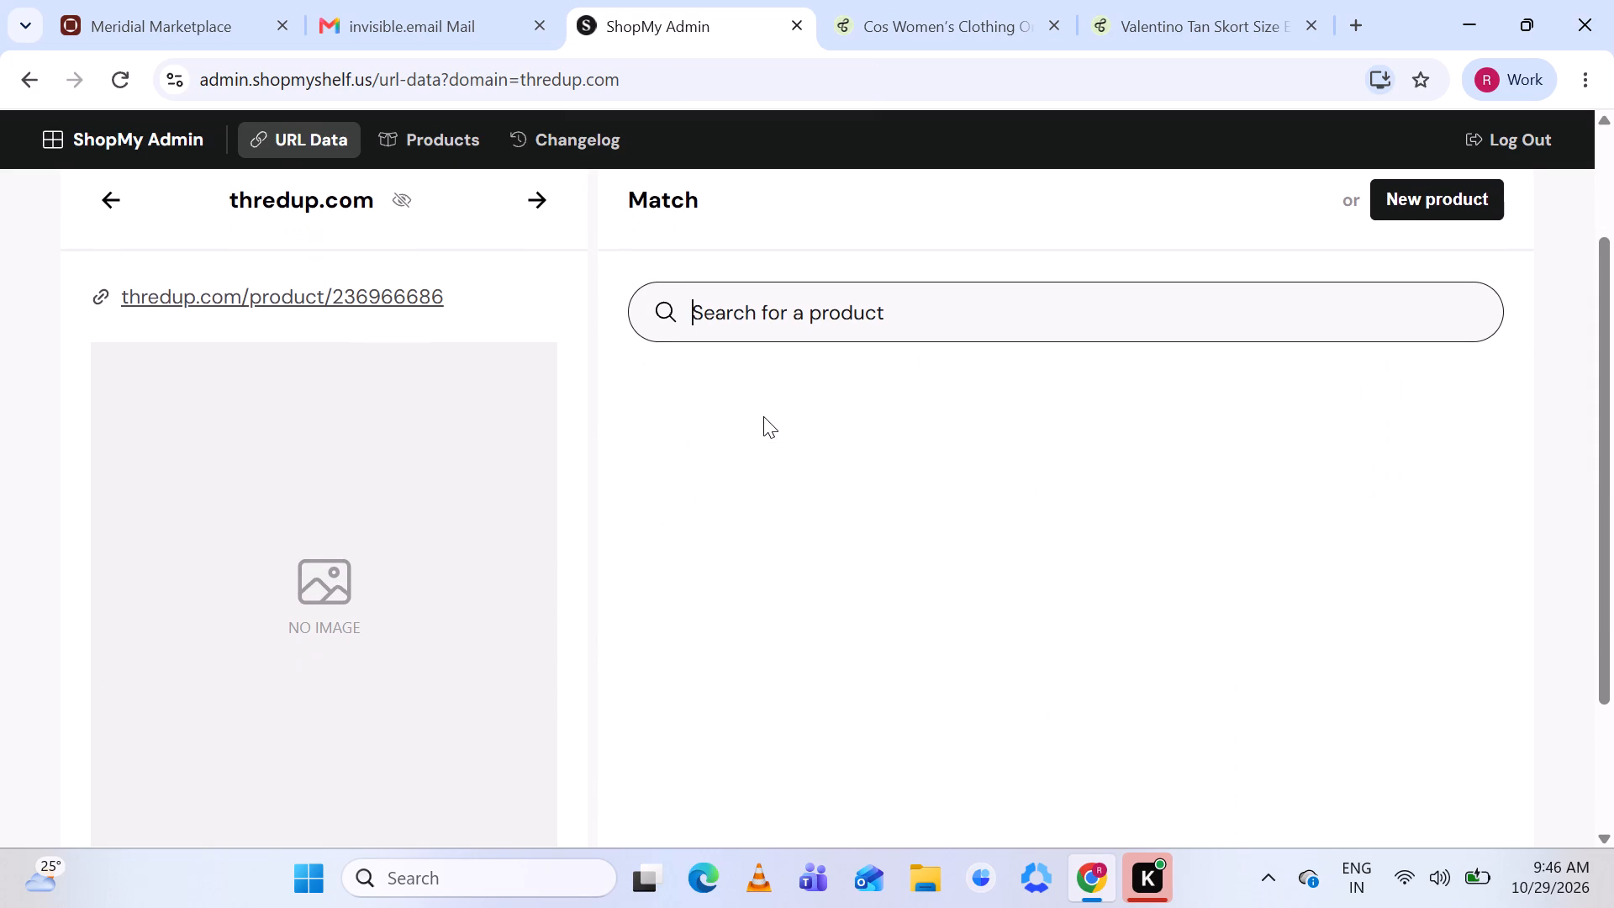
left_click(539, 195)
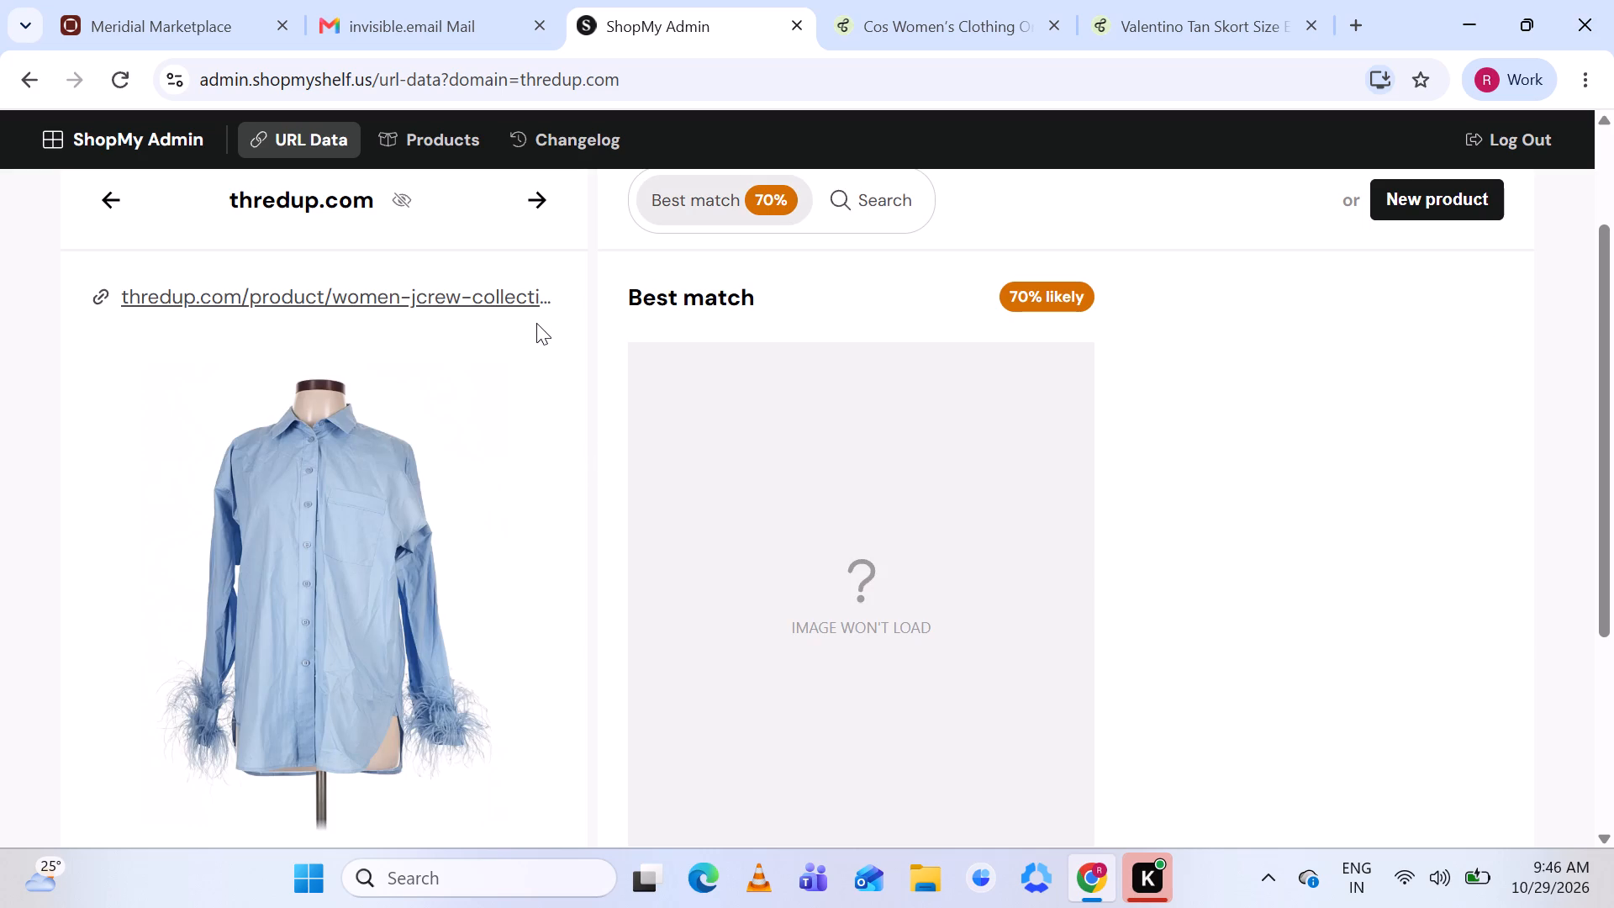
Review the J.Crew Collection Long Sleeve Polo and open the product page of its suggested match, the Long-Sleeve Classic Piqué Polo Shirt.
scroll(536, 323, "down", 1)
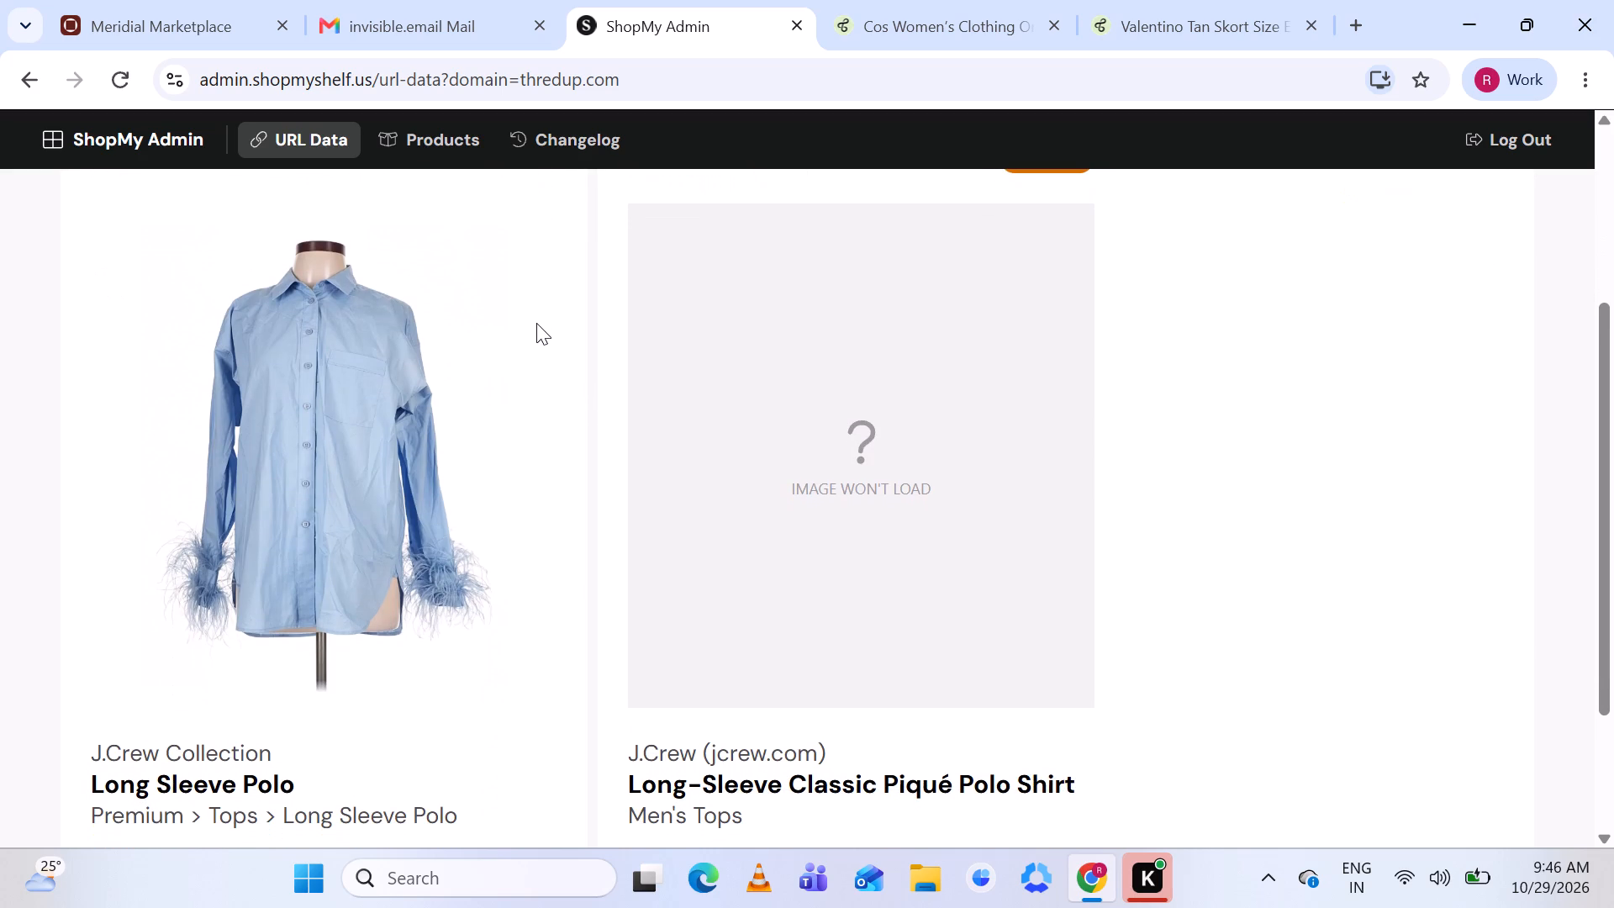
scroll(536, 323, "down", 2)
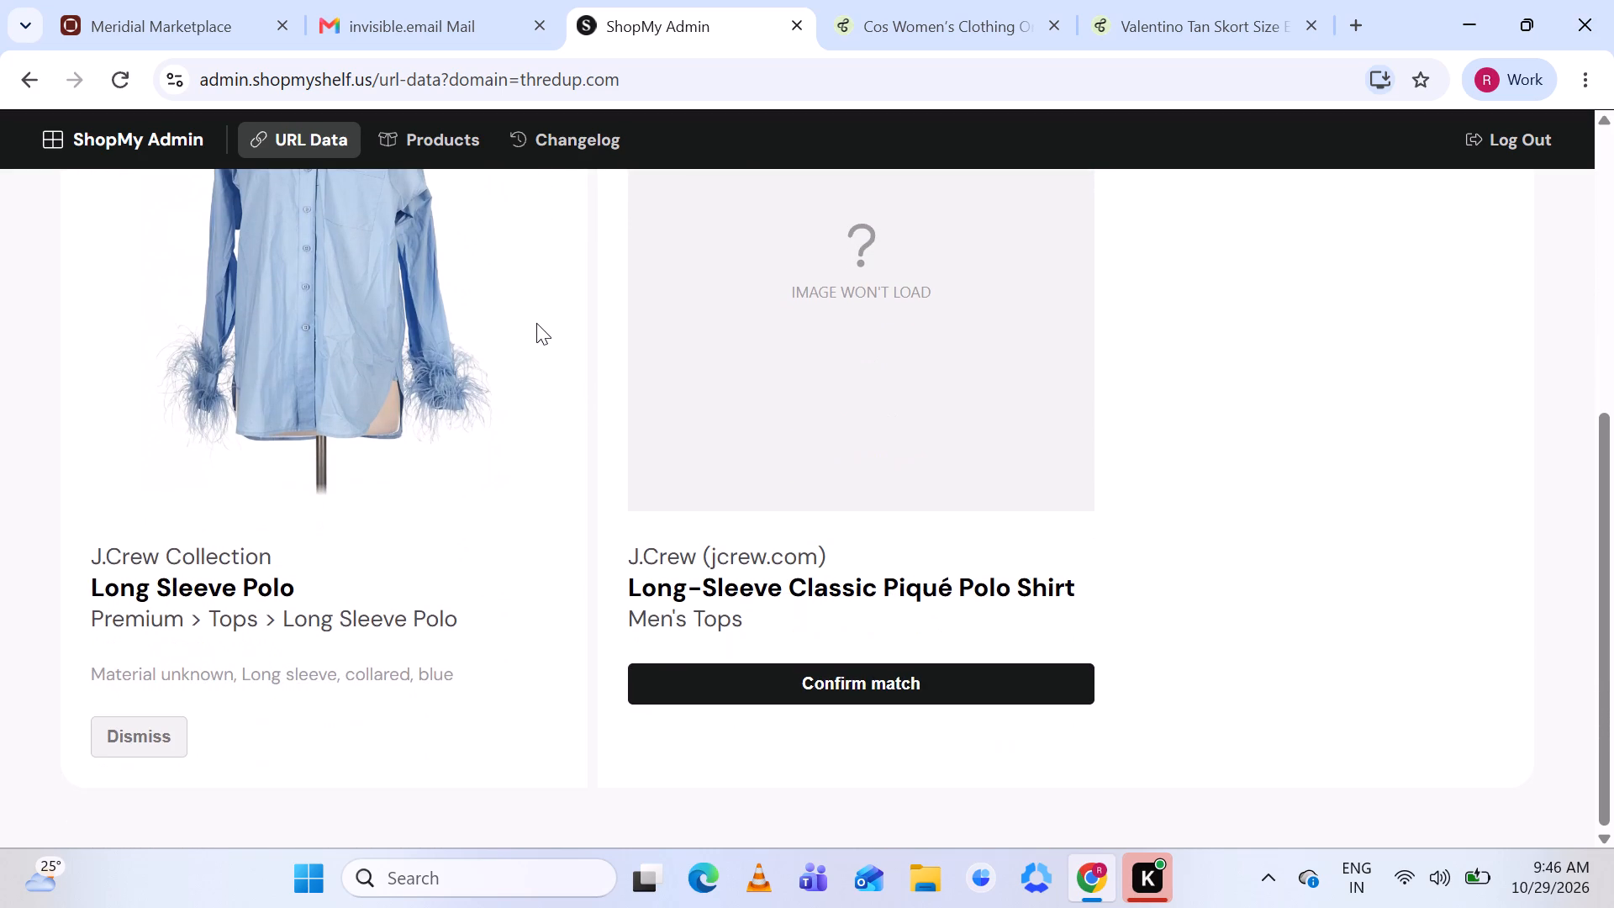
left_click(748, 581)
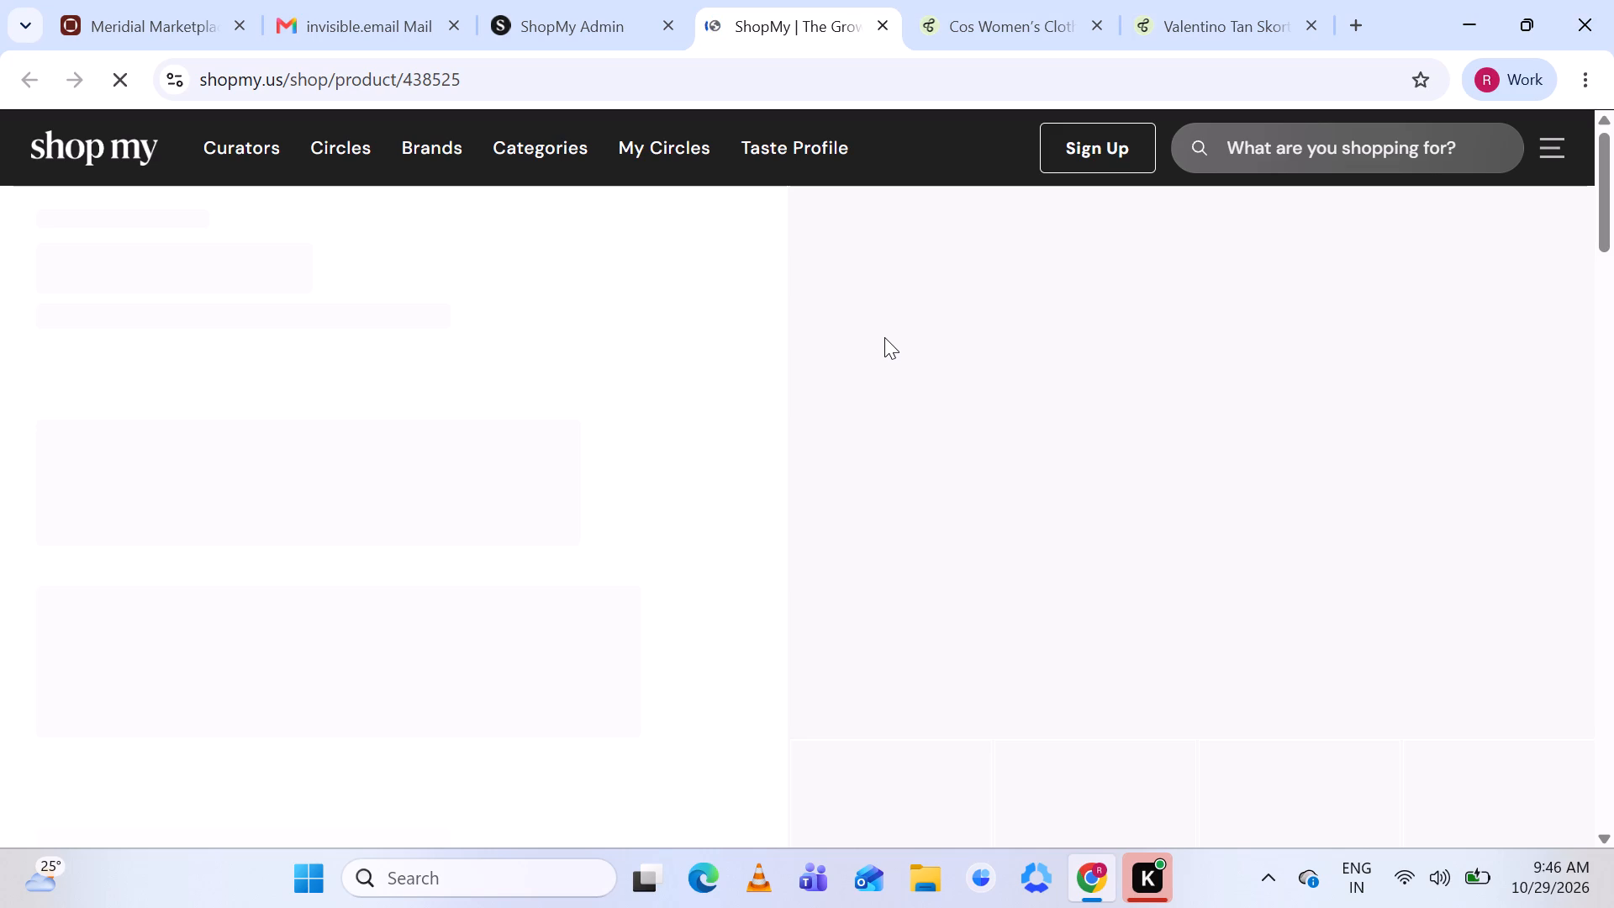
Close the leftover thredup pages for Cos women's clothing and the Valentino skort.
left_click(1095, 26)
left_click(1095, 26)
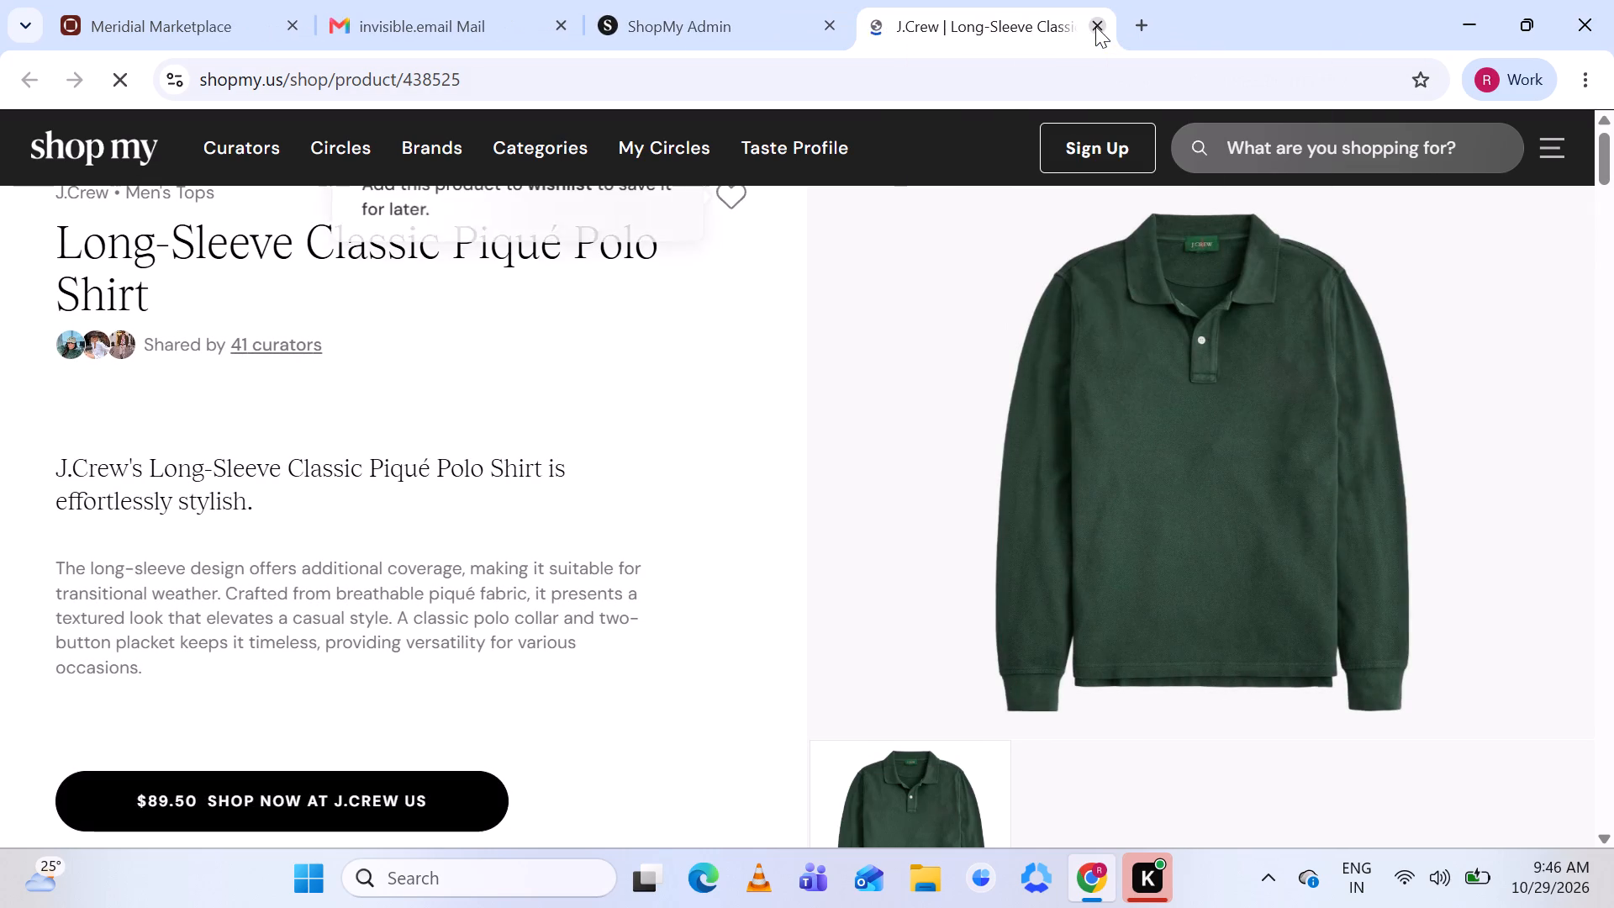
Compare the J.Crew Collection Long Sleeve Polo entry with the product page of its suggested match, the Long-Sleeve Classic Piqué Polo Shirt.
left_click(731, 13)
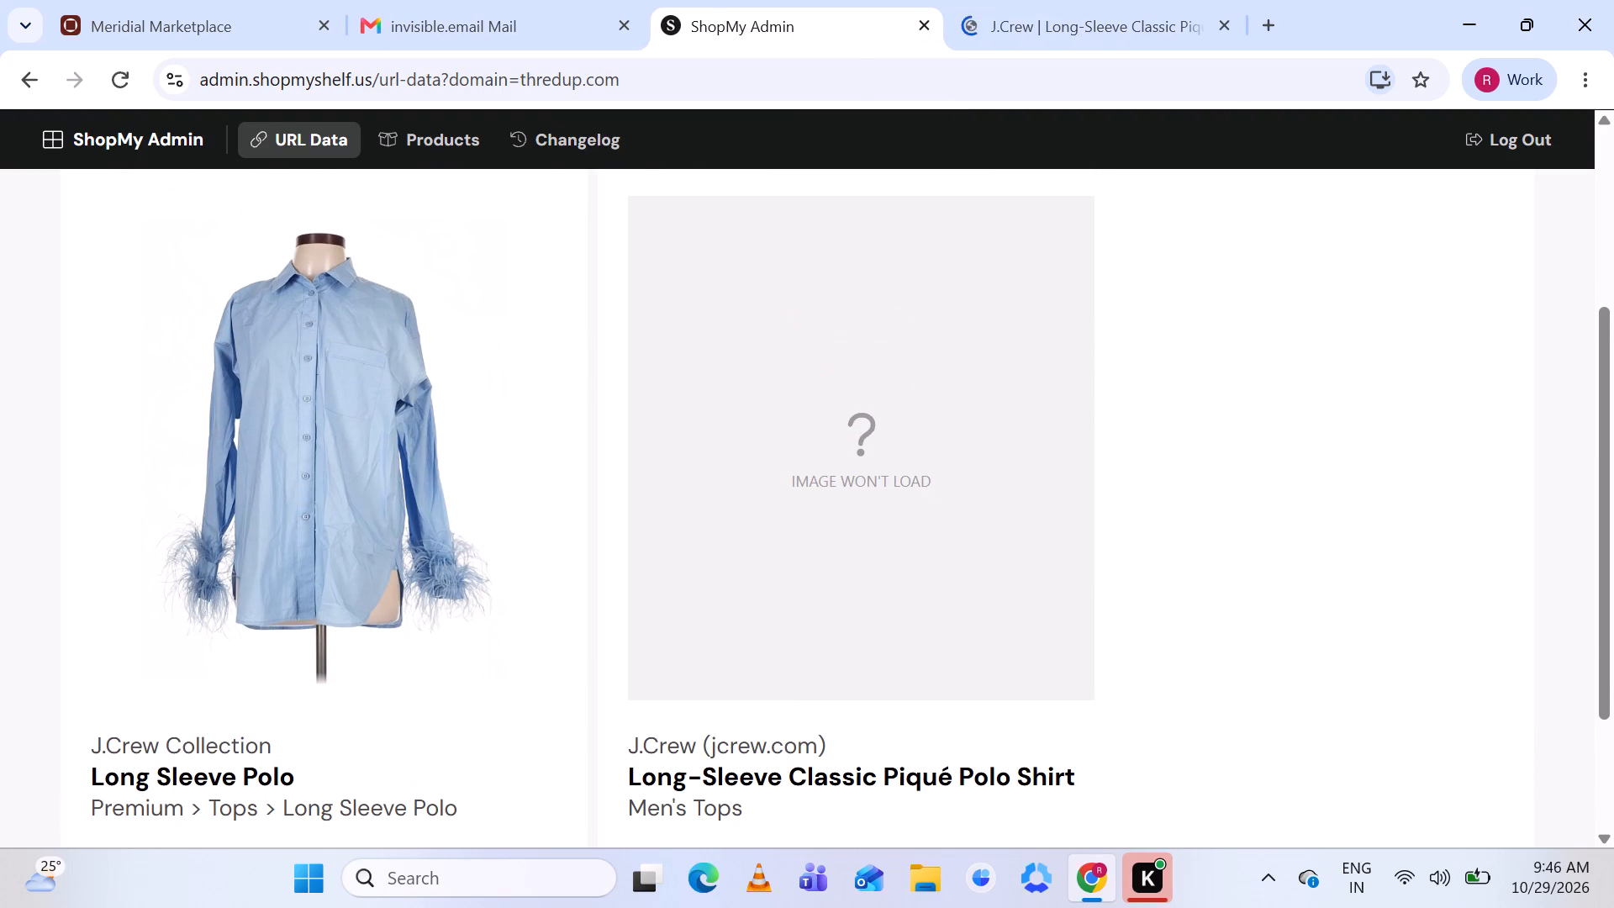
scroll(913, 488, "down", 1)
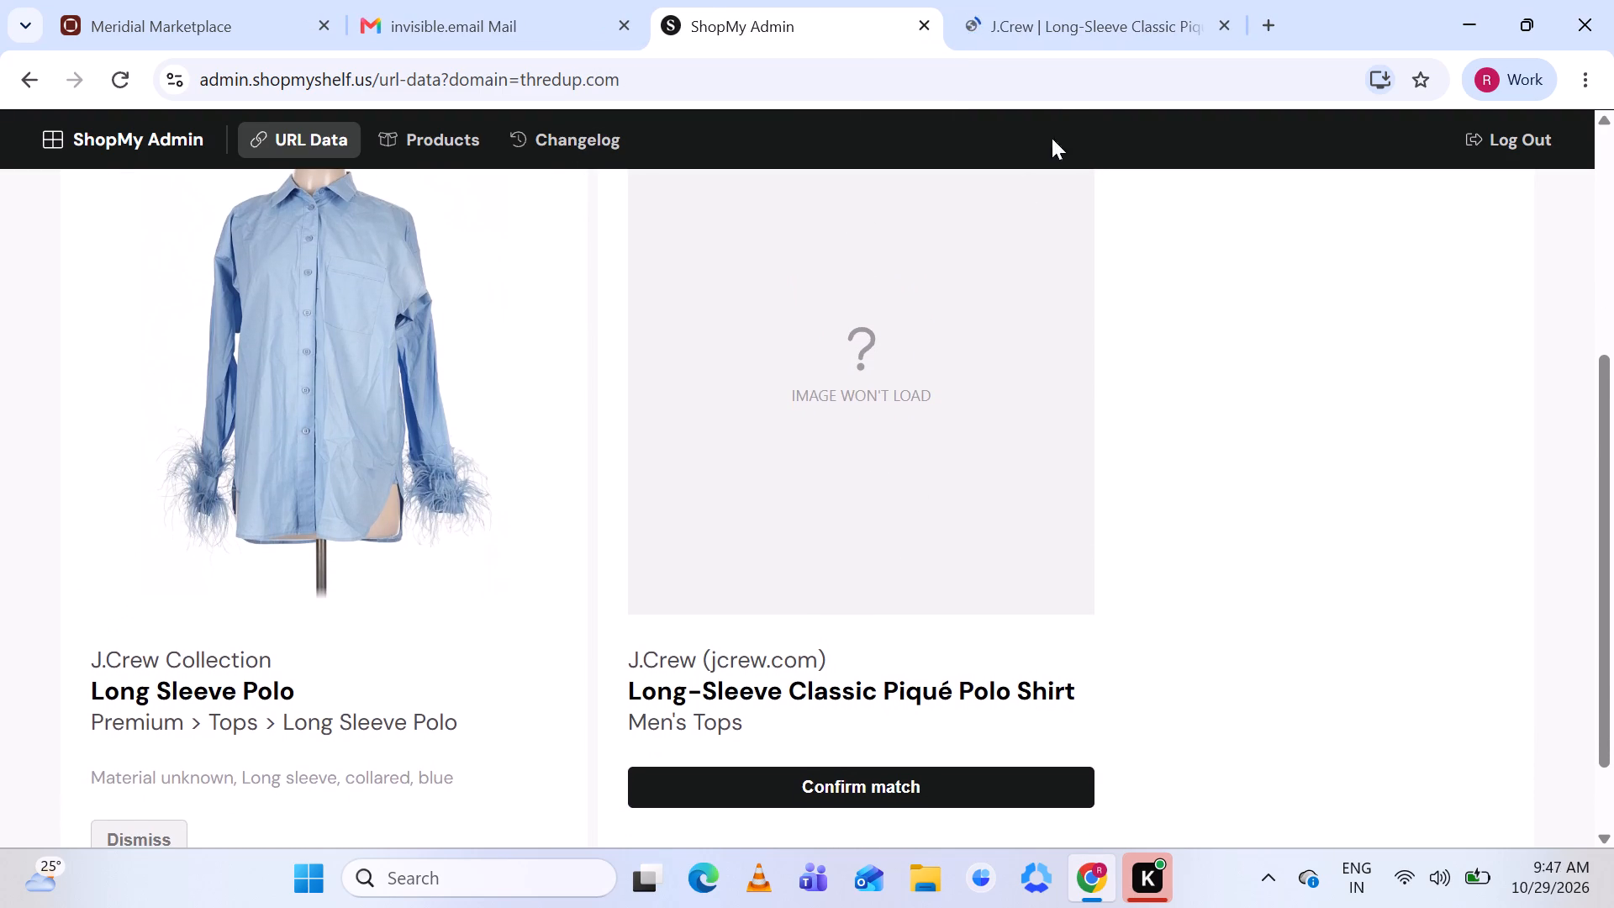
left_click(1058, 17)
scroll(538, 426, "up", 1)
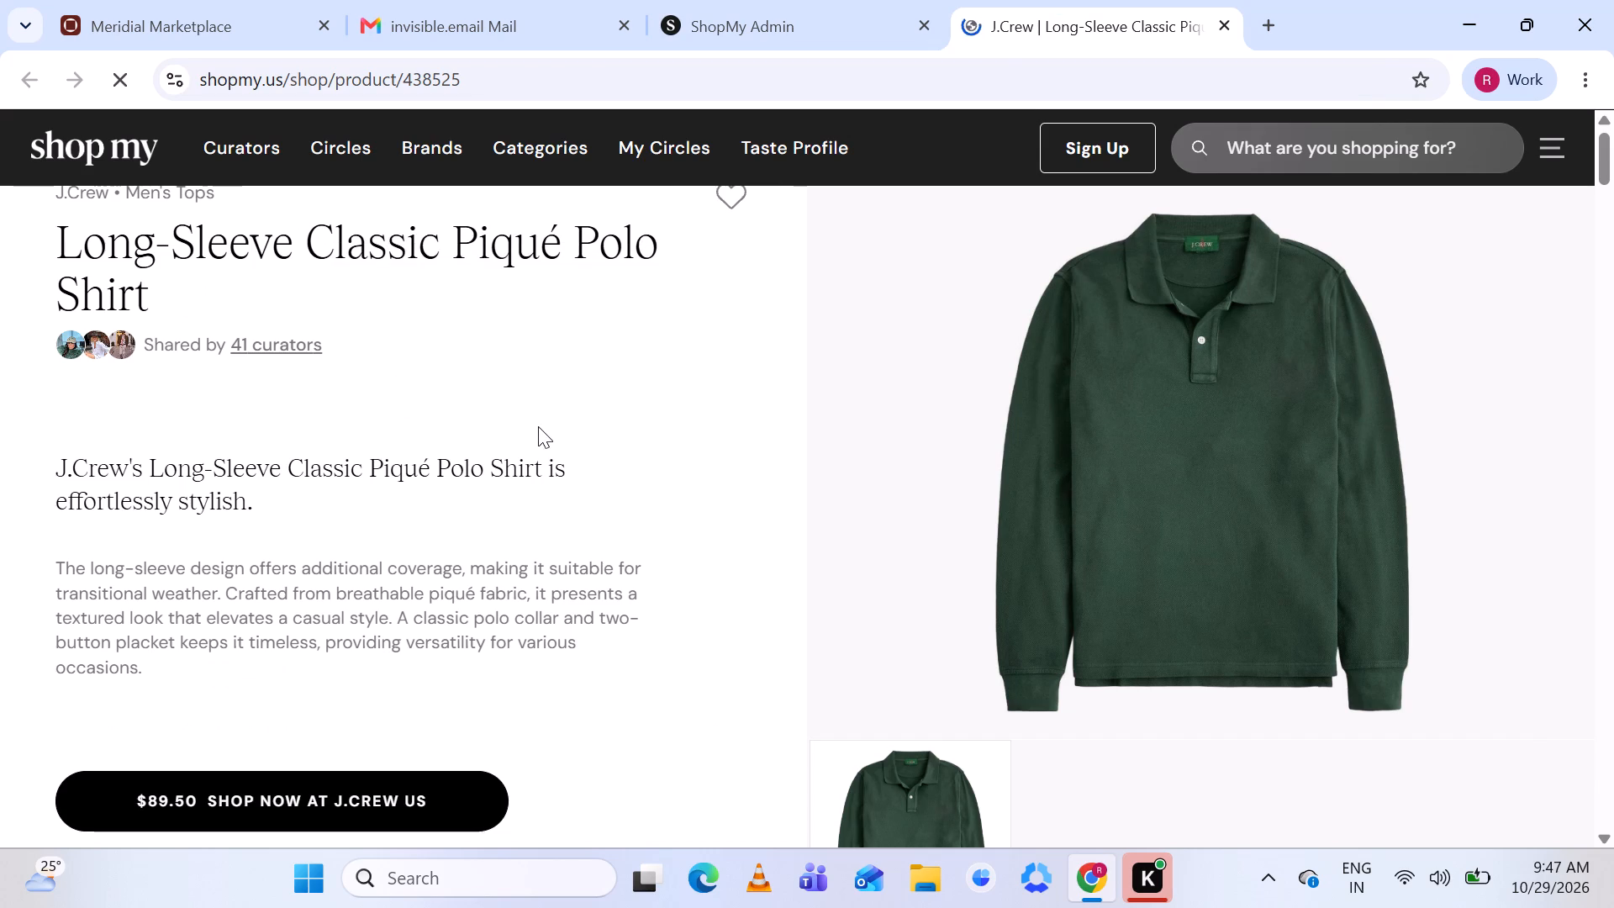
scroll(538, 426, "up", 3)
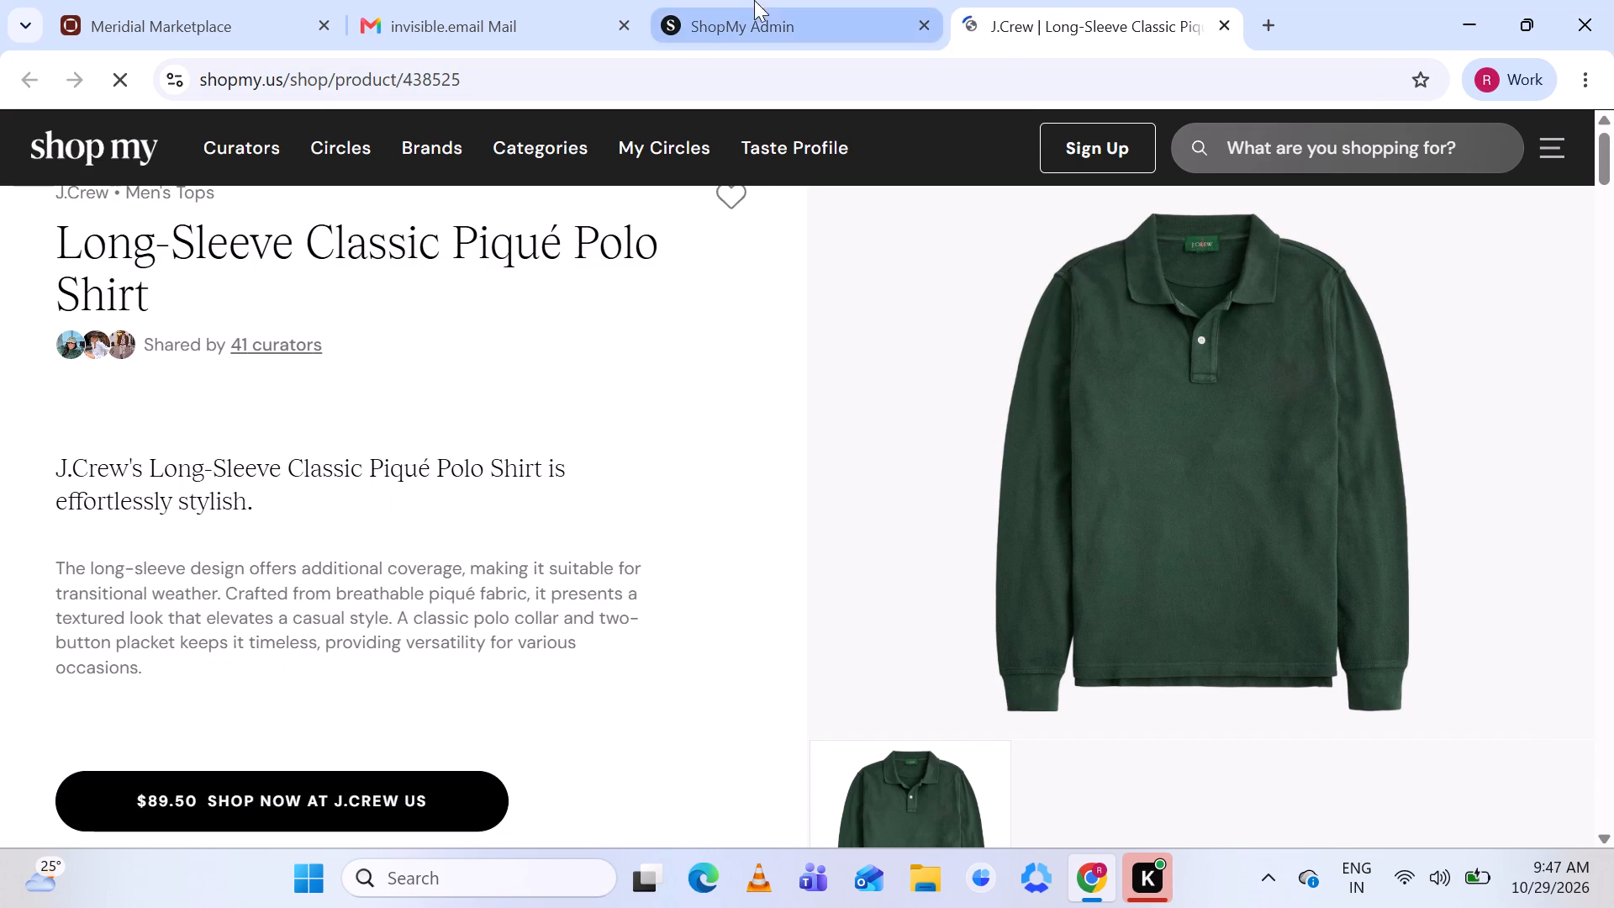
left_click(771, 6)
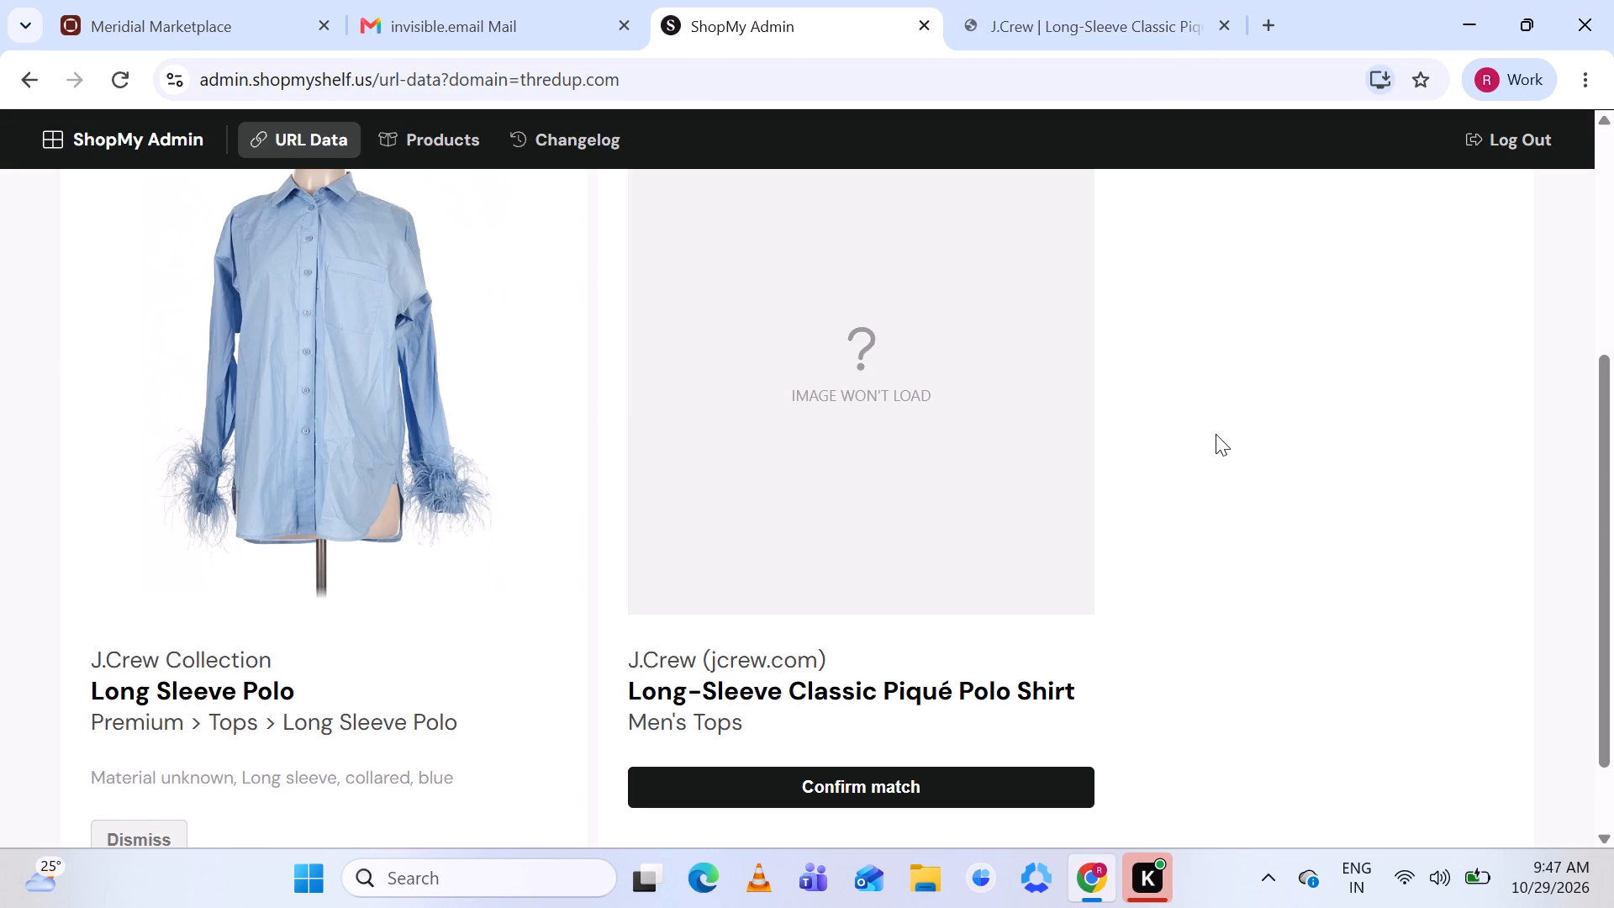
Check the new-product draft and images for the J.Crew Collection Long Sleeve Polo, leaving it unsaved and skipping to the following unmatched URL.
scroll(1216, 434, "up", 3)
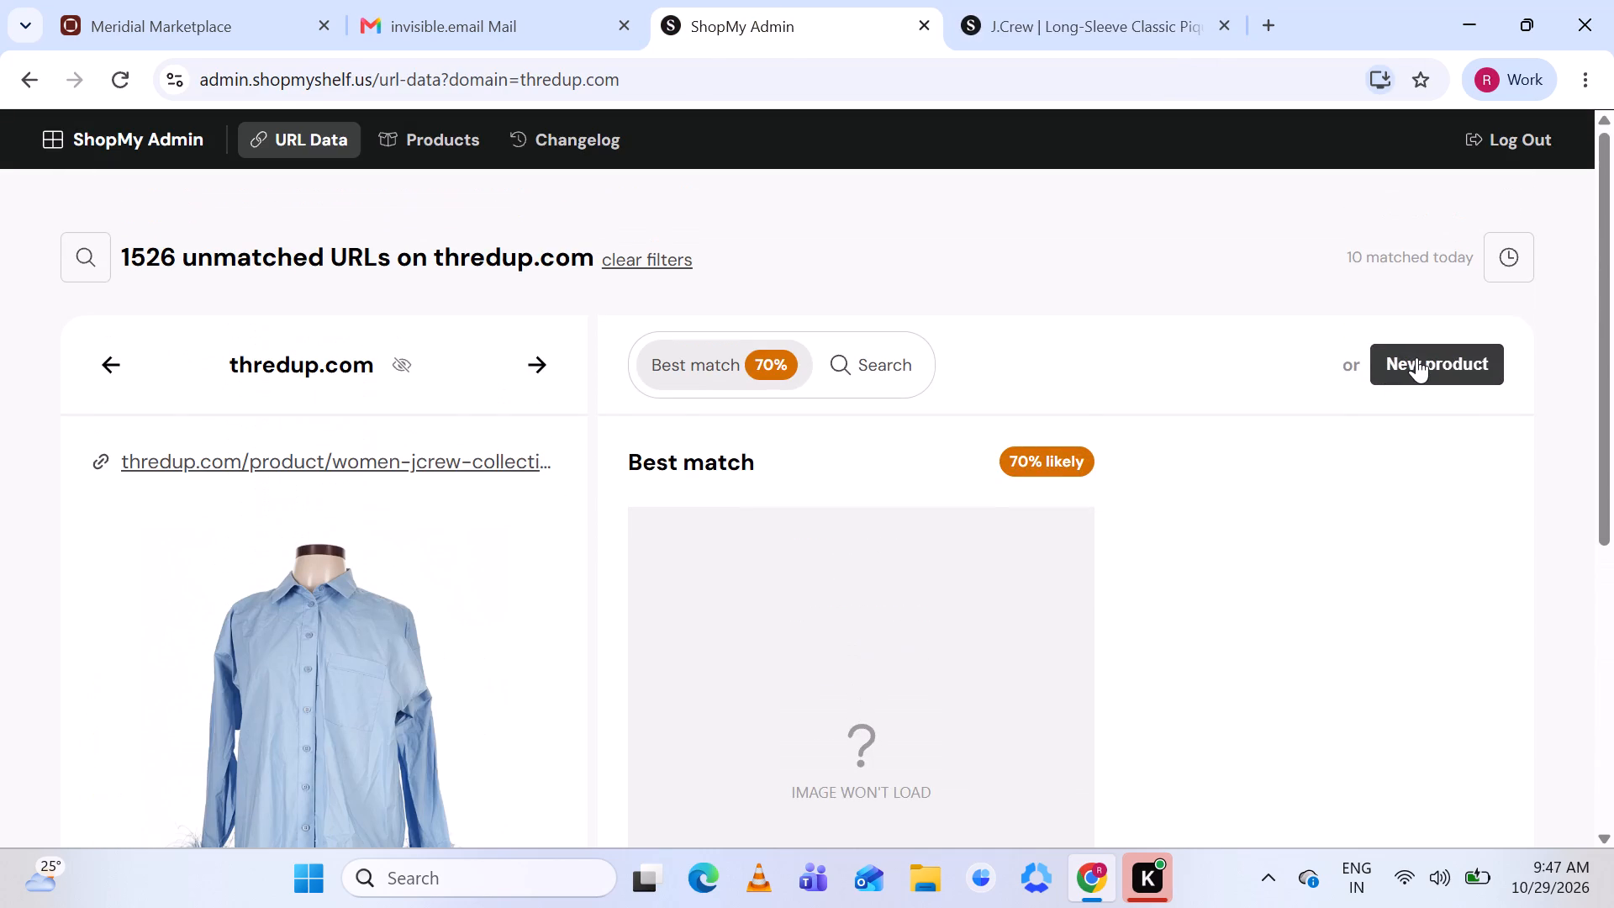
left_click(1416, 357)
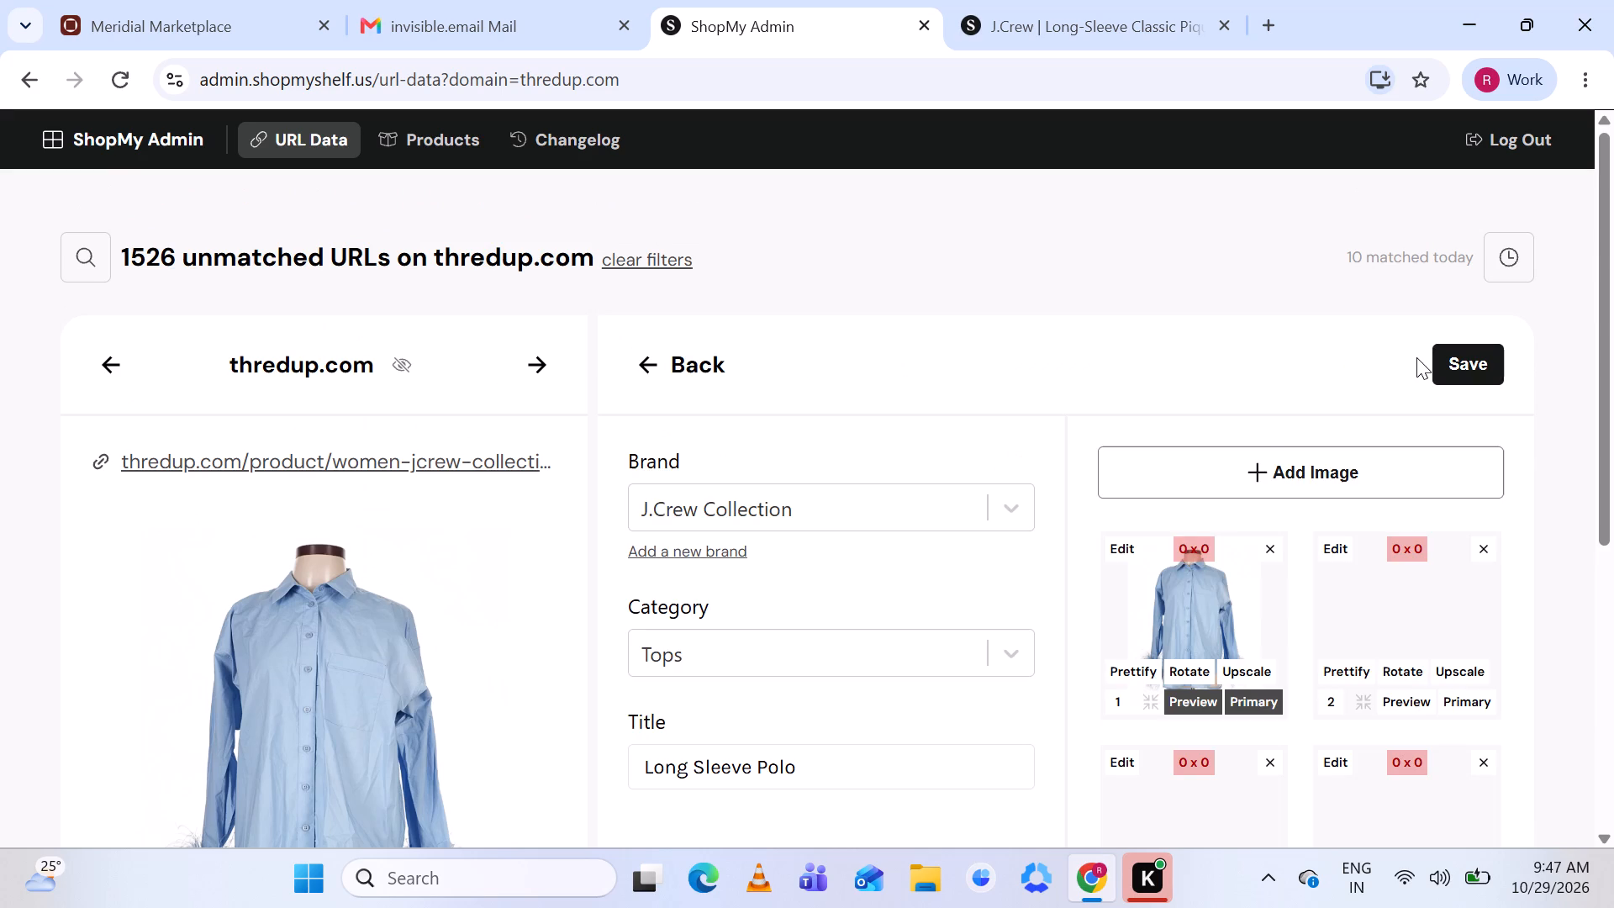
scroll(1152, 581, "down", 2)
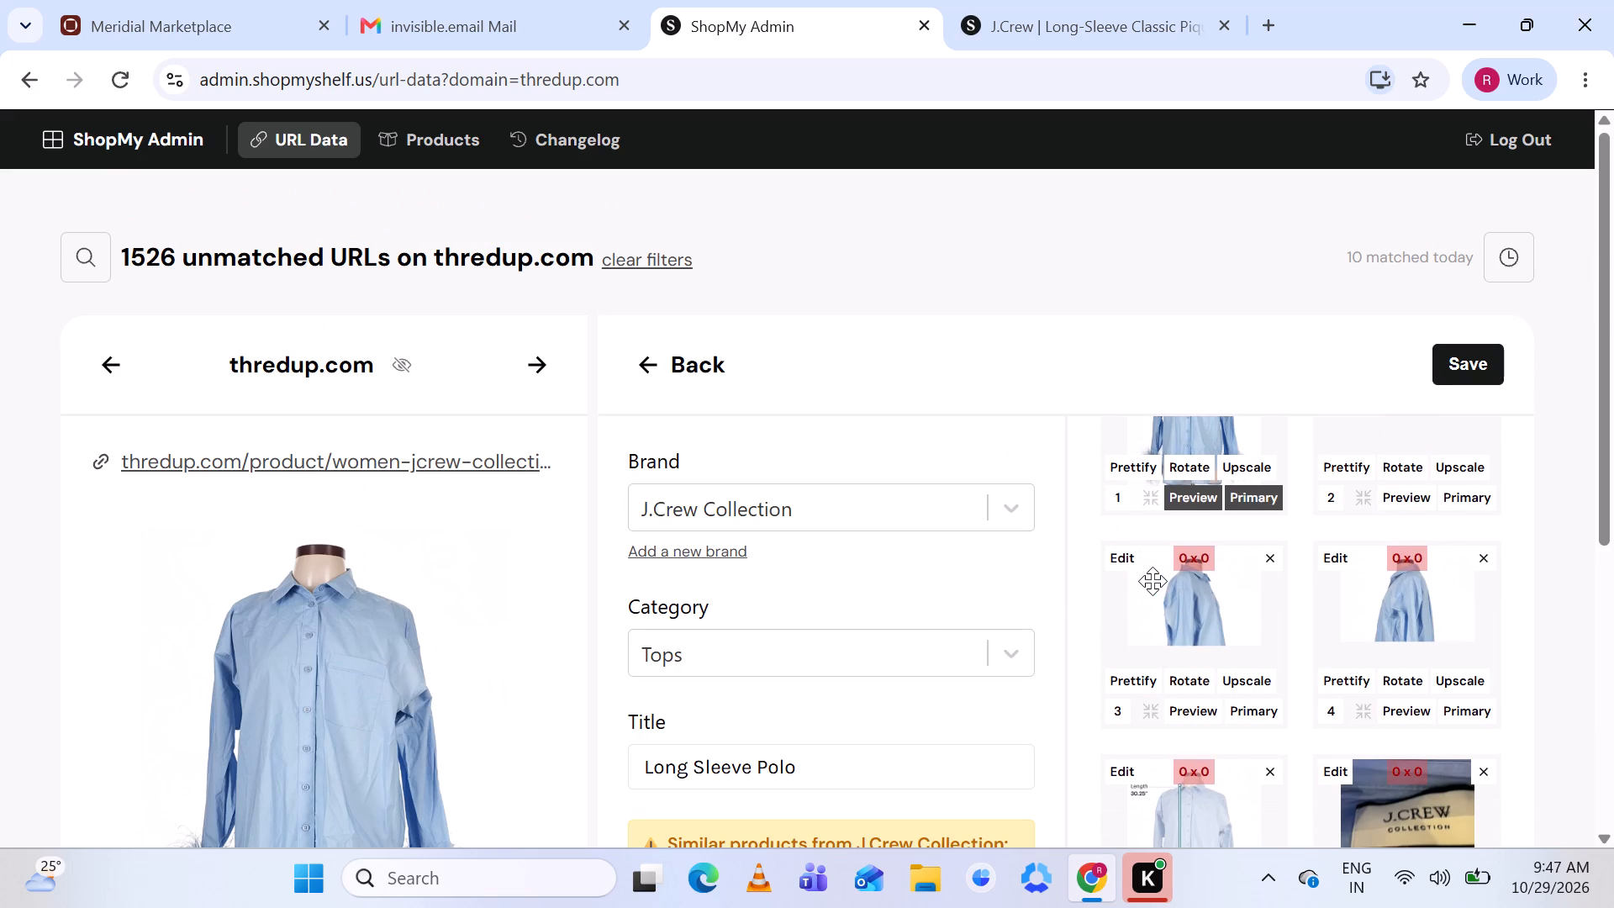
scroll(924, 603, "down", 3)
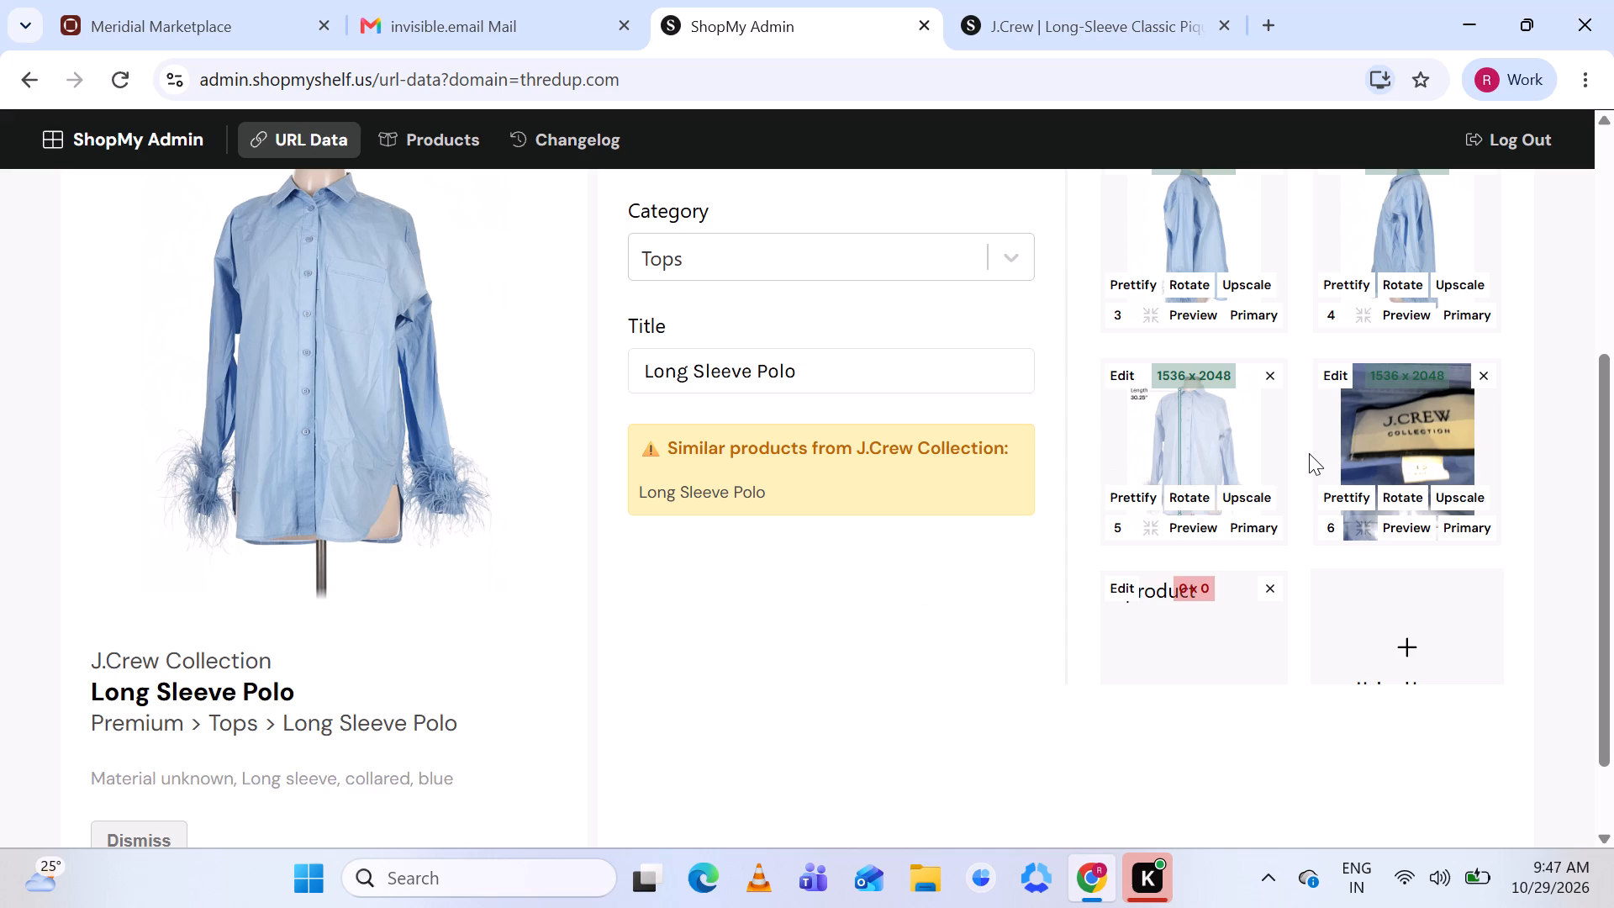
scroll(836, 634, "up", 1)
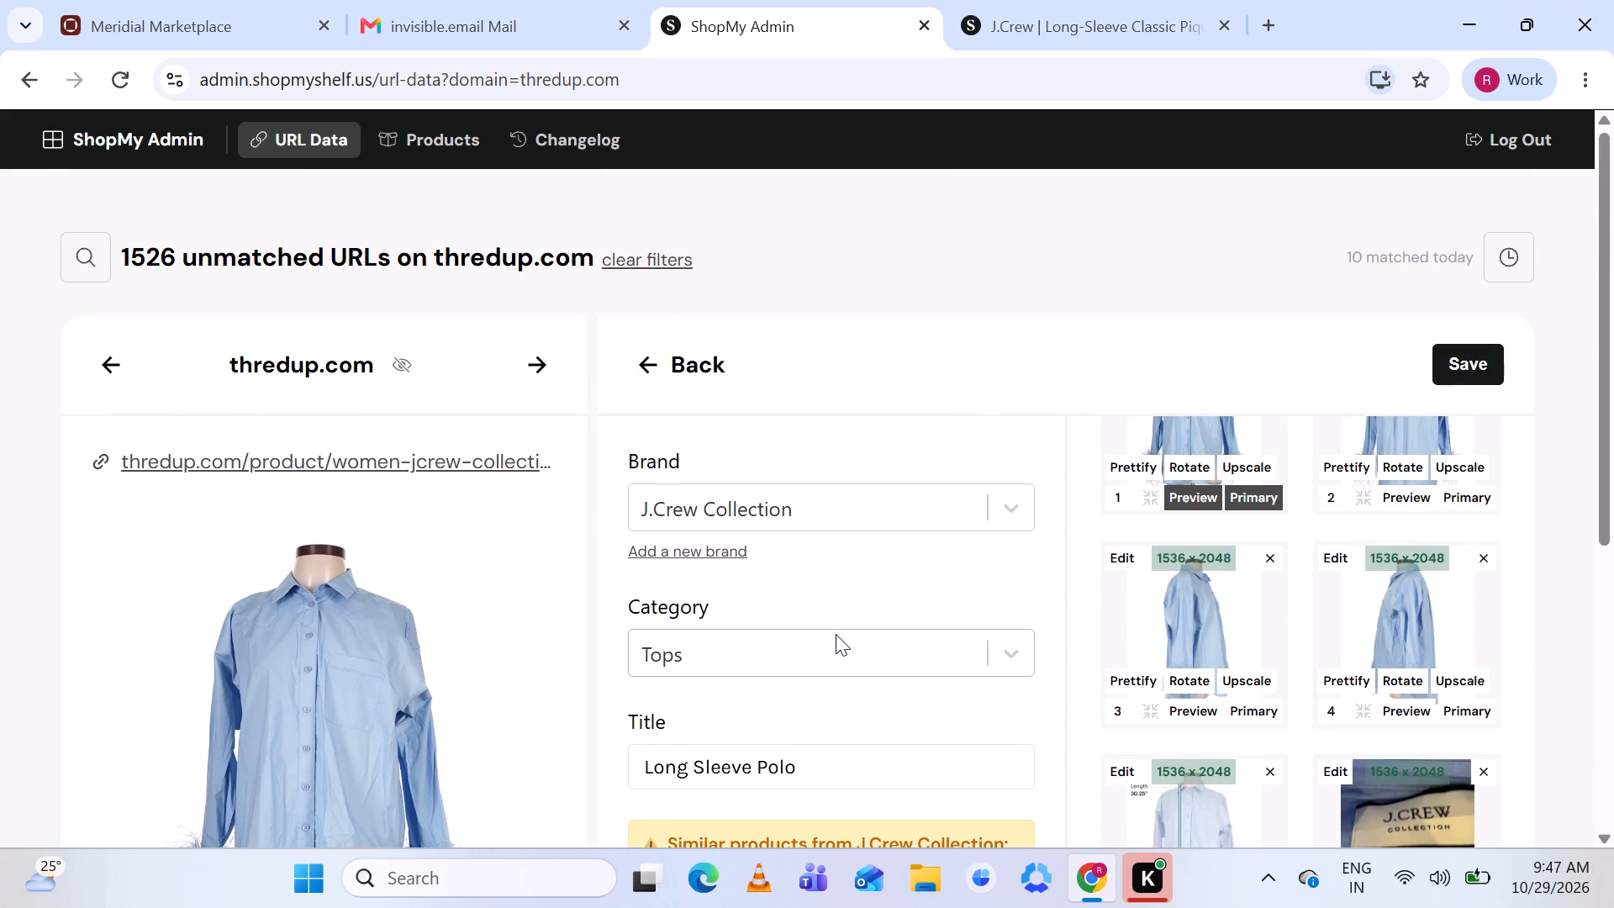
left_click(536, 368)
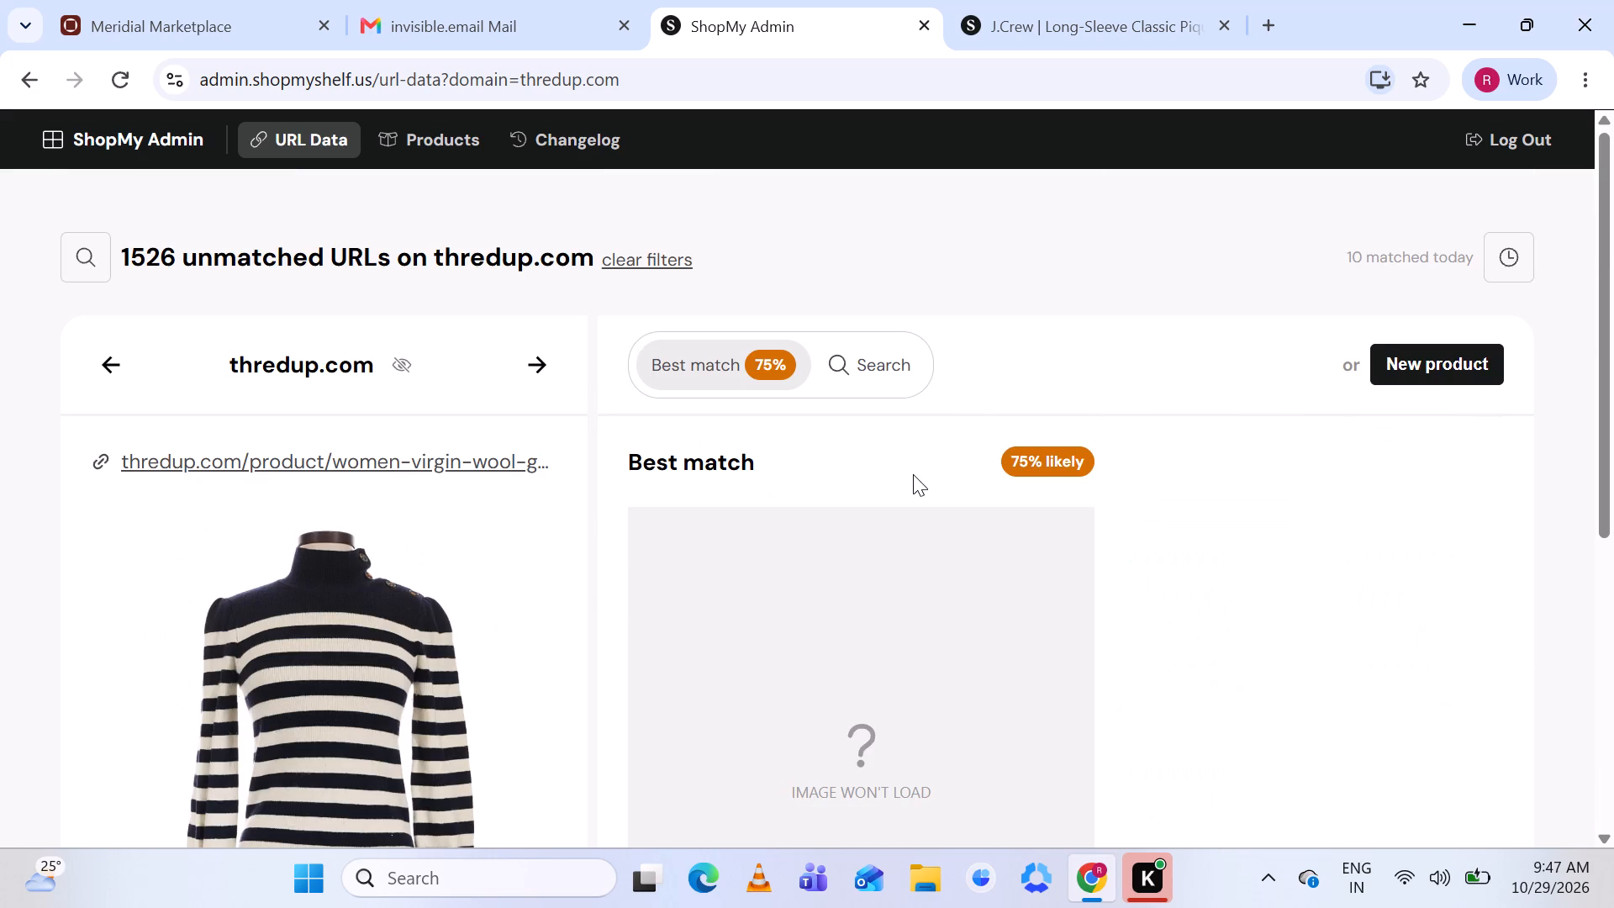
Start a new product for the Goop G. Label Wool Pullover Sweater, removing the 768 x 1024 image, both label photos and the broken image.
scroll(913, 474, "down", 1)
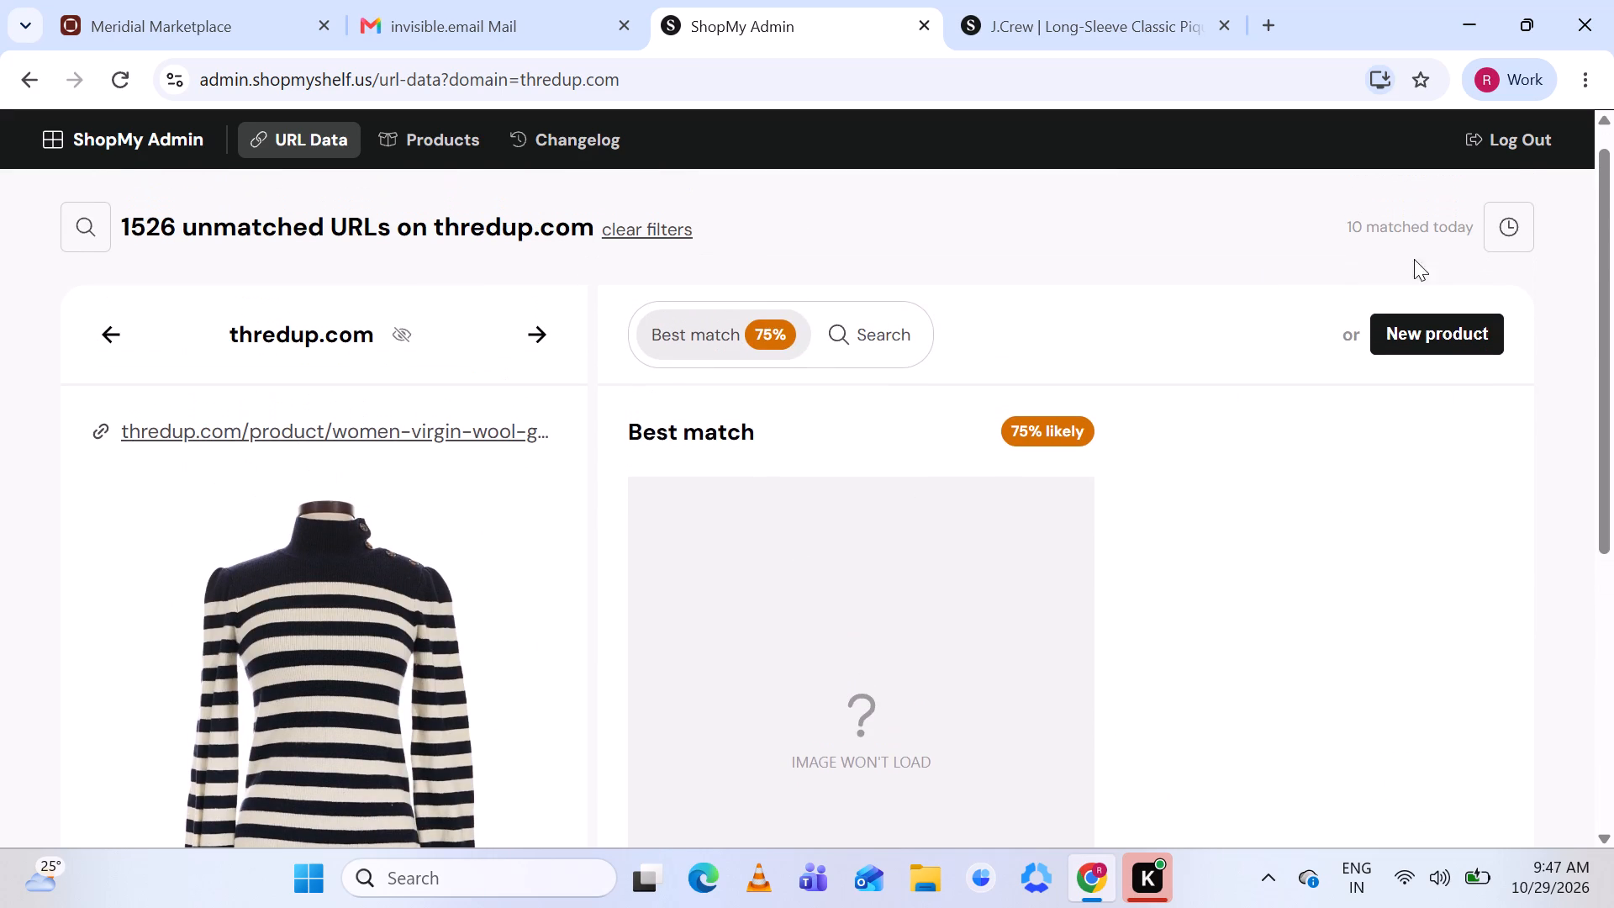
left_click(1404, 325)
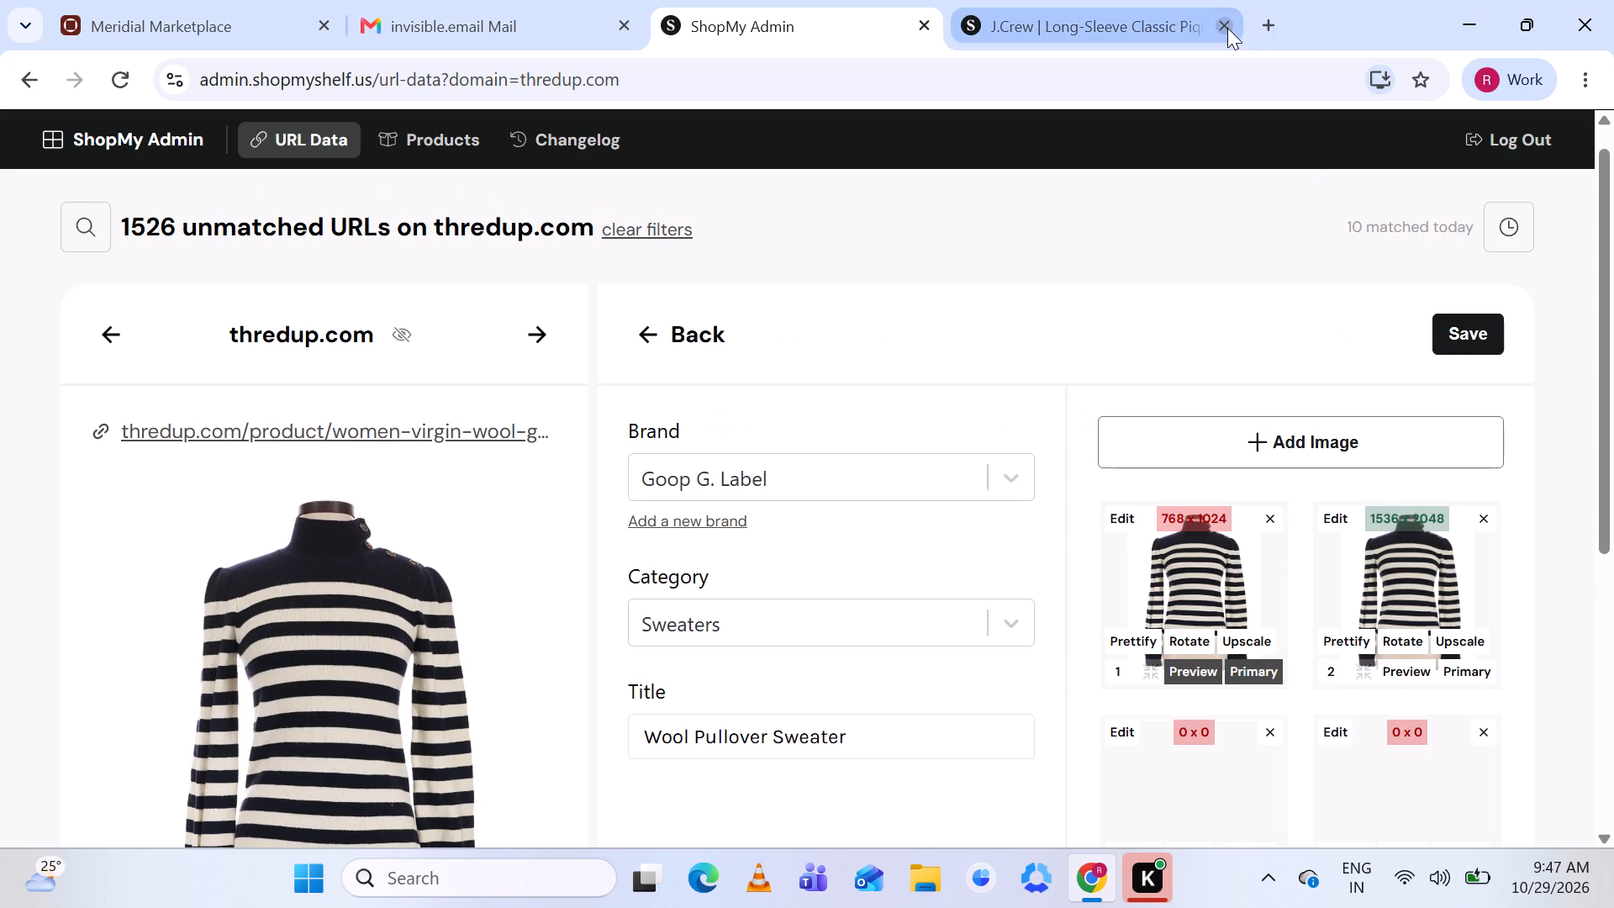
left_click(1227, 28)
scroll(1077, 314, "down", 2)
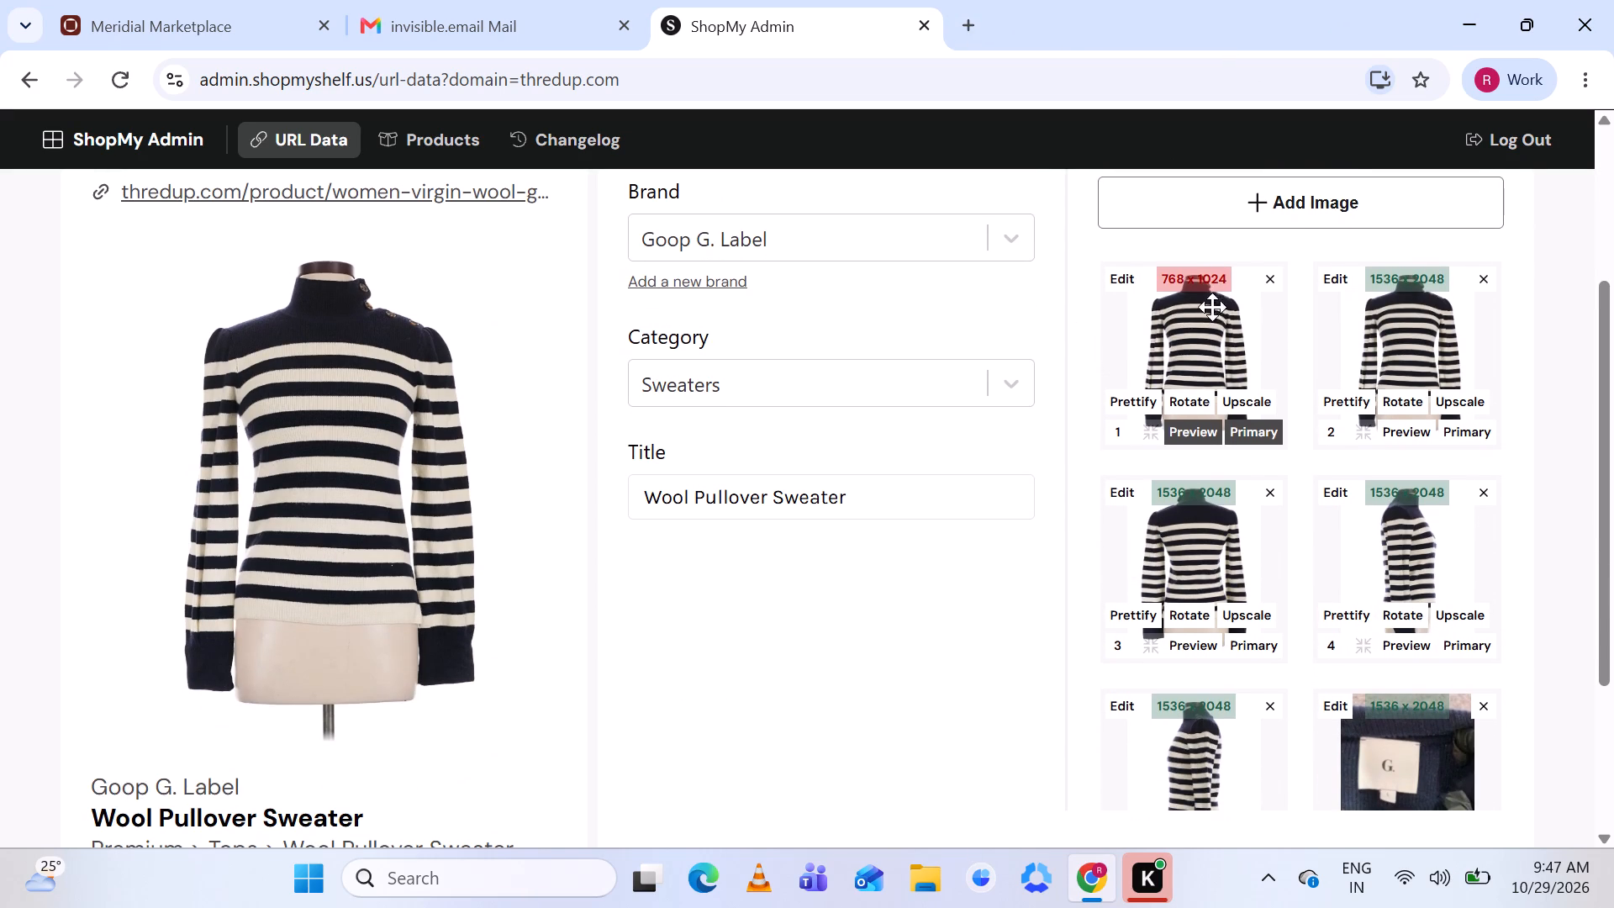
left_click(1274, 275)
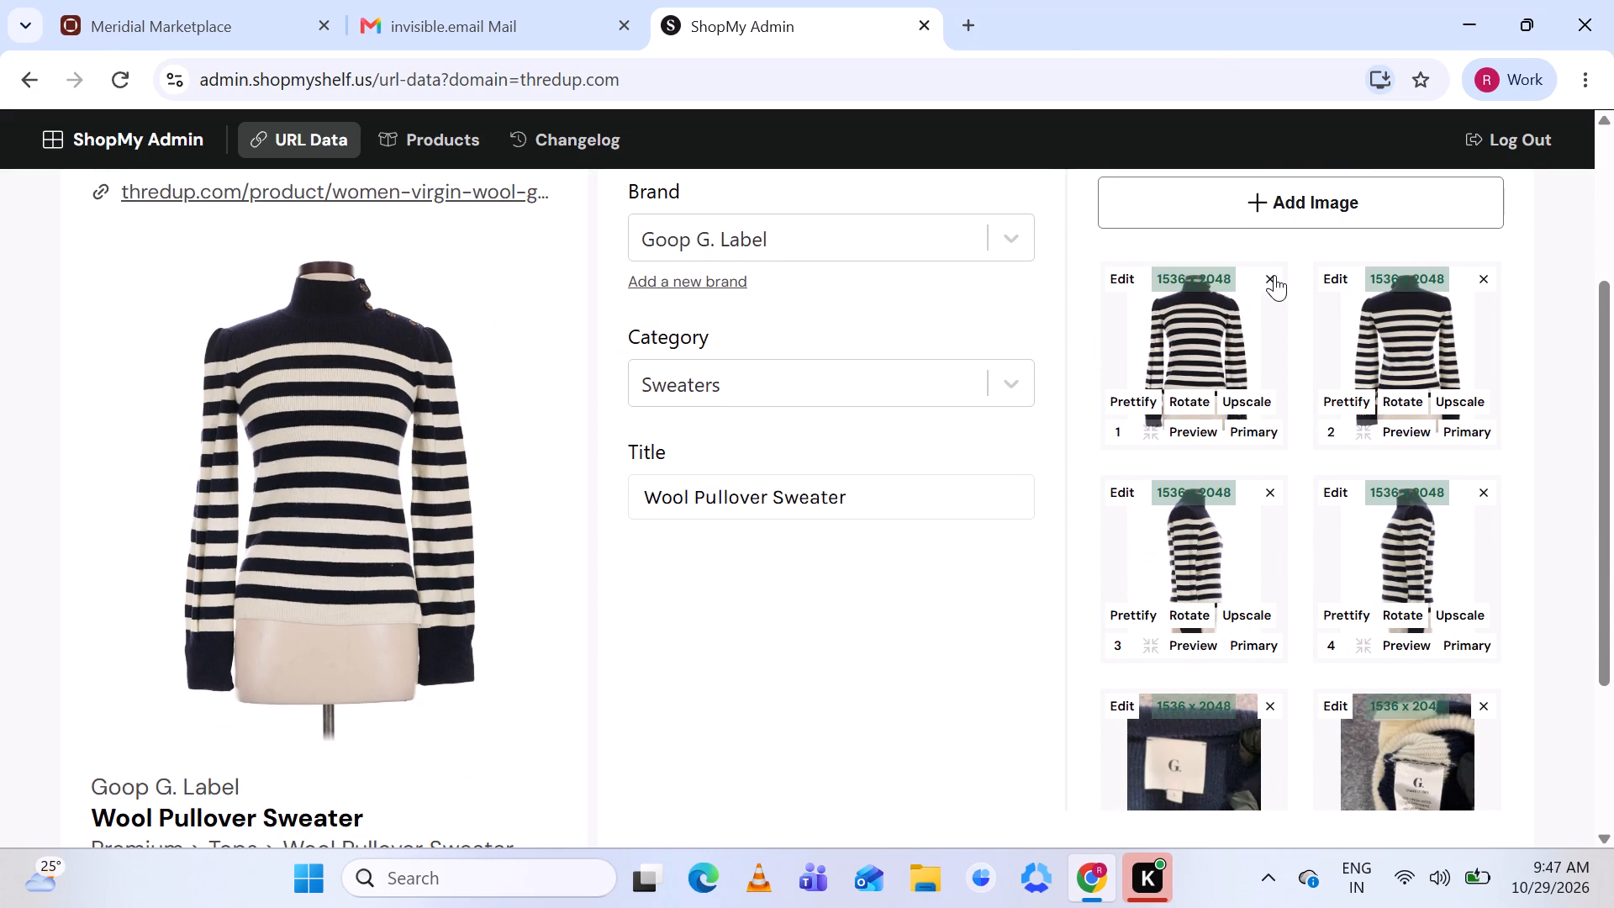
scroll(1248, 622, "down", 1)
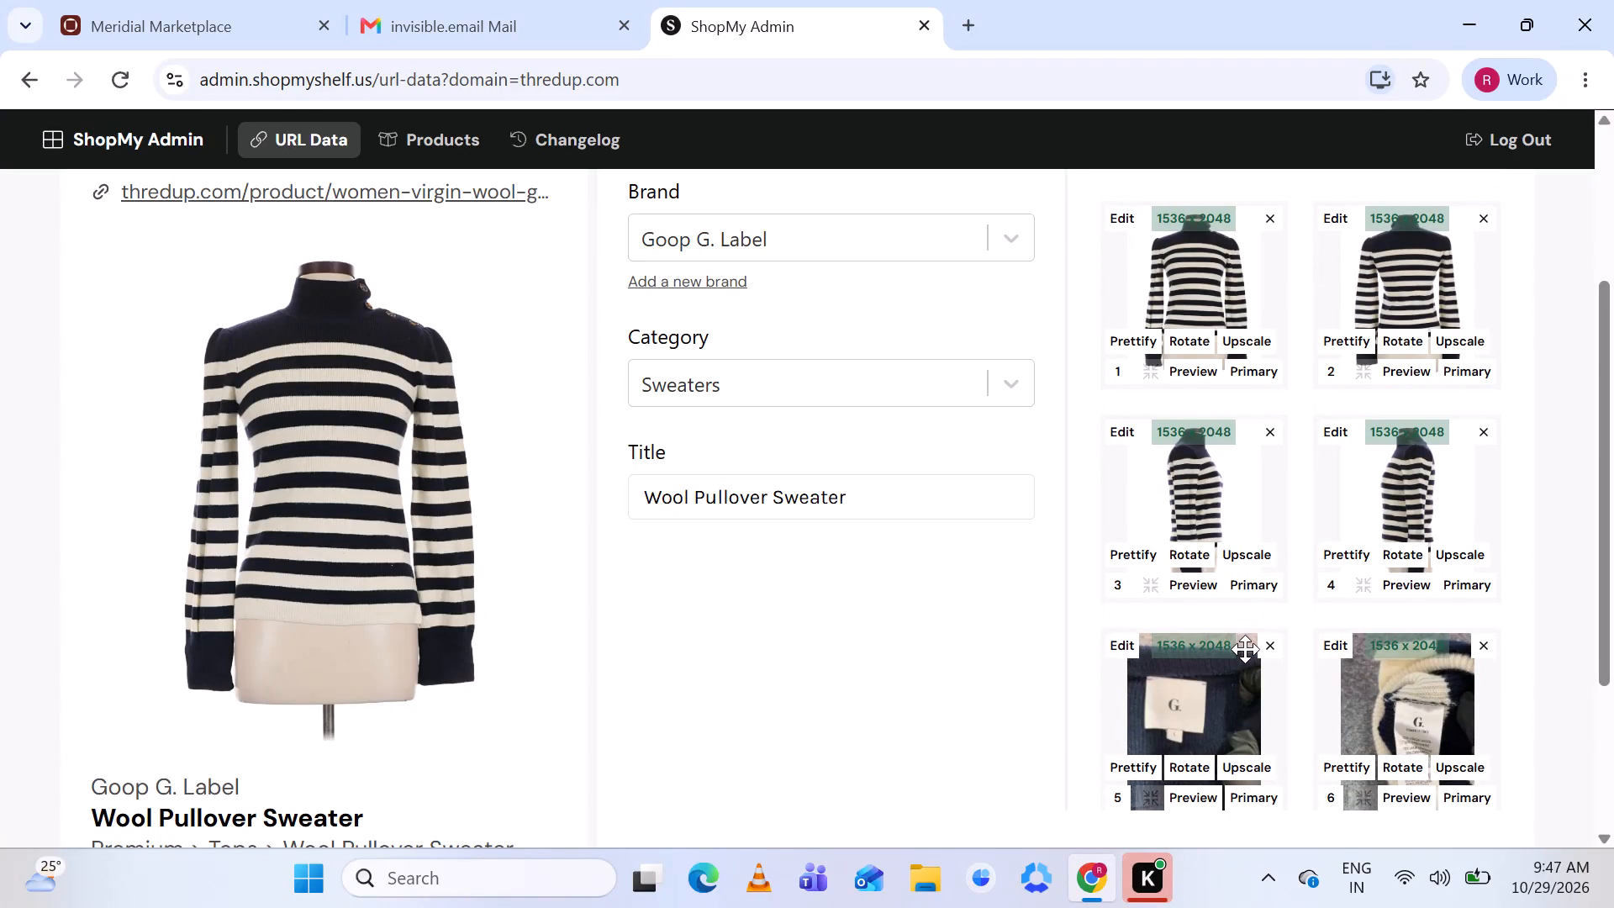
left_click(1271, 644)
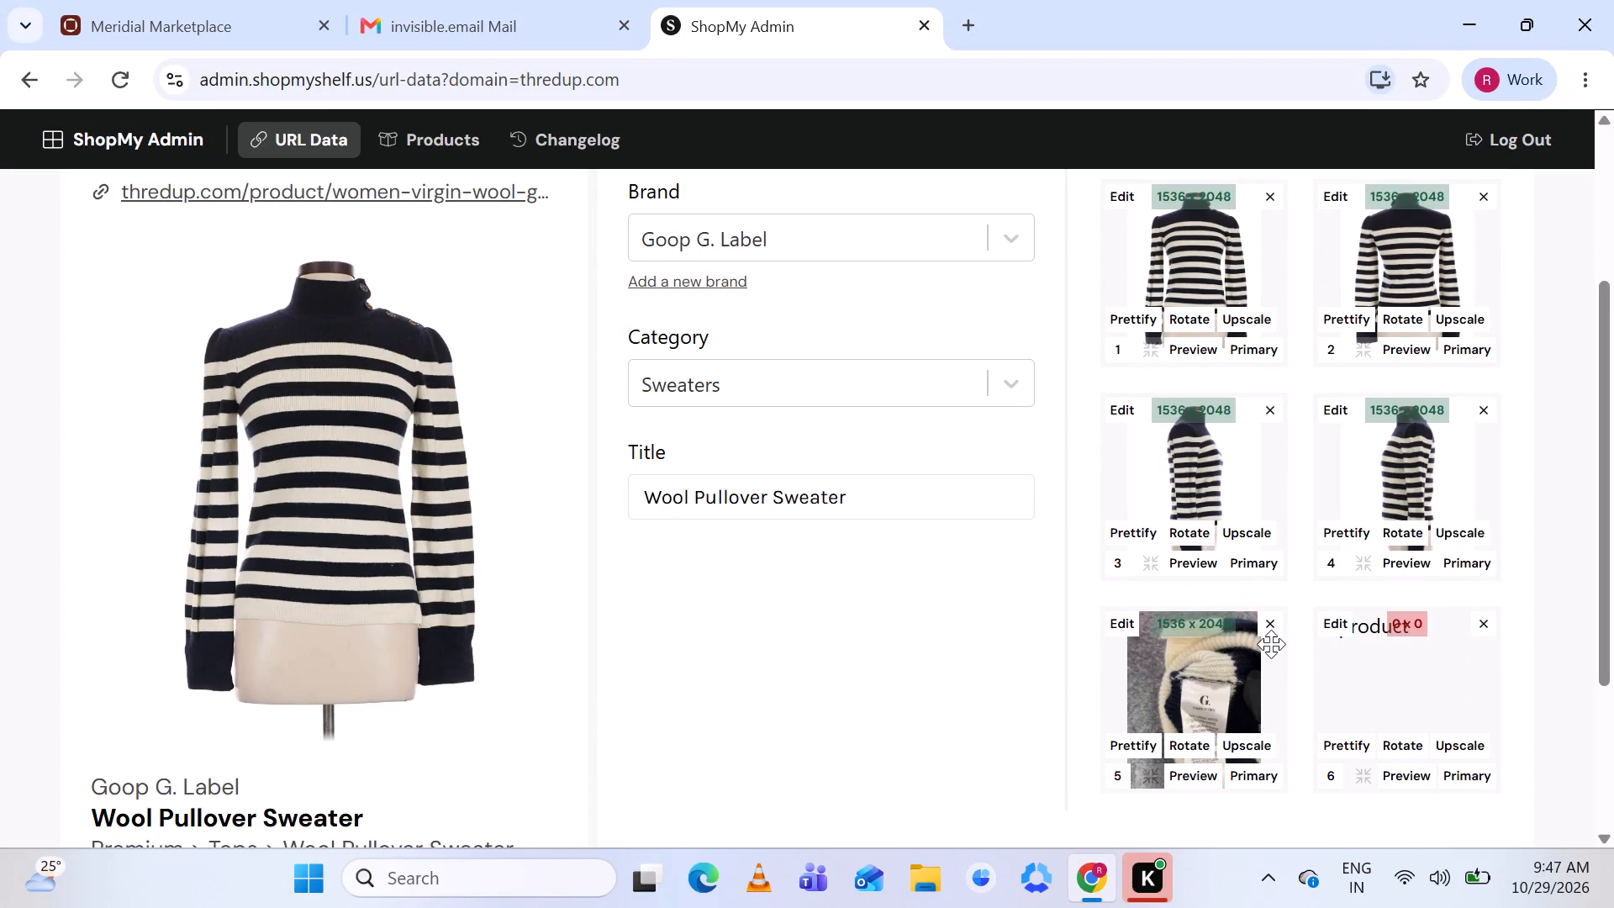
left_click(1268, 624)
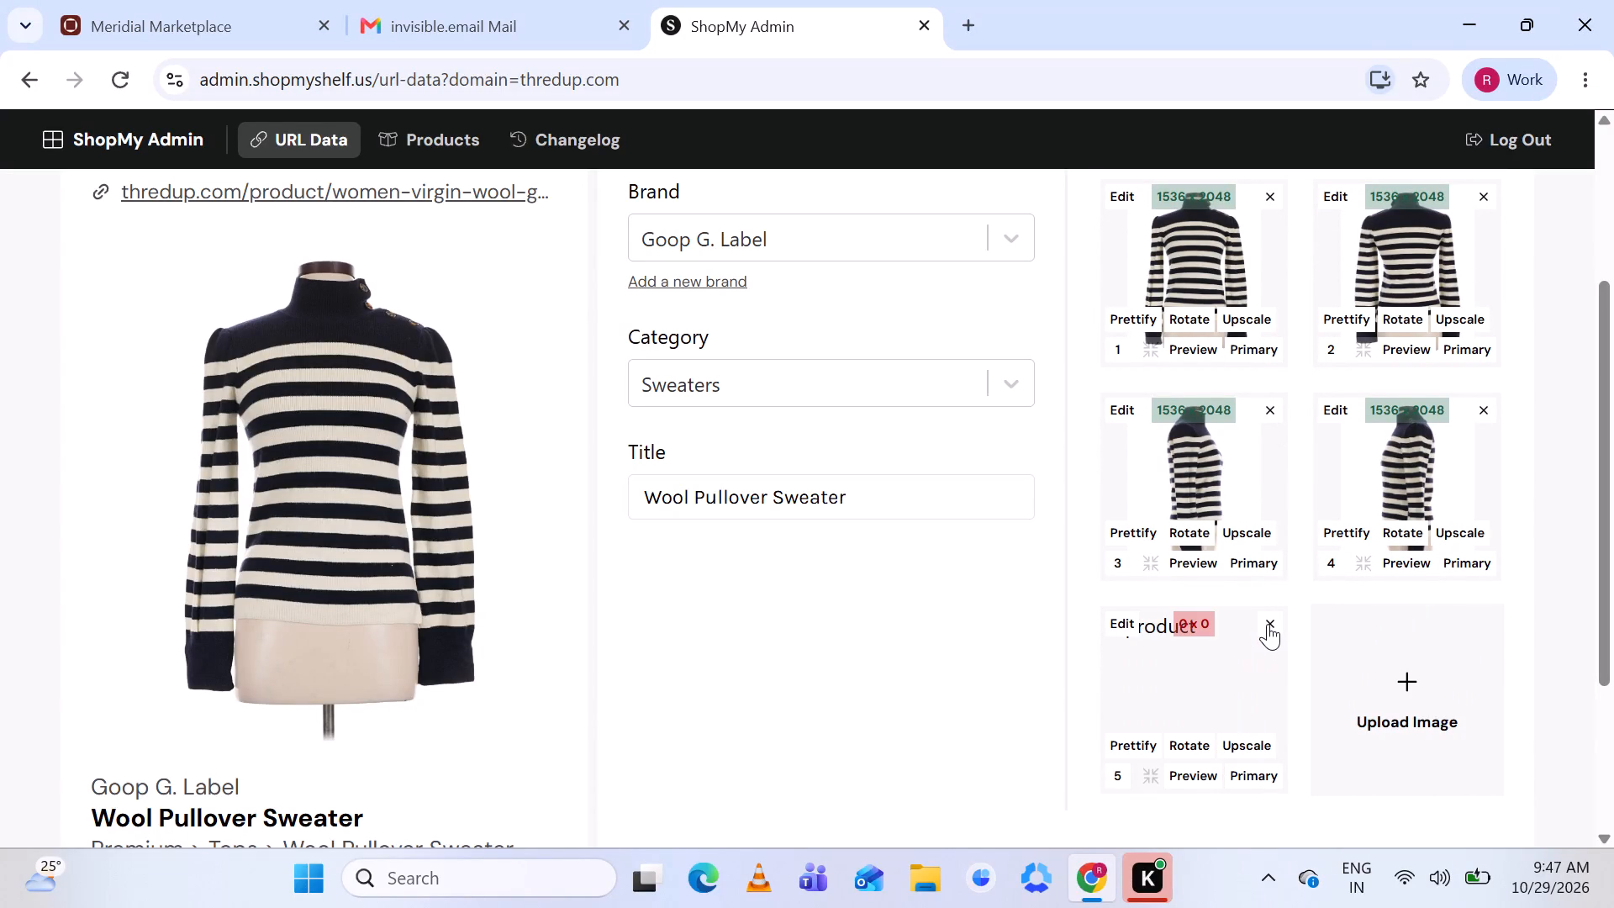
left_click(1268, 624)
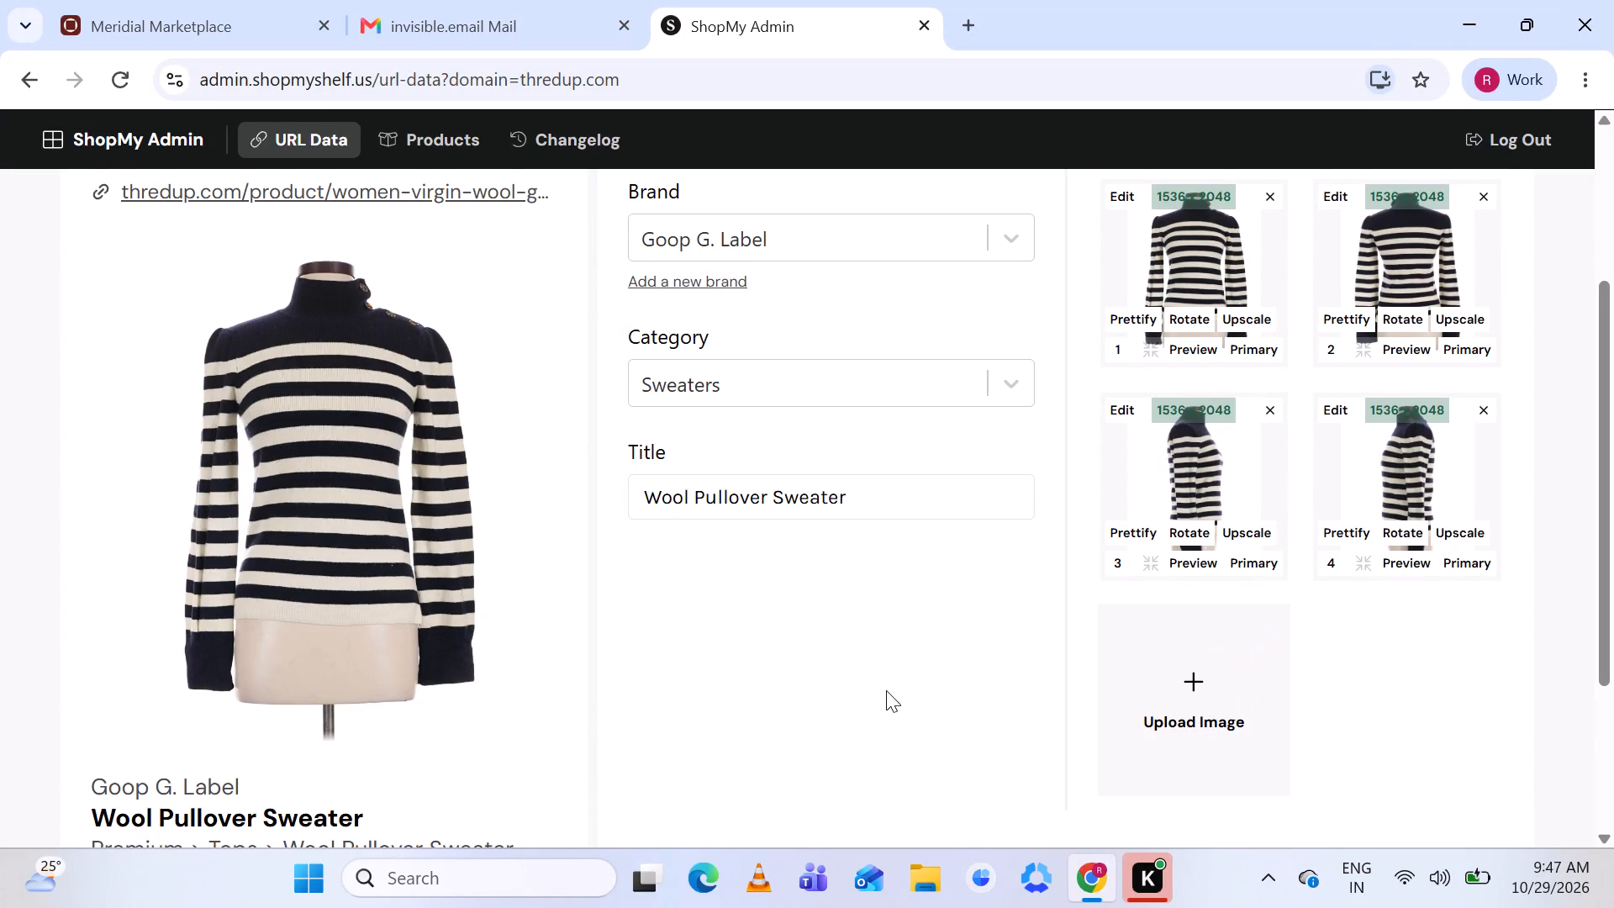
Check the Goop G. Label draft against the listing details and save it as "Wool Pullover Sweater" in the Sweaters category.
scroll(886, 690, "up", 1)
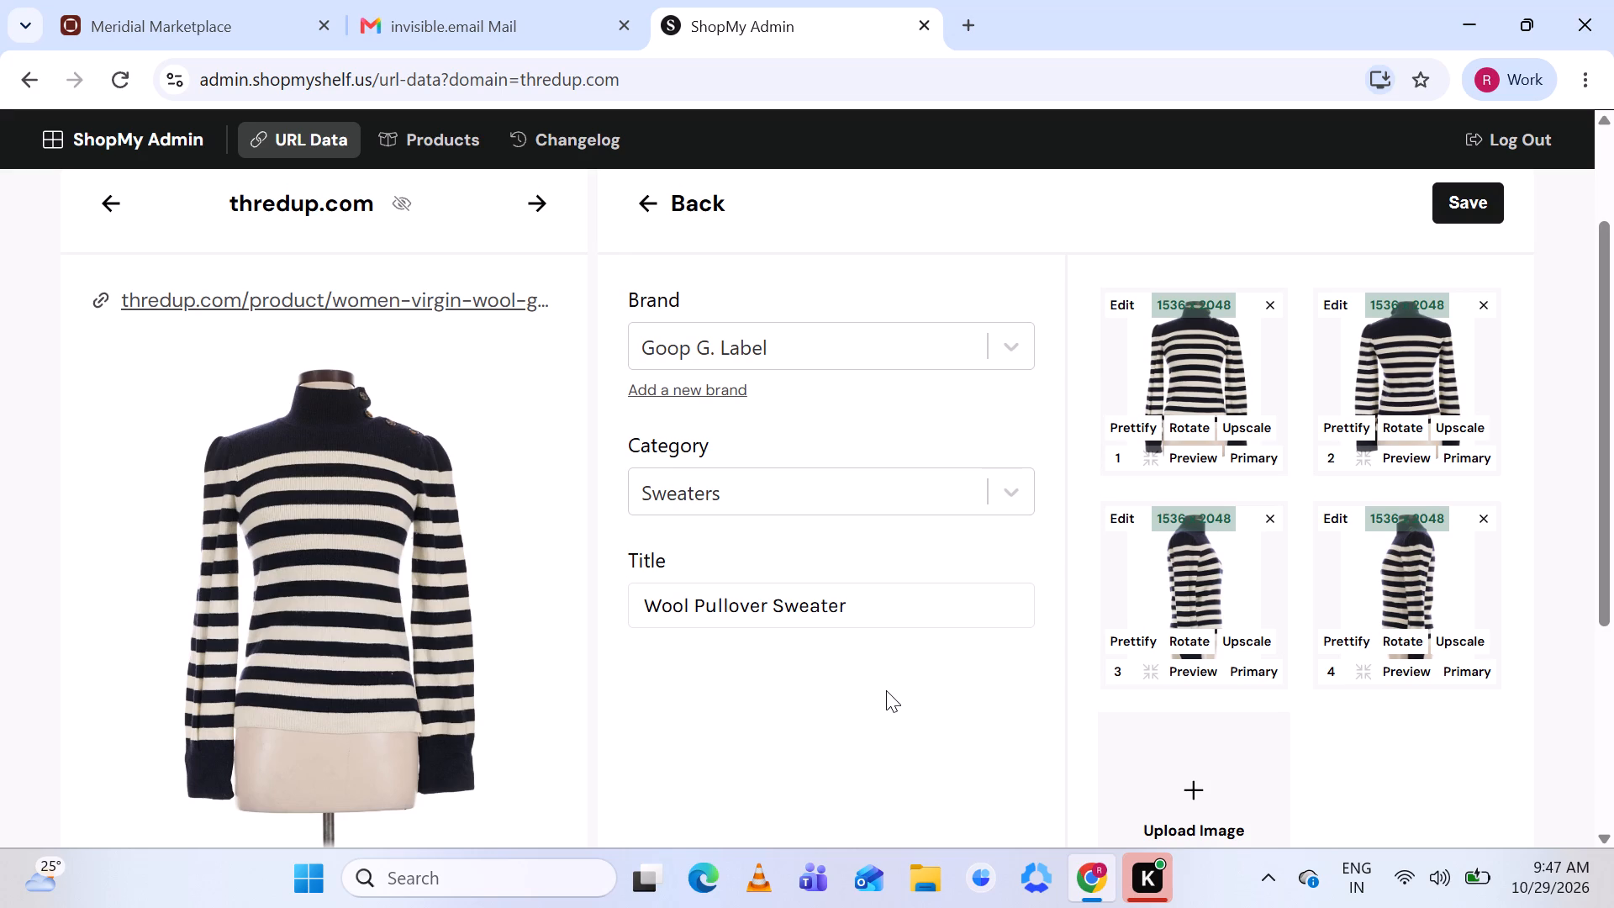
scroll(886, 690, "down", 1)
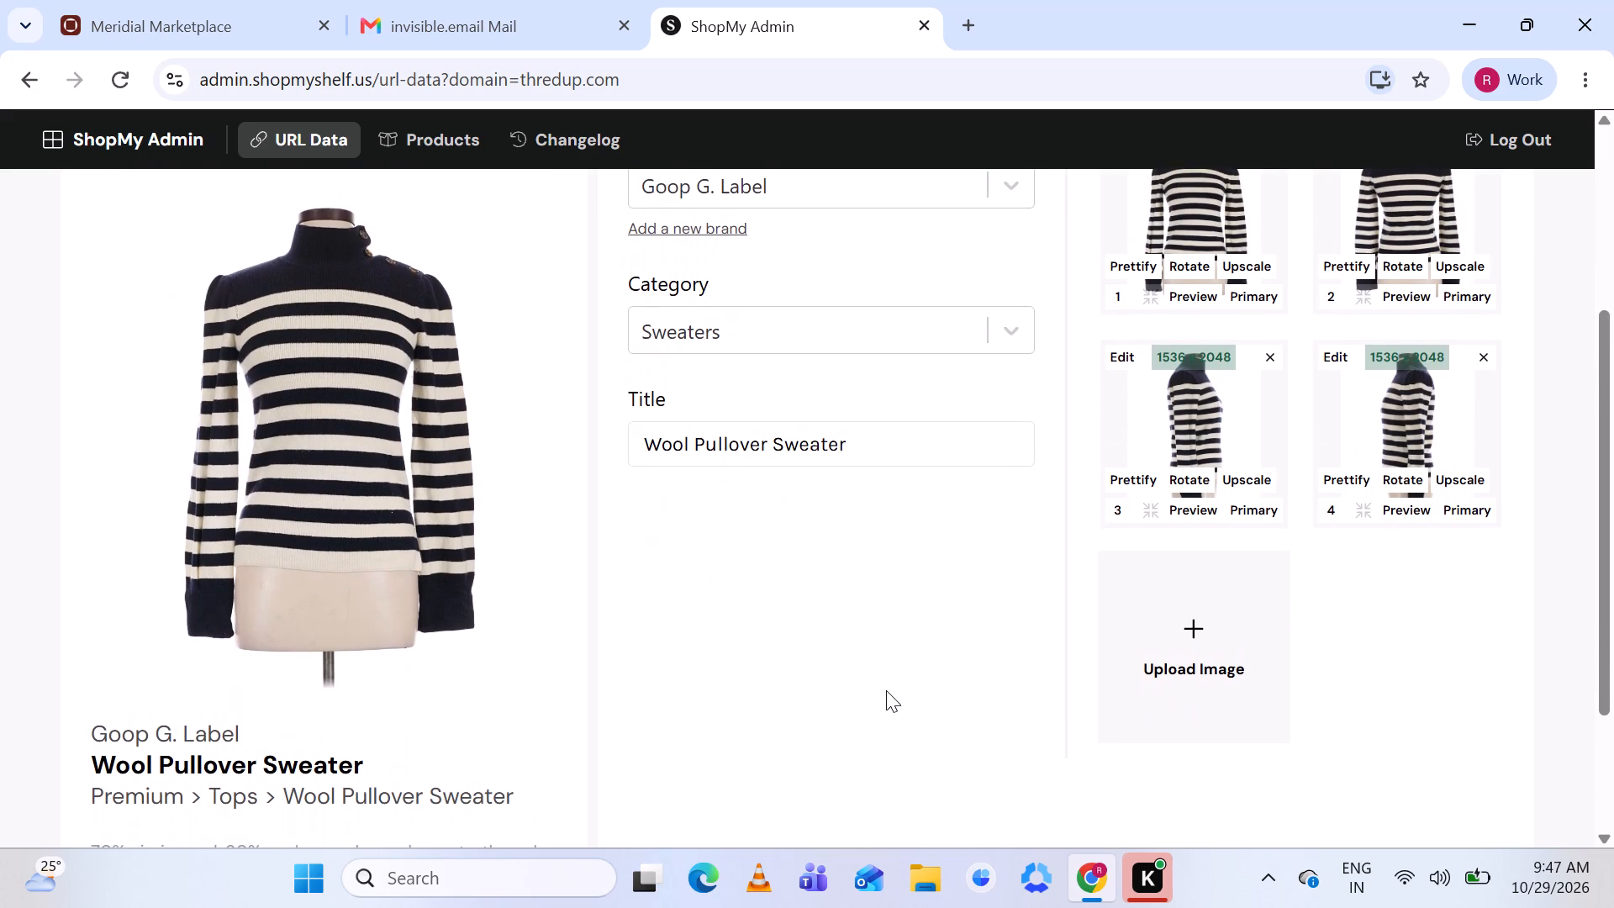
scroll(886, 690, "down", 1)
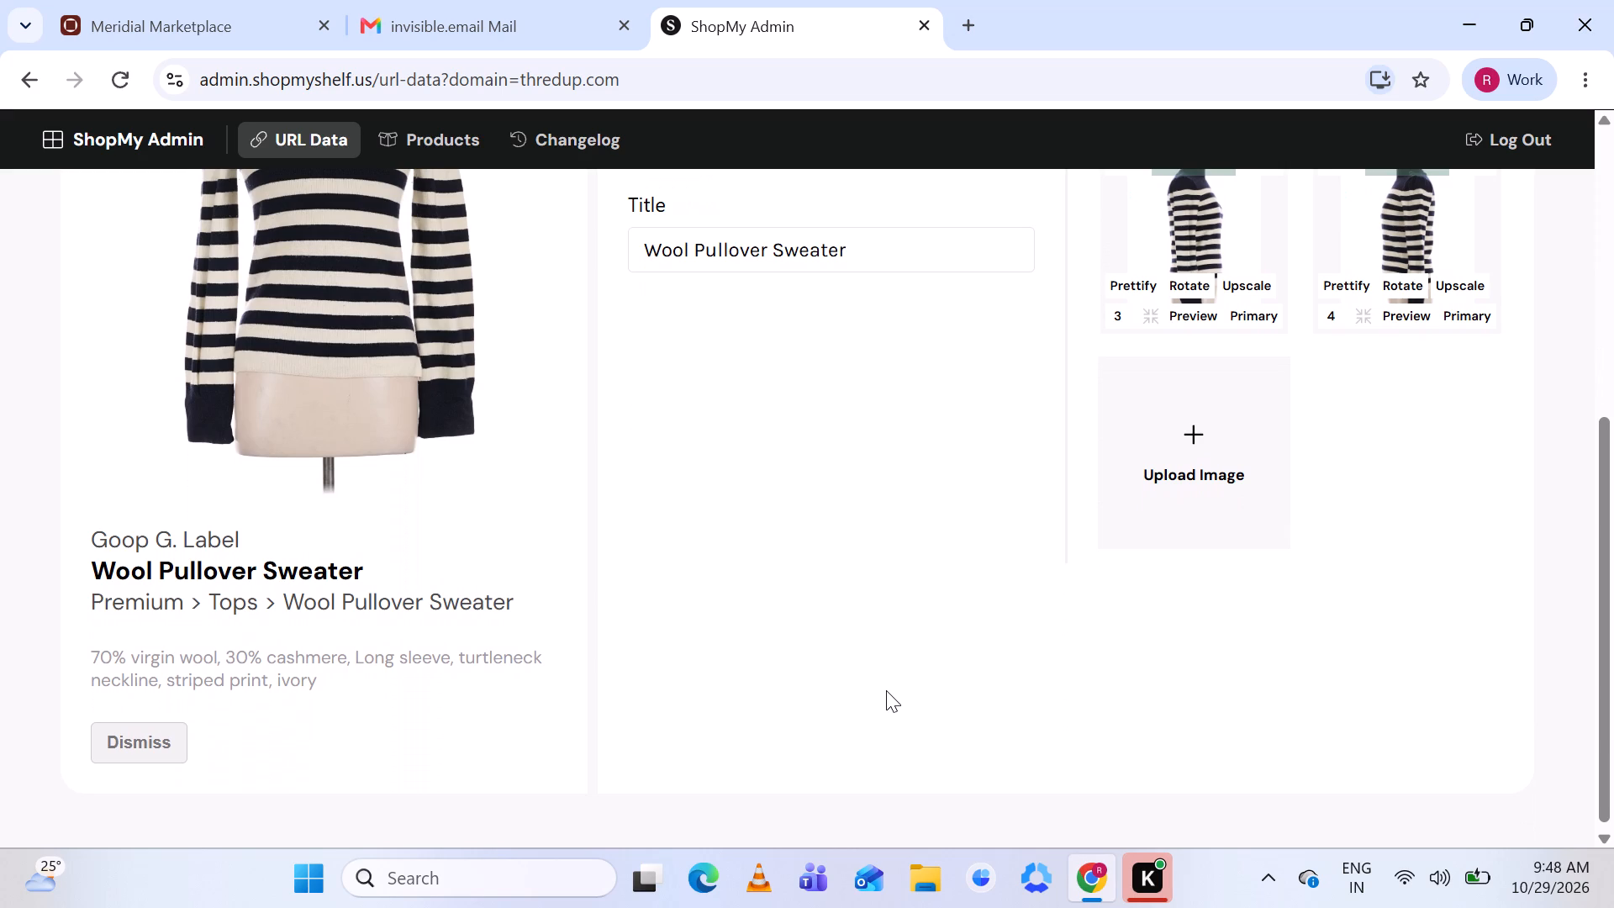
scroll(886, 690, "up", 4)
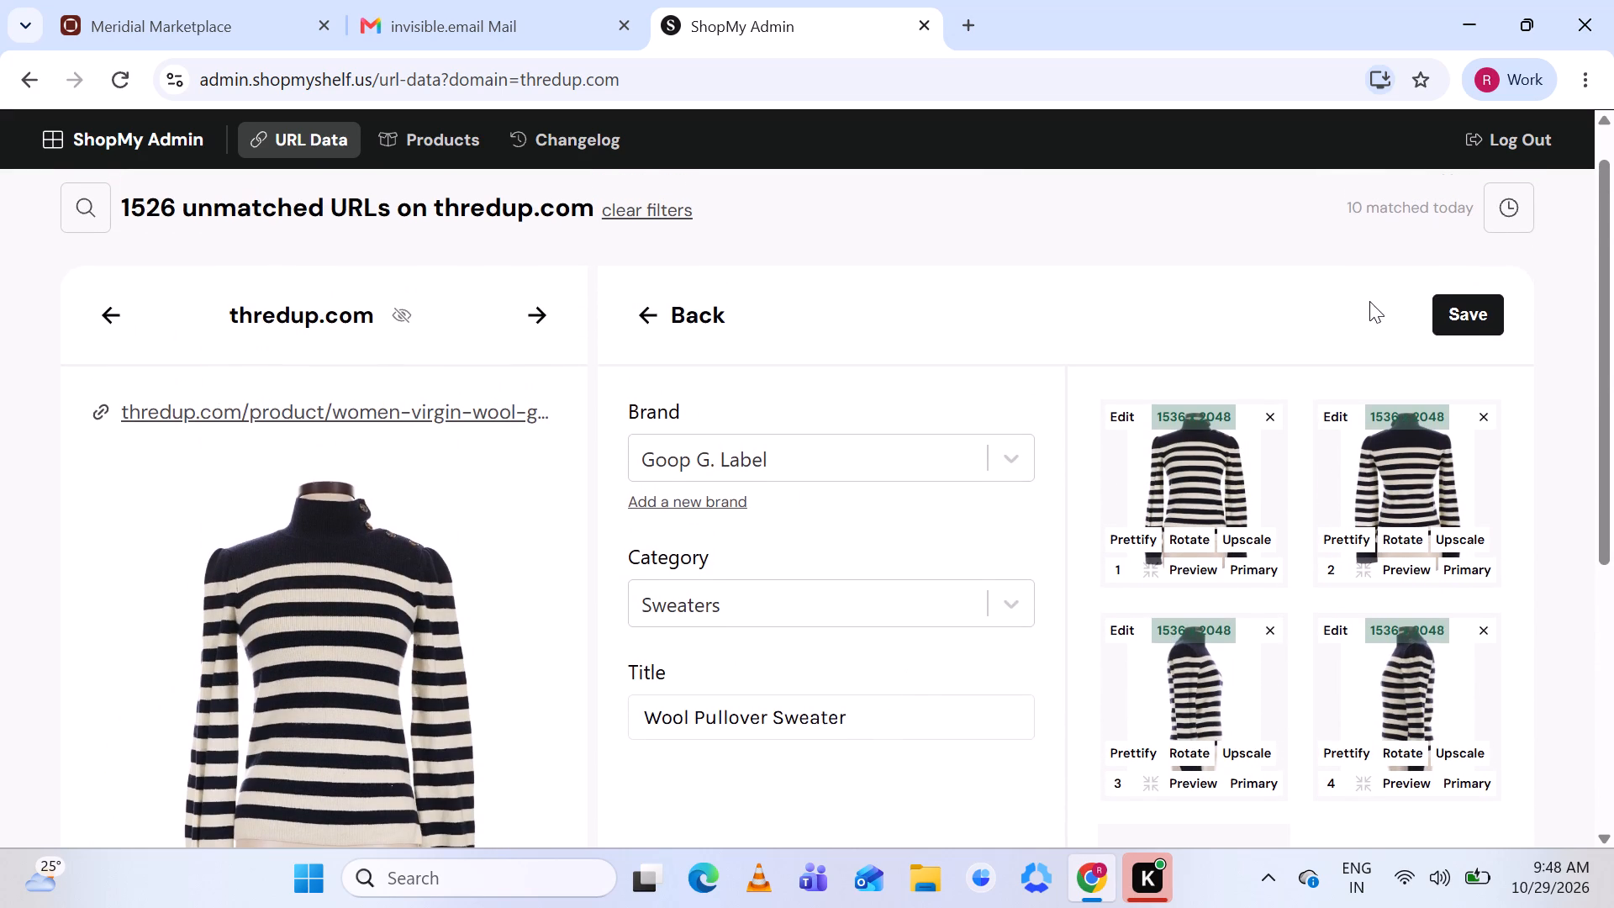
left_click(1492, 316)
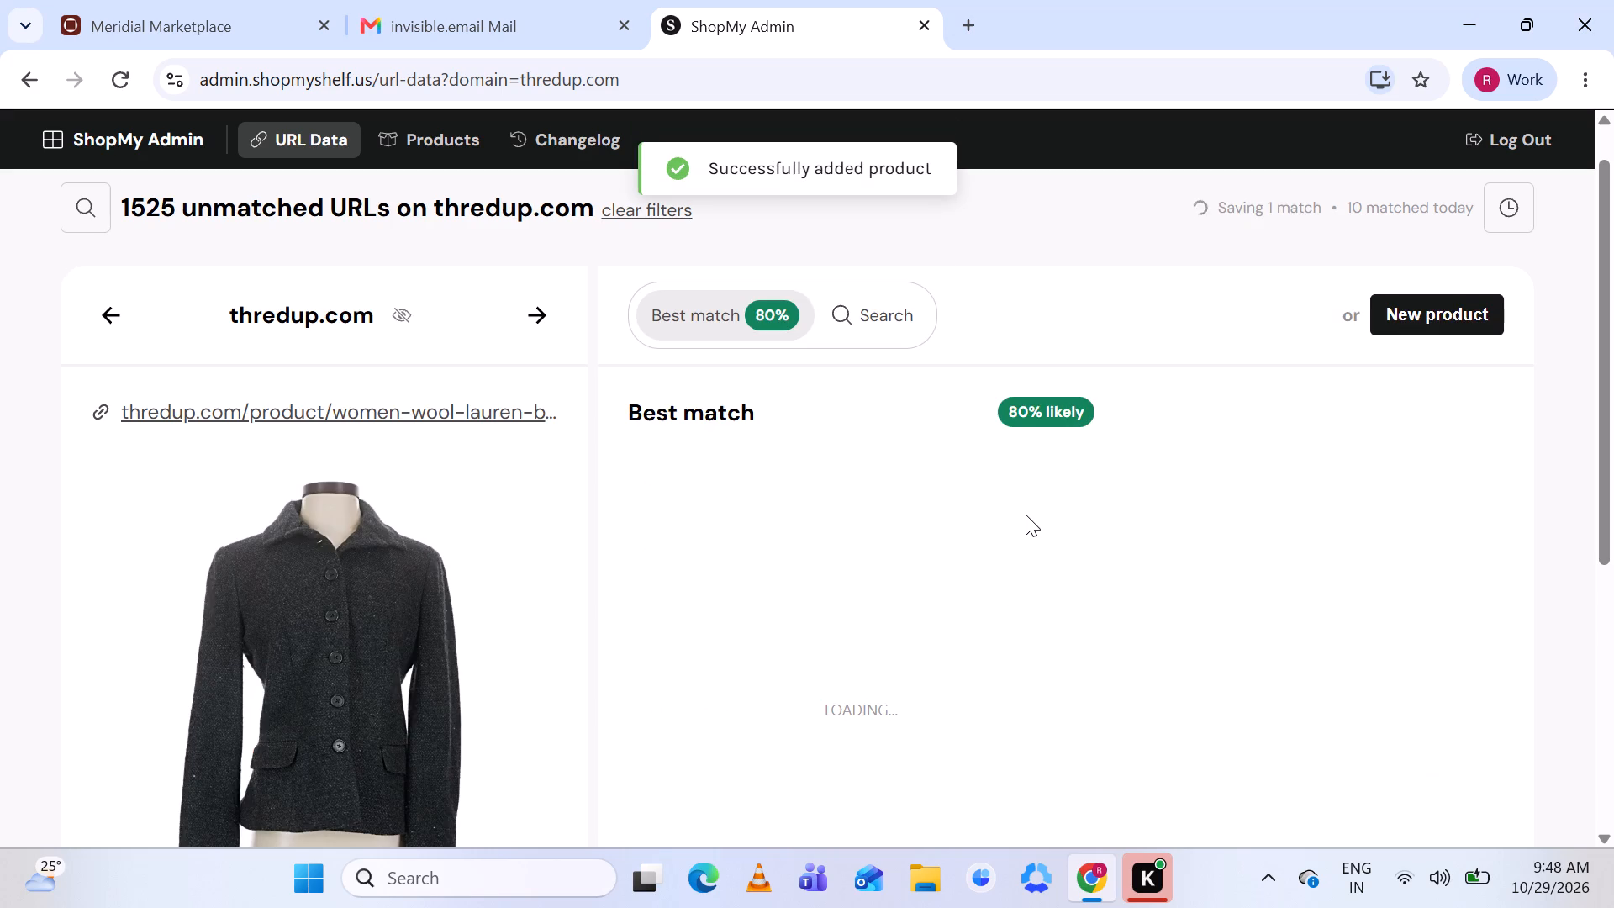
Compare the Lauren by Ralph Lauren Wool Blazer with the product page of its suggested match, the Wool-Blend Tweed Blazer.
scroll(910, 588, "down", 2)
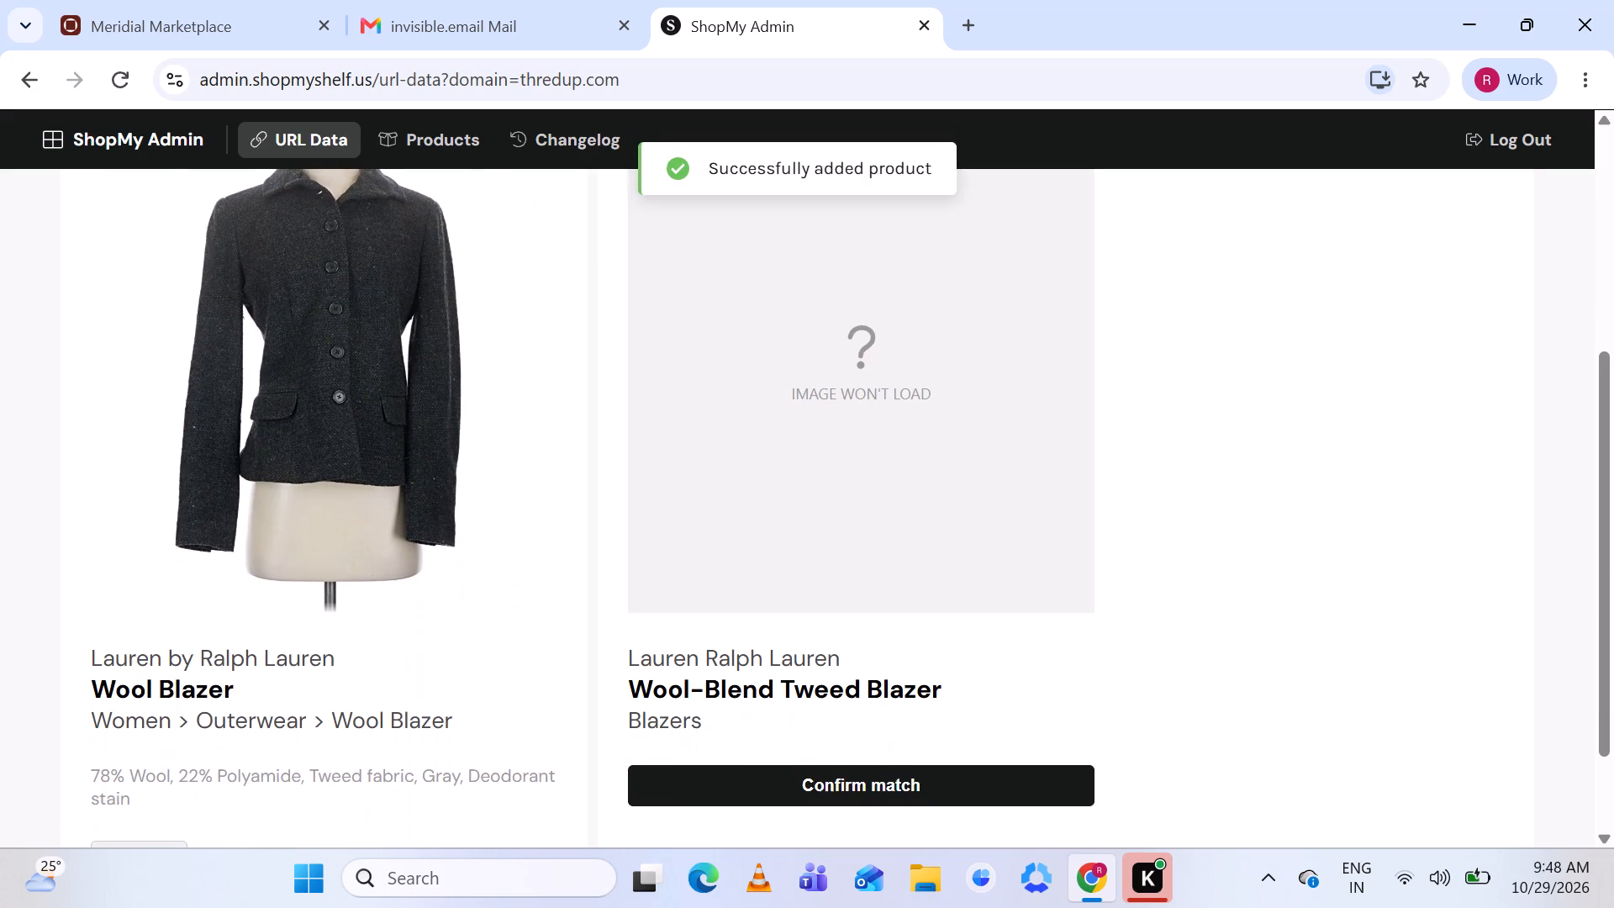
left_click(787, 685)
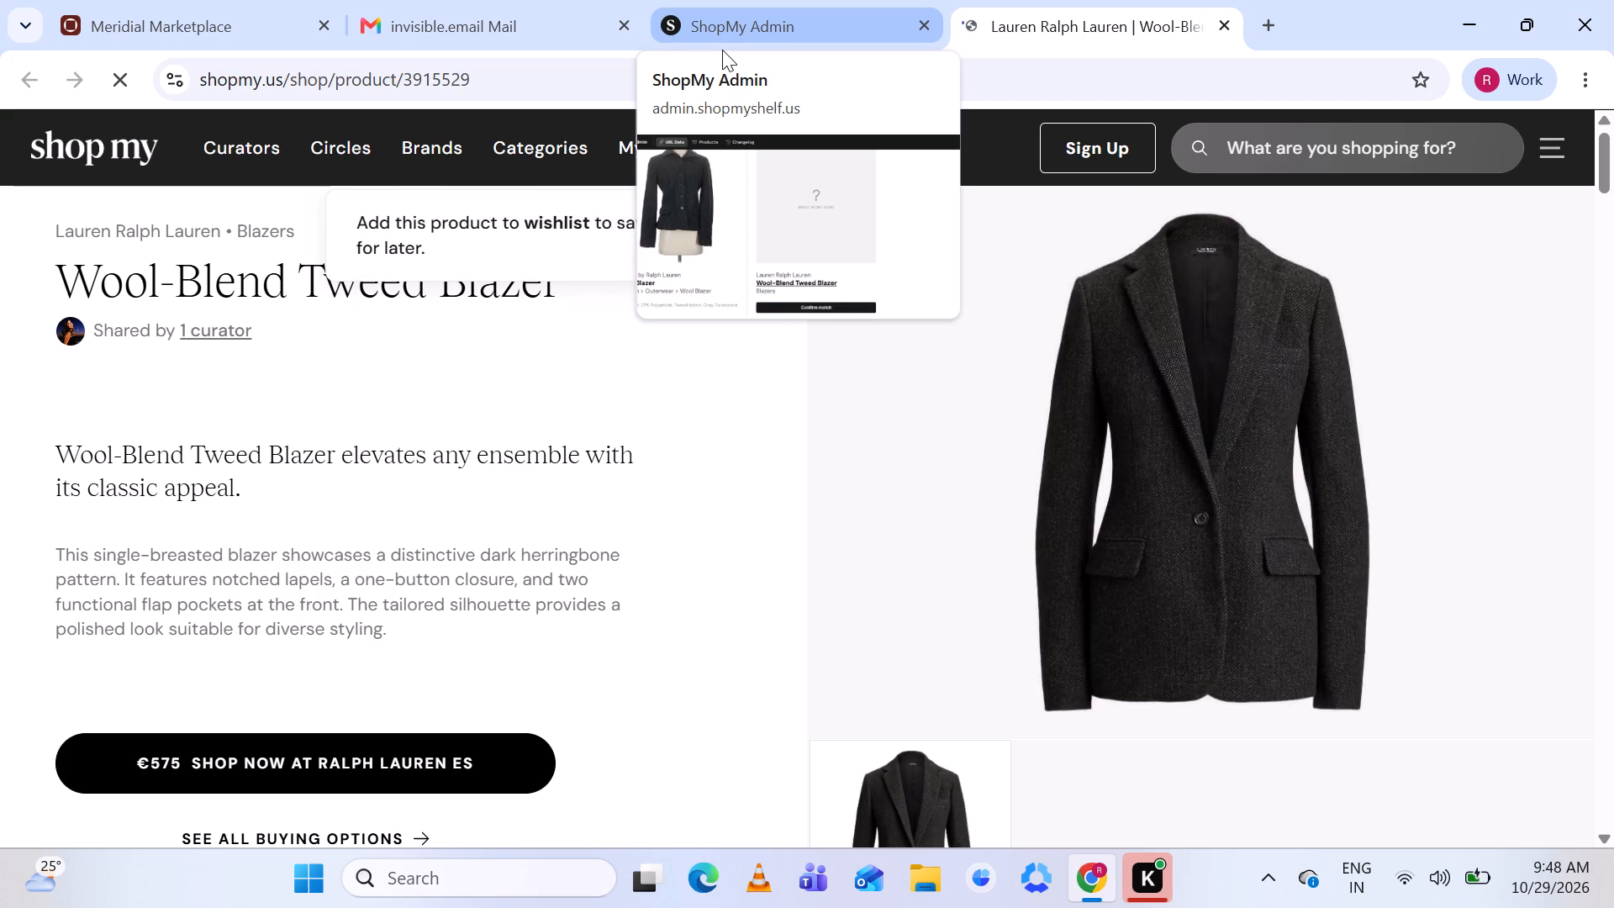
left_click(735, 29)
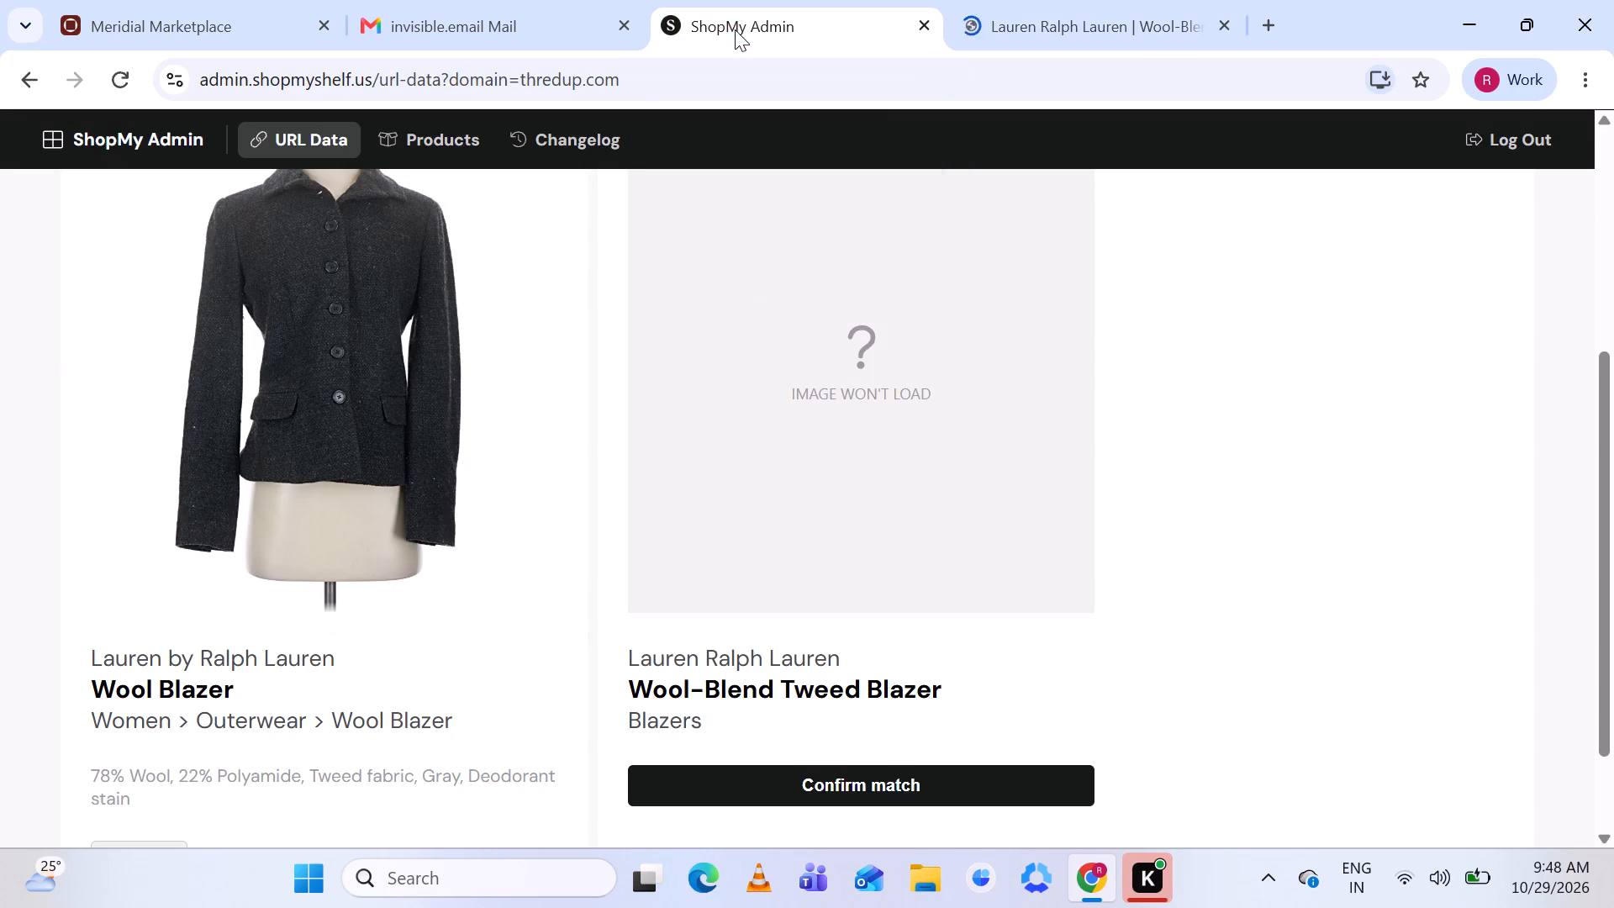
Start a new product for the Lauren by Ralph Lauren Wool Blazer, removing the 768 x 1024 image, the broken image and the label photo.
scroll(678, 325, "up", 1)
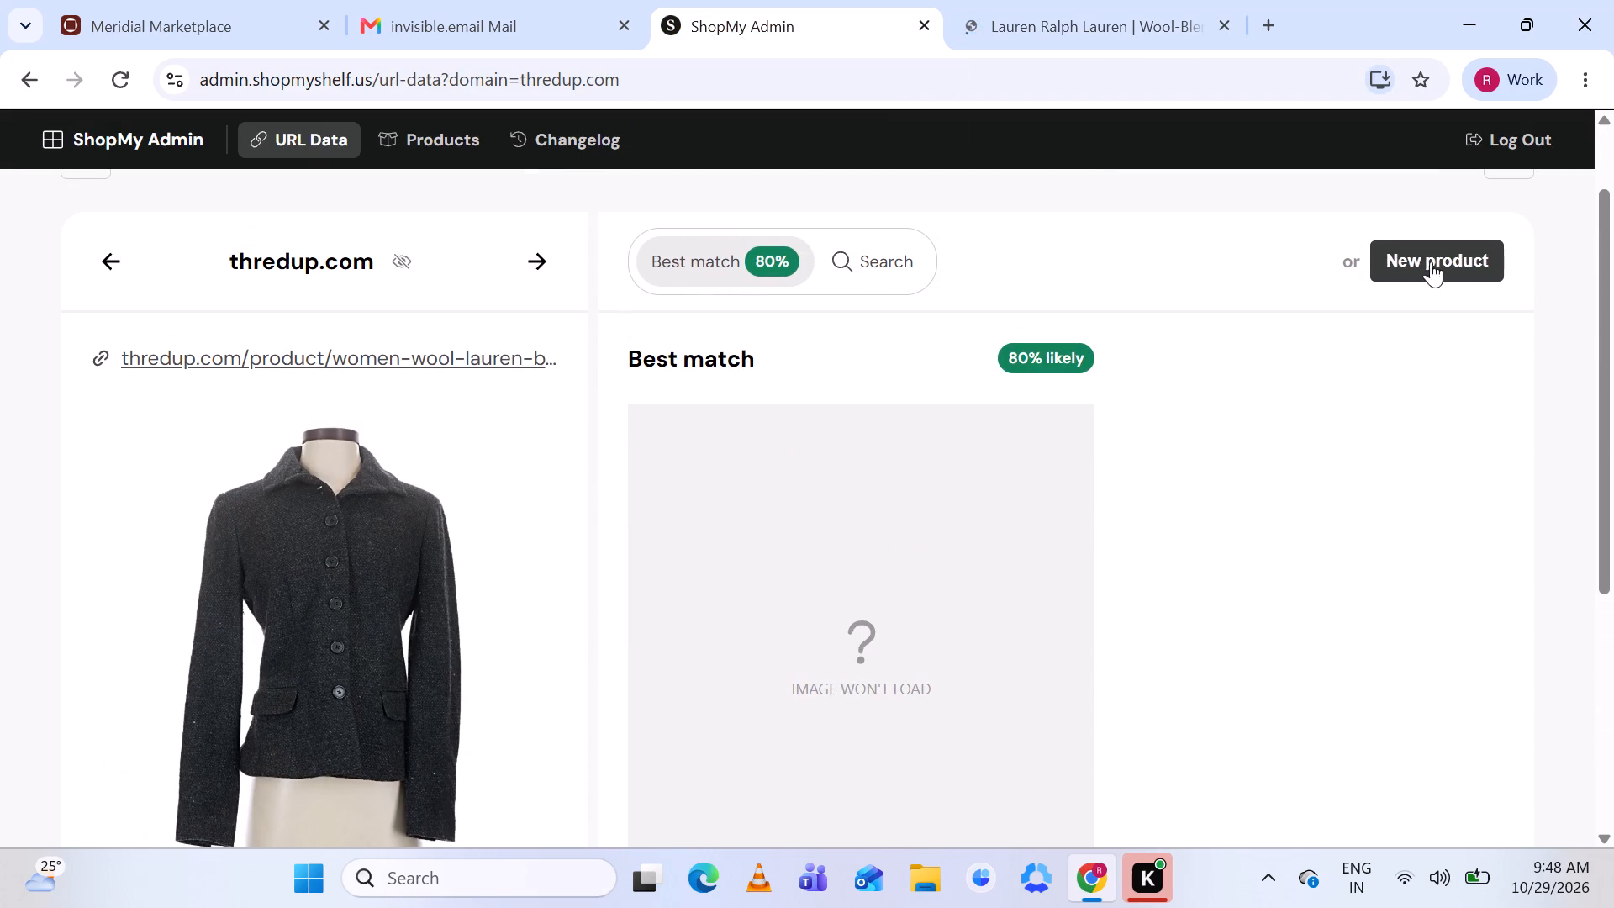
left_click(1453, 257)
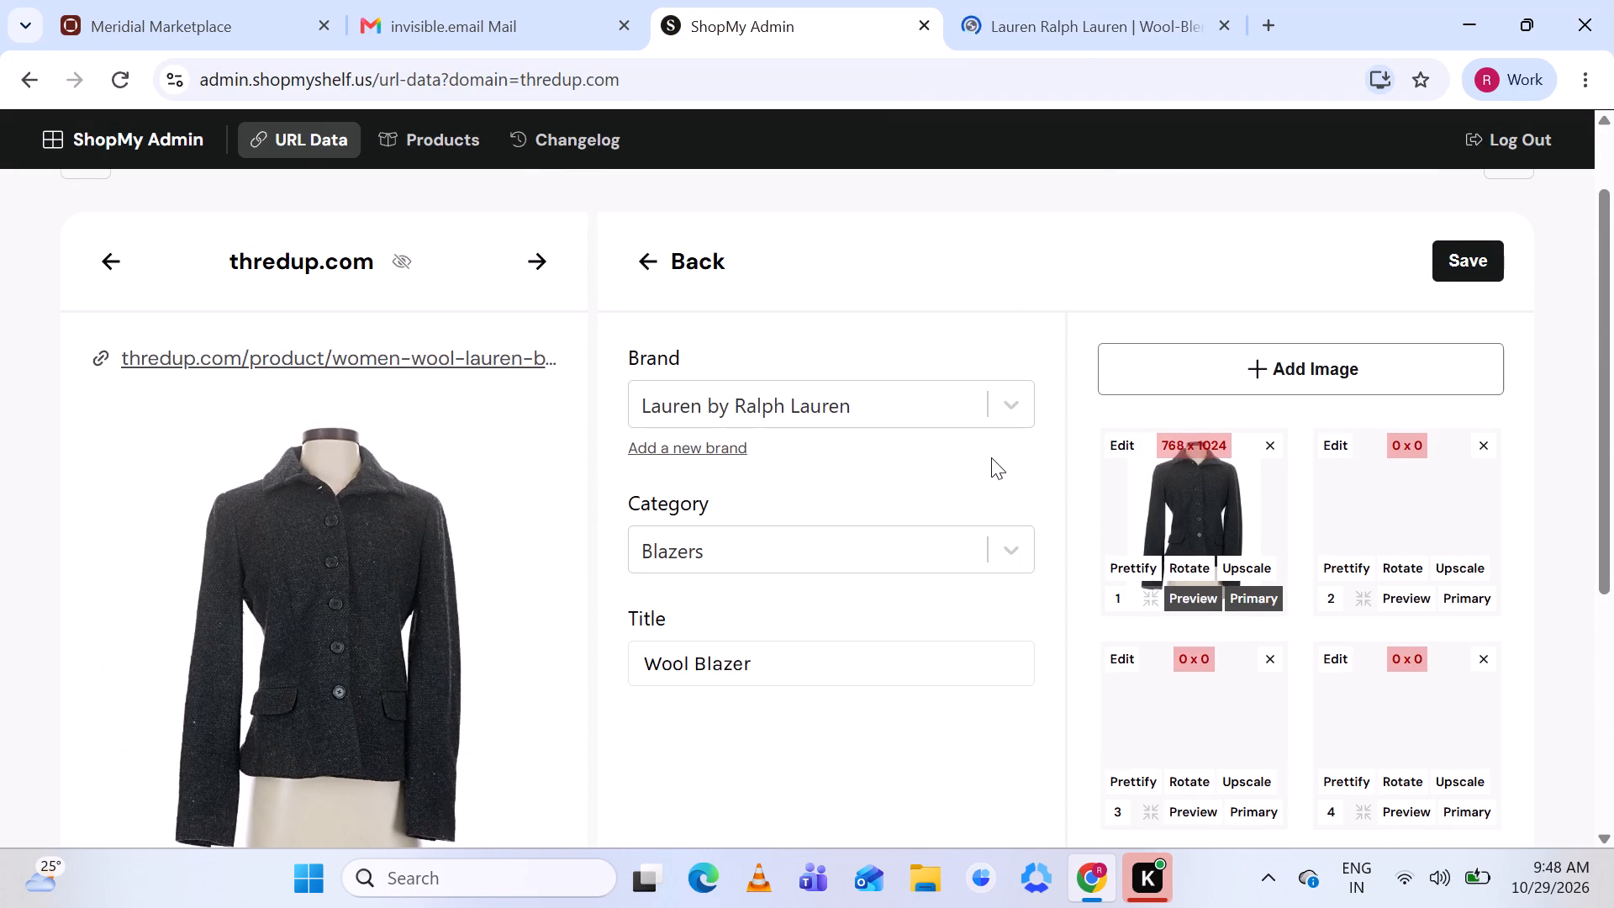
scroll(991, 457, "down", 3)
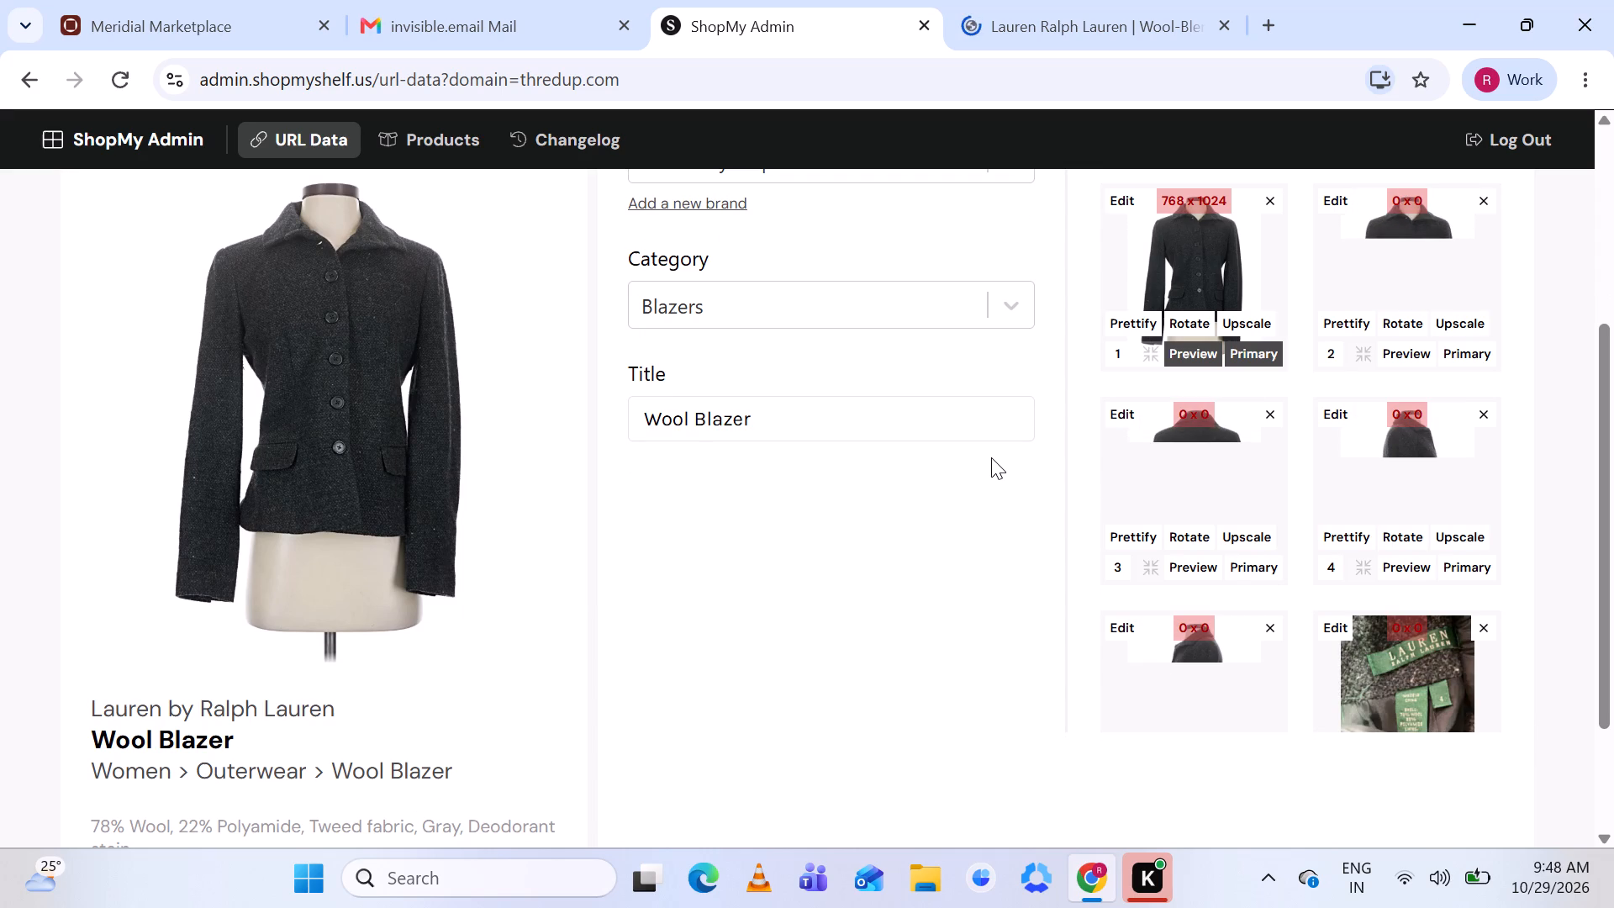
scroll(991, 457, "down", 1)
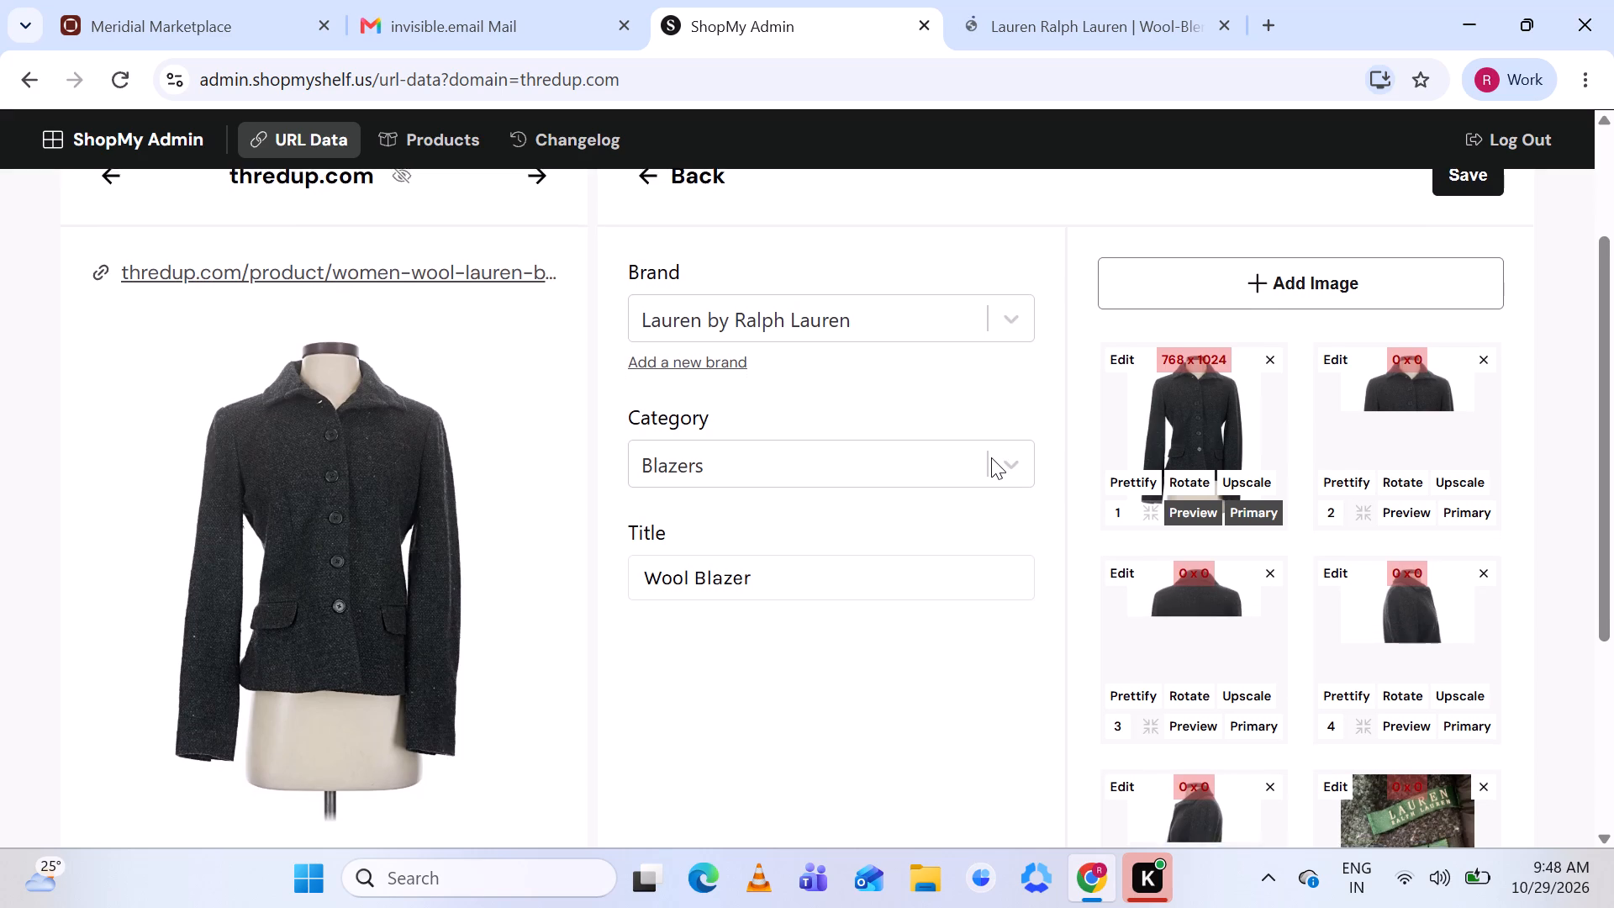
scroll(991, 457, "down", 1)
scroll(991, 457, "up", 1)
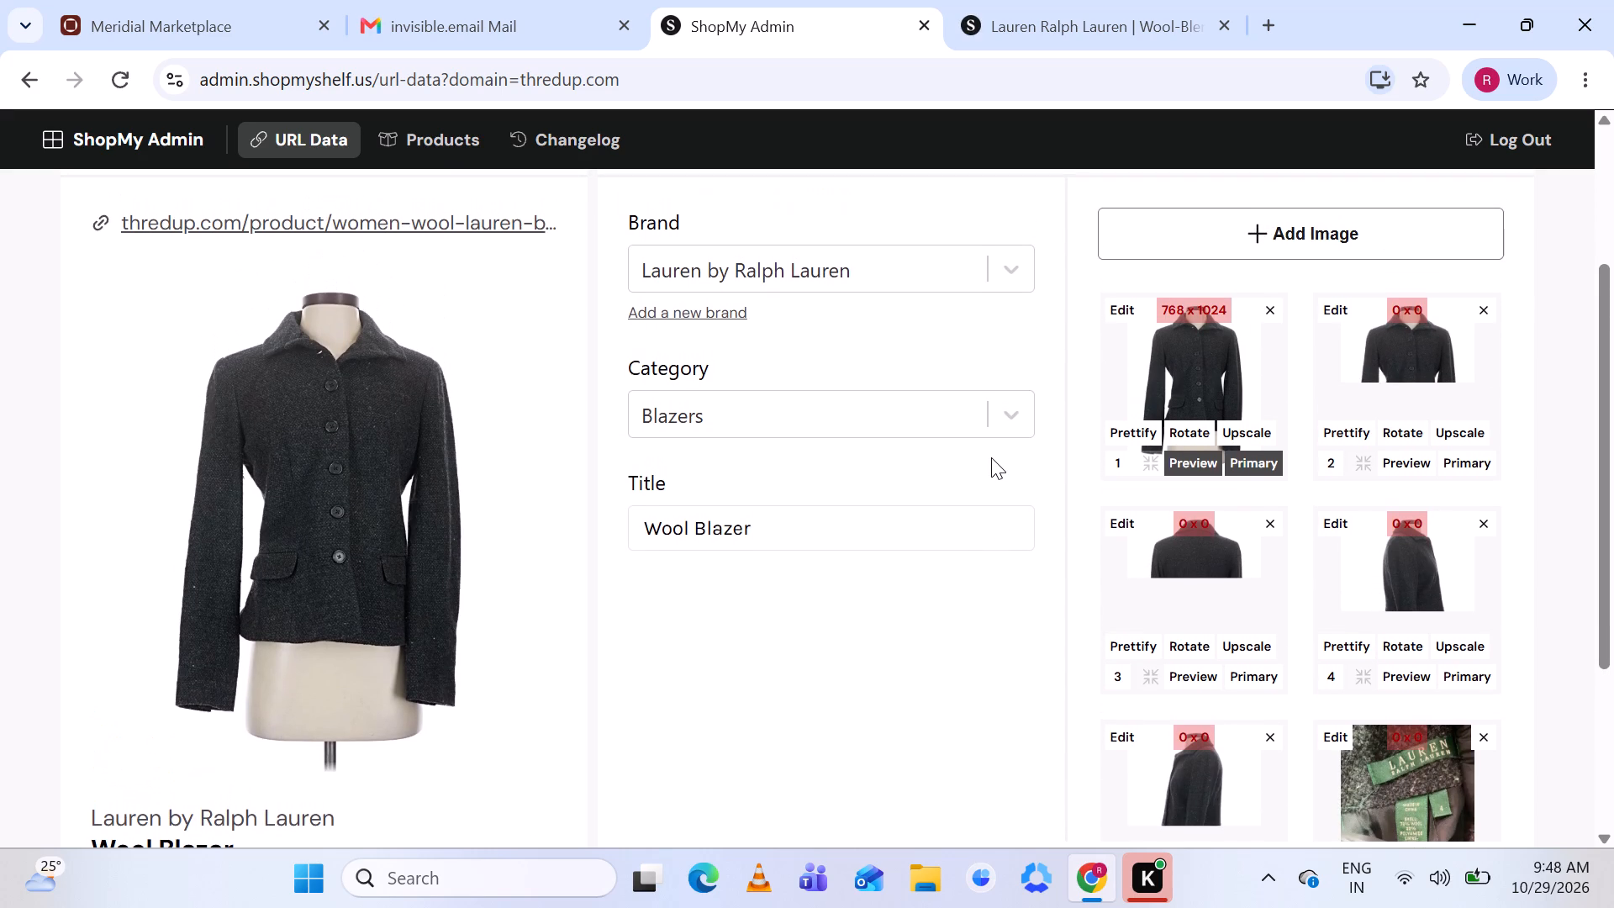
scroll(991, 457, "up", 1)
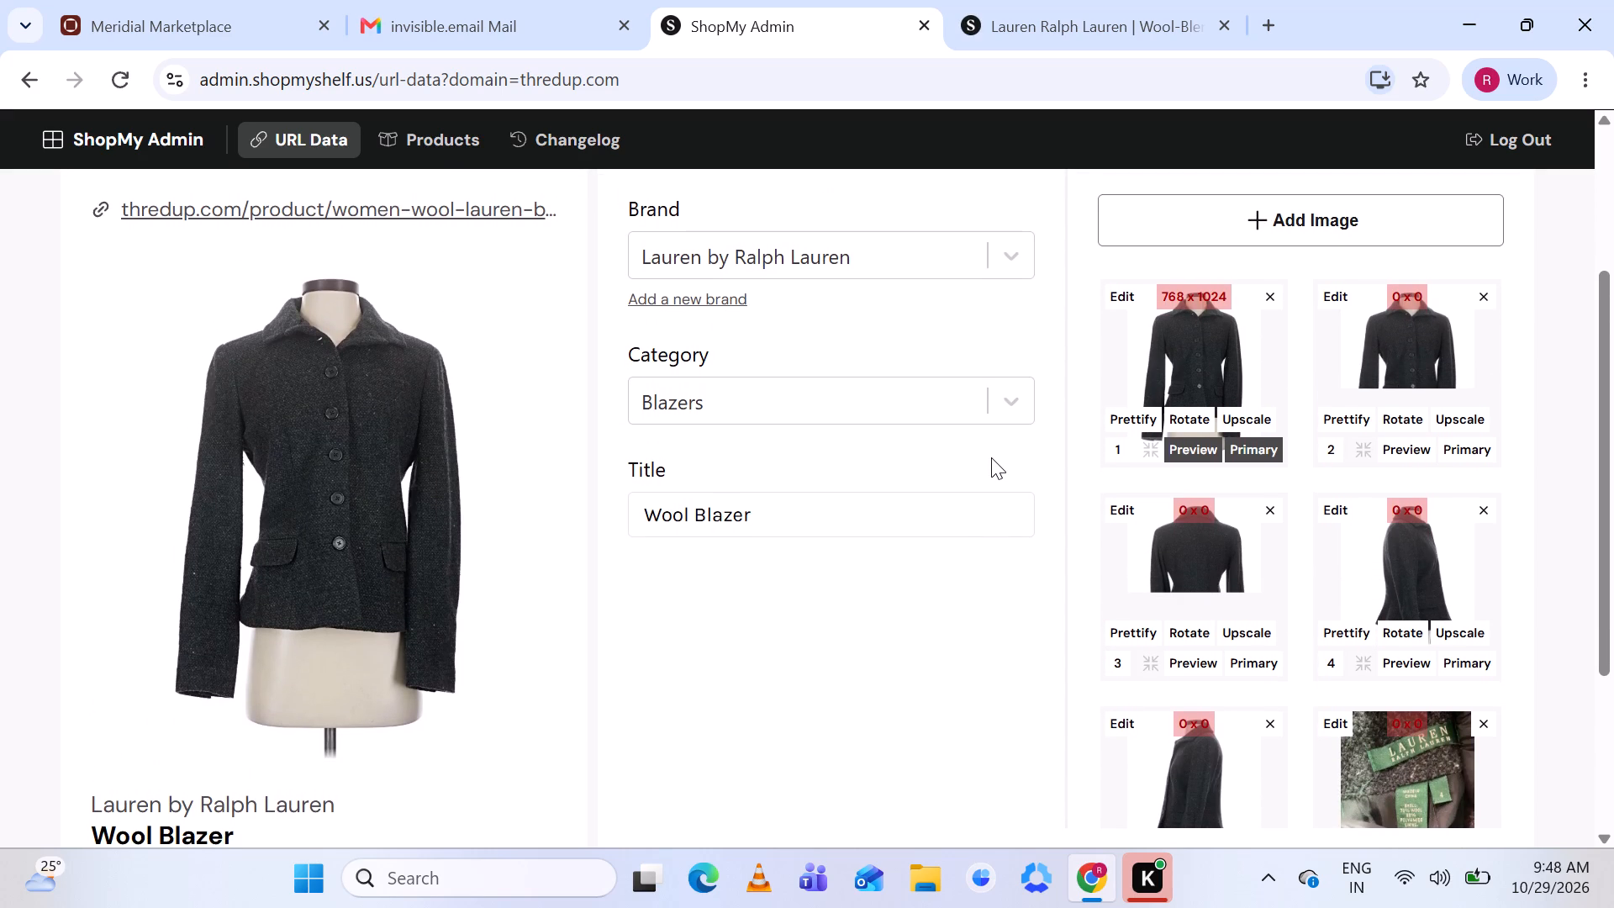
left_click(1270, 294)
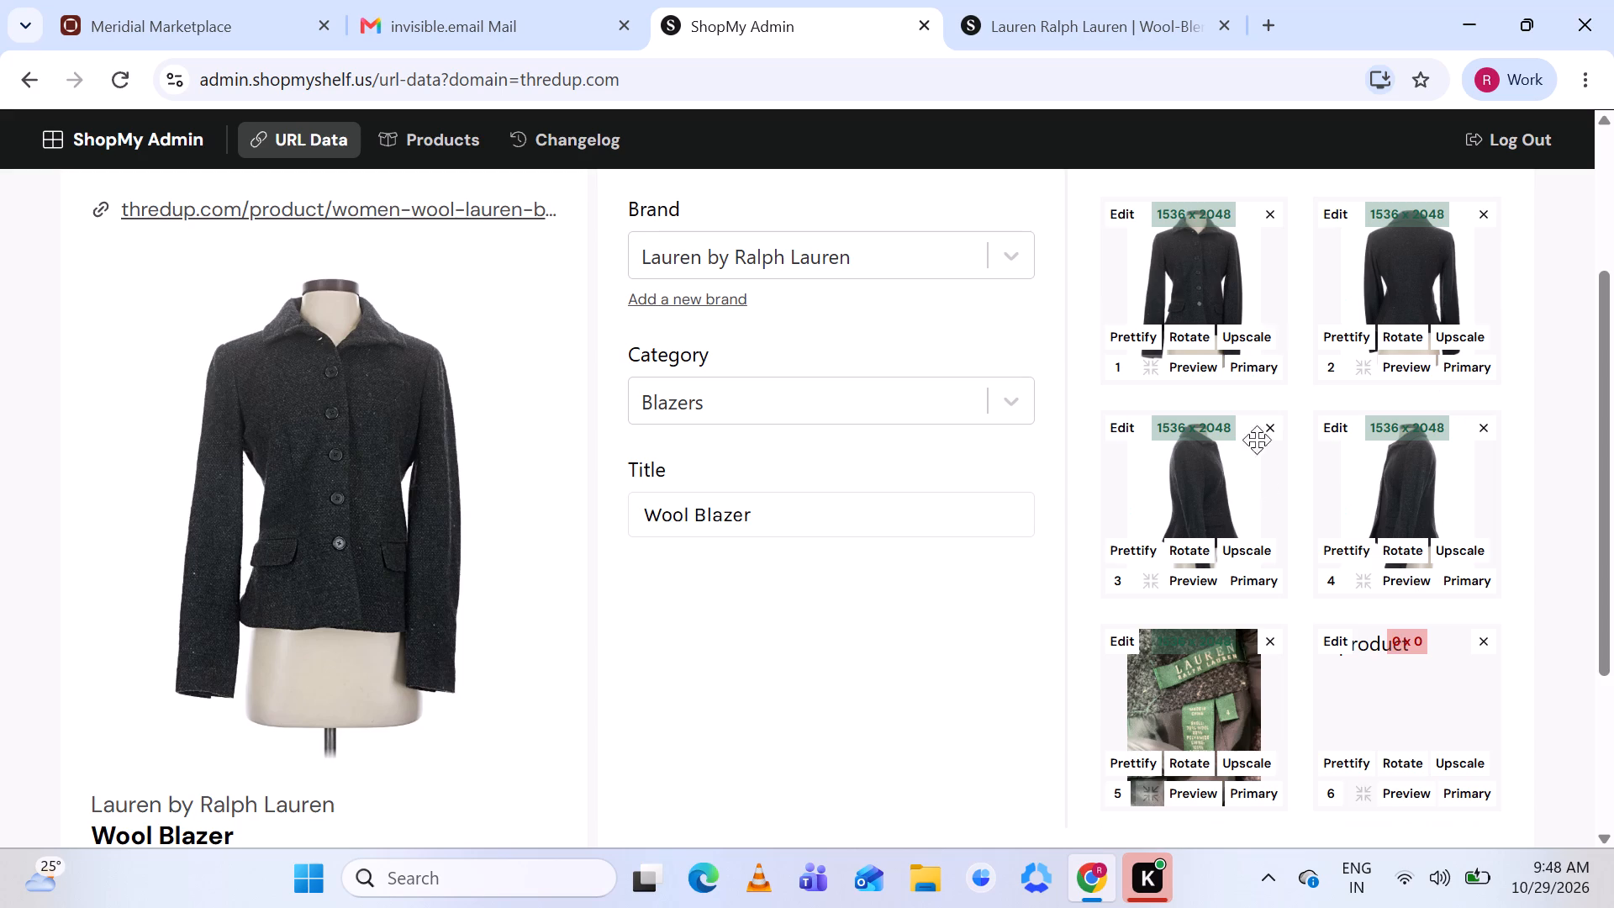
left_click(1485, 643)
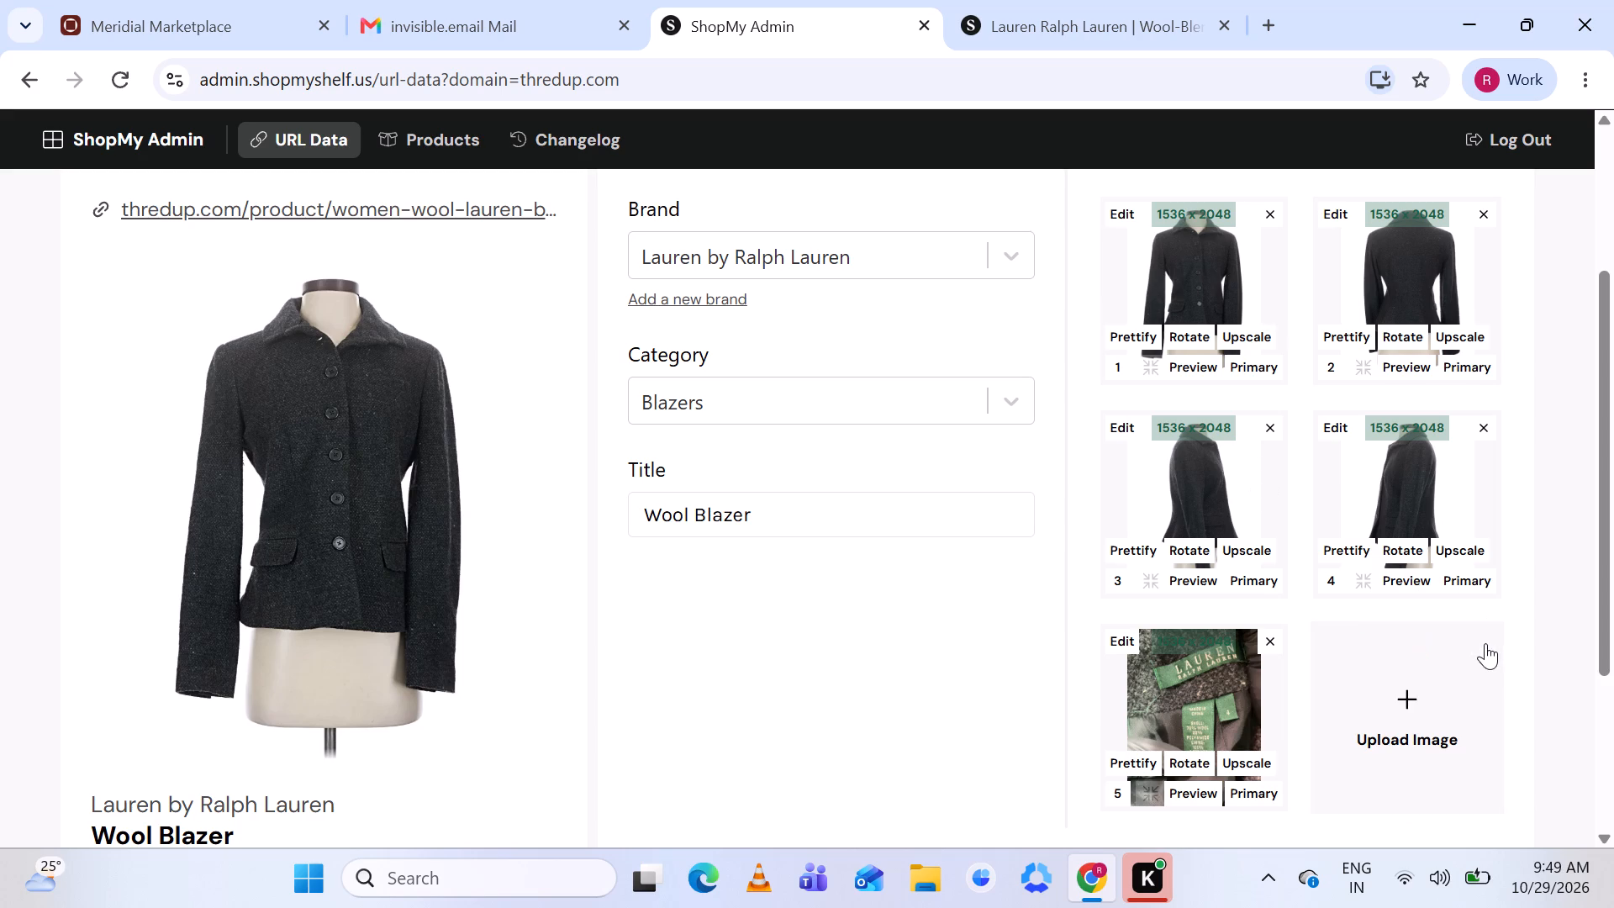
scroll(1295, 687, "down", 2)
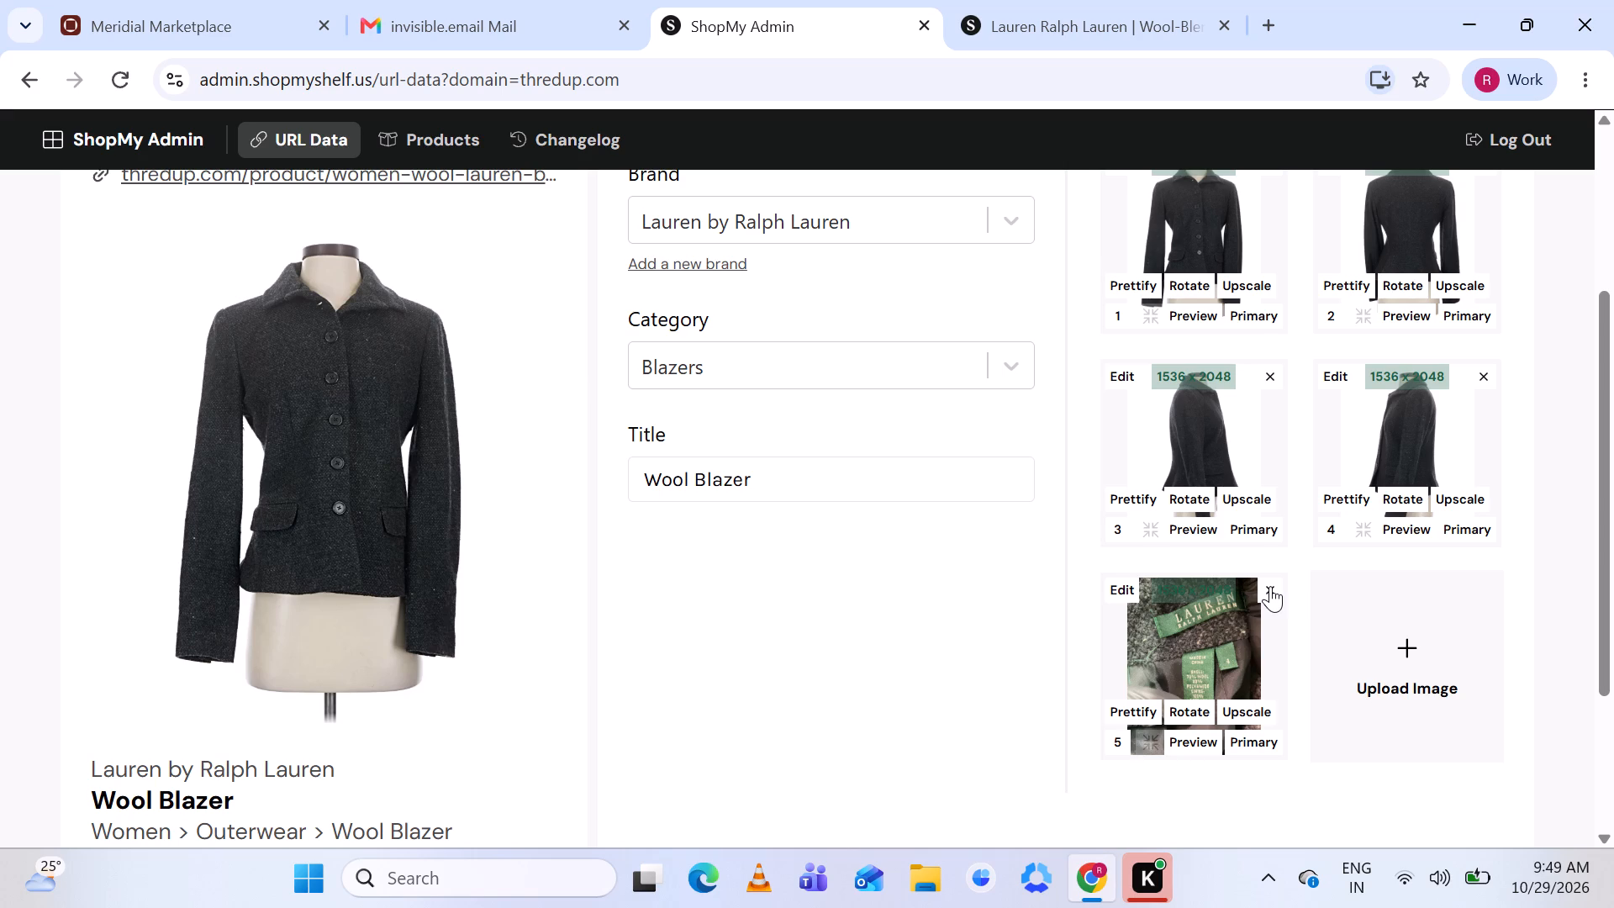
scroll(1270, 586, "up", 1)
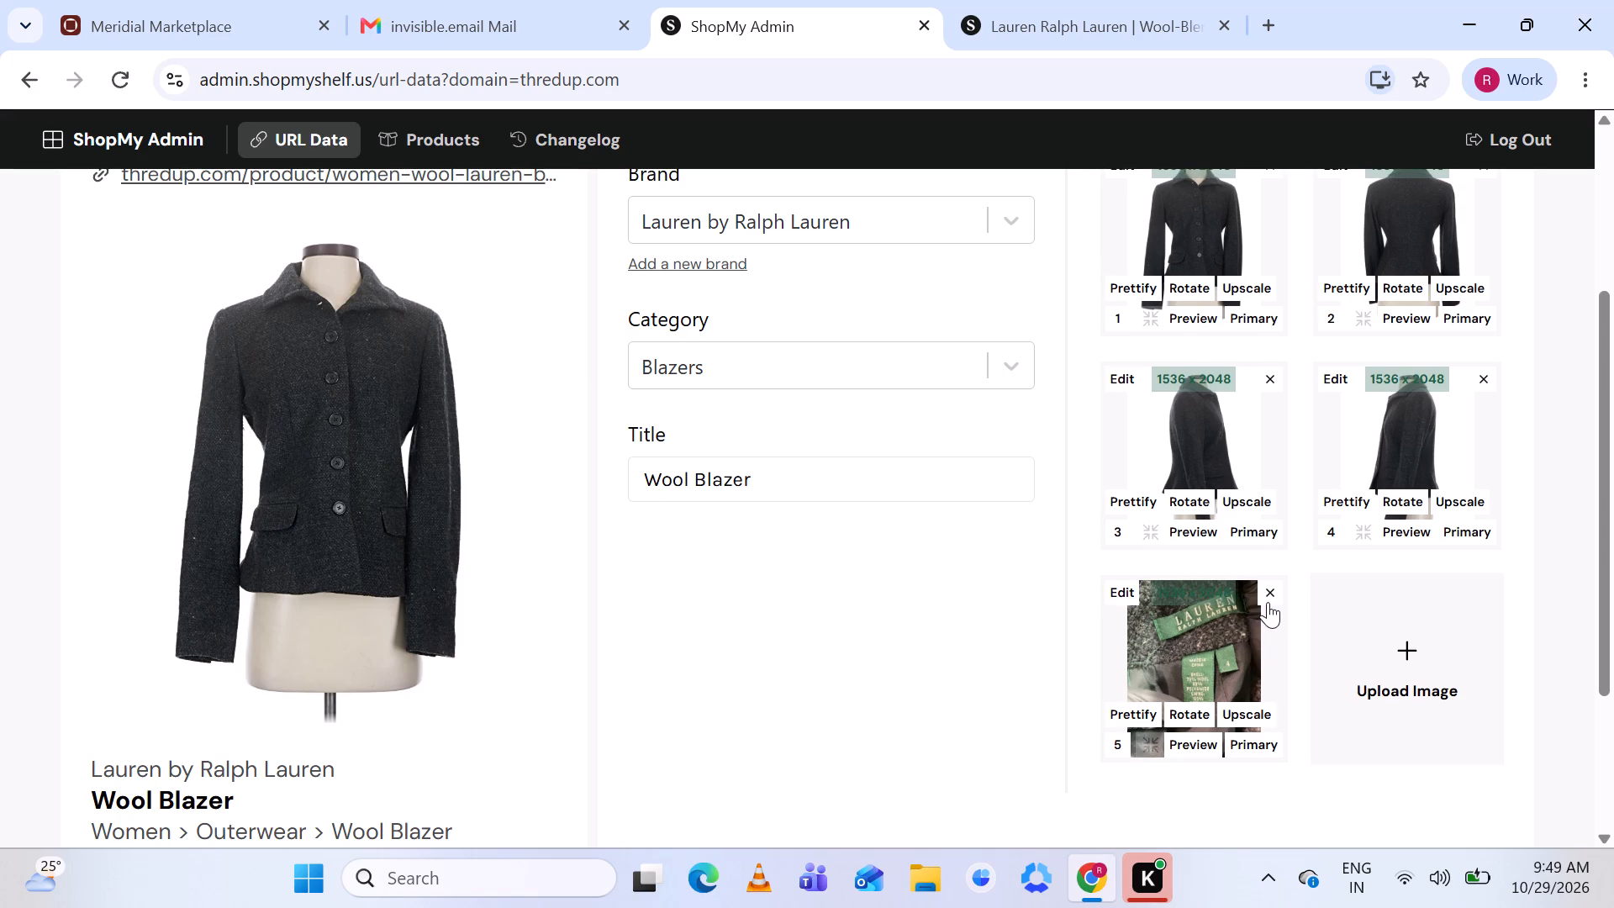
left_click(1268, 602)
Check the Lauren by Ralph Lauren draft against the listing details and save it as "Wool Blazer" in the Blazers category.
scroll(1286, 463, "up", 1)
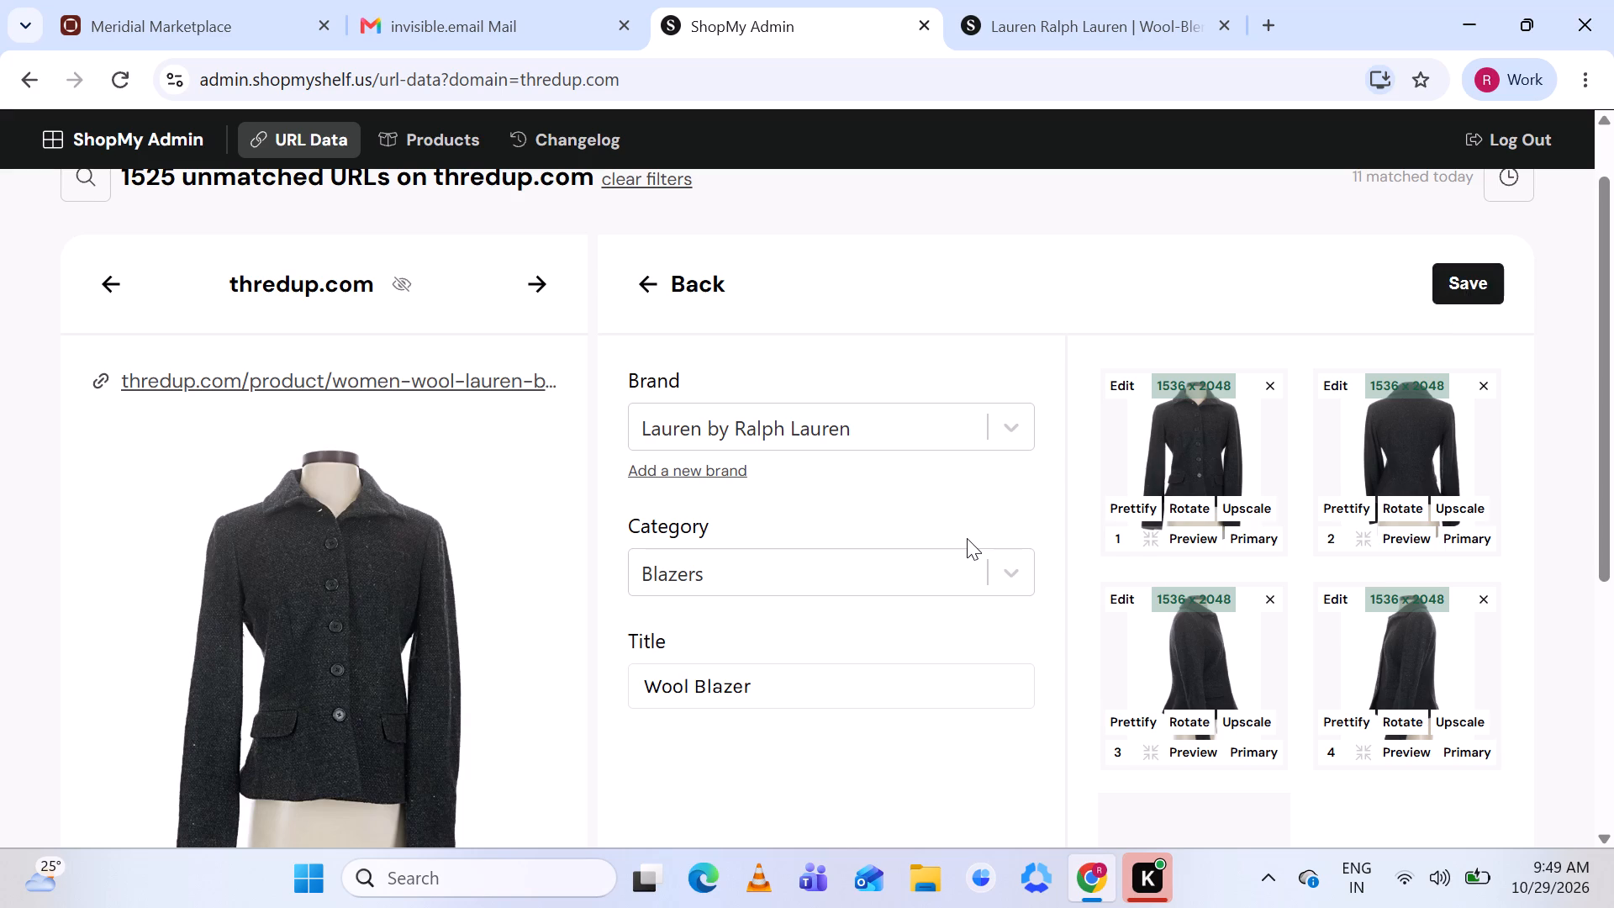
scroll(967, 538, "down", 2)
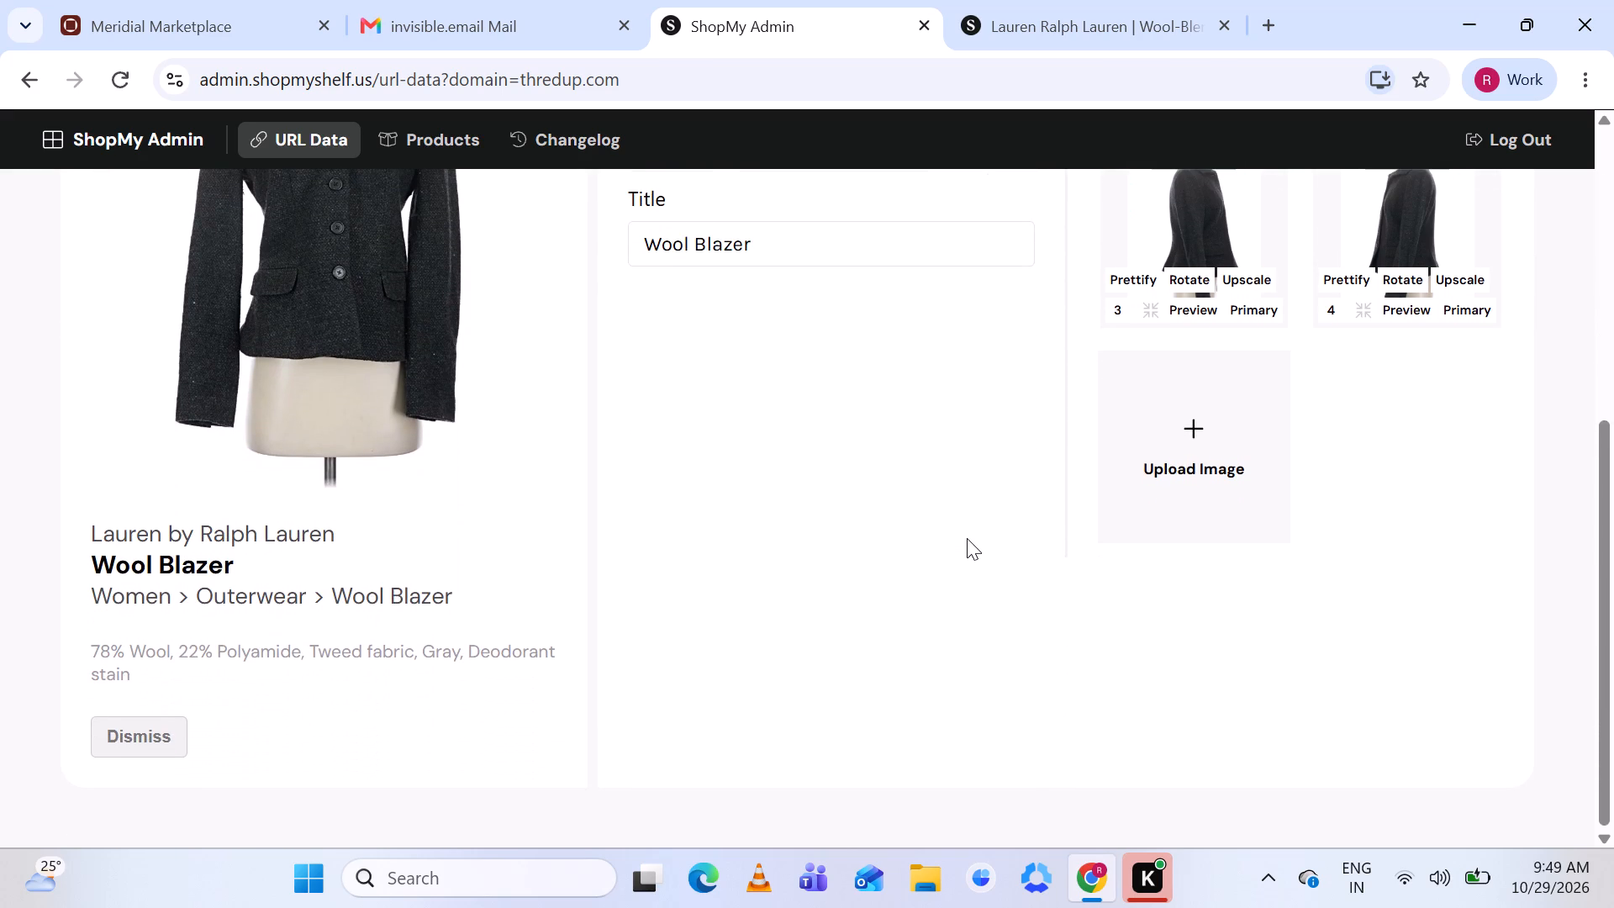
scroll(967, 538, "up", 4)
left_click(1455, 356)
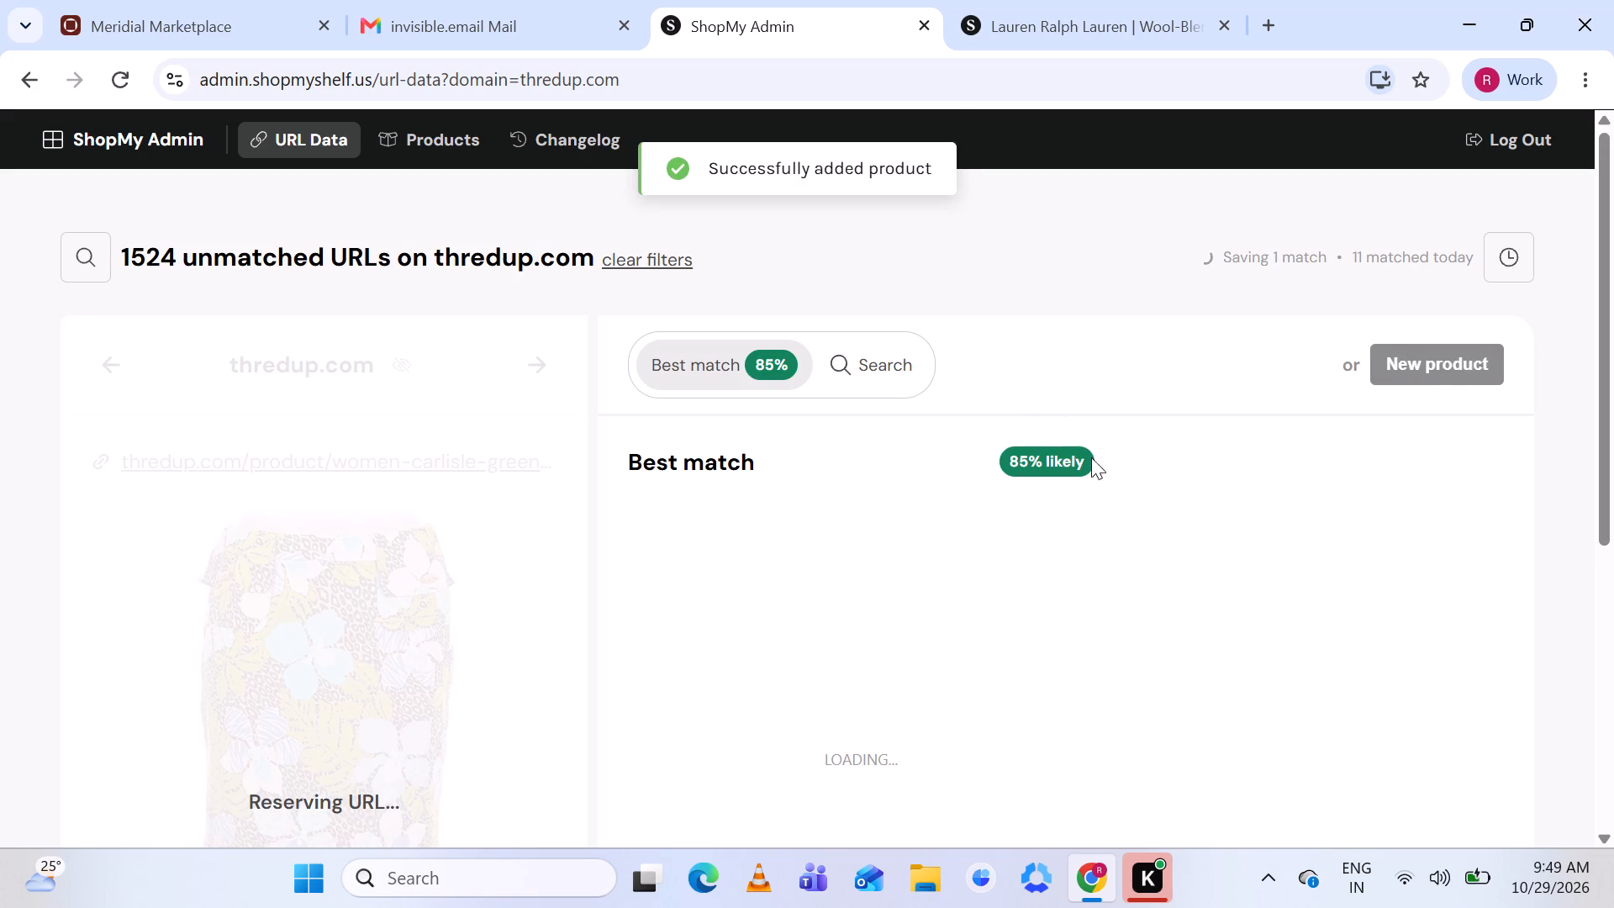
Compare the printed green Carlisle Casual Skirt with the product page of its suggested match, the Casual Skirt (Pre-Owned).
scroll(1092, 467, "down", 4)
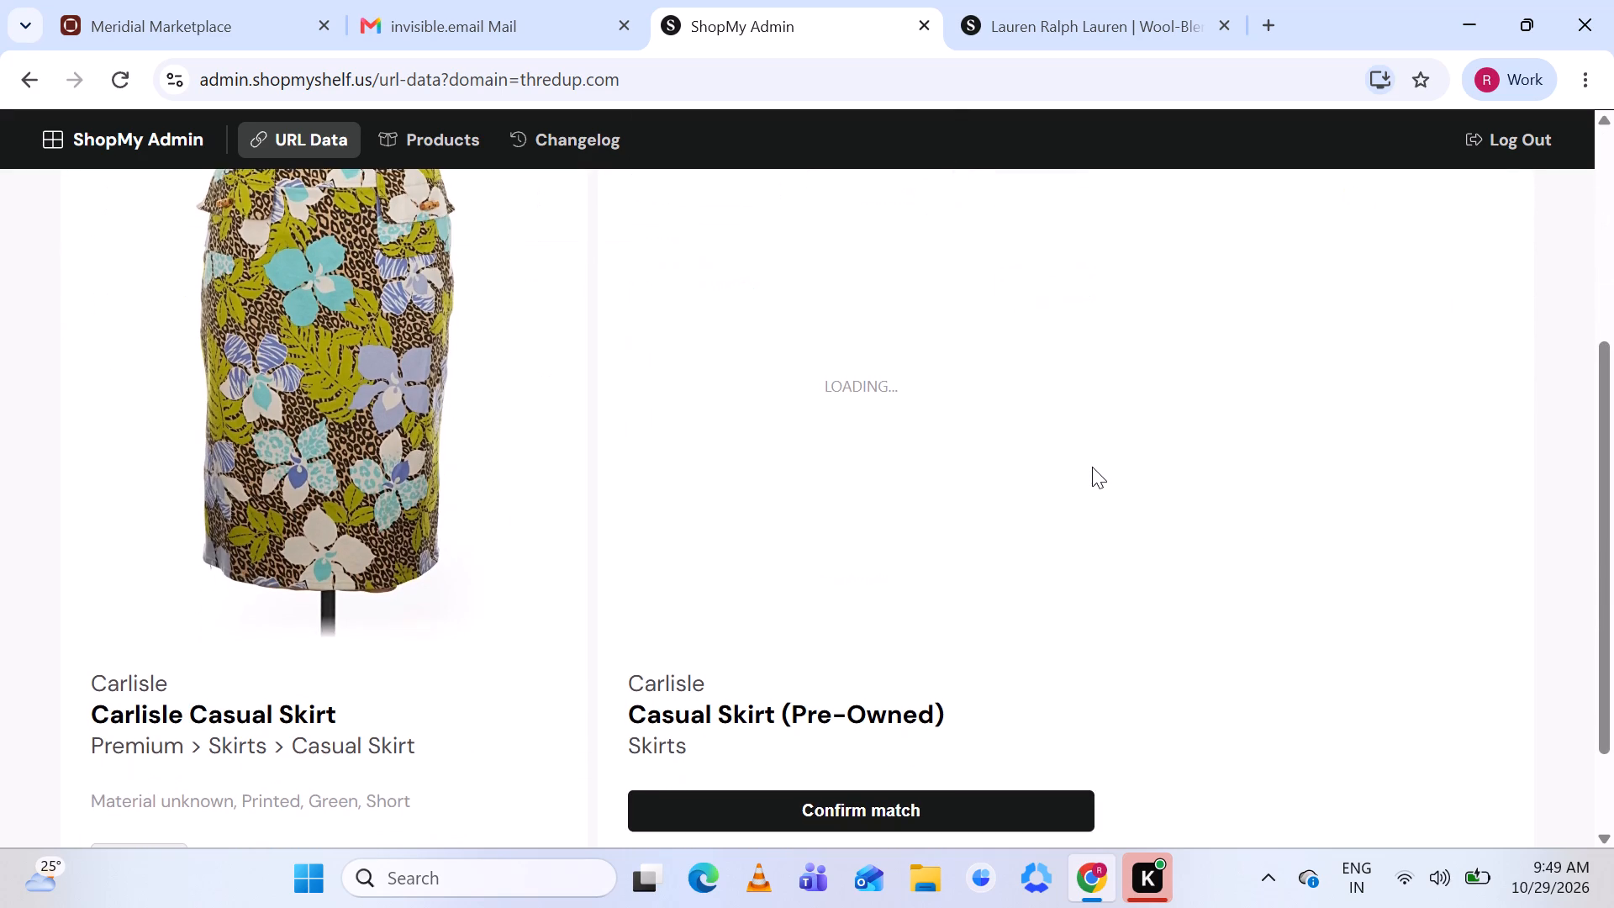
left_click(766, 710)
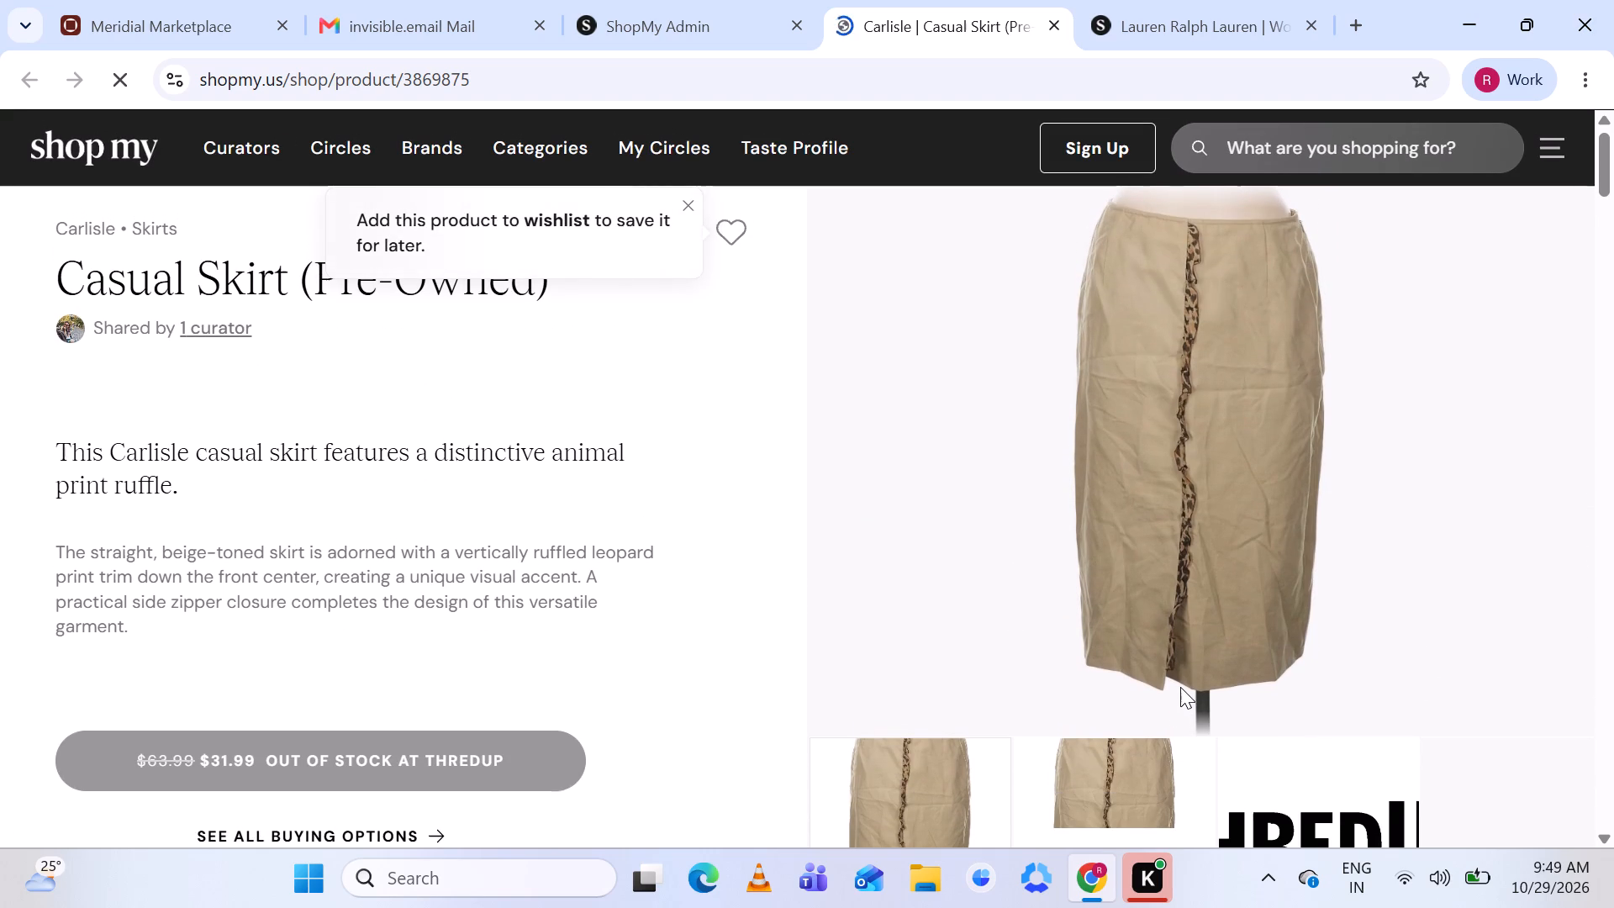
scroll(1180, 687, "up", 2)
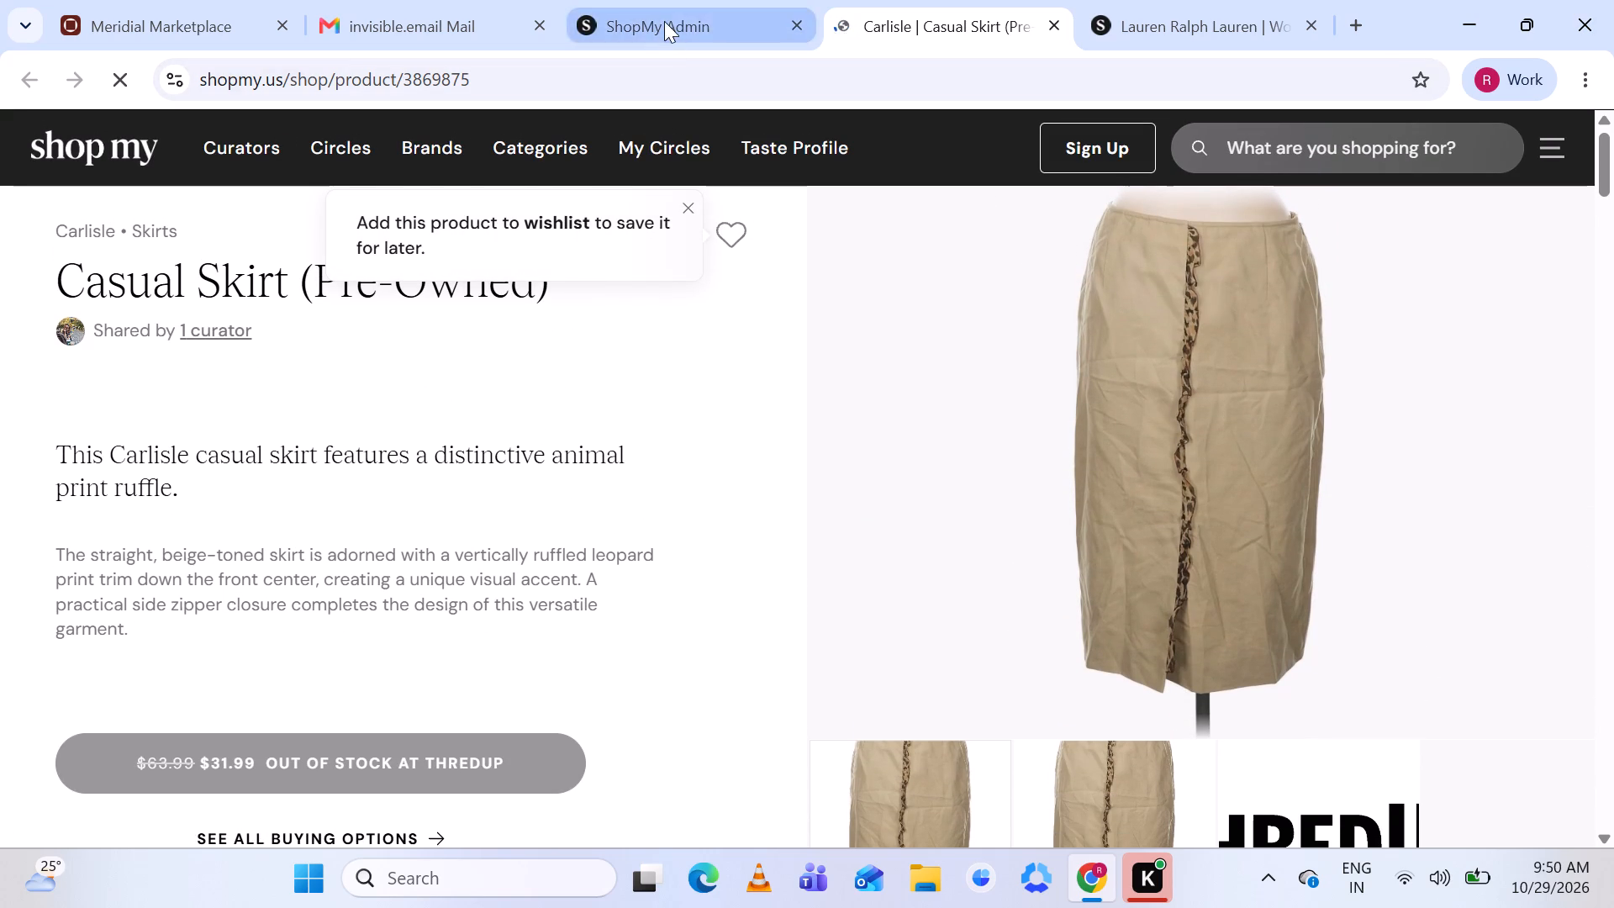
left_click(664, 21)
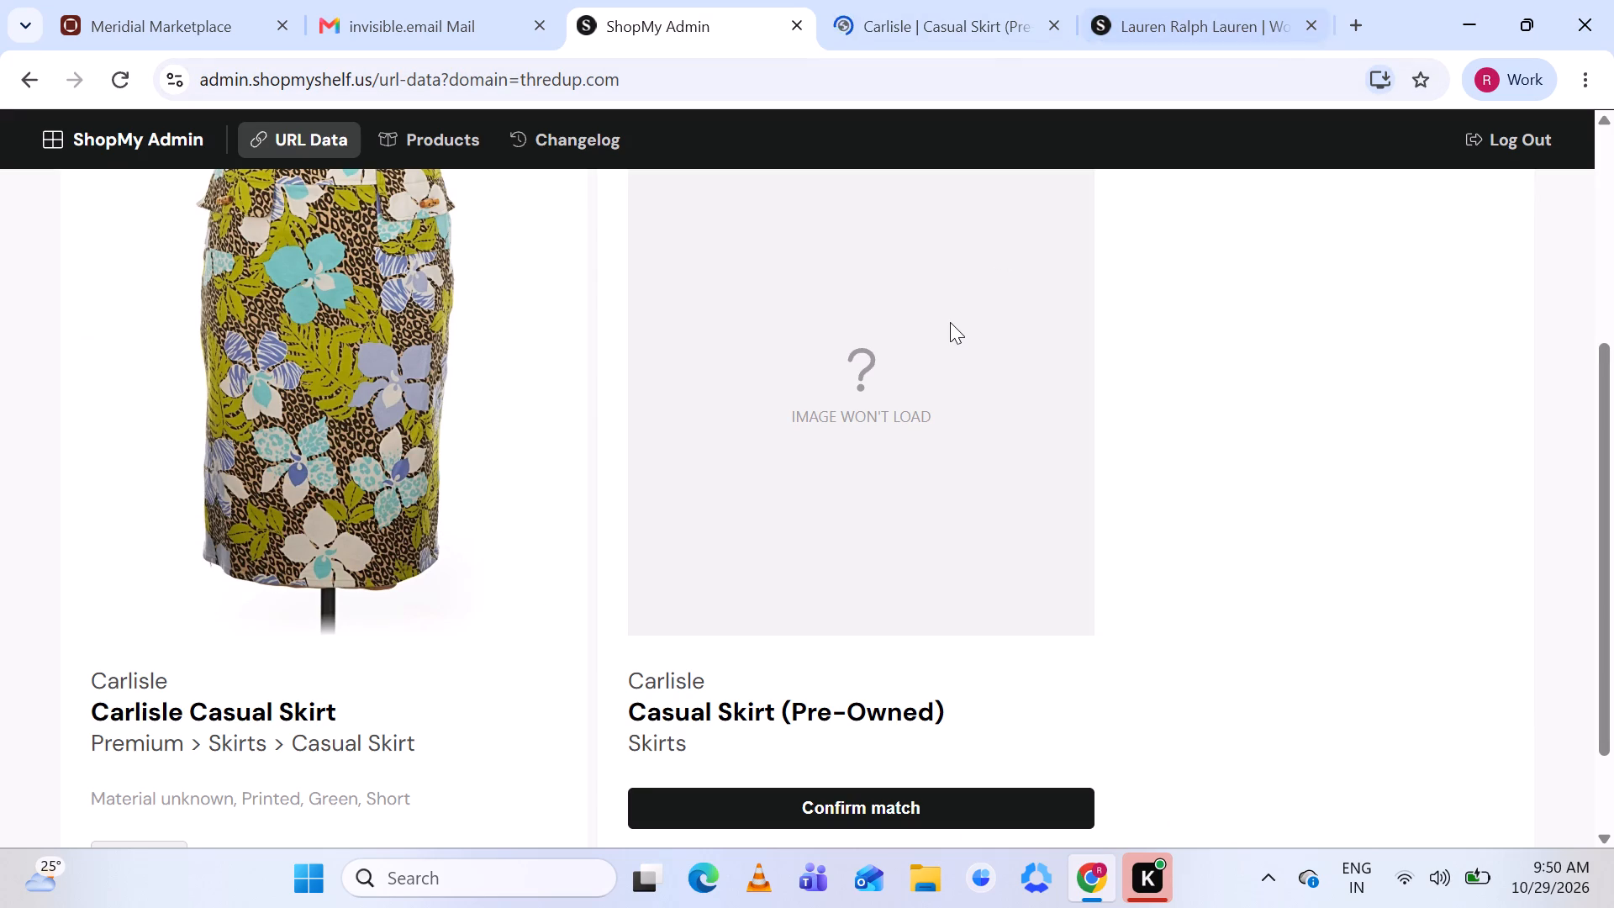
scroll(950, 322, "up", 2)
scroll(950, 322, "down", 1)
left_click(937, 1)
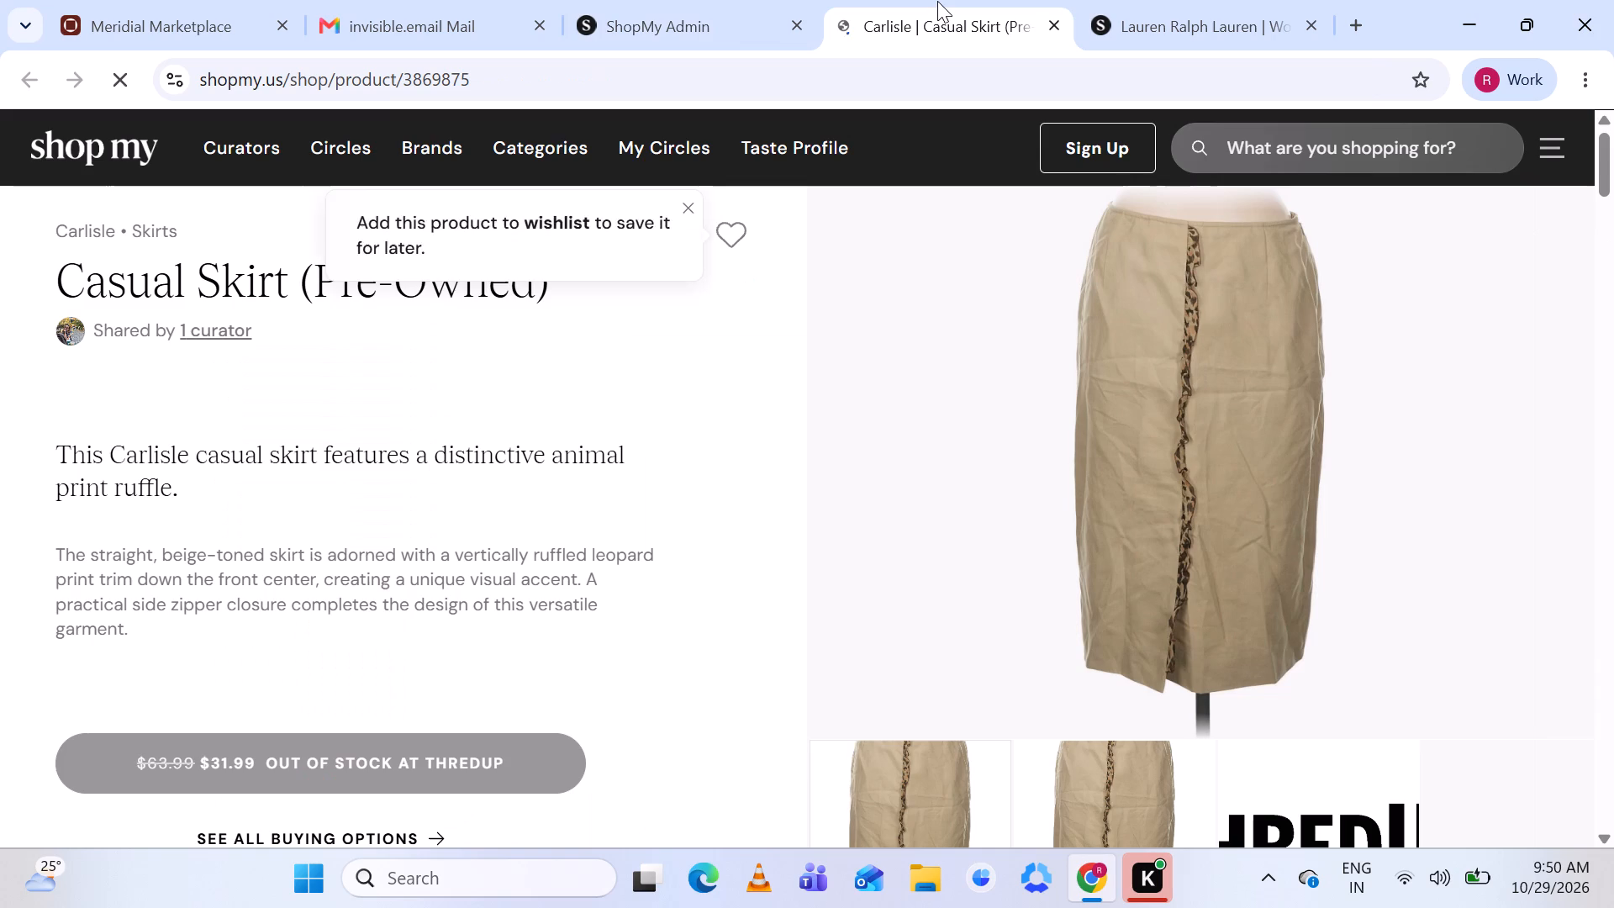
left_click(676, 22)
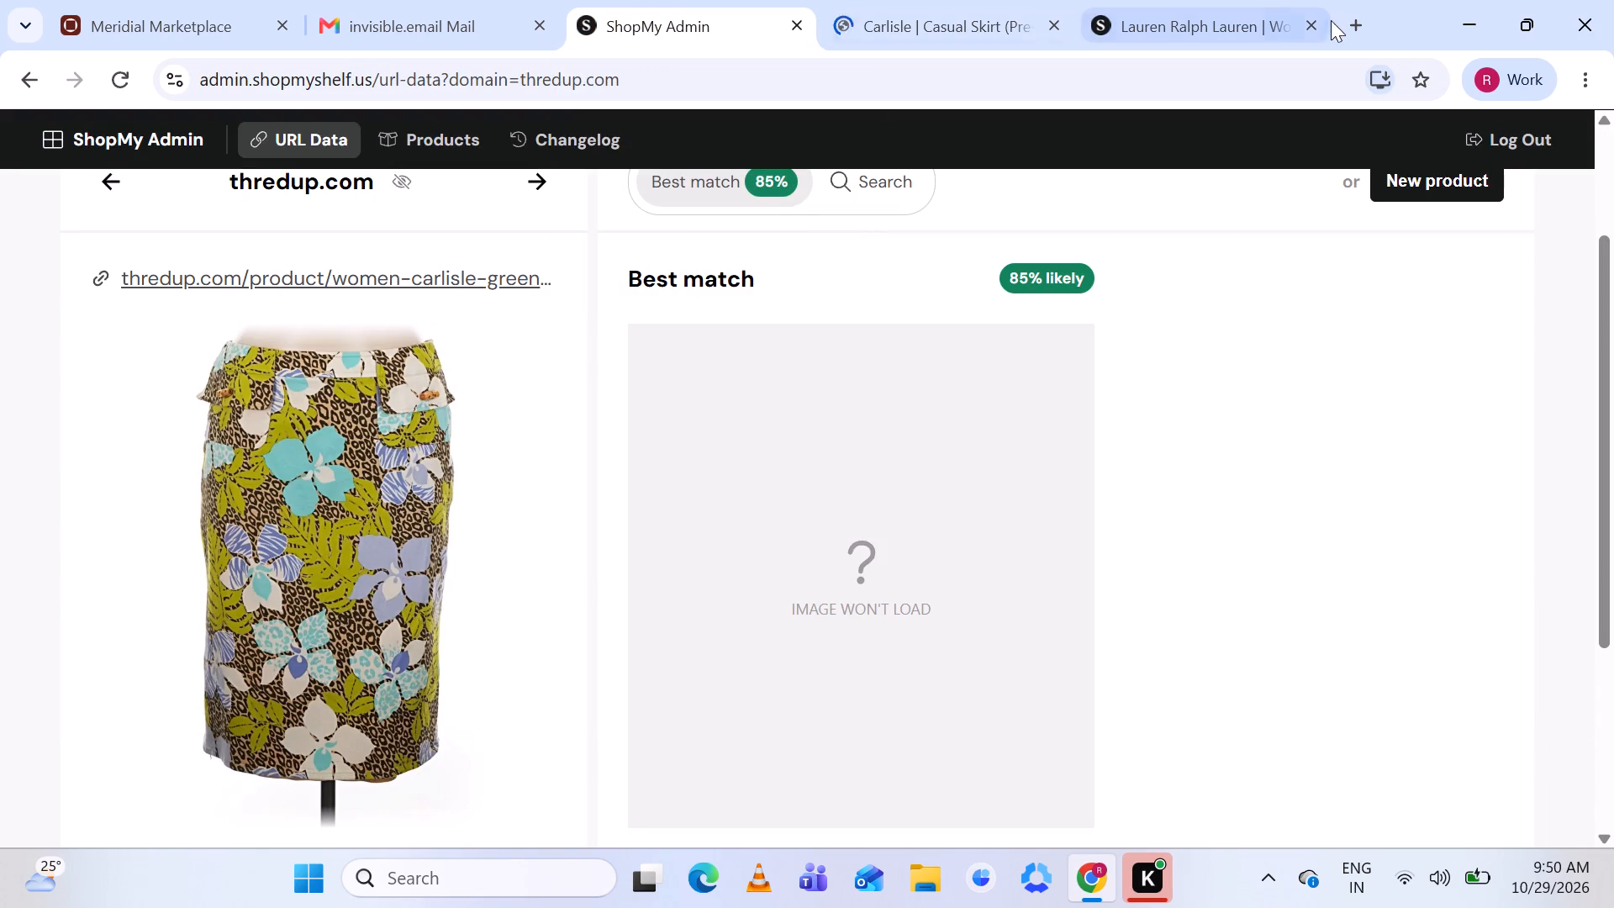
Close the leftover Lauren Ralph Lauren page and start a new product for the Carlisle Casual Skirt, checking its draft details and images.
left_click(1305, 22)
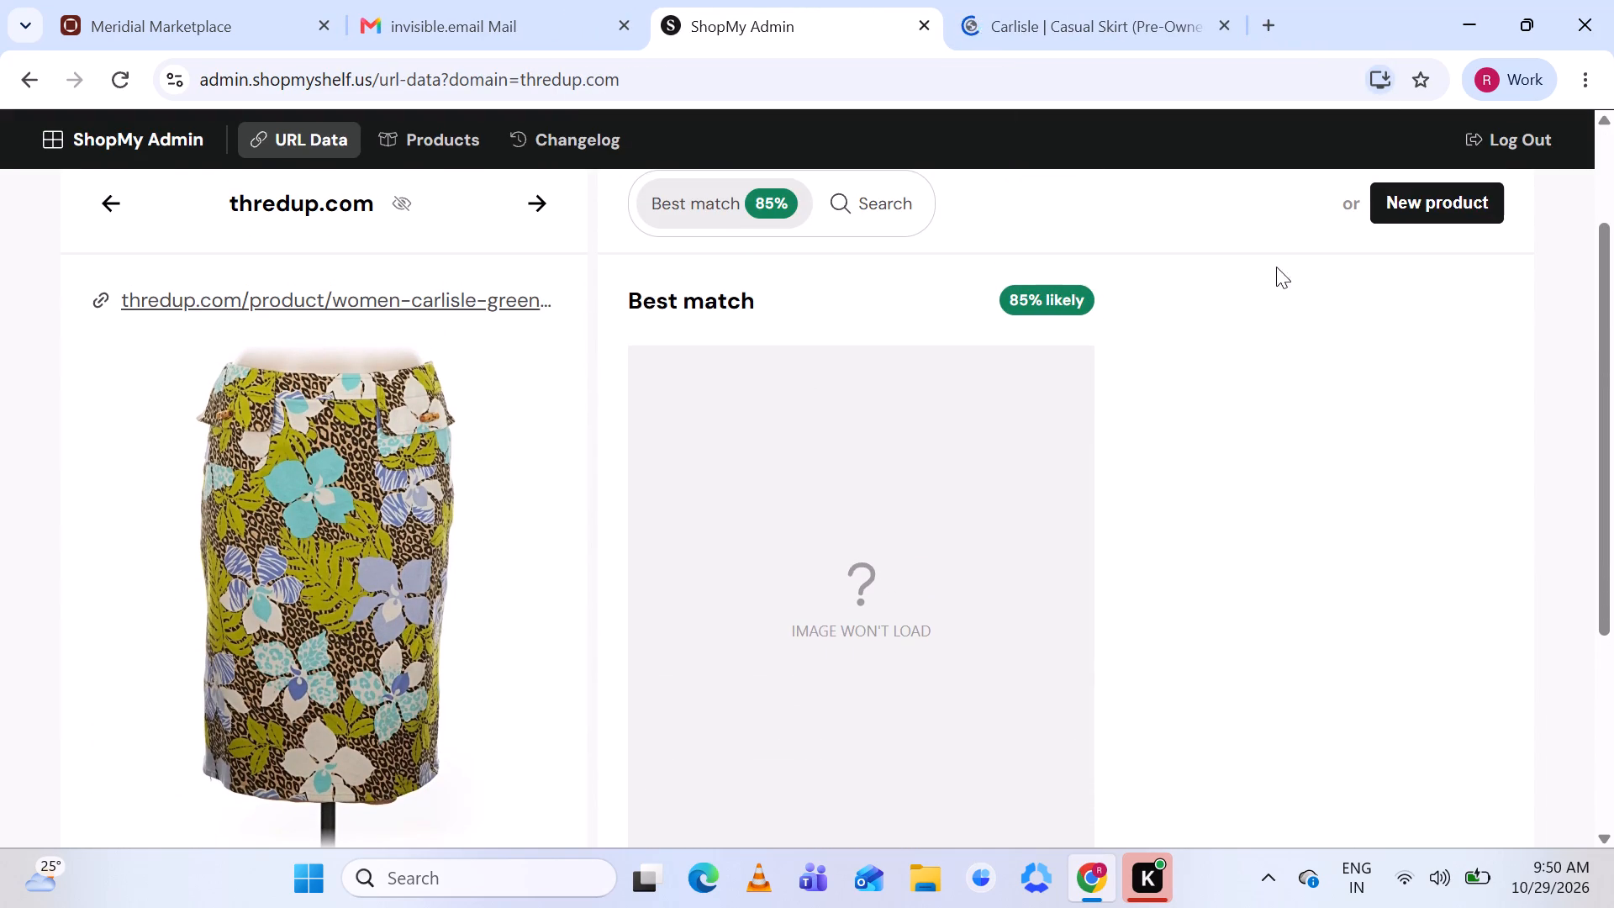
left_click(1407, 210)
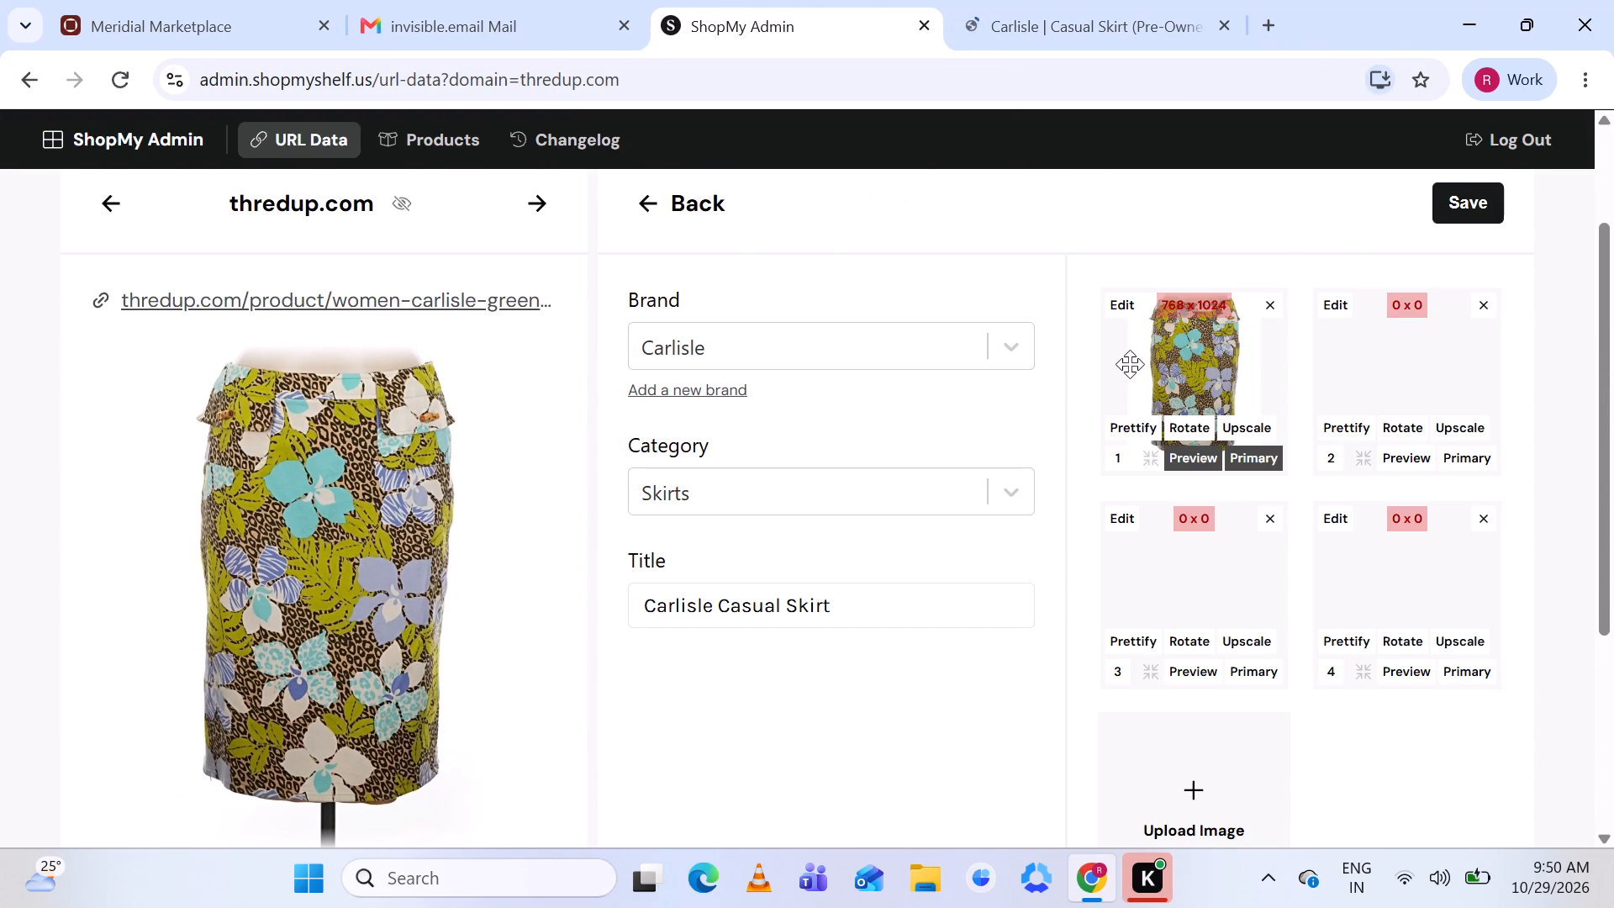
scroll(921, 462, "down", 2)
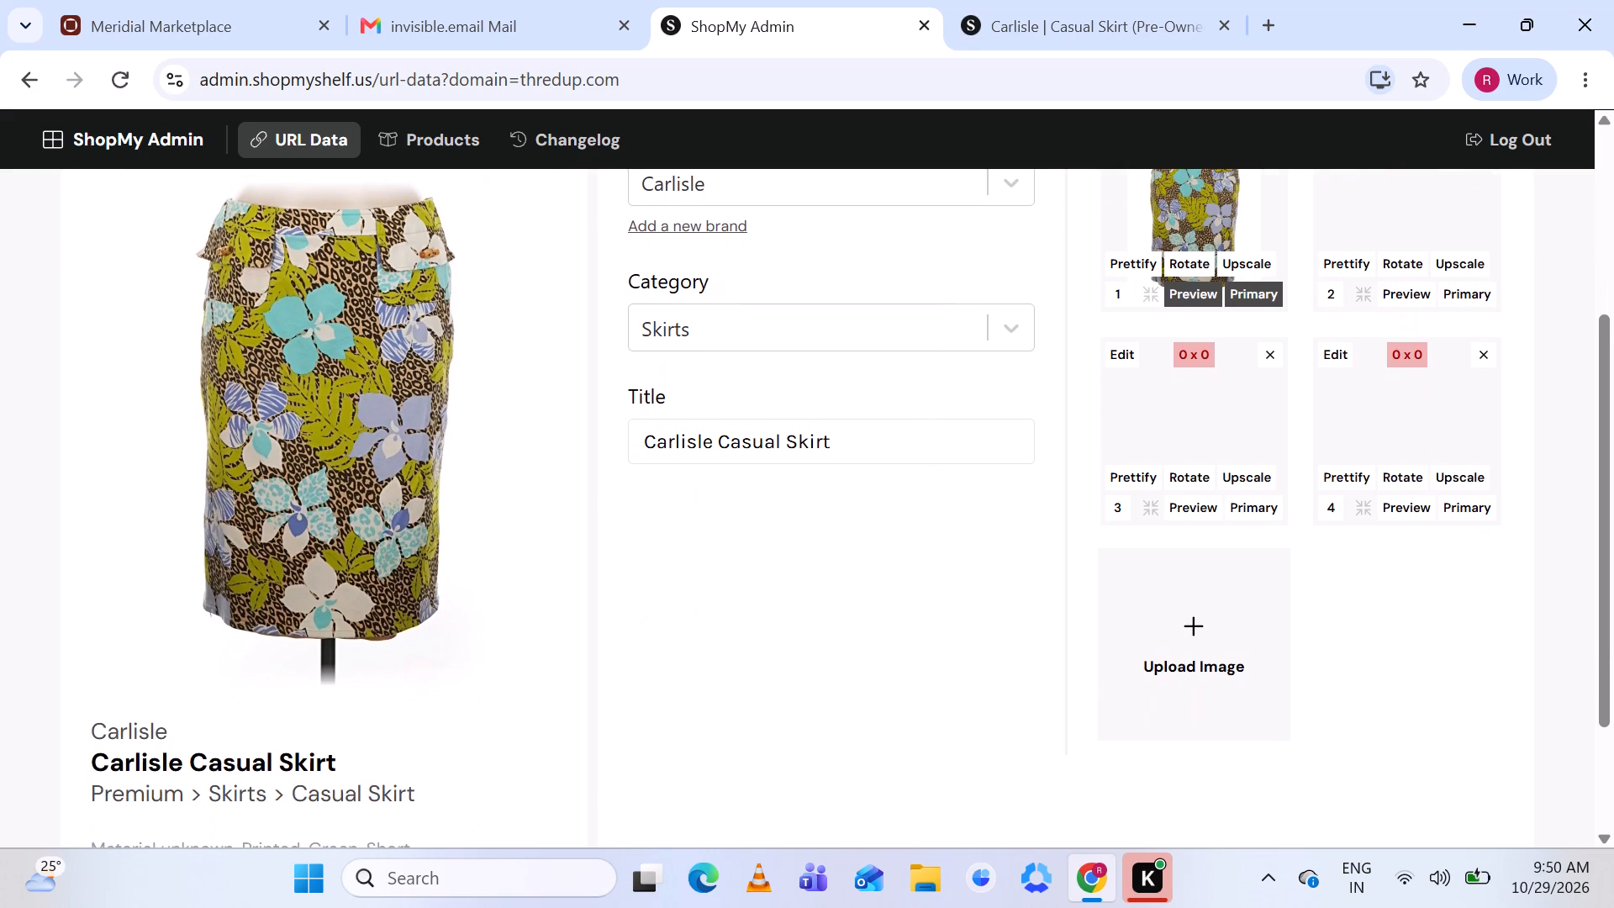
scroll(921, 462, "down", 1)
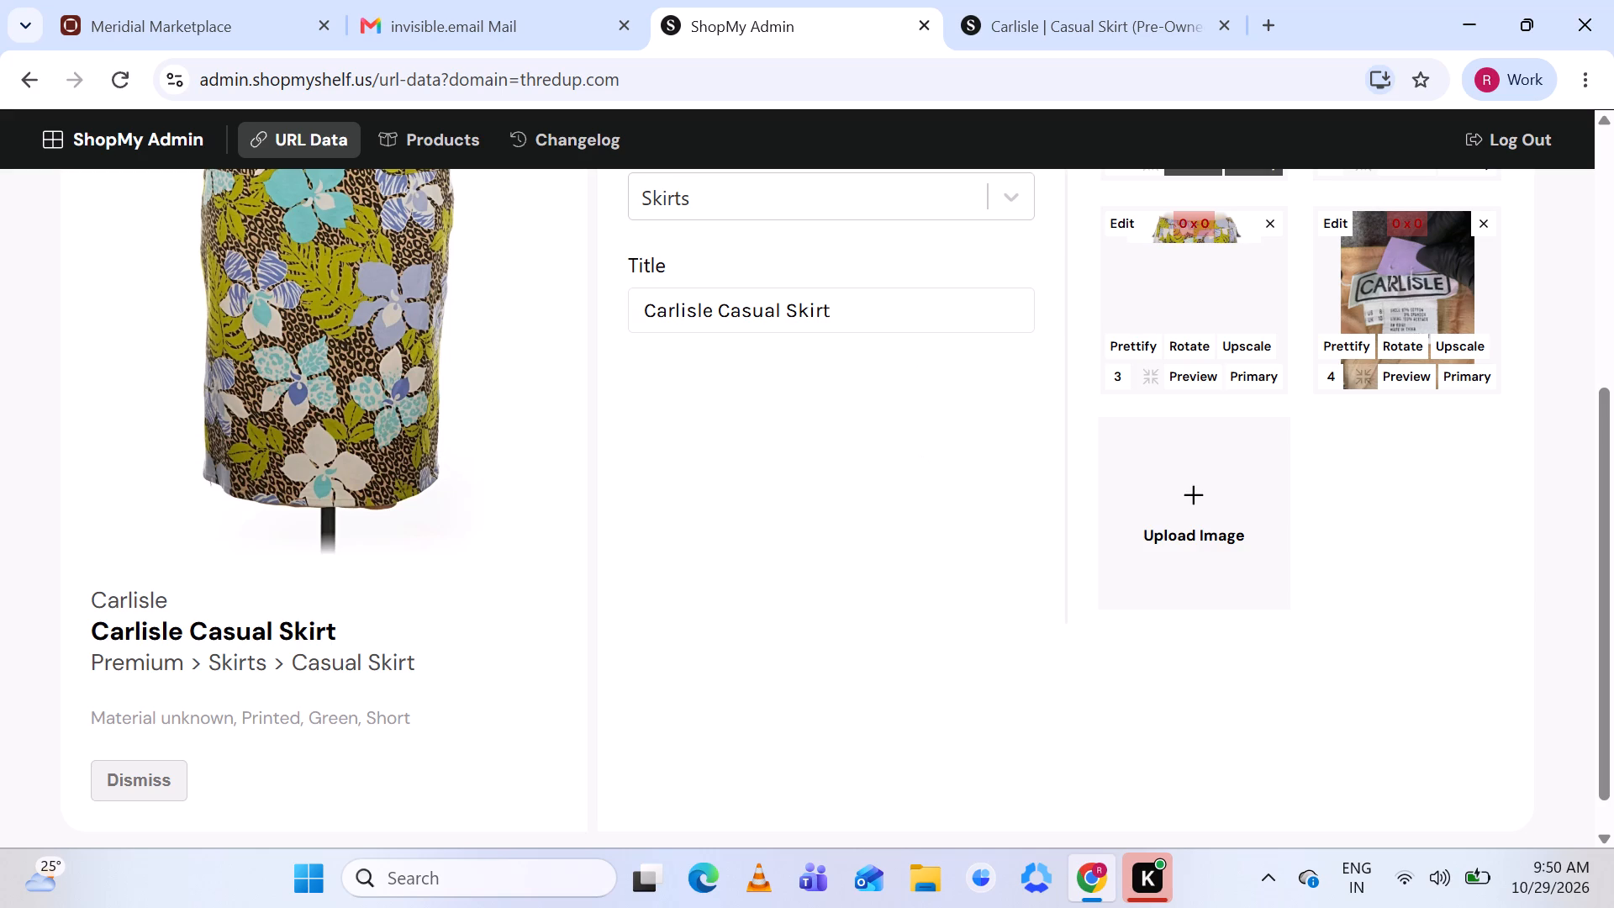
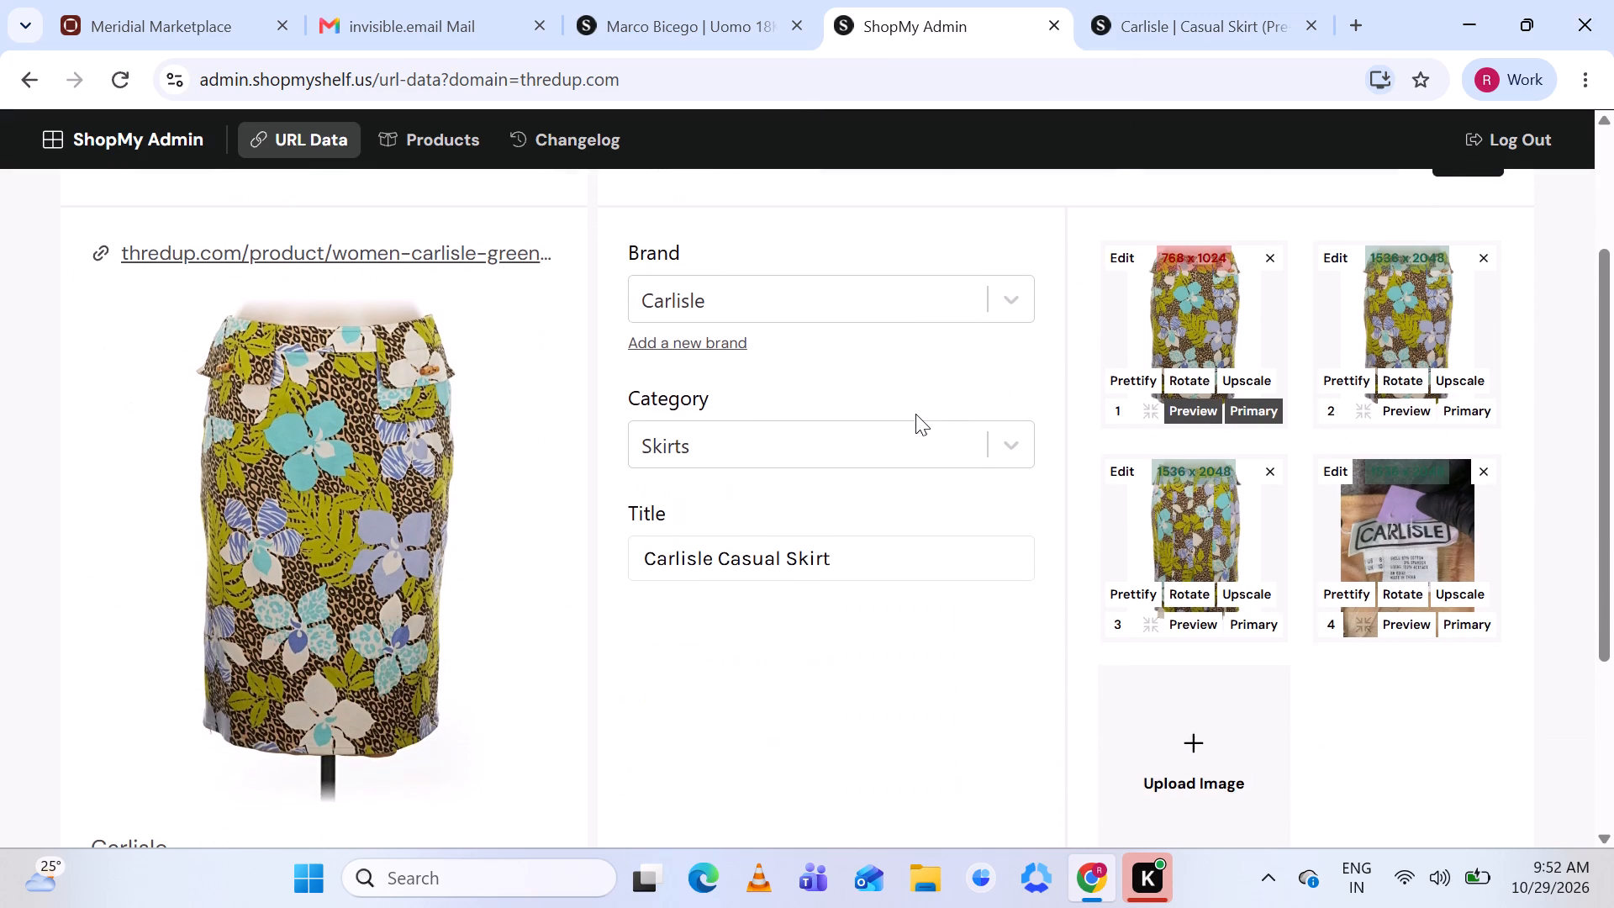
scroll(915, 414, "up", 1)
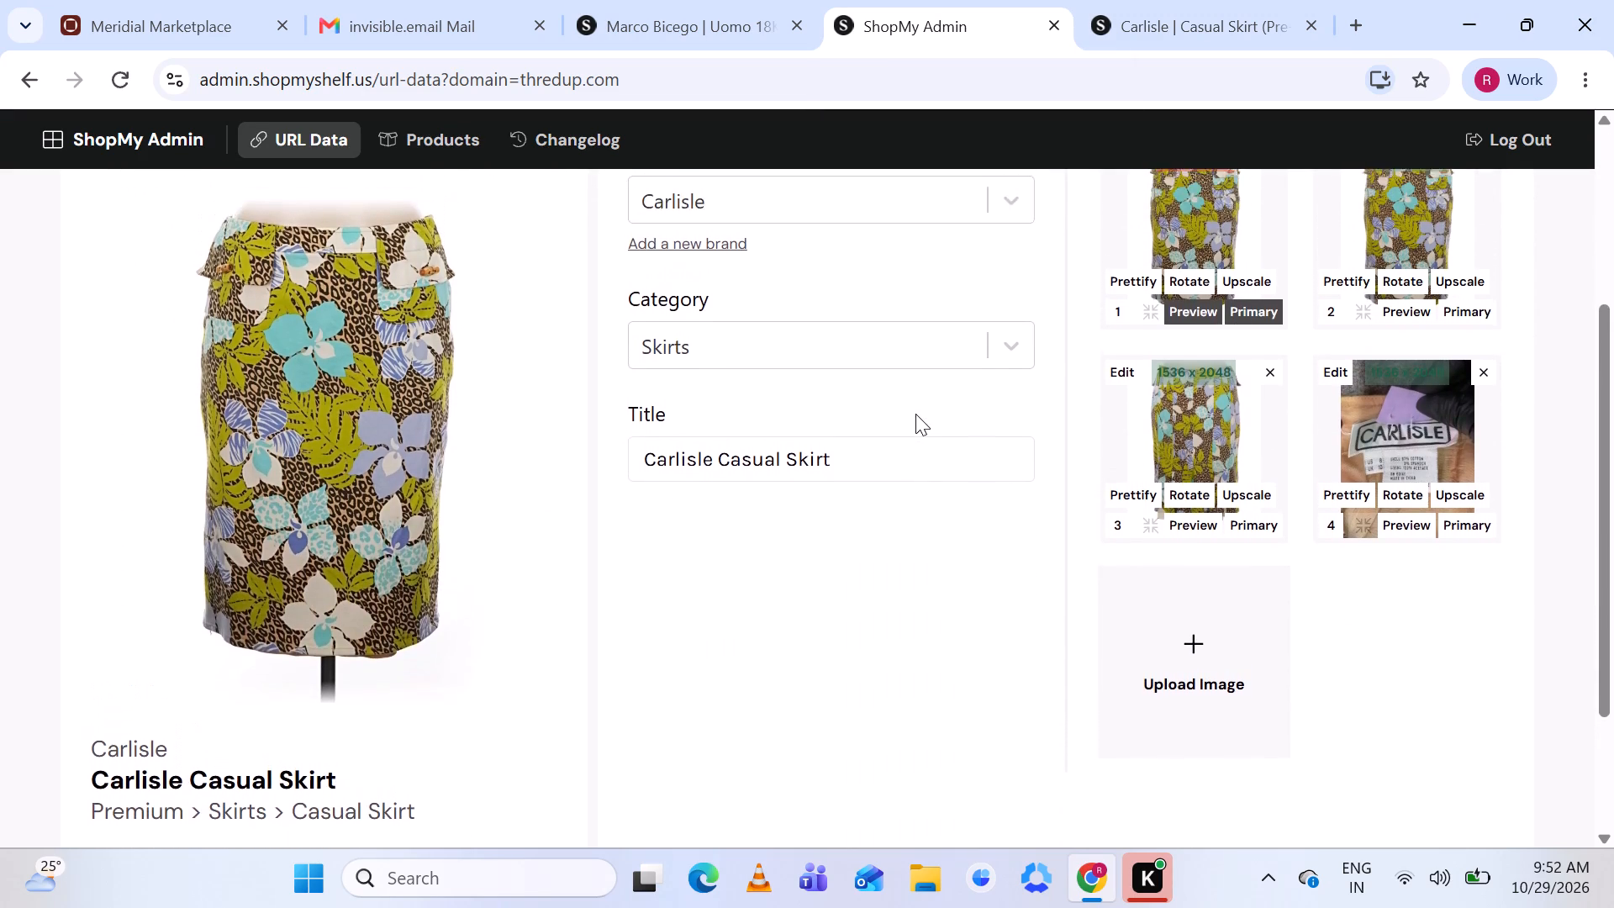
scroll(915, 414, "up", 1)
scroll(1485, 357, "down", 1)
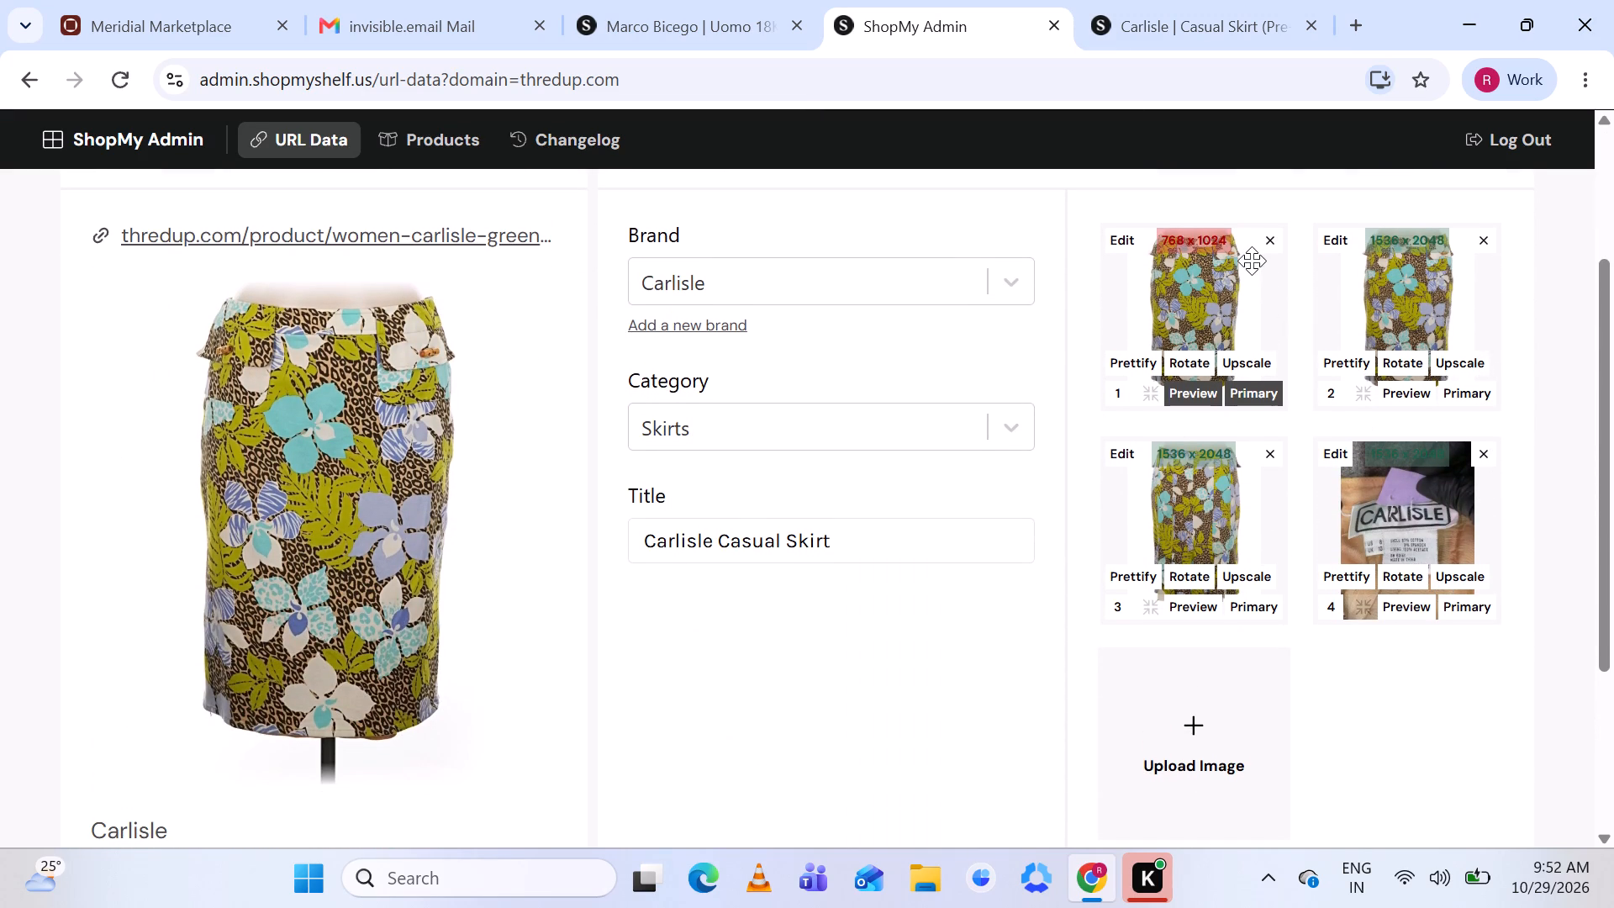
left_click(1269, 237)
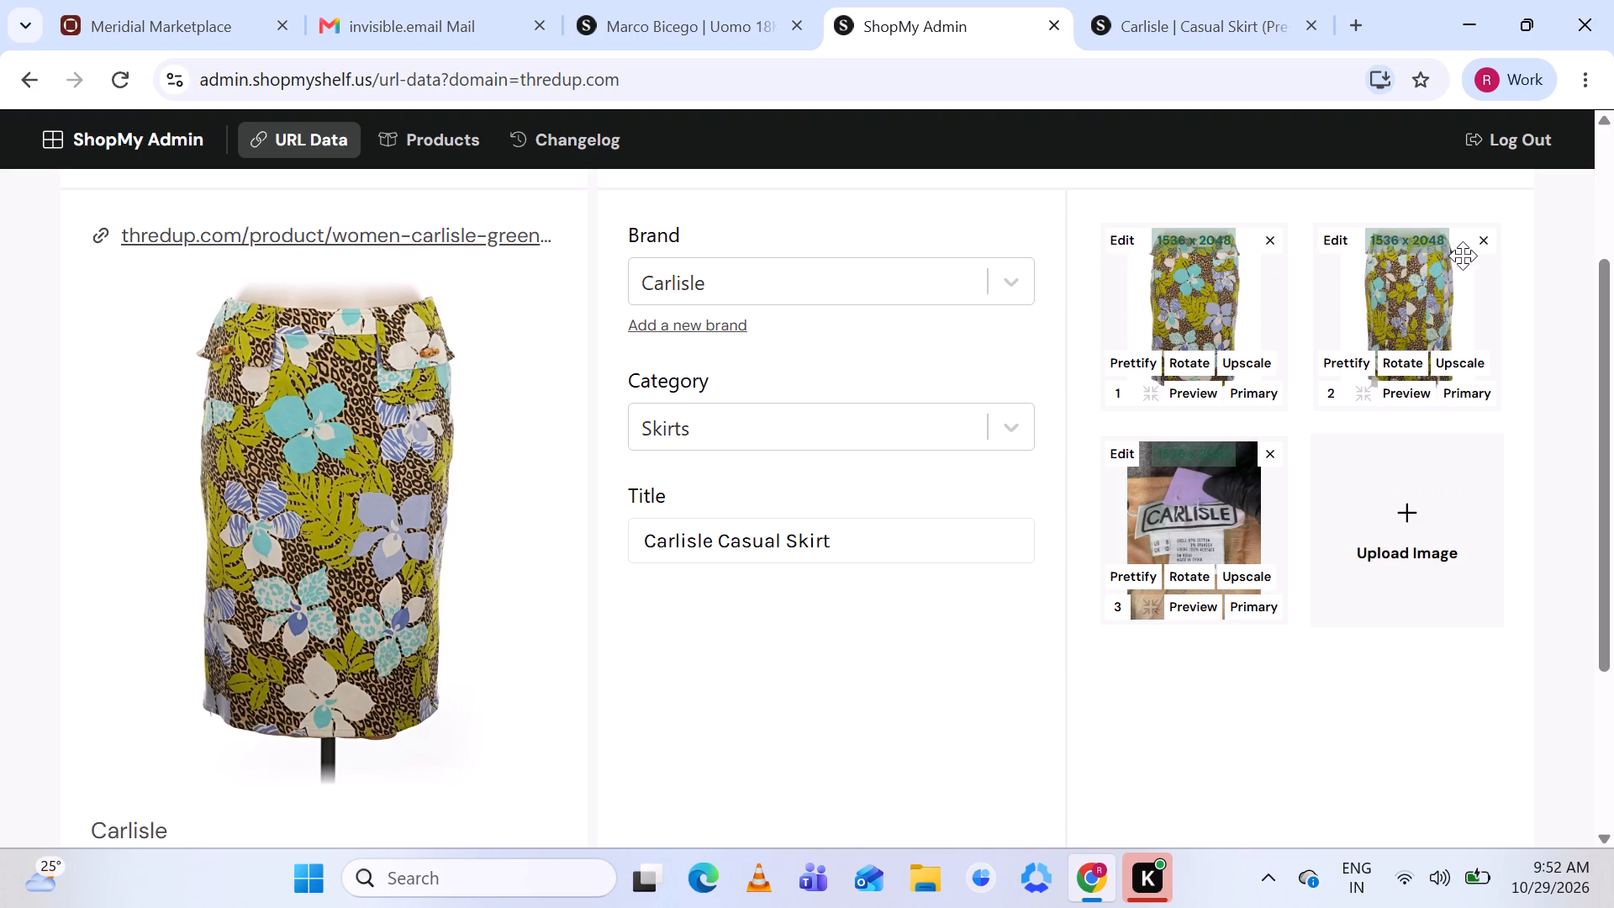
left_click(1479, 240)
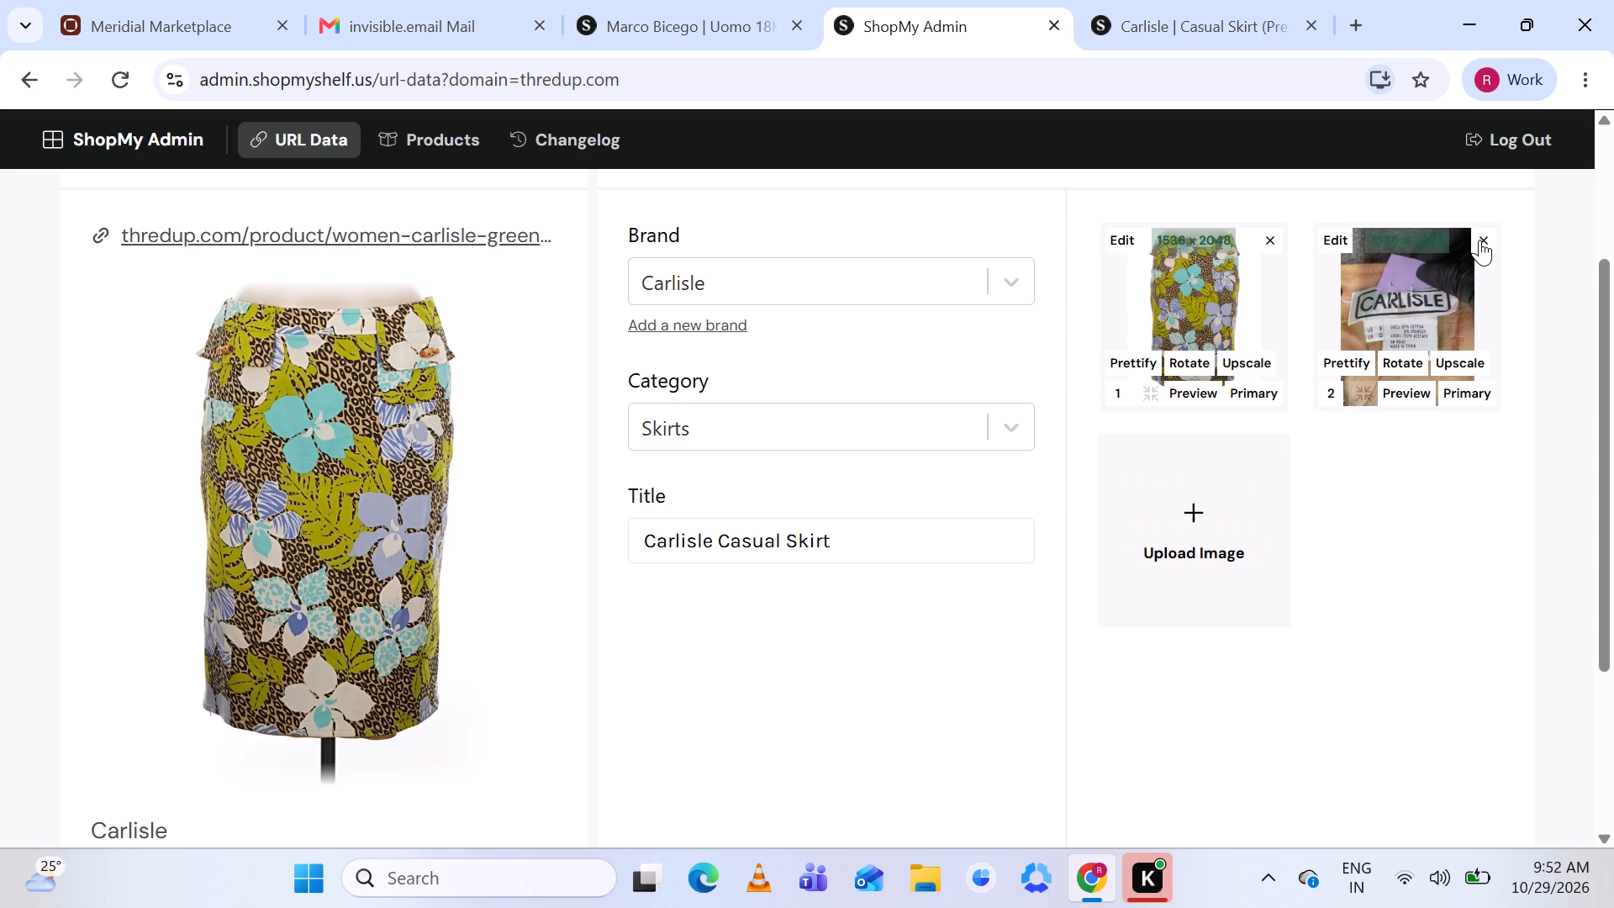
left_click(1137, 360)
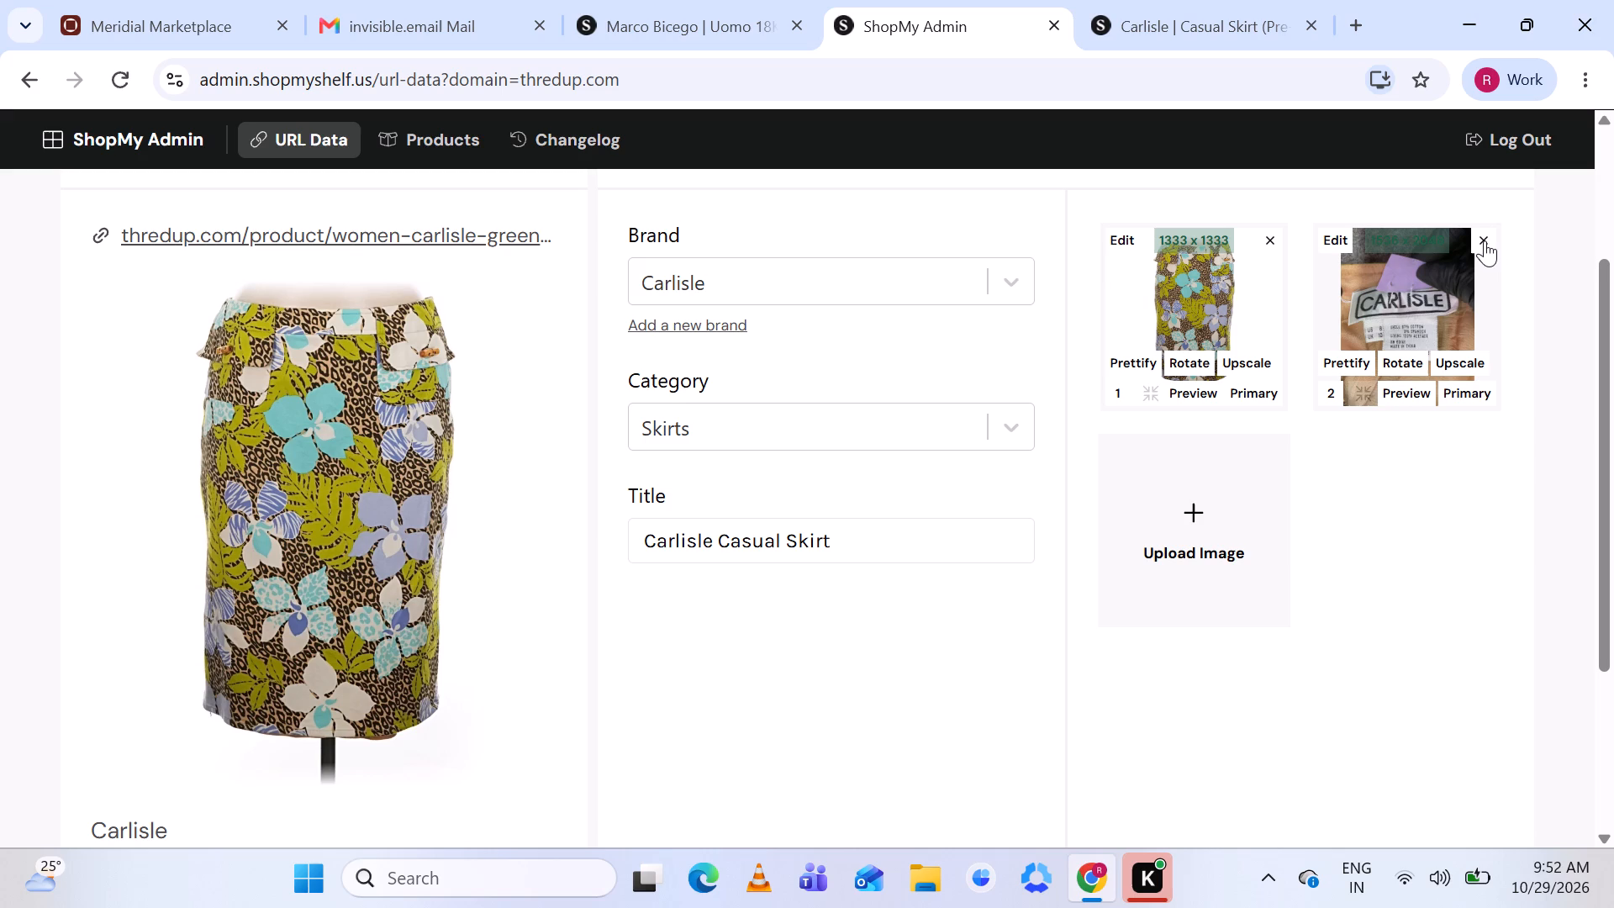
left_click(1481, 236)
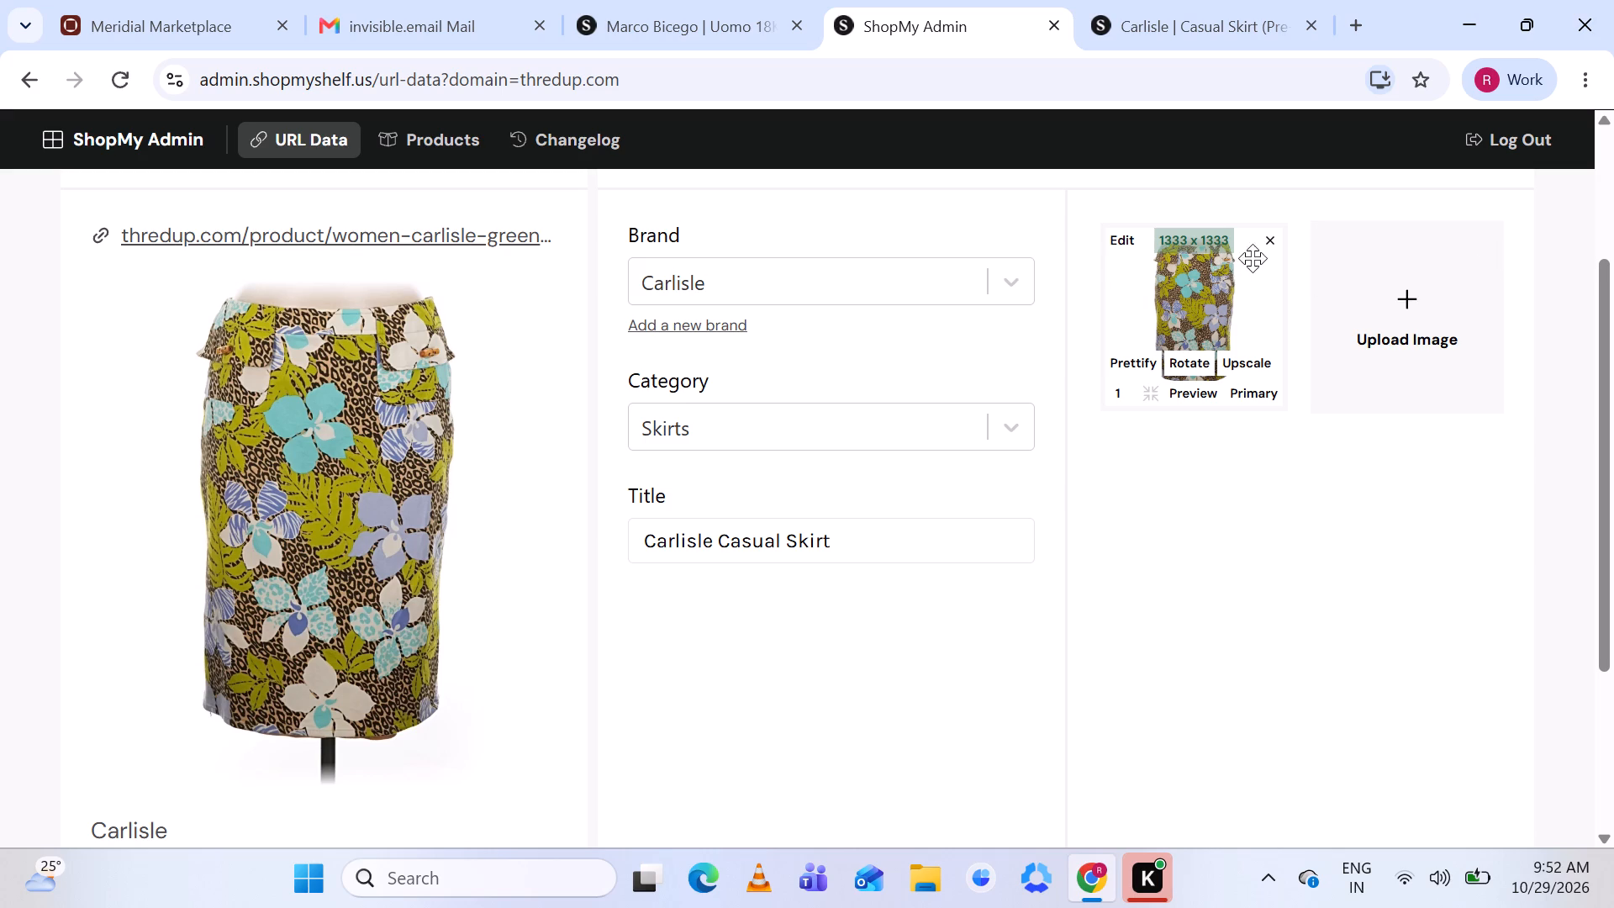
Save the new Carlisle product as "Carlisle Casual Skirt" in the Skirts category.
scroll(1417, 189, "up", 2)
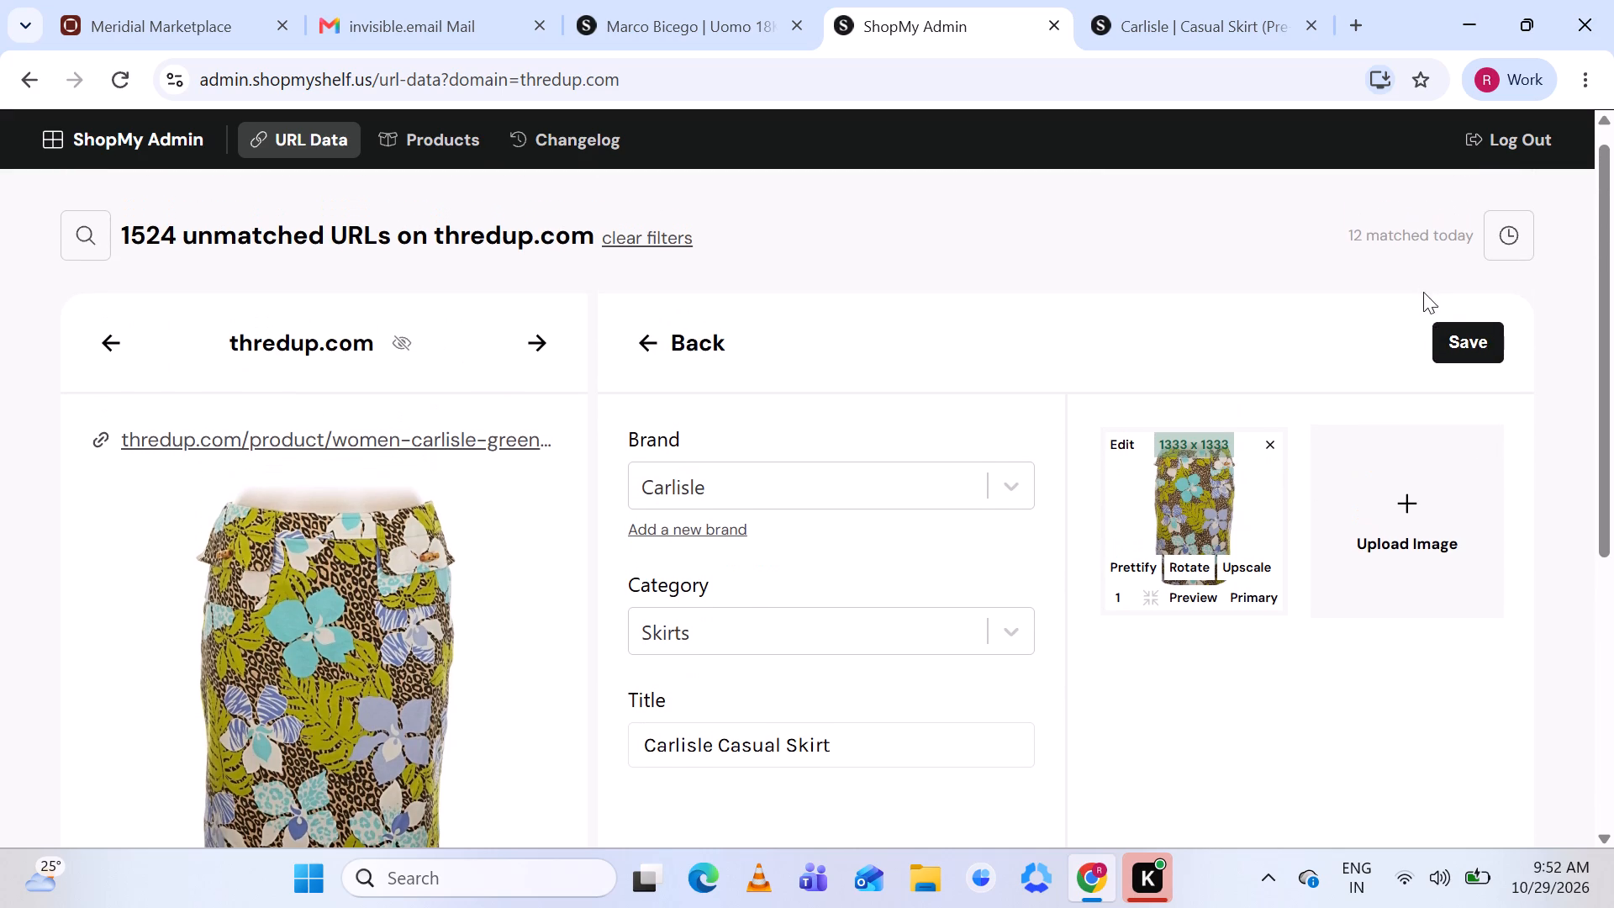
left_click(1470, 328)
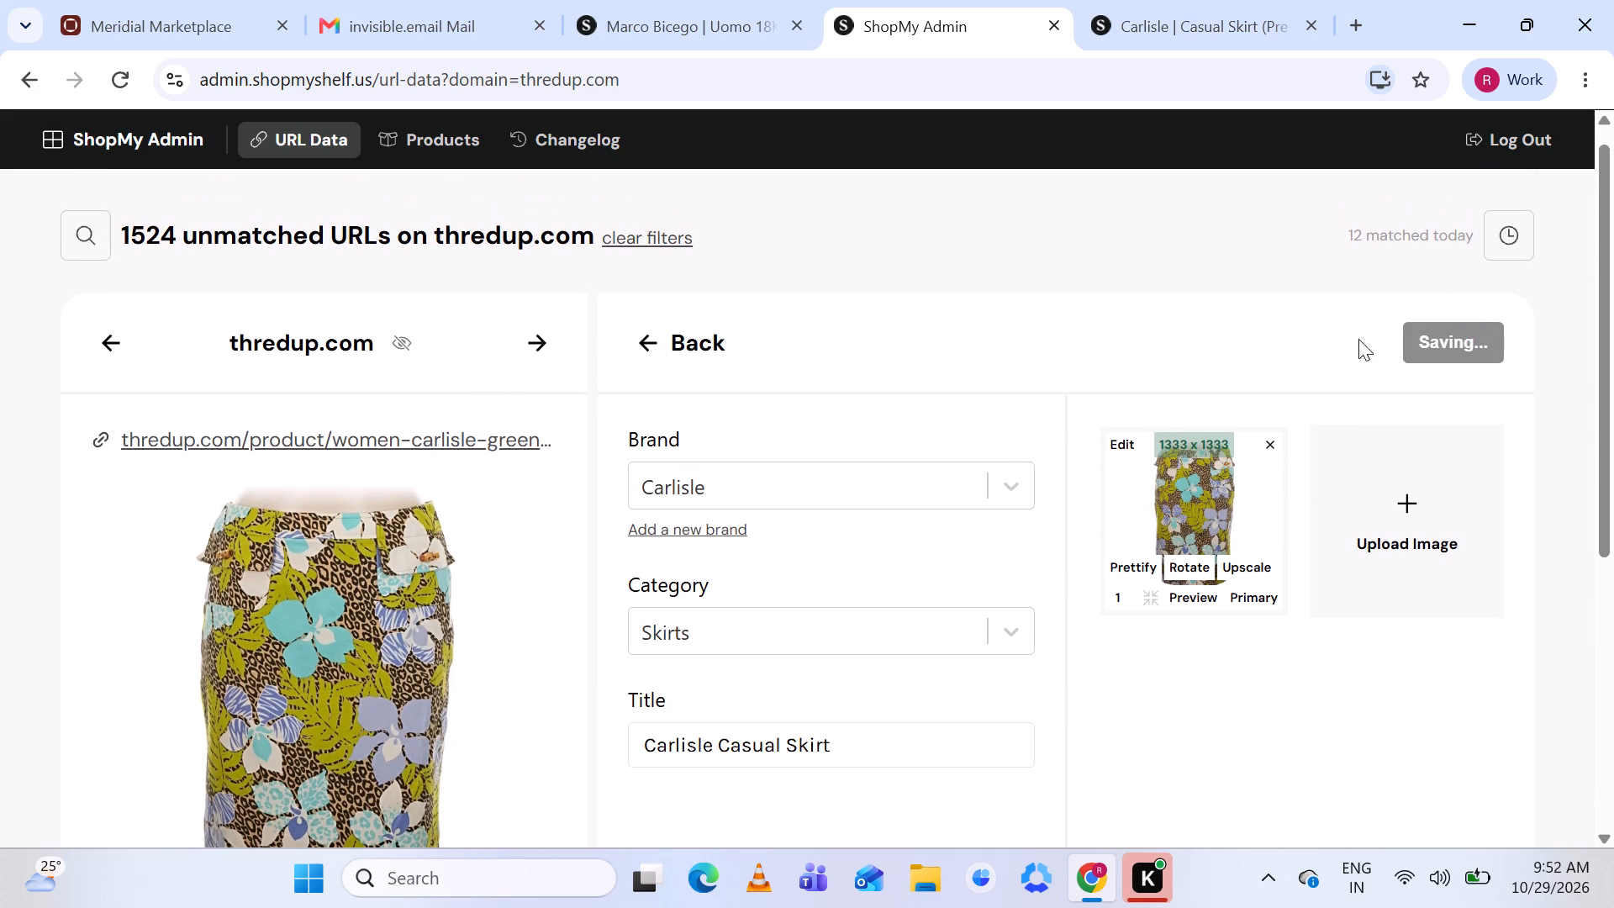
Compare the blue Madewell Merino Wool-Silk Sweater Tank with the product page of its suggested match.
scroll(1148, 335, "down", 2)
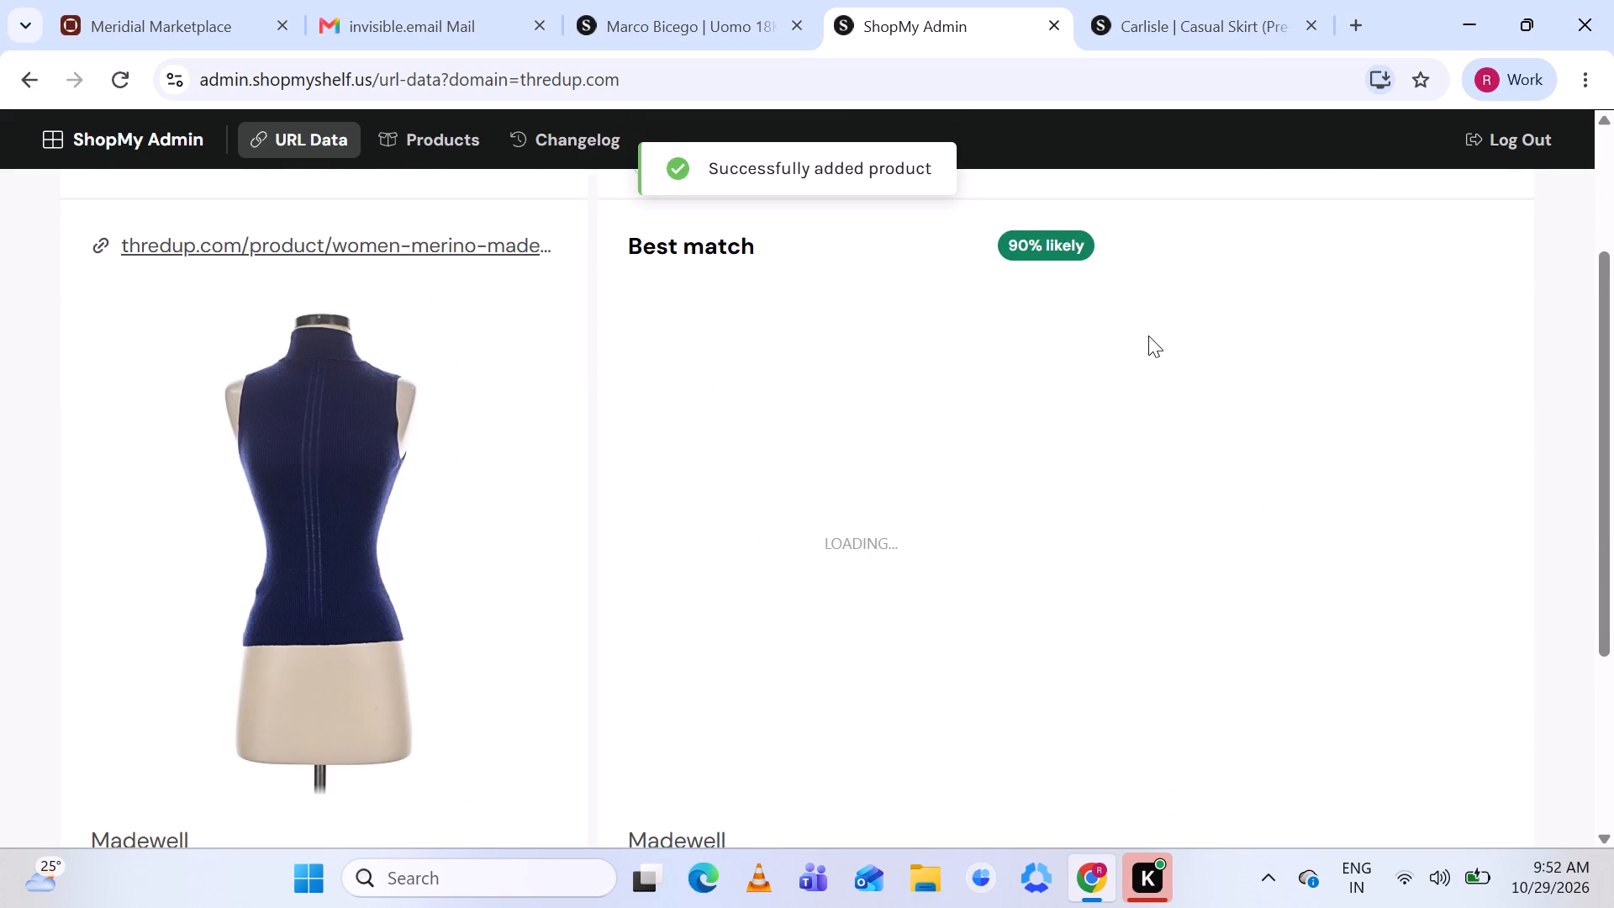
scroll(1210, 383, "up", 2)
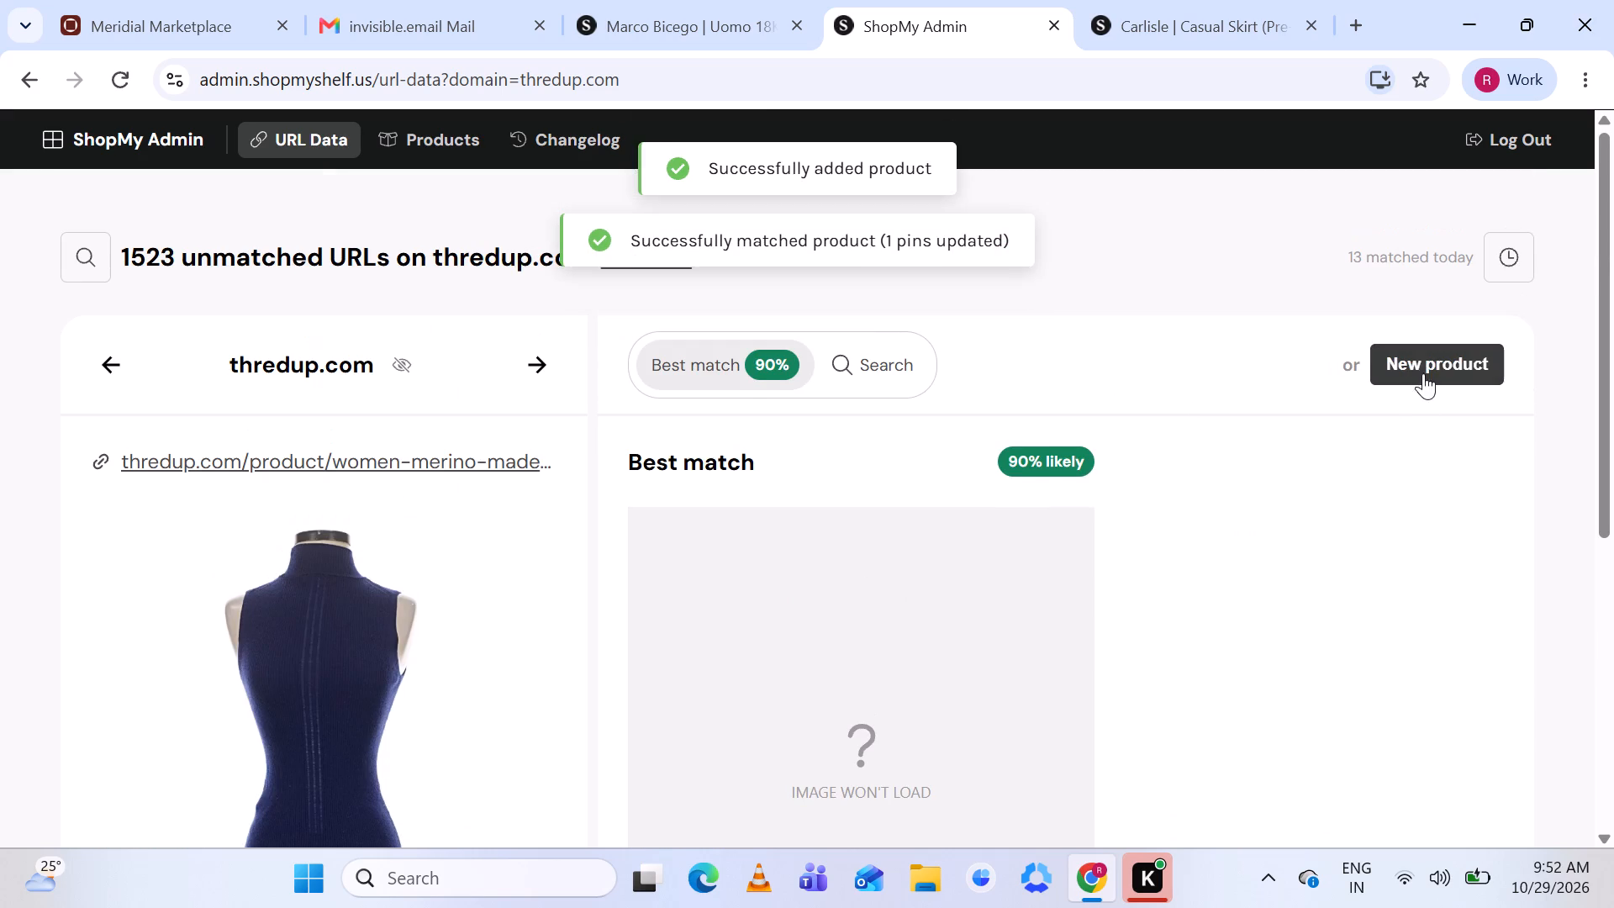
scroll(1044, 560, "down", 4)
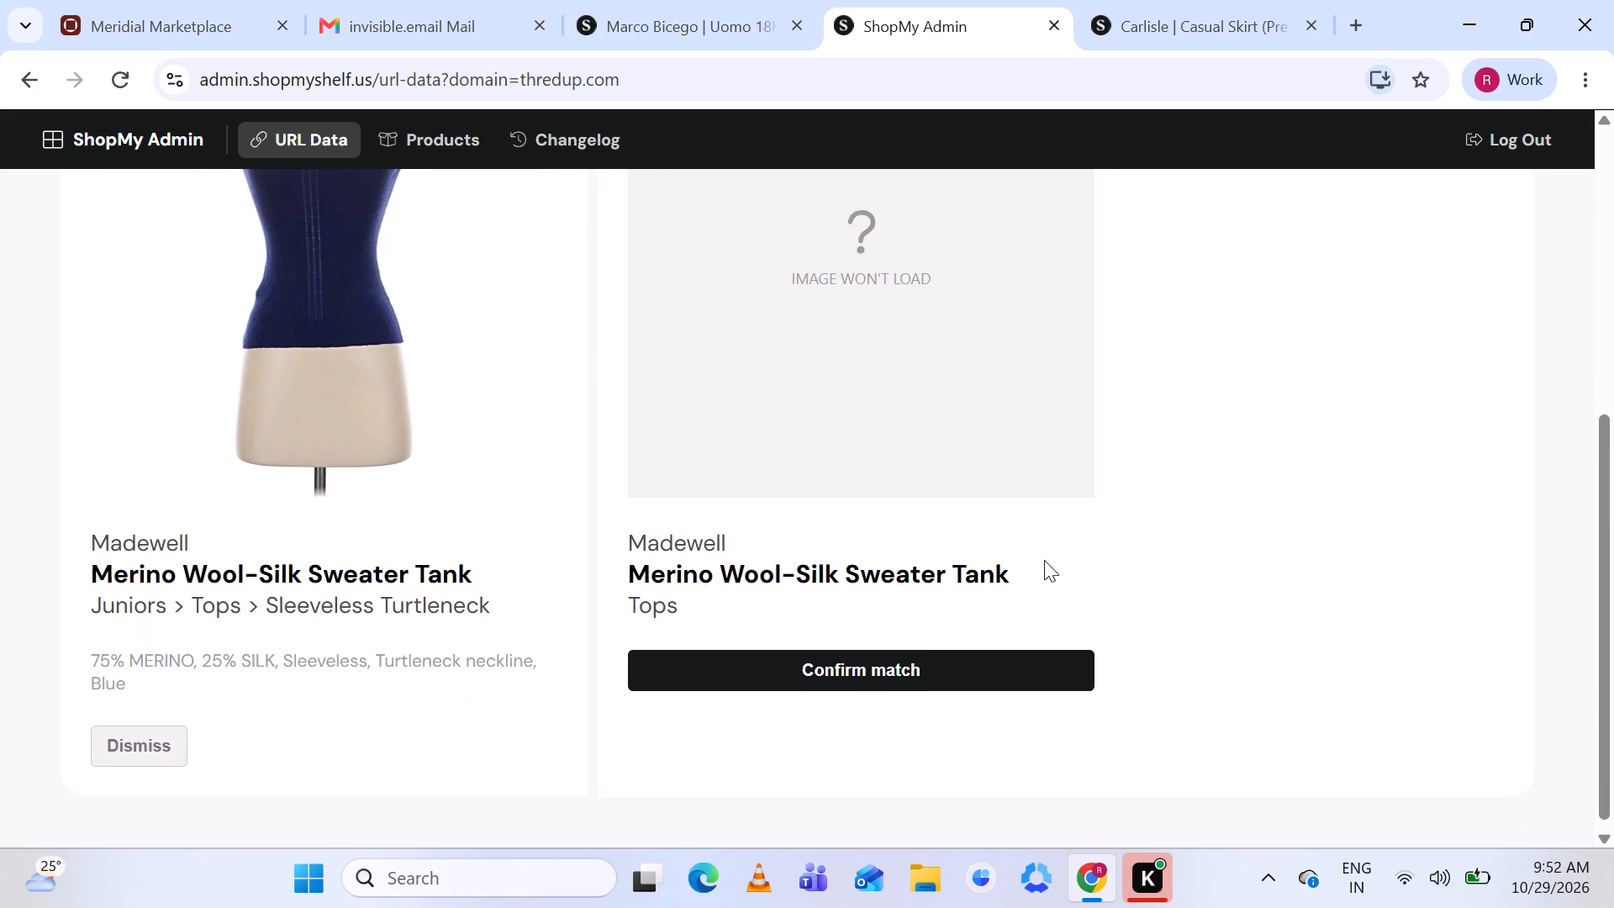
left_click(871, 564)
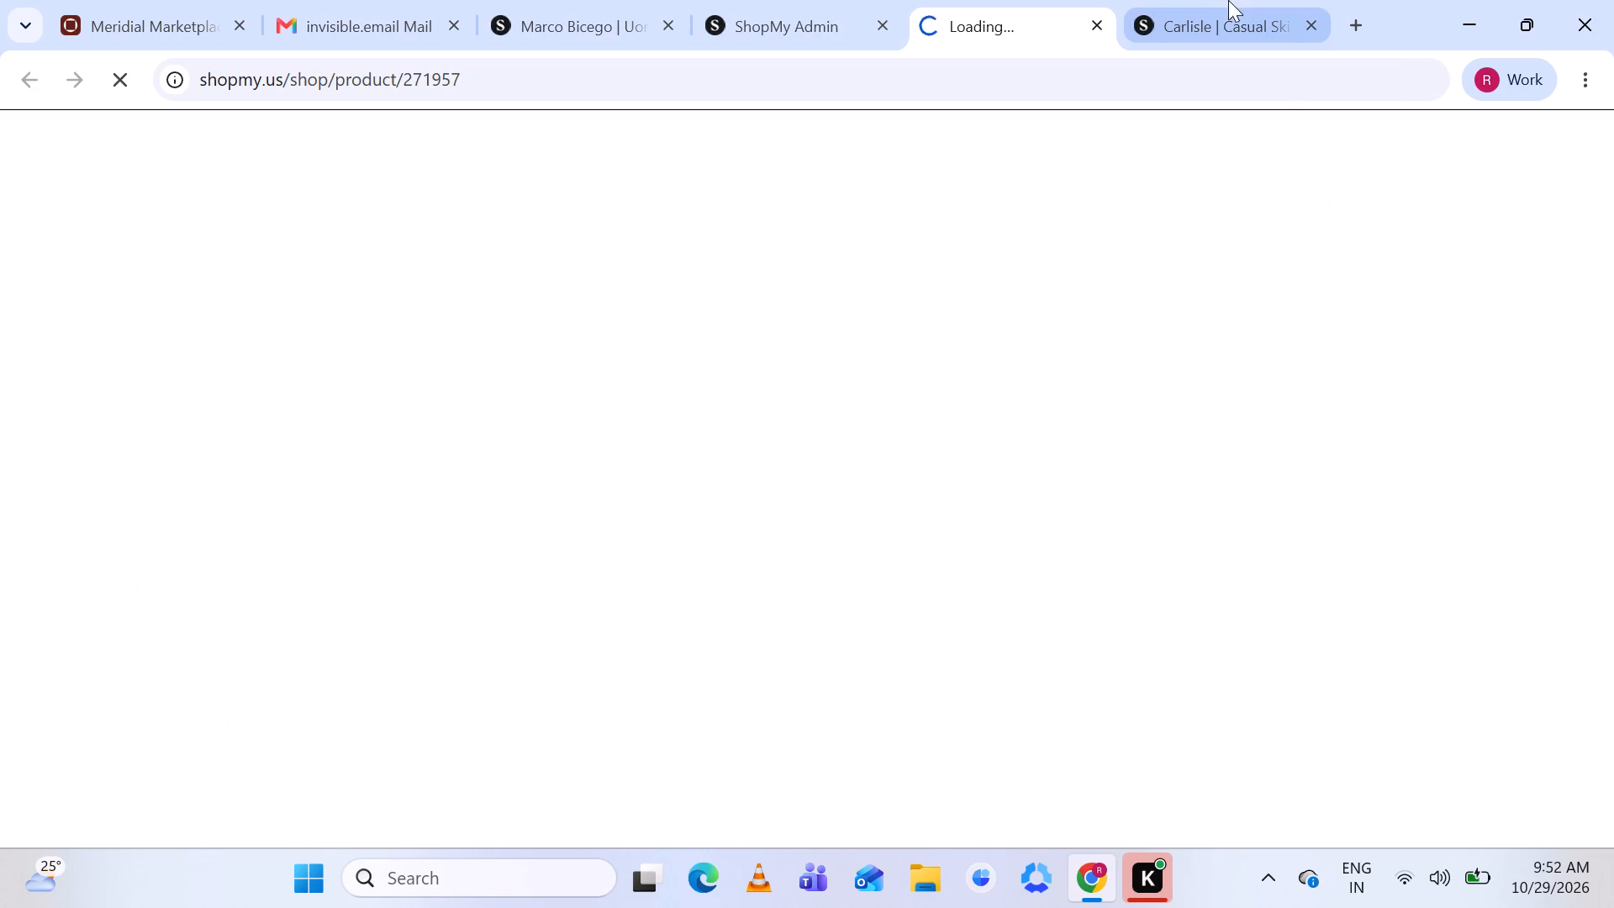
left_click(1311, 18)
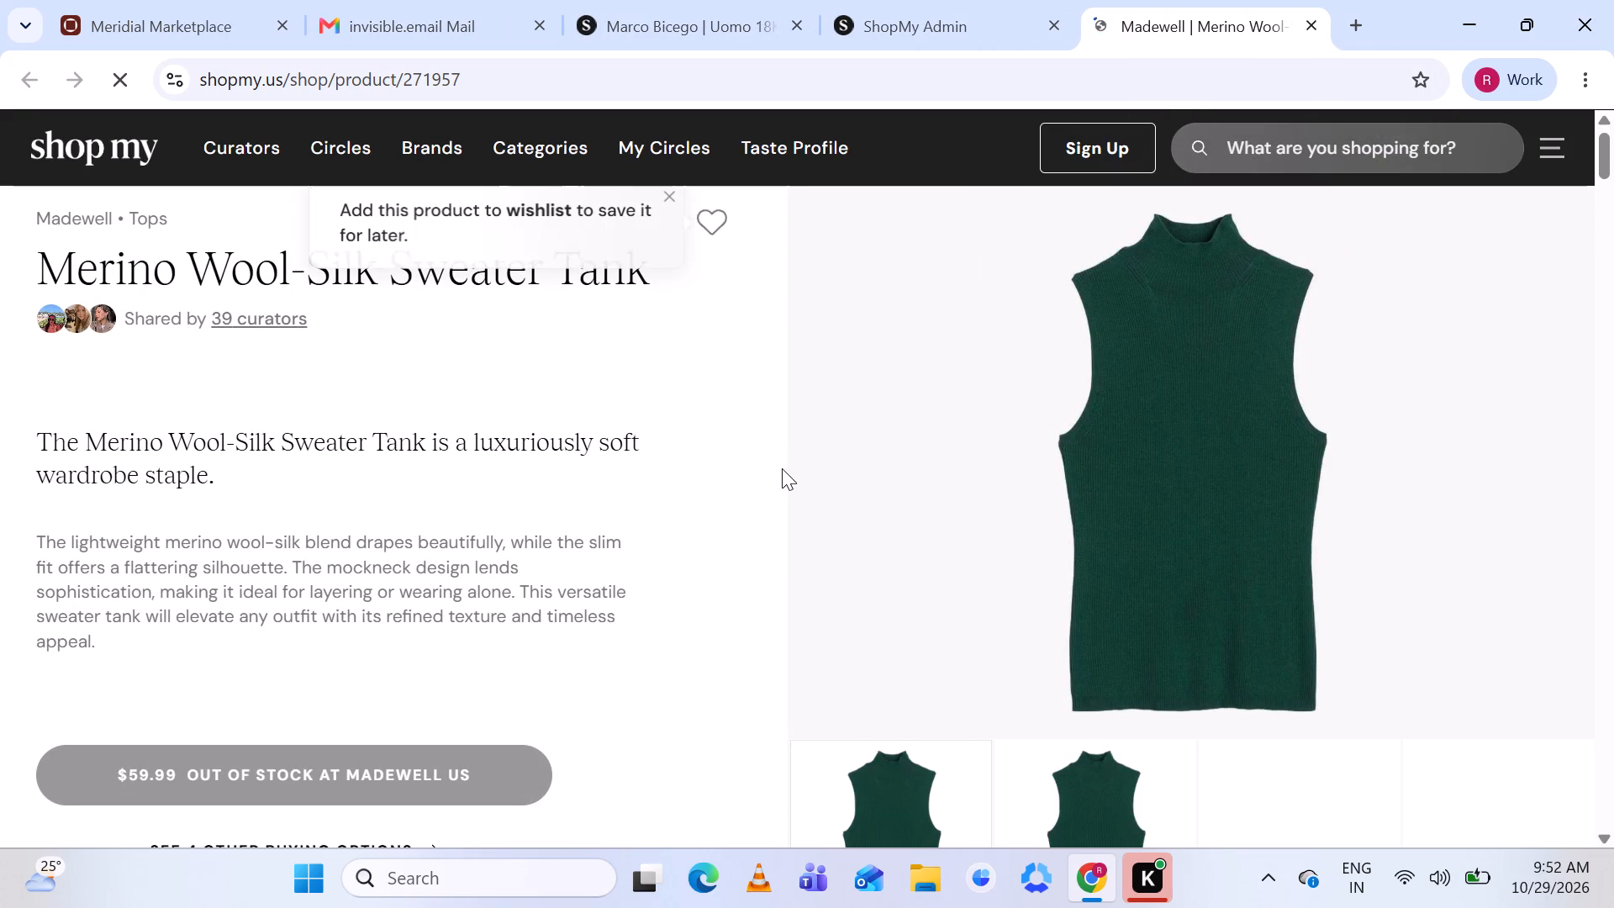
scroll(782, 468, "up", 1)
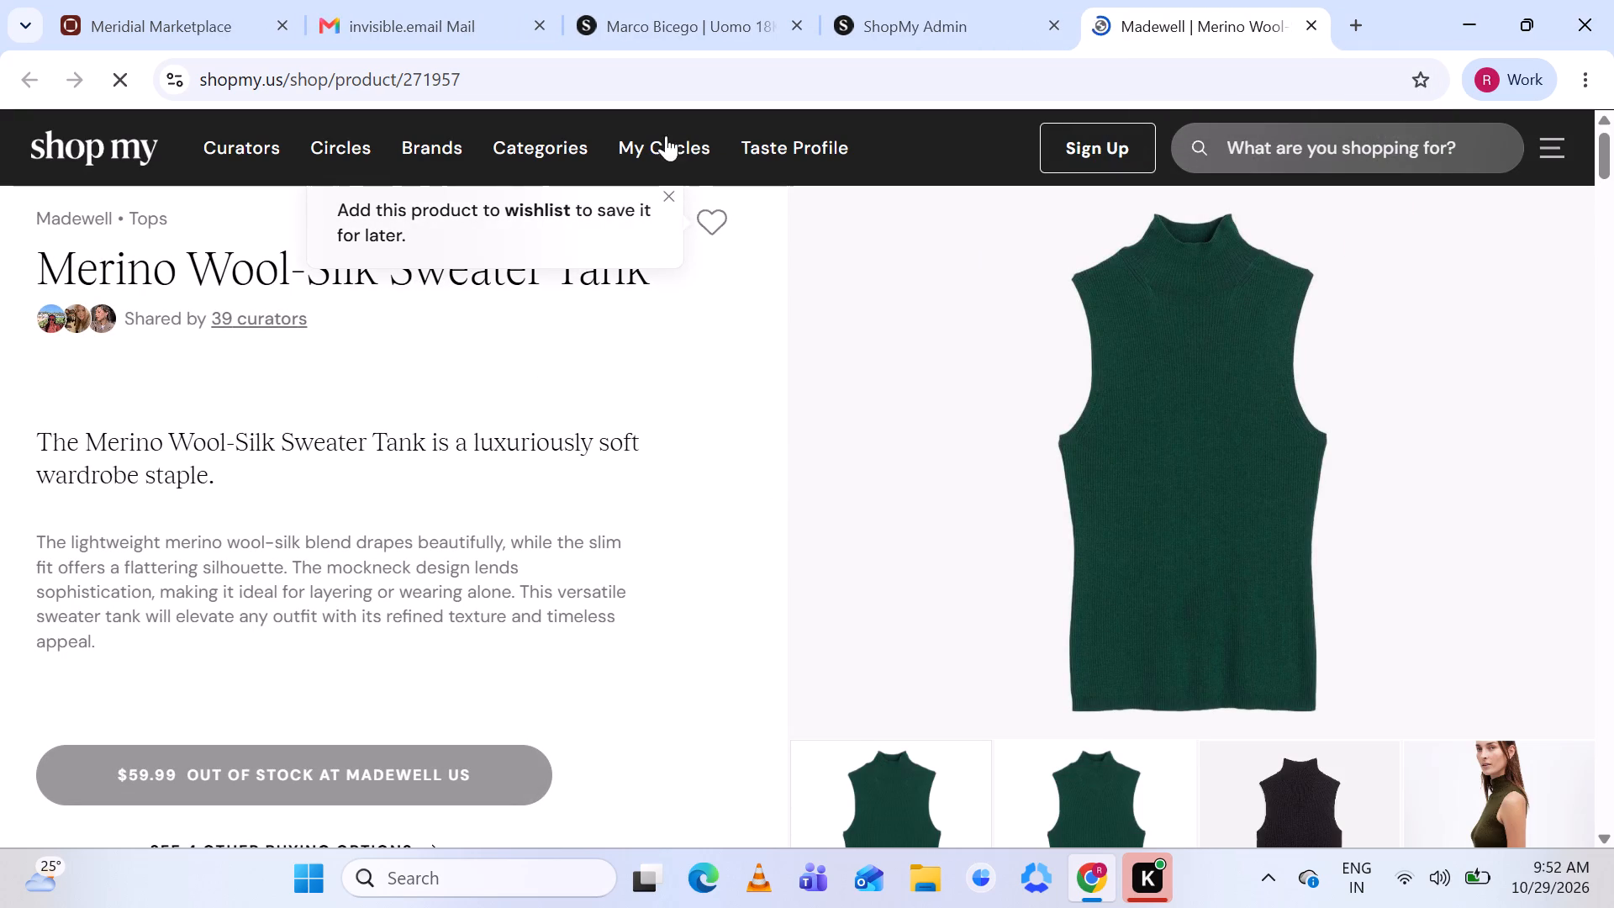
left_click(662, 191)
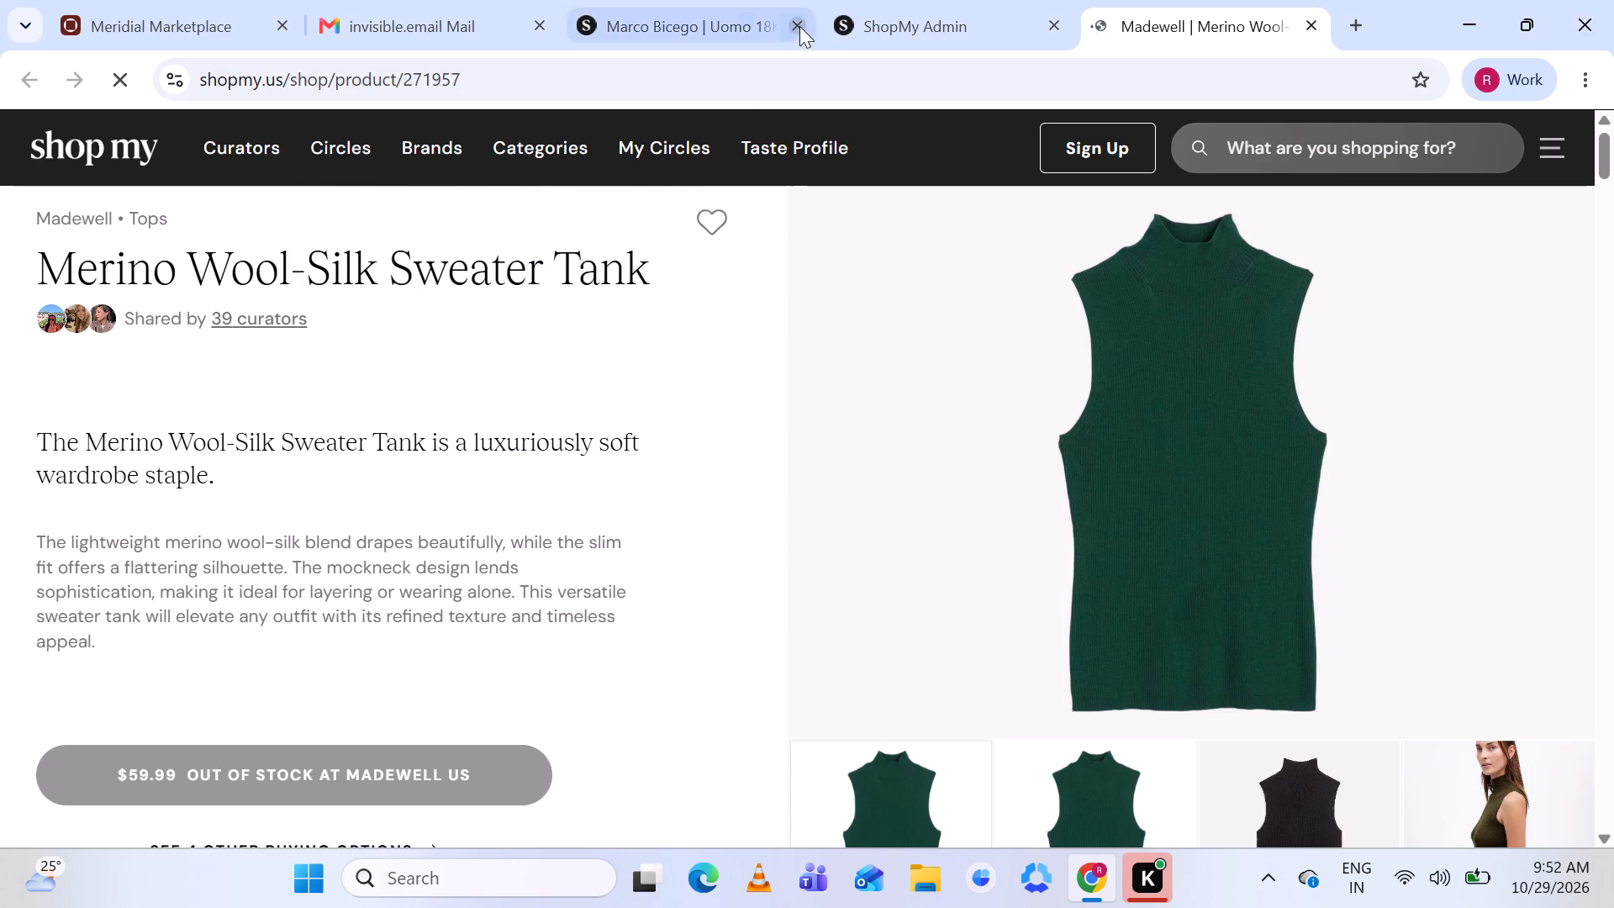
left_click(905, 18)
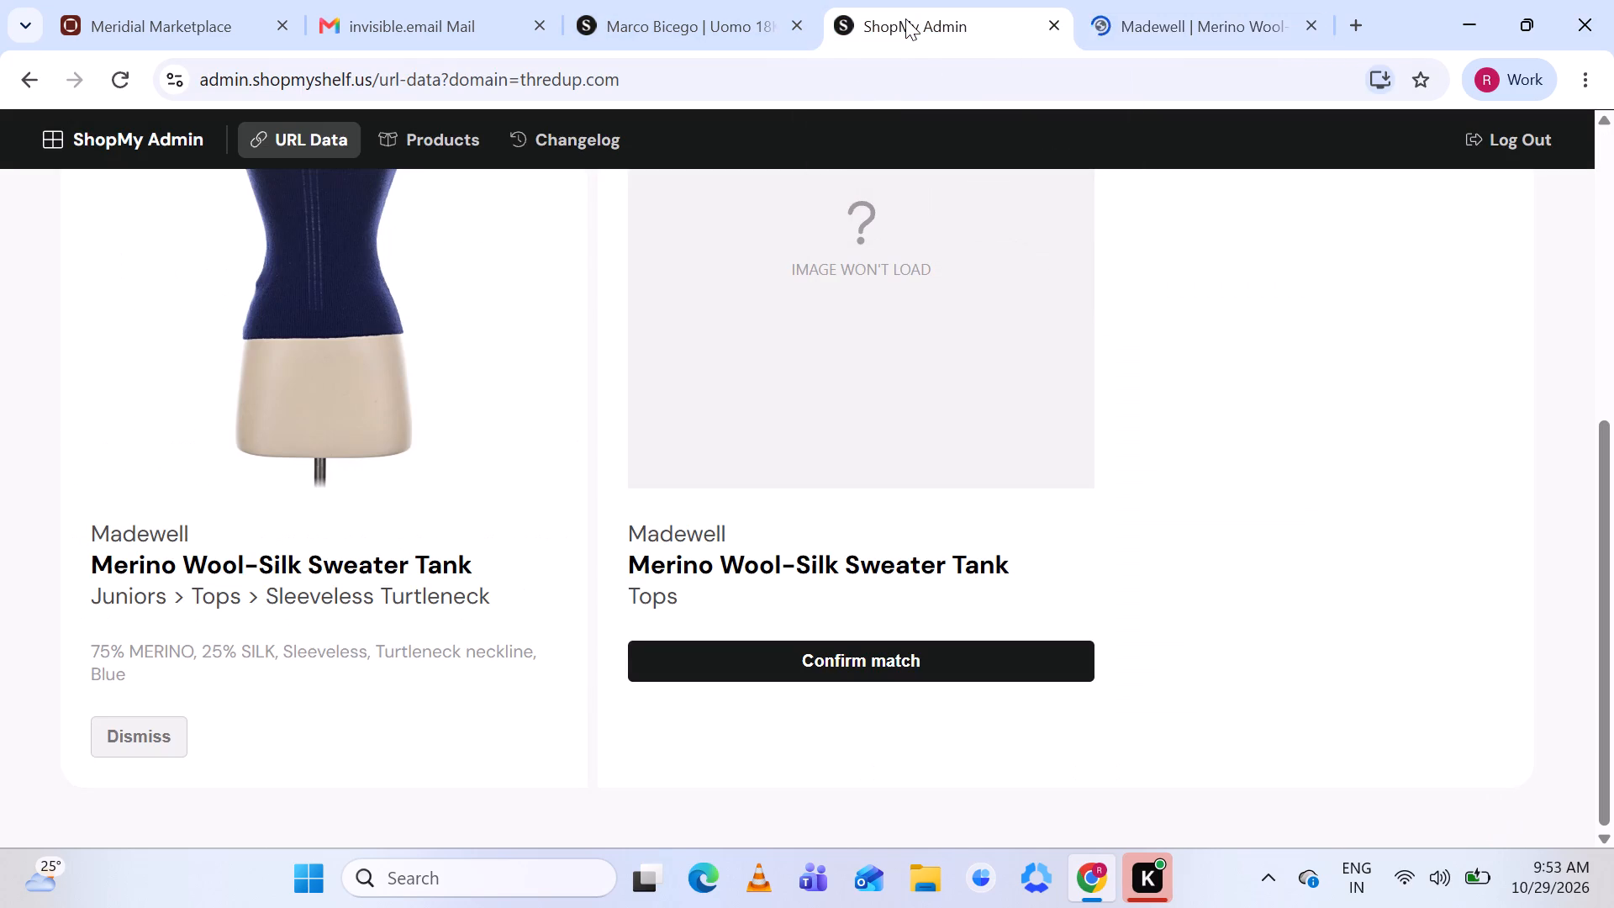
scroll(836, 259, "up", 2)
scroll(836, 259, "down", 1)
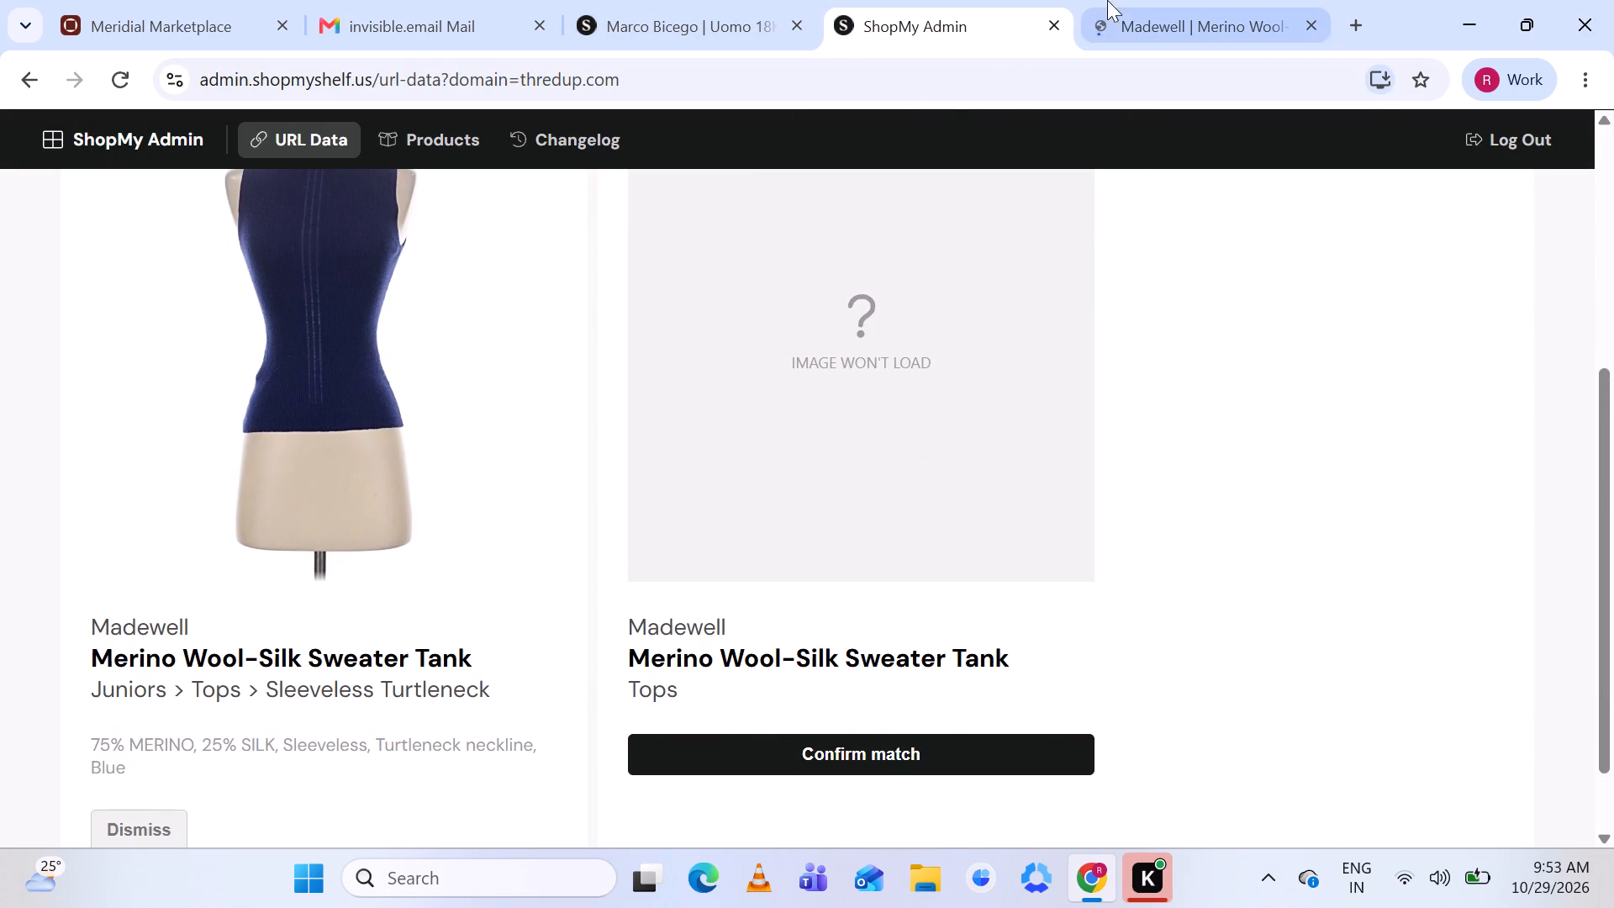
left_click(1167, 18)
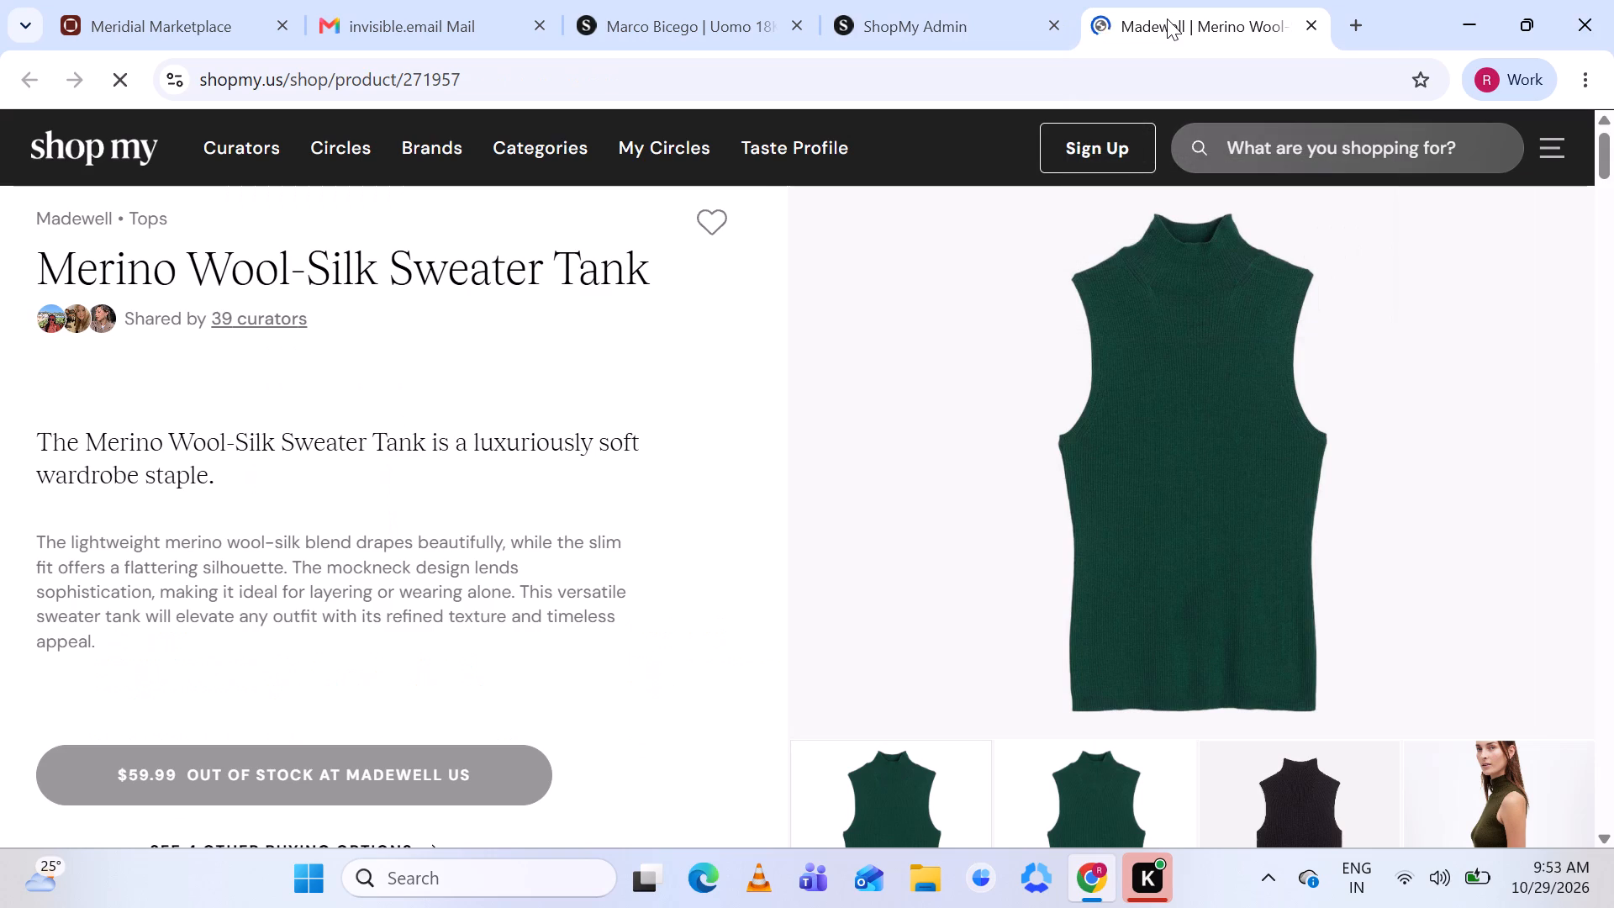
left_click(949, 0)
Start a new product for the Madewell sweater tank, removing the 768 x 1024 image, both label photos and the broken image.
scroll(911, 557, "up", 1)
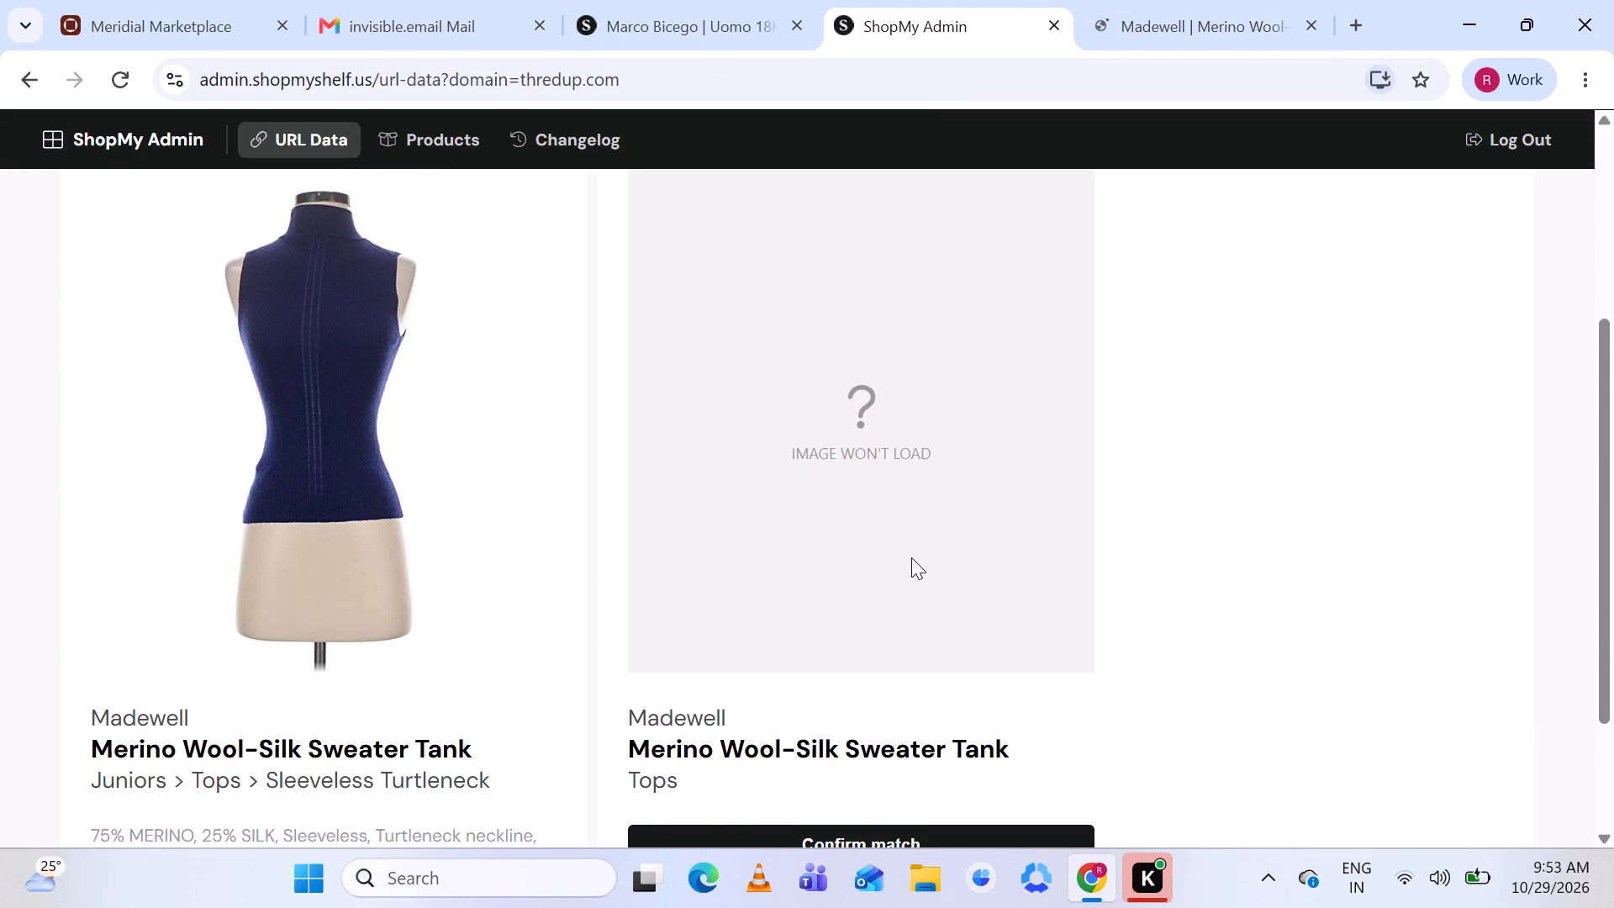
scroll(911, 557, "up", 1)
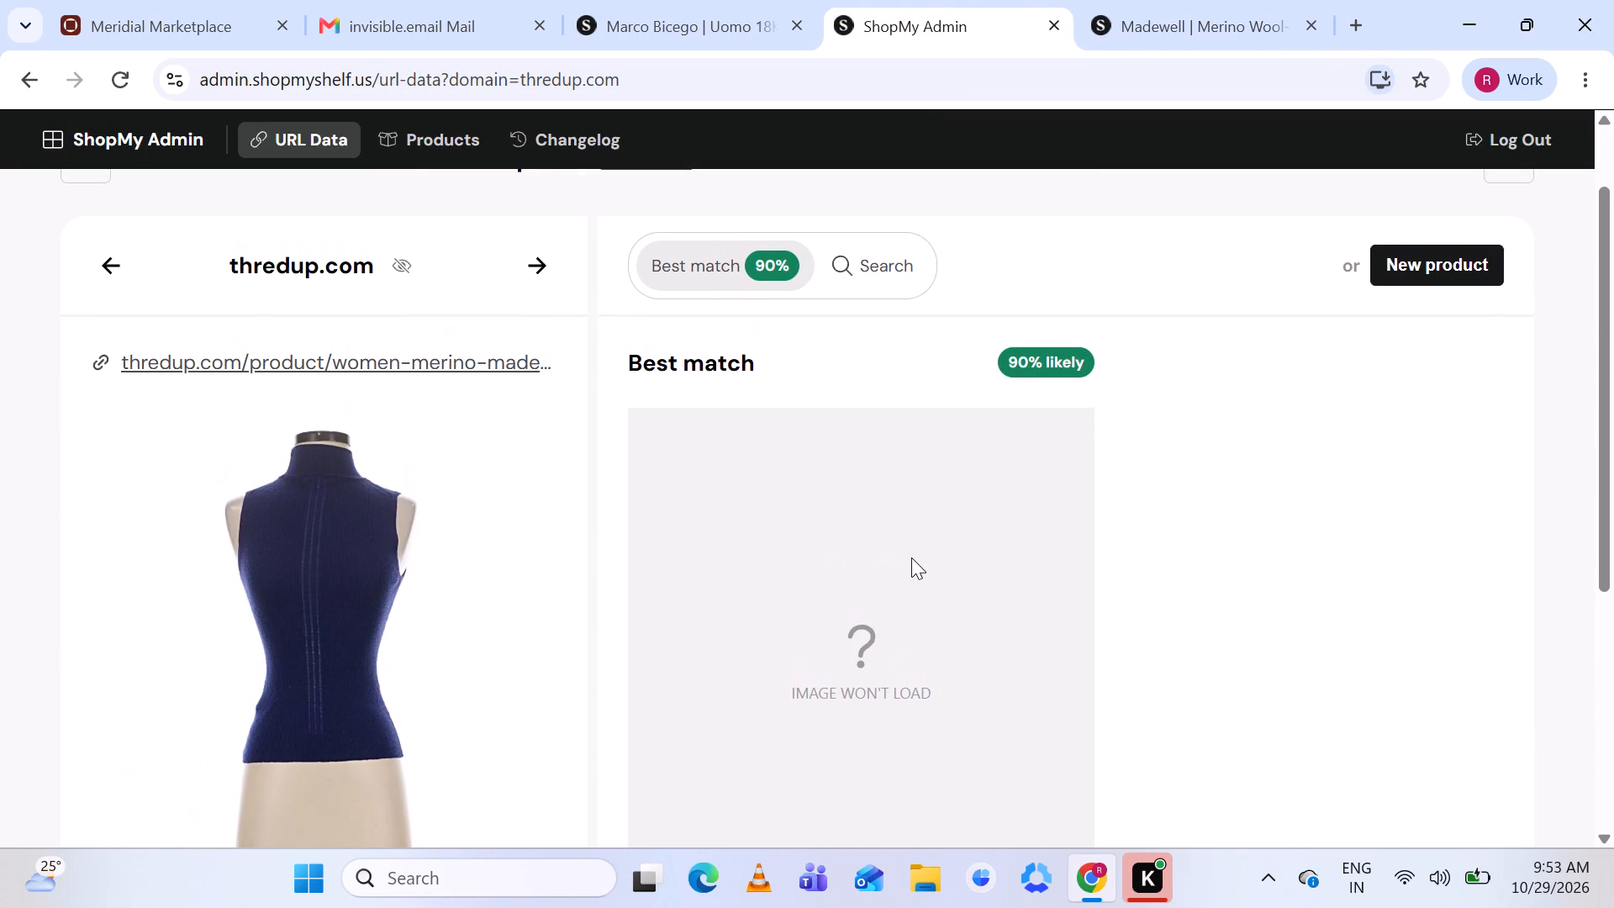
left_click(1429, 256)
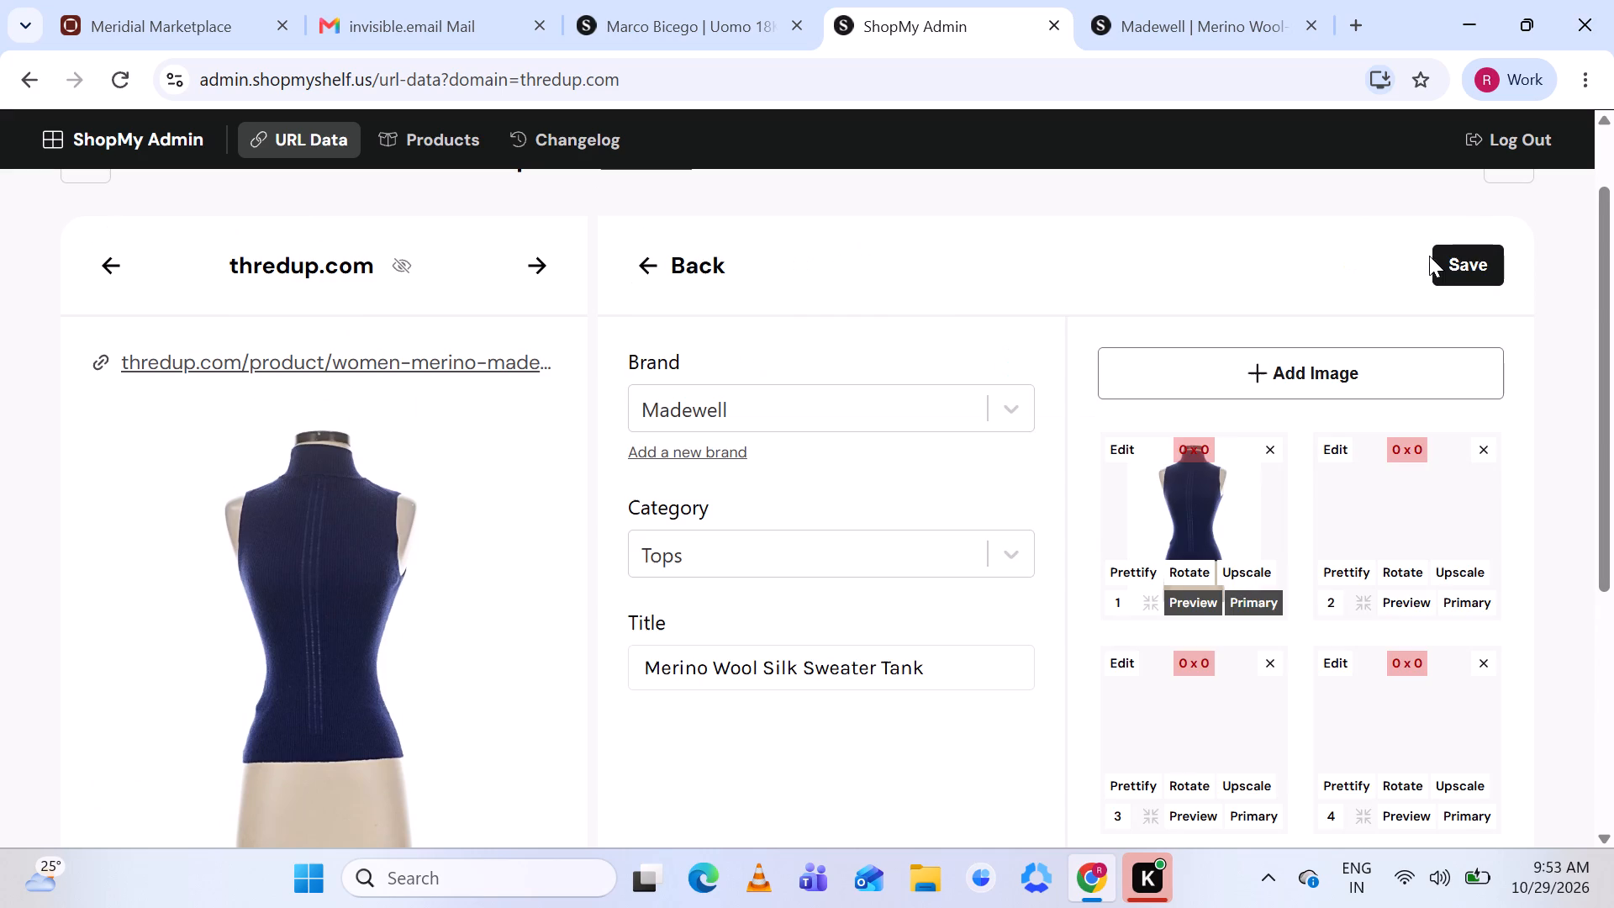
scroll(1057, 480, "down", 3)
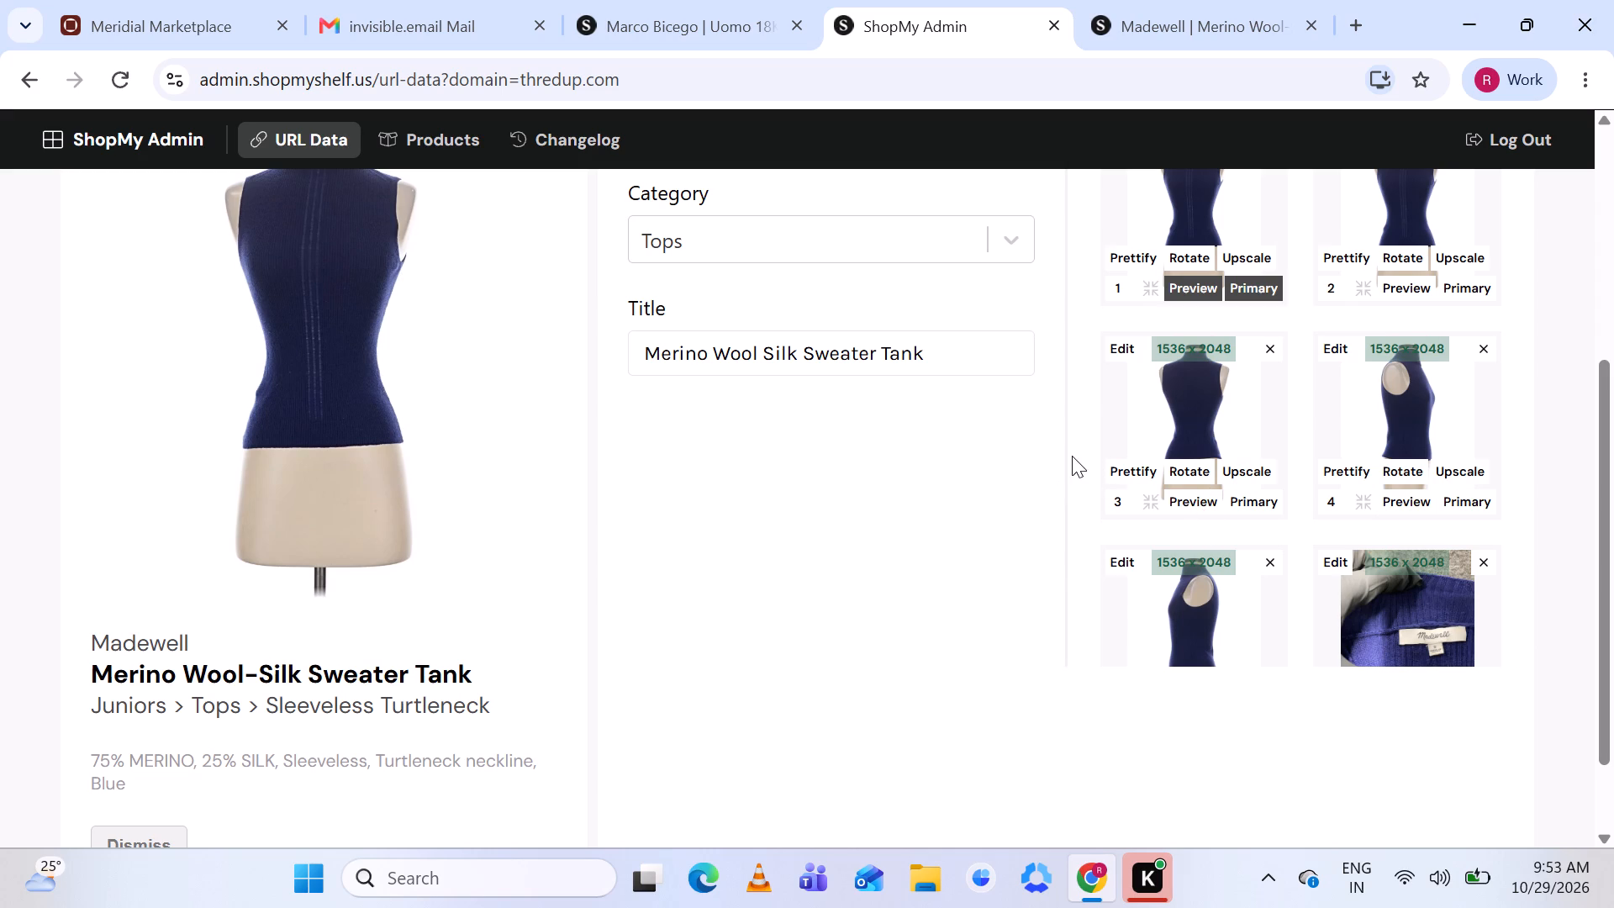
scroll(1215, 367, "up", 1)
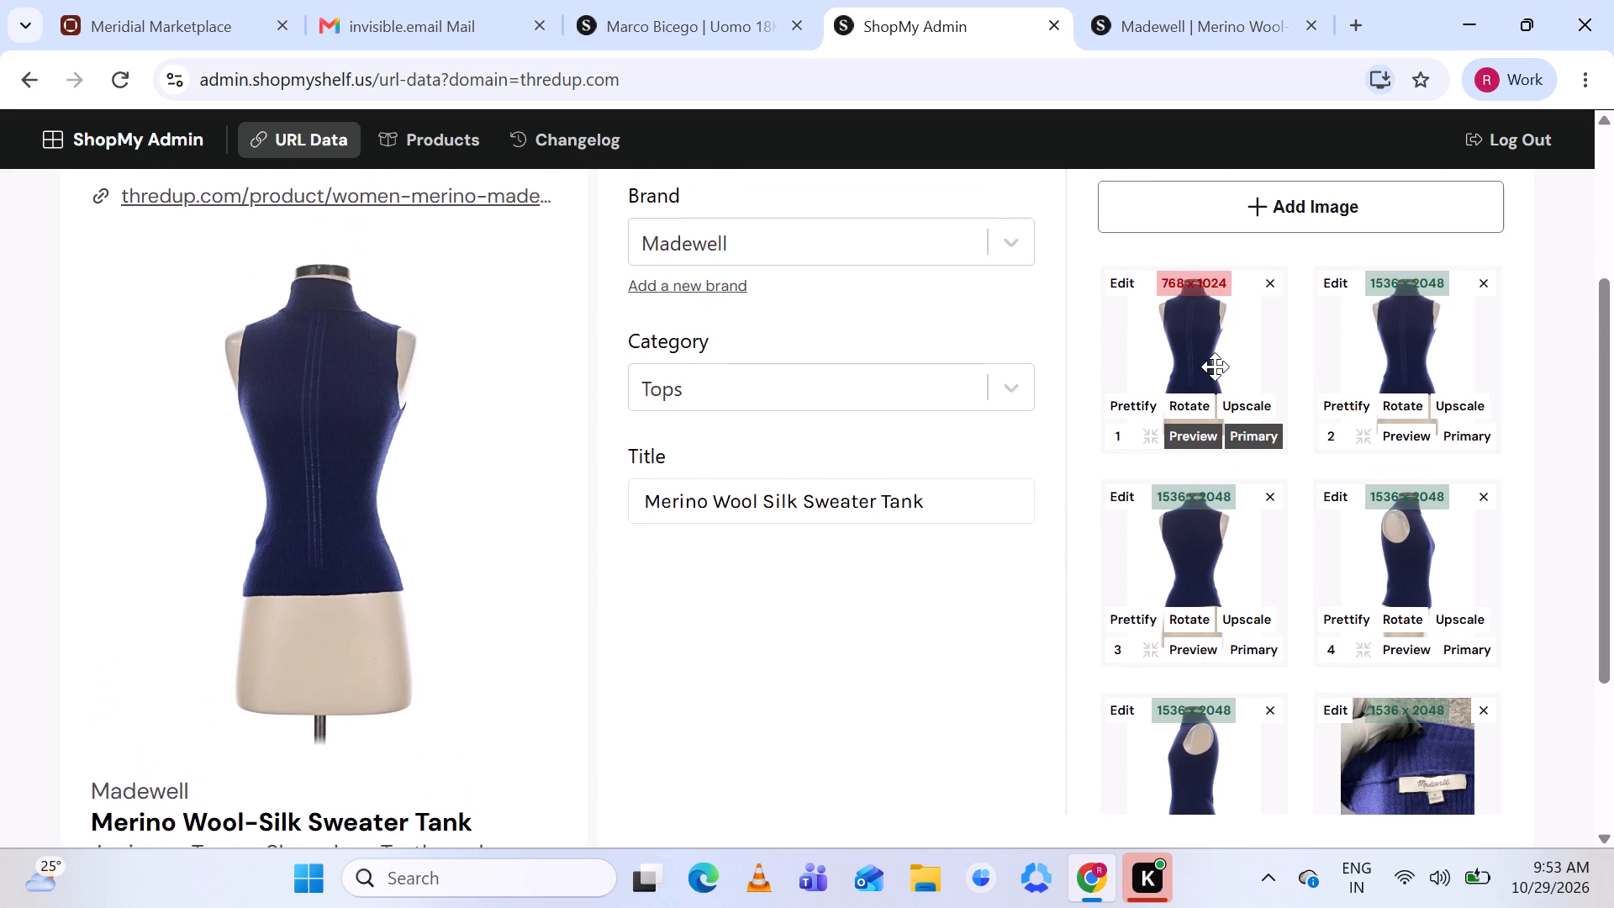
left_click(1270, 288)
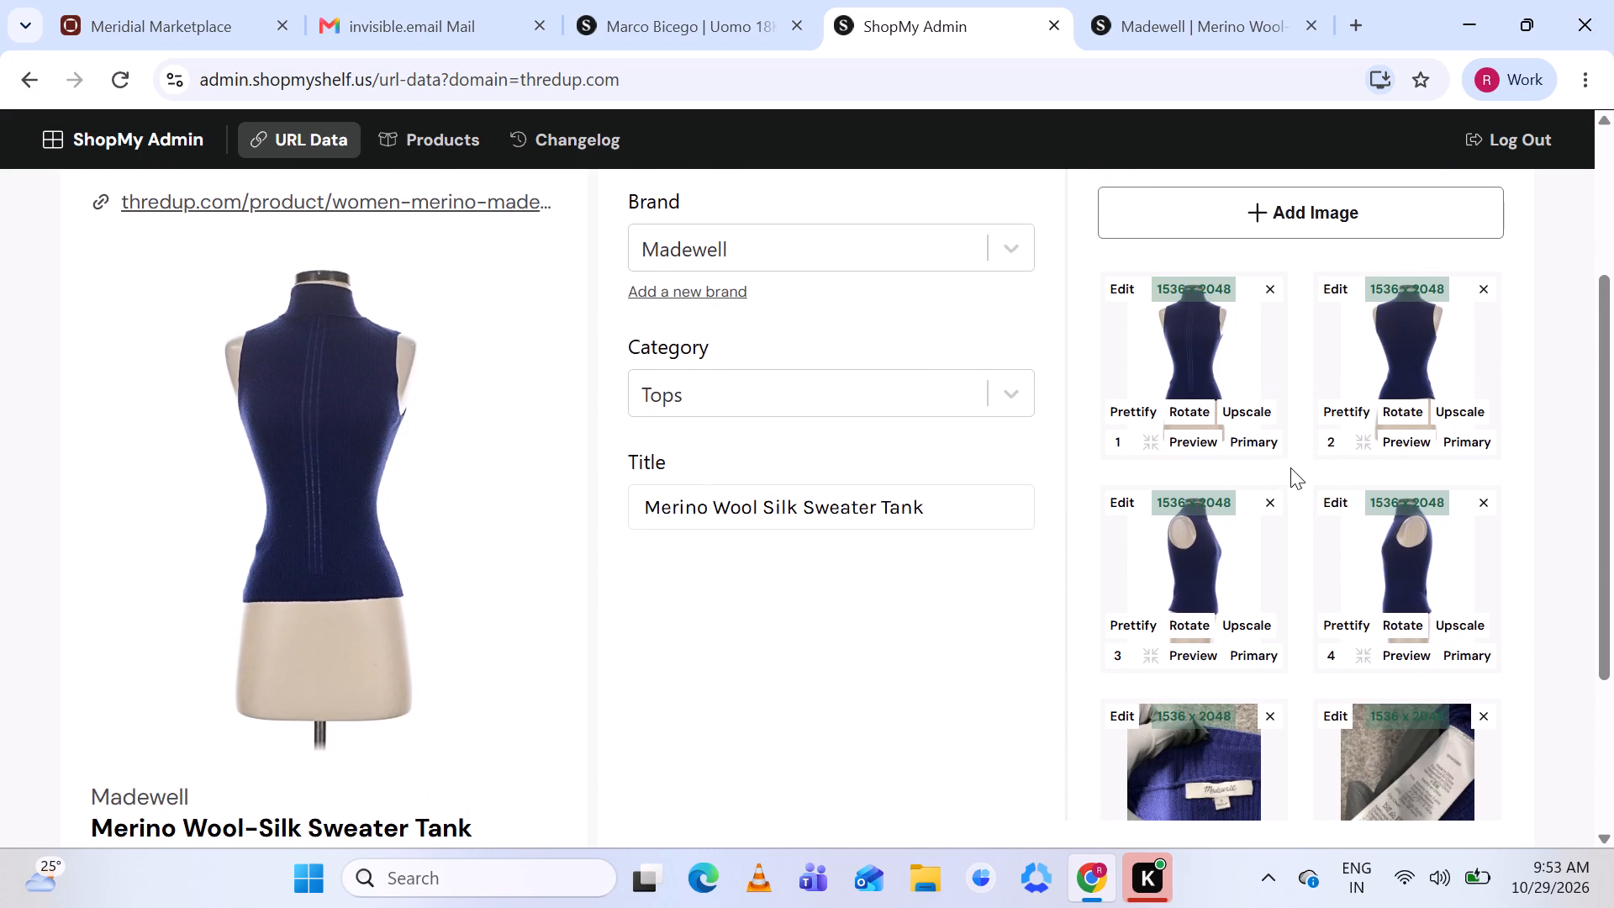
scroll(1290, 467, "down", 3)
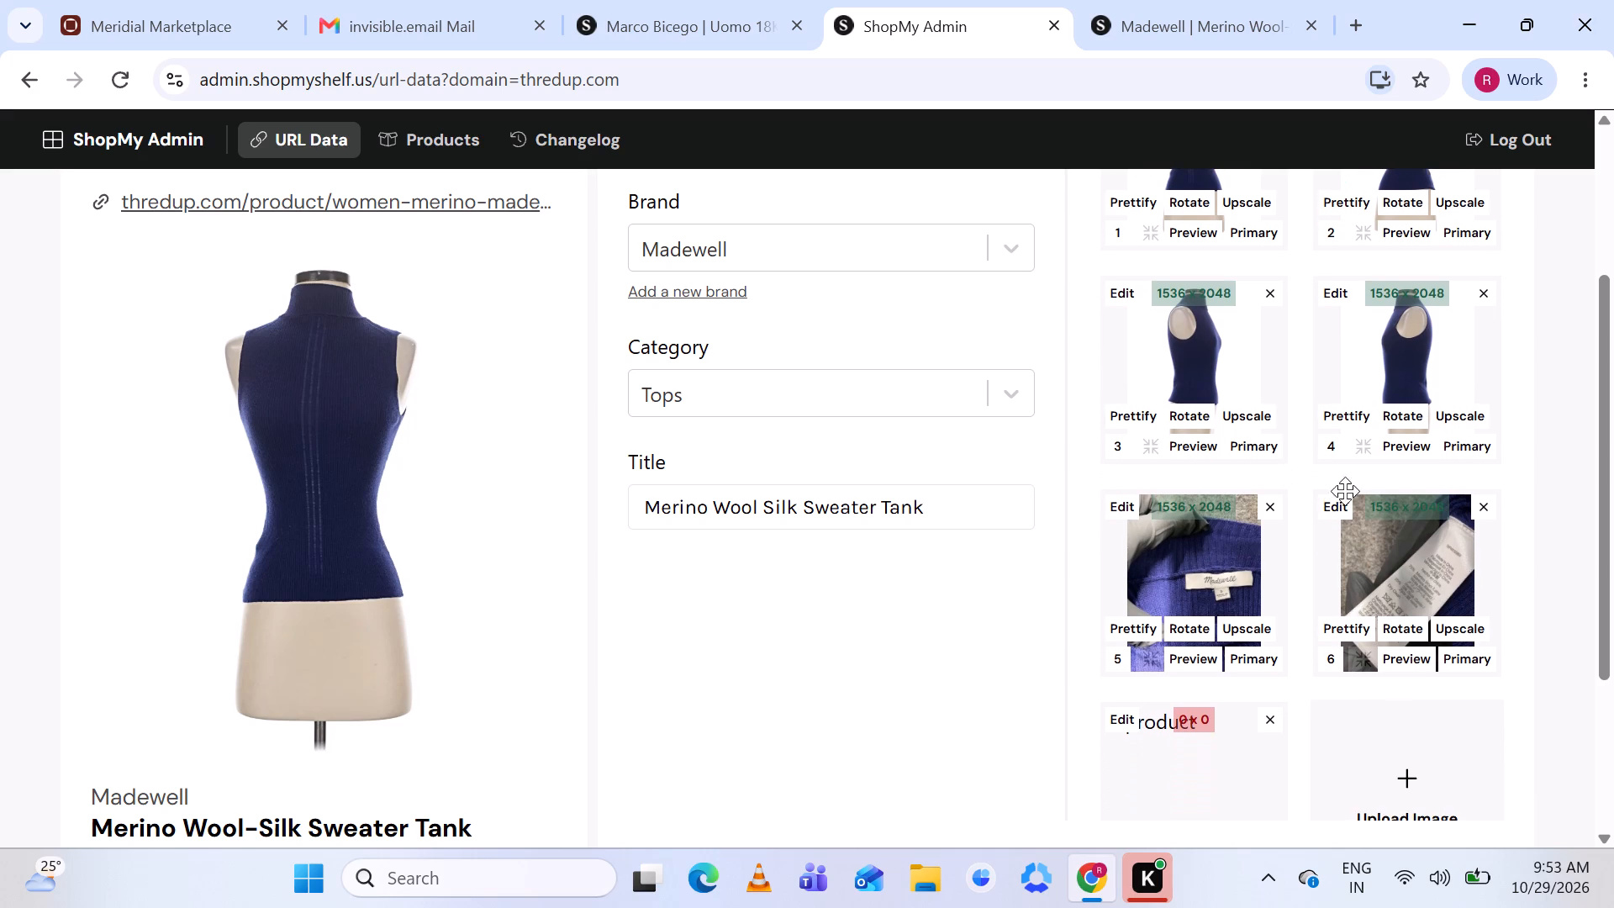
left_click(1485, 511)
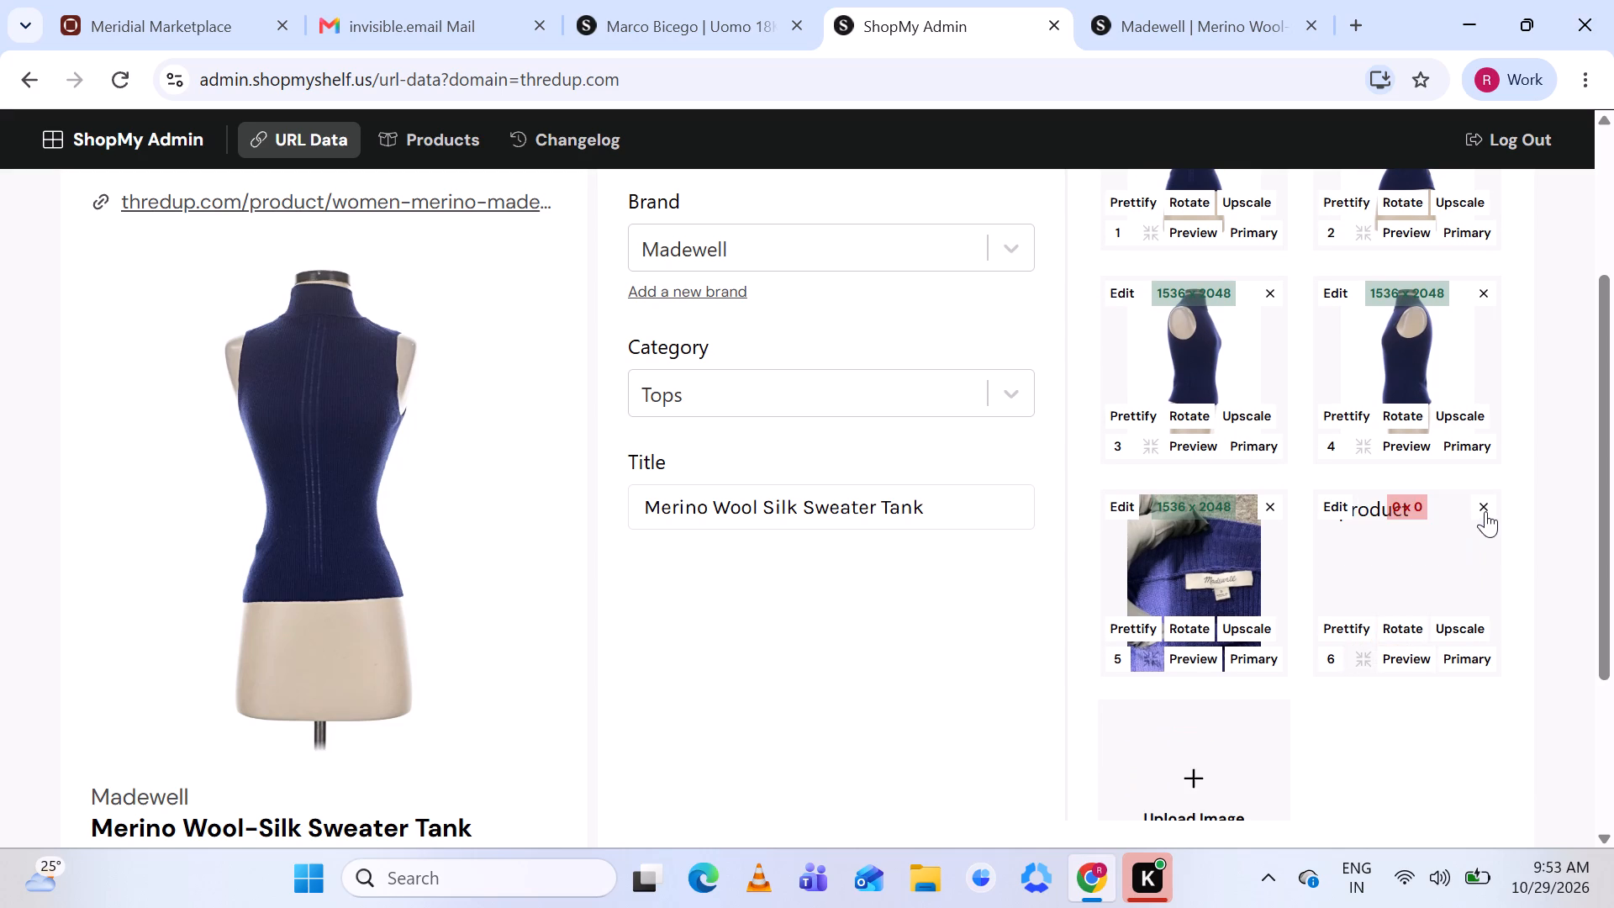
left_click(1269, 508)
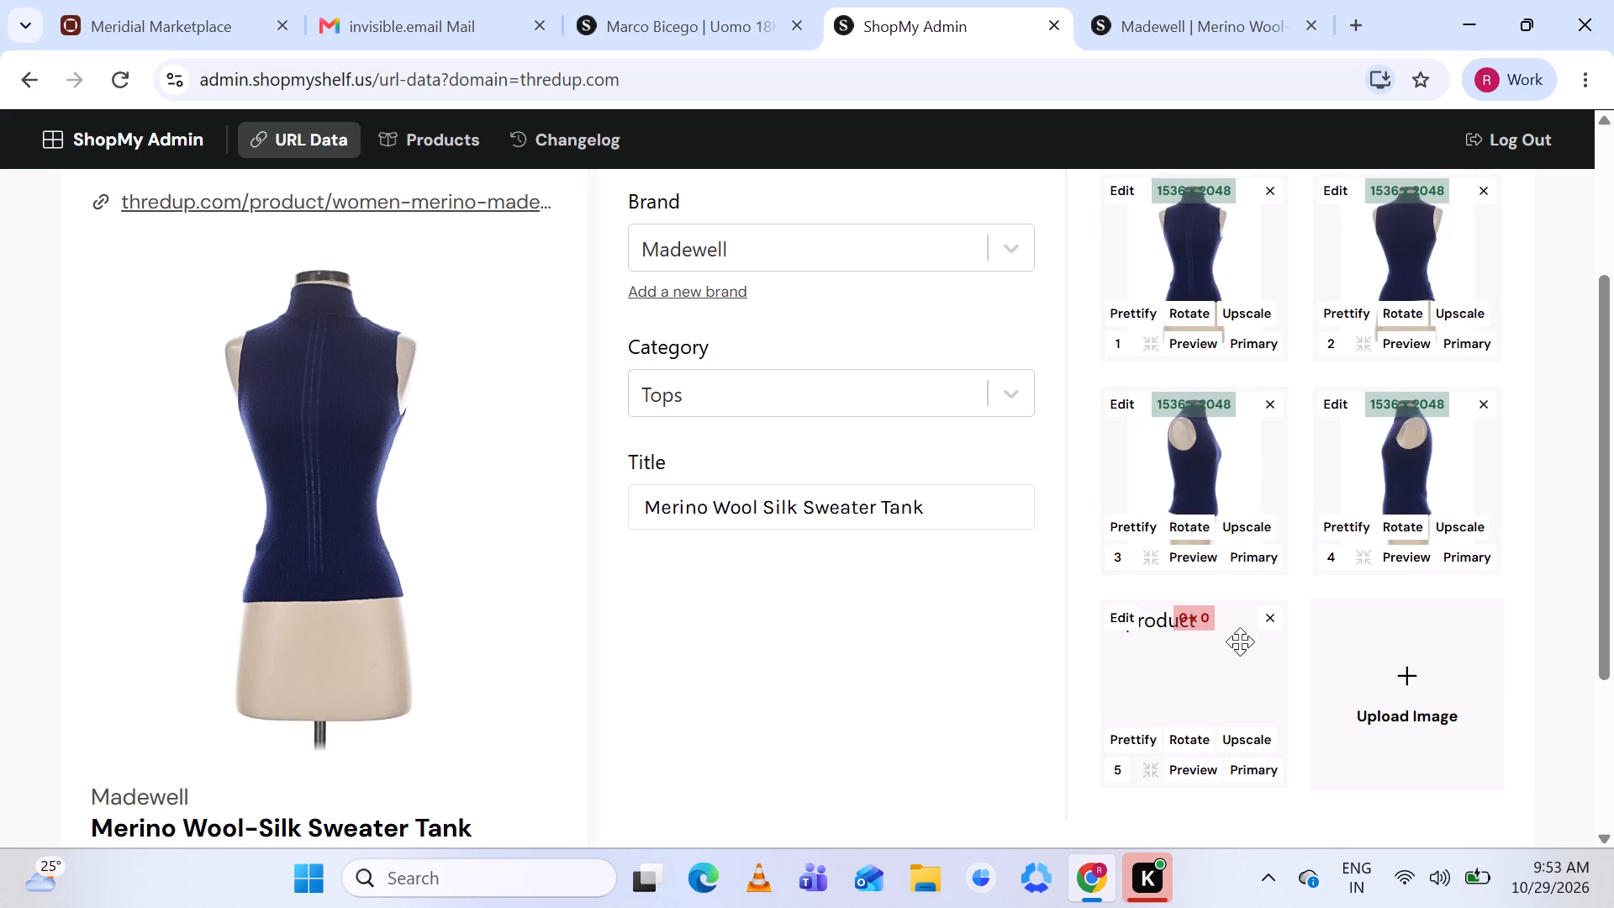
left_click(1274, 615)
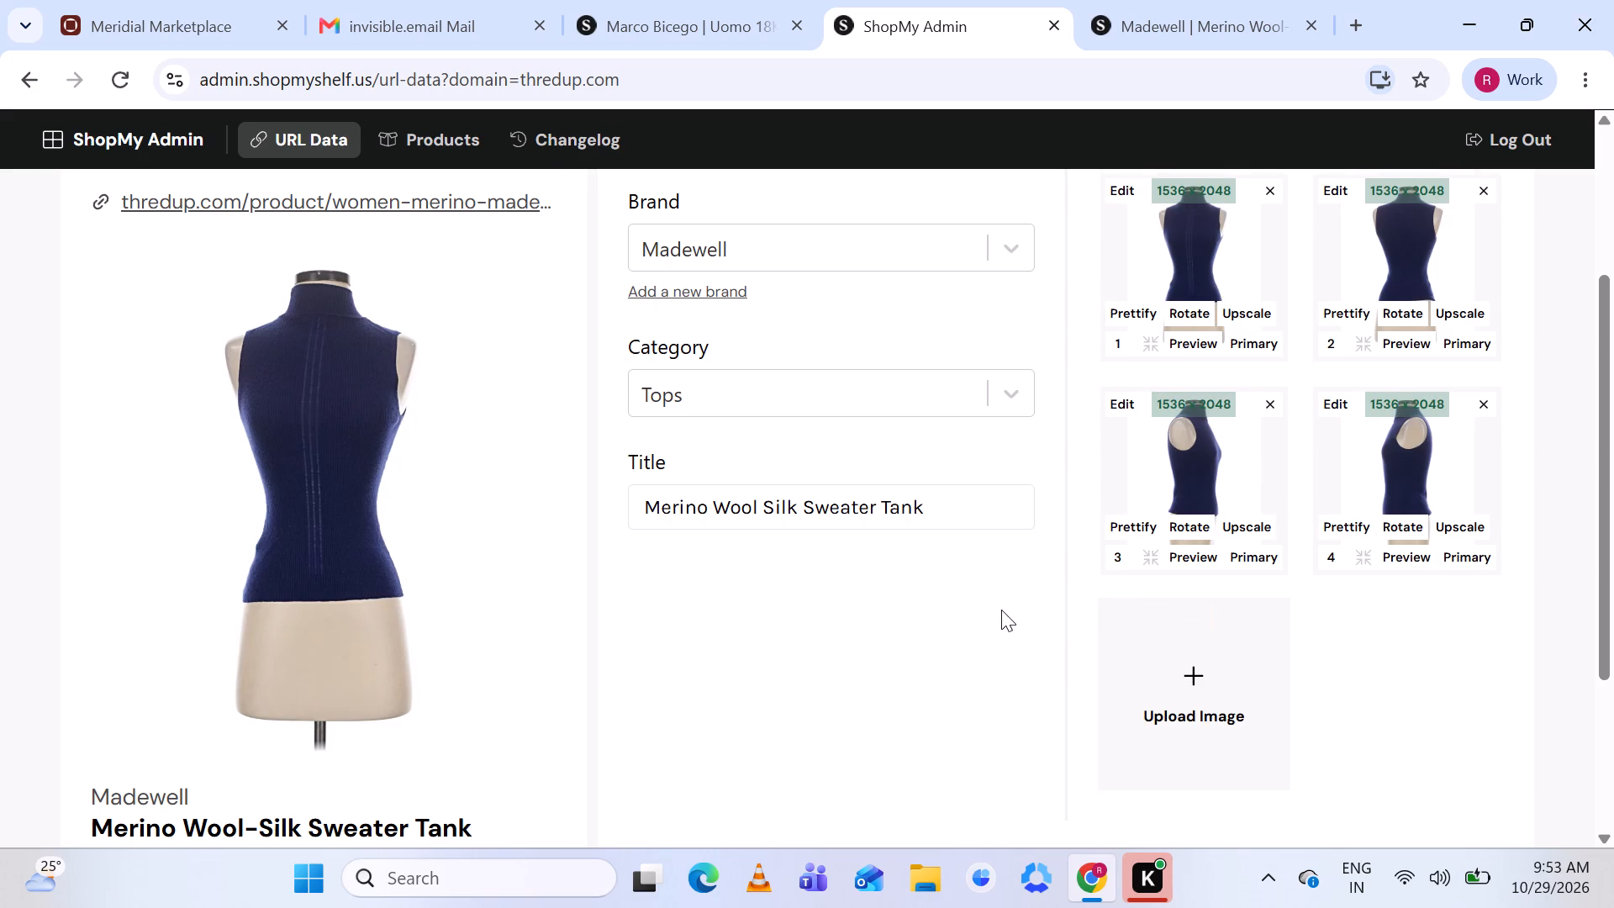
Save the new Madewell product as "Merino Wool Silk Sweater Tank" in the Tops category.
scroll(1001, 610, "up", 1)
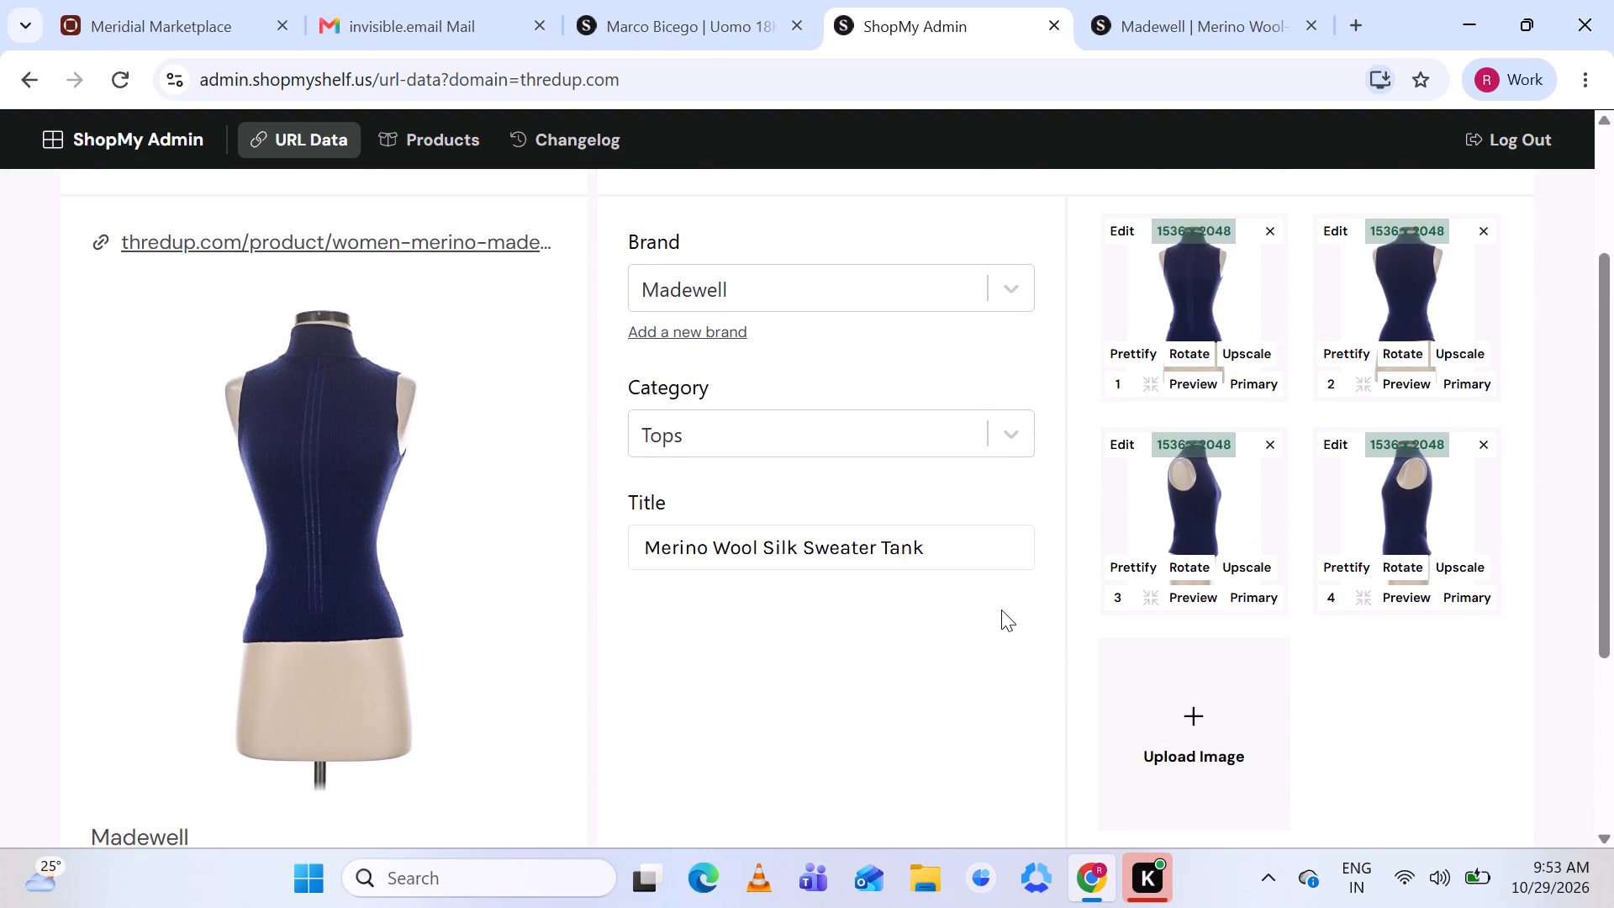
scroll(1001, 610, "up", 1)
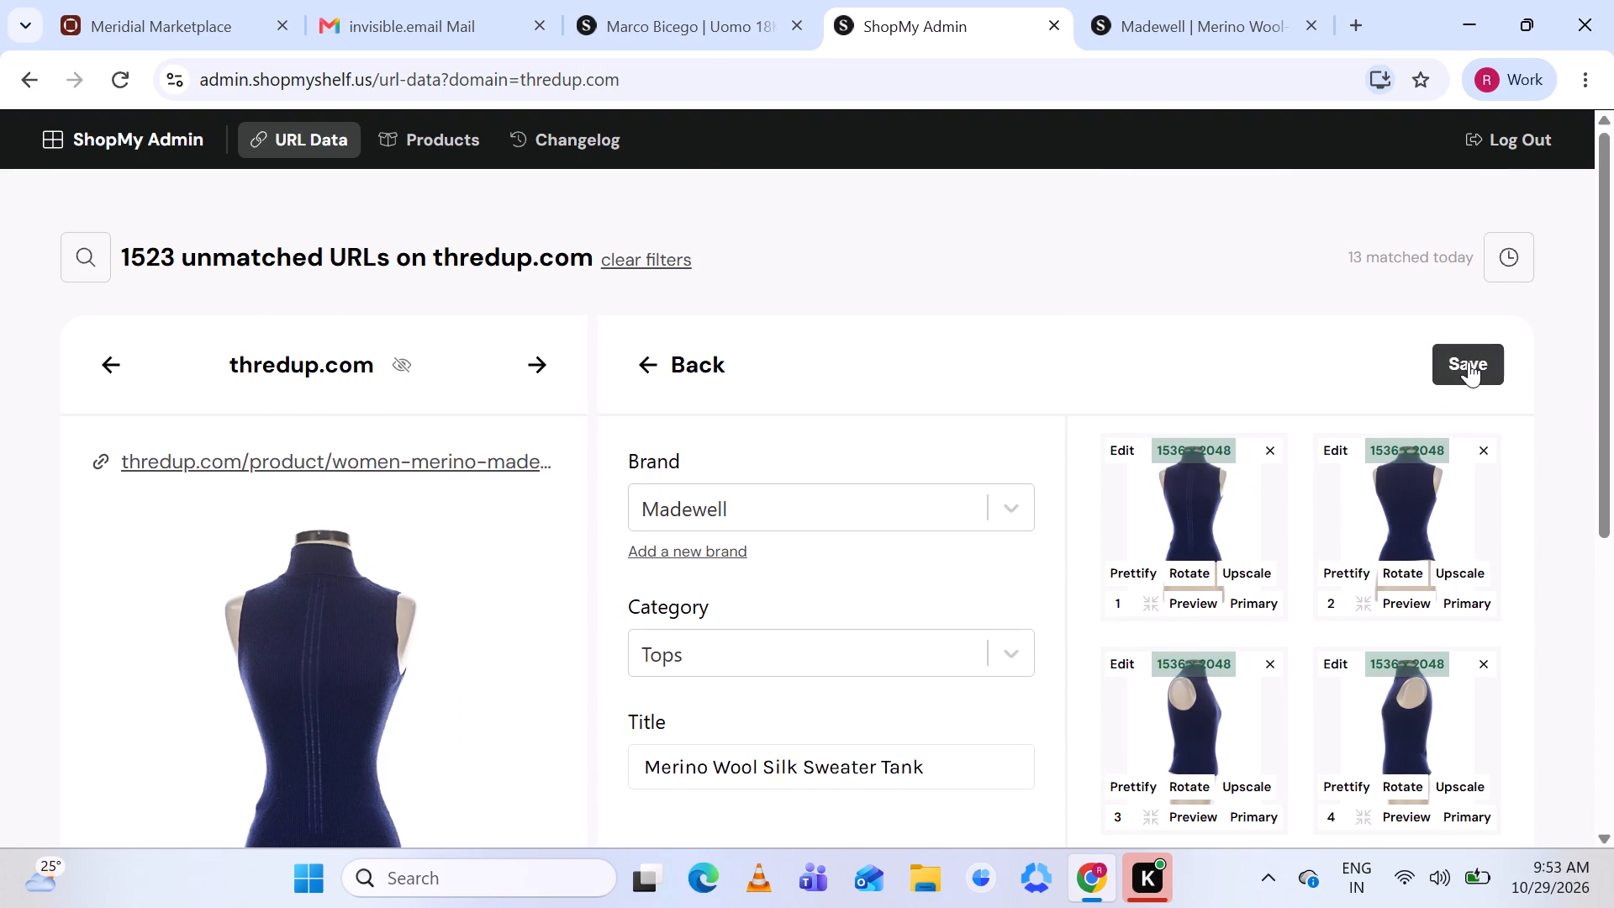
left_click(1469, 362)
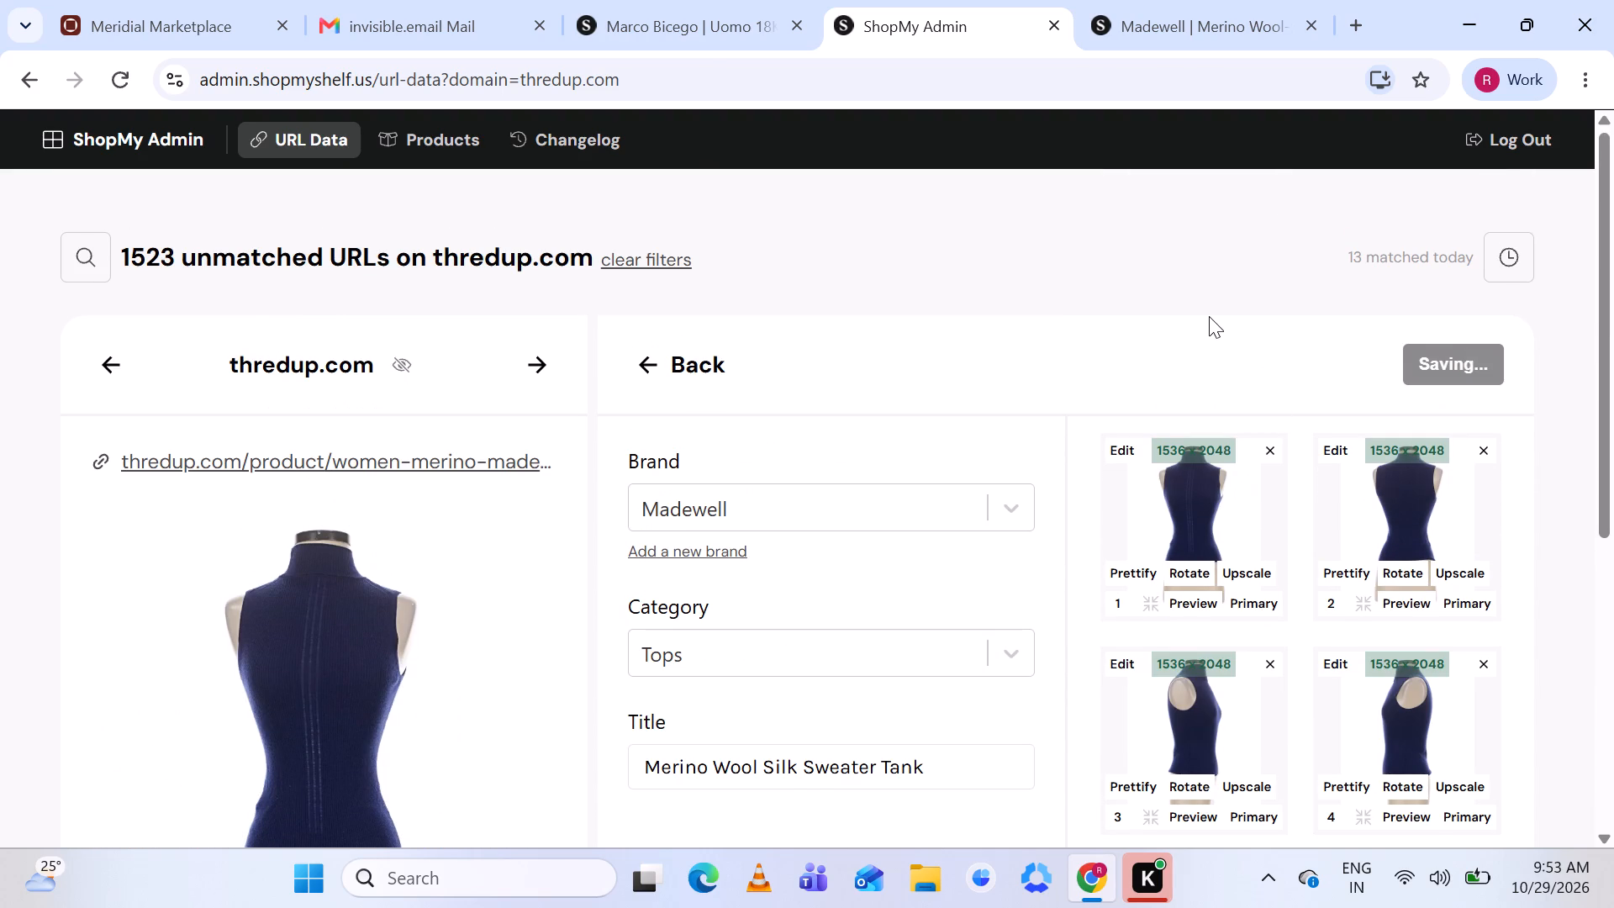
Compare the white Future Collective button-down shirt with the product page of its suggested match, closing the Madewell product page.
scroll(1010, 356, "down", 3)
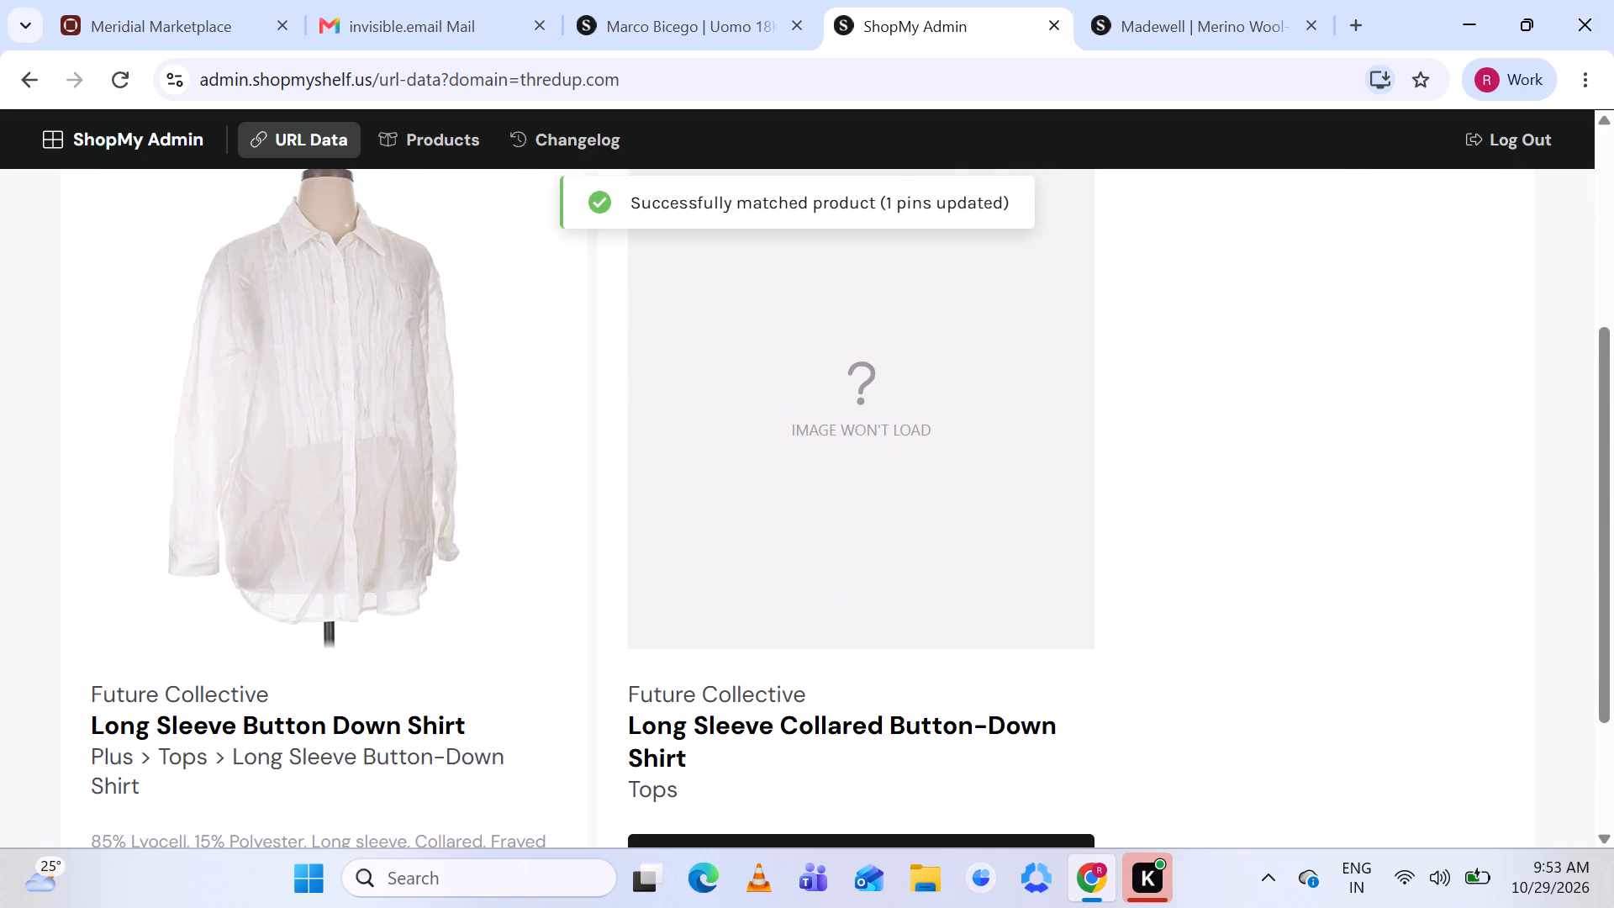
left_click(755, 723)
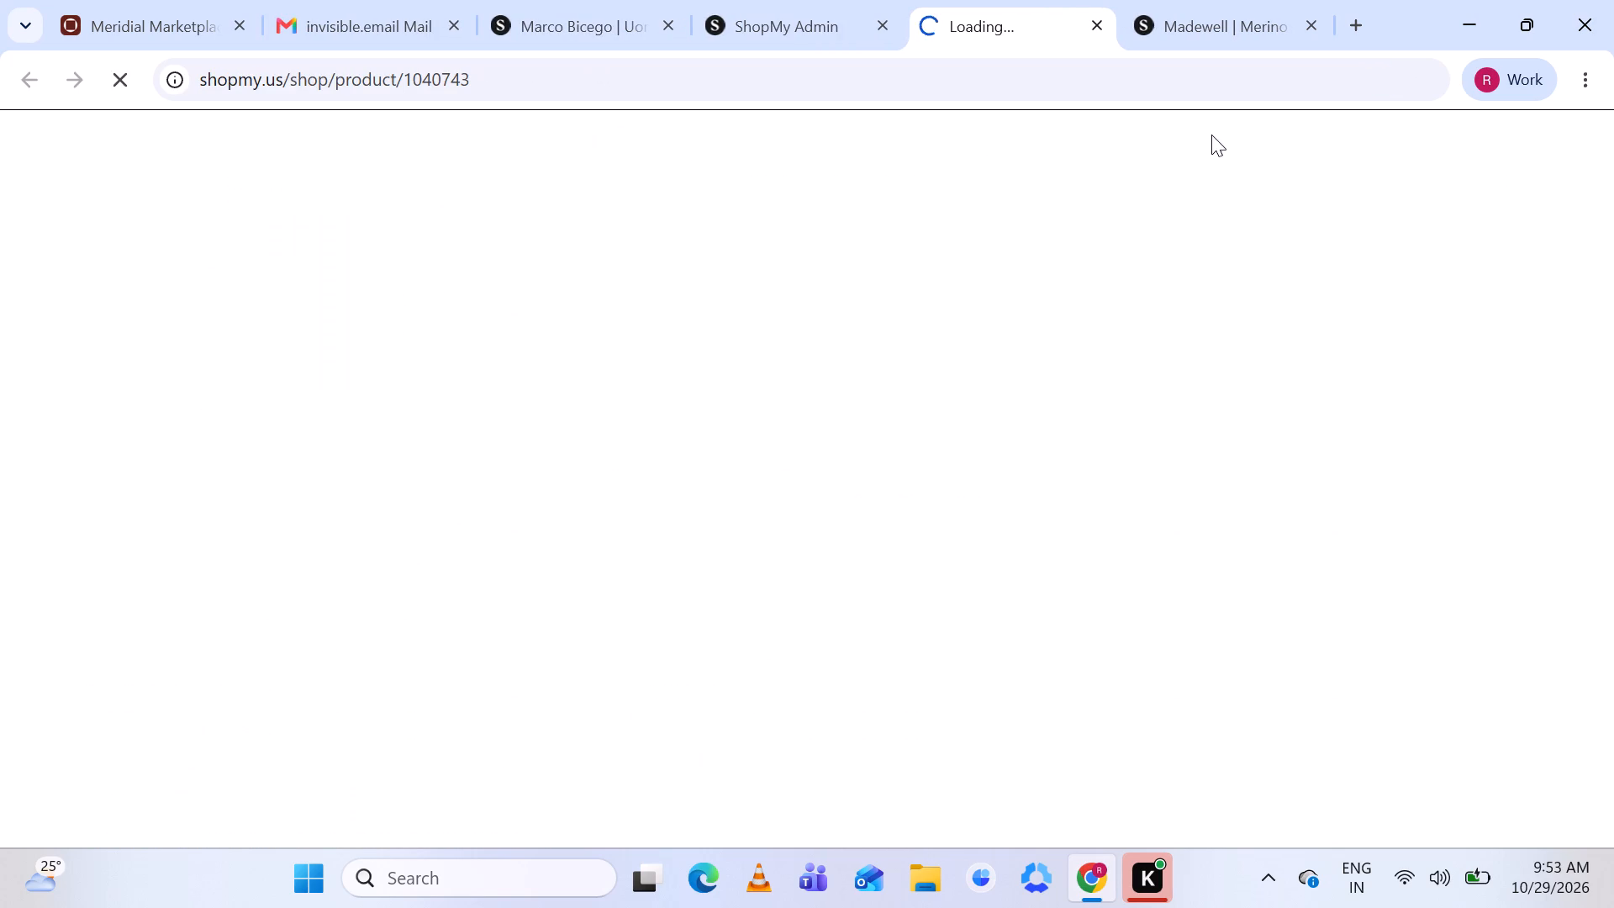
left_click(1308, 24)
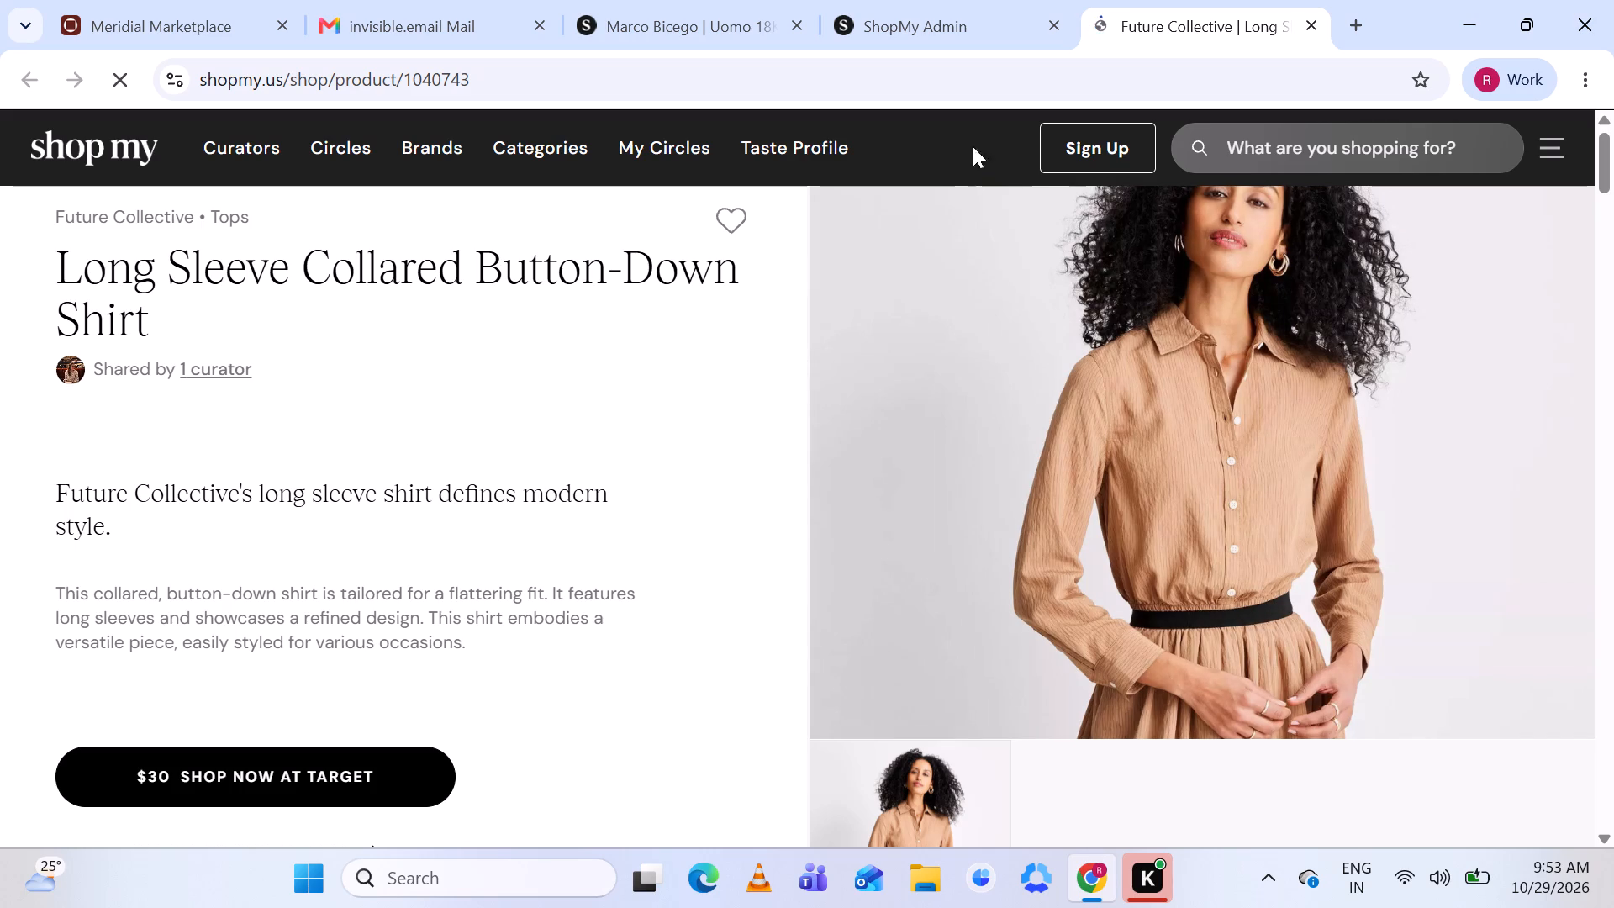
left_click(939, 11)
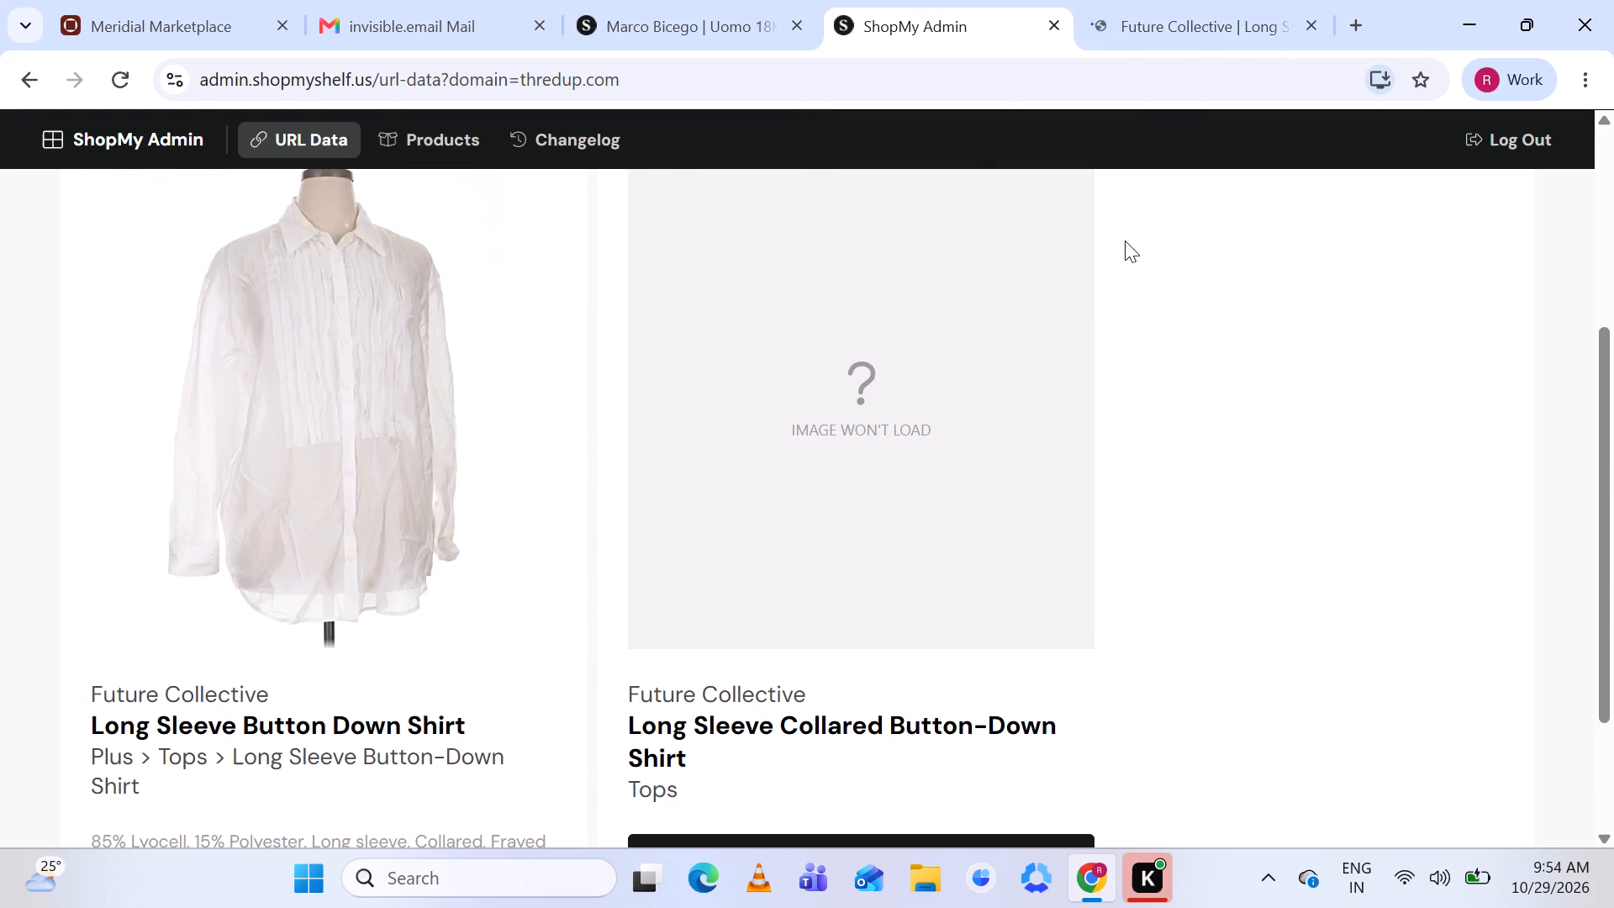
Start a new product for the Future Collective shirt, removing the 768 x 1024 image, the length-measurement image and the label photo.
scroll(1125, 240, "up", 1)
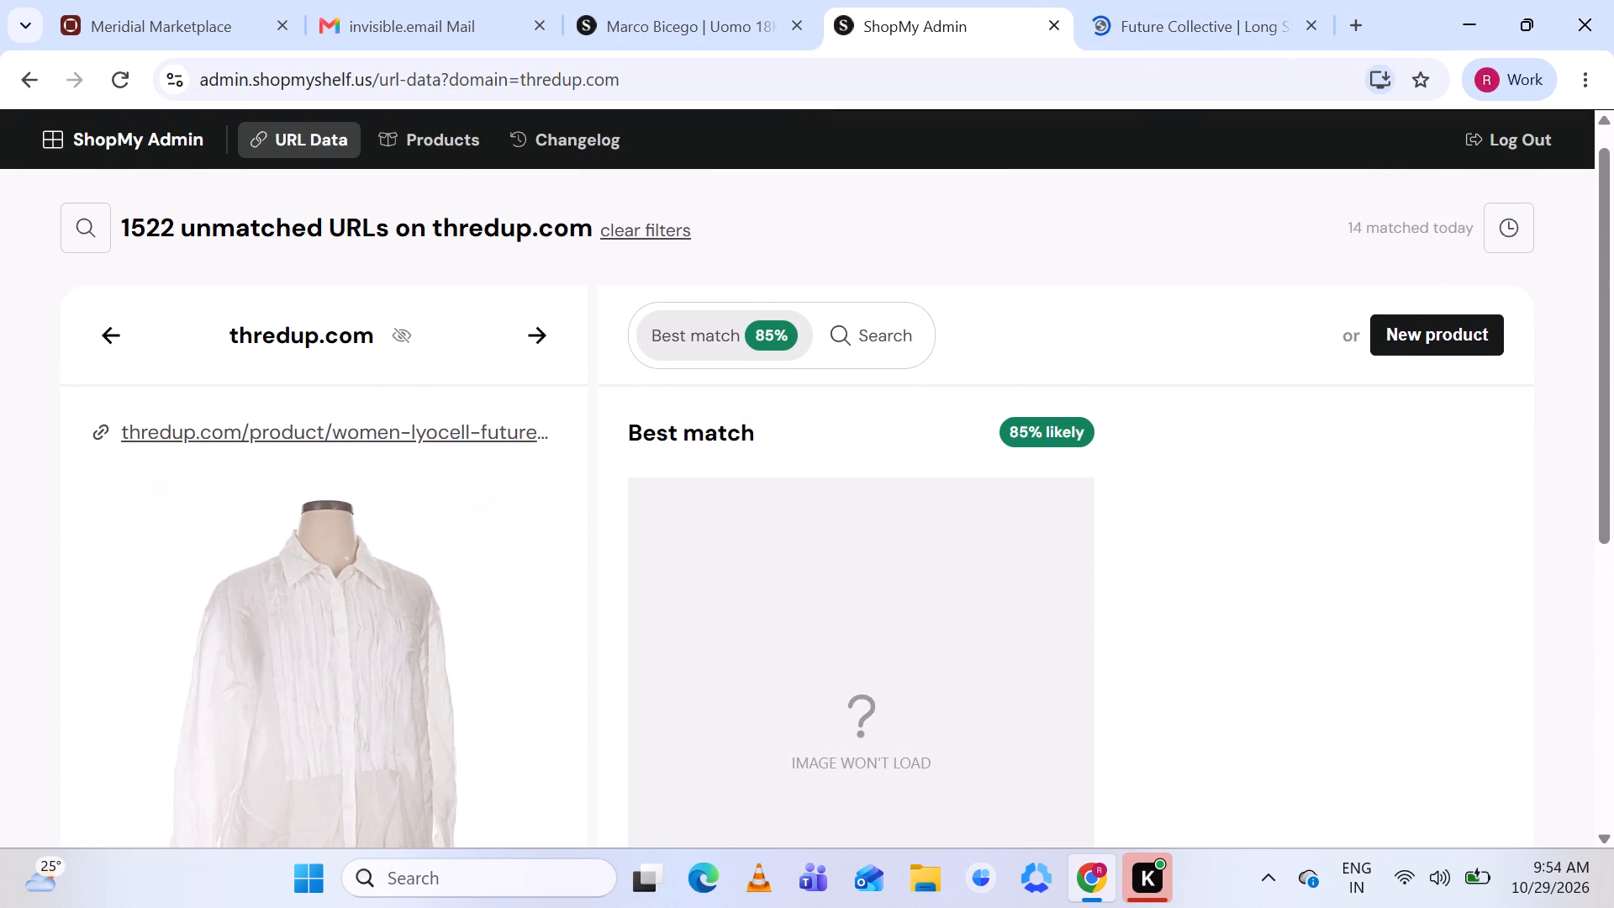
left_click(1427, 333)
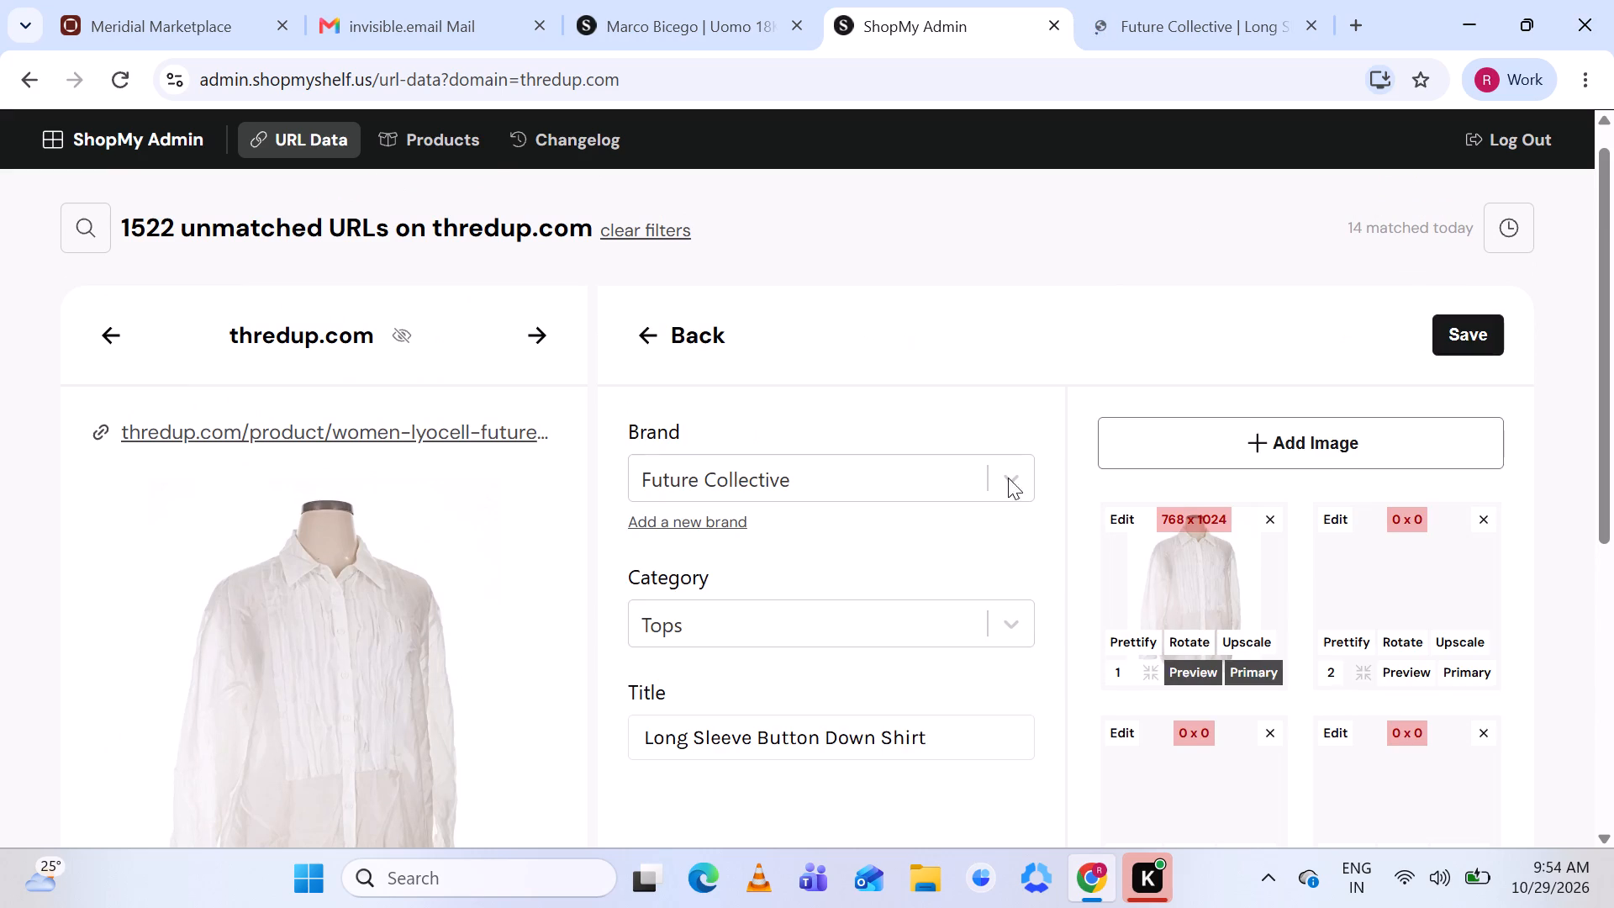
scroll(949, 511, "down", 3)
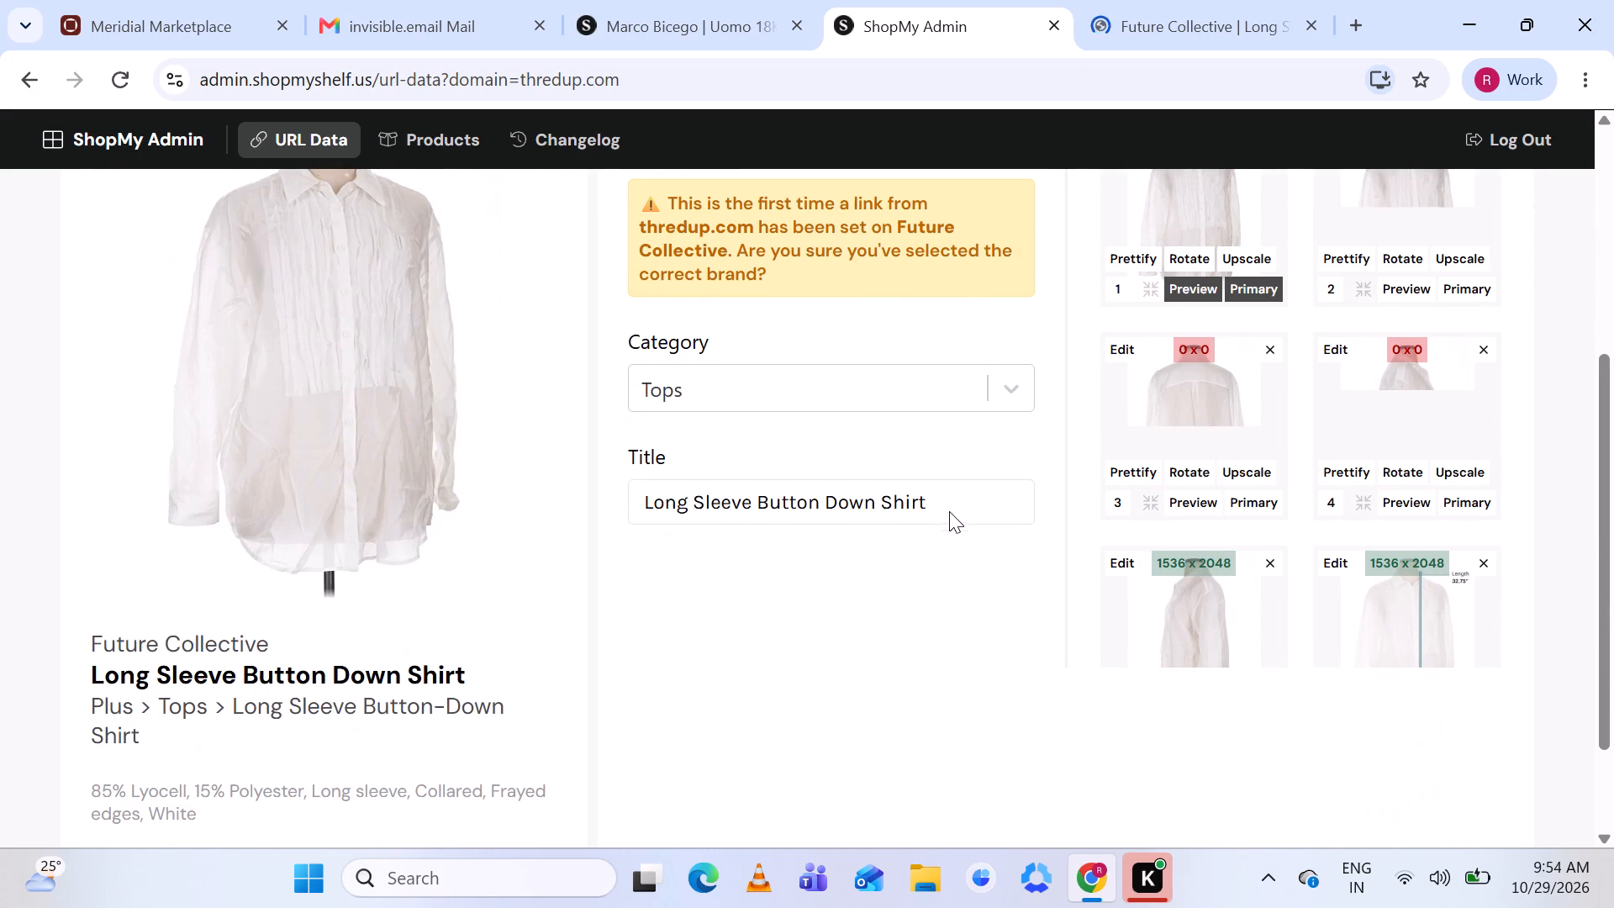
scroll(949, 511, "down", 1)
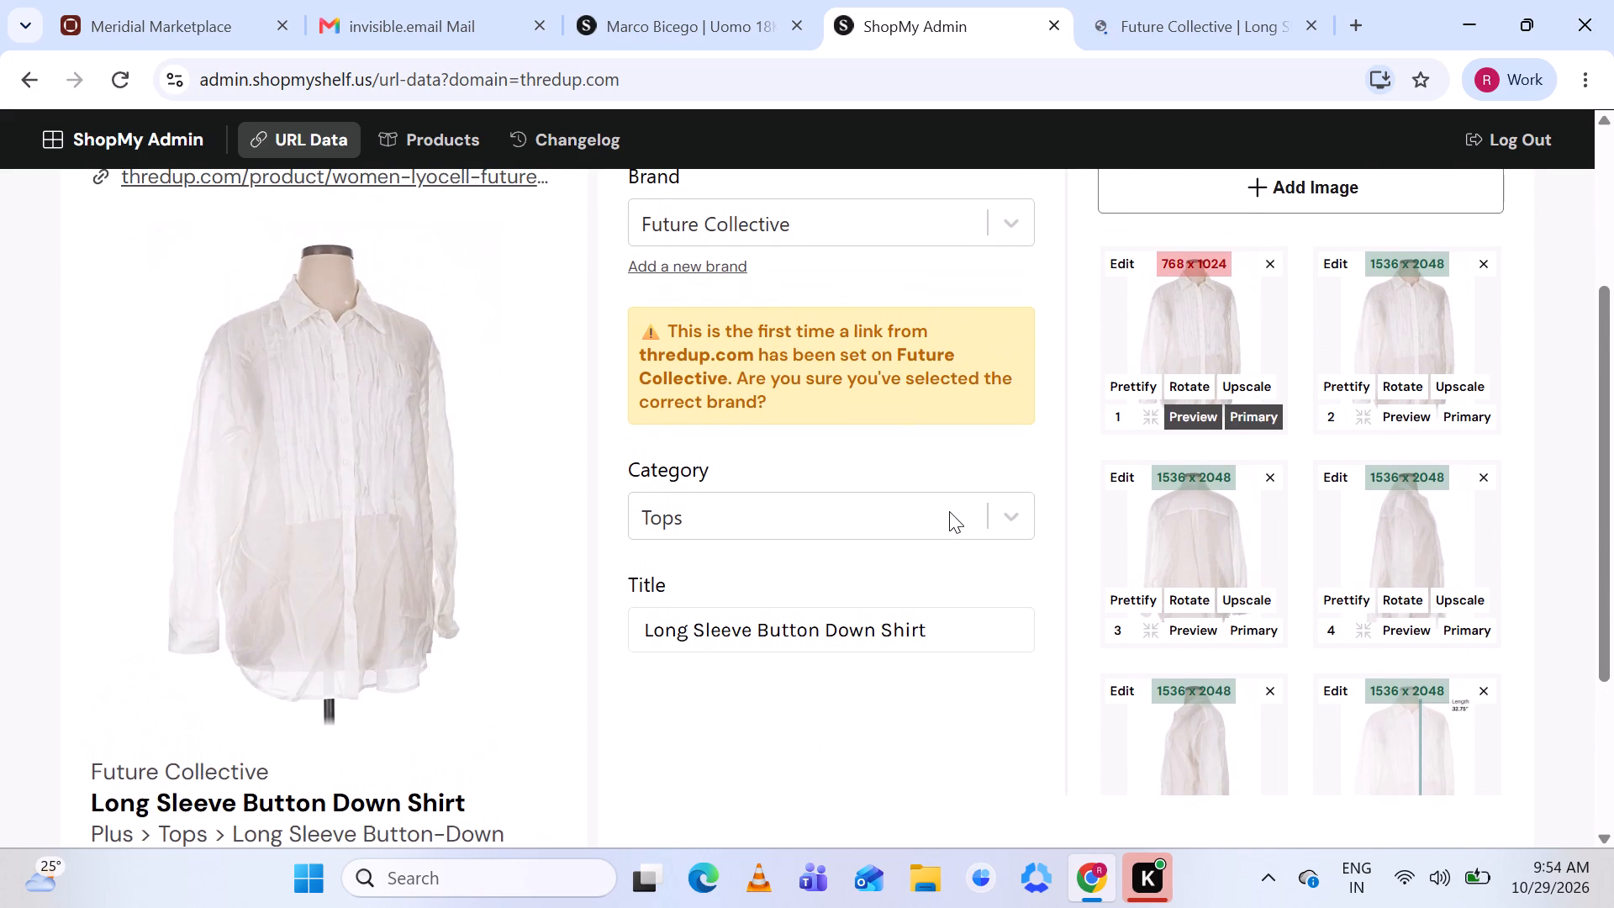
scroll(949, 511, "down", 5)
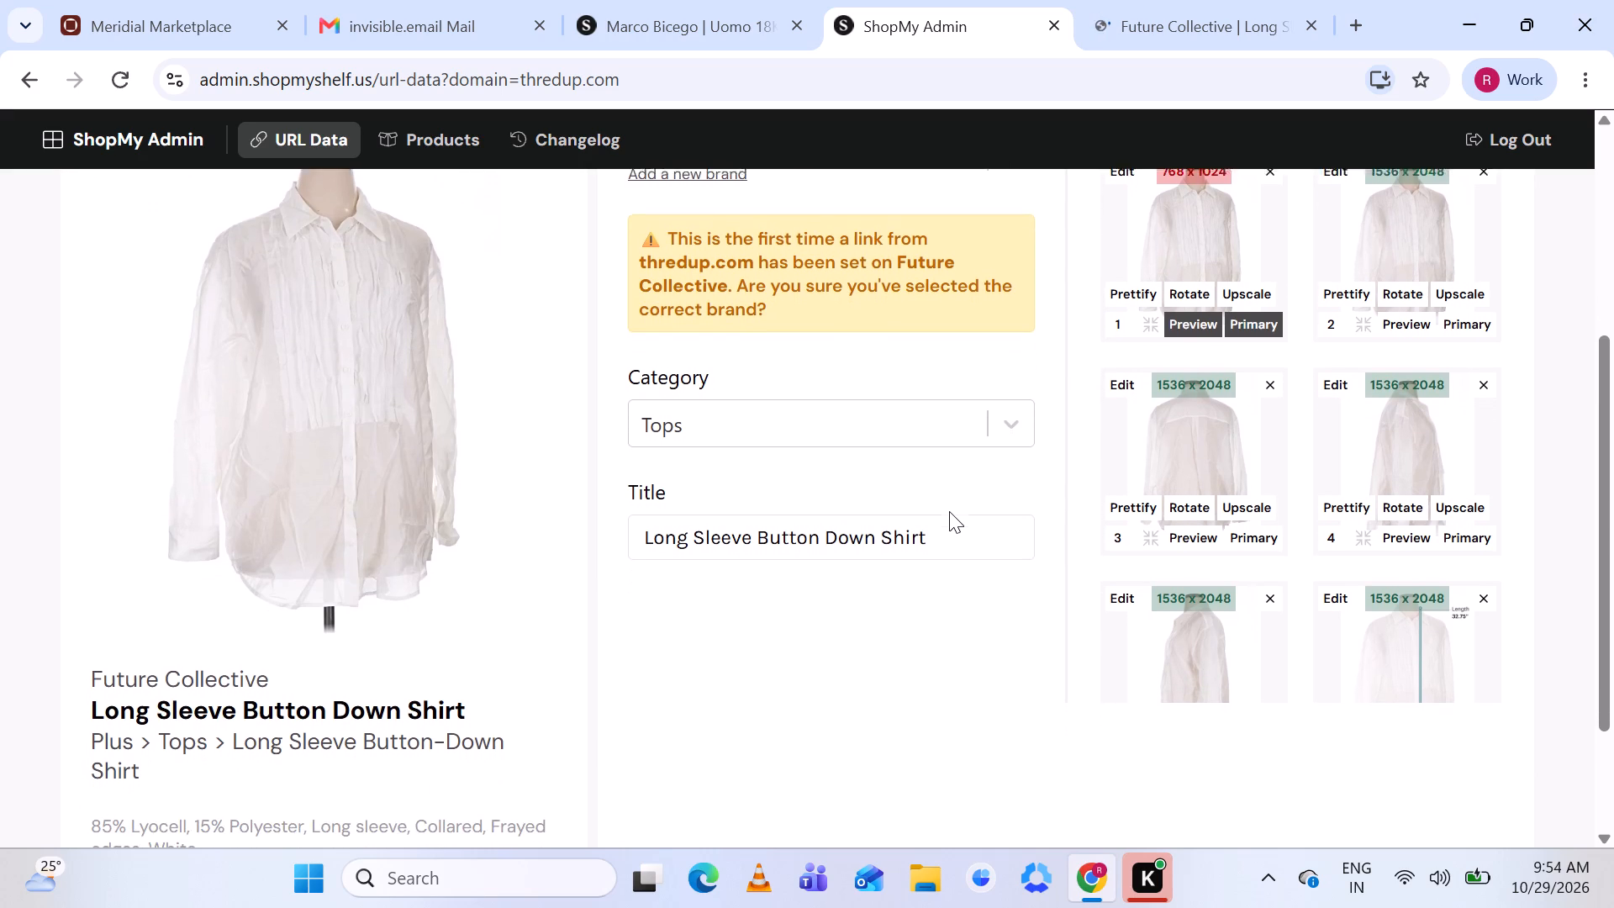
scroll(949, 511, "down", 1)
scroll(1317, 368, "up", 2)
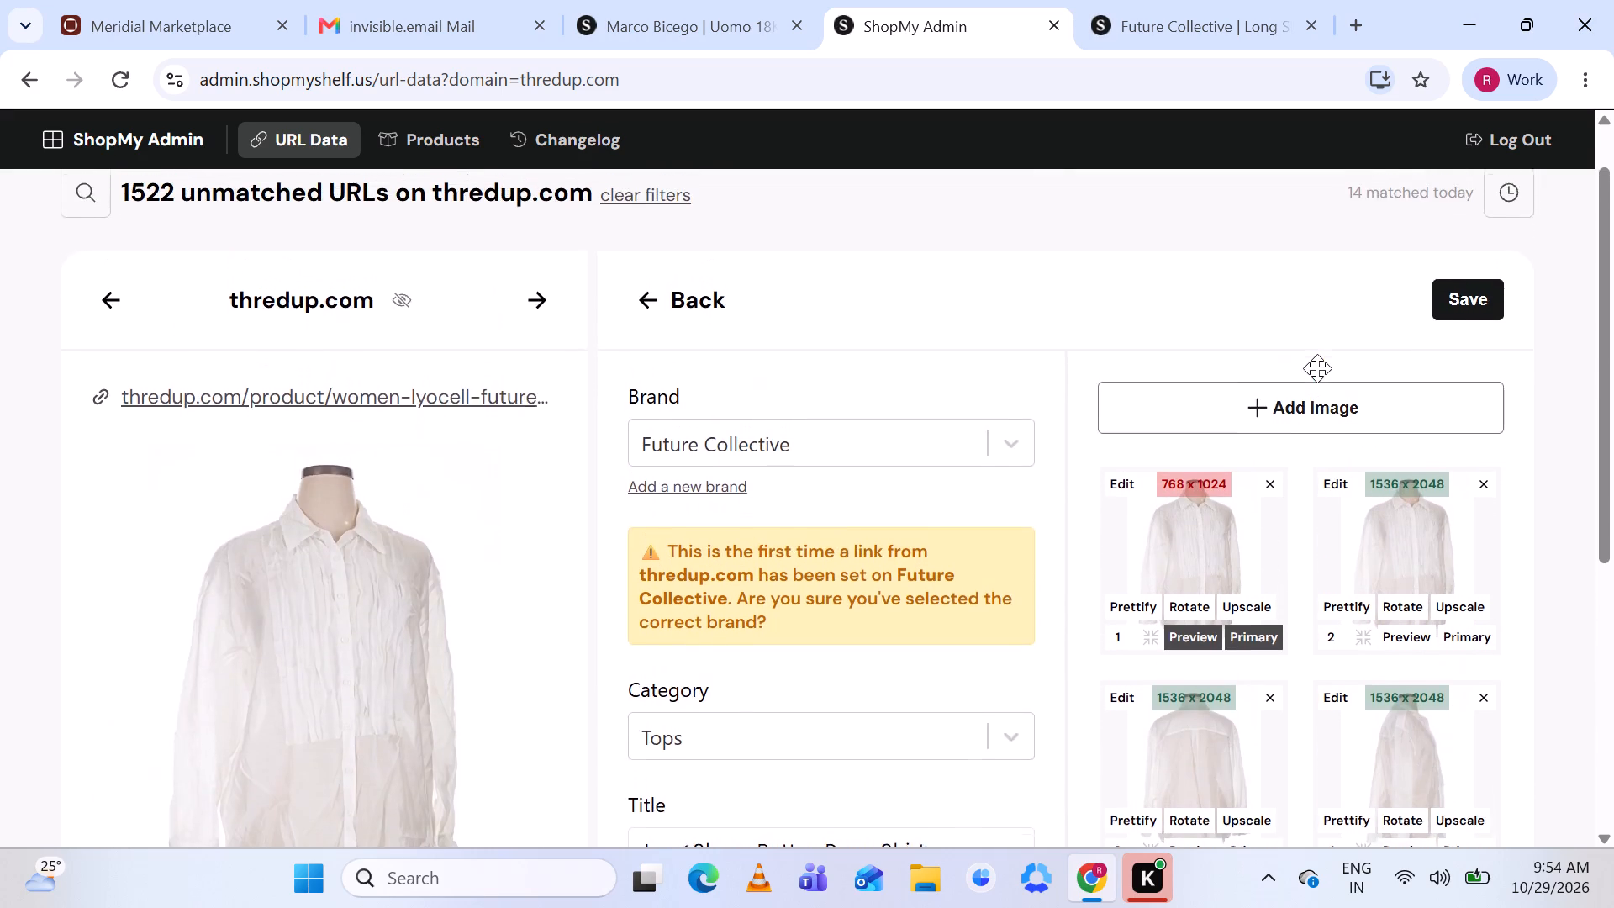
left_click(1272, 519)
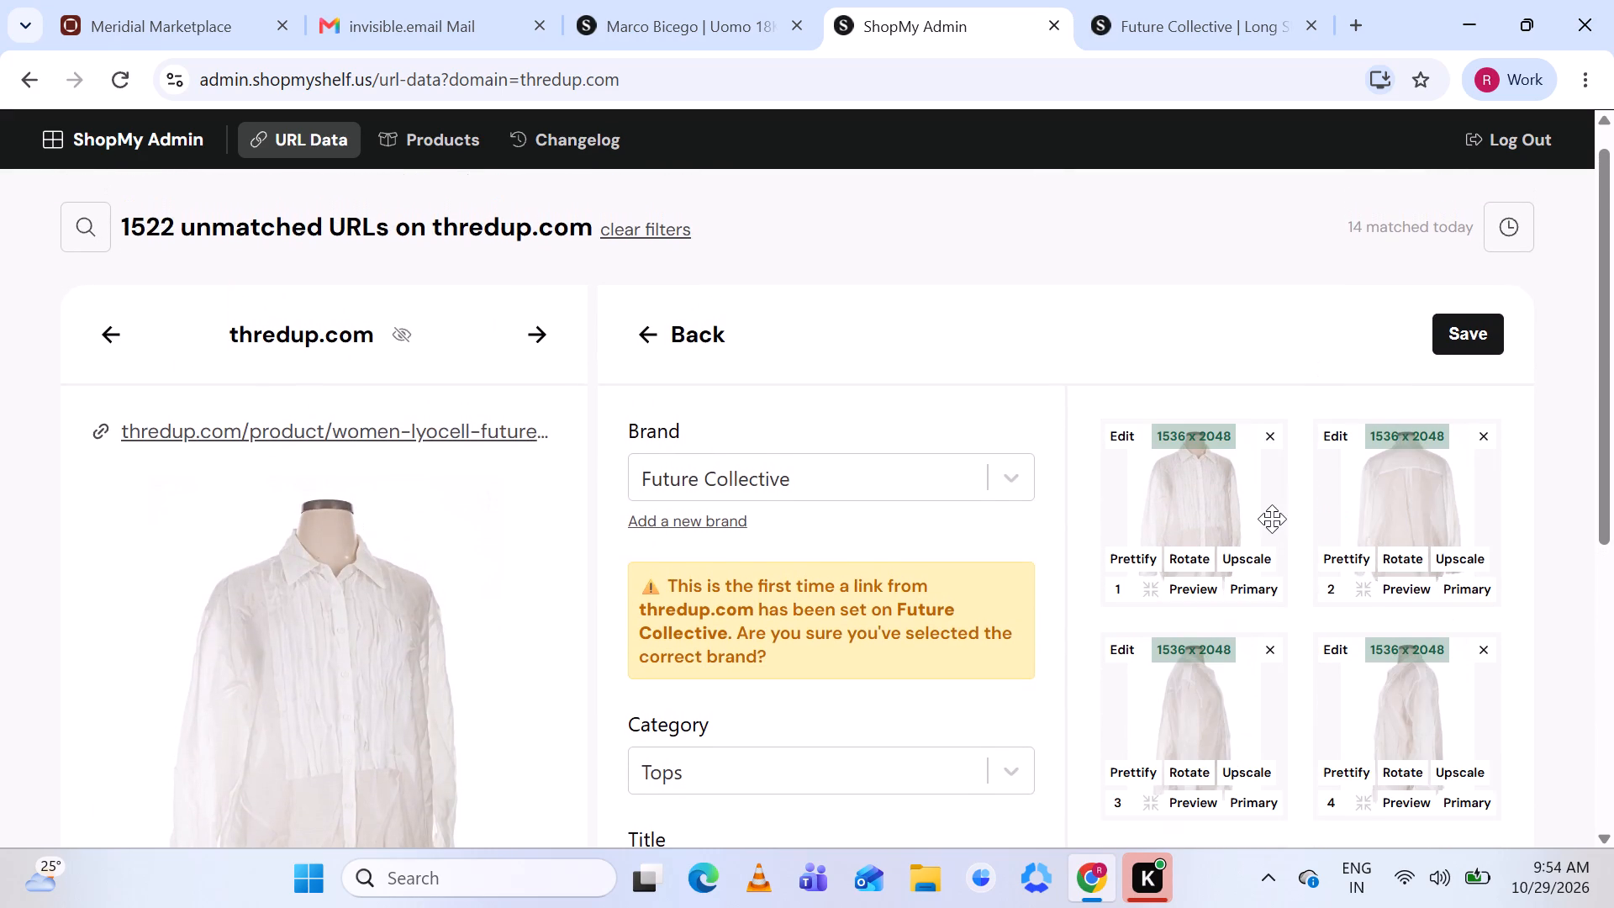
scroll(1284, 575, "down", 1)
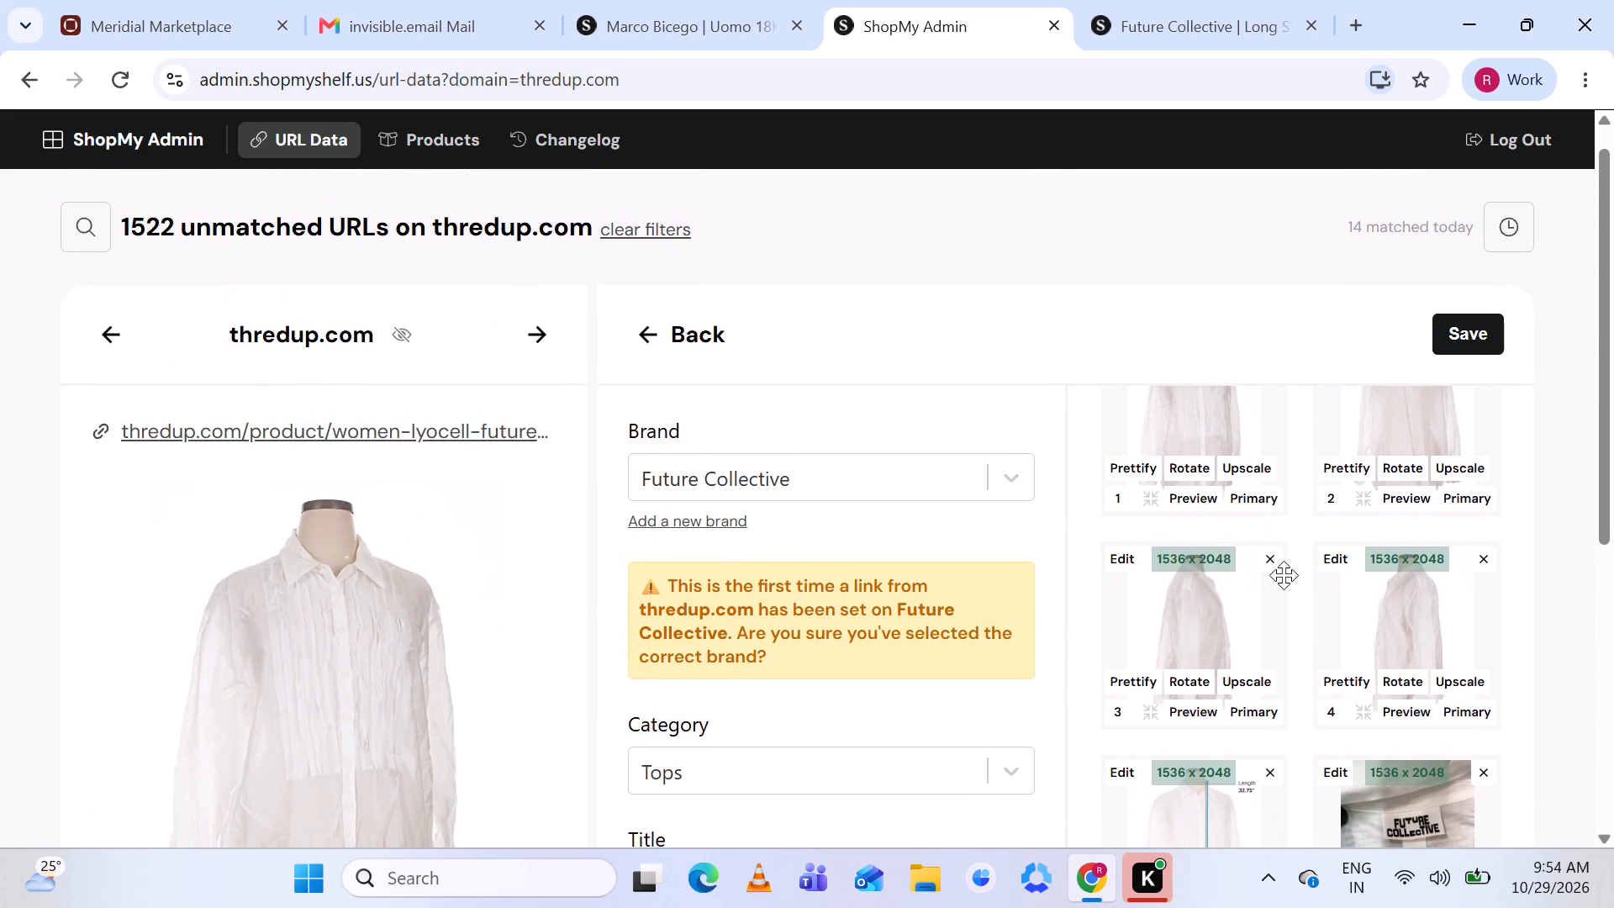
scroll(1284, 575, "down", 2)
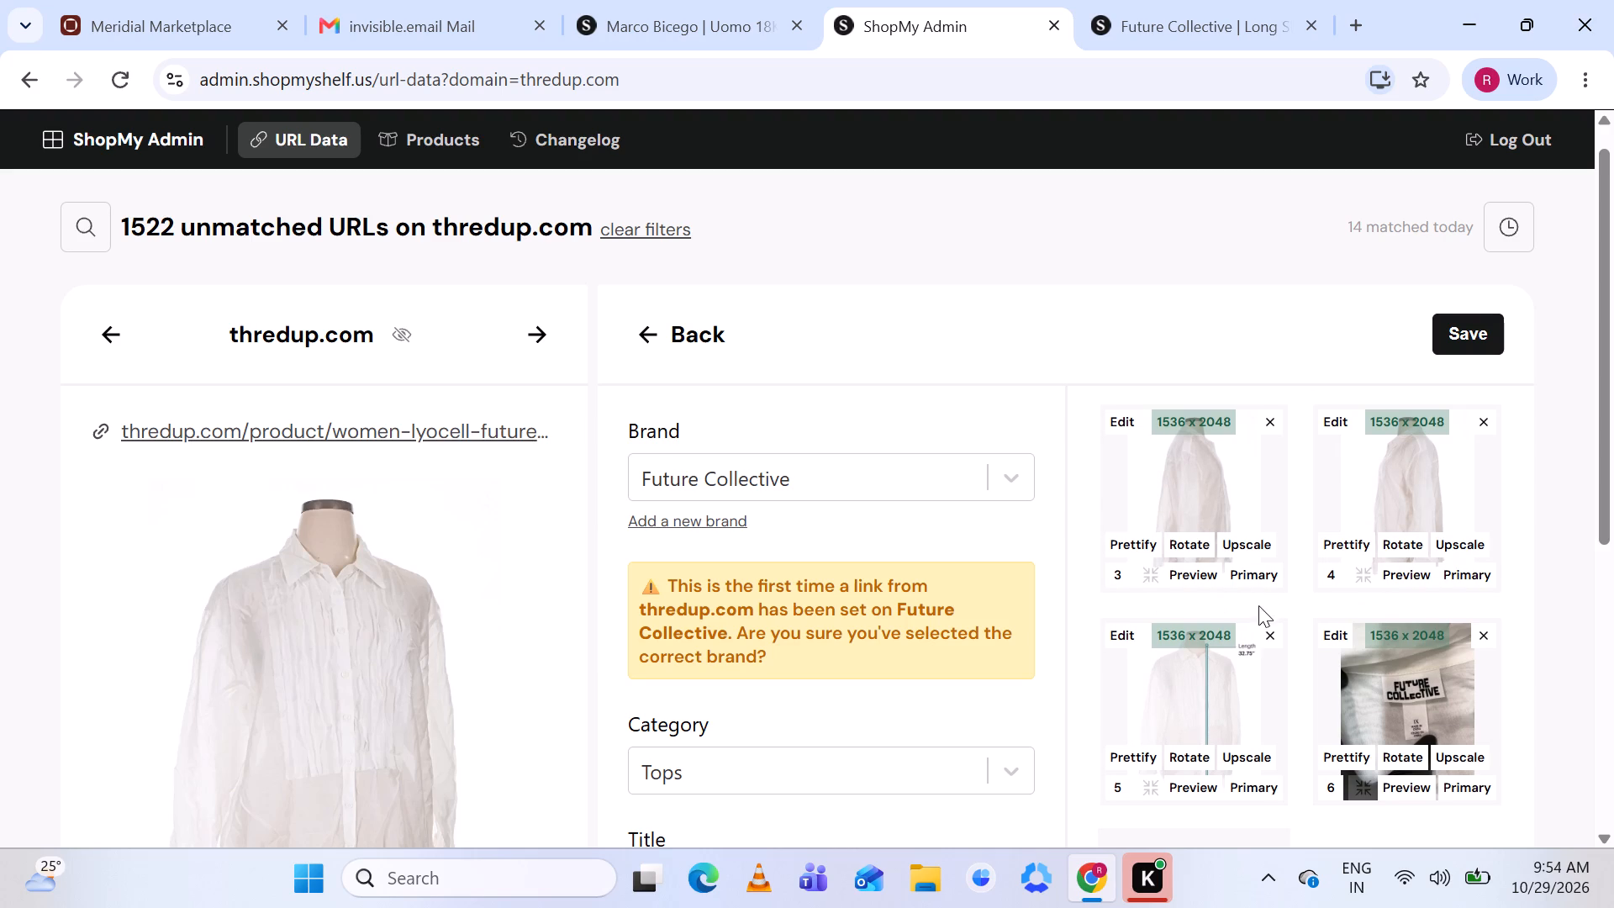
left_click(1270, 631)
scroll(1269, 678, "down", 1)
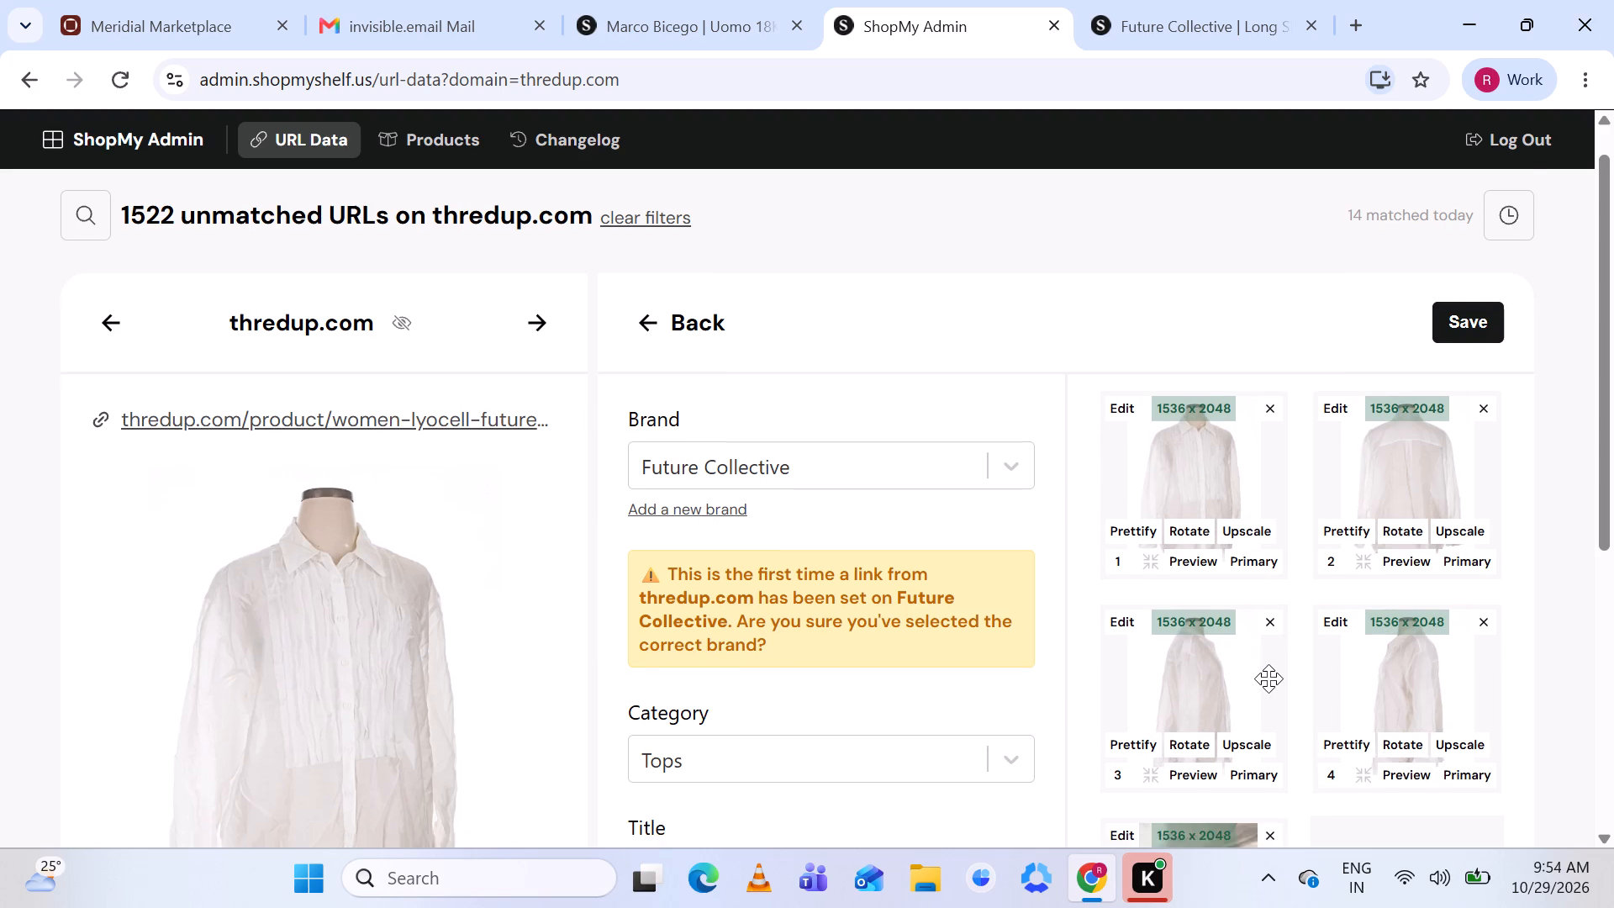
scroll(1269, 678, "down", 1)
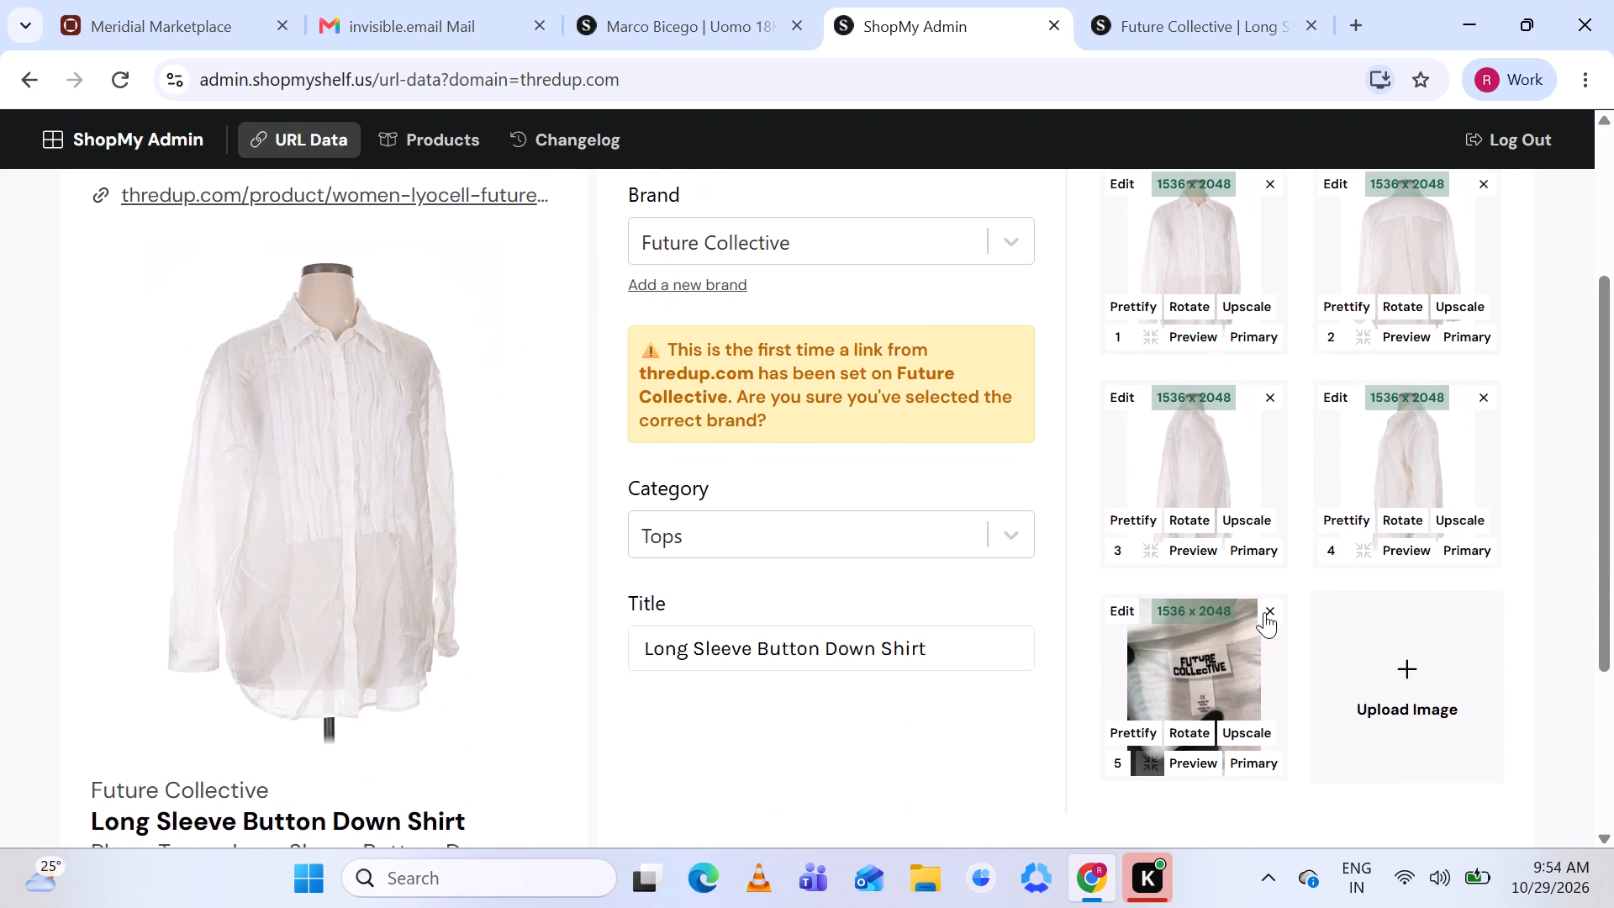
left_click(1264, 612)
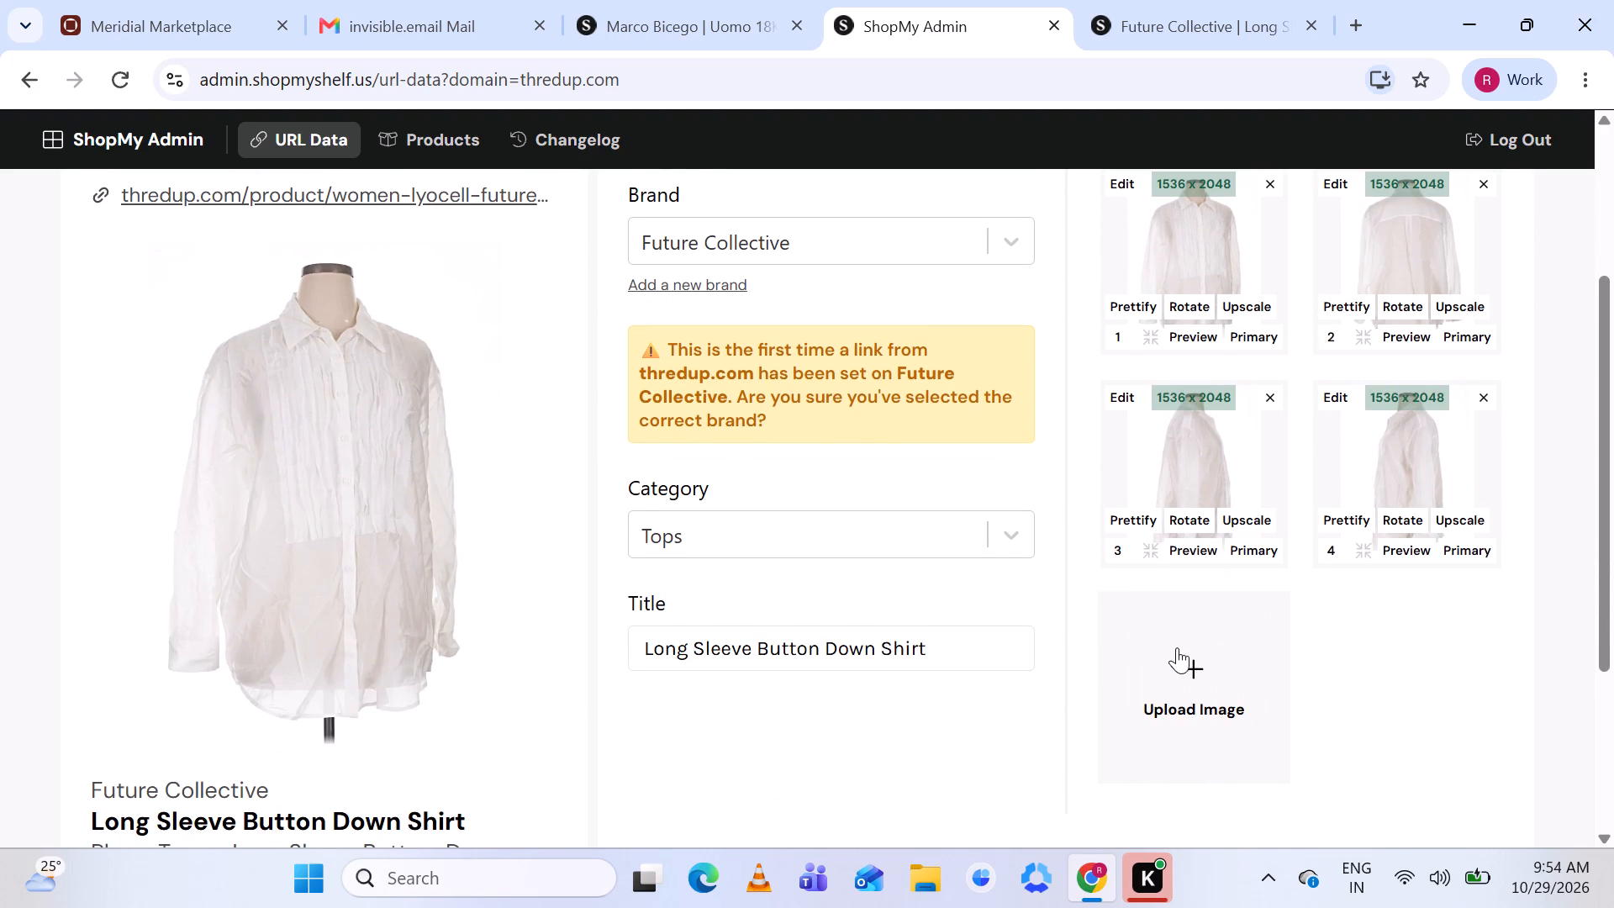
Save the new Future Collective product as "Long Sleeve Button Down Shirt" in the Tops category.
scroll(1177, 647, "up", 5)
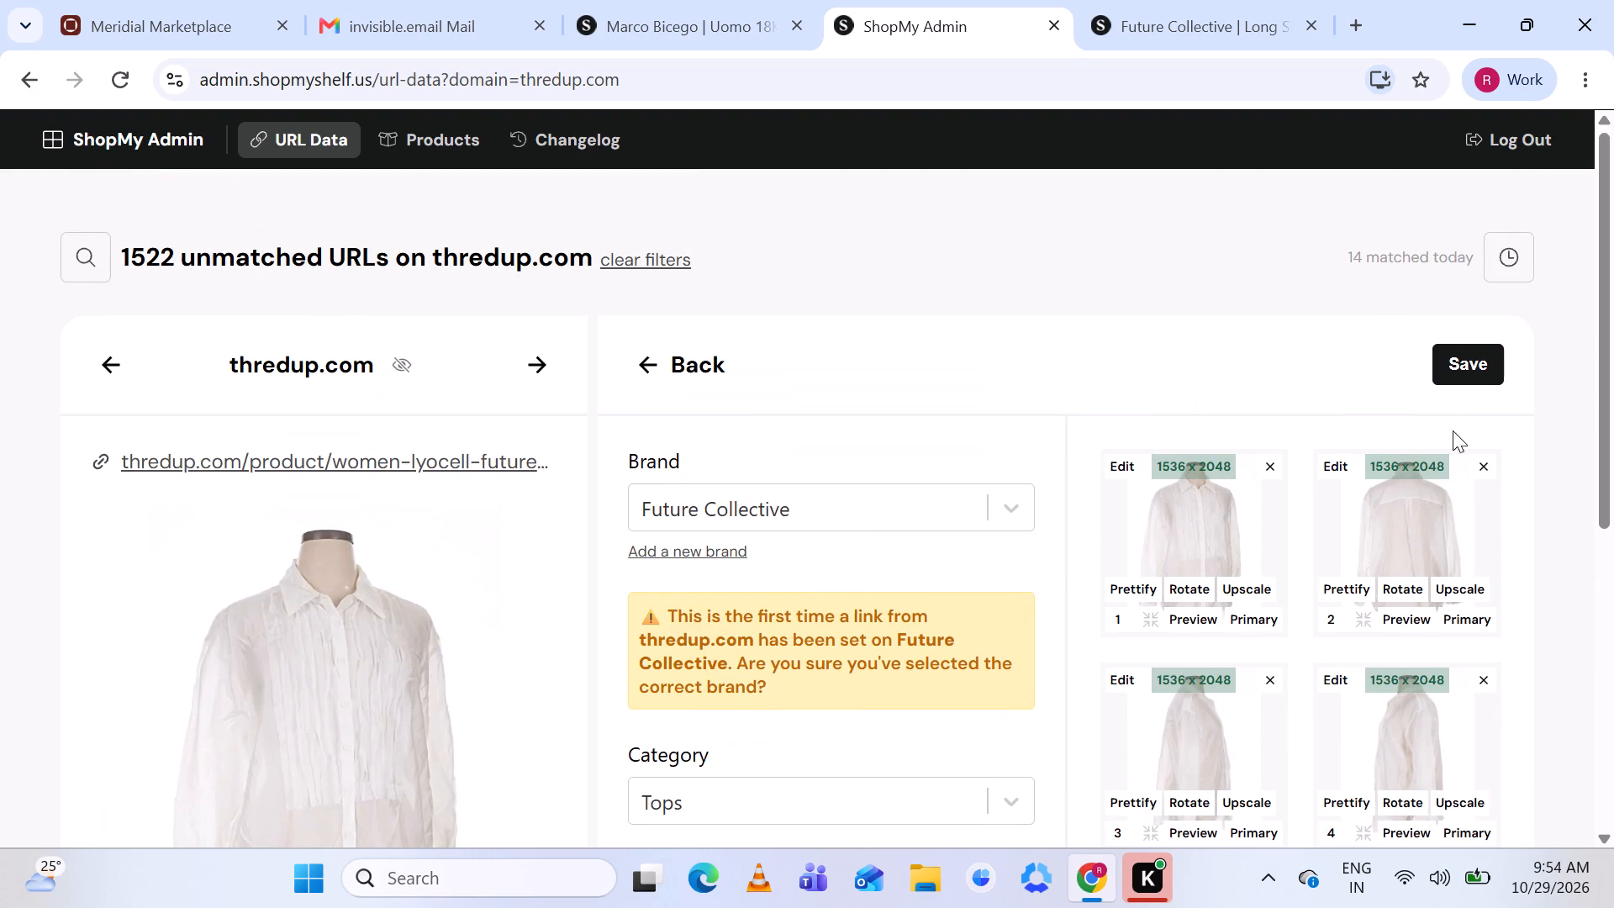
left_click(1462, 365)
Compare the floral Hartly Cocktail Dress with its suggested Pomander Place match and close the Future Collective product page.
scroll(1195, 392, "down", 3)
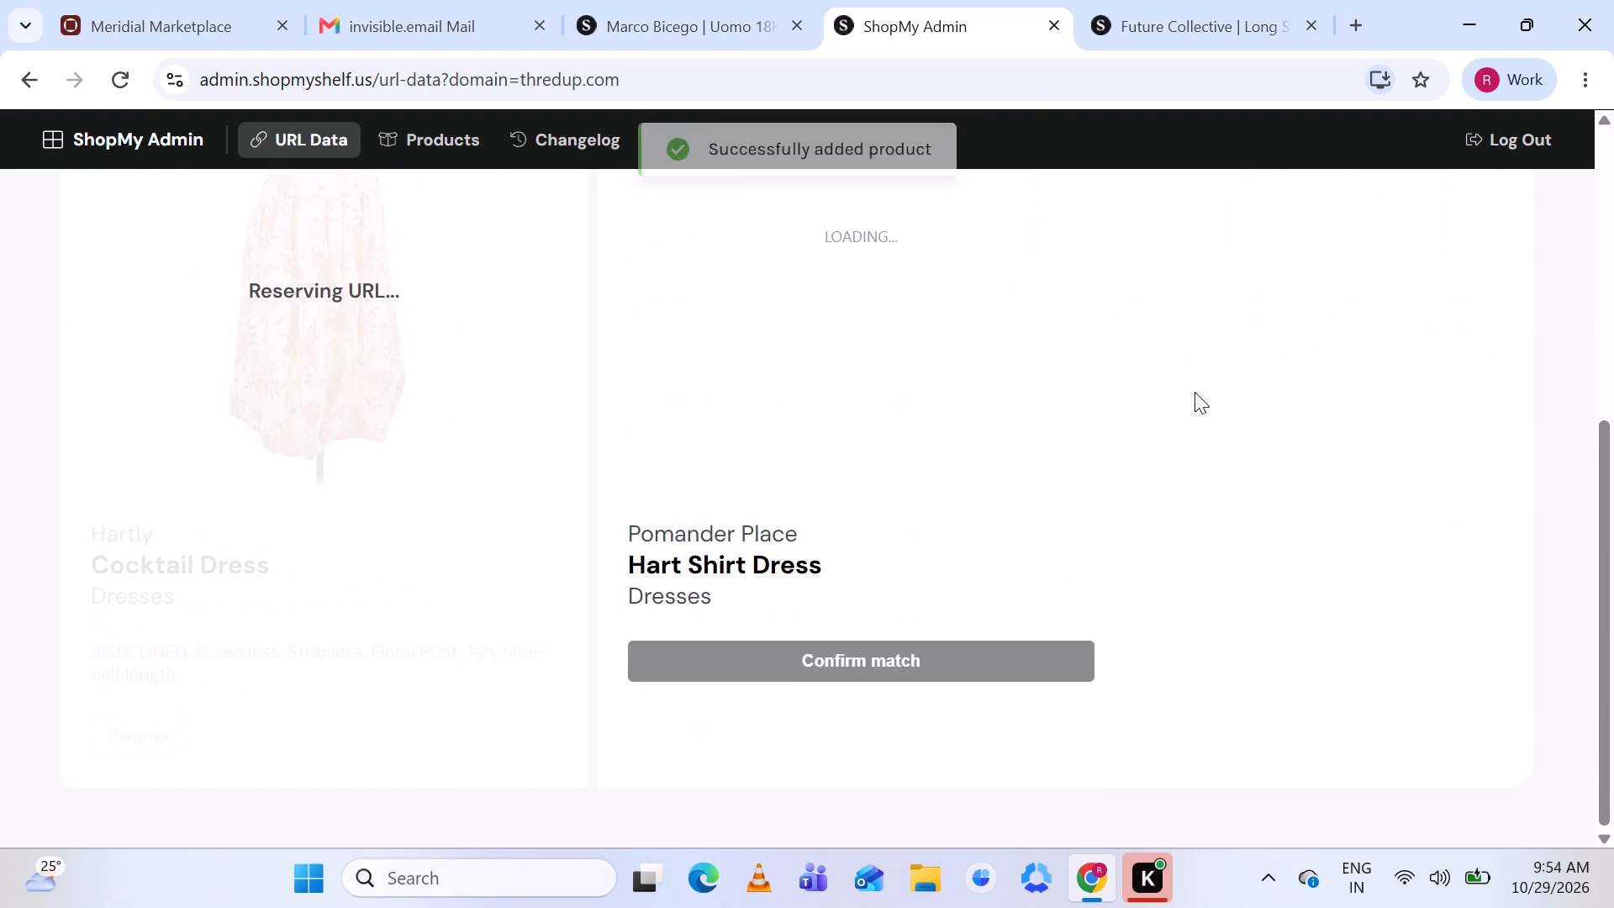
scroll(1053, 402, "up", 2)
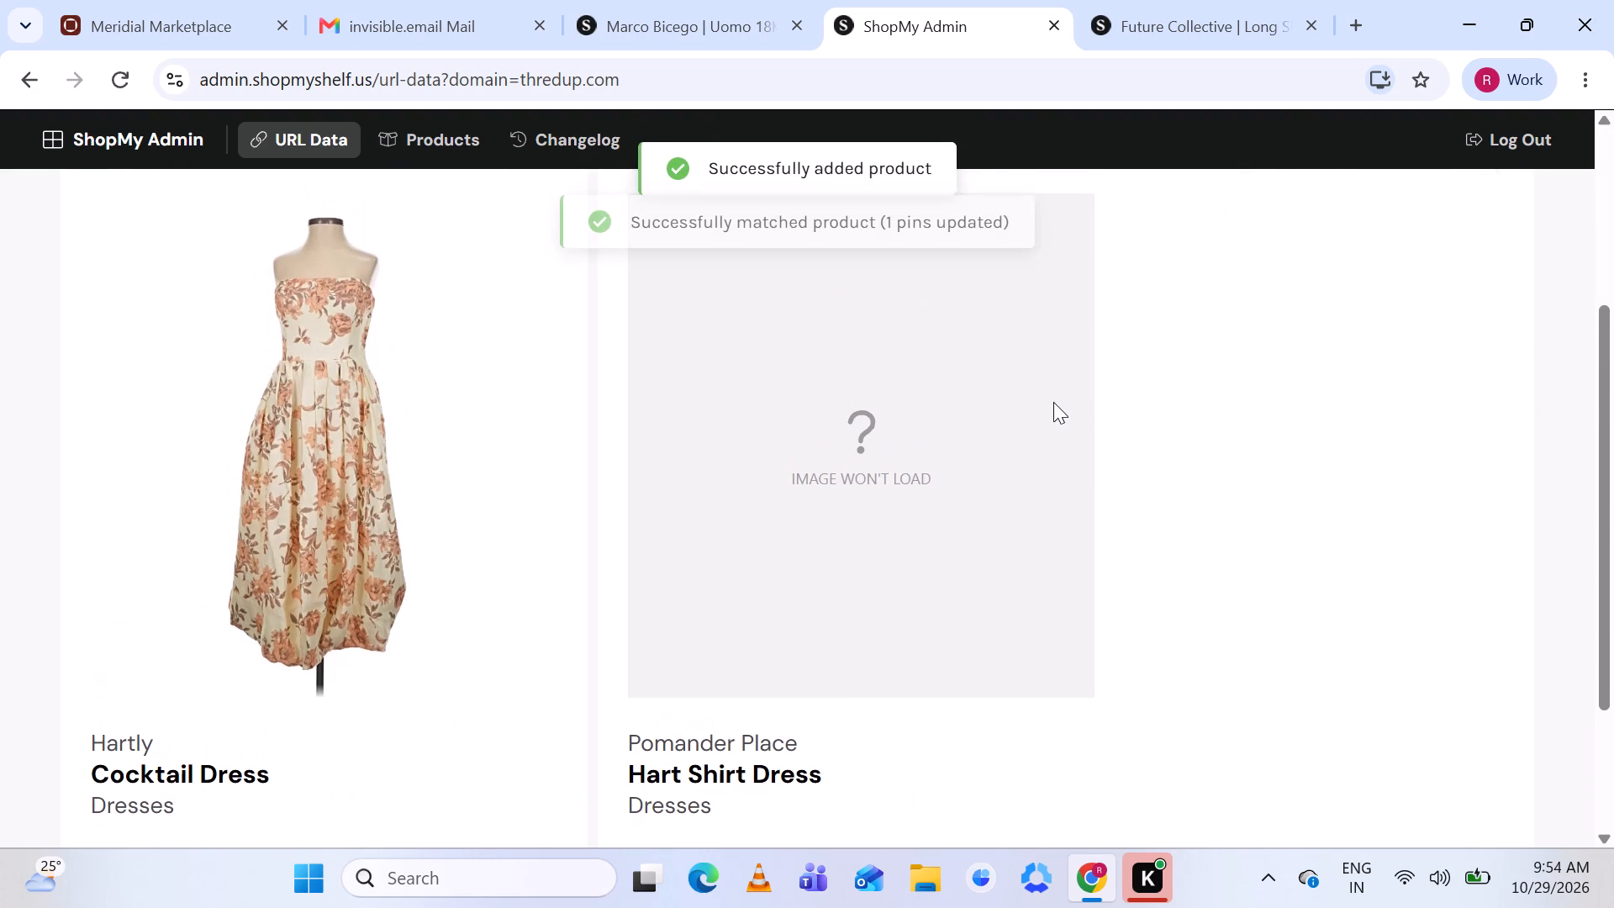
scroll(1053, 402, "up", 1)
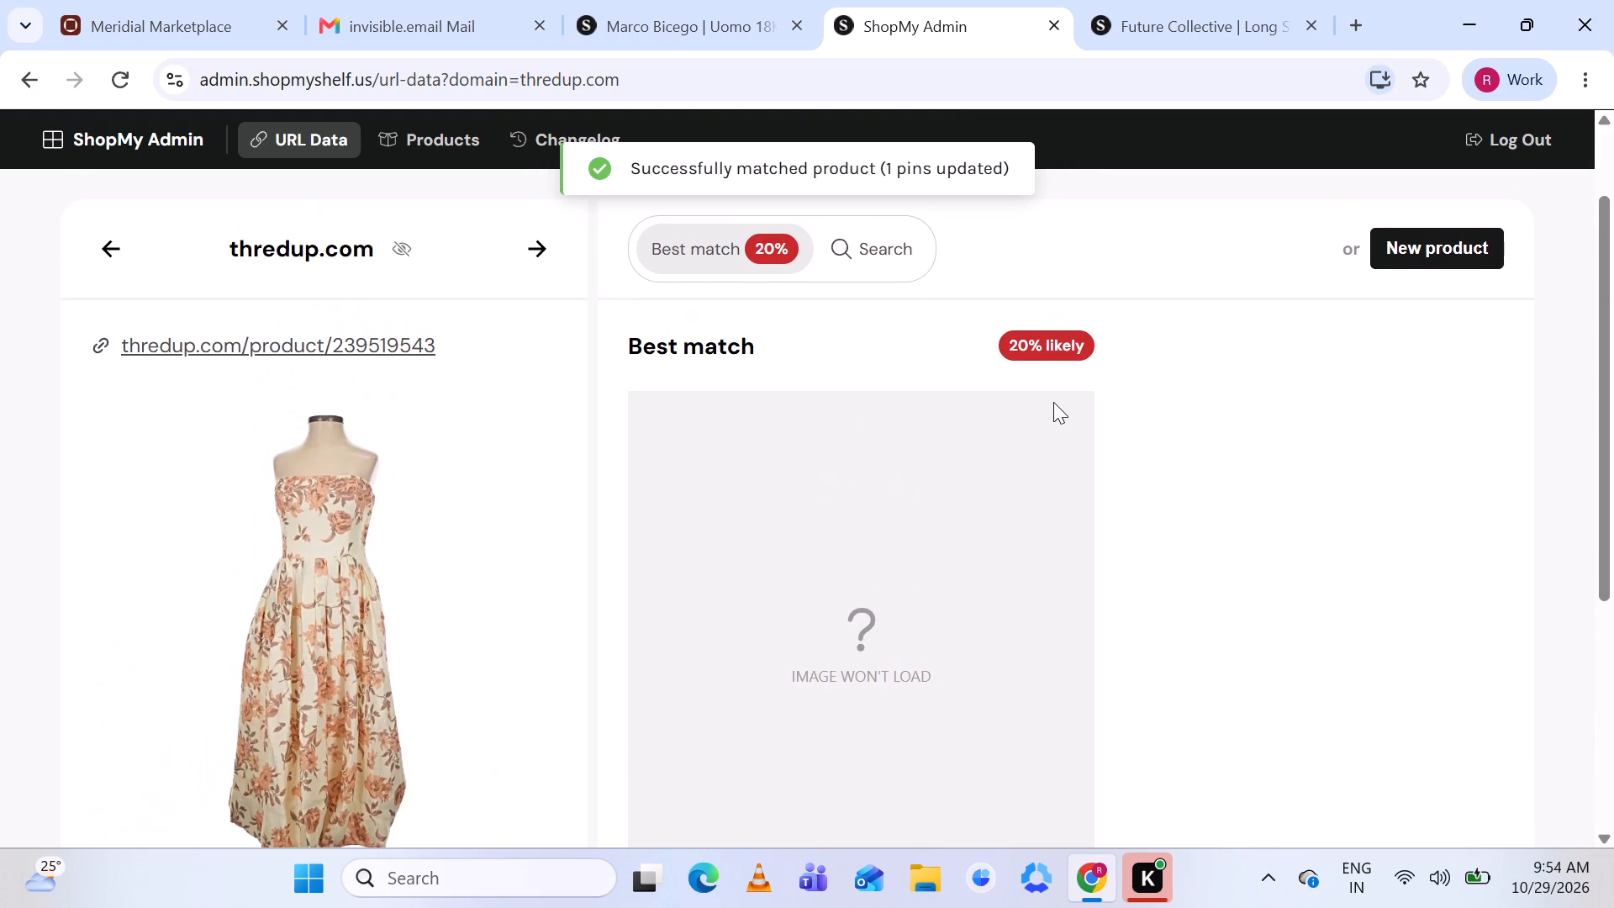
scroll(1139, 356, "down", 2)
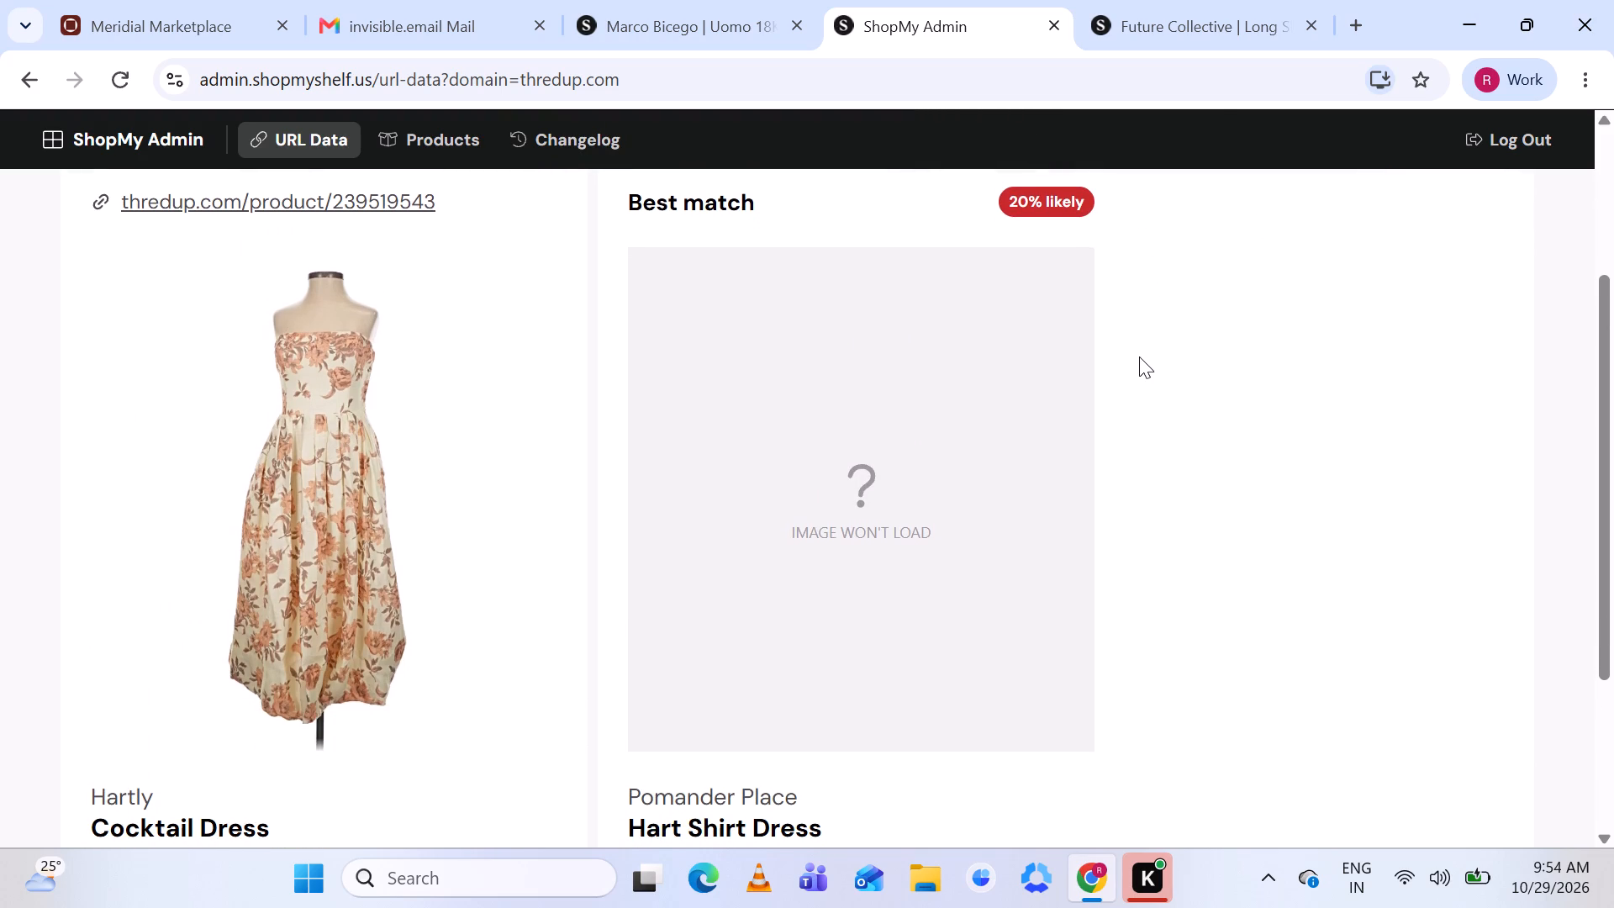
scroll(1008, 467, "up", 1)
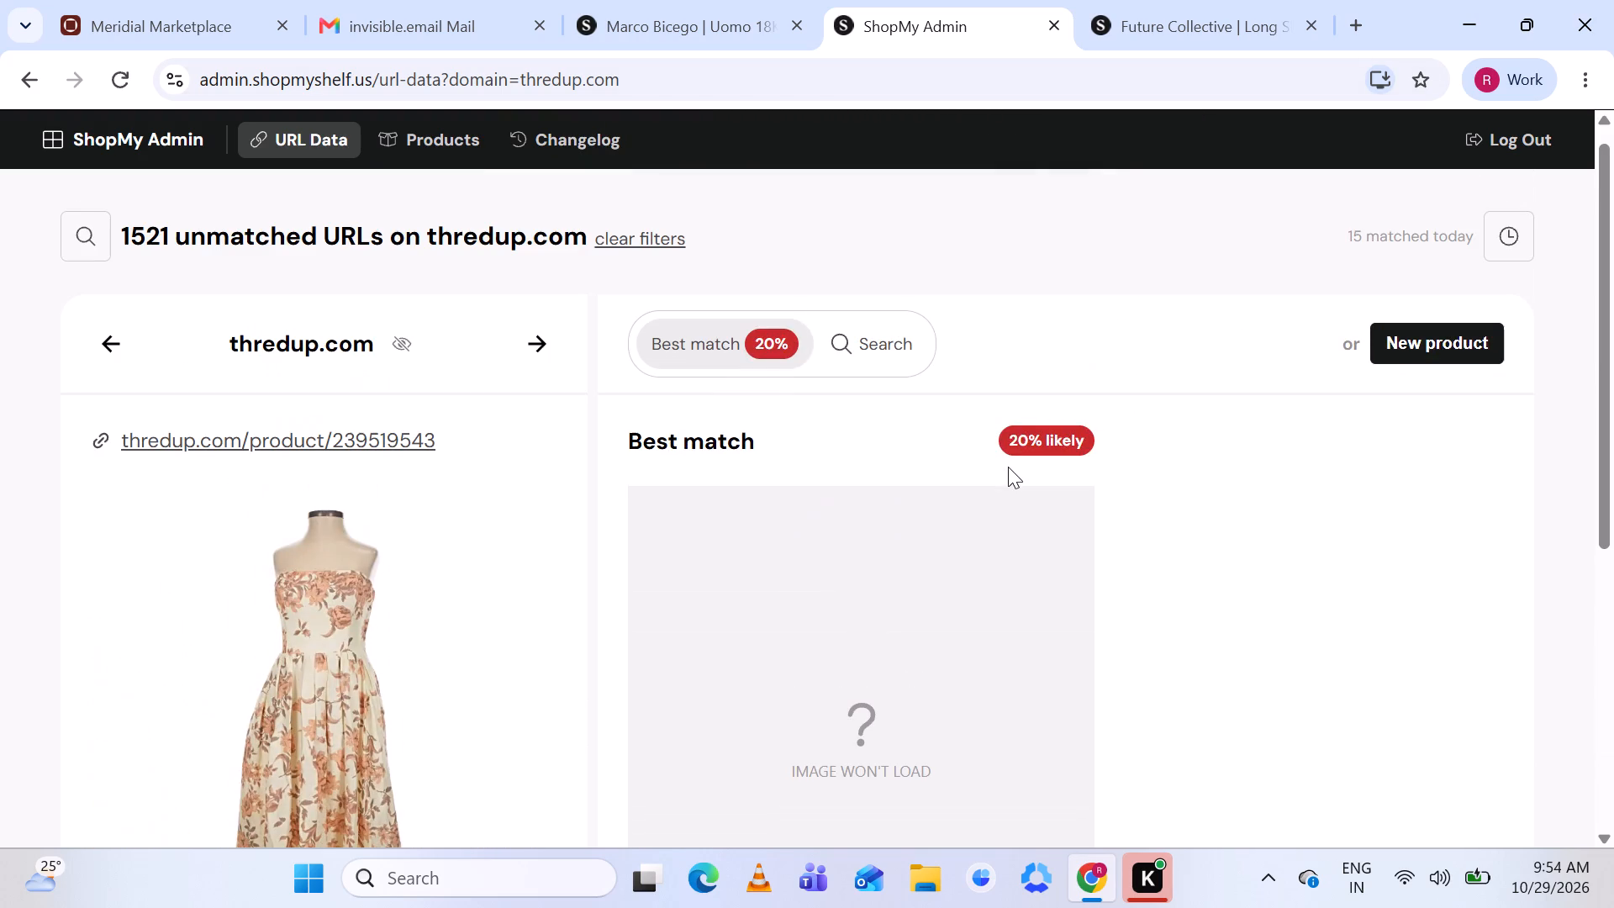
left_click(1318, 22)
Start a new product for the Hartly Cocktail Dress, removing the 768 x 1024 image and both label photos.
left_click(1467, 362)
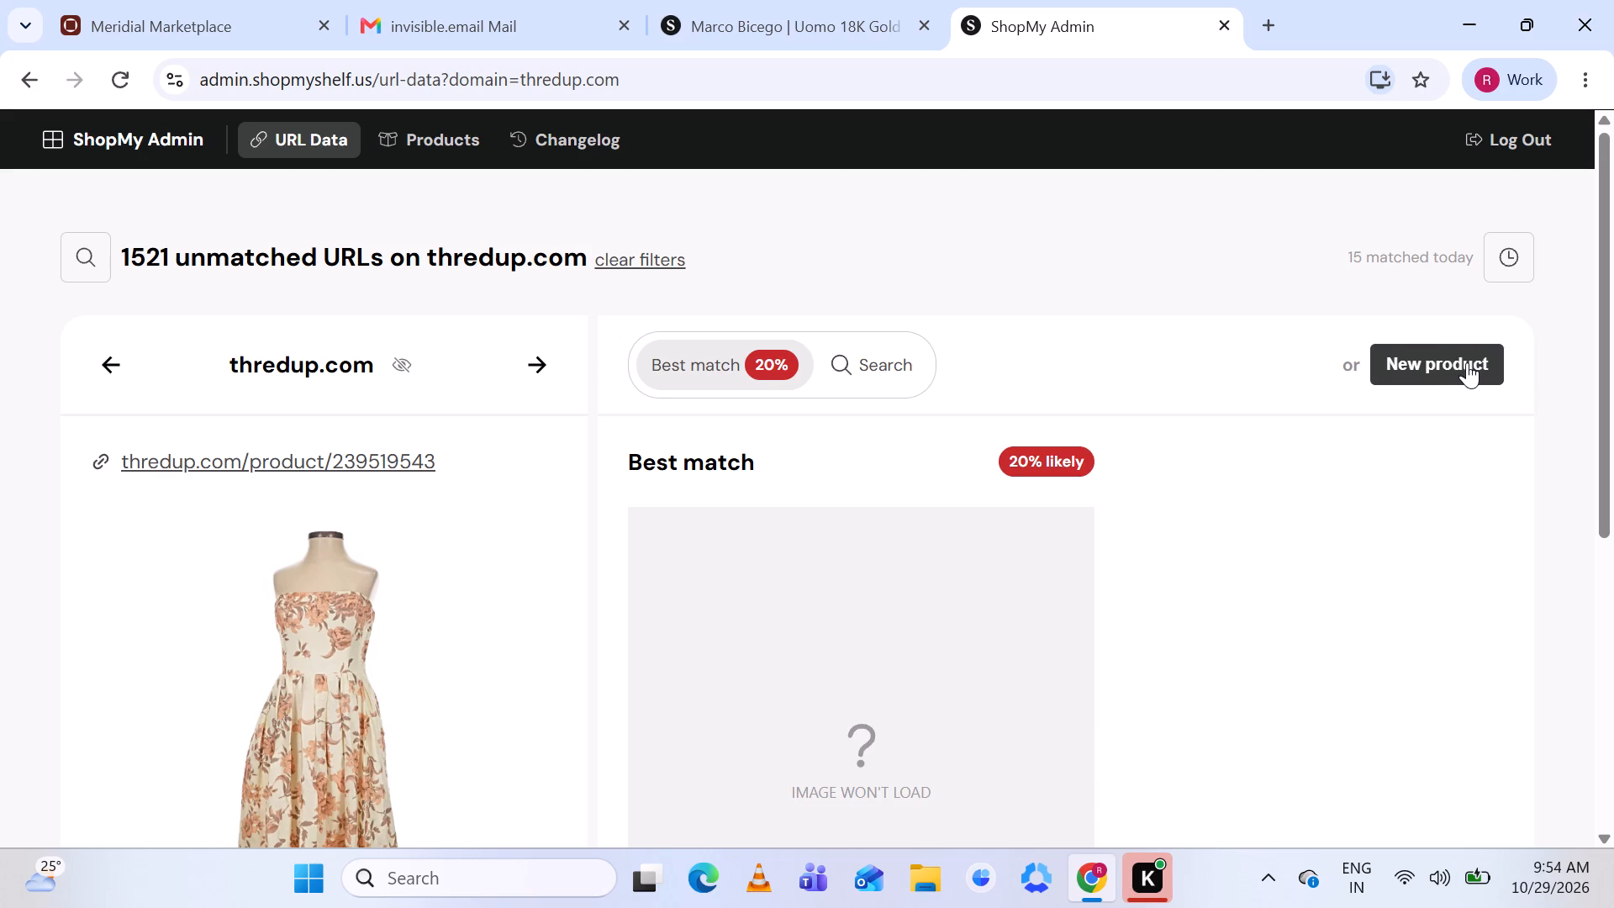
scroll(1036, 420, "down", 2)
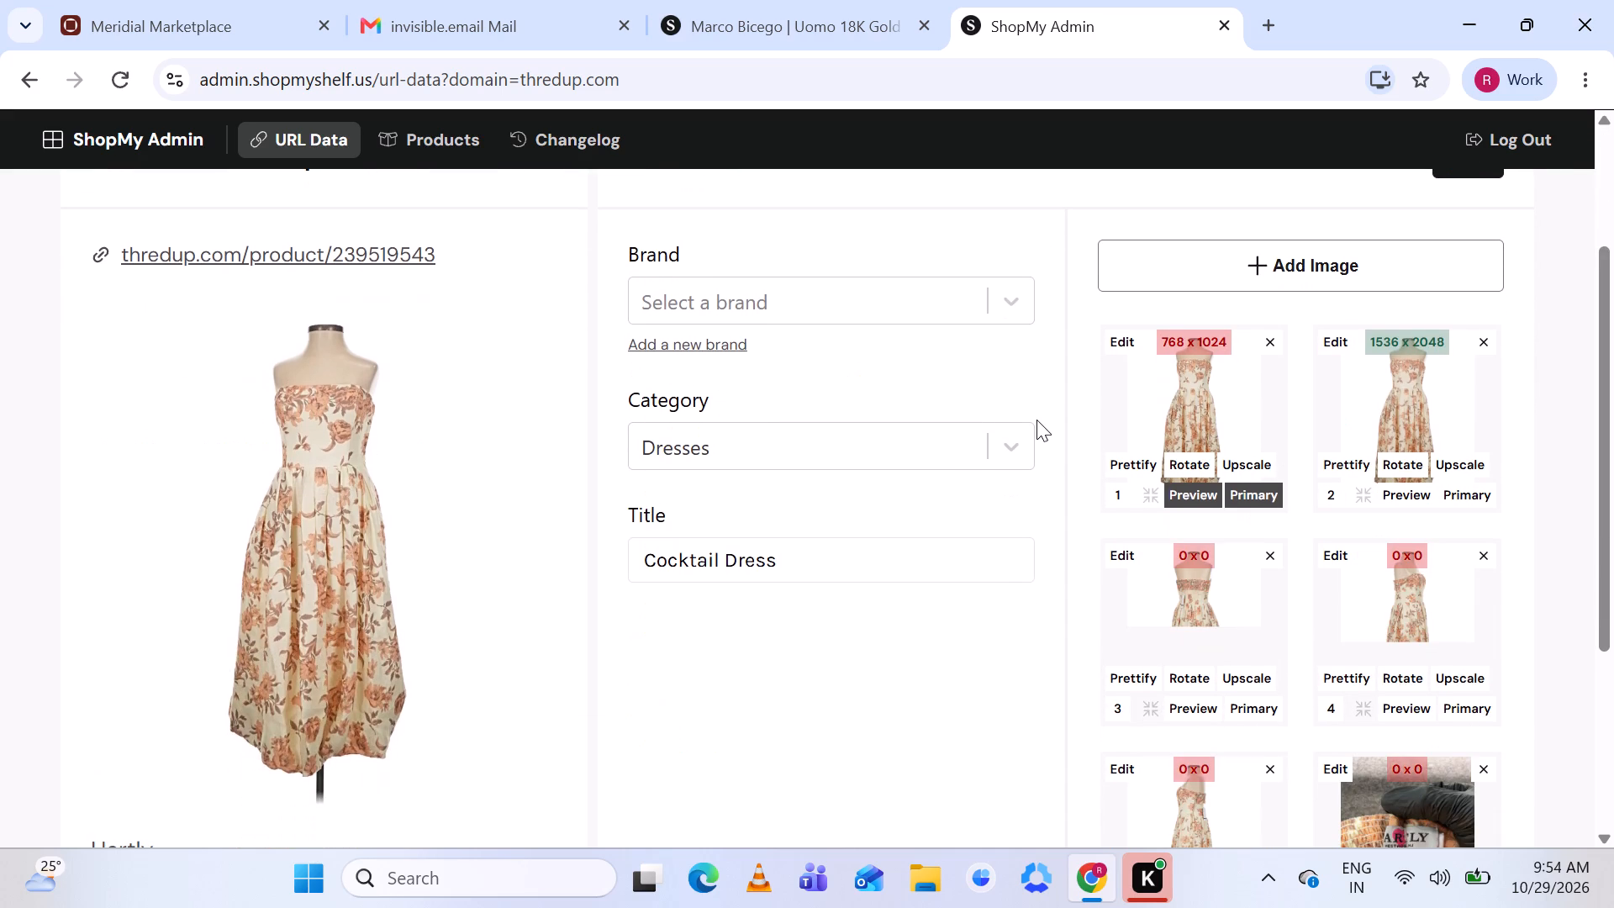
scroll(1036, 420, "down", 2)
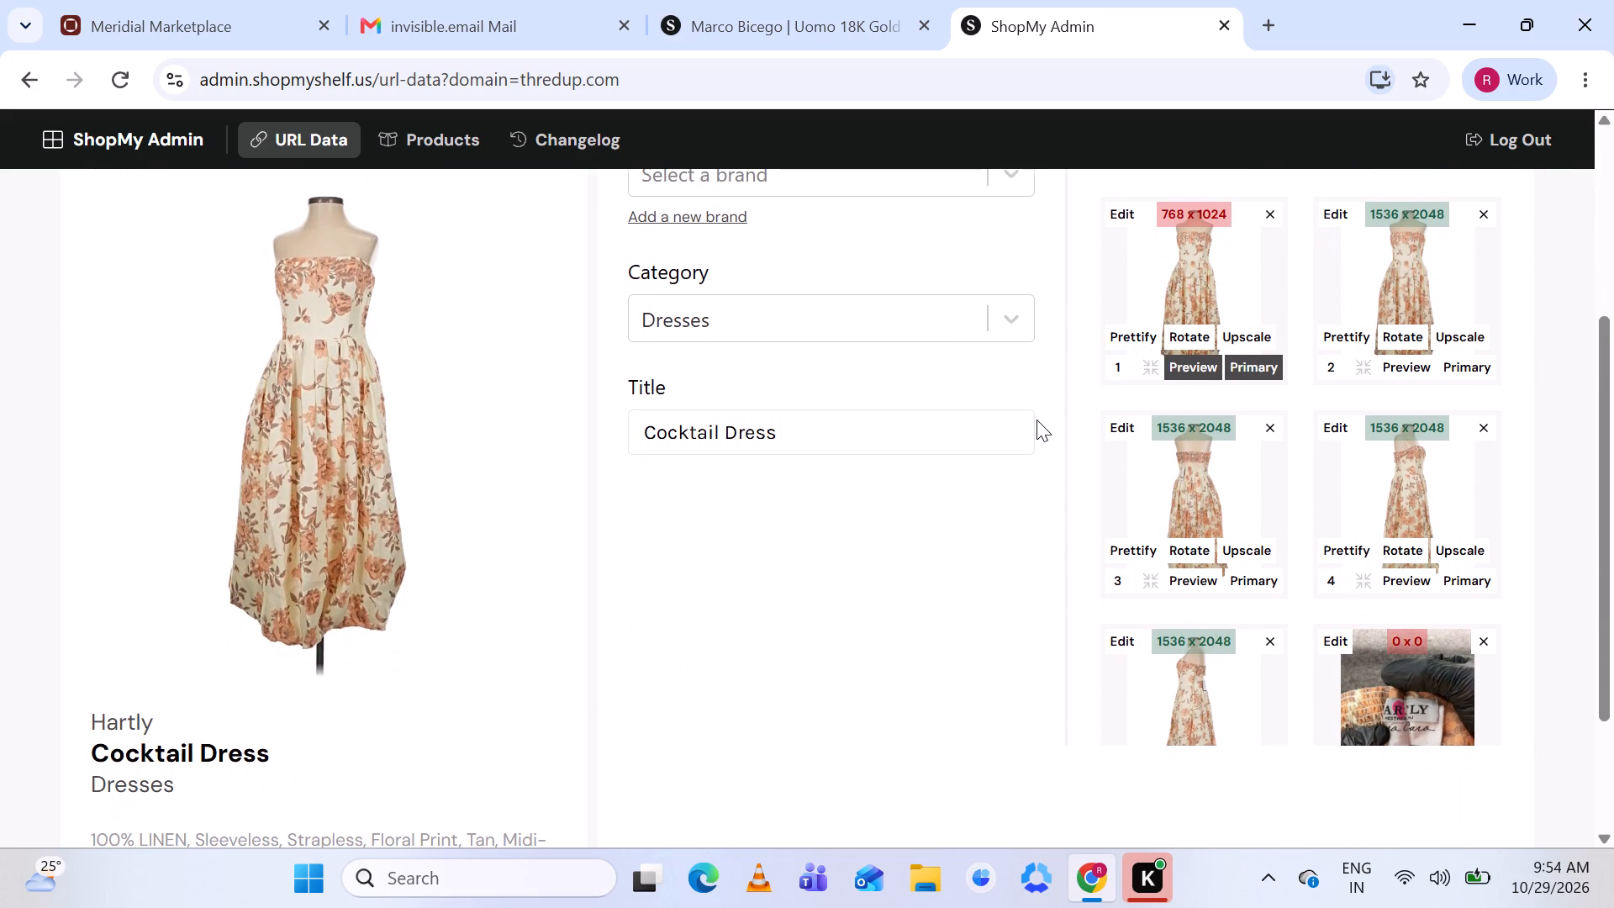
scroll(1036, 420, "down", 1)
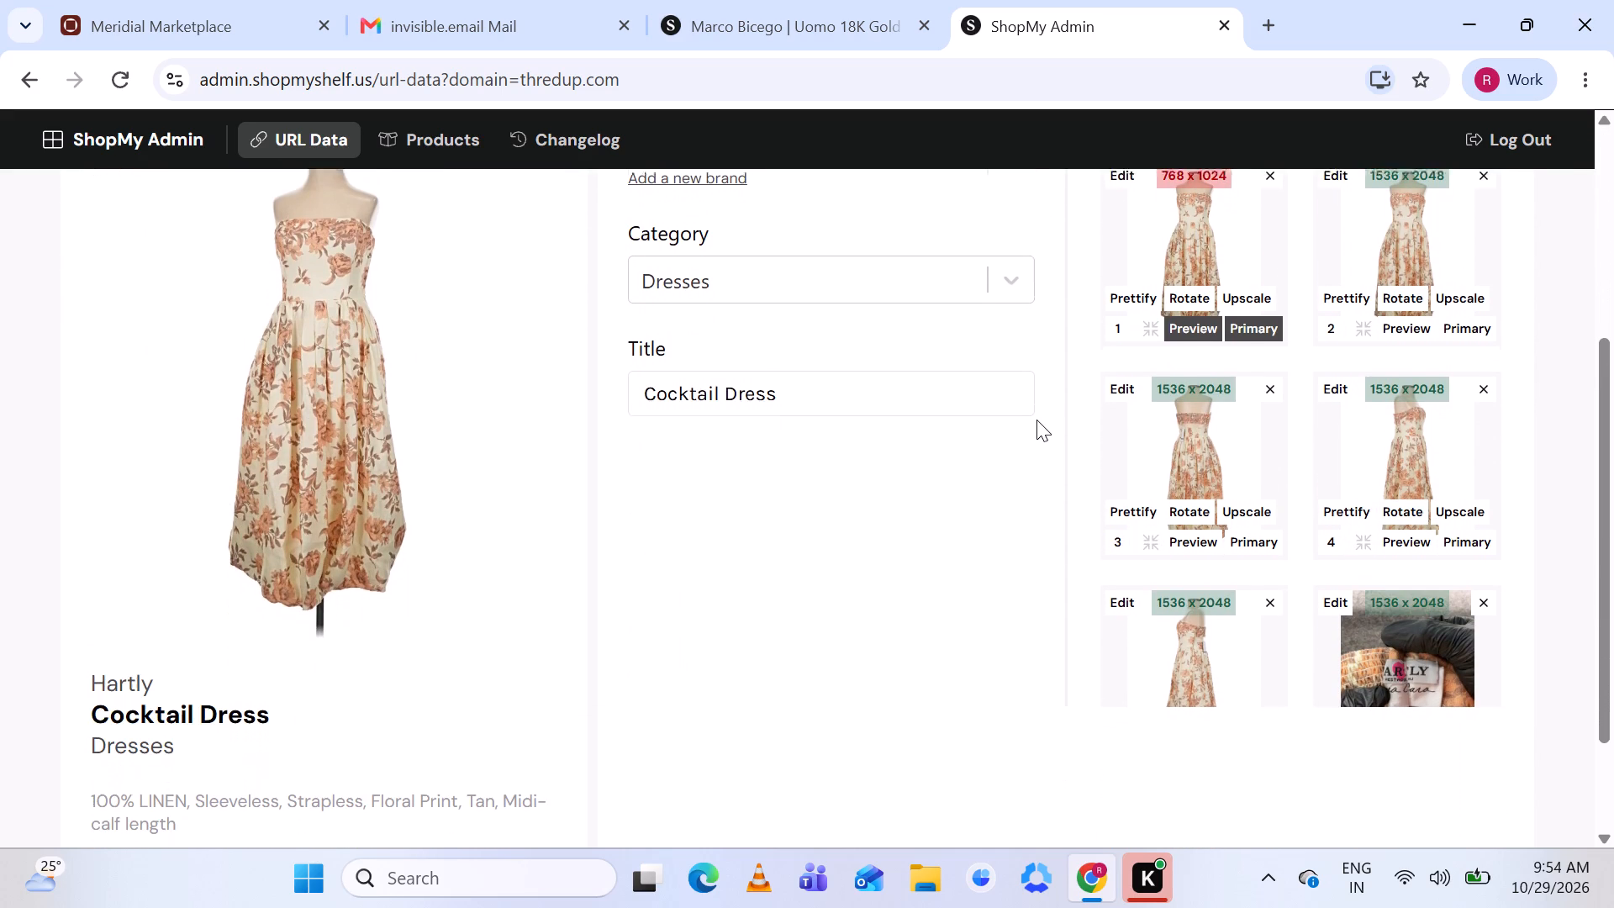
scroll(1036, 420, "down", 1)
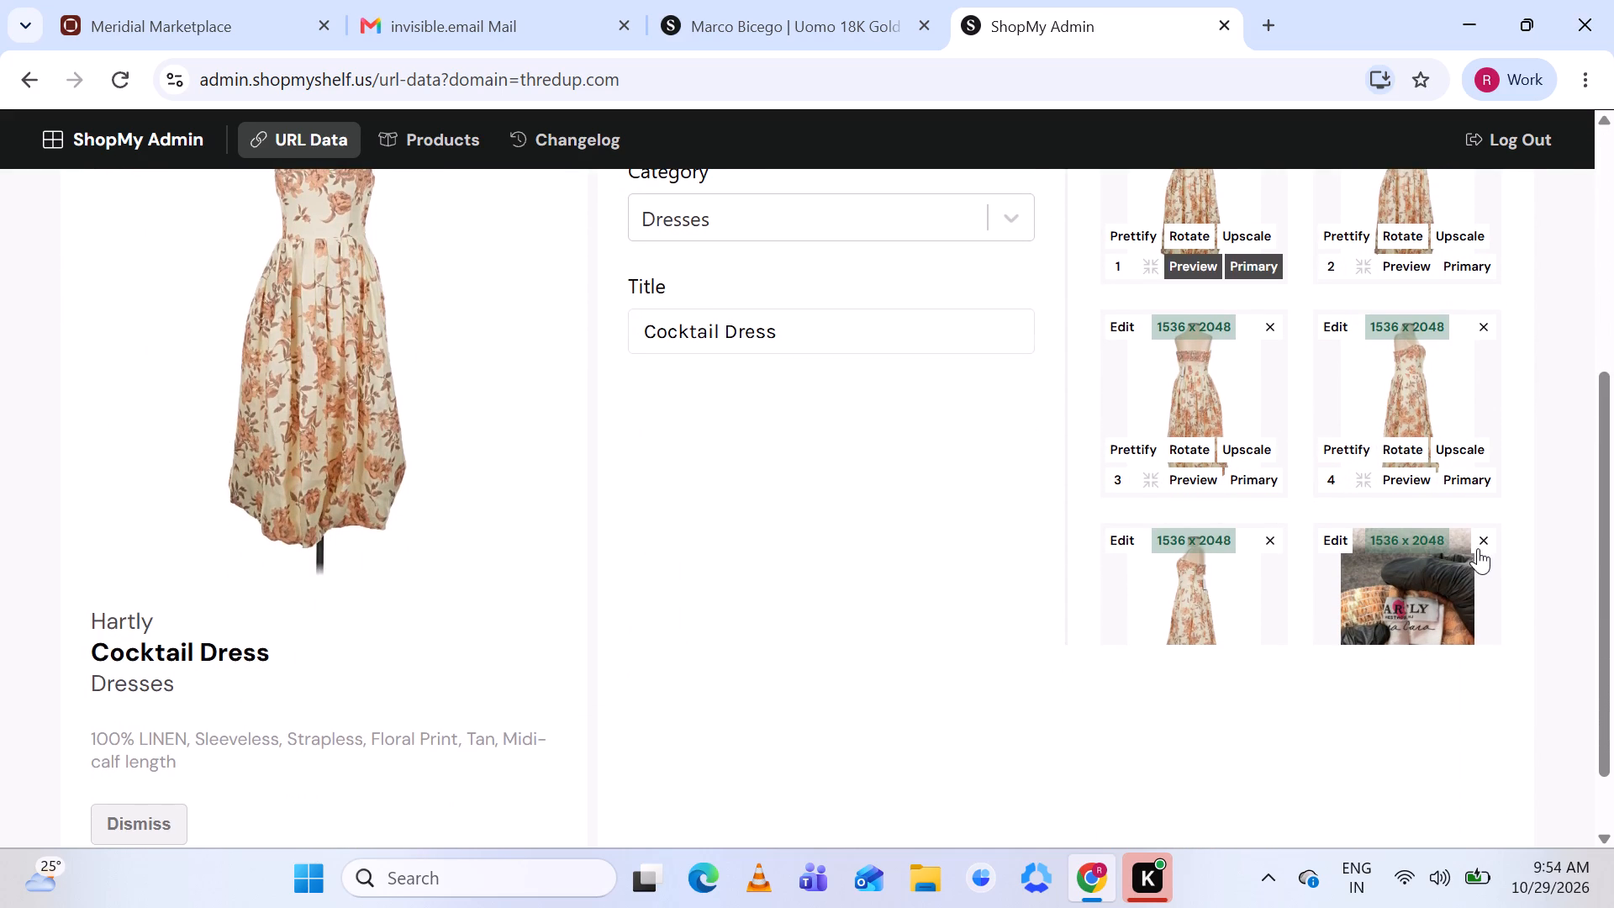
left_click(1484, 531)
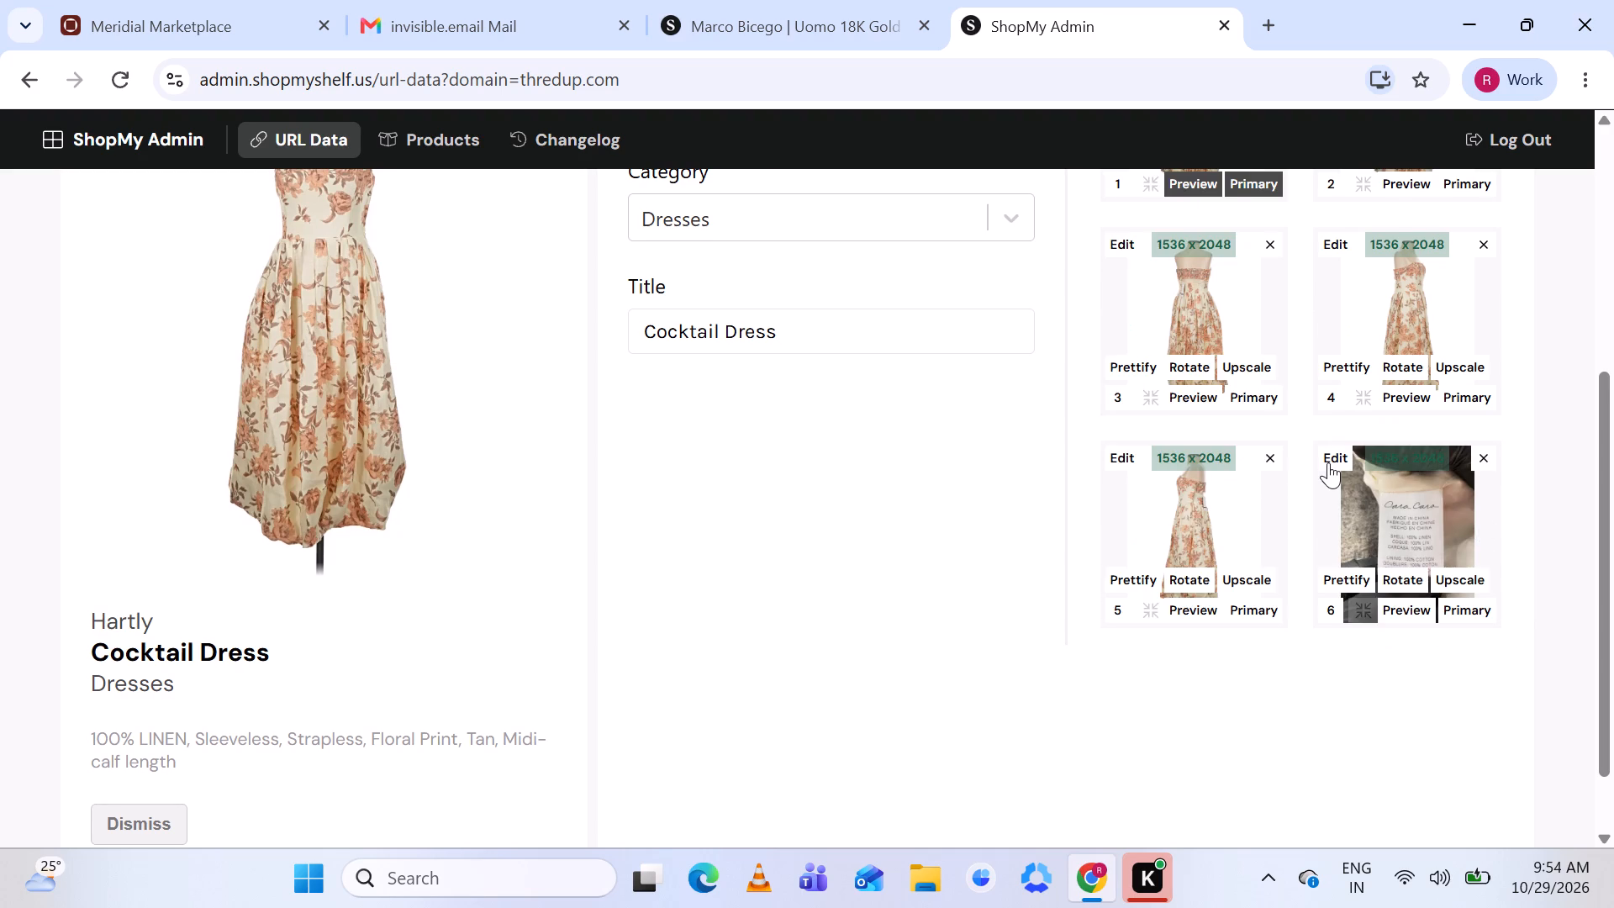
scroll(1328, 462, "up", 2)
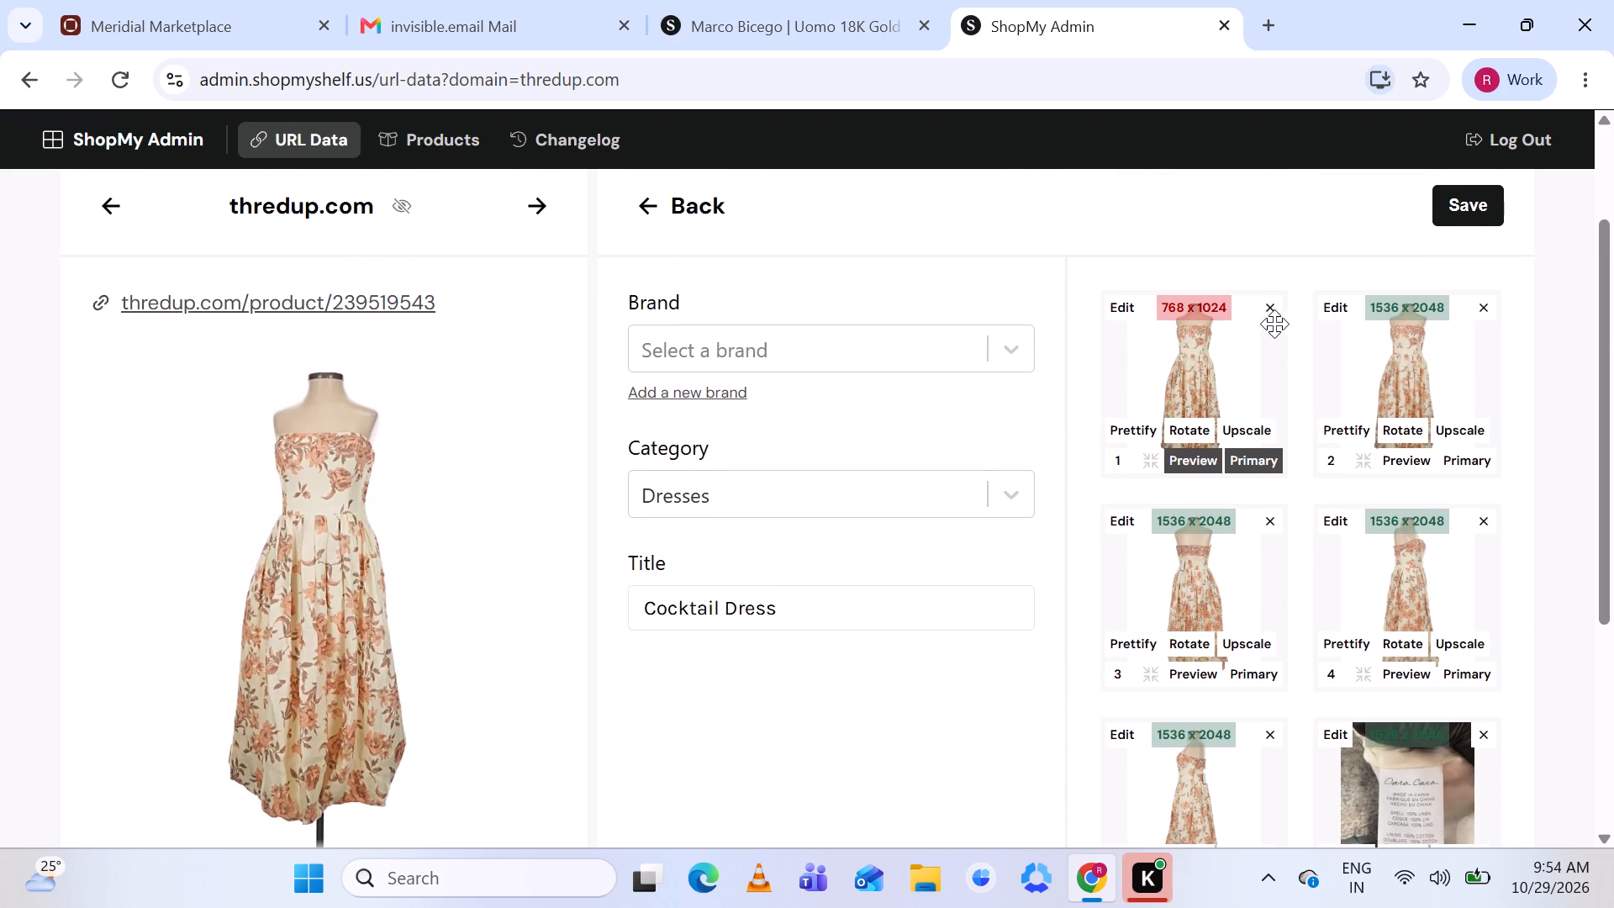
left_click(1270, 306)
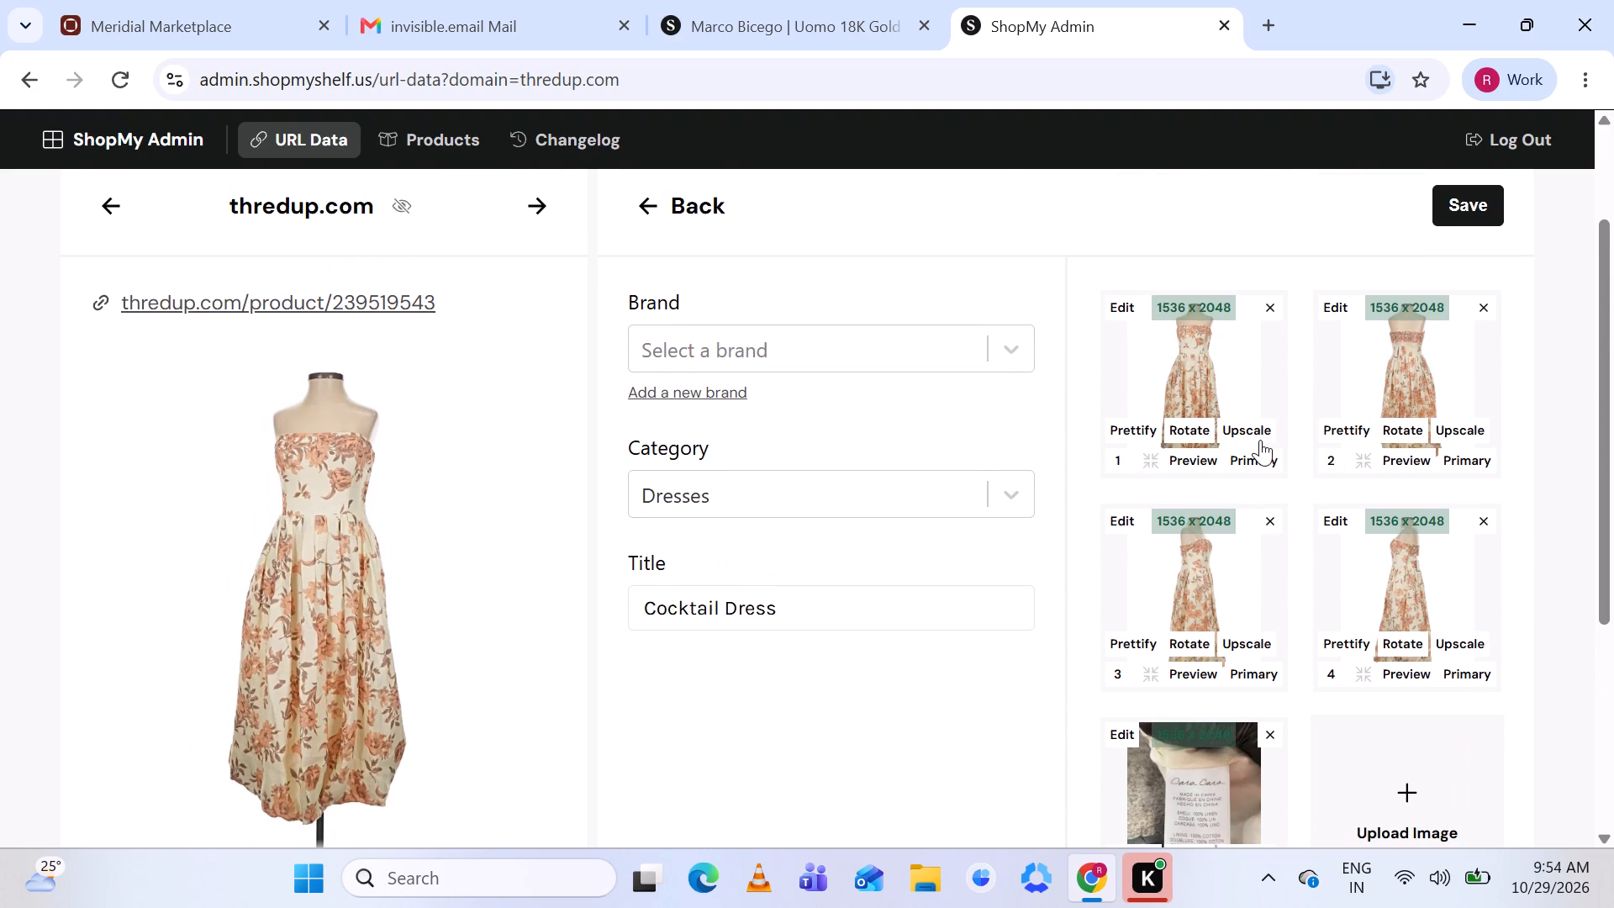
scroll(1260, 440, "down", 3)
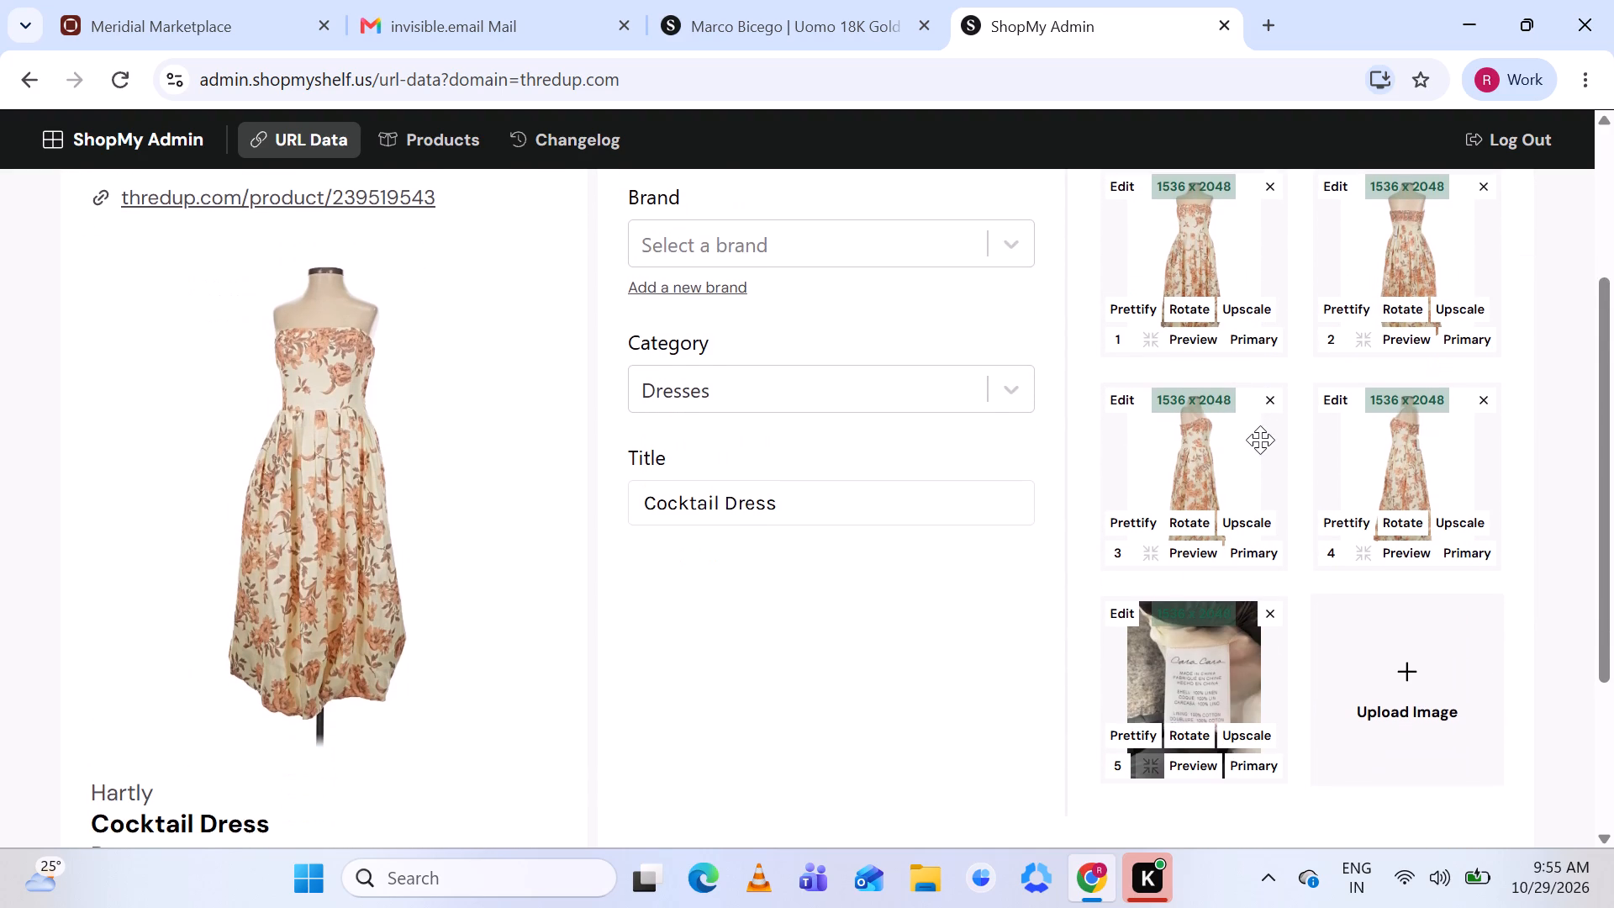
scroll(1260, 440, "down", 1)
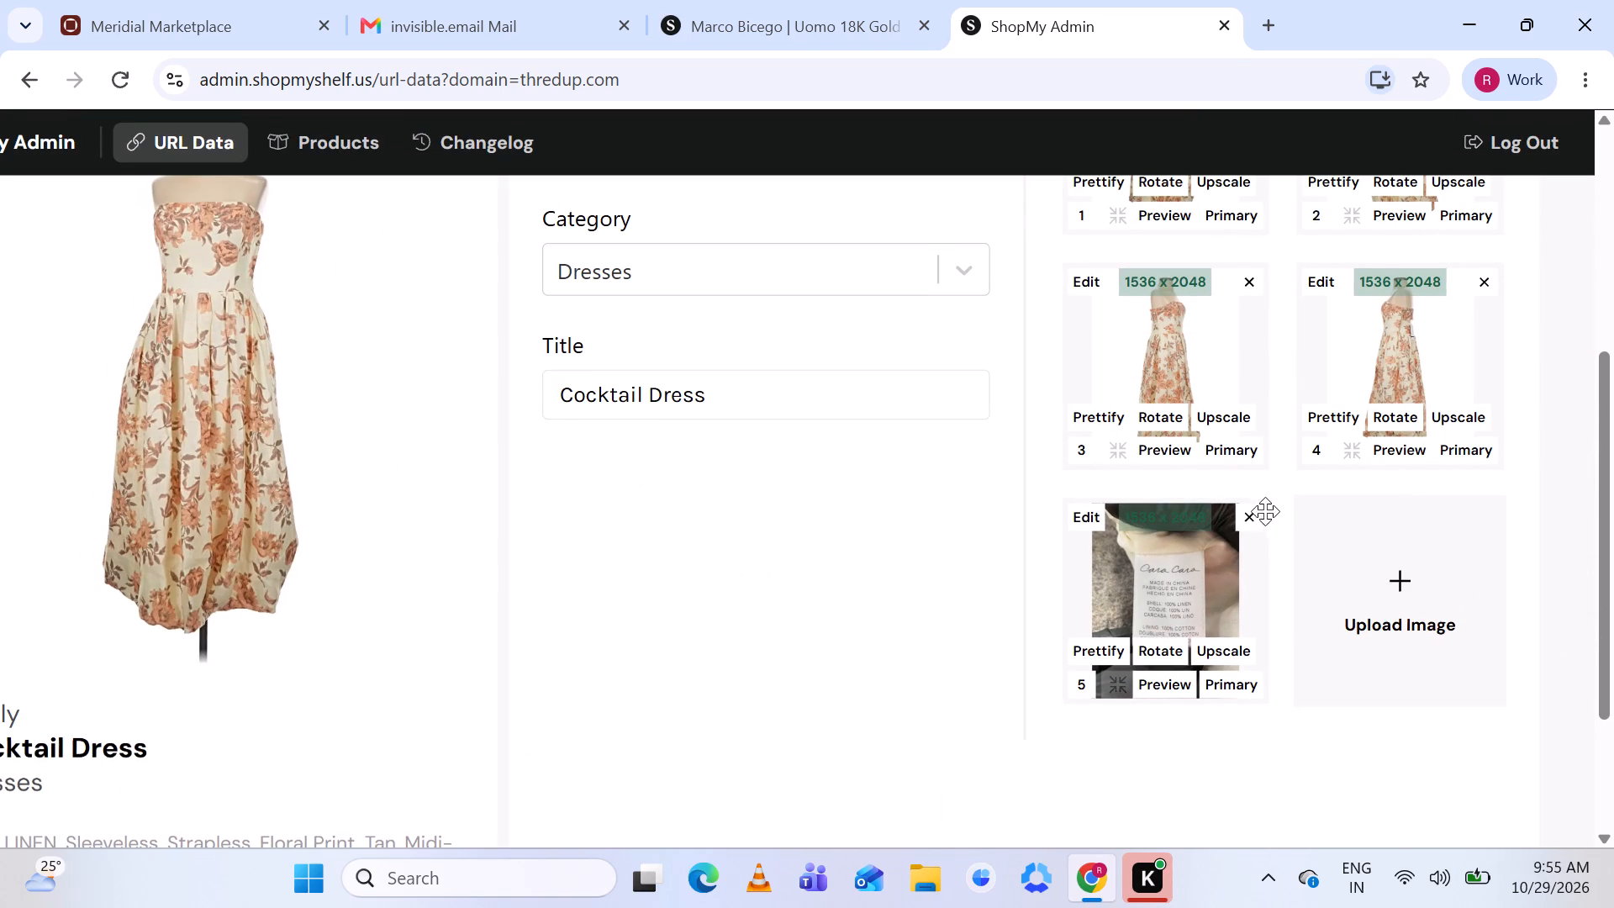
left_click(1248, 514)
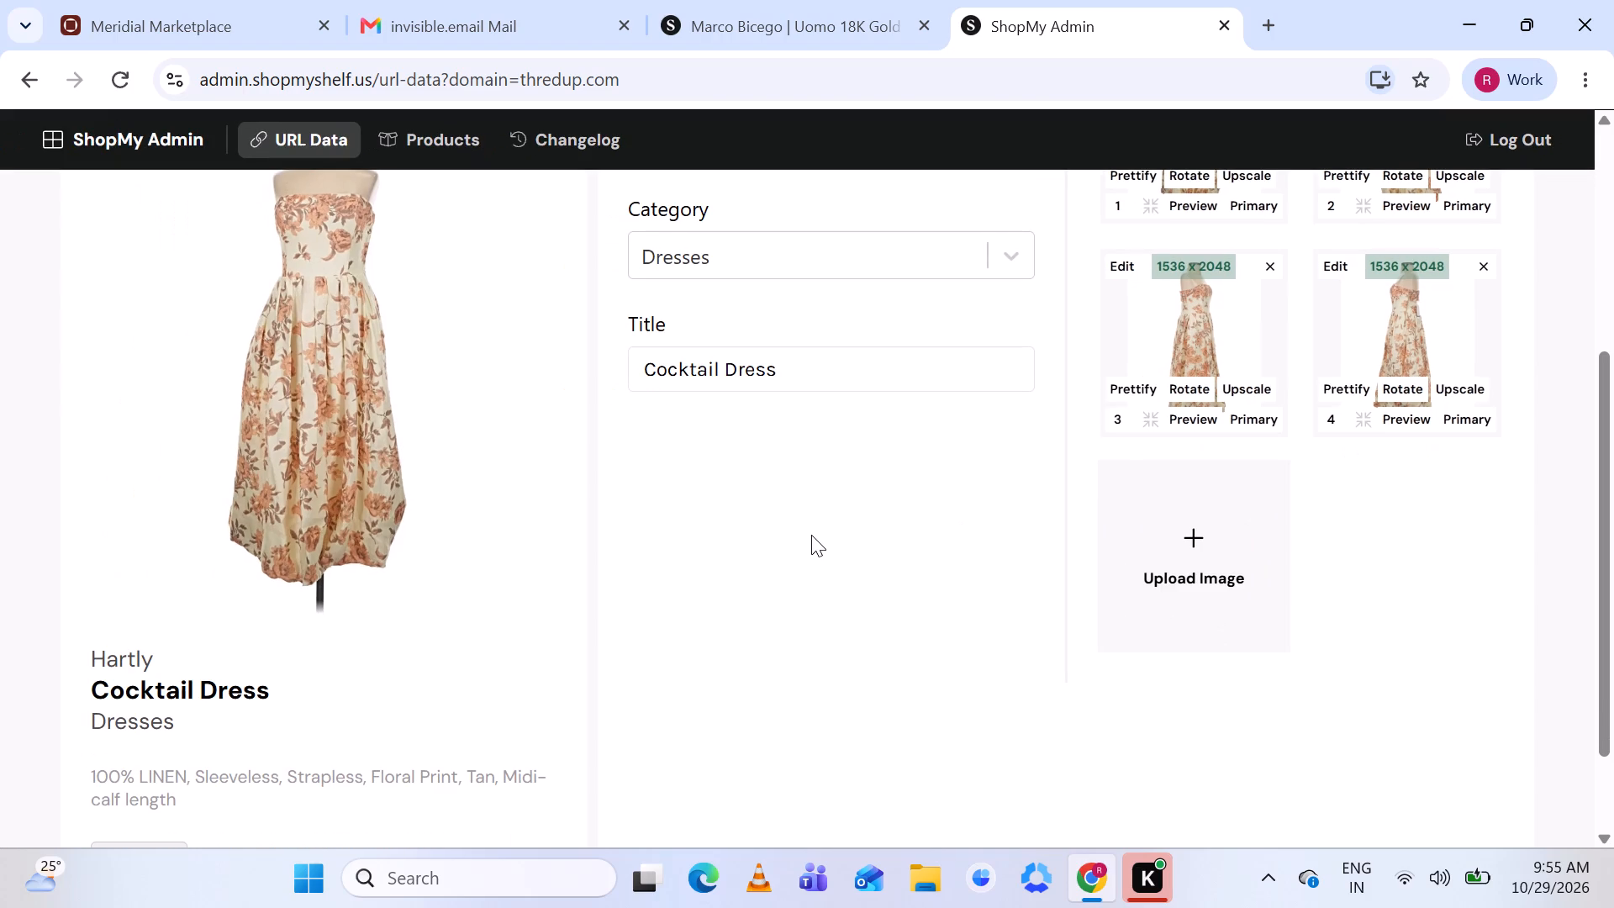
scroll(811, 535, "up", 3)
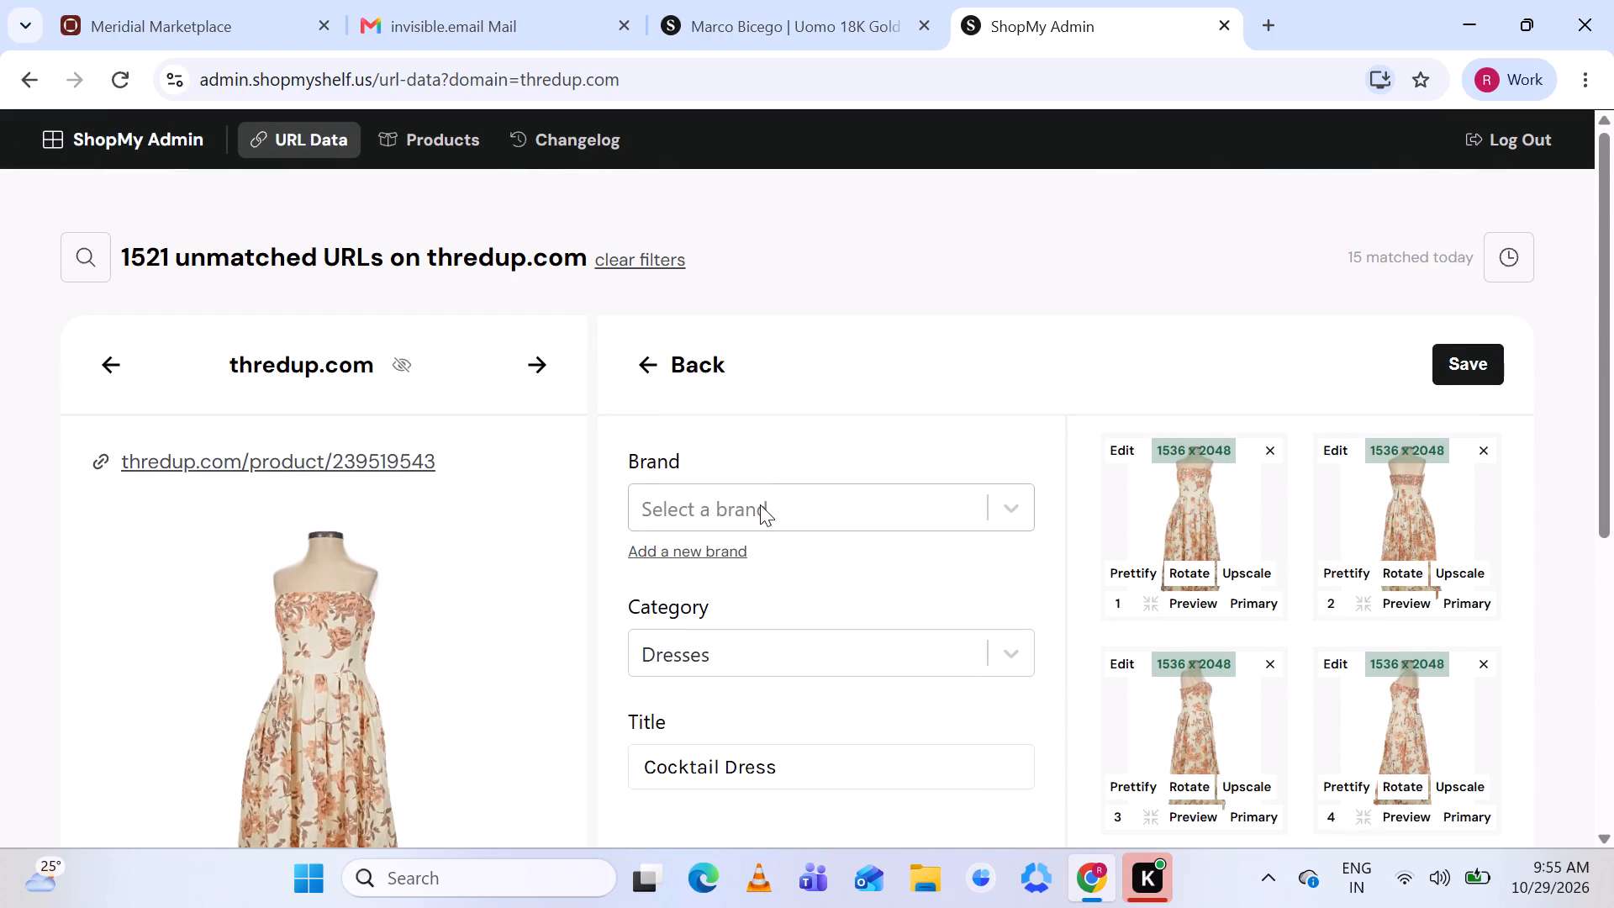
Search the existing brands for Hartly, including the shortened term "Hartl", and look through the similar brand names.
scroll(760, 504, "down", 2)
scroll(760, 504, "up", 1)
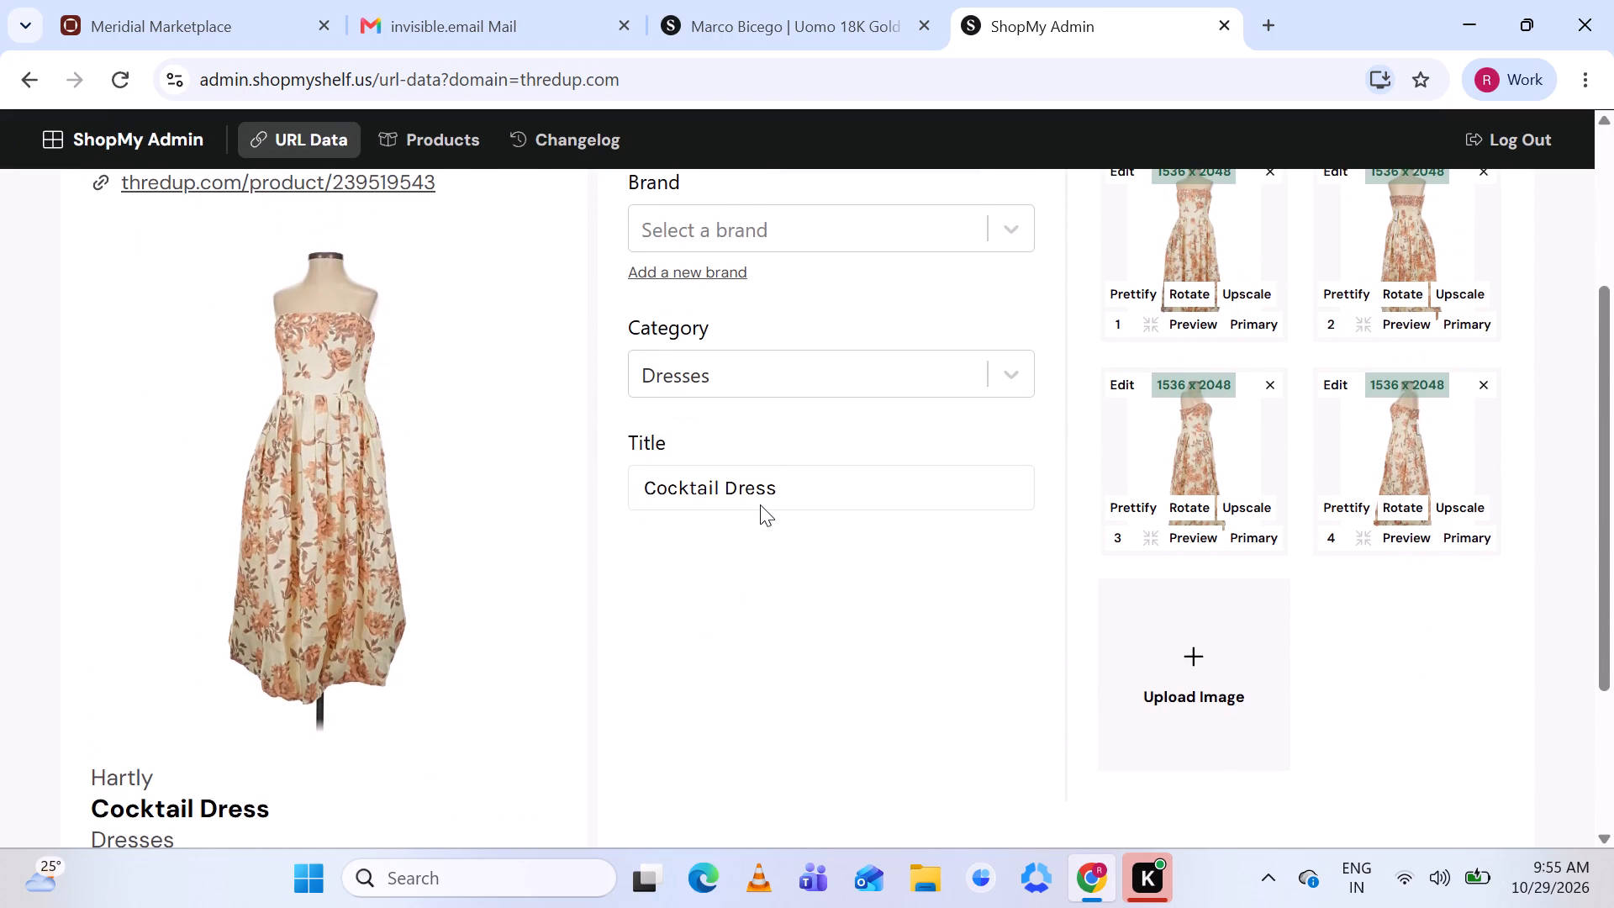
scroll(760, 504, "up", 1)
left_click(753, 253)
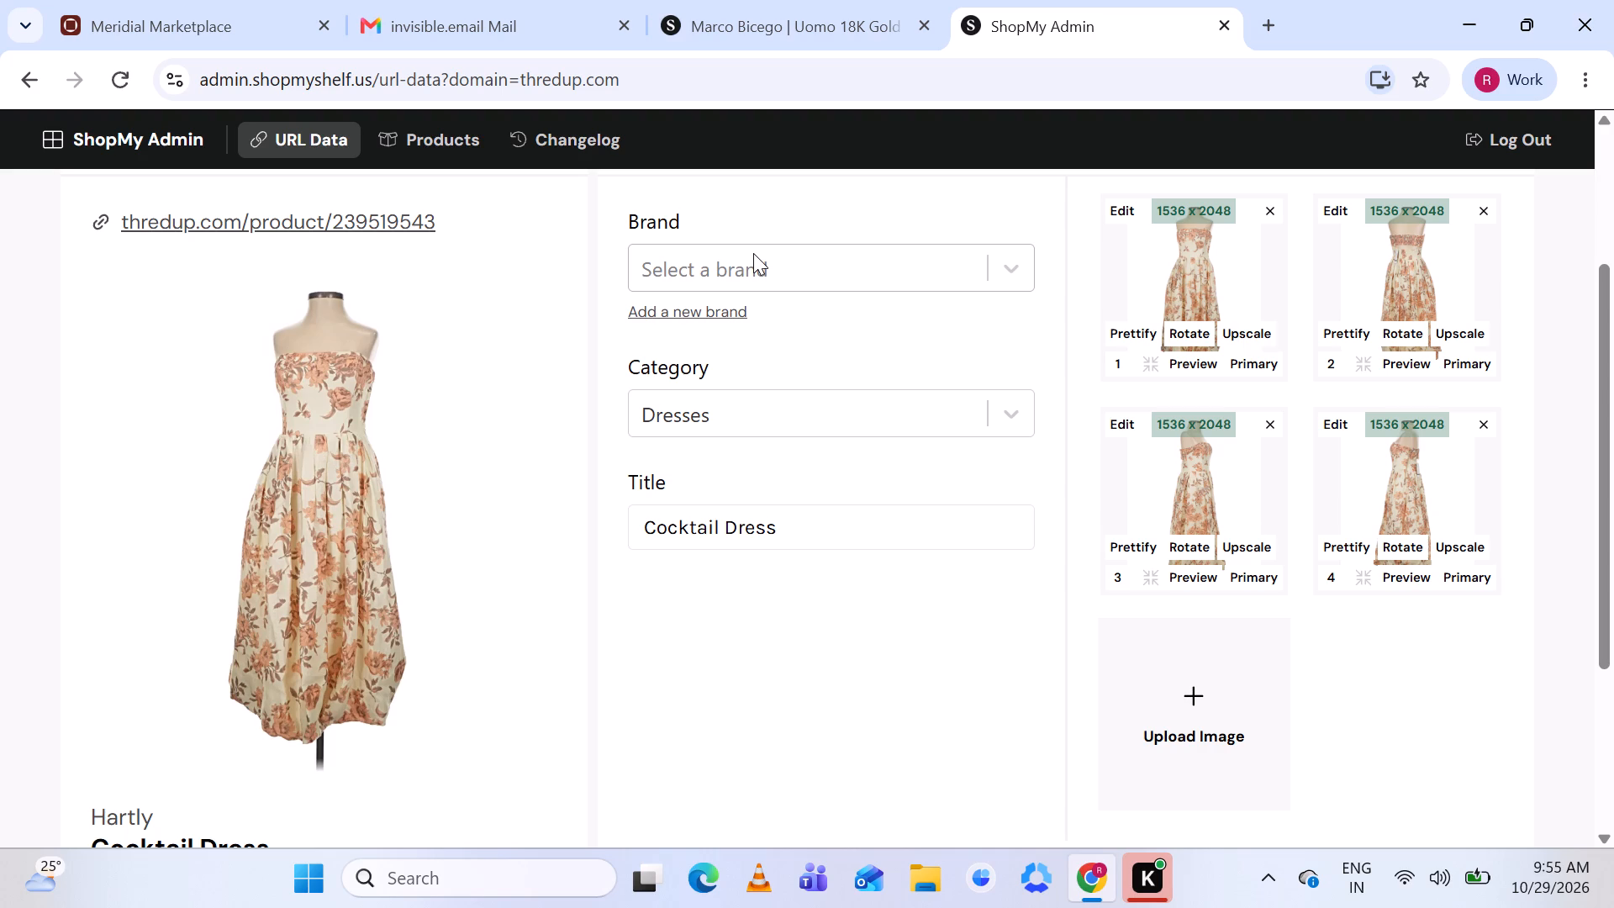
type("Har")
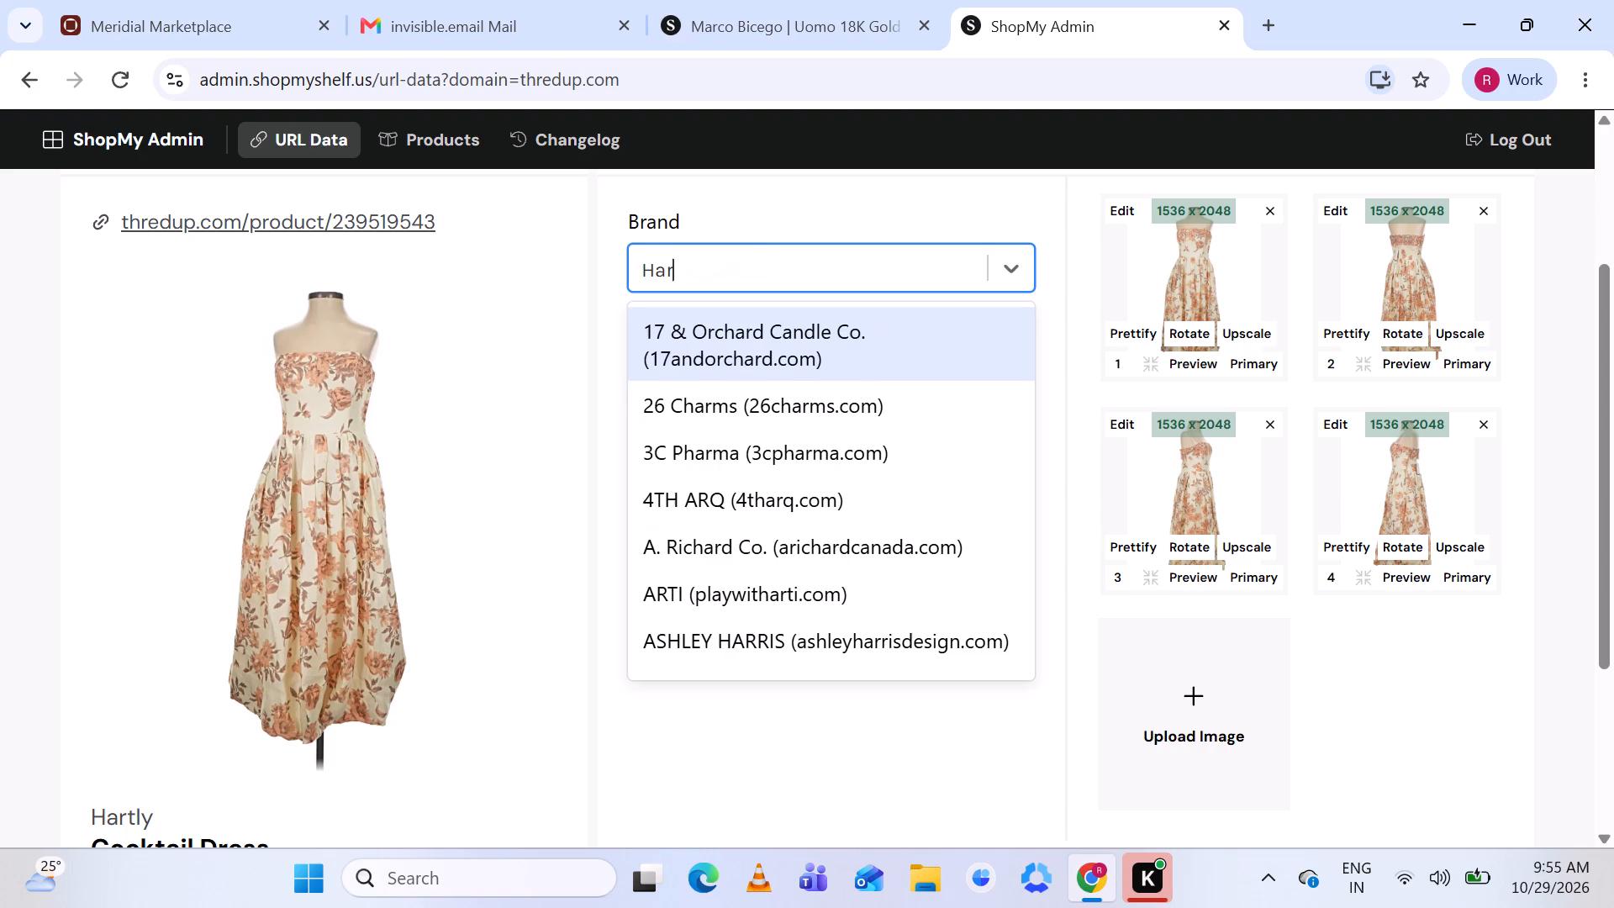
type("tly")
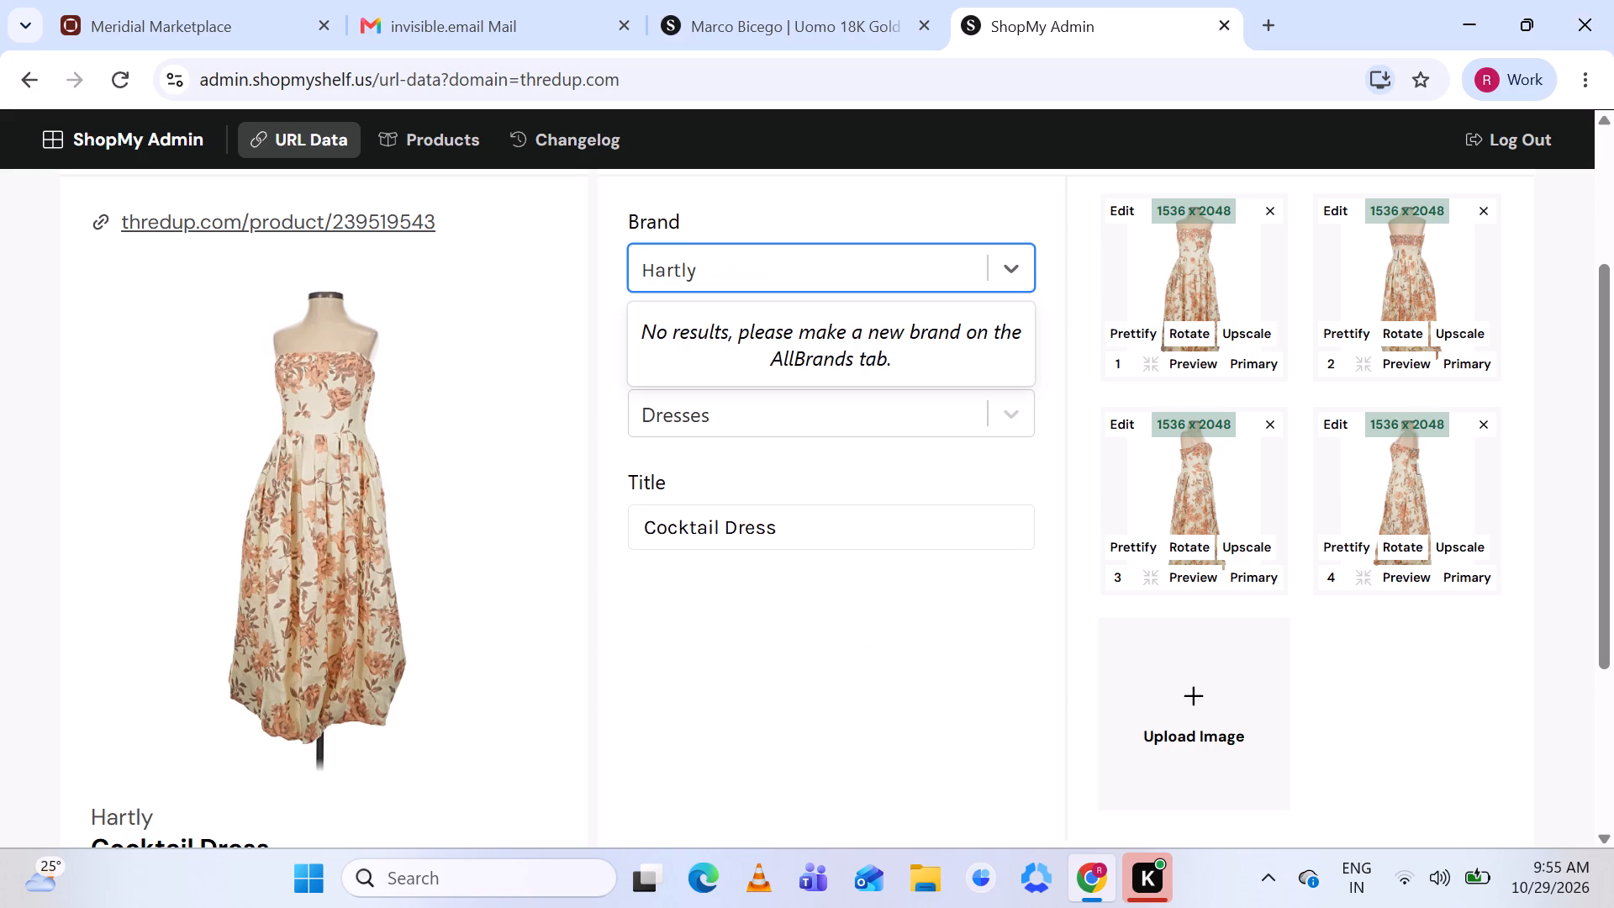
key("BackSpace")
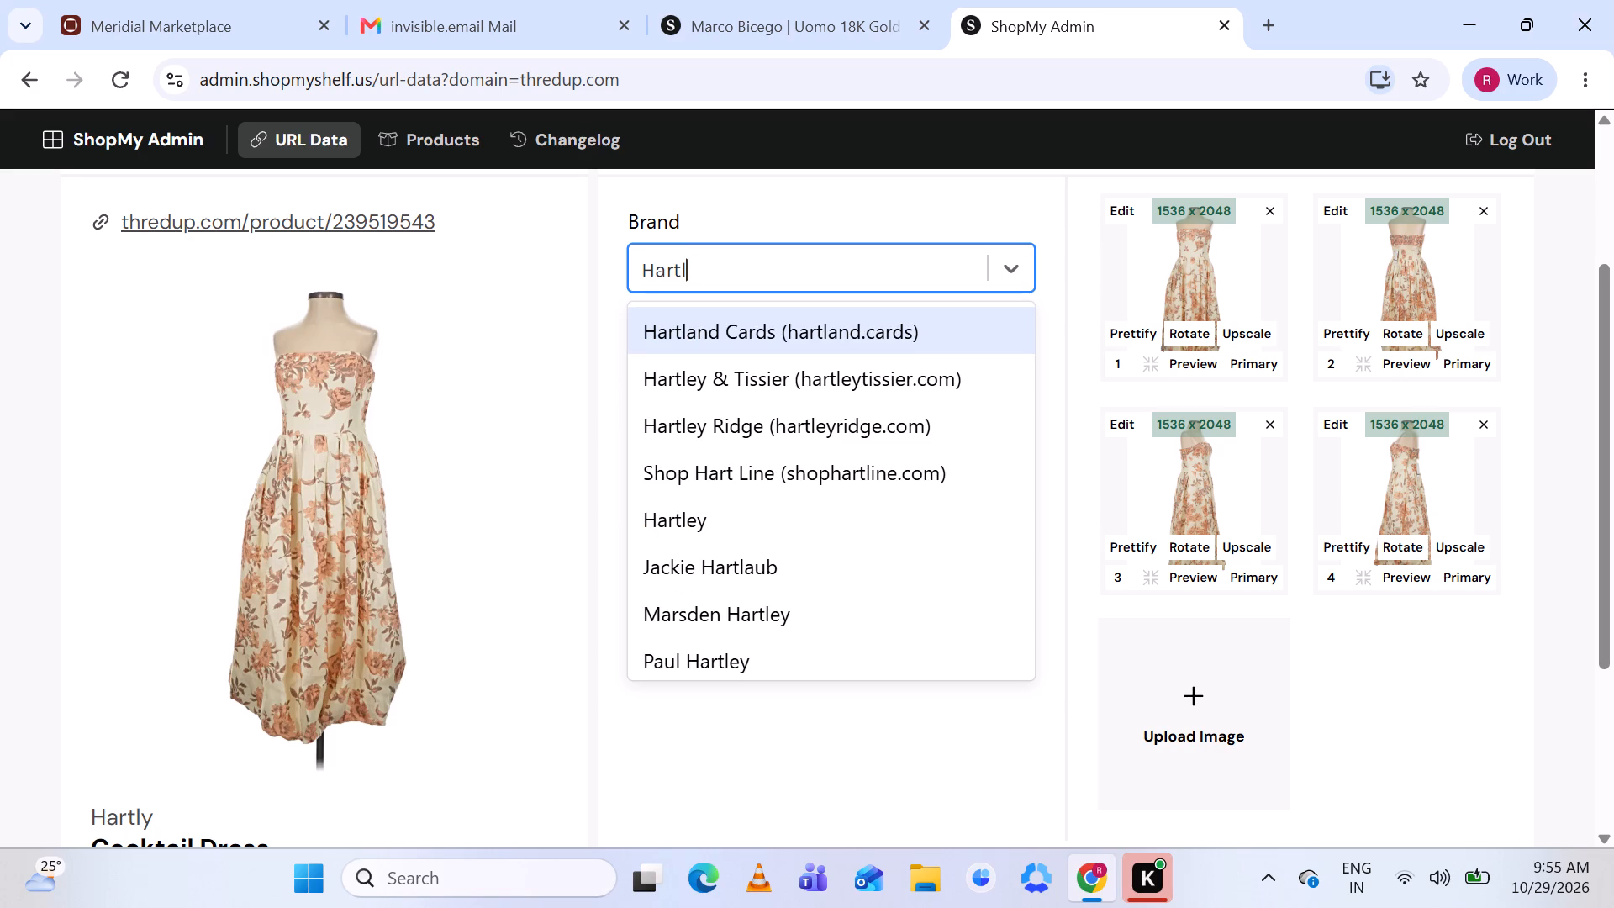
scroll(745, 401, "down", 1)
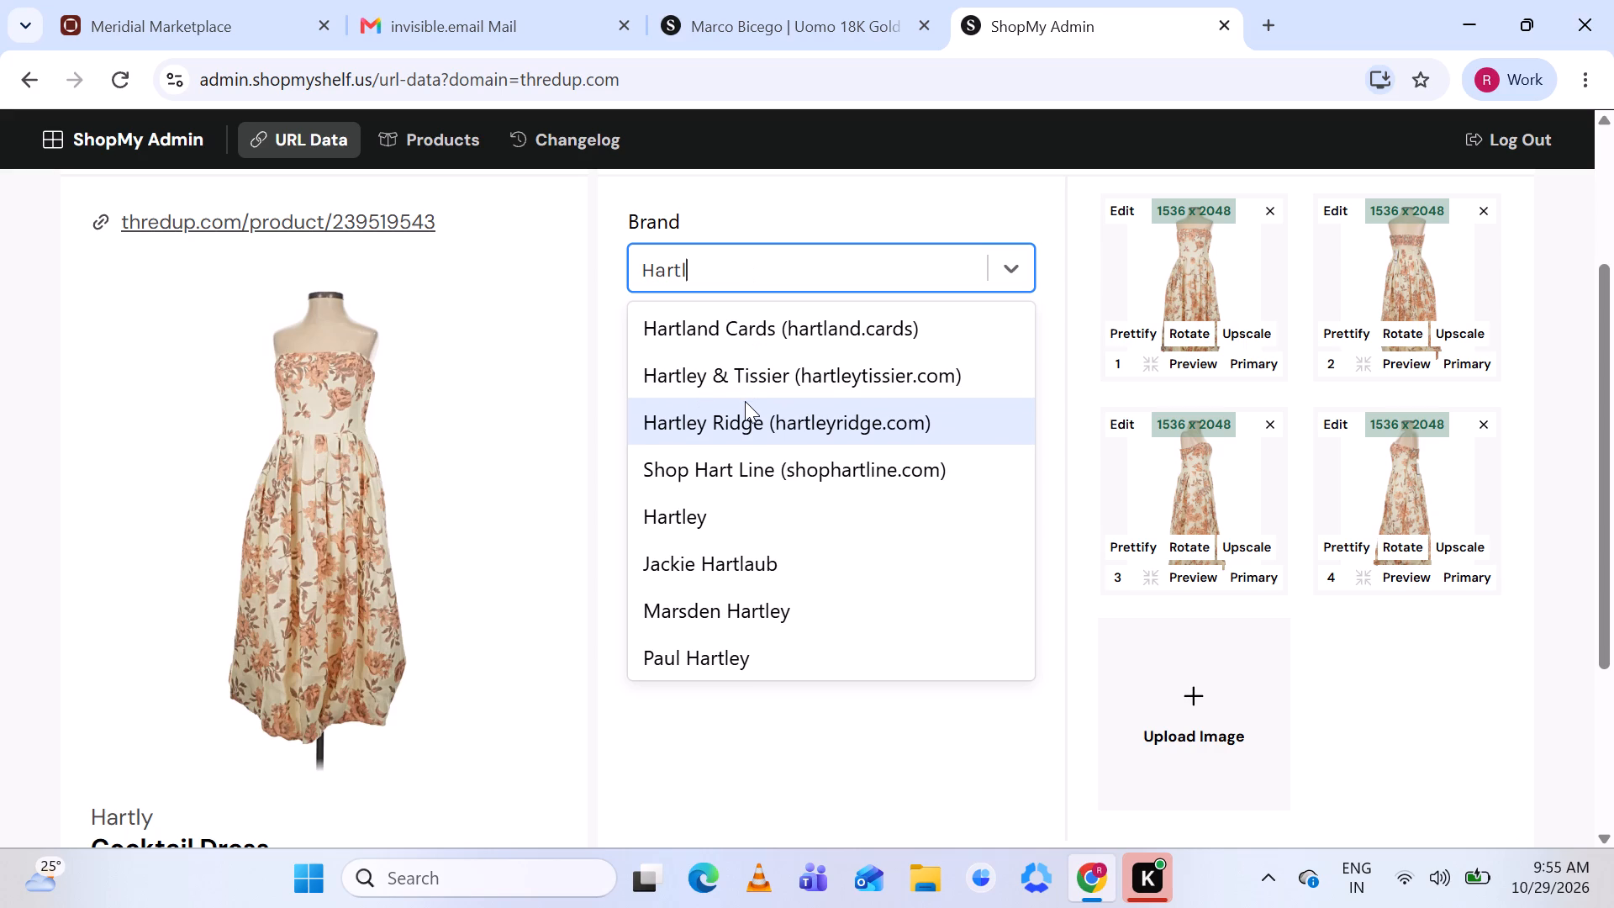
scroll(745, 401, "down", 2)
scroll(745, 401, "up", 1)
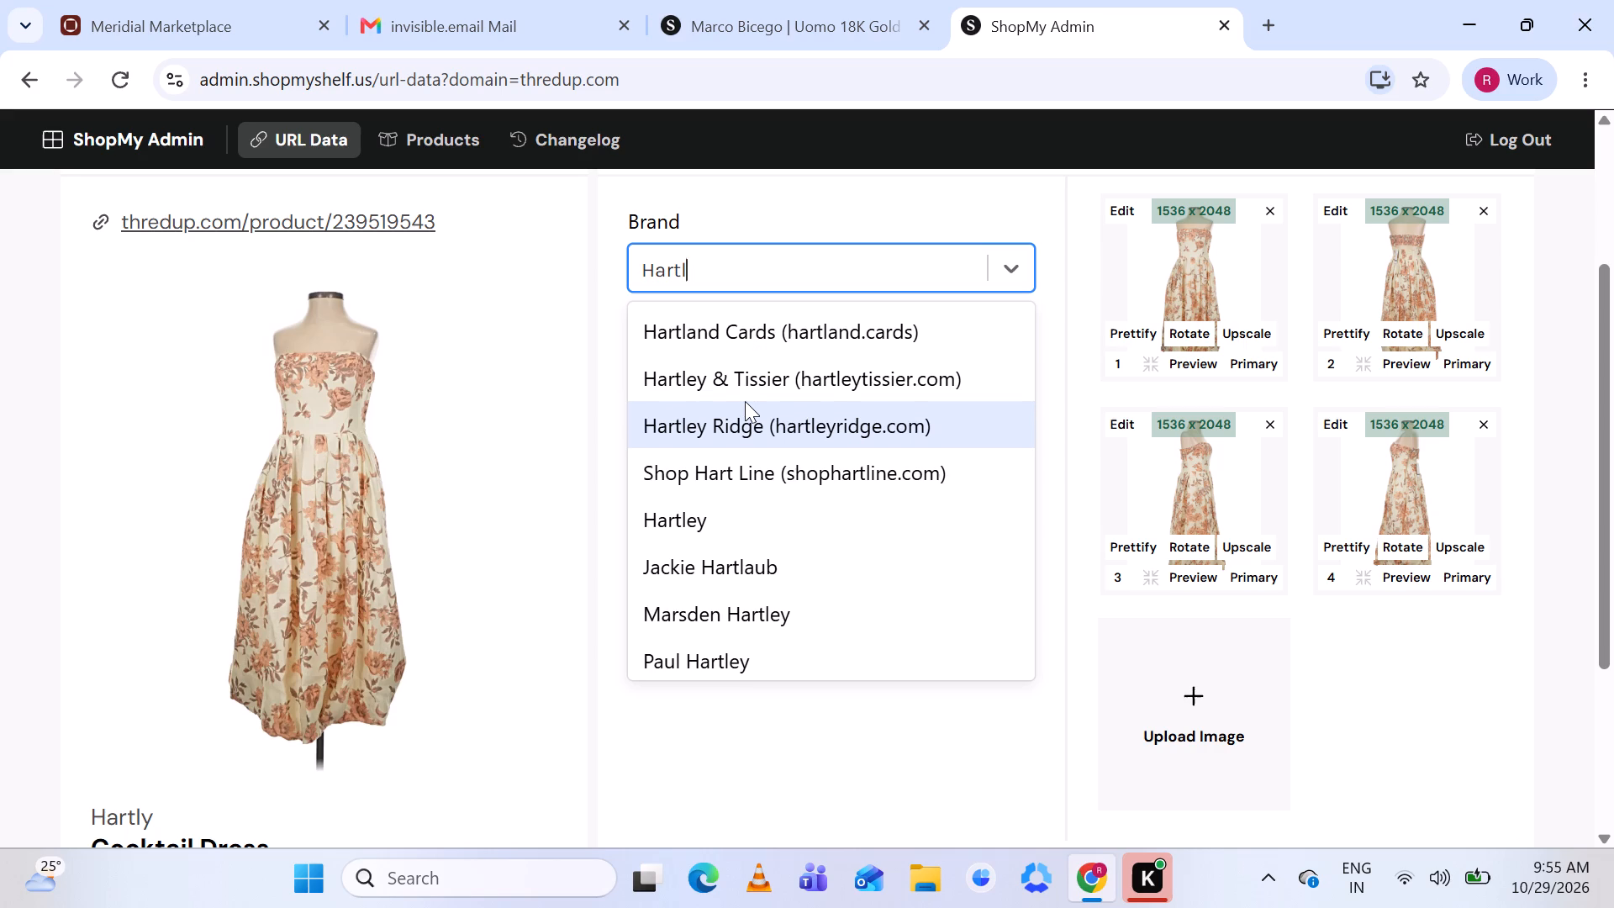
scroll(745, 401, "up", 1)
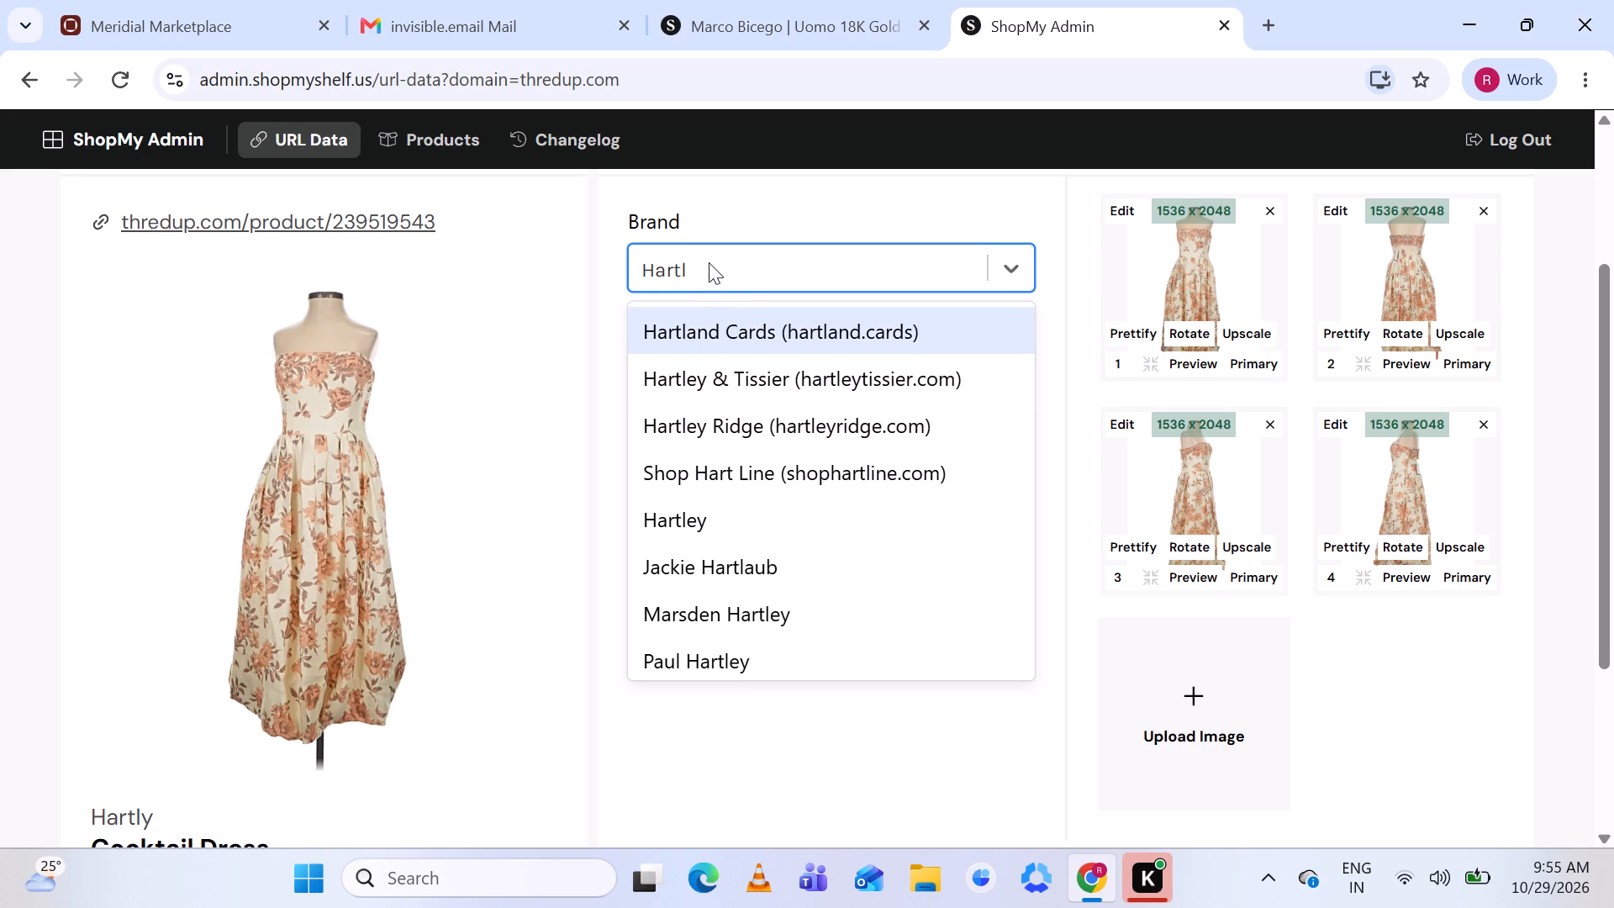
key("BackSpace")
key("BackSpace")
key("BackSpace")
key("BackSpace")
key("BackSpace")
key("BackSpace")
key("BackSpace")
key("BackSpace")
key("BackSpace")
key("BackSpace")
key("BackSpace")
key("BackSpace")
key("BackSpace")
key("BackSpace")
key("BackSpace")
key("BackSpace")
key("BackSpace")
key("BackSpace")
key("BackSpace")
key("BackSpace")
Add a new brand named Hartly, copying the name from the dress listing and leaving the other brand fields empty.
scroll(180, 677, "down", 1)
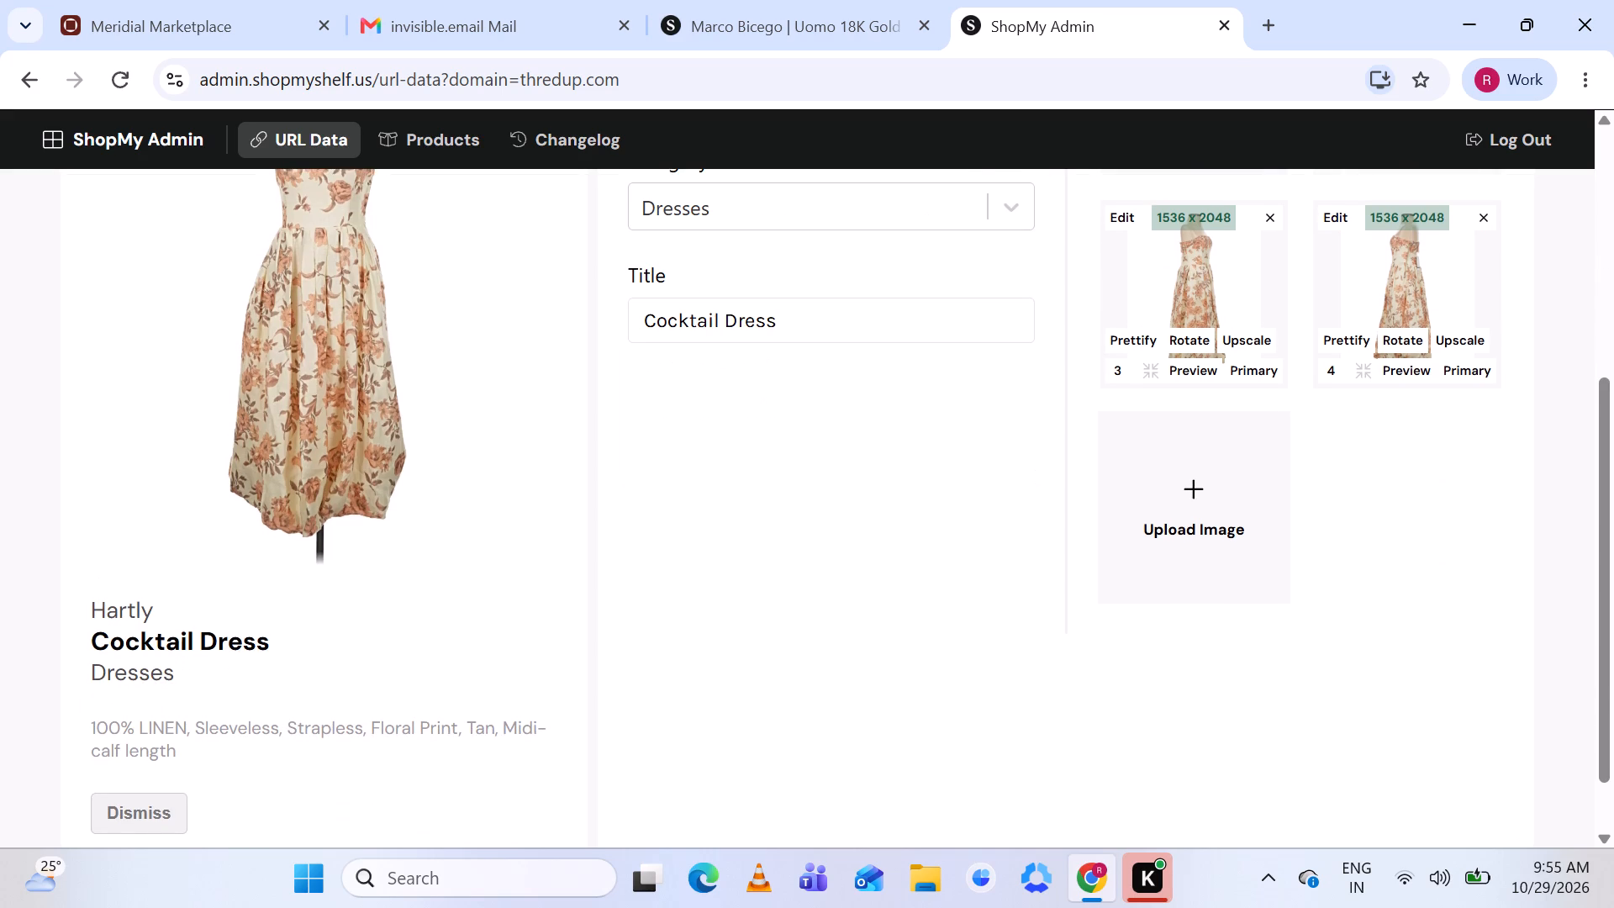
left_click_drag(92, 608, 166, 592)
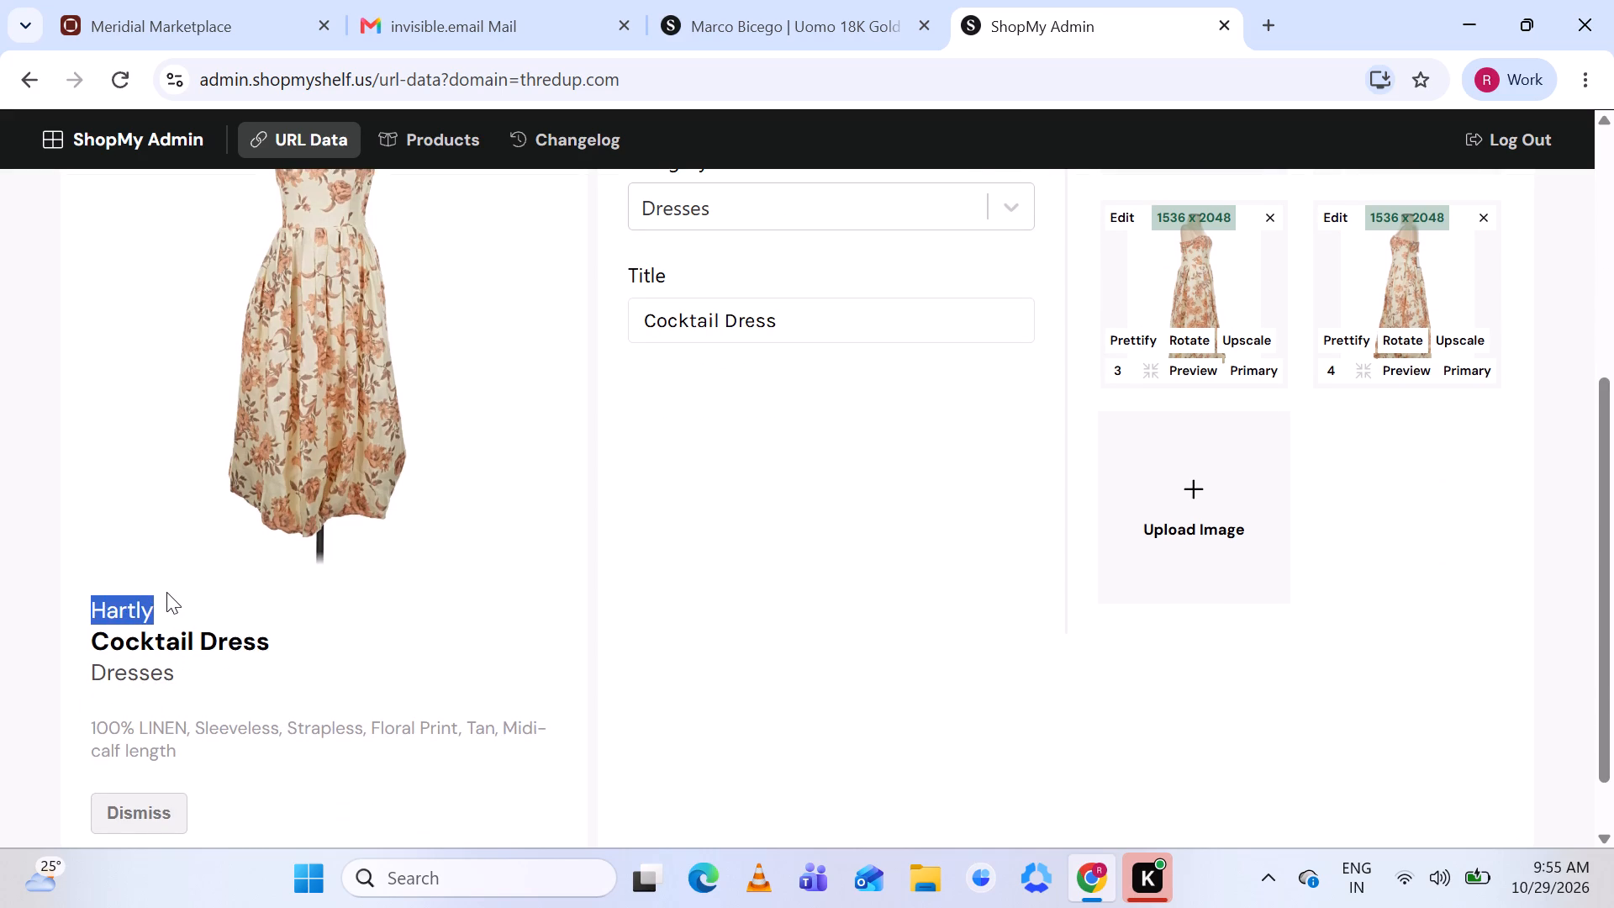
key("ctrl+c")
scroll(585, 525, "up", 1)
scroll(783, 190, "up", 1)
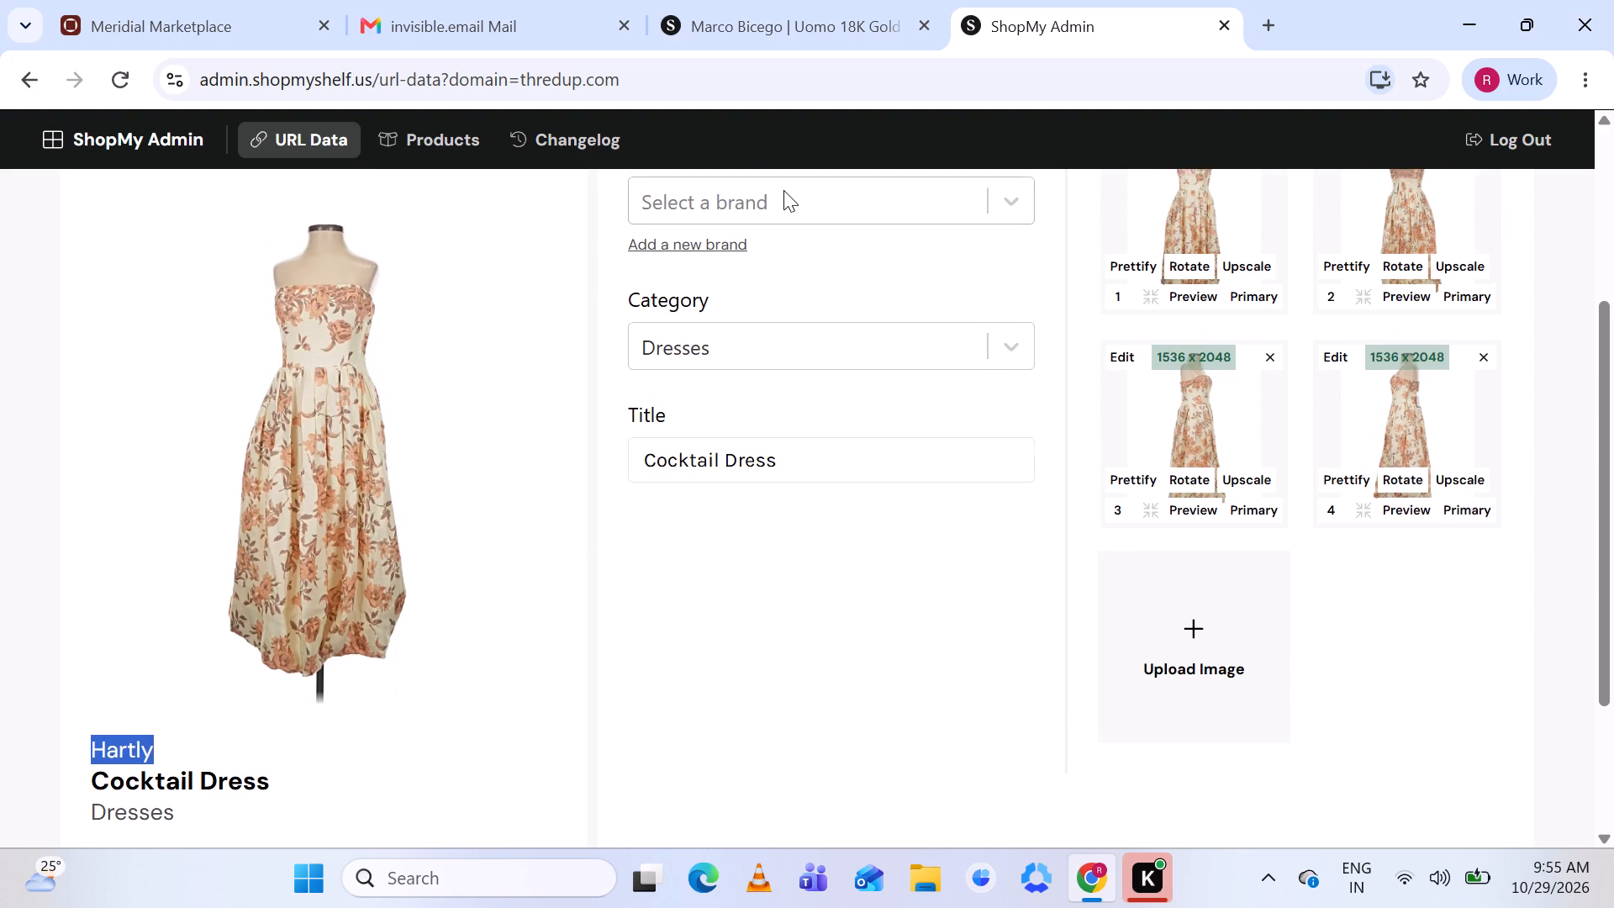
scroll(783, 190, "up", 1)
left_click(706, 315)
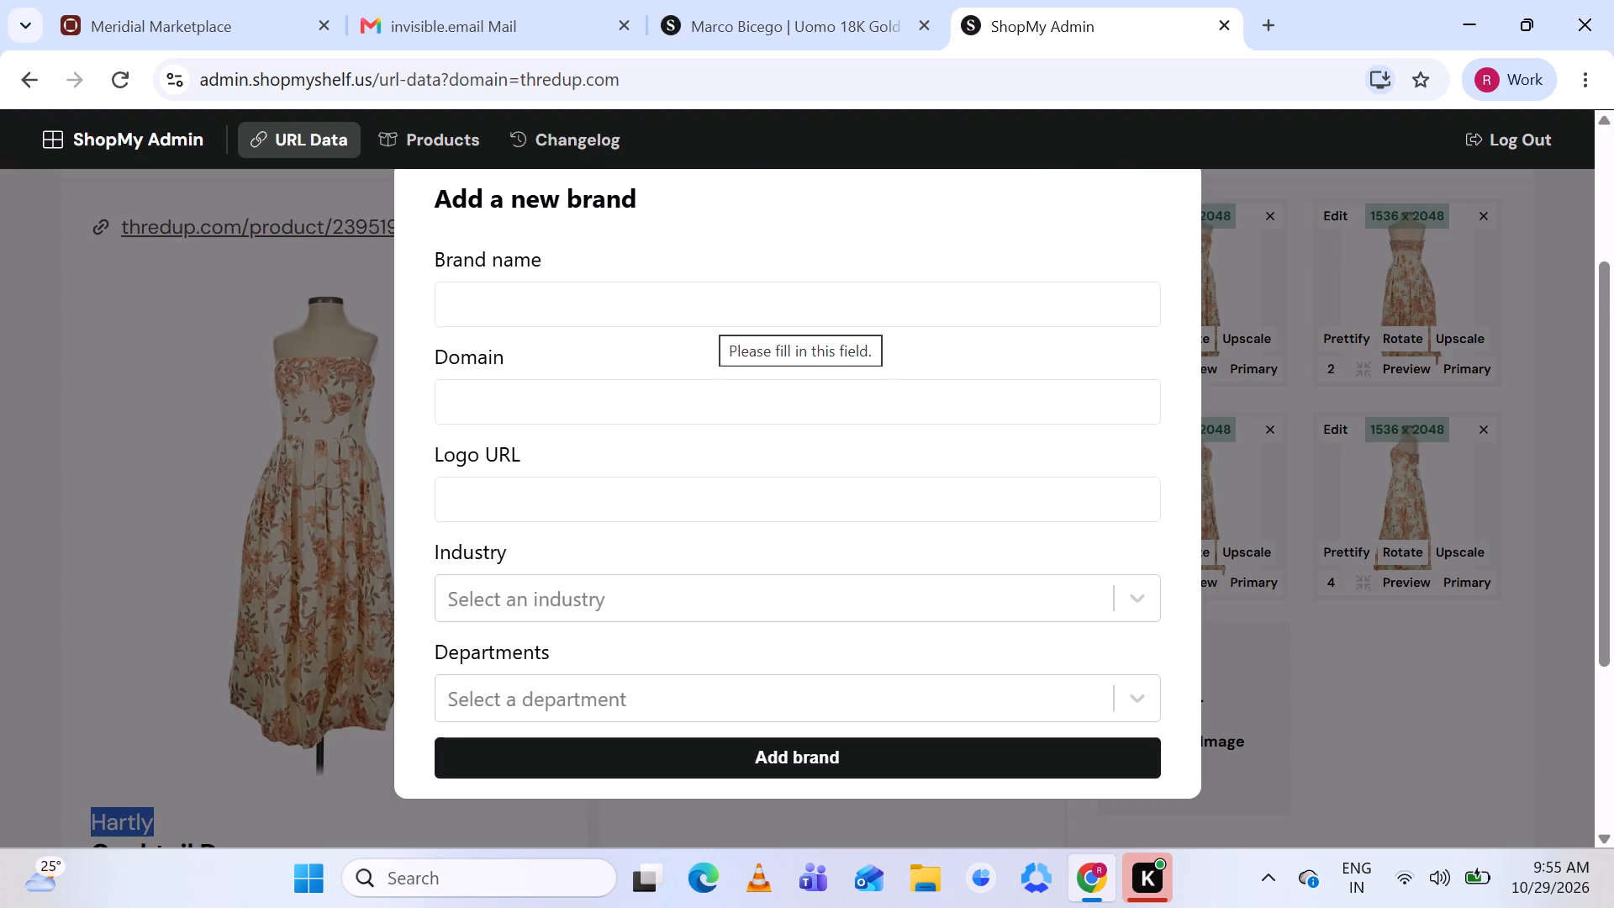
left_click(686, 308)
key("ctrl+v")
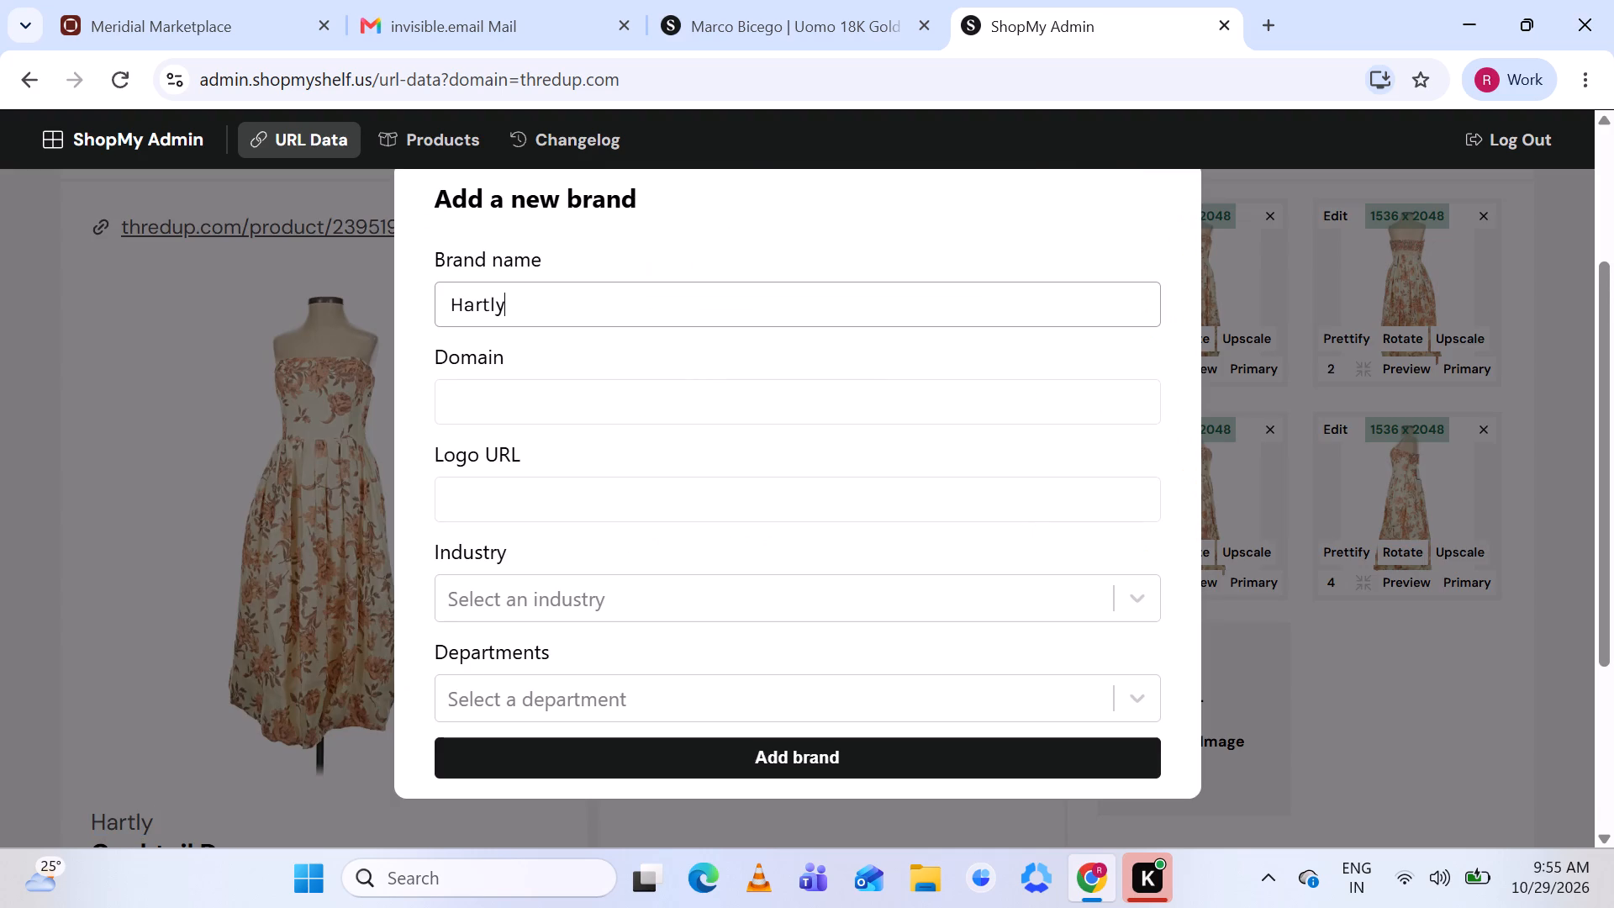
scroll(707, 485, "down", 1)
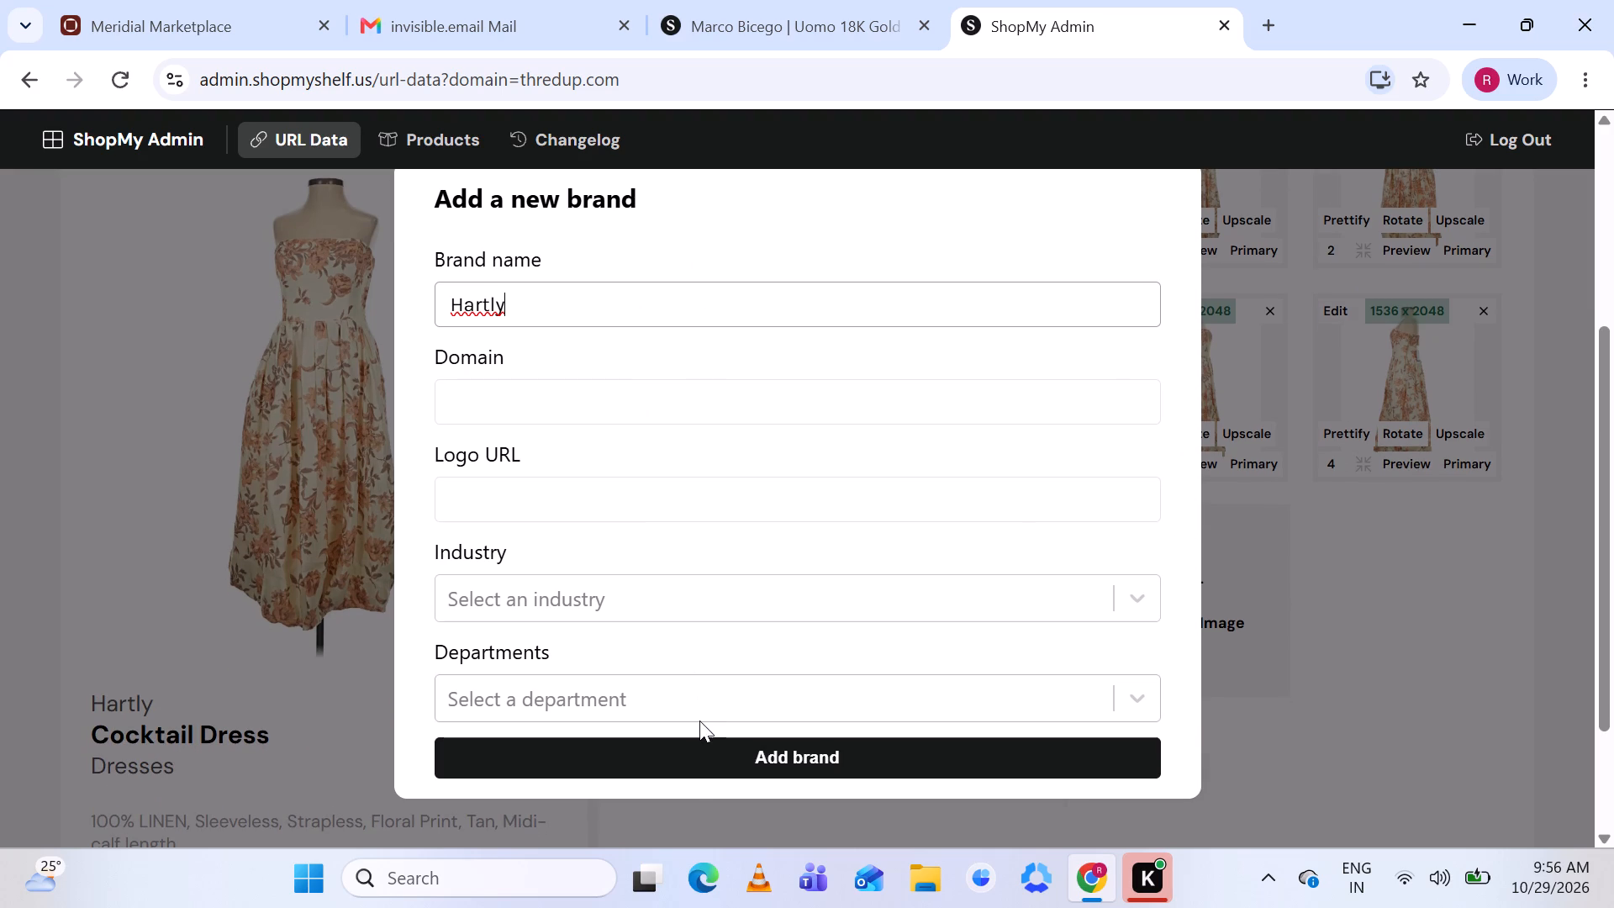
left_click(695, 770)
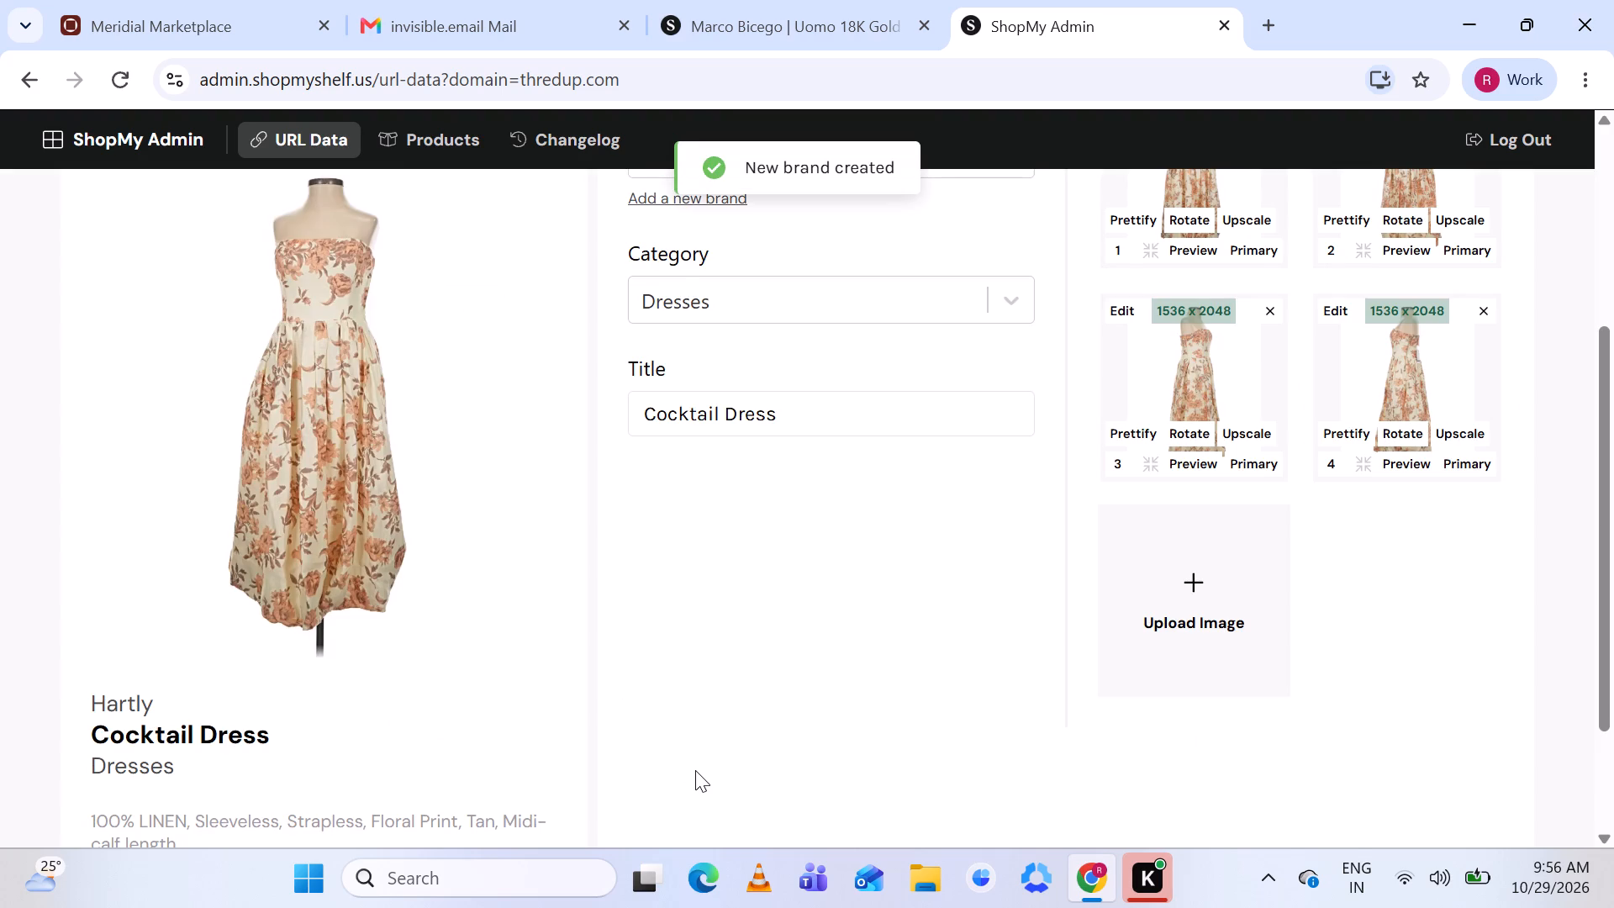
Open the dress's thredup.com listing and check its product photos and label images against the Hartly brand.
scroll(751, 658, "up", 2)
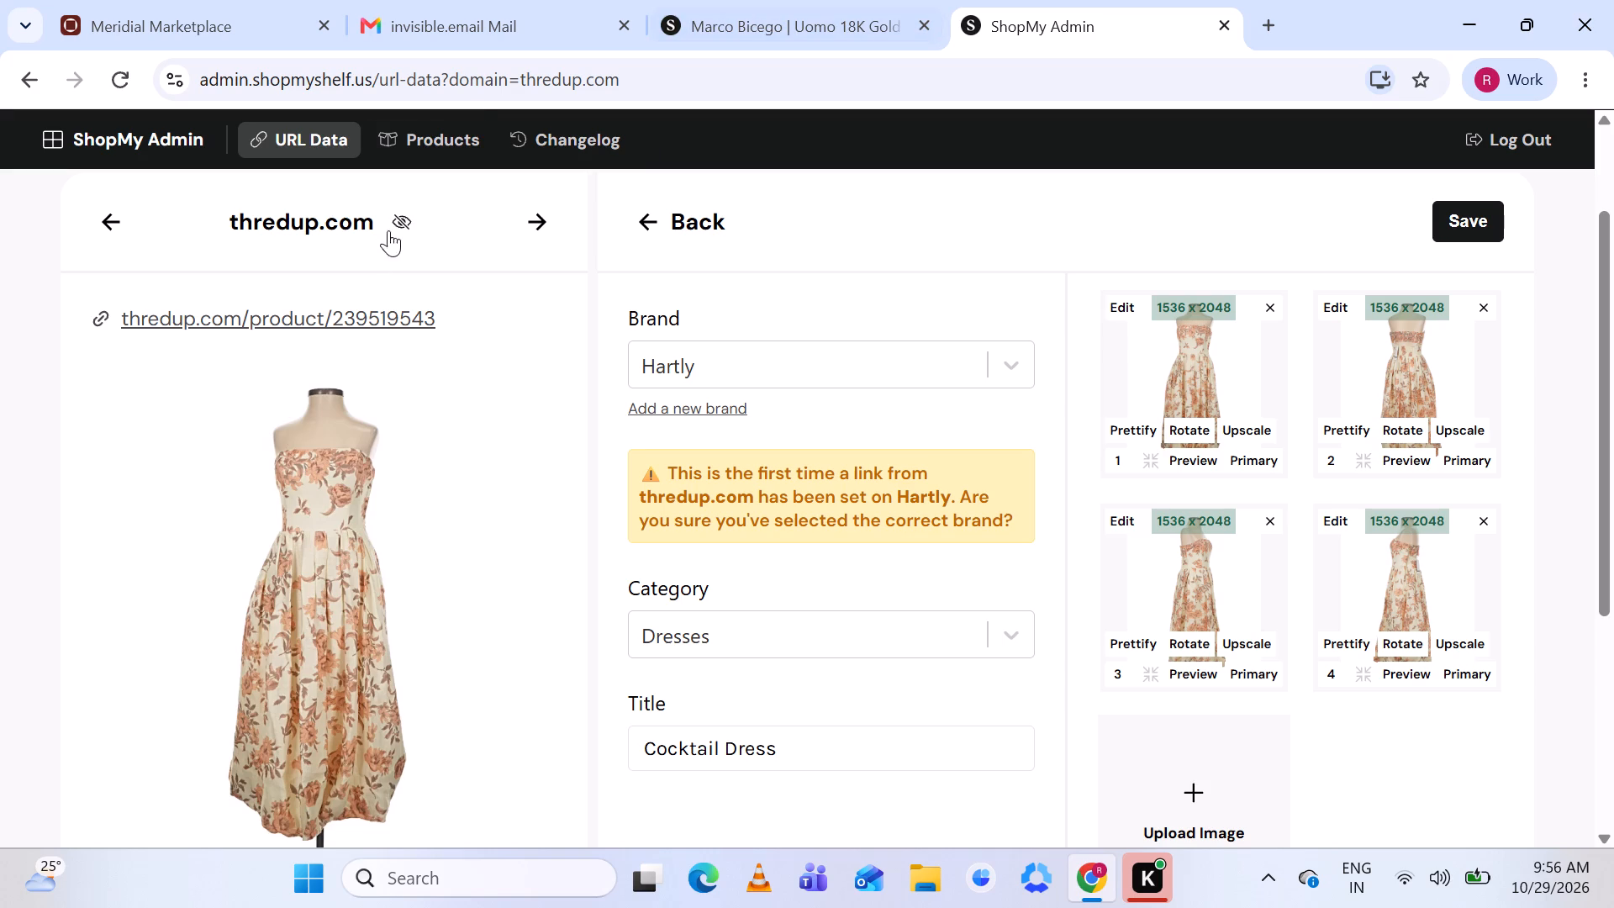
left_click(322, 313)
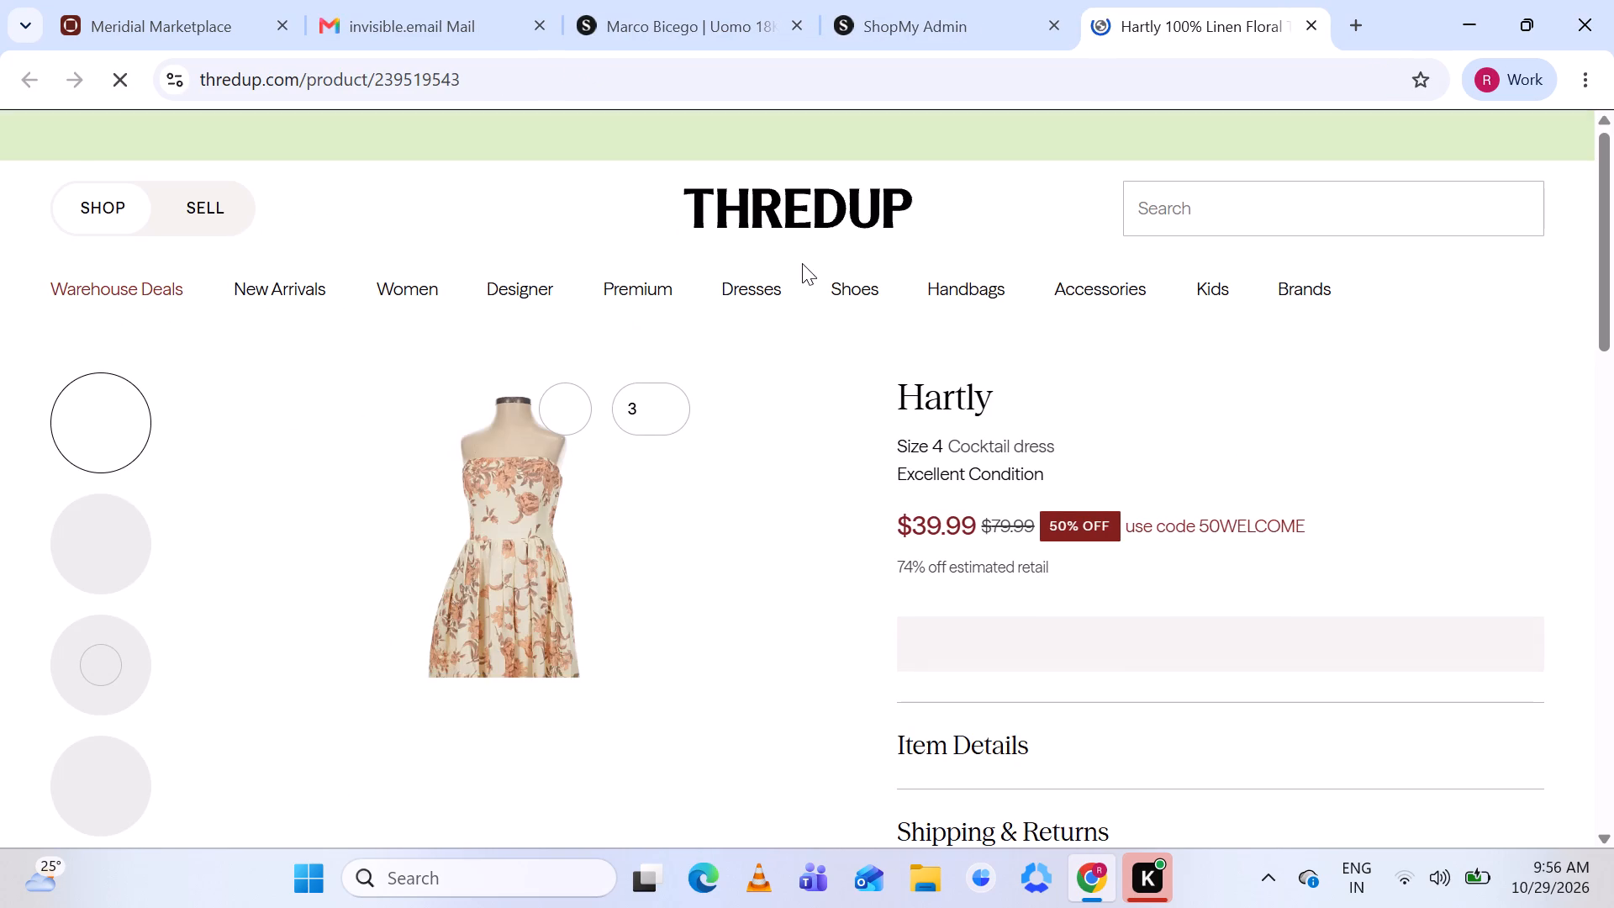
scroll(421, 562, "down", 2)
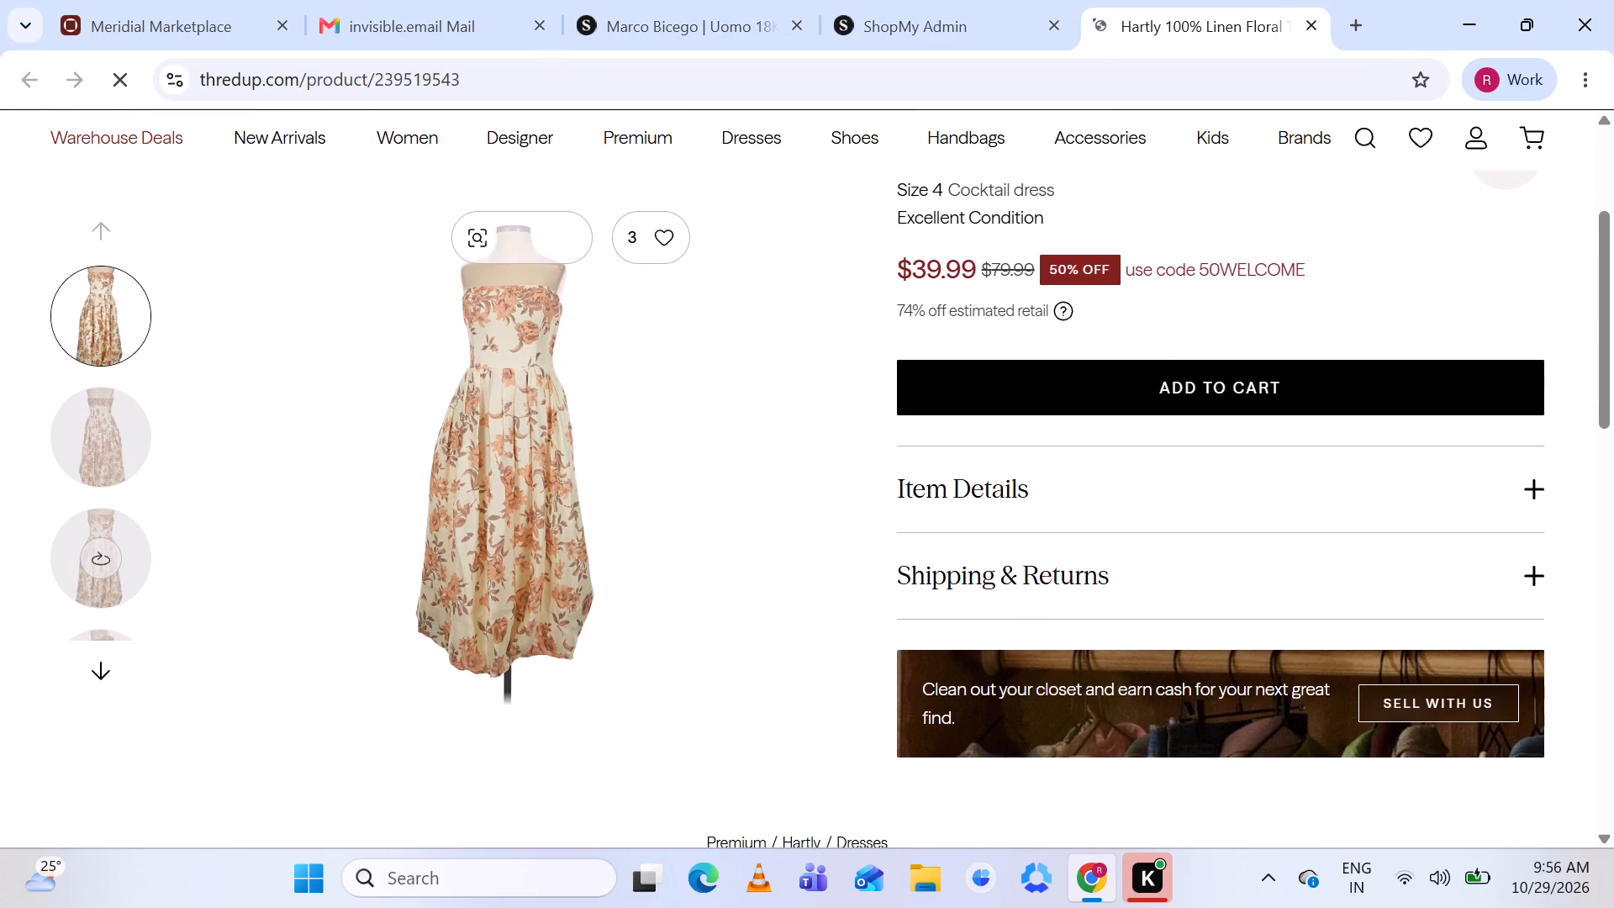
scroll(101, 506, "down", 3)
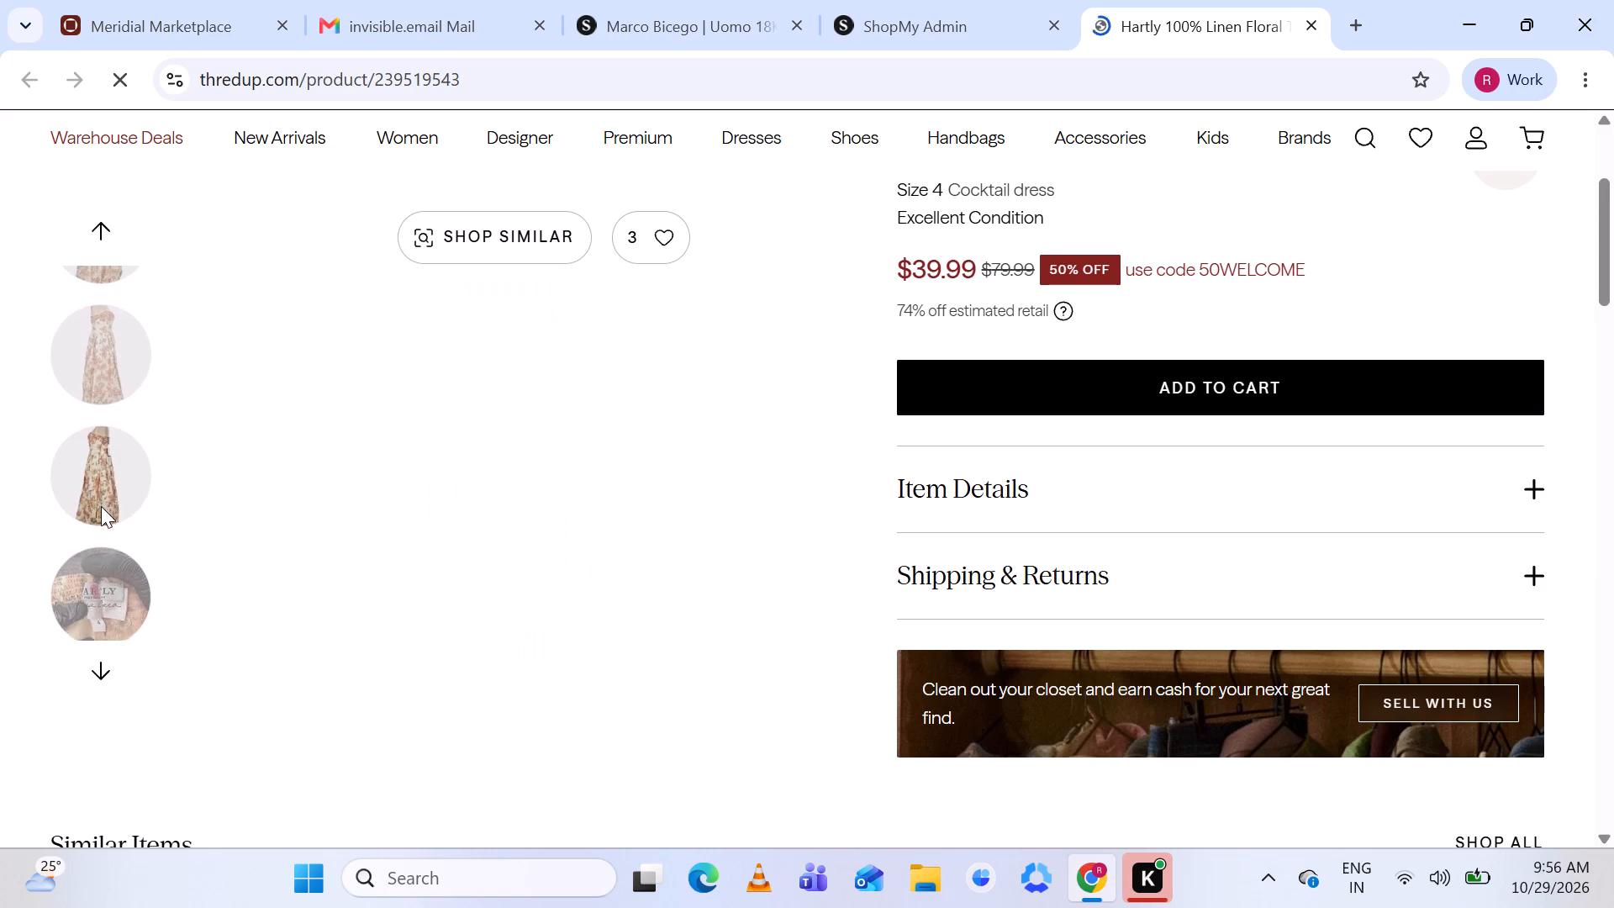
scroll(101, 506, "down", 1)
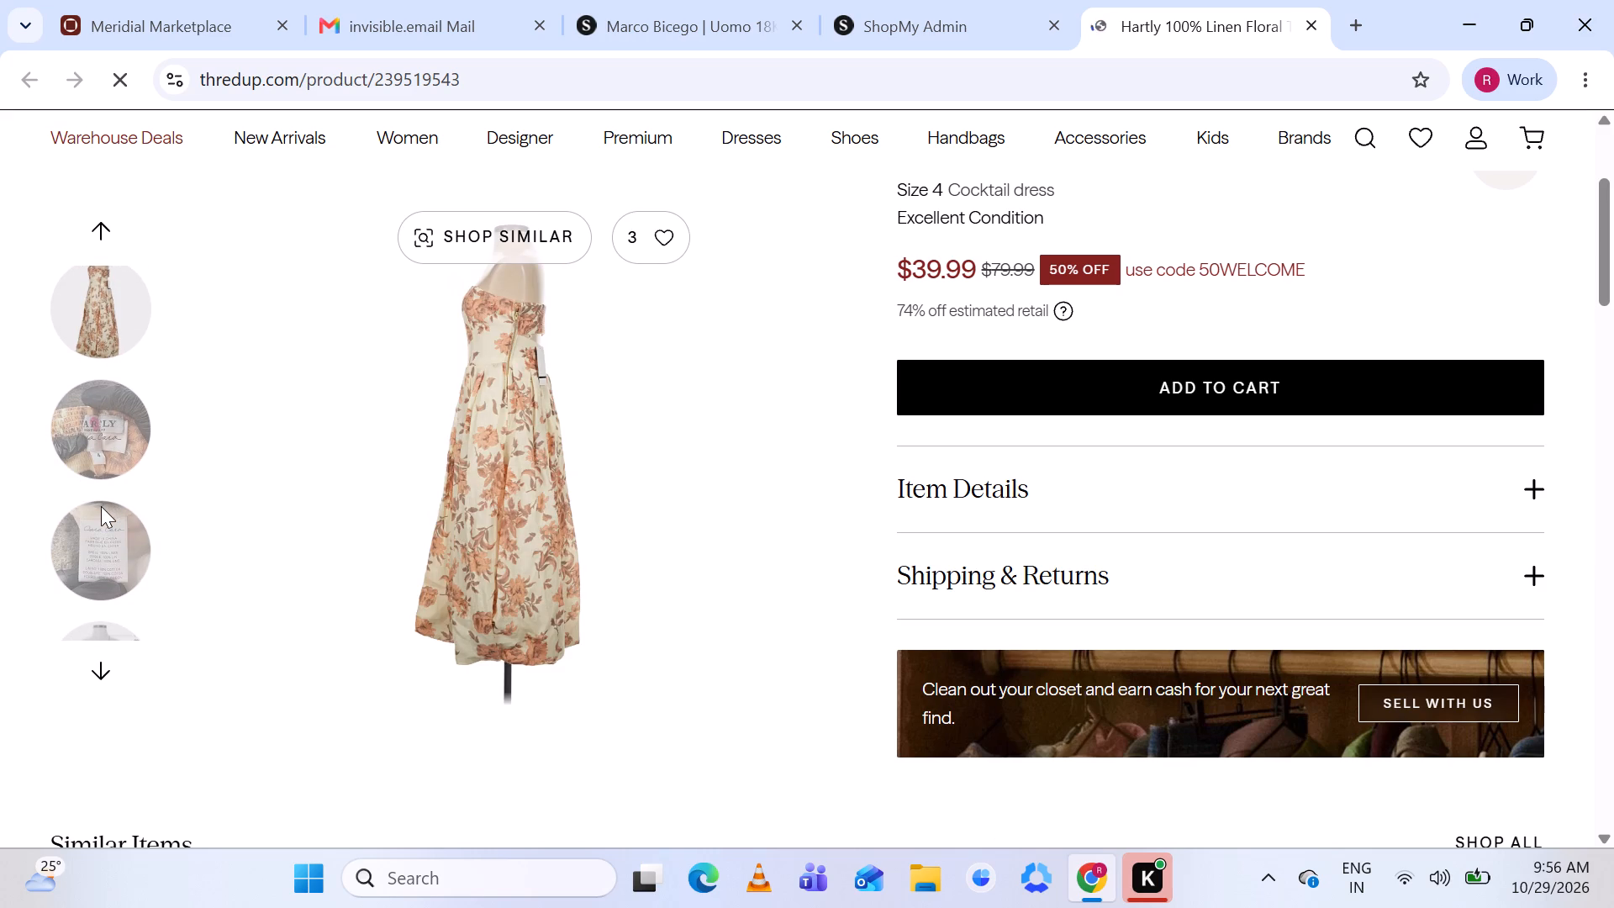
scroll(101, 506, "down", 1)
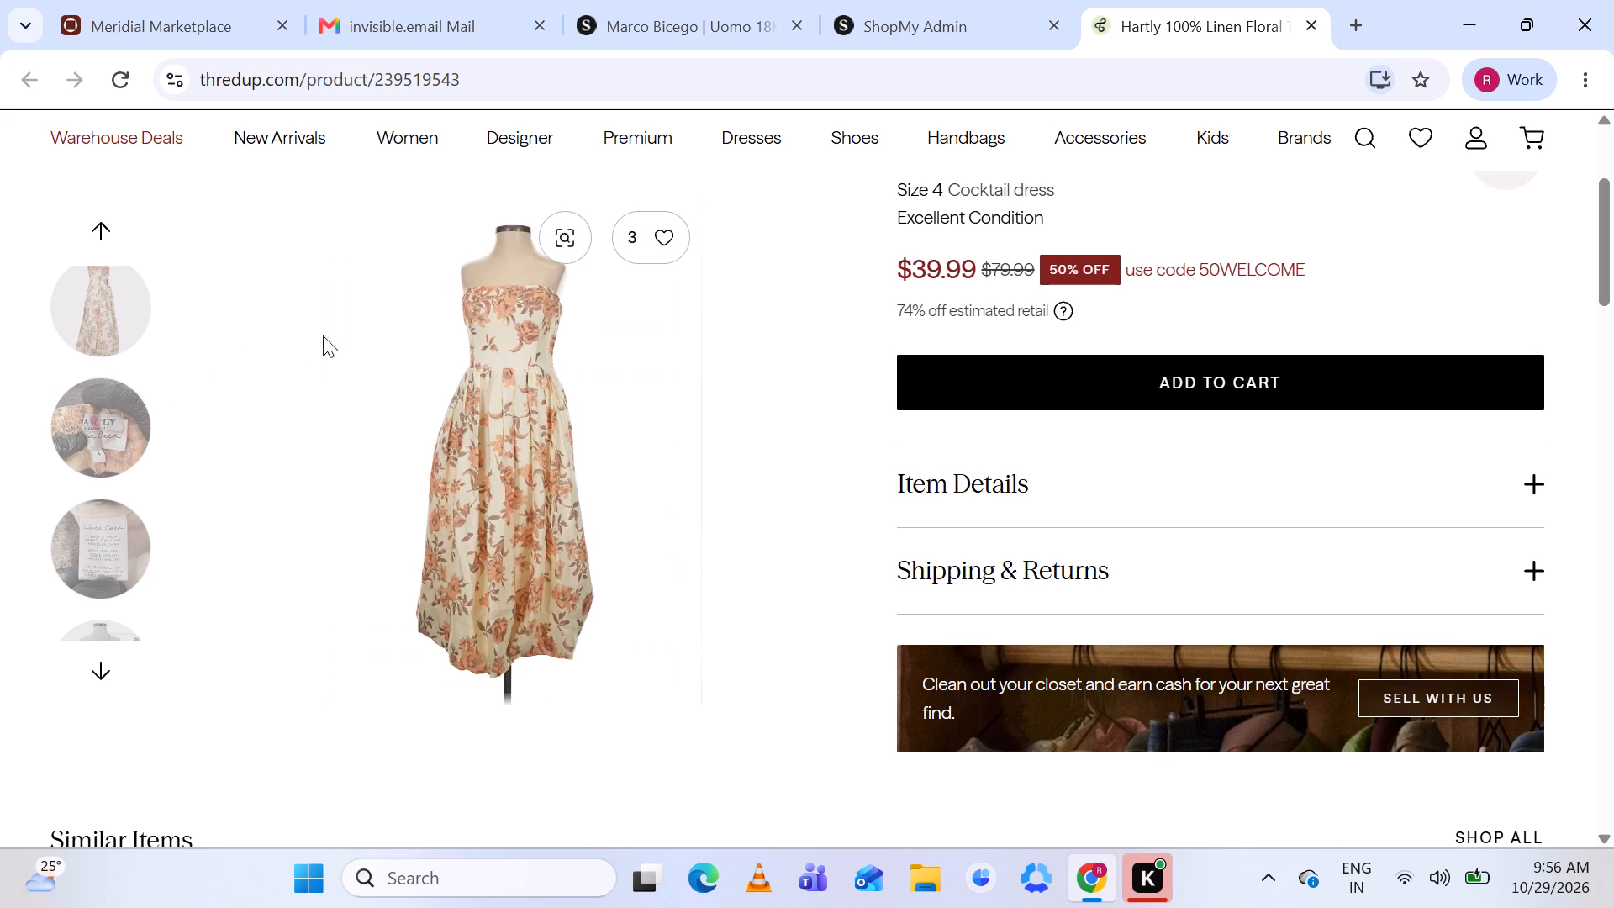
Return to ShopMy Admin and save the new Hartly product as "Cocktail Dress" in the Dresses category.
left_click(924, 15)
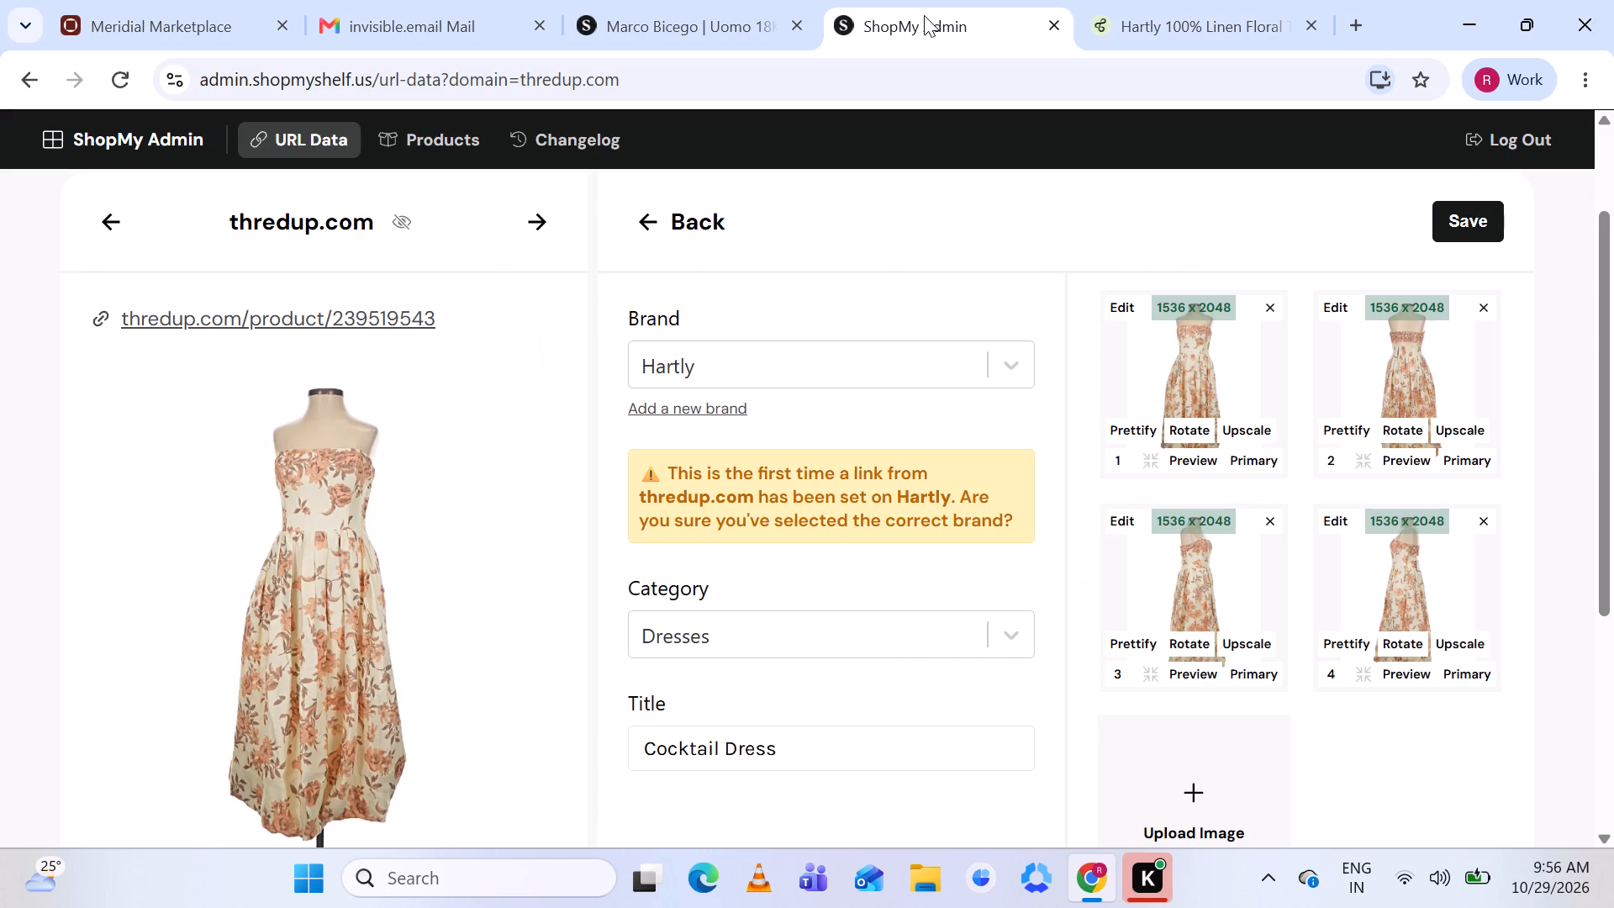
scroll(878, 327, "down", 1)
scroll(878, 327, "up", 1)
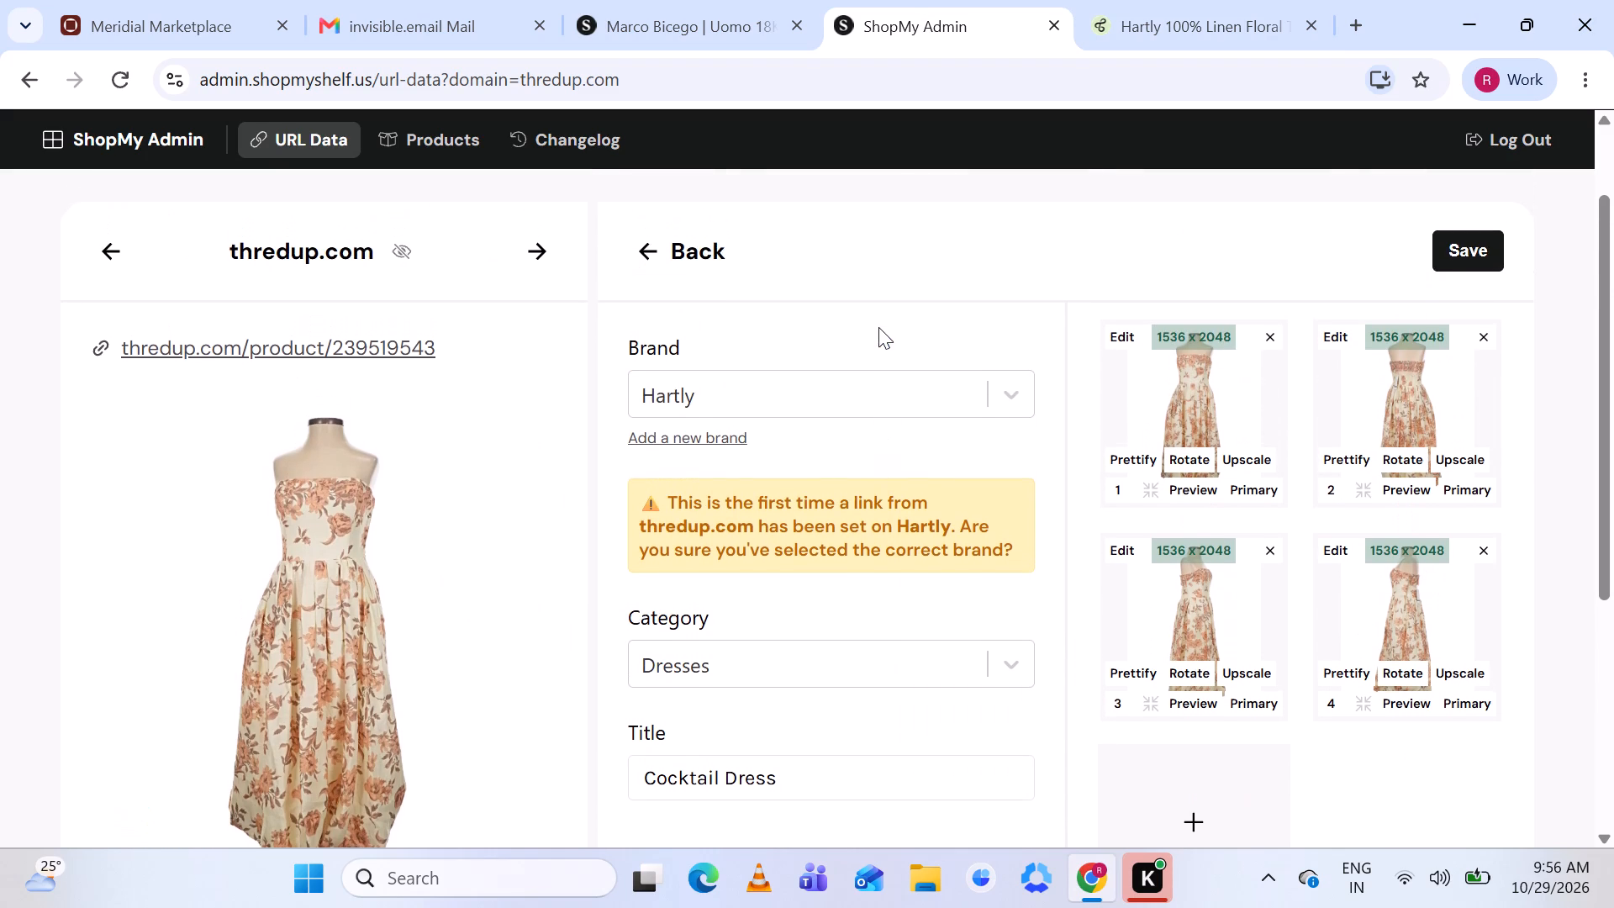
left_click(1459, 240)
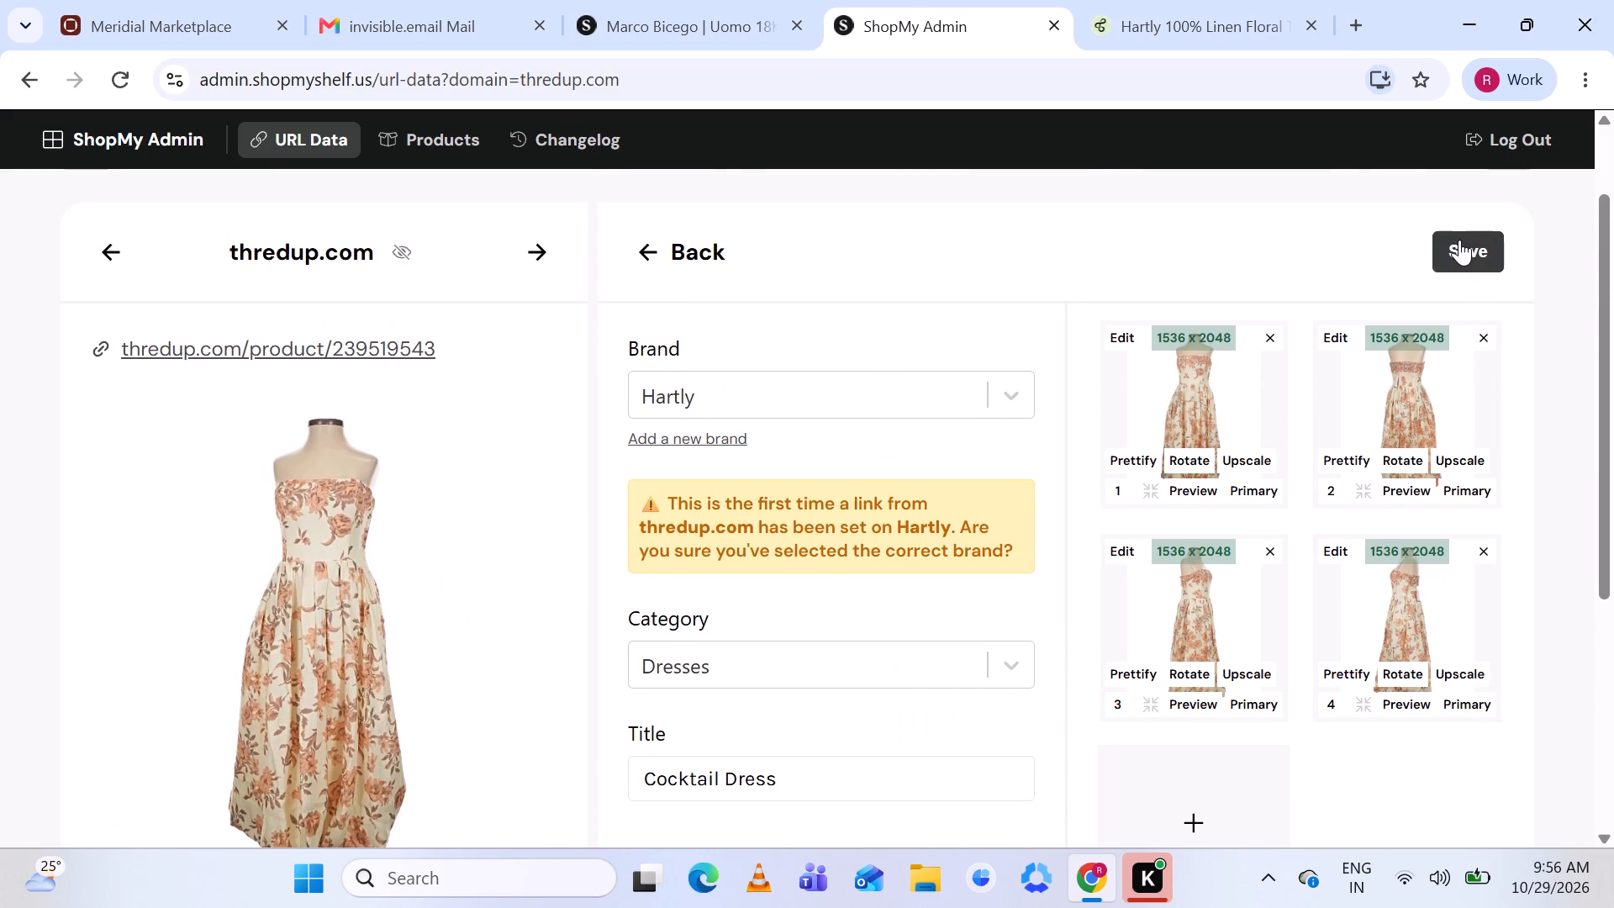
Compare the brown Wilsons Leather jacket with its suggested Wilsons Leather US match on the ShopMy product page, closing the Hartly listing.
scroll(1182, 240, "down", 2)
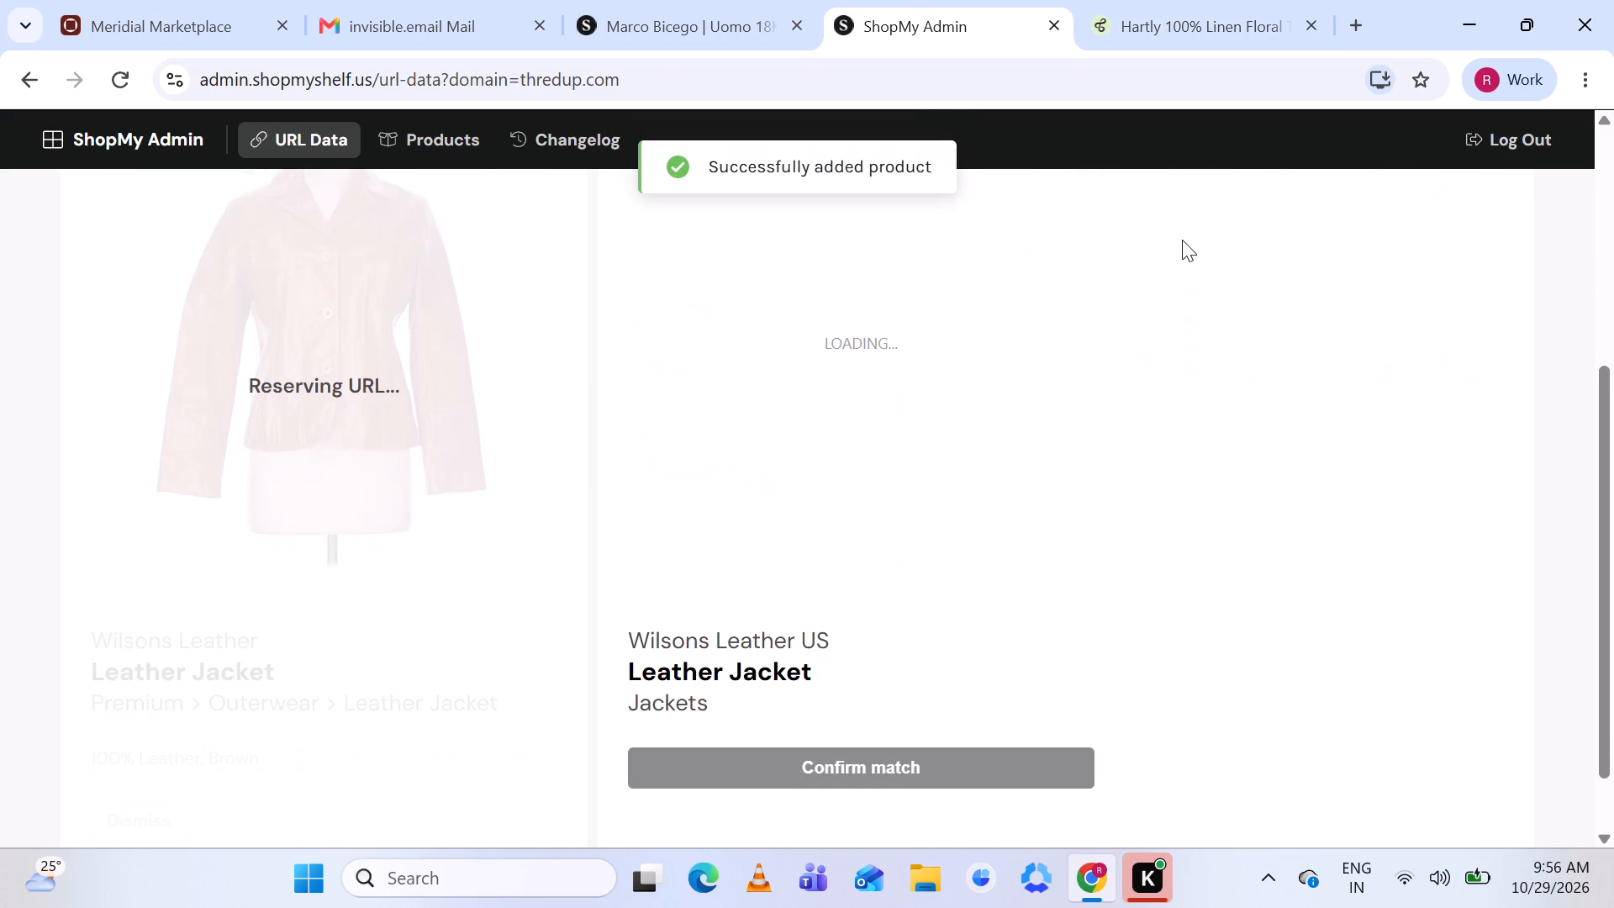
scroll(1182, 240, "down", 1)
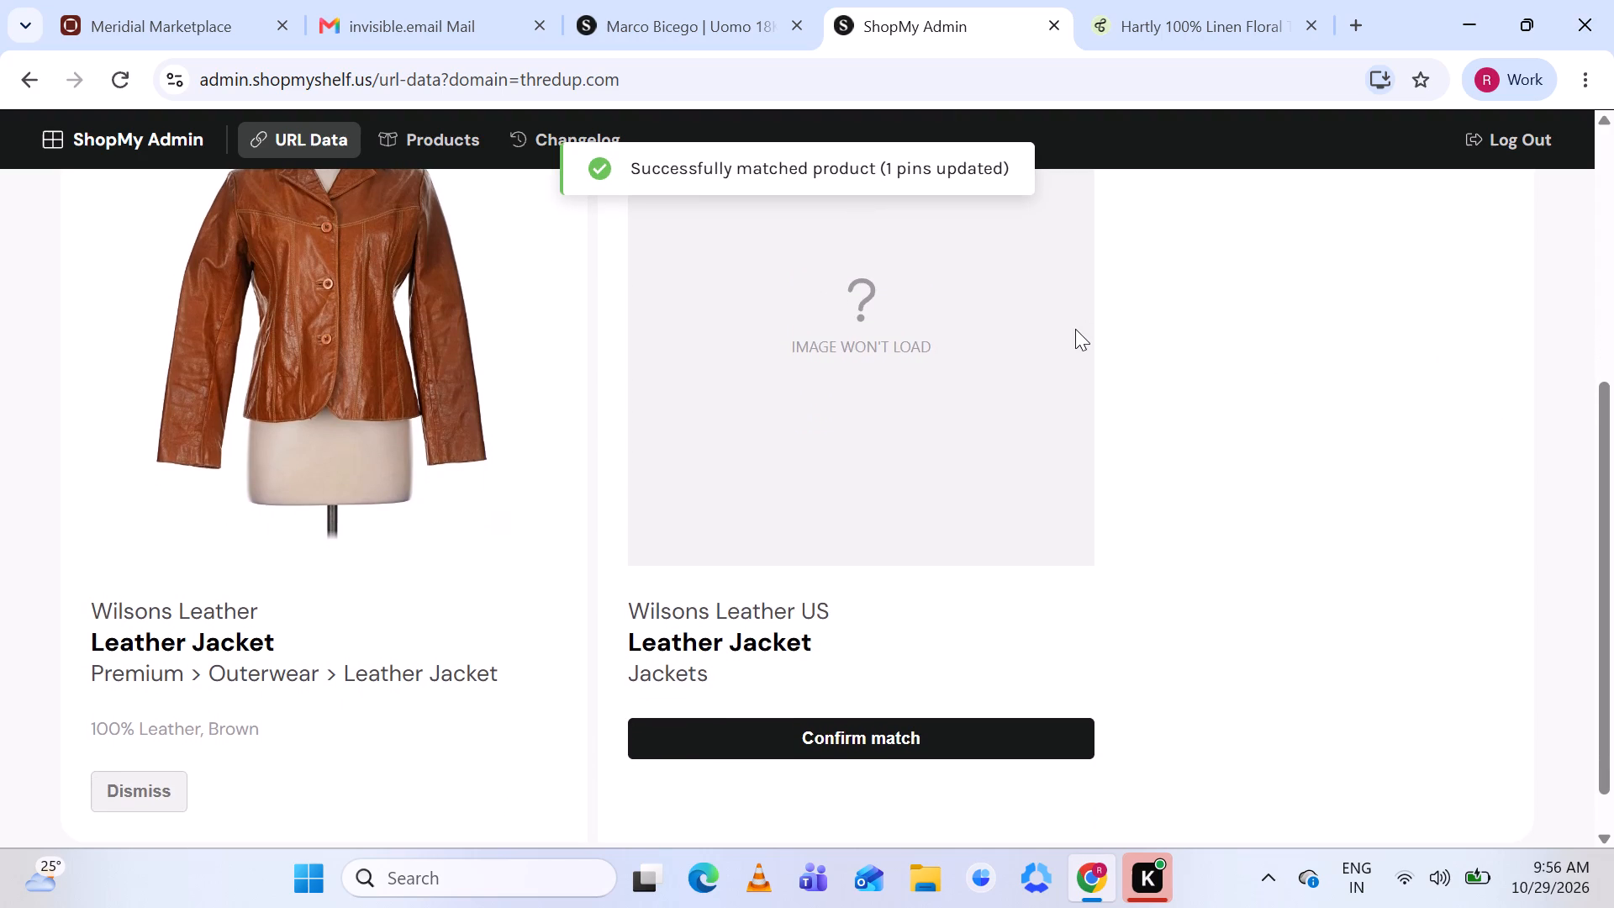
scroll(887, 435, "right", 1)
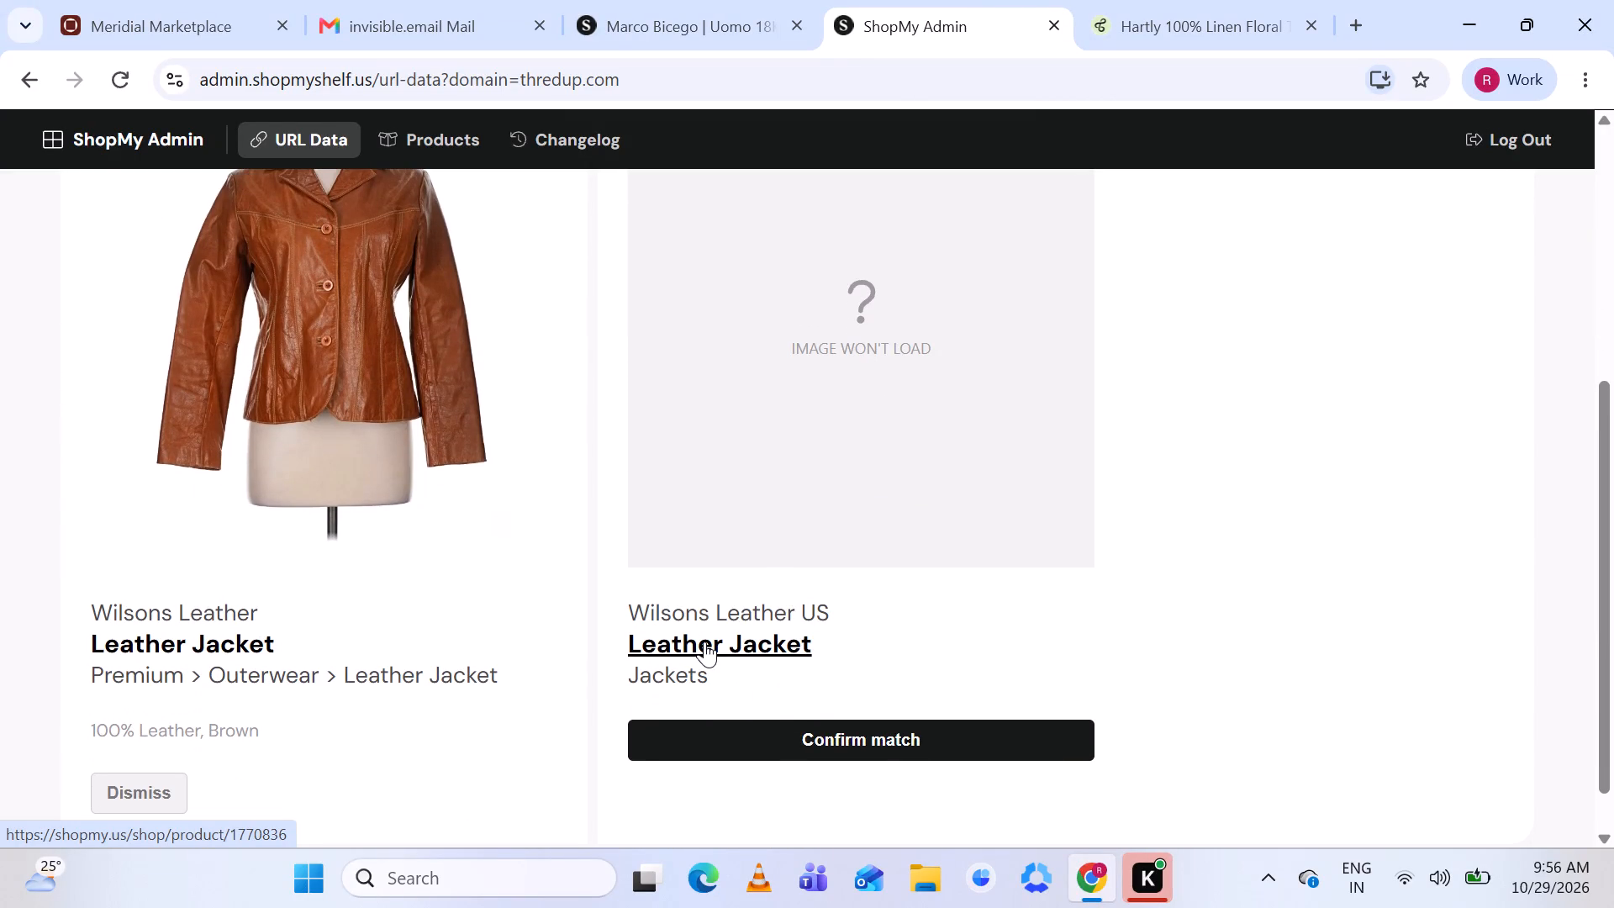
left_click(704, 641)
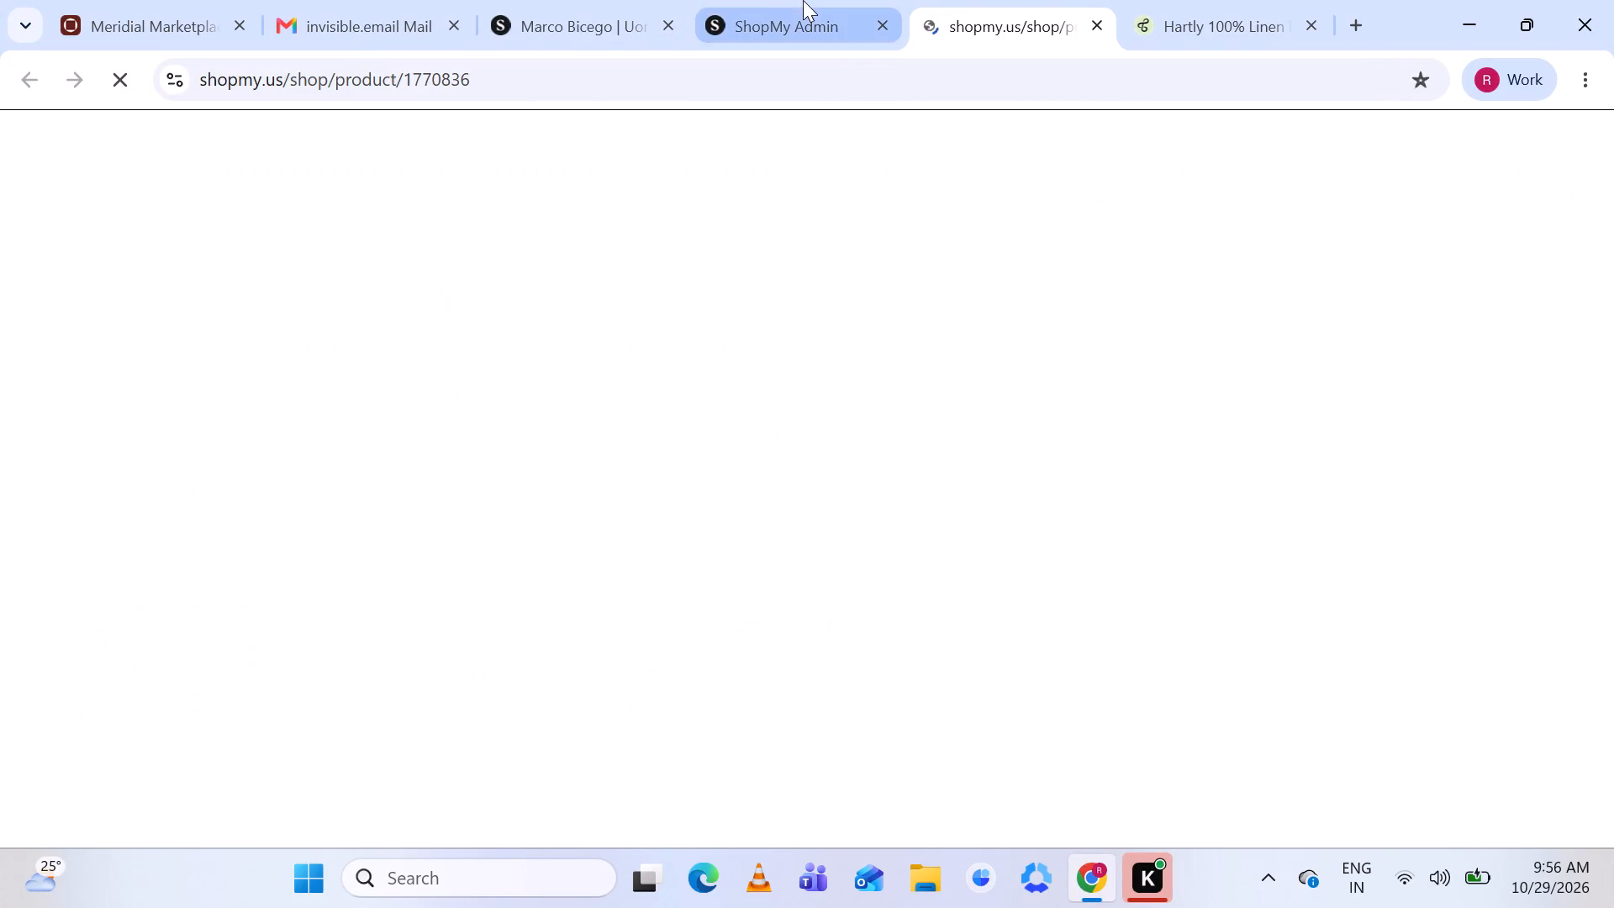
left_click(780, 17)
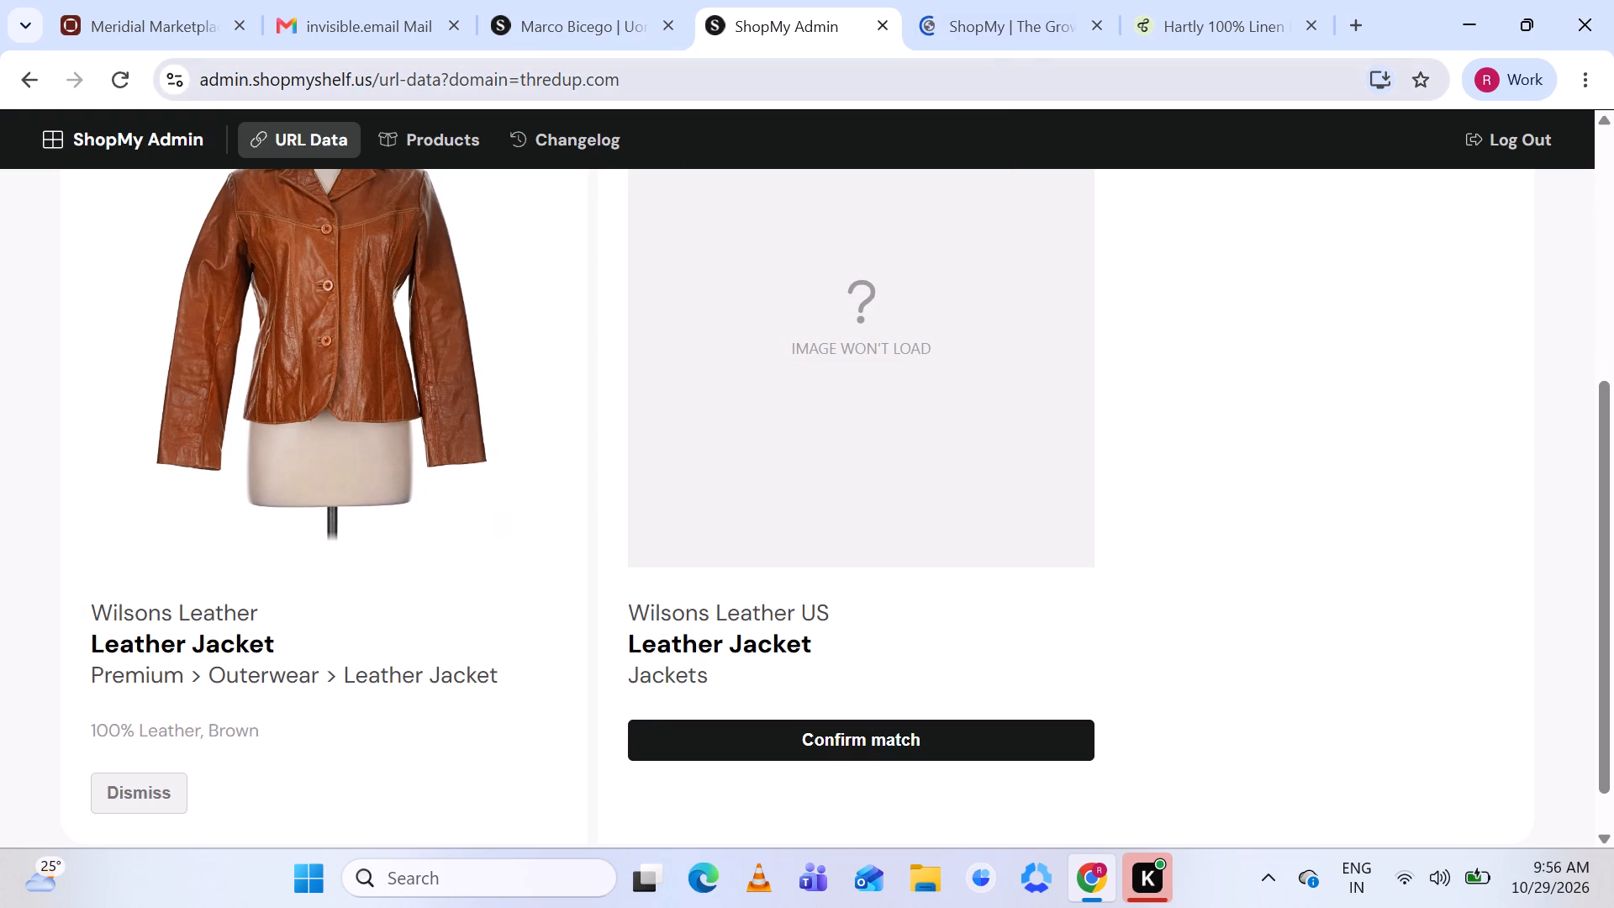
left_click(1311, 29)
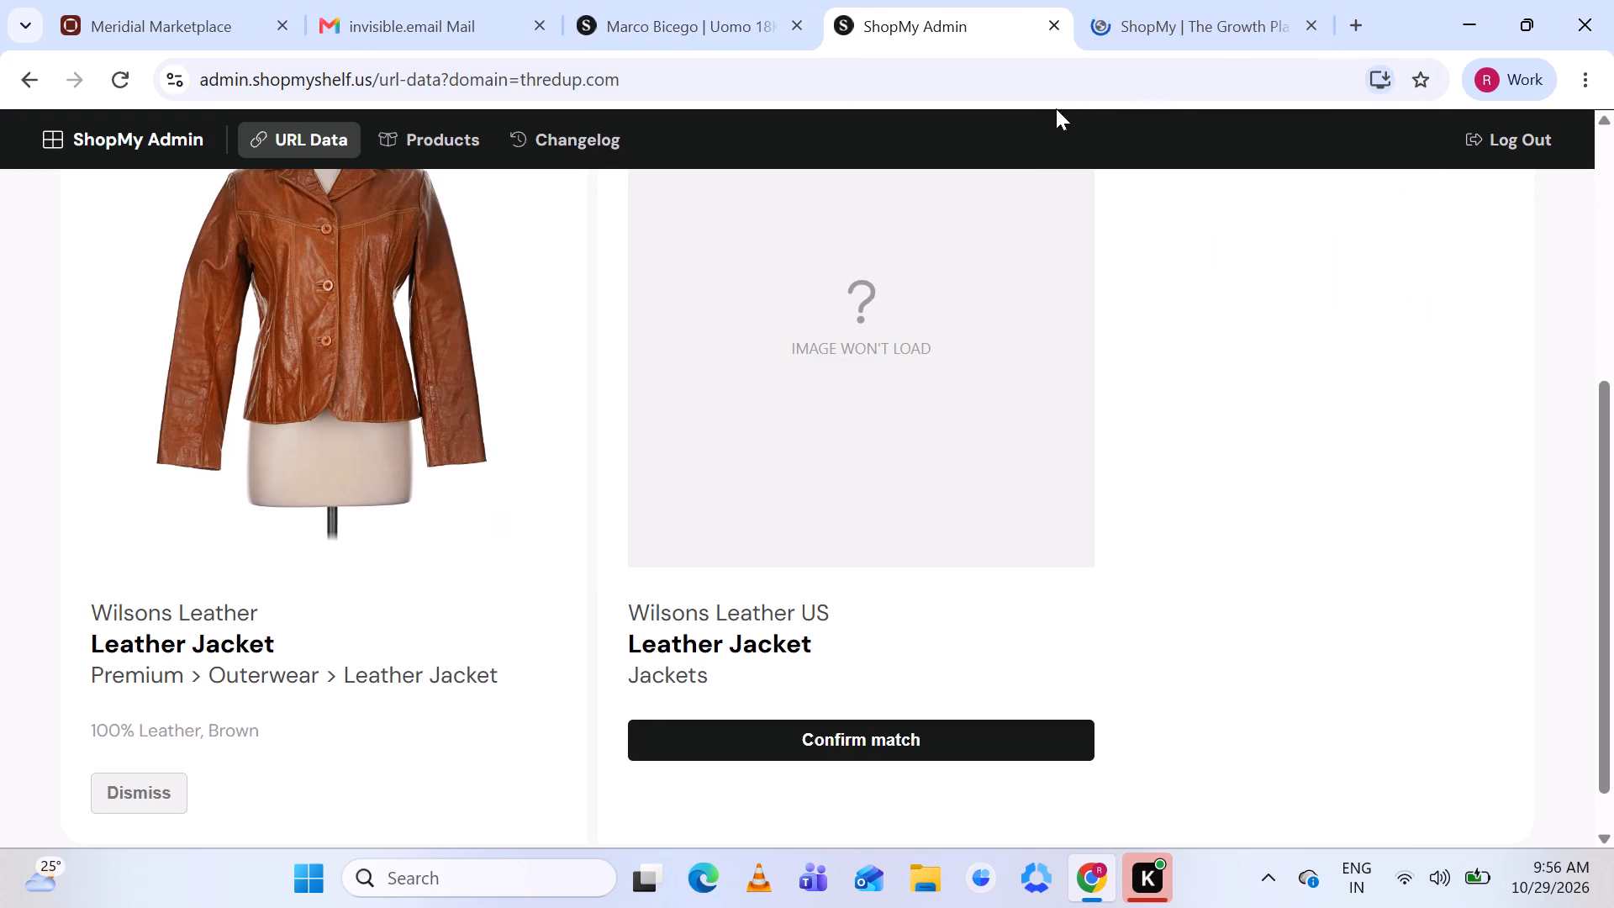
left_click(1175, 3)
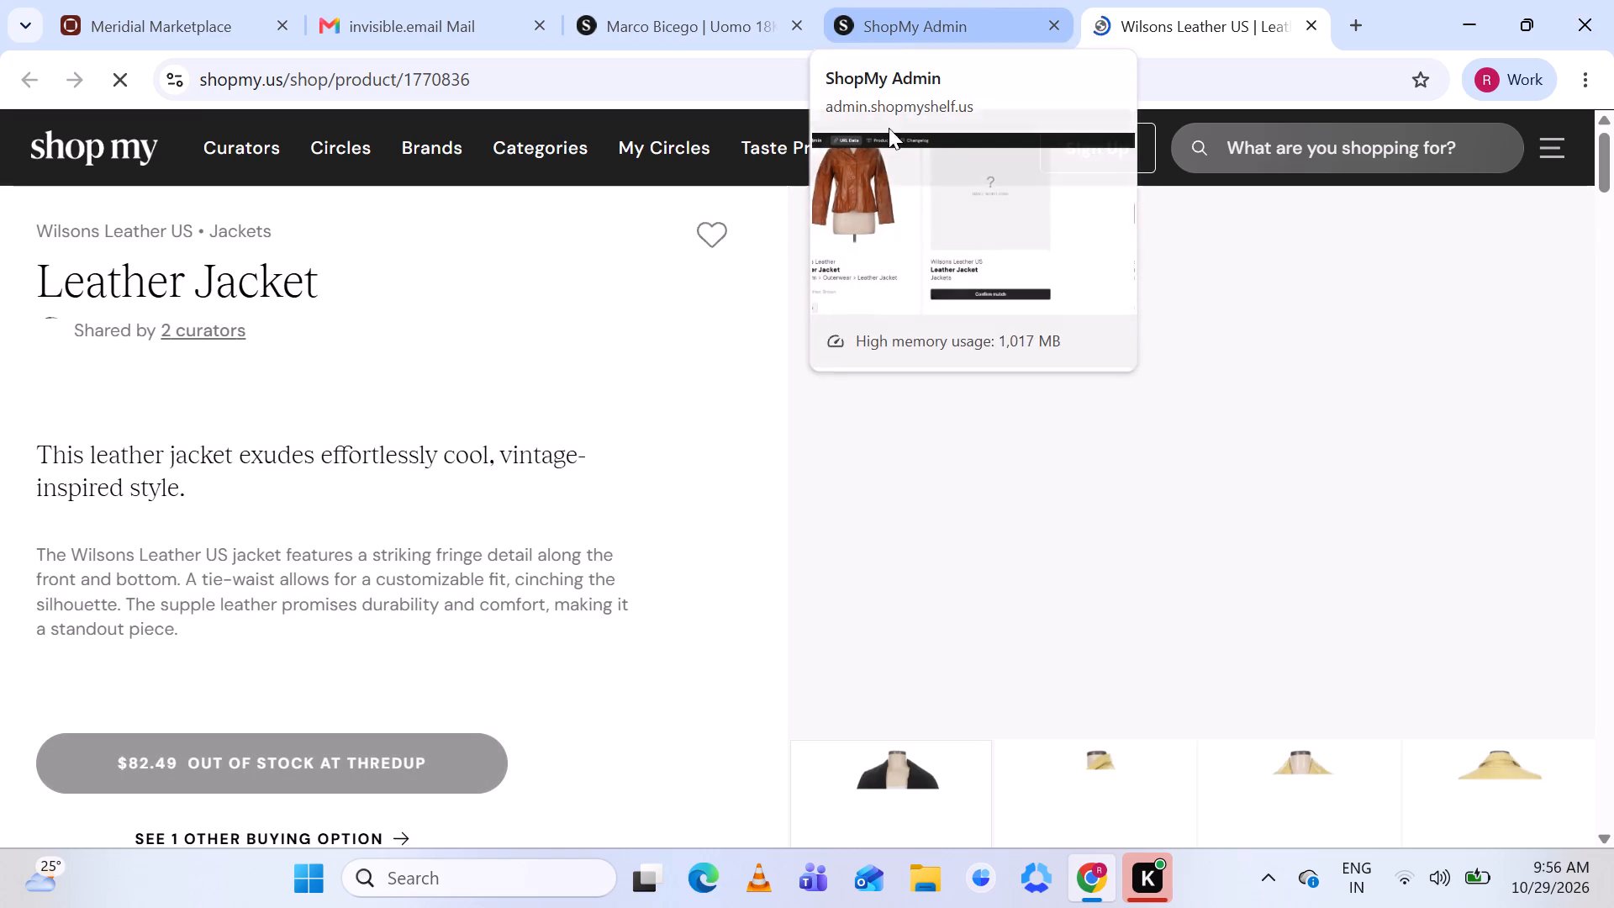
scroll(971, 265, "down", 1)
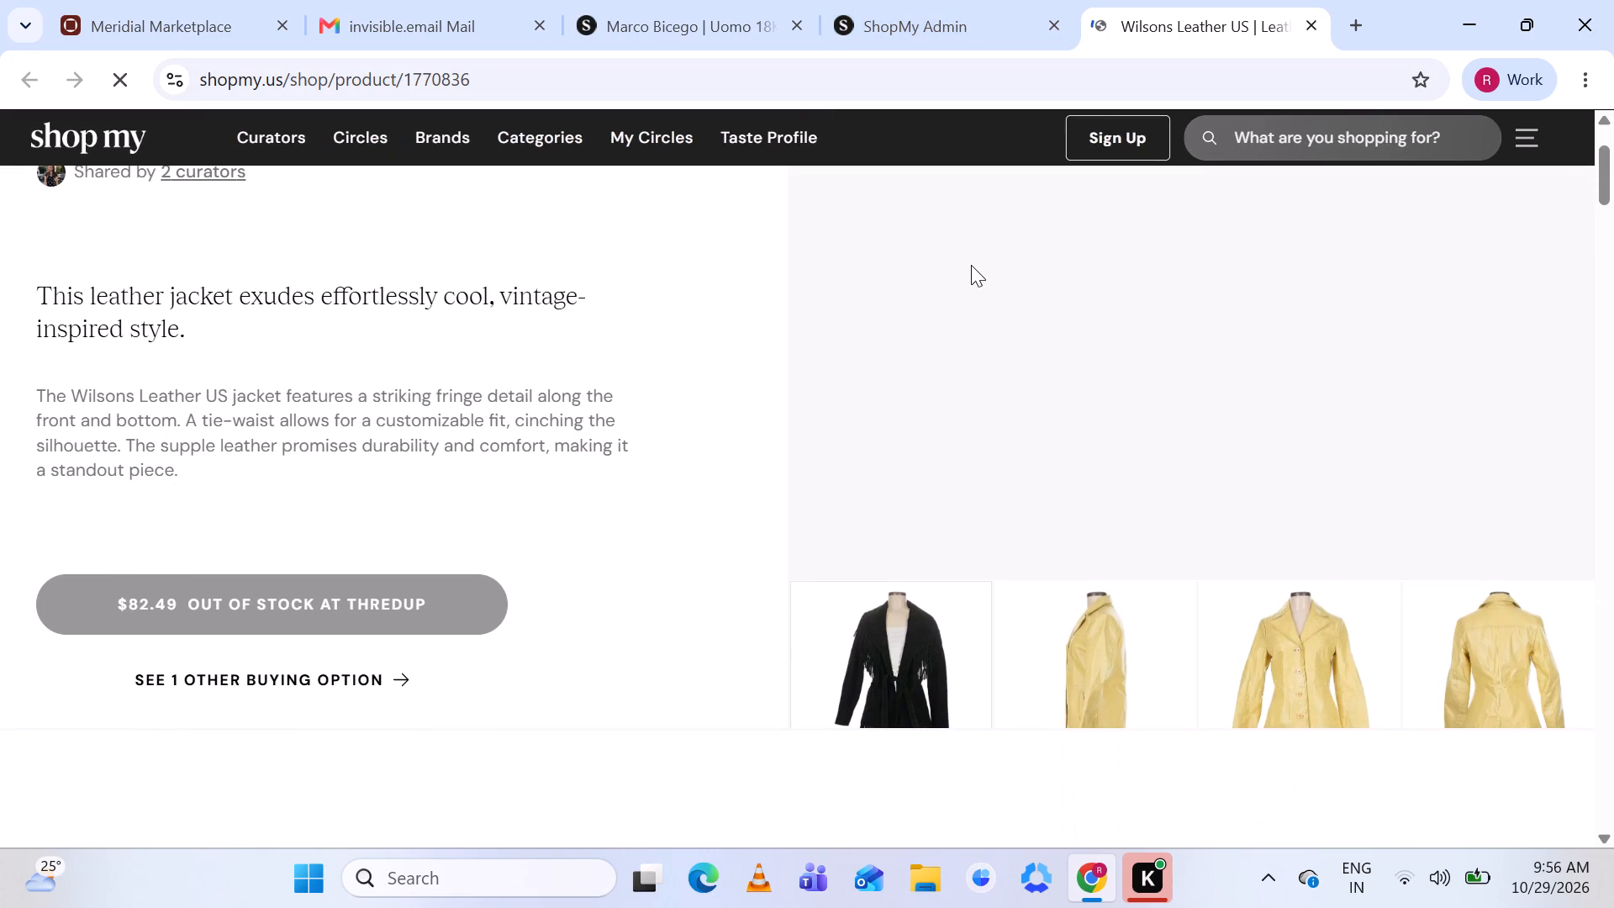
left_click(933, 9)
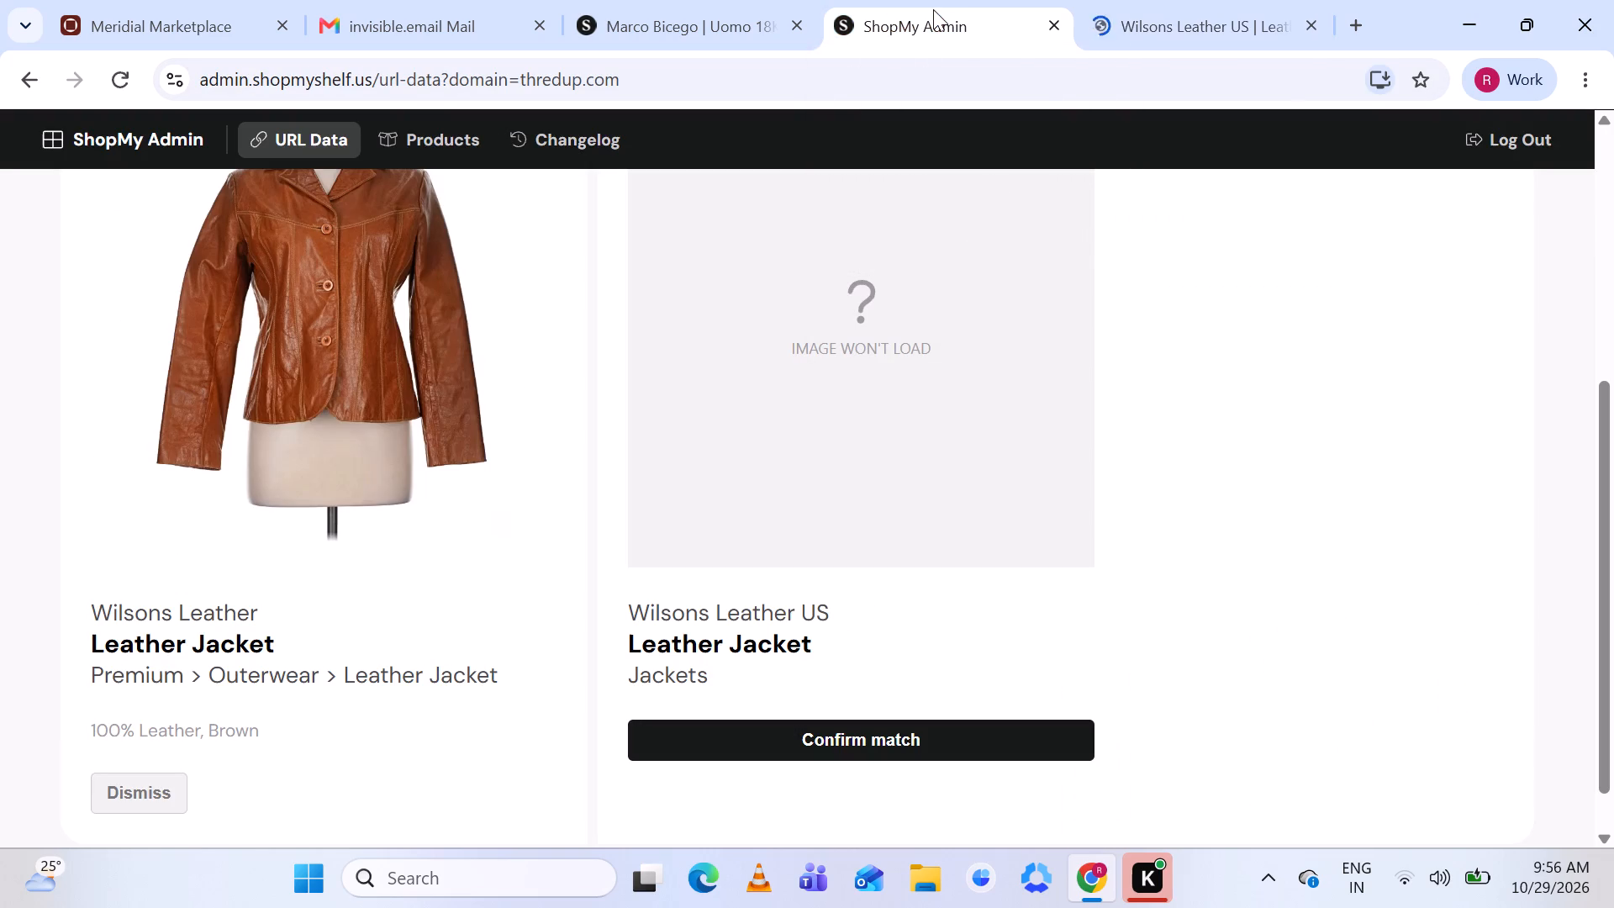
Start a new product for the brown Wilsons Leather jacket, open its thredup.com listing, and return to the ShopMy product form.
scroll(879, 406, "up", 2)
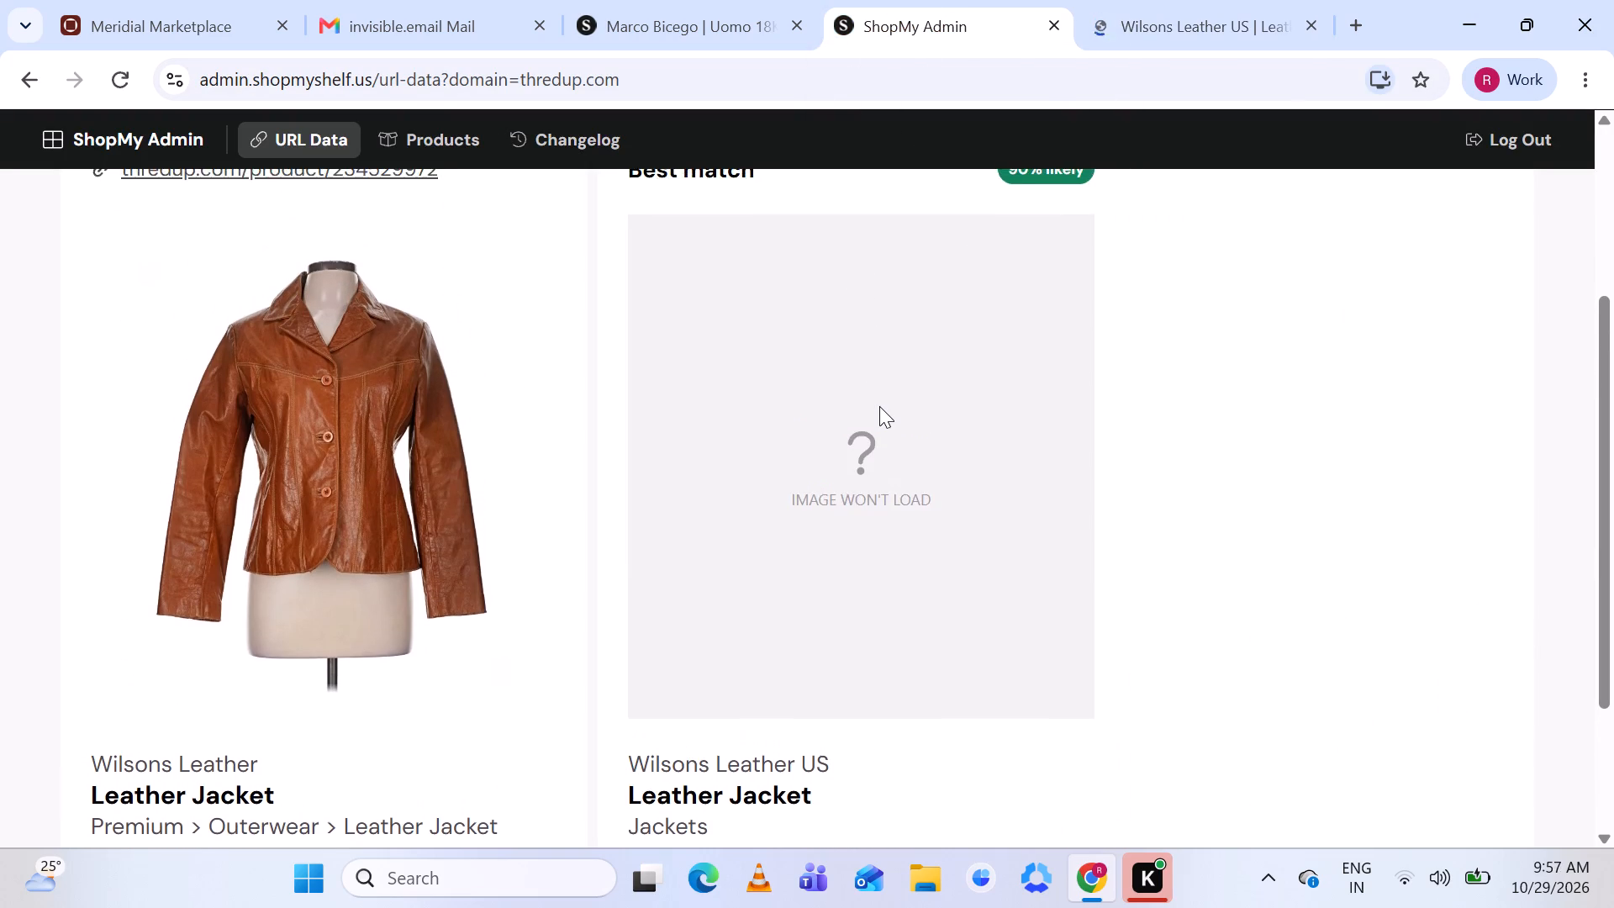
scroll(879, 406, "up", 1)
scroll(879, 406, "right", 1)
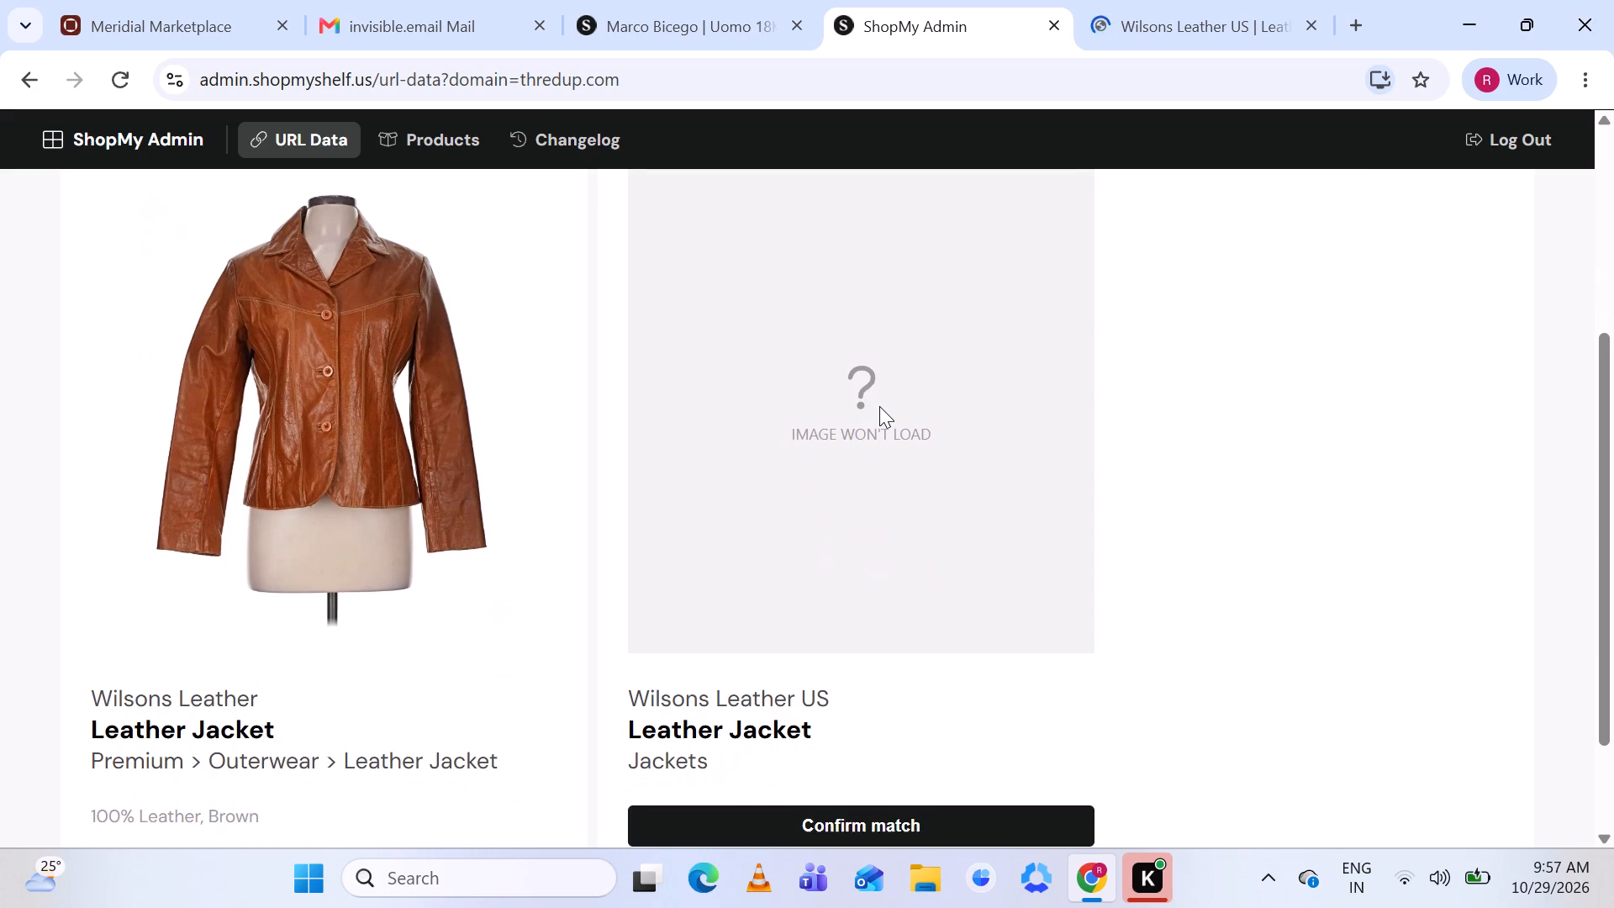
scroll(879, 406, "right", 2)
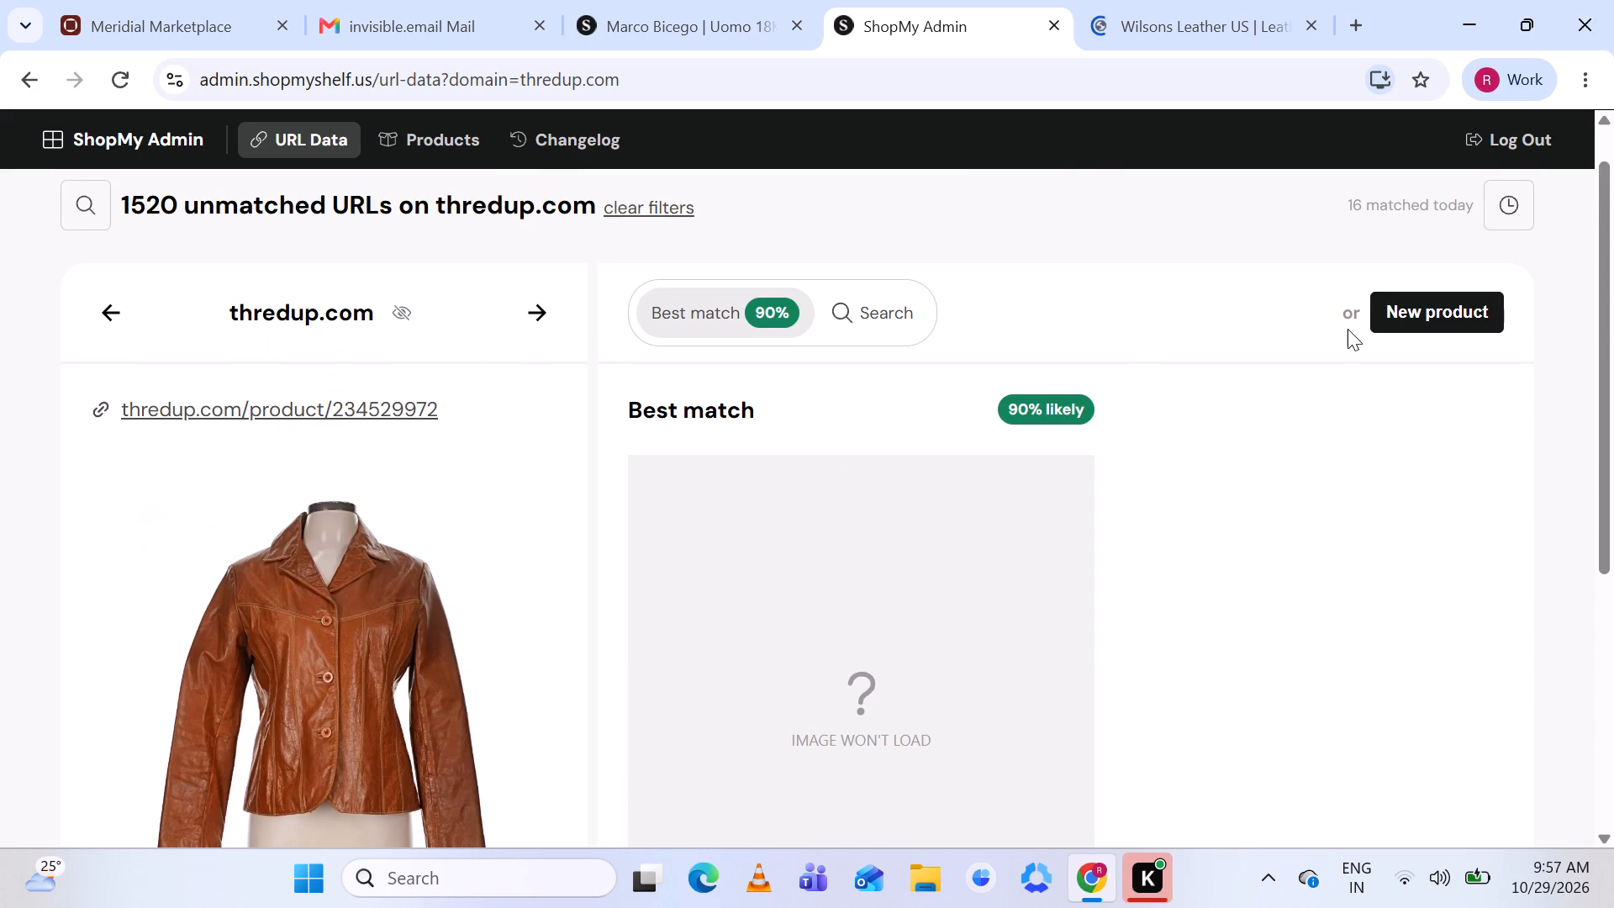
left_click(1406, 308)
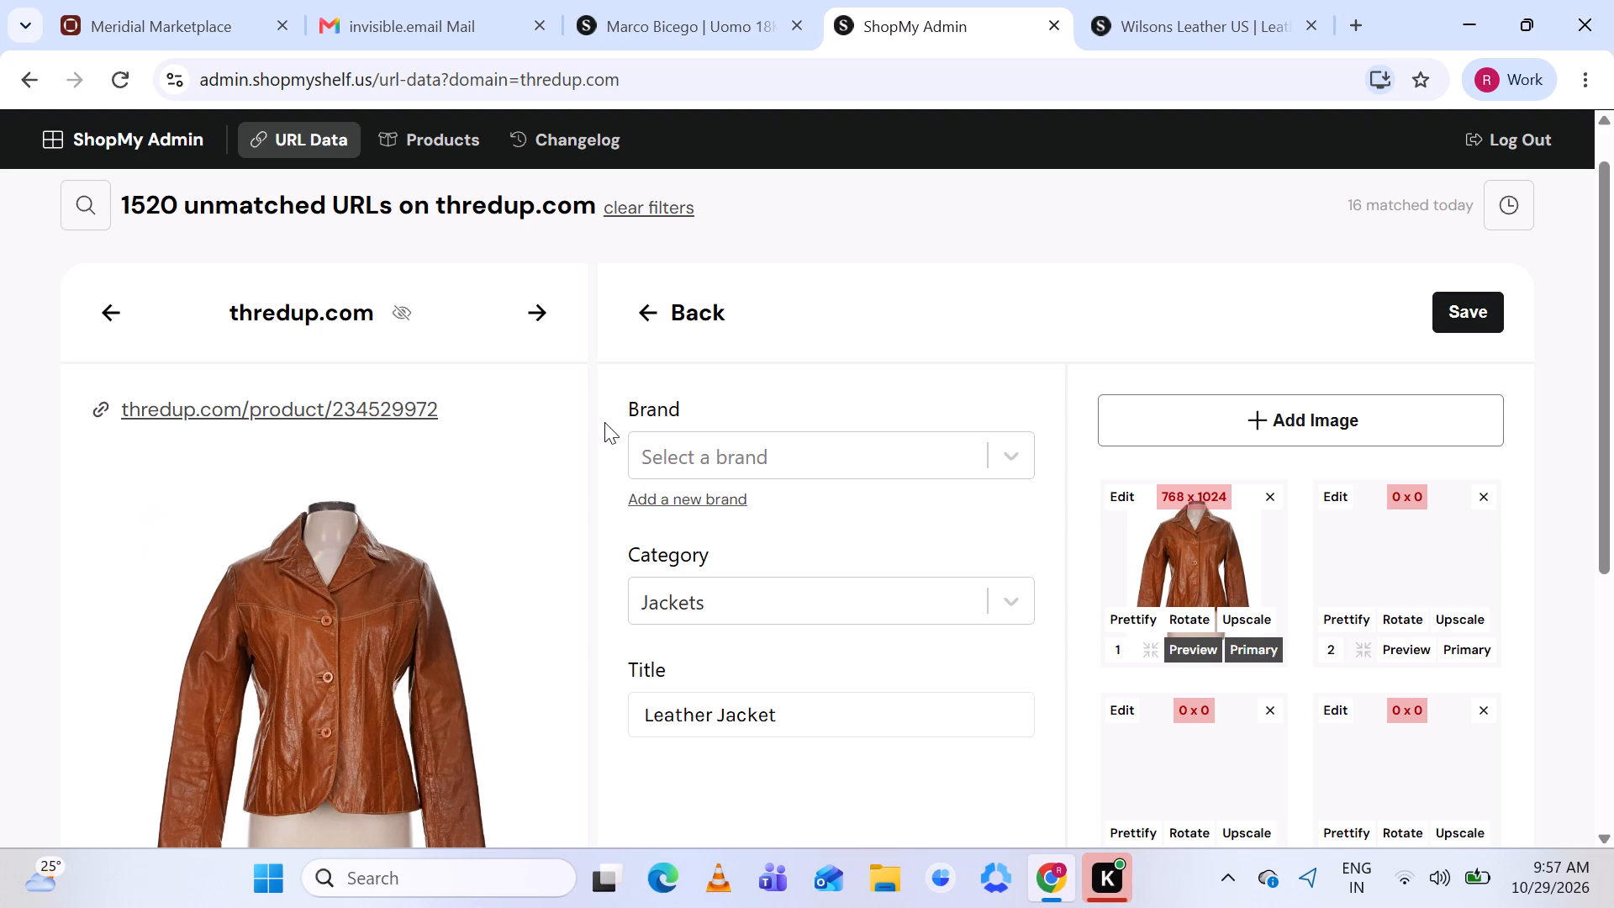
left_click(359, 408)
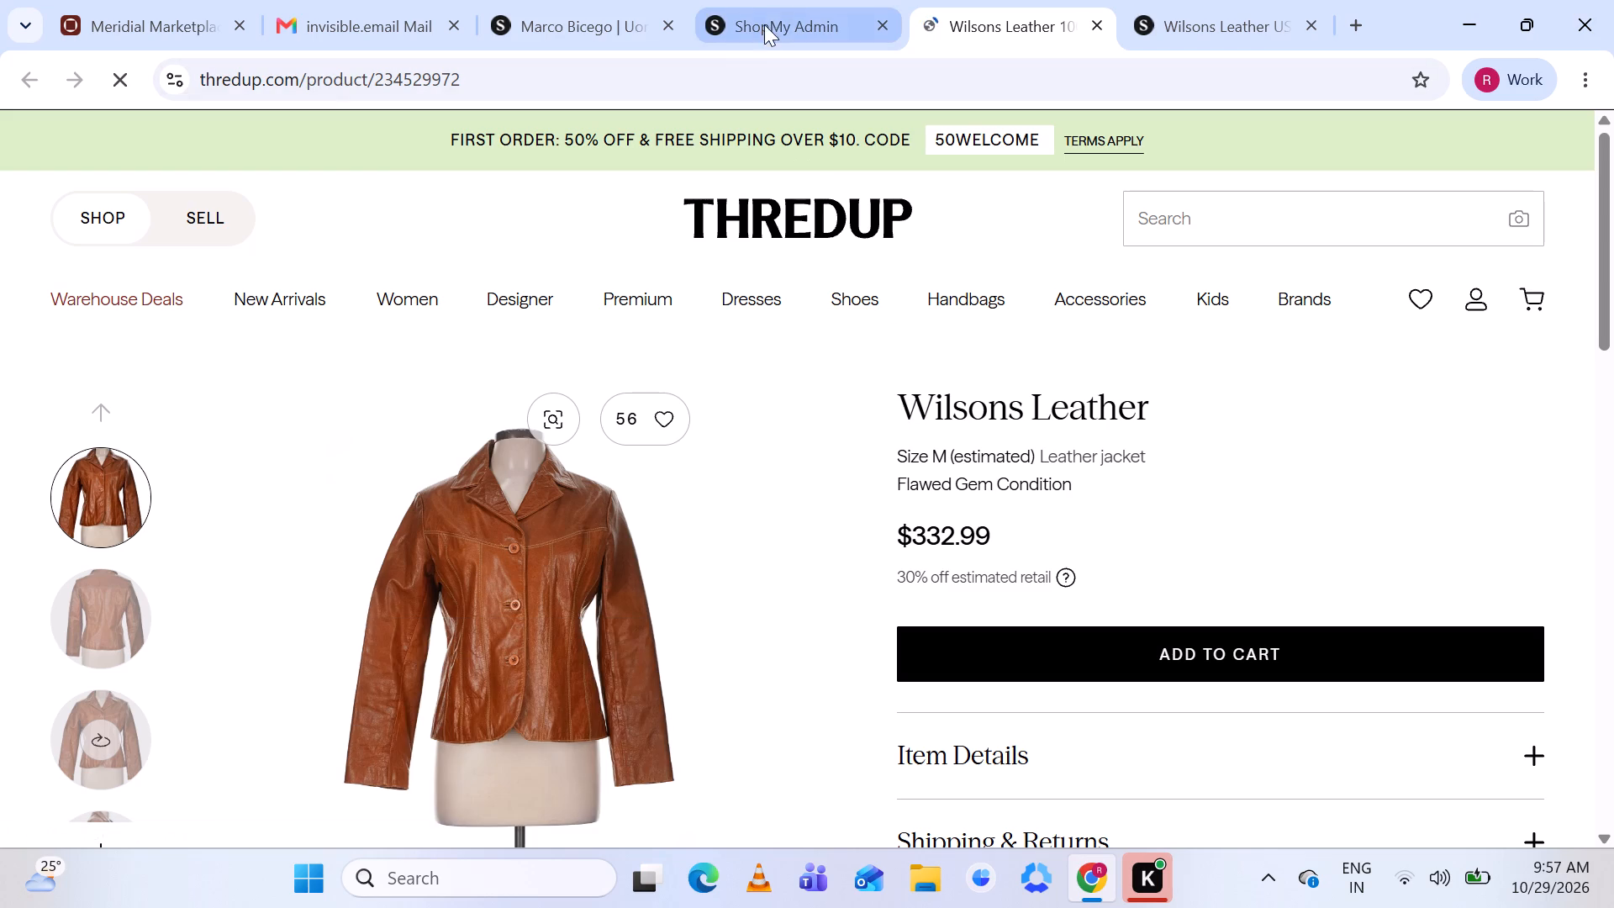
left_click(785, 11)
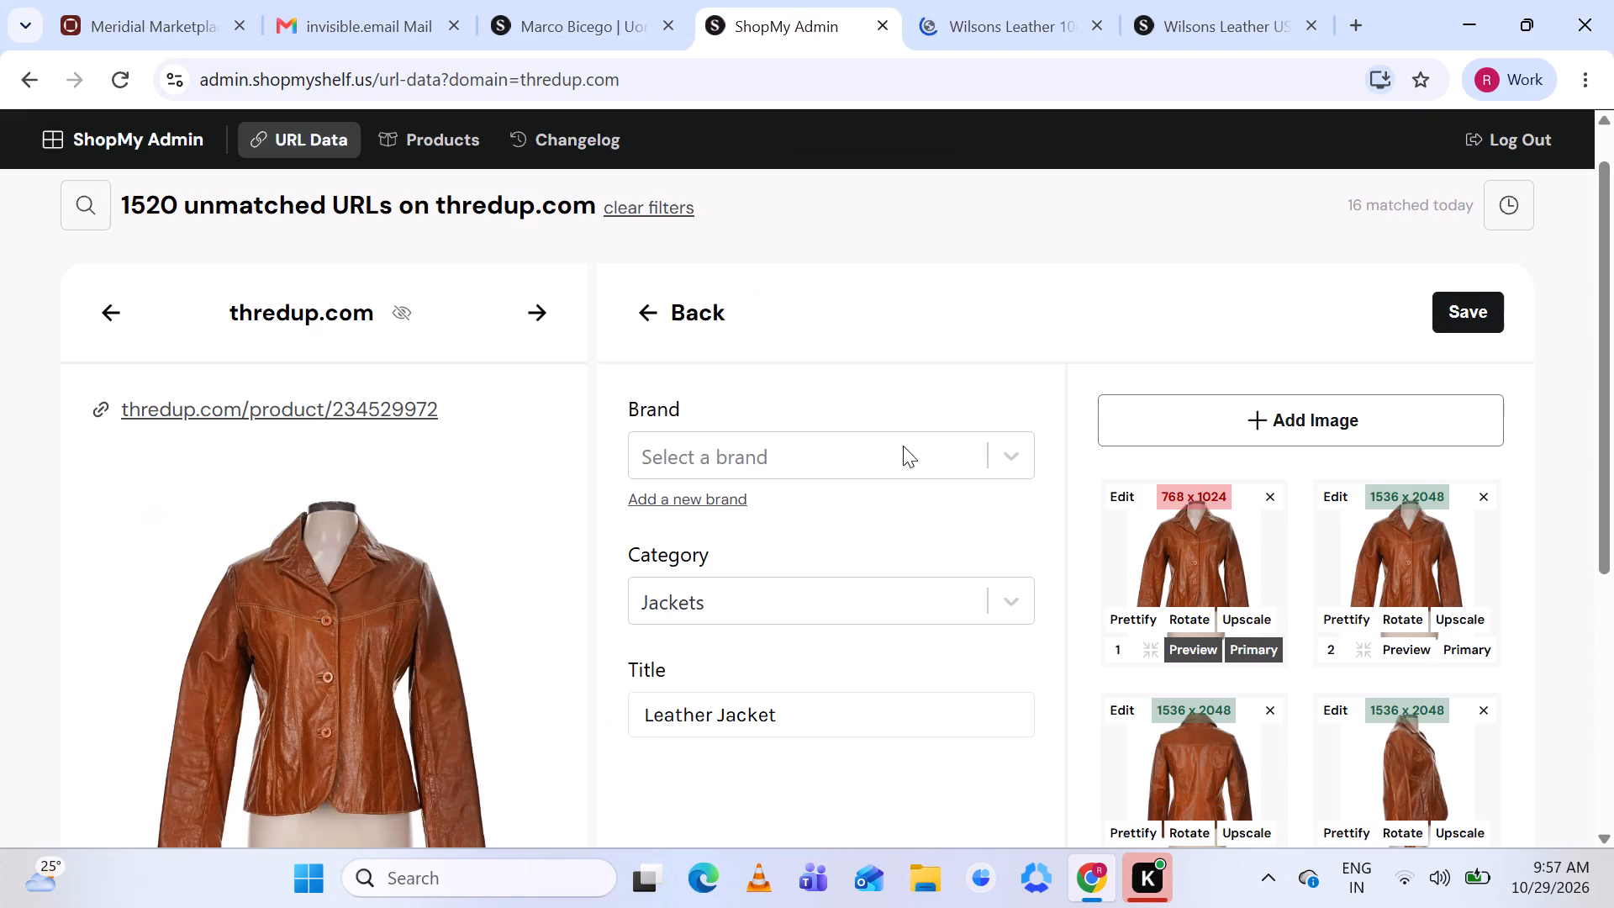
Remove the 768 x 1024 front photo, the label close-up and the unloaded last image, keeping the four 1536 x 2048 jacket photos.
scroll(994, 561, "down", 1)
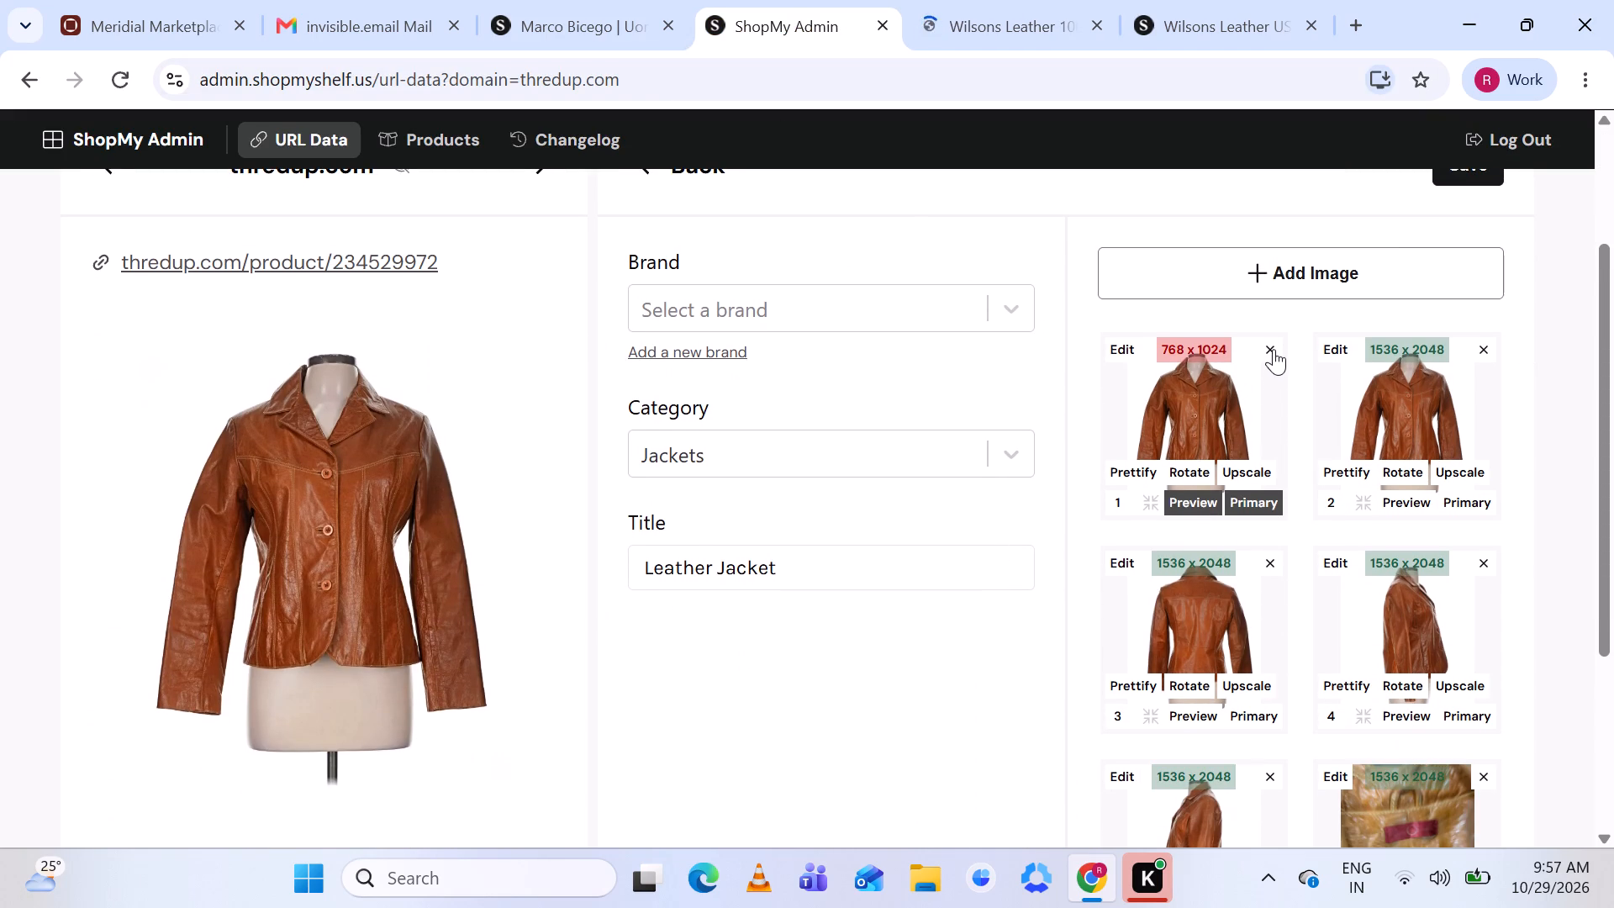
left_click(1274, 342)
scroll(1256, 491, "down", 1)
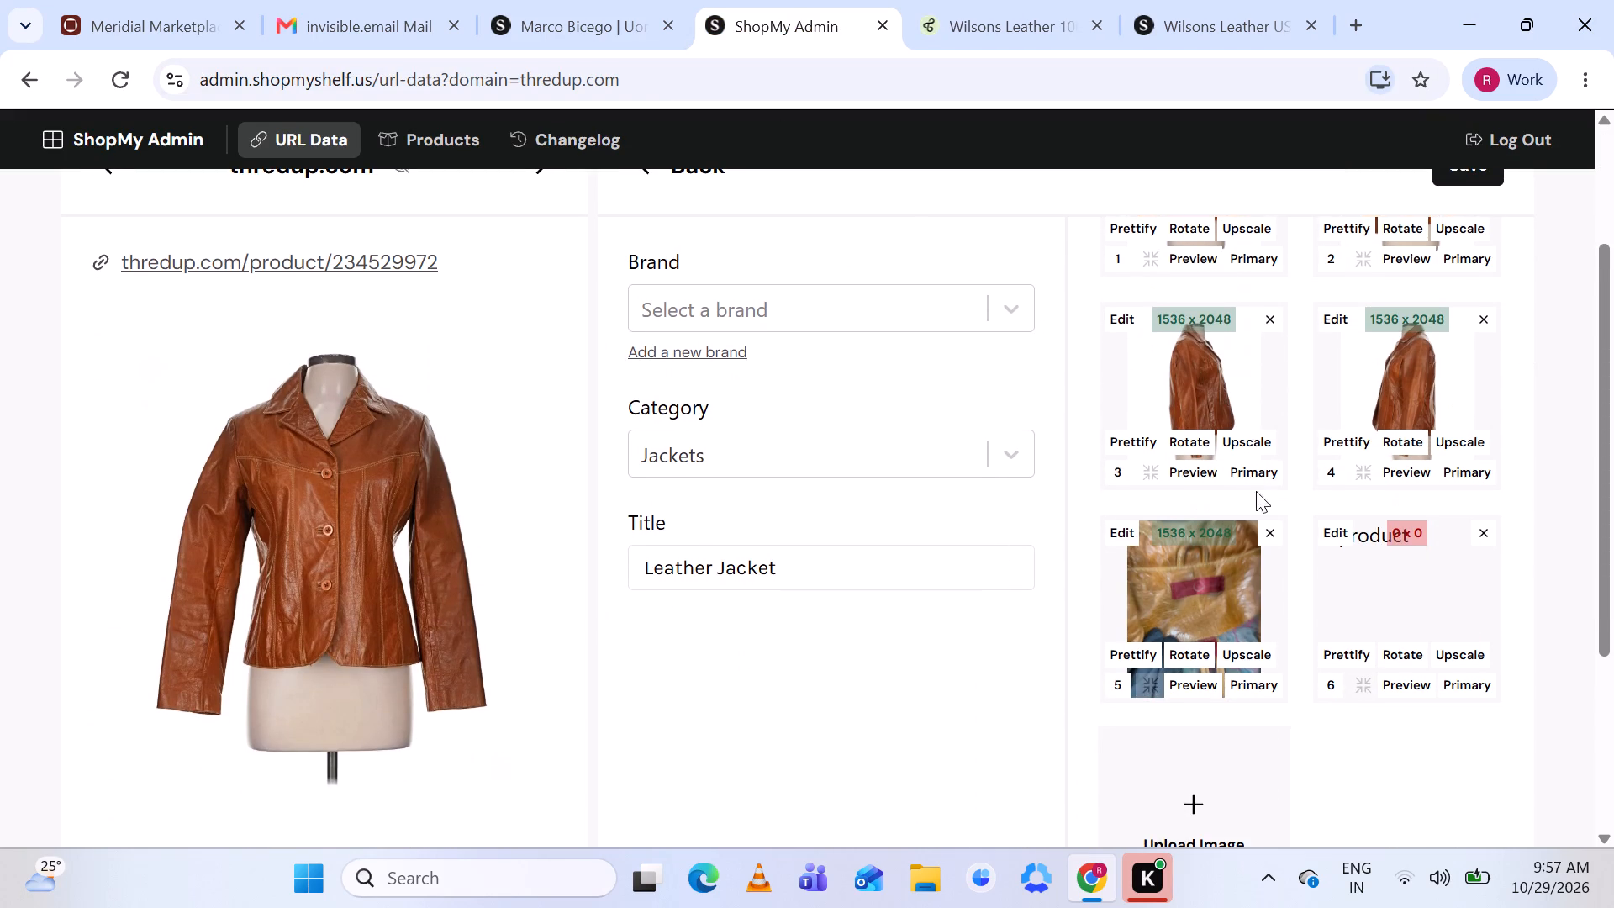
left_click(1269, 534)
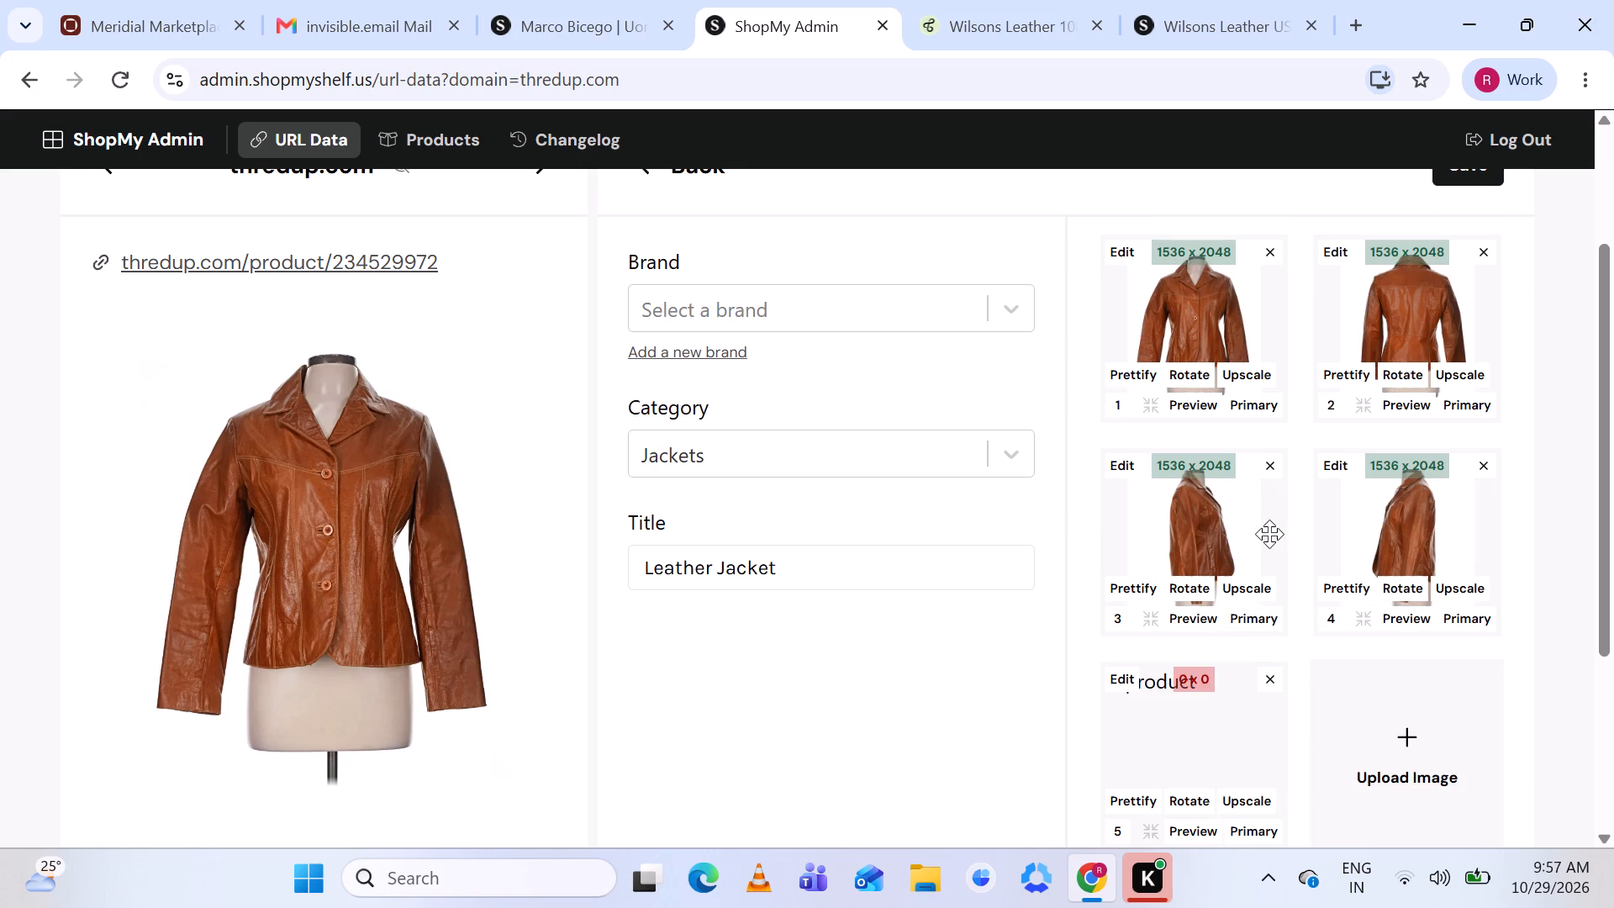
left_click(1274, 678)
scroll(1234, 554, "down", 3)
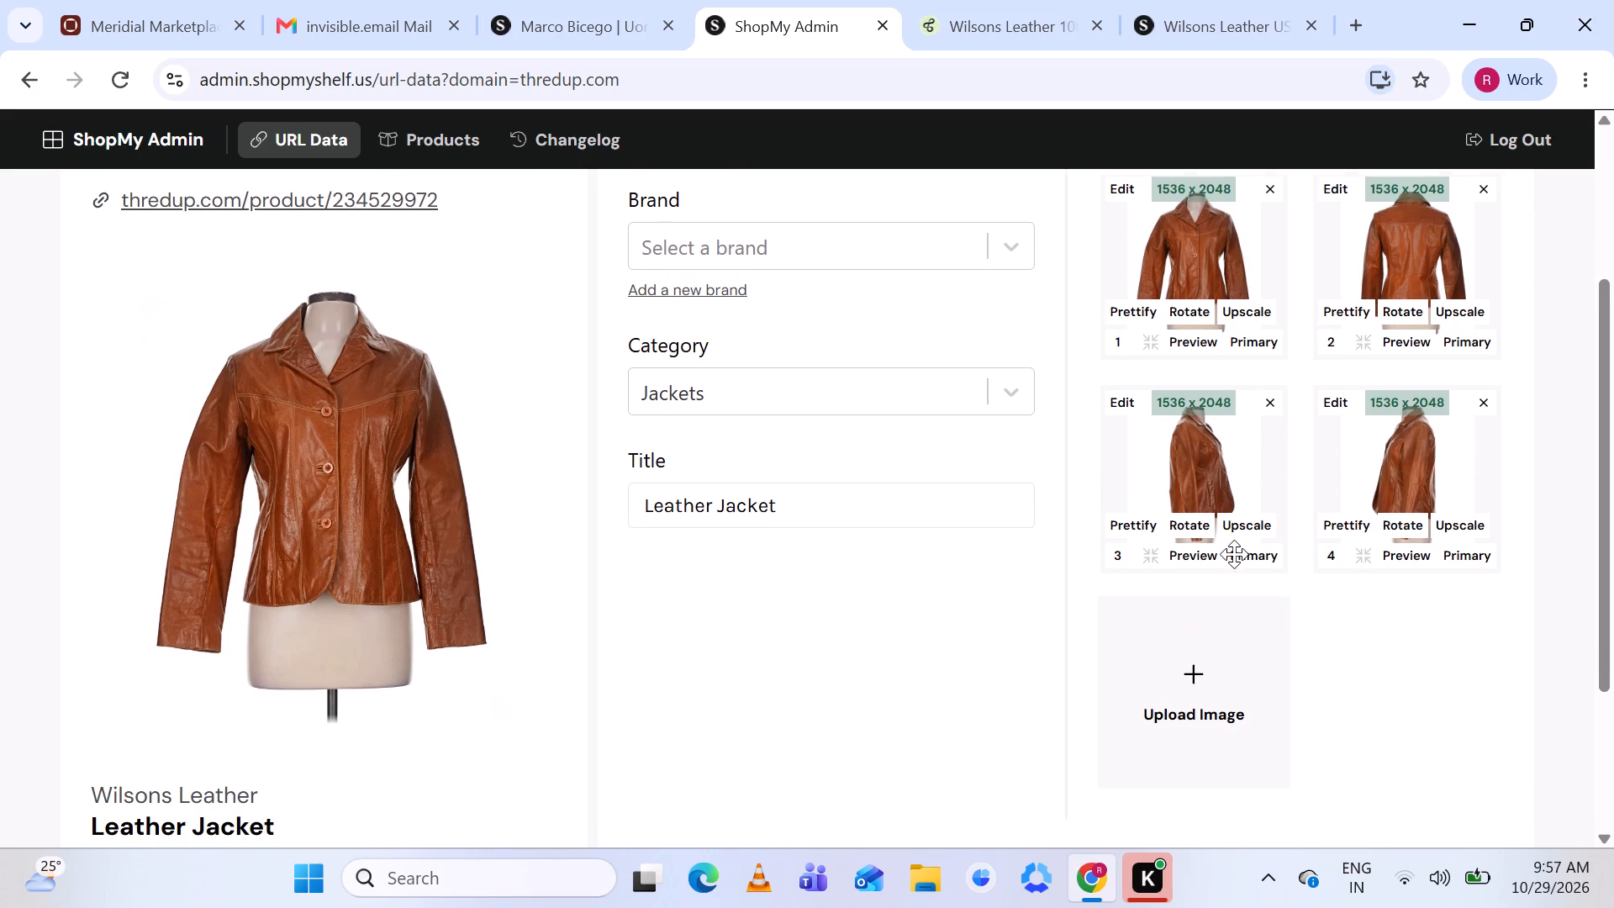
scroll(1234, 554, "down", 1)
scroll(886, 543, "down", 2)
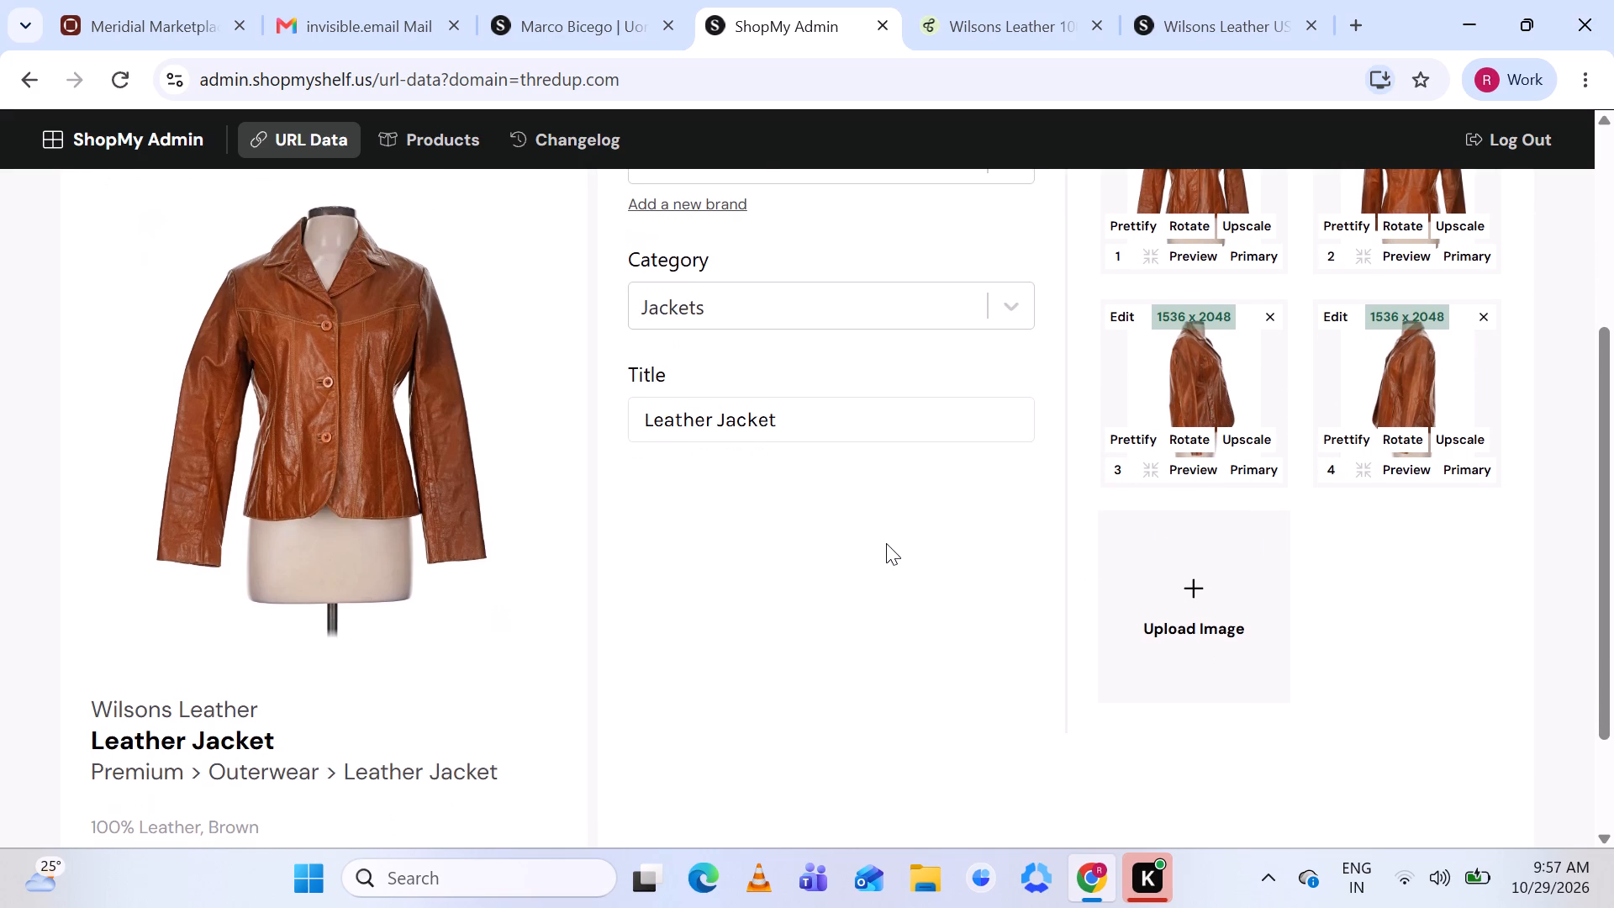
scroll(886, 543, "down", 1)
Search the existing brands for "Wilsons L" in the new jacket product.
scroll(886, 543, "up", 1)
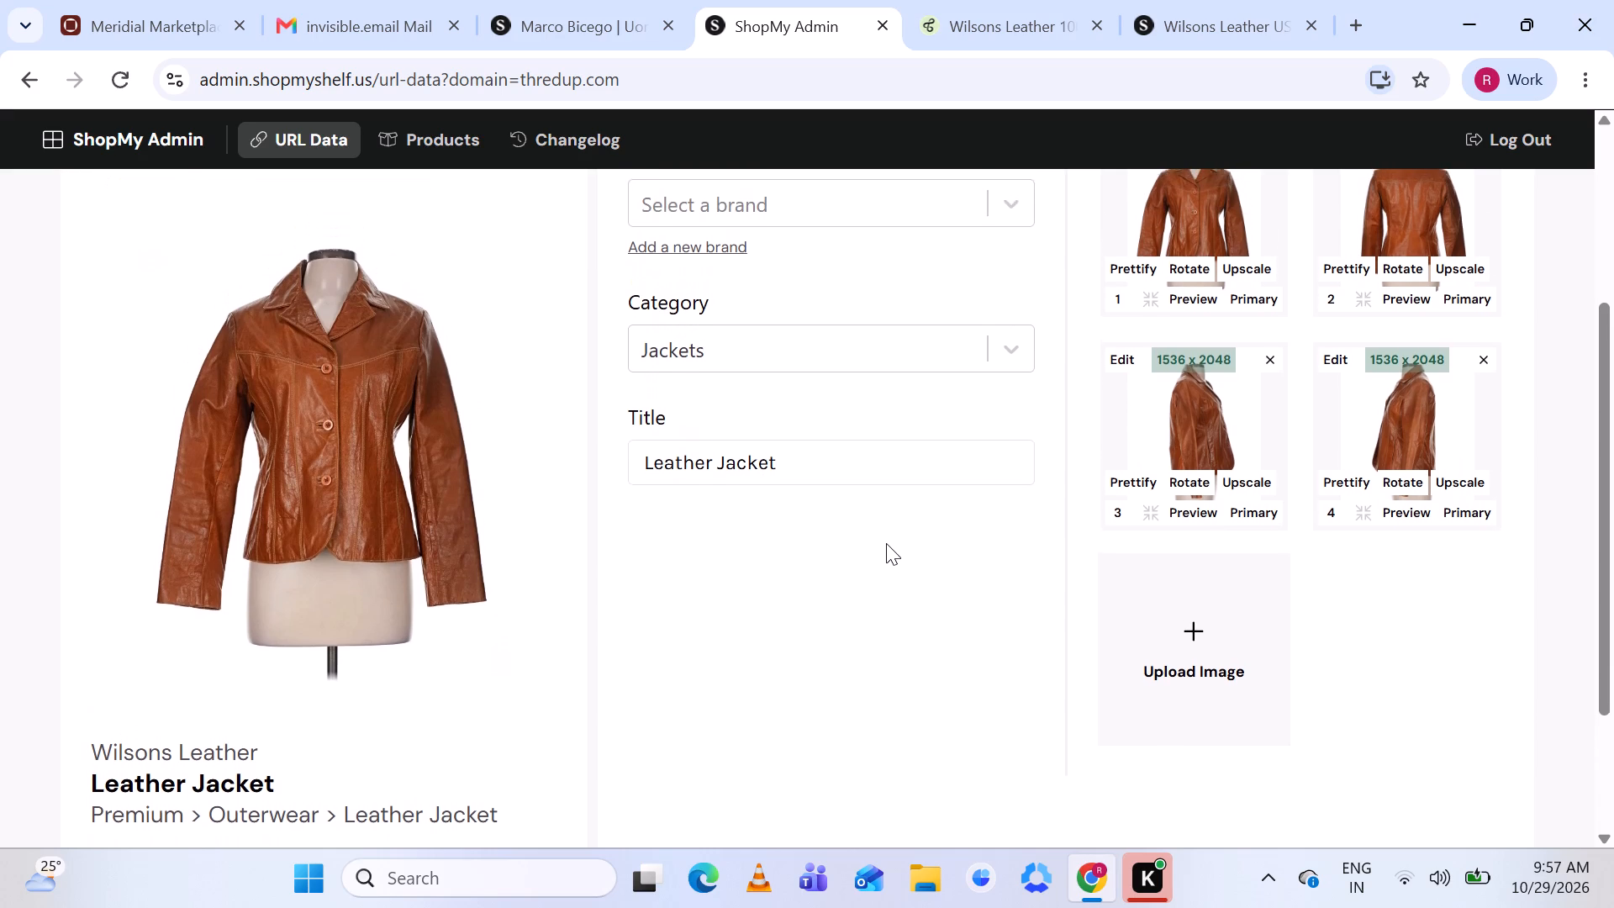
scroll(886, 543, "up", 1)
left_click(827, 309)
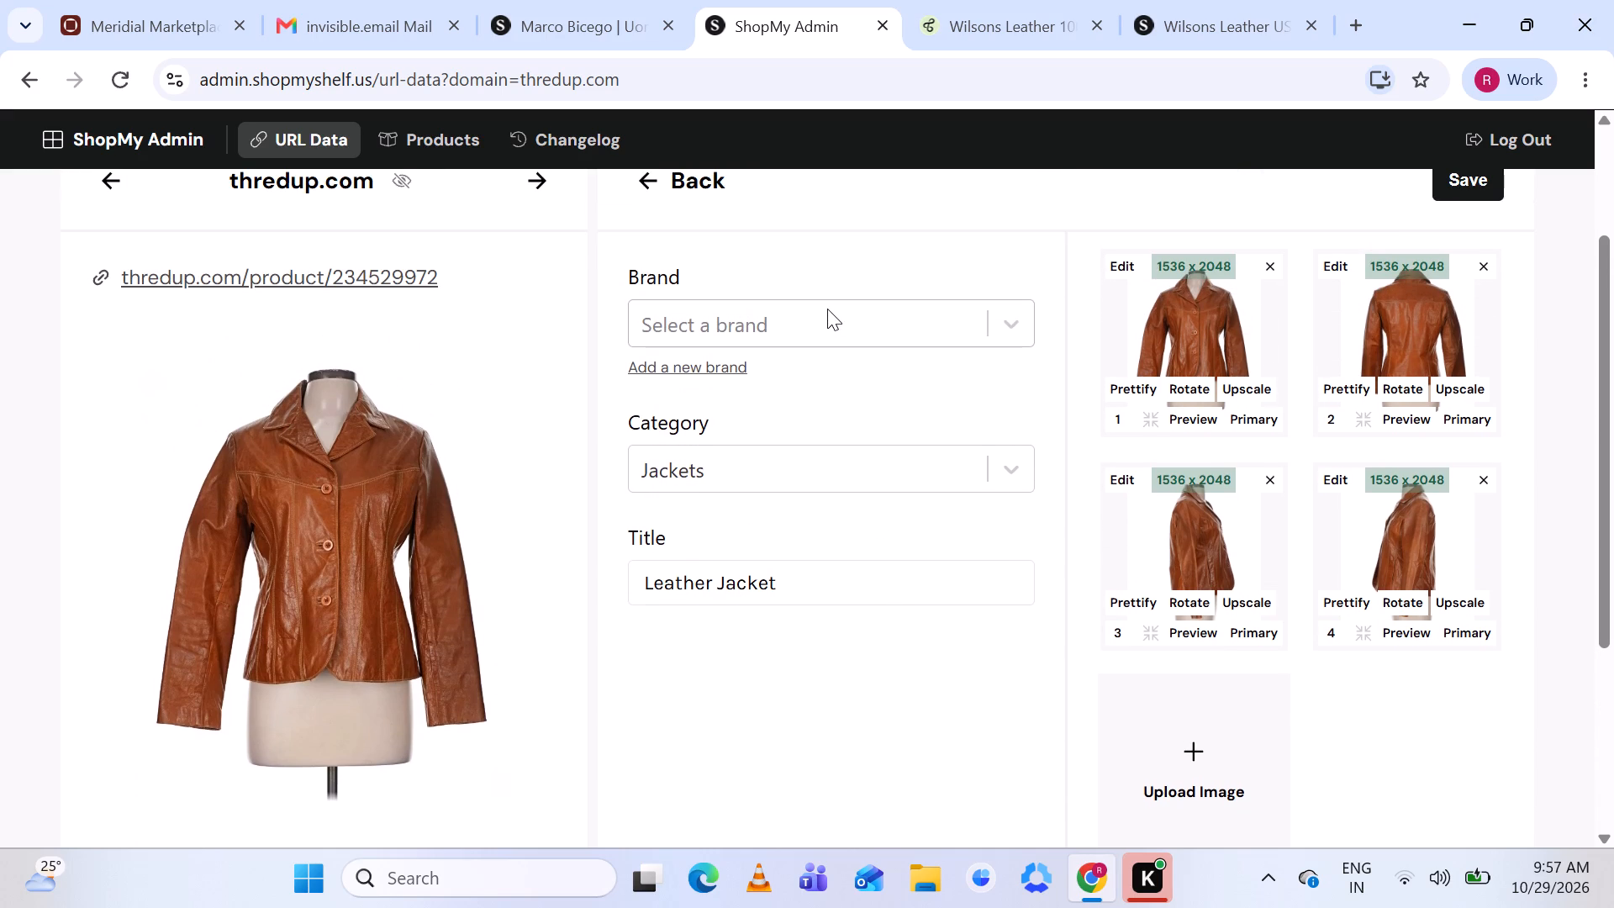
scroll(827, 309, "down", 1)
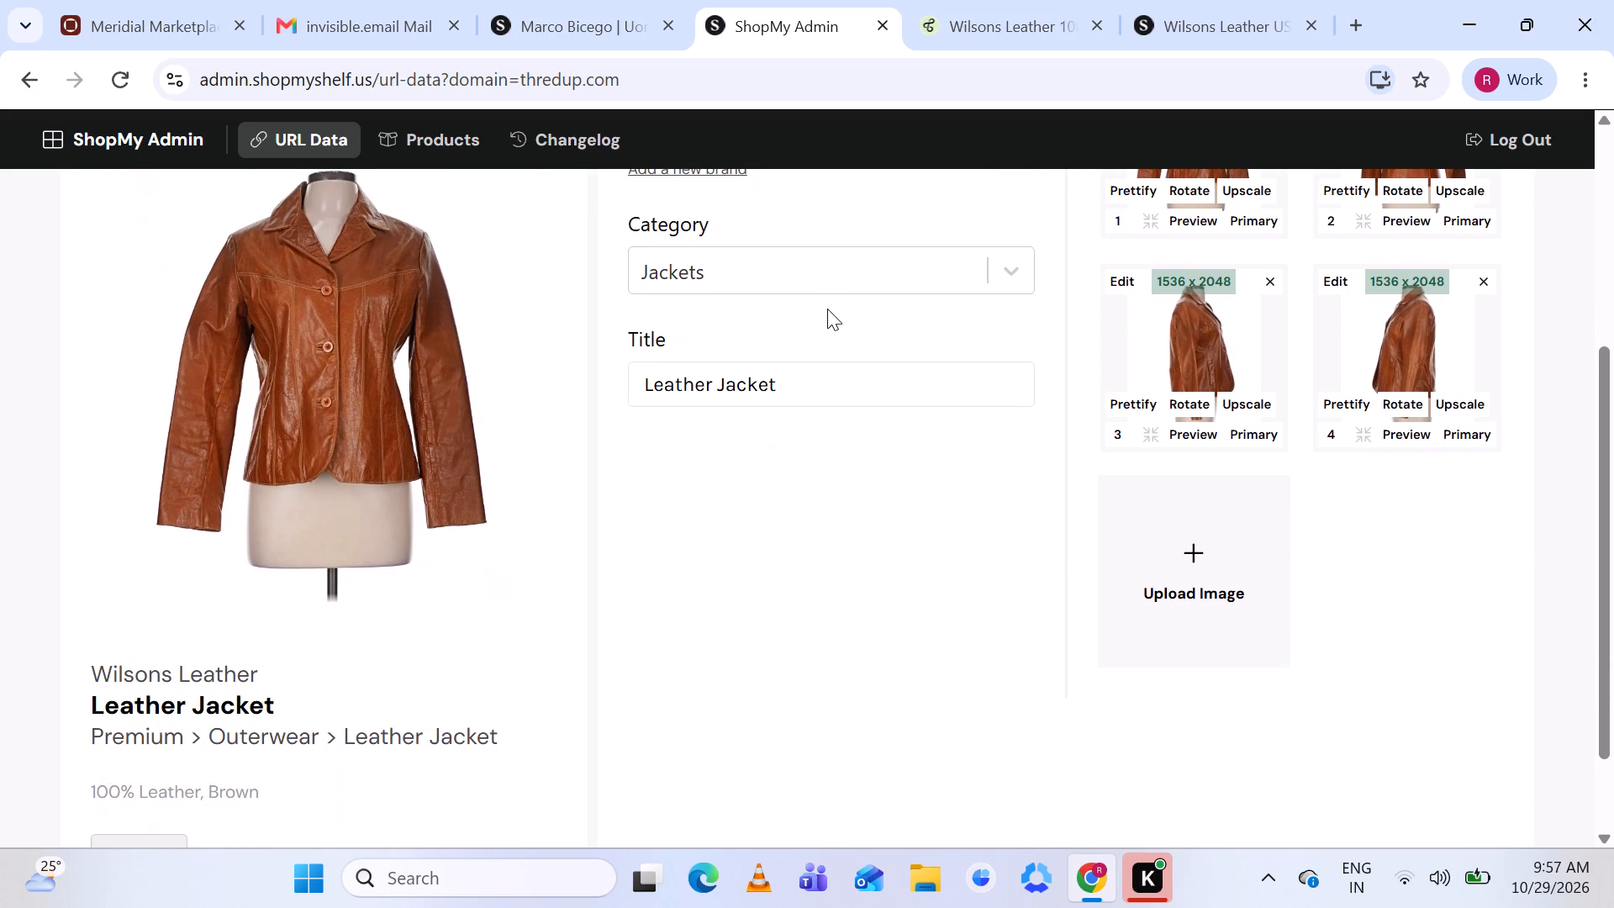
scroll(827, 309, "up", 2)
scroll(746, 345, "down", 1)
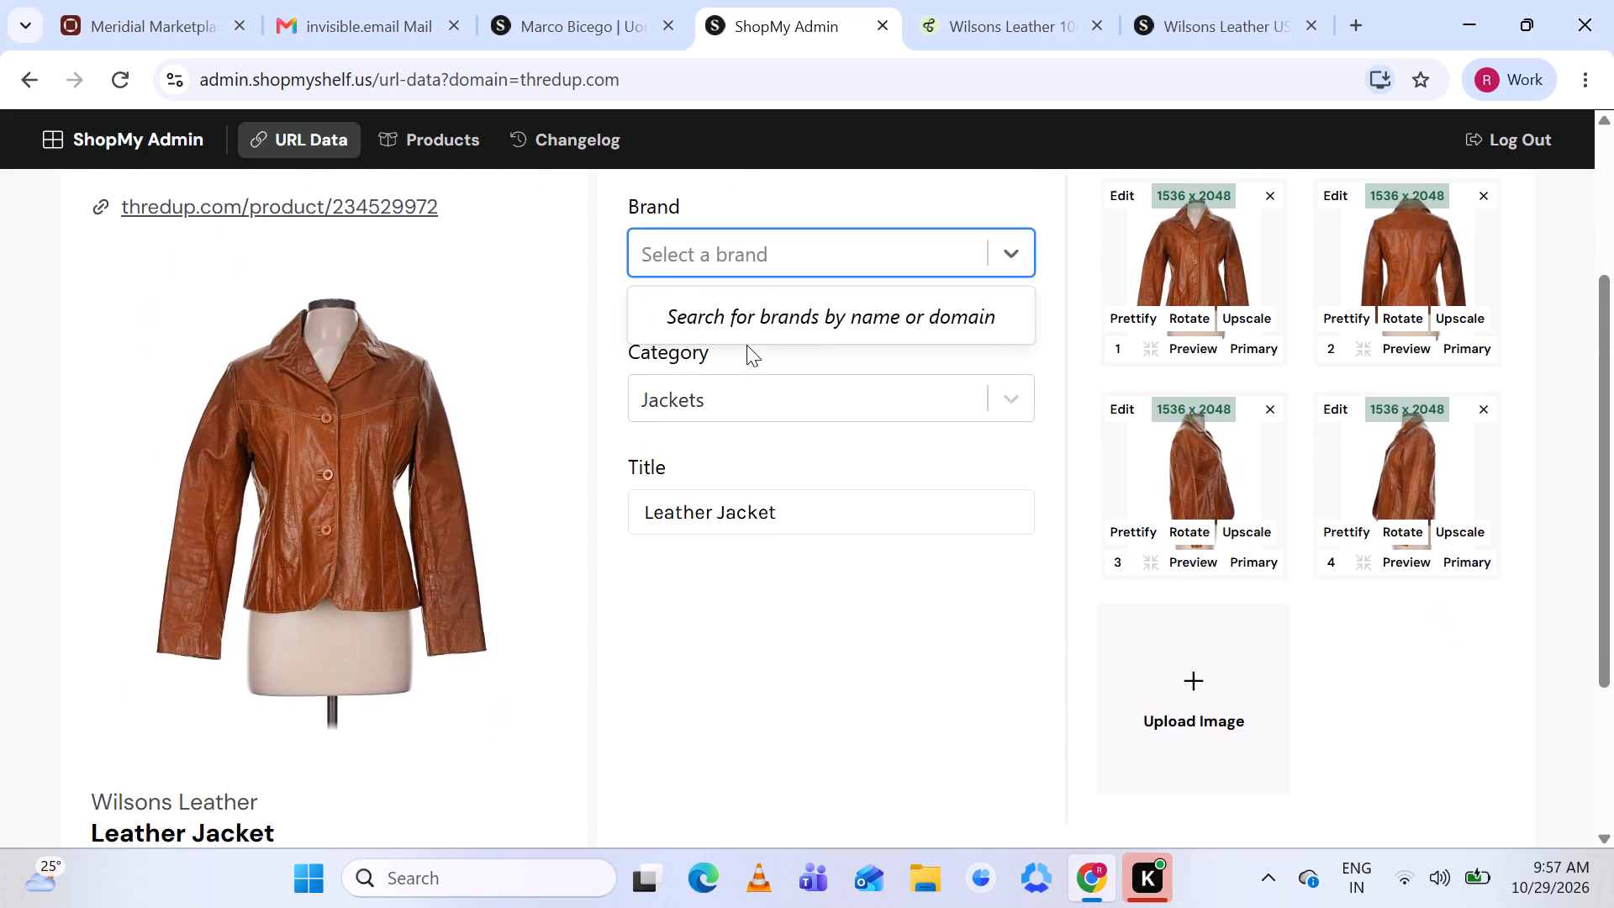
scroll(746, 345, "down", 1)
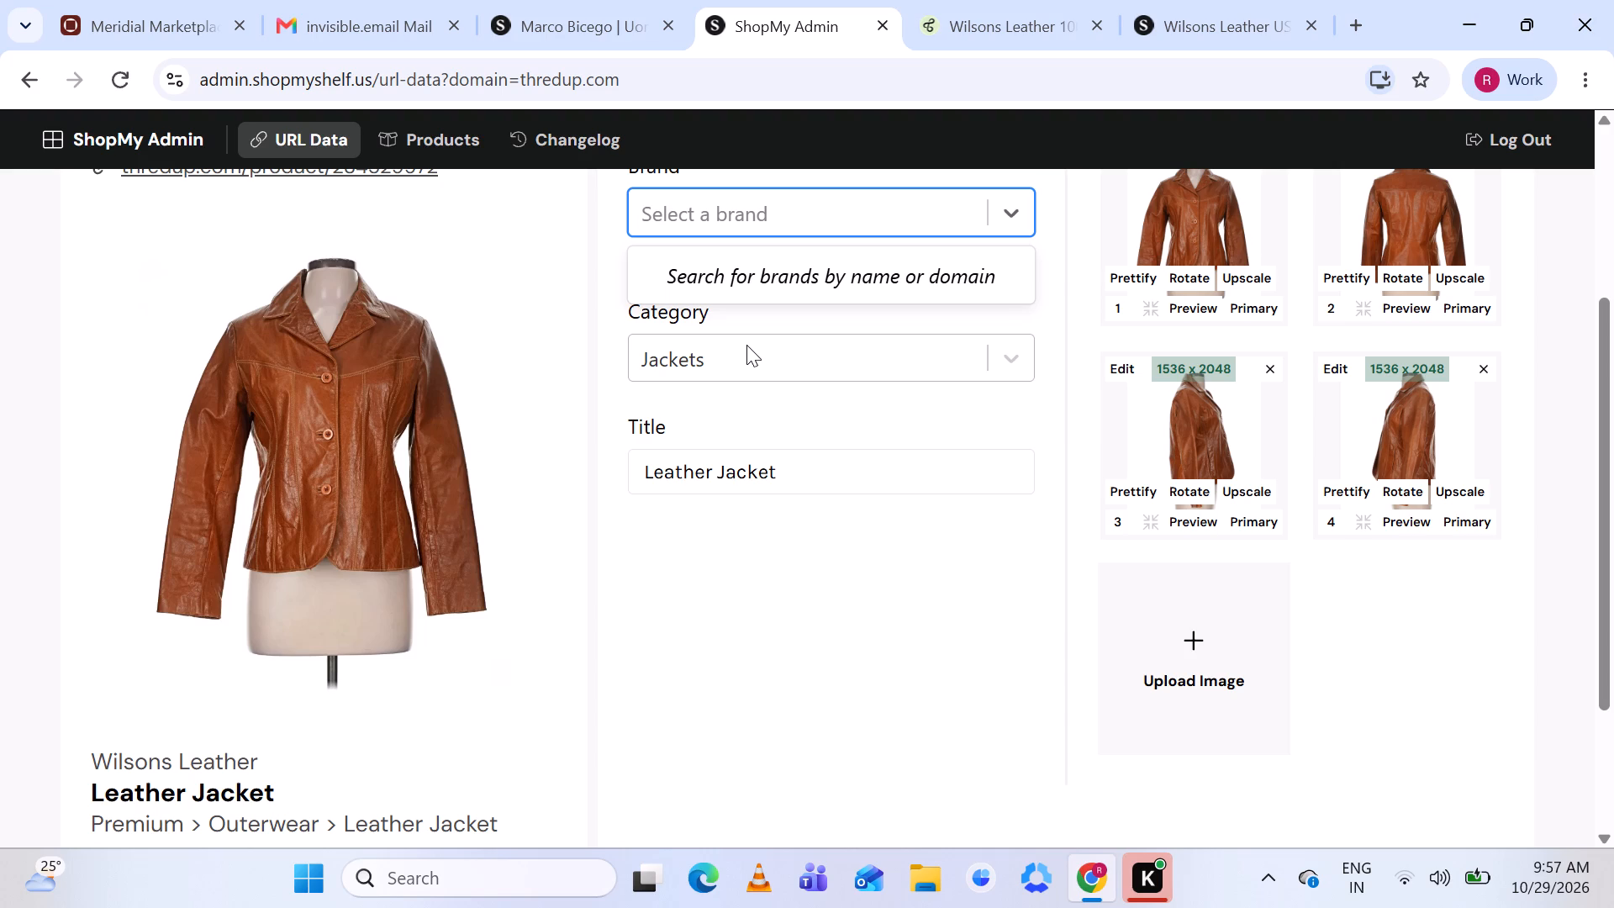
type("Wil")
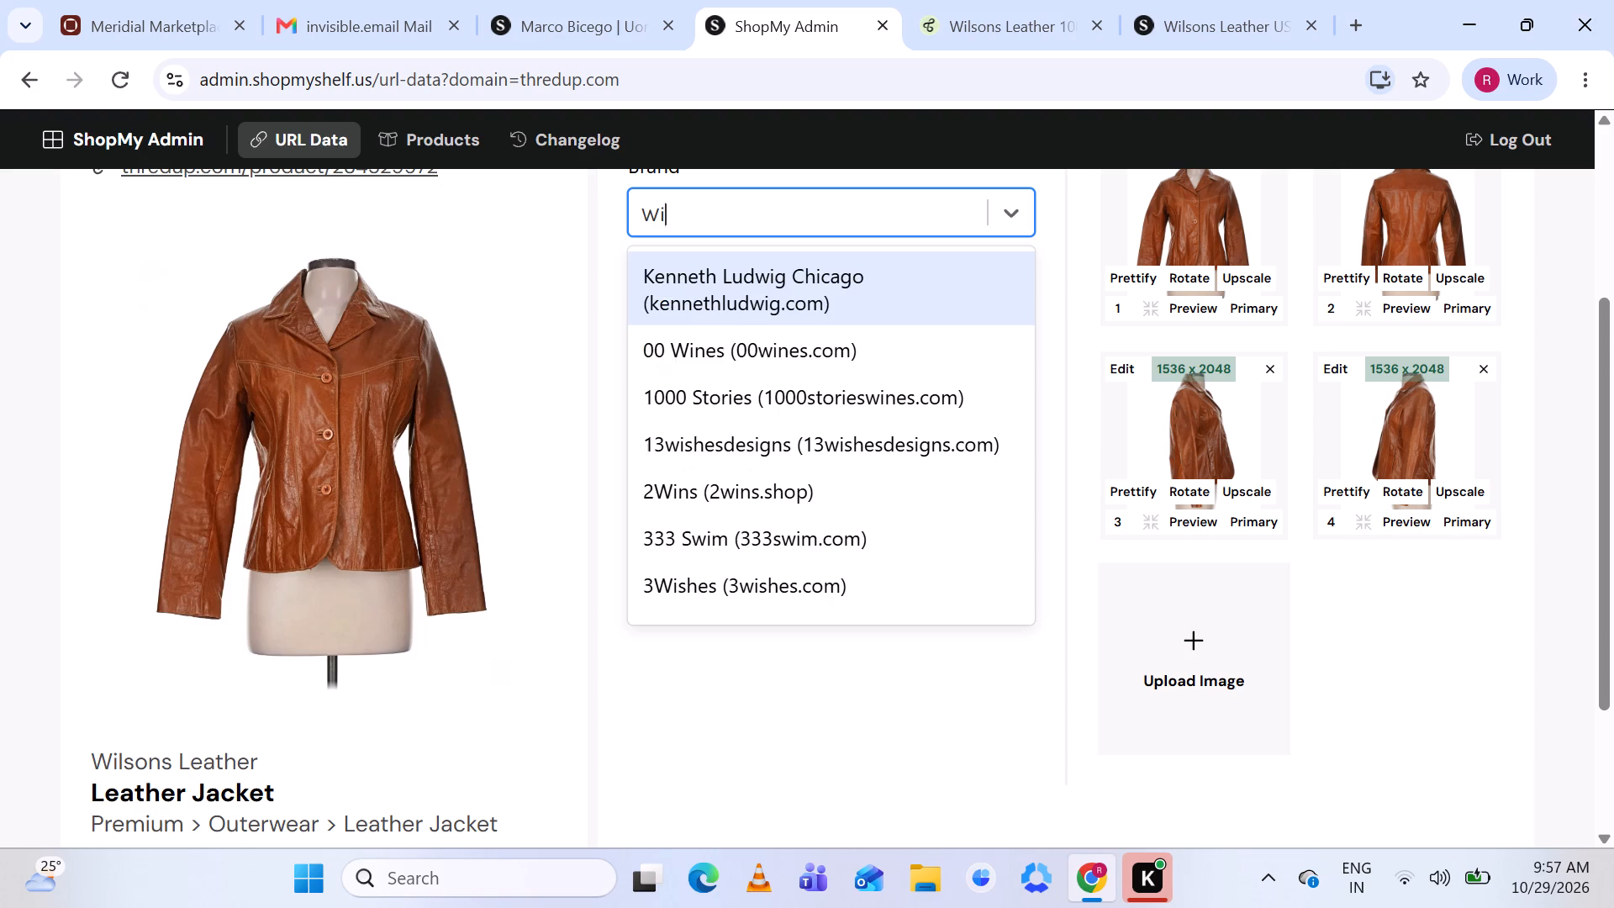
type("sons")
key("space")
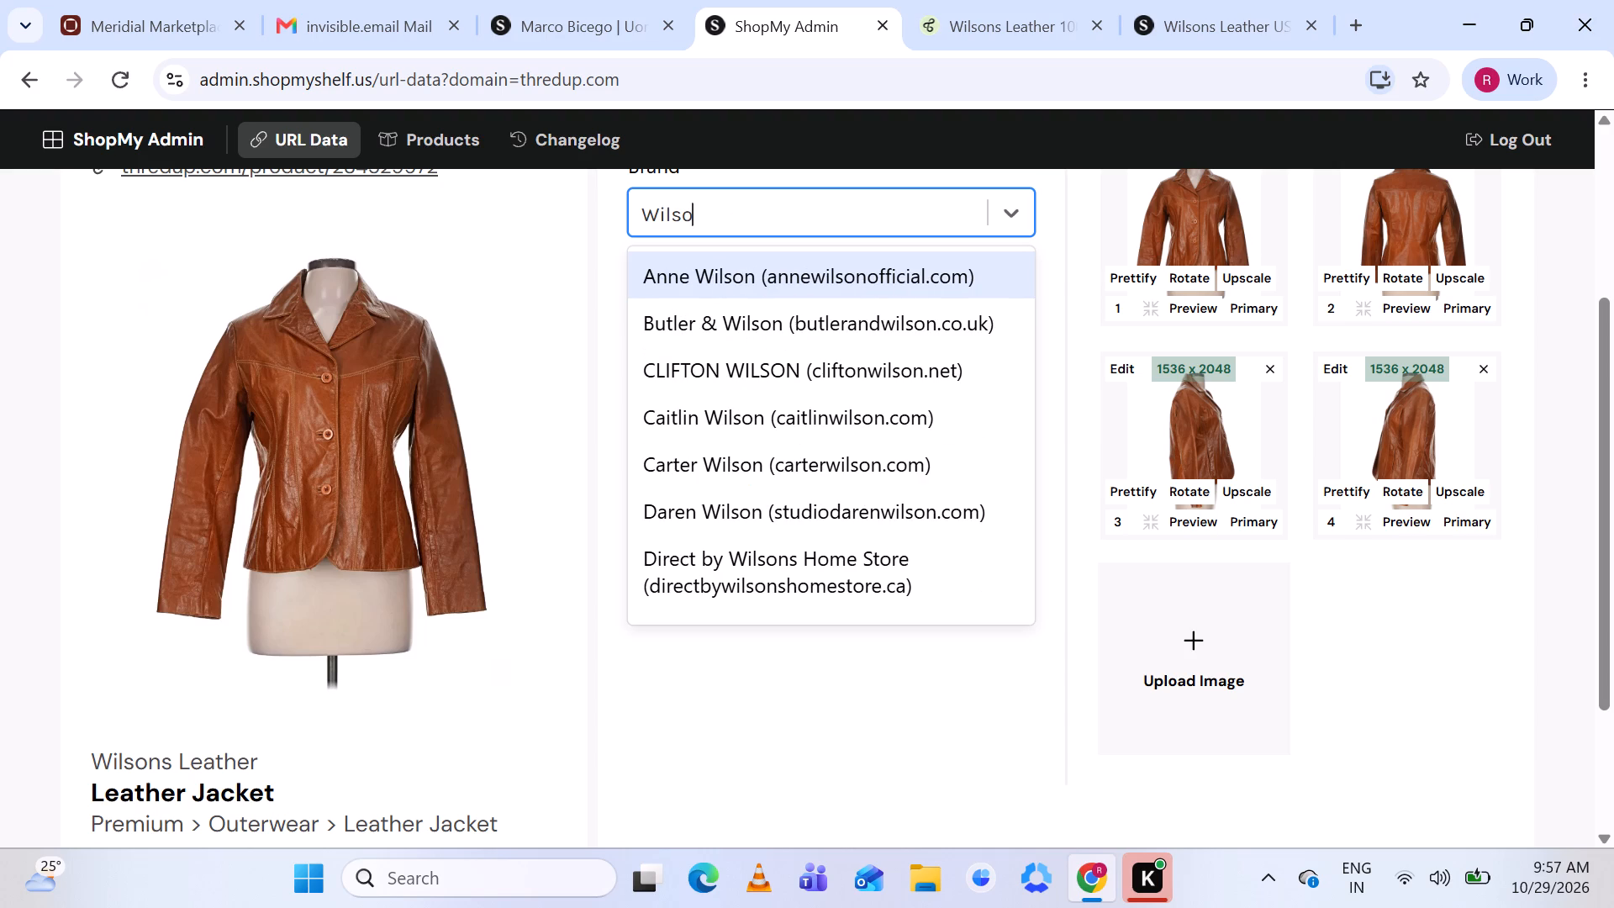
key("shift+l")
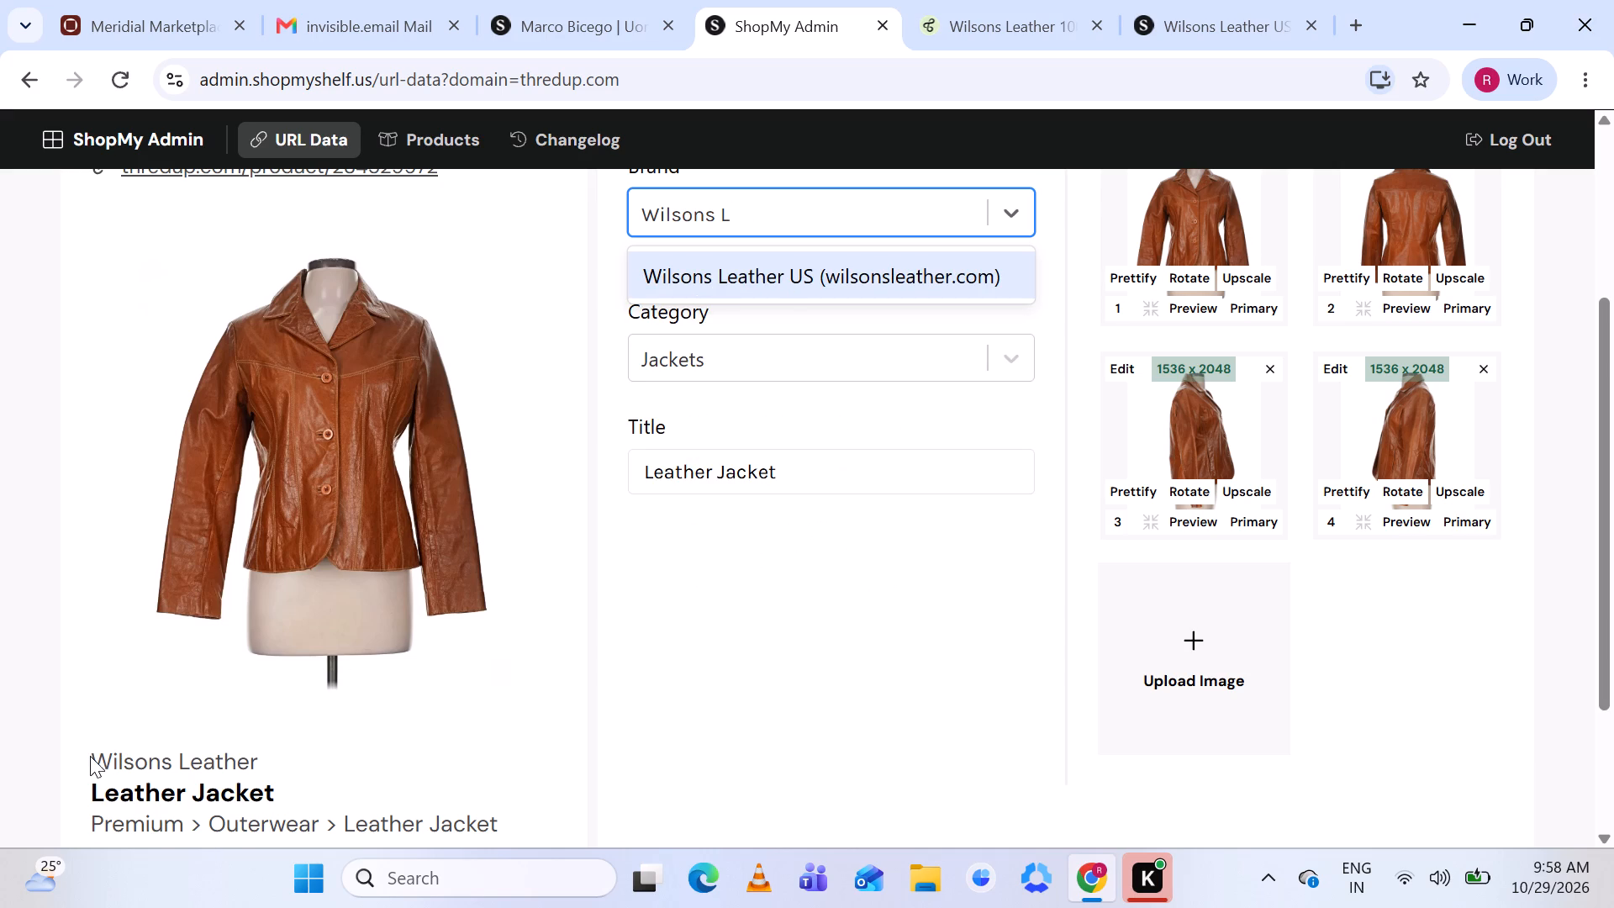
Add a new brand named Wilsons Leather, copying the name from the jacket listing and leaving the other brand fields empty.
left_click_drag(95, 755, 271, 736)
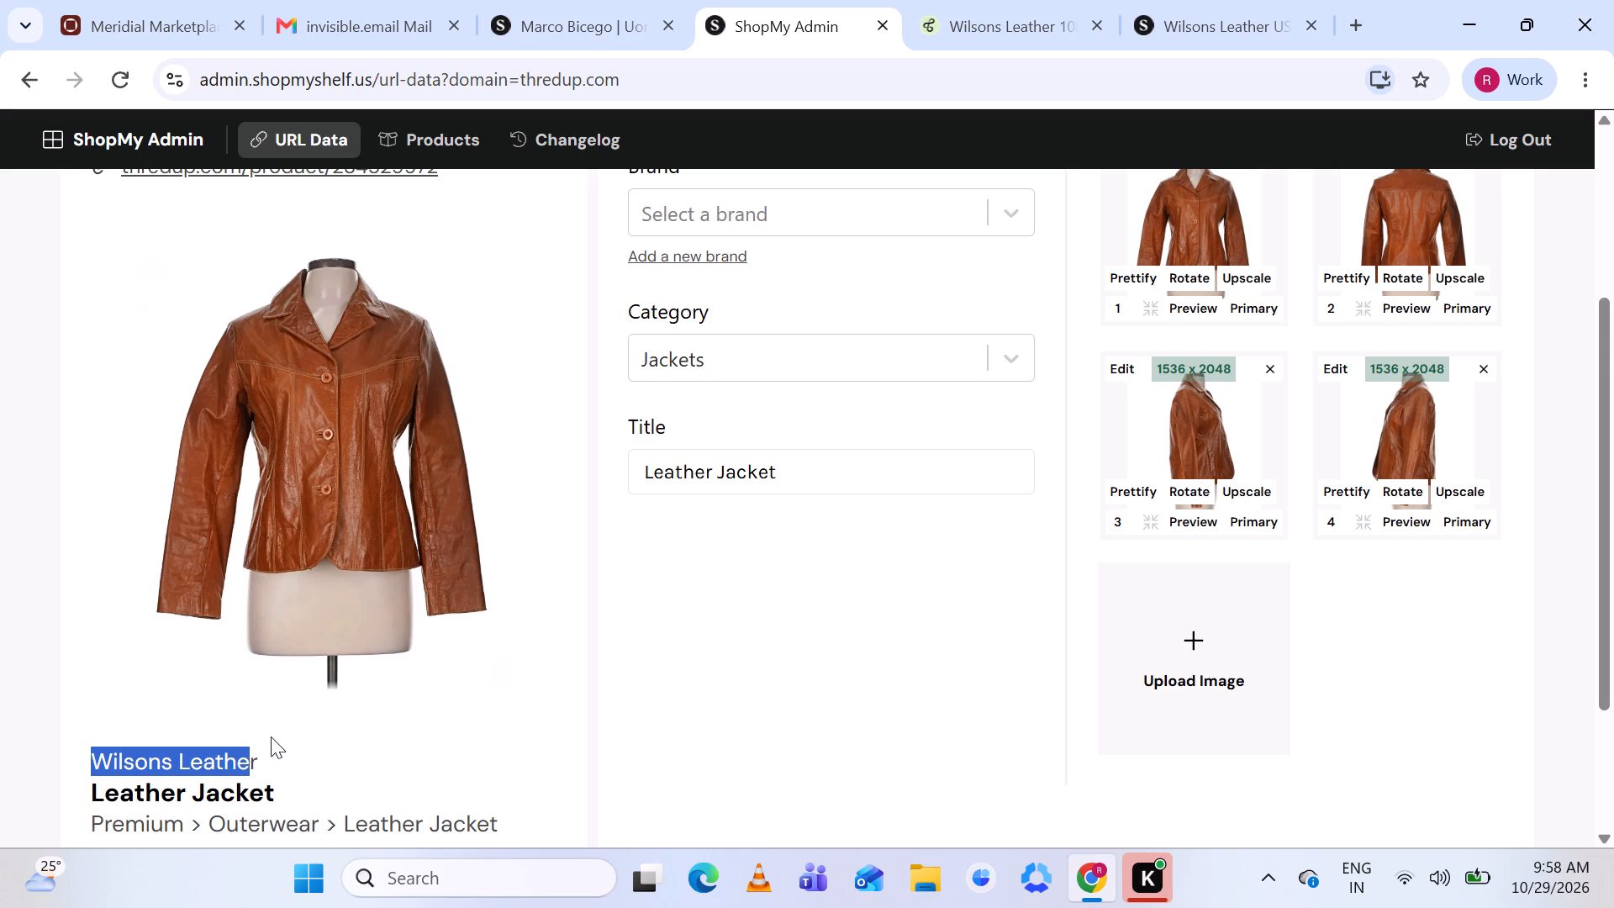
left_click_drag(271, 736, 277, 737)
key("ctrl+c")
left_click(657, 250)
left_click(595, 309)
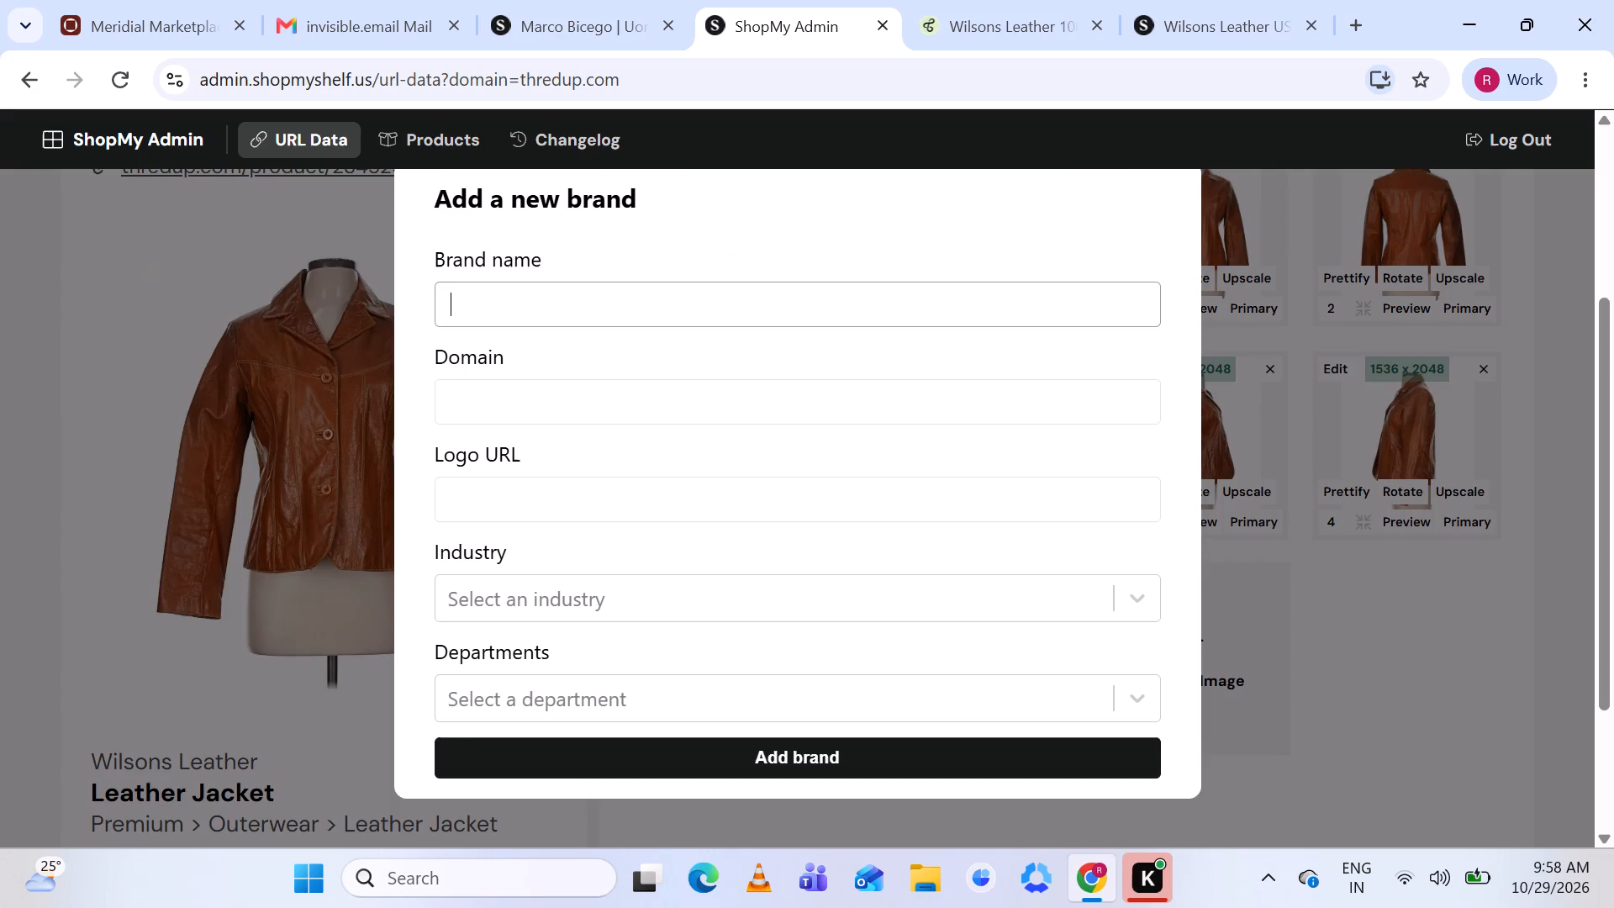
key("ctrl+v")
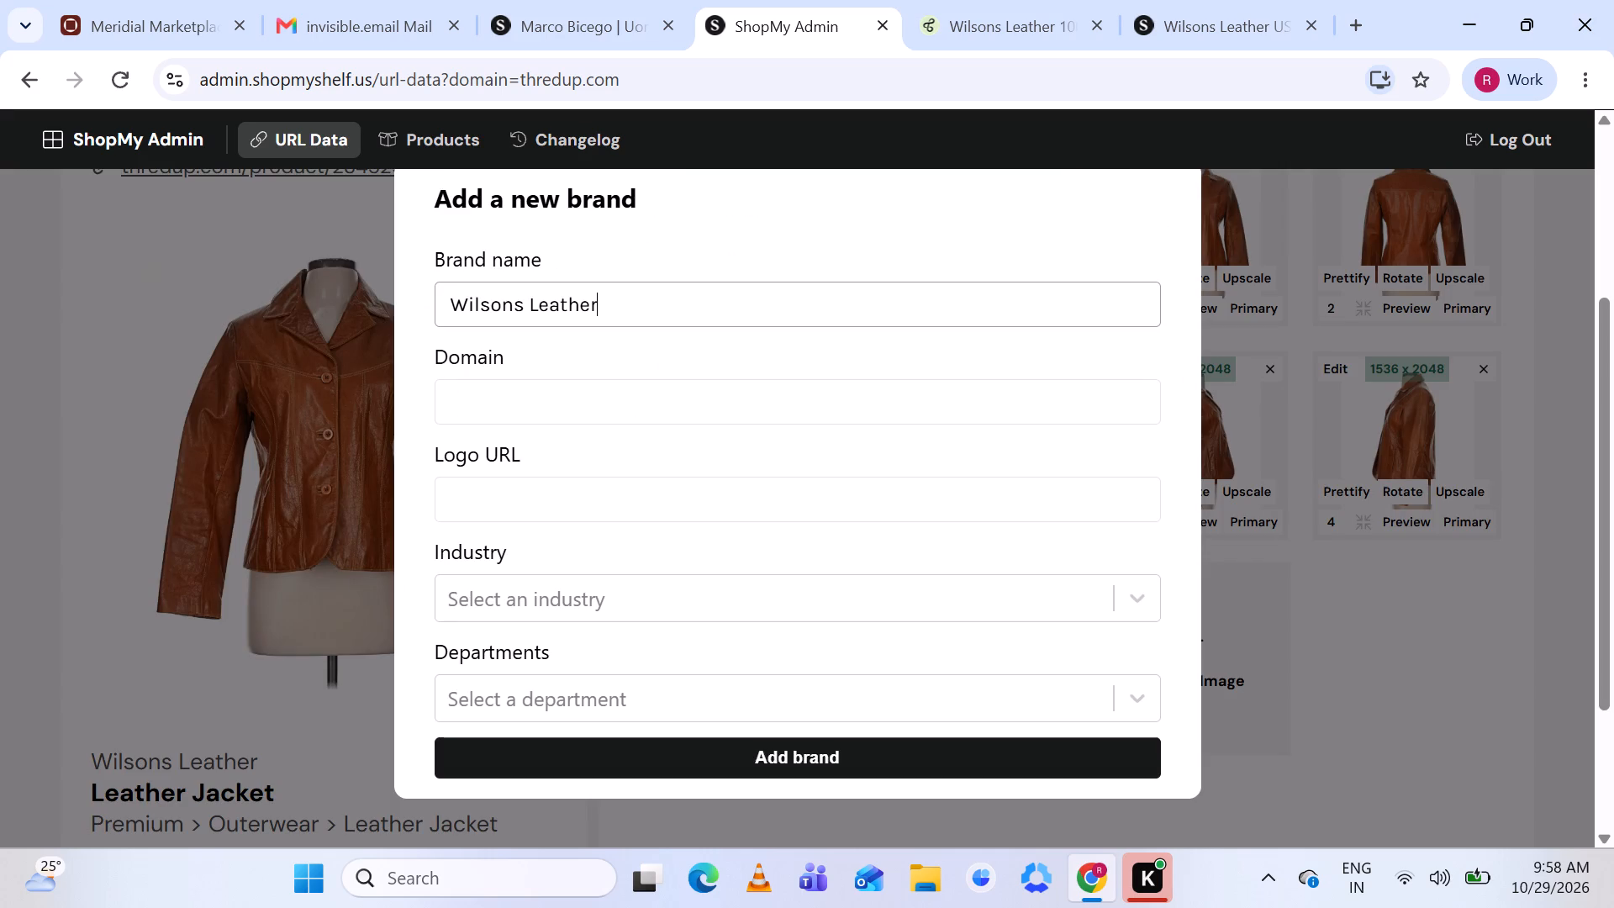
left_click(736, 750)
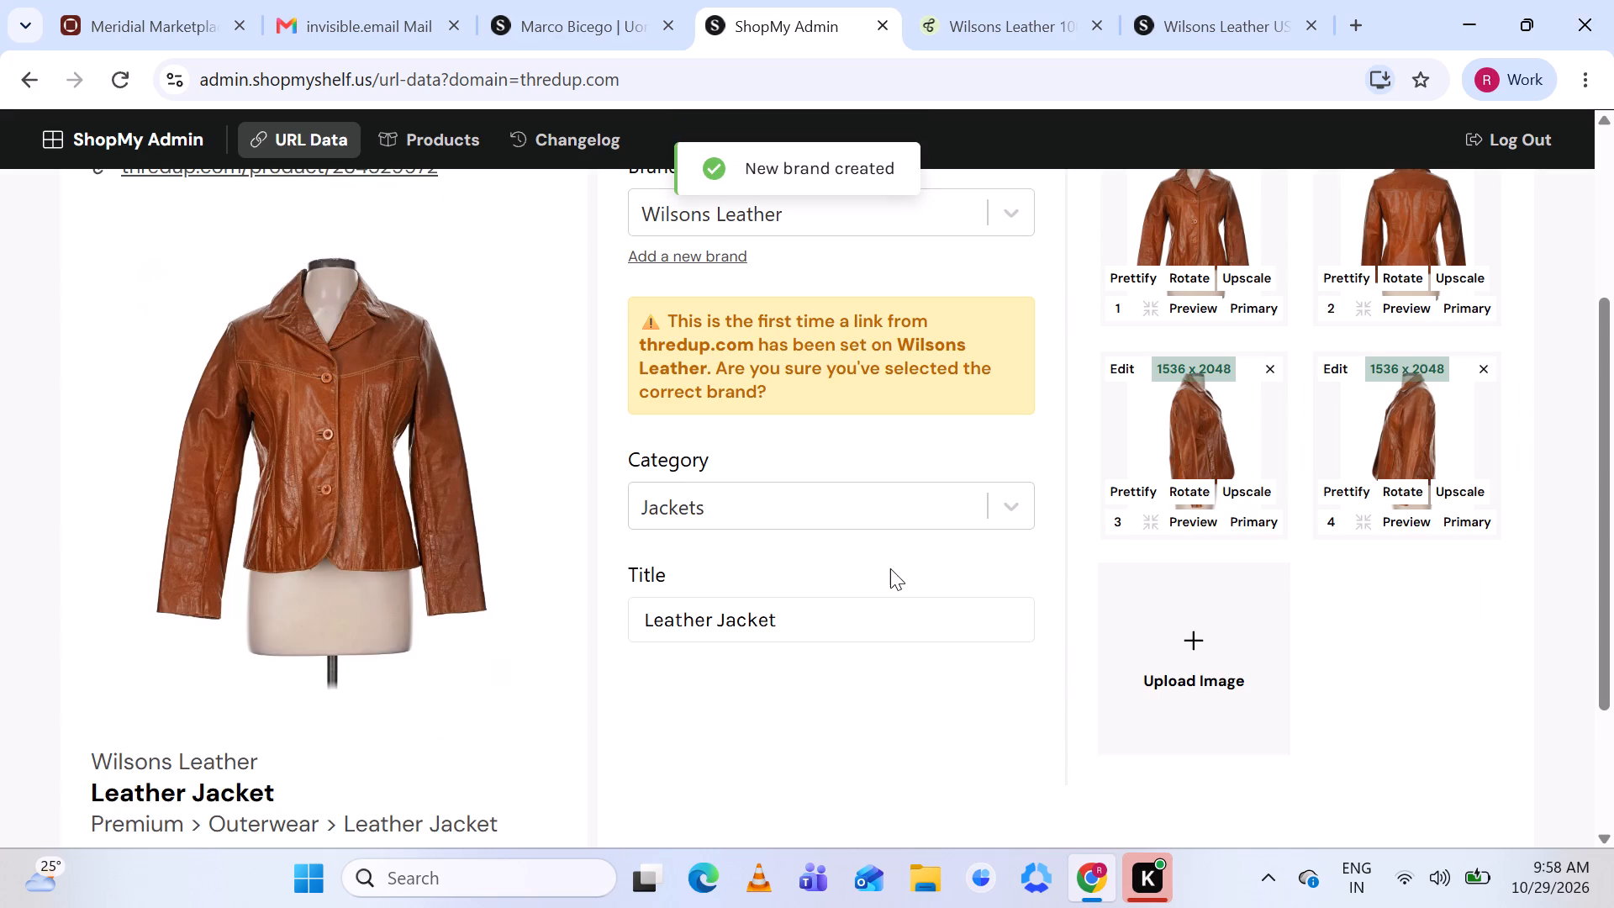
Save the new Wilsons Leather product as "Leather Jacket" in the Jackets category.
scroll(890, 568, "up", 1)
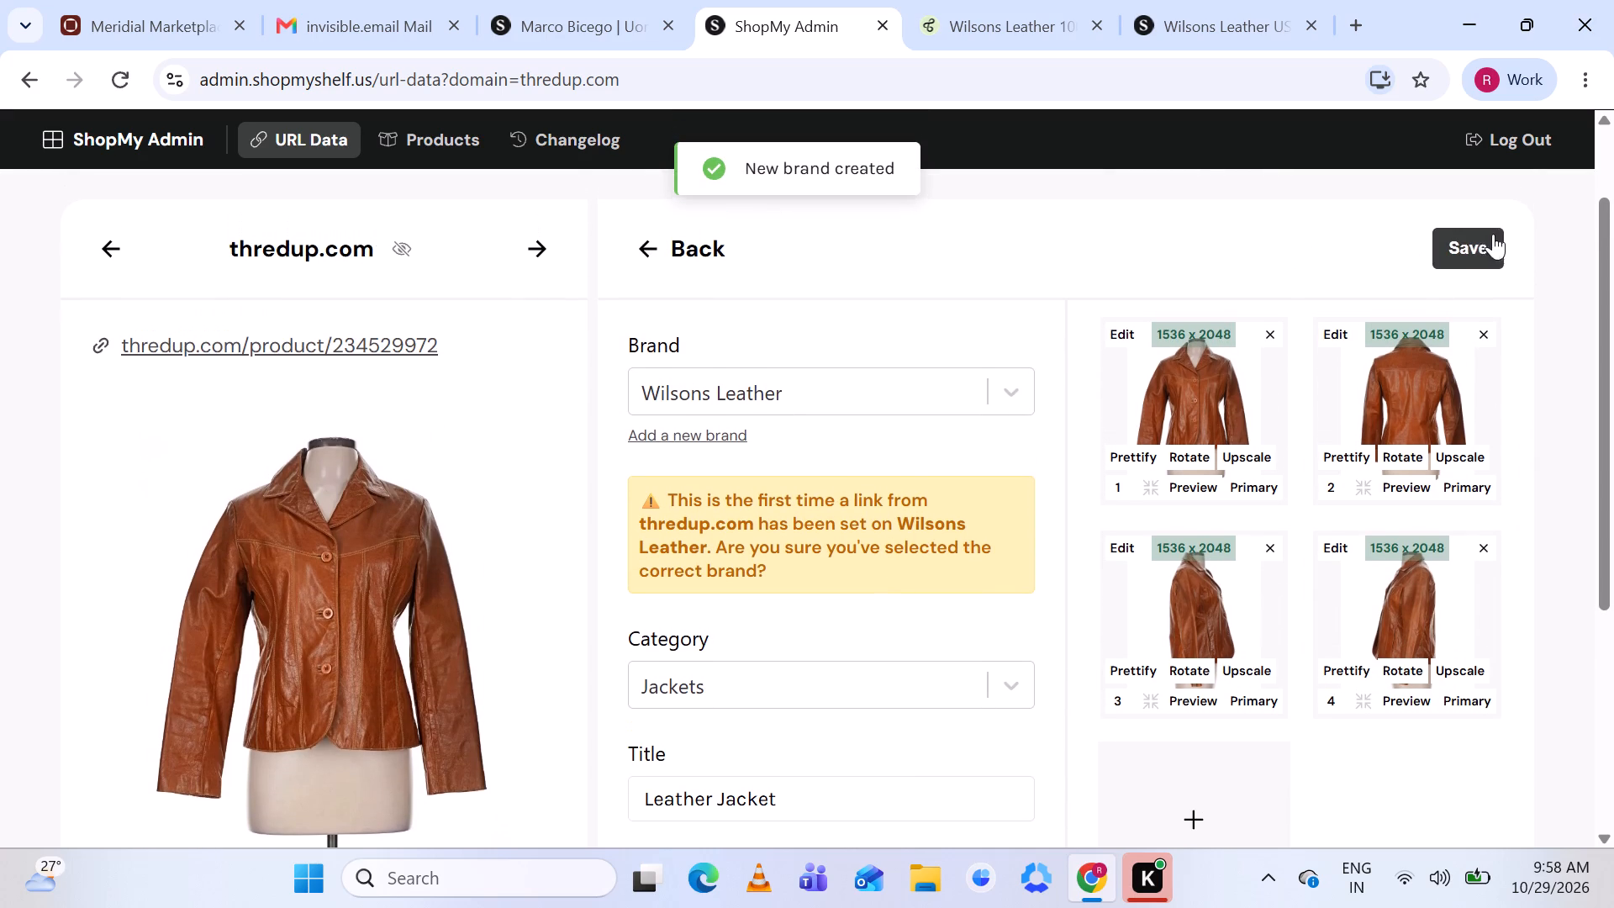
left_click(1476, 248)
Compare the coral Flylow snow pants with the suggested Compound GORE-TEX 3L Pant - Men's and start a new product for them.
scroll(1182, 265, "down", 1)
scroll(1060, 408, "down", 2)
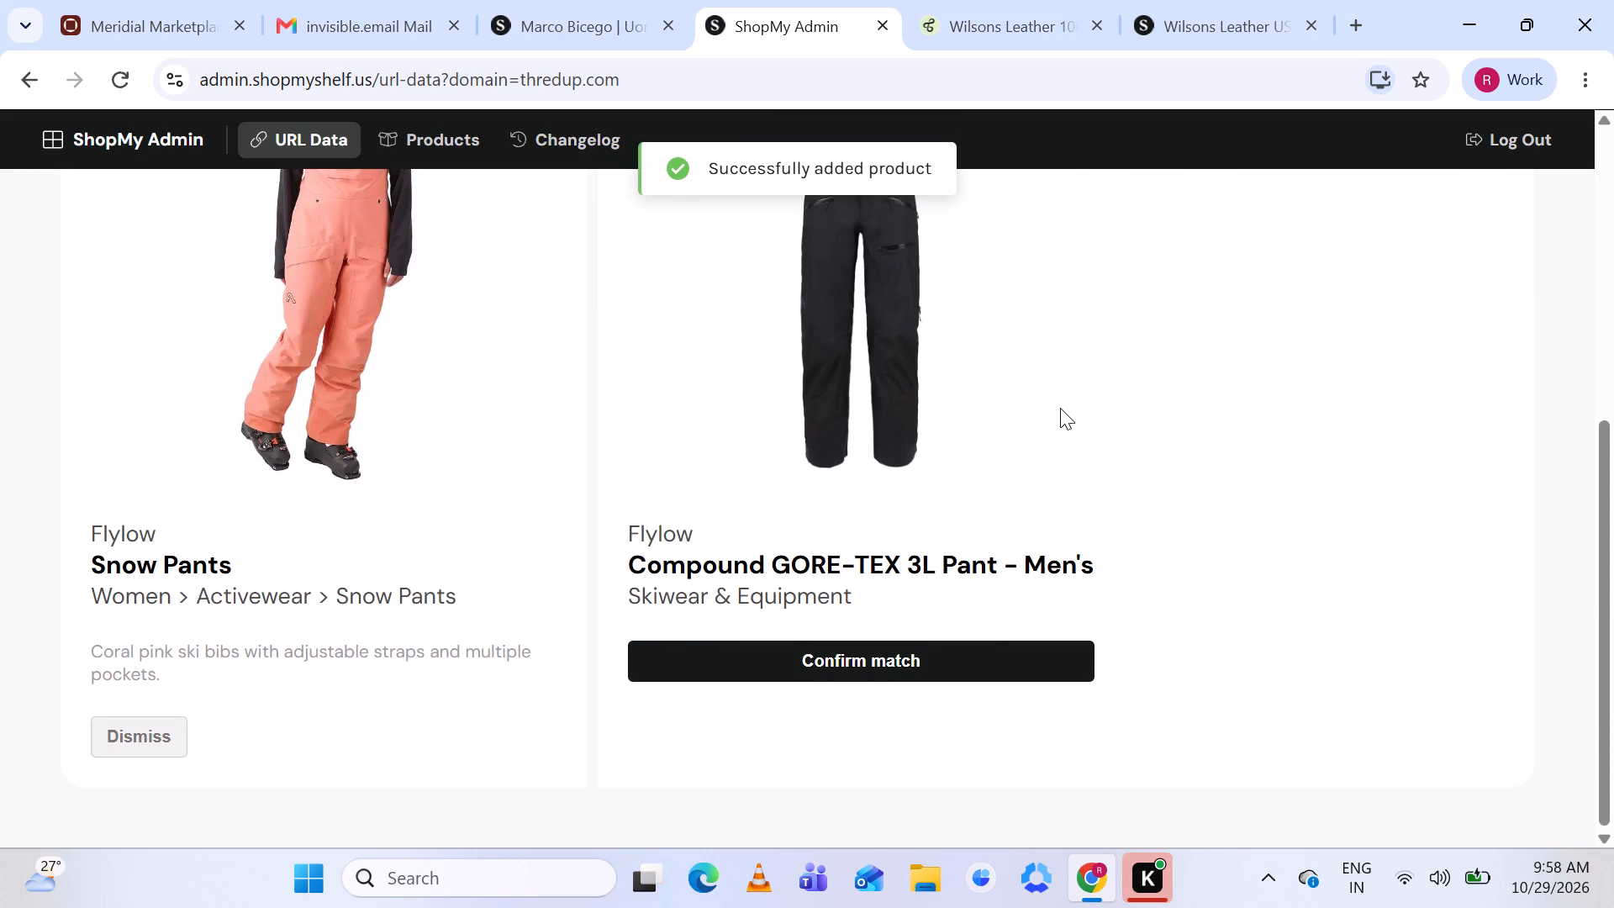
scroll(1060, 408, "up", 2)
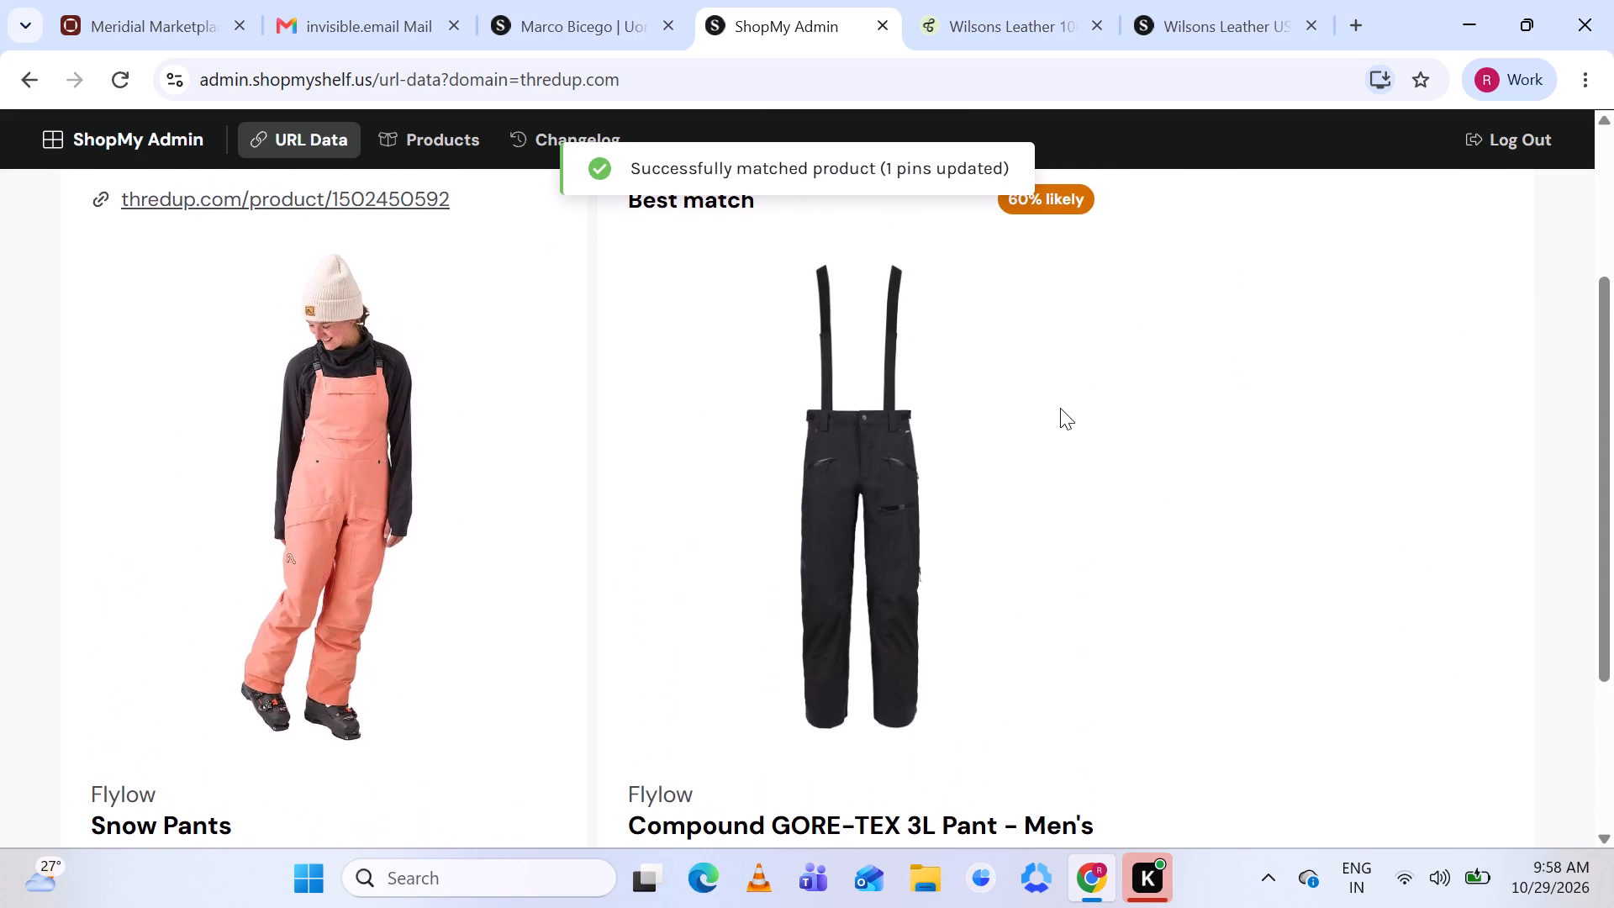
scroll(1060, 408, "up", 1)
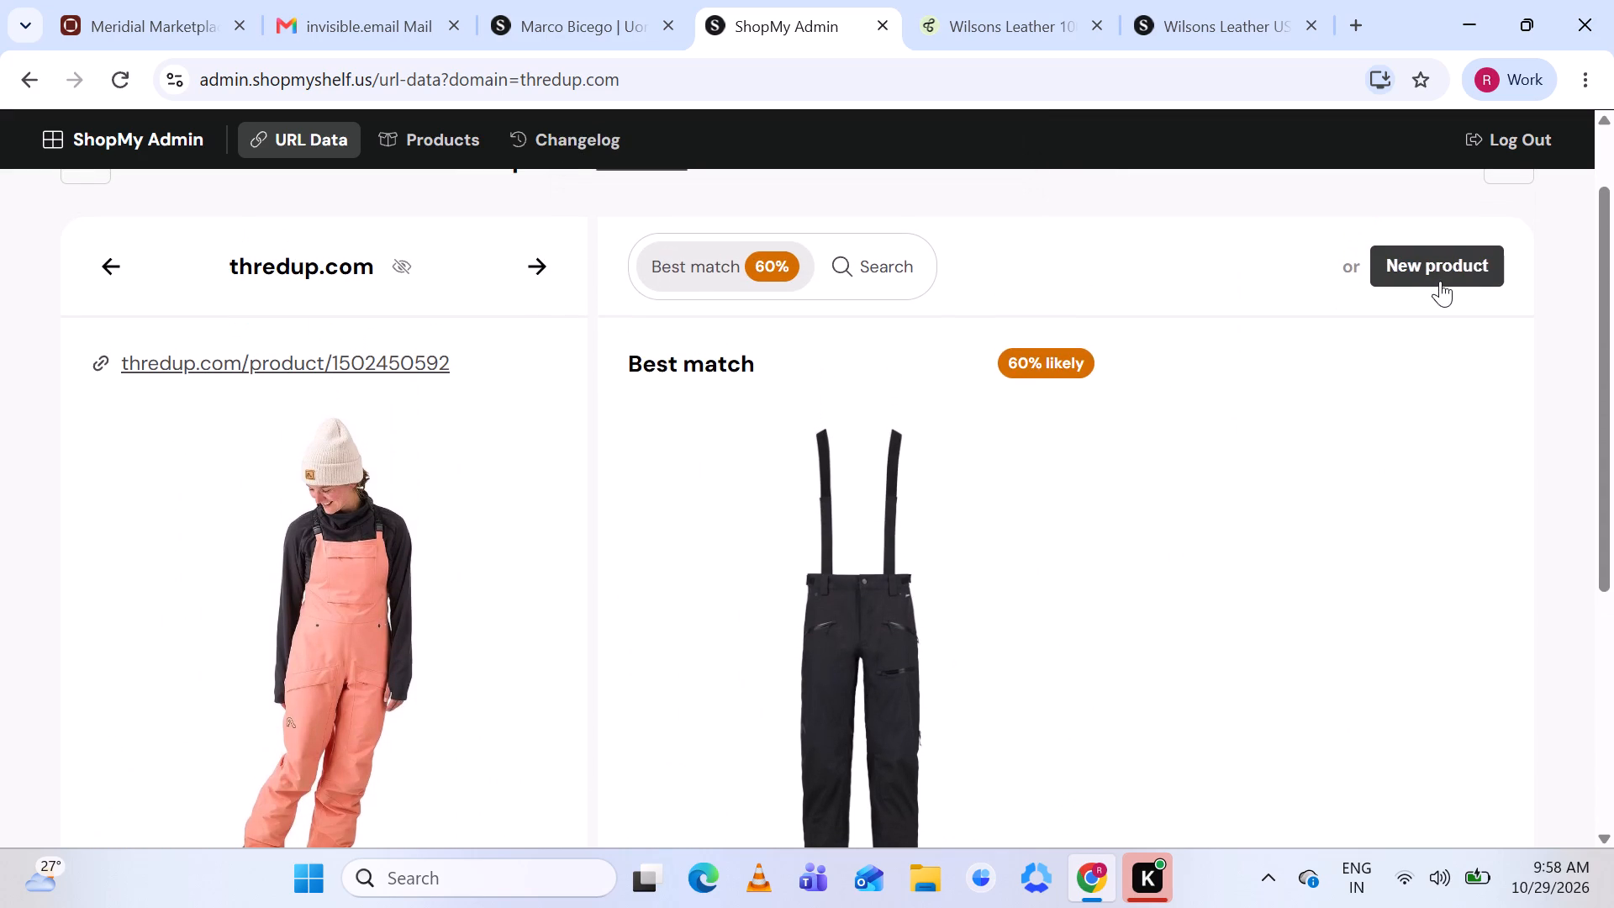
left_click(1443, 277)
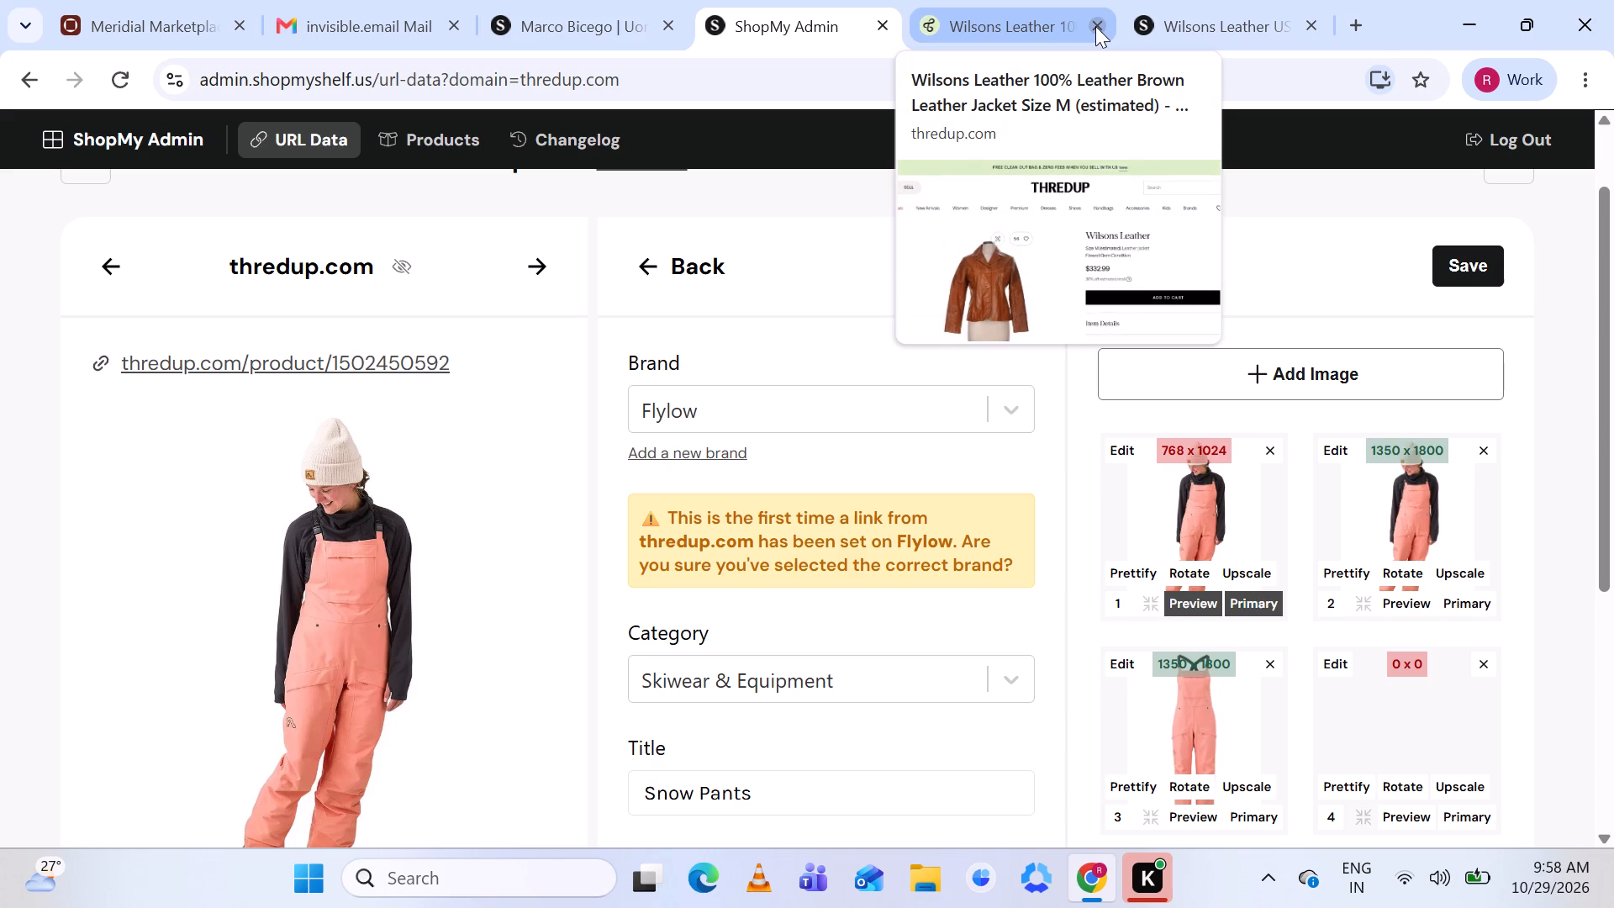
Close the Wilsons Leather thredup.com listing and the Wilsons Leather US product page.
left_click(1095, 26)
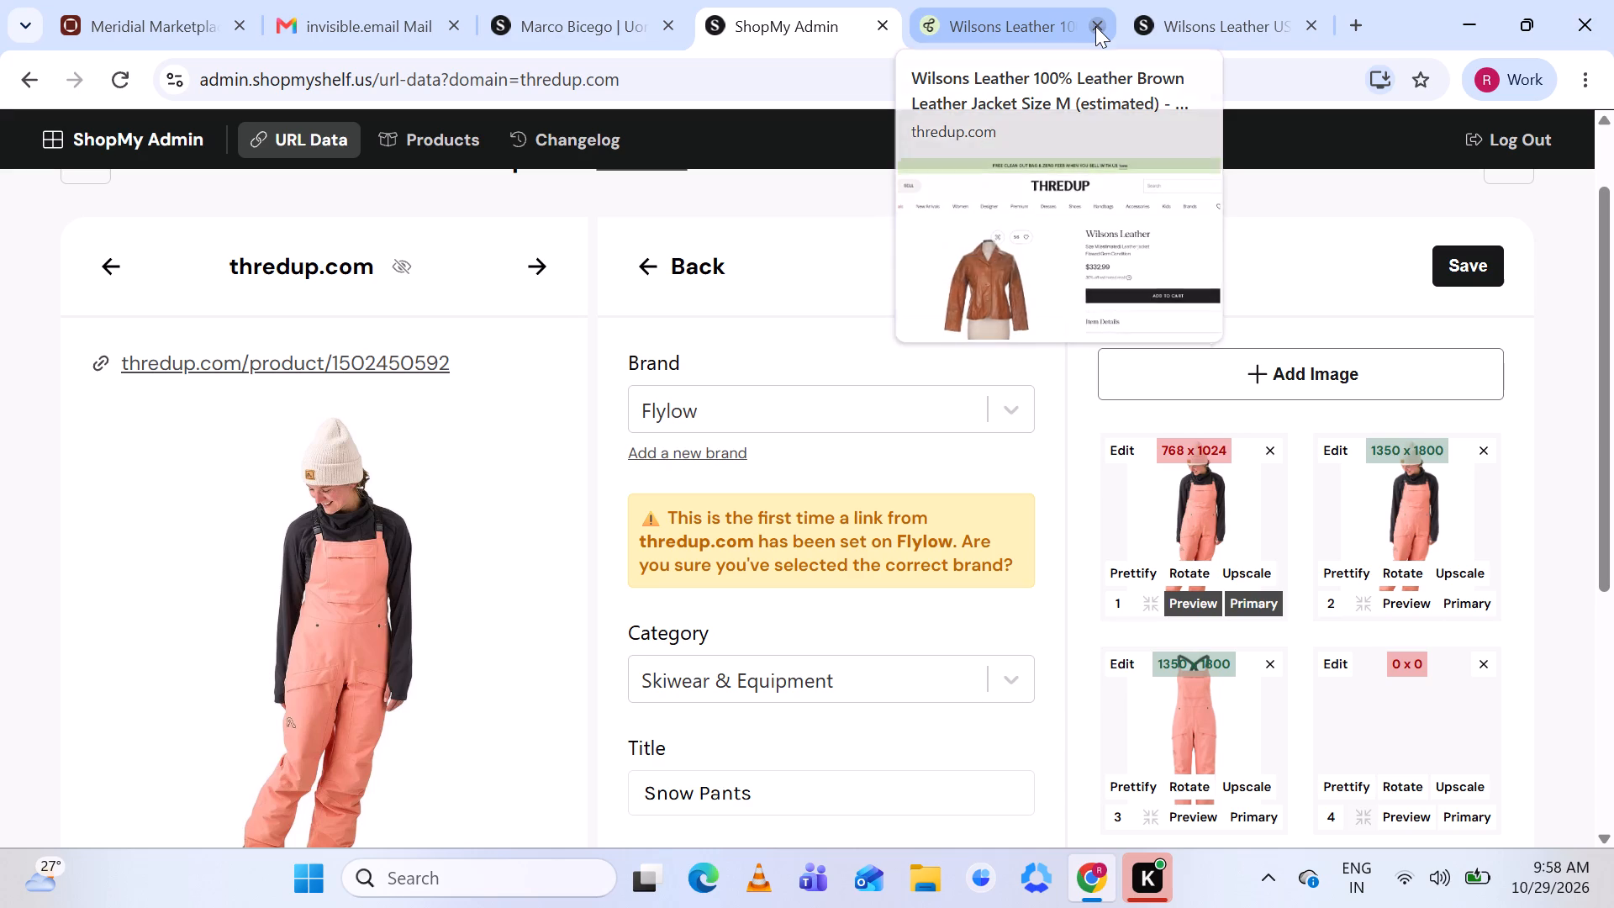
left_click(1095, 26)
Remove the 768 x 1024 image and the dark inner-label close-up from the Flylow snow pants images.
scroll(956, 304, "down", 1)
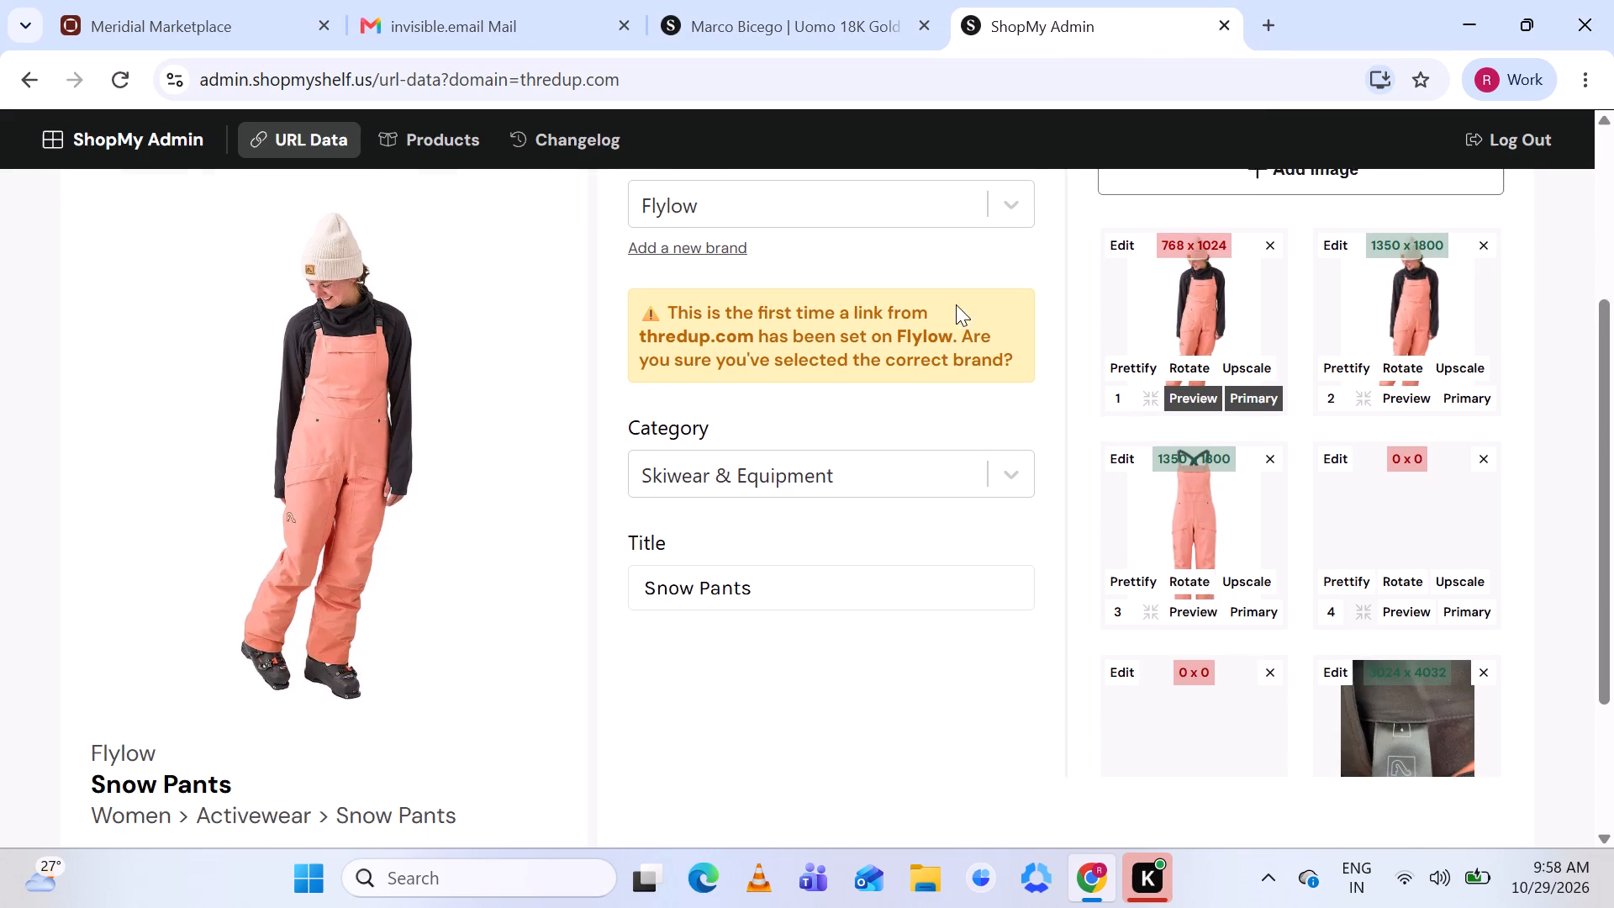
scroll(956, 304, "down", 1)
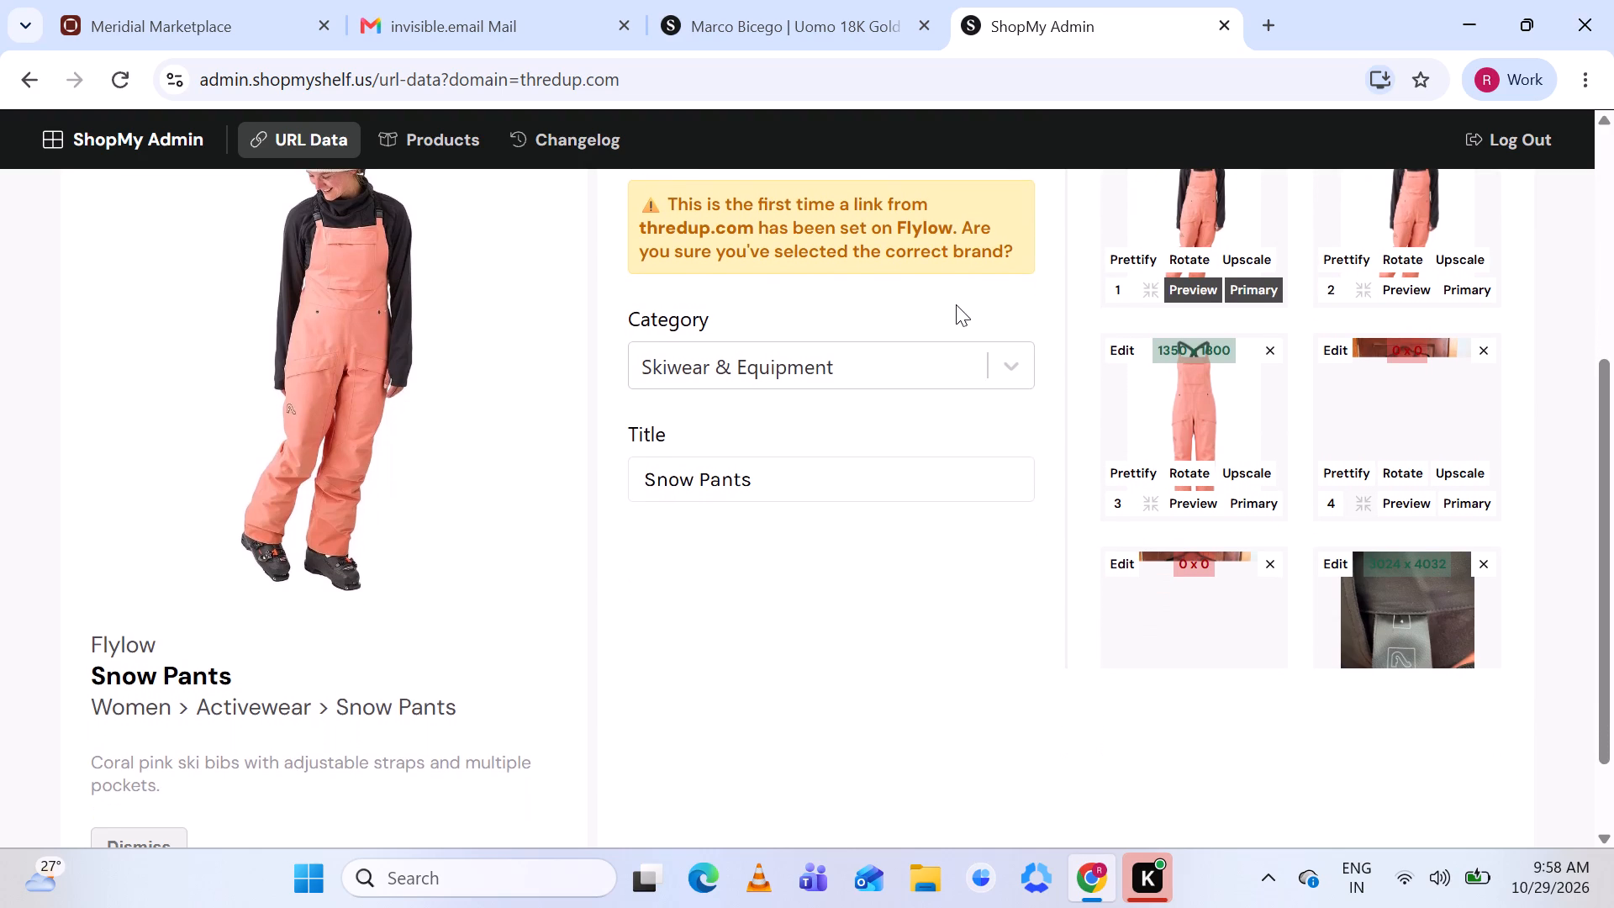
scroll(956, 304, "up", 2)
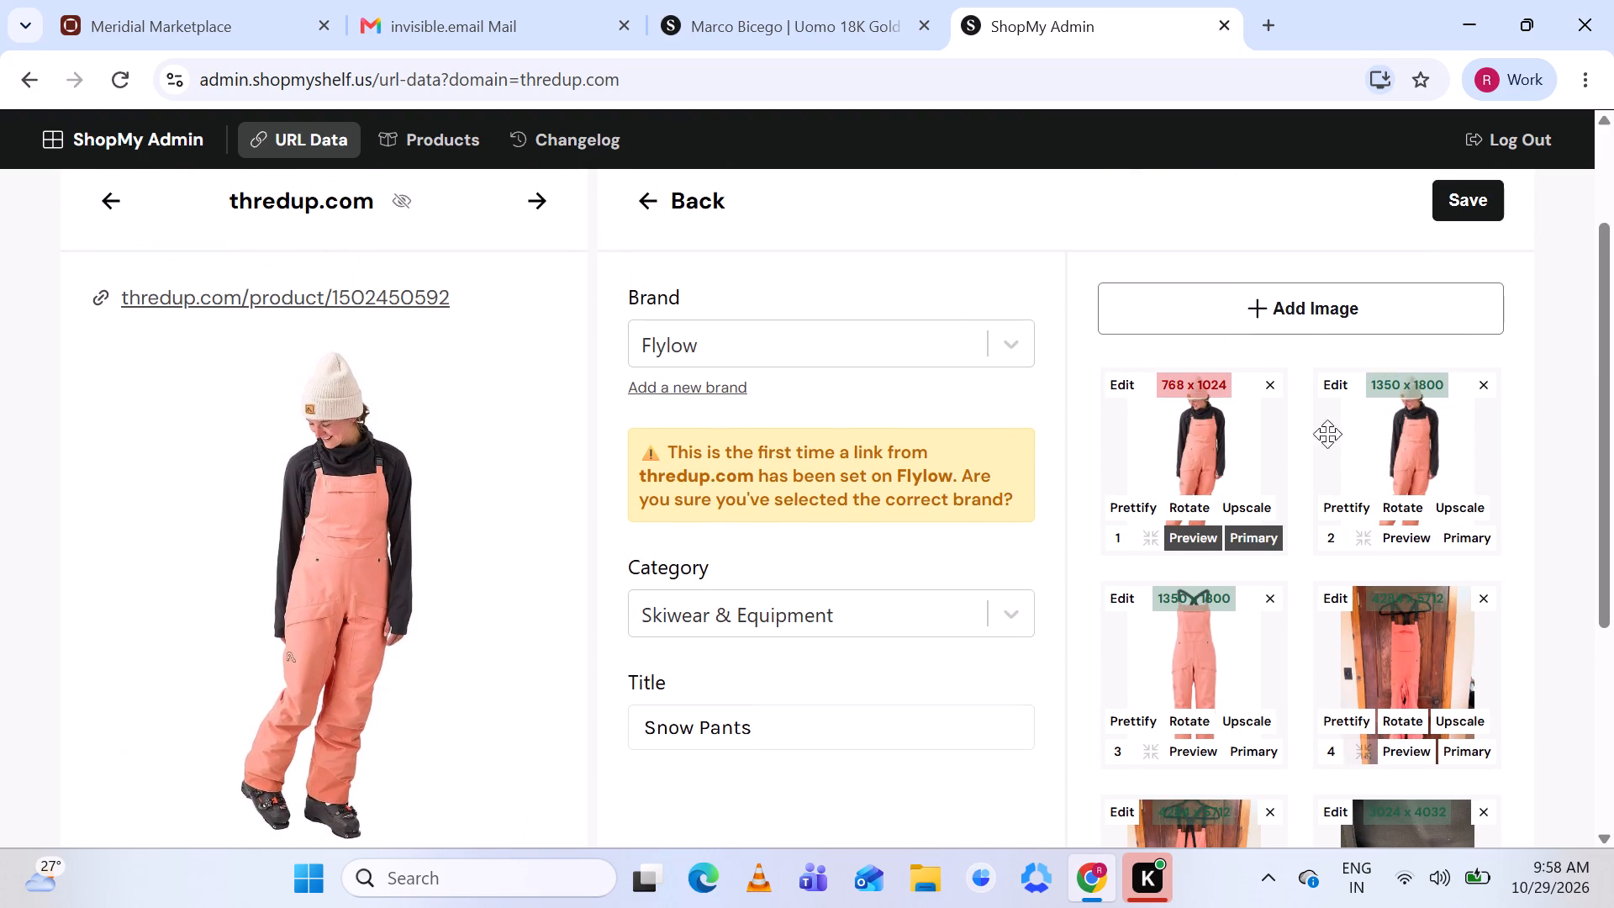
left_click(1272, 388)
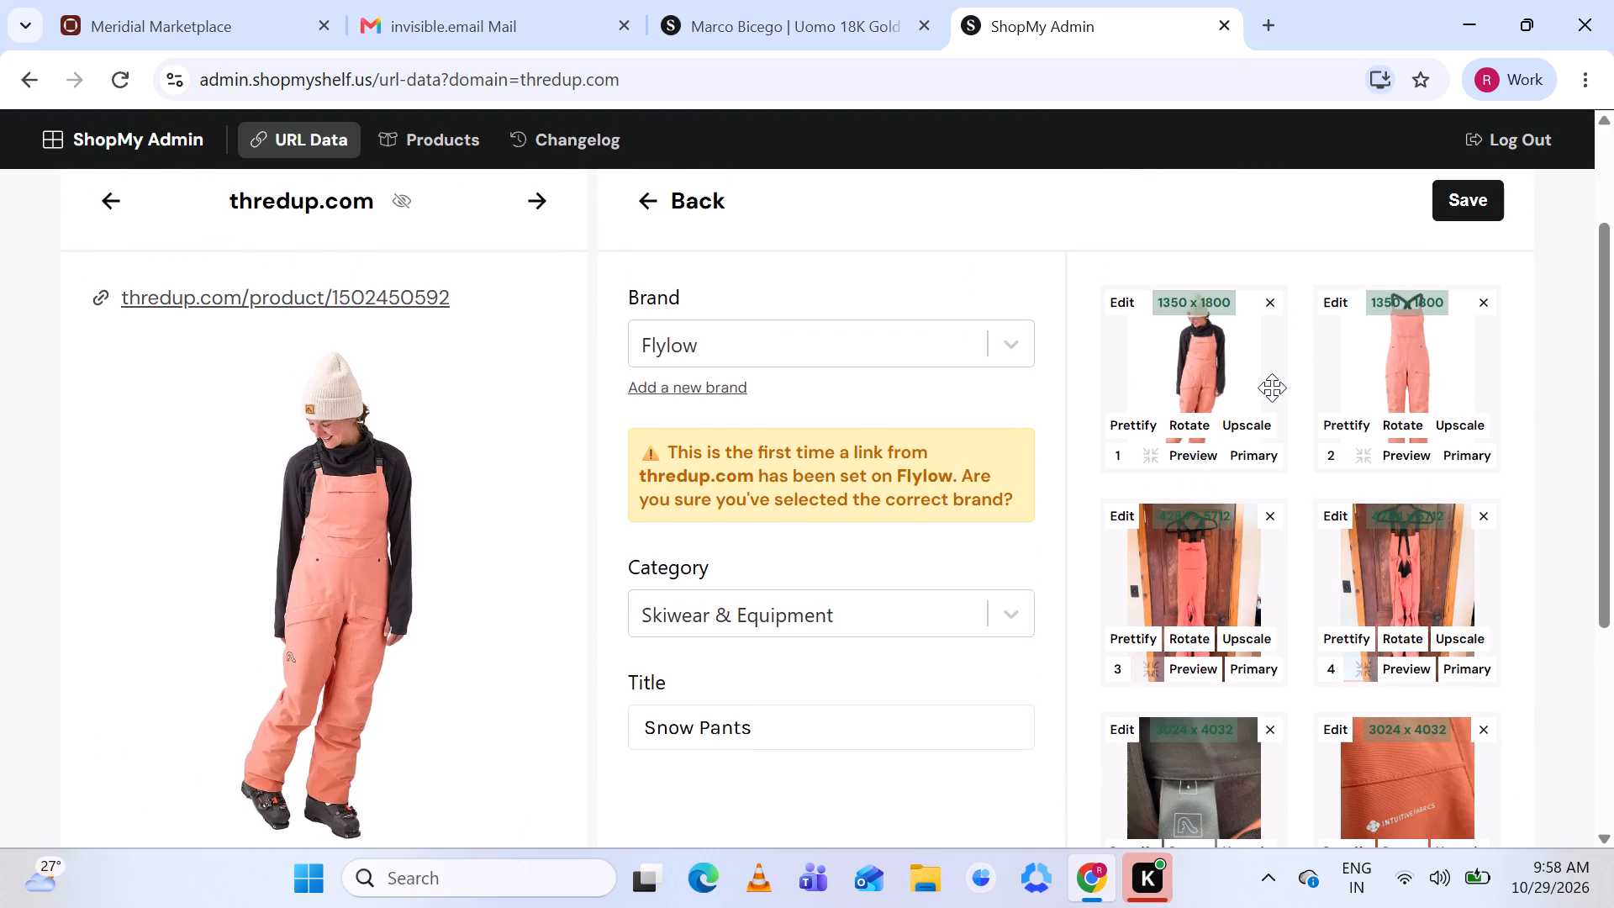
scroll(1369, 504, "down", 1)
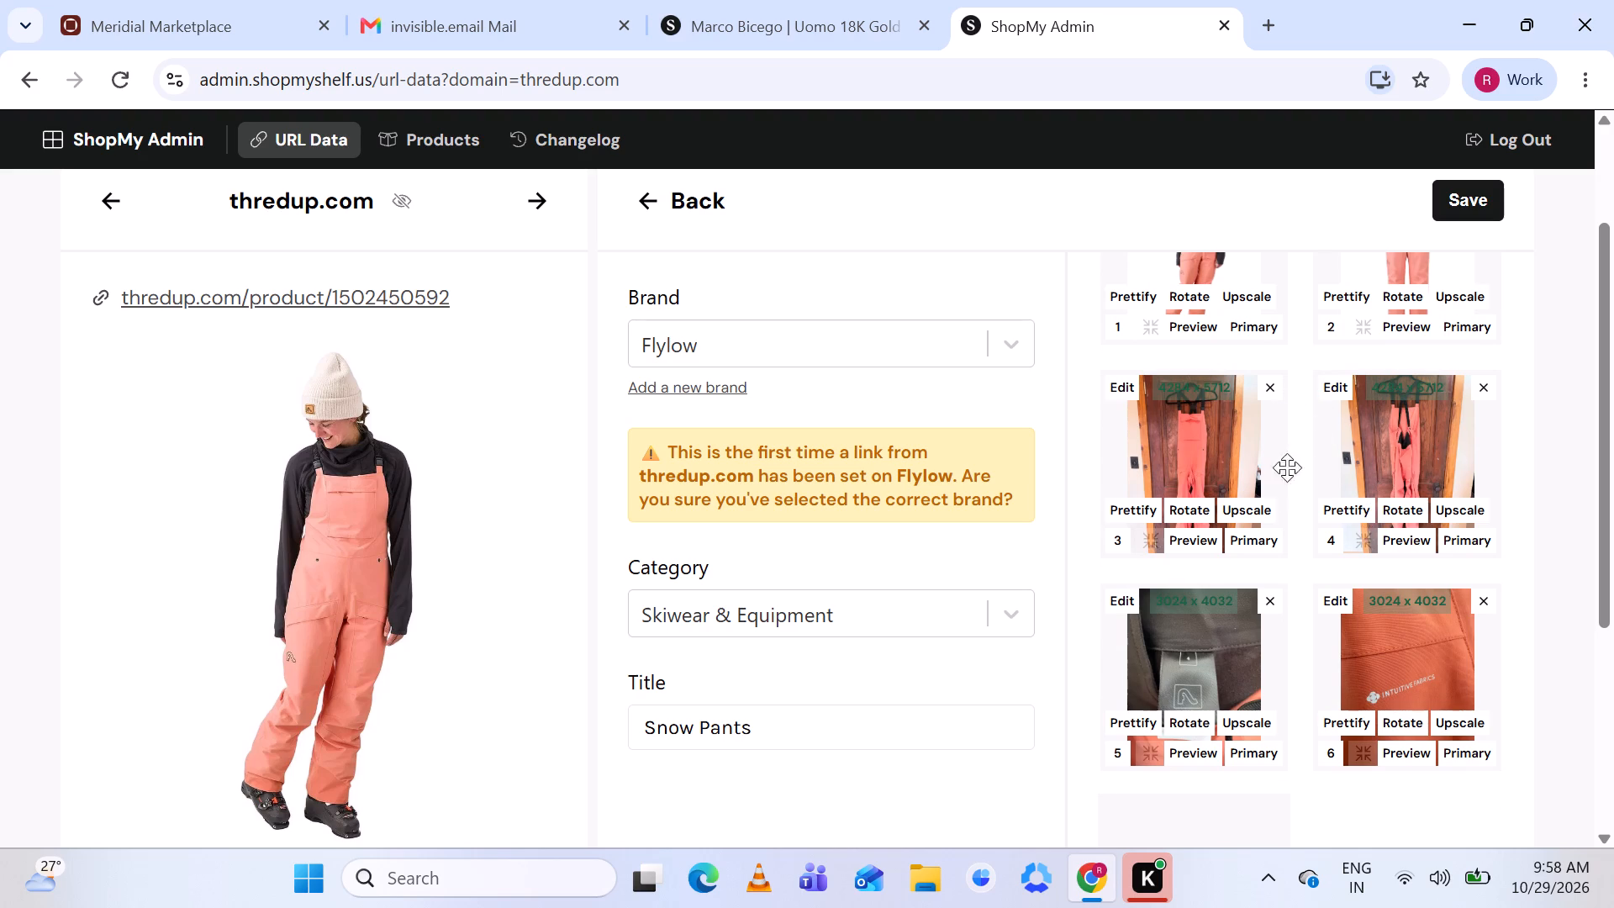
scroll(1284, 534, "down", 1)
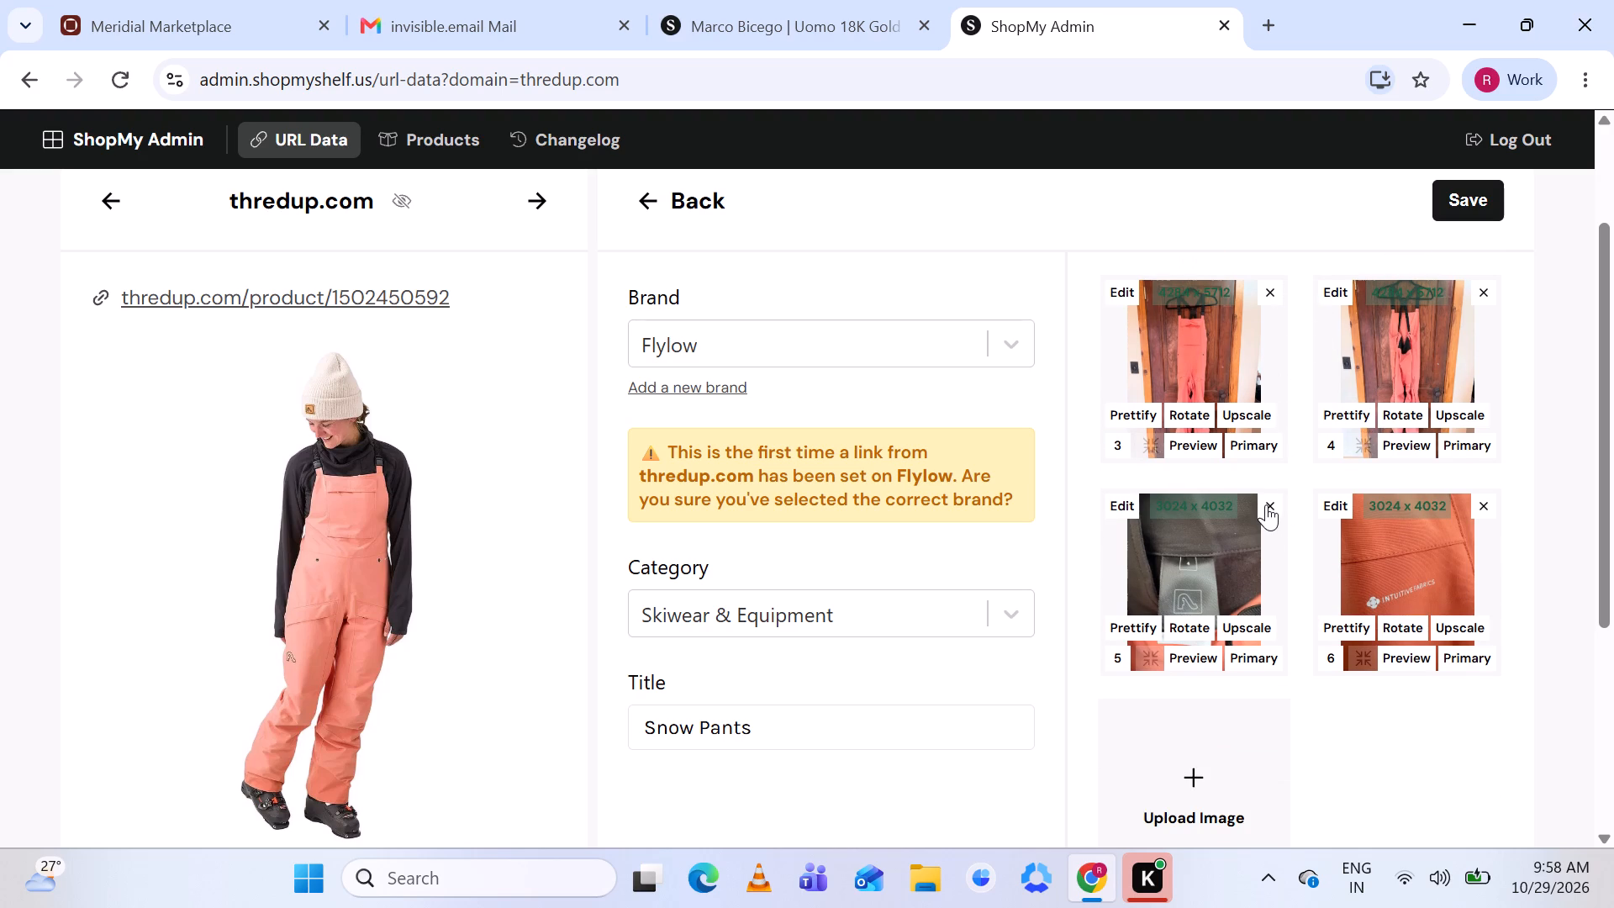
left_click(1266, 504)
scroll(1244, 642, "down", 1)
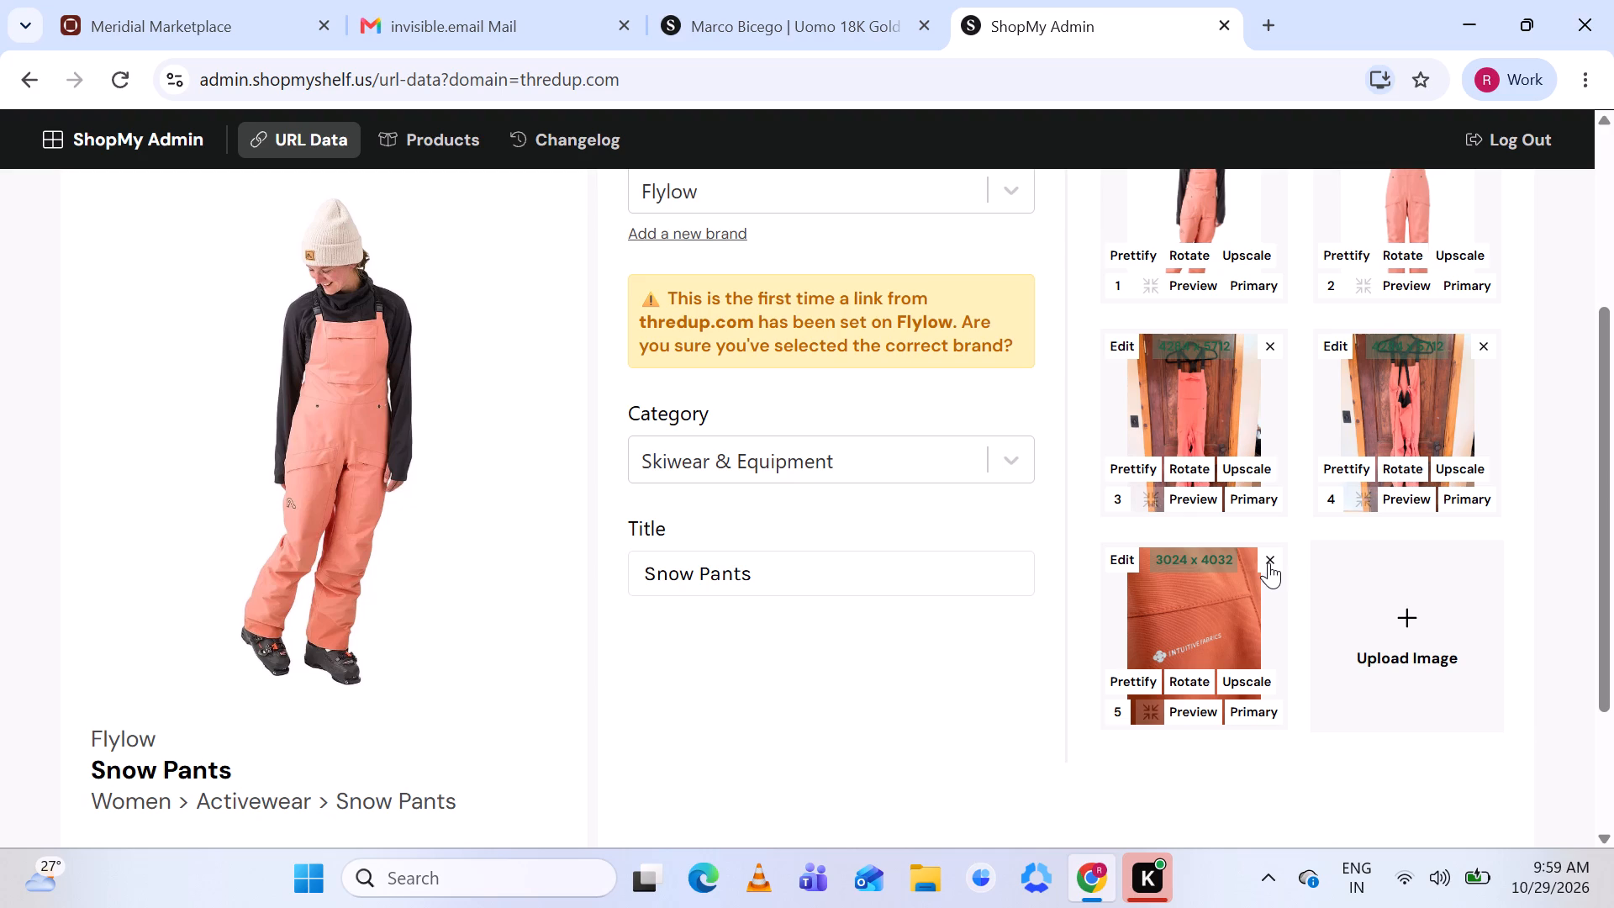
Save the new Flylow product as "Snow Pants" in the Skiwear & Equipment category.
scroll(990, 631, "up", 1)
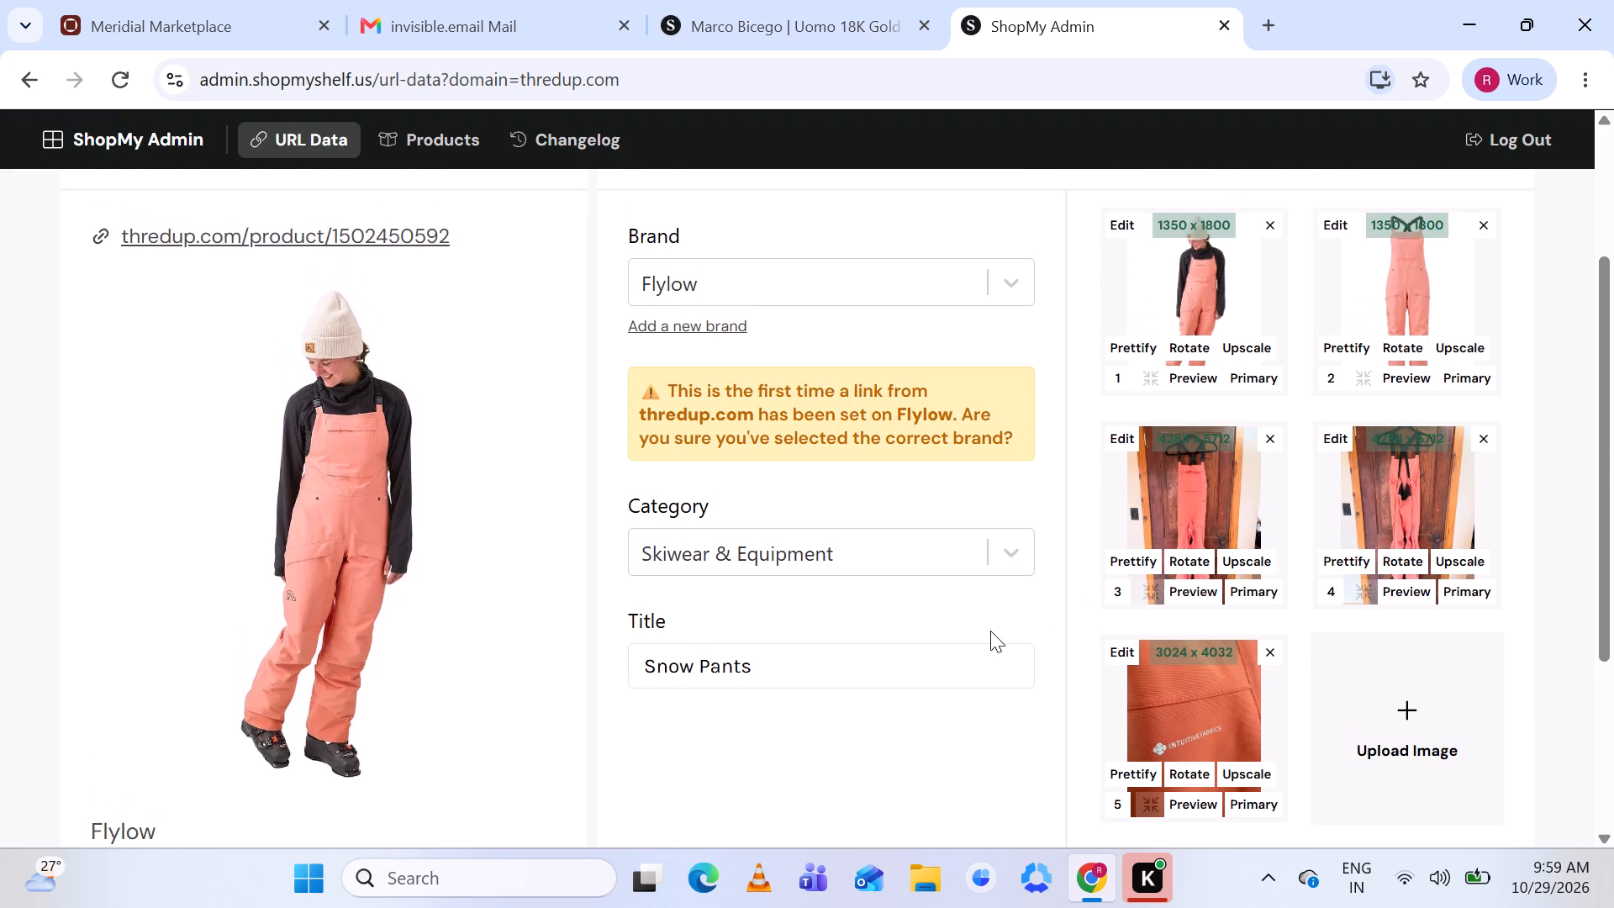
scroll(990, 631, "up", 1)
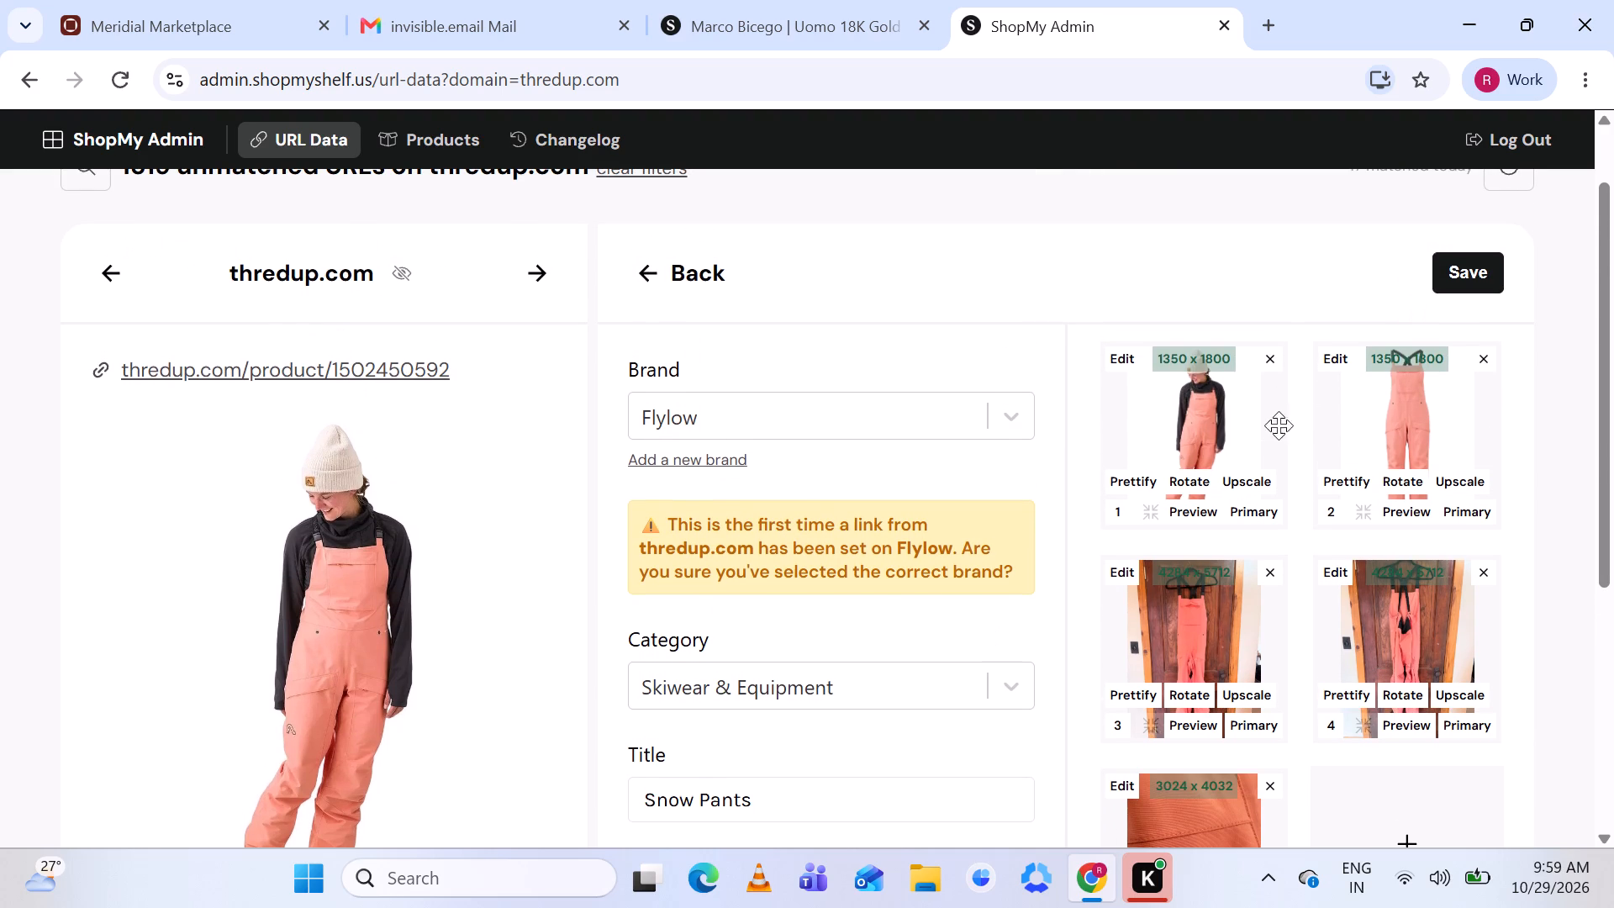
left_click(1458, 277)
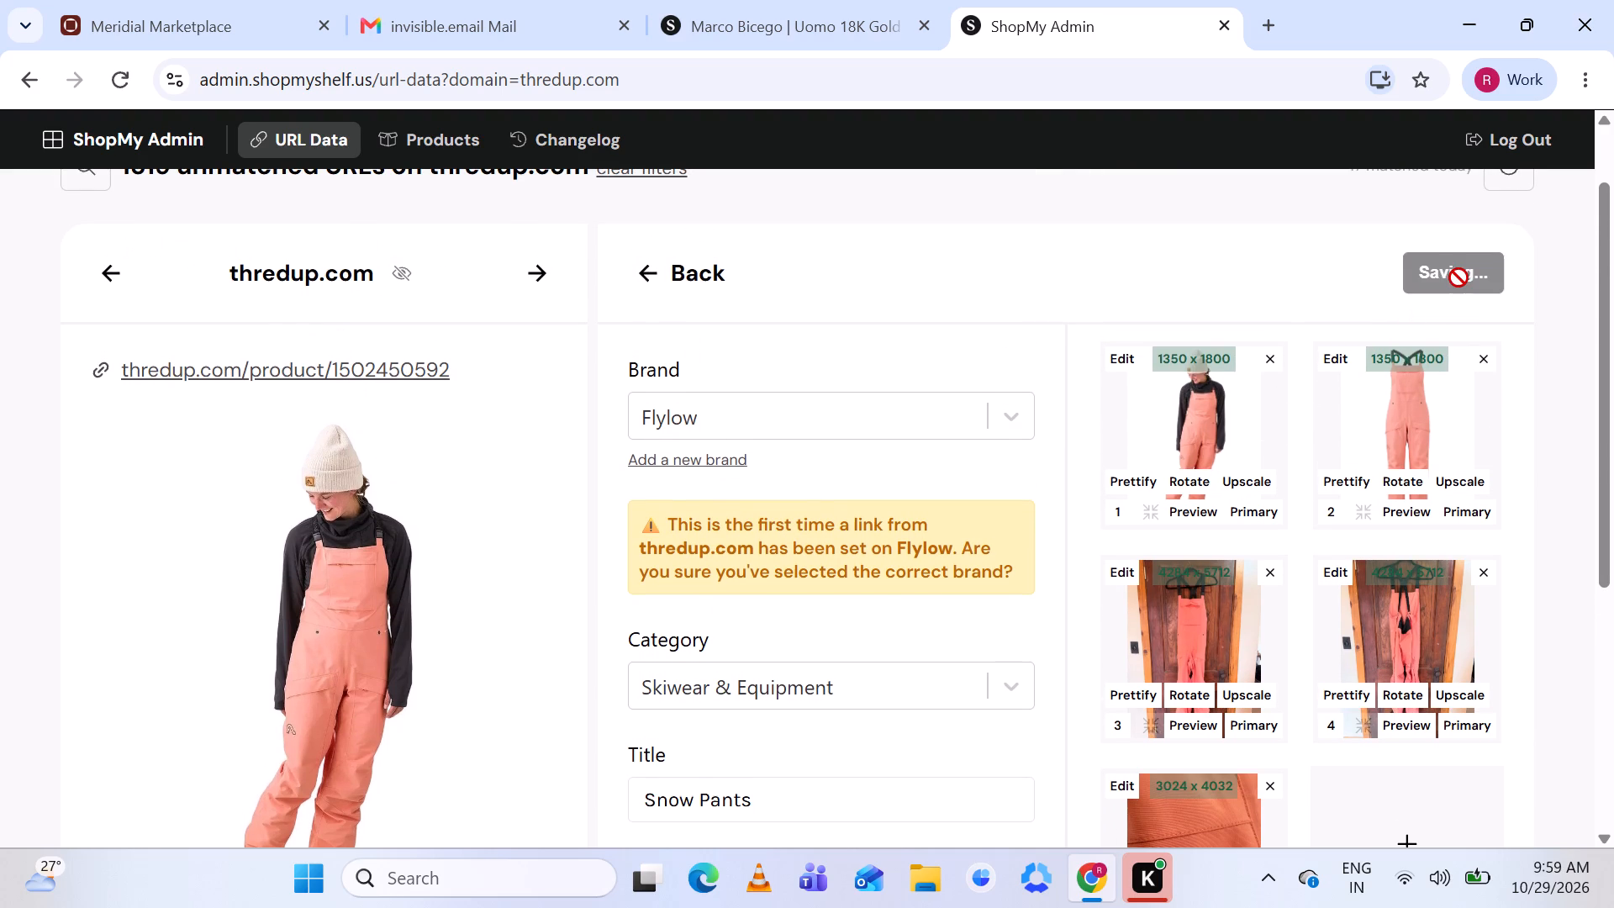
Close the leftover Marco Bicego product page.
scroll(1062, 378, "down", 2)
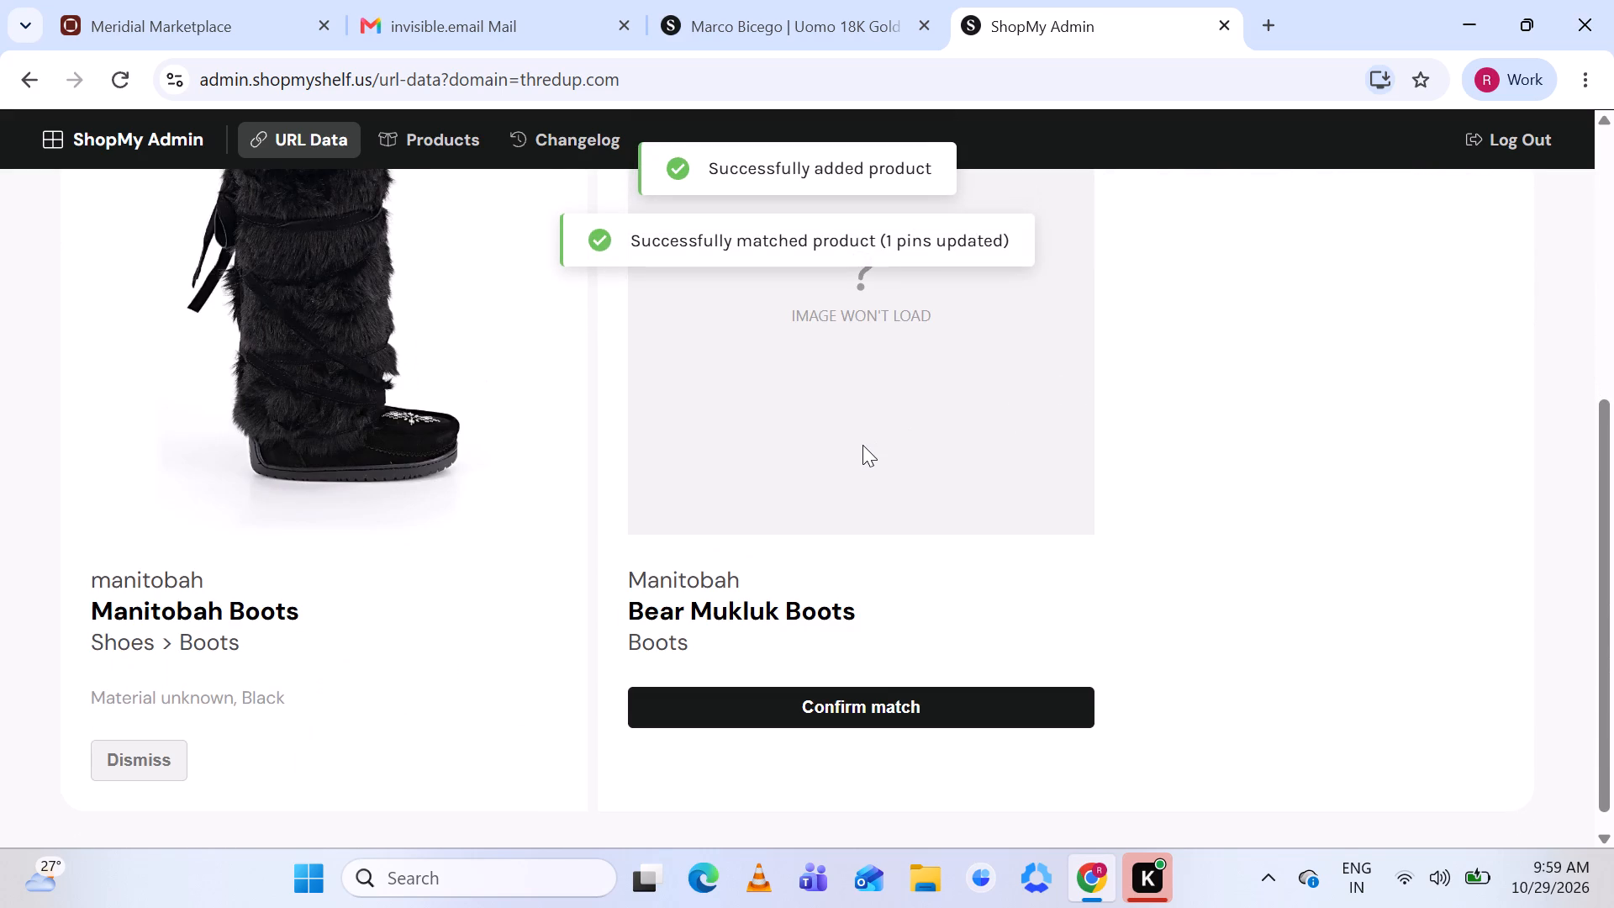
scroll(862, 445, "up", 1)
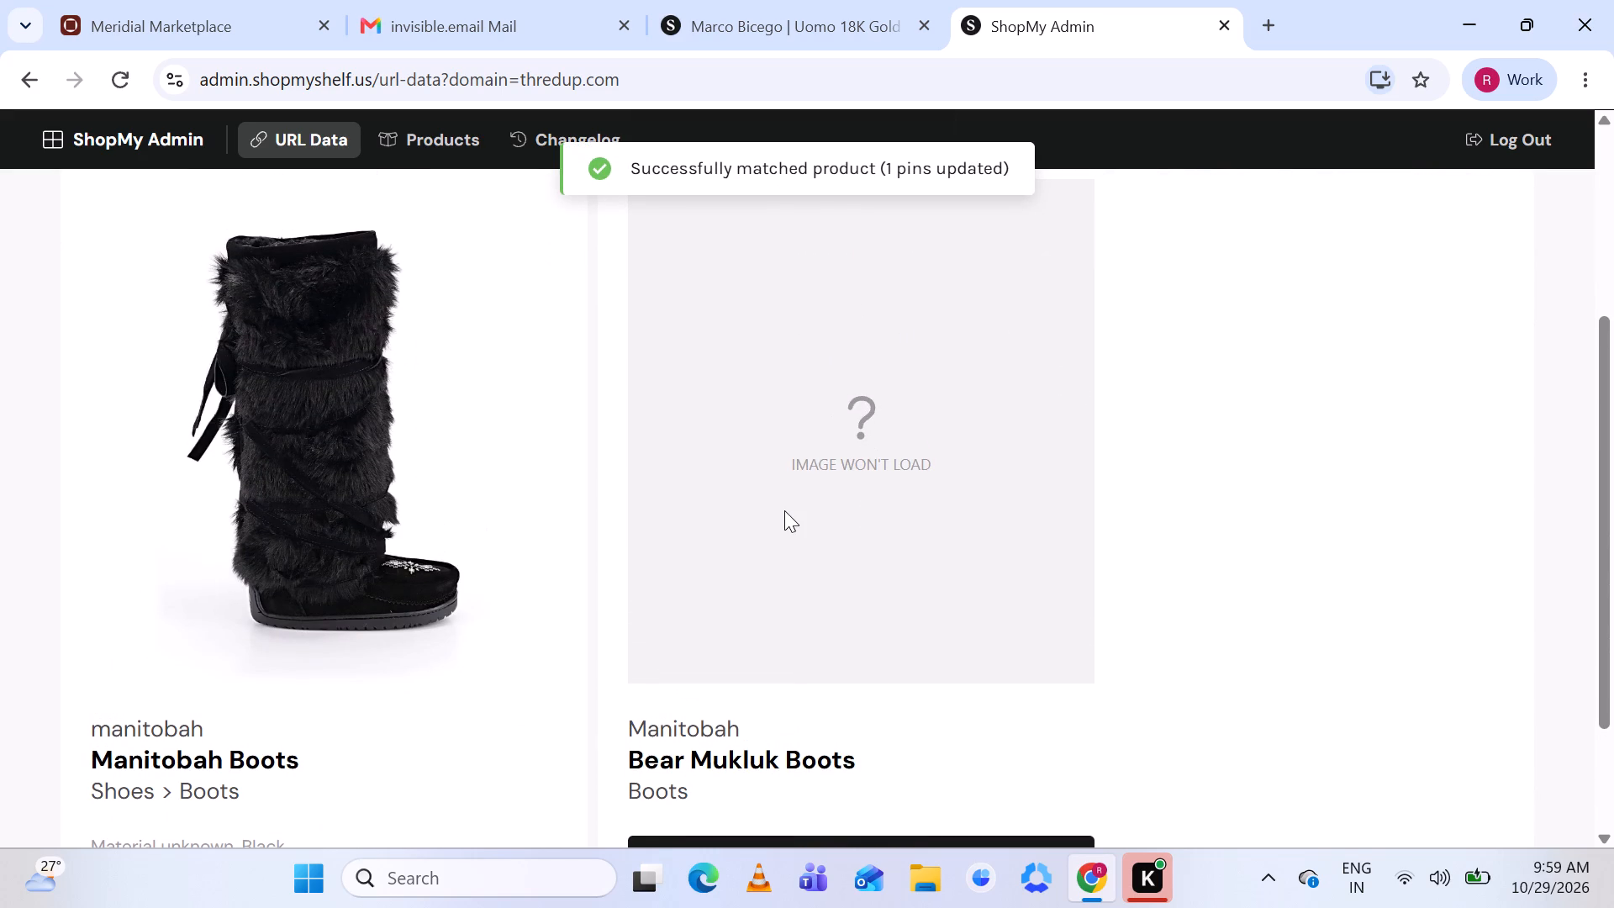
left_click(922, 24)
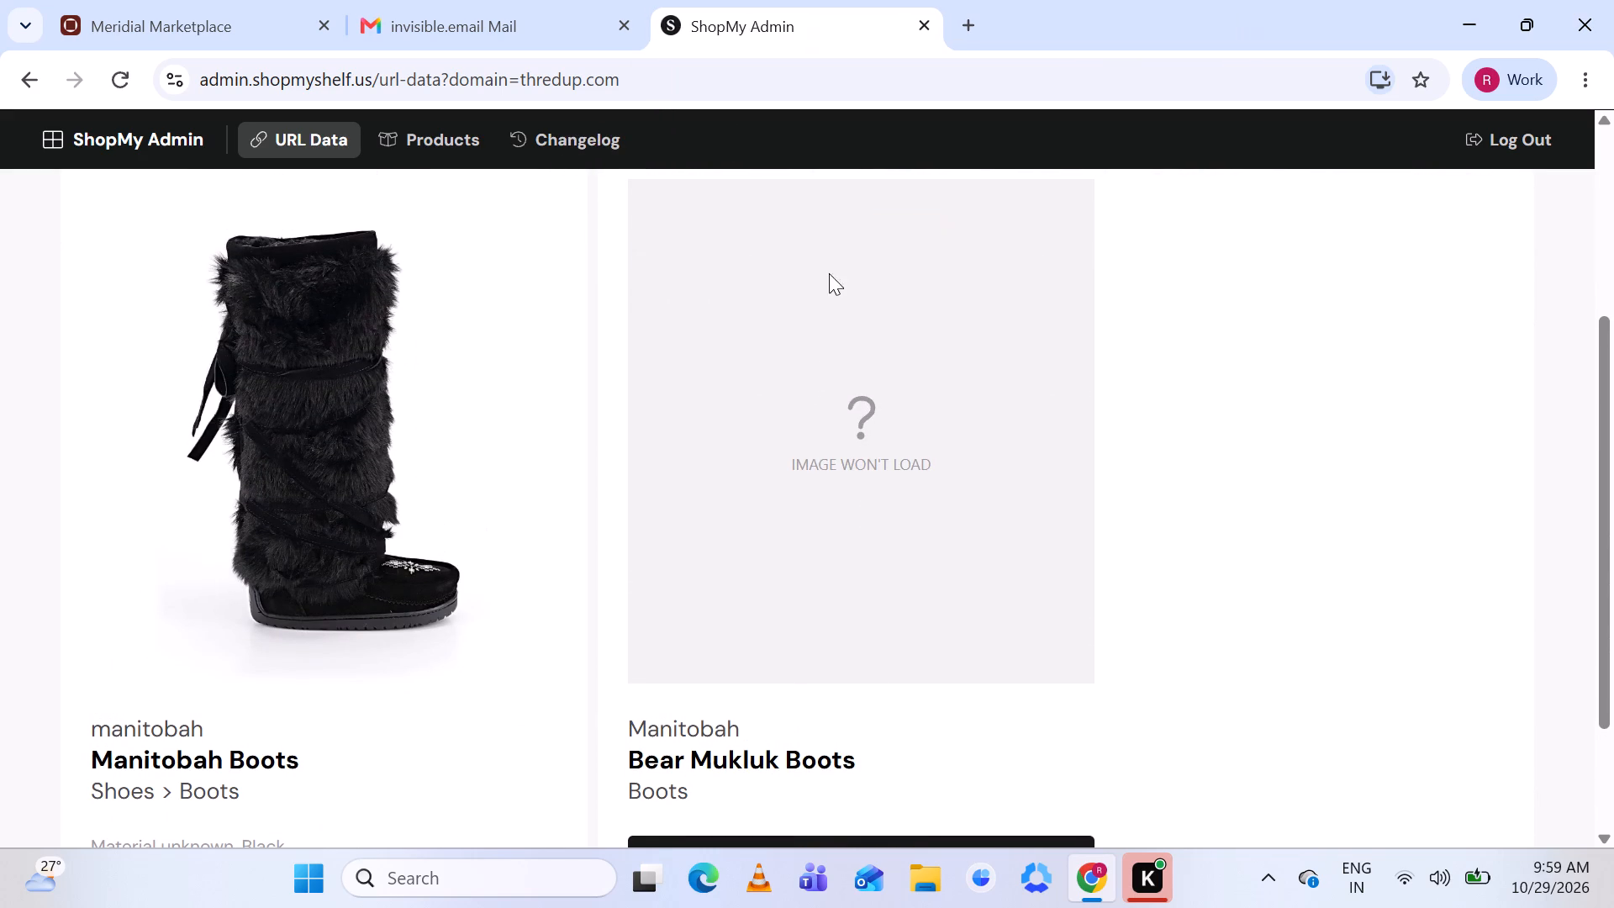
Compare the black Manitobah boots with the suggested Bear Mukluk Boots, opening the suggestion's product page to see its images.
scroll(805, 424, "down", 2)
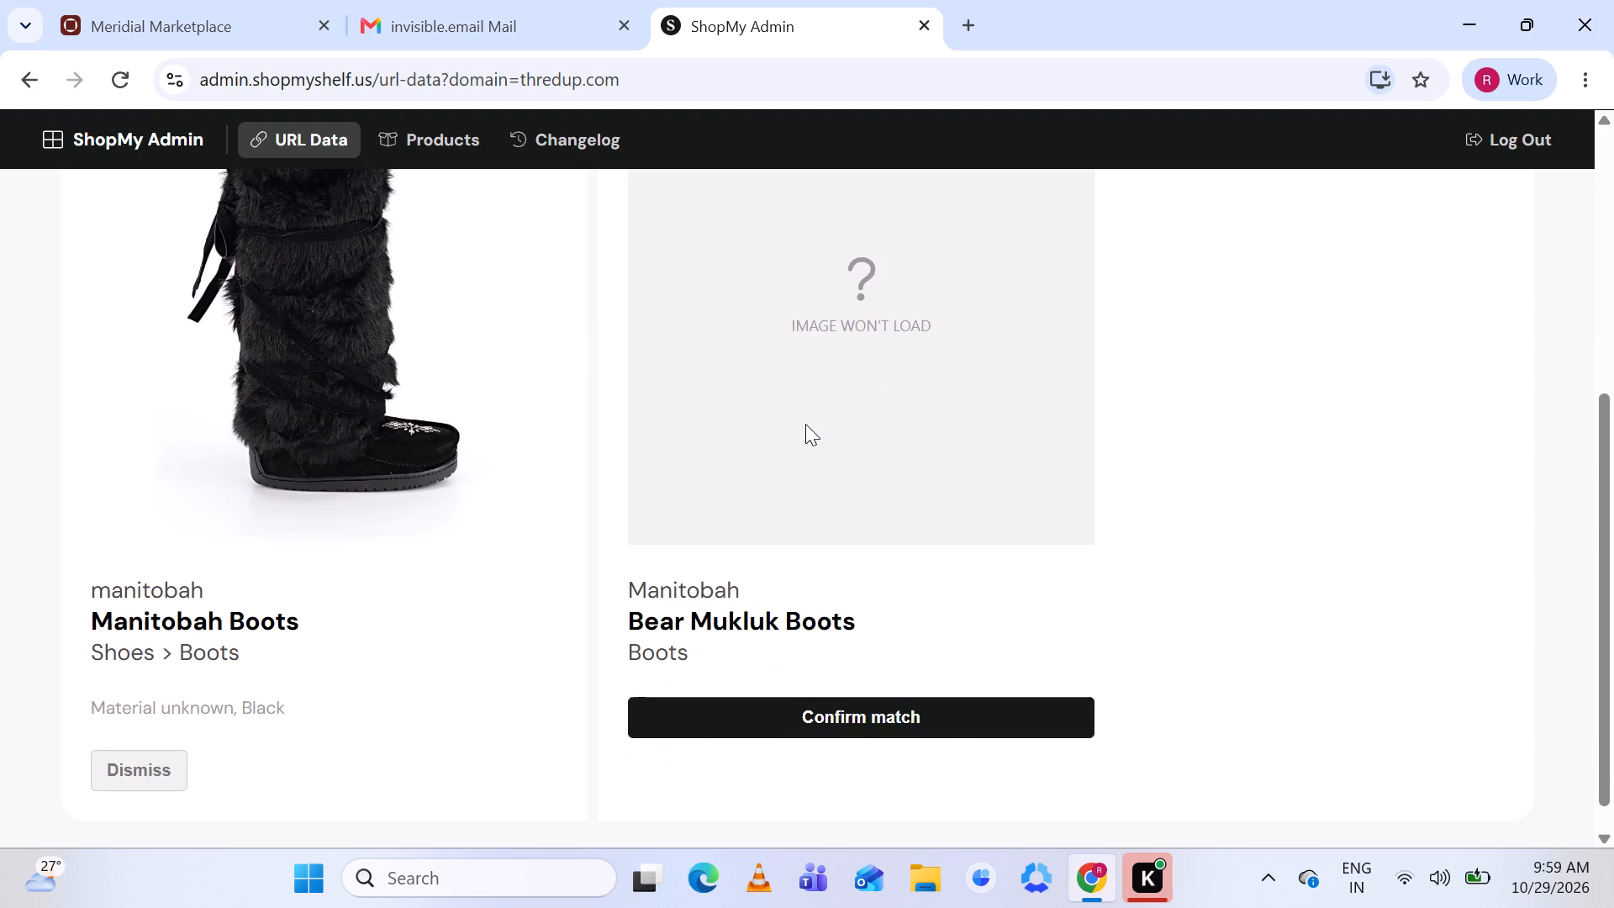
scroll(805, 424, "up", 4)
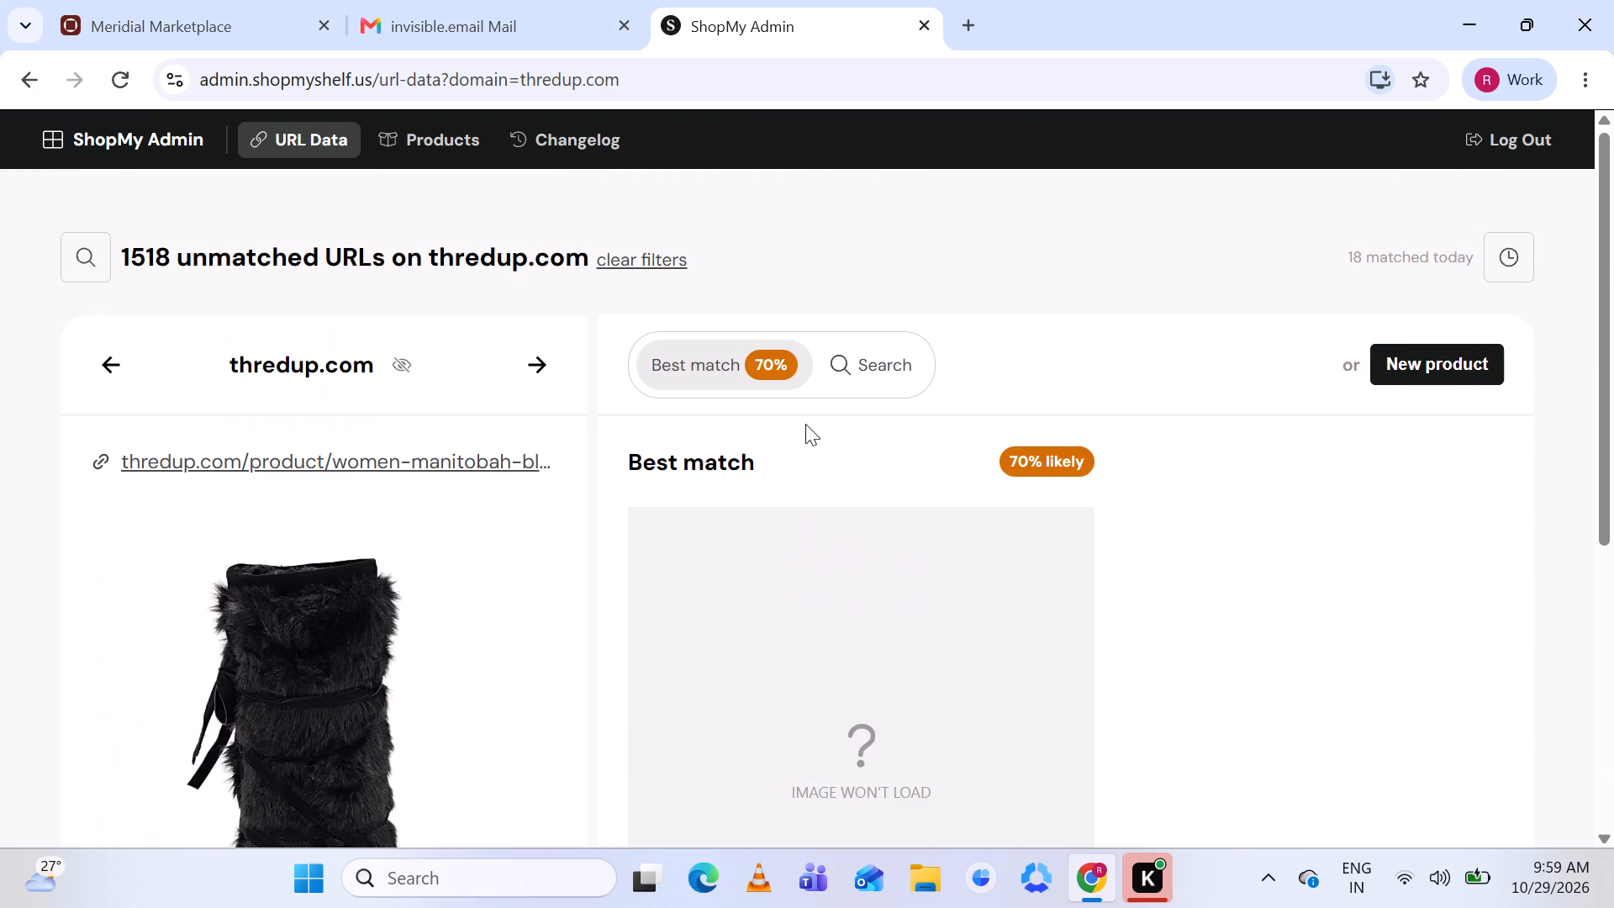
scroll(805, 424, "down", 3)
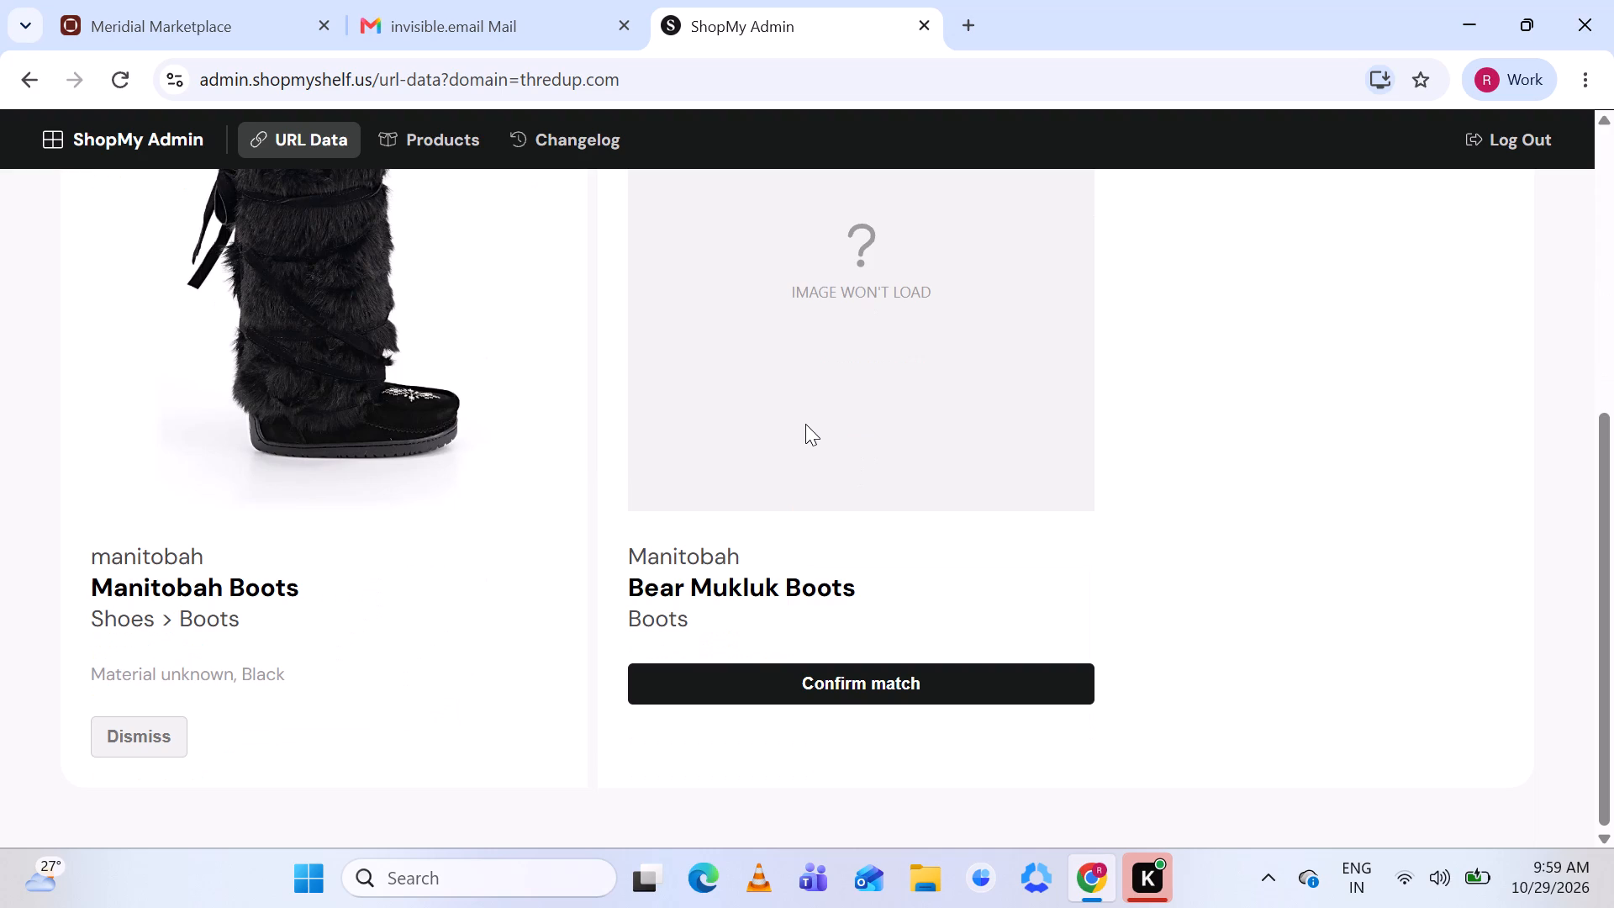
scroll(805, 424, "up", 2)
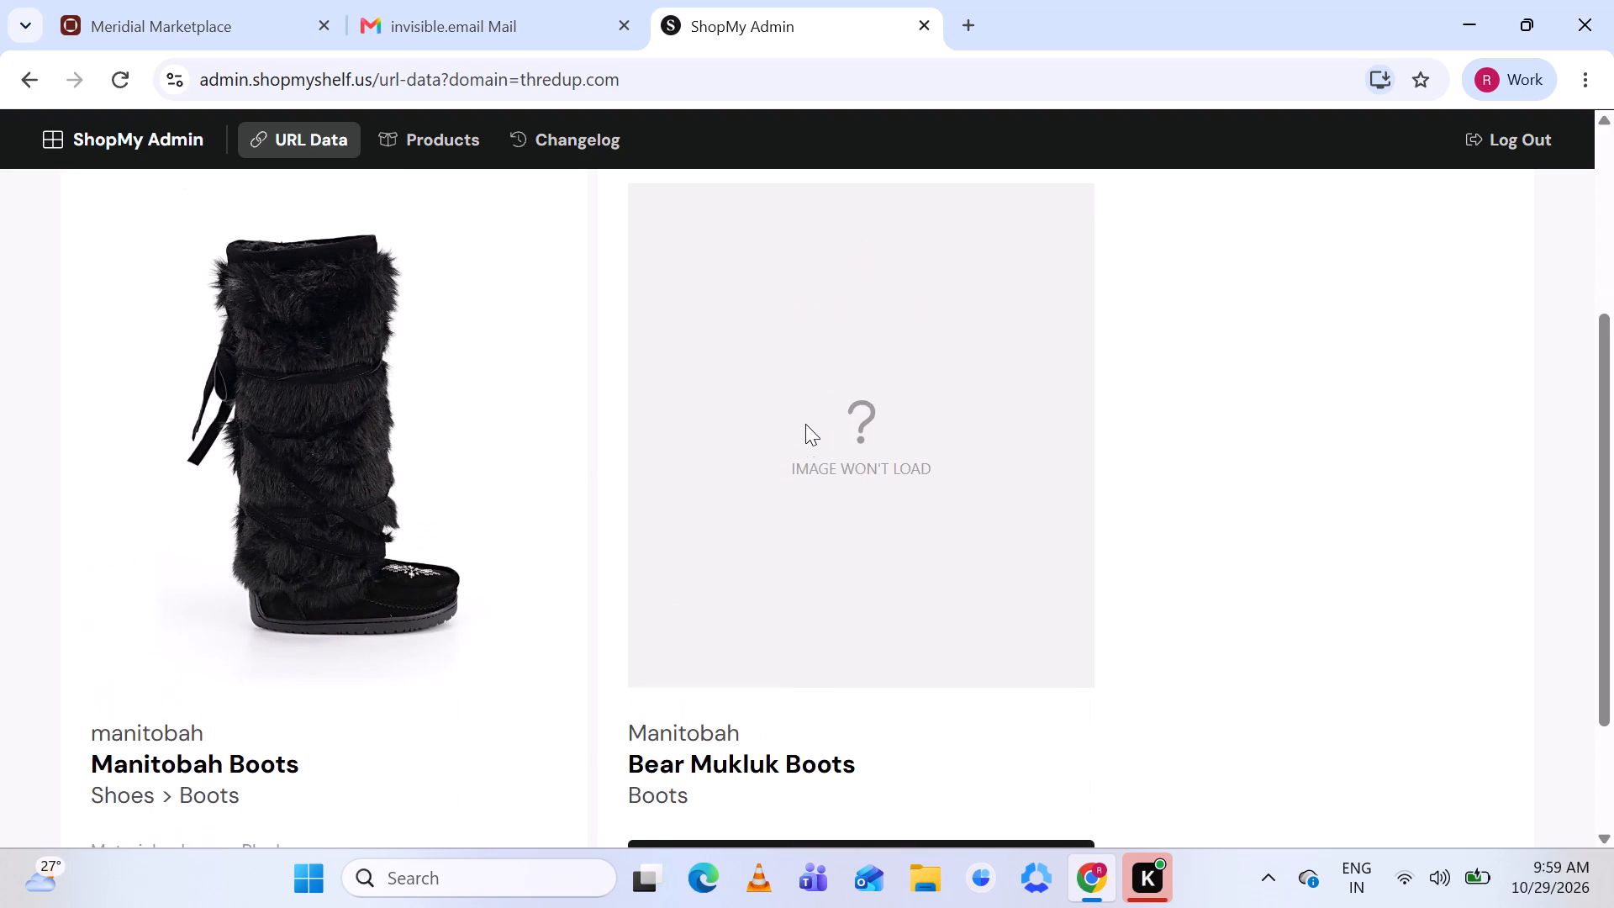
scroll(805, 424, "up", 2)
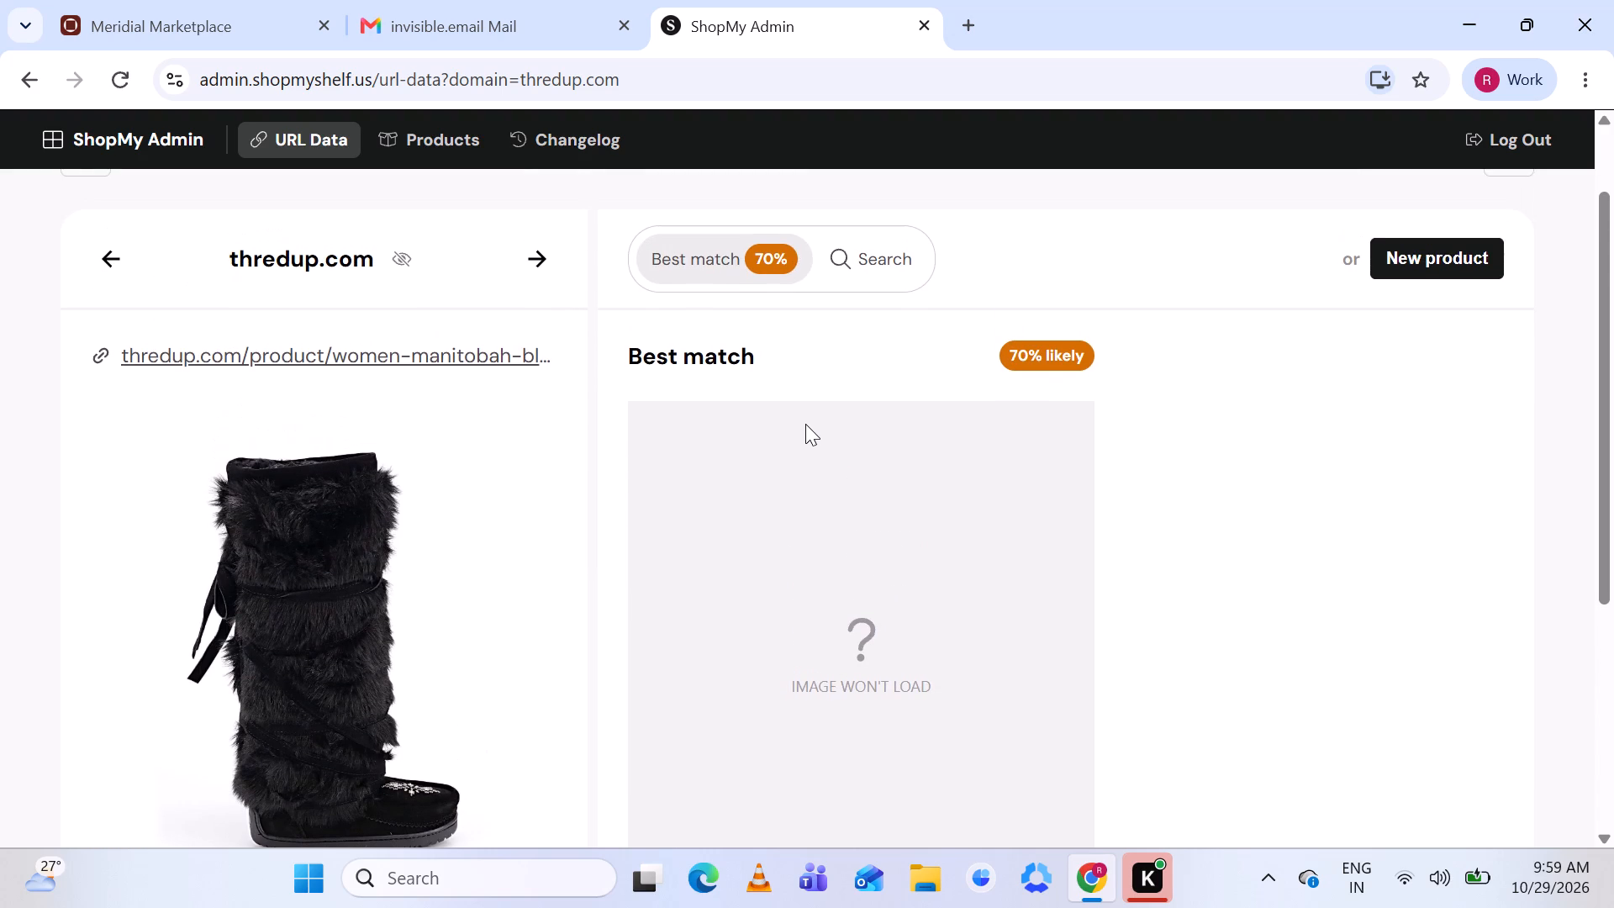
scroll(805, 424, "down", 2)
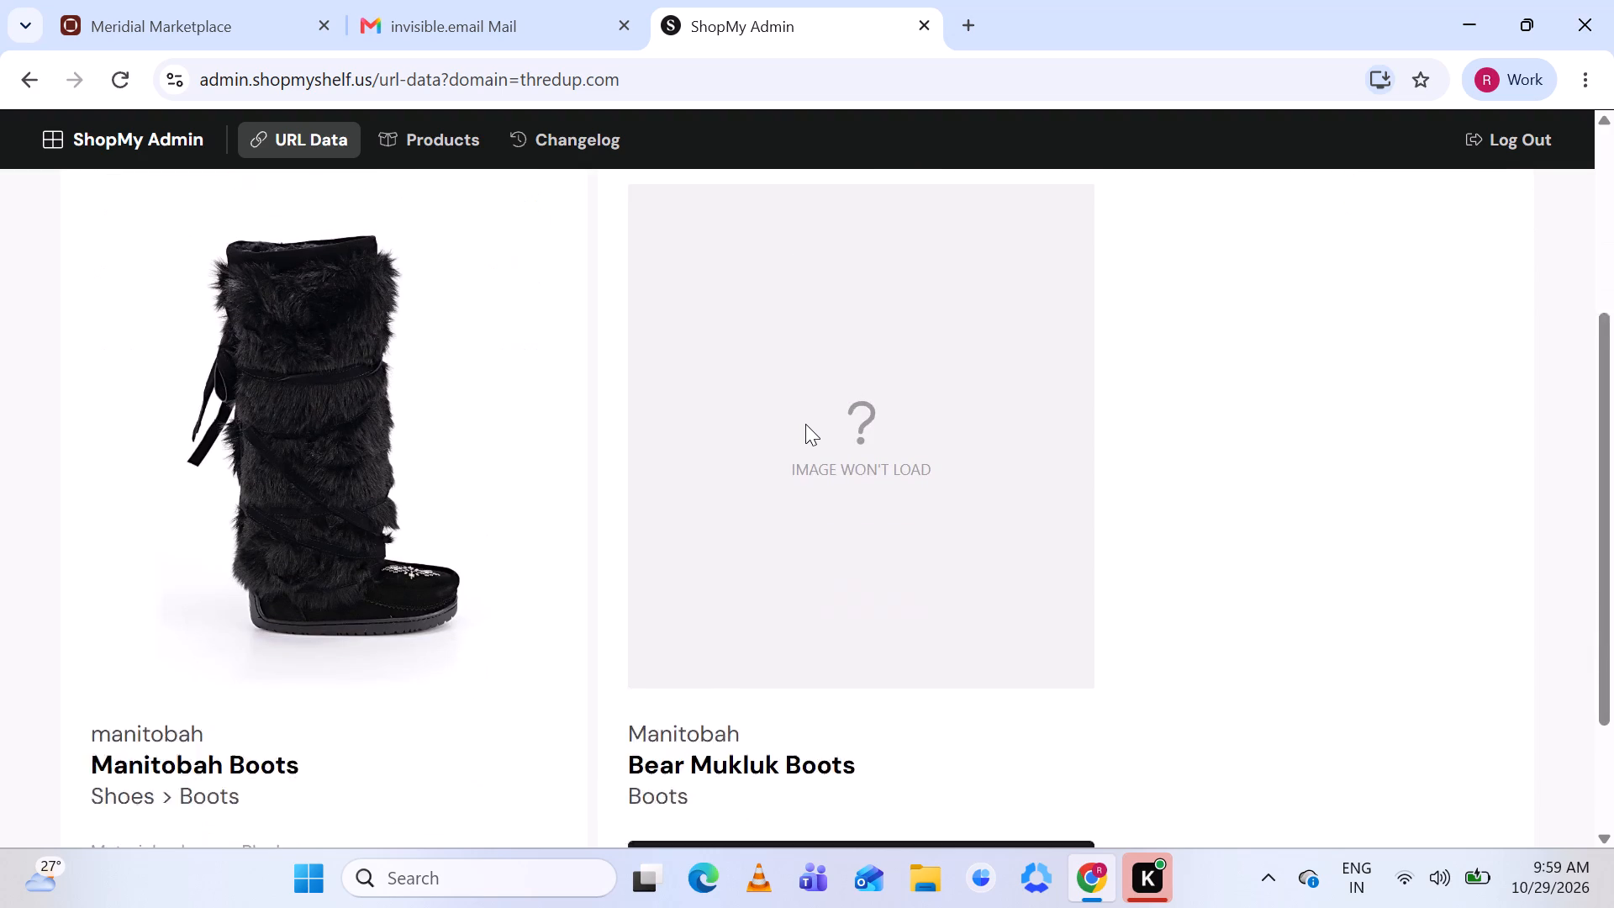
scroll(805, 424, "down", 1)
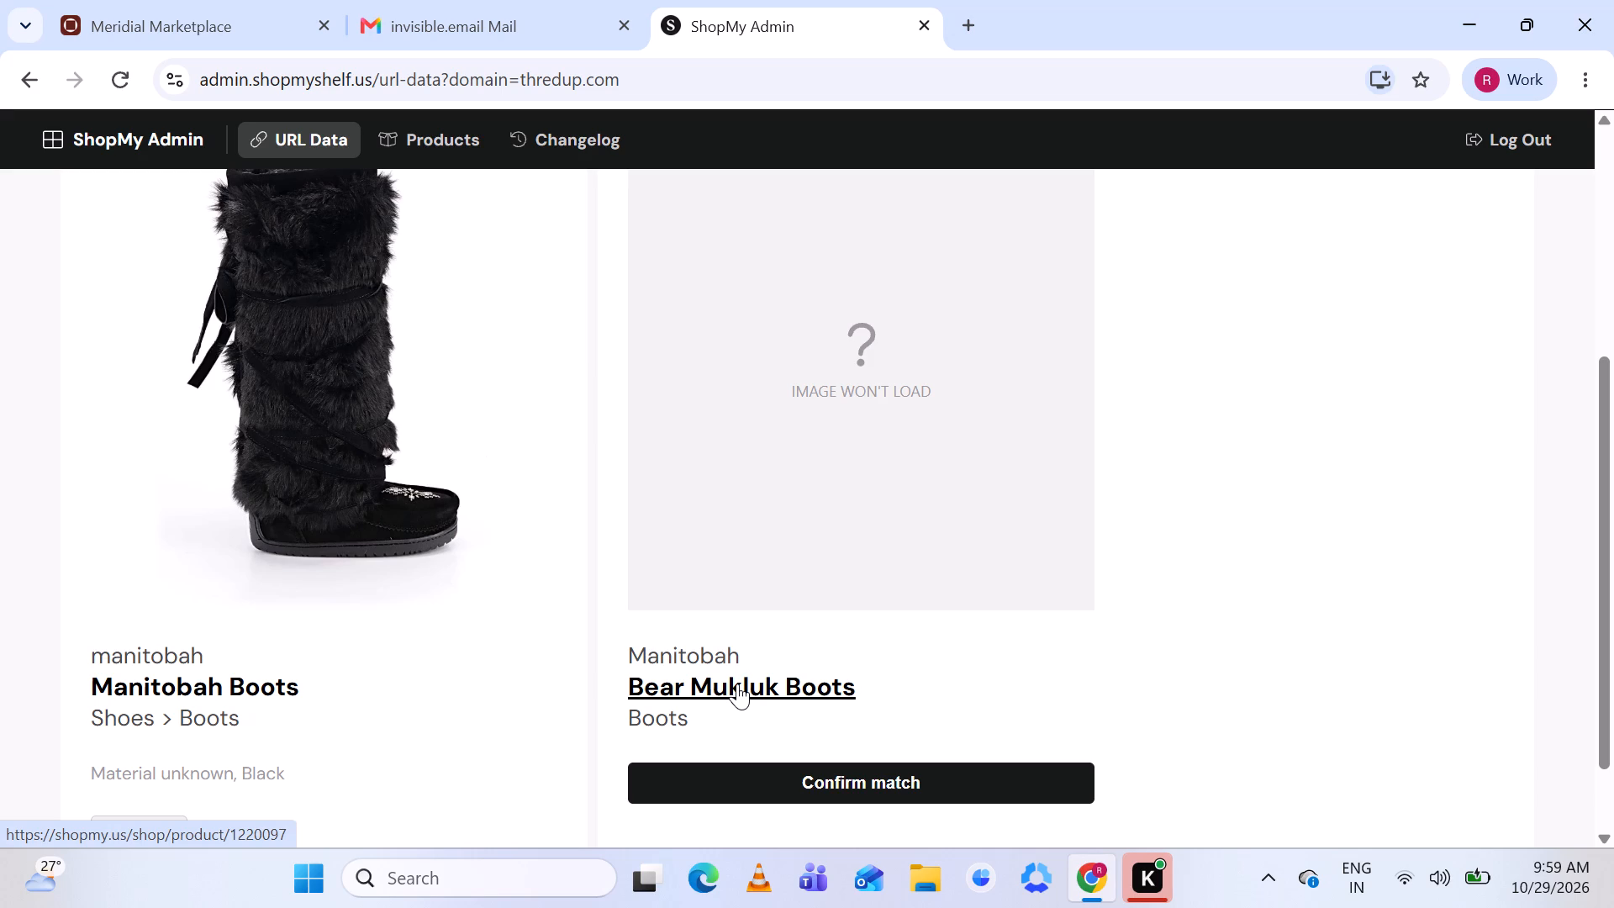
scroll(737, 684, "up", 1)
scroll(737, 684, "down", 4)
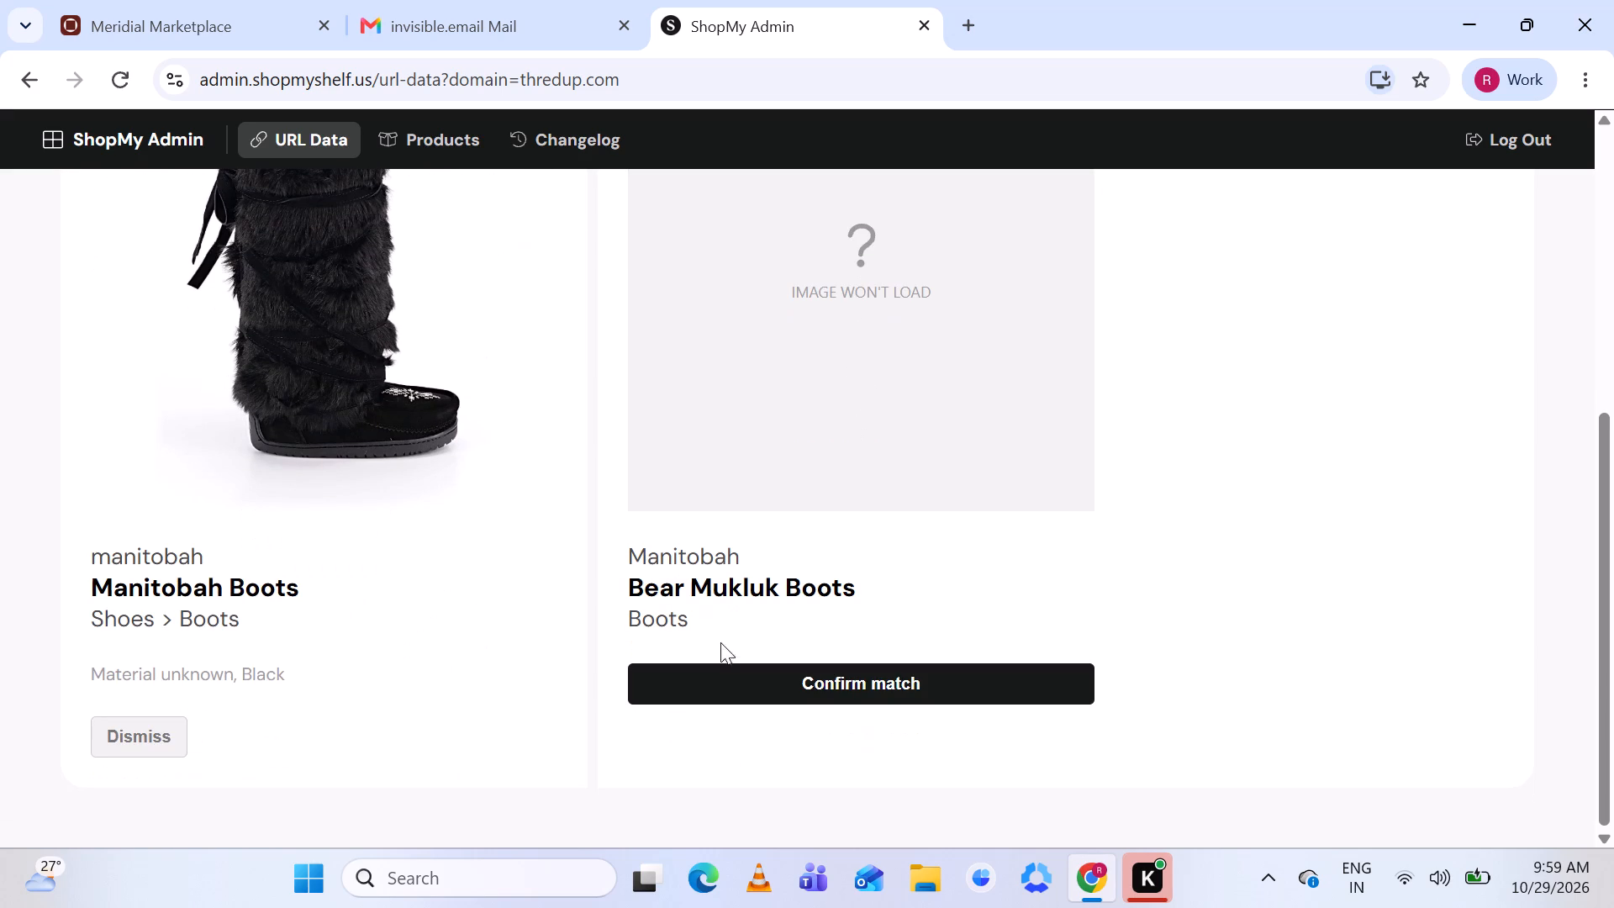
scroll(1086, 493, "up", 1)
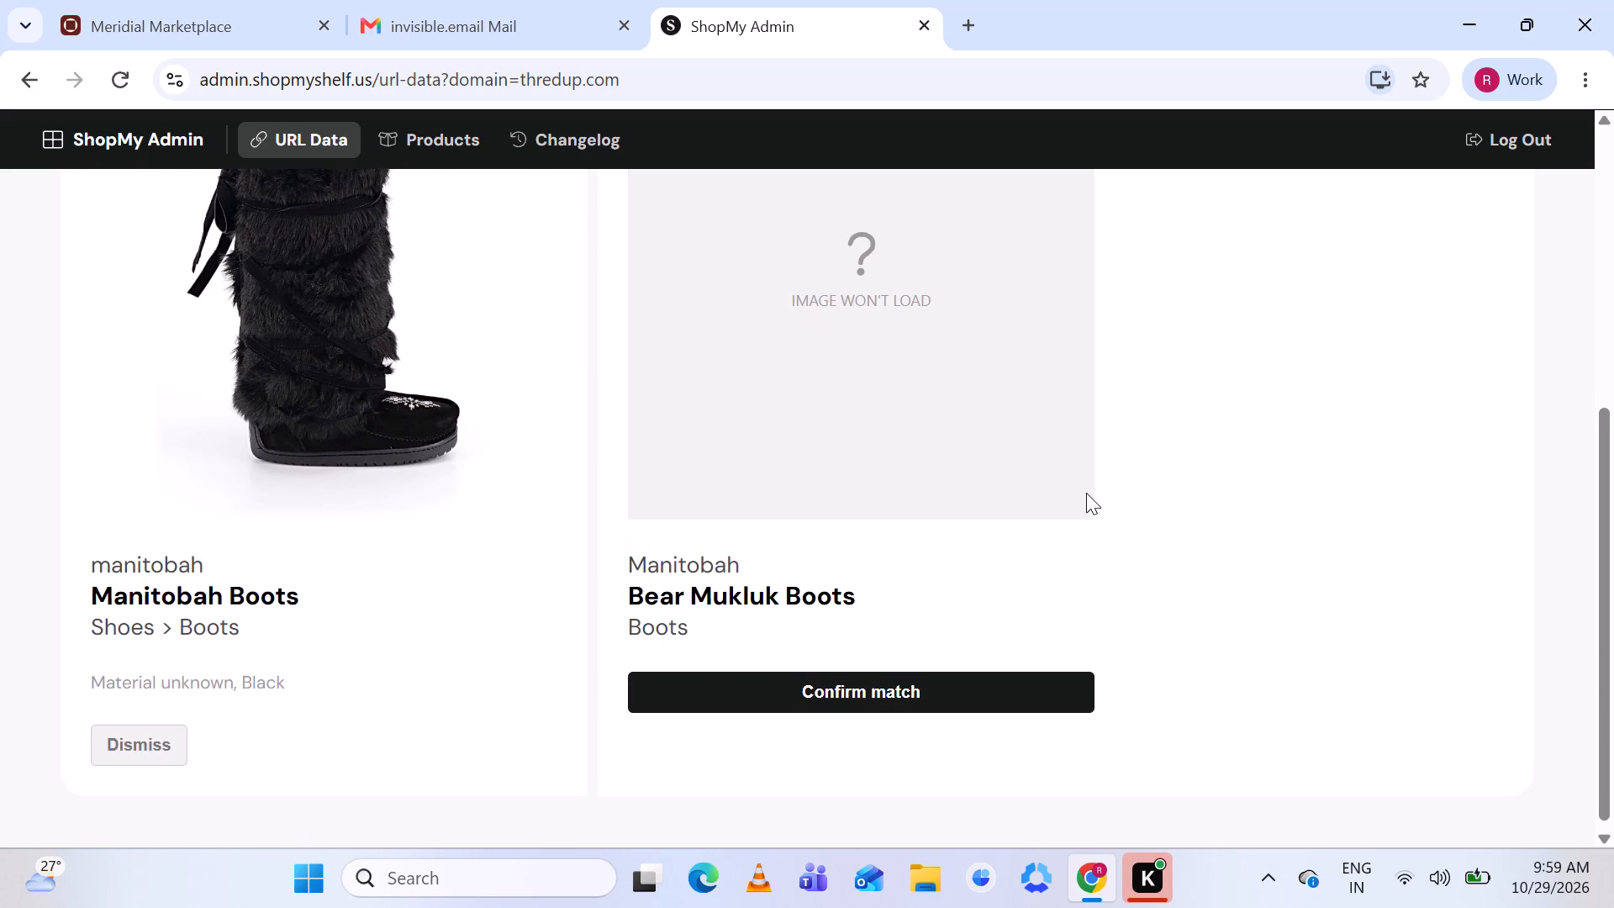
scroll(1086, 493, "up", 2)
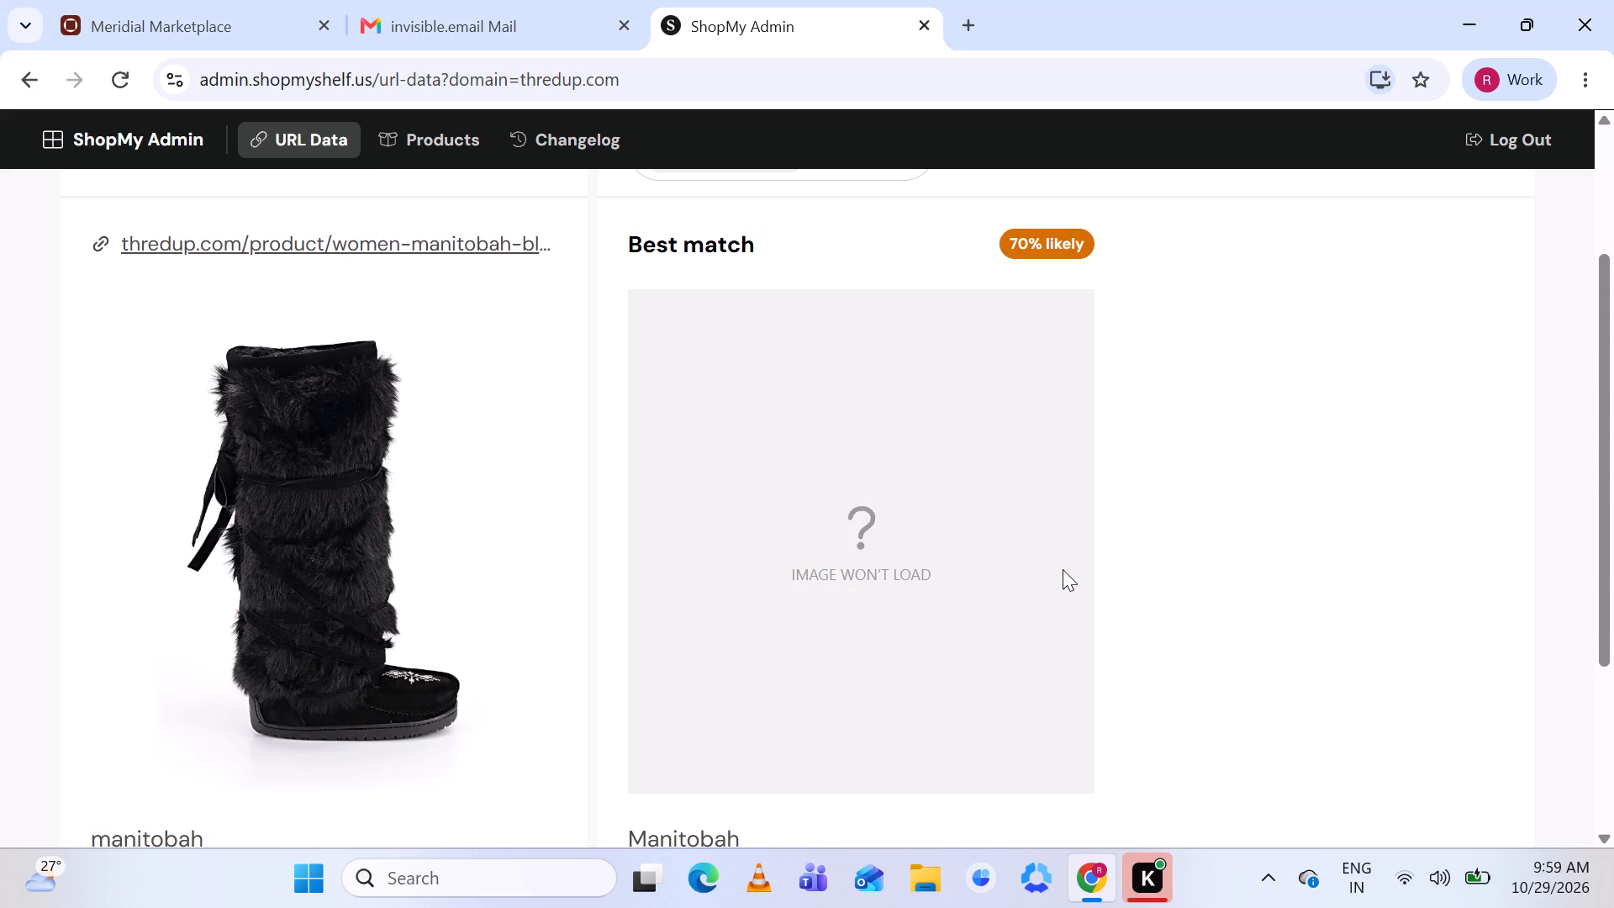
scroll(1063, 569, "down", 2)
left_click(794, 587)
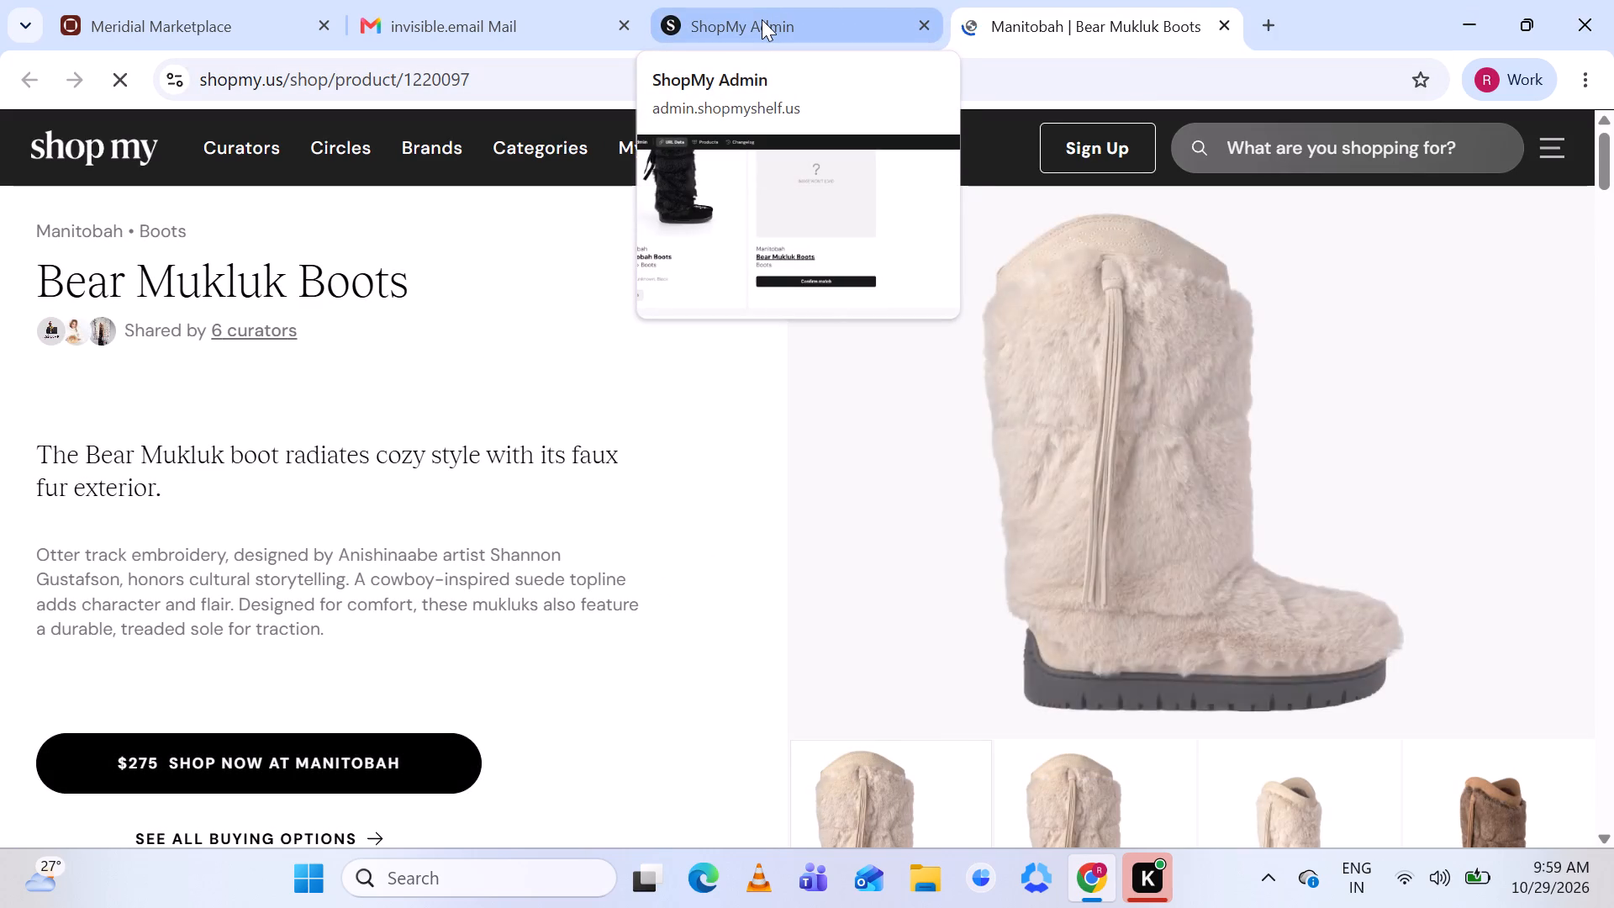
Return to the unmatched URL and start a new product for the black Manitobah boots.
left_click(762, 19)
scroll(806, 257, "up", 1)
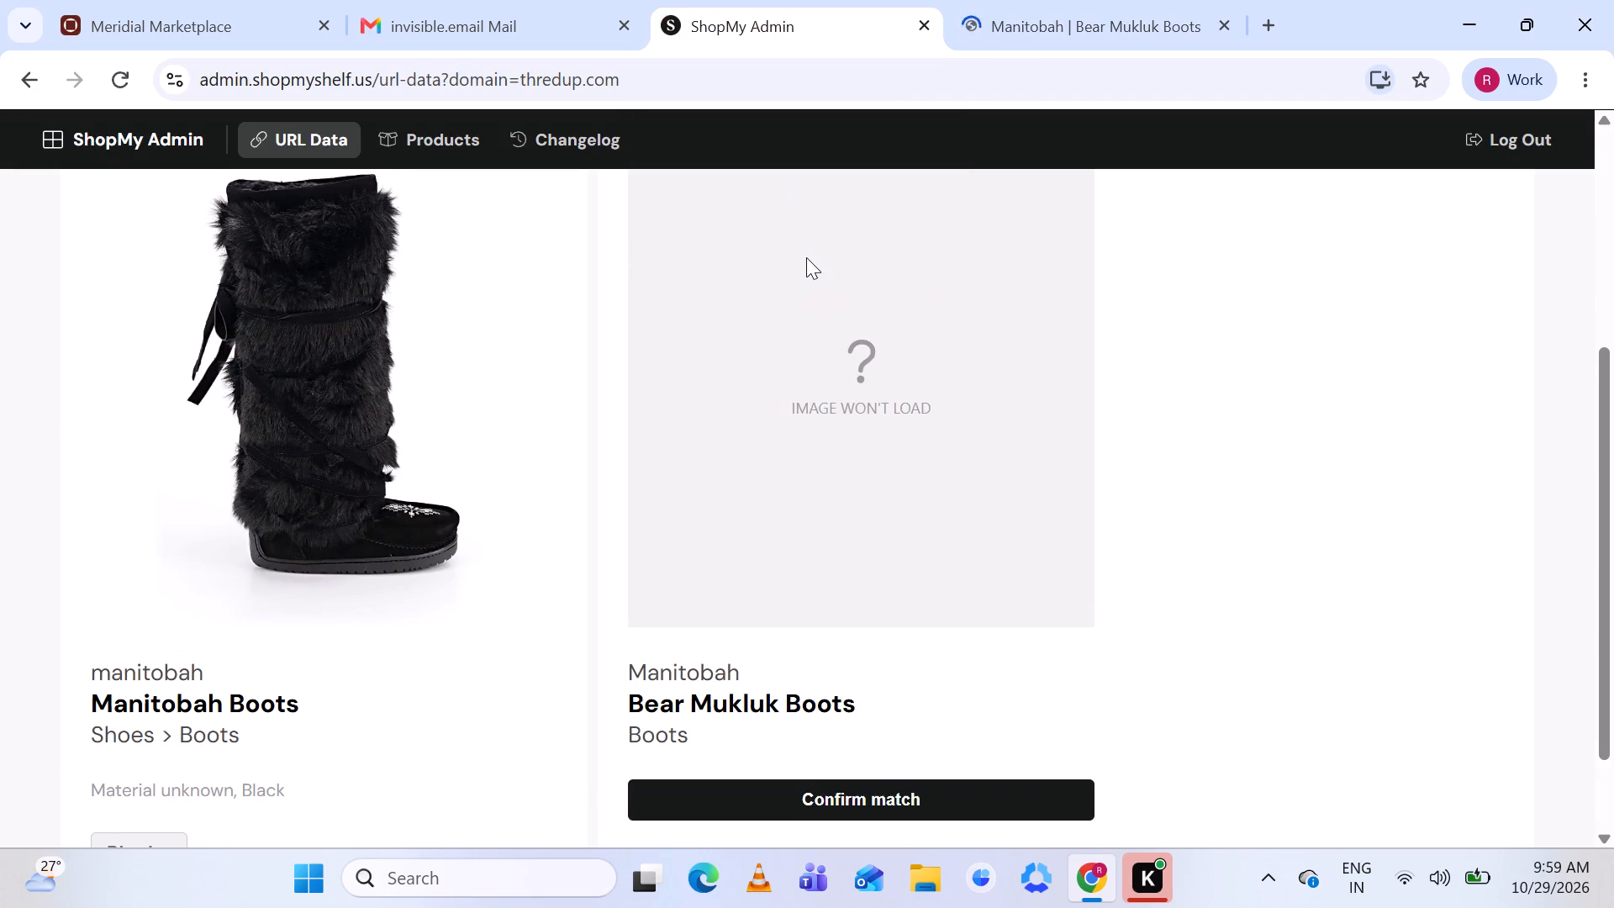
scroll(806, 257, "up", 1)
scroll(1140, 331, "up", 2)
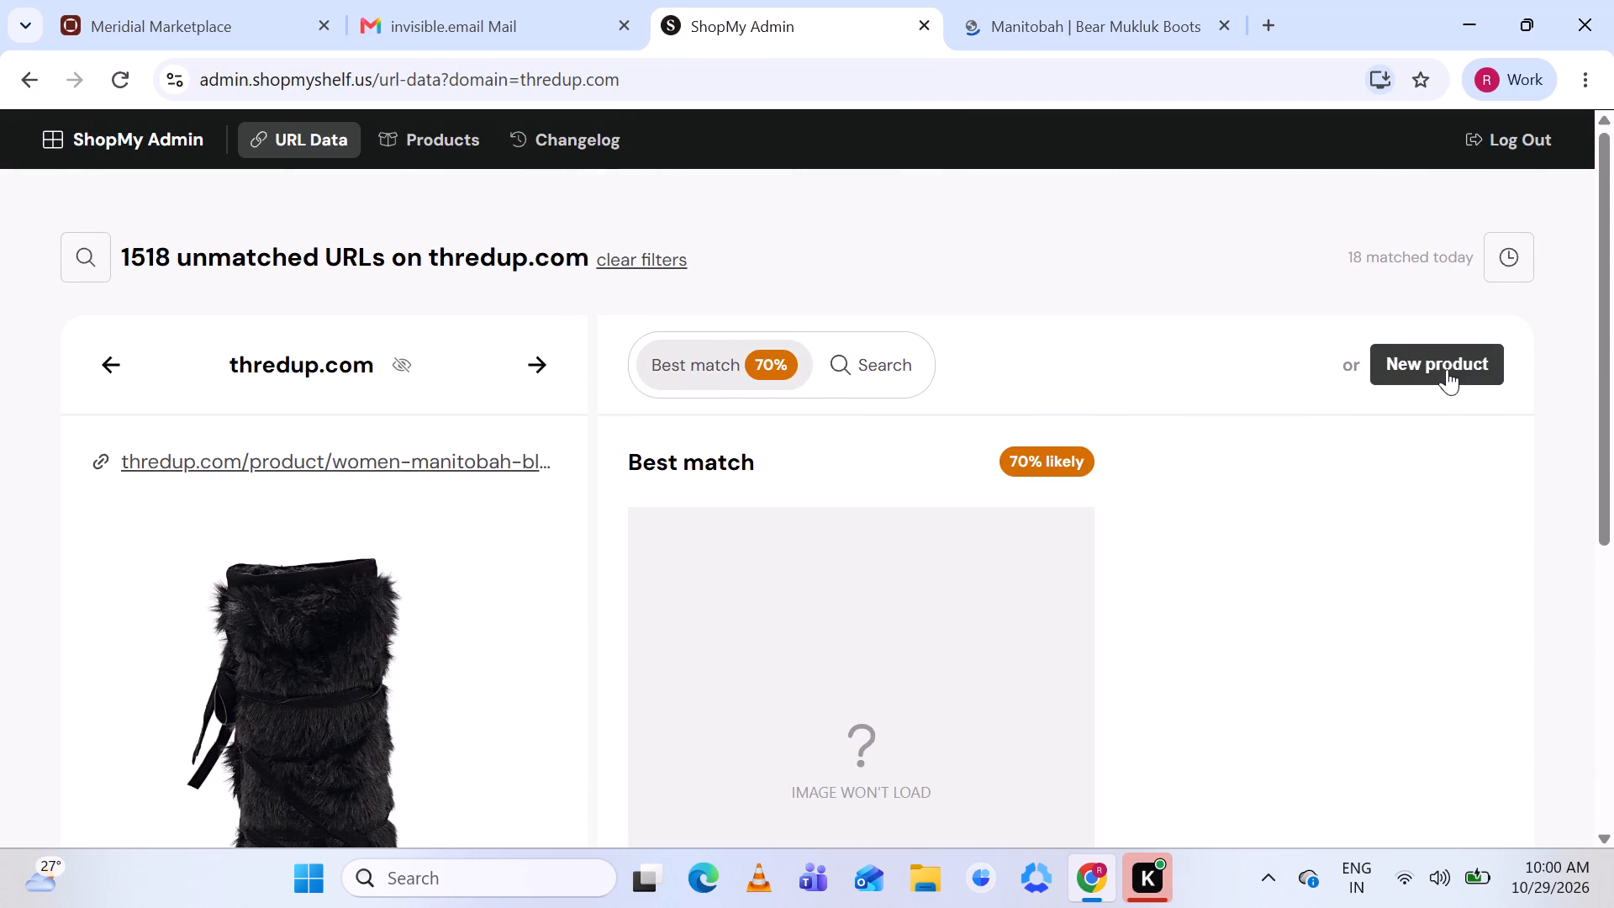
left_click(1441, 362)
Remove the 768 x 1024 image from the new Manitobah boots product.
scroll(1213, 441, "down", 2)
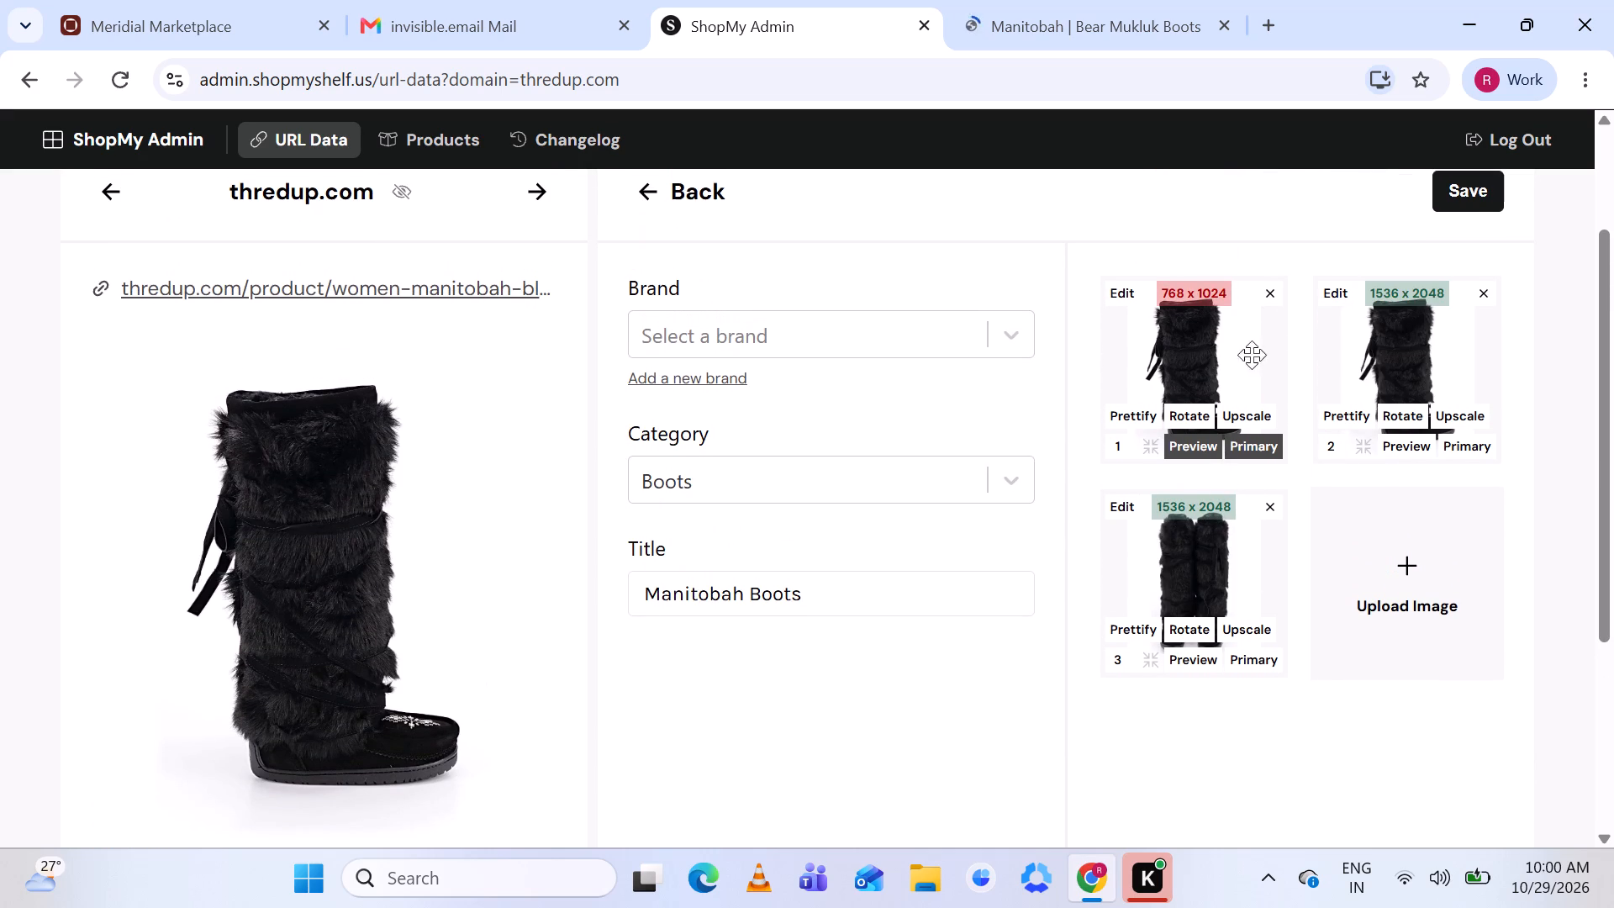
left_click(1268, 292)
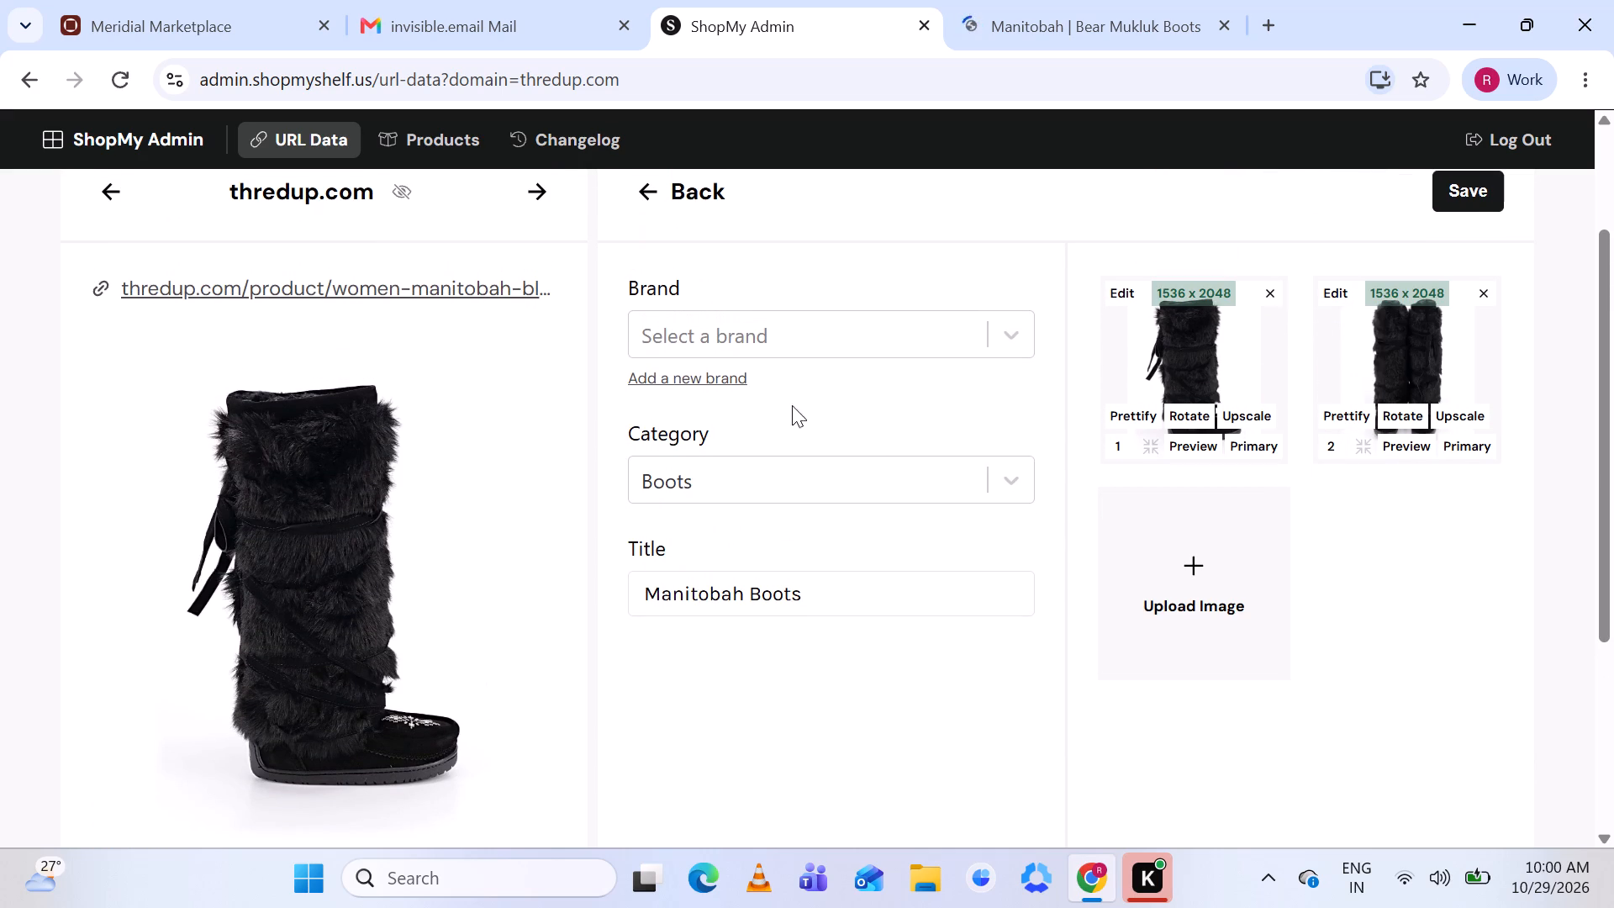
Set the new boots product's brand to Manitobah (manitobah.com).
scroll(794, 325, "down", 1)
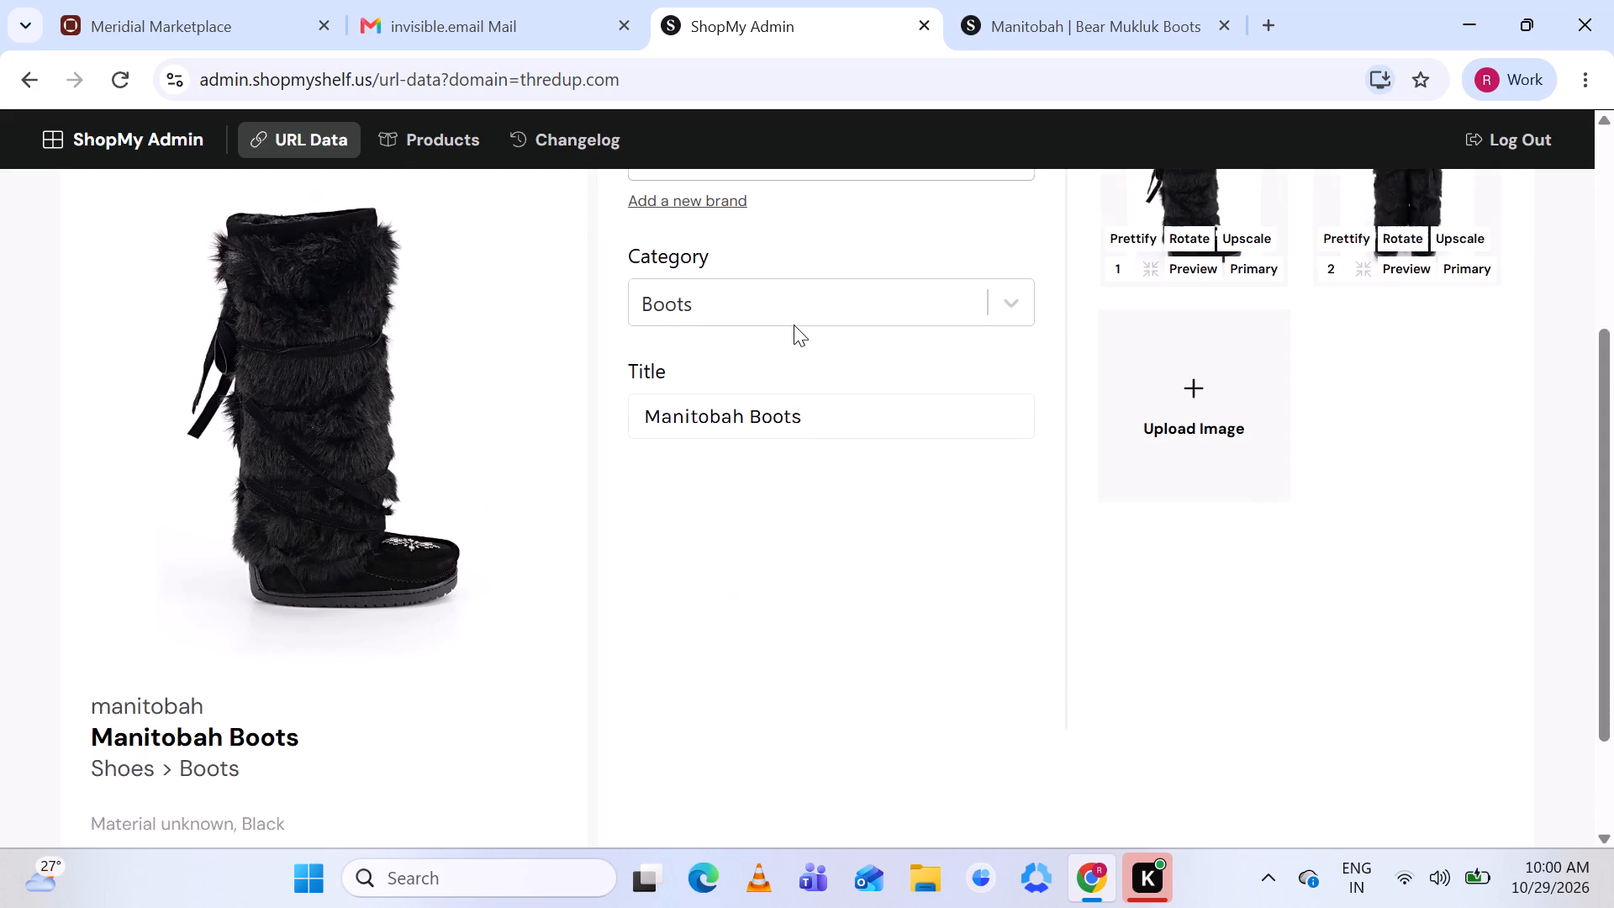
scroll(794, 325, "down", 1)
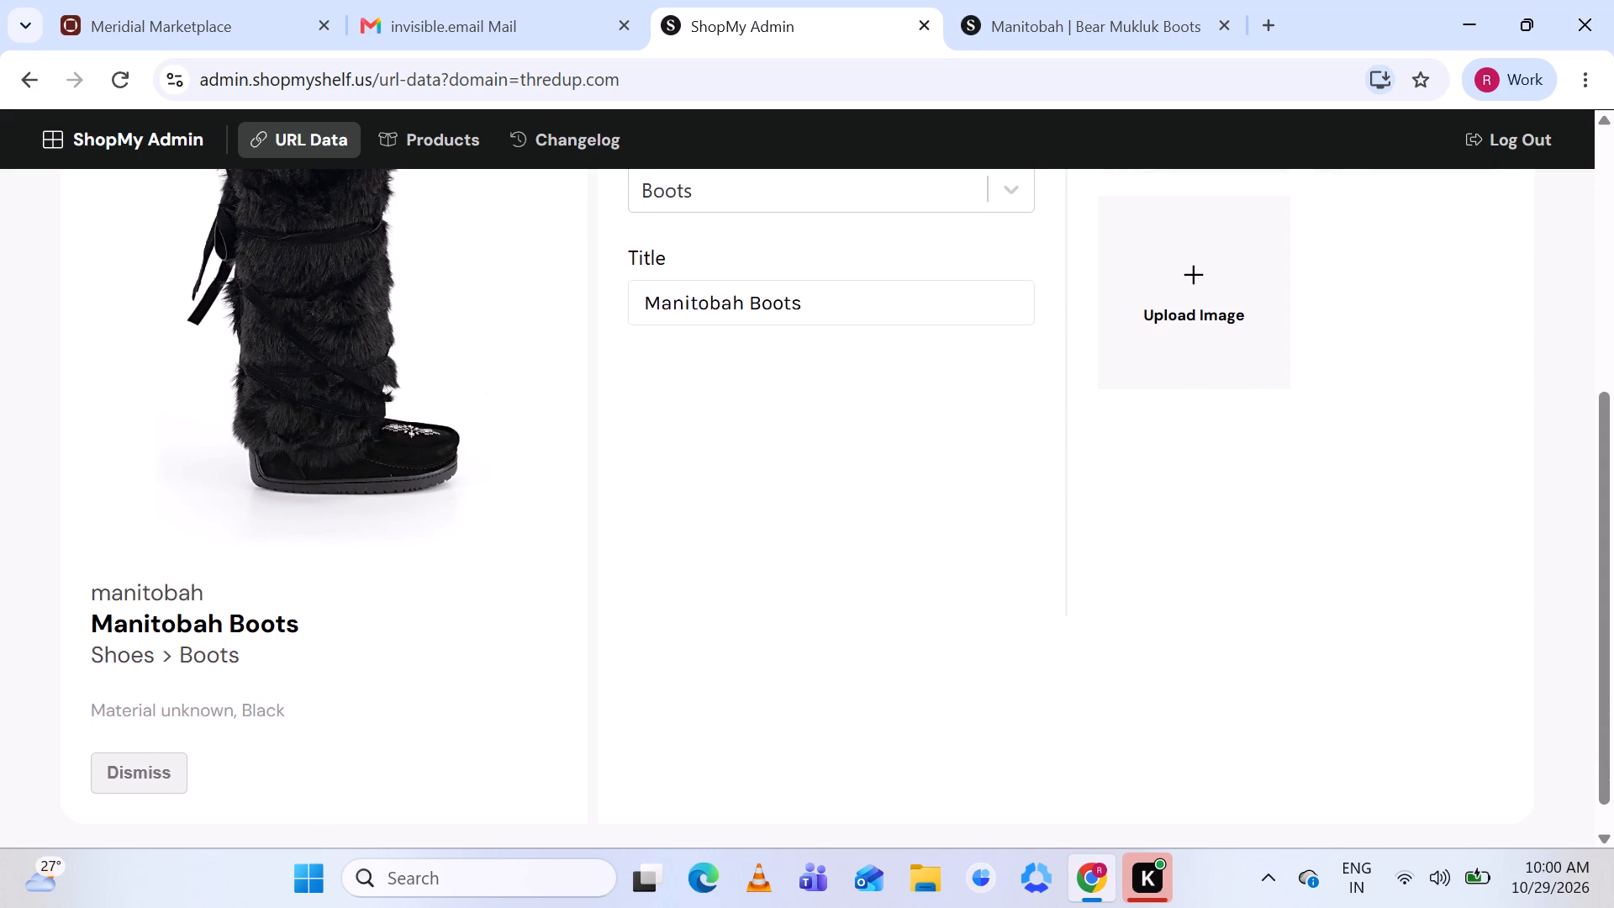
scroll(794, 325, "up", 2)
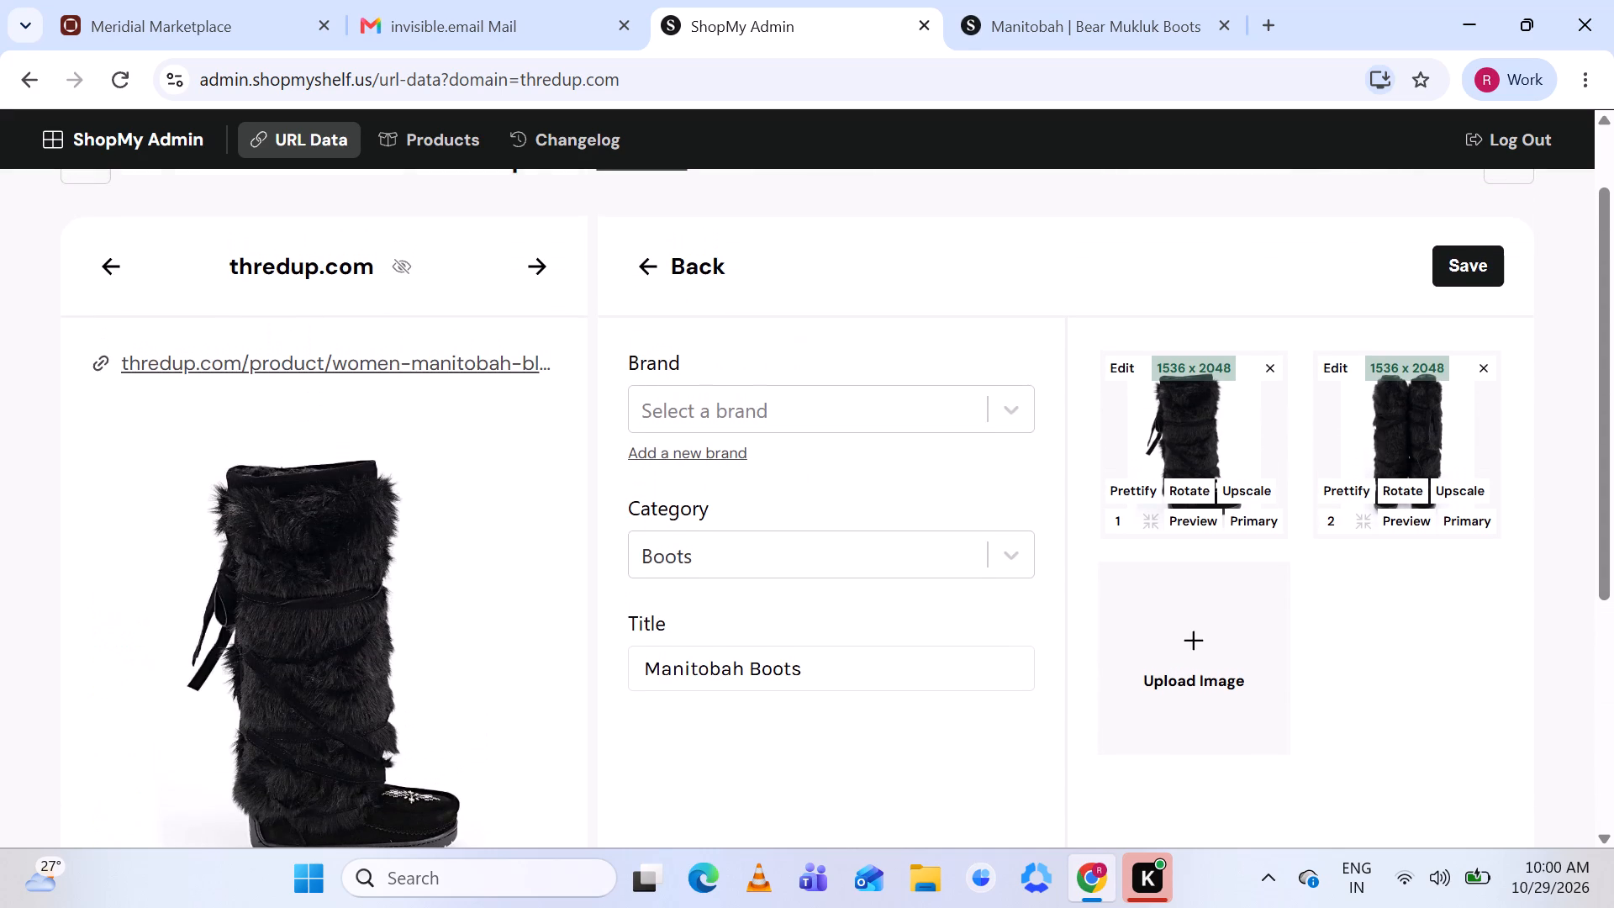
scroll(734, 409, "down", 2)
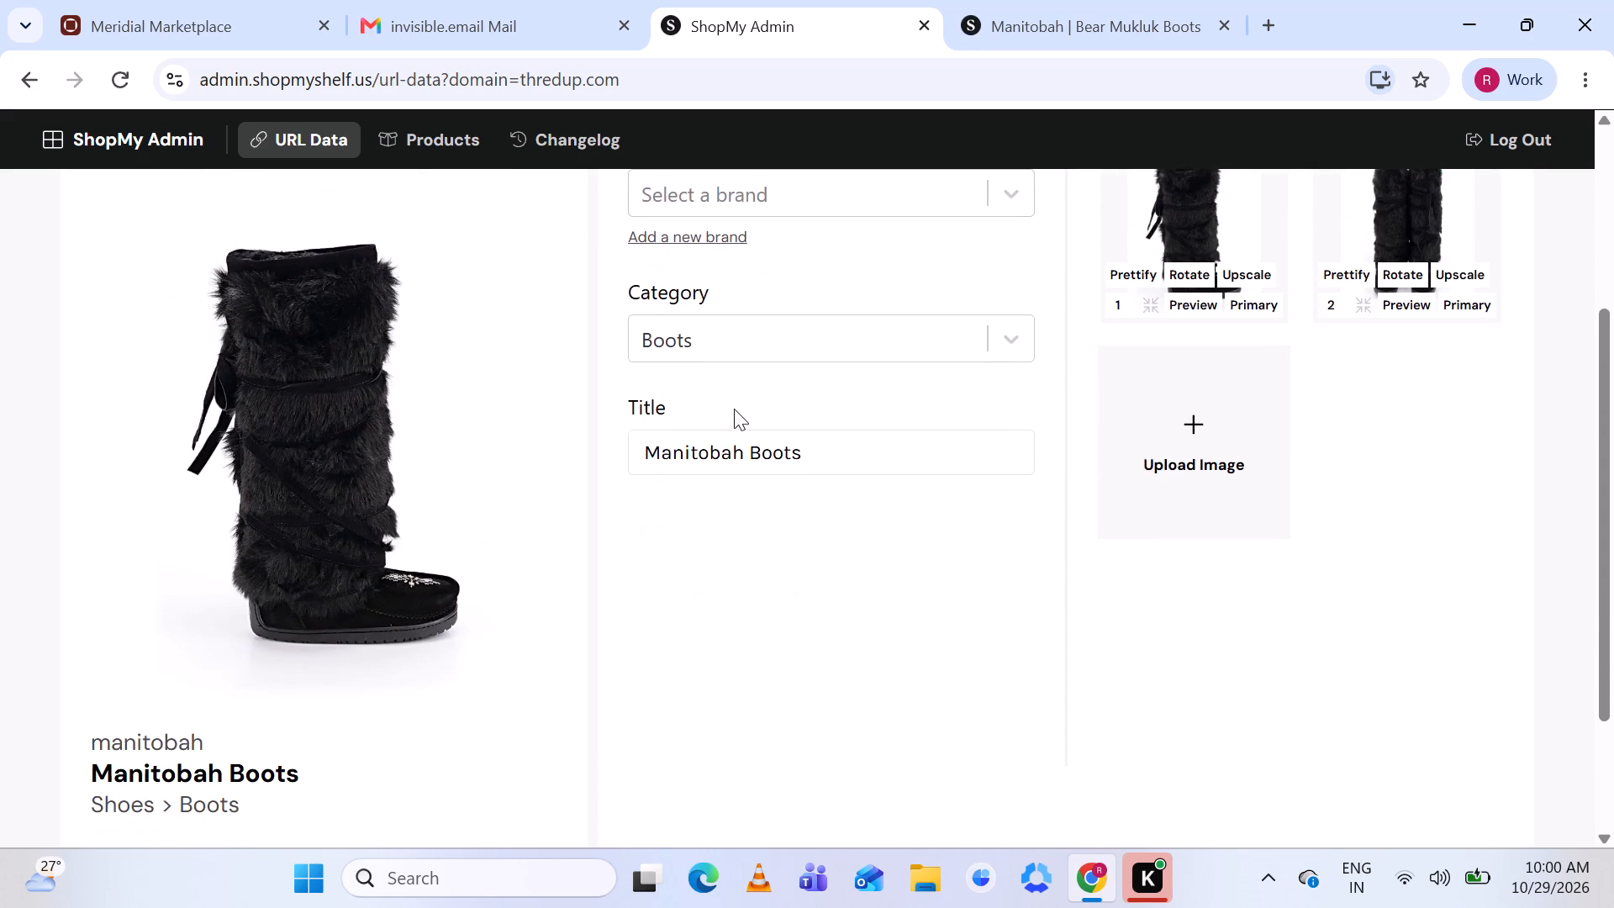
scroll(734, 409, "up", 1)
left_click(731, 275)
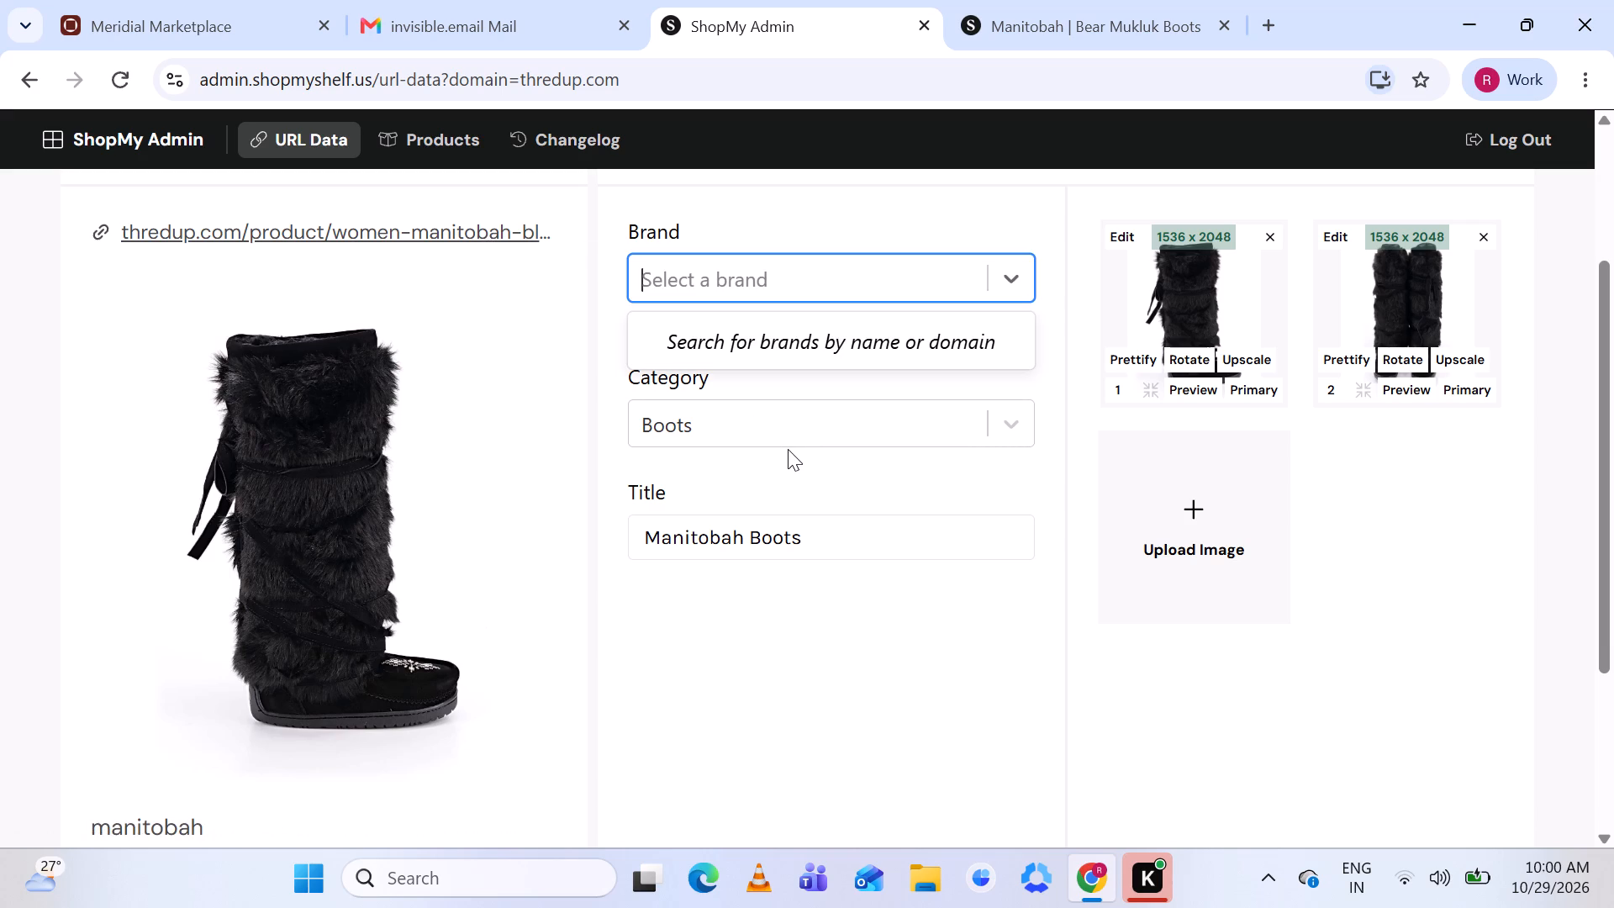
type("Man")
type("it")
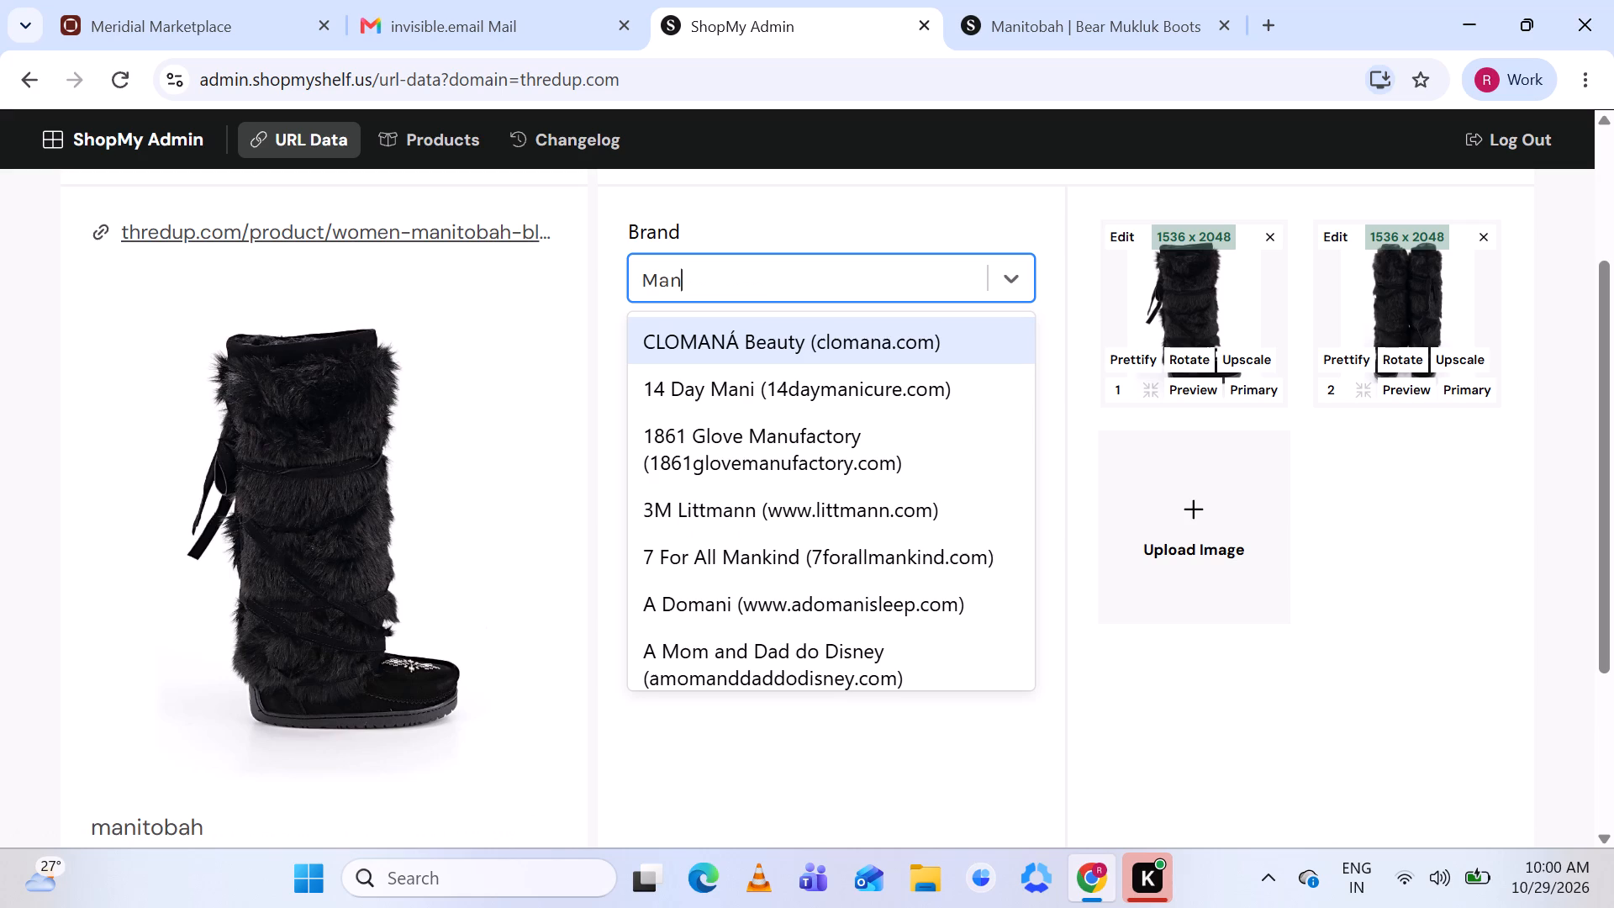
key("o")
type("bah")
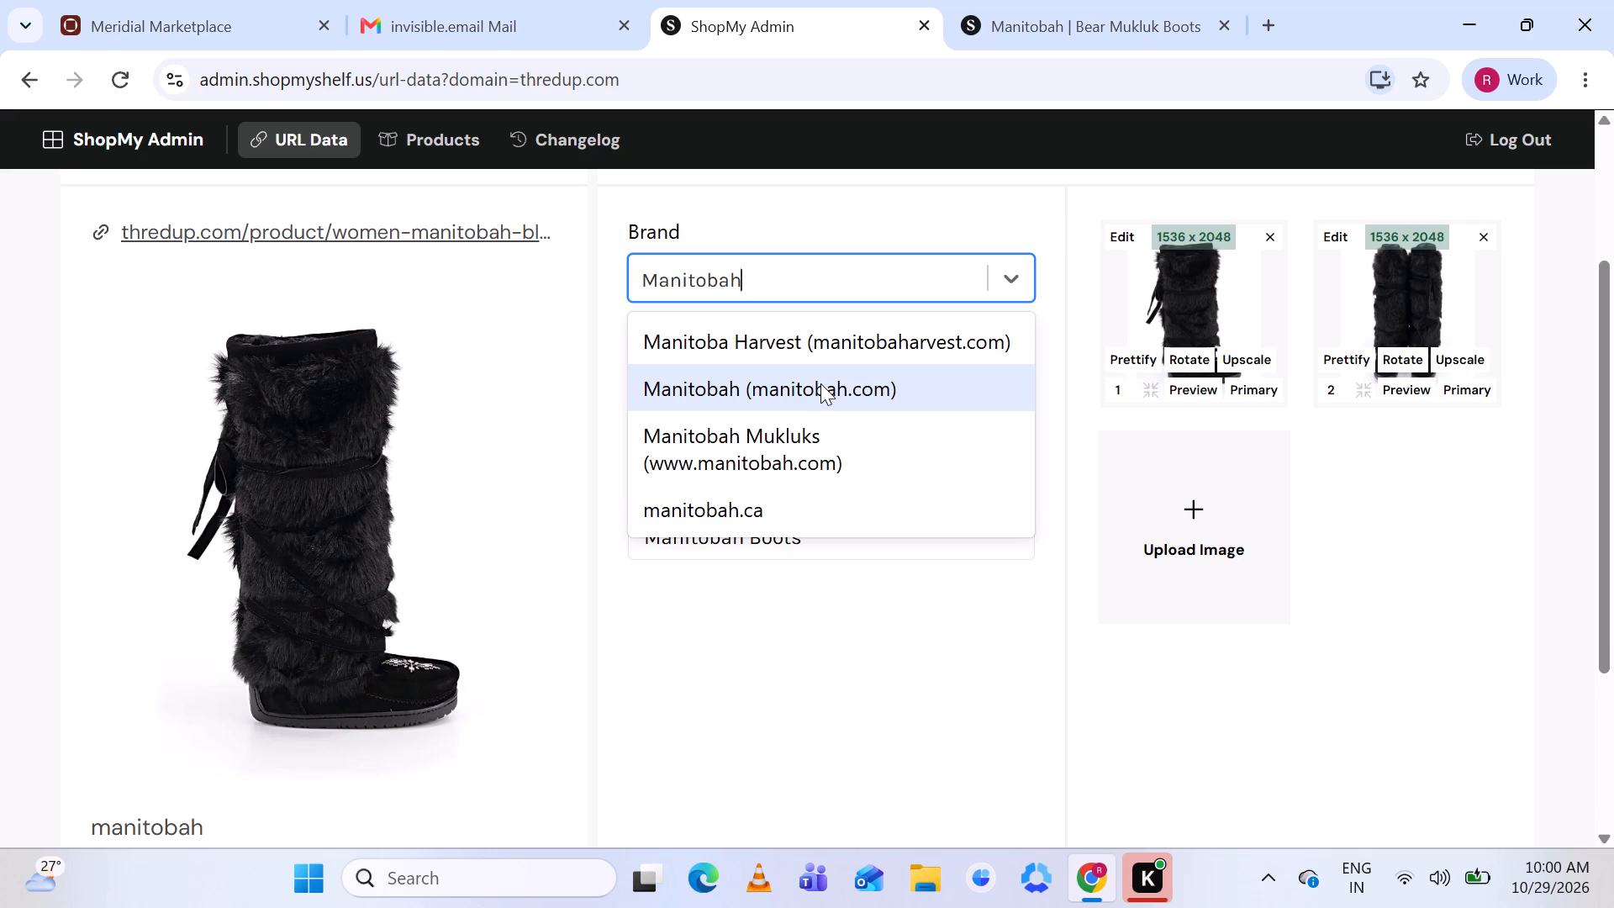
left_click(820, 383)
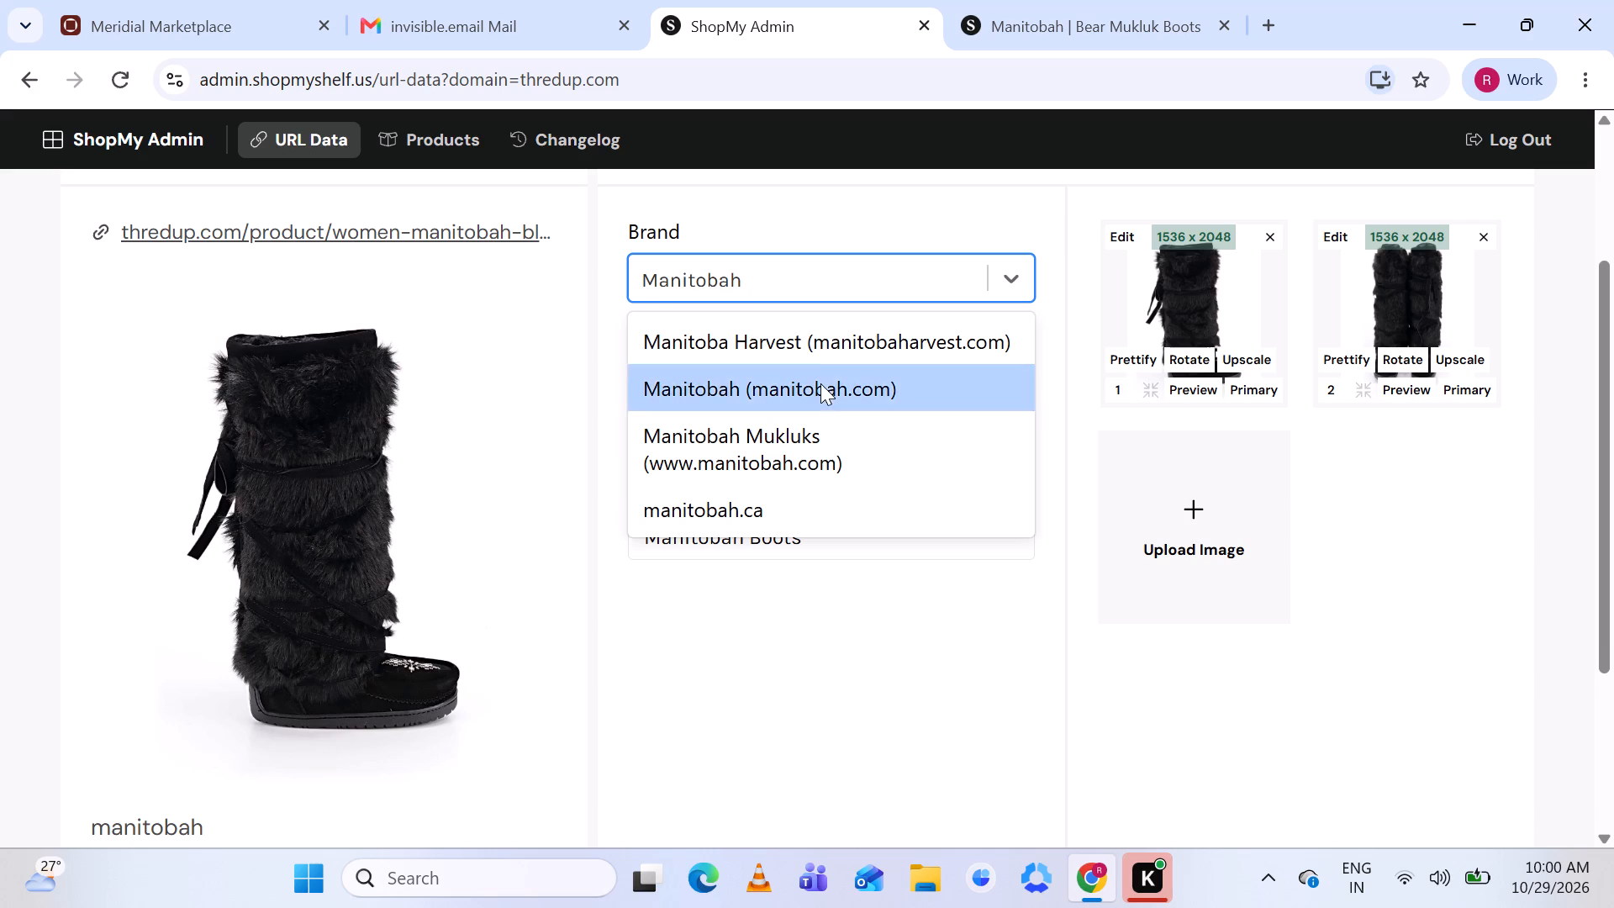
Open the thredup.com listing for the black Manitobah boots and check it against the Bear Mukluk Boots page and the new product's details.
left_click(498, 225)
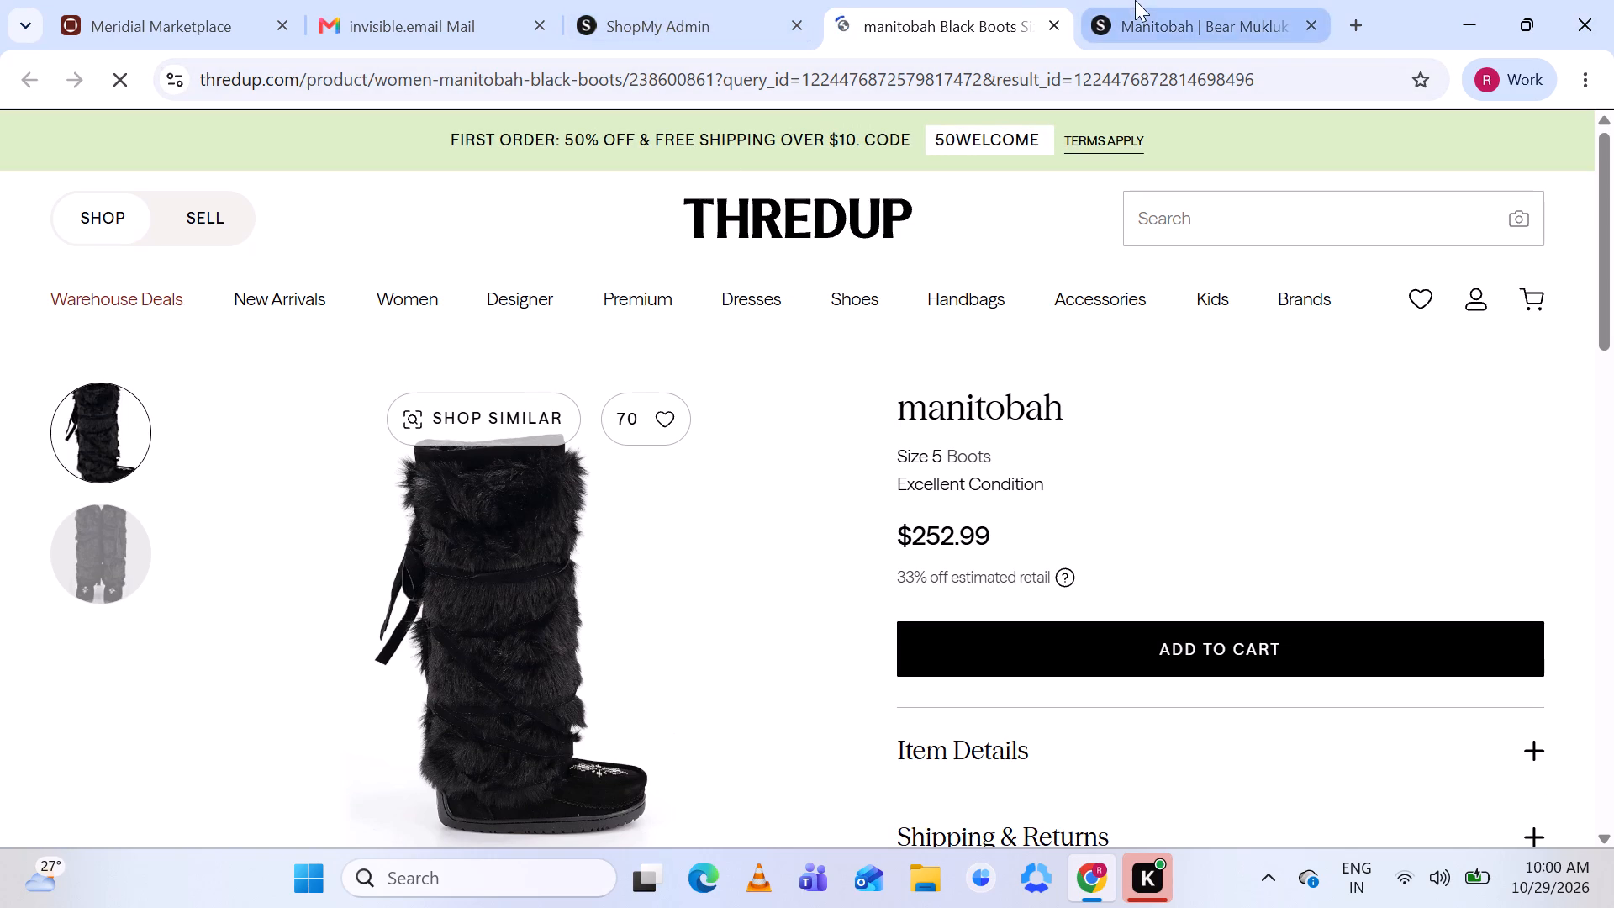
left_click(1197, 13)
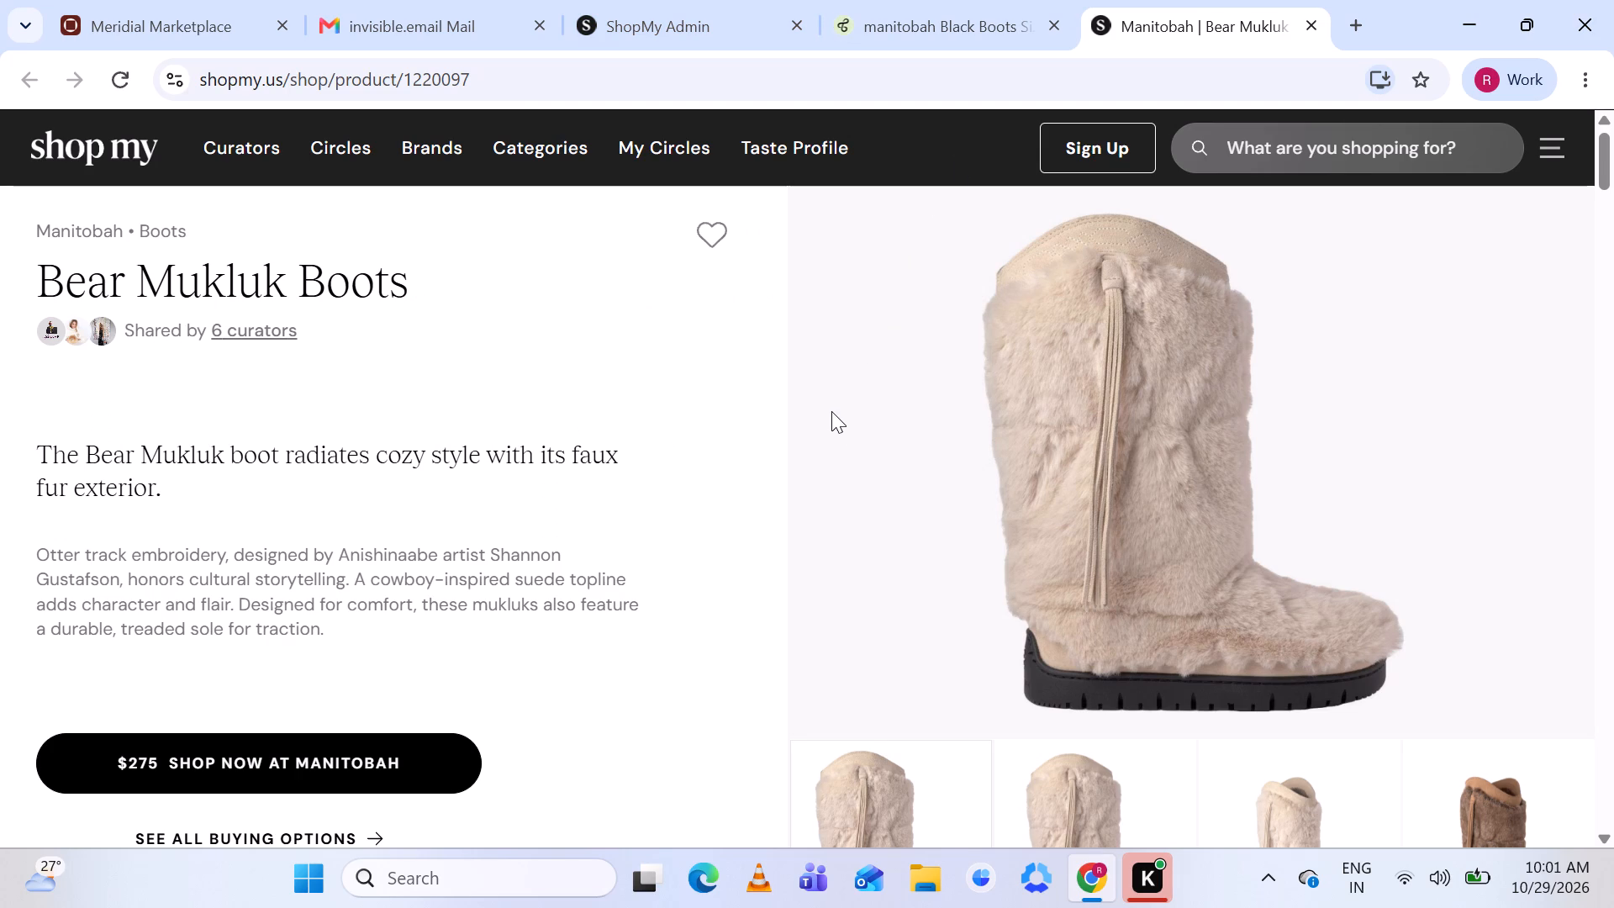
left_click(936, 13)
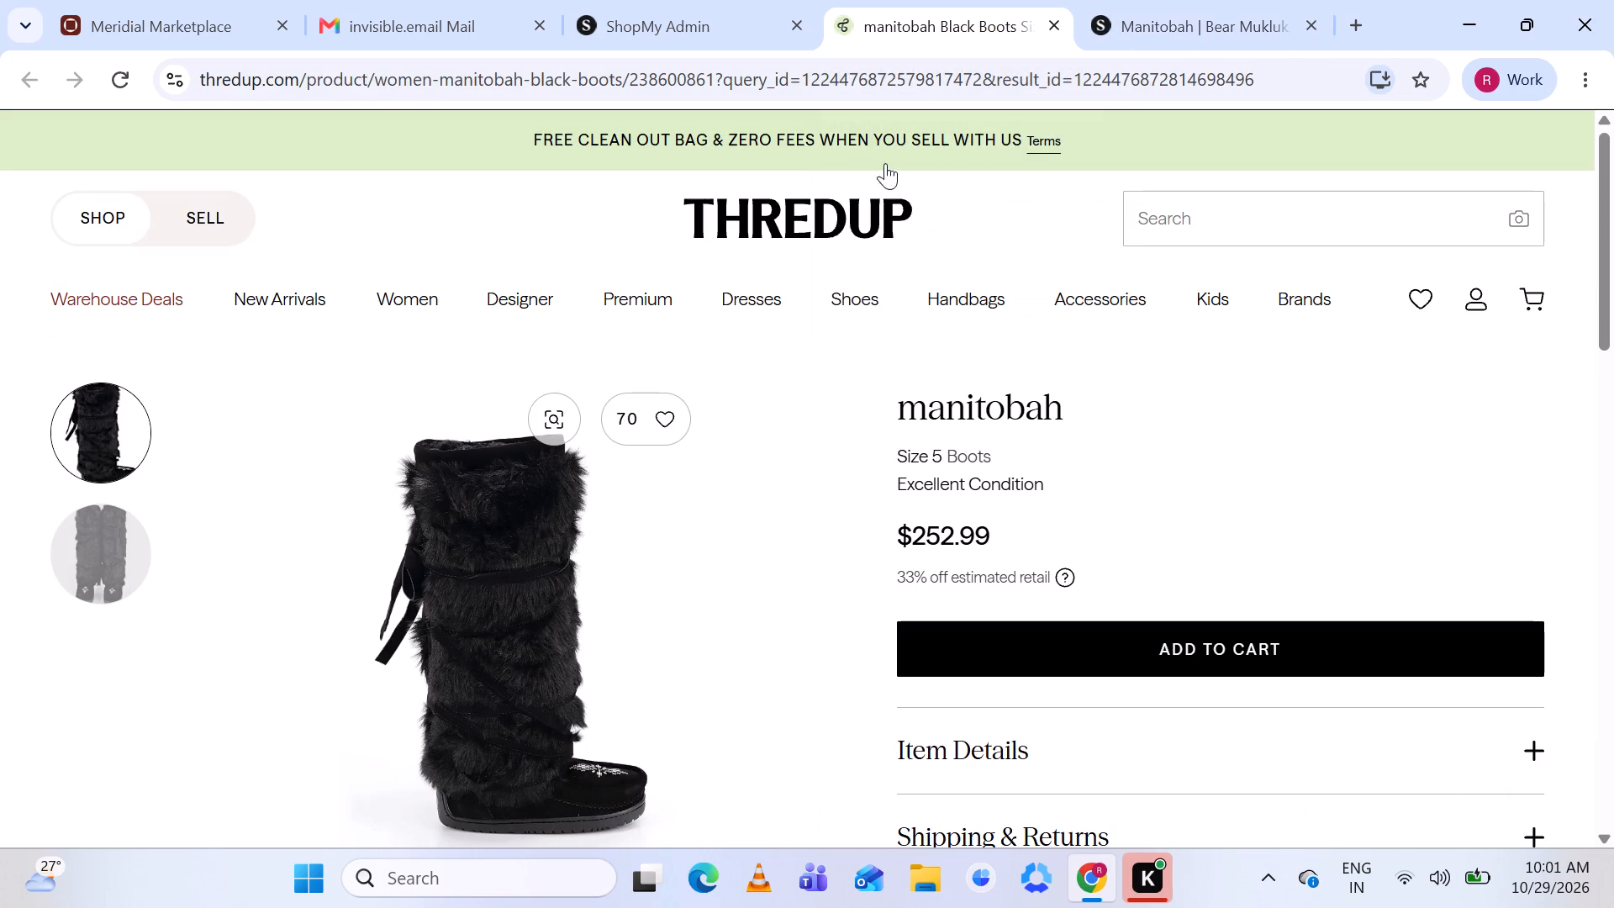
scroll(915, 464, "down", 1)
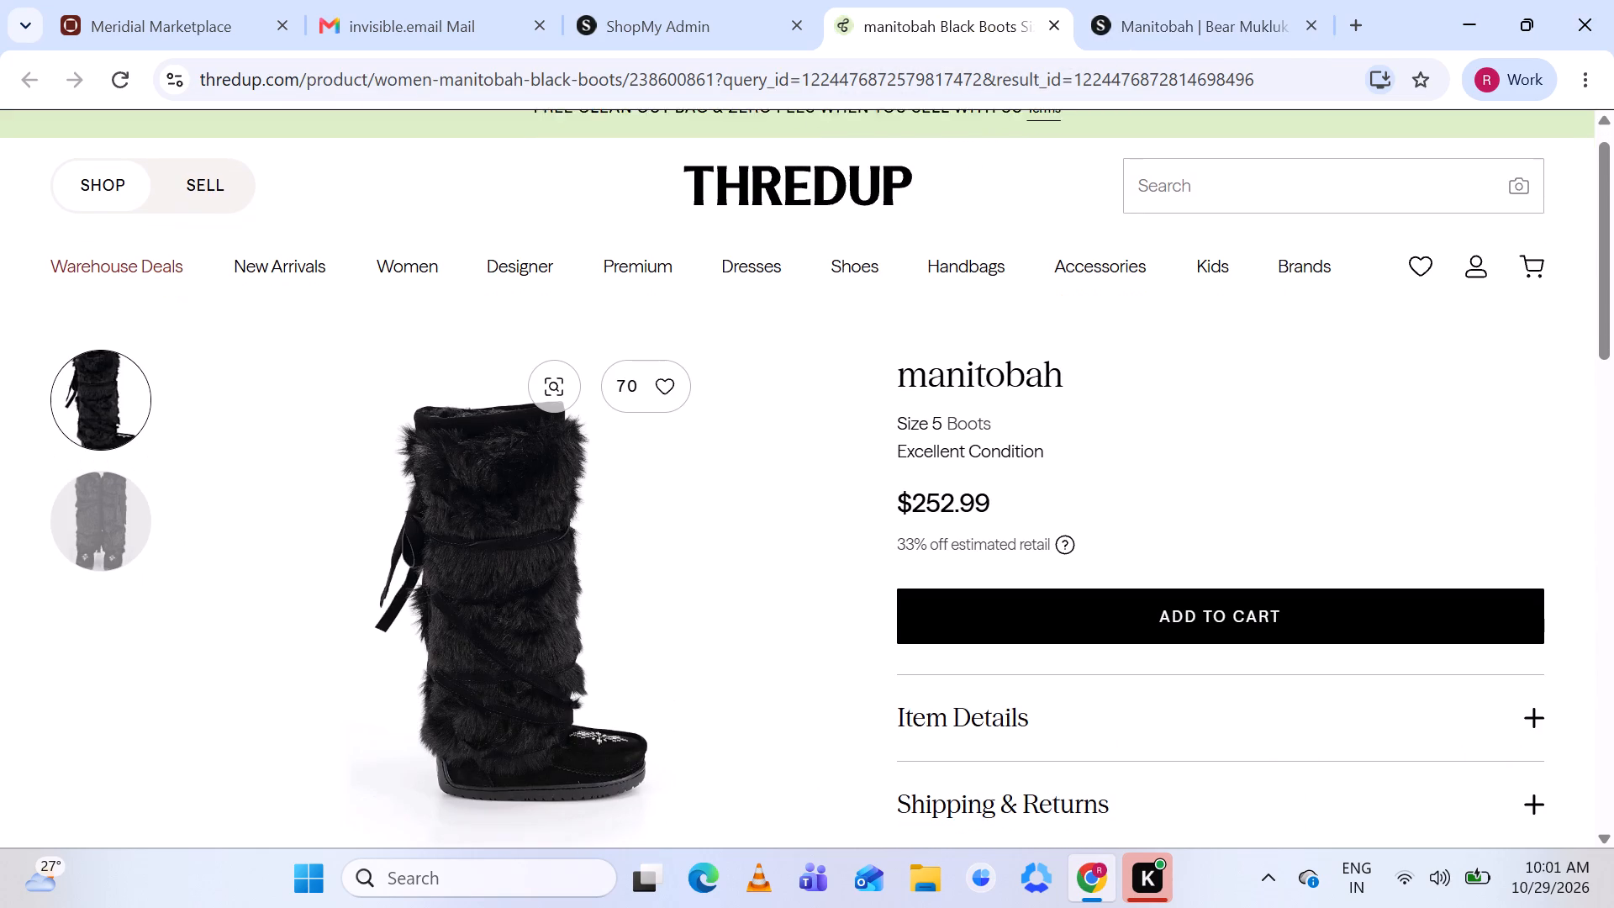
scroll(915, 464, "down", 4)
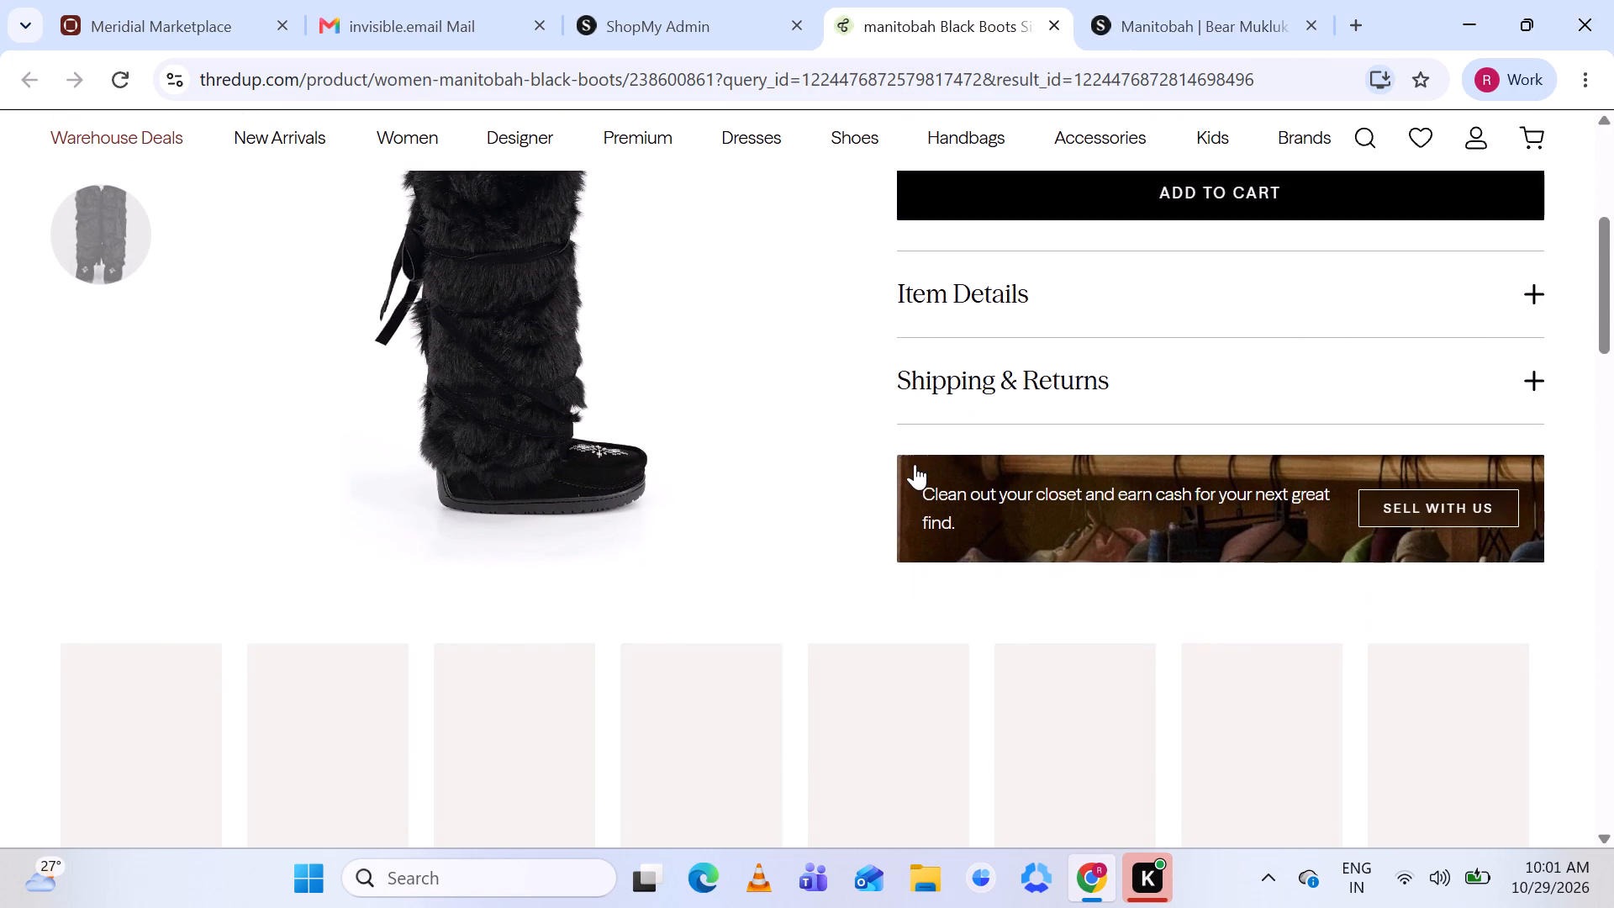
left_click(673, 12)
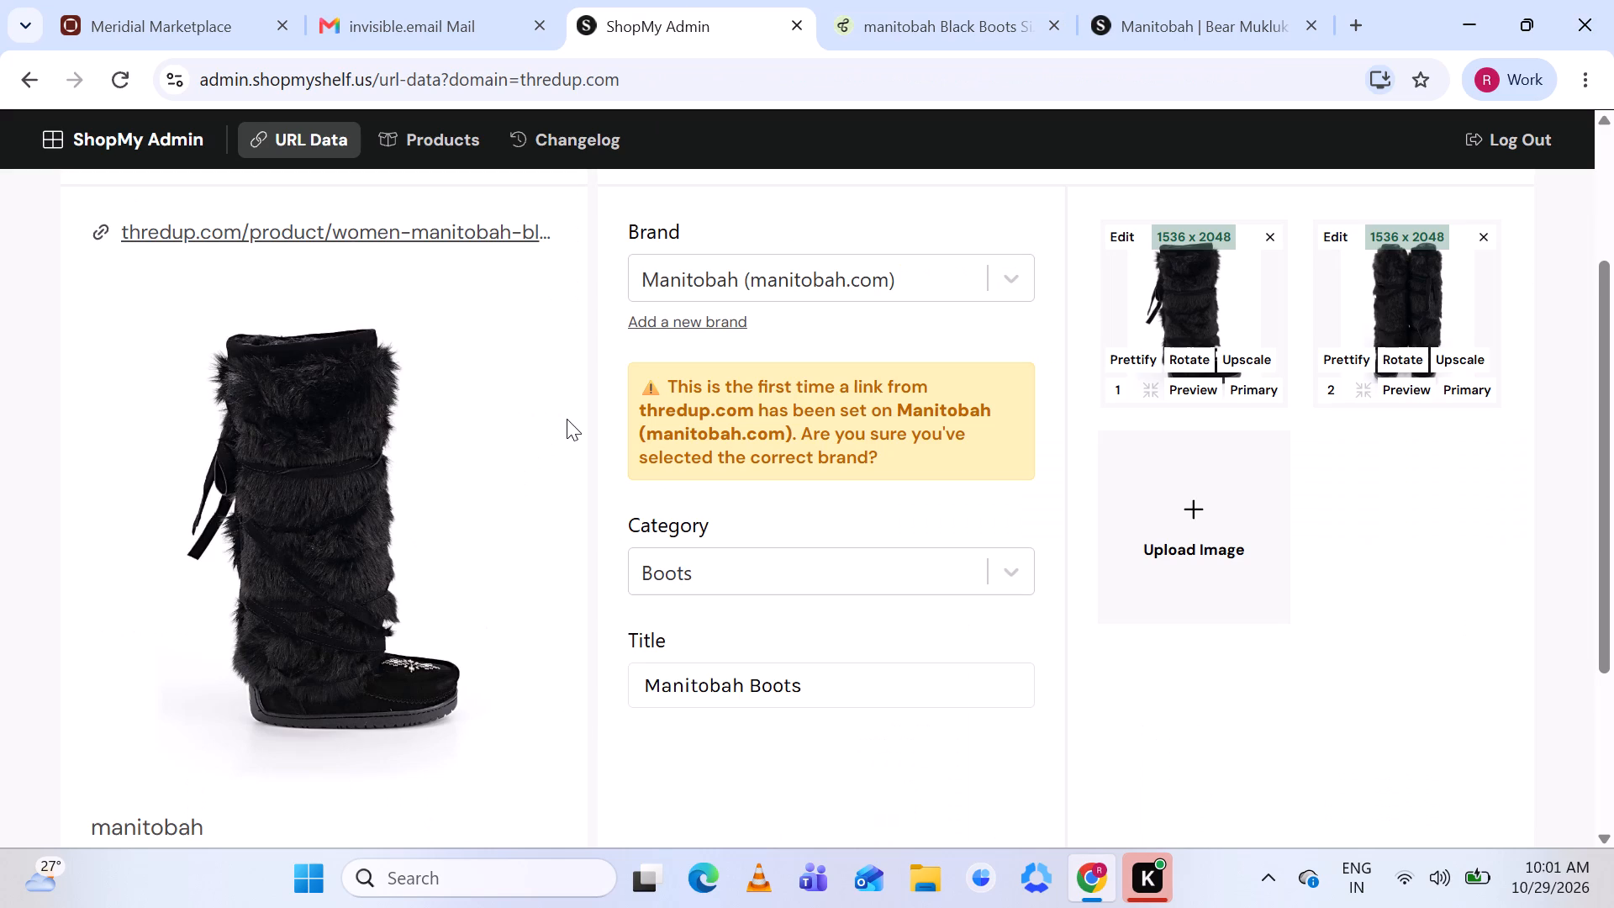
scroll(567, 419, "down", 3)
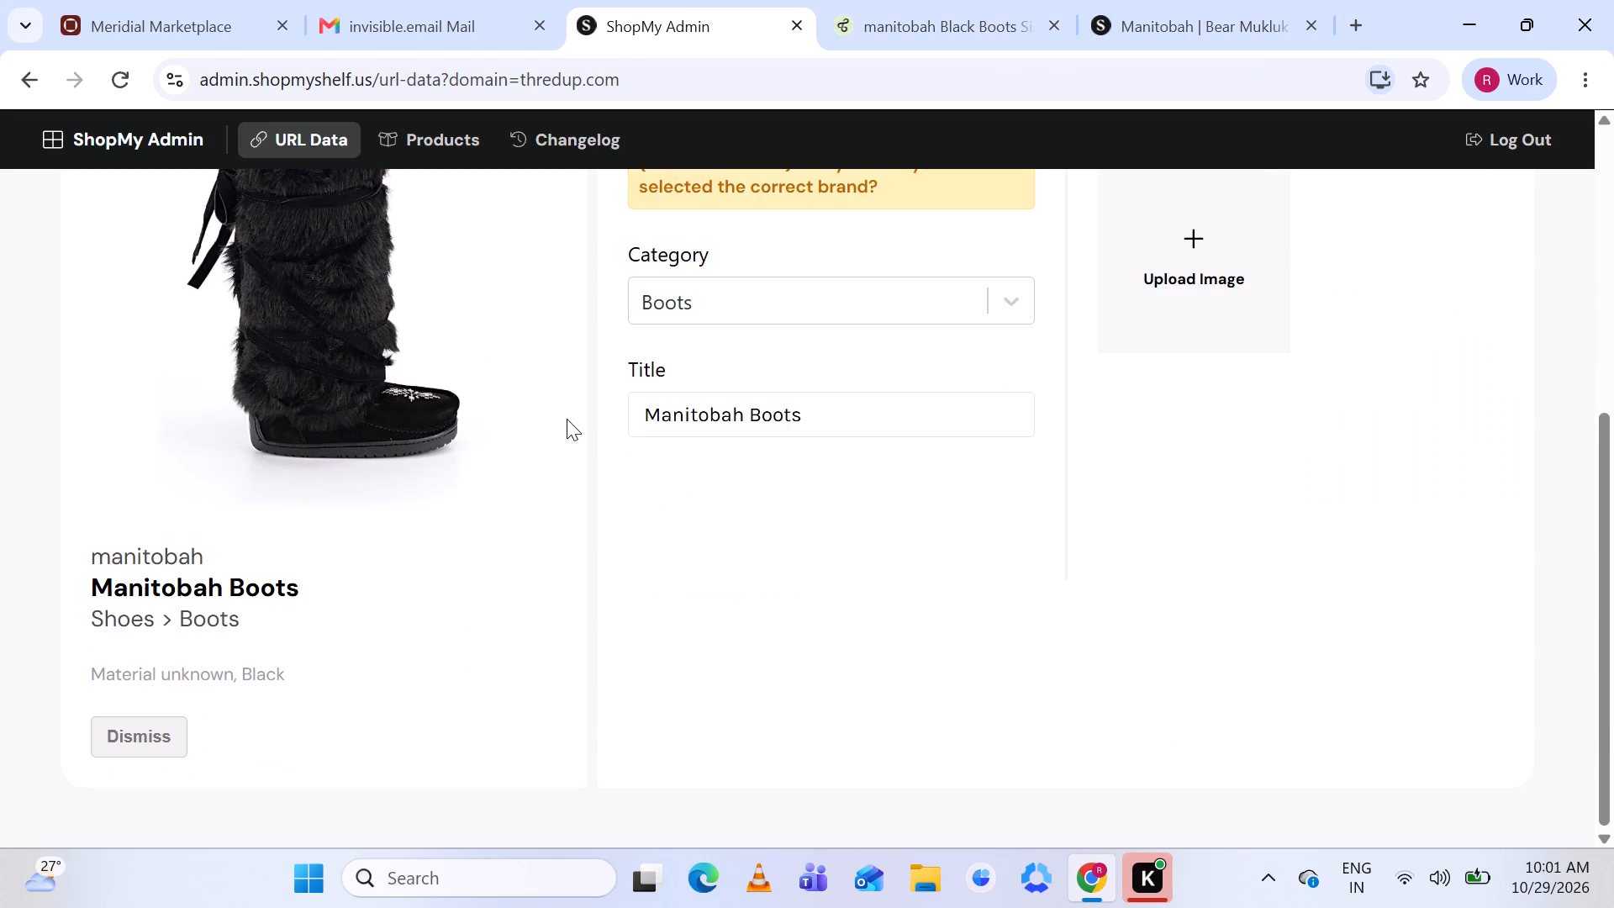
scroll(567, 419, "up", 1)
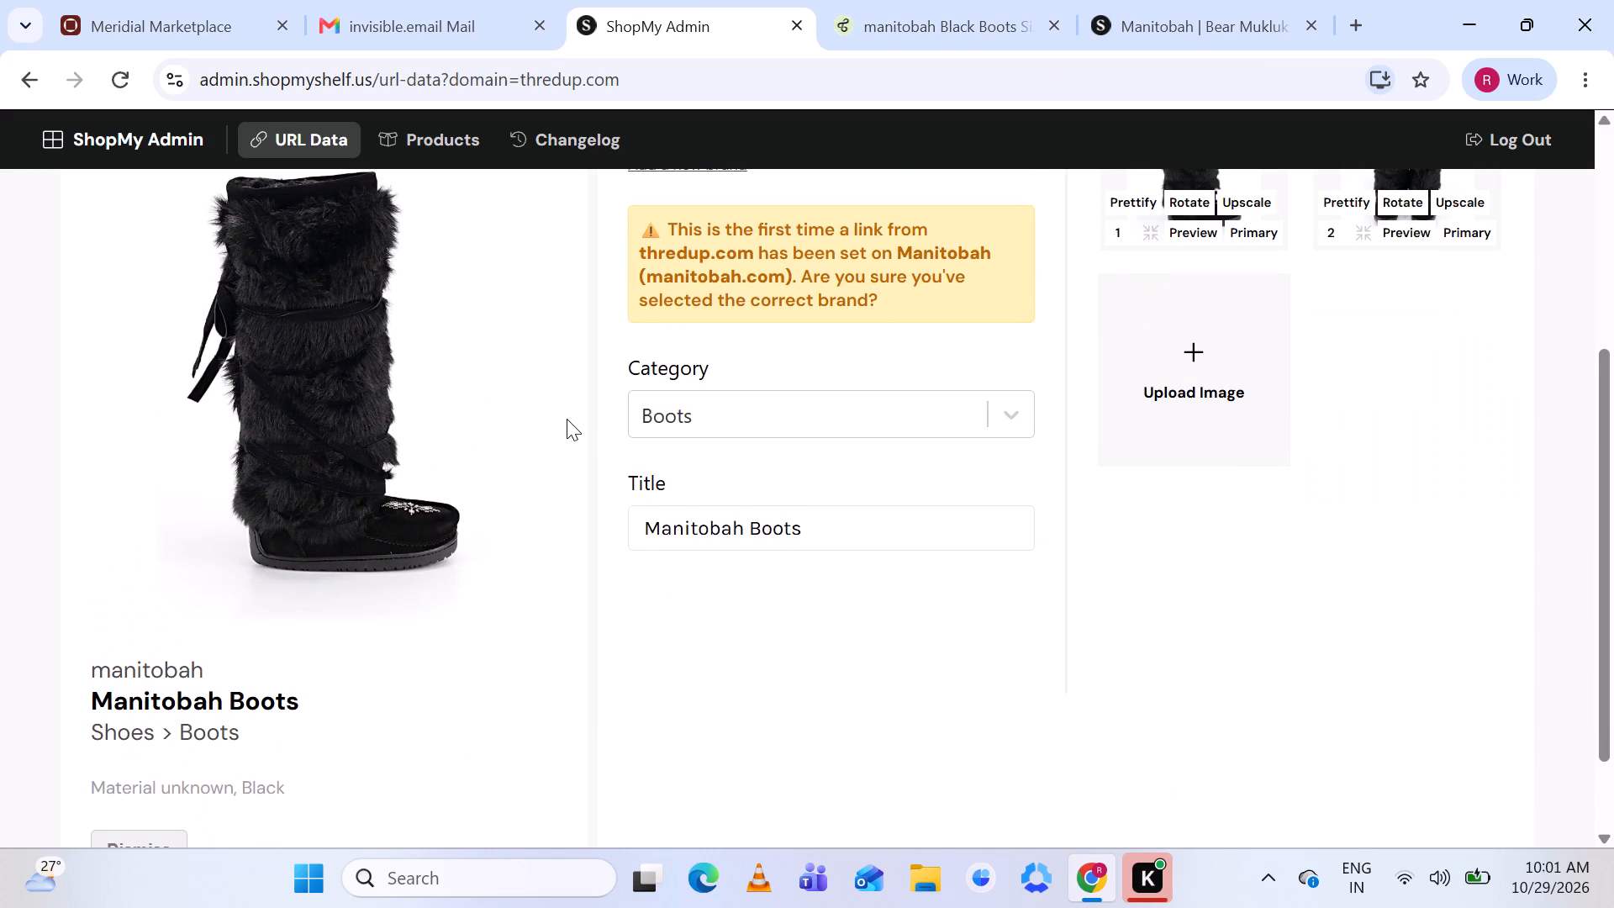
scroll(720, 477, "down", 1)
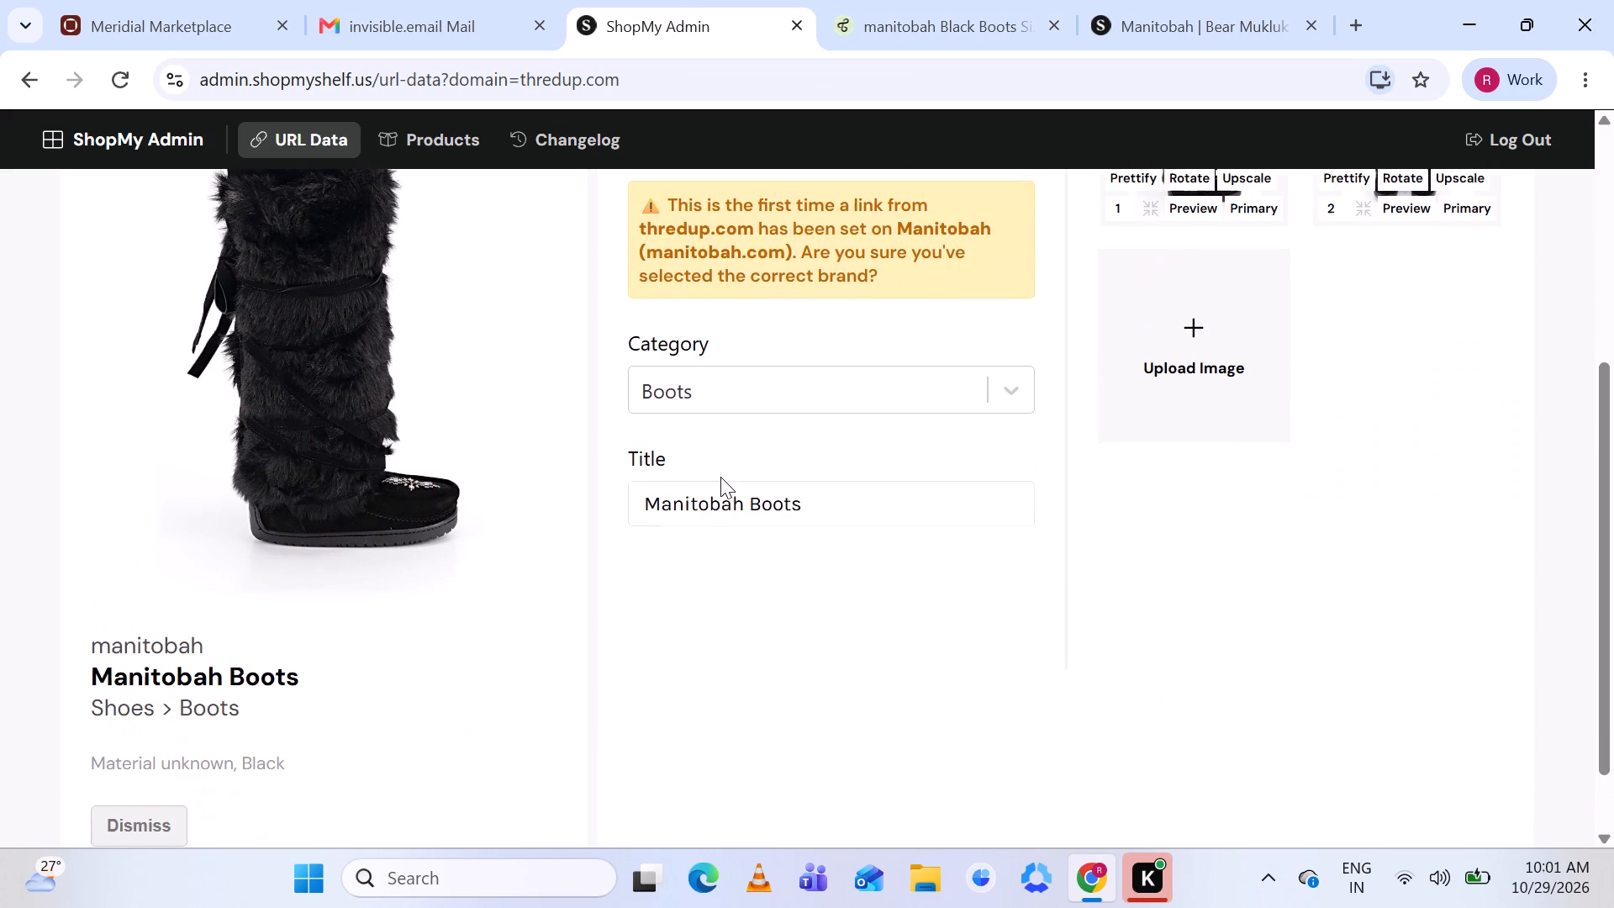
scroll(720, 477, "down", 1)
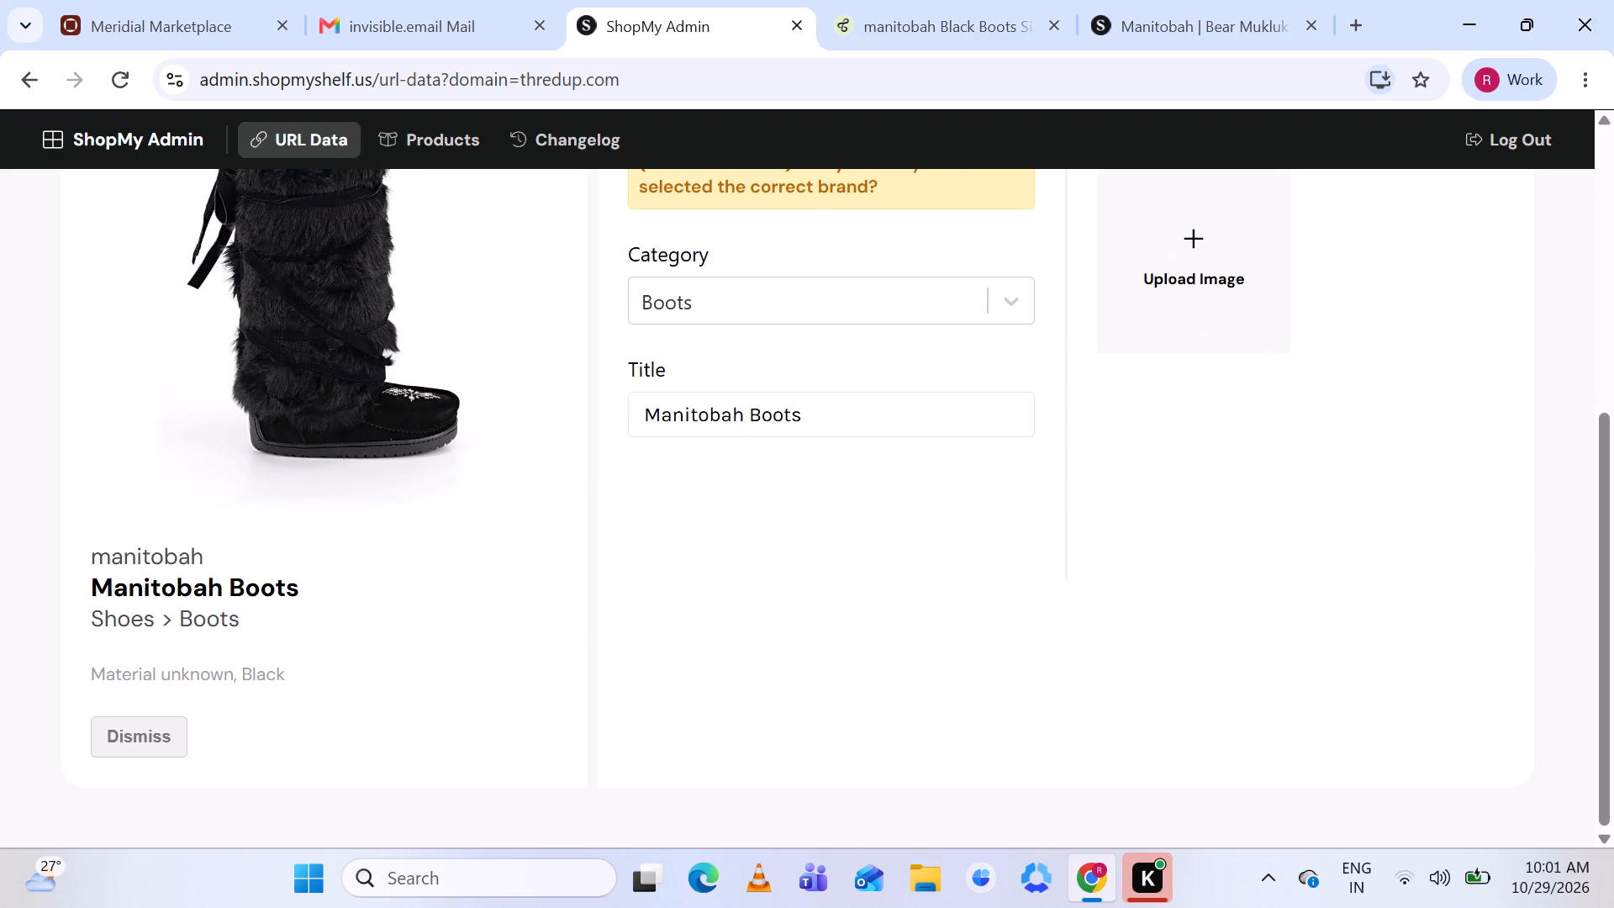
Read the item details and the shipping and returns information on the thredUP listing for the black Manitobah boots.
left_click(928, 0)
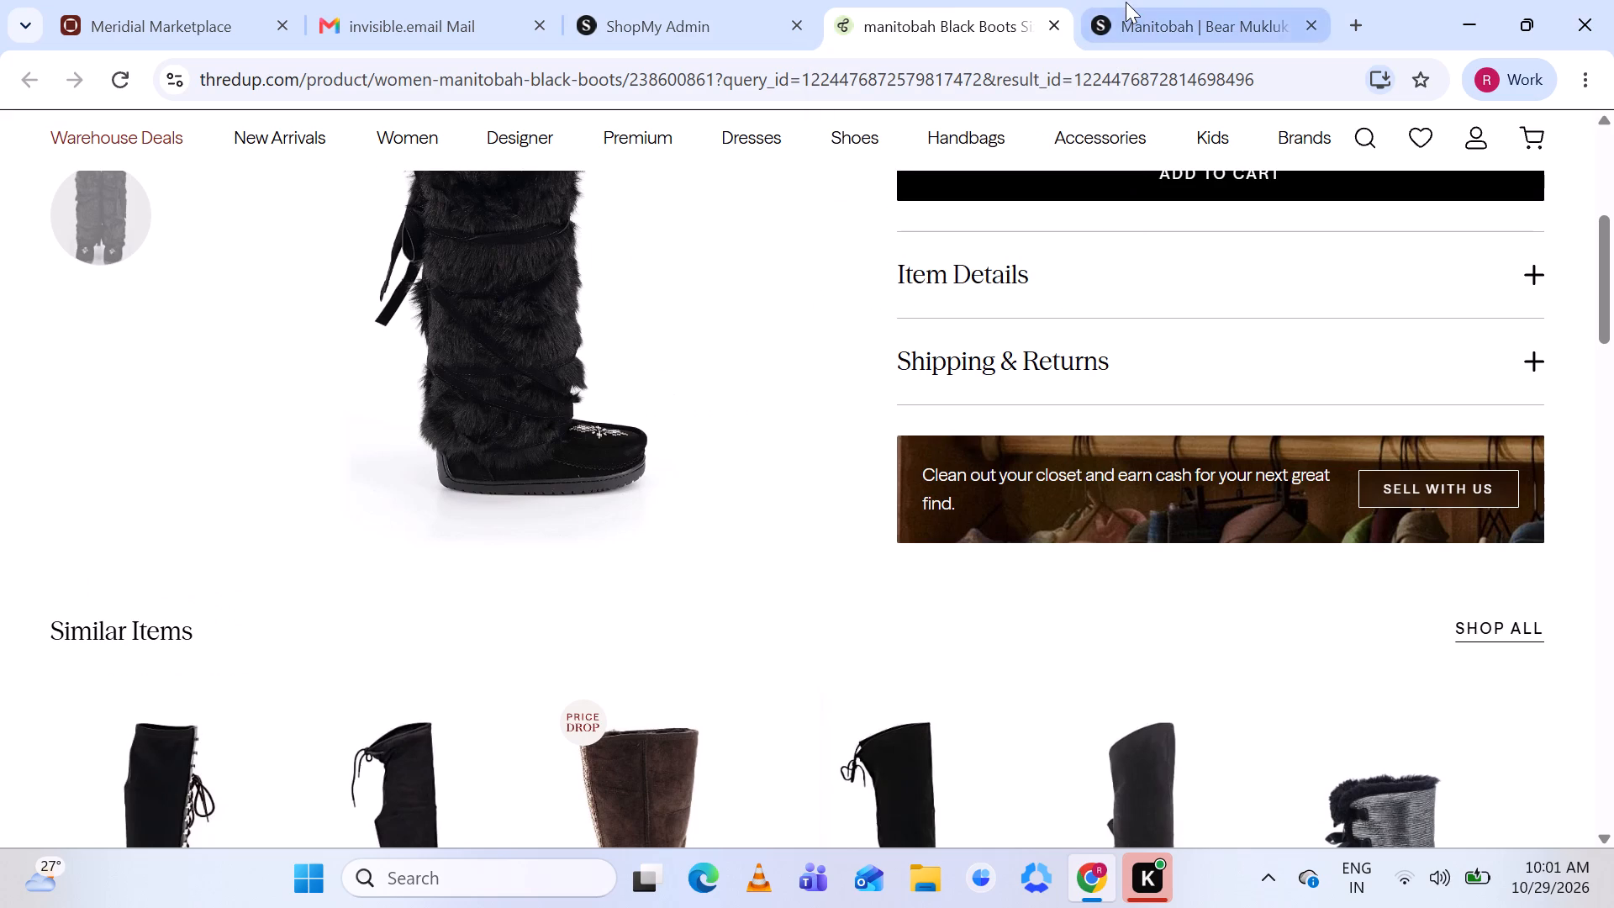
left_click(1126, 2)
left_click(947, 18)
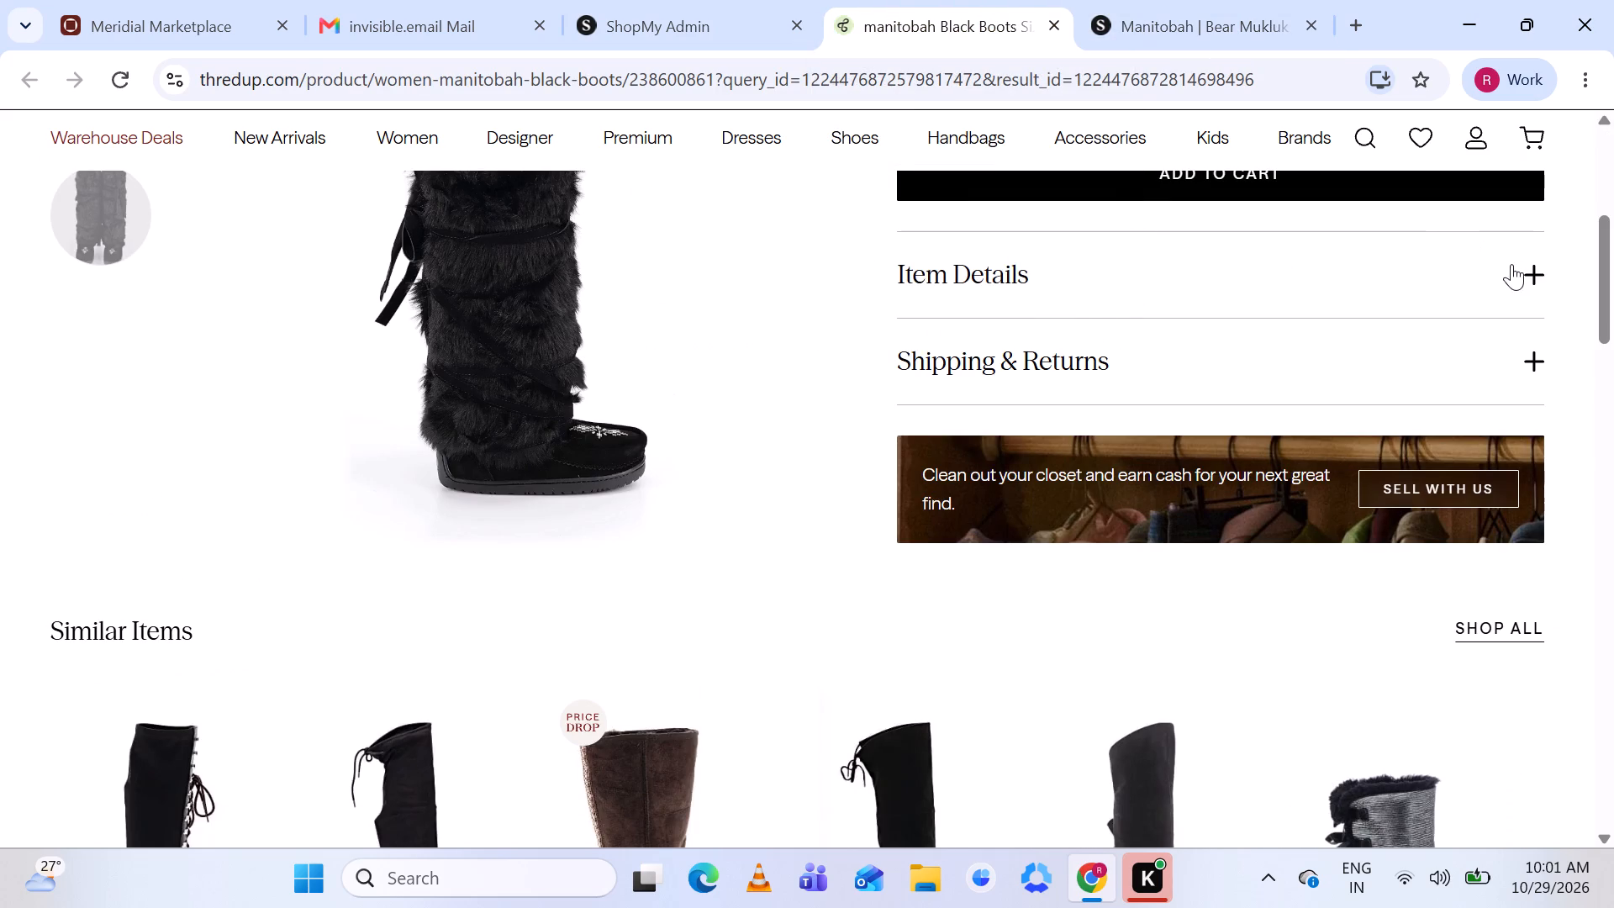
left_click(1536, 276)
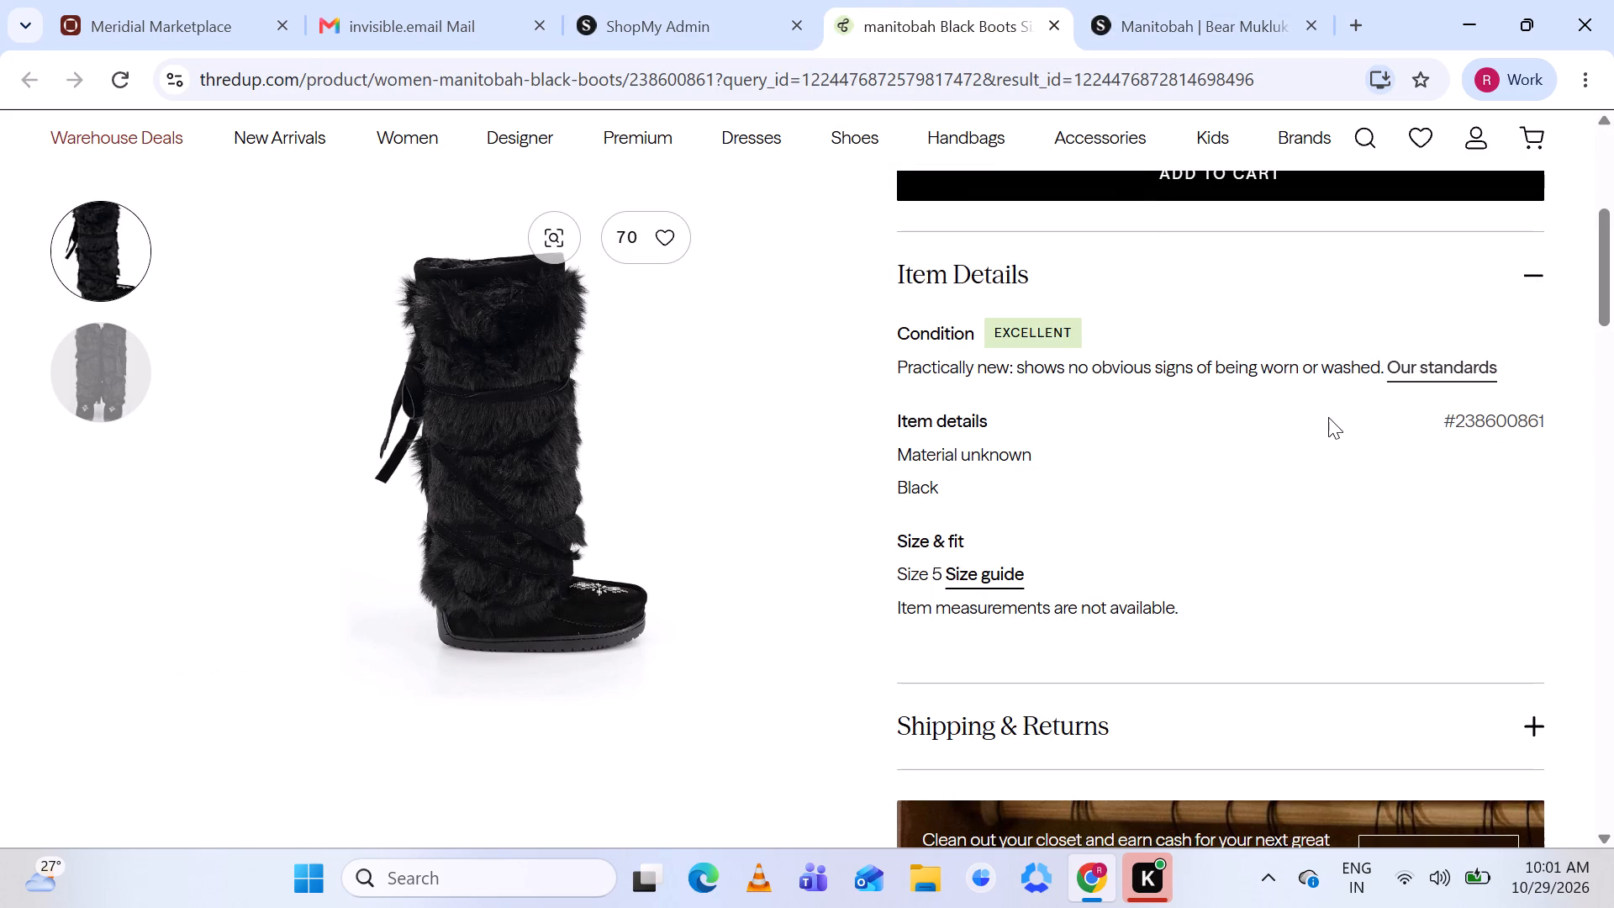
scroll(1328, 417, "down", 1)
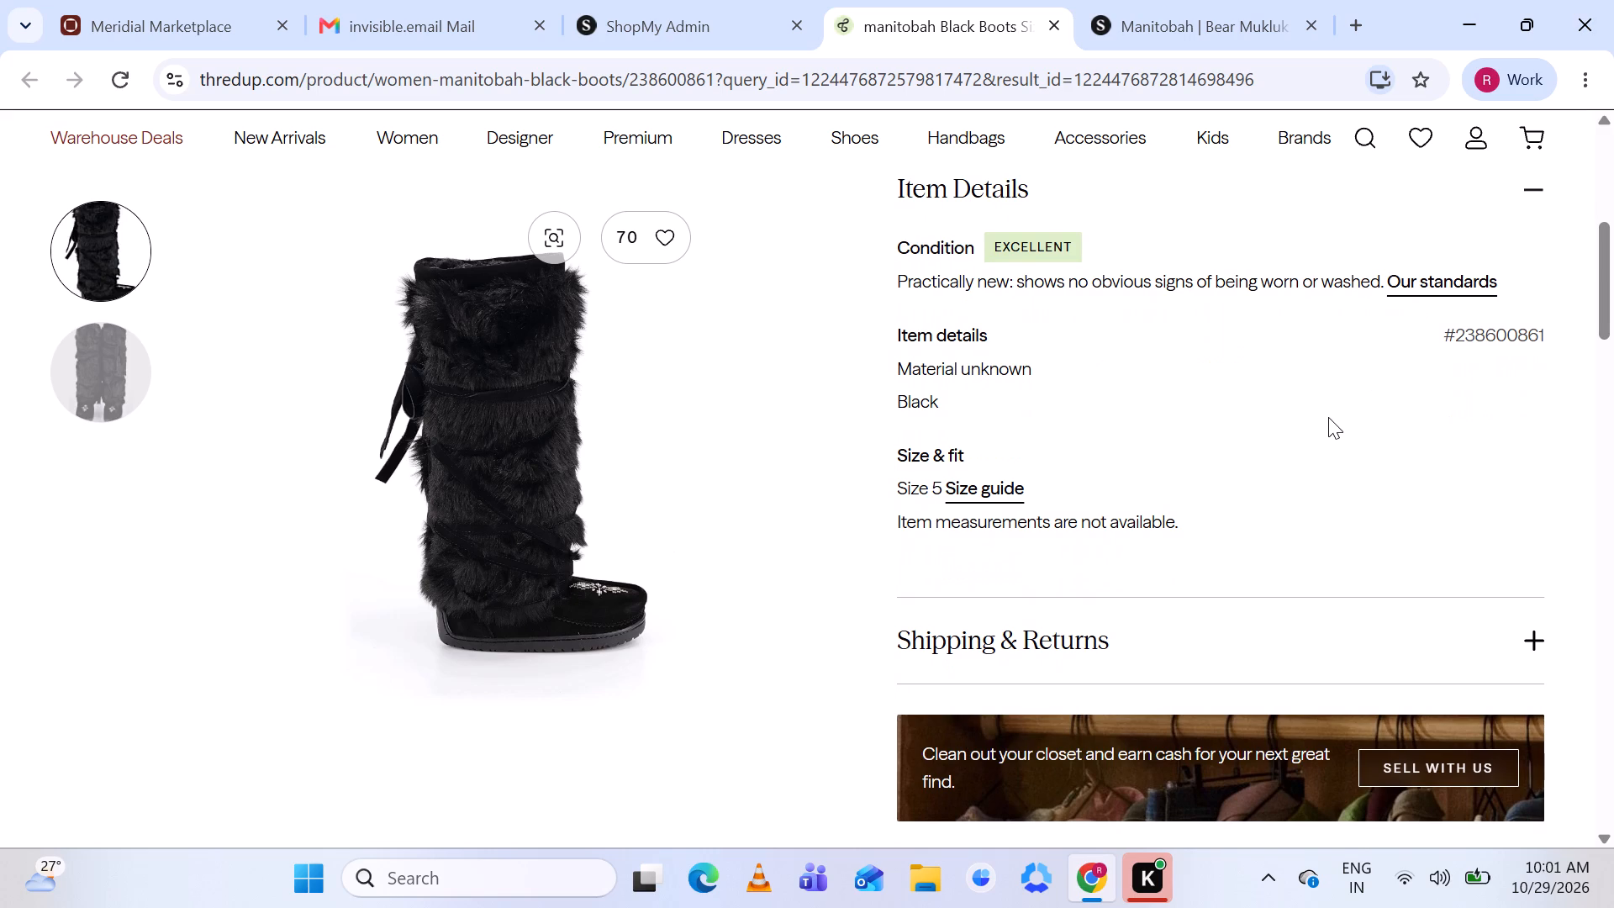
scroll(1328, 417, "down", 1)
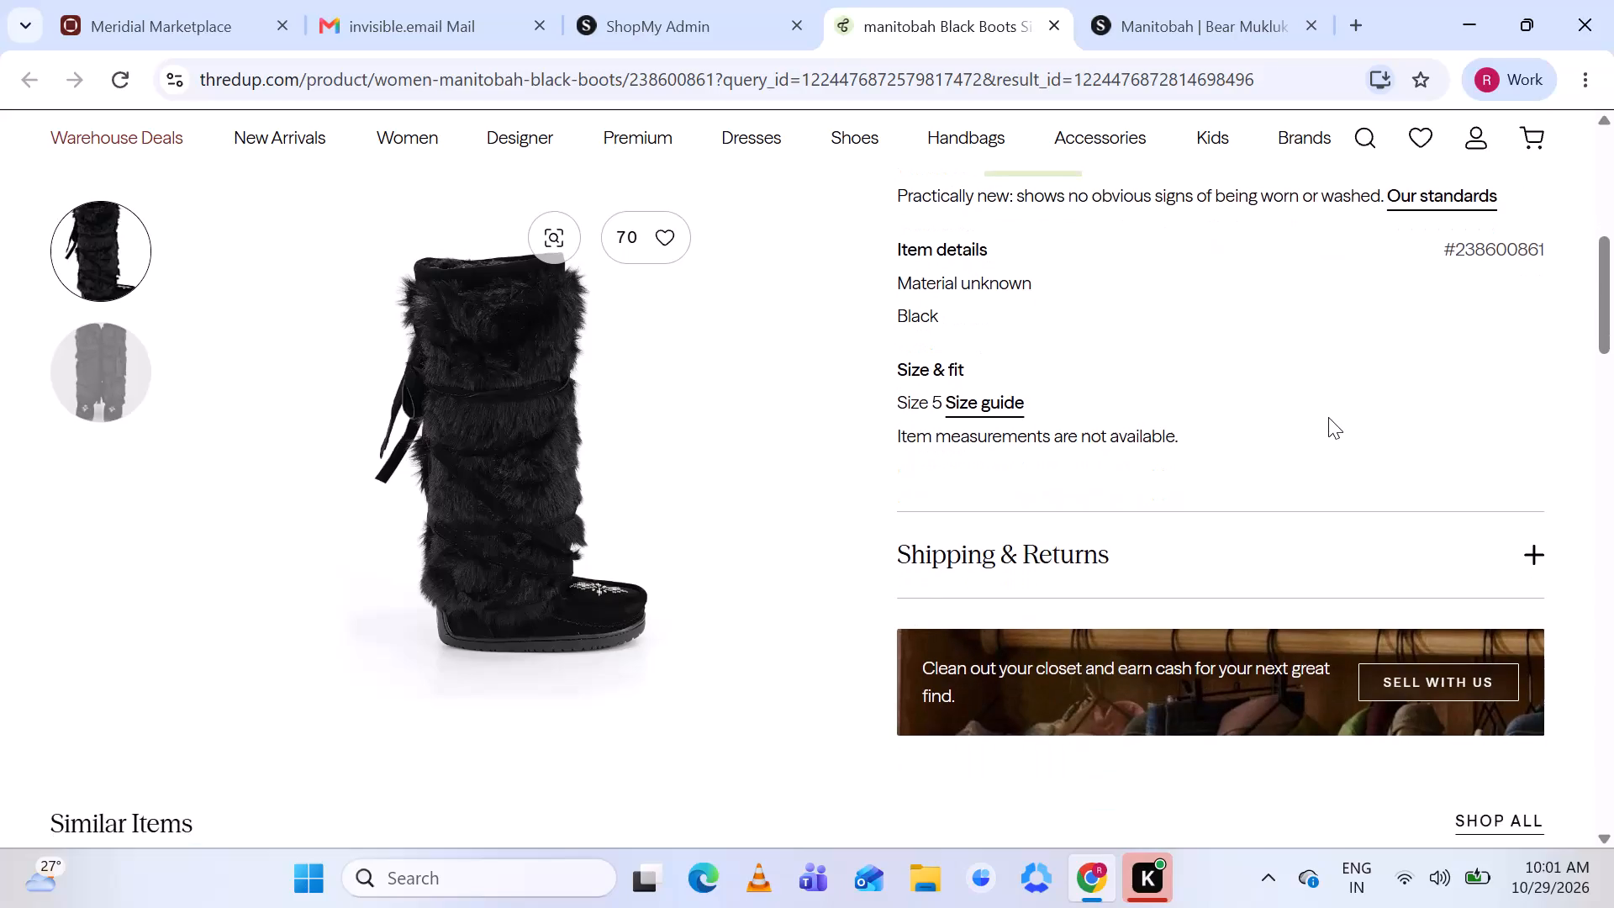
scroll(1328, 417, "down", 2)
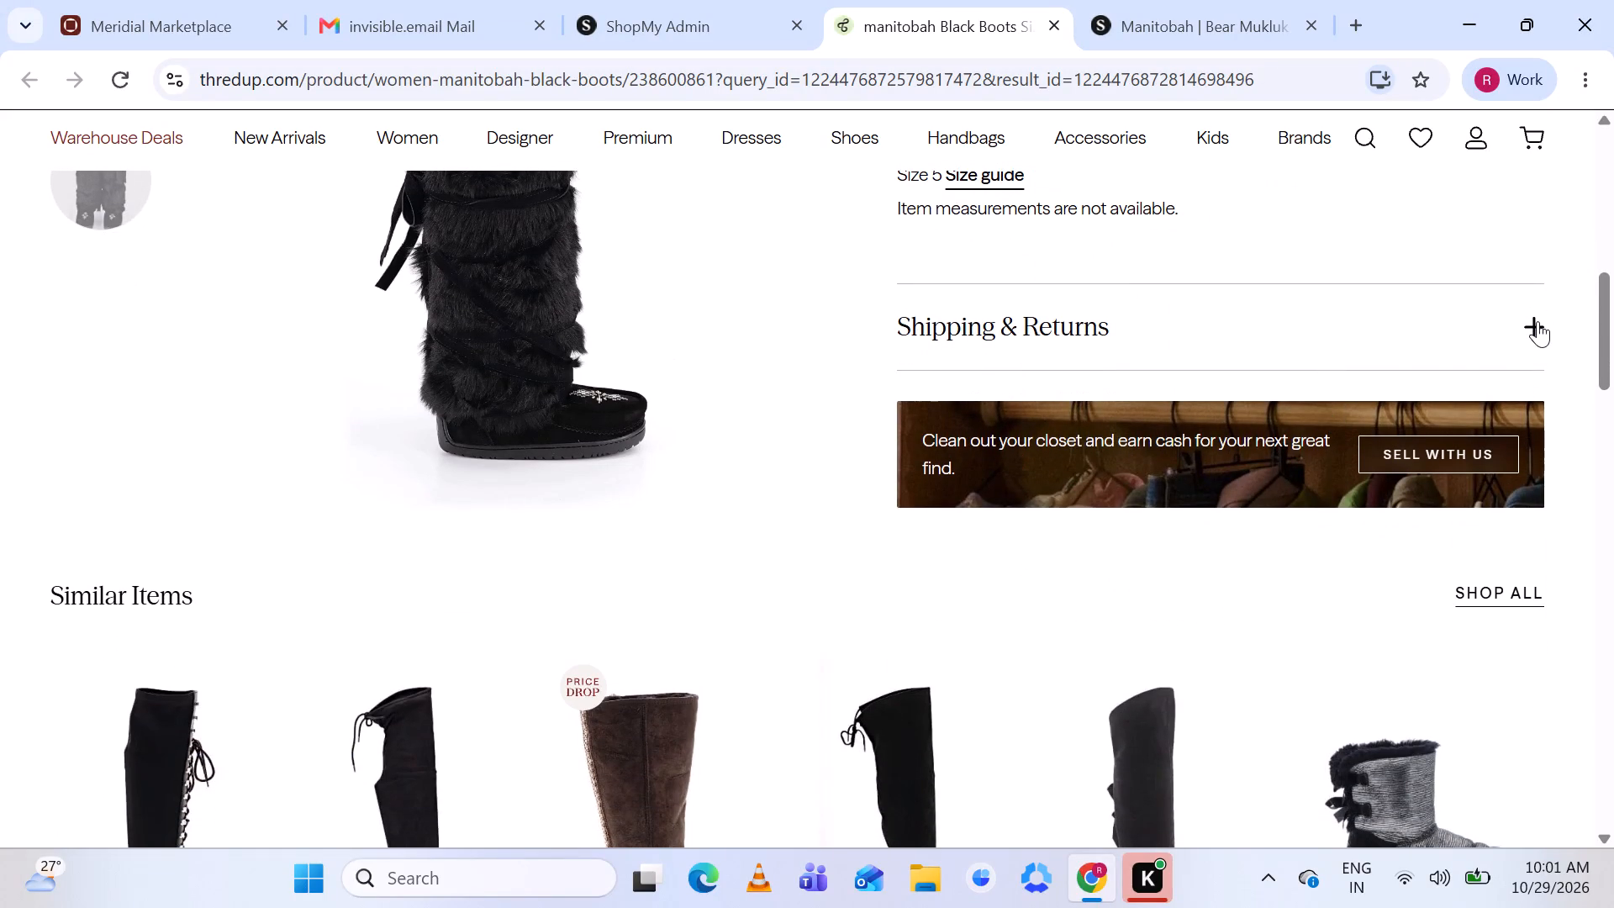
left_click(1538, 321)
scroll(1314, 418, "down", 2)
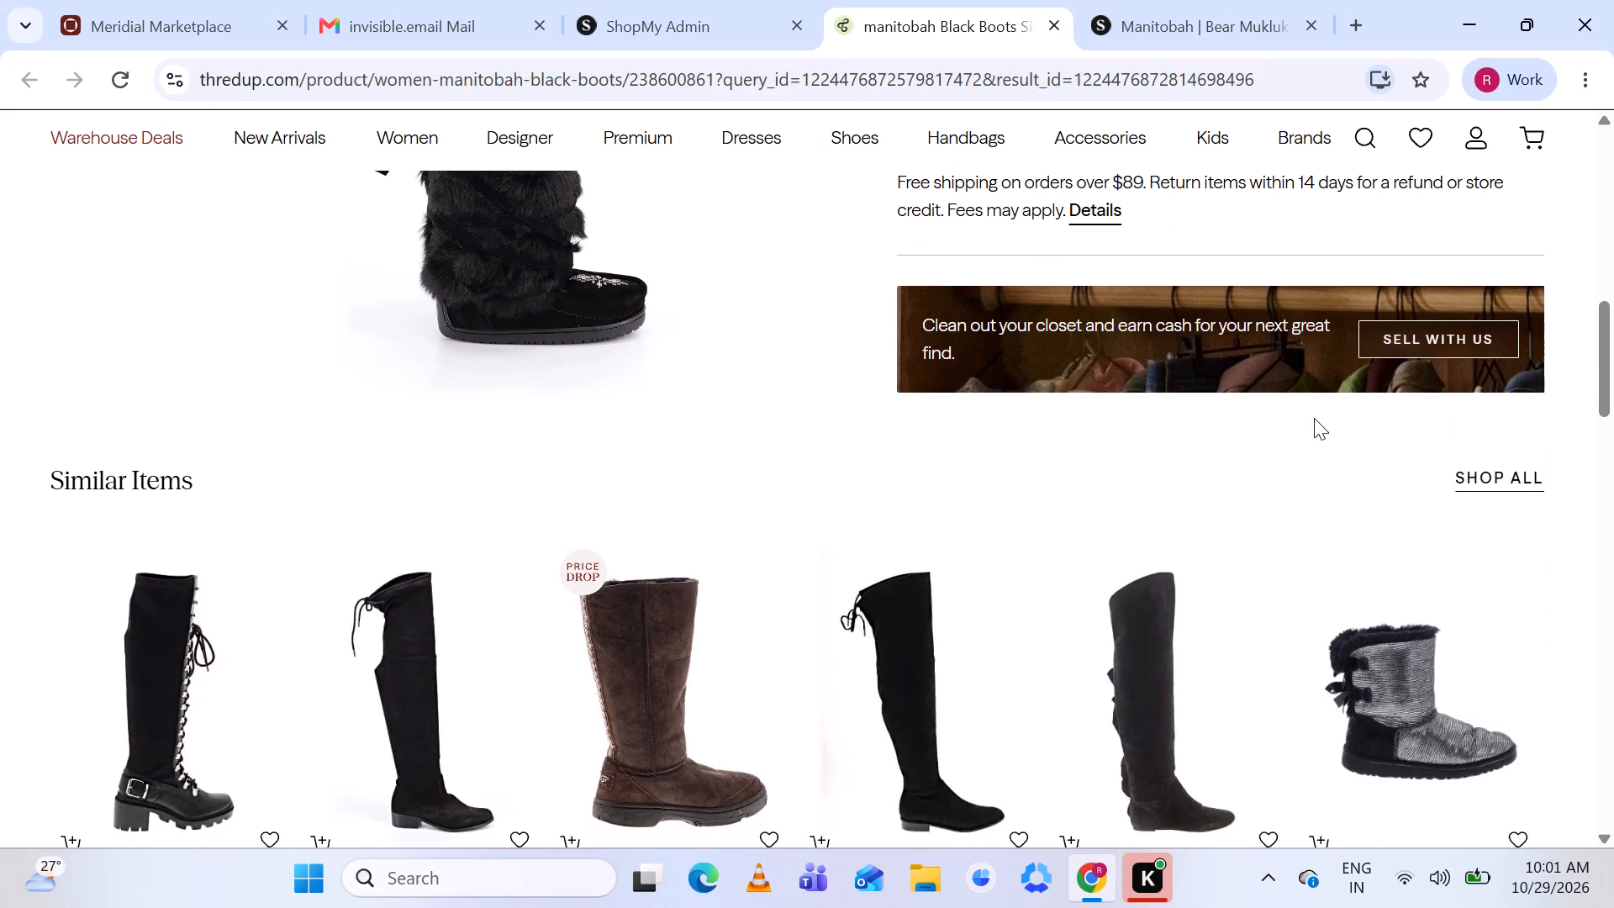
scroll(1314, 418, "down", 1)
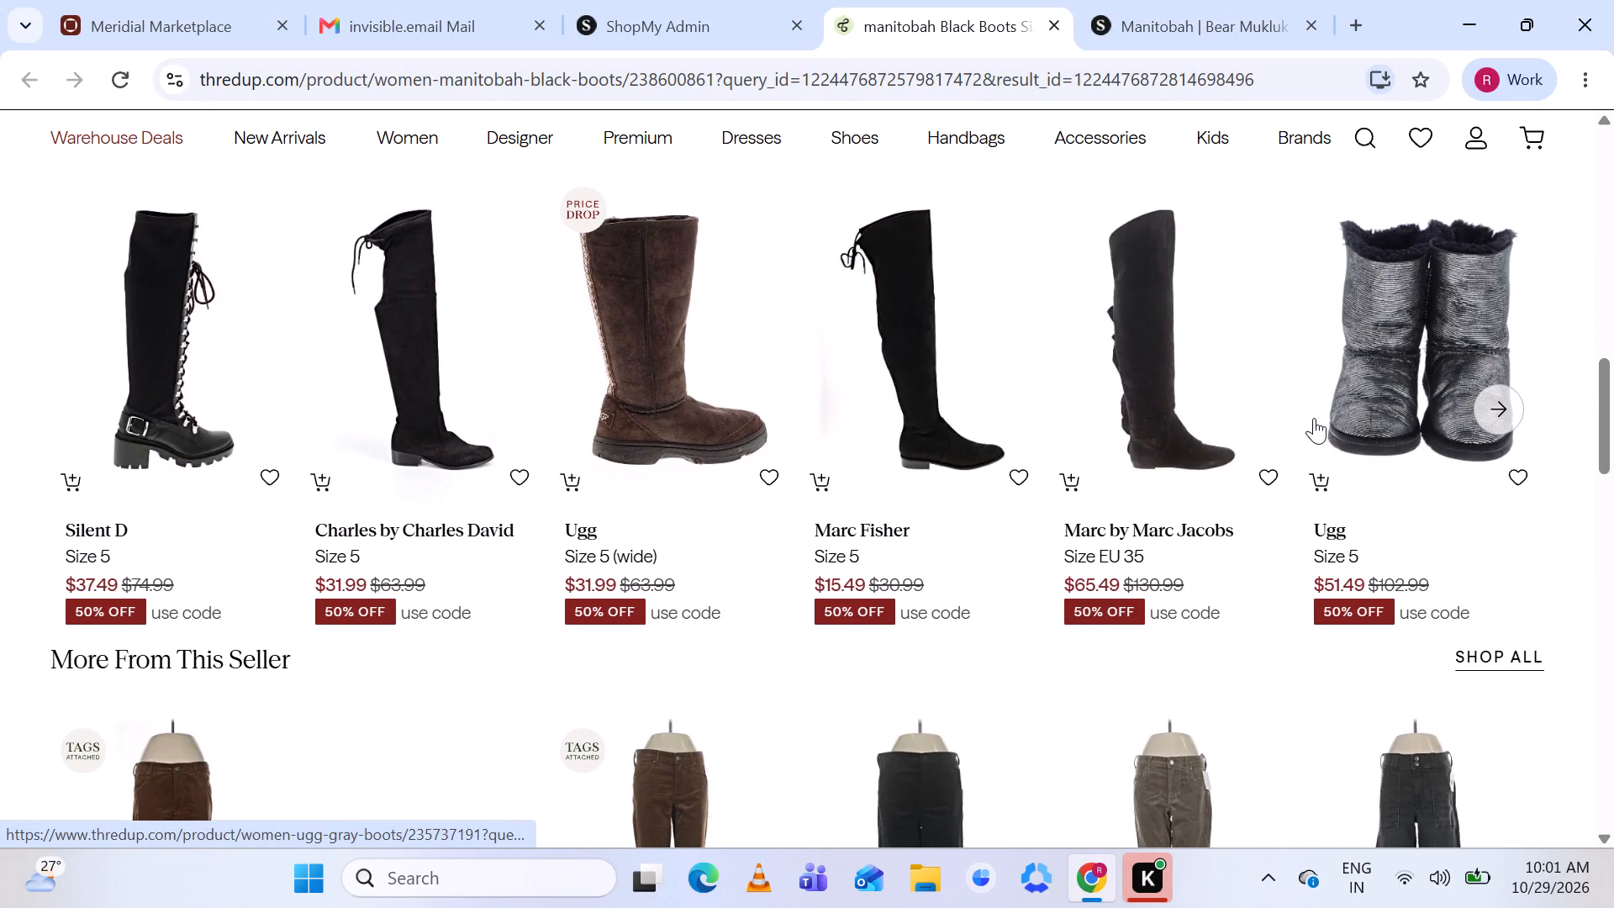
scroll(1314, 418, "up", 3)
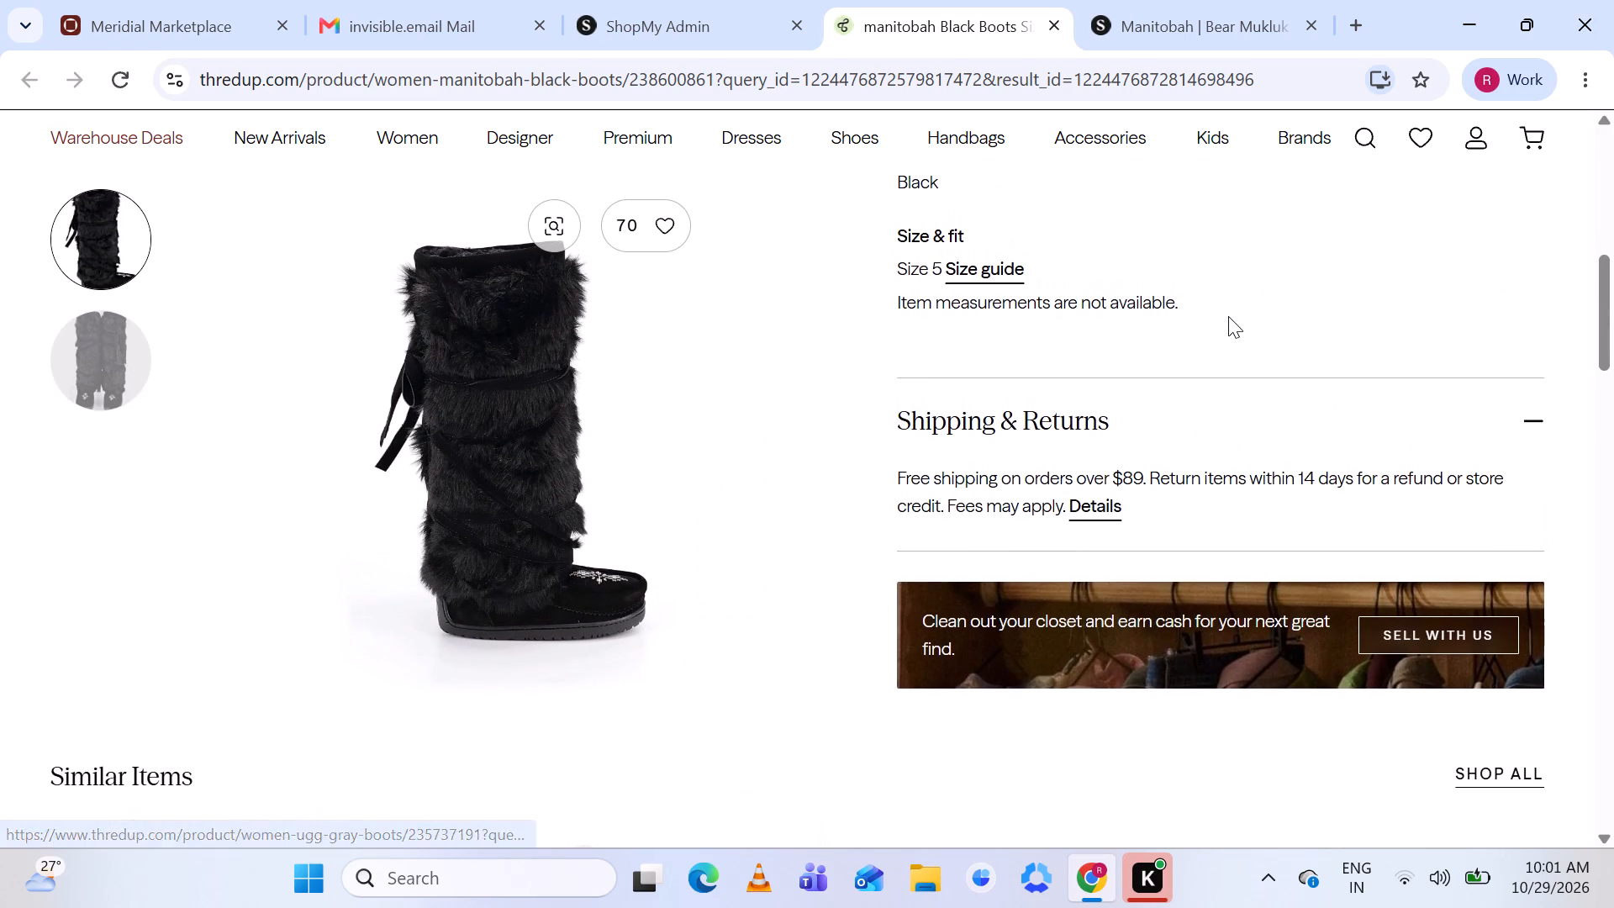
scroll(1228, 316, "up", 2)
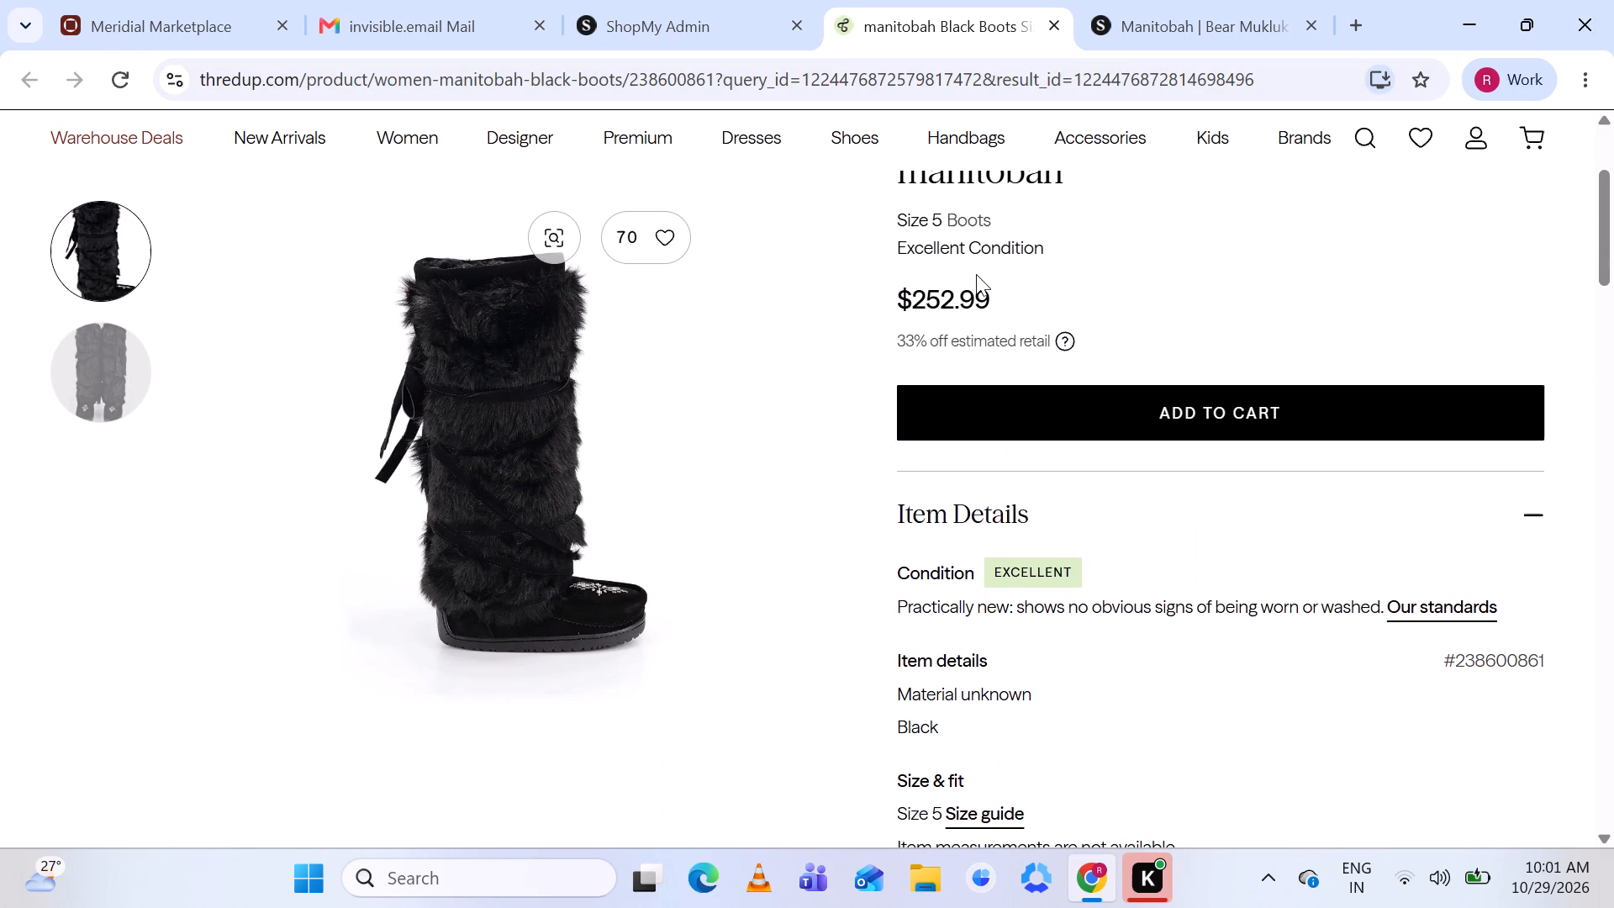
scroll(976, 274, "up", 2)
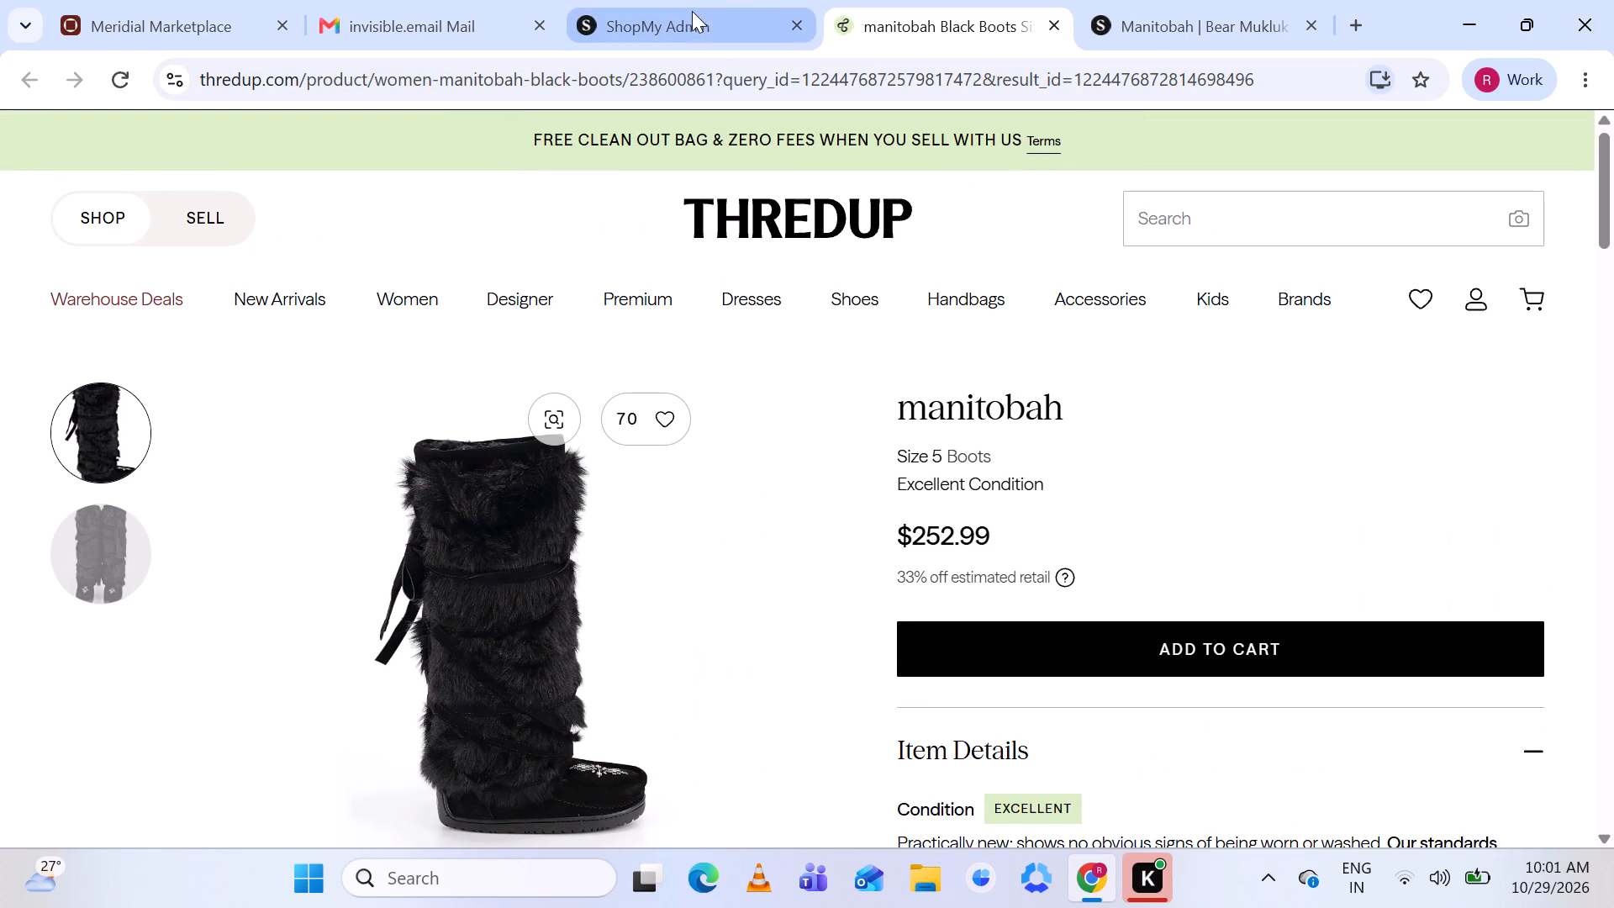
Return to the new product in ShopMy Admin and save the Manitobah Boots entry.
left_click(688, 15)
scroll(858, 439, "up", 1)
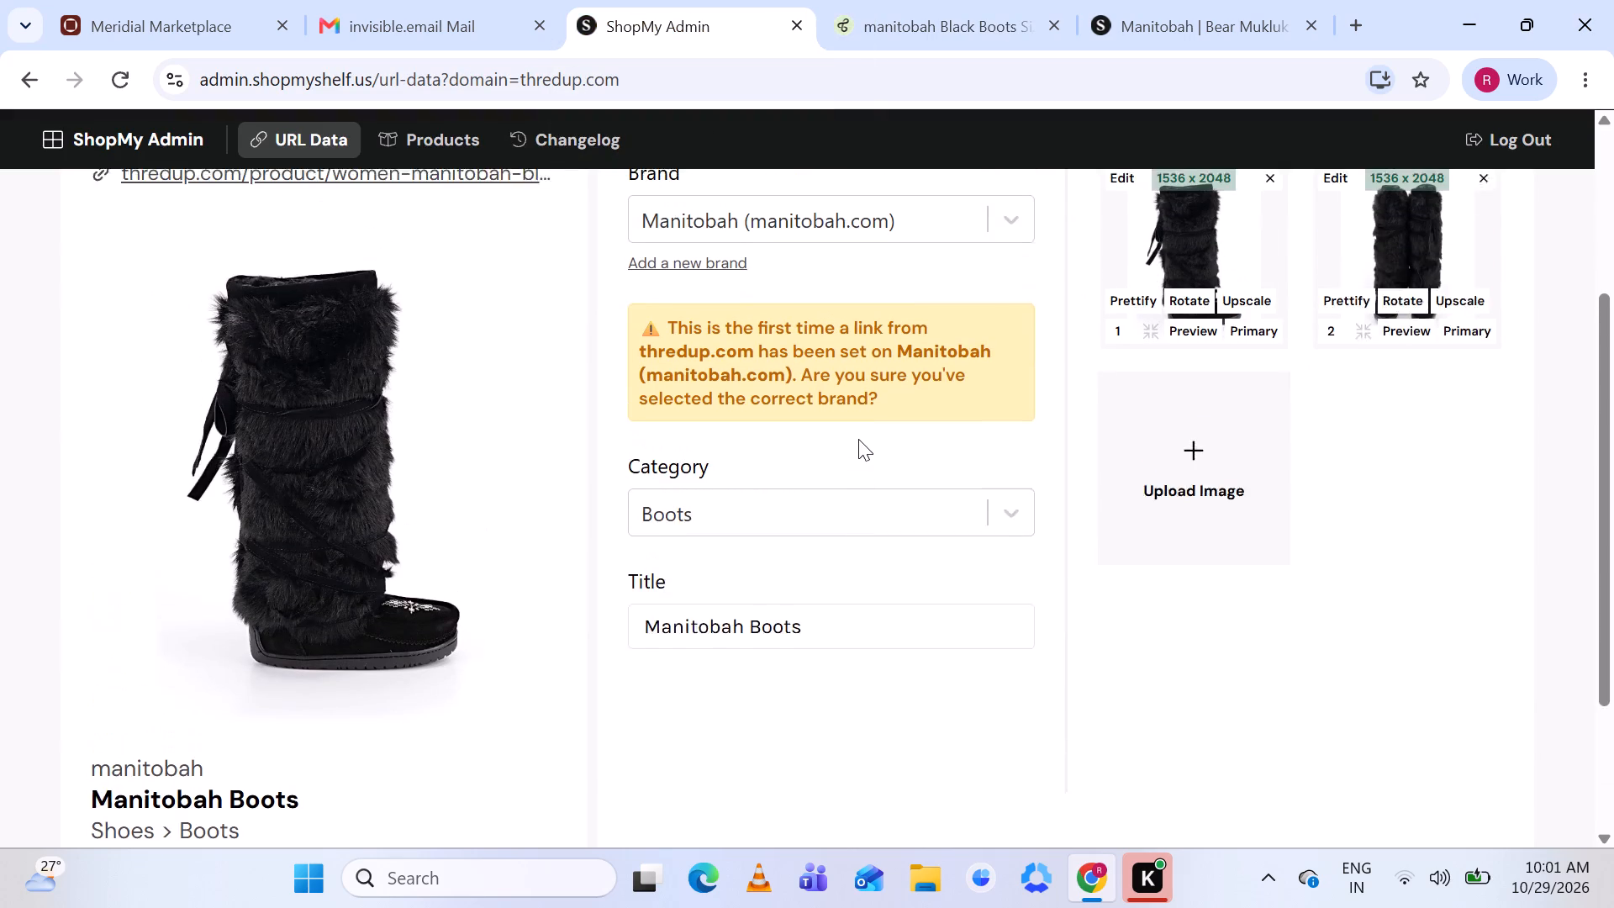
scroll(1163, 429, "up", 2)
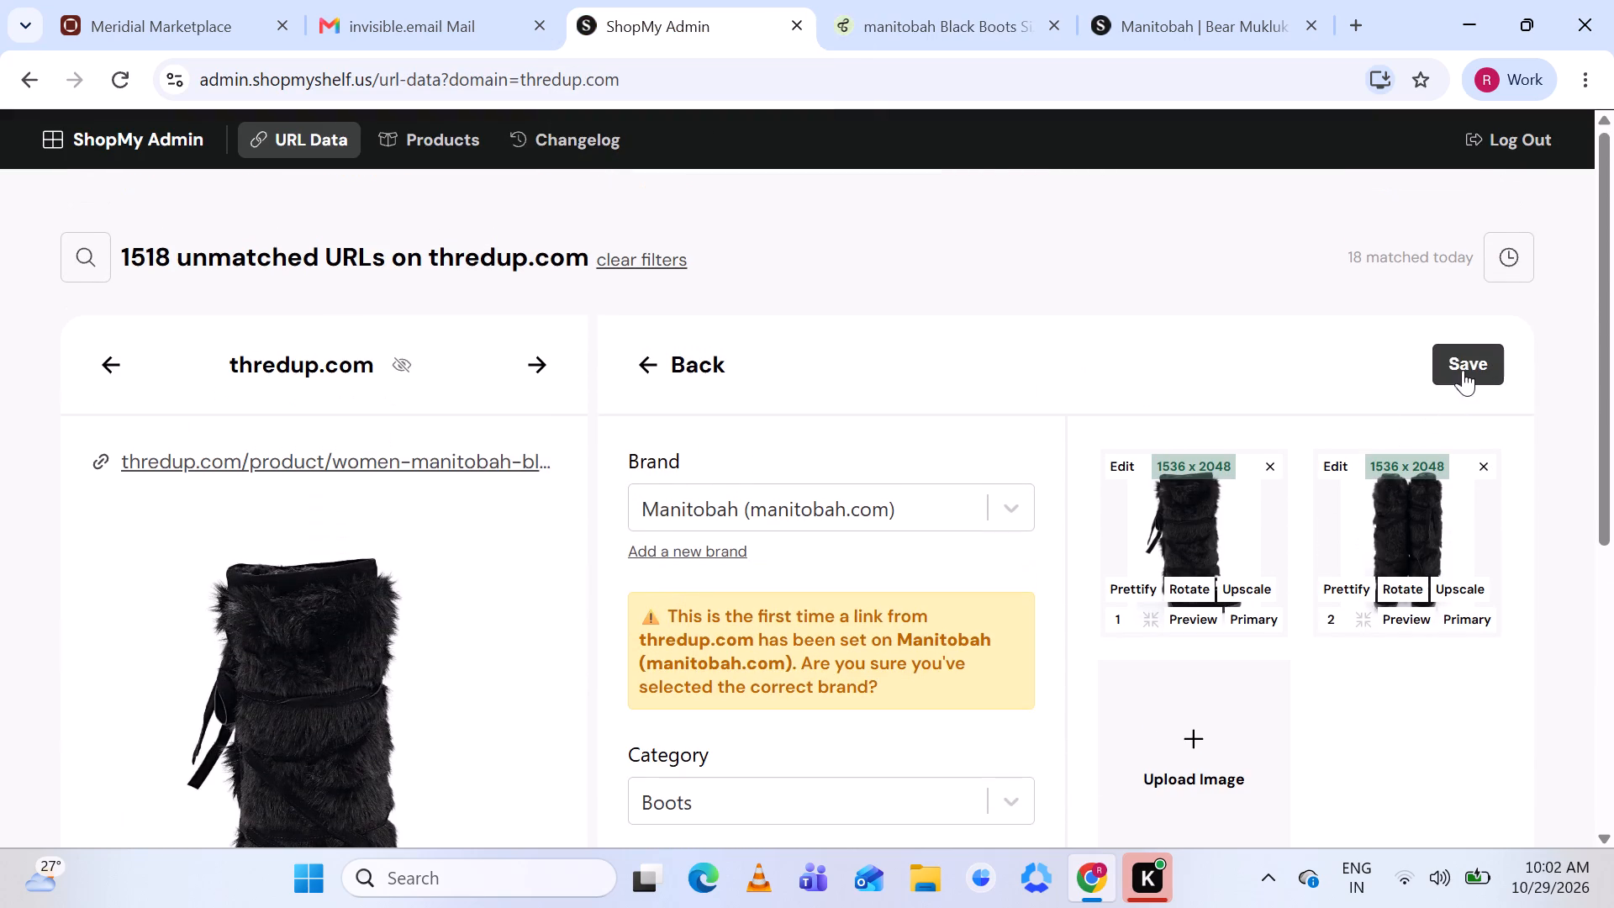
left_click(1466, 365)
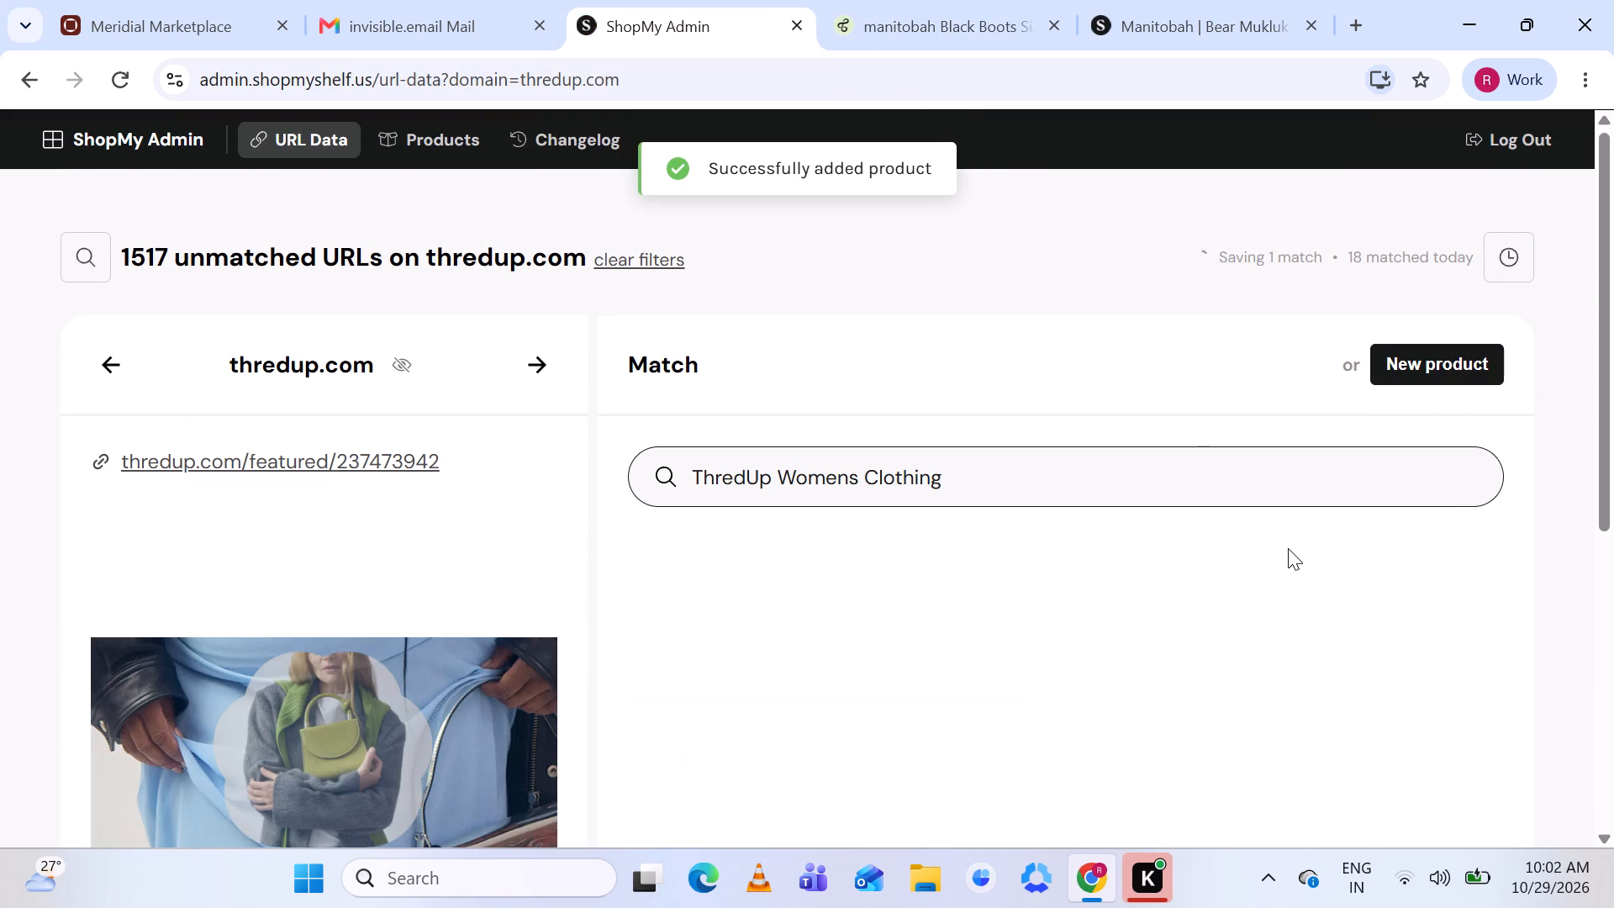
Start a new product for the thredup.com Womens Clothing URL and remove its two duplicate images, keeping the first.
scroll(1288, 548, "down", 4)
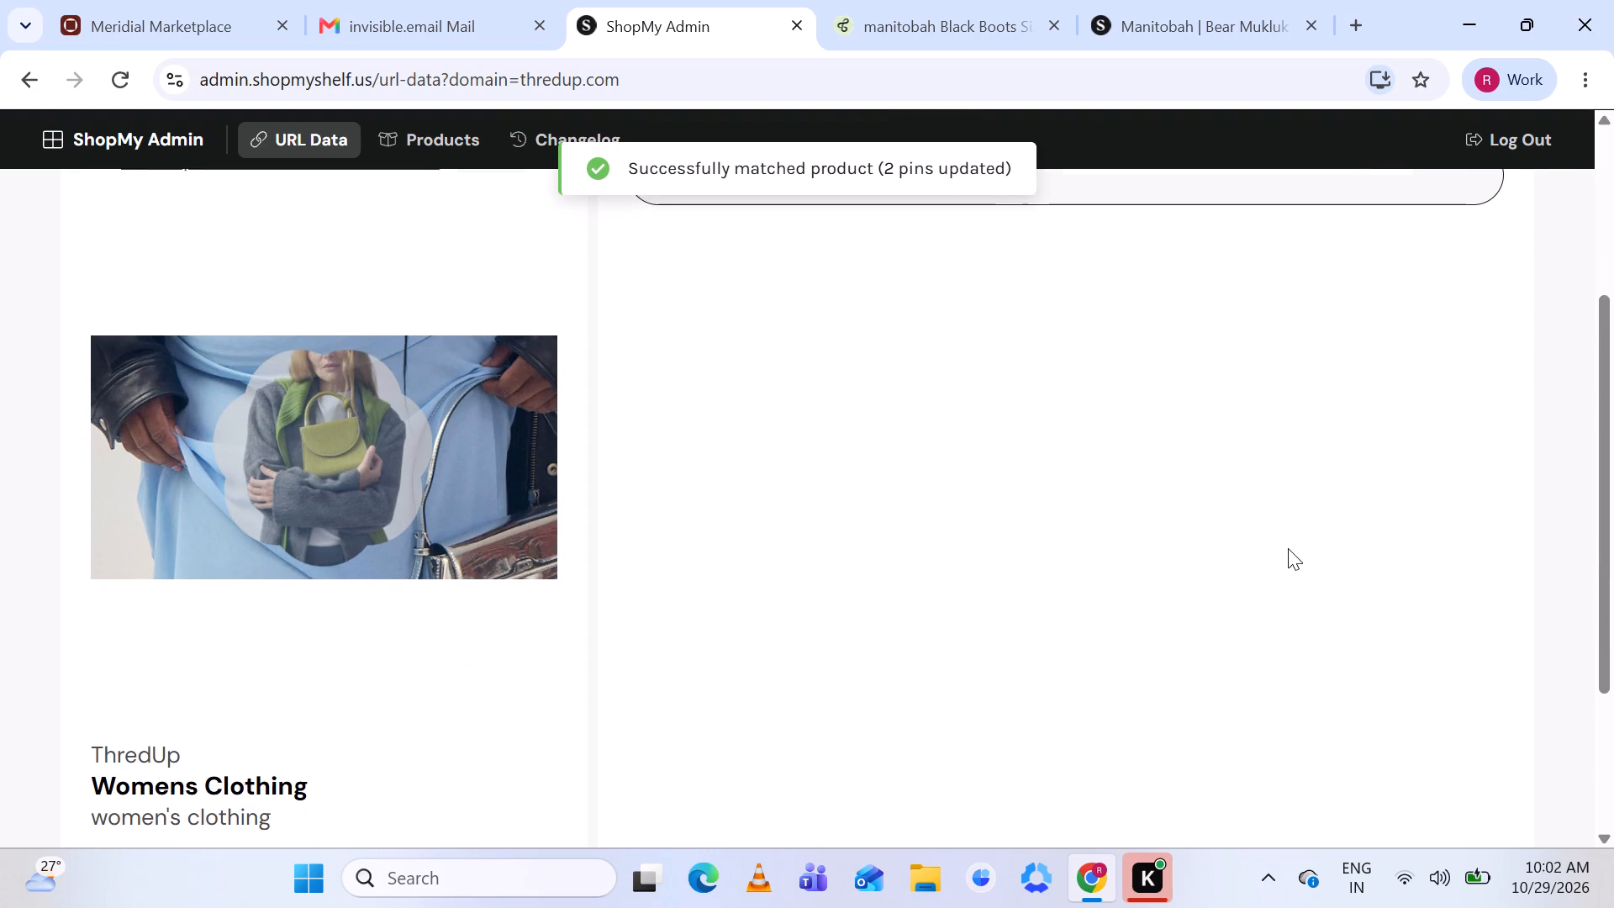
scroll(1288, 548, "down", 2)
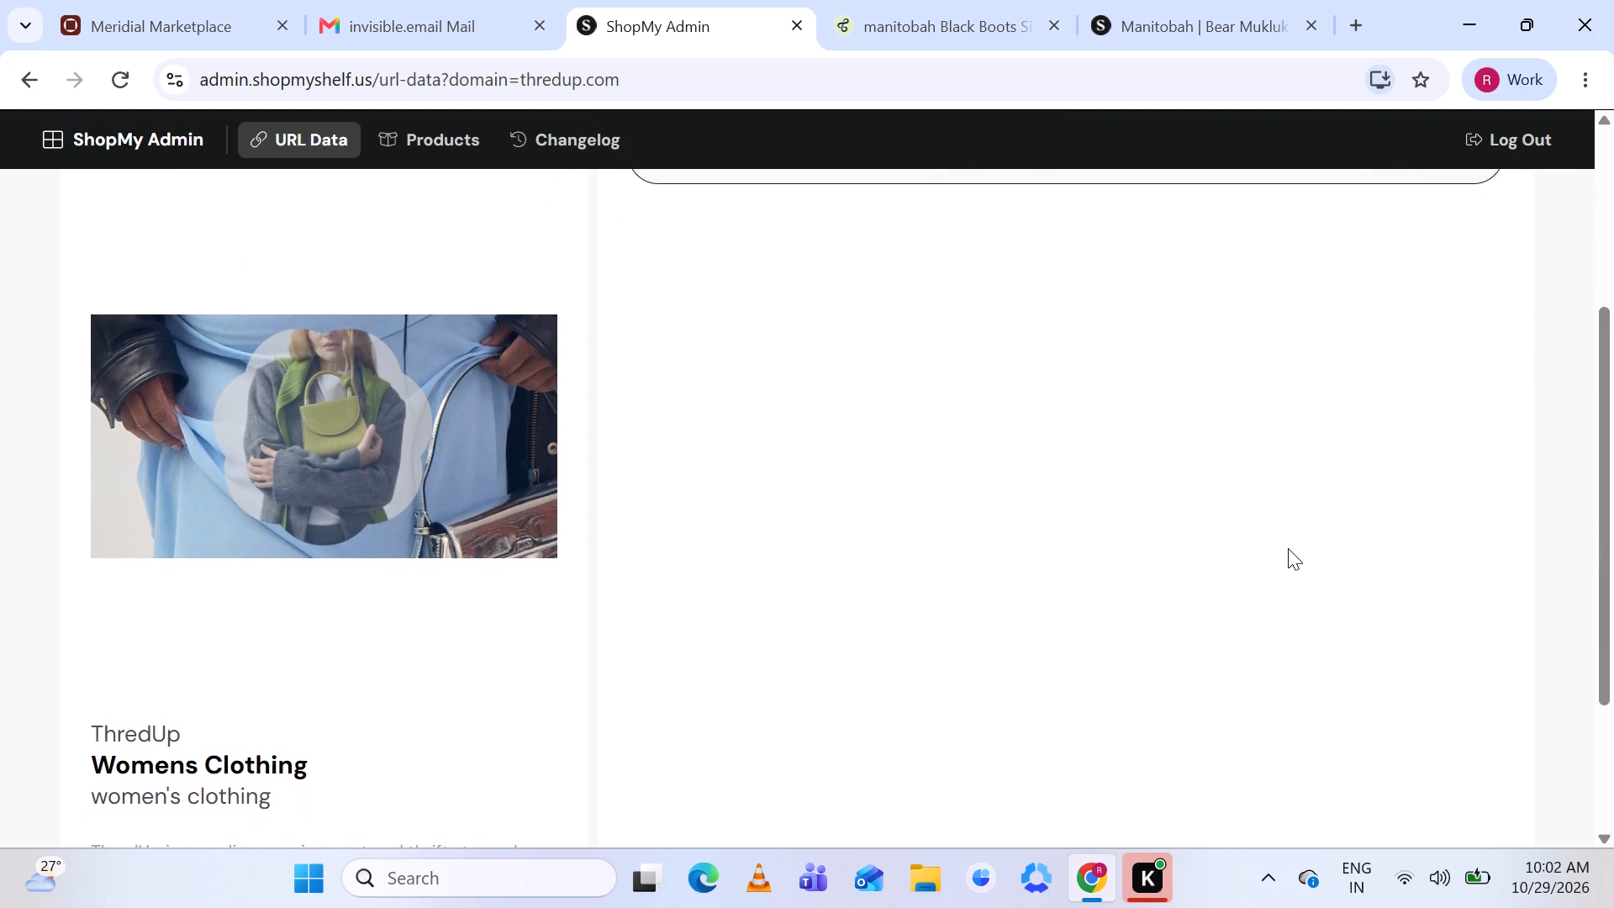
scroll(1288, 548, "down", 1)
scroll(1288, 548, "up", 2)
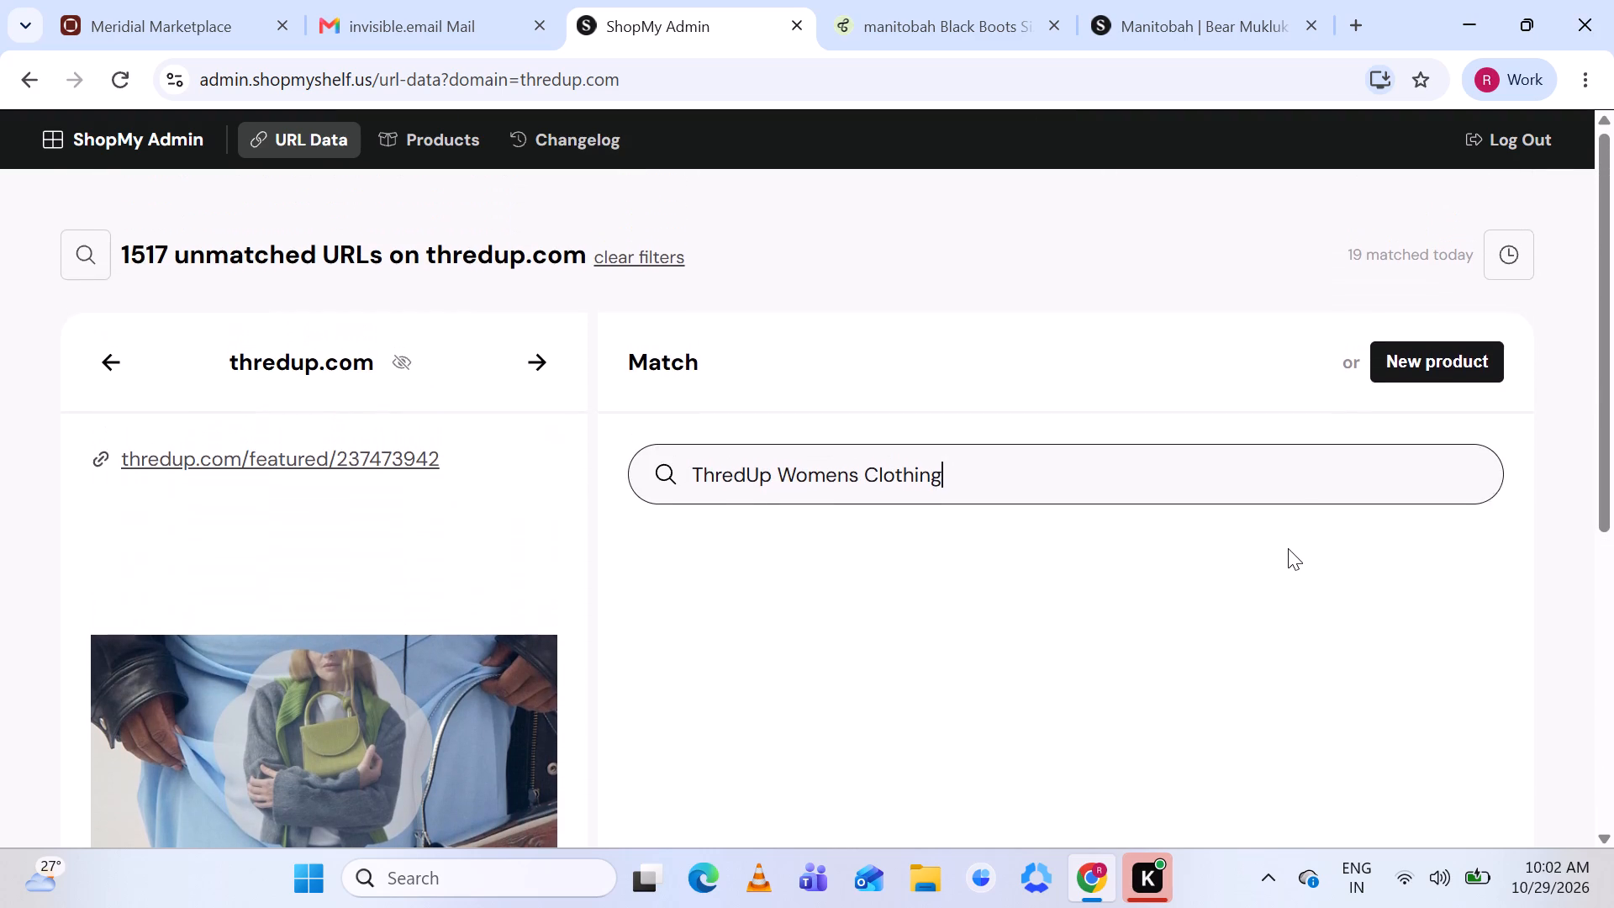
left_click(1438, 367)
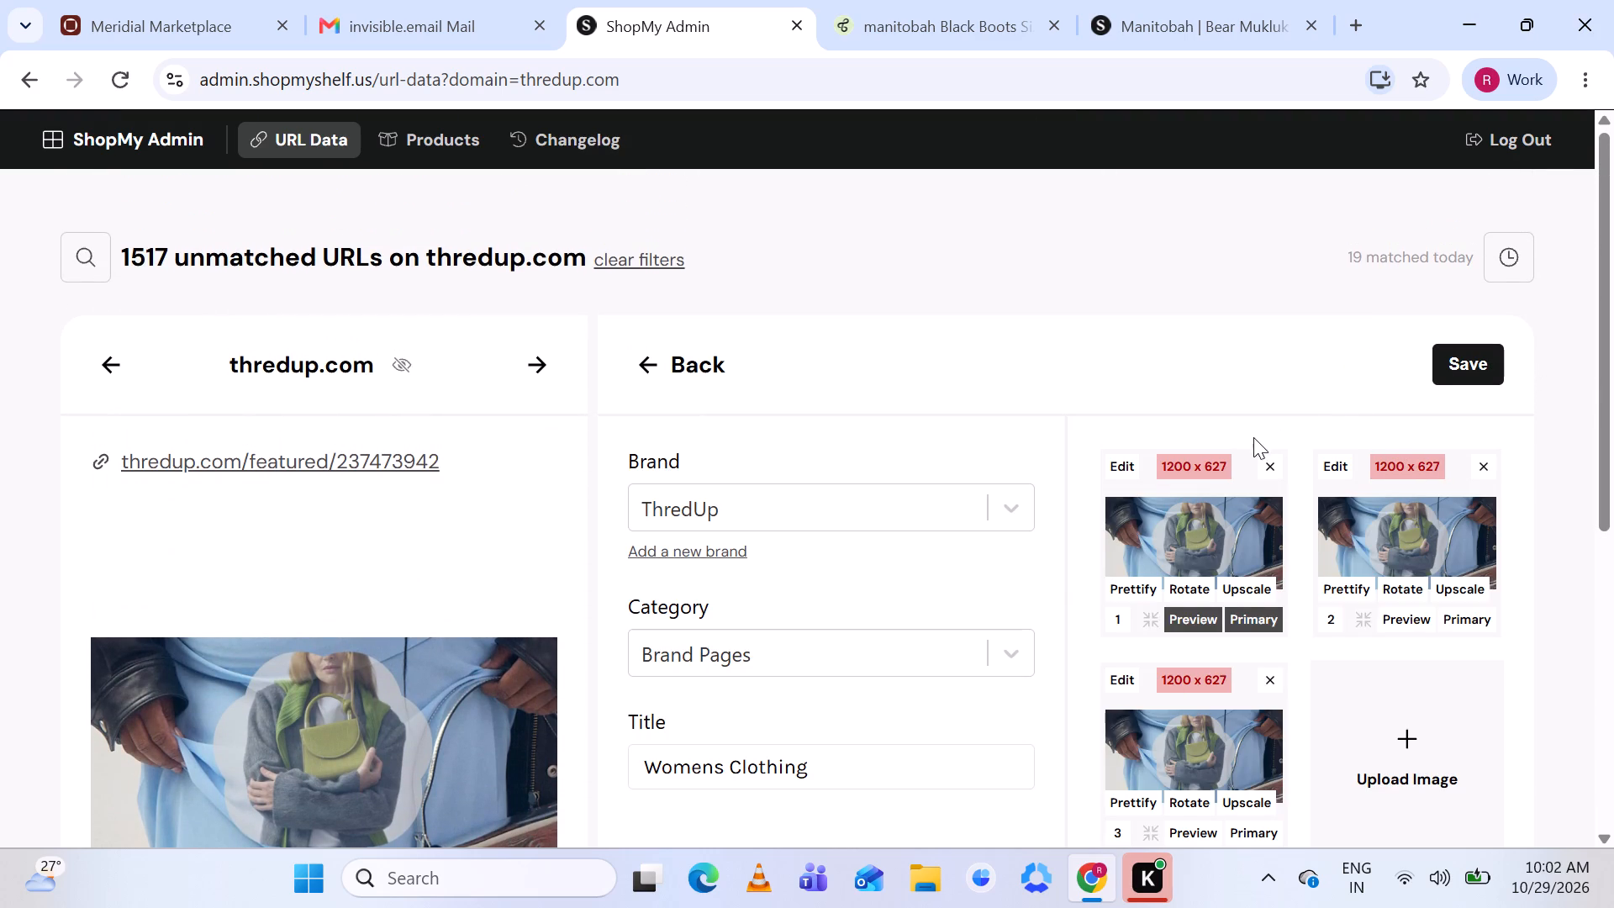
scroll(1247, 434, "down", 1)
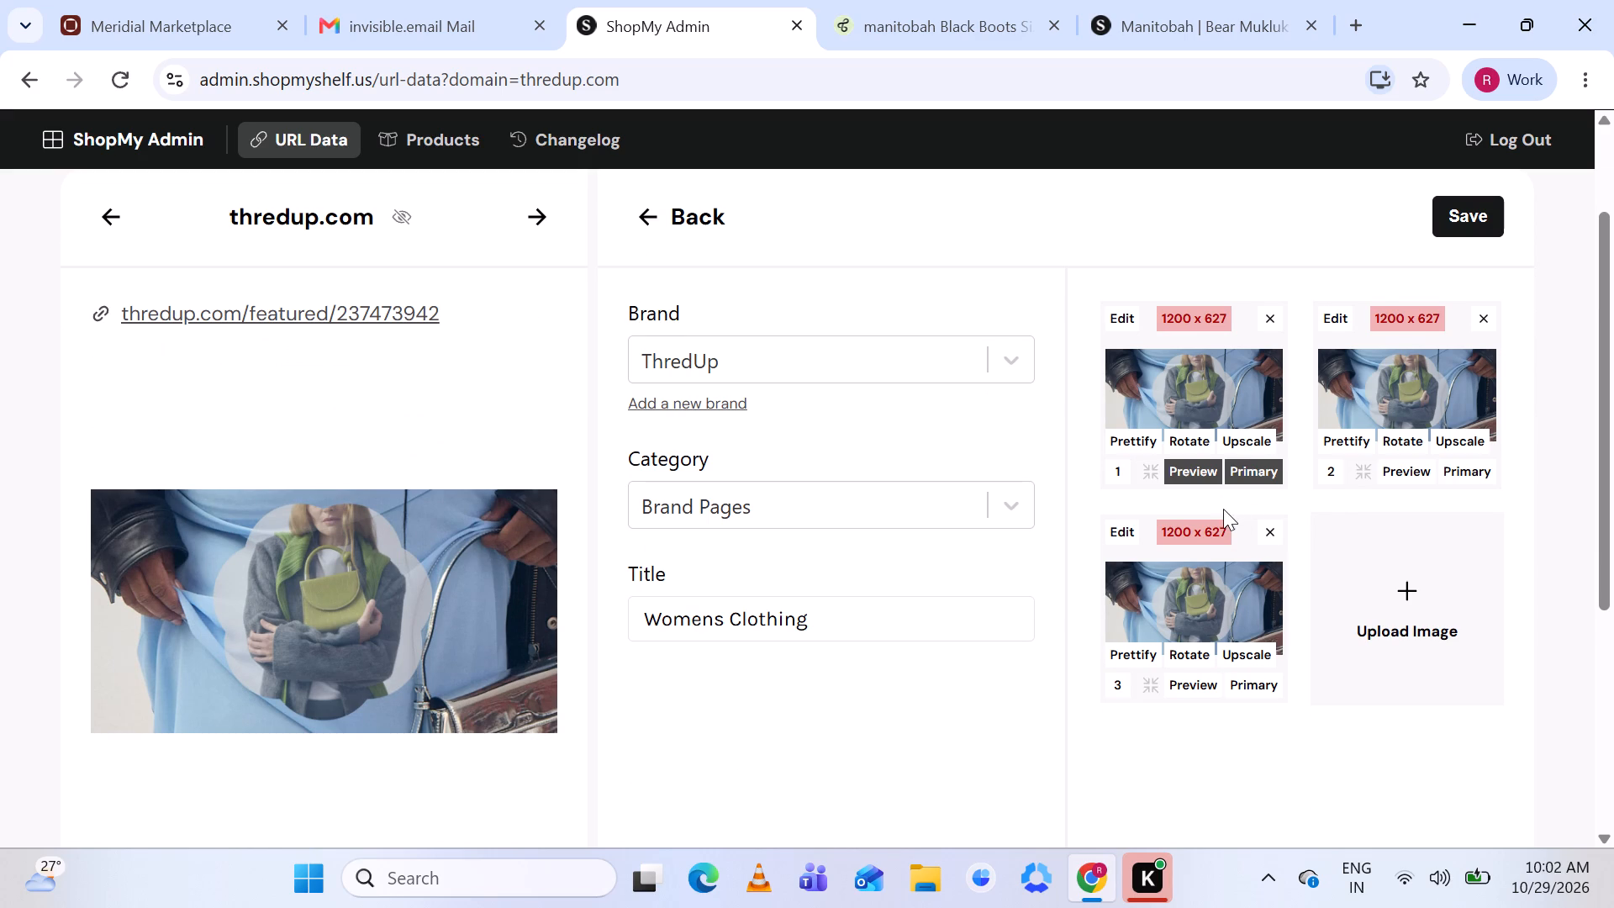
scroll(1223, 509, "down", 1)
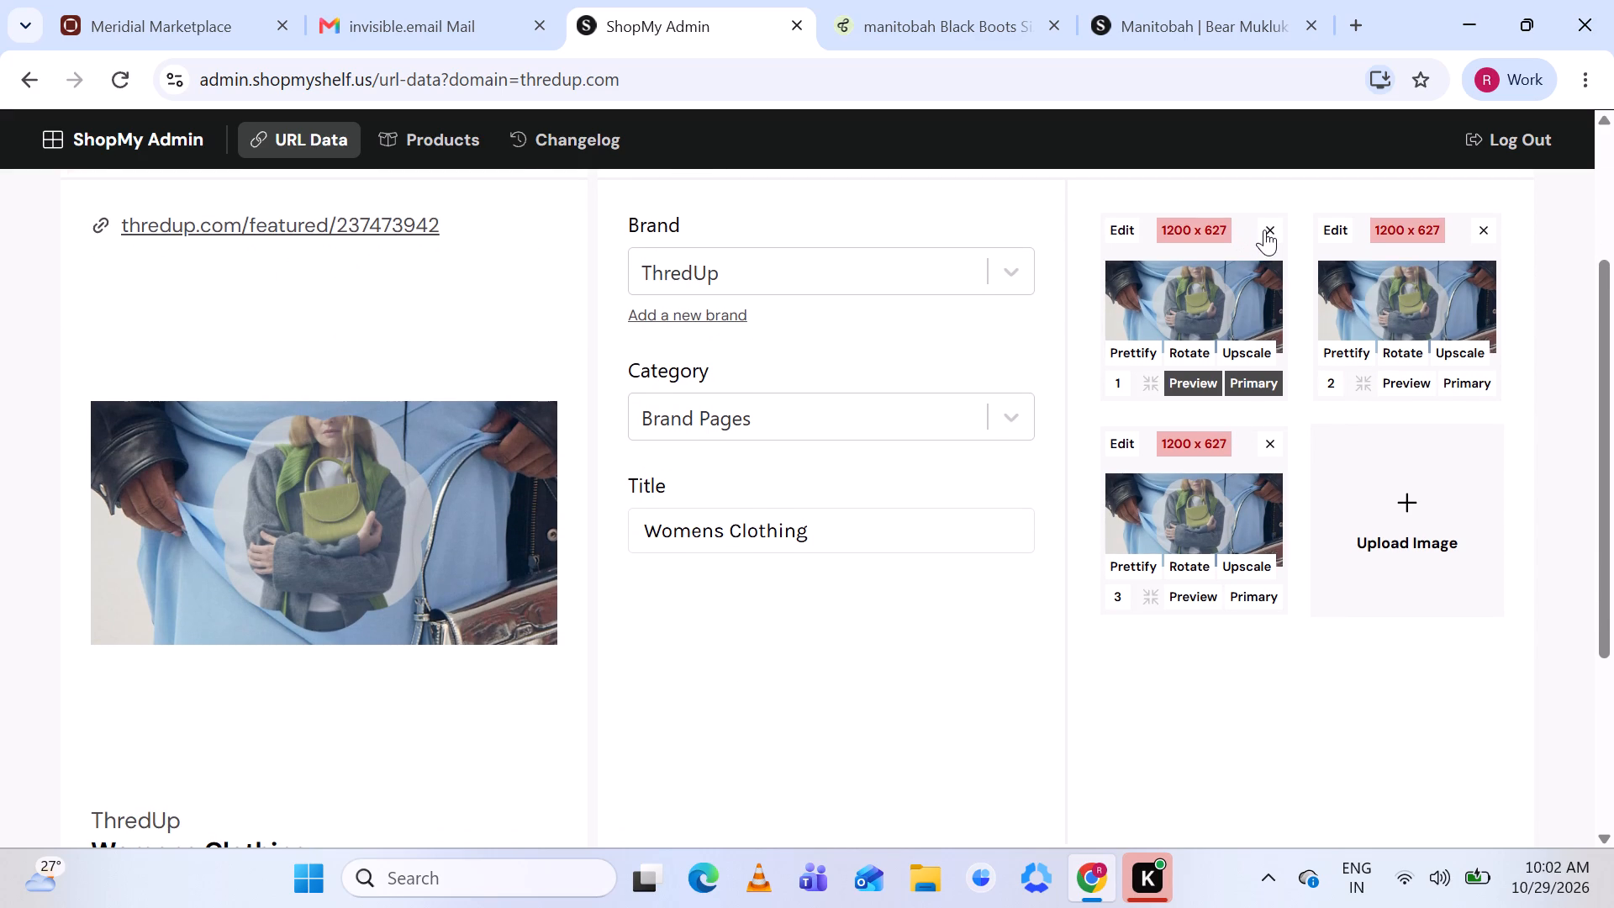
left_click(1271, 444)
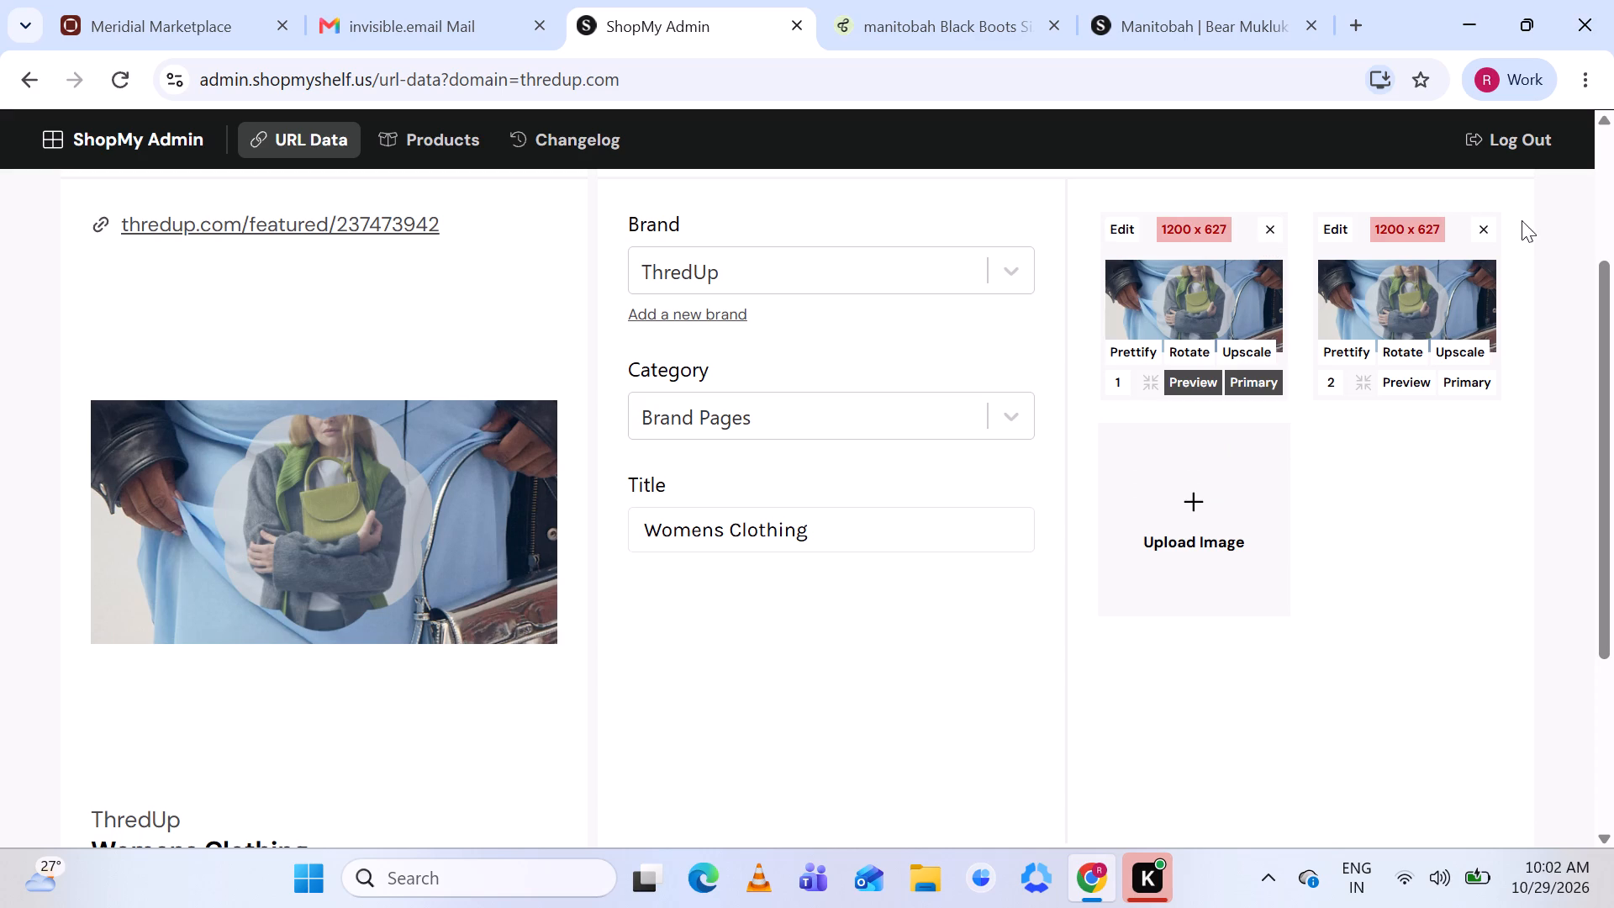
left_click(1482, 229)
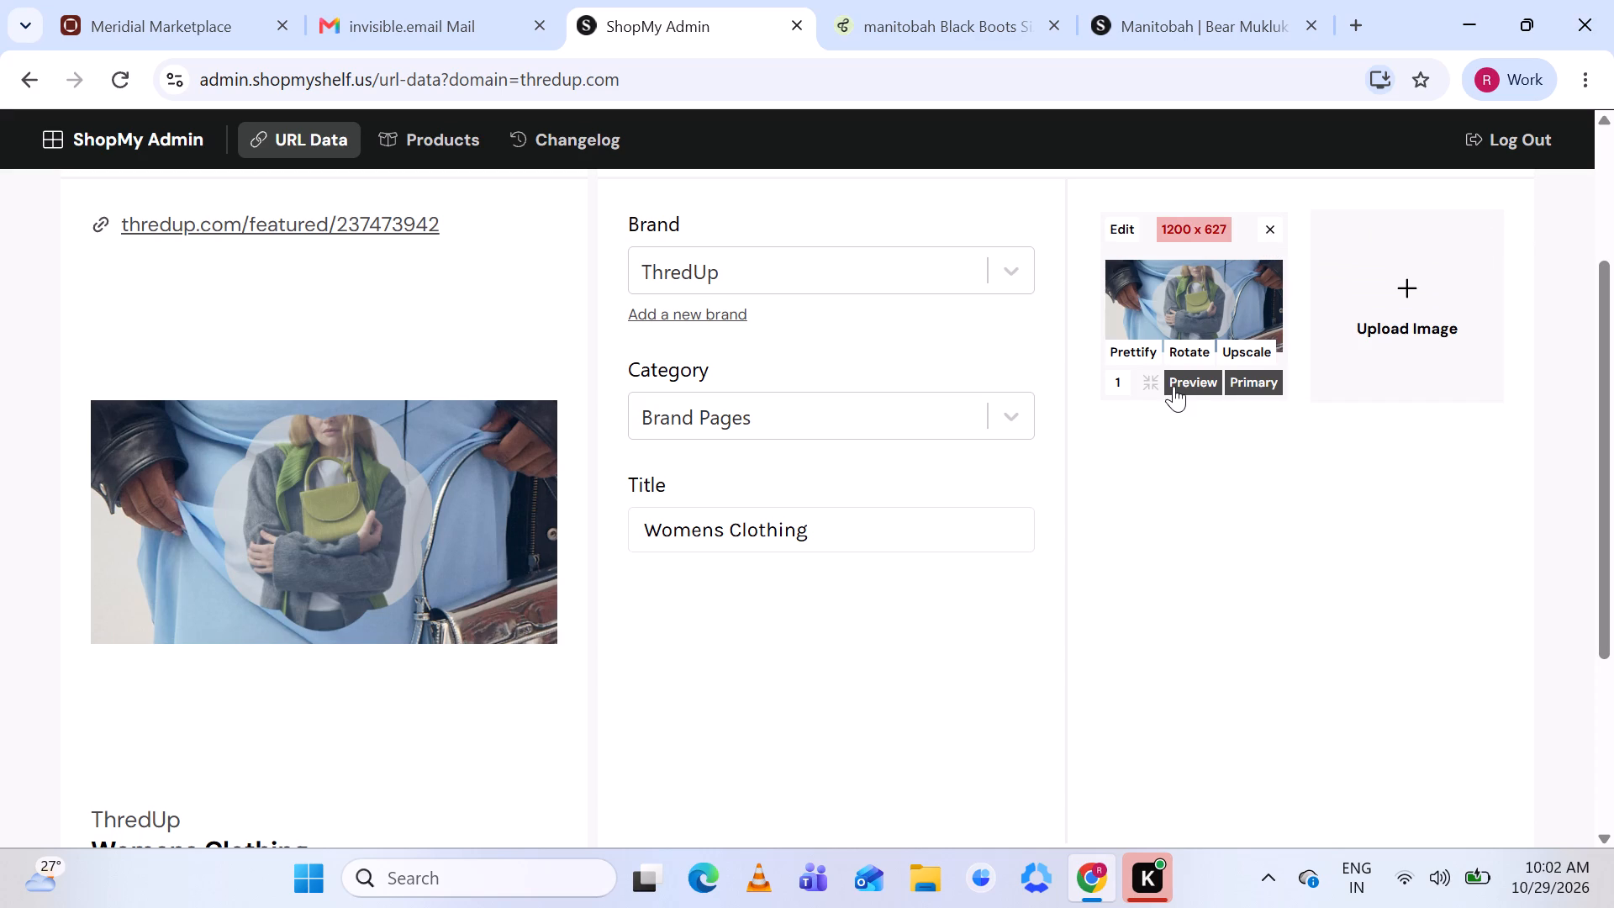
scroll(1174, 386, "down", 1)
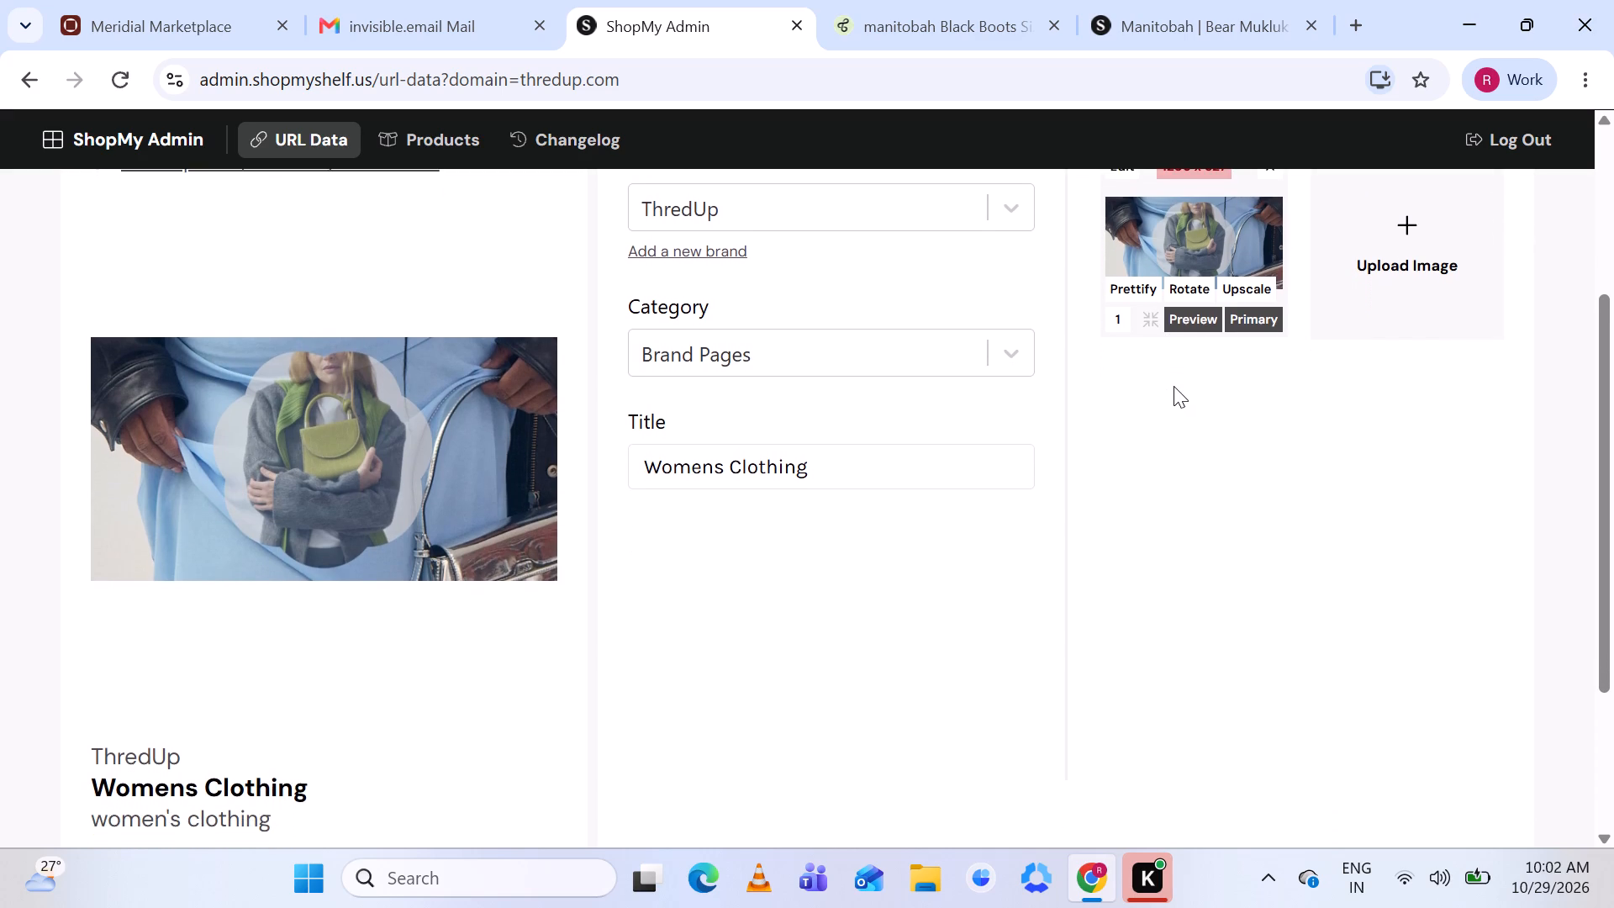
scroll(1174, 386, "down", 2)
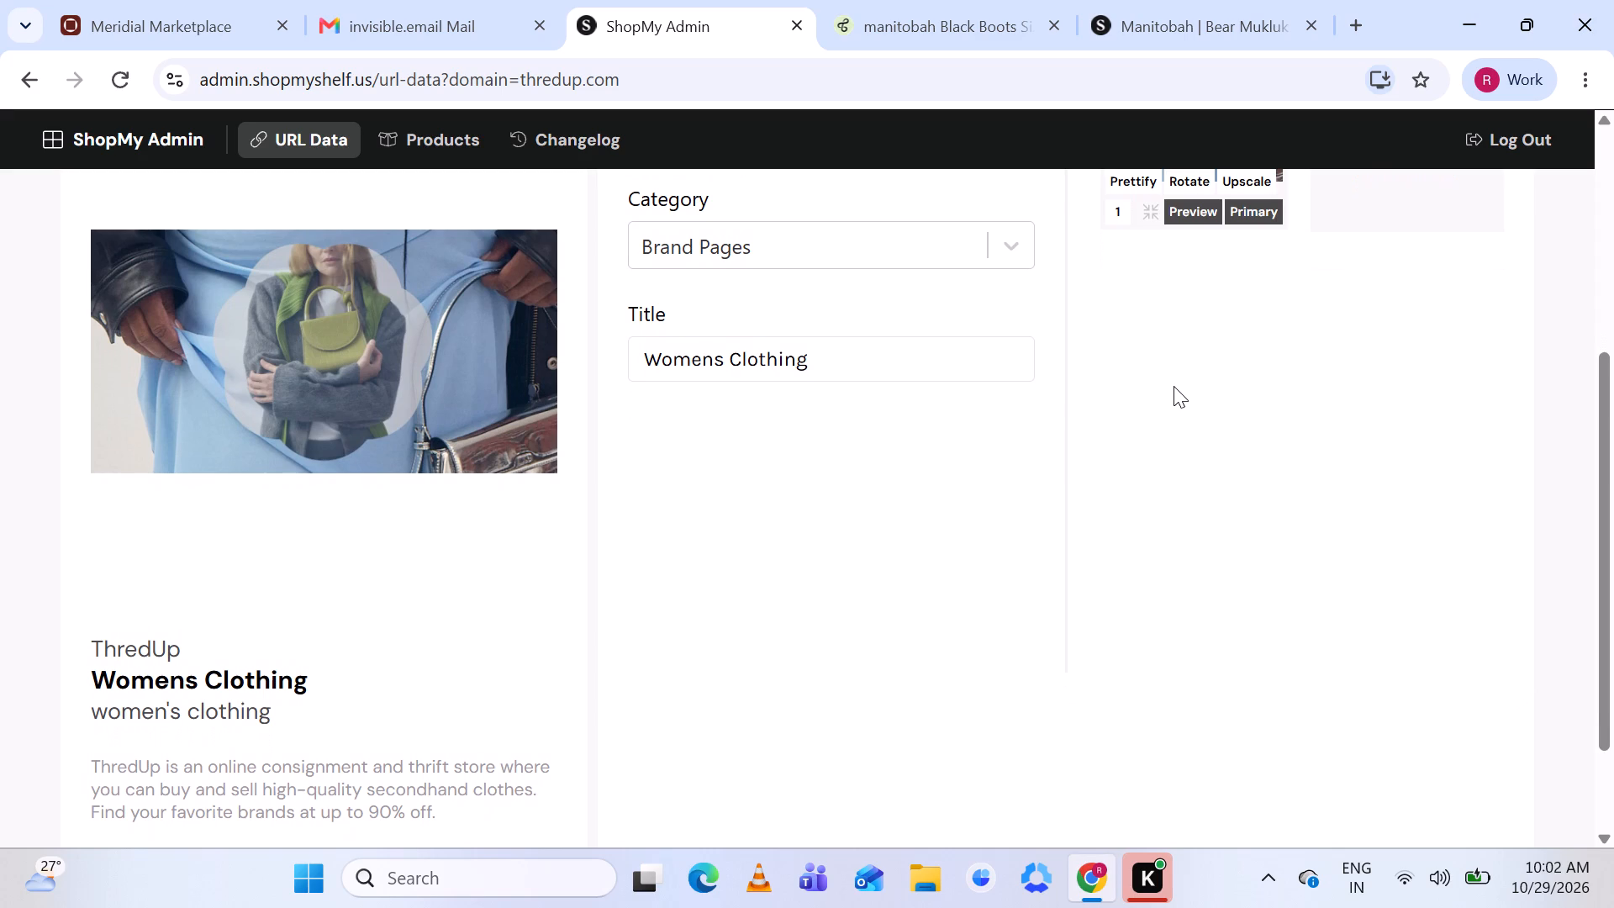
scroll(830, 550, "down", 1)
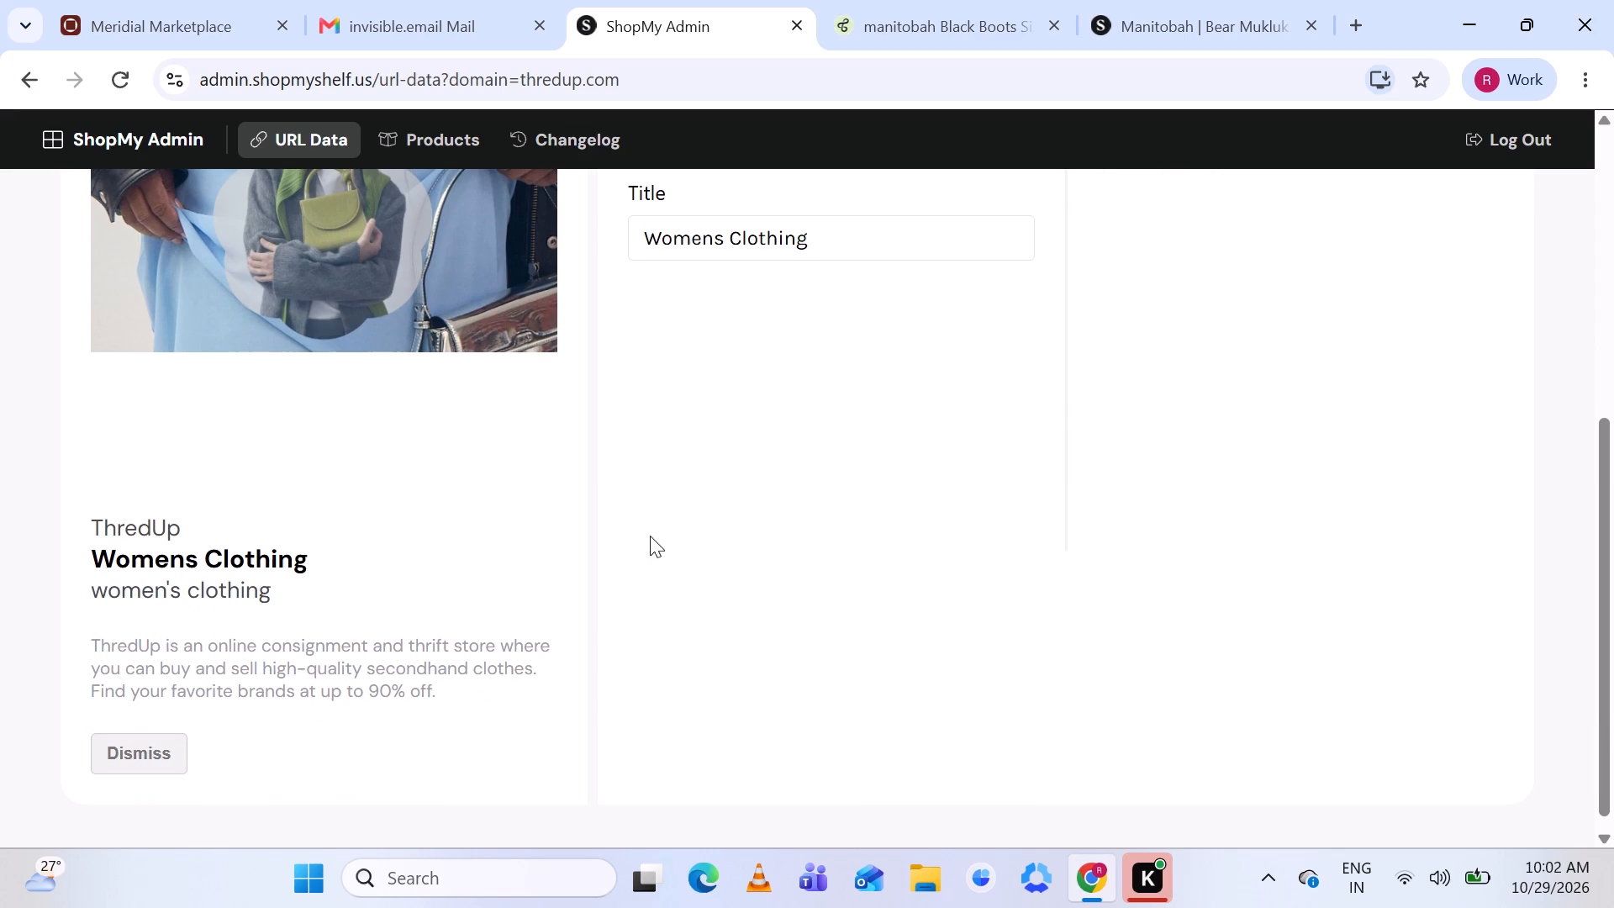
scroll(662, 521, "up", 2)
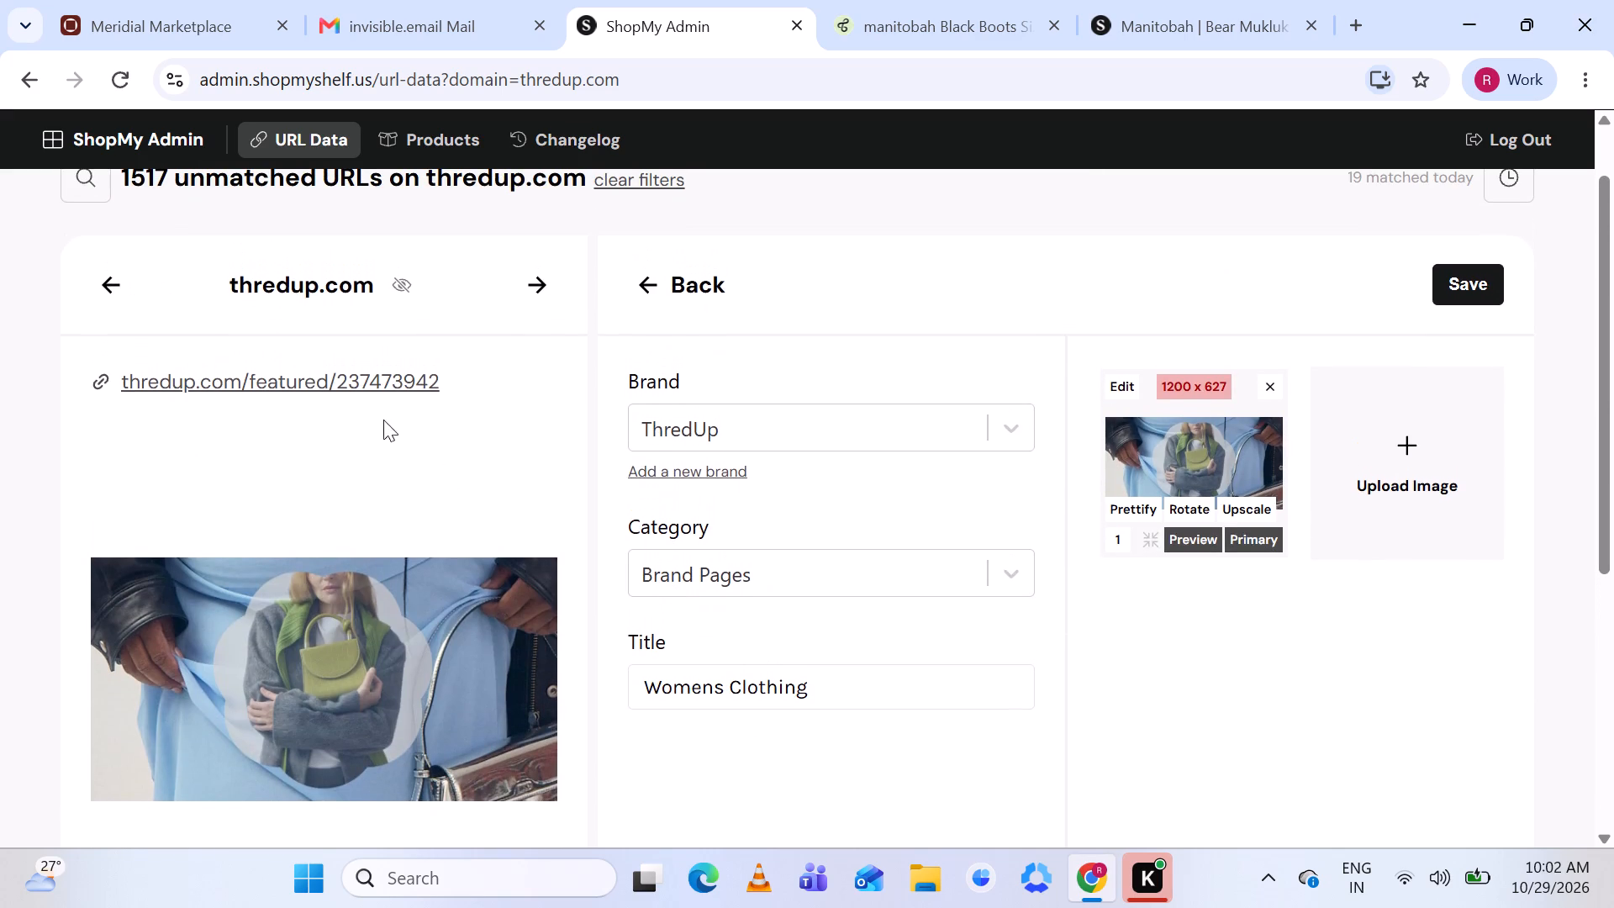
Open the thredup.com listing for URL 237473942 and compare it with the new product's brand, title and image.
left_click(374, 377)
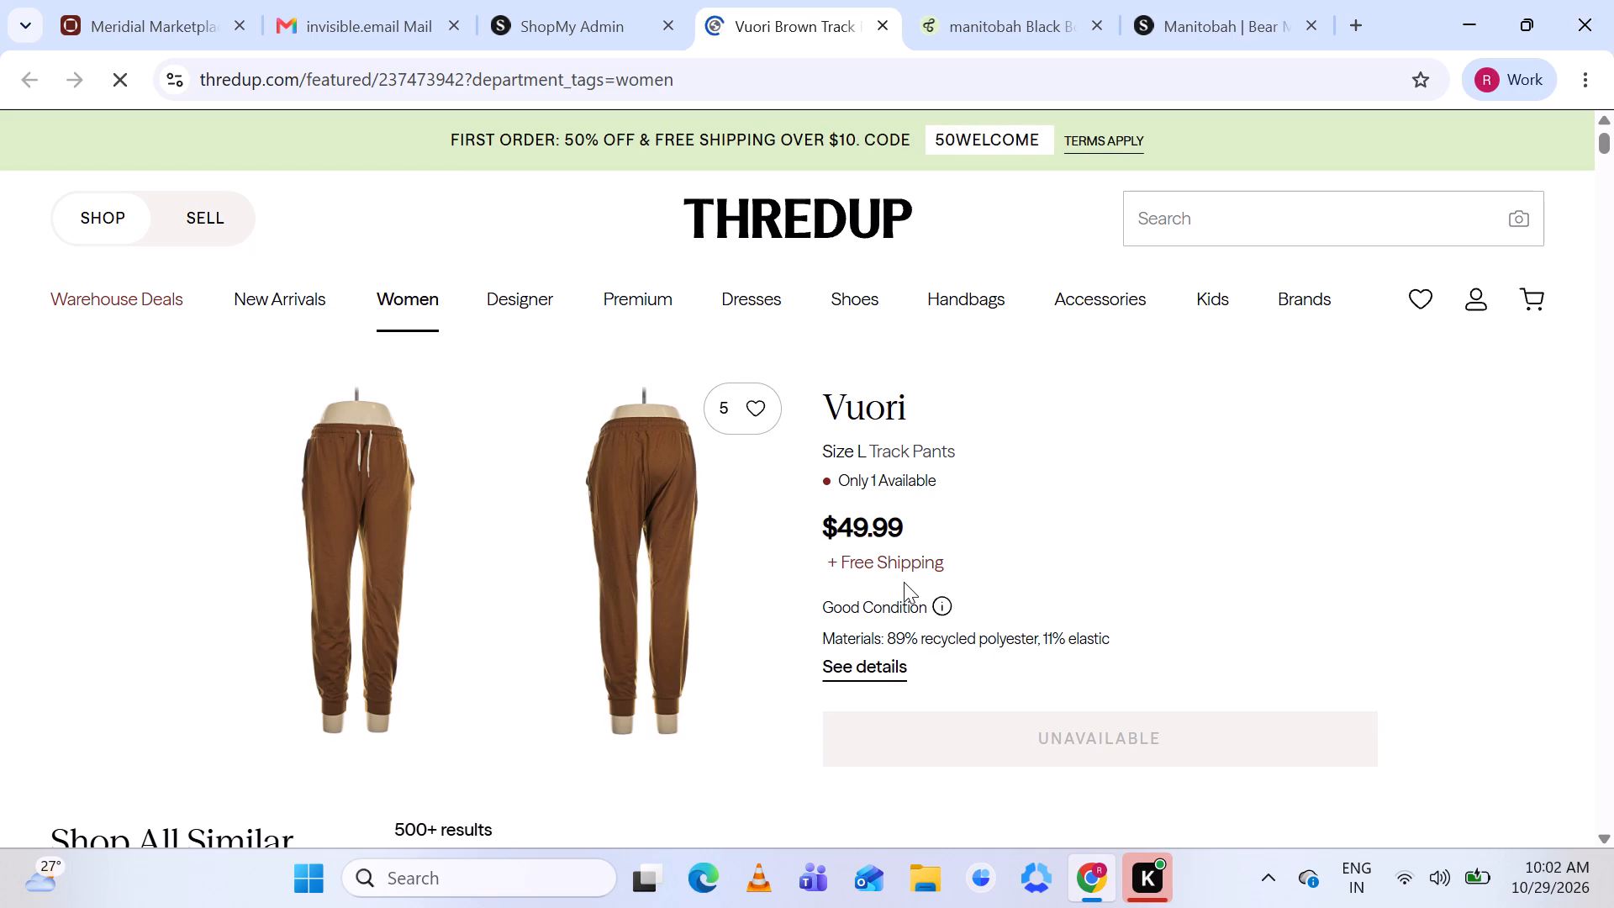
scroll(904, 582, "down", 1)
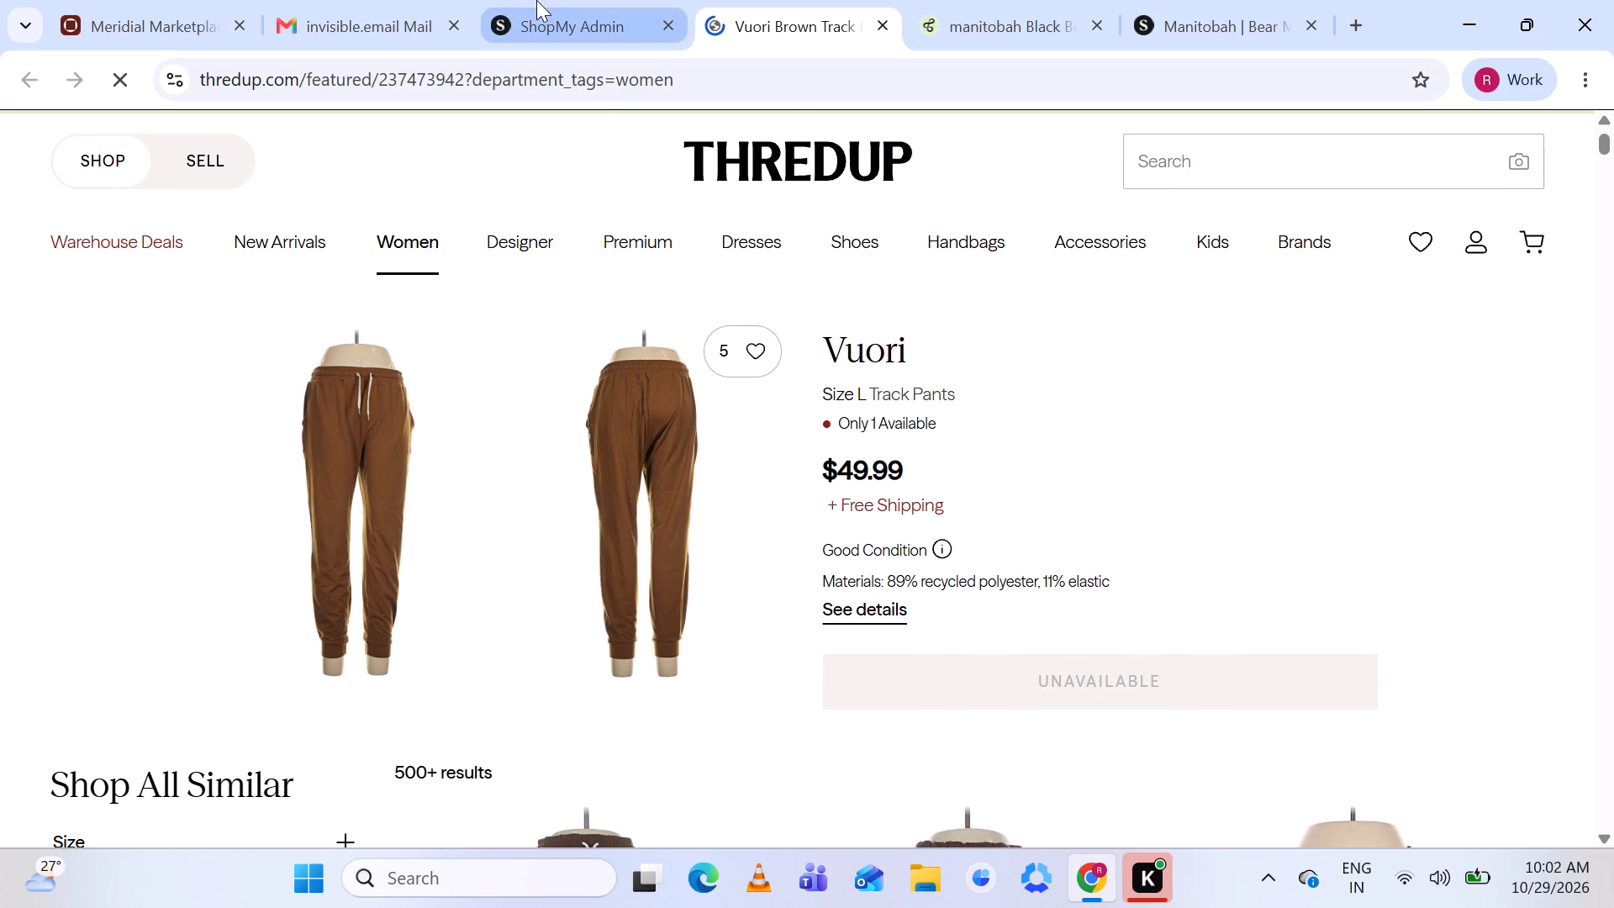
left_click(568, 16)
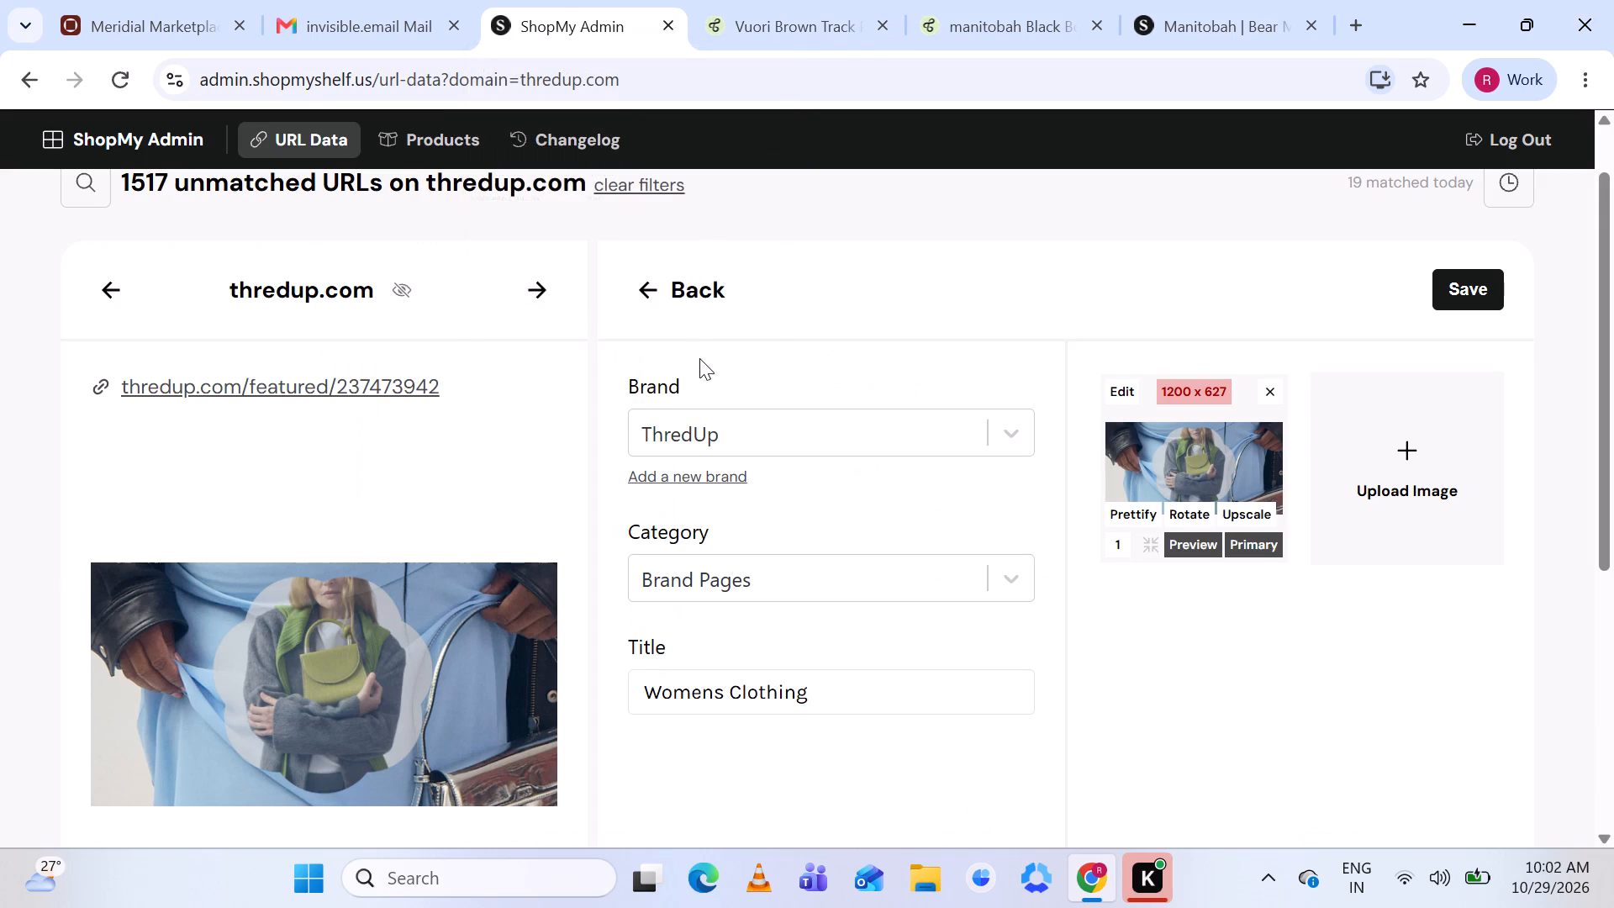
scroll(699, 358, "down", 1)
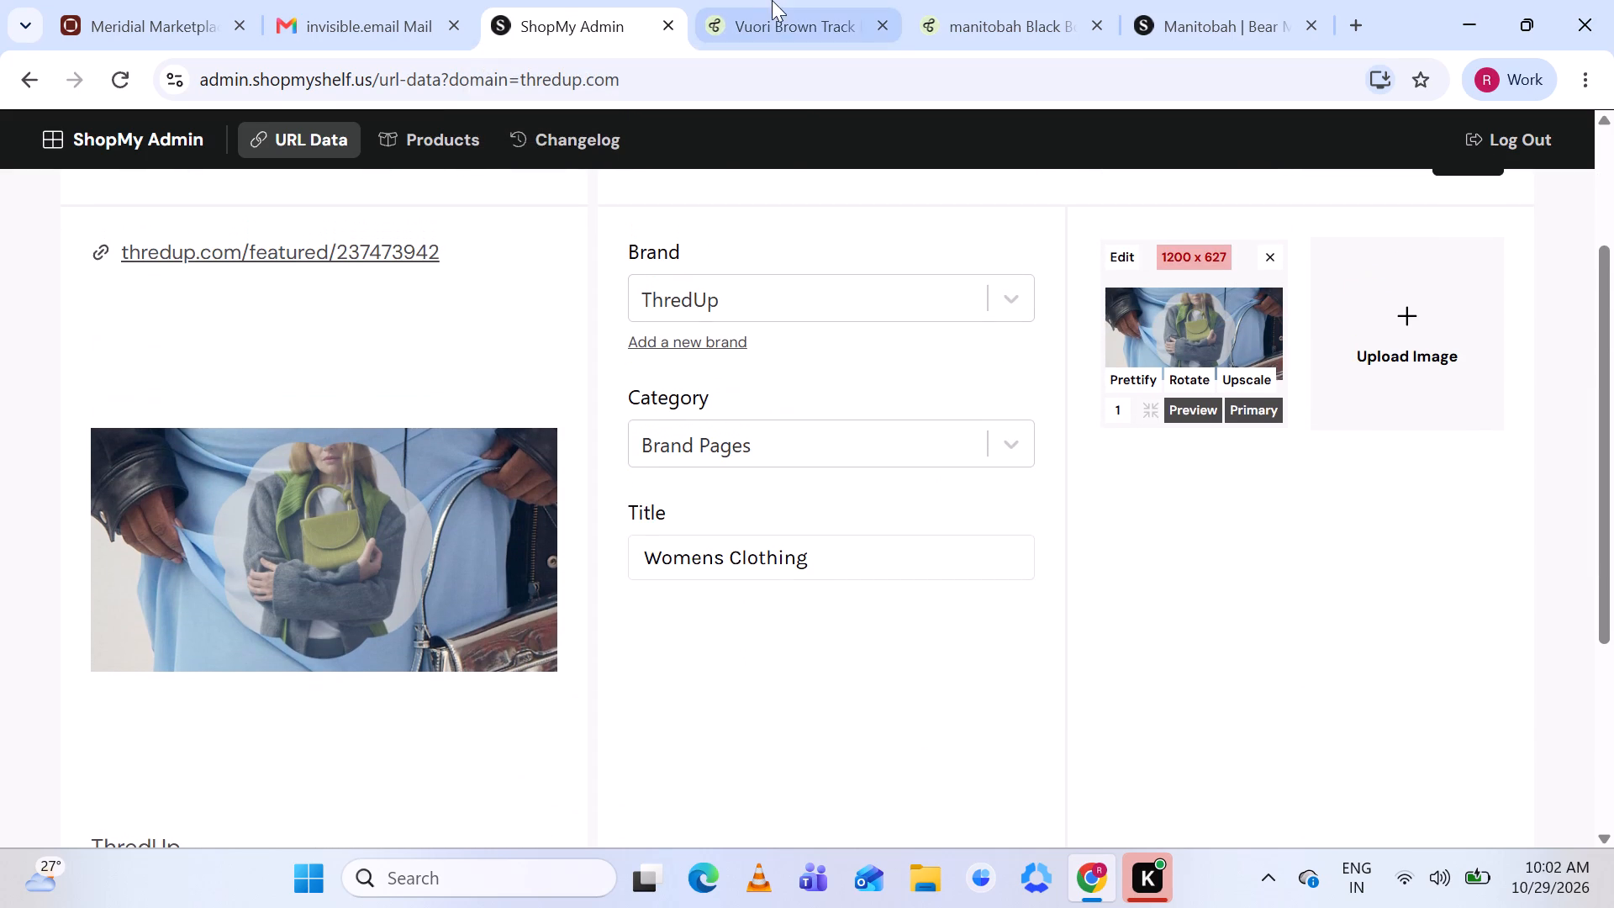
left_click(778, 24)
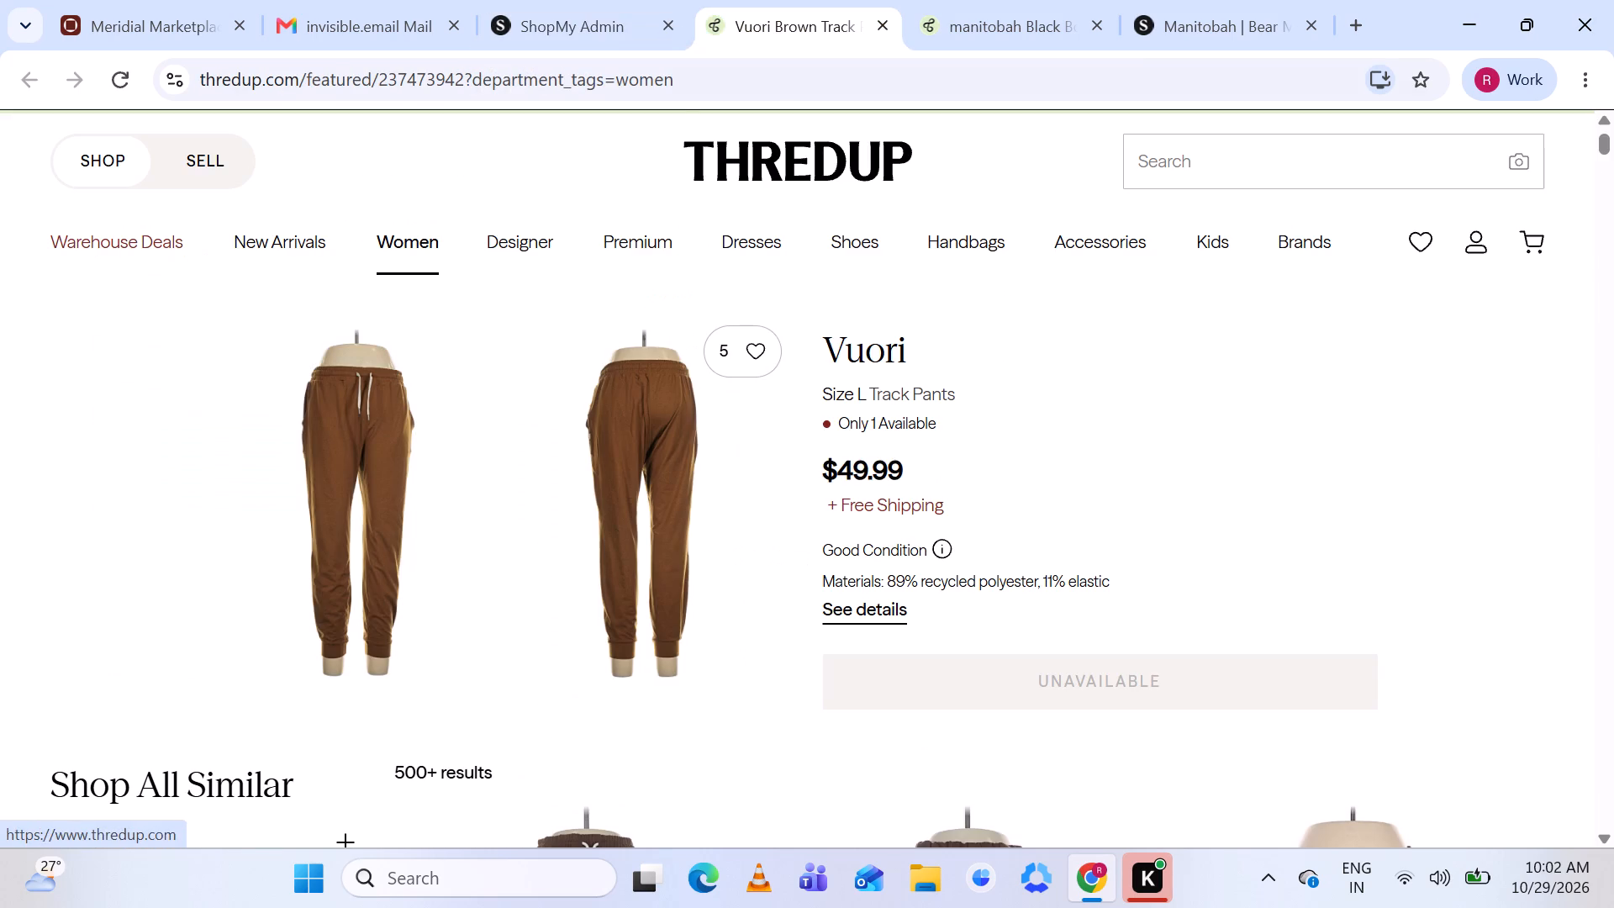
left_click(576, 22)
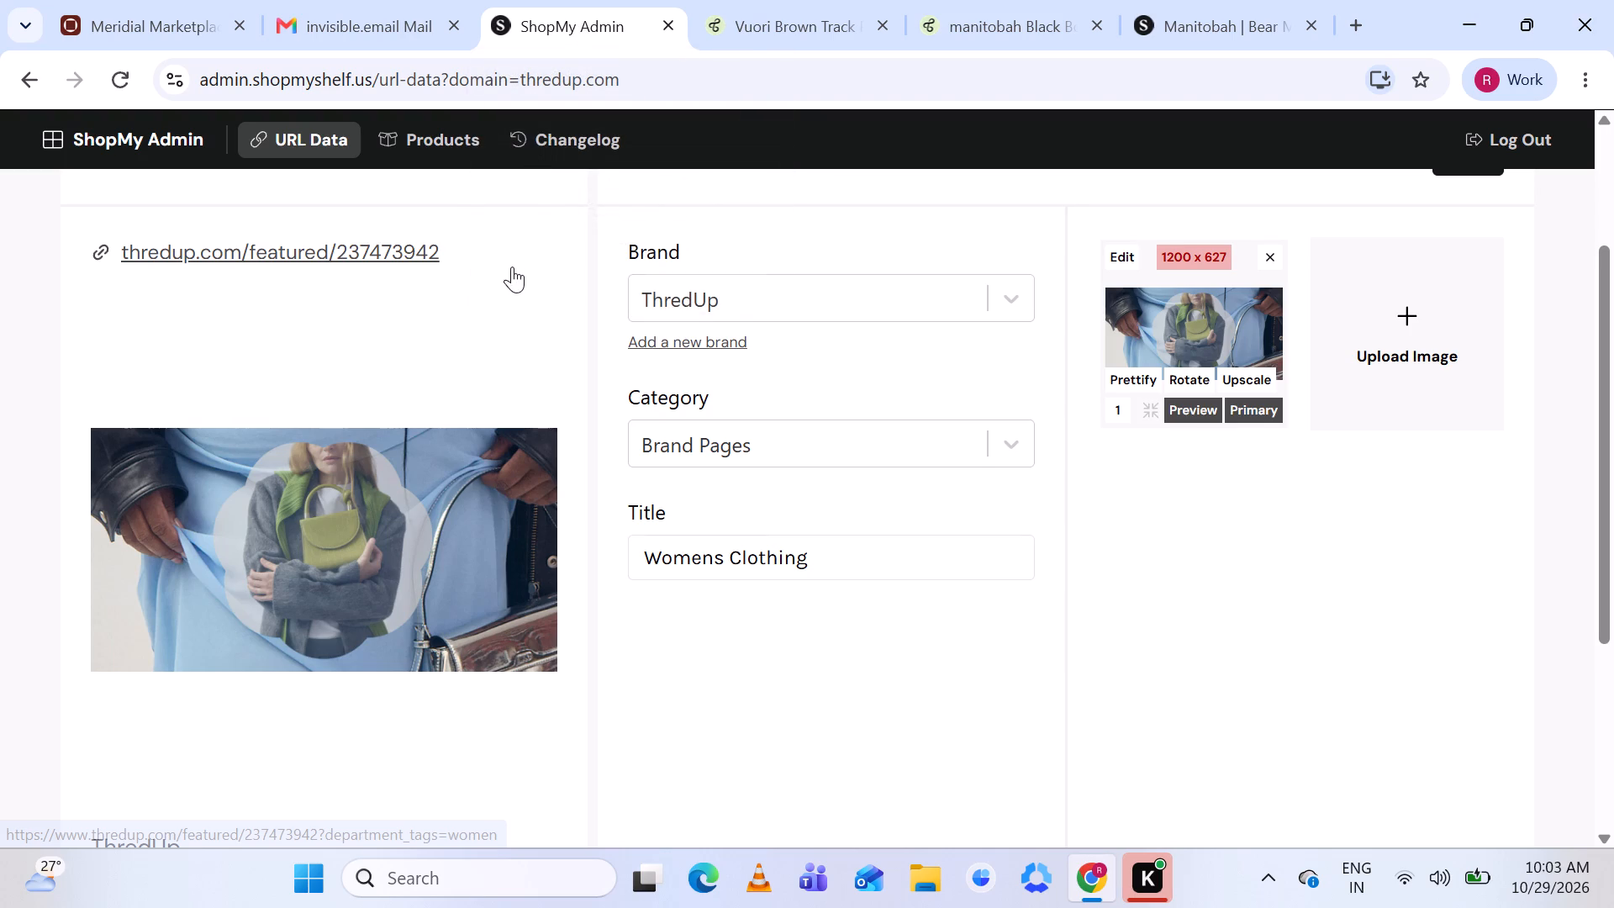
scroll(512, 267, "up", 3)
Skip to the next thredup.com URL and check the Clare V. Crossbody Bag against its suggested best match.
left_click(530, 360)
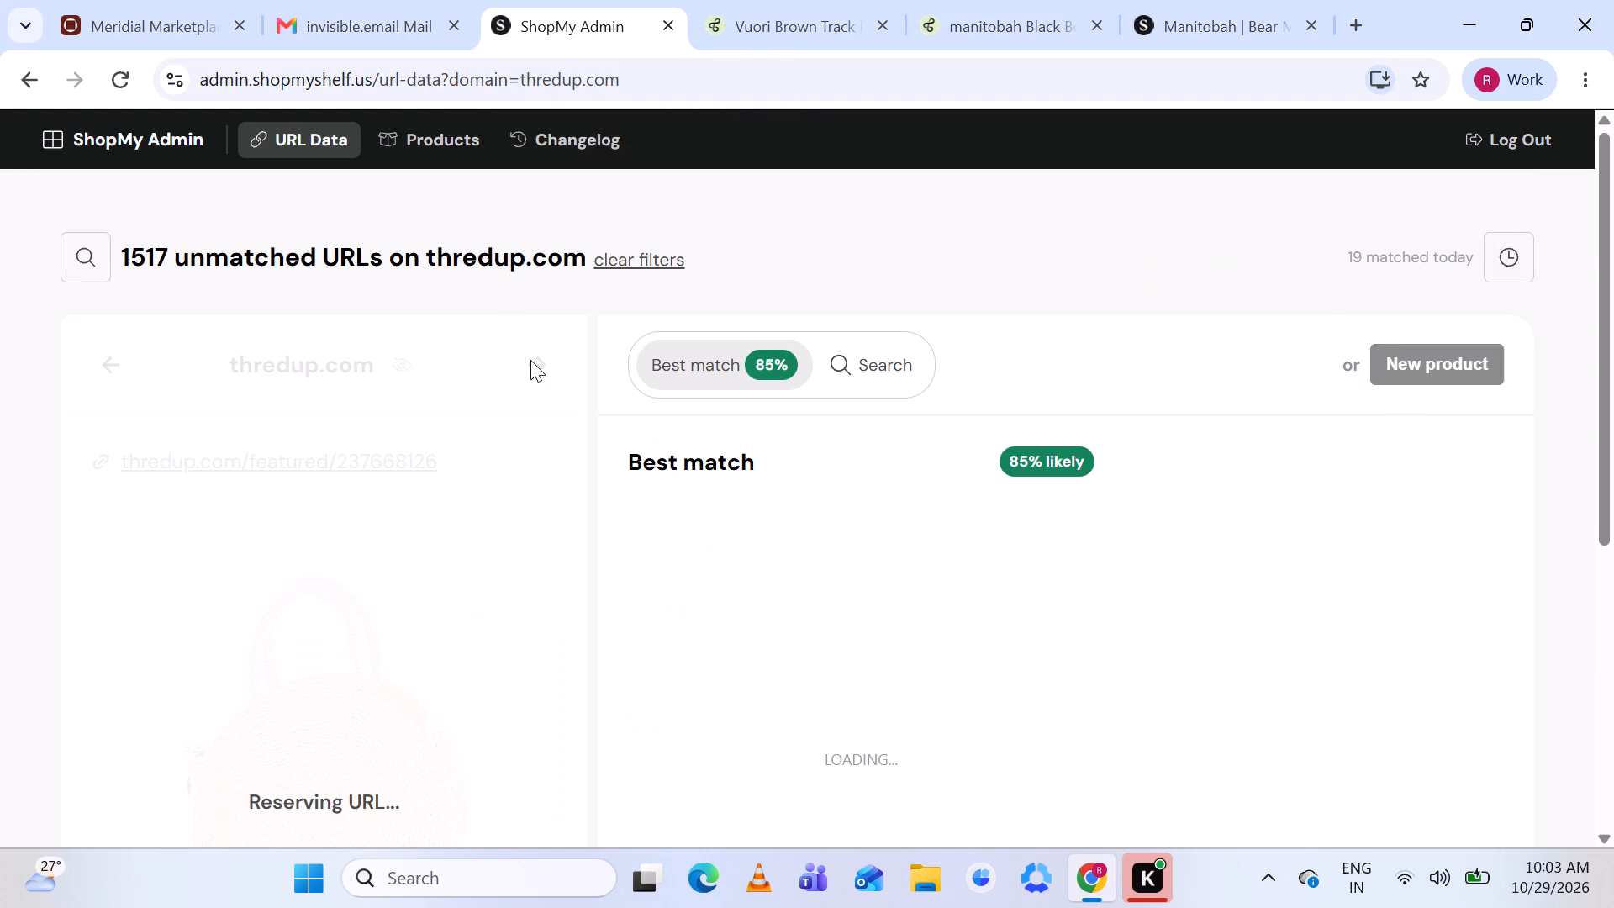
scroll(798, 481, "down", 1)
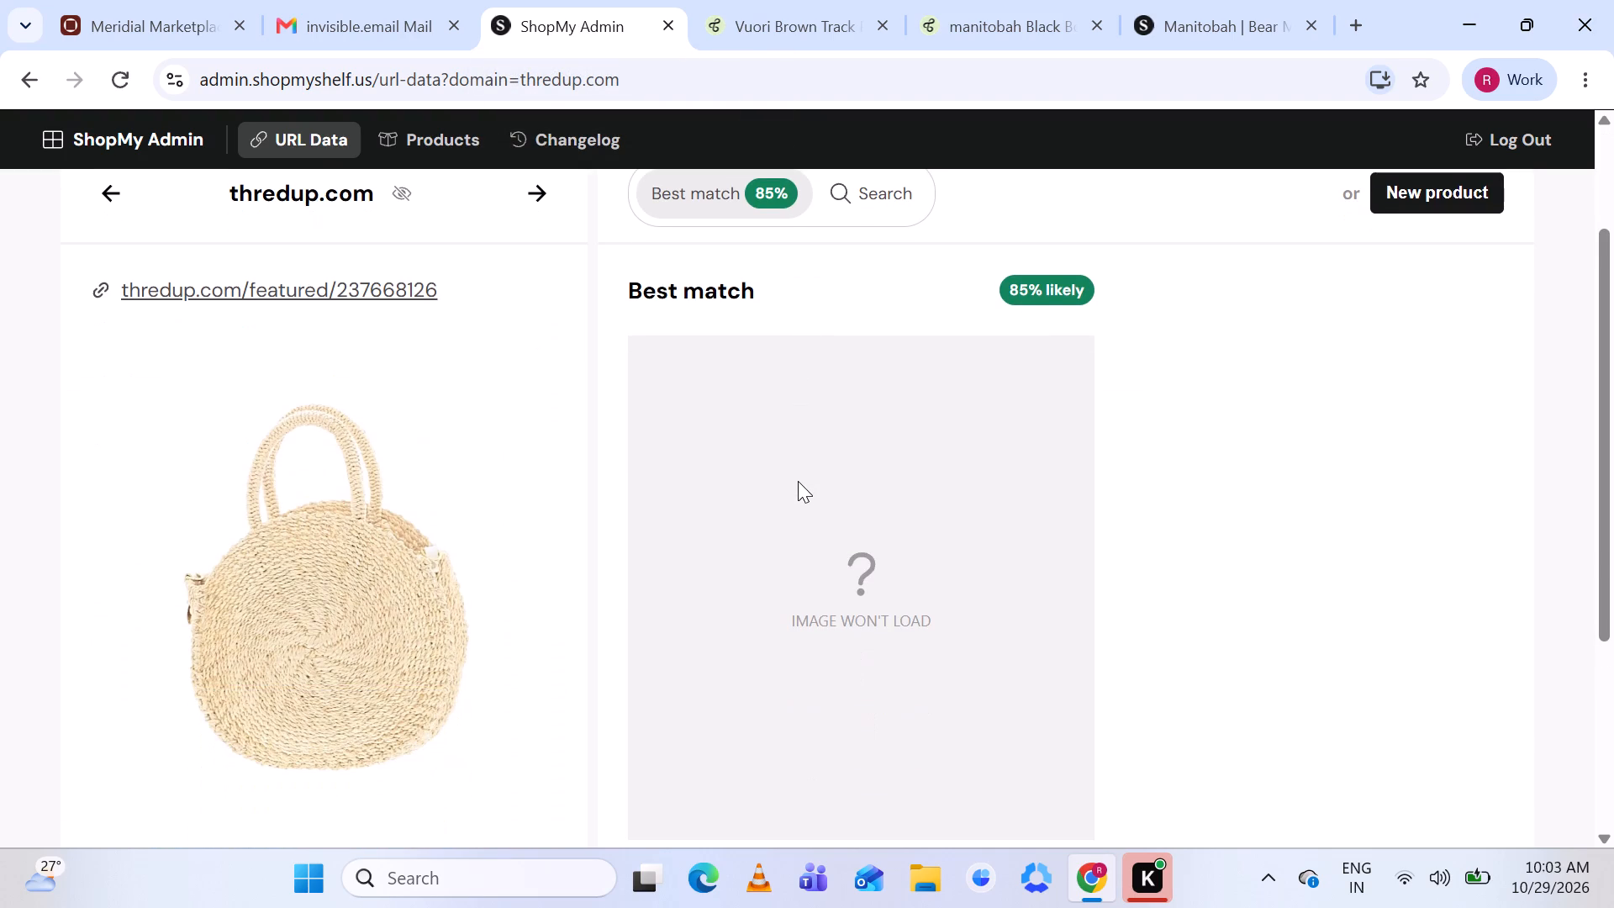
scroll(798, 481, "up", 2)
scroll(798, 481, "down", 2)
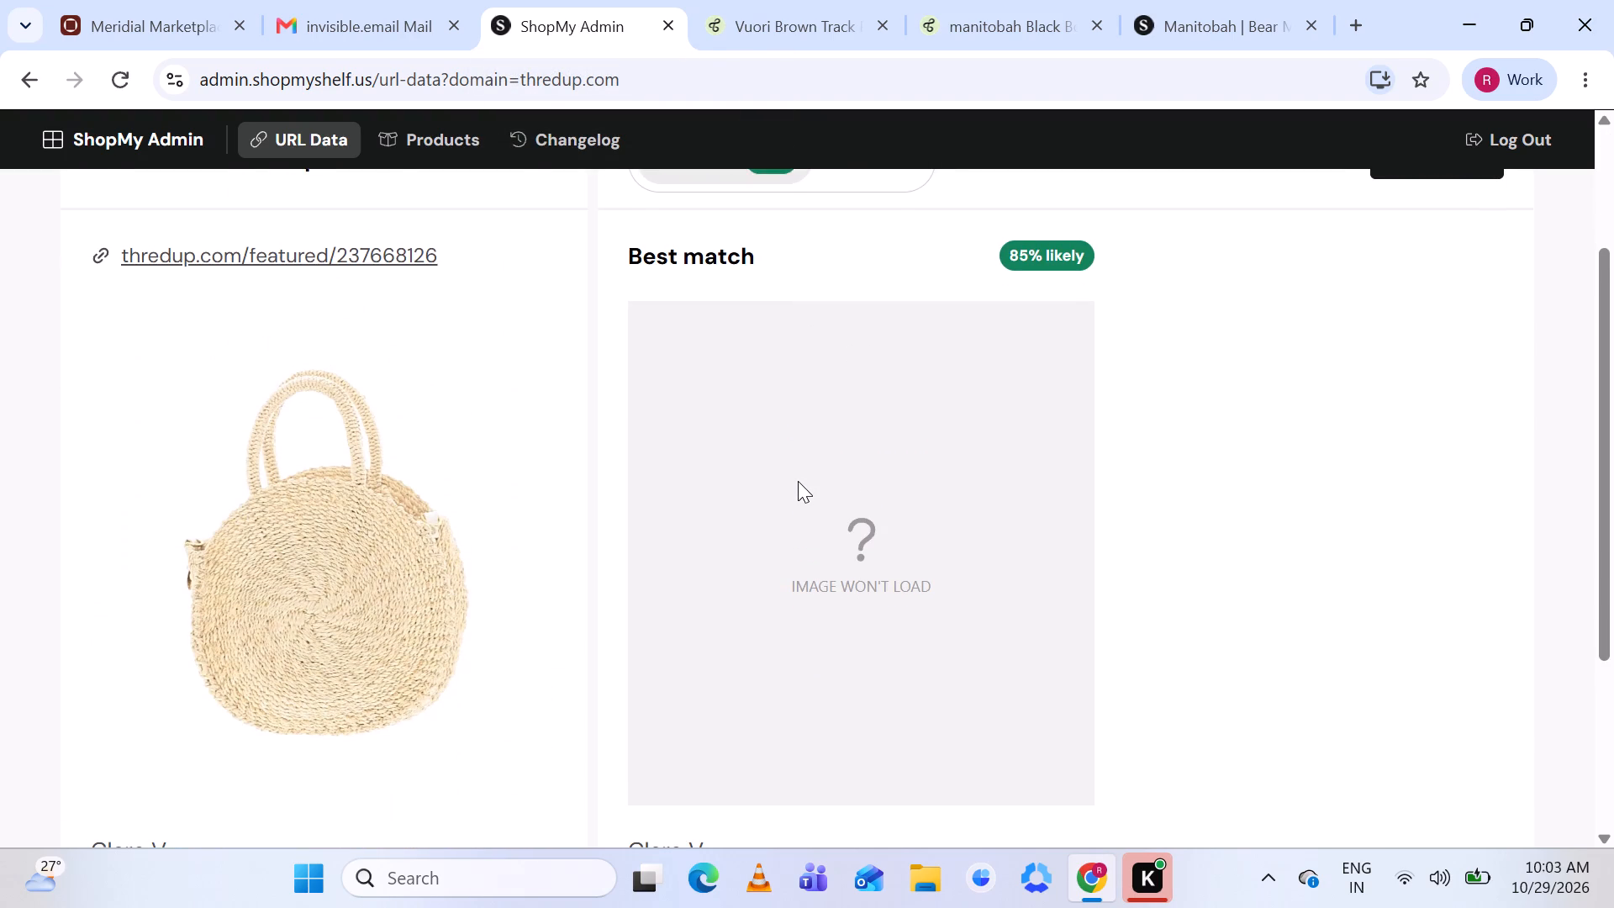
scroll(798, 481, "down", 2)
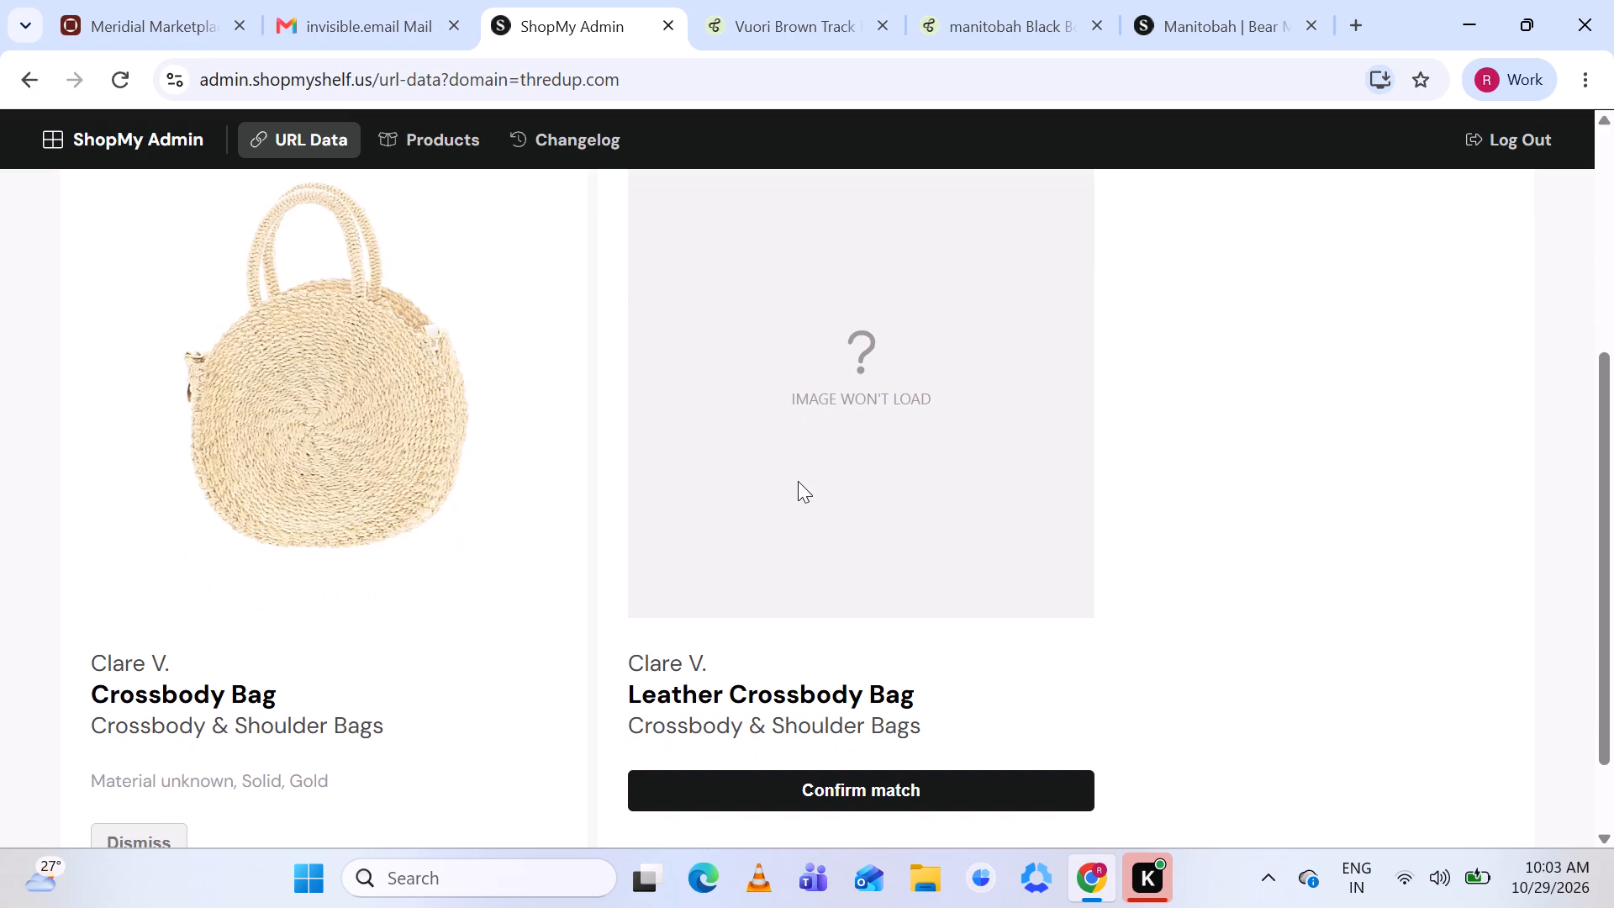
scroll(798, 481, "up", 2)
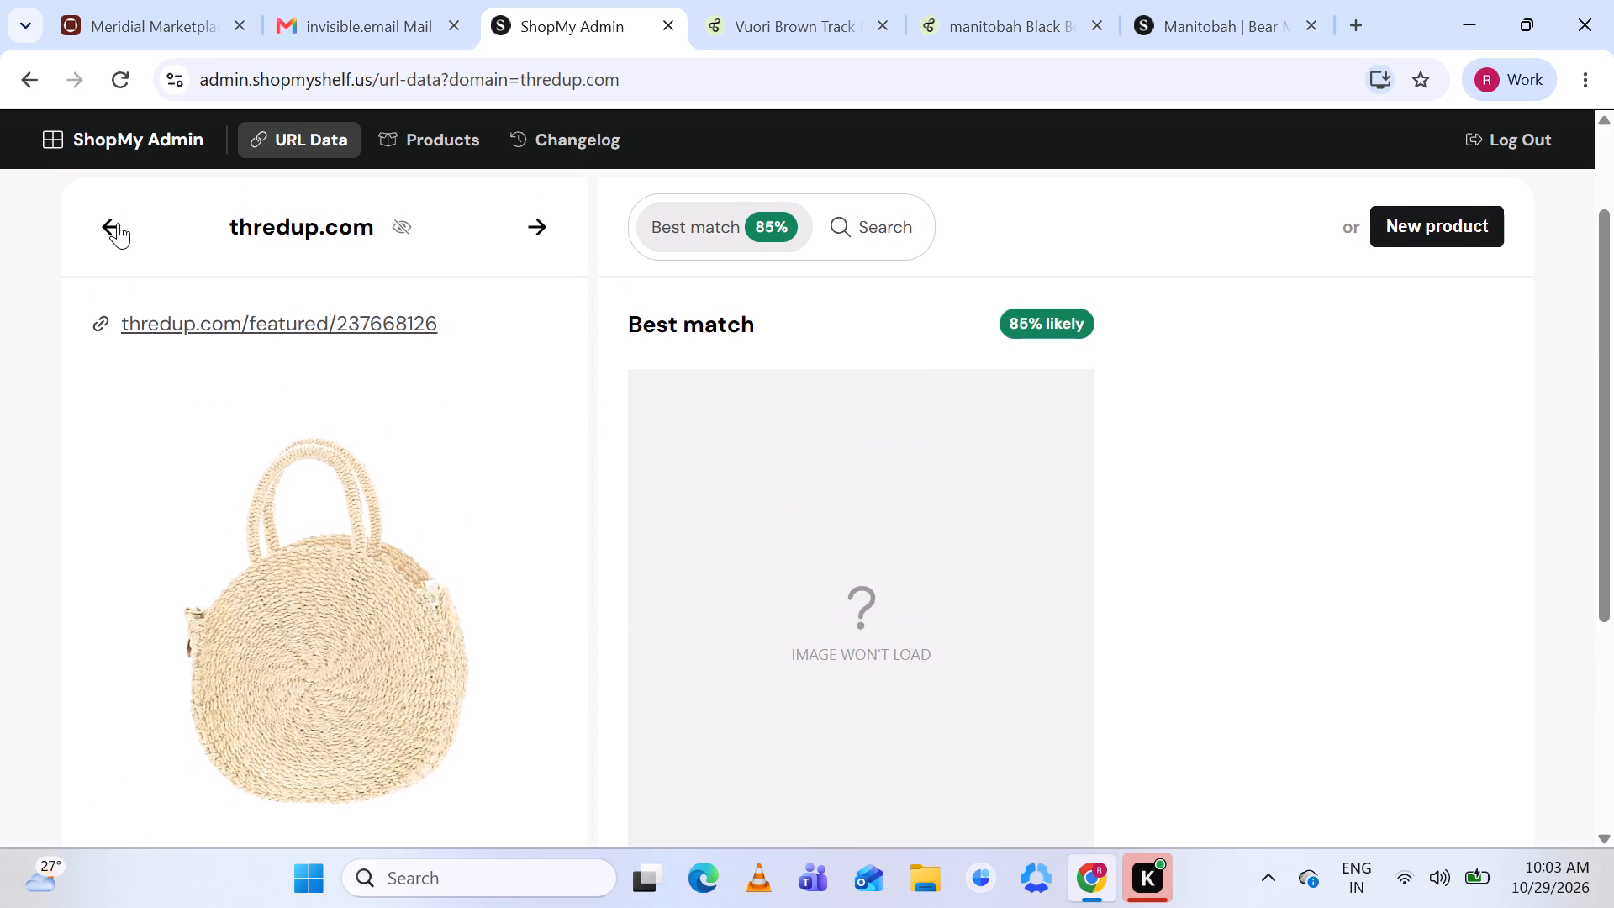
scroll(118, 223, "up", 2)
Switch the unmatched URL list from thredup.com to the yoox.com domain.
left_click(97, 261)
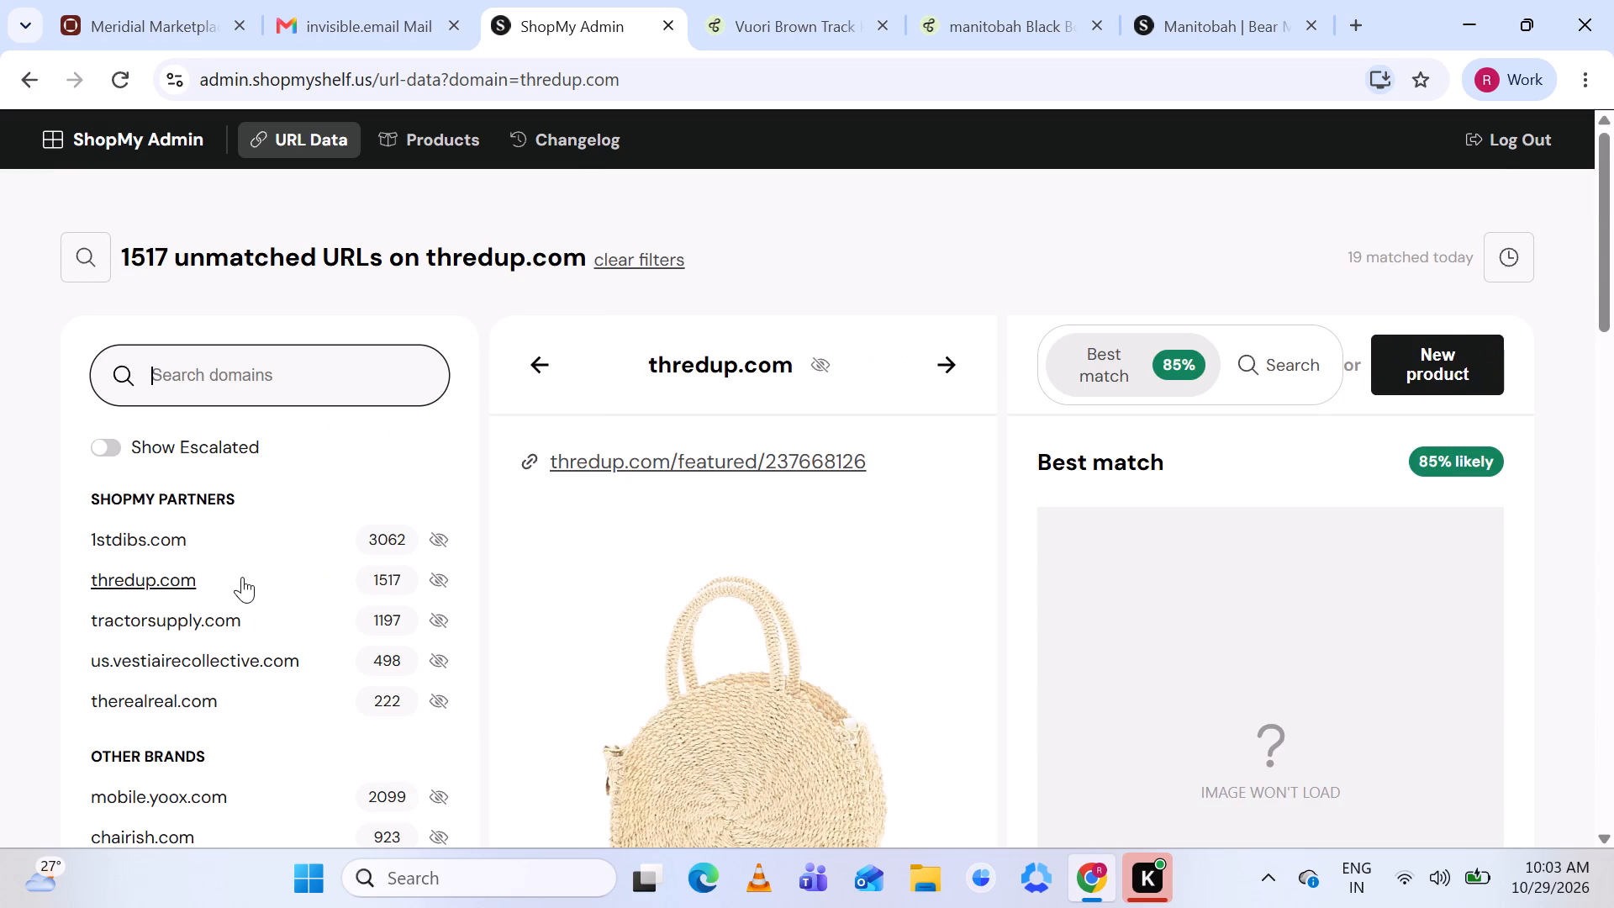
scroll(242, 577, "down", 2)
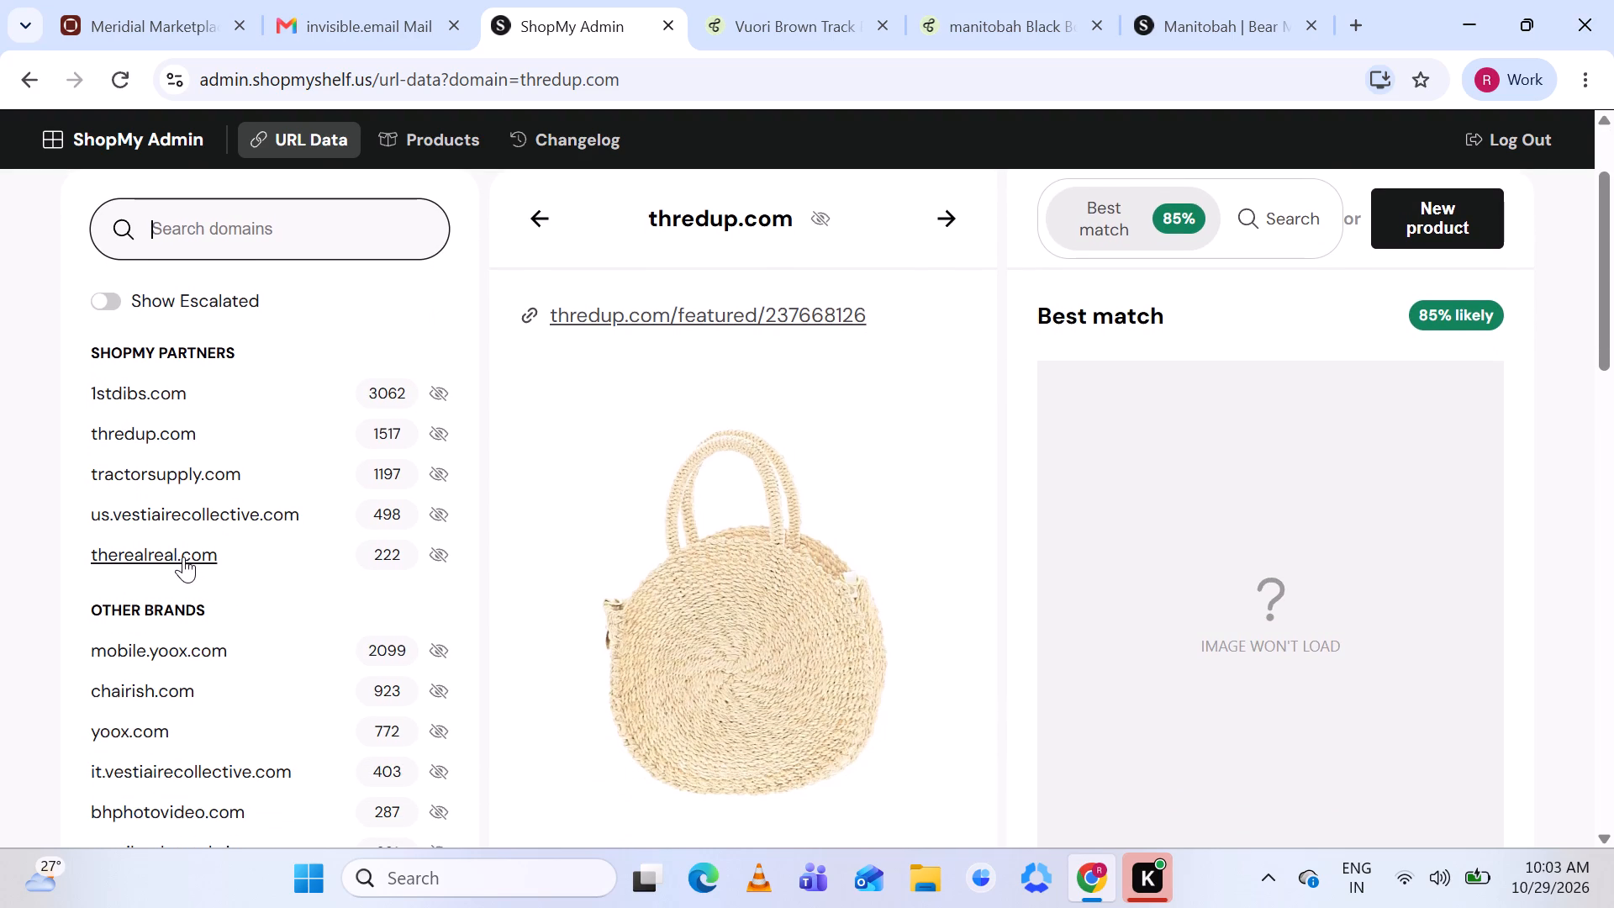
scroll(183, 557, "down", 1)
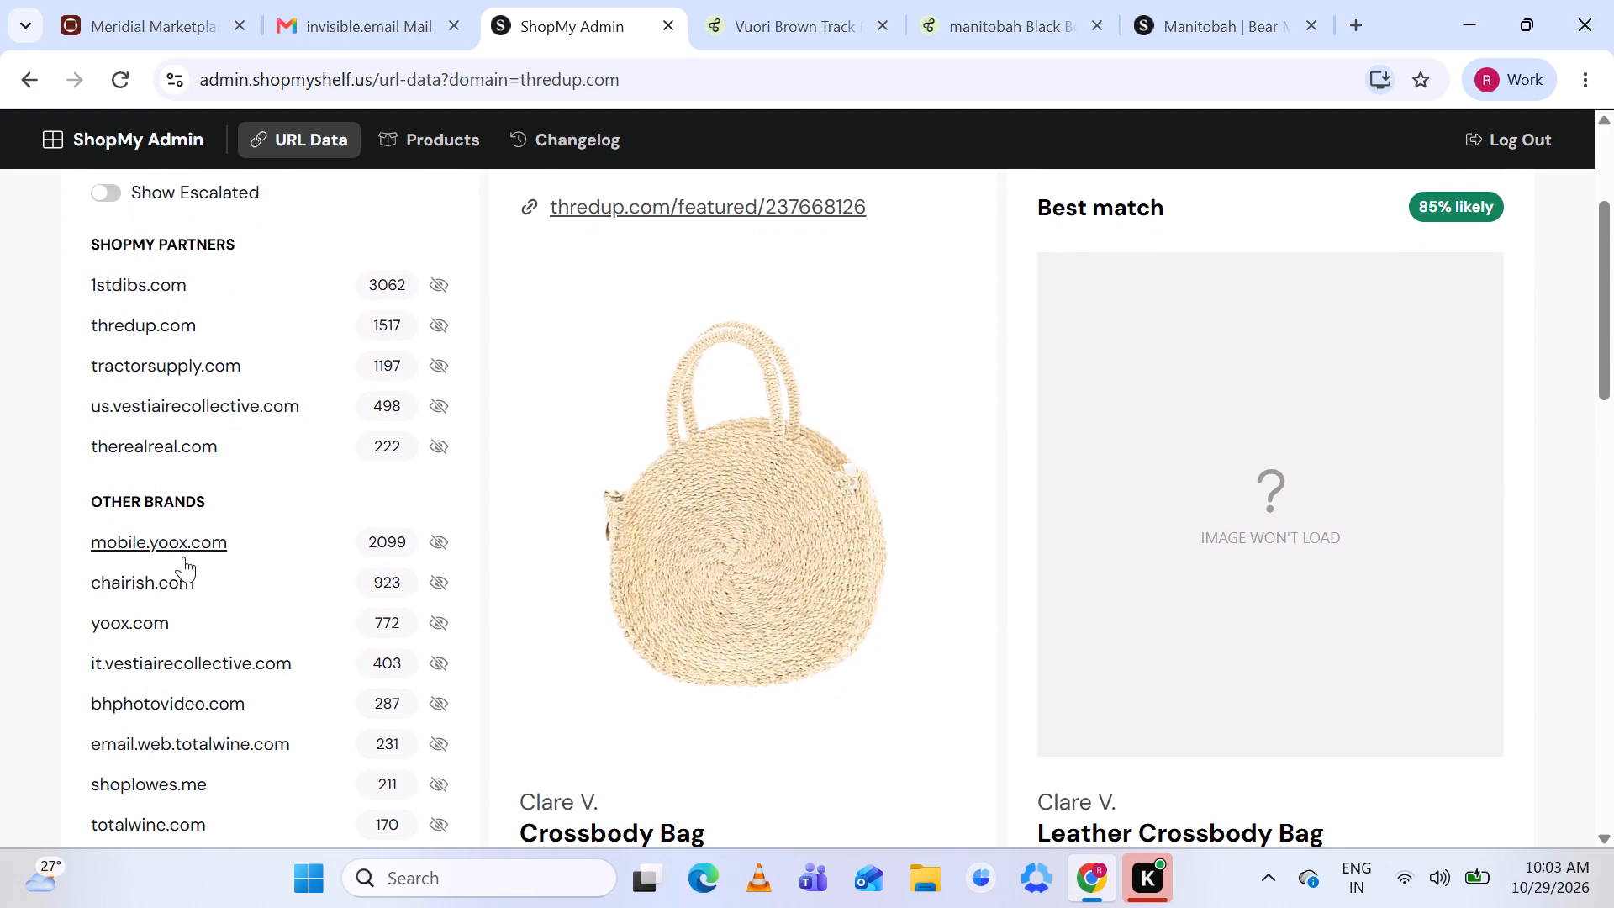
scroll(183, 557, "down", 2)
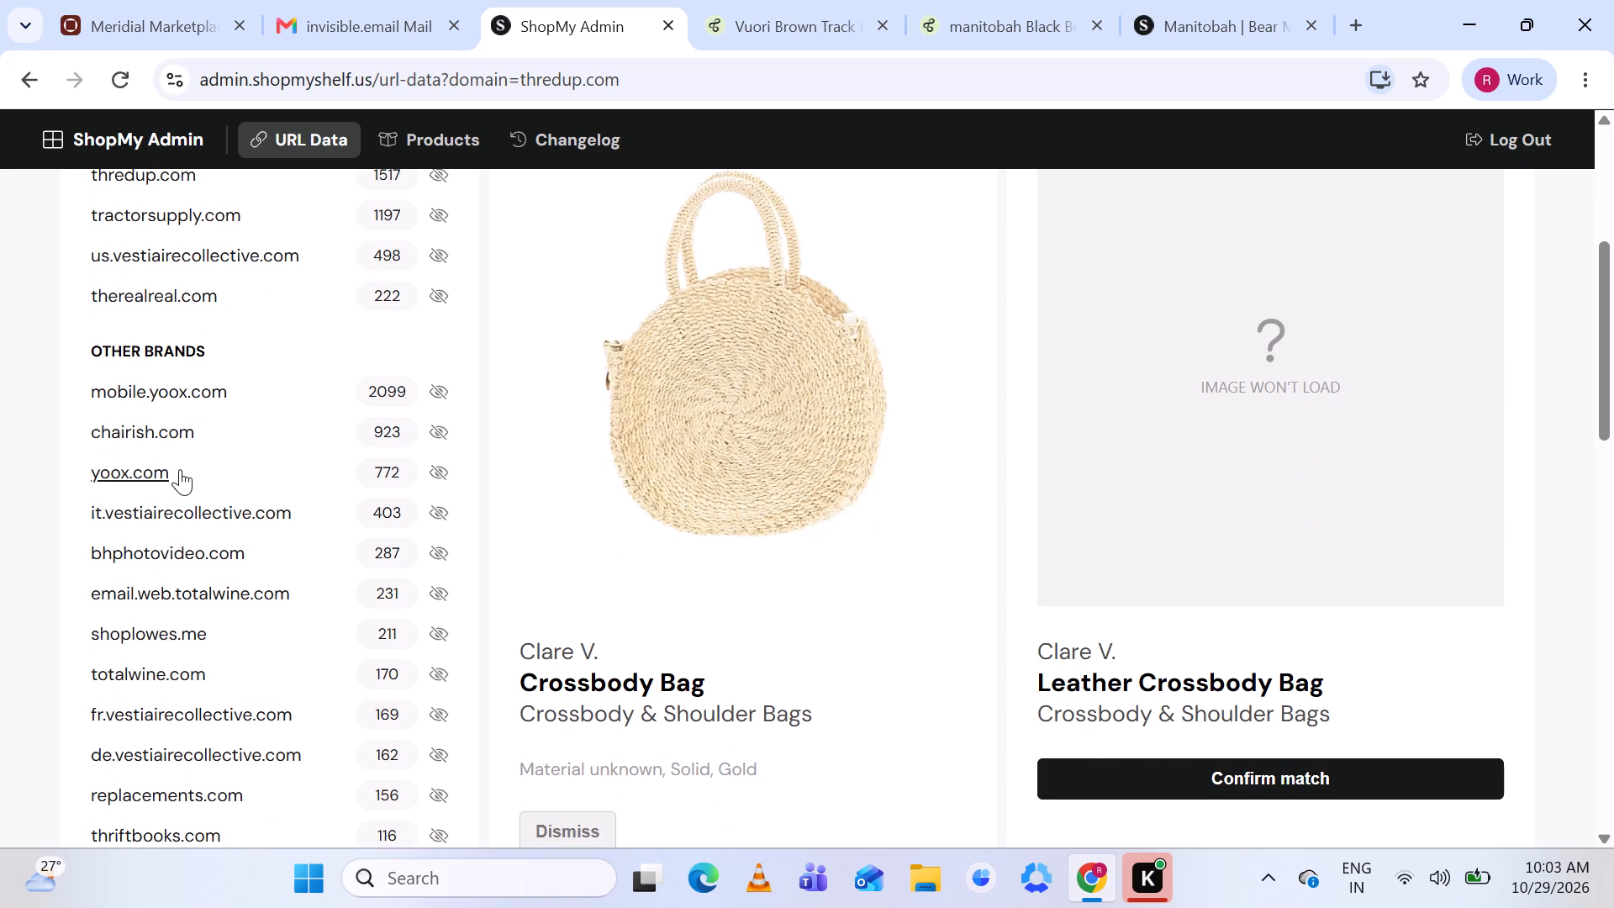
left_click(150, 466)
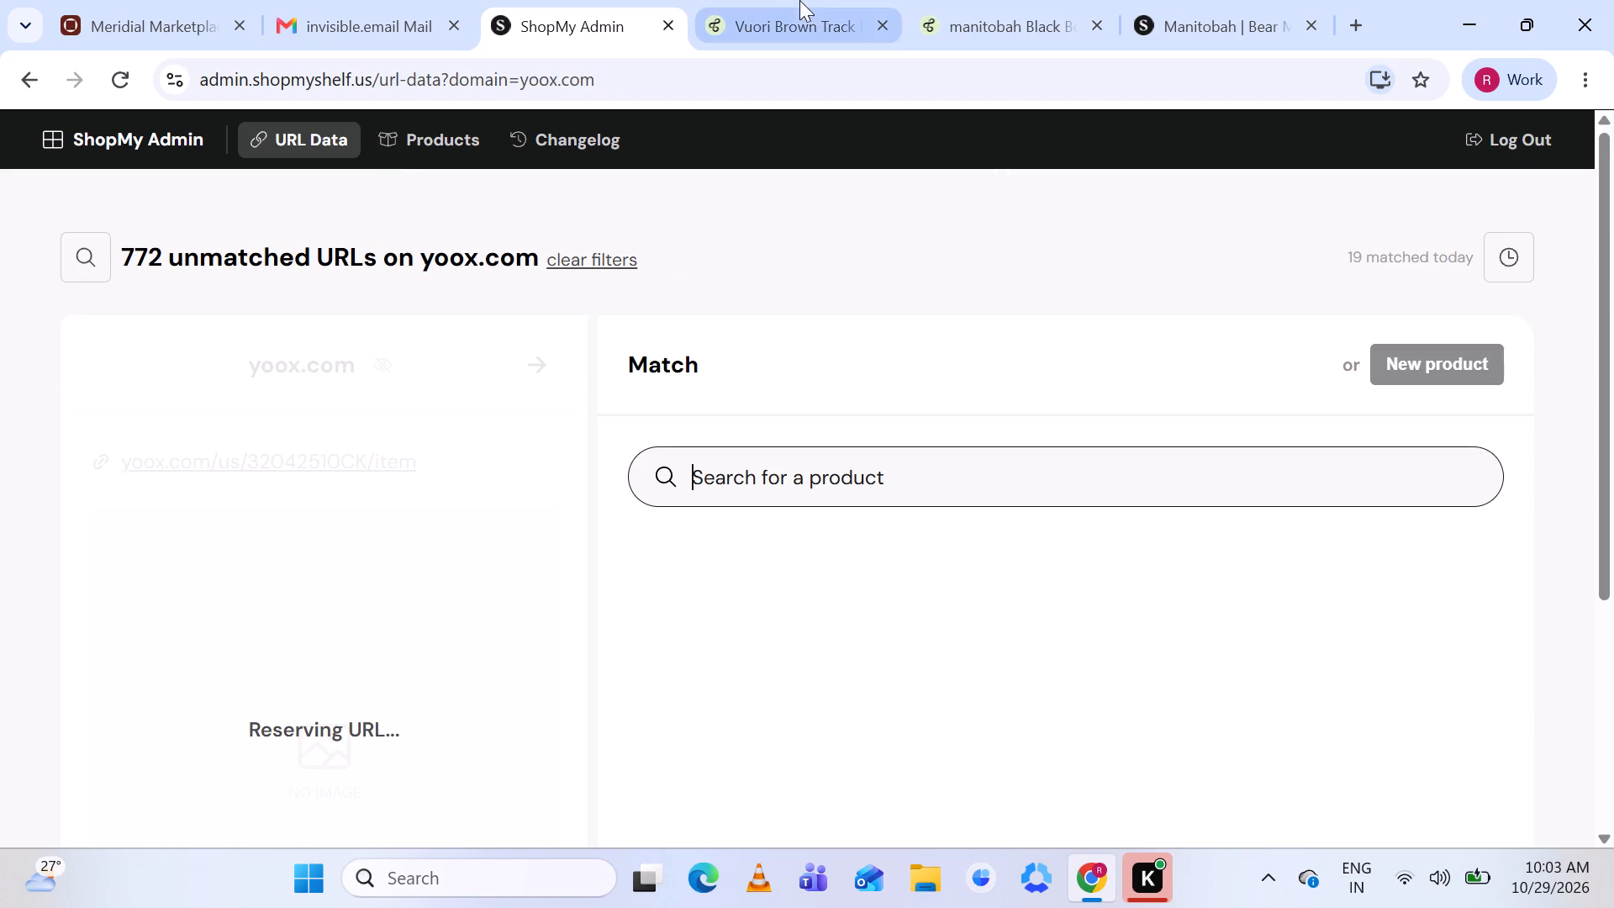
Close the Vuori and Manitobah thredUP listings and the Bear Mukluk Boots page.
left_click(877, 24)
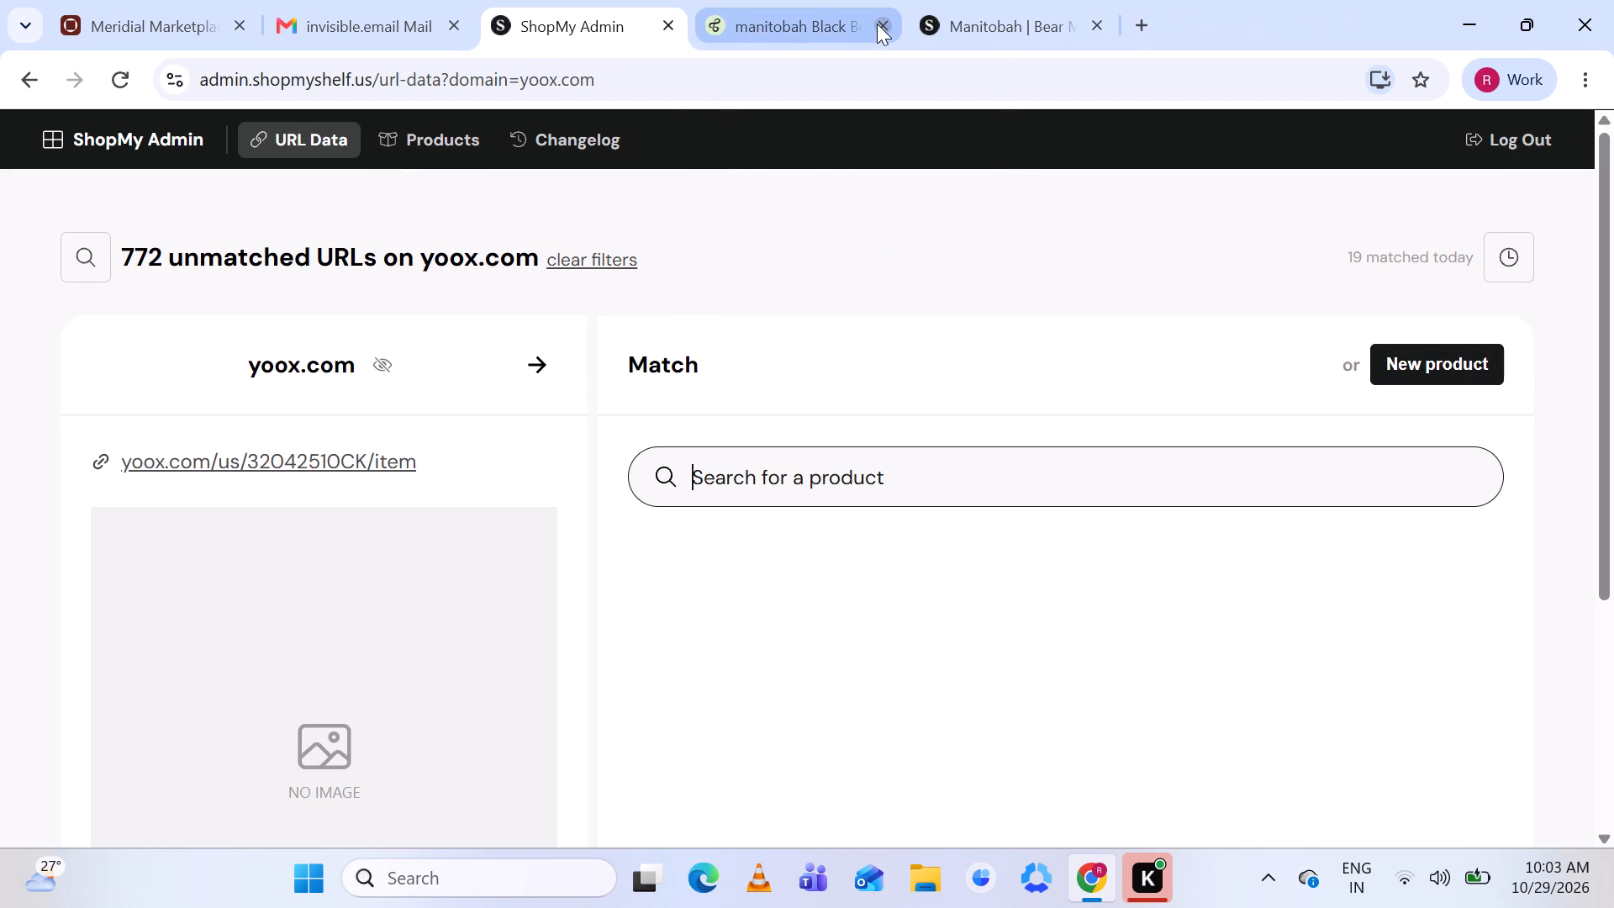
left_click(877, 24)
left_click(877, 24)
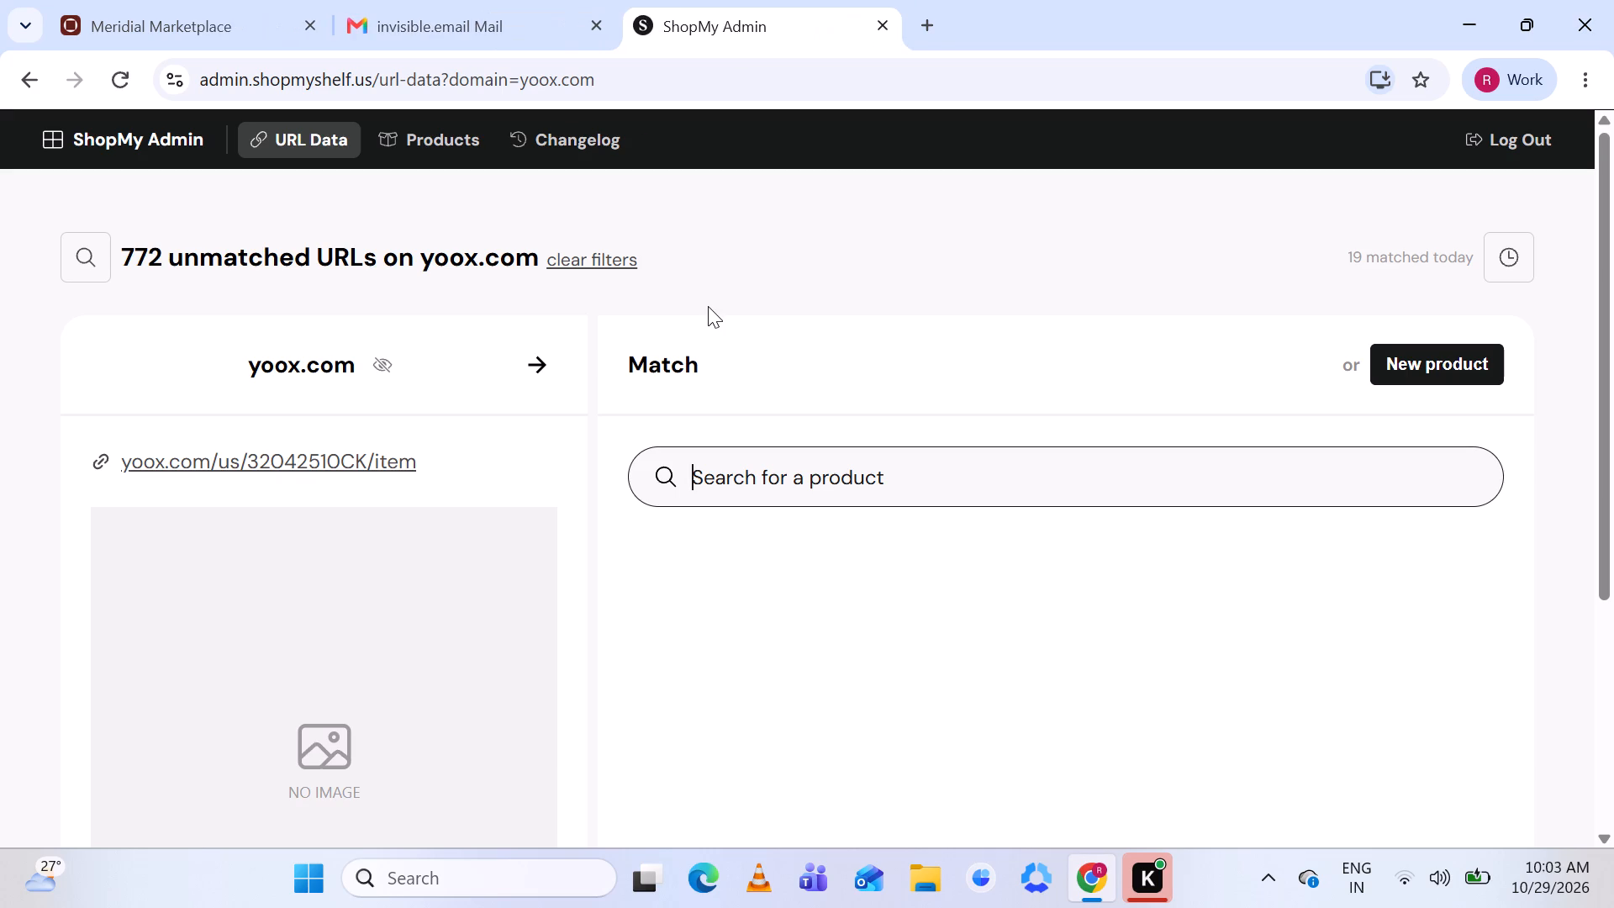
Skip the first four unmatched yoox.com URLs and open the product page for the fifth.
scroll(708, 306, "down", 2)
scroll(708, 306, "up", 2)
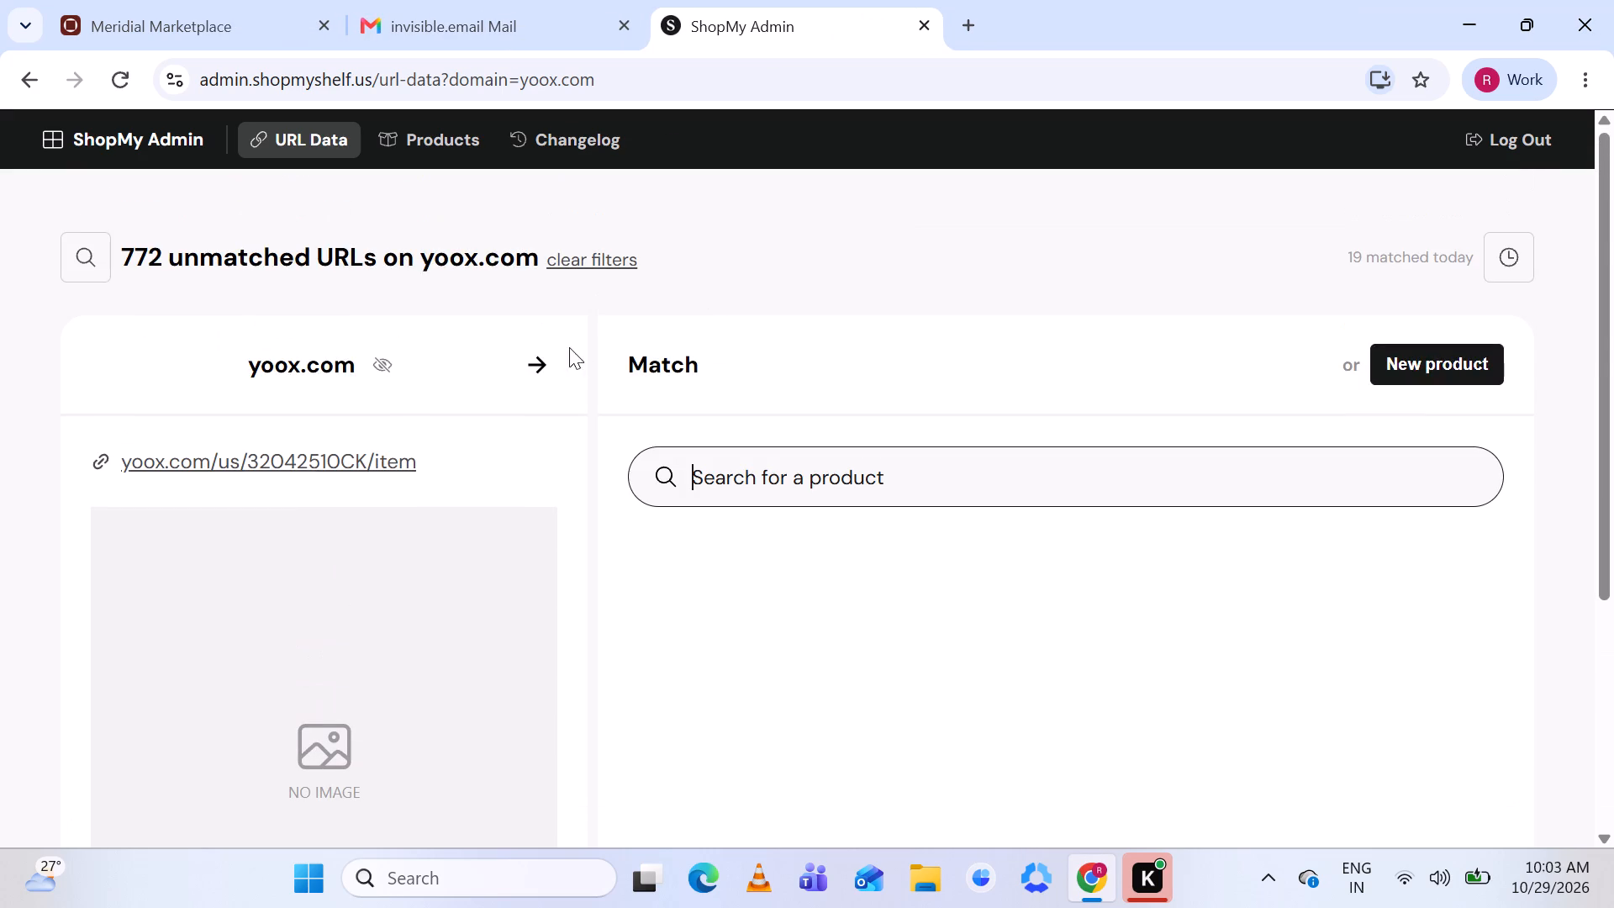
left_click(540, 359)
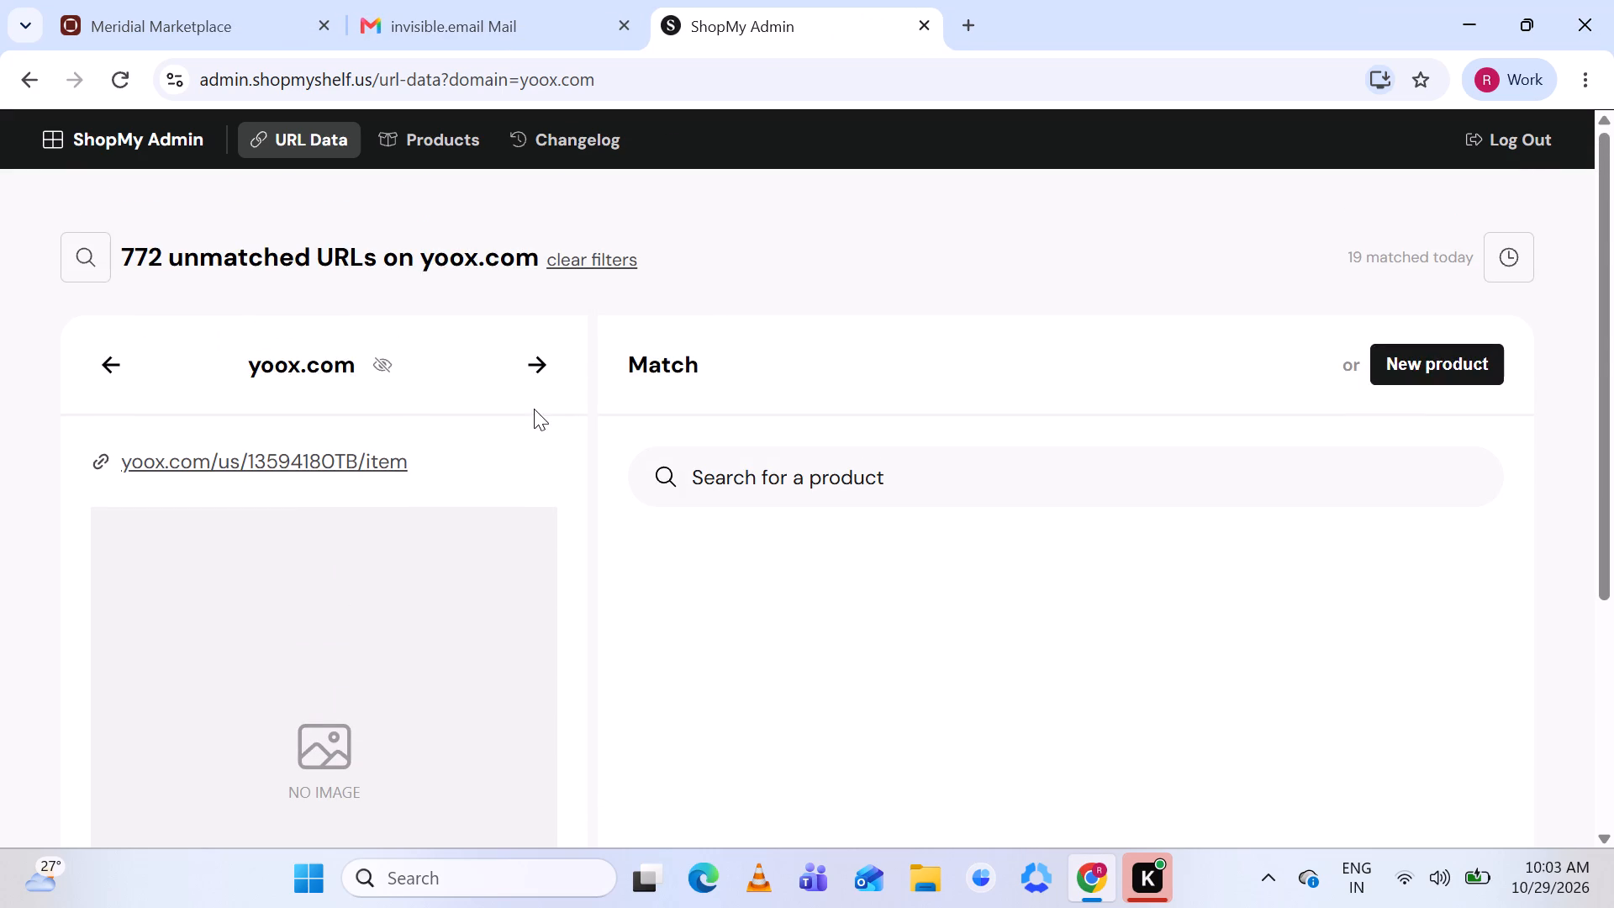
left_click(538, 364)
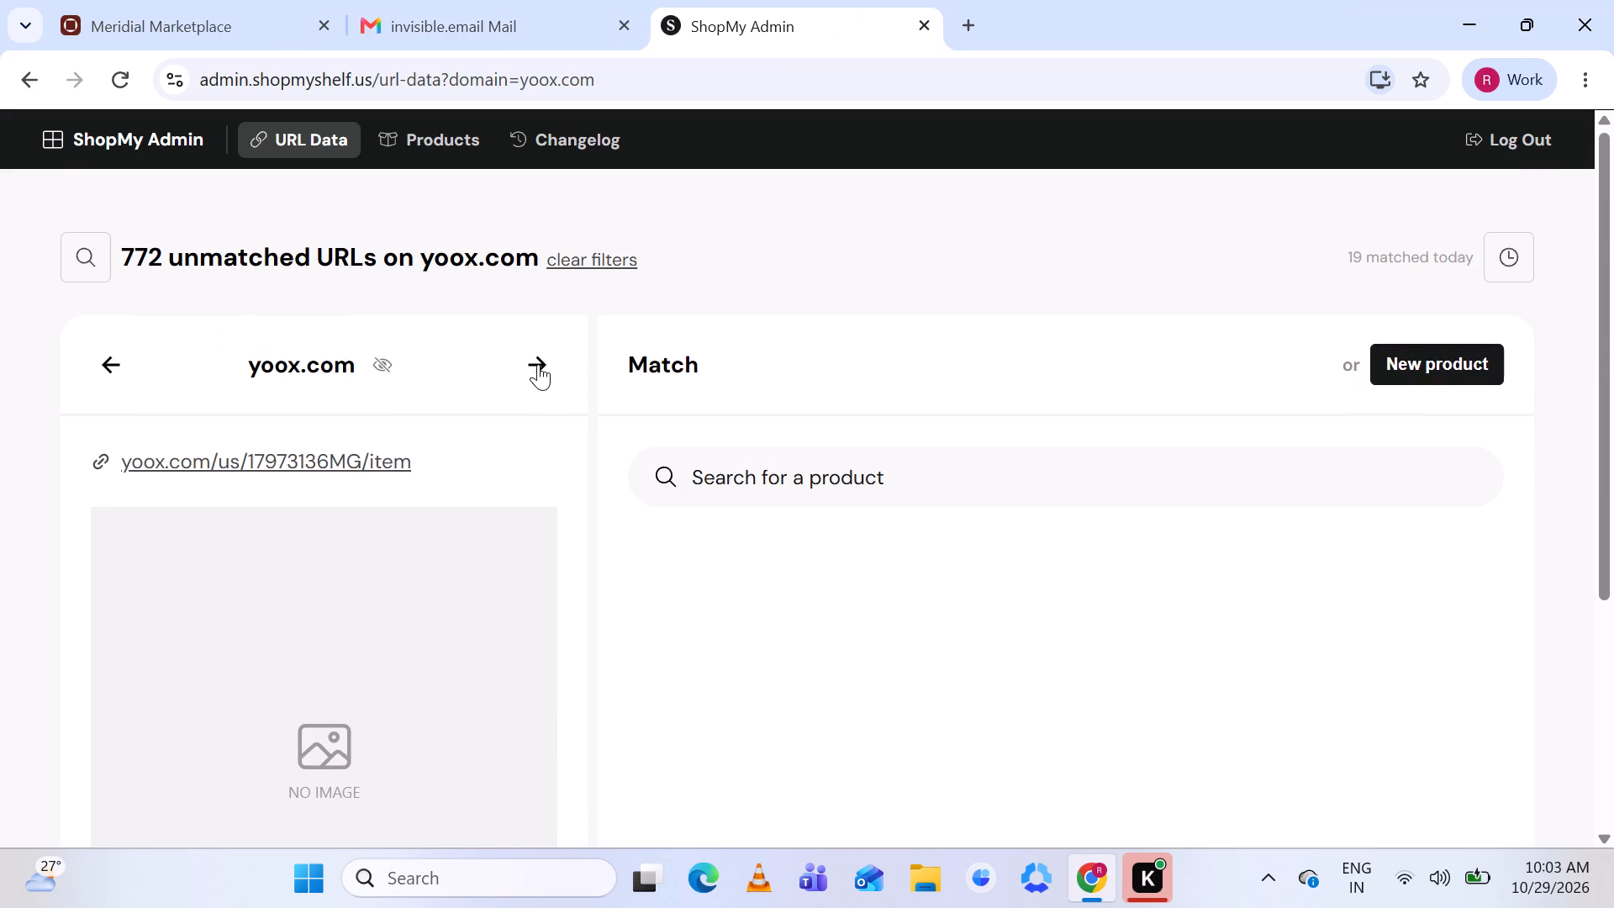
left_click(538, 364)
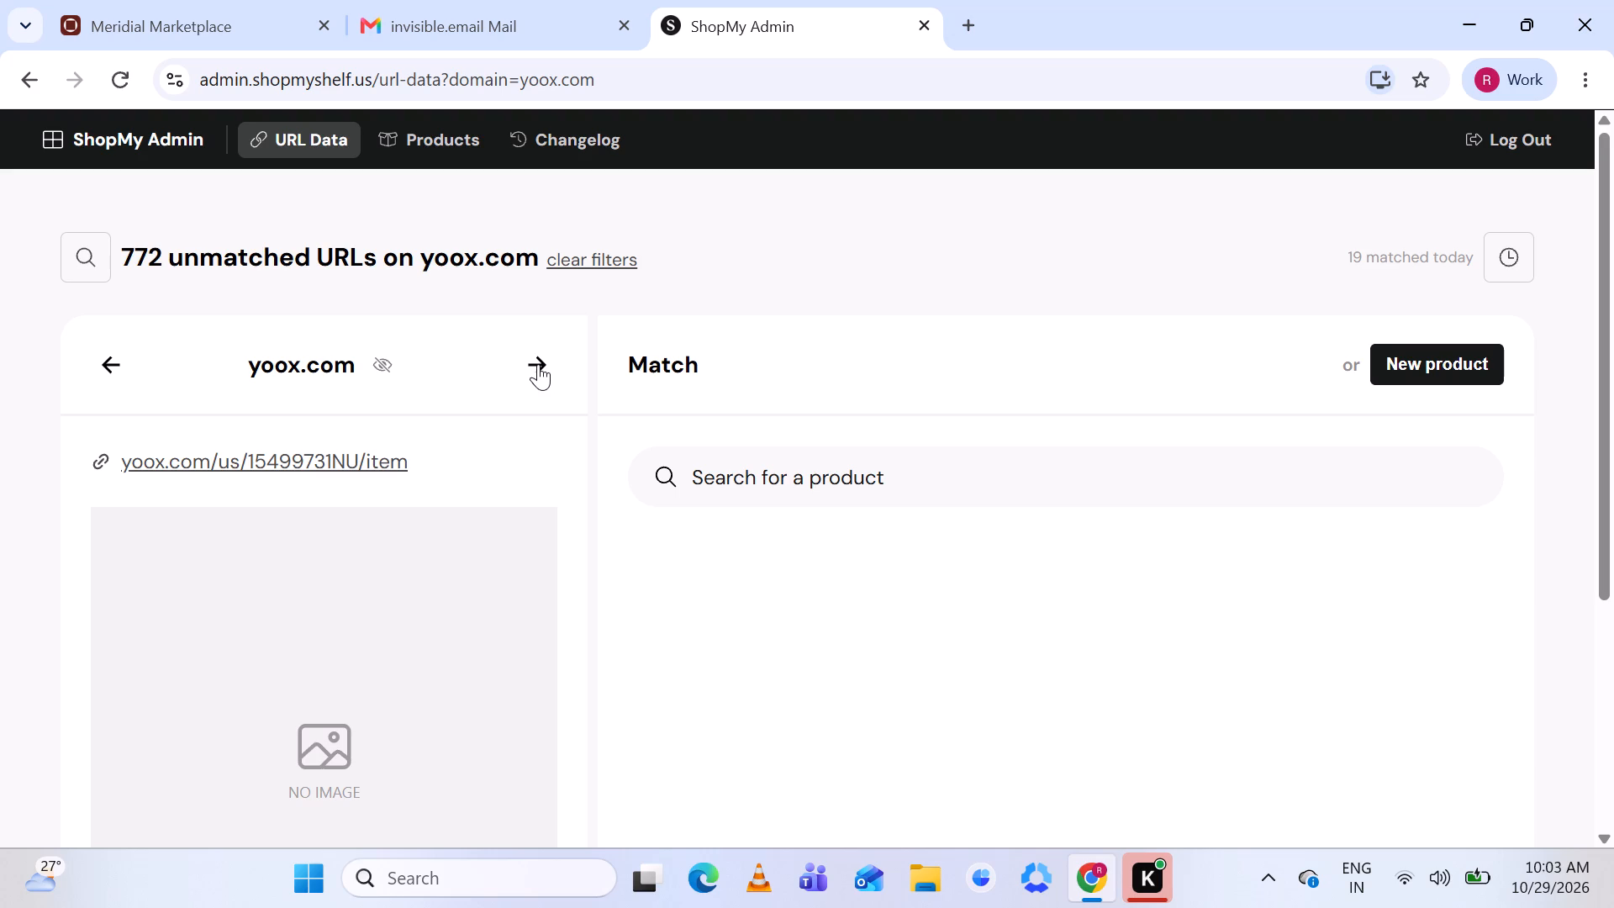
left_click(538, 364)
left_click(357, 462)
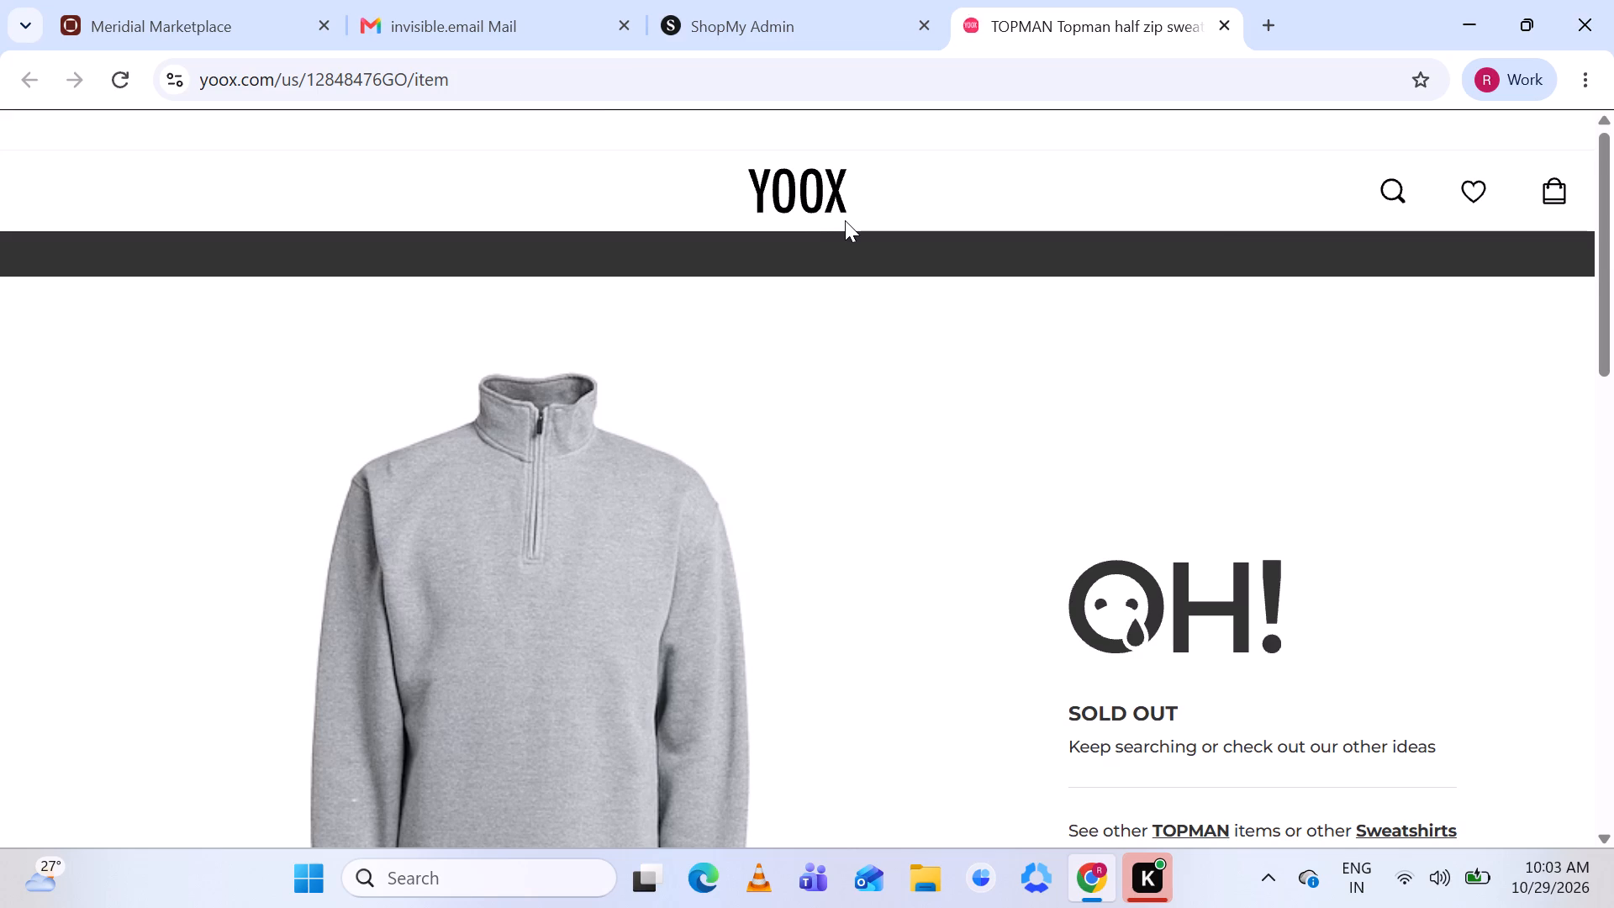
Return to the unmatched yoox.com list and skip ahead from the TOPMAN sweatshirt URL to yoox.com/us/16175552NW/item.
left_click(805, 19)
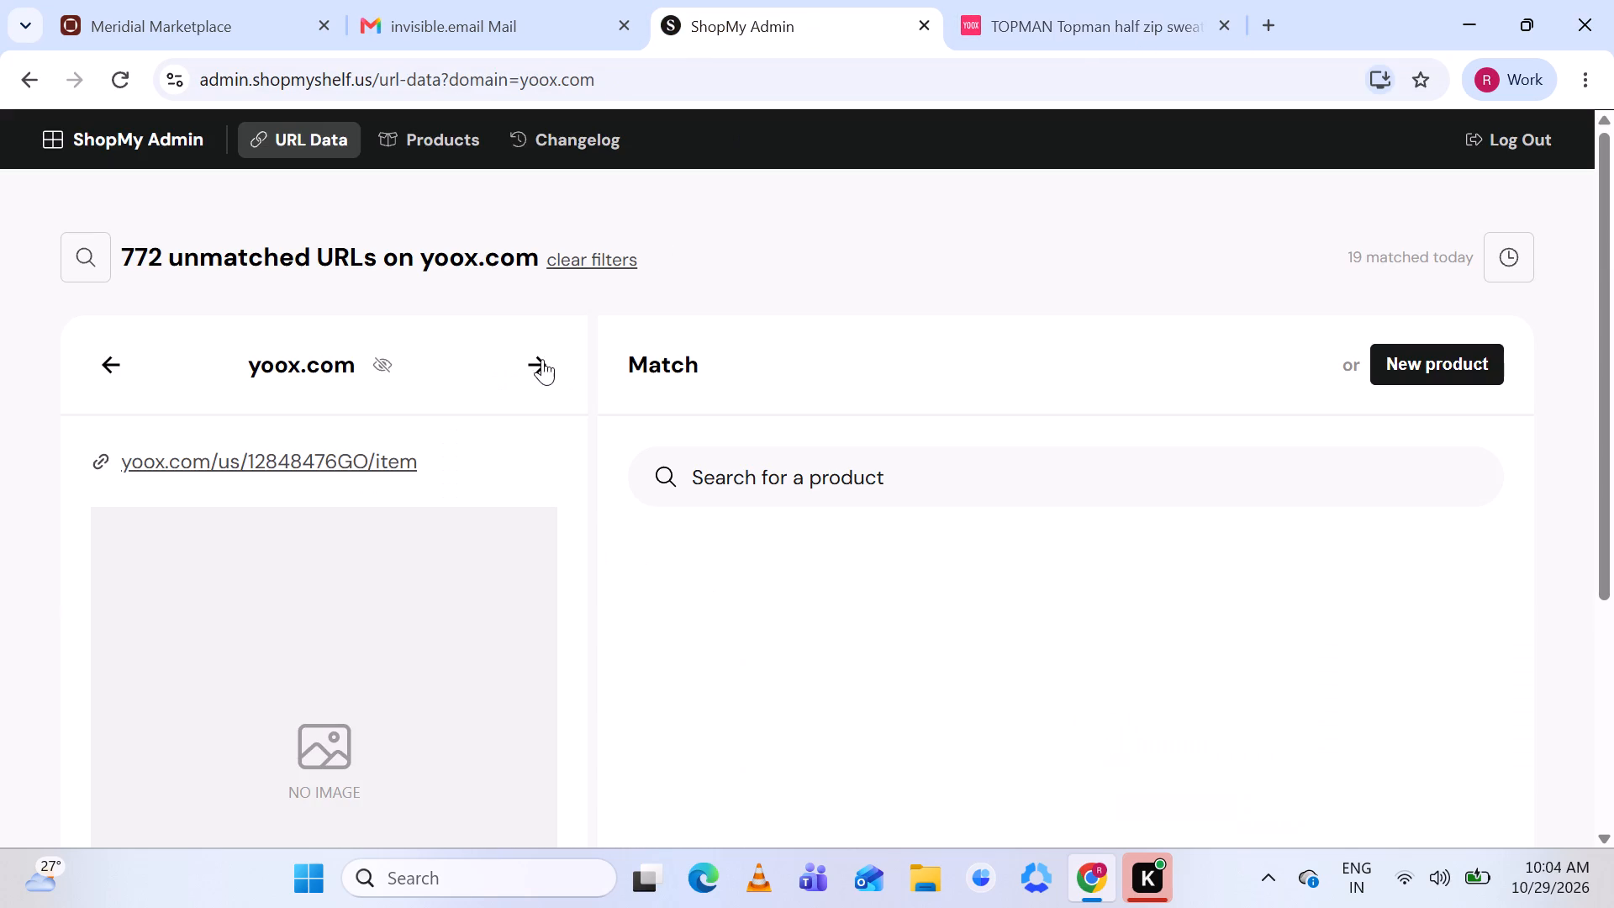
left_click(541, 366)
left_click(541, 366)
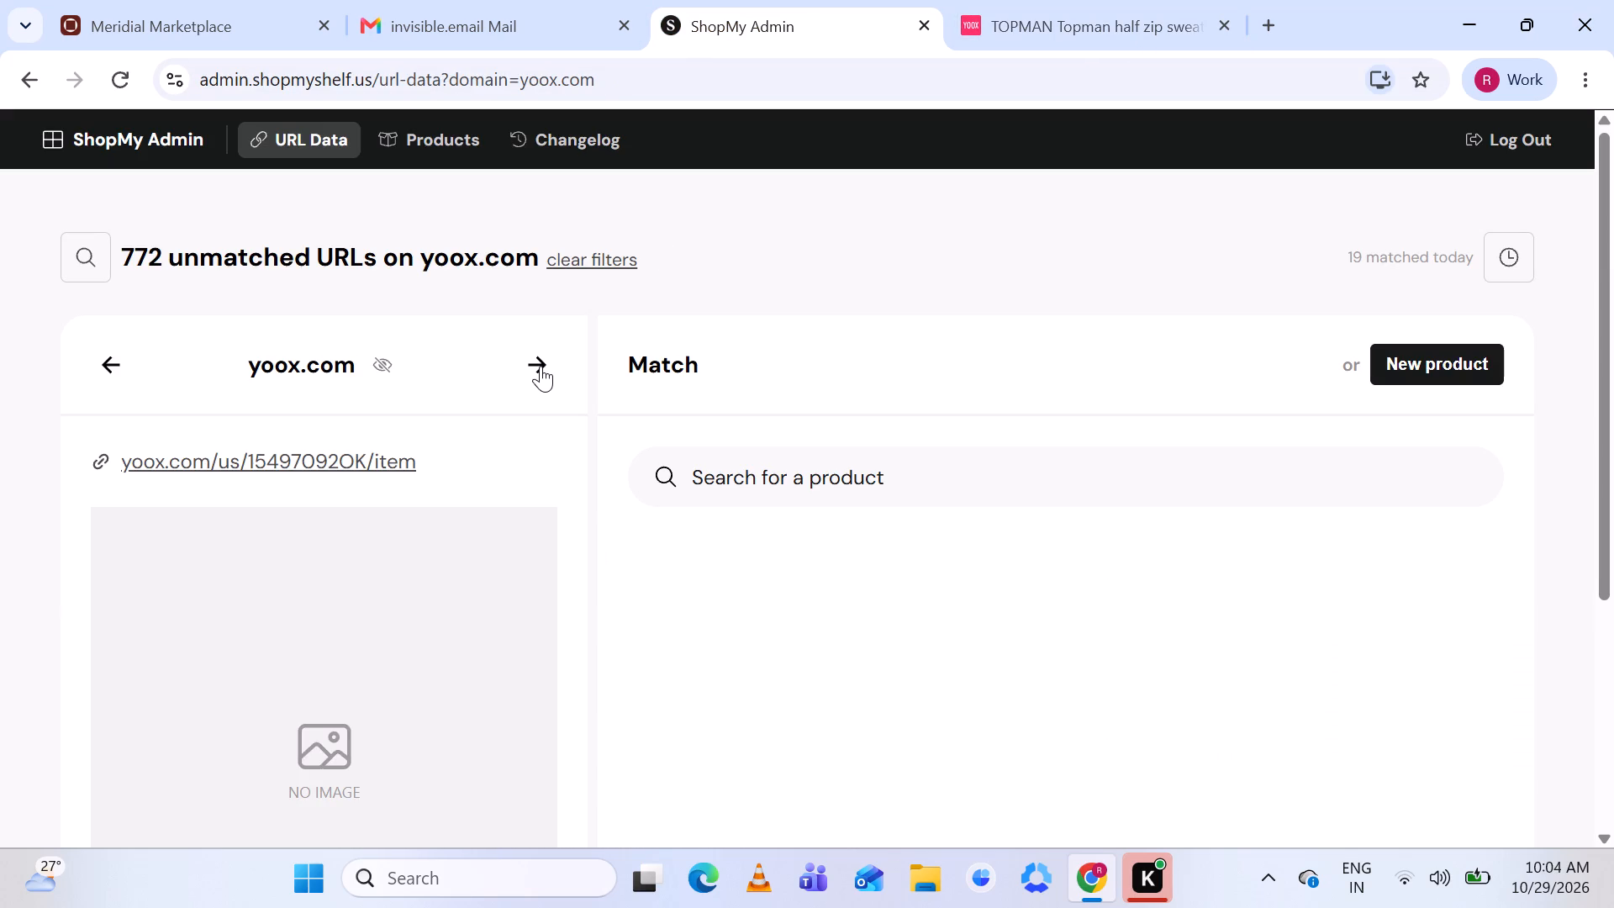
left_click(541, 366)
left_click(541, 366)
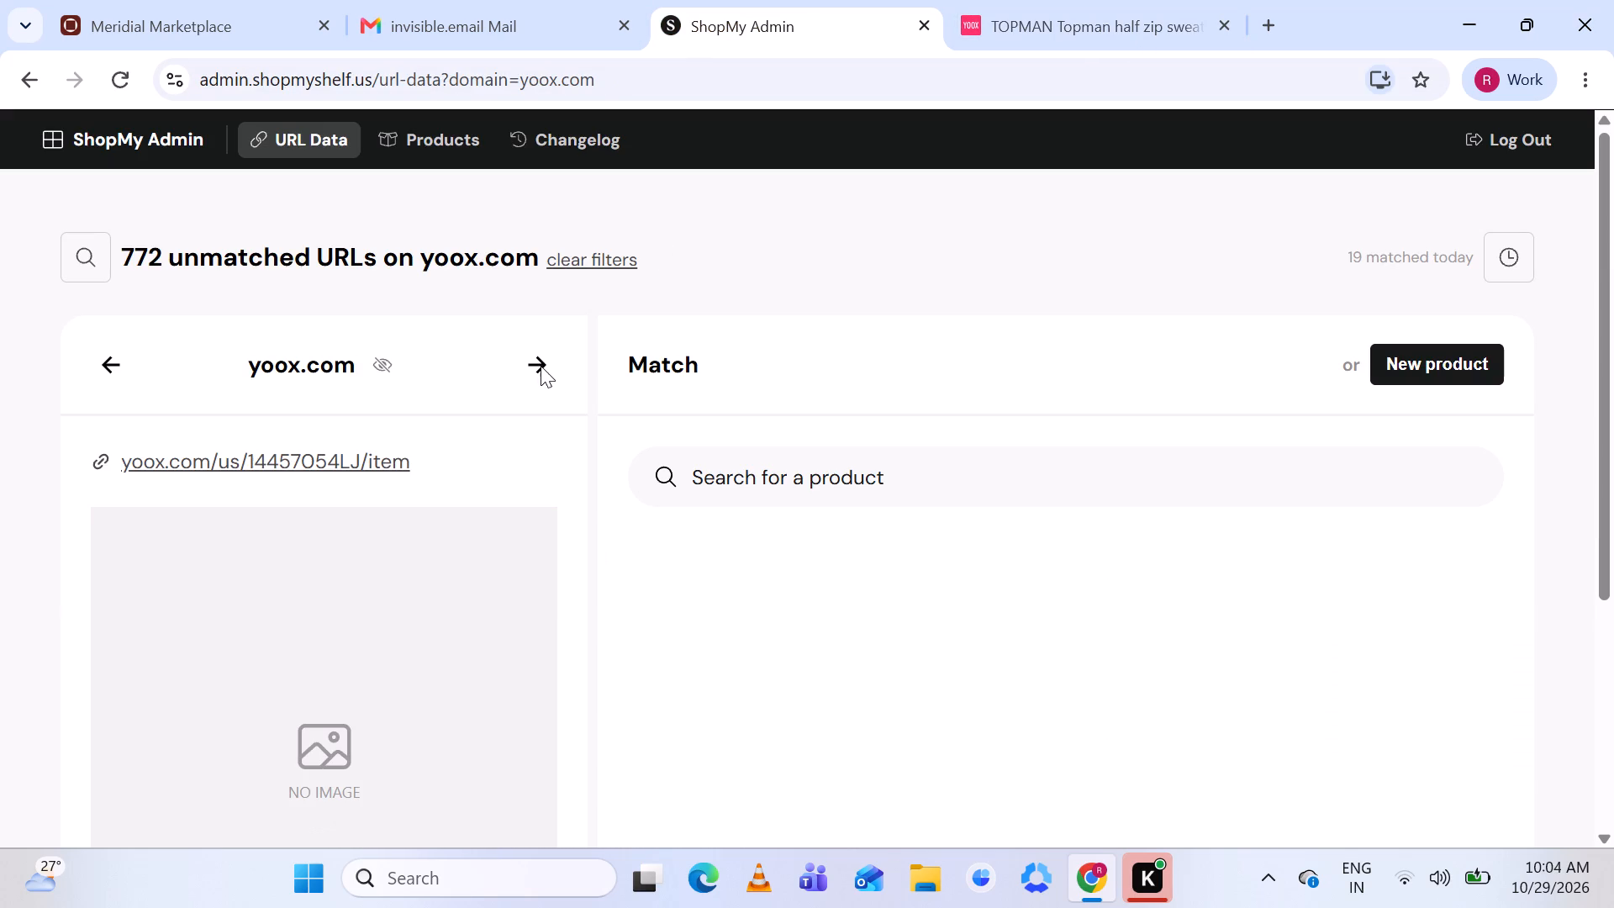
left_click(541, 366)
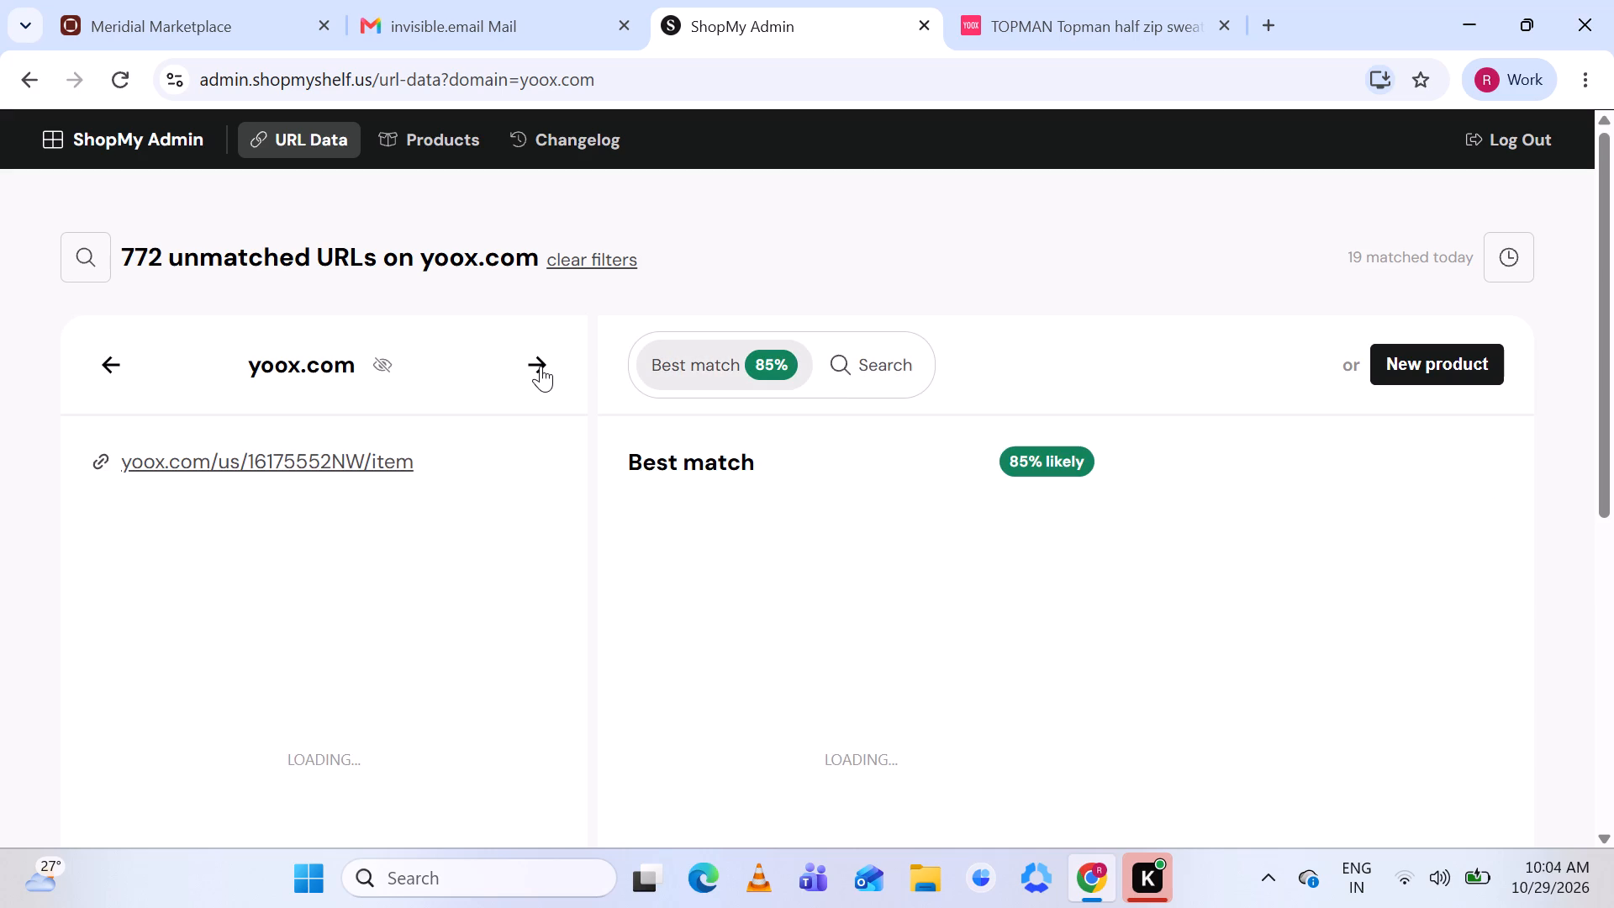
Compare the leopard-print Herno Puffer Jackets images and details with the suggested best match.
scroll(604, 524, "down", 2)
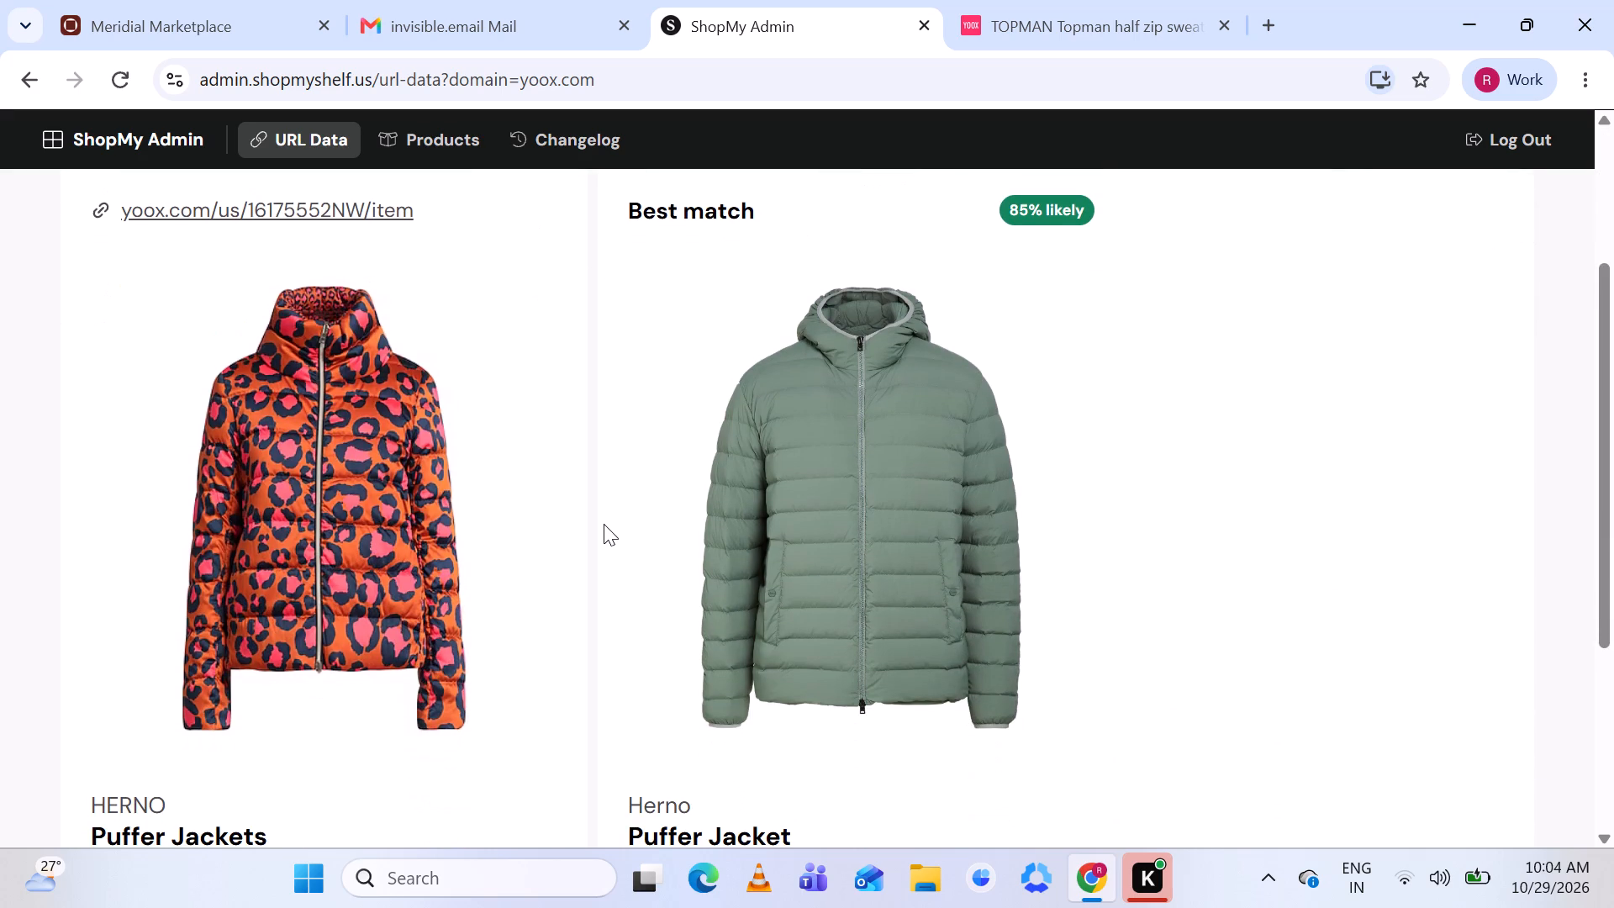
scroll(604, 524, "down", 1)
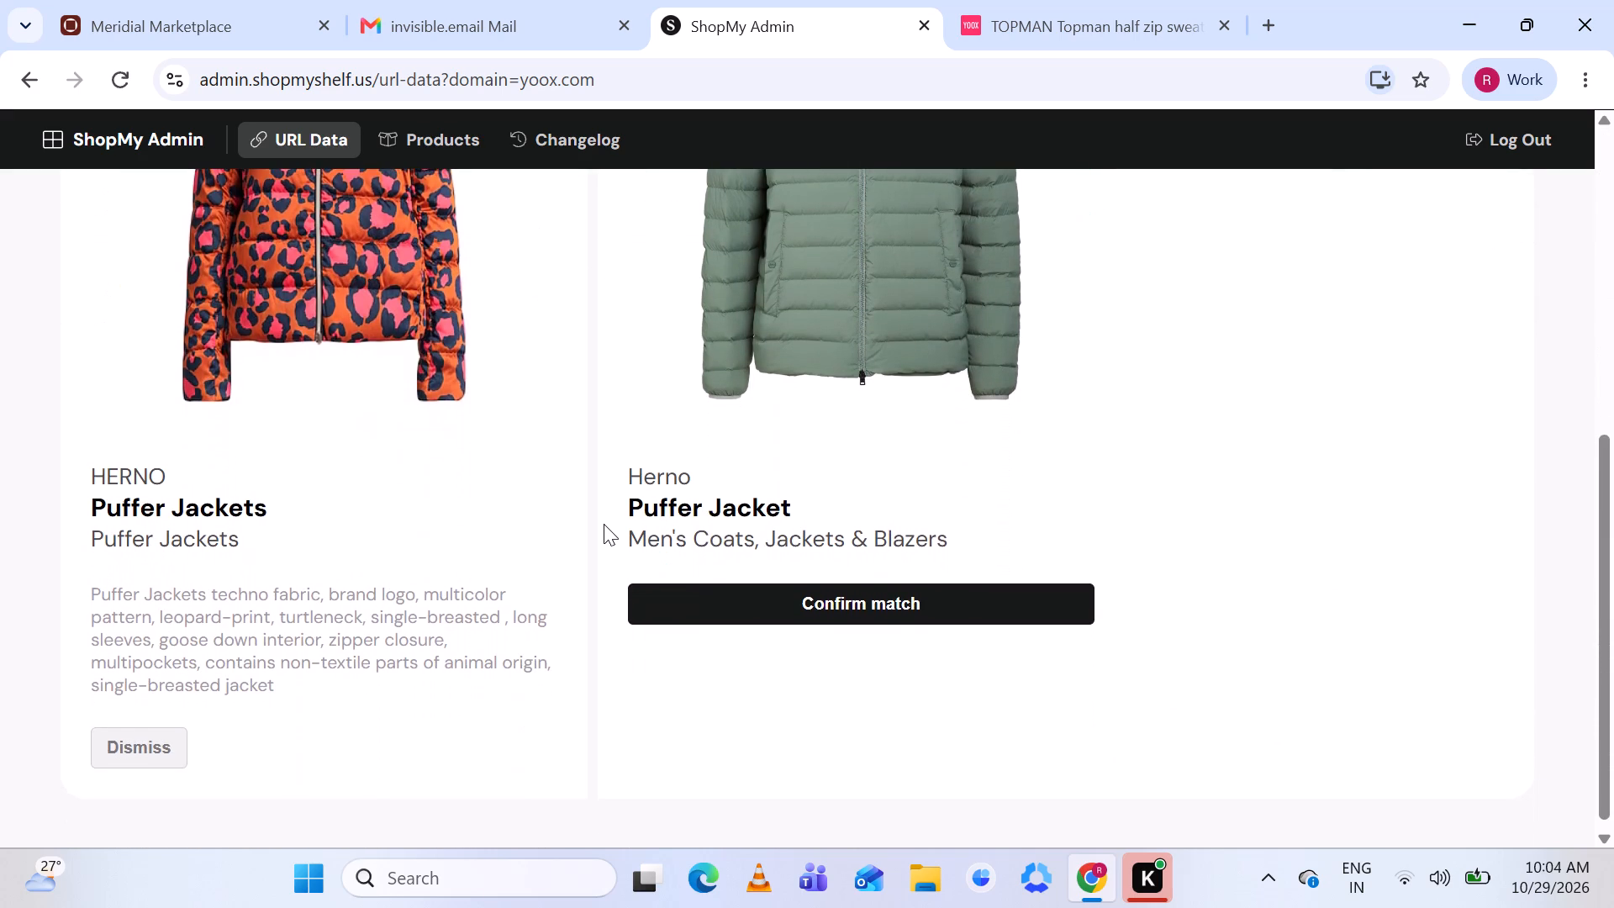
scroll(604, 524, "down", 1)
scroll(604, 524, "up", 2)
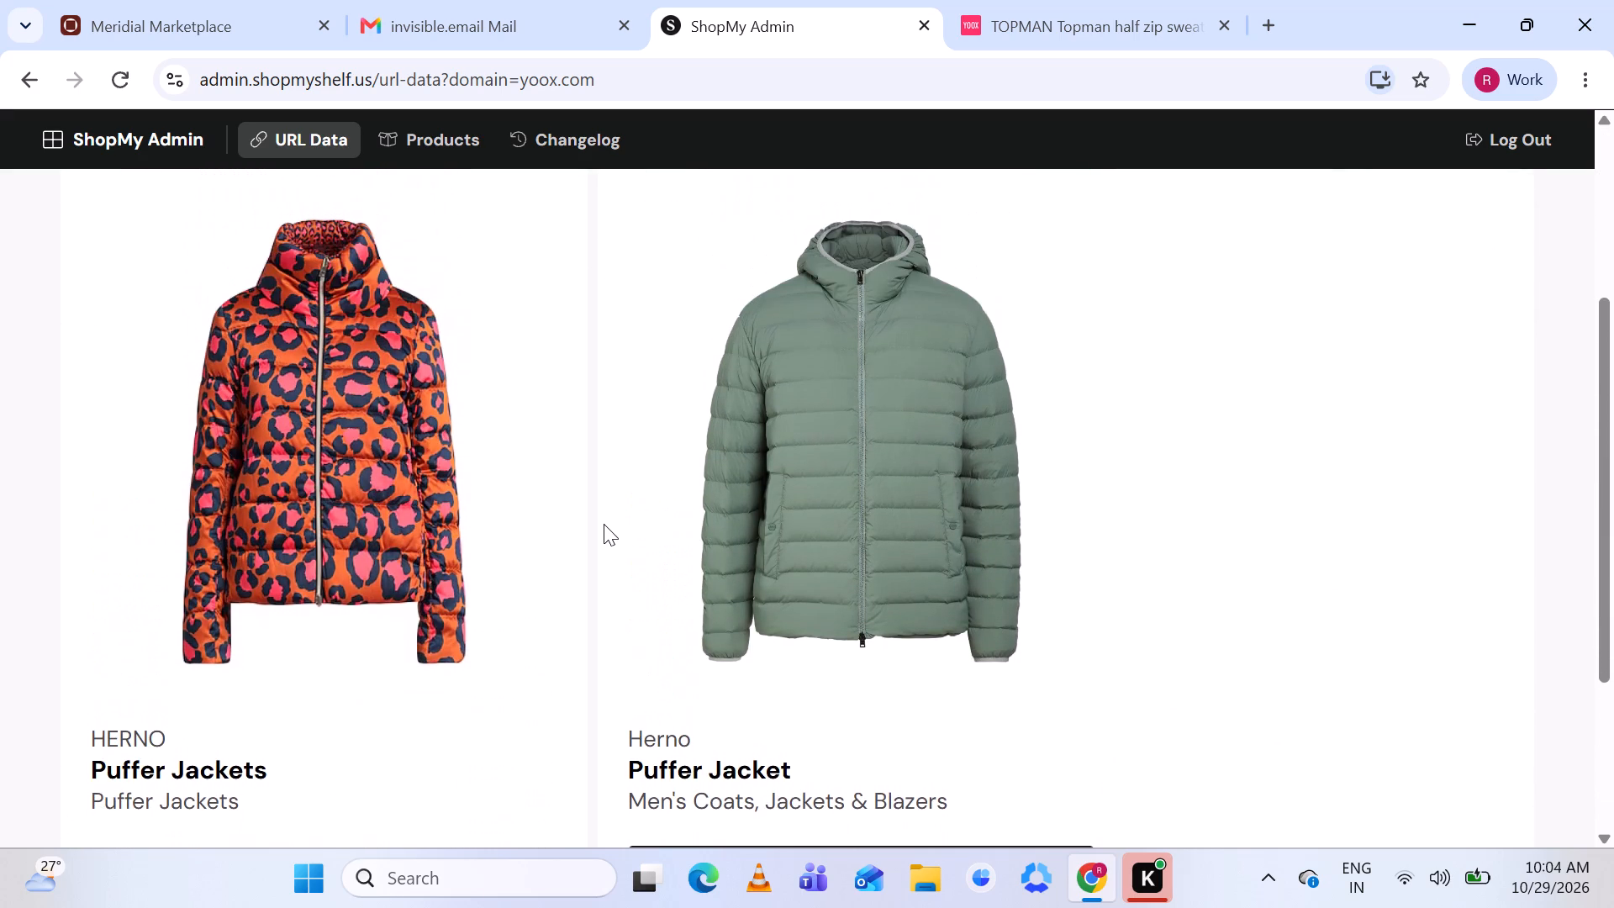
scroll(604, 524, "up", 1)
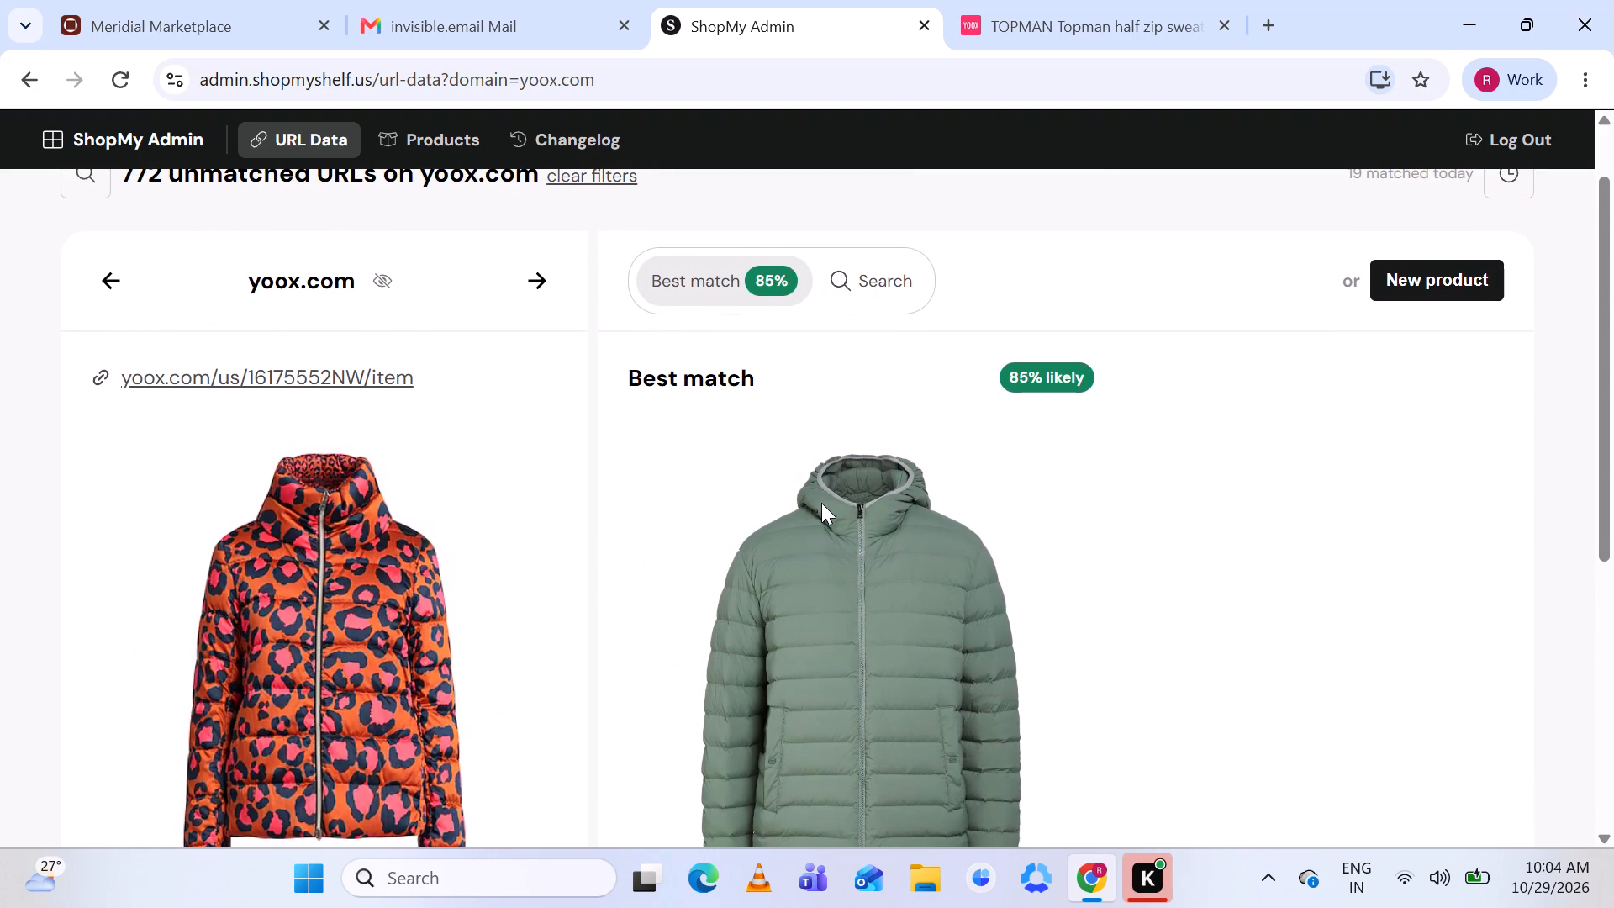
scroll(821, 503, "right", 1)
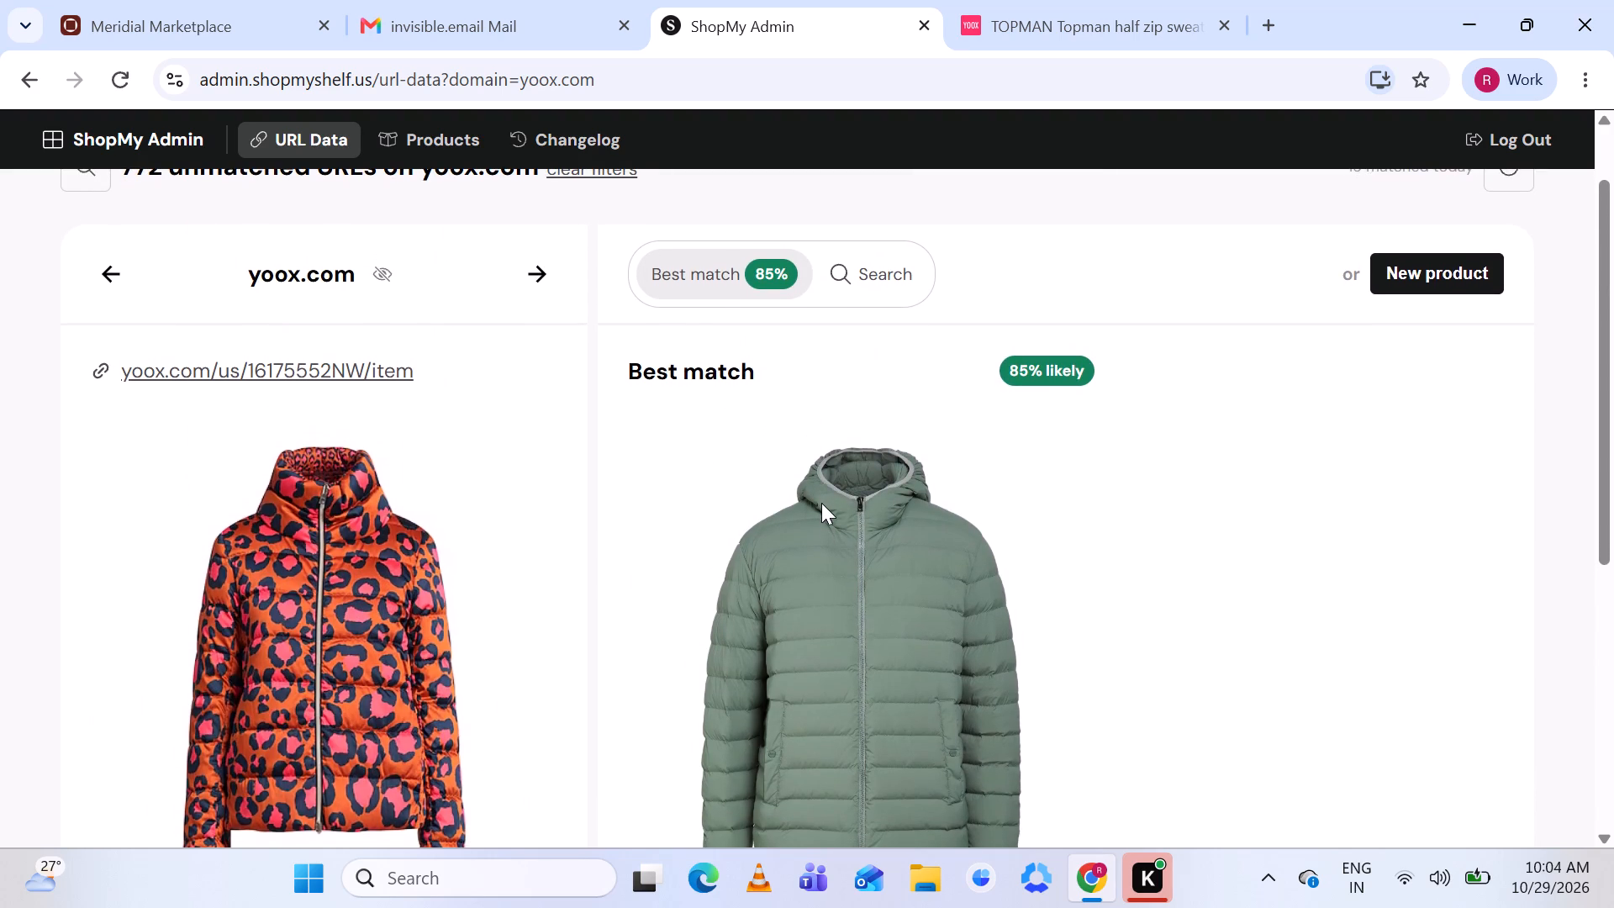
scroll(1178, 425, "down", 1)
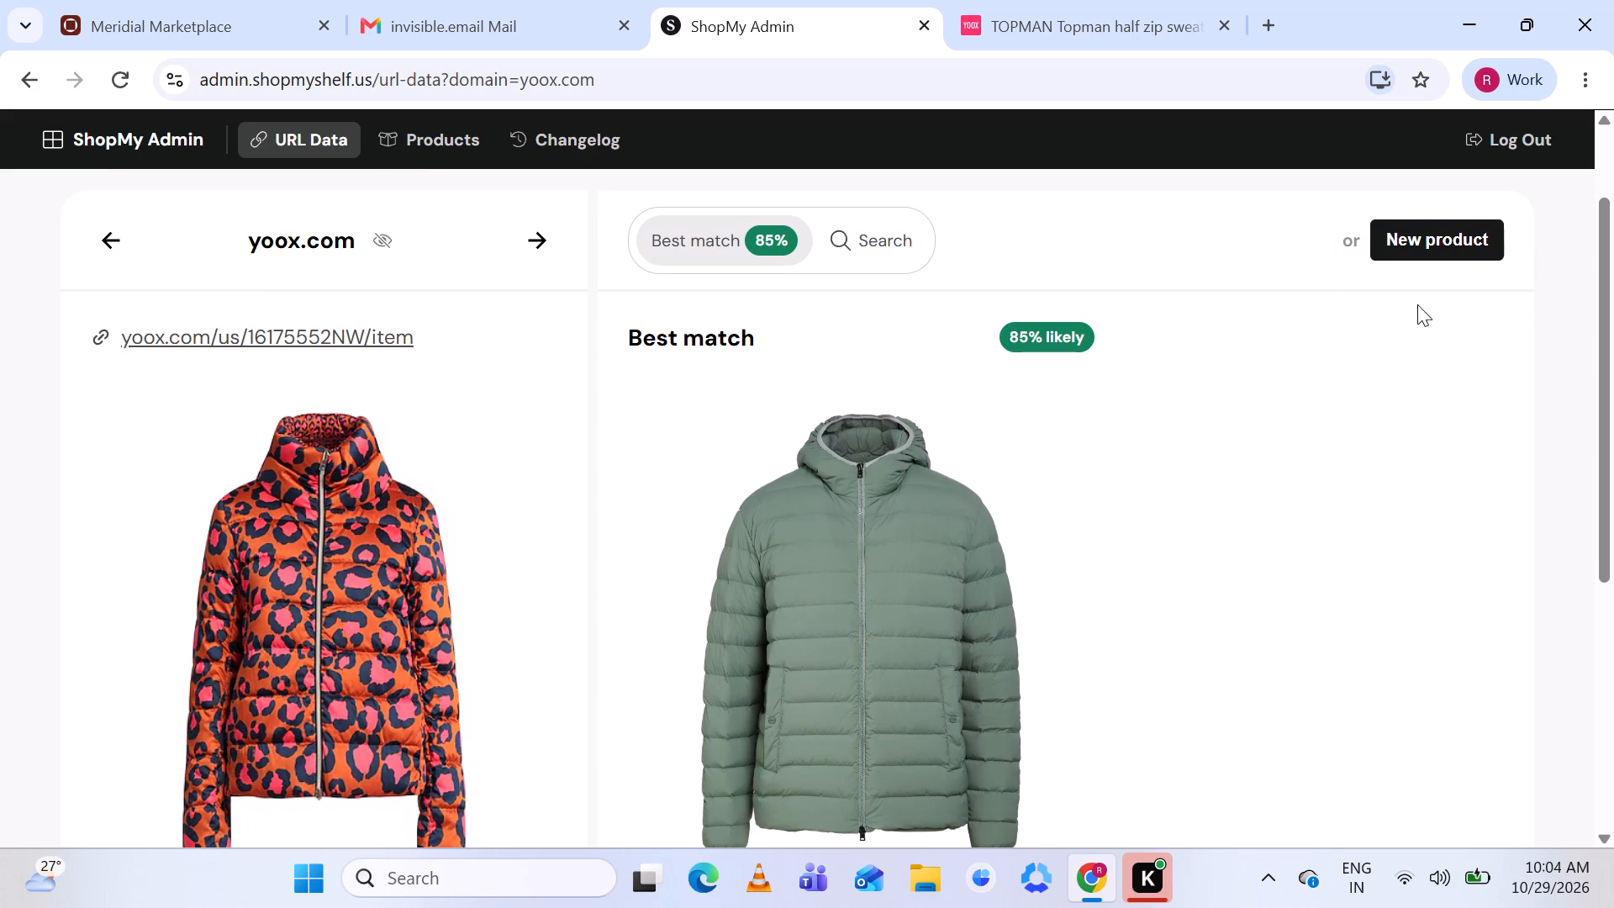
scroll(1443, 236, "down", 2)
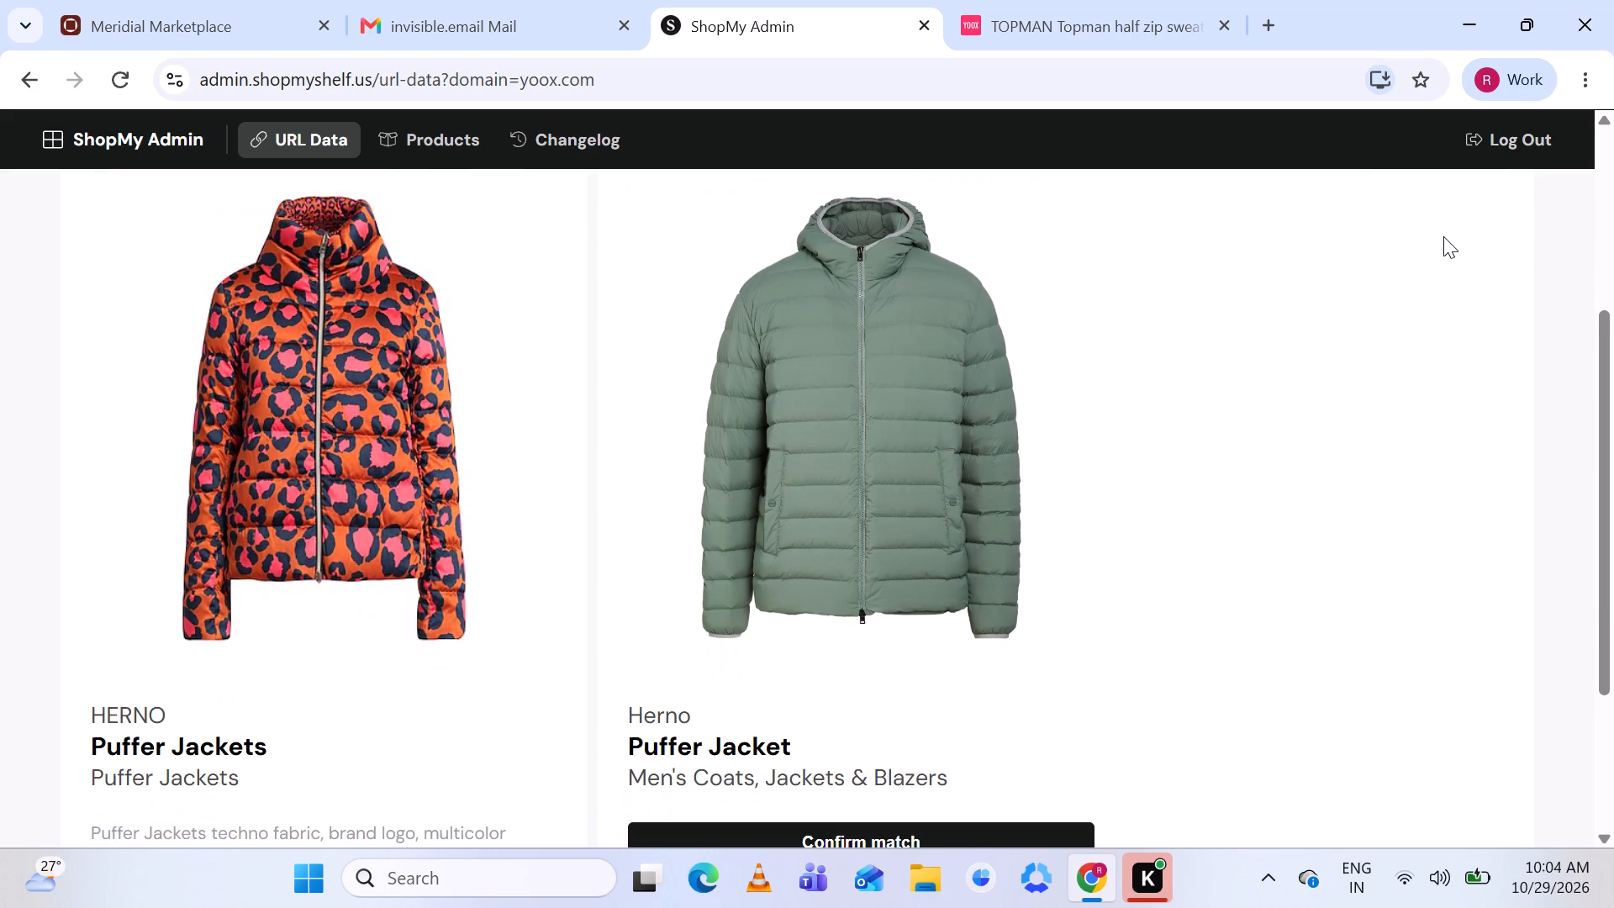
Open the product page of the suggested Herno Puffer Jacket and close the TOPMAN listing.
left_click(716, 736)
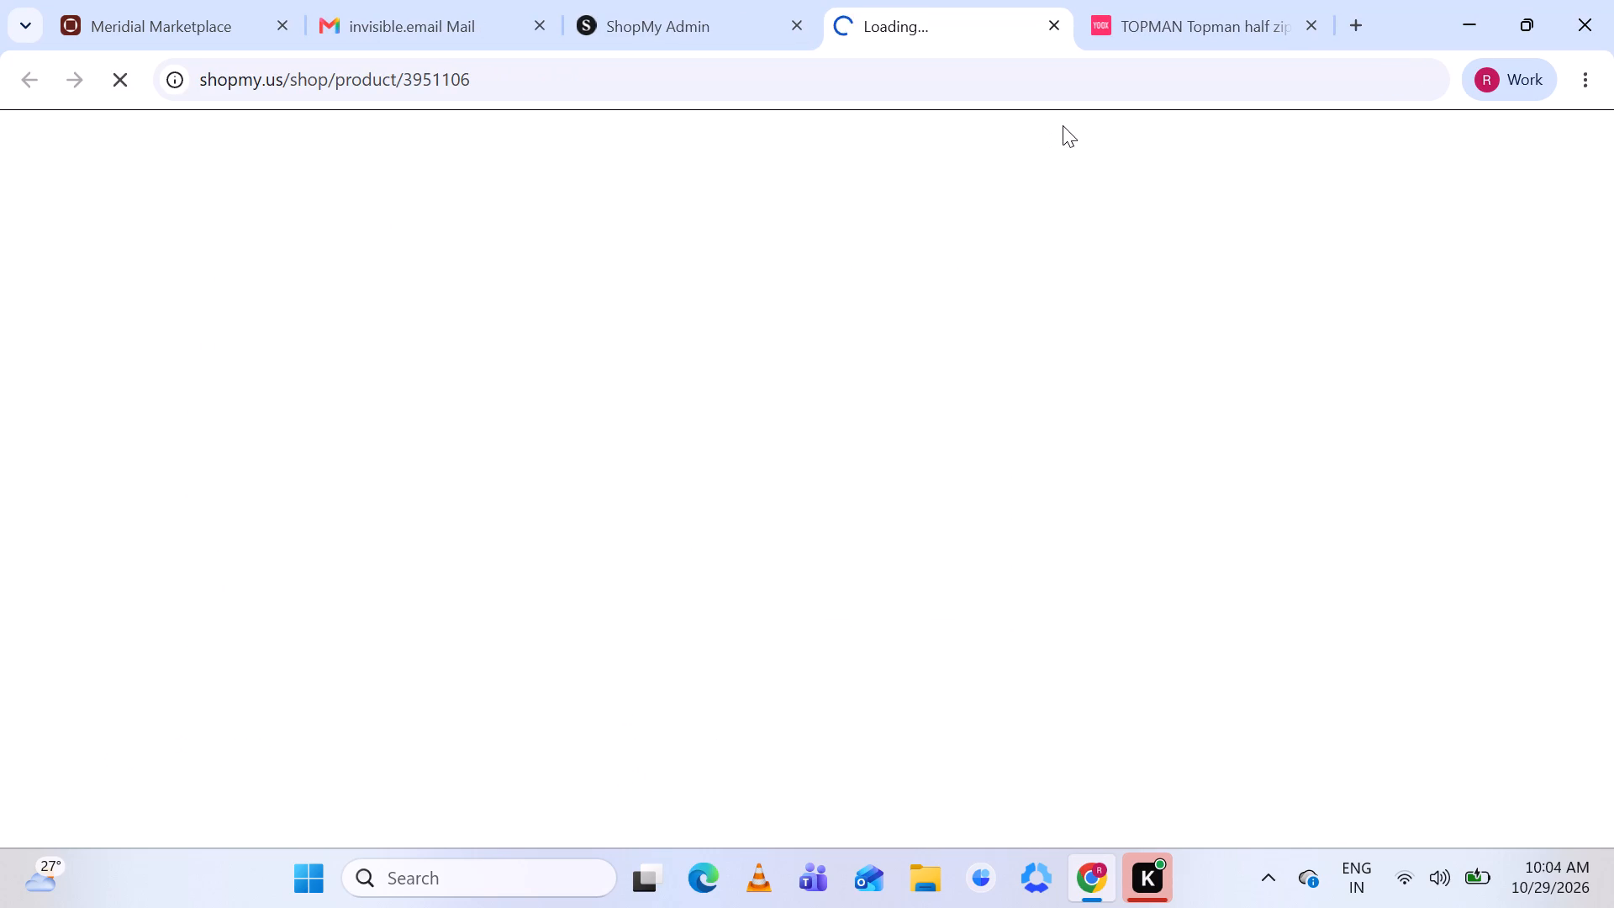
left_click(1313, 18)
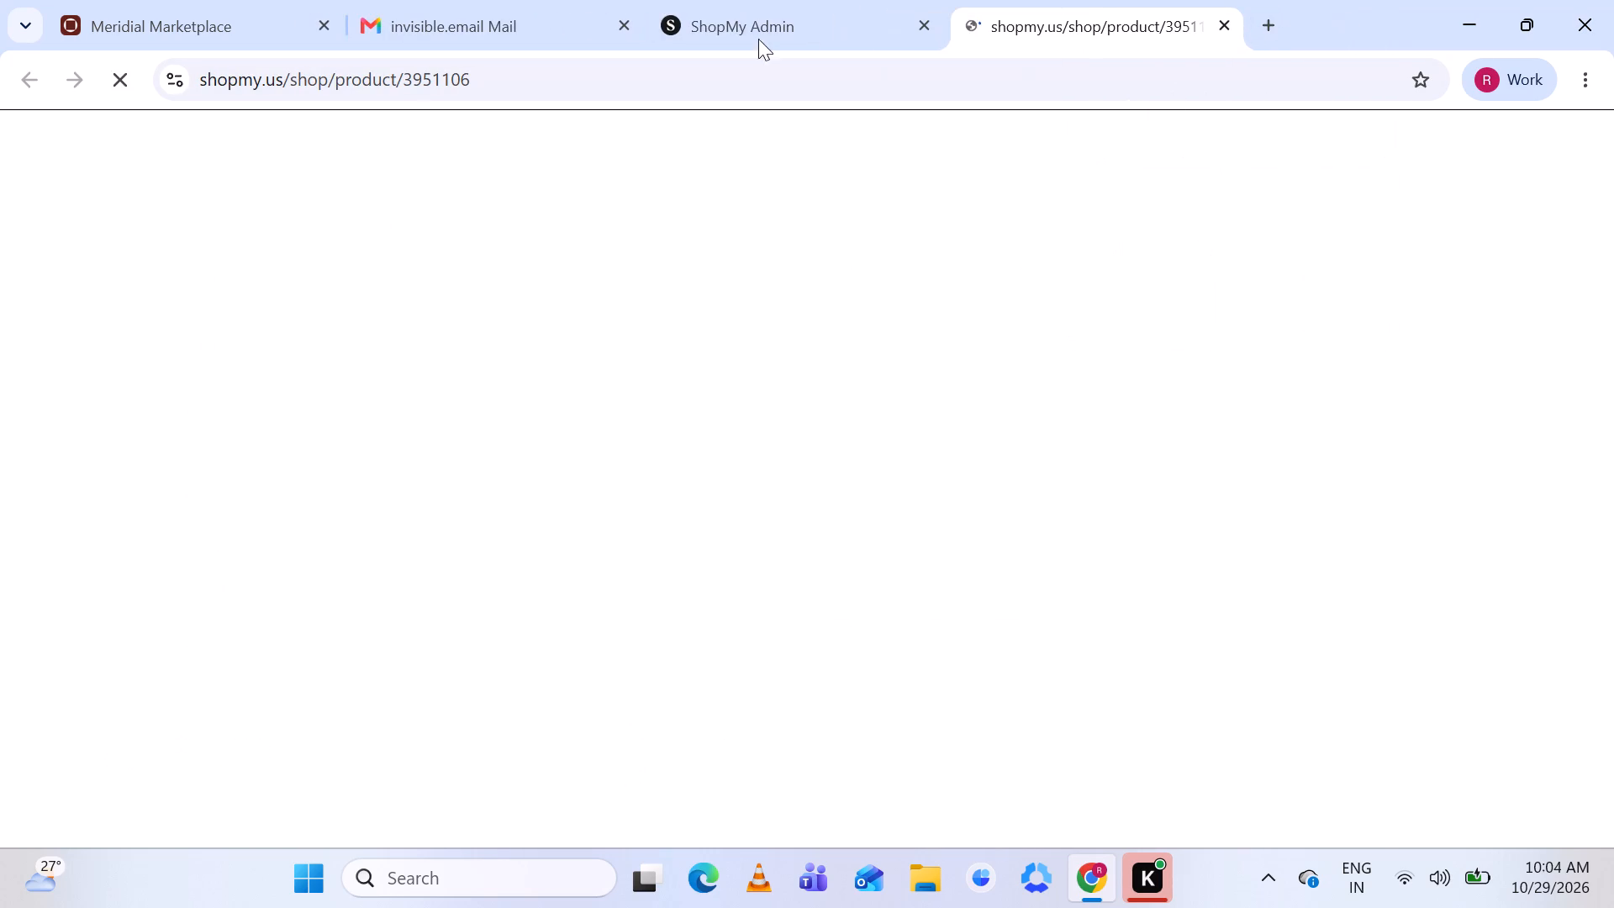
Start a new product for the leopard-print Herno puffer jacket URL in ShopMy Admin.
left_click(729, 10)
scroll(1277, 415, "up", 2)
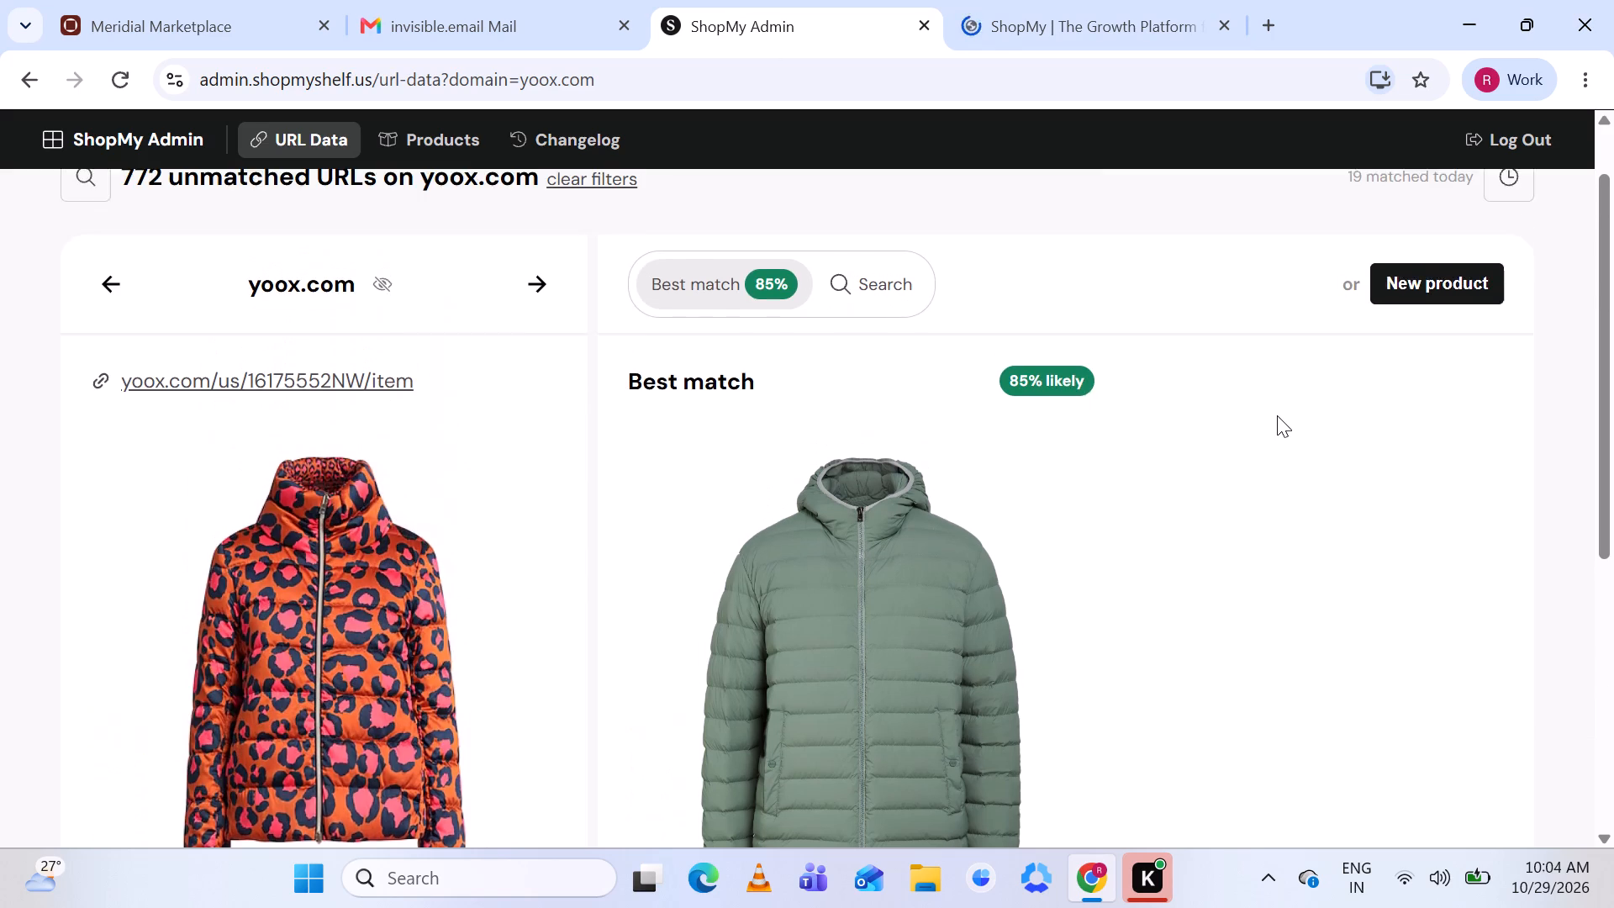
left_click(1411, 330)
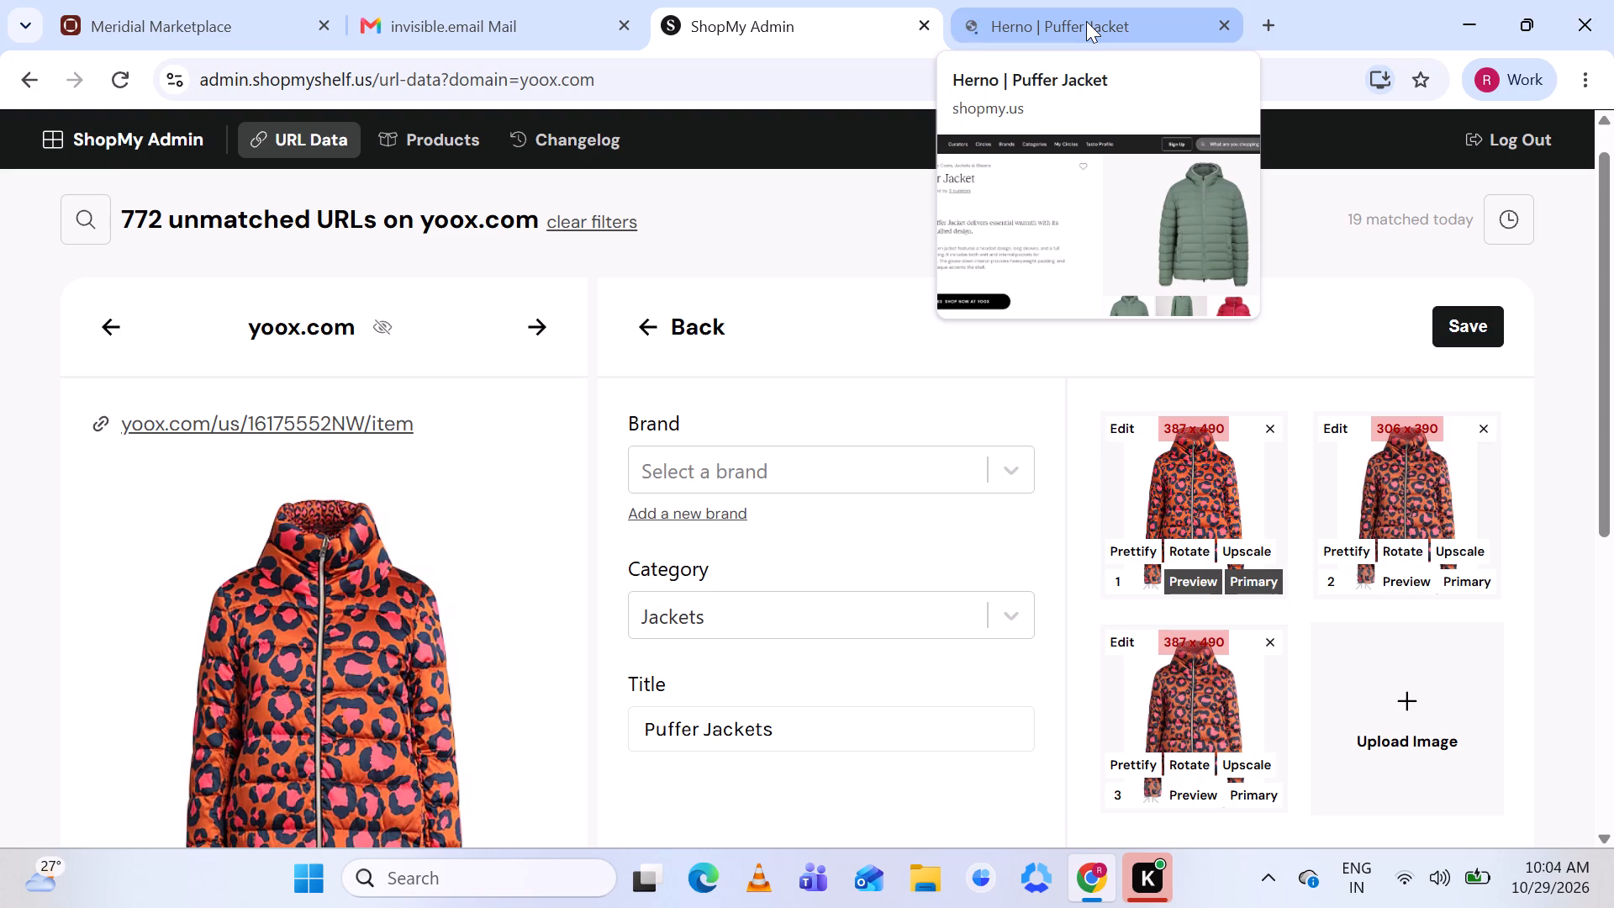
Examine the suggested Herno Puffer Jacket's product page, then review the new product form against the yoox.com source details.
left_click(1086, 21)
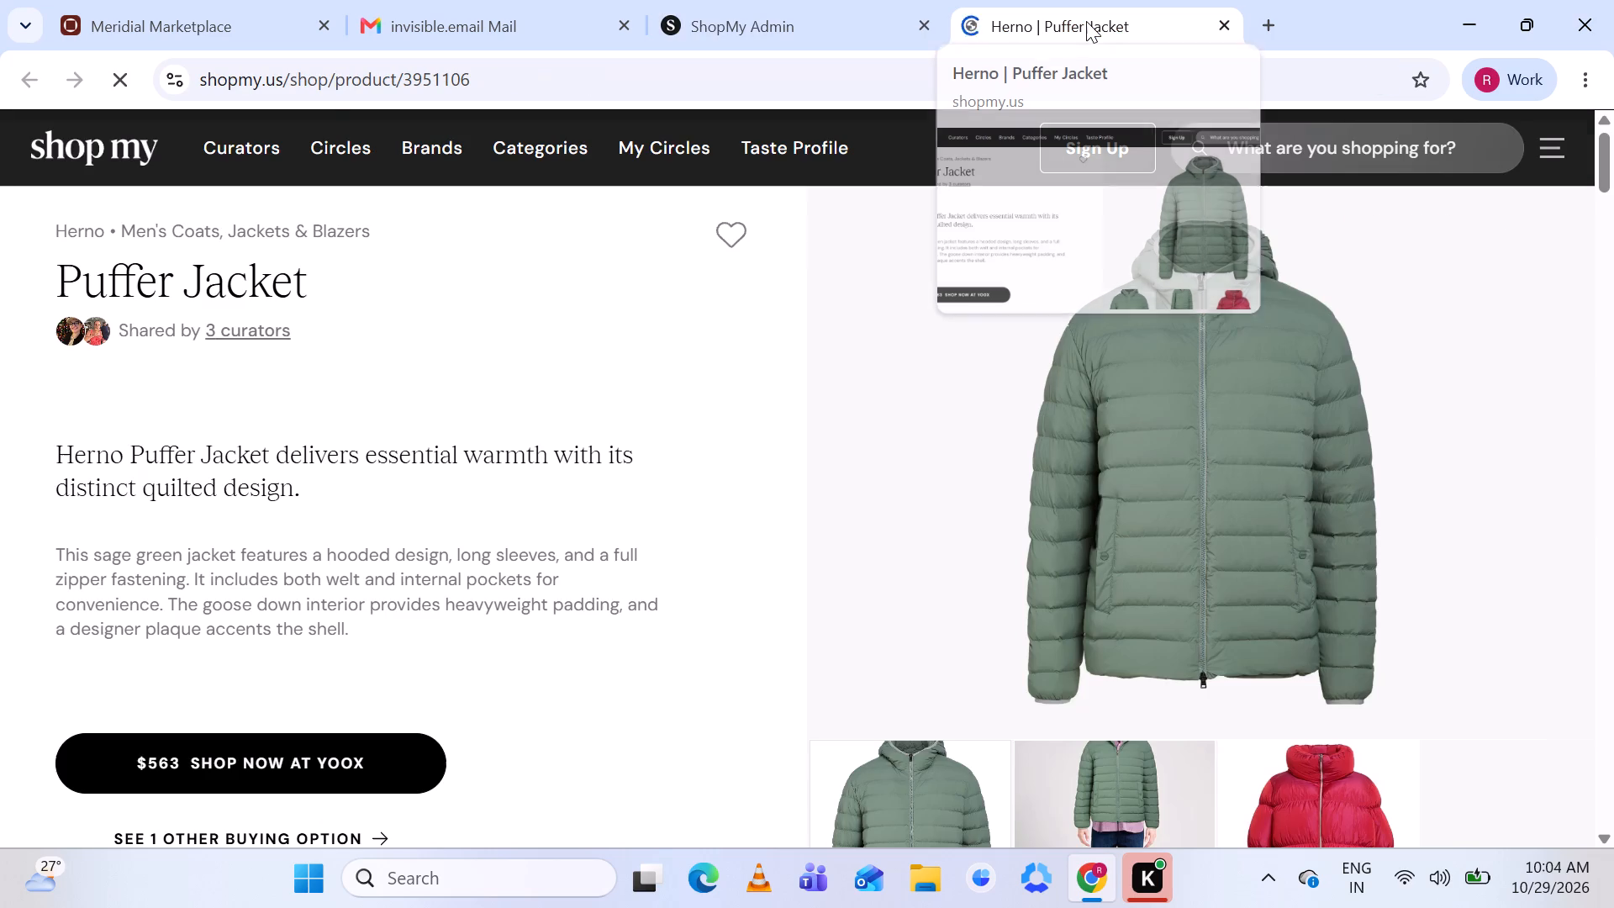
left_click(1110, 466)
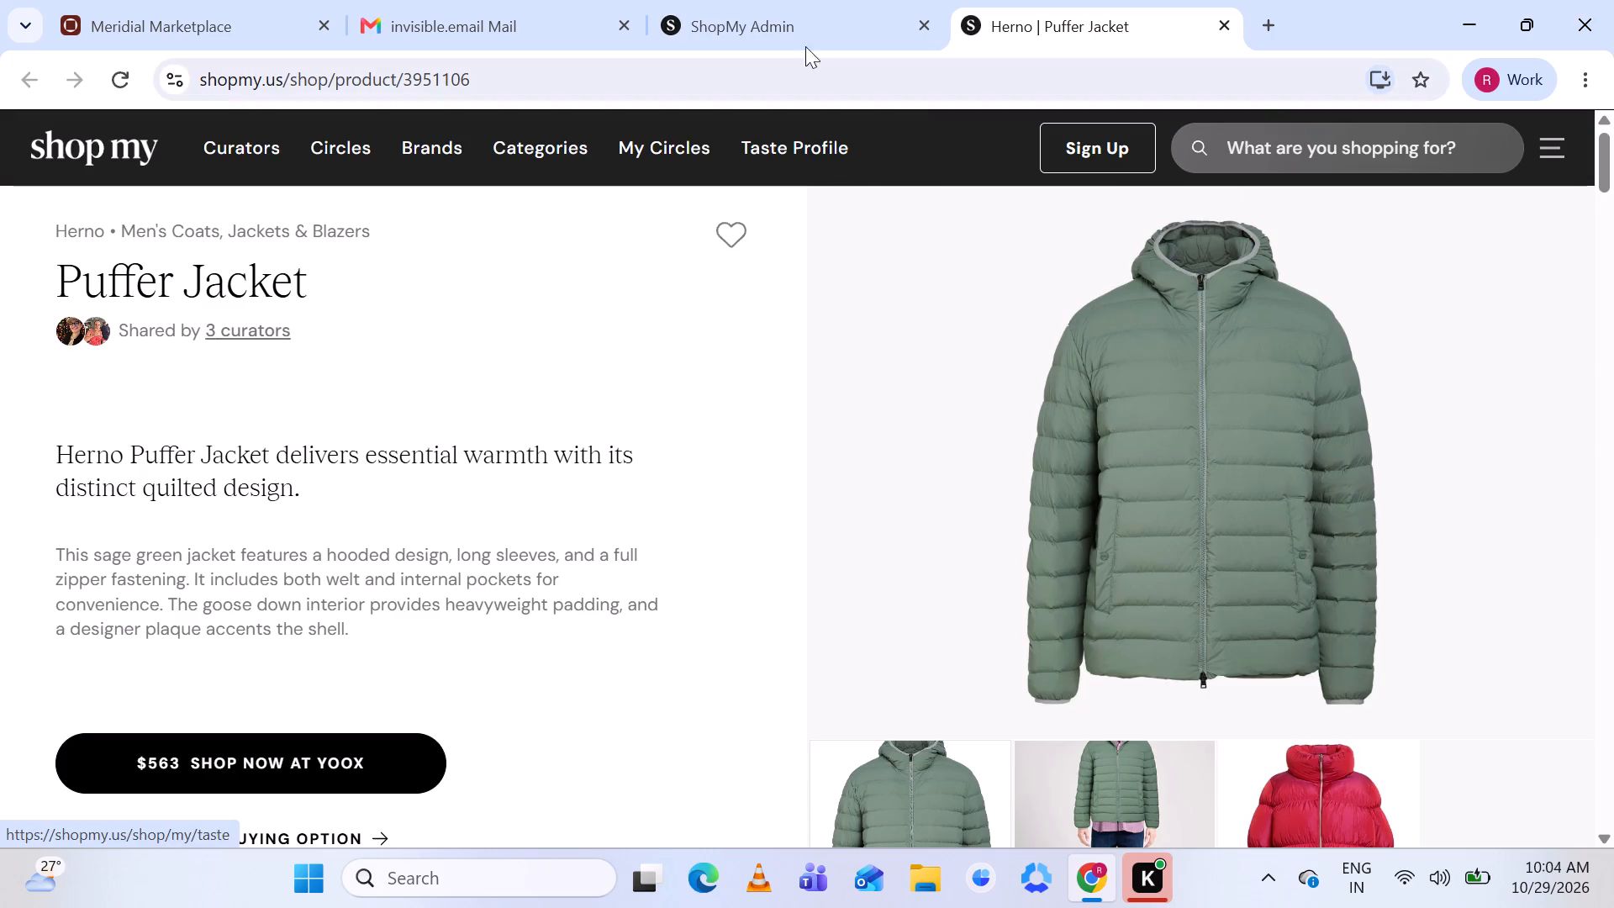
left_click(793, 26)
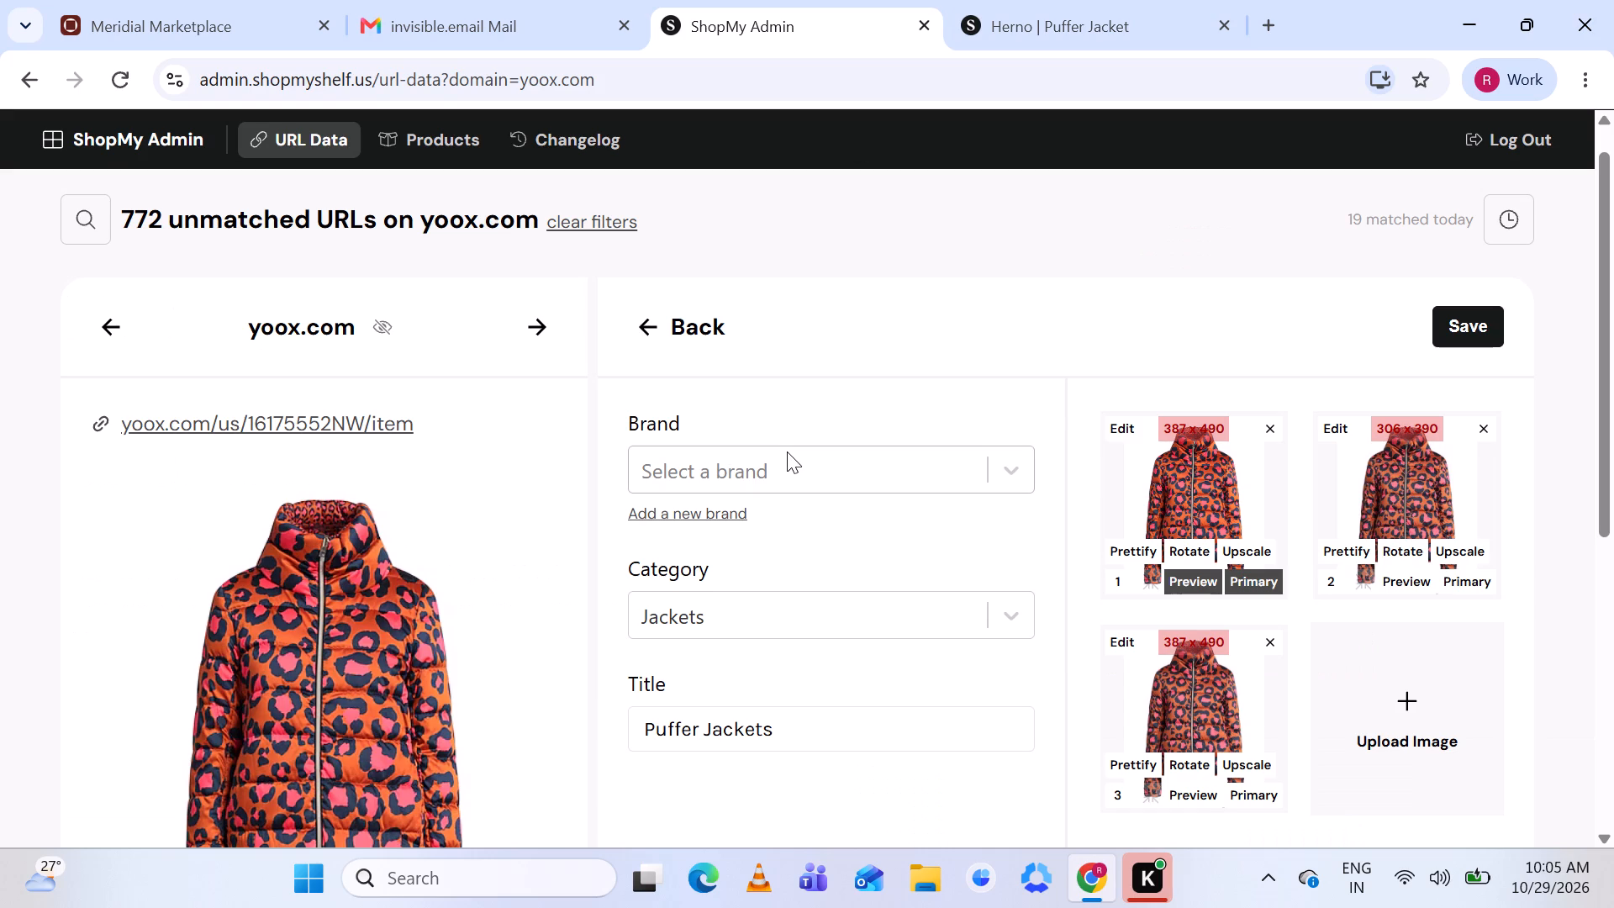
scroll(787, 451, "down", 1)
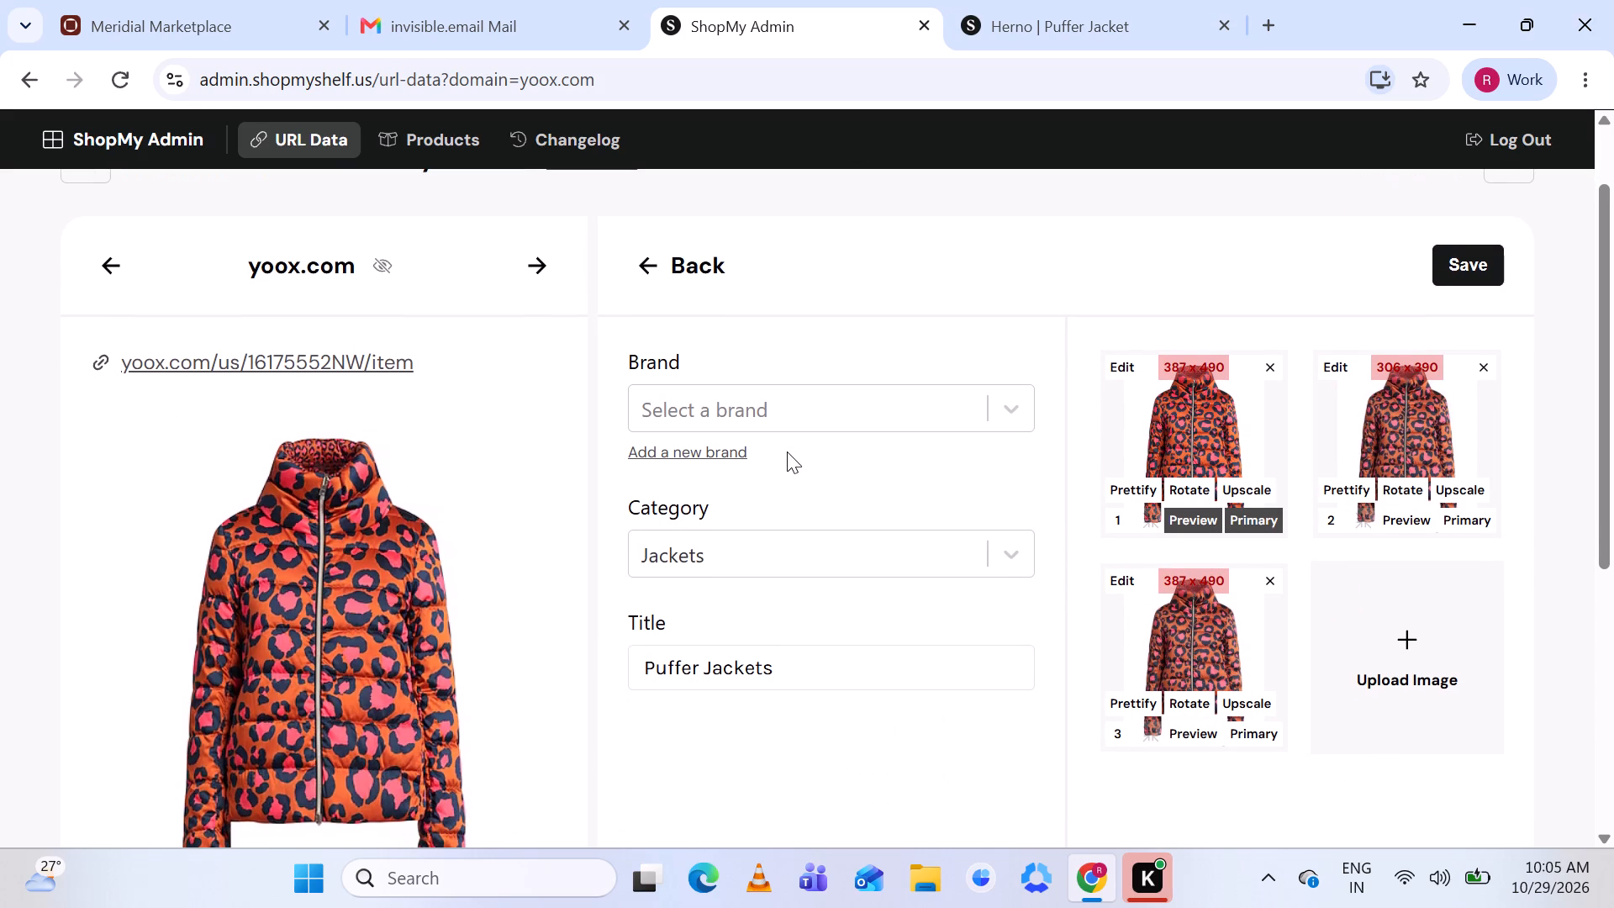
scroll(787, 451, "down", 1)
scroll(787, 451, "up", 1)
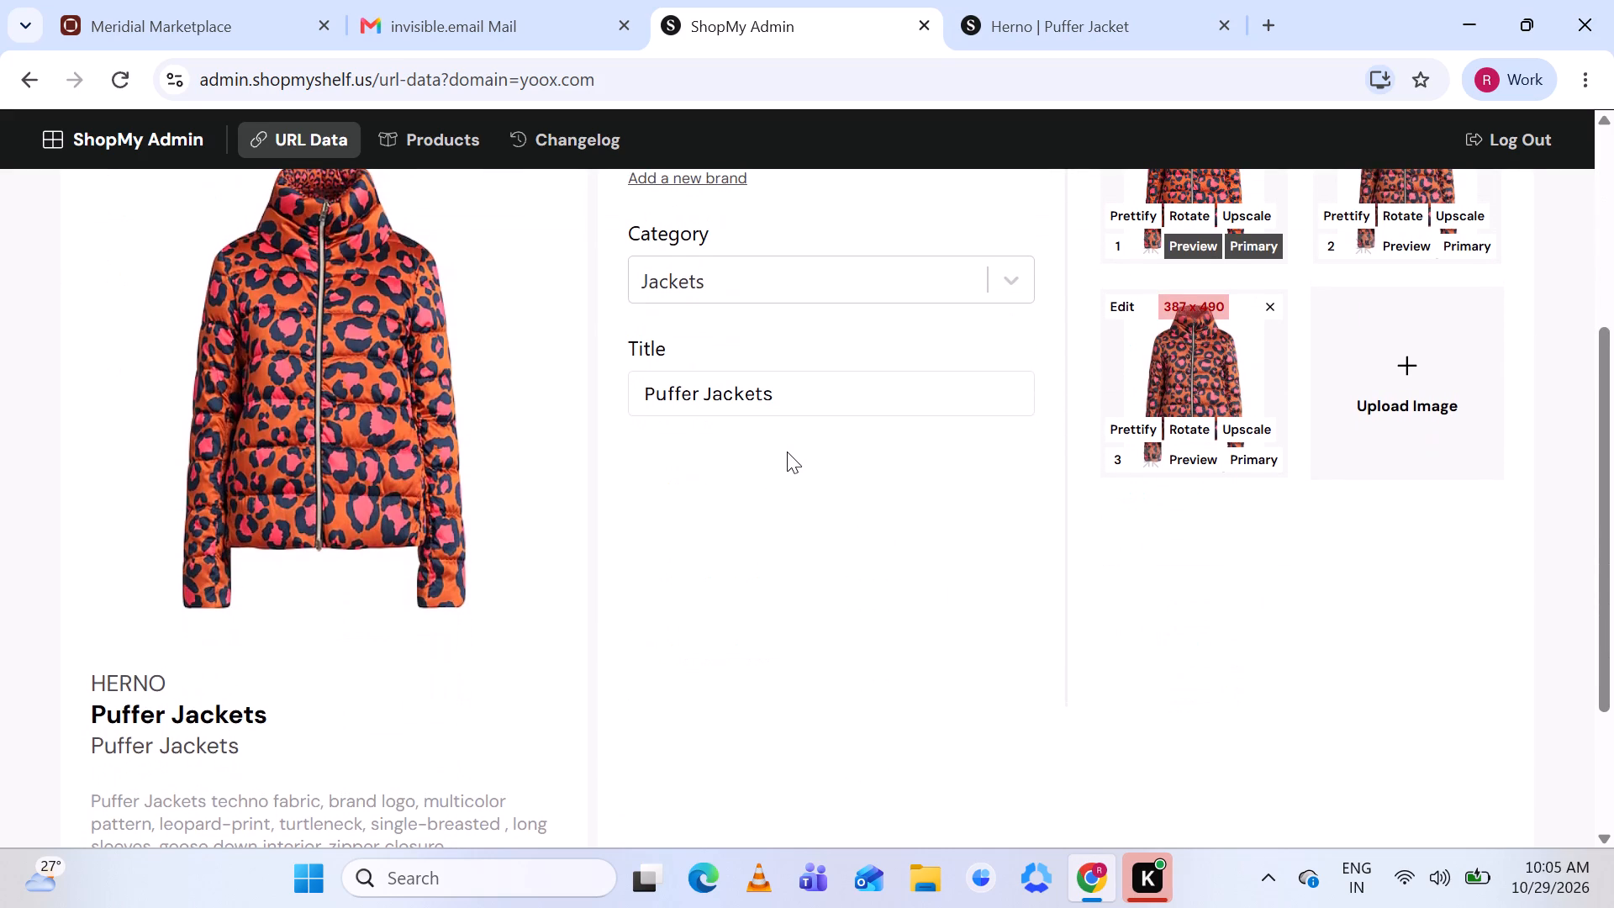
scroll(787, 451, "up", 2)
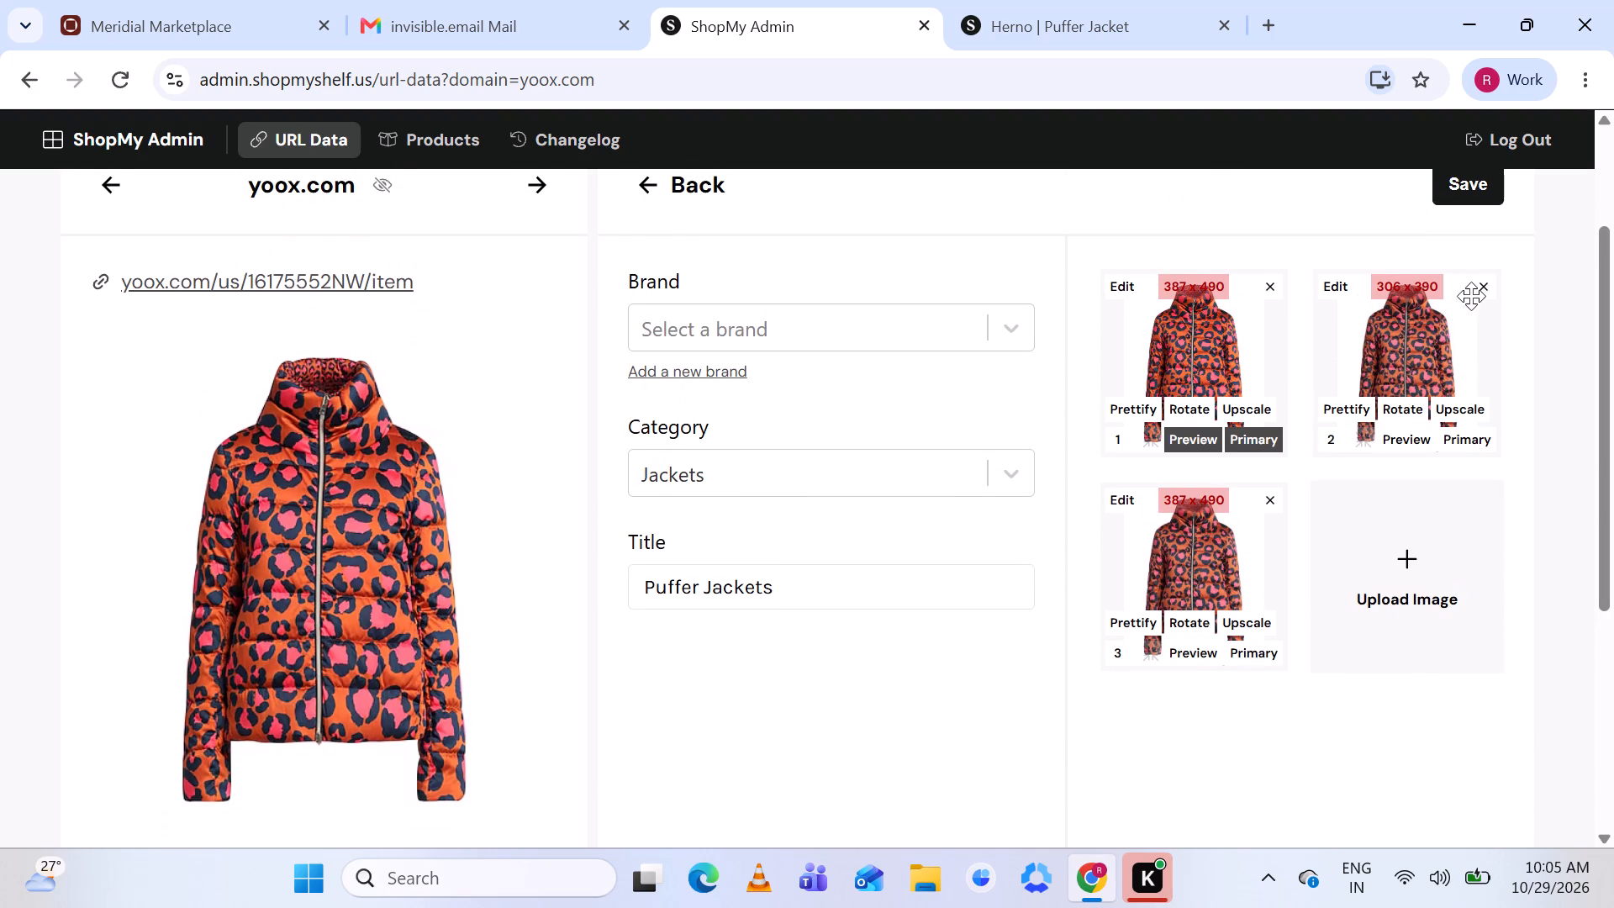
Remove the third and first images, both 387 x 490, from the new Herno product.
left_click(1272, 499)
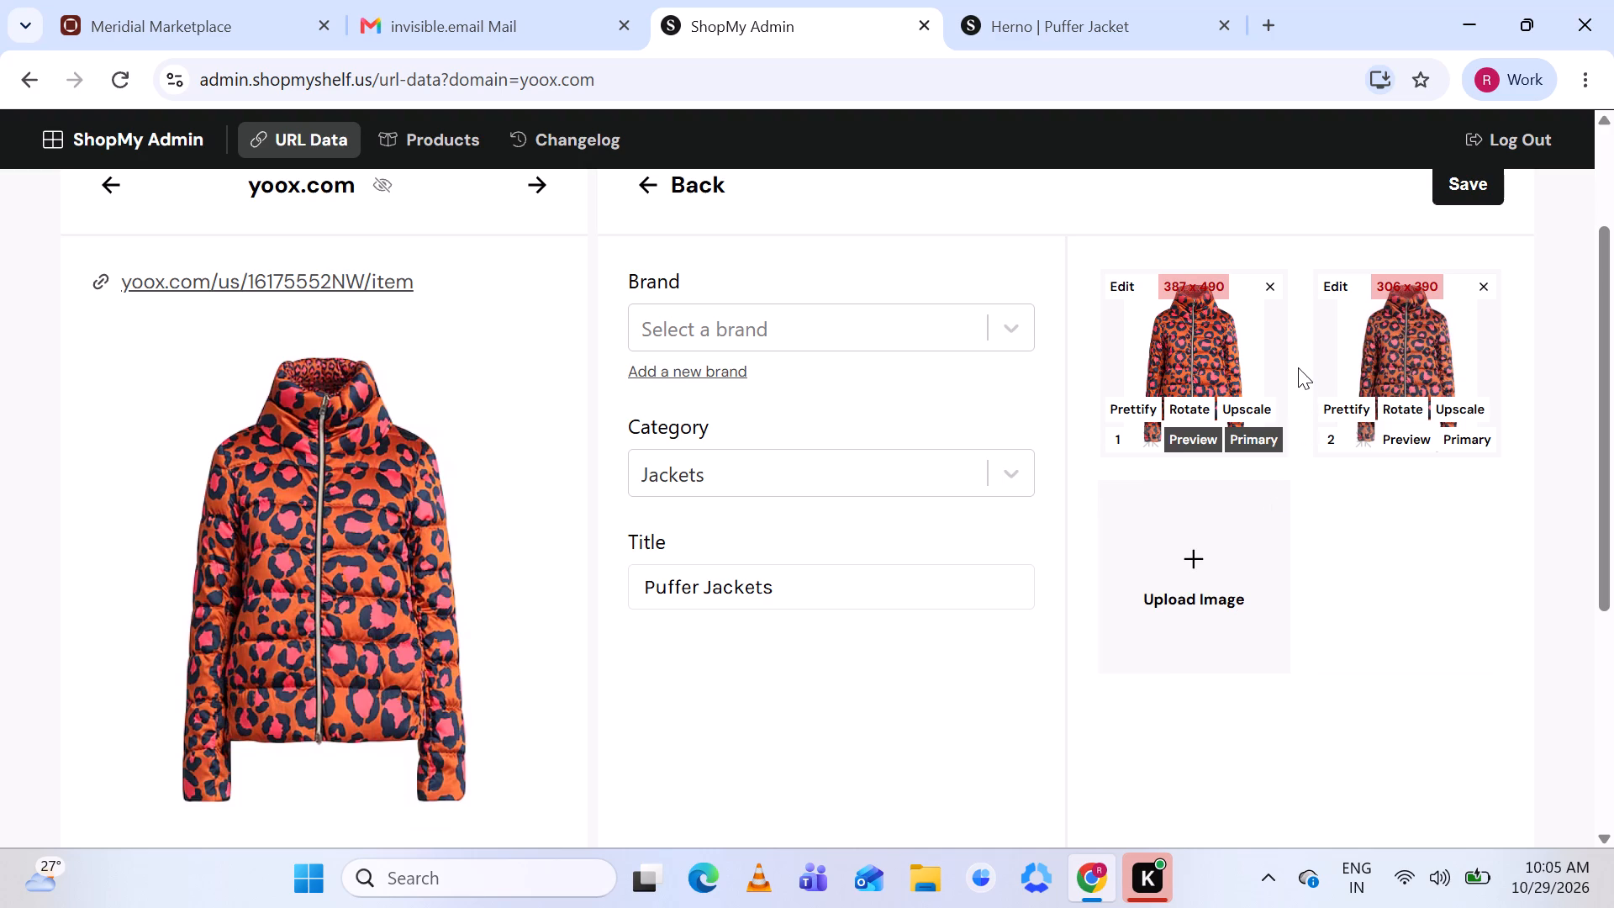
left_click(1271, 290)
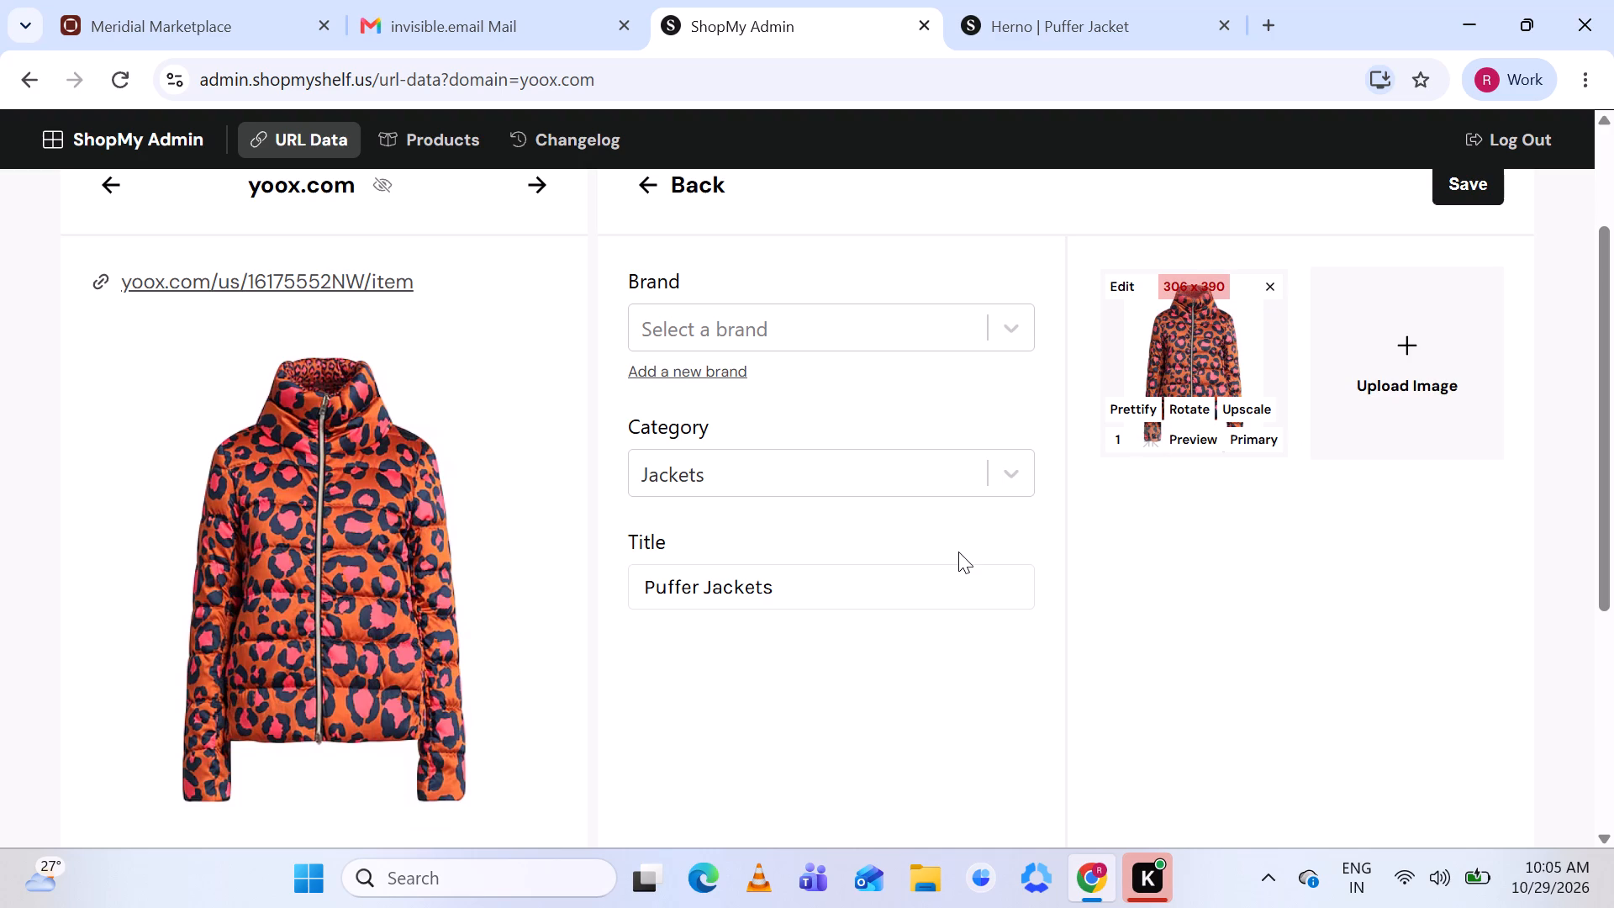
Search for the brand herno for the new product and look through the brand options.
left_click(732, 329)
scroll(732, 329, "down", 1)
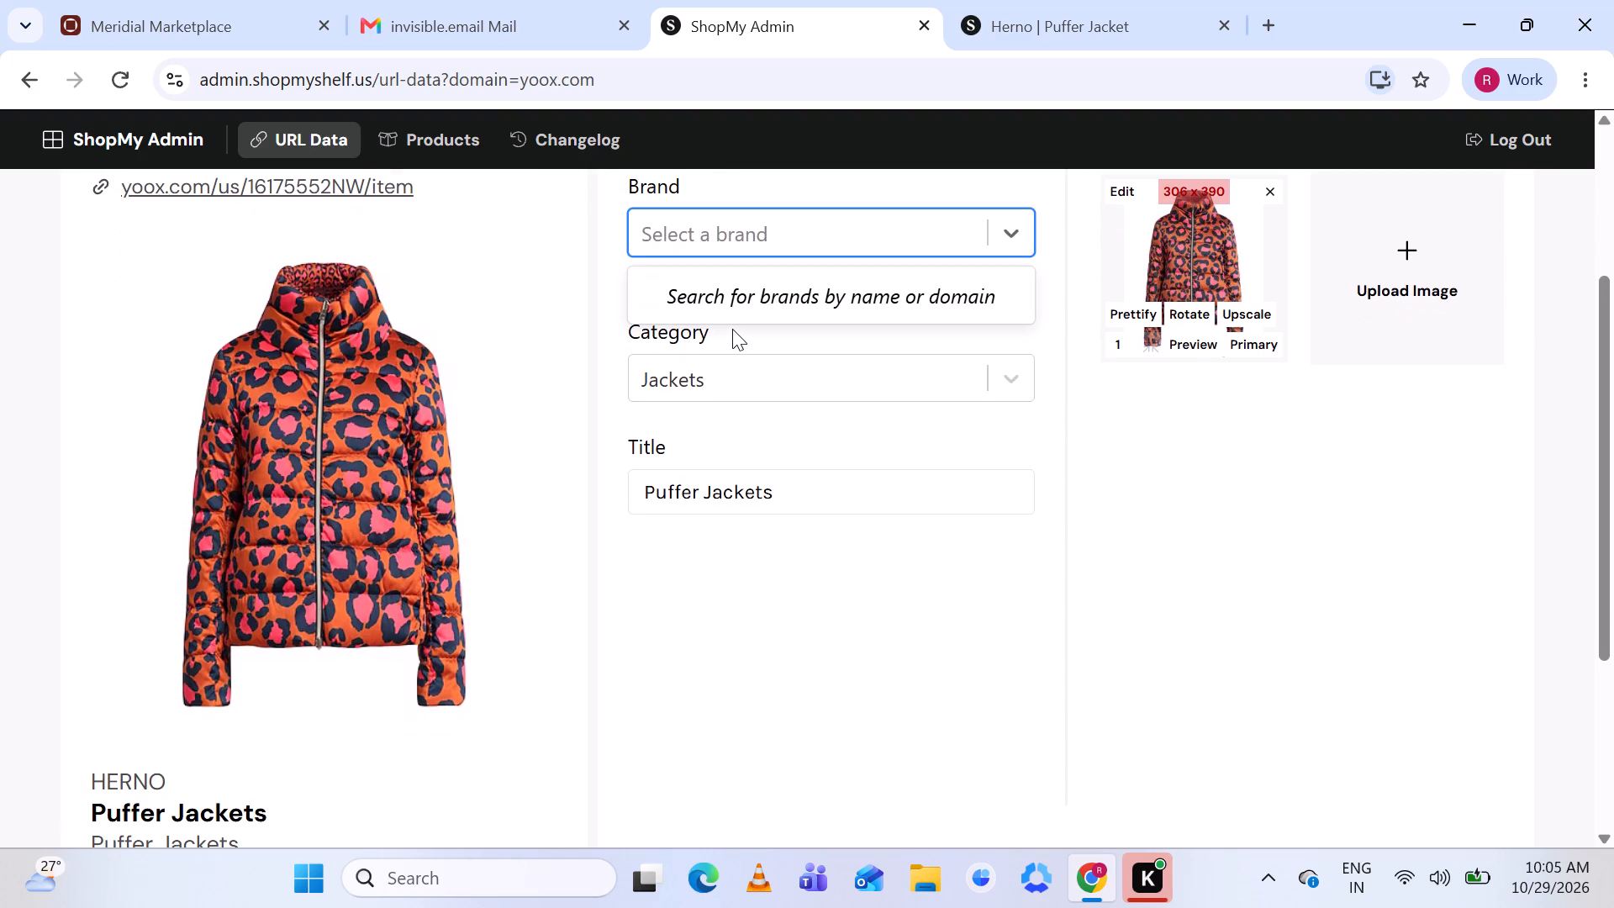
key("h")
type("er")
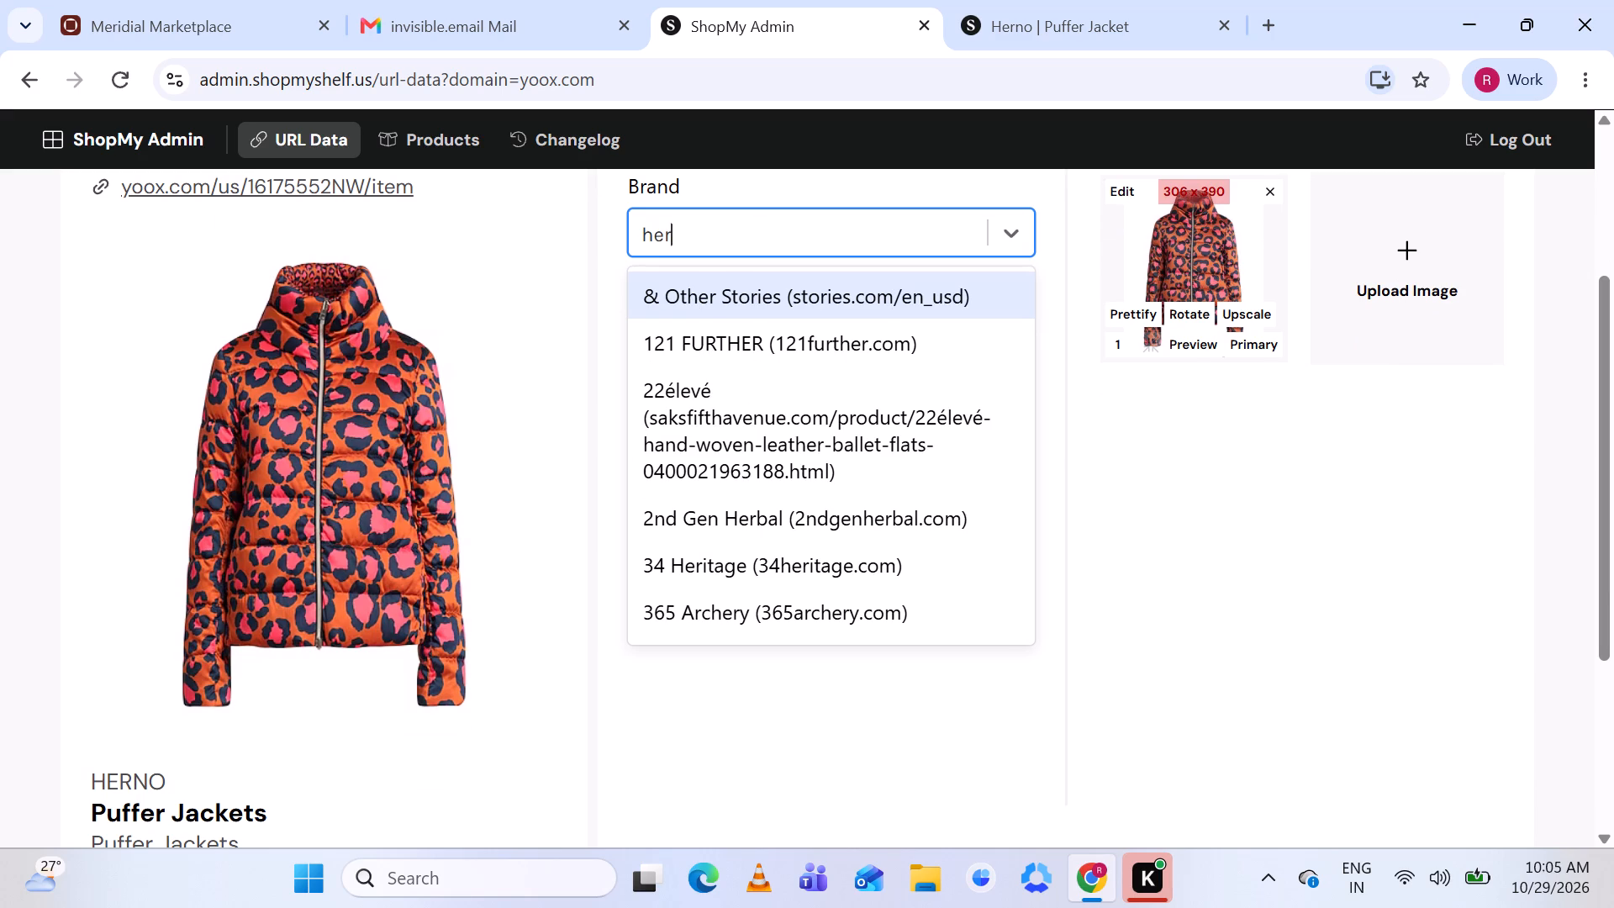
type("no")
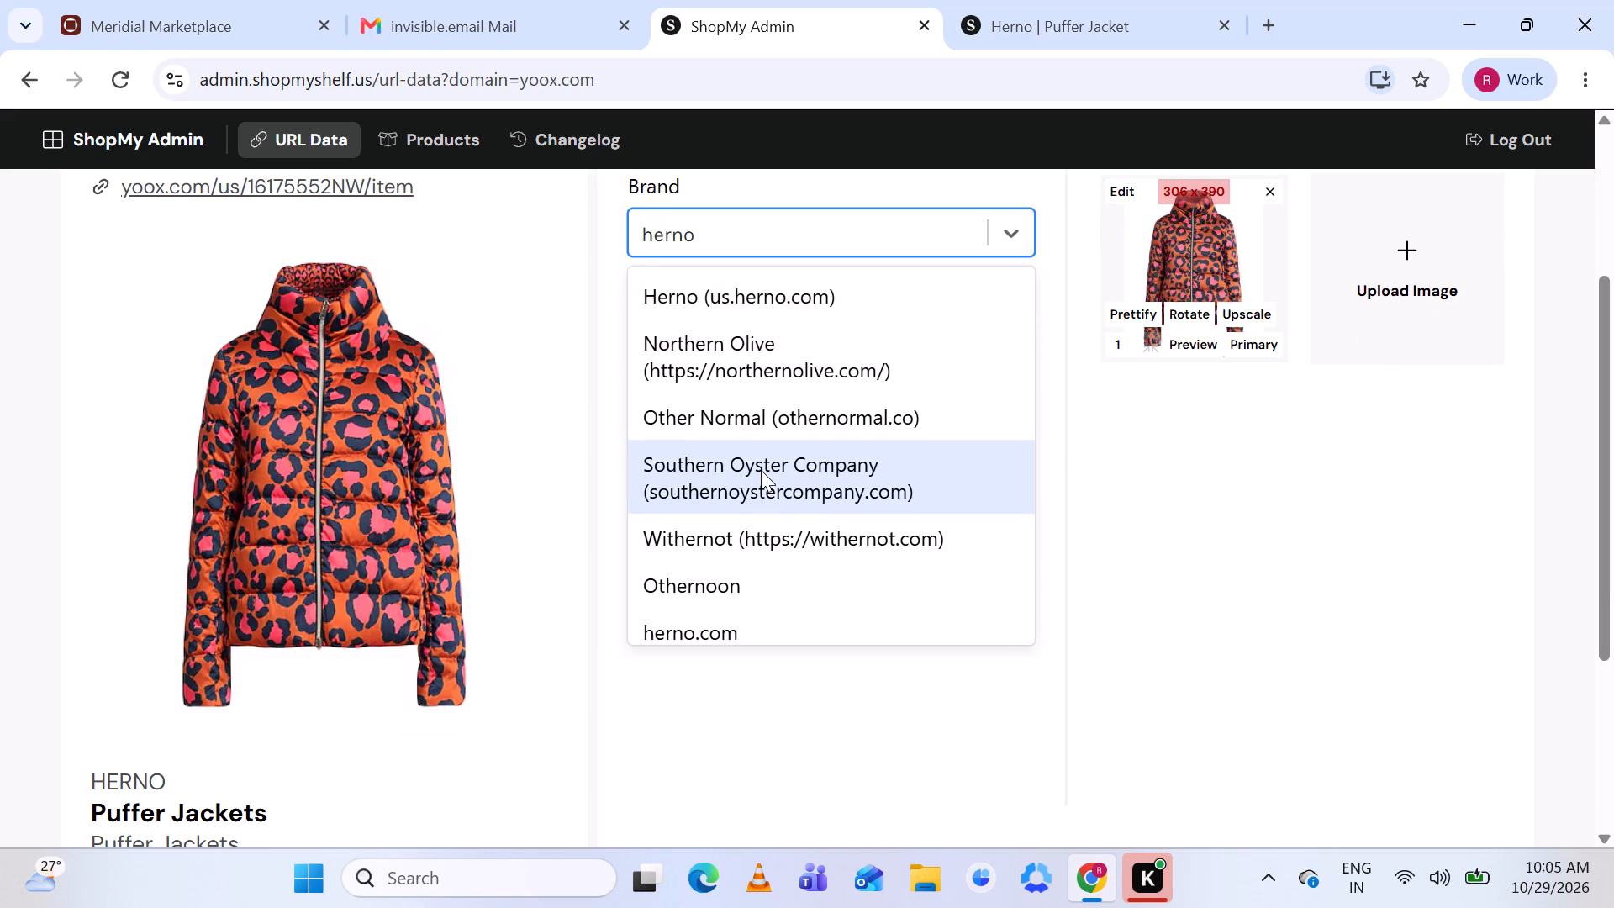
scroll(761, 470, "down", 2)
scroll(761, 470, "up", 2)
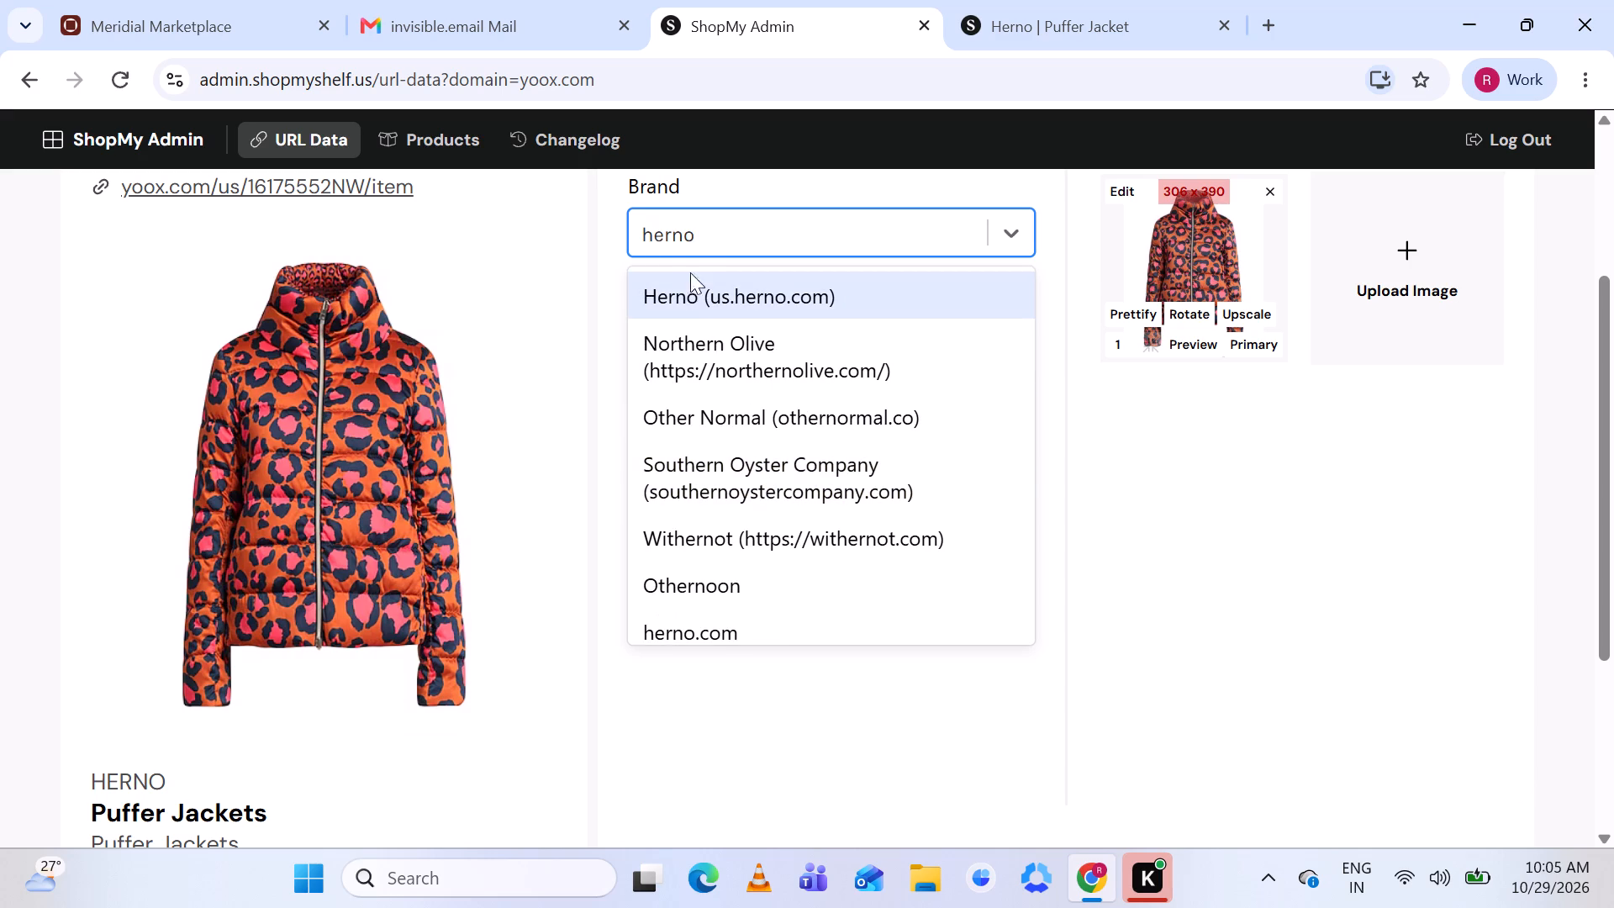
scroll(801, 392, "down", 1)
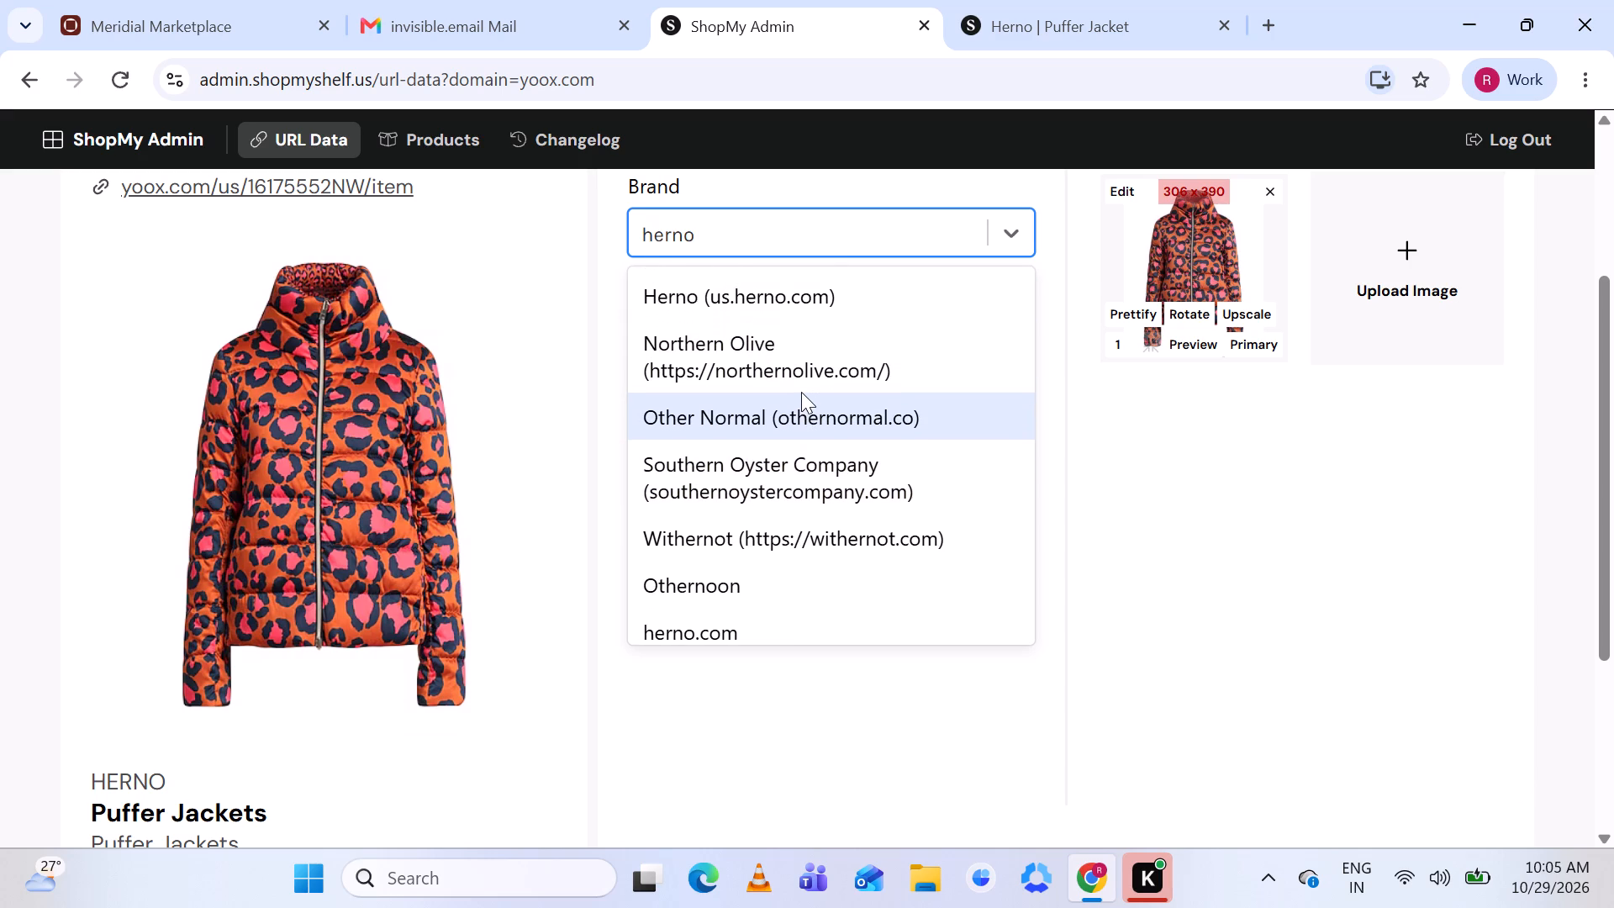
scroll(801, 392, "down", 1)
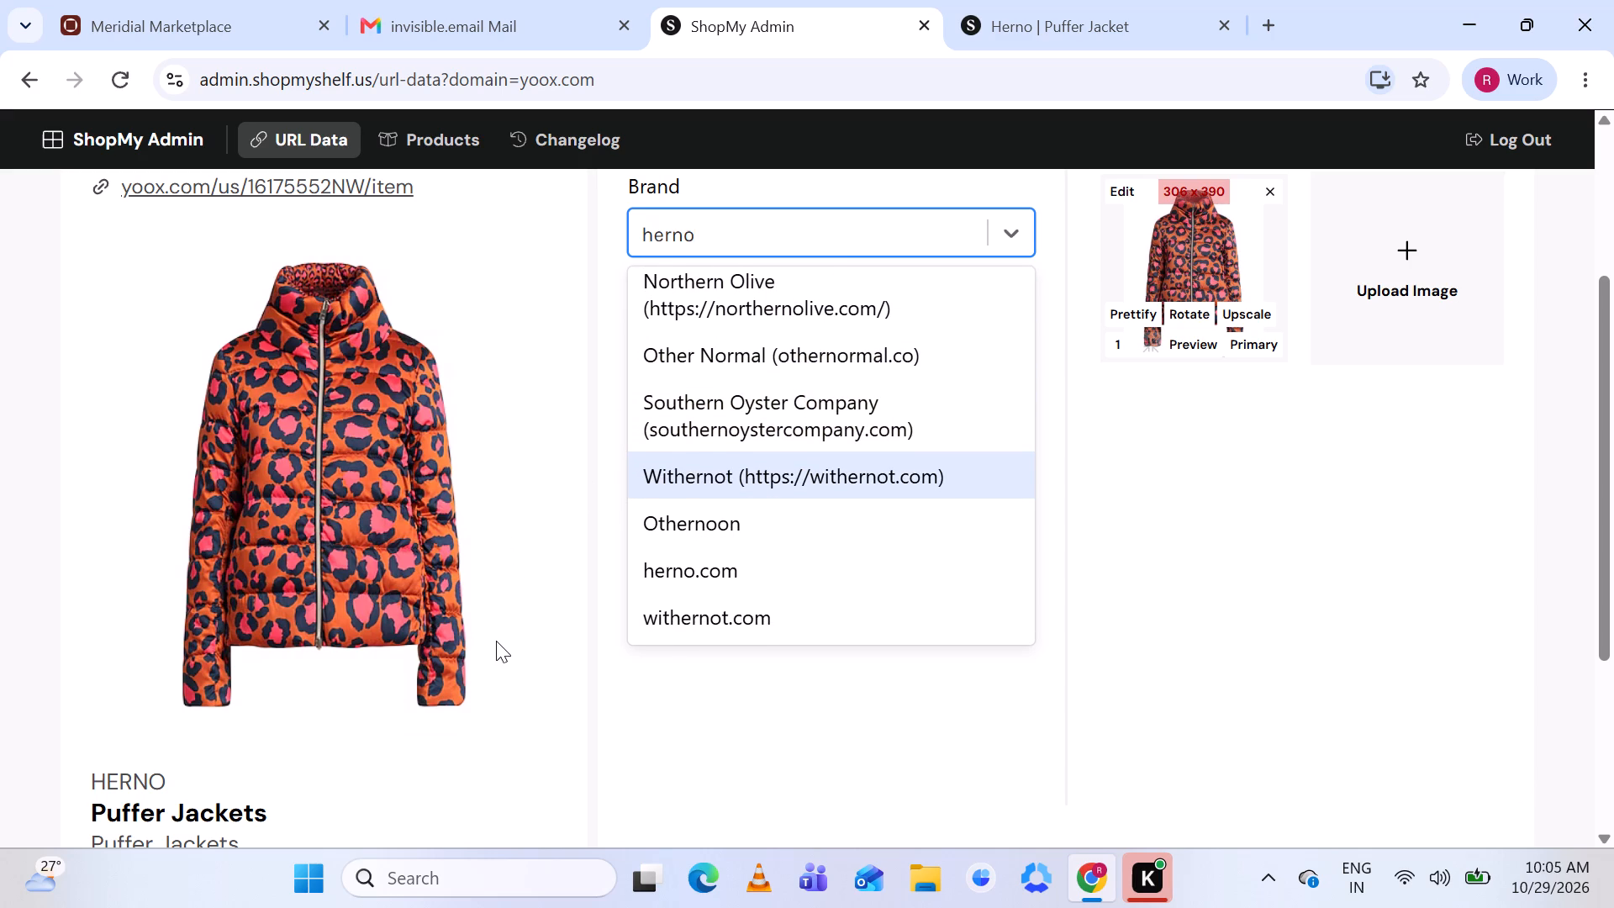
scroll(496, 641, "down", 1)
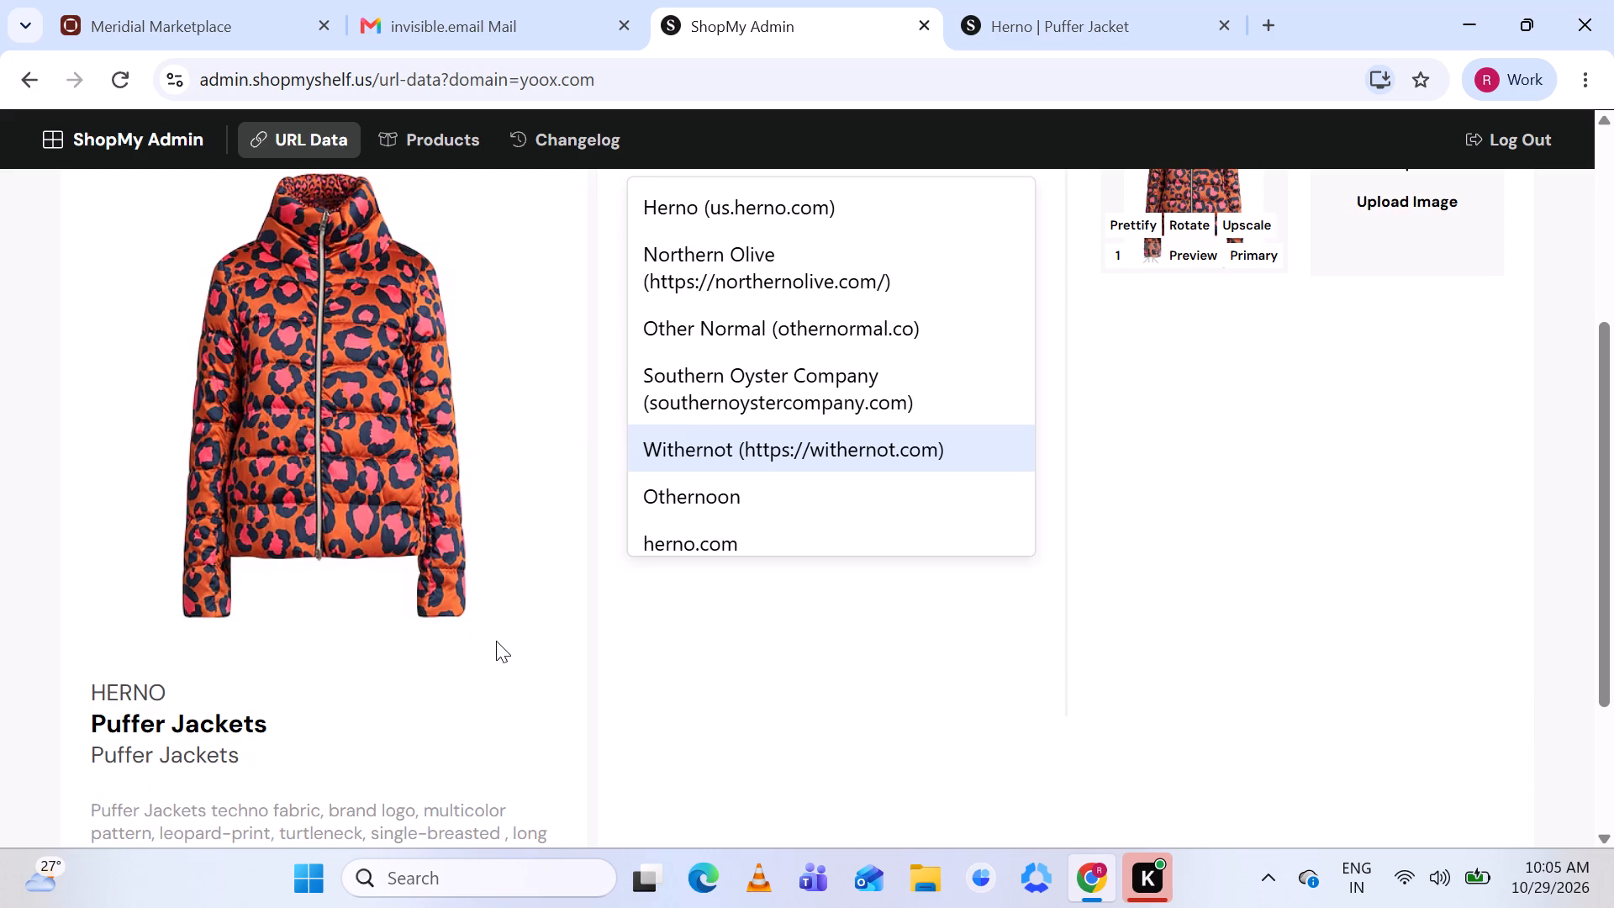
scroll(331, 487, "up", 2)
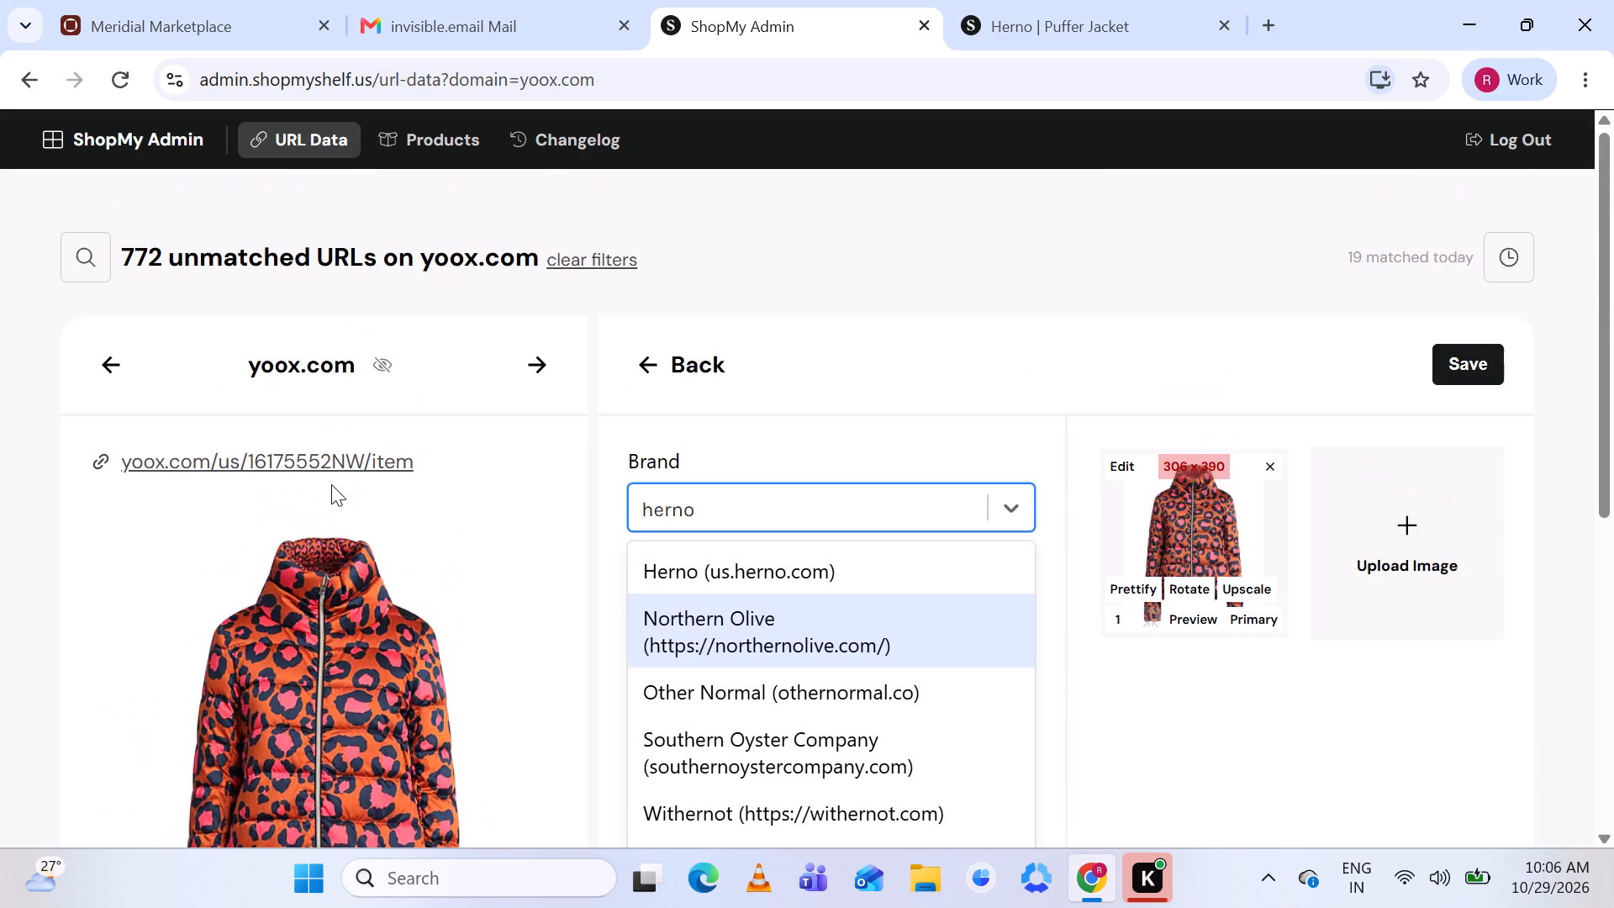
Examine the yoox.com source page and Herno's product listings on ShopMy, then review the new product form against the source details.
left_click(242, 452)
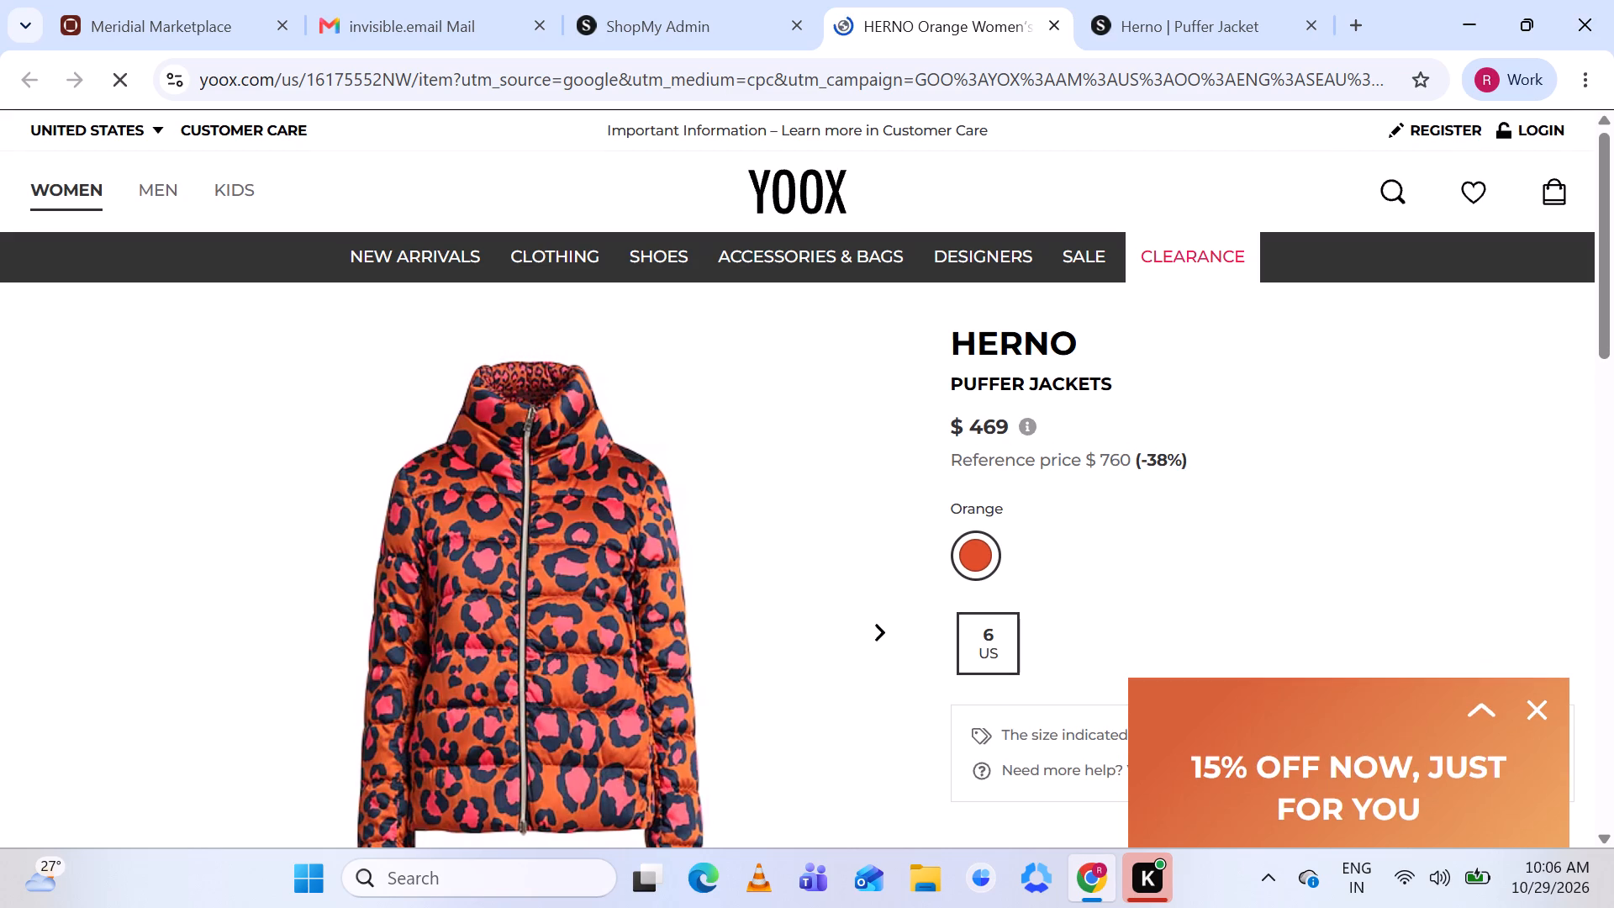
left_click(1158, 12)
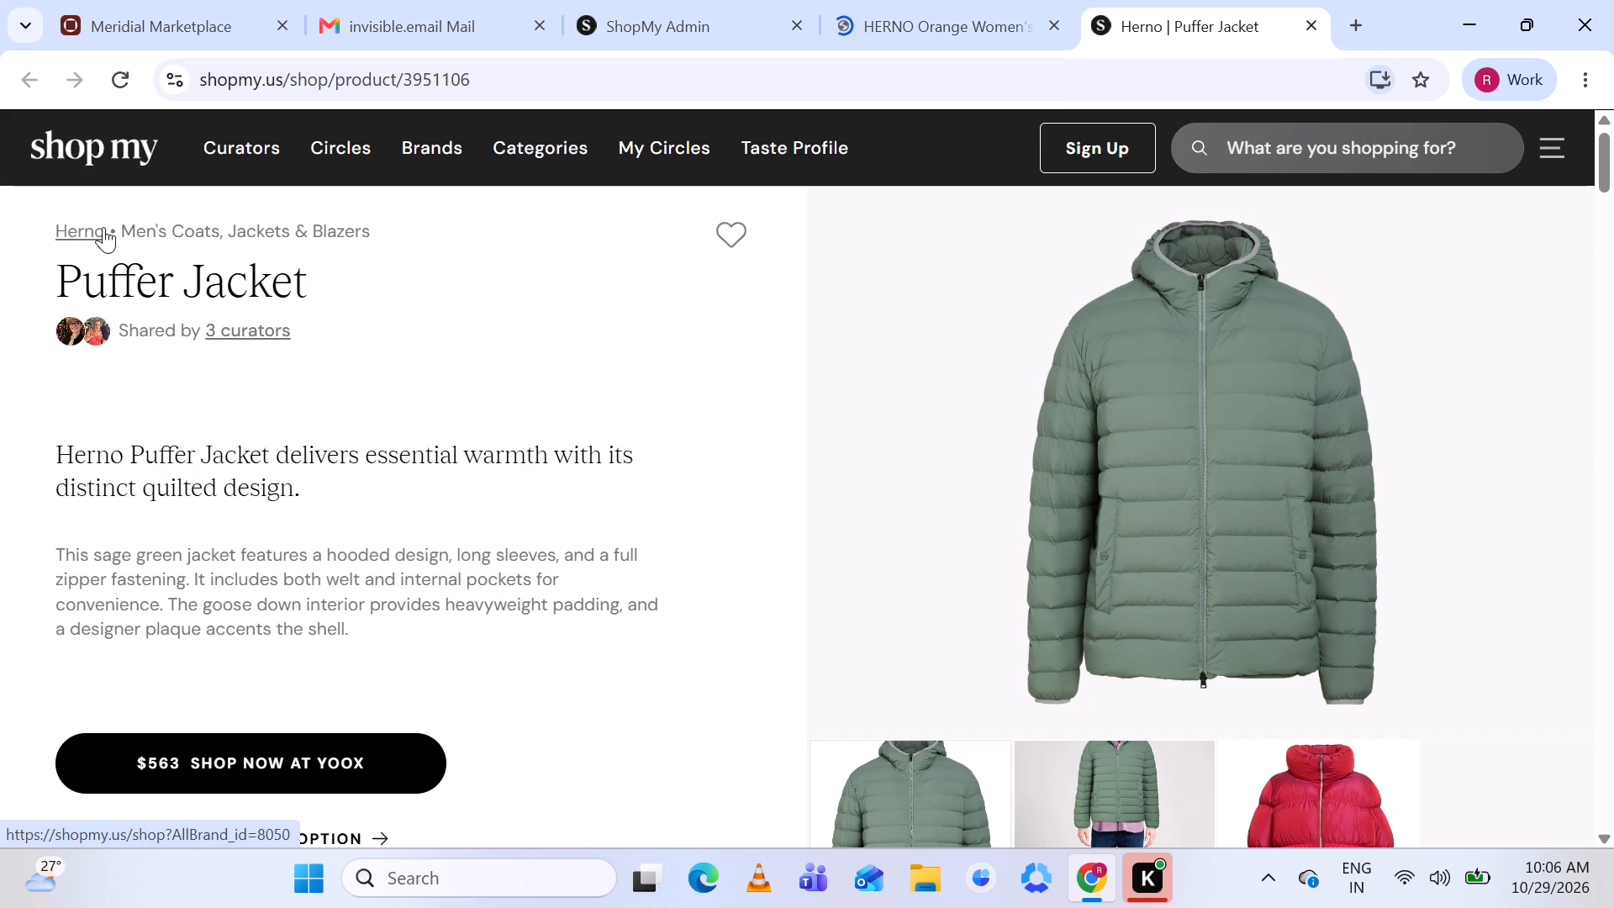
left_click(94, 230)
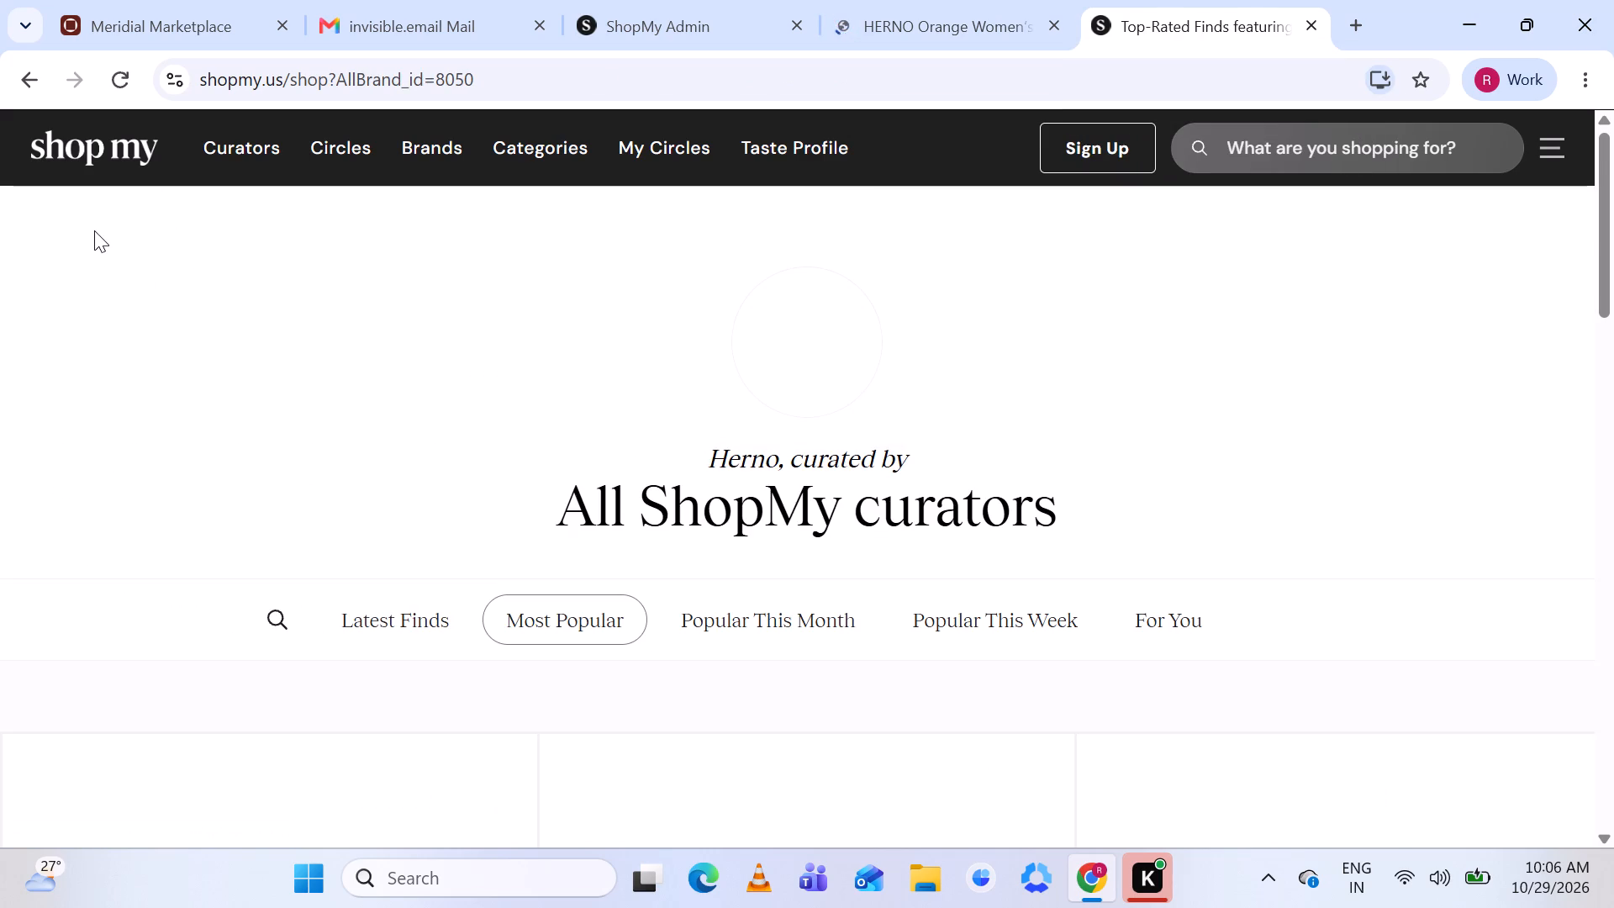
scroll(462, 313, "down", 3)
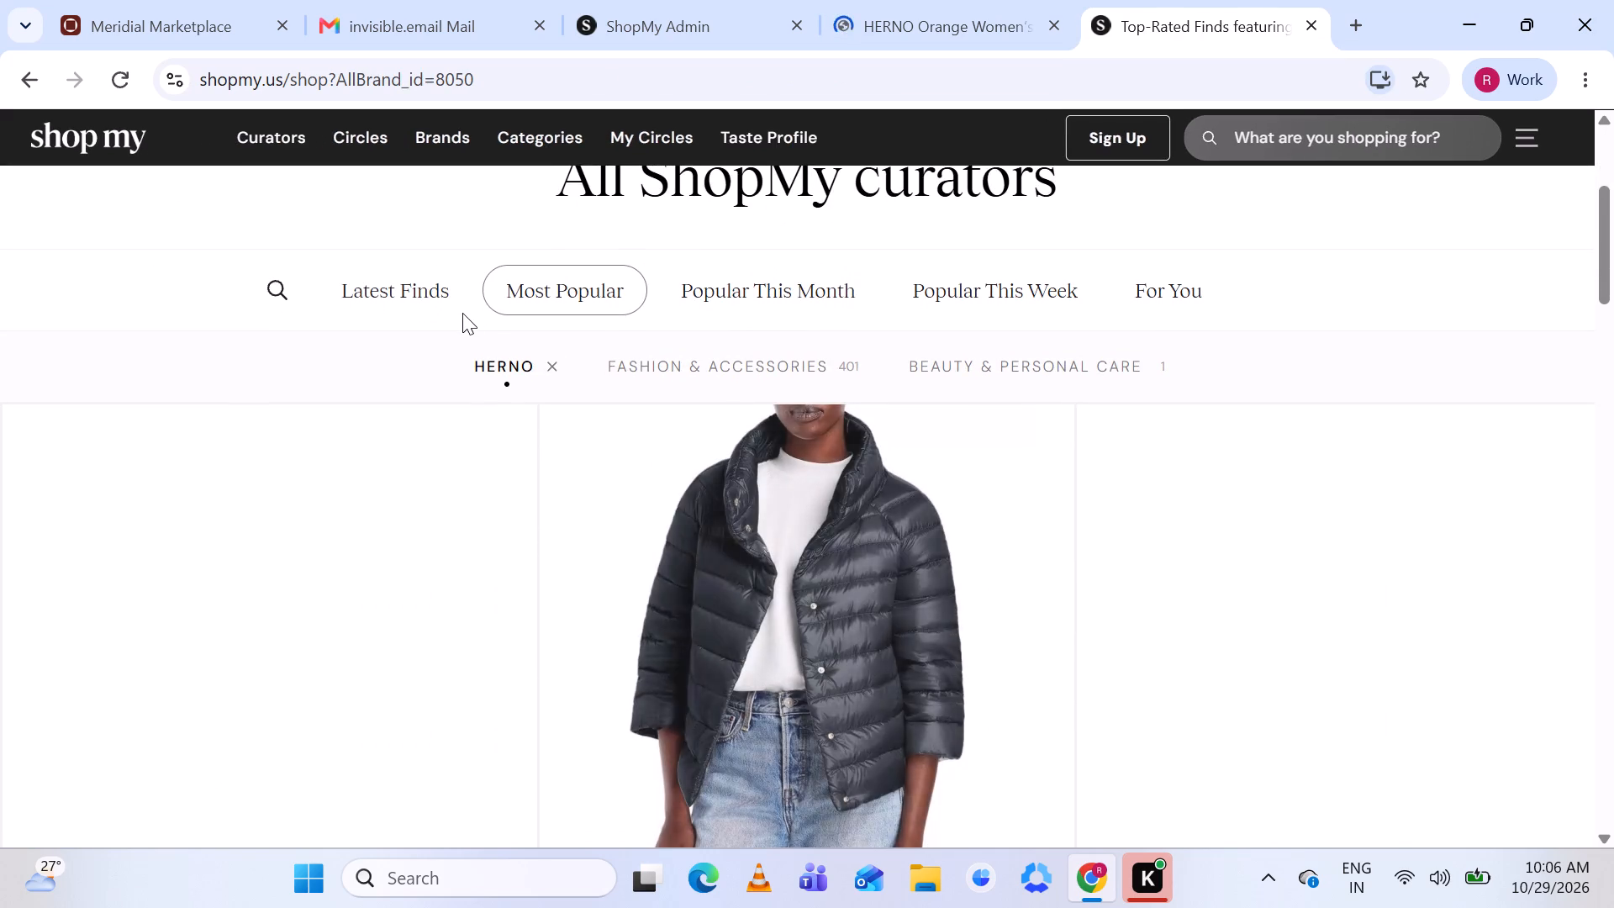
scroll(462, 313, "down", 6)
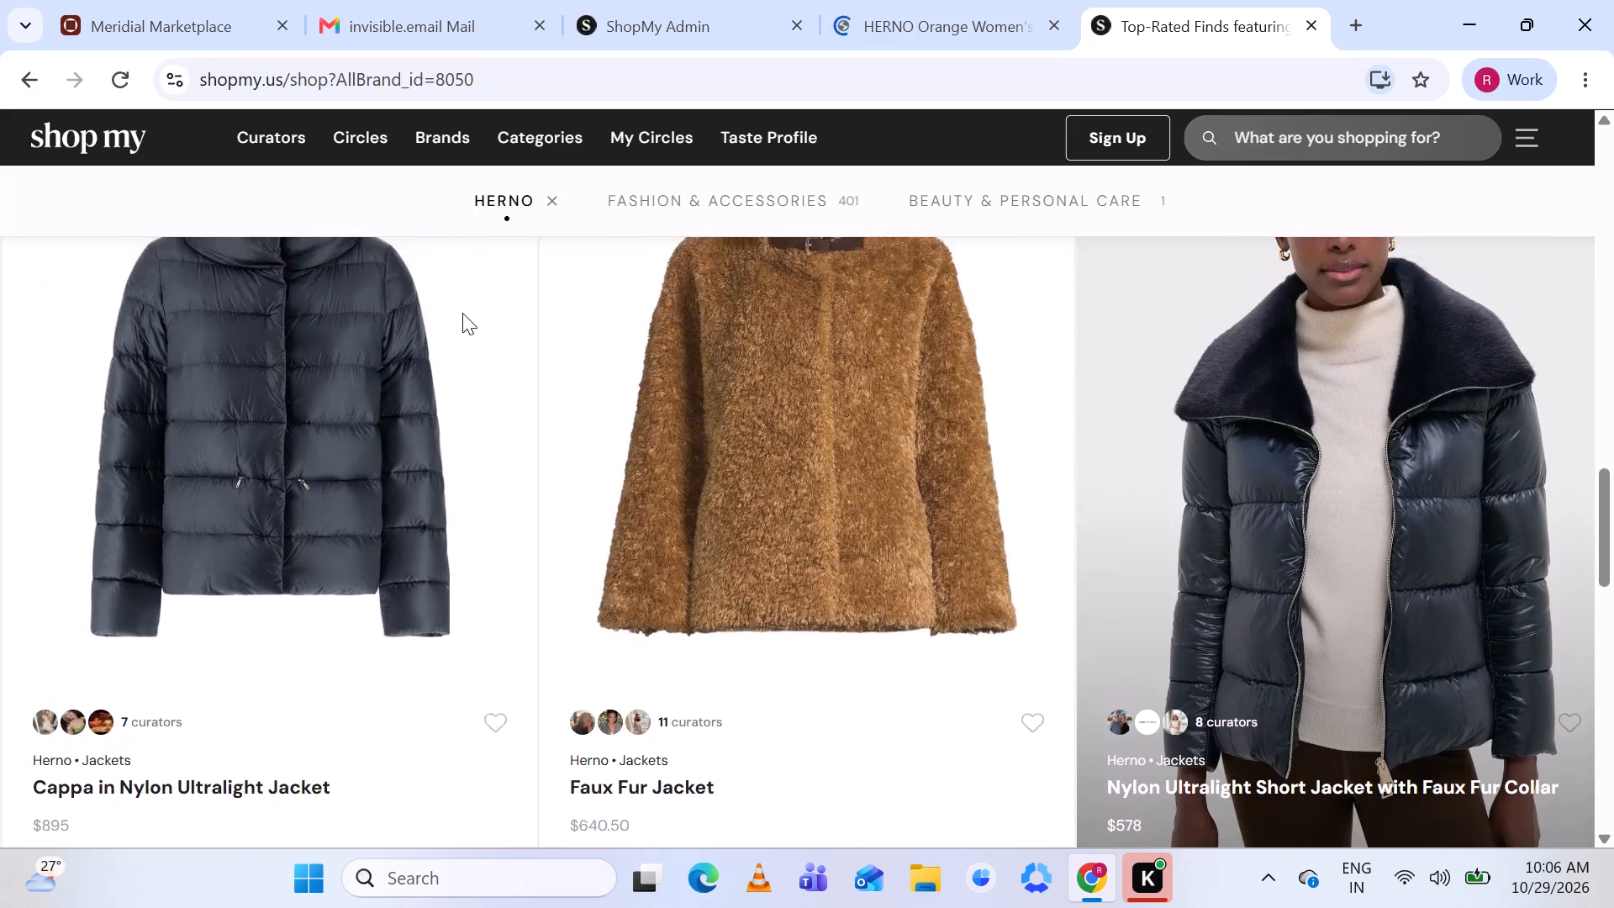
scroll(462, 313, "up", 4)
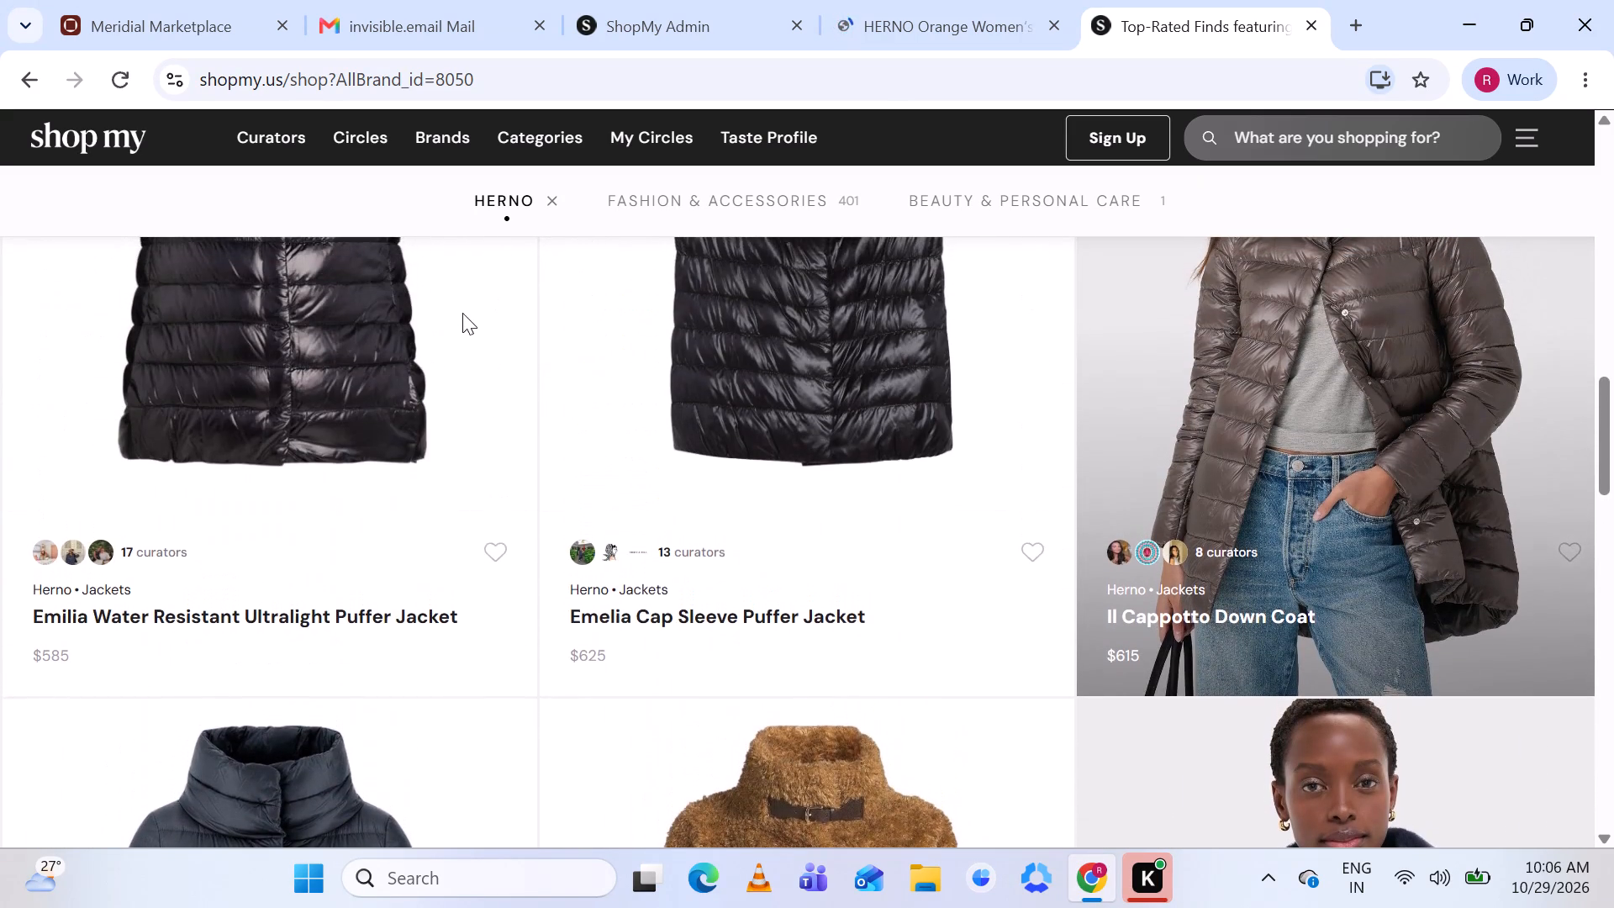
scroll(462, 313, "up", 6)
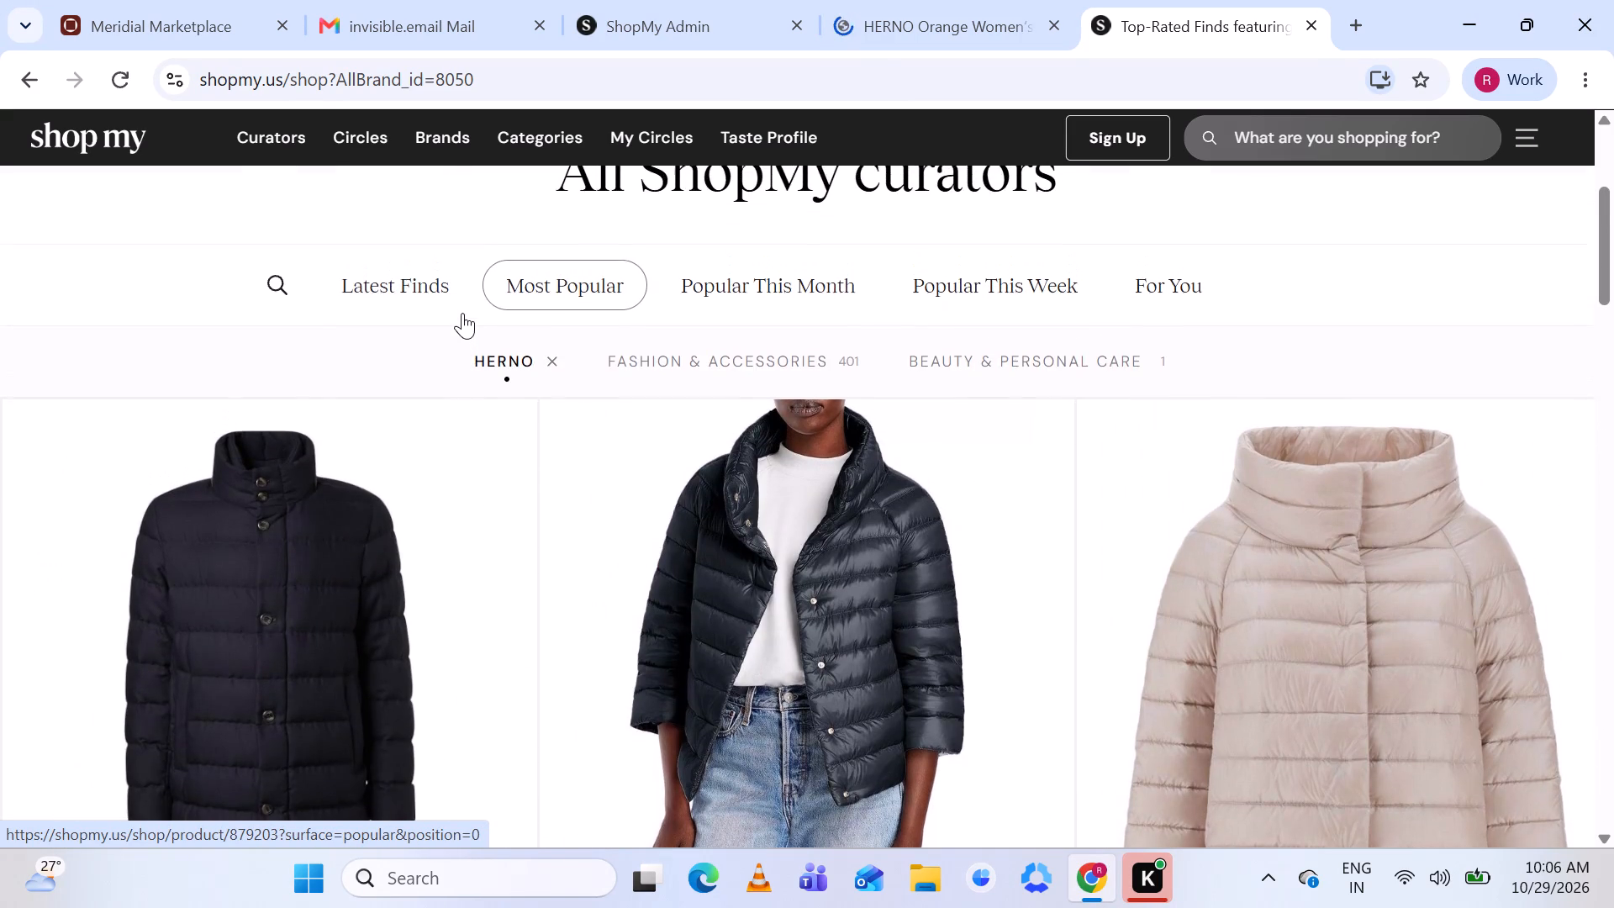
scroll(462, 313, "up", 2)
left_click(944, 4)
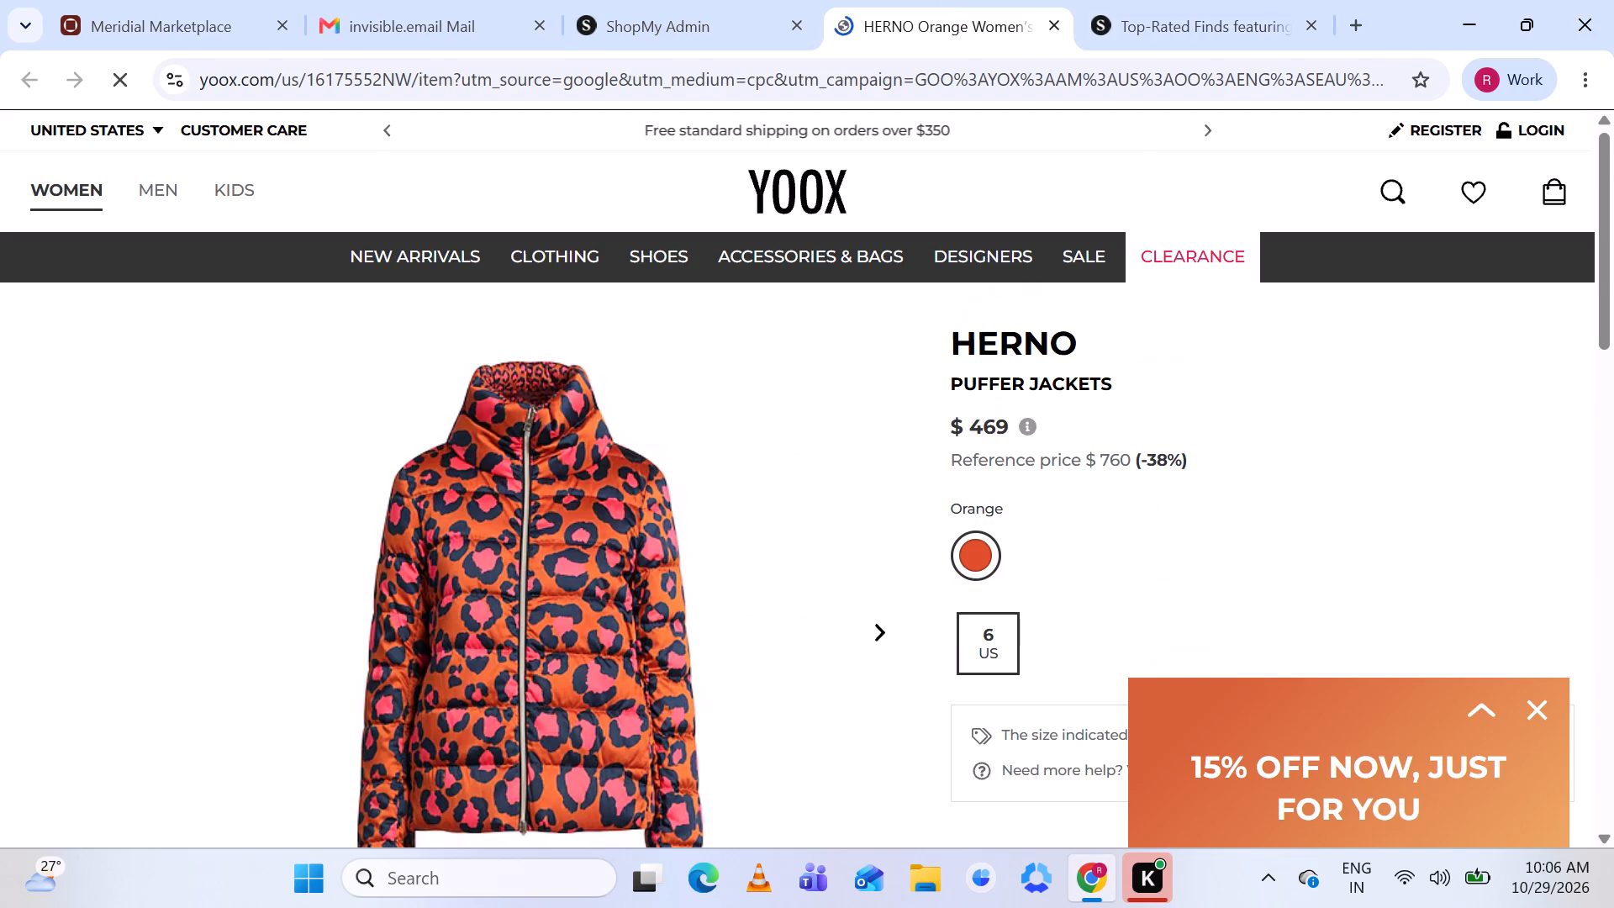
left_click(674, 17)
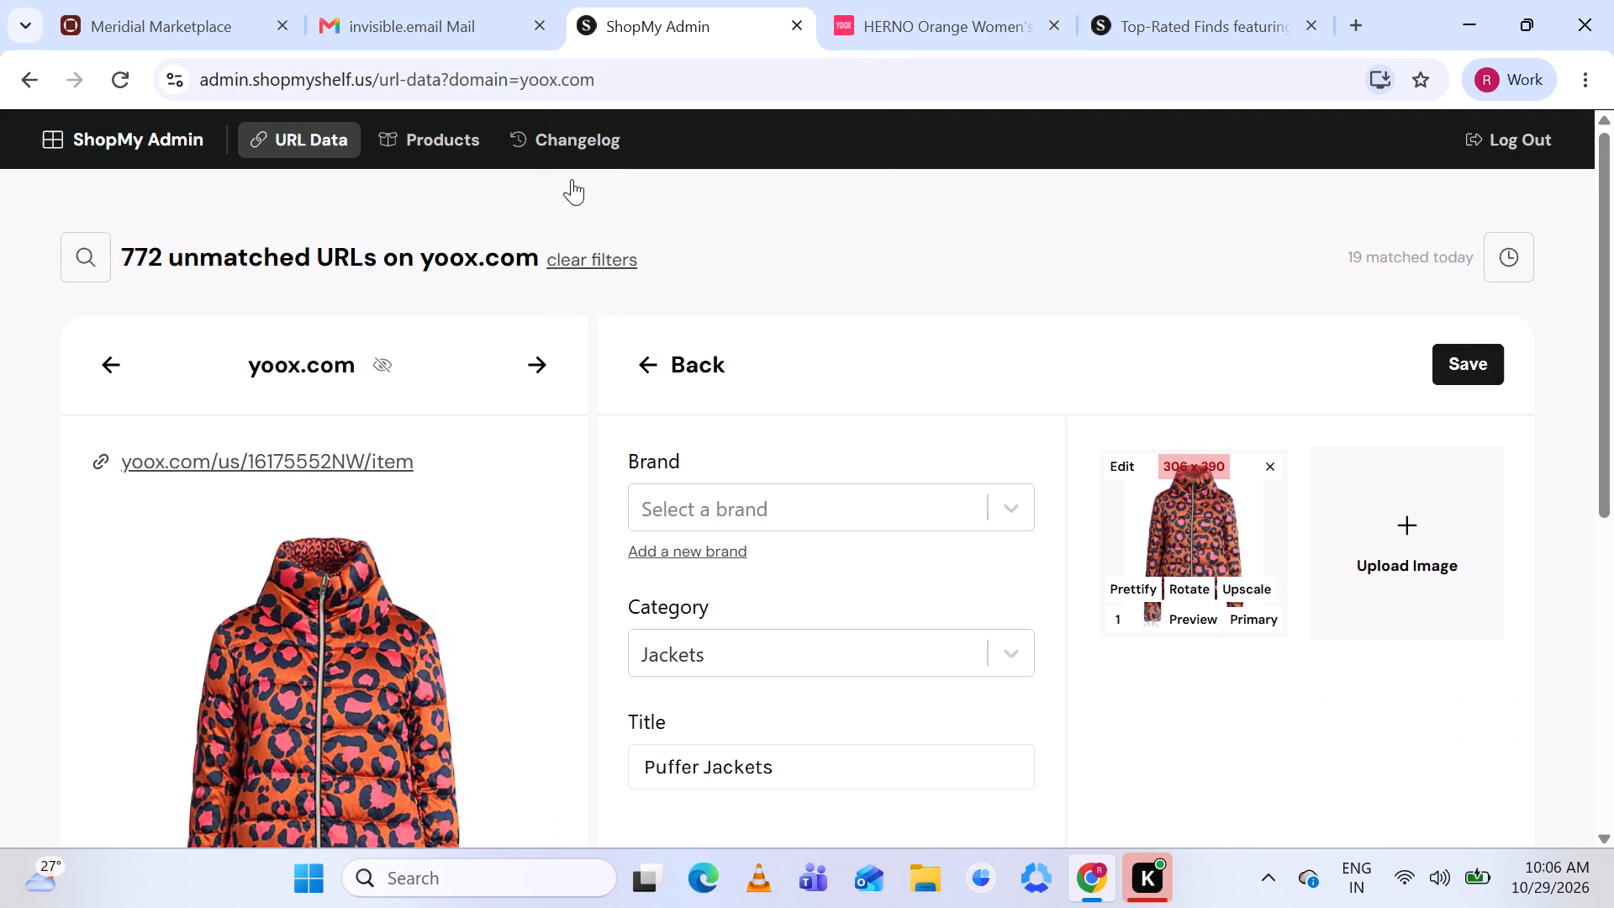
scroll(388, 415, "down", 4)
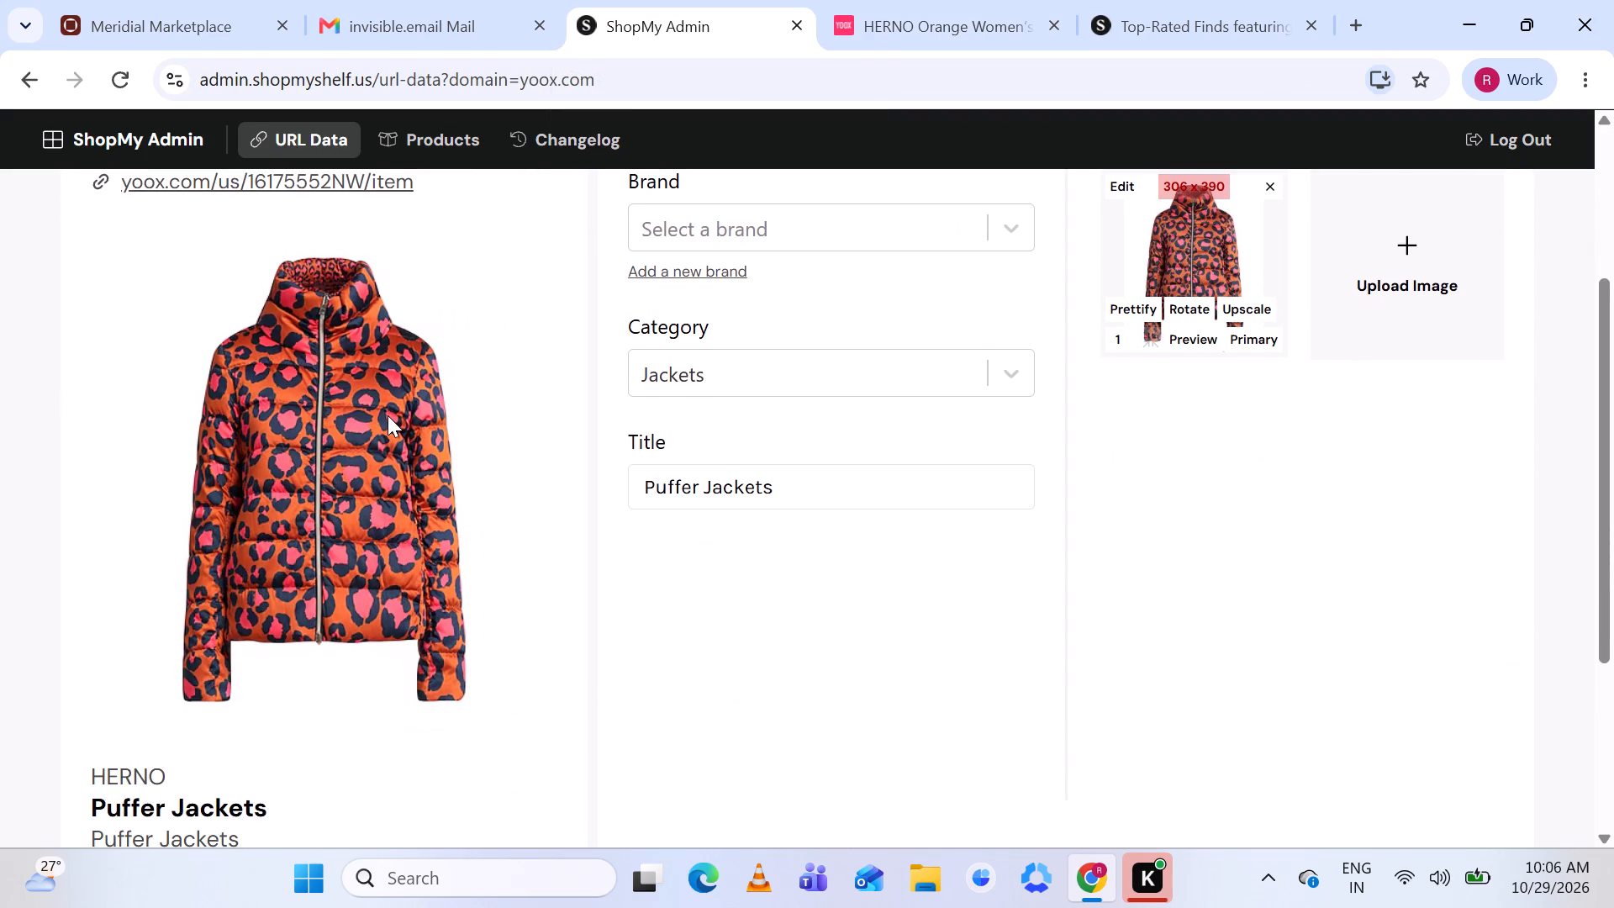
scroll(388, 415, "down", 1)
scroll(388, 415, "up", 3)
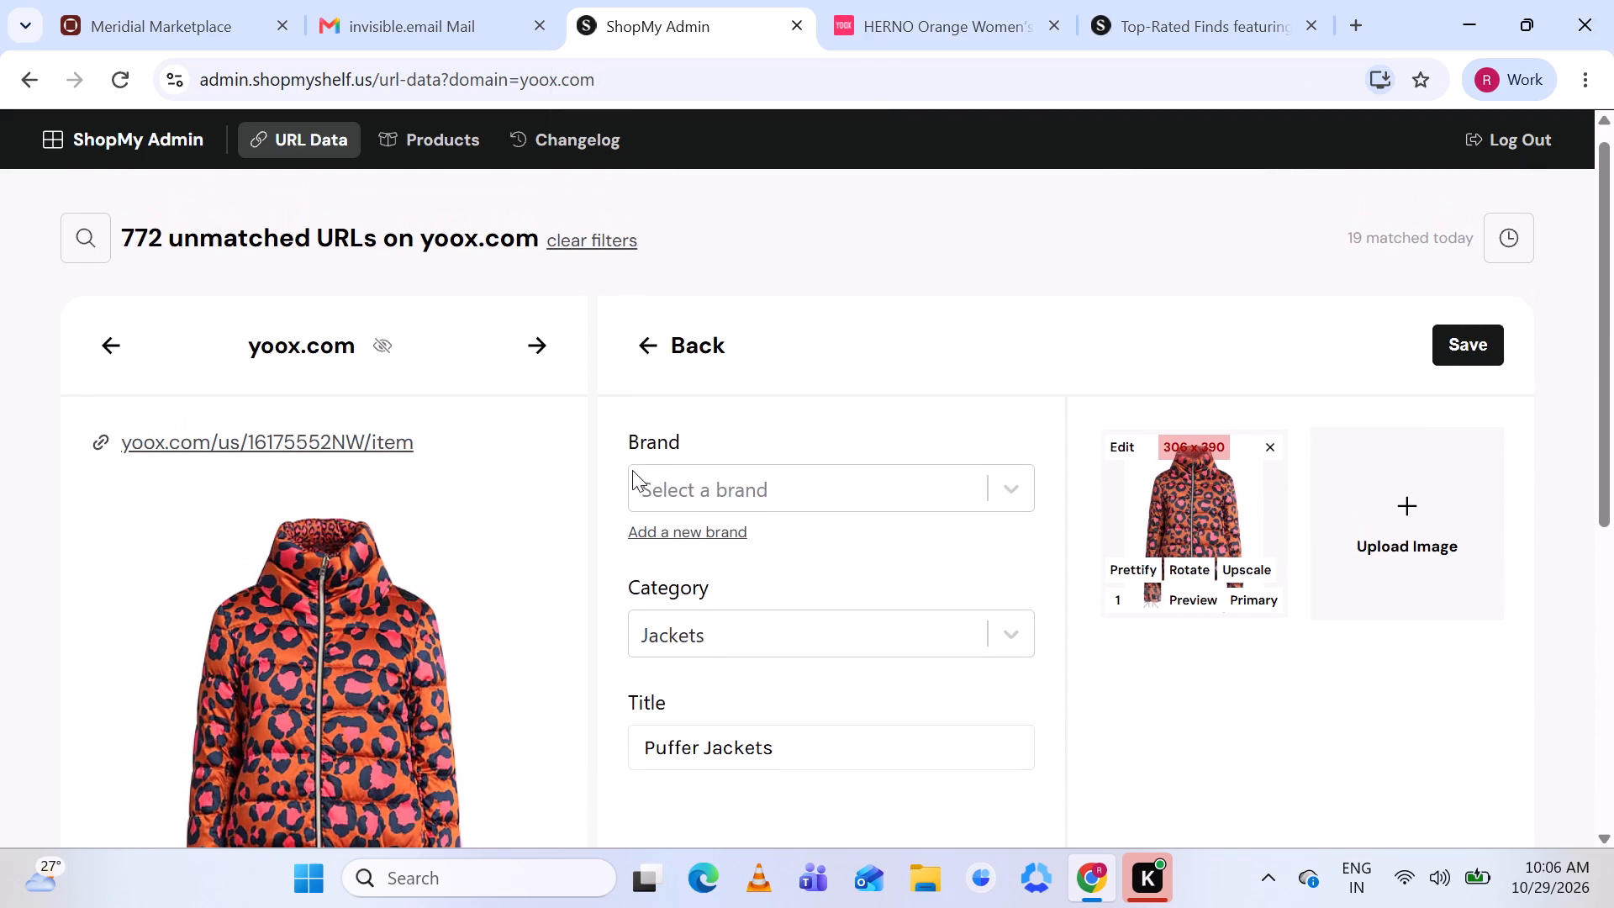
Examine Herno's brand page and listings on ShopMy again and compare them with the yoox.com jacket page.
left_click(699, 473)
left_click(1245, 0)
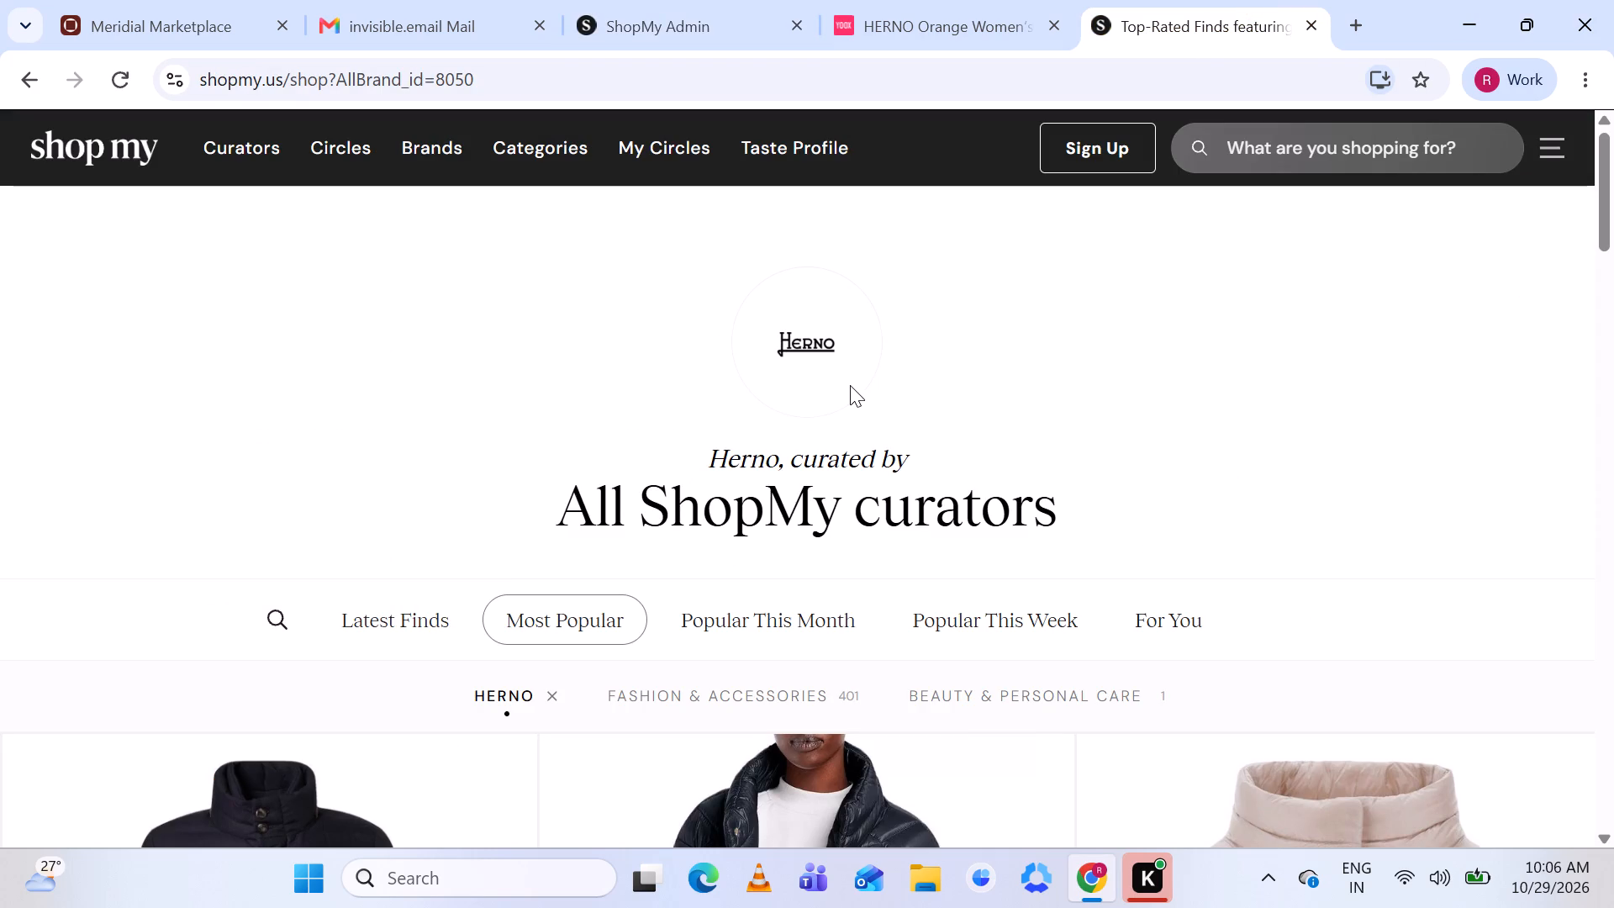
scroll(850, 385, "down", 1)
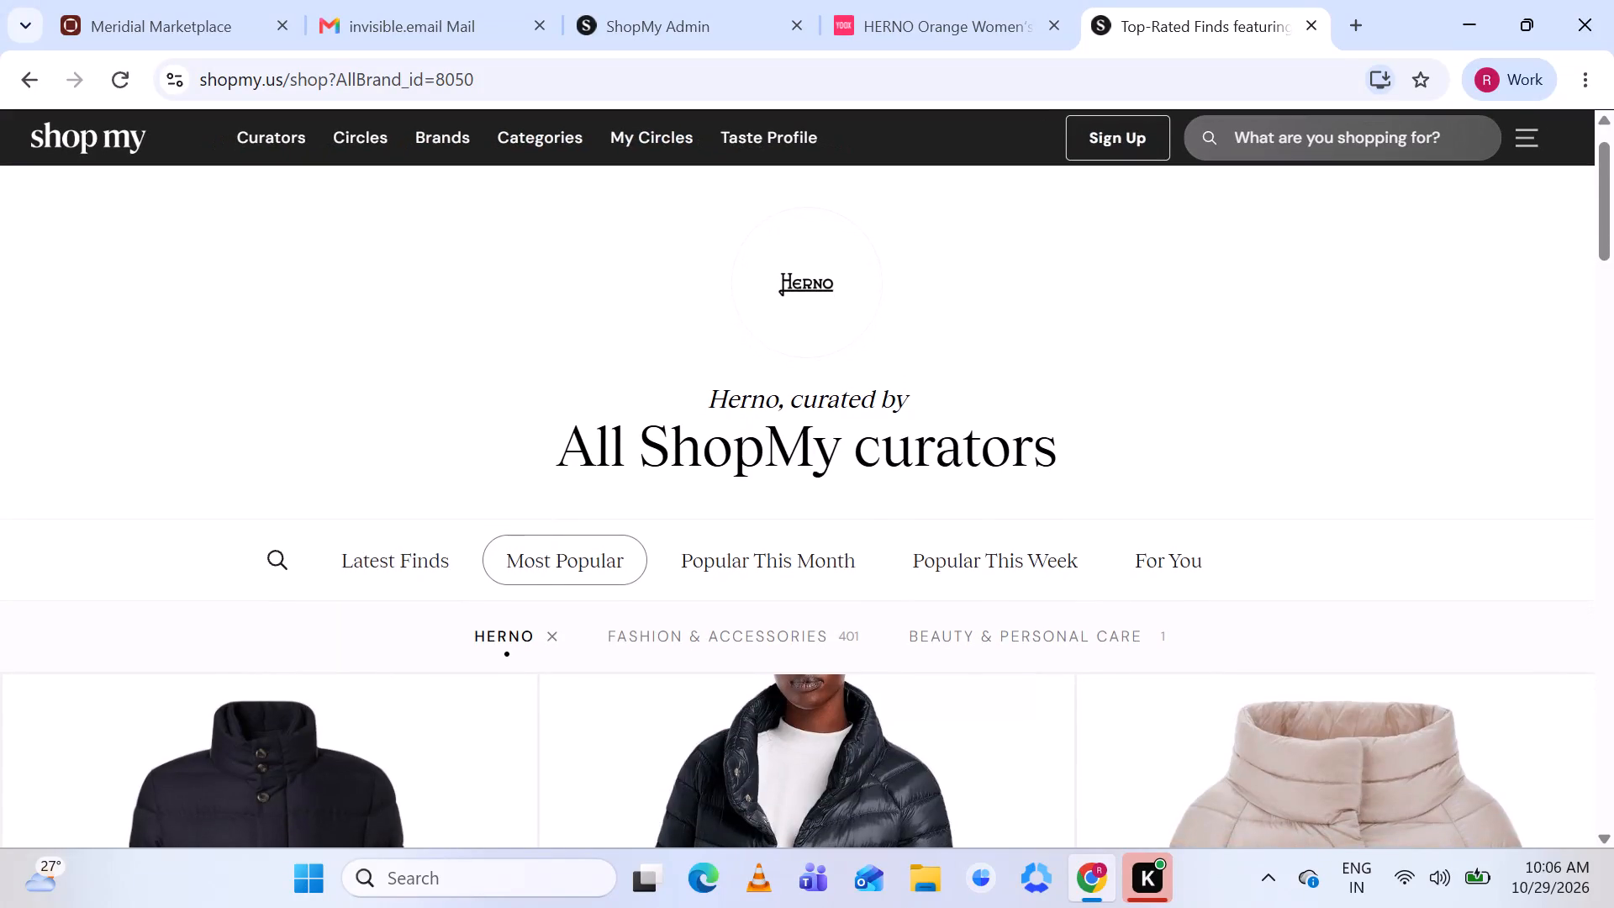
scroll(850, 385, "down", 2)
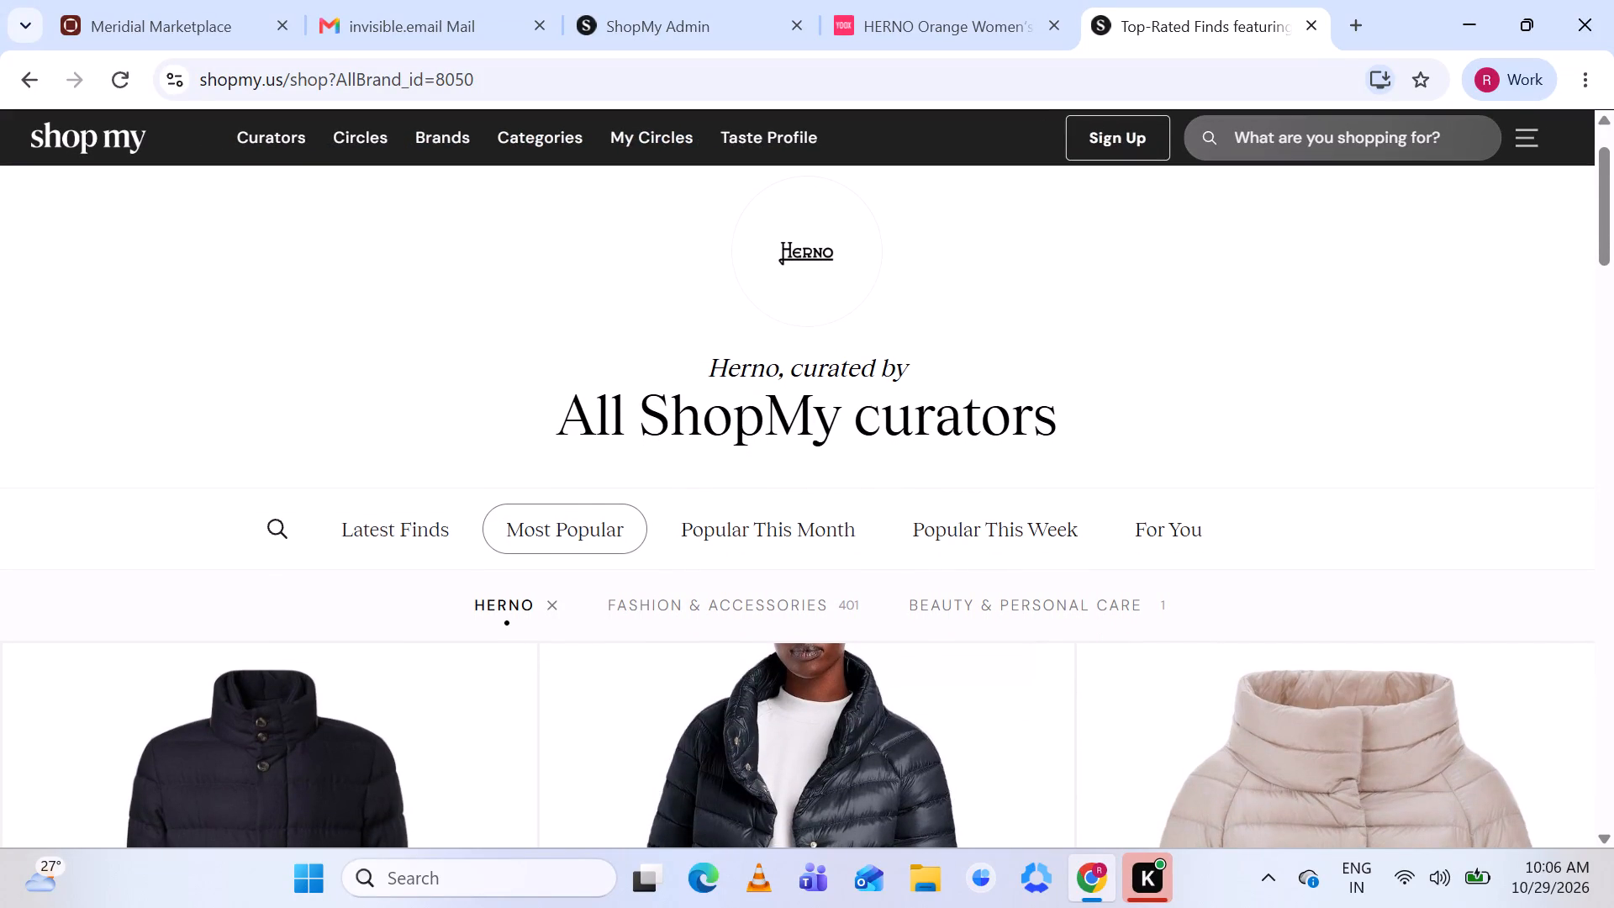
scroll(836, 445, "up", 2)
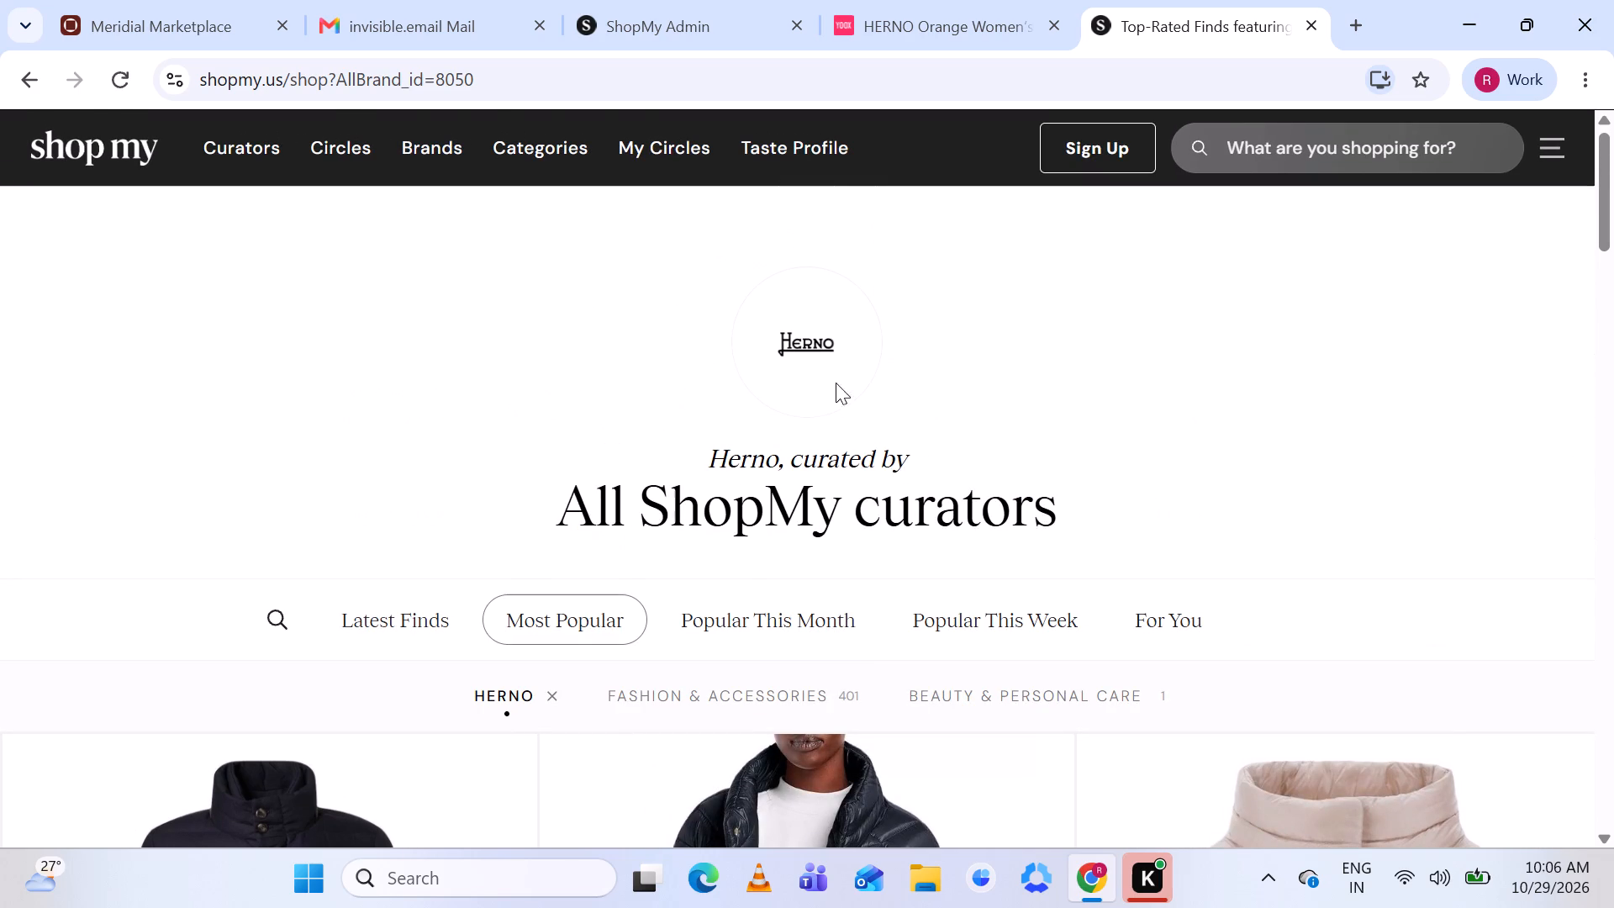
left_click(812, 337)
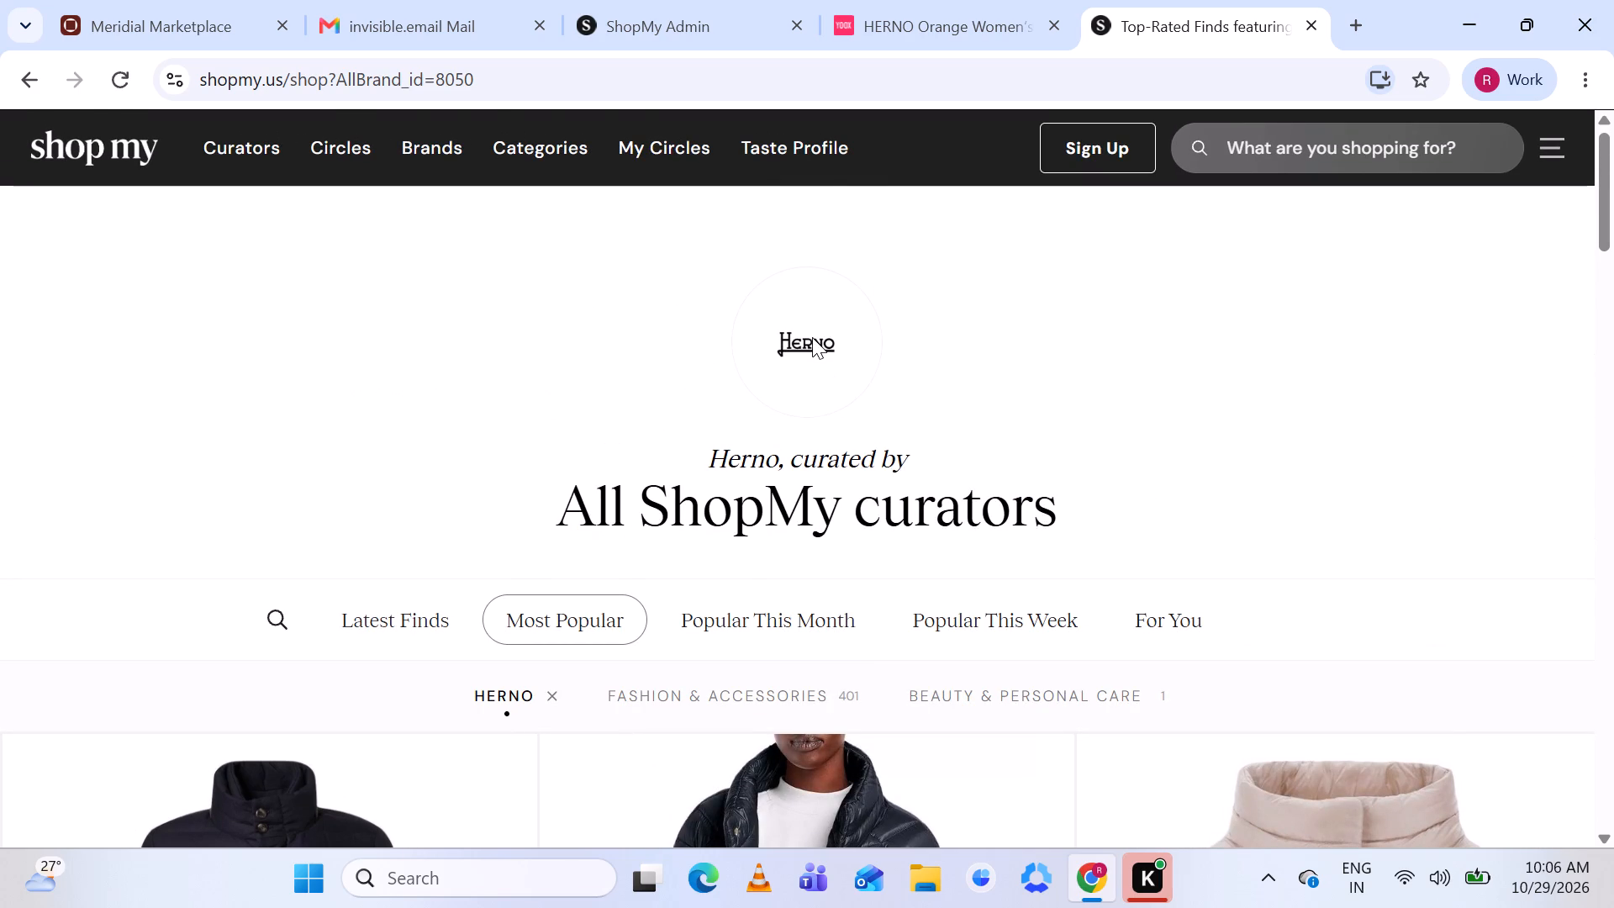
left_click(812, 337)
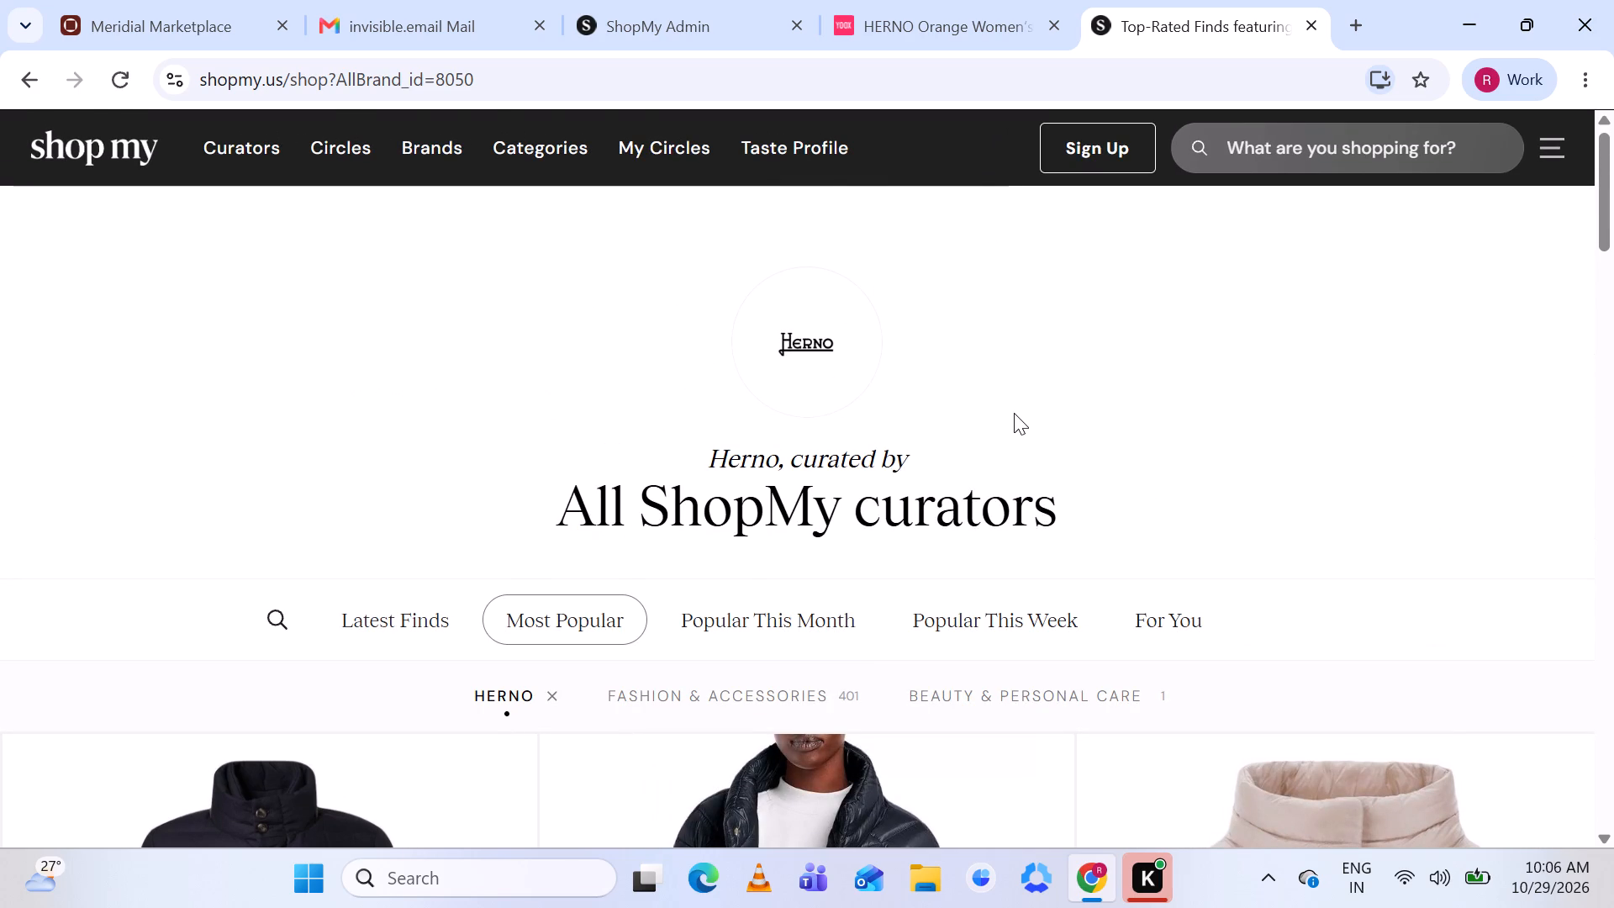
scroll(1014, 413, "down", 5)
scroll(1014, 413, "up", 5)
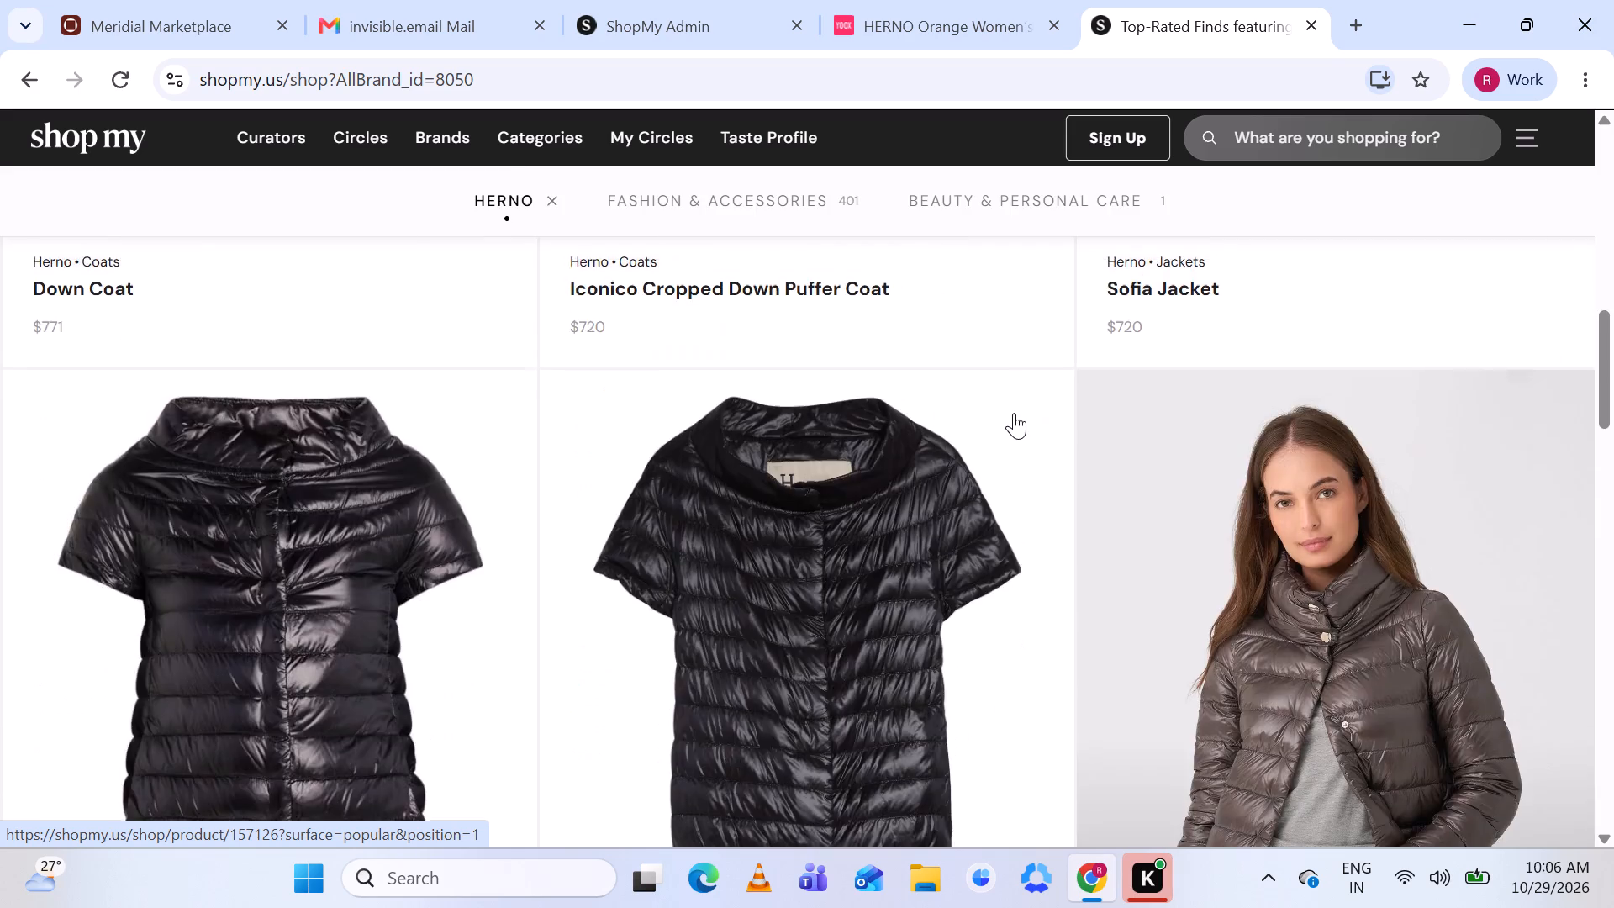
scroll(1014, 413, "up", 1)
left_click(938, 19)
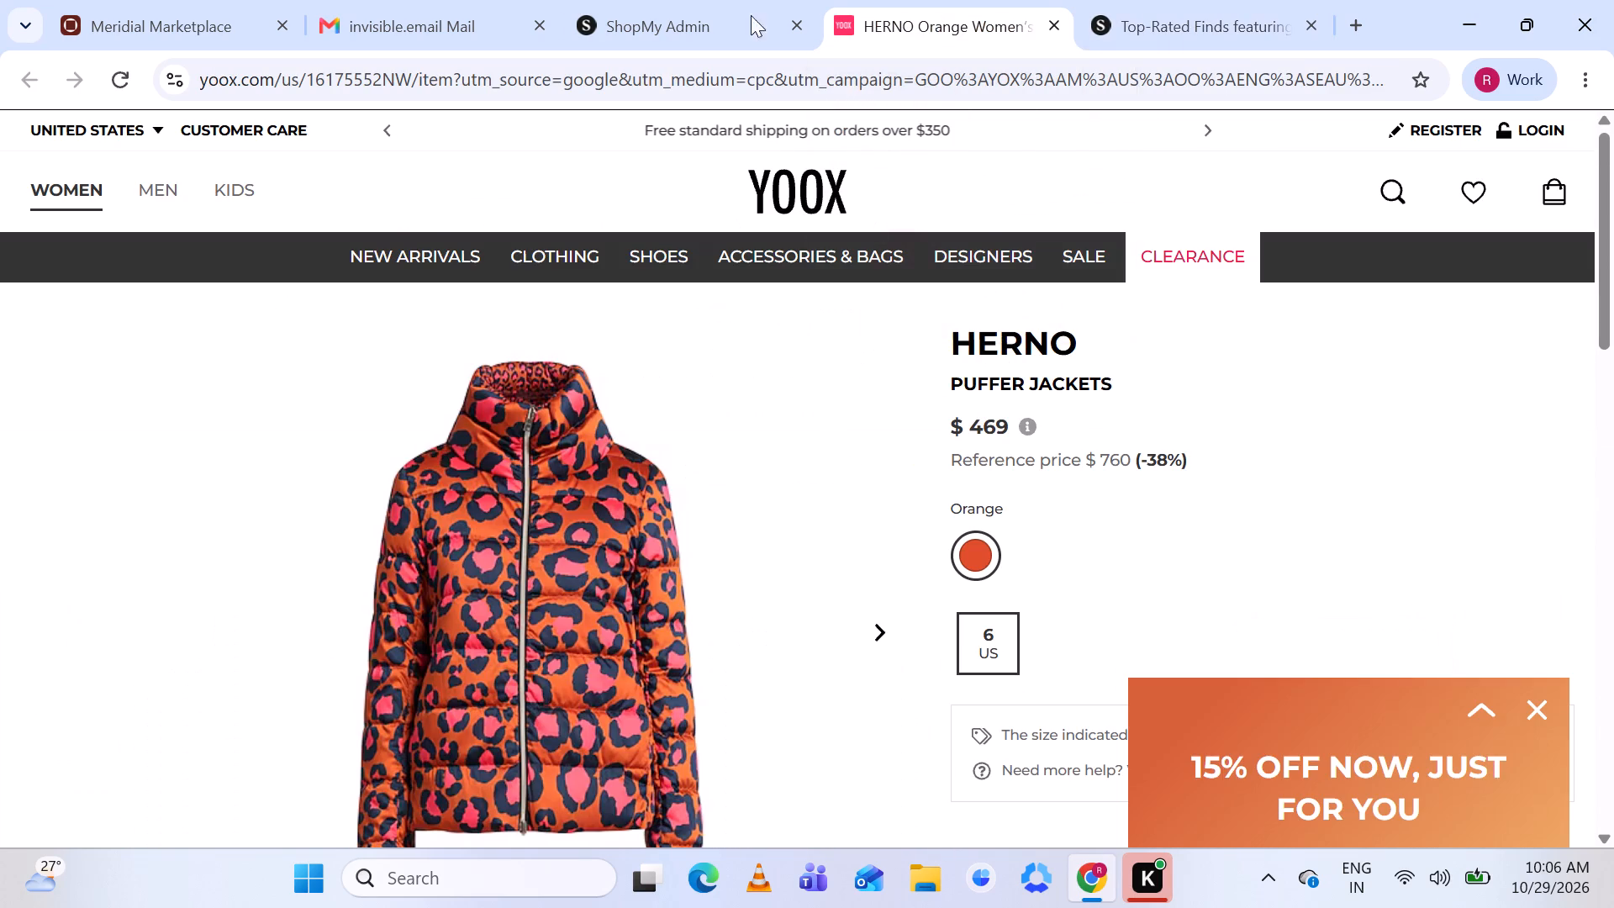
In ShopMy Admin, search the brands for herno and set the new product's brand to herno.com.
left_click(664, 18)
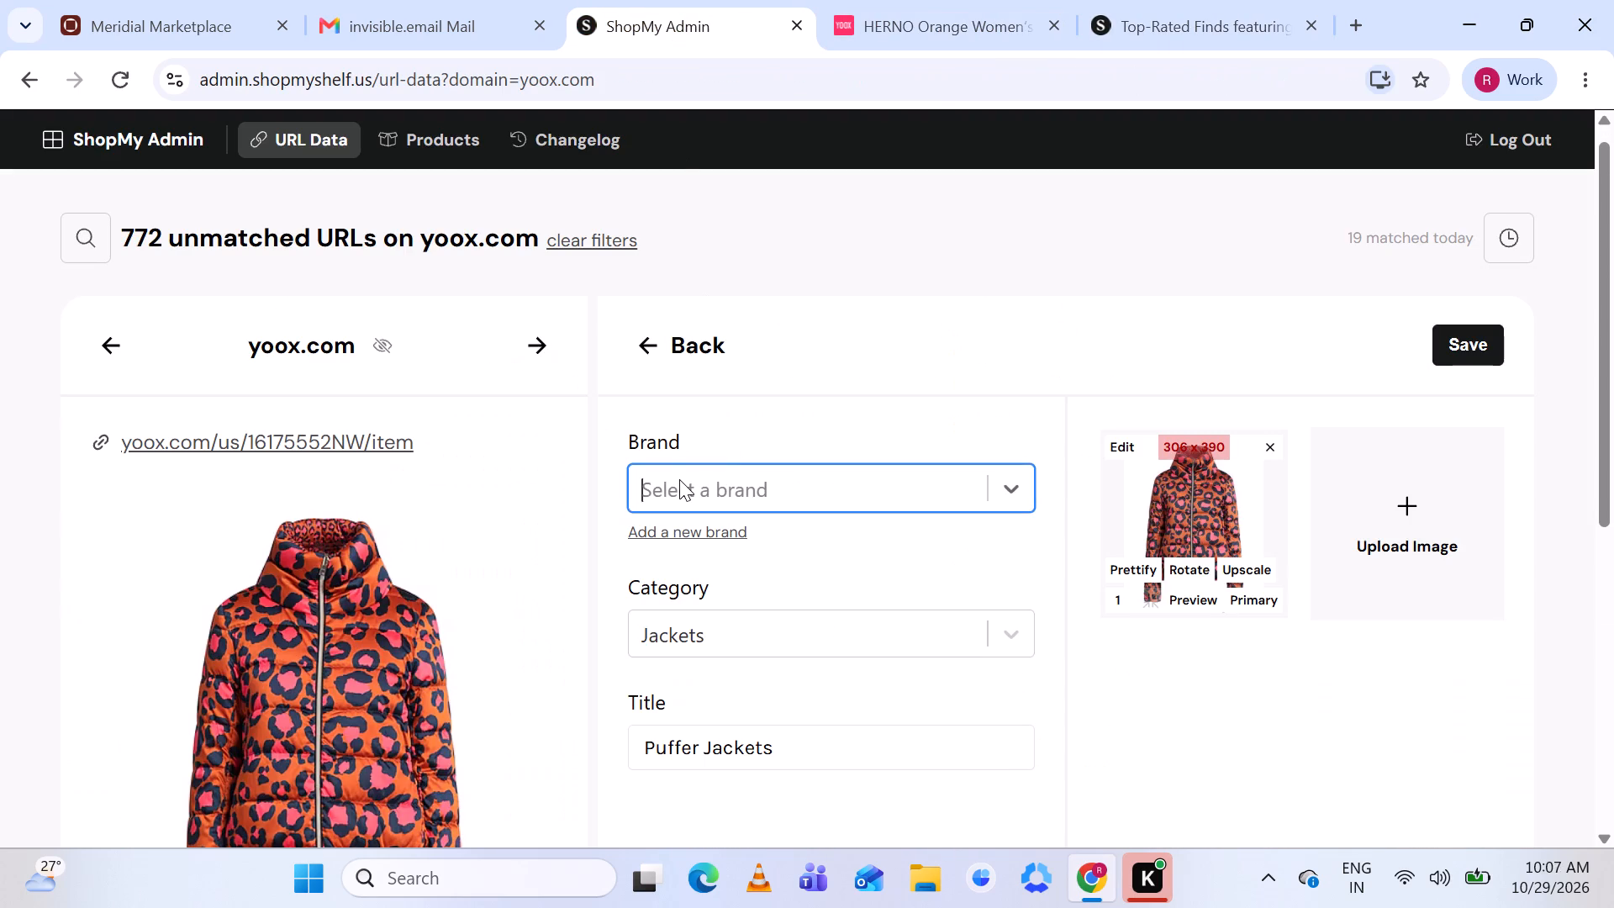
key("h")
type("er")
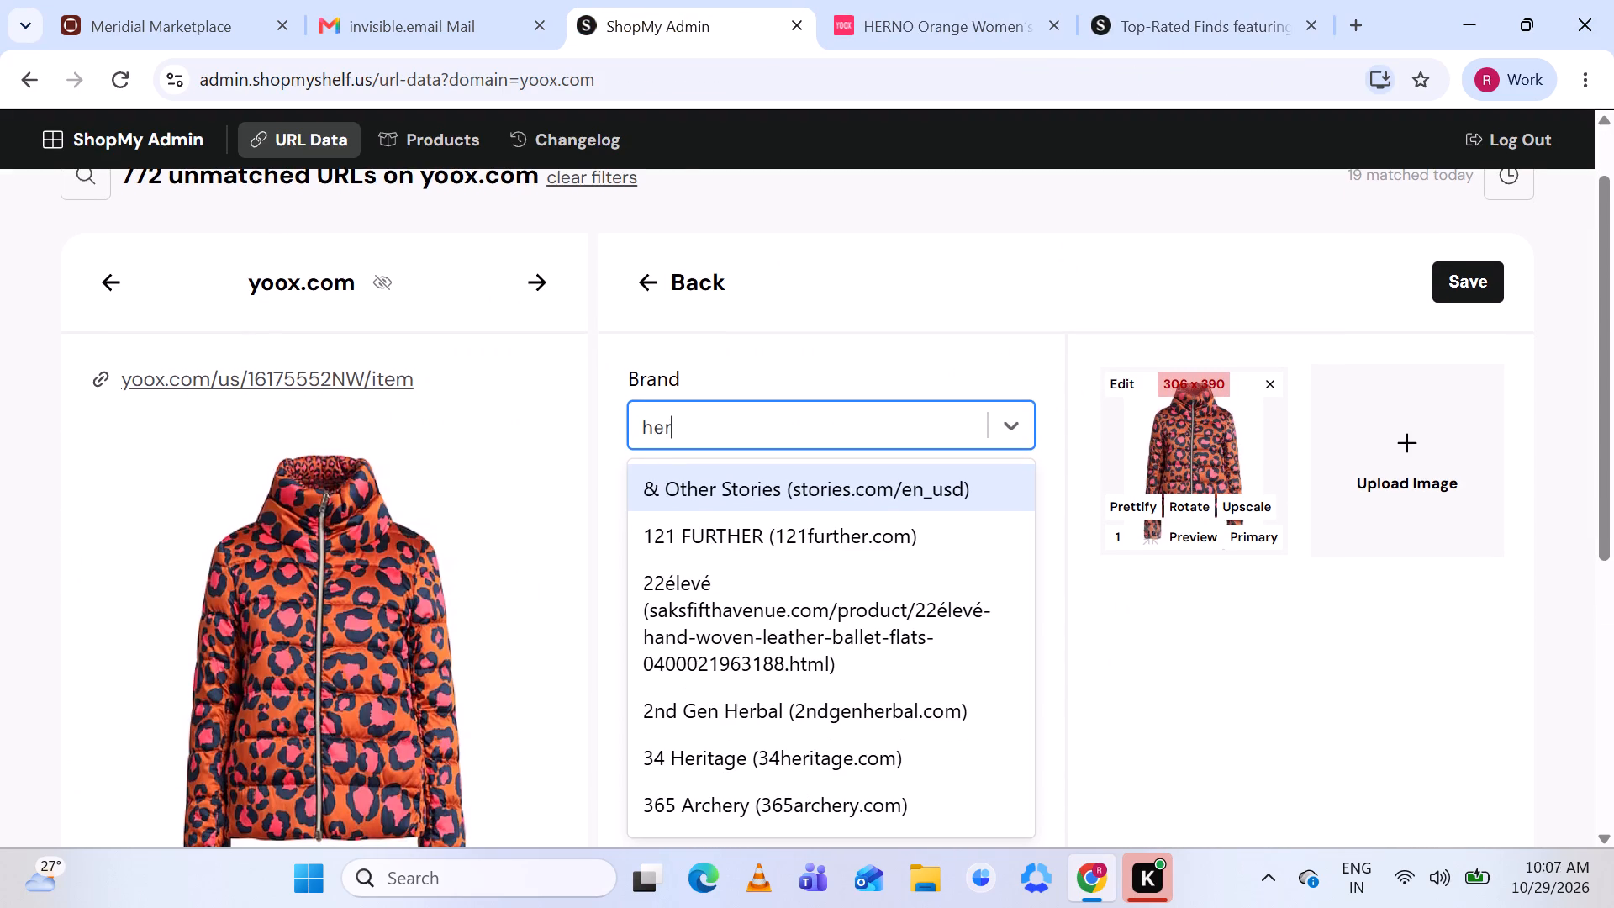
scroll(679, 479, "down", 1)
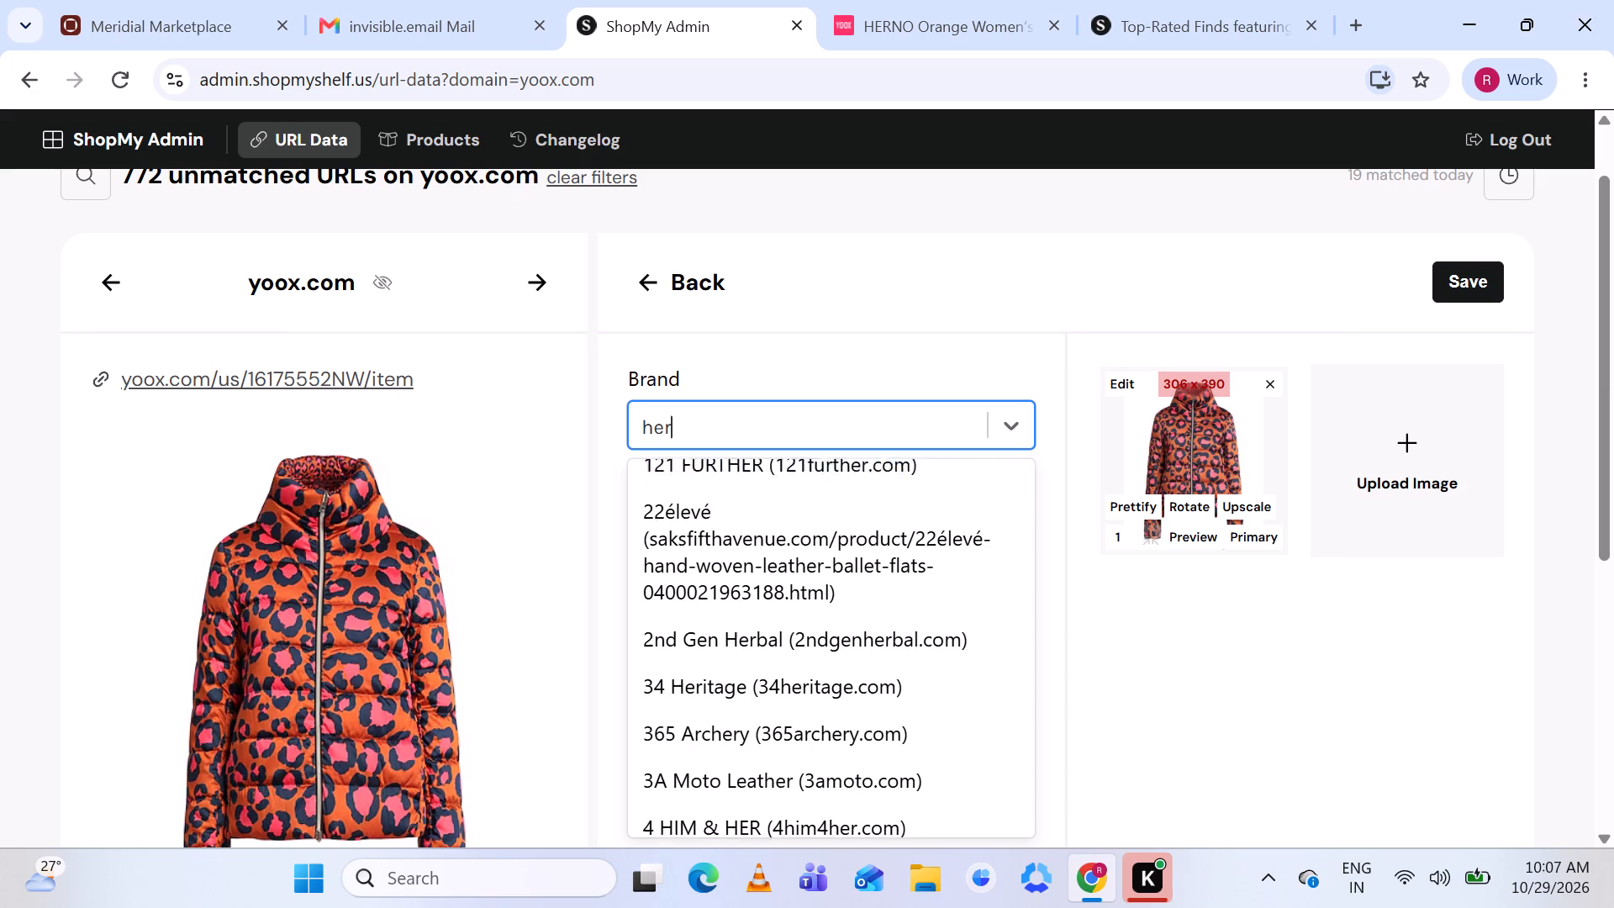
scroll(679, 479, "down", 1)
scroll(715, 247, "down", 2)
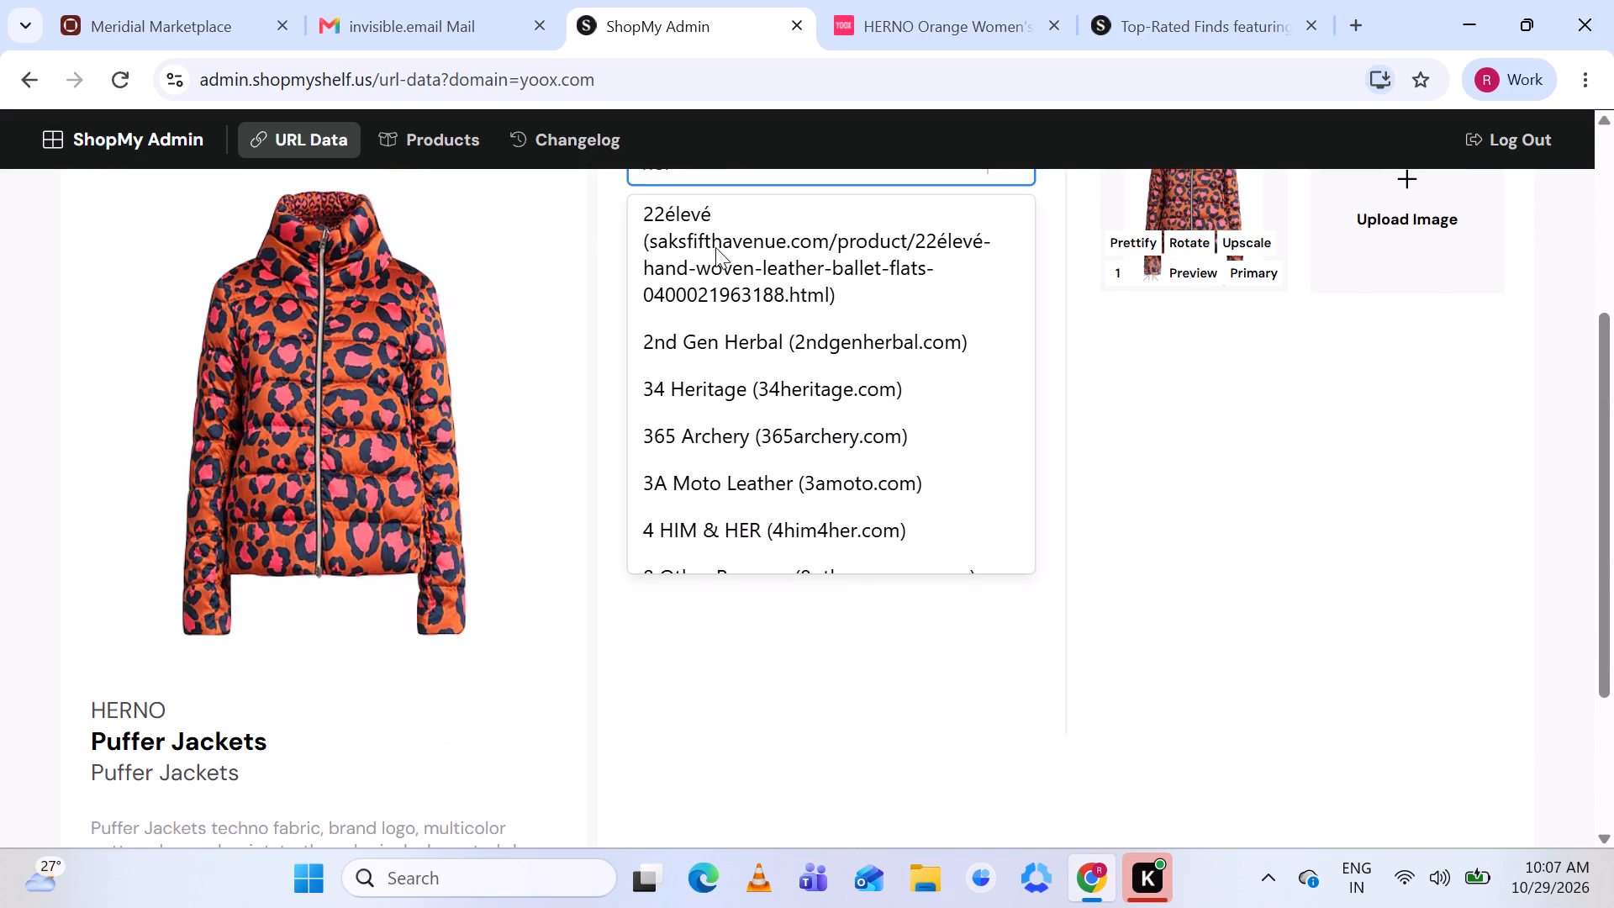
scroll(715, 247, "up", 2)
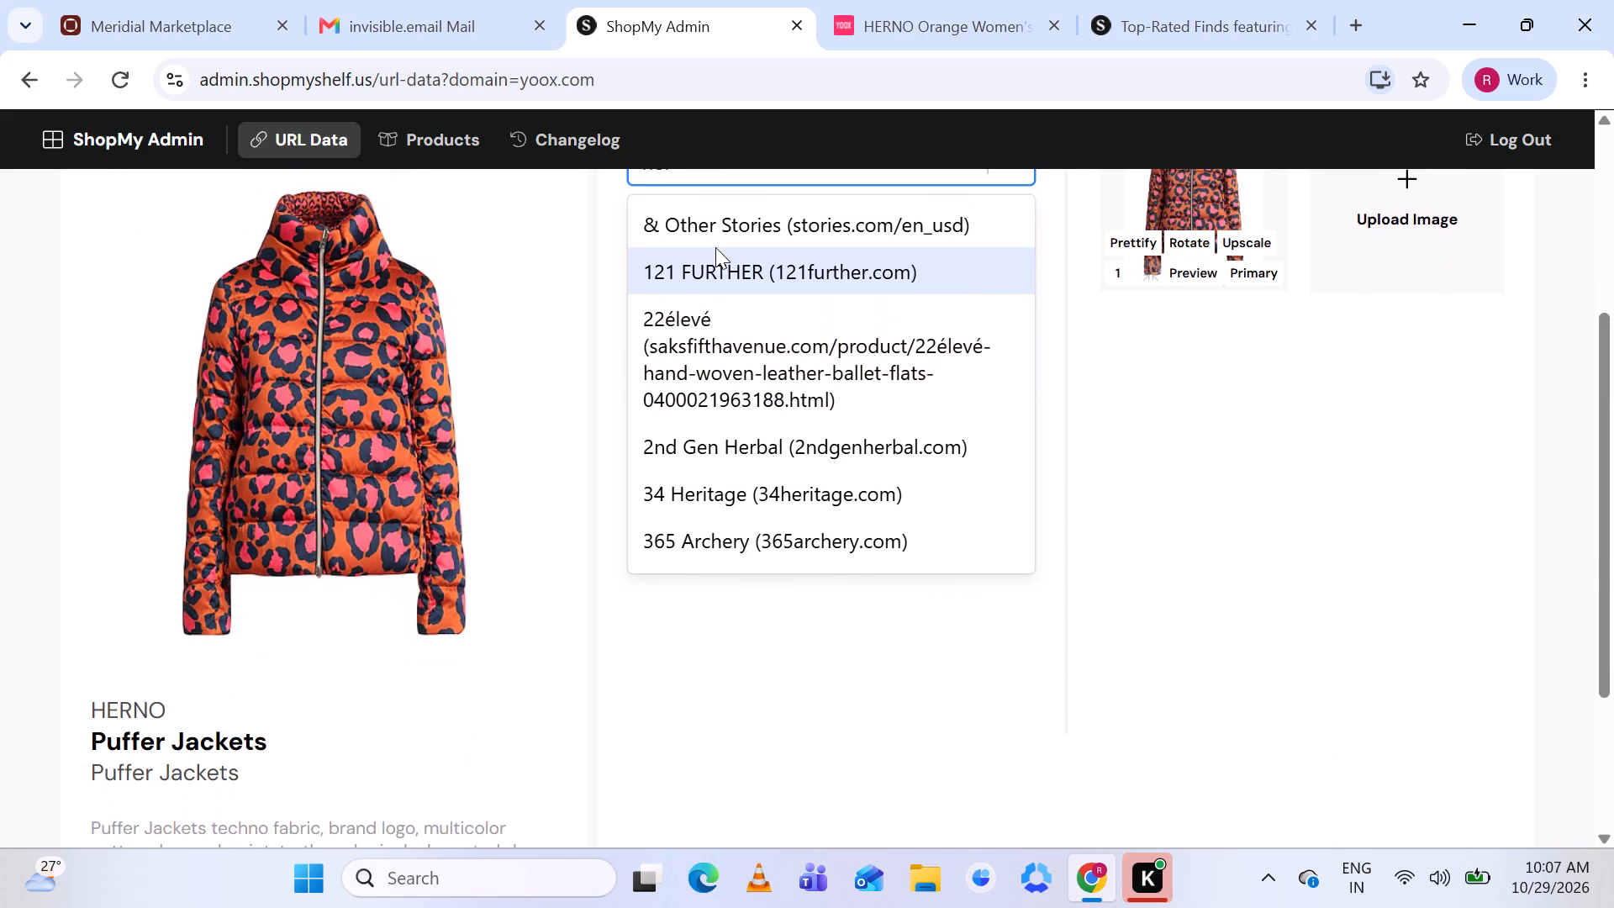
scroll(715, 247, "up", 1)
type("no")
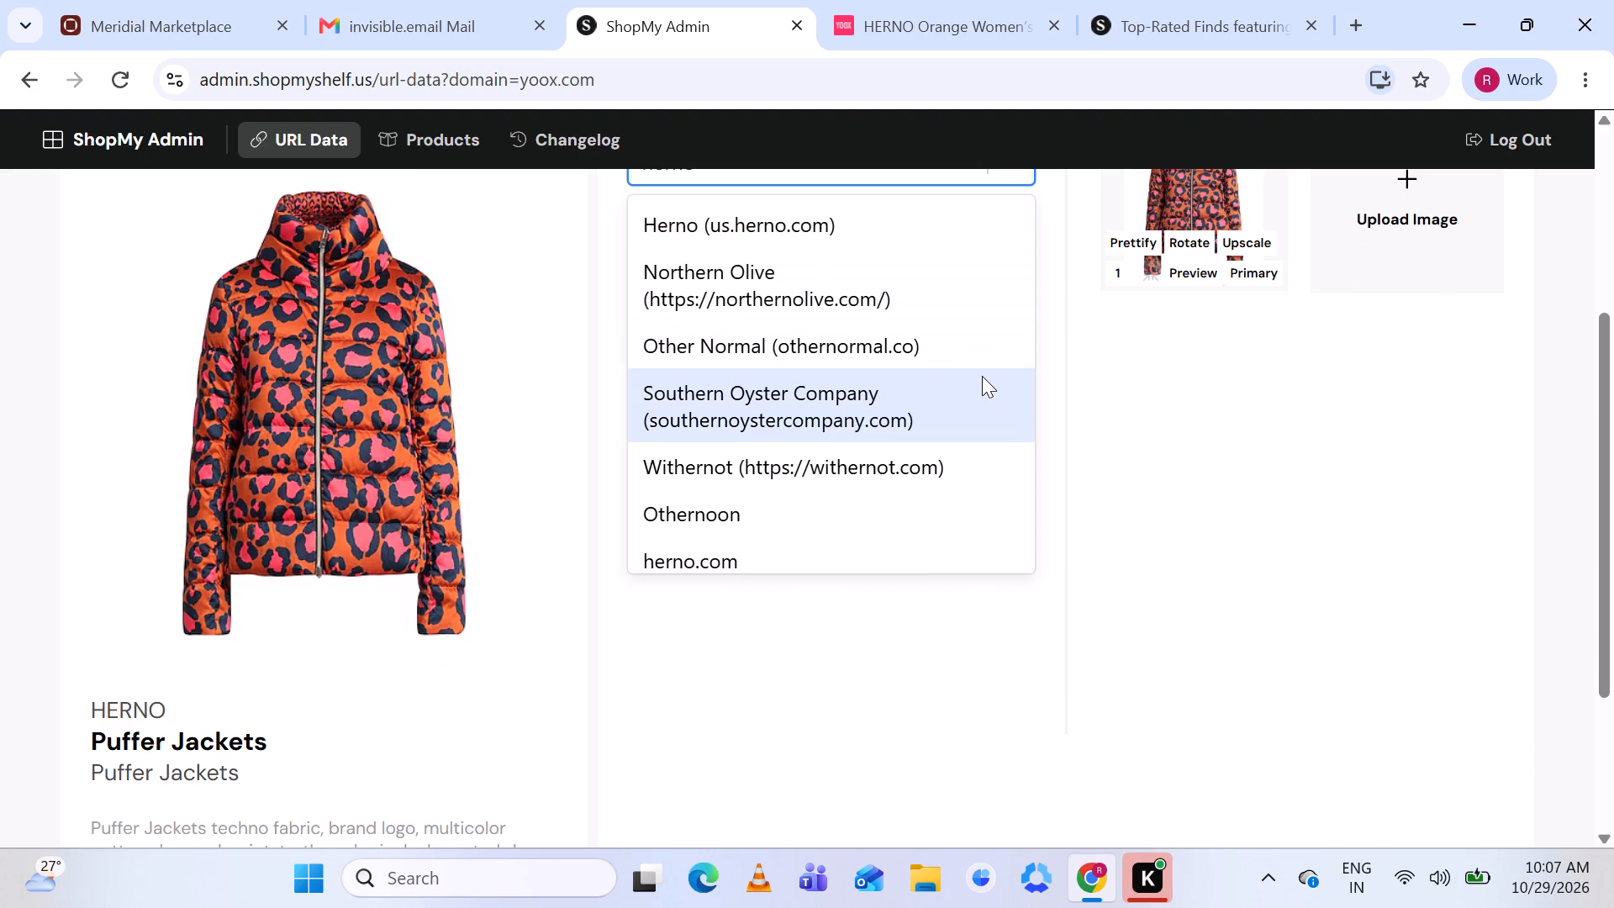
scroll(982, 376, "up", 1)
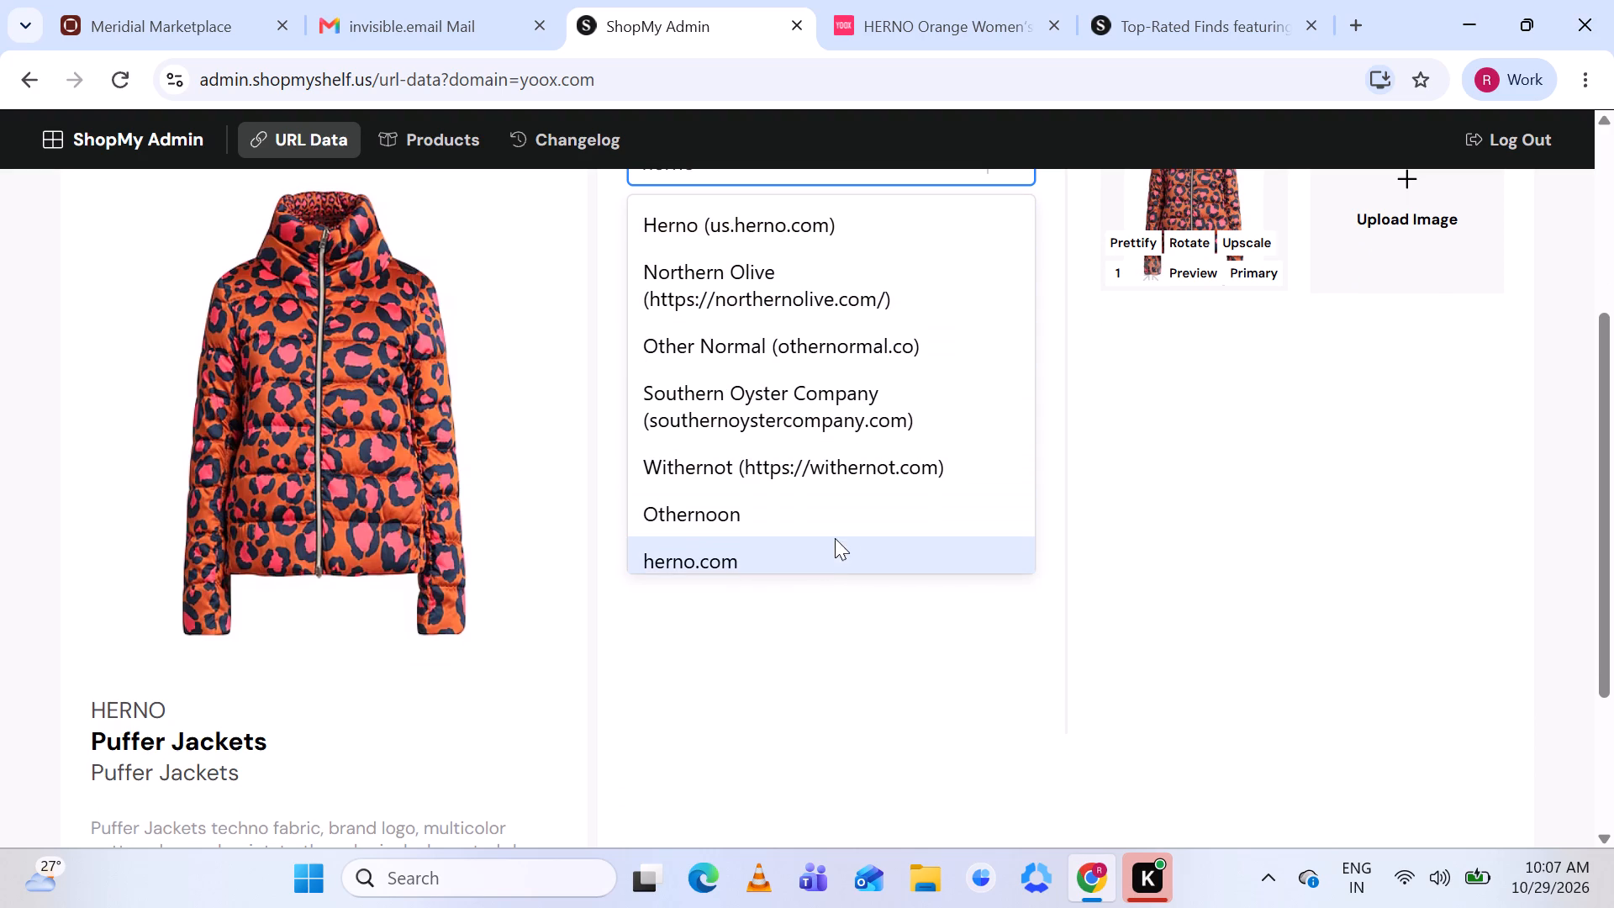
left_click(829, 552)
Recheck the yoox.com jacket page, then review the brand, category and title on the new product form.
left_click(925, 13)
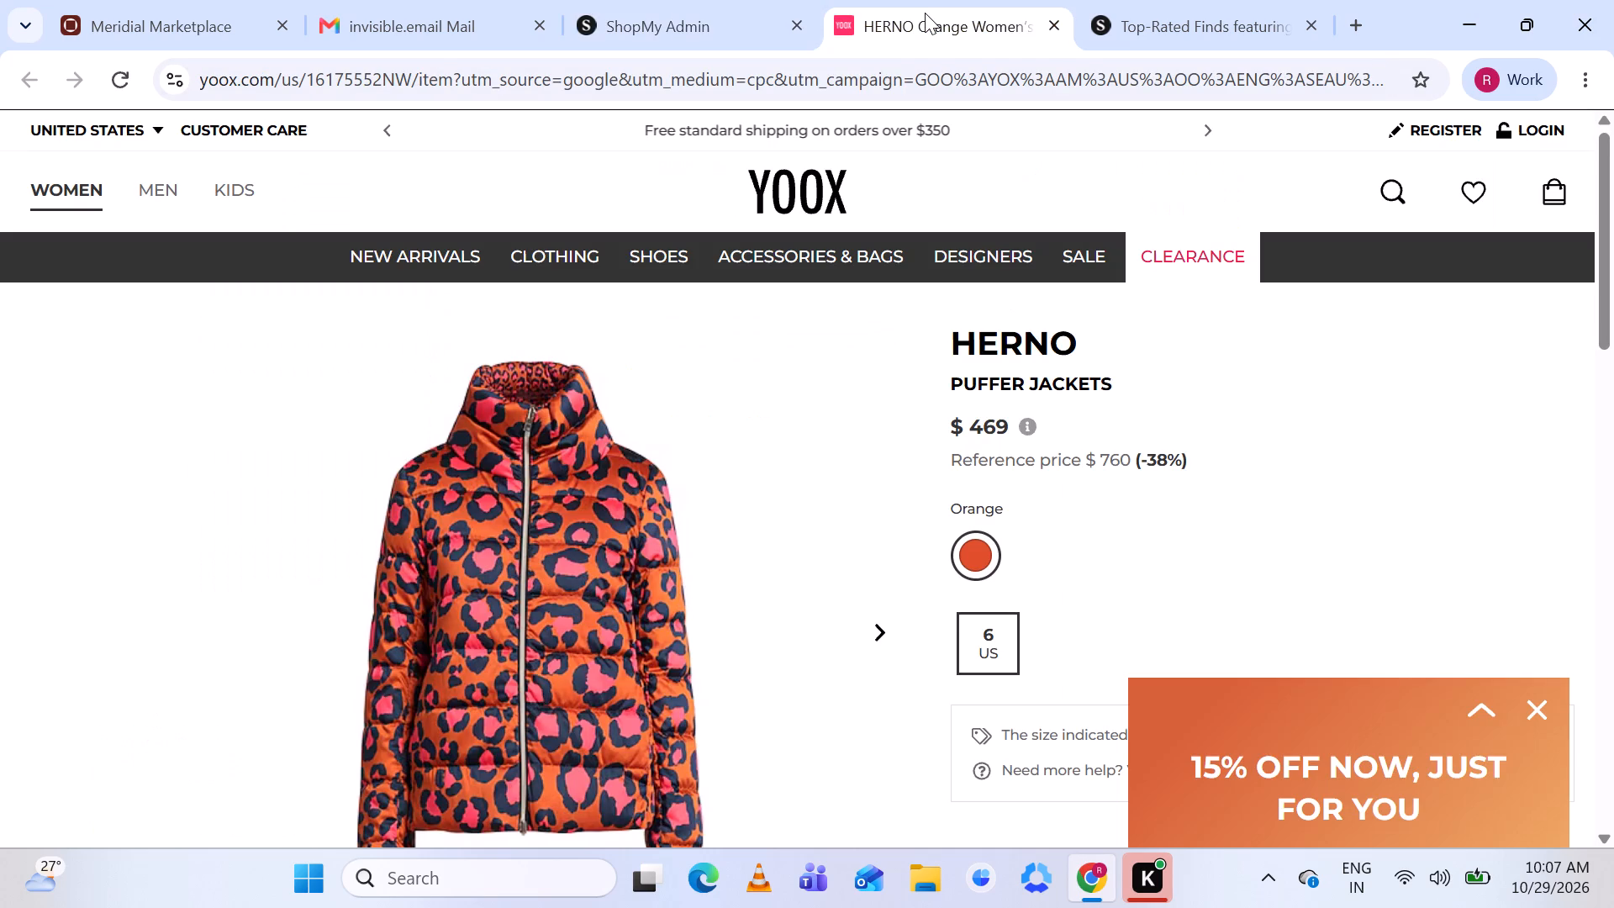
left_click(709, 18)
scroll(769, 424, "up", 1)
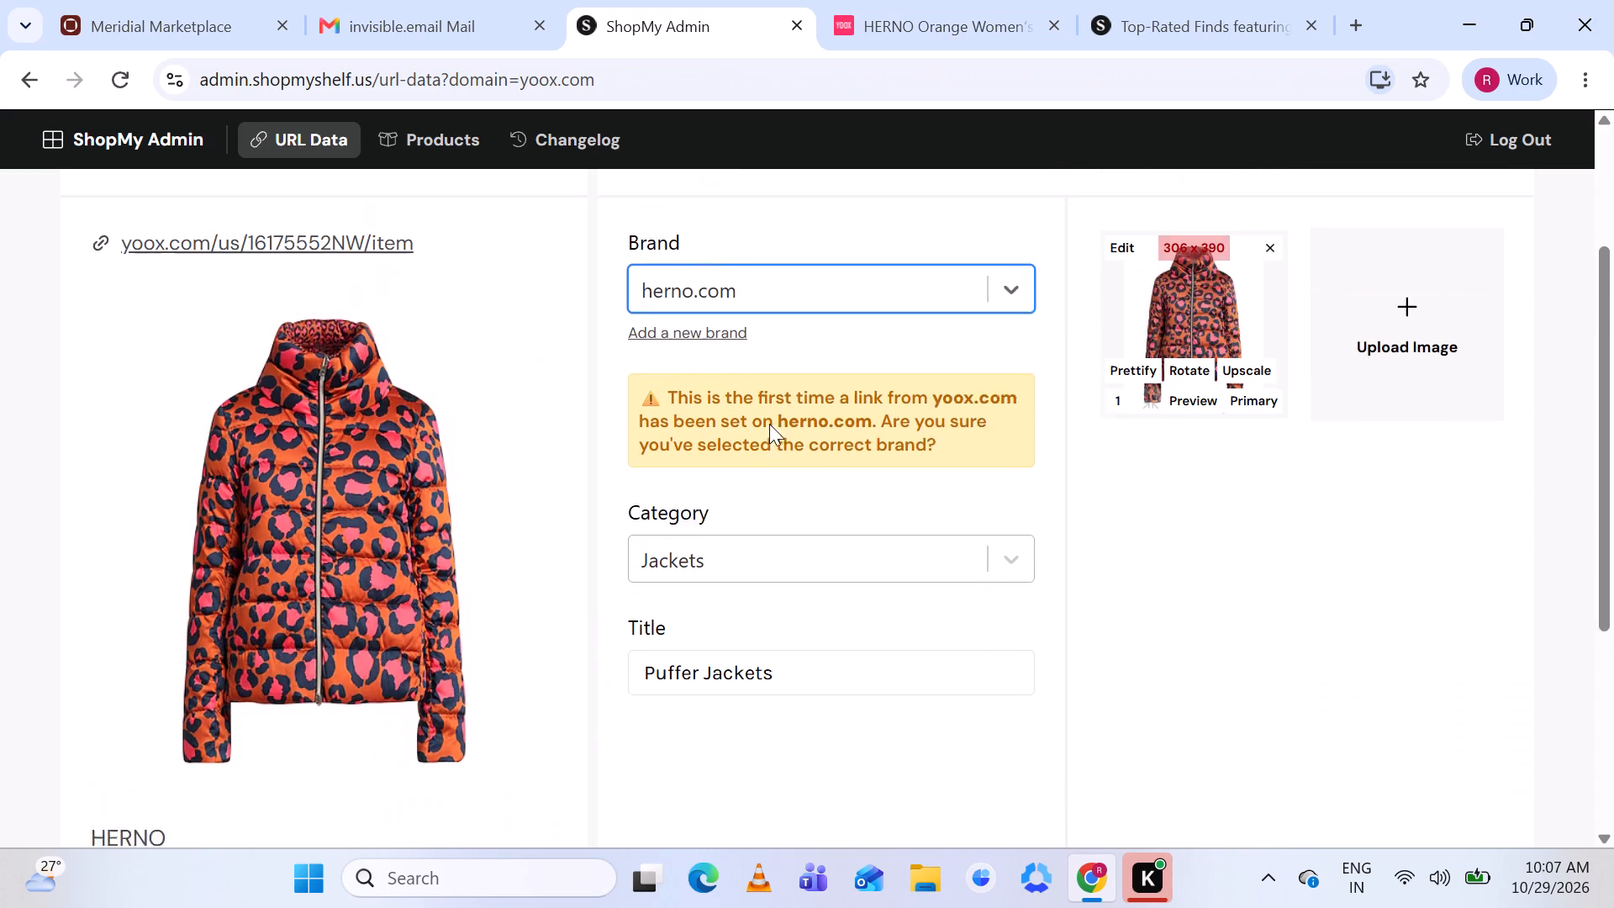
scroll(769, 424, "up", 1)
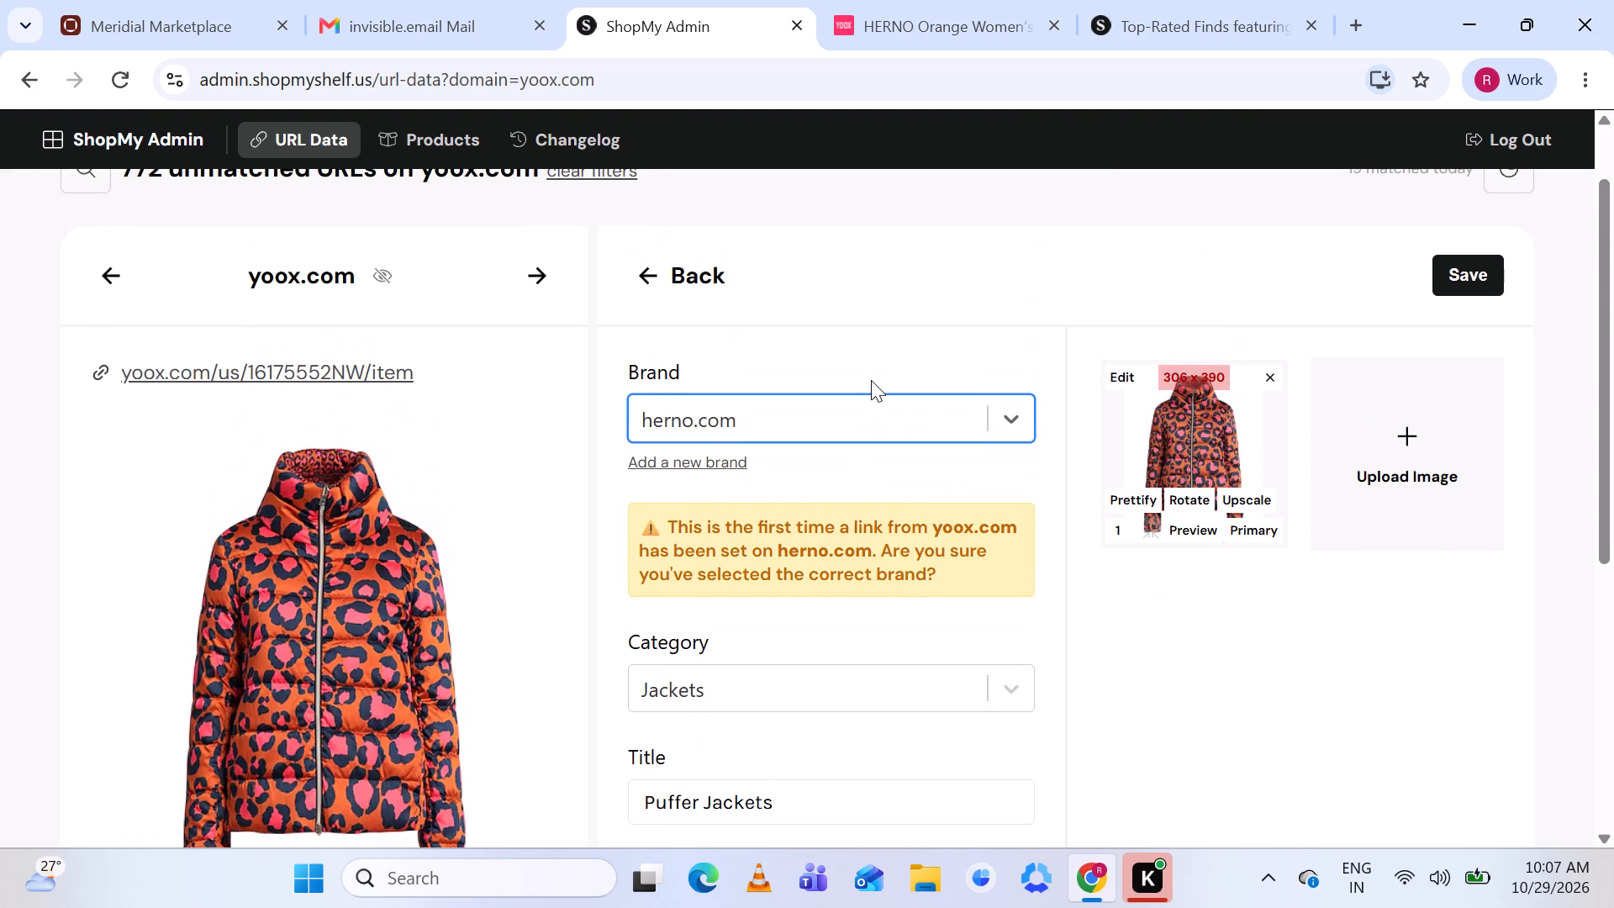
scroll(787, 436, "down", 1)
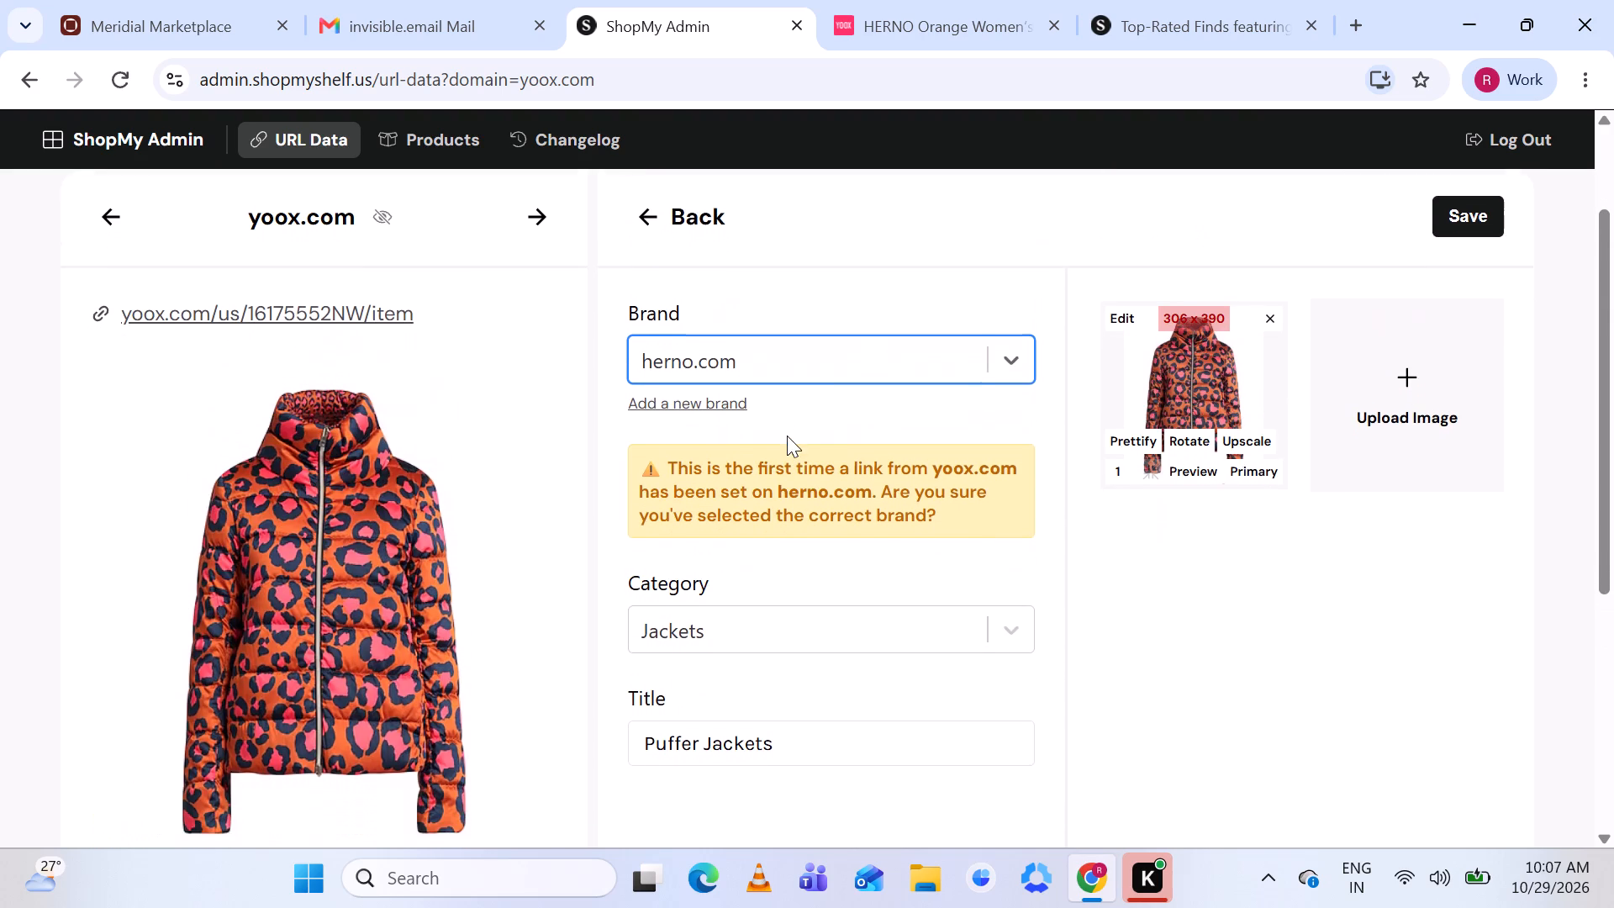
scroll(787, 436, "down", 1)
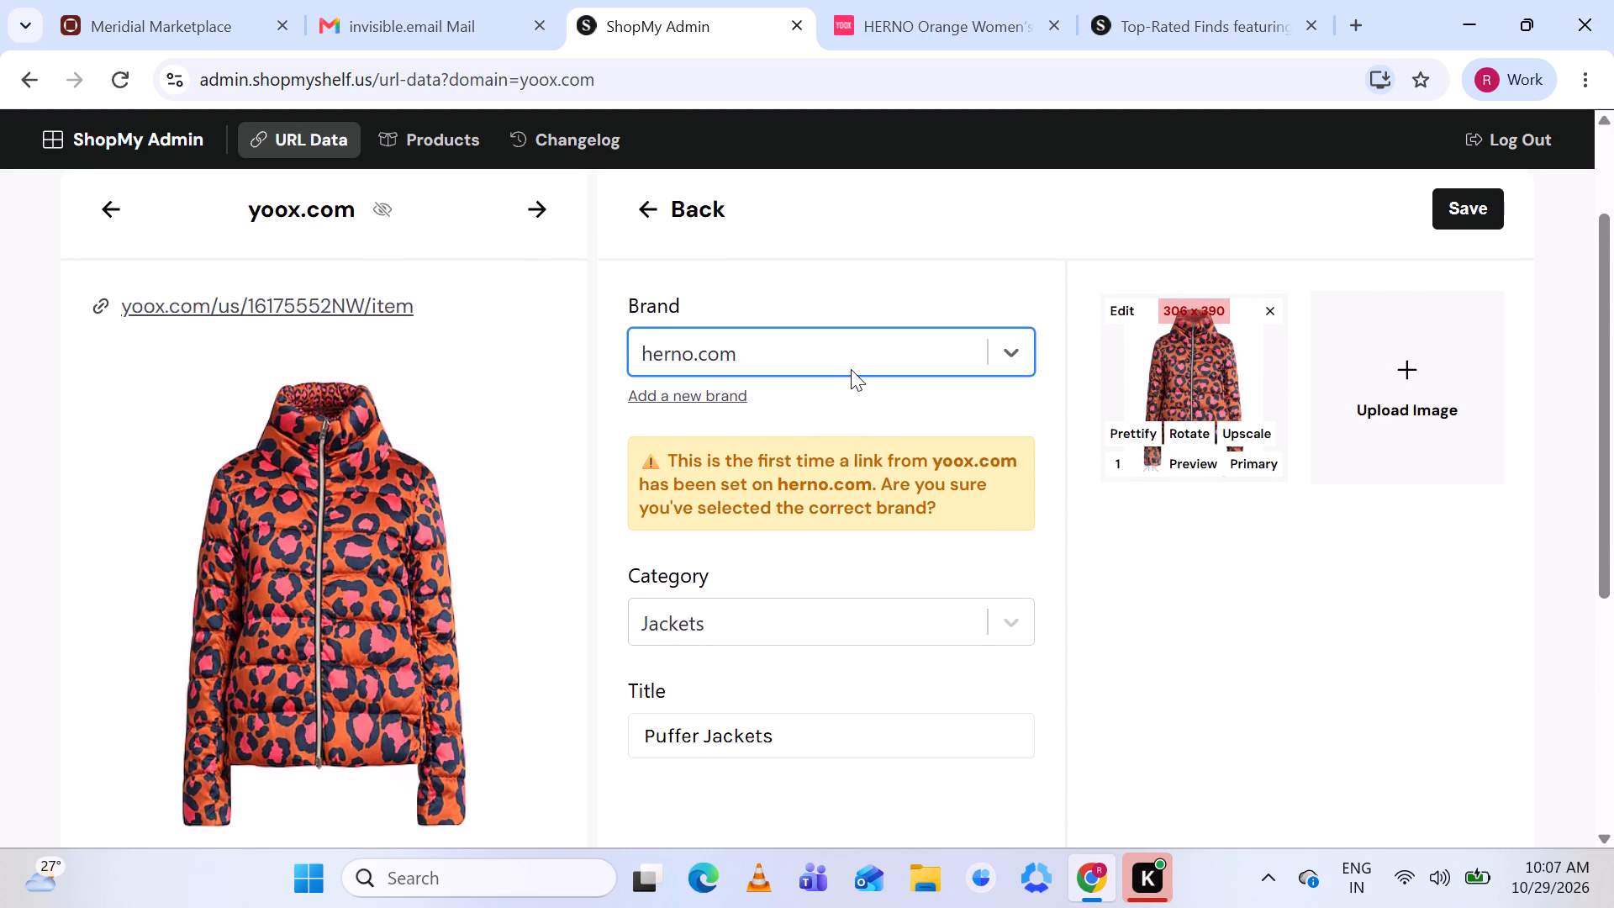
scroll(851, 369, "up", 1)
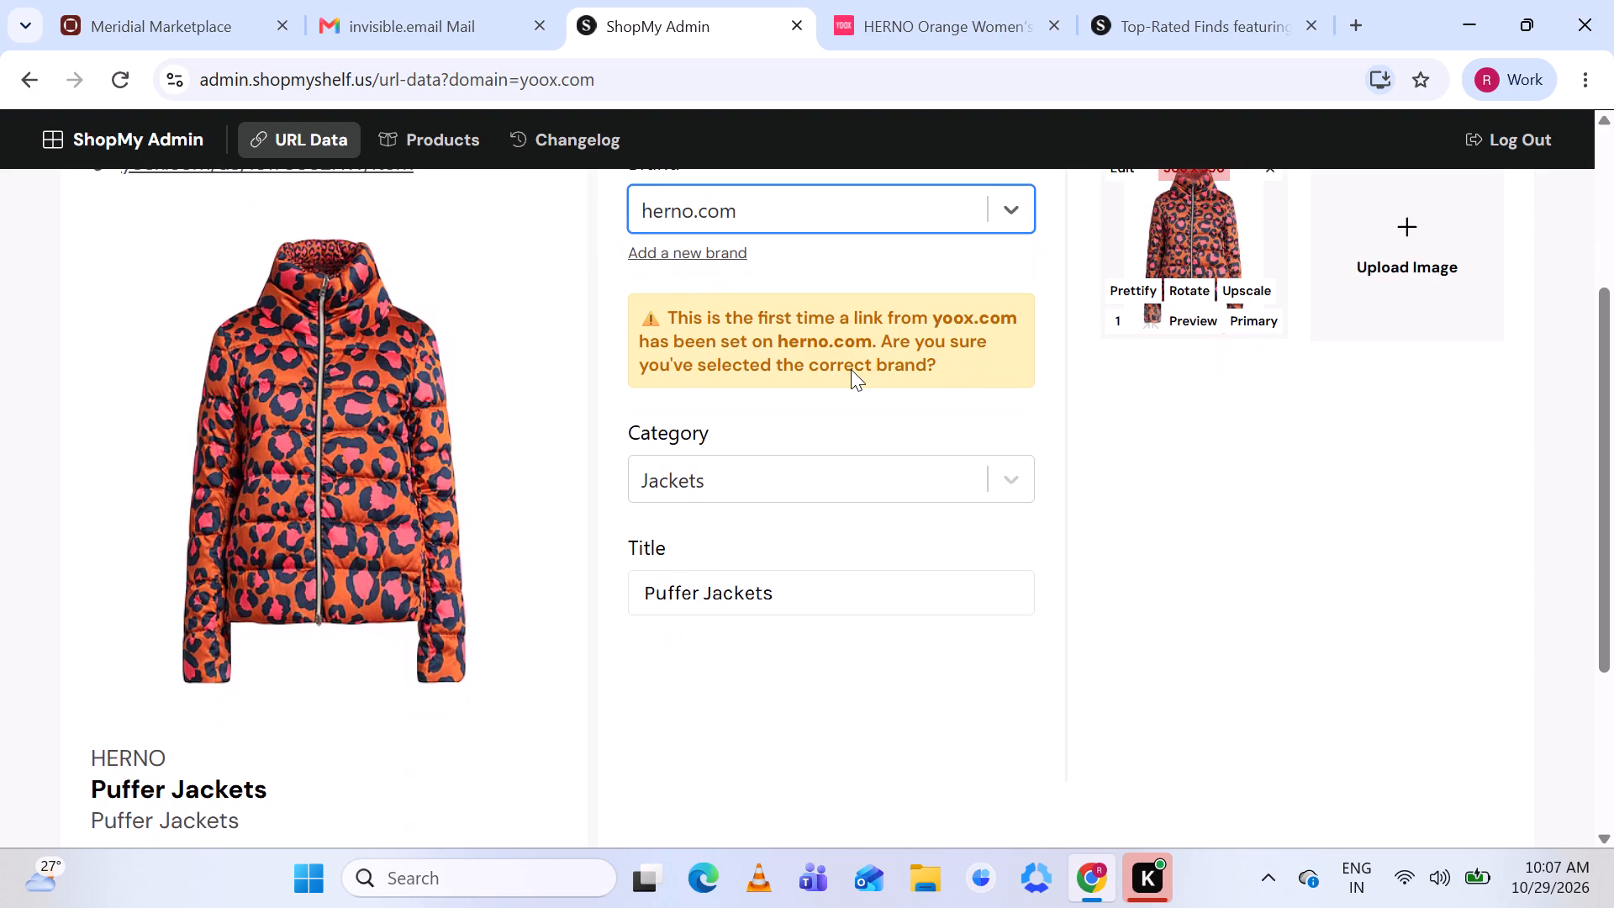
Check Herno's listings on yoox.com, save the new Herno Puffer Jackets product in ShopMy Admin, and close the reference pages.
scroll(851, 369, "up", 1)
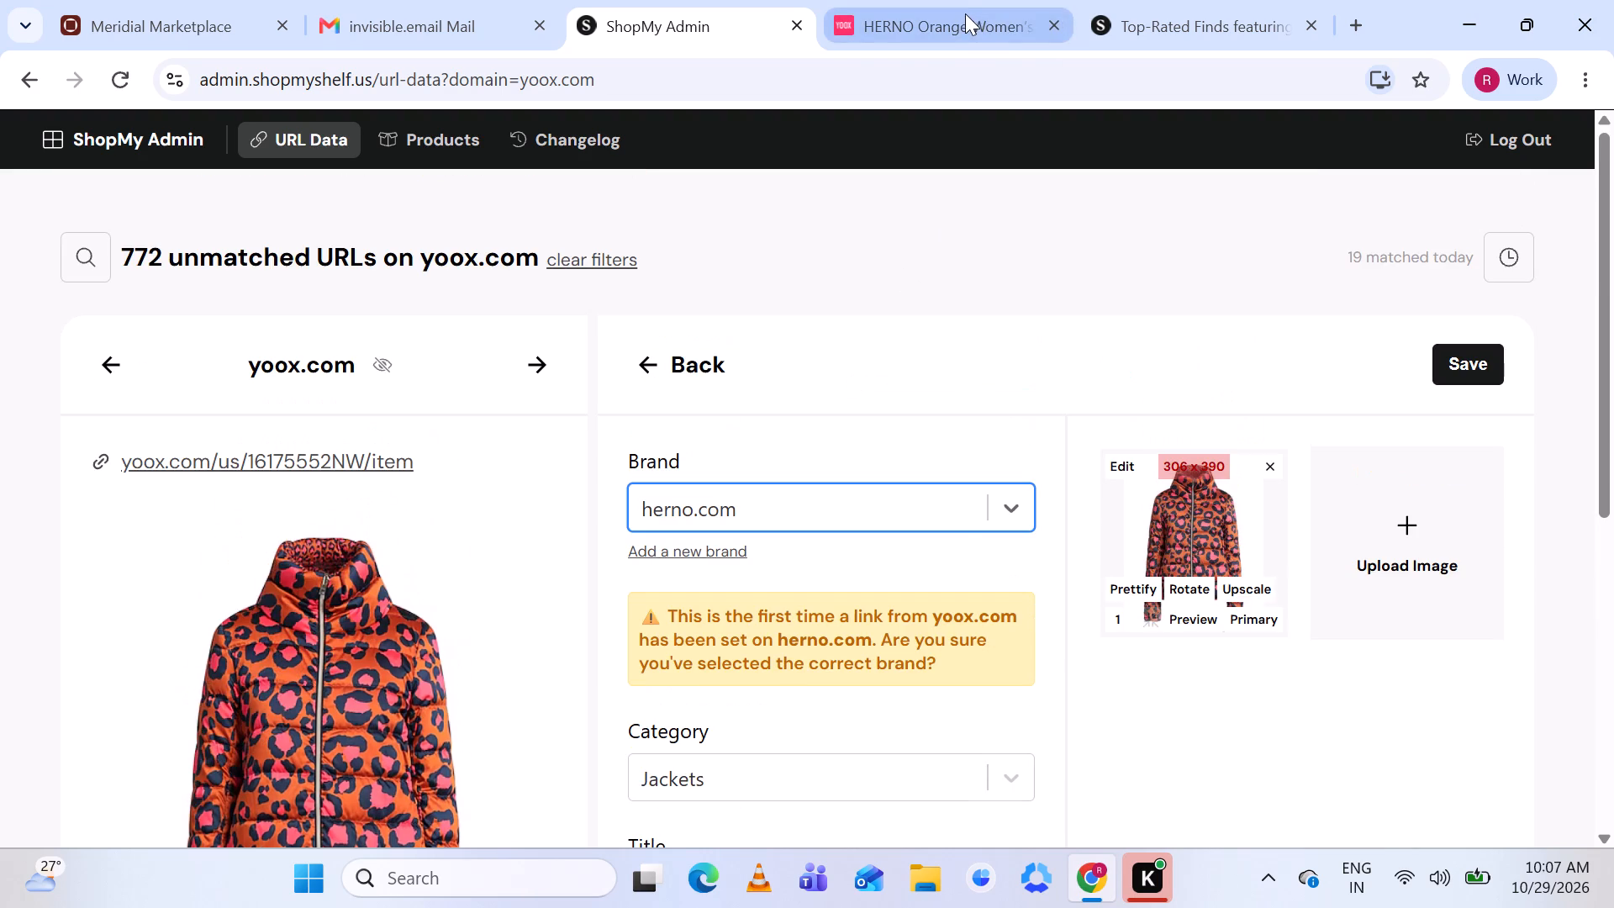
left_click(965, 13)
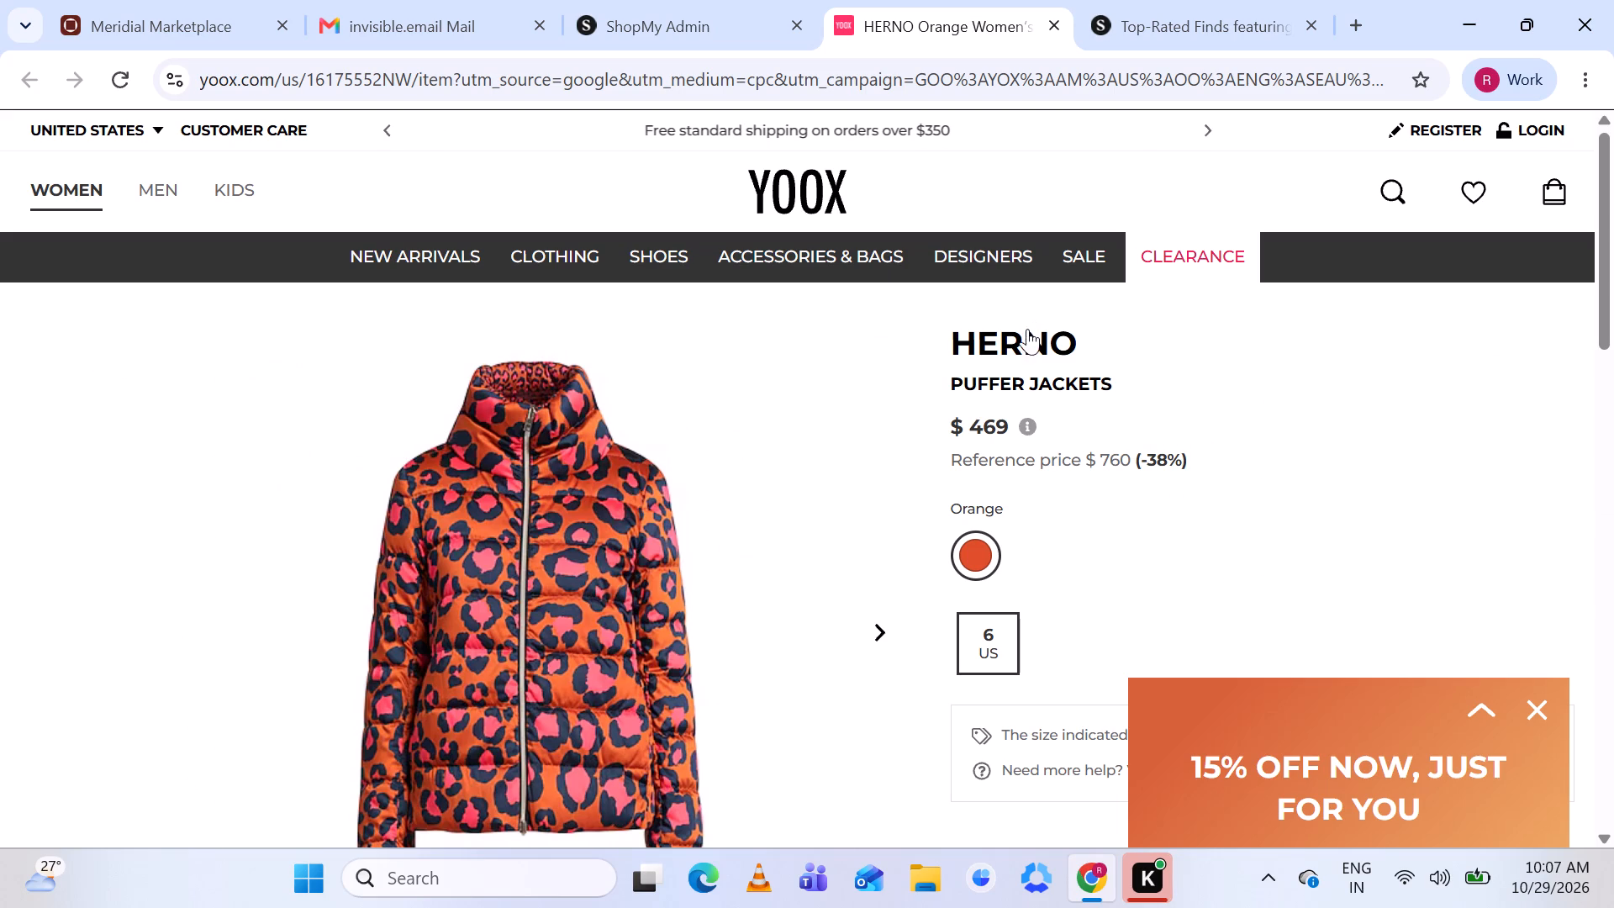
left_click(1022, 335)
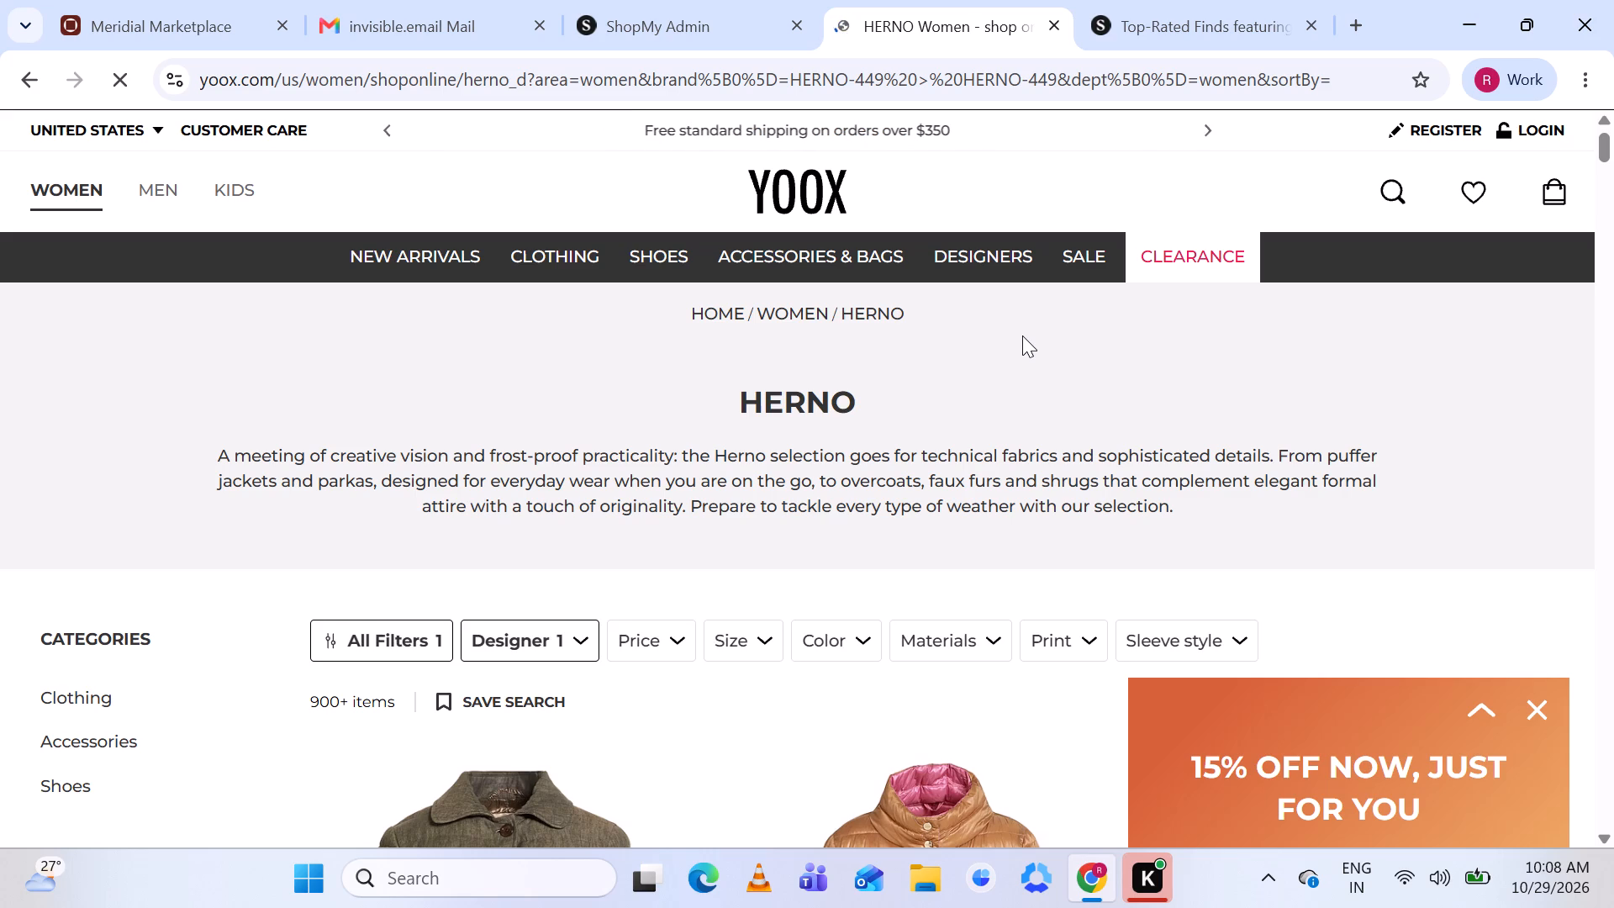
scroll(863, 488, "down", 2)
scroll(863, 488, "up", 3)
scroll(863, 488, "down", 2)
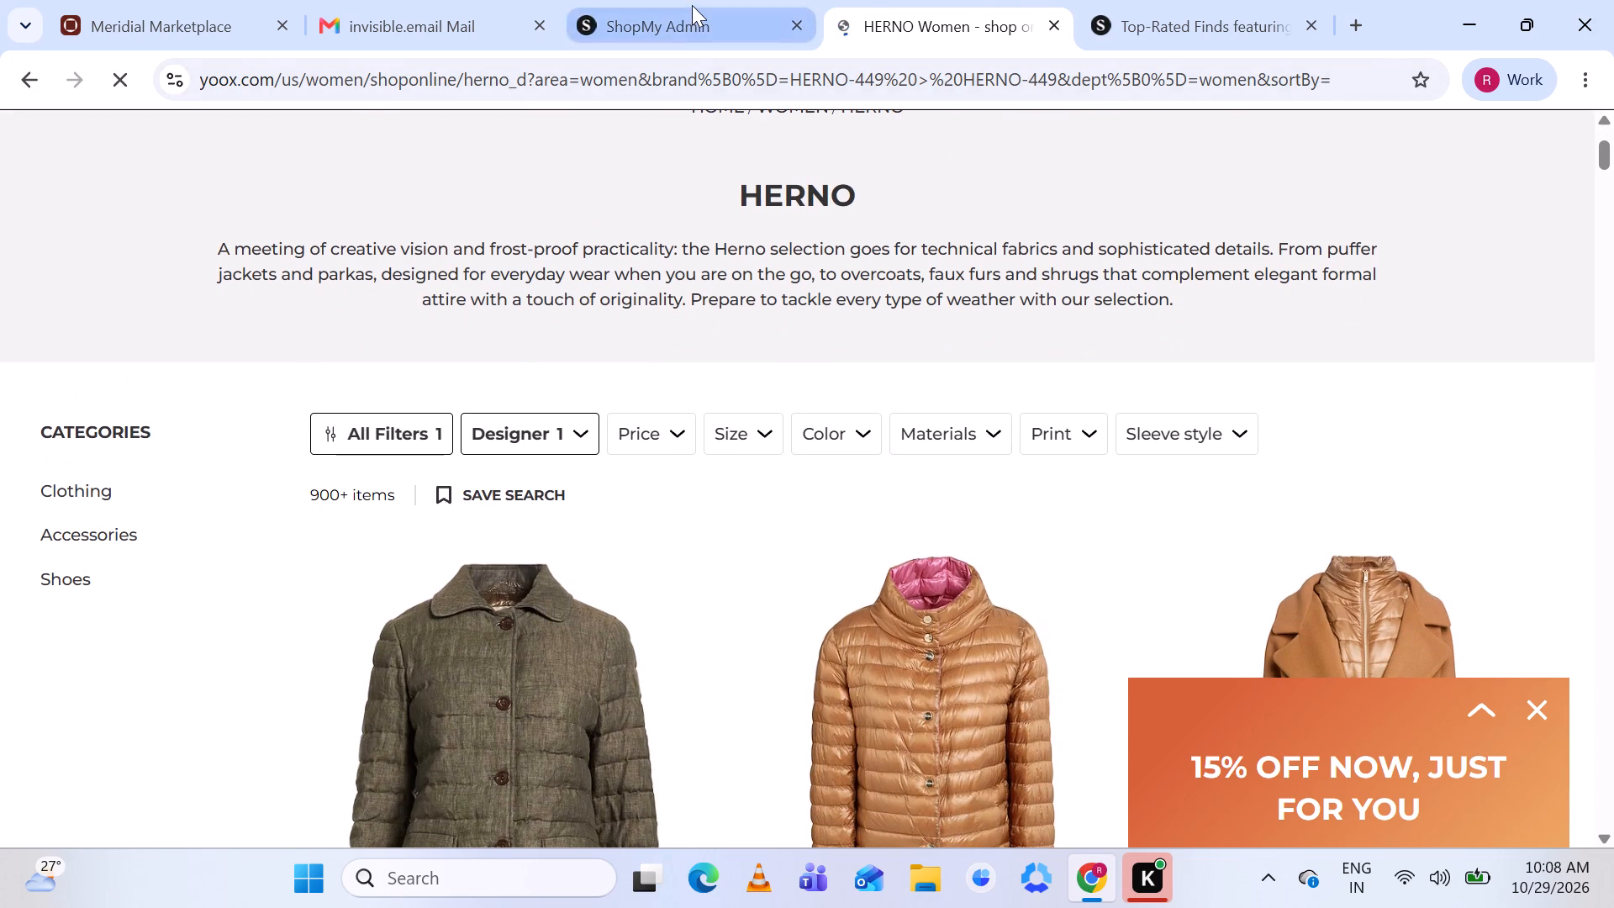
left_click(692, 5)
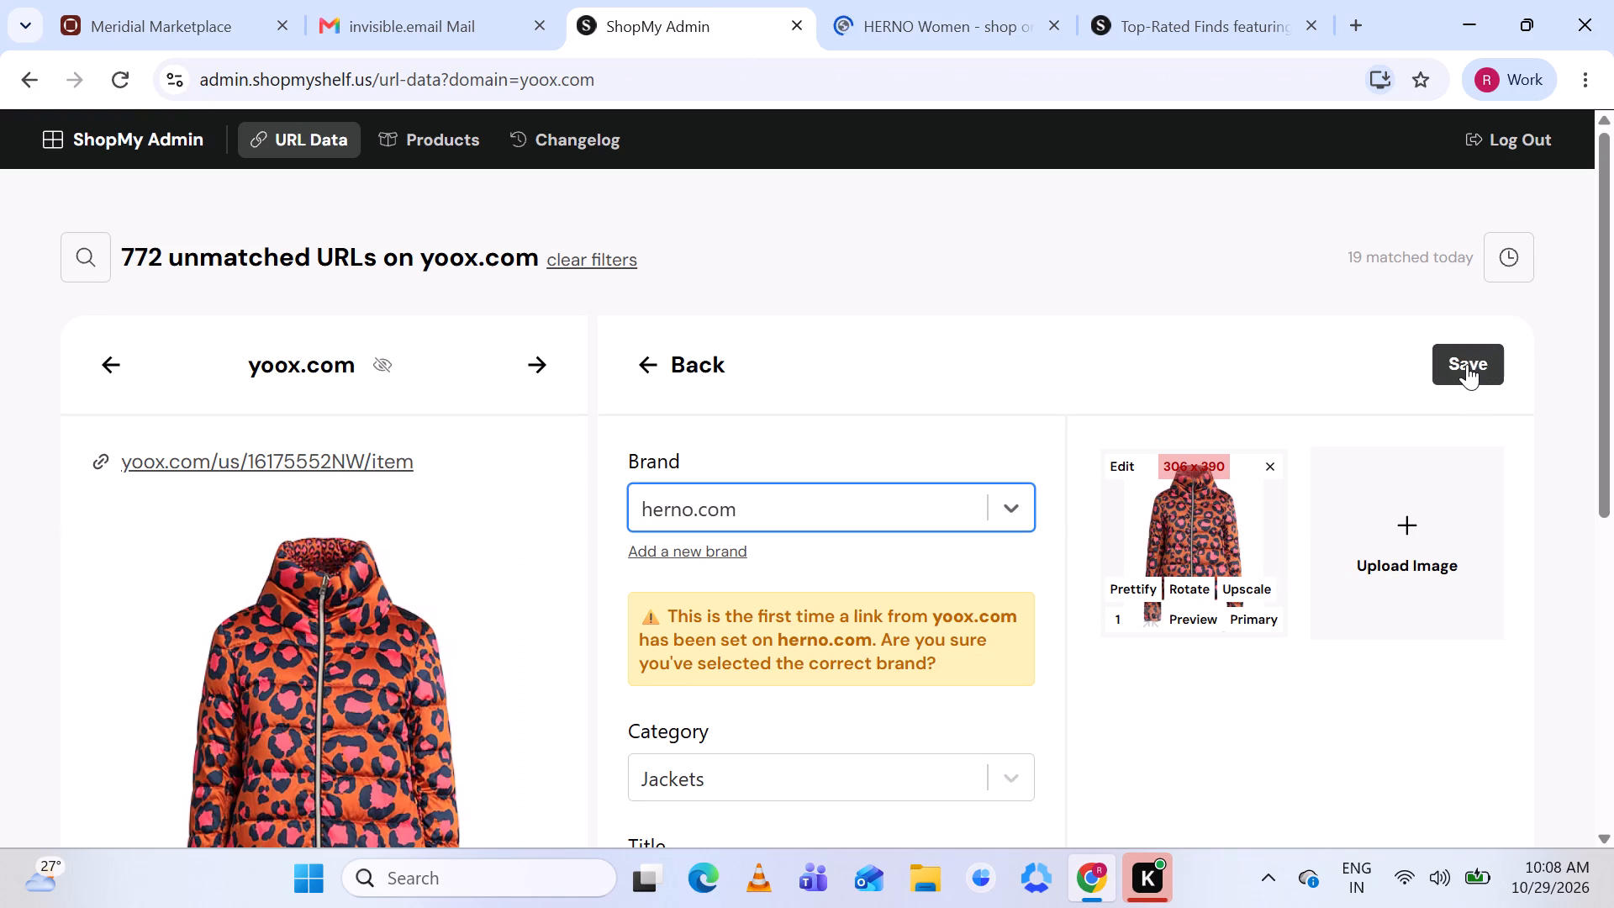
left_click(1466, 364)
scroll(1245, 387, "down", 3)
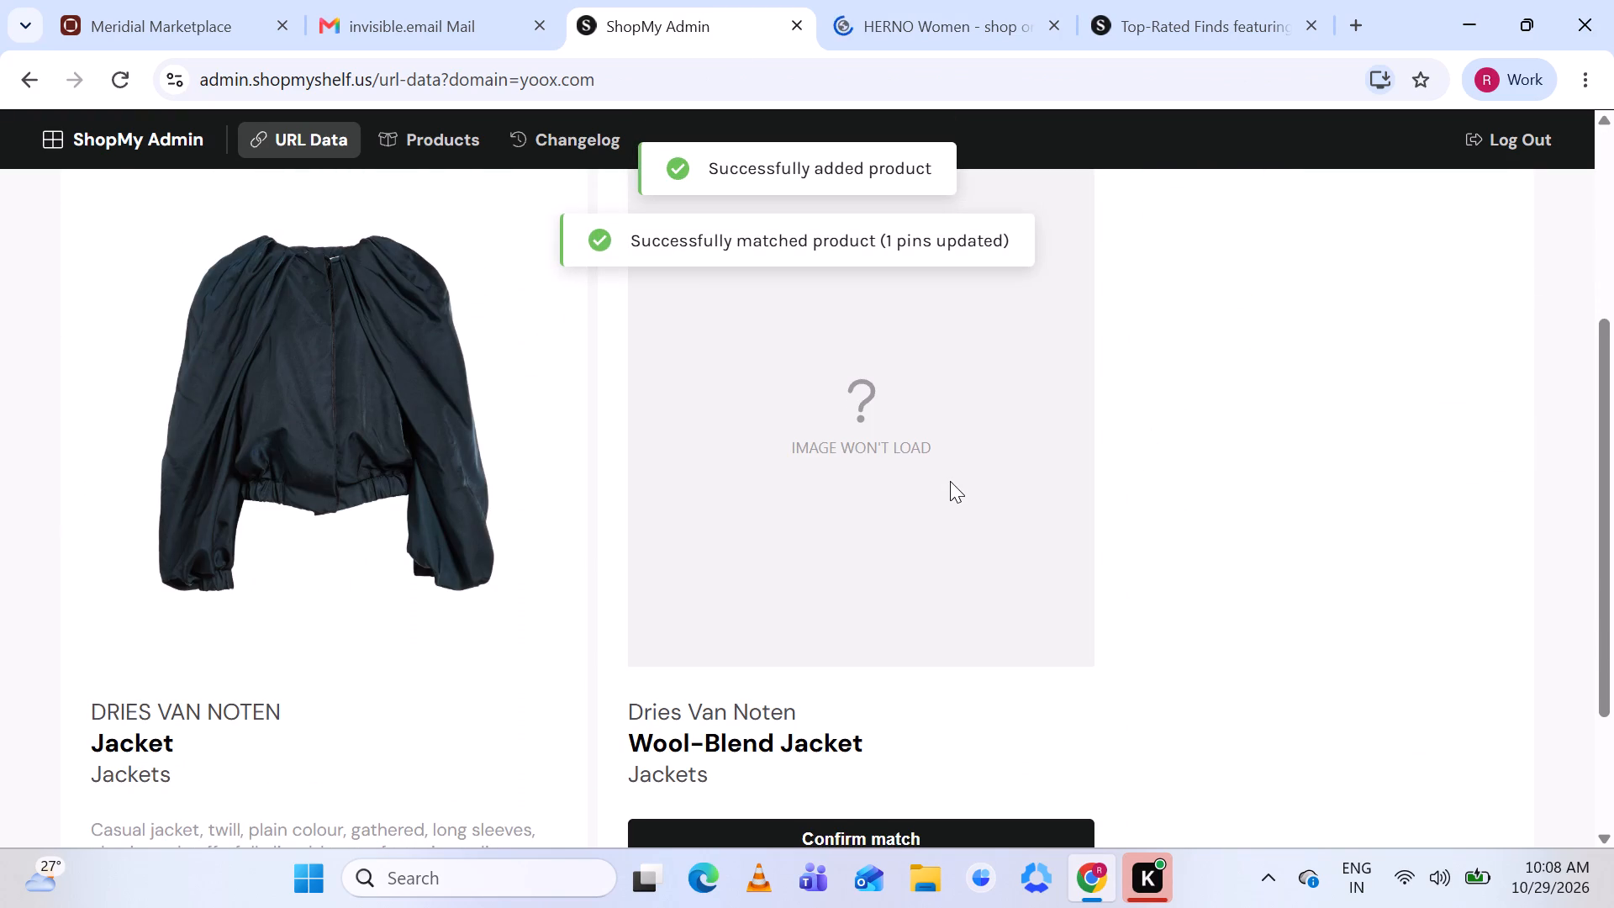
left_click(1058, 31)
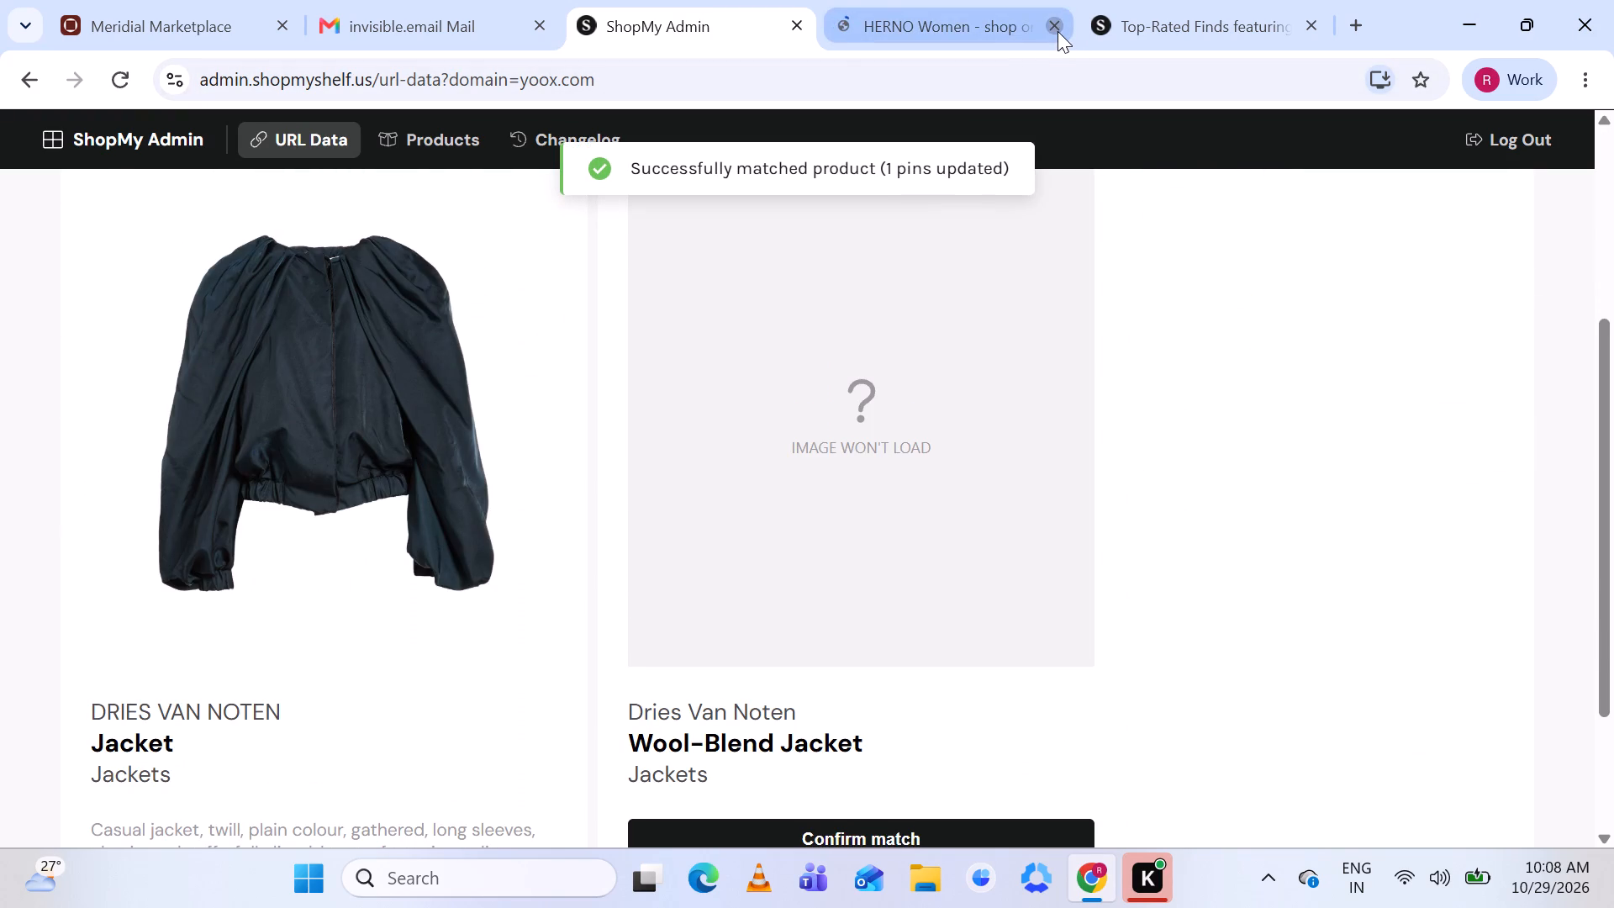
left_click(1047, 18)
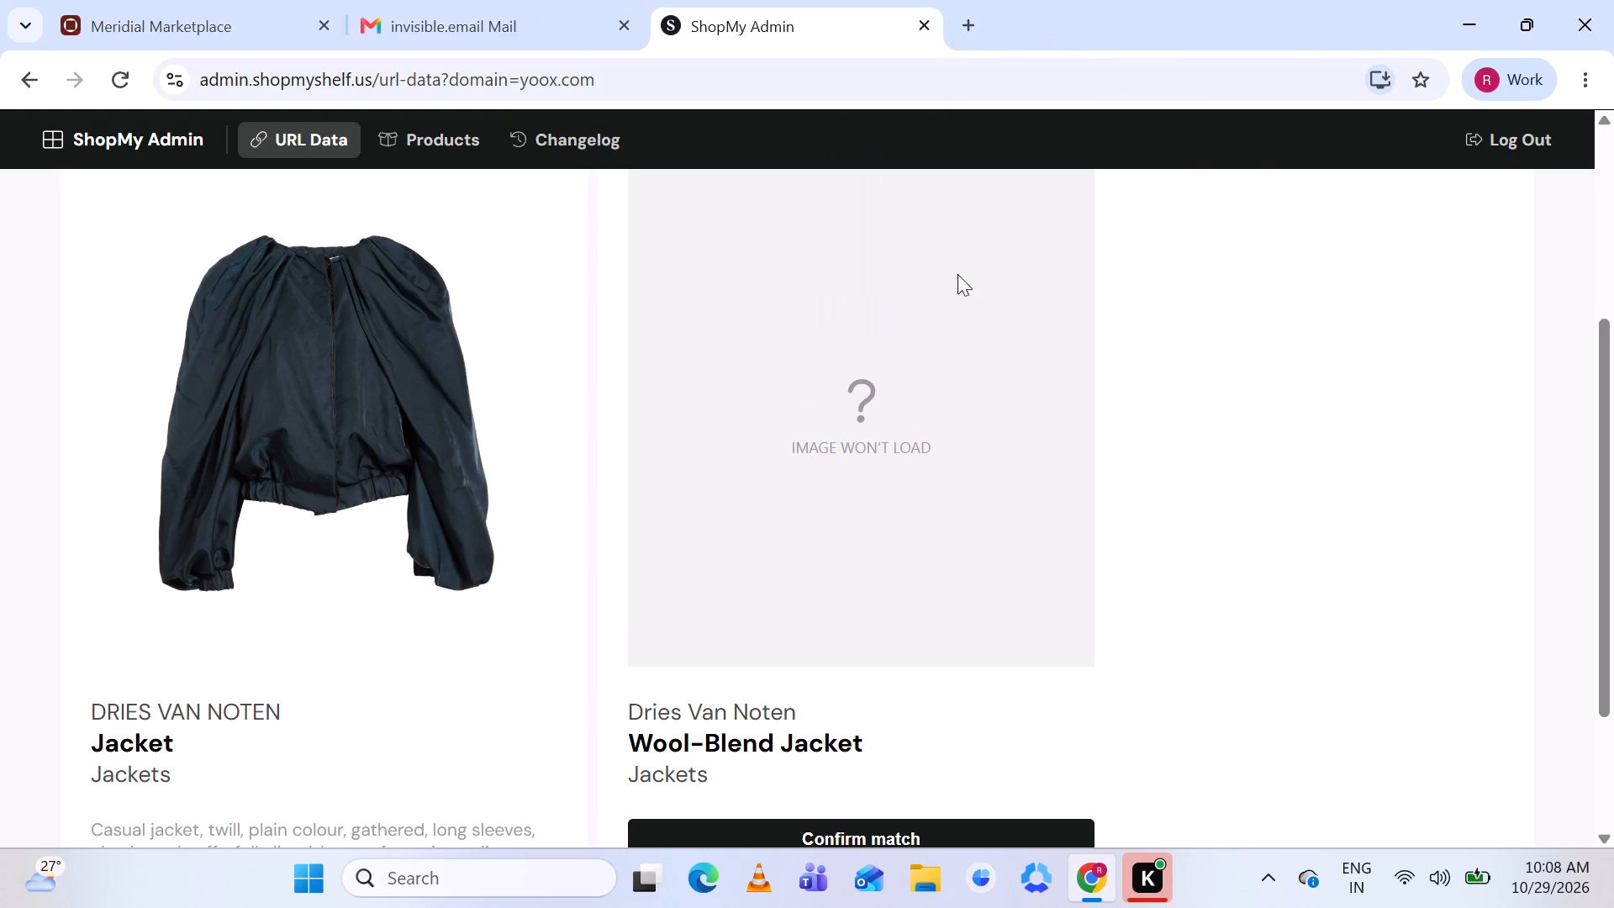
Compare the Dries Van Noten jacket from yoox.com with the suggested Wool-Blend Jacket match.
scroll(943, 357, "down", 2)
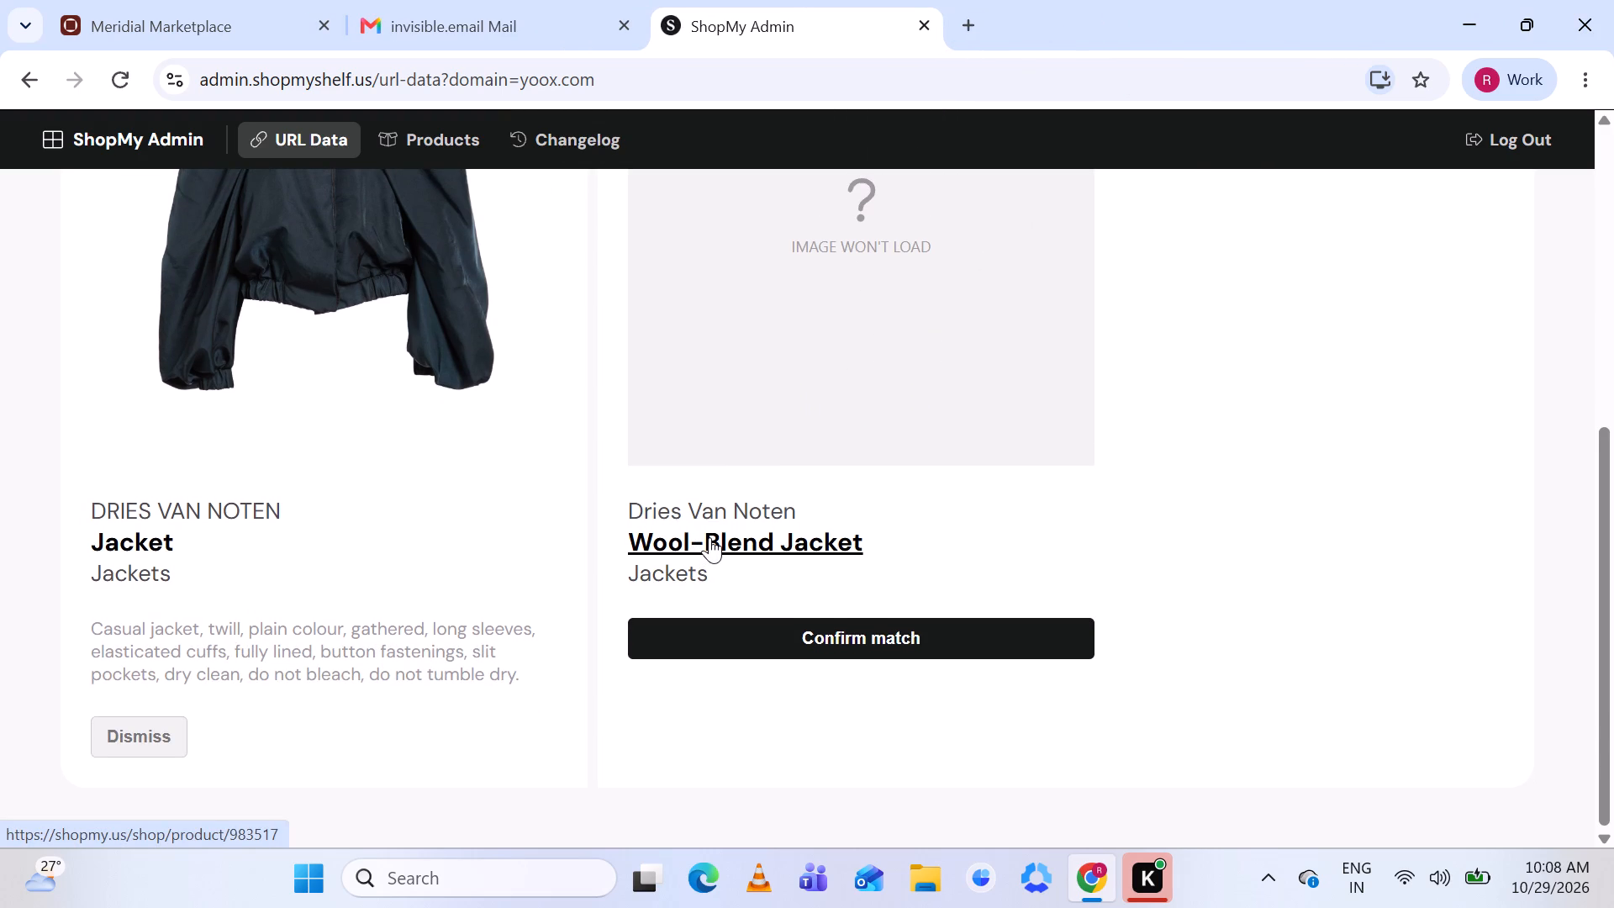
scroll(709, 537, "up", 2)
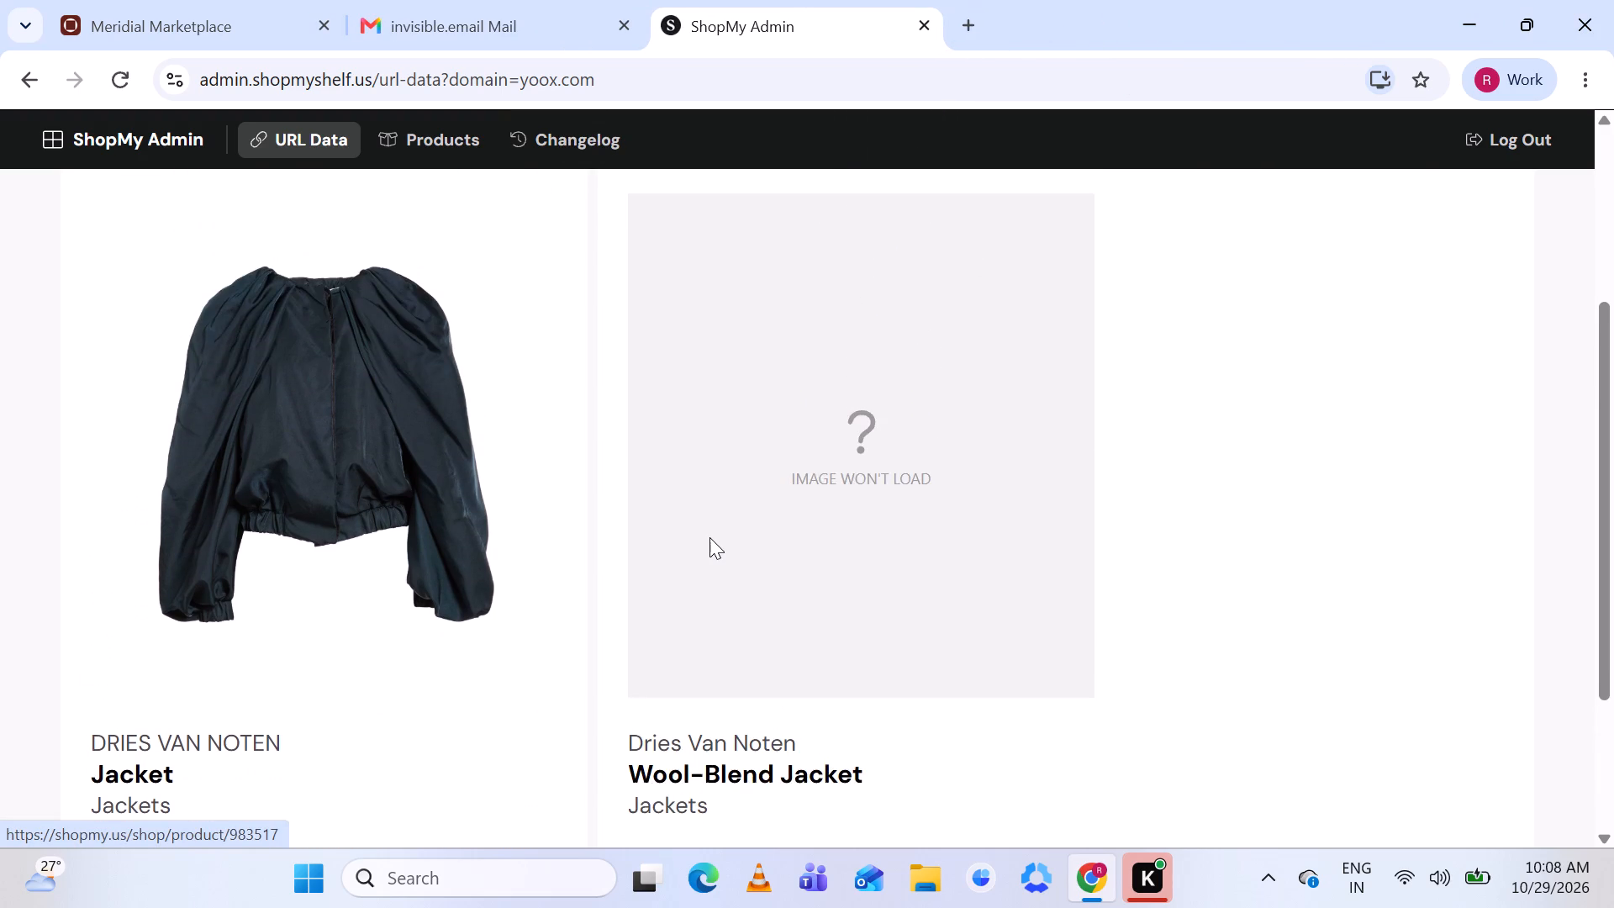
scroll(709, 537, "right", 1)
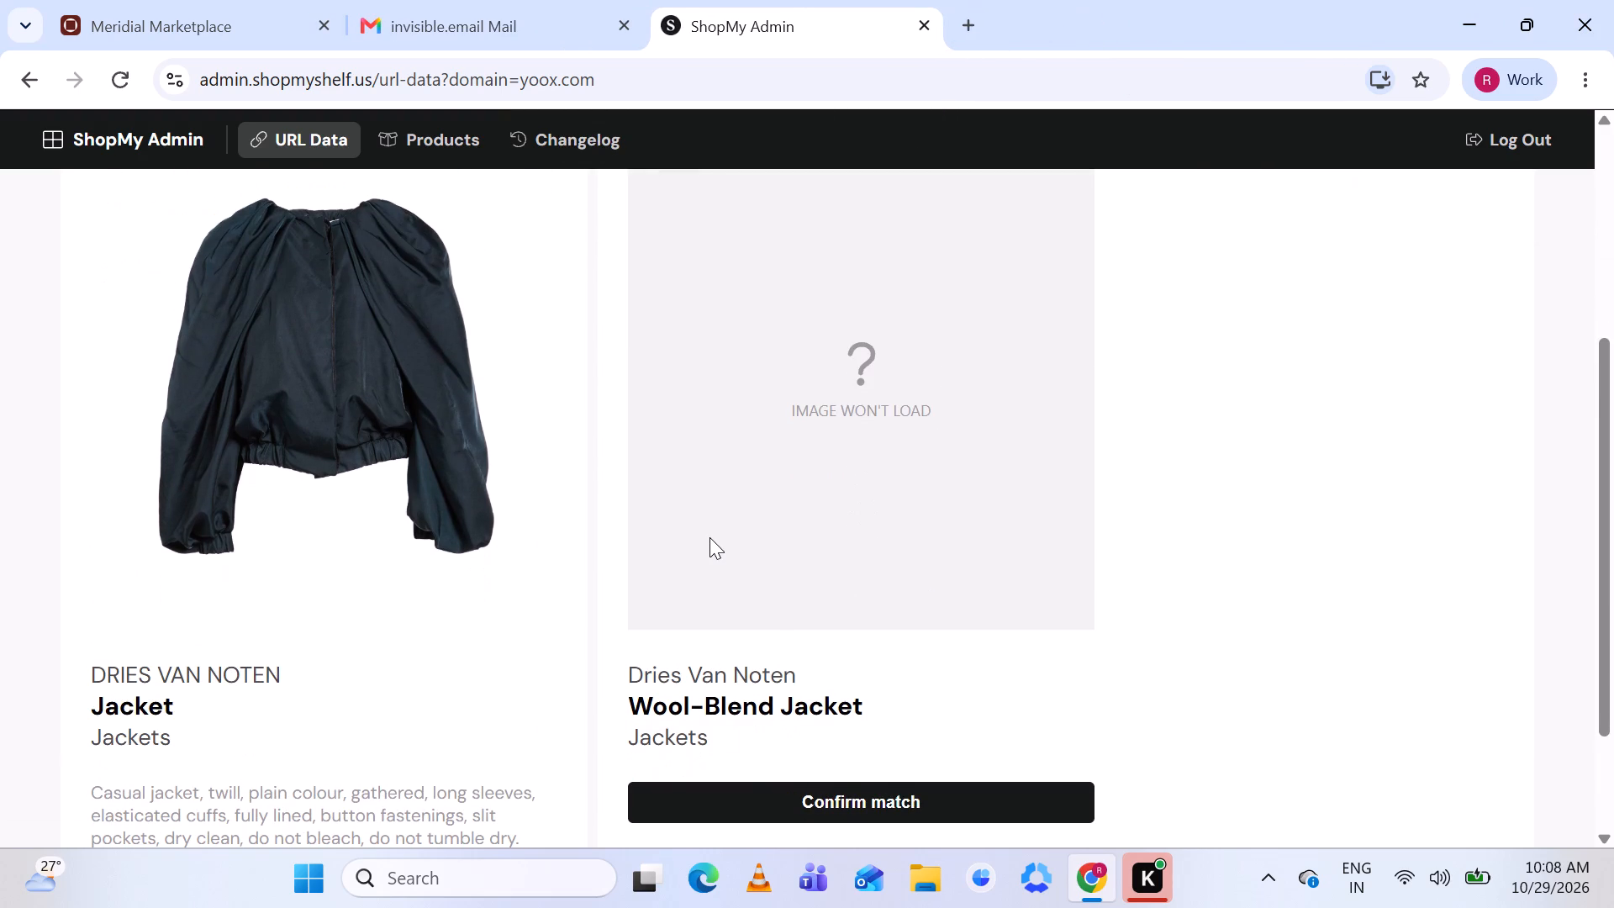
scroll(709, 537, "up", 2)
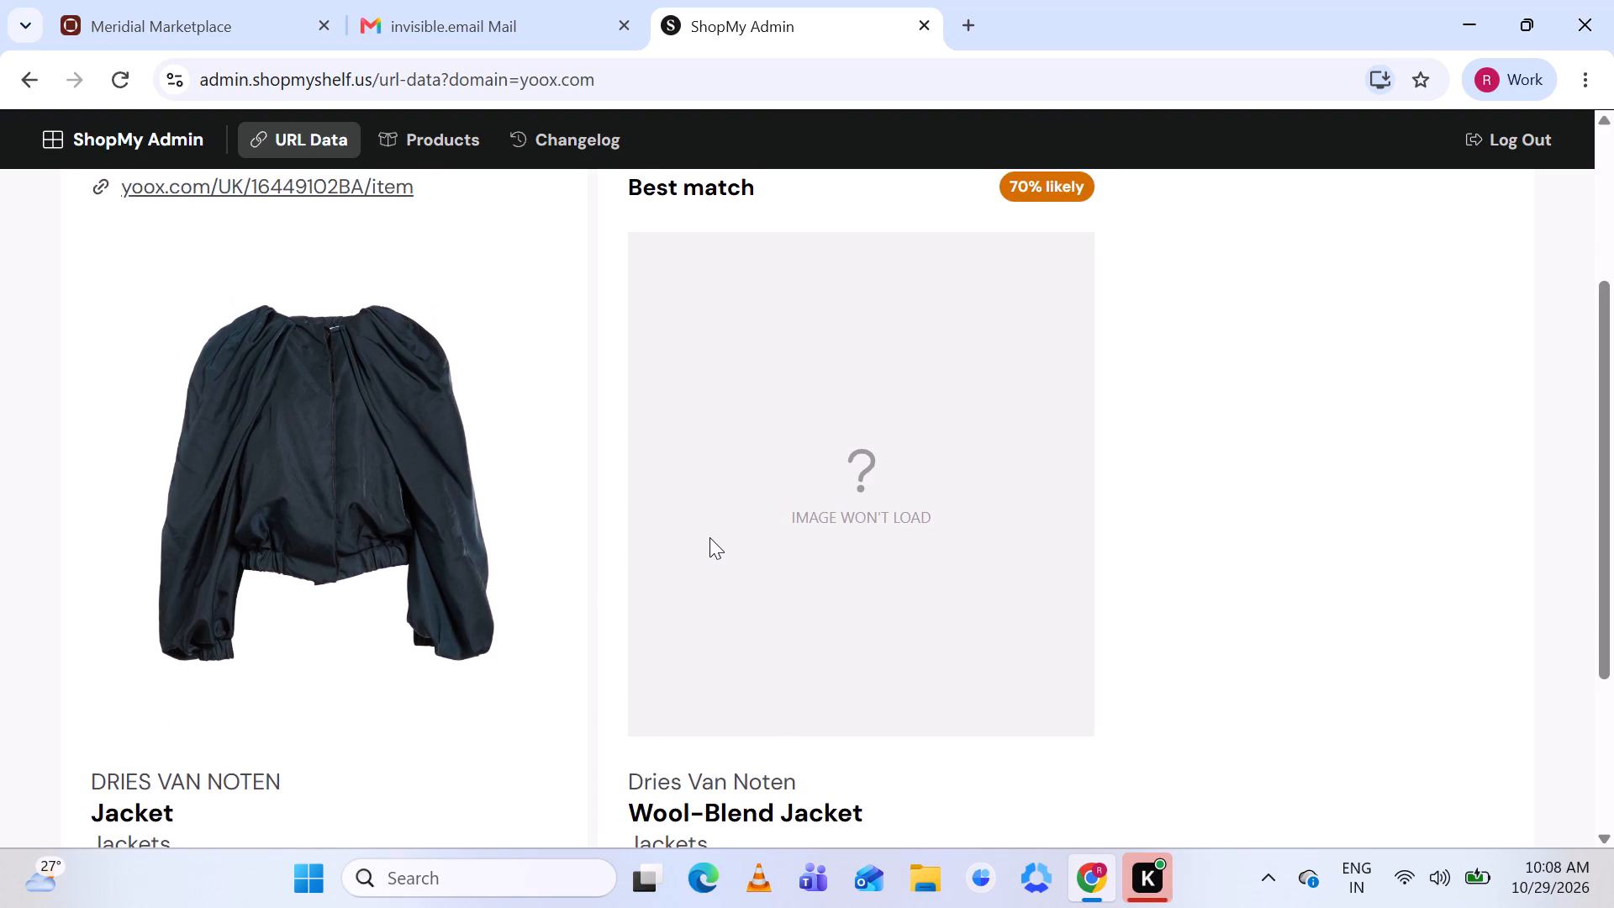
scroll(1249, 335, "up", 2)
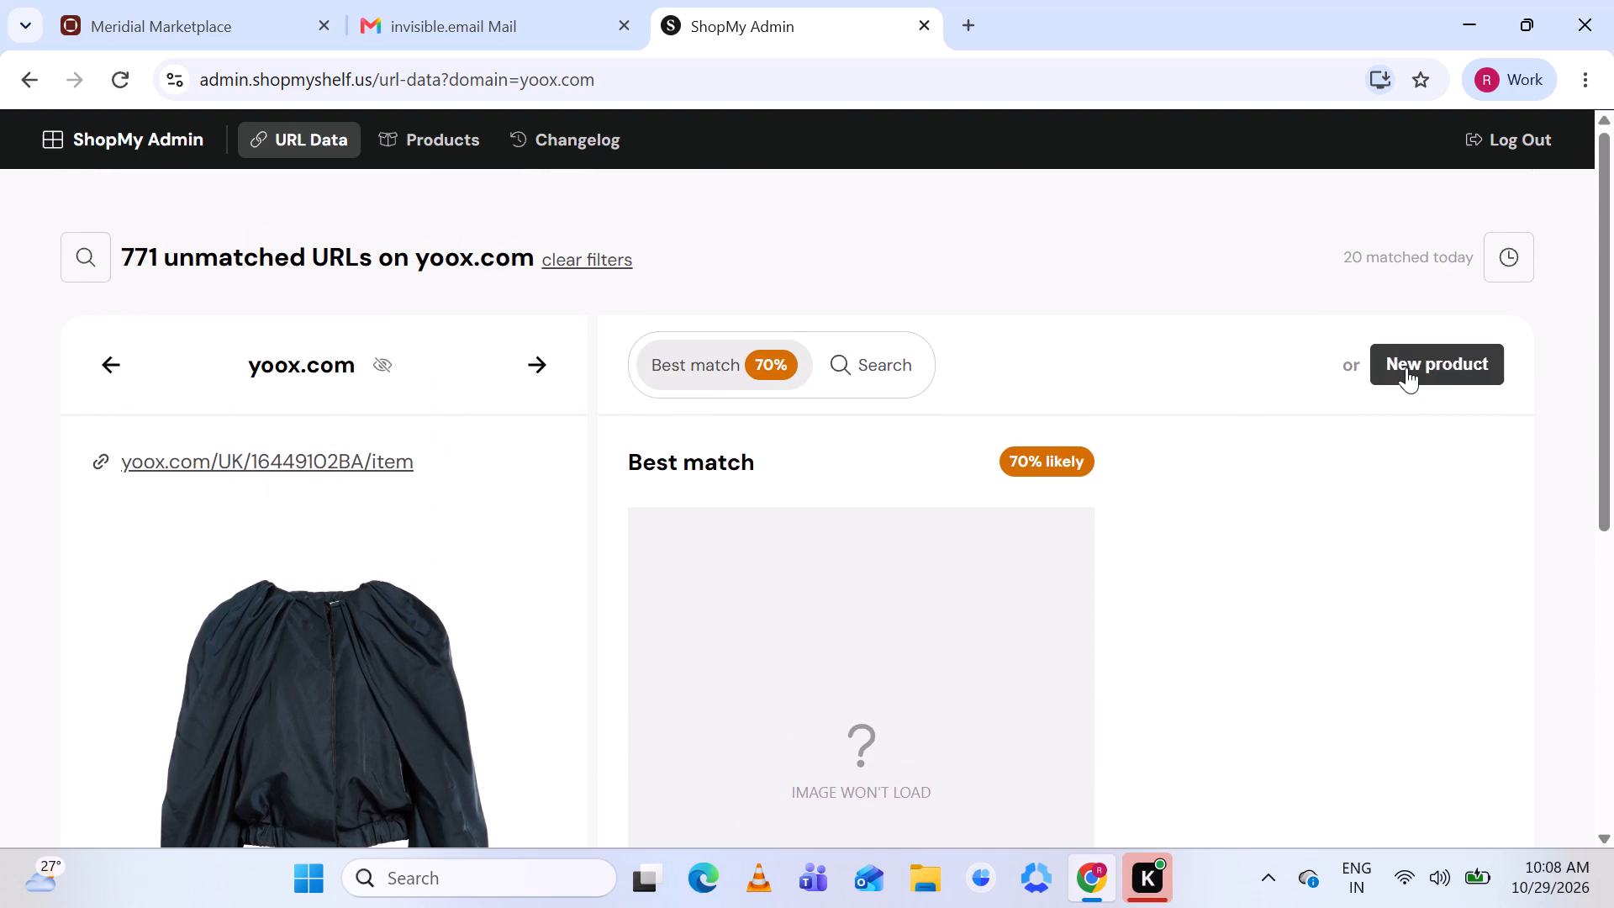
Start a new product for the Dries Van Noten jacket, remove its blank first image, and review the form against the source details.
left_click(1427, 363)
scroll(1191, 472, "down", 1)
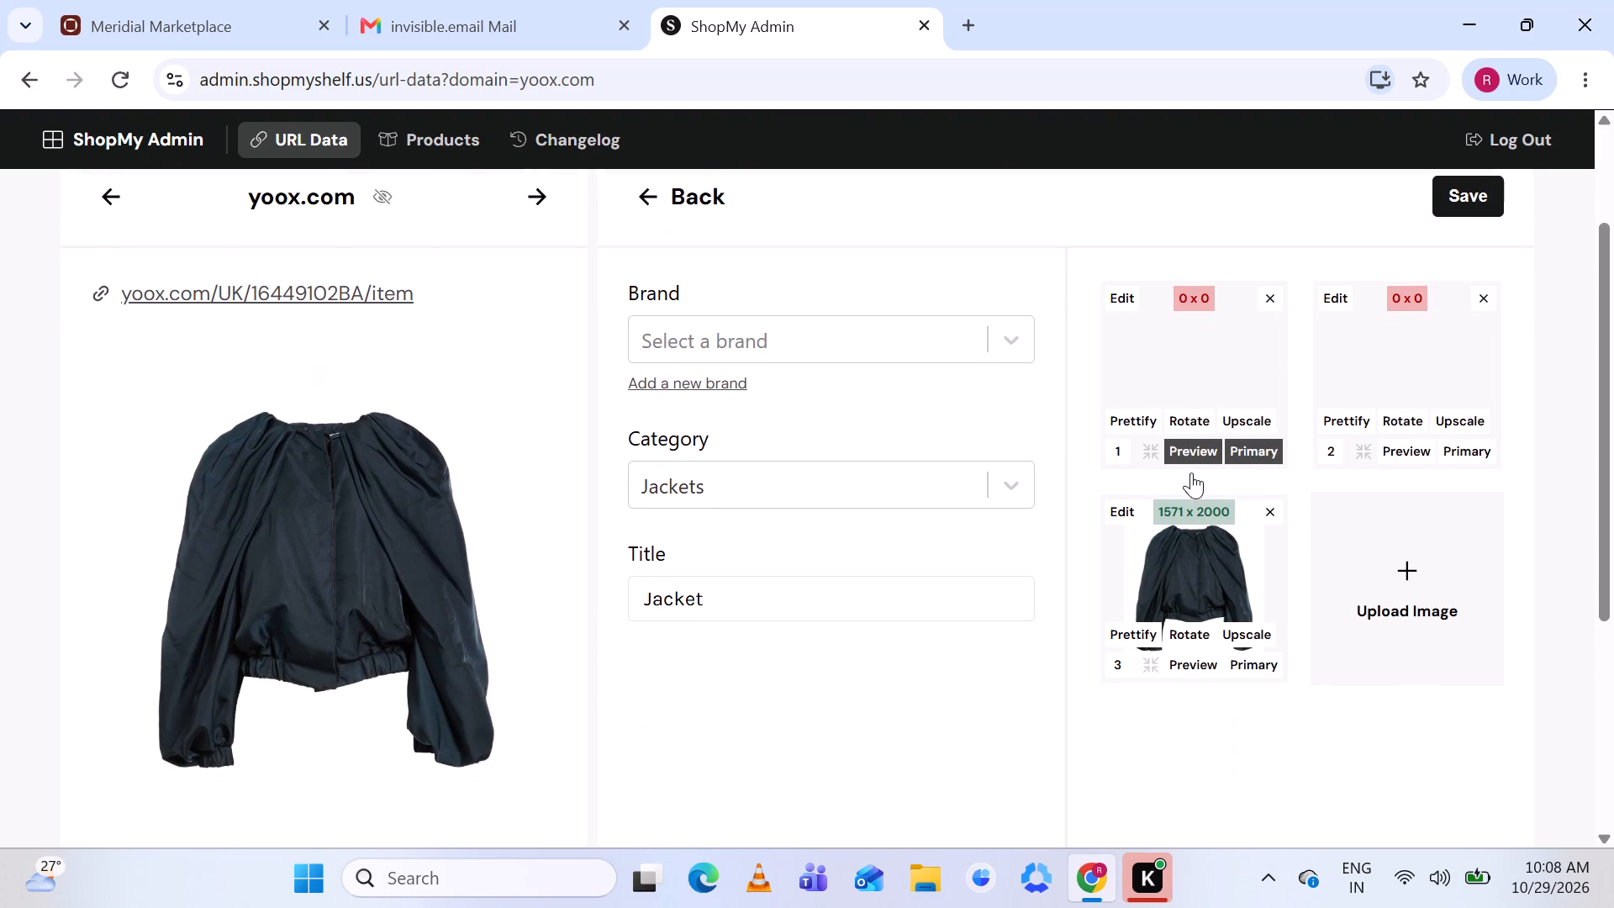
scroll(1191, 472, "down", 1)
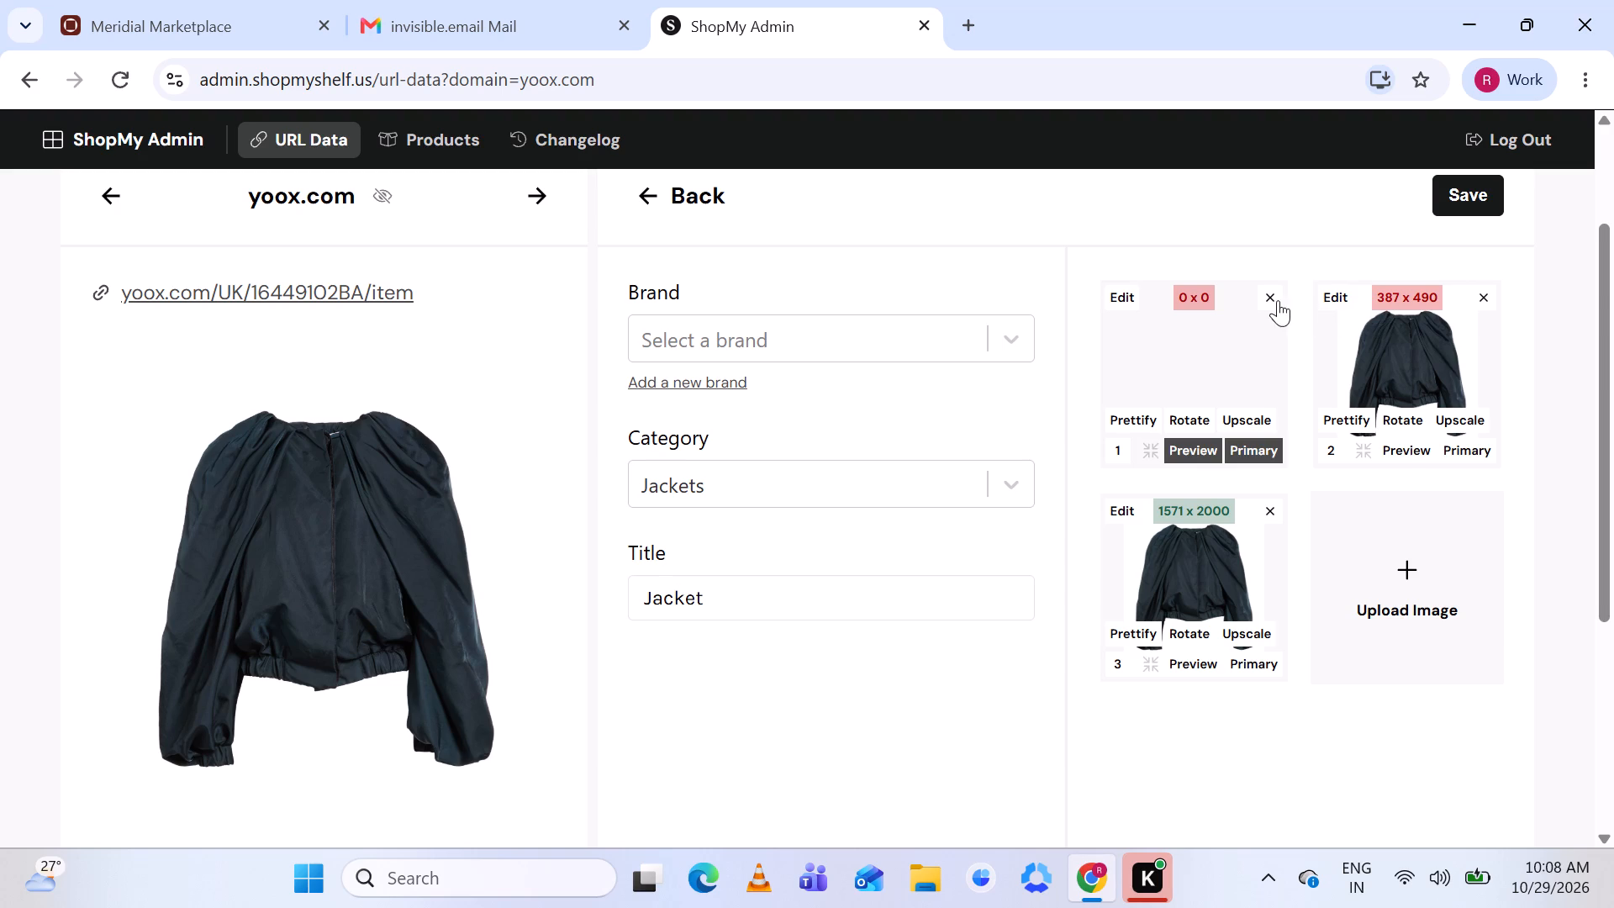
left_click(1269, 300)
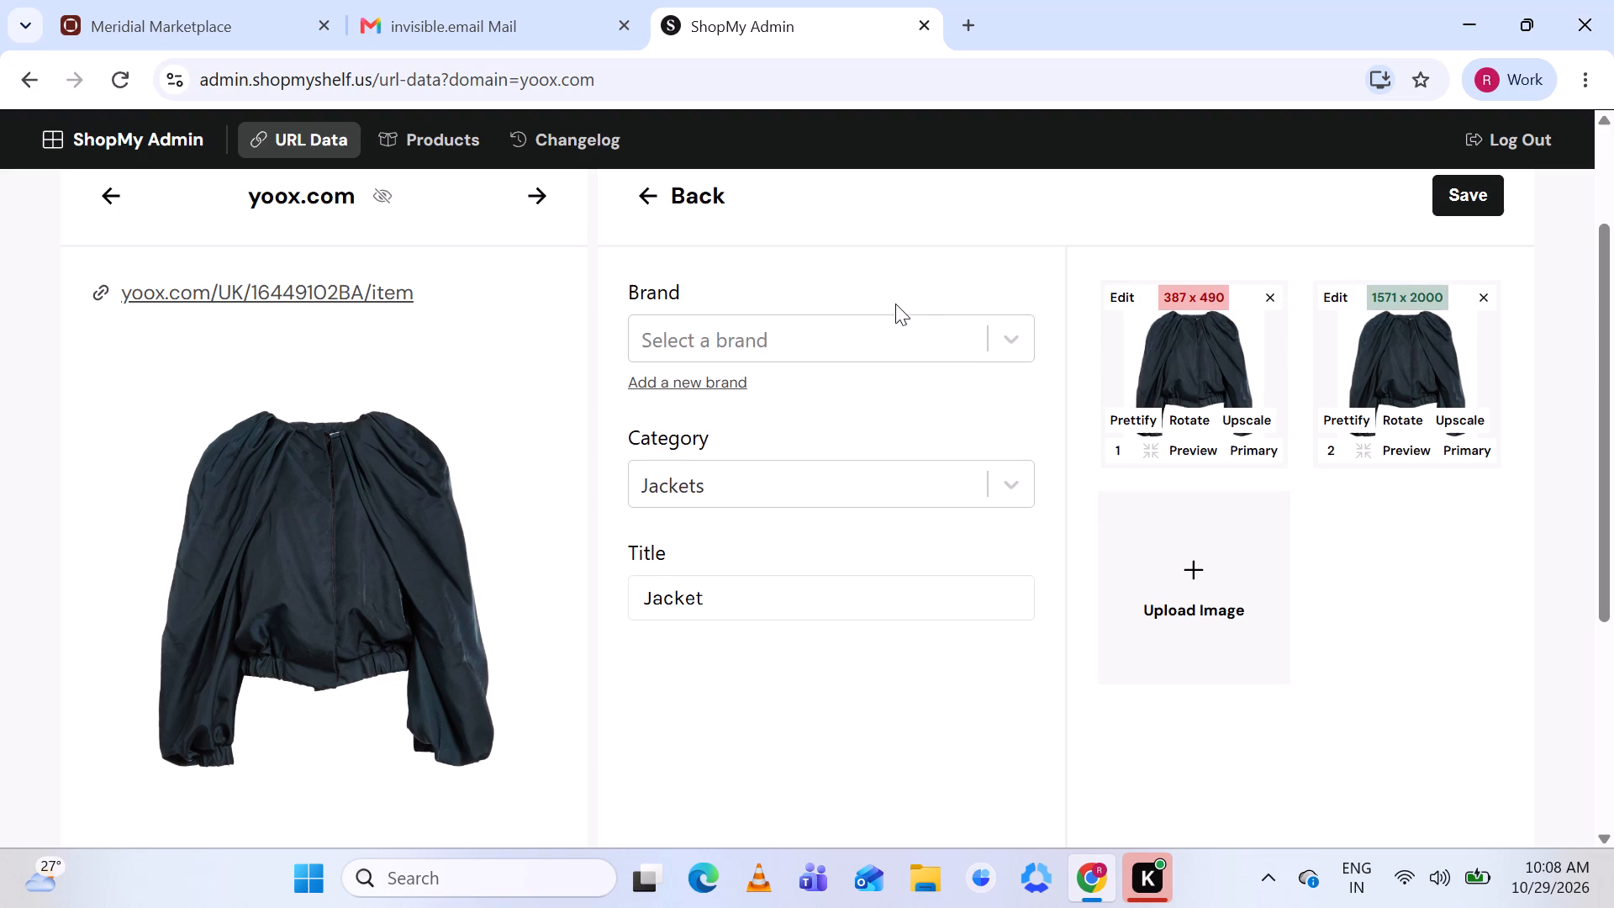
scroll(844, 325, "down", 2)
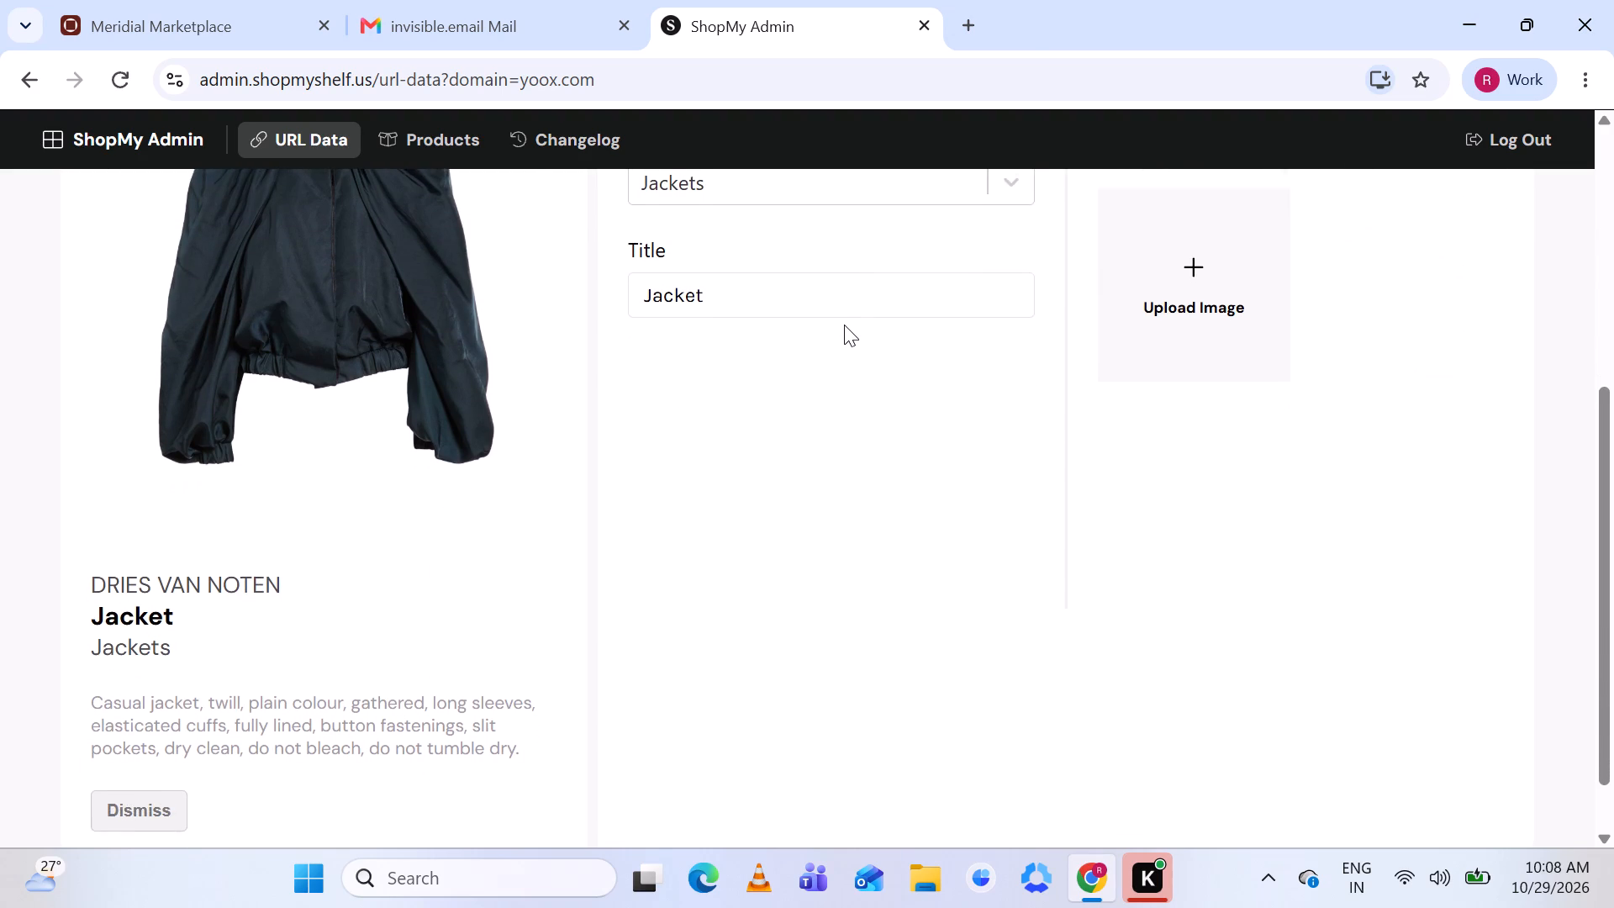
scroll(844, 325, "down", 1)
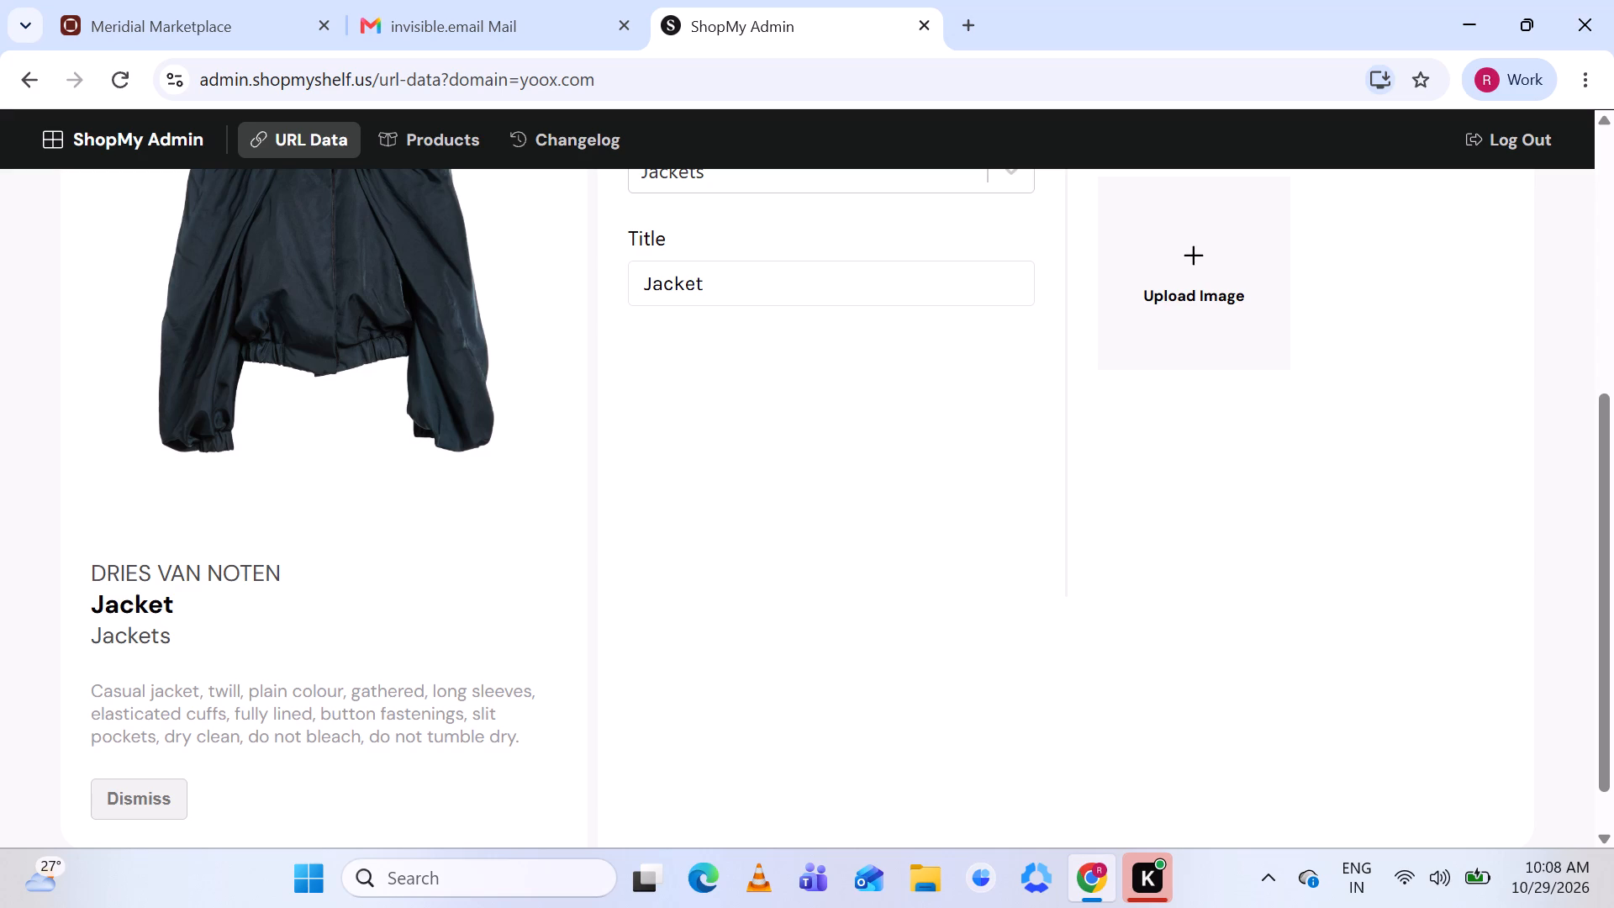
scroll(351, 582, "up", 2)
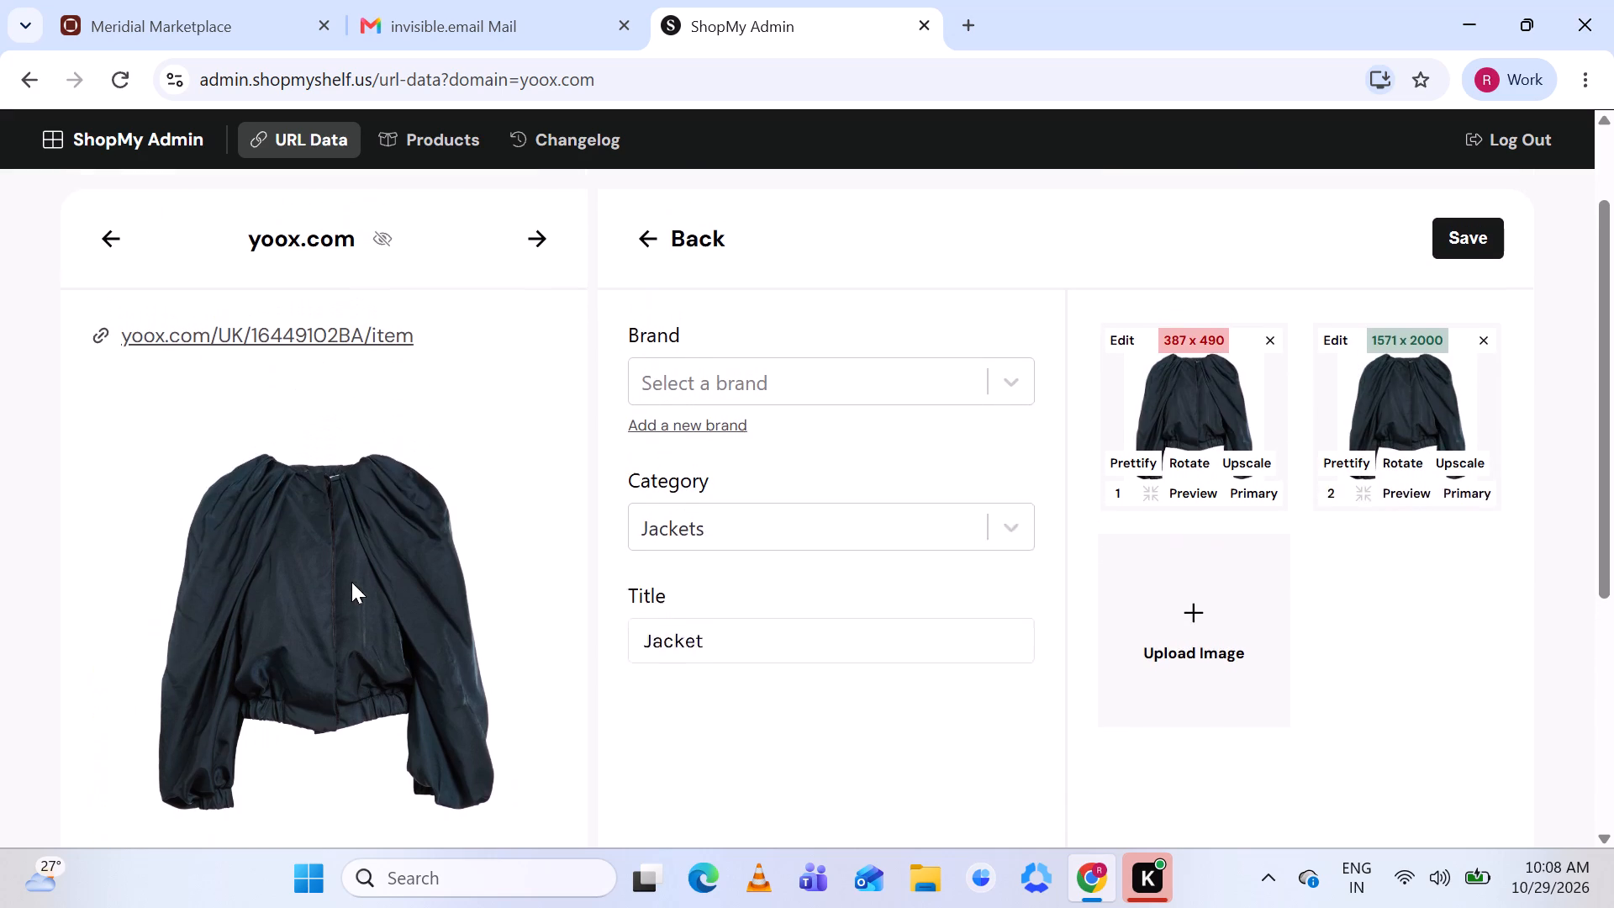
Skip past the Dries Van Noten jacket and the two URLs without images to reach yoox.com/US/10706872WG/item.
left_click(535, 245)
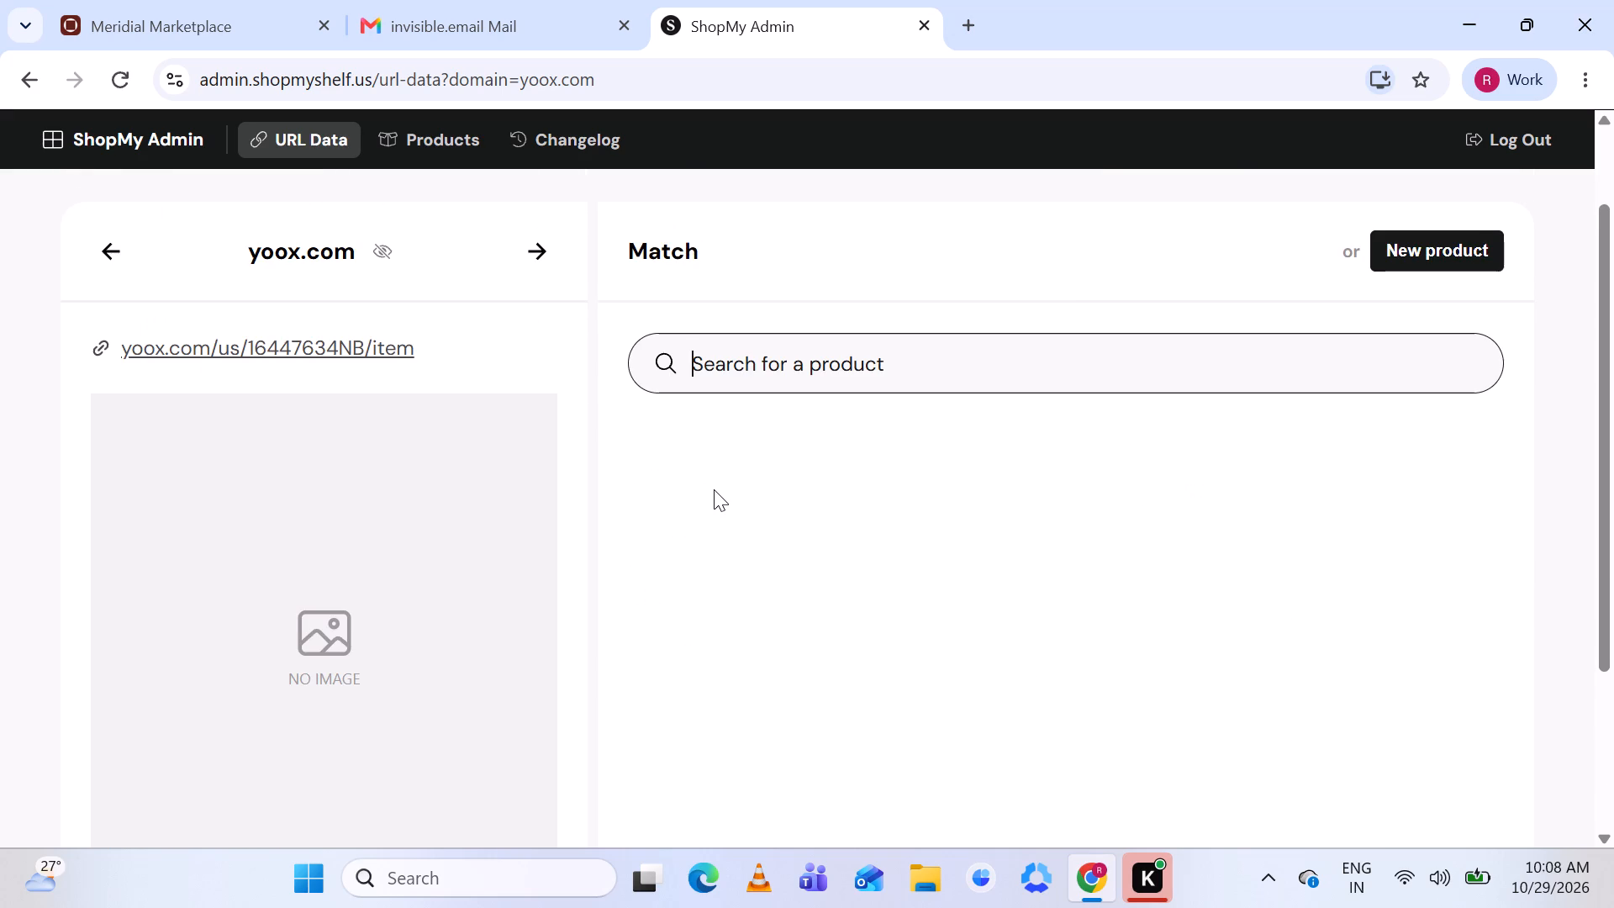
scroll(714, 489, "down", 3)
scroll(714, 489, "up", 1)
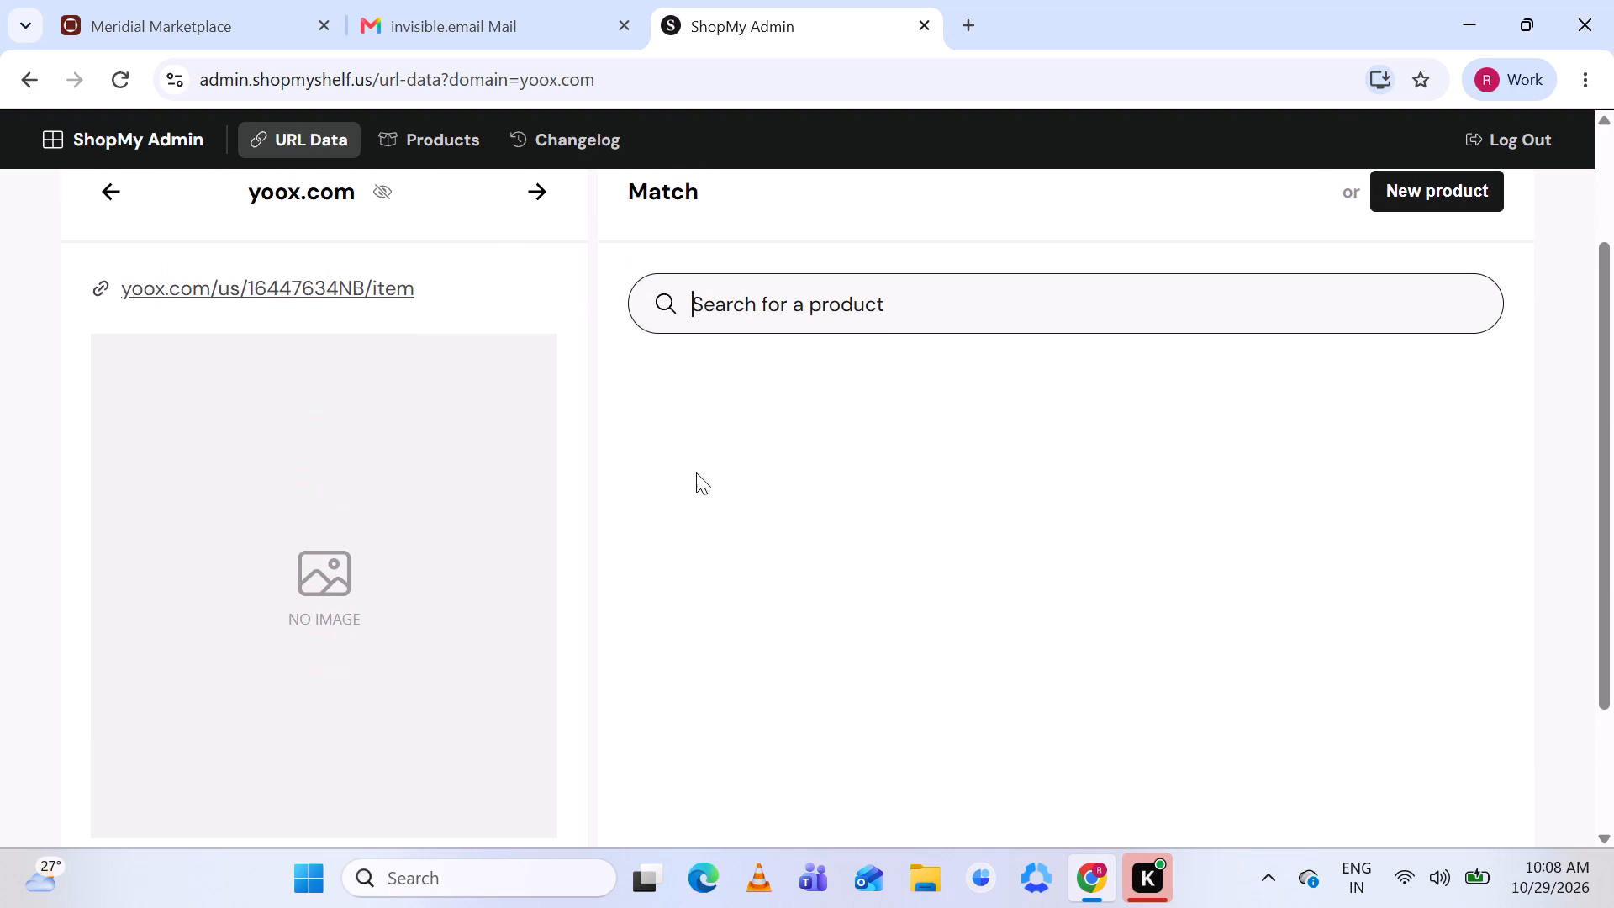
left_click(540, 185)
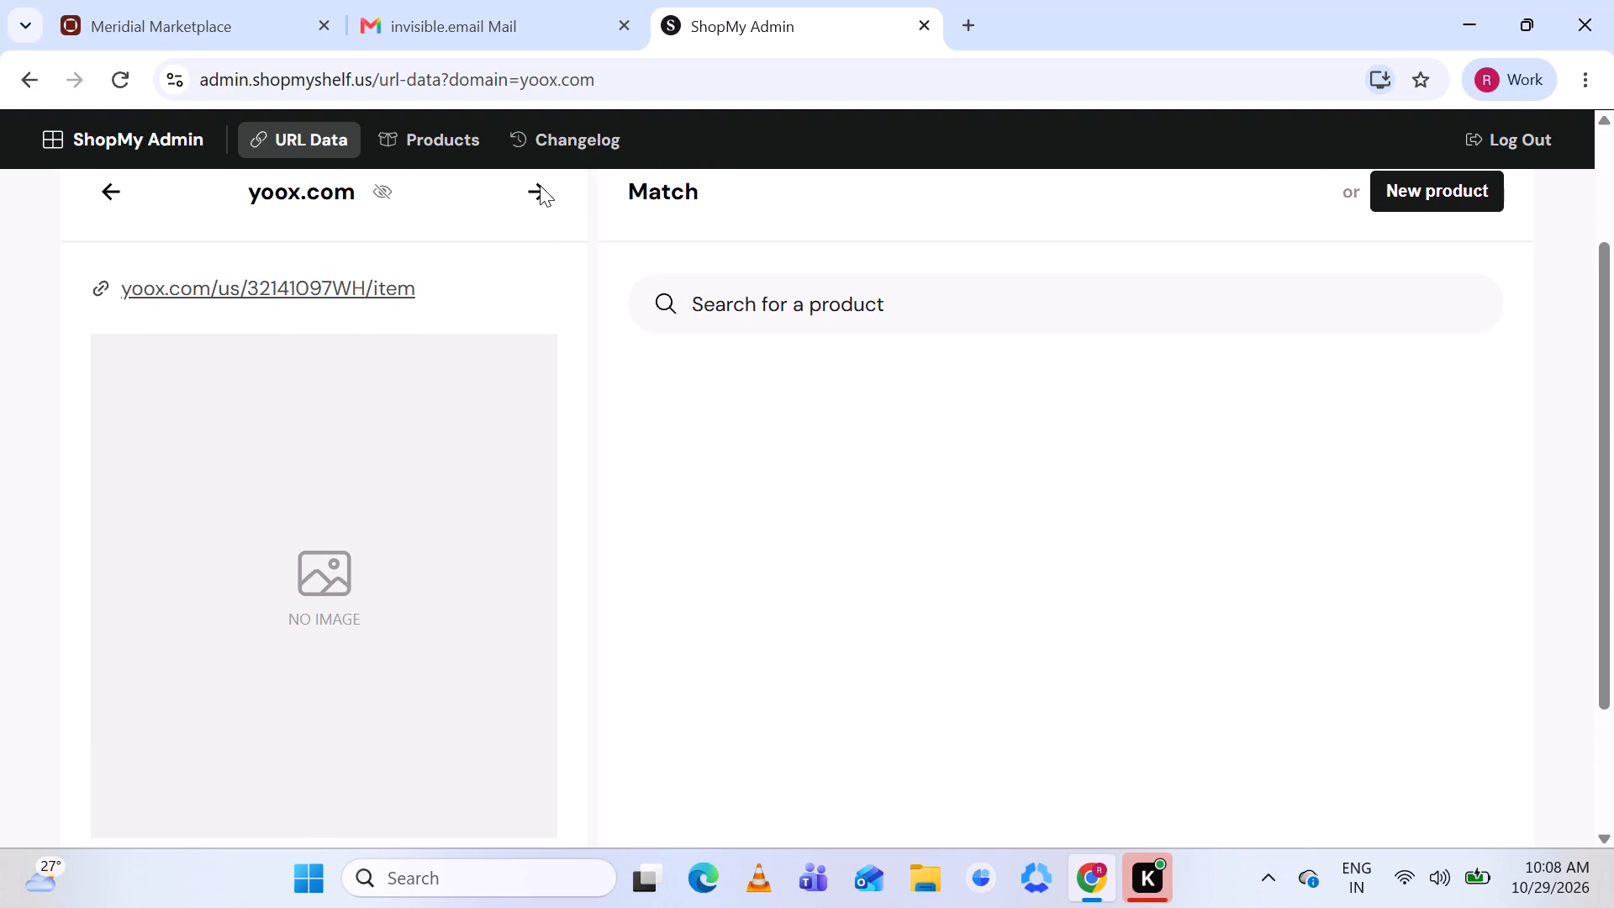
left_click(540, 185)
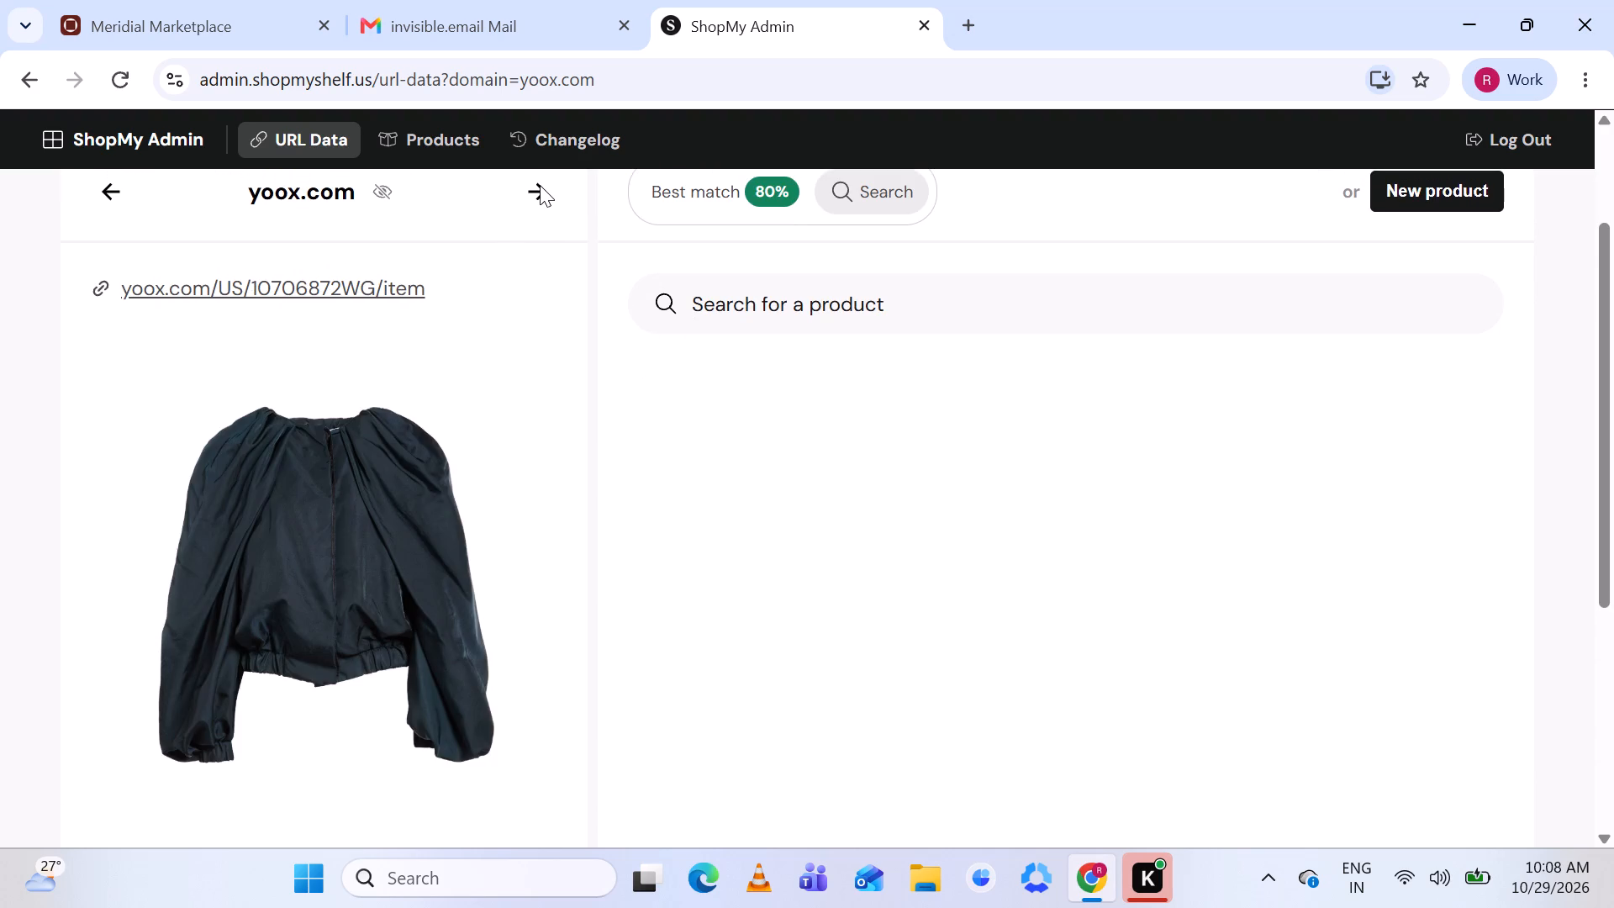
Compare the Proenza Schouler Black Women's Top with the suggested Darena Top match and open the match's ShopMy product page.
scroll(746, 414, "down", 2)
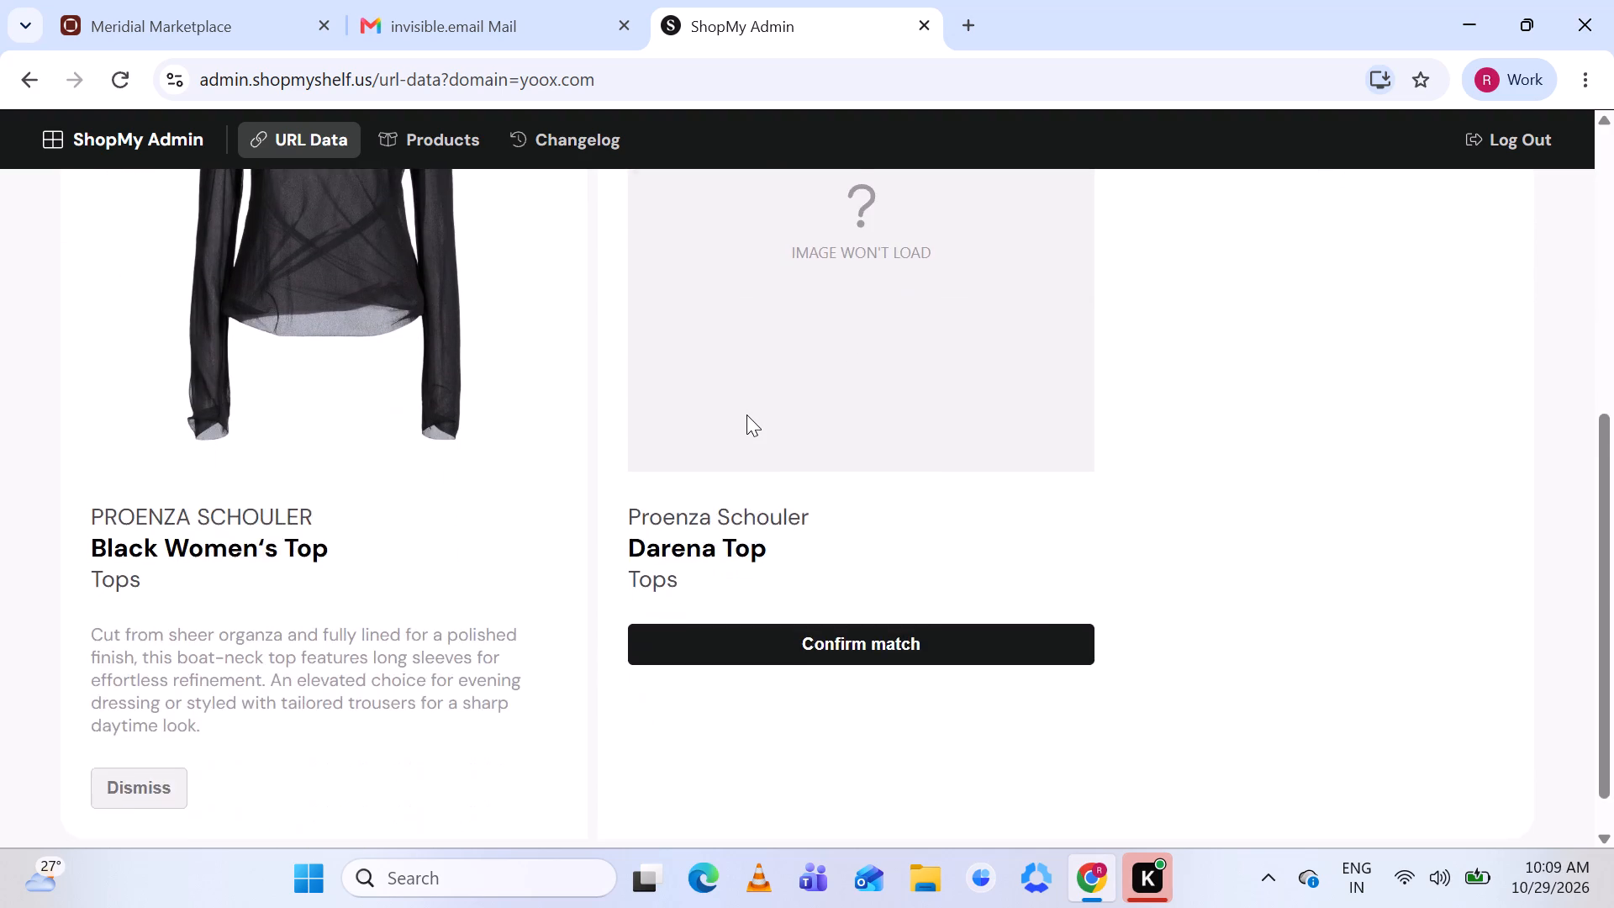
scroll(746, 414, "down", 1)
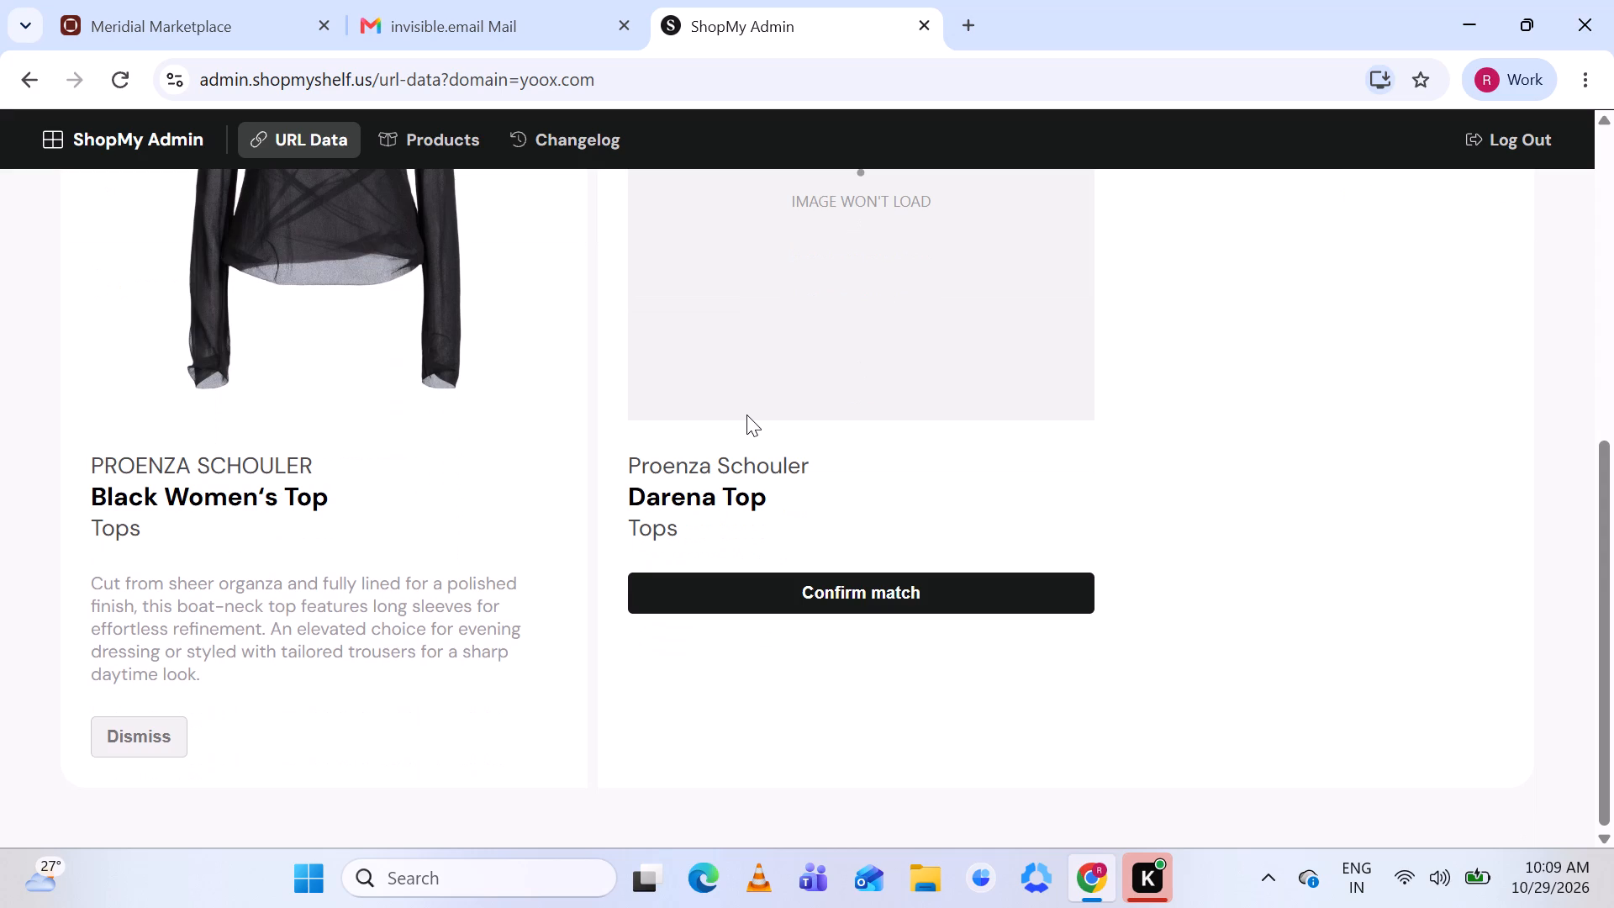
scroll(746, 414, "up", 2)
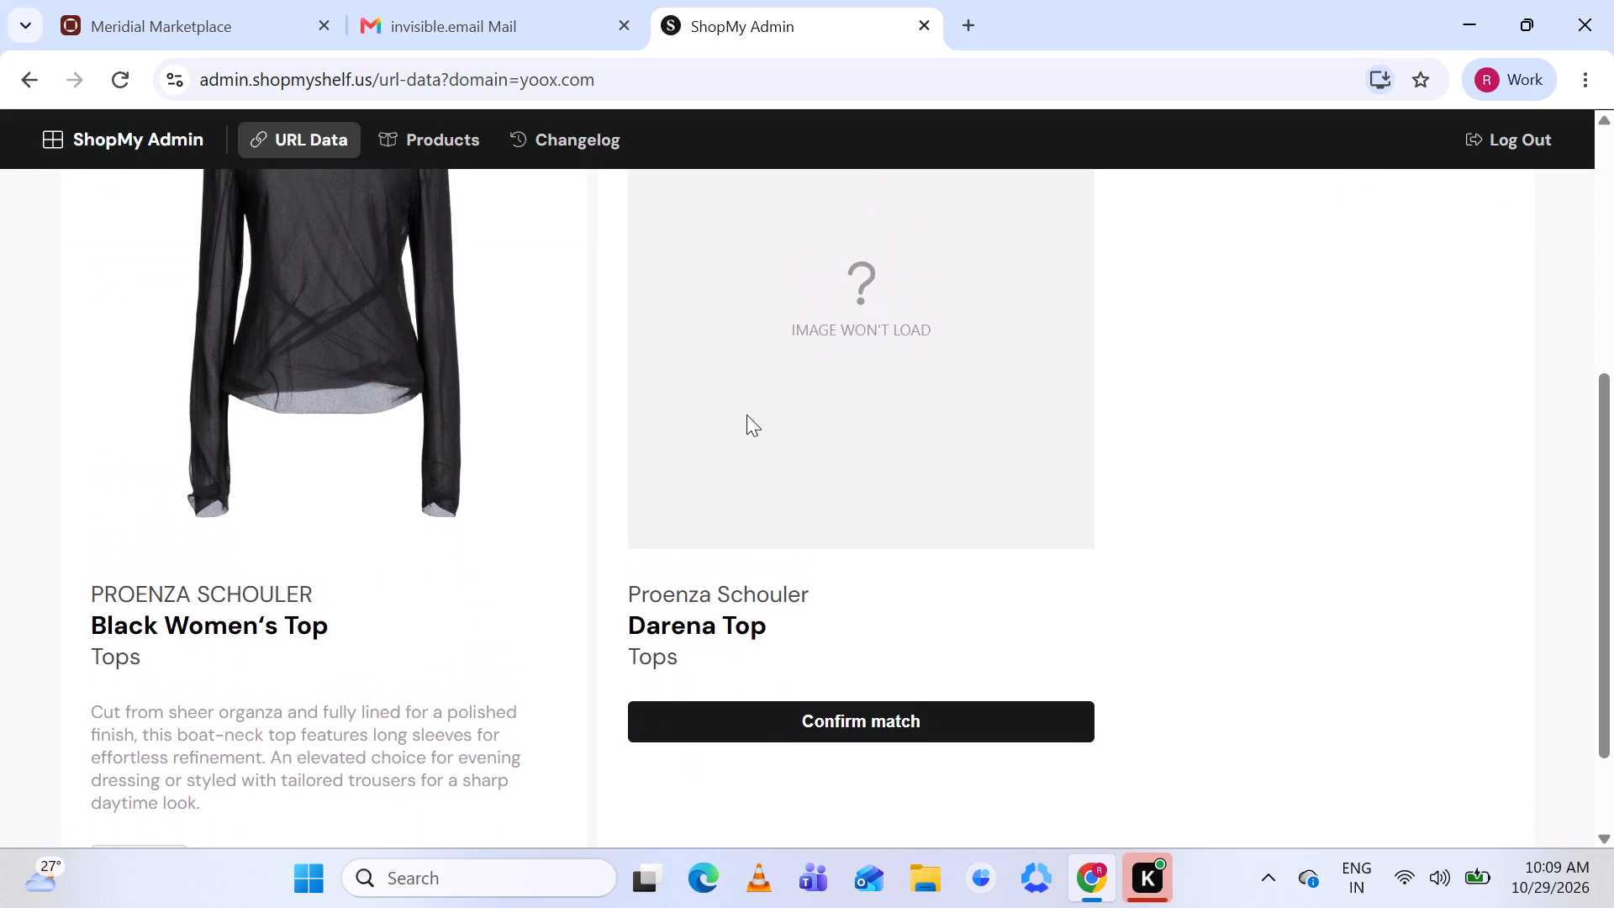
scroll(746, 414, "up", 2)
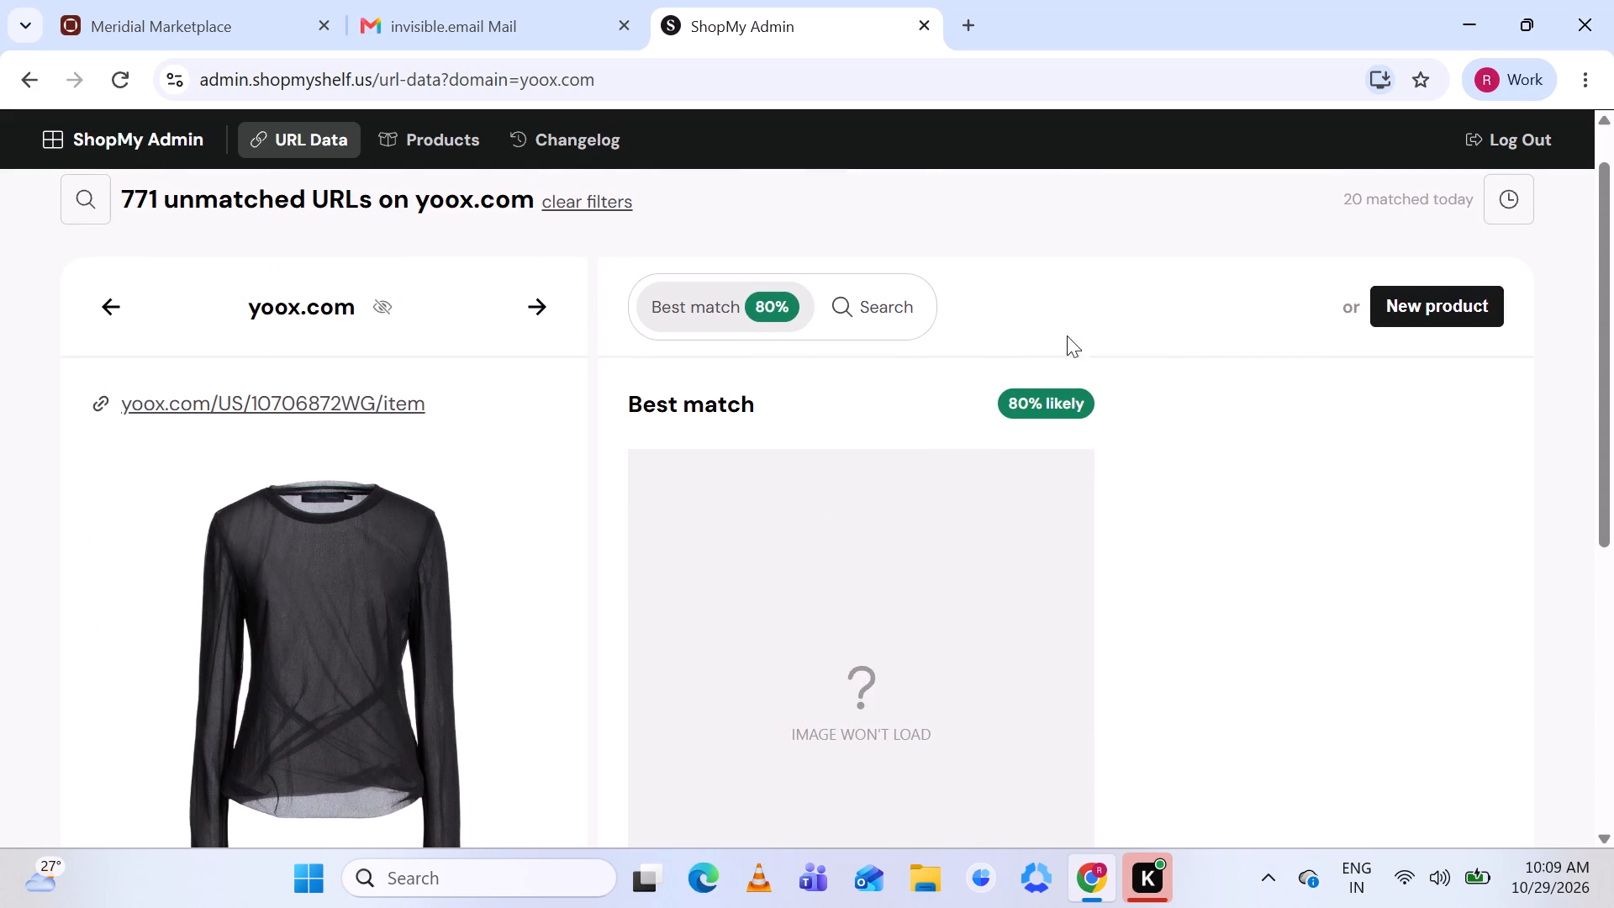
scroll(847, 607, "down", 1)
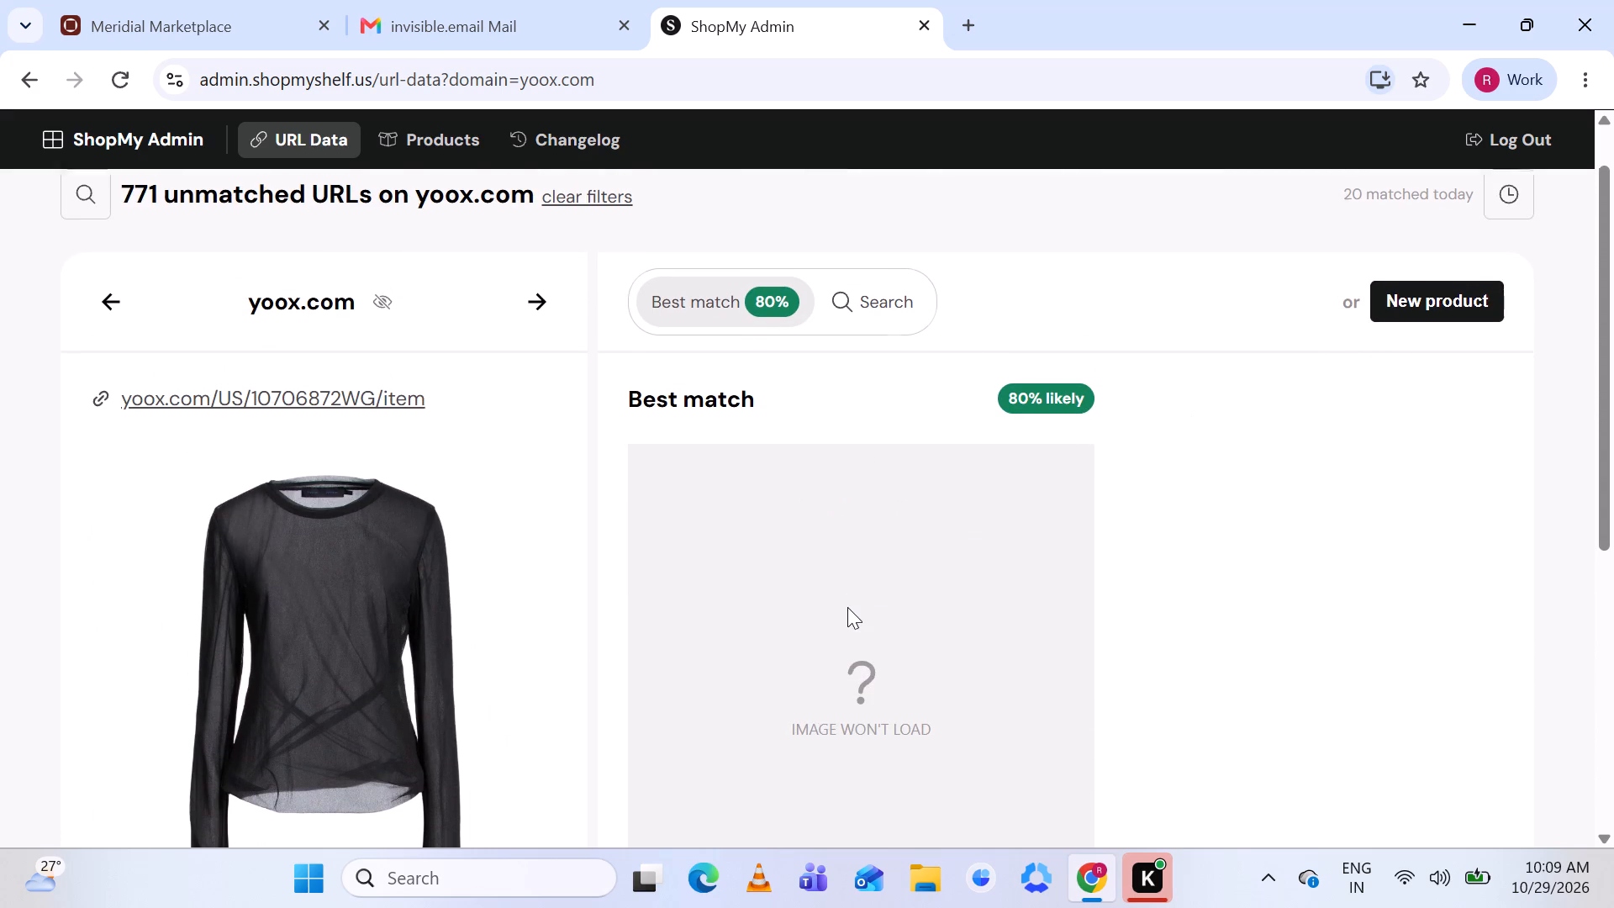
scroll(847, 607, "down", 1)
left_click(704, 634)
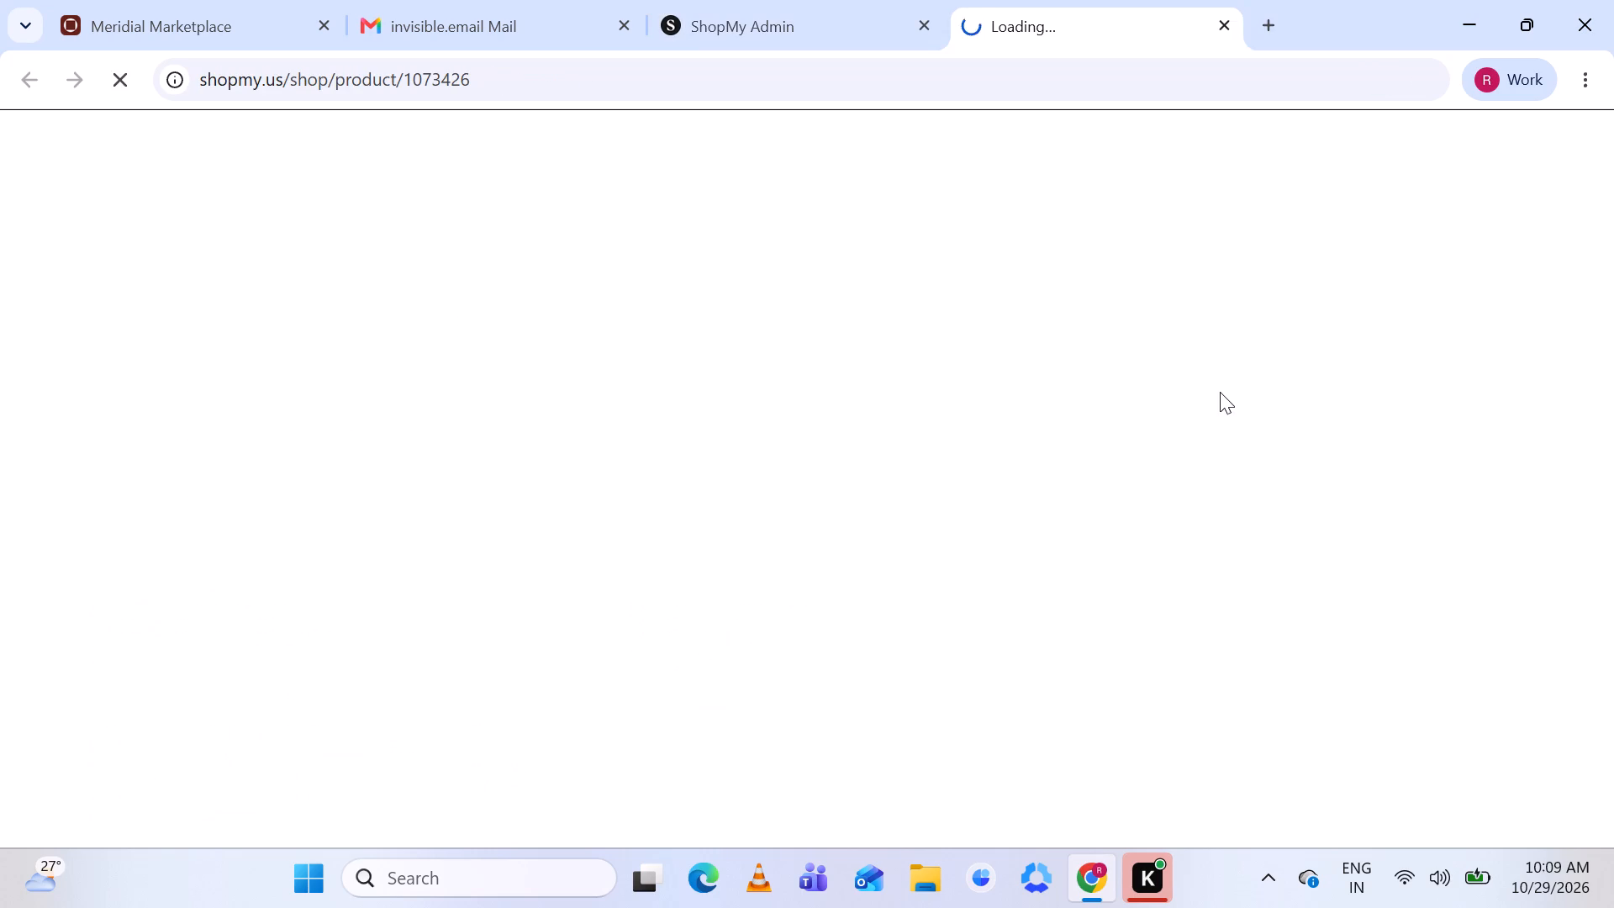
left_click(782, 26)
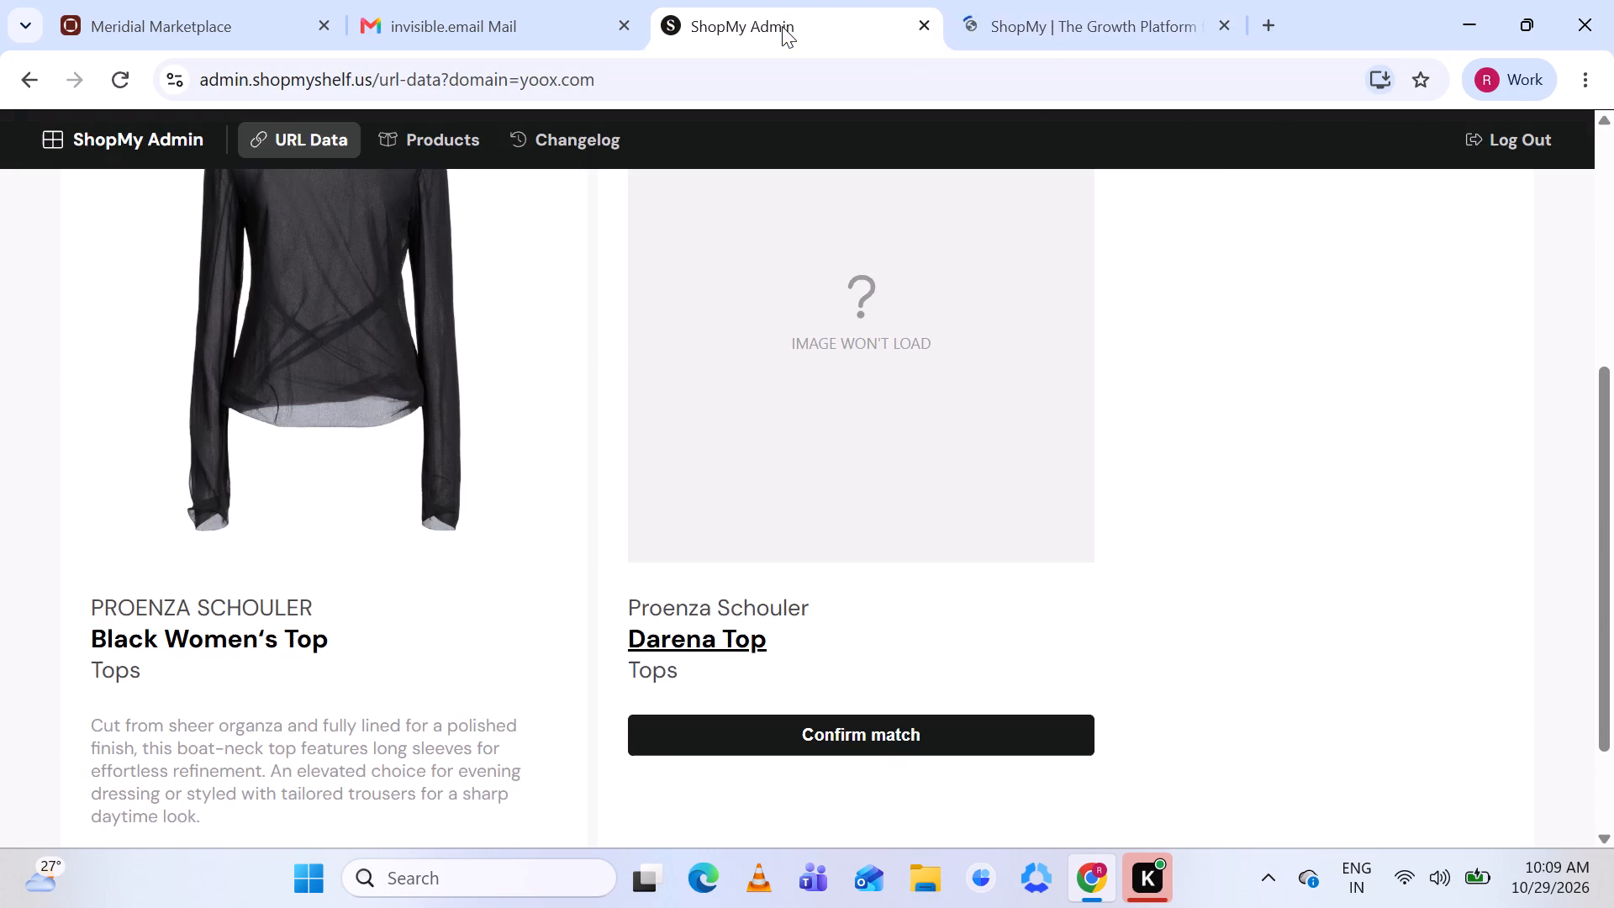
Start a new product for the Proenza Schouler top and remove its two low-resolution images, keeping only the 1571 x 2000 one.
scroll(1325, 283, "up", 2)
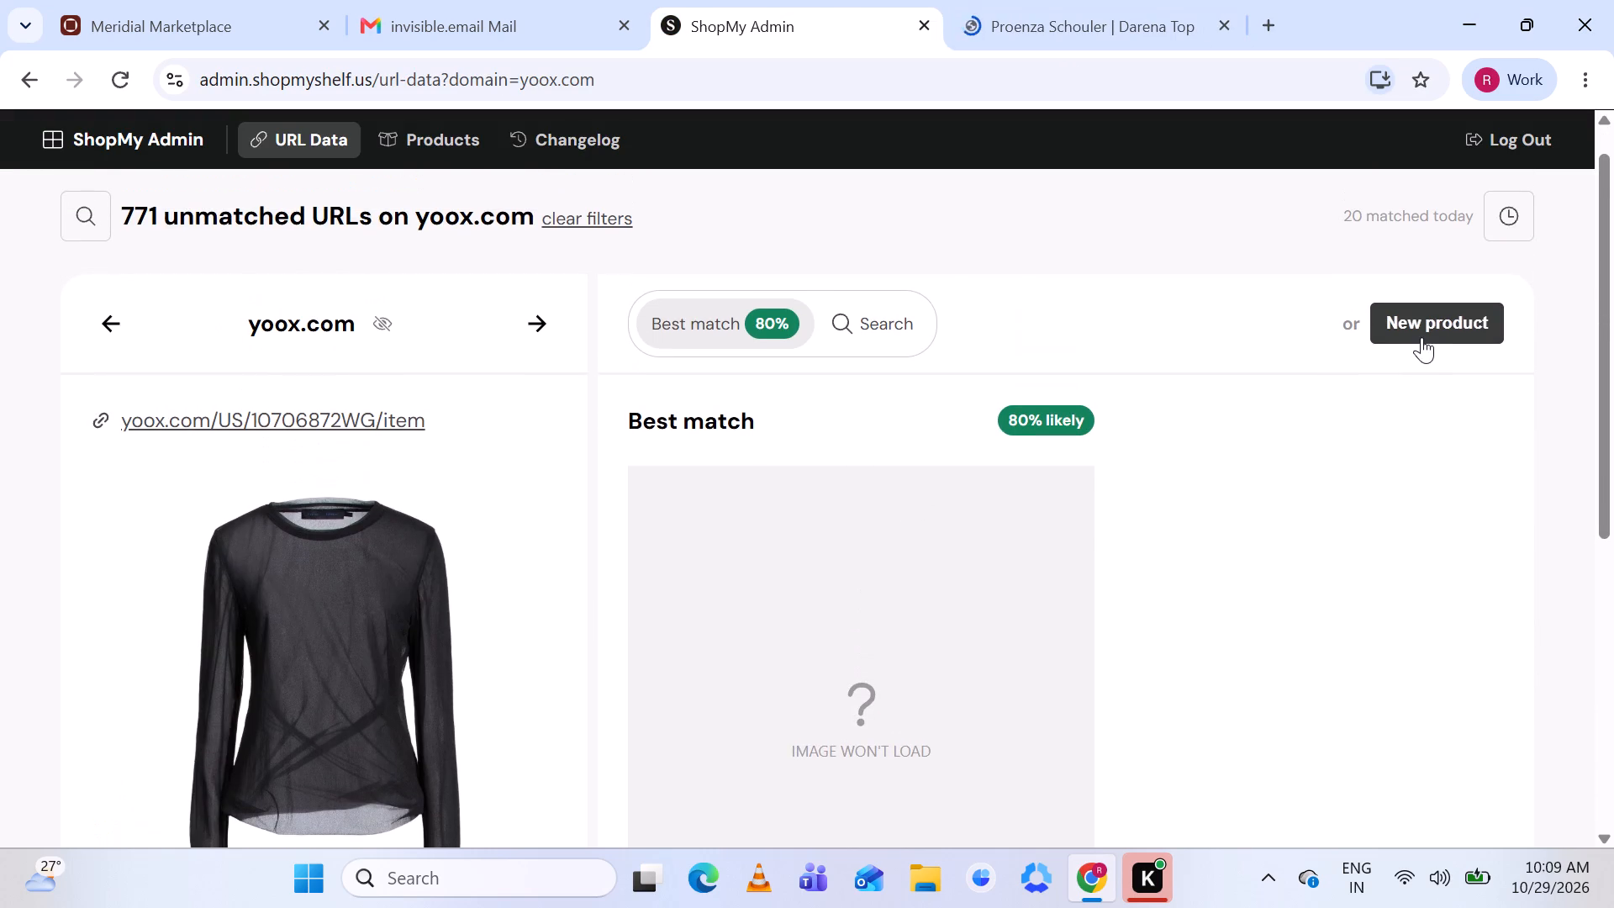
left_click(1436, 314)
scroll(943, 362, "down", 1)
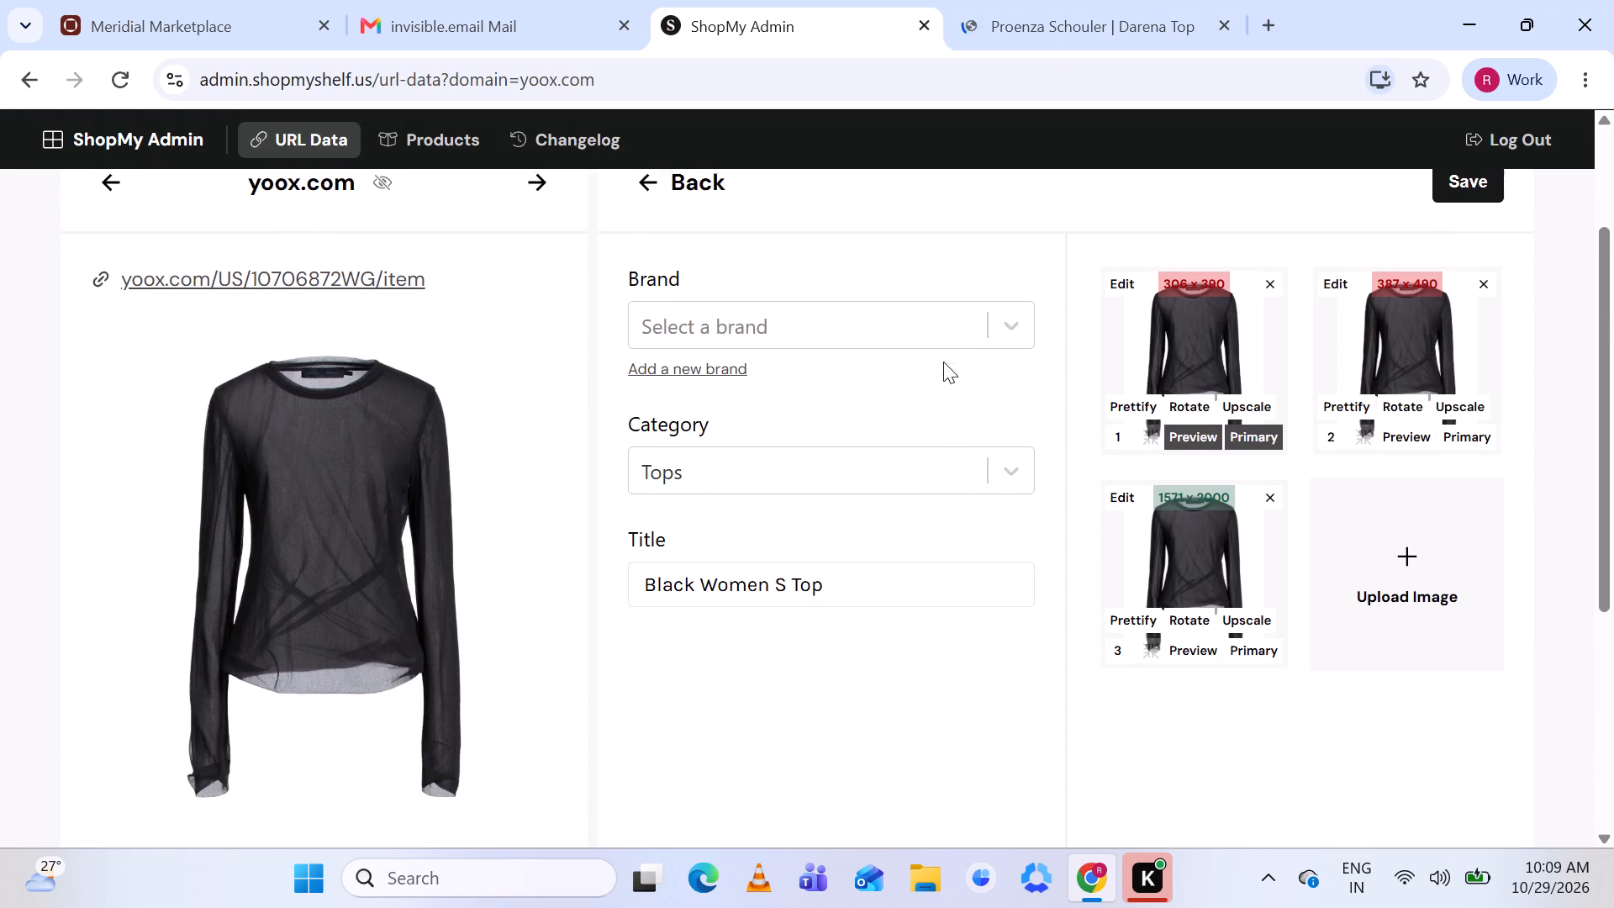
left_click(1273, 267)
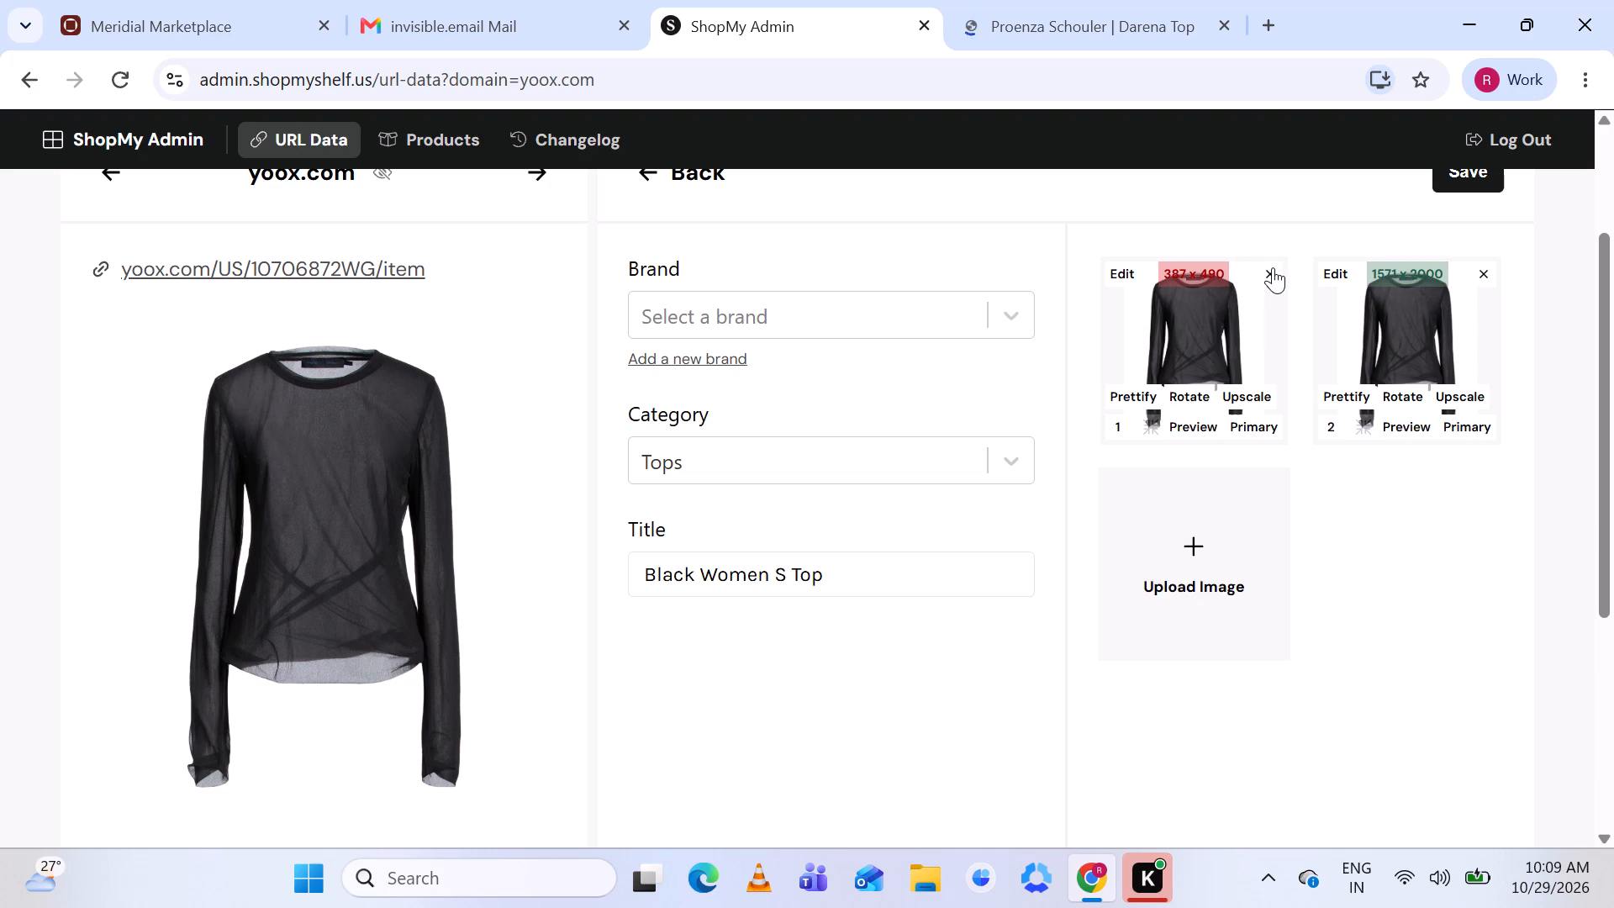
left_click(1273, 267)
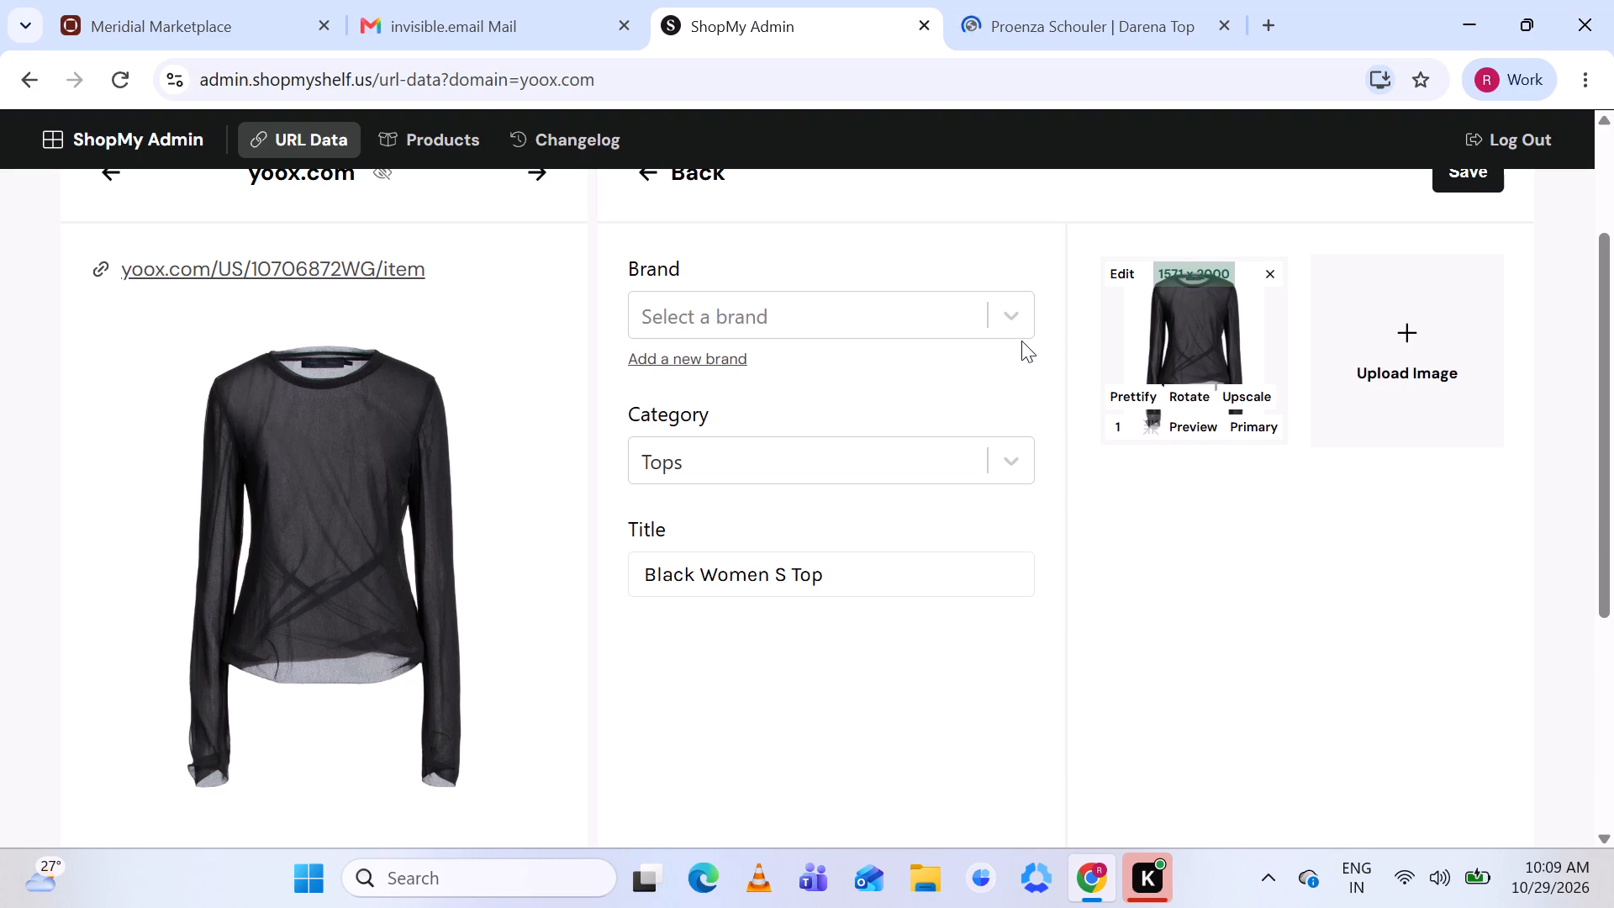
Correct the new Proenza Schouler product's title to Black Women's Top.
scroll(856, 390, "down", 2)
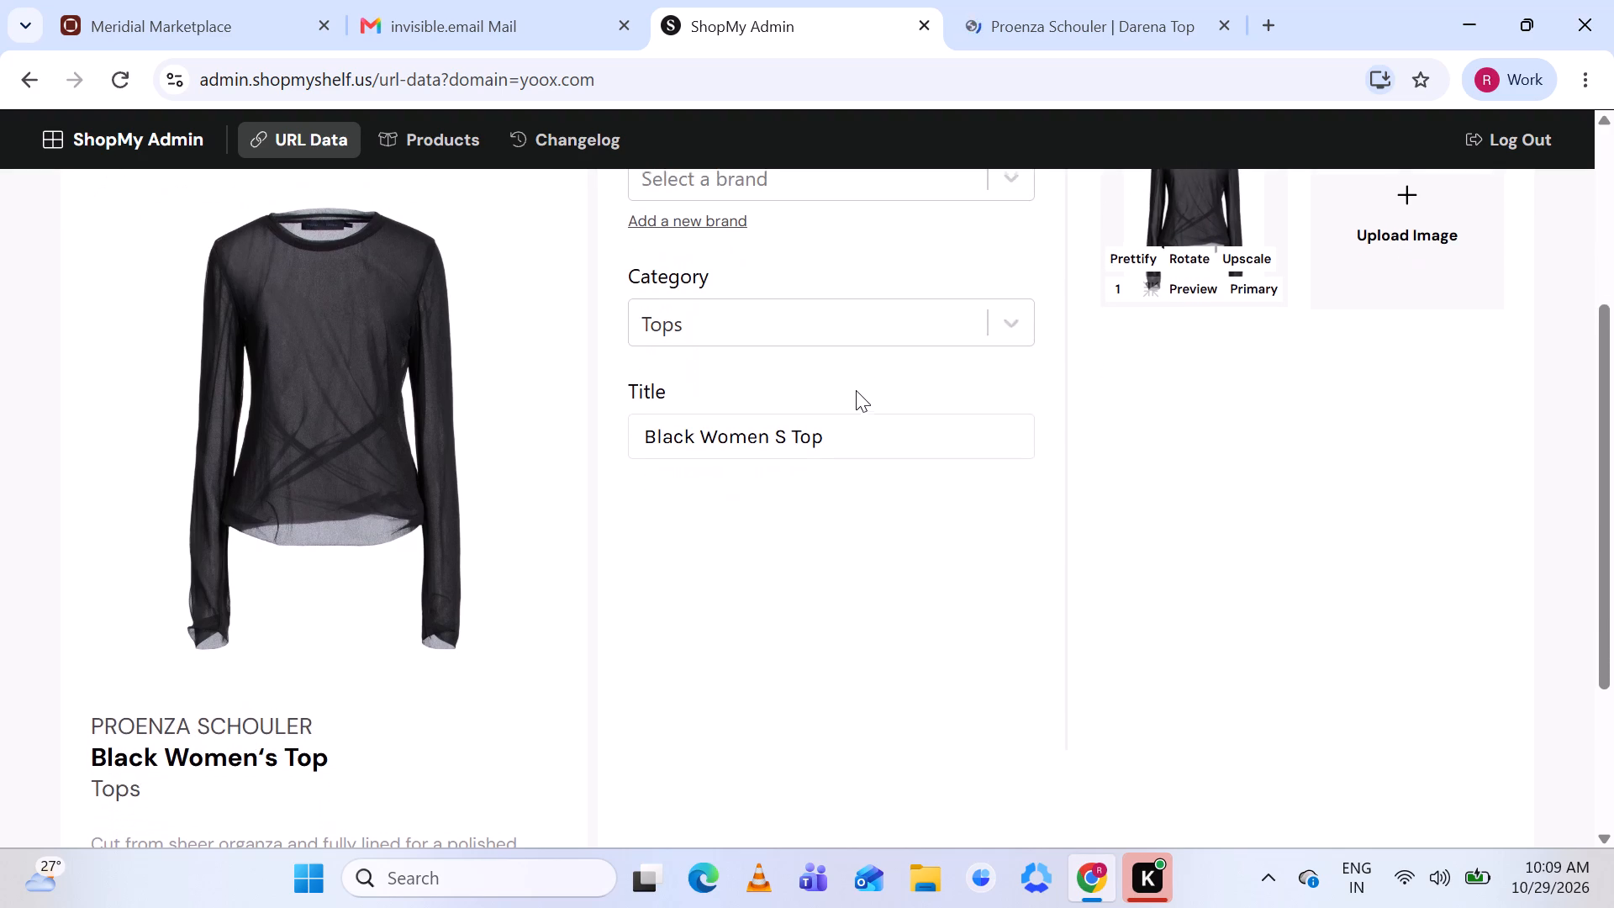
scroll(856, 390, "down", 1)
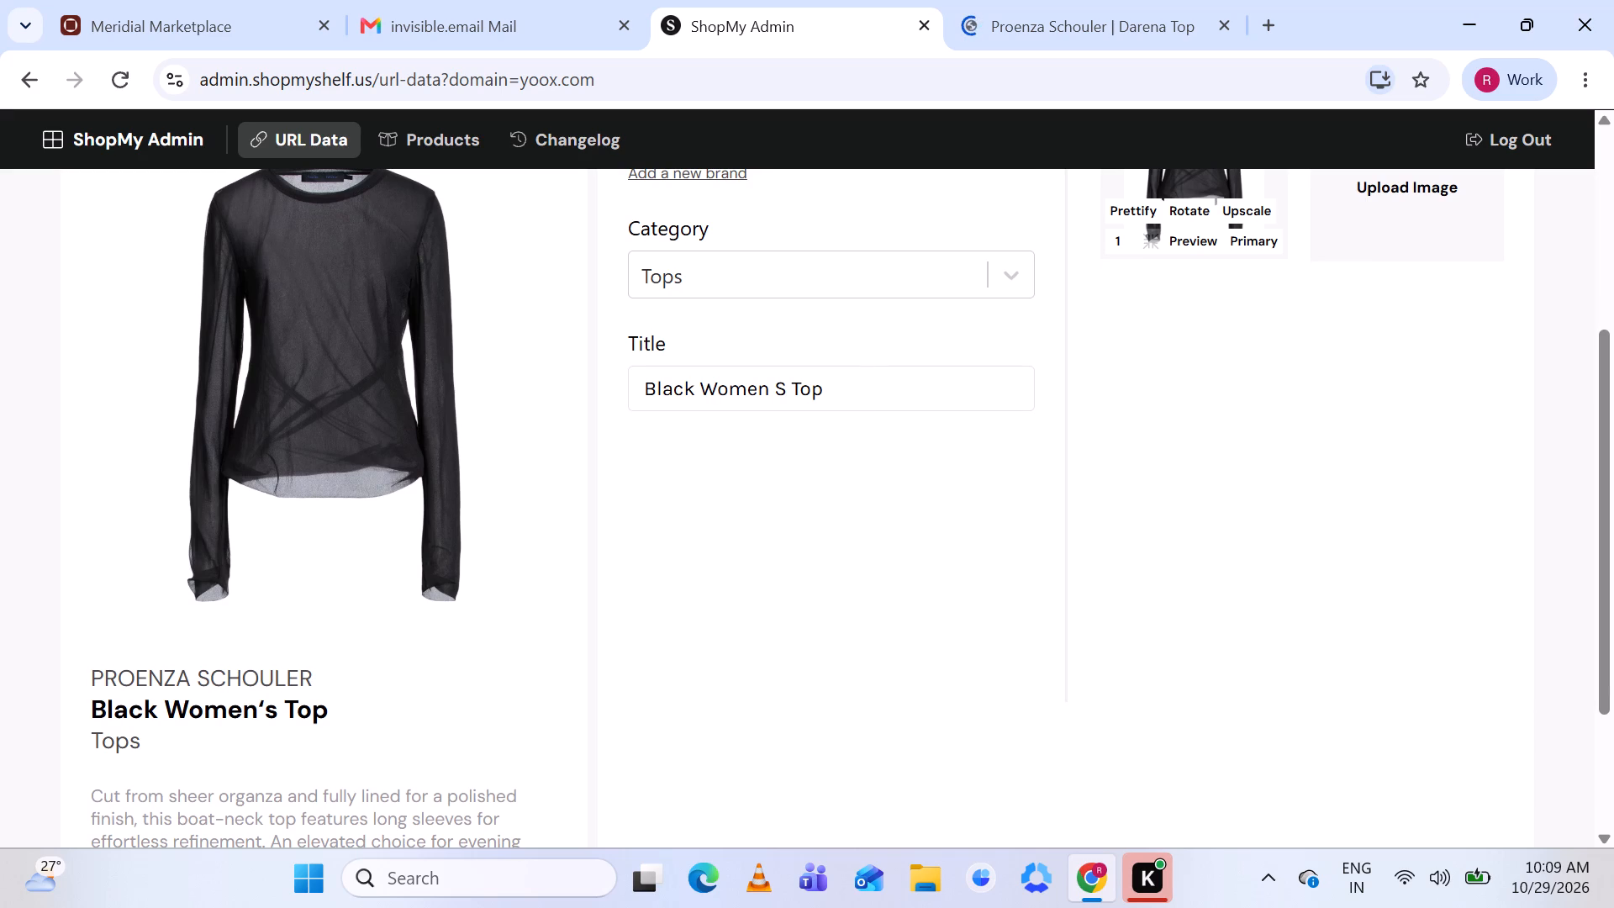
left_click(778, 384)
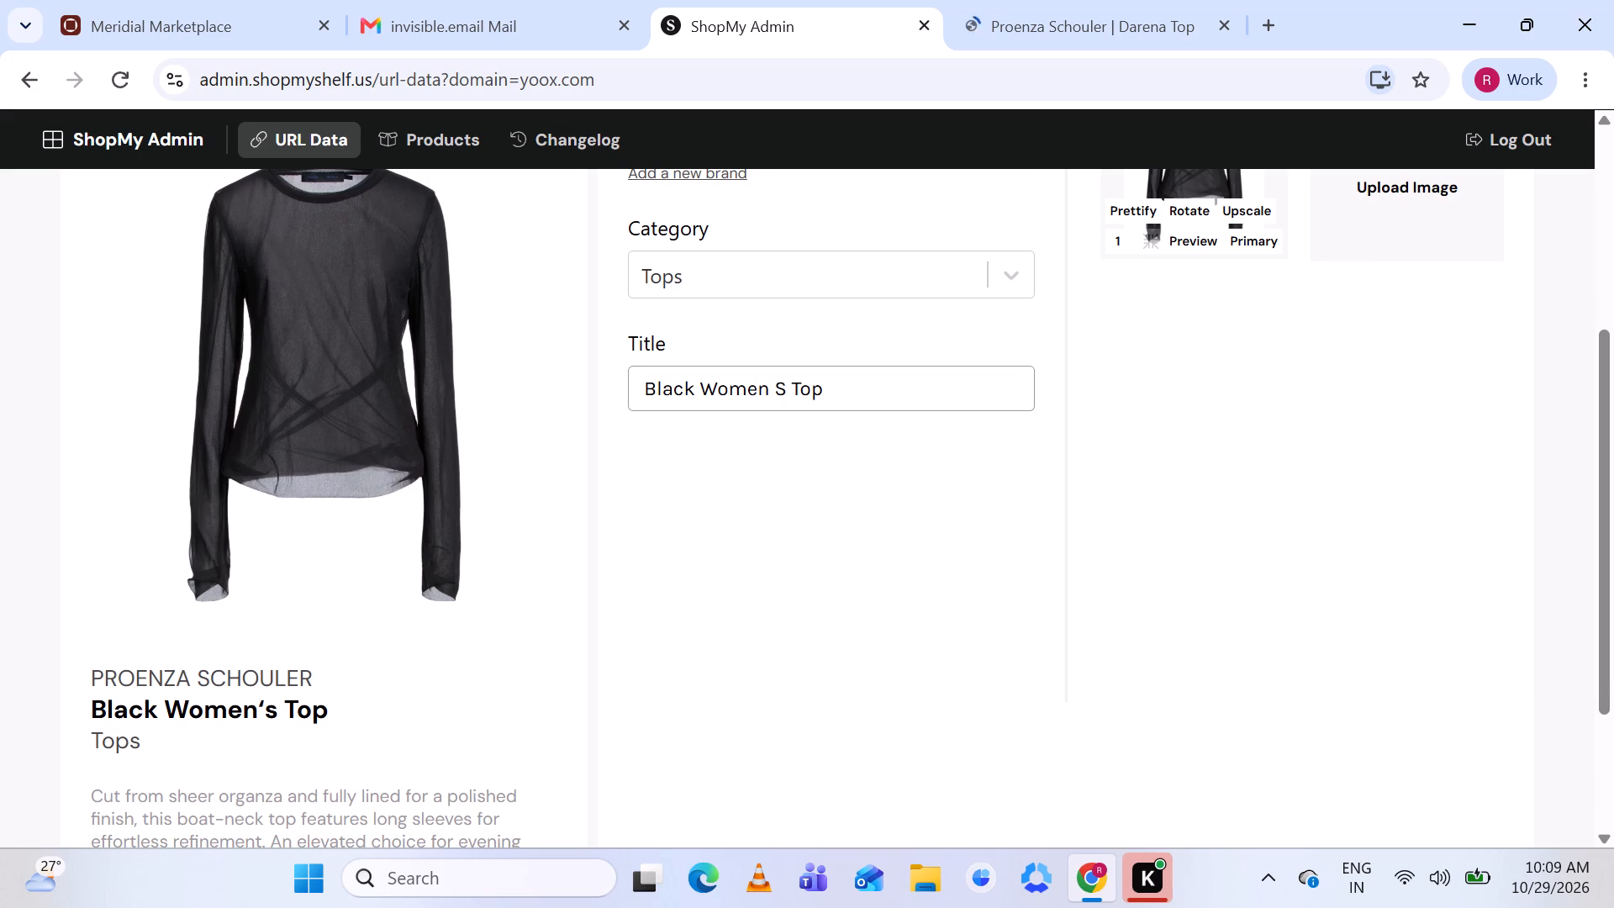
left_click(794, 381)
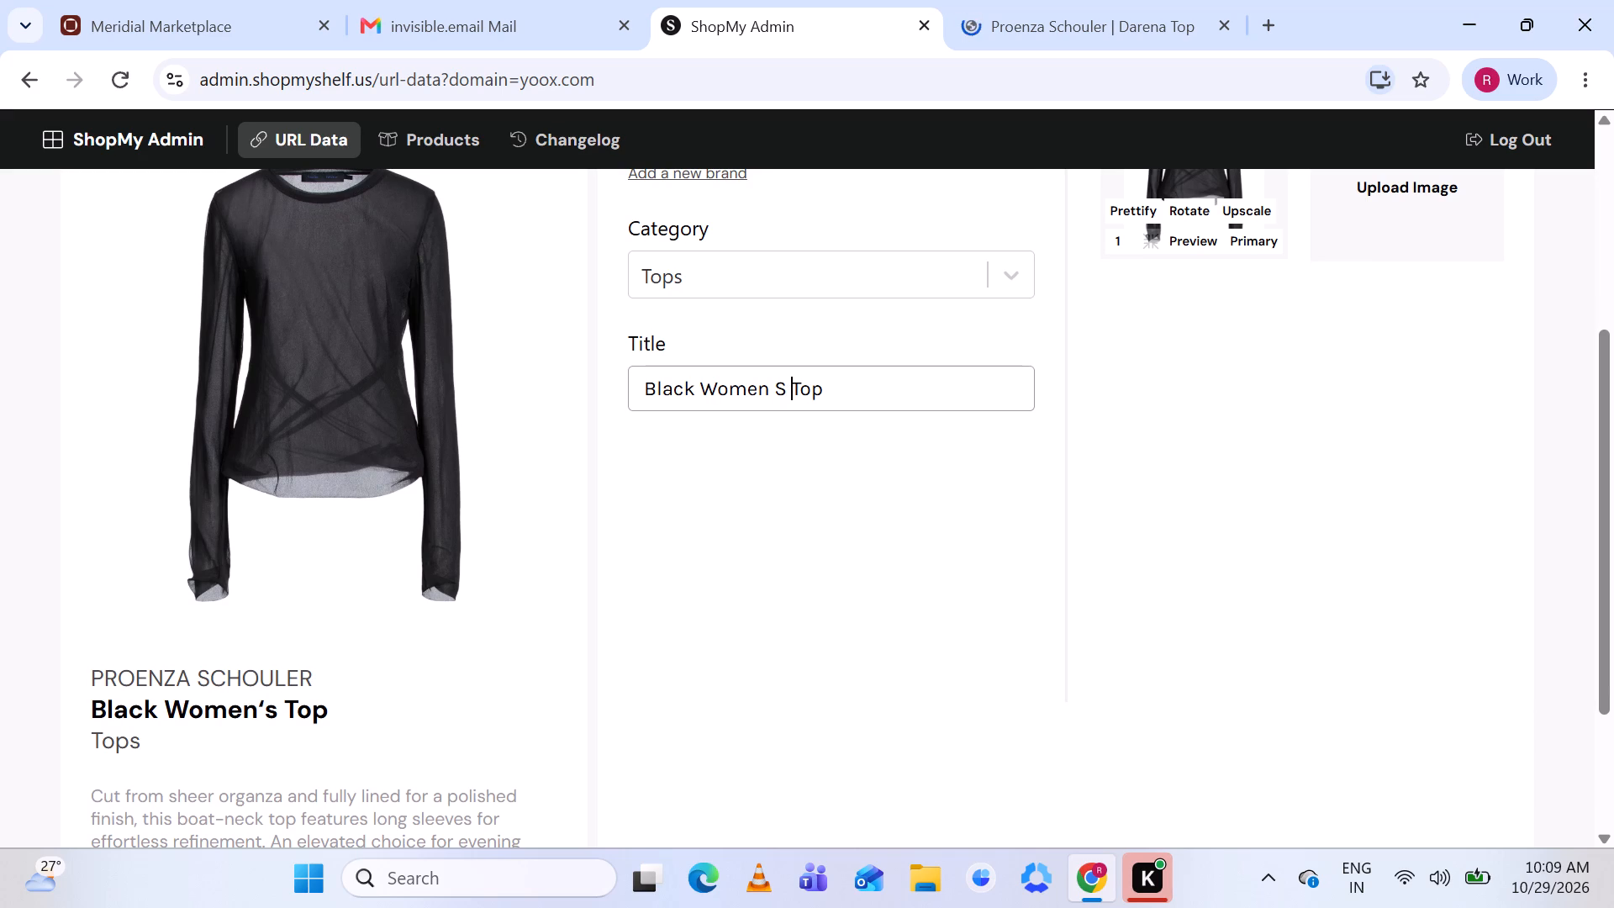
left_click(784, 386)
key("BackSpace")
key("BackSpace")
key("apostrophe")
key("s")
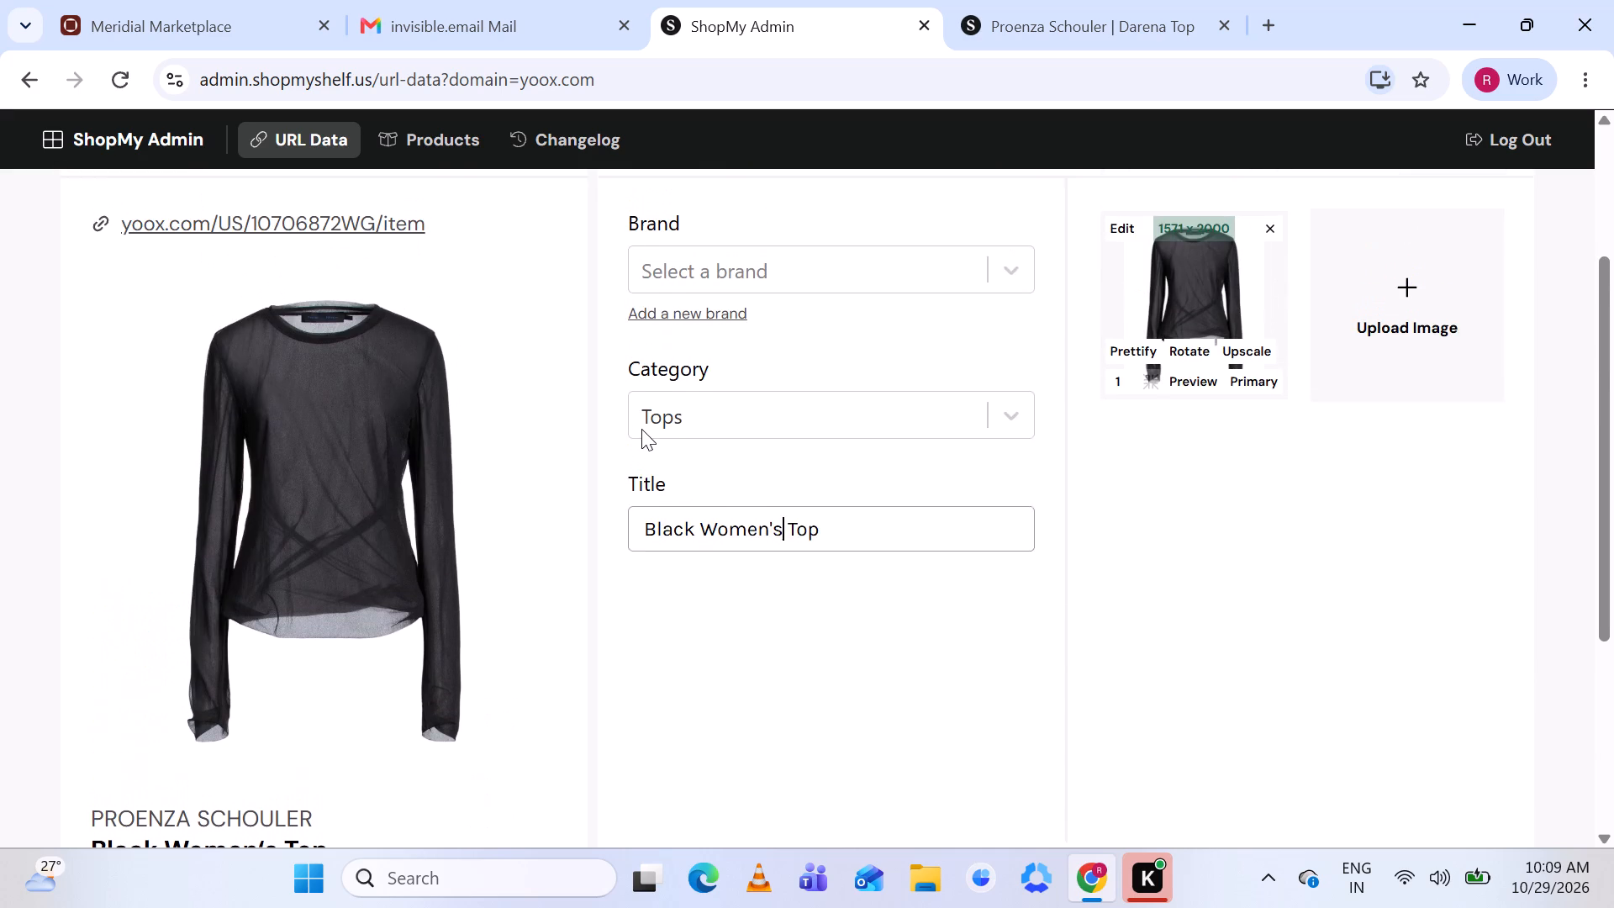
Switch the unmatched URL list to the email.web.totalwine.com domain and close the Darena Top product page.
scroll(641, 429, "up", 2)
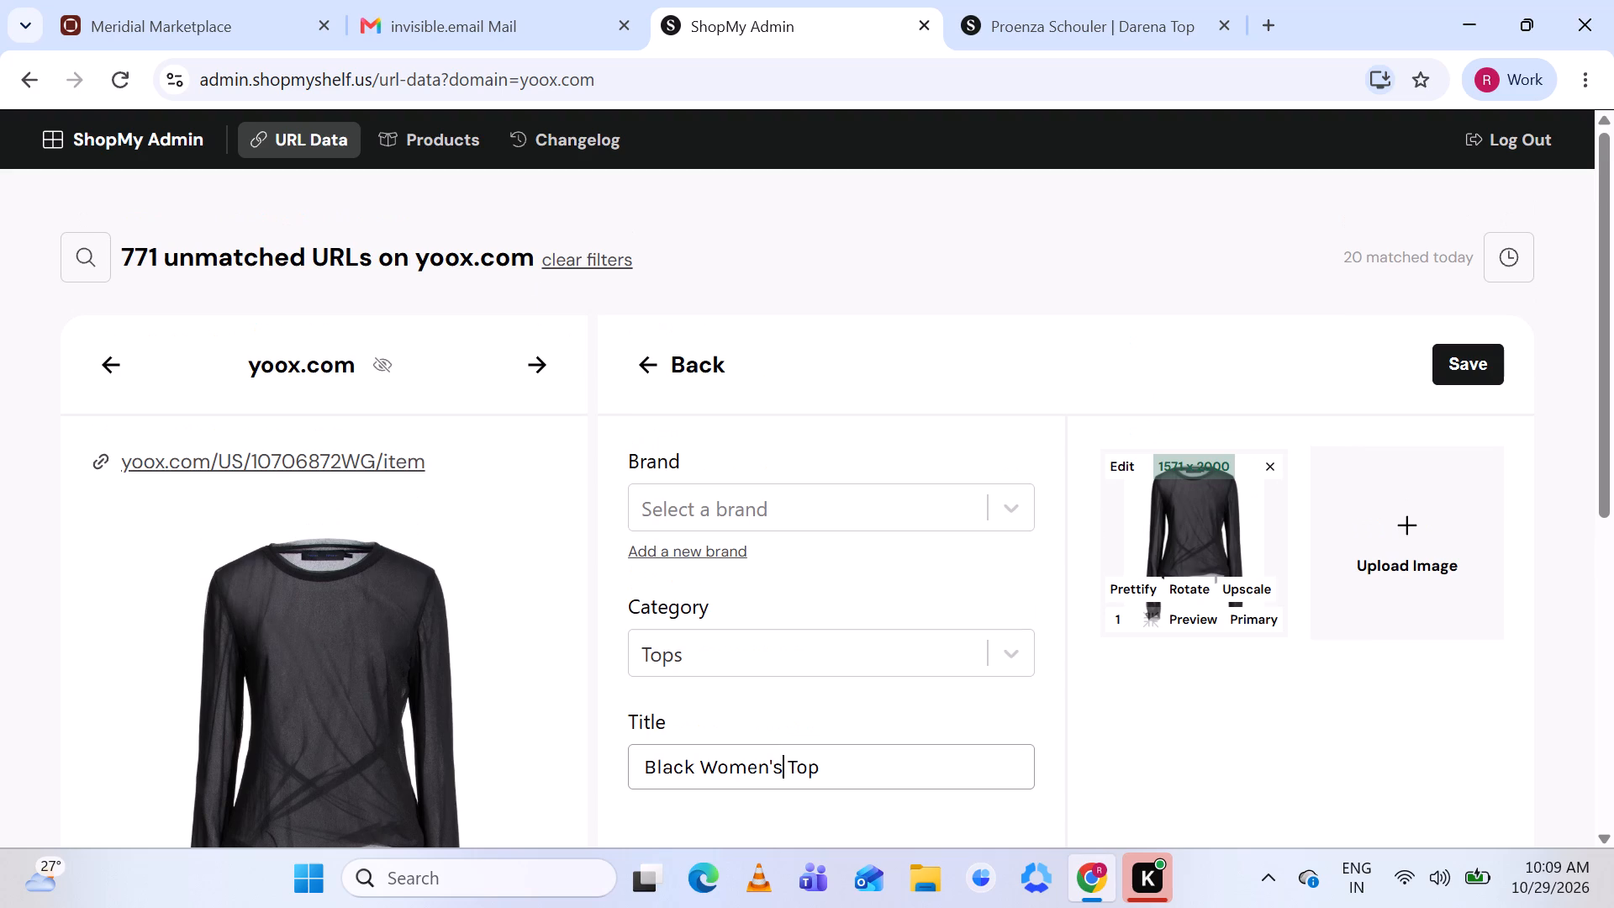
left_click(89, 257)
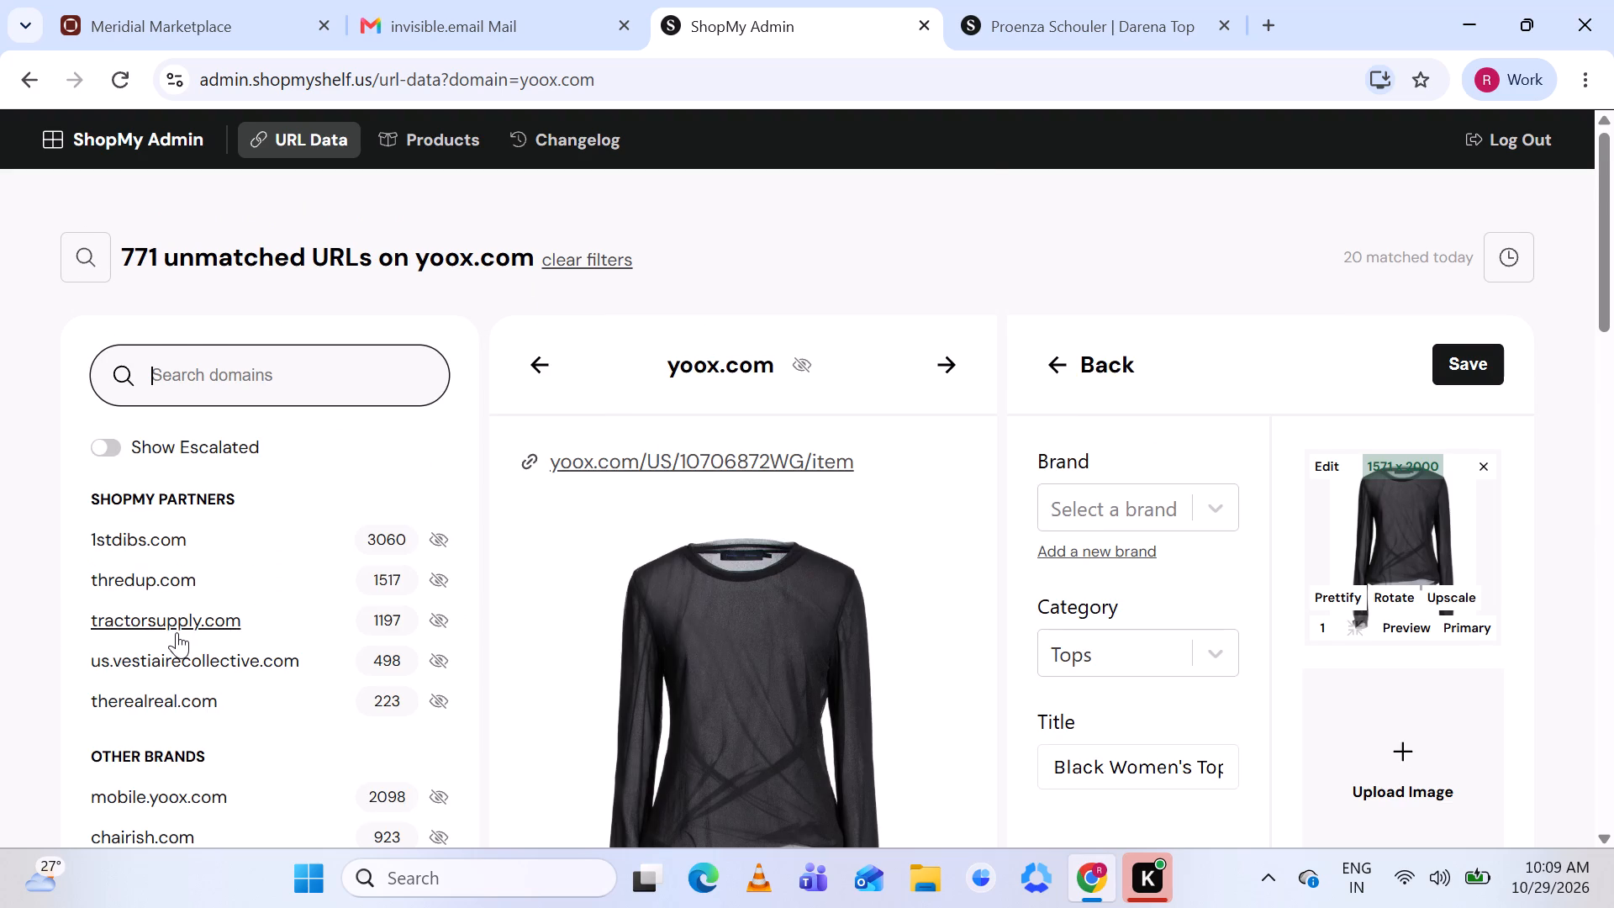
scroll(177, 632, "down", 3)
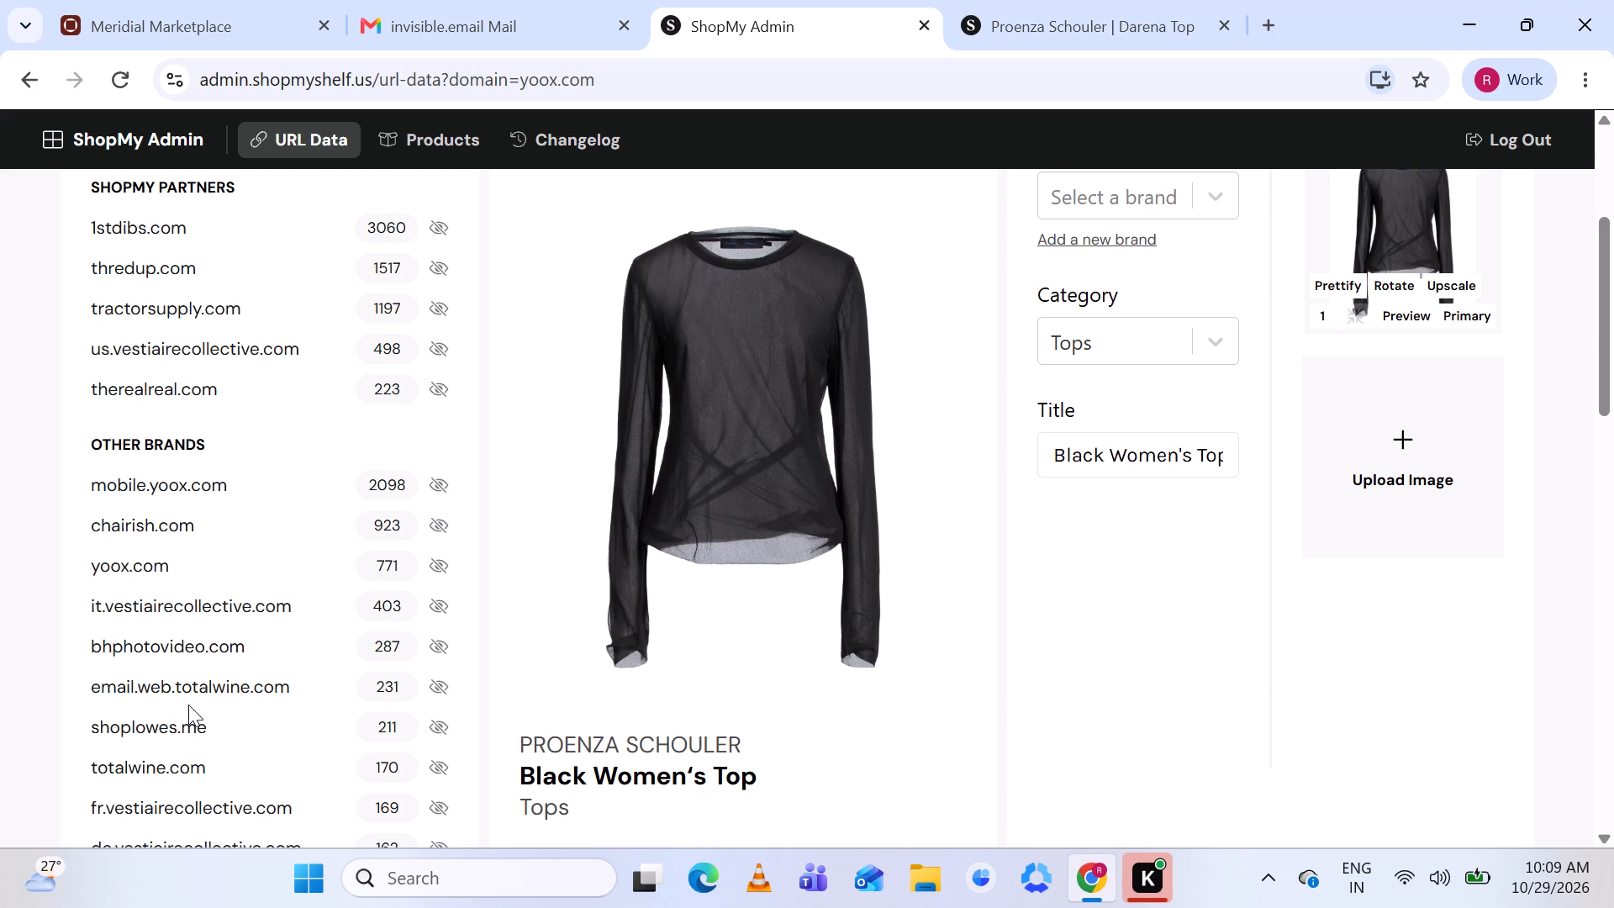
scroll(188, 705, "down", 1)
left_click(250, 599)
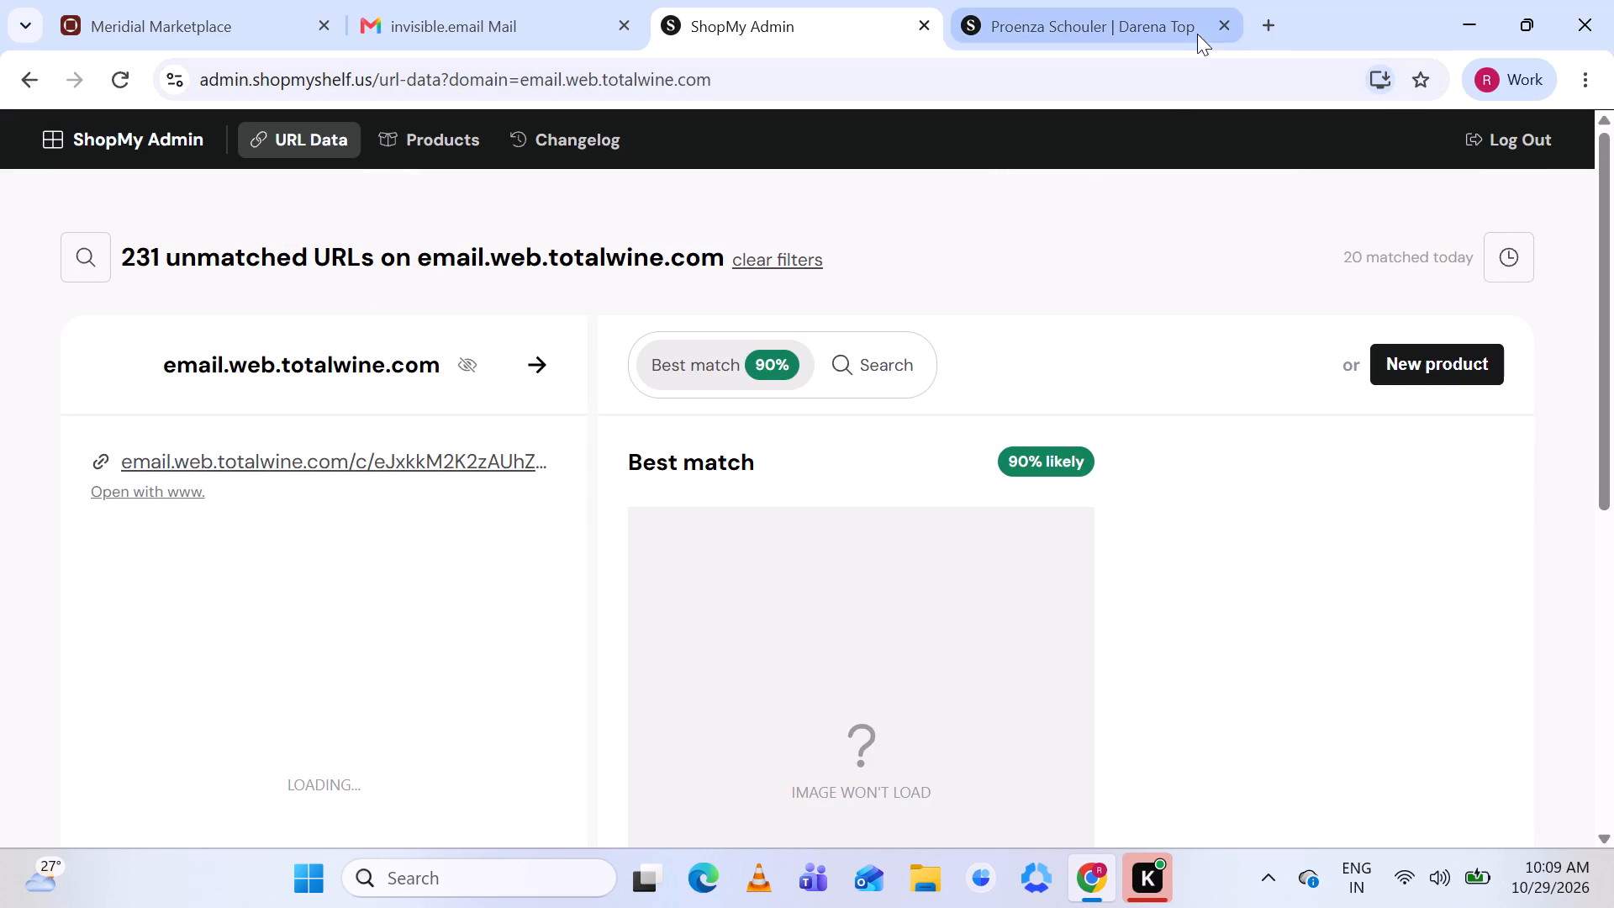
left_click(1223, 18)
Compare the Ketel One Vodka source details with the suggested match and its ShopMy product page.
scroll(949, 421, "down", 3)
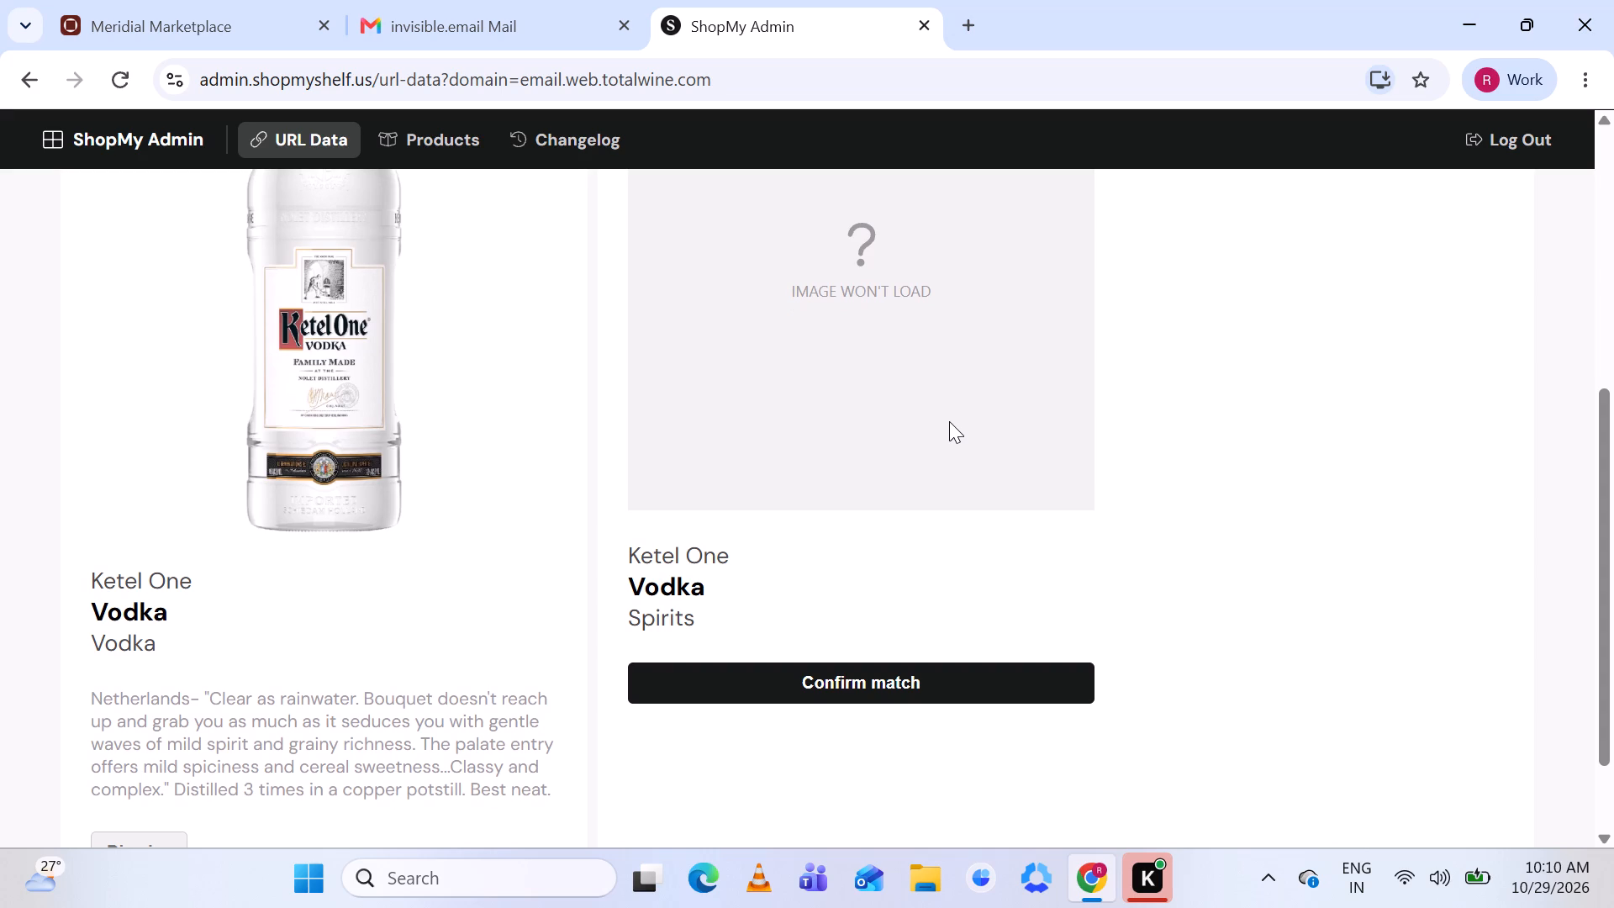
scroll(949, 421, "up", 3)
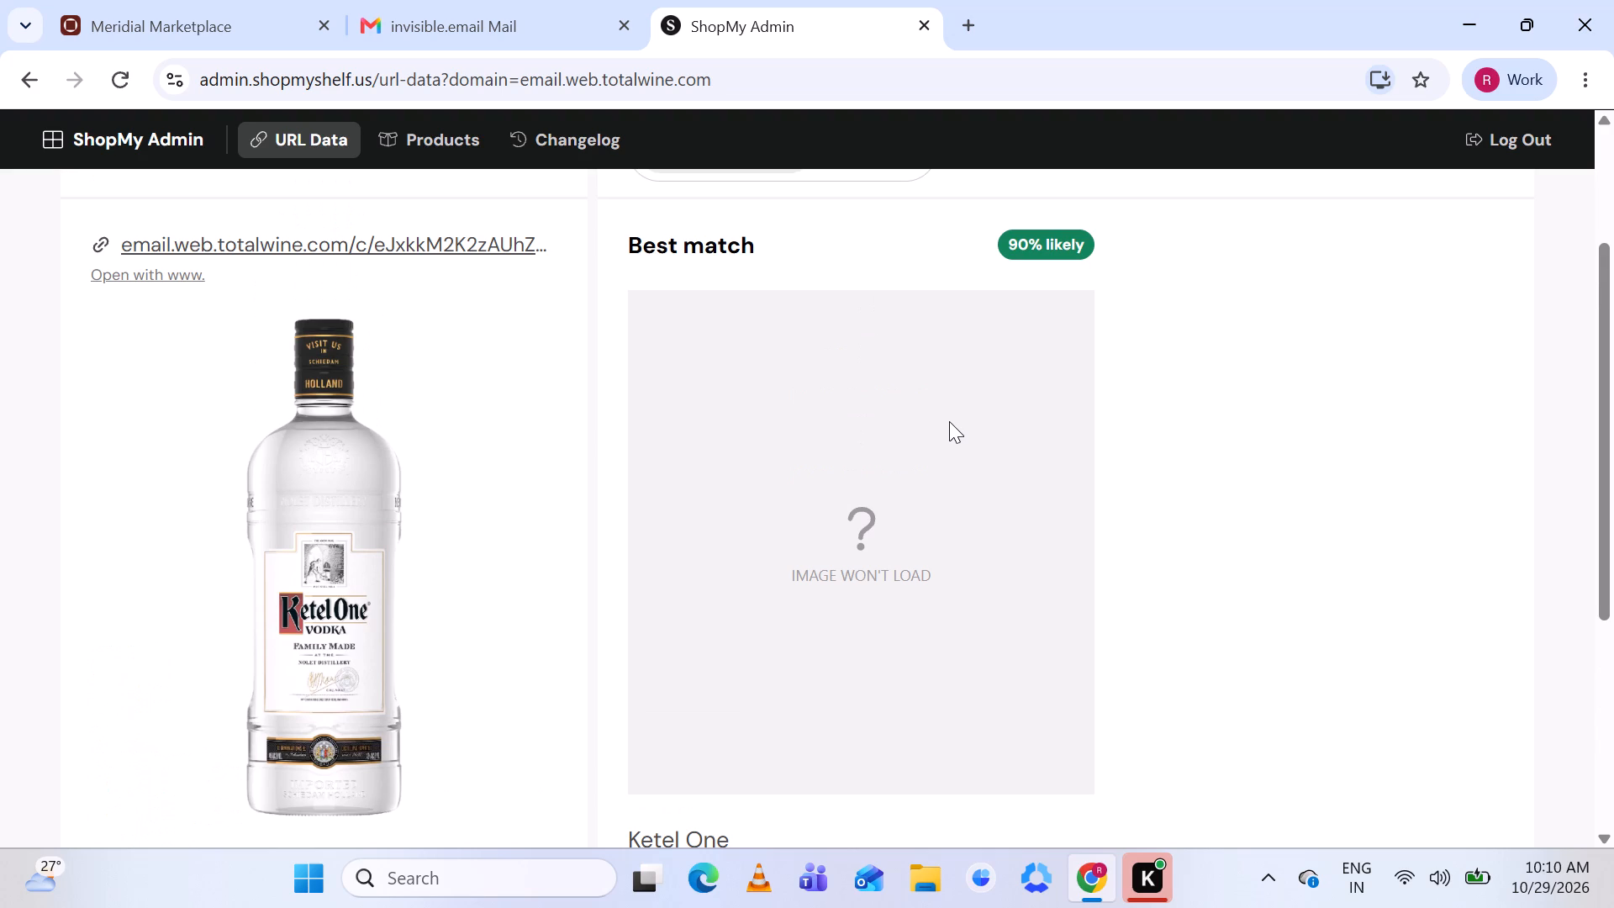
scroll(949, 421, "up", 2)
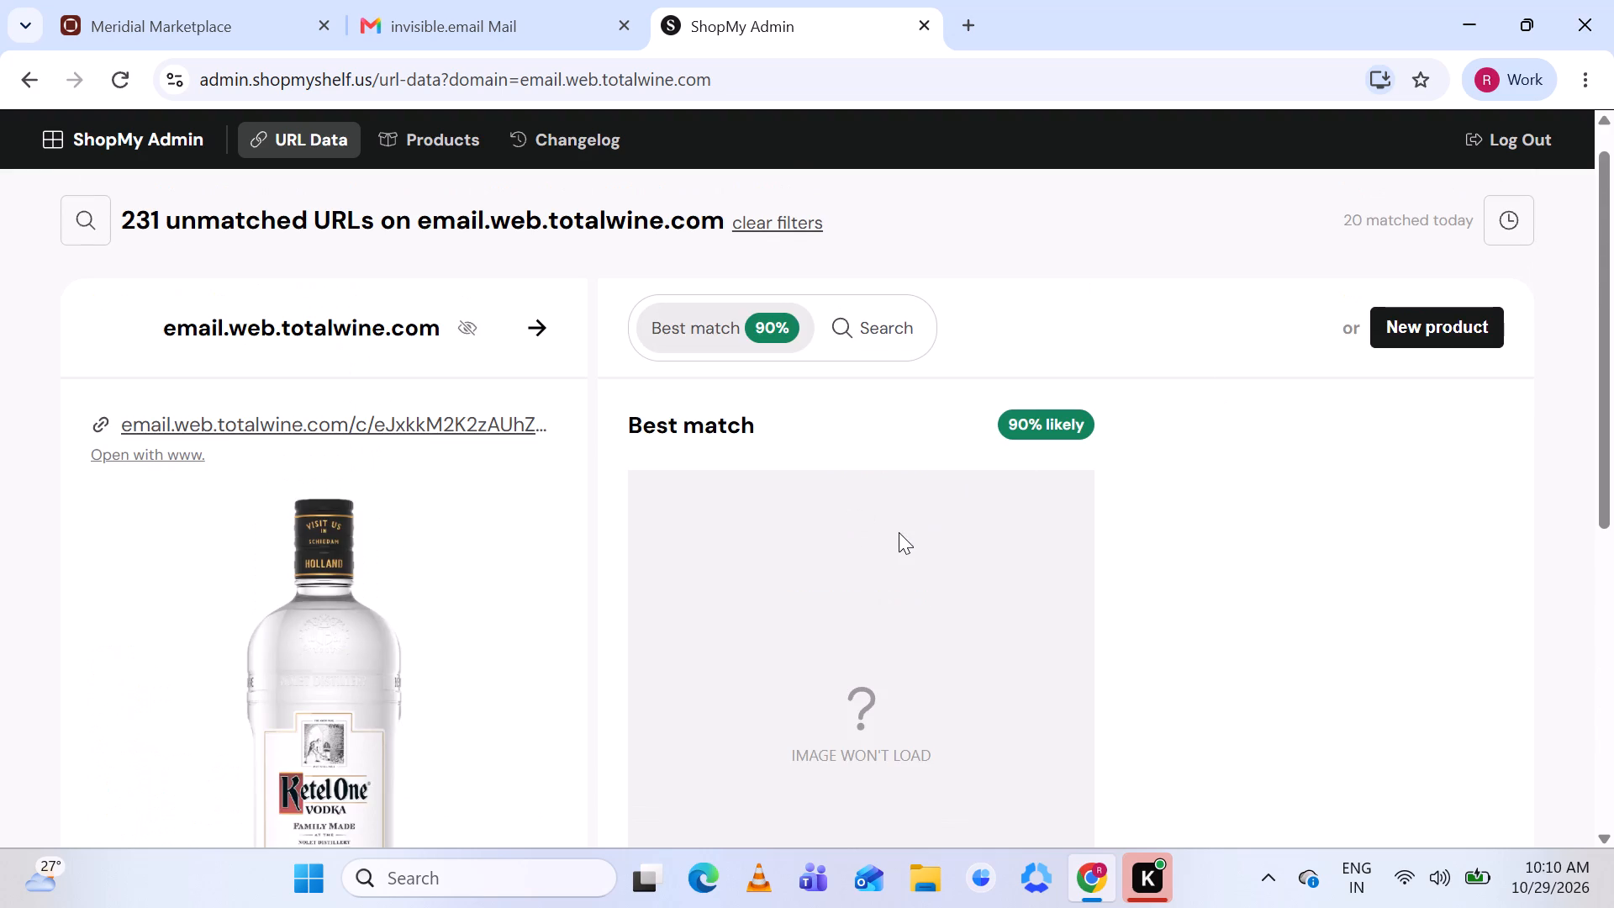
scroll(899, 532, "down", 3)
left_click(655, 589)
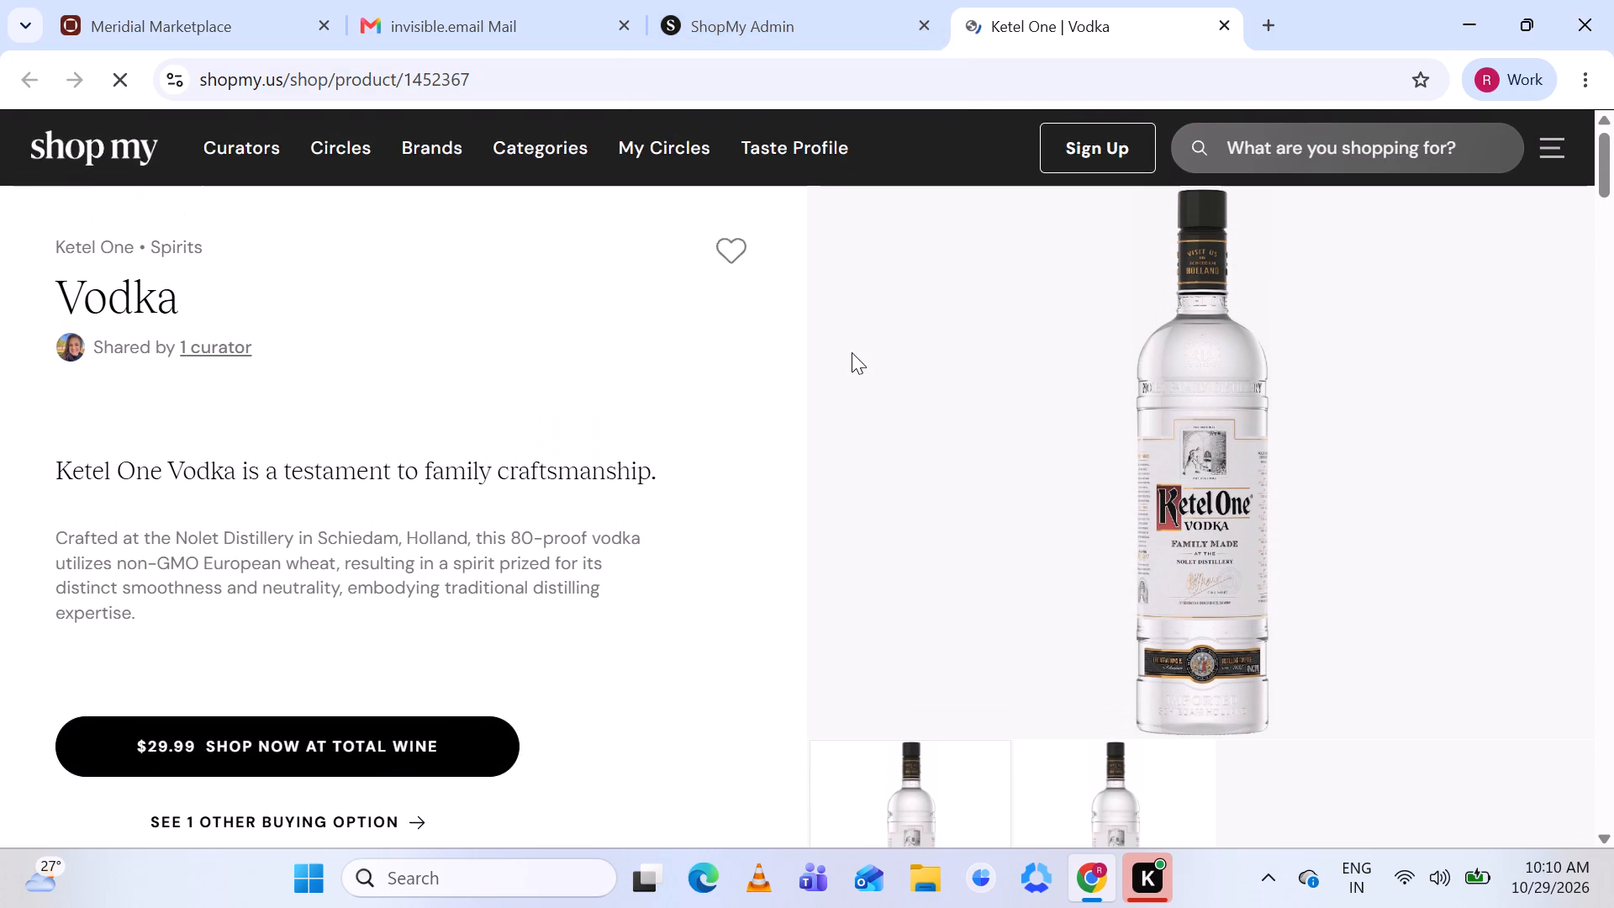
left_click(790, 3)
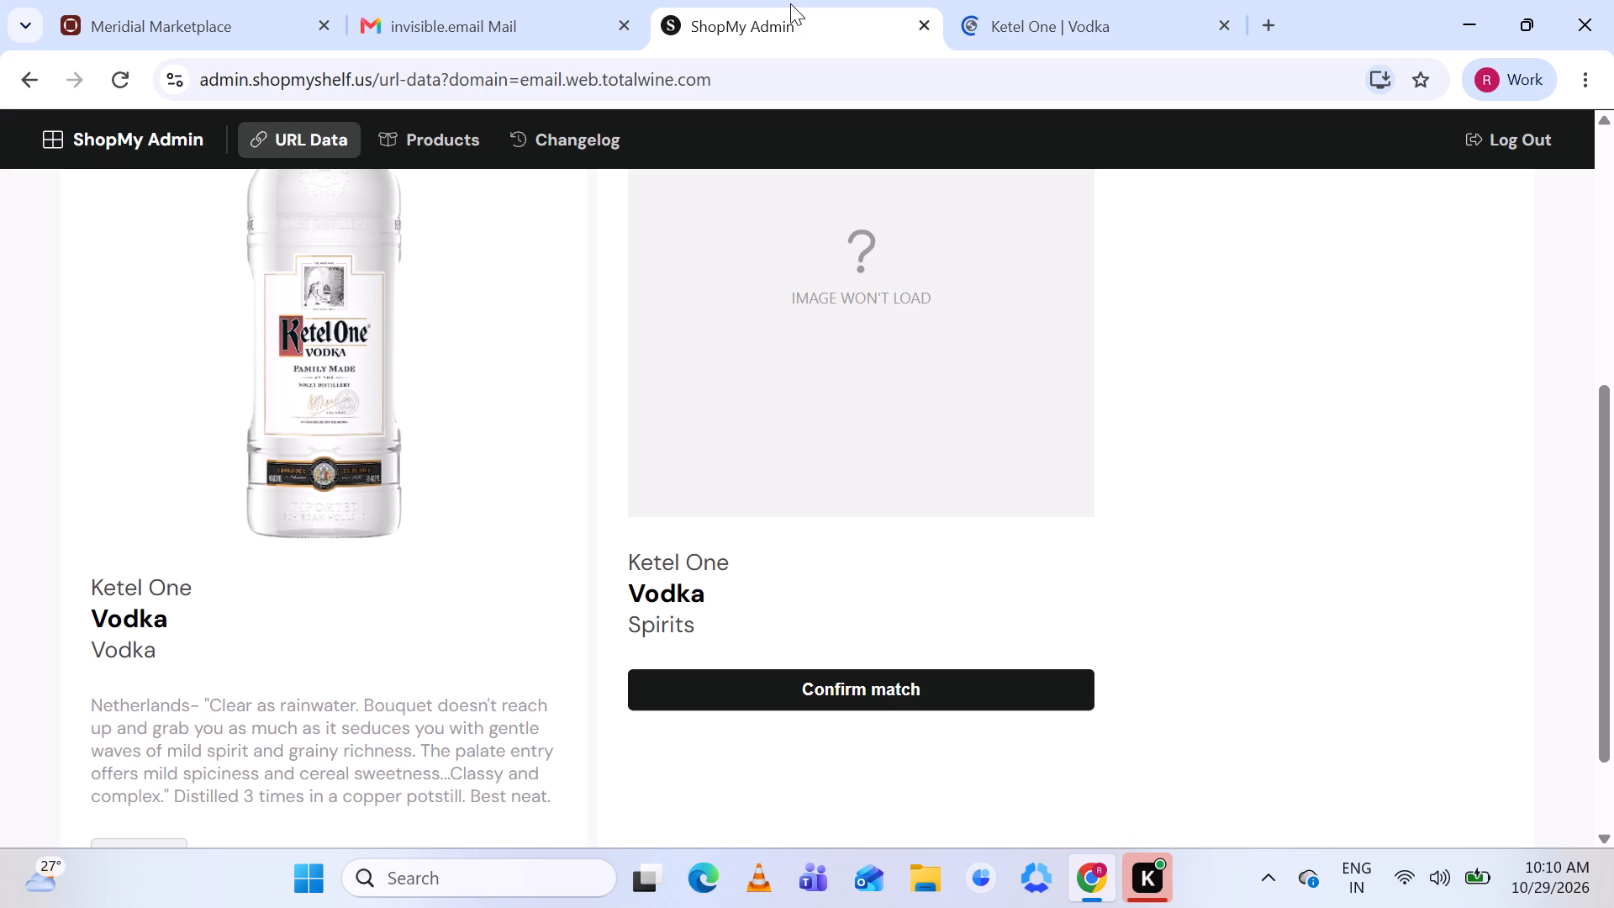
scroll(760, 245, "up", 2)
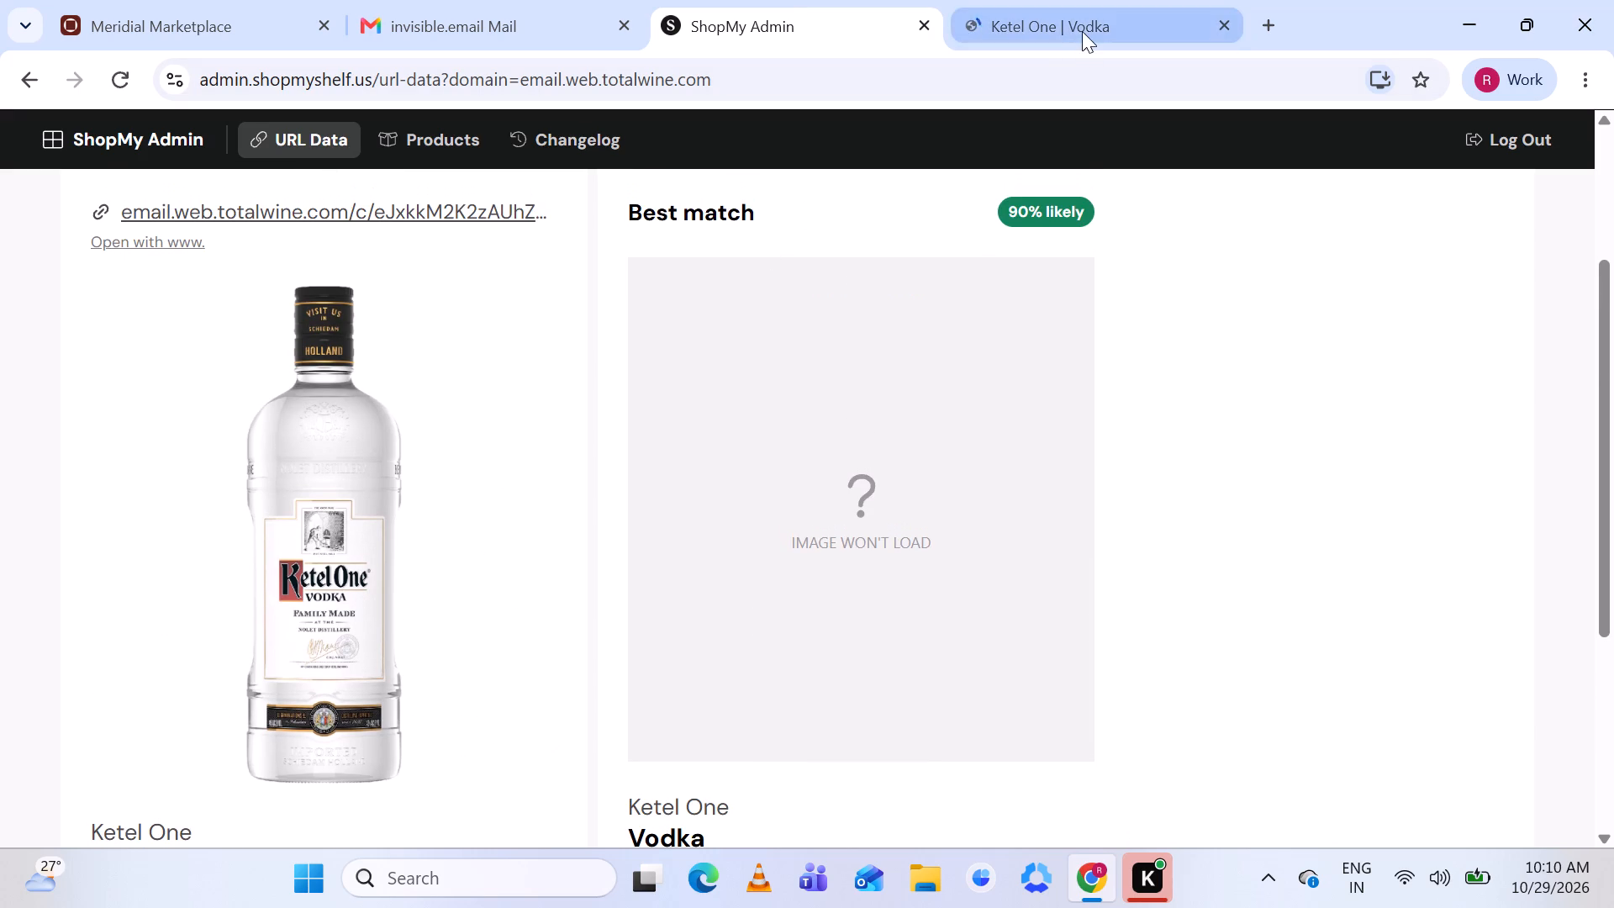
left_click(1084, 27)
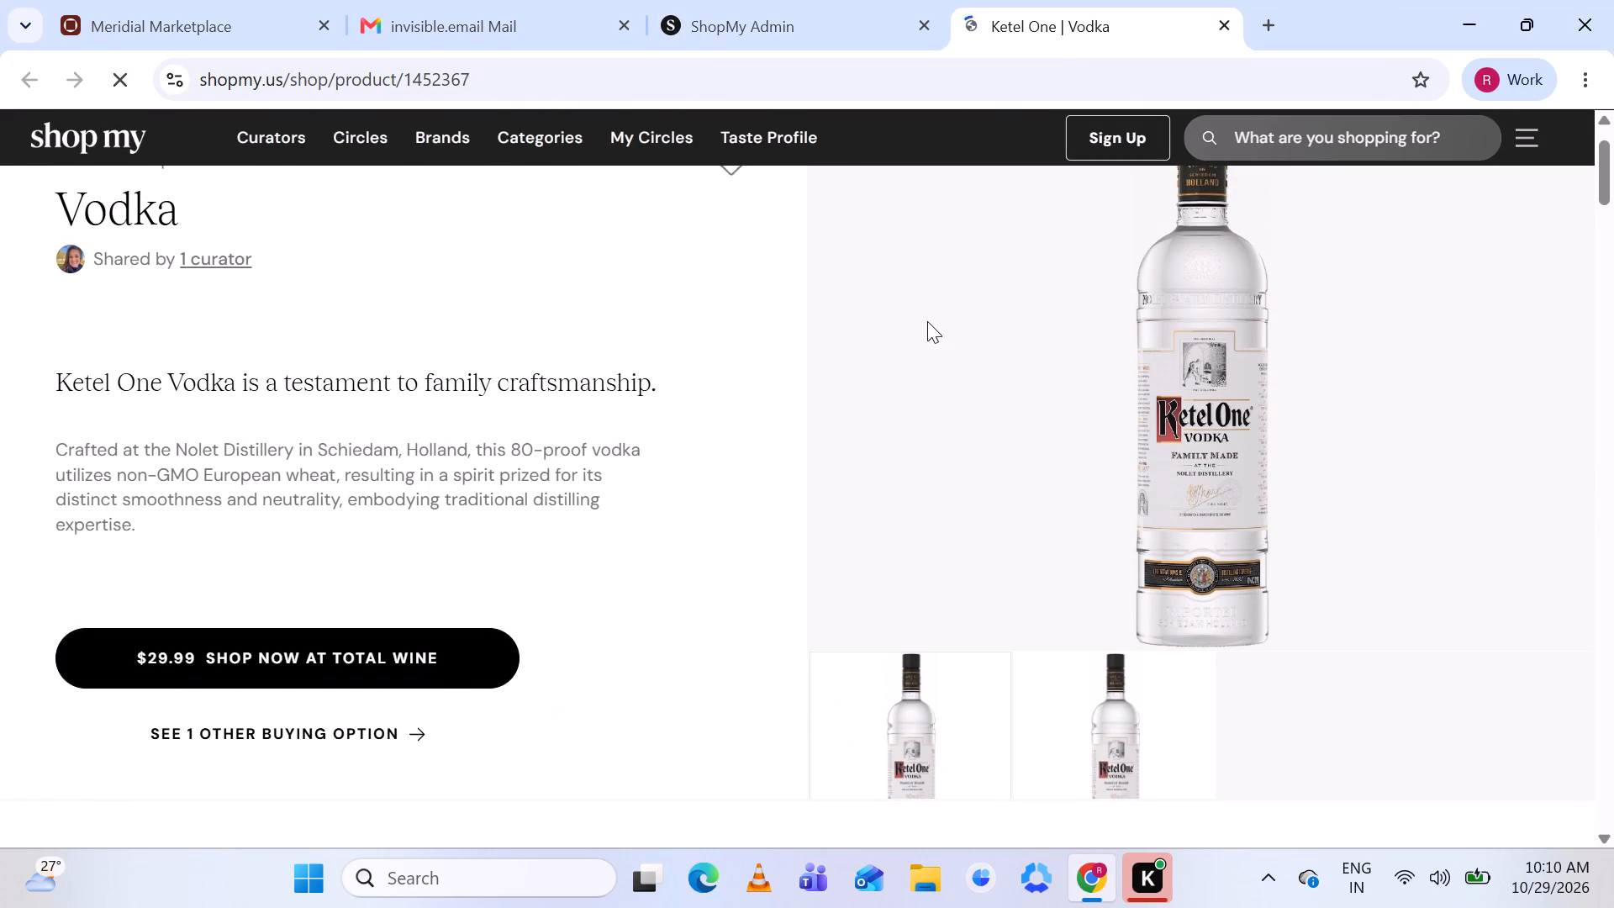
scroll(927, 321, "up", 1)
left_click(743, 34)
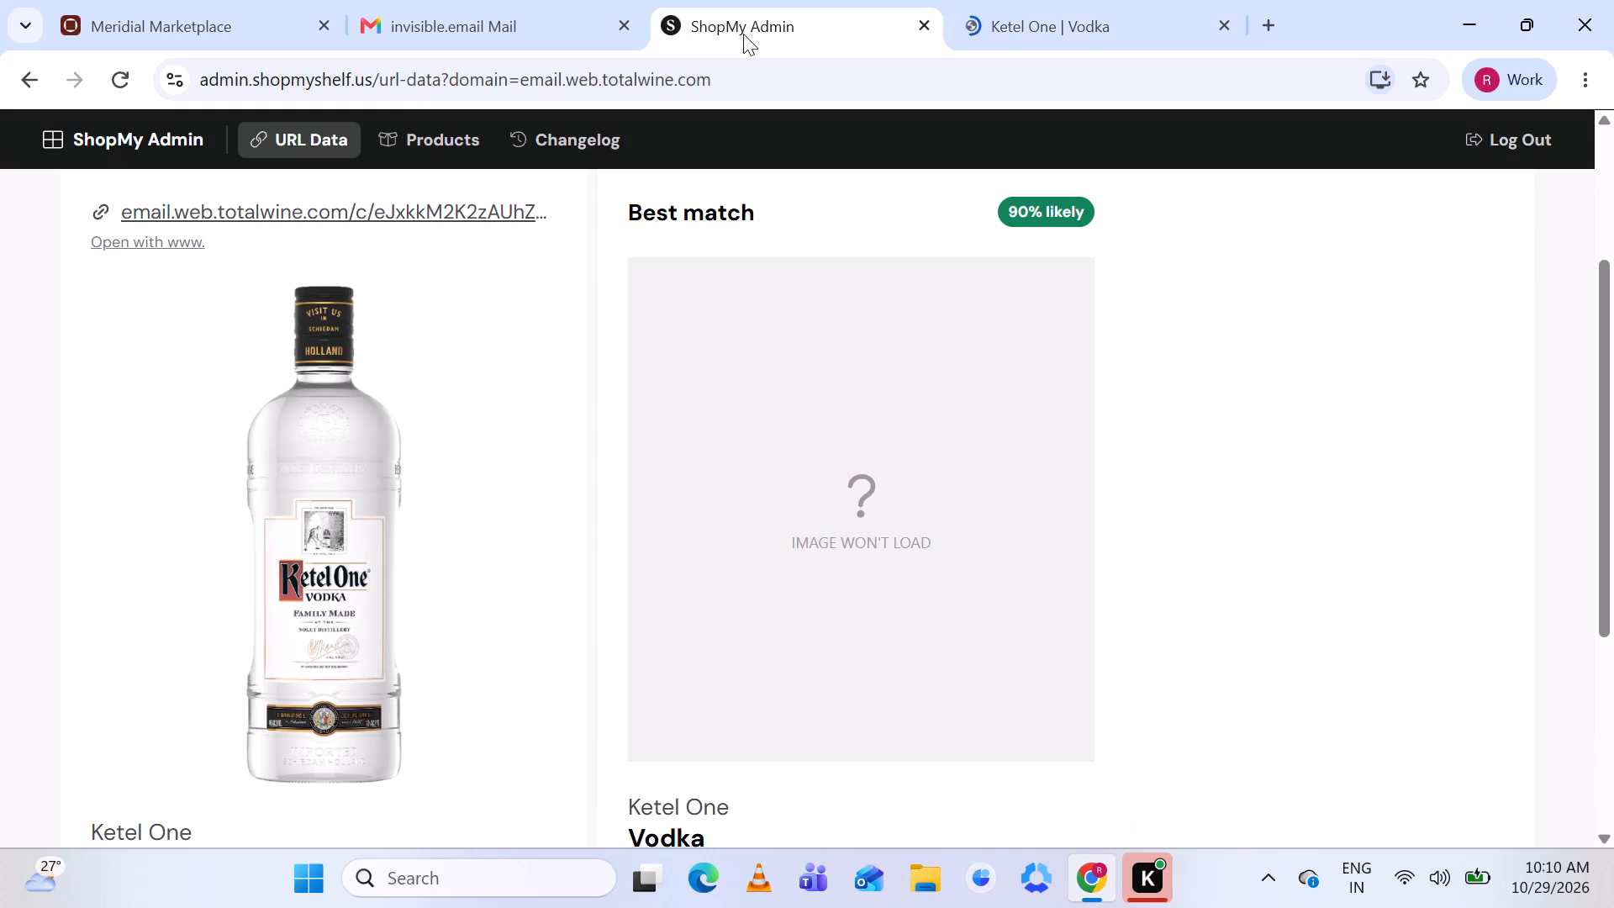
Open the Ketel One Vodka source URL, try to complete Total Wine's human verification, and close that page.
left_click(366, 217)
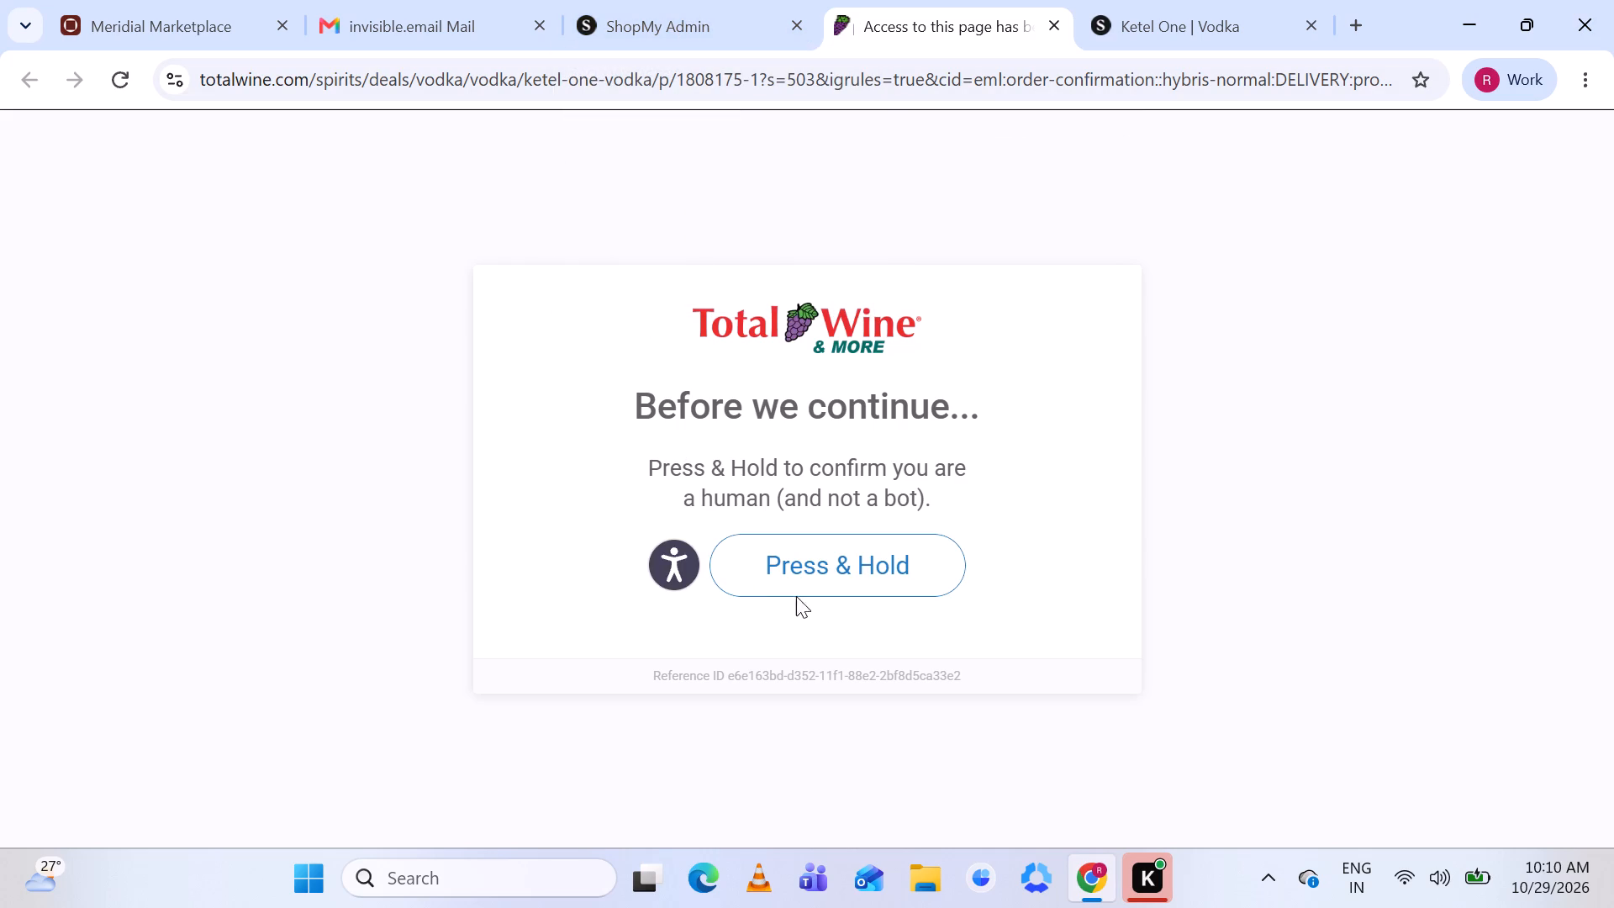
left_click(834, 562)
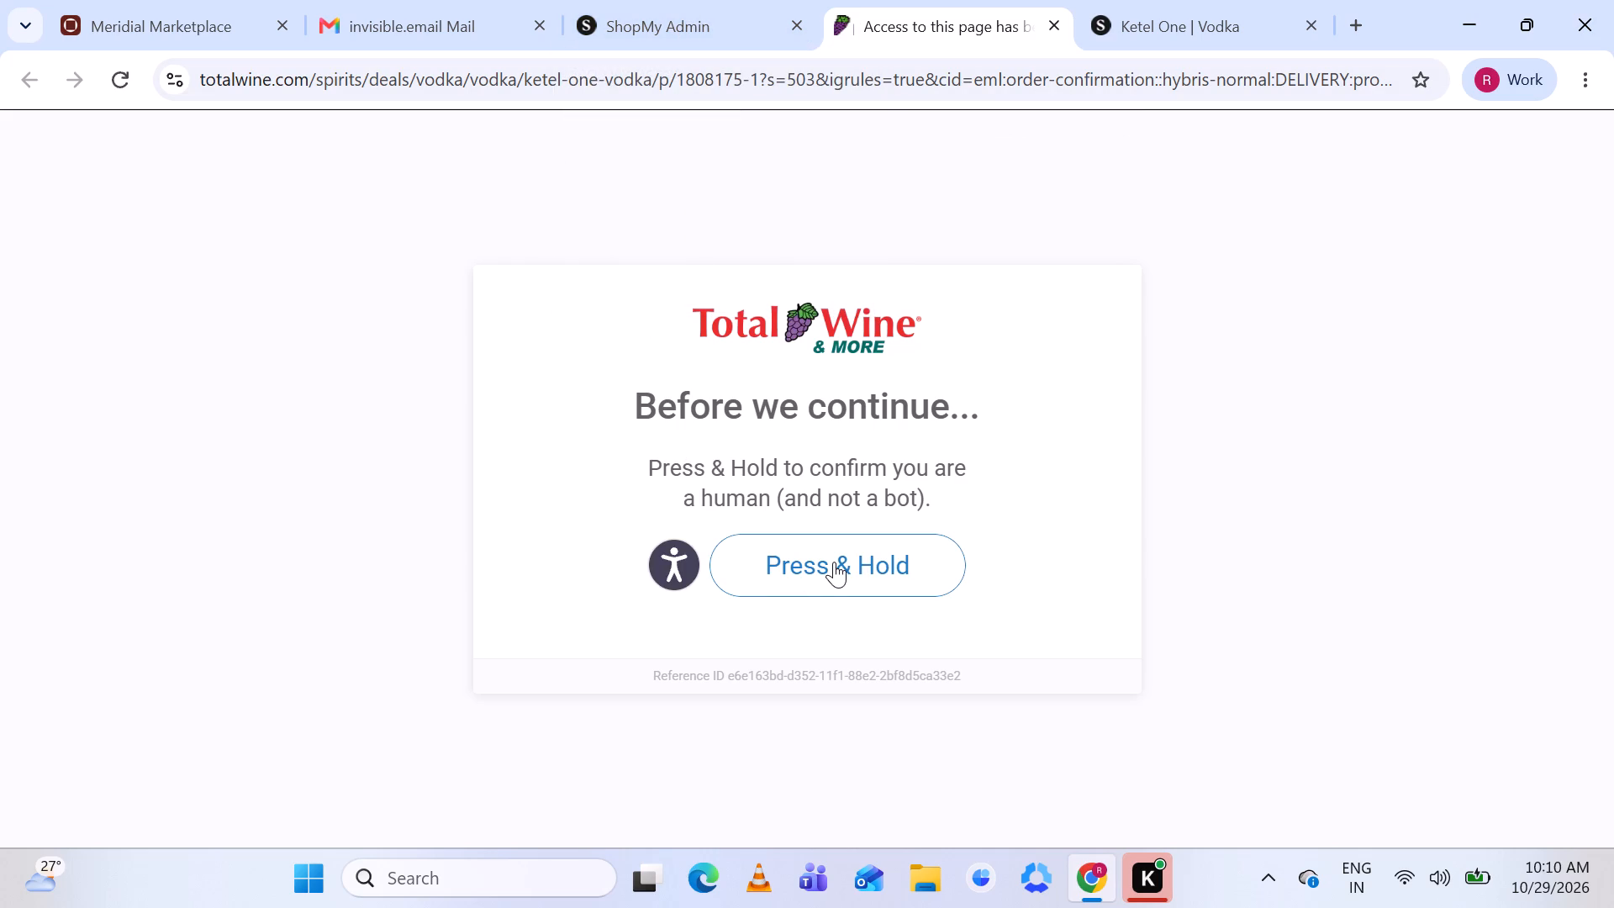
right_click(833, 562)
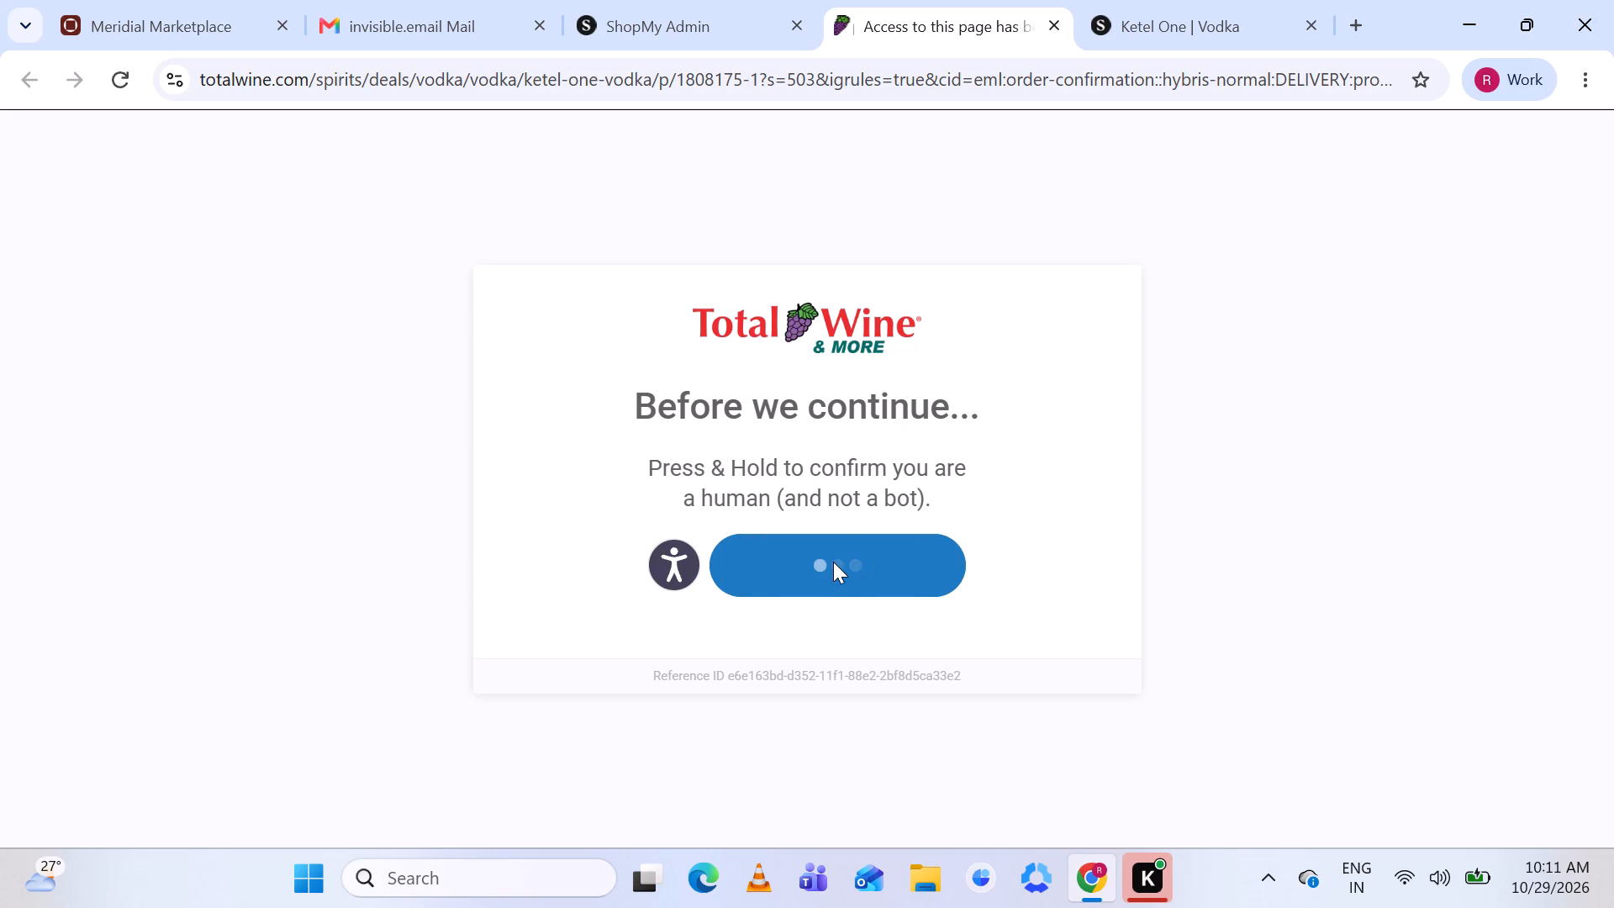
right_click(833, 562)
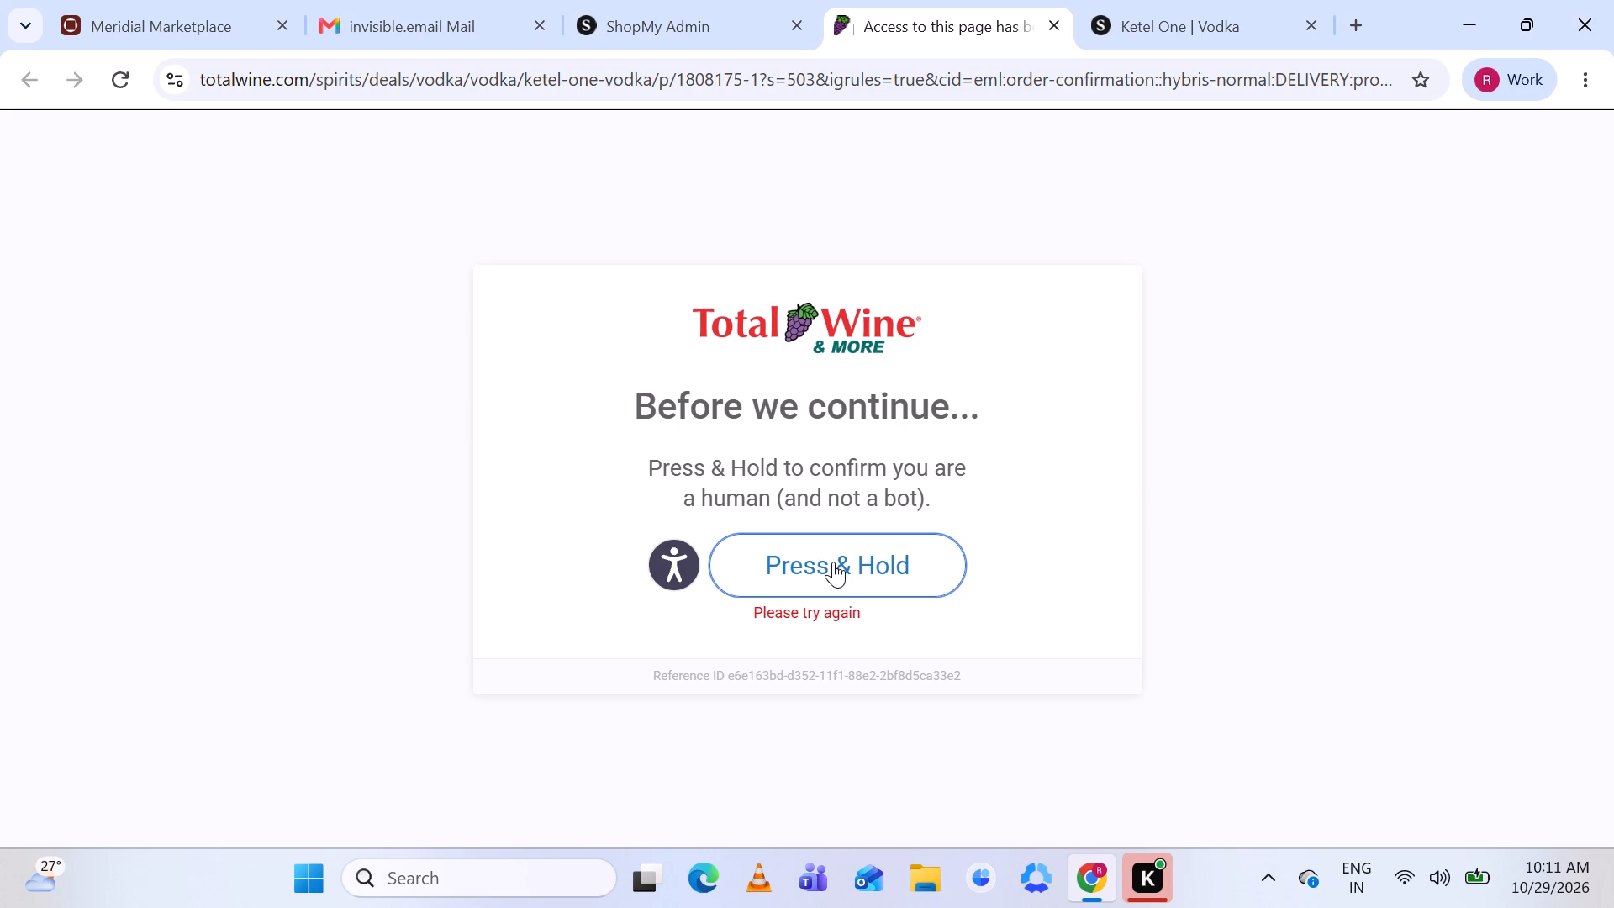
left_click(1195, 18)
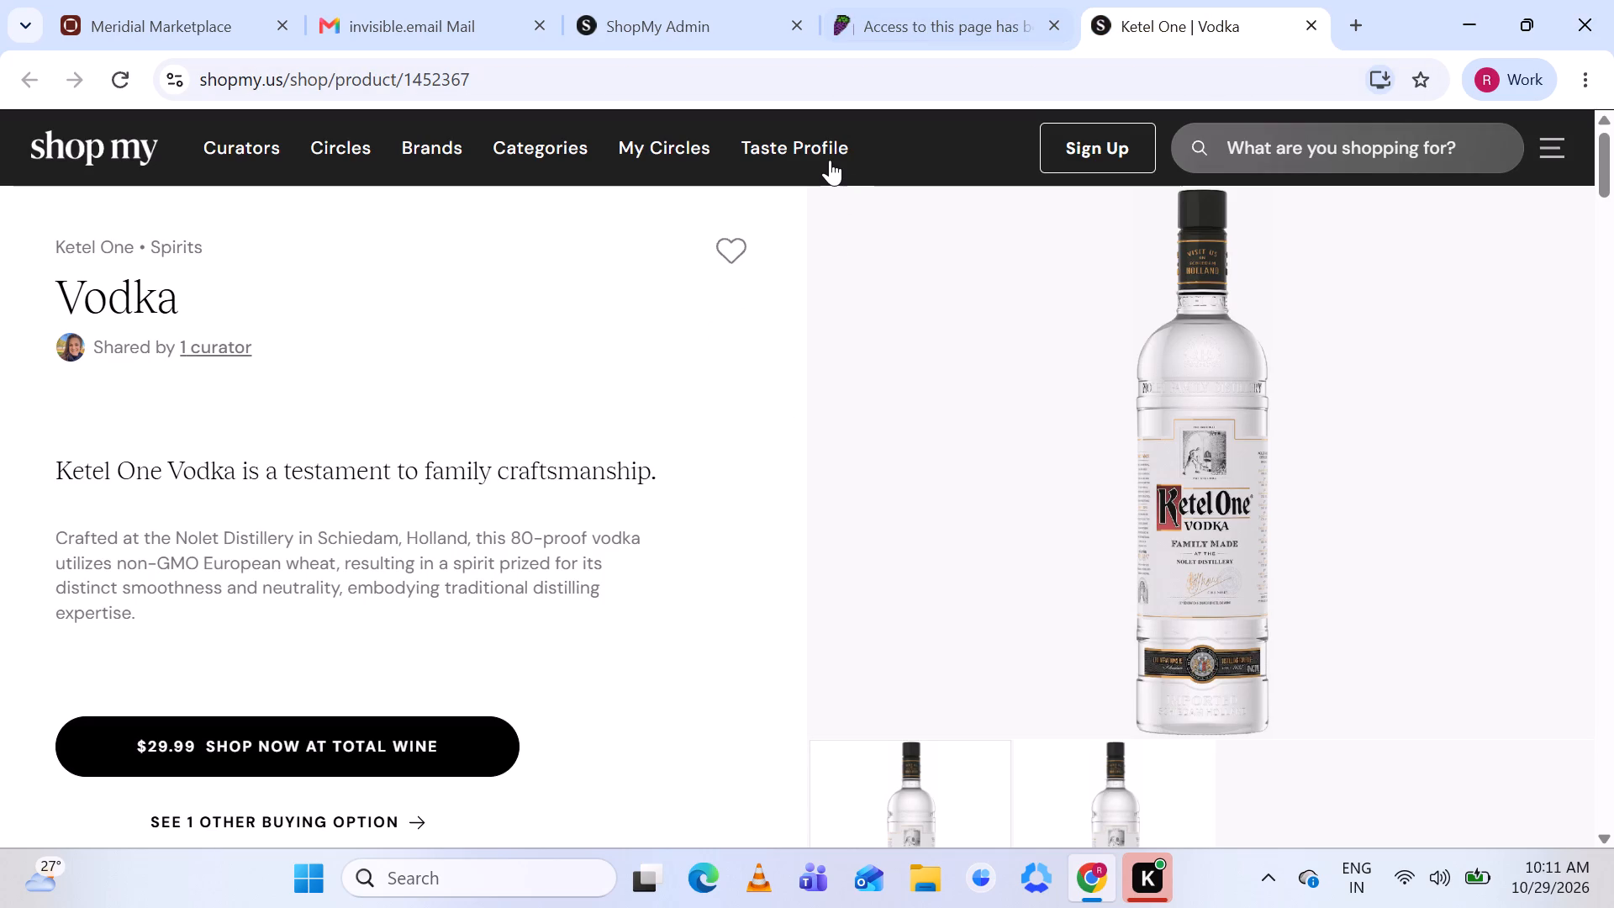
left_click(926, 24)
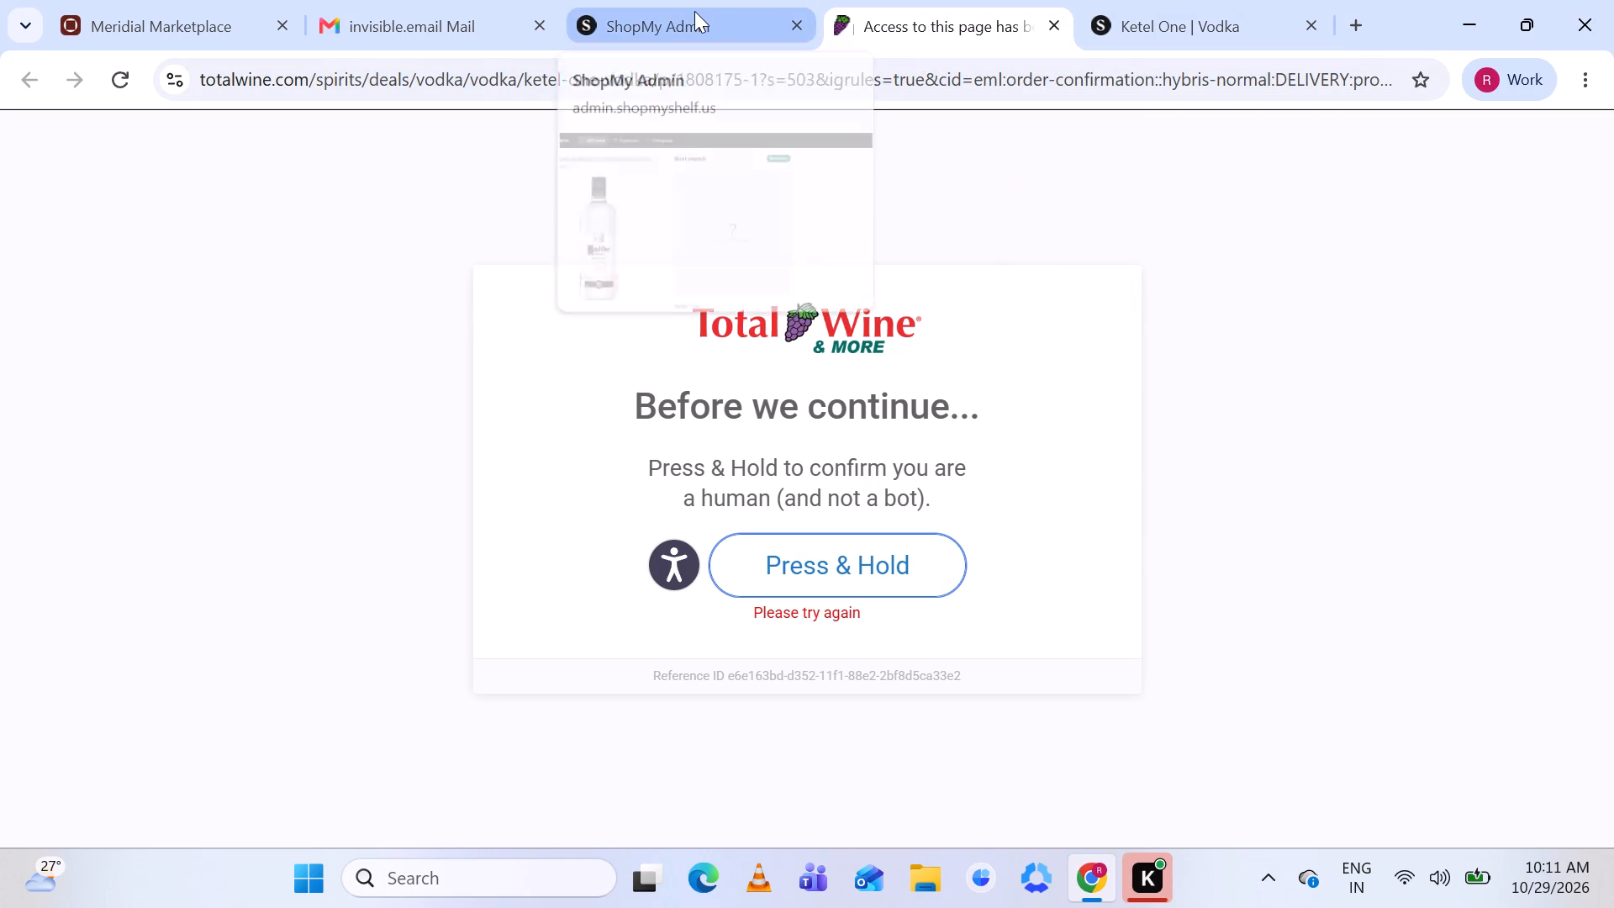
left_click(694, 11)
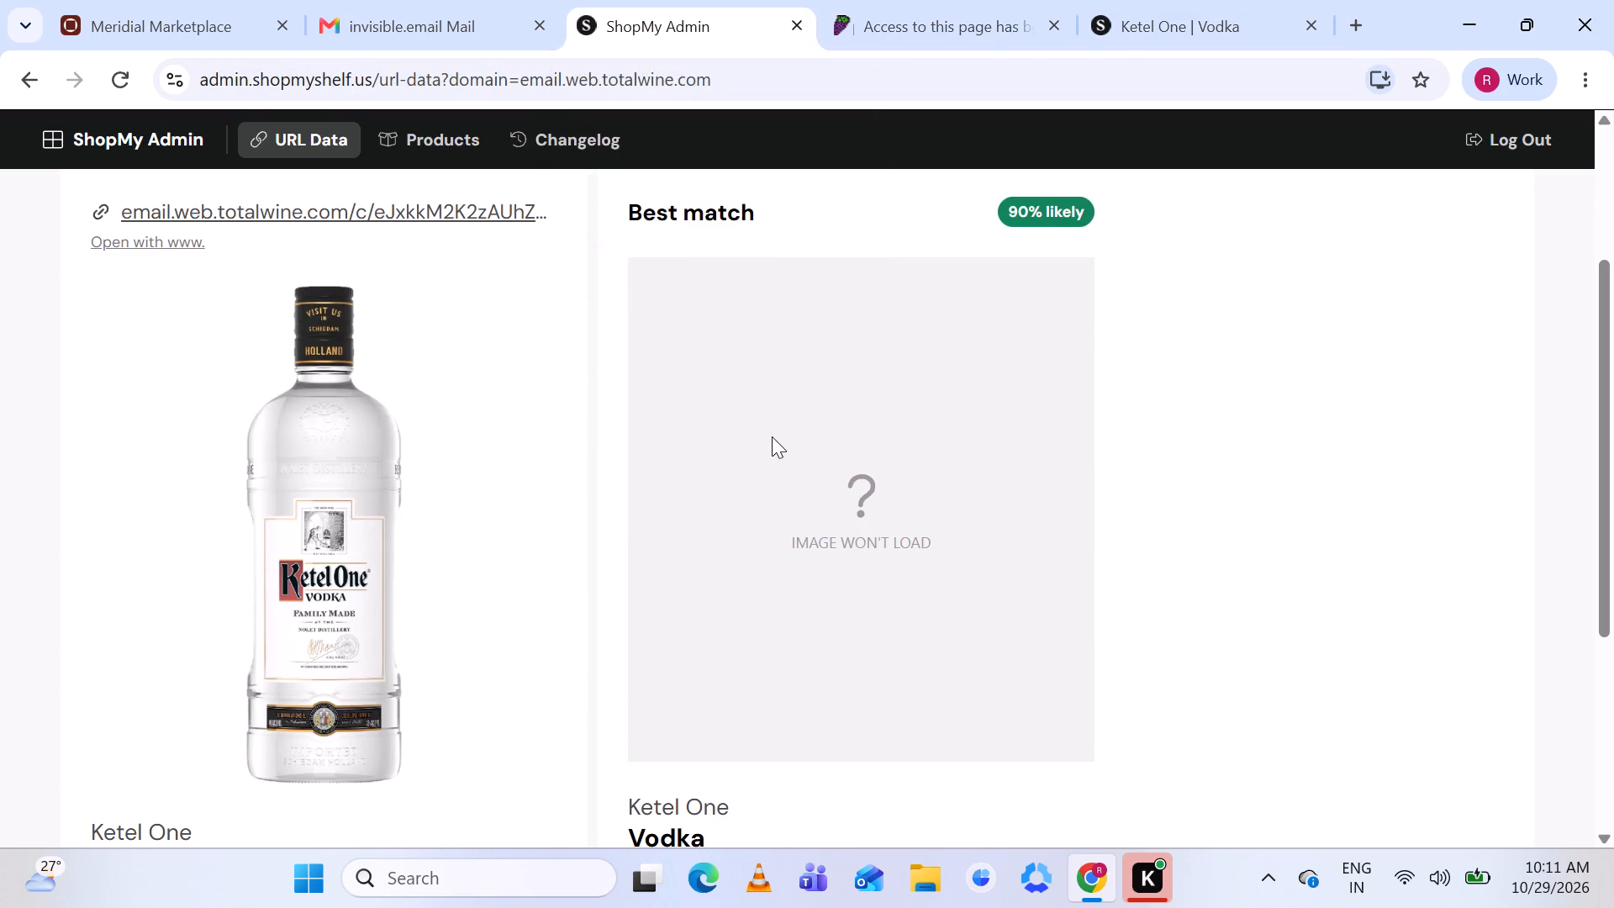
scroll(772, 436, "up", 1)
scroll(772, 436, "down", 2)
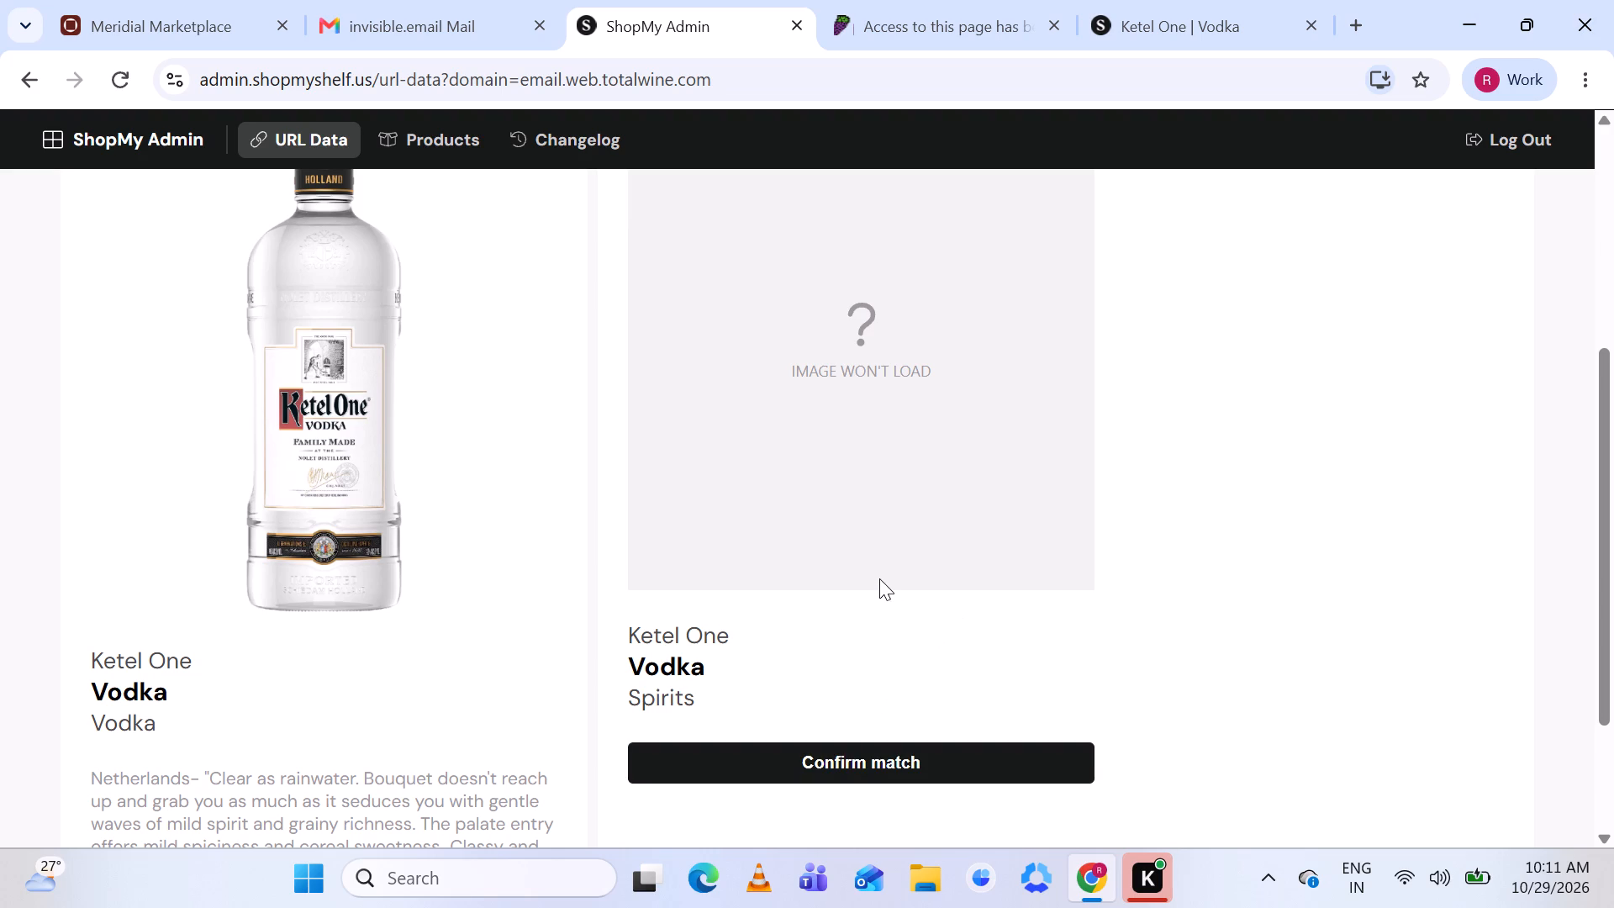
scroll(683, 584, "up", 3)
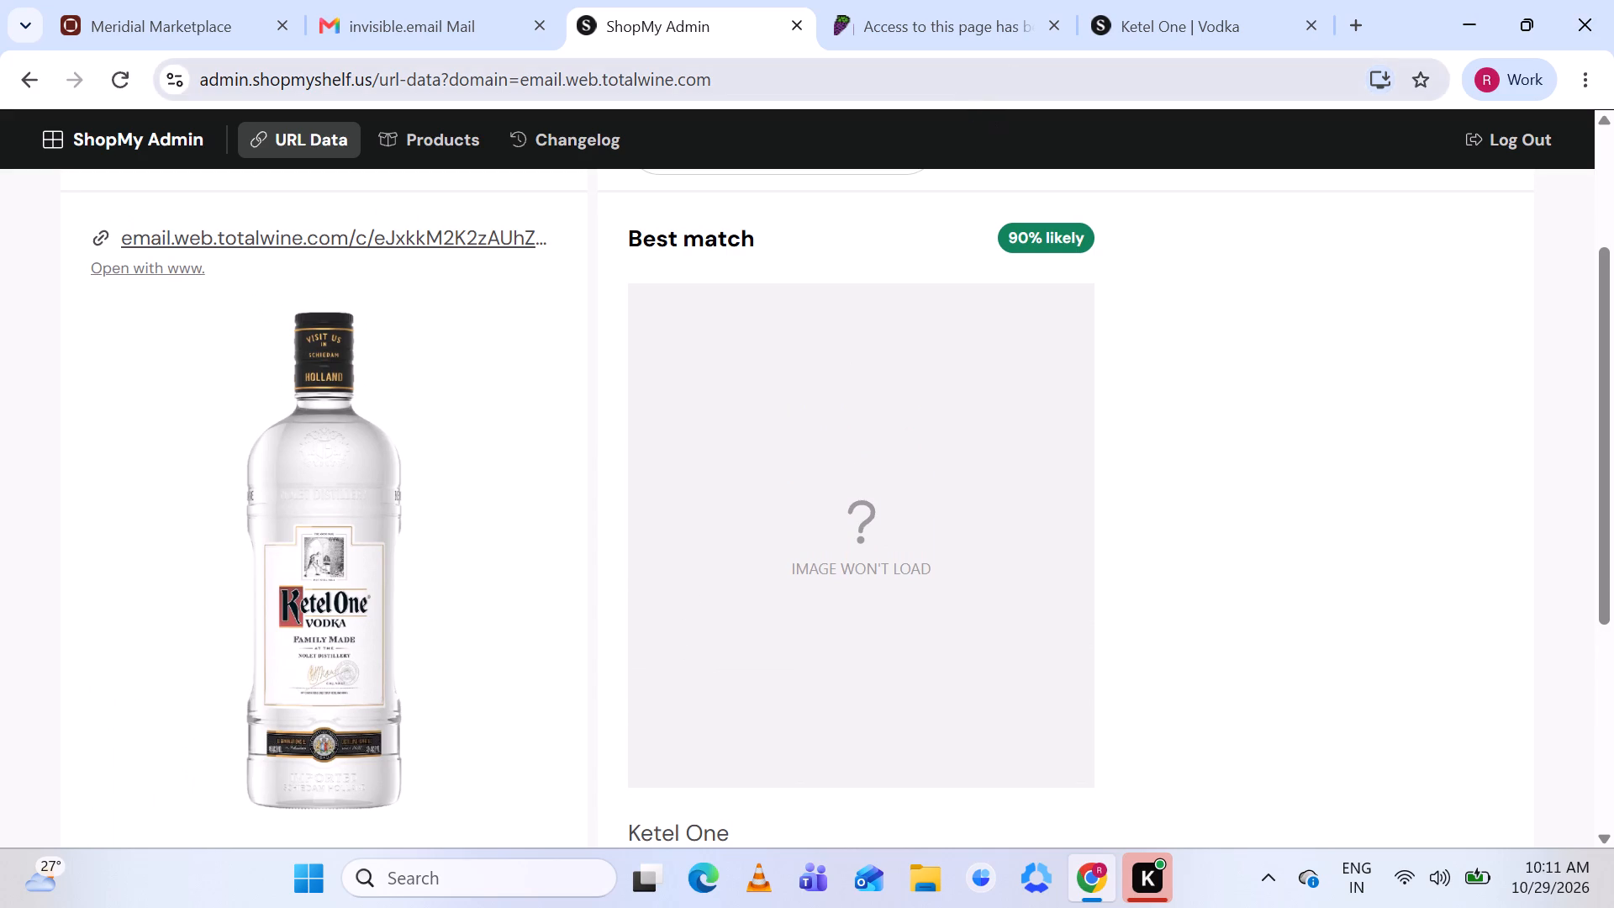
left_click(1047, 20)
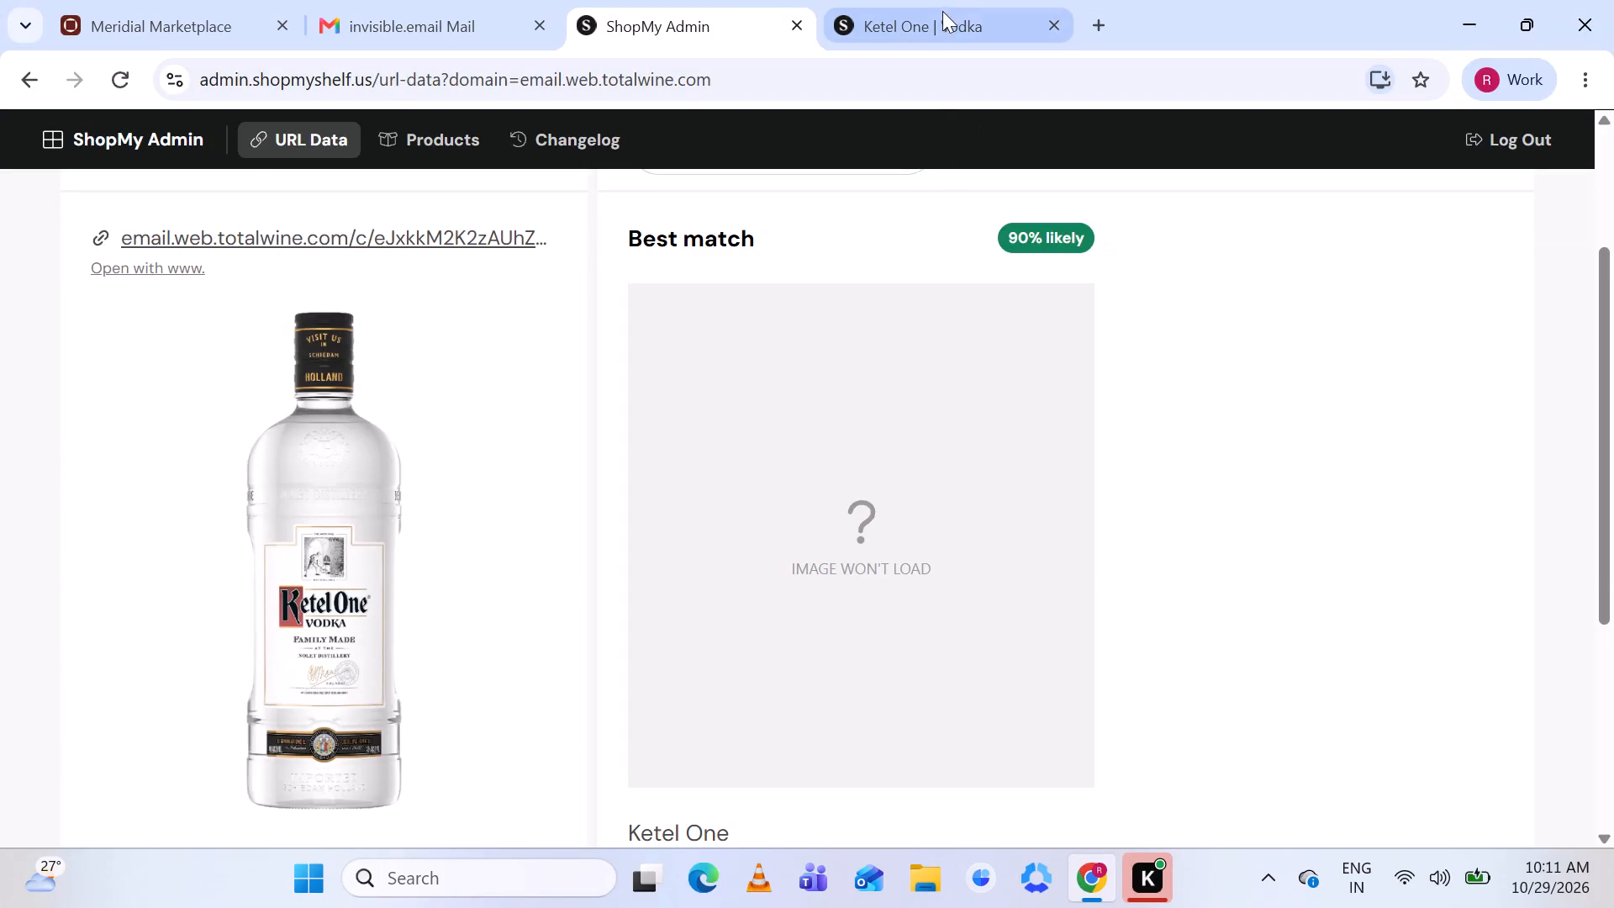
Confirm the Ketel One Vodka match, removing the duplicate second product image, and save the changes.
left_click(944, 3)
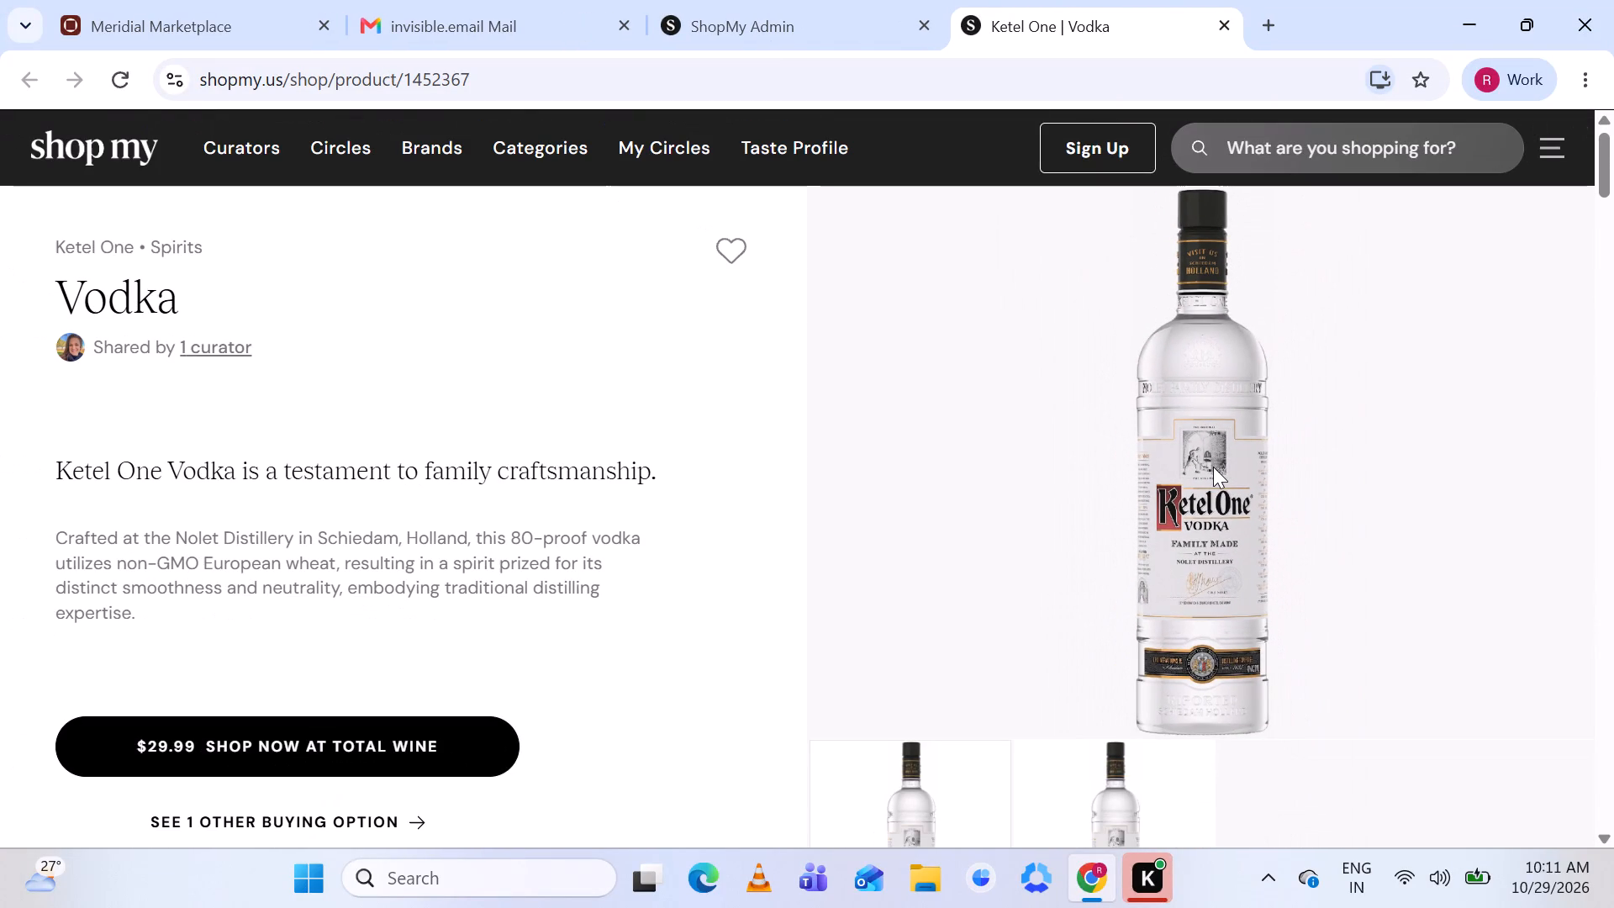
left_click(801, 7)
scroll(804, 222, "down", 1)
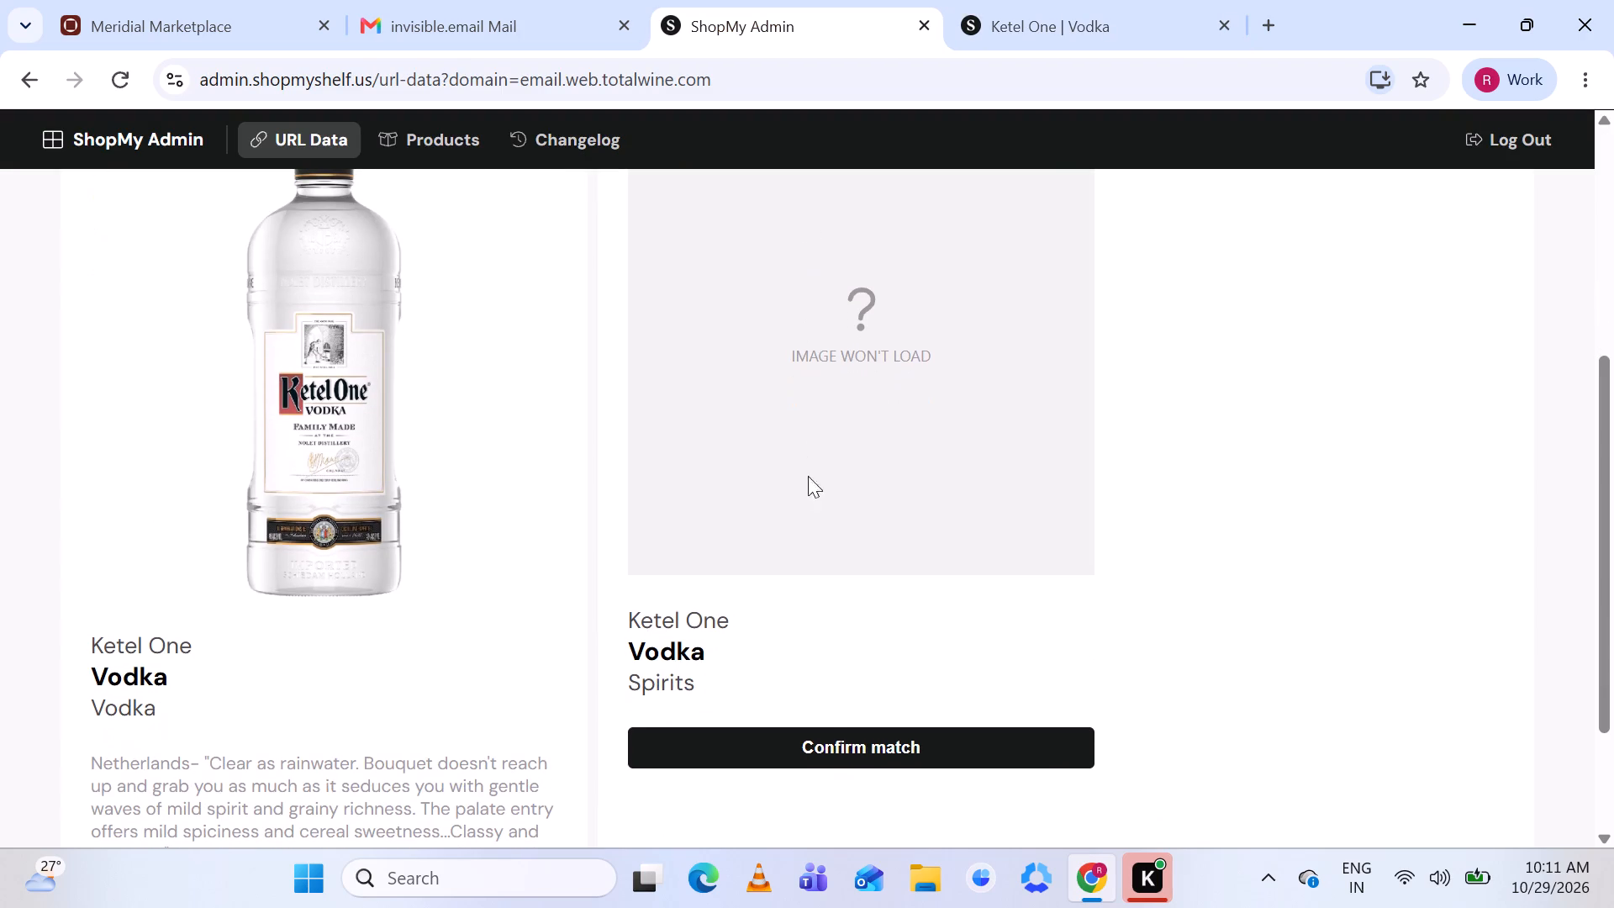
left_click(851, 742)
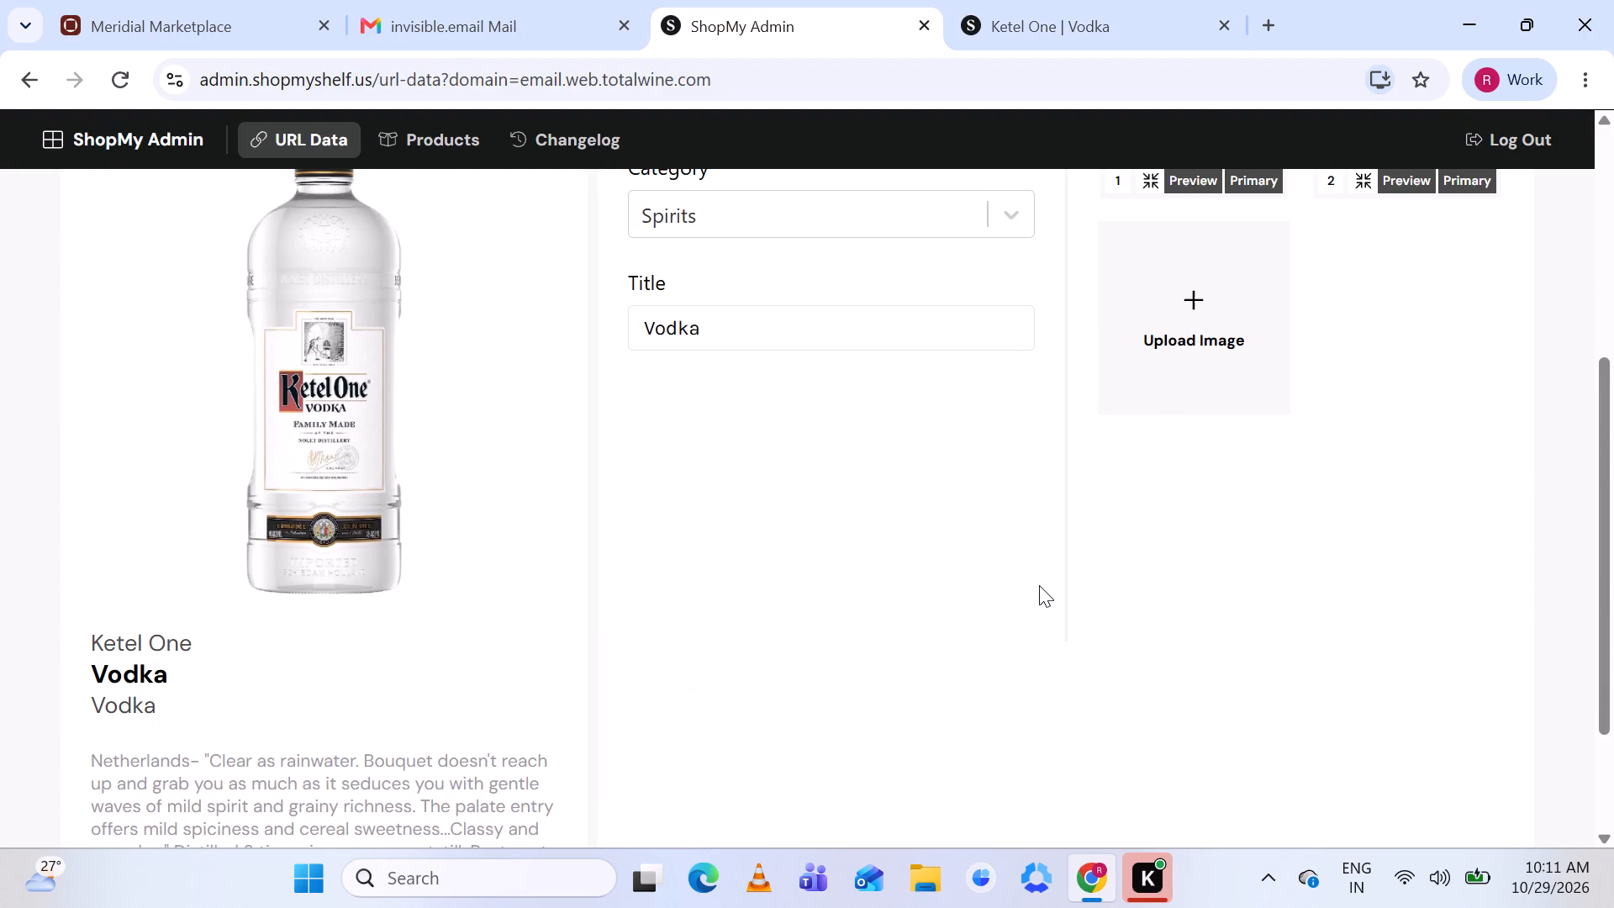
scroll(1039, 585, "up", 3)
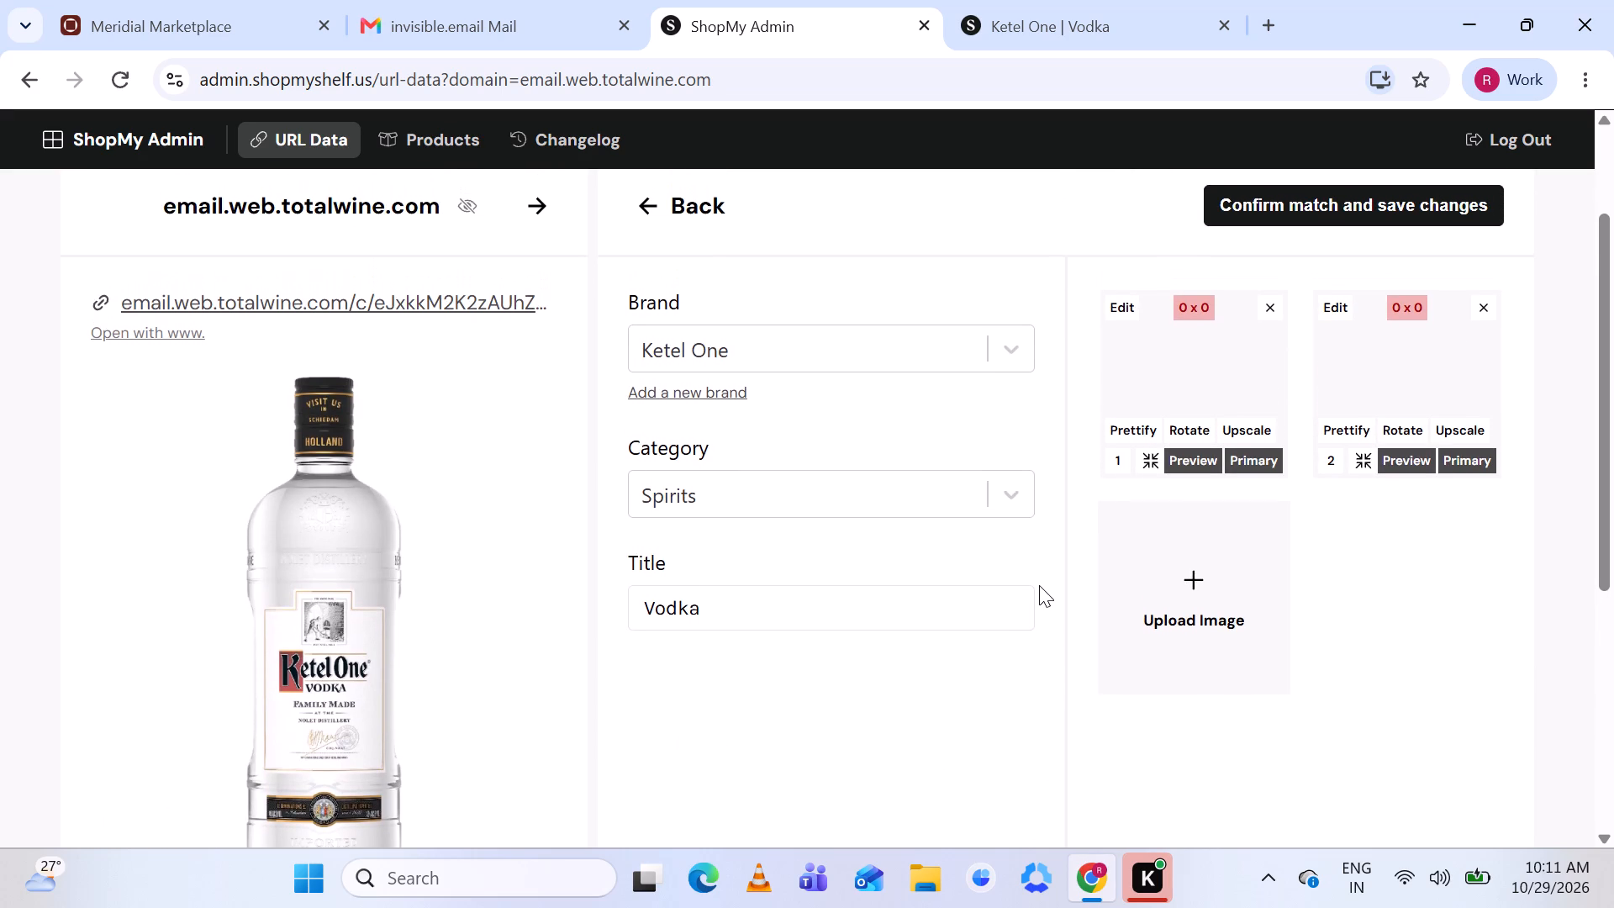
scroll(1039, 585, "up", 1)
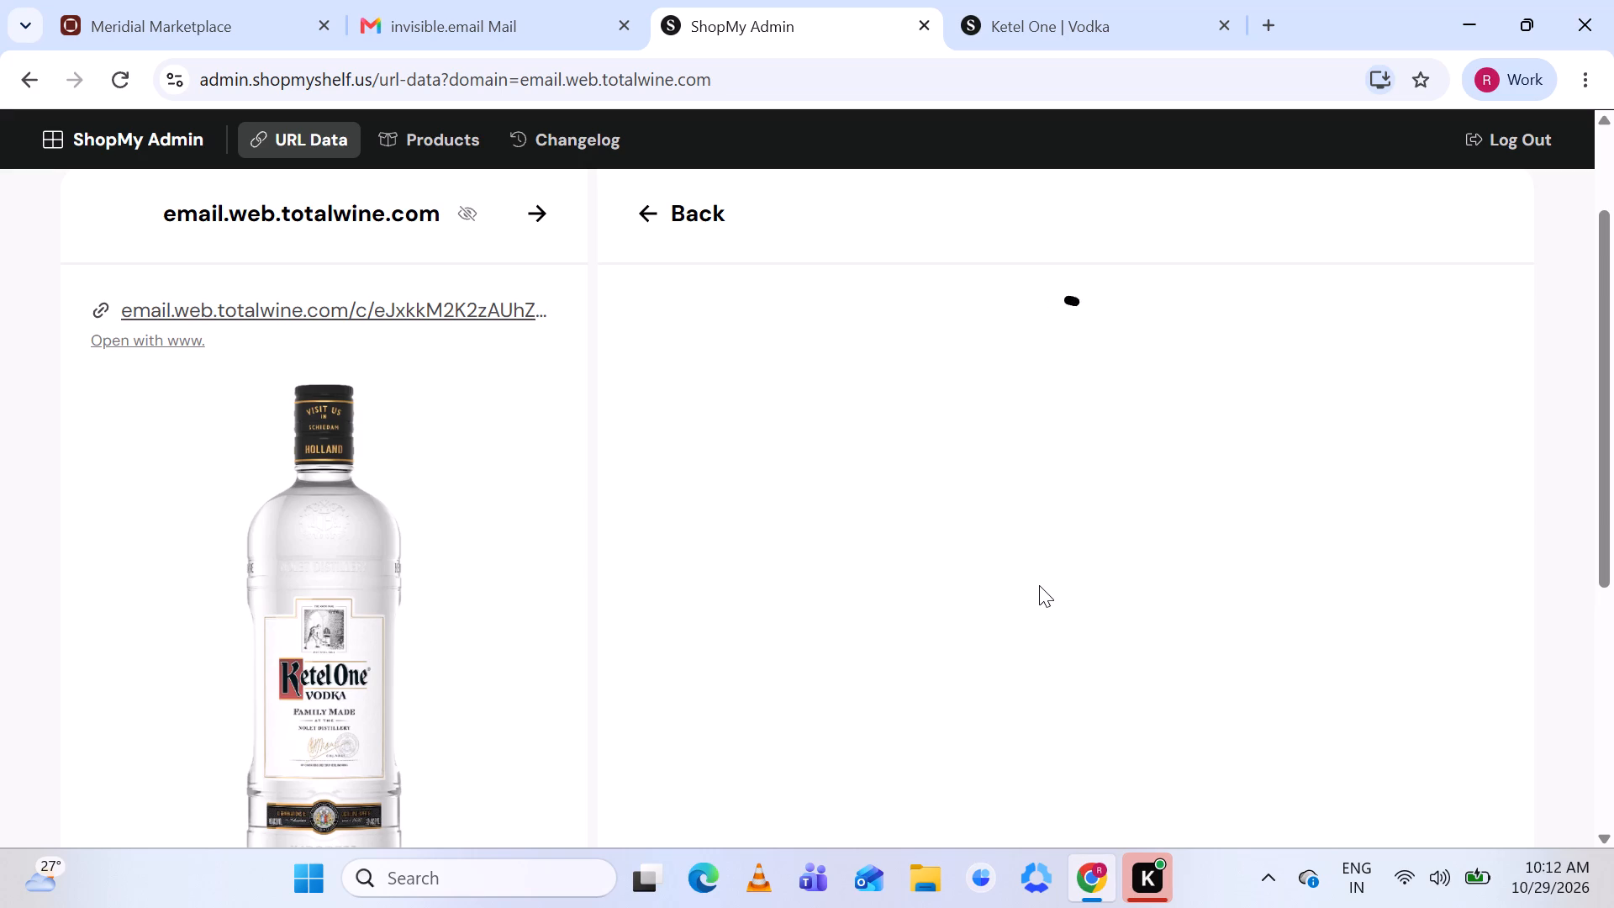
scroll(862, 732, "down", 2)
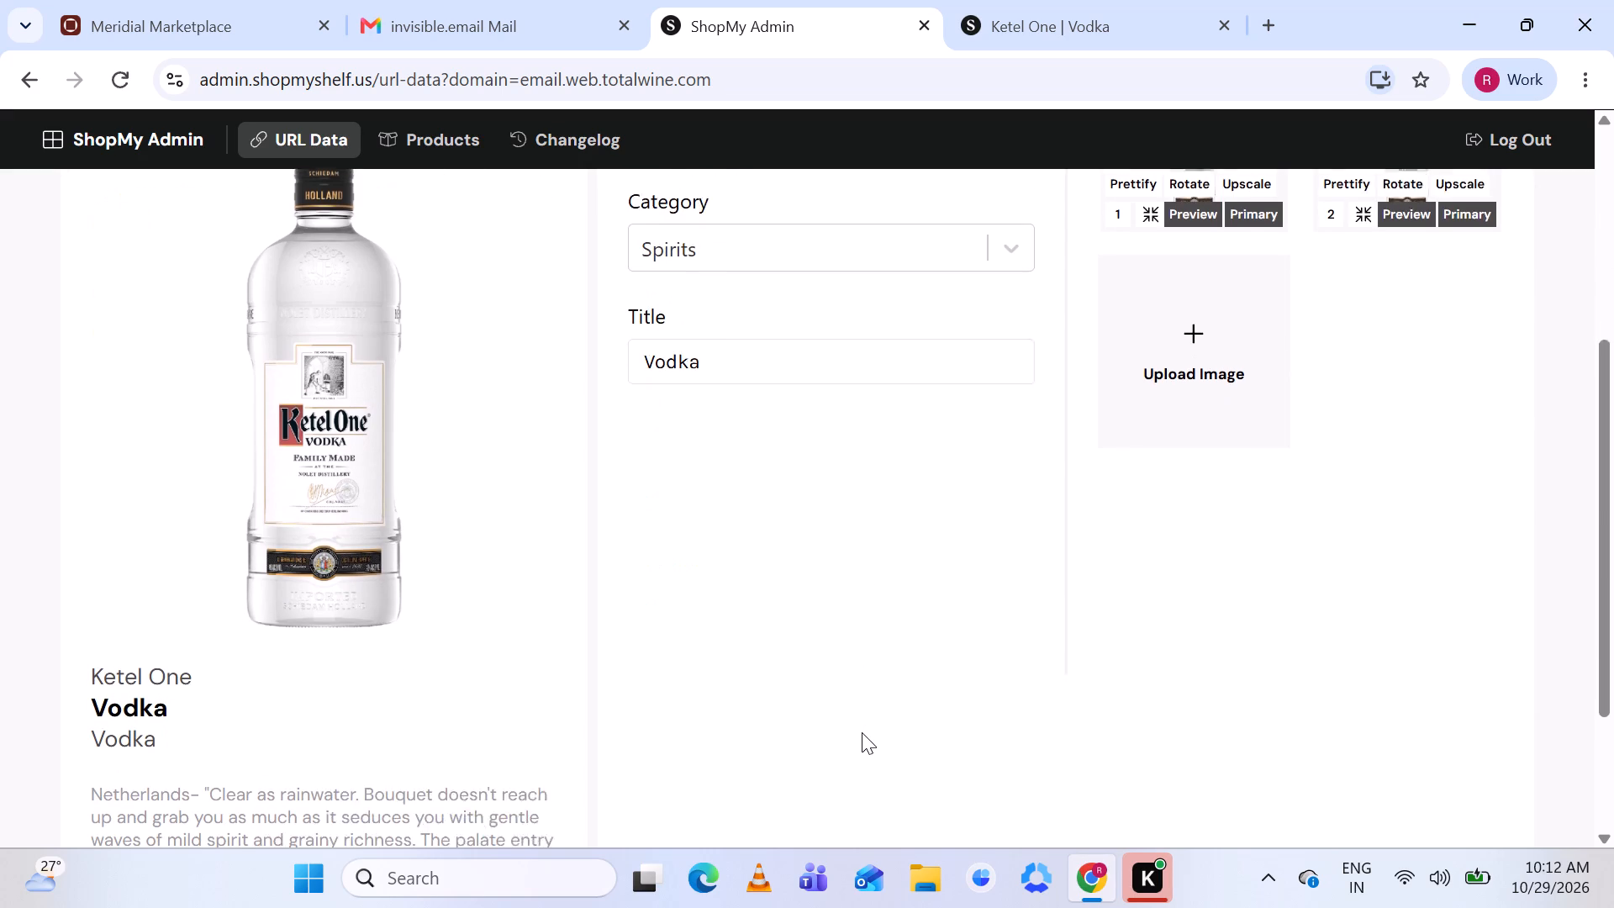
scroll(862, 732, "up", 2)
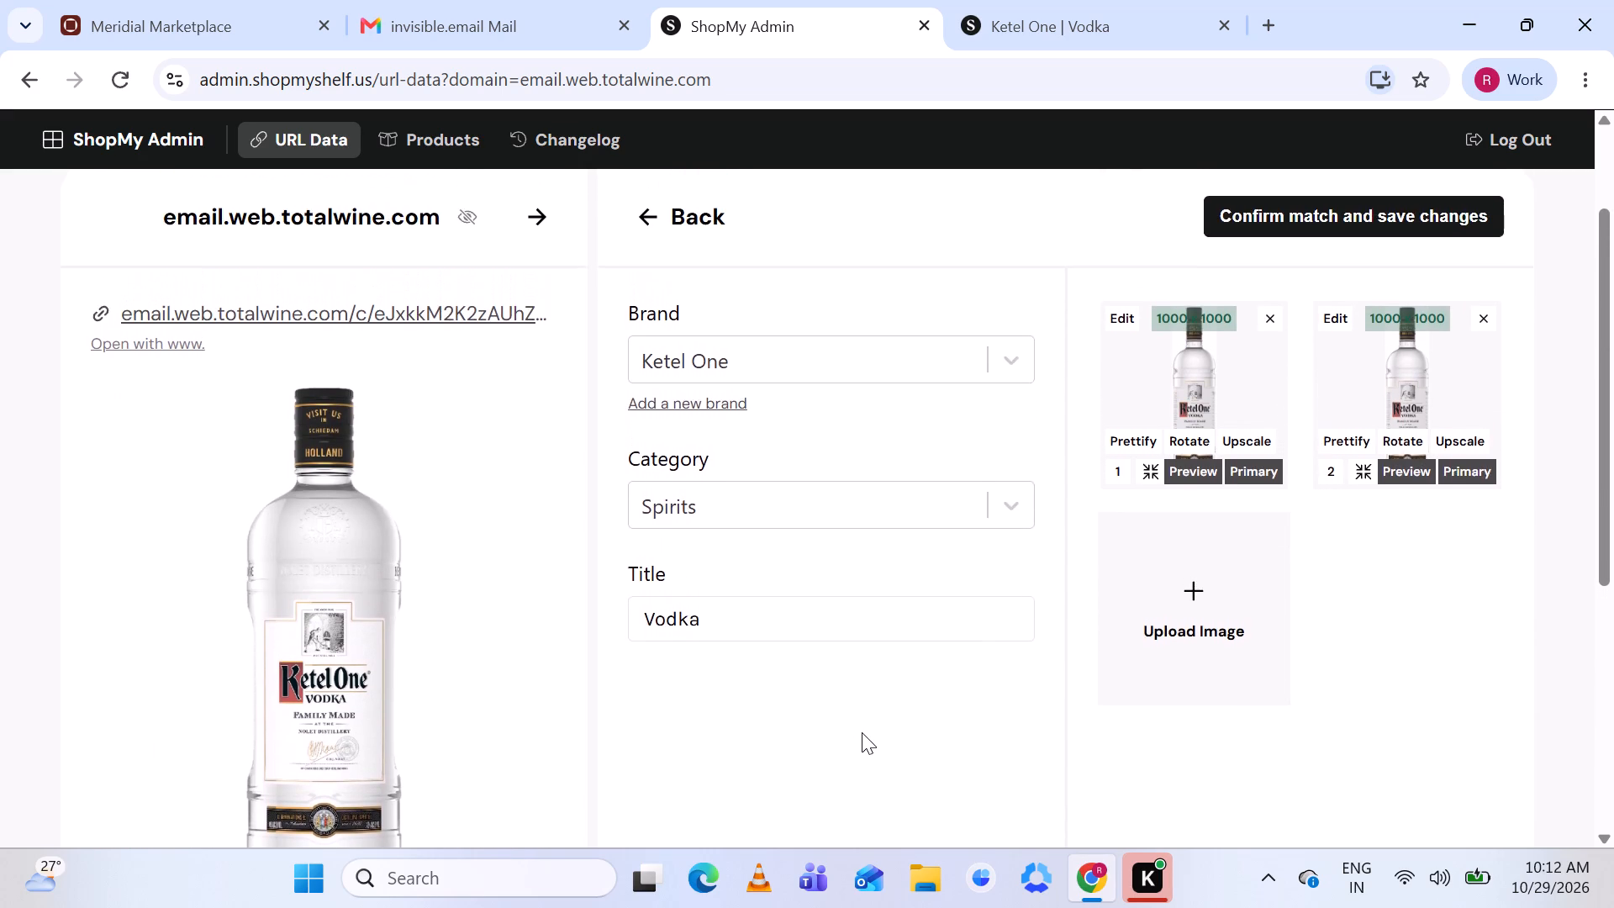
scroll(862, 732, "up", 1)
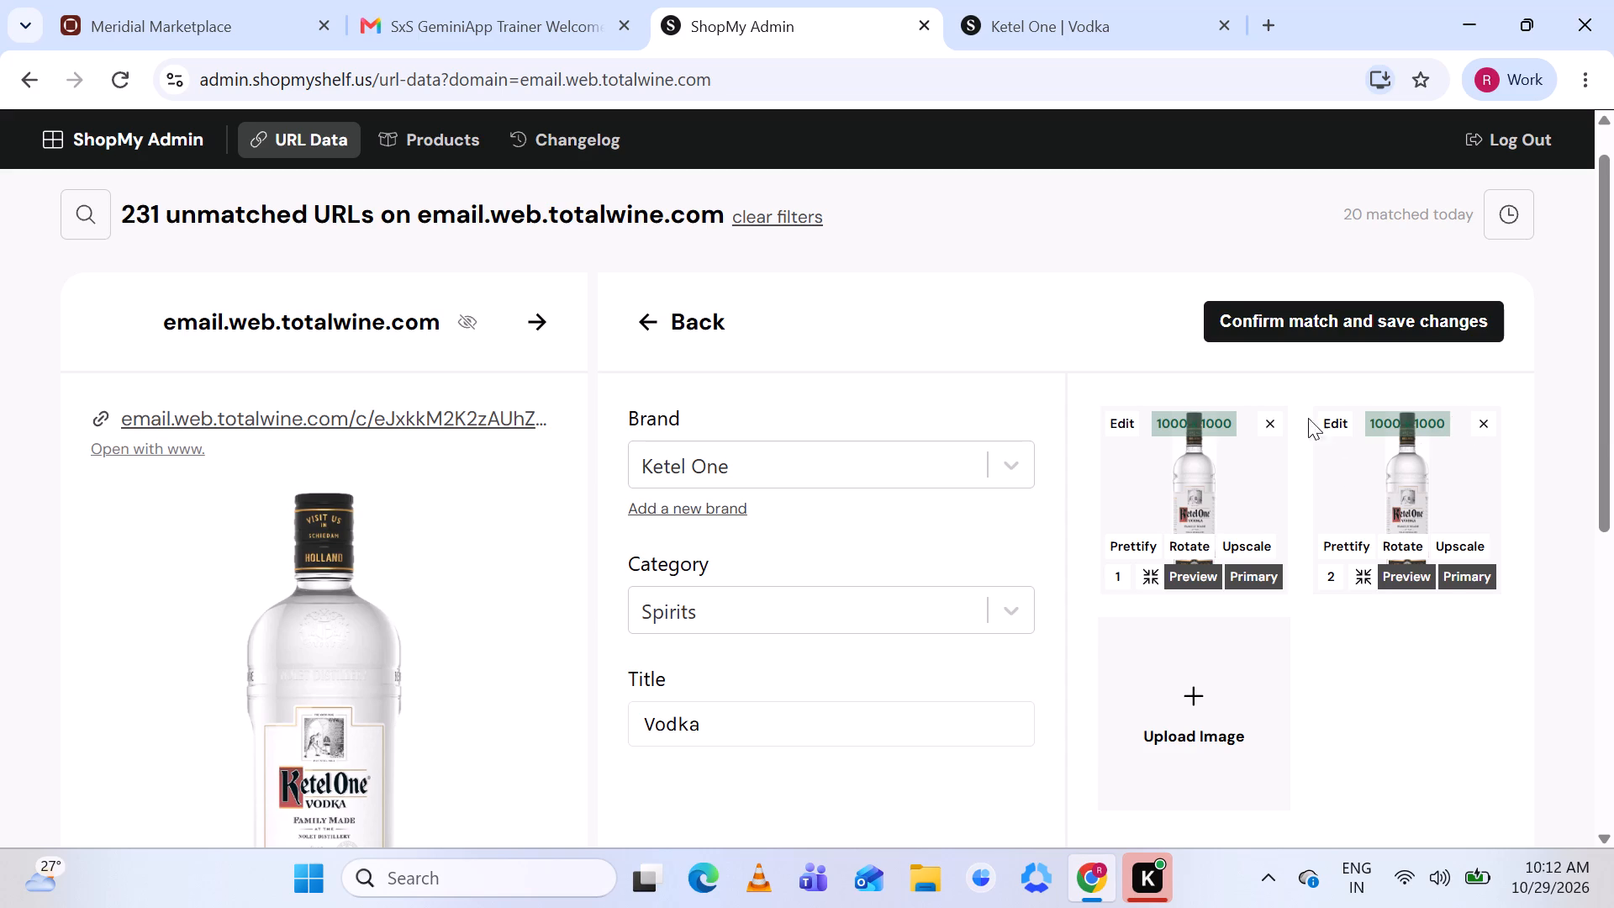
left_click(1476, 425)
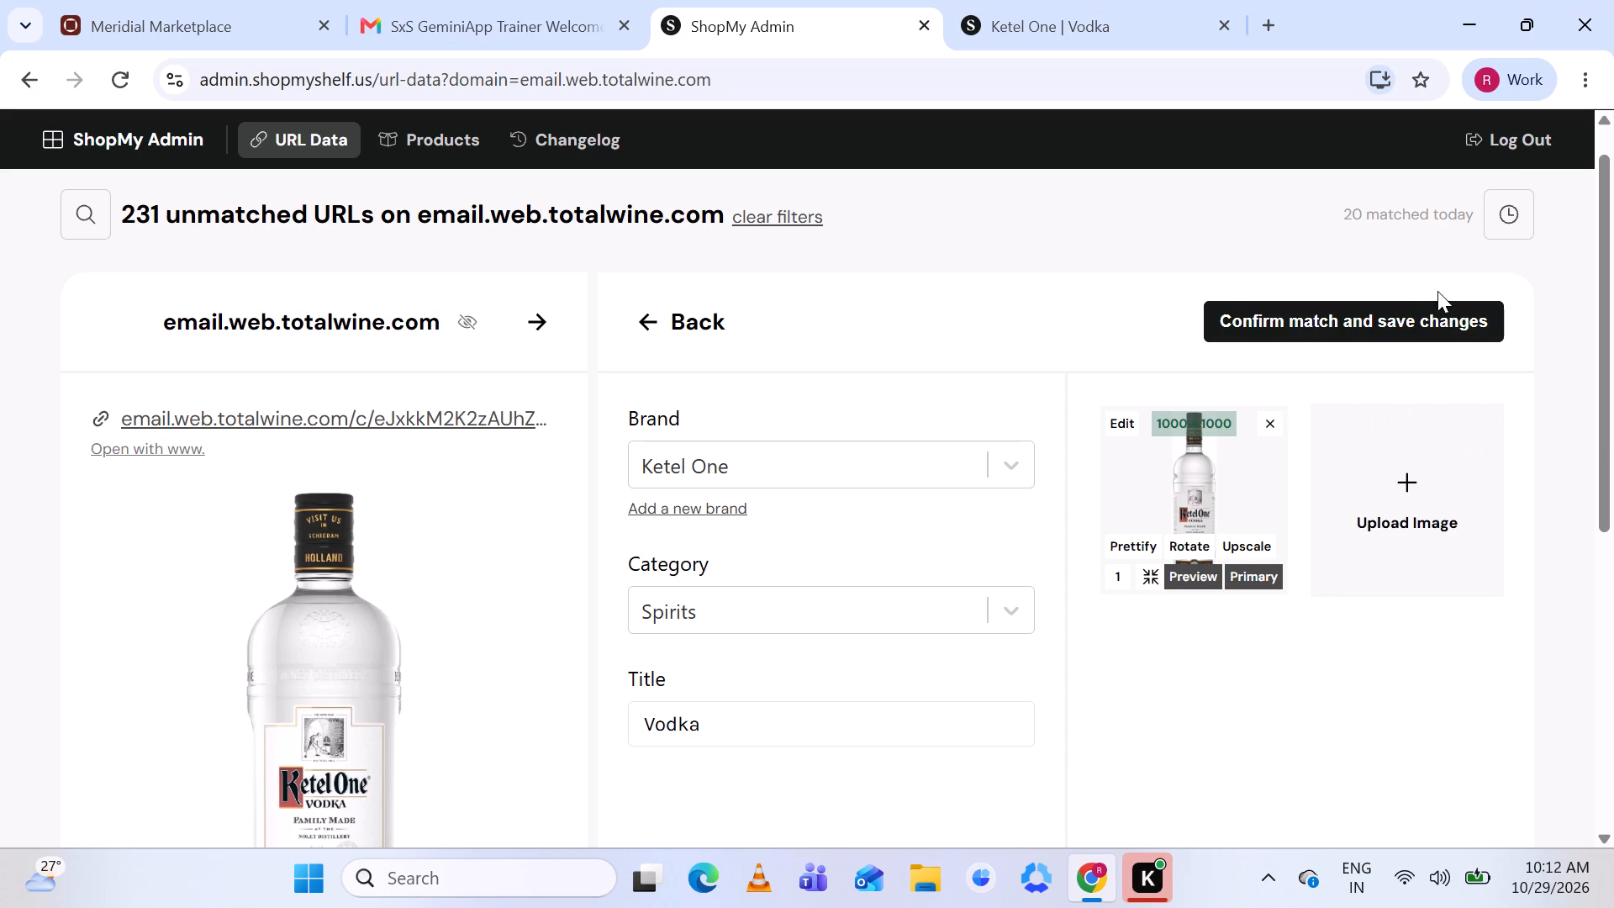
left_click(1385, 322)
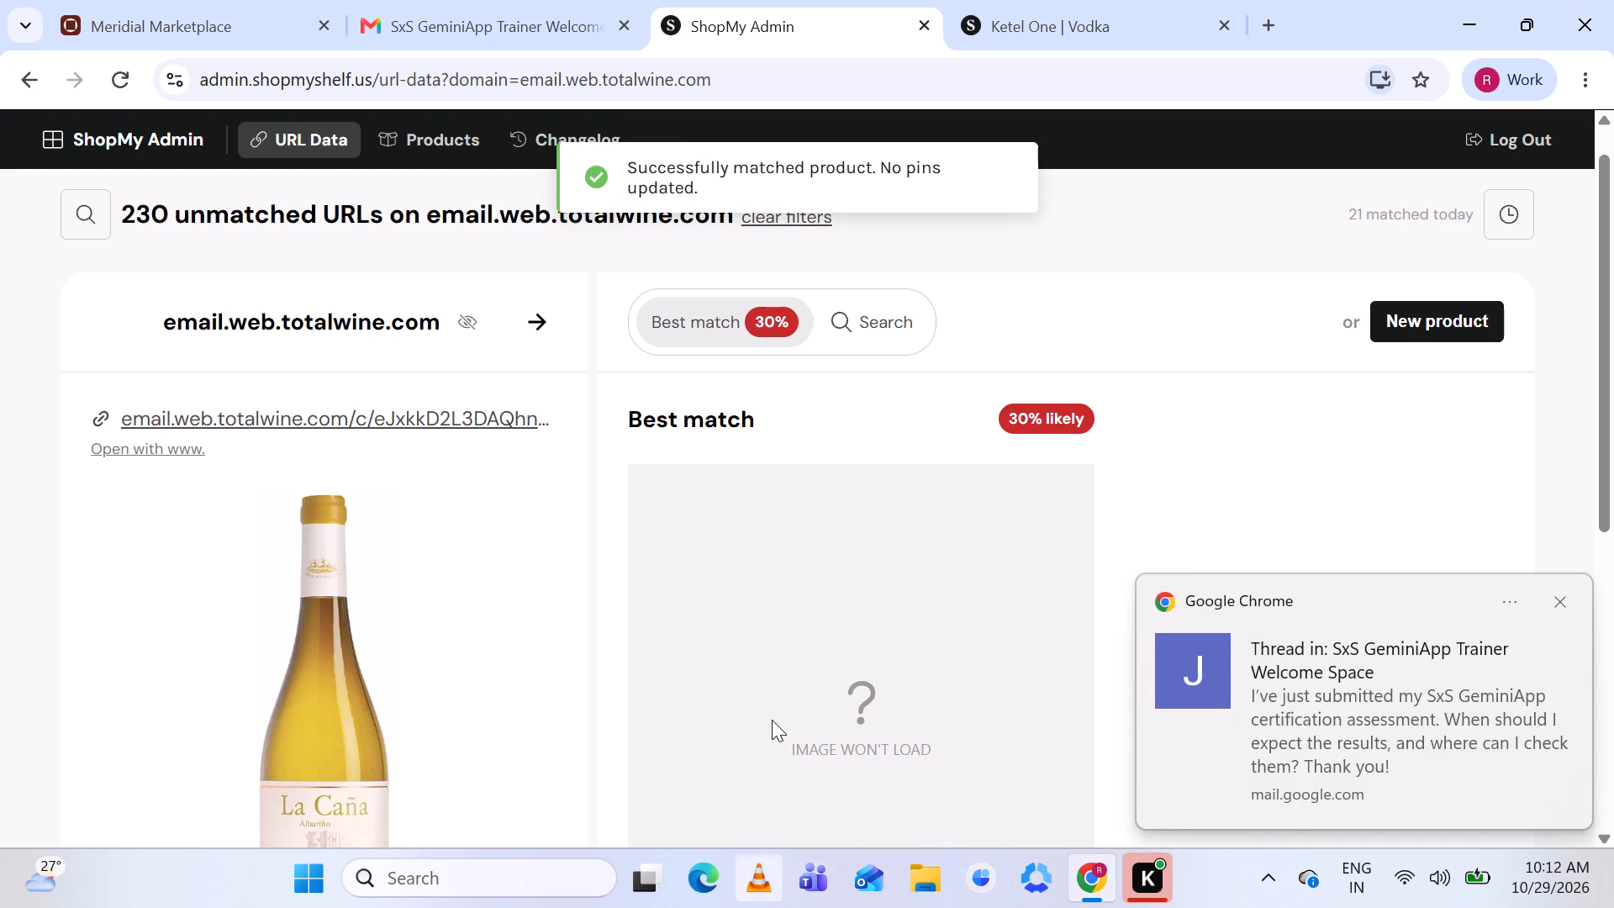
Close the Ketel One product page and compare the La Cana Albarino source with the suggested Bodegas Martín Códax product page.
scroll(789, 657, "down", 3)
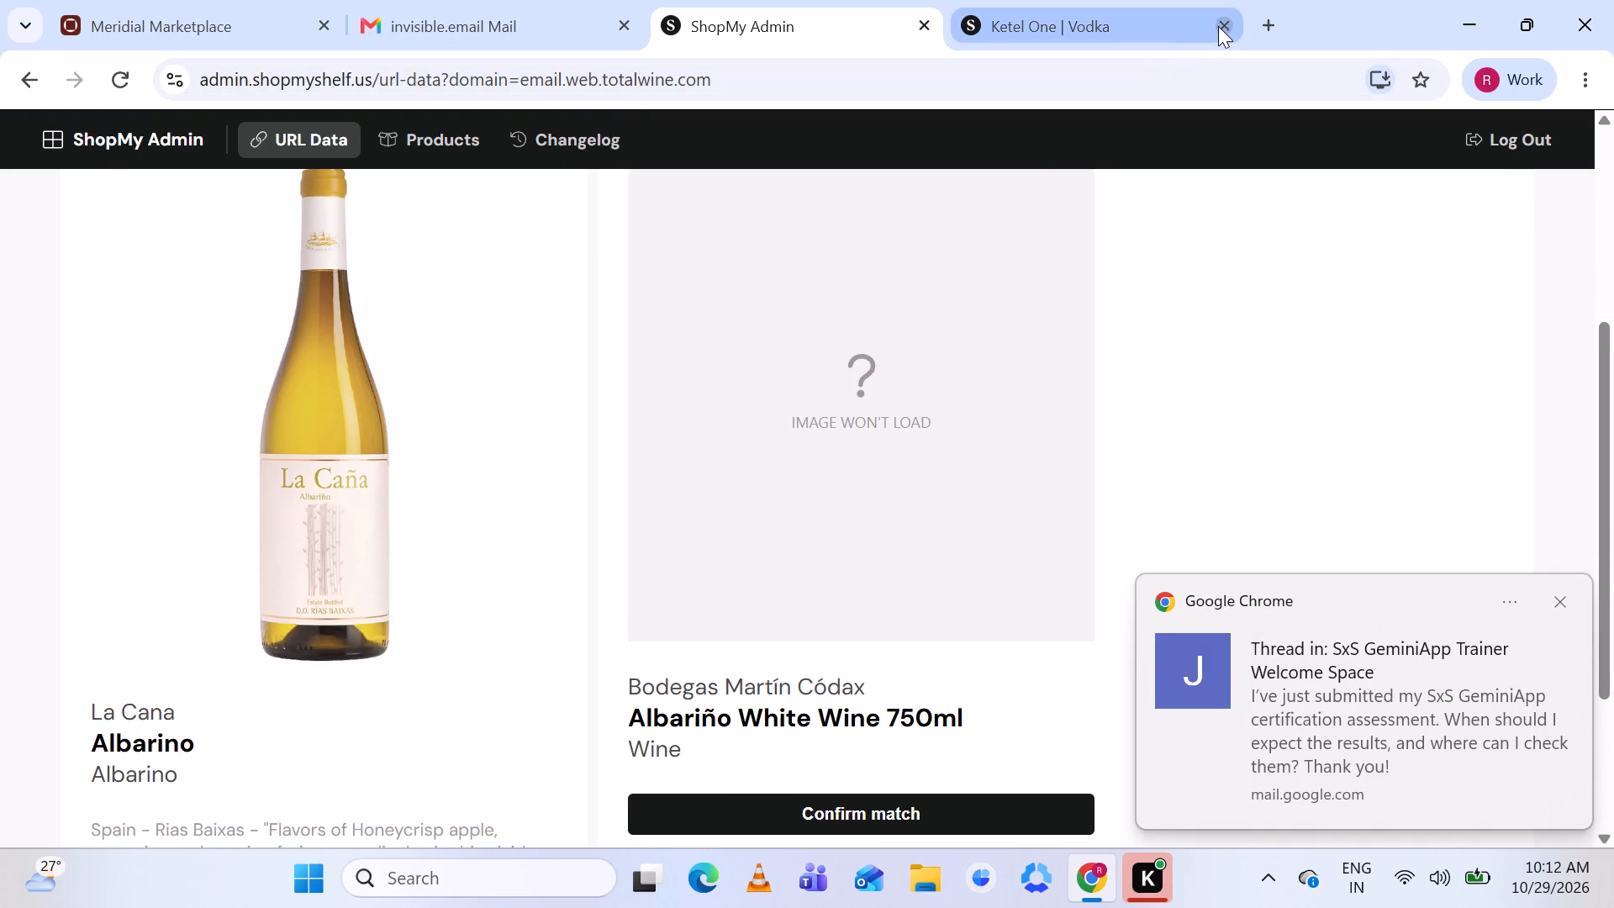
left_click(1224, 21)
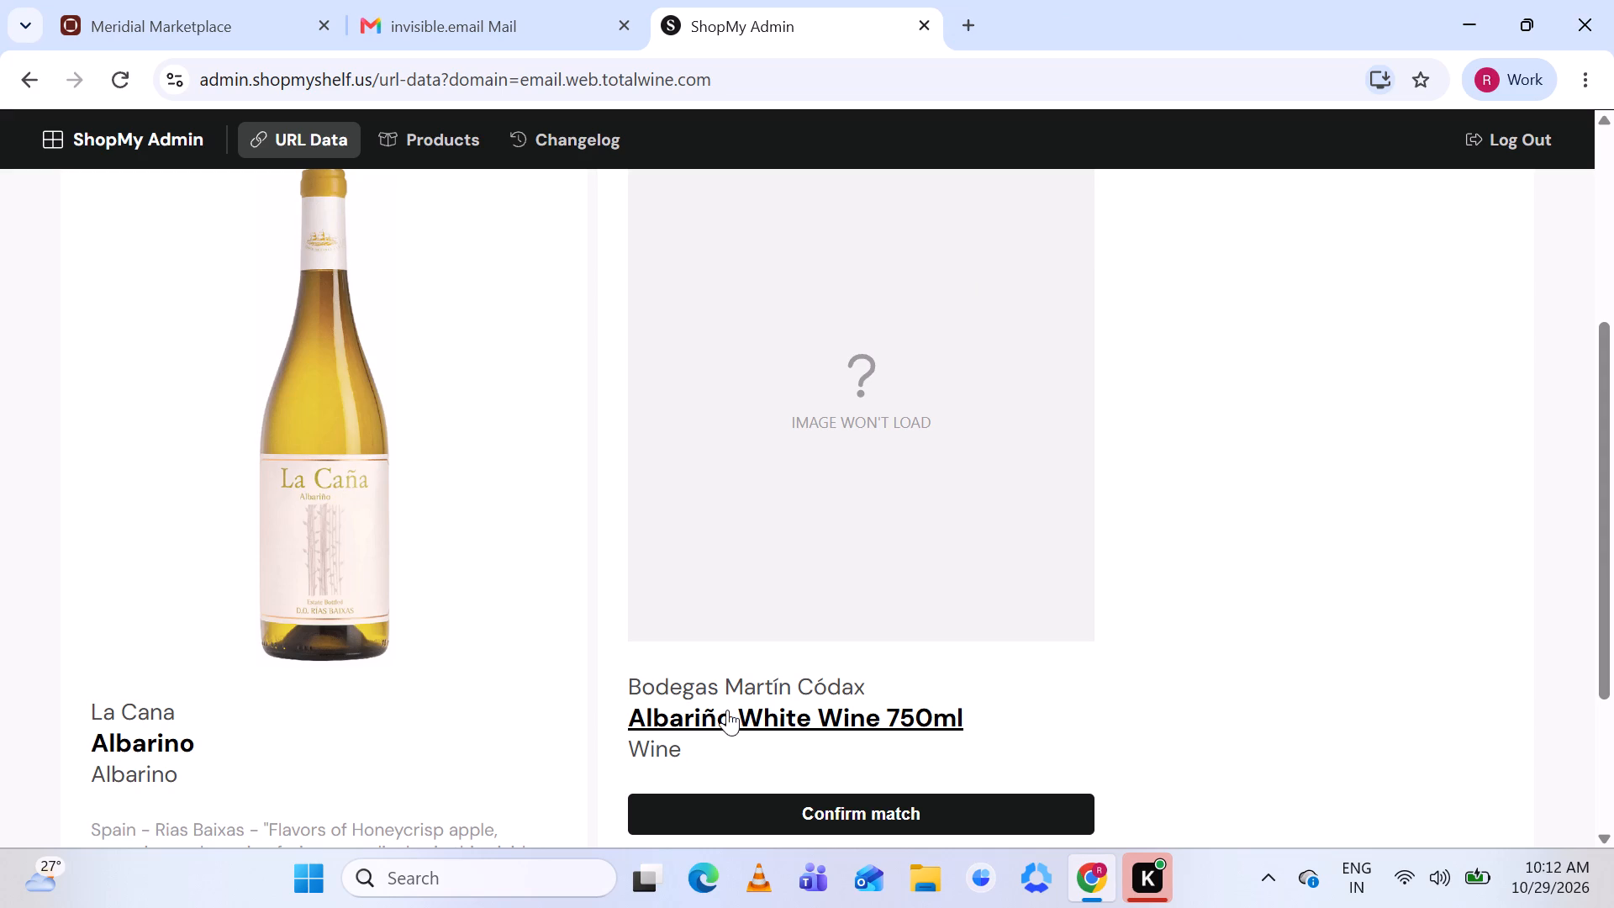
left_click(731, 705)
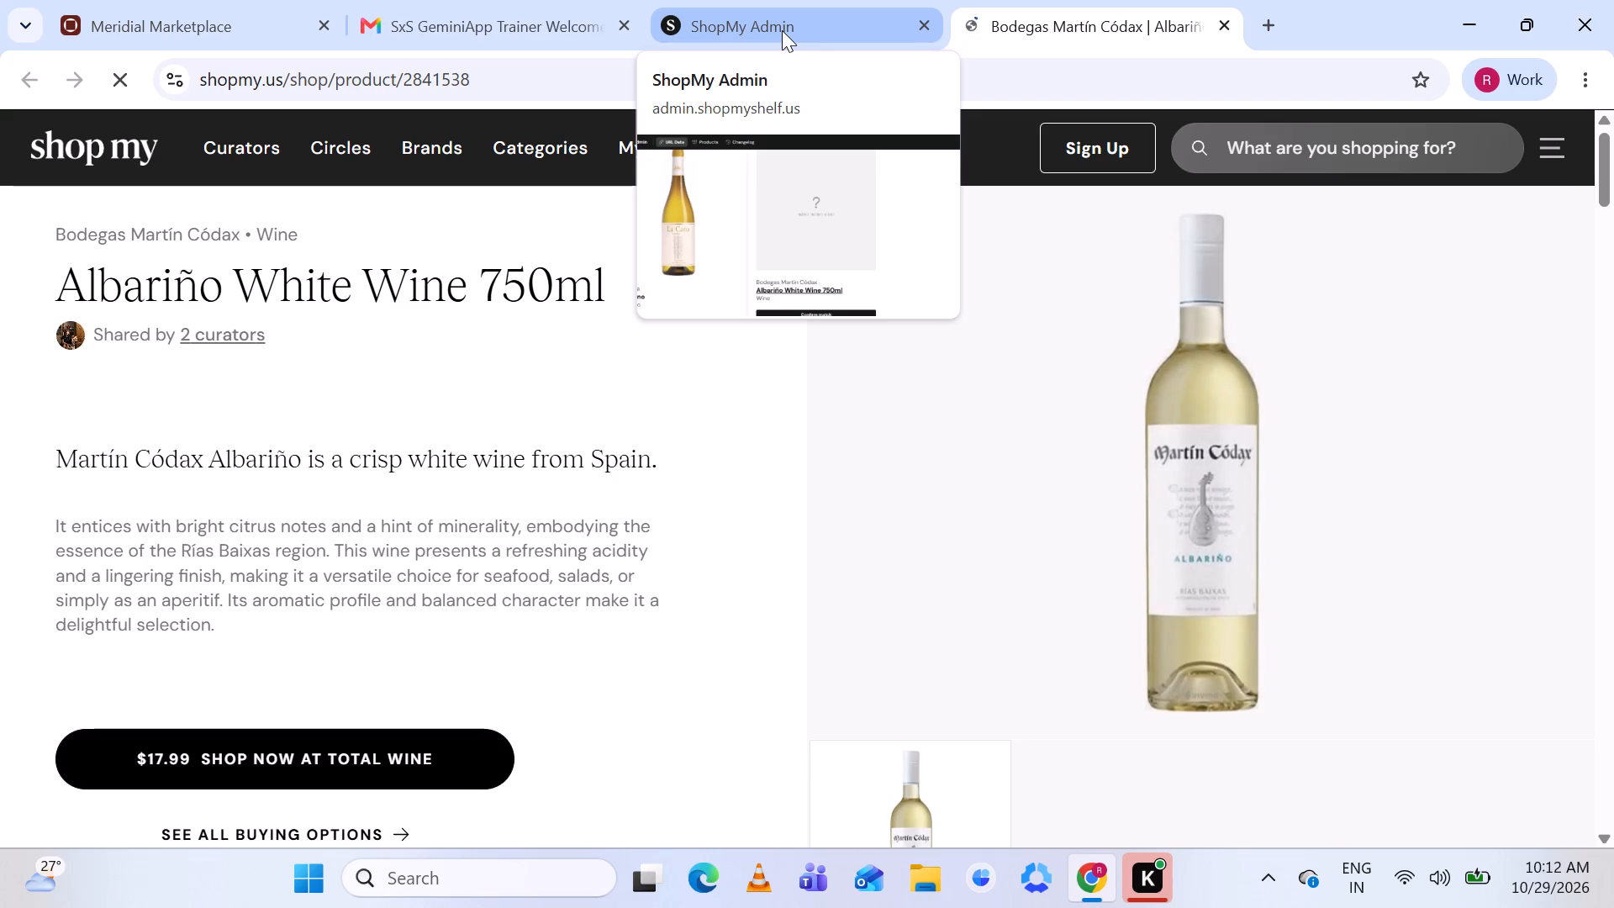
left_click(782, 30)
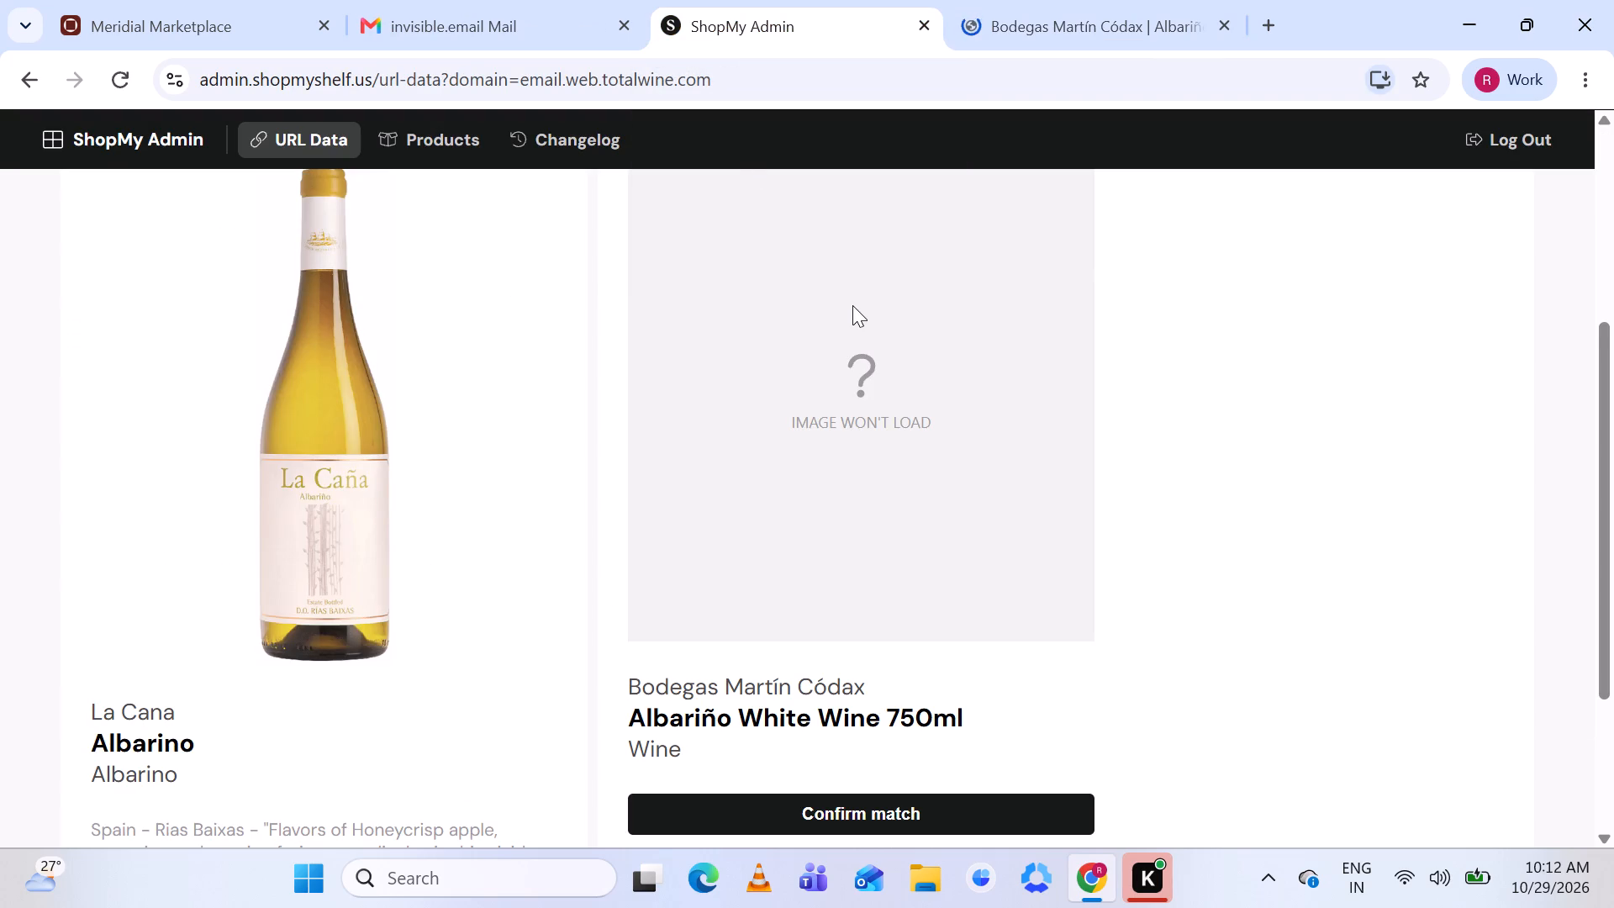
Start a new product for the La Cana Albarino URL and prettify its bottle image.
scroll(852, 305, "up", 1)
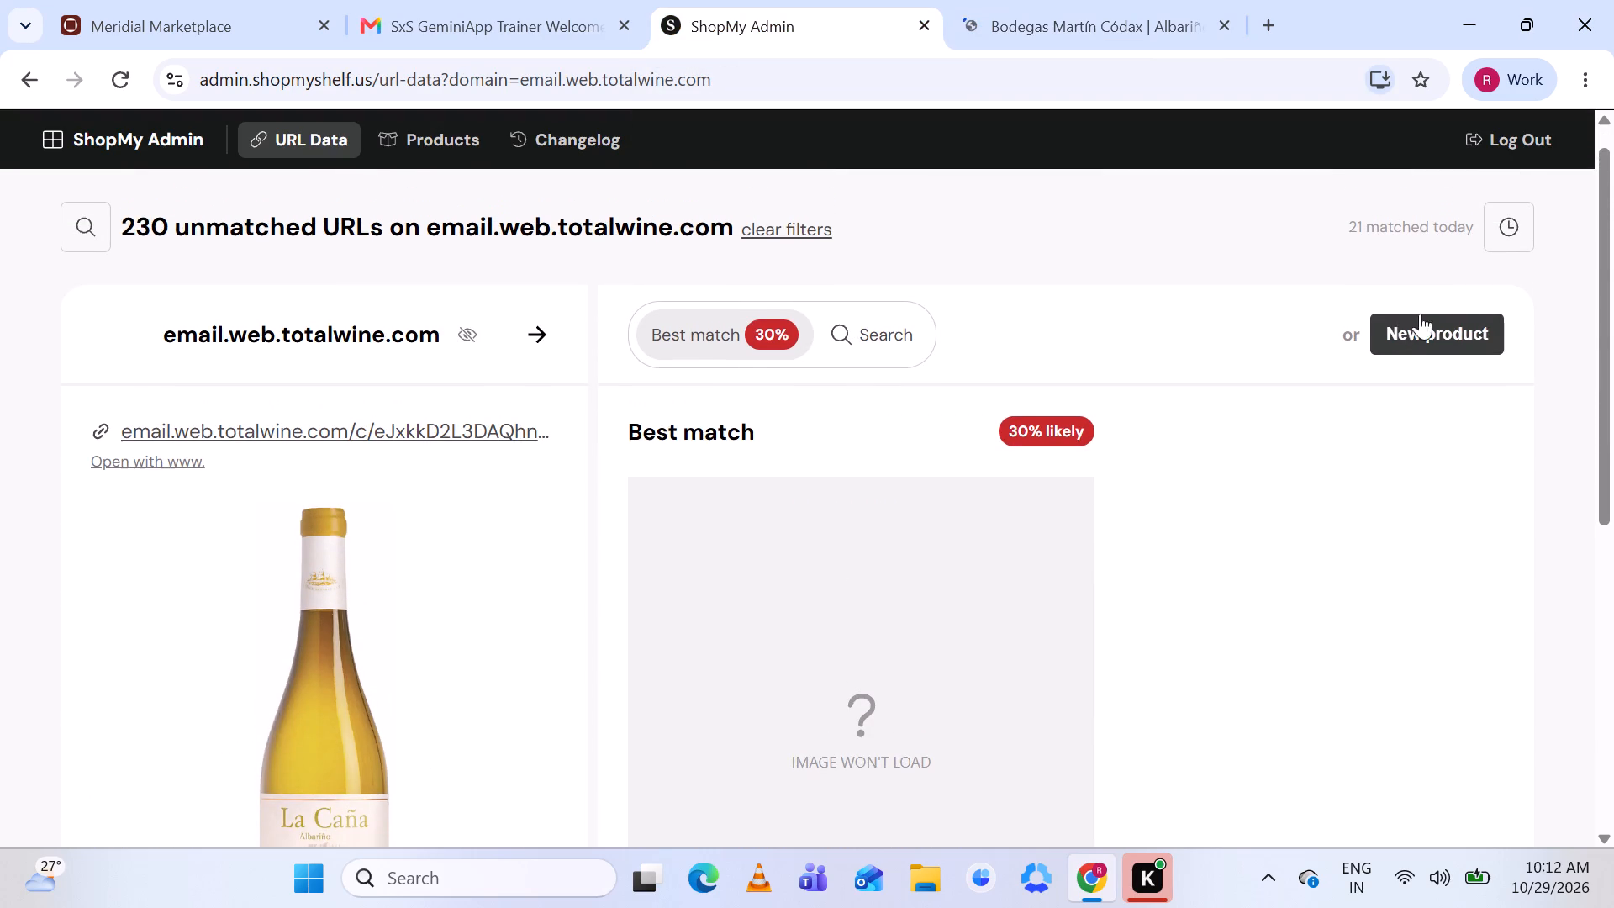
left_click(1412, 328)
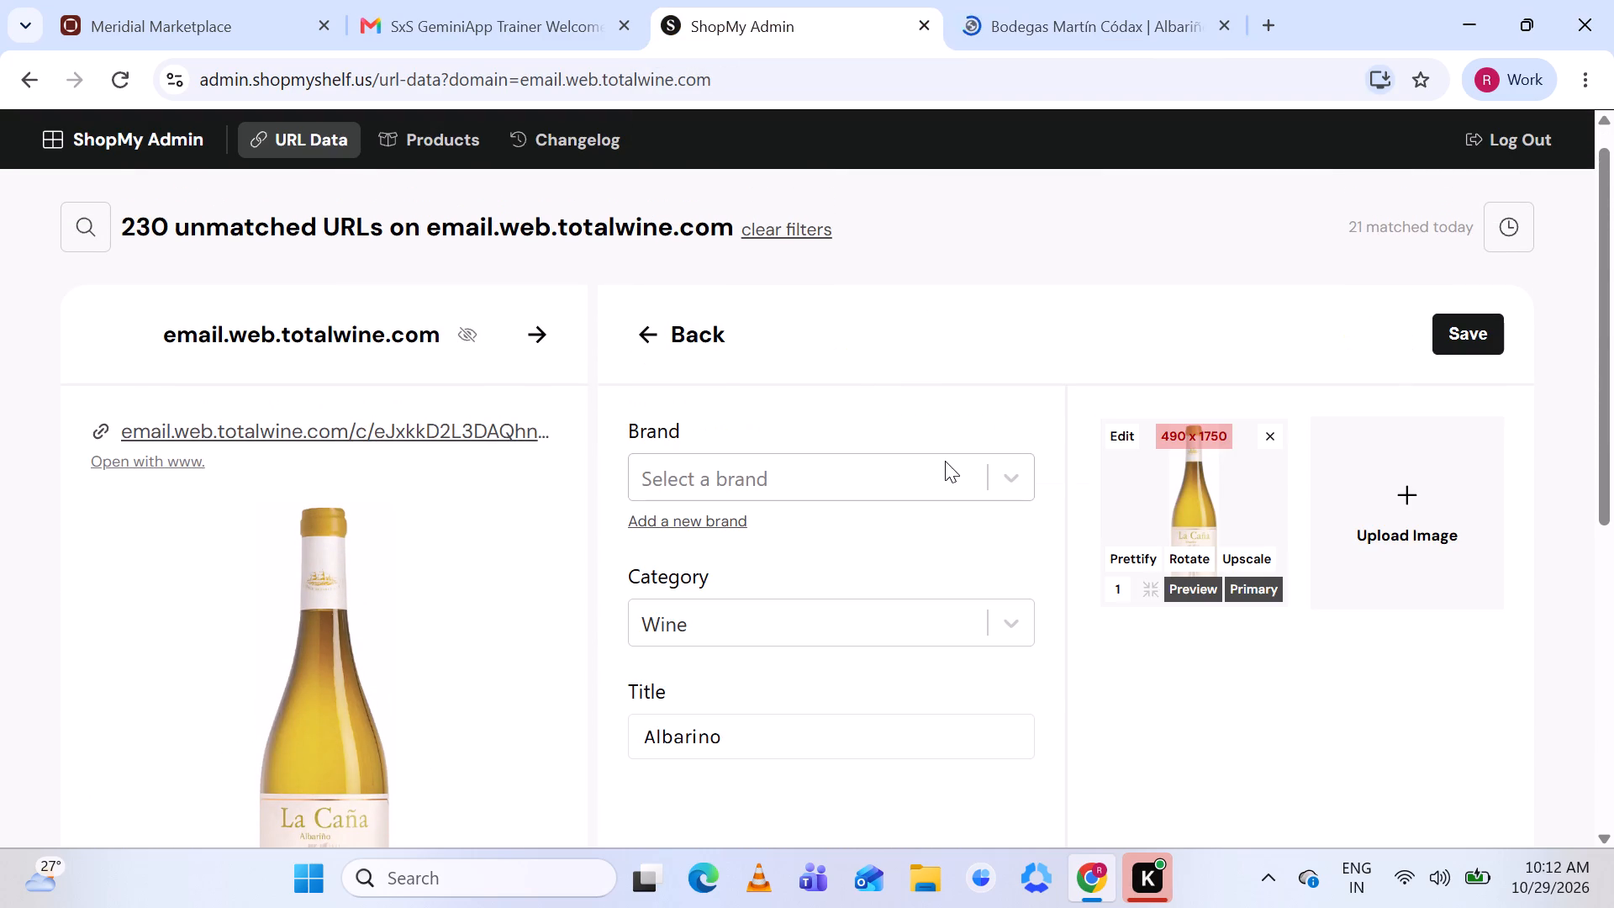
scroll(945, 461, "down", 1)
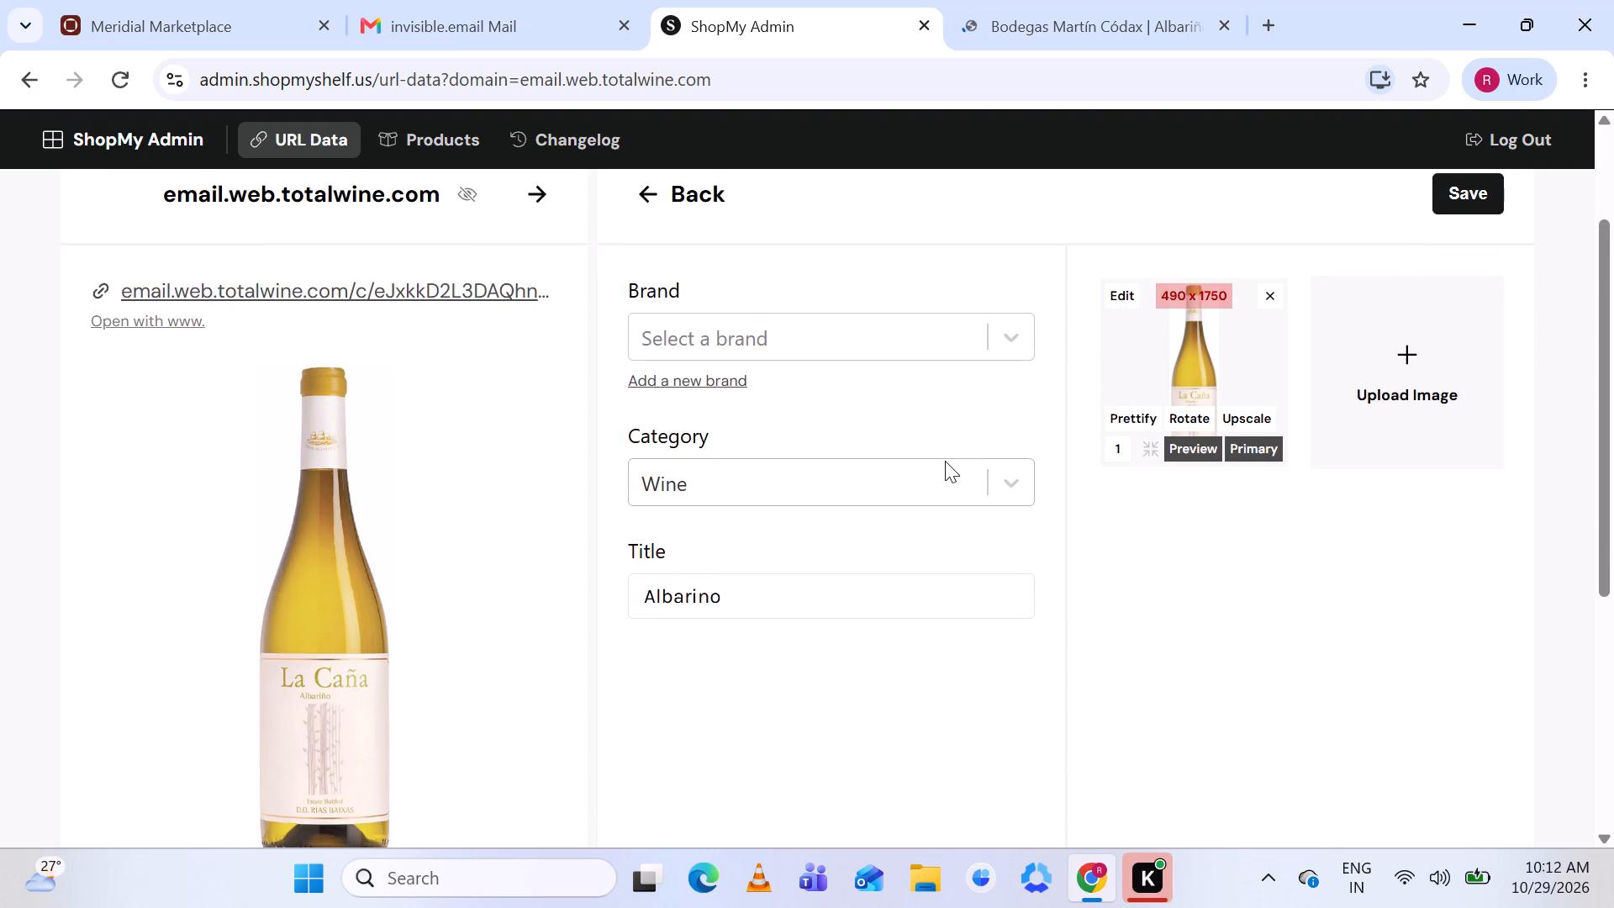
scroll(945, 461, "down", 1)
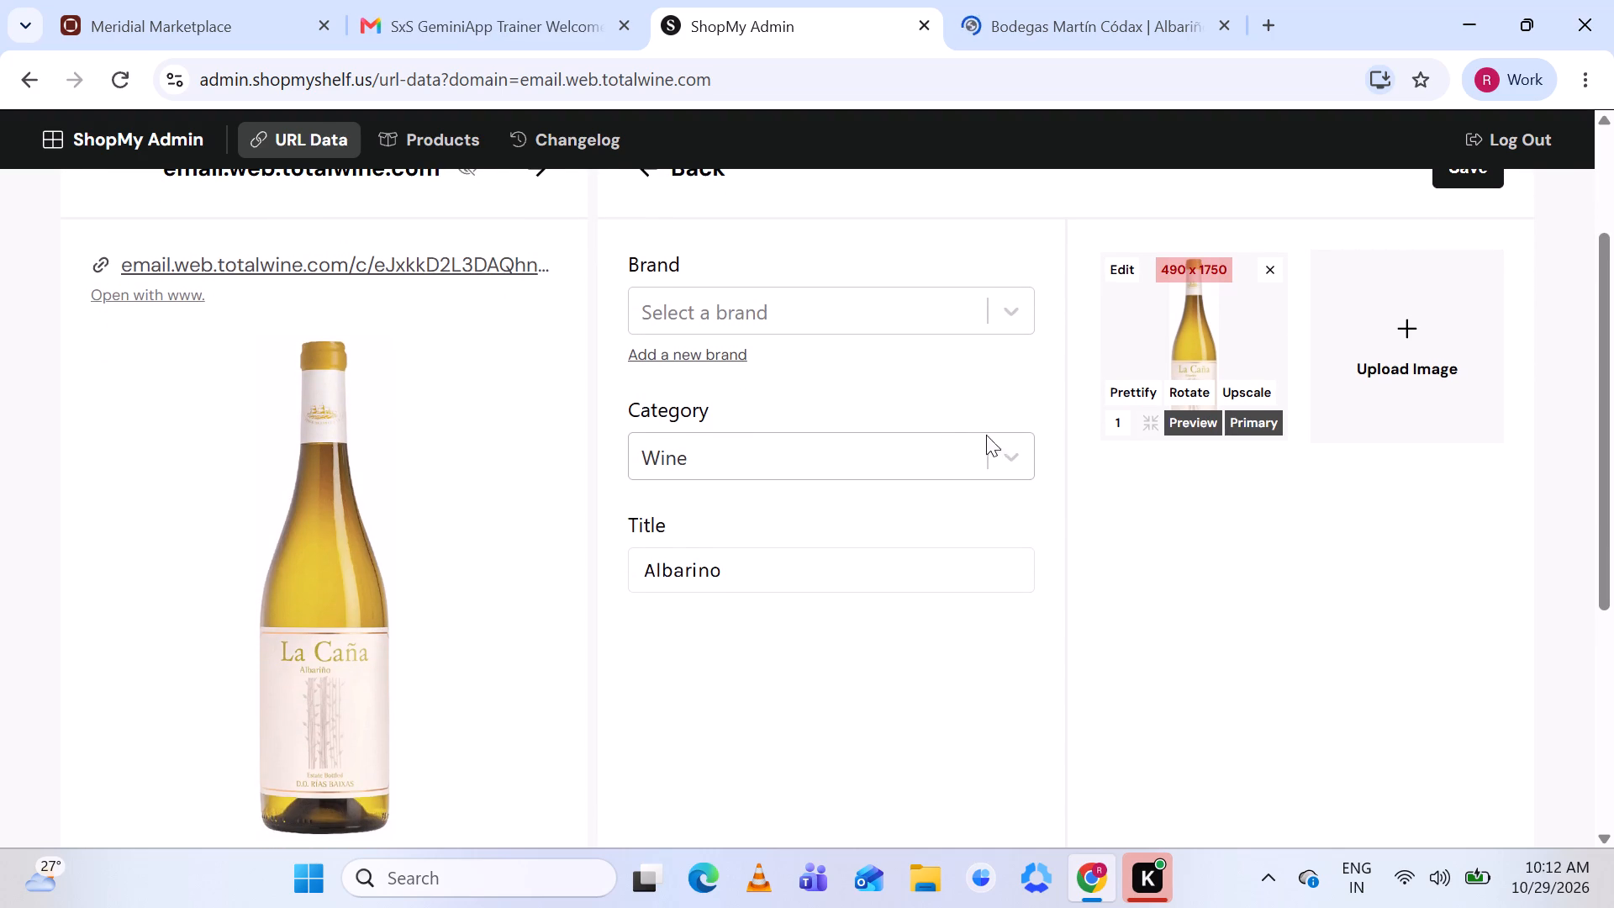
left_click(1136, 392)
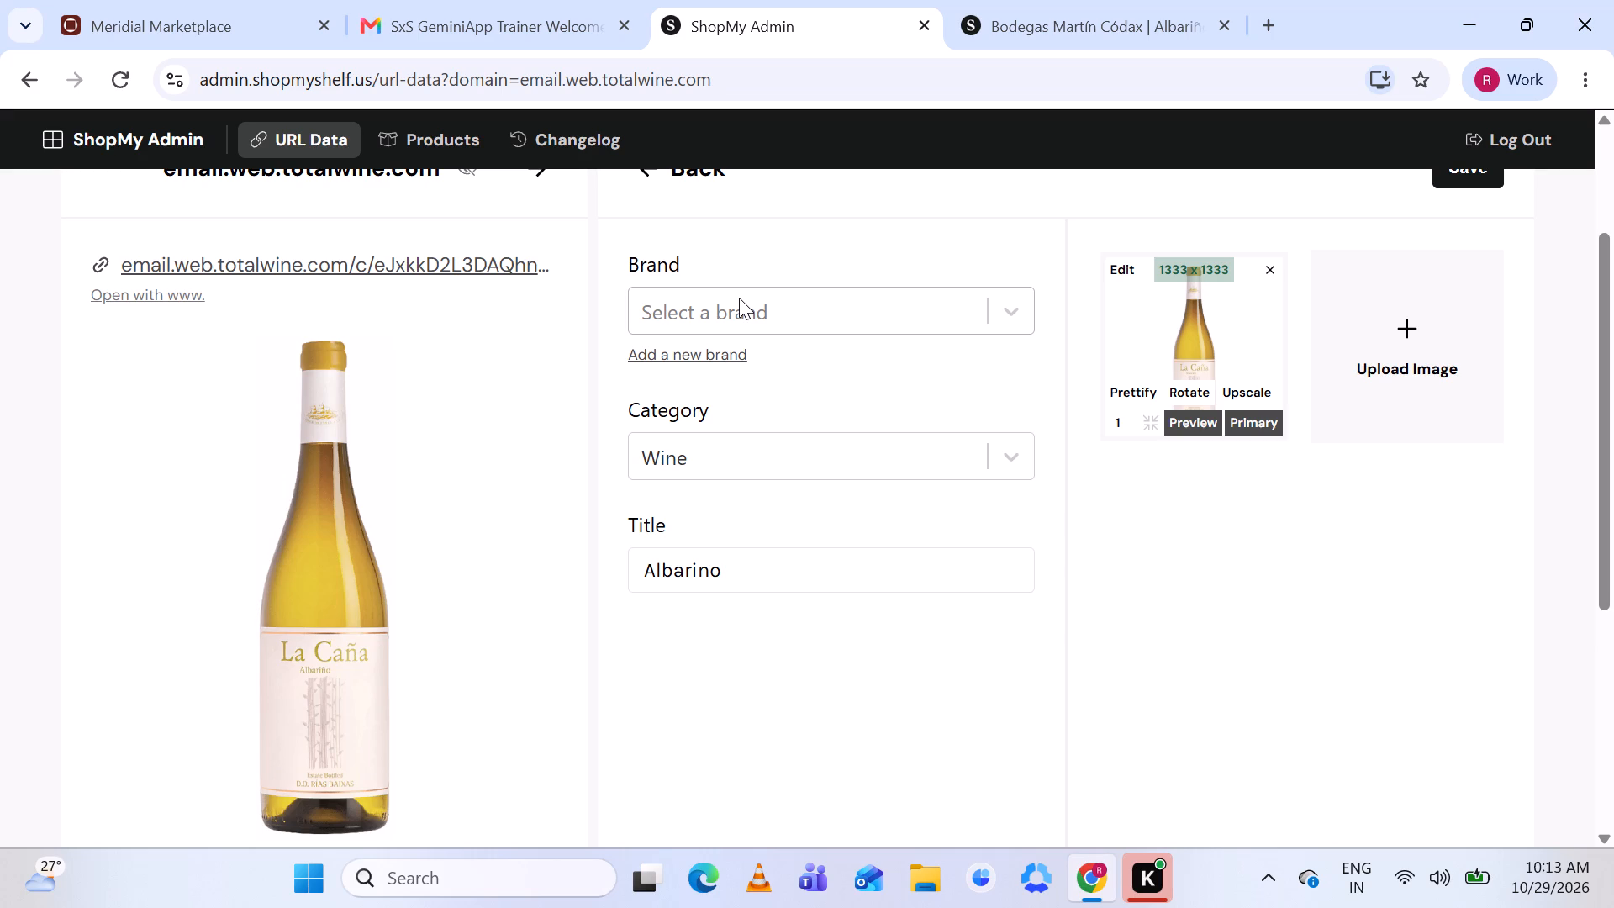
Check the source's brand name and search the product's brand options for La Cana.
scroll(739, 298, "down", 3)
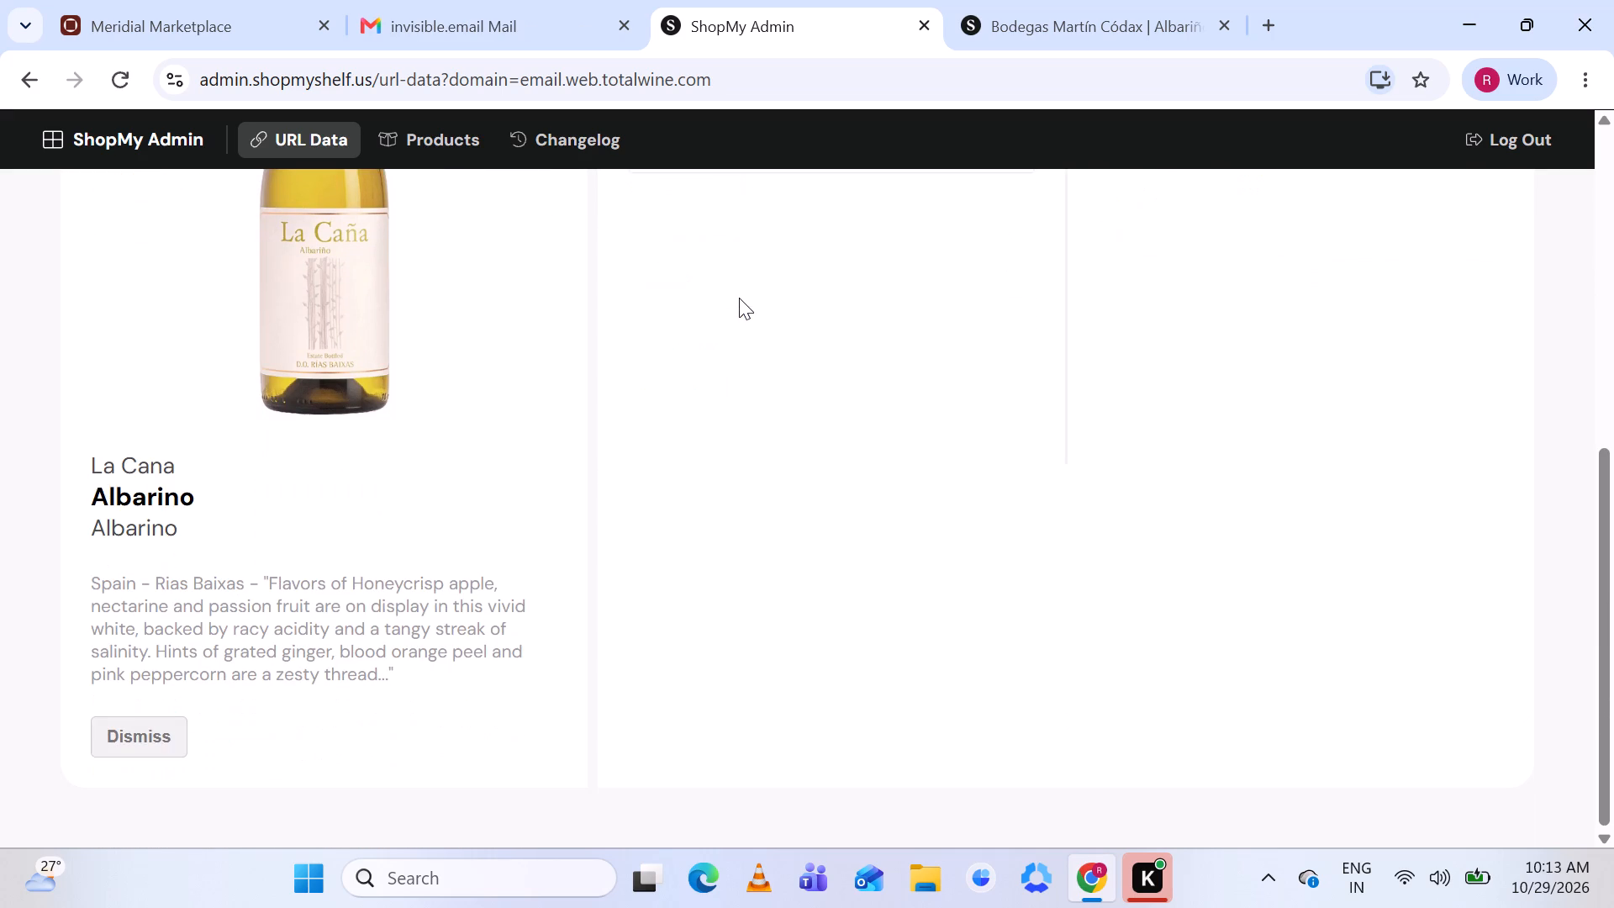
scroll(739, 298, "up", 3)
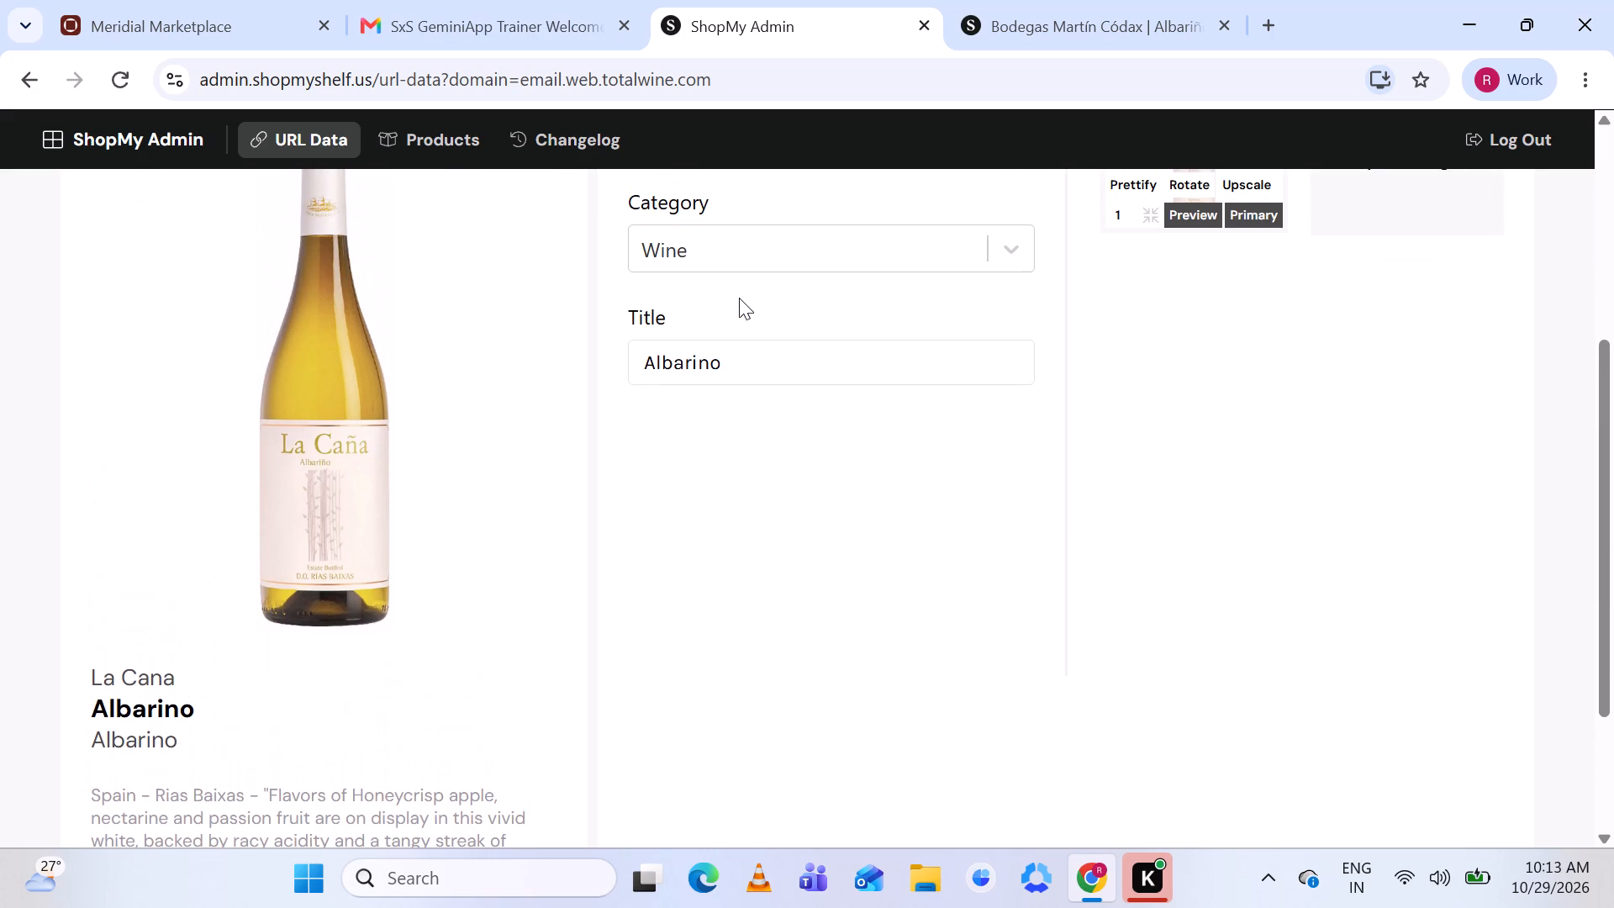
scroll(739, 298, "up", 1)
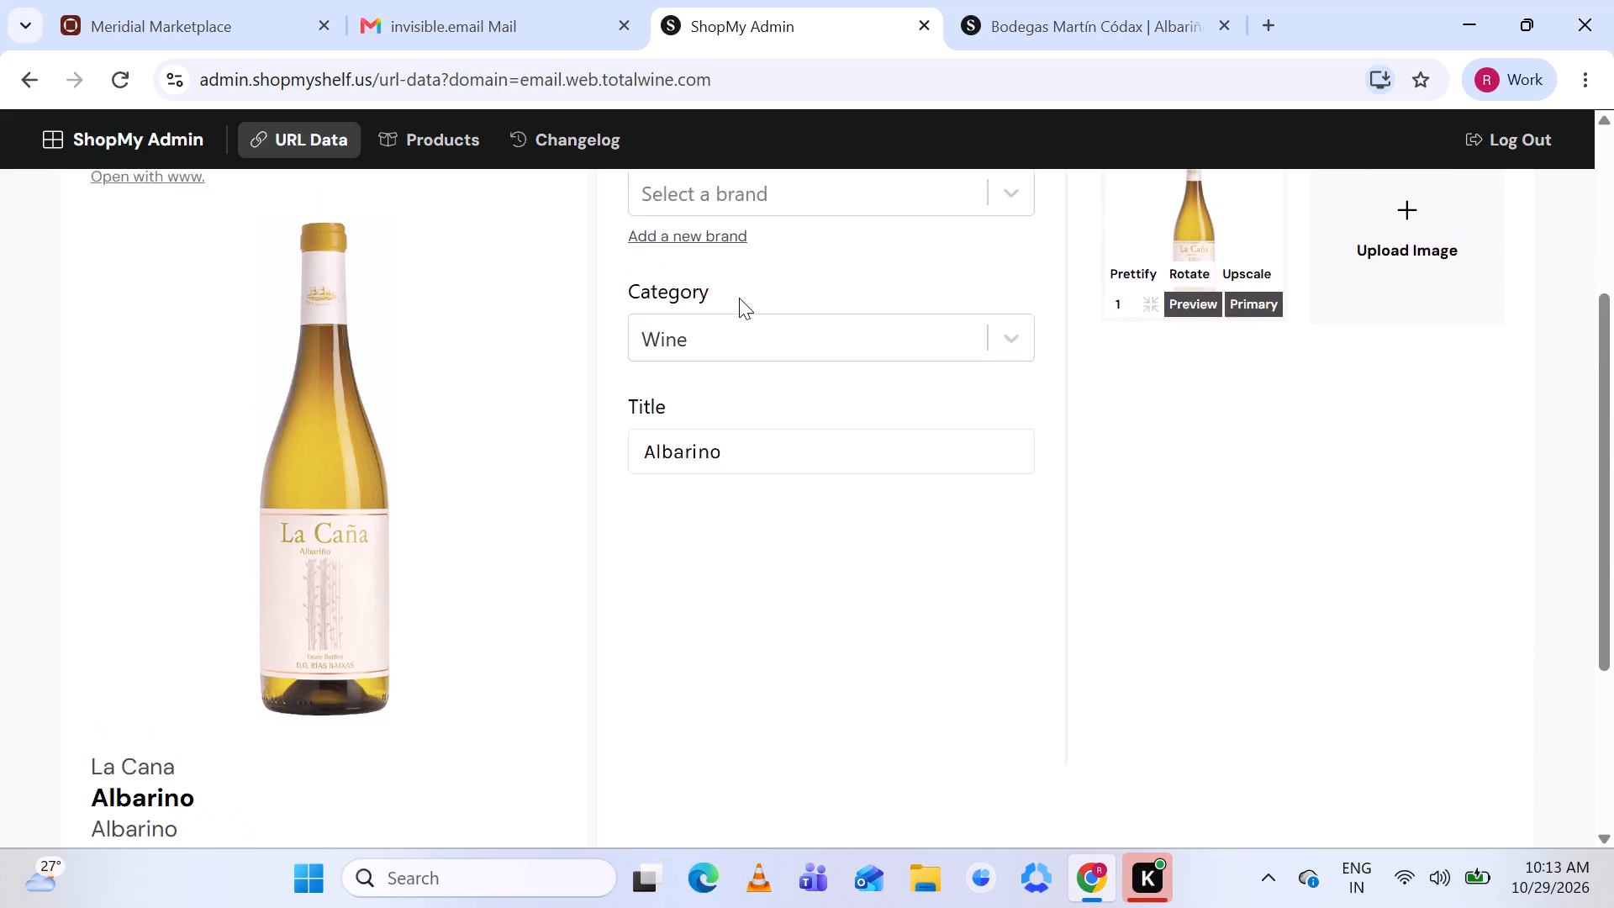
scroll(739, 298, "up", 1)
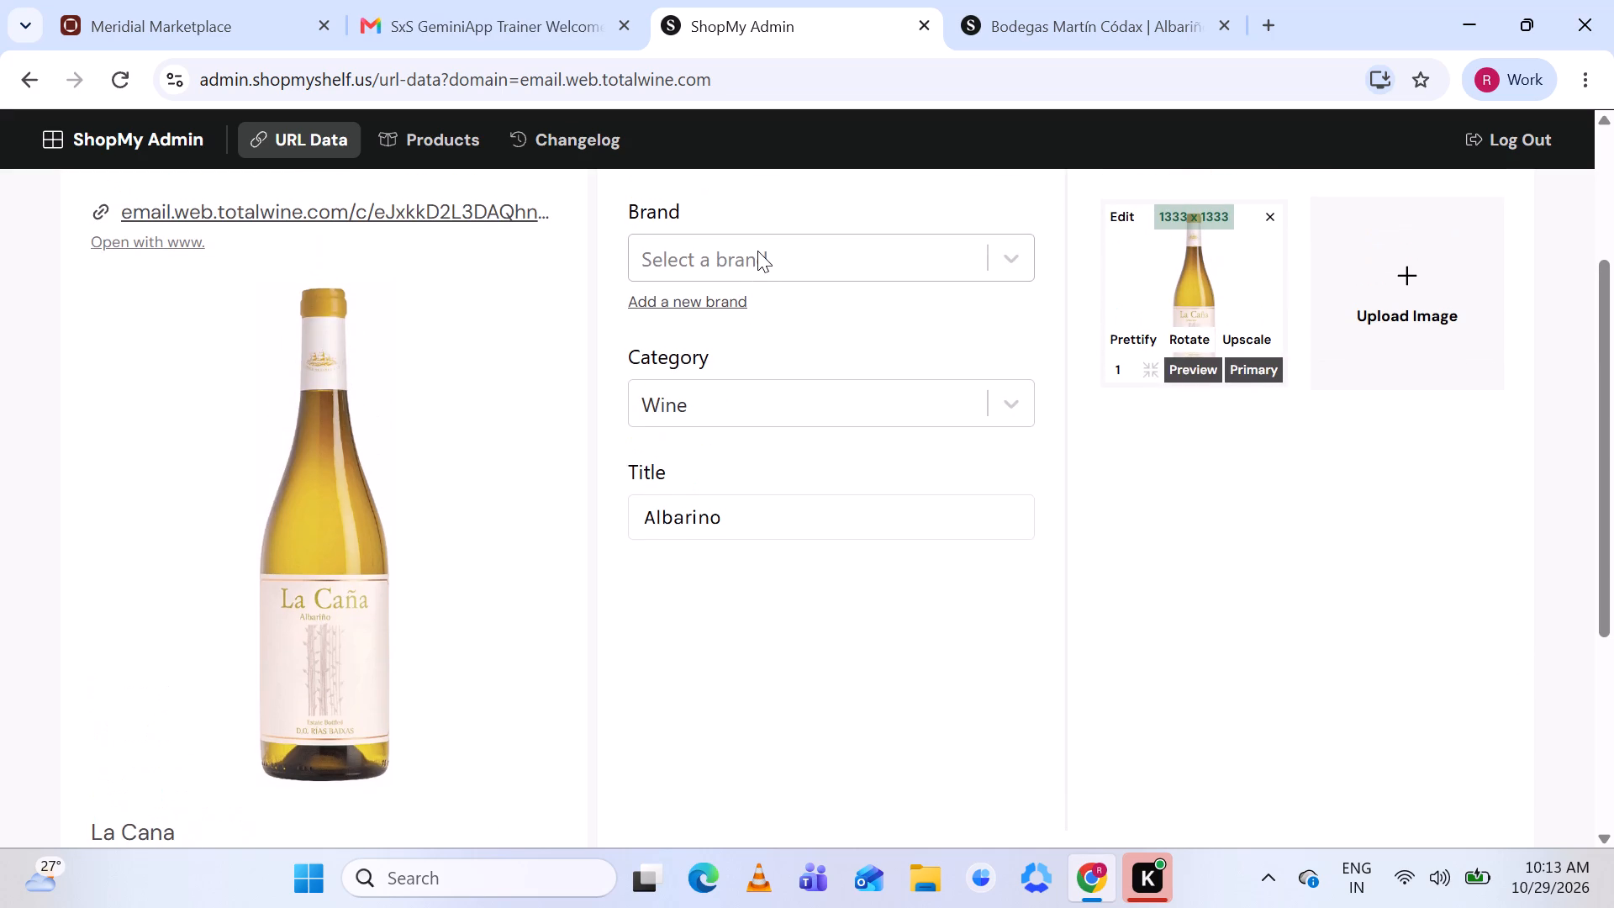
left_click(757, 251)
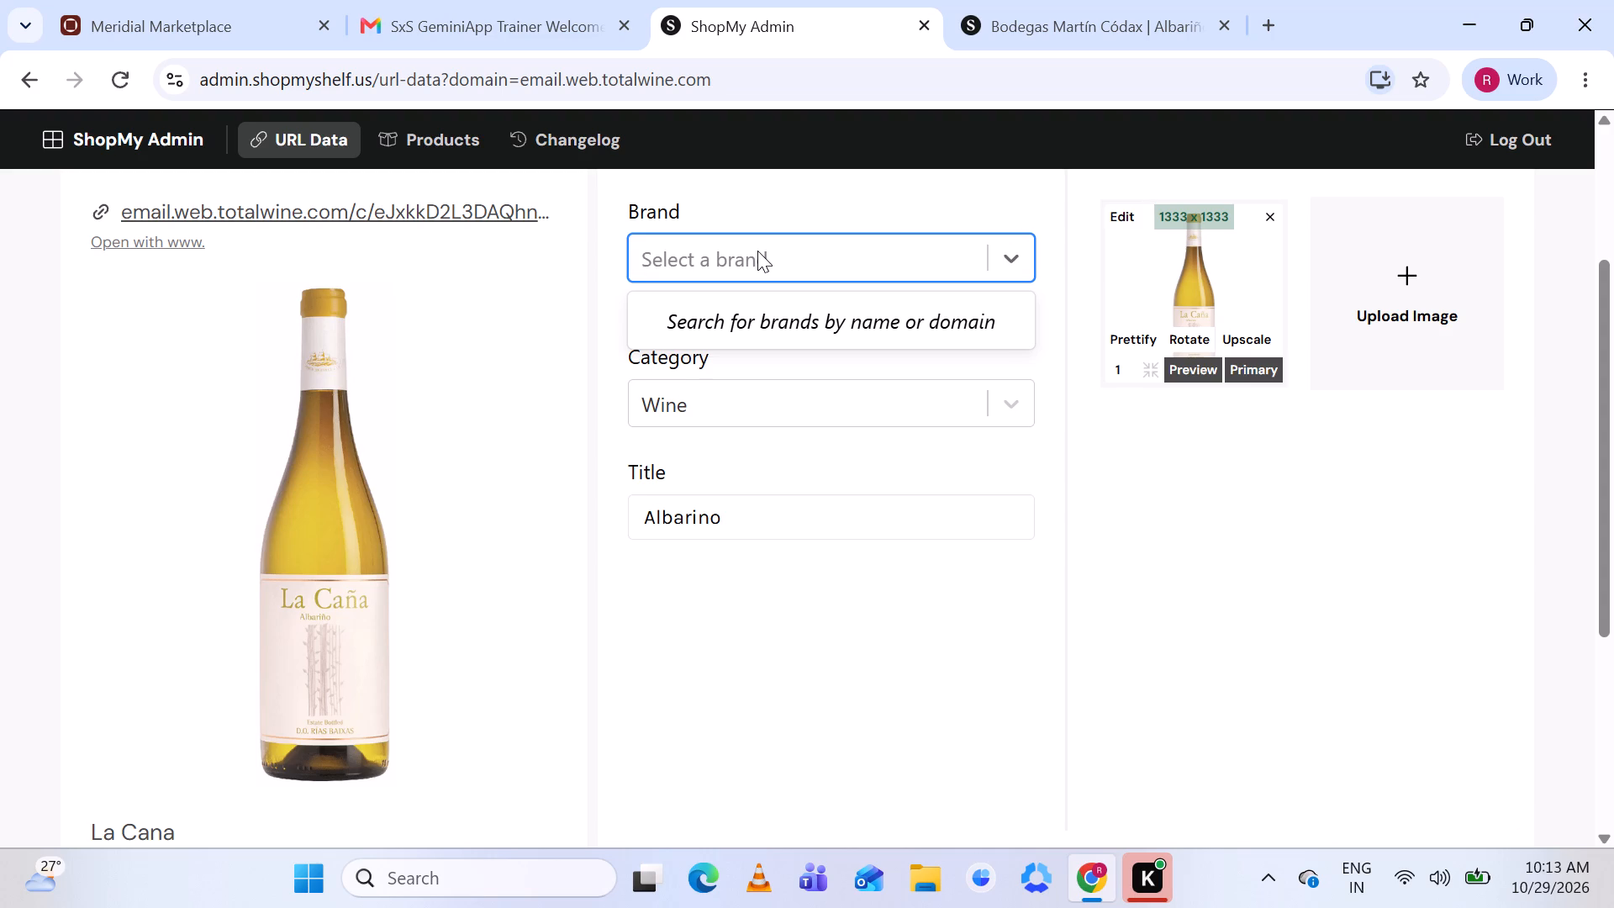
type("LA")
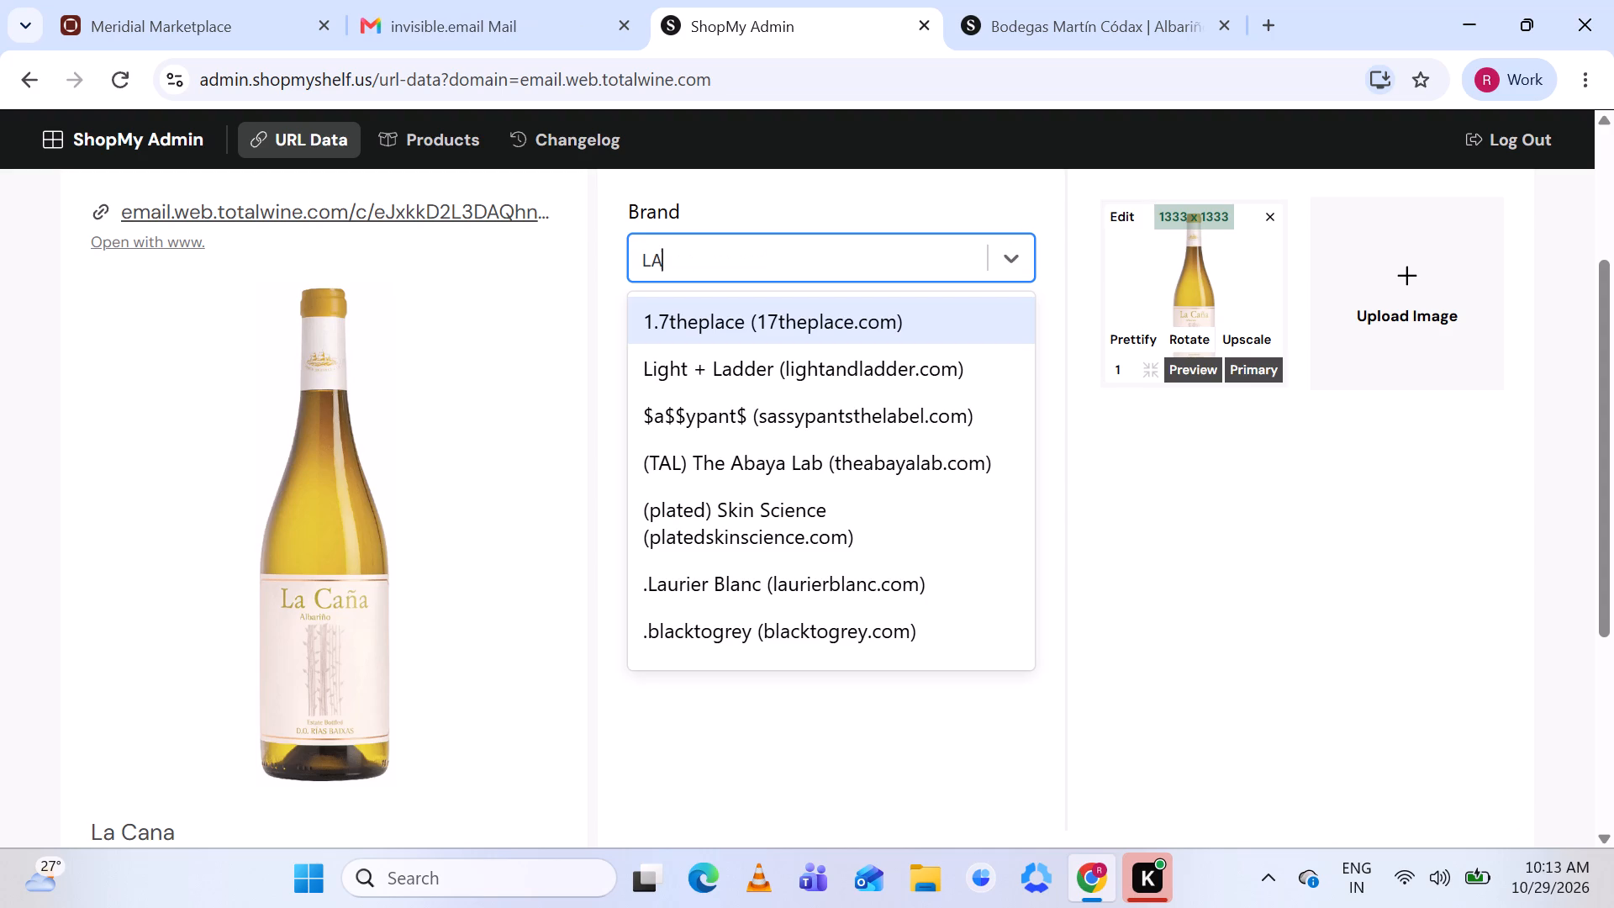
key("BackSpace")
key("a")
key("space")
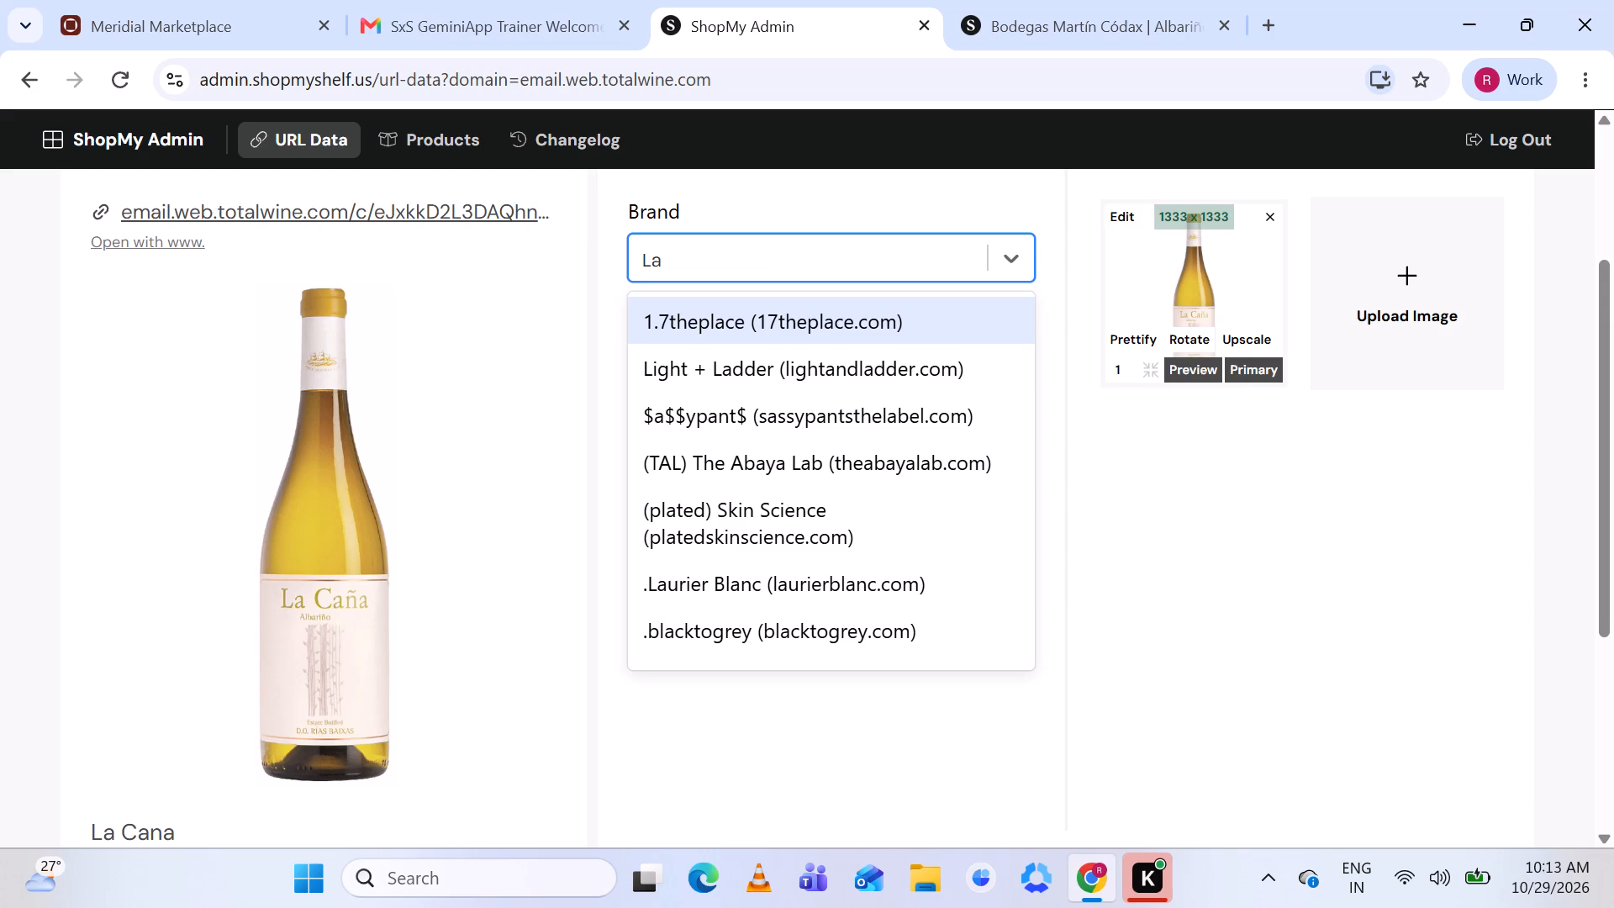
type("Casa")
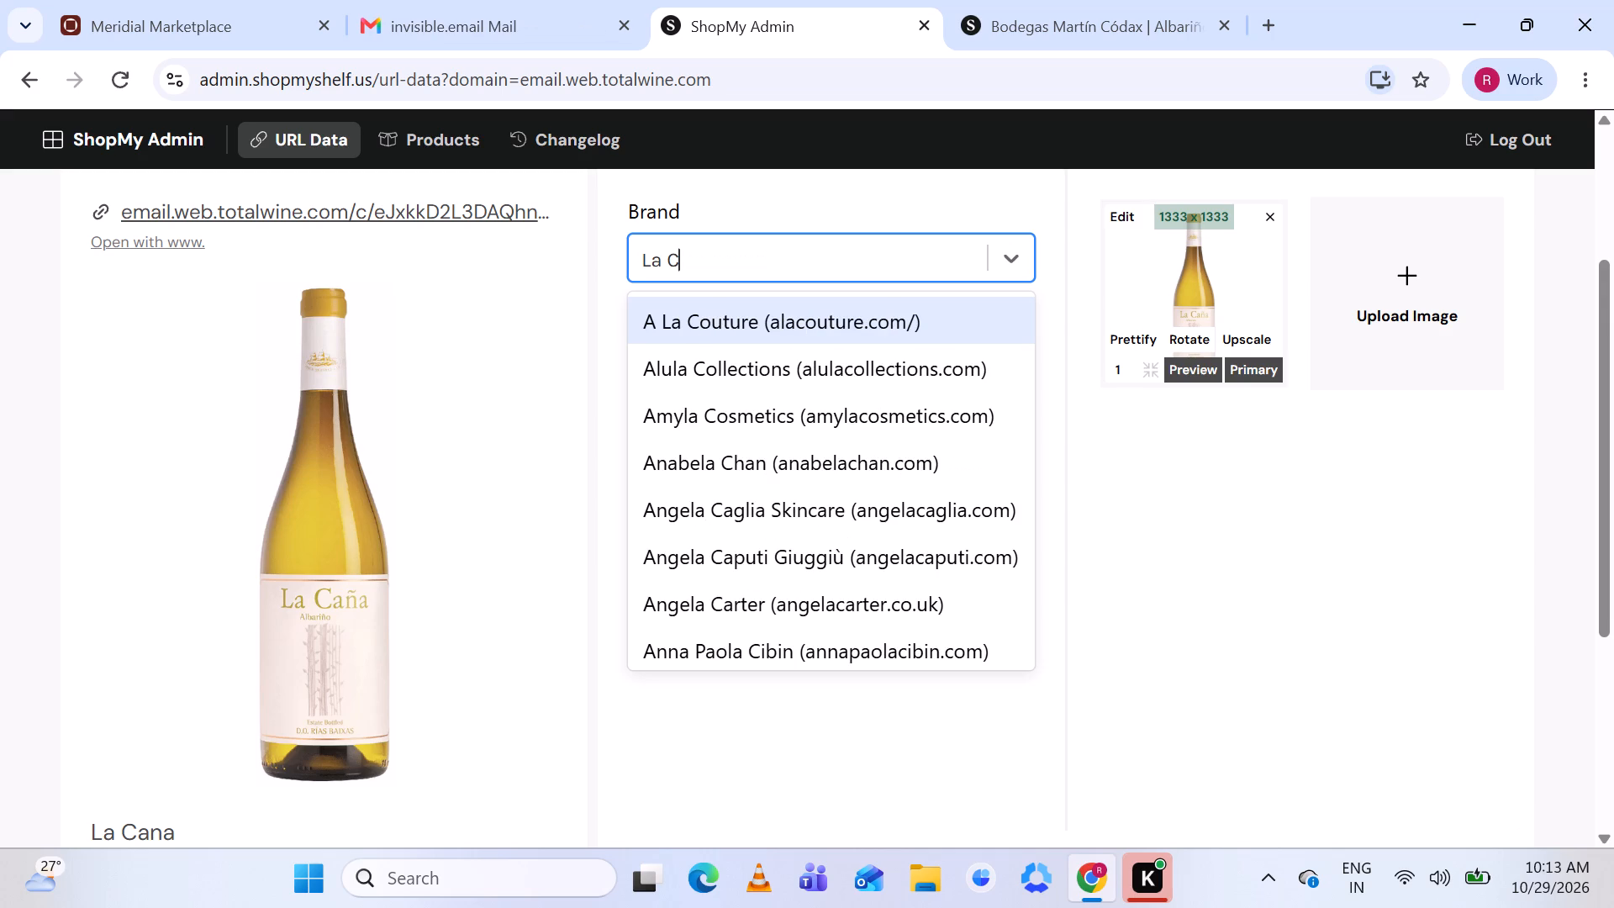
key("BackSpace")
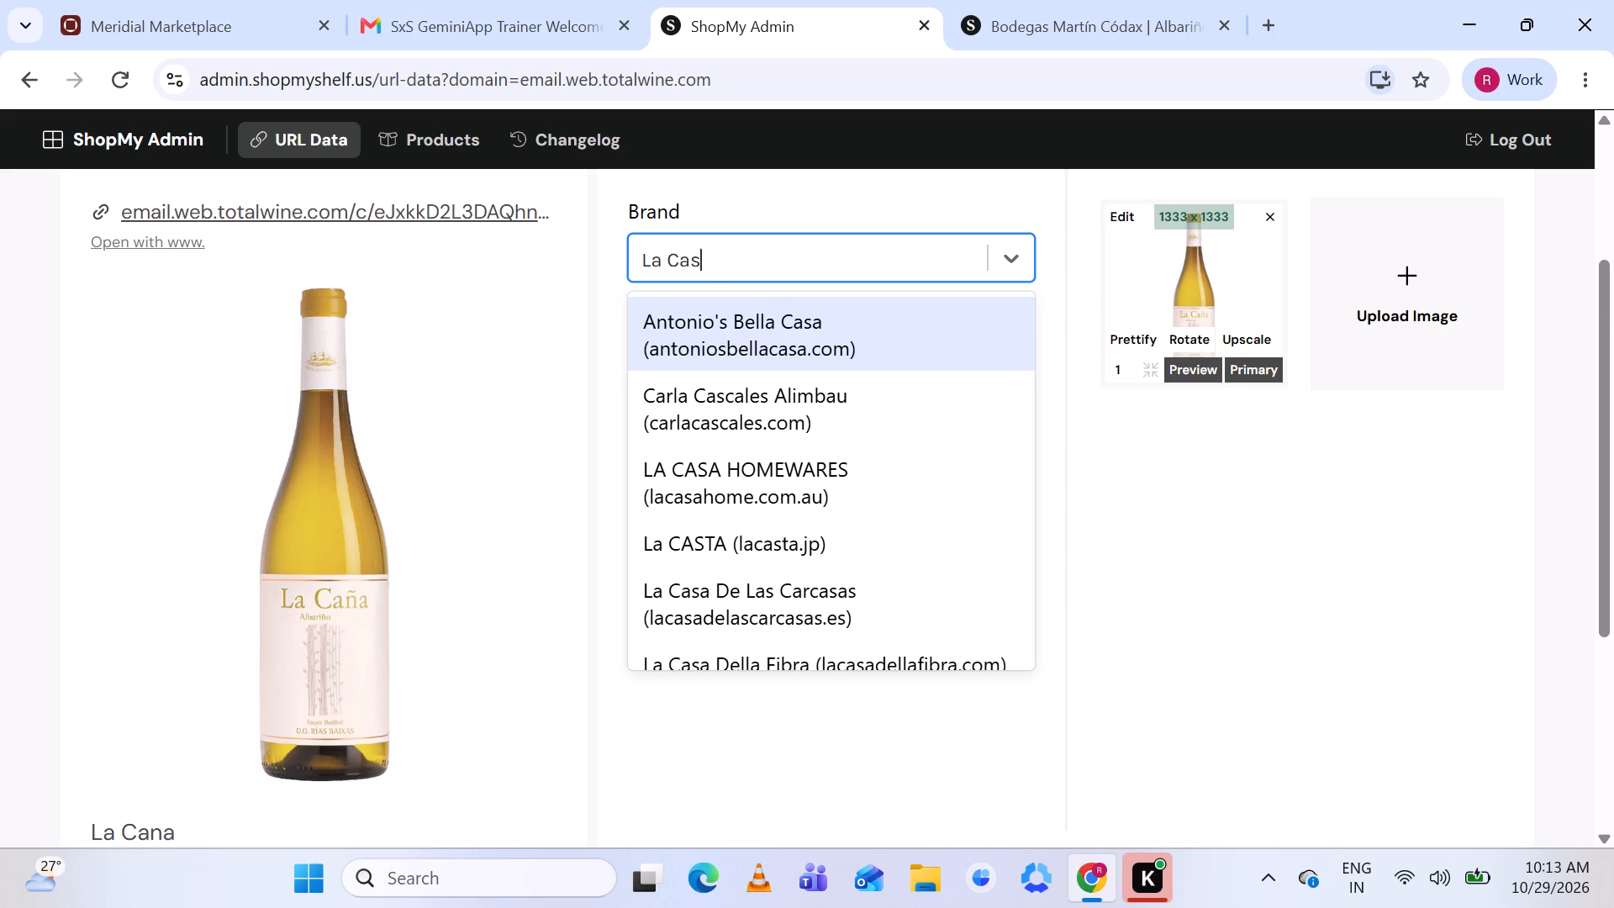
key("BackSpace")
key("n")
key("a")
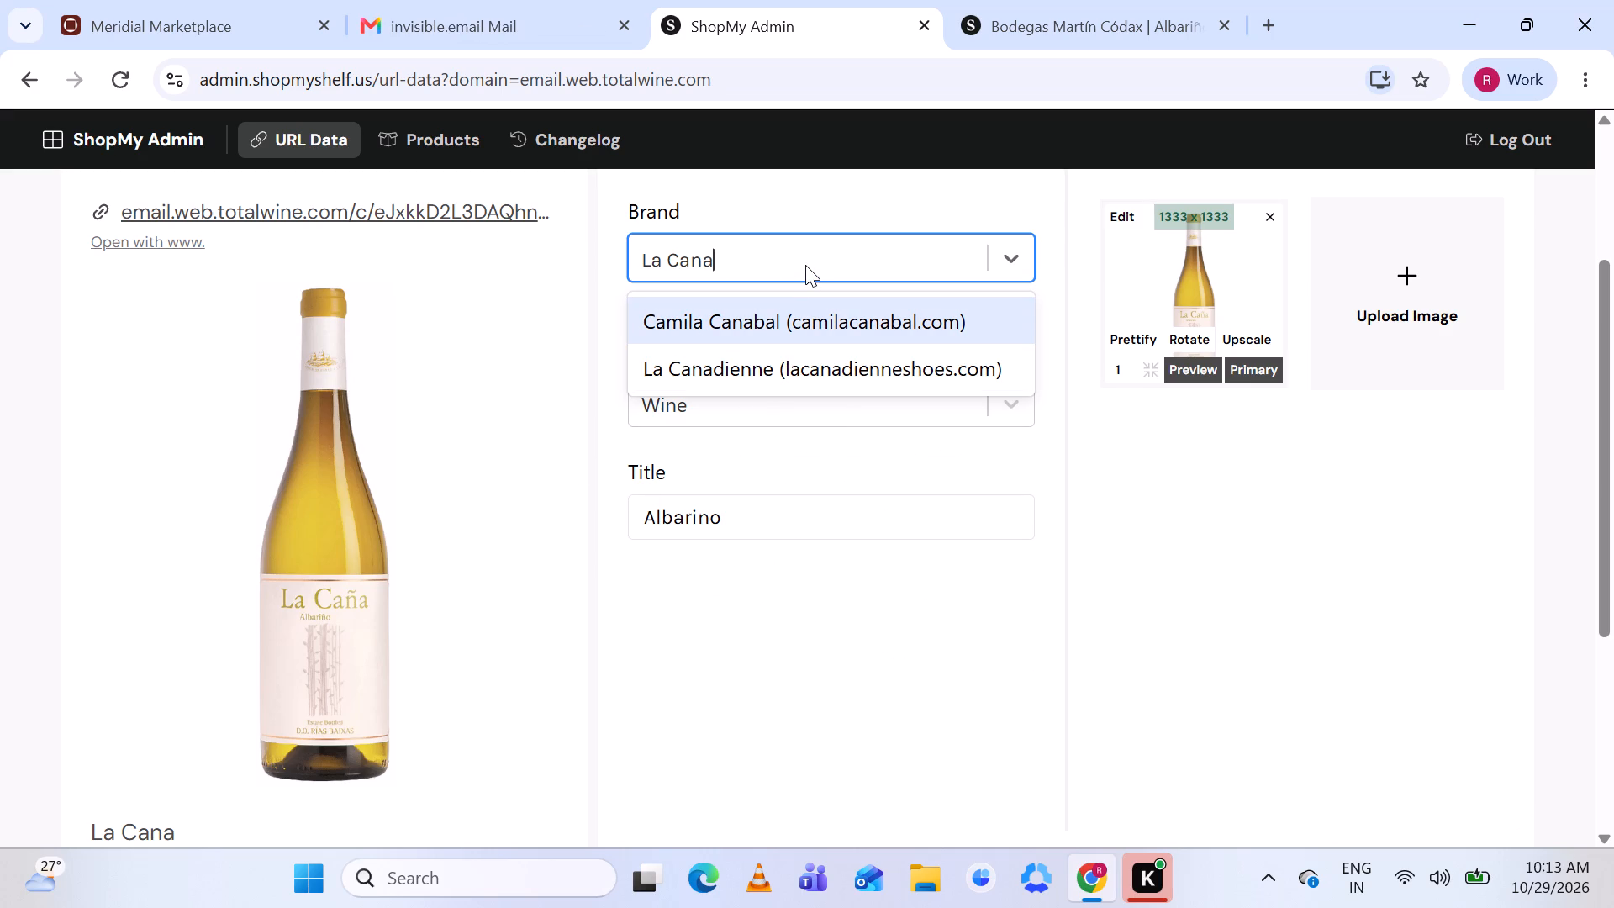
Clear the brand search and search the brand options again for la cana.
key("BackSpace")
key("BackSpace")
key("BackSpace")
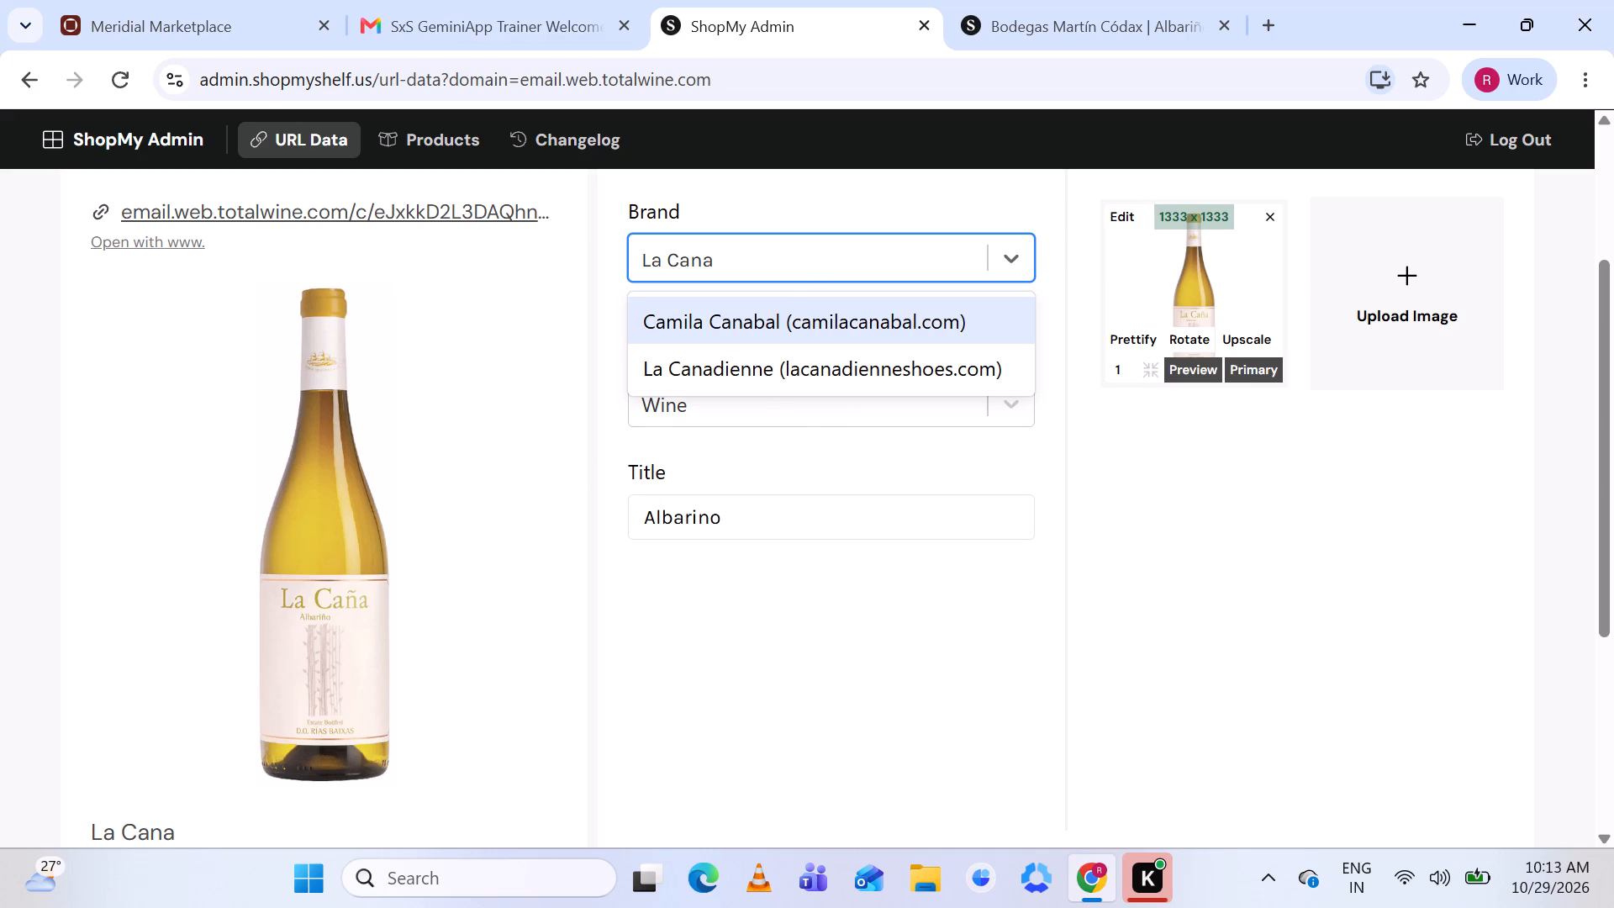
key("BackSpace")
key("BackSpace")
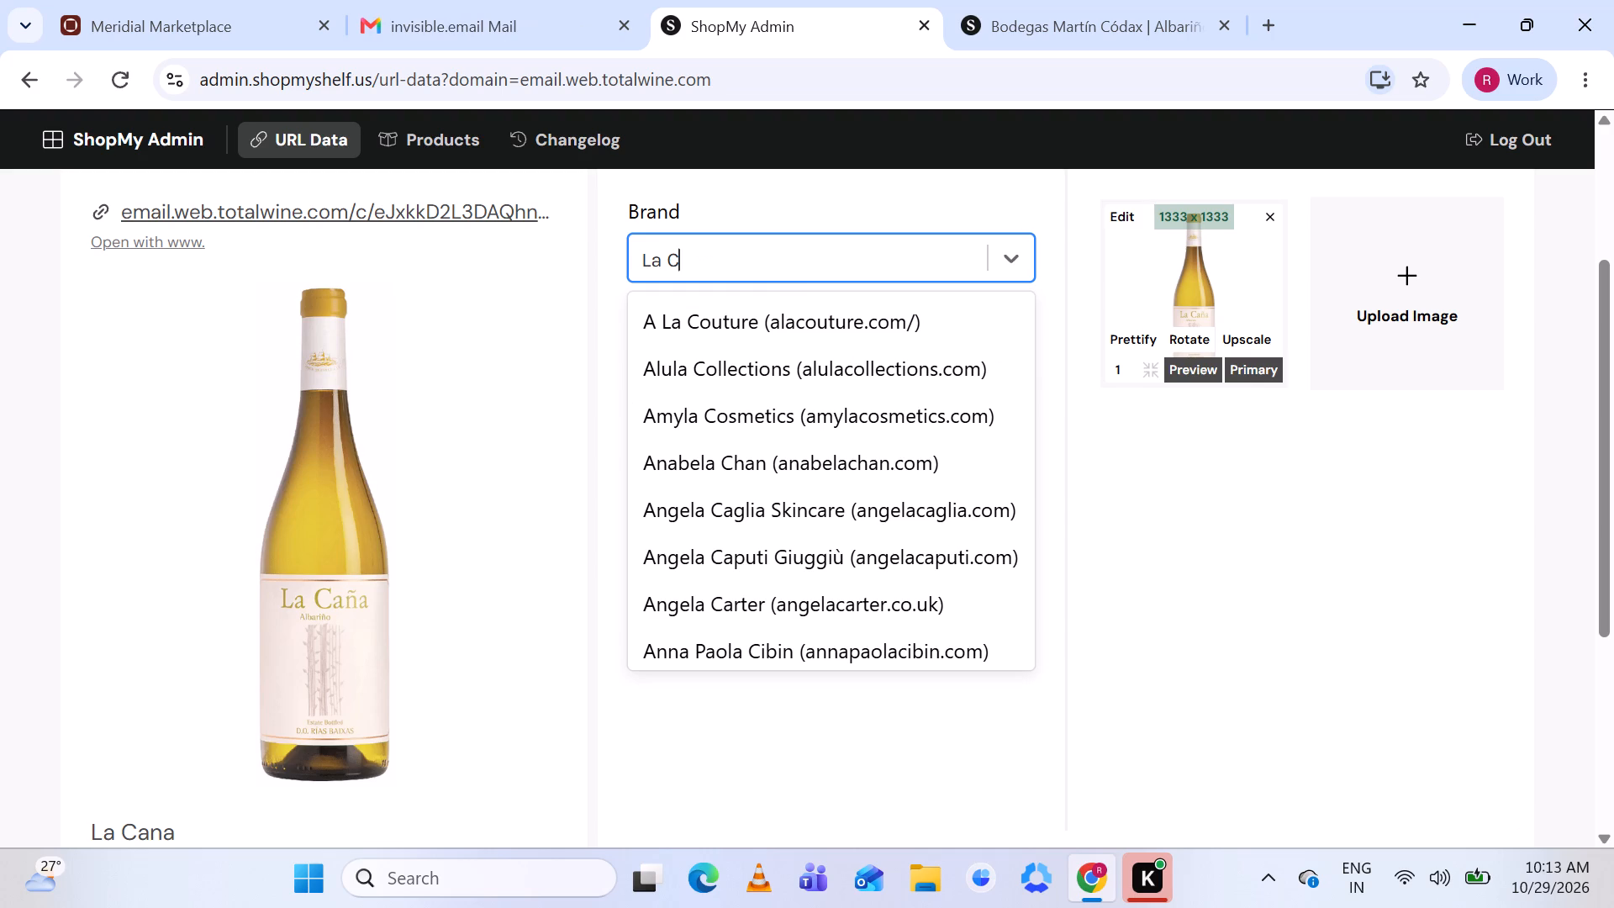
key("BackSpace")
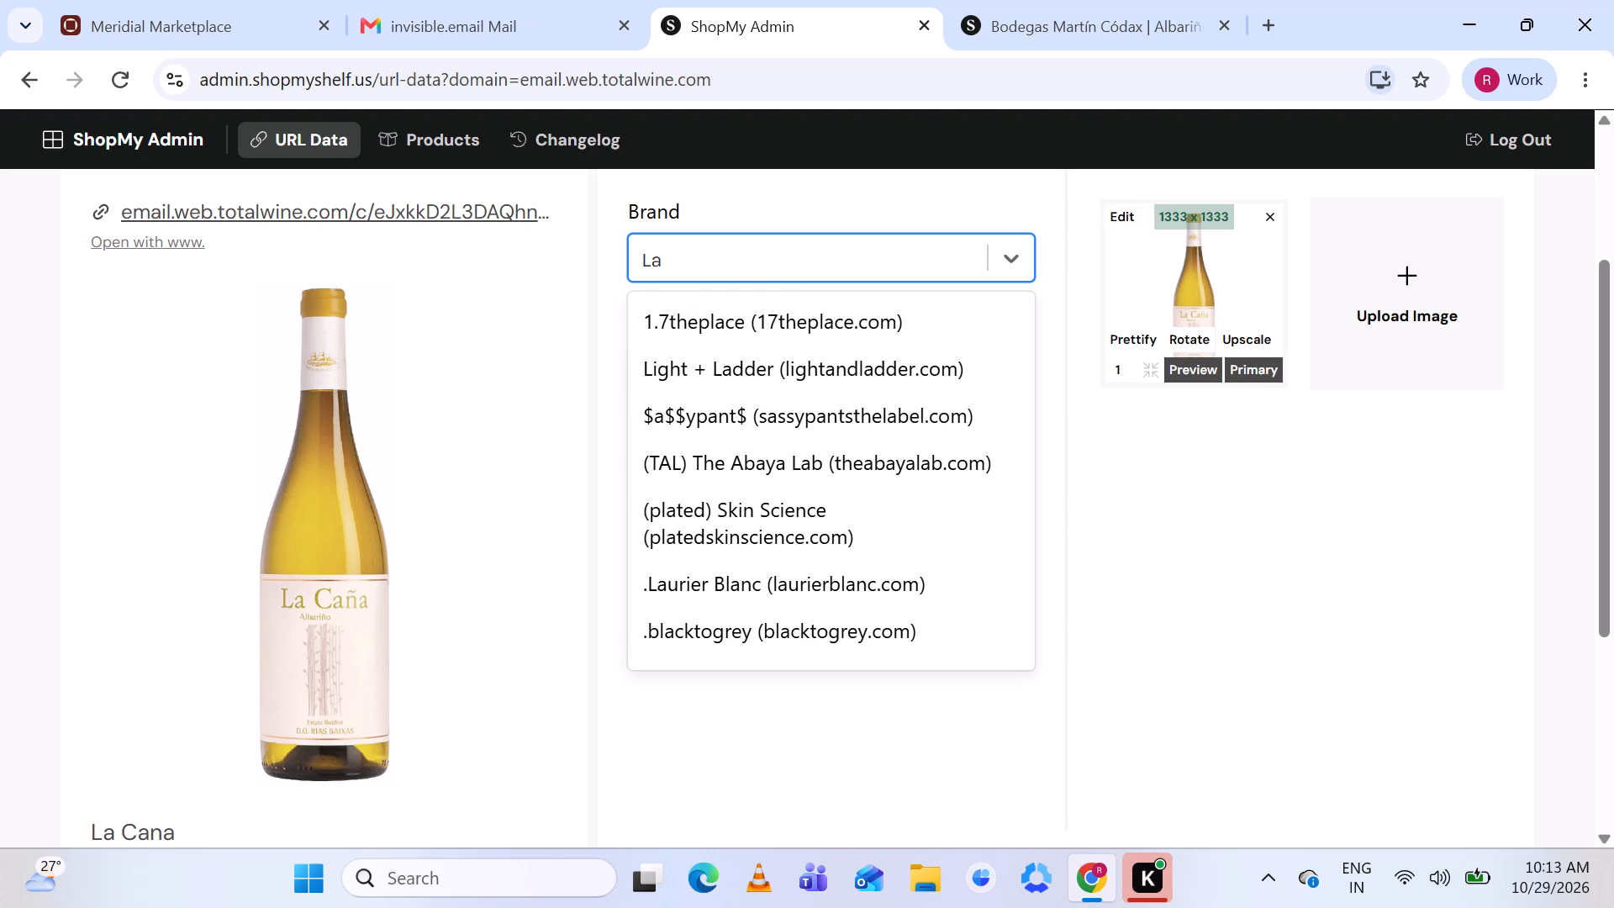
key("BackSpace")
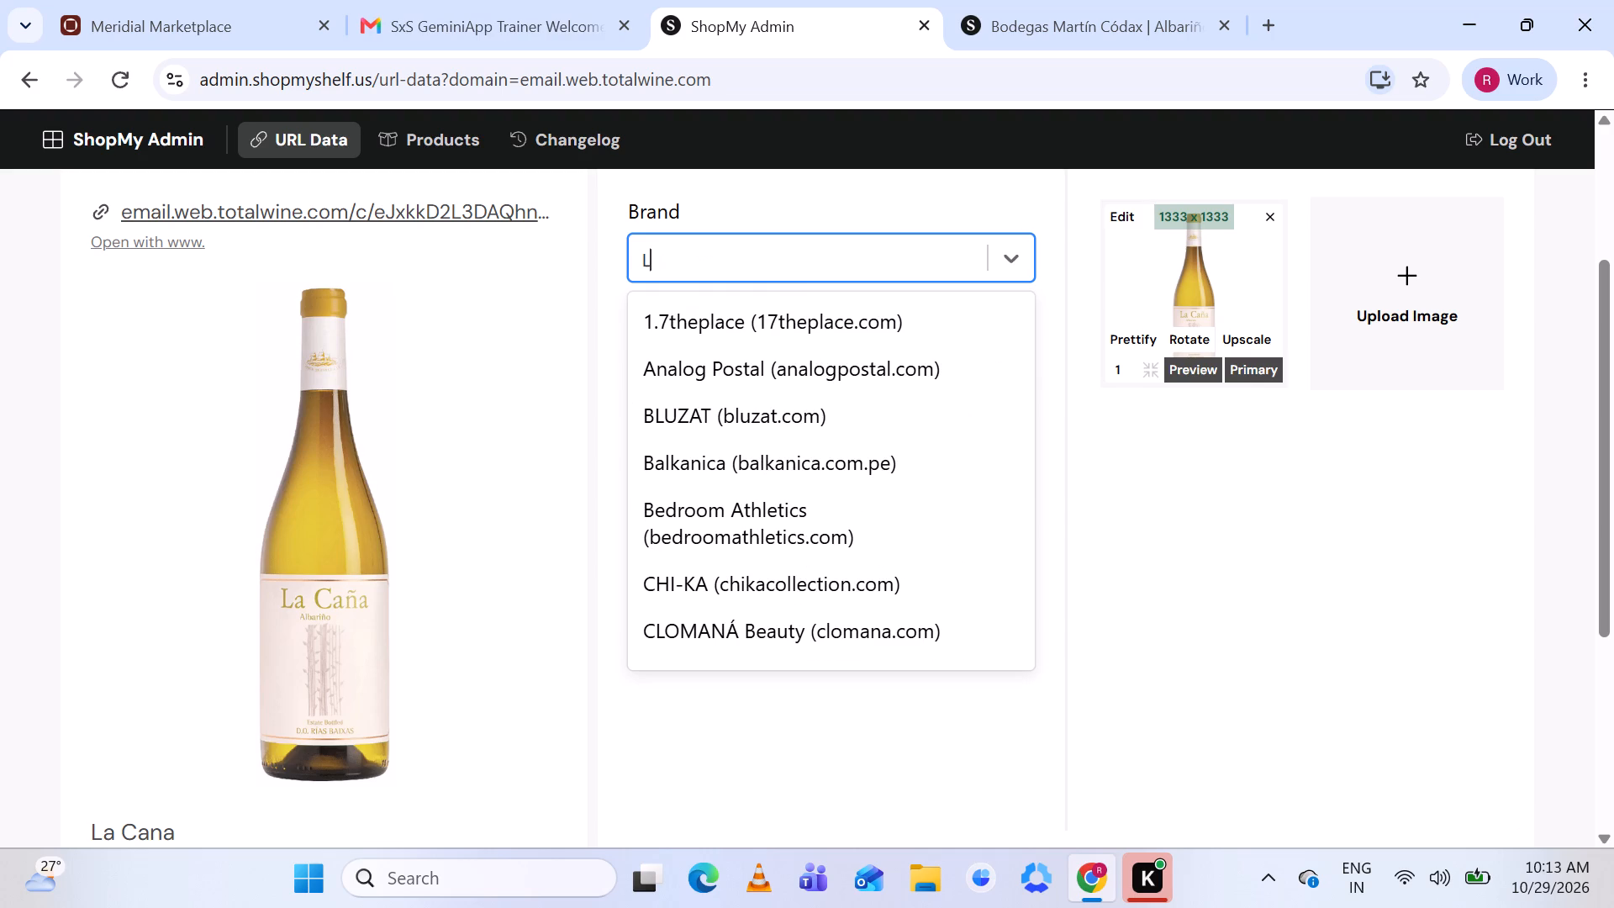
key("l")
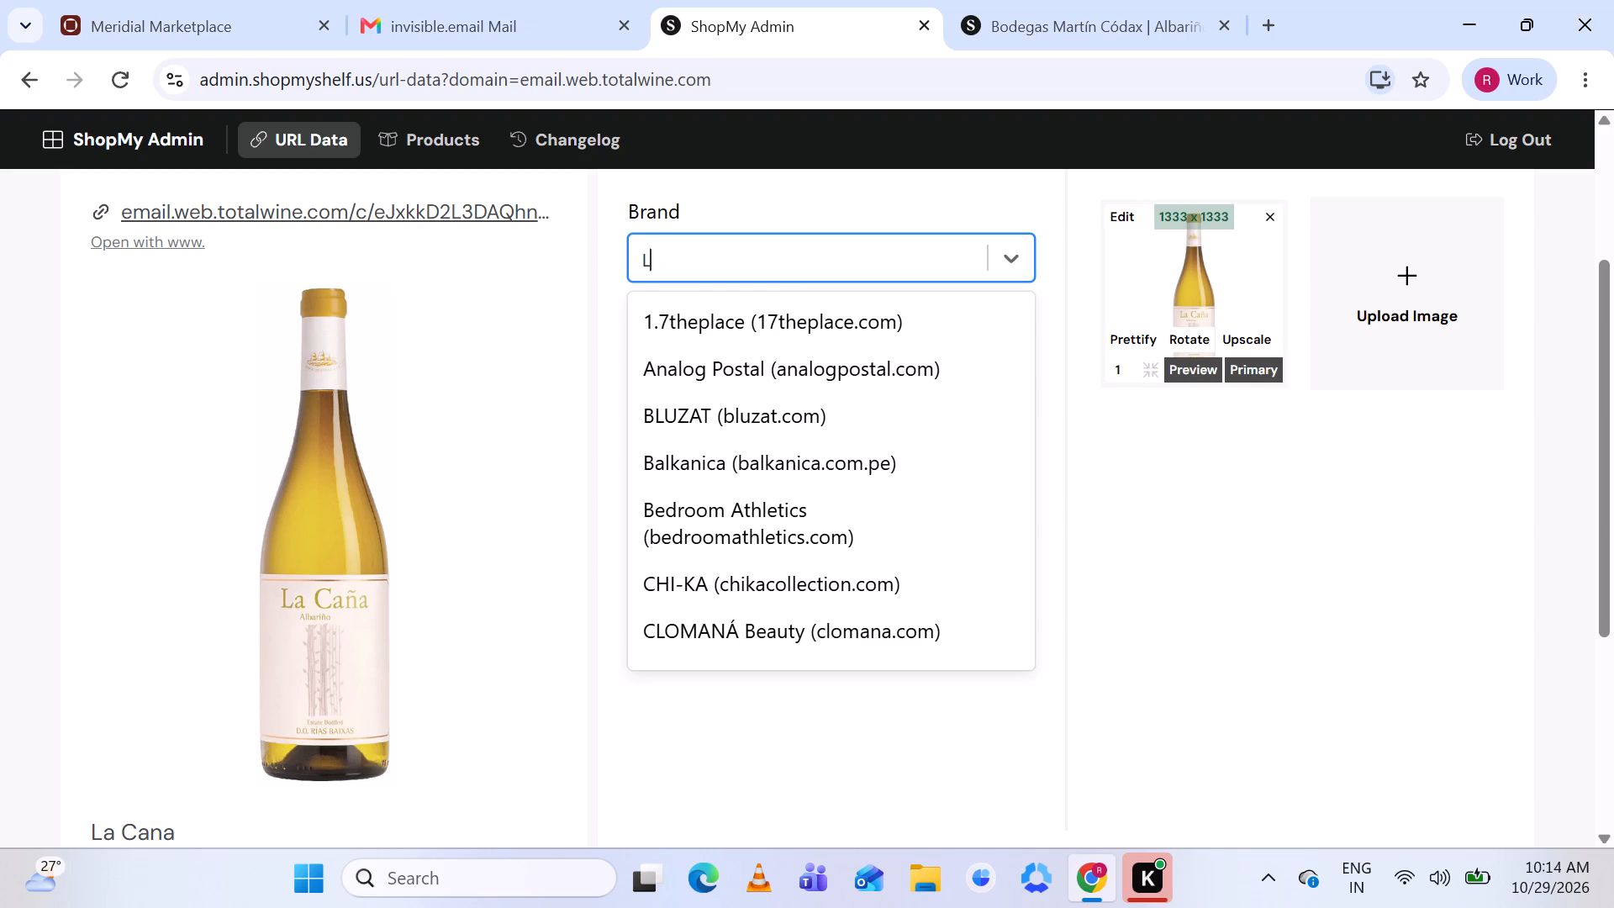
key("a")
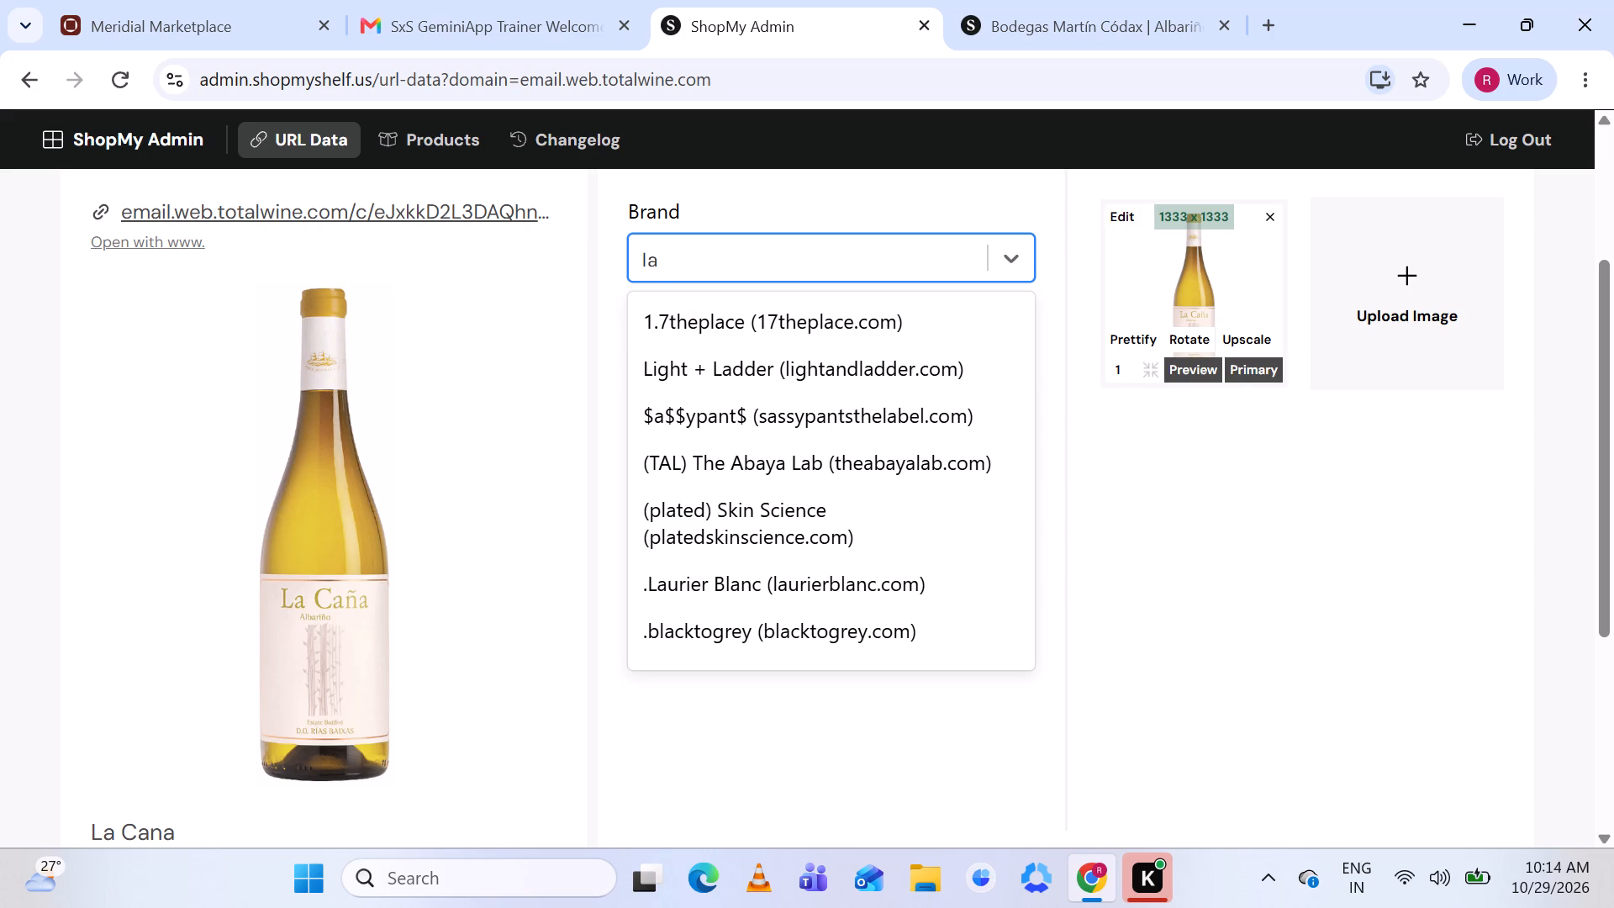
key("space")
type("ca")
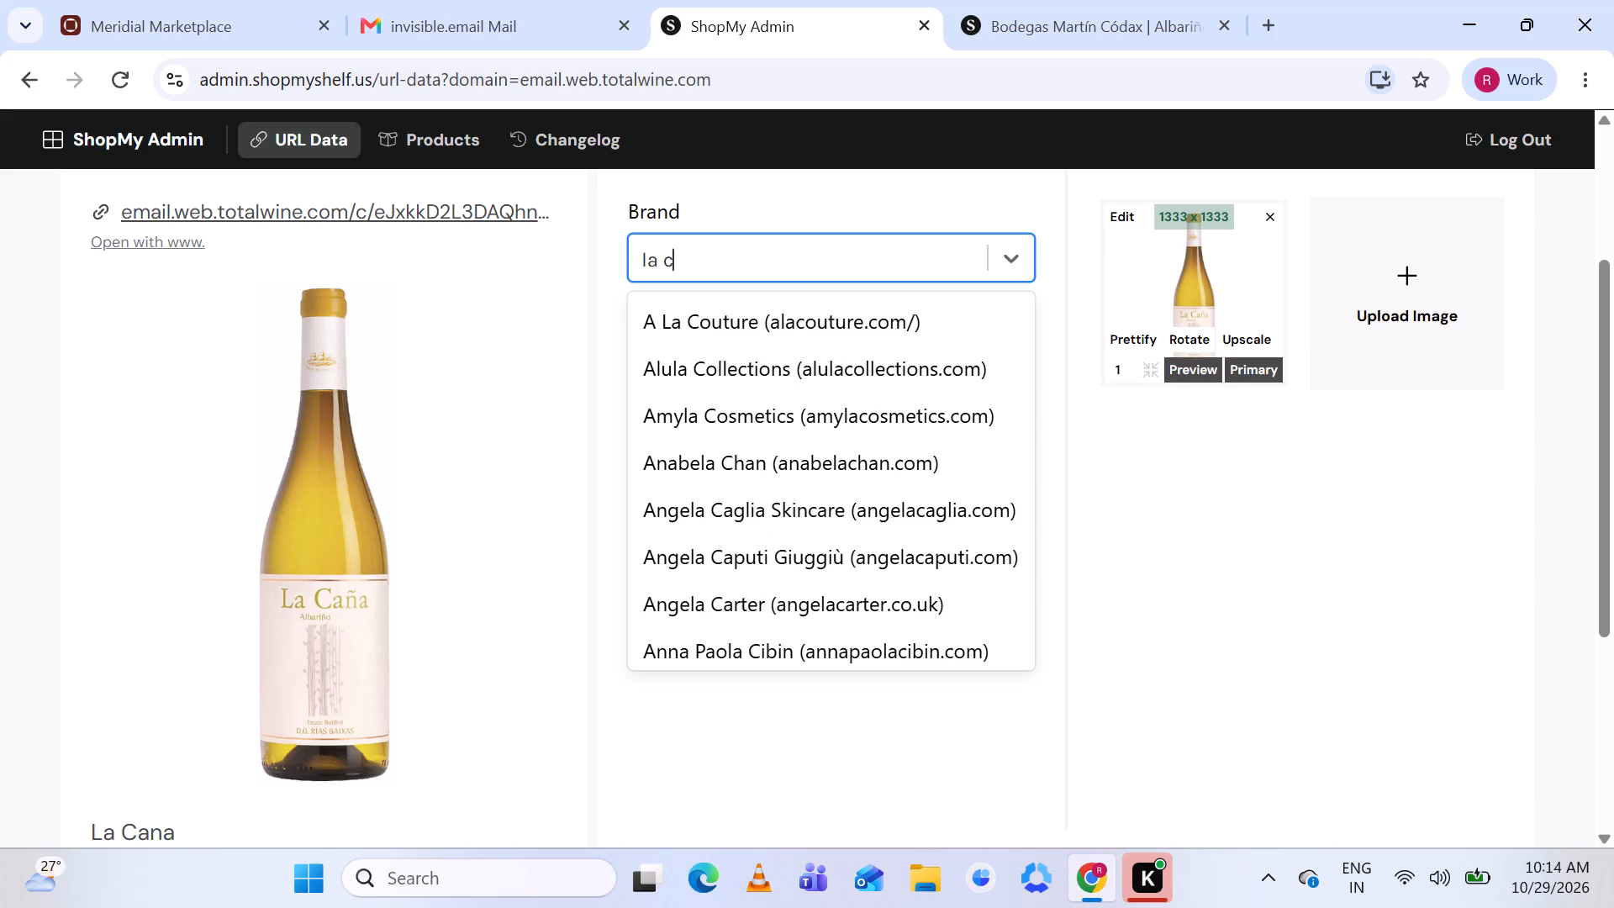
key("n")
key("a")
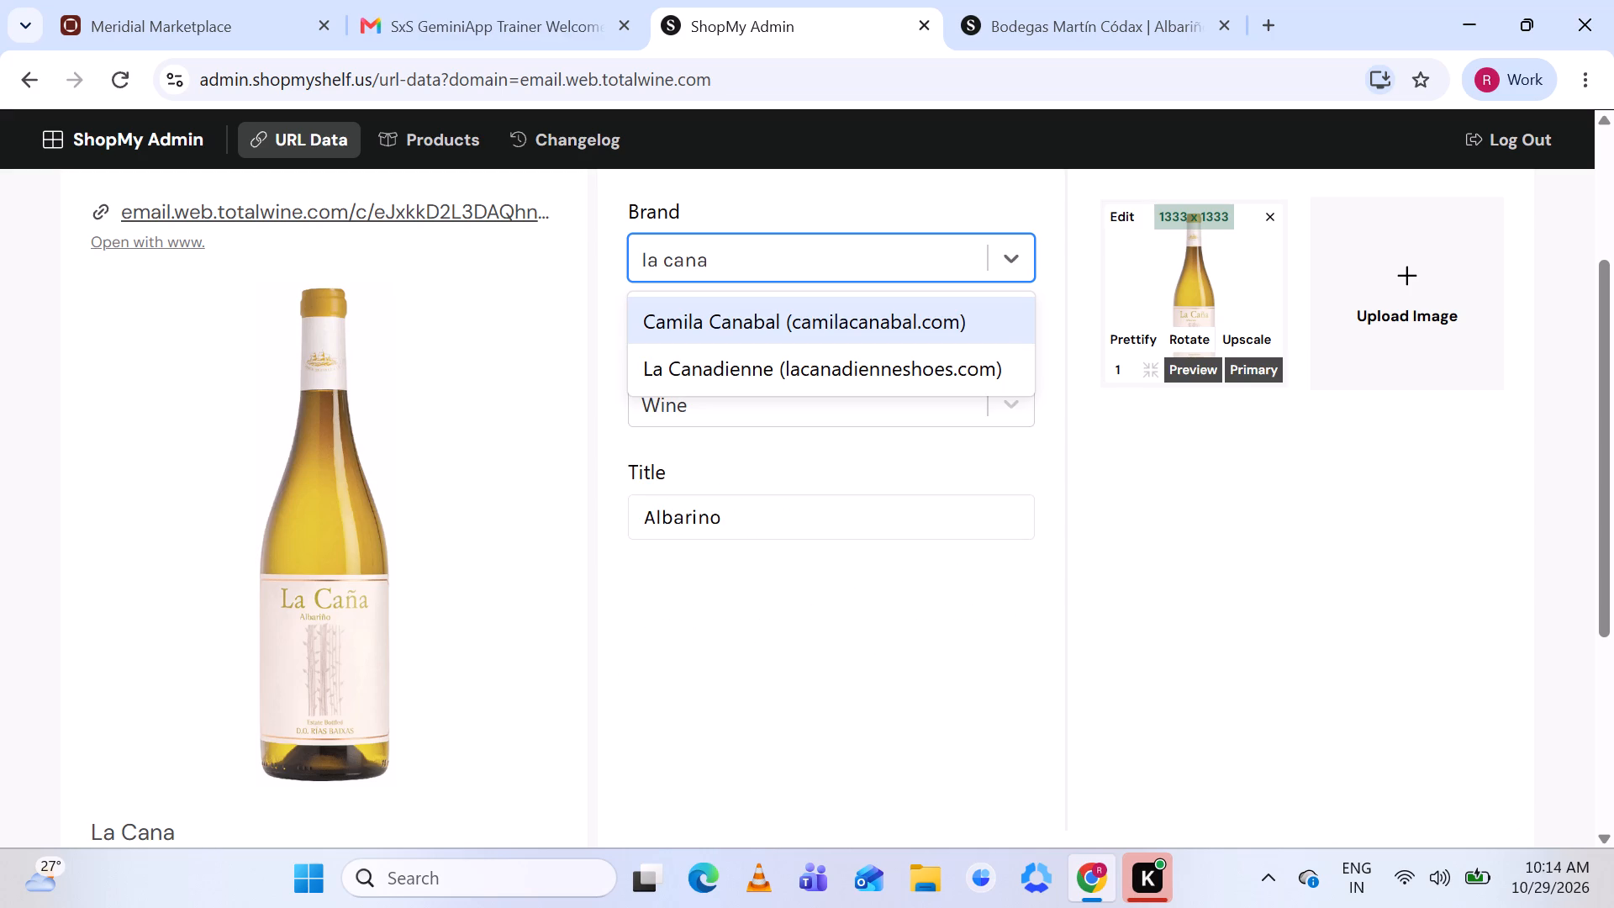
Add a new brand named La Cana, copying the name from the source details.
scroll(477, 507, "down", 1)
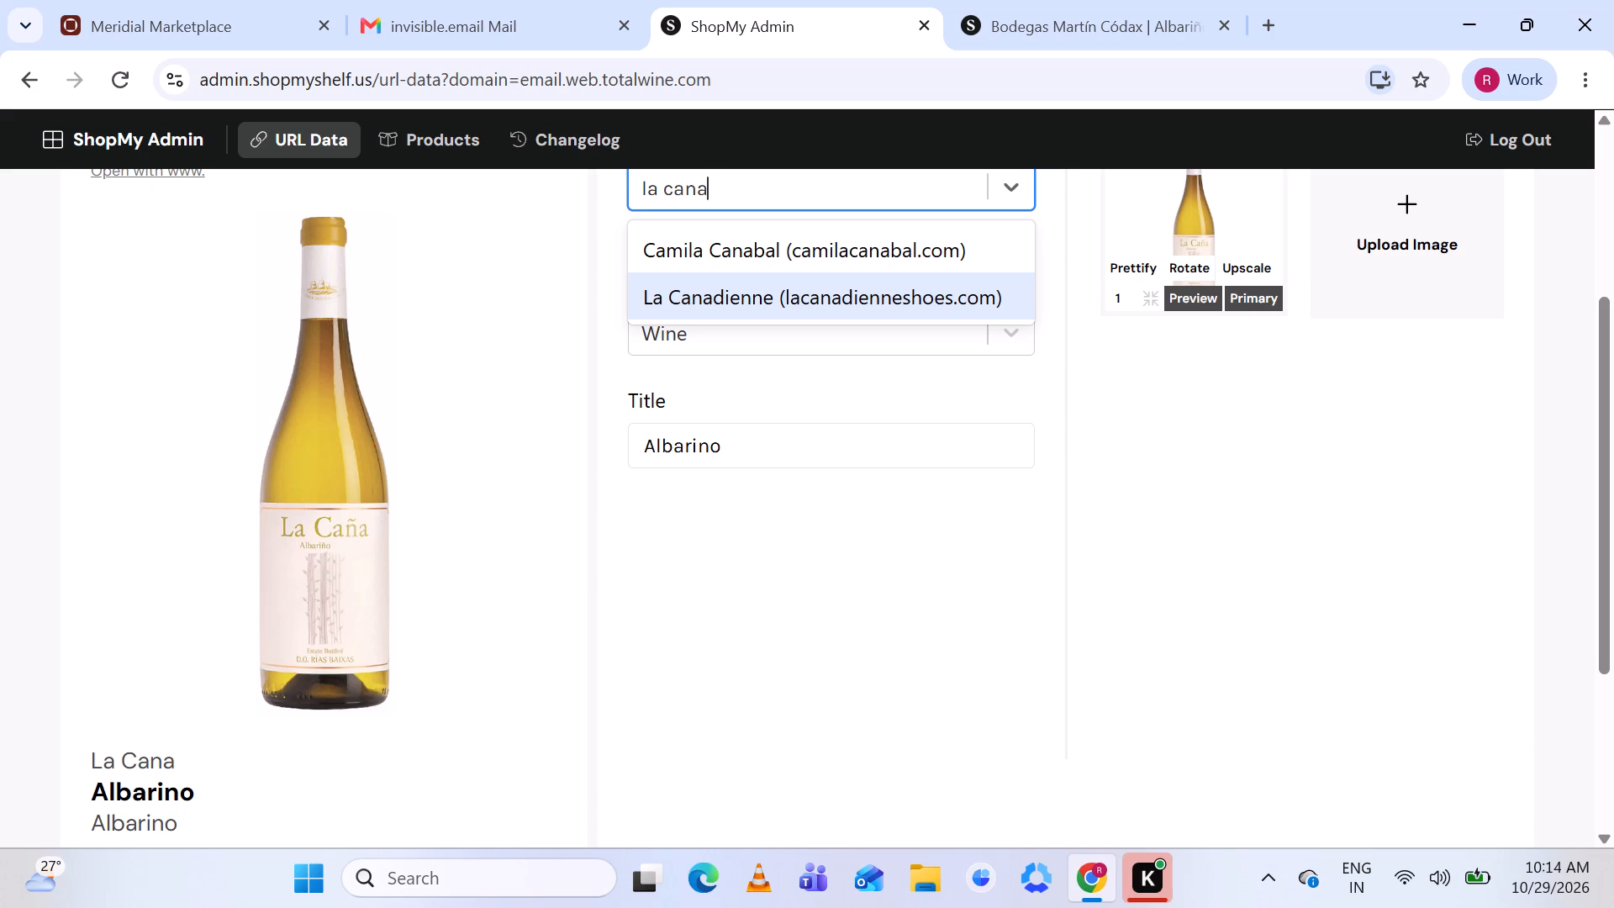
left_click_drag(92, 755, 134, 743)
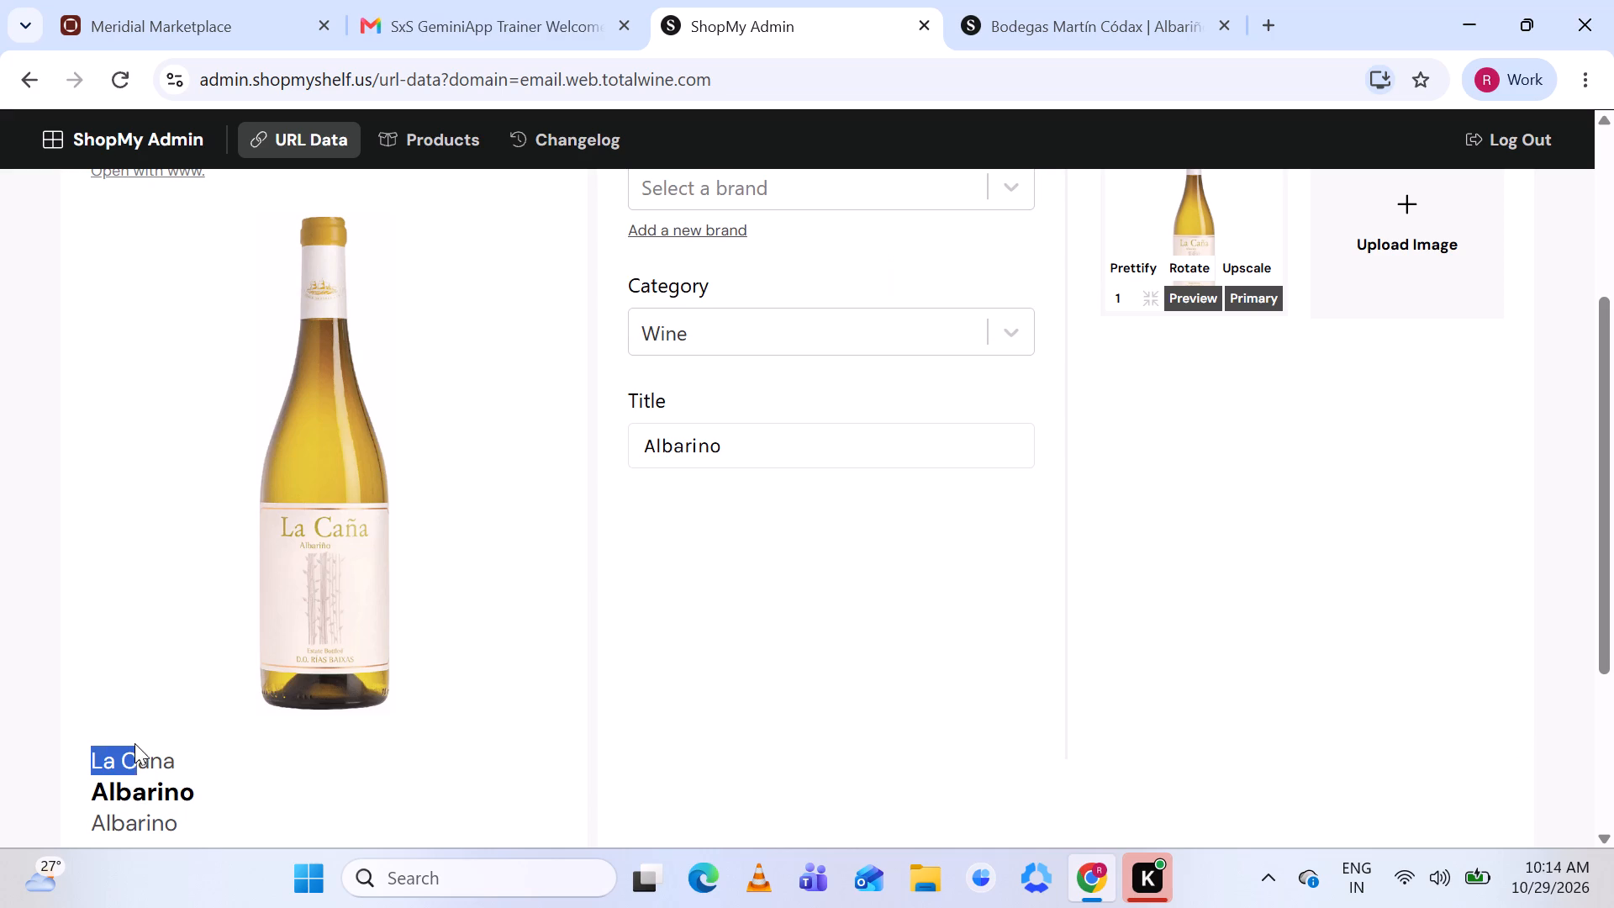
left_click_drag(134, 743, 188, 759)
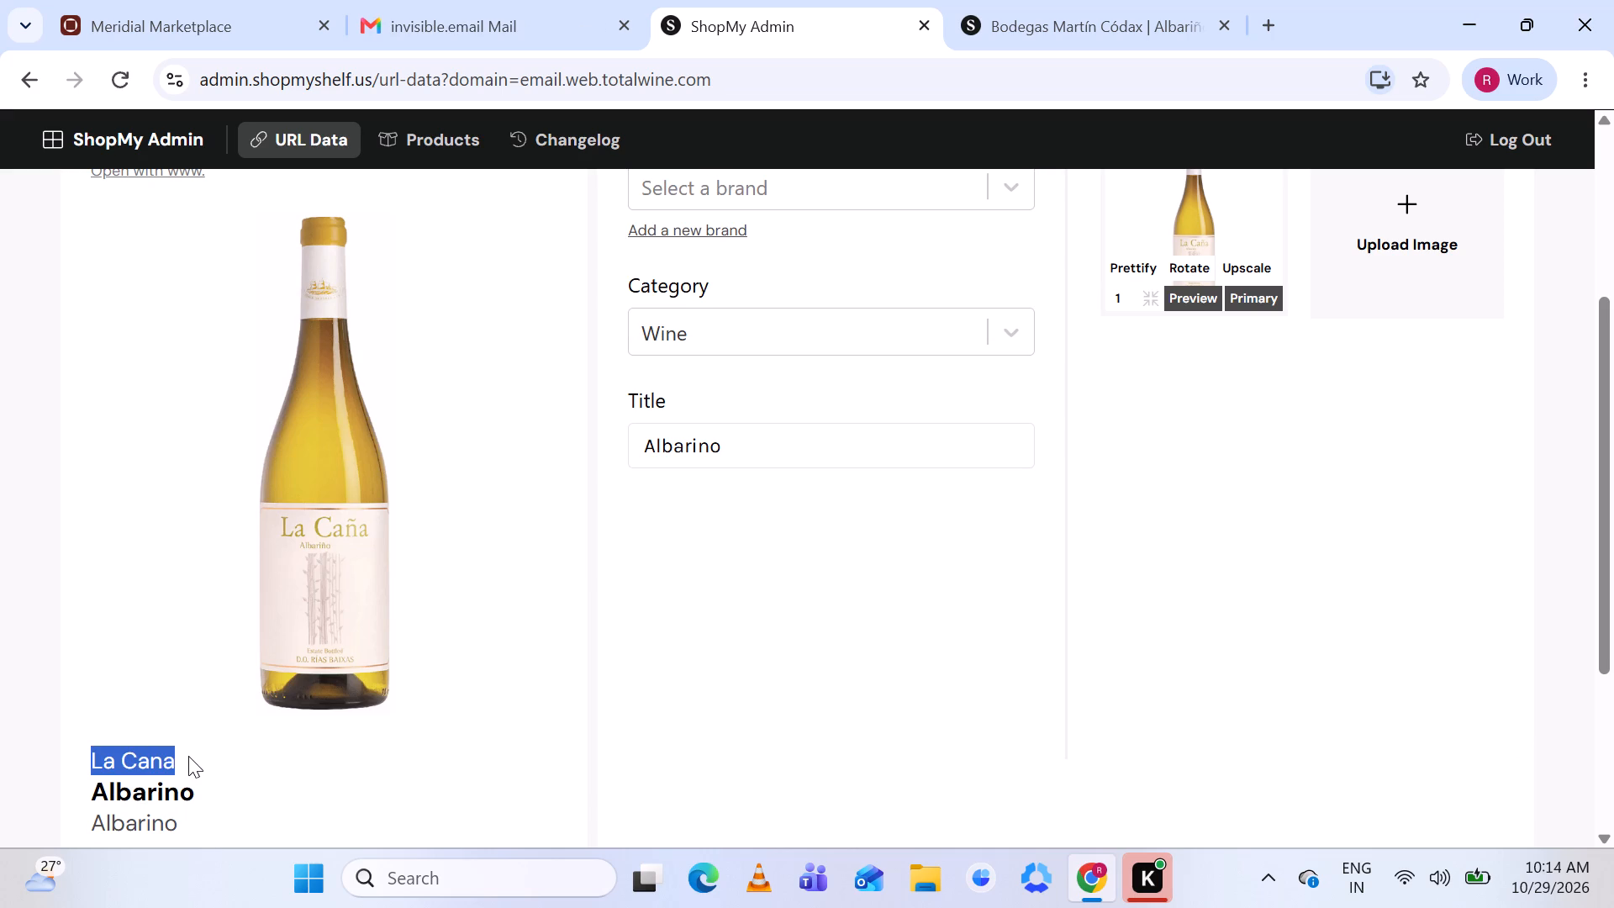
key("ctrl+c")
scroll(785, 432, "up", 2)
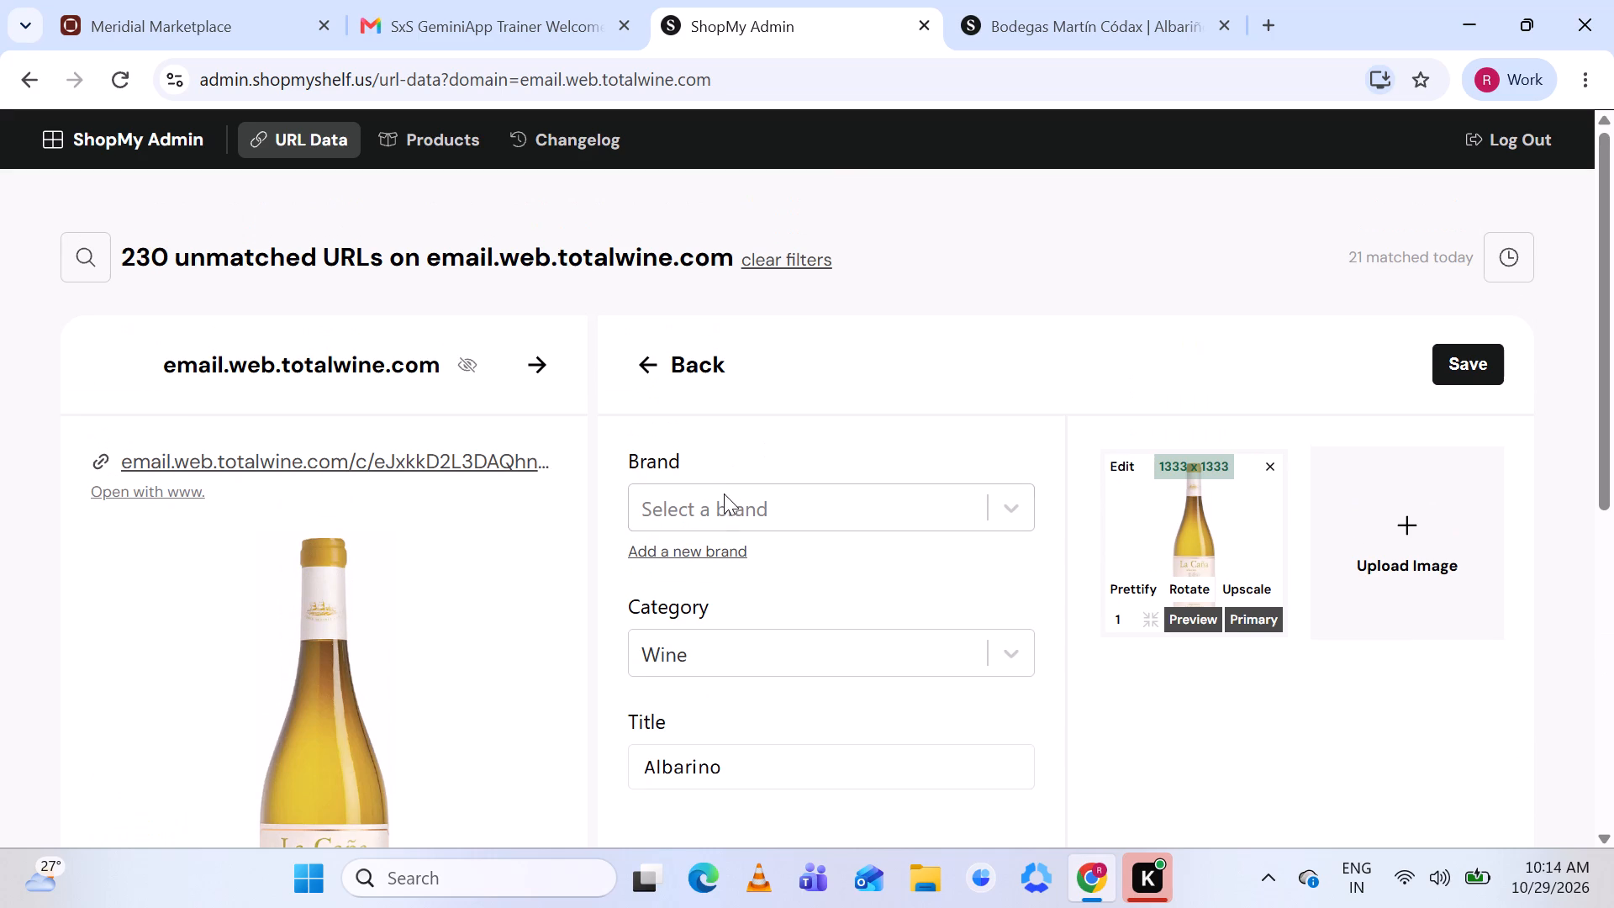
left_click(695, 549)
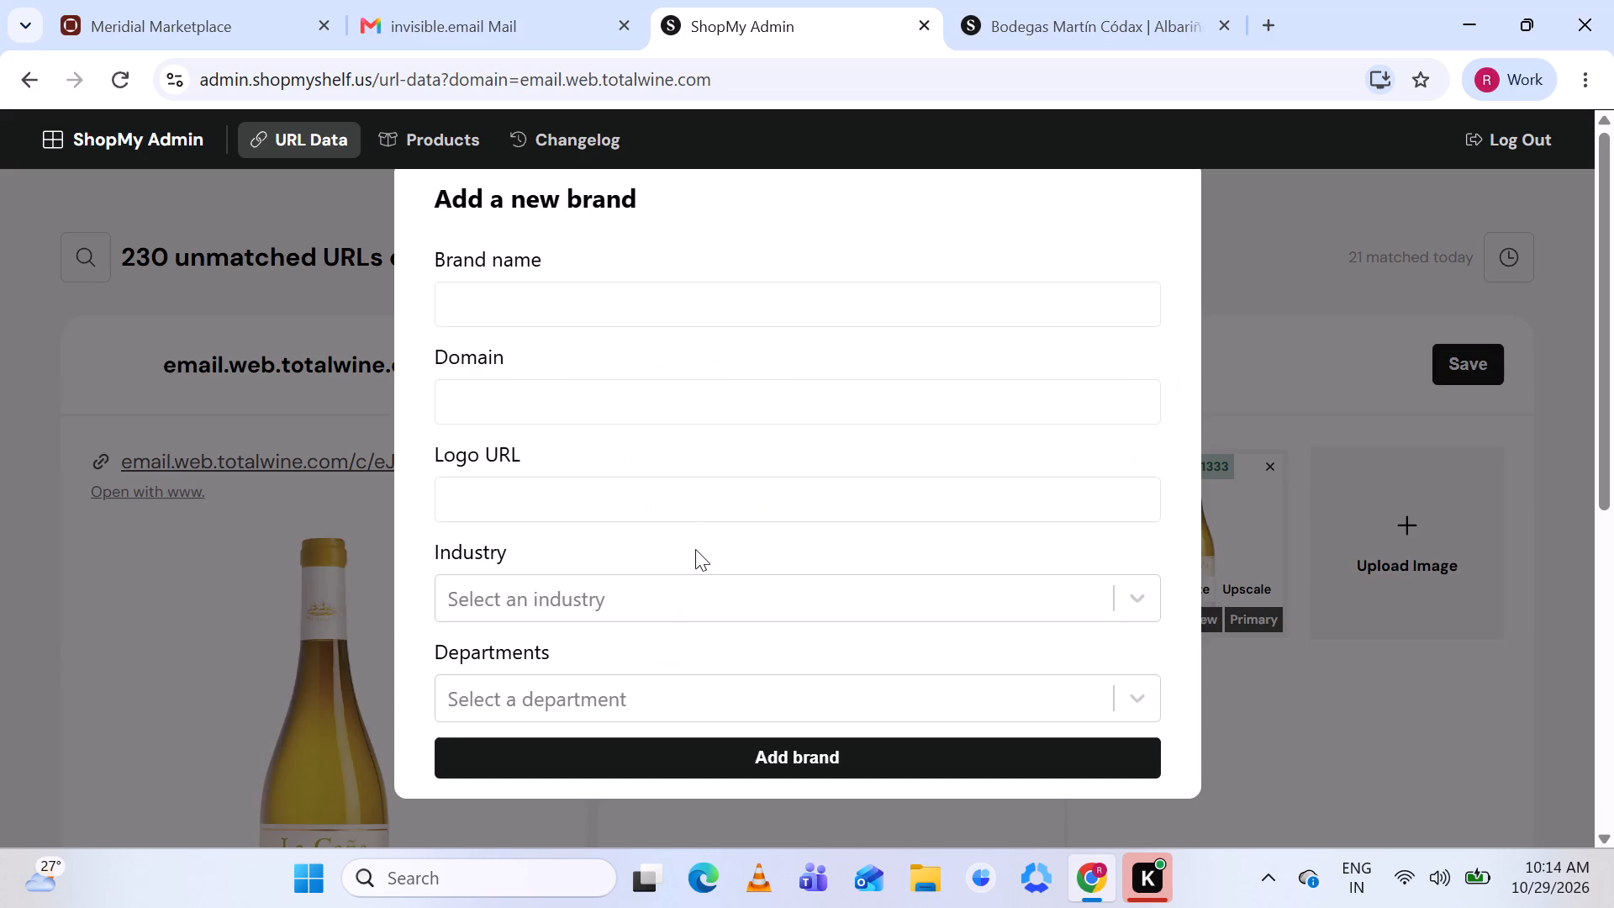
left_click(661, 296)
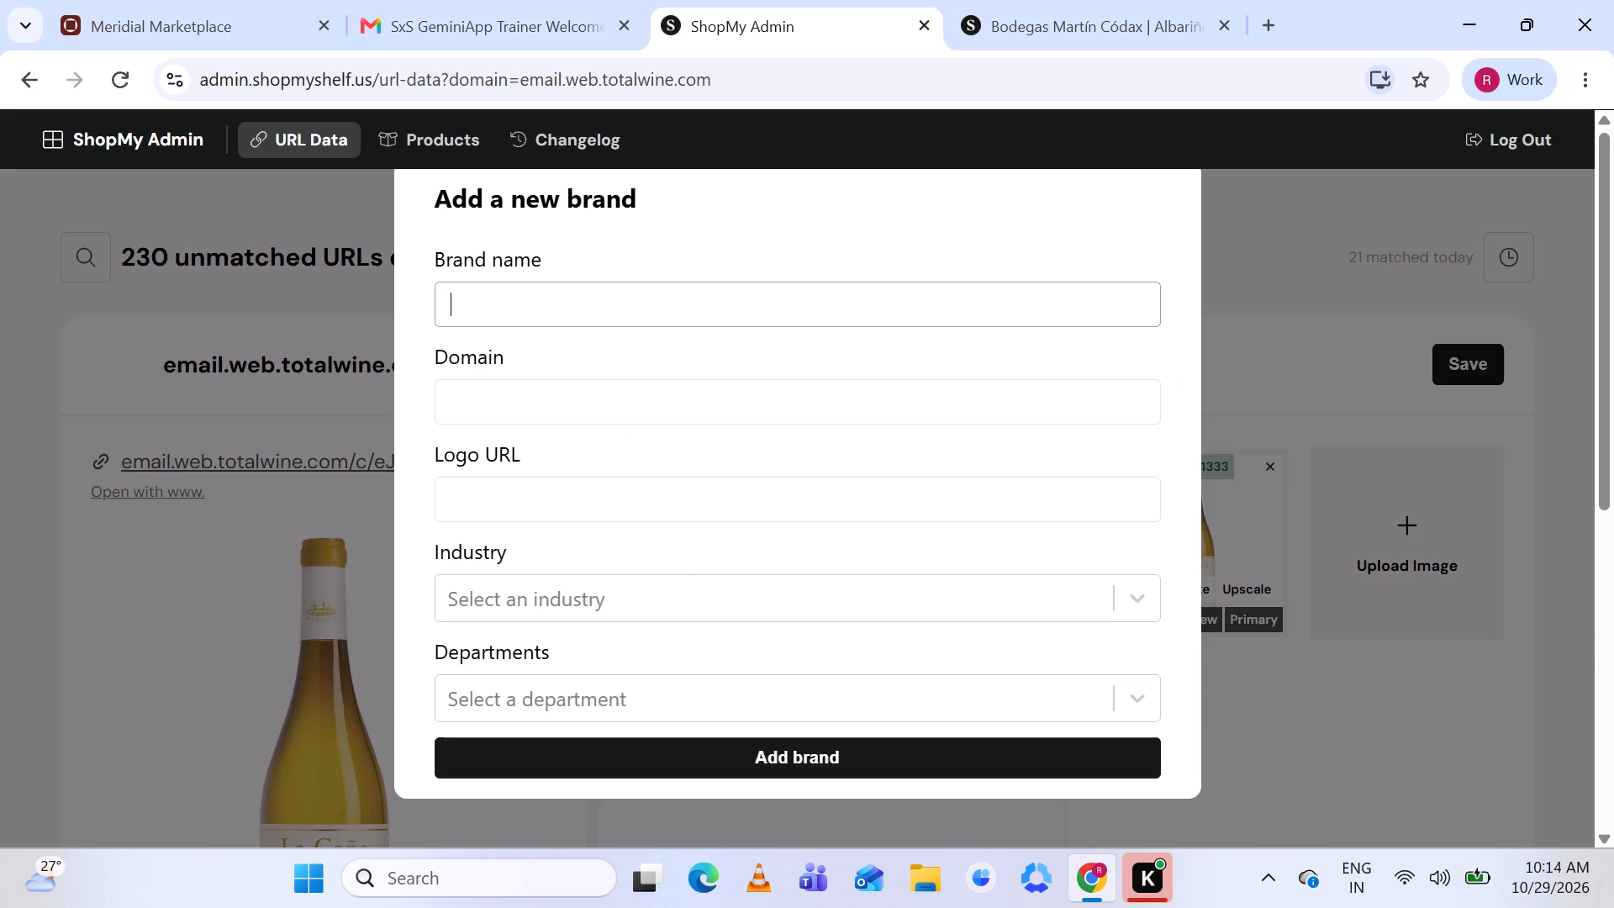
key("ctrl+v")
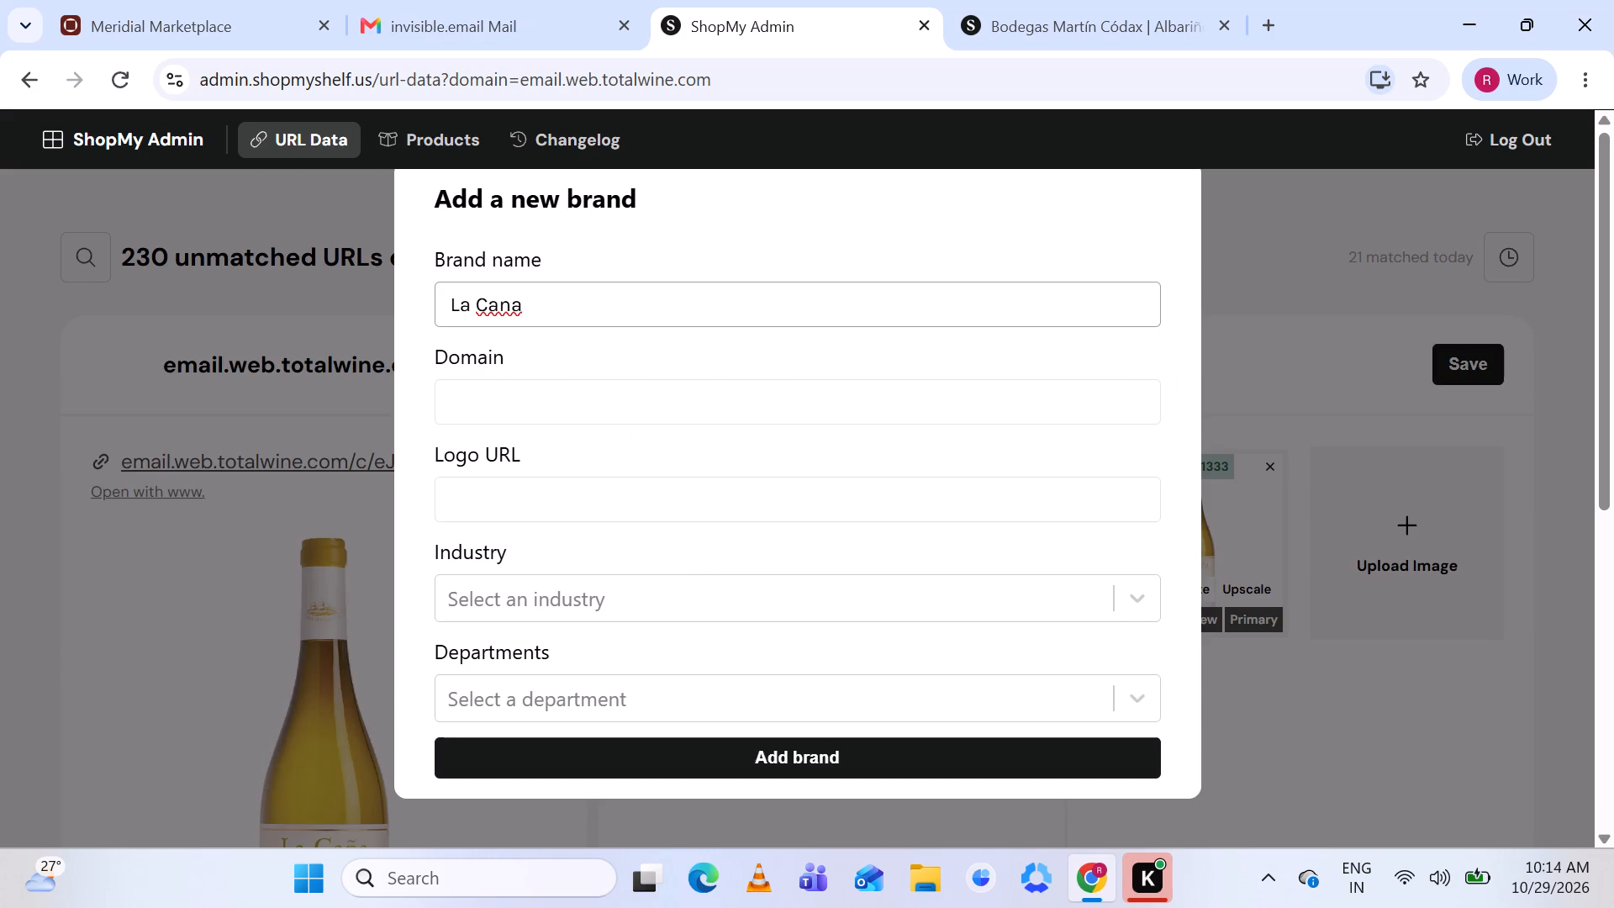
left_click(651, 751)
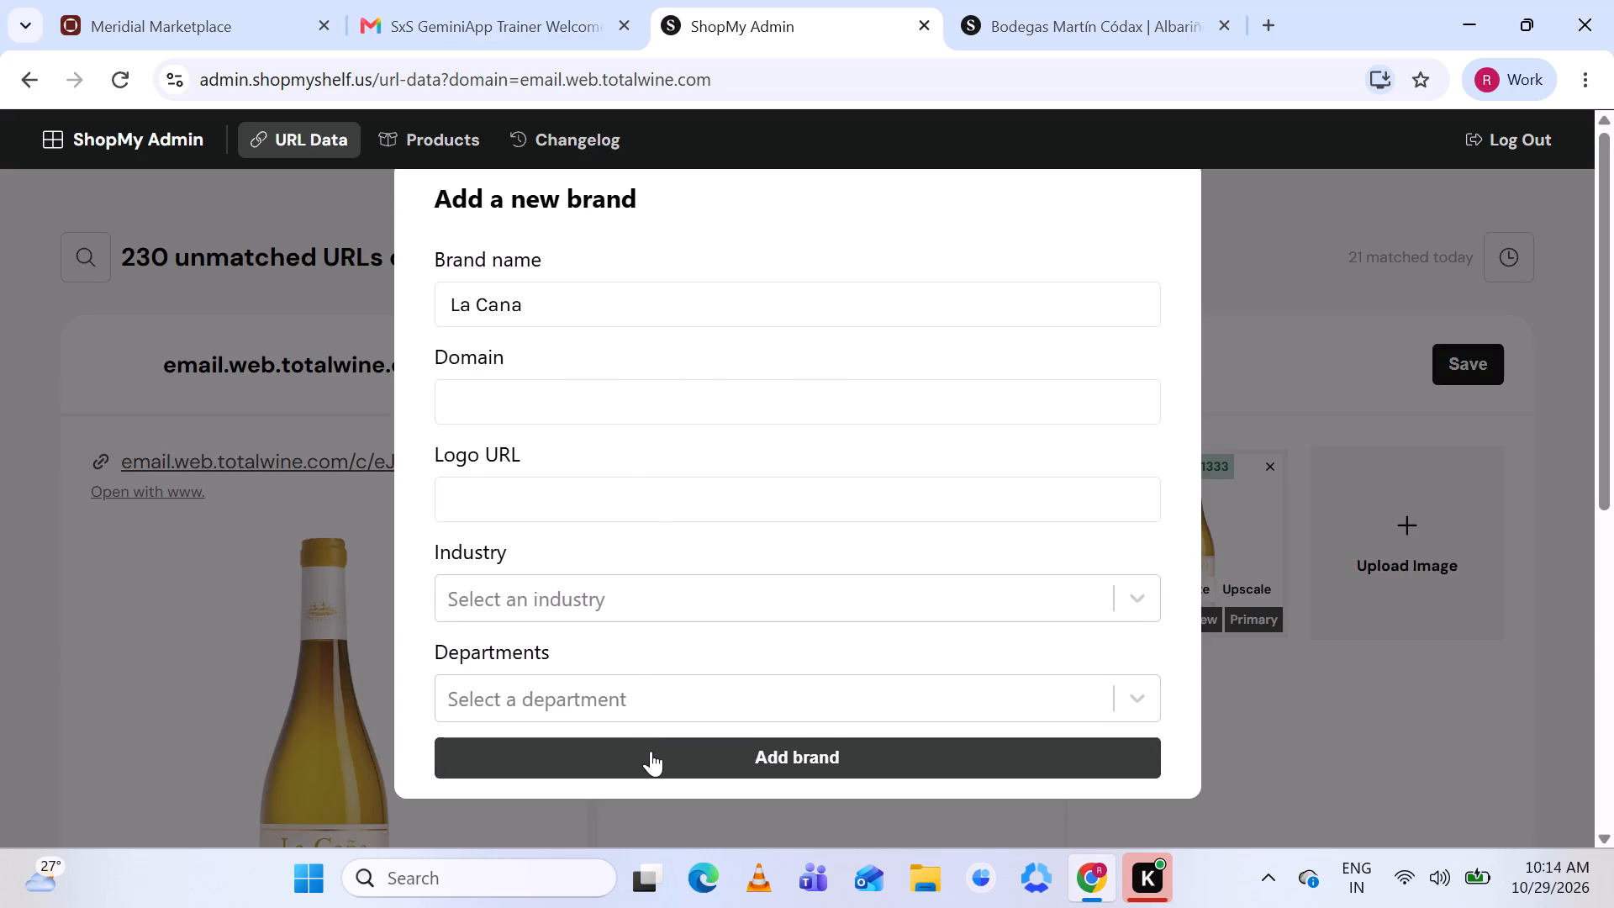
Save the new La Cana Albarino product in the Wine category.
scroll(899, 521, "down", 4)
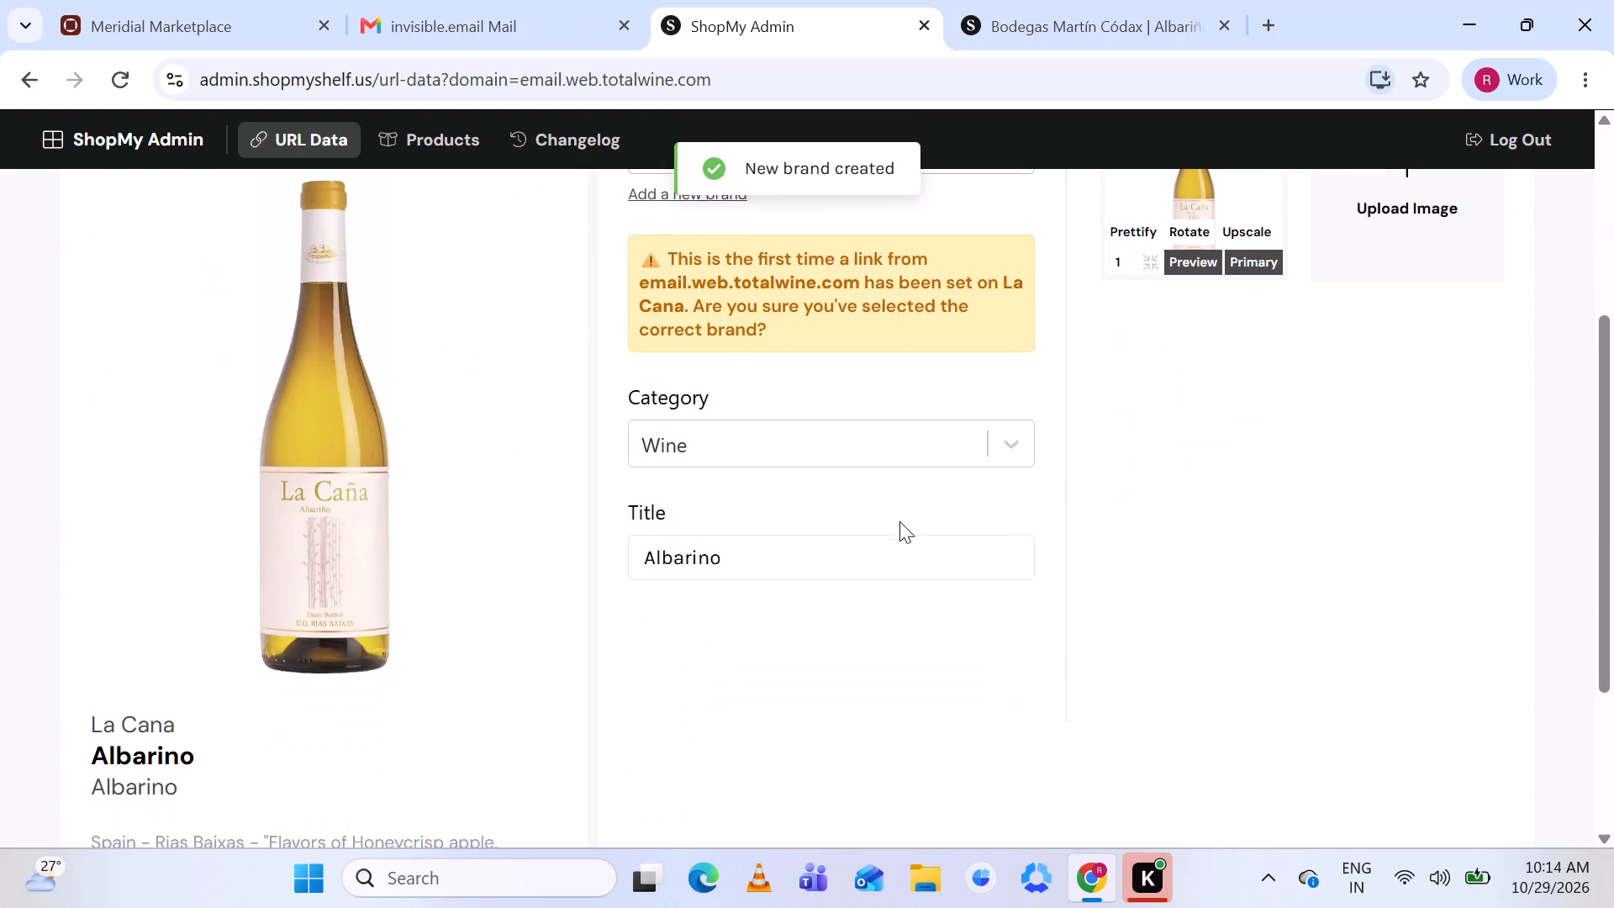
scroll(899, 521, "up", 2)
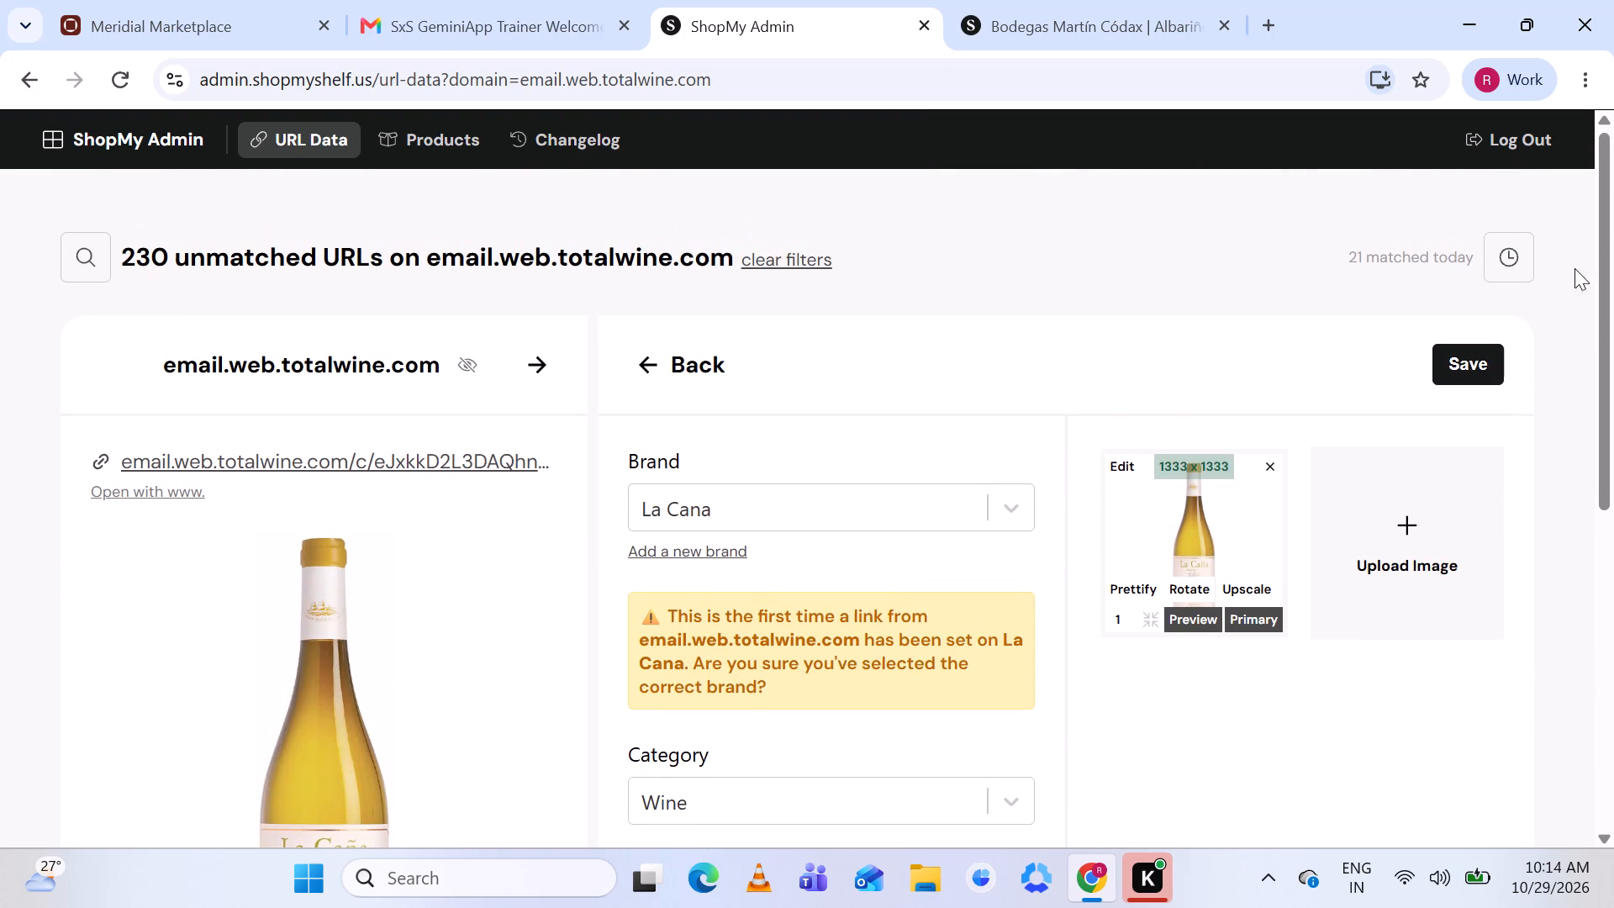
left_click(1468, 362)
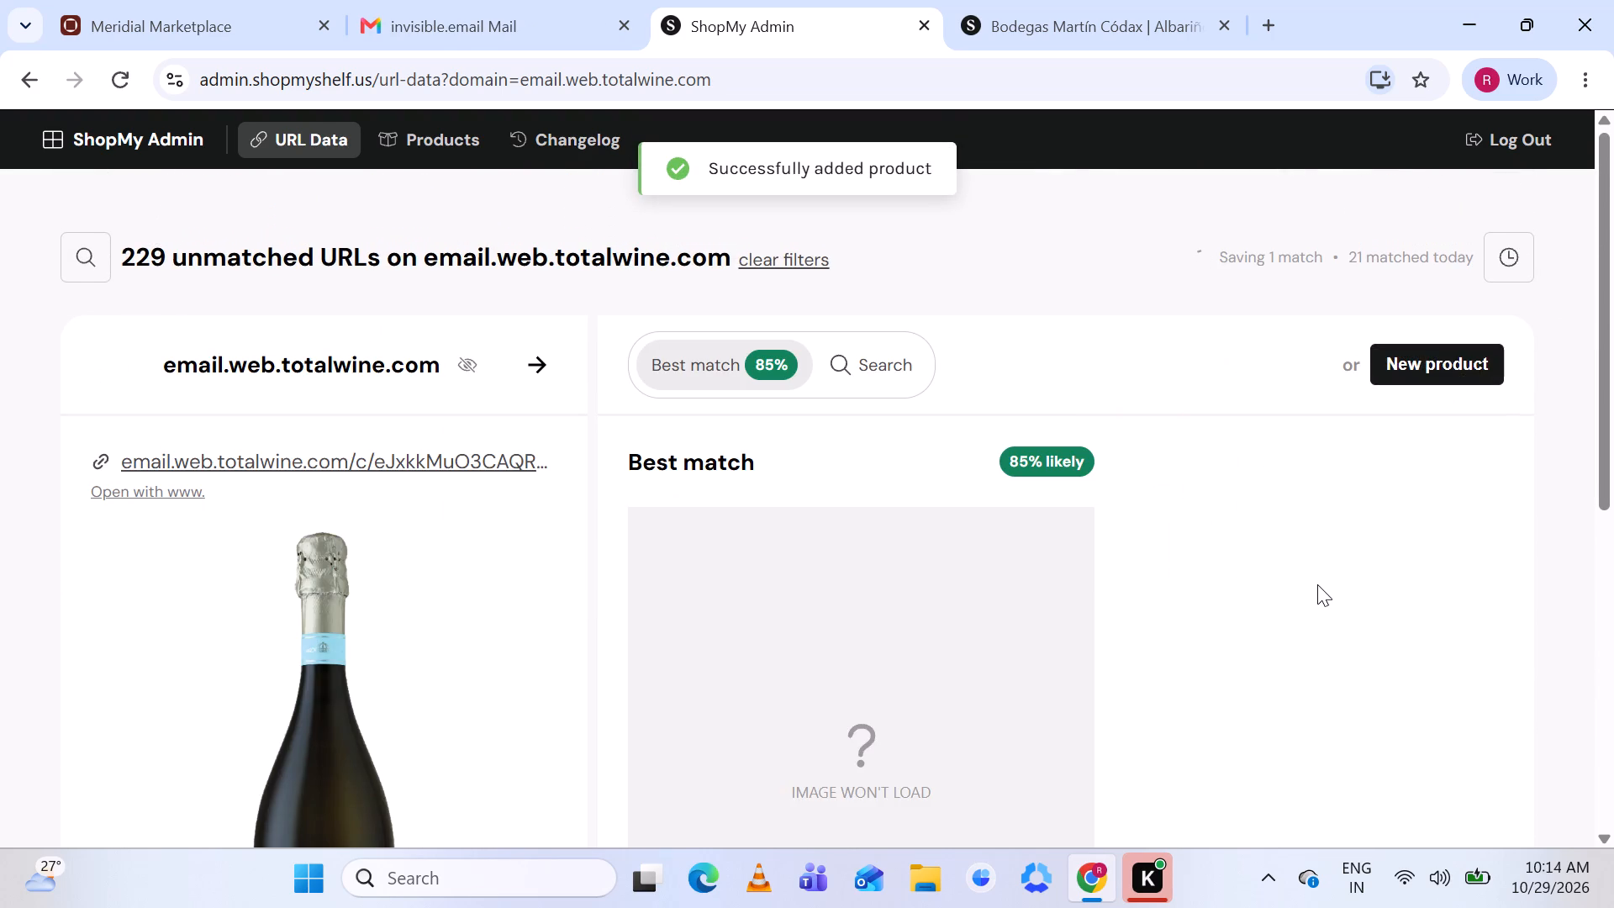
scroll(1317, 584, "down", 3)
left_click(769, 742)
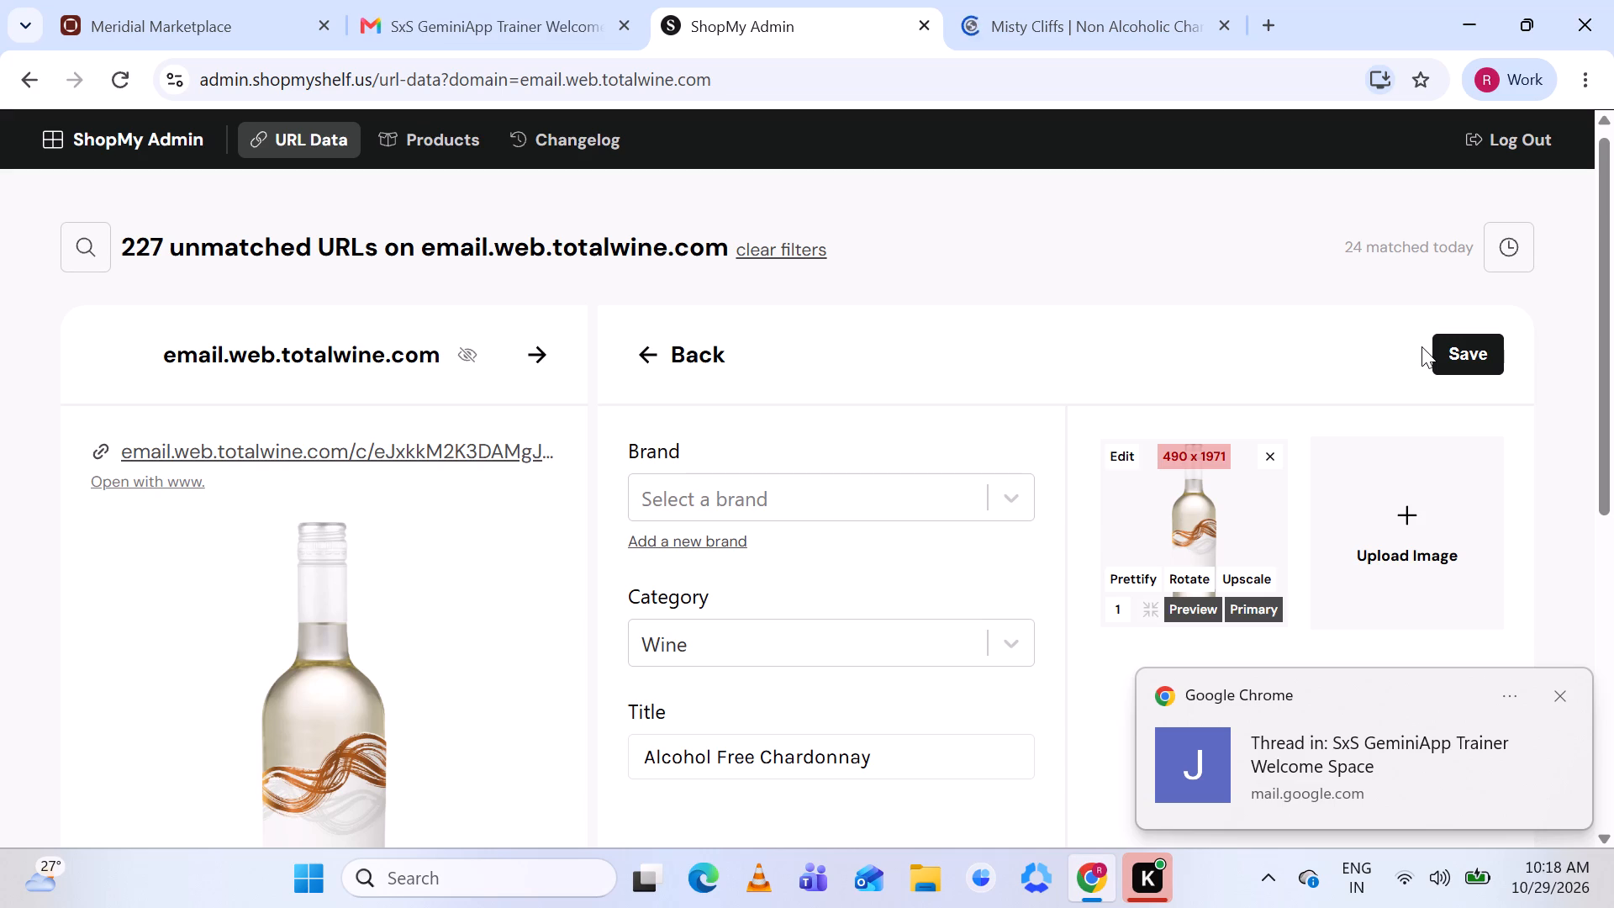
scroll(924, 571, "down", 2)
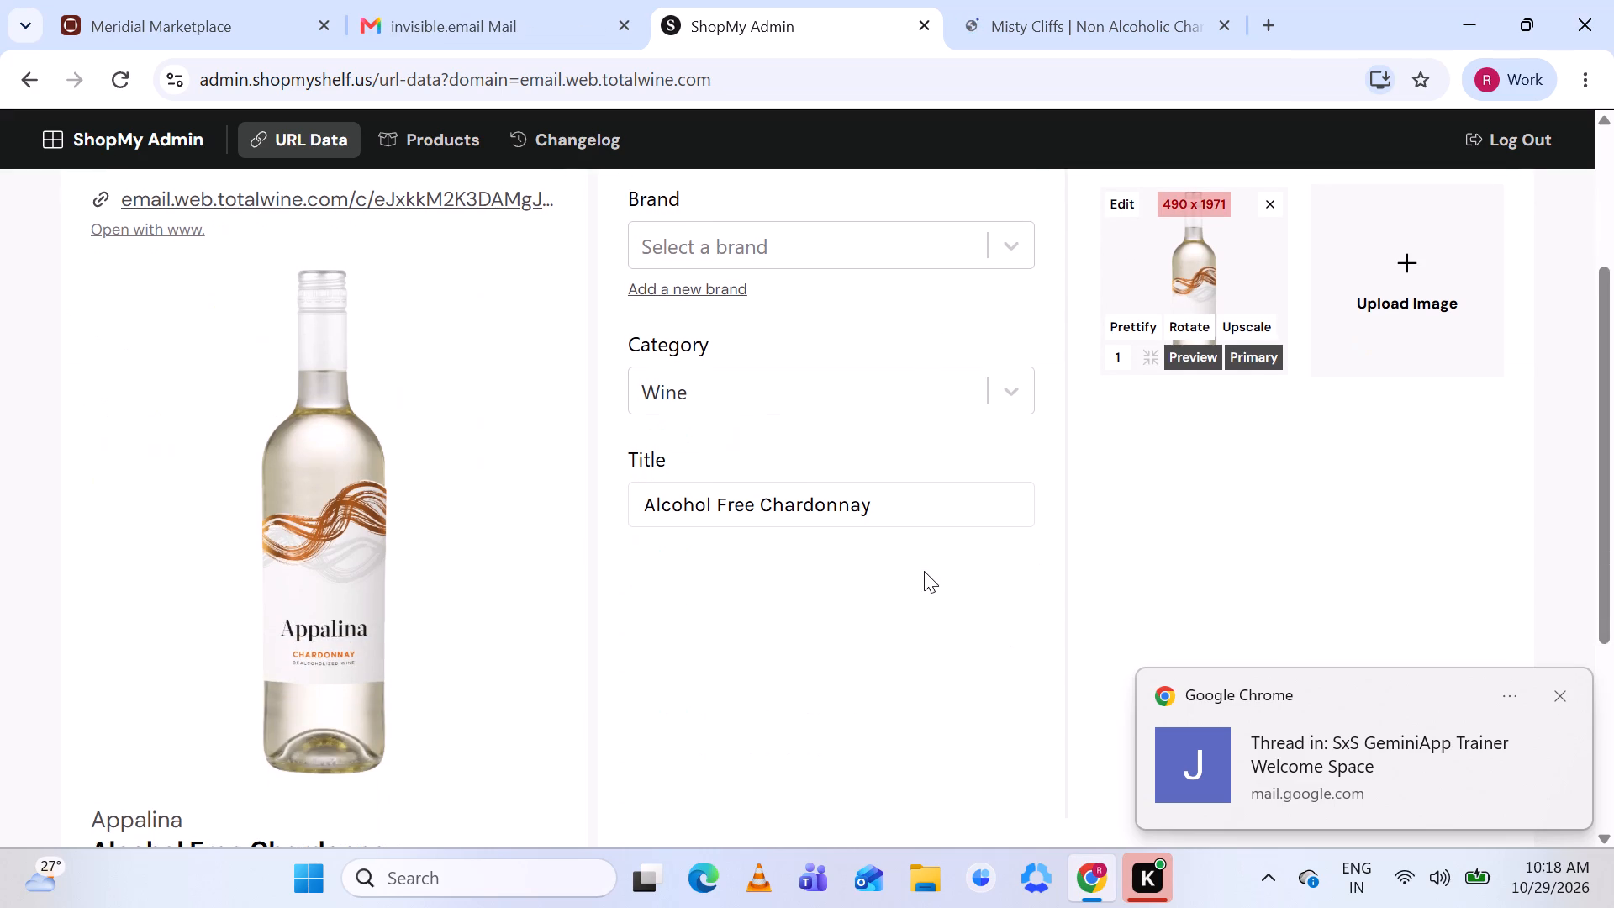
scroll(924, 571, "down", 1)
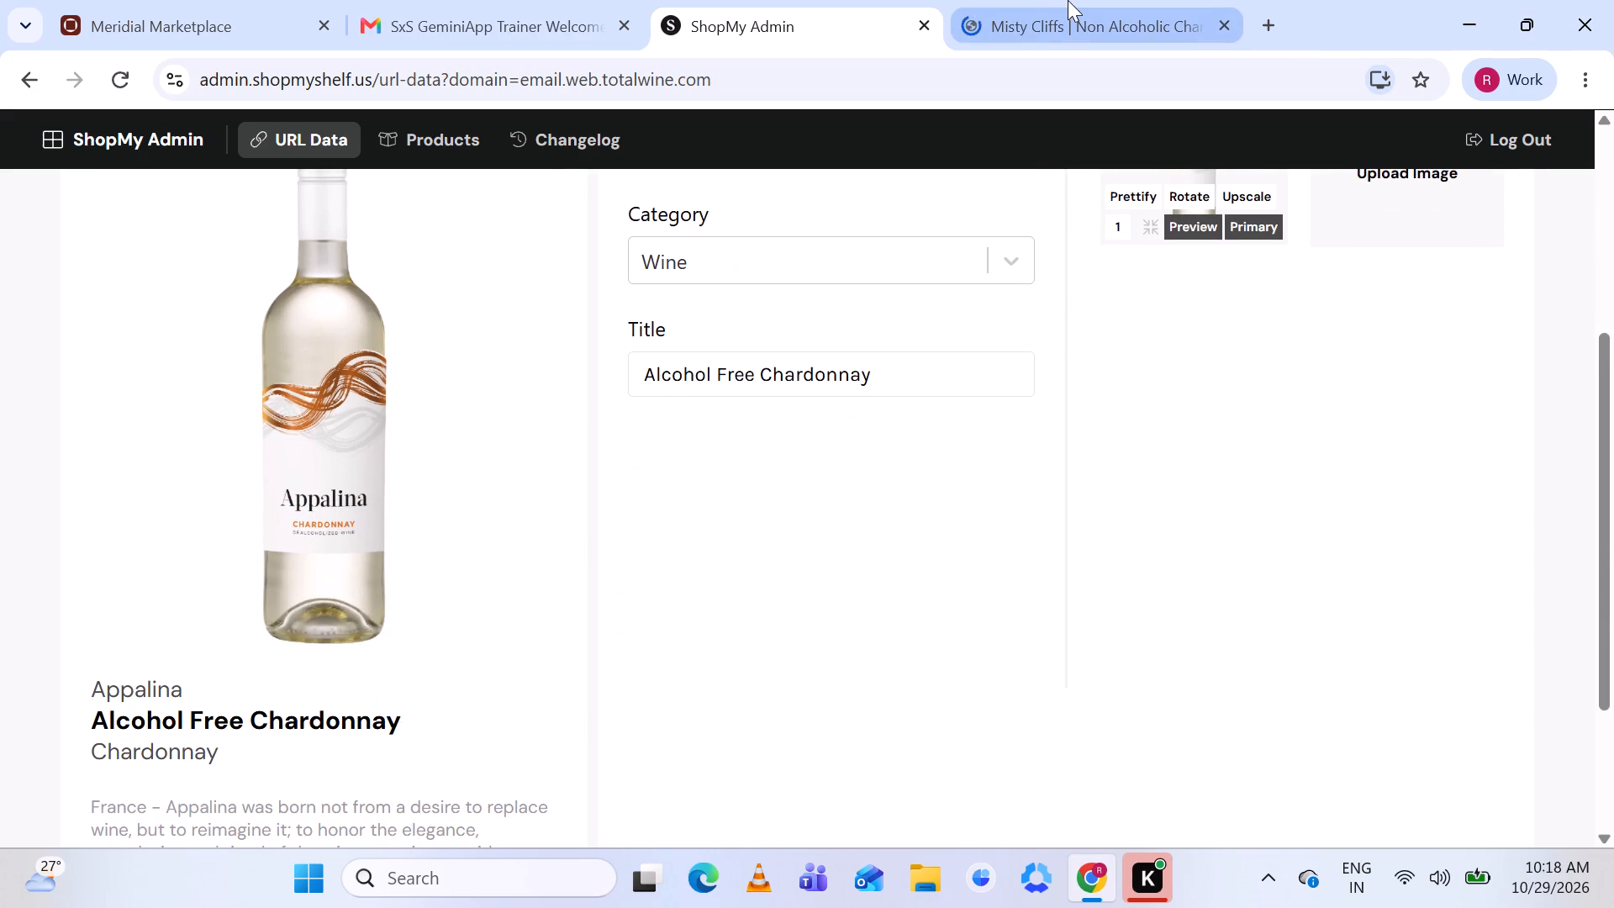
left_click(1068, 0)
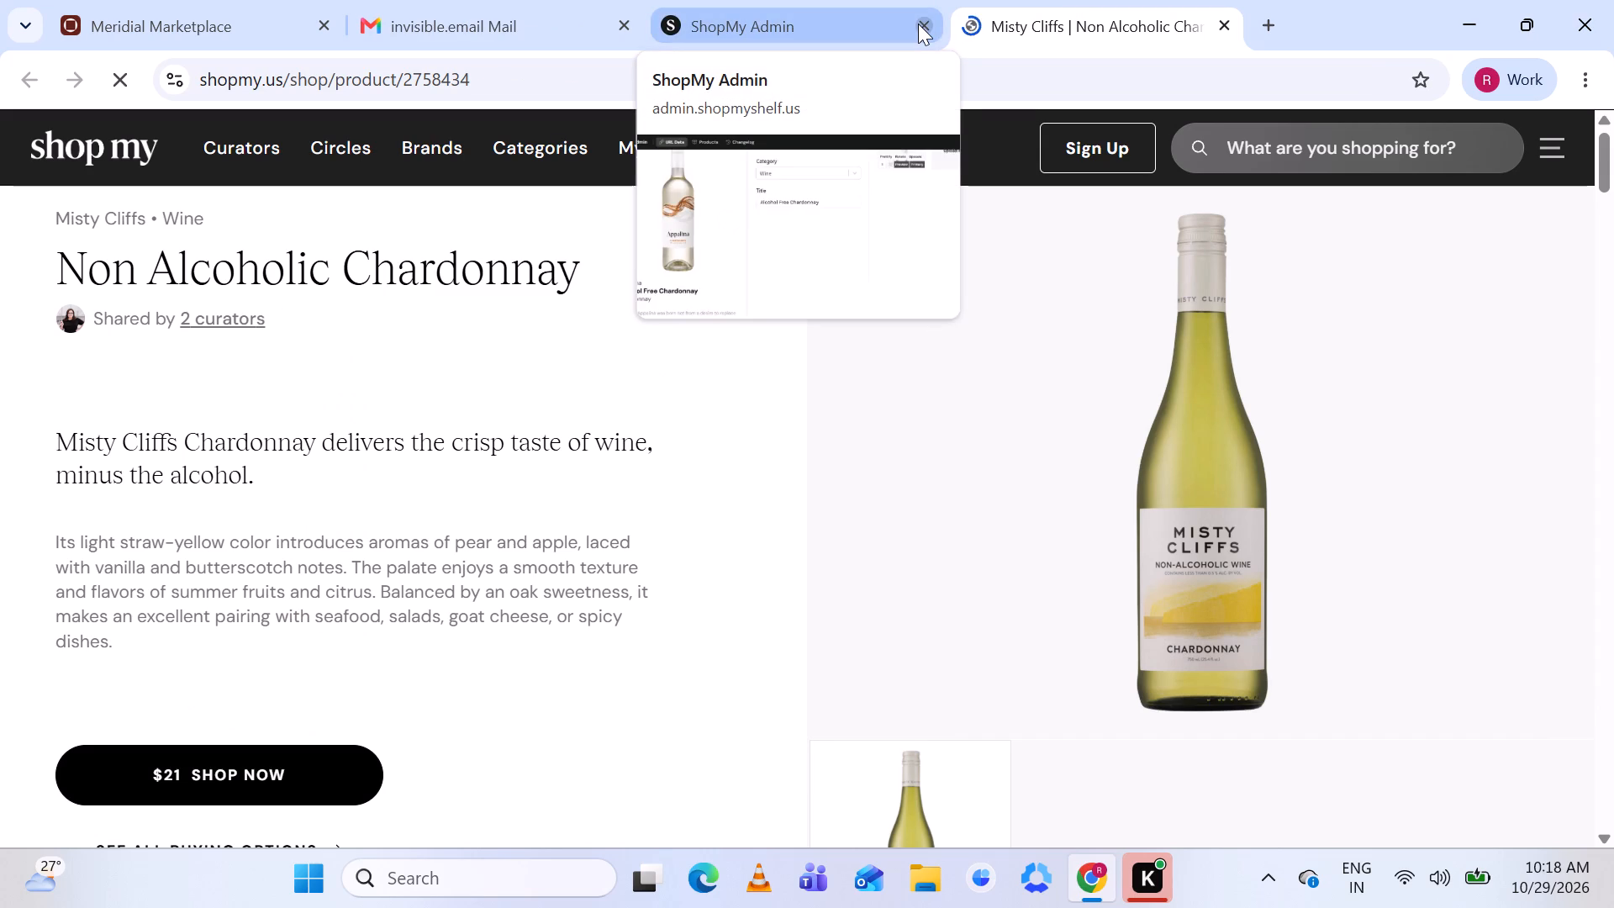
left_click(730, 36)
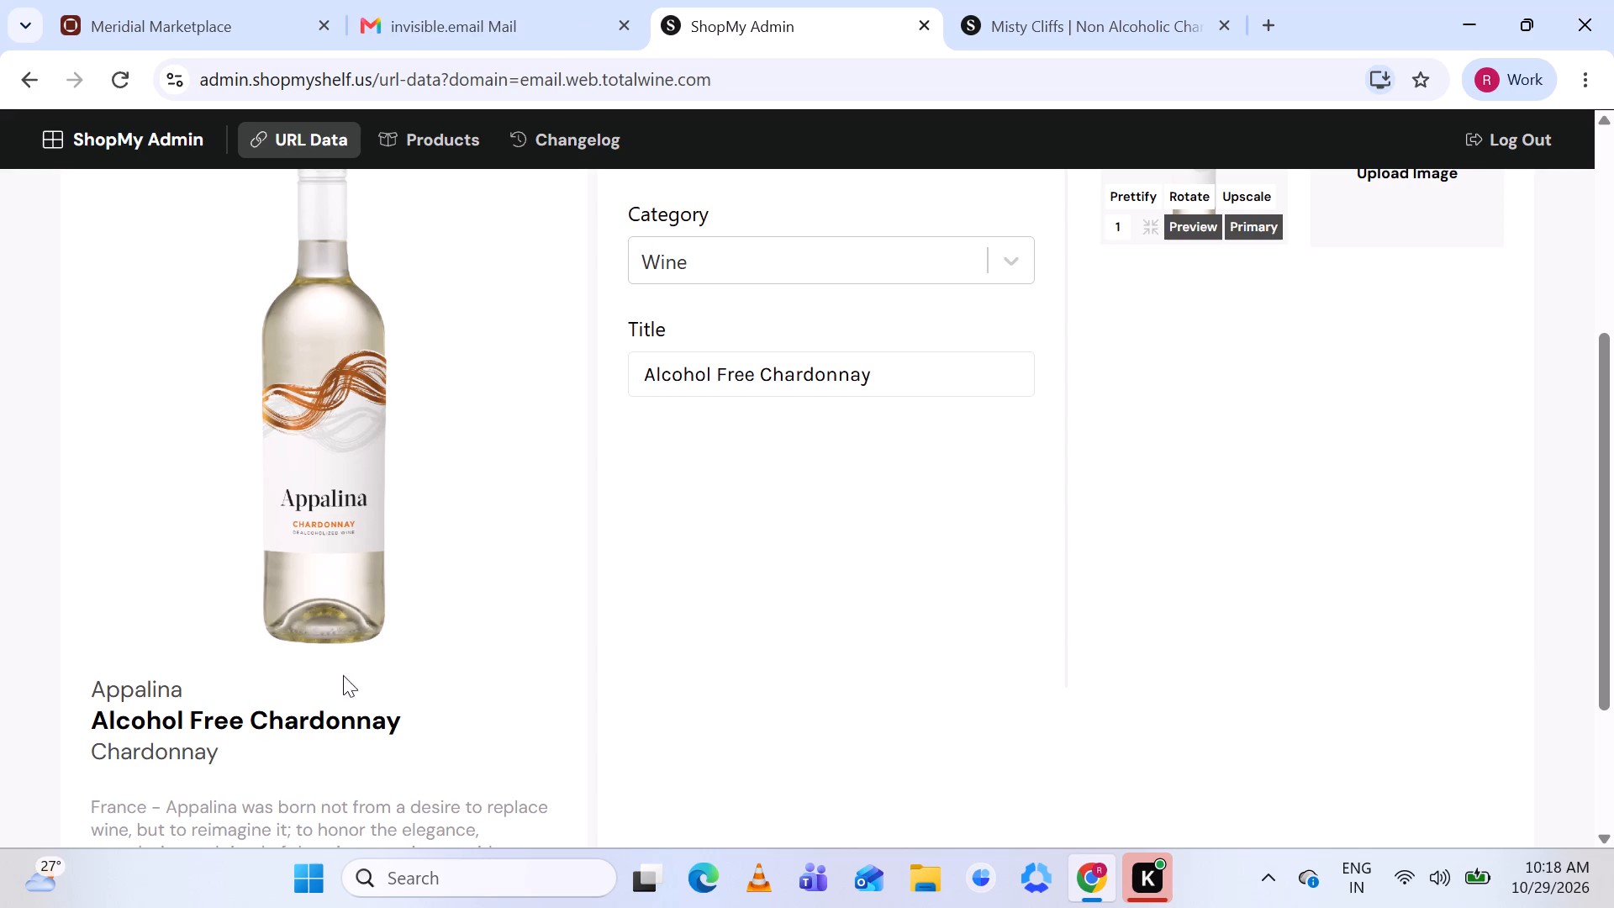
Prettify the new product's Appalina bottle image and recheck the Misty Cliffs product page.
scroll(383, 663, "up", 2)
scroll(383, 663, "down", 1)
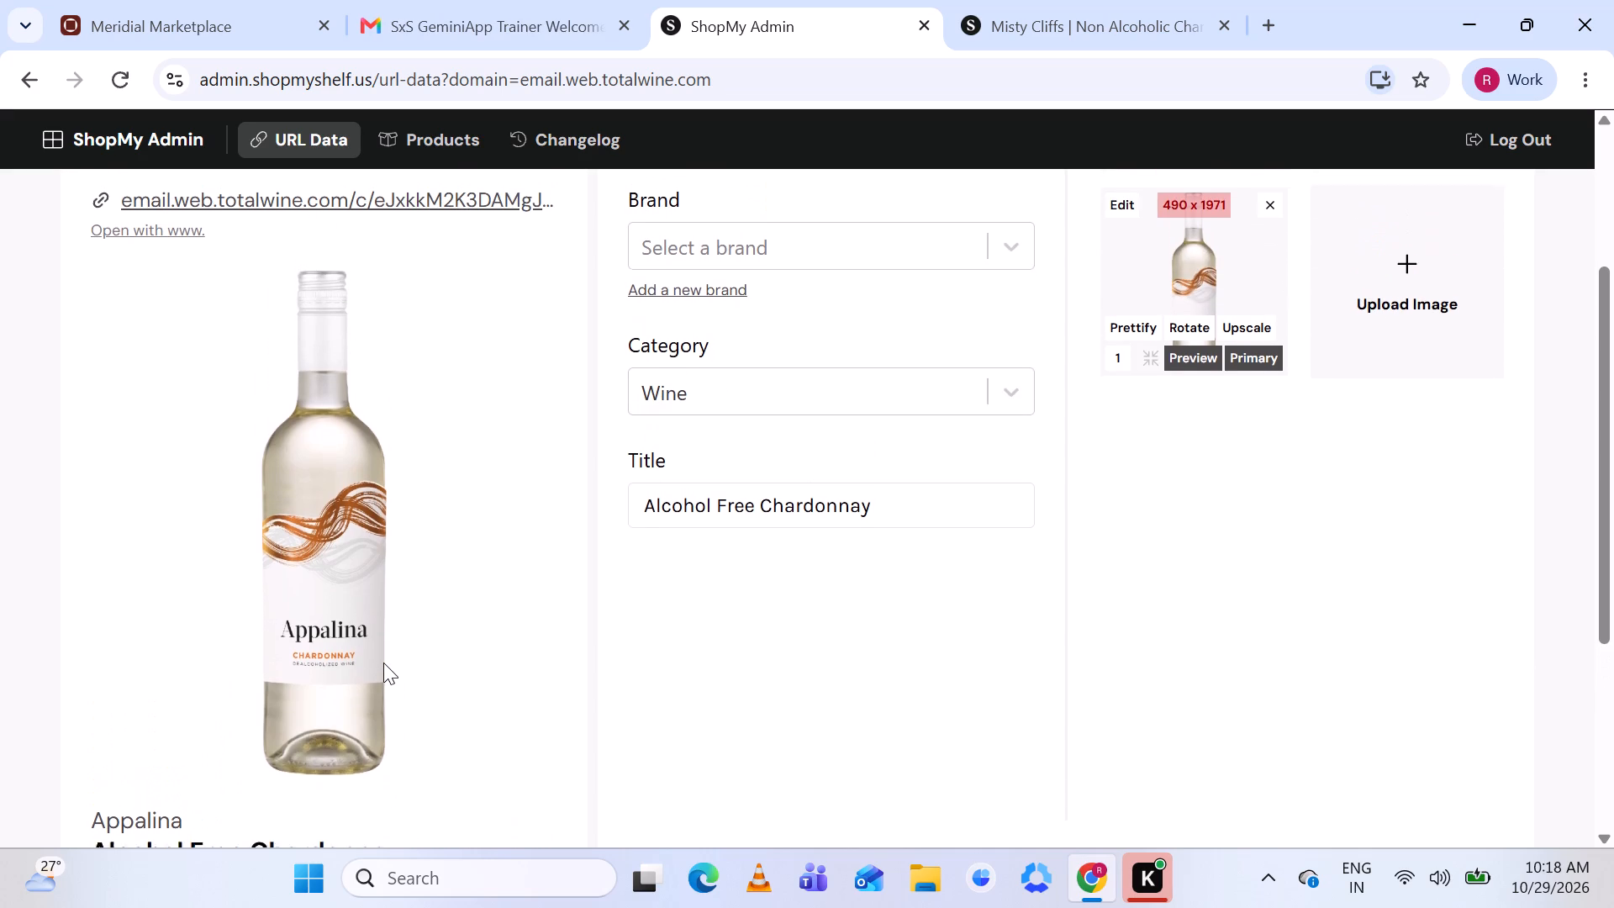
scroll(383, 663, "down", 1)
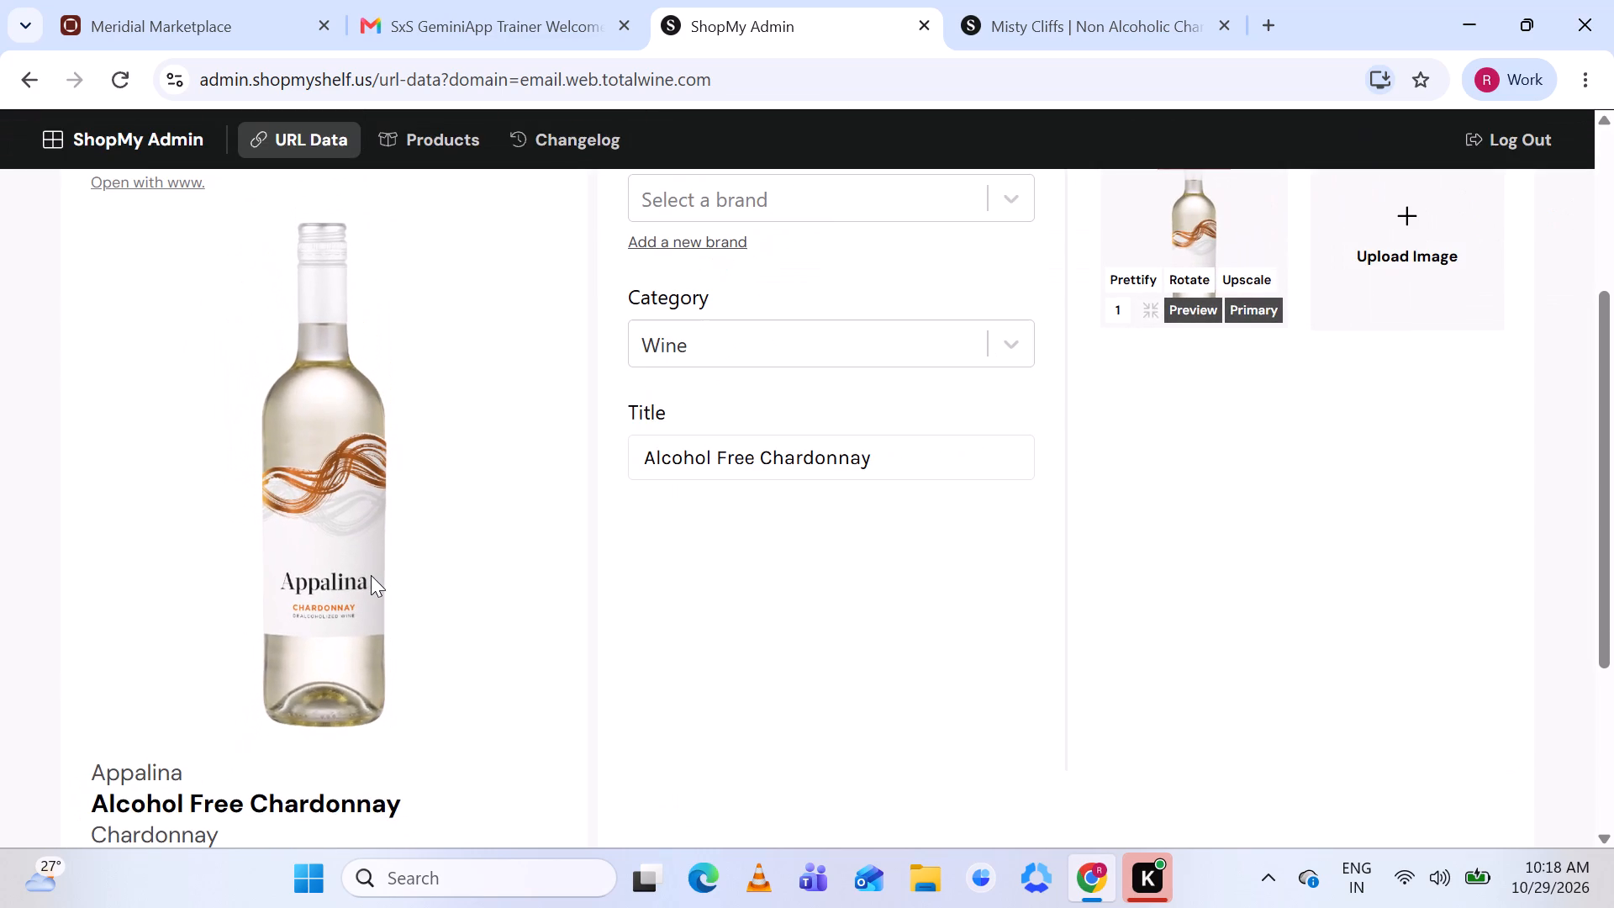
scroll(766, 390, "up", 1)
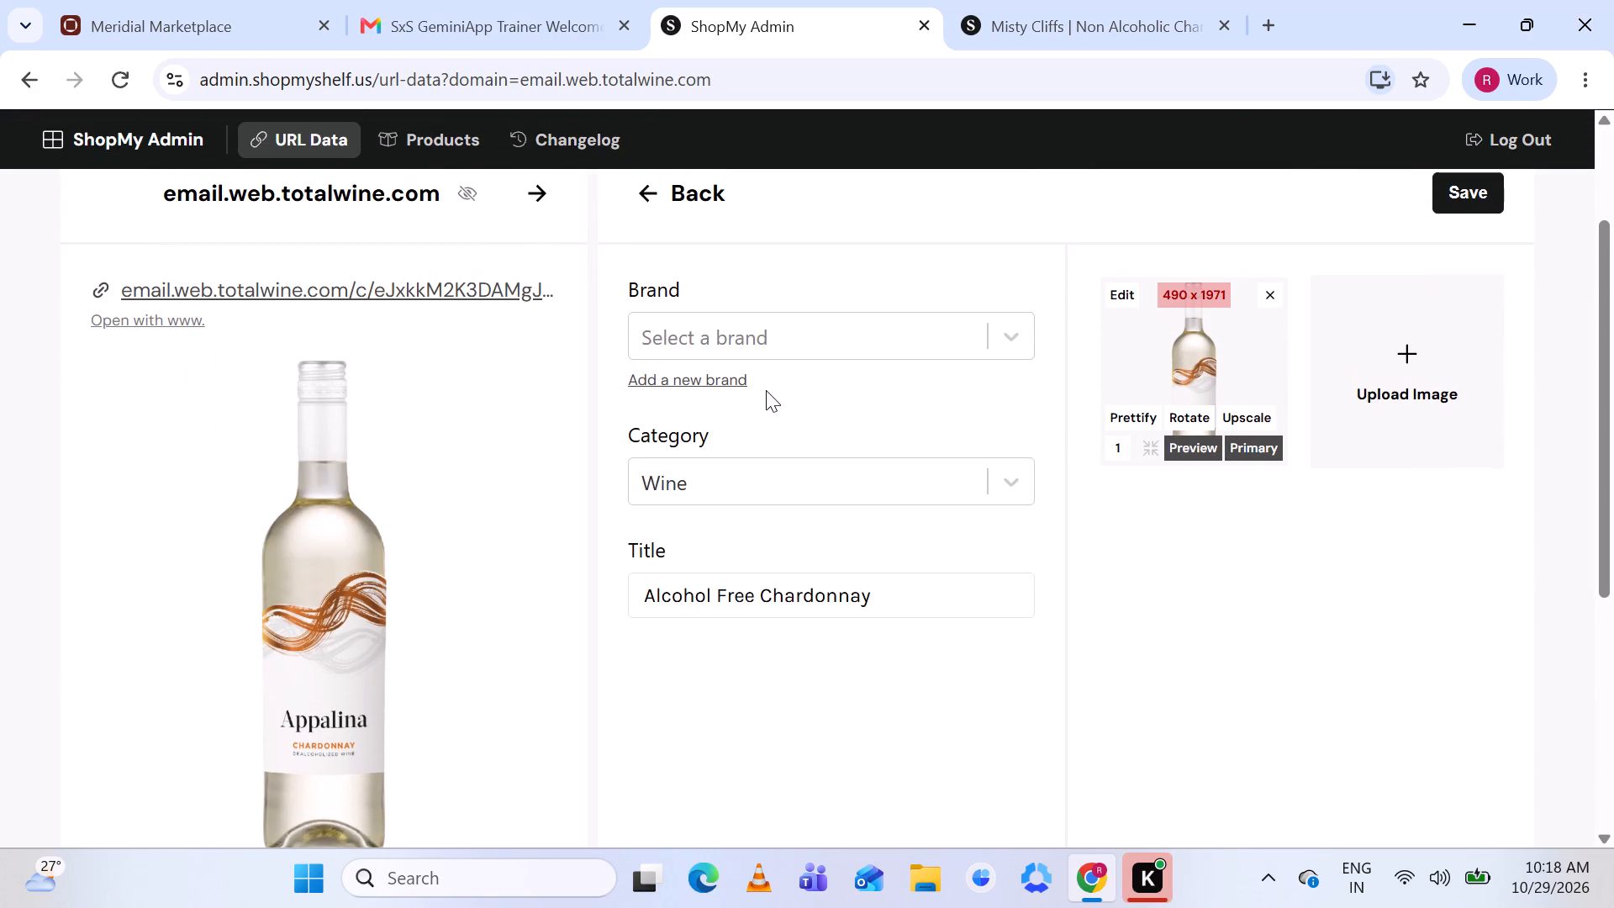
left_click(1123, 416)
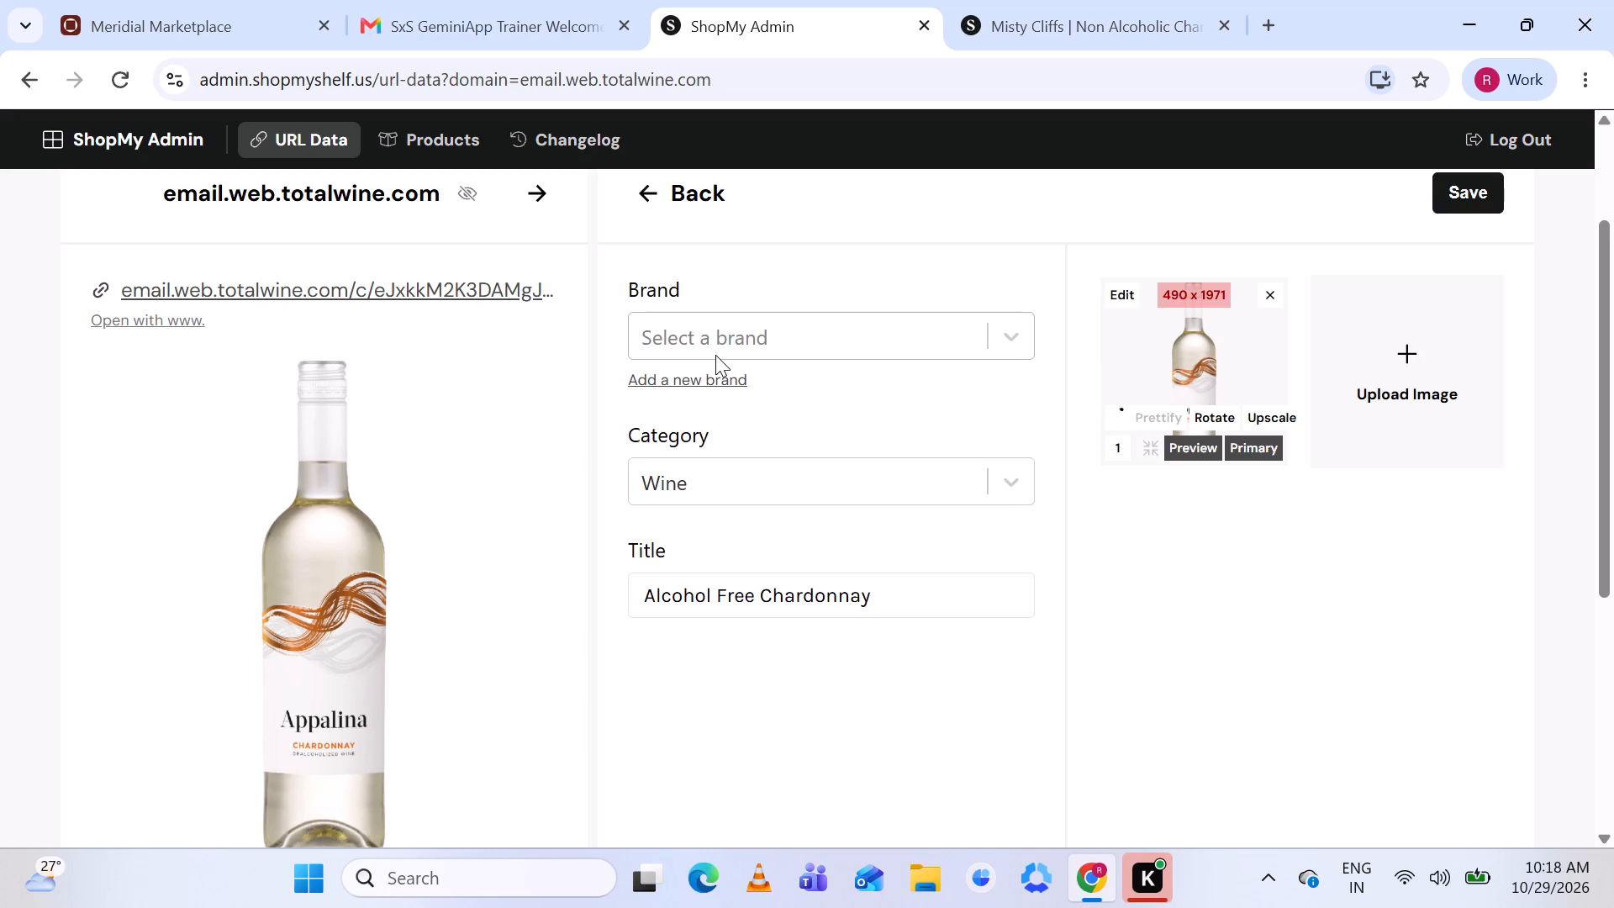
scroll(778, 388, "down", 2)
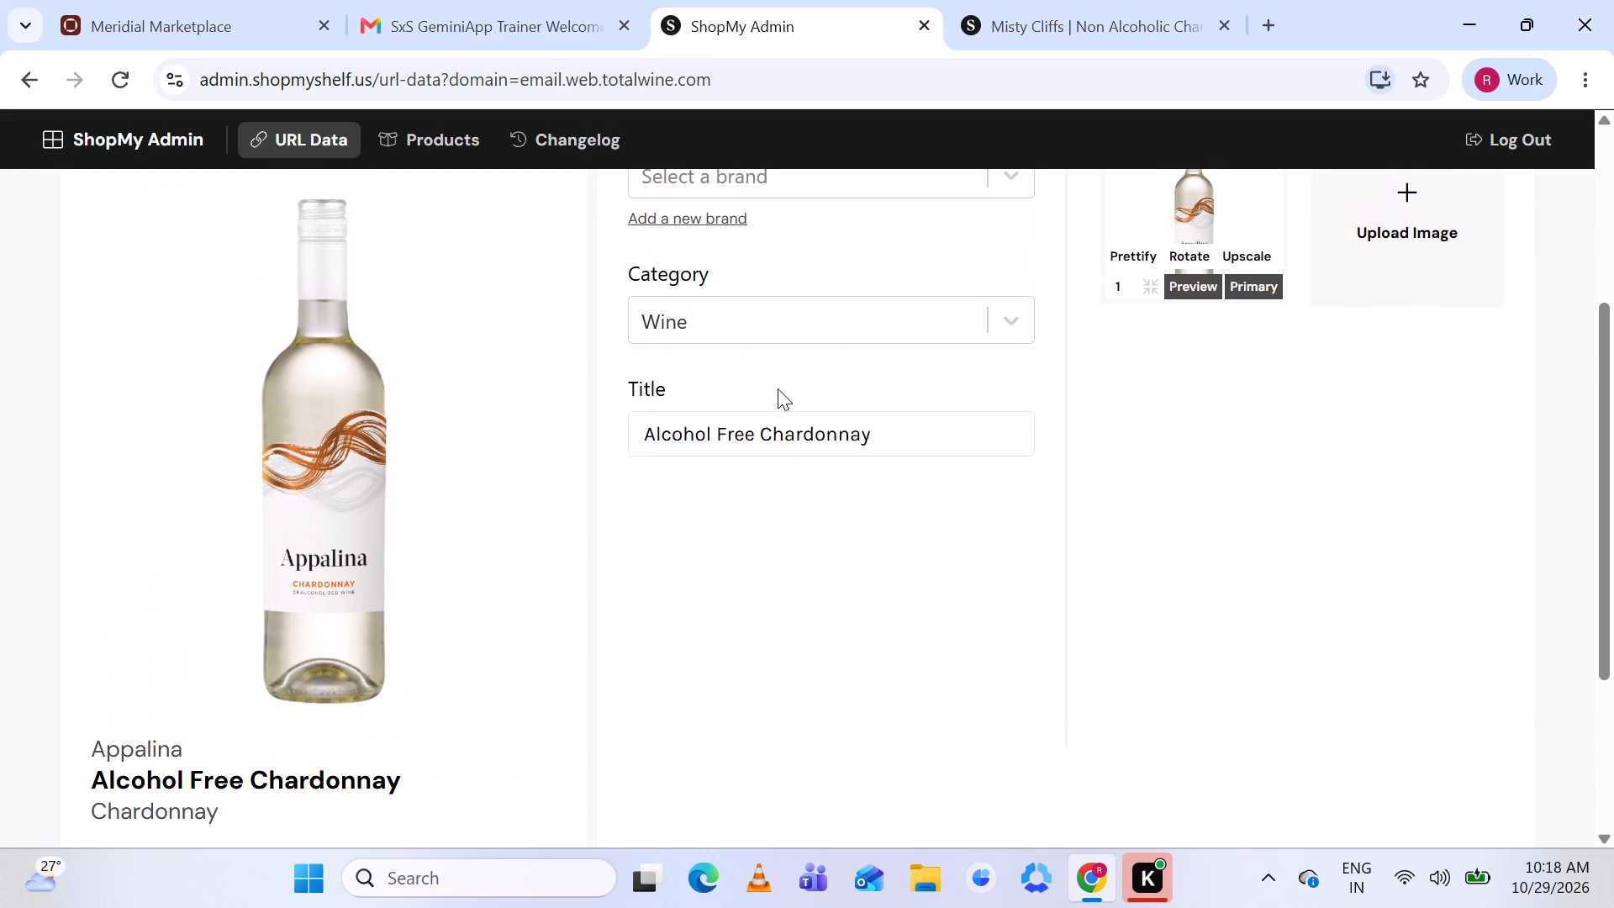
left_click(1073, 24)
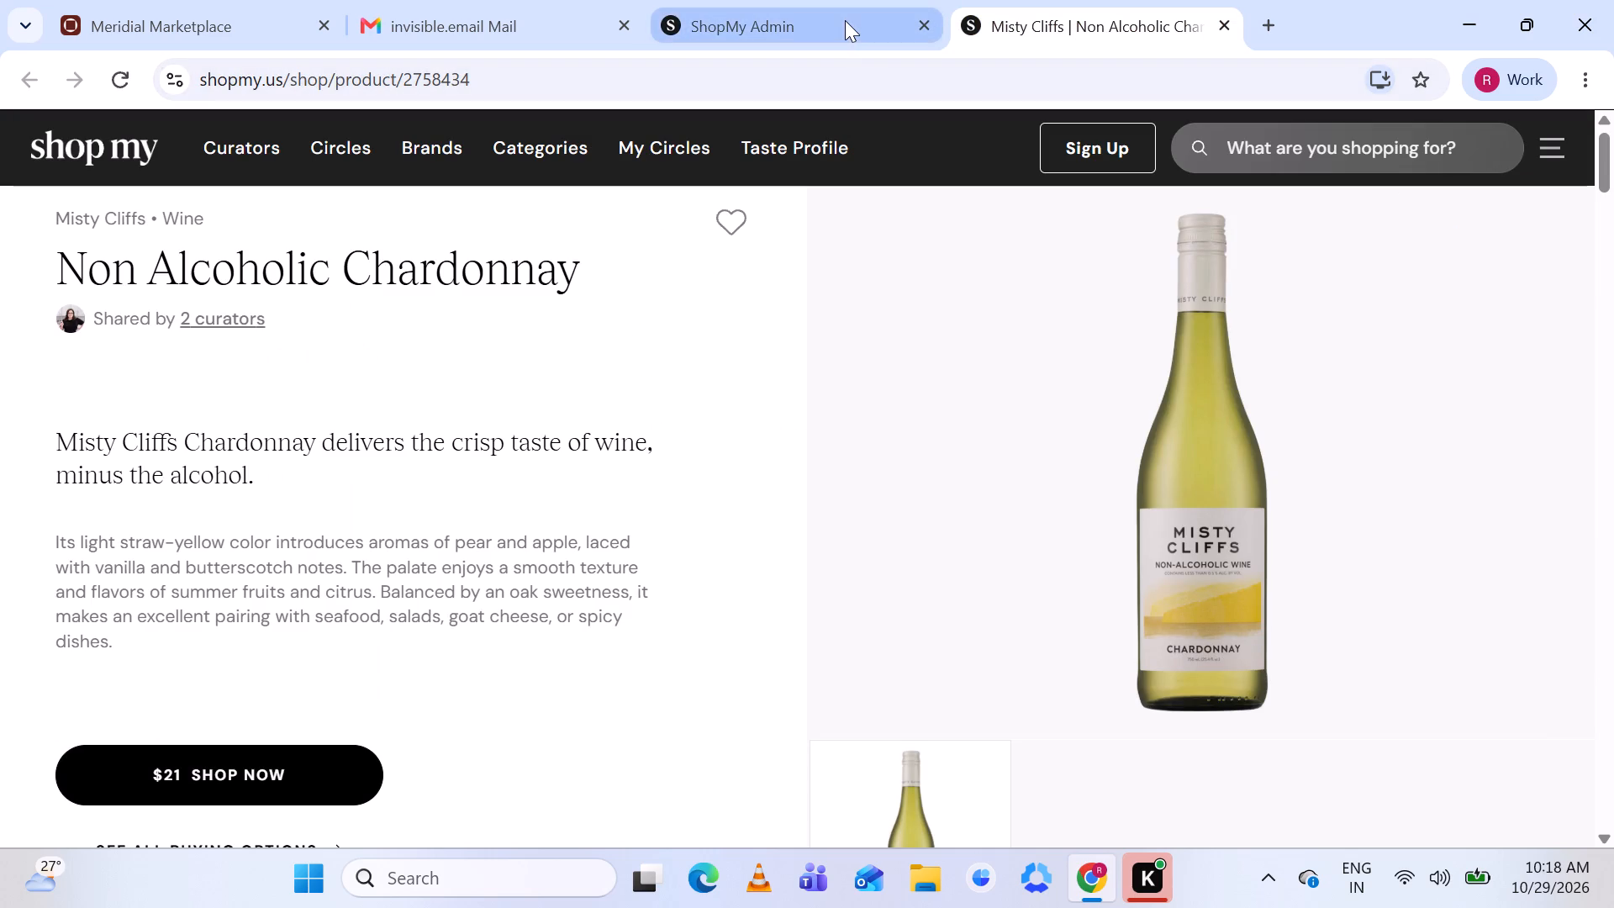
left_click(797, 12)
Search the existing brands for Appalina.
scroll(713, 228, "up", 1)
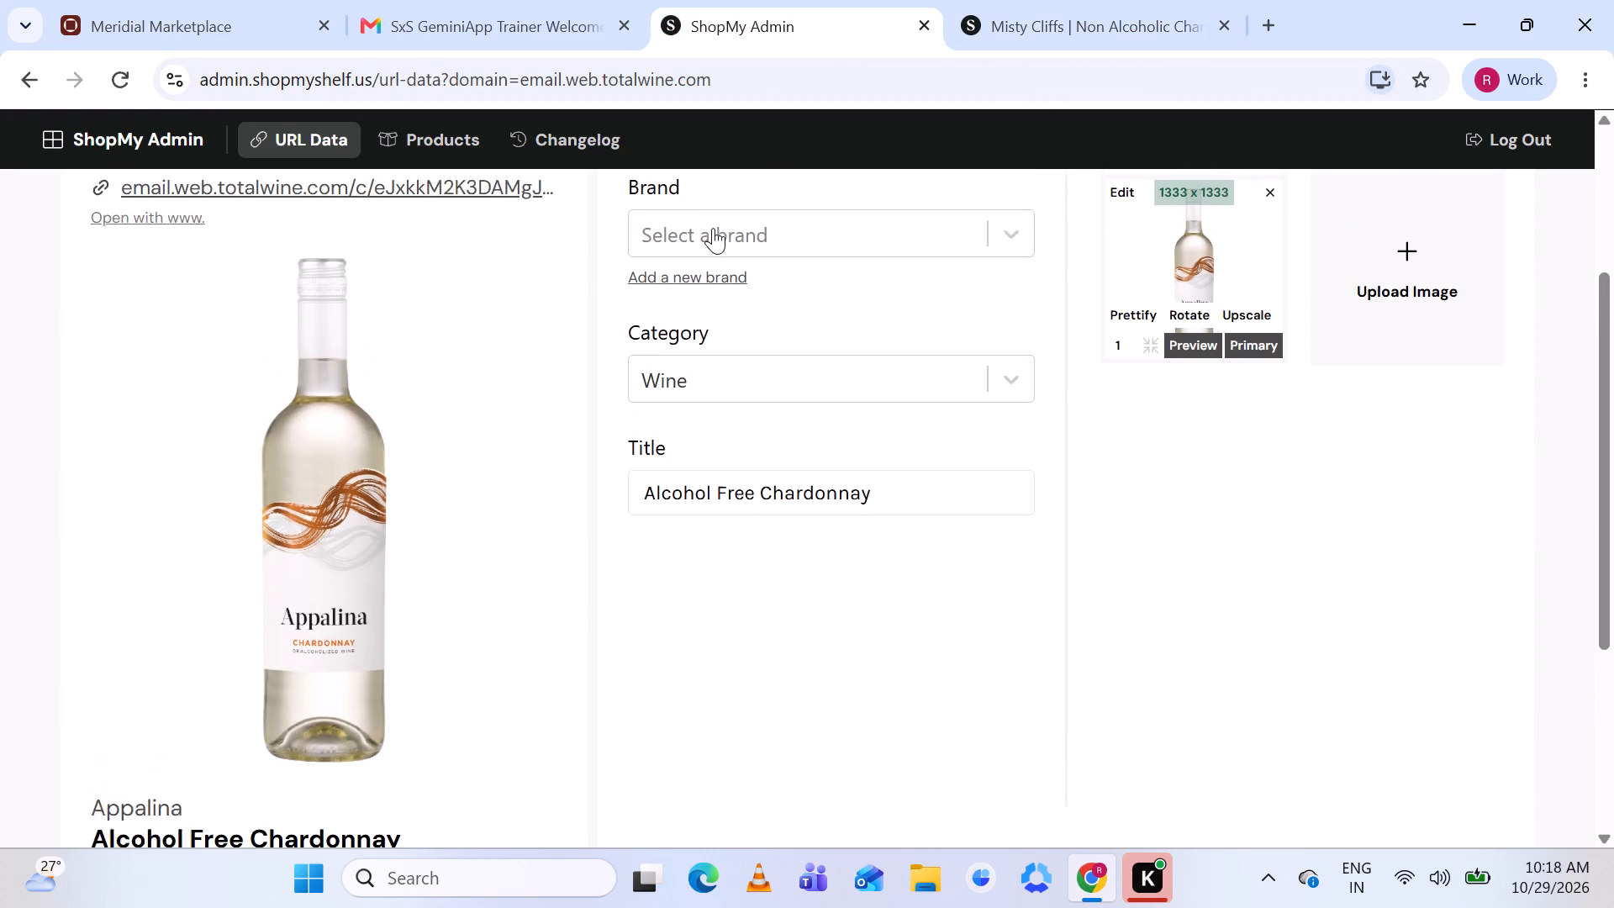
scroll(713, 228, "up", 1)
left_click(745, 294)
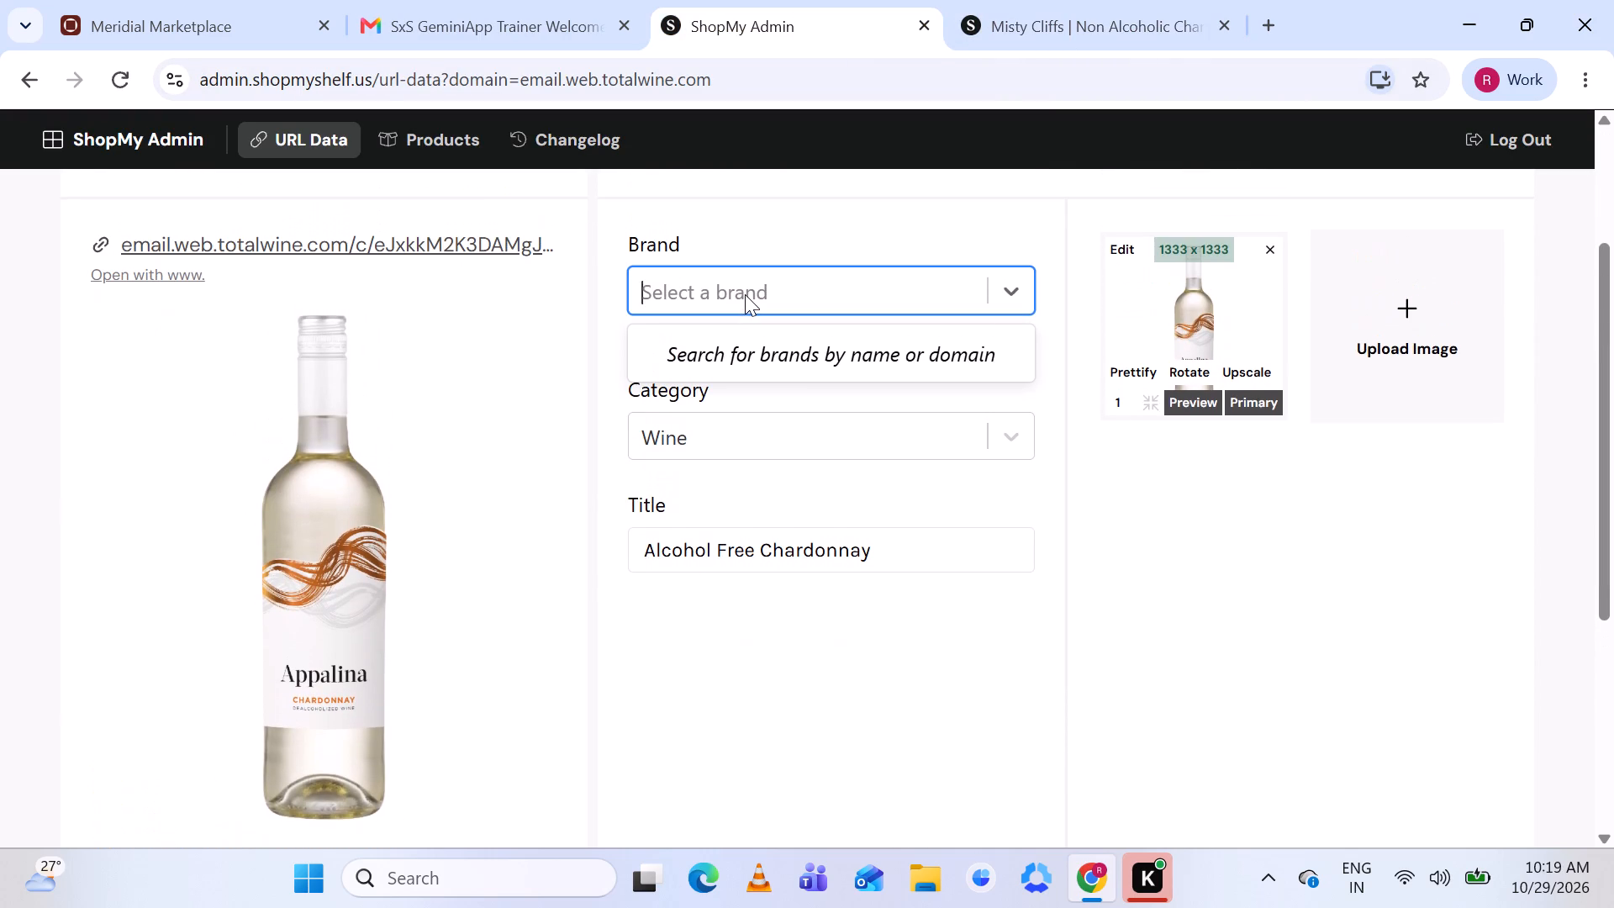
scroll(736, 272, "down", 1)
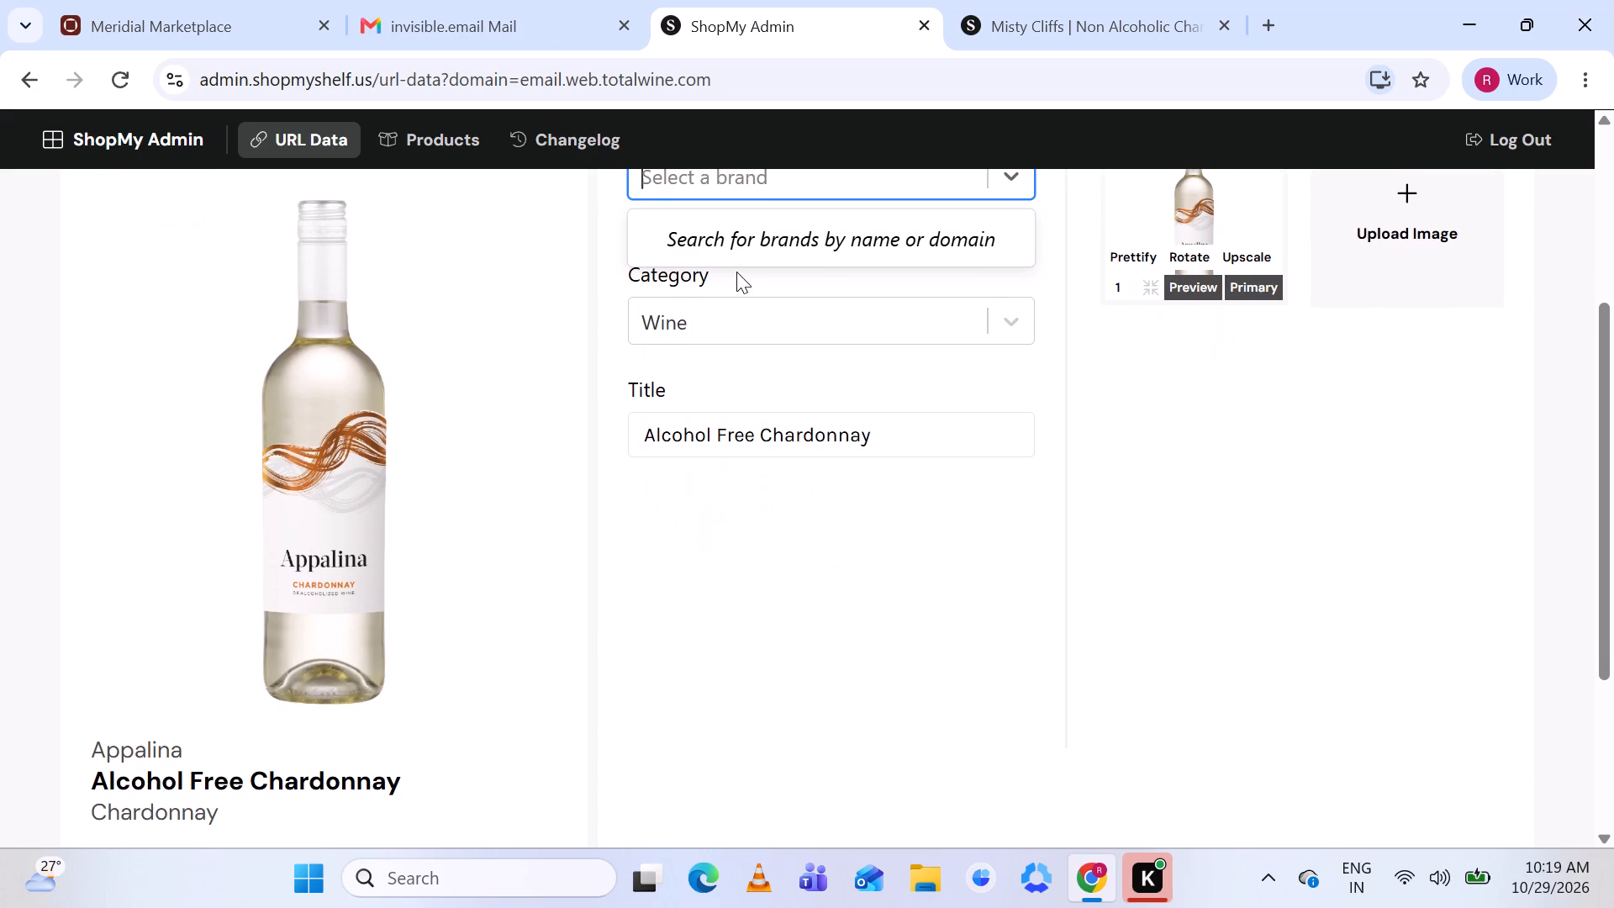
key("shift+a")
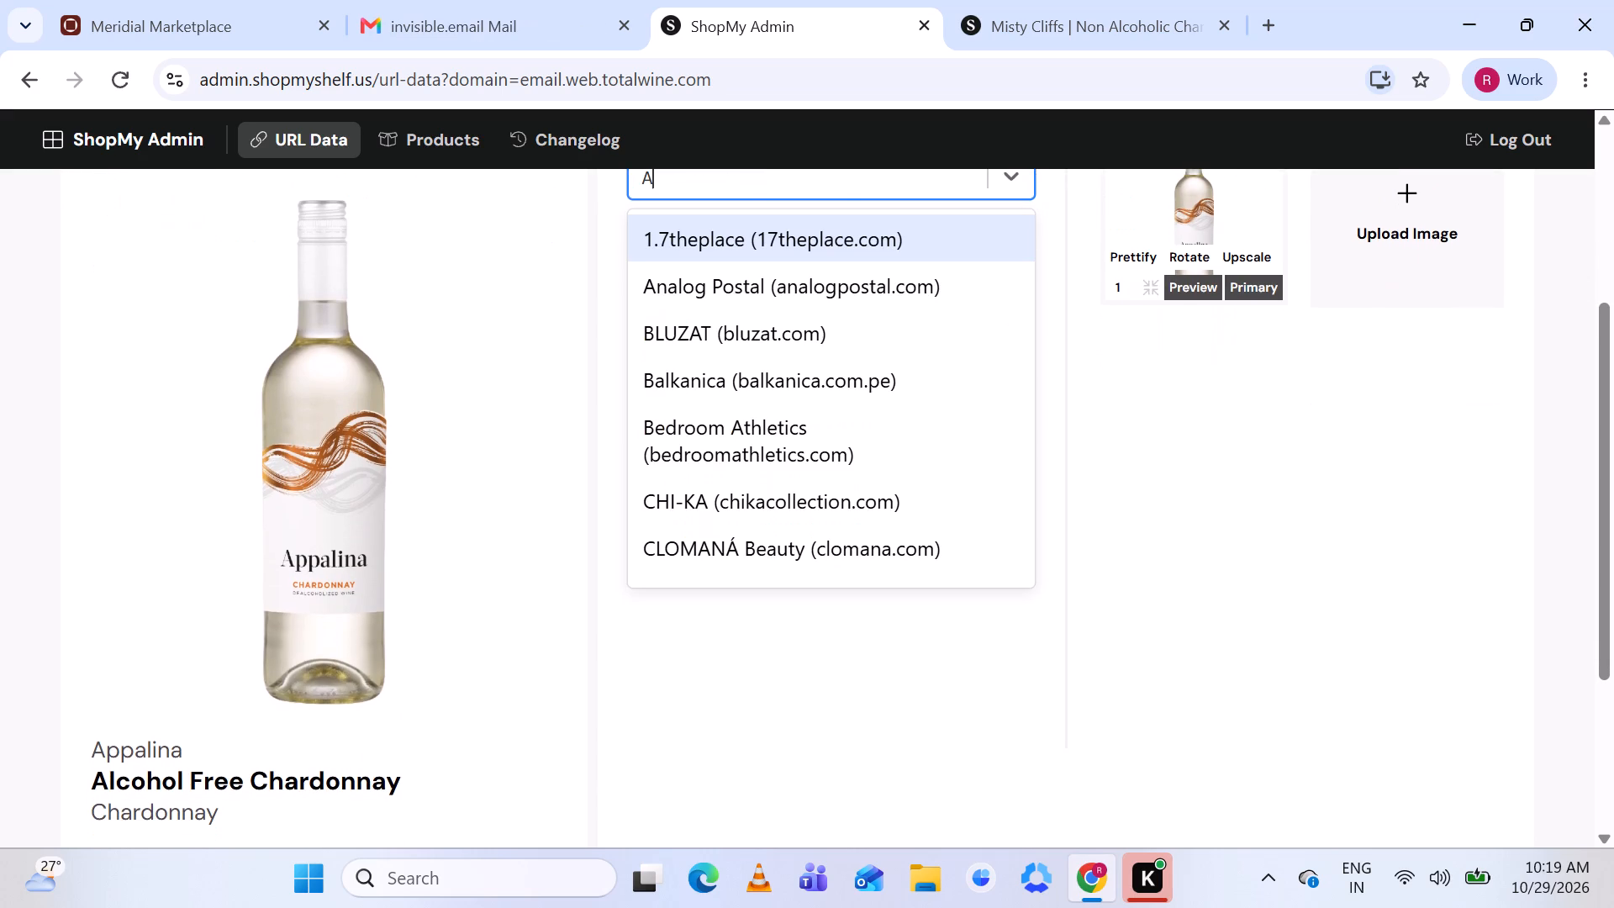
type("pp")
key("a")
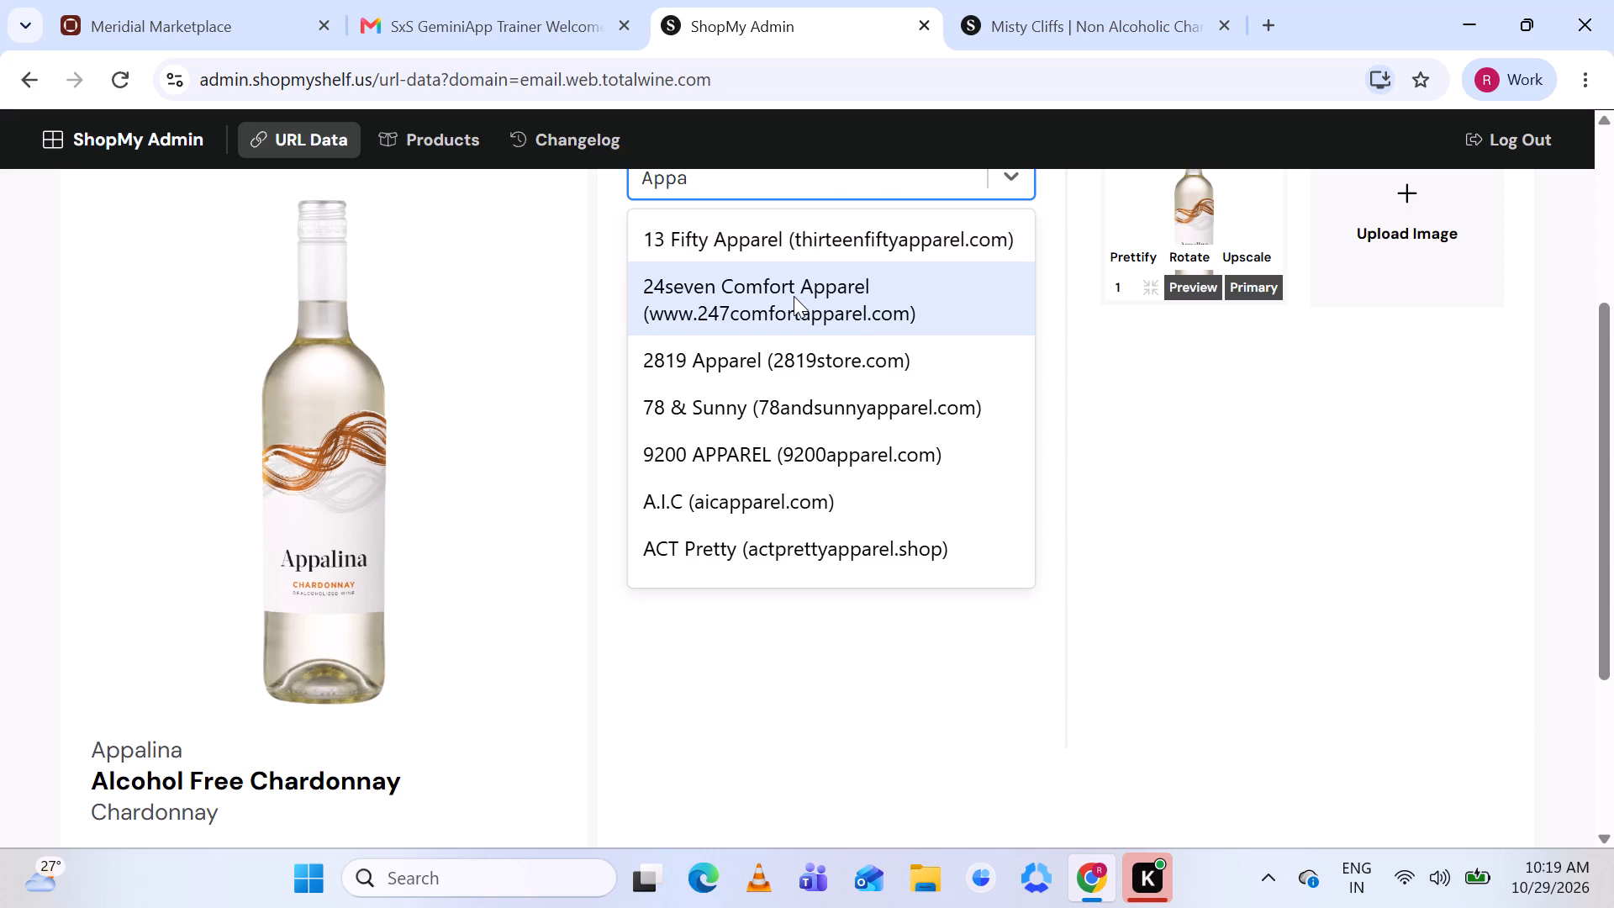
type("li")
key("n")
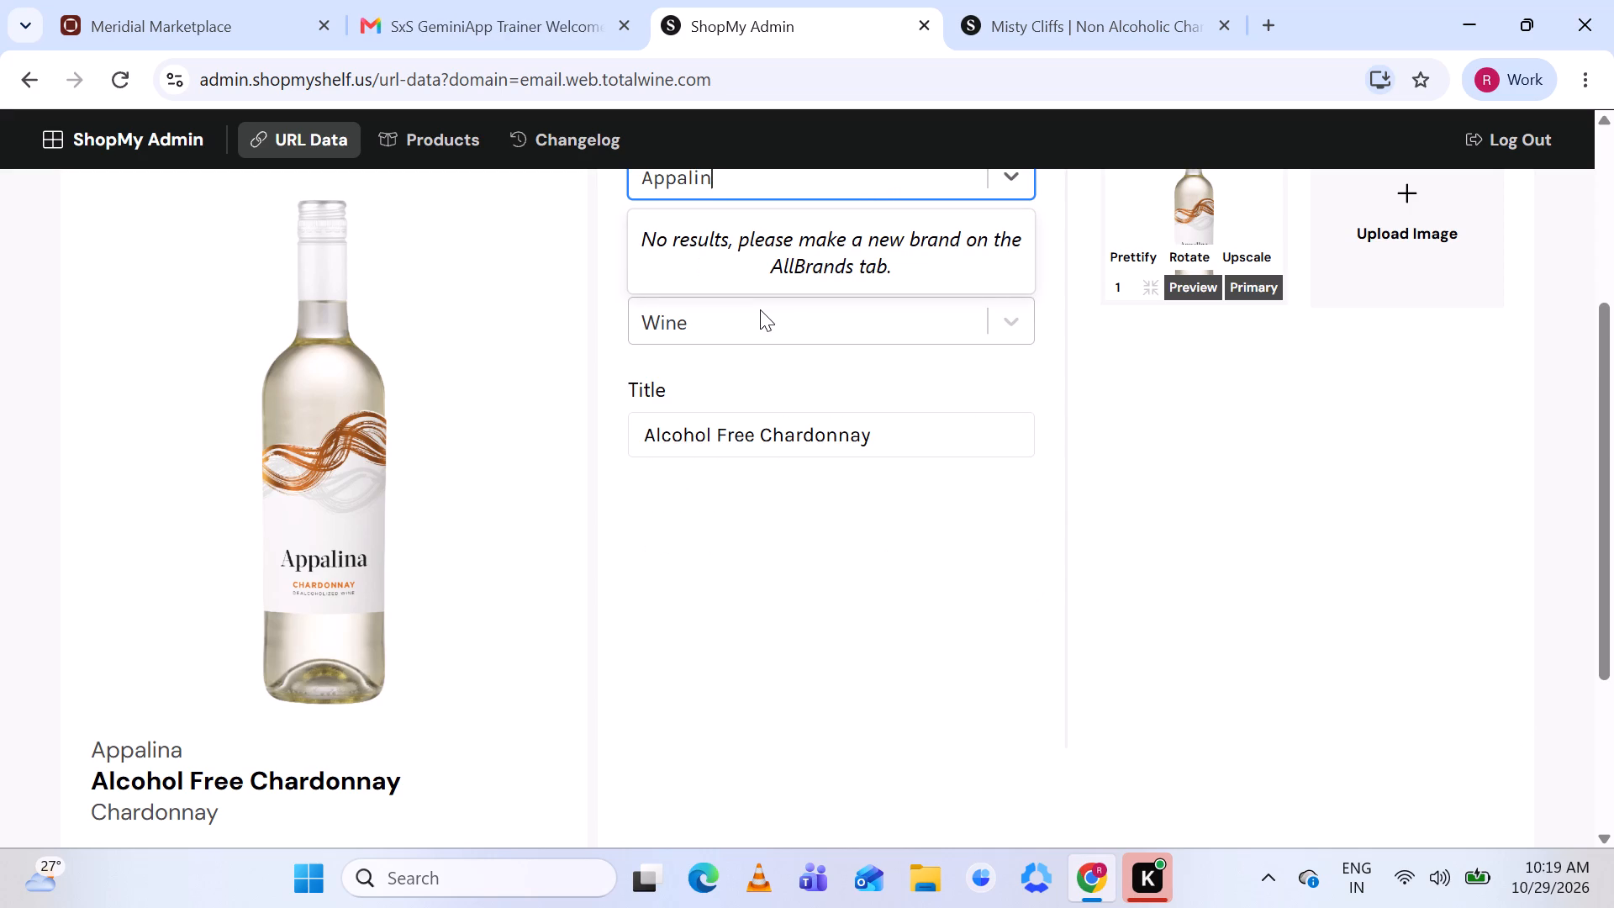
key("a")
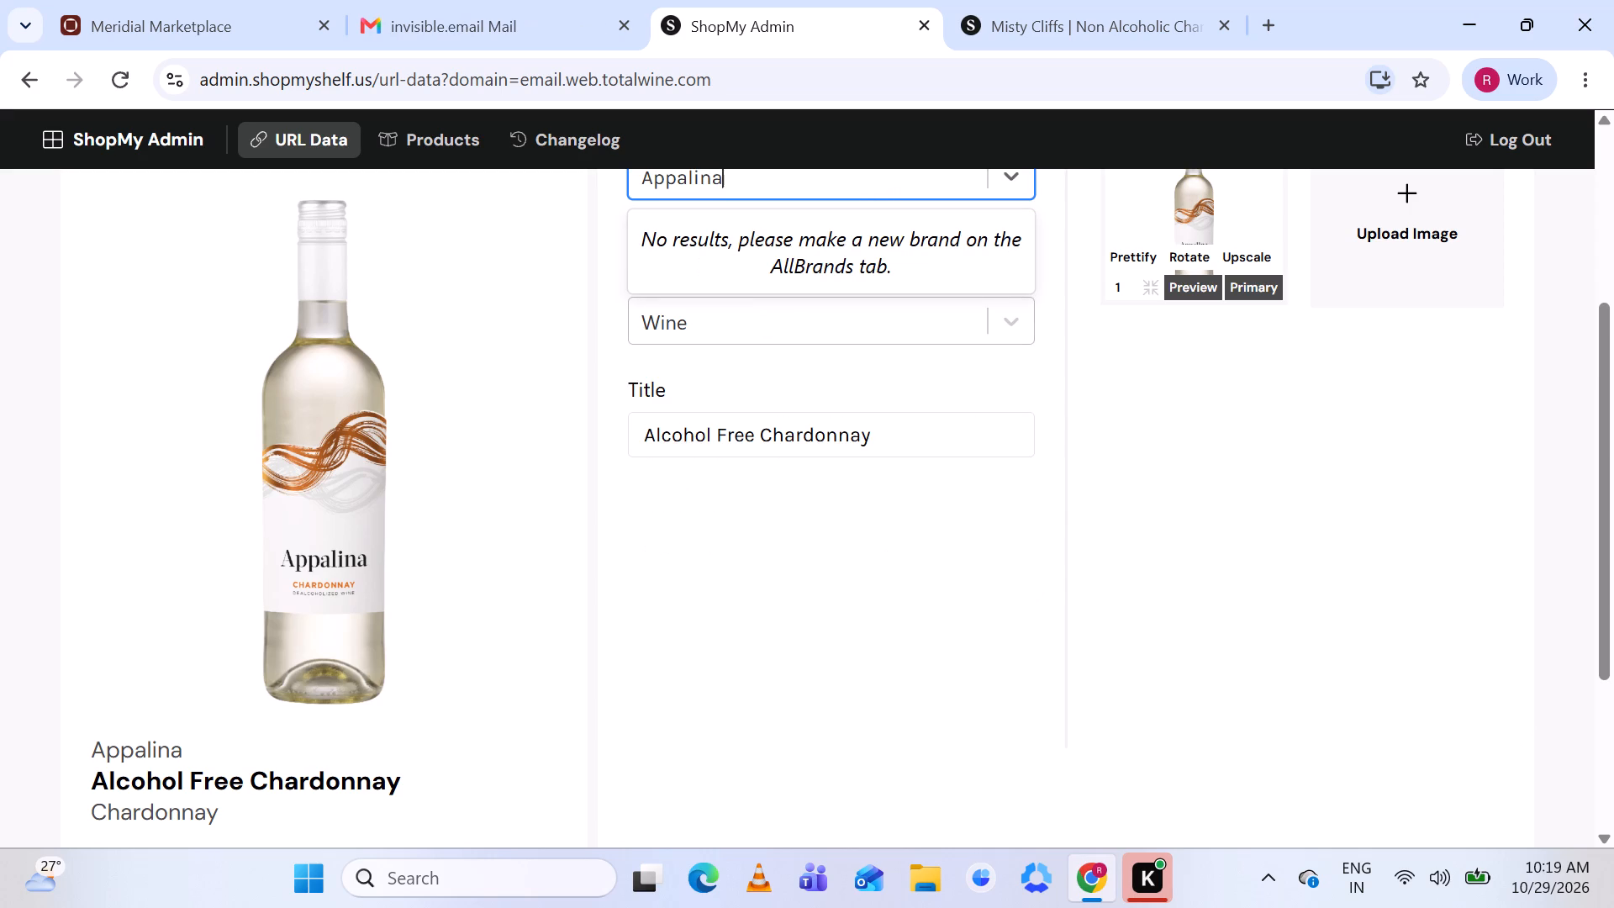
Add a new brand named Appalina, using the brand name copied from the source details.
scroll(709, 412, "up", 1)
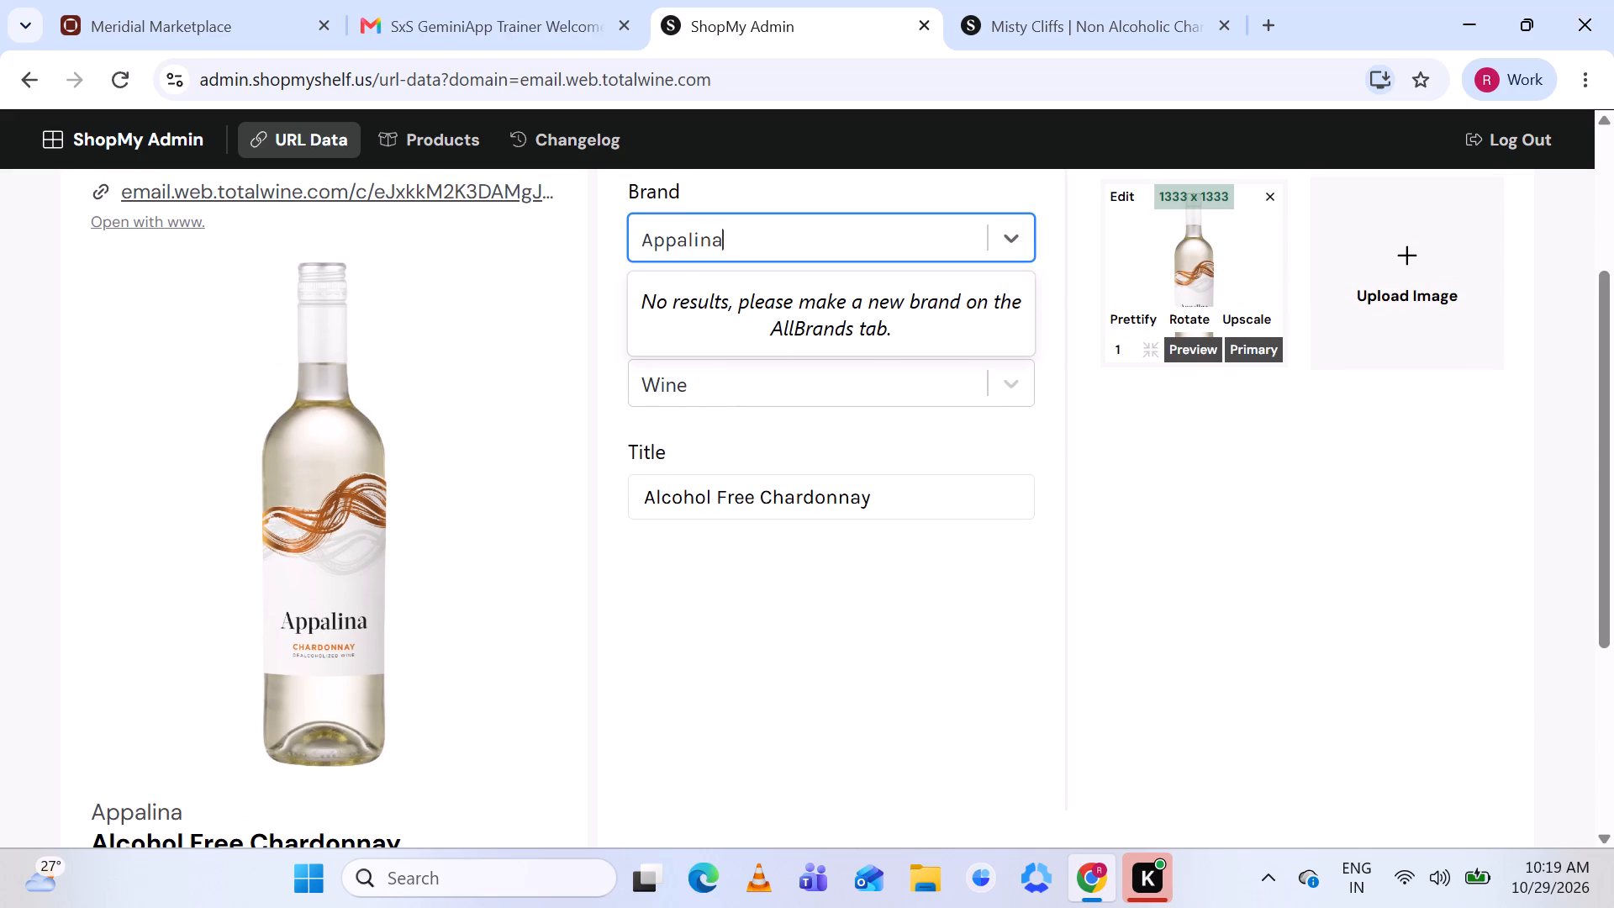
left_click_drag(92, 814, 161, 800)
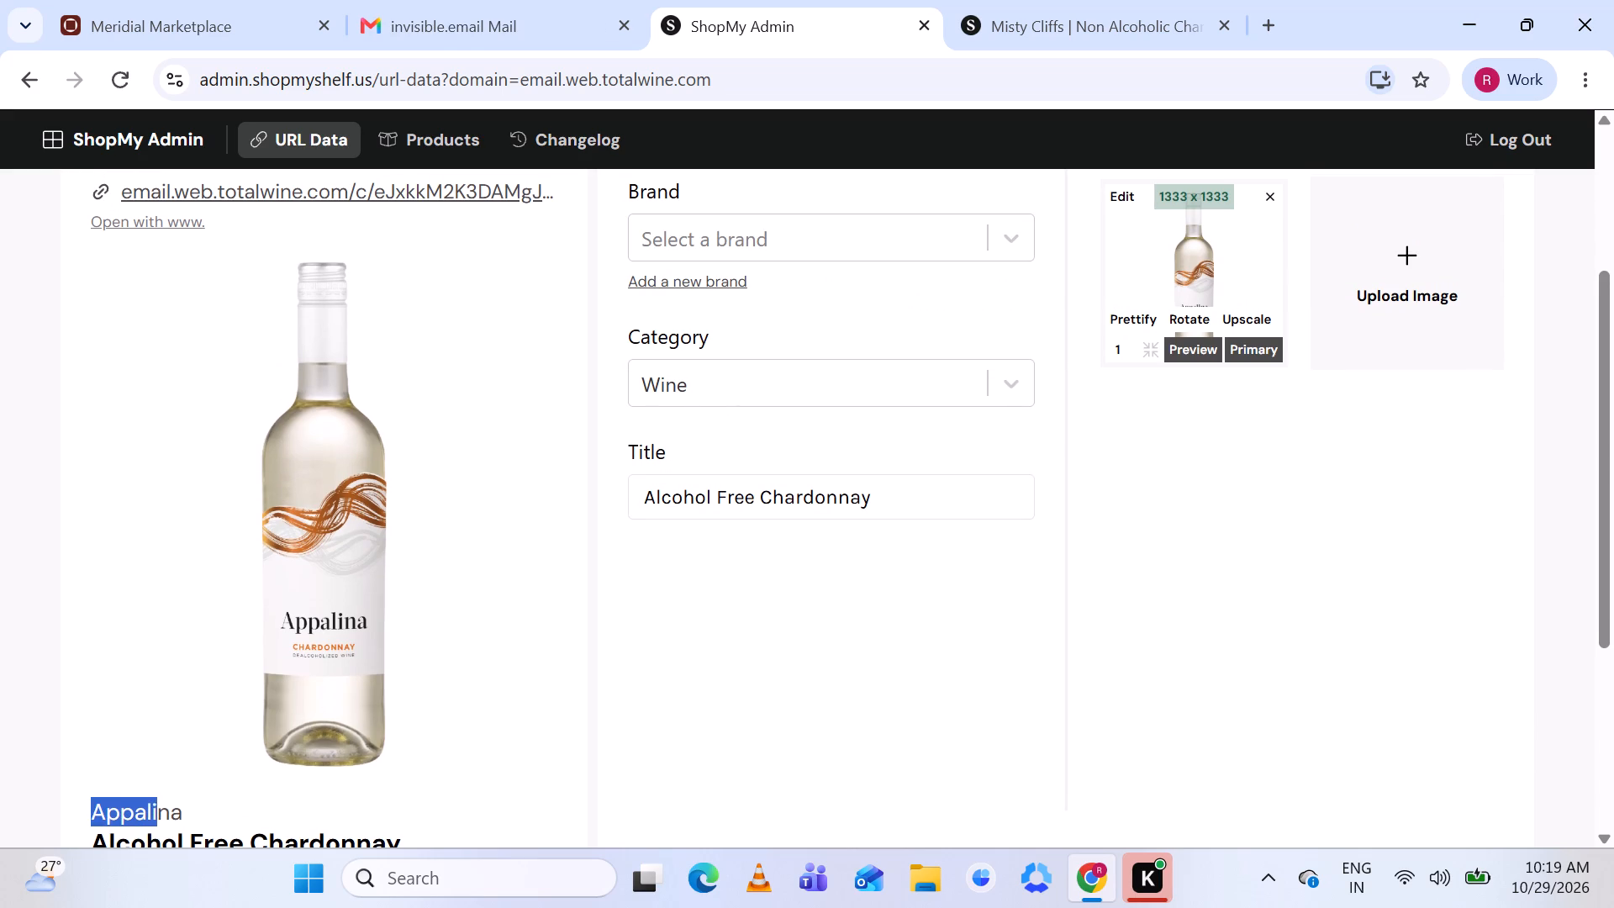
left_click_drag(161, 800, 183, 800)
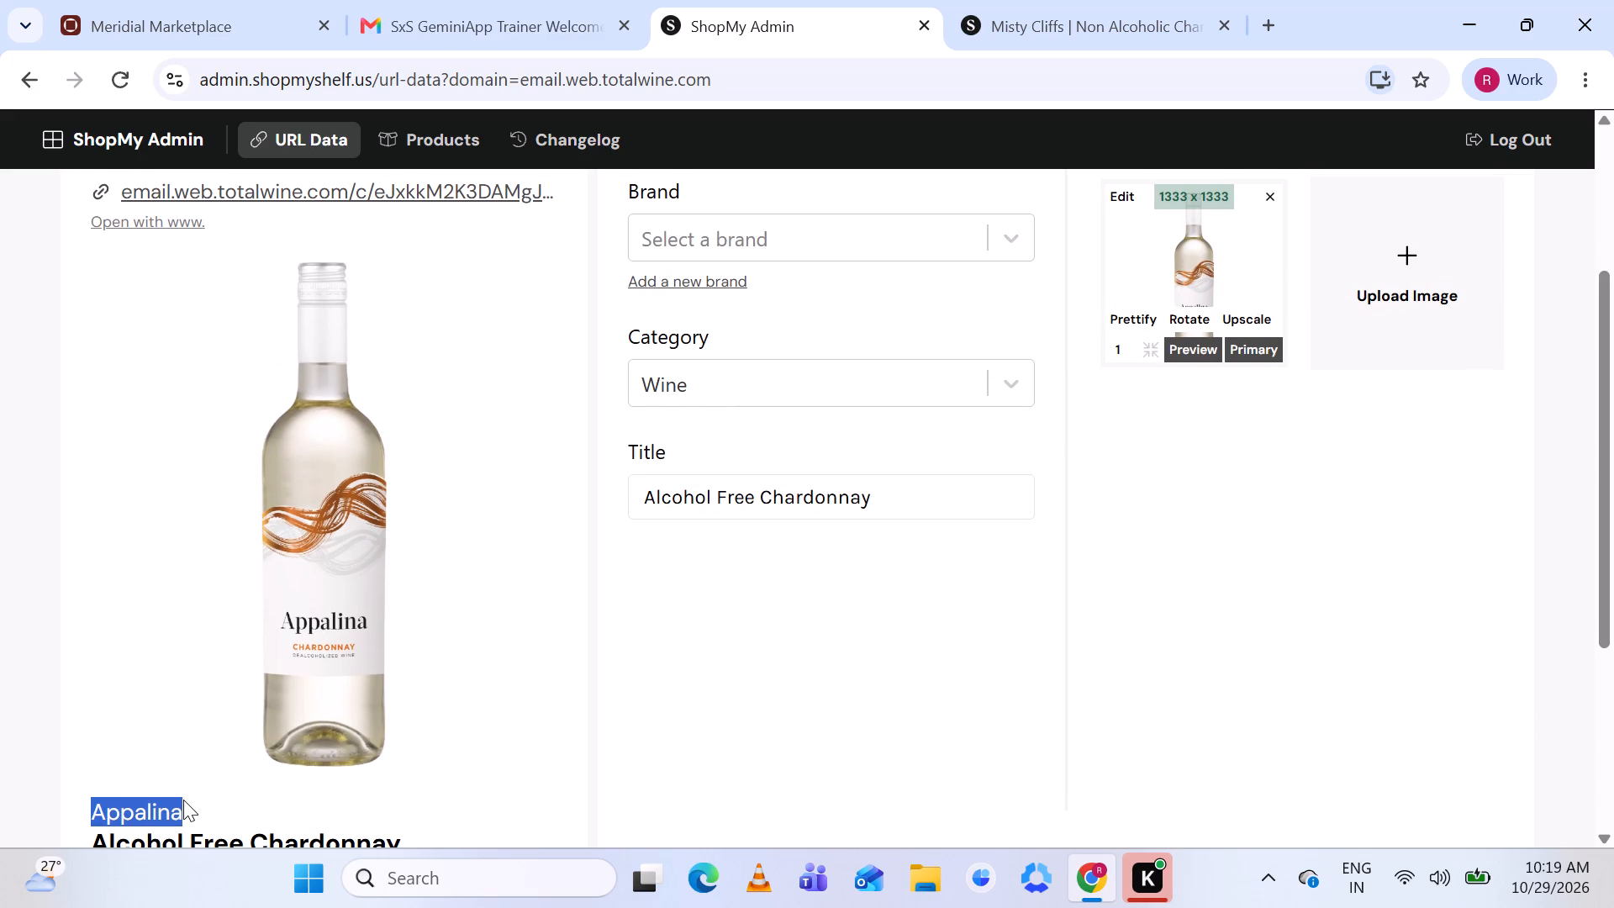
key("ctrl+c")
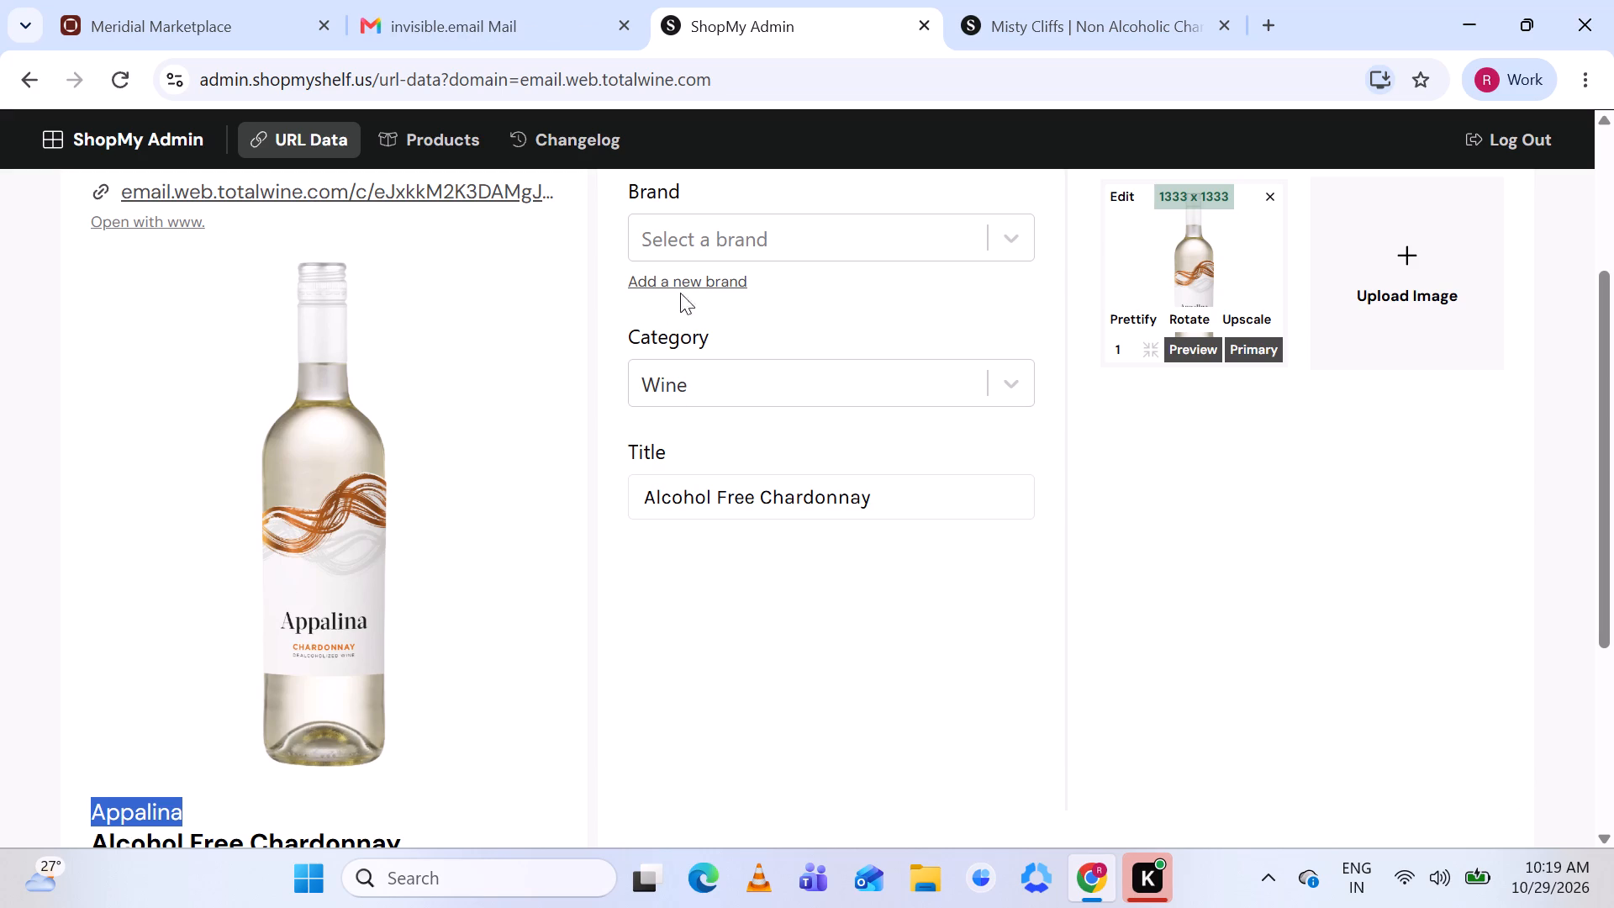
left_click(713, 284)
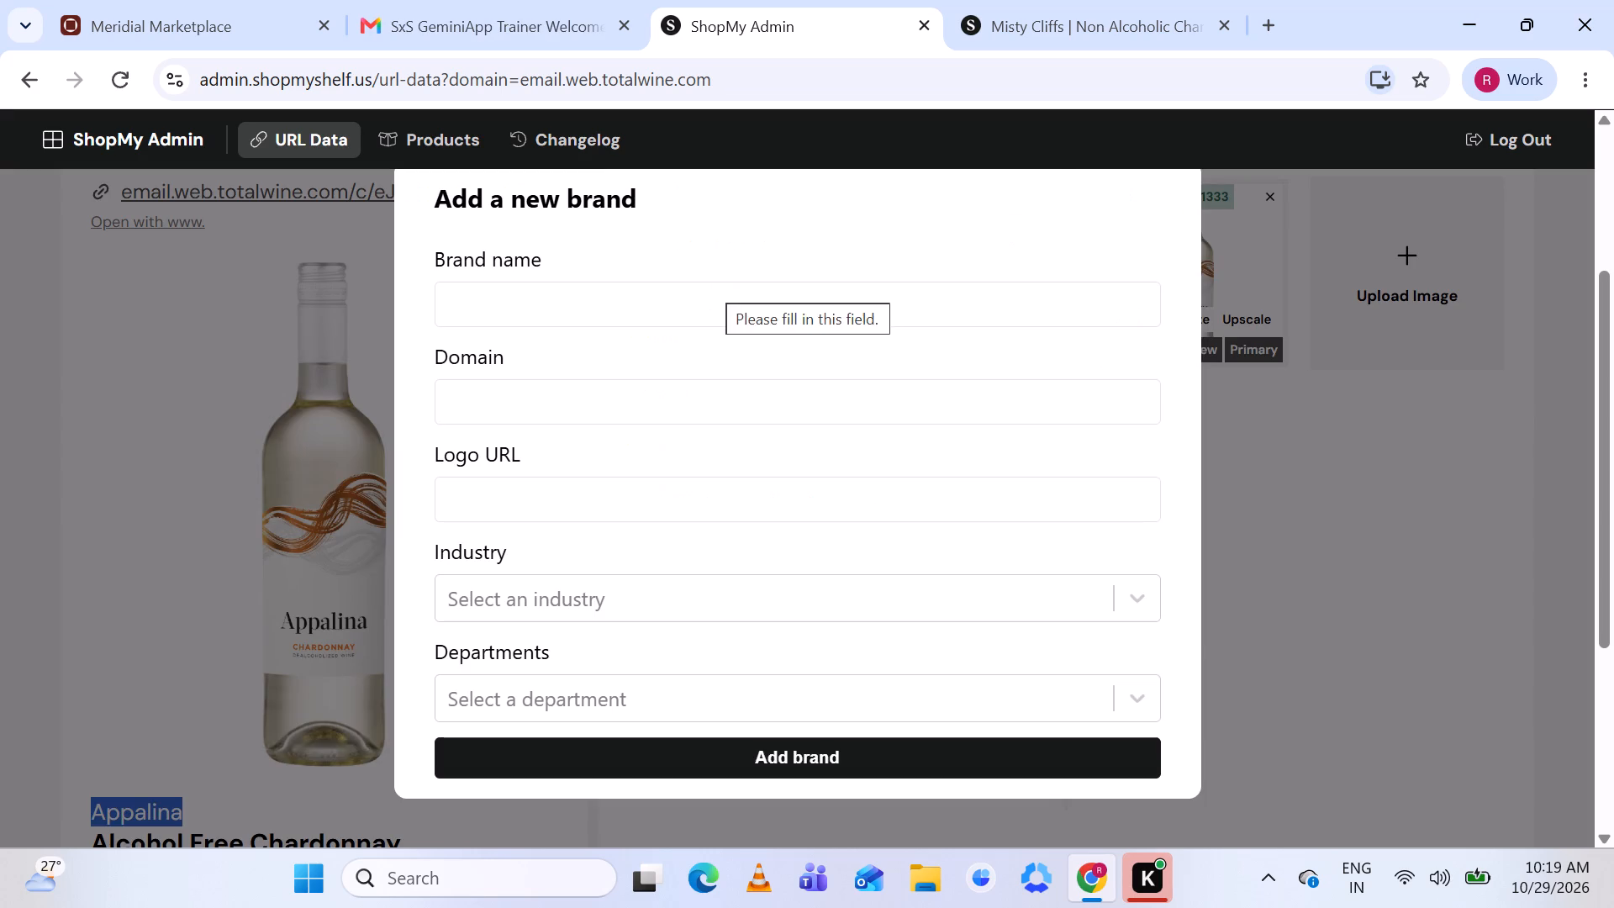
left_click(694, 300)
key("ctrl+v")
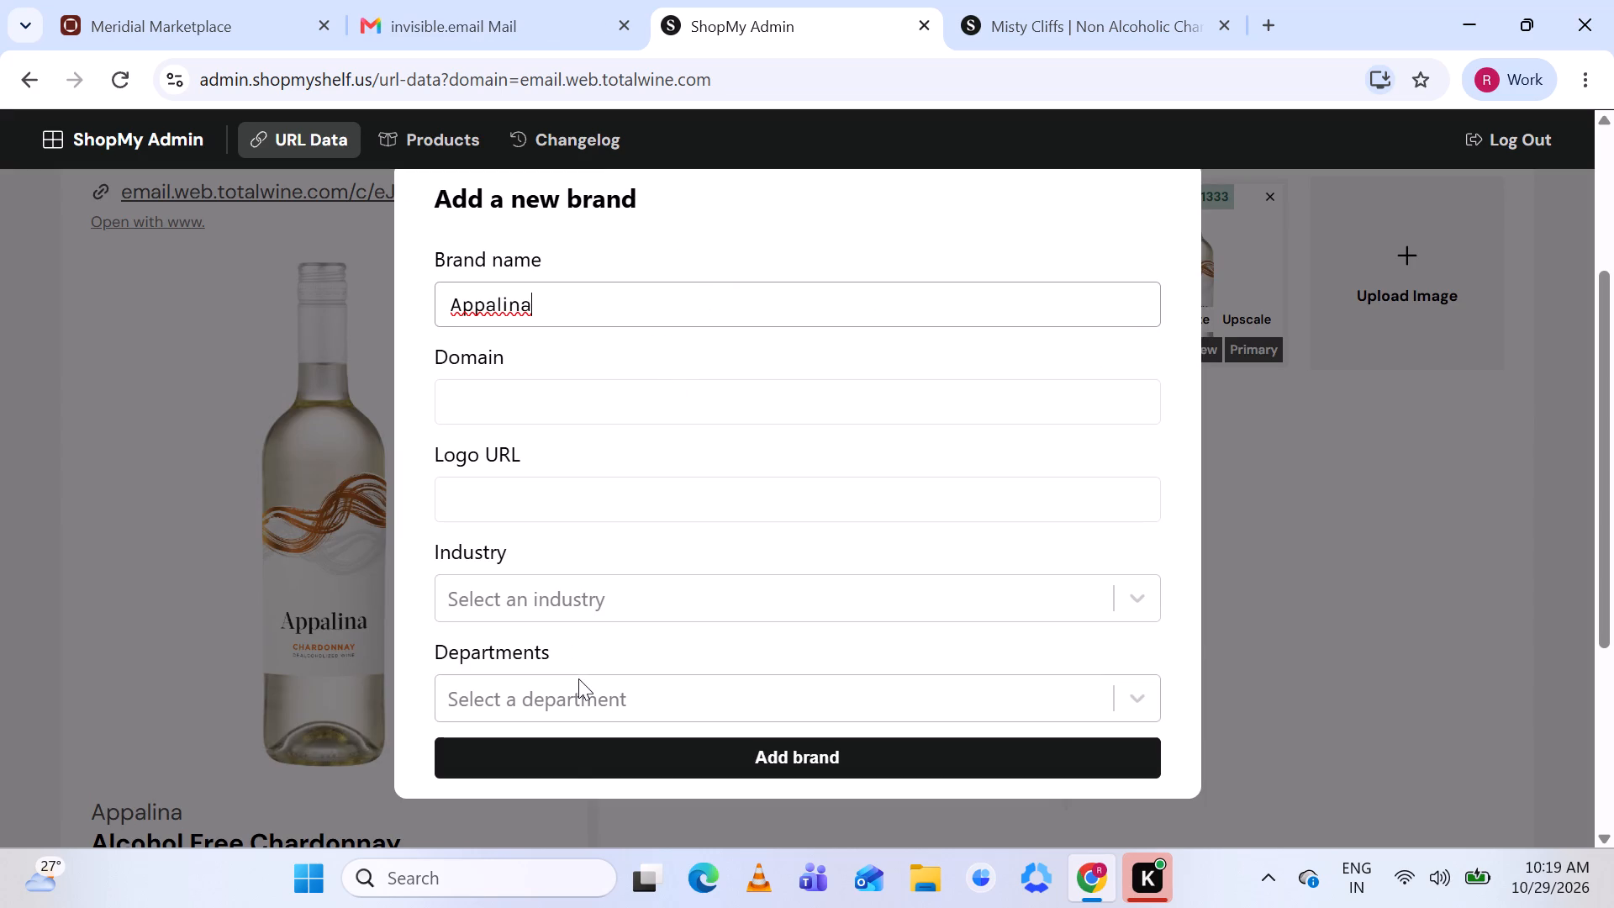
left_click(625, 753)
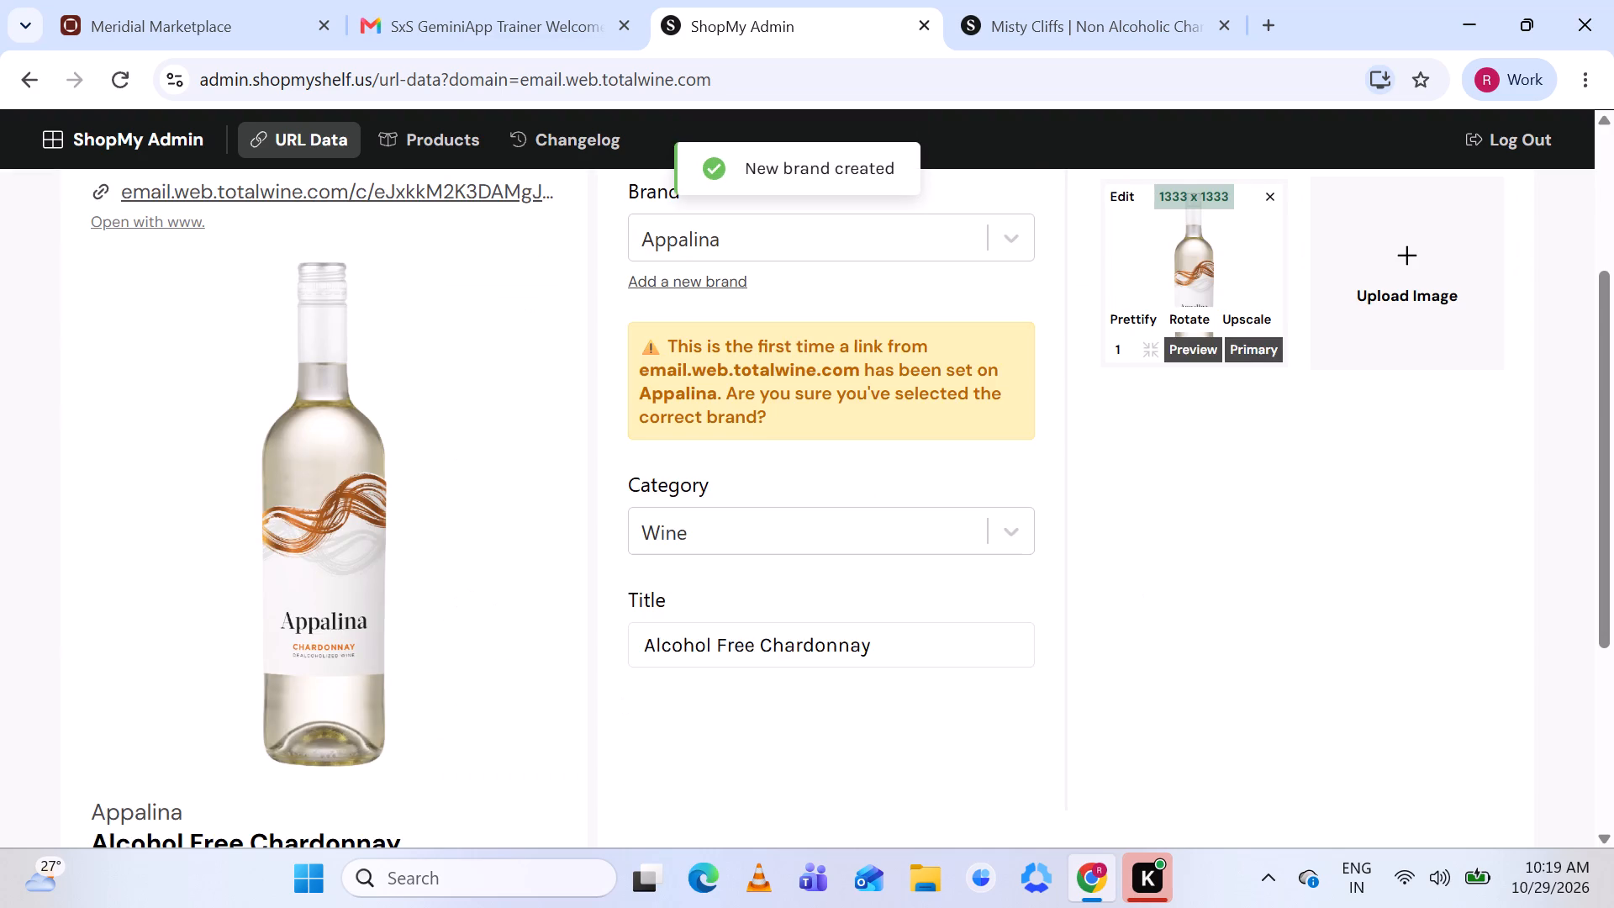
Recheck the new Appalina Alcohol Free Chardonnay product against the Misty Cliffs page and save it.
scroll(672, 658, "down", 1)
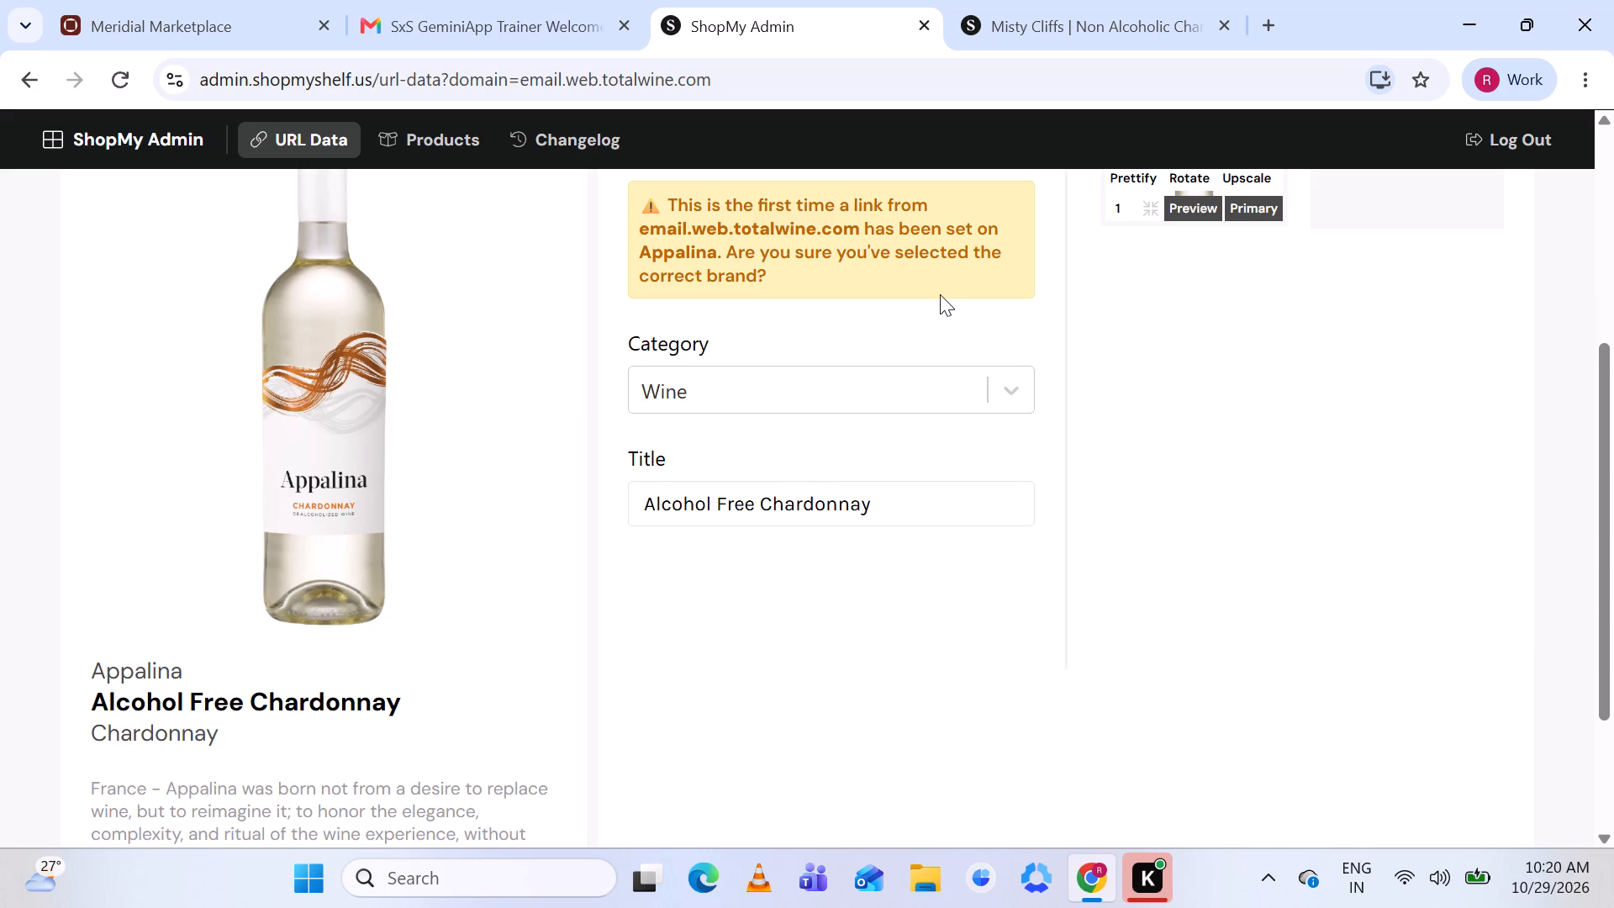
left_click(1059, 16)
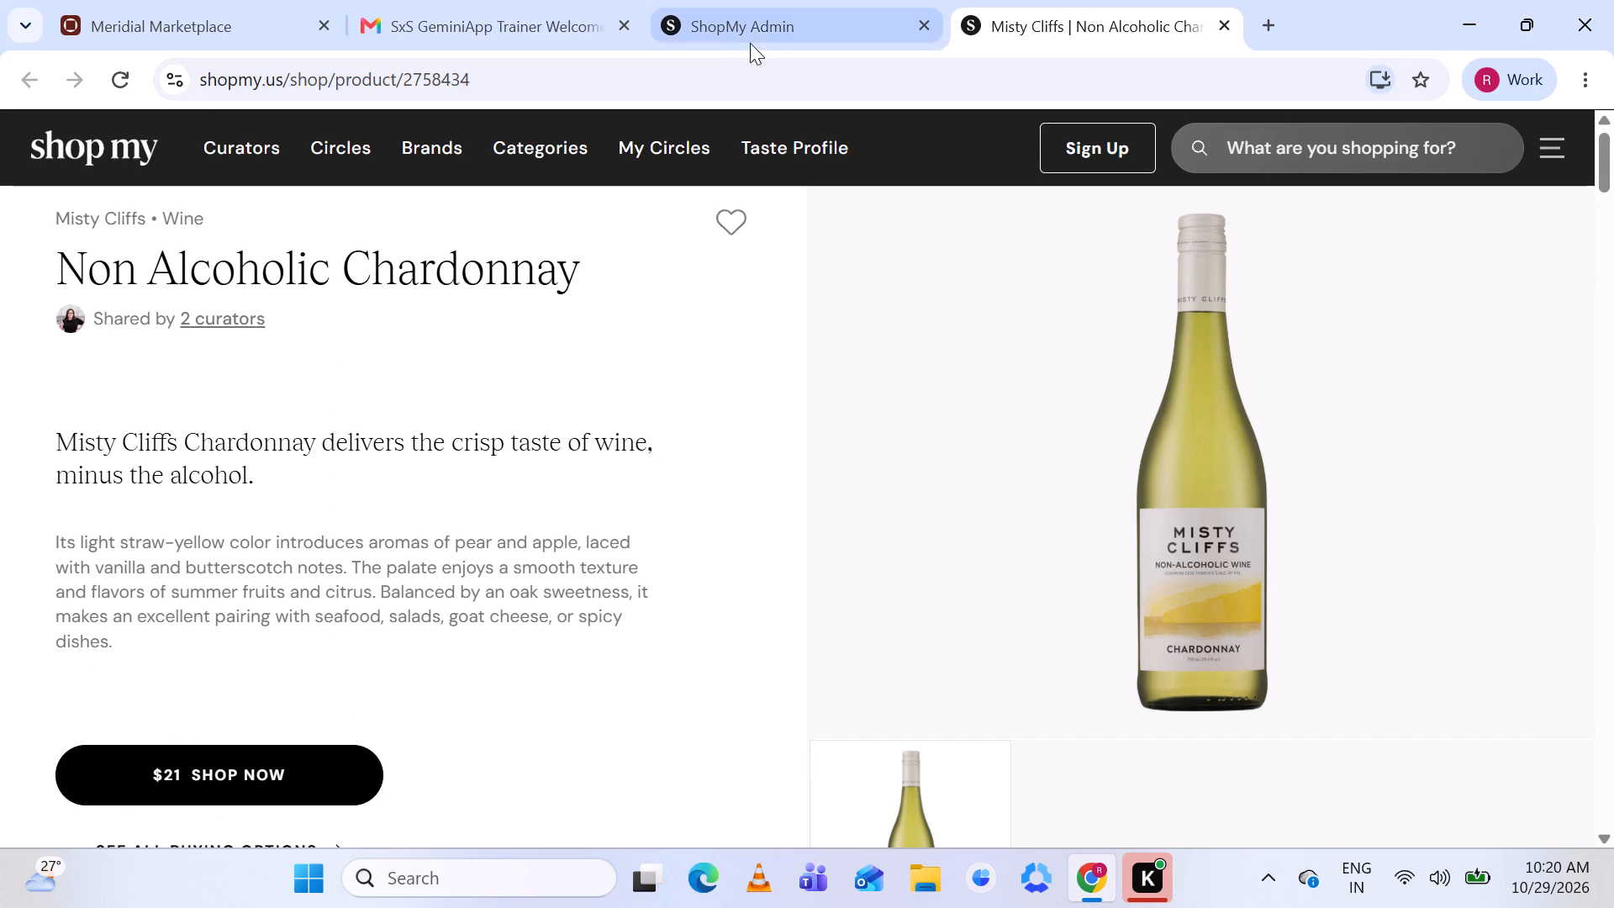
left_click(762, 24)
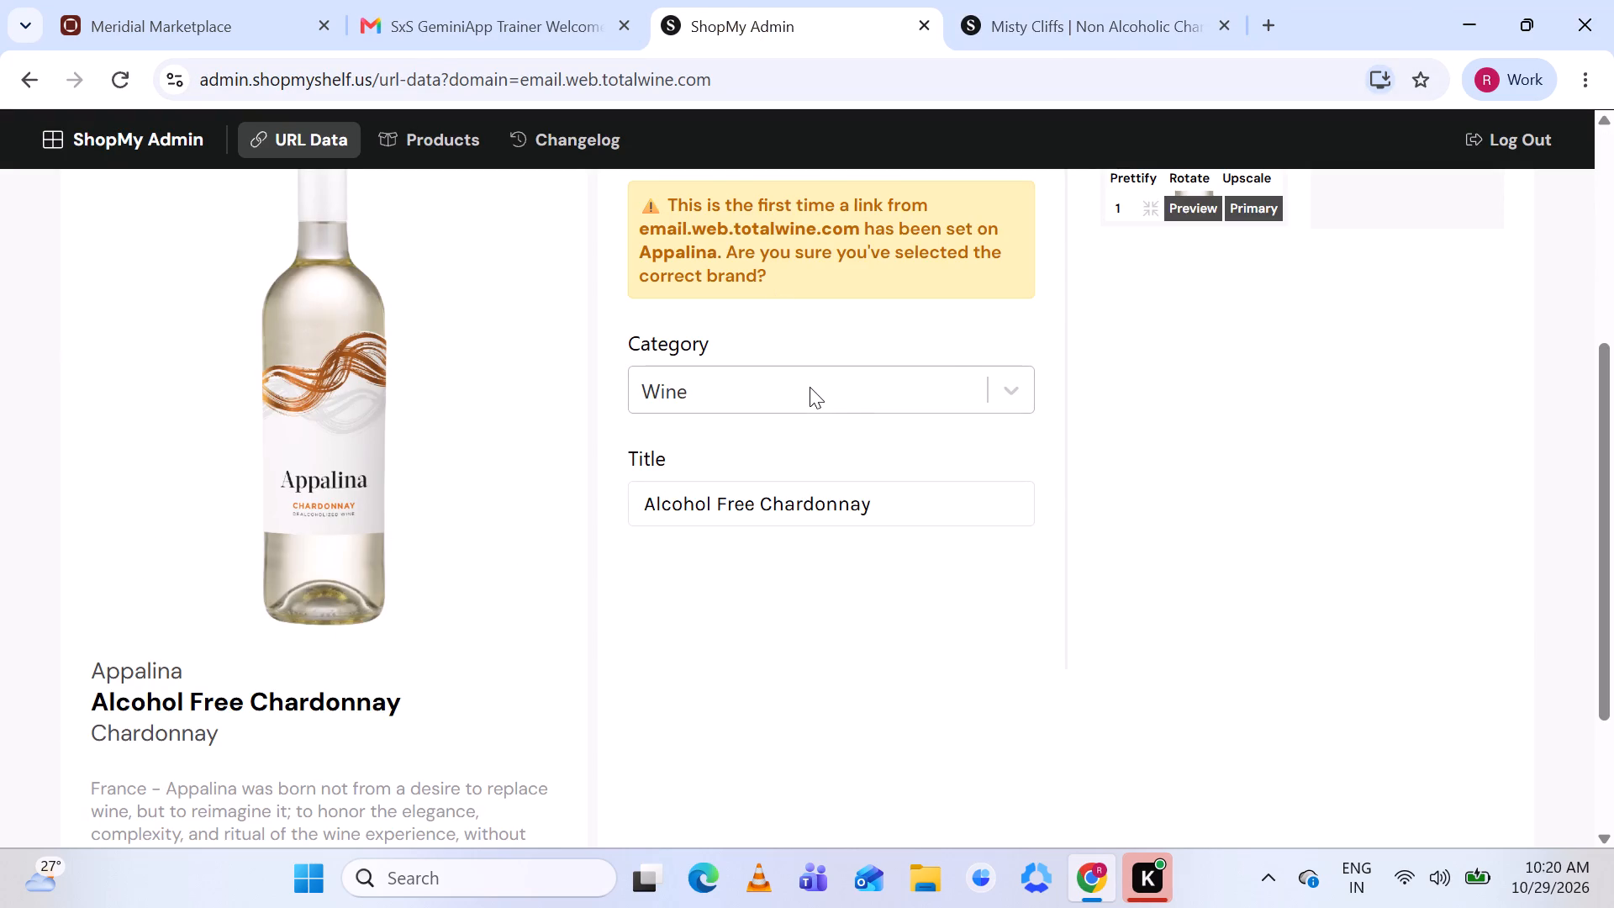
scroll(954, 361, "up", 2)
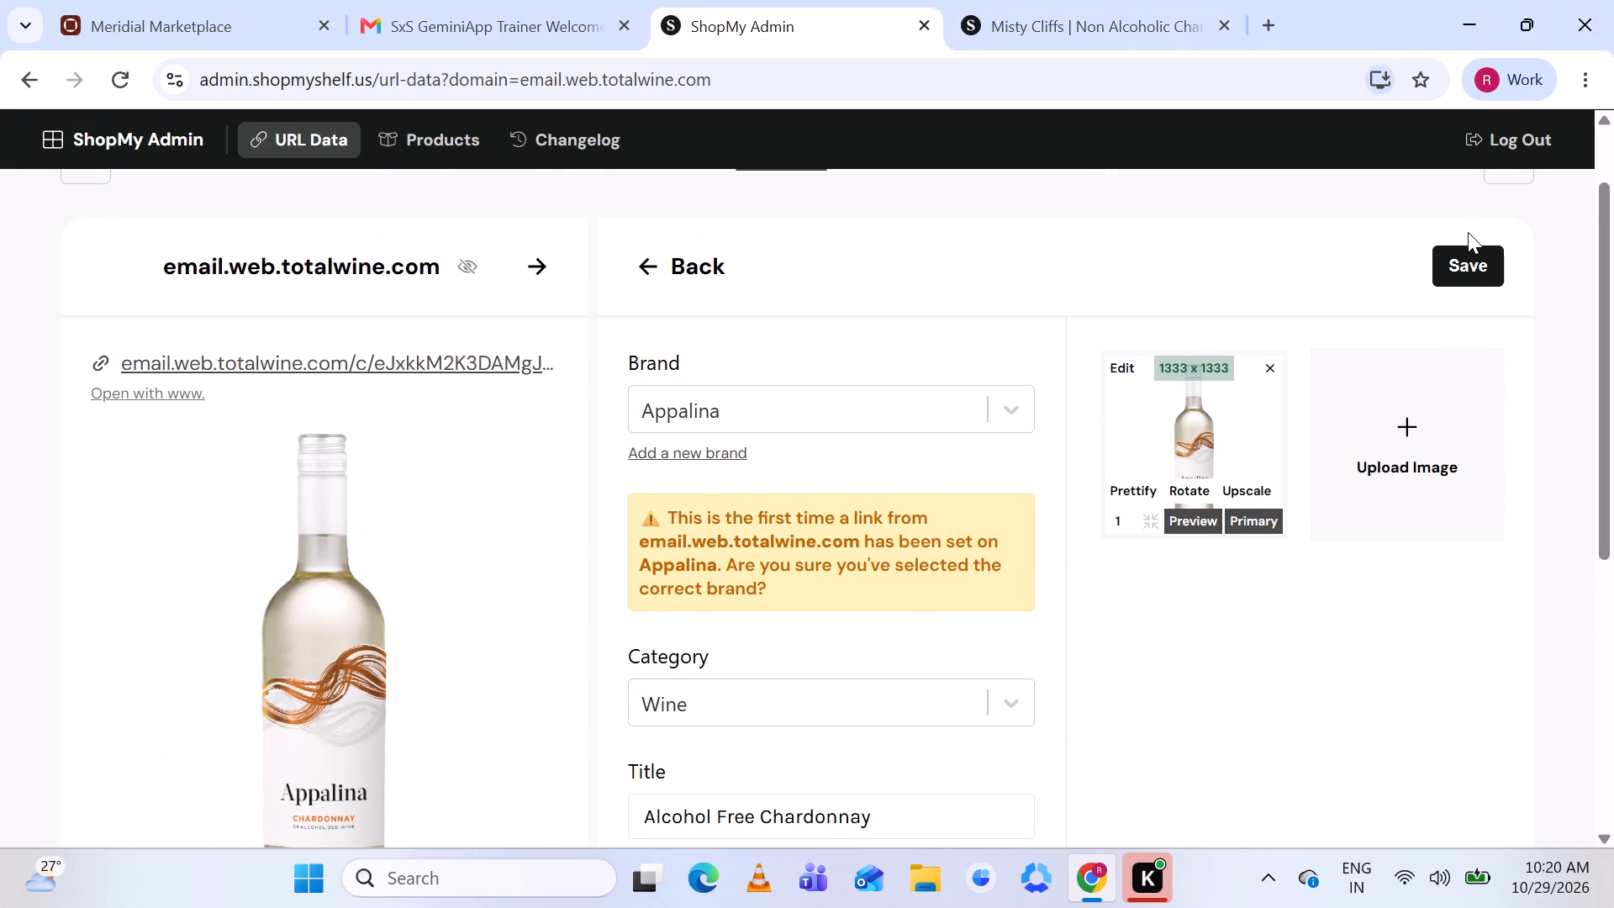
left_click(1462, 262)
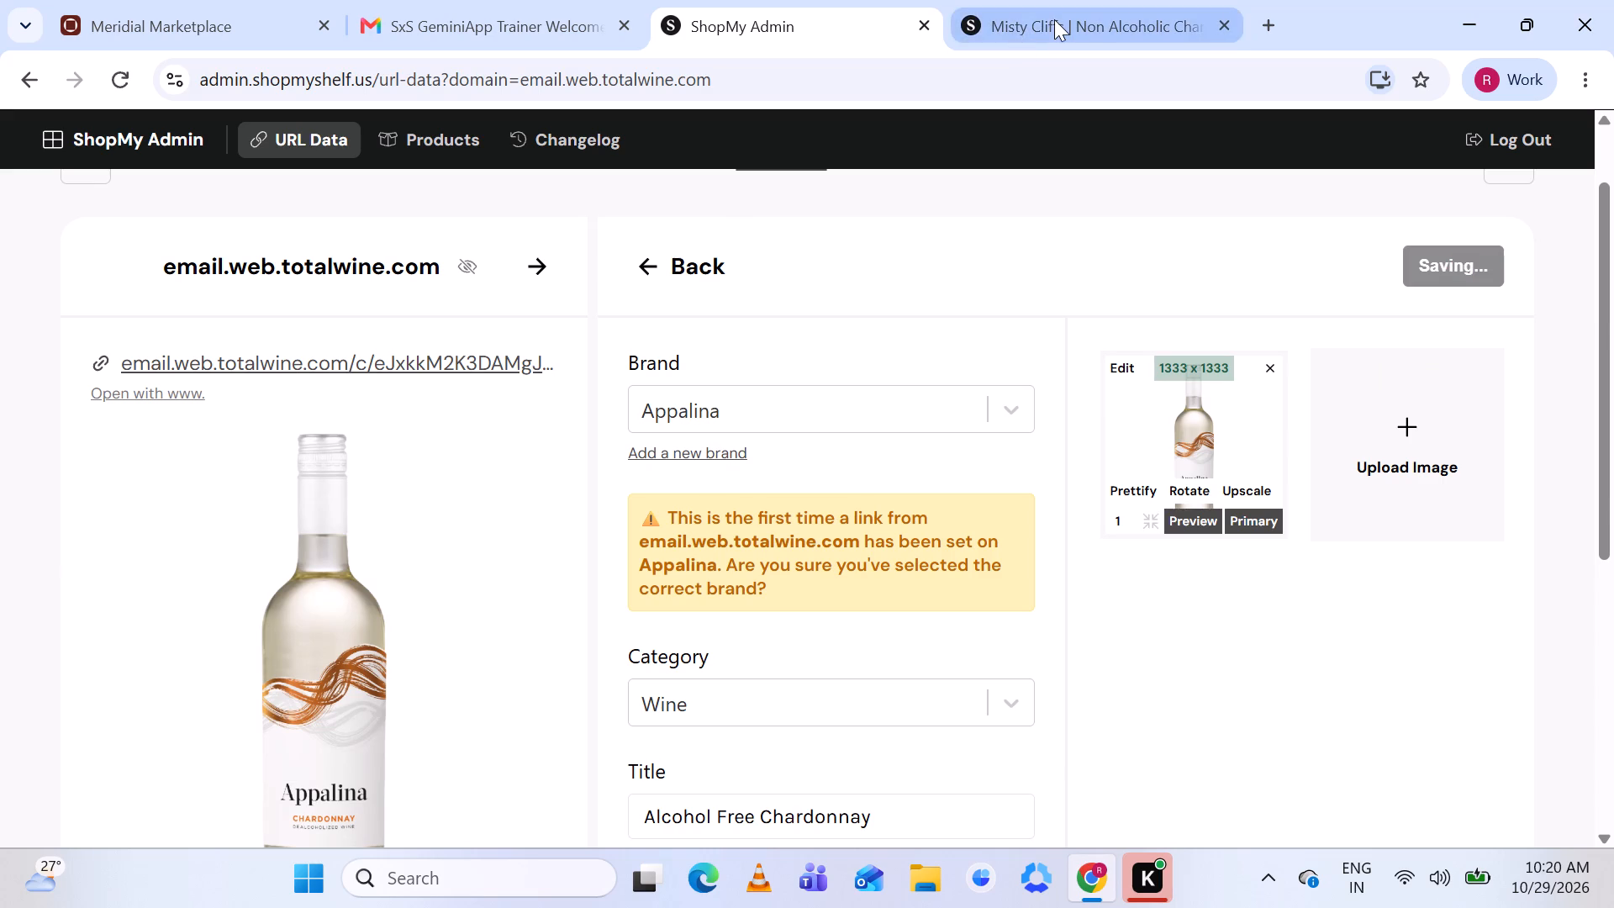
left_click(1054, 19)
left_click(789, 11)
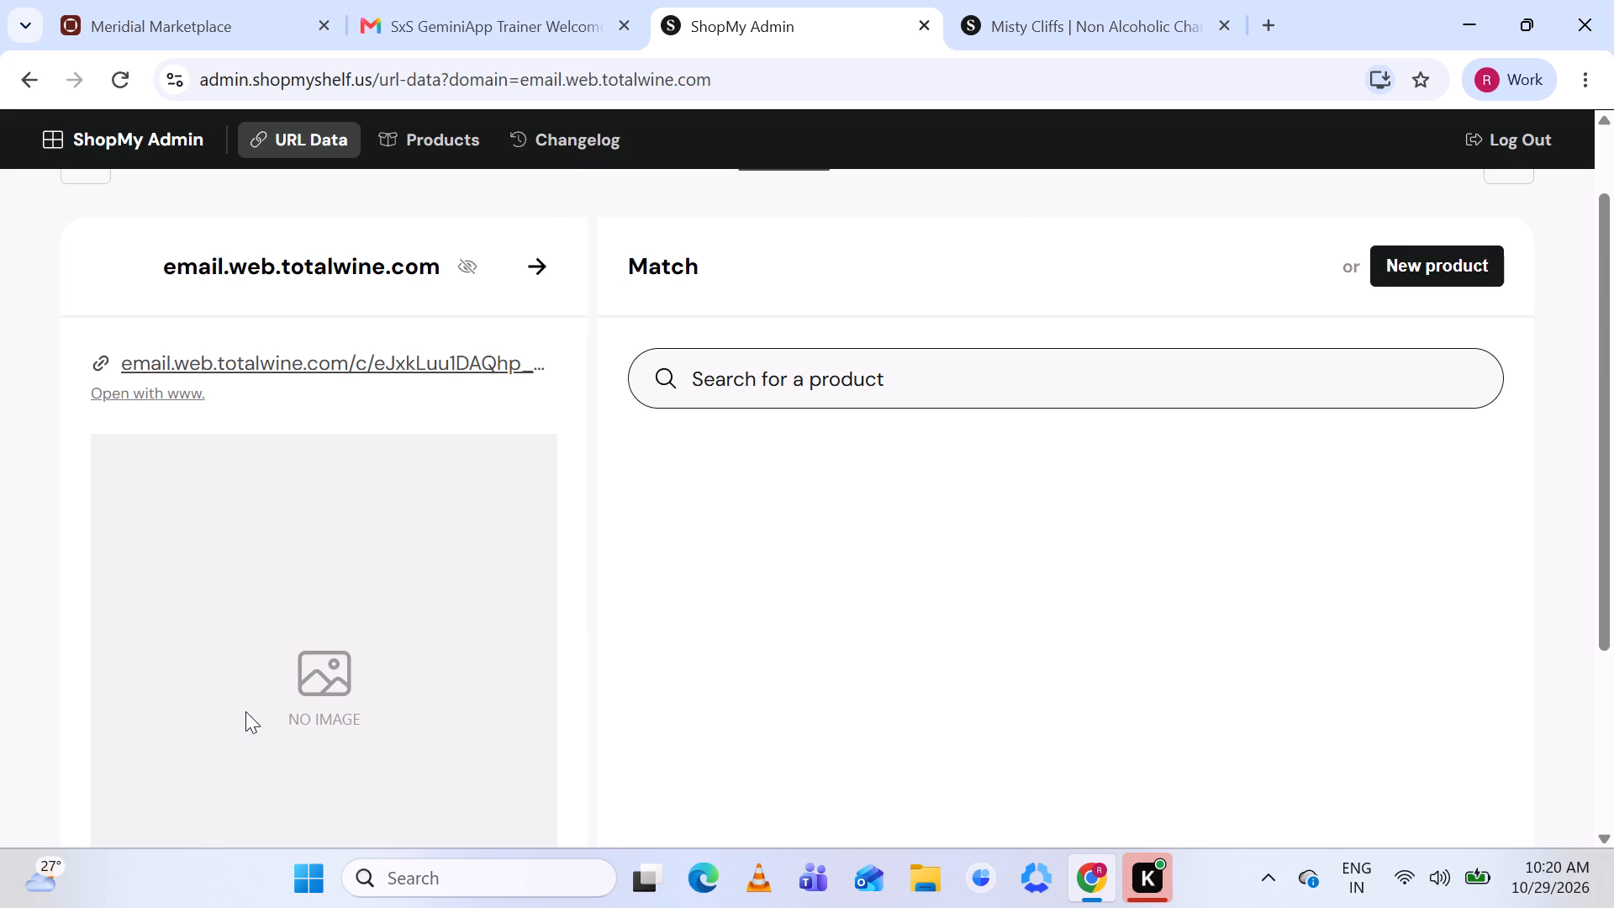
Skip the URL without an image and close the Misty Cliffs product page.
scroll(245, 711, "down", 1)
scroll(245, 711, "up", 1)
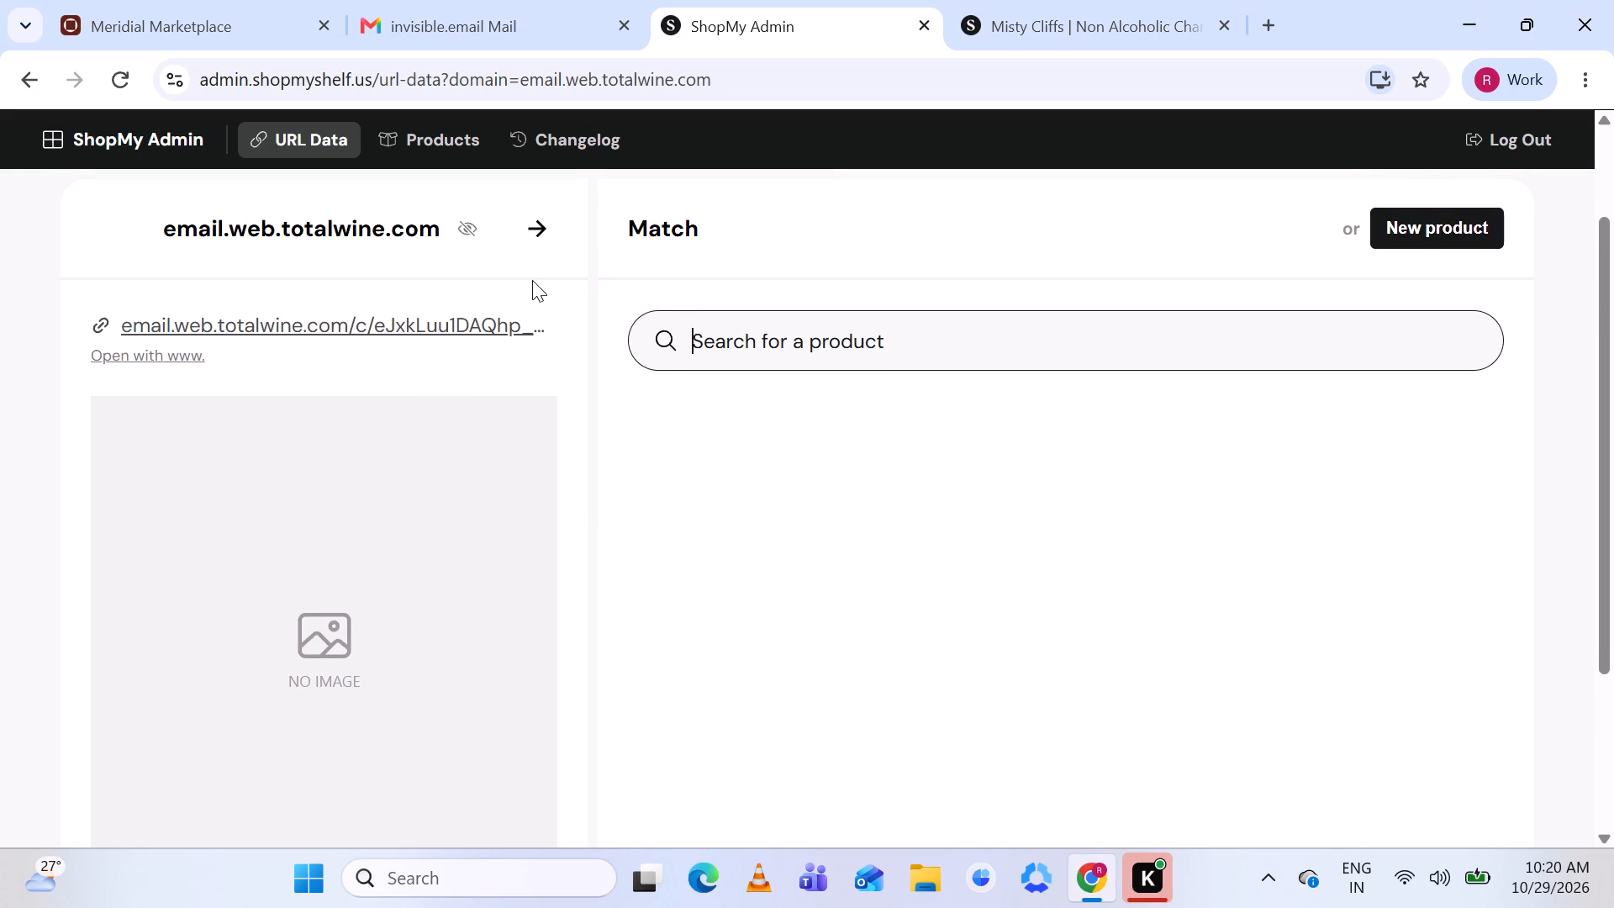
left_click(541, 235)
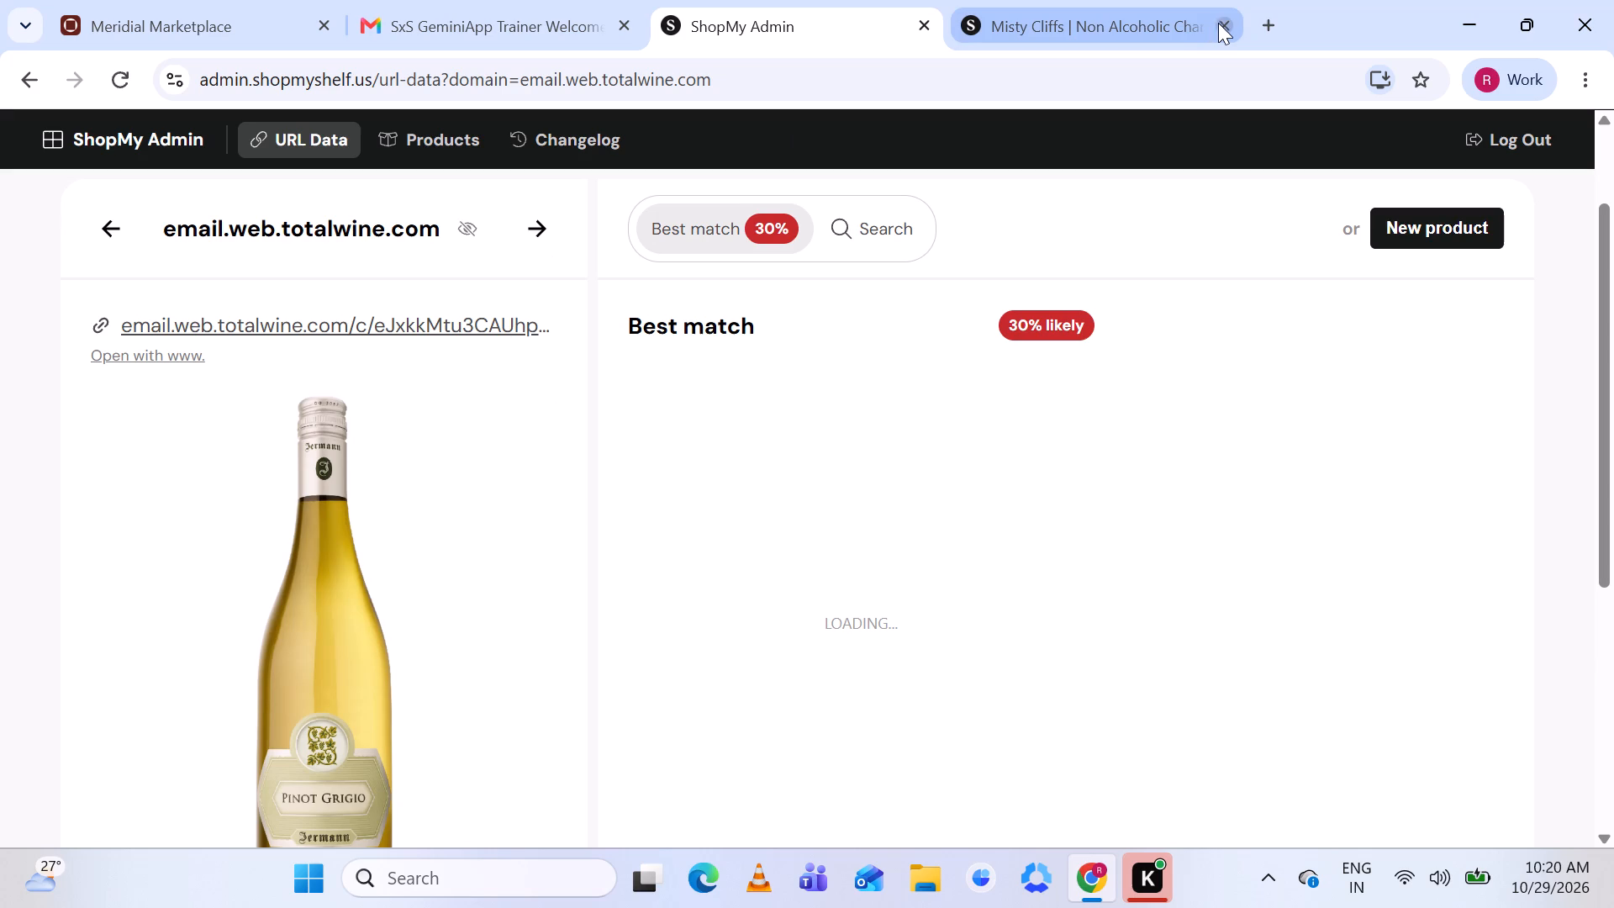
left_click(1220, 23)
Compare the Jermann Pinot Grigio source with the suggested Santa Margherita Pinot Grigio Wine on its product page.
scroll(746, 576, "down", 1)
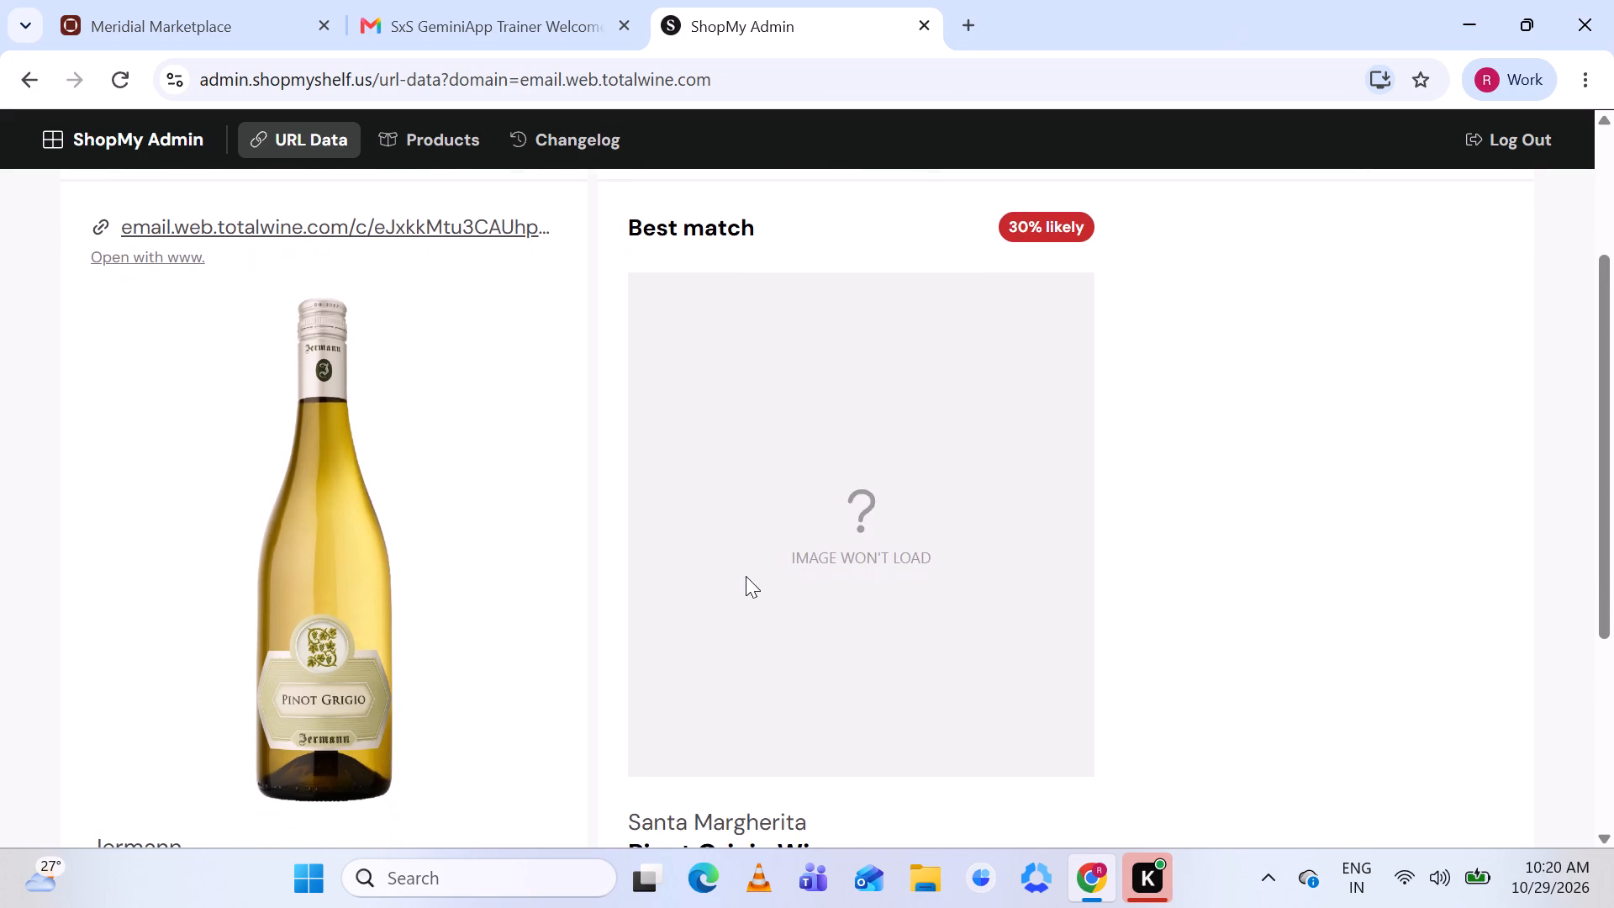
scroll(746, 576, "down", 1)
left_click(698, 677)
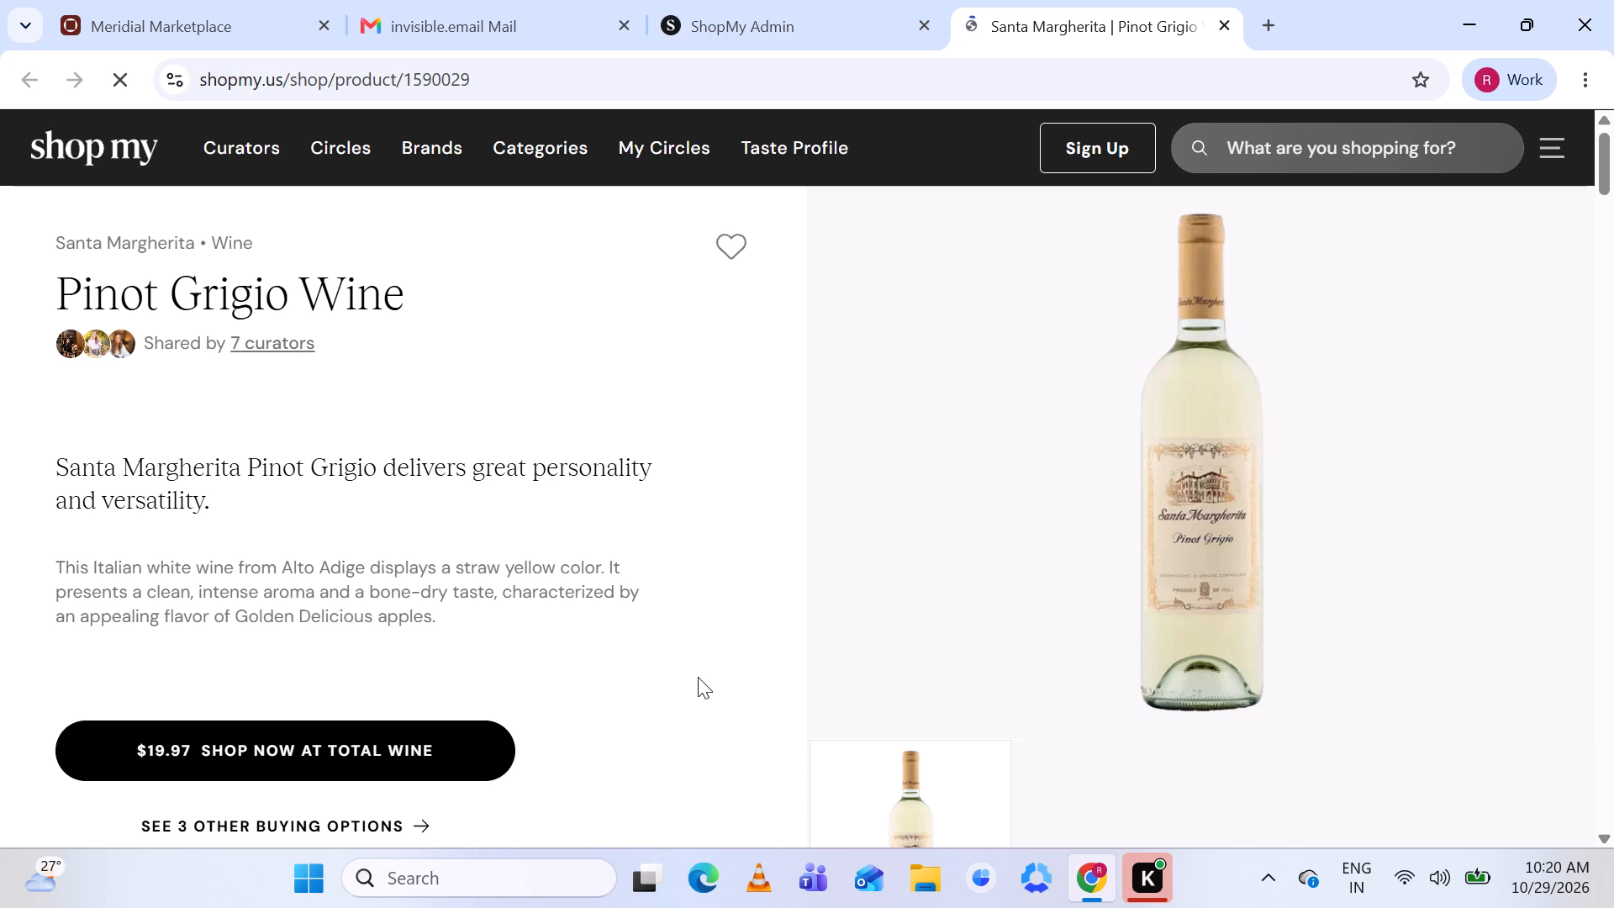
left_click_drag(698, 677, 813, 412)
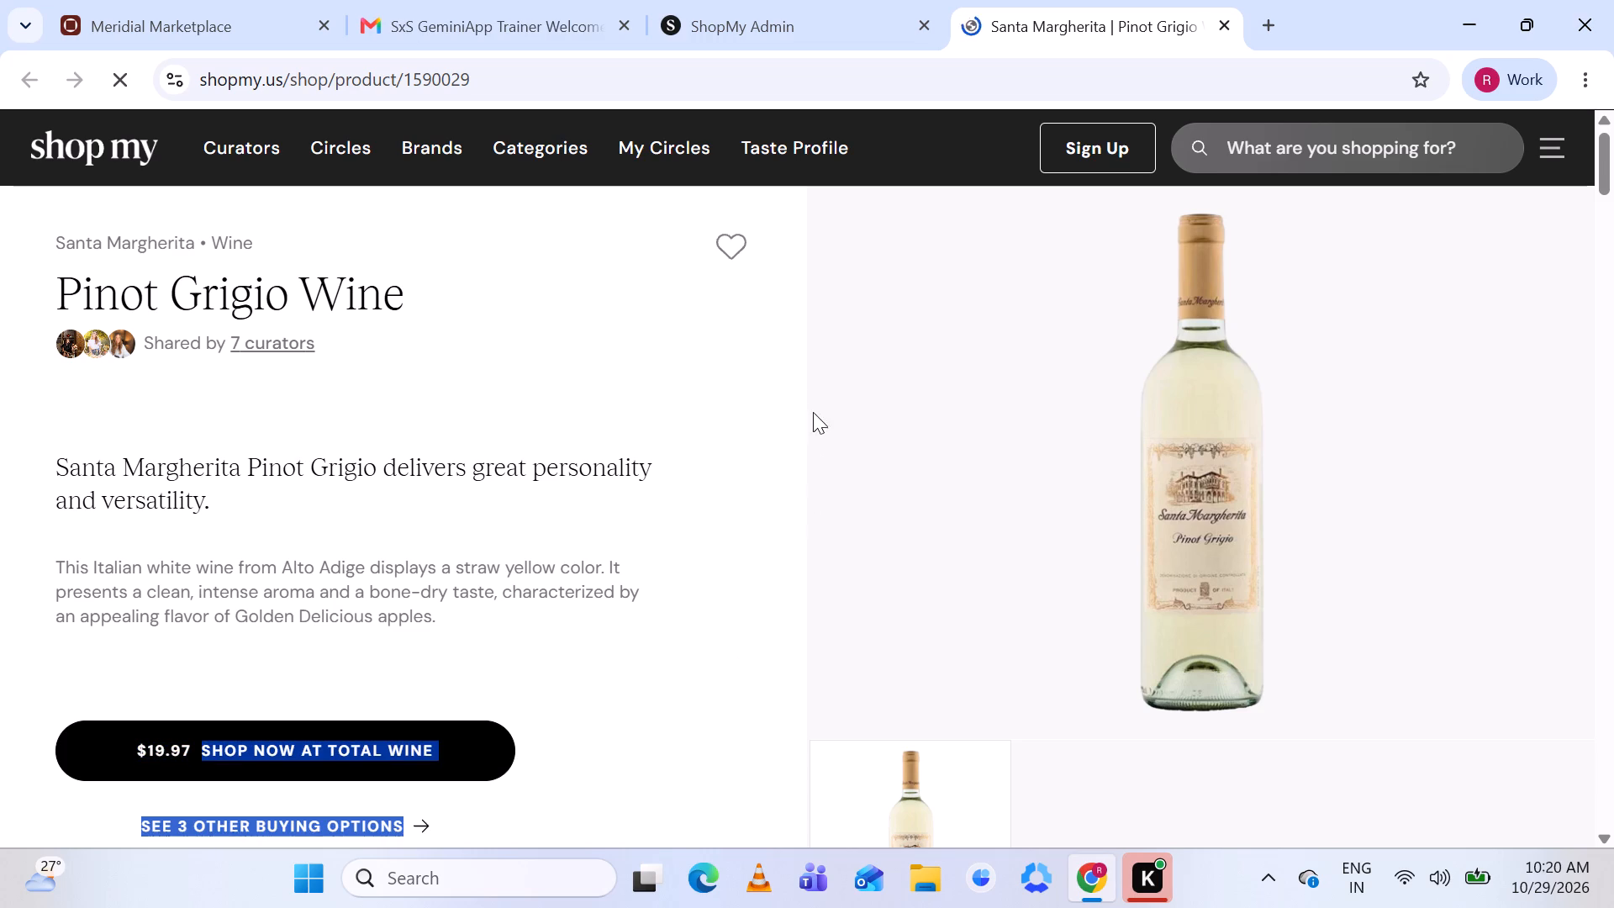
left_click_drag(813, 412, 810, 399)
left_click(749, 13)
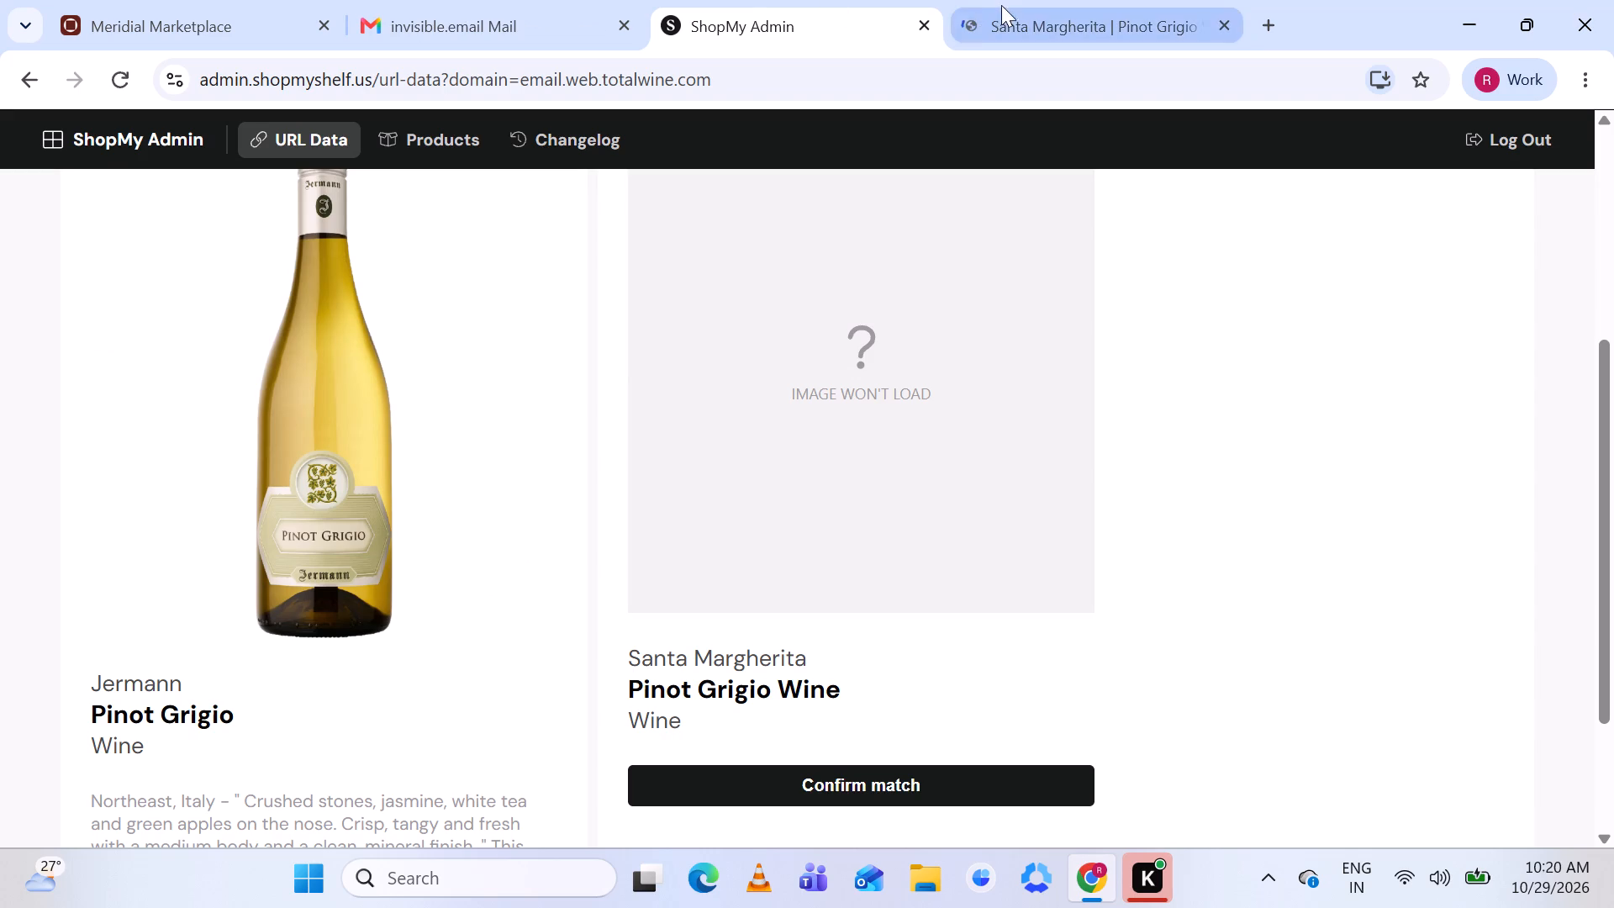
left_click(1010, 4)
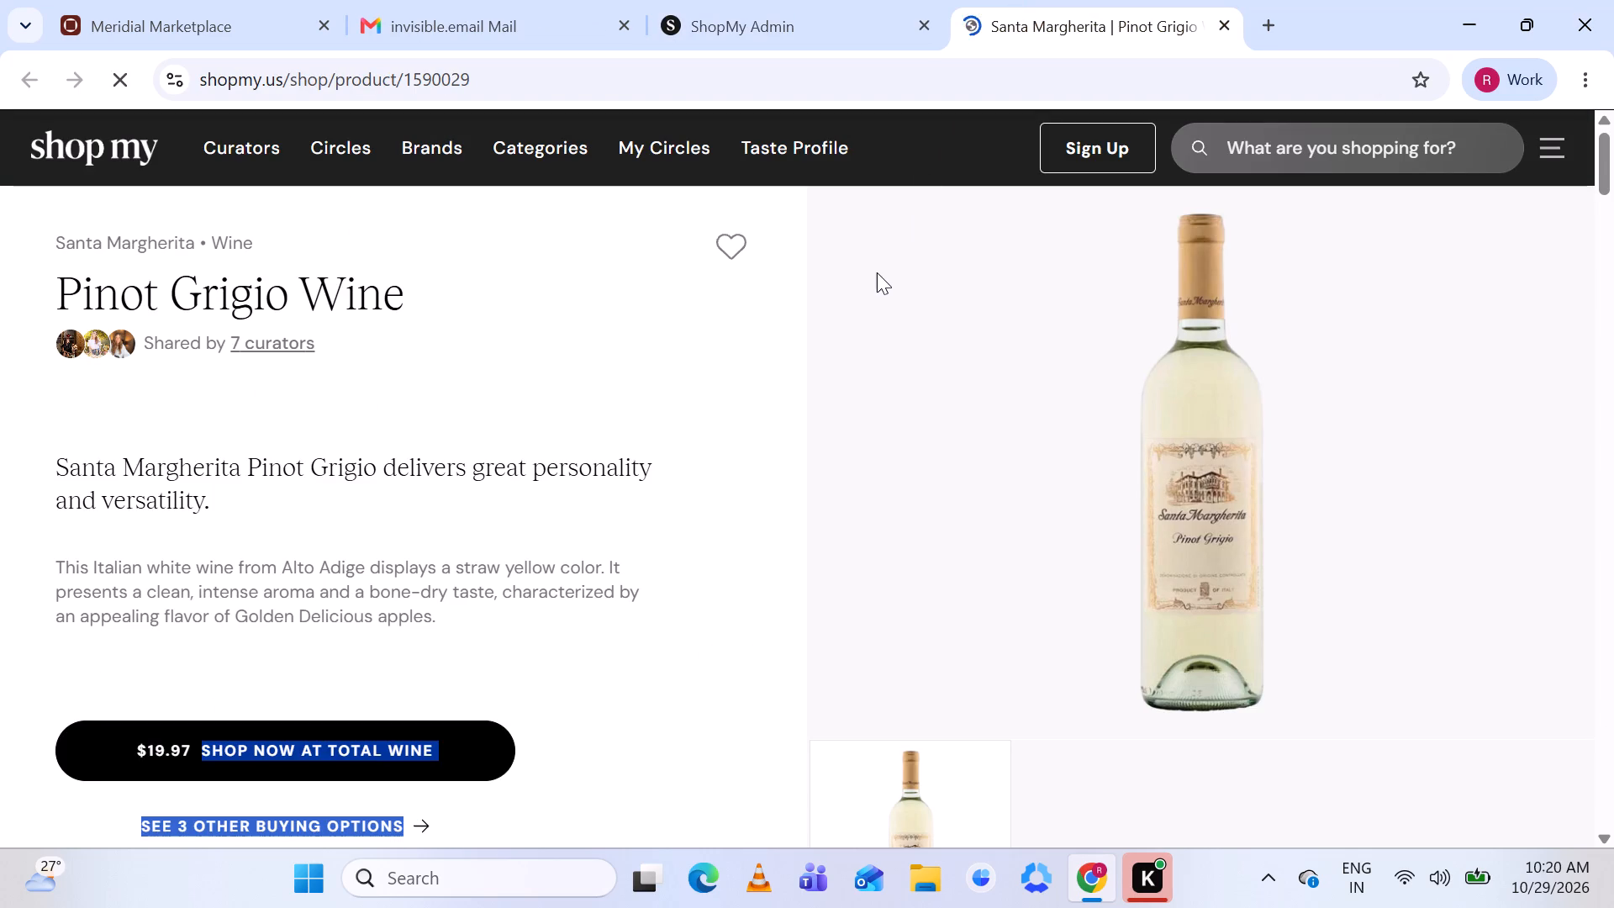
left_click(753, 2)
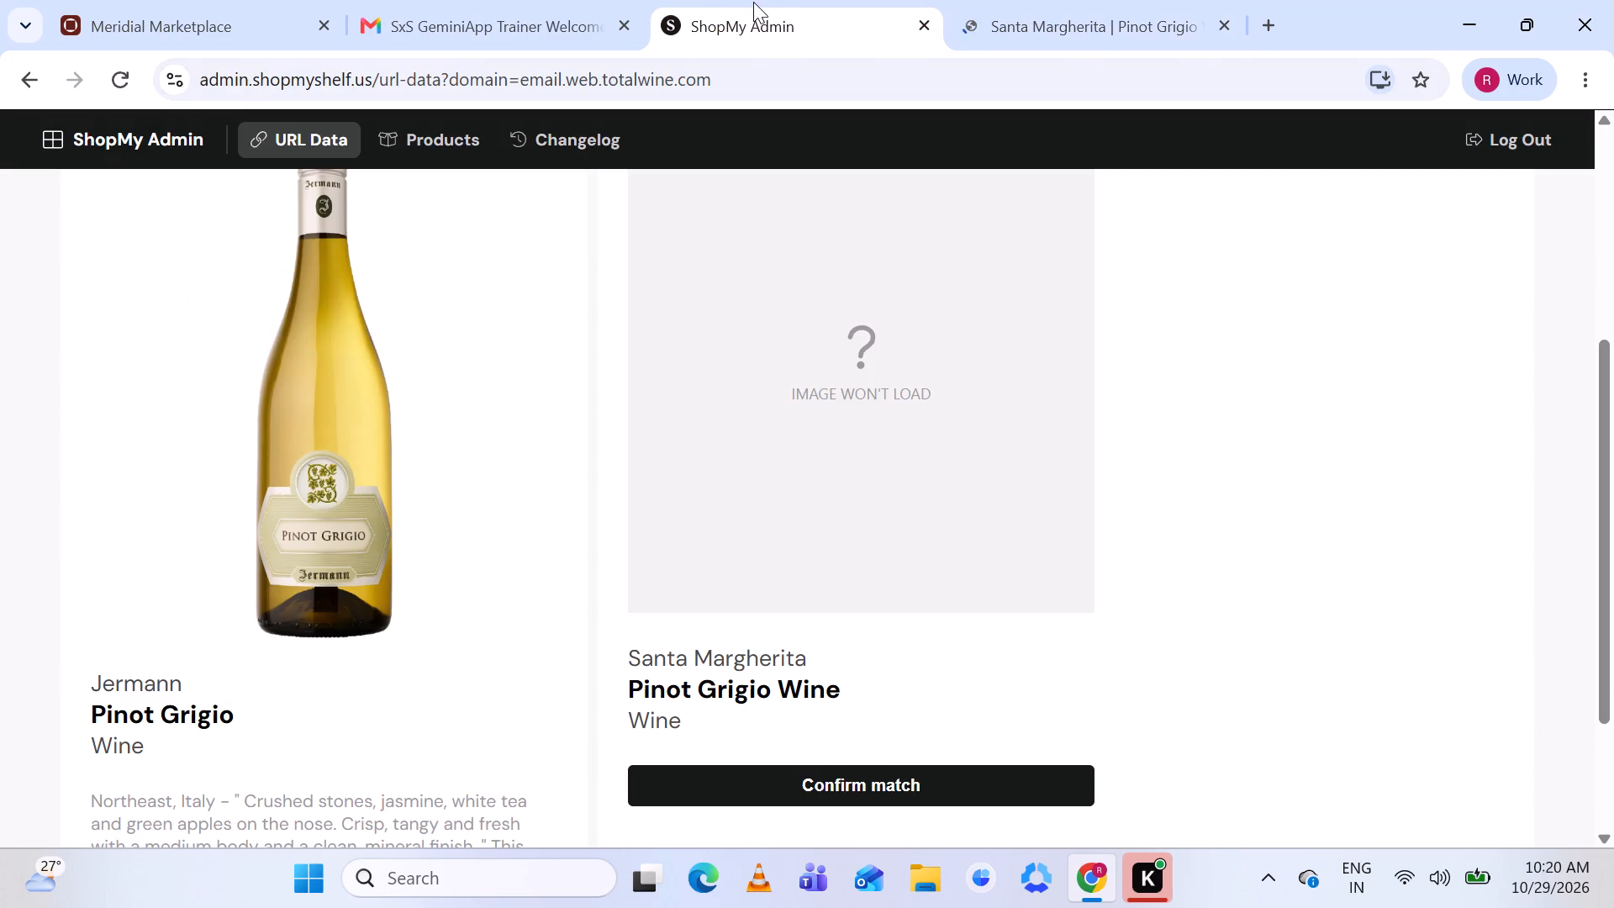
left_click(1104, 7)
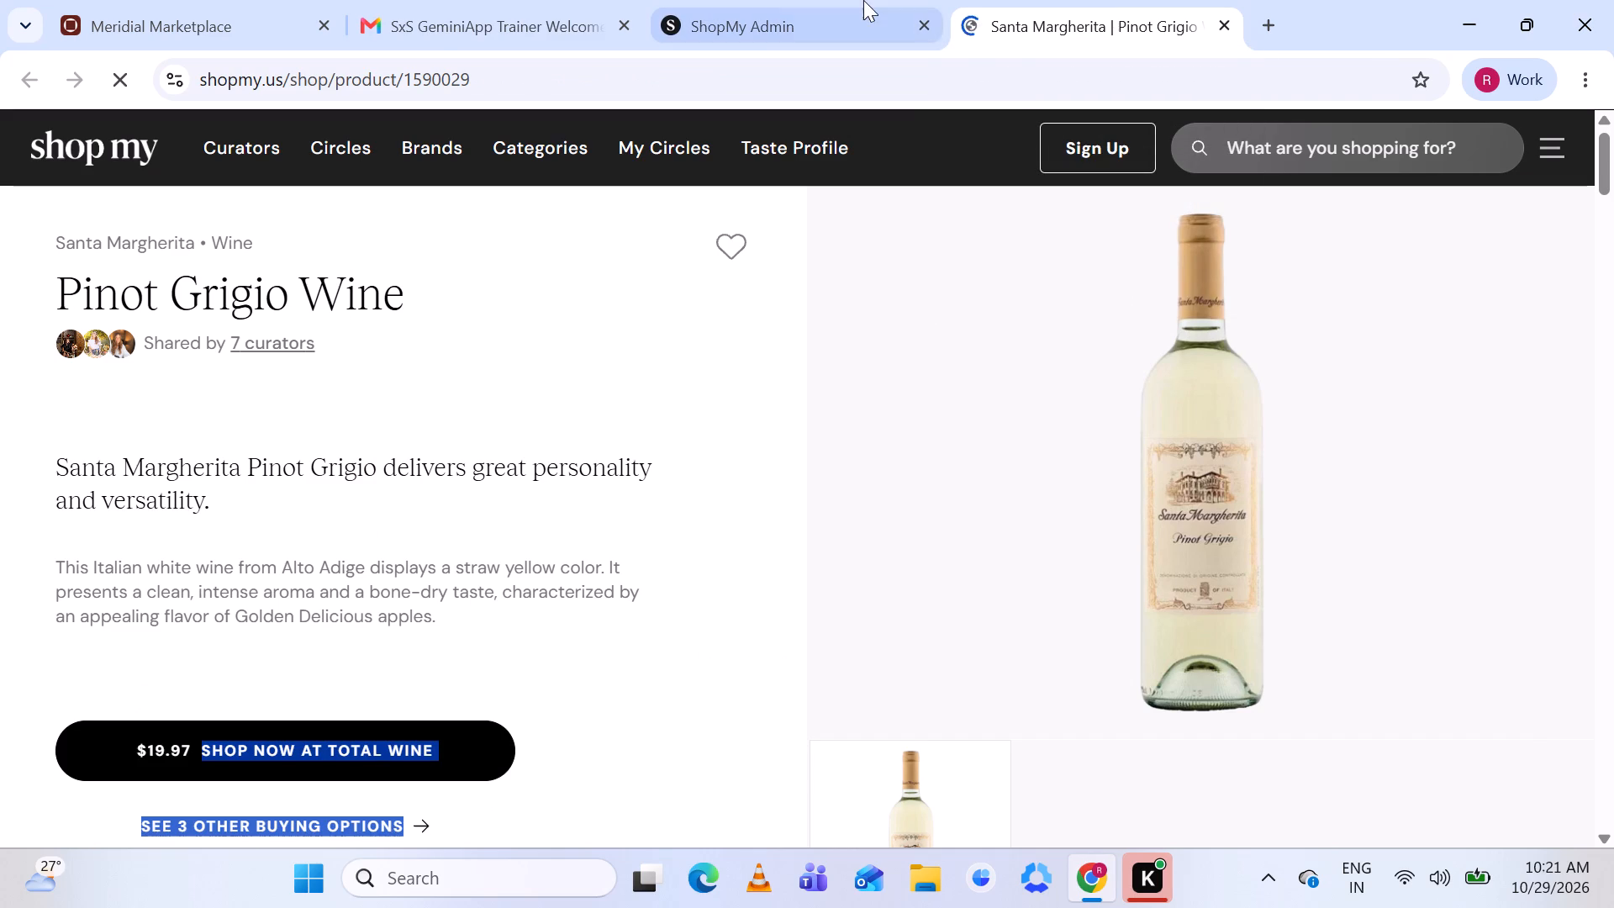
left_click(755, 25)
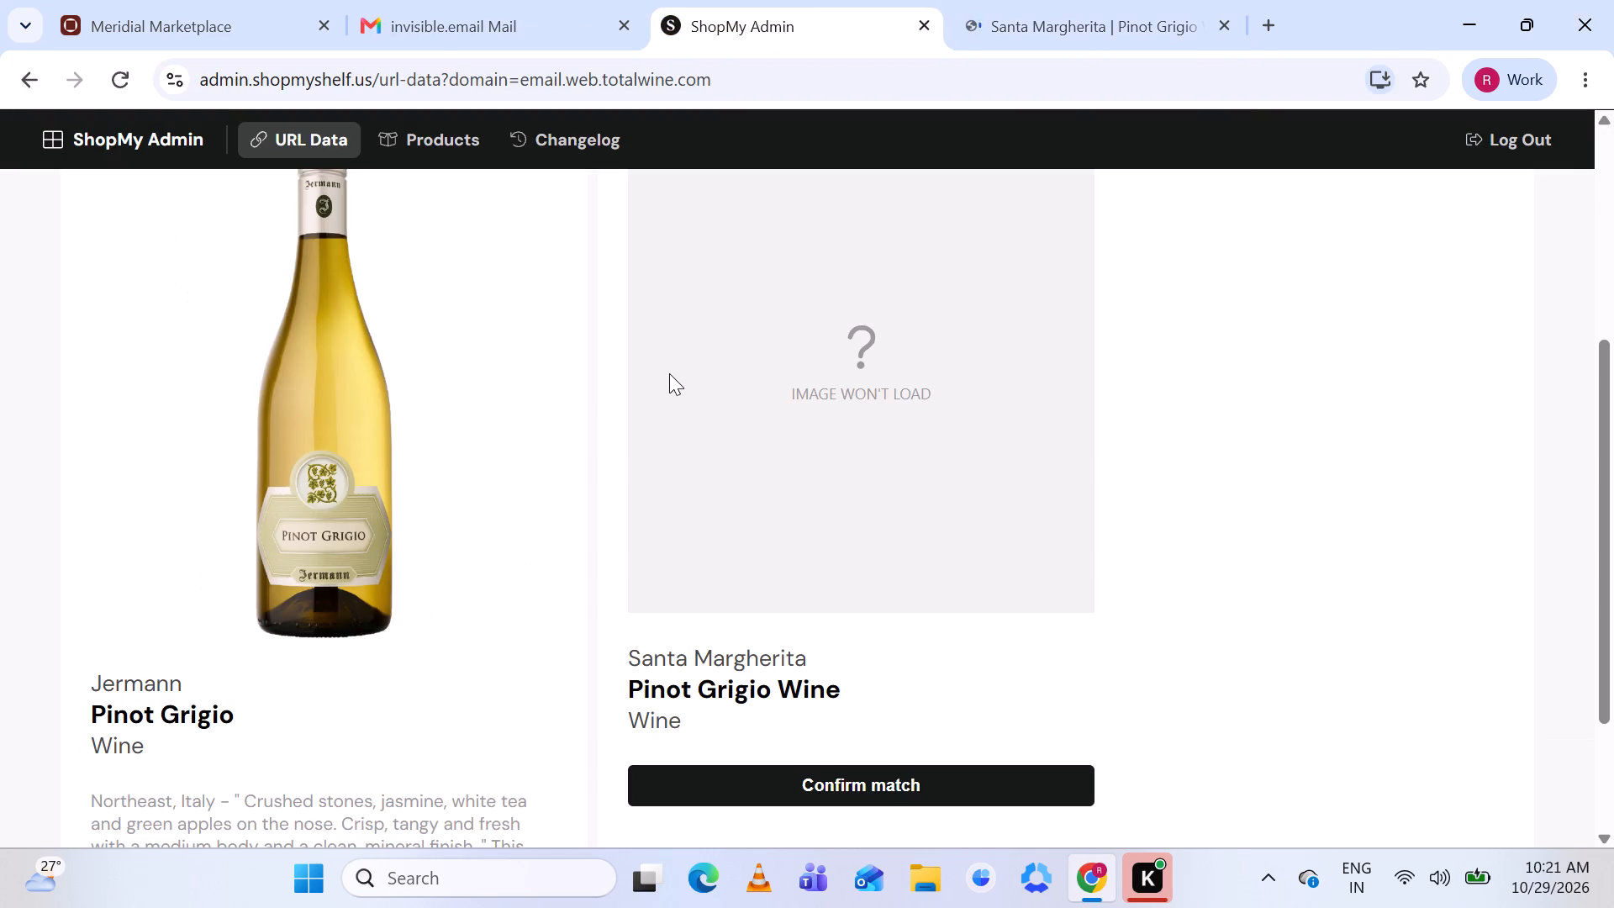
Start a new product for the Jermann Pinot Grigio URL instead of confirming the Santa Margherita match.
scroll(669, 373, "up", 2)
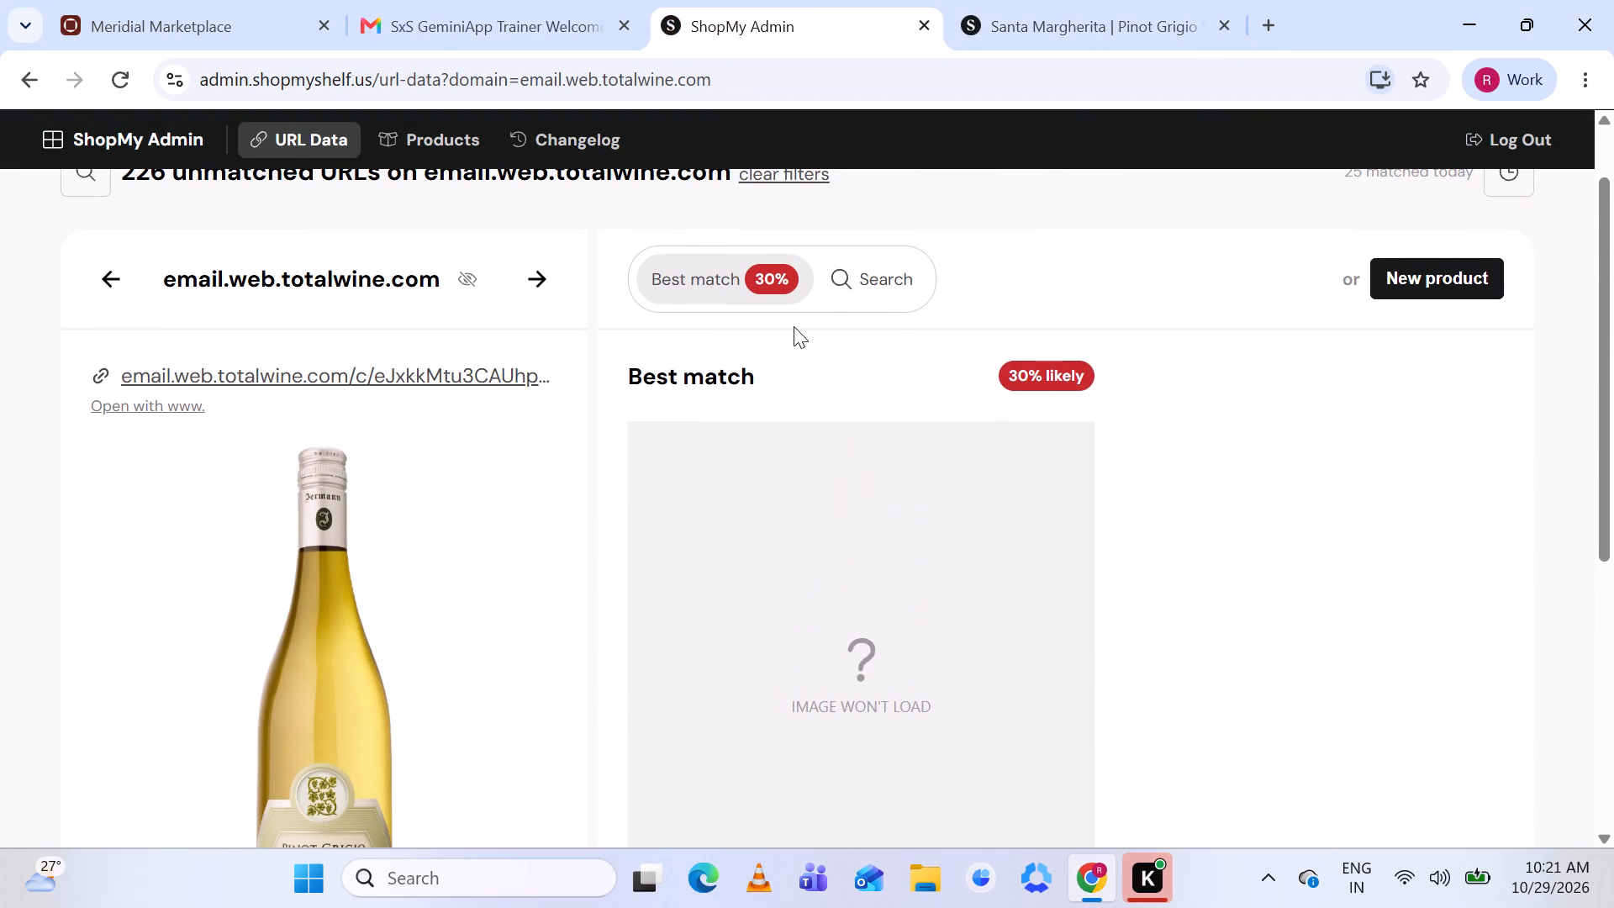
left_click(1400, 259)
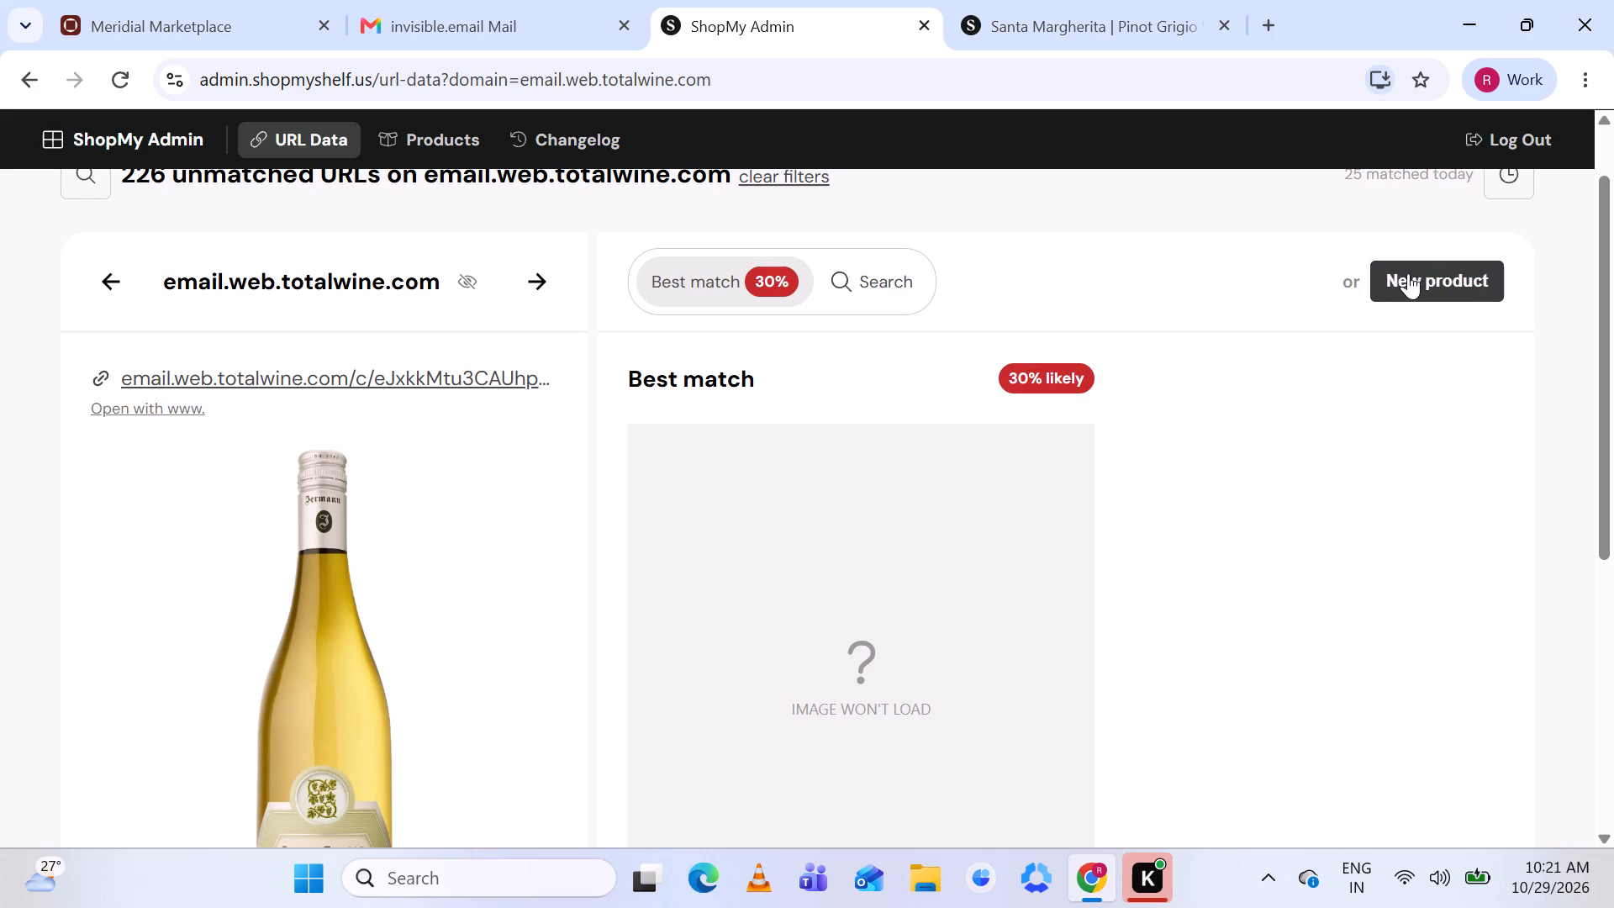
left_click(1414, 276)
Prettify the new product's Jermann Pinot Grigio bottle image and preview it.
scroll(1163, 335, "down", 1)
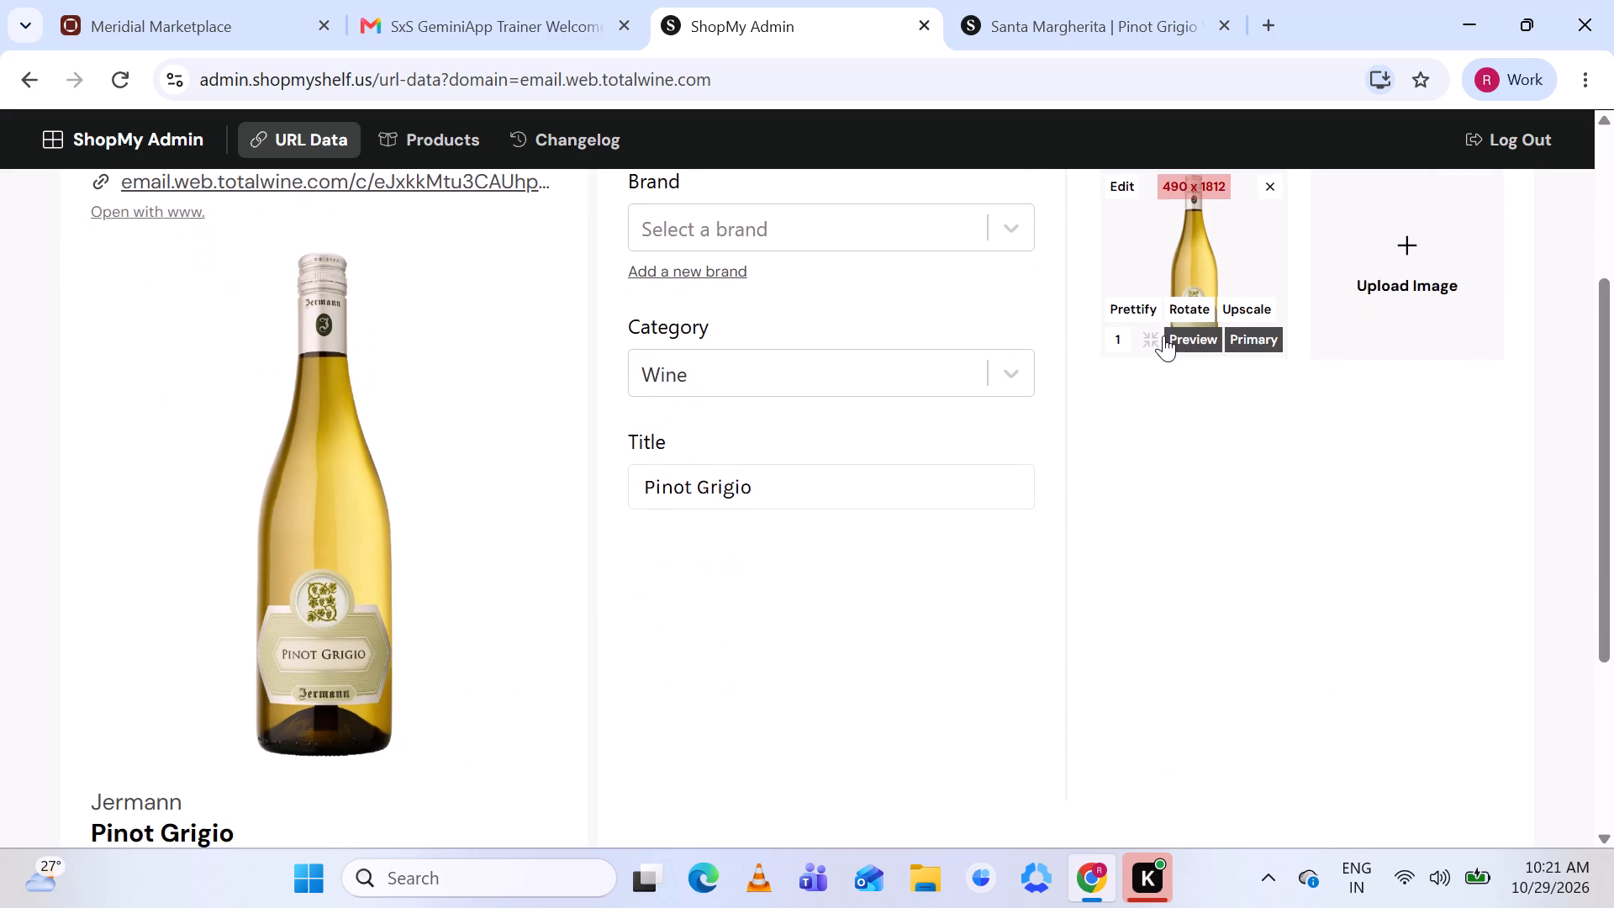
scroll(1156, 366, "up", 1)
left_click(1134, 365)
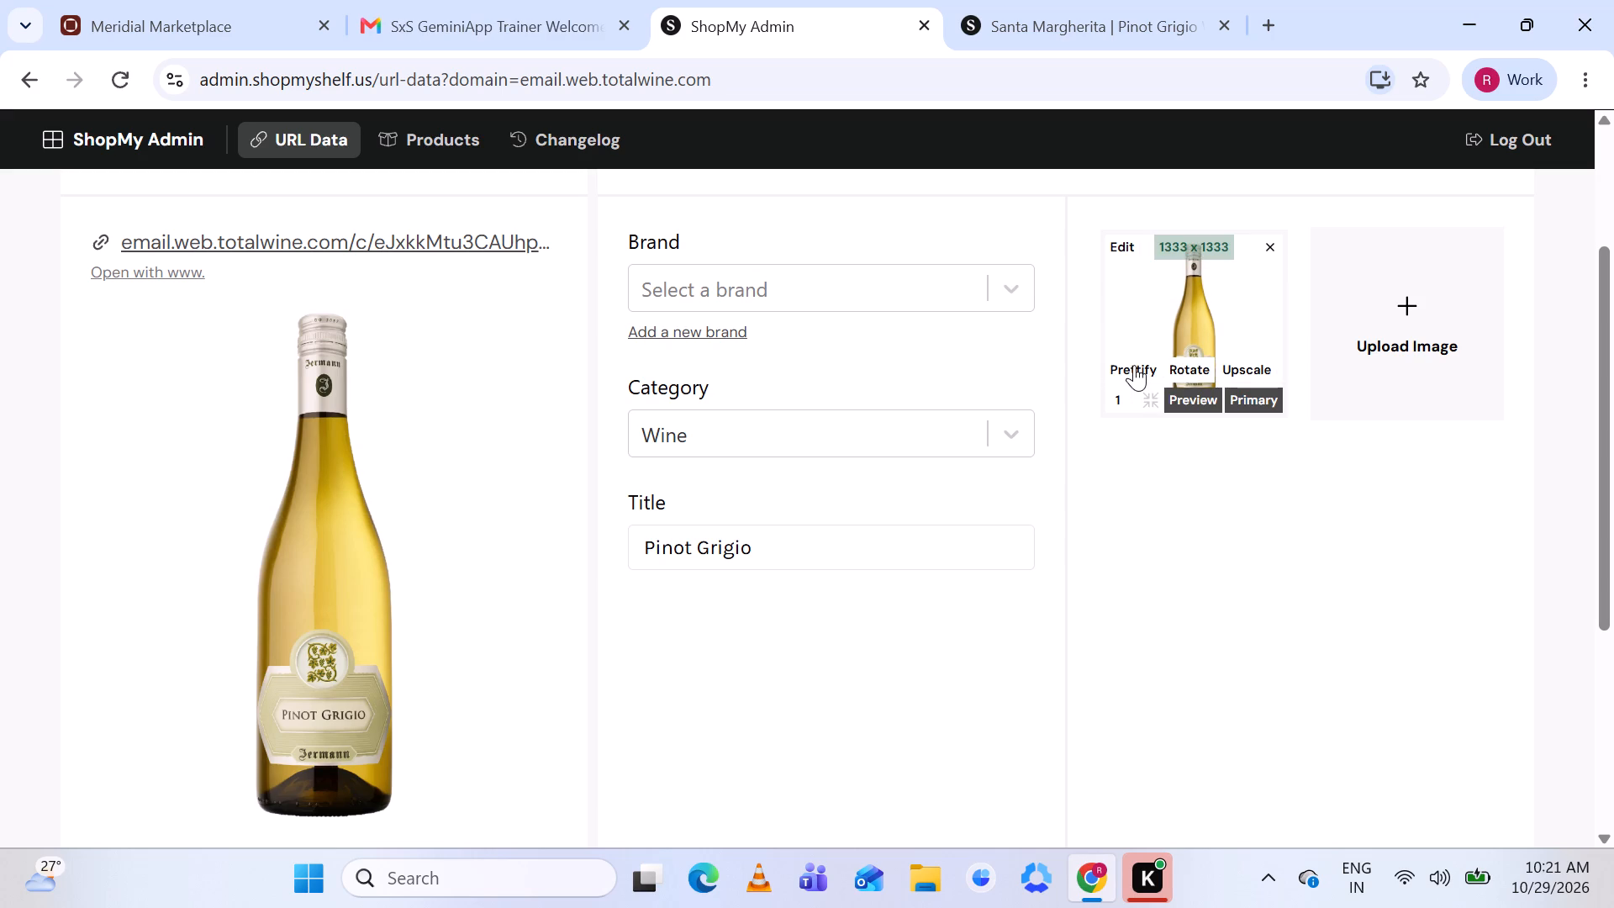
left_click(1195, 397)
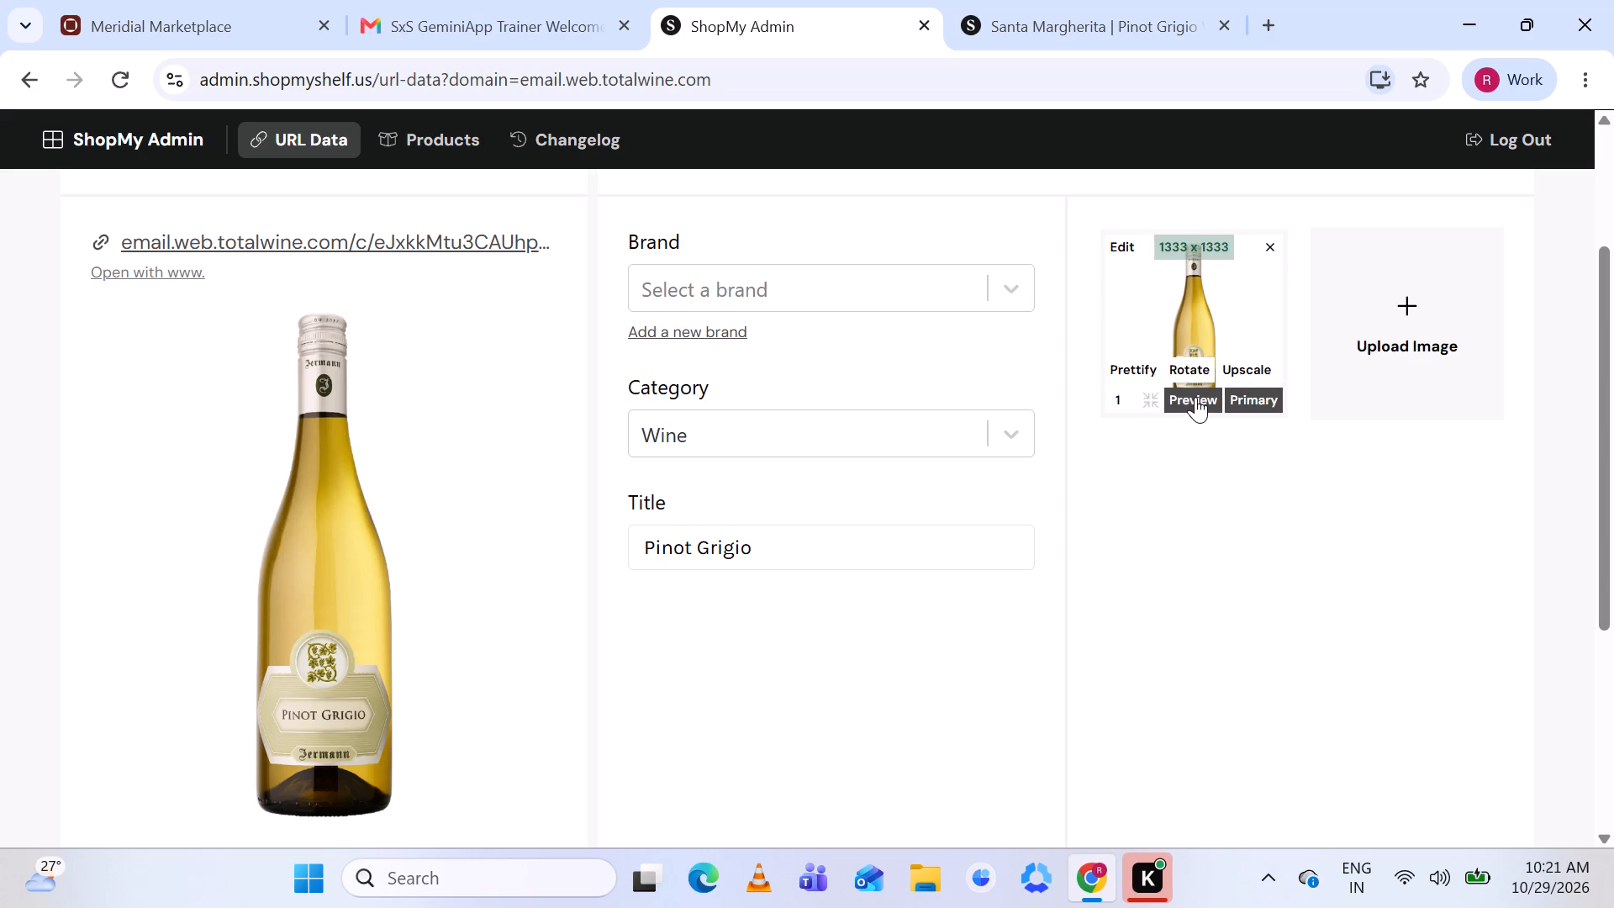
double_click(1195, 397)
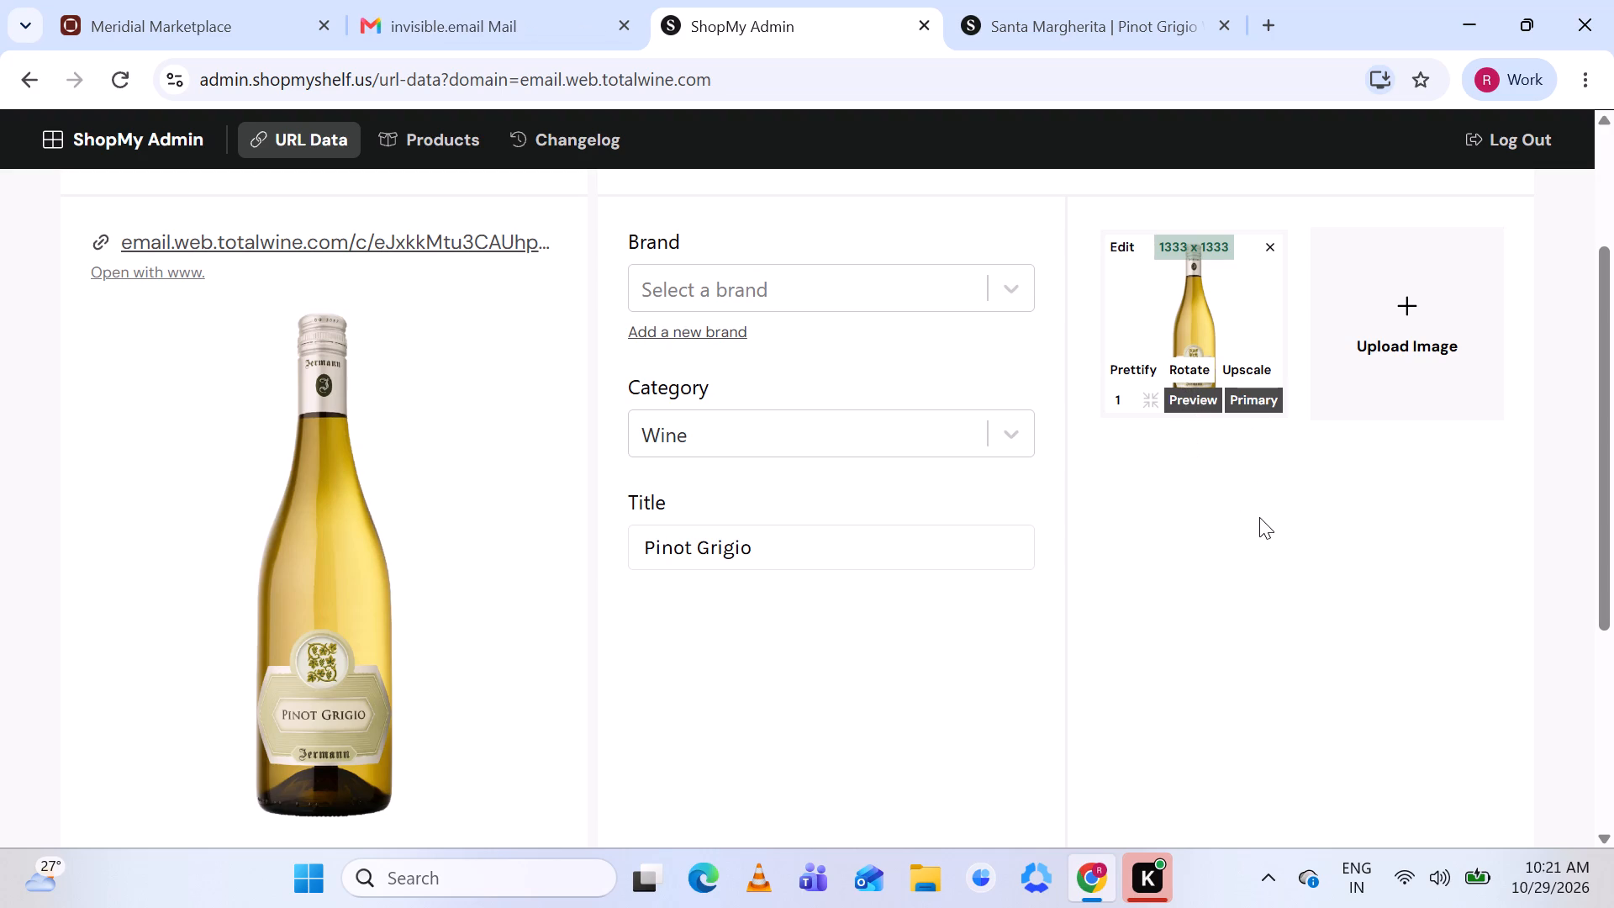
Check the new product's category, title and image against the Jermann source details and the Santa Margherita product page.
scroll(1259, 517, "right", 1)
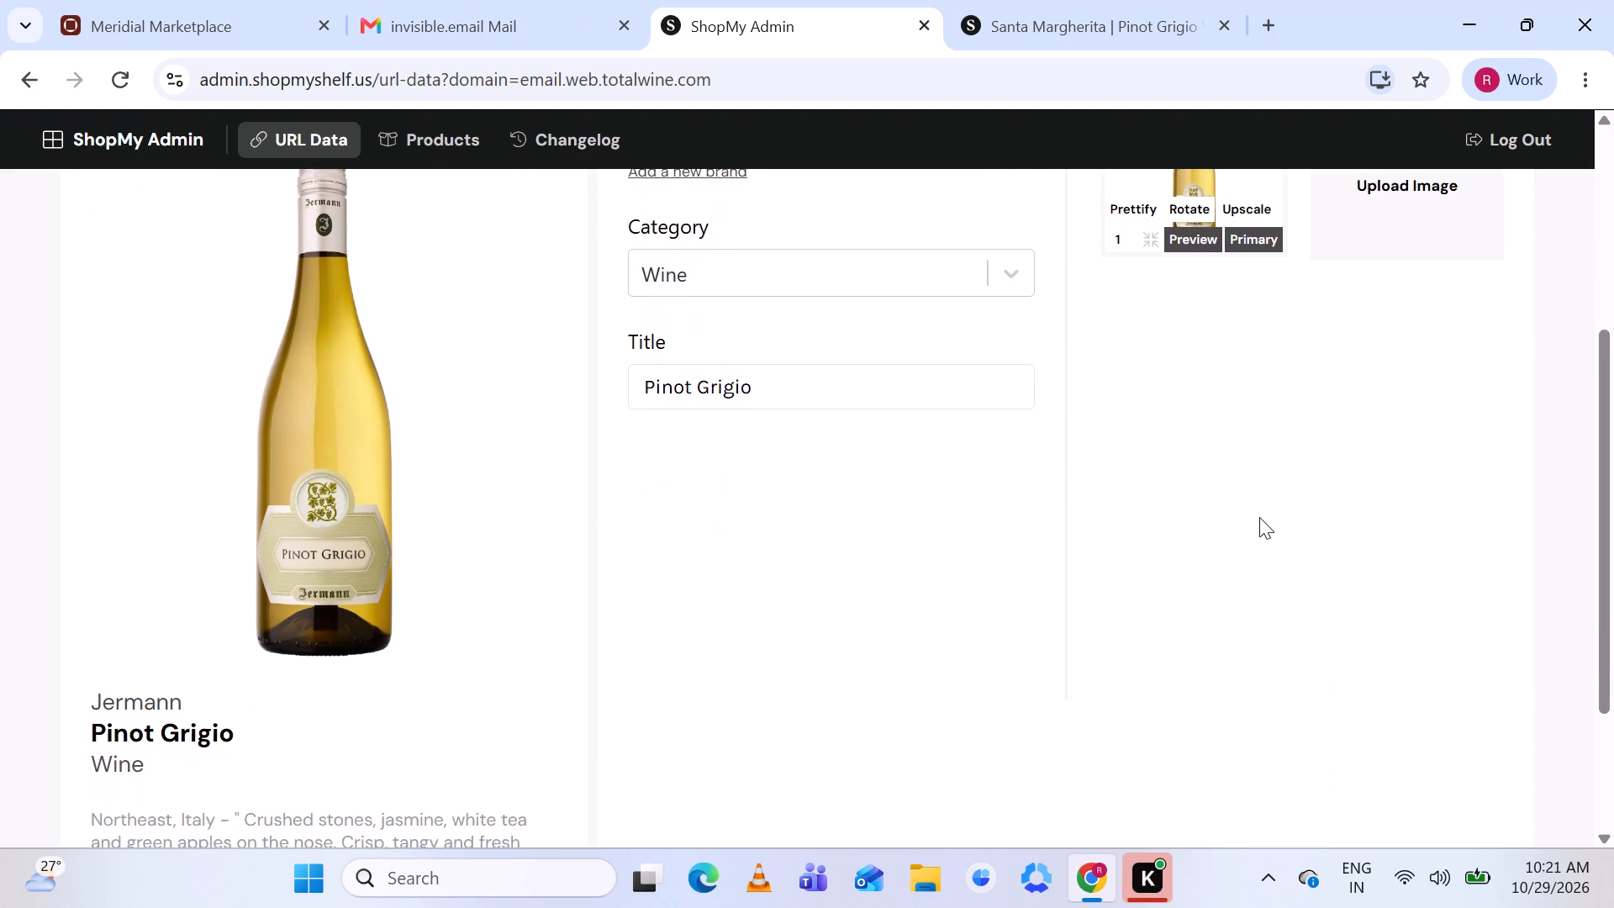
scroll(1259, 517, "right", 1)
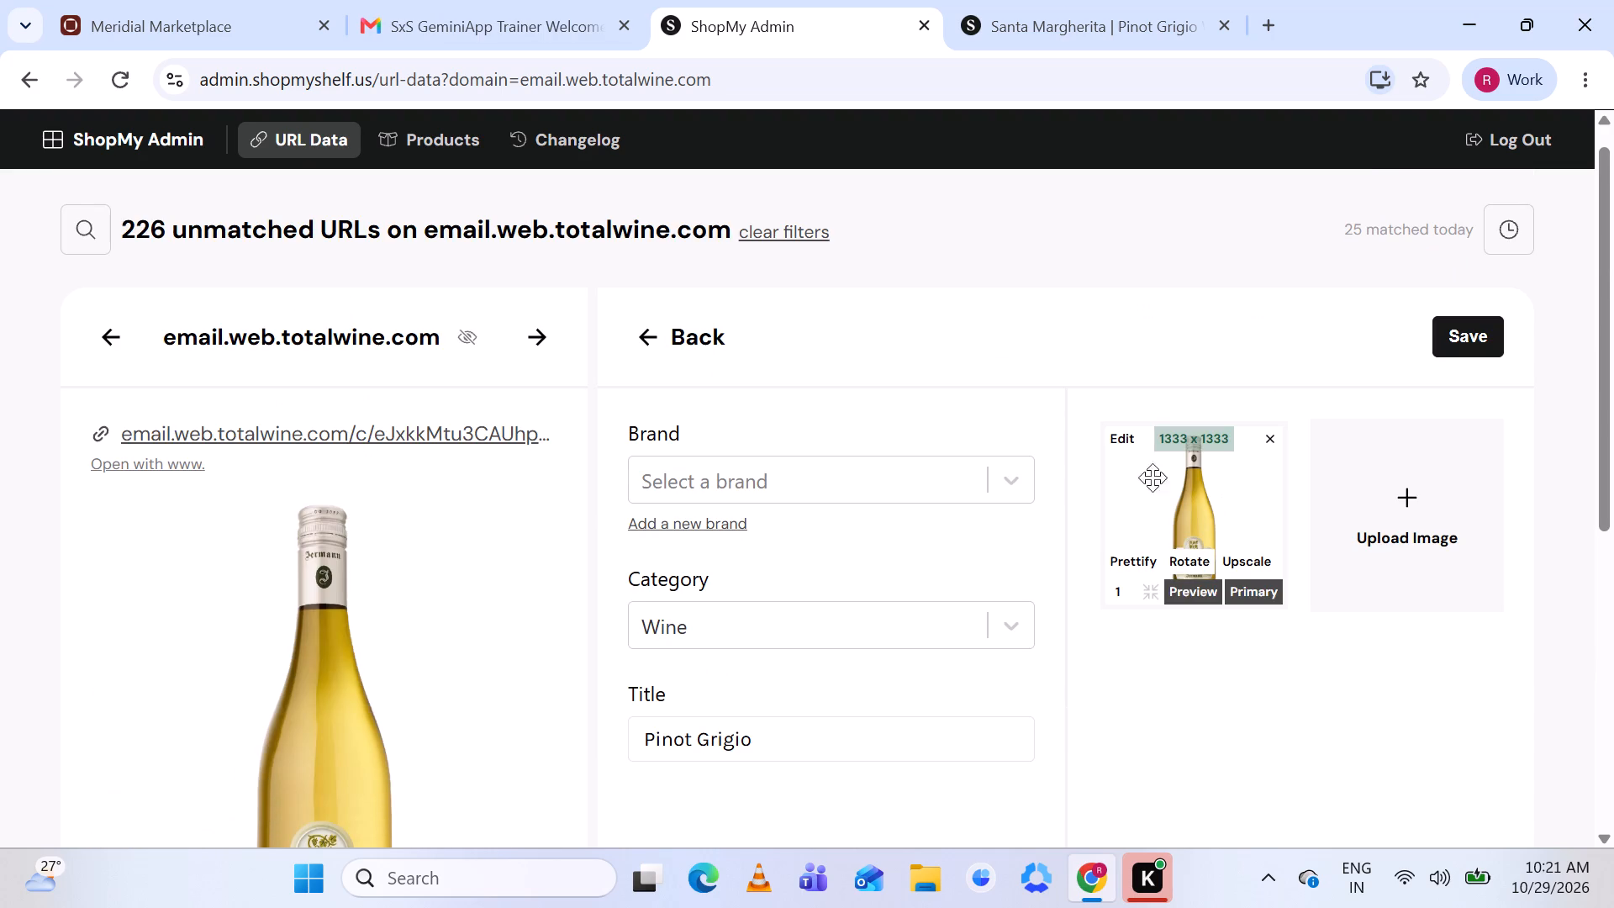
scroll(935, 489, "down", 2)
scroll(935, 489, "right", 1)
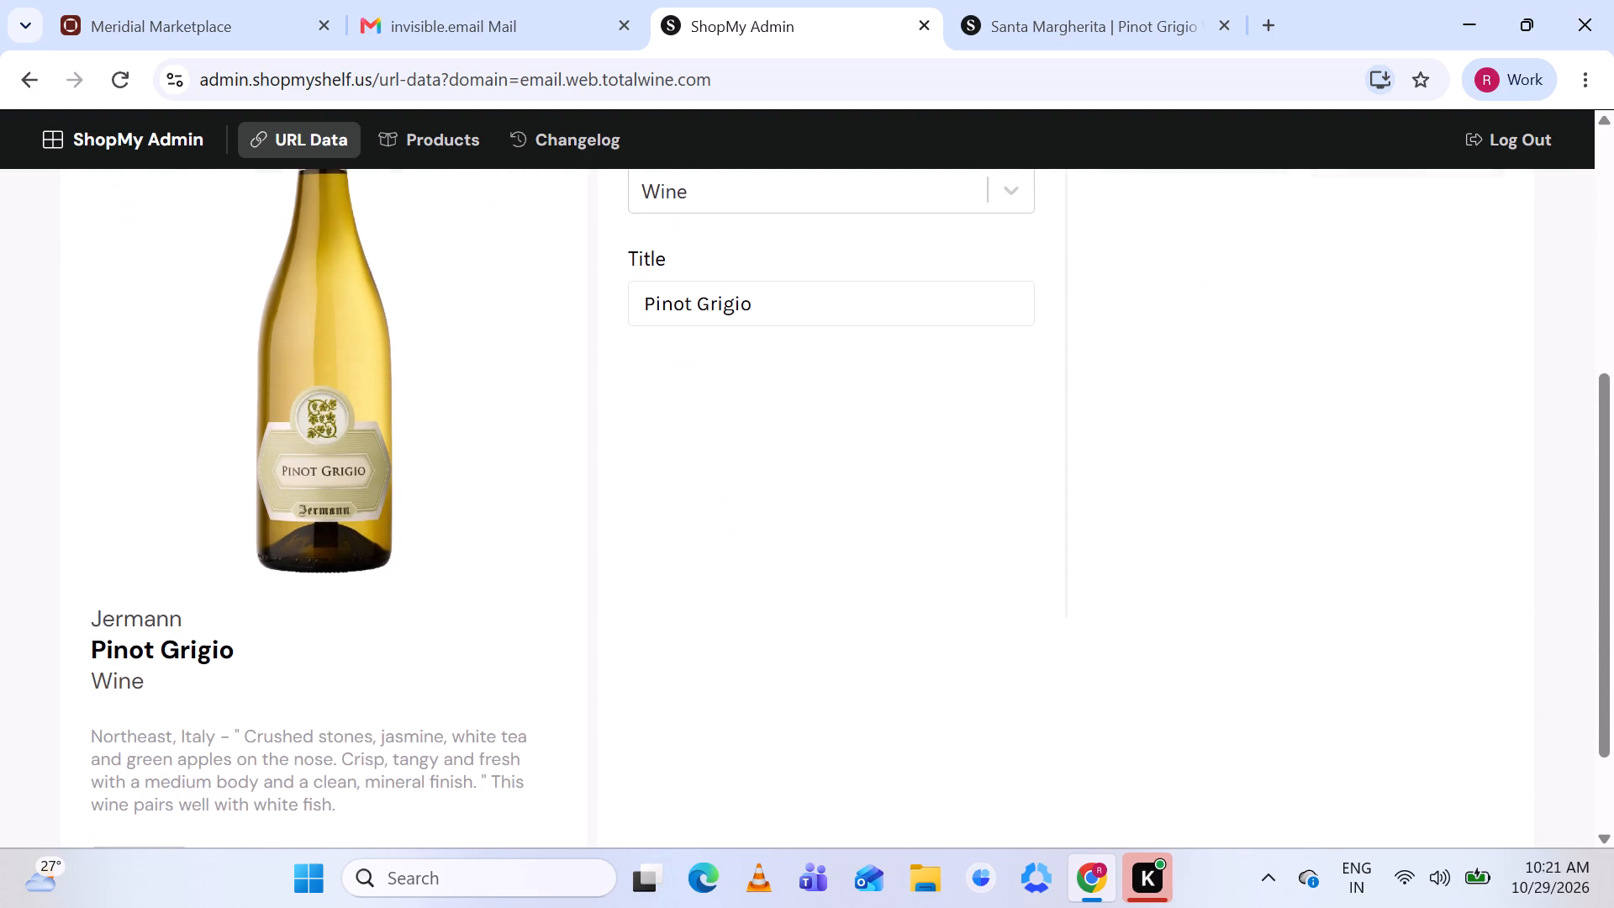
scroll(935, 489, "right", 1)
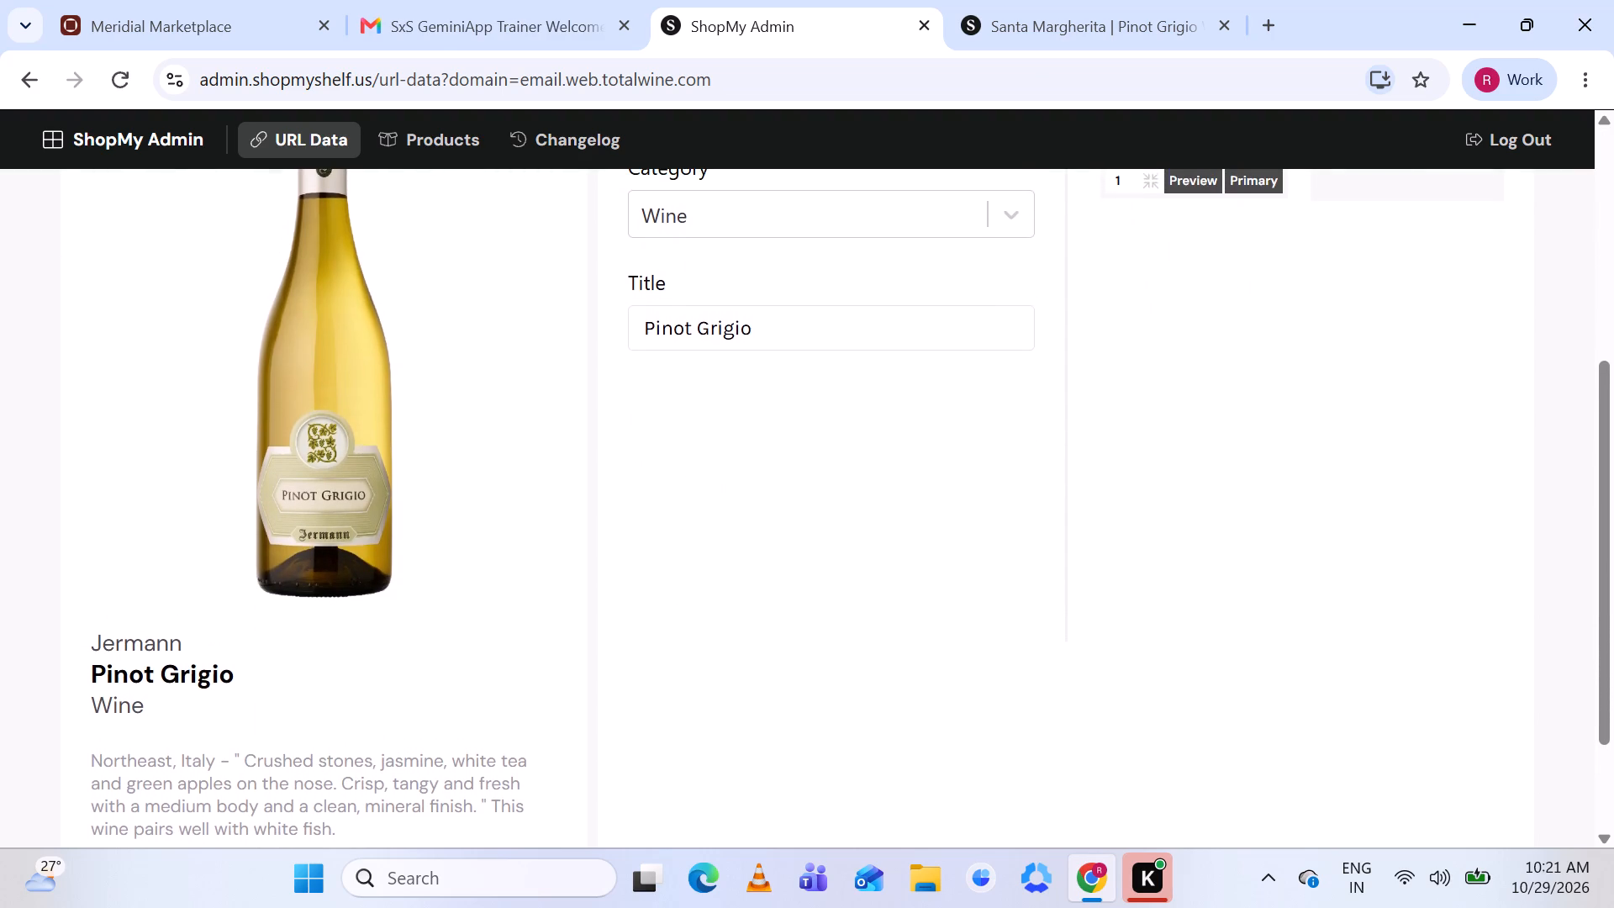
scroll(935, 489, "right", 1)
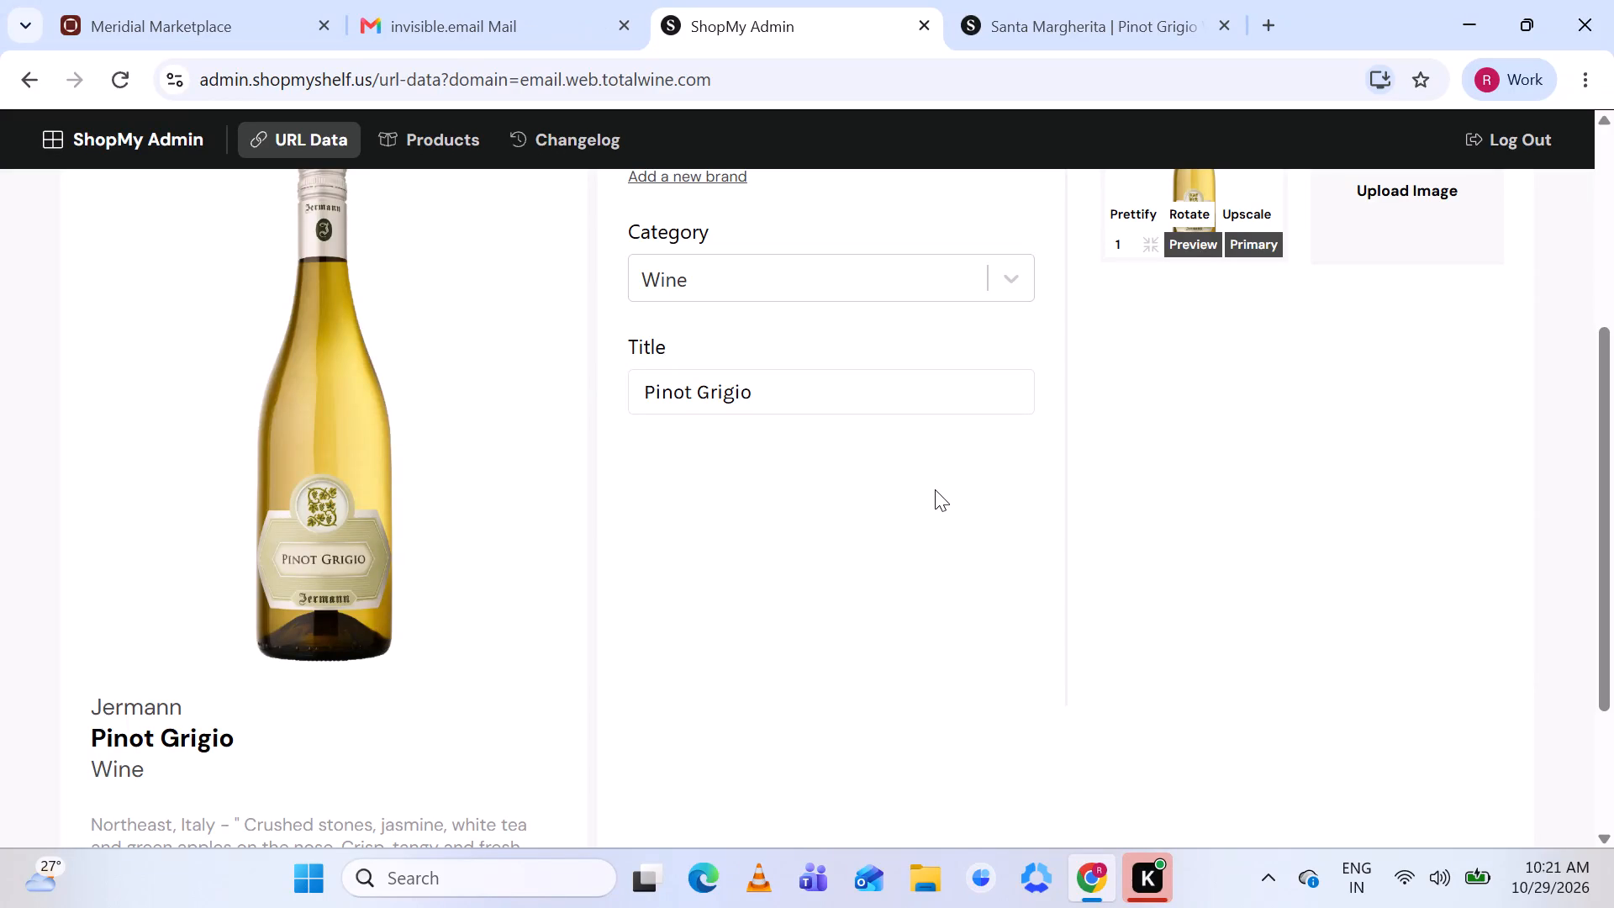
left_click(1065, 25)
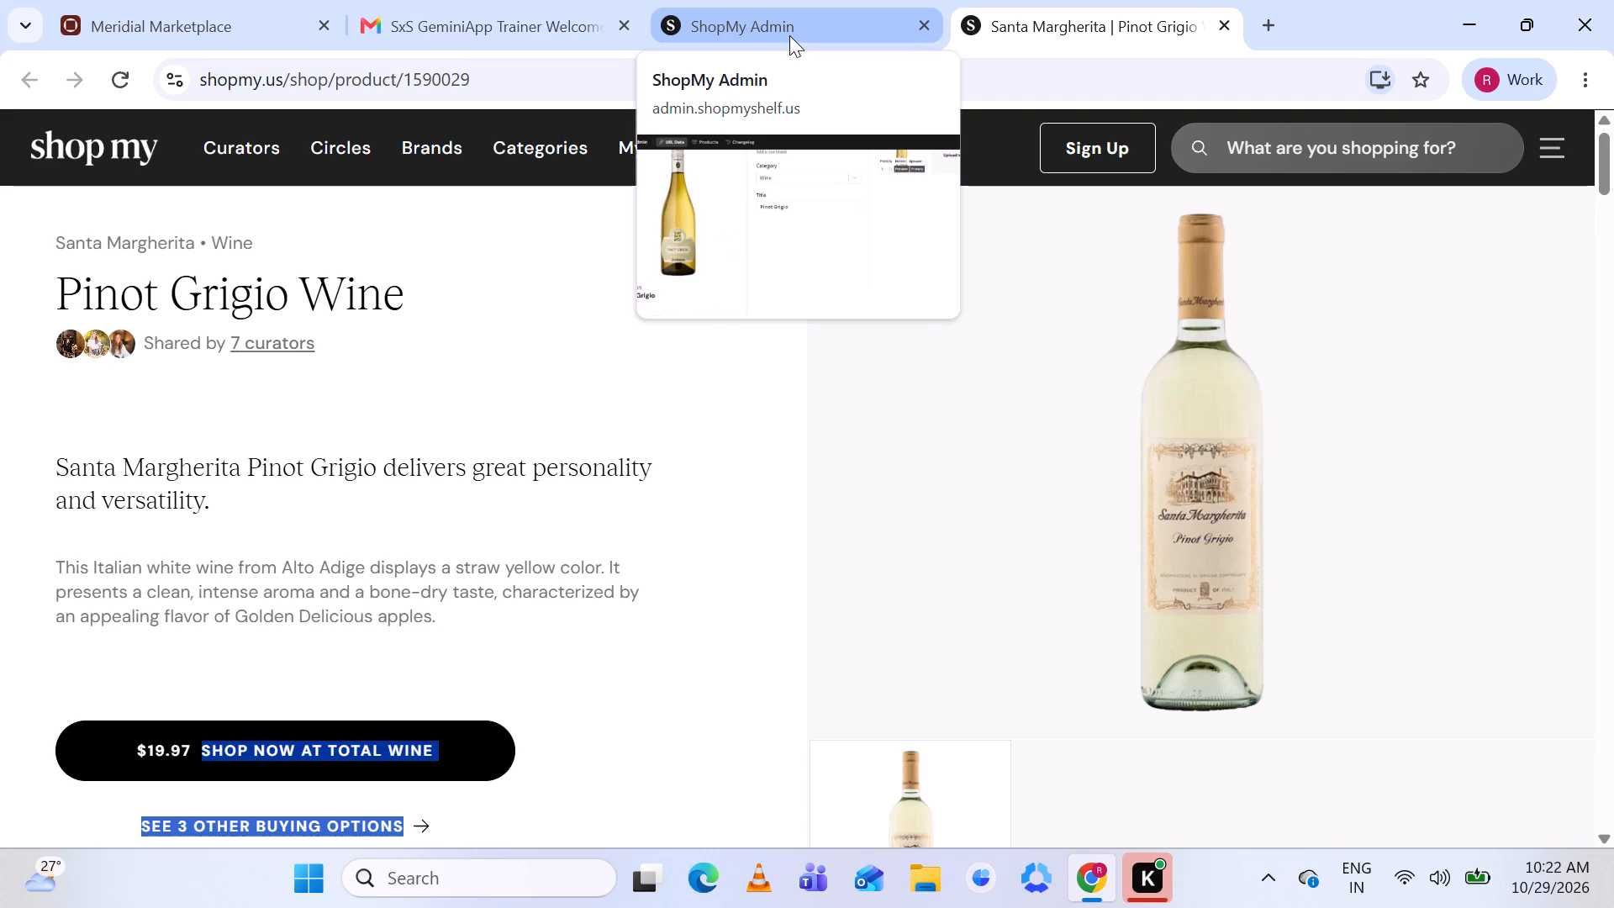
left_click(789, 35)
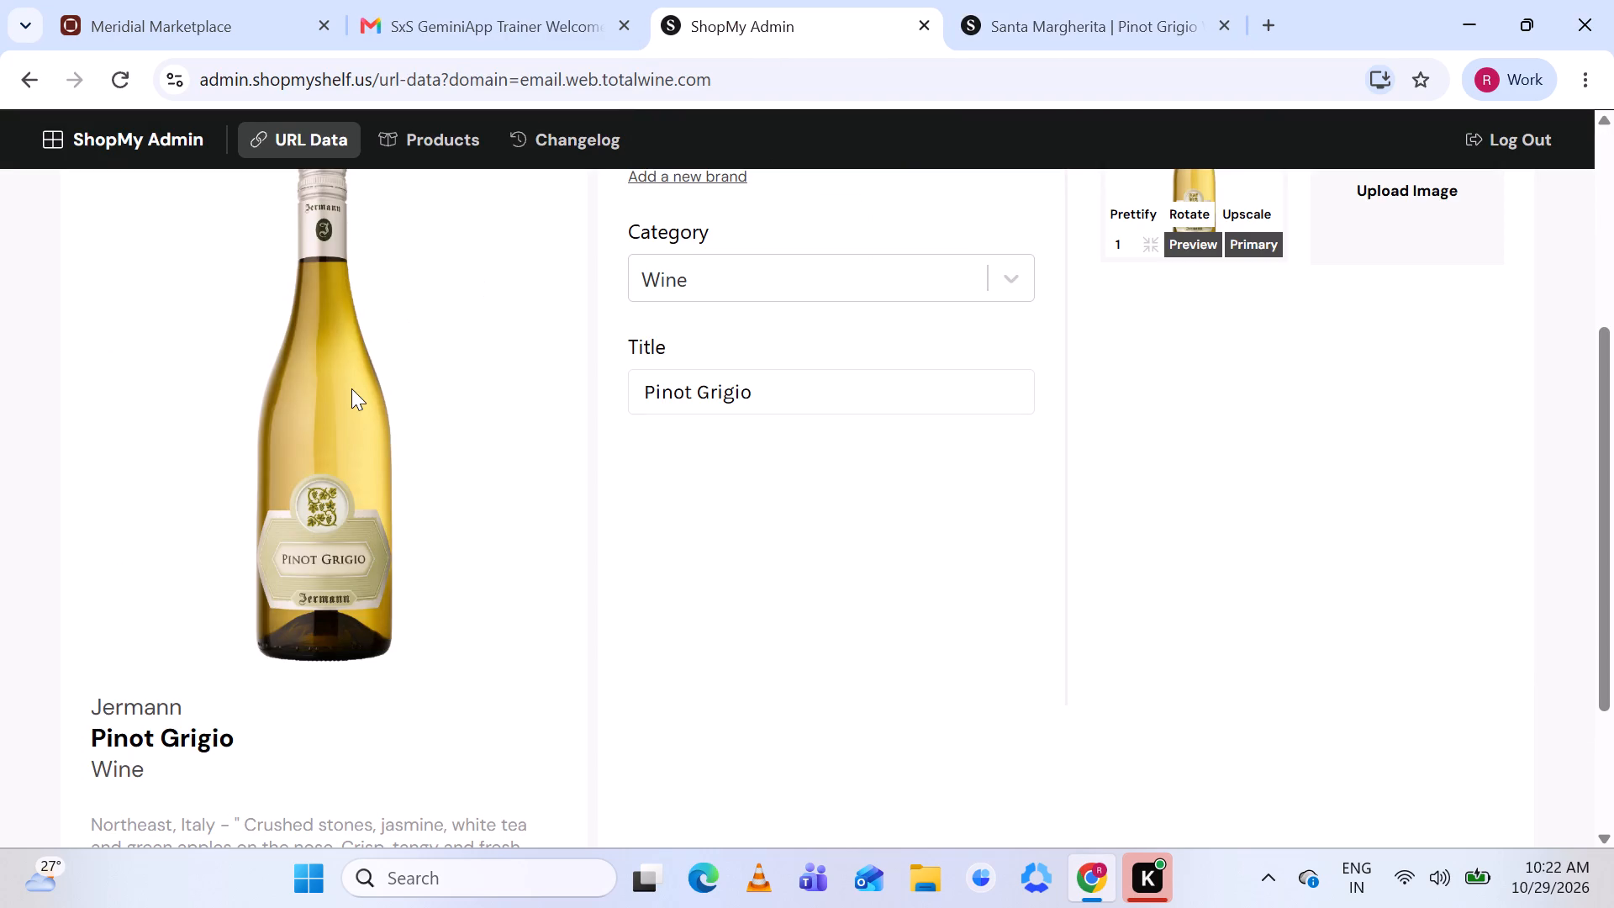
scroll(814, 452, "up", 1)
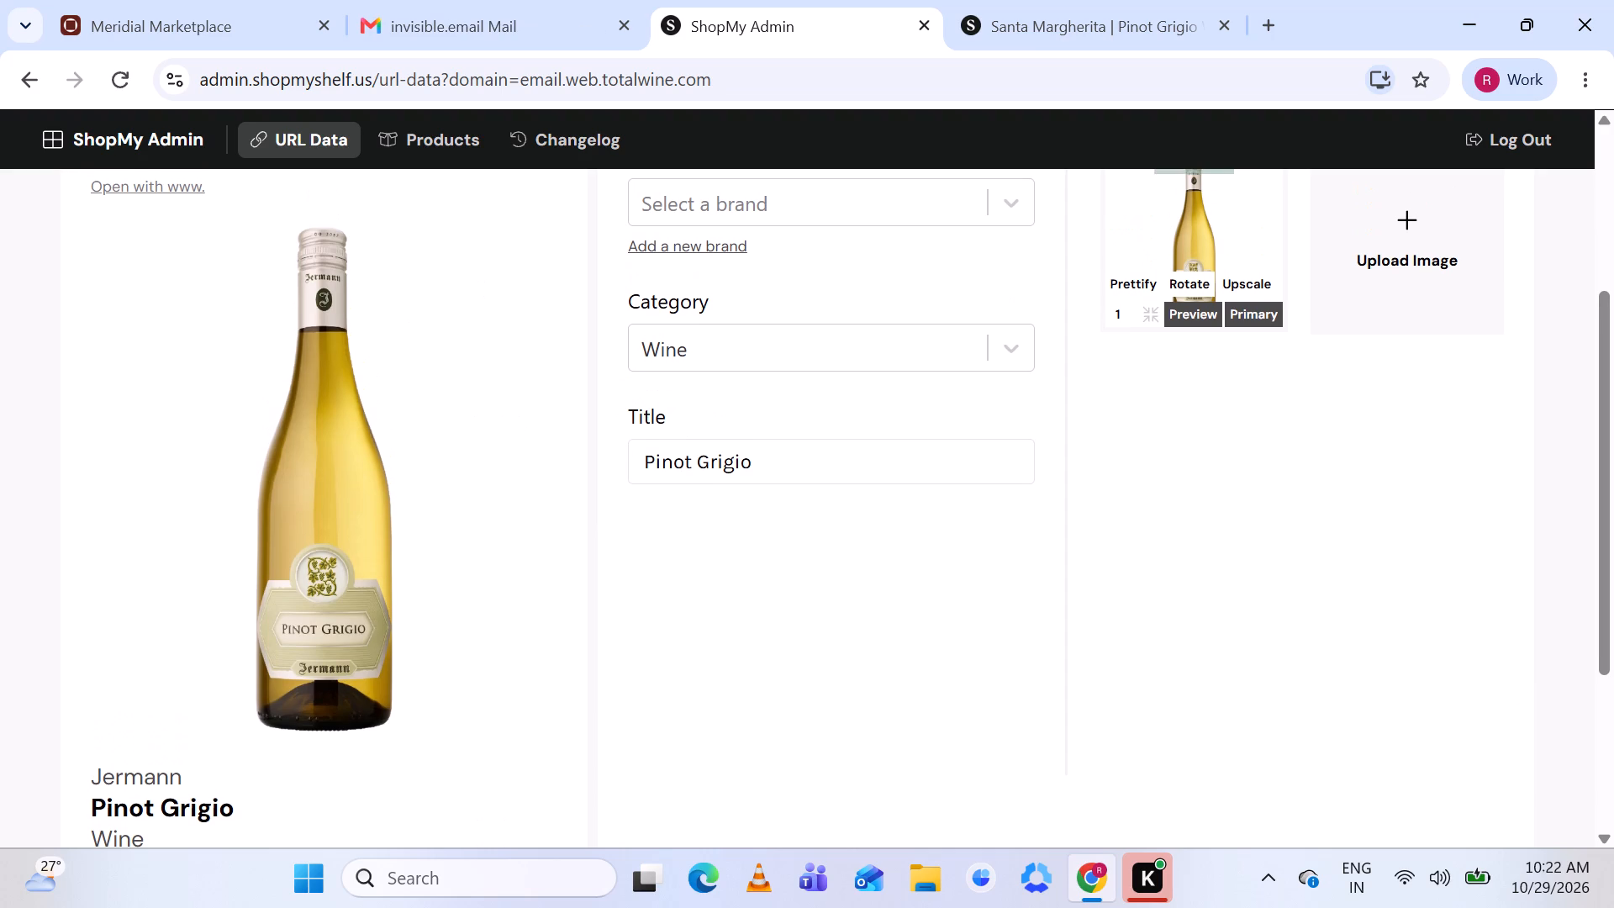
scroll(392, 615, "down", 1)
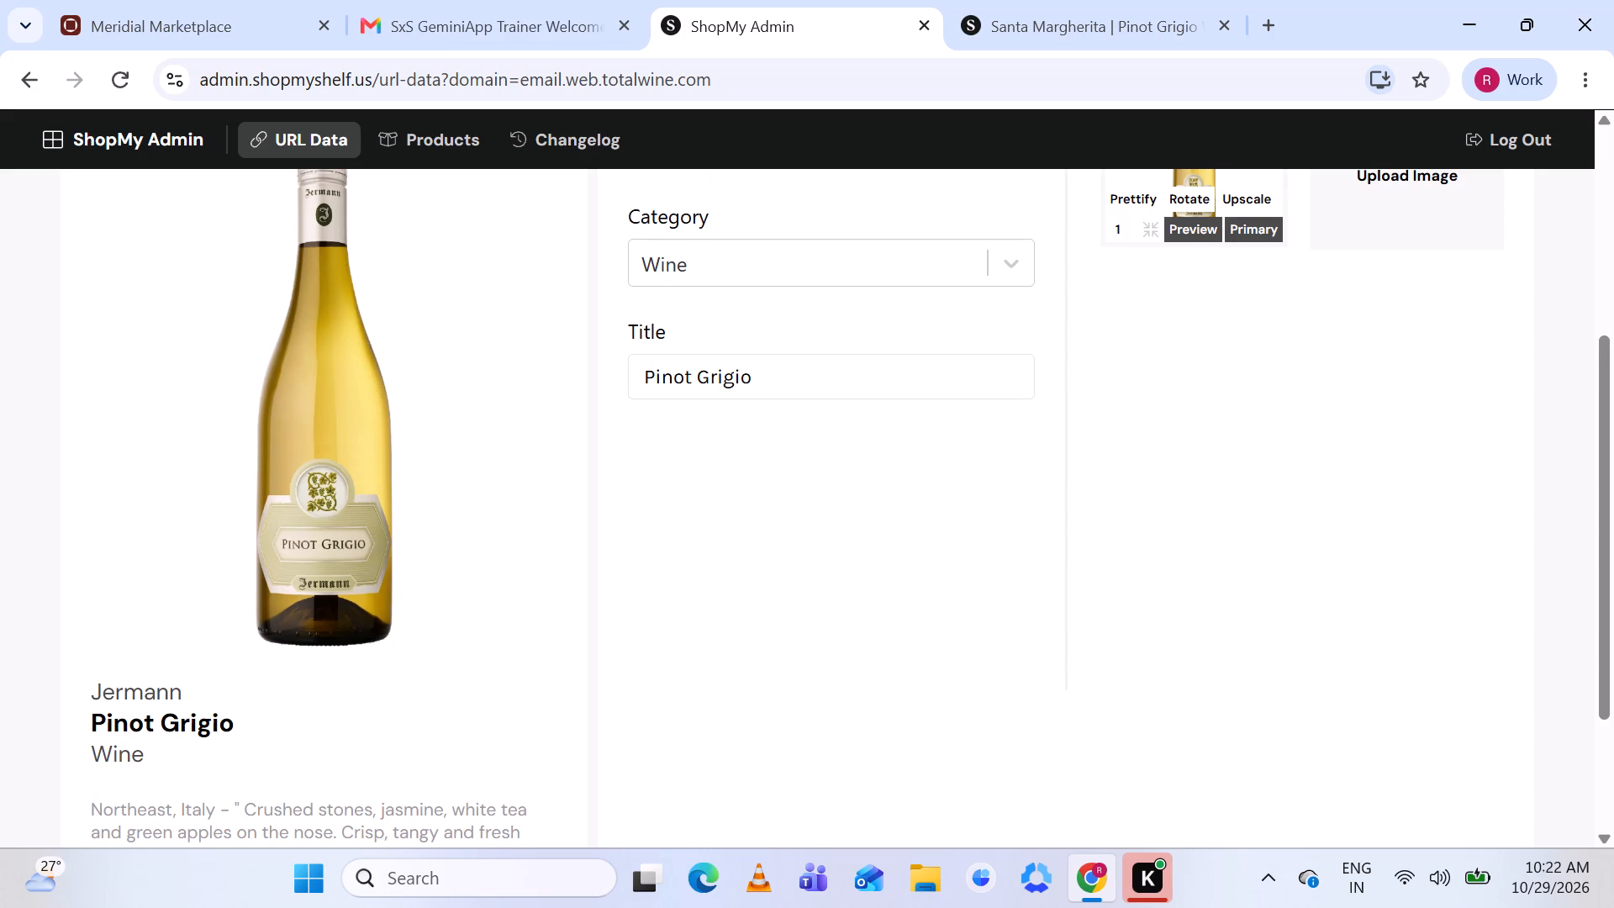
Take the brand name Jermann from the source details for the new product's brand field.
left_click_drag(91, 689, 175, 695)
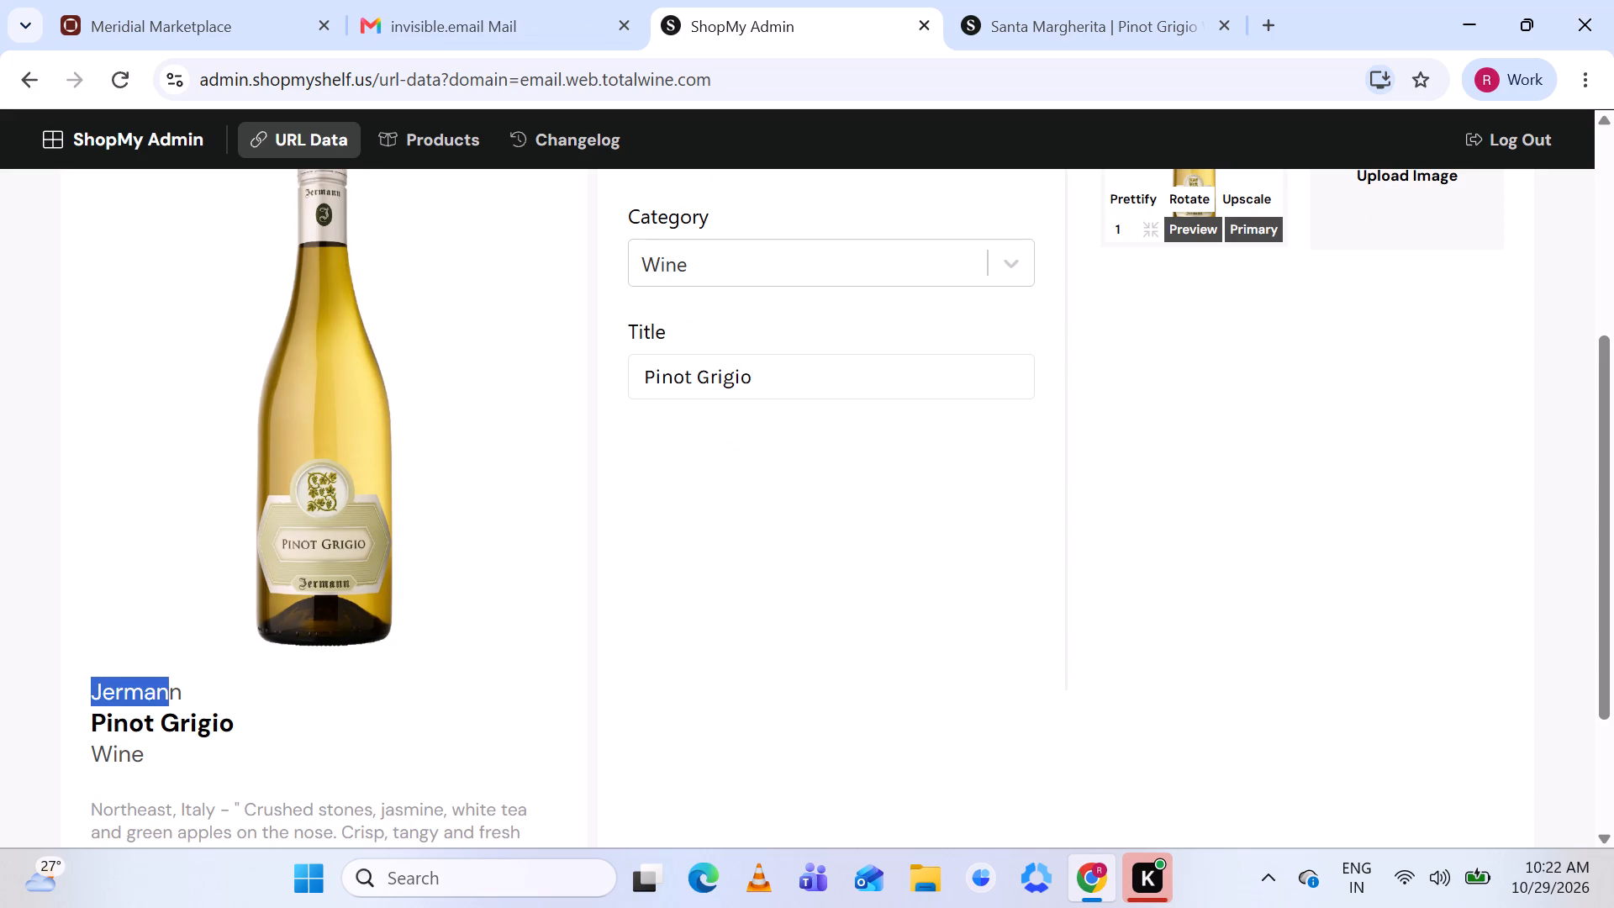
left_click_drag(175, 695, 186, 695)
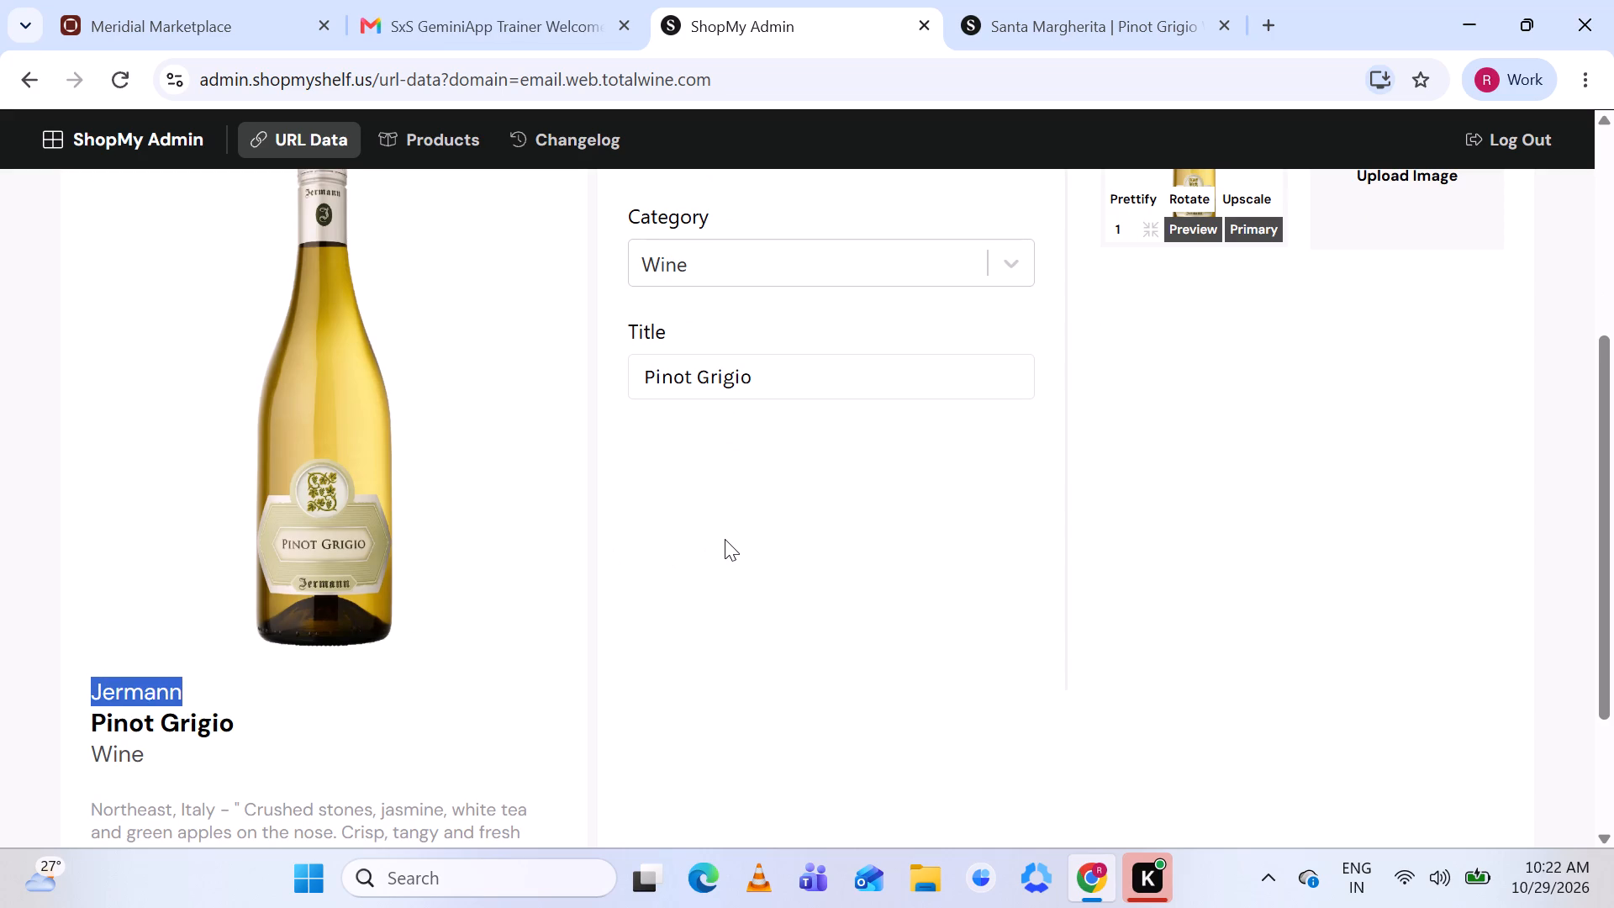
left_click(725, 539)
scroll(725, 539, "up", 1)
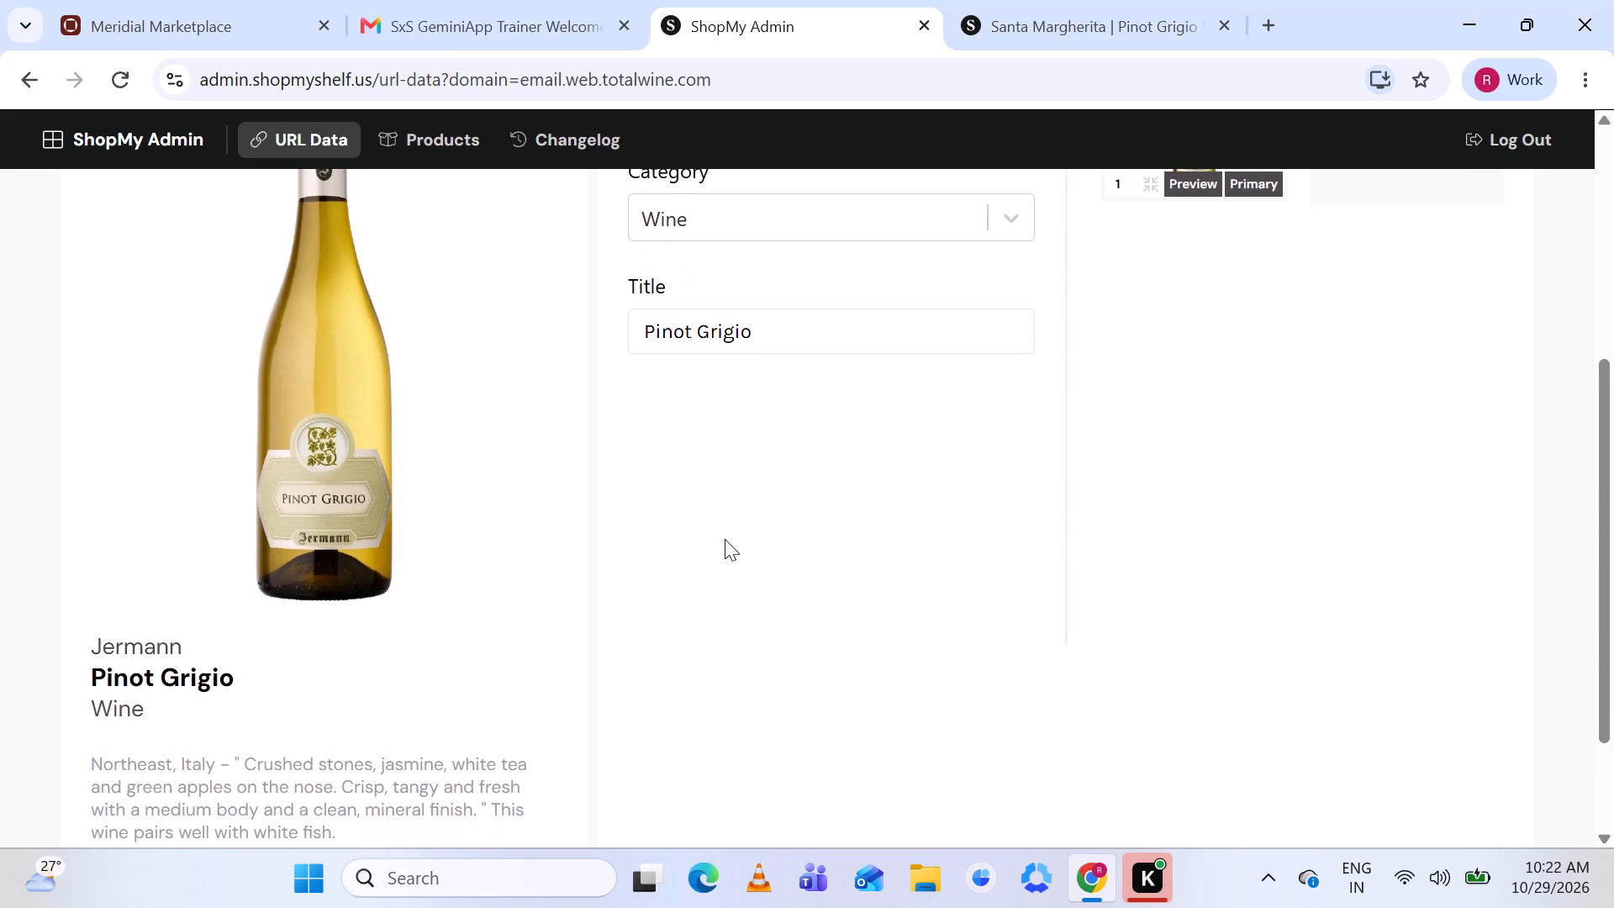
scroll(725, 539, "up", 1)
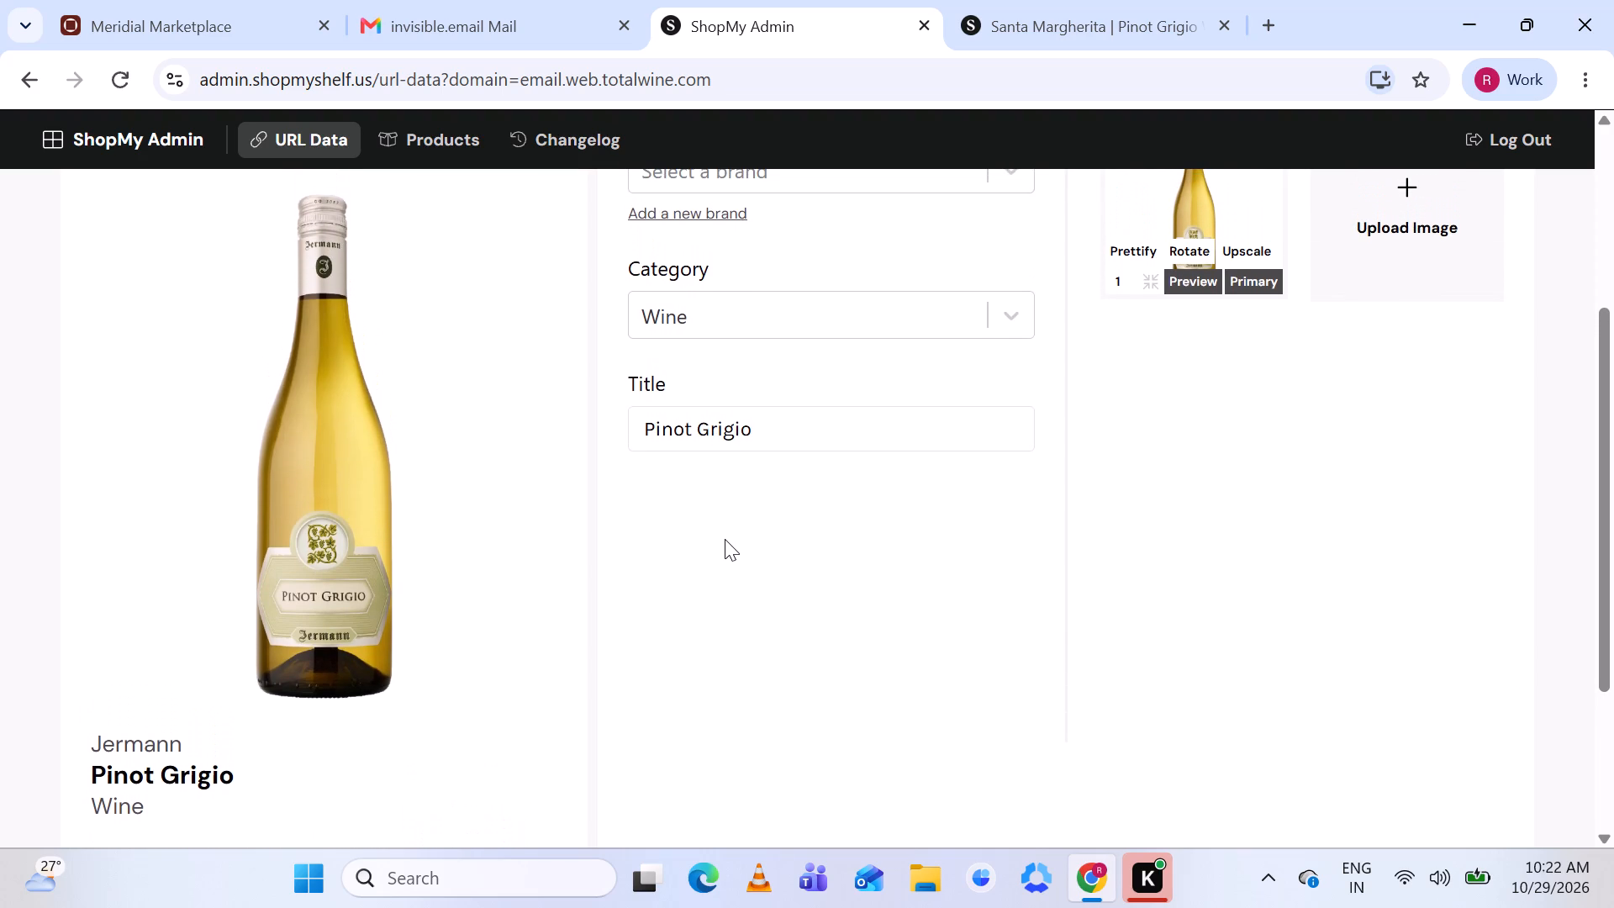
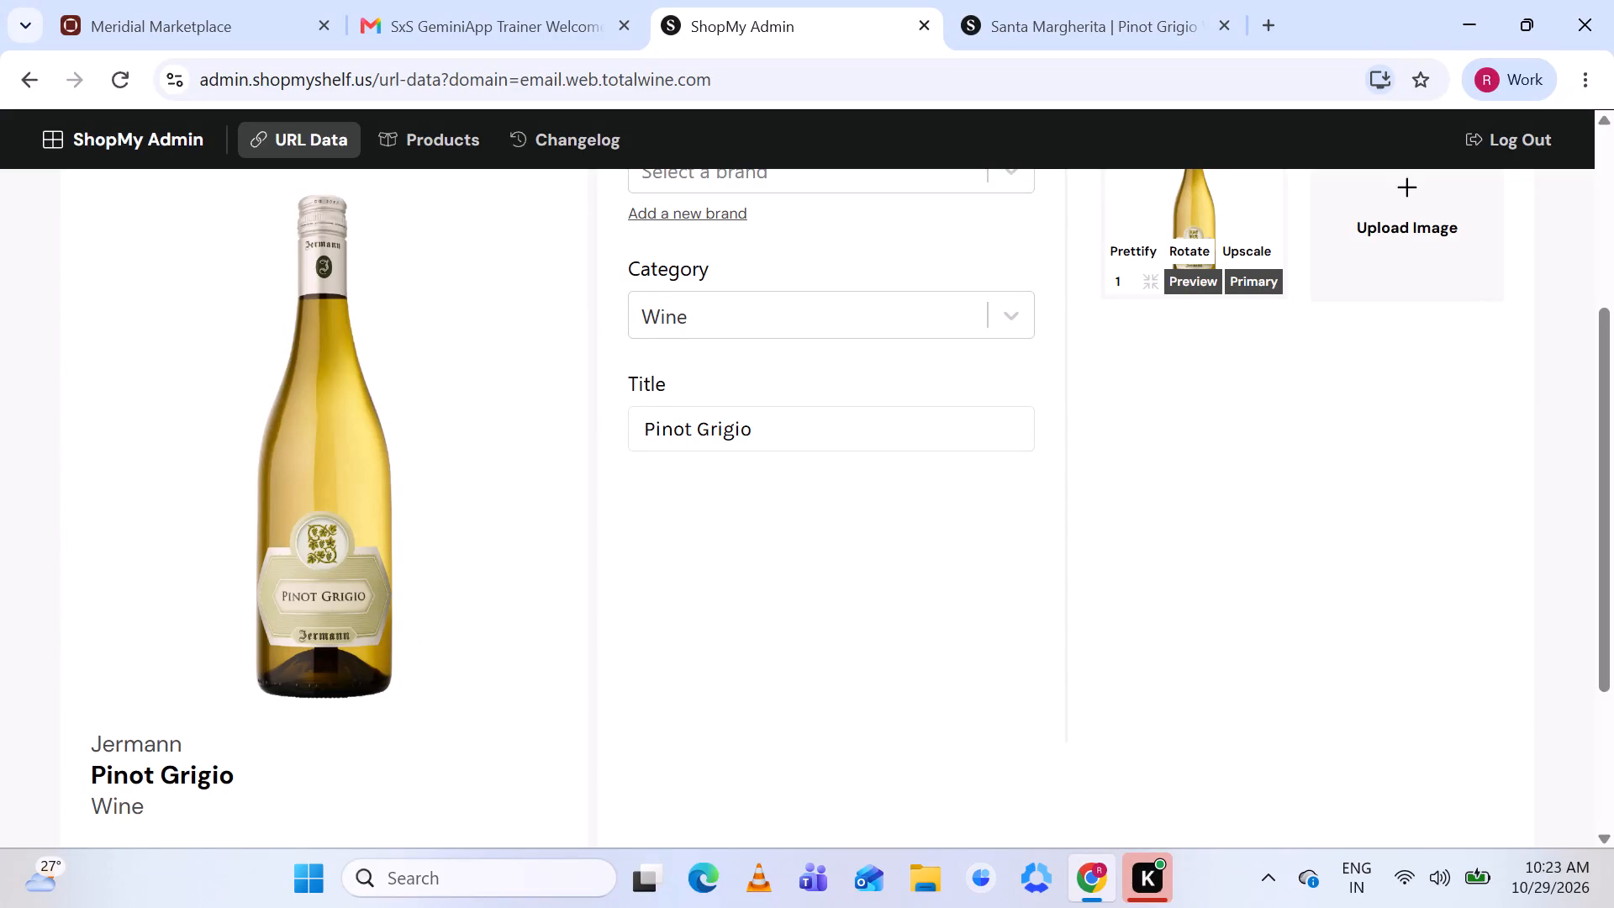
Copy the brand name Jermann from the product details beneath the bottle image.
left_click_drag(94, 742, 208, 745)
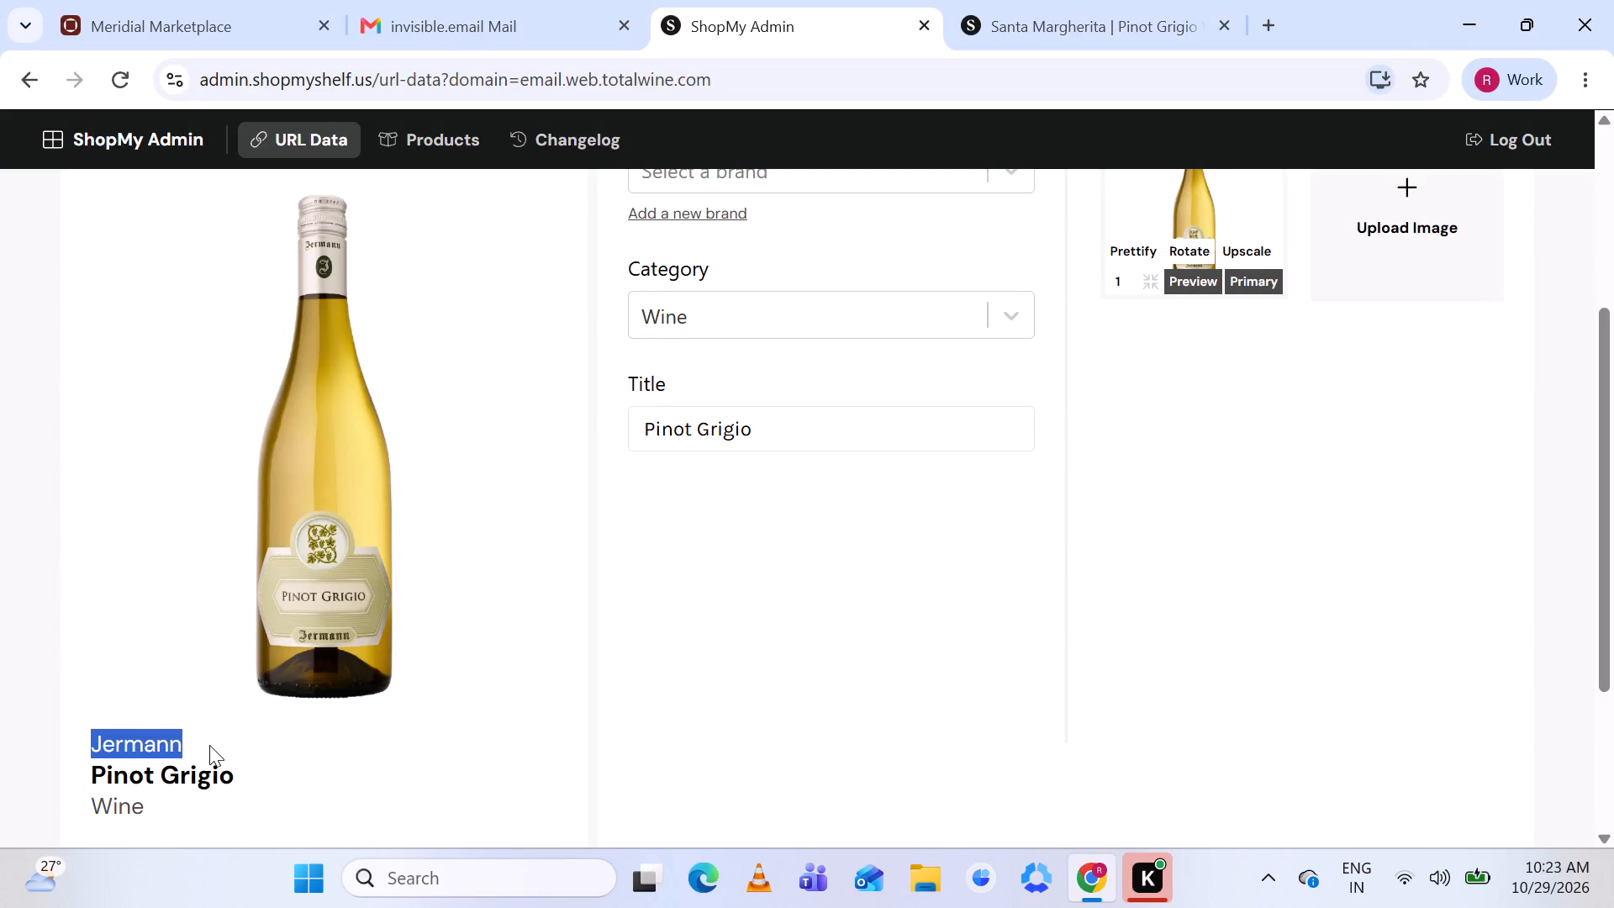
key("ctrl+c")
Search the existing brands for Jermann, then clear the search text from the Brand field.
scroll(760, 457, "up", 2)
left_click(714, 499)
scroll(714, 499, "down", 1)
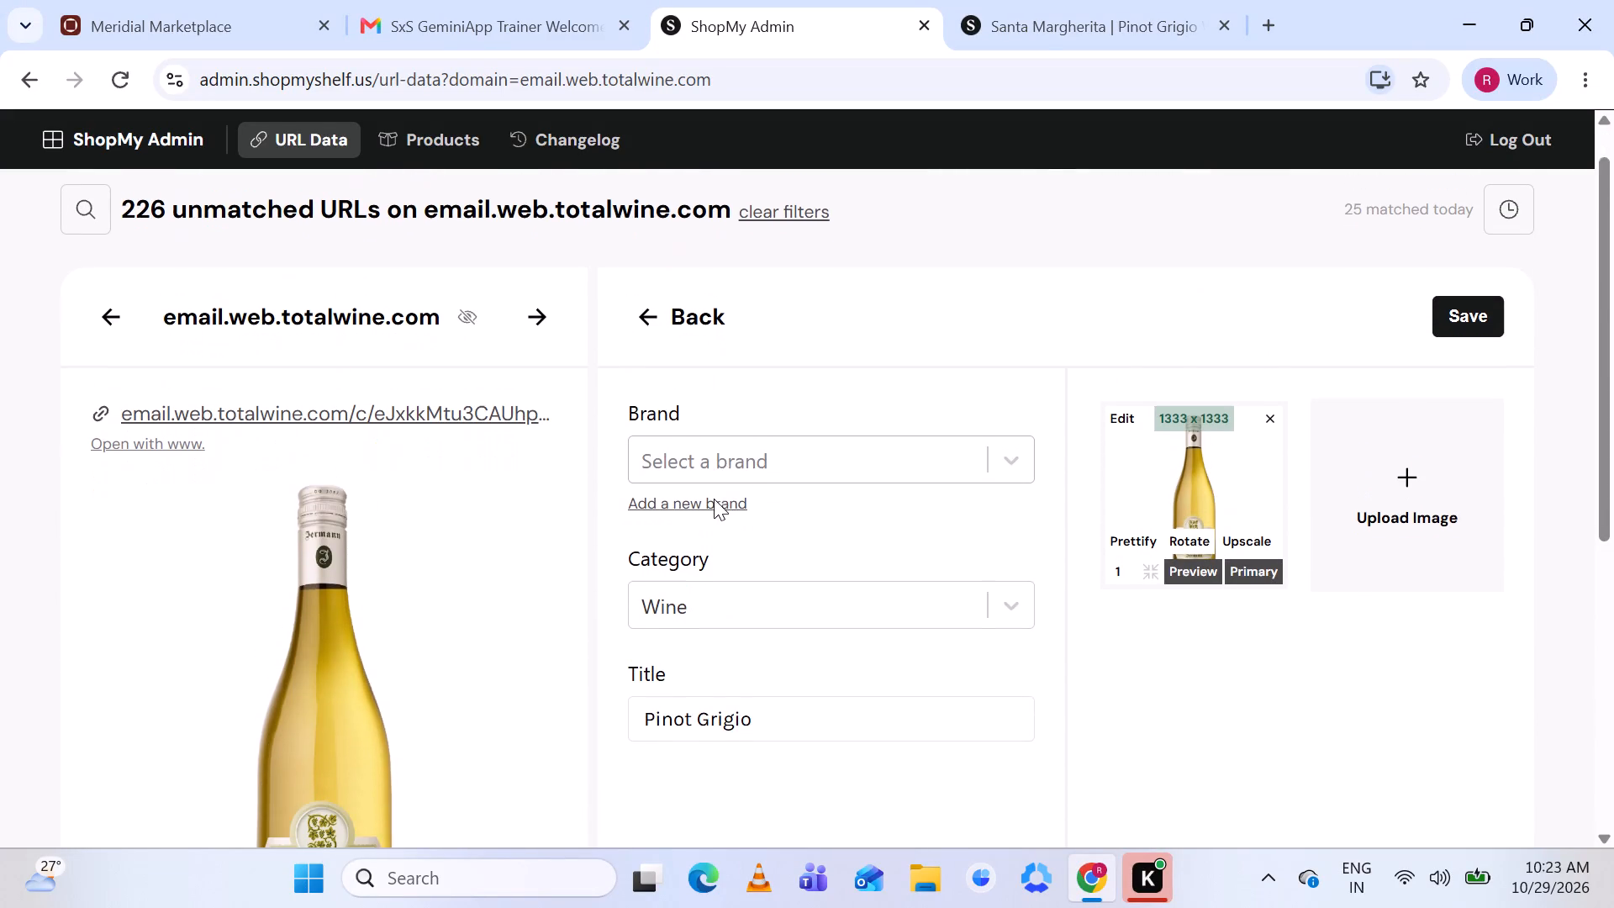
scroll(714, 499, "down", 2)
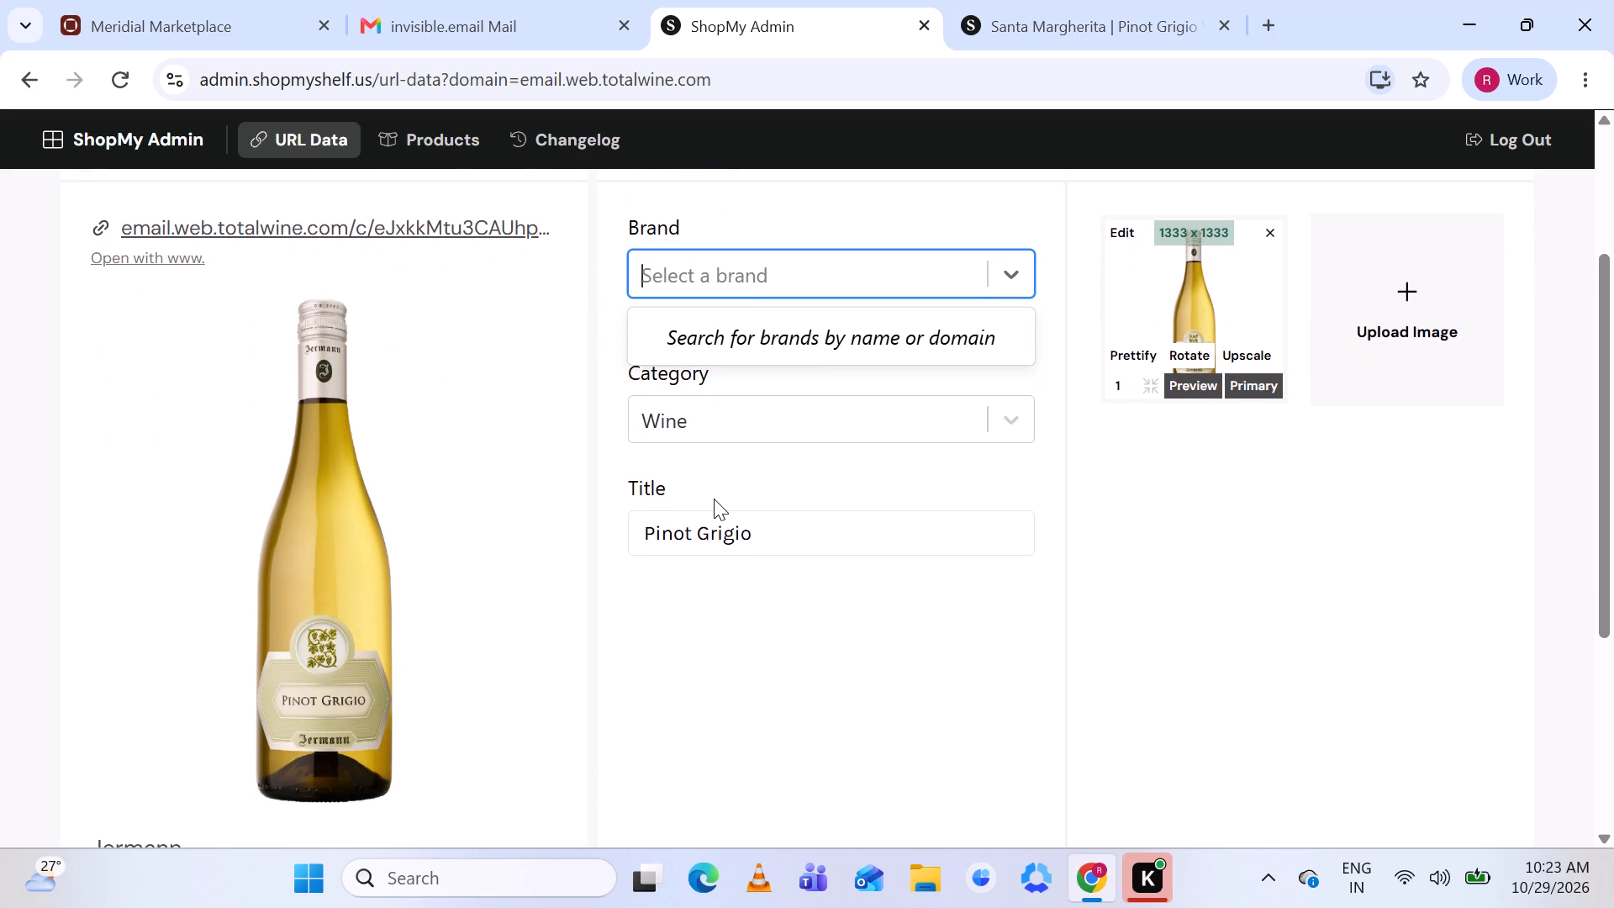
scroll(714, 499, "down", 1)
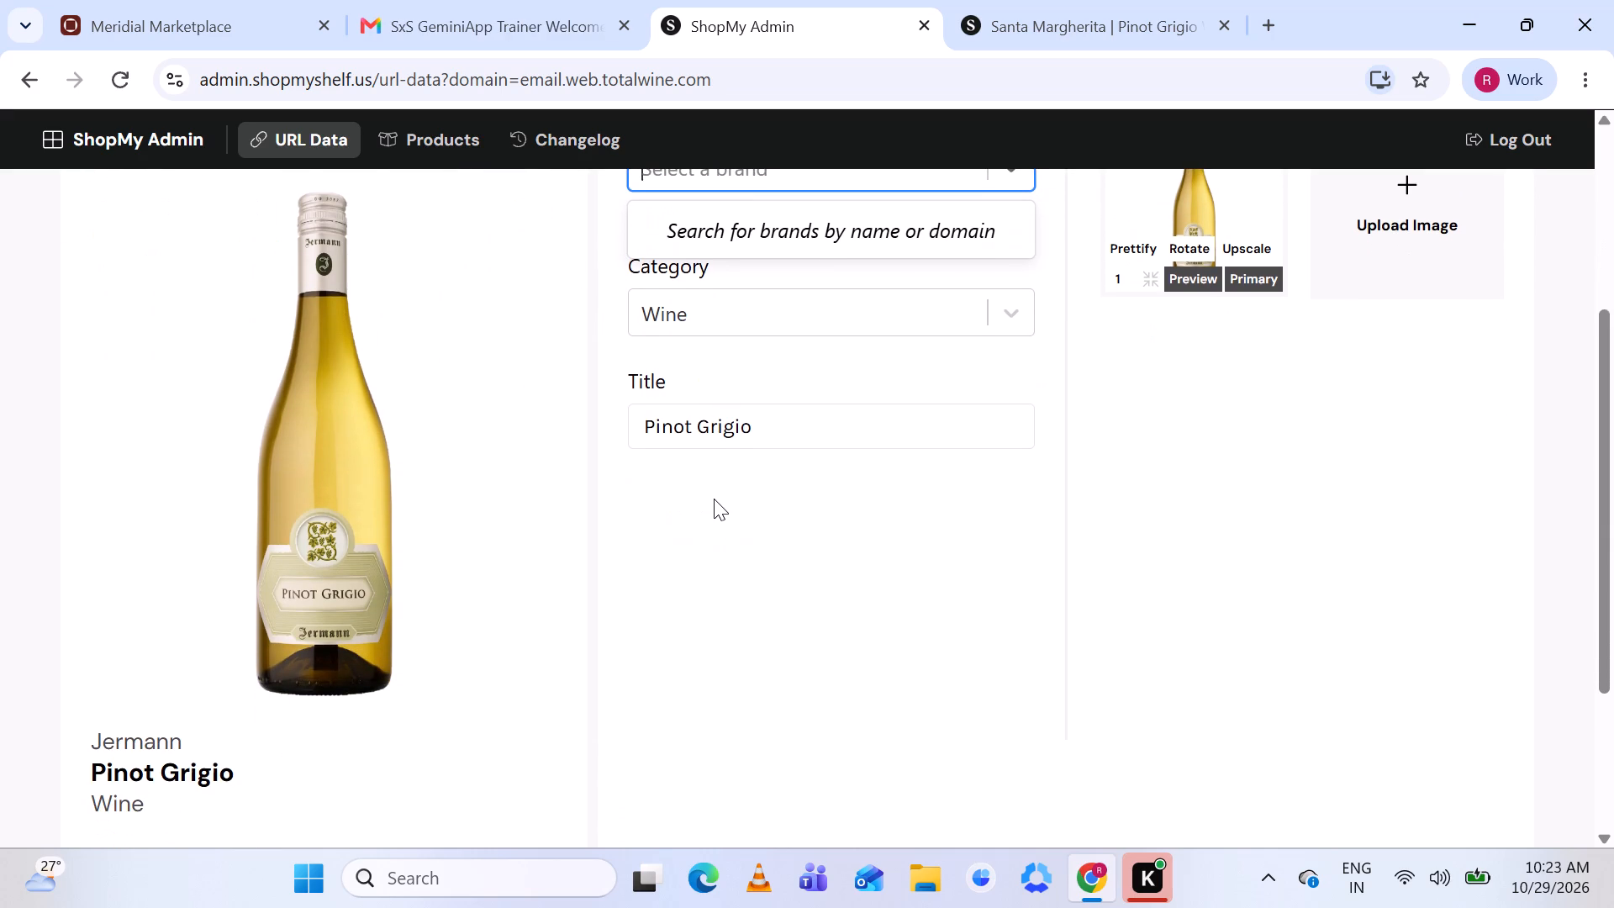
type("Je")
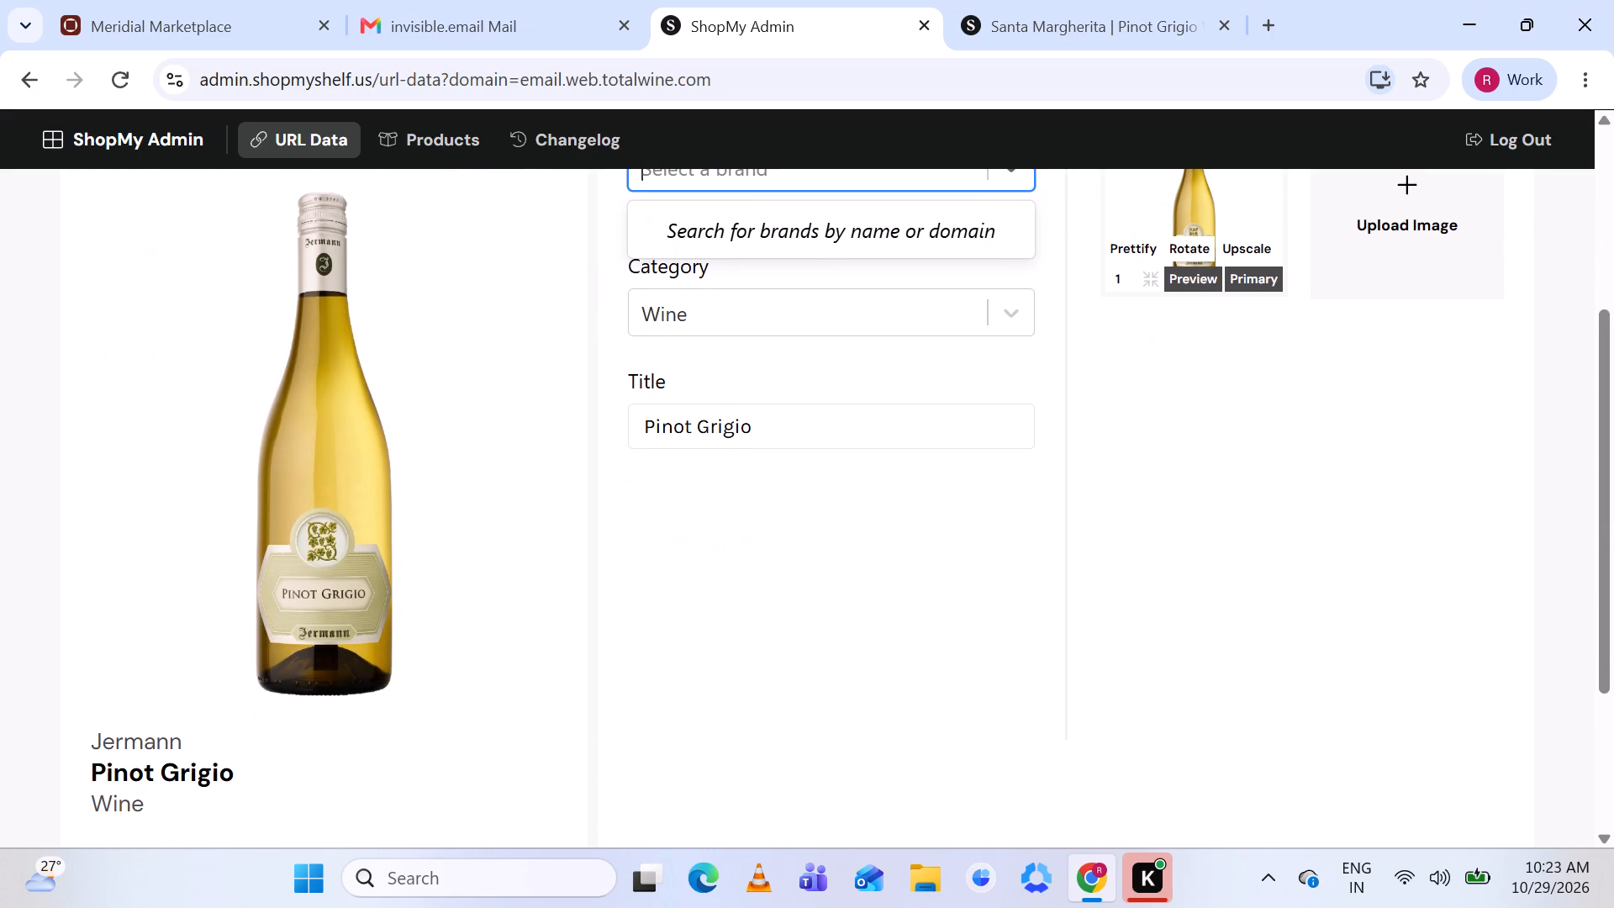
key("r")
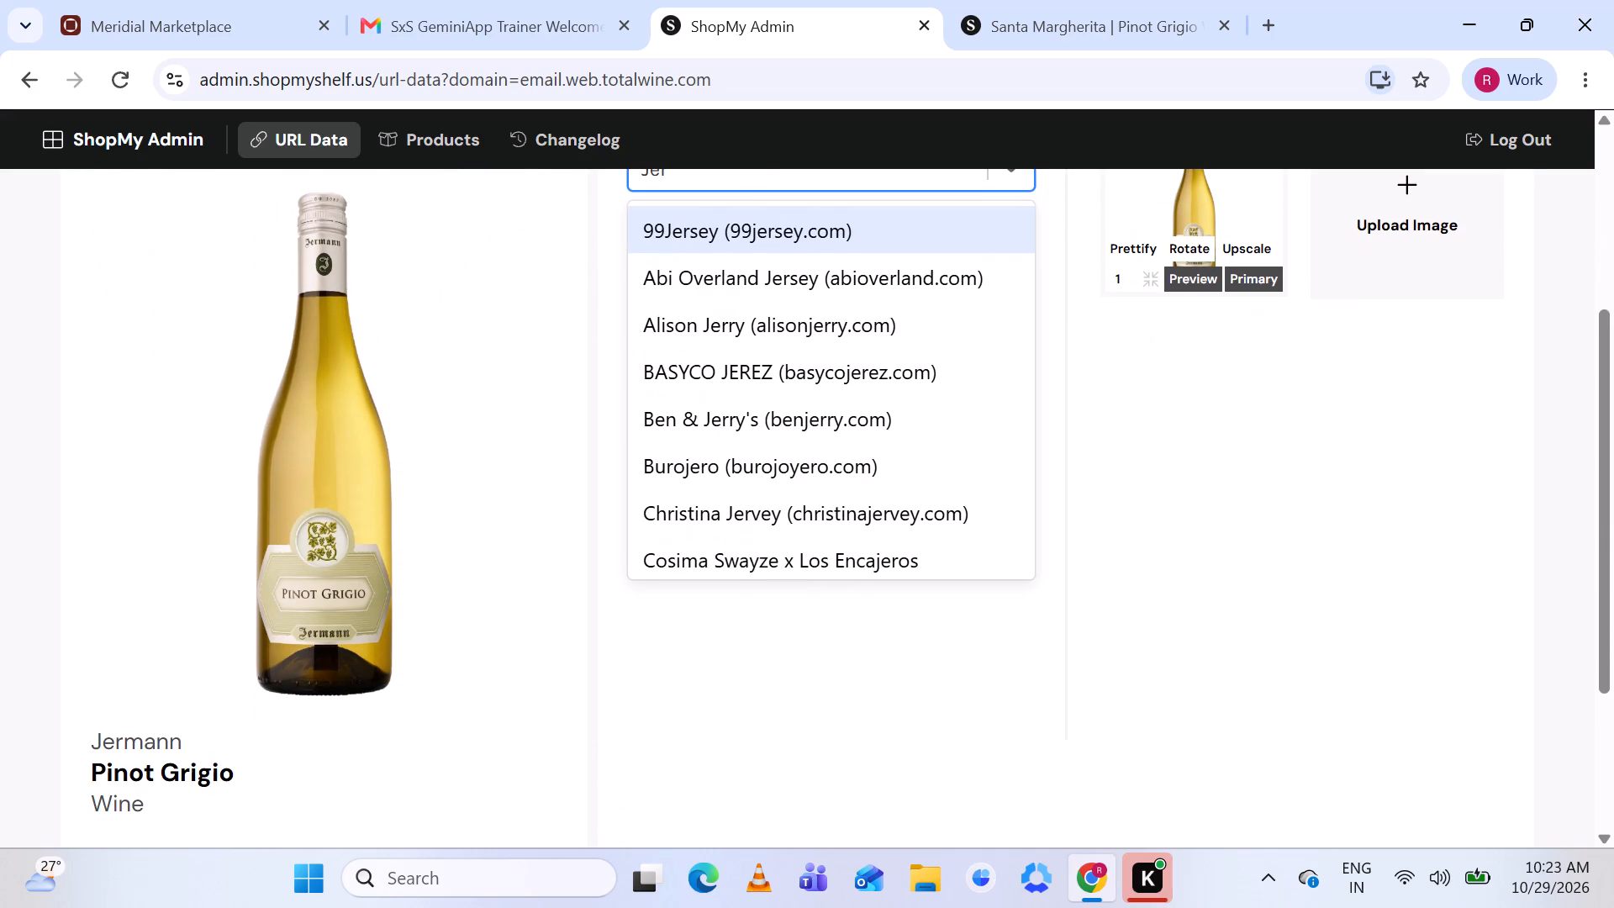
type("man")
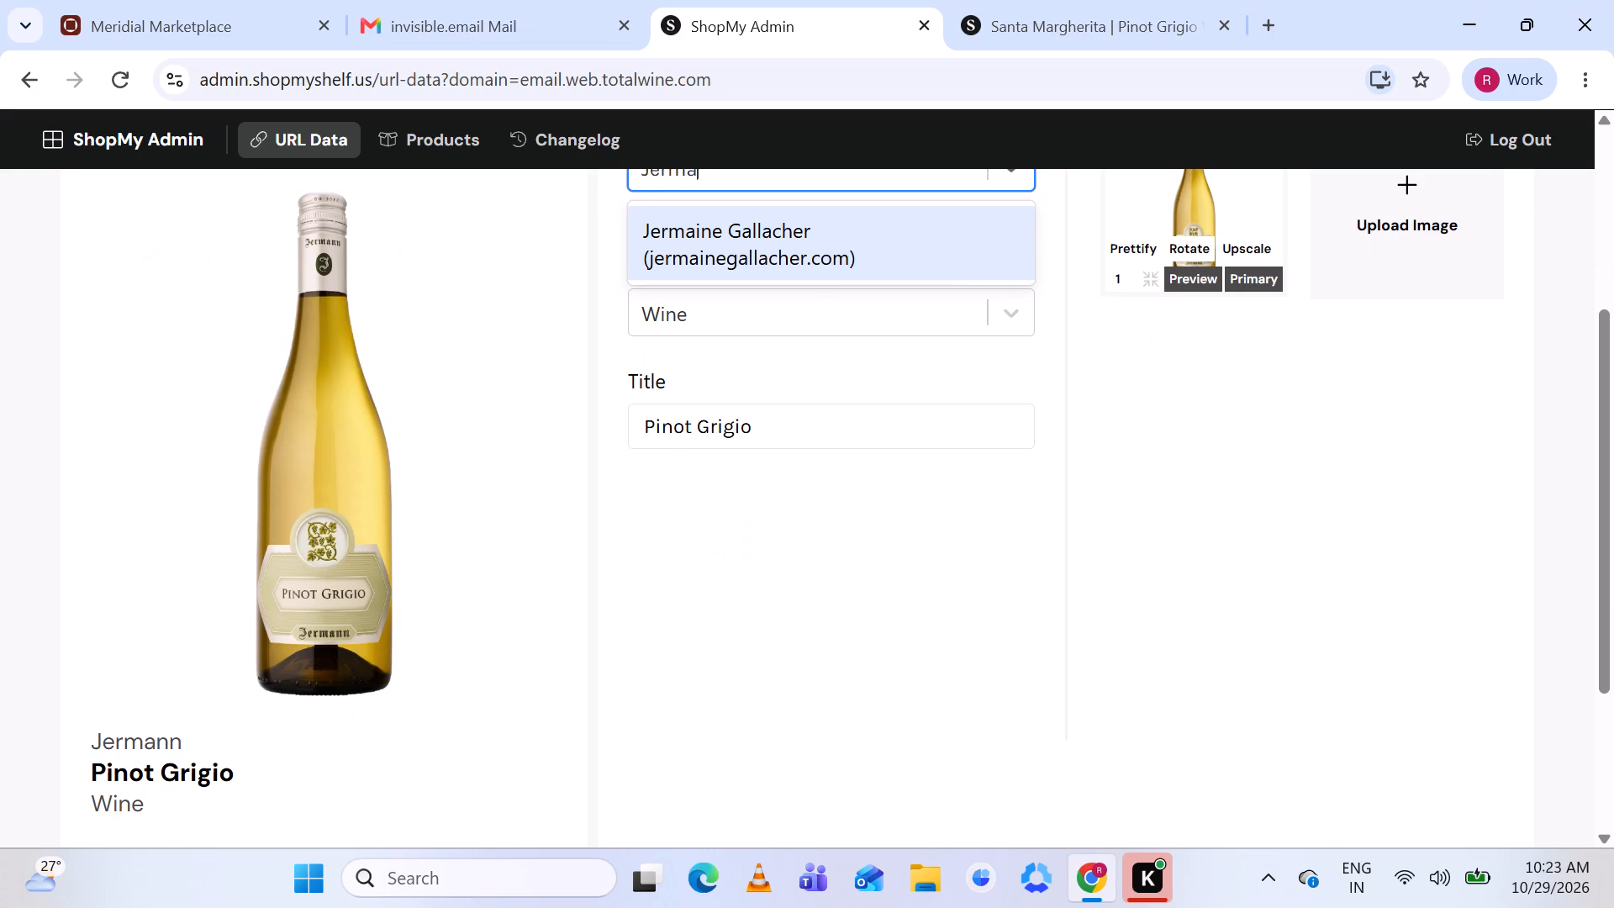
key("n")
scroll(714, 499, "up", 1)
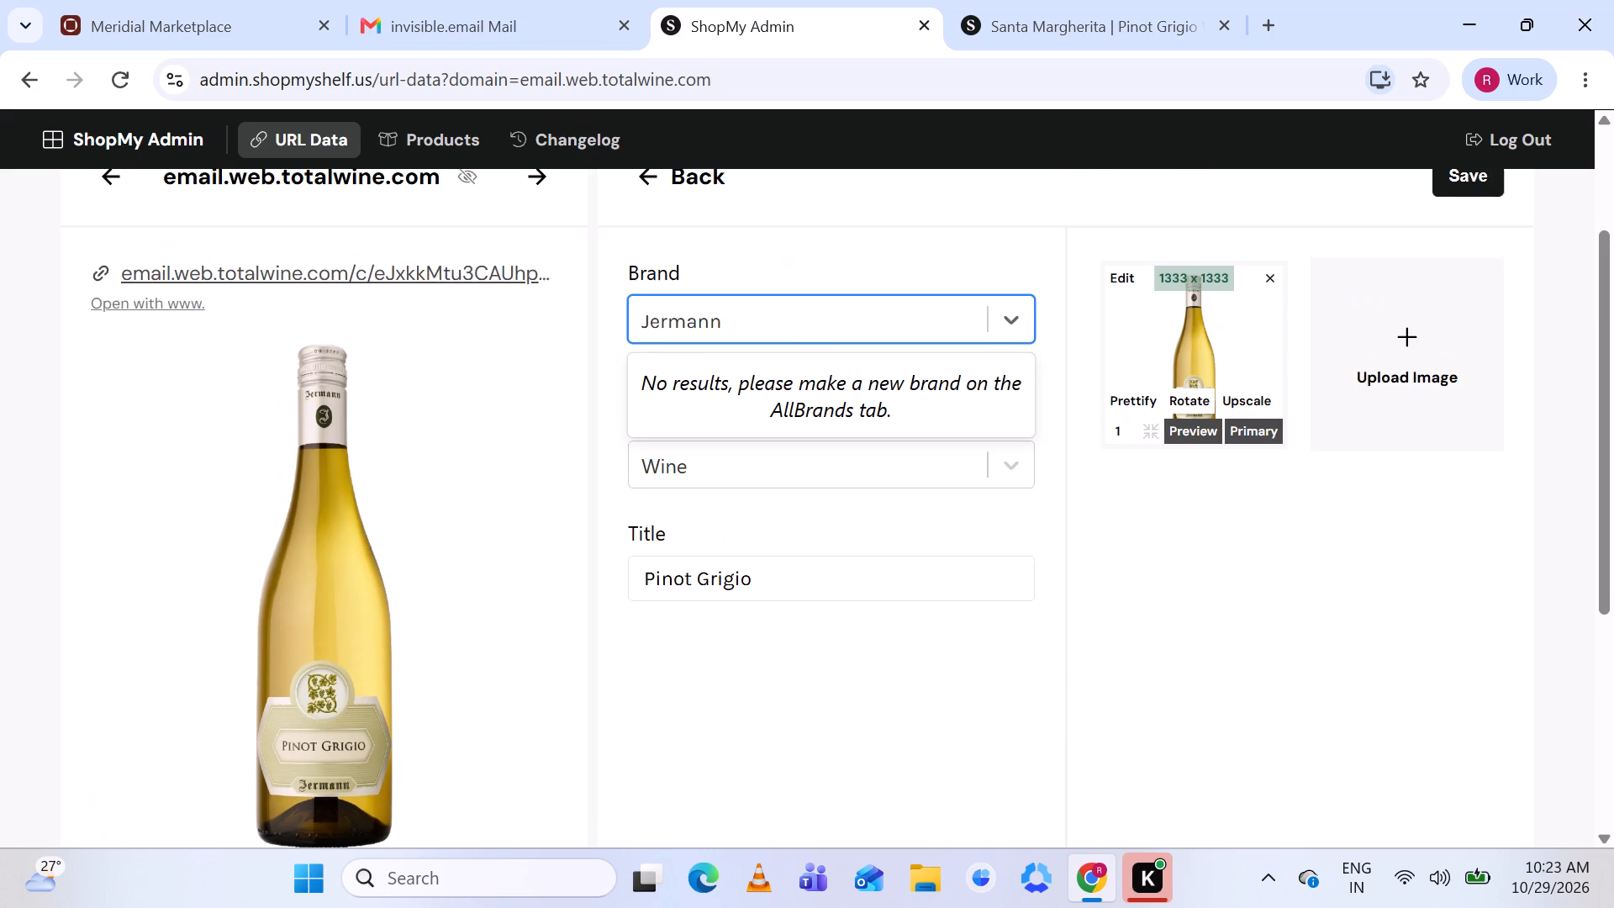
key("BackSpace")
key("BackSpace")
key("BackSpace")
key("BackSpace")
key("BackSpace")
key("BackSpace")
key("BackSpace")
key("BackSpace")
key("BackSpace")
key("BackSpace")
key("BackSpace")
key("BackSpace")
key("BackSpace")
key("BackSpace")
key("BackSpace")
key("BackSpace")
key("BackSpace")
key("BackSpace")
key("BackSpace")
key("BackSpace")
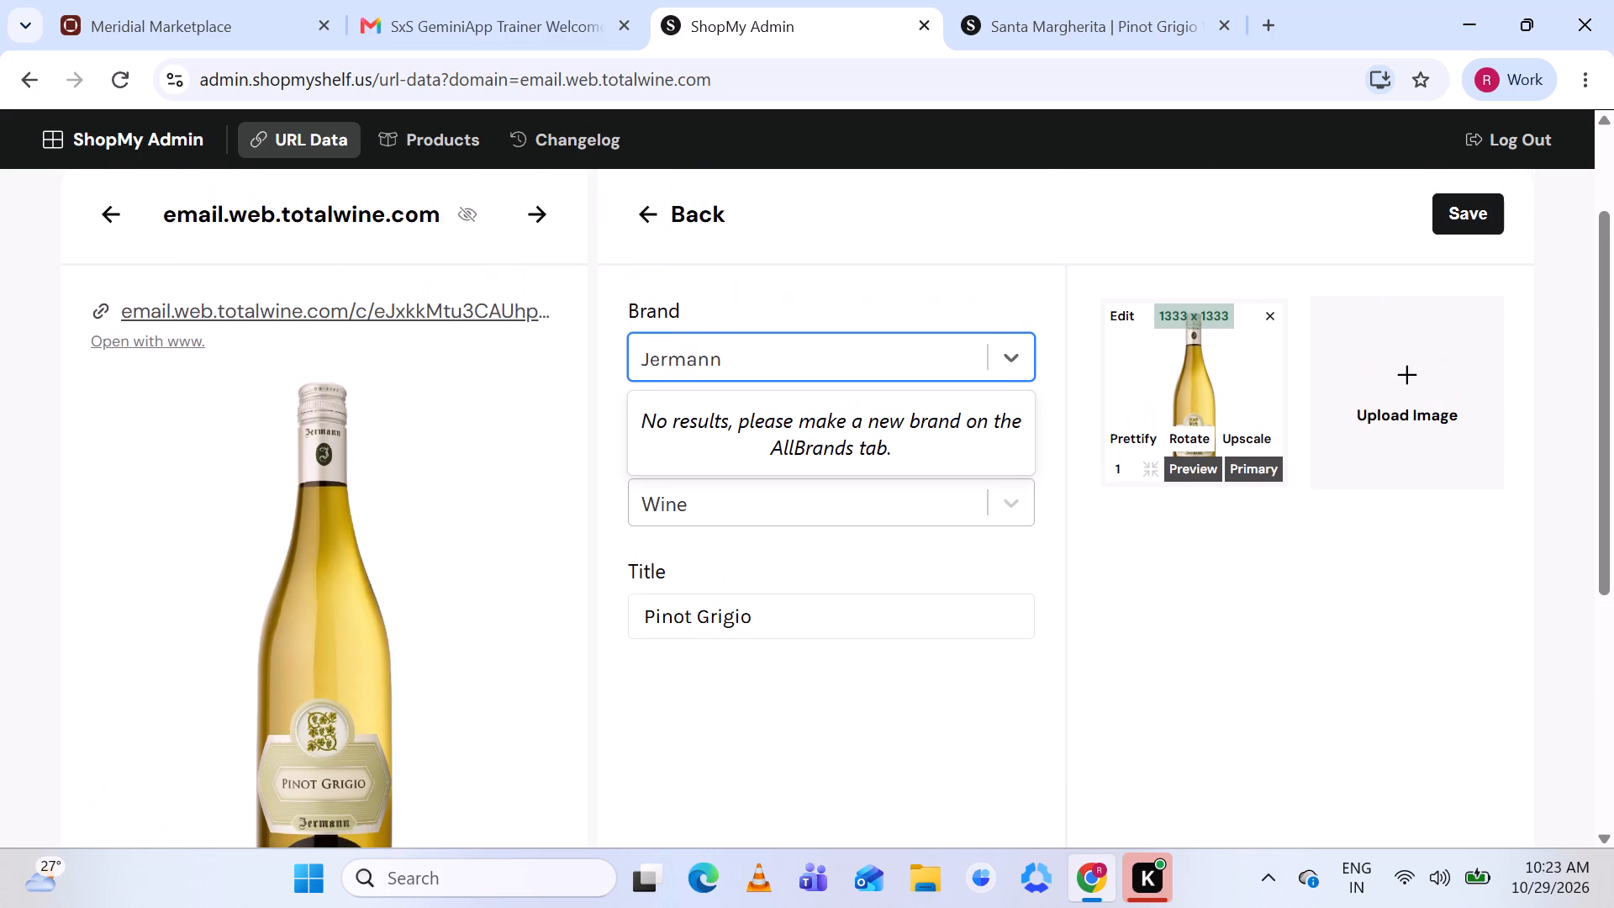
key("BackSpace")
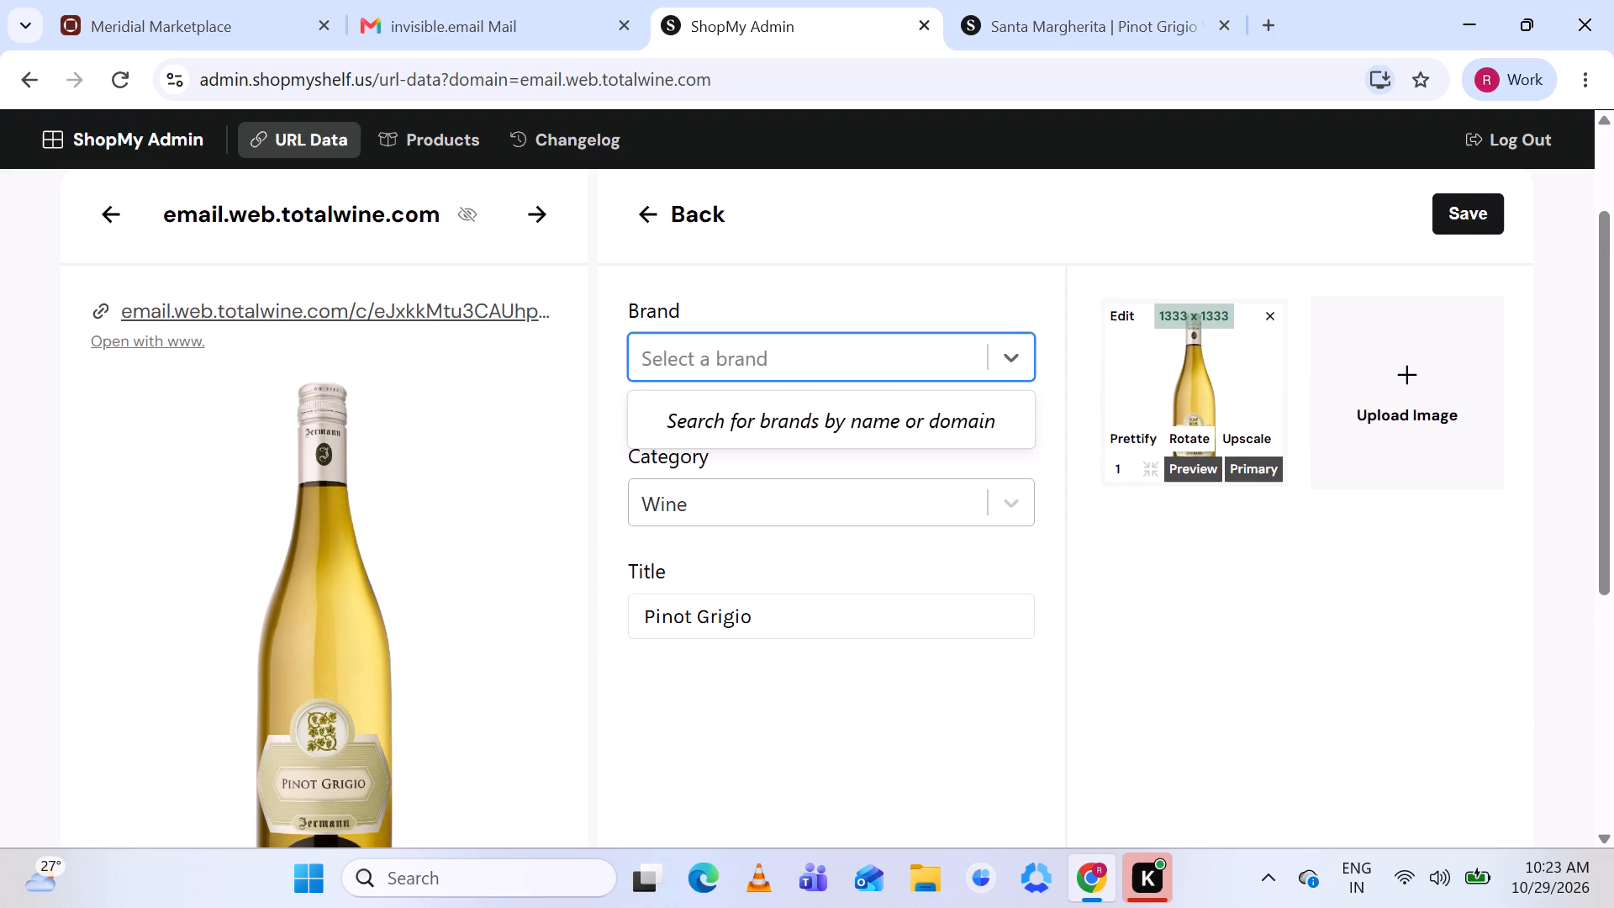
left_click(596, 412)
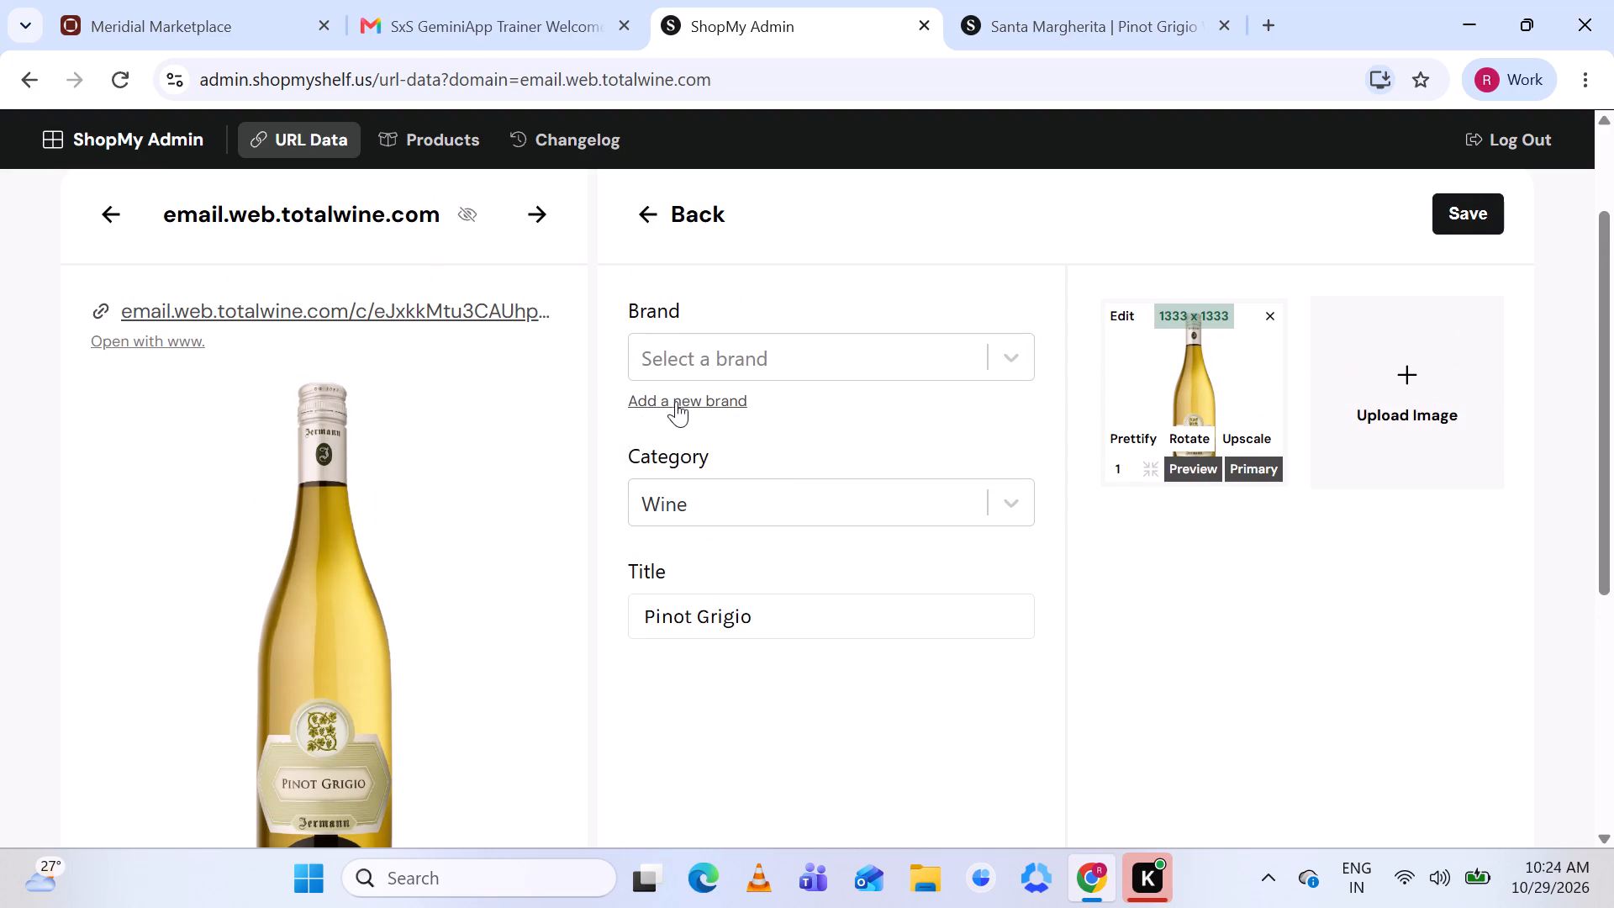
Add a new brand named Jermann, leaving its domain, logo, industry and departments blank.
left_click(687, 399)
left_click(623, 302)
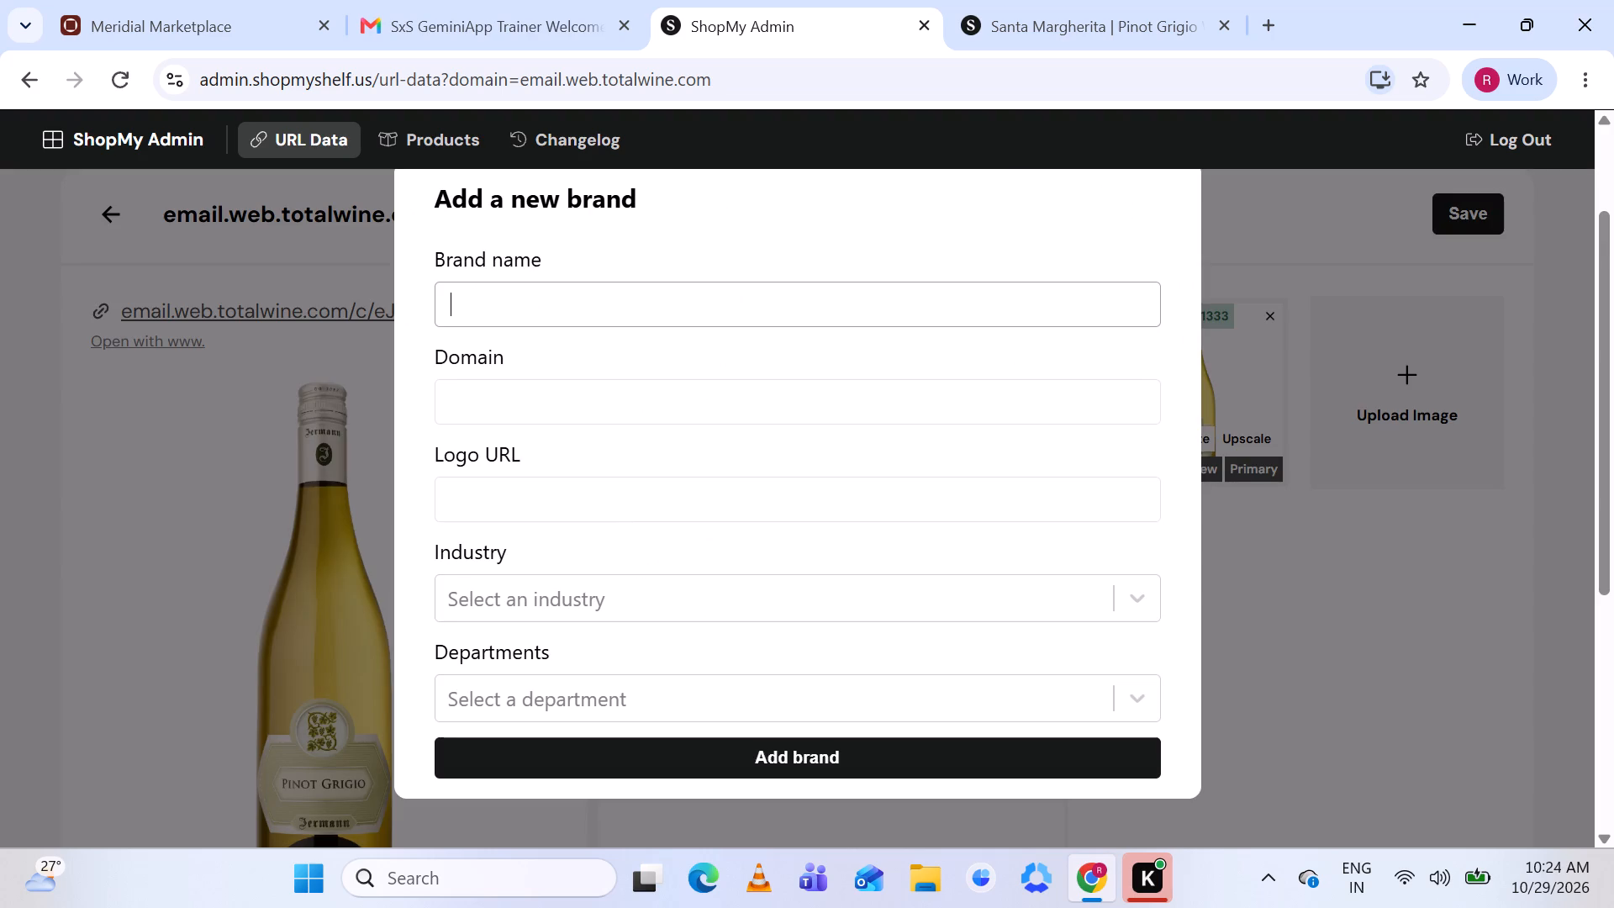
key("ctrl+v")
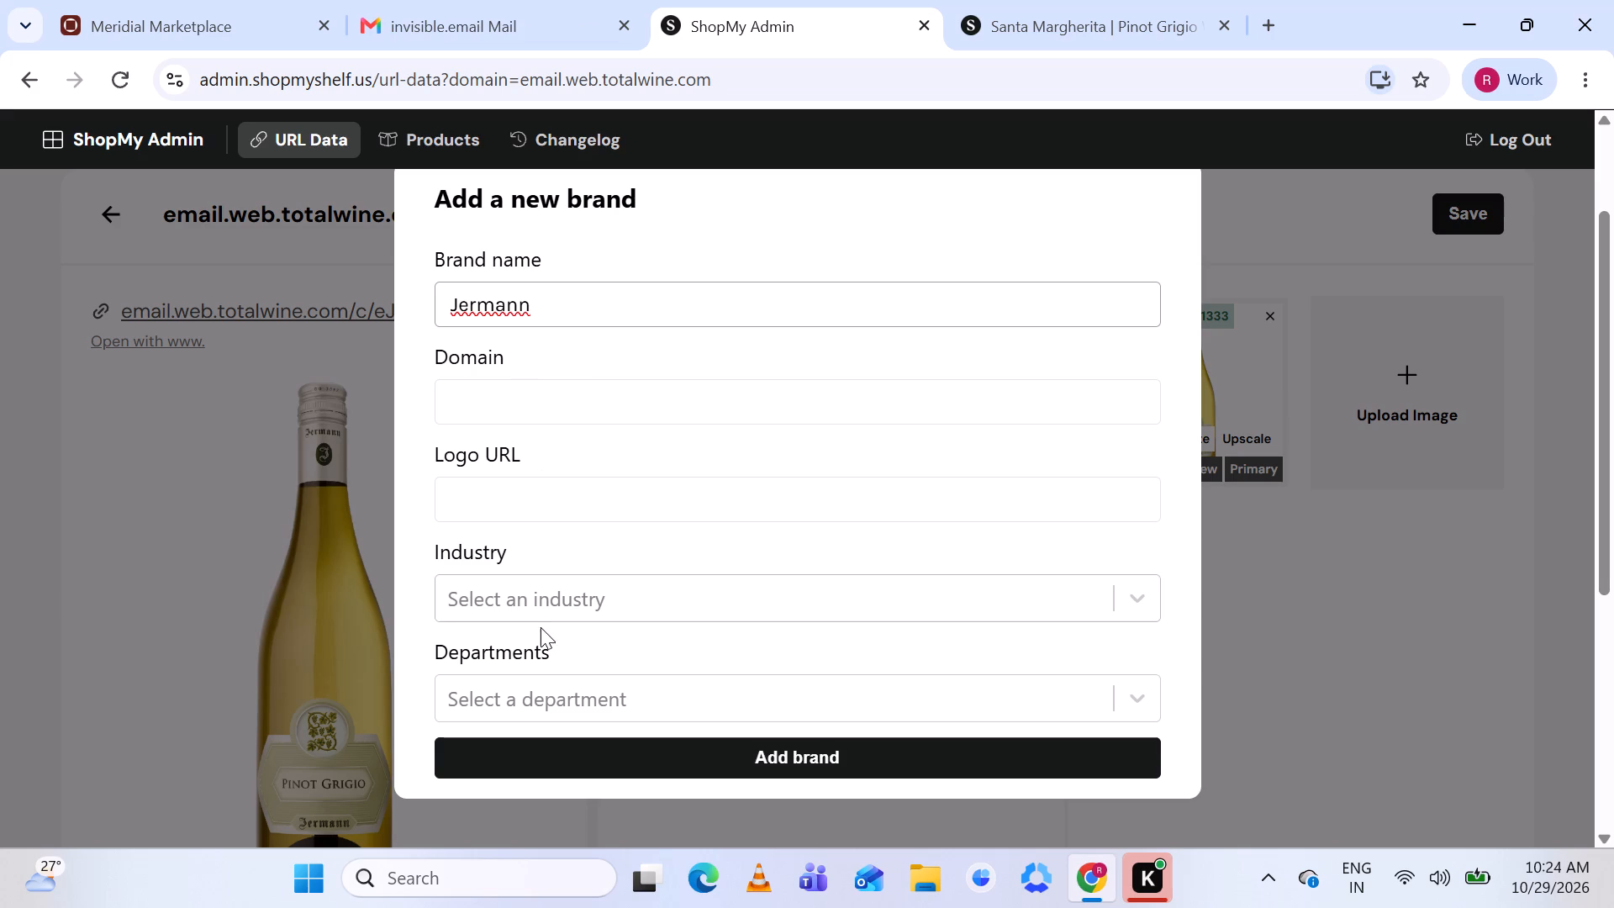
left_click(691, 754)
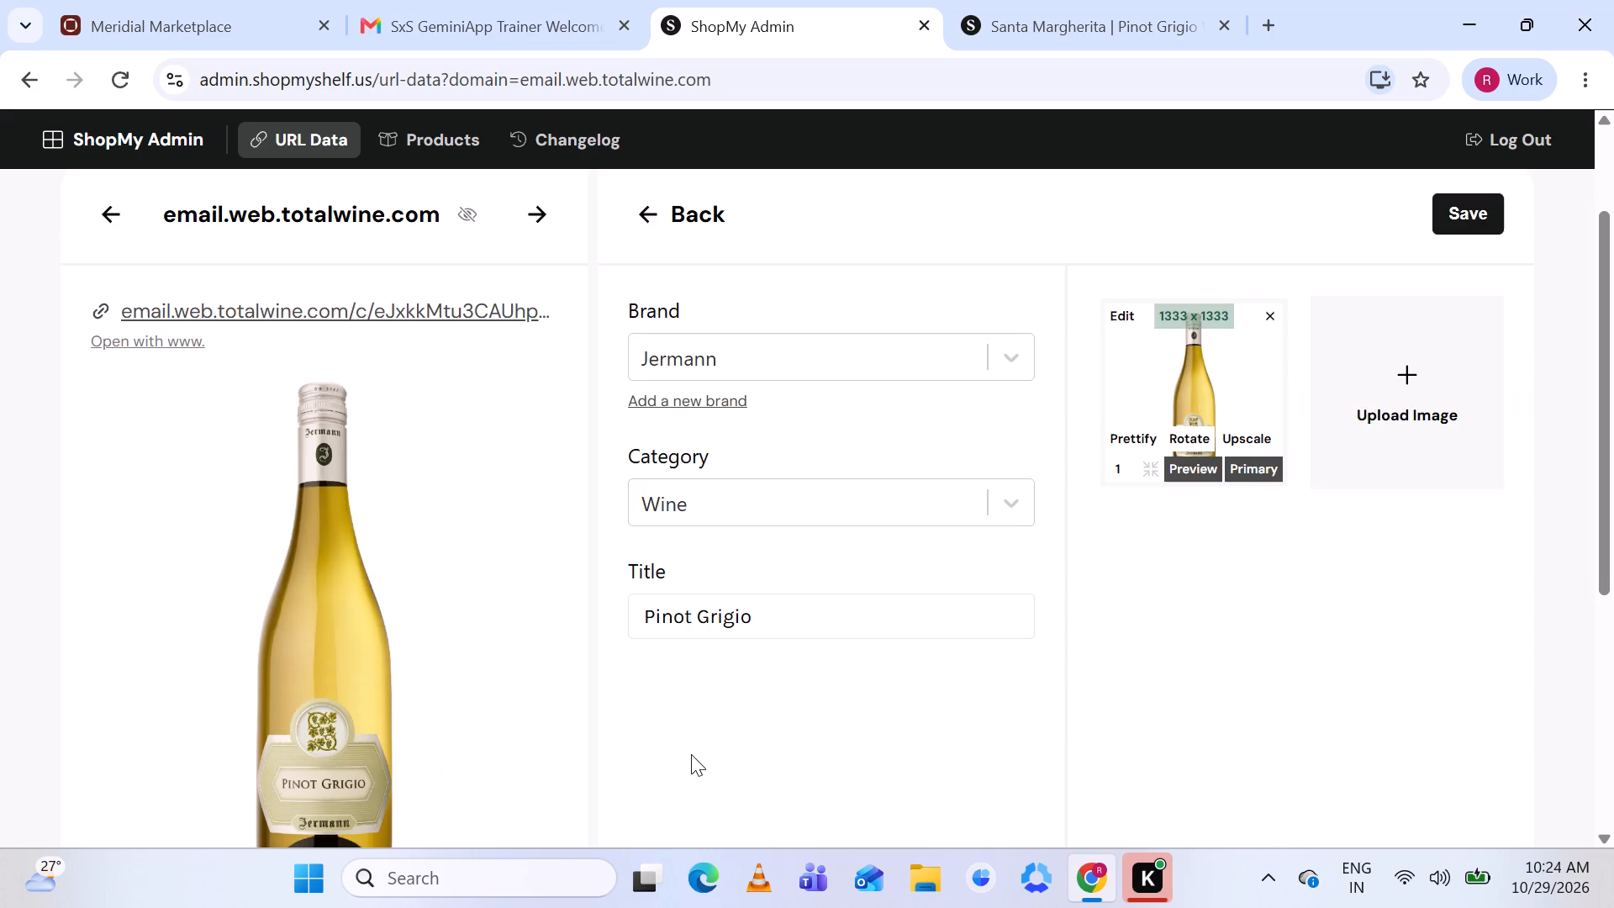
Save the Pinot Grigio product entry with the brand Jermann and category Wine.
left_click(1468, 209)
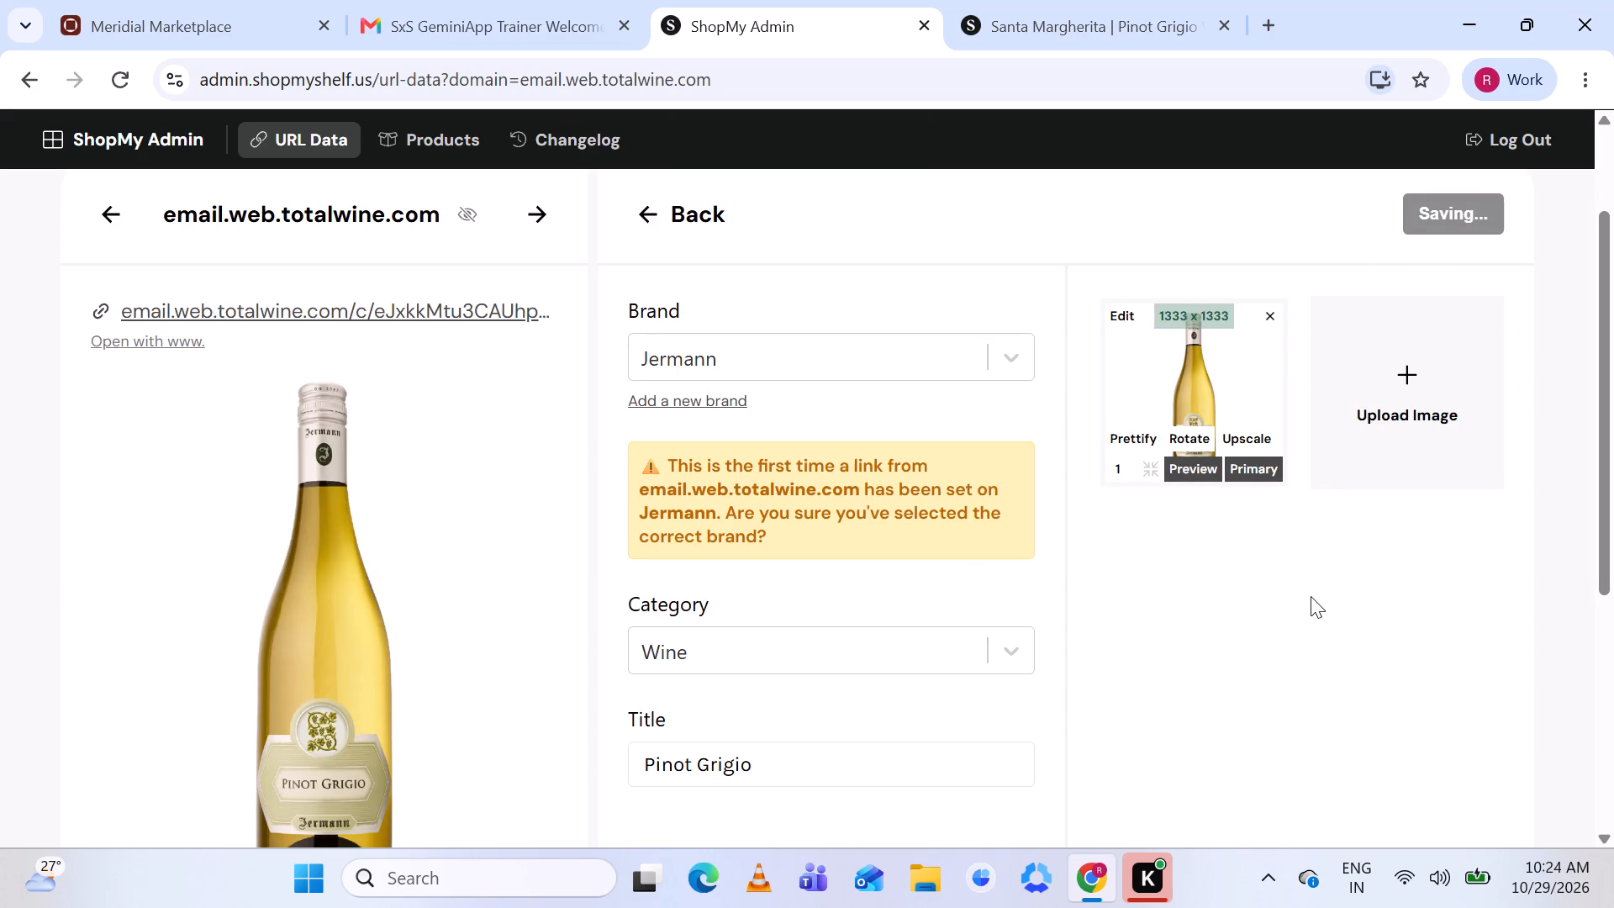
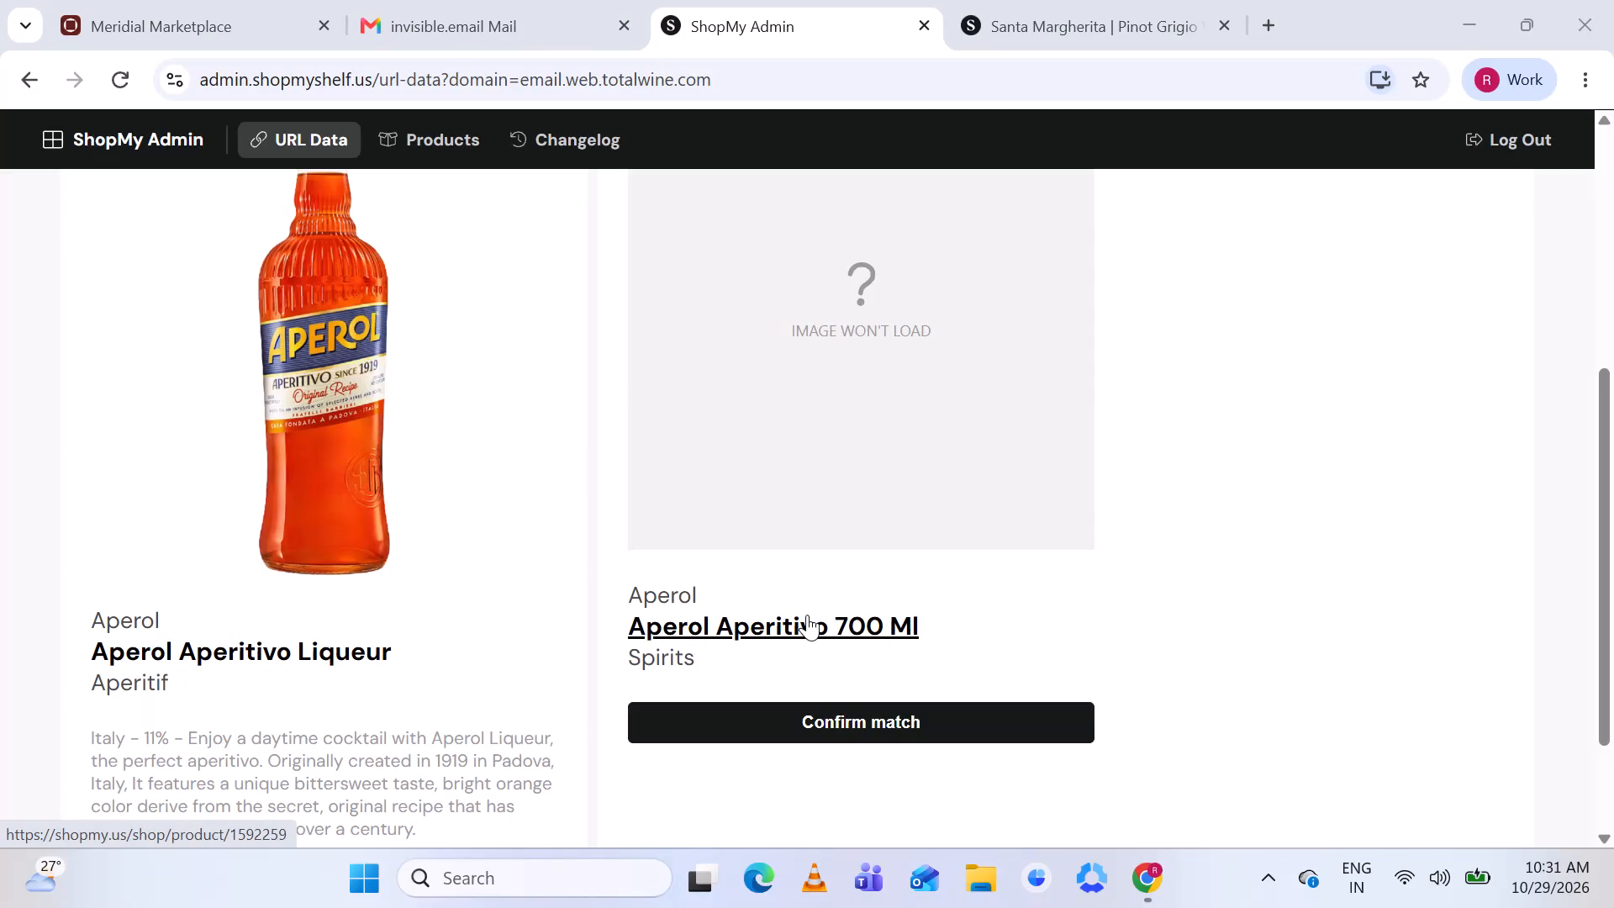
Open the suggested match Aperol Aperitivo 700 Ml, close the old Santa Margherita page, and examine the product's bottle images.
left_click(807, 615)
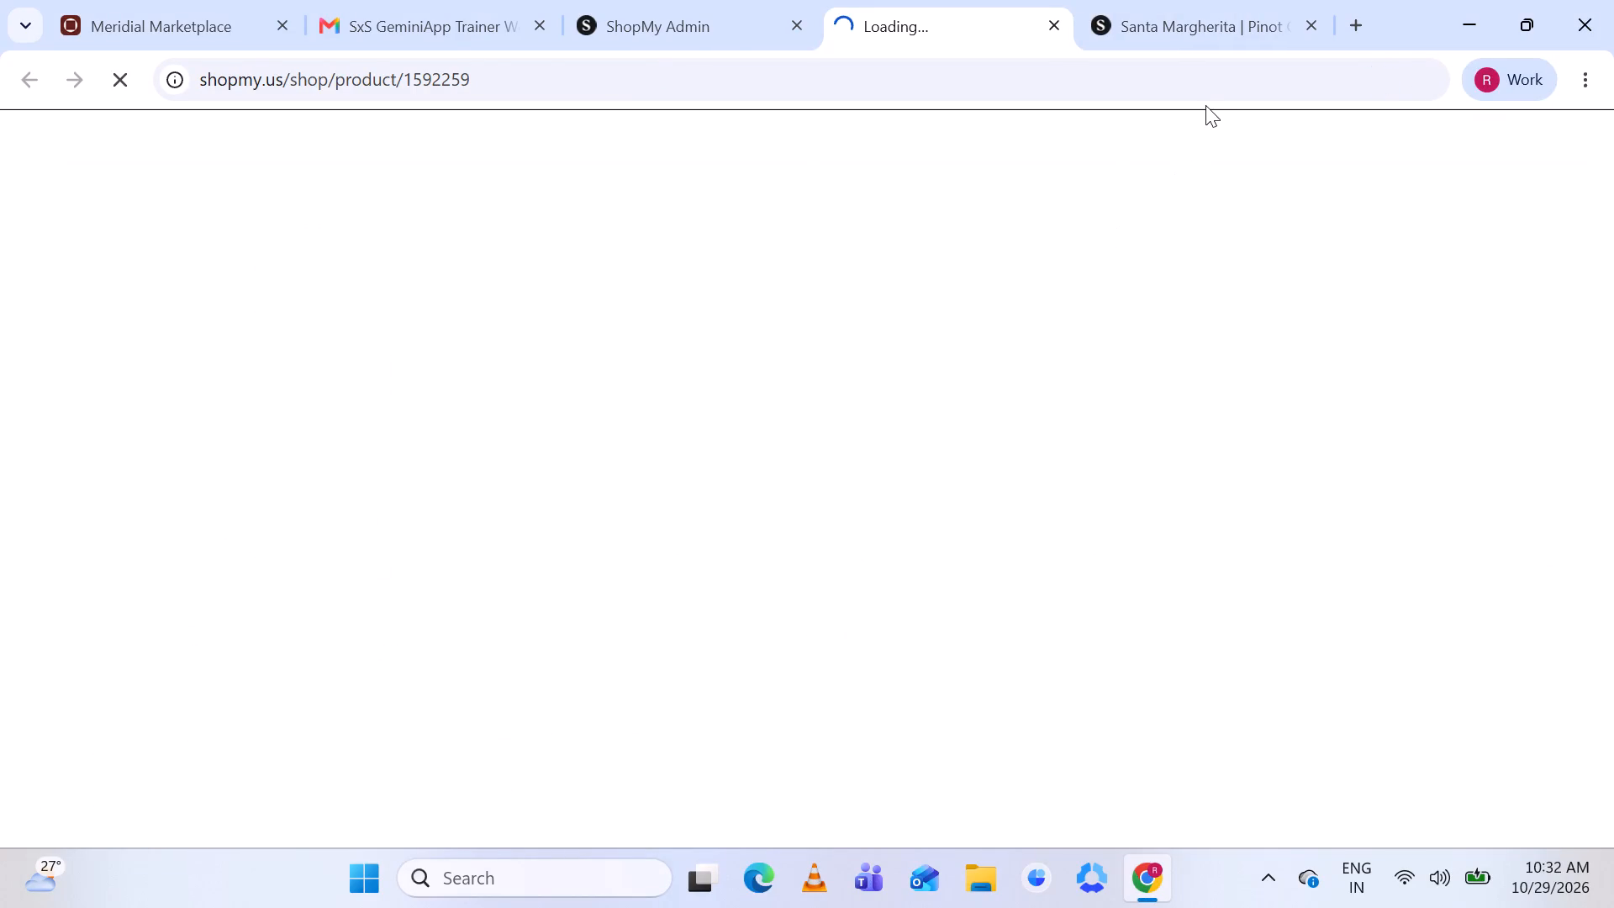
left_click(1305, 23)
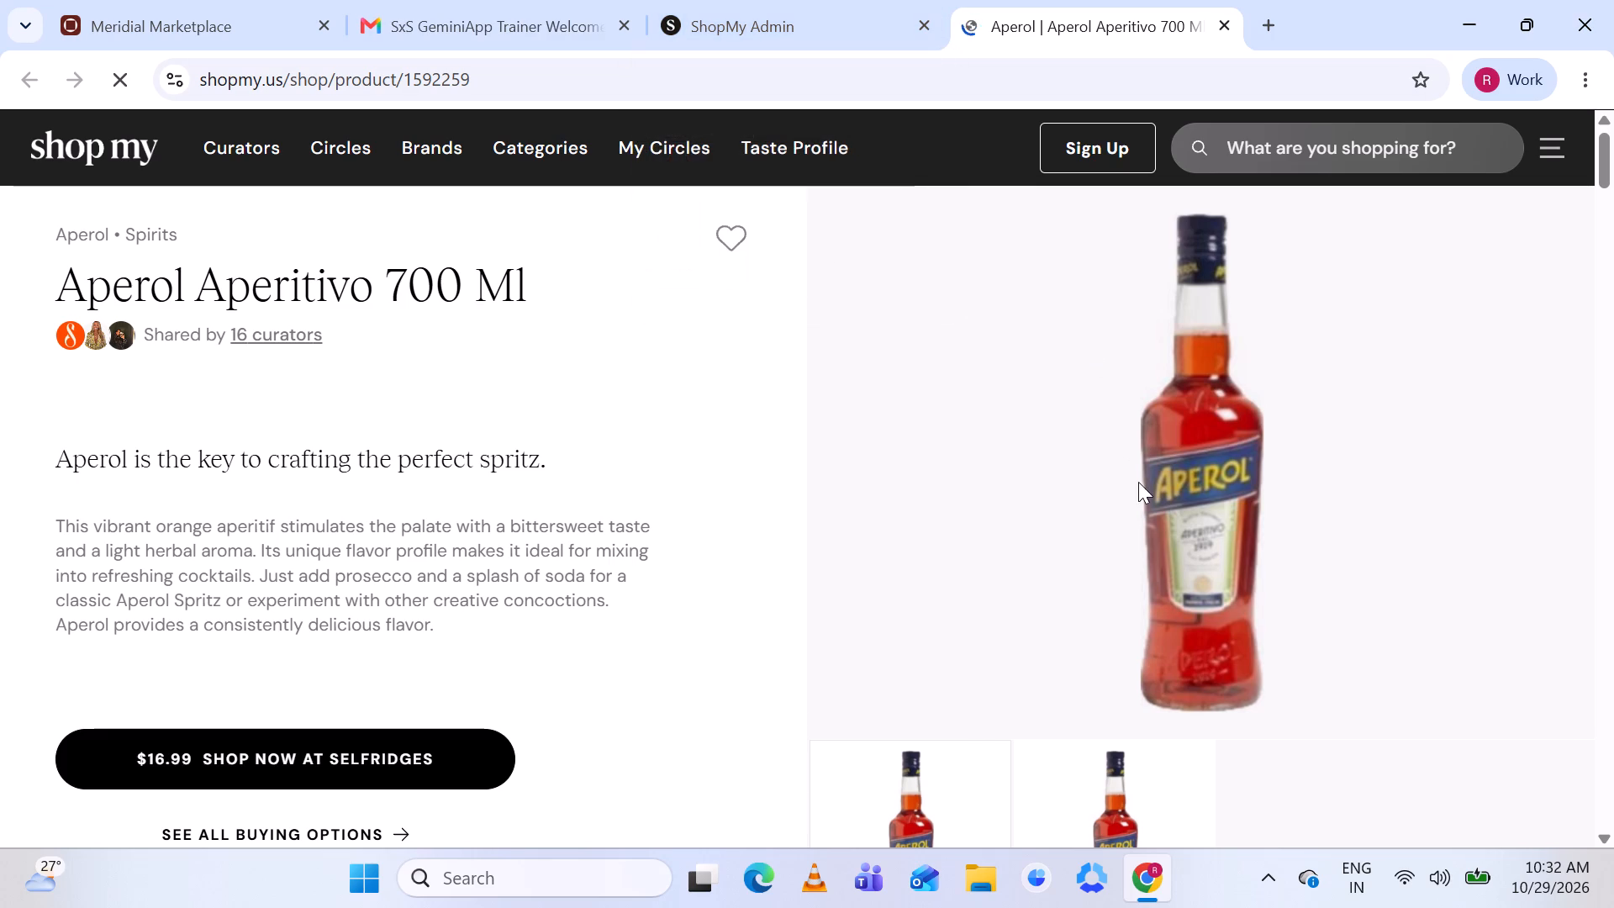
left_click(1094, 784)
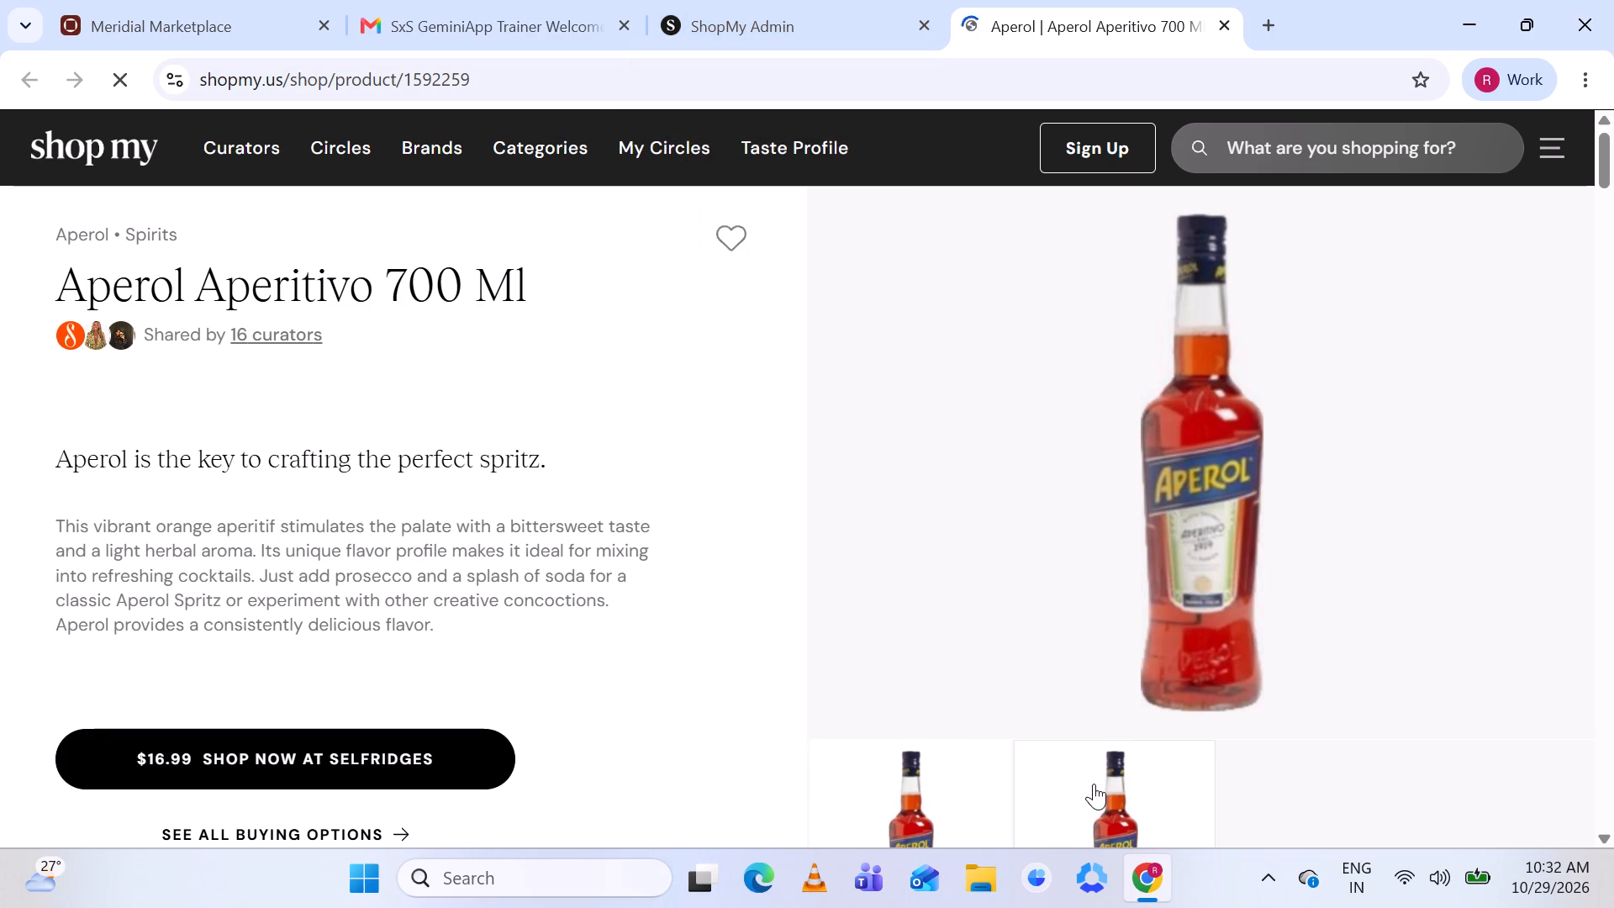
left_click(955, 778)
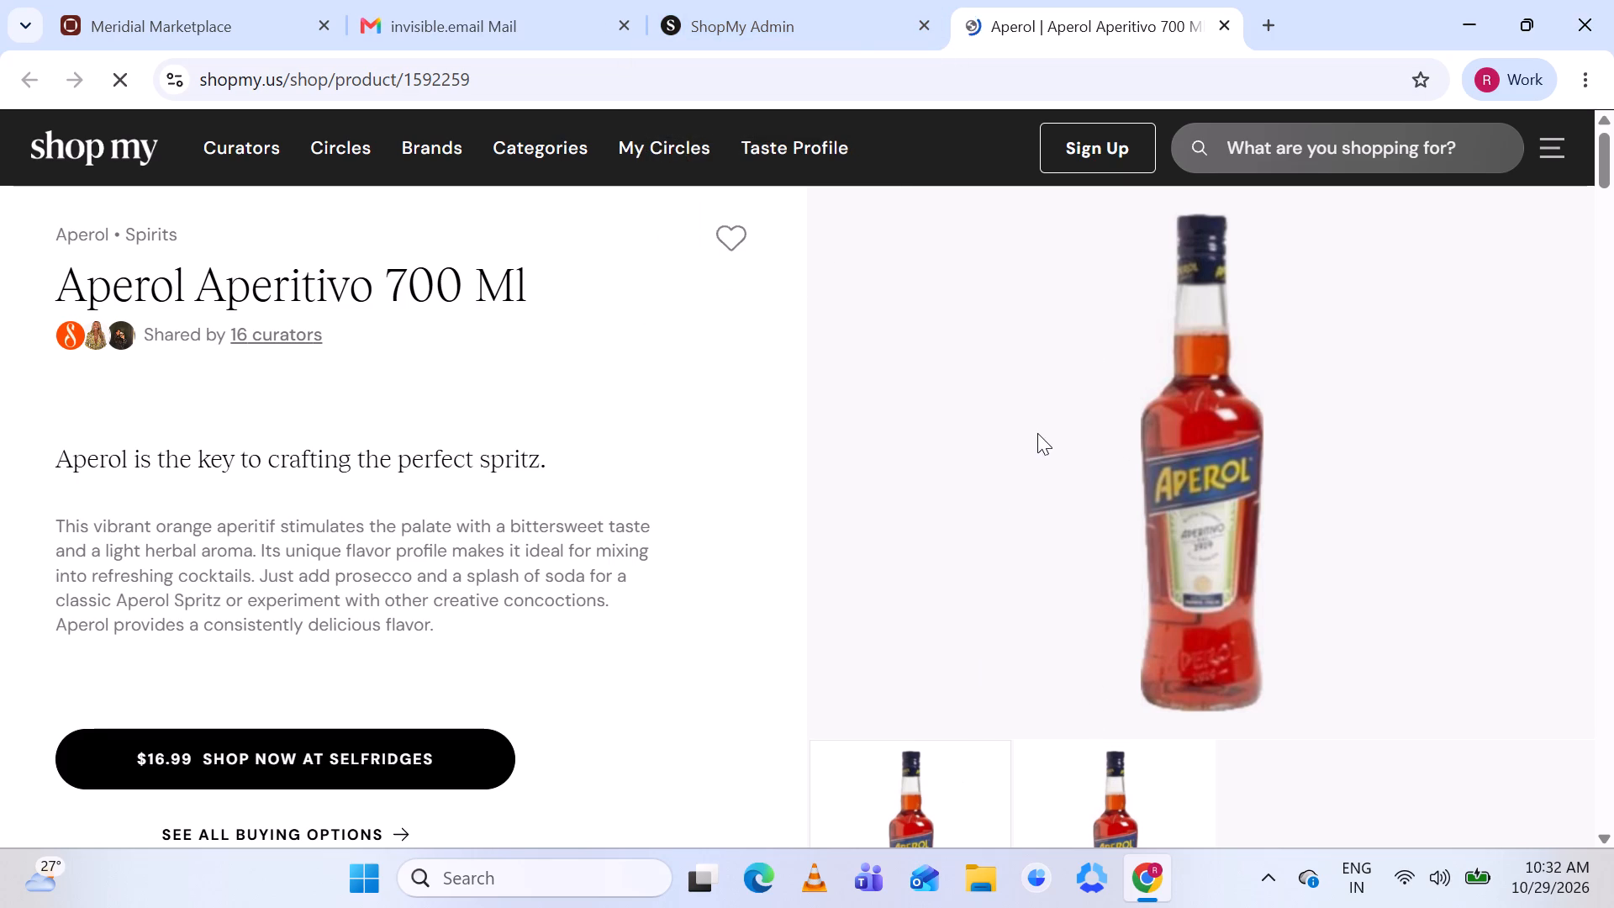
left_click(801, 22)
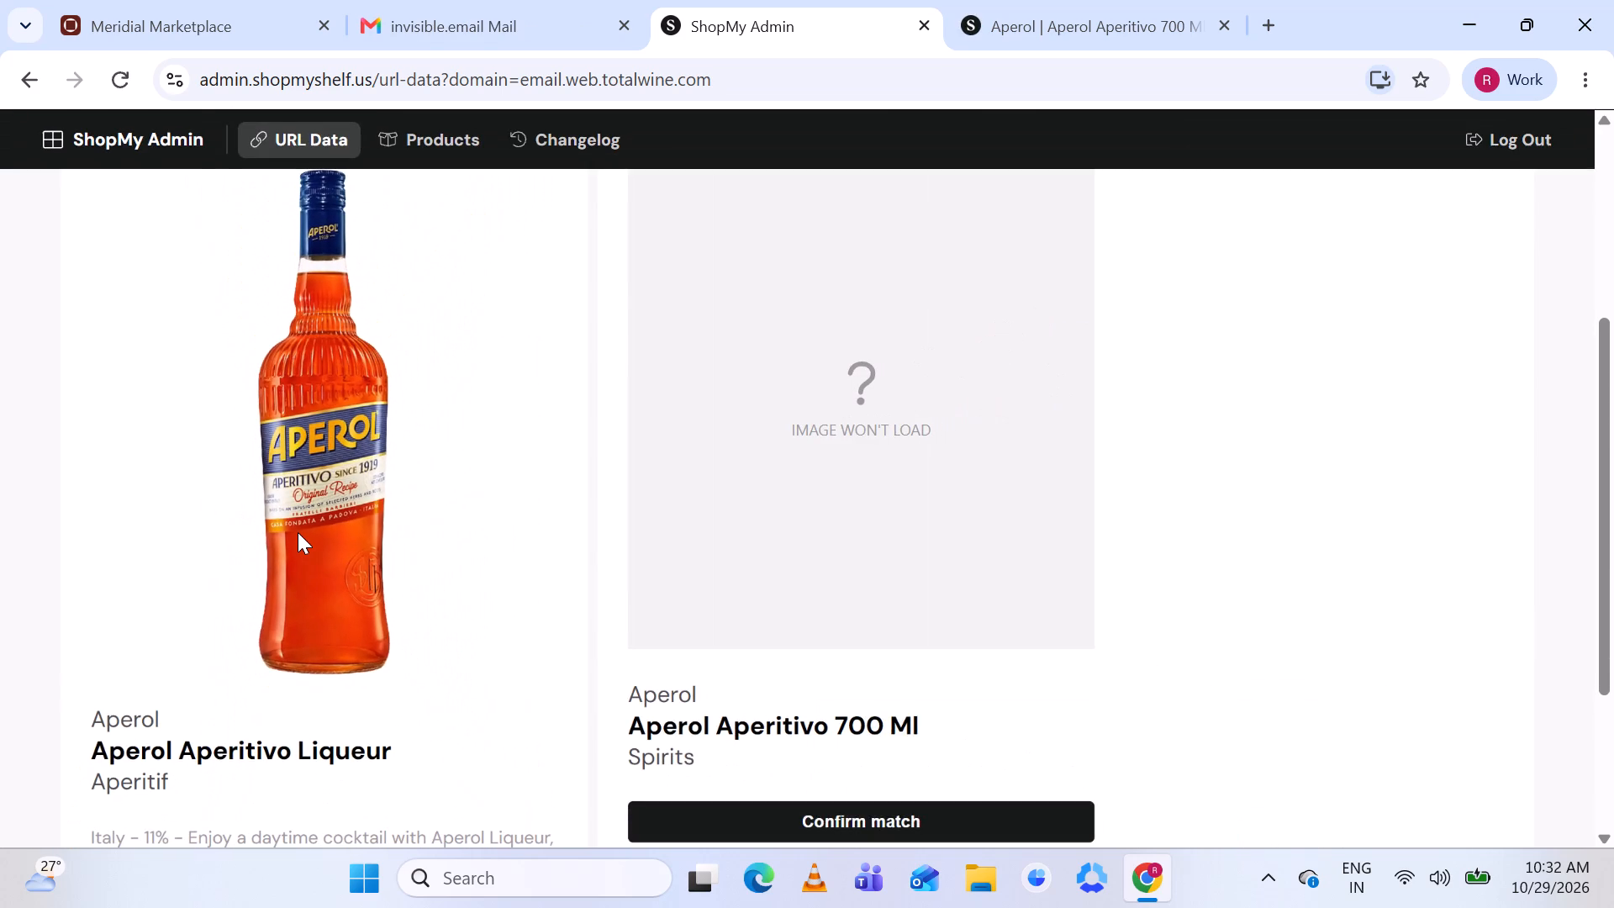
Open the Aperol Aperitivo Liqueur listing's source URL on totalwine.com, then close that page.
scroll(298, 532, "up", 1)
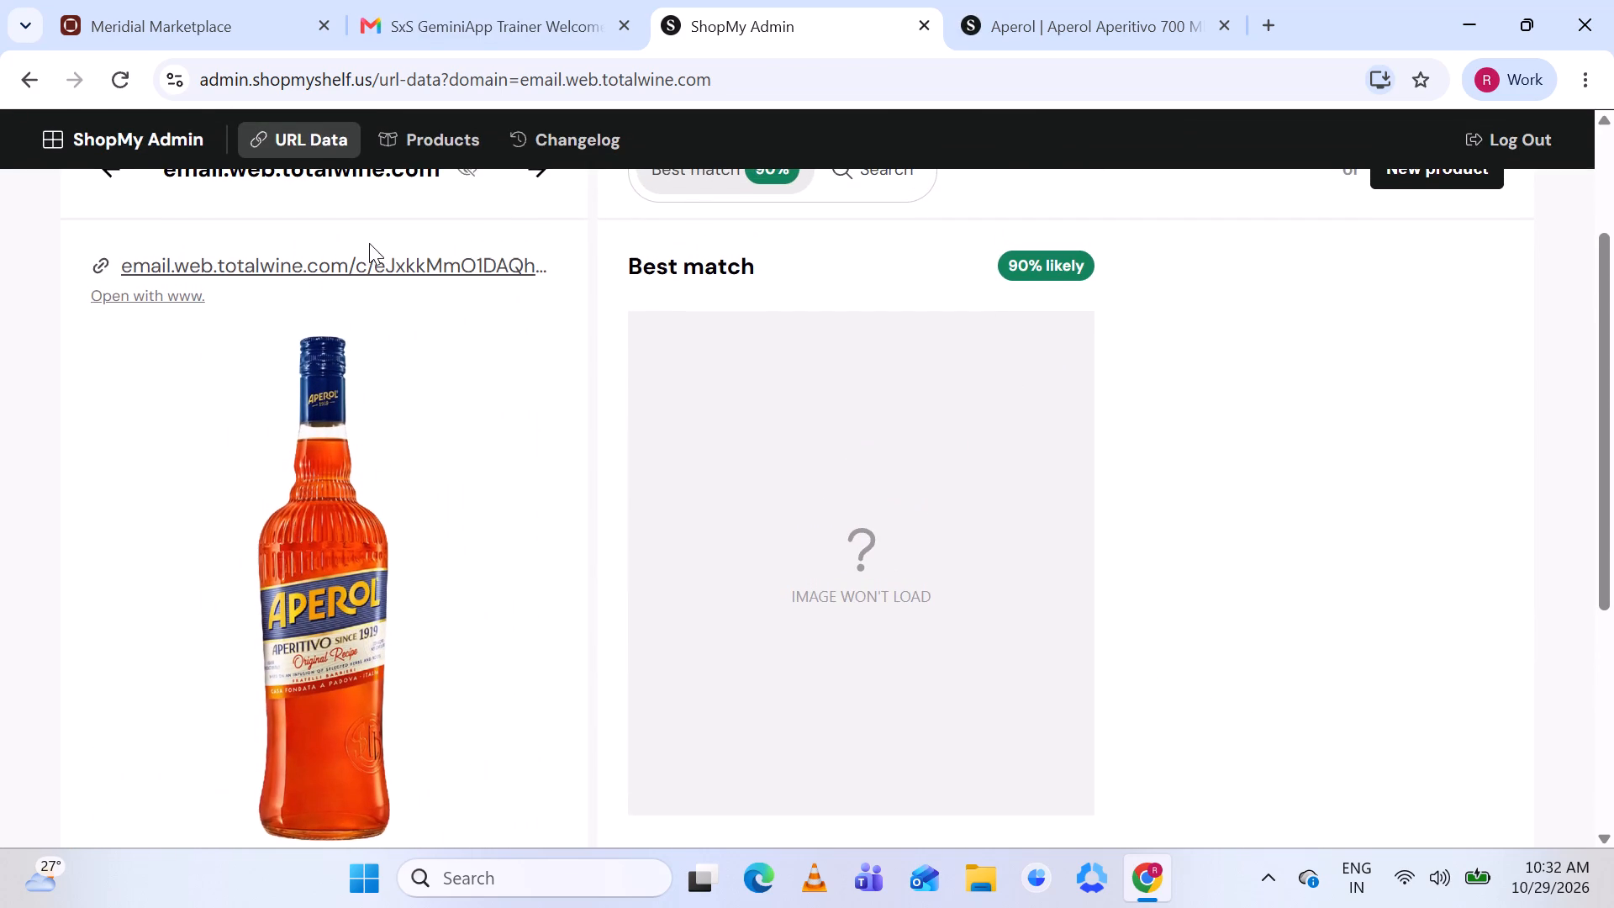
left_click(362, 267)
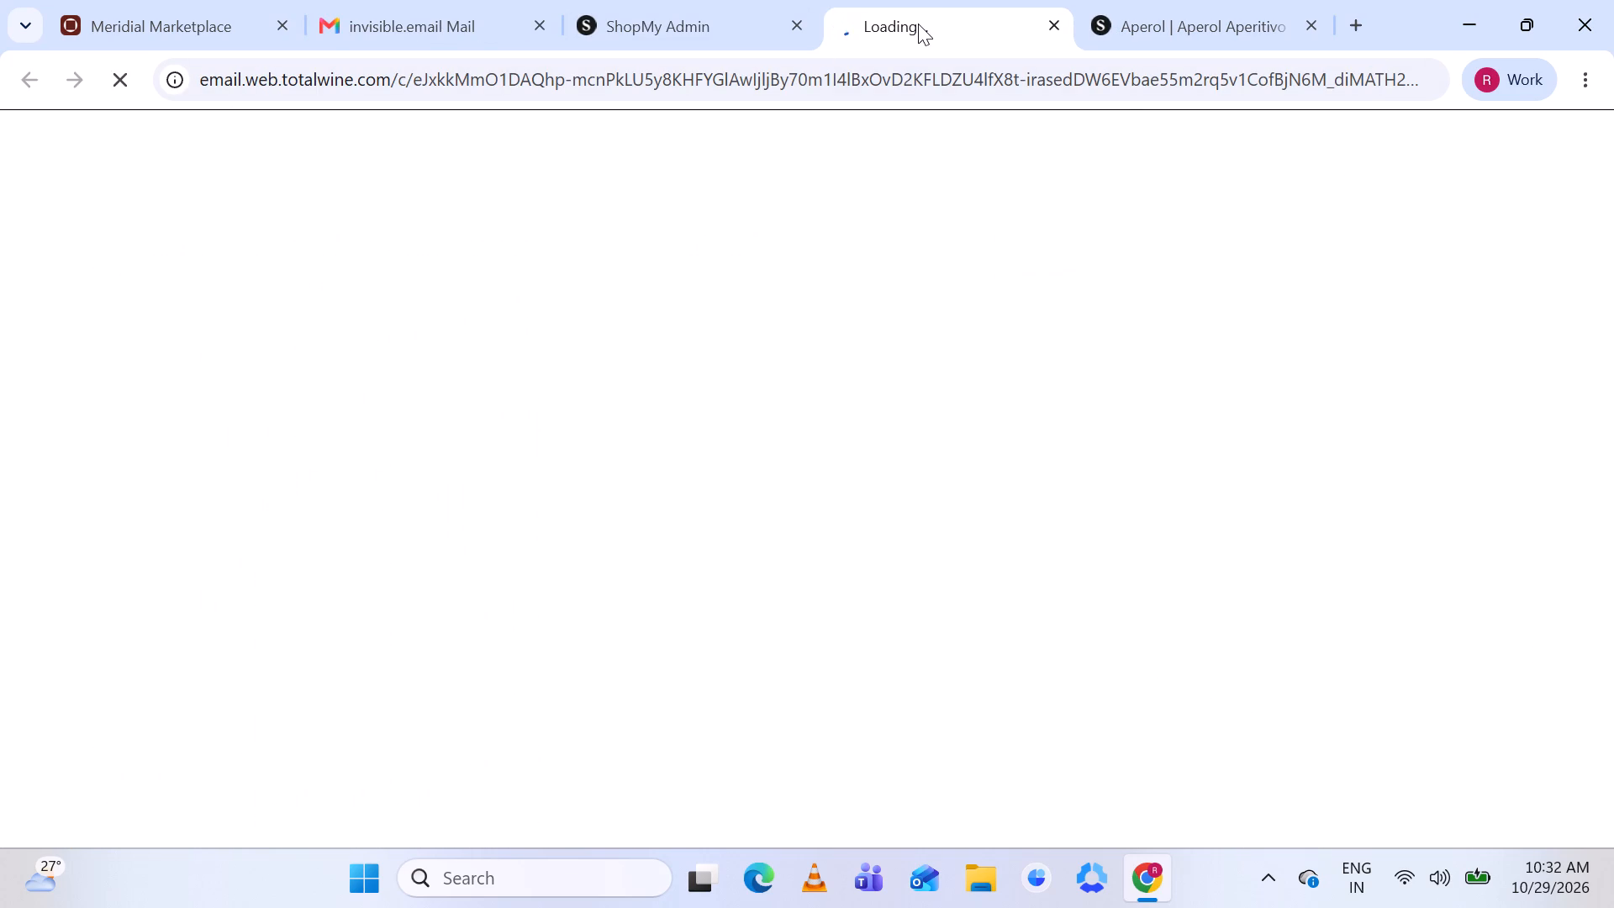
left_click(1056, 24)
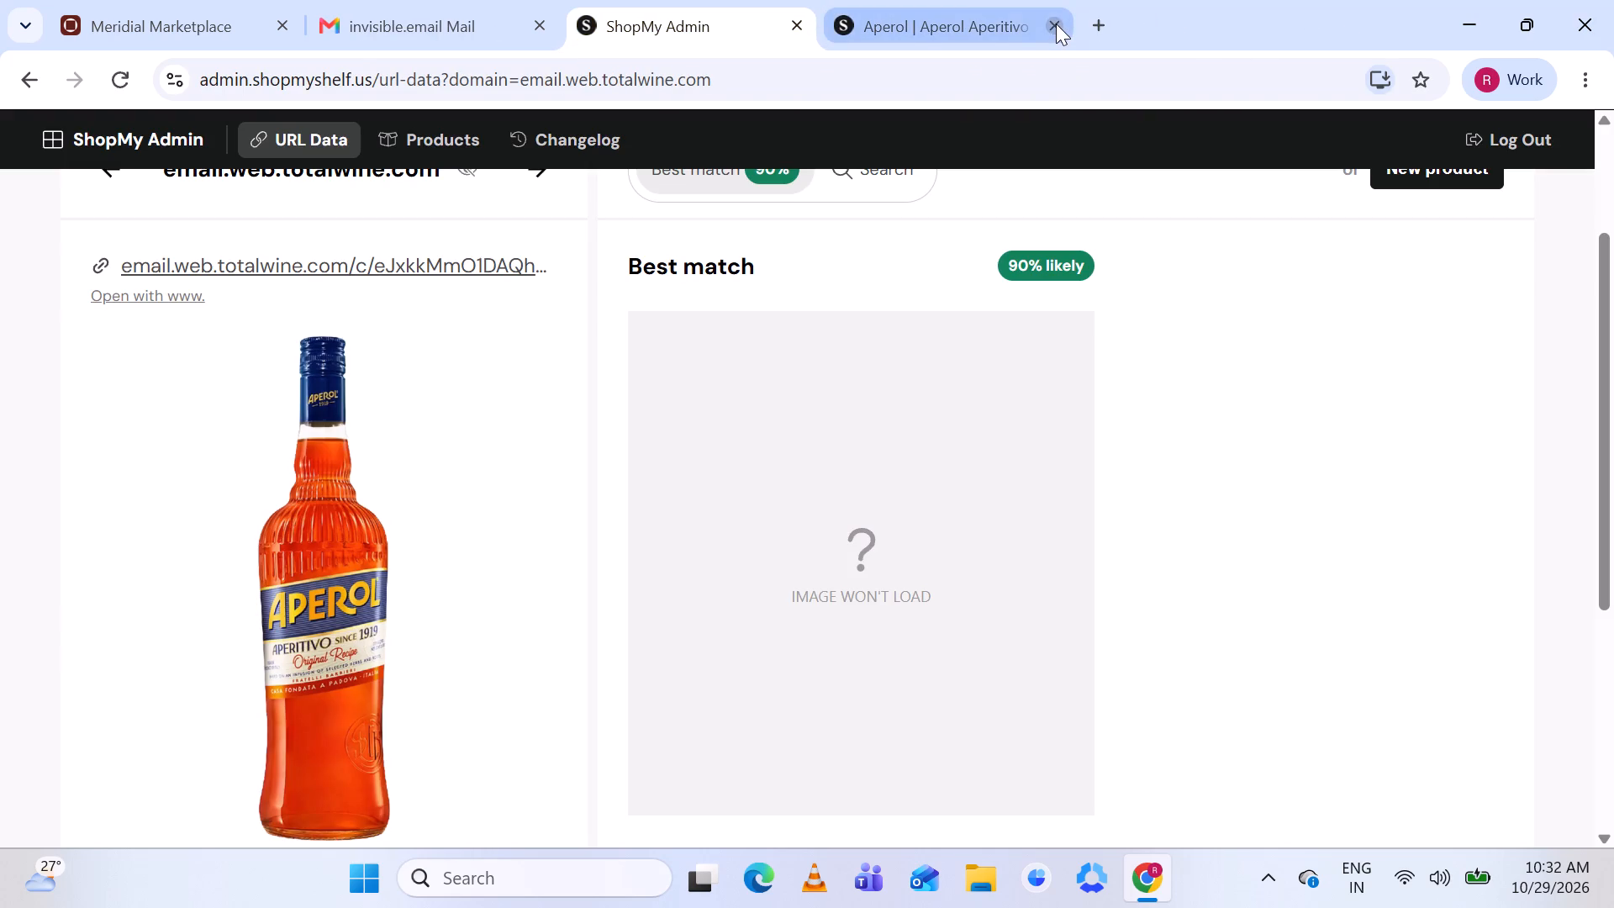
Compare the Aperol Aperitivo 700 Ml product page with the Aperol Aperitivo Liqueur listing's bottle image, title and description.
left_click(955, 10)
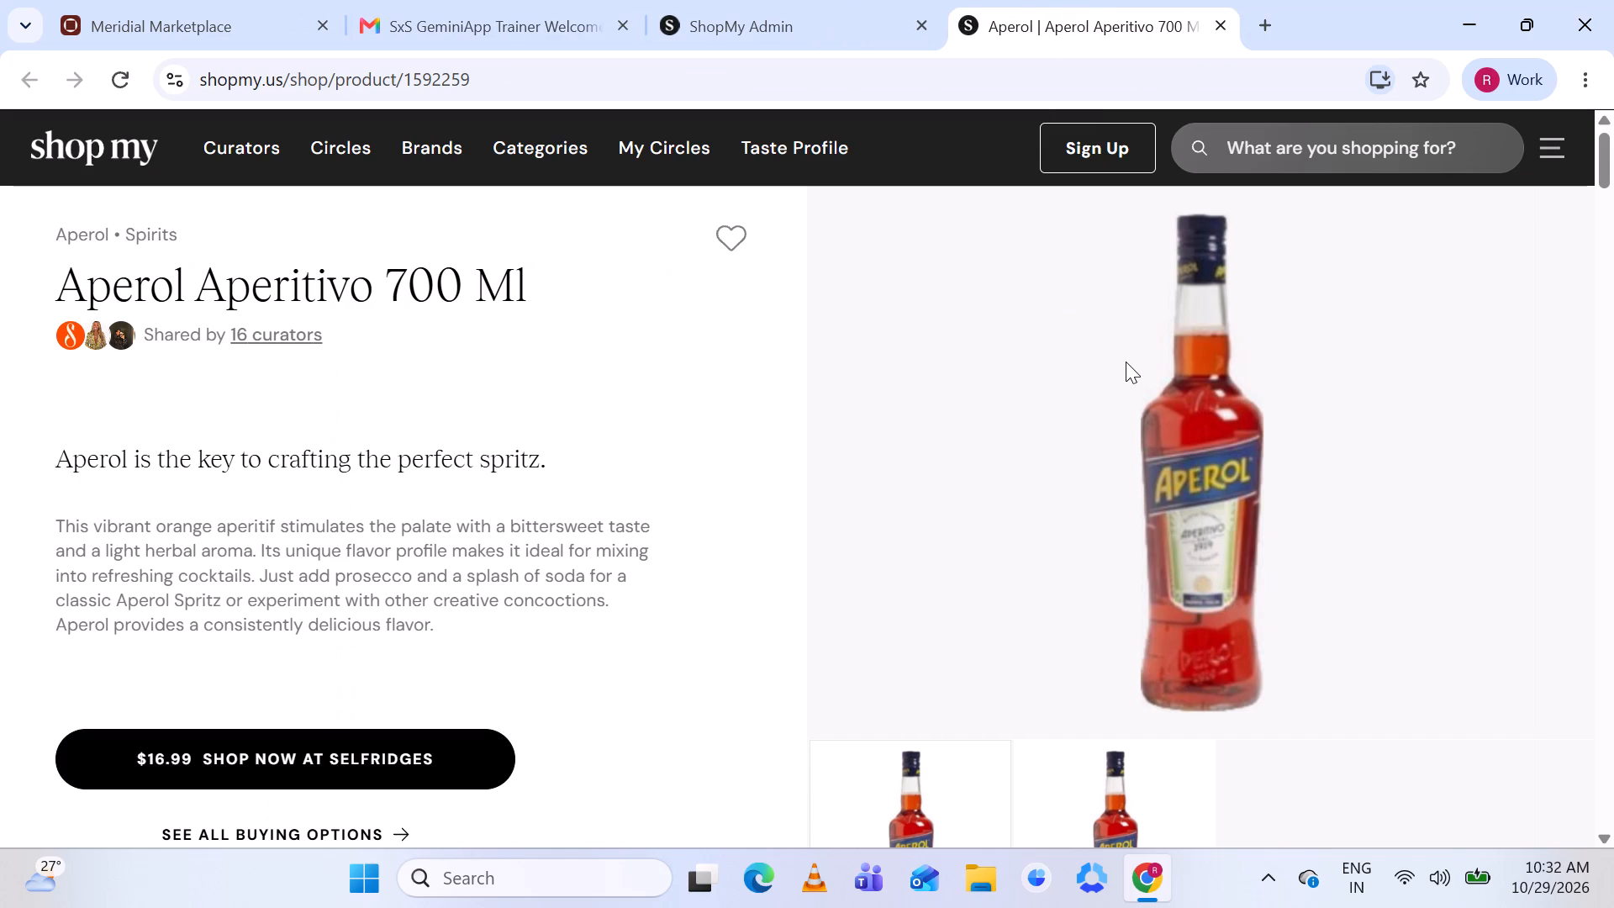
scroll(1126, 362, "up", 1)
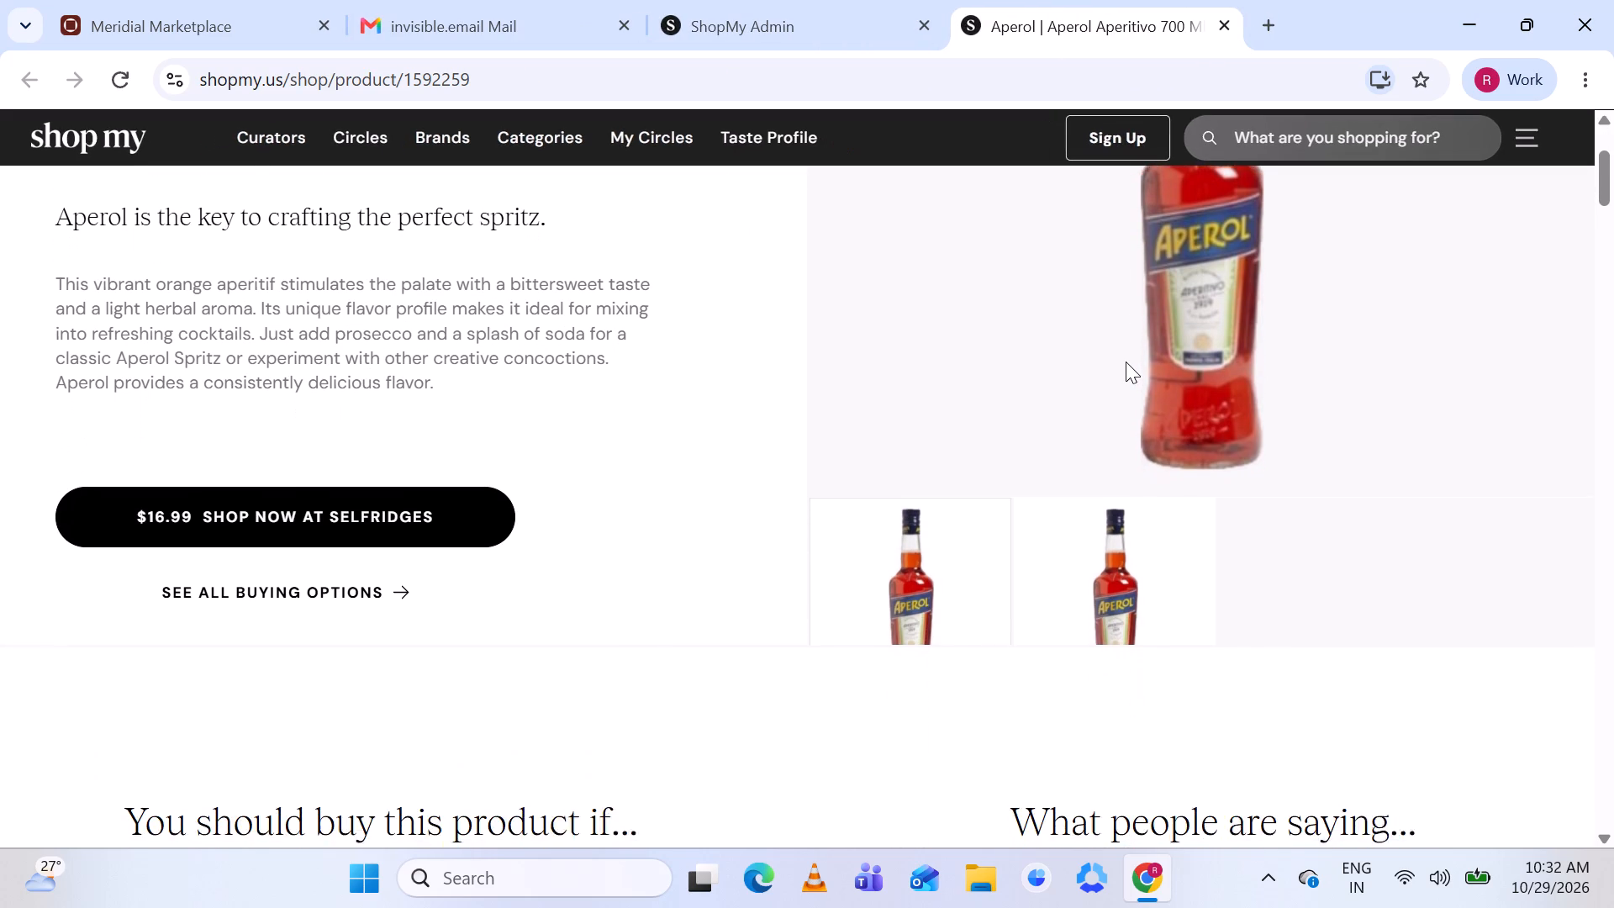
scroll(1126, 362, "up", 2)
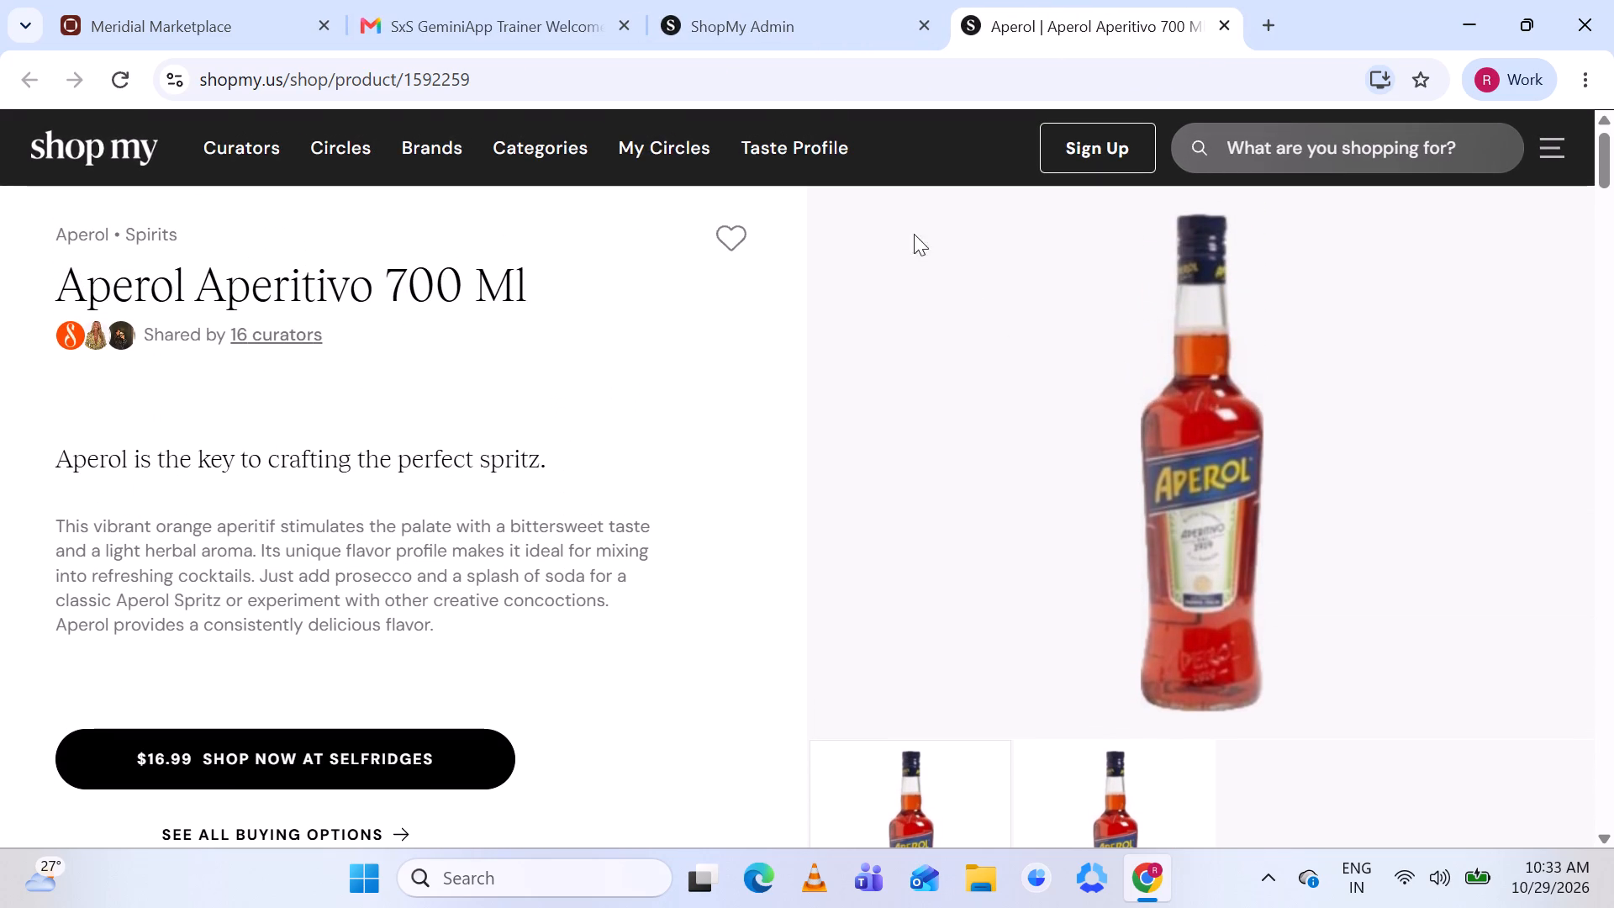
left_click(799, 16)
scroll(761, 296, "down", 3)
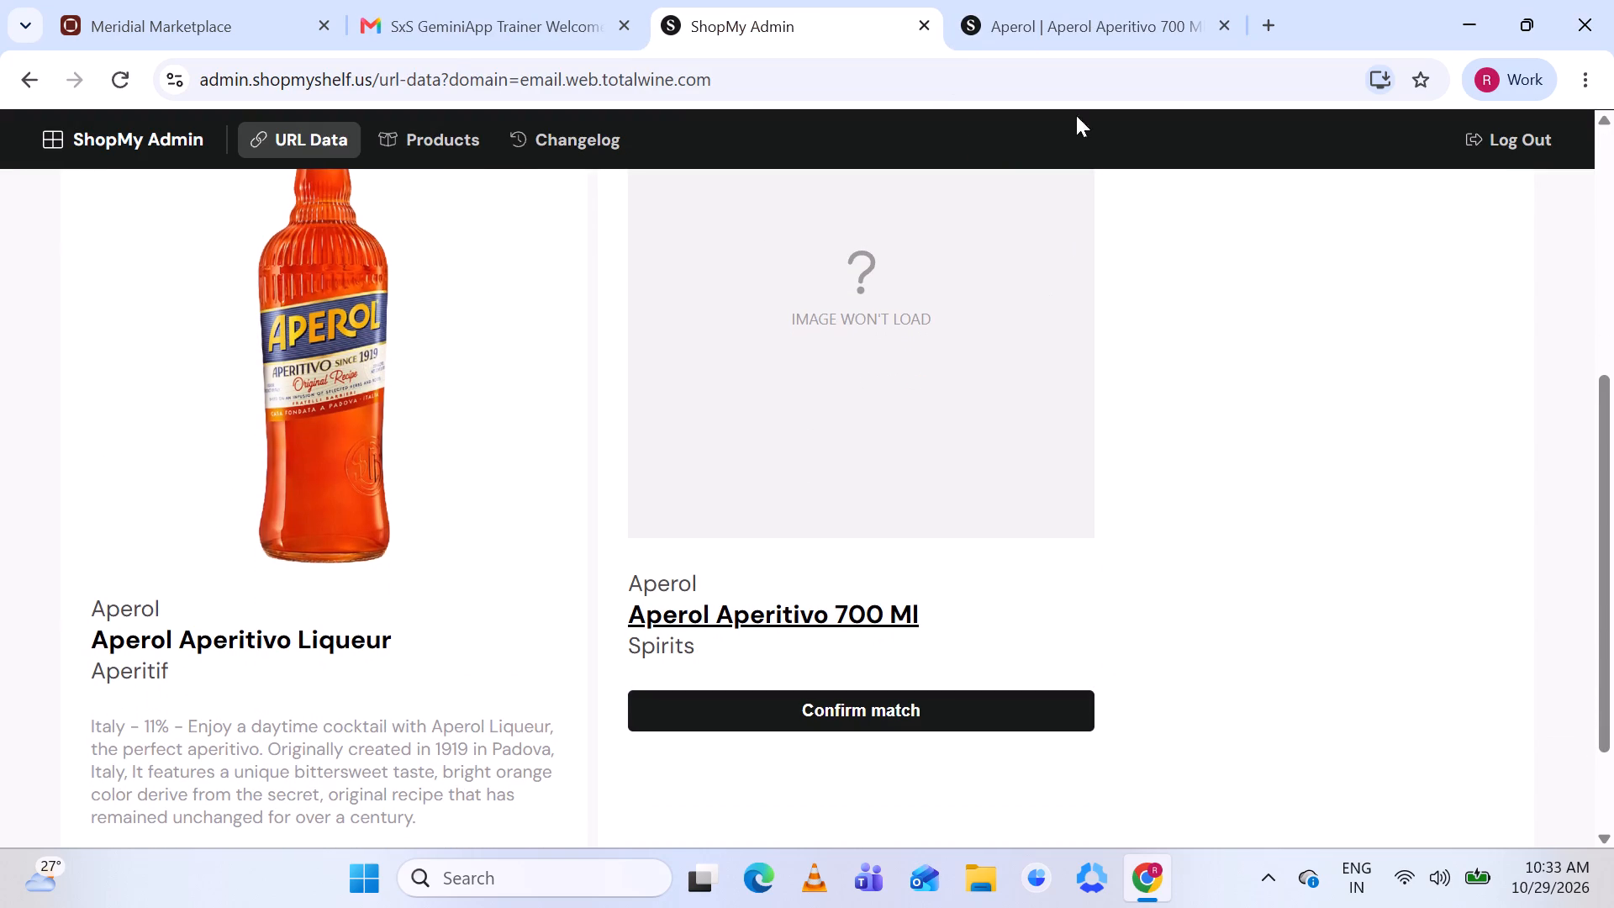
left_click(1089, 0)
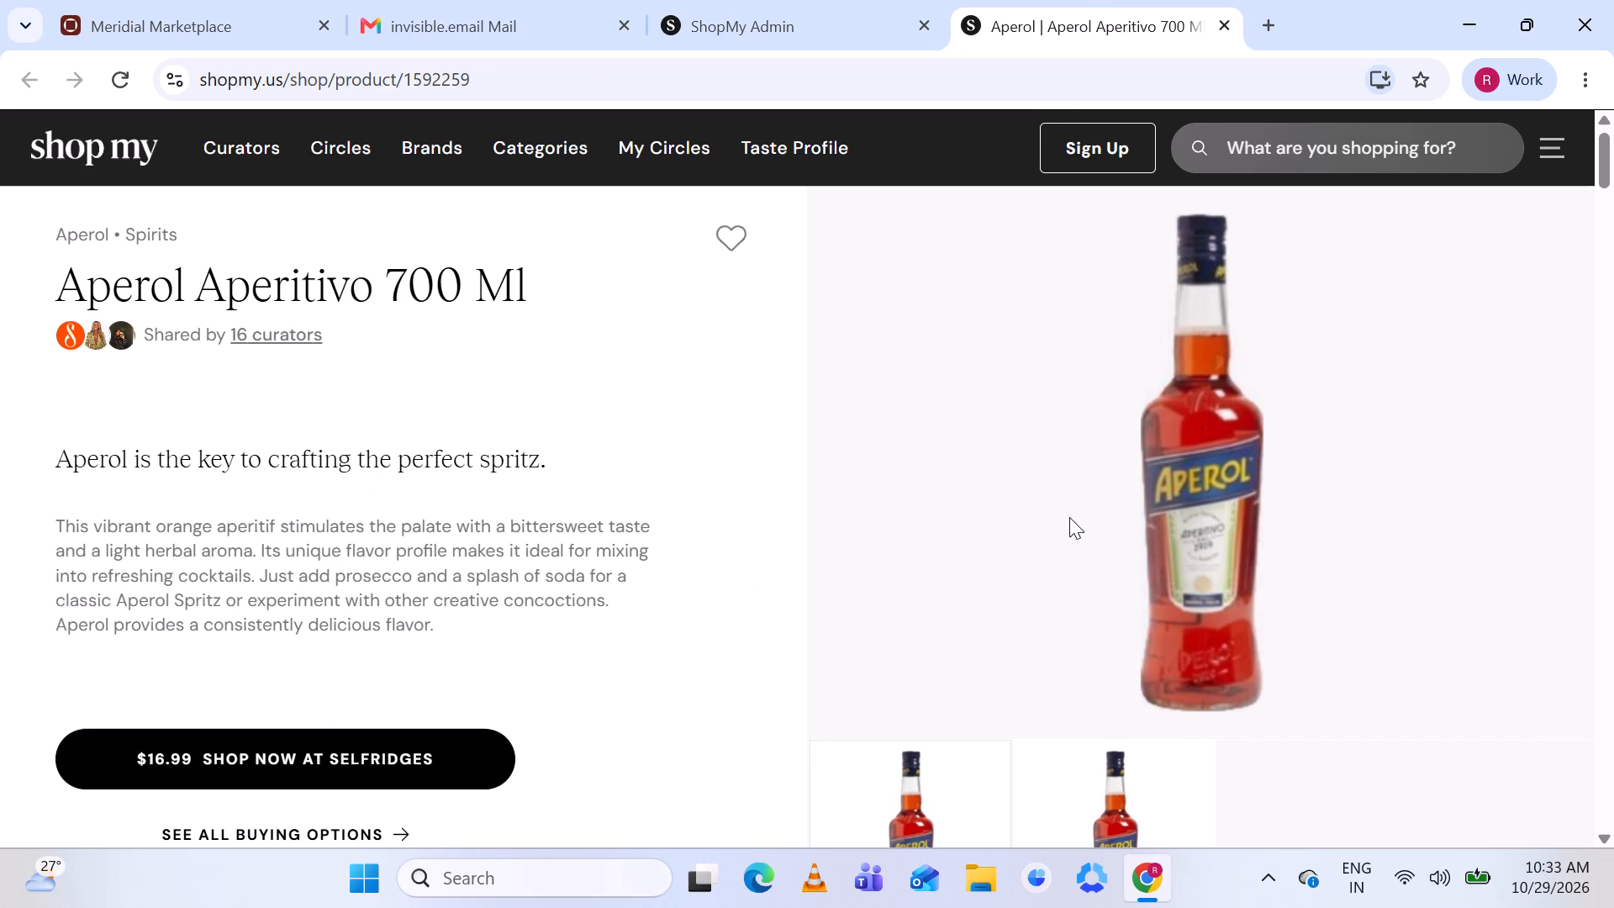
scroll(1069, 517, "down", 3)
scroll(1069, 517, "up", 2)
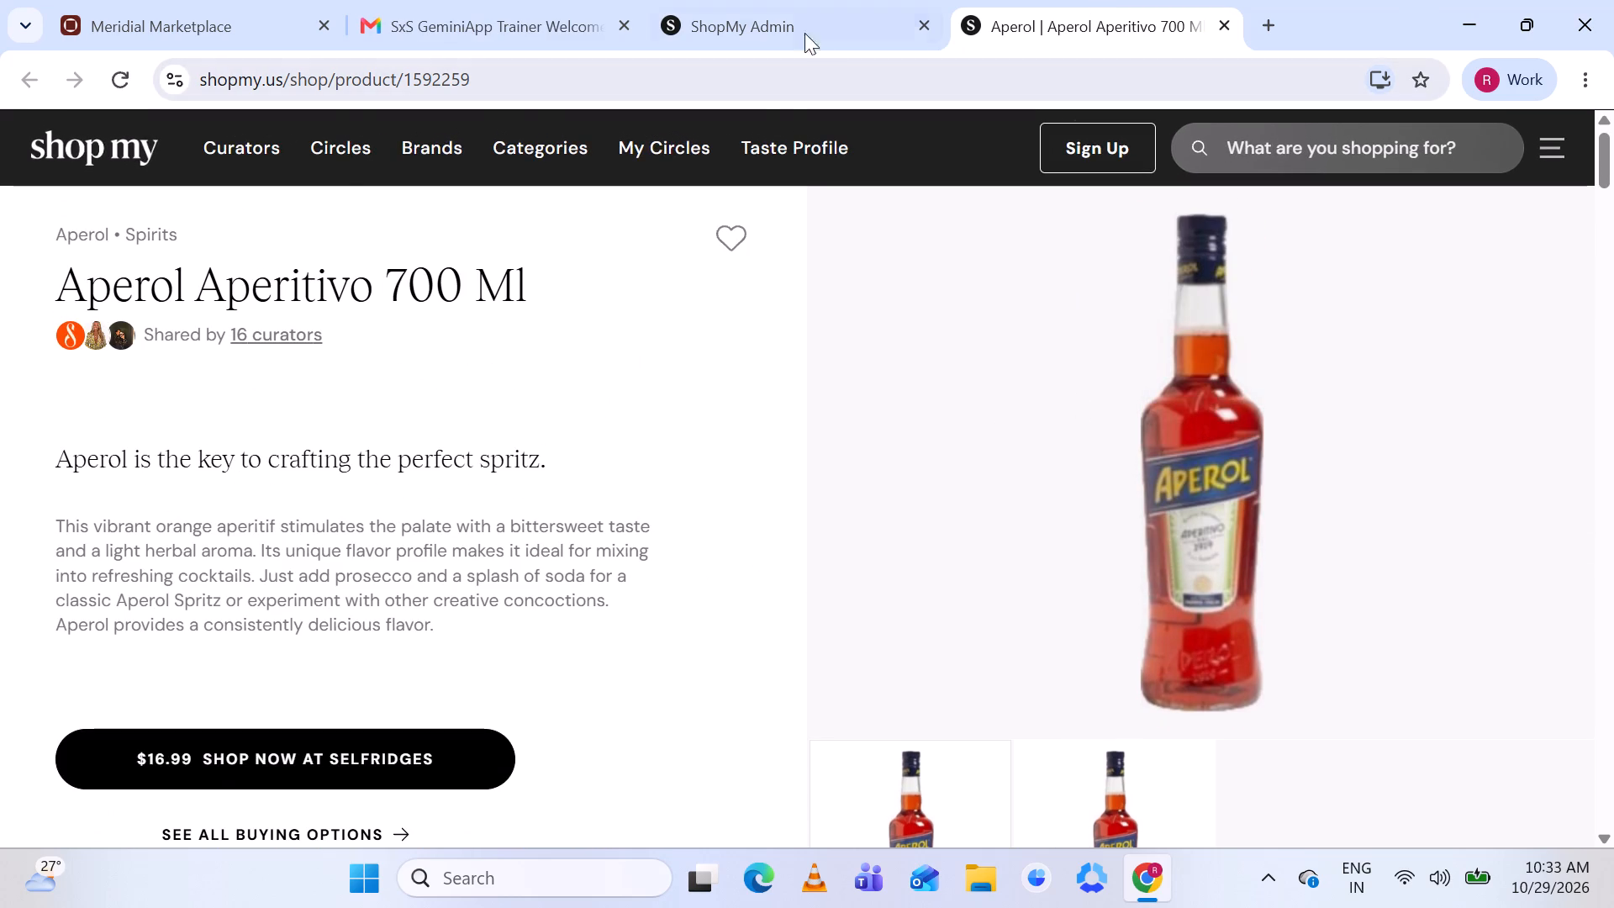
left_click(793, 13)
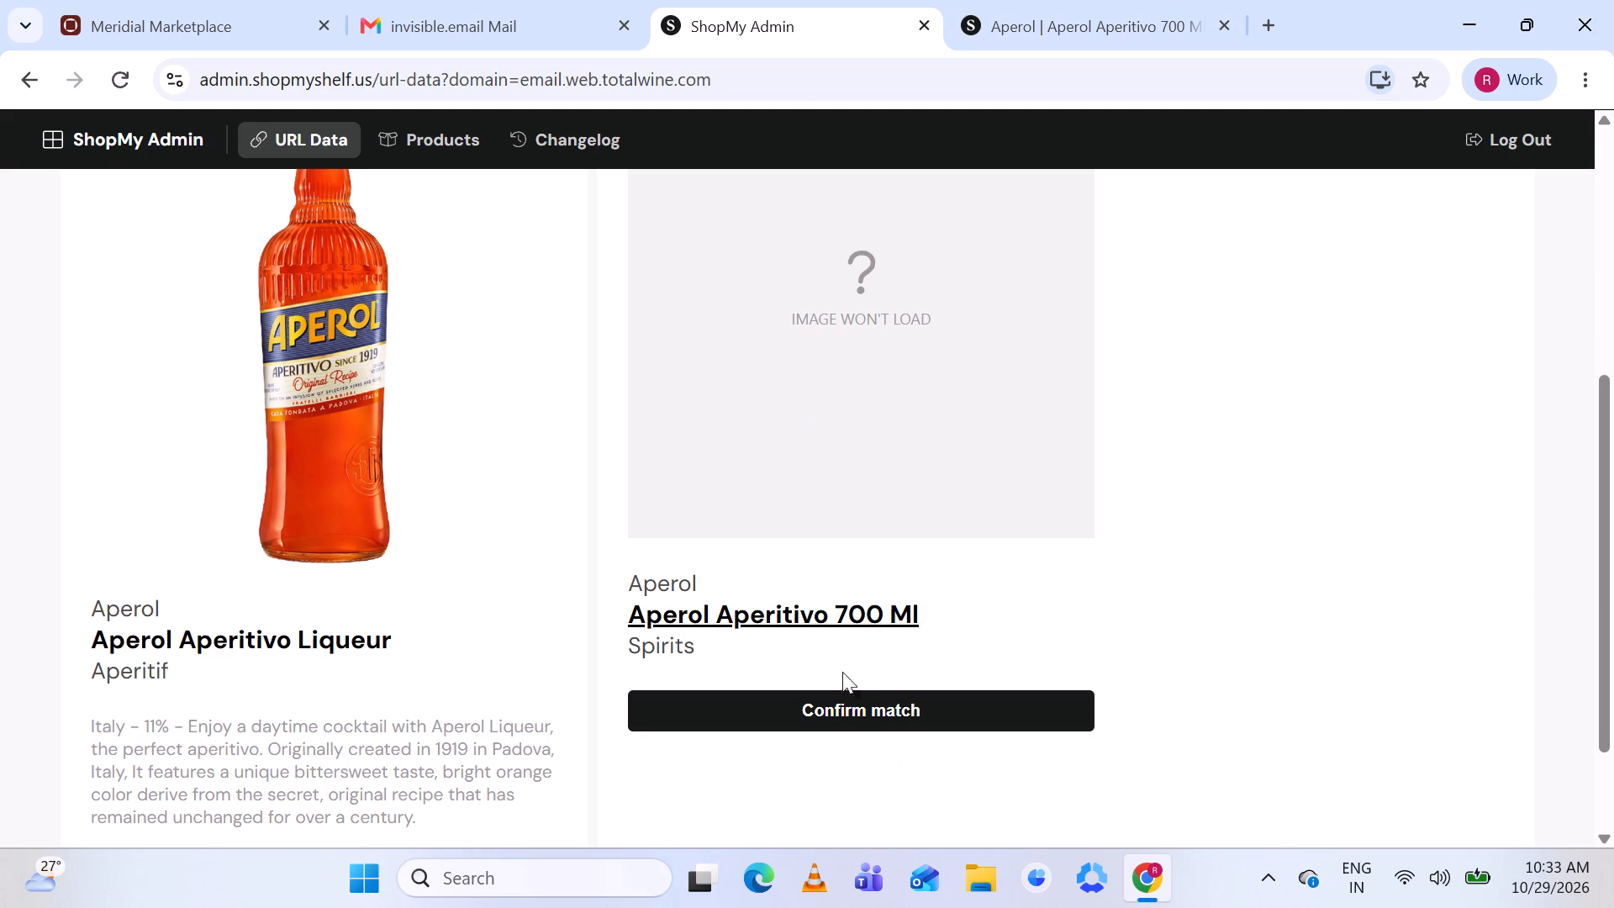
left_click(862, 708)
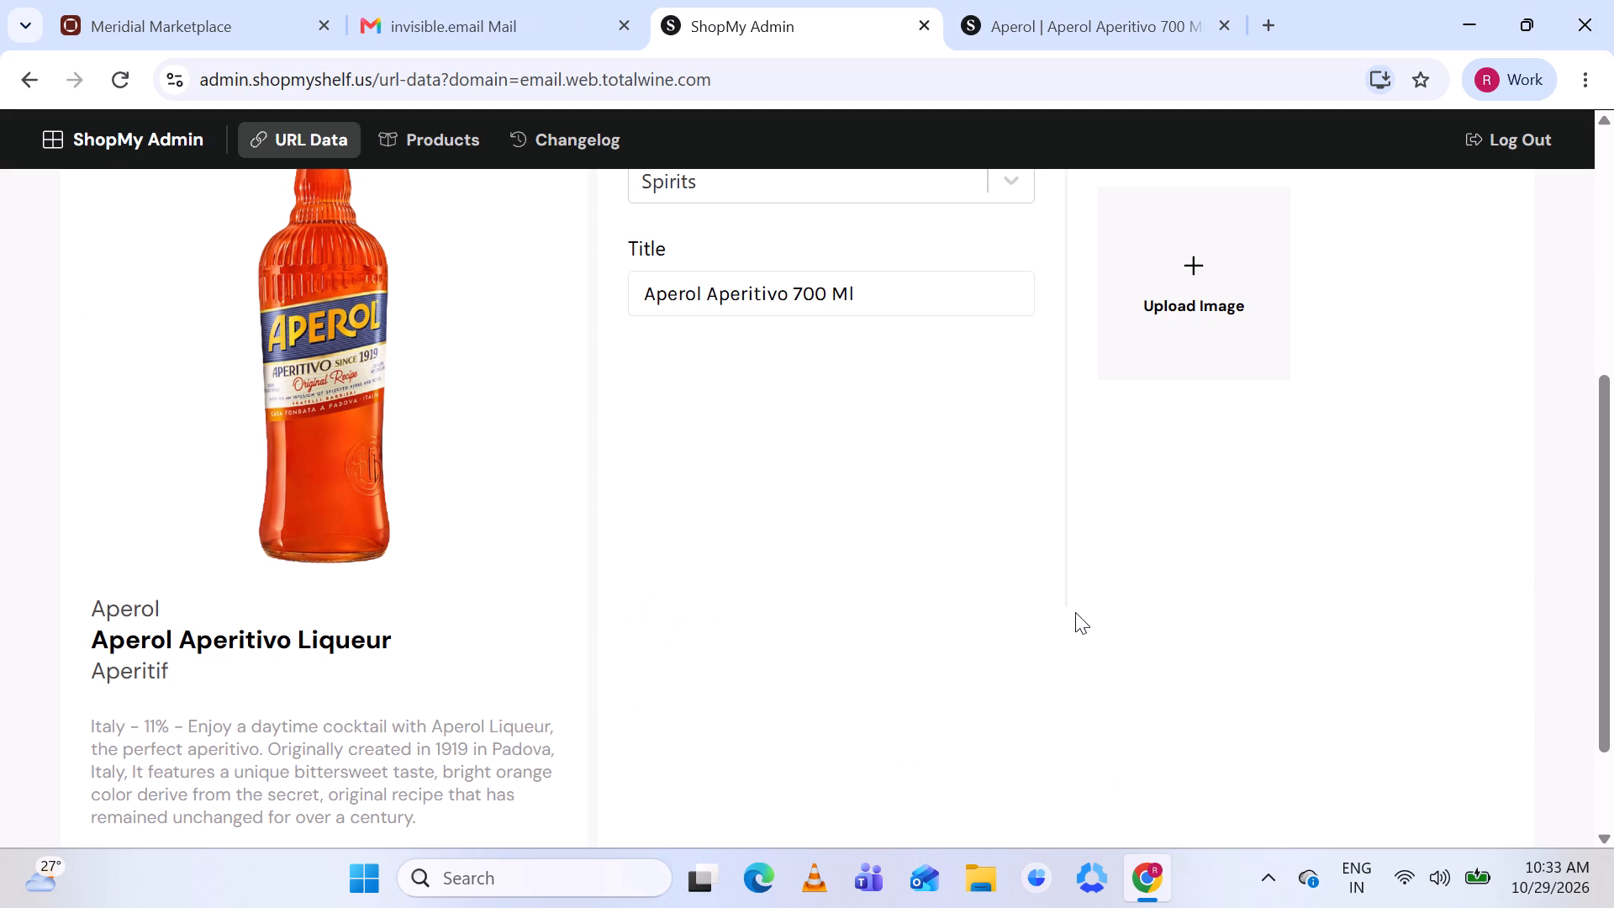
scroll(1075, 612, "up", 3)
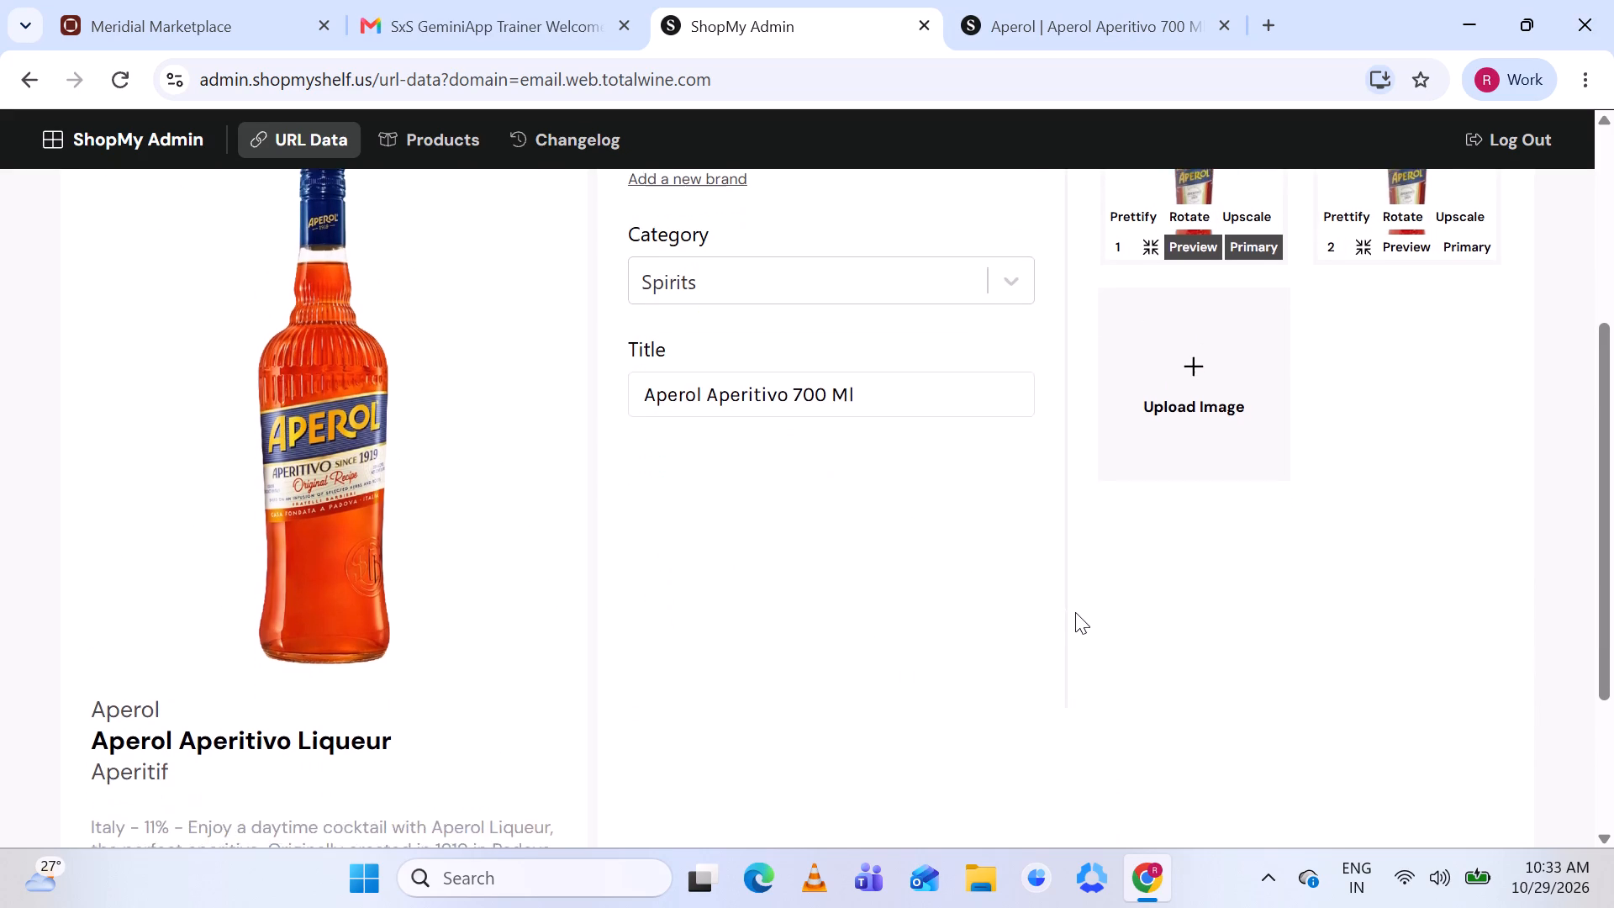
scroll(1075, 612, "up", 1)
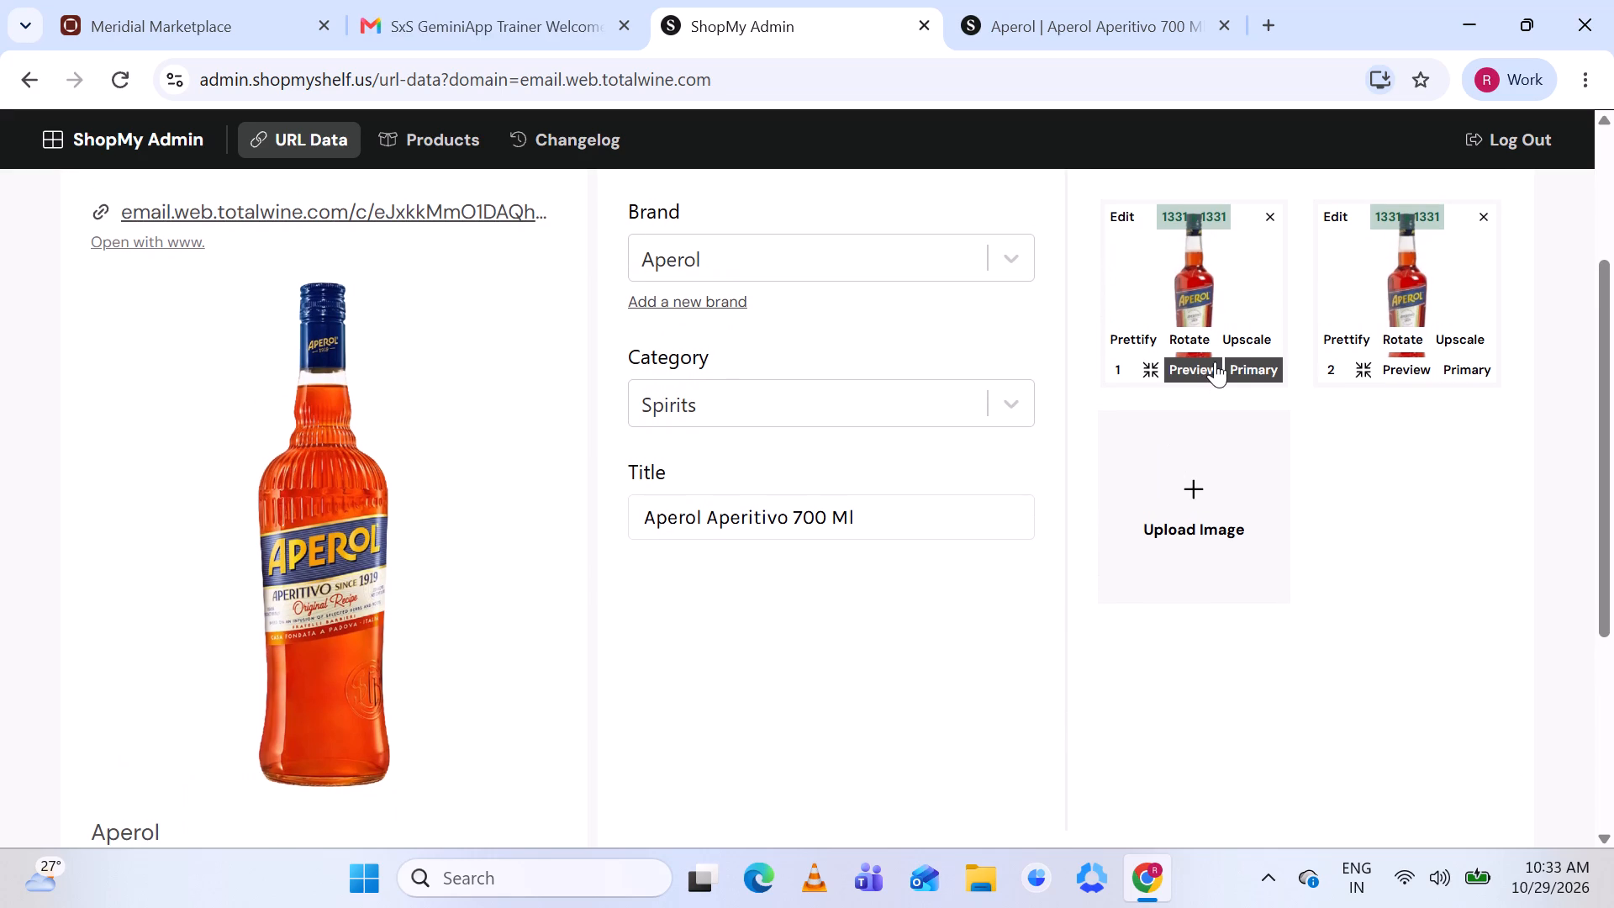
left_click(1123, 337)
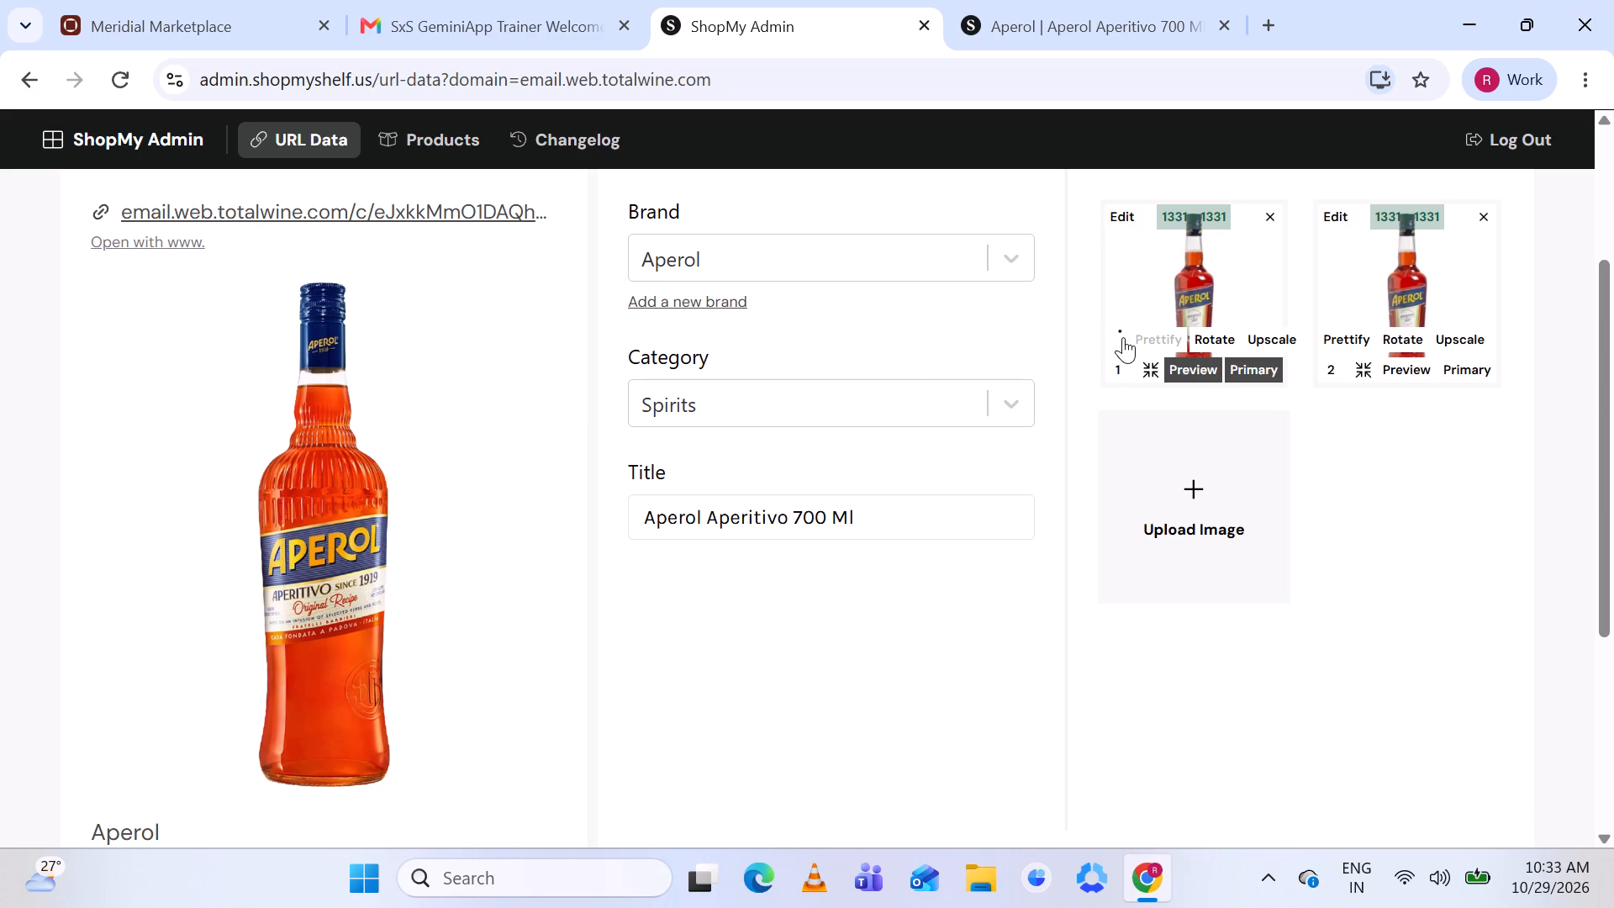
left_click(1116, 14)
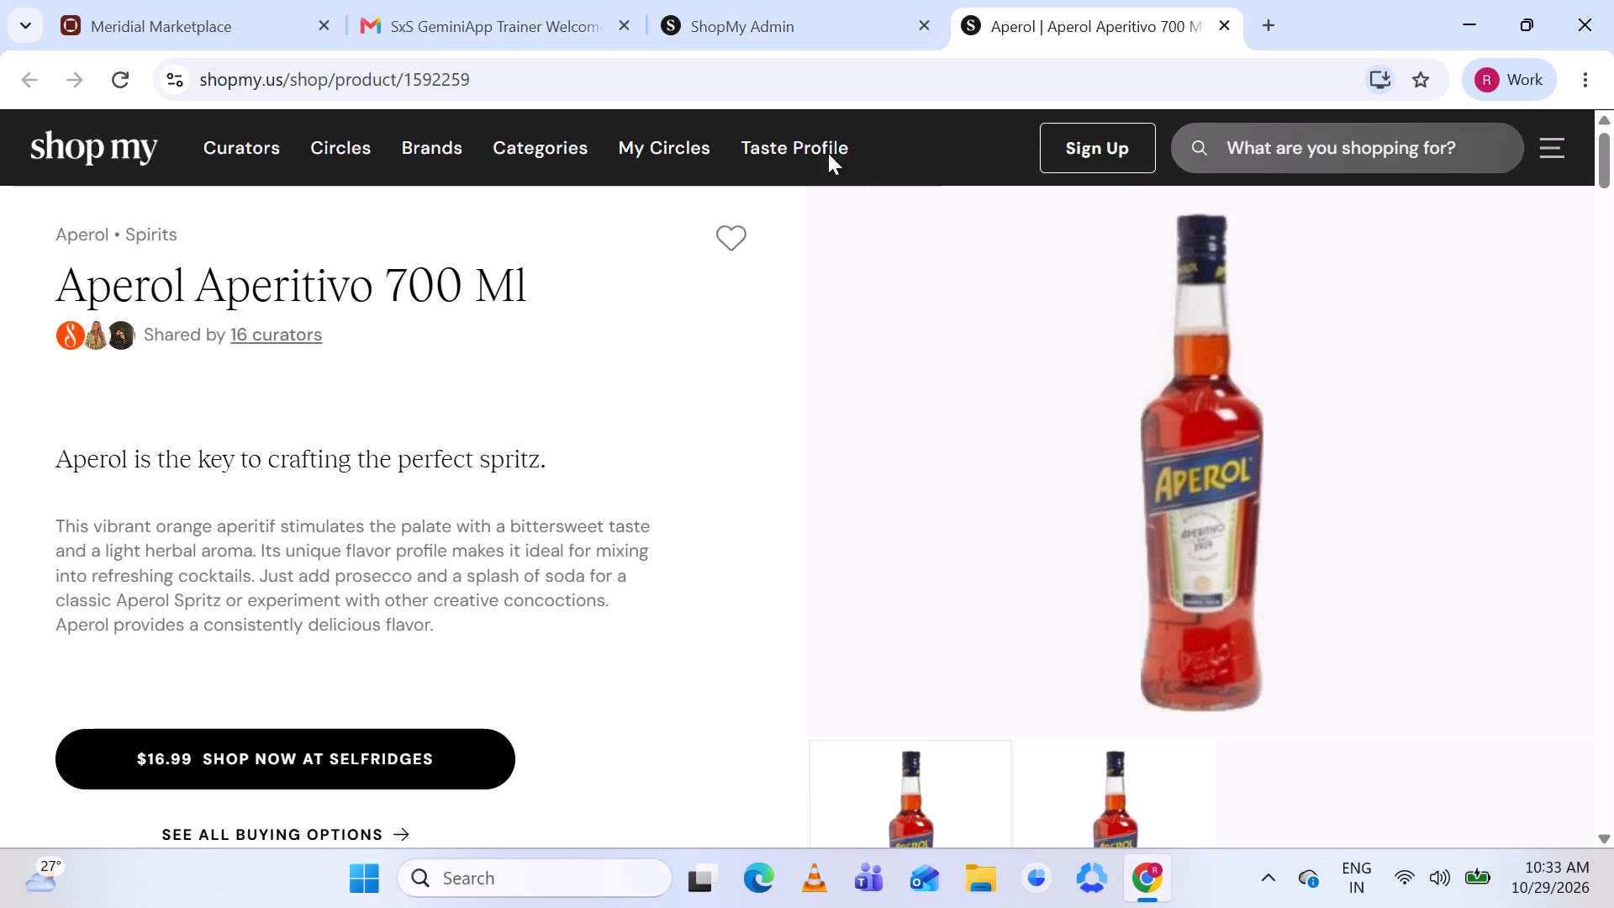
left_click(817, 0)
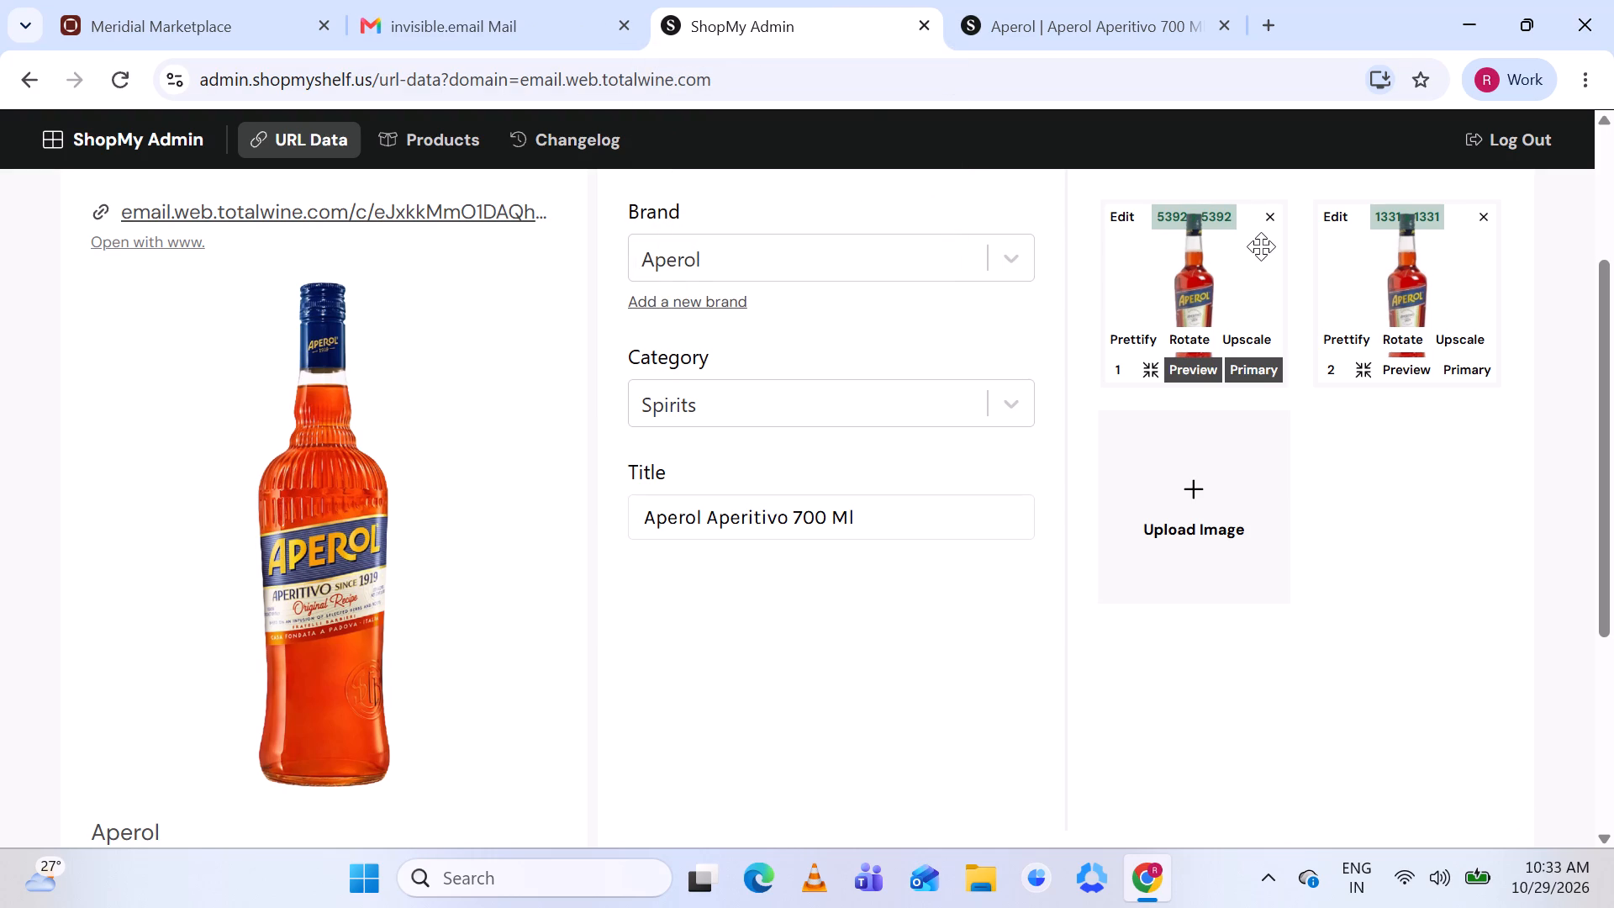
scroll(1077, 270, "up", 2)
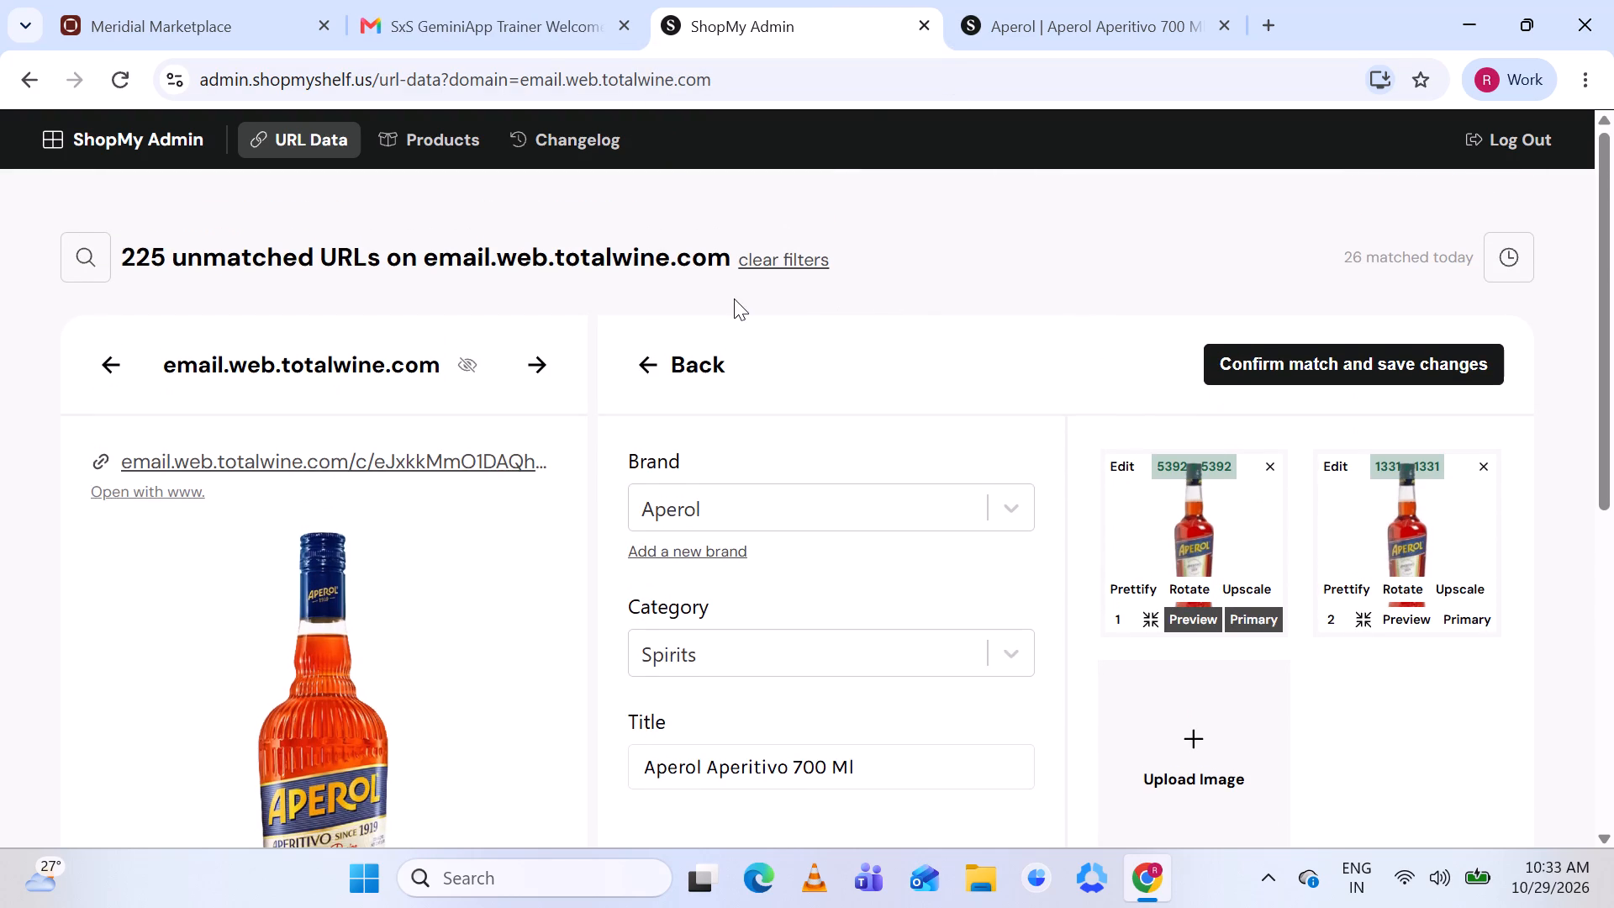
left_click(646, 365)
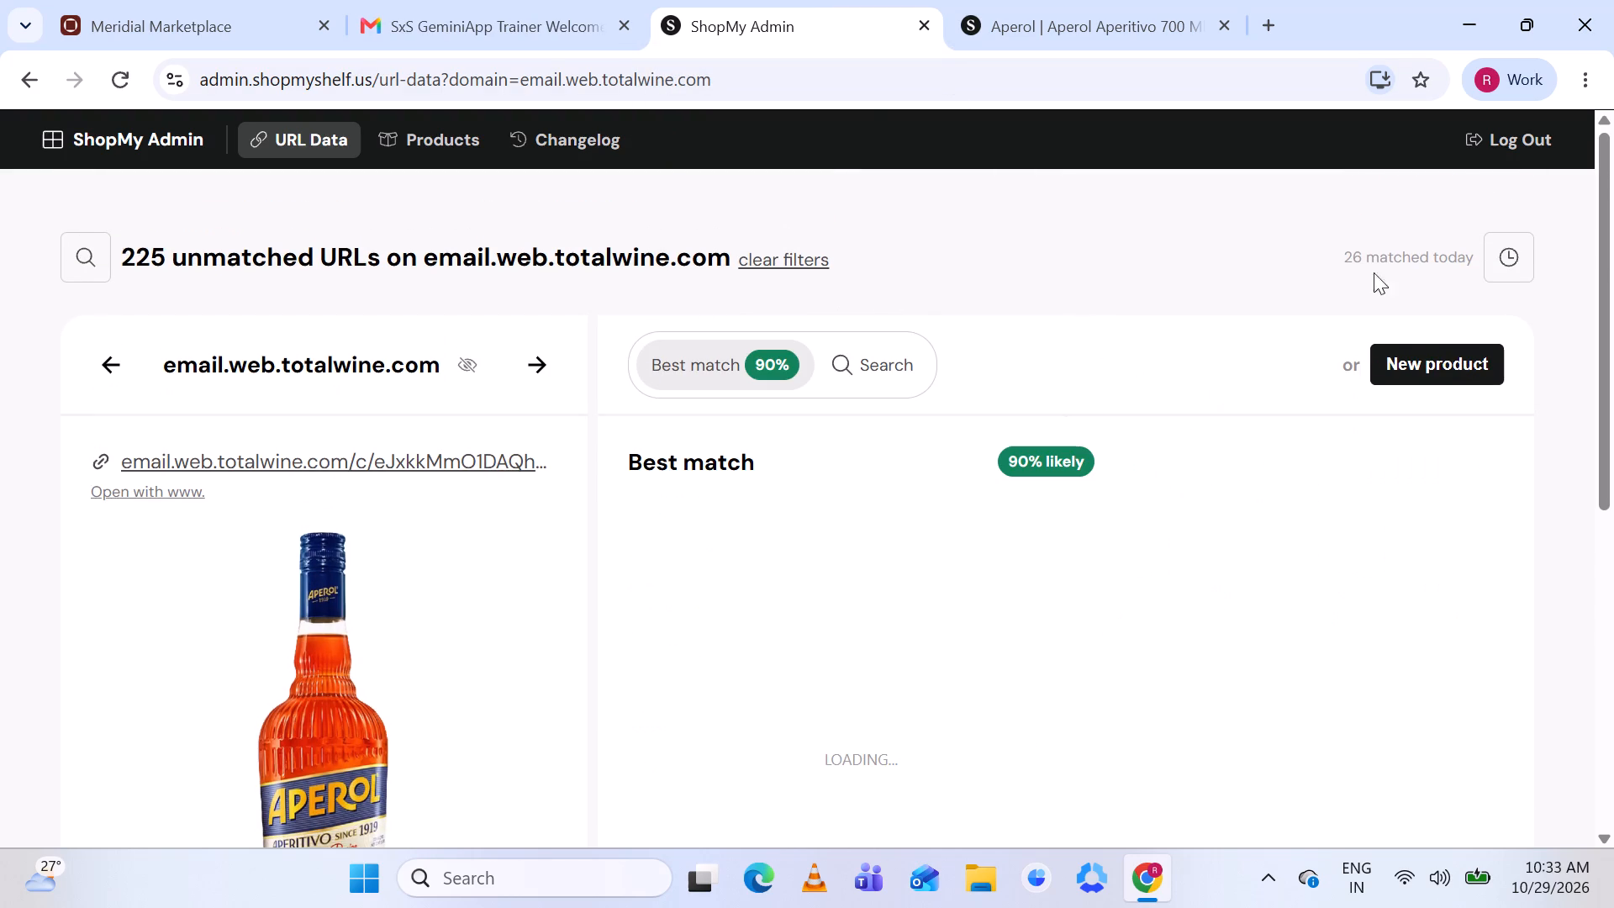
Start a new product for the Aperol Aperitivo Liqueur listing and check its prefilled brand, category and title against the listing.
left_click(1444, 367)
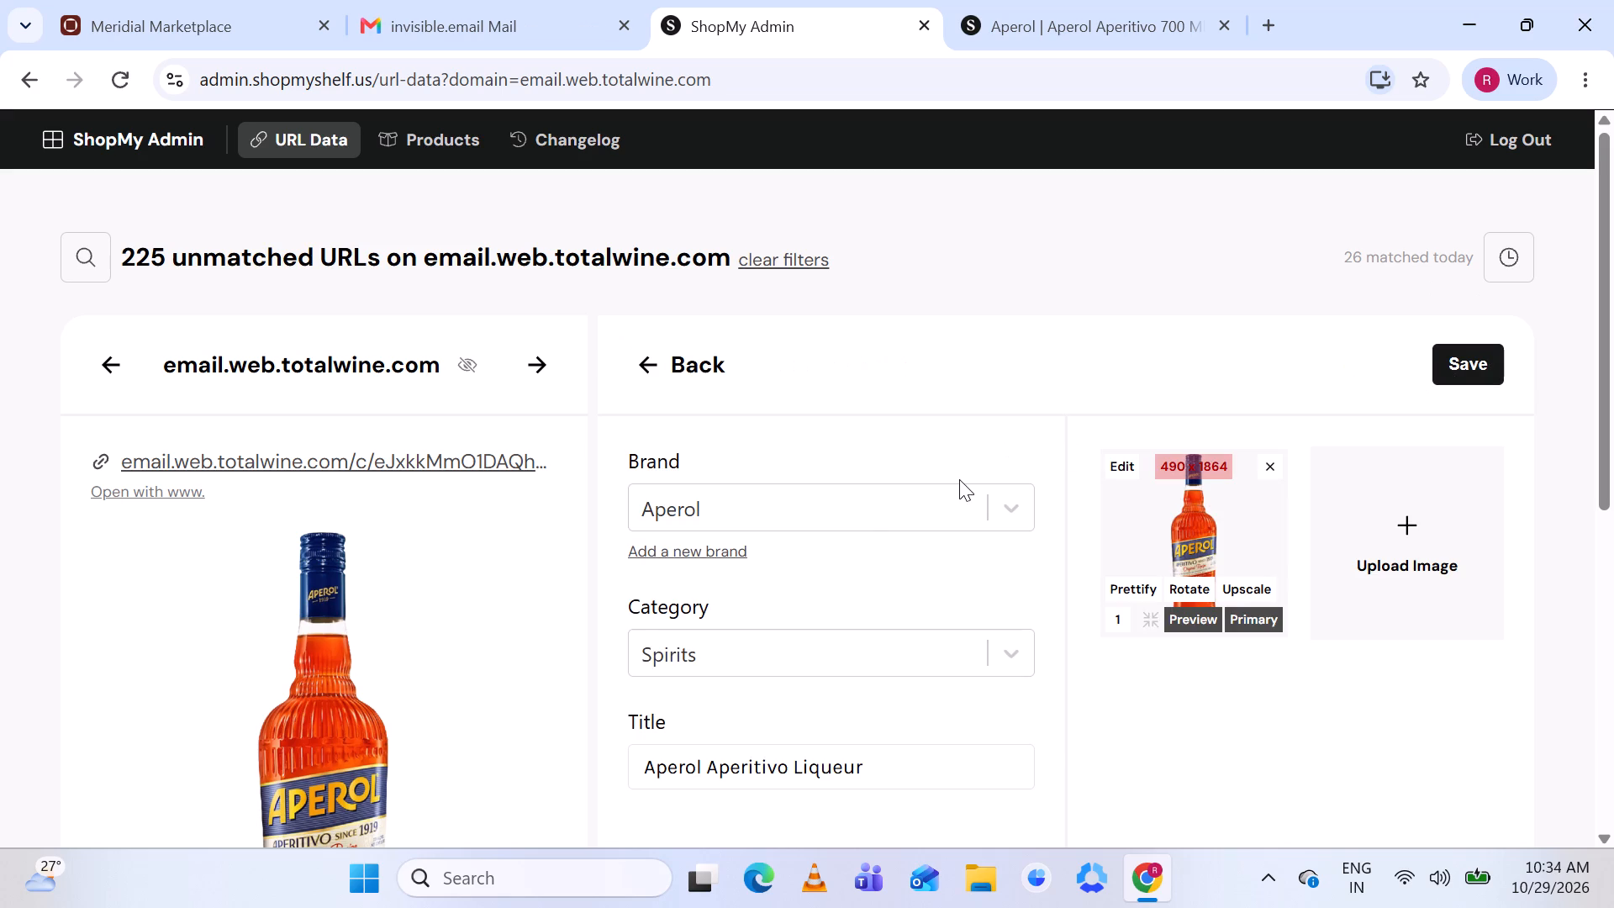
scroll(870, 531, "down", 1)
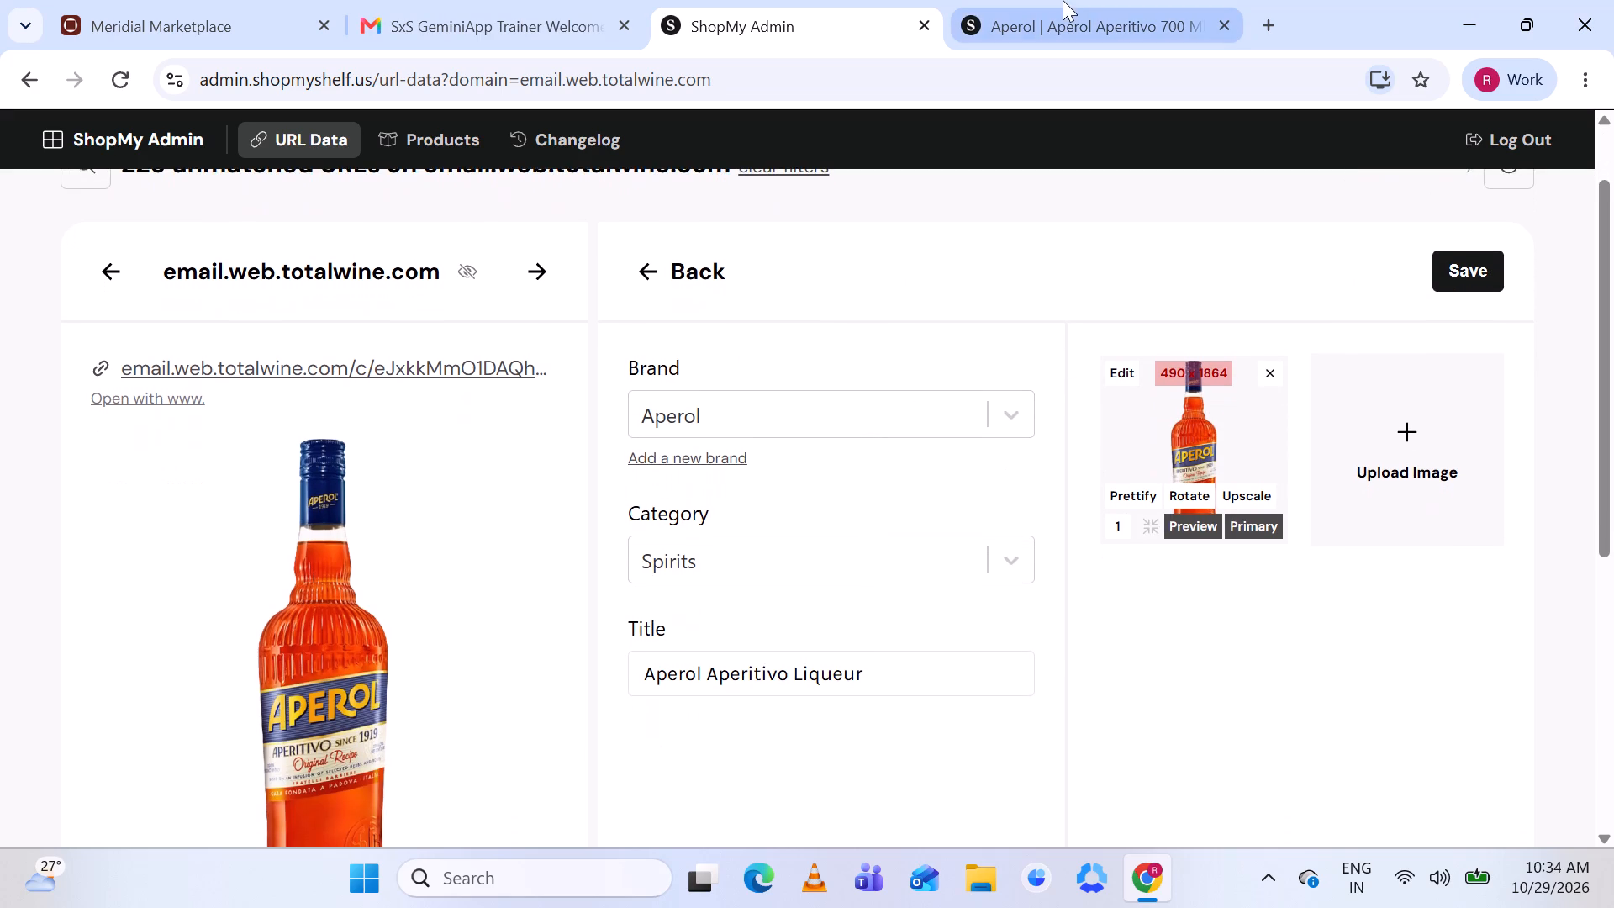
left_click(1087, 18)
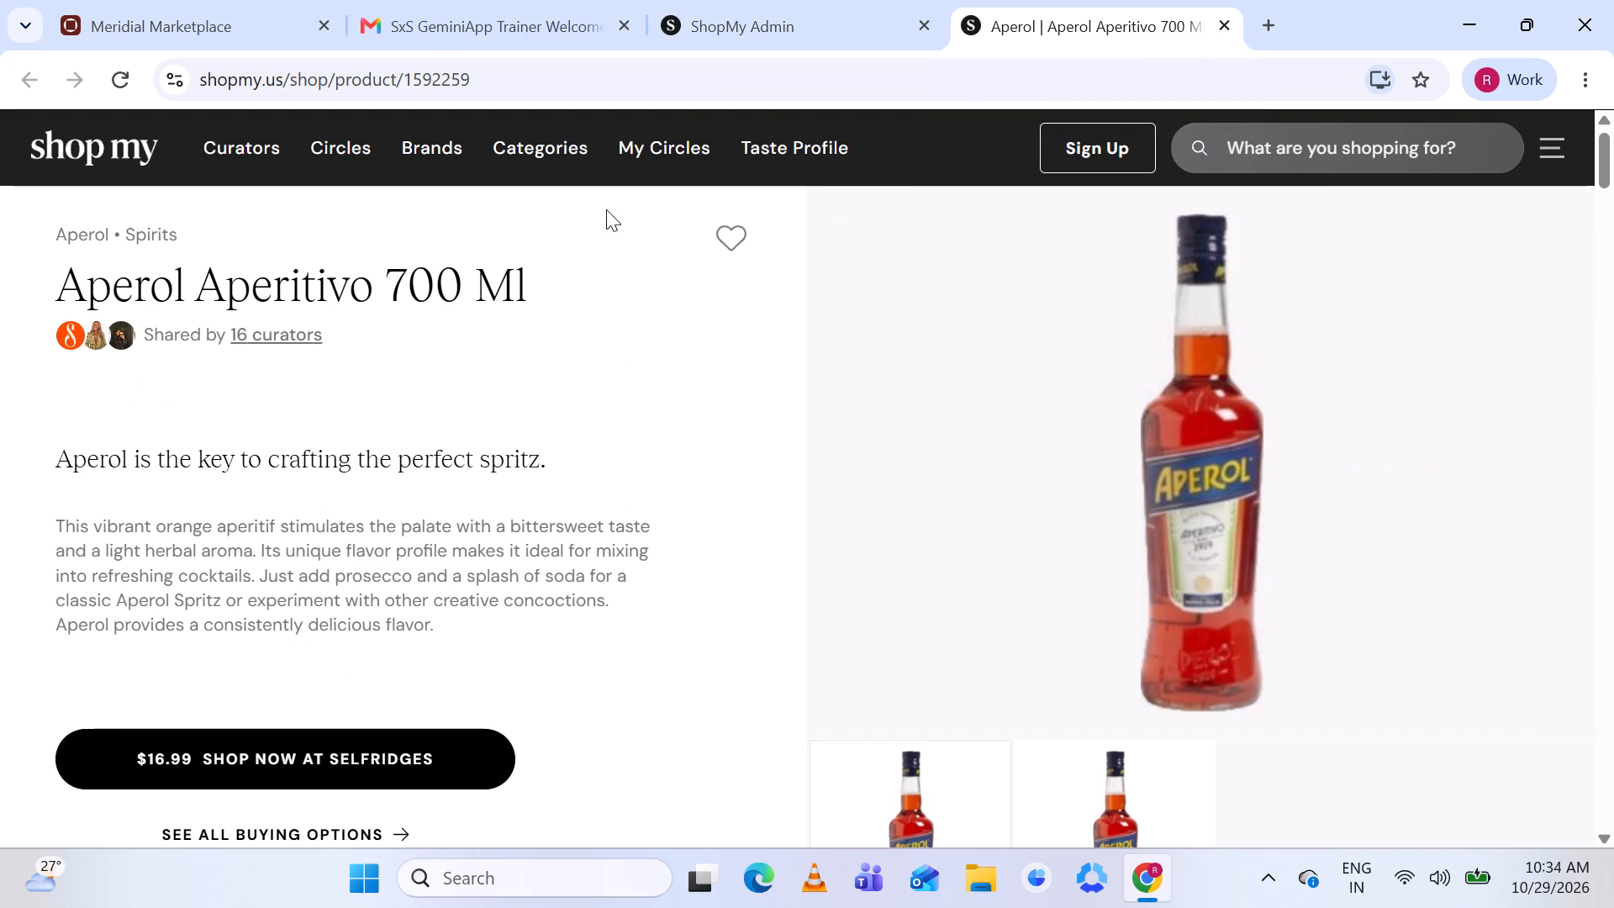
left_click(809, 11)
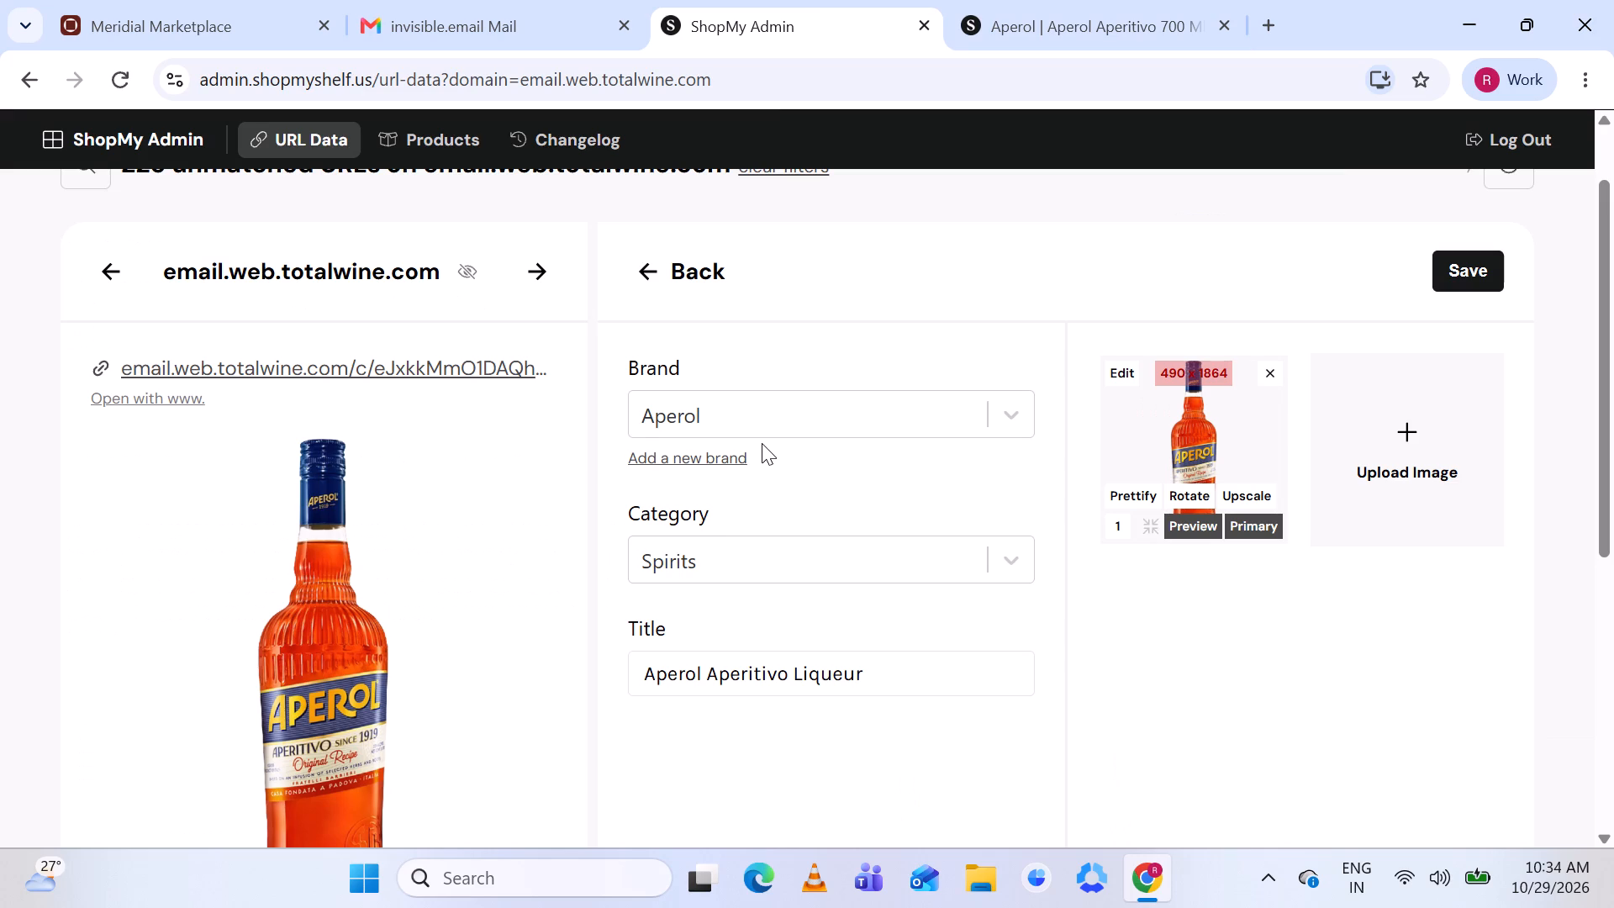
scroll(762, 443, "down", 3)
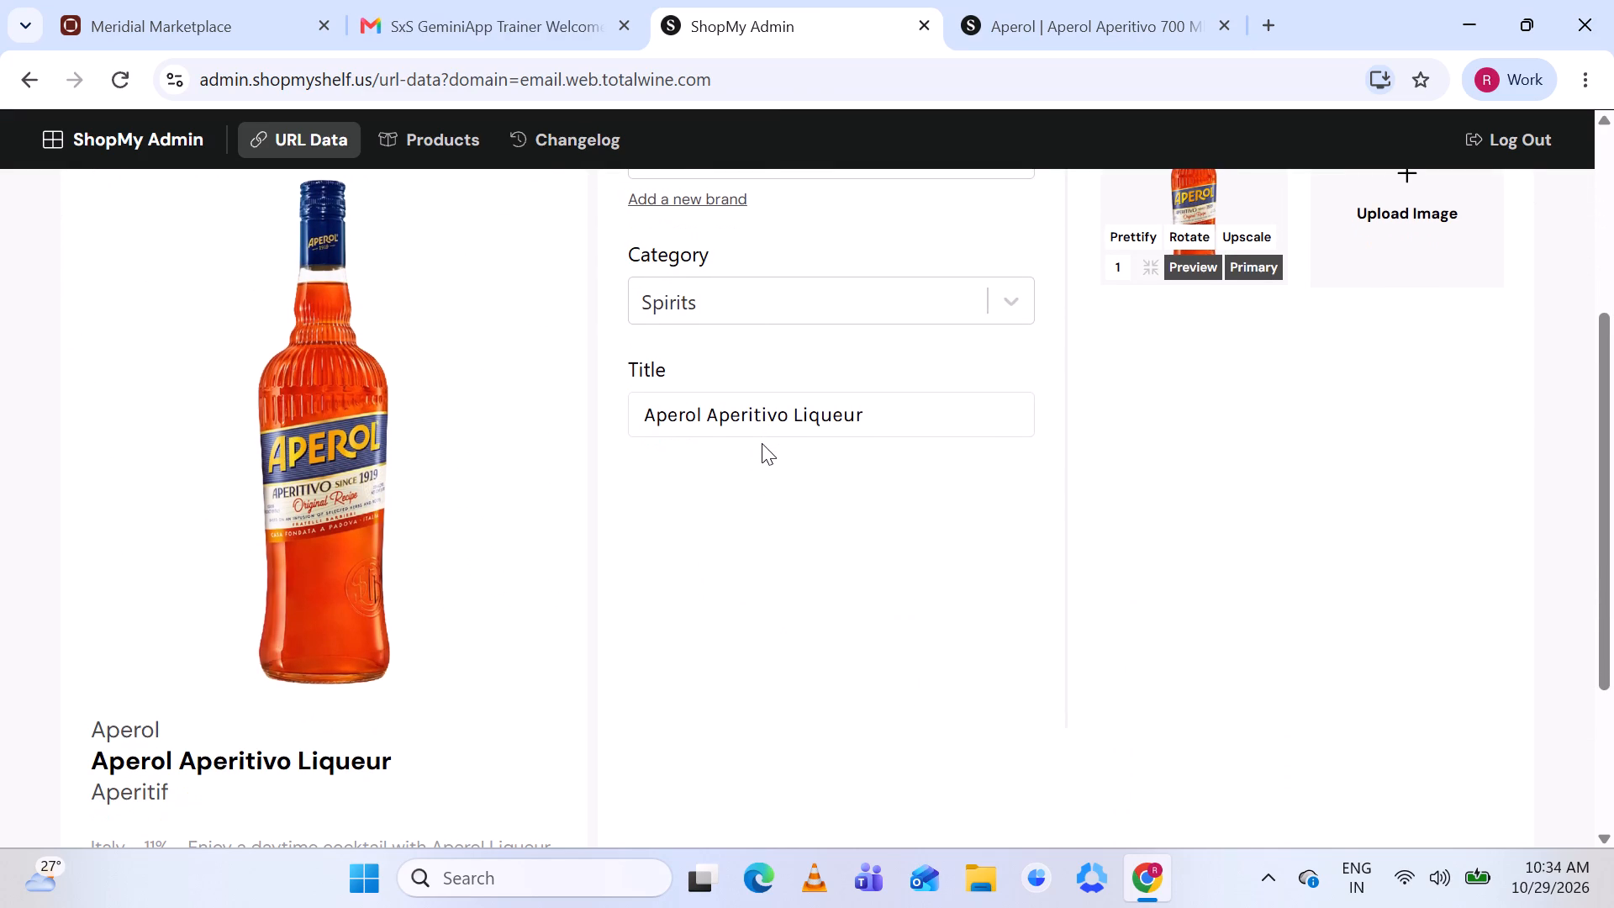
scroll(762, 443, "up", 2)
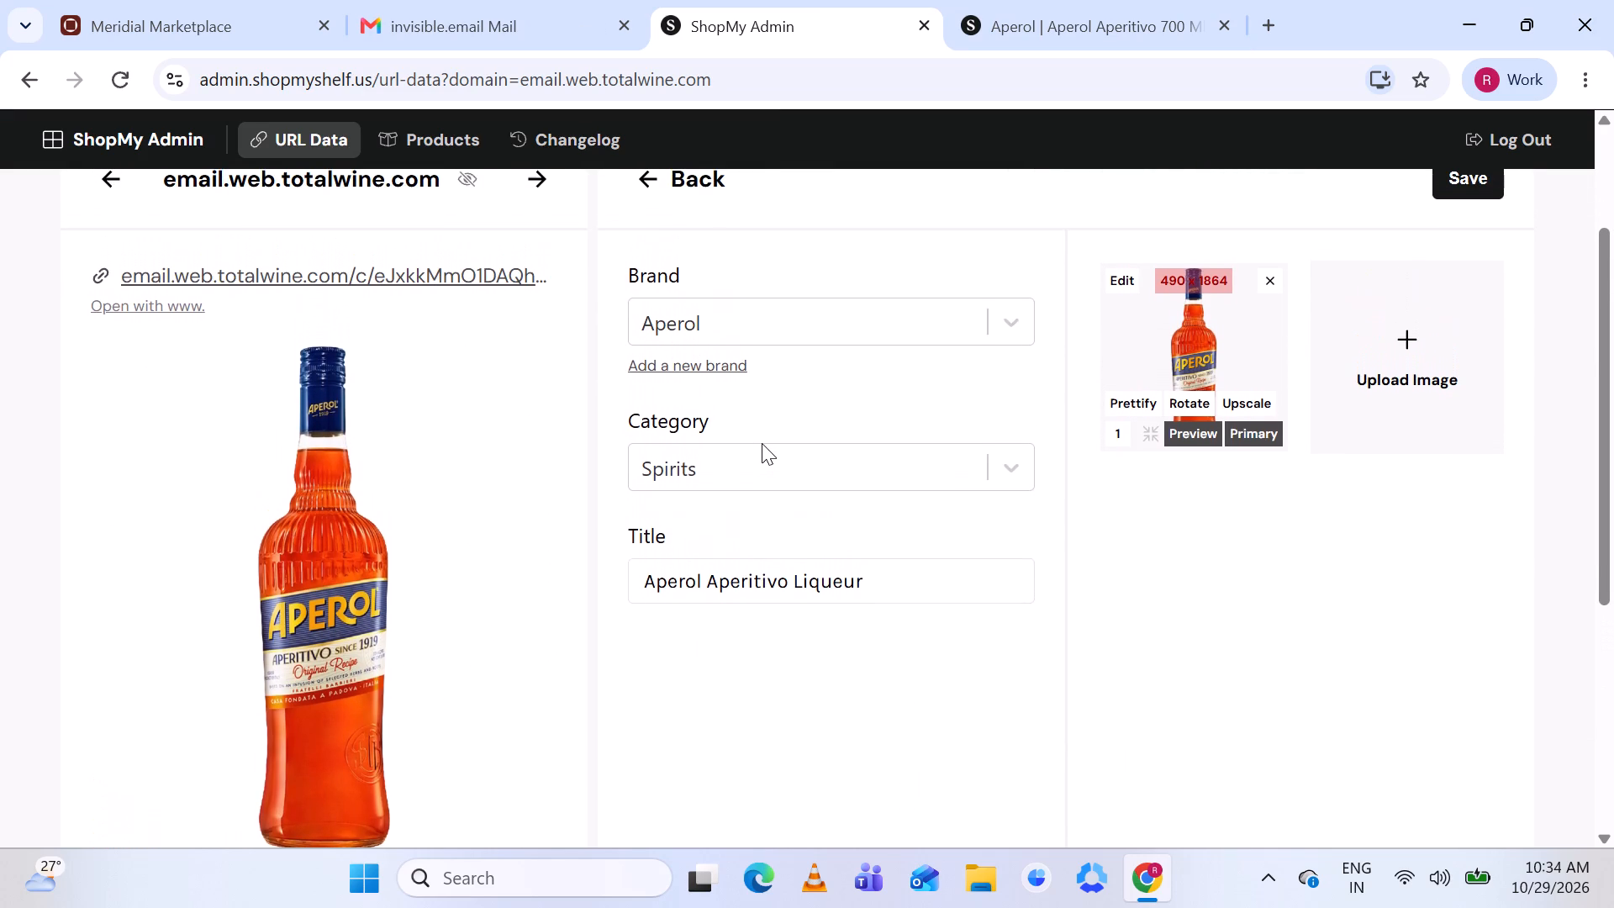
scroll(762, 443, "down", 2)
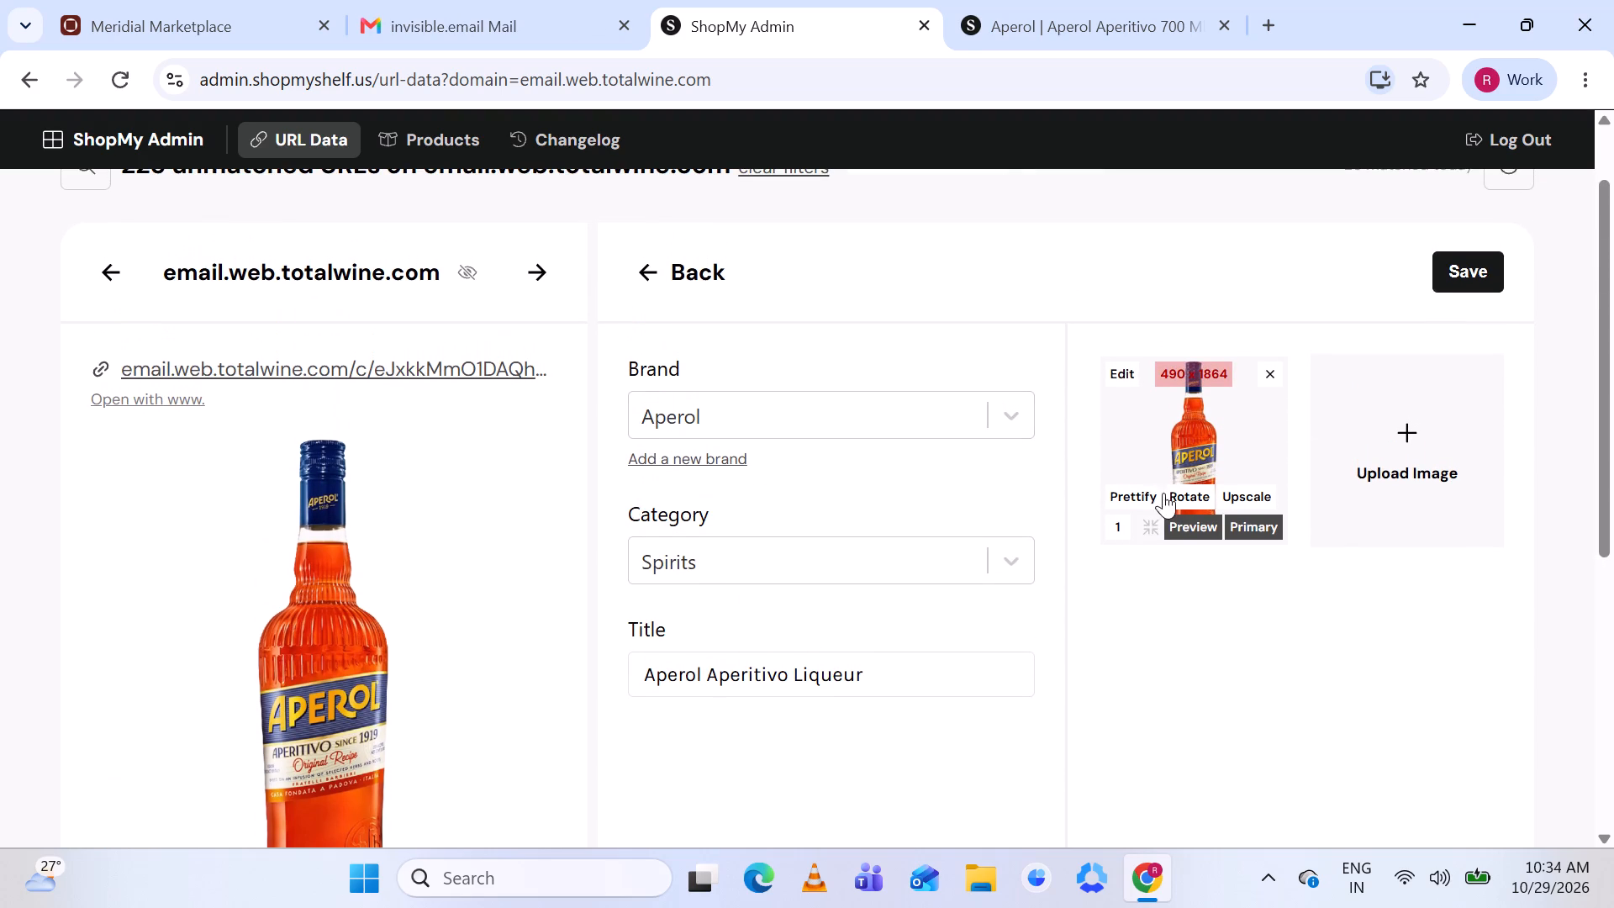
Prettify the bottle image and save the new product with brand Aperol, category Spirits and title Aperol Aperitivo Liqueur.
left_click(1137, 492)
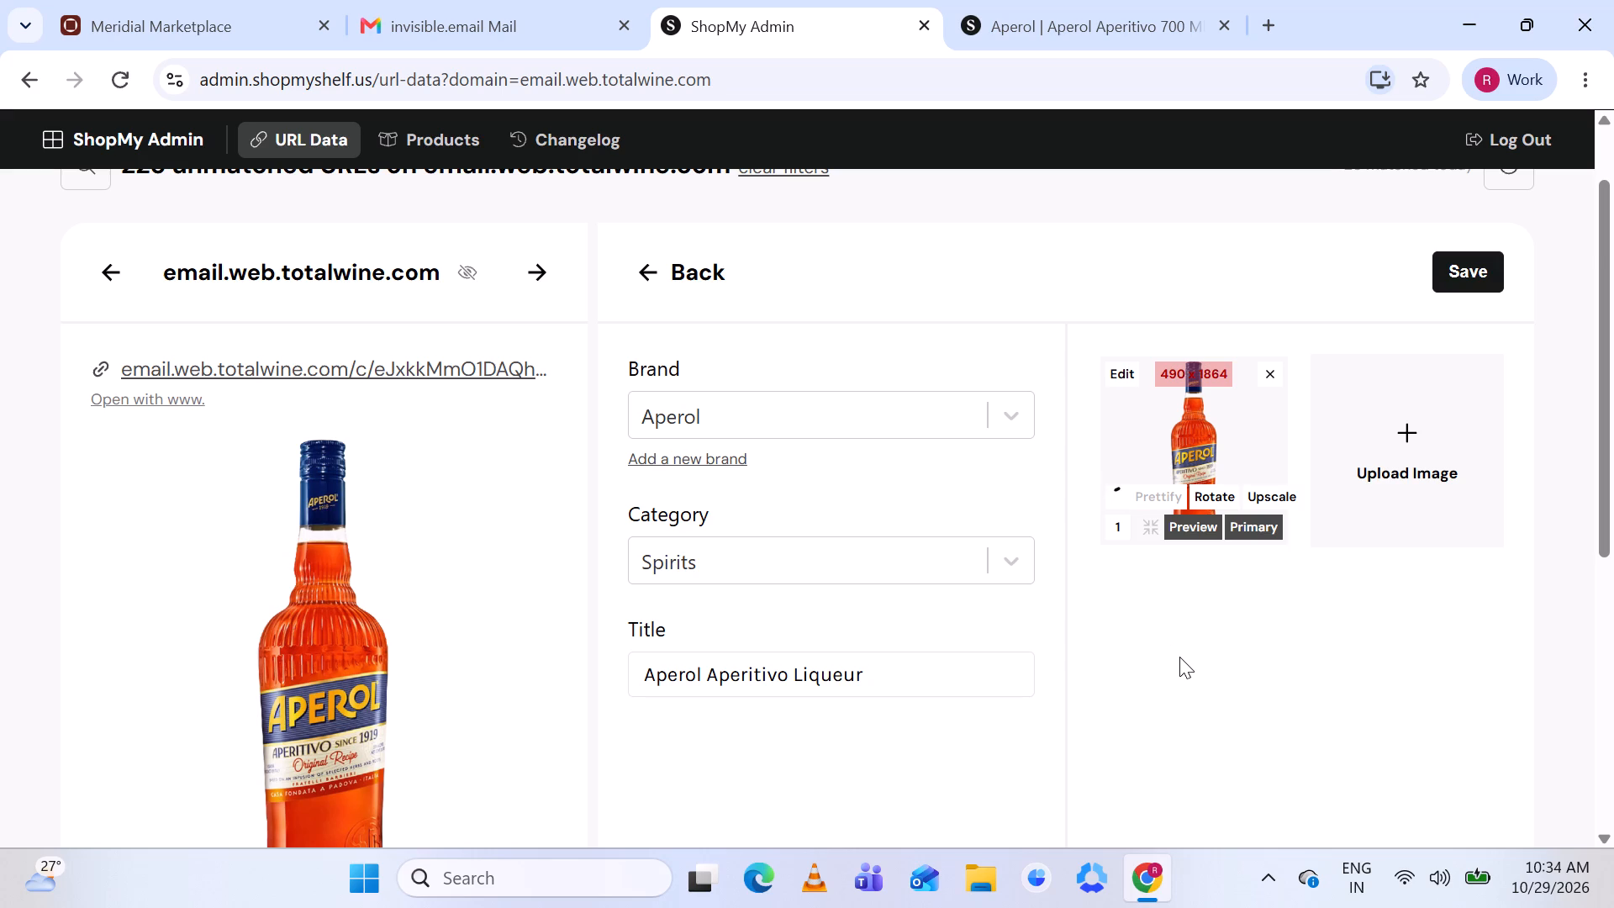
scroll(1179, 657, "down", 2)
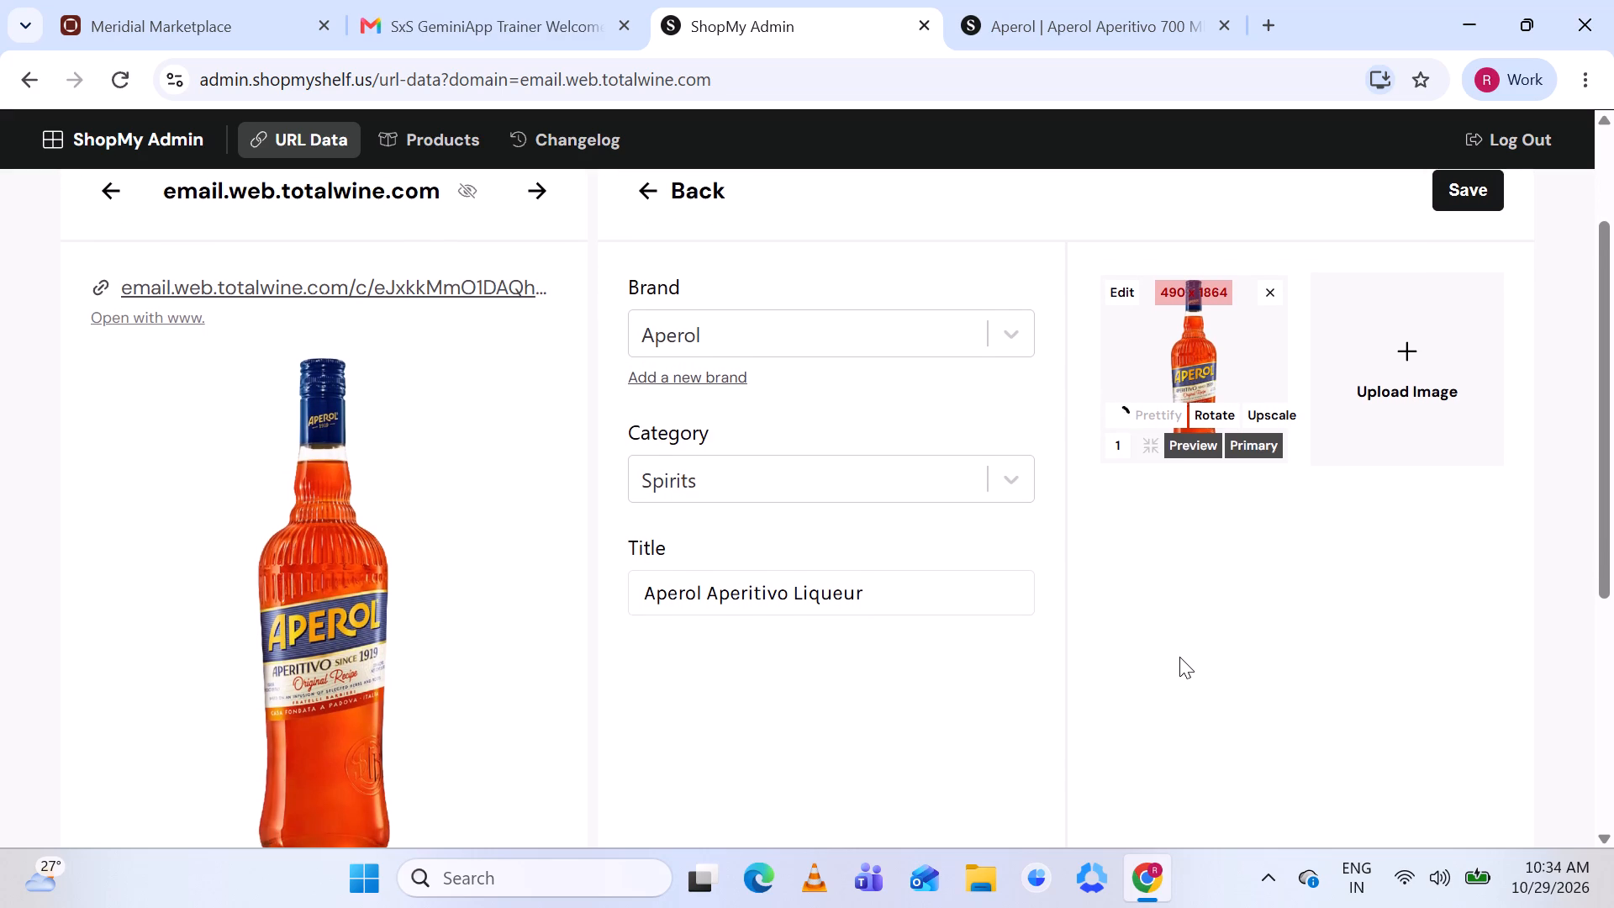
scroll(1179, 657, "down", 1)
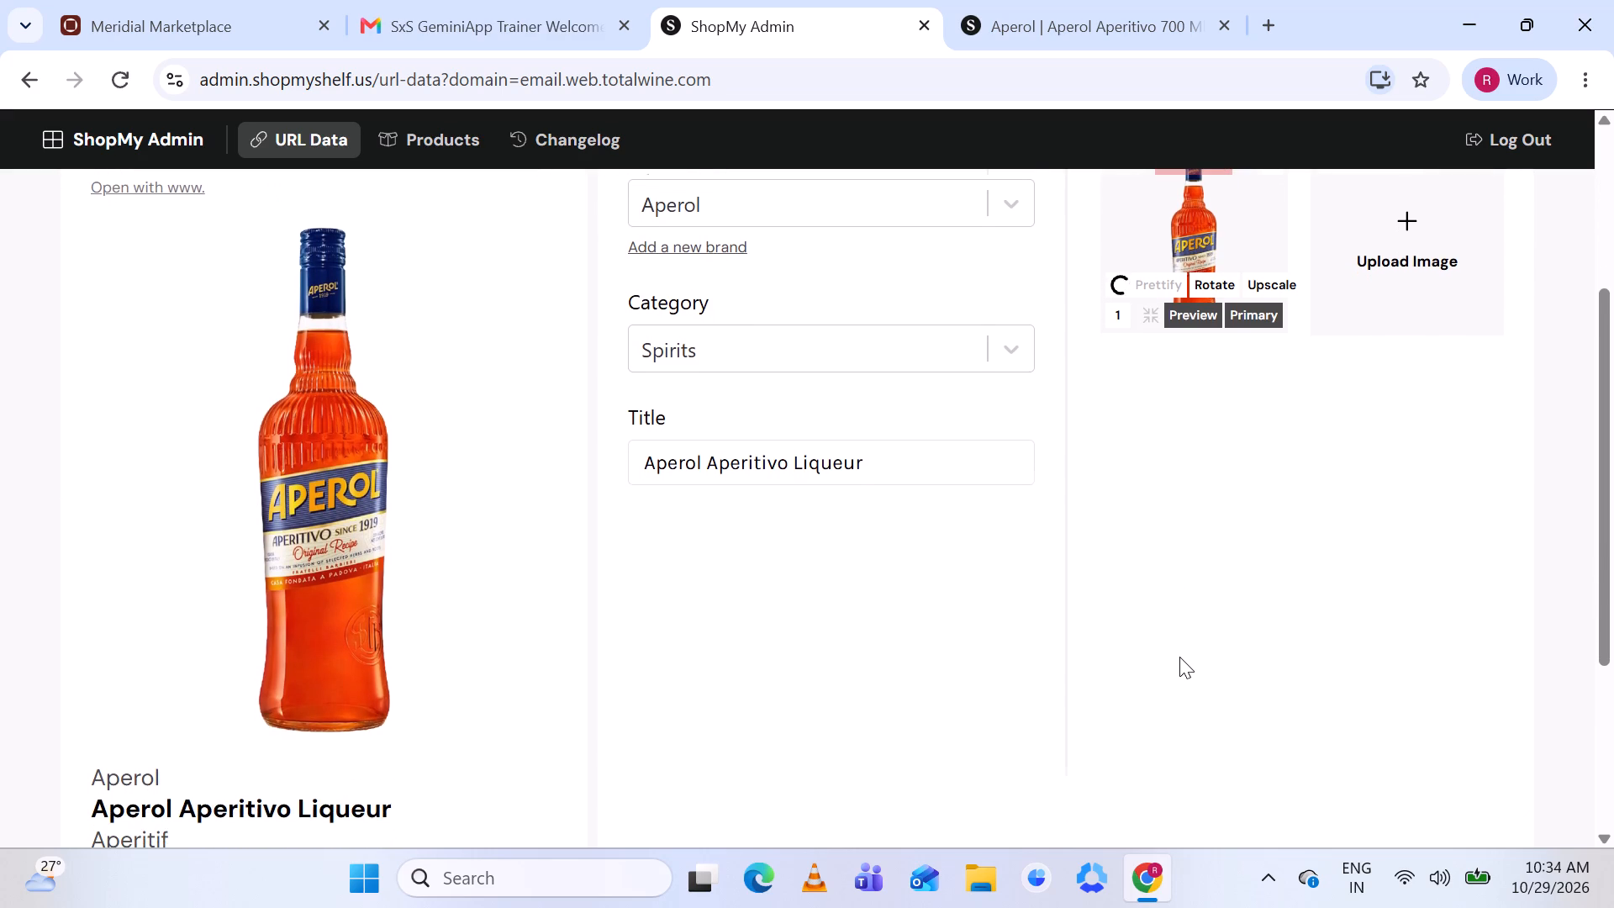
scroll(1179, 657, "up", 1)
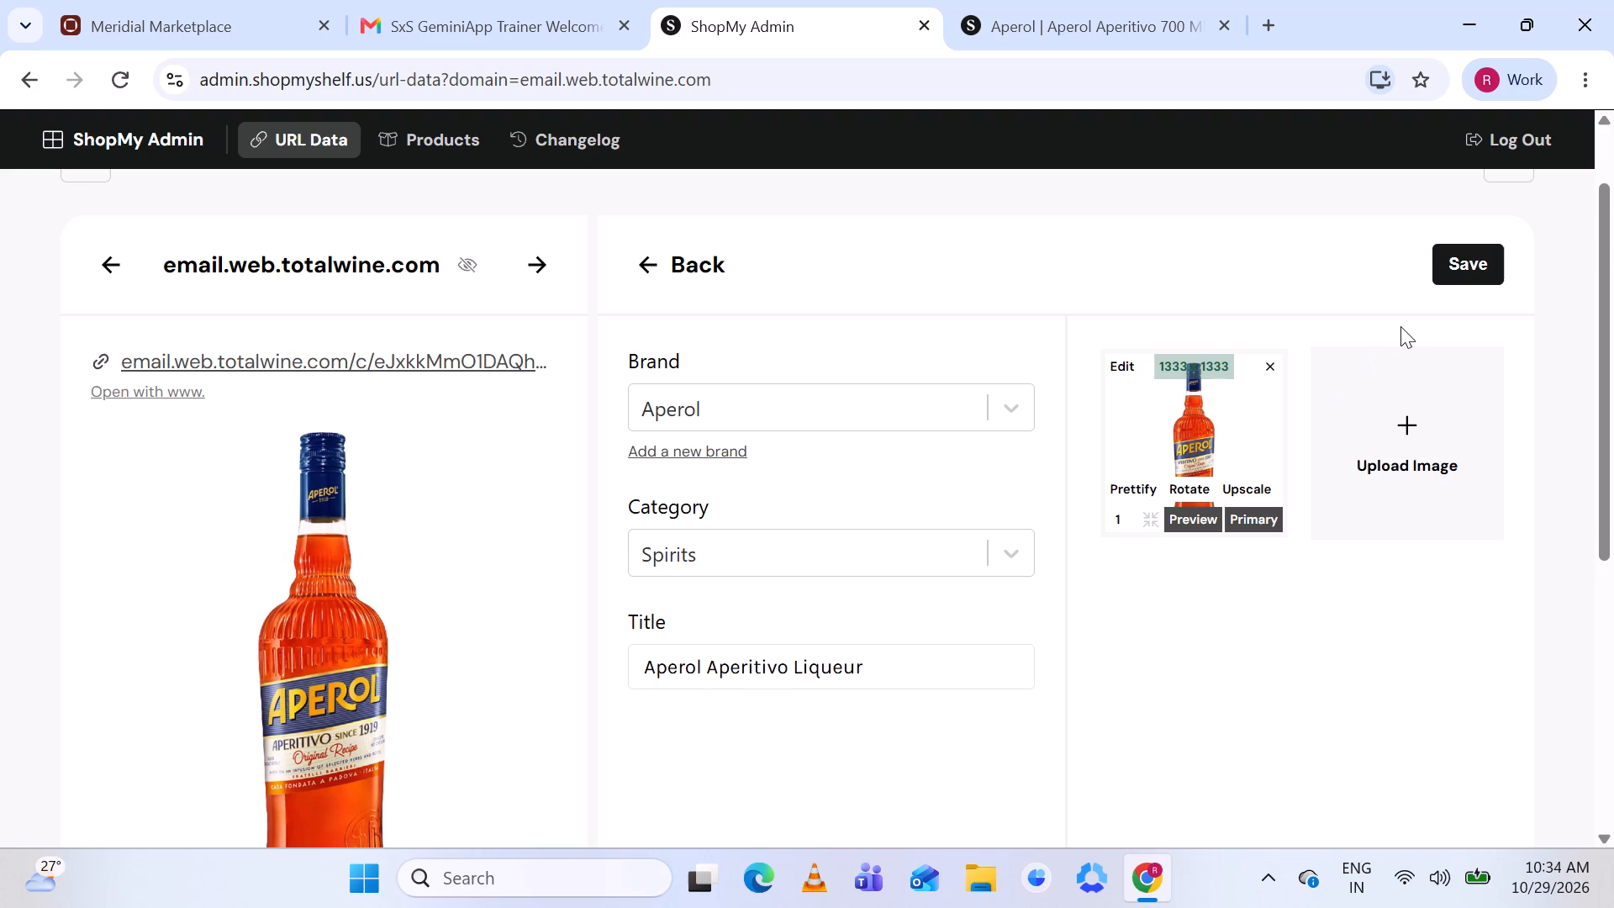
left_click(1474, 254)
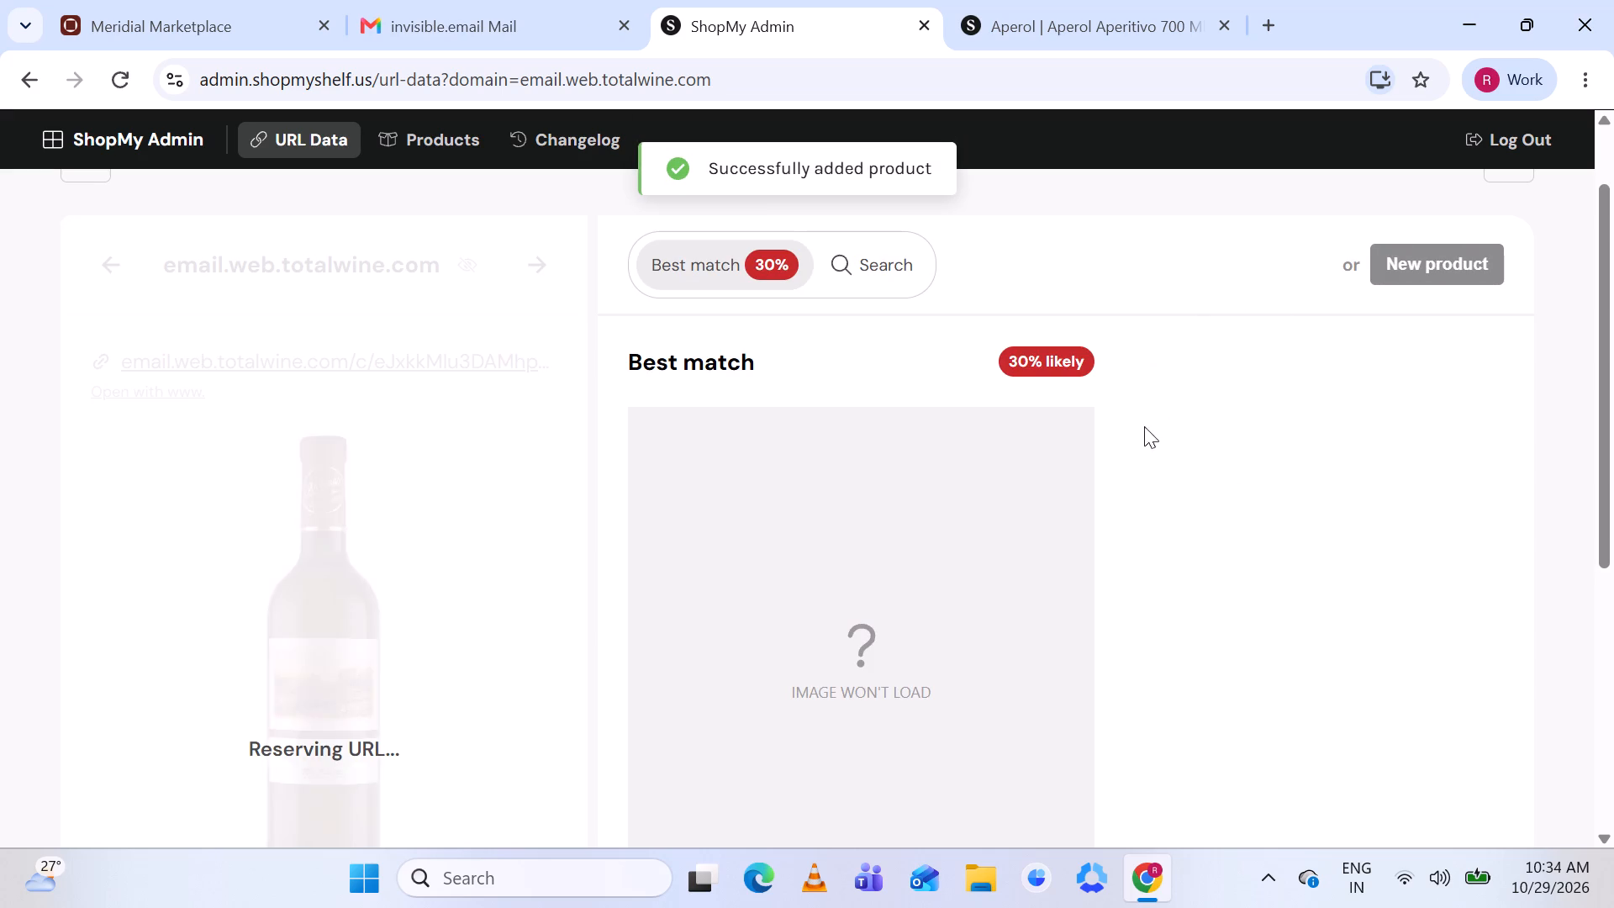
Check the suggested Orballo match for the Val Do Sosego Albarino Rias Baixas, 2021 listing and start a new product instead.
scroll(1112, 459, "down", 2)
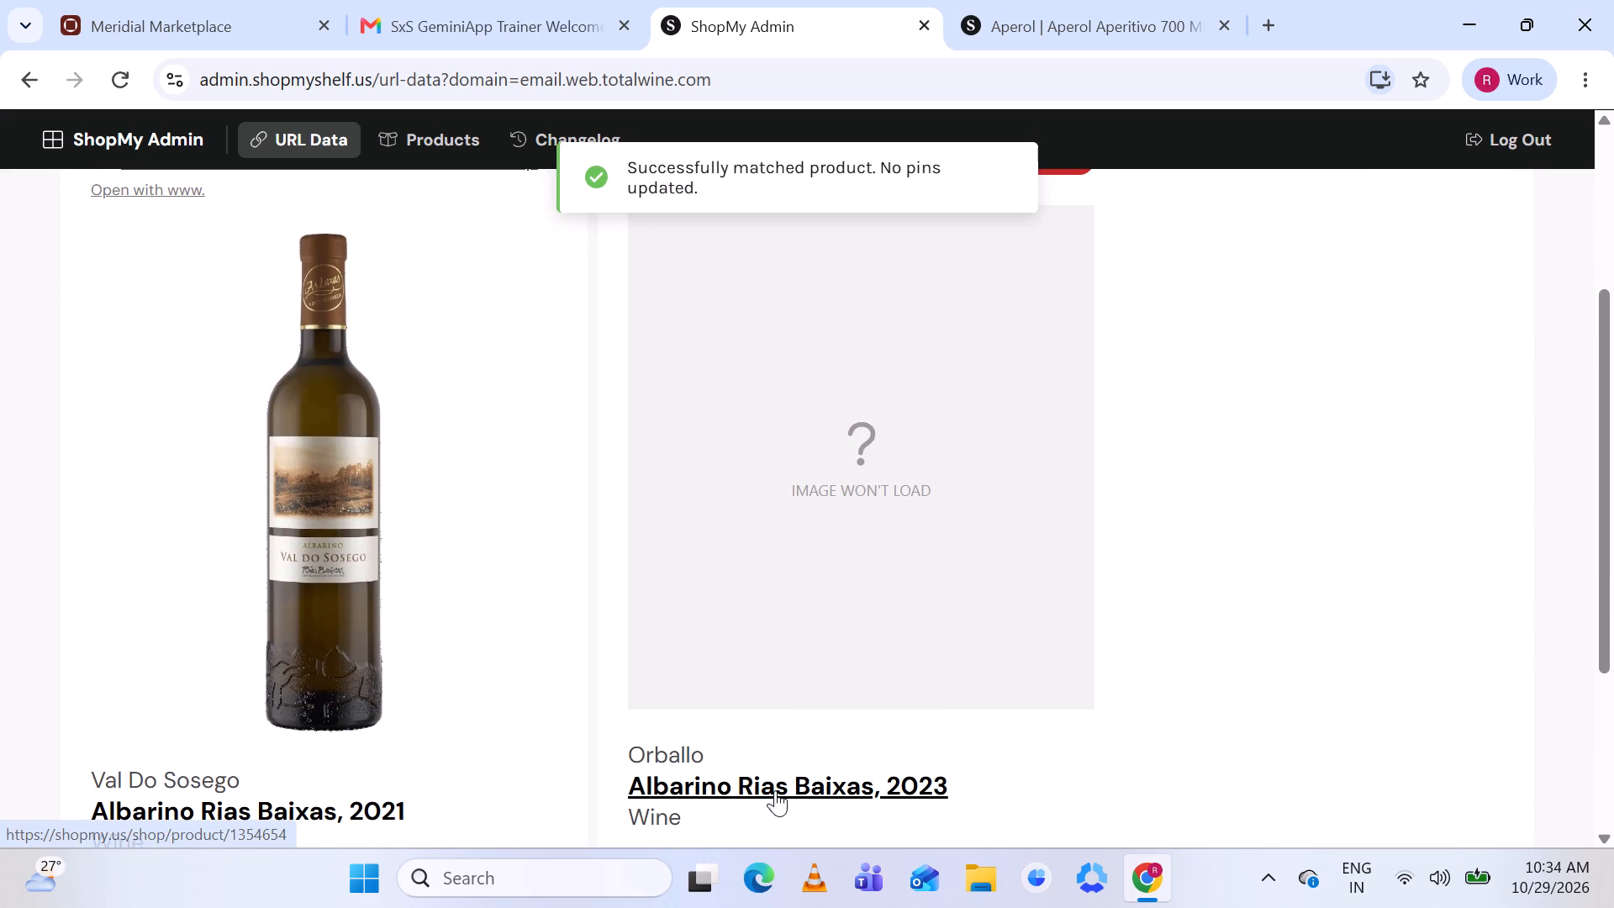
scroll(1191, 393, "up", 1)
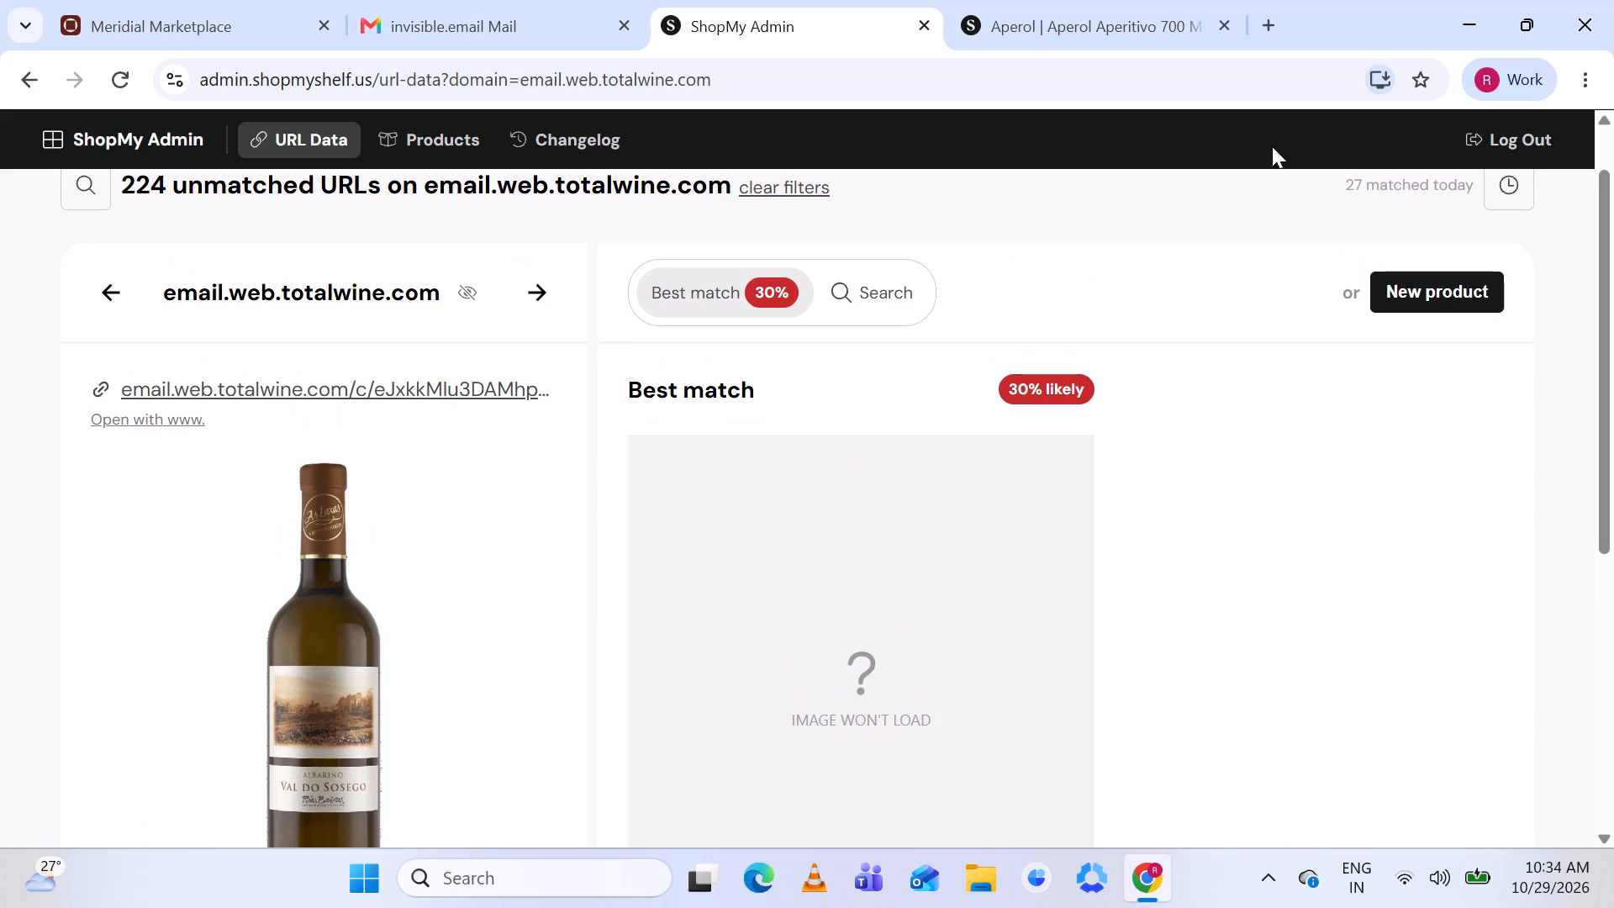
left_click(1403, 287)
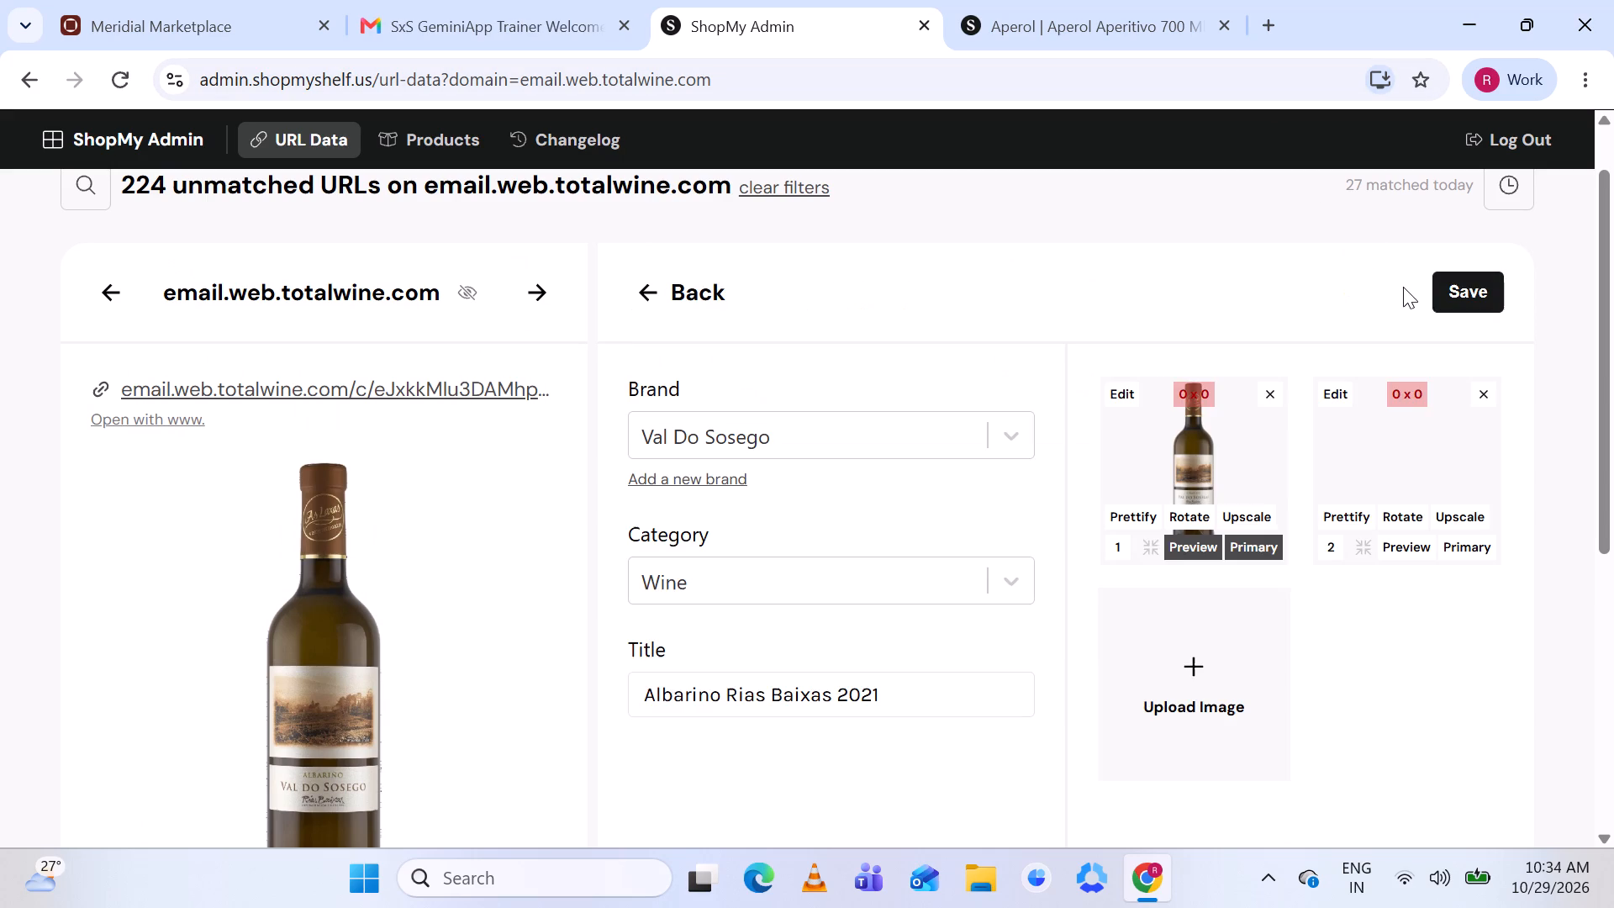
left_click(1221, 17)
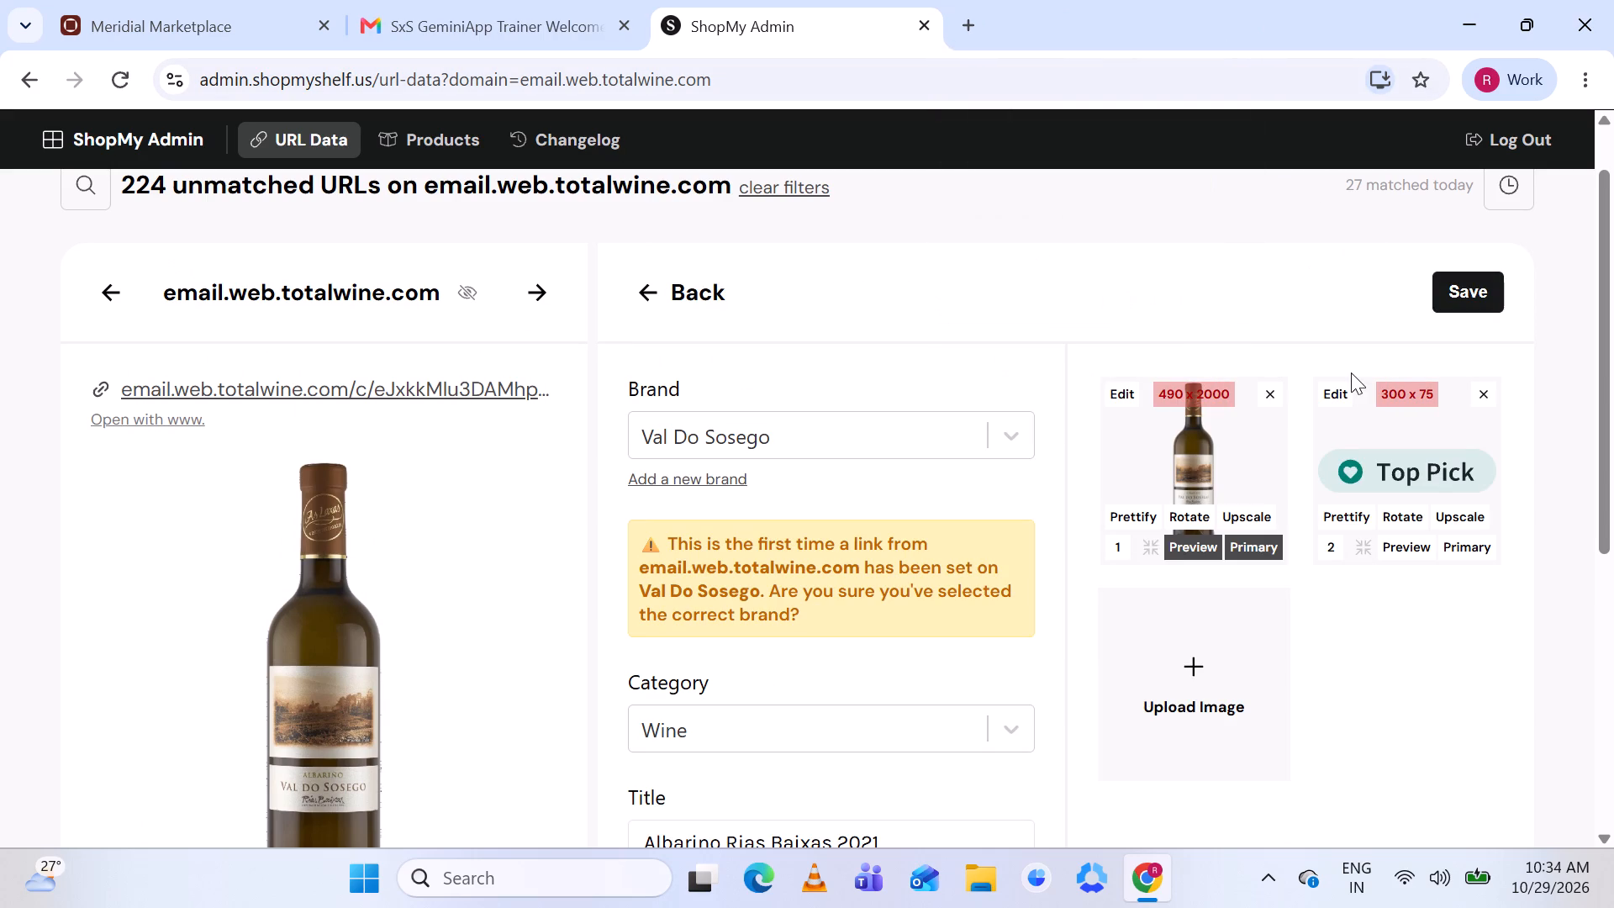
Remove the Top Pick badge image from the Val Do Sosego product and prettify its bottle image.
left_click(1480, 393)
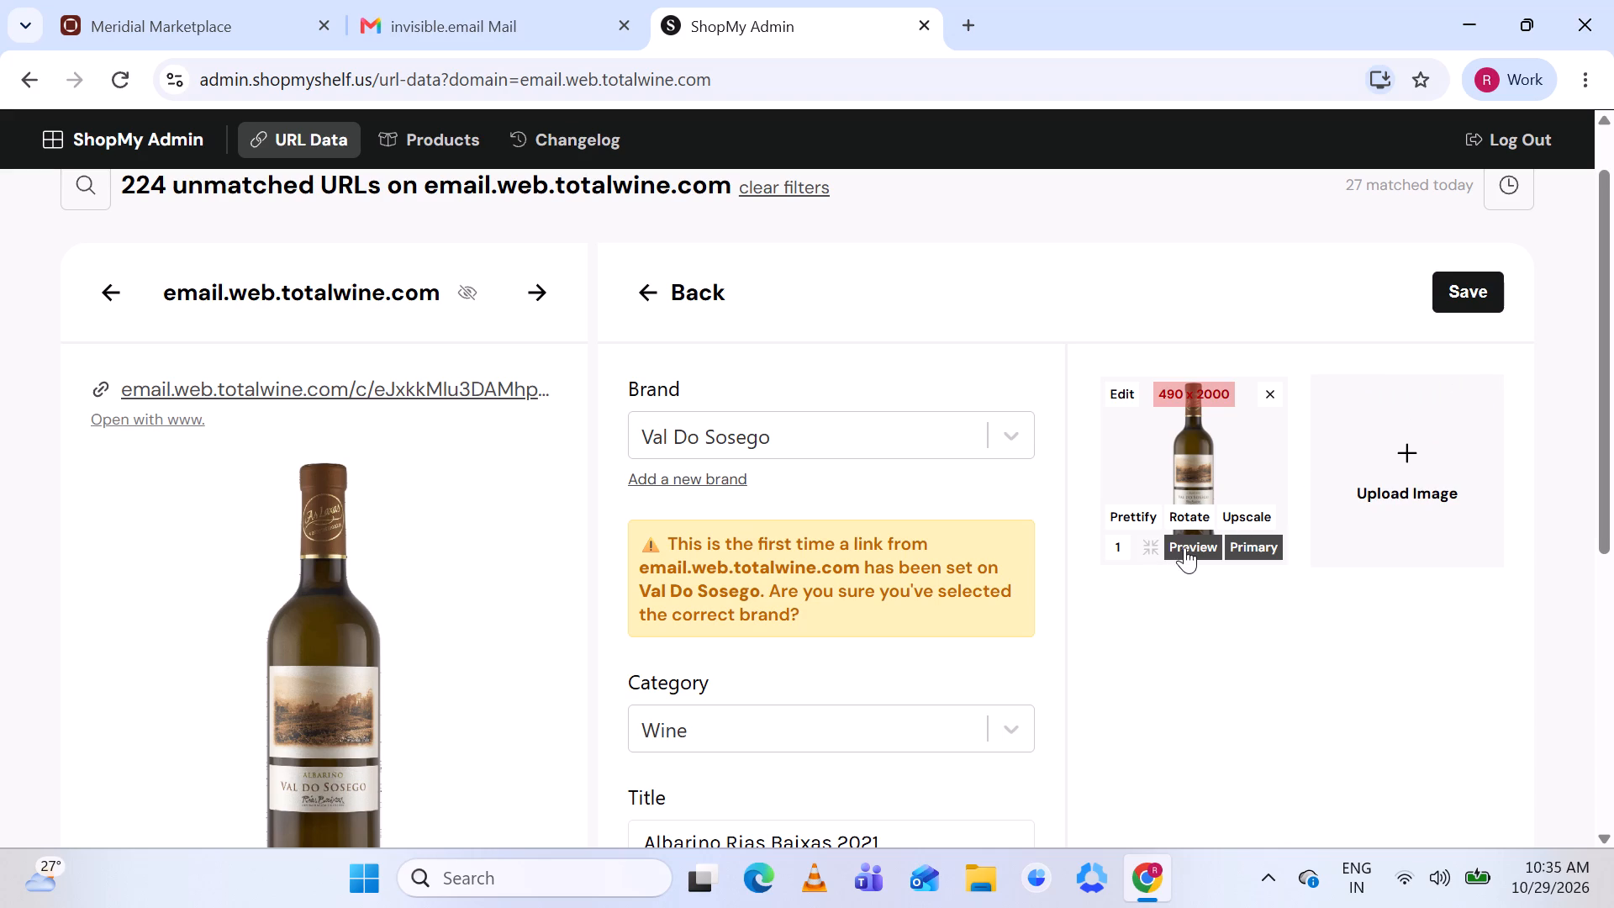
left_click(1141, 514)
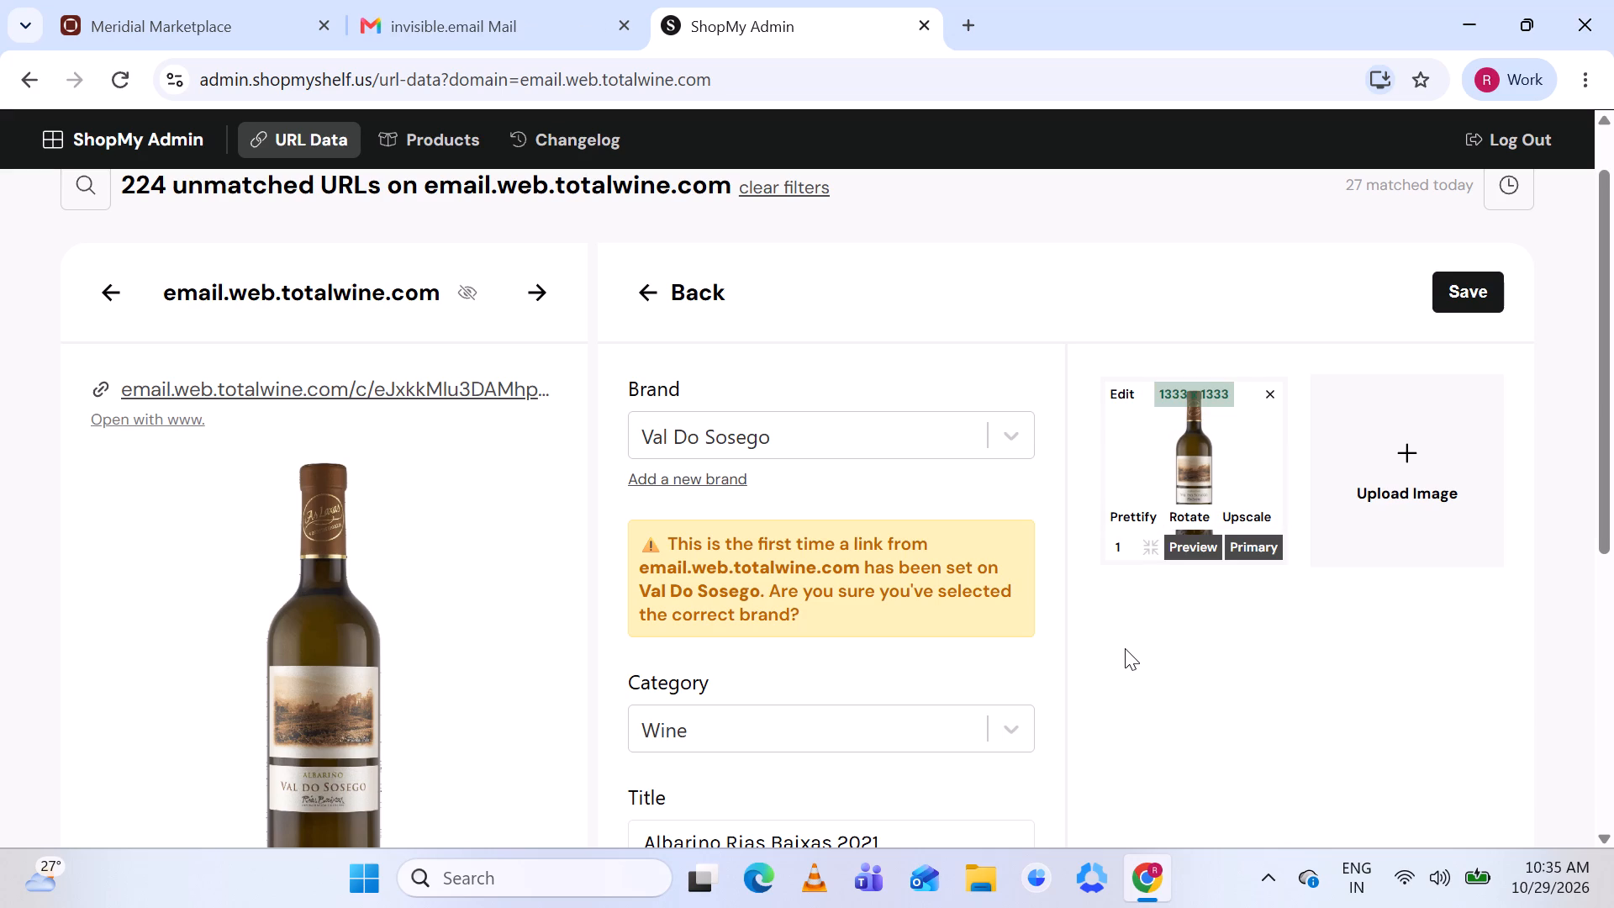
Check the prefilled details against the listing and save the product as Val Do Sosego, Wine, Albarino Rias Baixas 2021.
scroll(1125, 648, "down", 1)
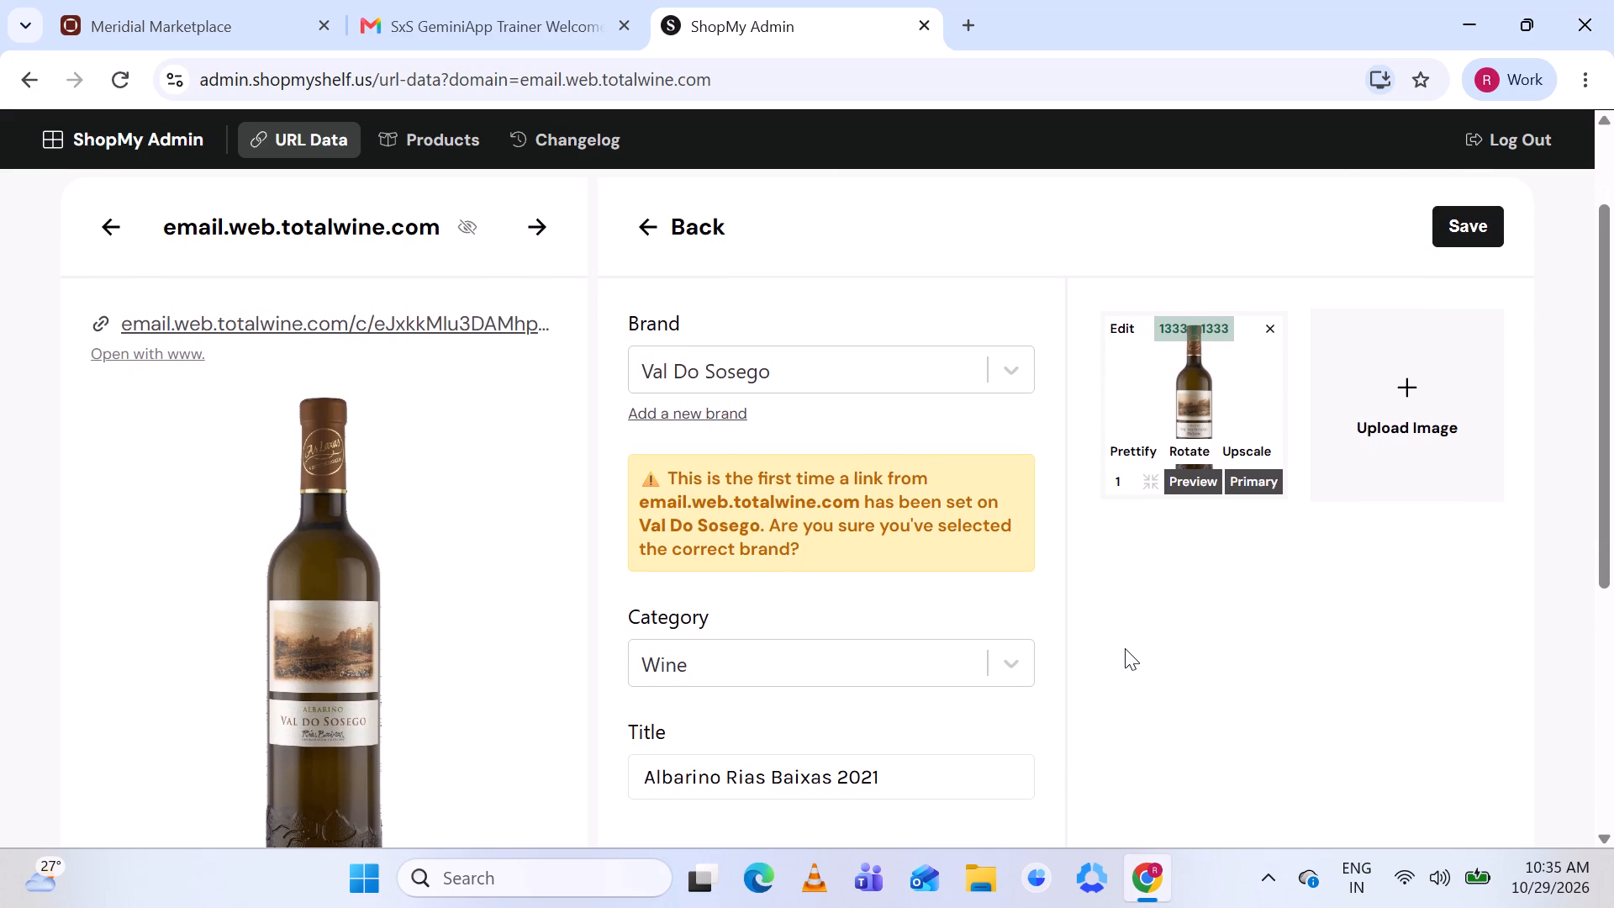
scroll(1125, 648, "down", 2)
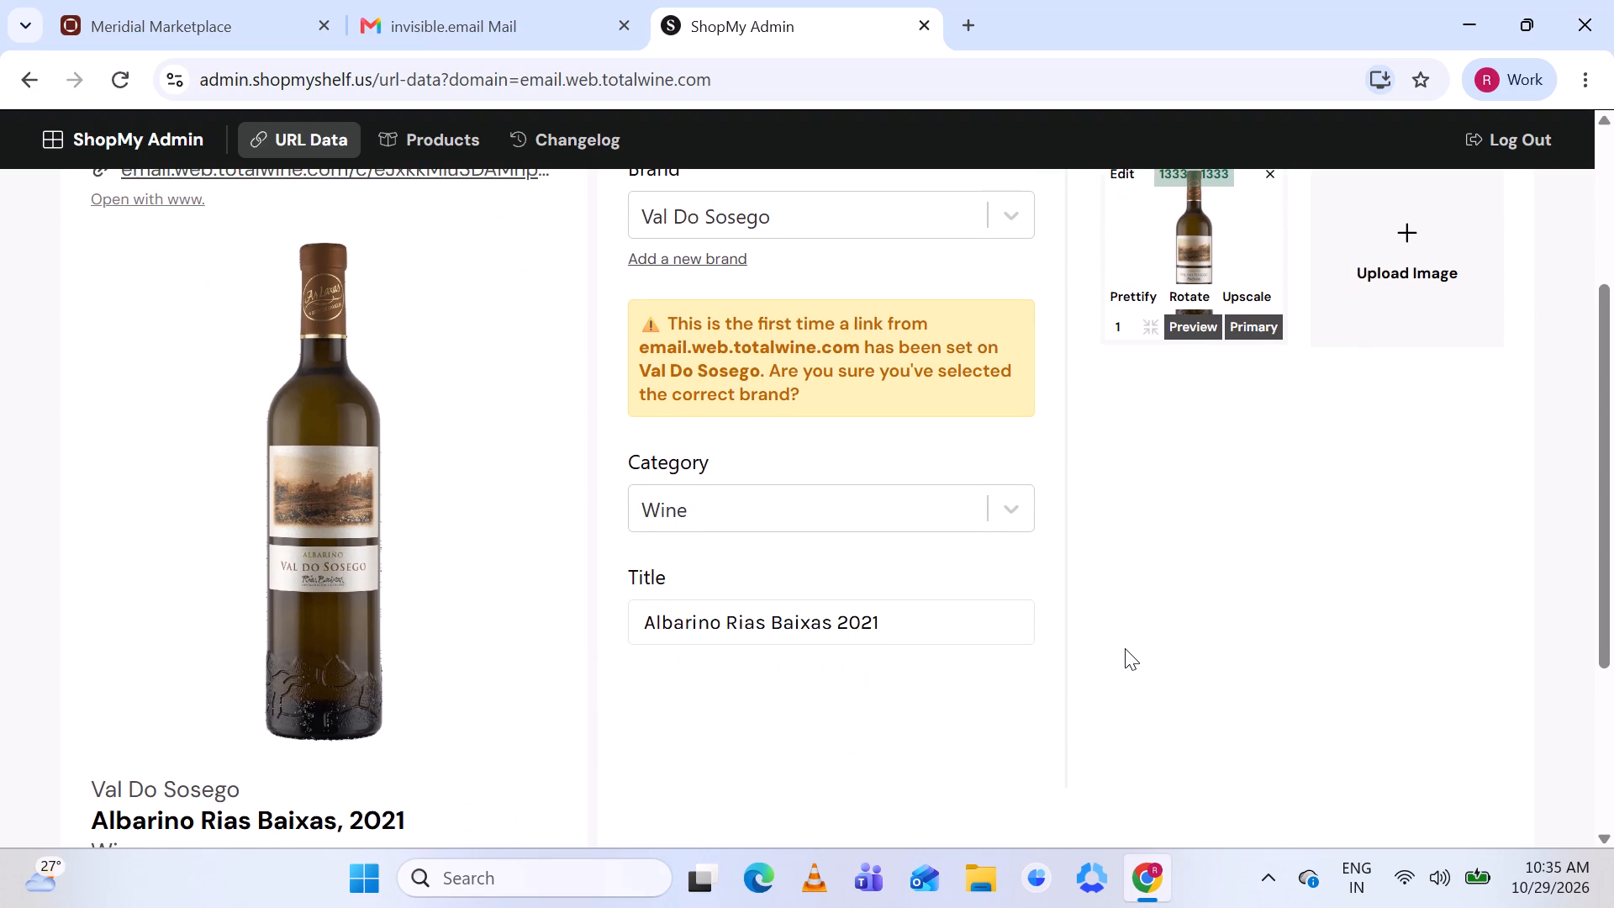
scroll(1125, 648, "down", 1)
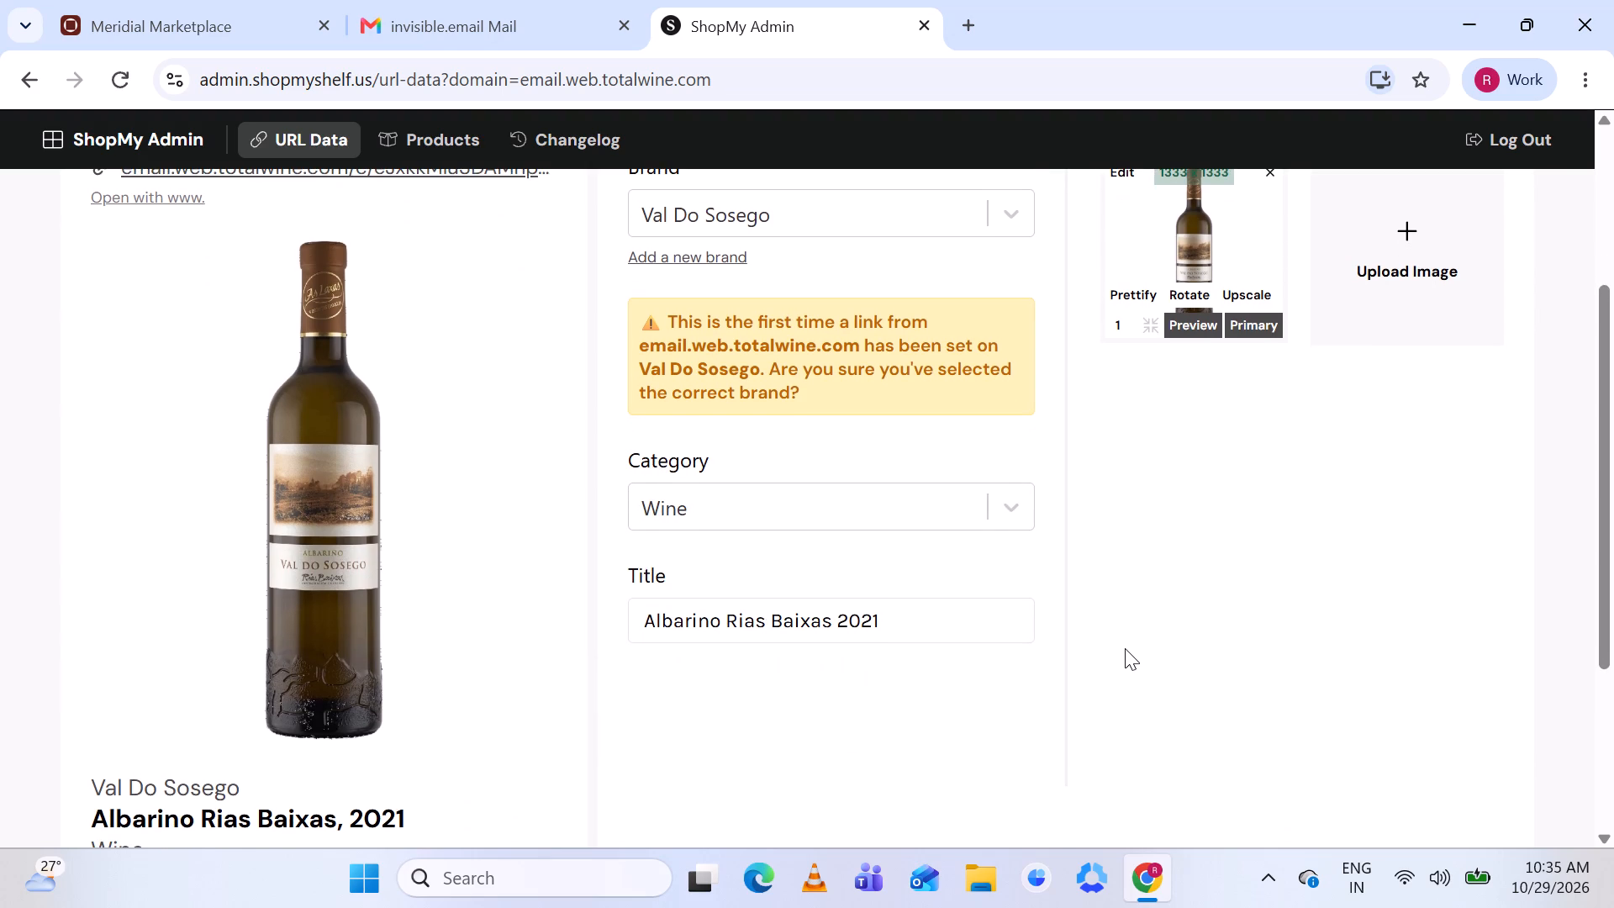
scroll(1125, 648, "down", 1)
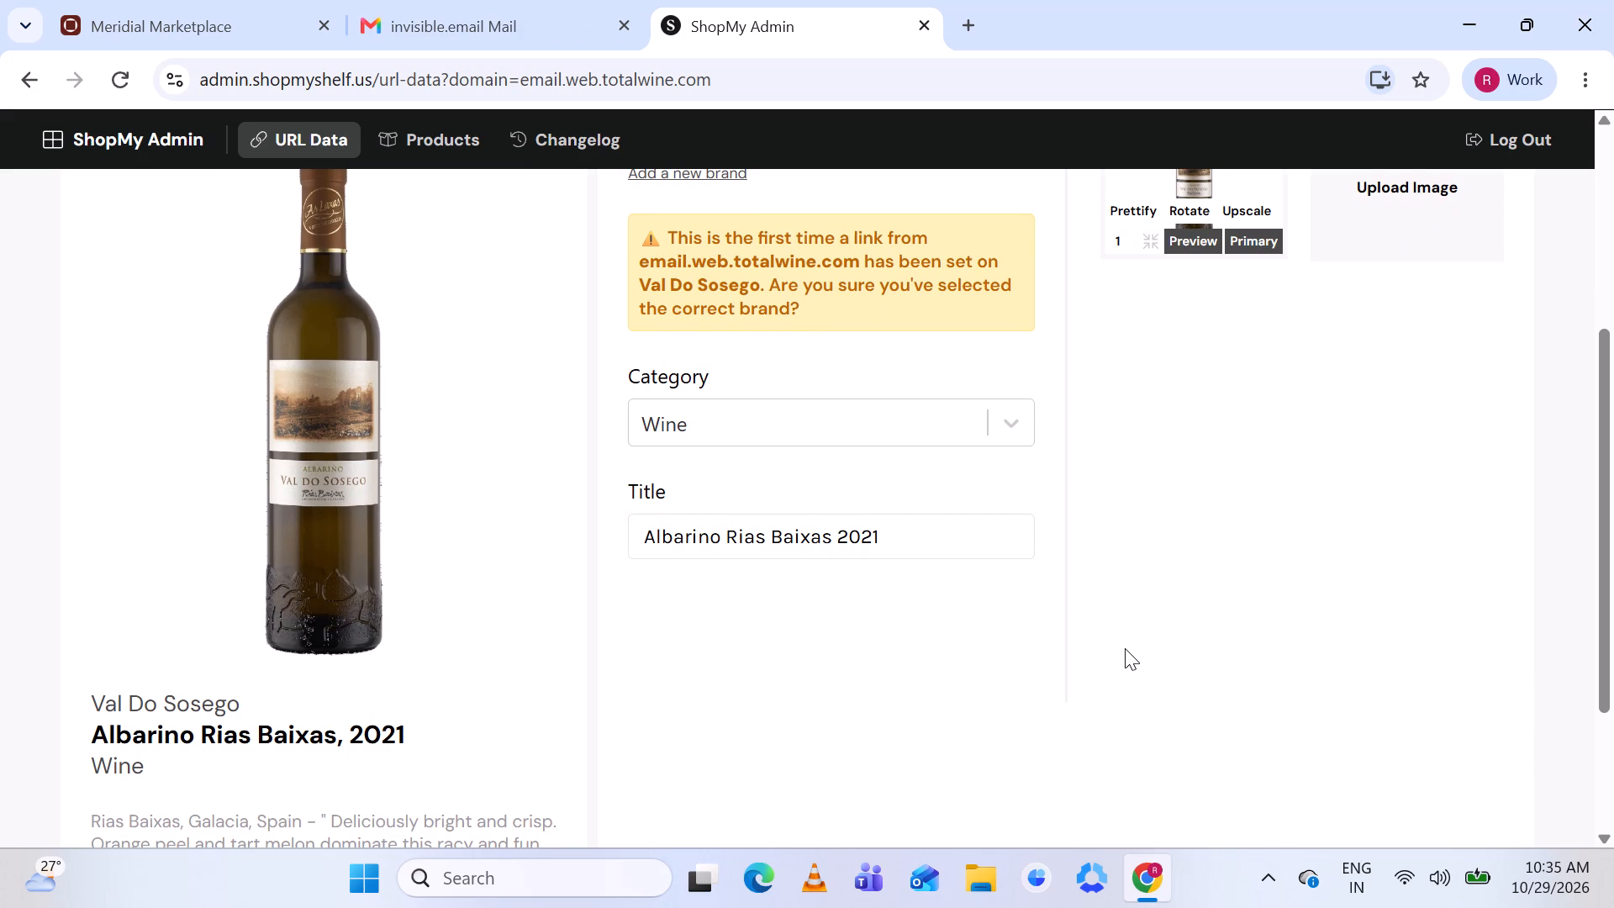
scroll(1125, 648, "up", 1)
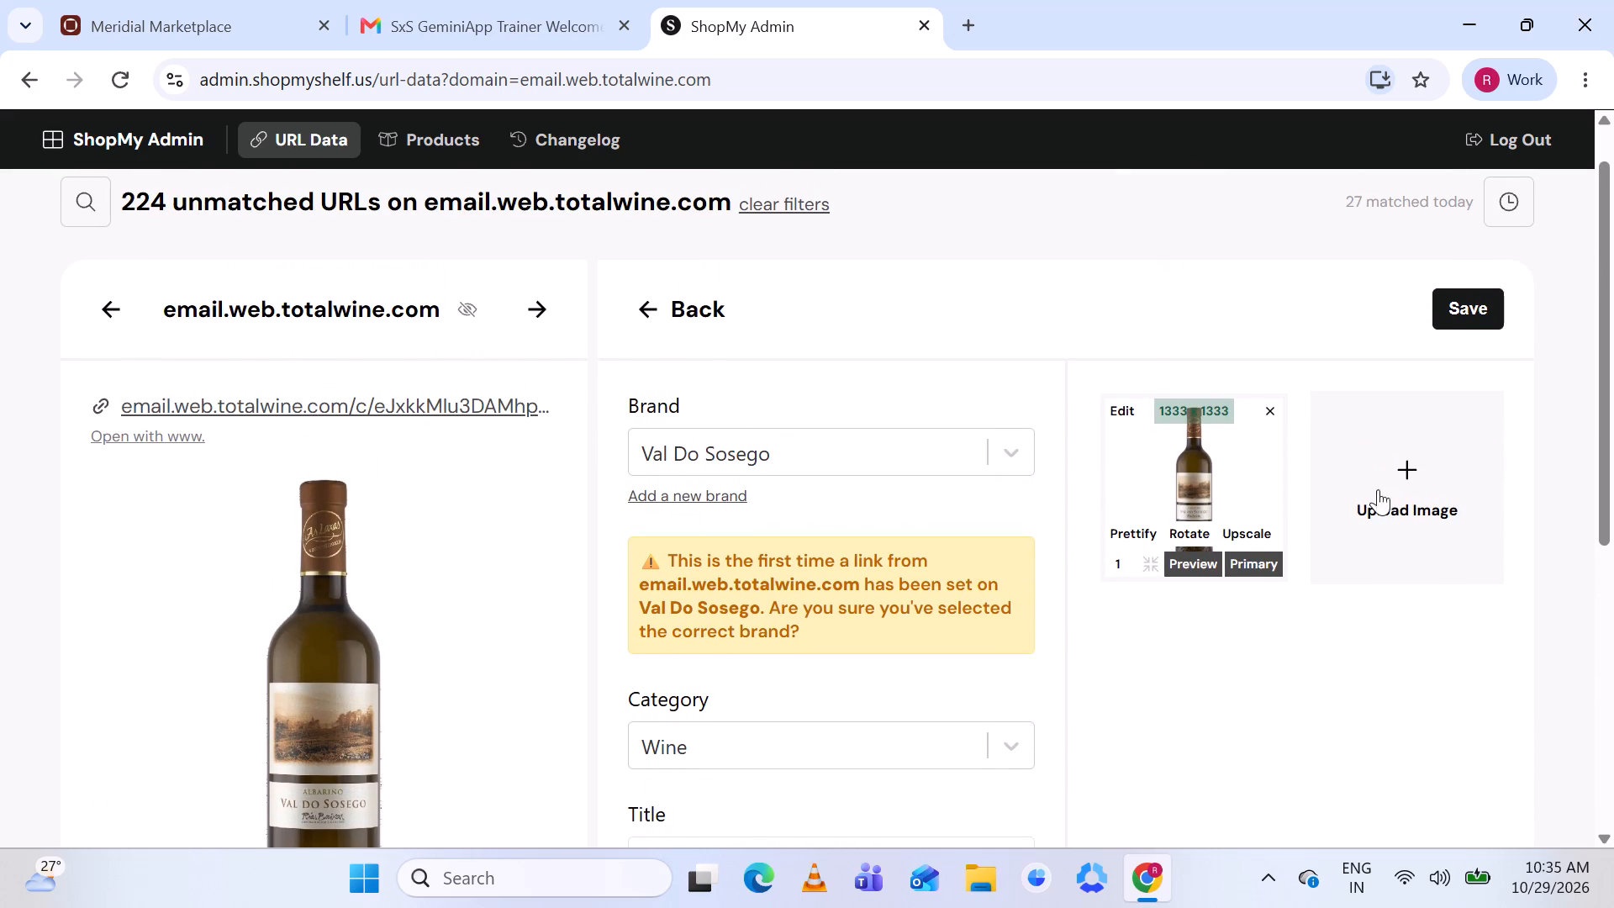
left_click(1466, 310)
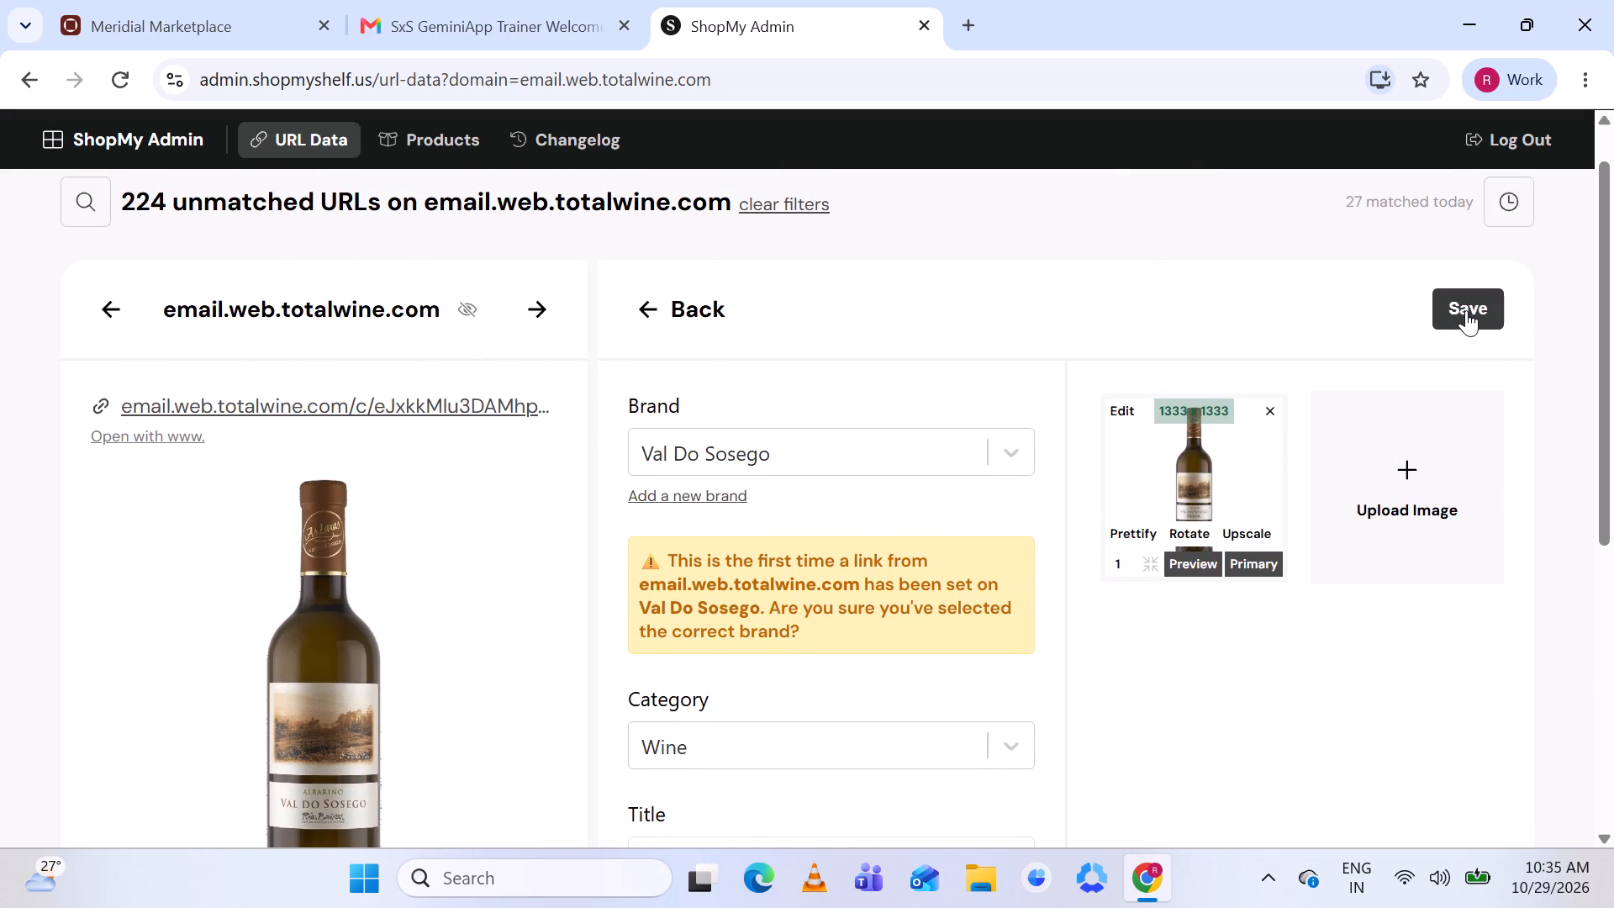
scroll(1321, 505, "down", 2)
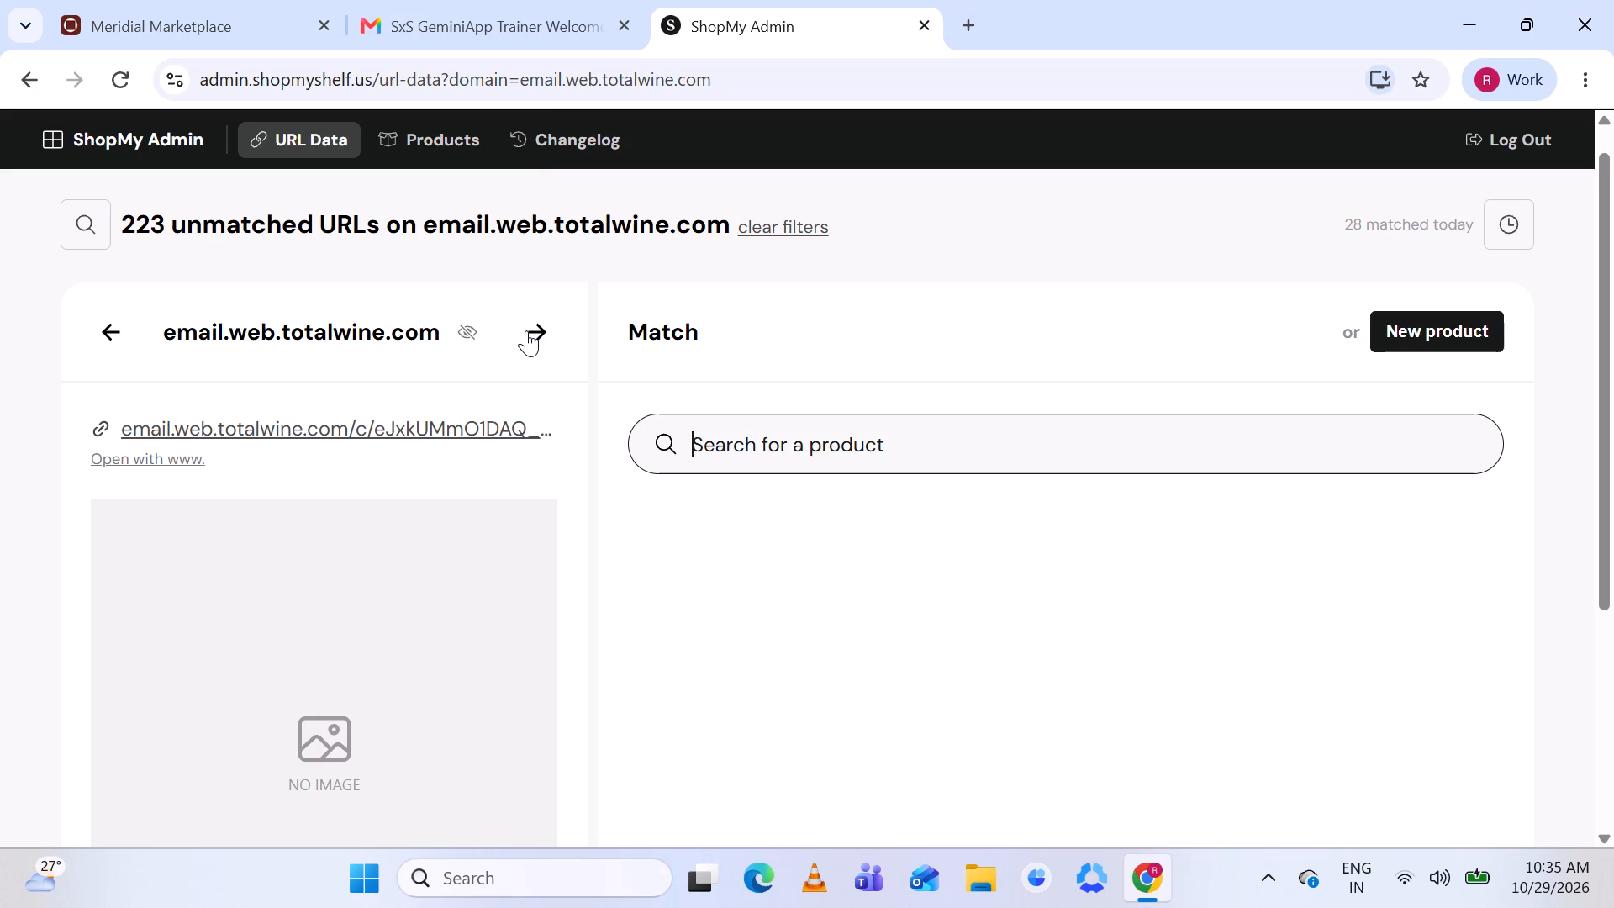
Skip the unmatched listing that has no image.
left_click(526, 330)
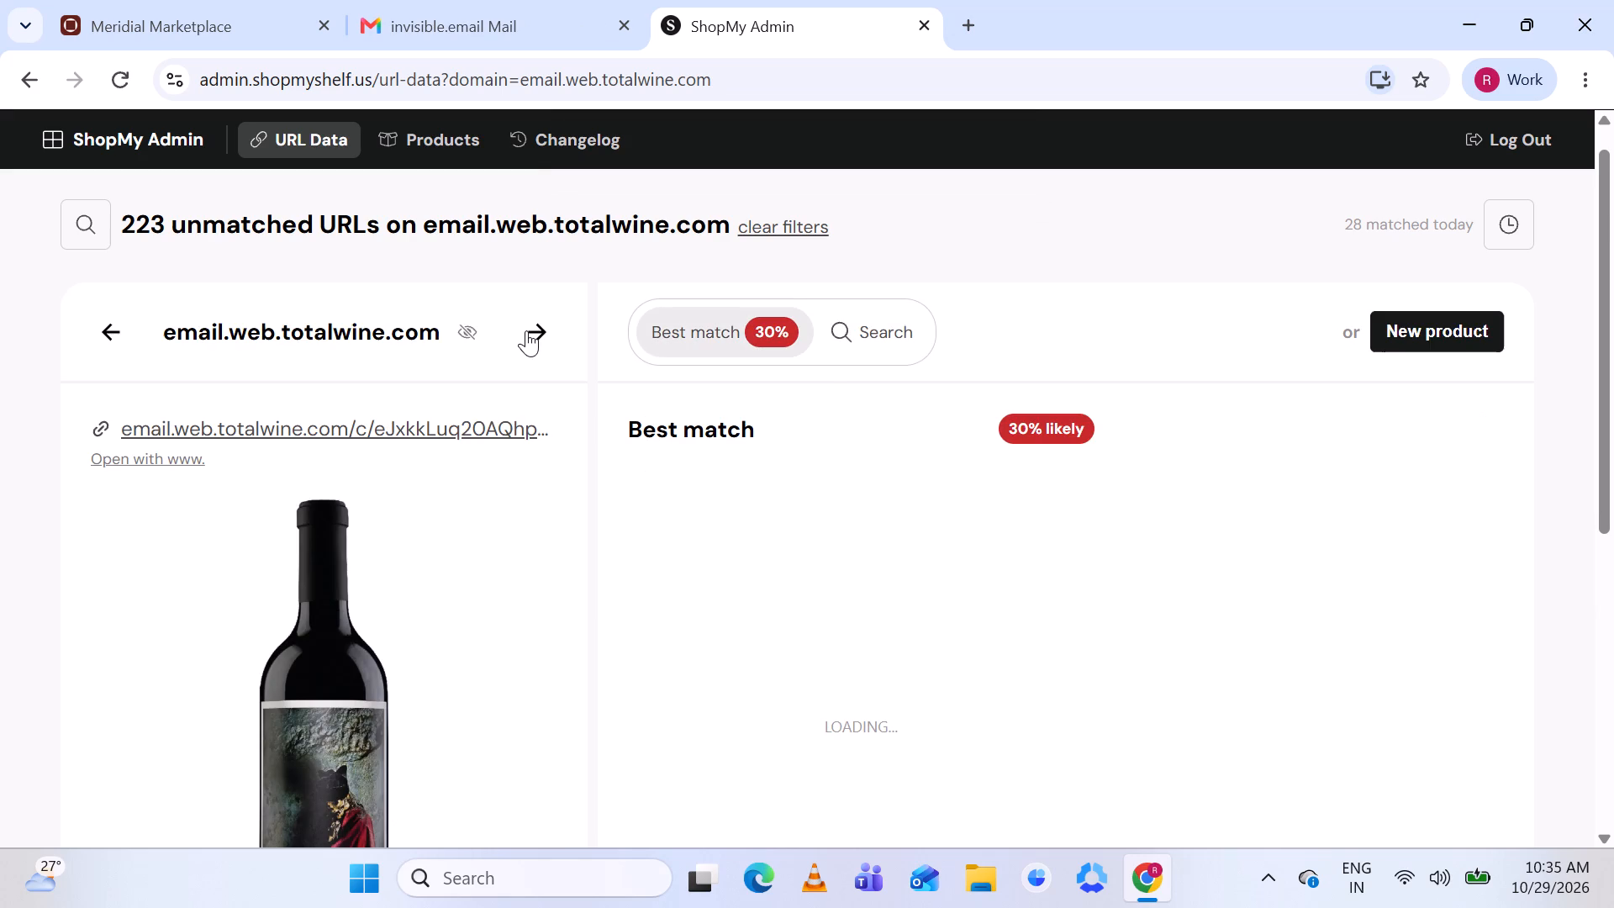
View the suggested match 8 Years in the Desert, 2023 and compare it with the Orin Swift Cabernet Sauvignon Palermo listing.
scroll(829, 528, "down", 2)
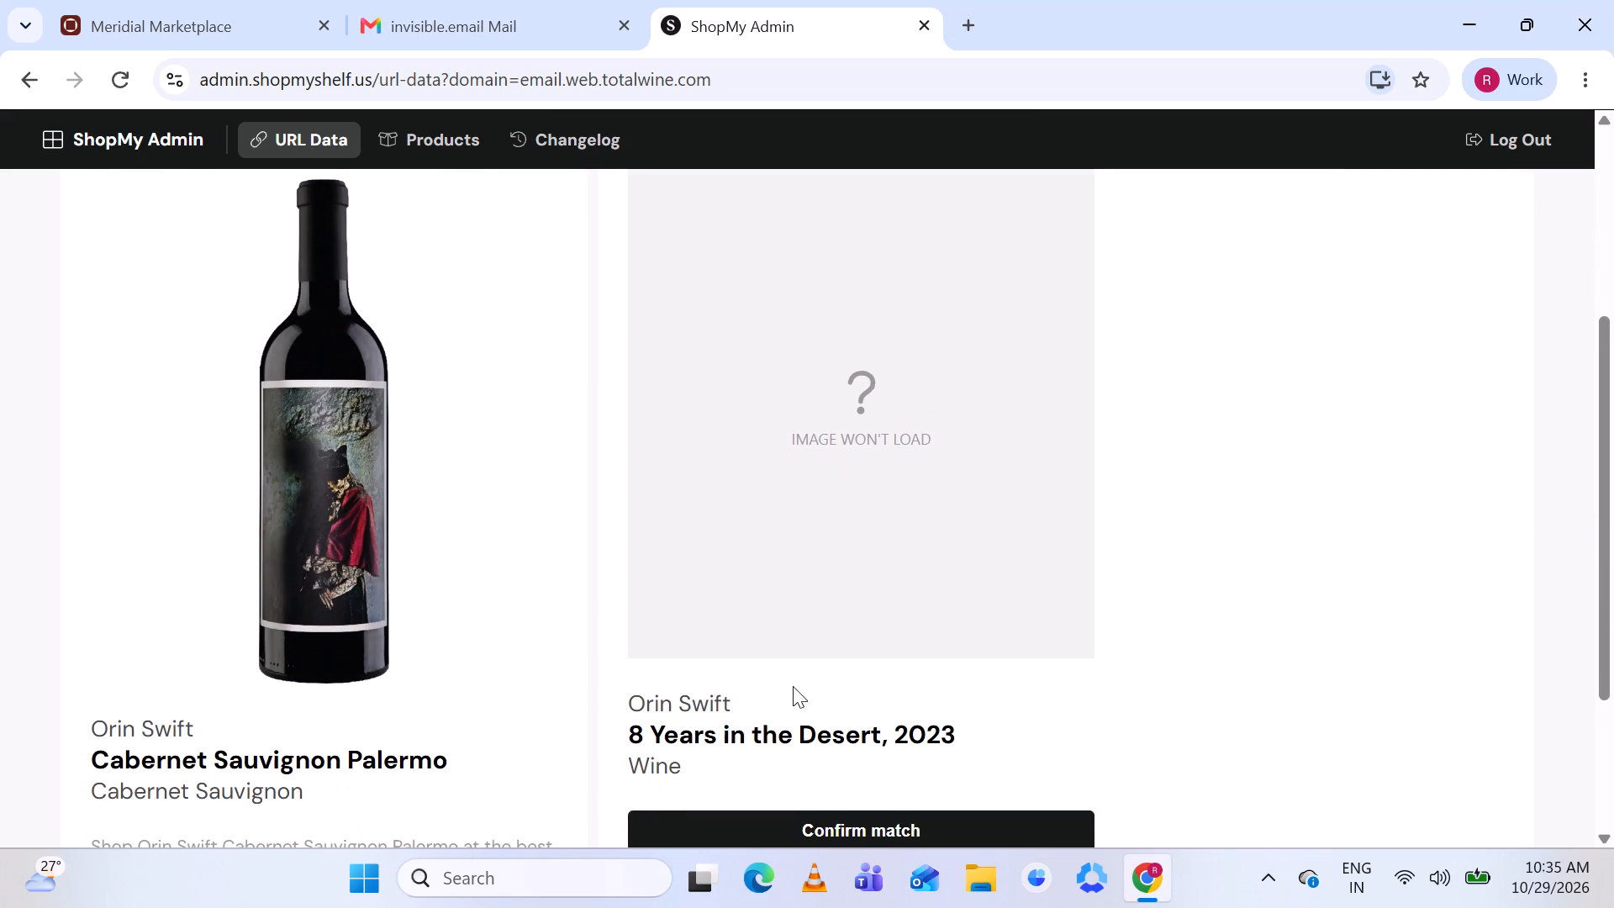
left_click(798, 732)
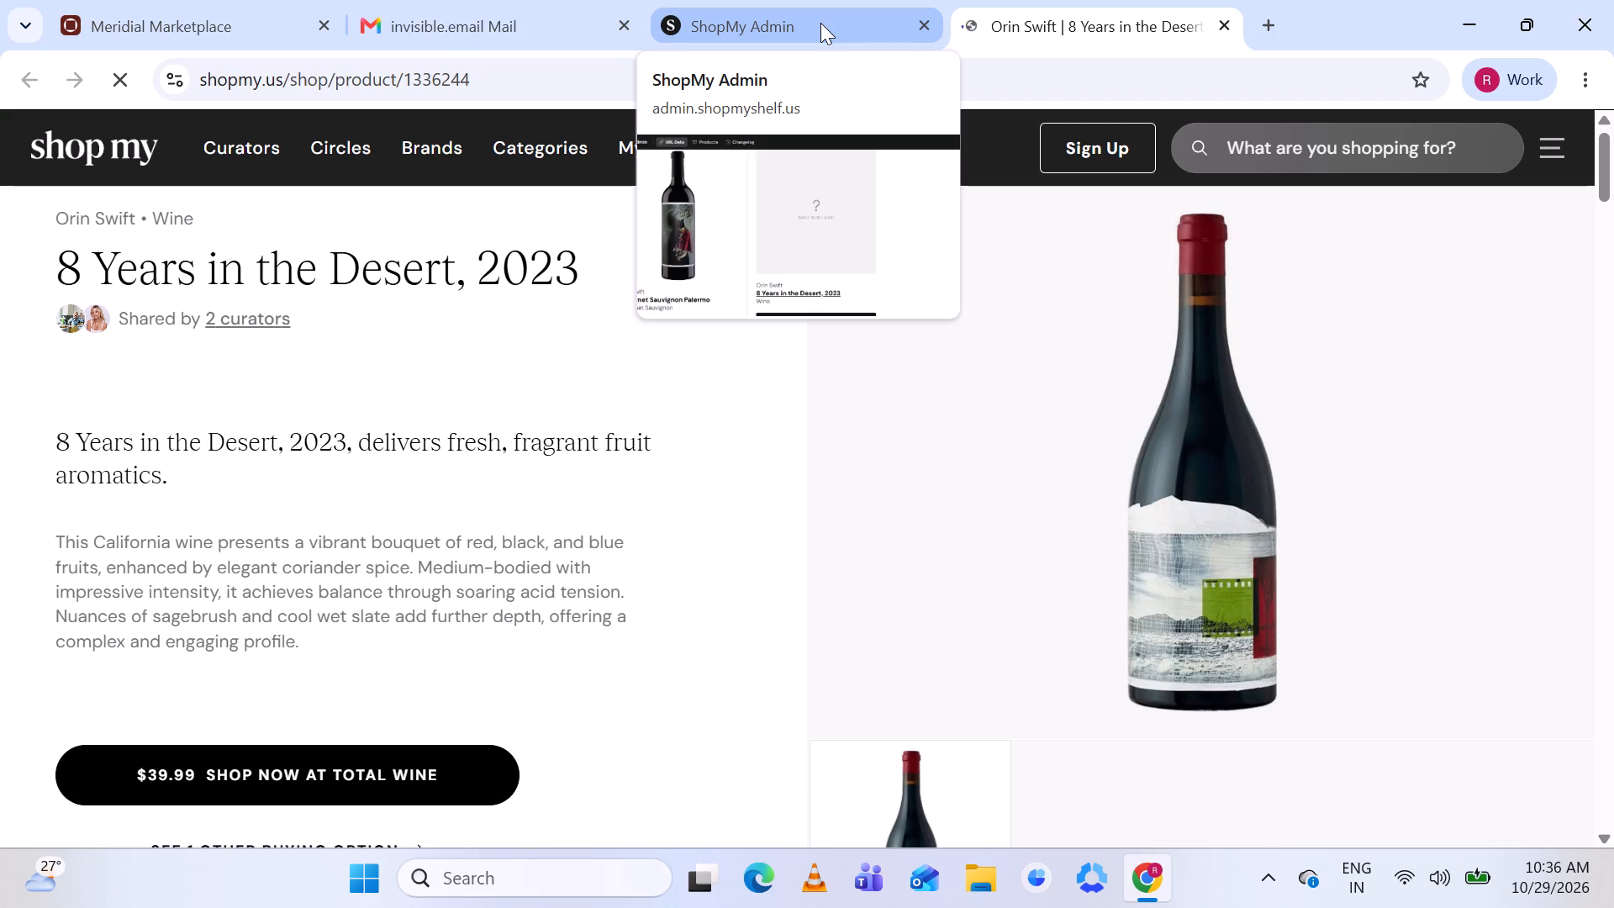
left_click(820, 23)
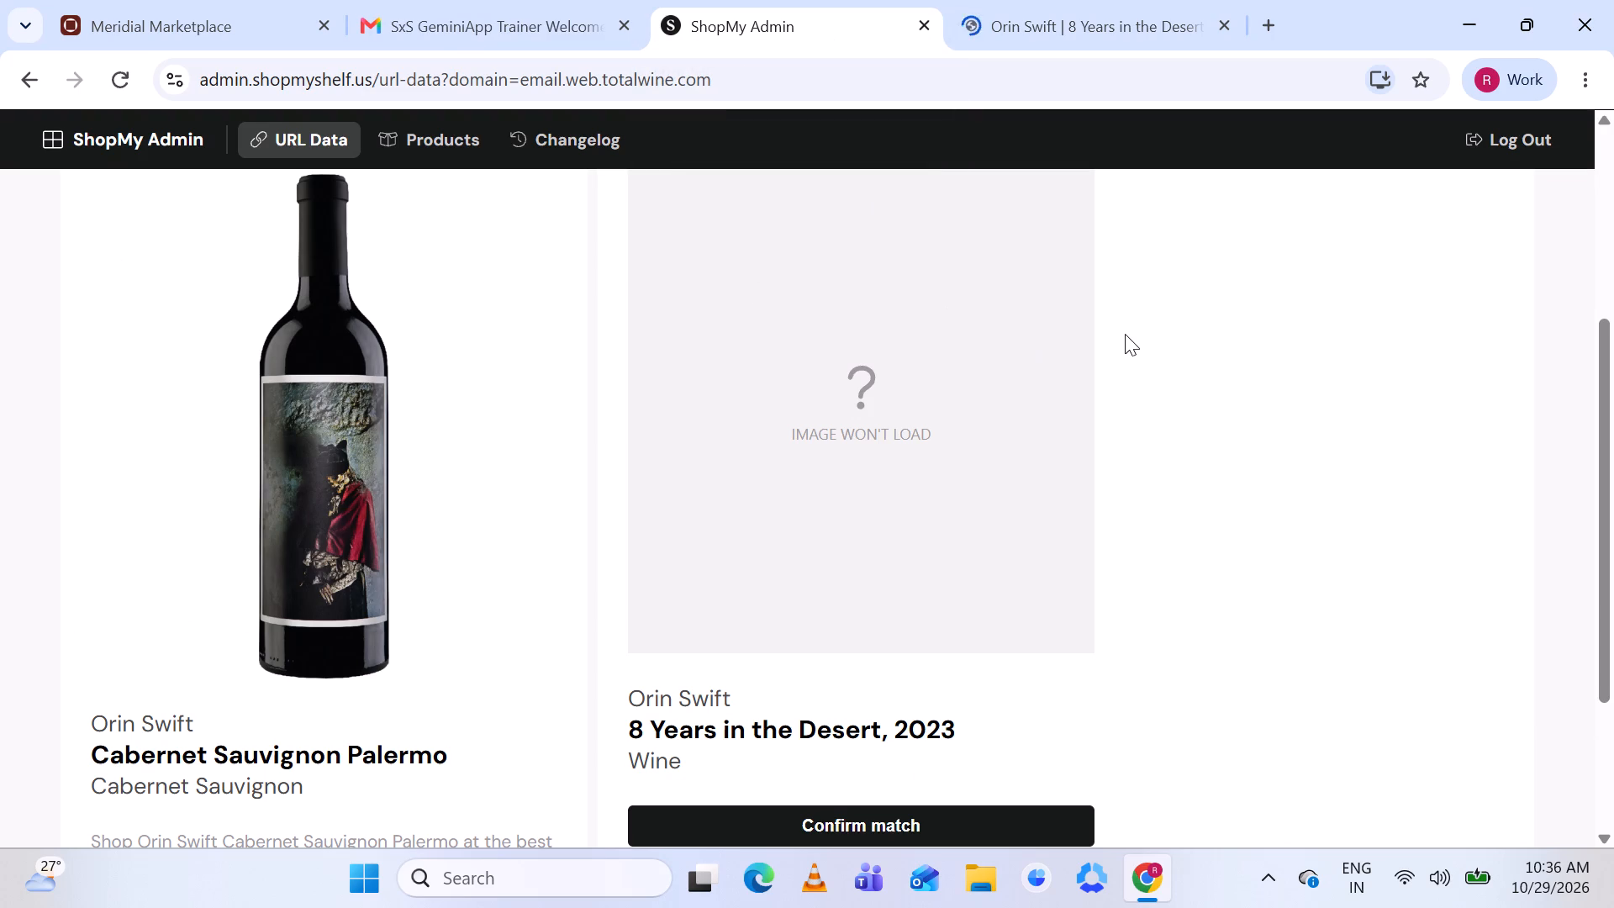
Save a new product with a prettified bottle image, brand Orin Swift, category Wine and title Cabernet Sauvignon Palermo.
scroll(1125, 334, "up", 1)
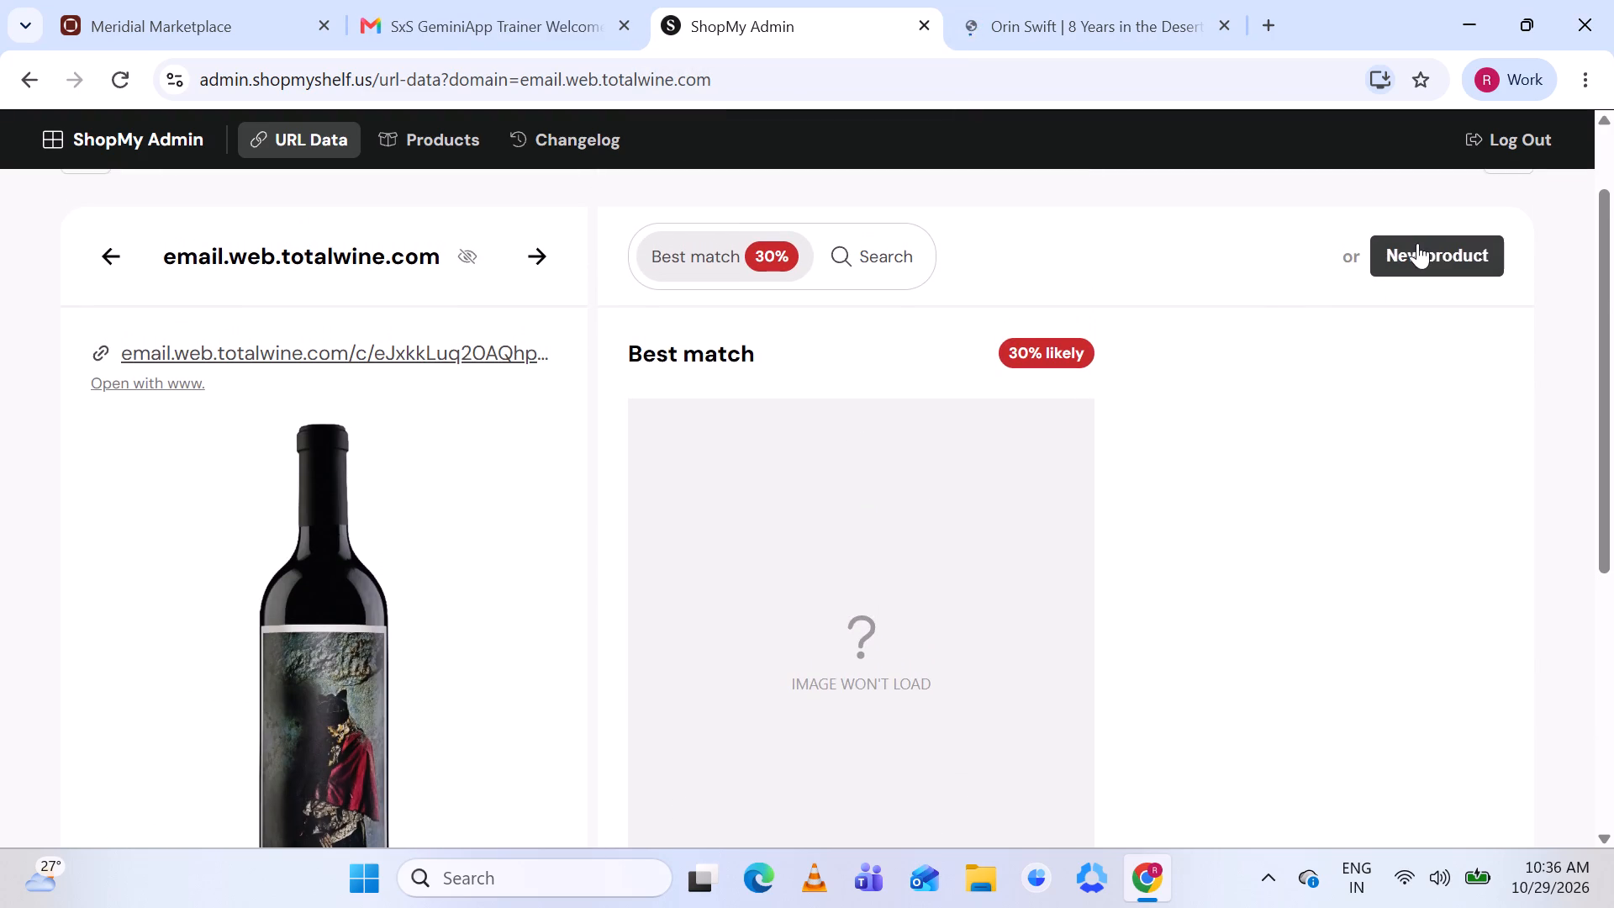
left_click(1416, 248)
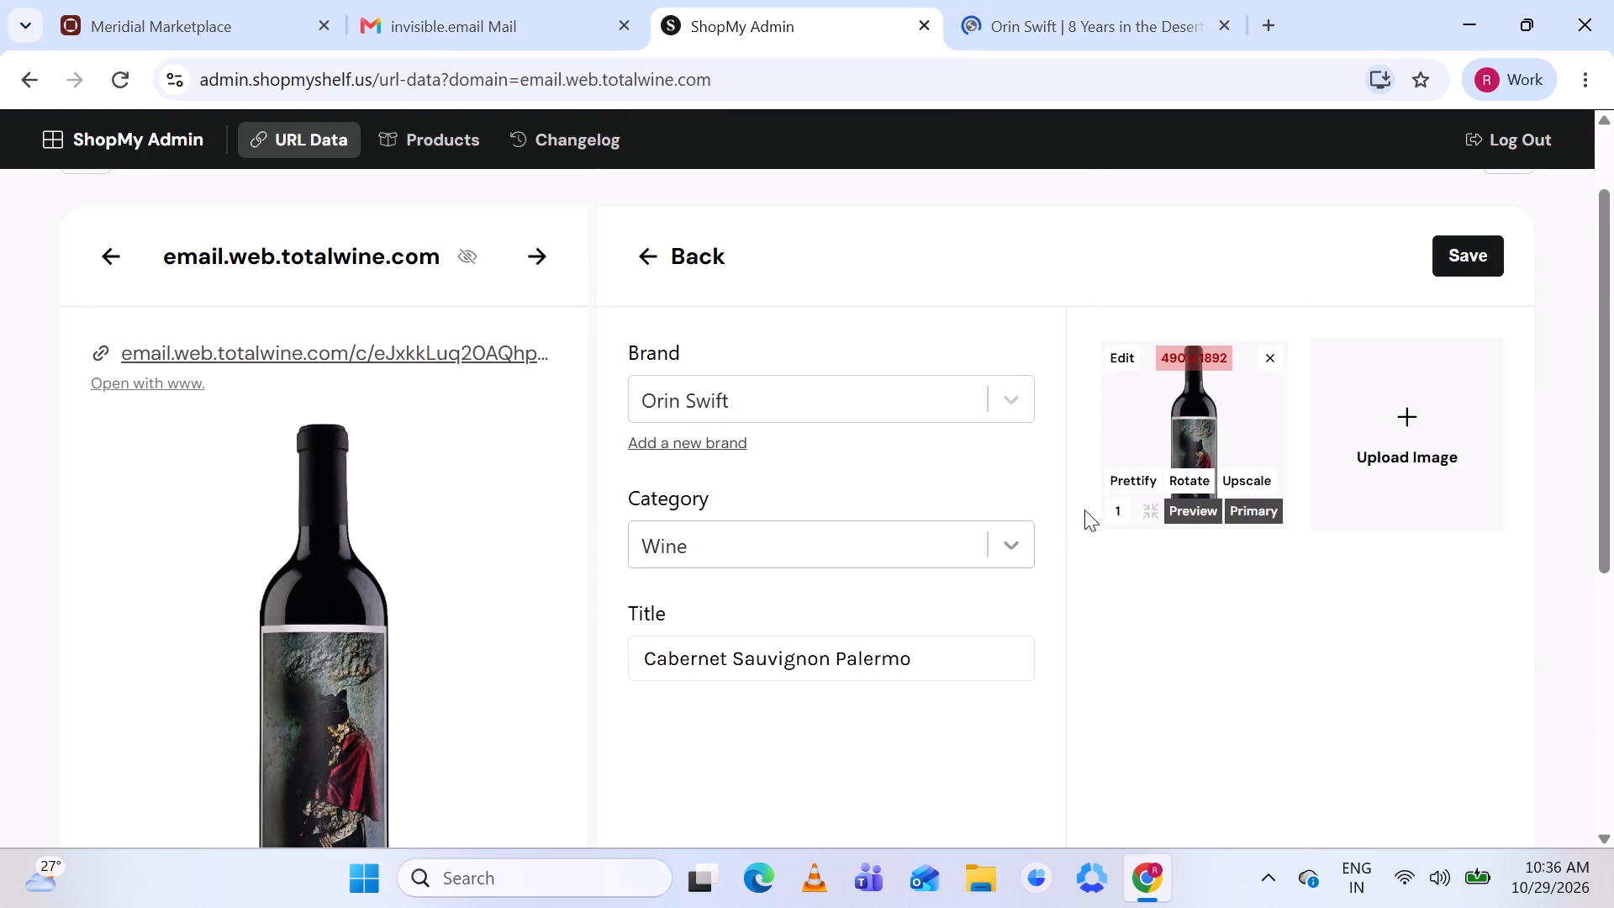
left_click(1123, 478)
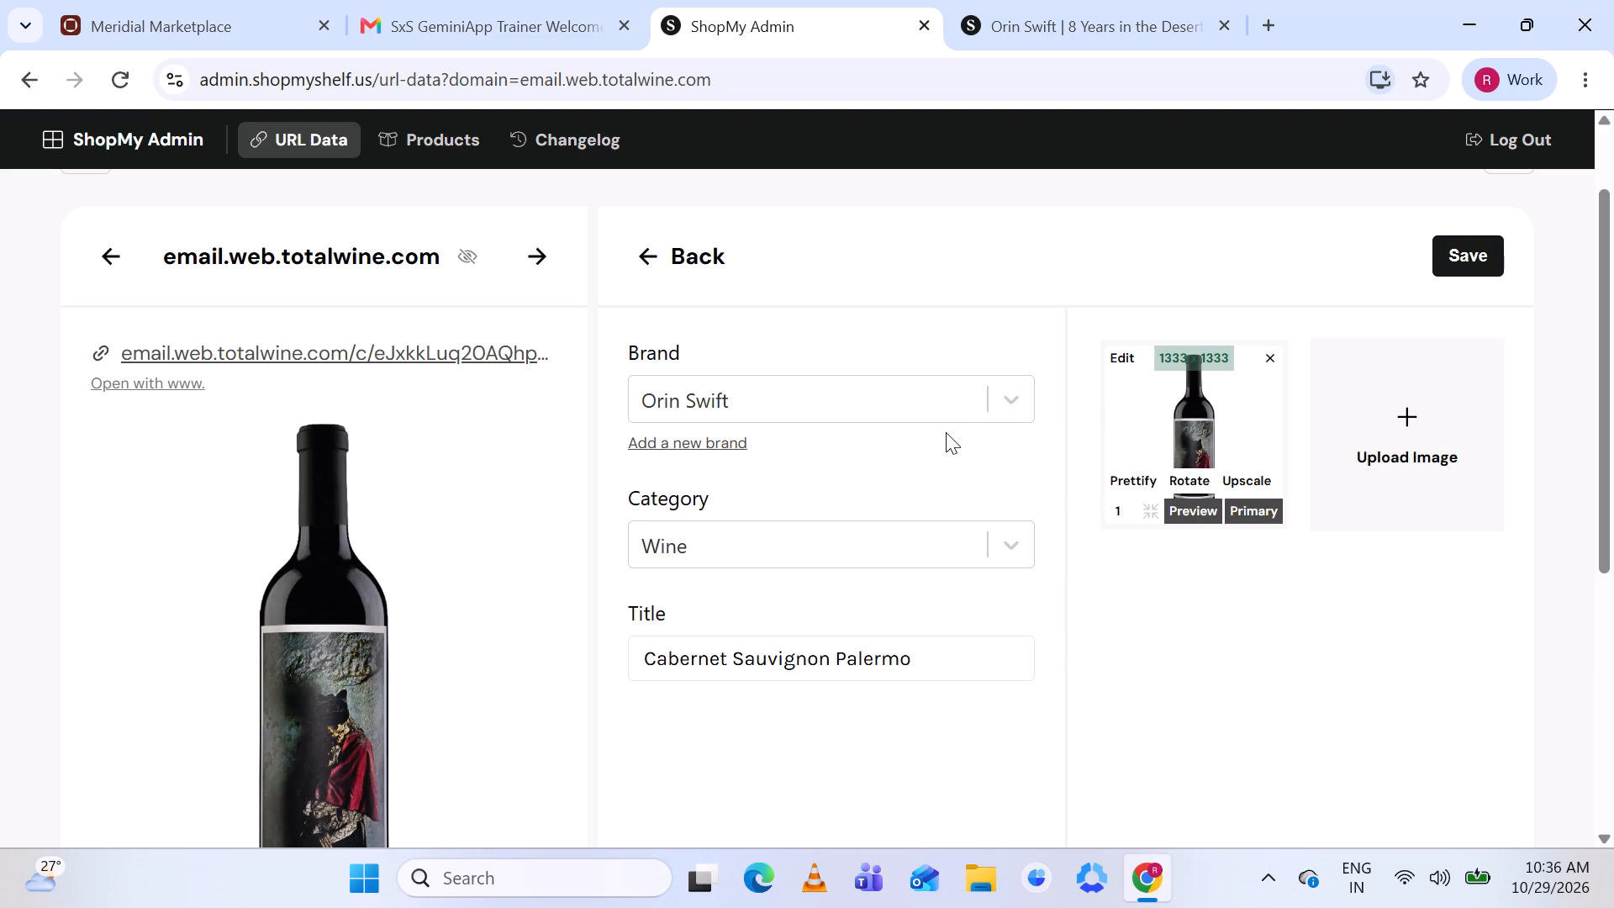
scroll(946, 432, "down", 3)
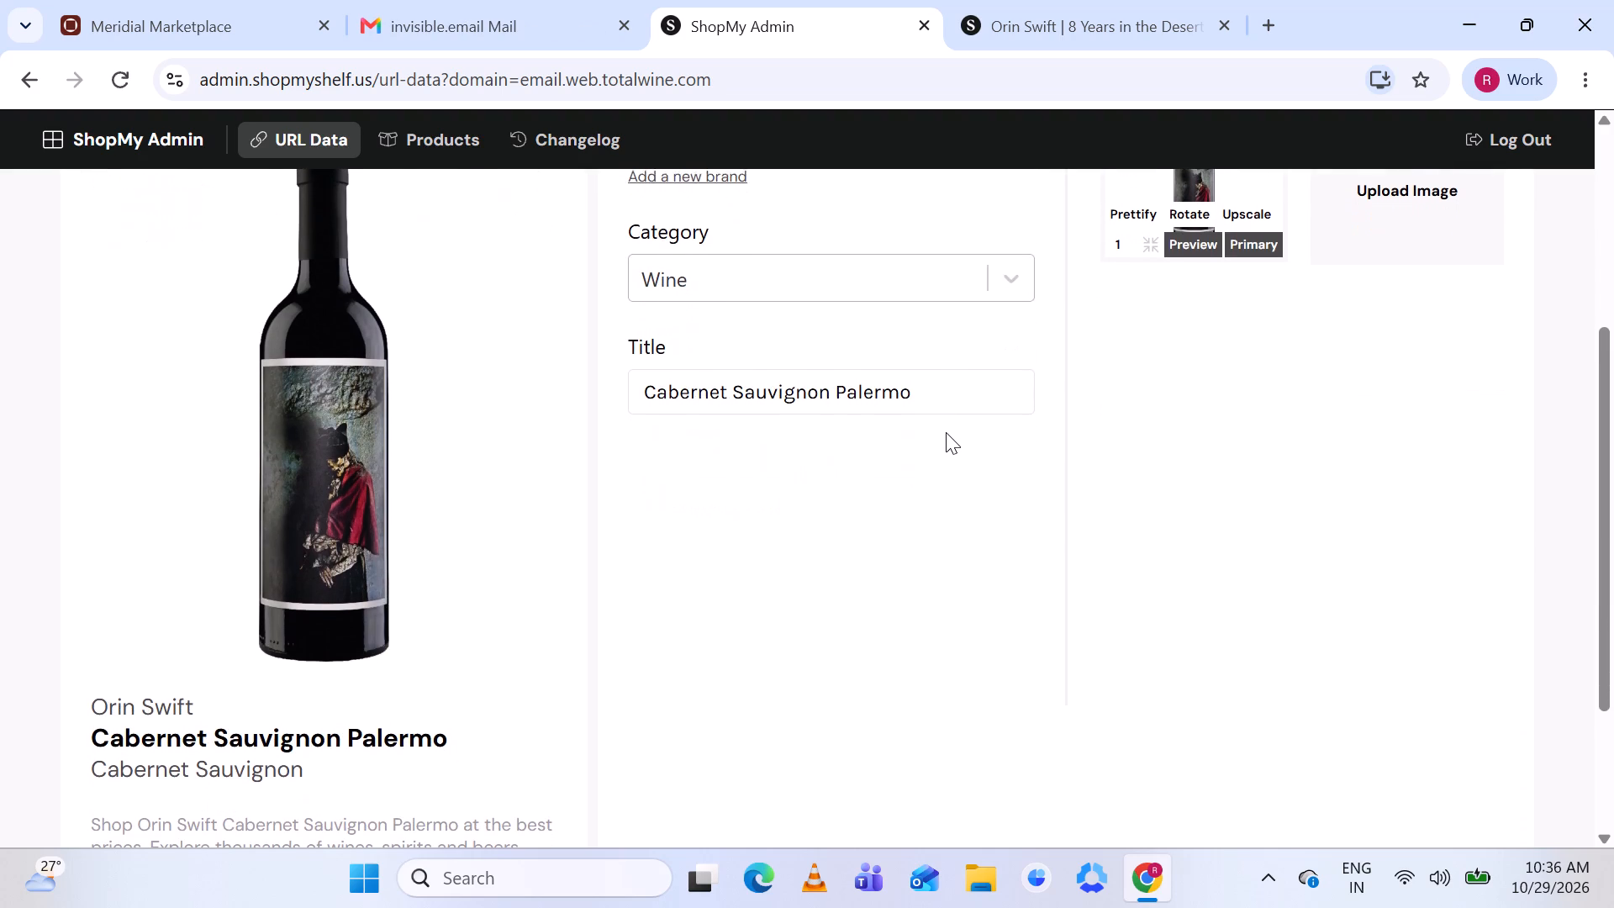
scroll(946, 432, "up", 1)
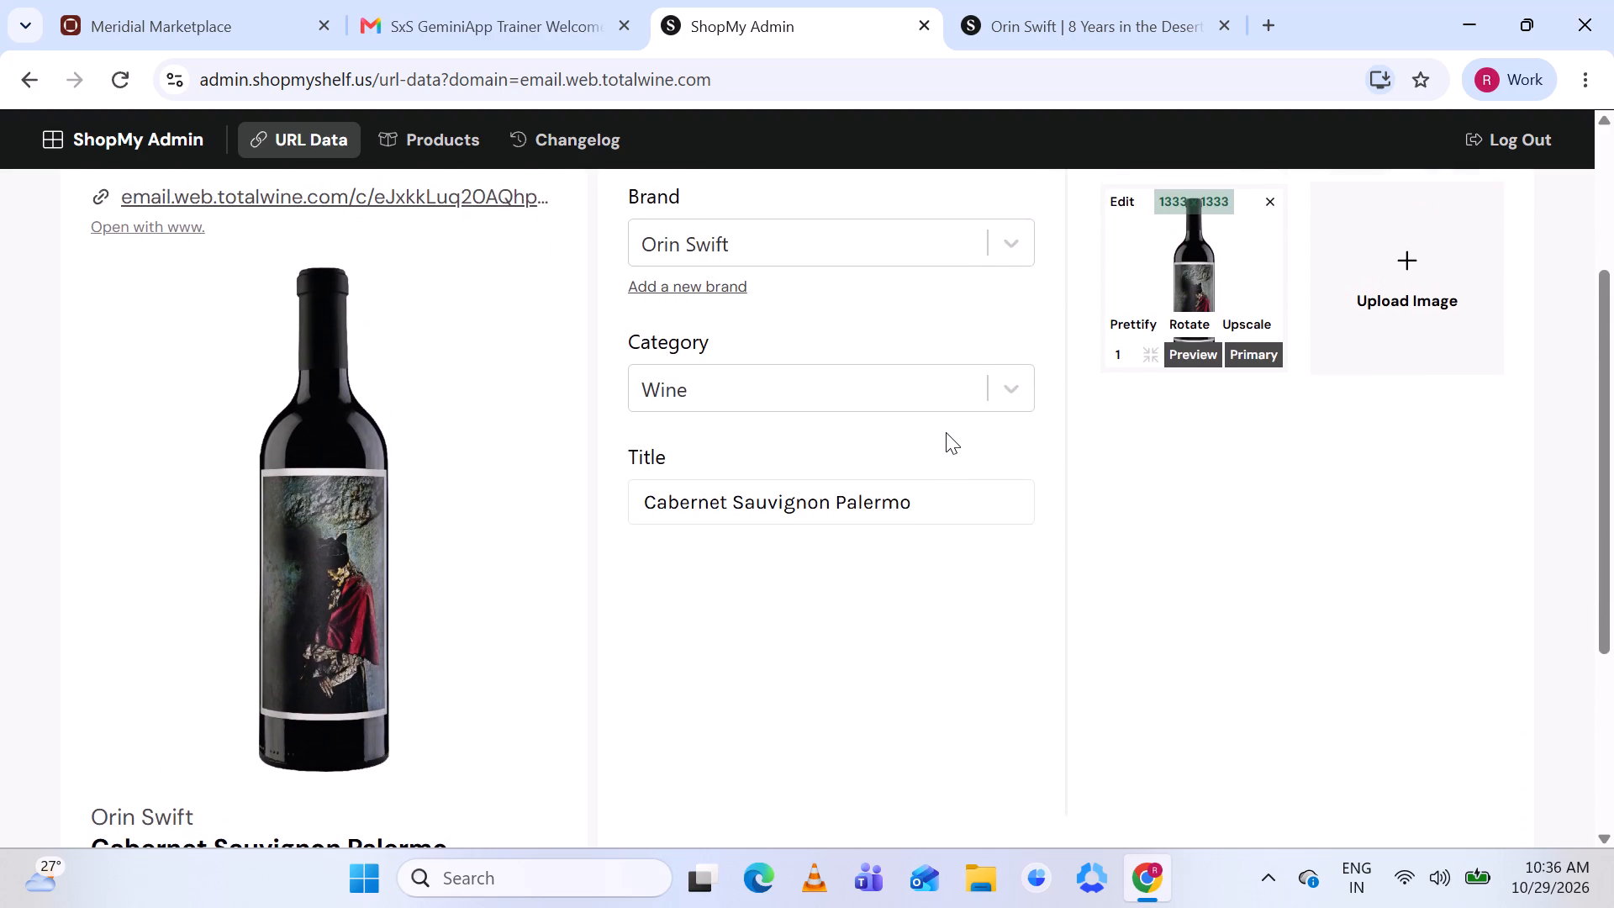
scroll(946, 432, "up", 2)
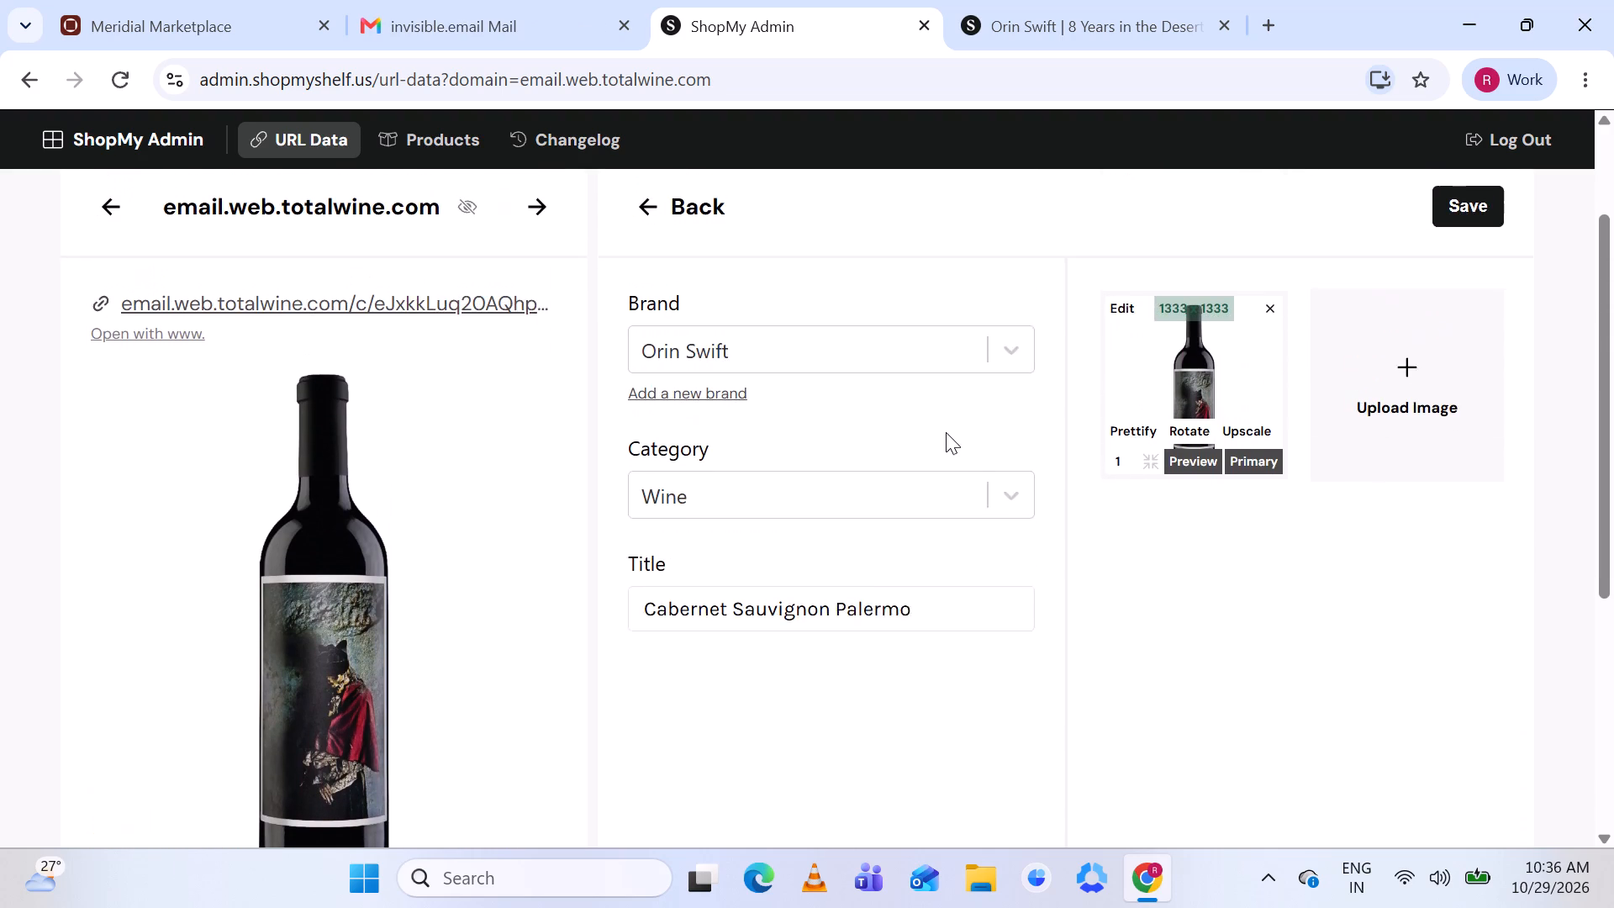
left_click(1457, 231)
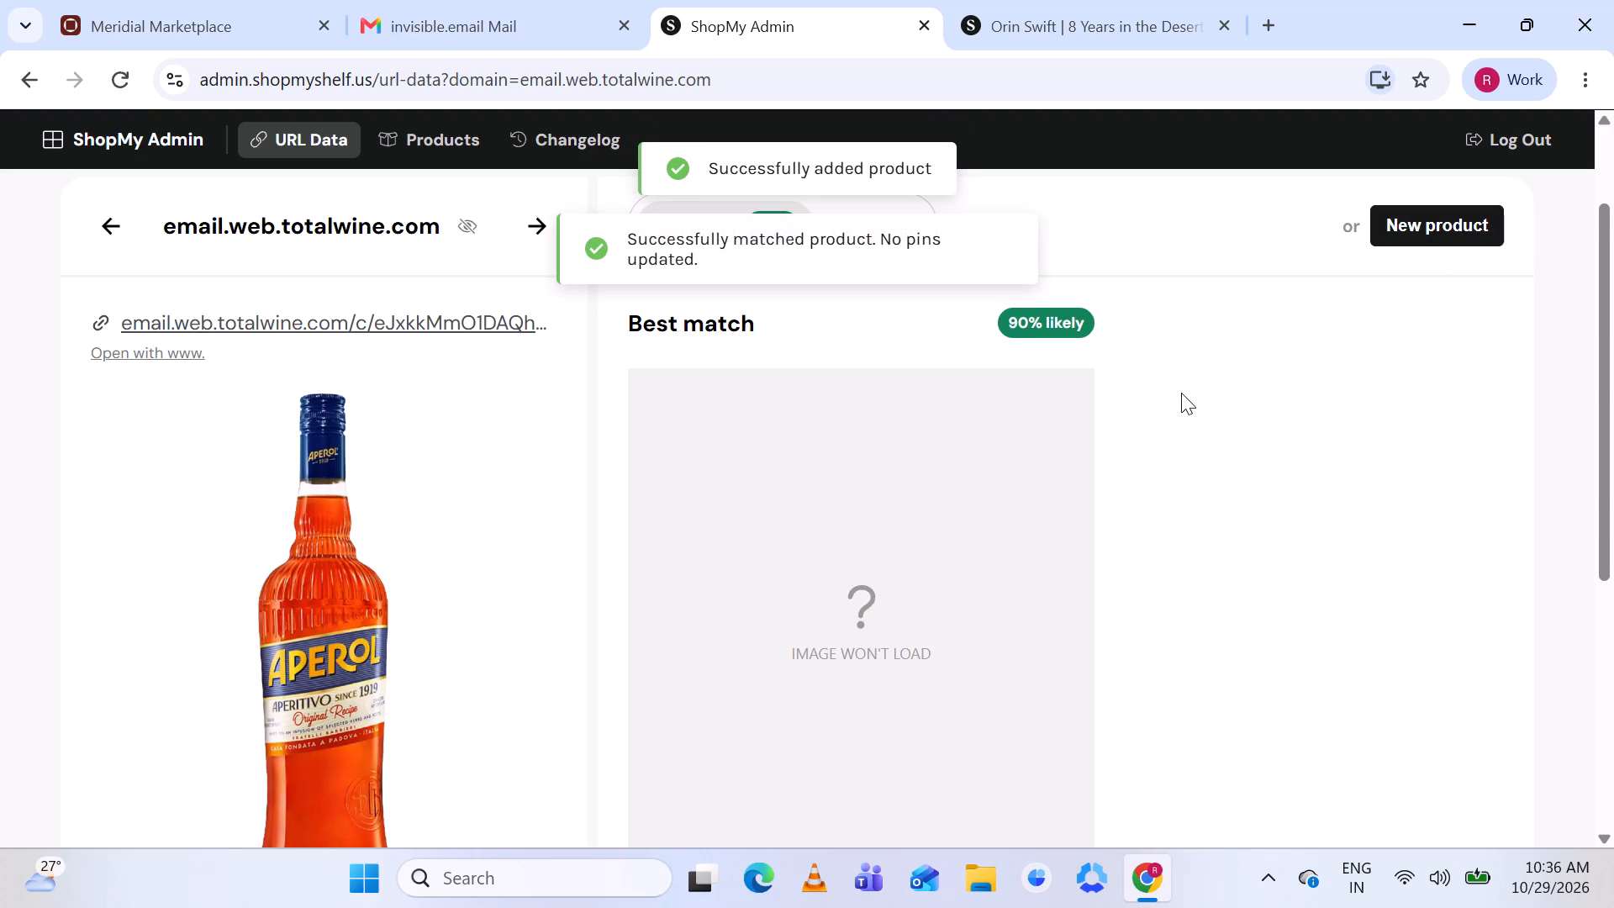
Compare the suggested Aperol Aperitivo 700 Ml product page with the Aperol Aperitivo Liqueur listing, closing the Orin Swift page.
scroll(1181, 393, "down", 1)
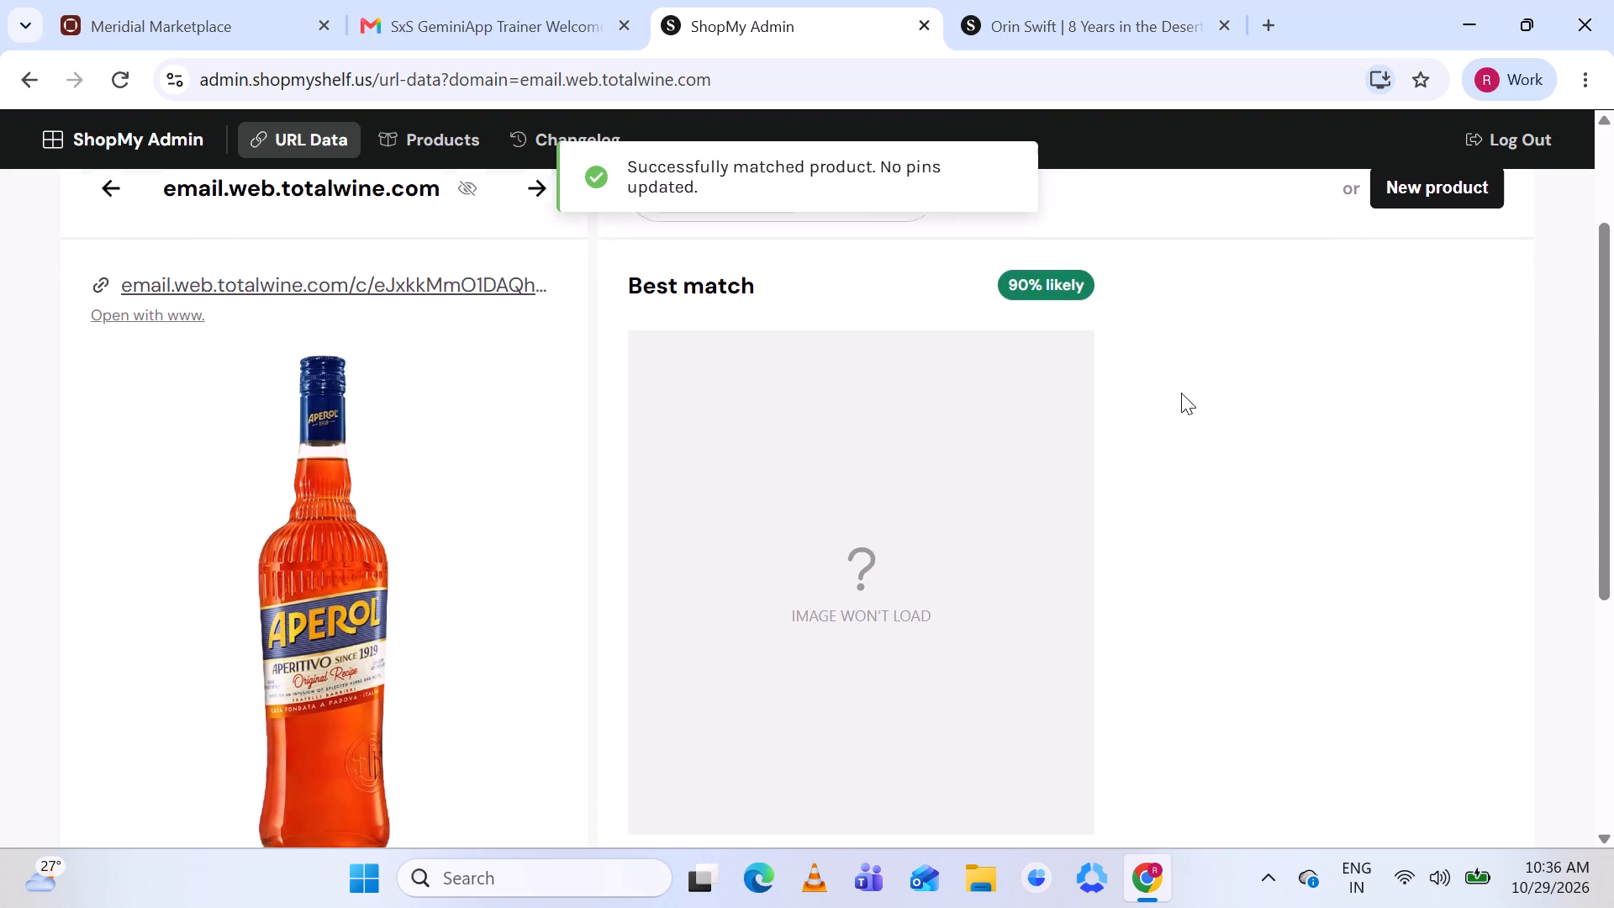
scroll(1181, 393, "down", 2)
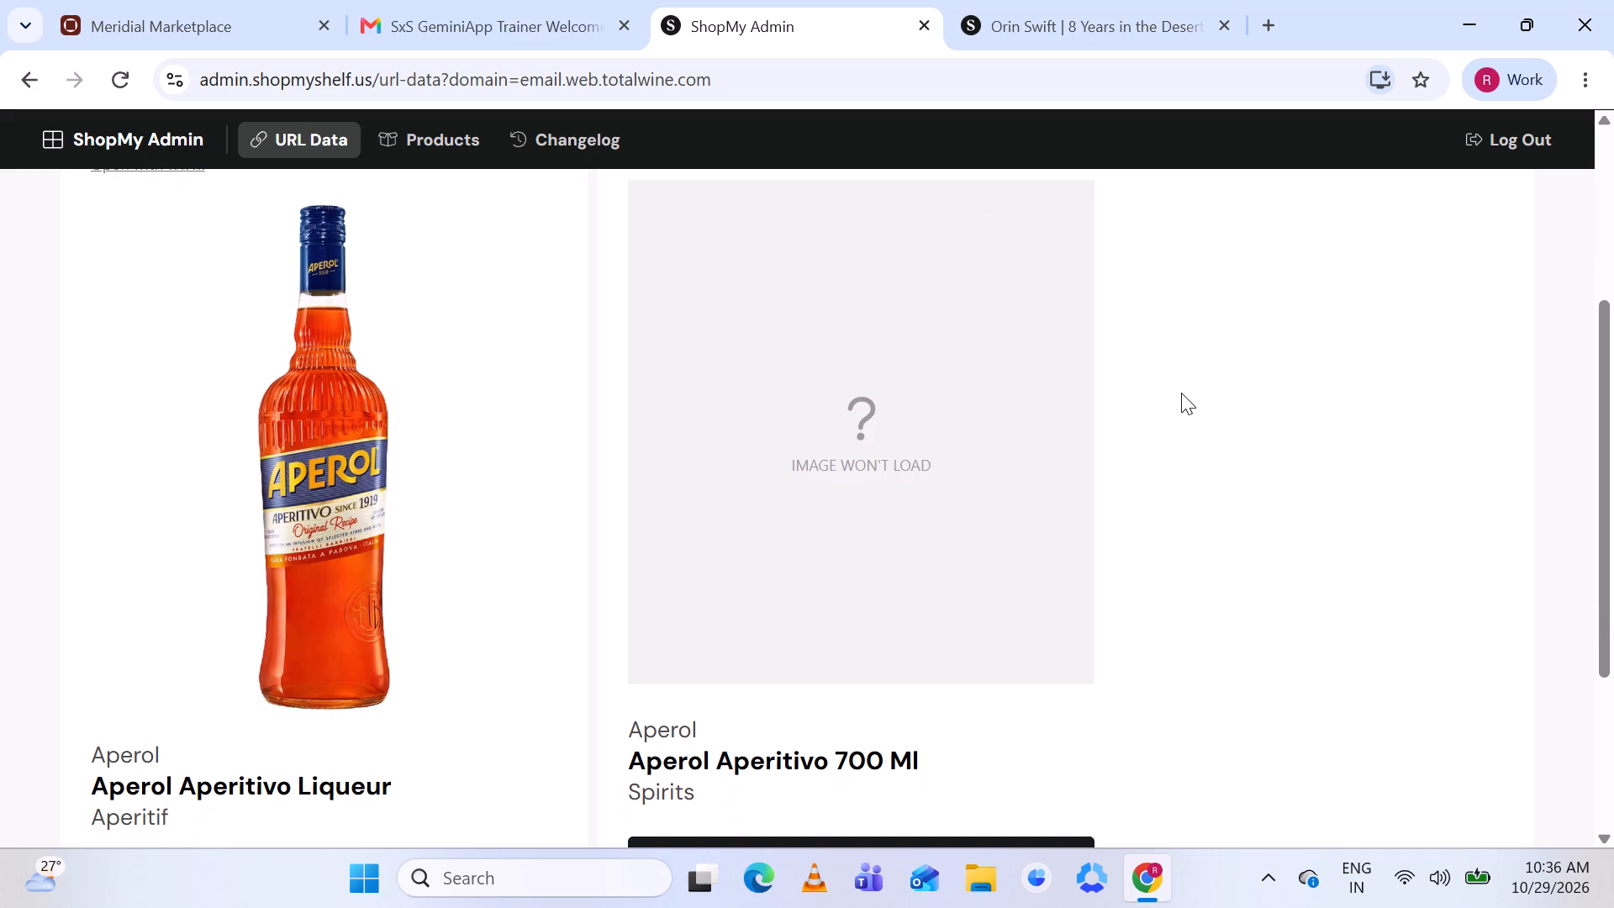
scroll(1181, 393, "down", 1)
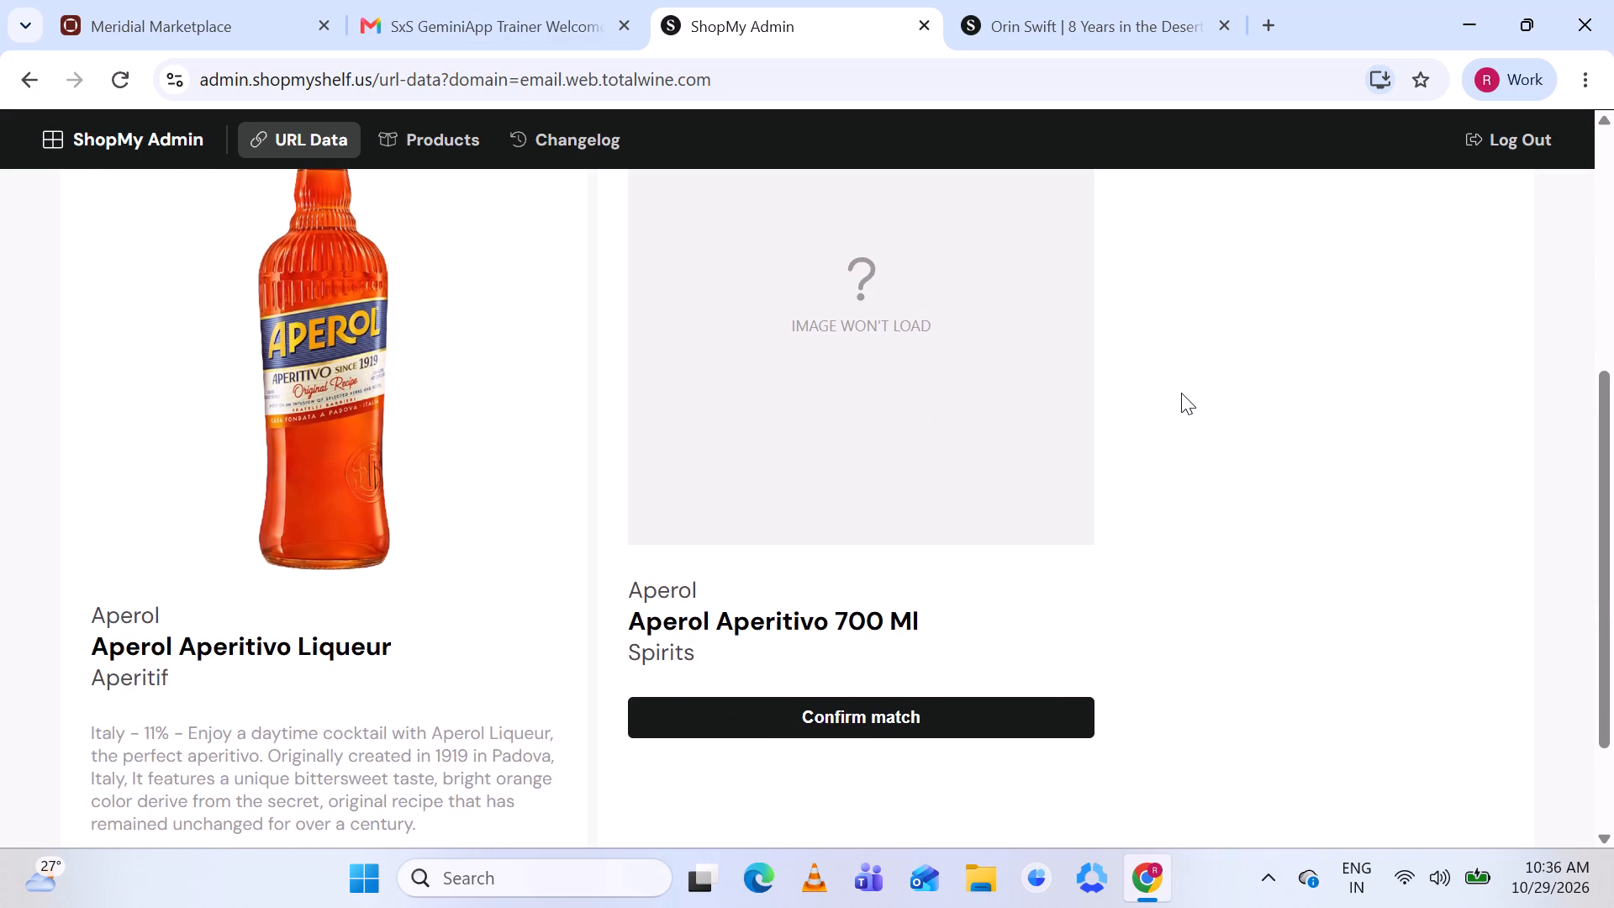
left_click(858, 625)
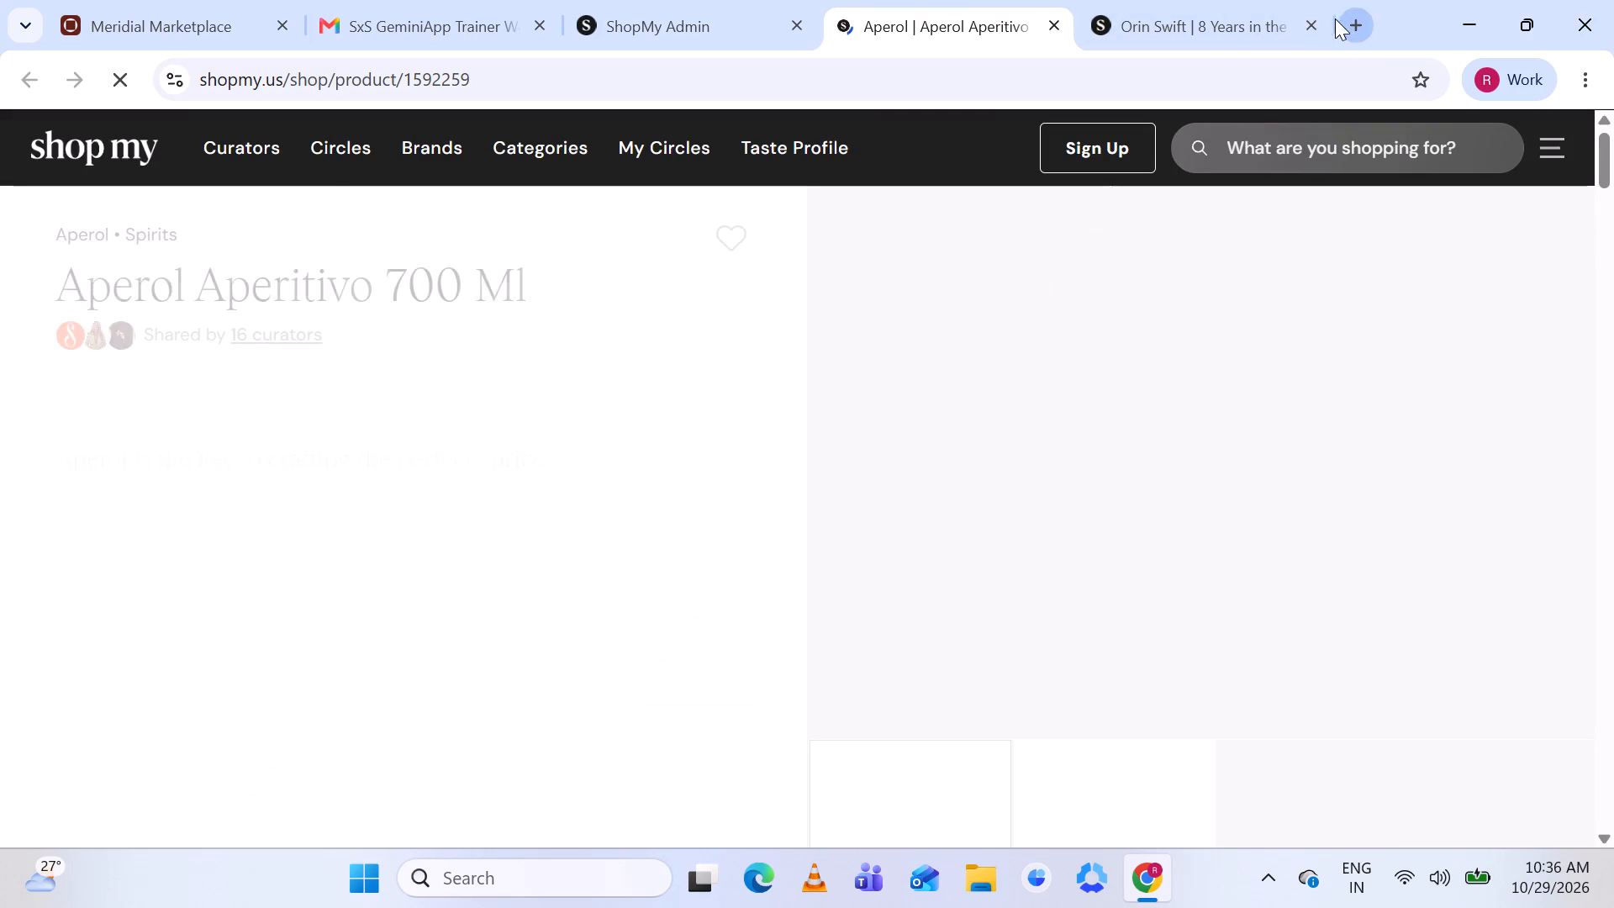
left_click(1310, 23)
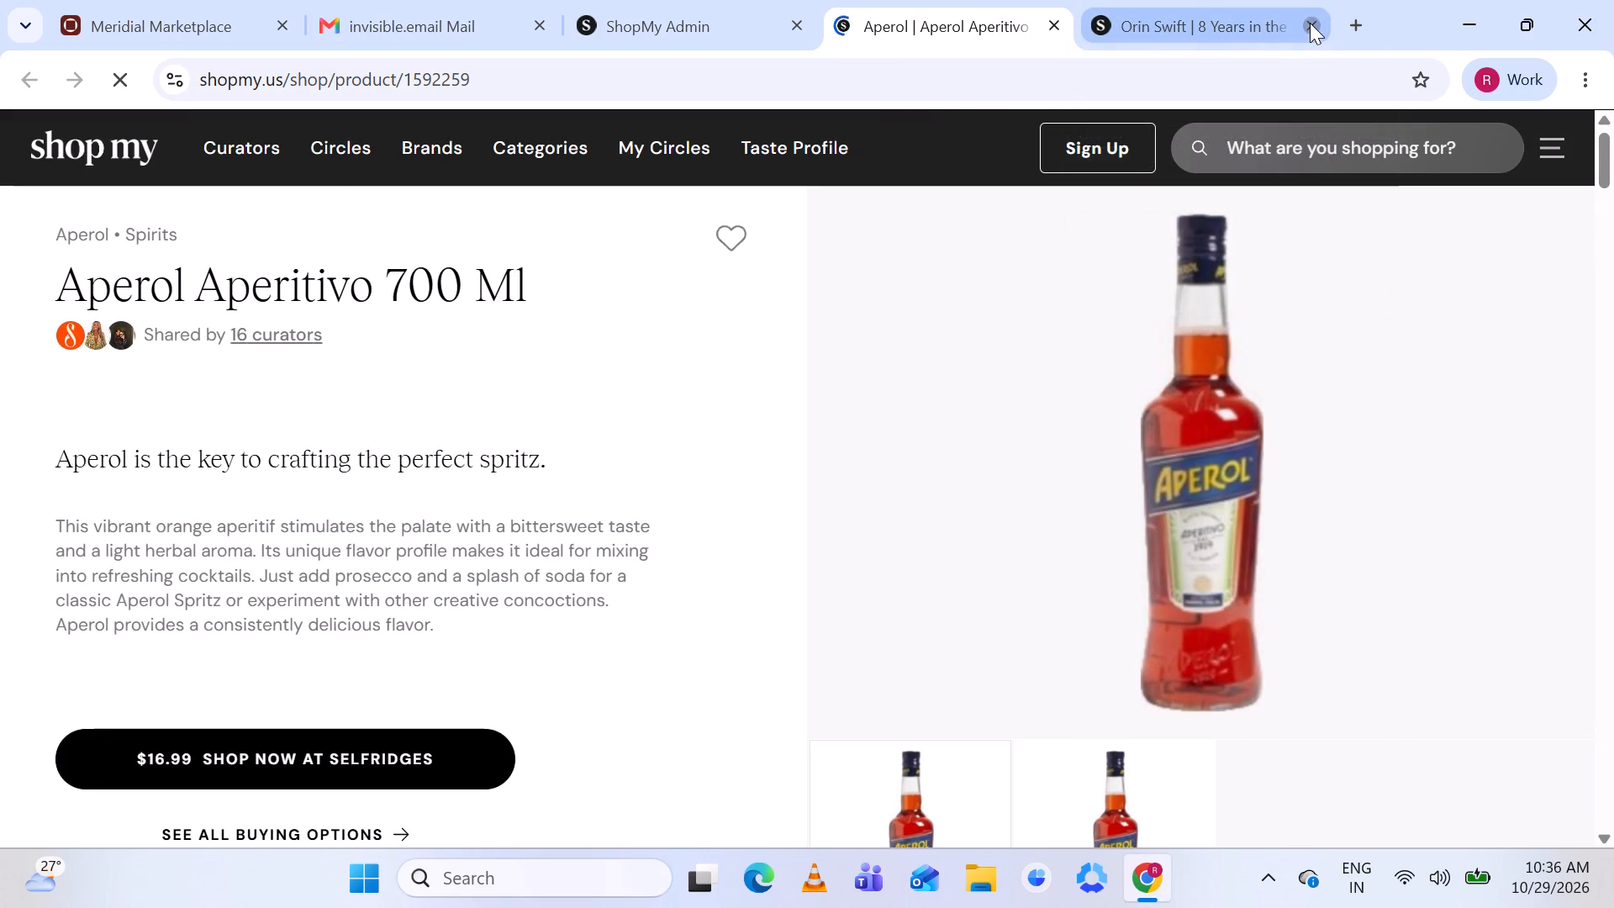
left_click(769, 22)
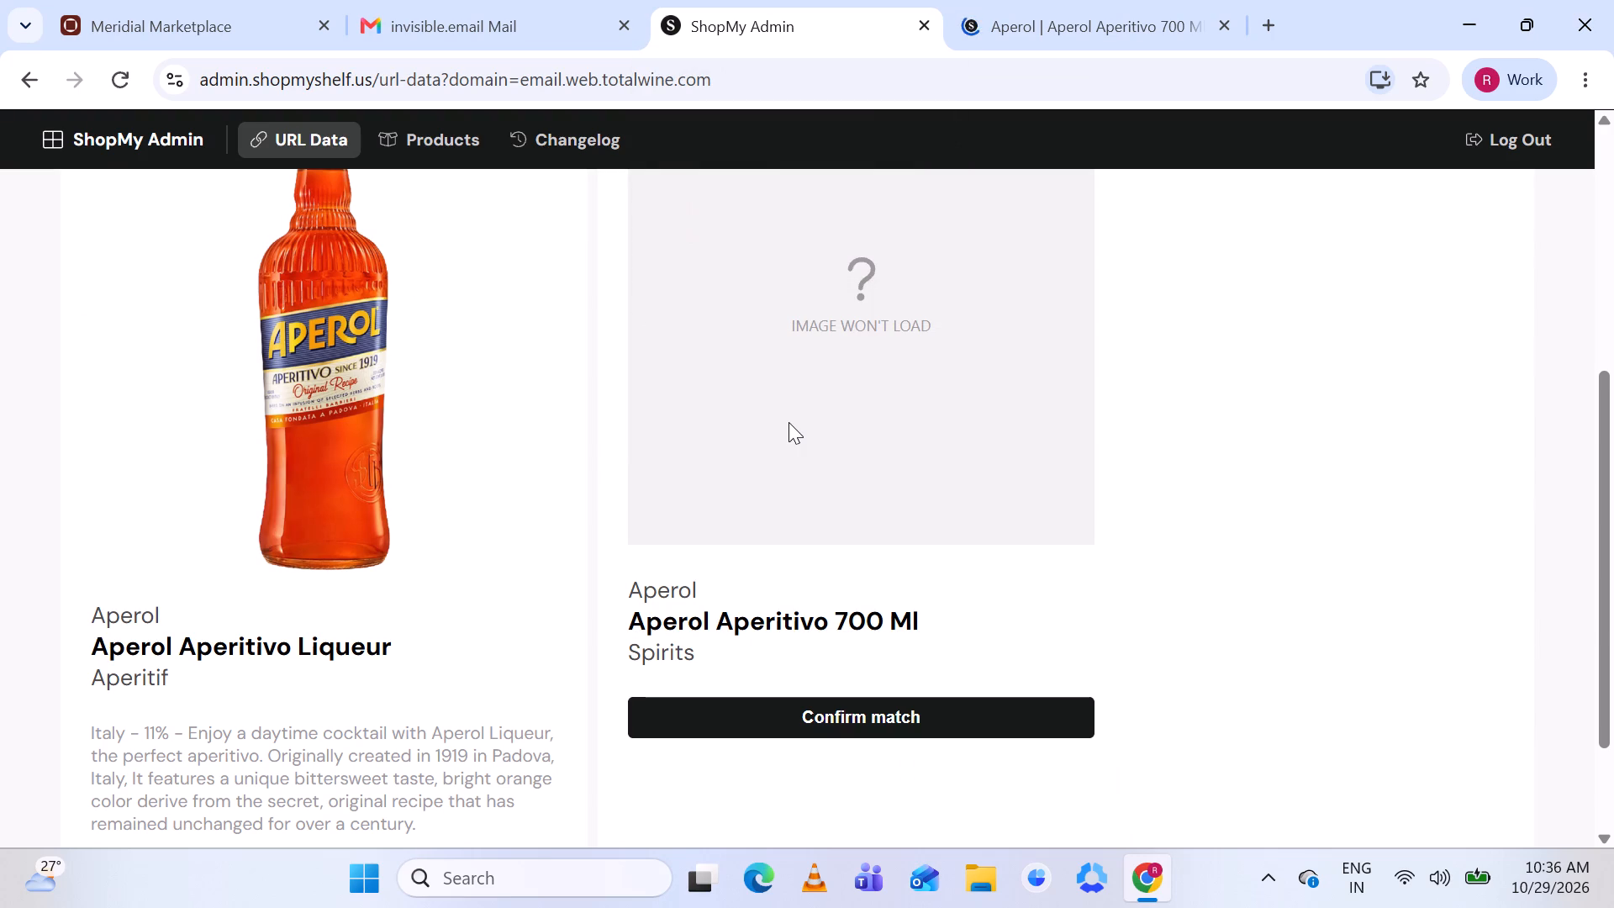
Start a new product for the Aperol Aperitivo Liqueur listing and prettify its bottle image, closing the suggested product's page.
scroll(789, 422, "up", 2)
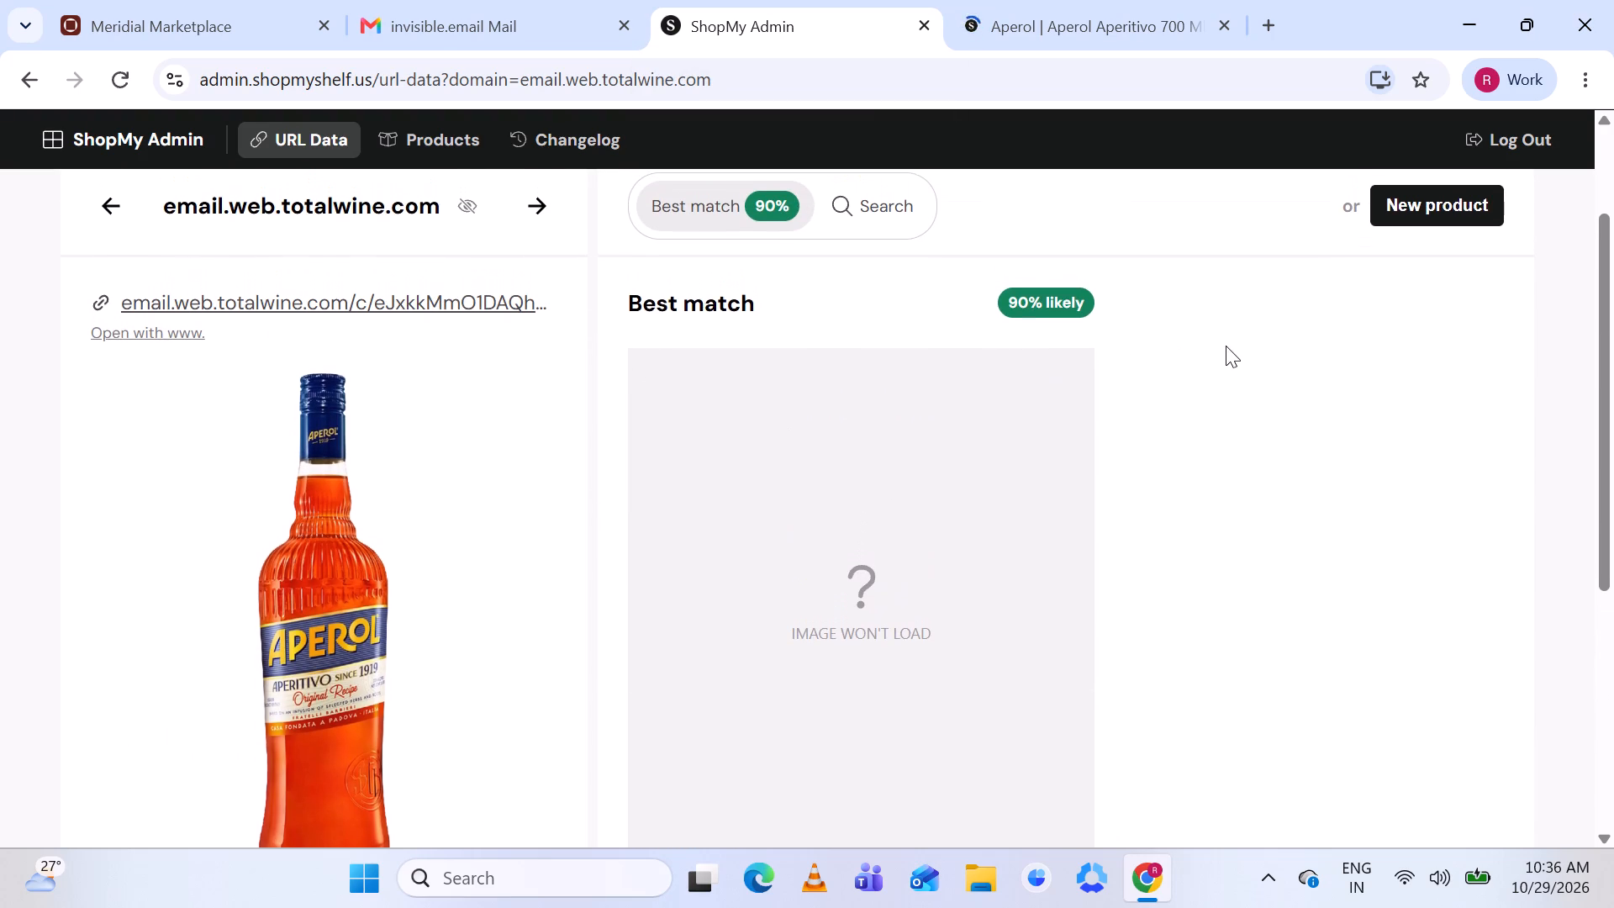
left_click(1406, 203)
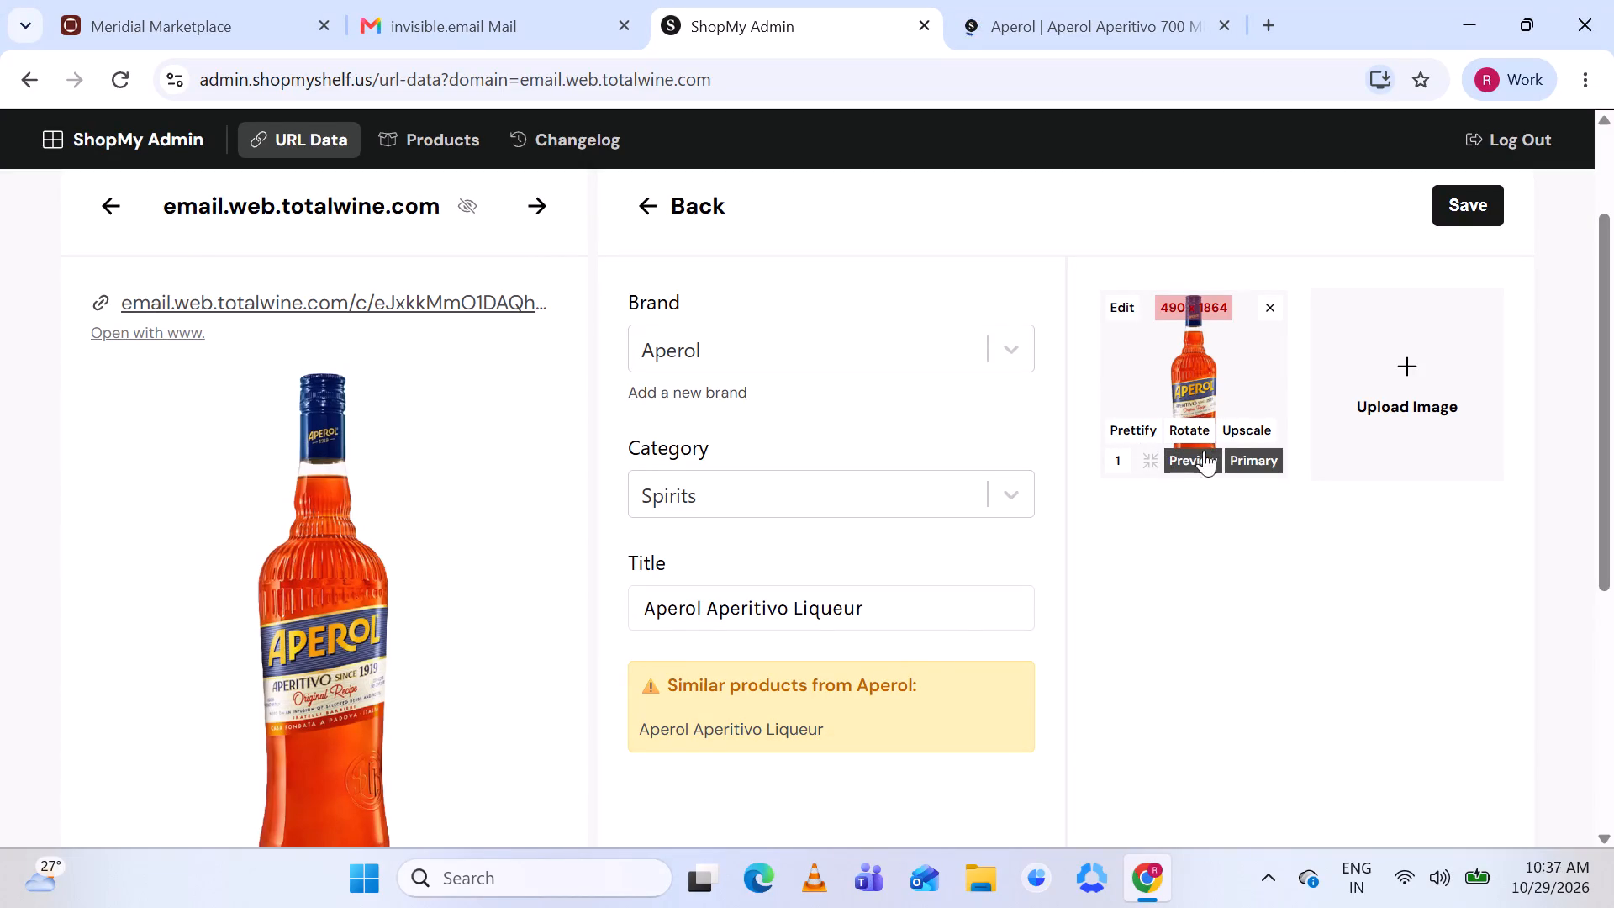
left_click(1132, 432)
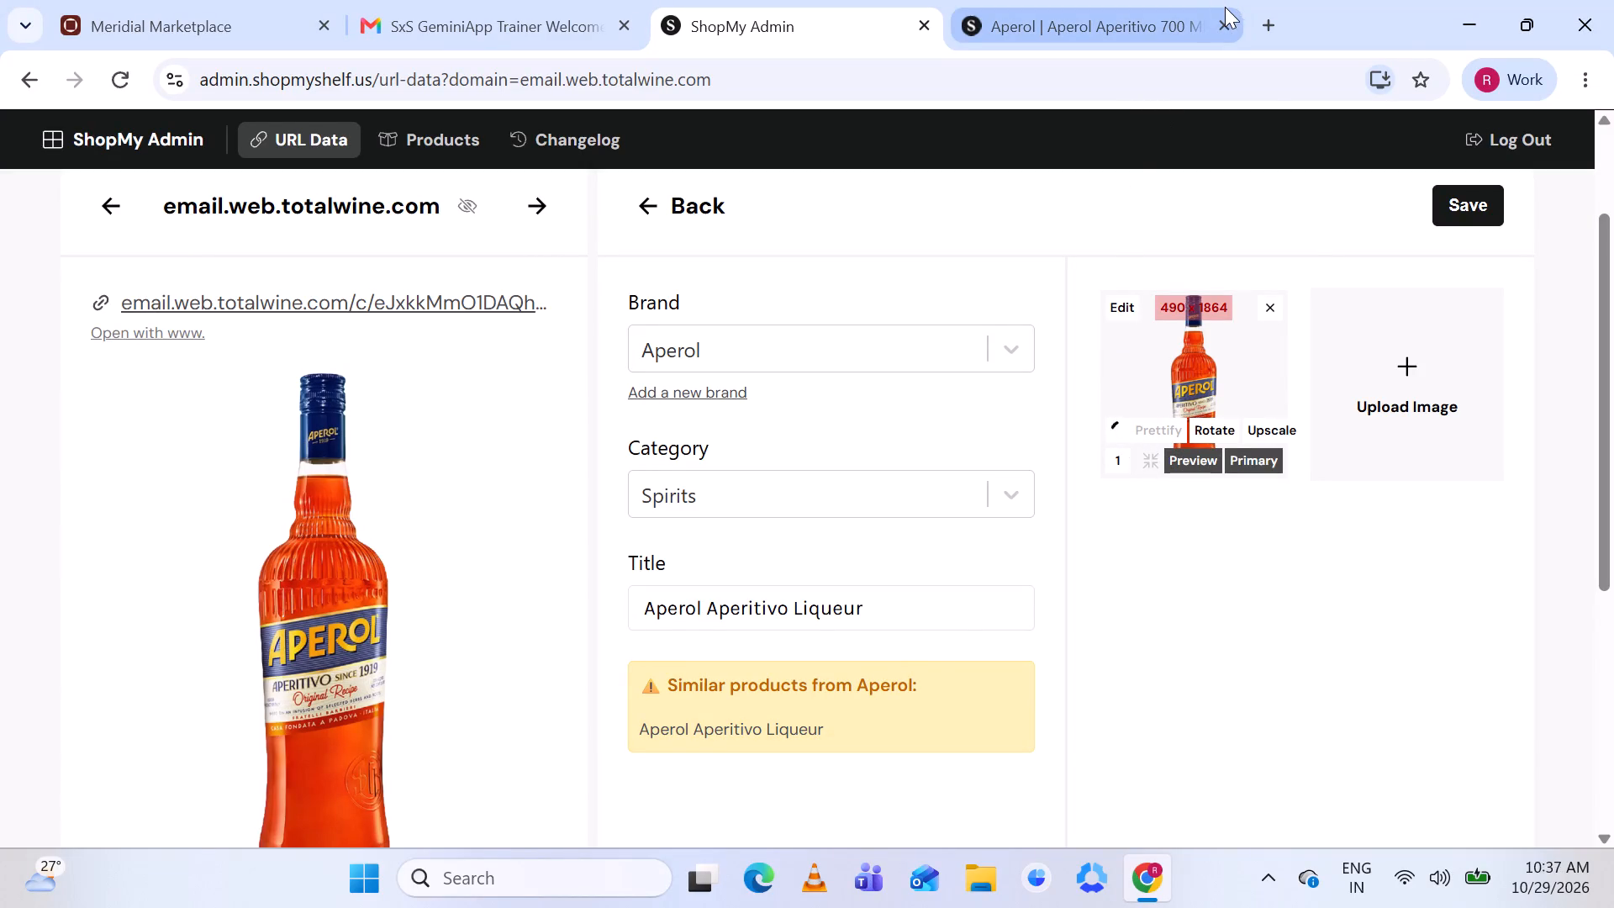
left_click(1224, 22)
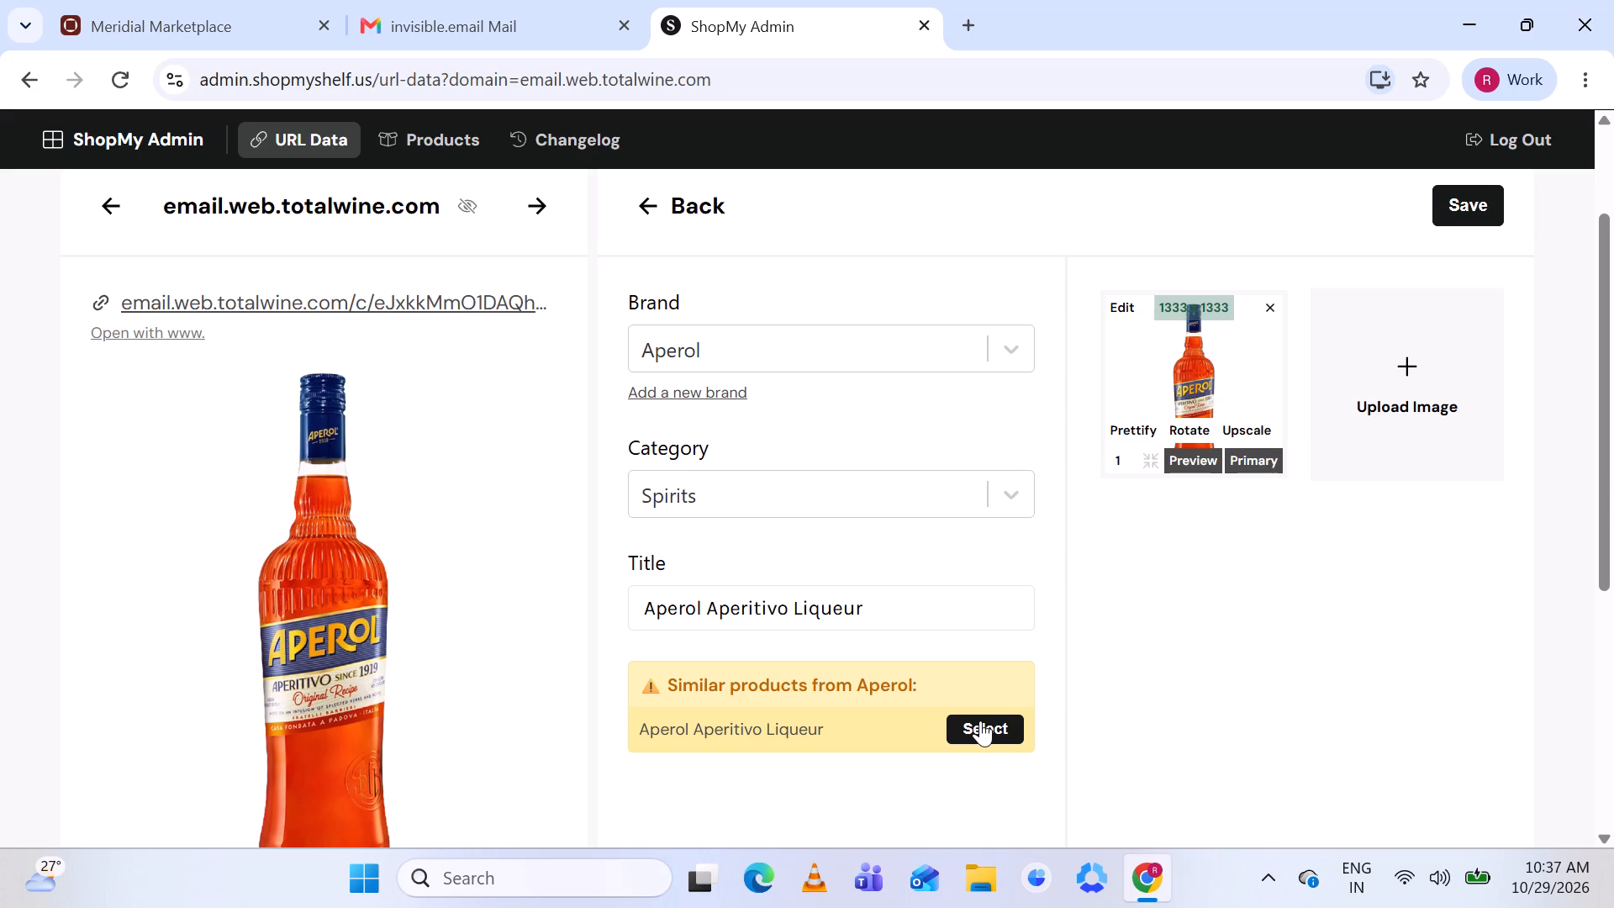
Examine the Aperol Aperitivo Liqueur listing against the similar product offered from Aperol.
scroll(902, 721, "down", 2)
scroll(902, 721, "up", 2)
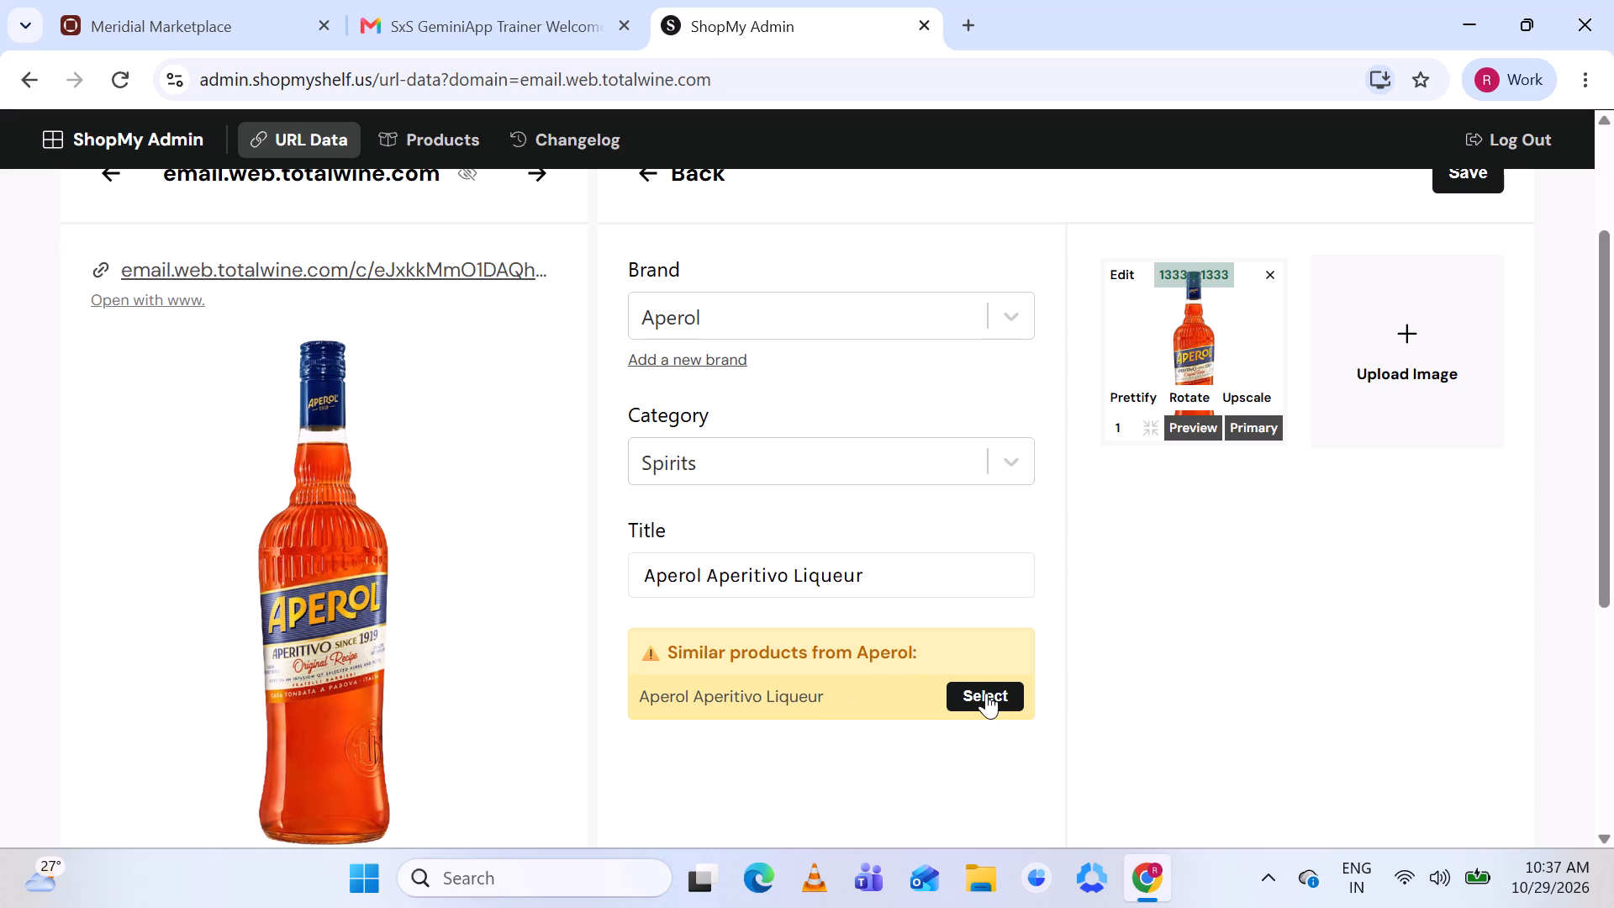
scroll(877, 689, "down", 1)
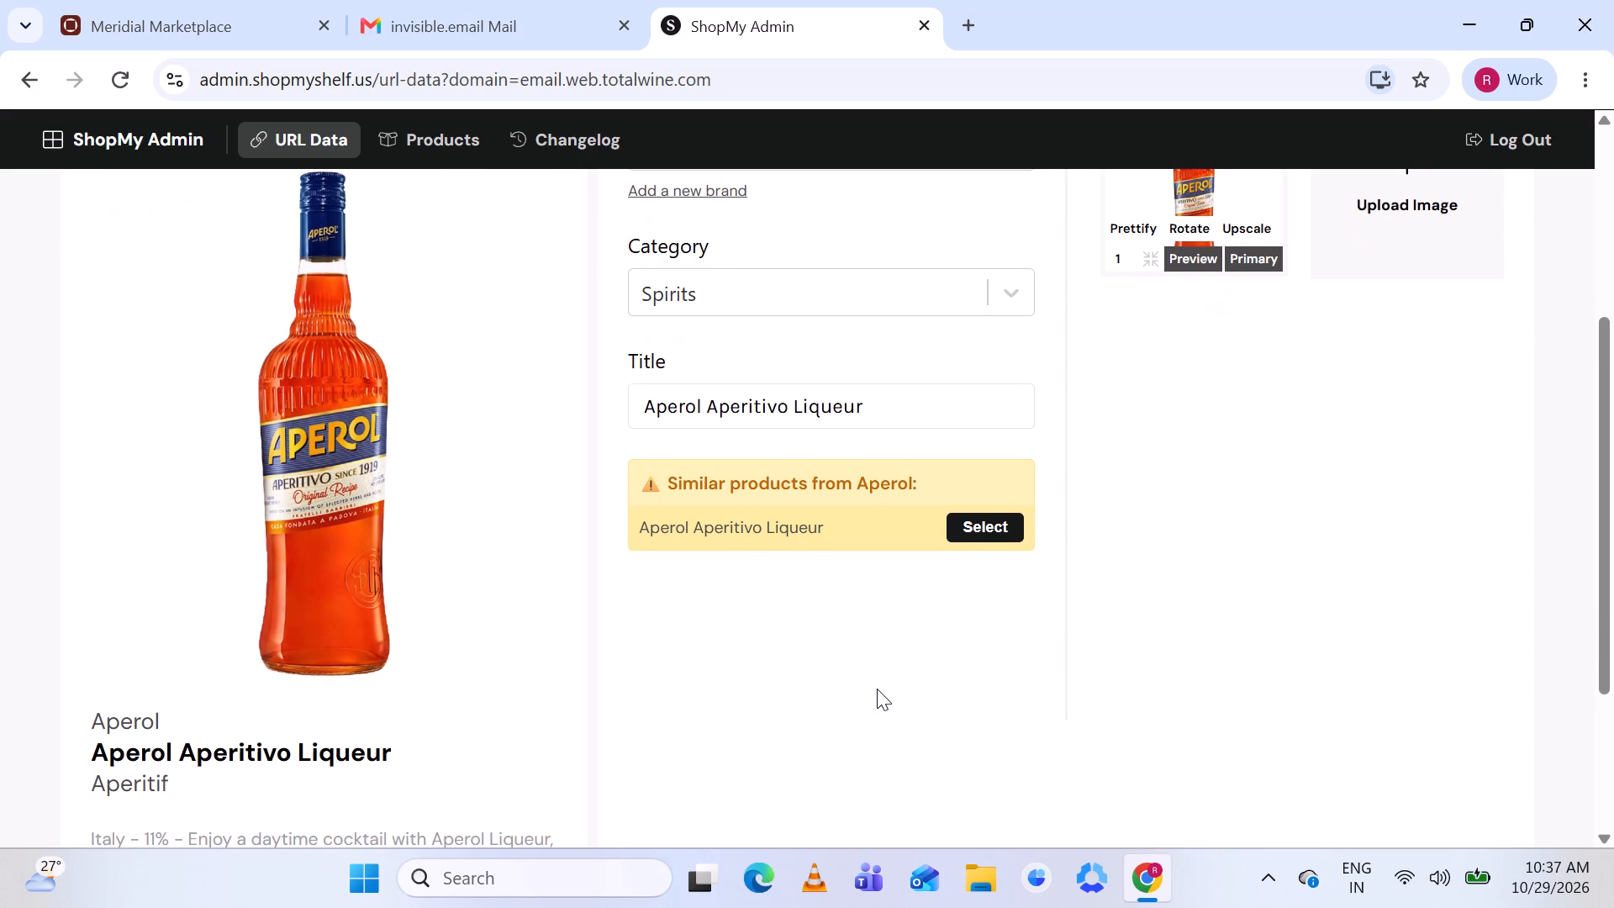
scroll(877, 689, "down", 2)
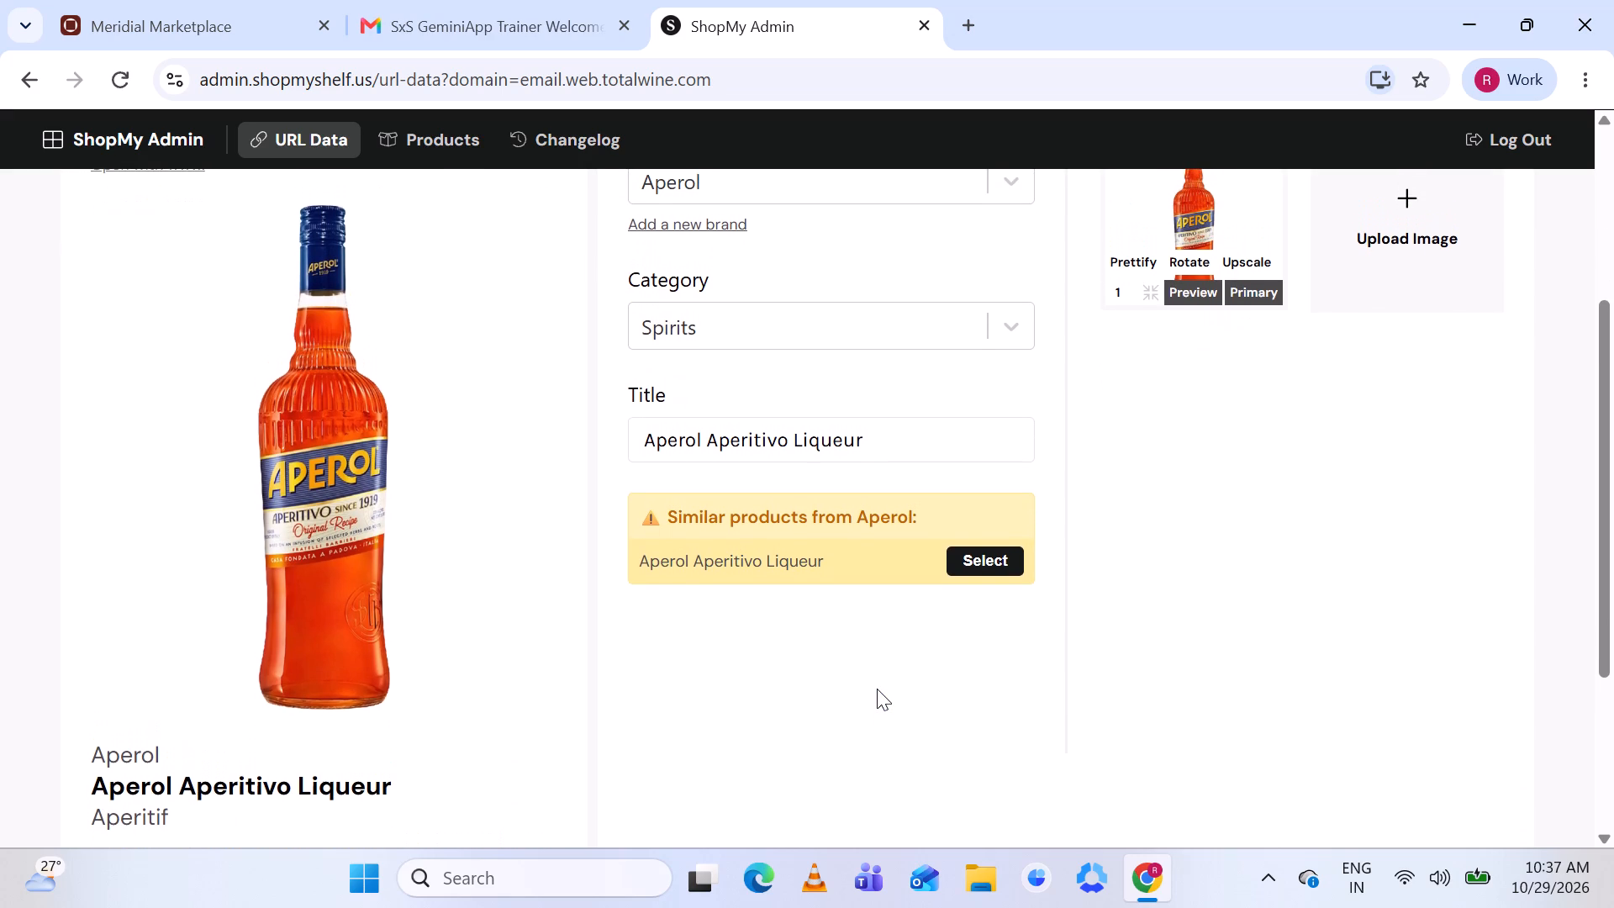
scroll(877, 689, "down", 7)
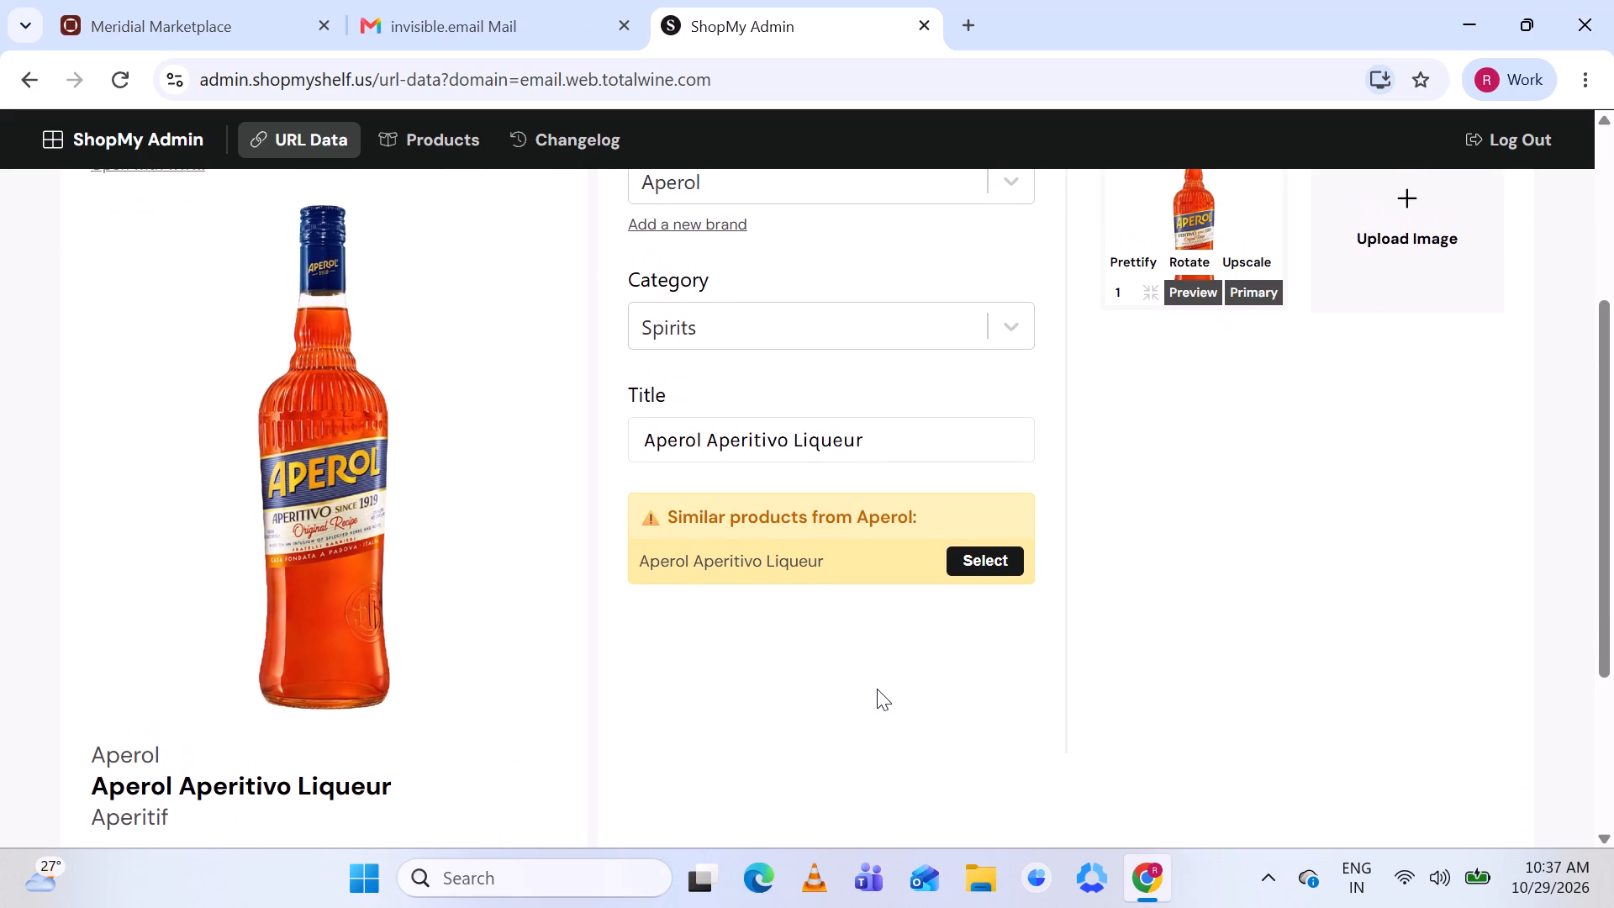
scroll(877, 689, "down", 3)
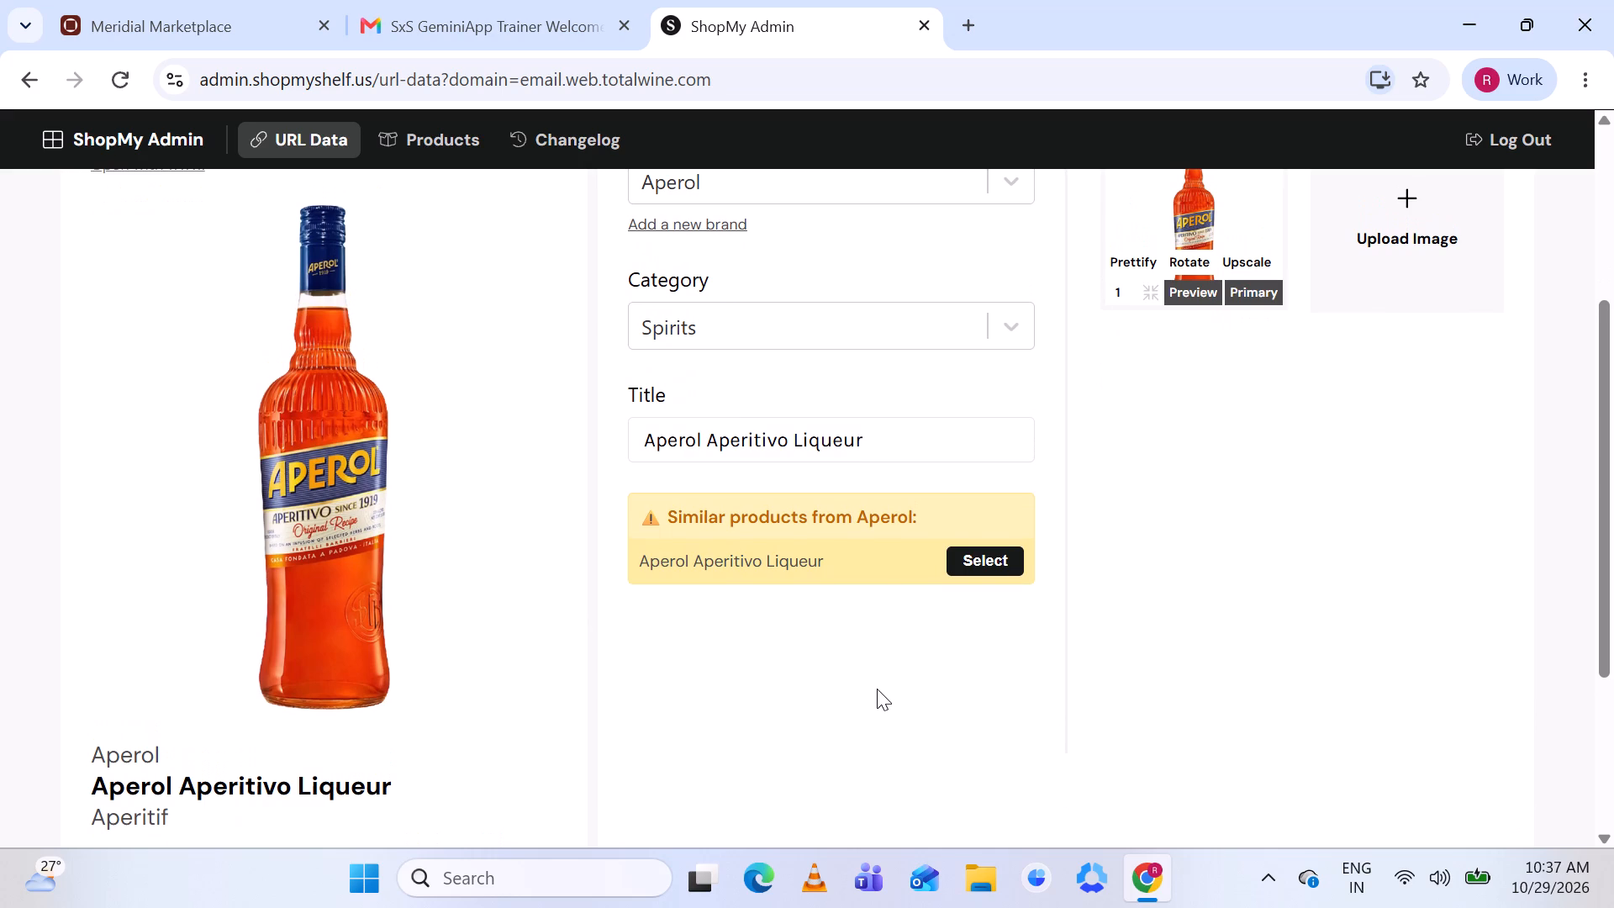
scroll(877, 689, "down", 2)
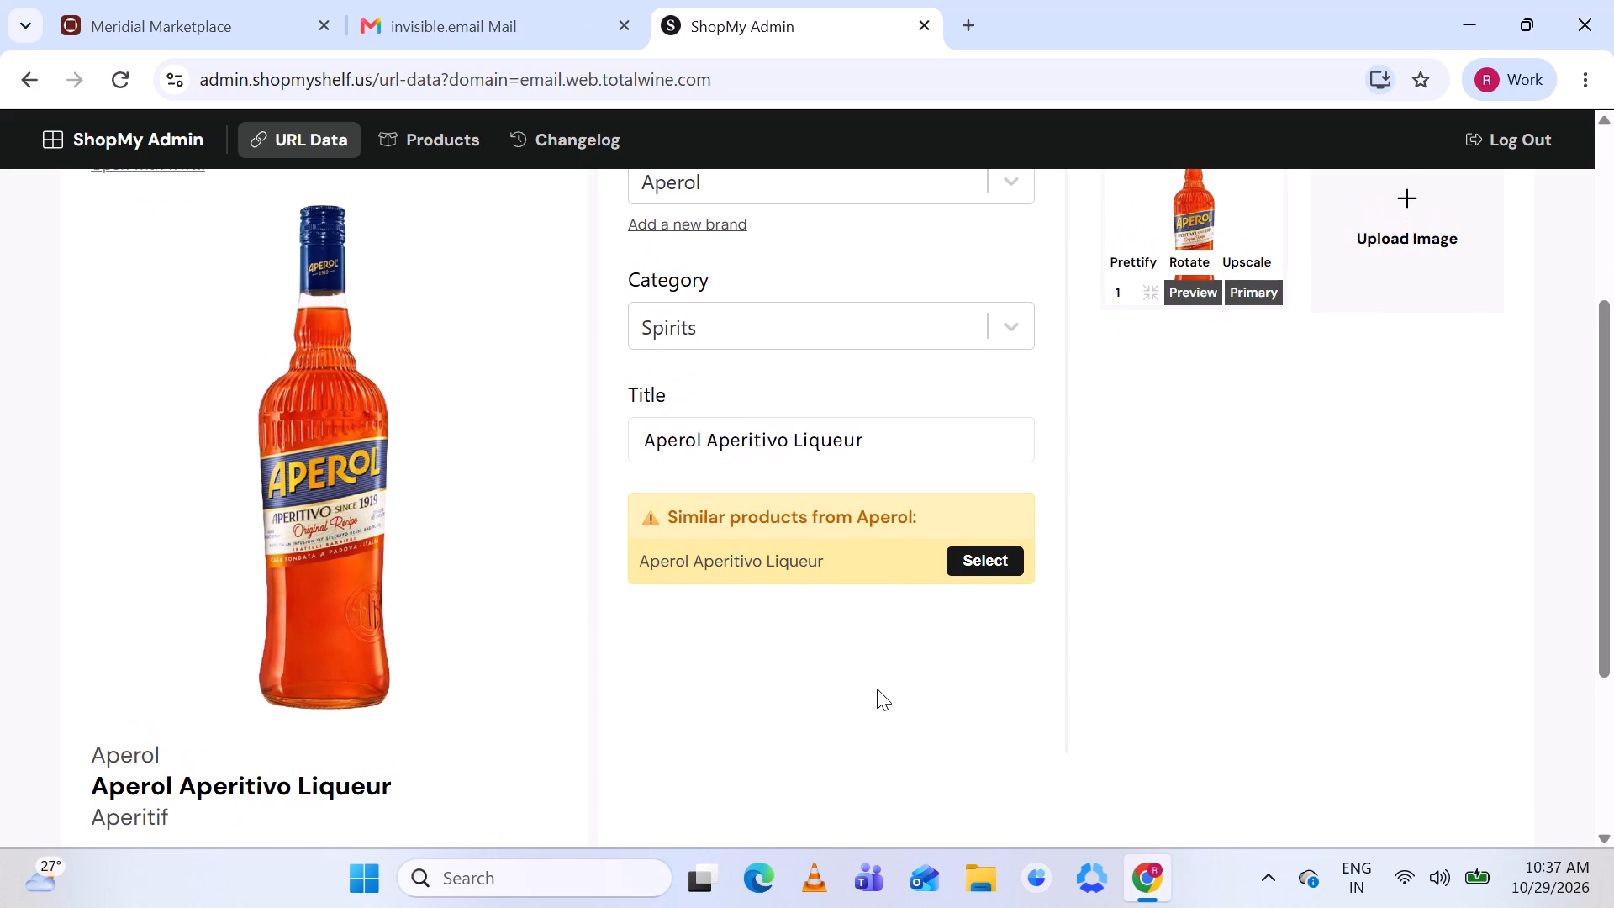
scroll(877, 689, "down", 1)
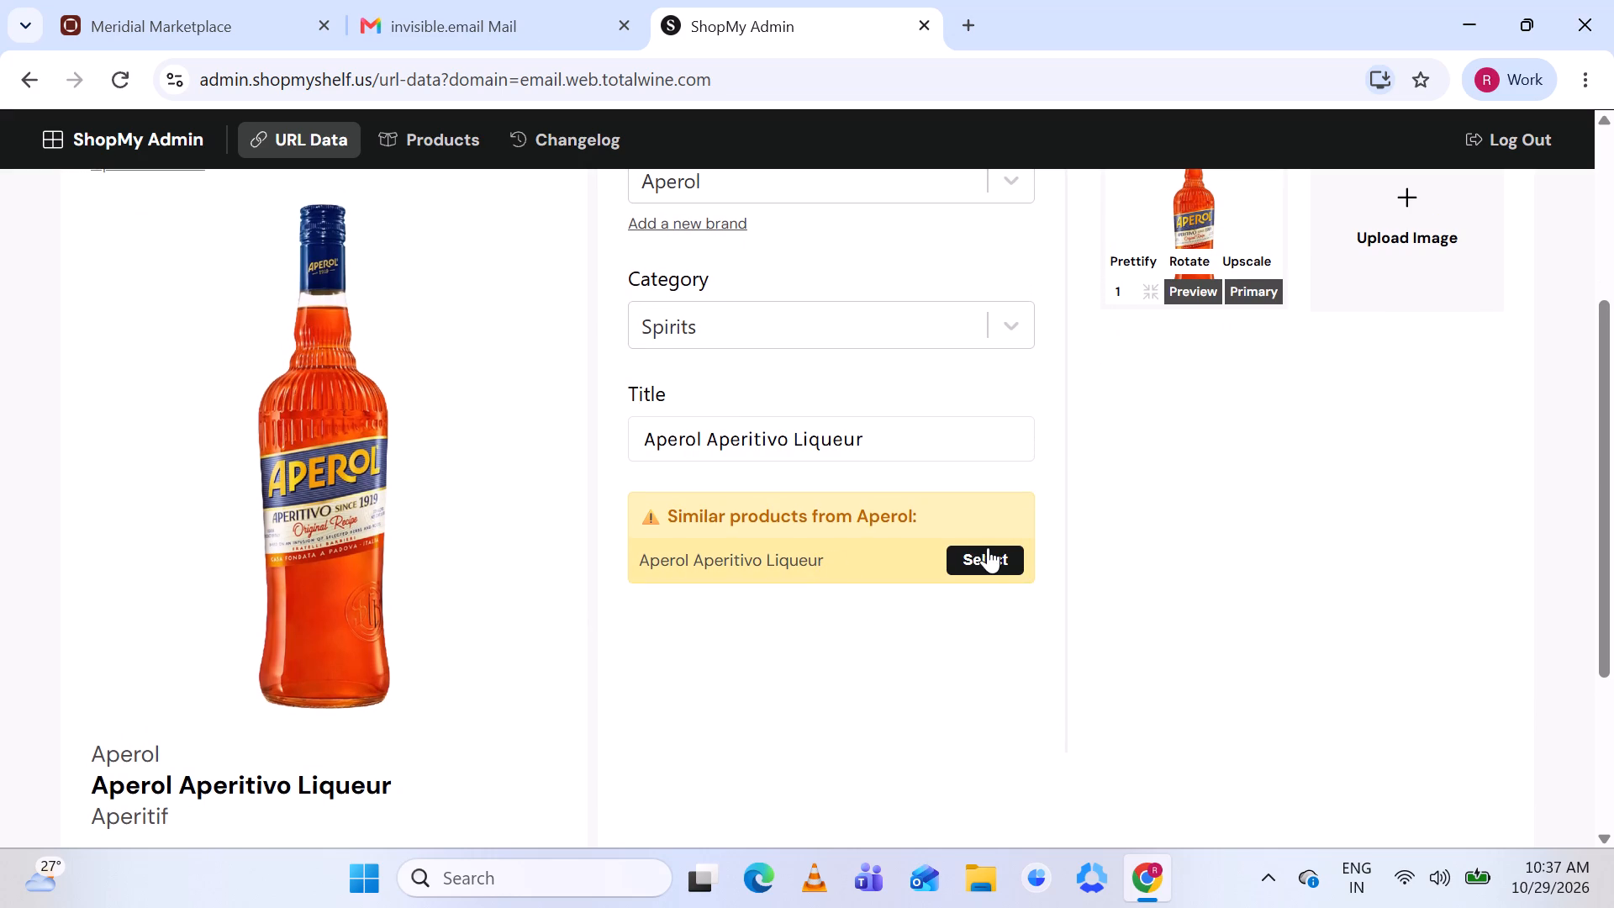
Select the similar product Aperol Aperitivo Liqueur, then confirm the match and save the changes.
left_click(979, 562)
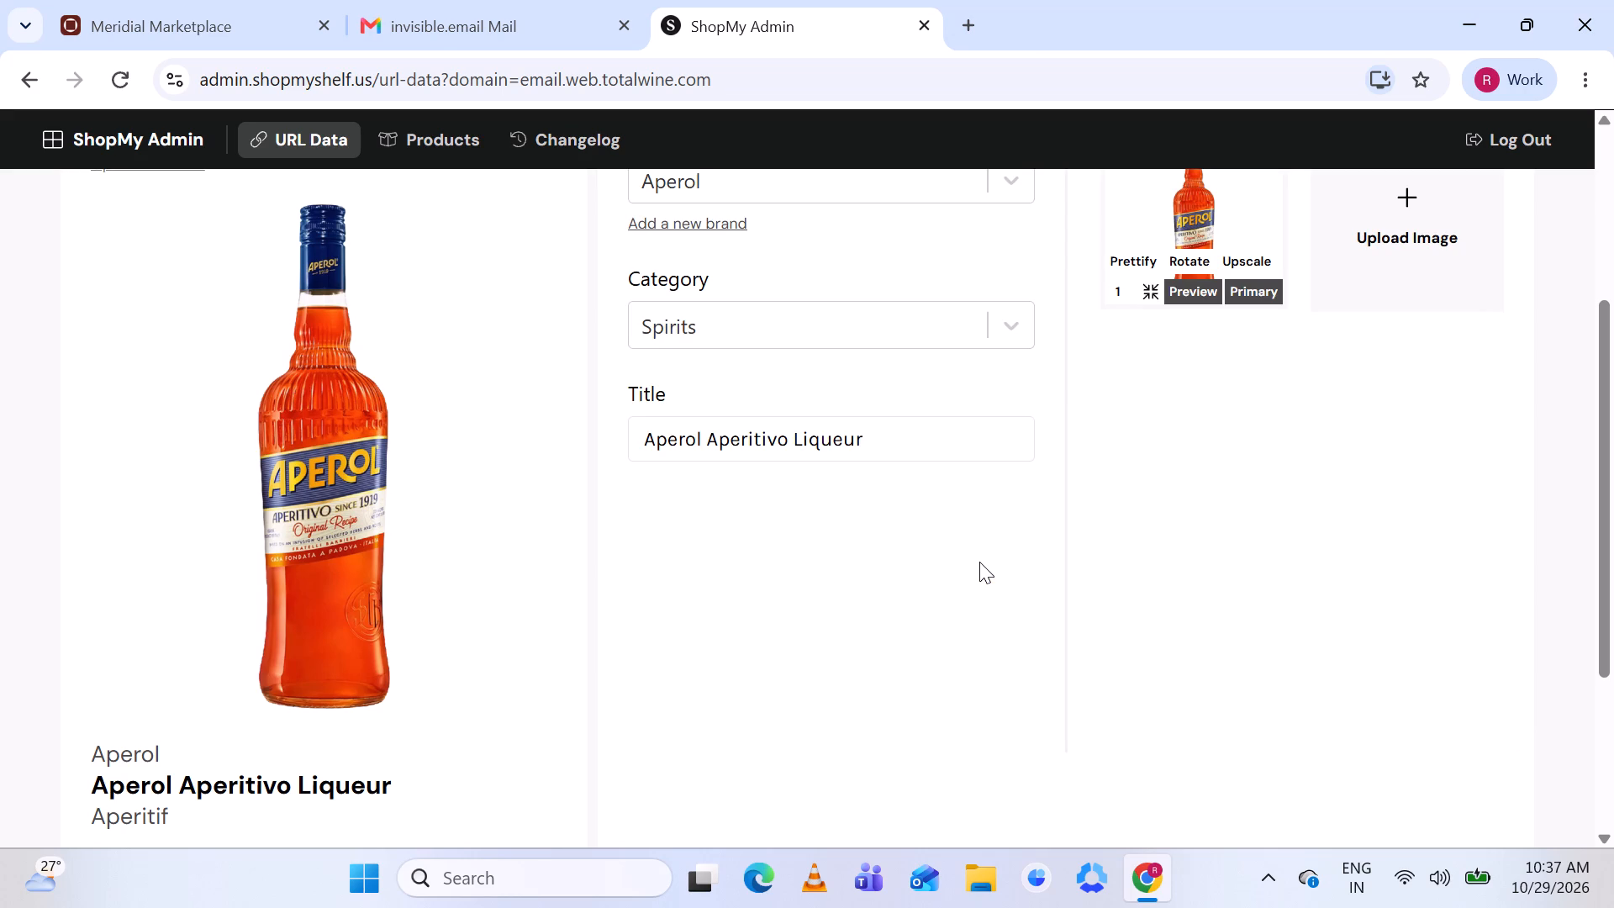
scroll(1038, 472, "up", 2)
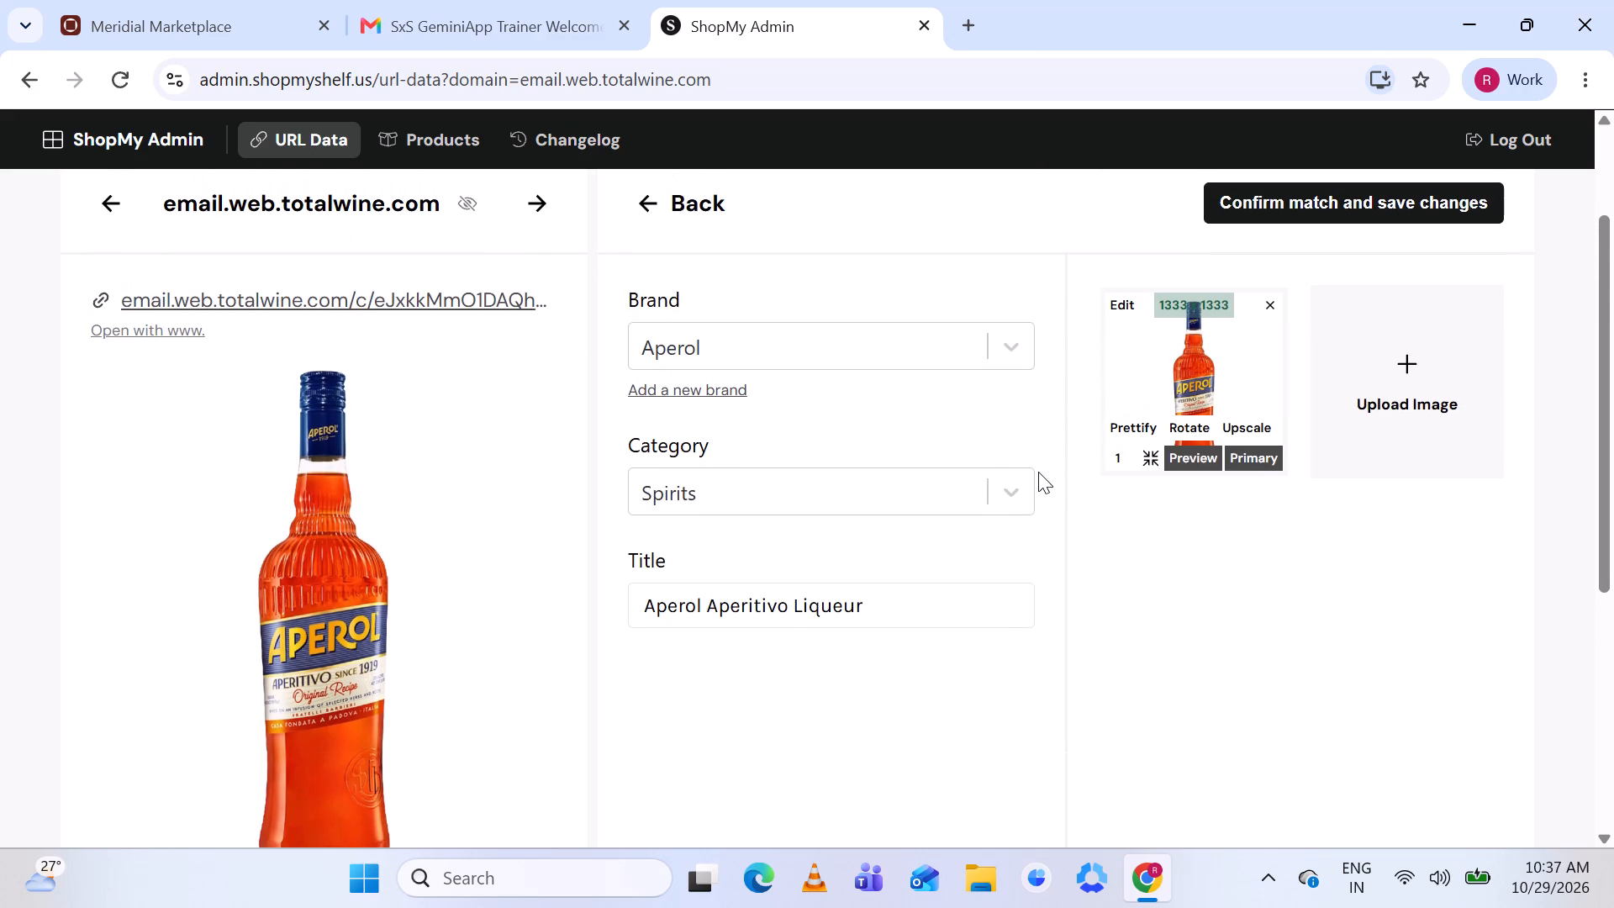
scroll(944, 588, "down", 1)
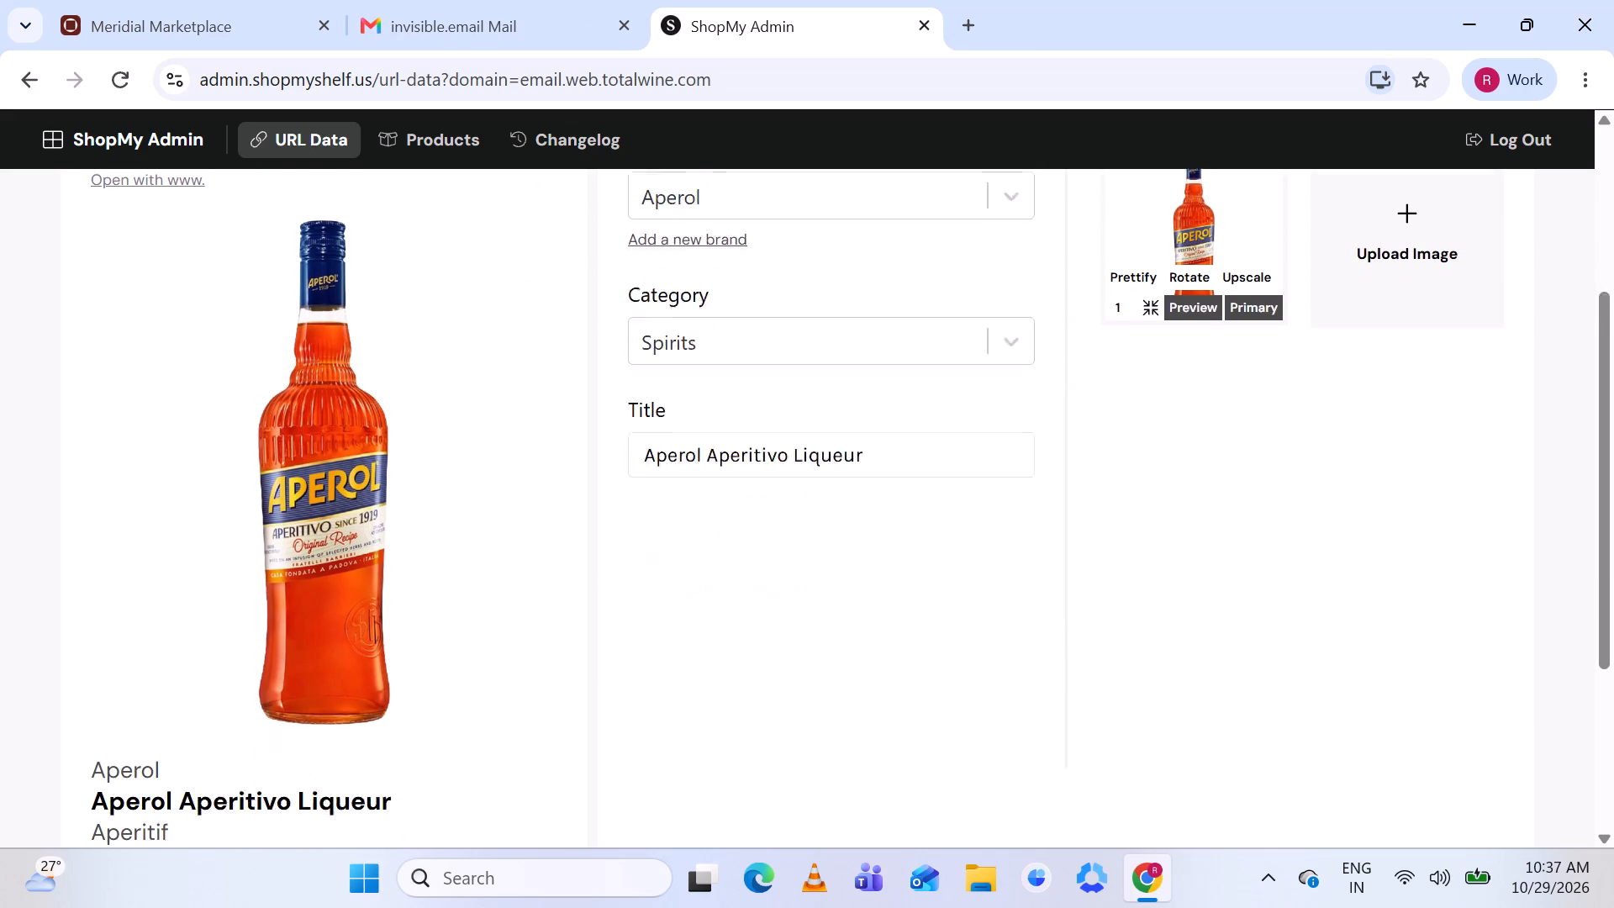
scroll(944, 588, "down", 1)
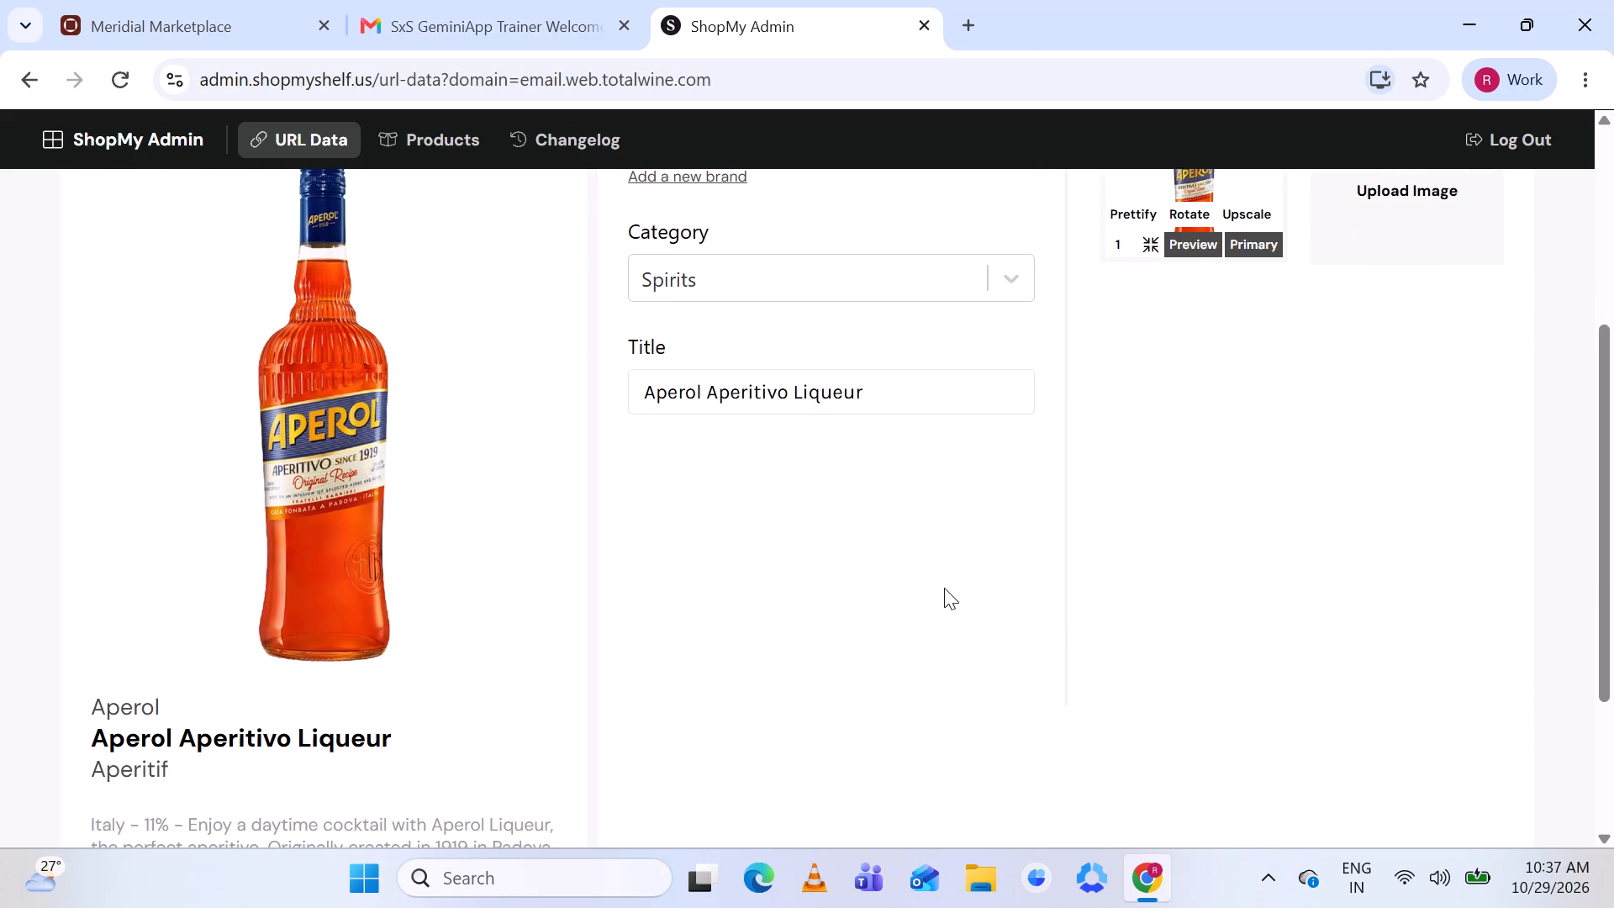
scroll(944, 588, "up", 1)
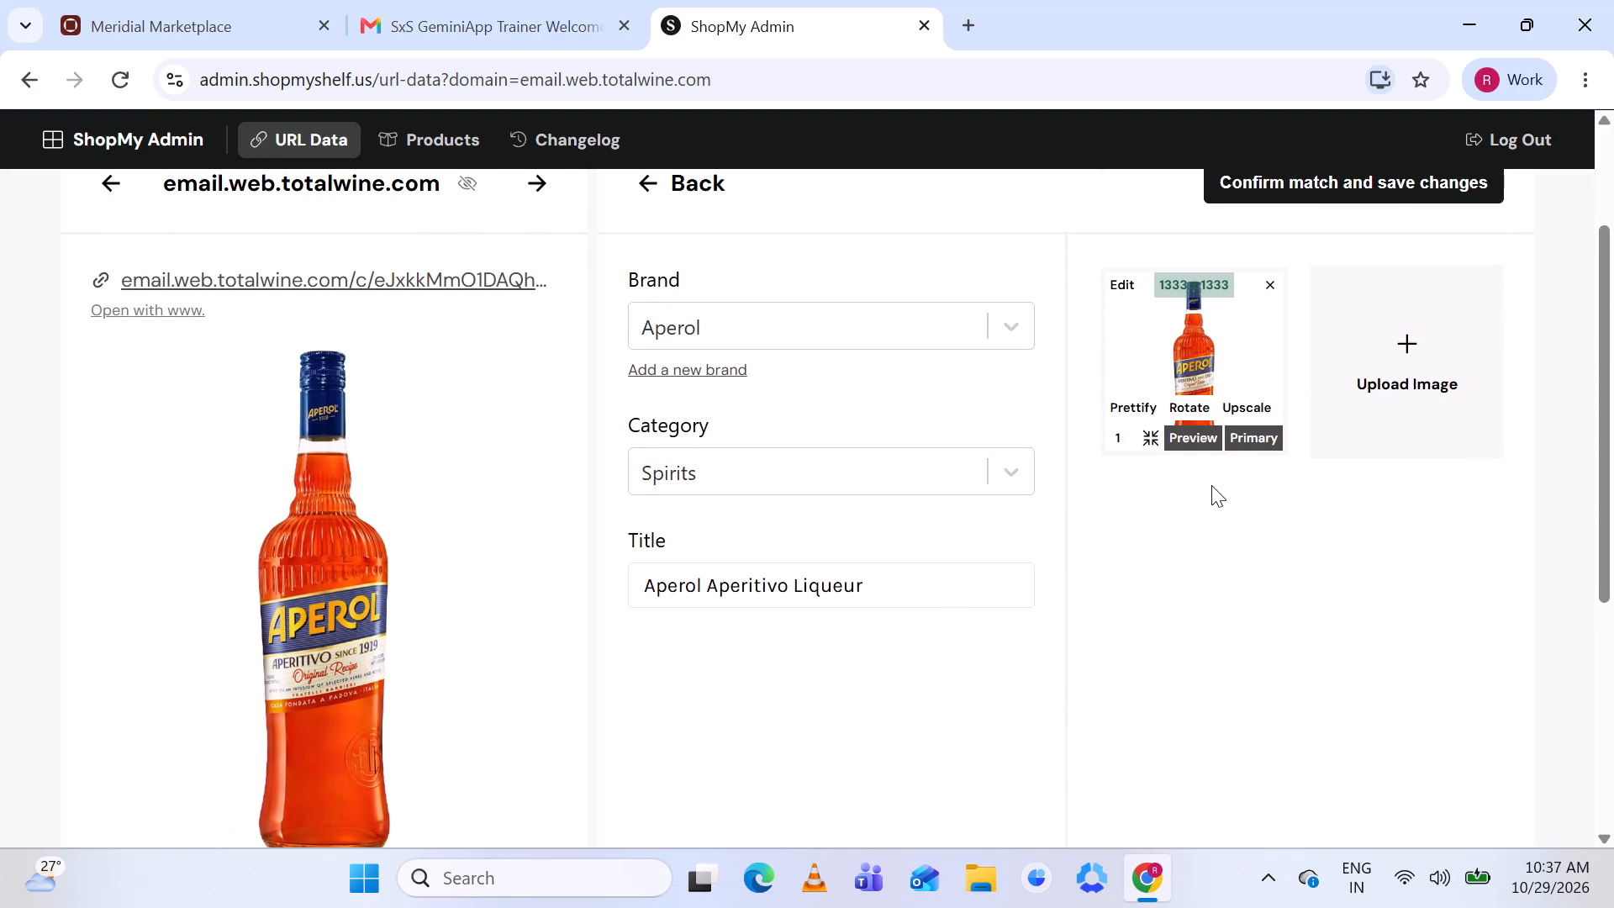
scroll(1211, 485, "up", 1)
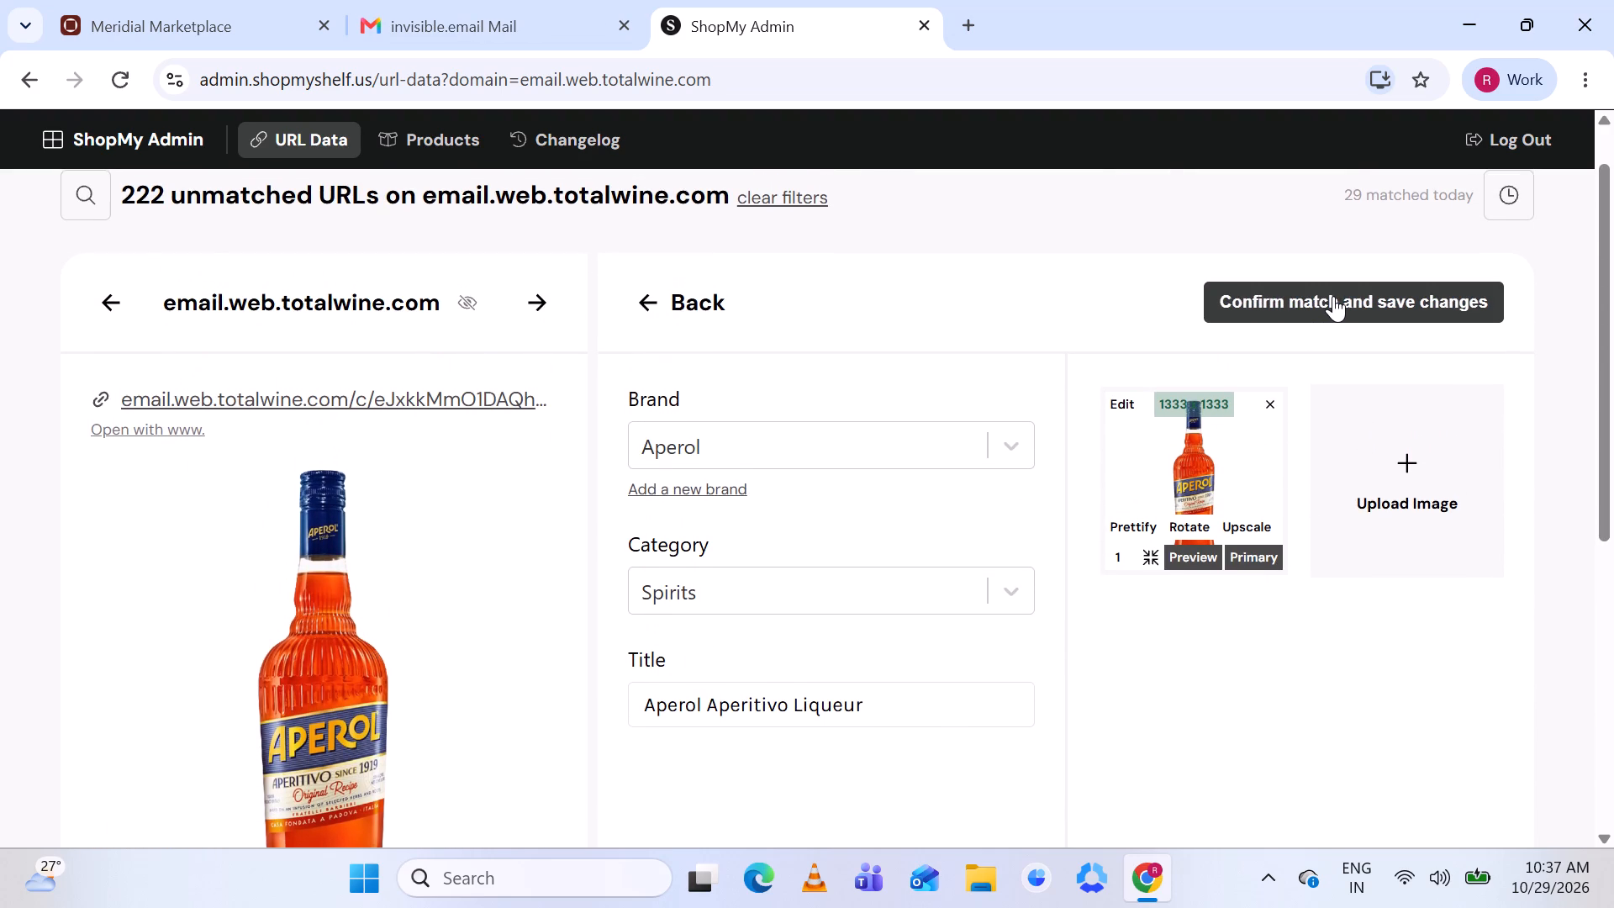
left_click(1333, 296)
Review the product results for Pacifico Clara for one that matches the 24-can beer listing.
scroll(1089, 607, "down", 2)
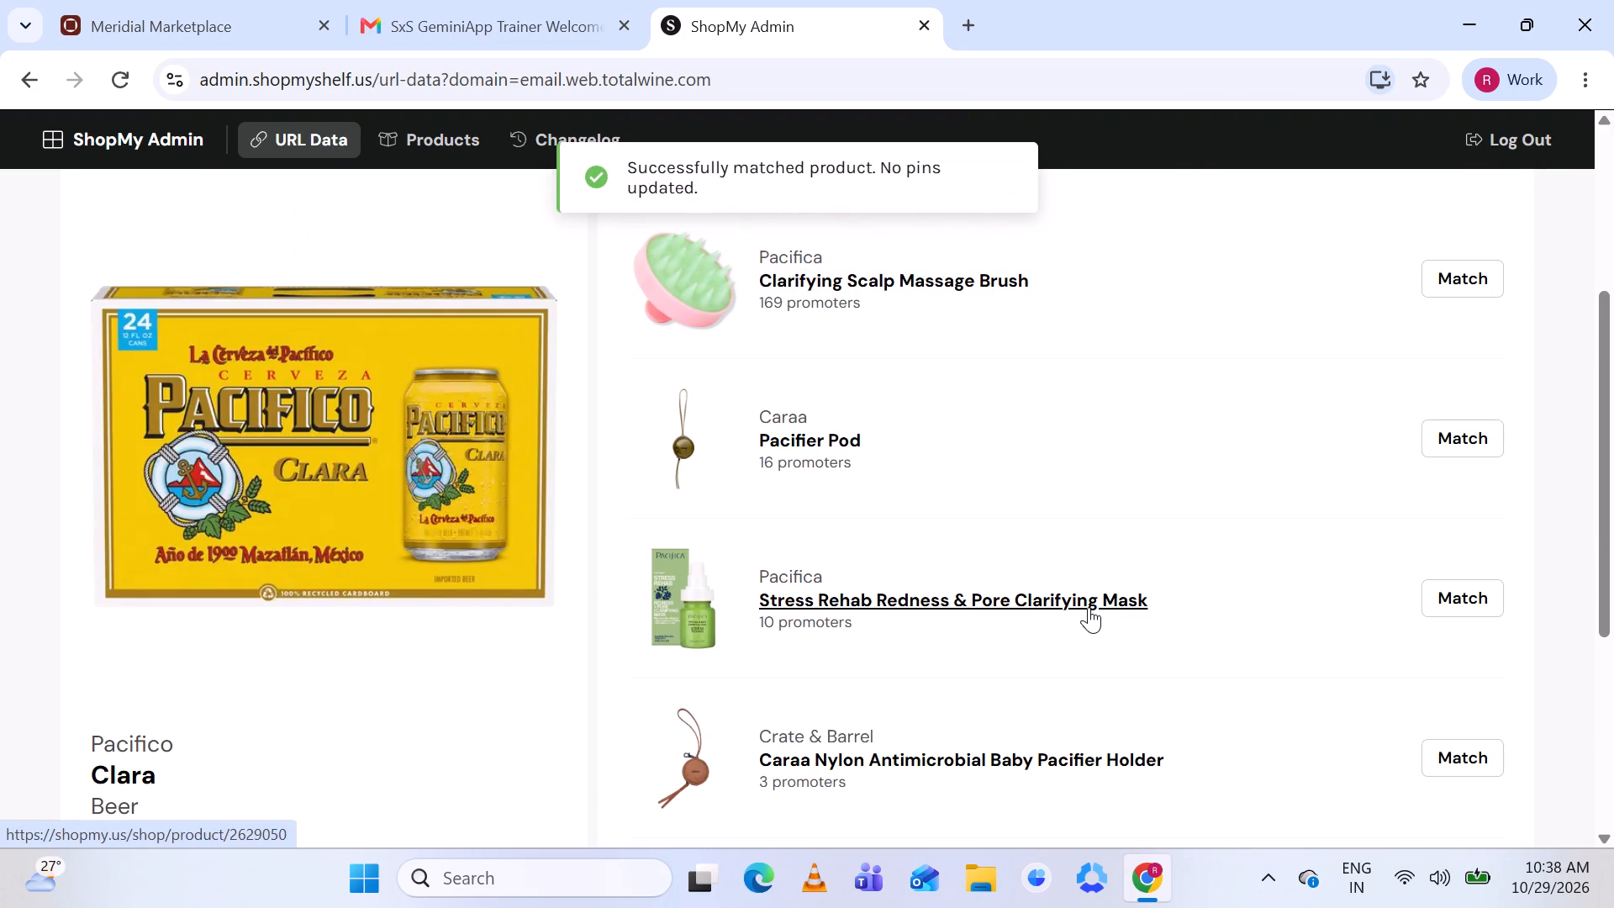
scroll(1089, 607, "down", 1)
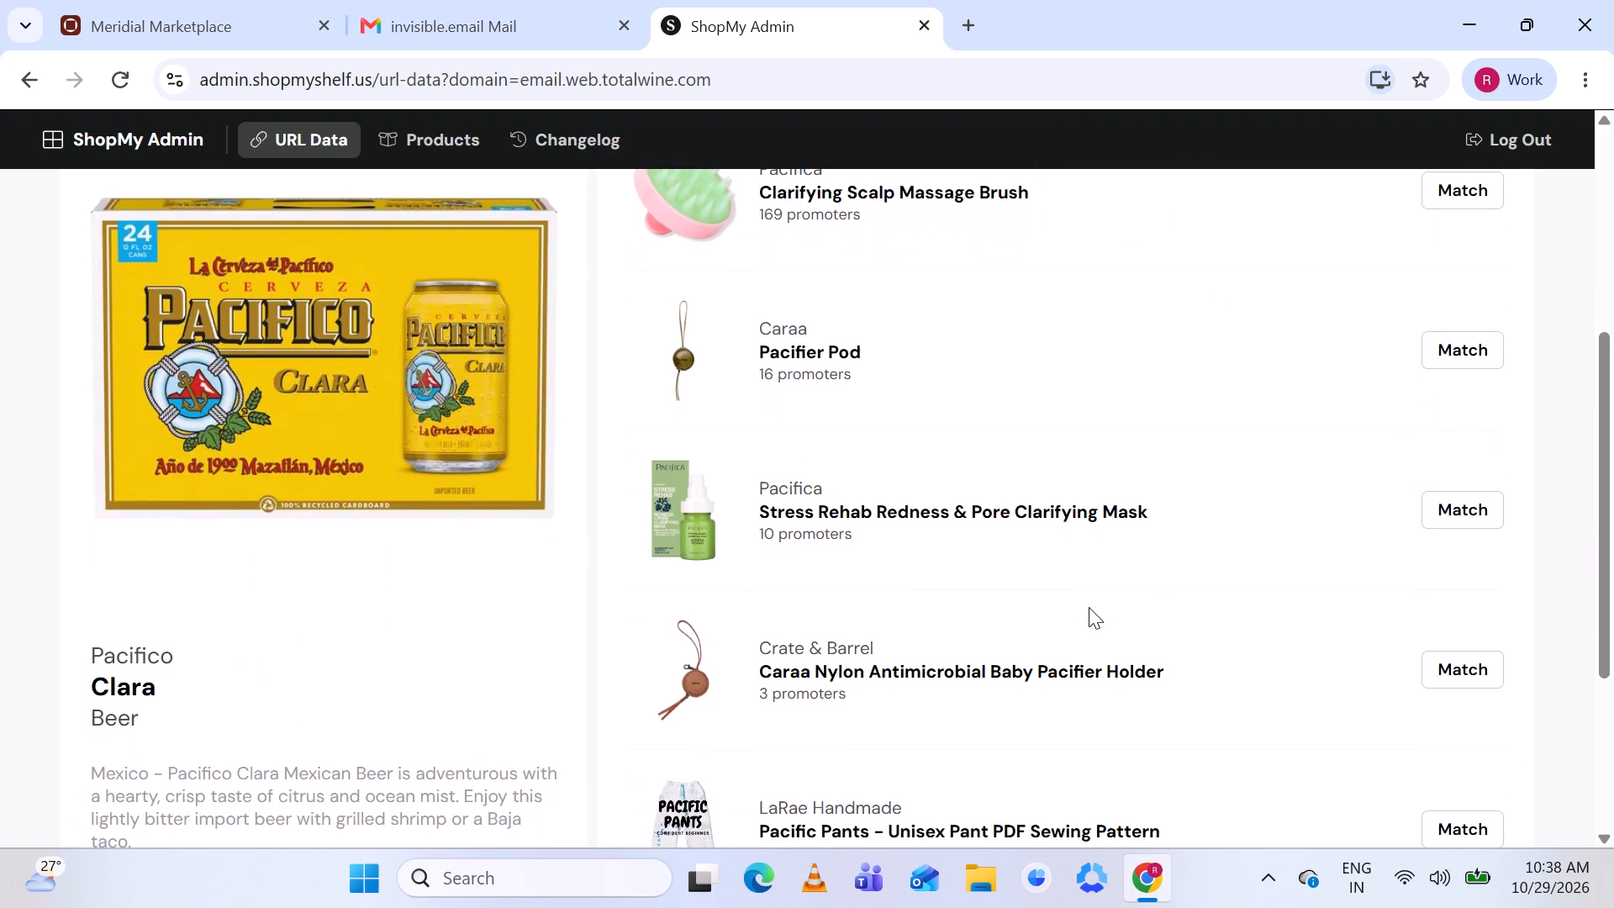
scroll(1089, 607, "down", 2)
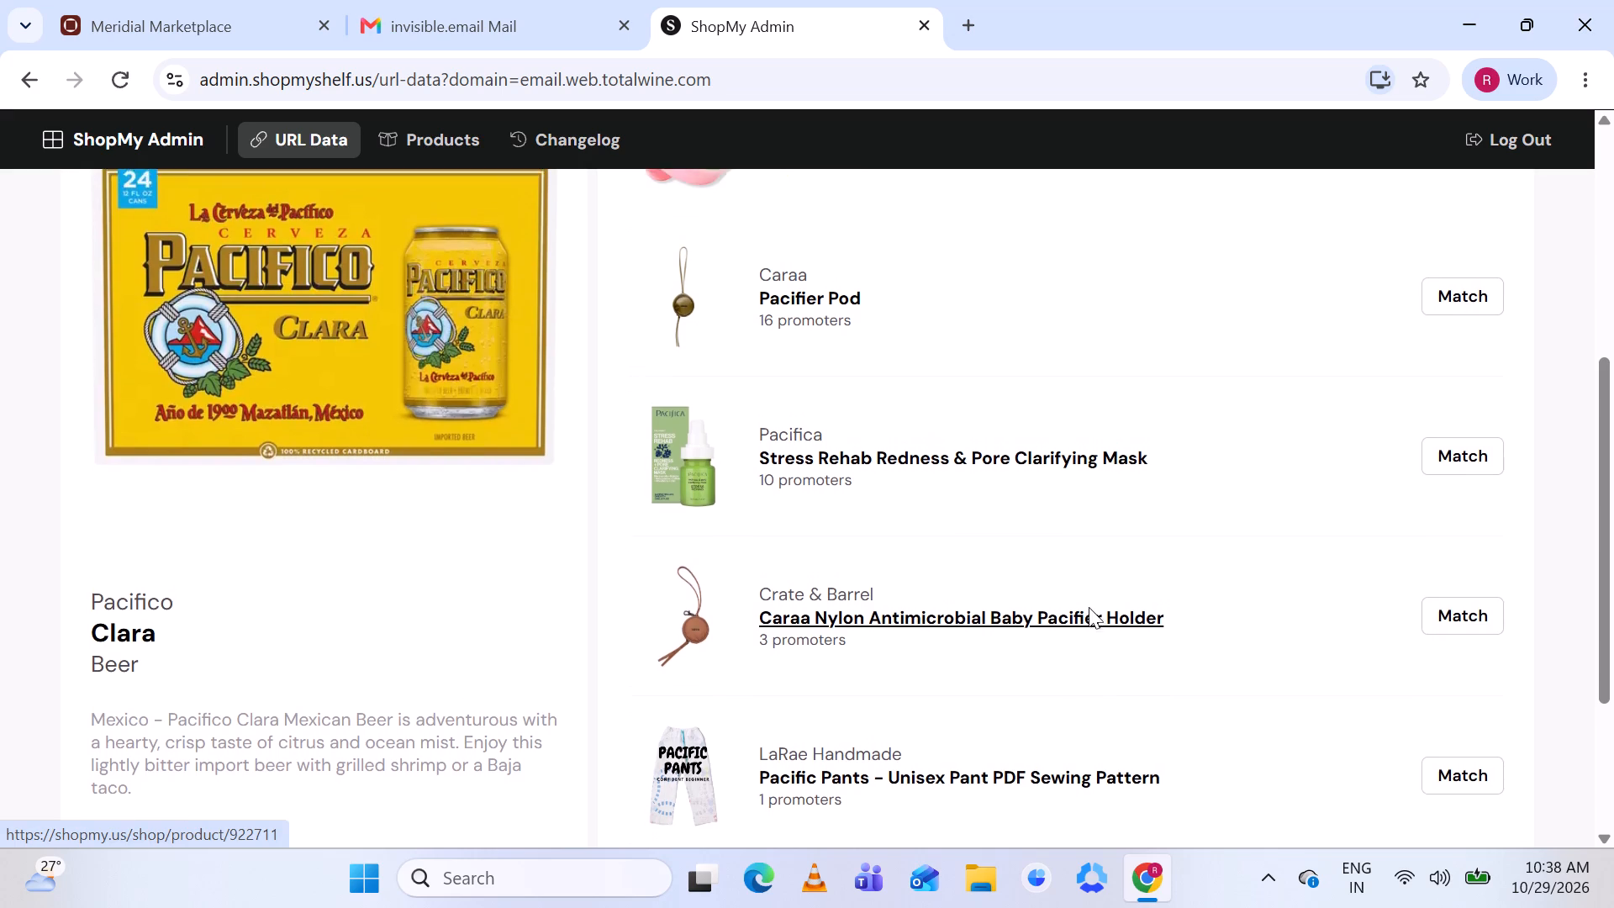
scroll(1089, 607, "down", 1)
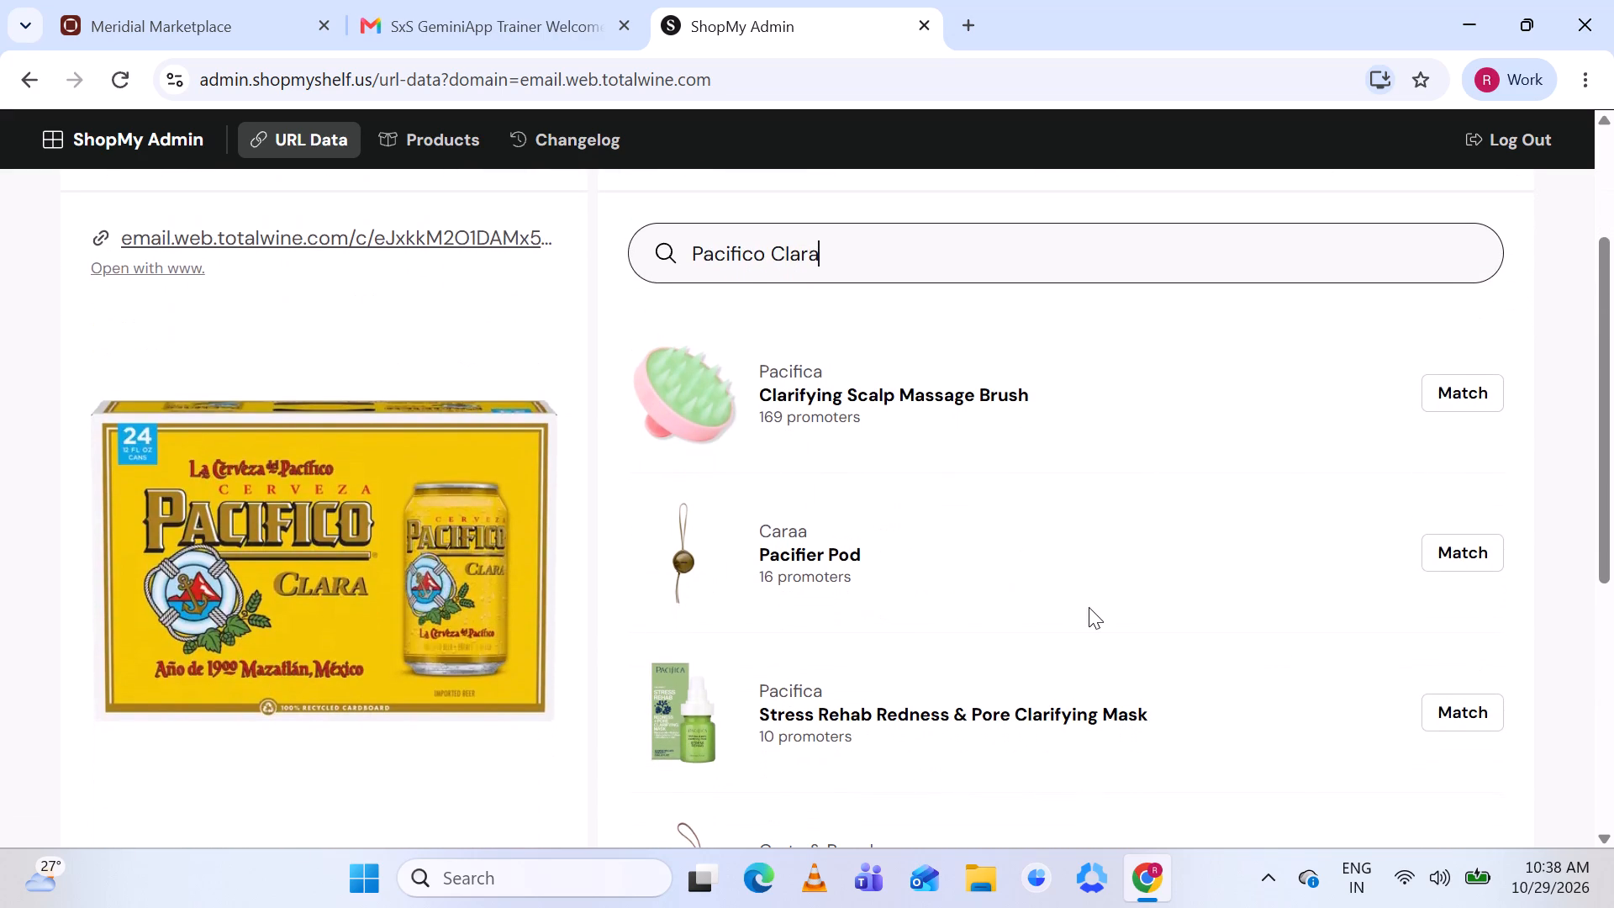
scroll(1089, 607, "down", 4)
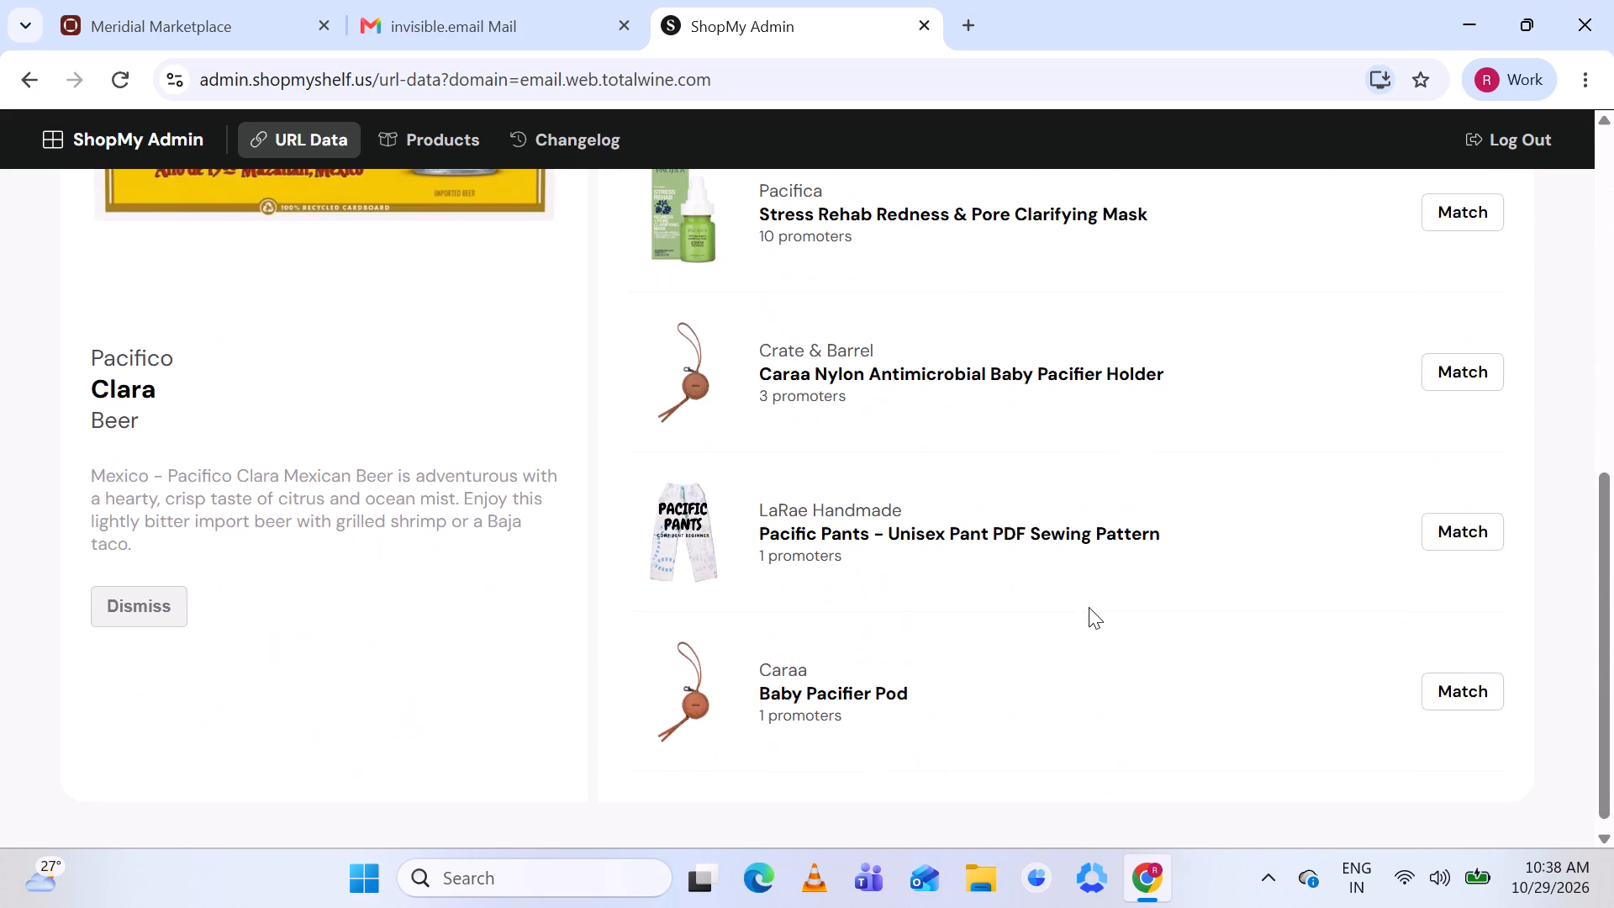
scroll(1089, 607, "up", 5)
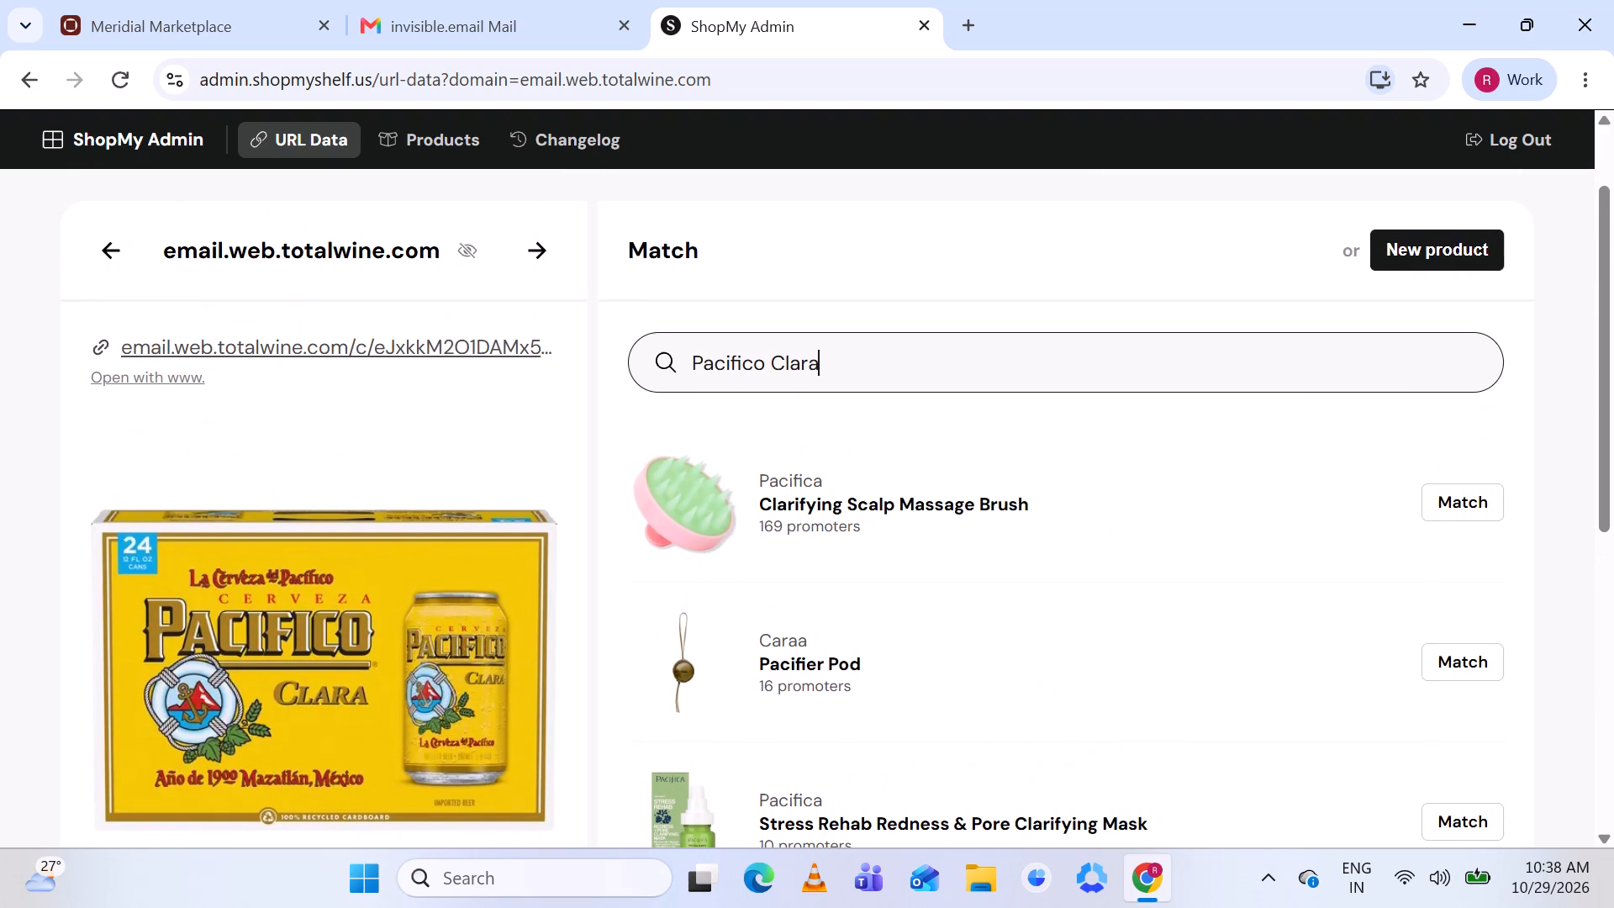
Start a new product for the Pacifico Clara listing and prettify its beer case image.
left_click(1432, 240)
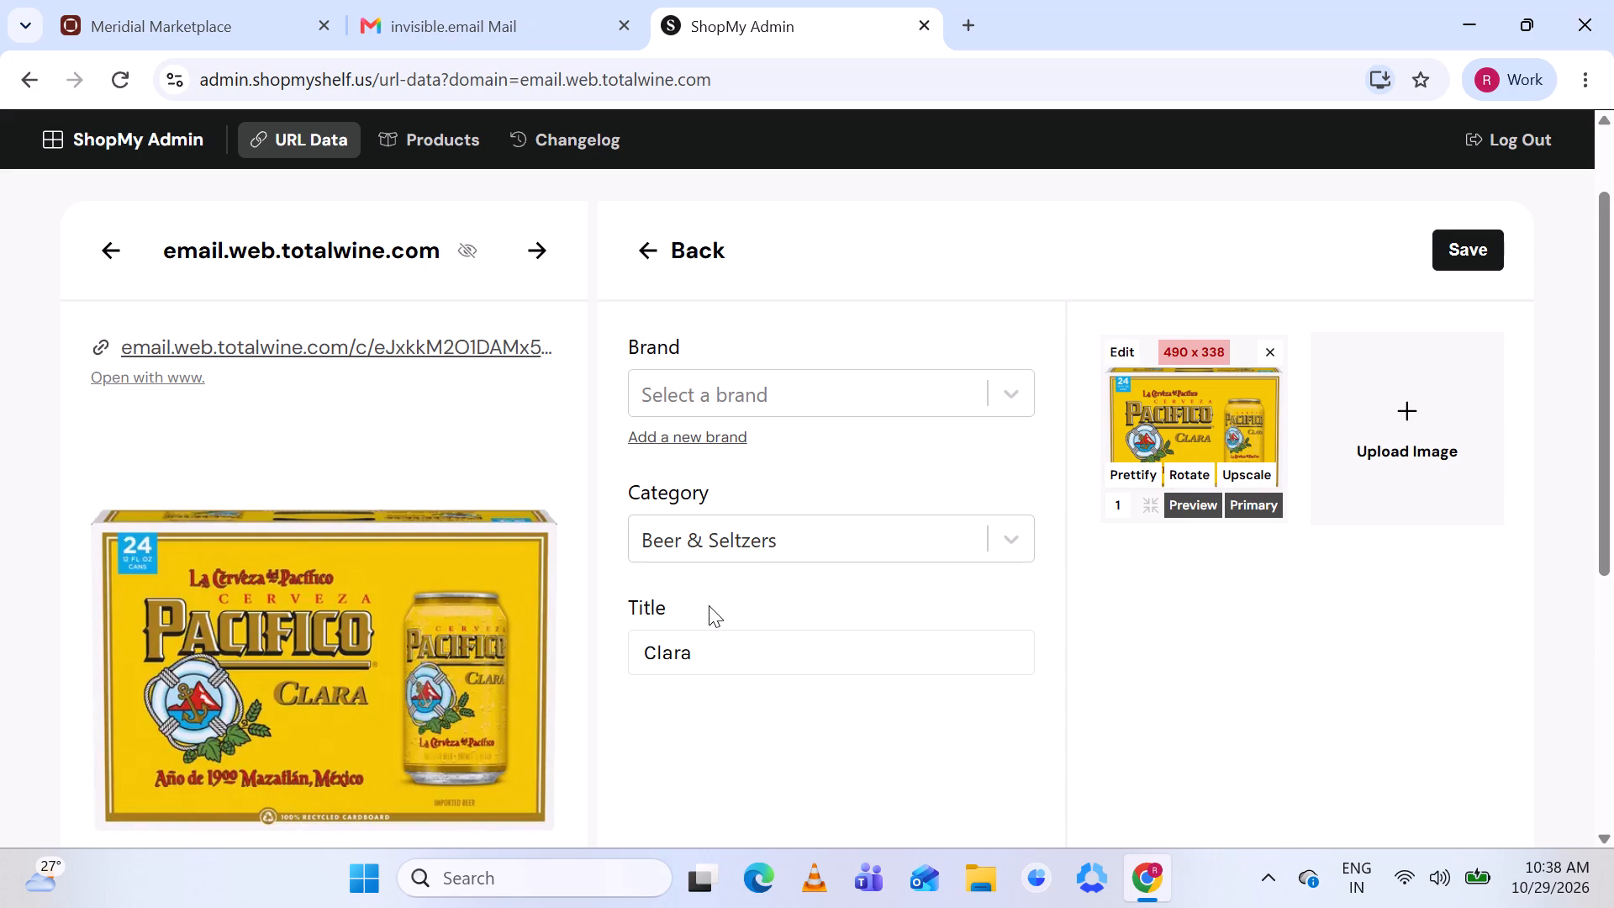
left_click(1128, 474)
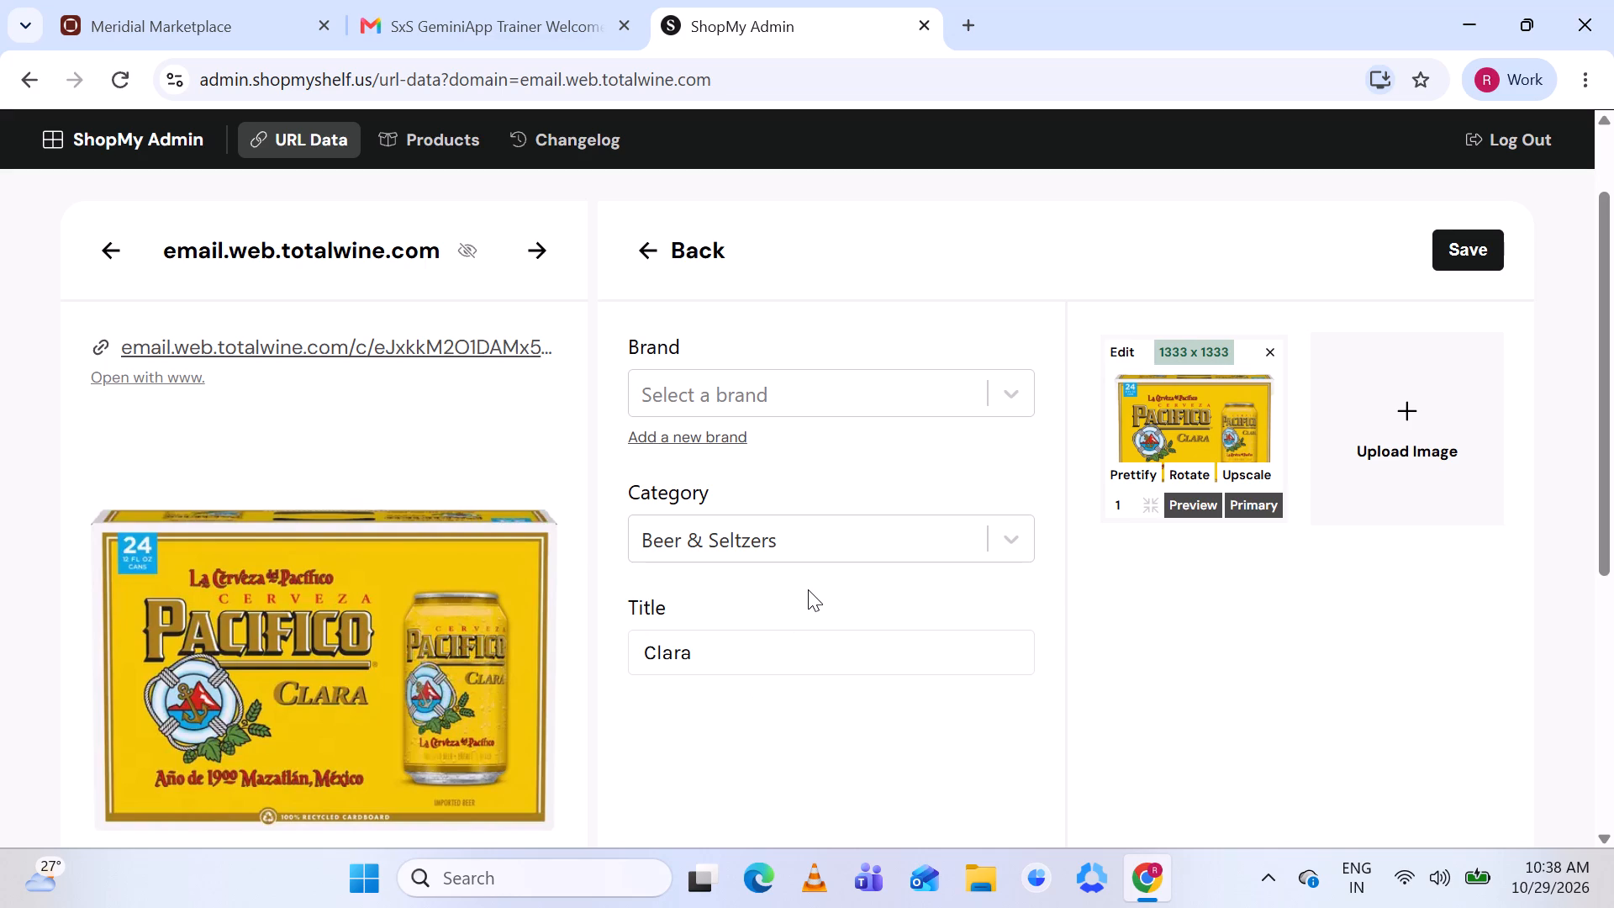
Search the existing brands for Pacifico, using the brand name copied from the listing.
scroll(808, 589, "down", 3)
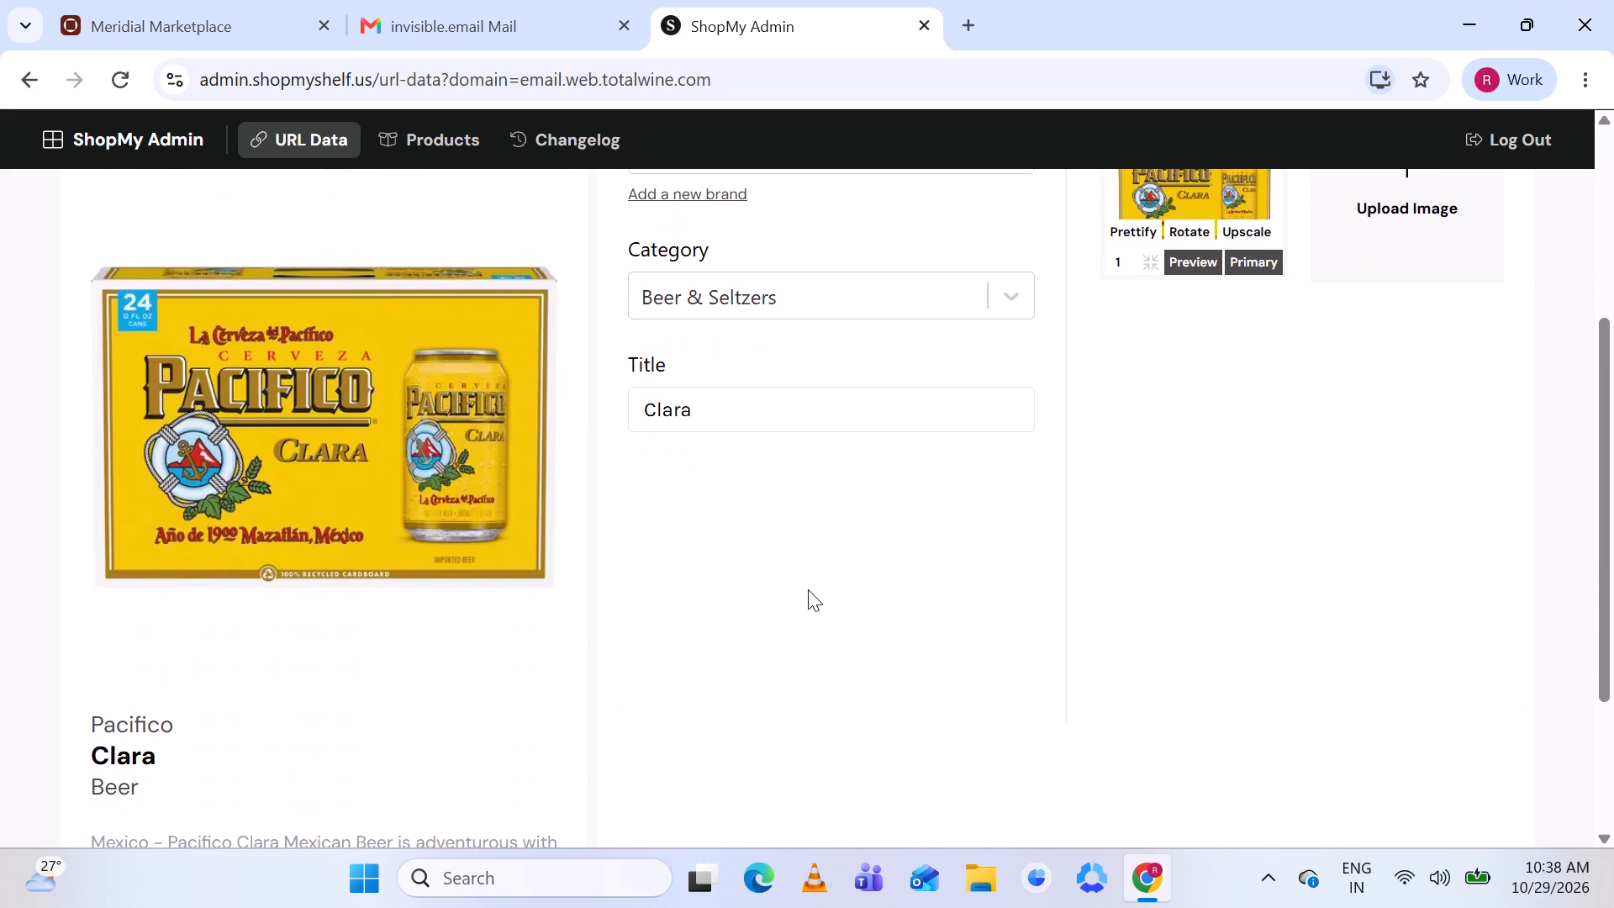
scroll(808, 589, "down", 1)
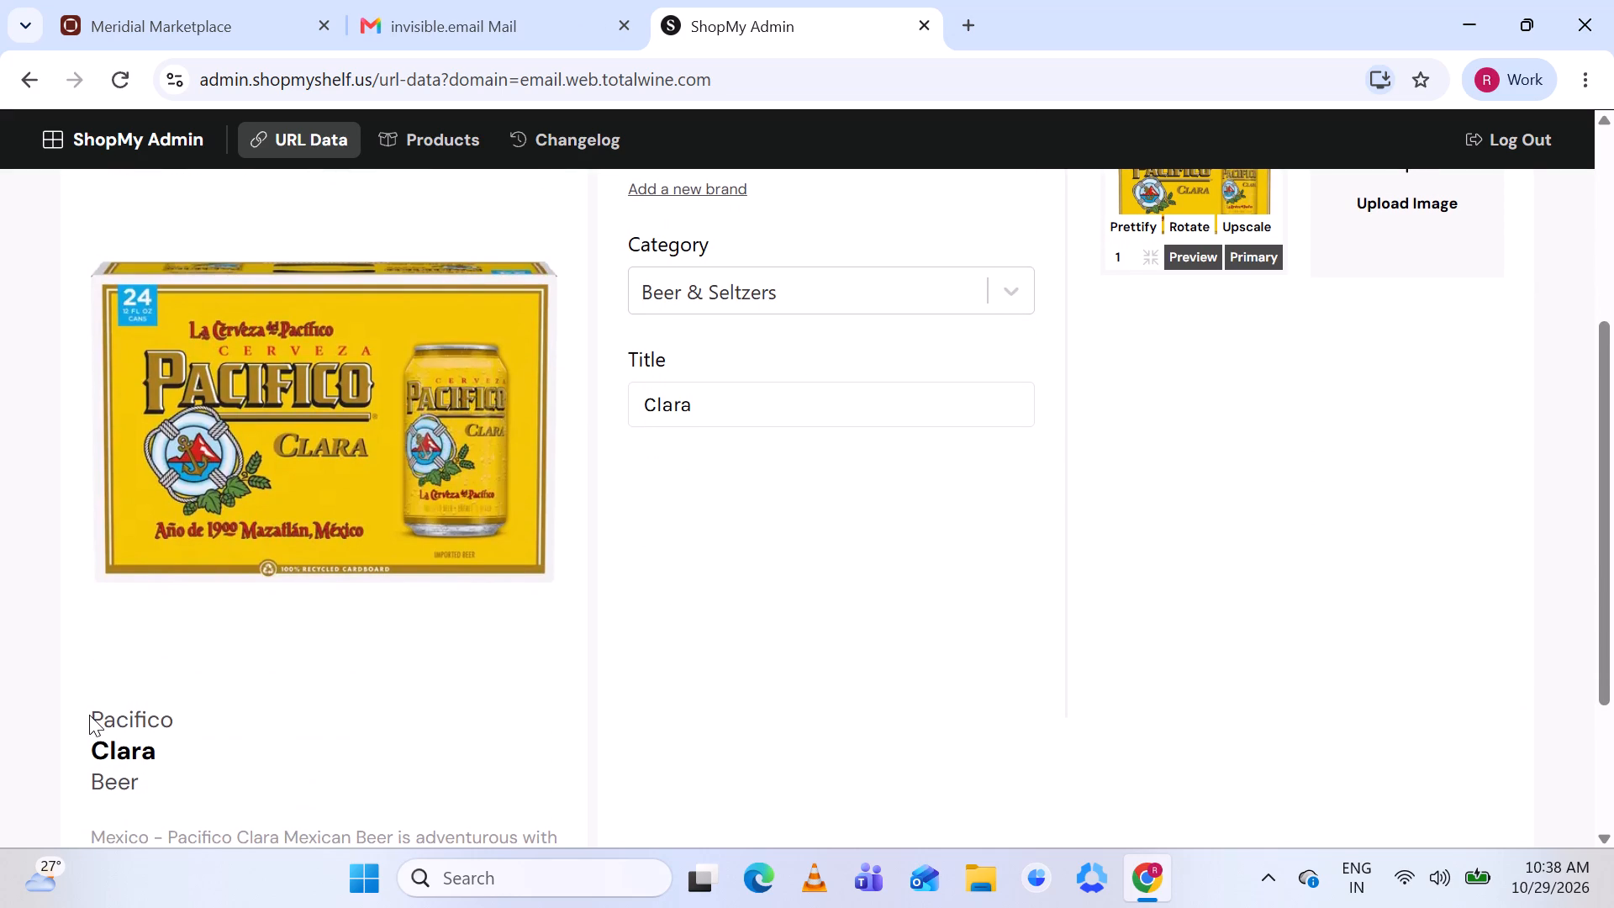
left_click_drag(92, 716, 177, 694)
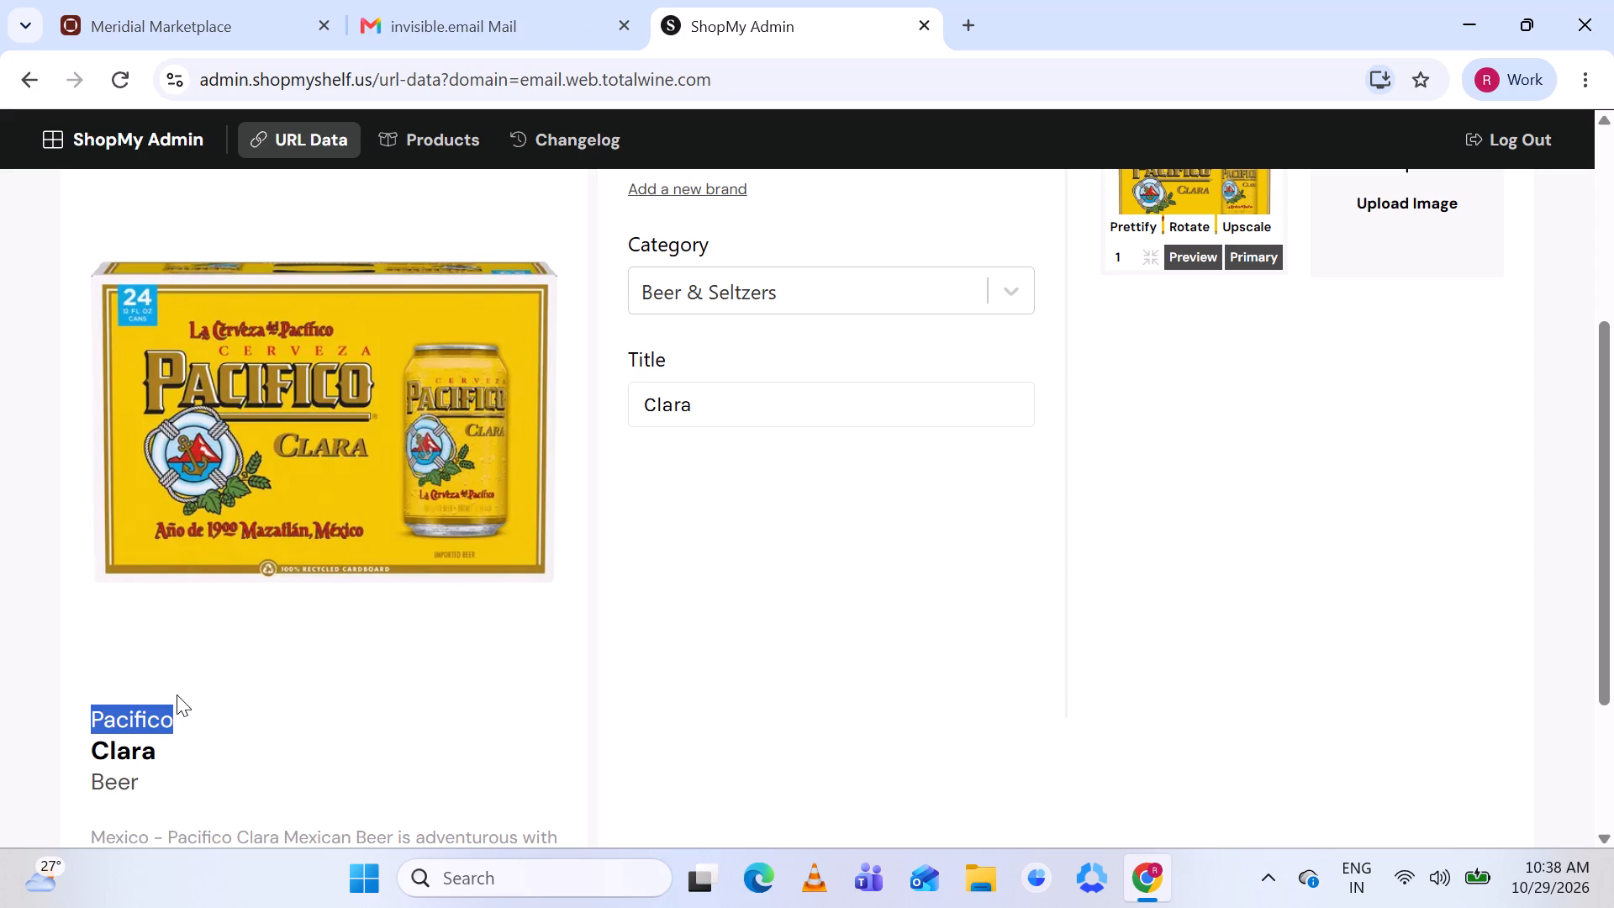
key("ctrl+c")
scroll(781, 473, "up", 1)
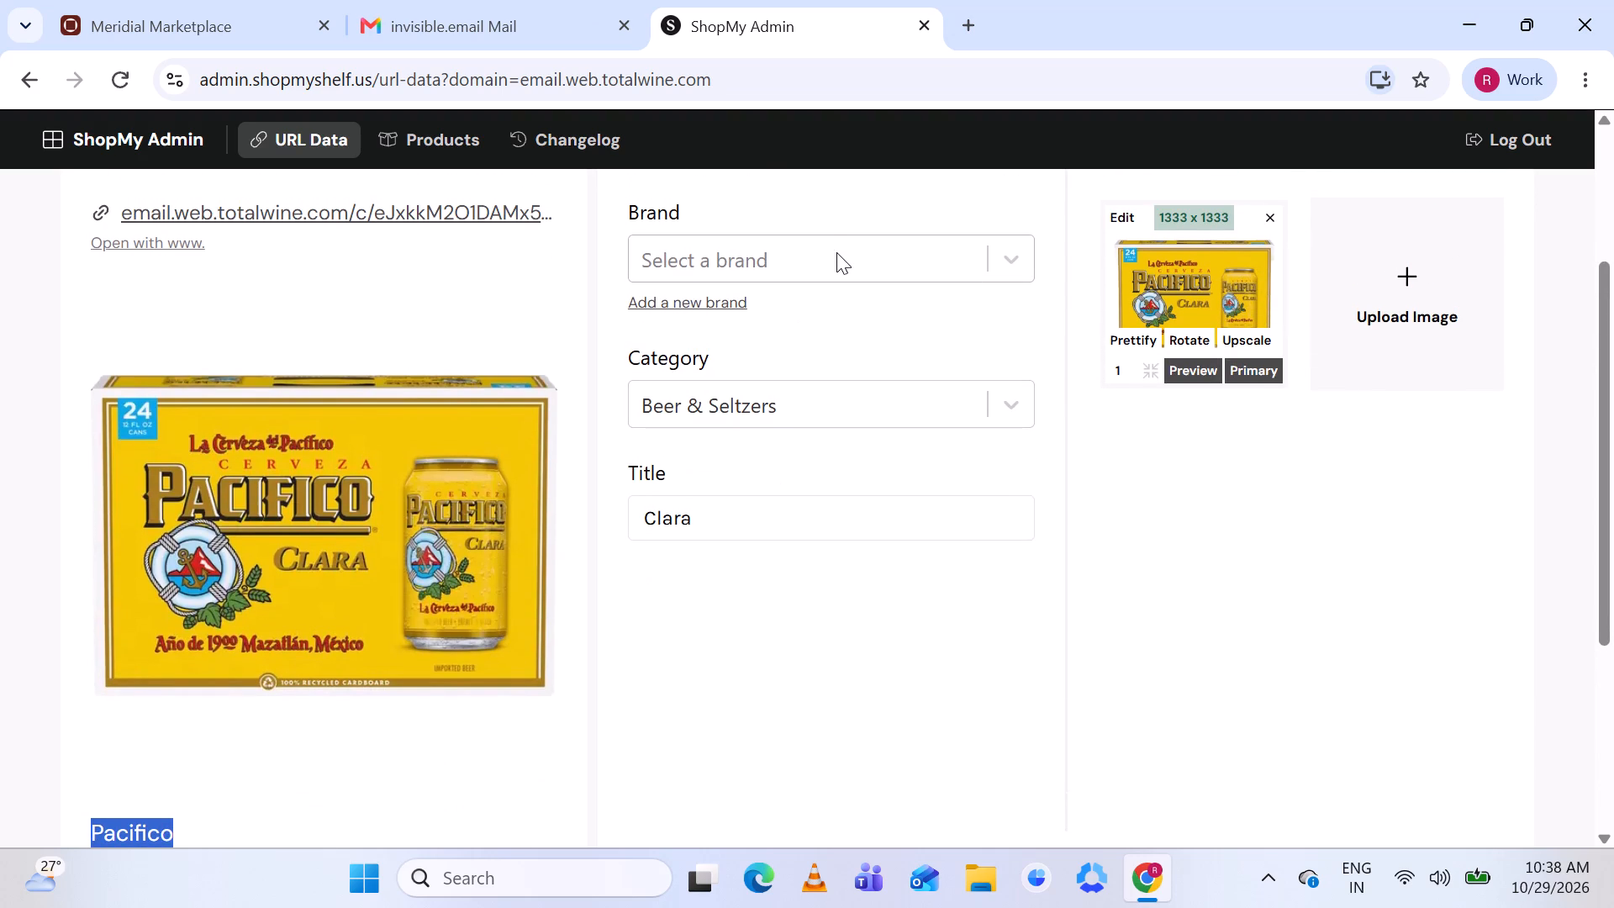
left_click(836, 252)
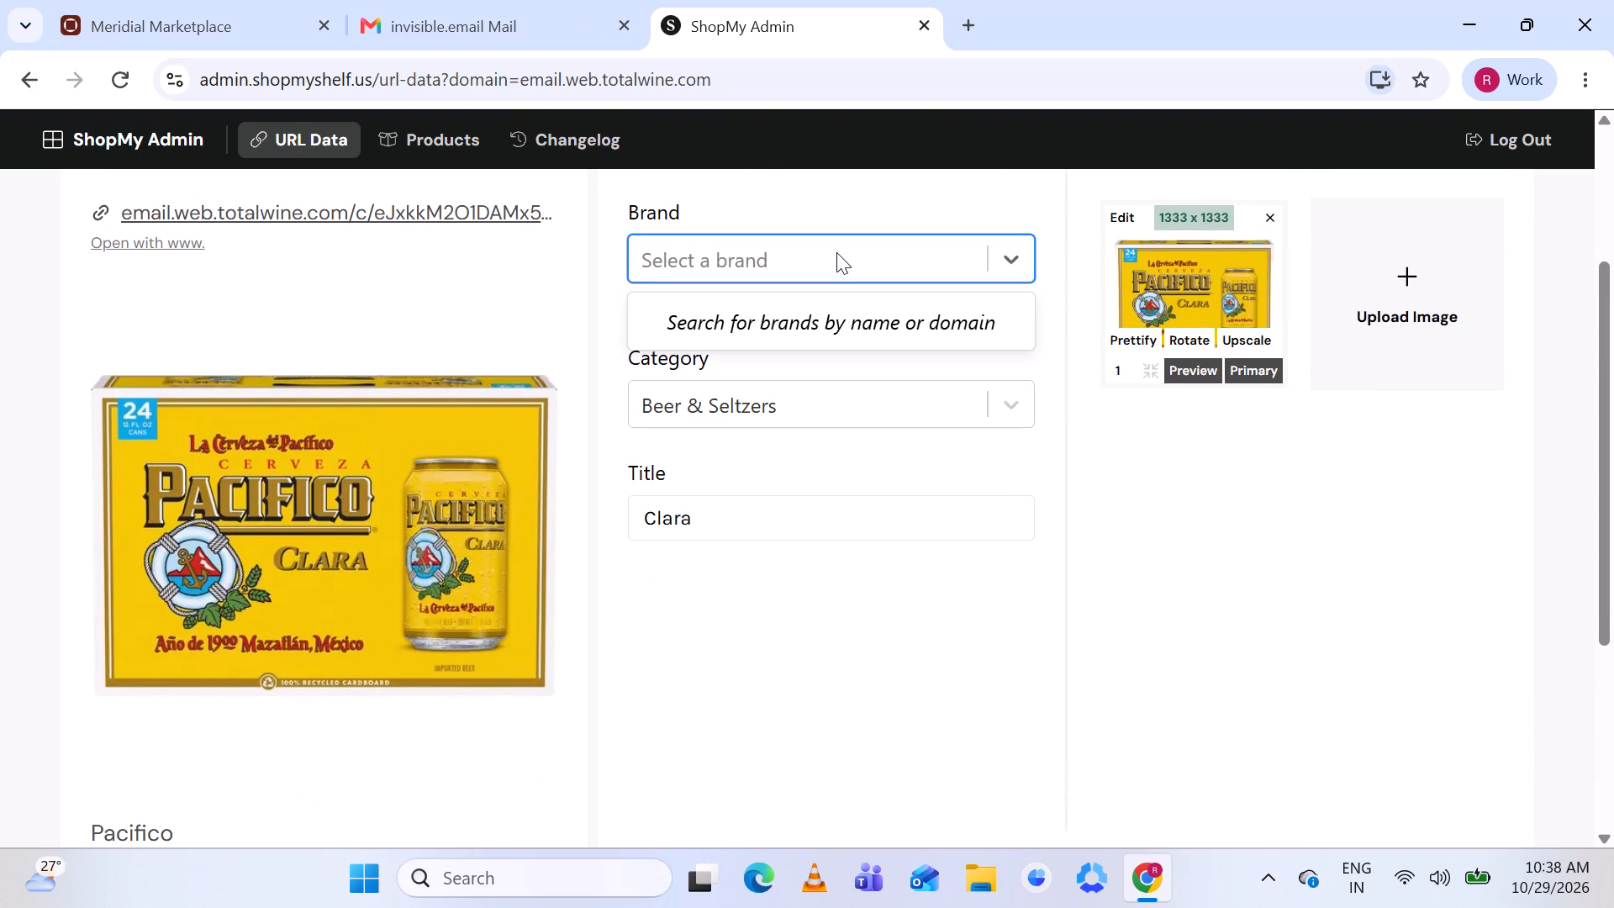
key("ctrl+v")
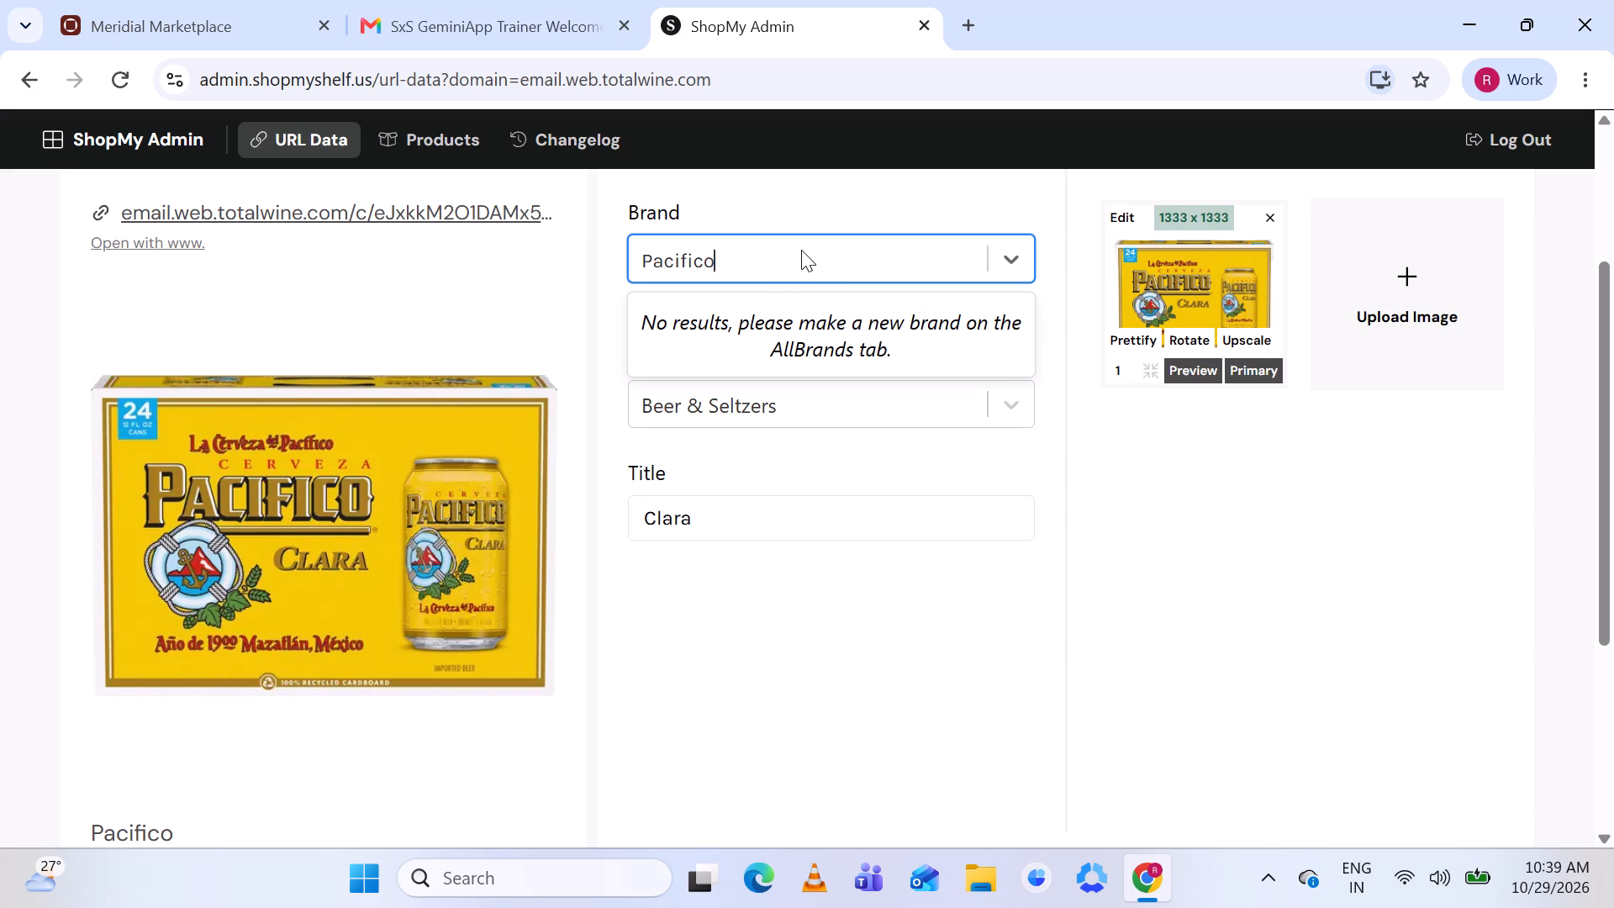
left_click(831, 246)
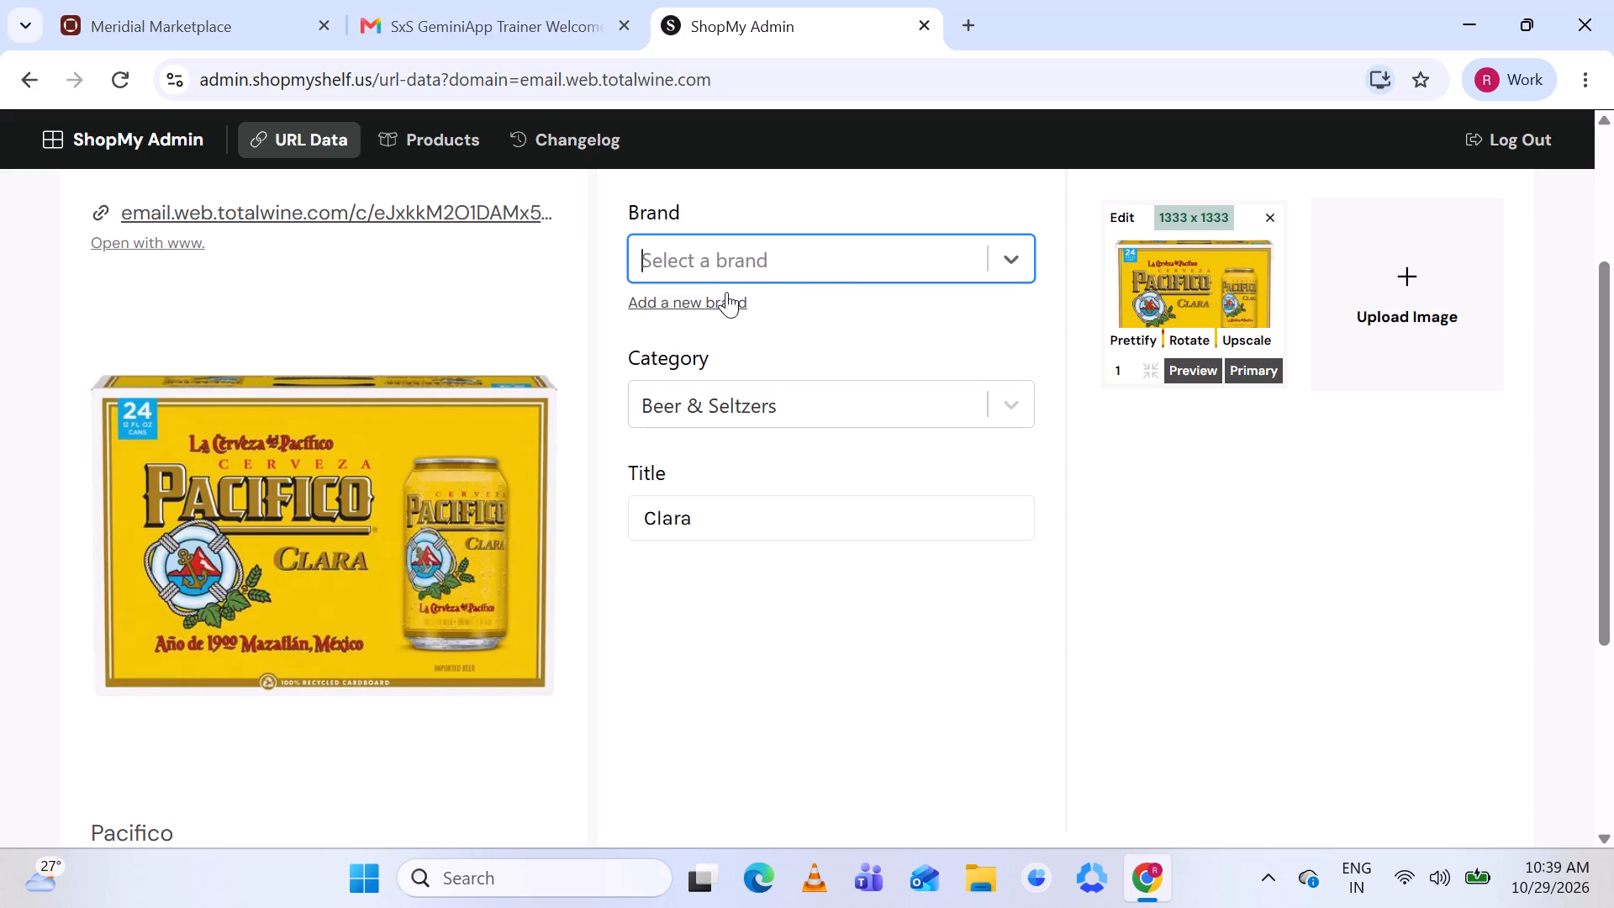
Add Pacifico as a new brand for the Clara beer product.
left_click(713, 301)
left_click(679, 311)
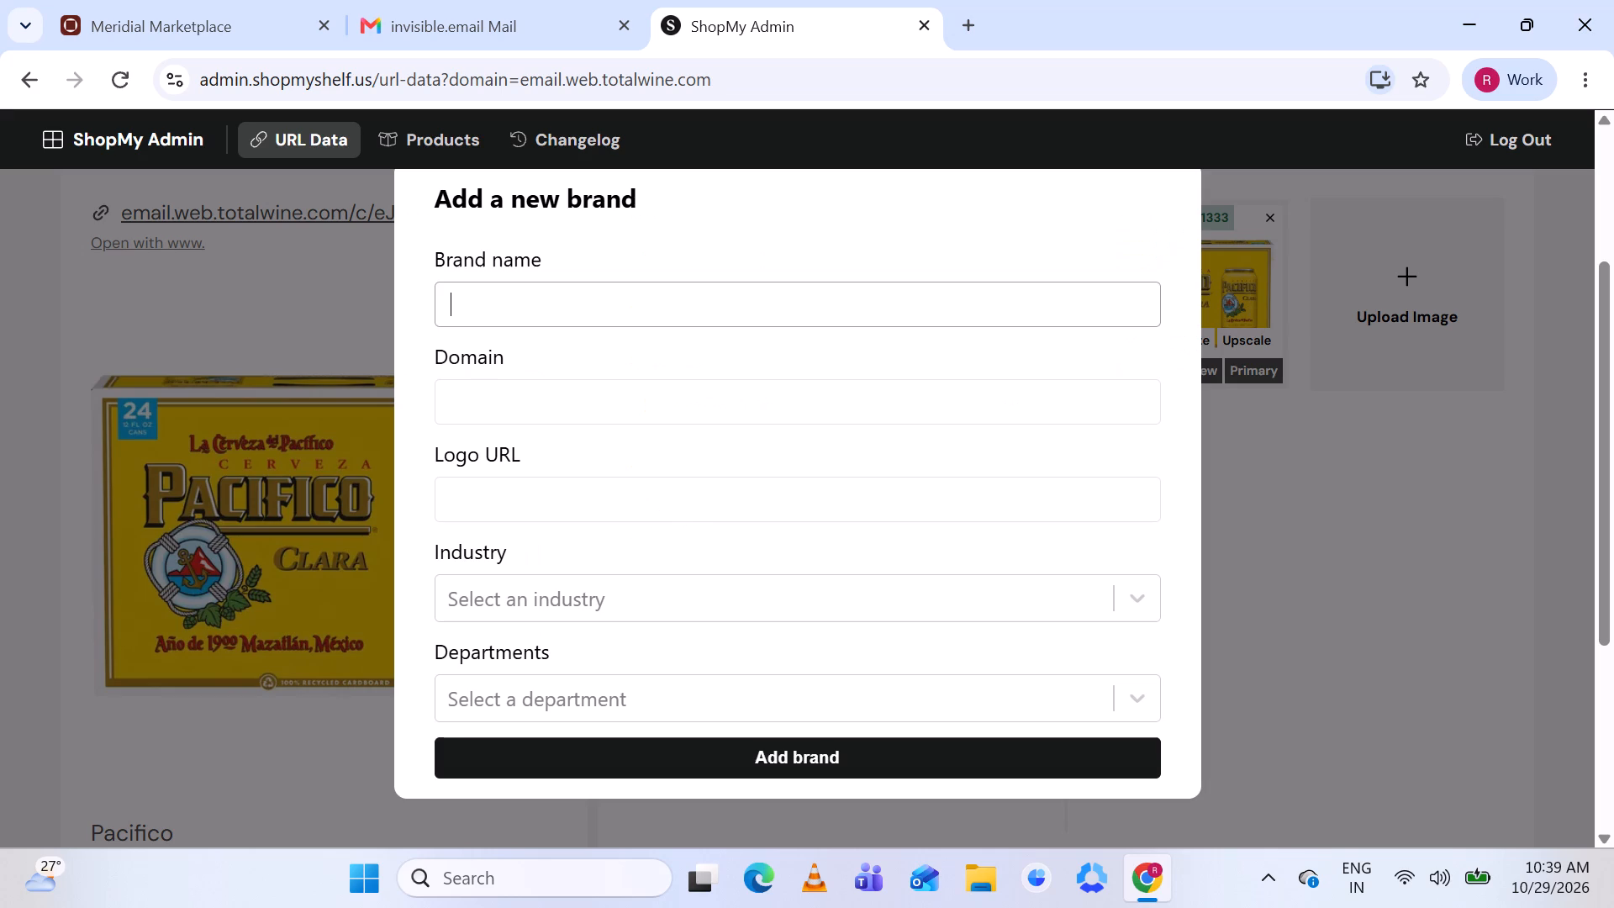
key("ctrl+v")
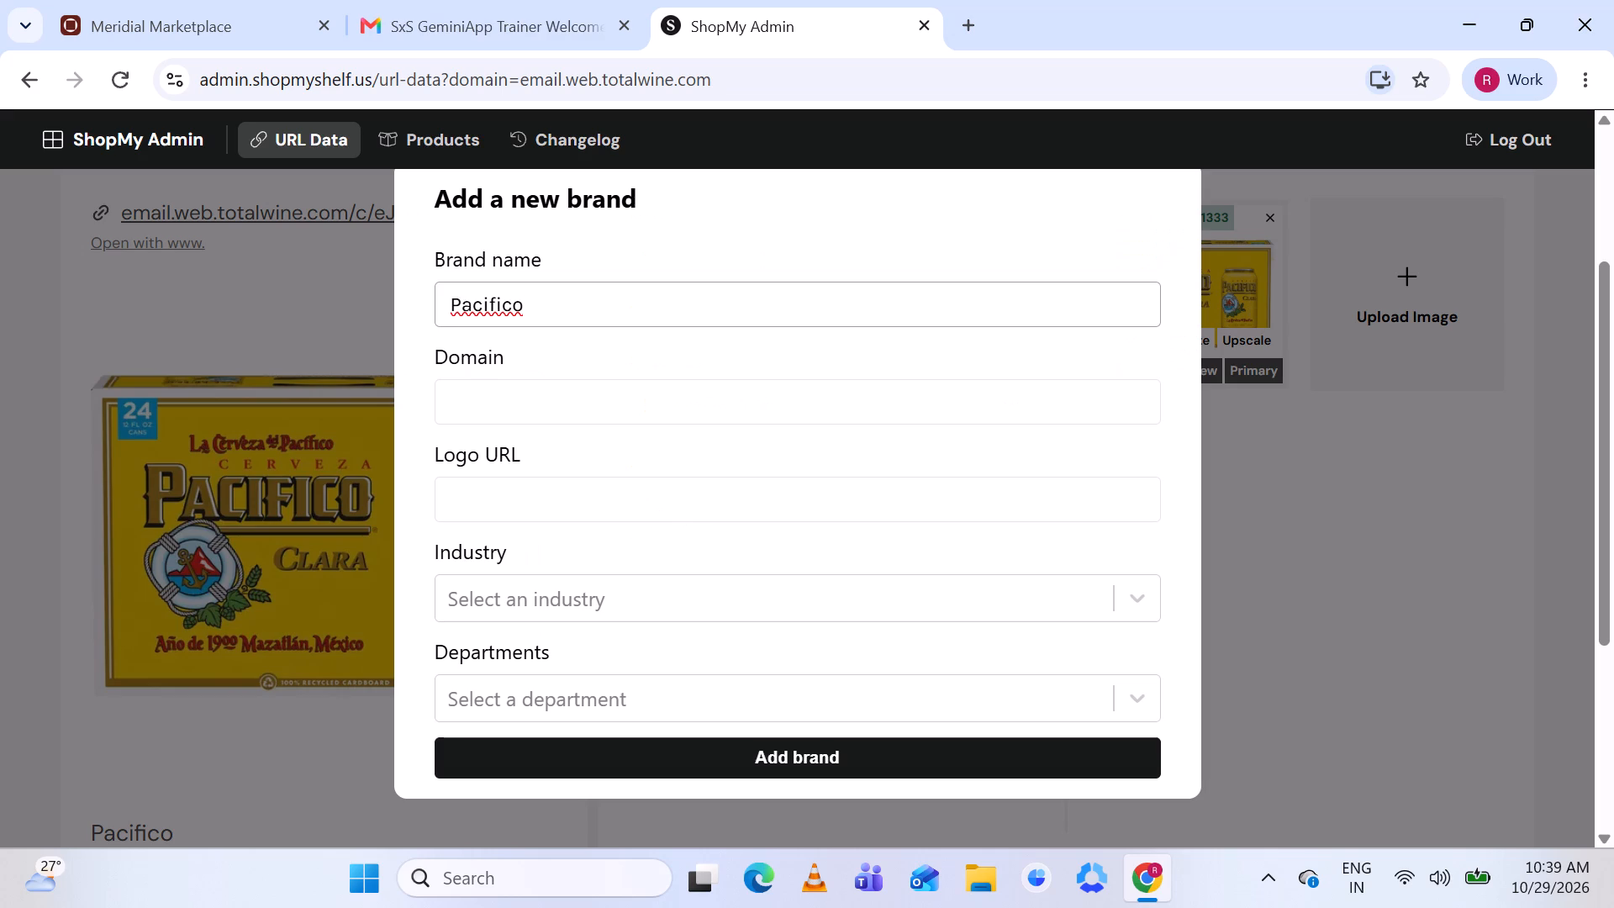
left_click(691, 748)
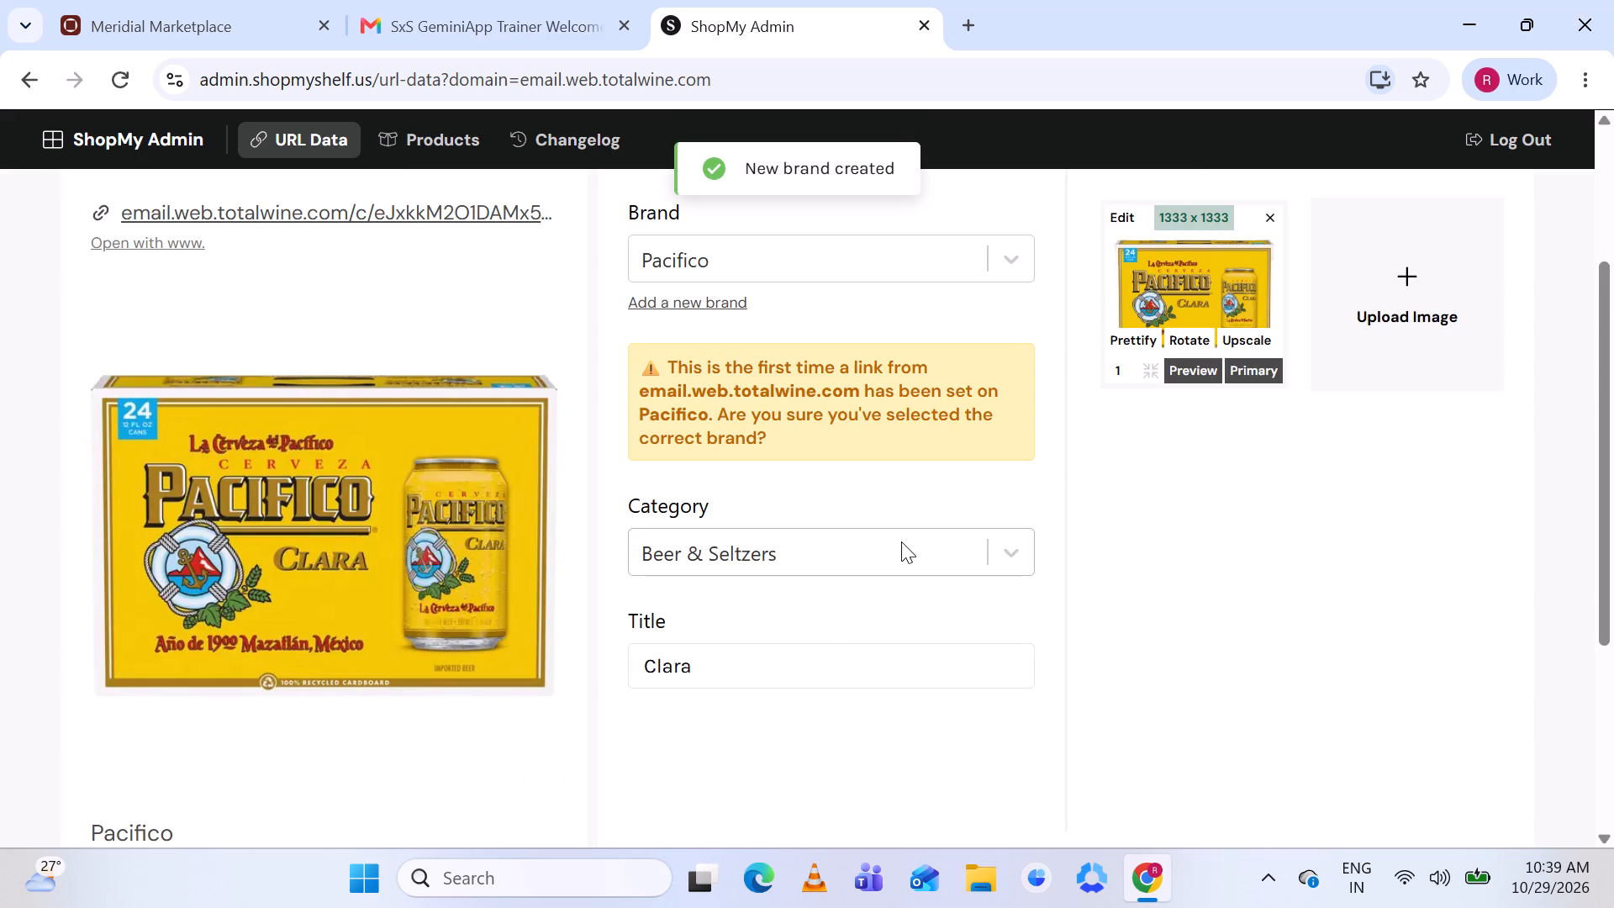
Save the new Pacifico Clara product in the Beer & Seltzers category.
scroll(1206, 458, "up", 2)
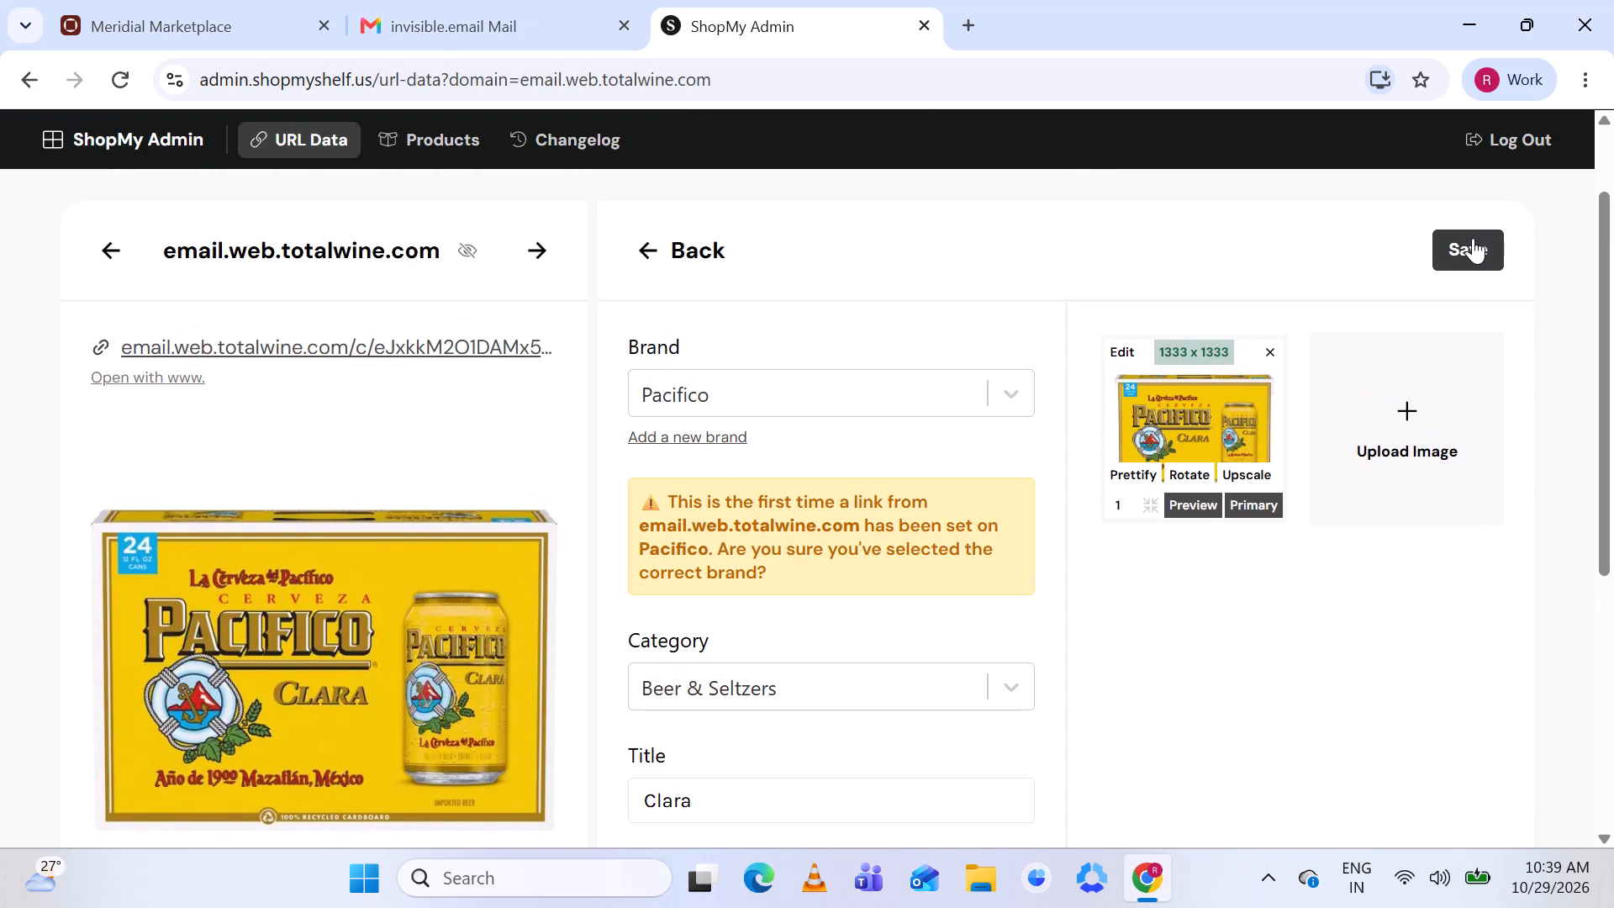
left_click(1473, 238)
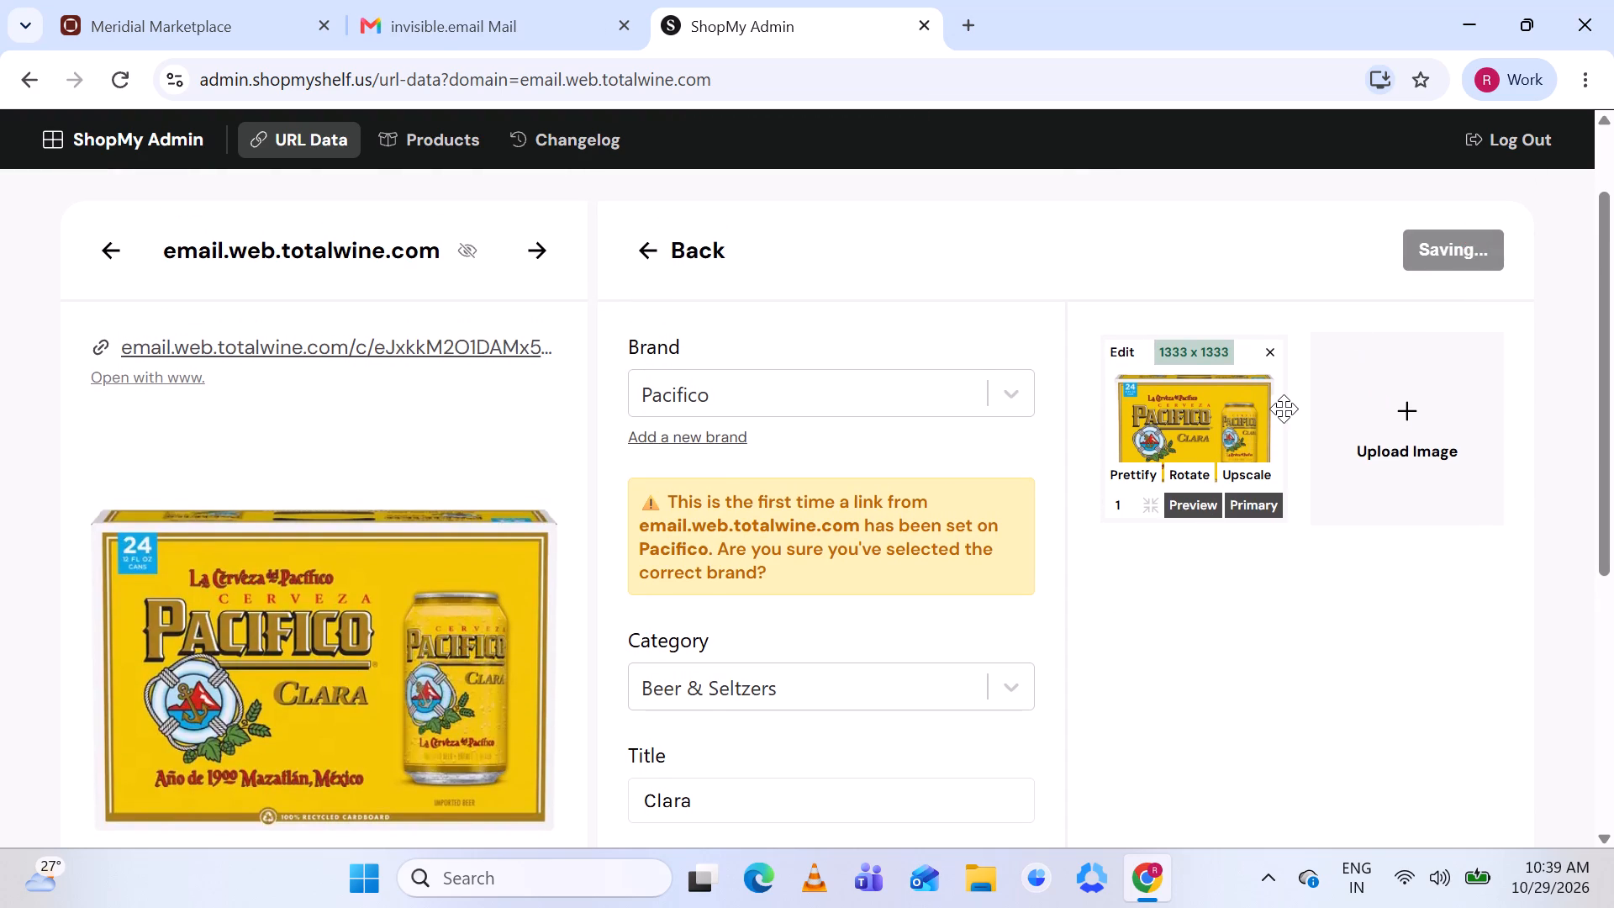
Compare the Orballo Albarino Rias Baixas listing with the suggested best match, checking the bottle image on its product page.
scroll(1284, 409, "down", 2)
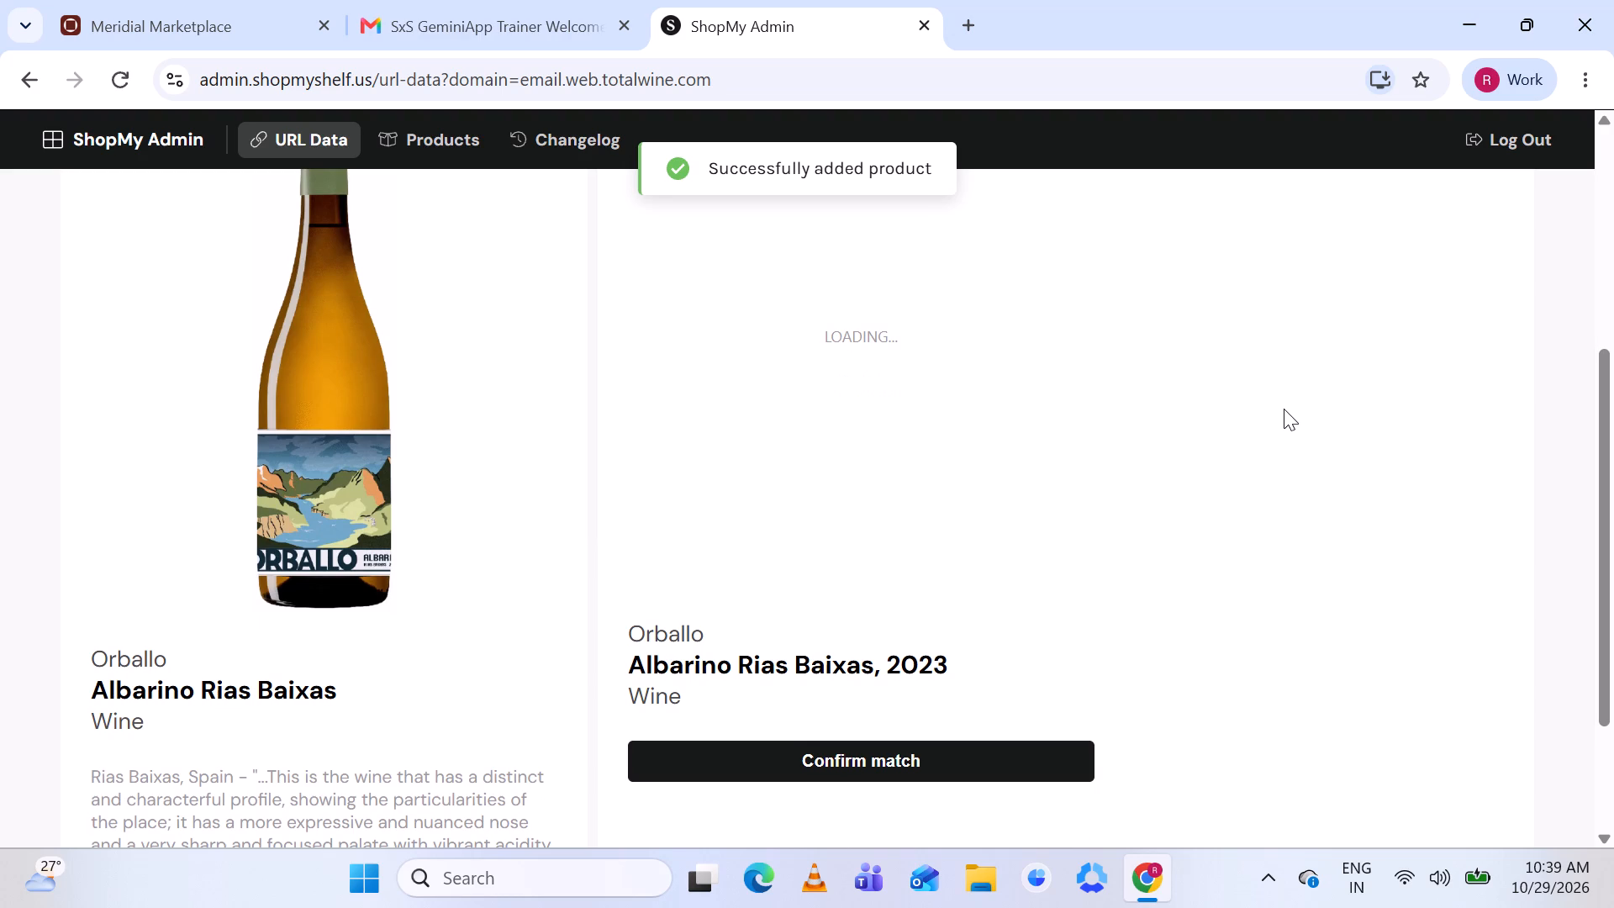
scroll(1284, 409, "down", 1)
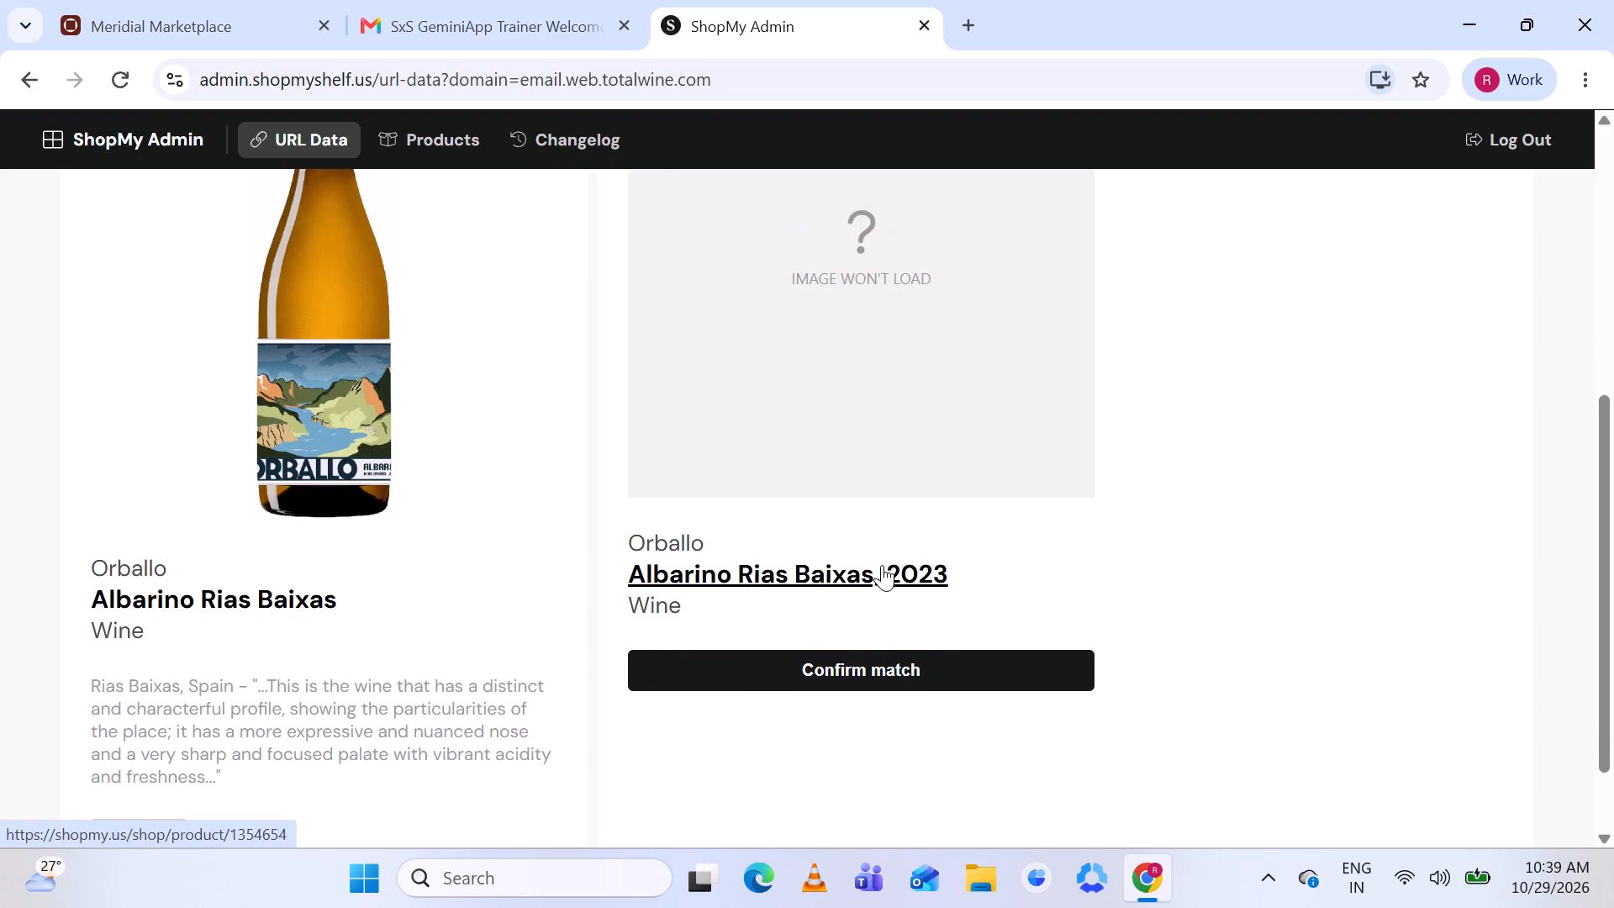
left_click(780, 562)
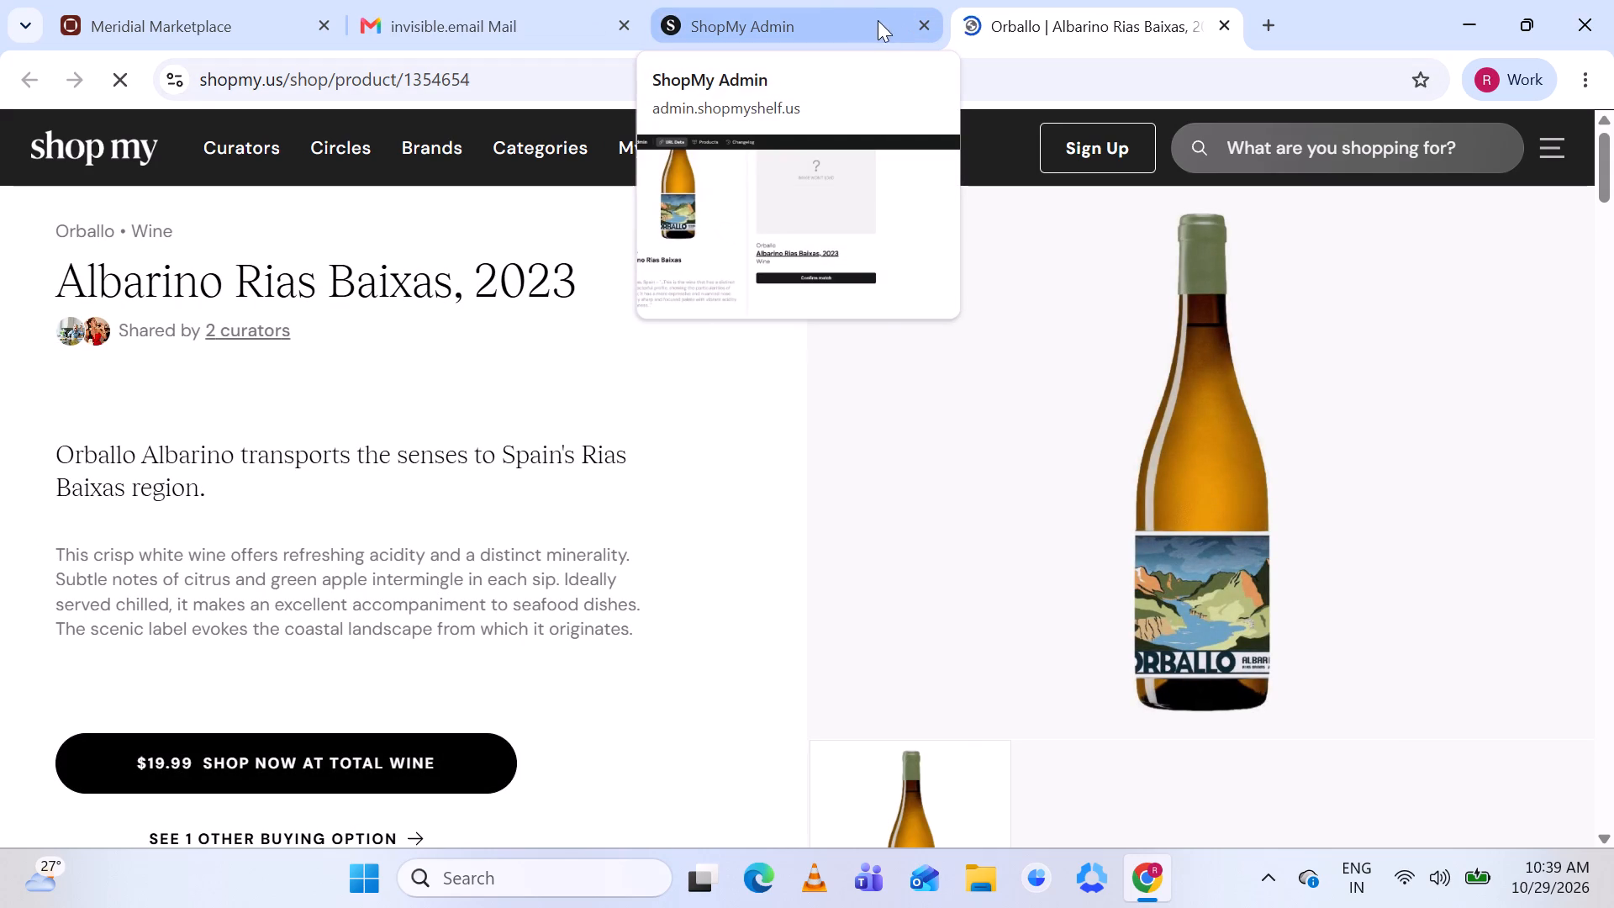
left_click(787, 18)
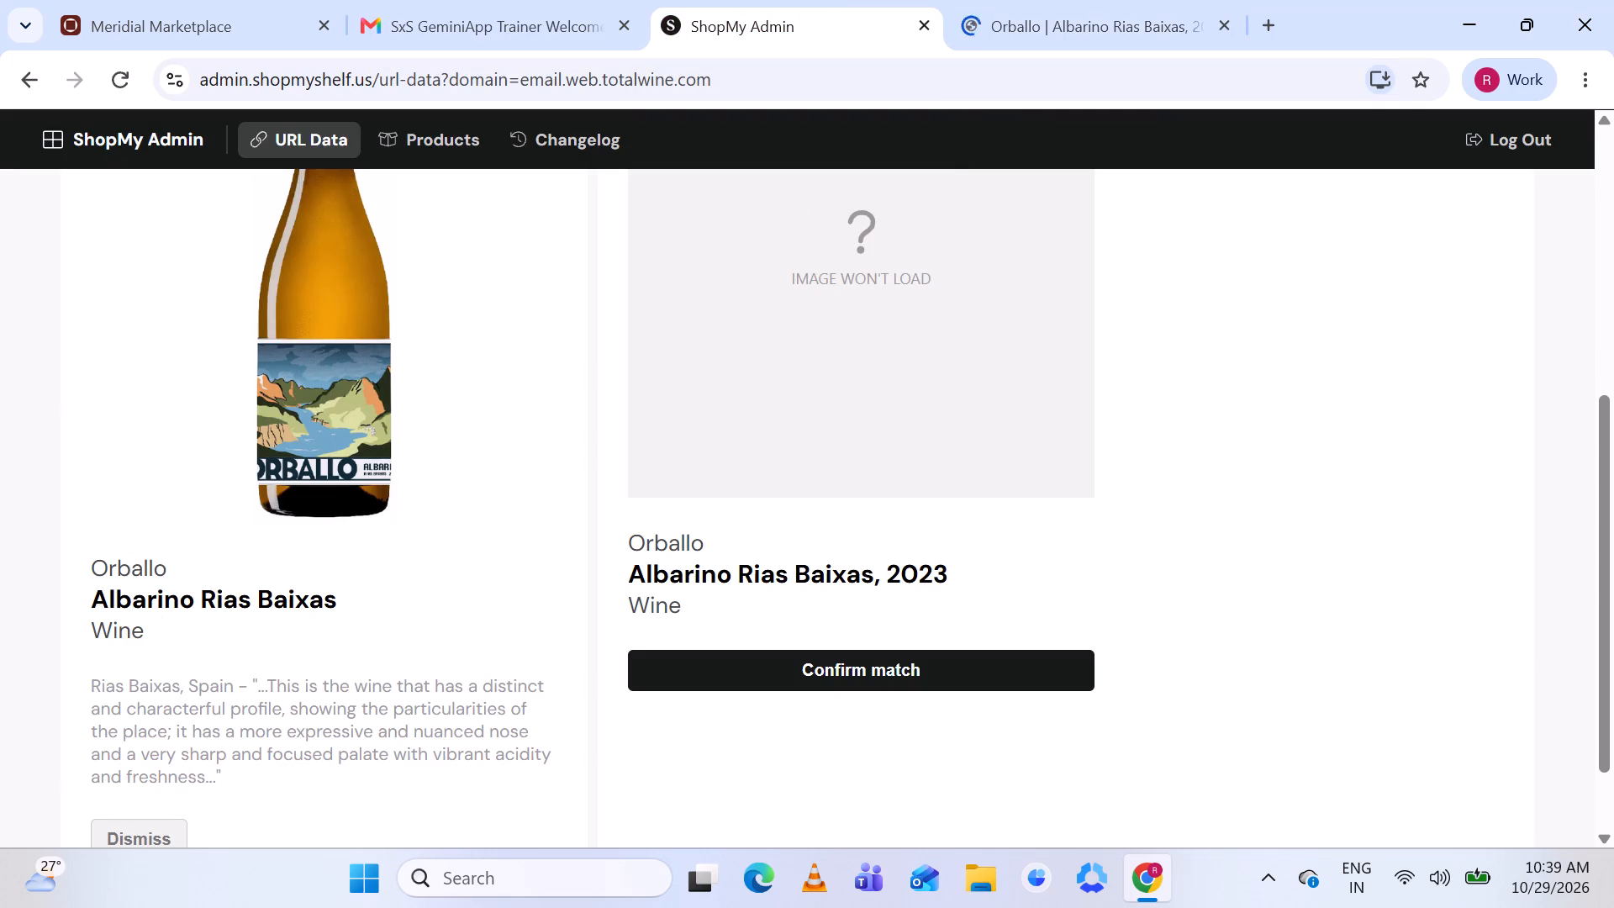
left_click(1038, 8)
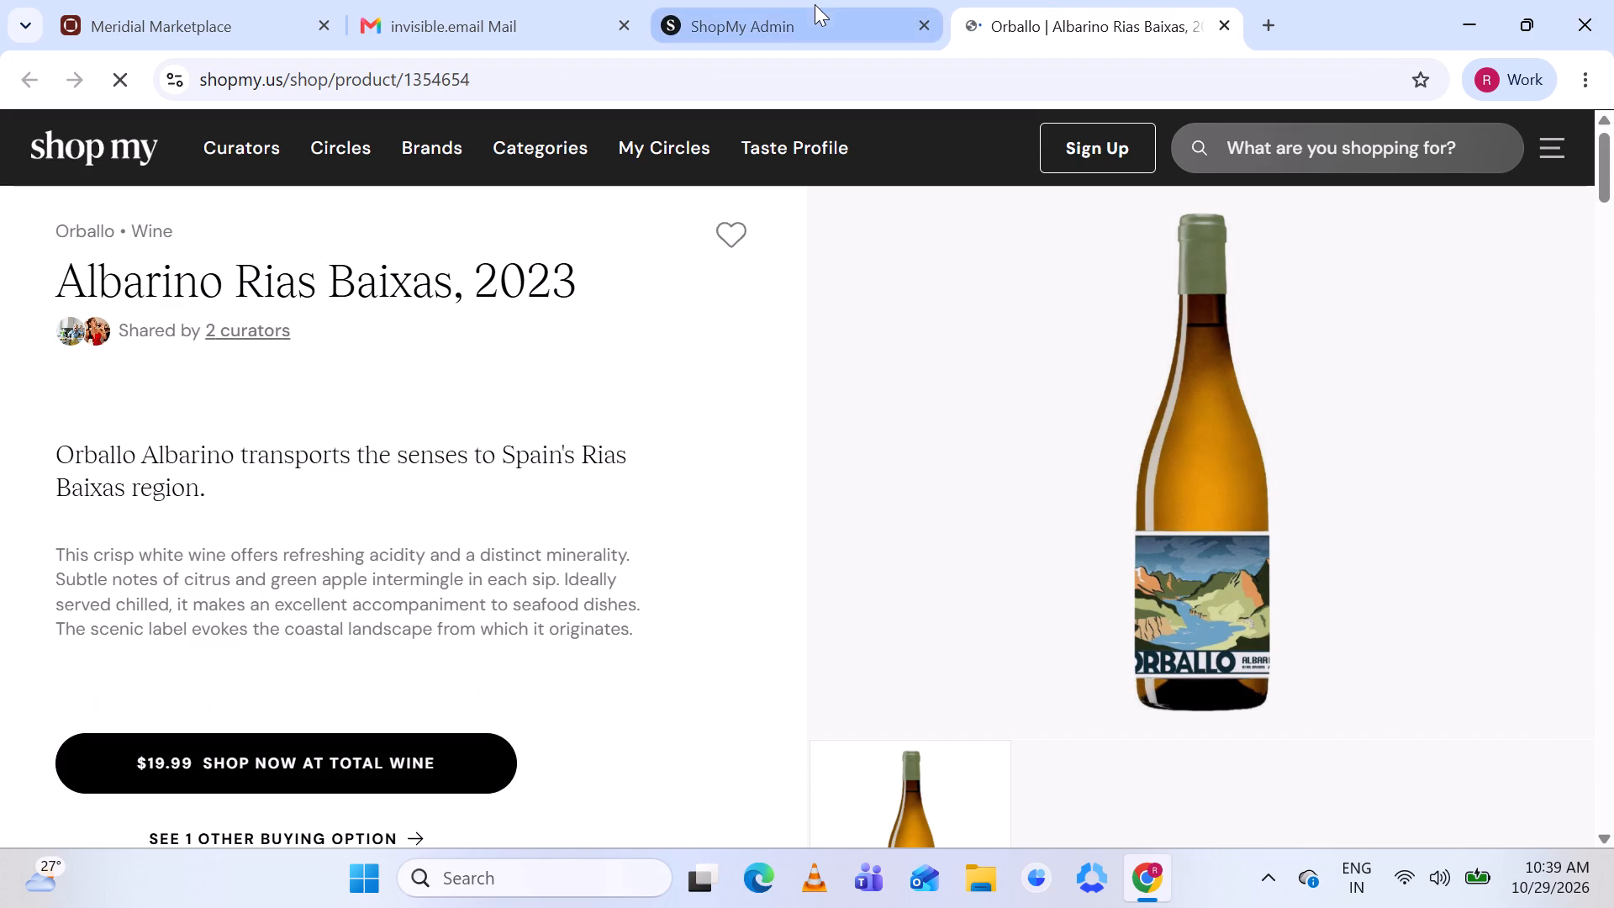
left_click(764, 13)
scroll(734, 386, "up", 1)
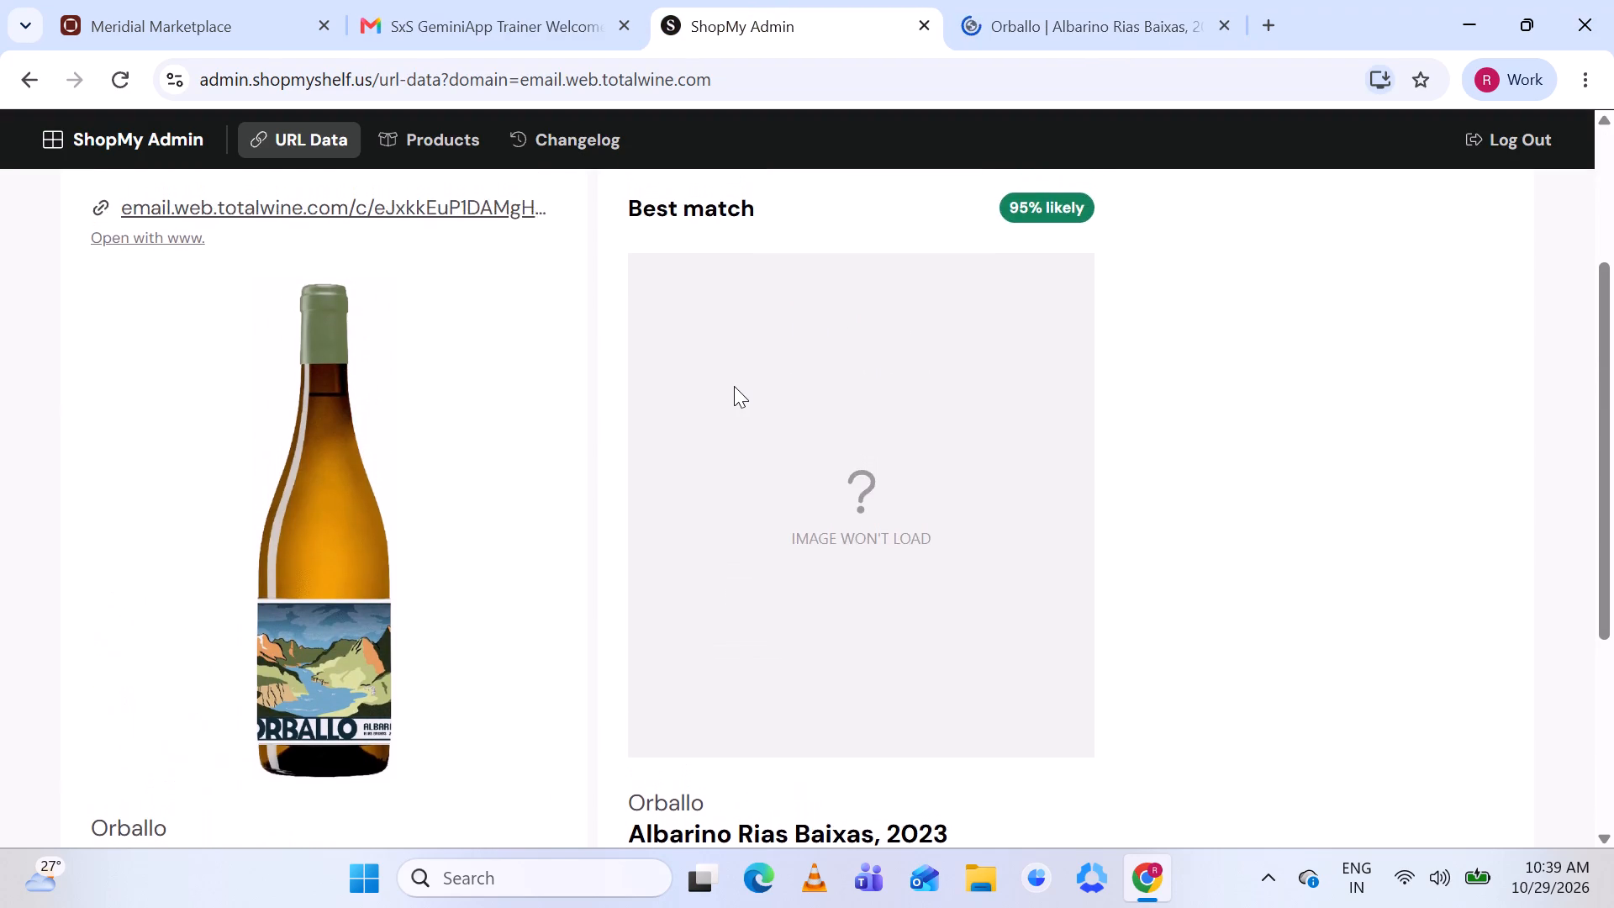
scroll(734, 386, "down", 4)
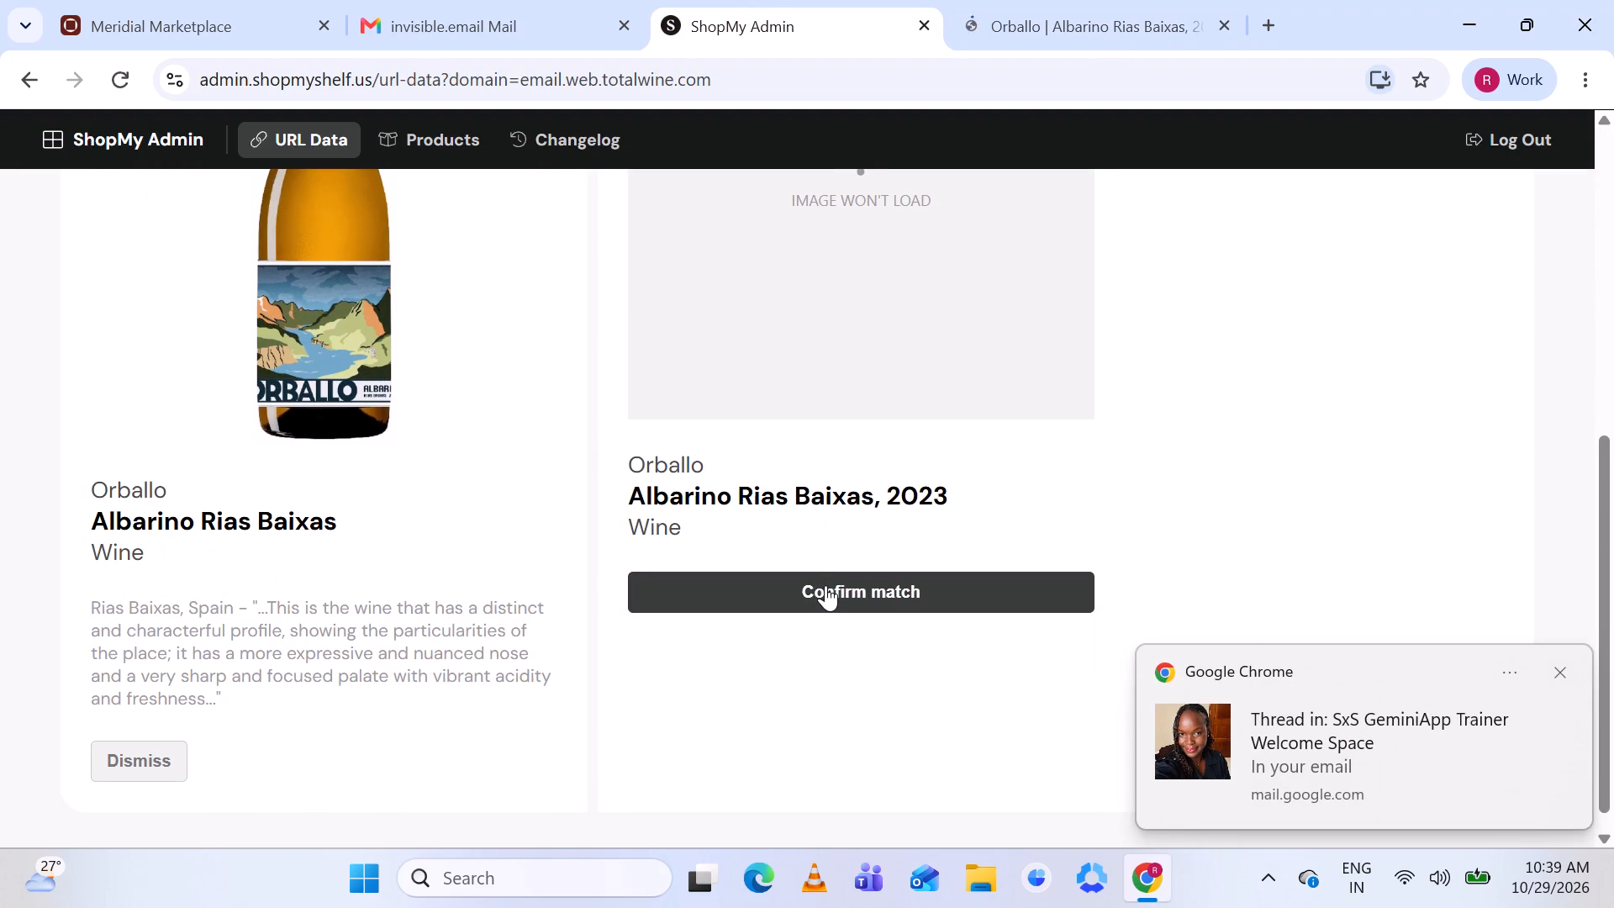
Confirm the match with Orballo Albarino Rias Baixas, 2023 and save the changes.
left_click(825, 585)
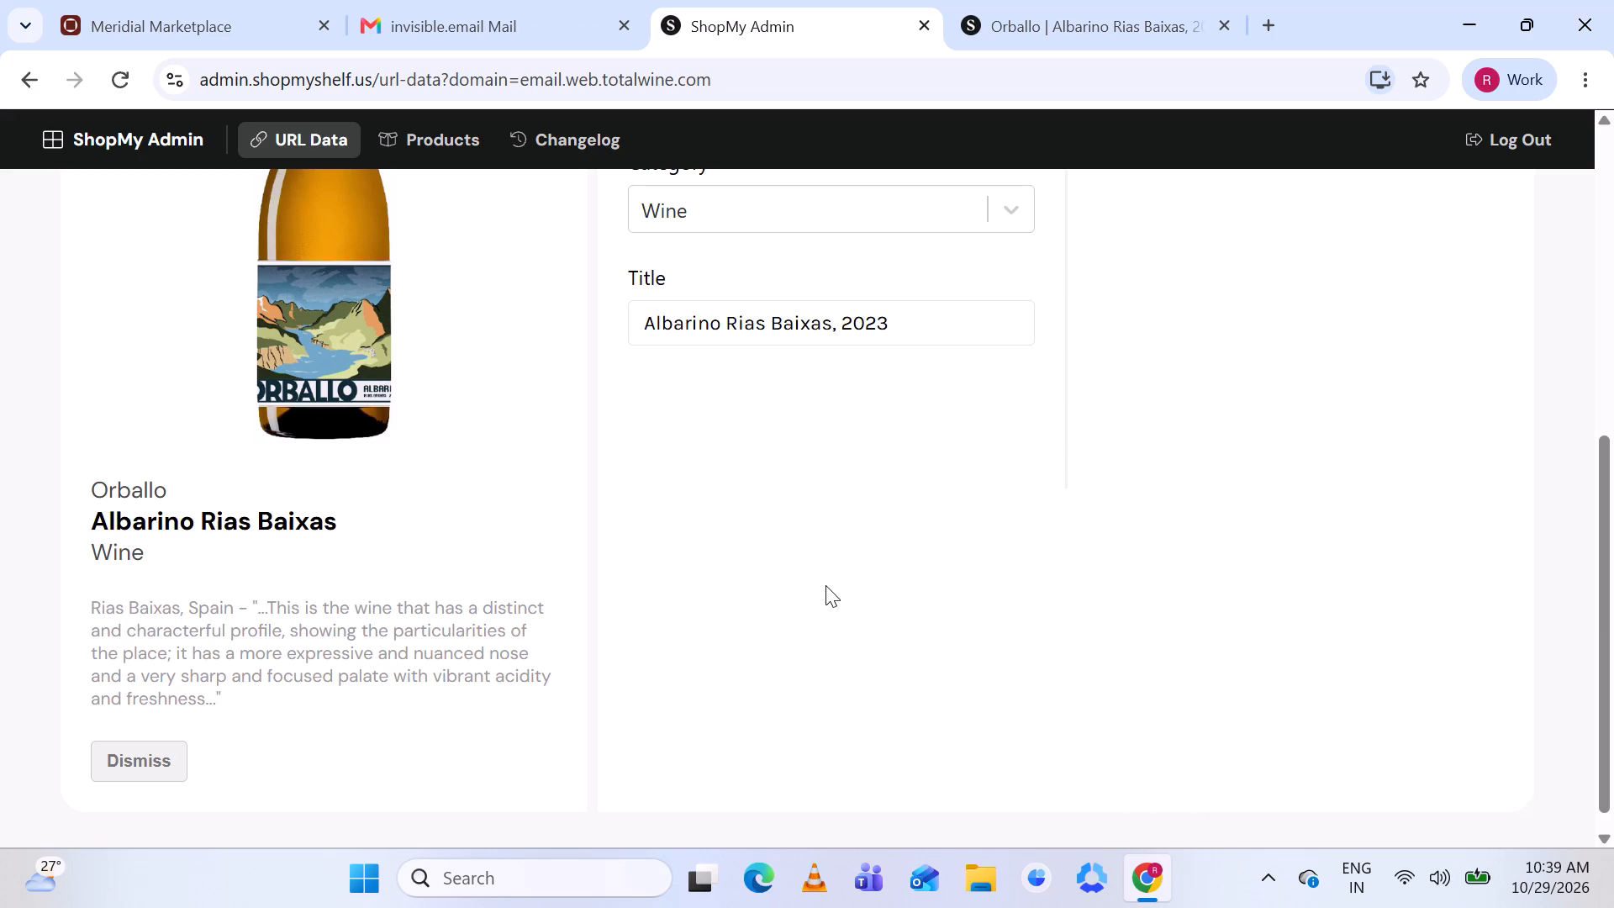
scroll(852, 469, "up", 2)
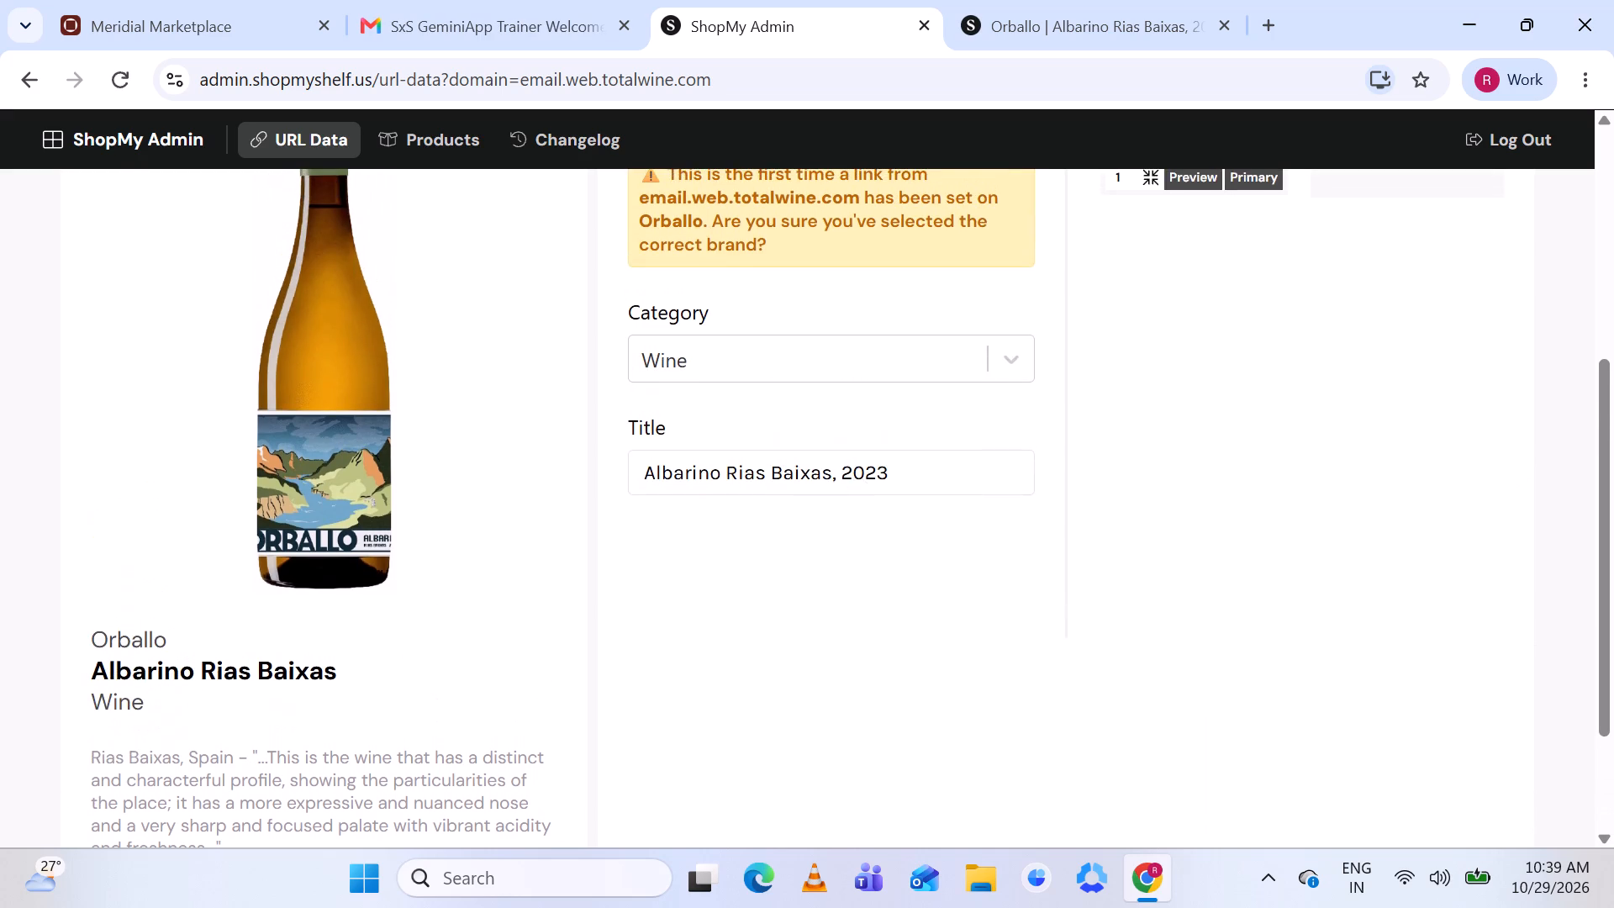
scroll(852, 469, "up", 1)
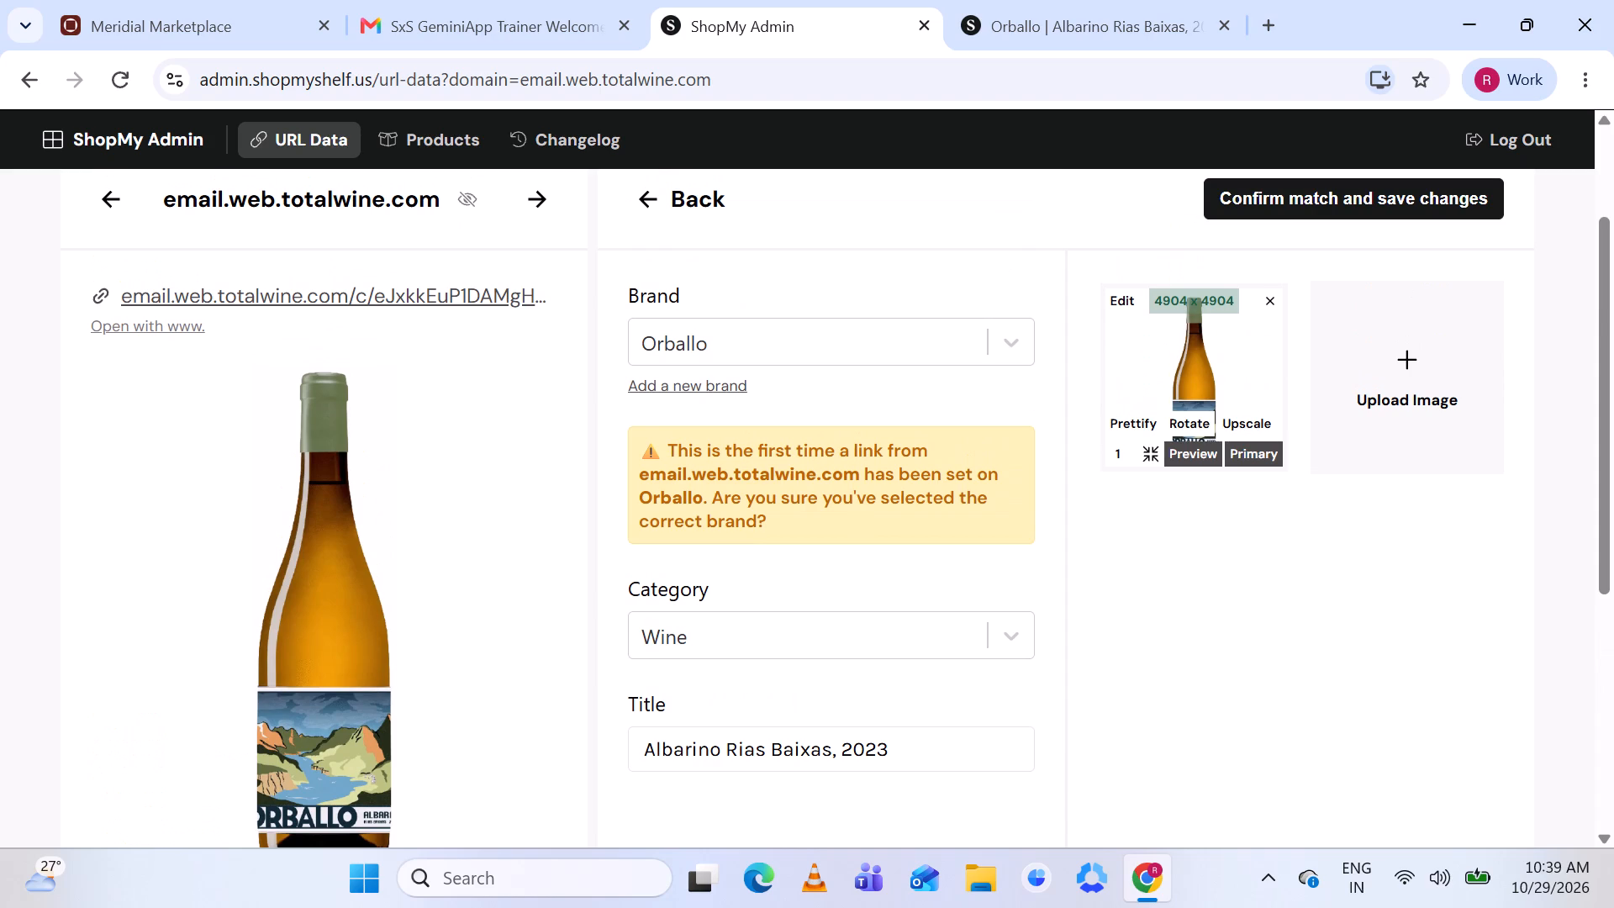
left_click(1375, 193)
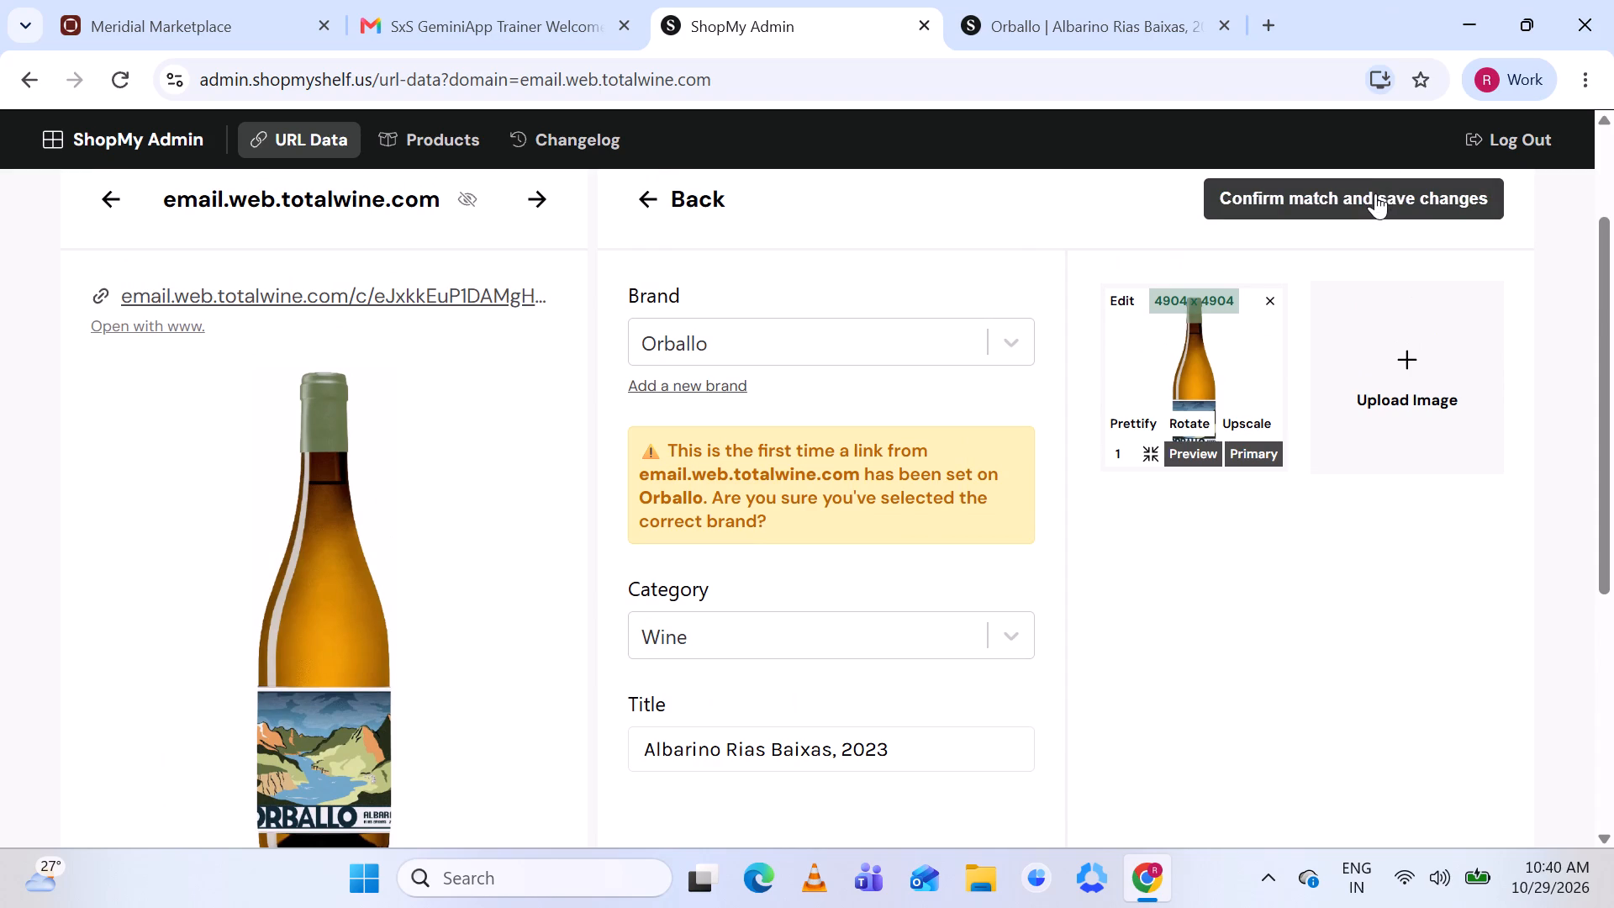
Start a new product for the Foppiano Petite Sirah Estate listing and prettify its bottle image.
scroll(1087, 431, "down", 1)
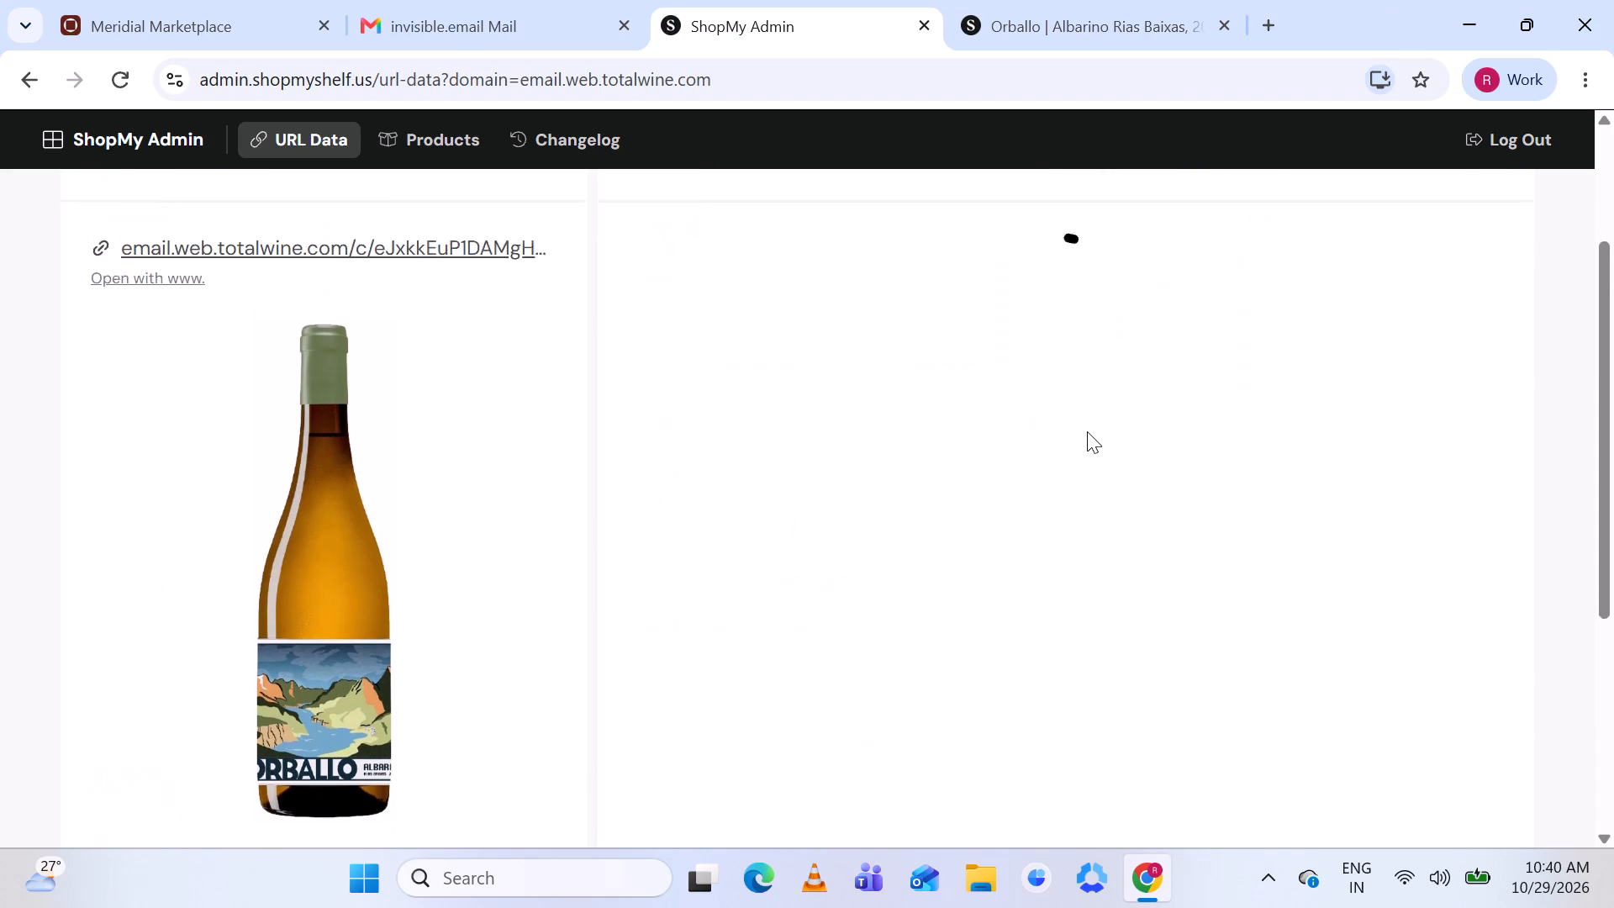
scroll(1087, 431, "down", 3)
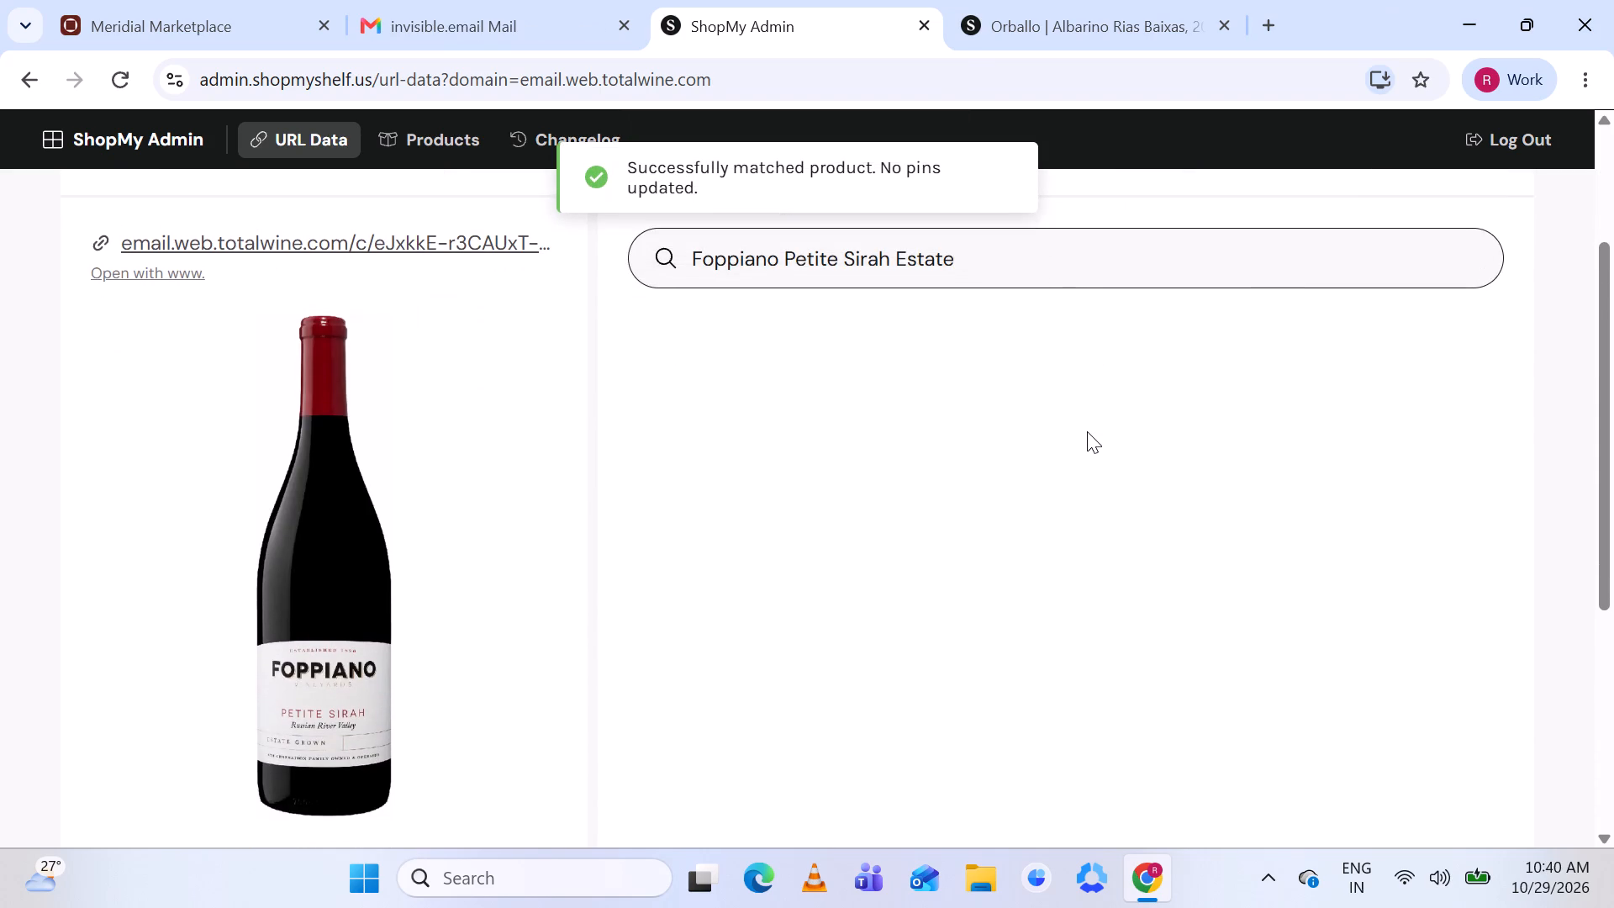
scroll(1087, 431, "up", 2)
scroll(1087, 431, "down", 2)
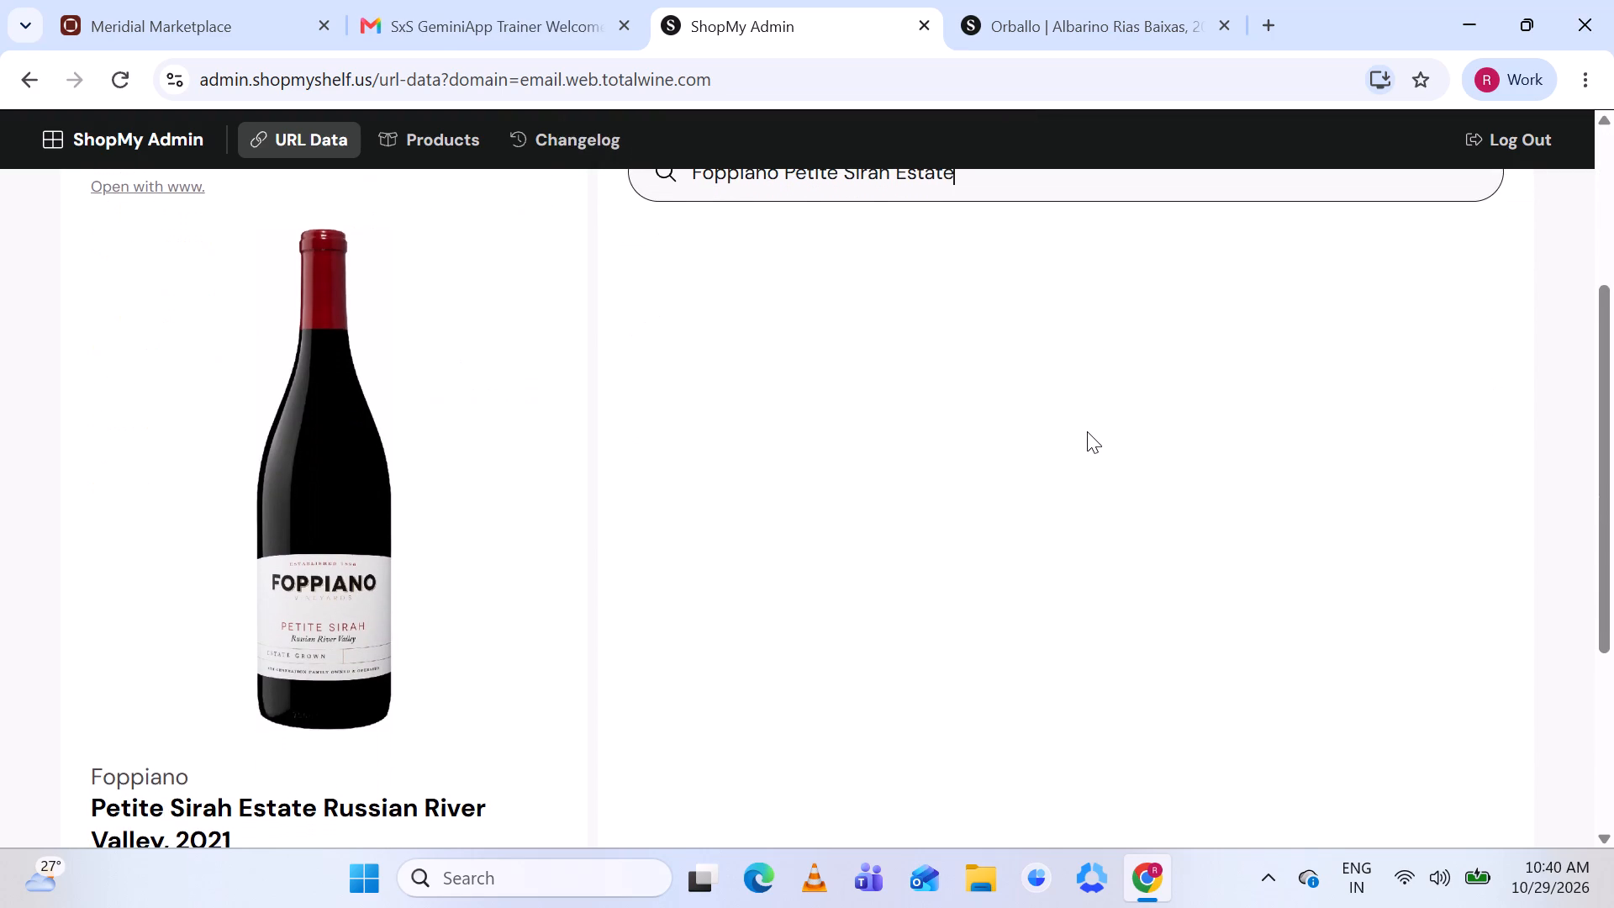
scroll(1087, 431, "up", 1)
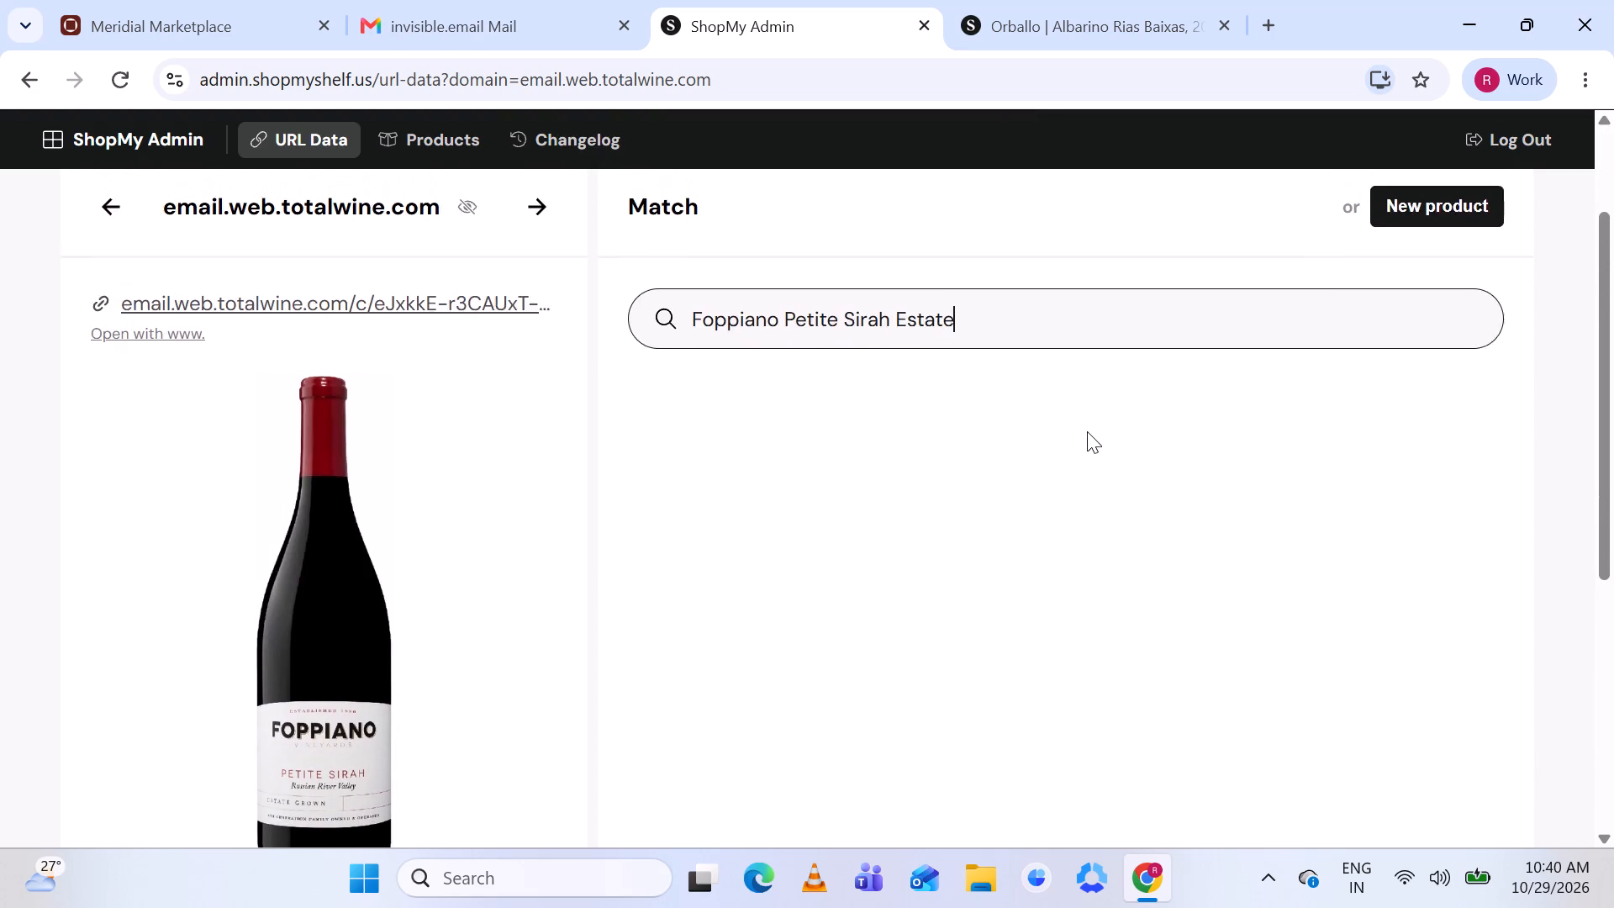
scroll(1087, 431, "up", 1)
left_click(1462, 371)
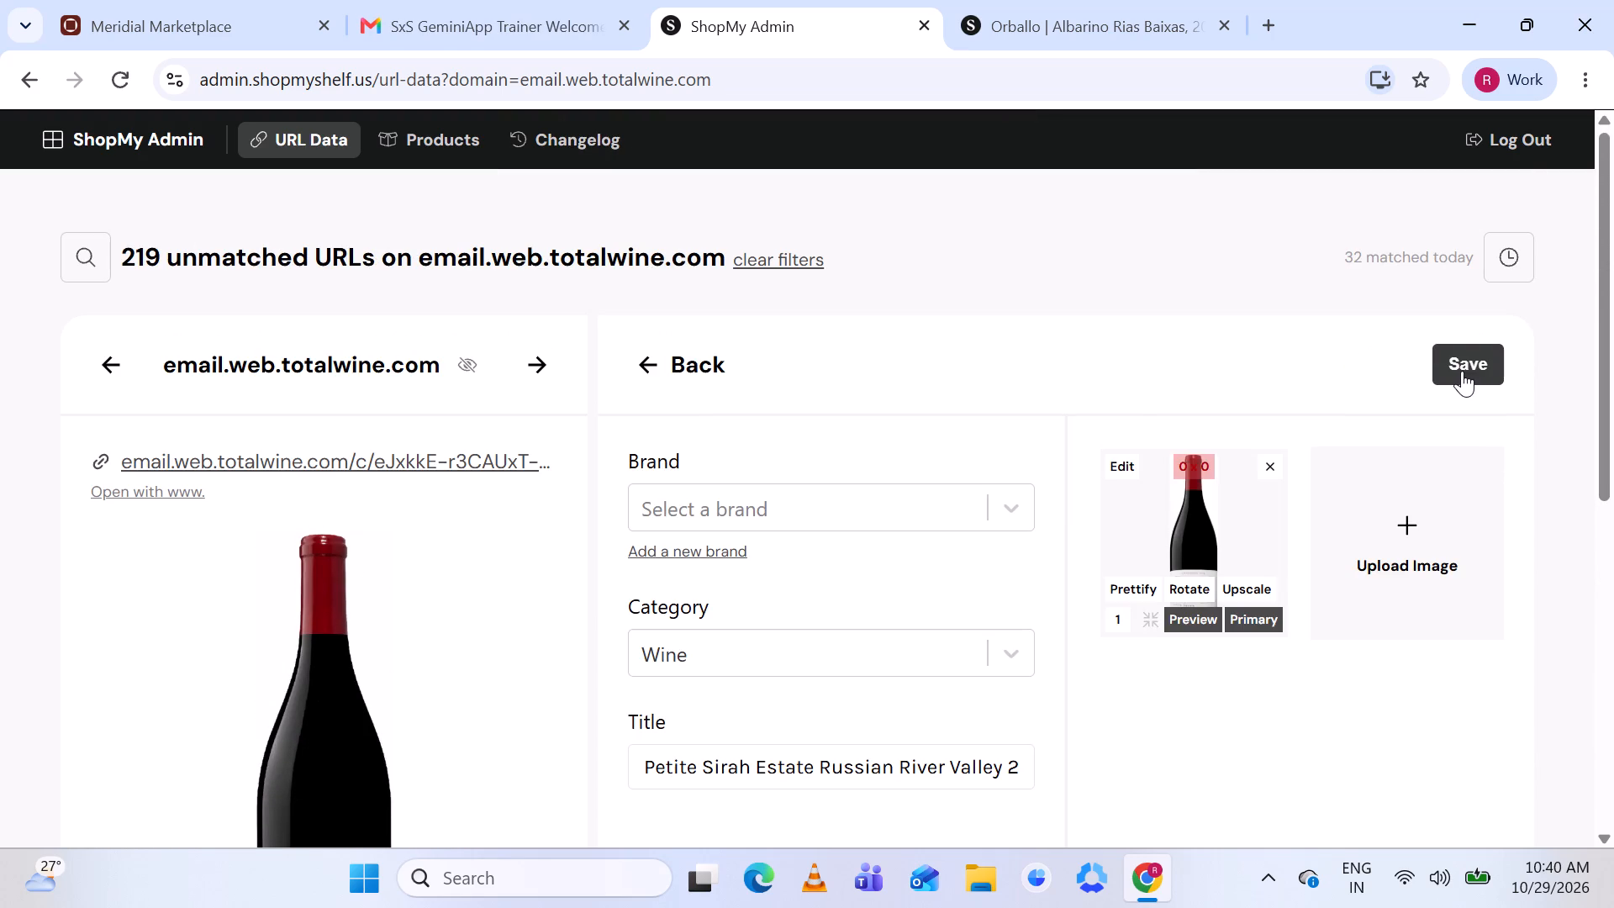
scroll(1156, 525, "down", 1)
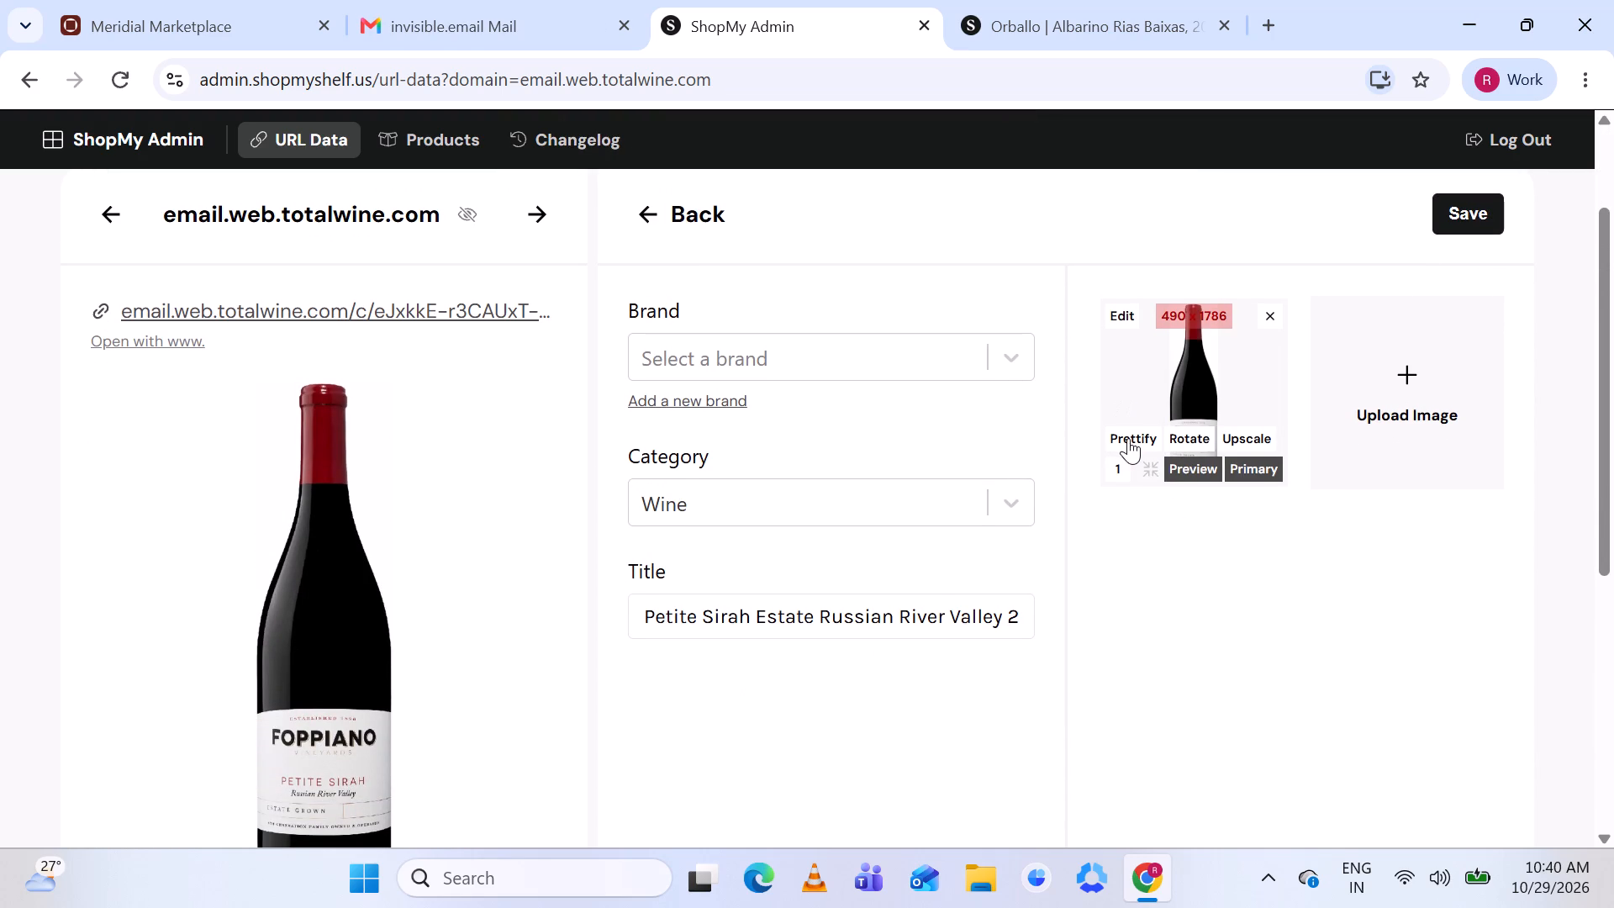
left_click(1130, 440)
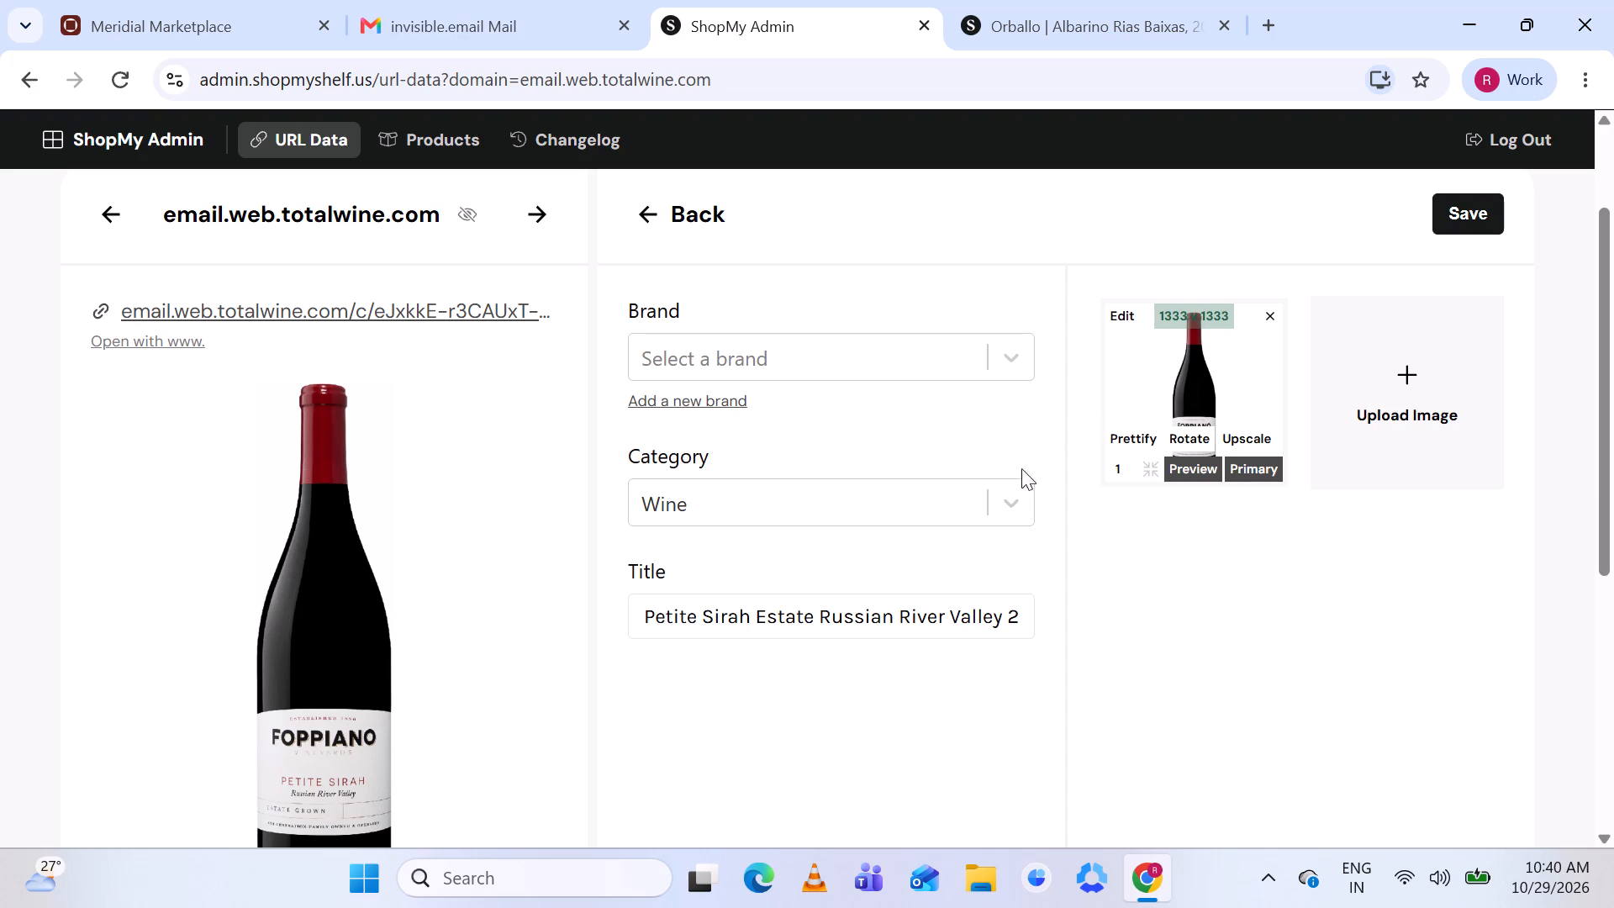
Search the existing brands for Foppiano, using the brand name copied from the listing.
scroll(960, 511, "down", 1)
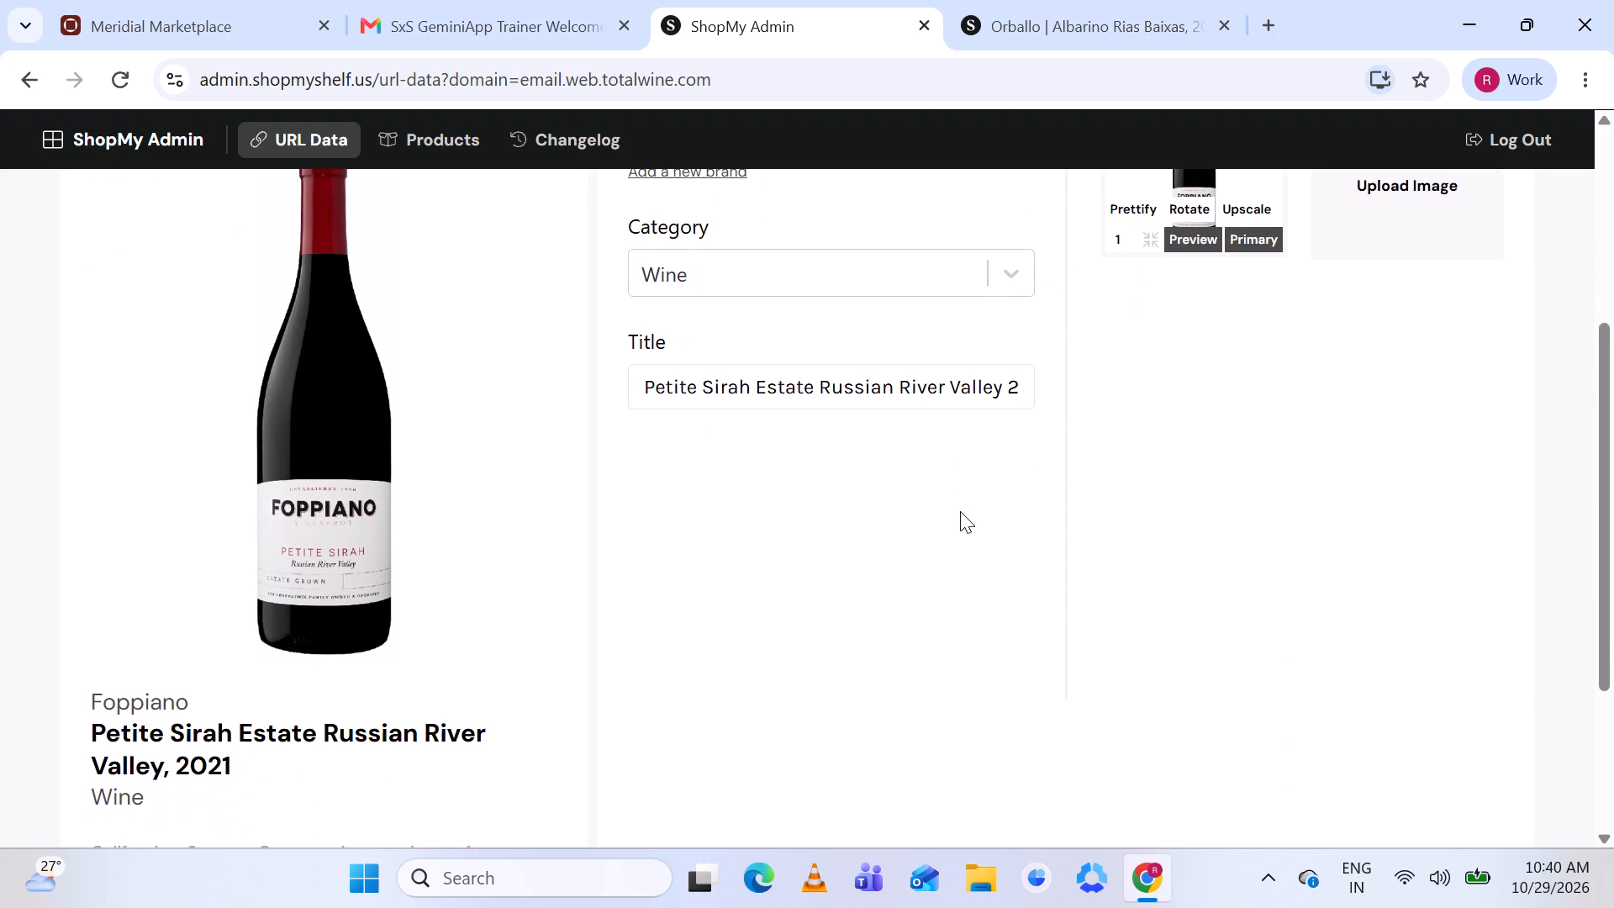
scroll(960, 511, "down", 1)
left_click_drag(96, 697, 166, 688)
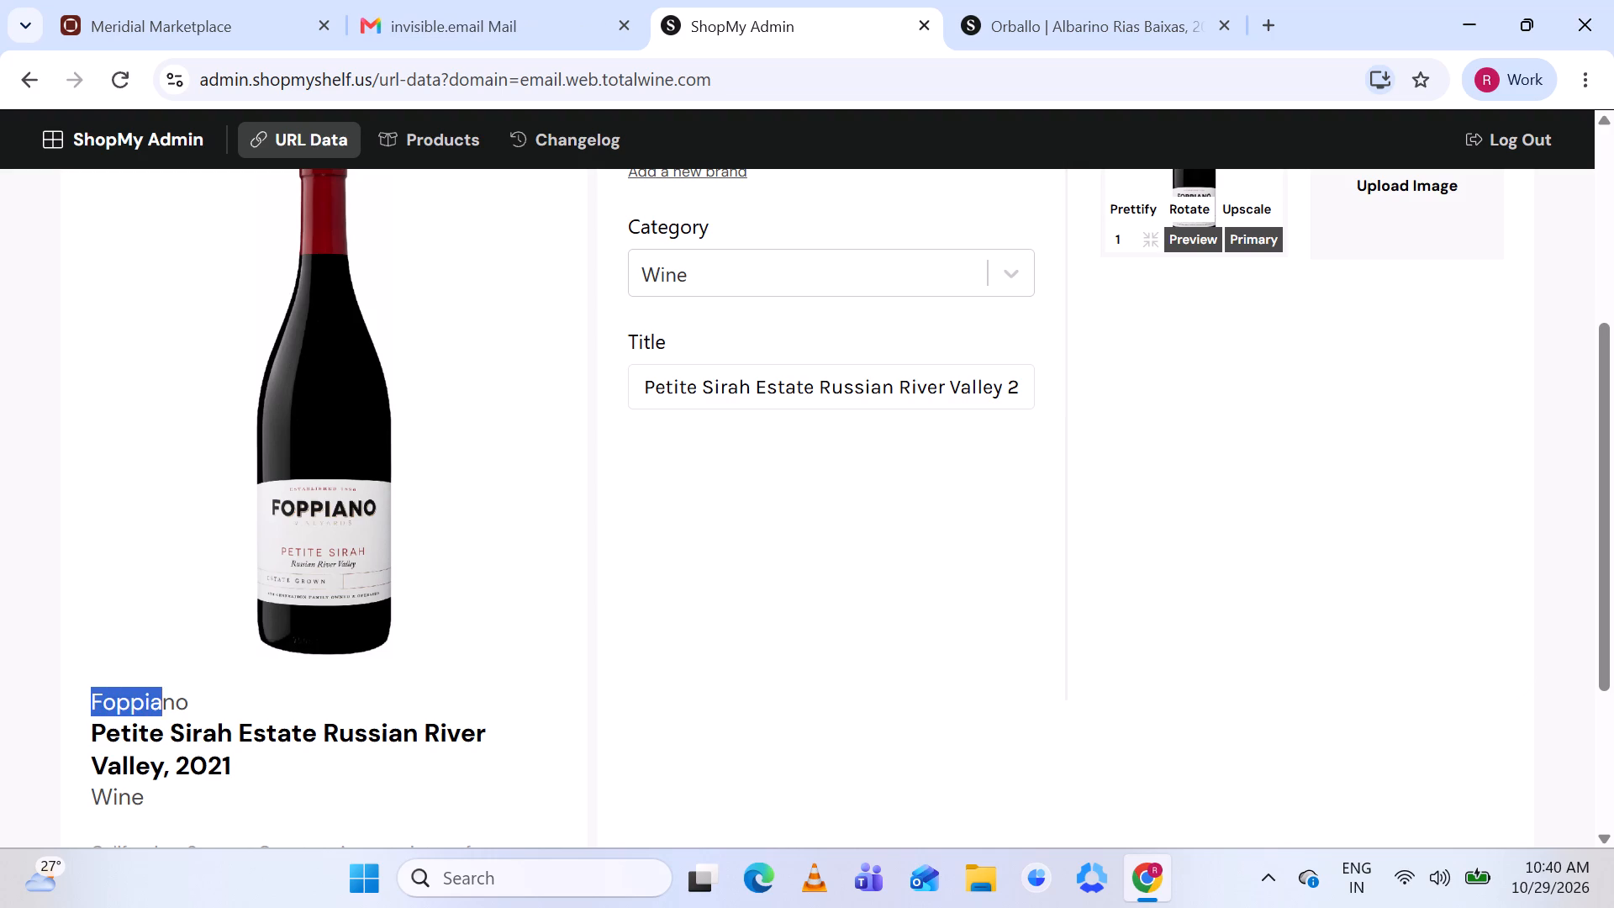
left_click_drag(166, 688, 191, 689)
key("ctrl+c")
scroll(774, 489, "up", 1)
left_click(774, 344)
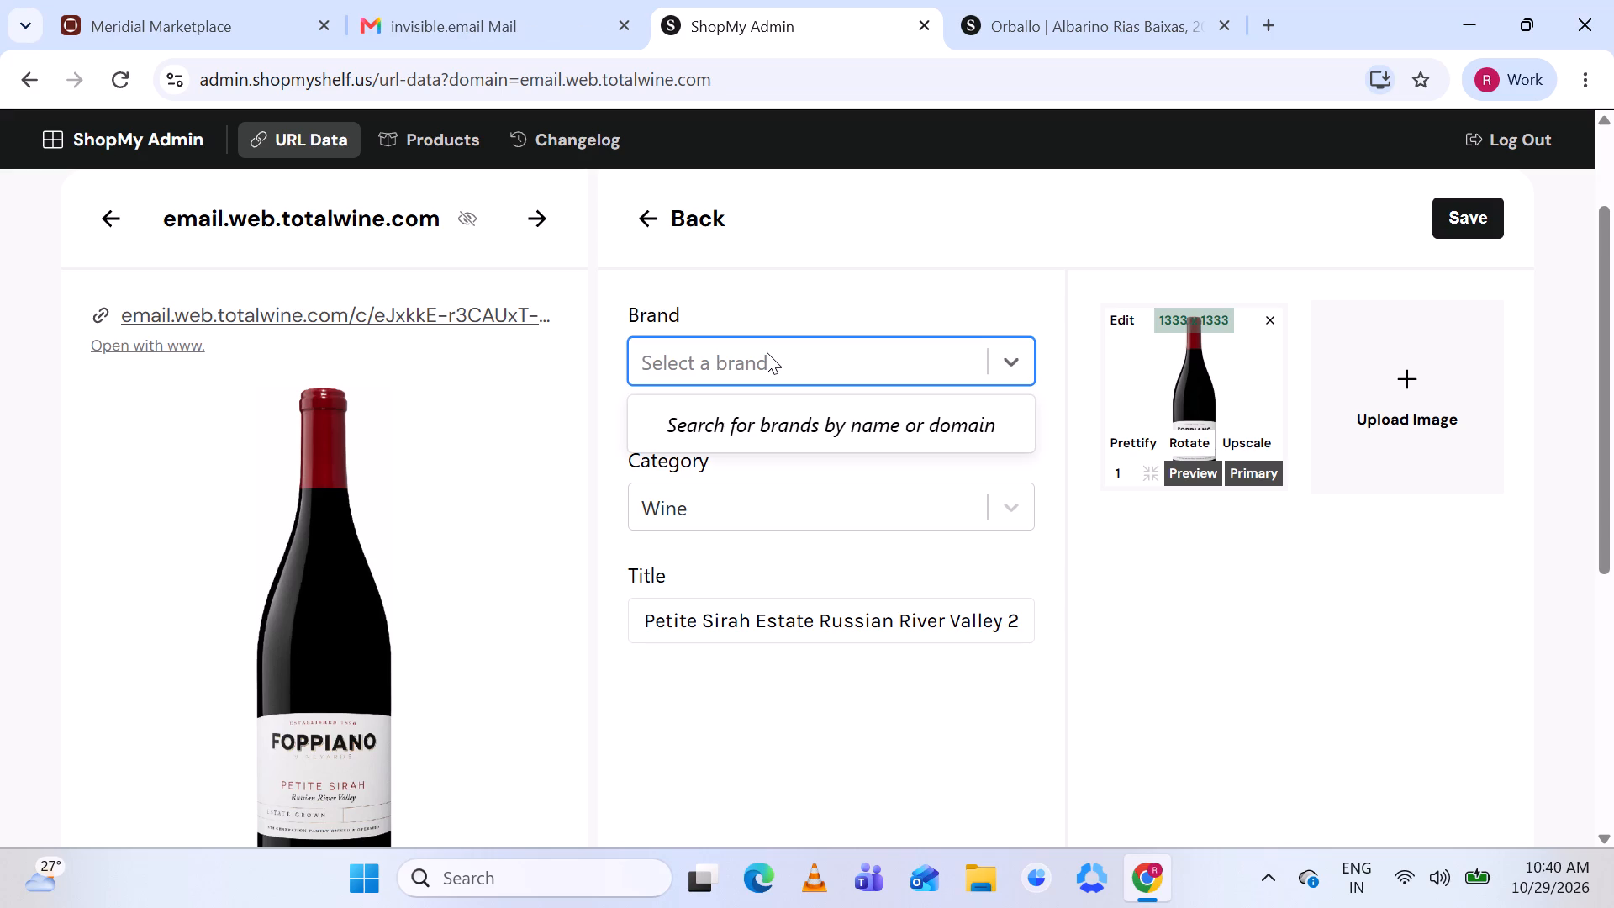
key("ctrl+v")
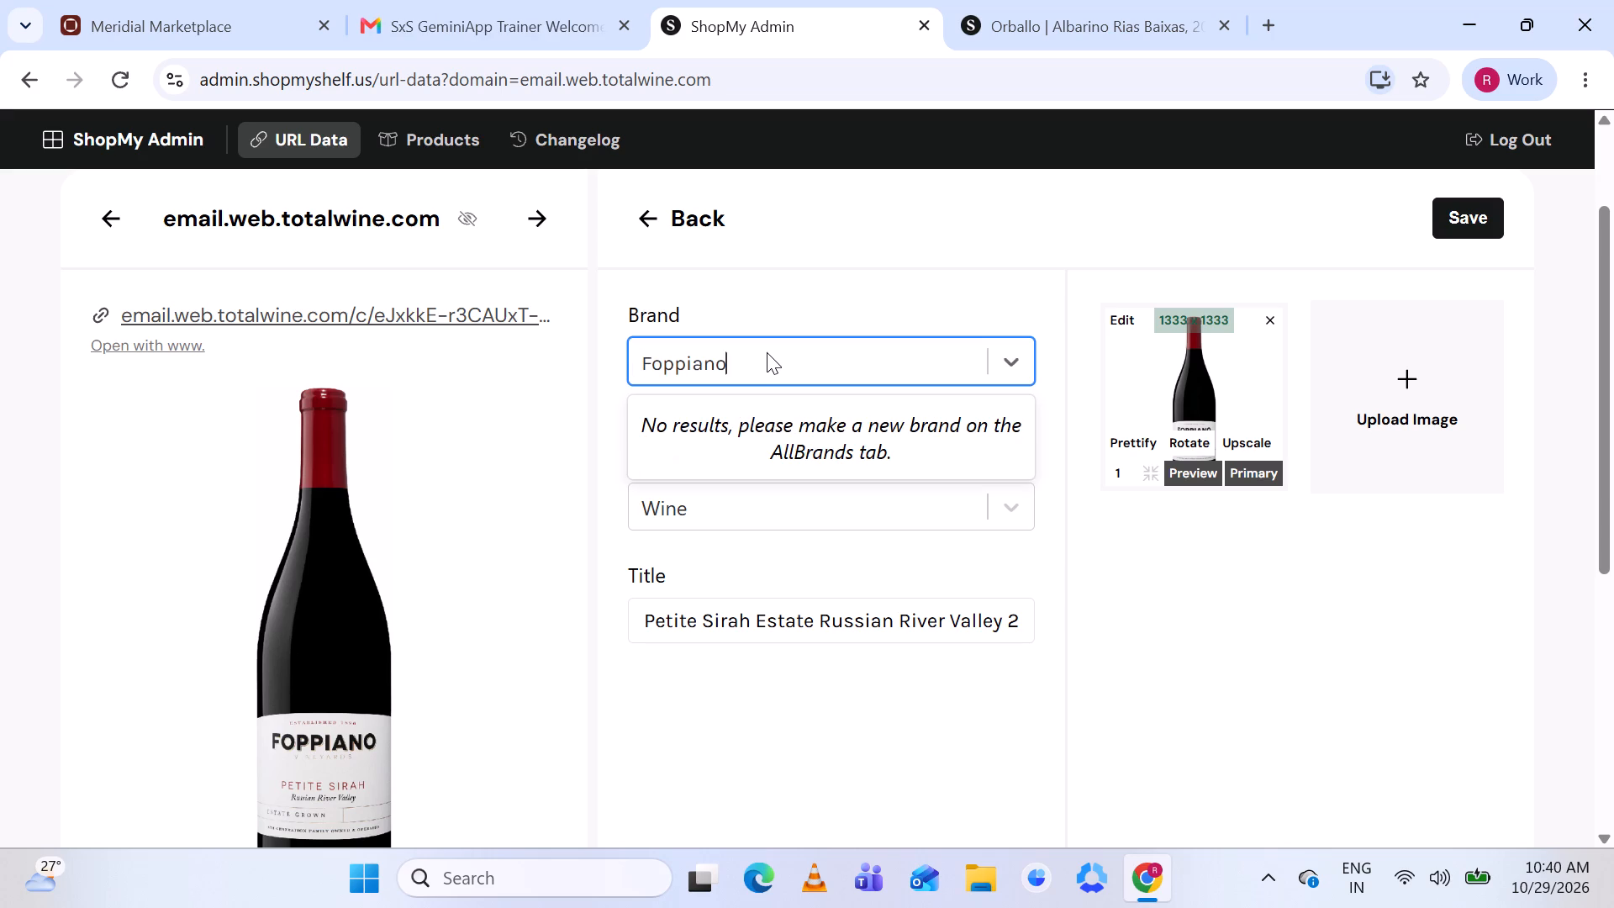
left_click(793, 299)
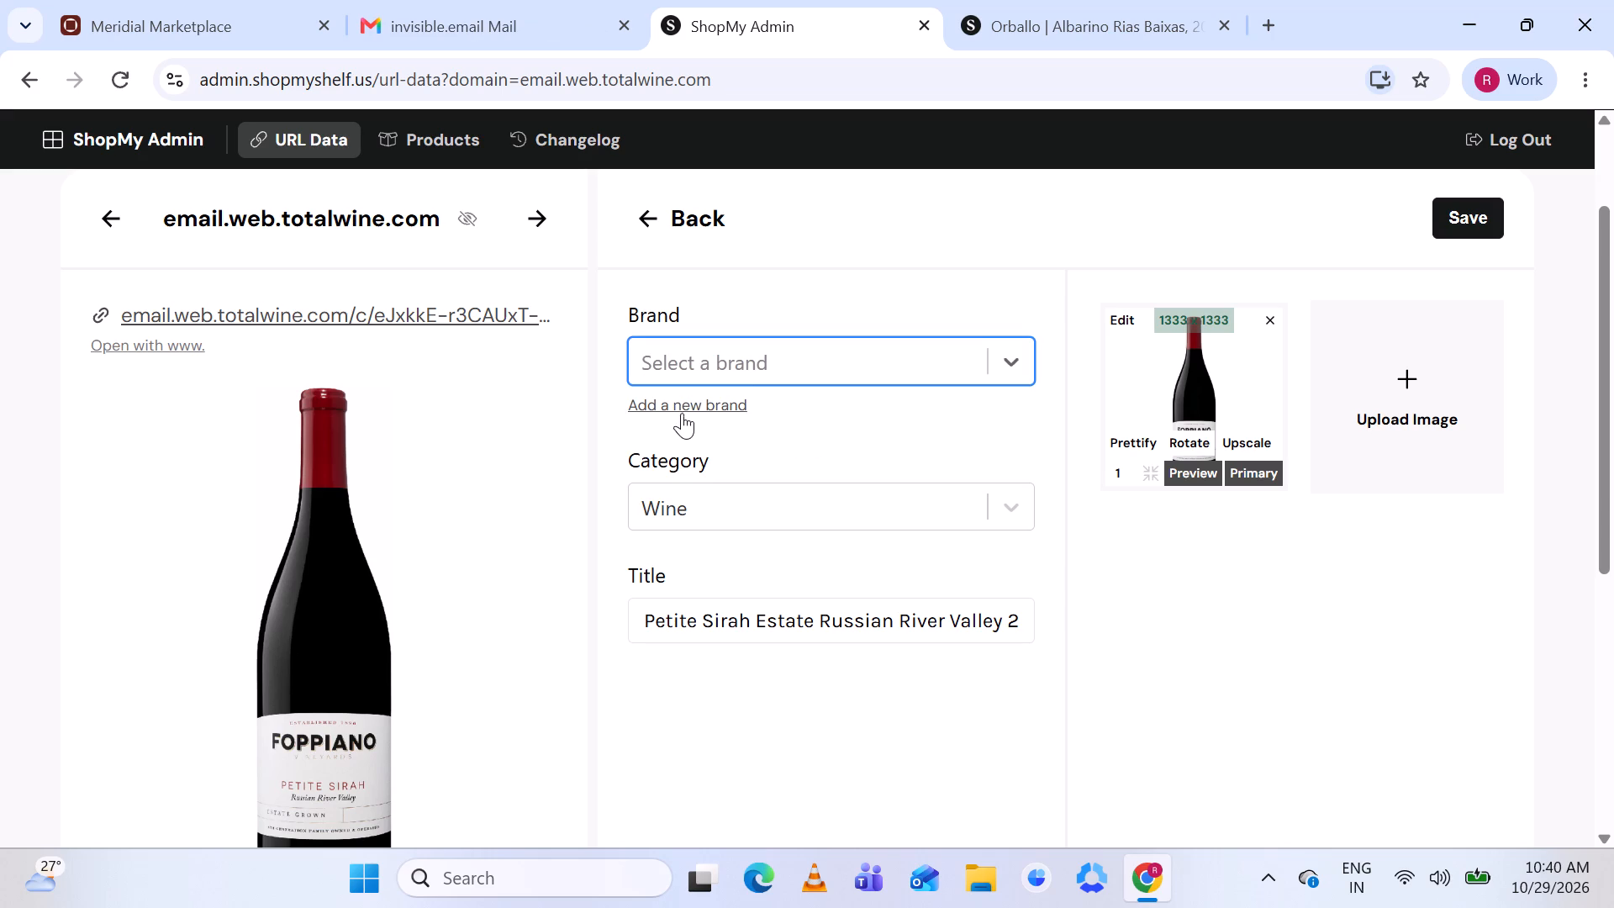
Add Foppiano as a new brand for the Petite Sirah Estate wine product.
left_click(684, 409)
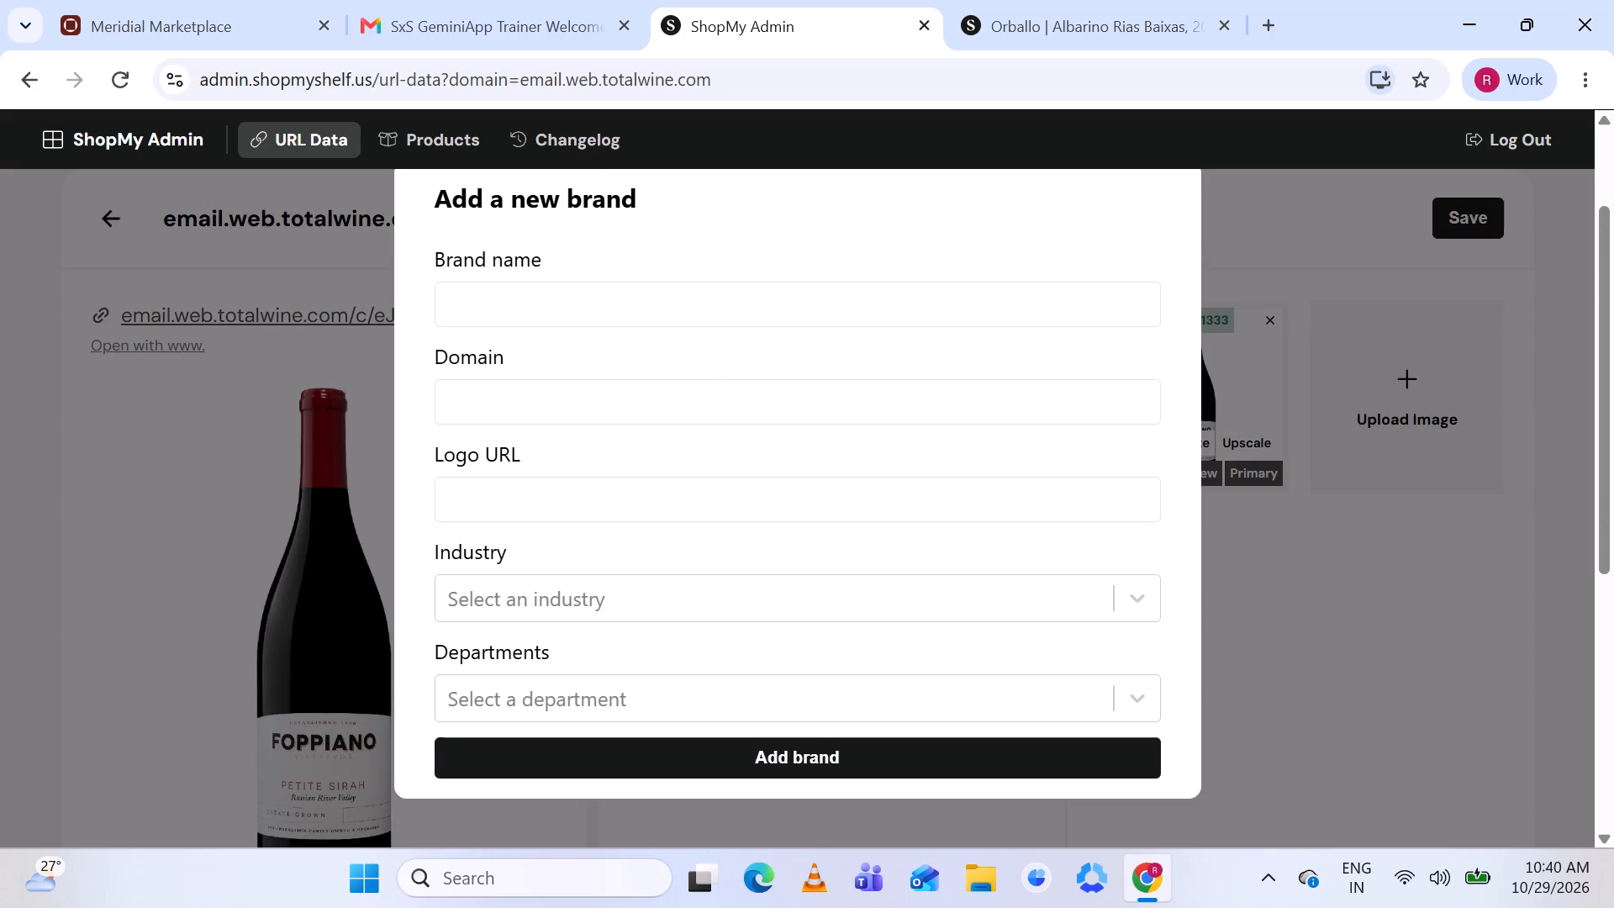
left_click(713, 311)
key("ctrl+v")
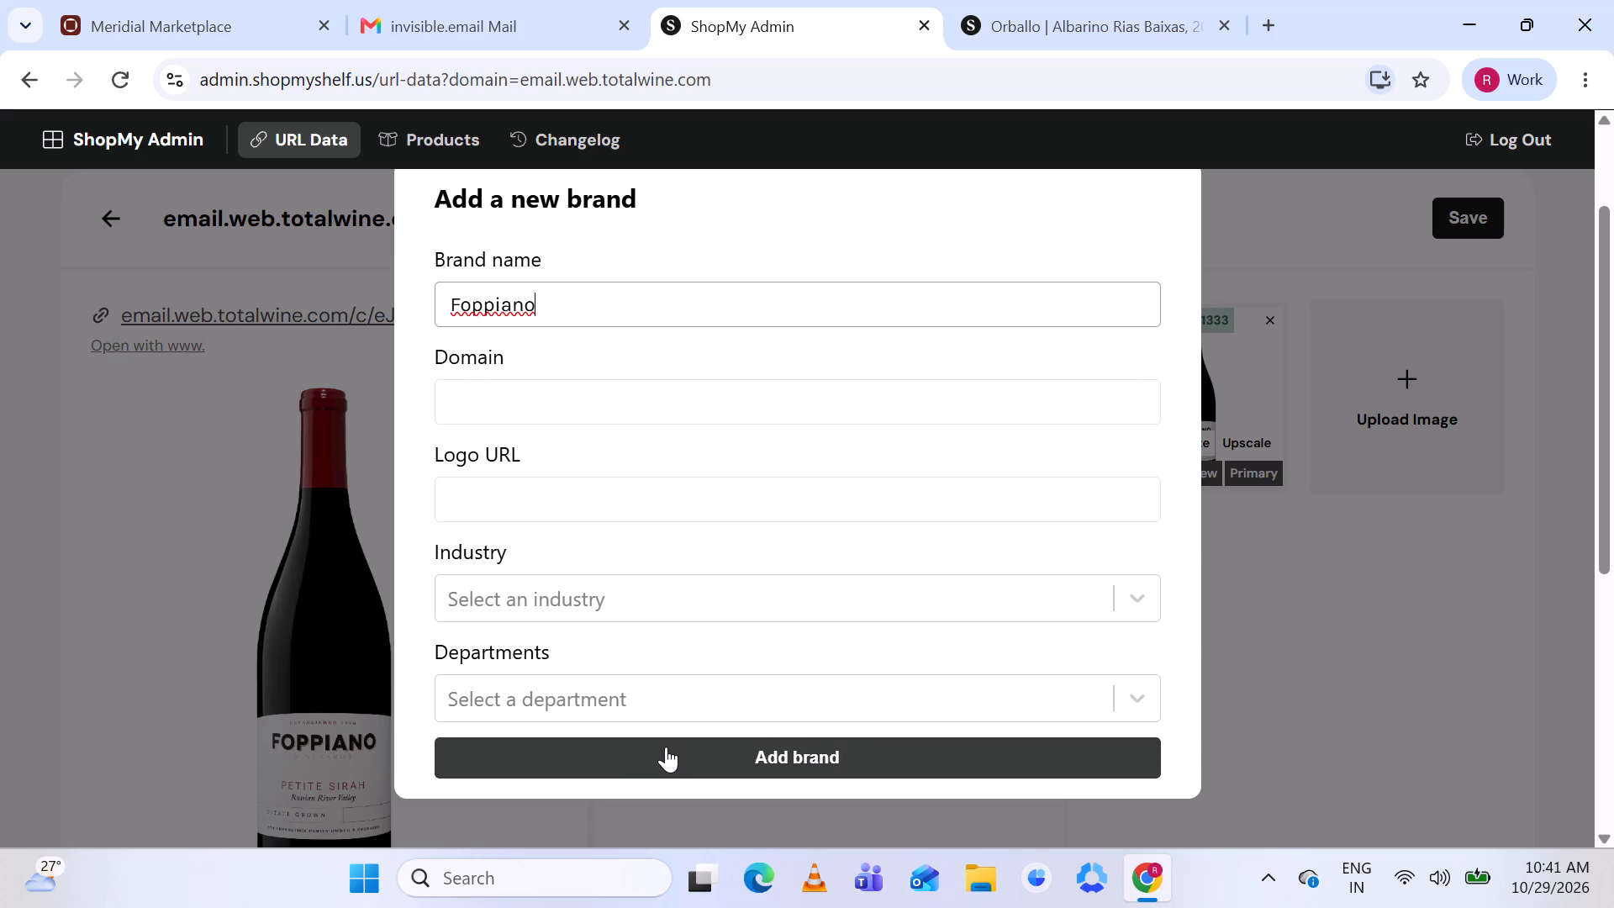
left_click(737, 750)
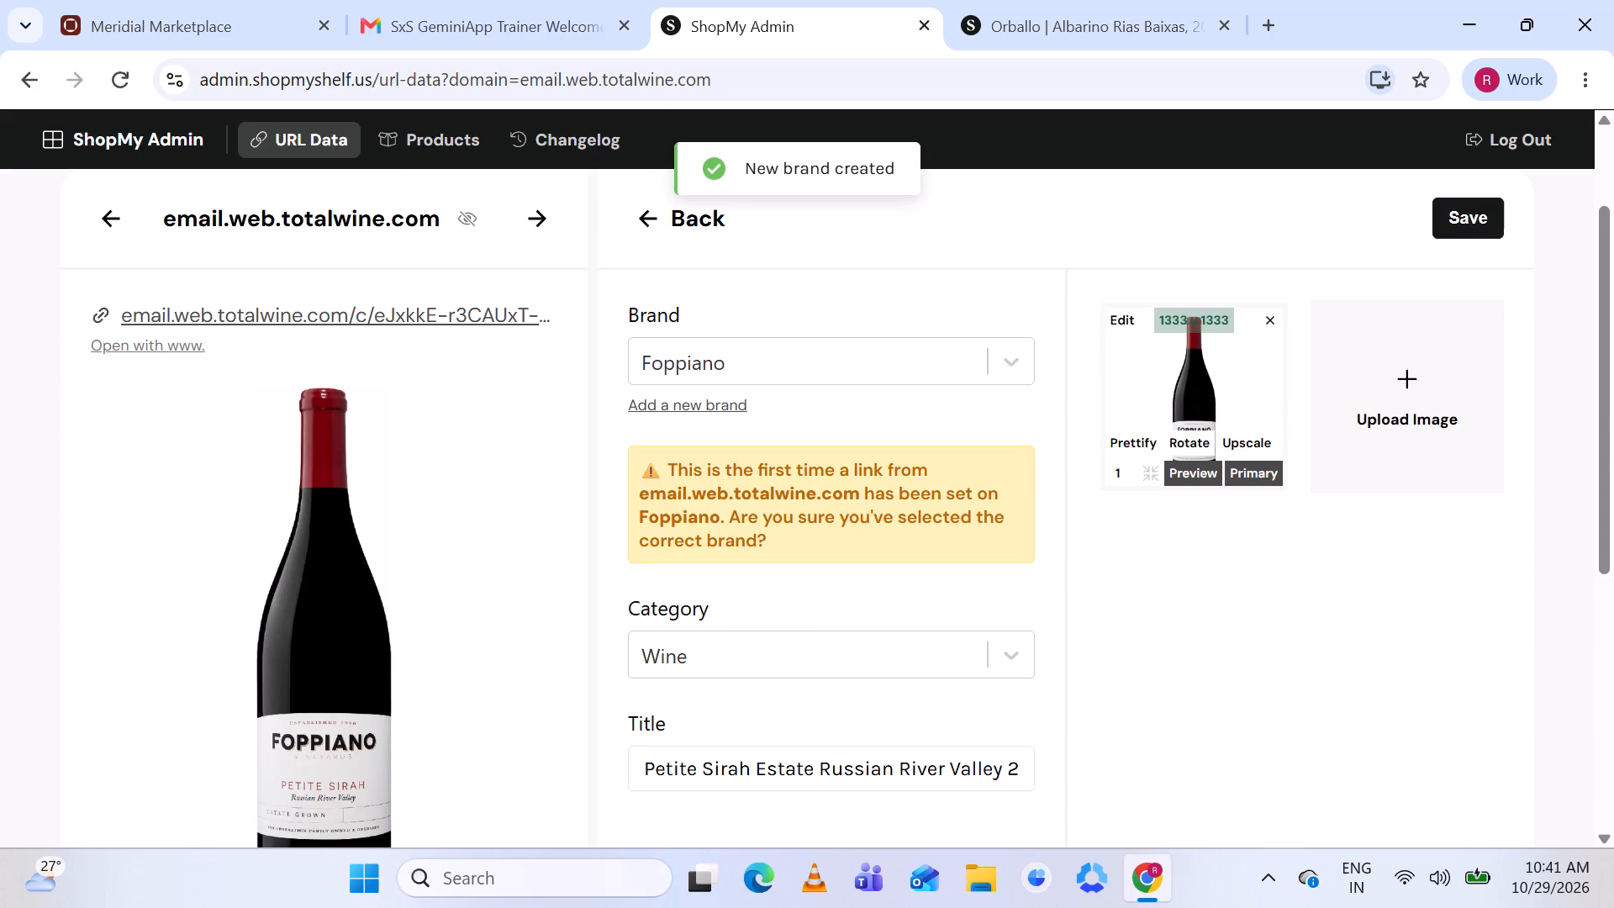
scroll(794, 752, "down", 1)
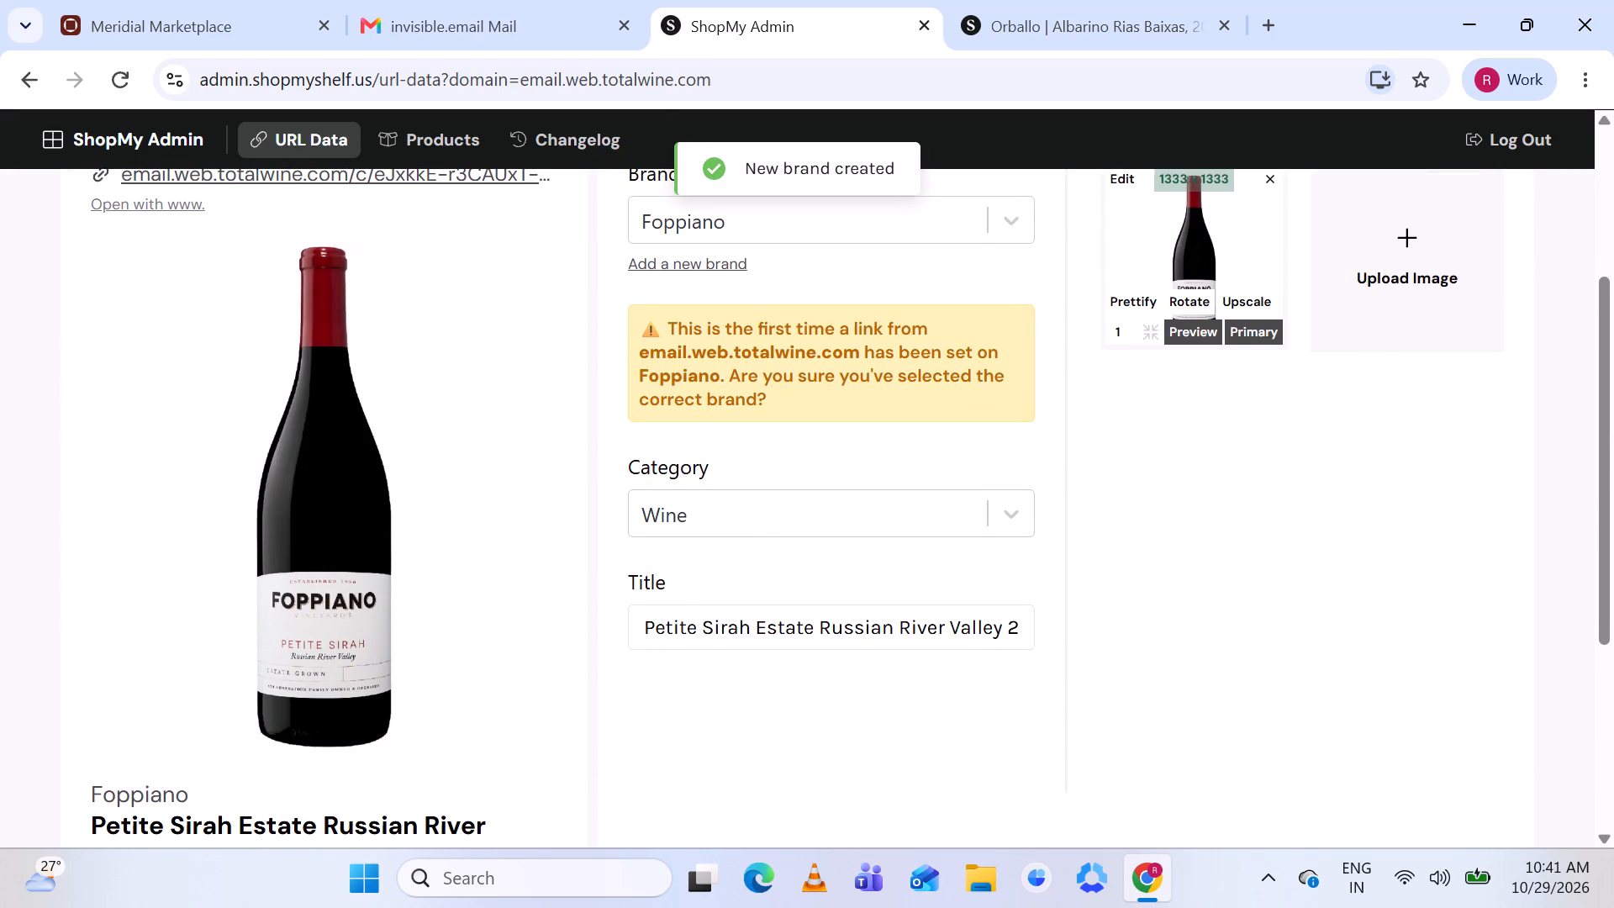
Review the Foppiano Petite Sirah Estate product details and save the new product.
scroll(883, 615, "down", 1)
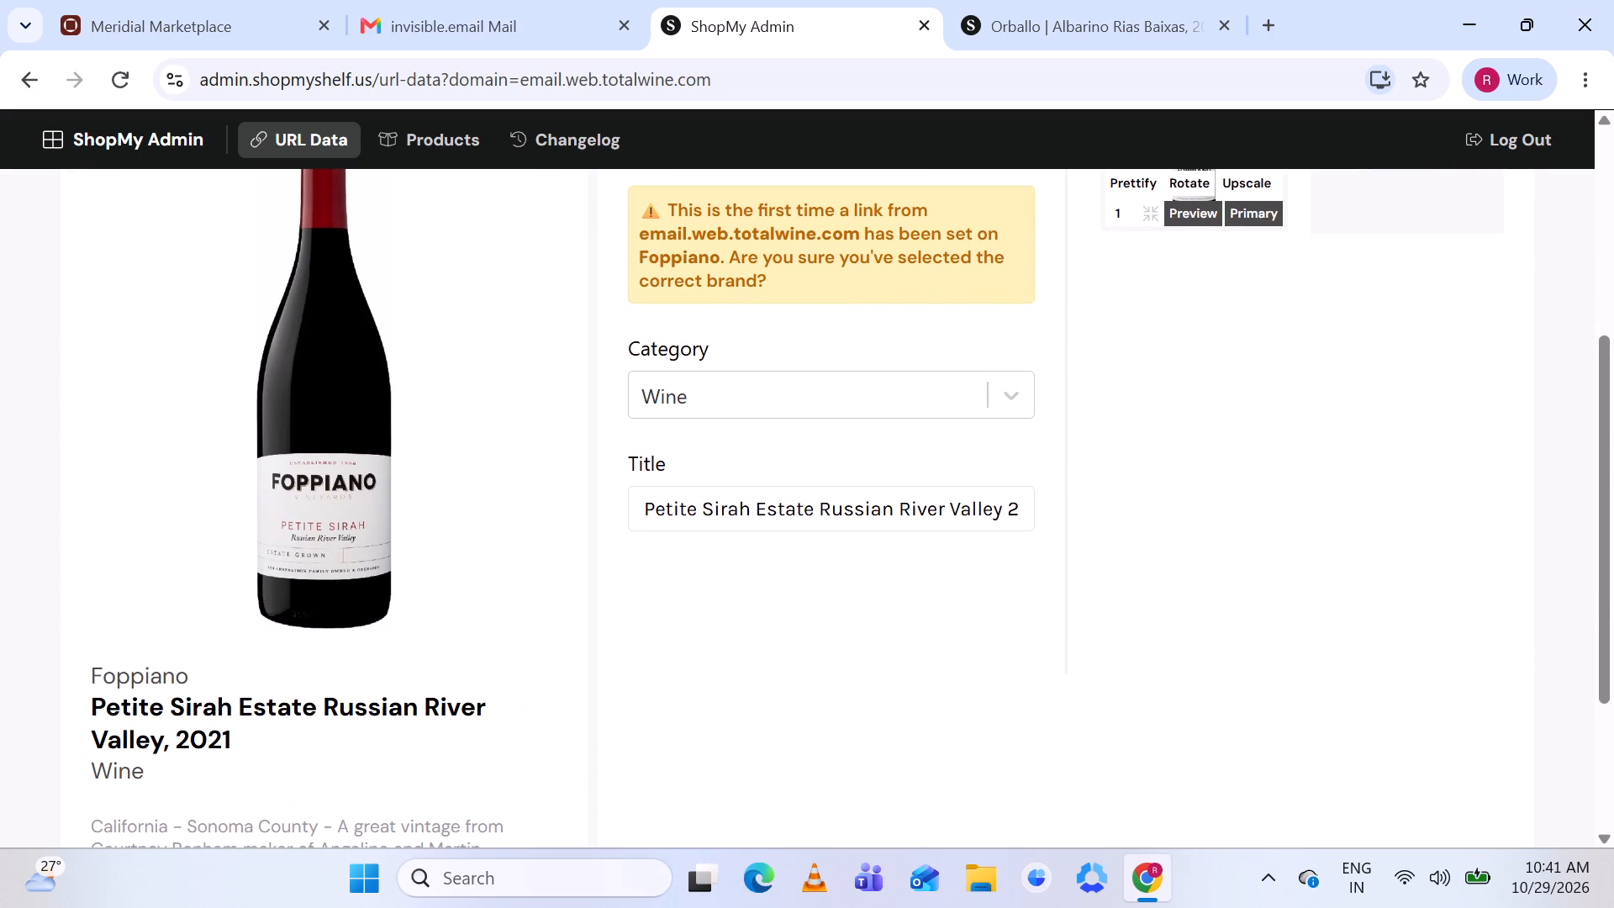
scroll(944, 505, "left", 1)
scroll(944, 505, "right", 2)
scroll(1146, 427, "up", 1)
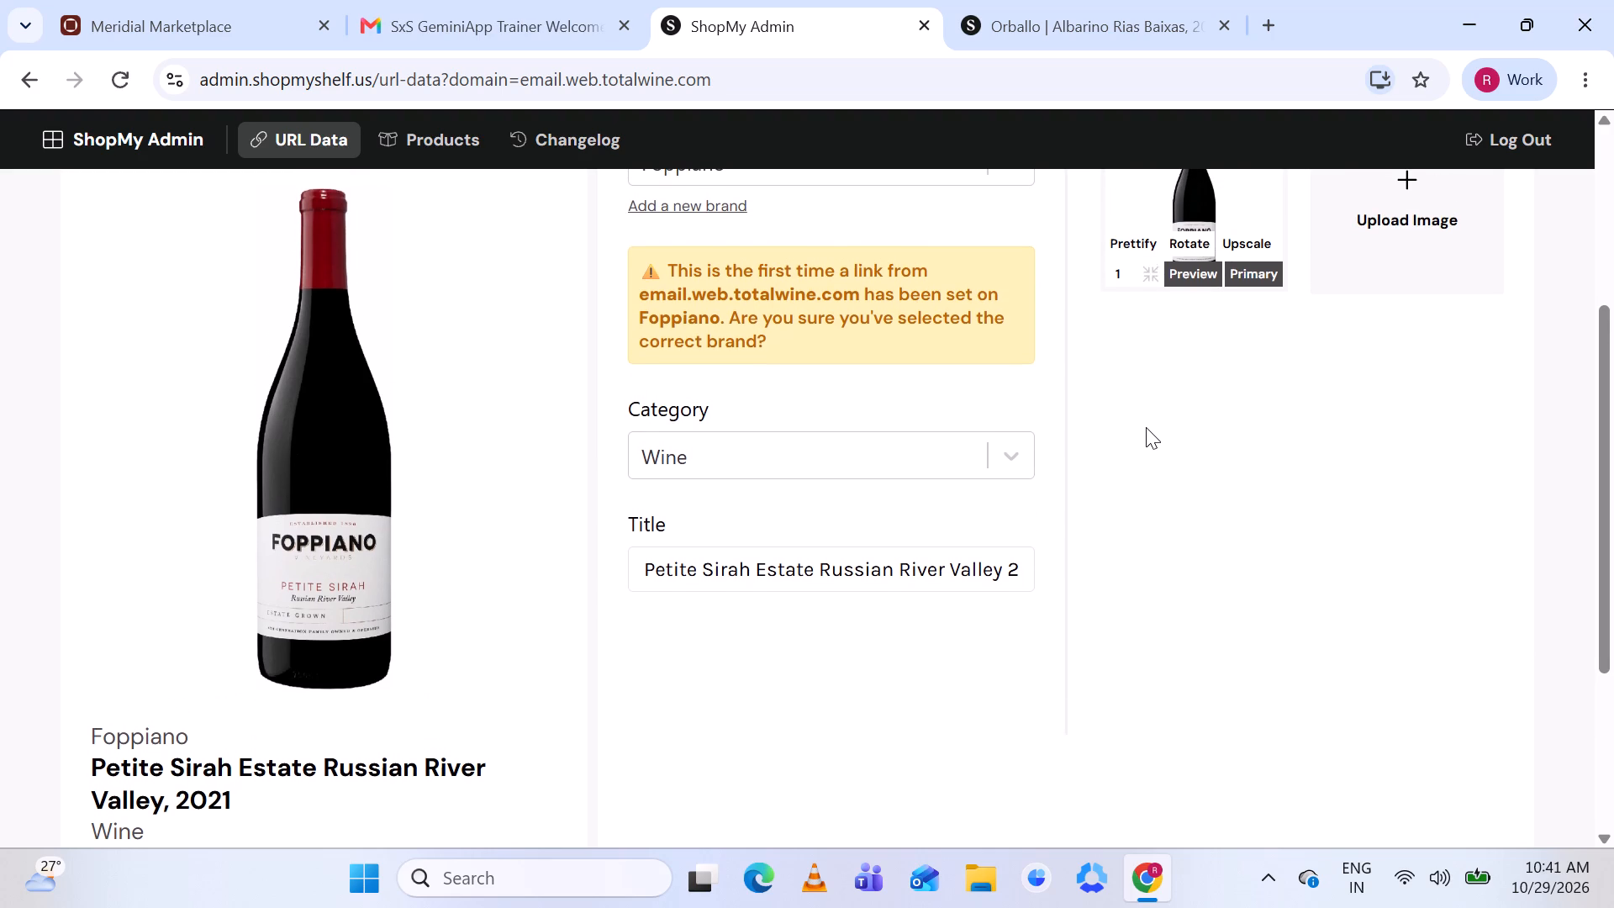
scroll(1146, 427, "up", 2)
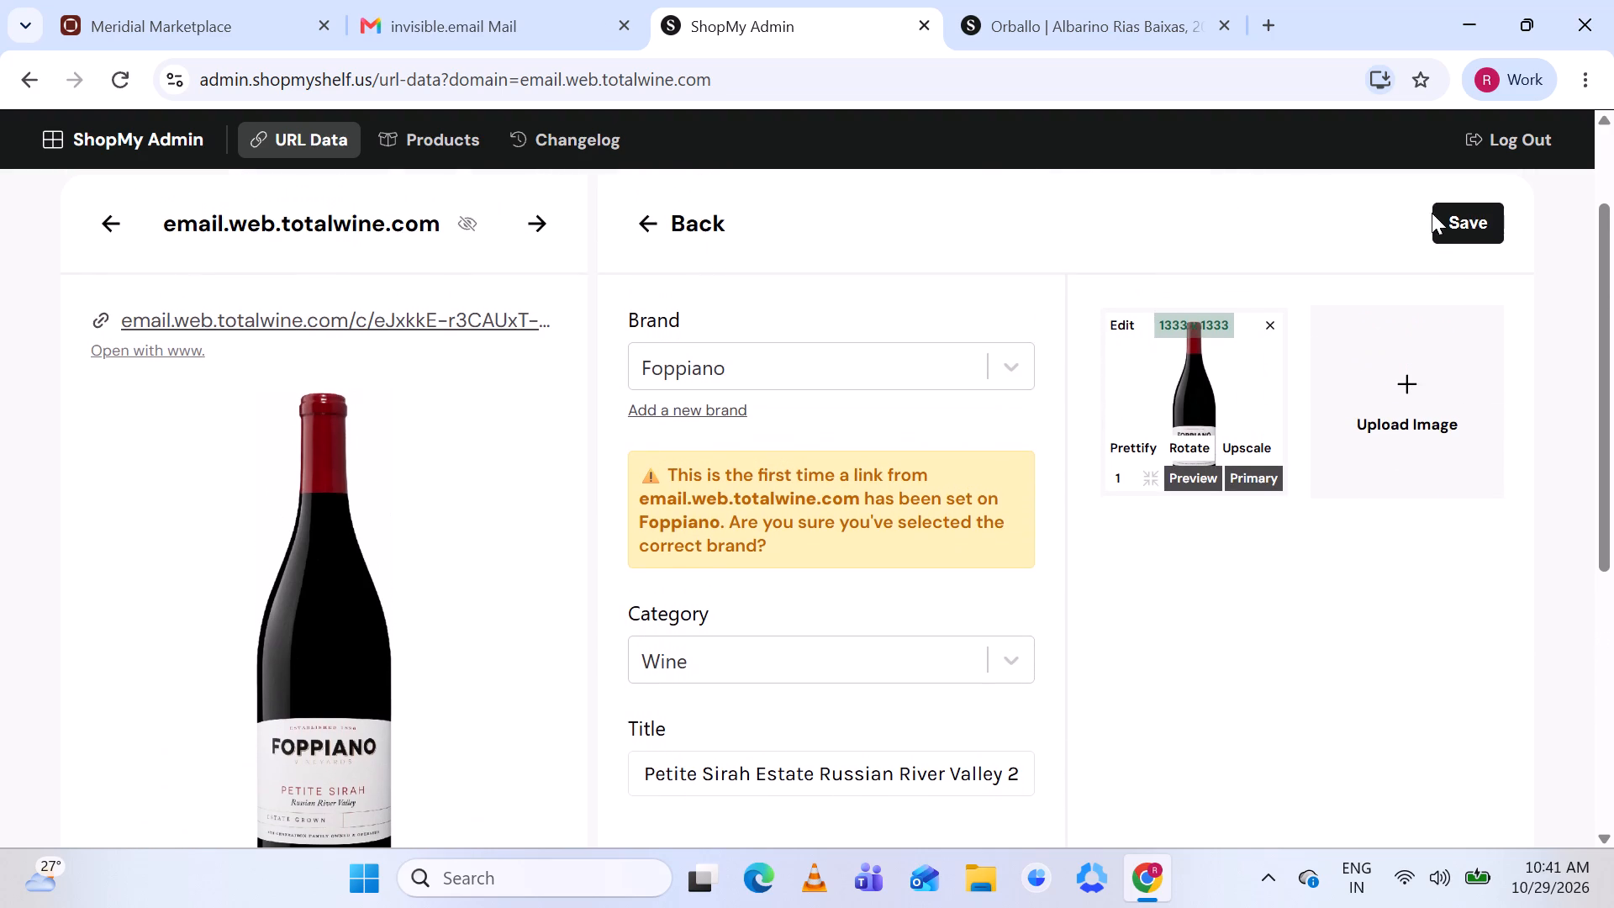
left_click(1443, 214)
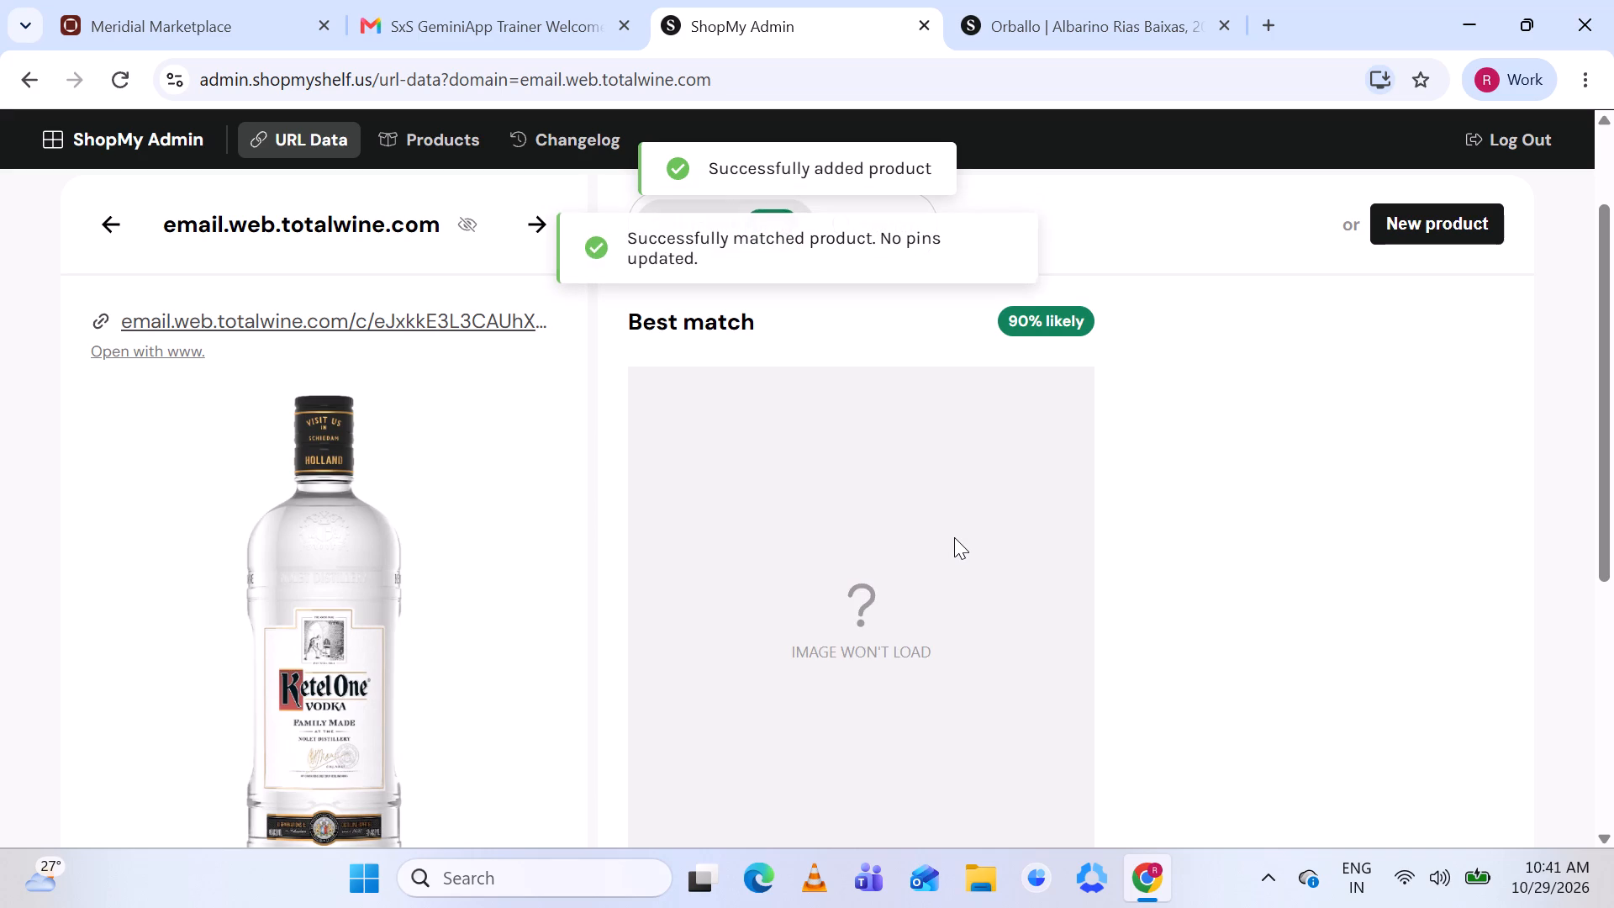
Compare the Ketel One Vodka listing with the suggested Premium Vodka product page and accept the match for editing.
scroll(885, 661, "down", 2)
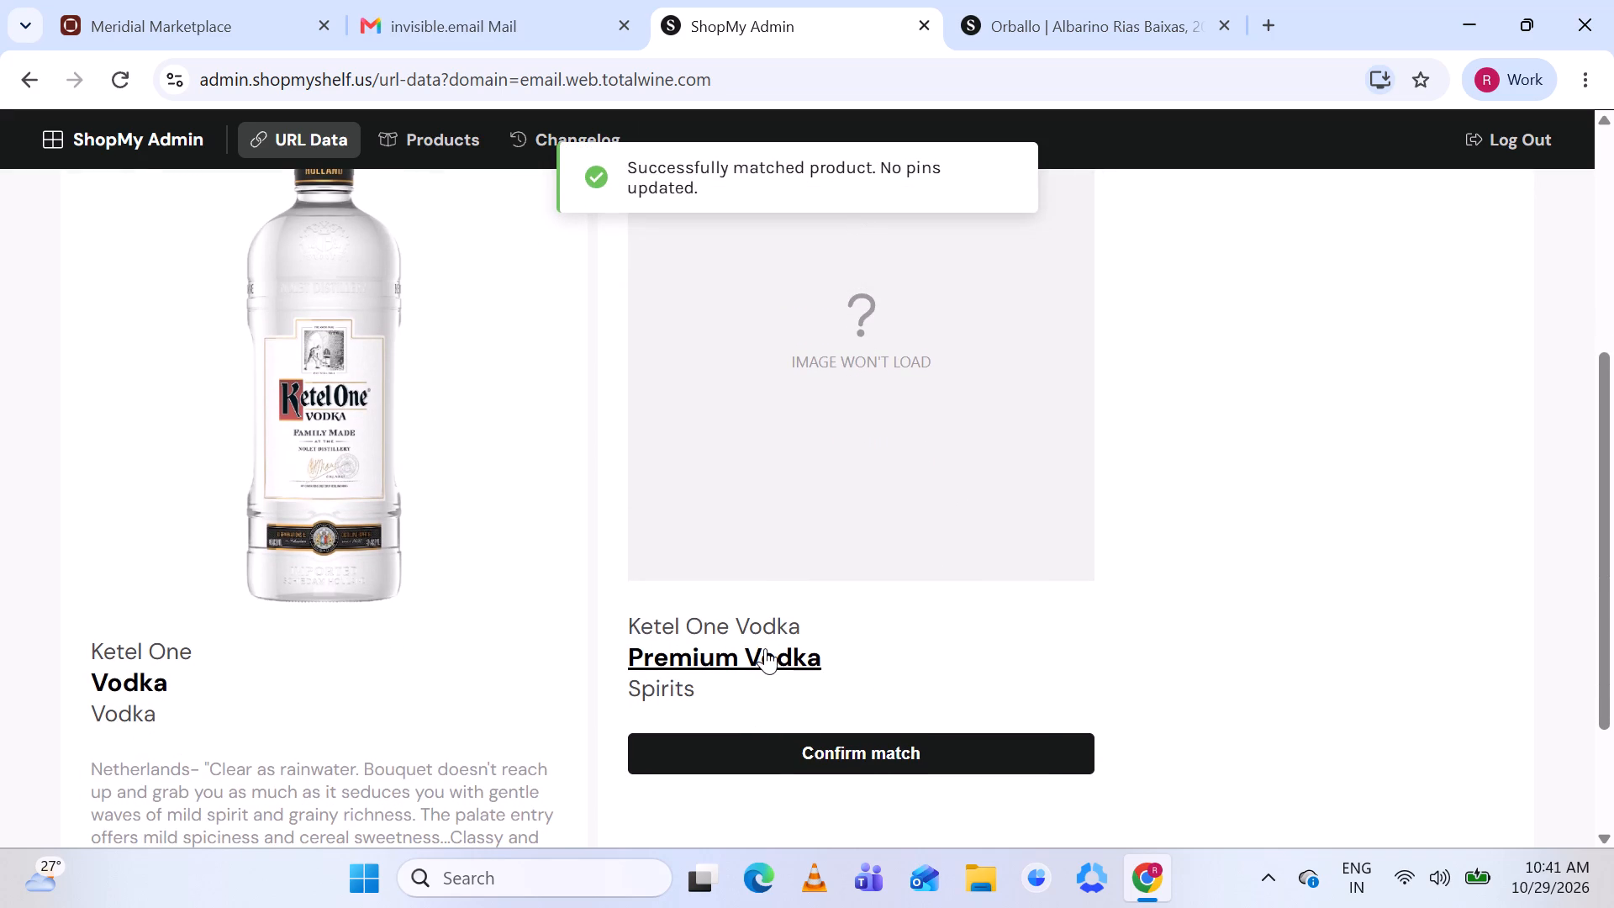
left_click(765, 648)
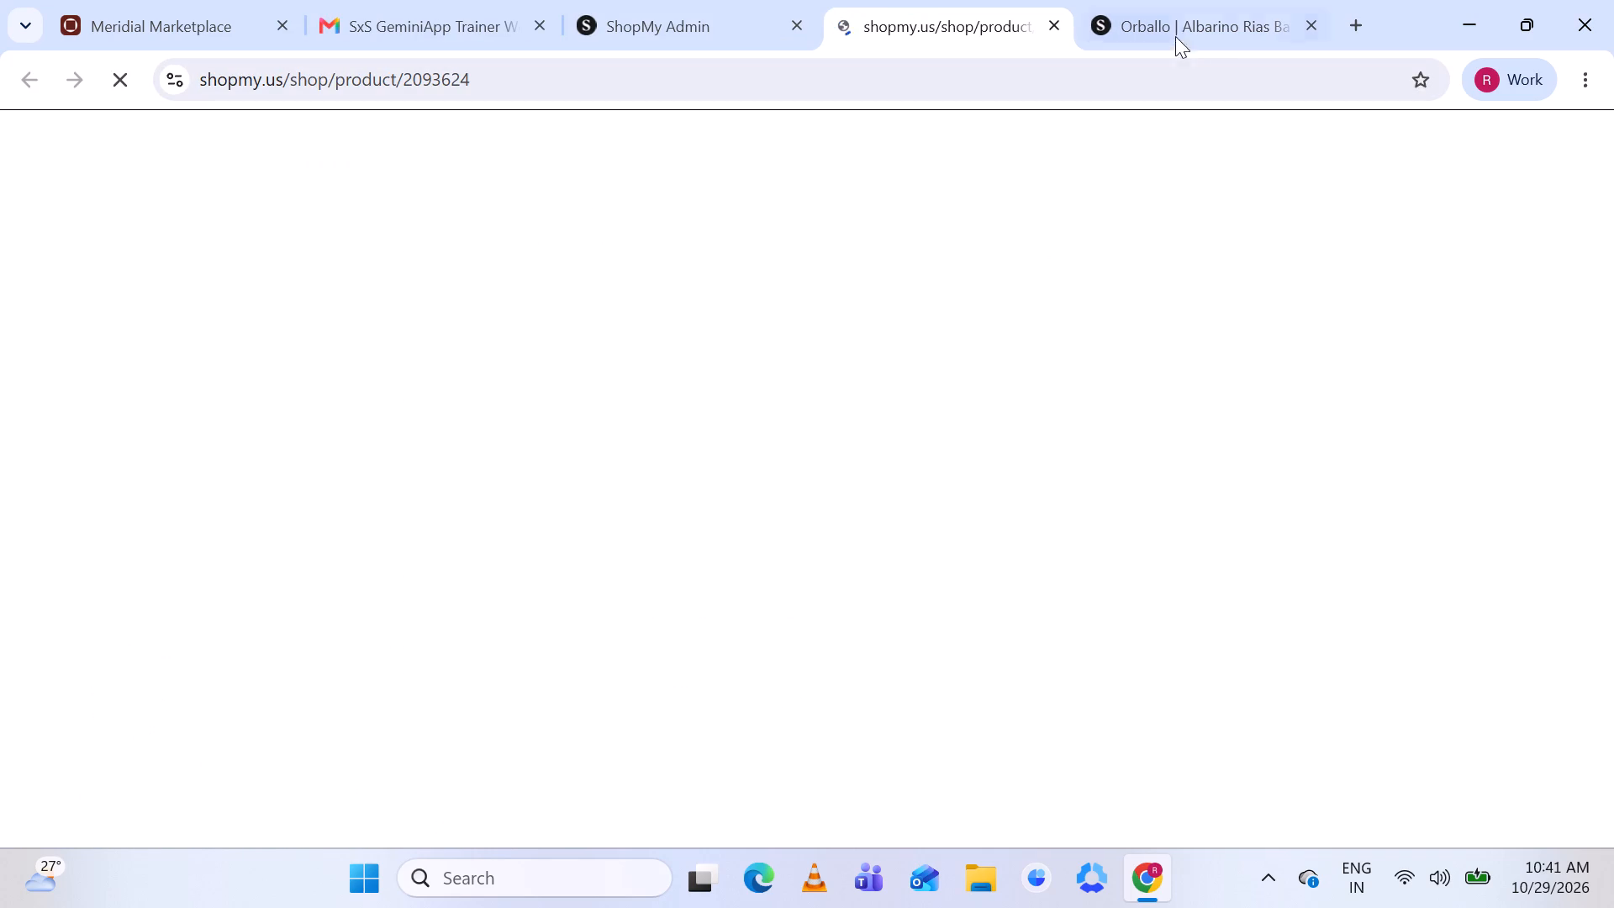
left_click(1307, 20)
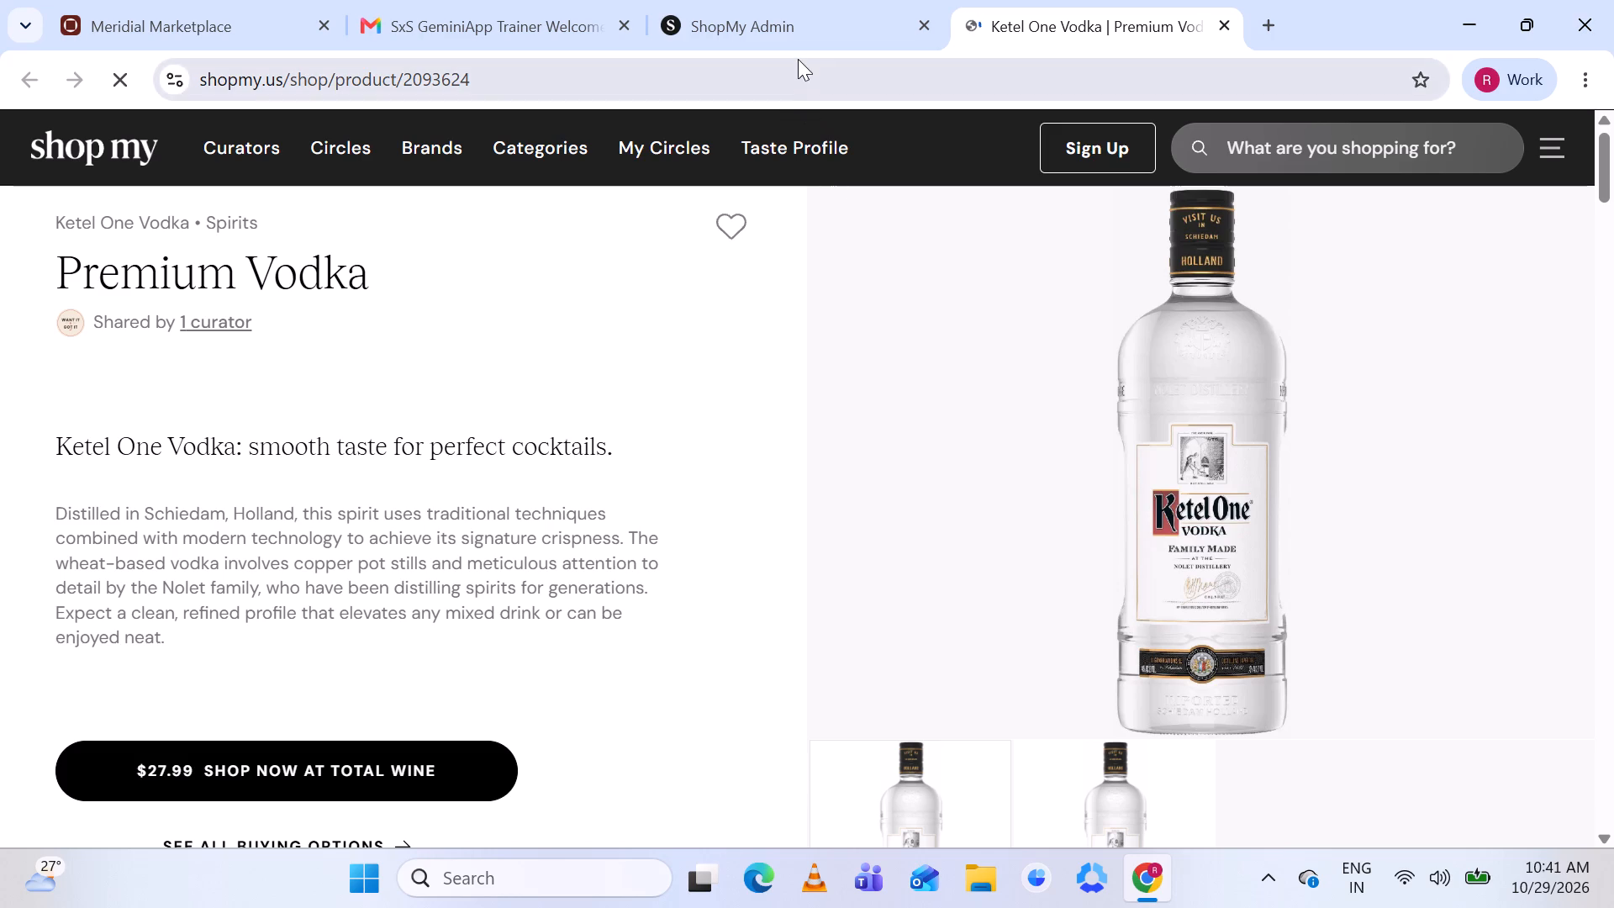
left_click(794, 17)
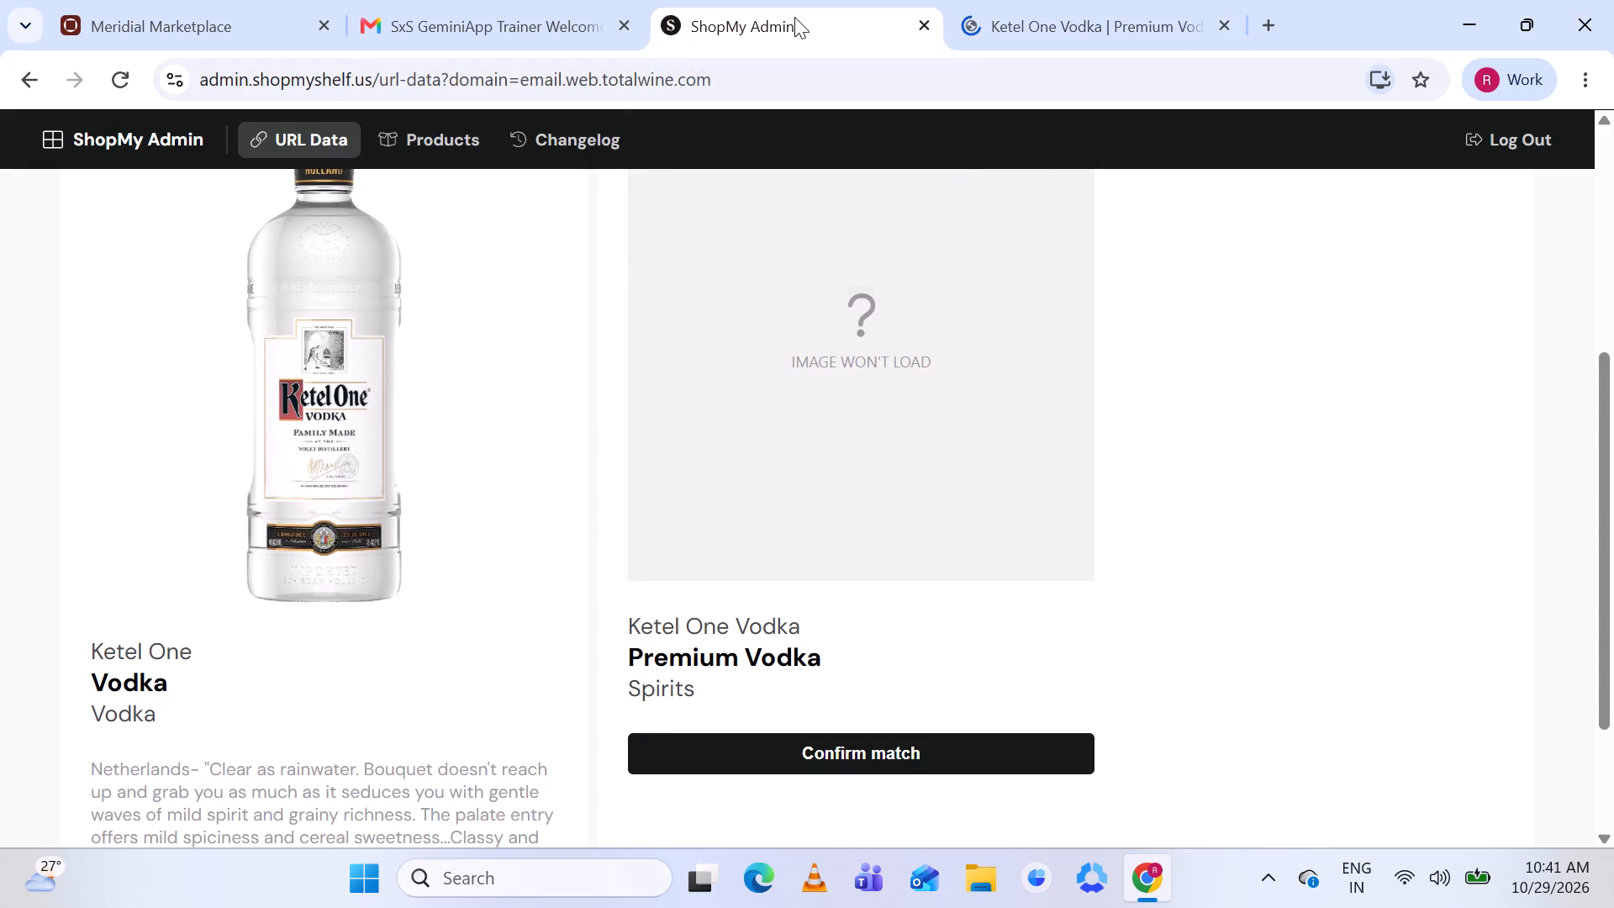
scroll(768, 404, "up", 1)
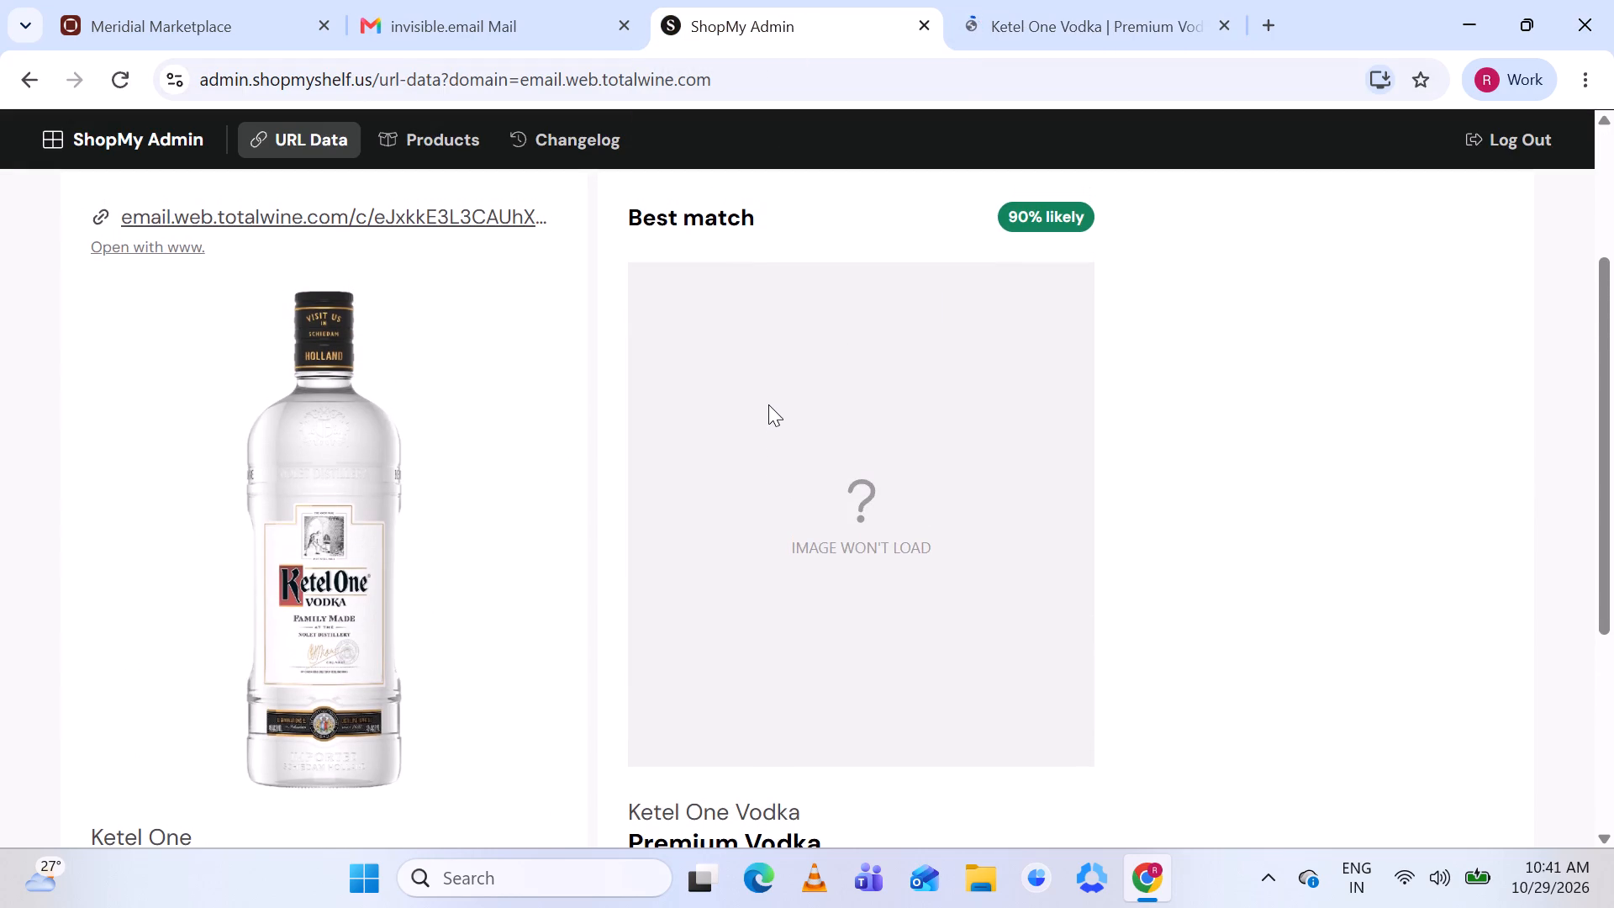
left_click(1117, 2)
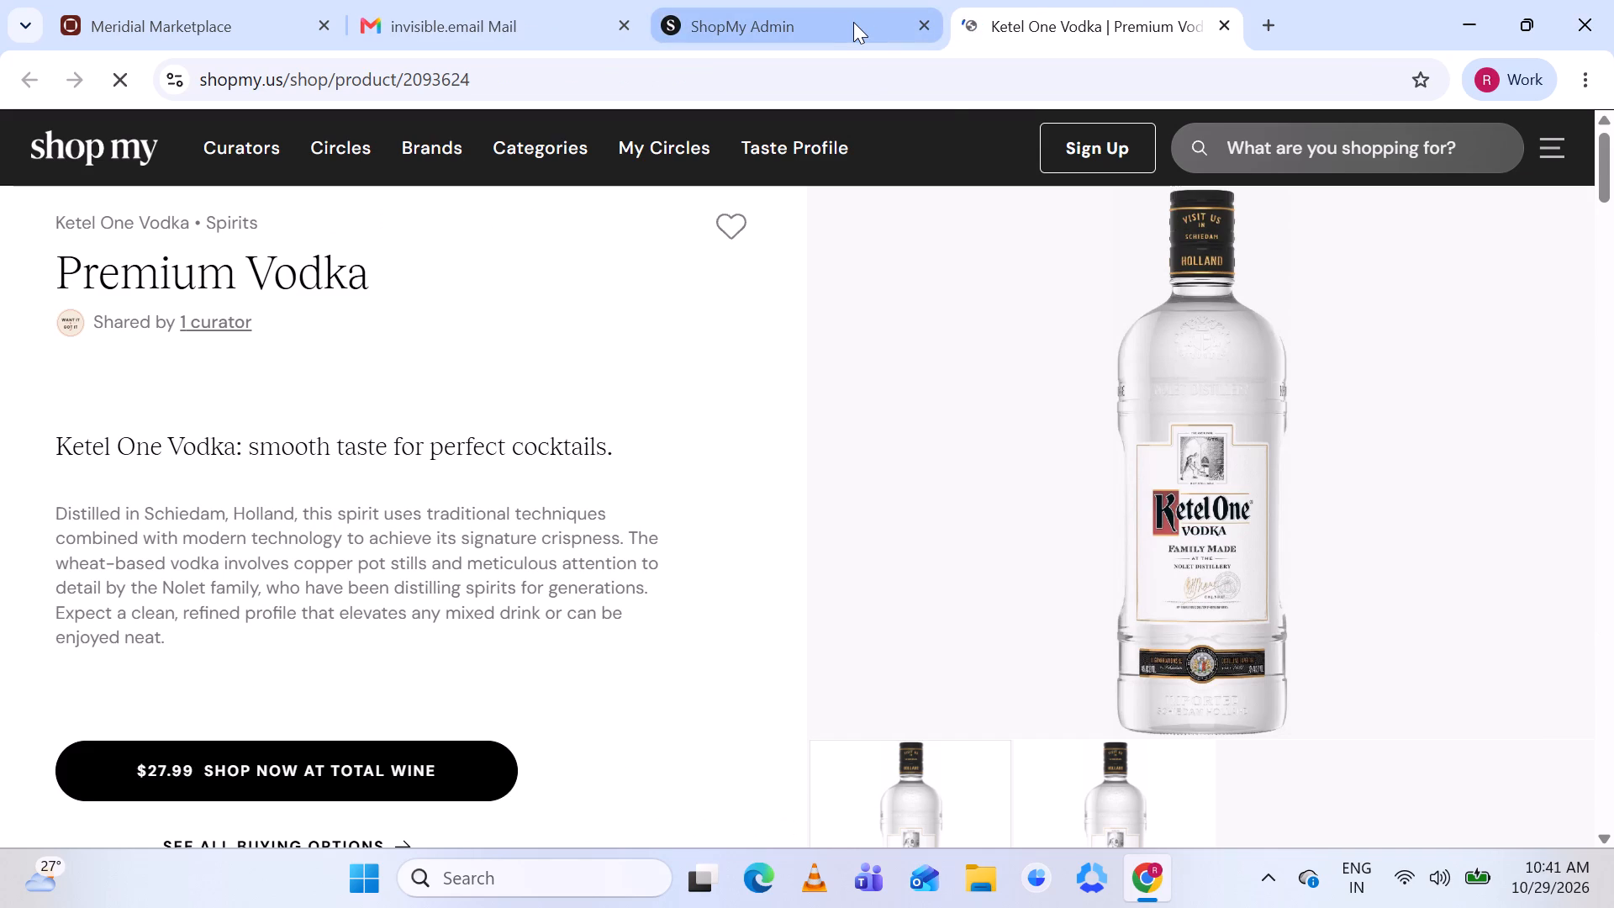
left_click(810, 19)
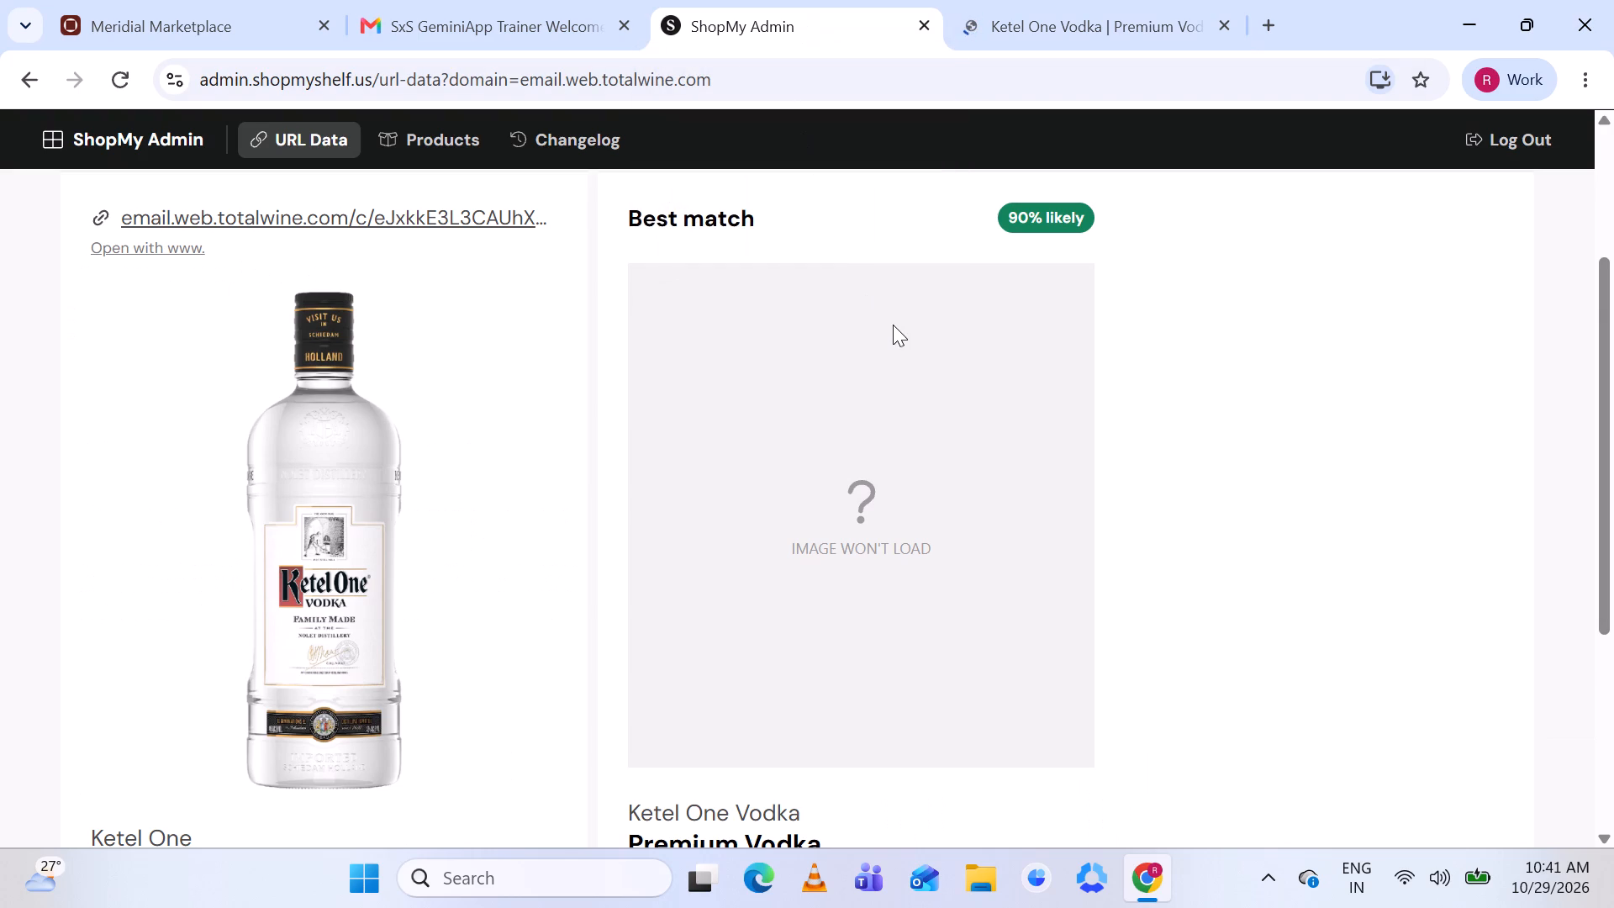
scroll(893, 325, "down", 1)
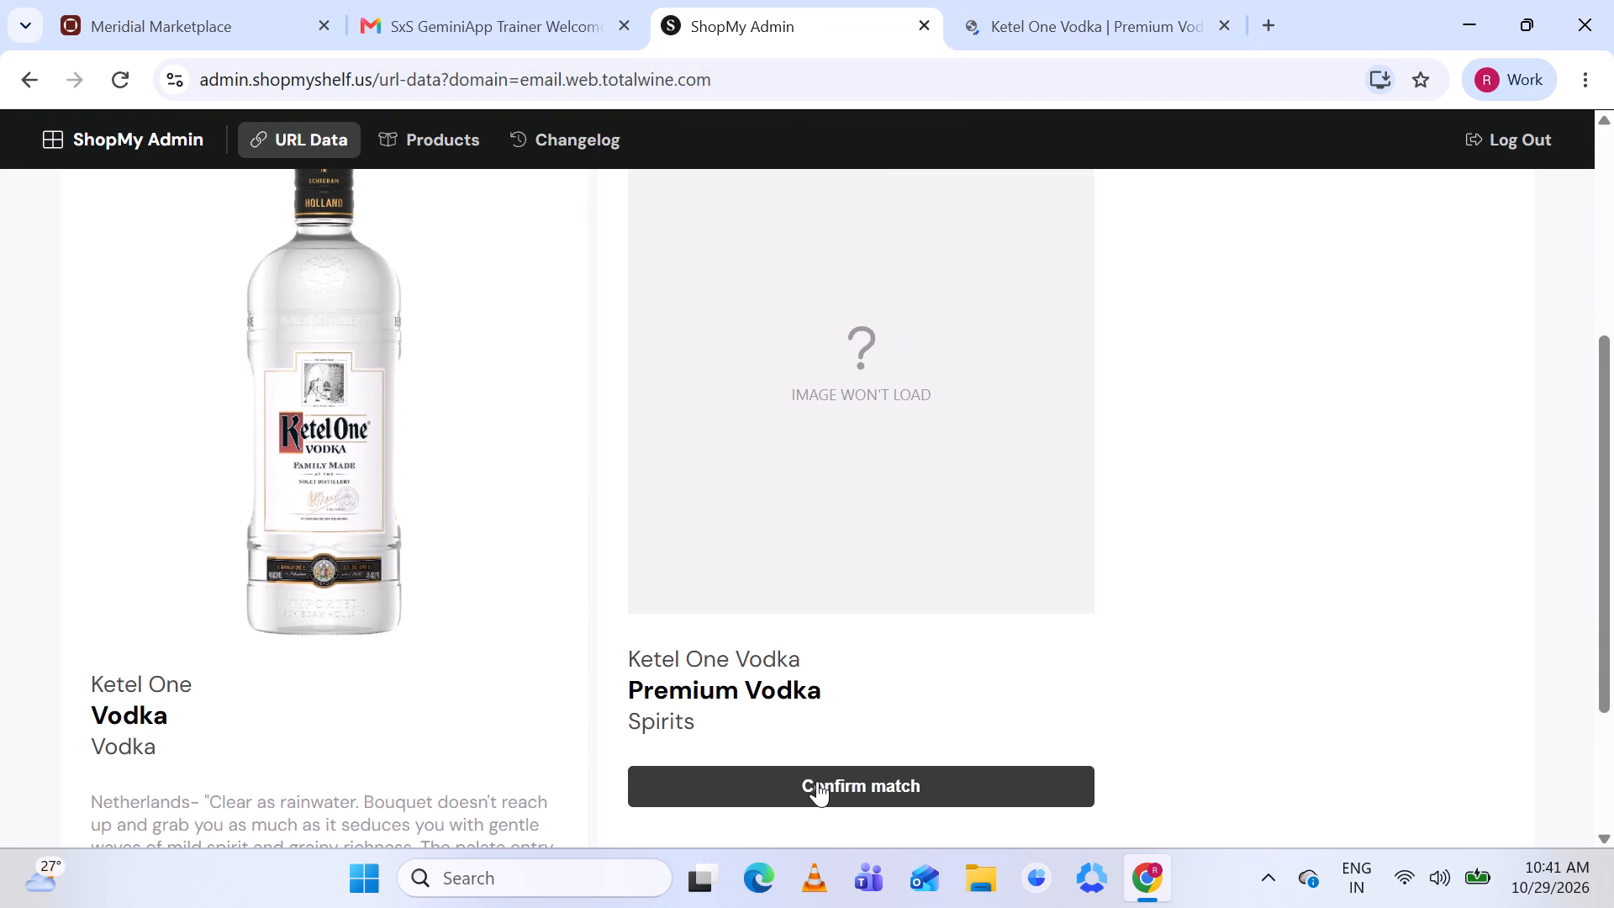
left_click(817, 781)
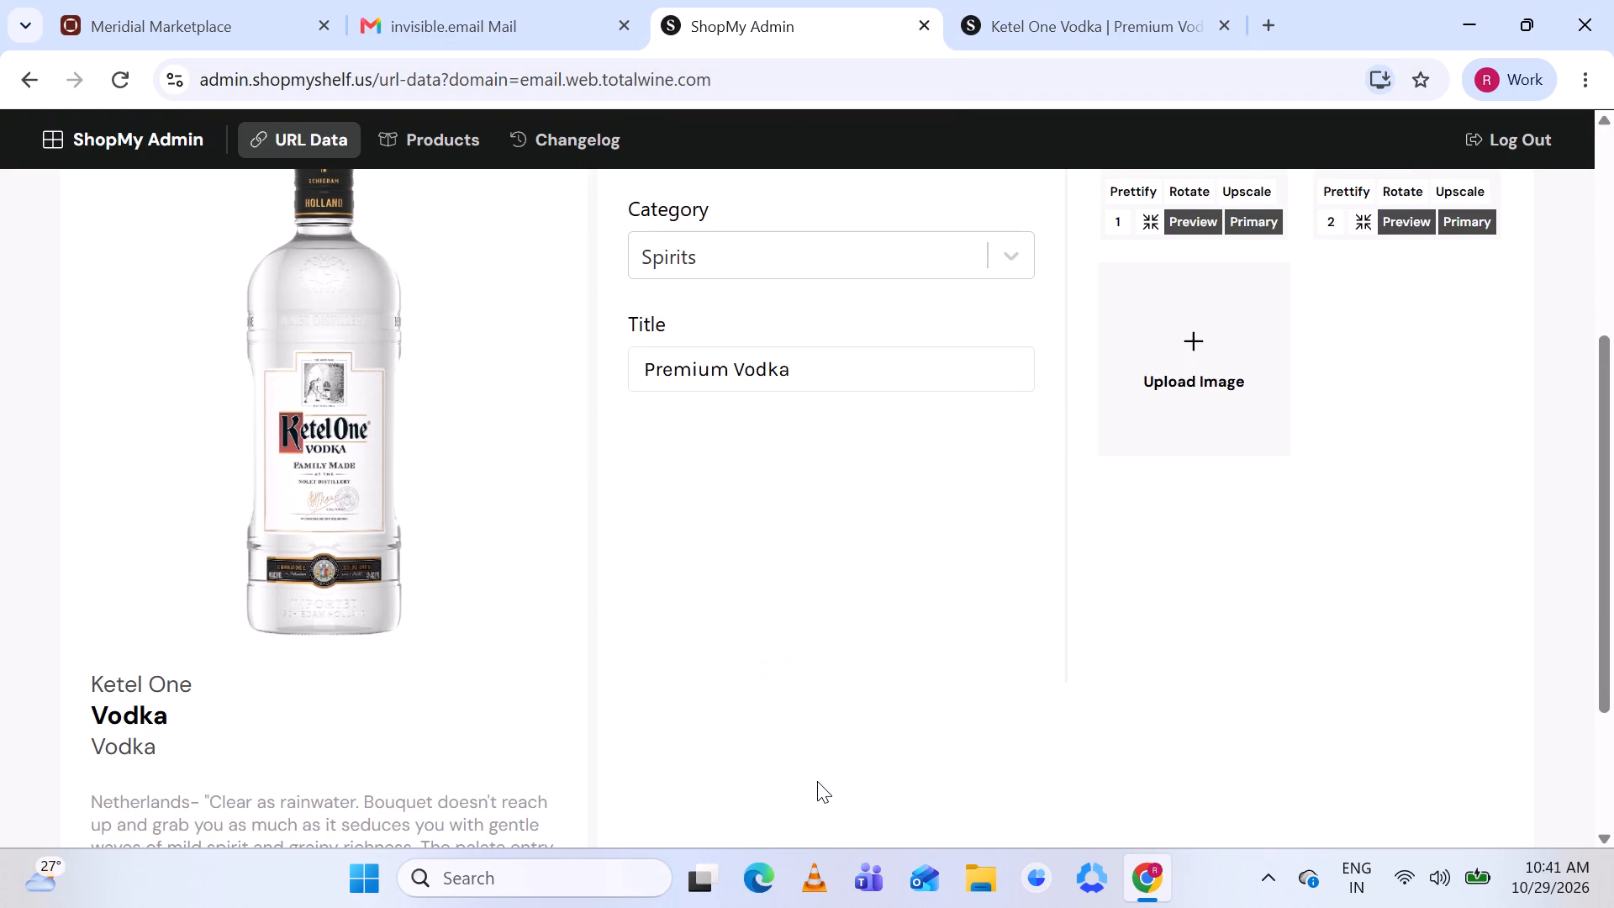
Remove the duplicate first bottle image from the matched Ketel One Premium Vodka product.
scroll(1015, 536, "up", 2)
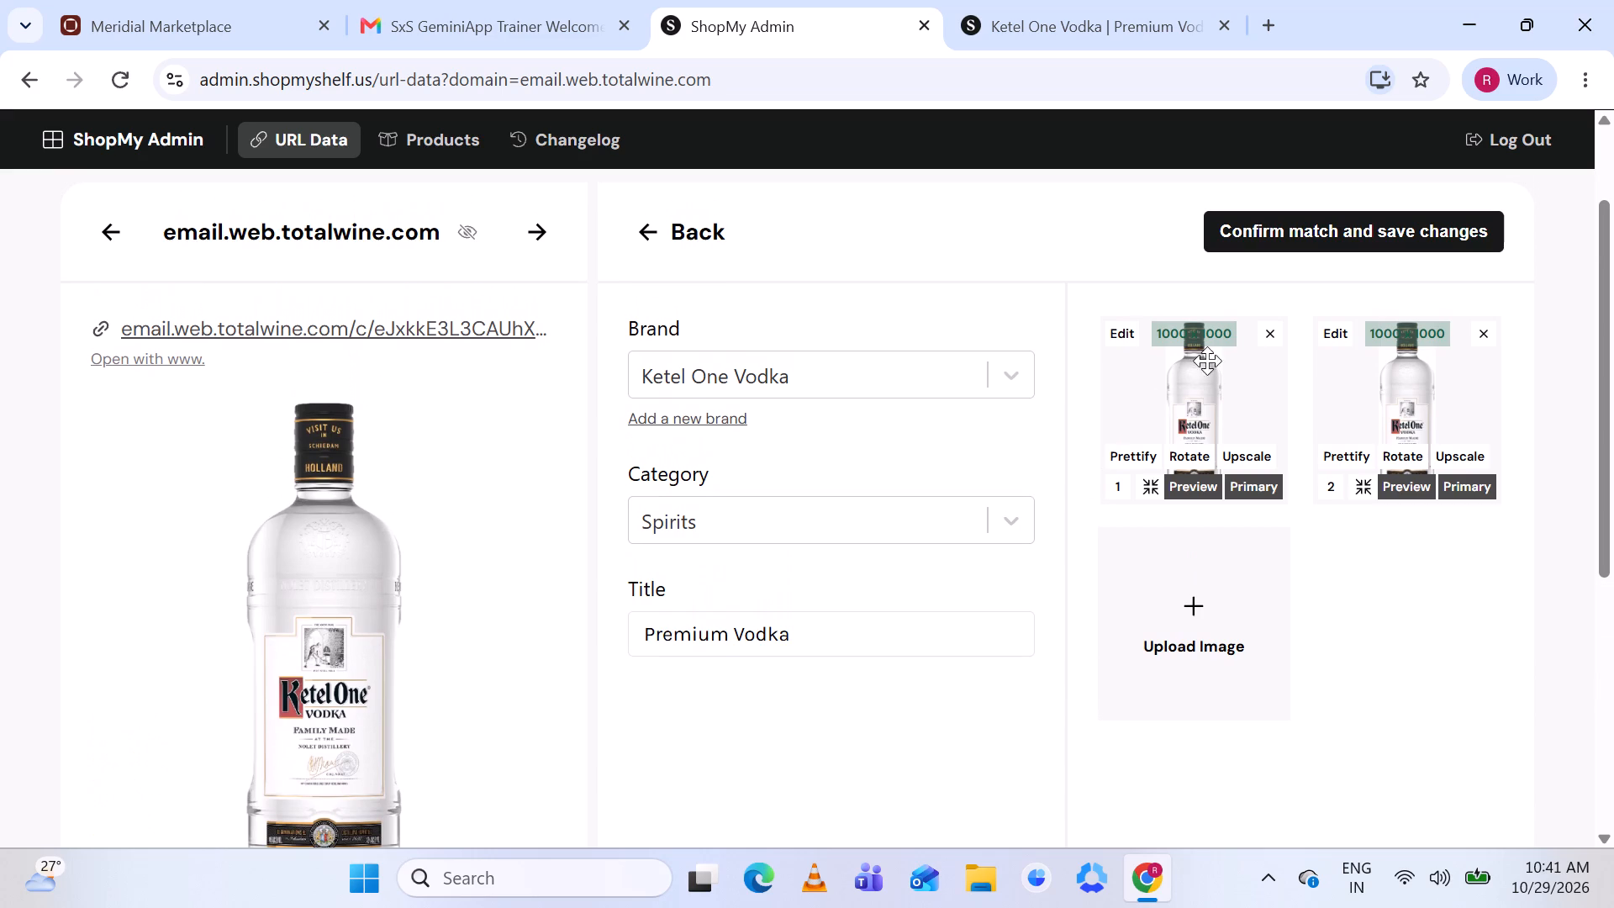
left_click(1270, 334)
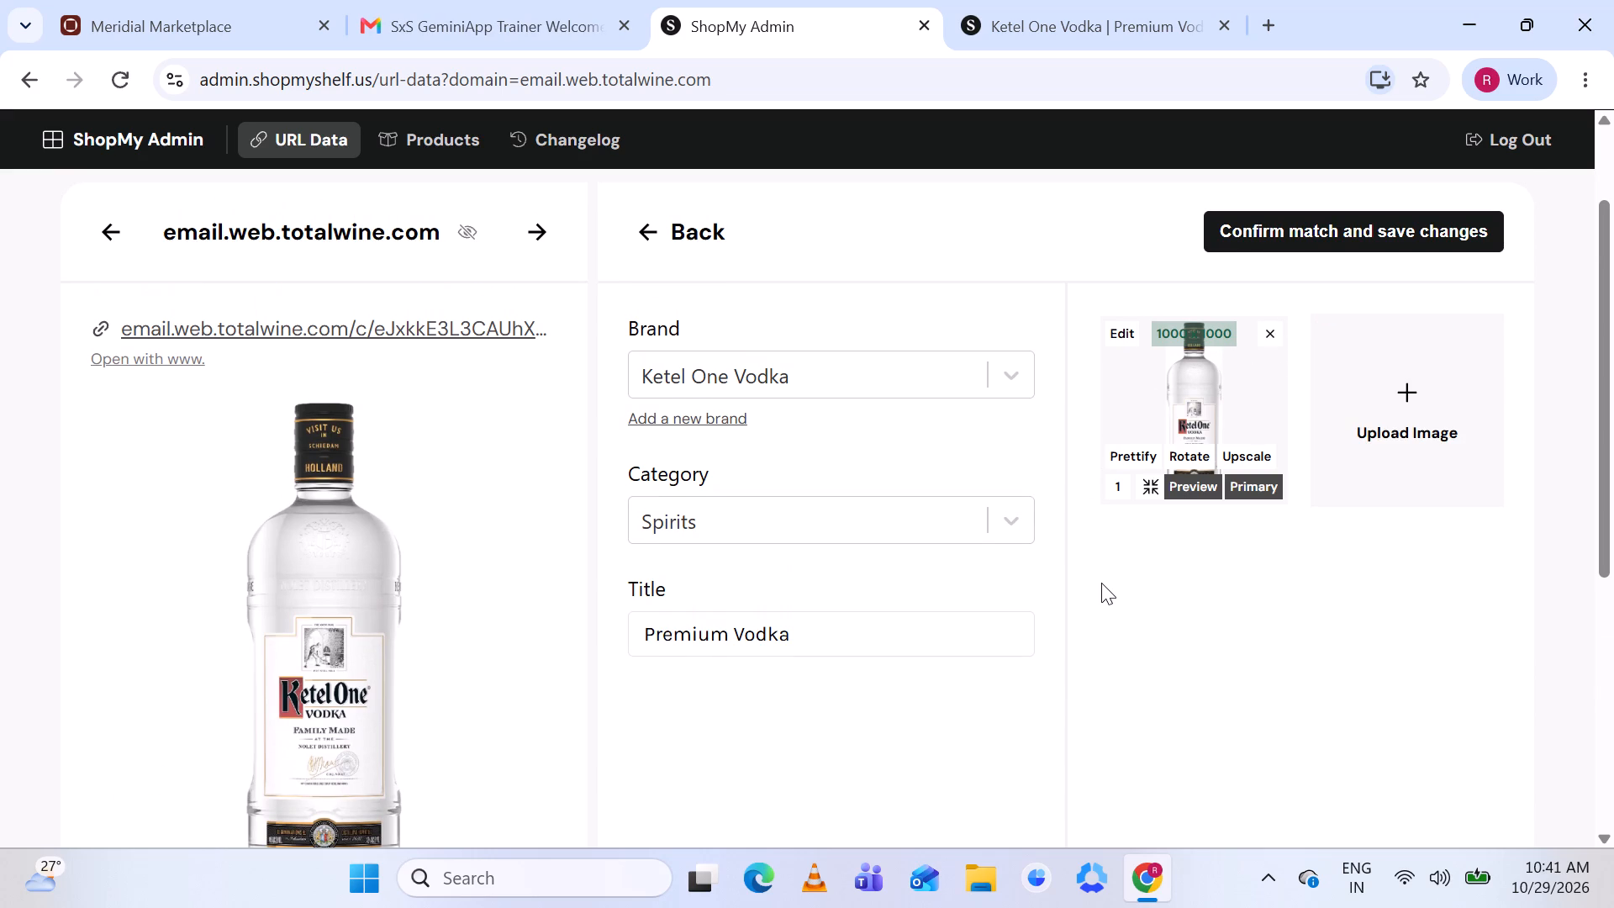
Review the Premium Vodka brand, category and title against the listing, and confirm the match with the changes saved.
scroll(1101, 583, "down", 2)
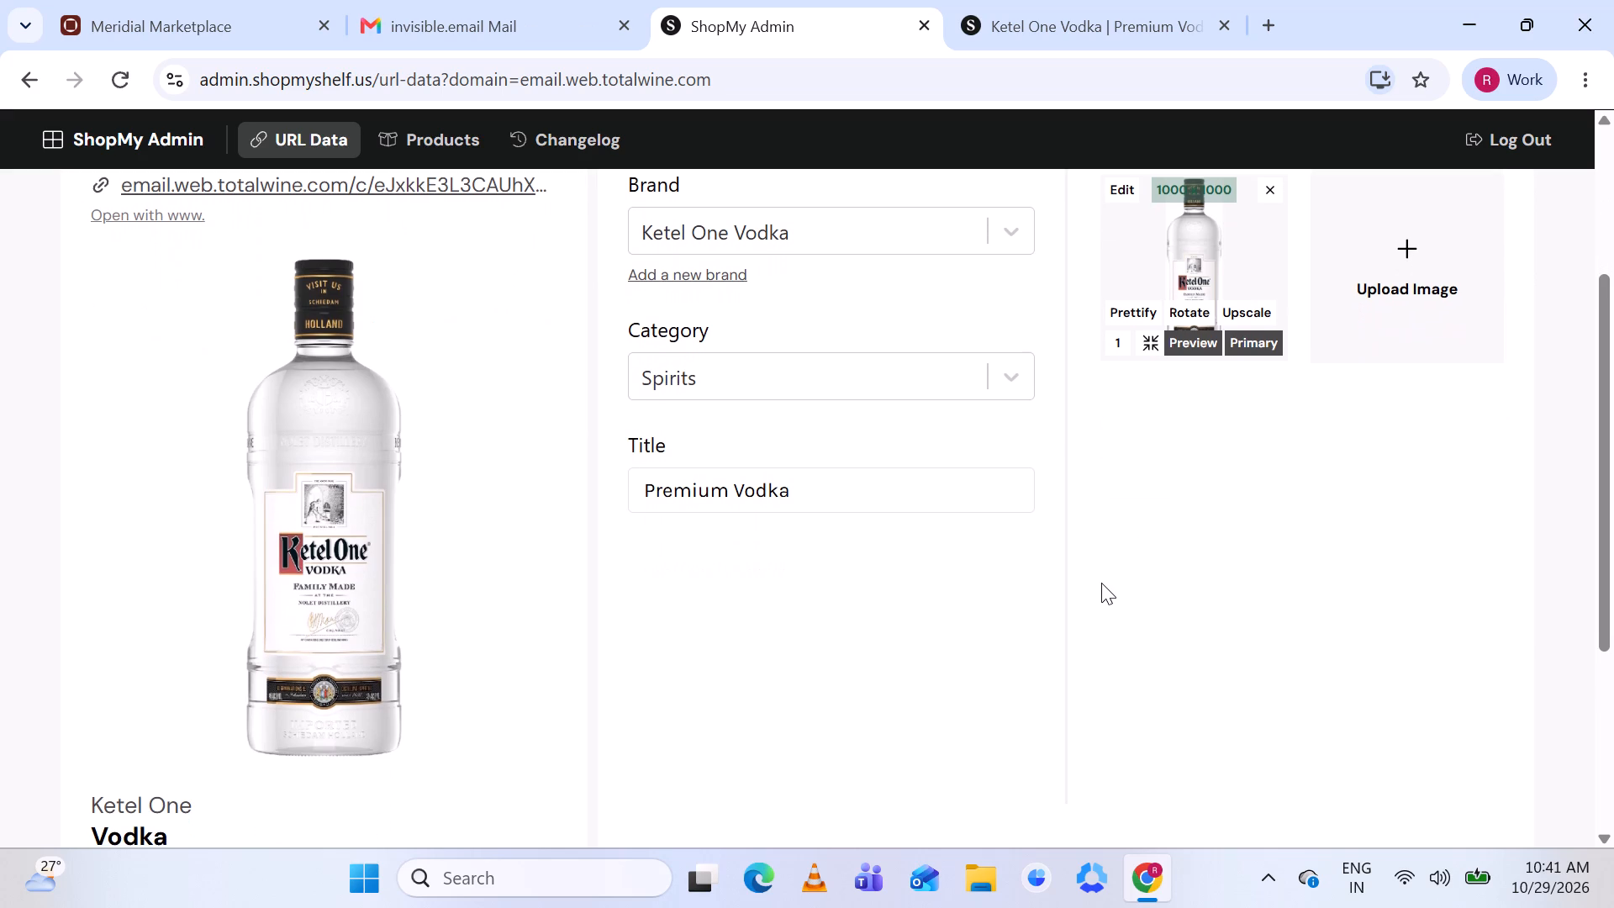
scroll(1101, 583, "down", 2)
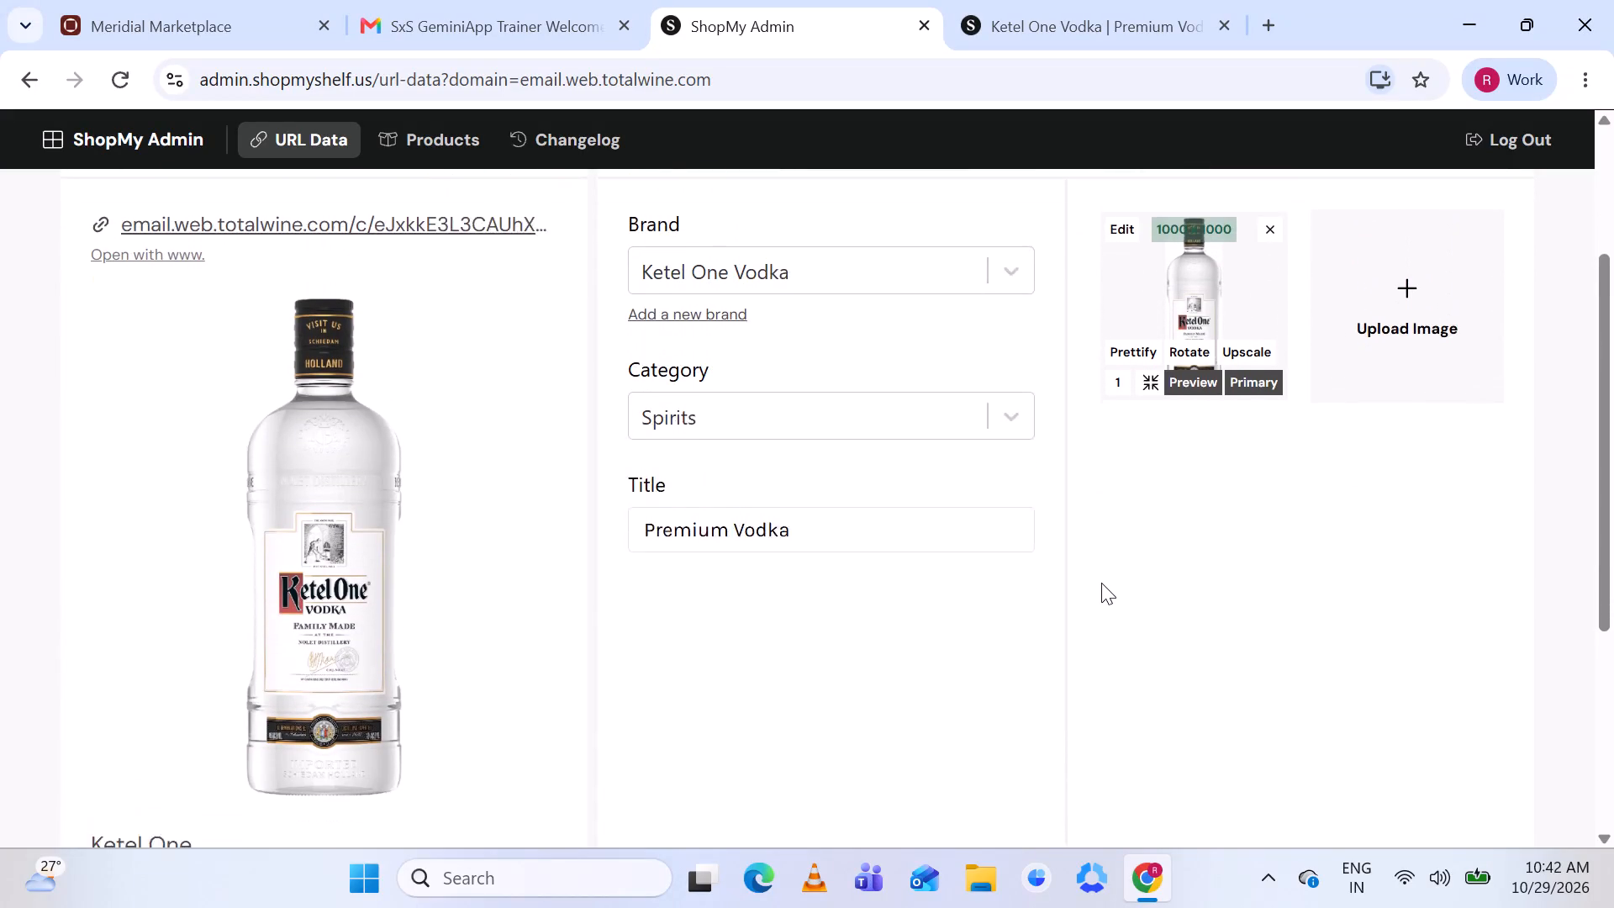
scroll(1101, 583, "down", 1)
scroll(1101, 583, "up", 2)
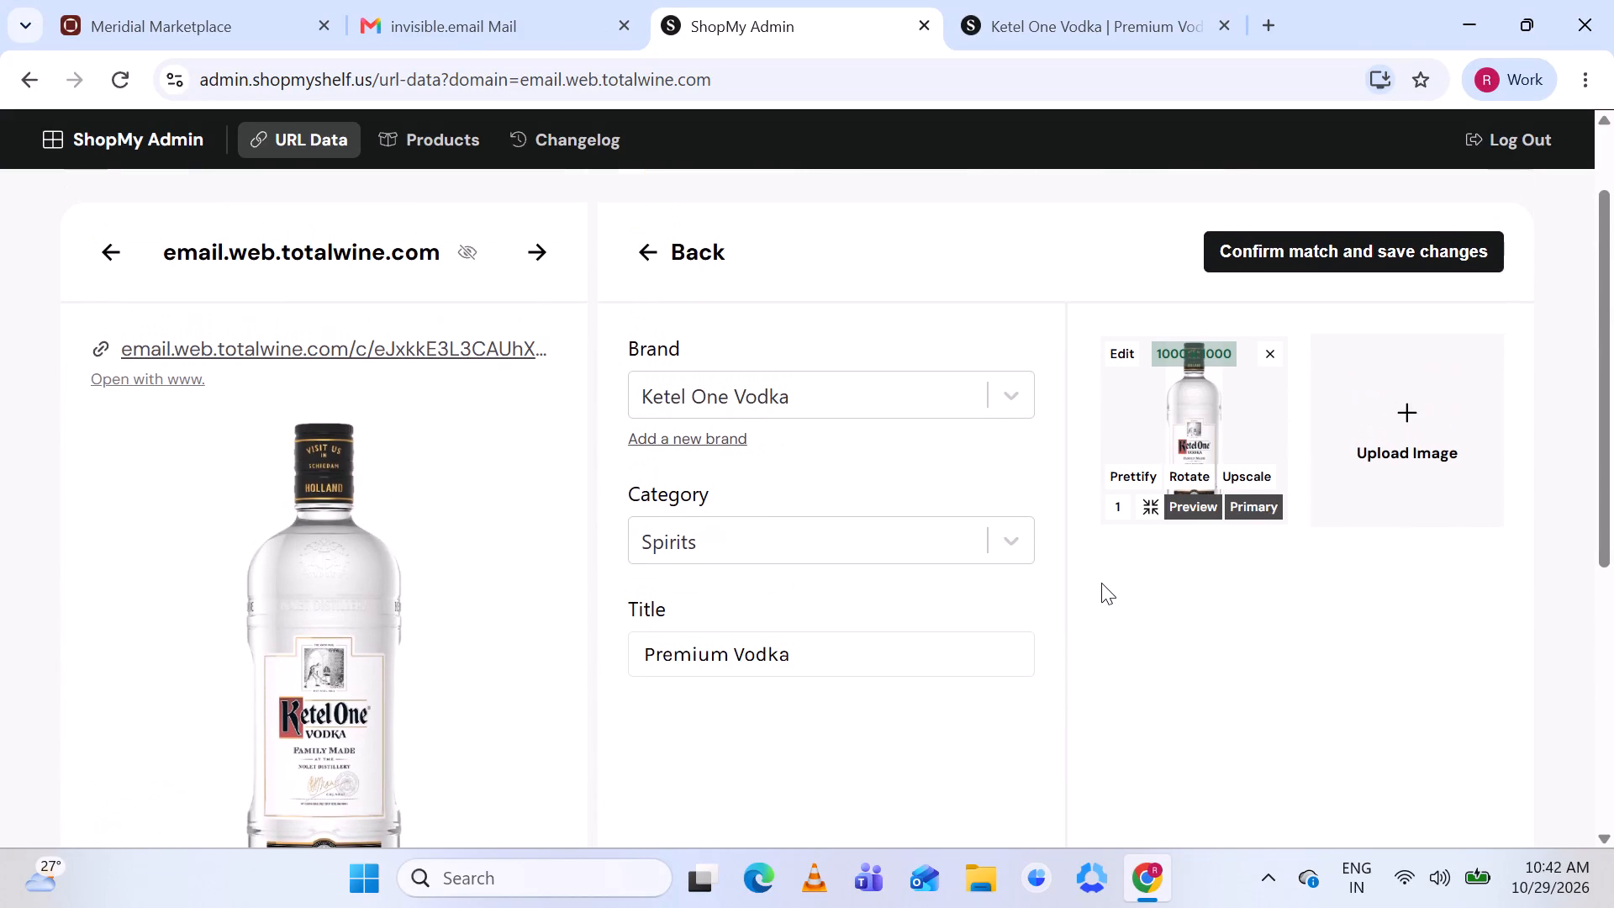
scroll(1101, 583, "down", 1)
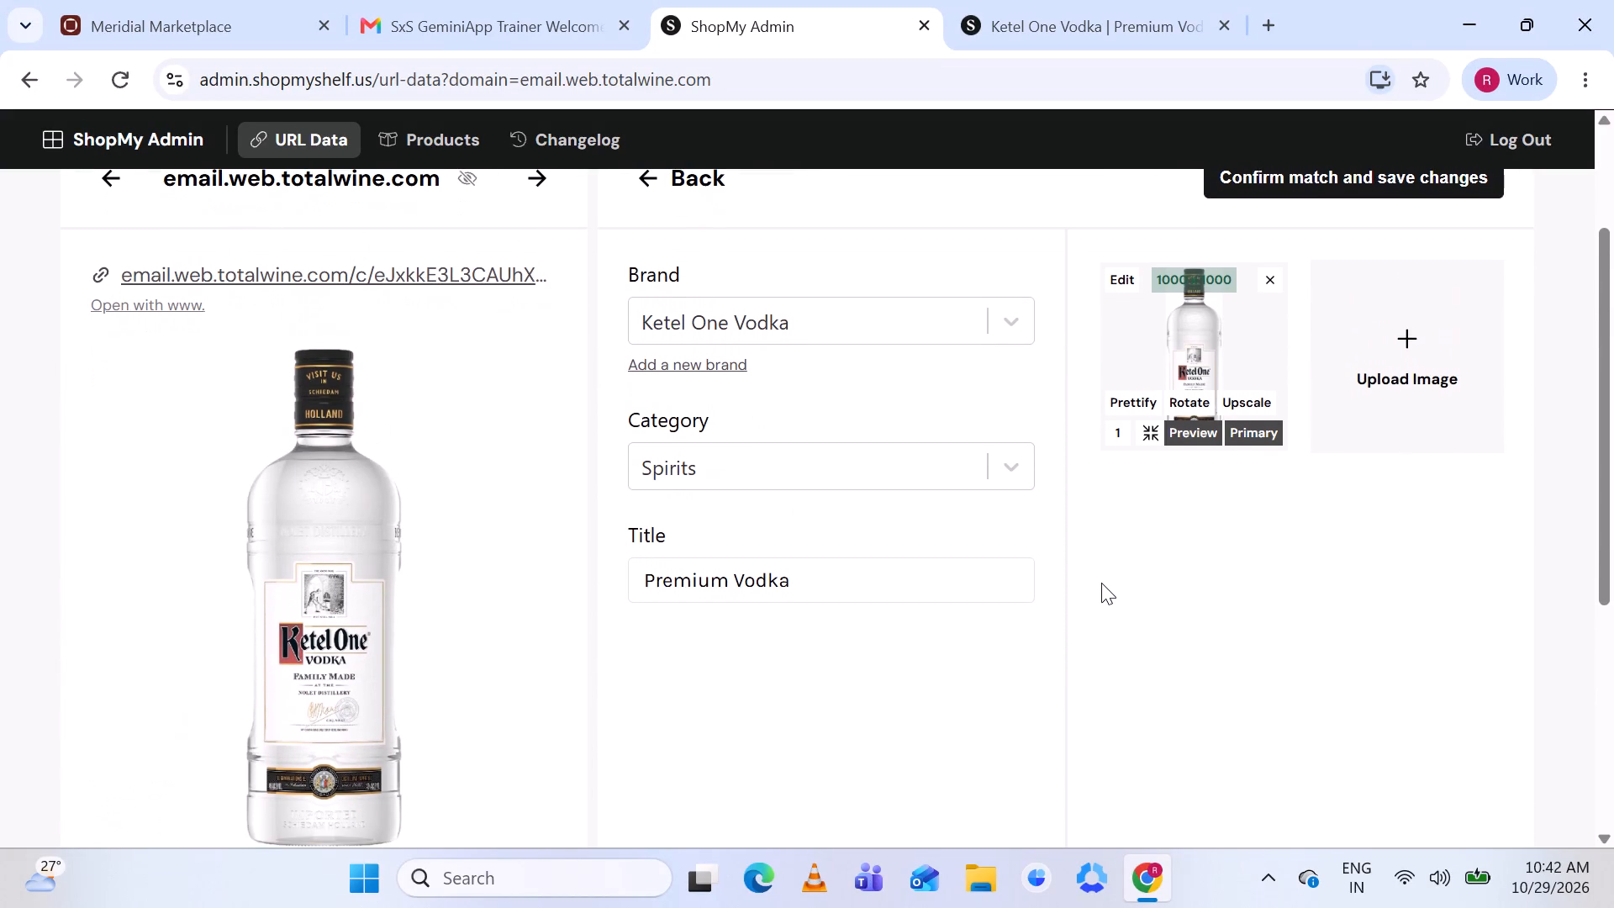
scroll(1101, 583, "down", 2)
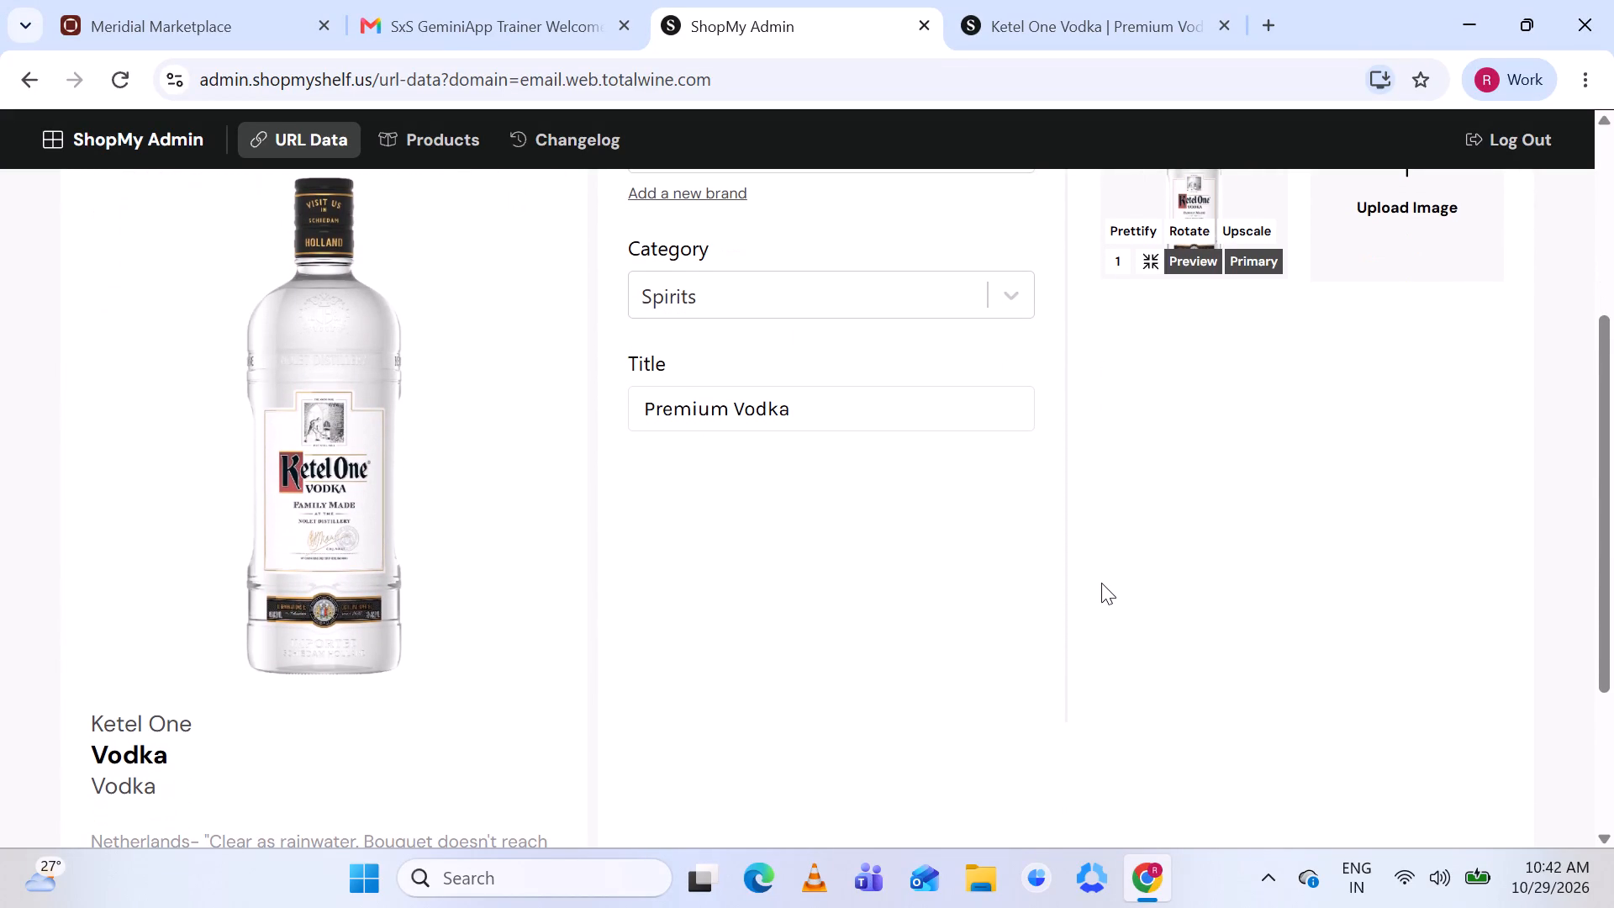
scroll(1101, 583, "down", 1)
scroll(1101, 583, "up", 1)
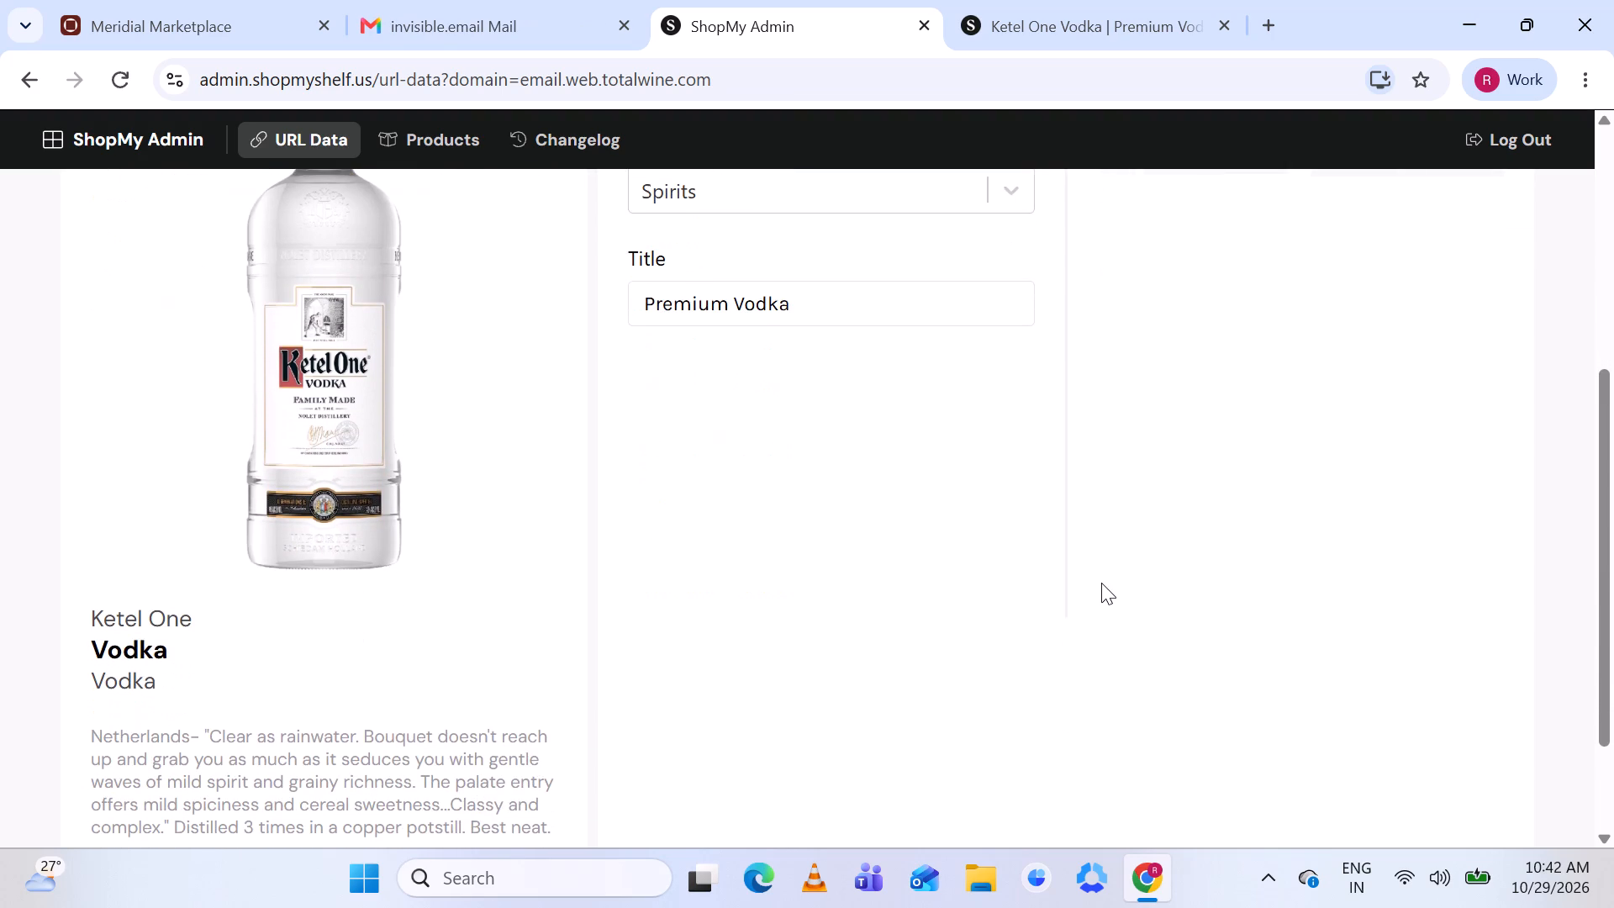
scroll(1101, 583, "up", 2)
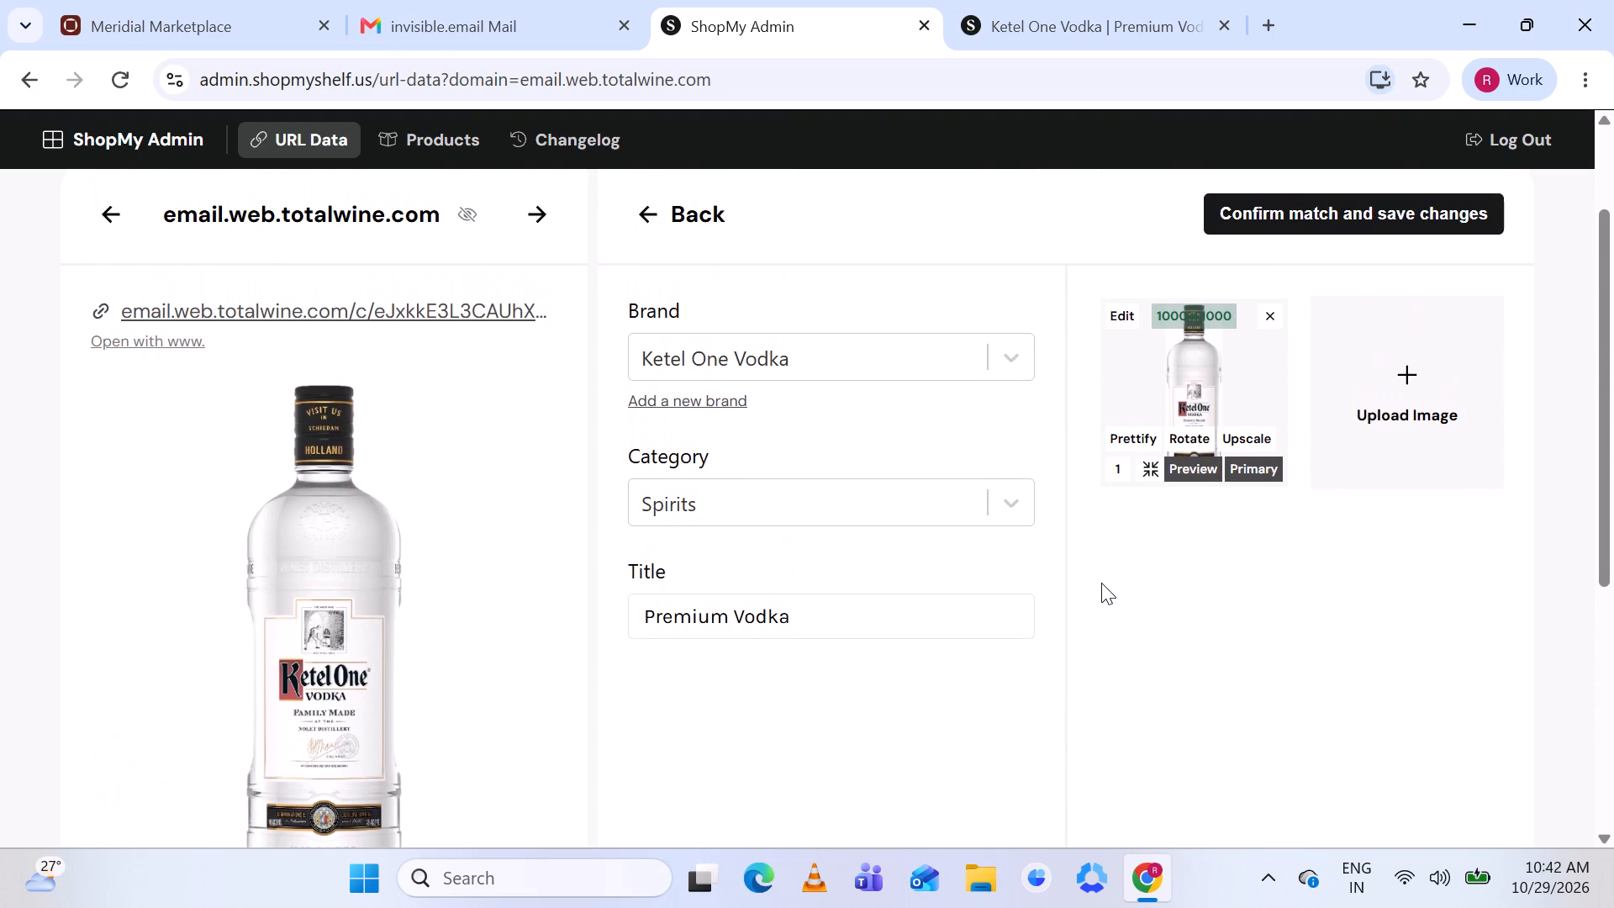
left_click(1353, 205)
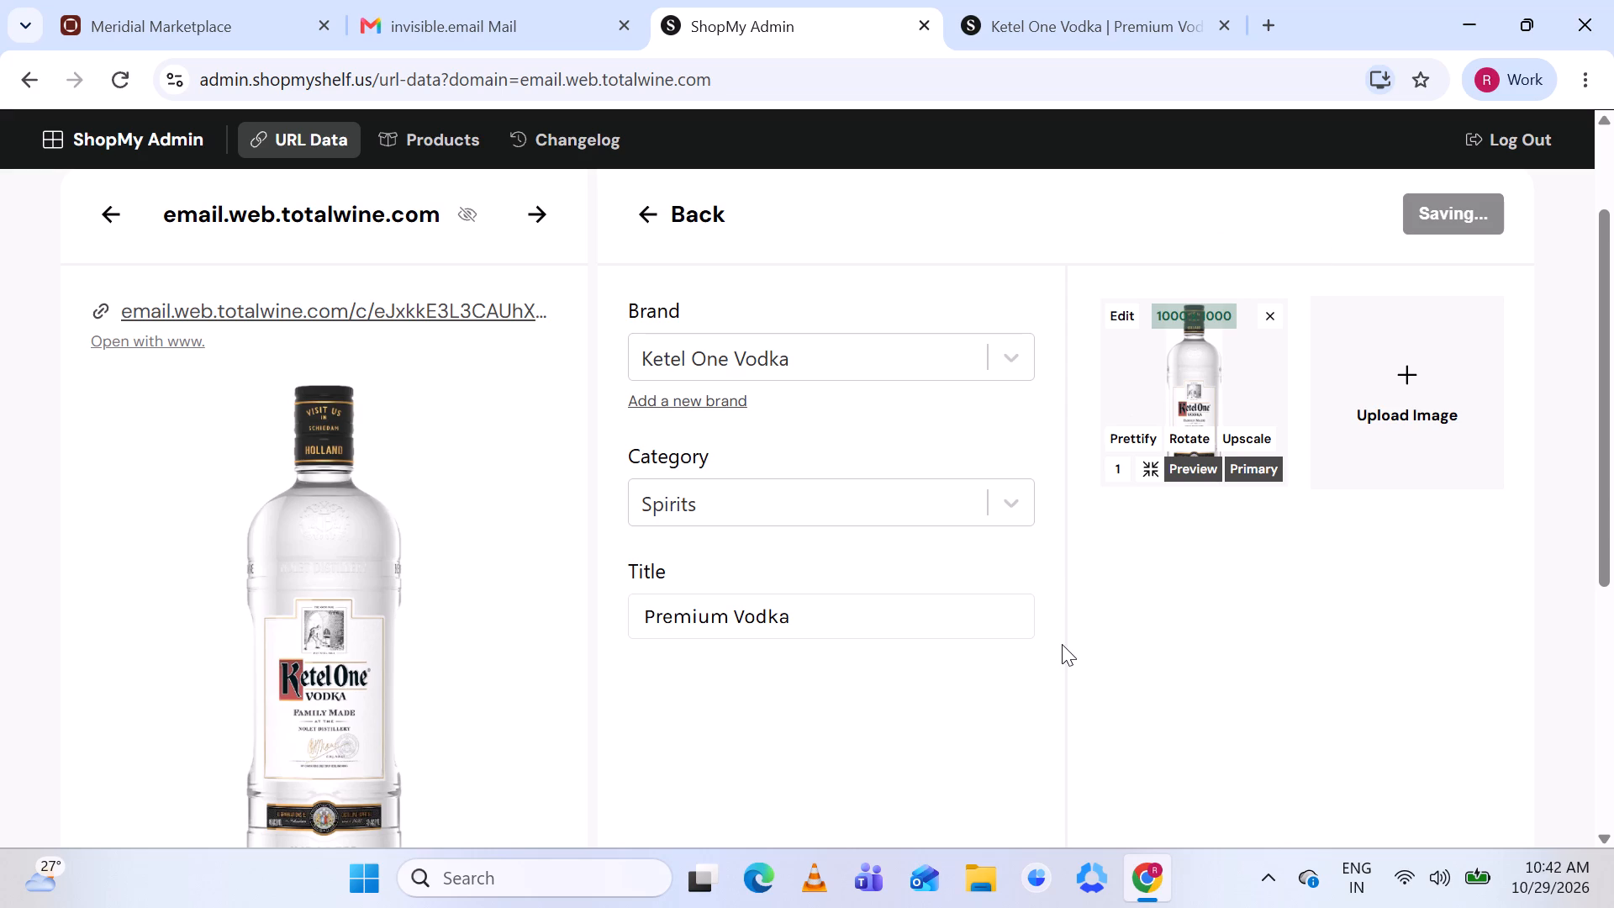
Check the suggested Williams Sonoma Dirty Martini Juice product page and start a new product for the Boscoli listing instead.
scroll(1062, 644, "down", 3)
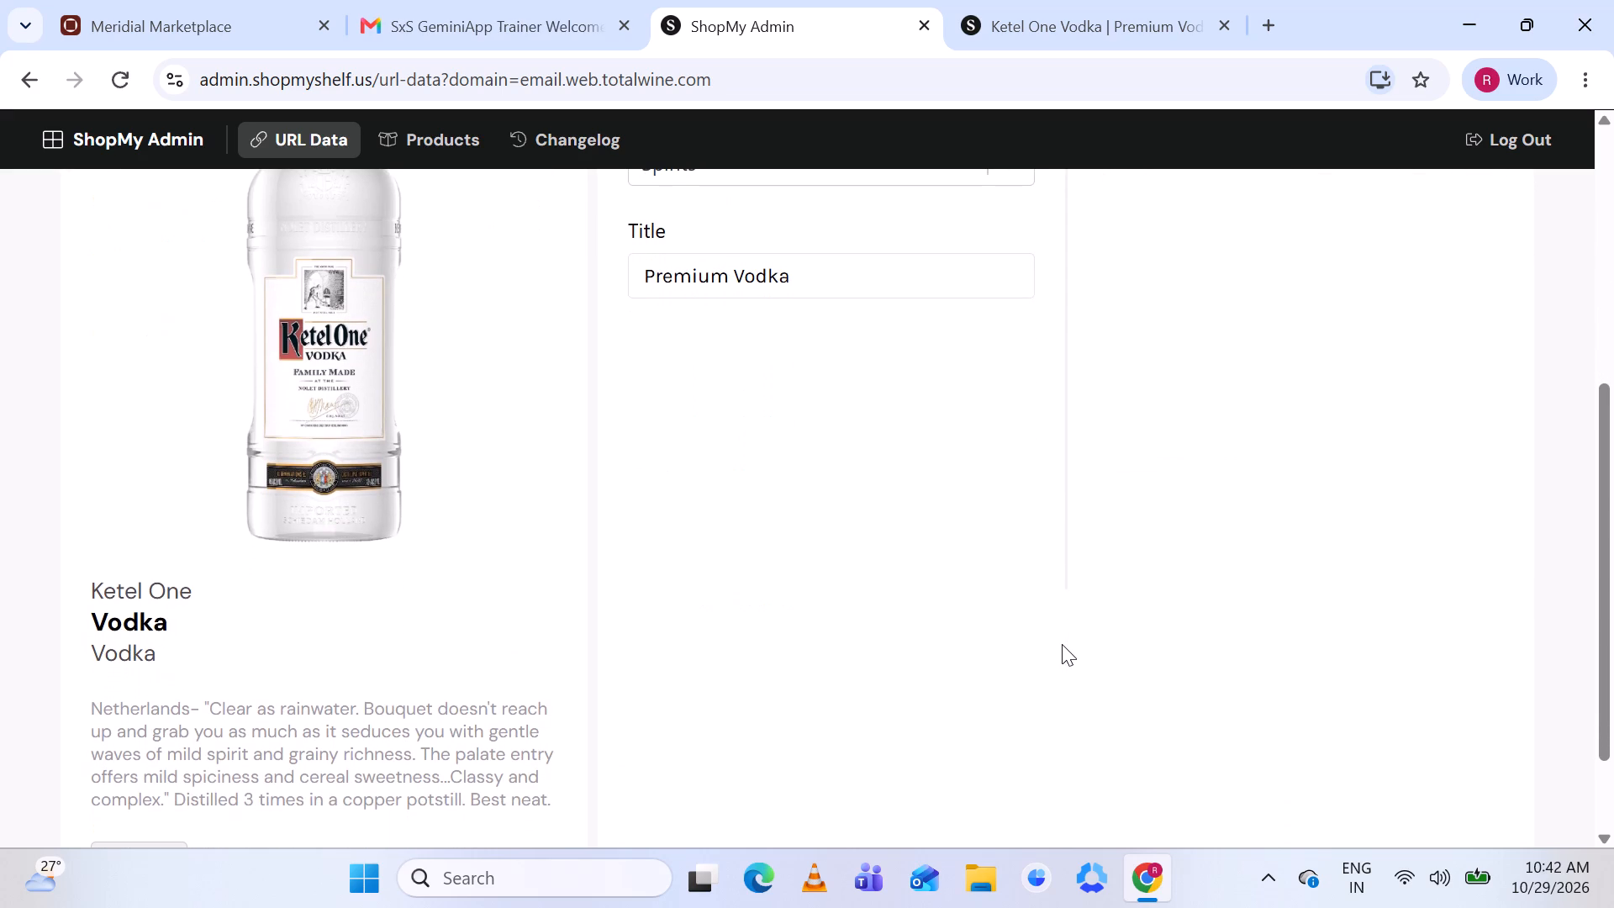
scroll(1062, 644, "up", 1)
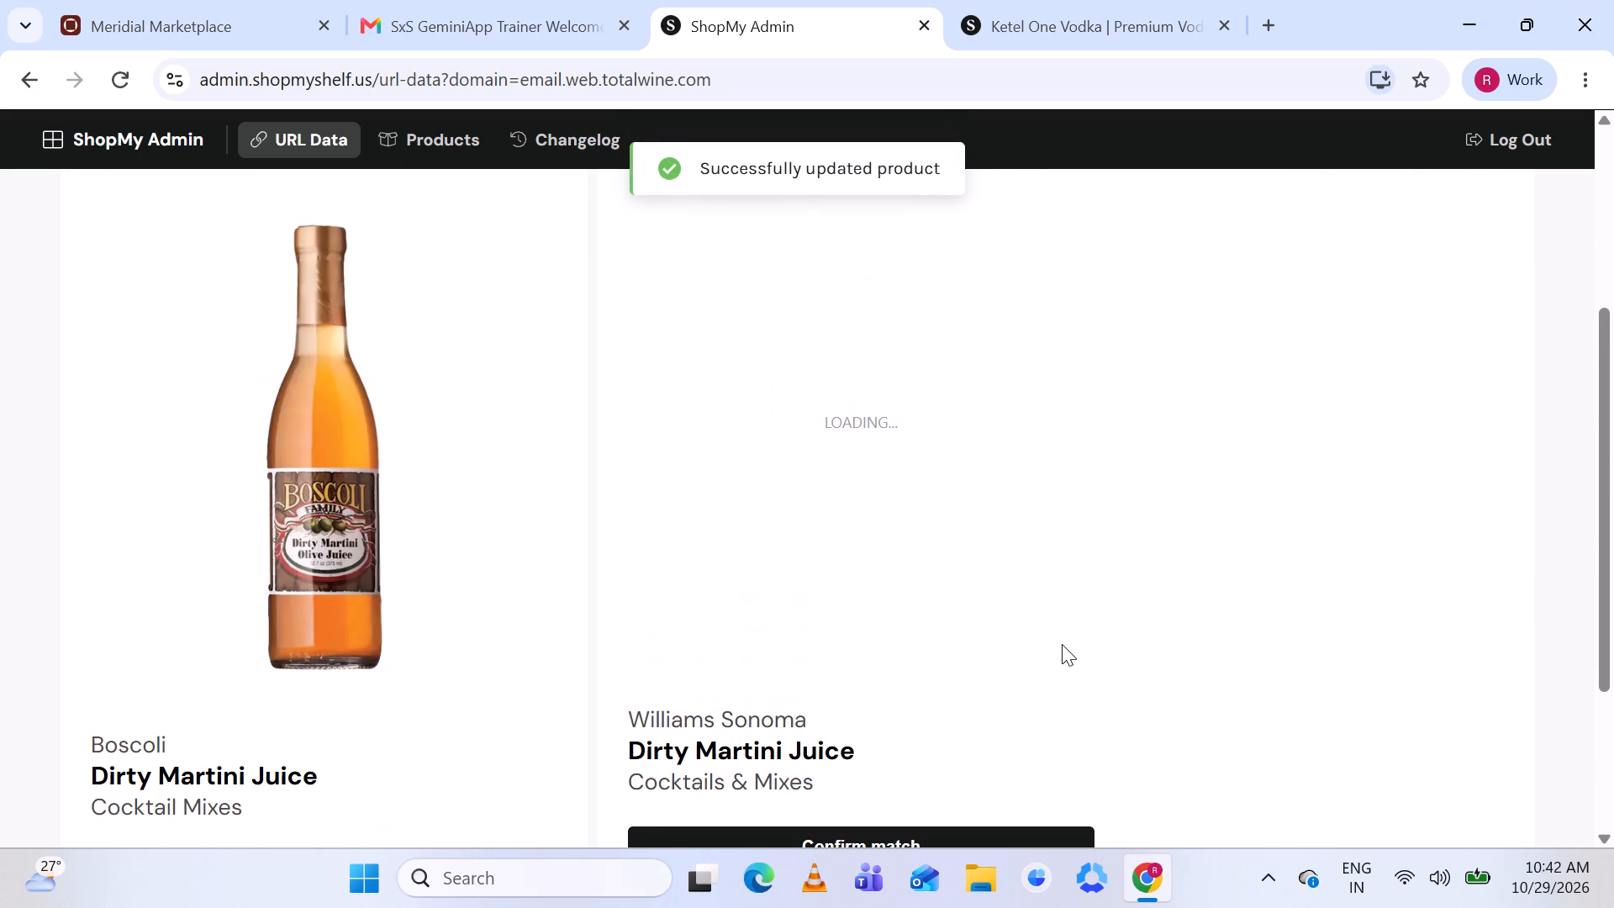
scroll(1062, 644, "down", 1)
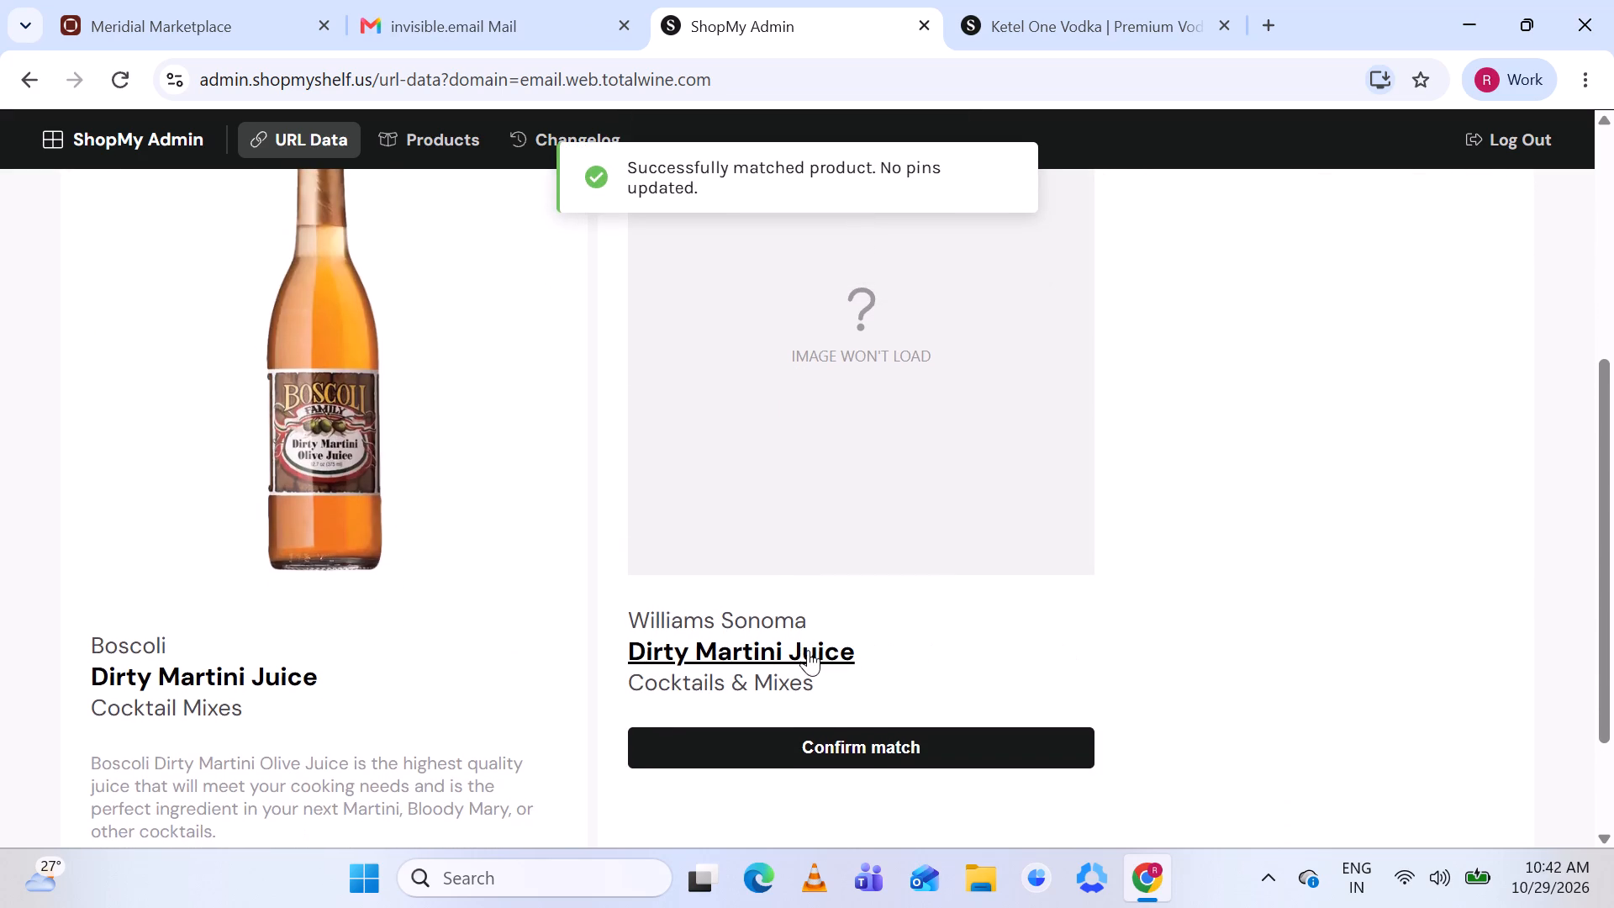
left_click(806, 651)
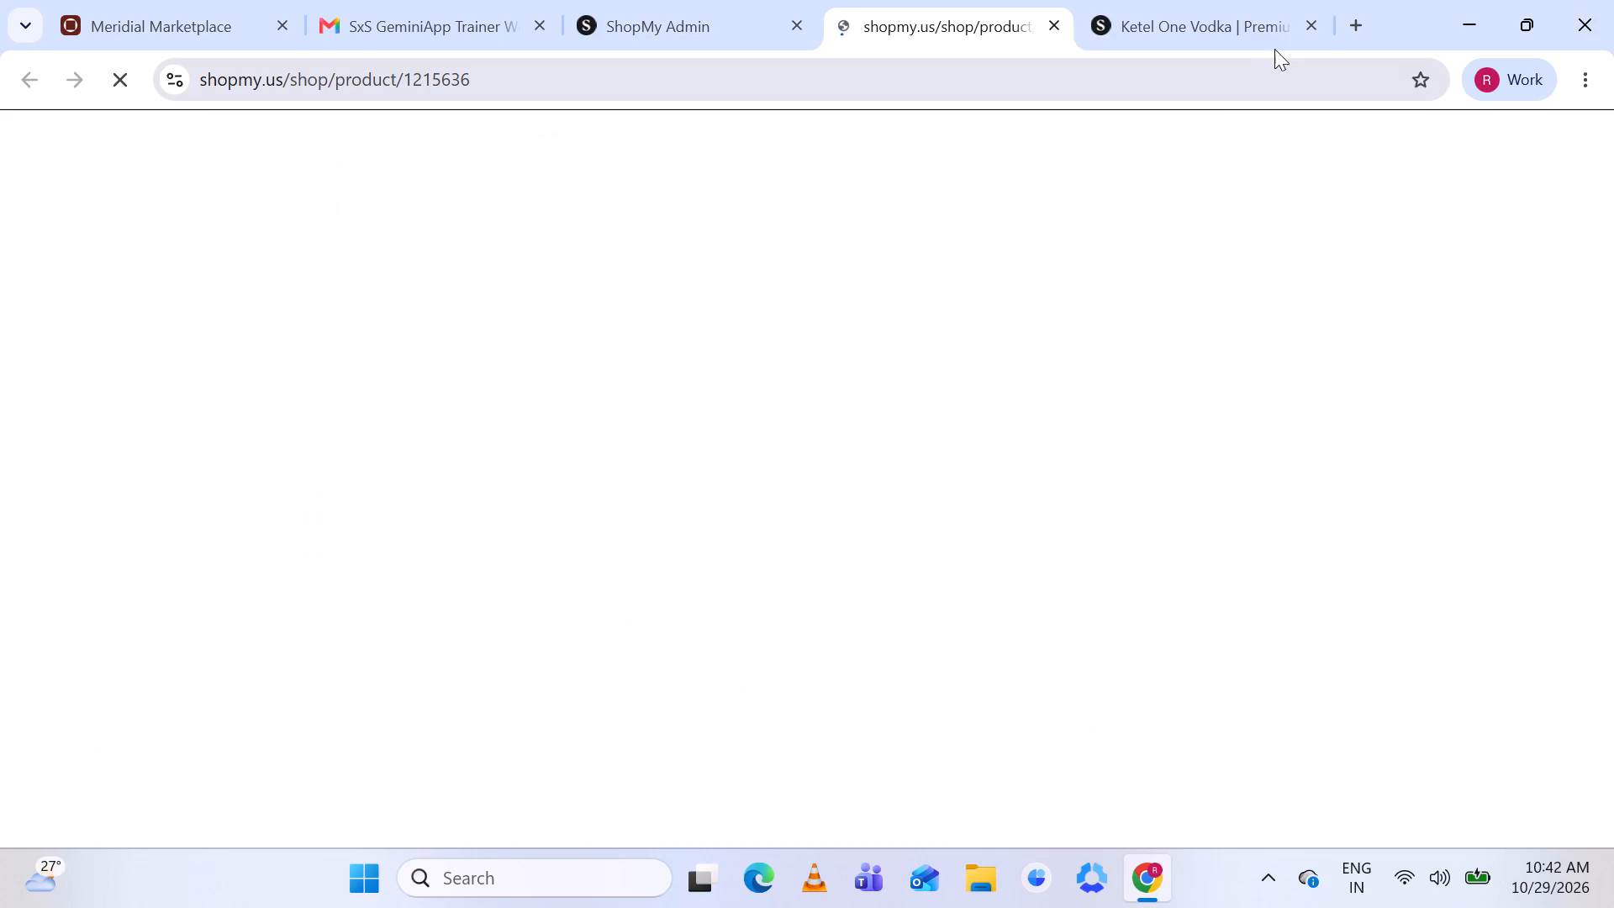
left_click(1309, 24)
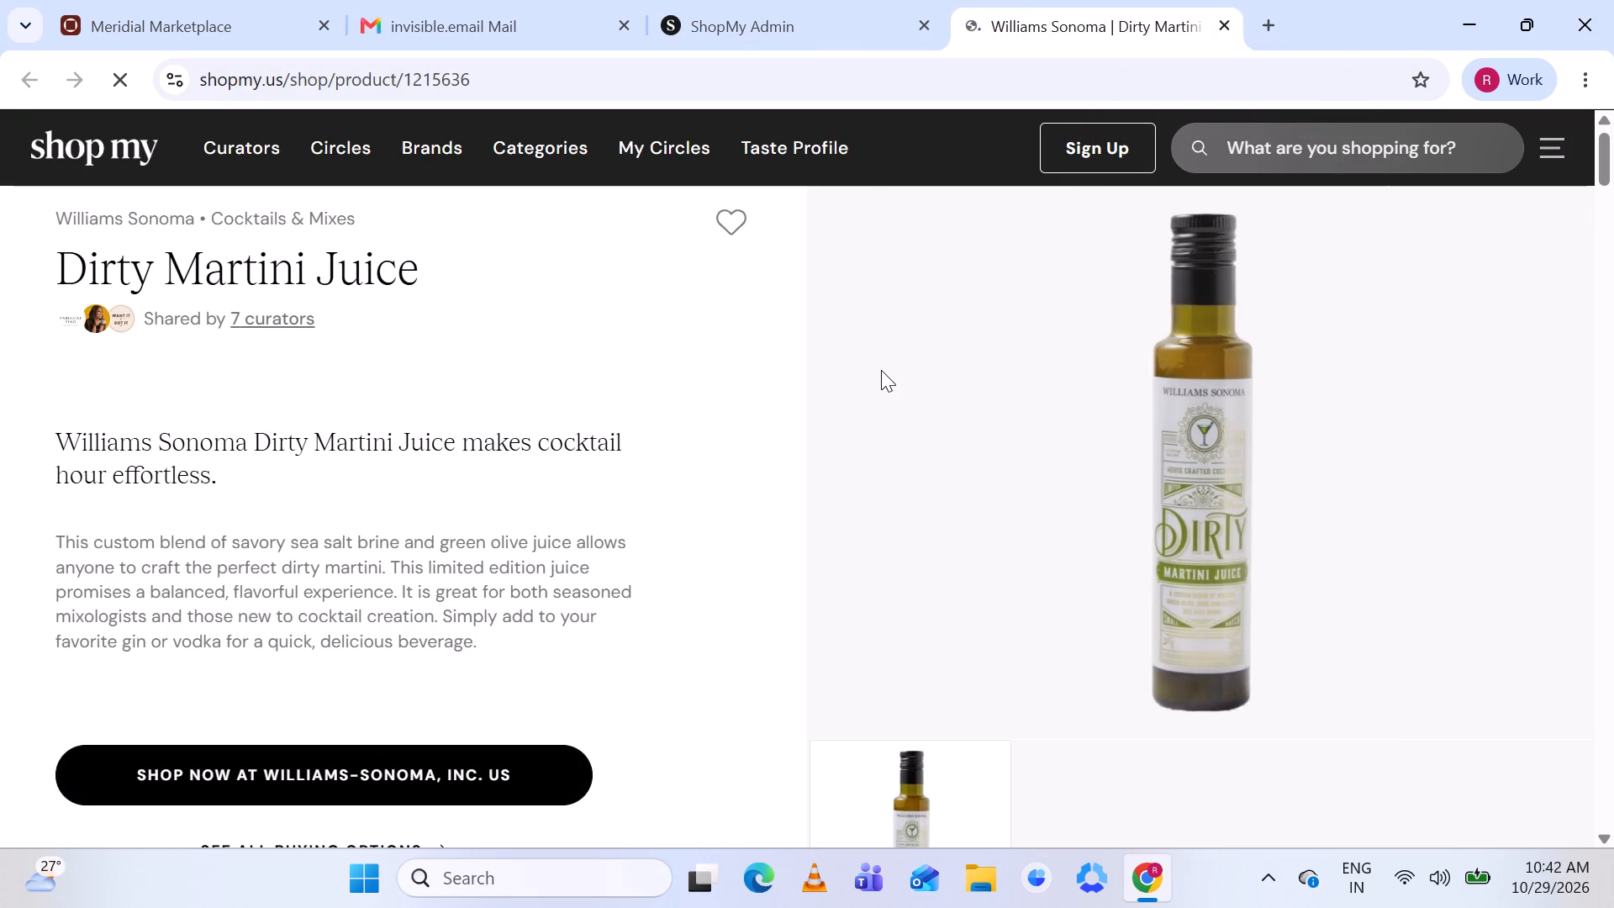
left_click(791, 0)
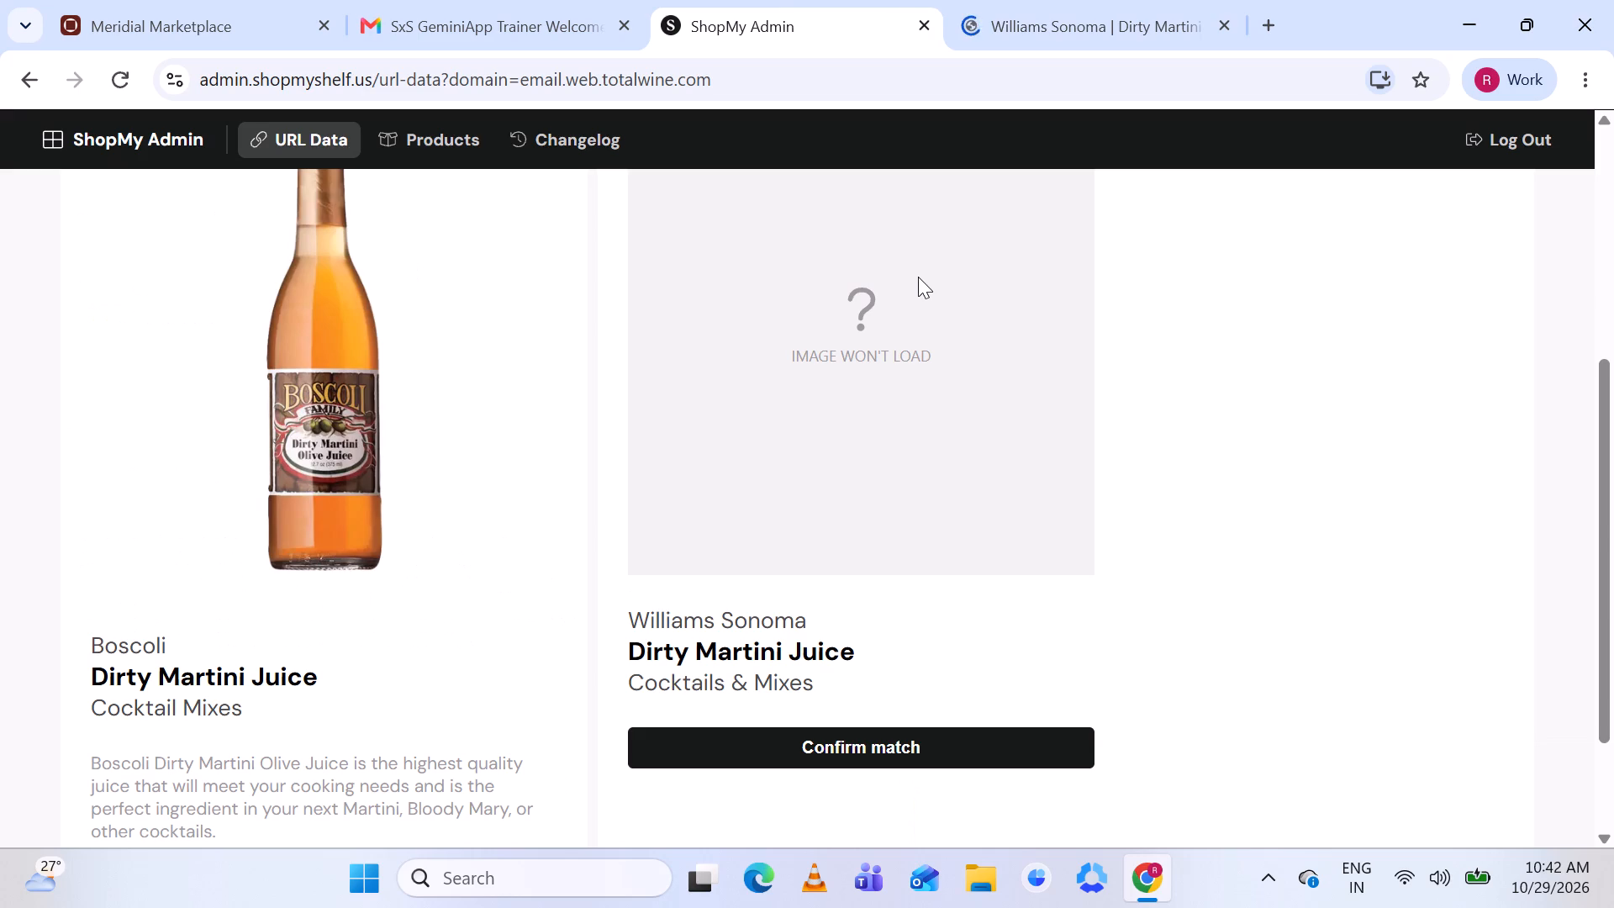
scroll(918, 277, "up", 1)
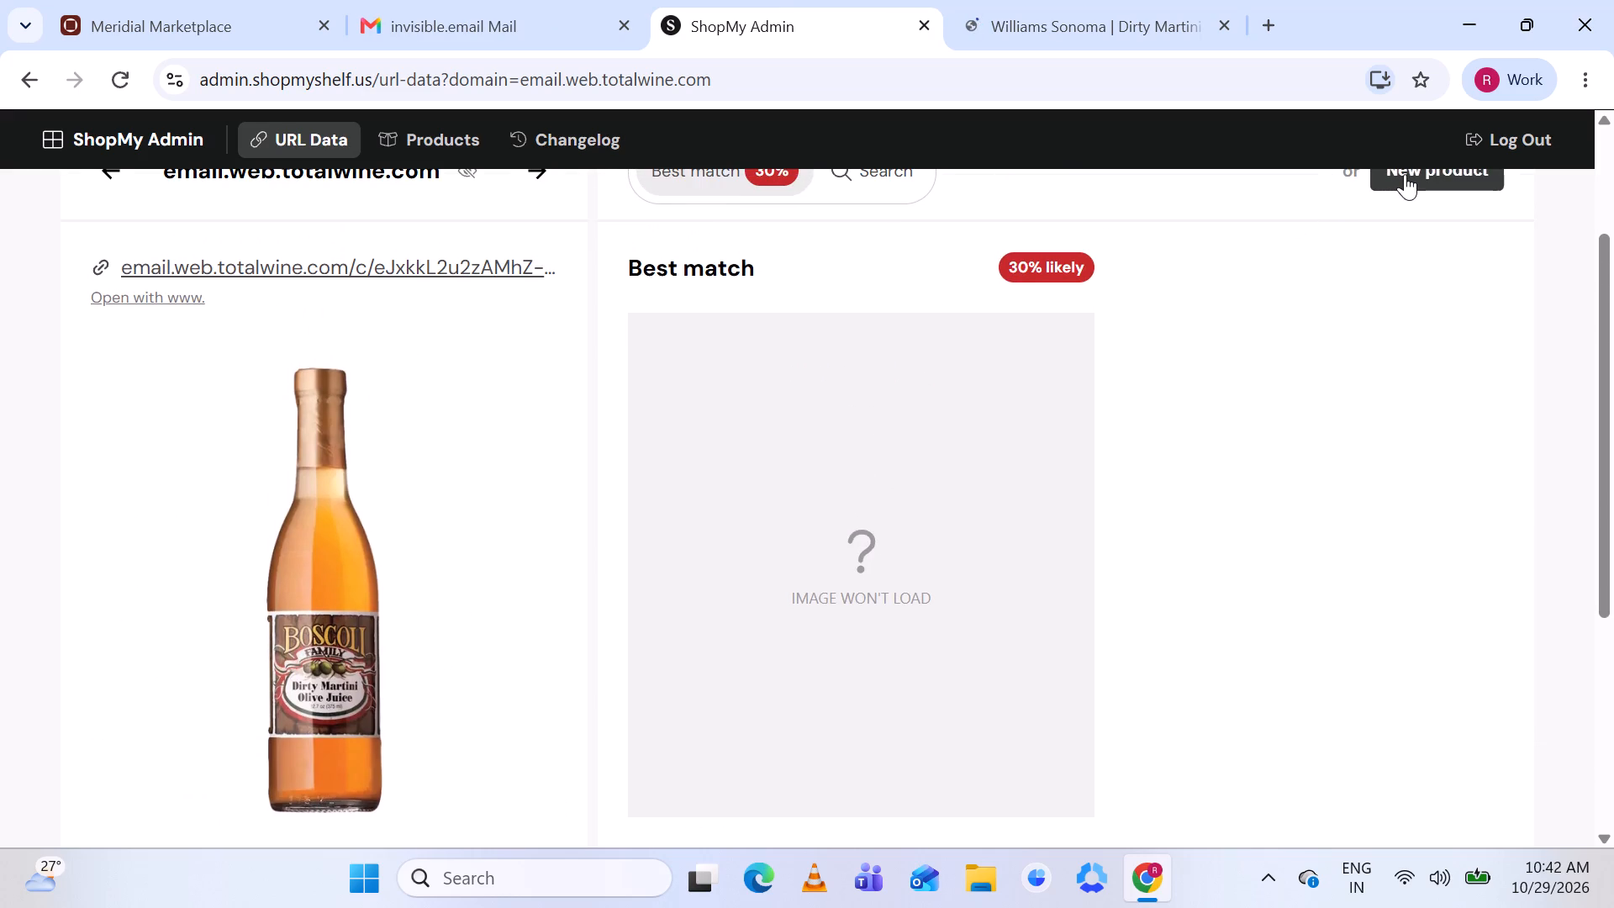
left_click(1405, 174)
scroll(999, 452, "down", 1)
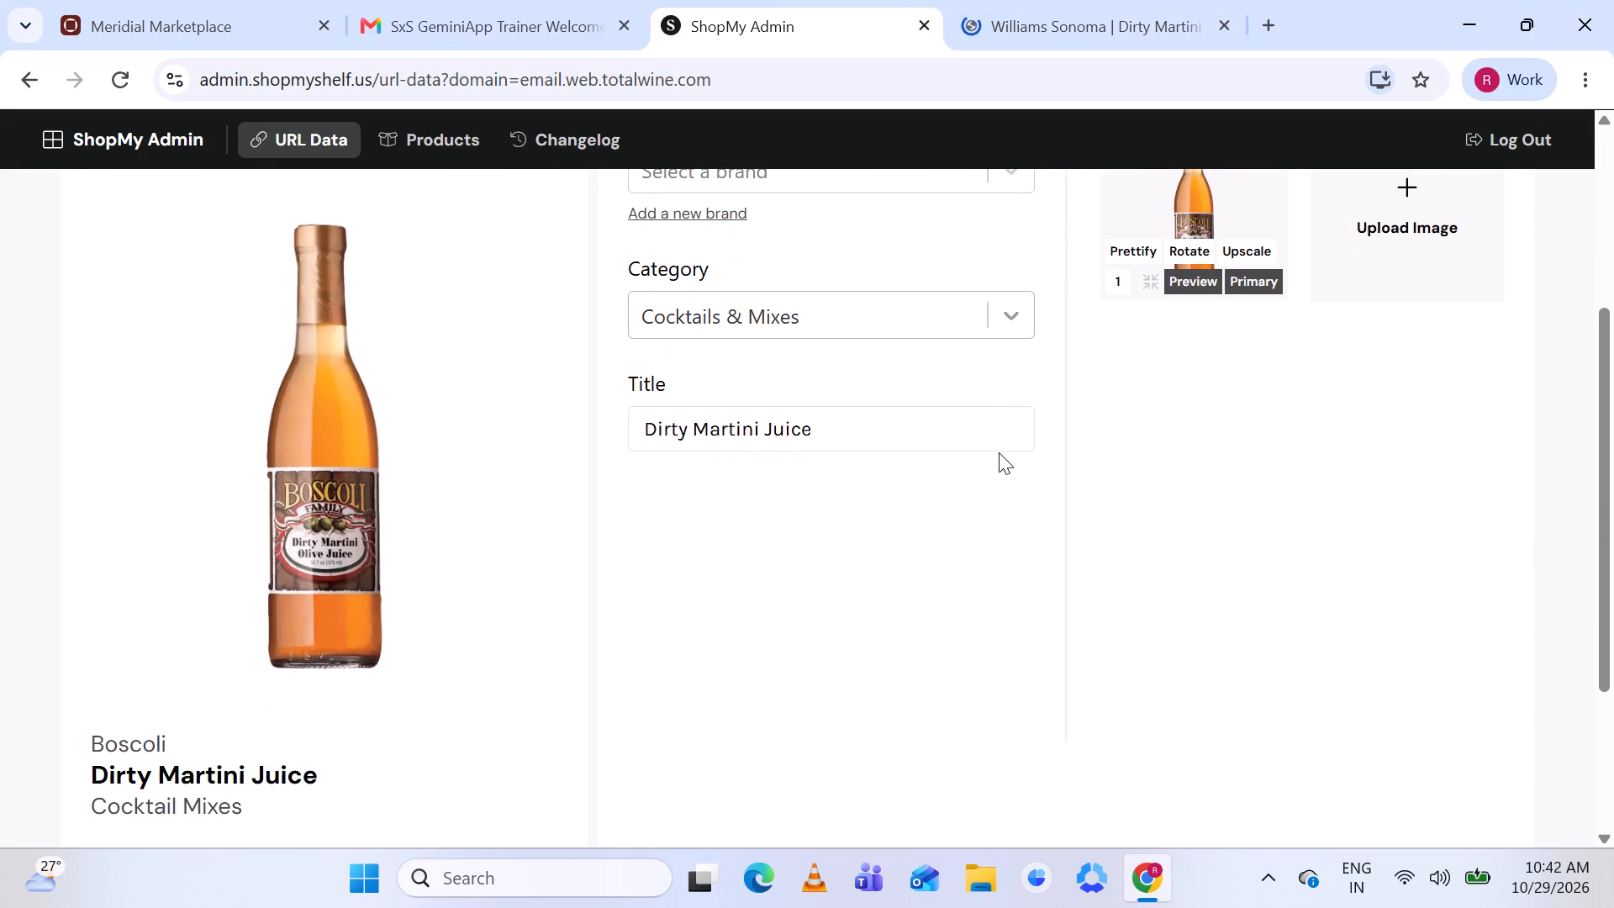
scroll(999, 452, "down", 2)
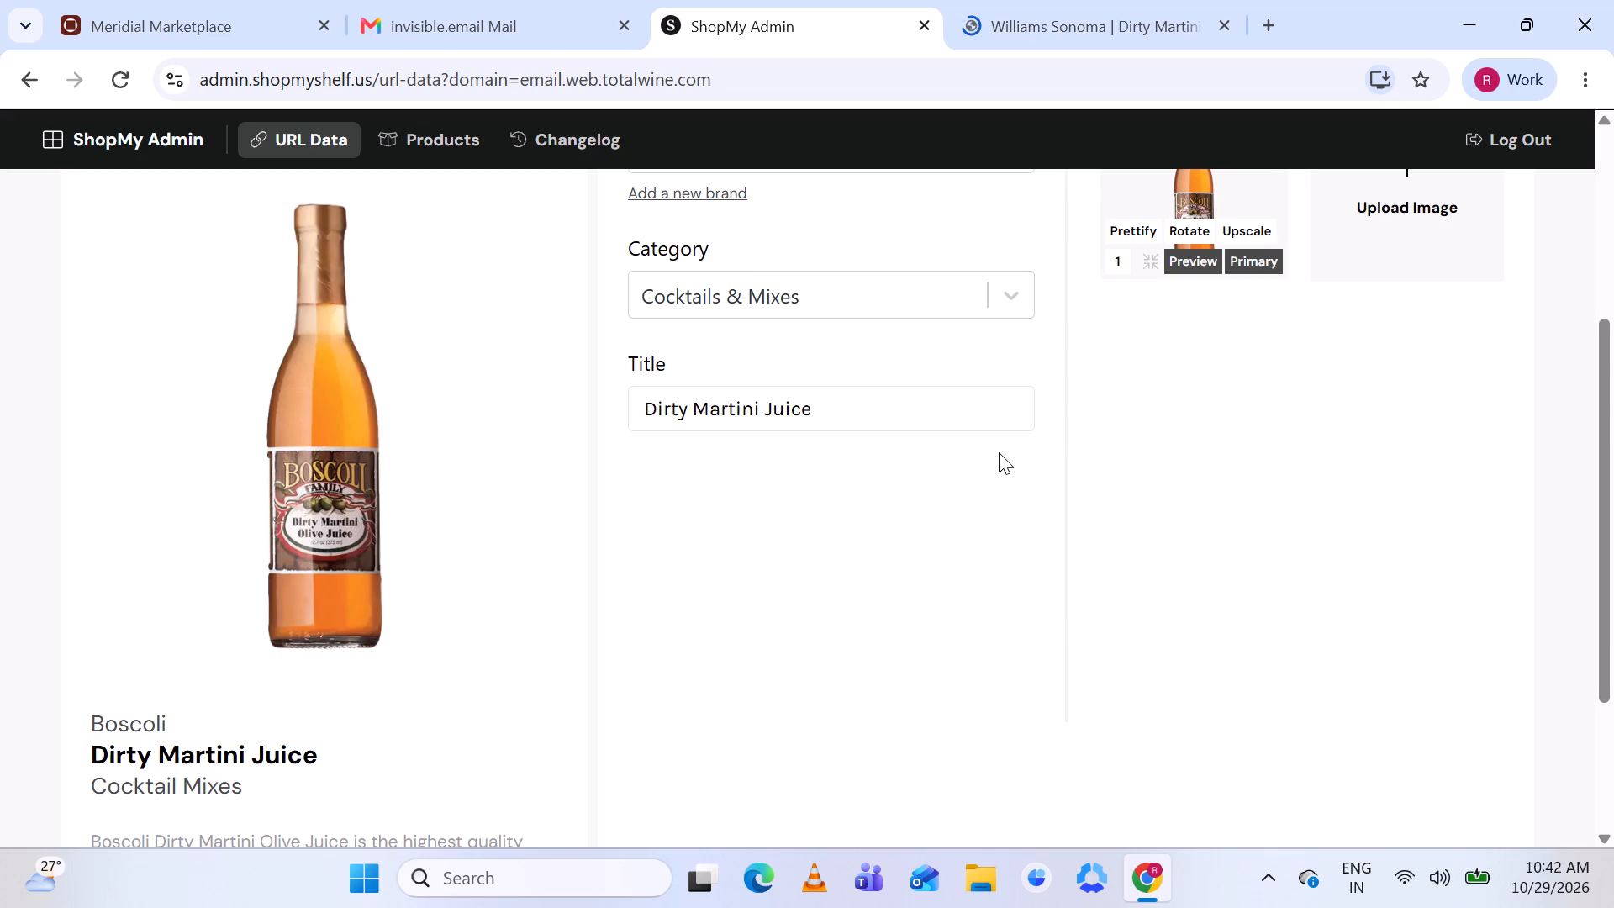
scroll(999, 452, "up", 2)
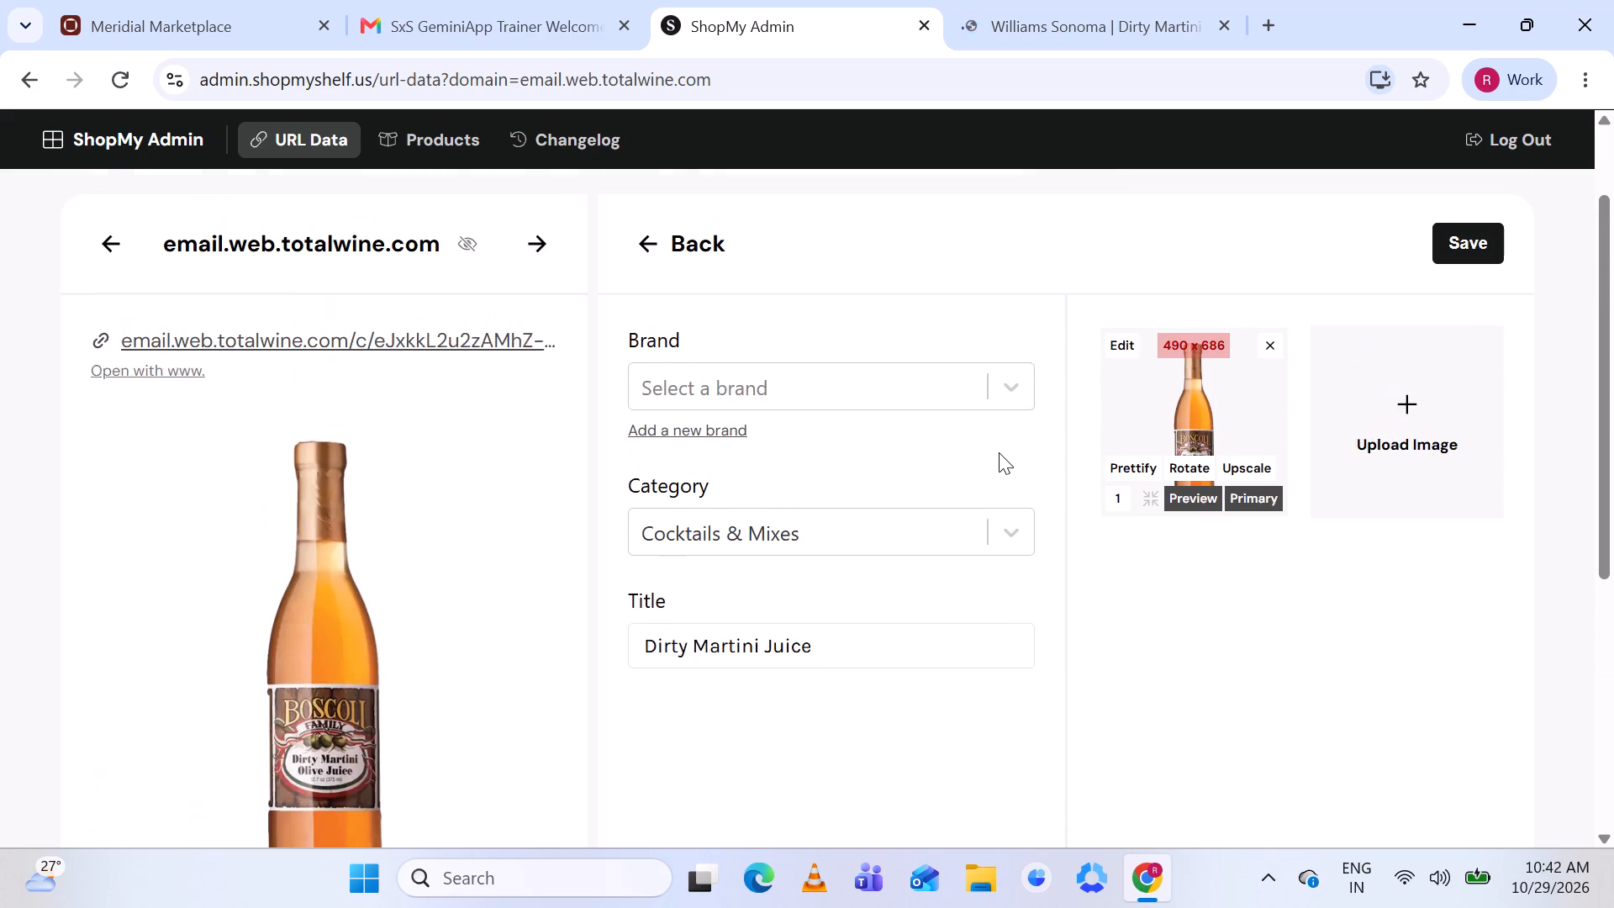
scroll(729, 463, "down", 1)
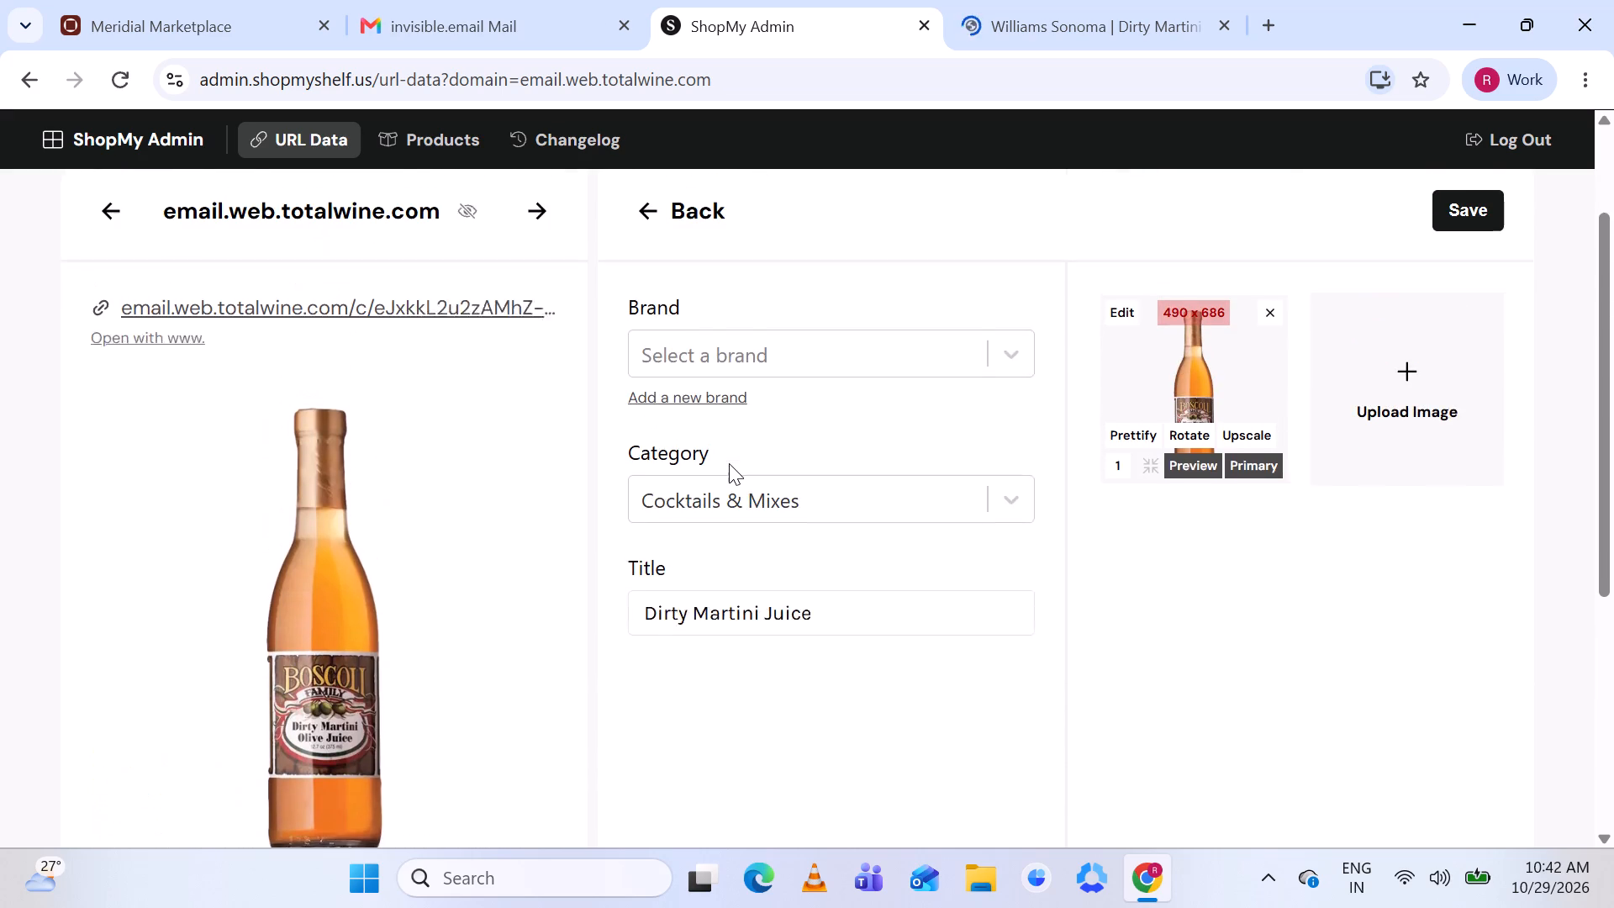
Prettify the bottle image of the new Dirty Martini Juice product.
left_click(1130, 478)
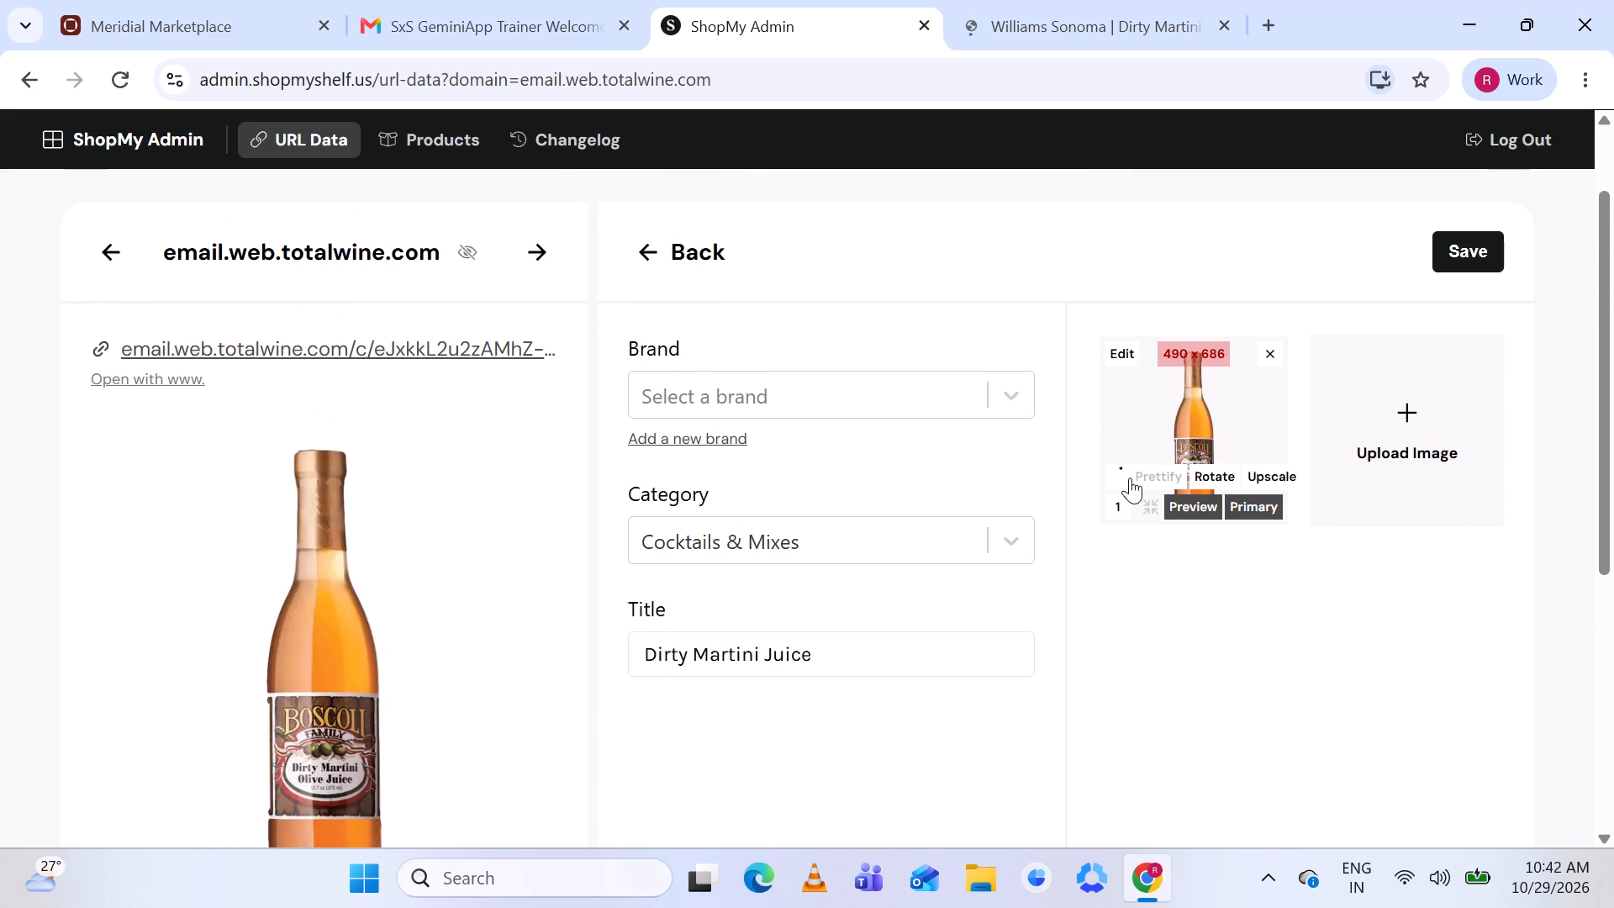
Copy the brand name Boscoli from the listing and search the existing brands for it.
scroll(586, 634, "down", 1)
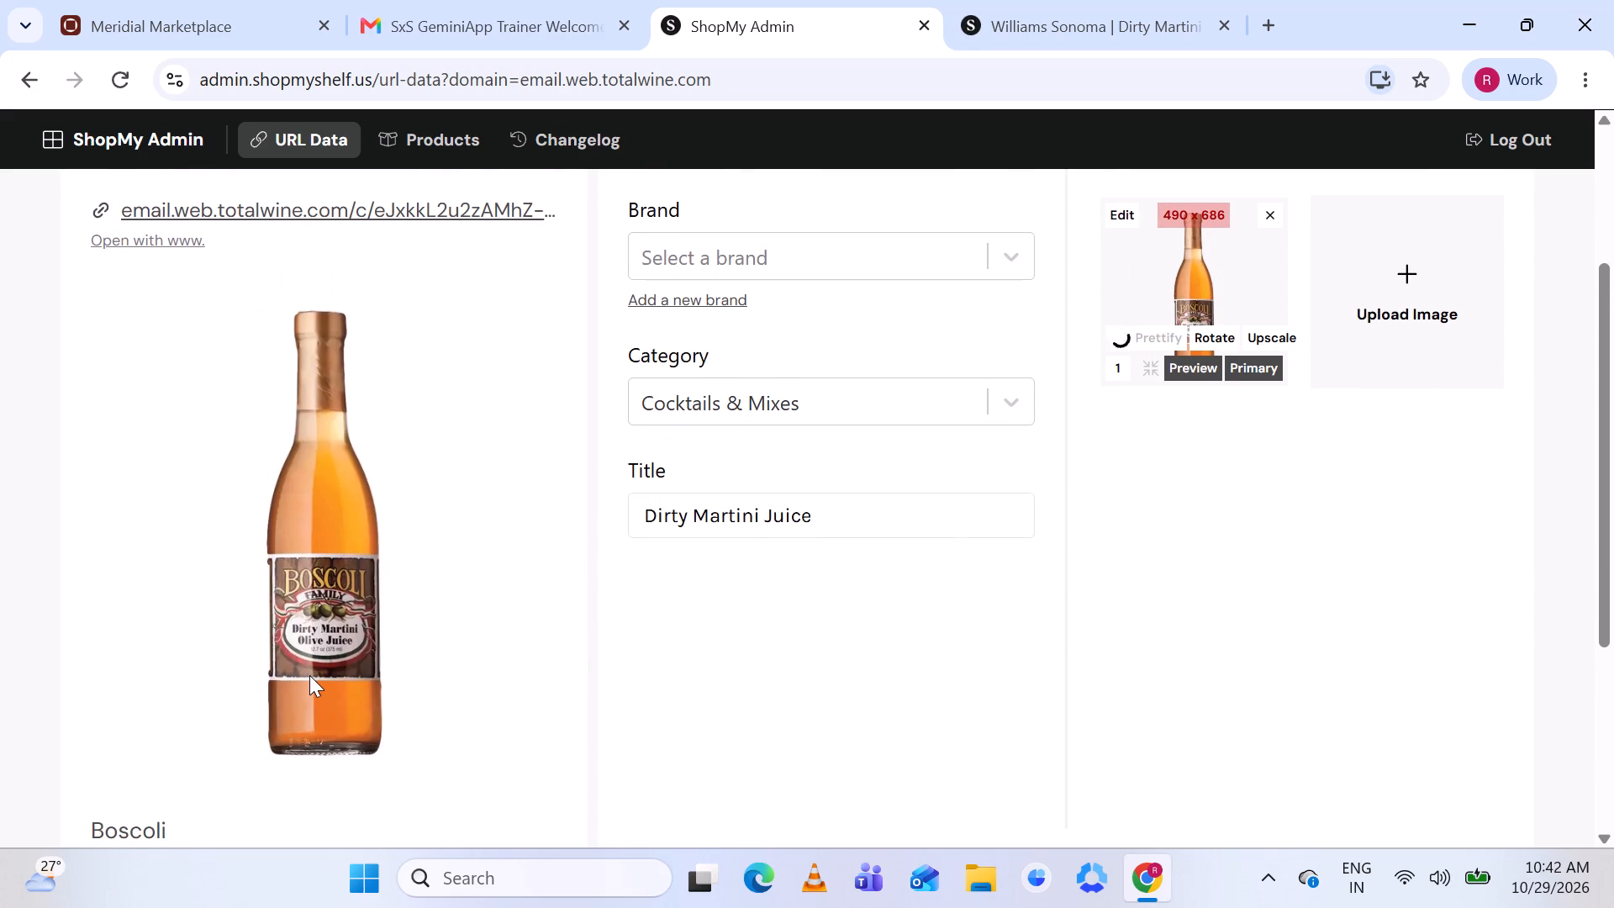
scroll(309, 675, "down", 1)
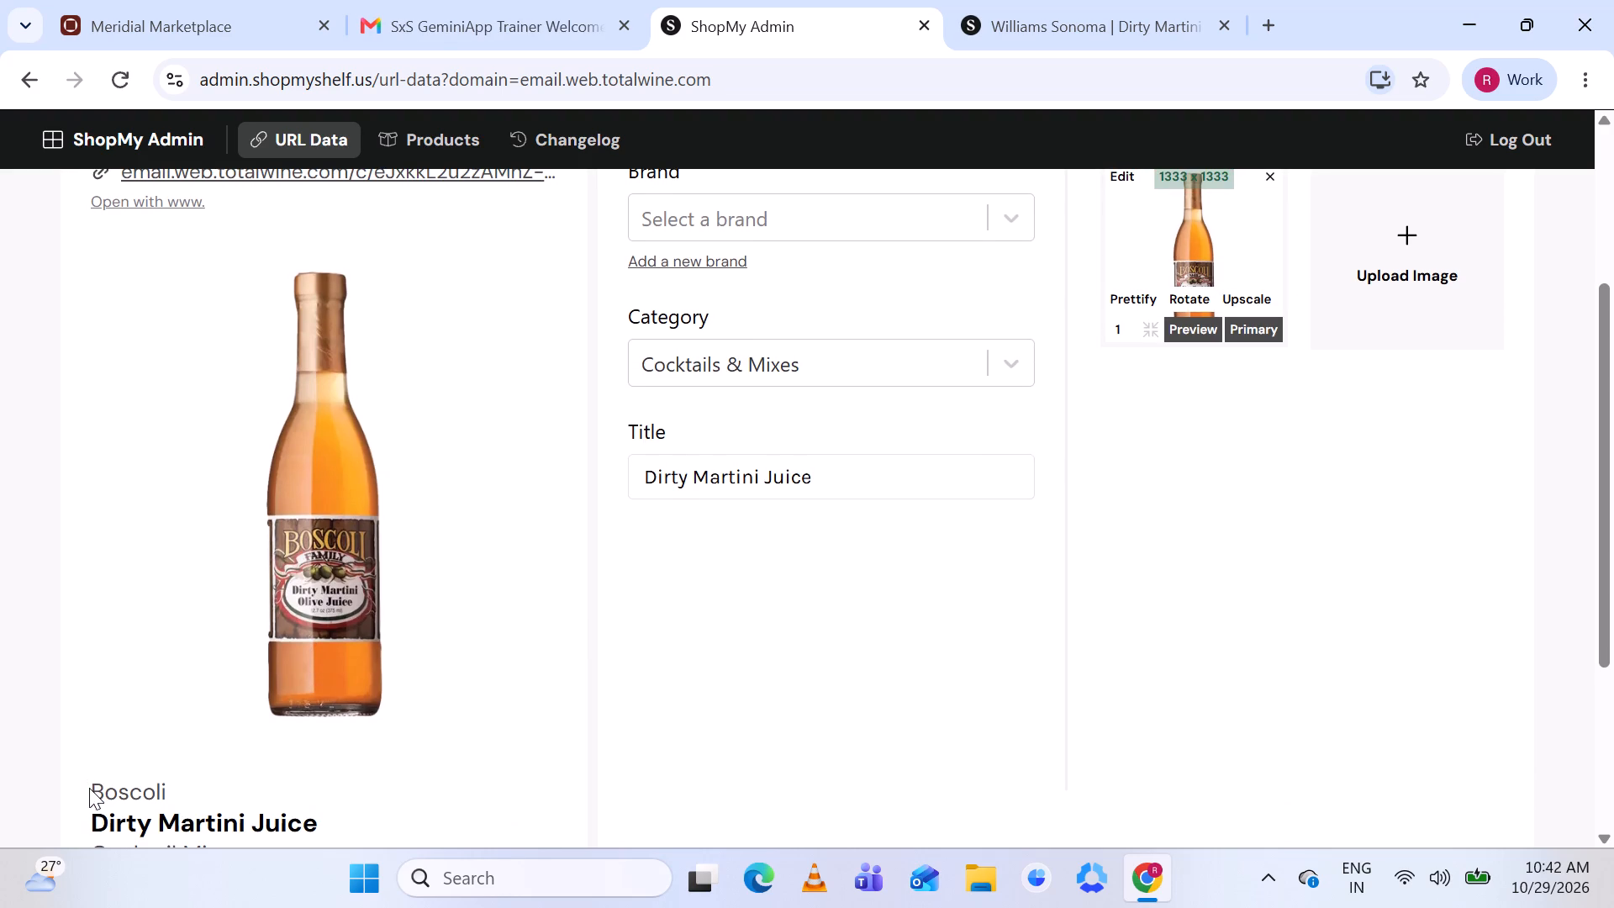
left_click_drag(91, 786, 170, 778)
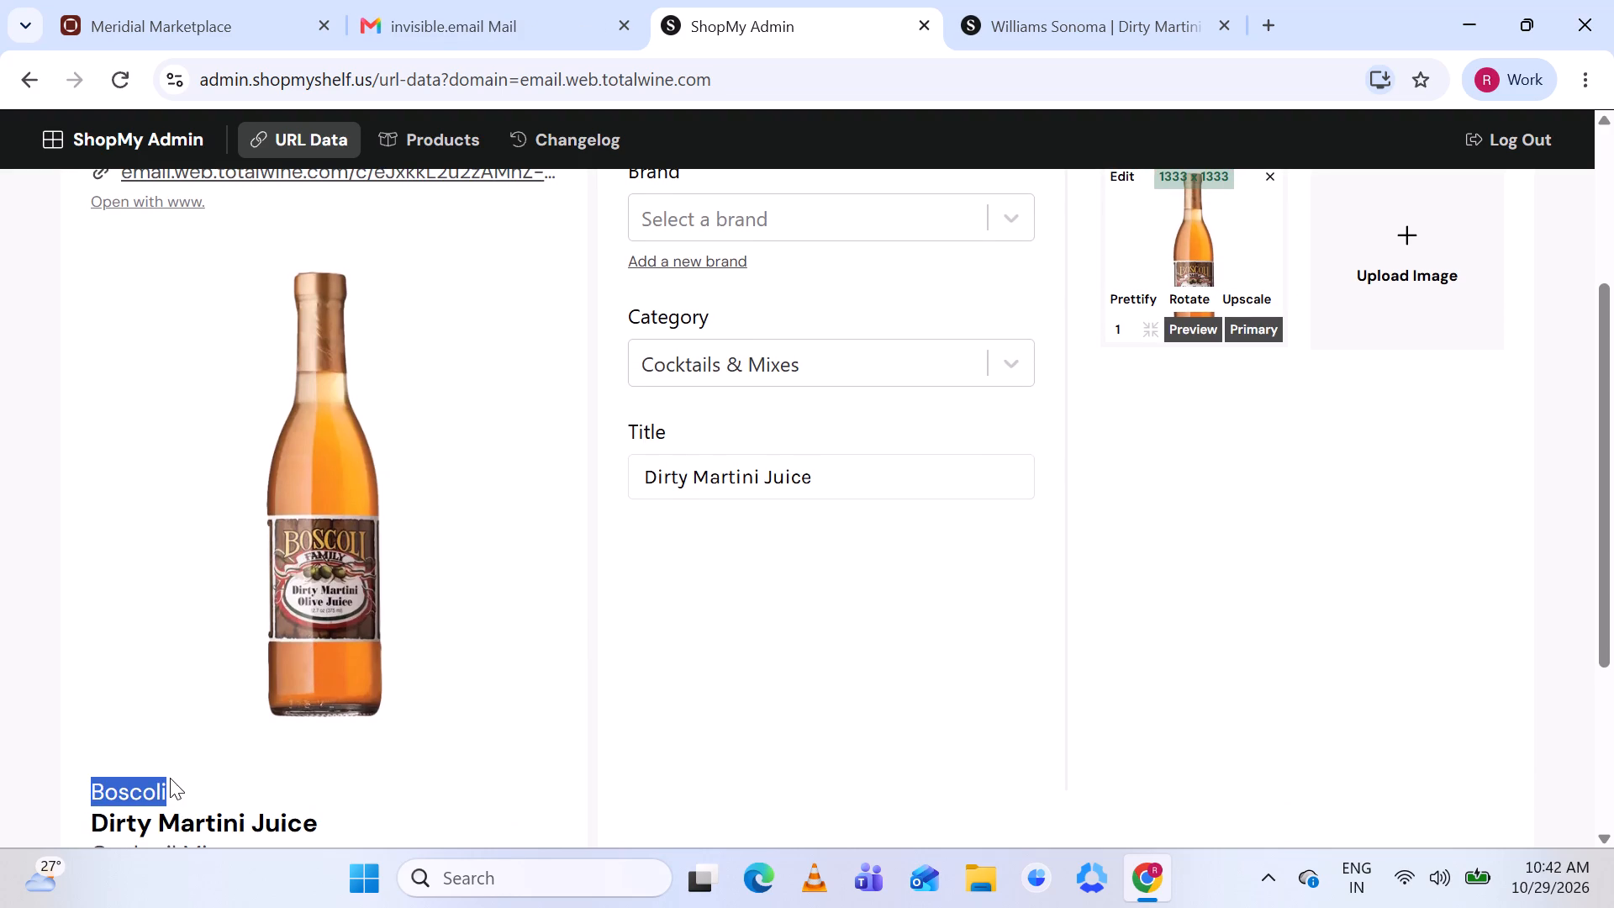
key("ctrl+c")
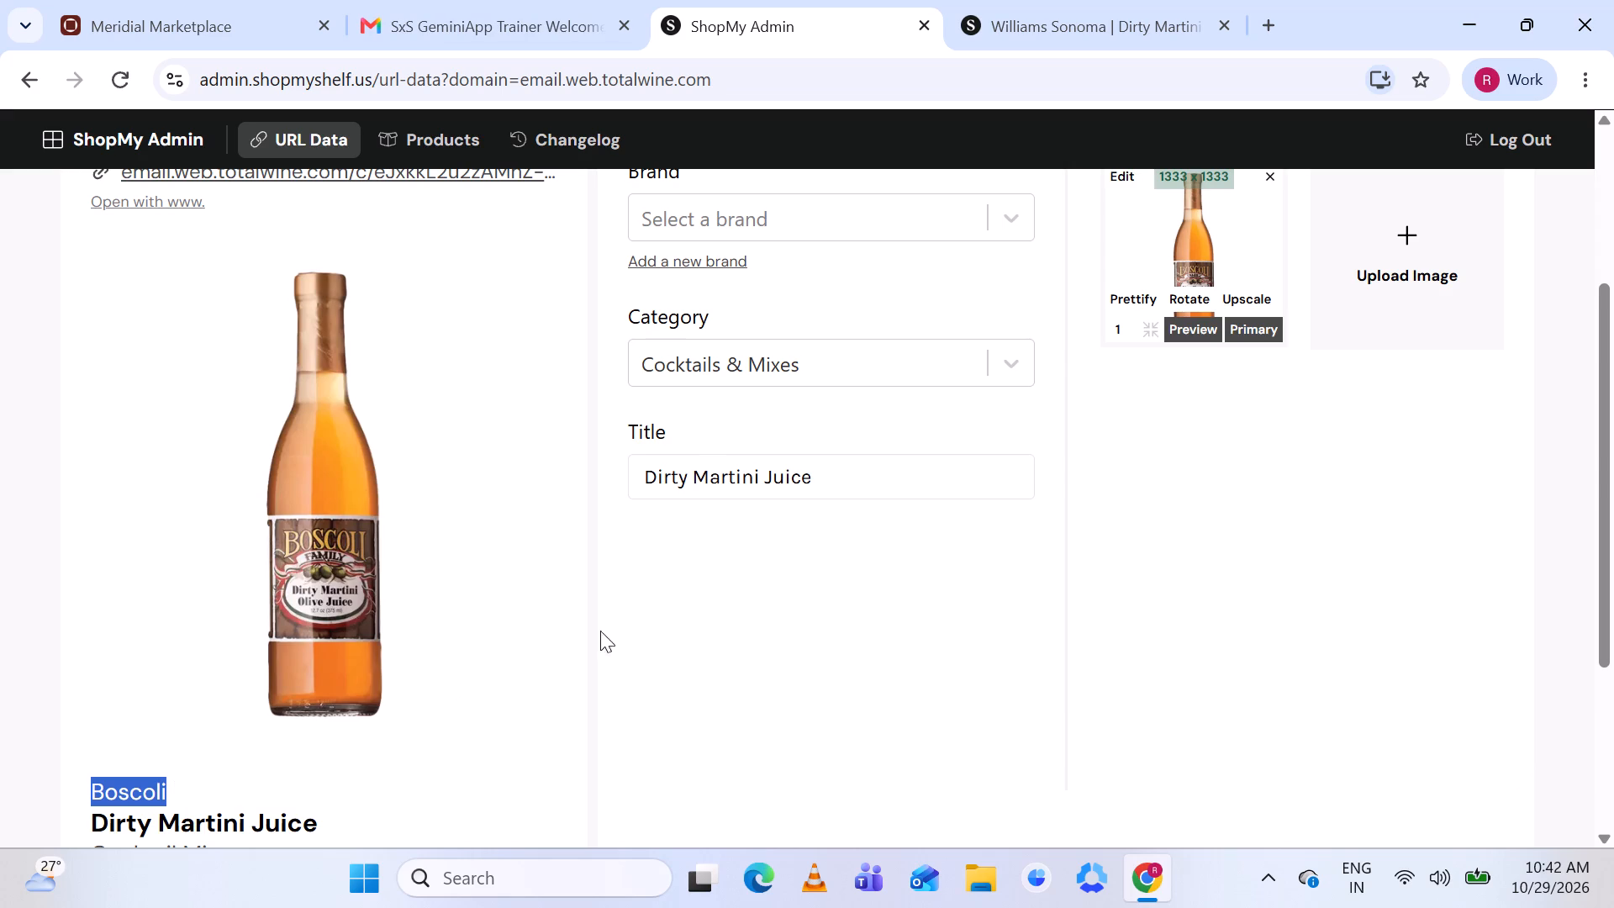
scroll(1172, 404, "up", 2)
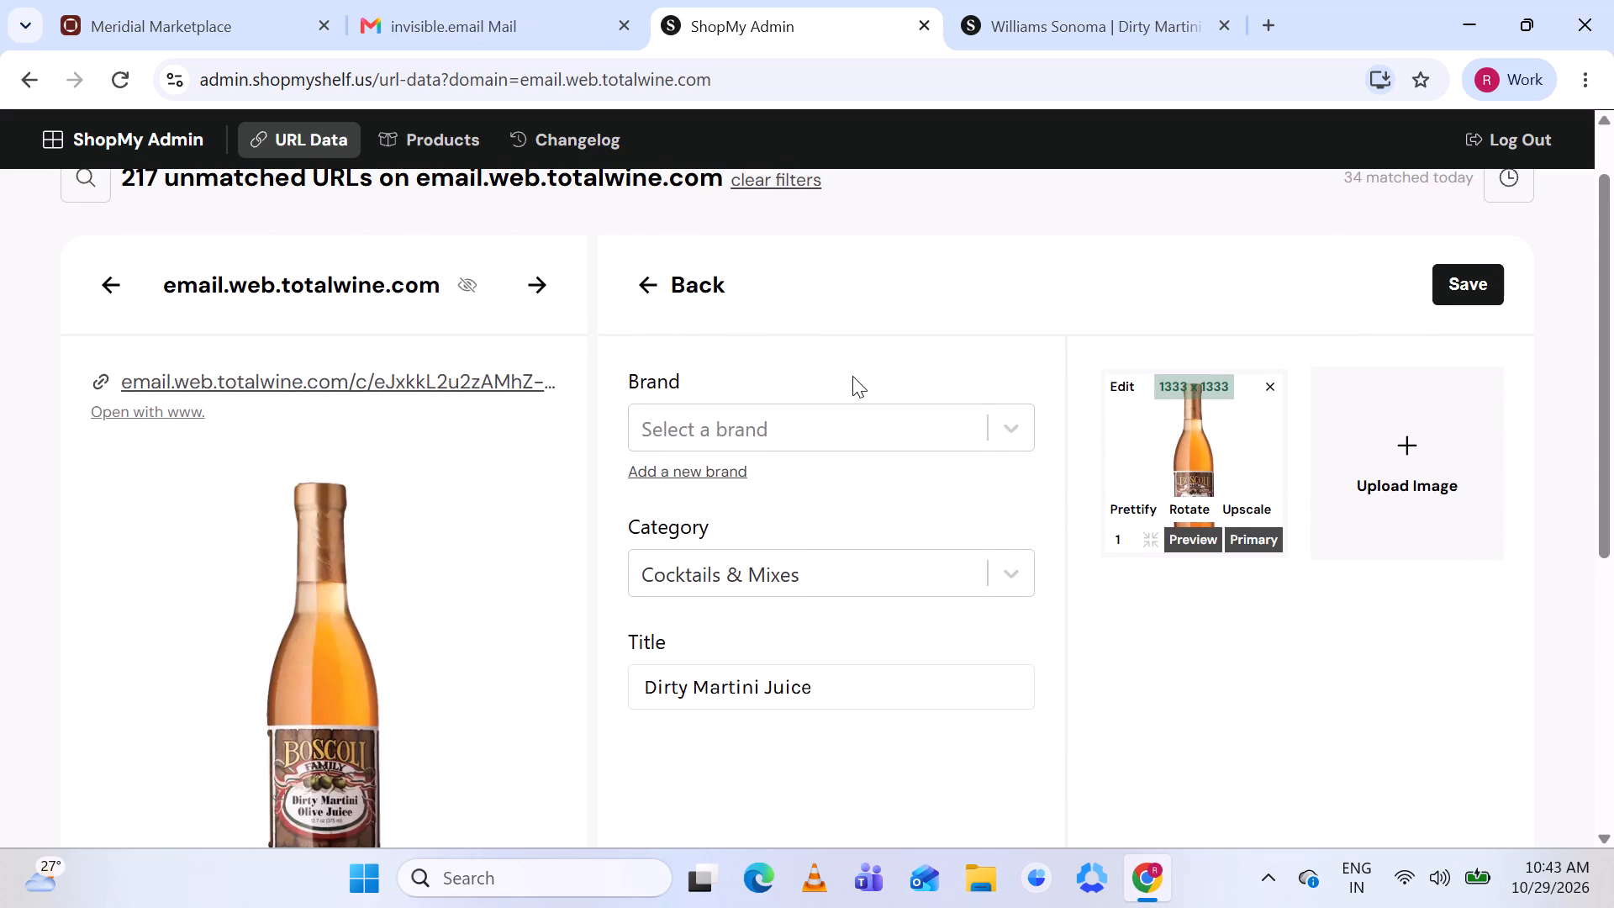
left_click(802, 420)
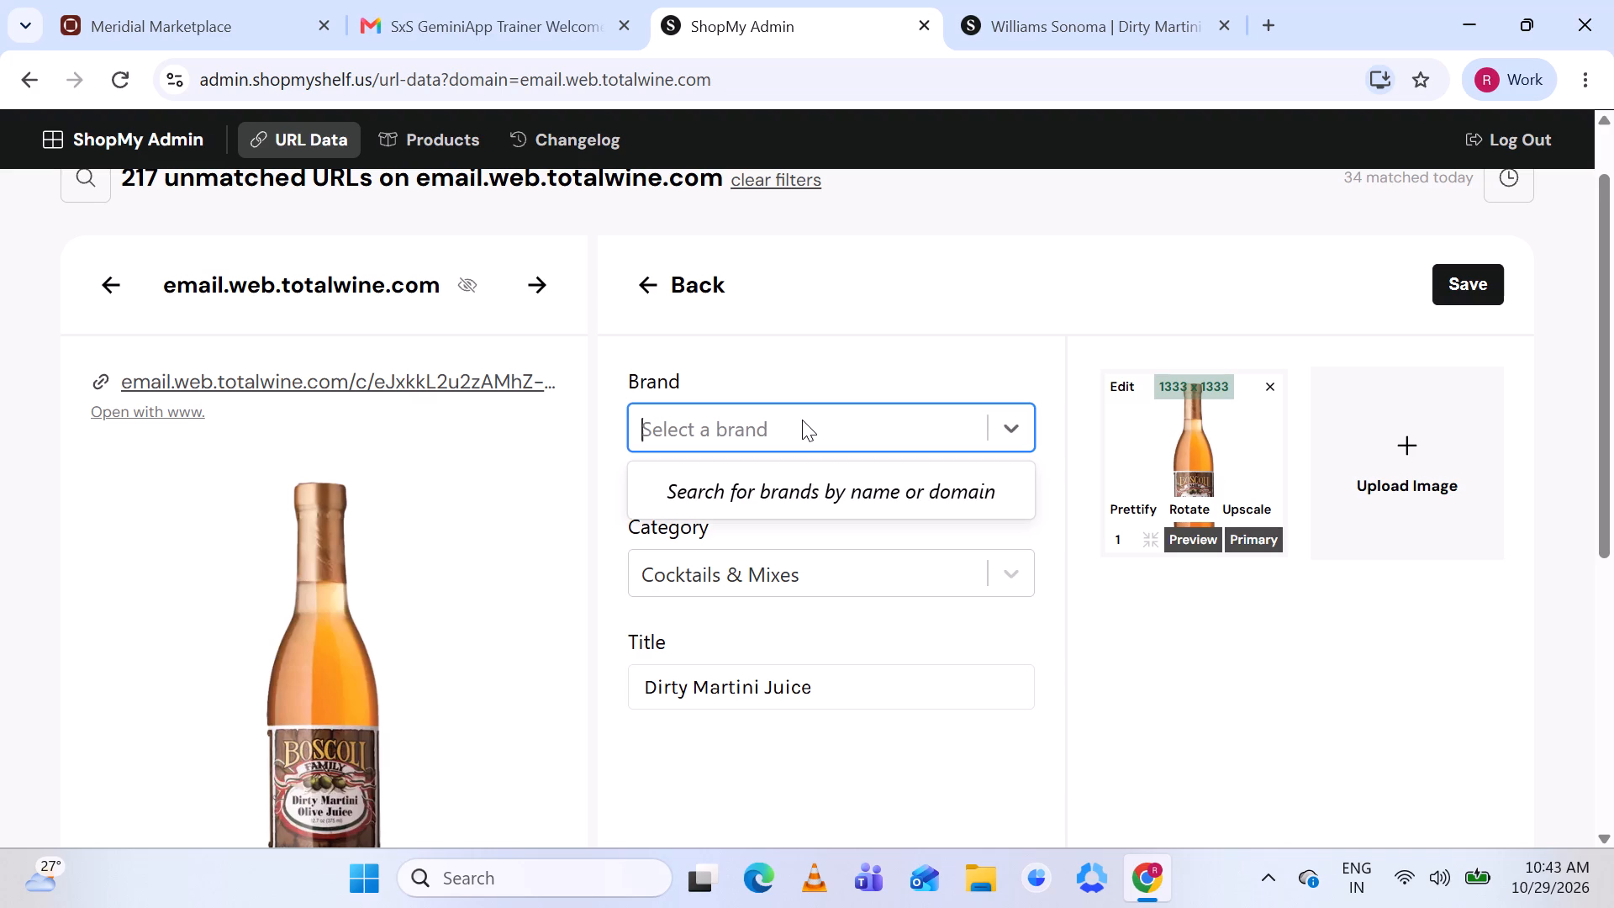
key("ctrl+v")
scroll(802, 420, "down", 1)
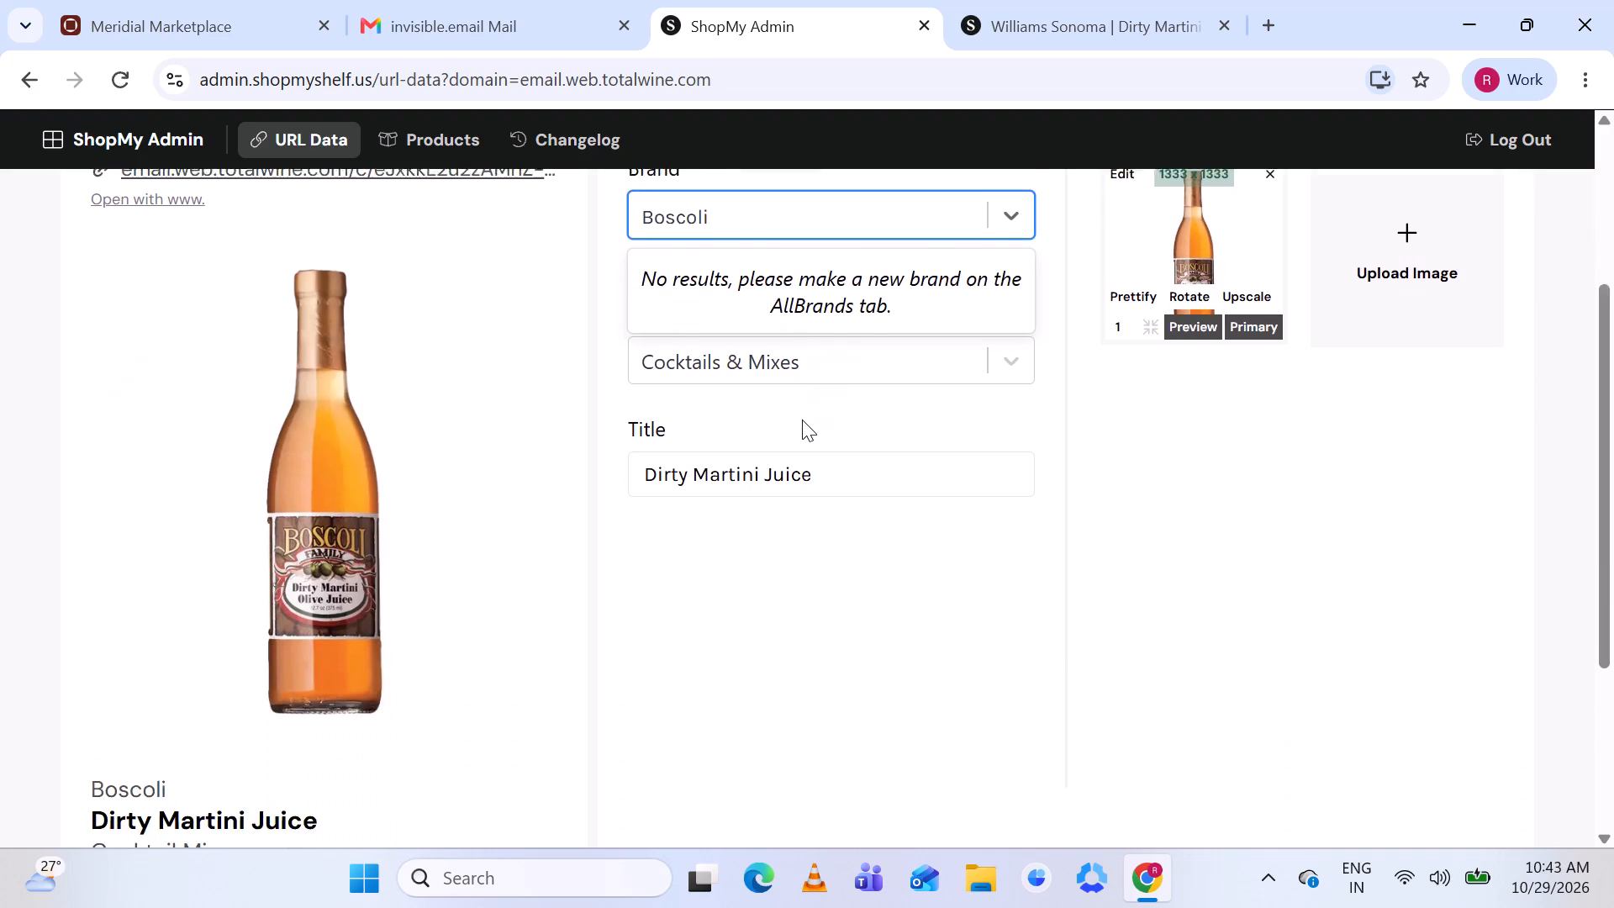
scroll(802, 420, "down", 1)
scroll(802, 420, "up", 2)
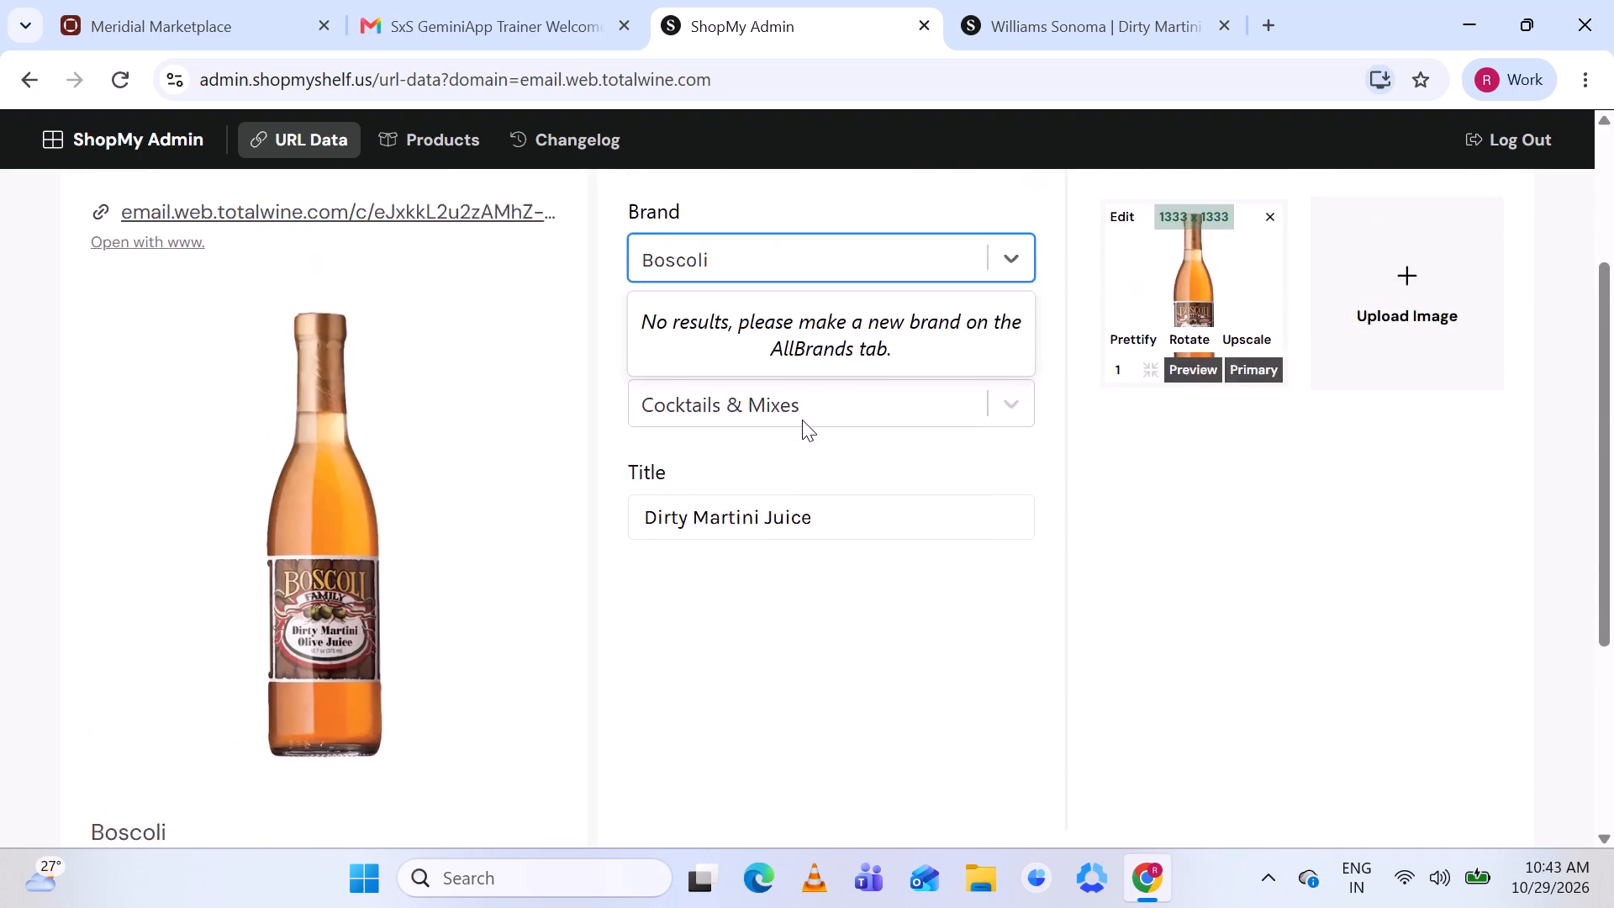
scroll(802, 420, "down", 1)
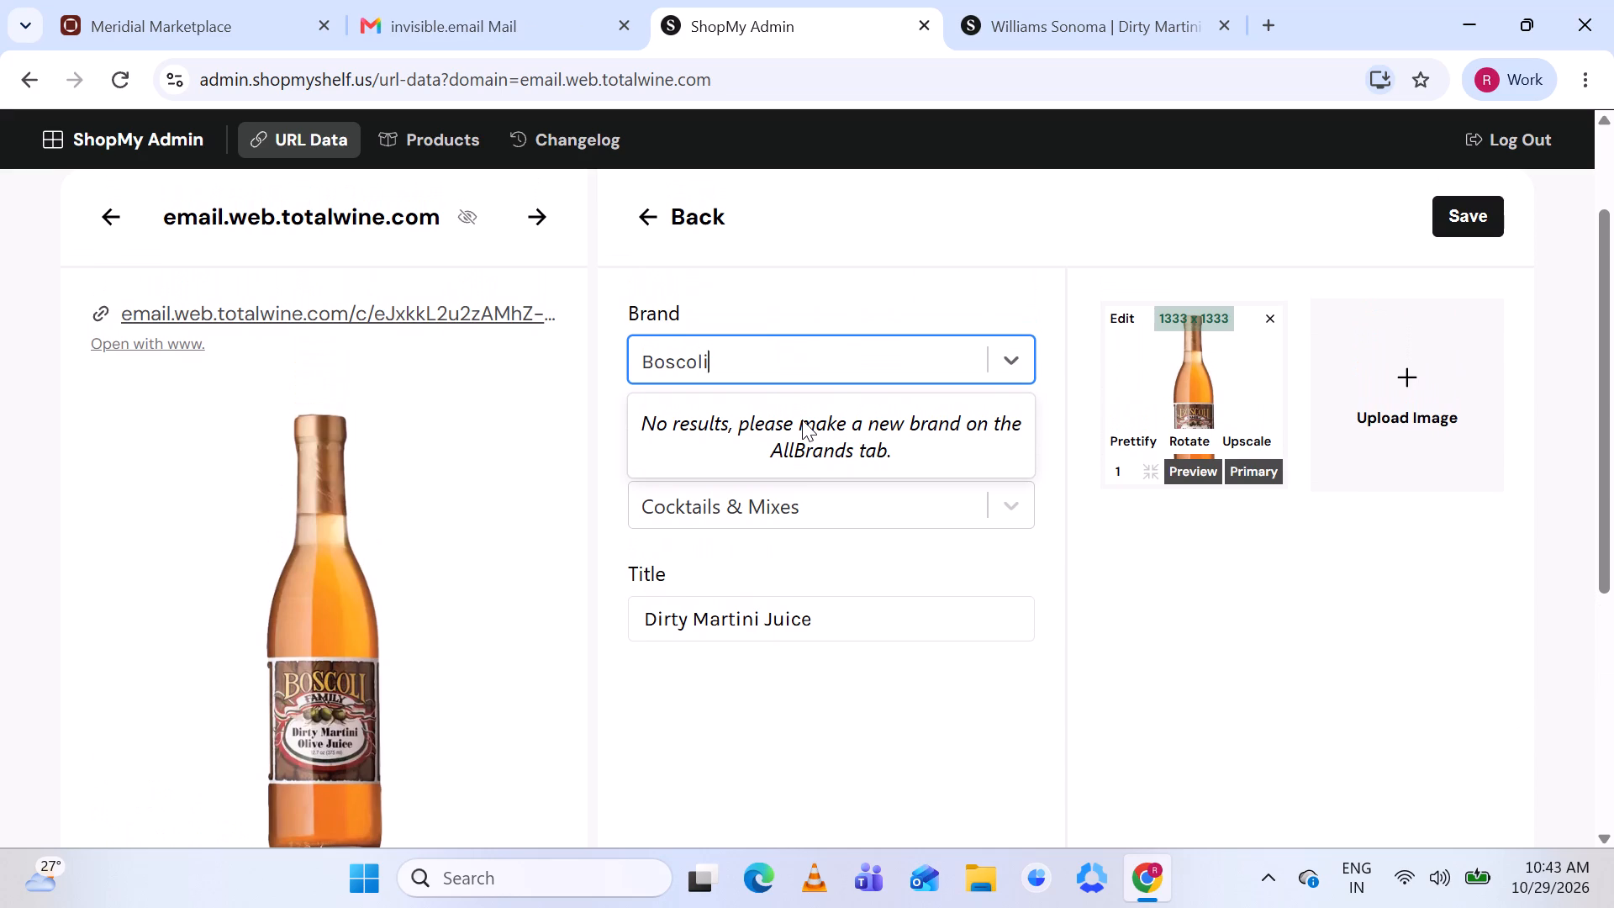
scroll(802, 420, "down", 1)
left_click(812, 291)
Add a new brand named Boscoli for the Dirty Martini Juice product.
left_click(699, 395)
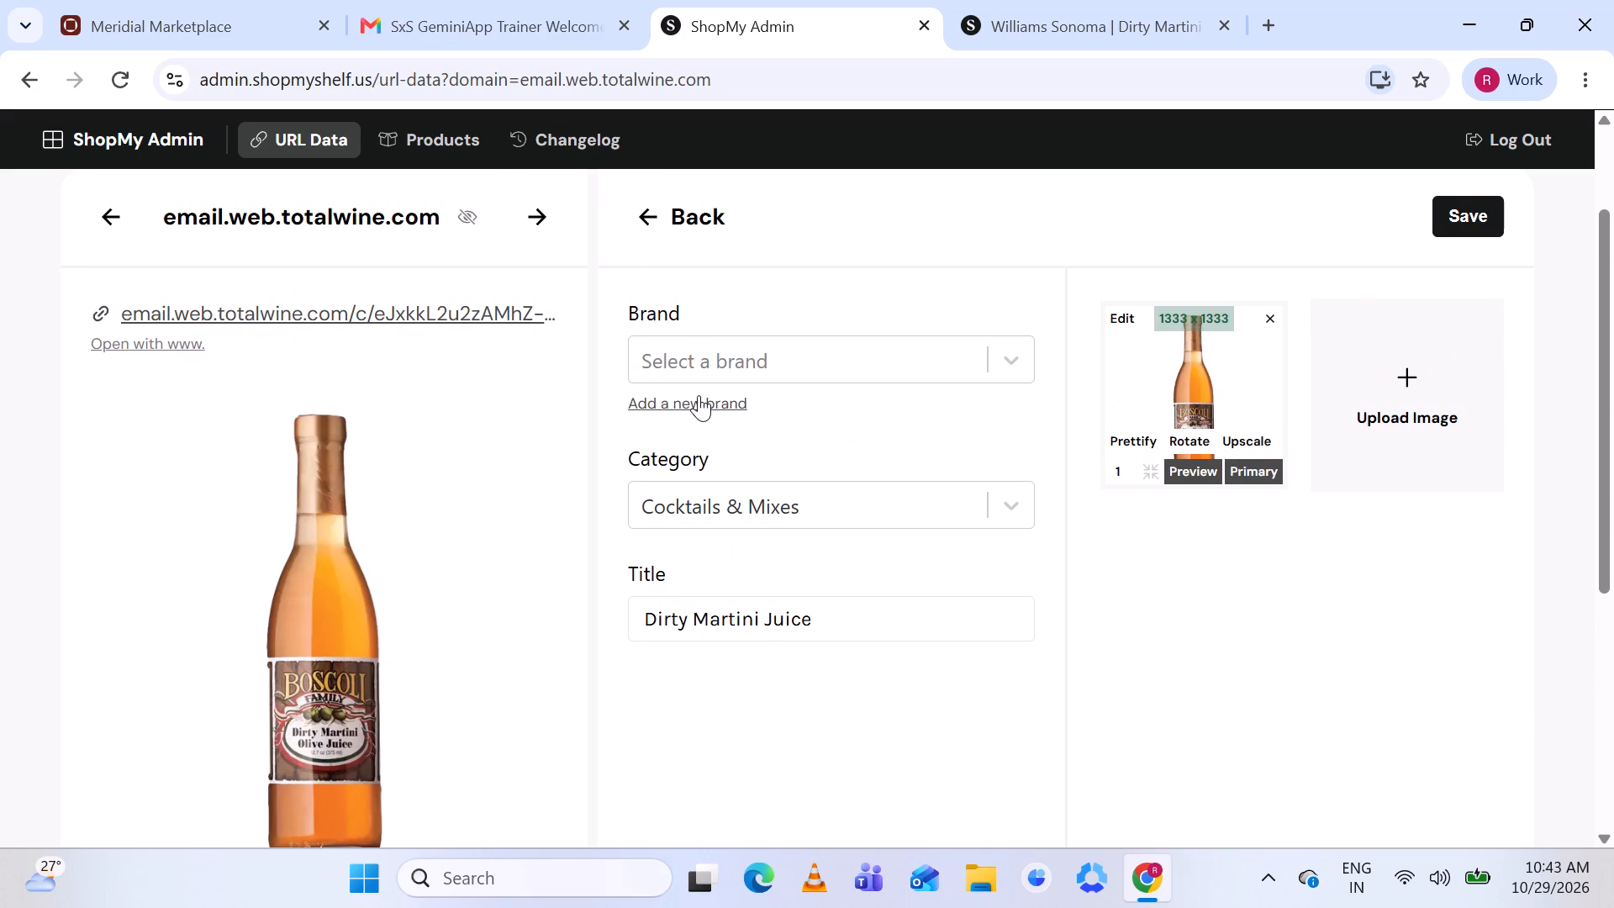
left_click(725, 301)
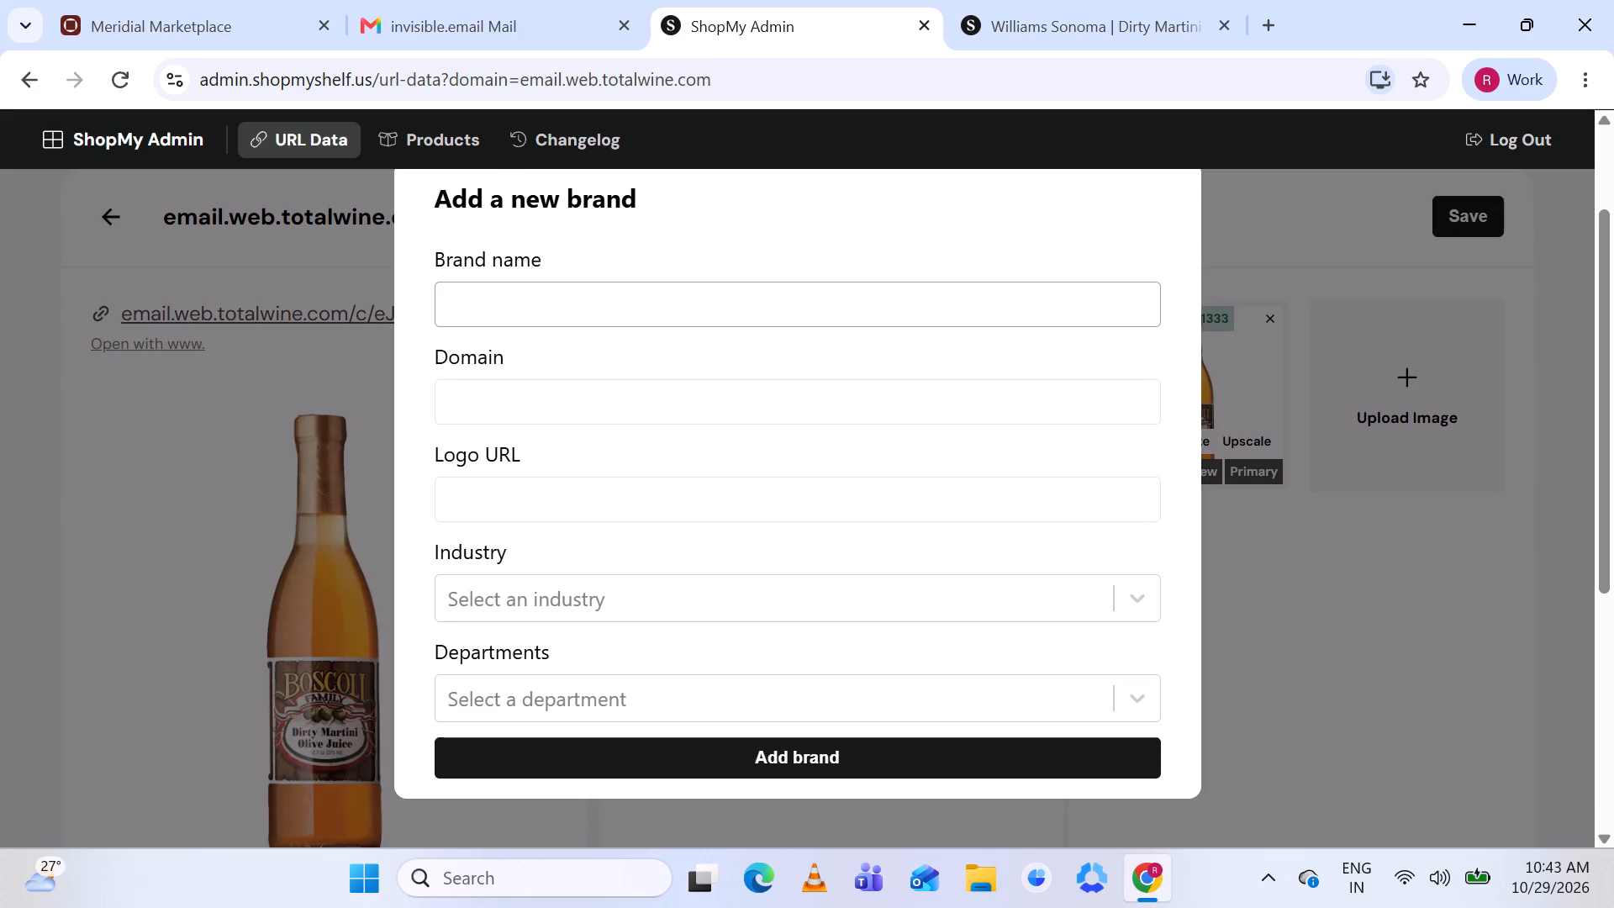
key("ctrl+v")
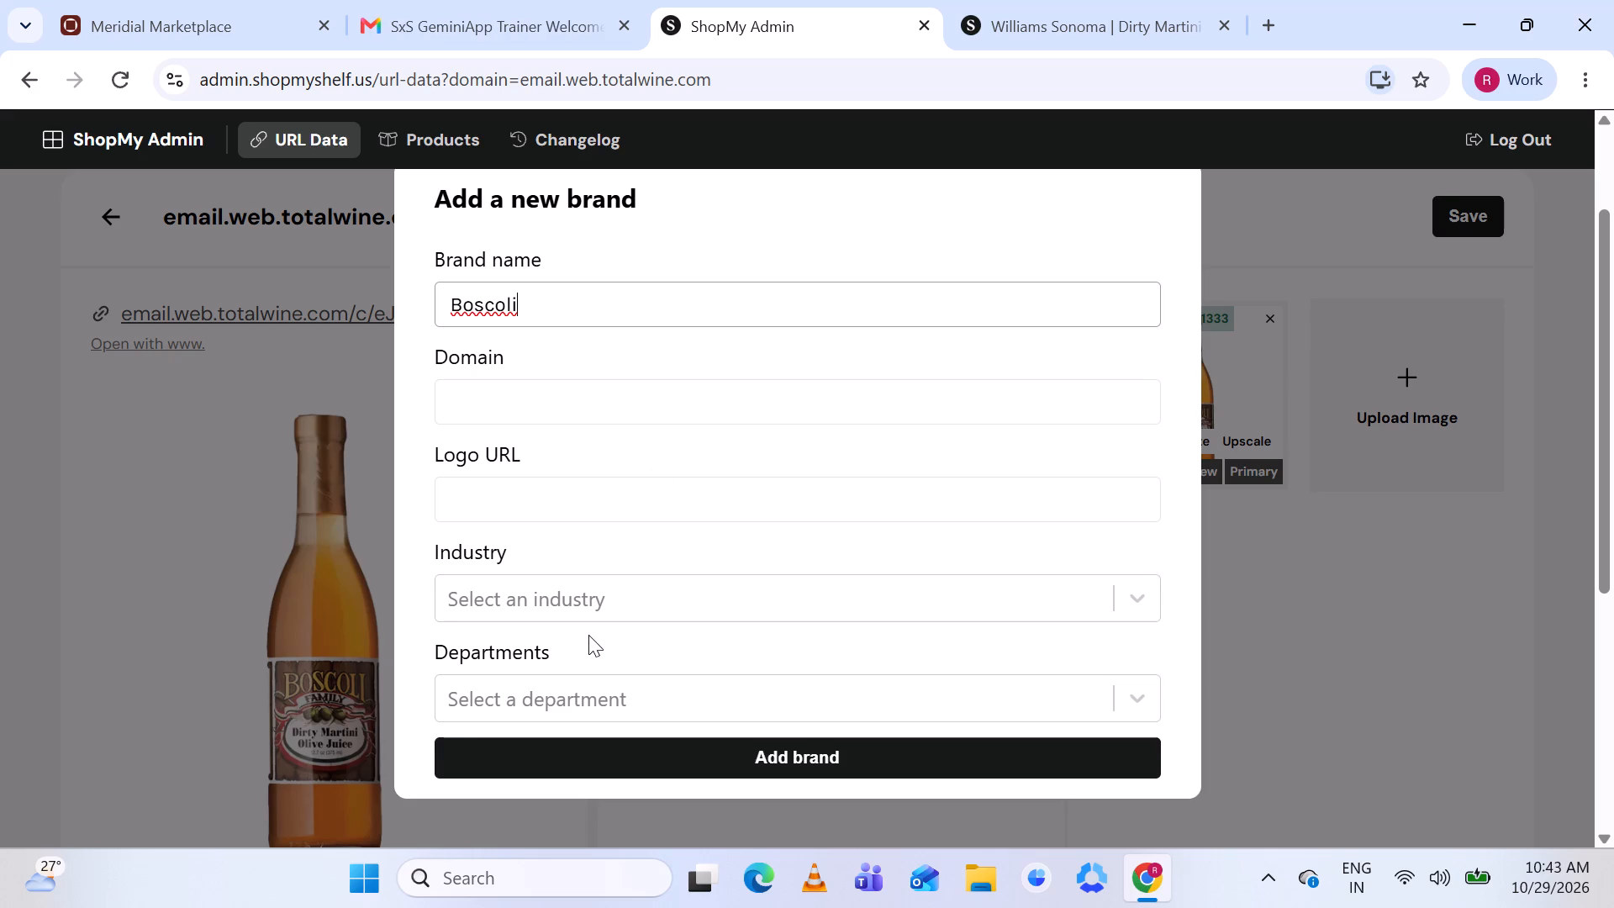
left_click(618, 755)
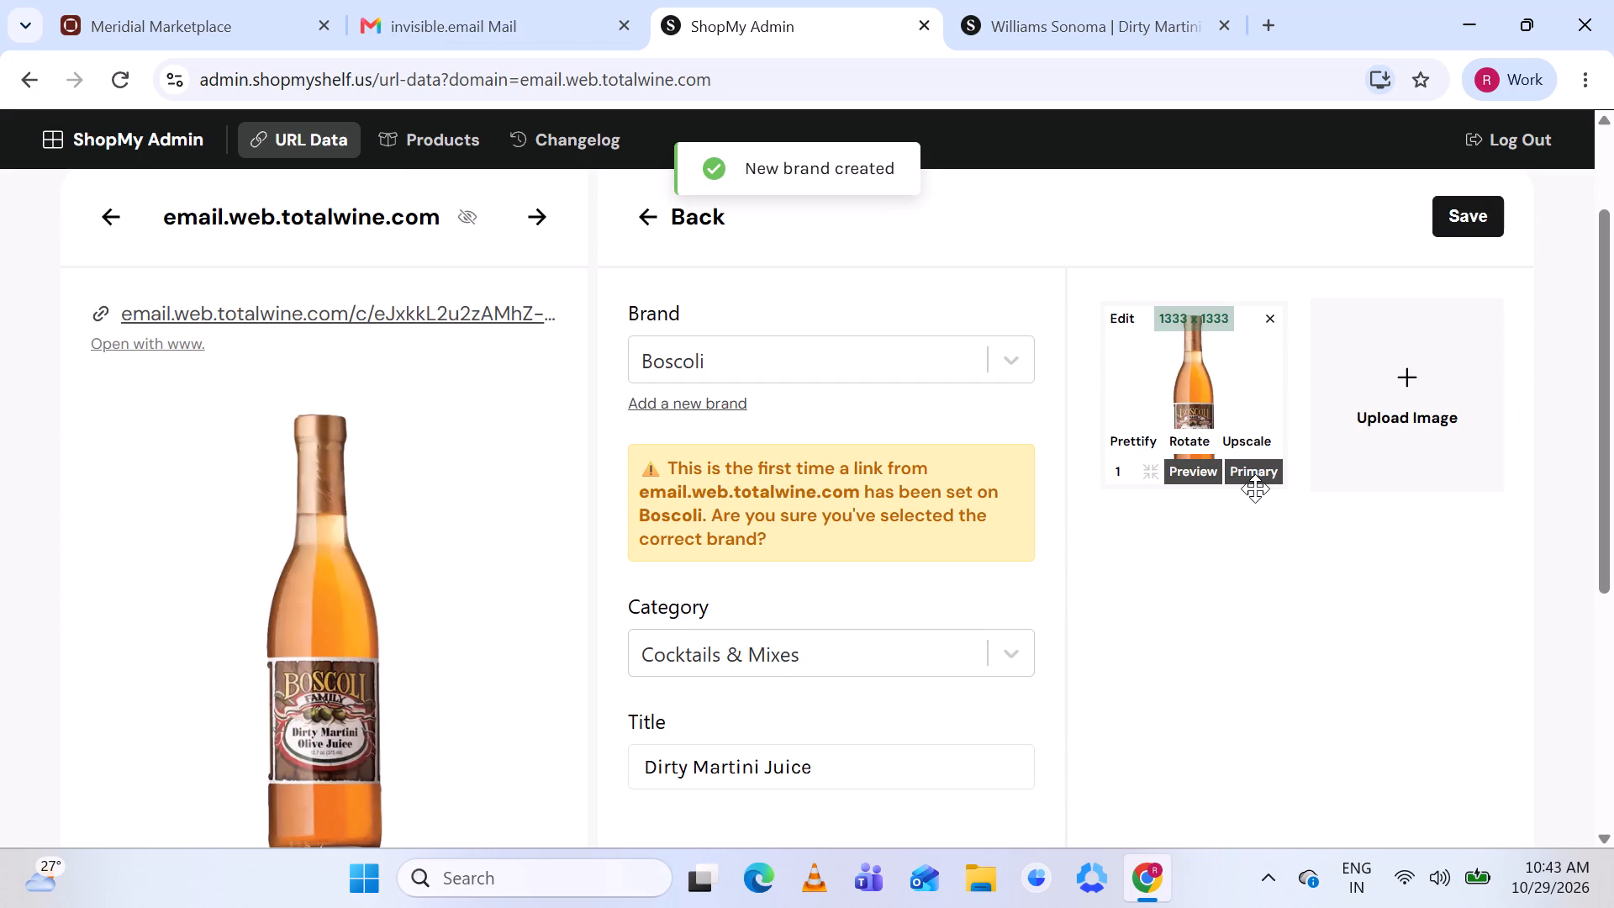
Save the new Boscoli Dirty Martini Juice product in the Cocktails & Mixes category.
scroll(1255, 488, "up", 1)
left_click(1474, 318)
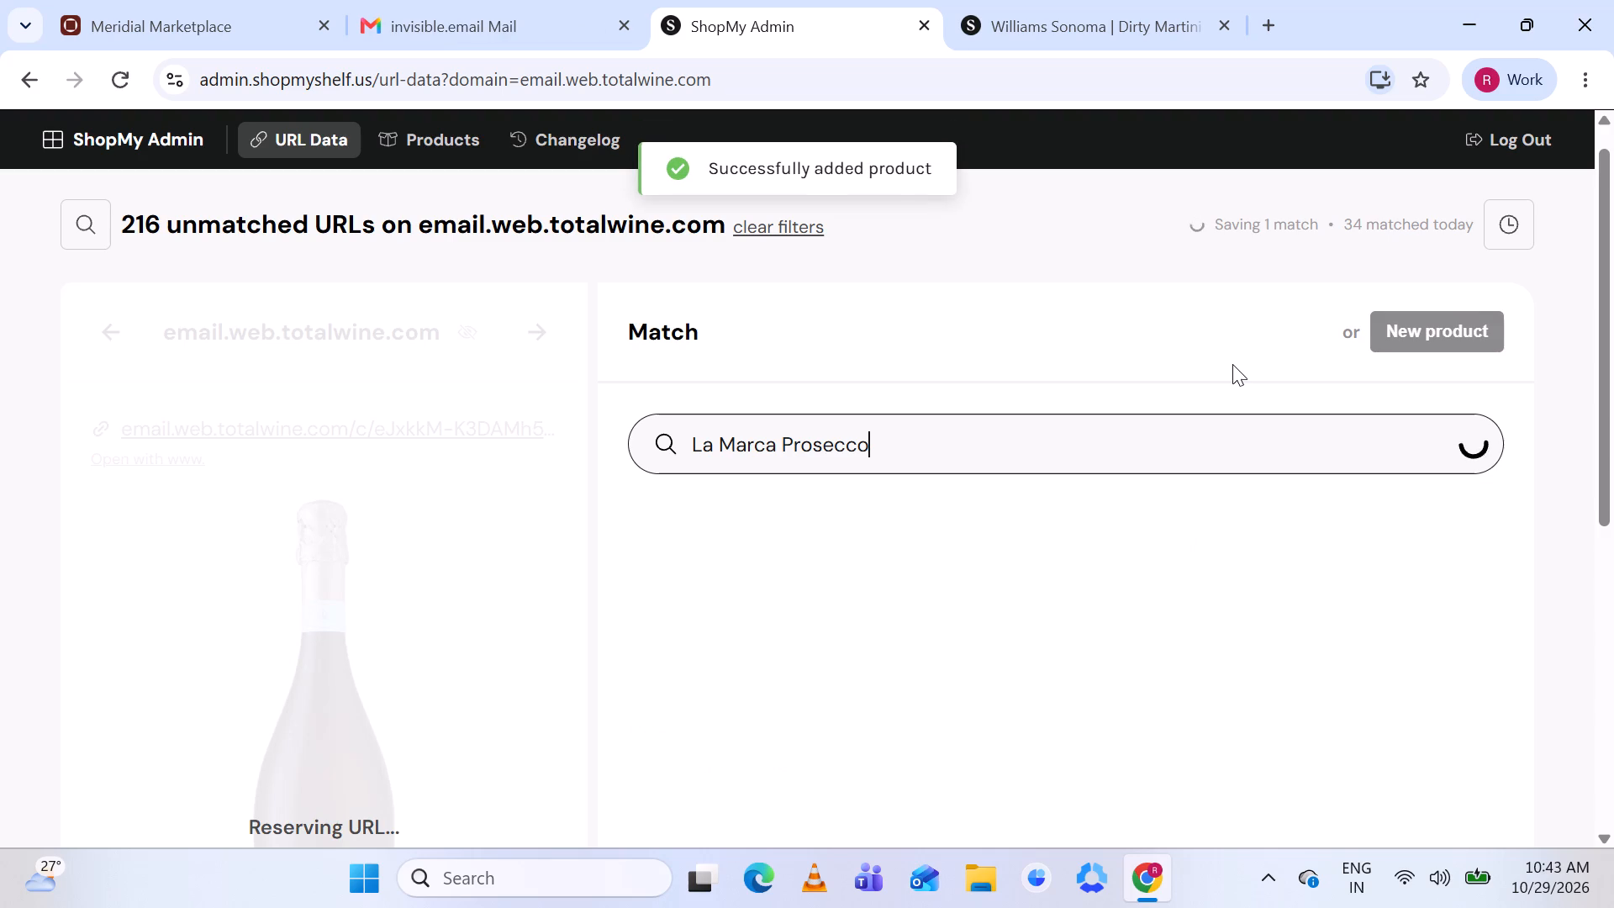
scroll(1232, 364, "down", 2)
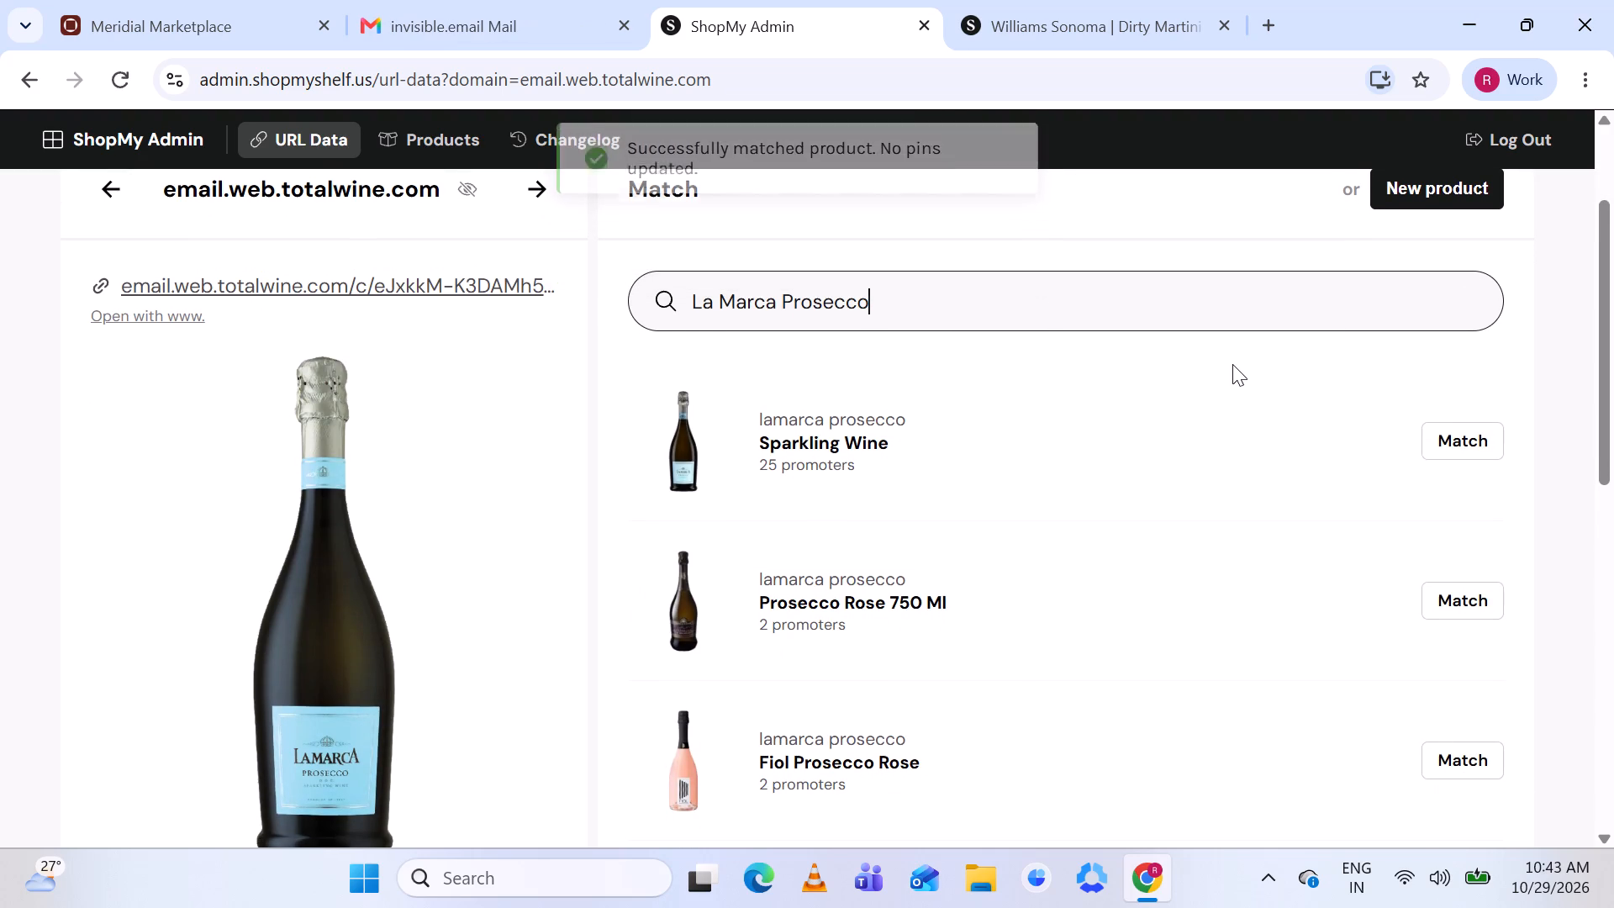
scroll(1232, 364, "down", 1)
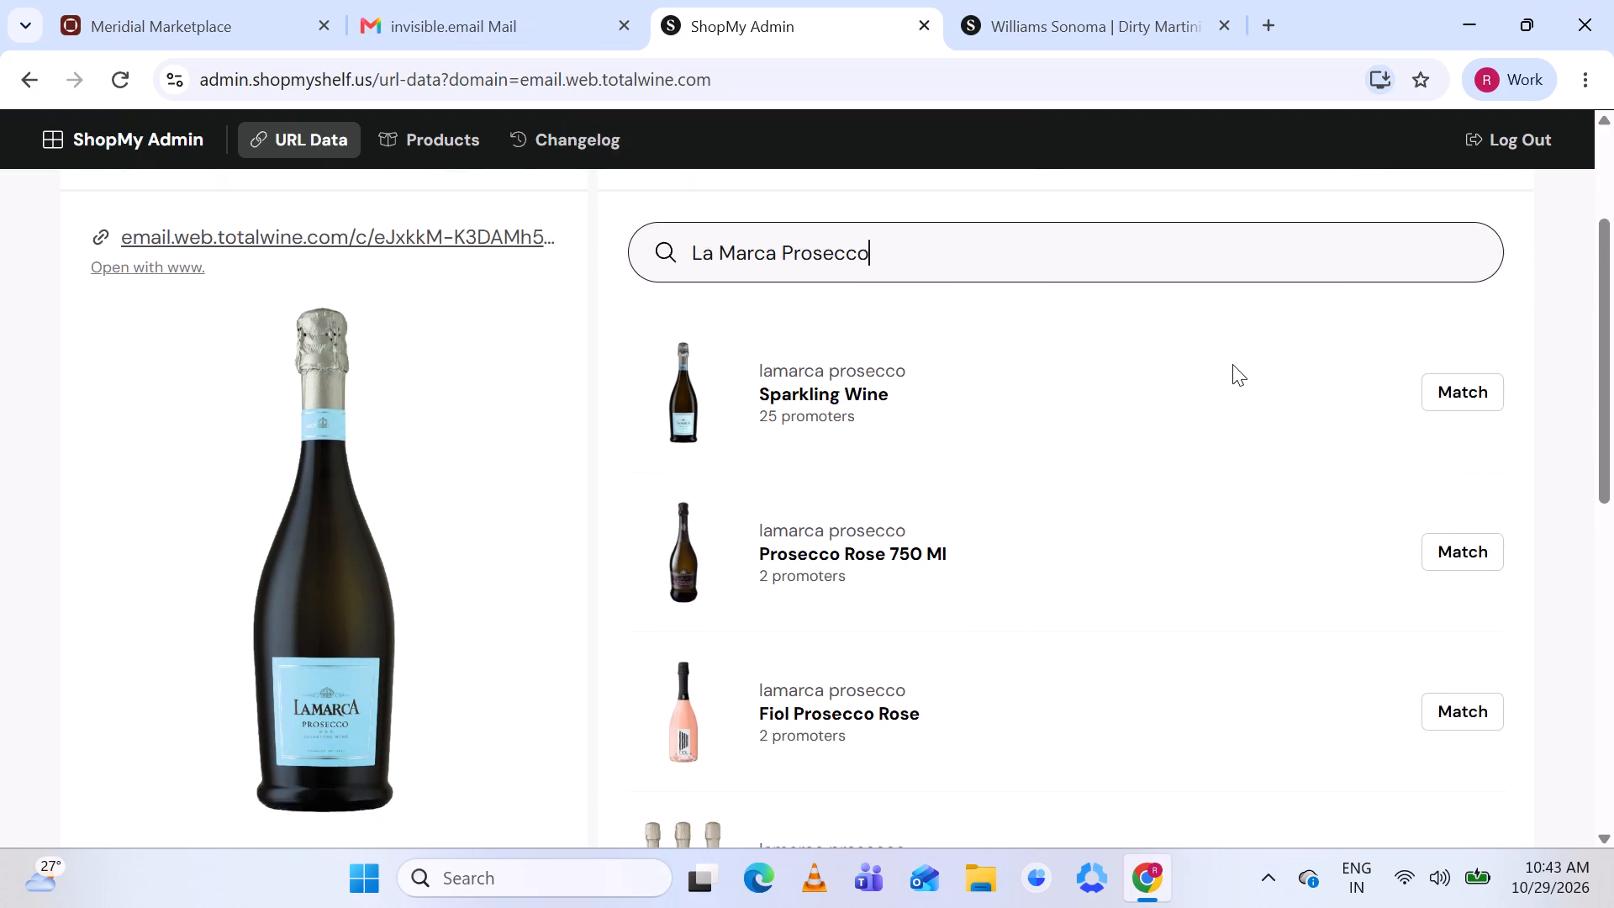
scroll(1232, 364, "down", 4)
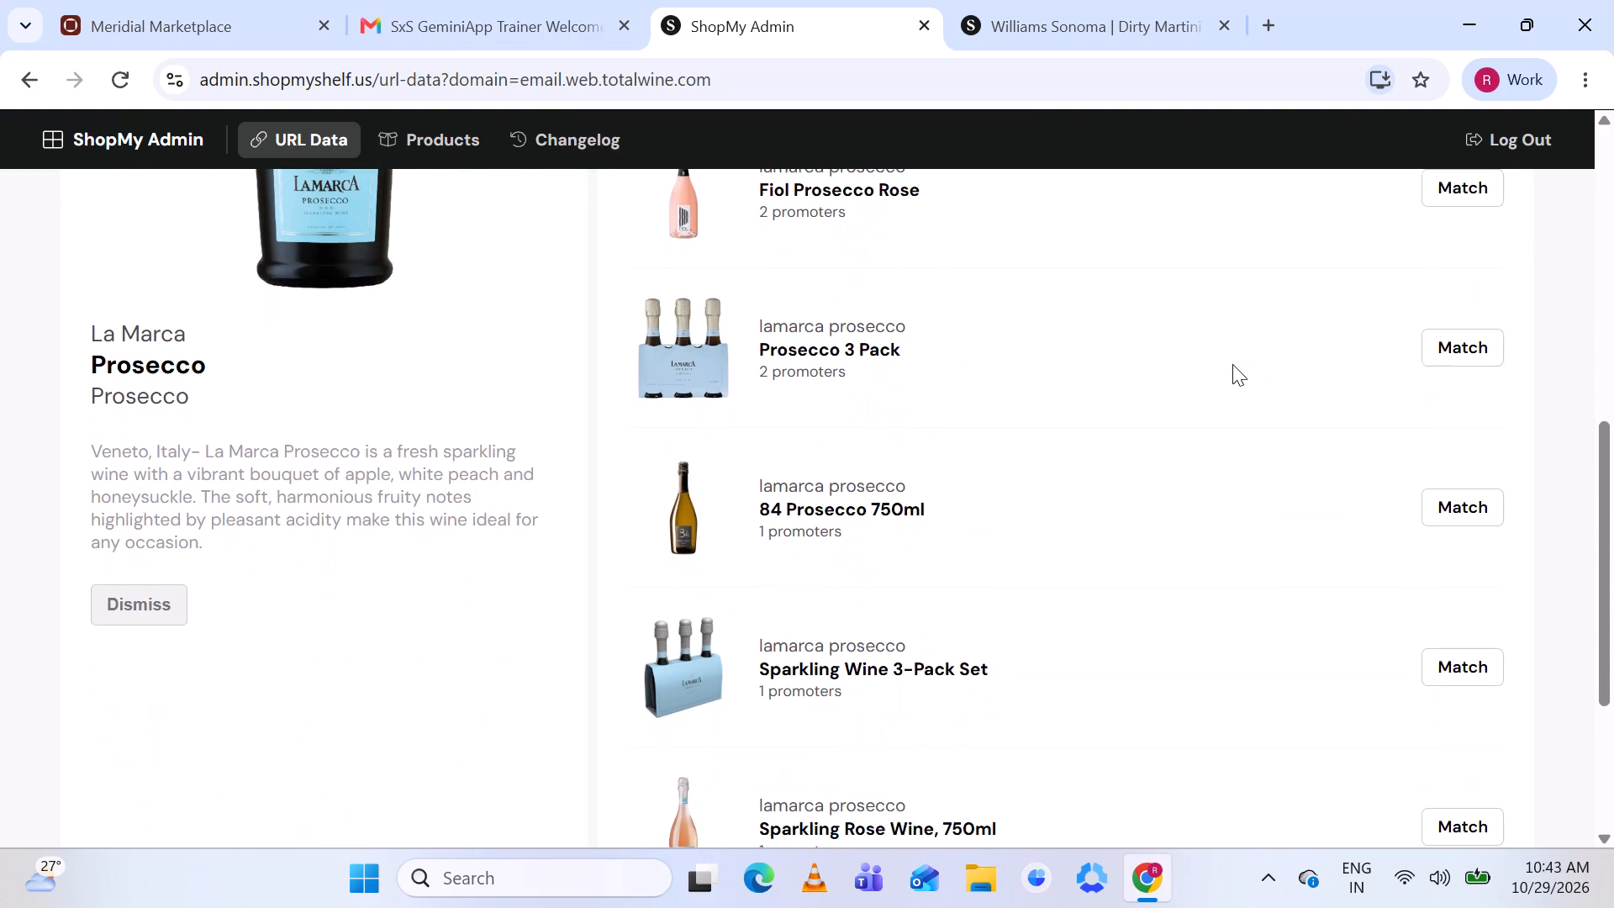
scroll(1232, 364, "down", 3)
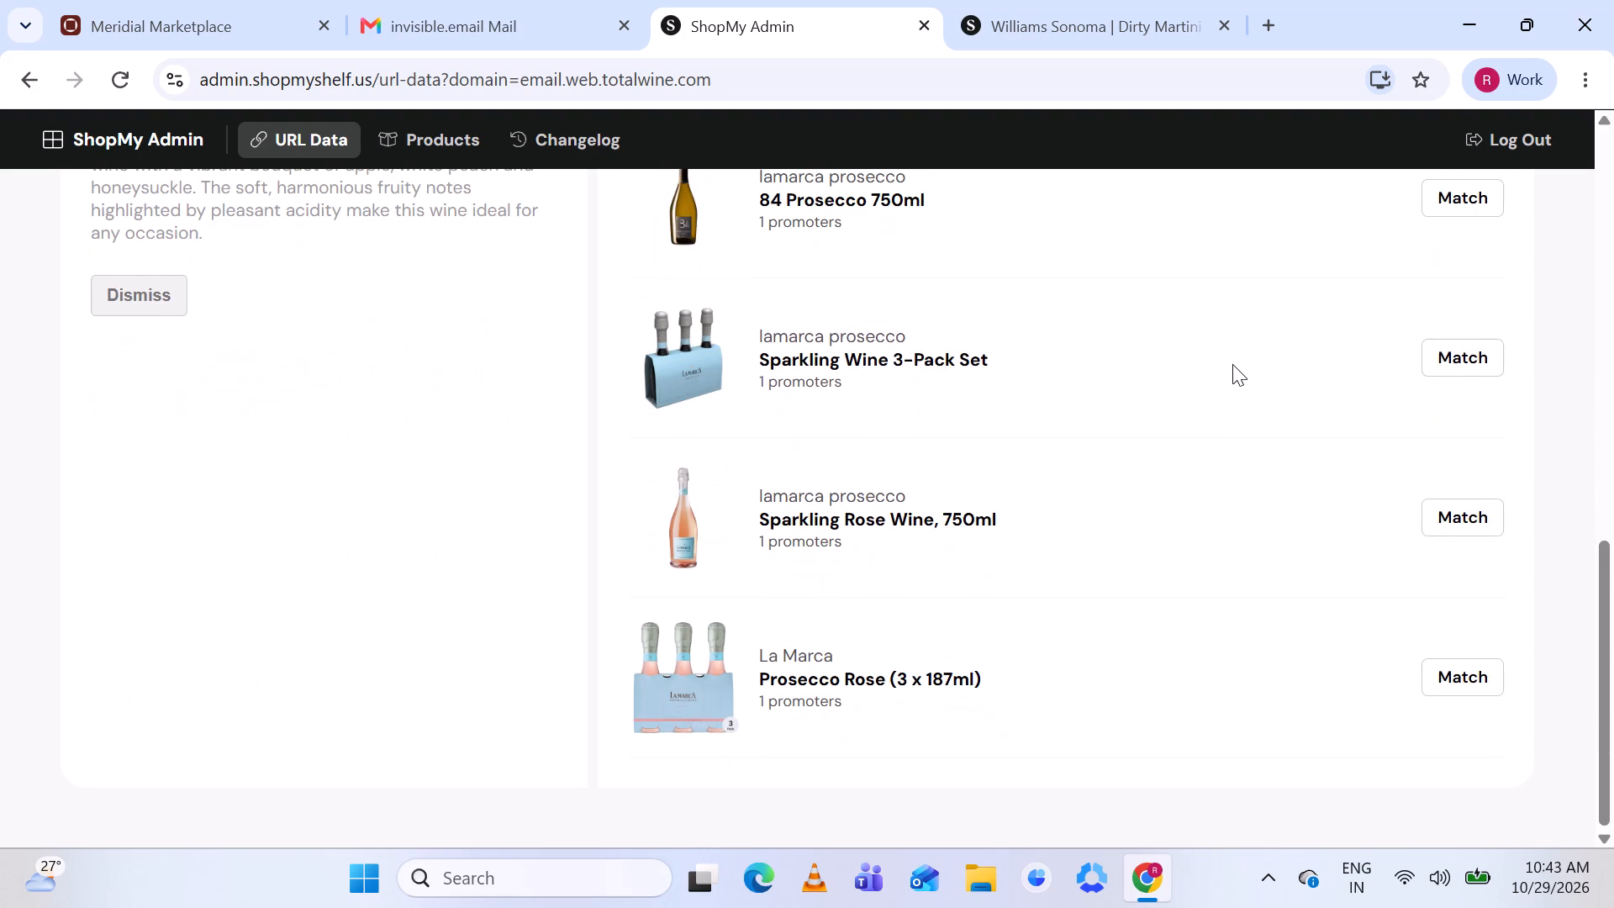
scroll(1232, 364, "up", 5)
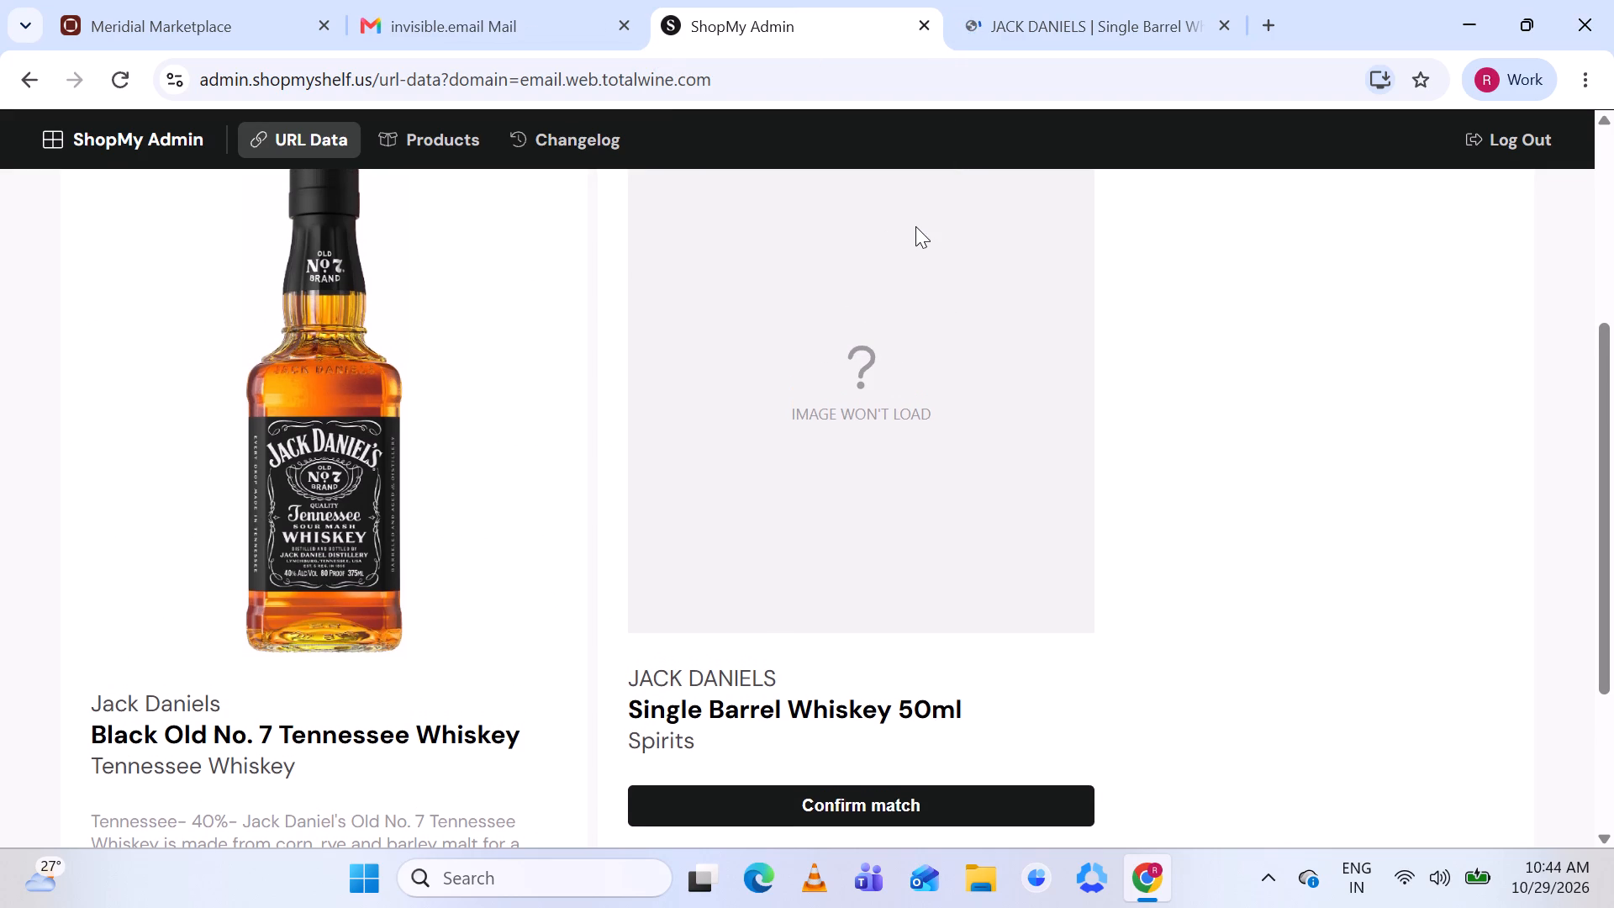
scroll(915, 226, "up", 1)
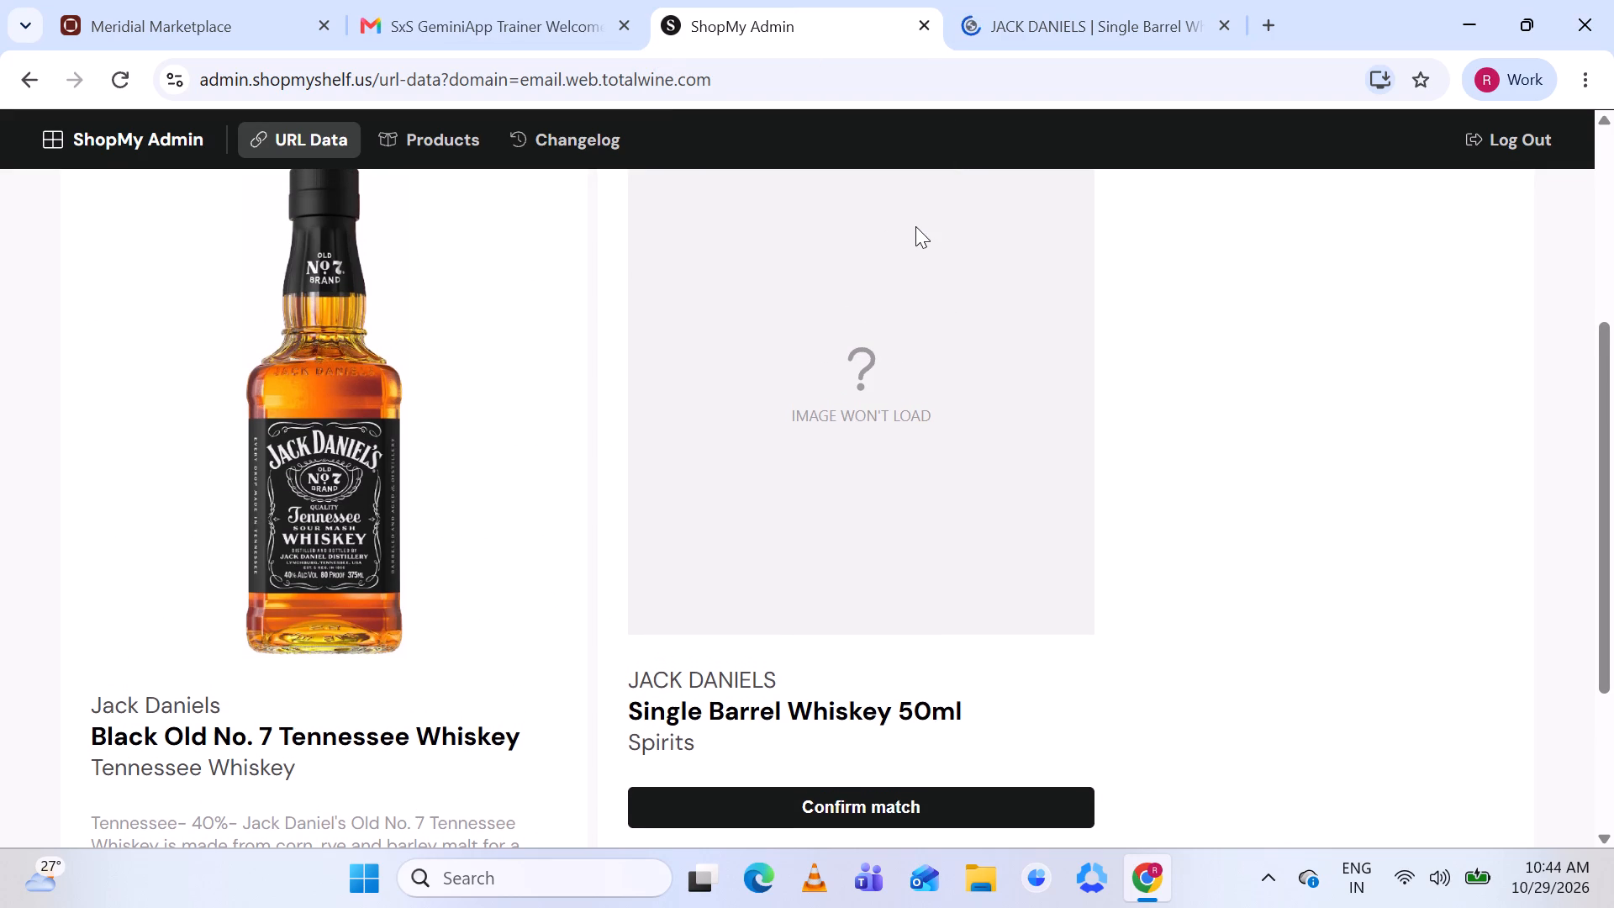
scroll(915, 226, "up", 2)
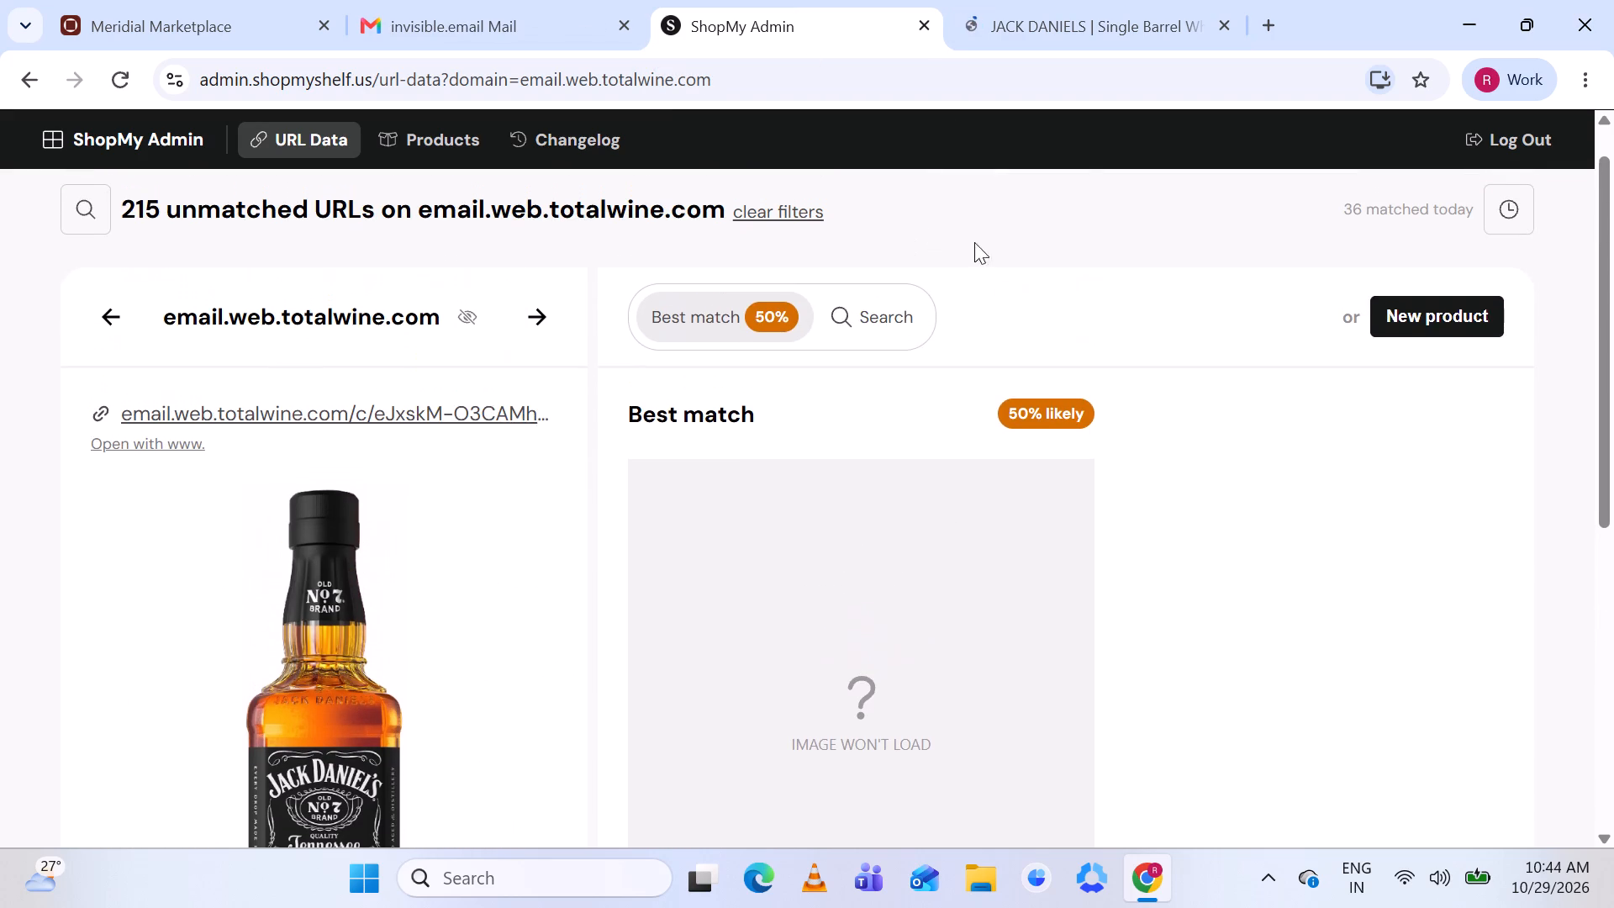
left_click(1431, 319)
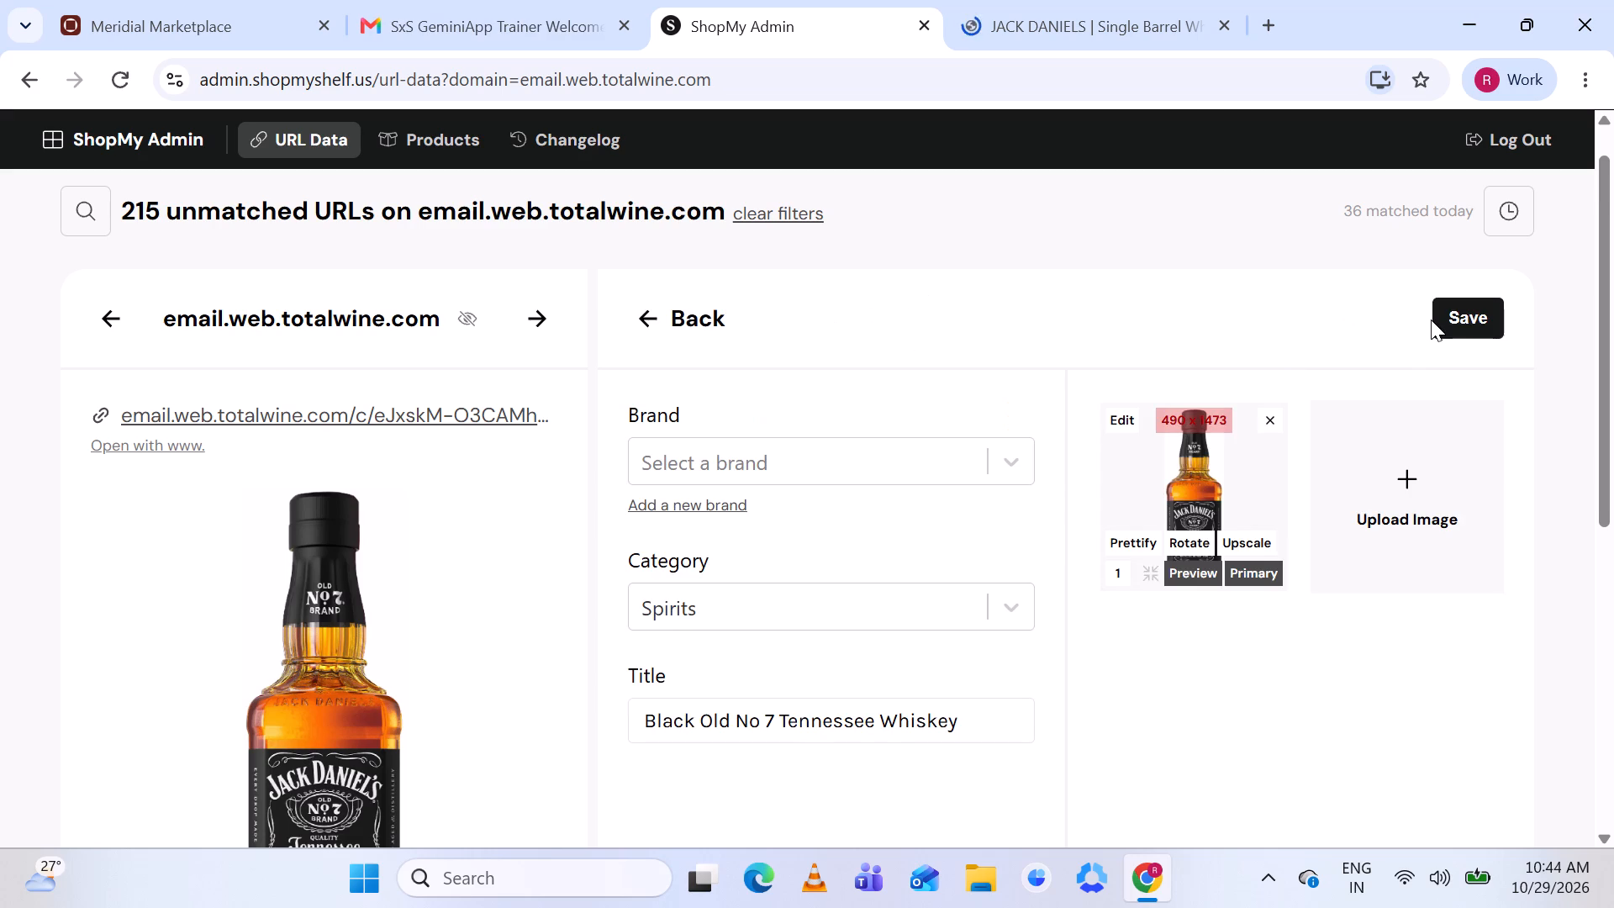
left_click(1135, 540)
scroll(889, 557, "down", 2)
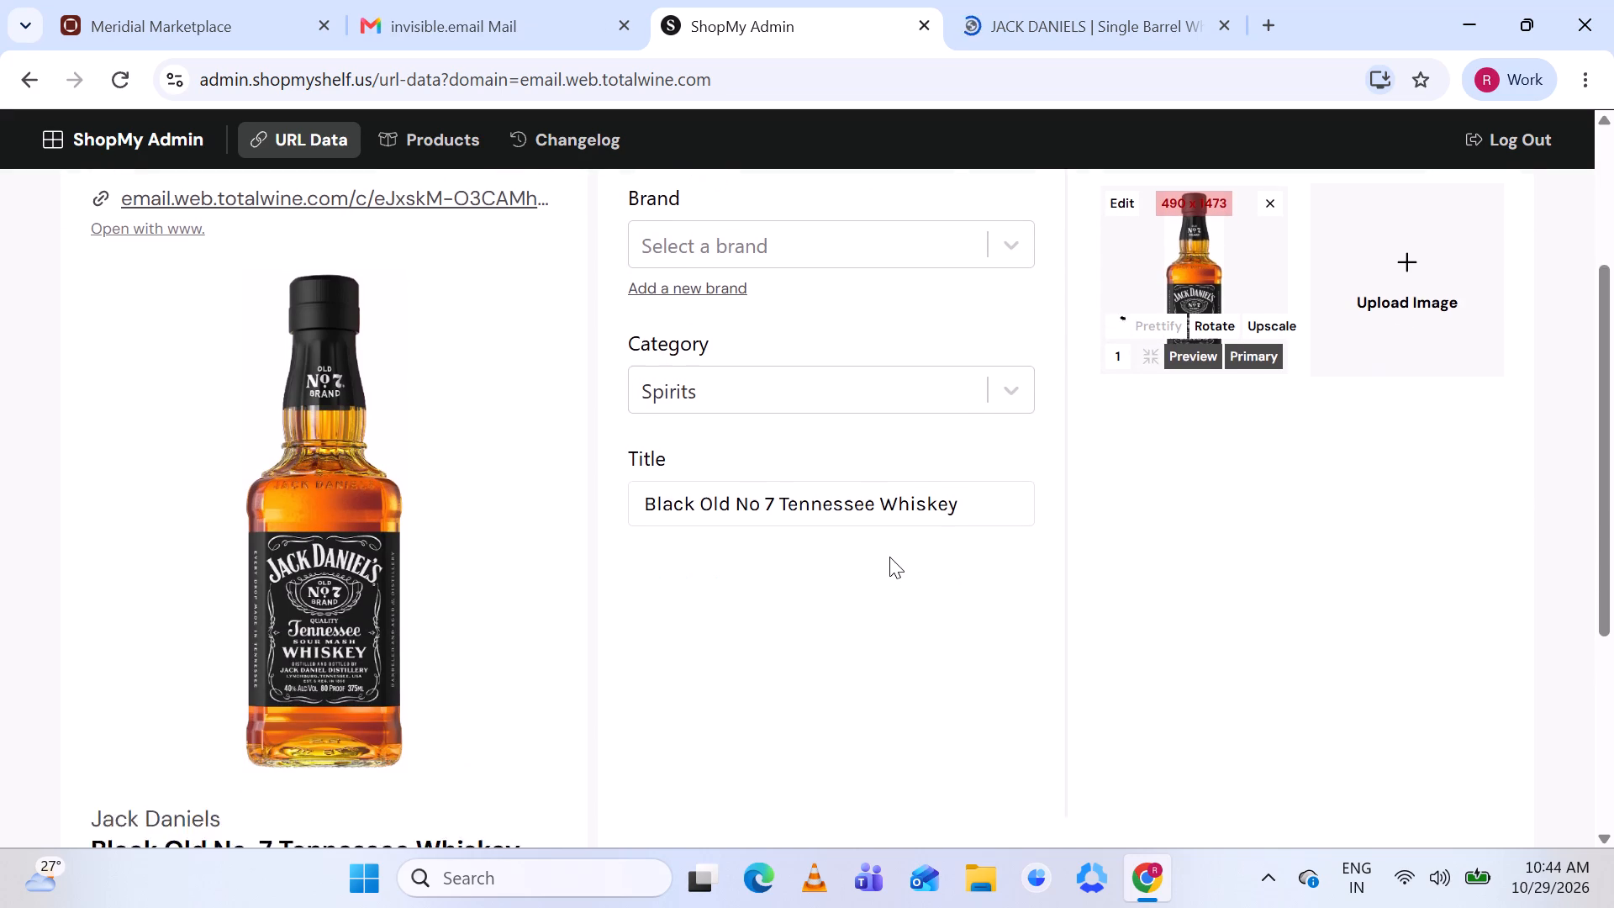
scroll(889, 557, "down", 1)
left_click(1099, 18)
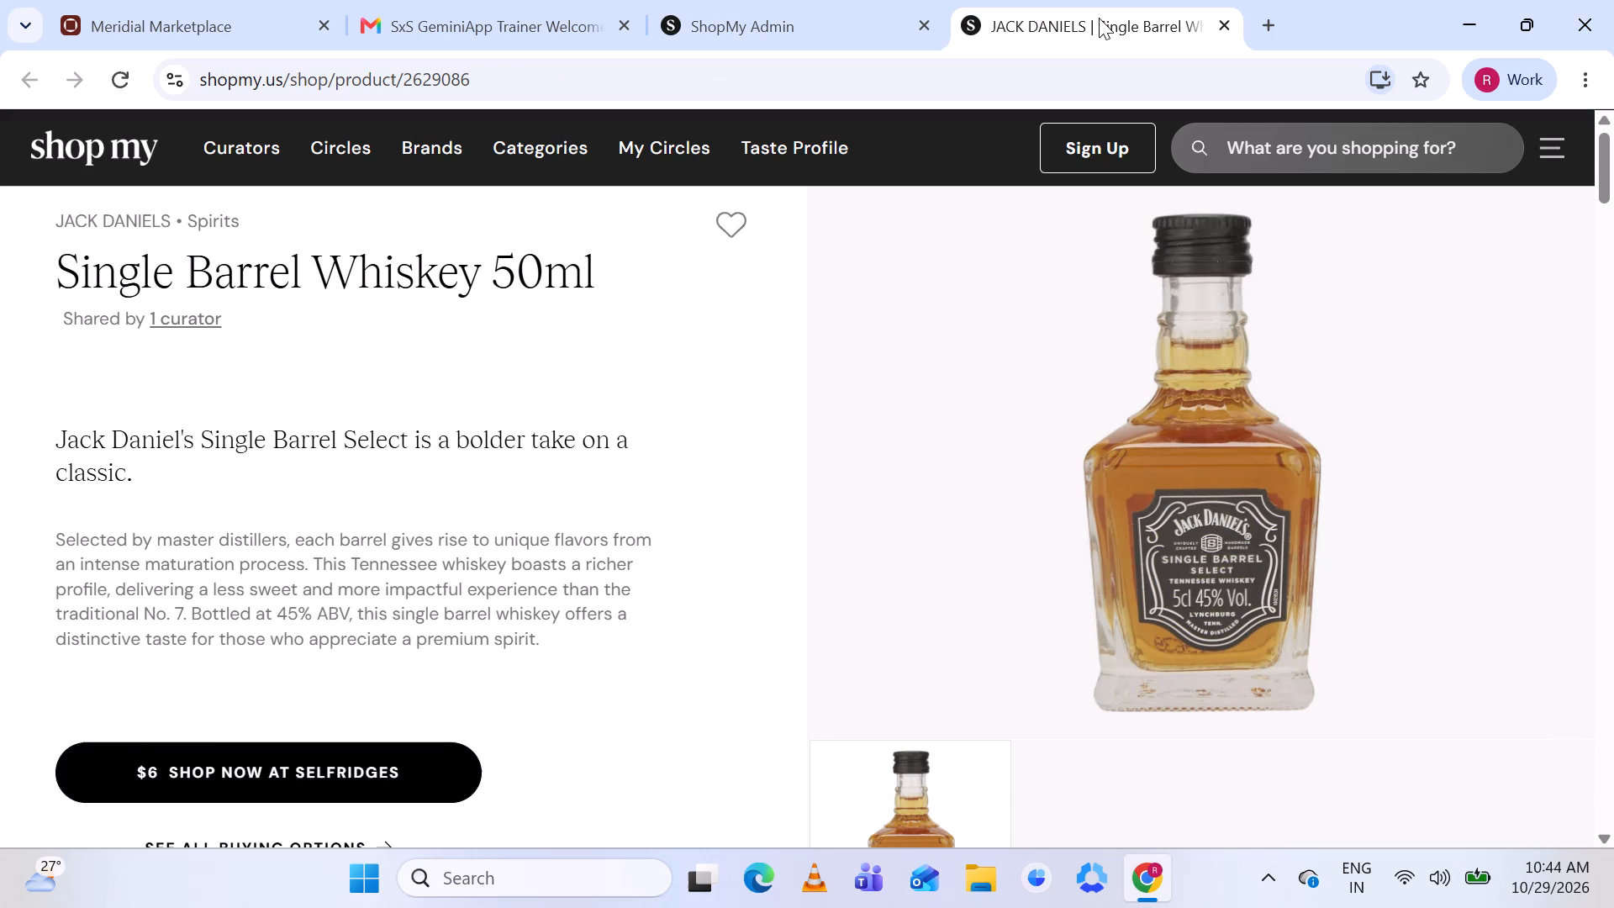
left_click(762, 22)
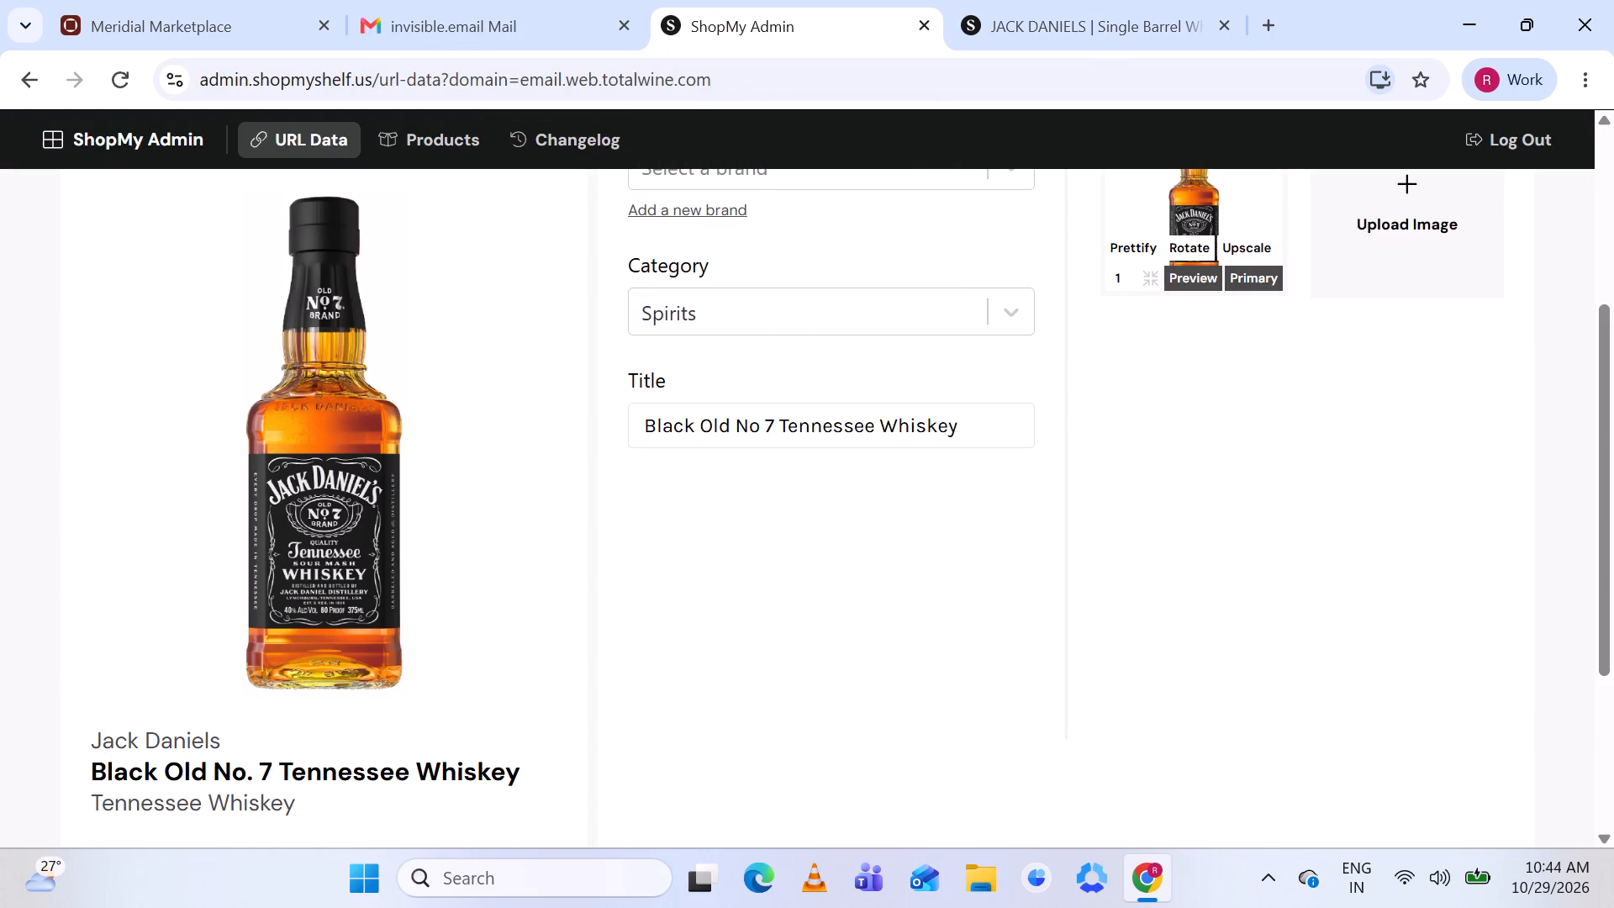
Set the new product's brand to JACK DANIELS, using the brand name copied from the listing.
left_click_drag(95, 738, 223, 731)
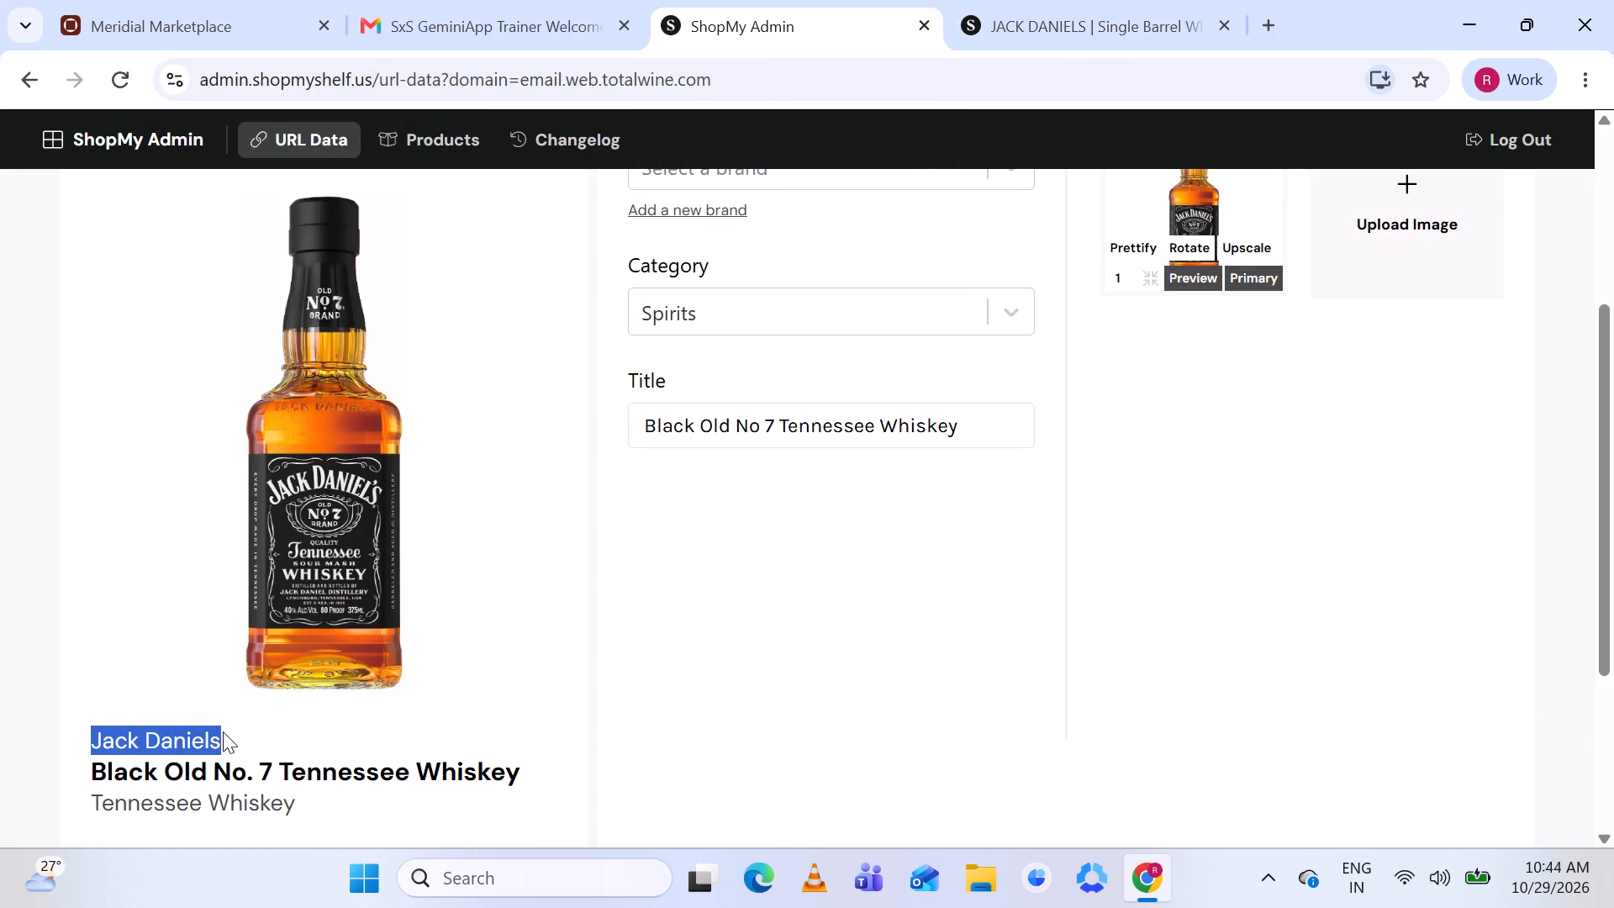
key("ctrl+c")
scroll(775, 441, "down", 1)
scroll(775, 441, "up", 2)
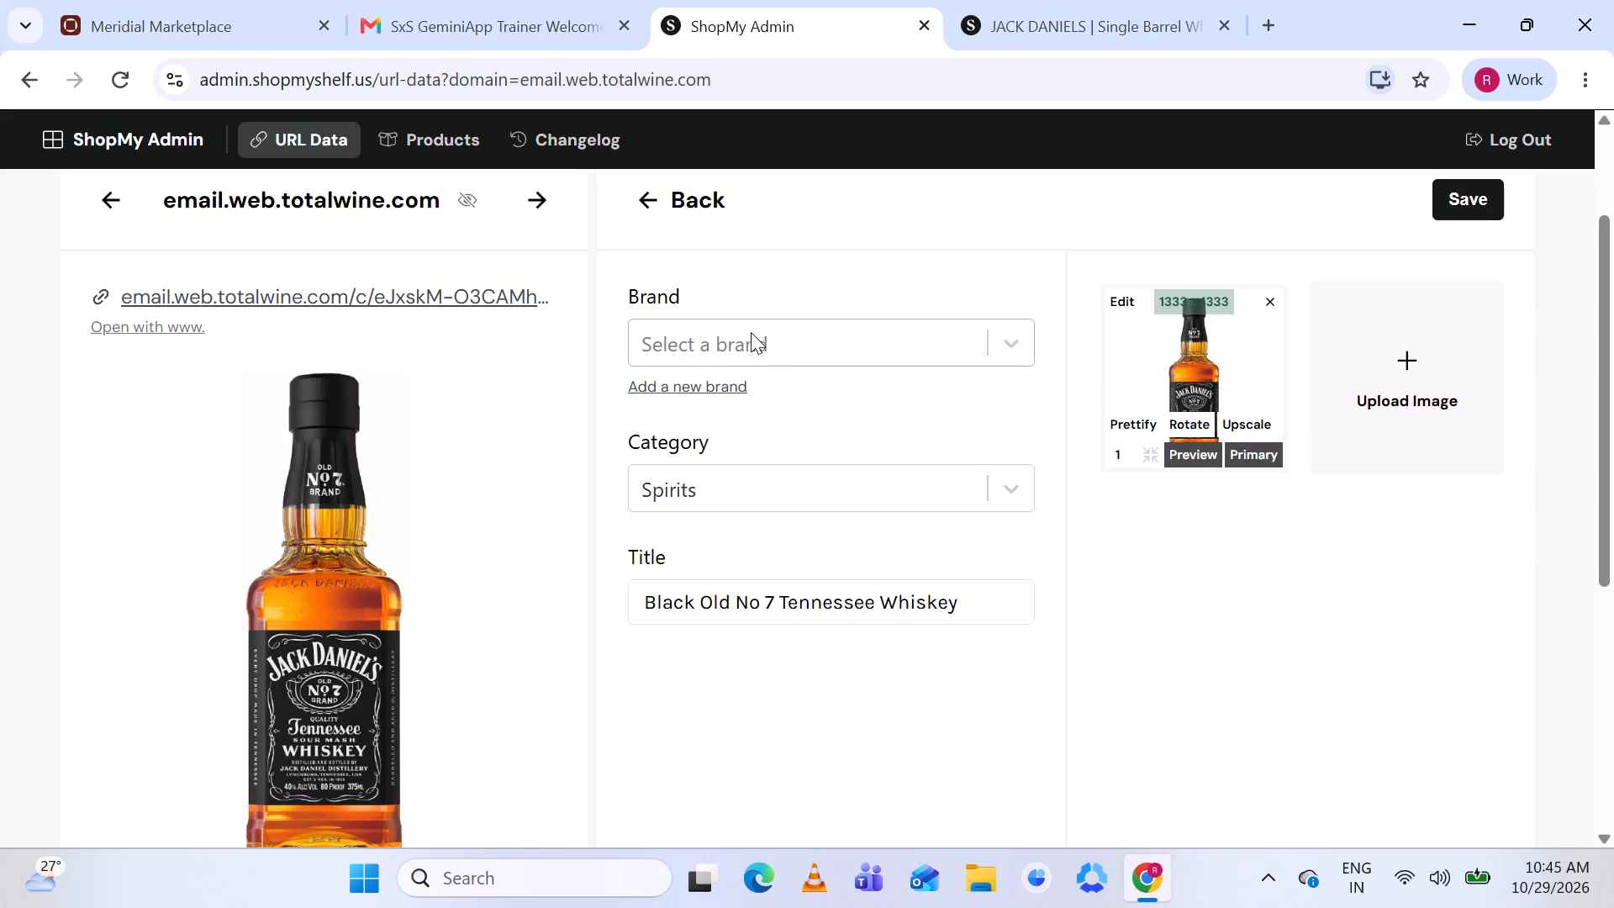
left_click(731, 346)
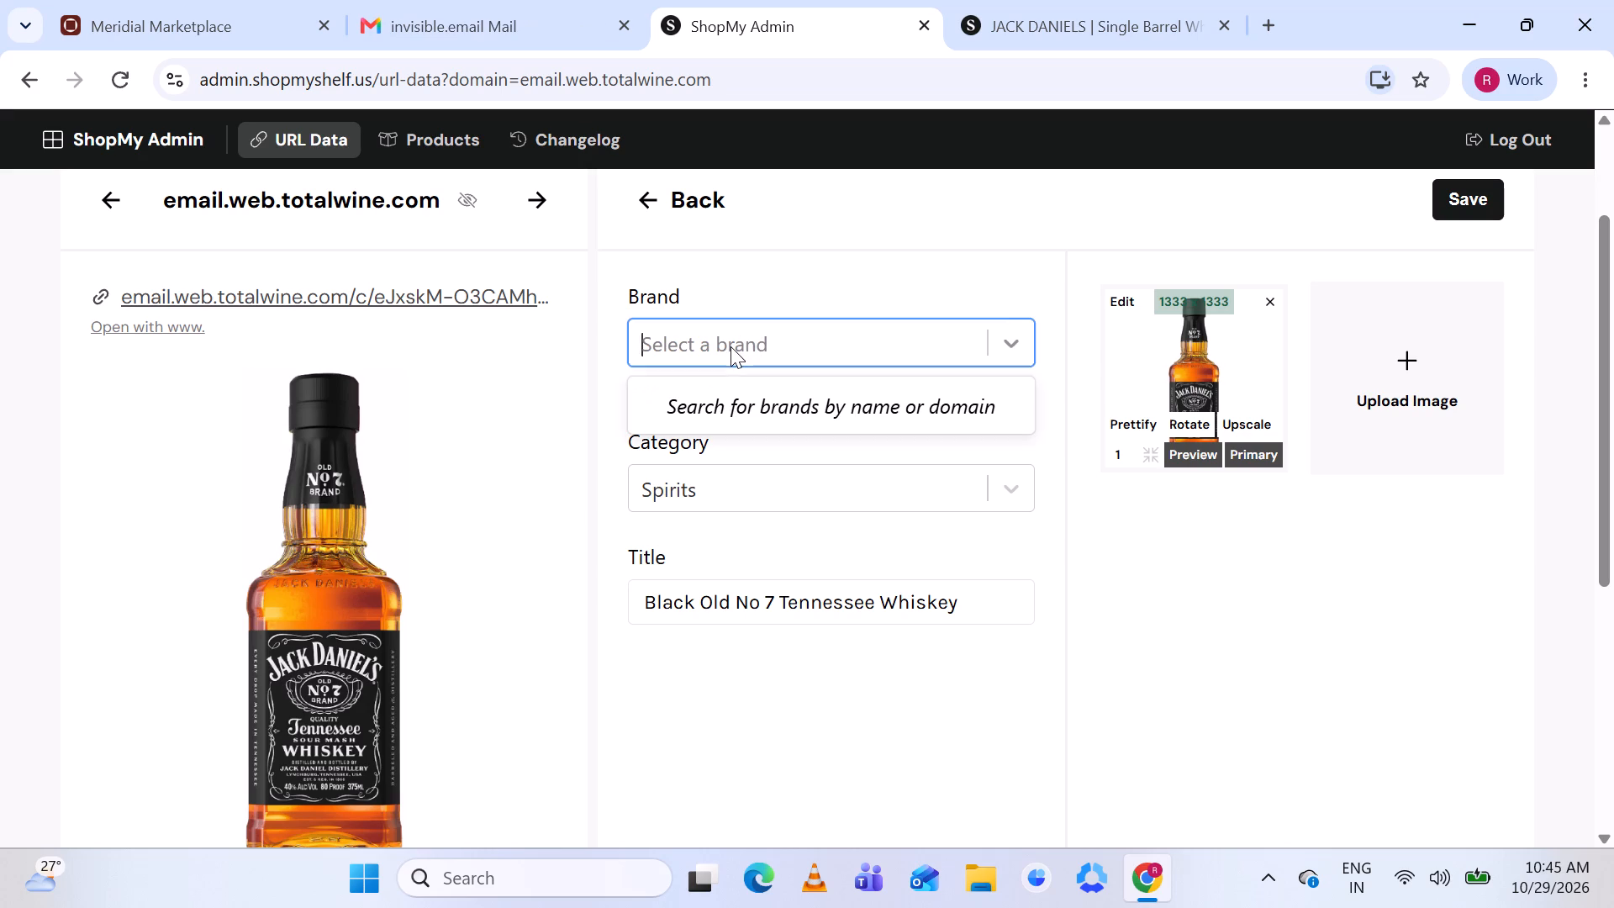
key("ctrl+v")
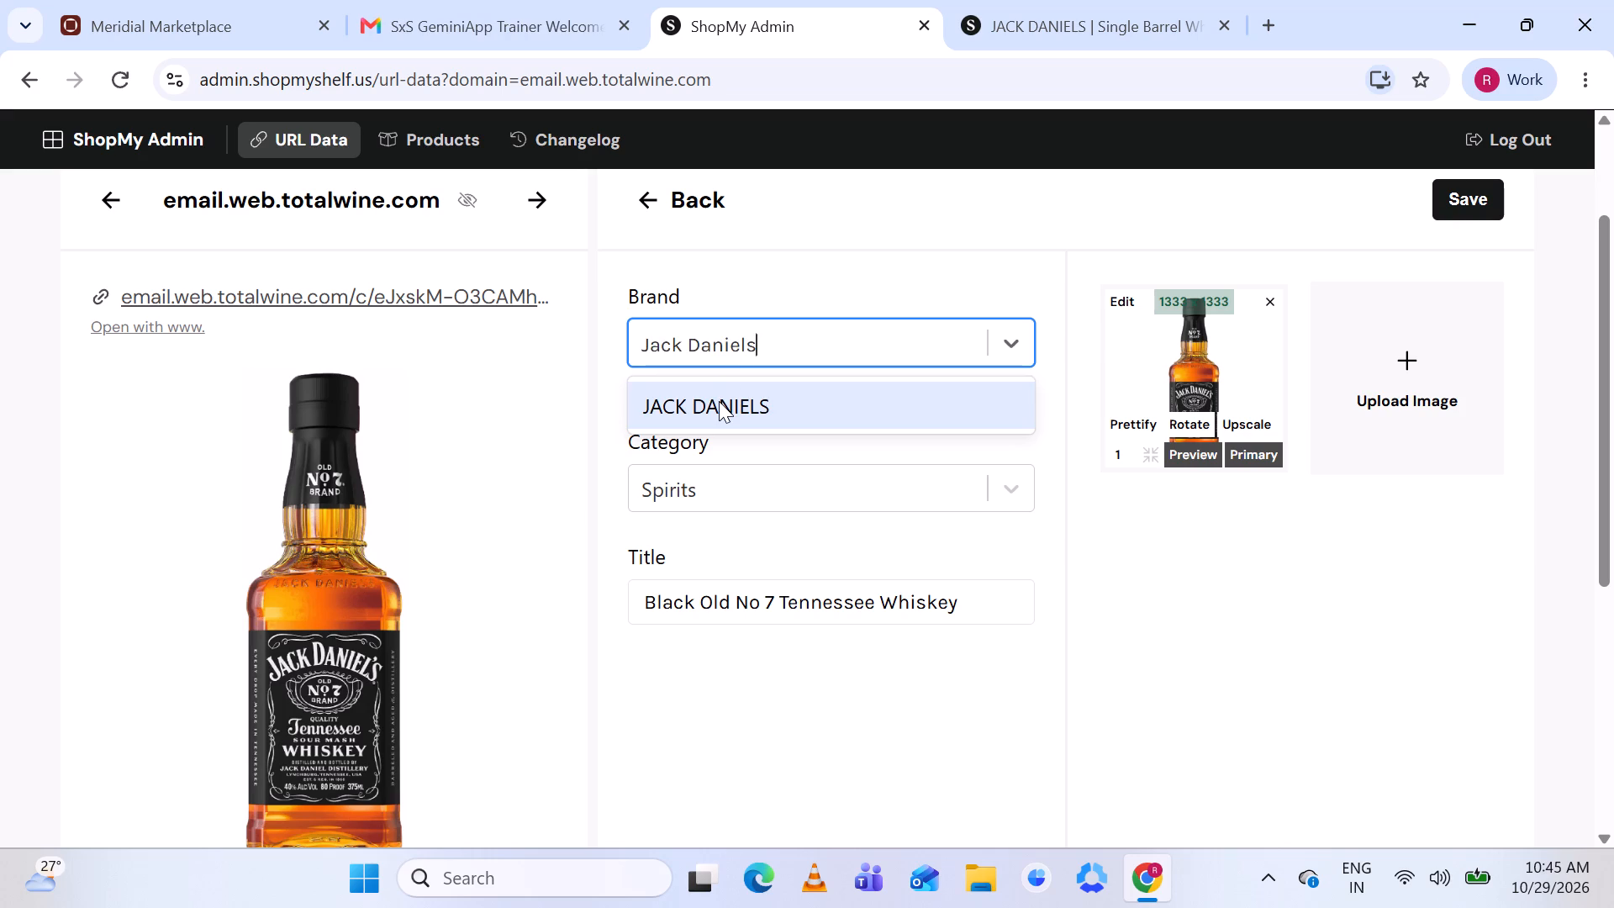
left_click(719, 401)
Save the new Black Old No 7 Tennessee Whiskey product in the Spirits category.
scroll(871, 439, "down", 3)
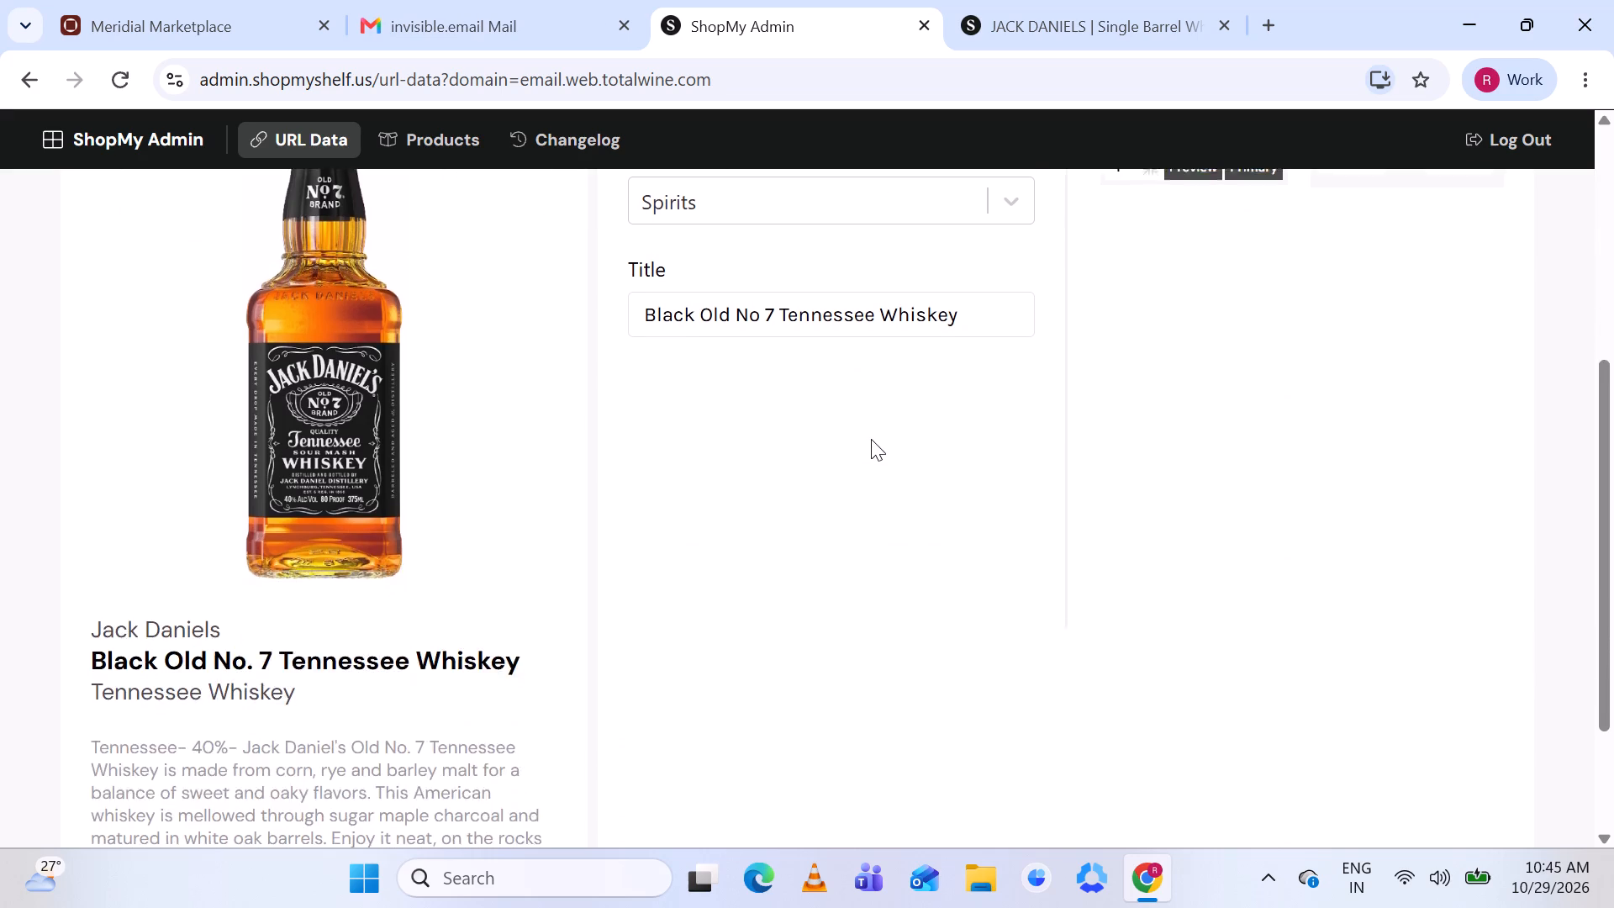
scroll(871, 439, "up", 2)
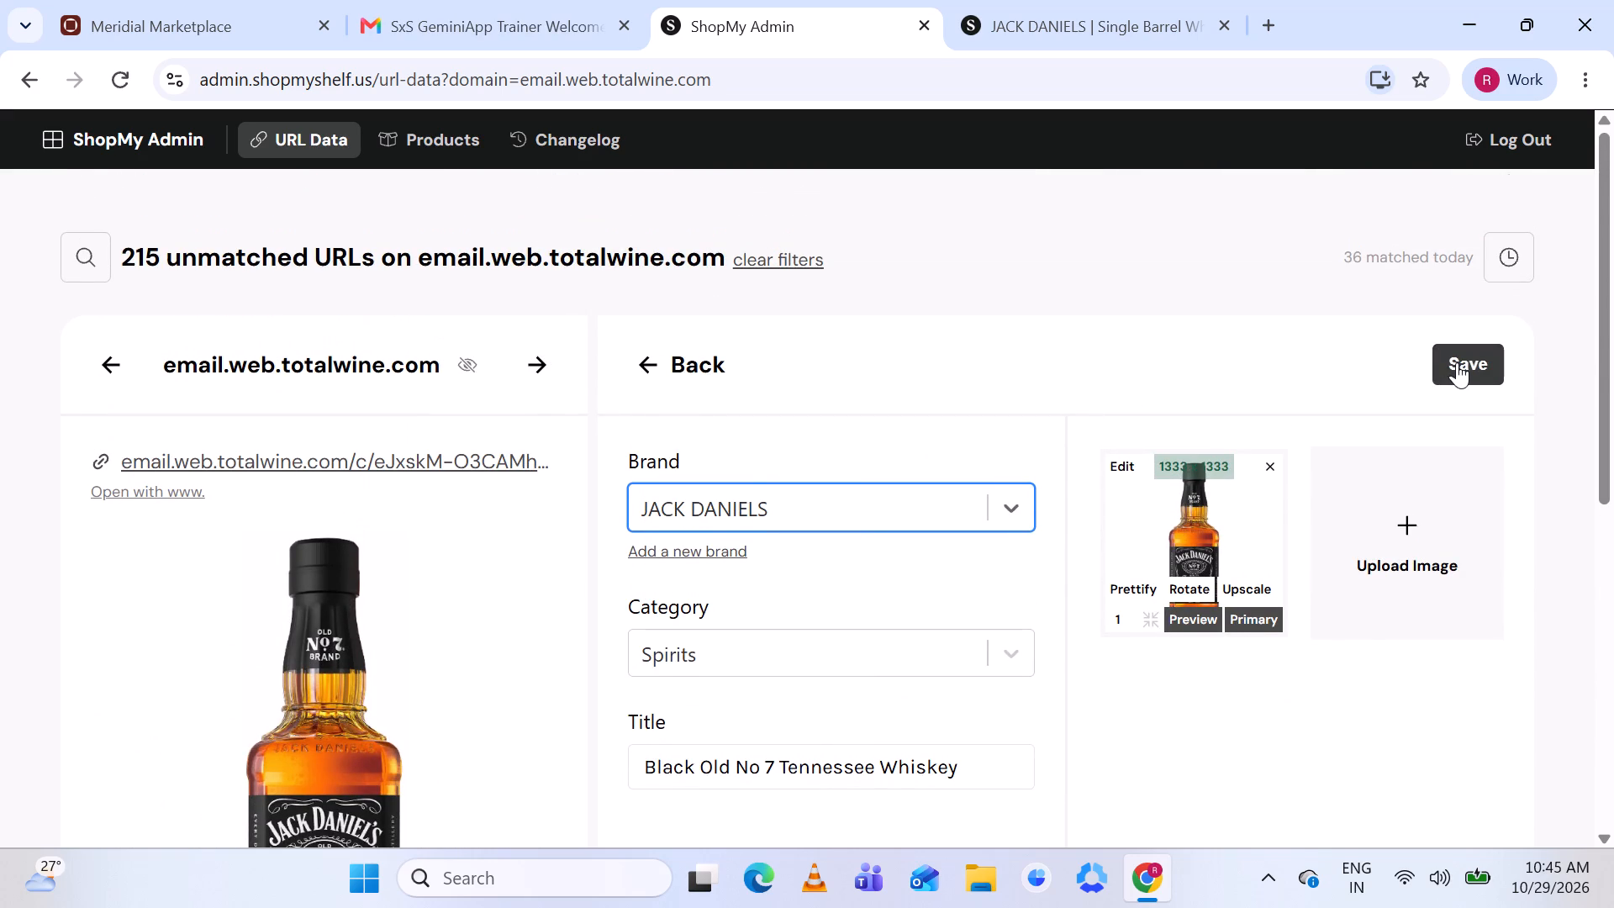
left_click(1457, 362)
Compare the Mezzetta Martini Olives listing with the suggested East Fork Quincy Brine & Olives product page.
scroll(1100, 371, "down", 3)
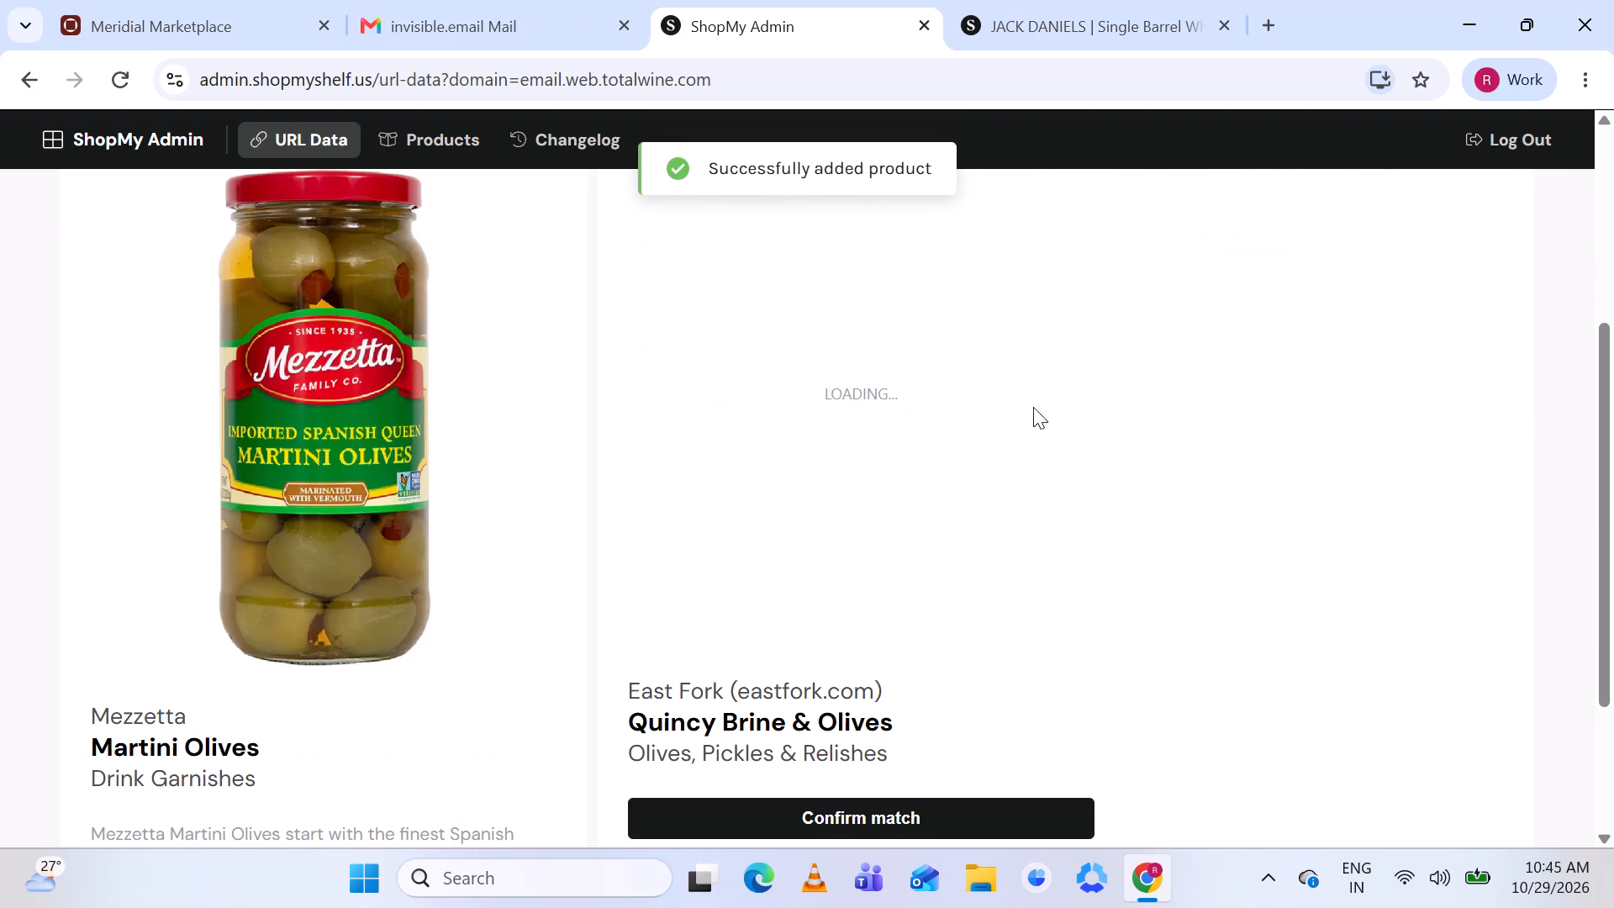
scroll(866, 481, "down", 1)
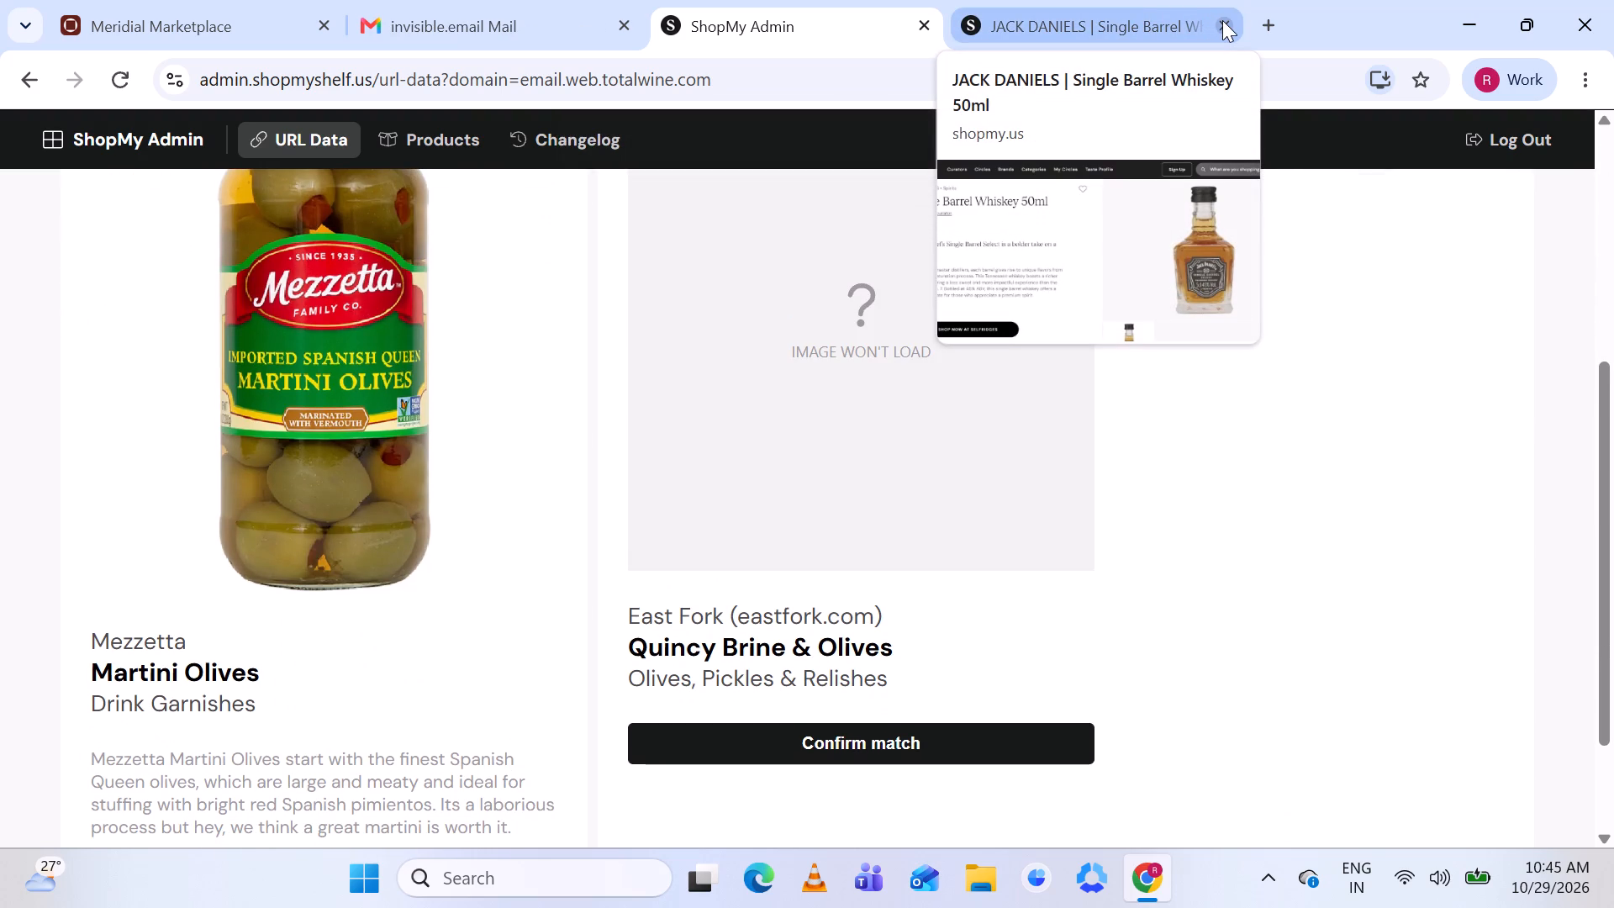
left_click(1222, 20)
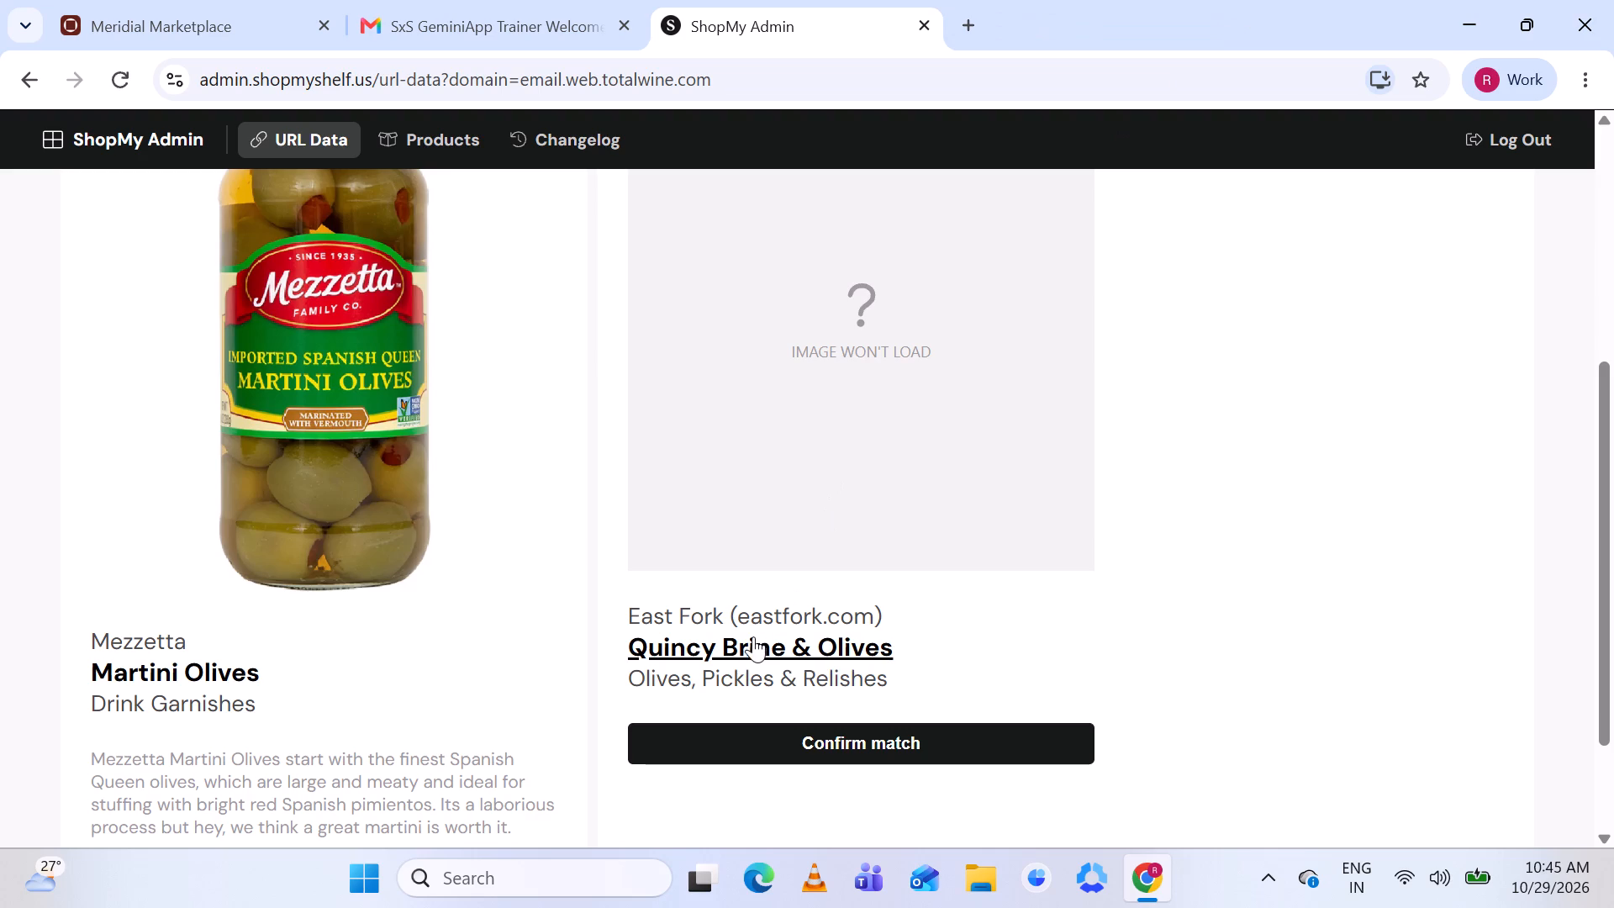
left_click(752, 638)
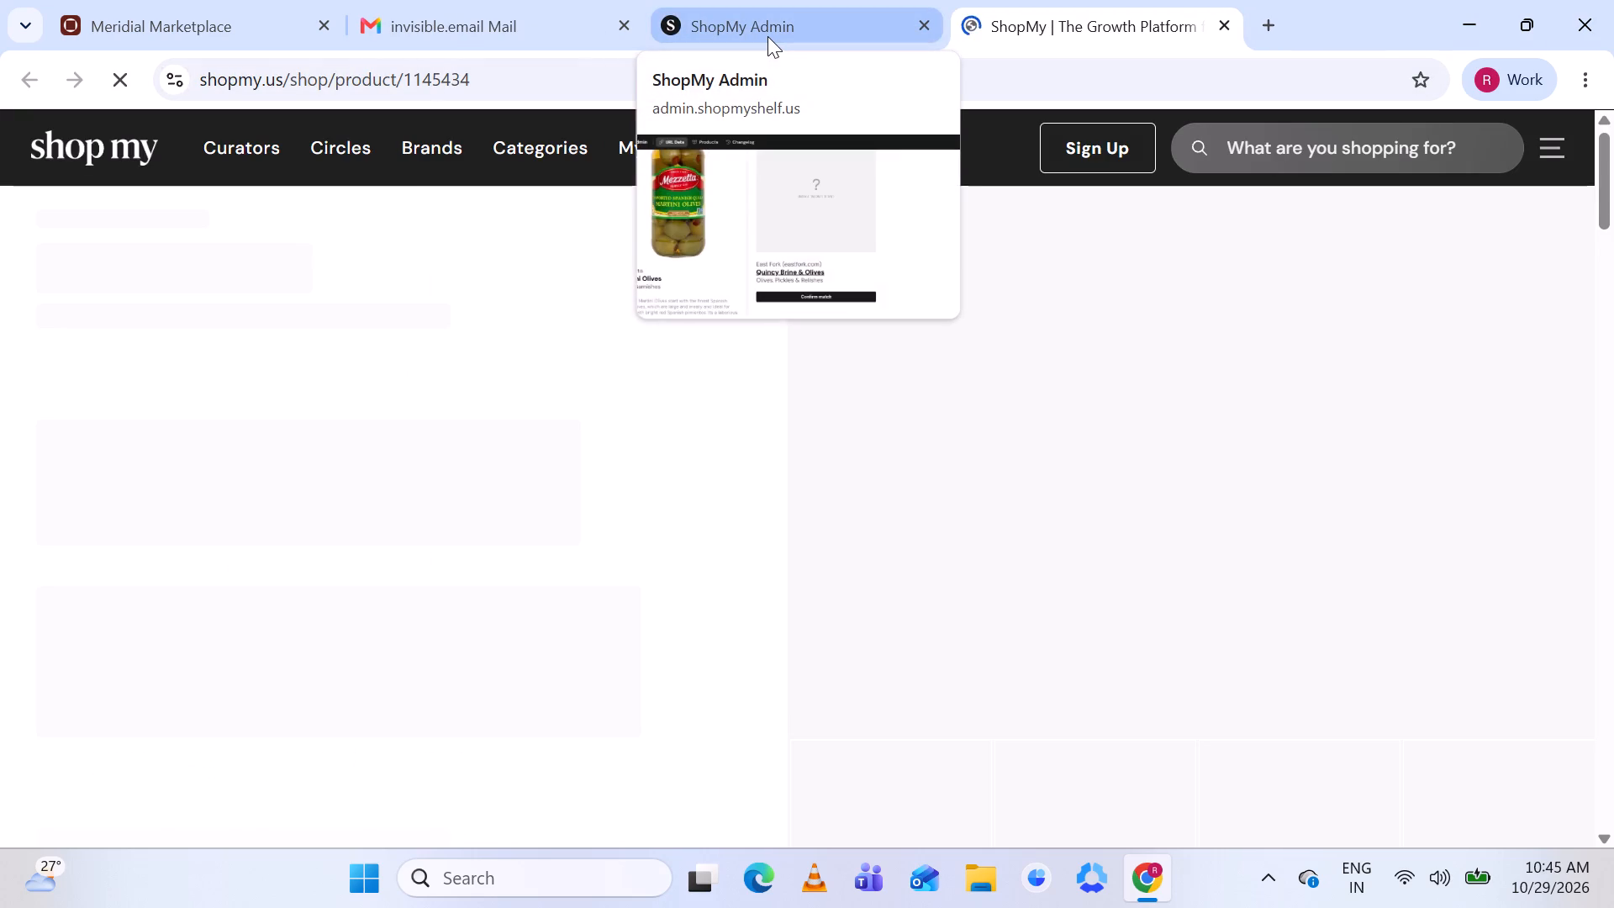
left_click(767, 36)
scroll(825, 480, "up", 1)
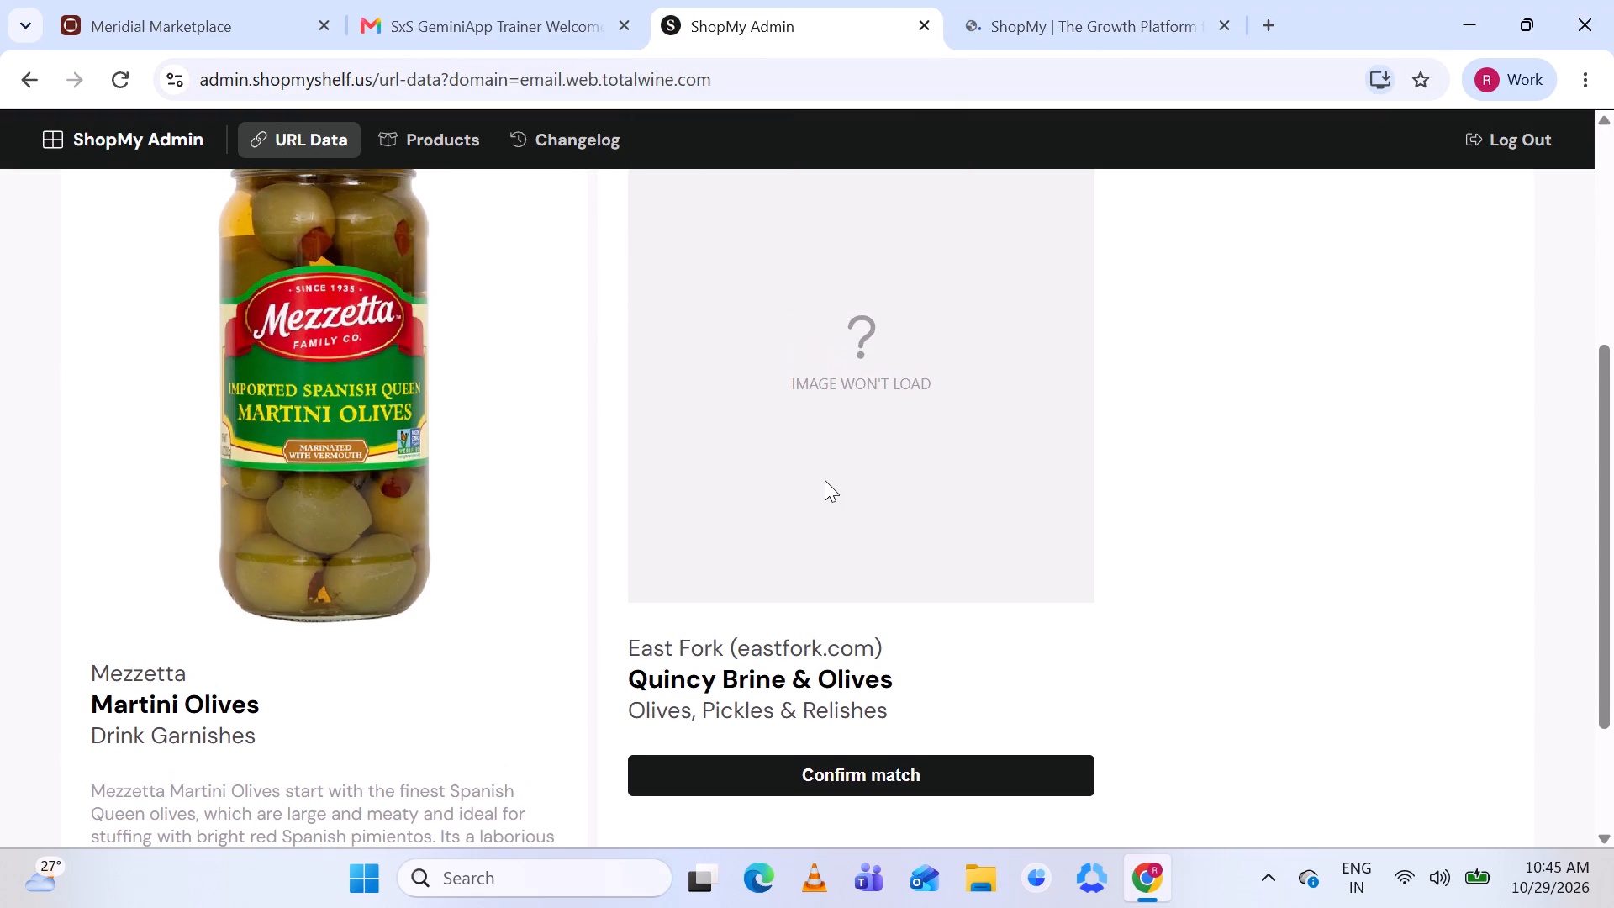
scroll(825, 480, "up", 1)
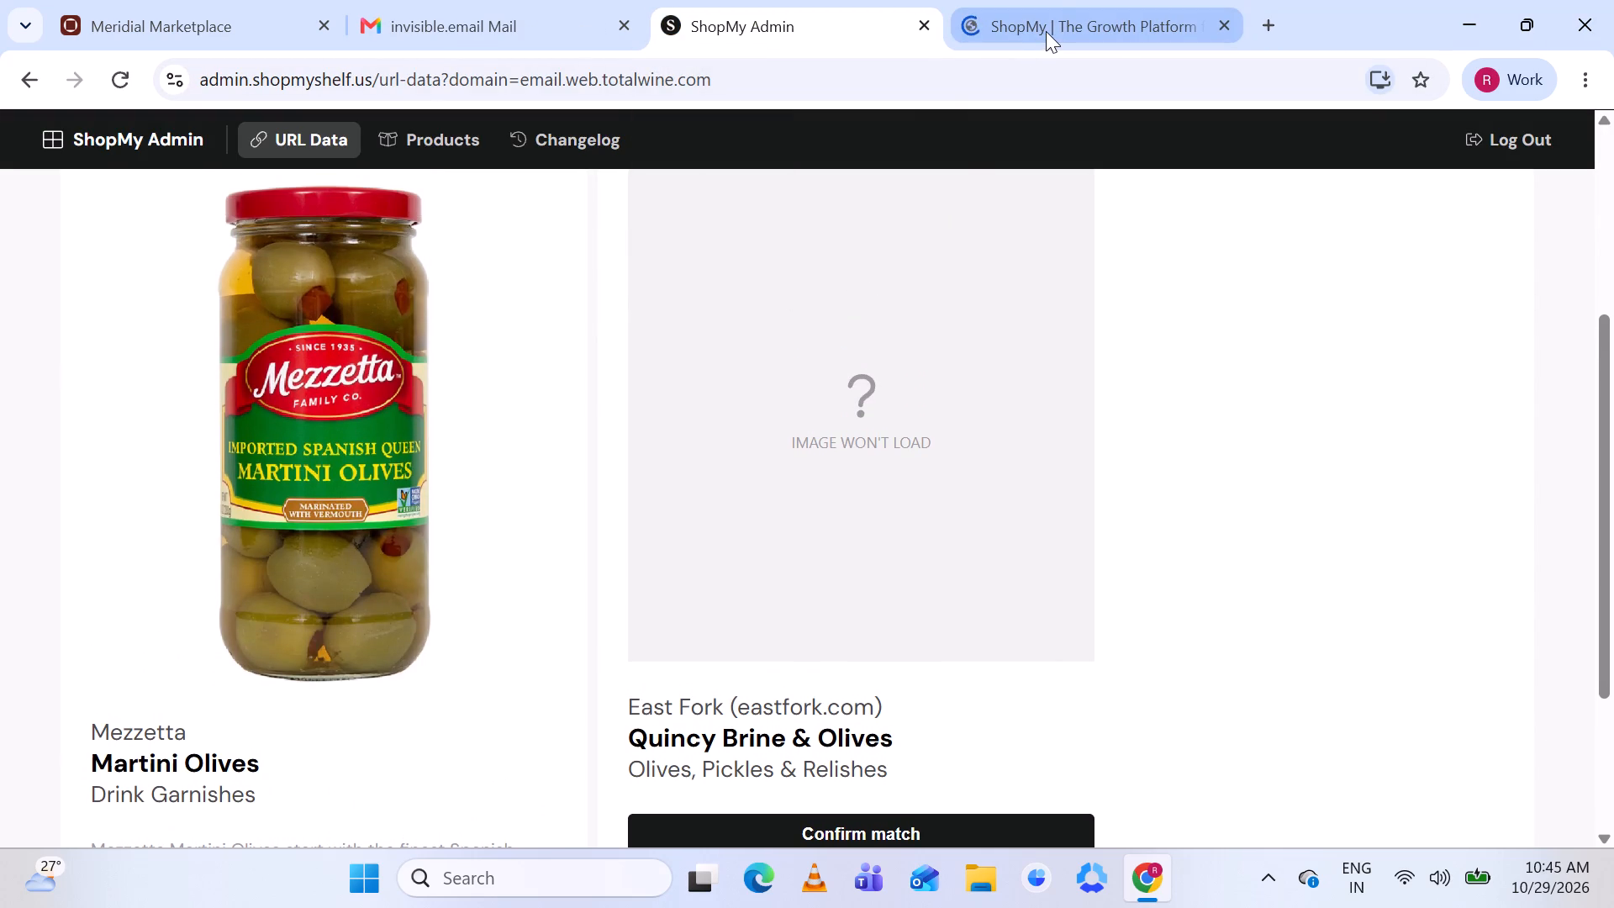
left_click(1060, 9)
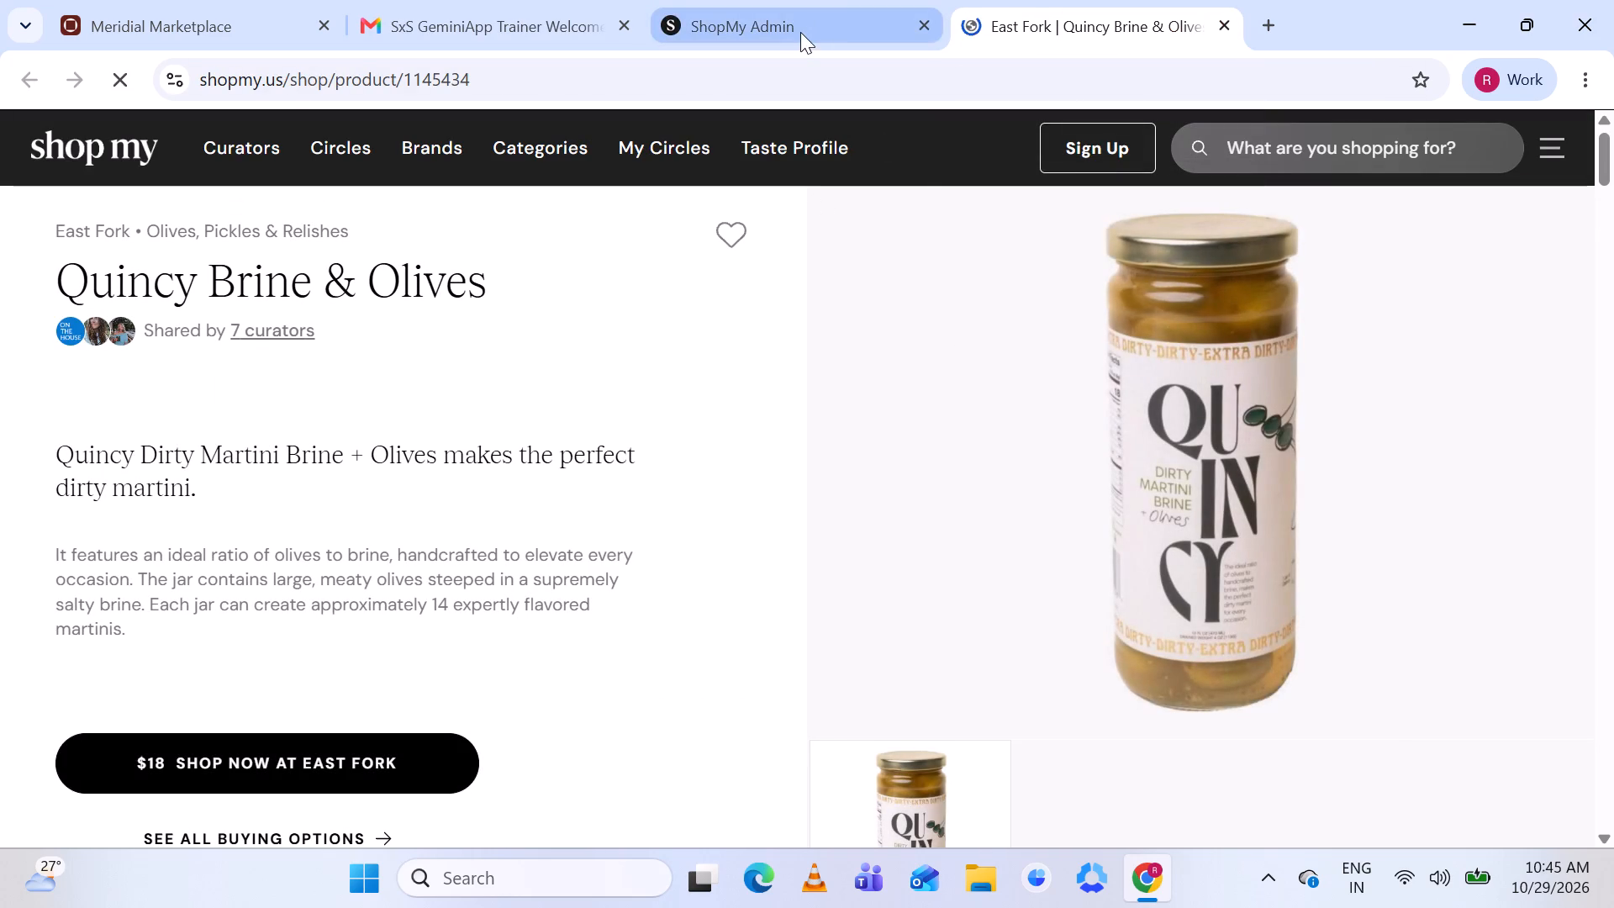
left_click(800, 32)
Start a new product for the Mezzetta Martini Olives listing and prettify its image.
scroll(1001, 494, "up", 1)
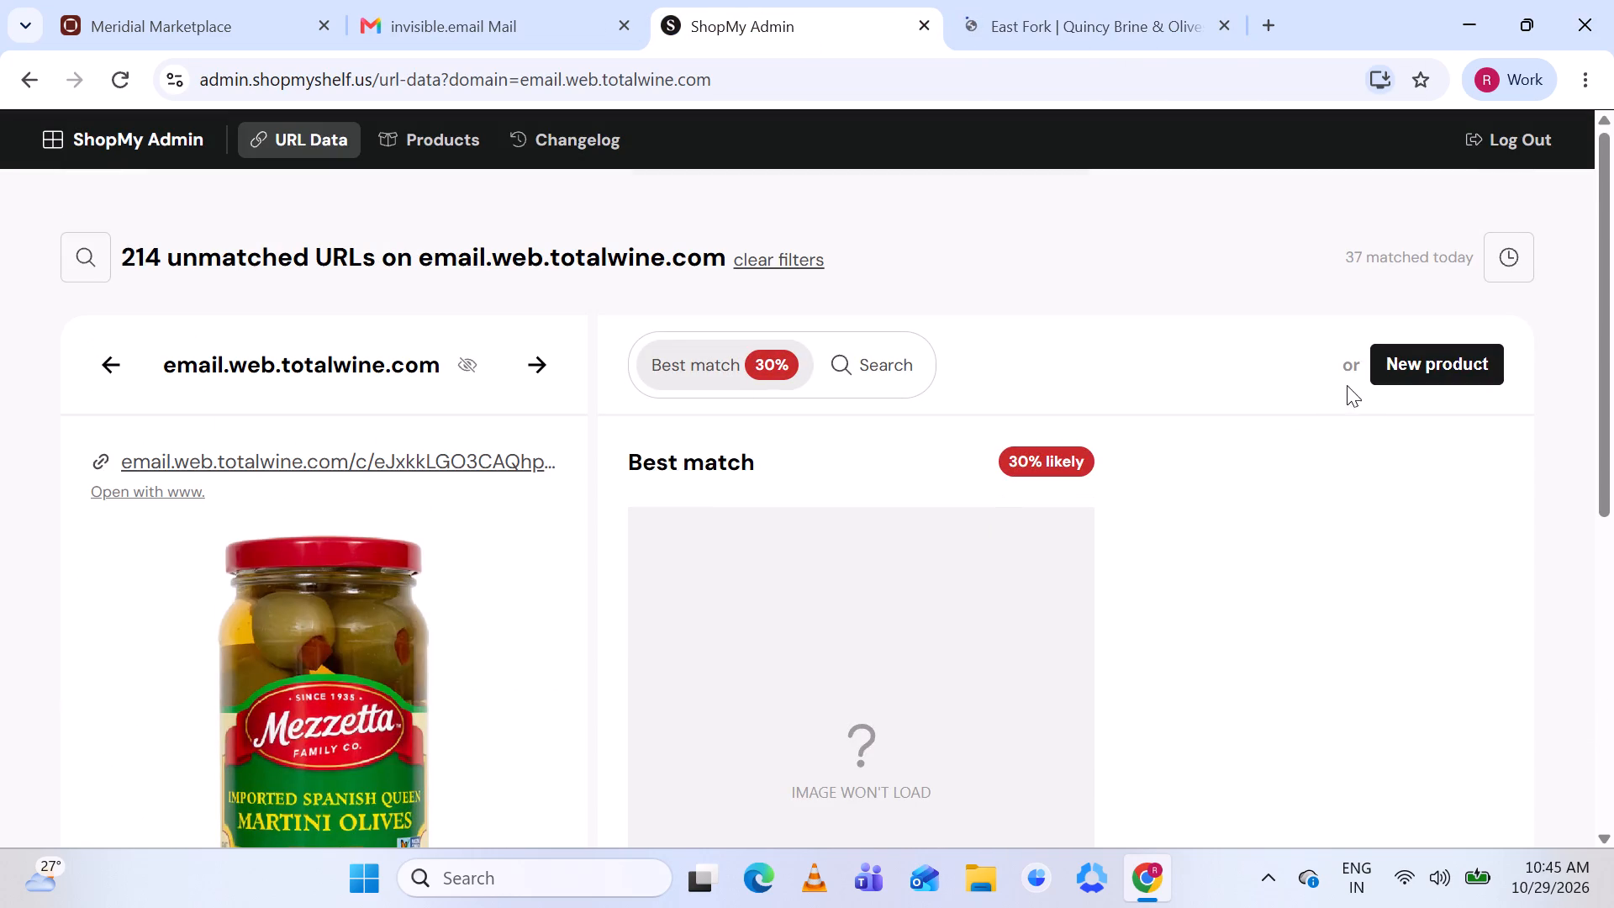
left_click(1422, 364)
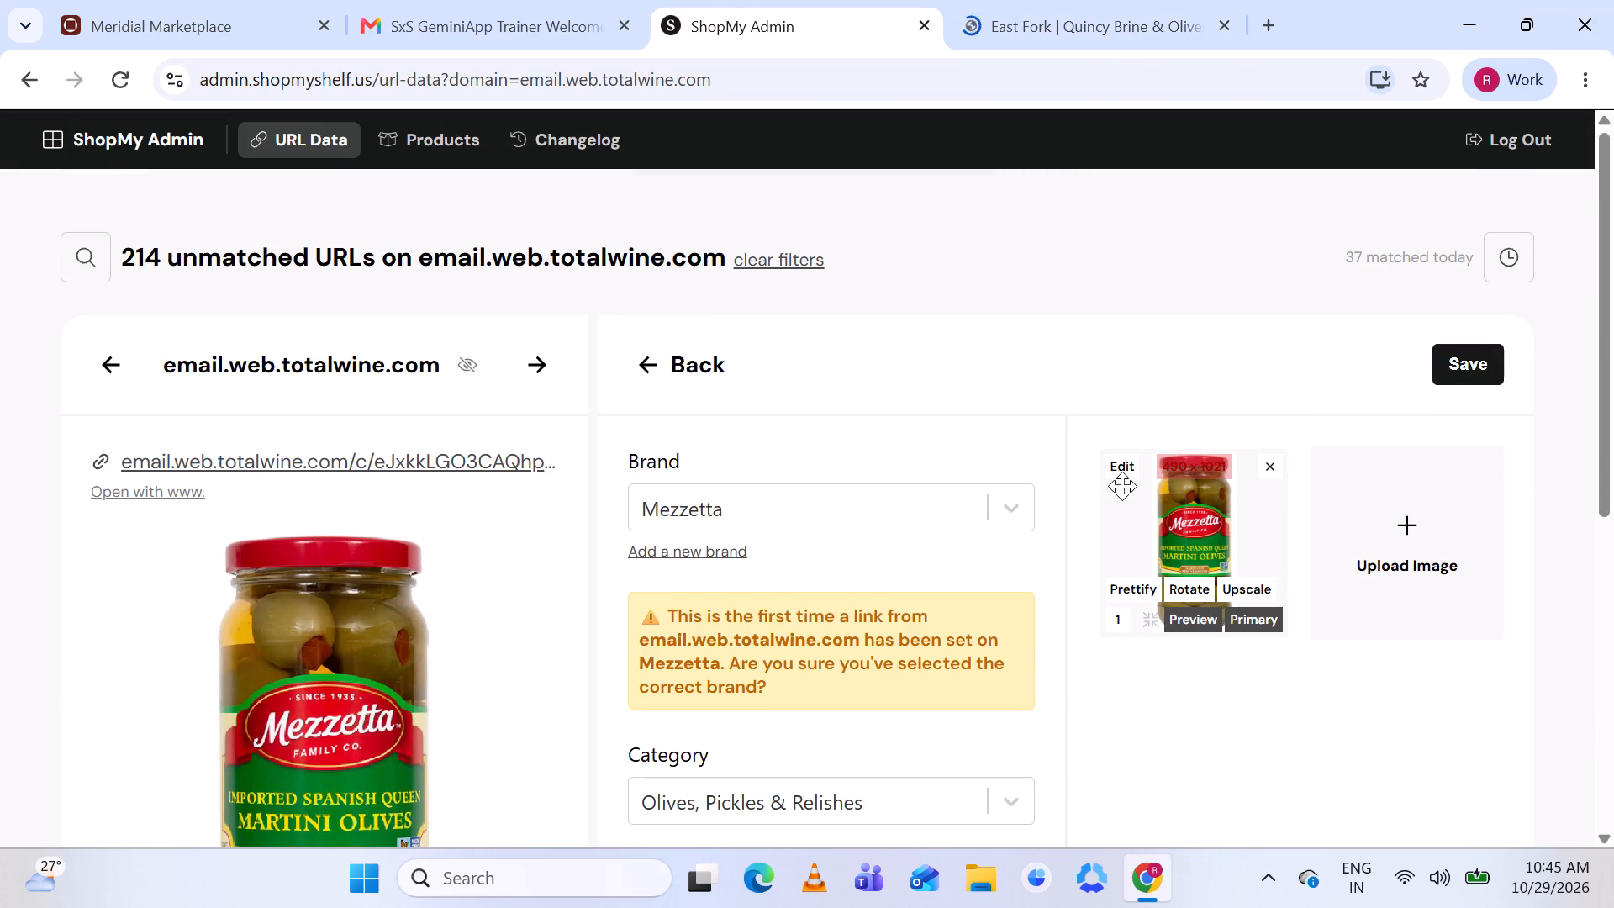
scroll(1122, 486, "down", 1)
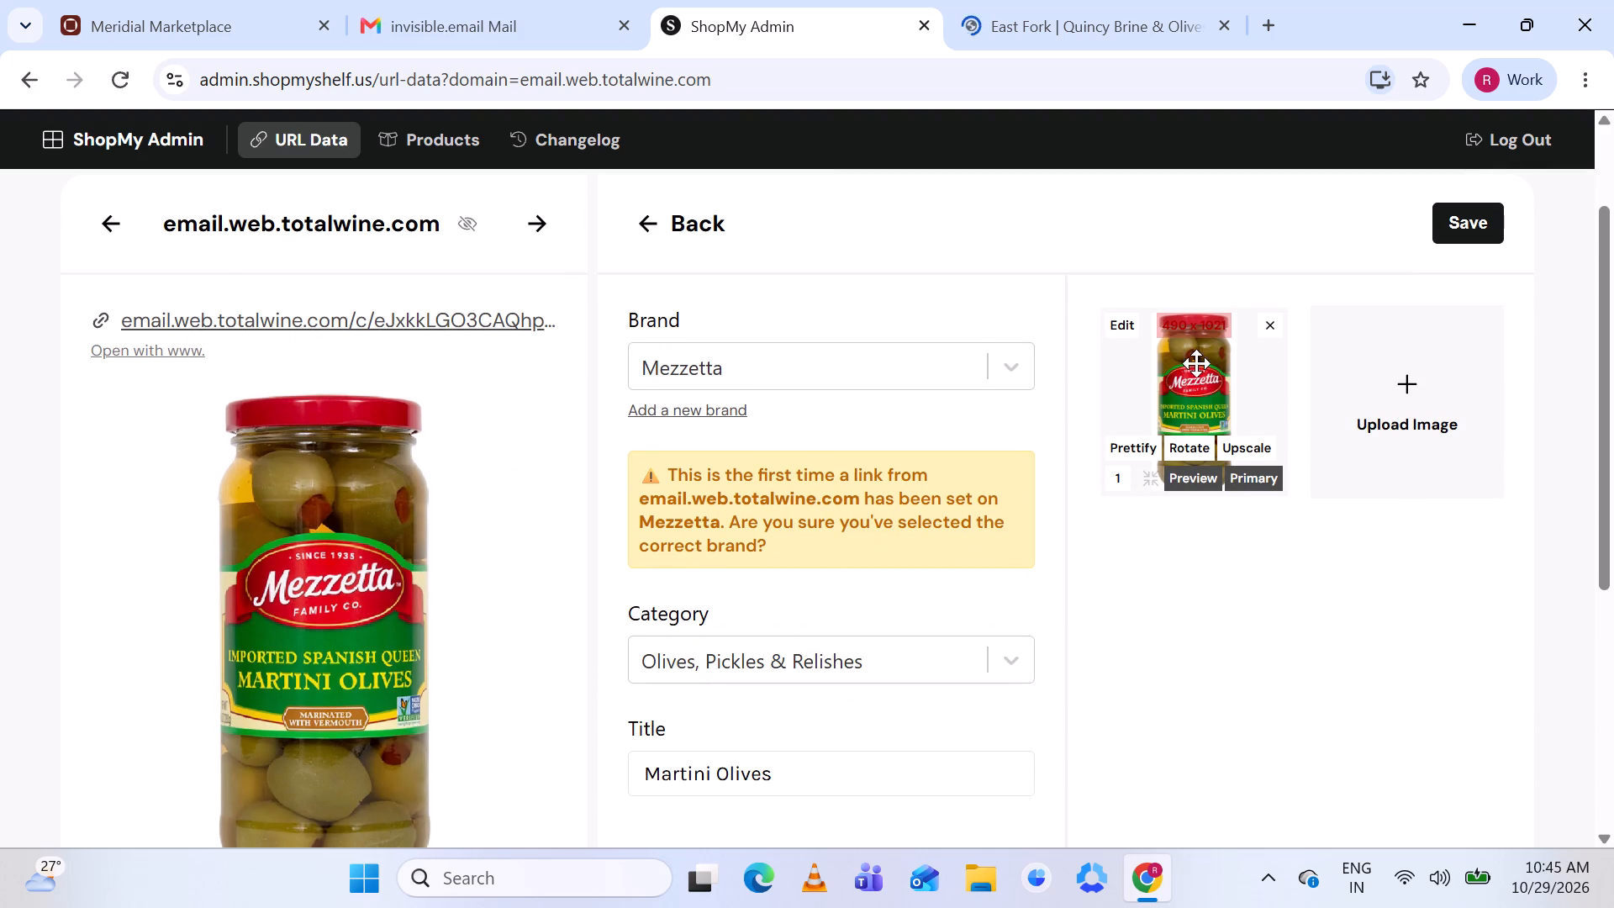
left_click(1142, 446)
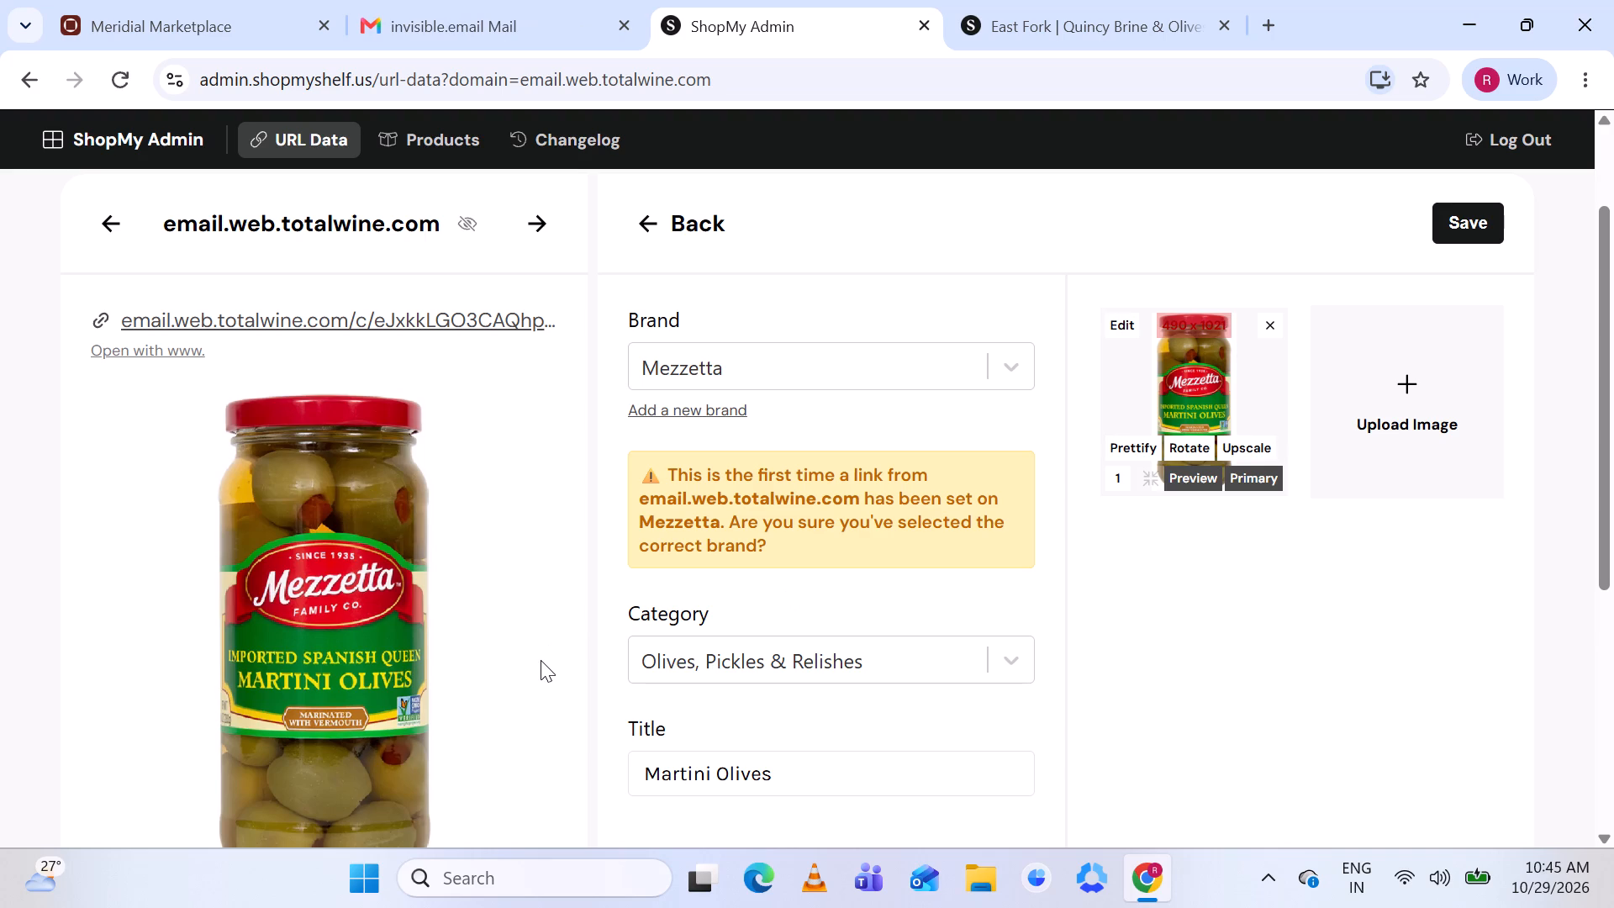
Review and save the new Mezzetta Martini Olives product in the Olives, Pickles & Relishes category.
scroll(779, 460, "down", 2)
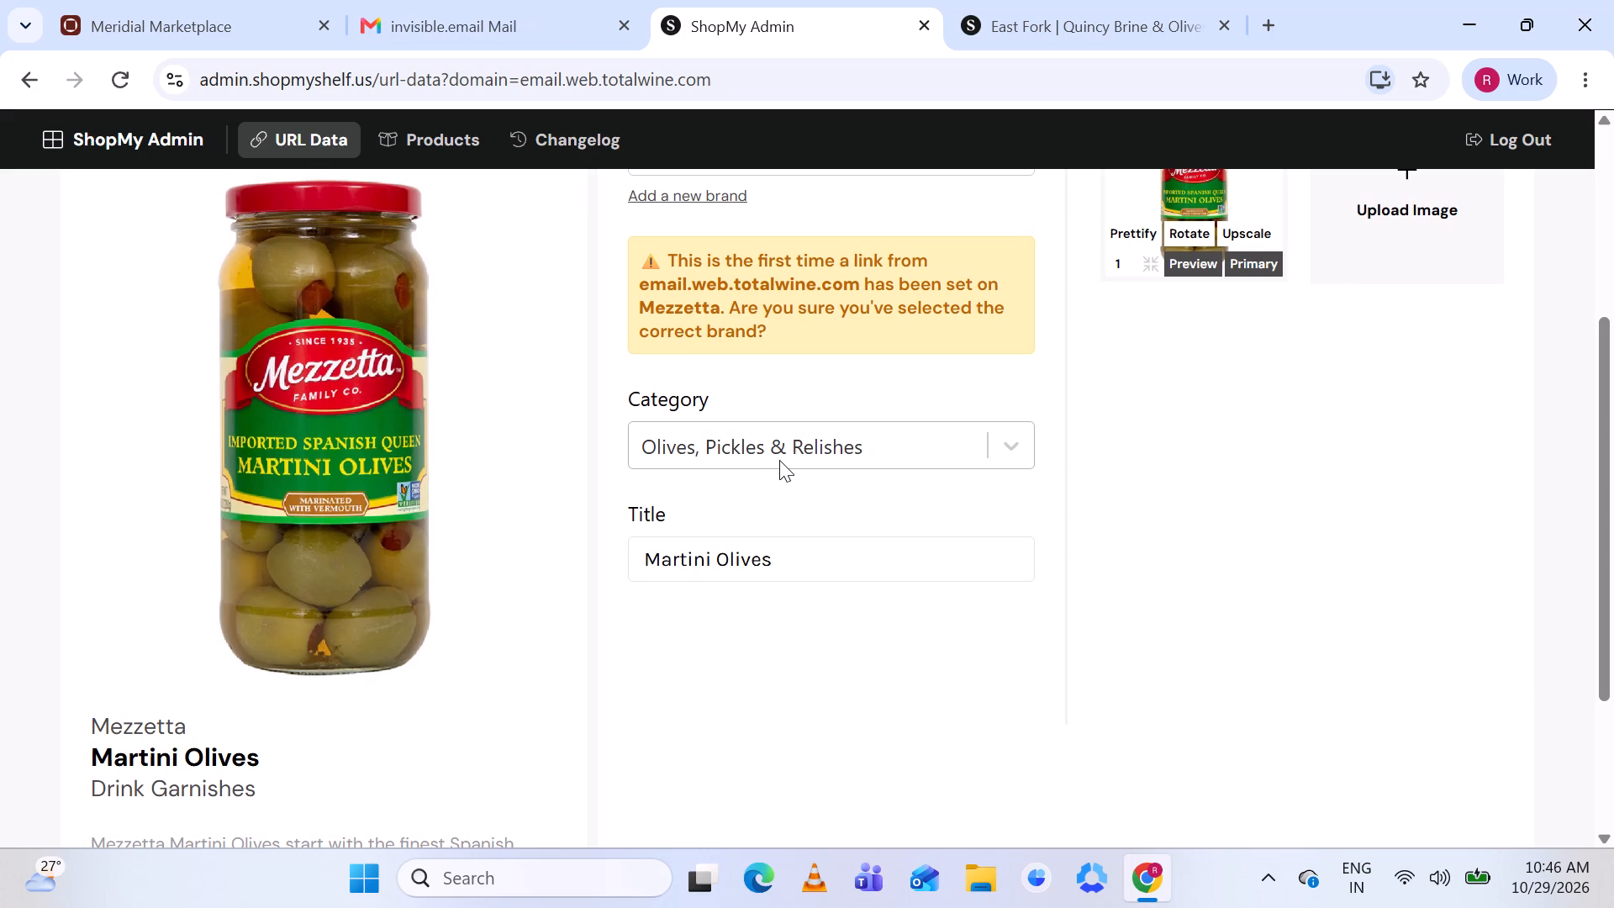
scroll(779, 460, "down", 1)
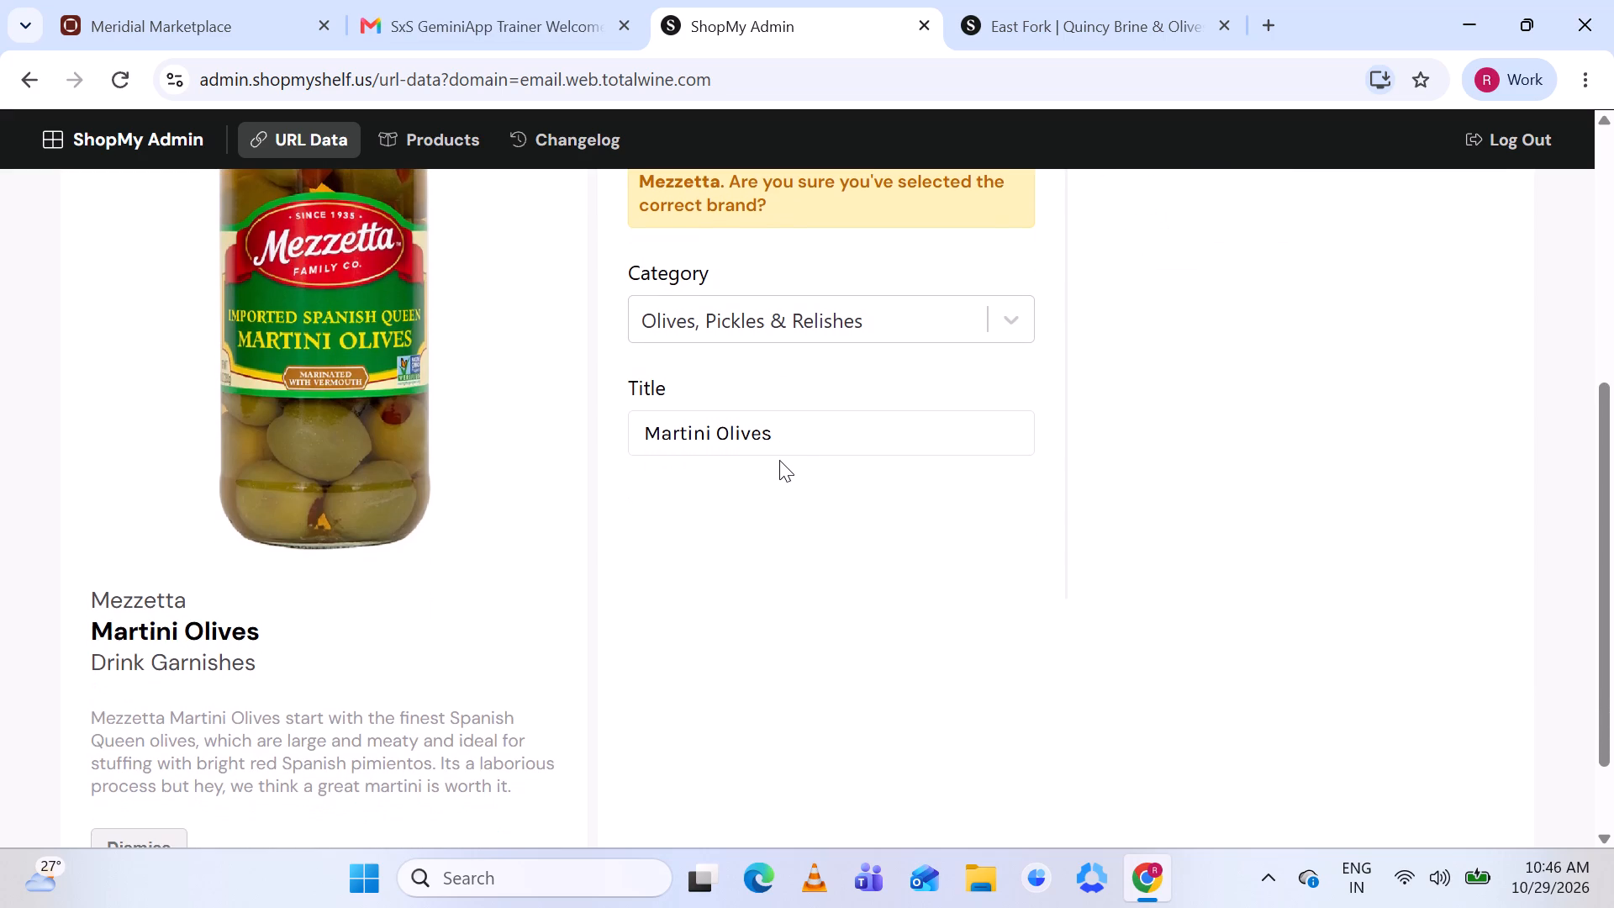
scroll(779, 460, "up", 1)
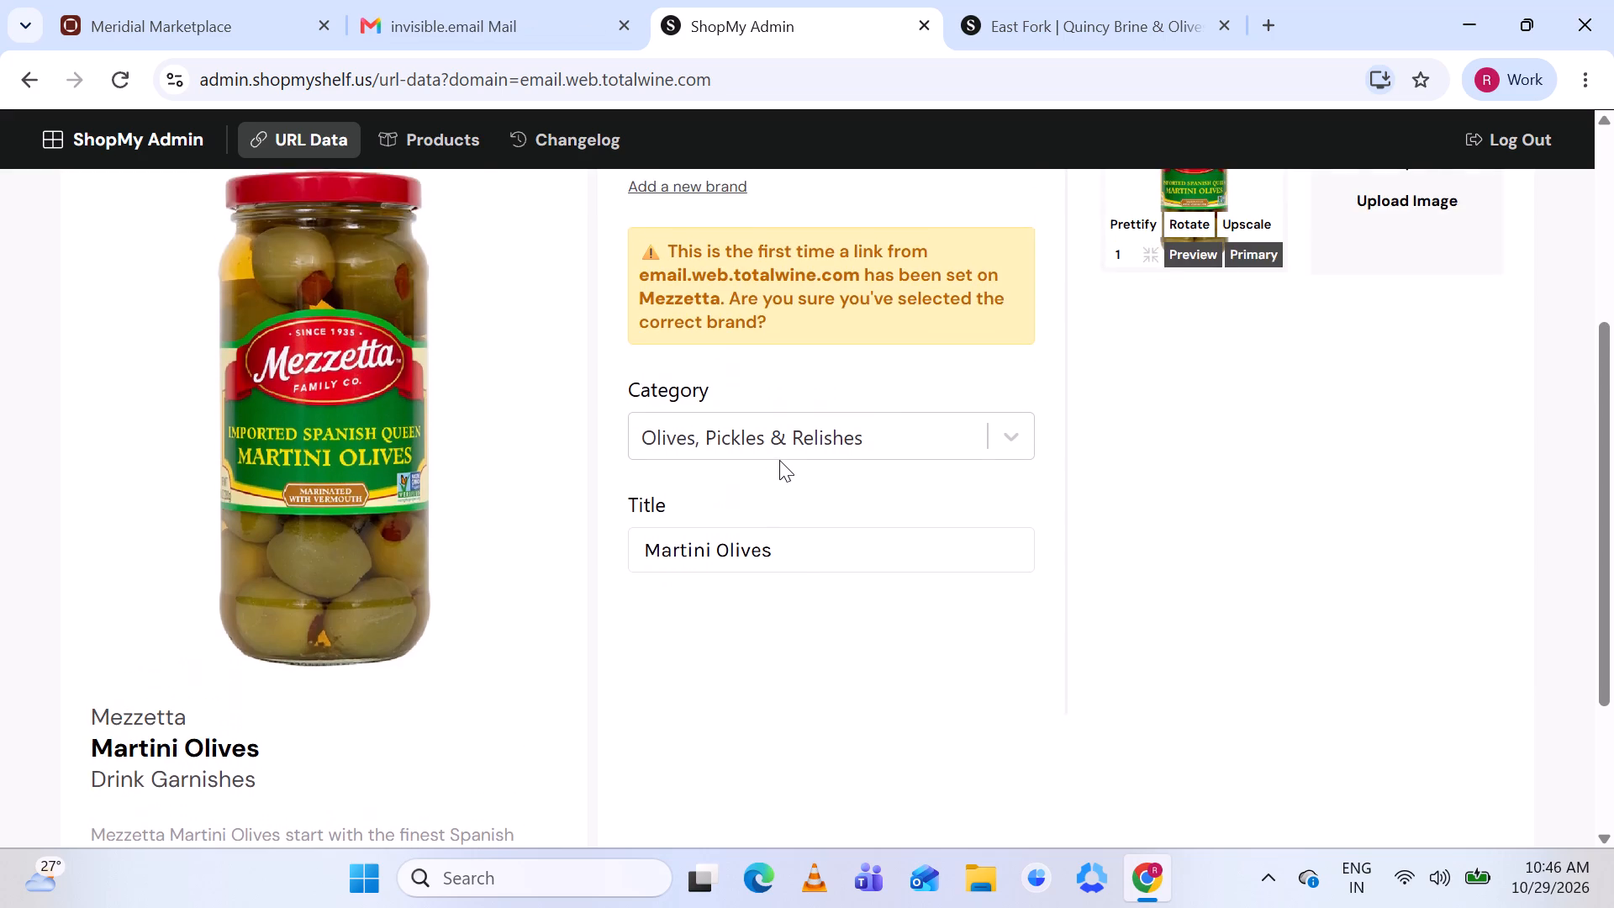
scroll(779, 460, "up", 1)
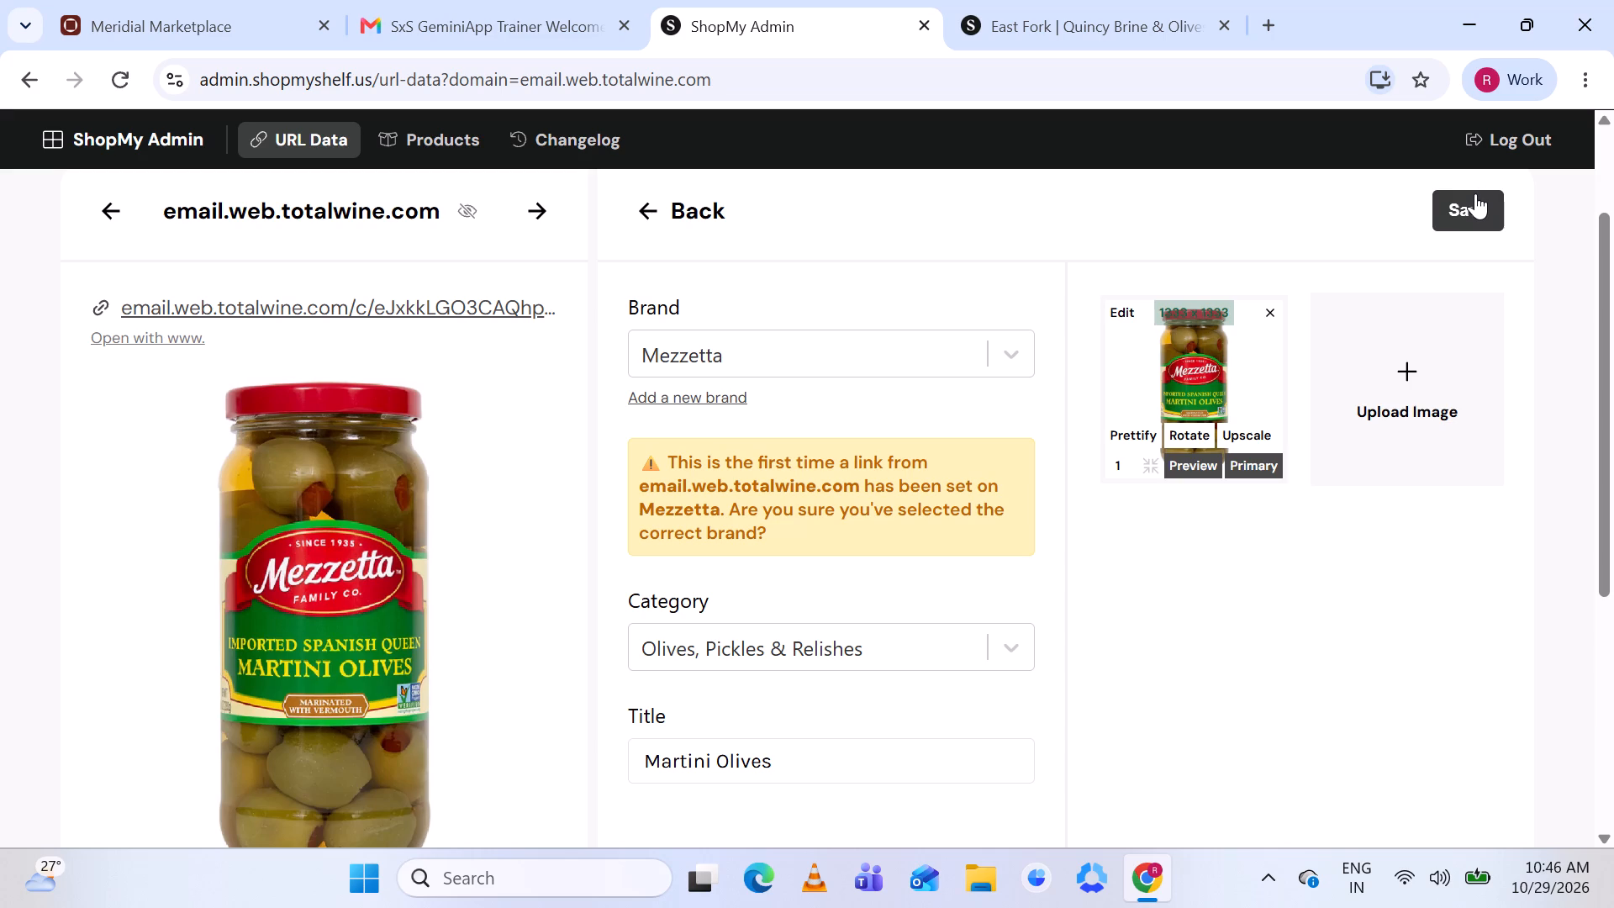
left_click(1464, 205)
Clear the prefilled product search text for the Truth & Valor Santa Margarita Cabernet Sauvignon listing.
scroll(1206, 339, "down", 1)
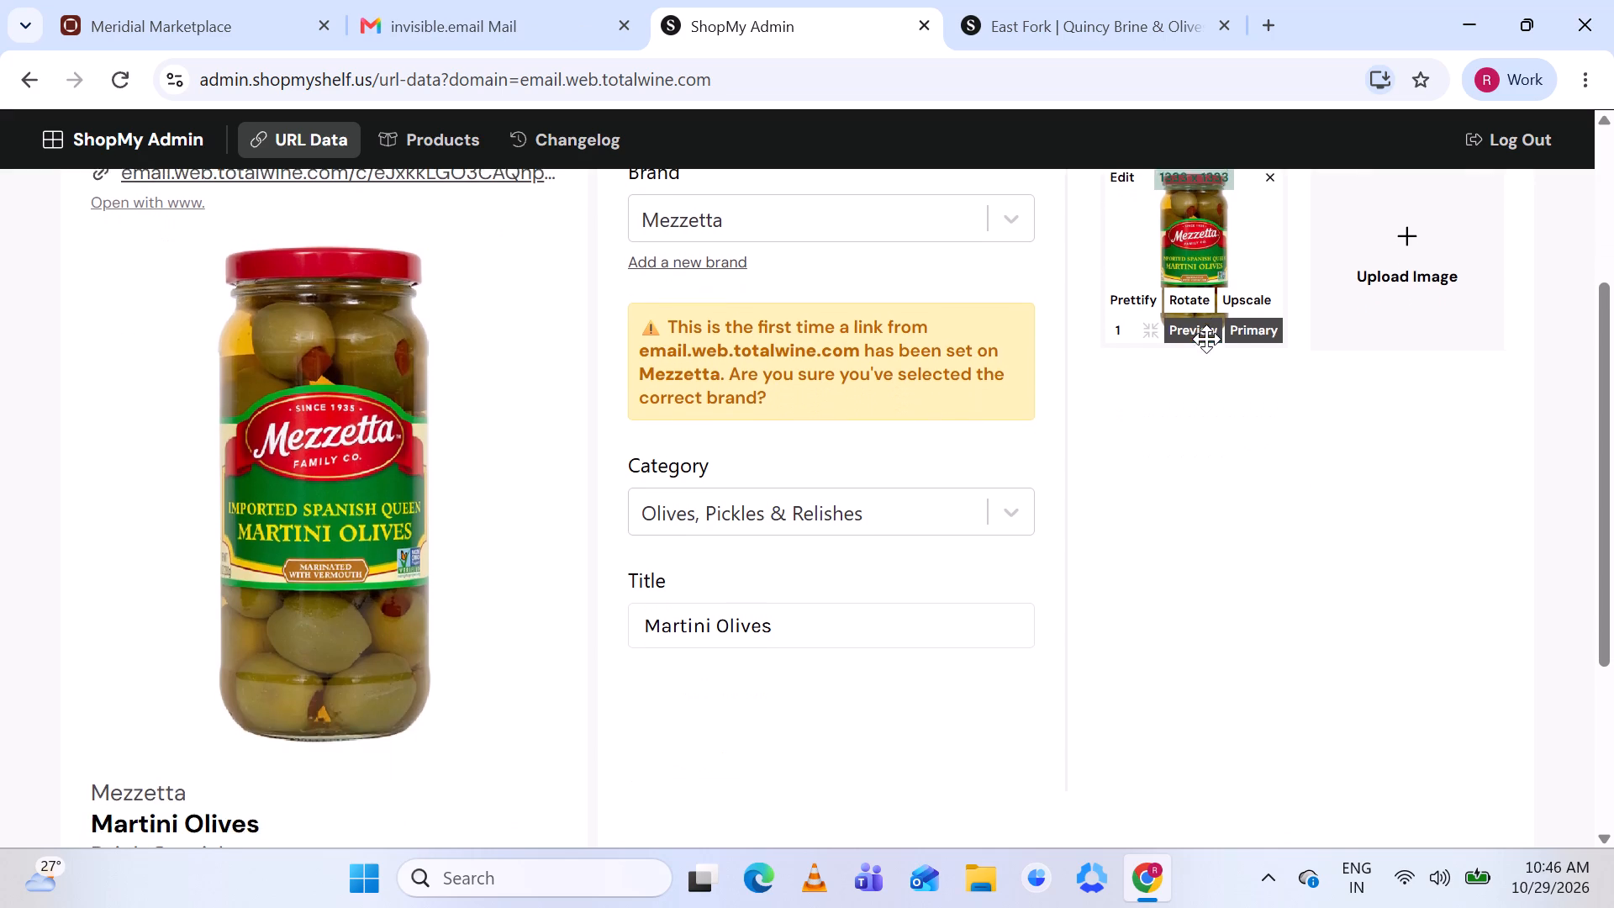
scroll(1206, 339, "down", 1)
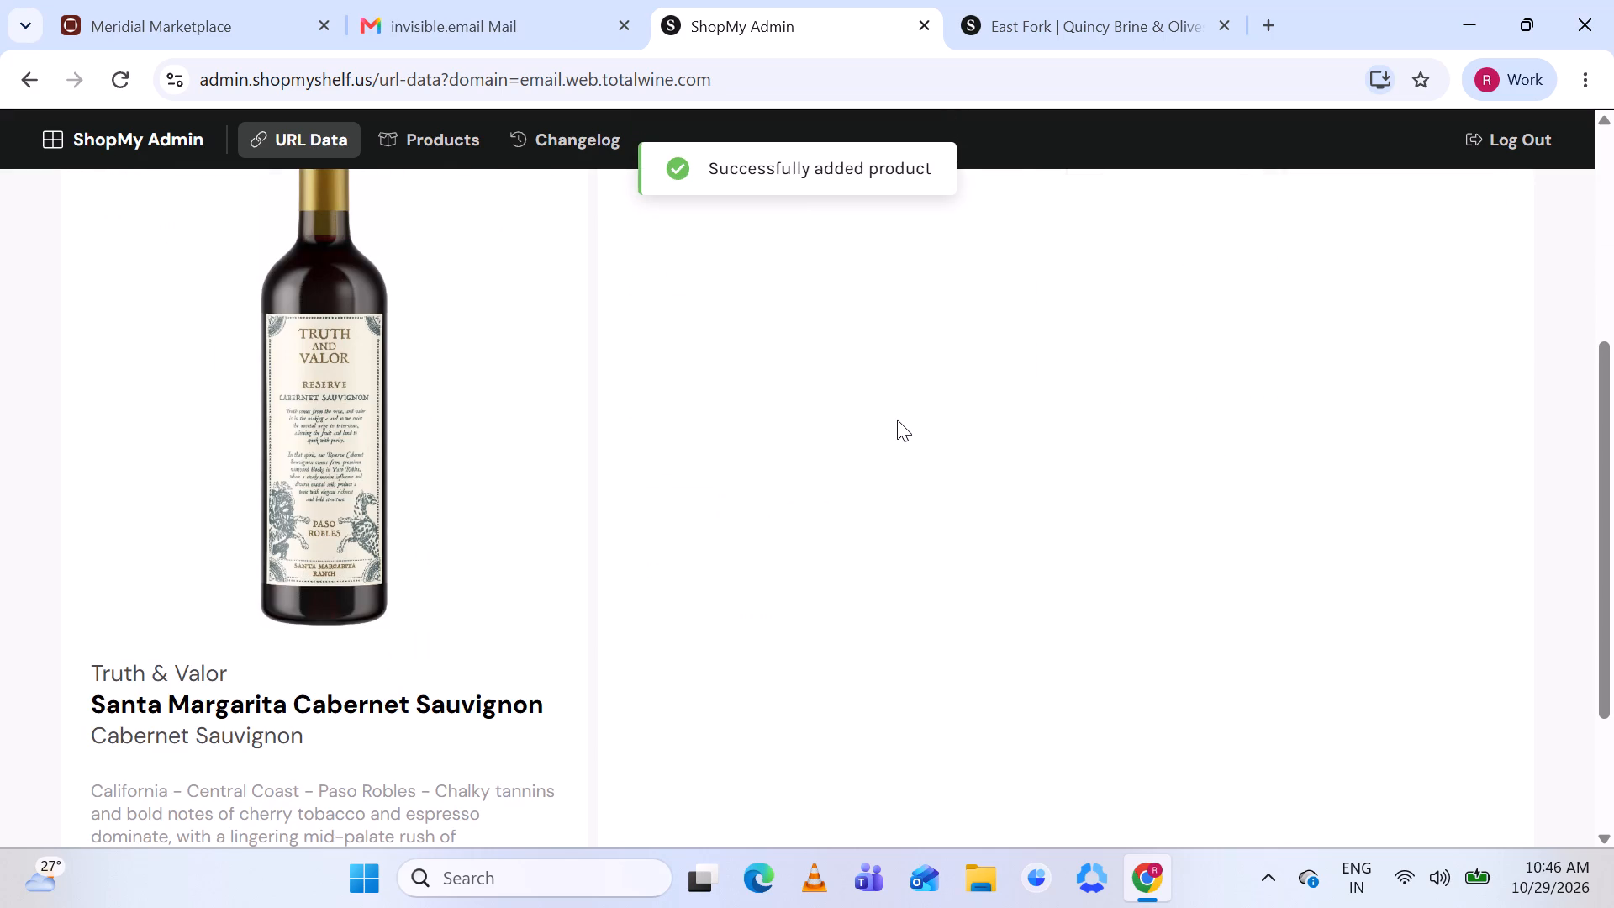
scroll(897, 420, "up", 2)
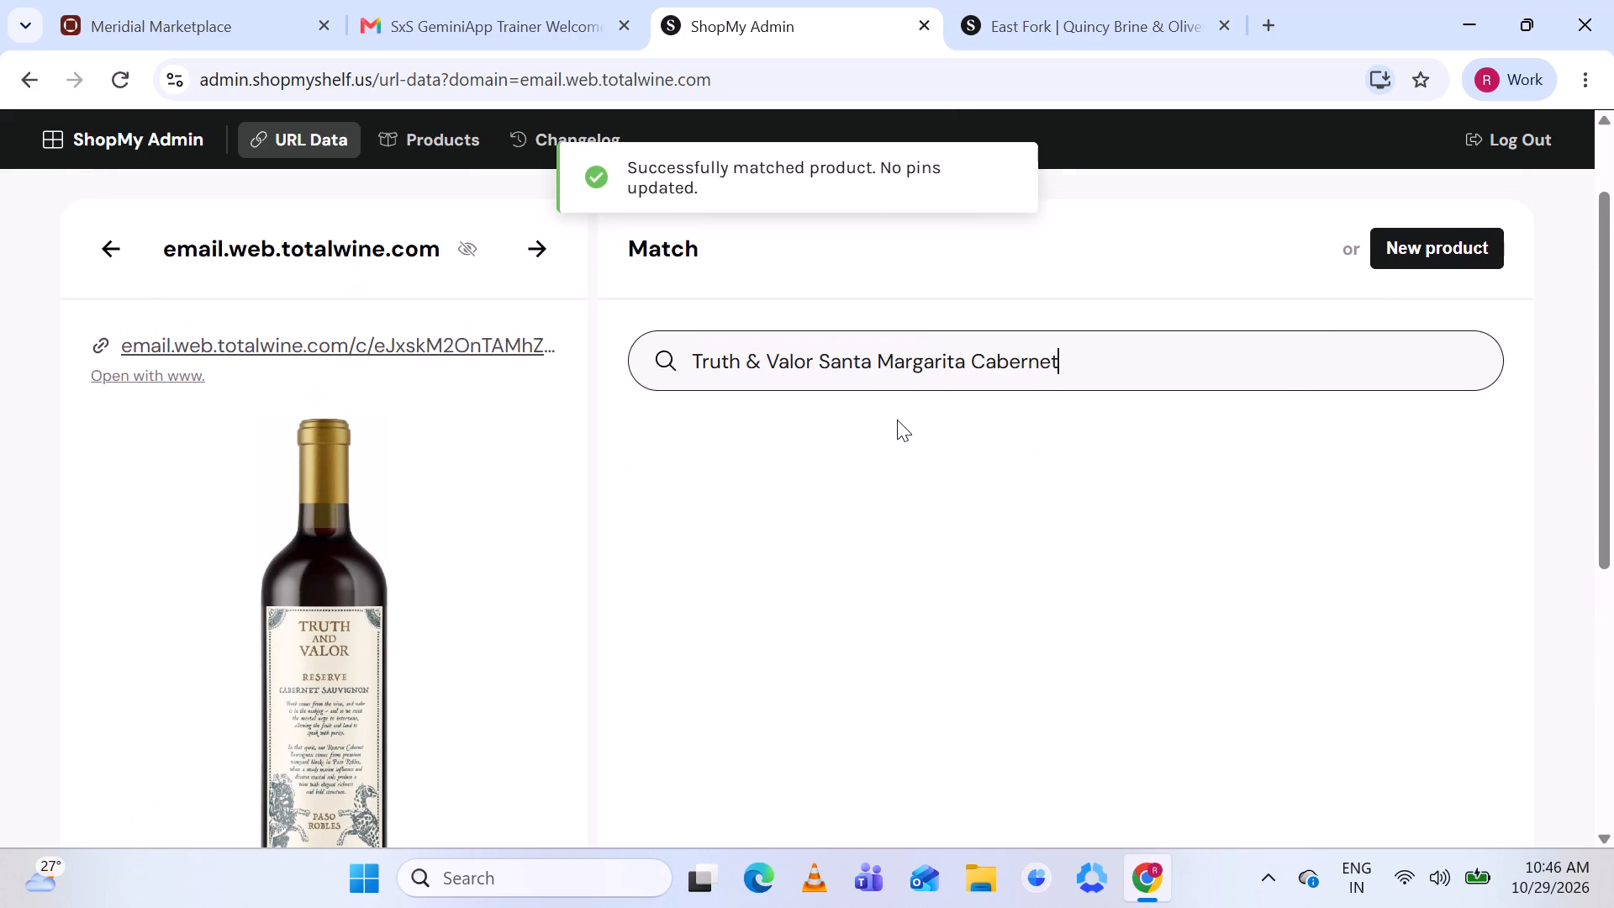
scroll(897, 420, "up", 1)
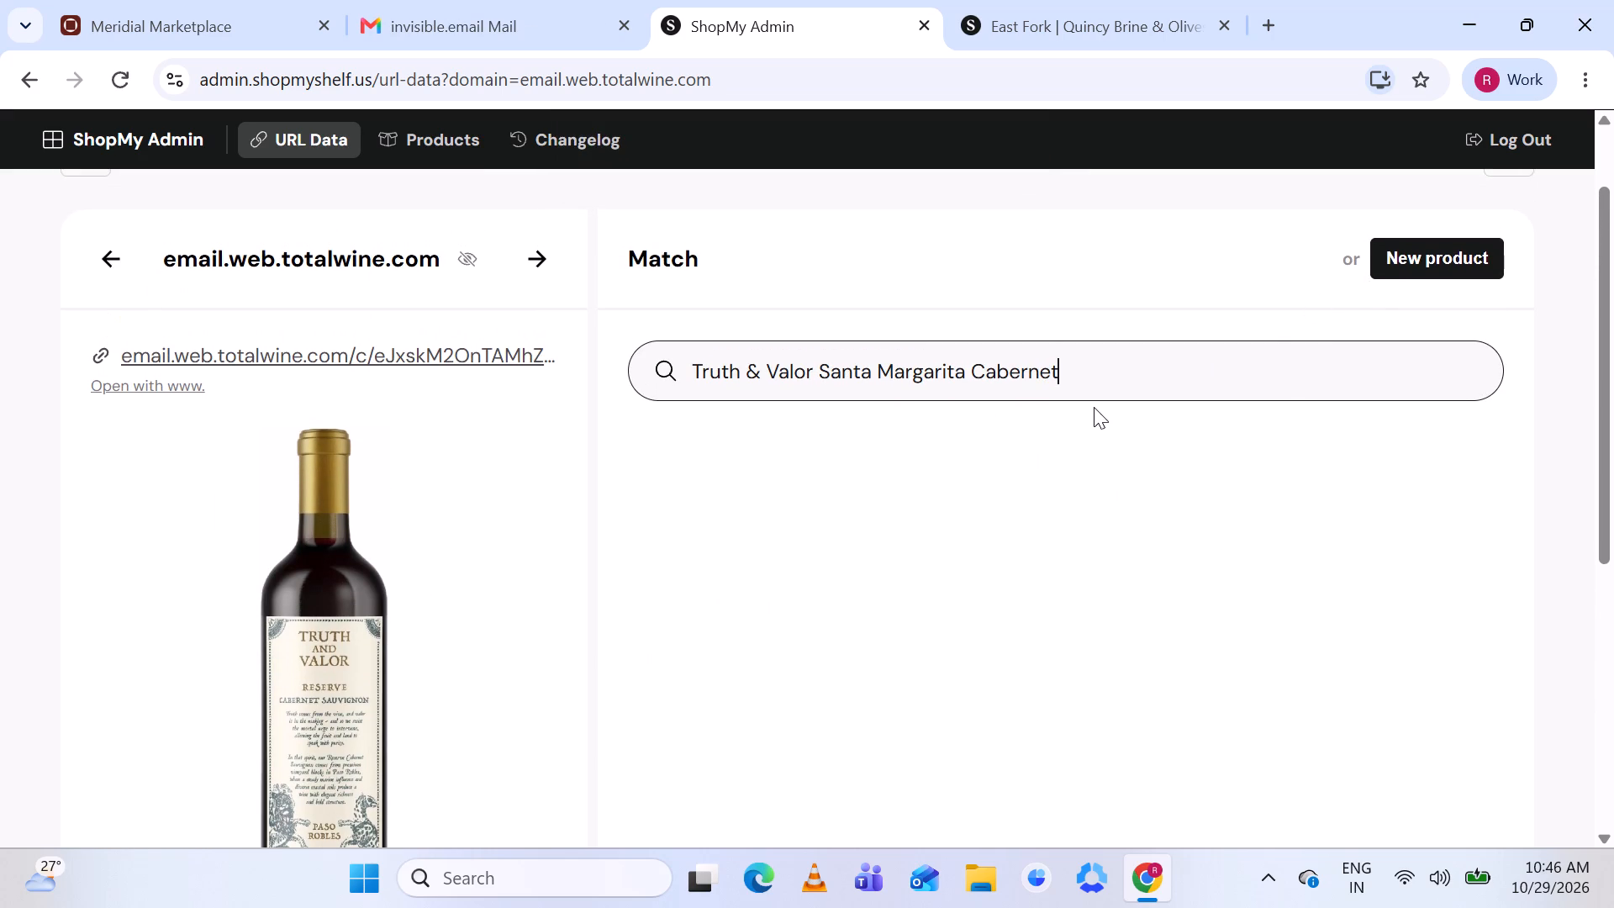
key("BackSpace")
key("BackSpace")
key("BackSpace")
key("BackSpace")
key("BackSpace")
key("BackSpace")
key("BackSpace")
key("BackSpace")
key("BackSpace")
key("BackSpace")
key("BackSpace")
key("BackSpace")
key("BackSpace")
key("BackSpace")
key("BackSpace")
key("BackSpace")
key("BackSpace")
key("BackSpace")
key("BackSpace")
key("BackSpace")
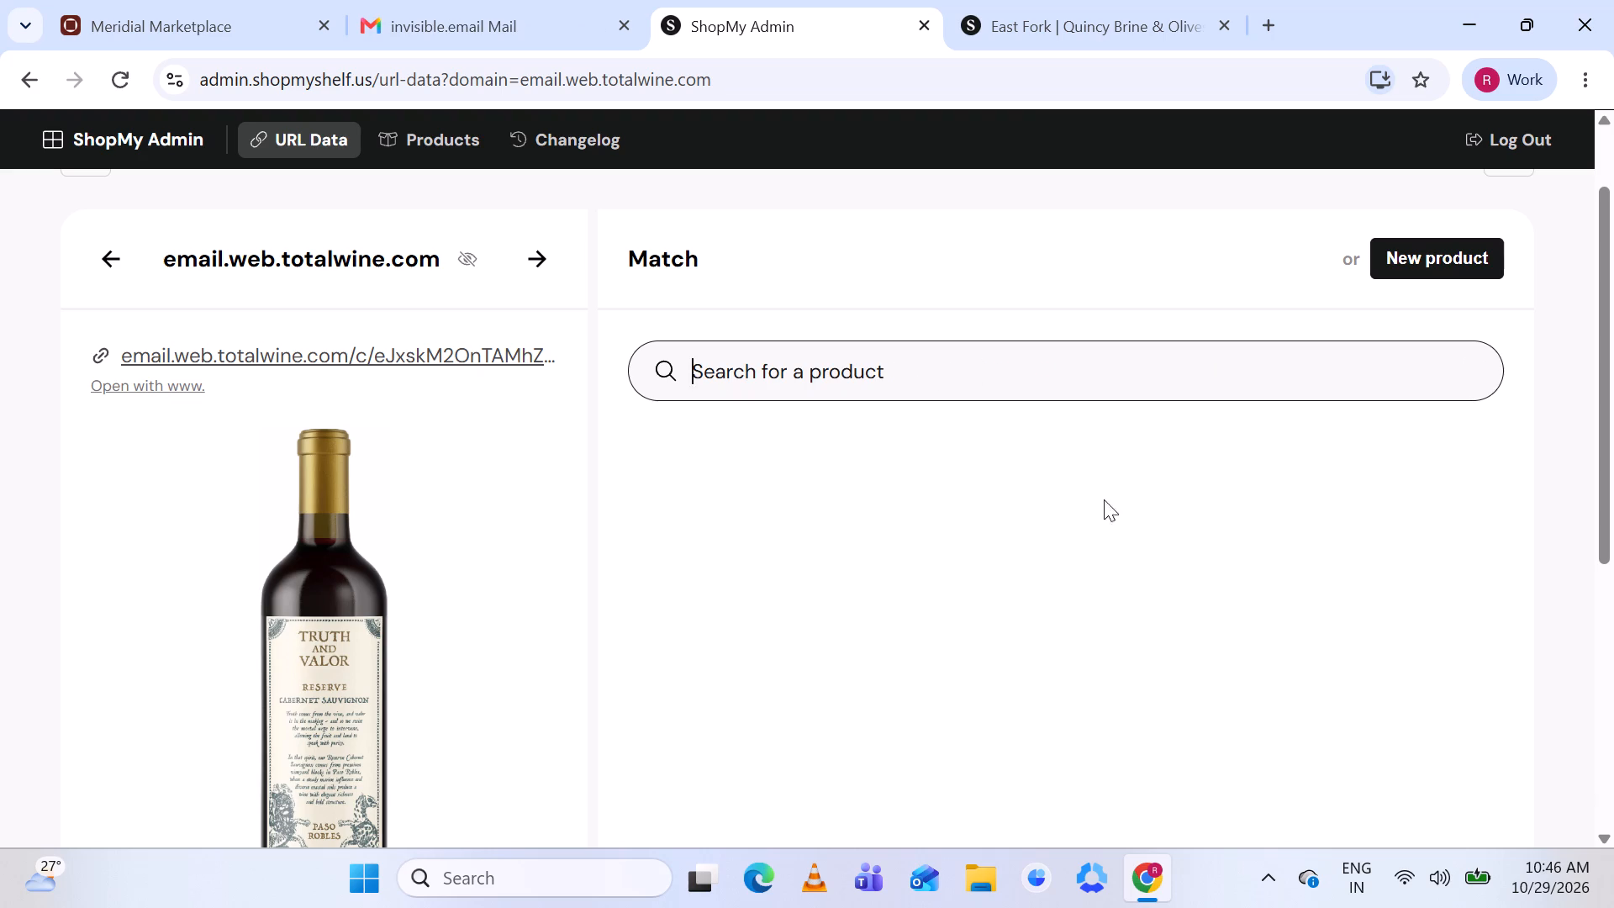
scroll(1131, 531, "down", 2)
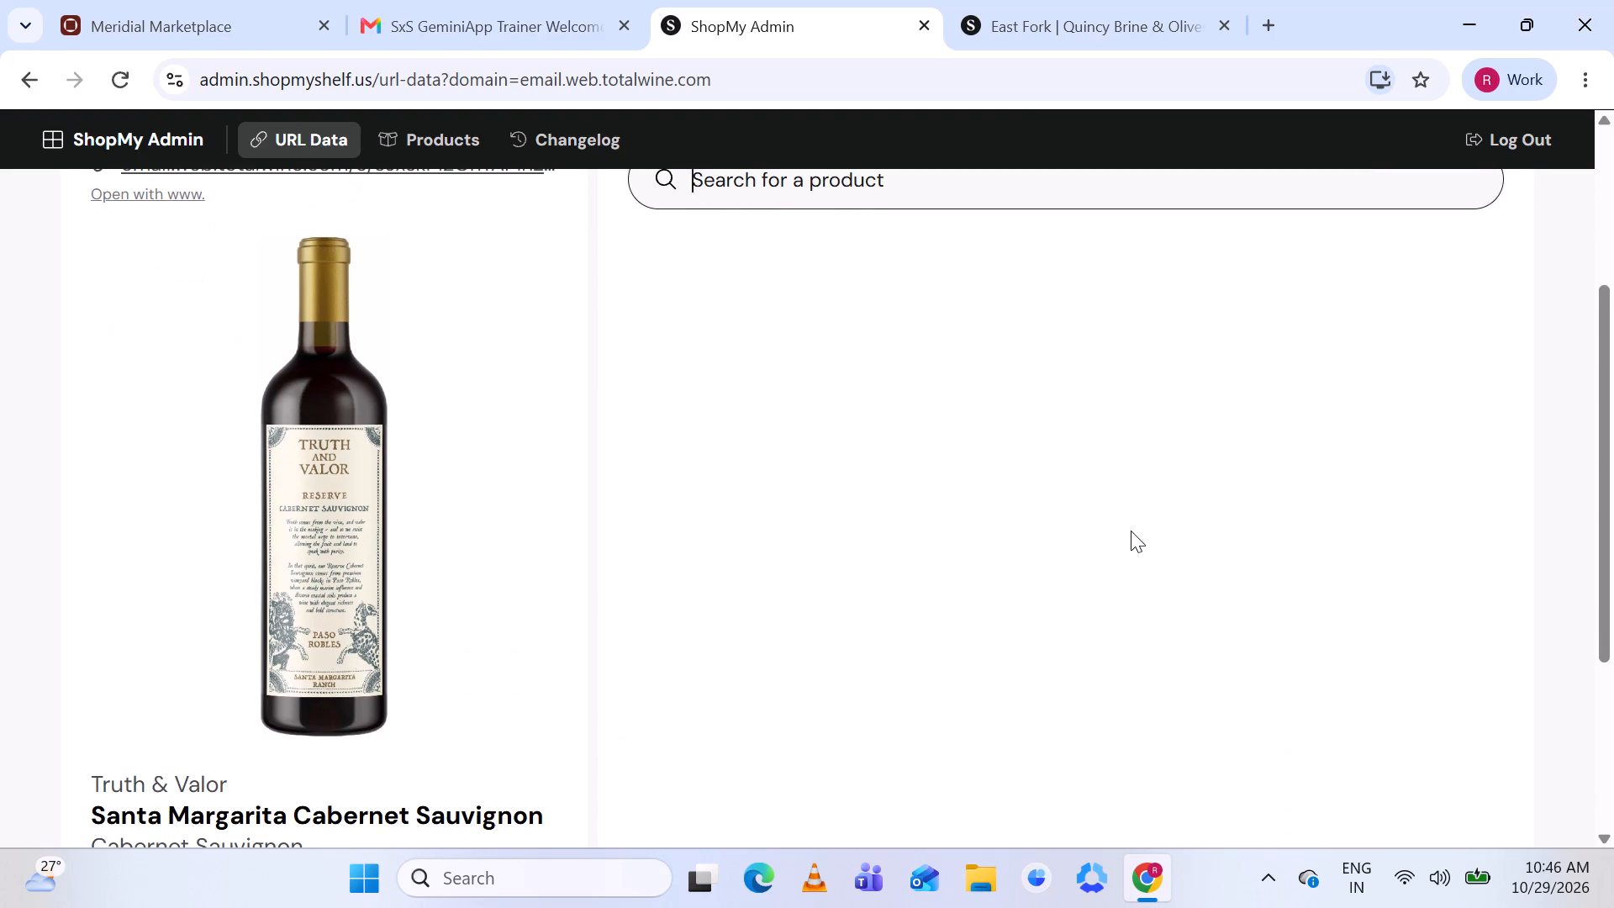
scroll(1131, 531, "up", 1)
Start a new product for the Truth & Valor Santa Margarita Cabernet Sauvignon listing and prettify its image.
left_click(1429, 293)
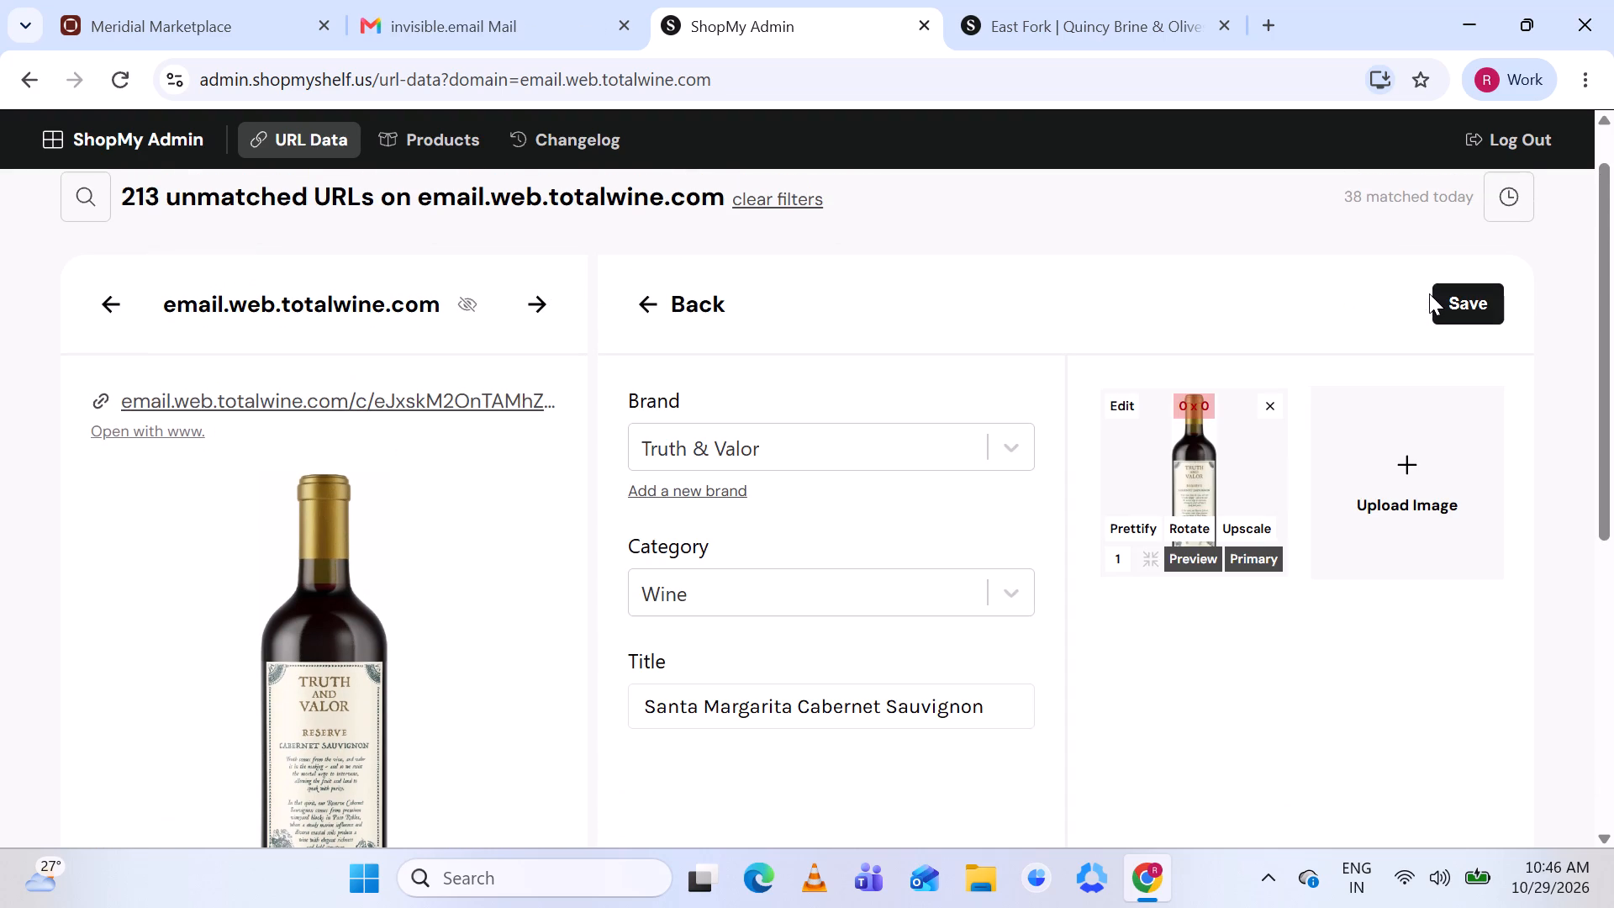
scroll(995, 451, "down", 2)
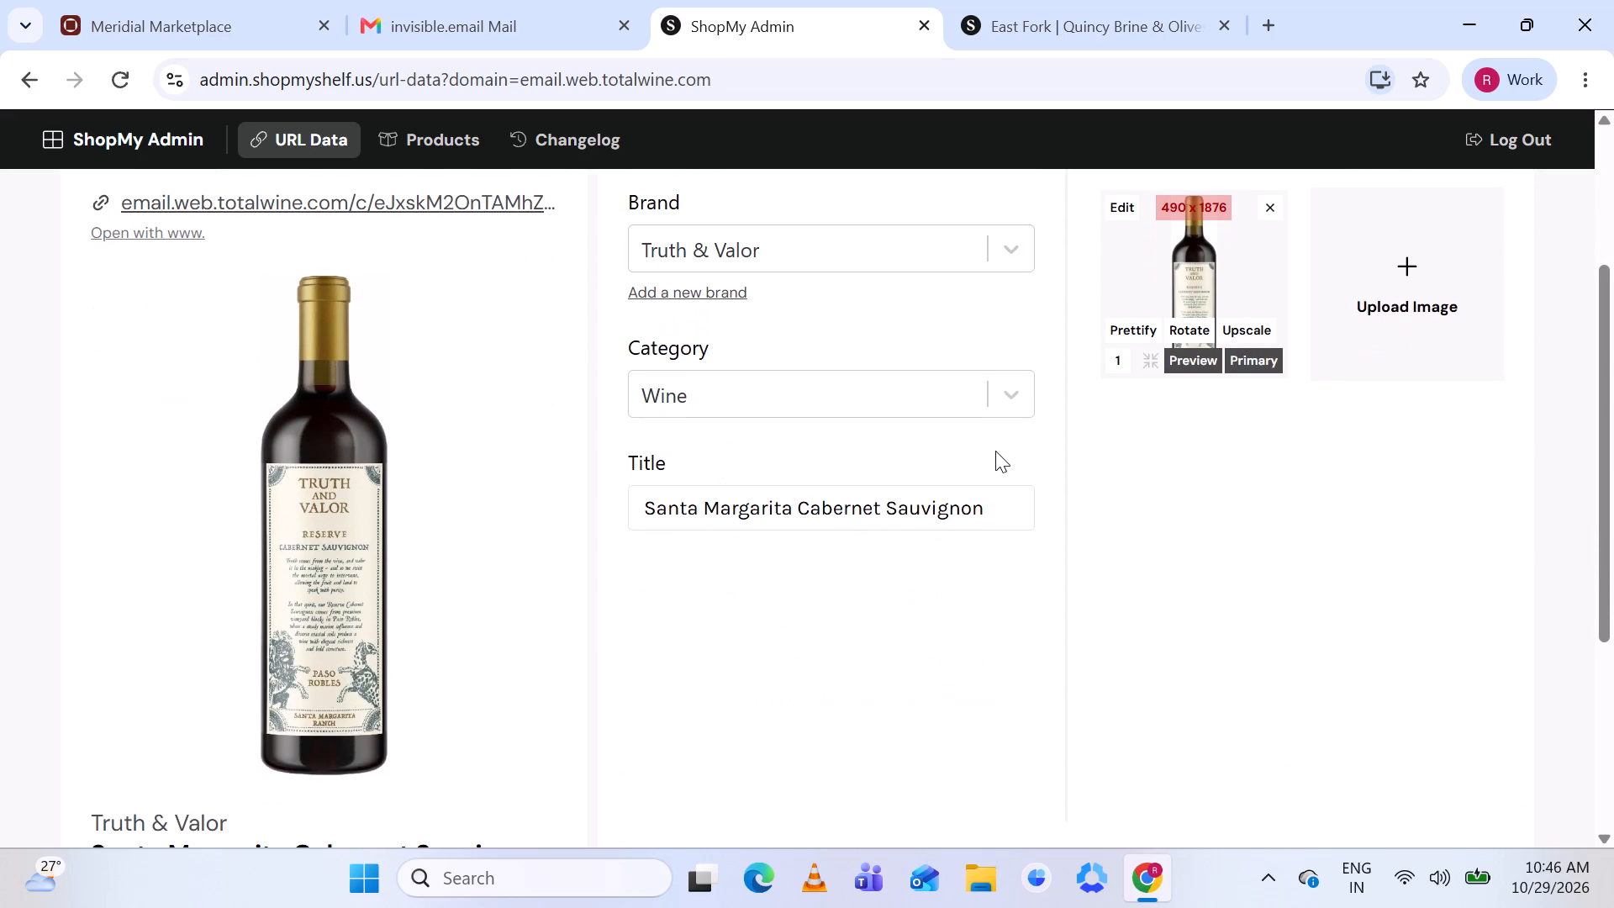
left_click(1137, 323)
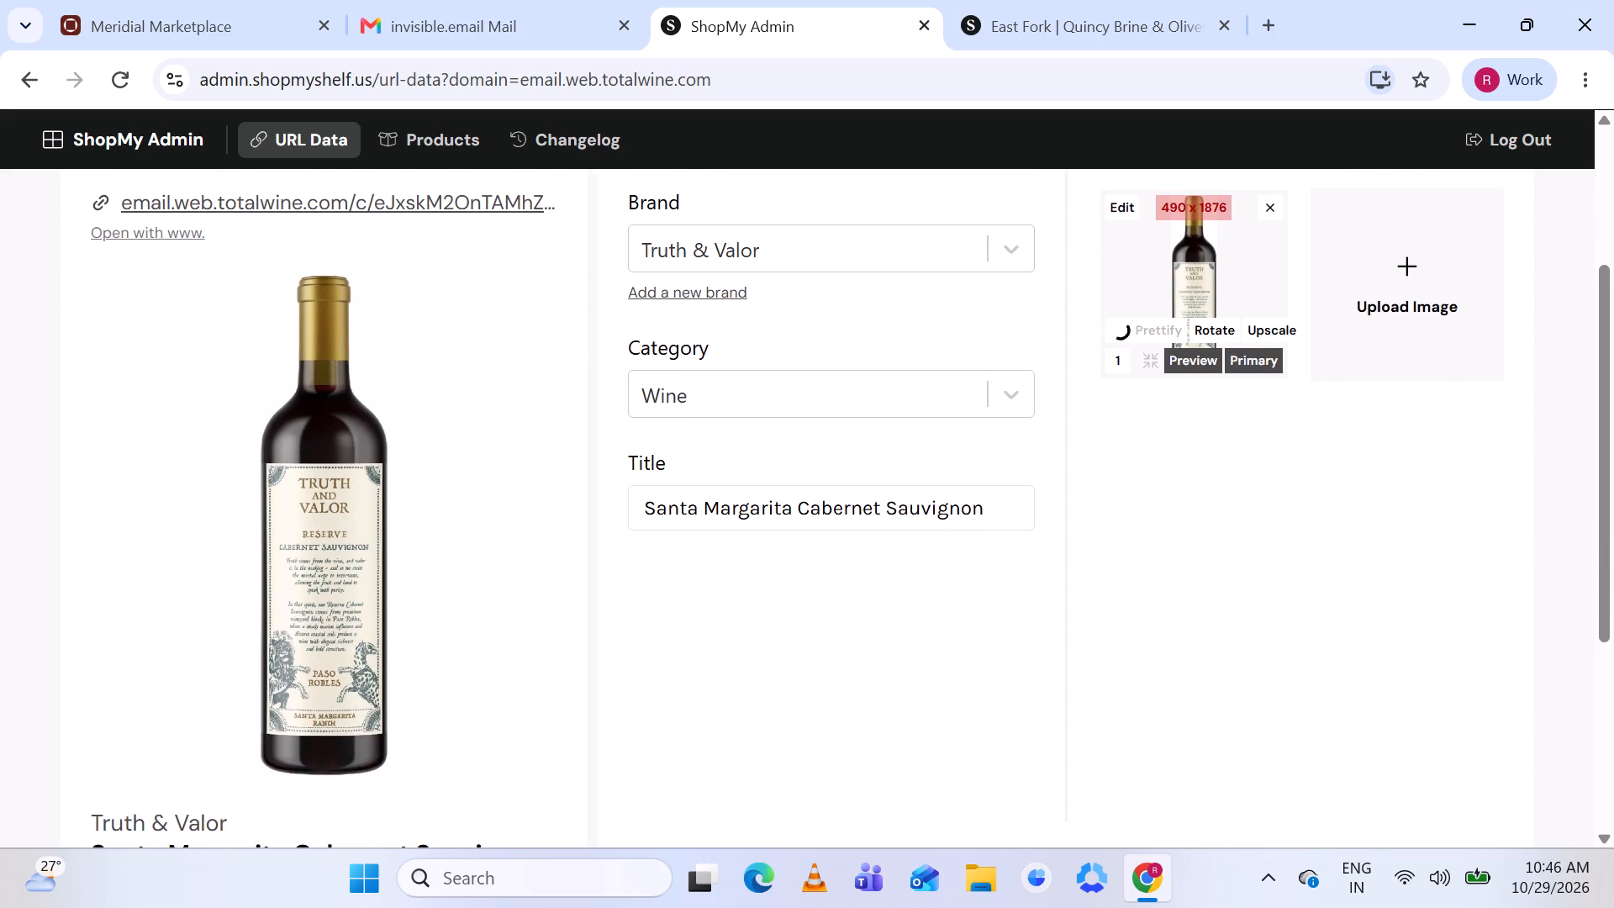
scroll(761, 501, "down", 2)
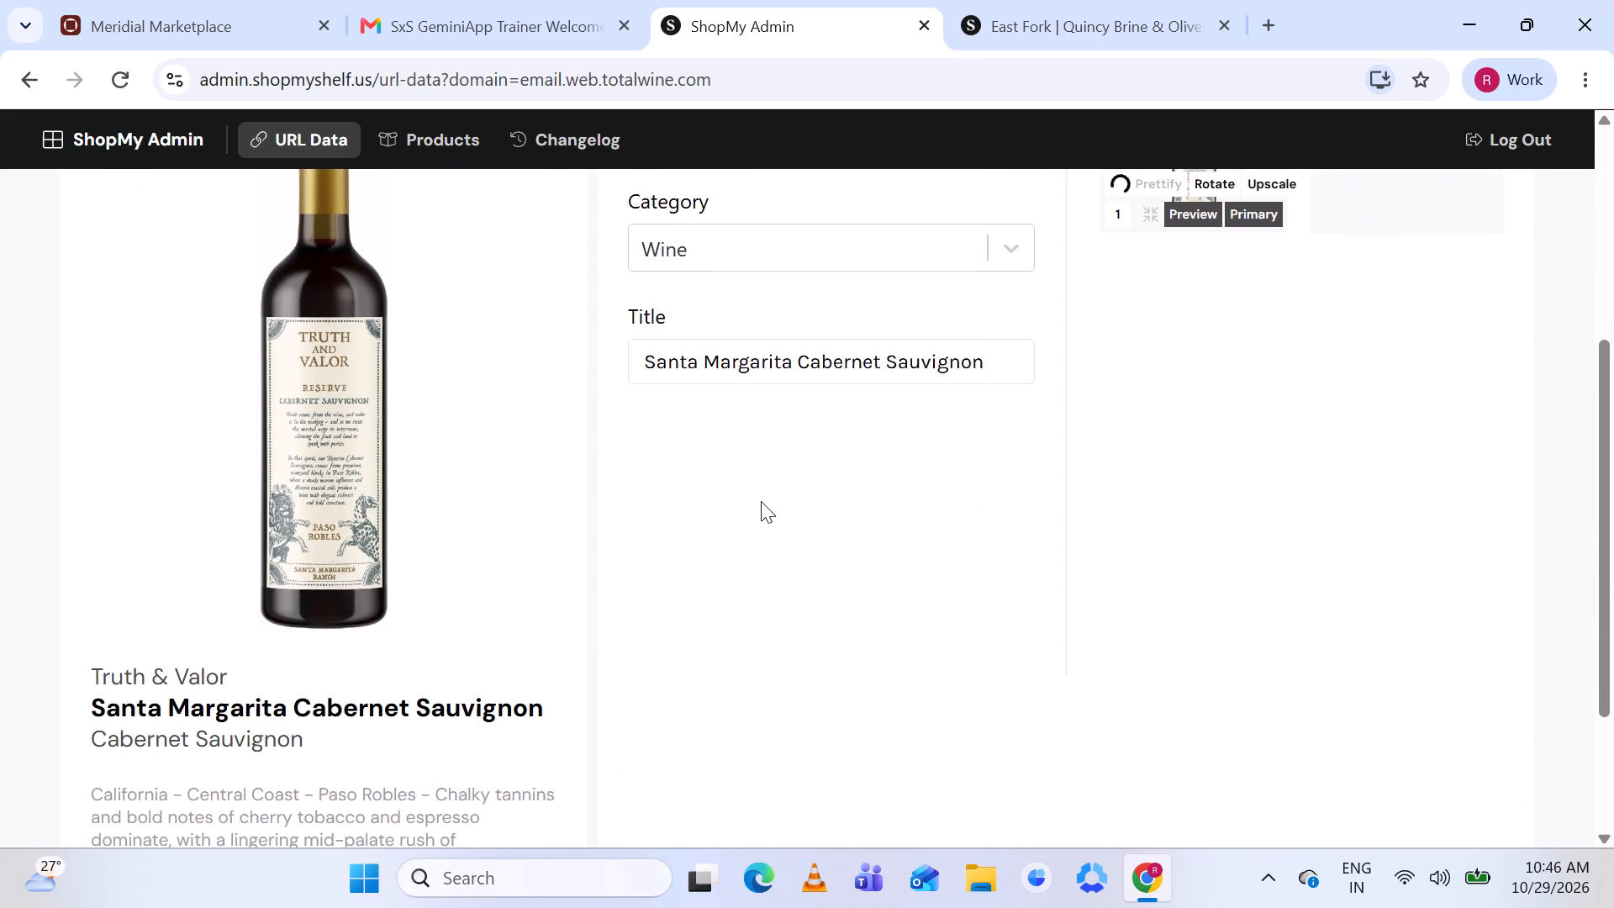
scroll(761, 501, "up", 2)
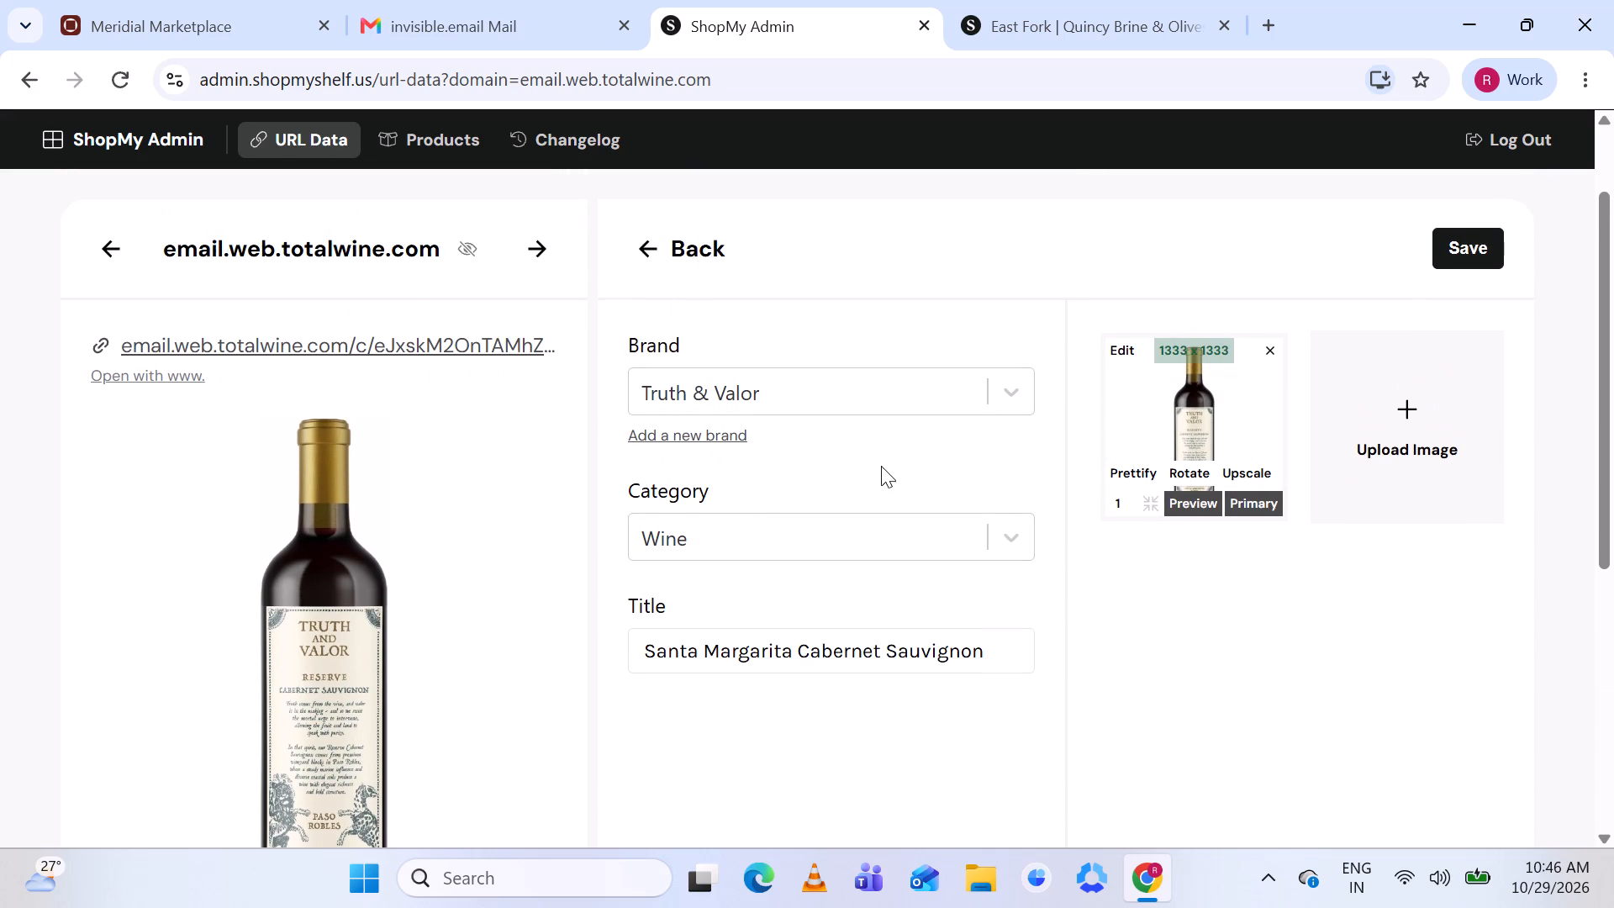
scroll(881, 466, "down", 1)
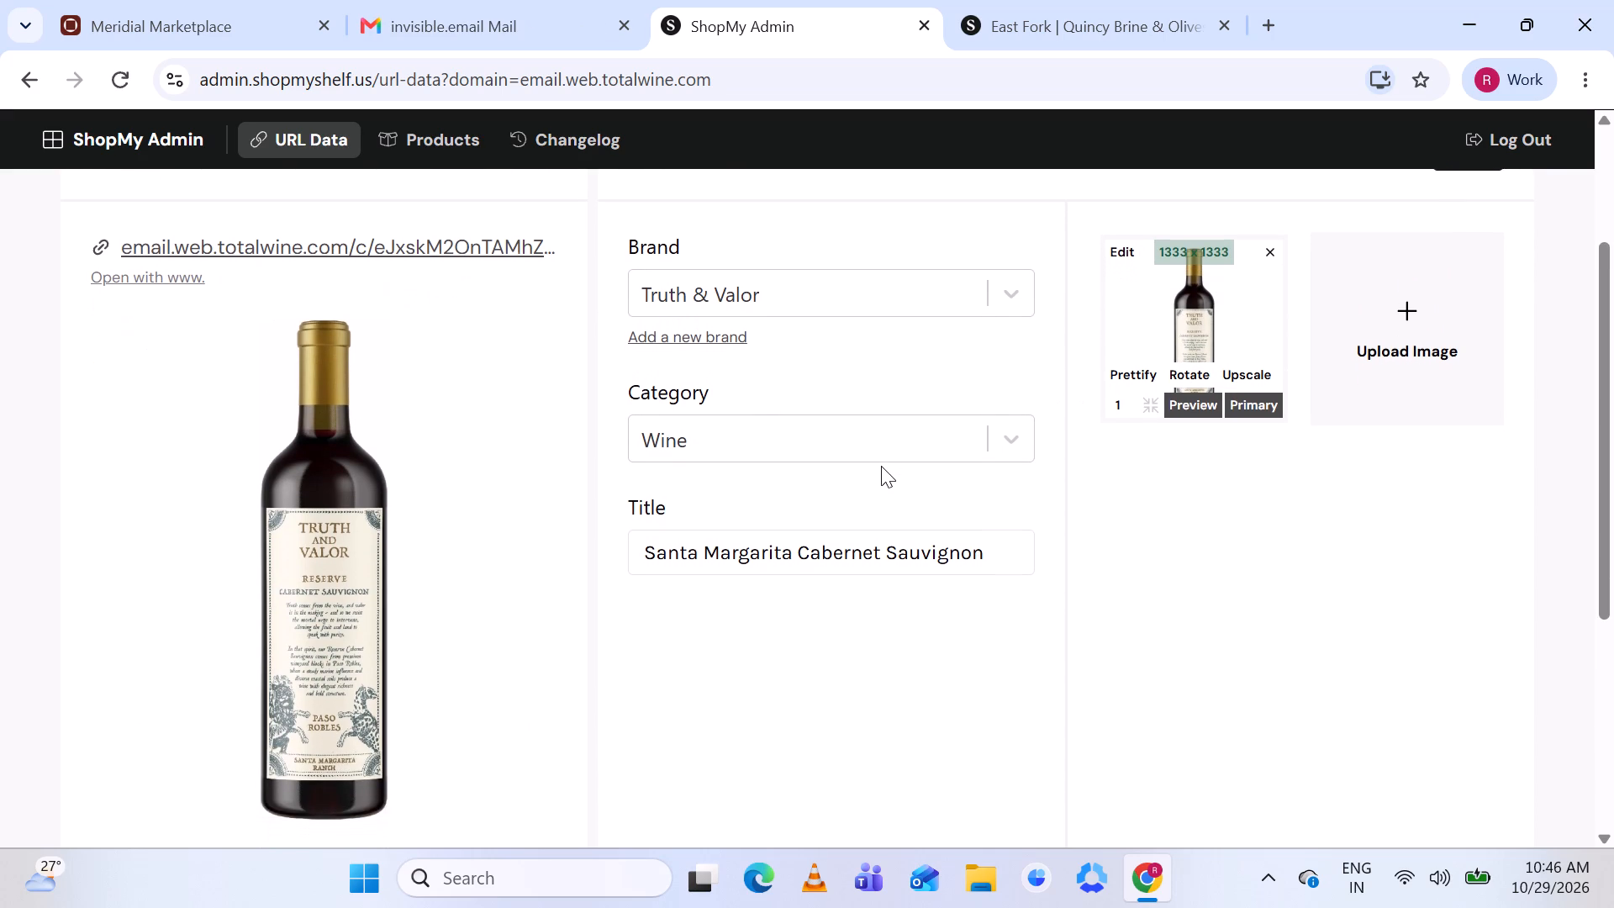
scroll(881, 466, "down", 1)
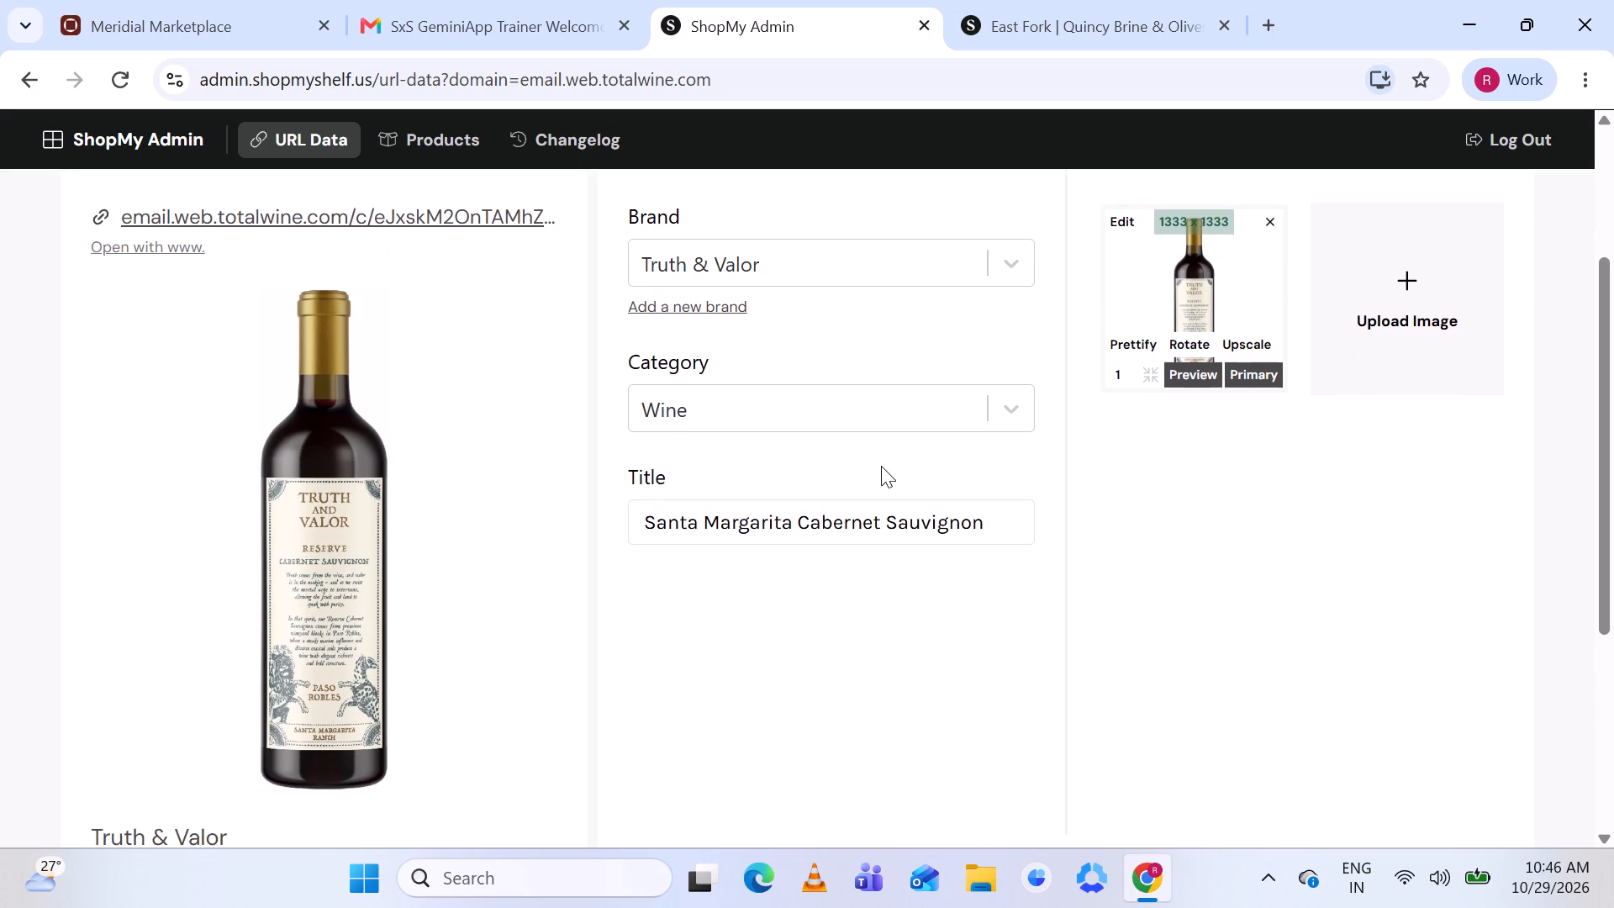
scroll(881, 466, "down", 2)
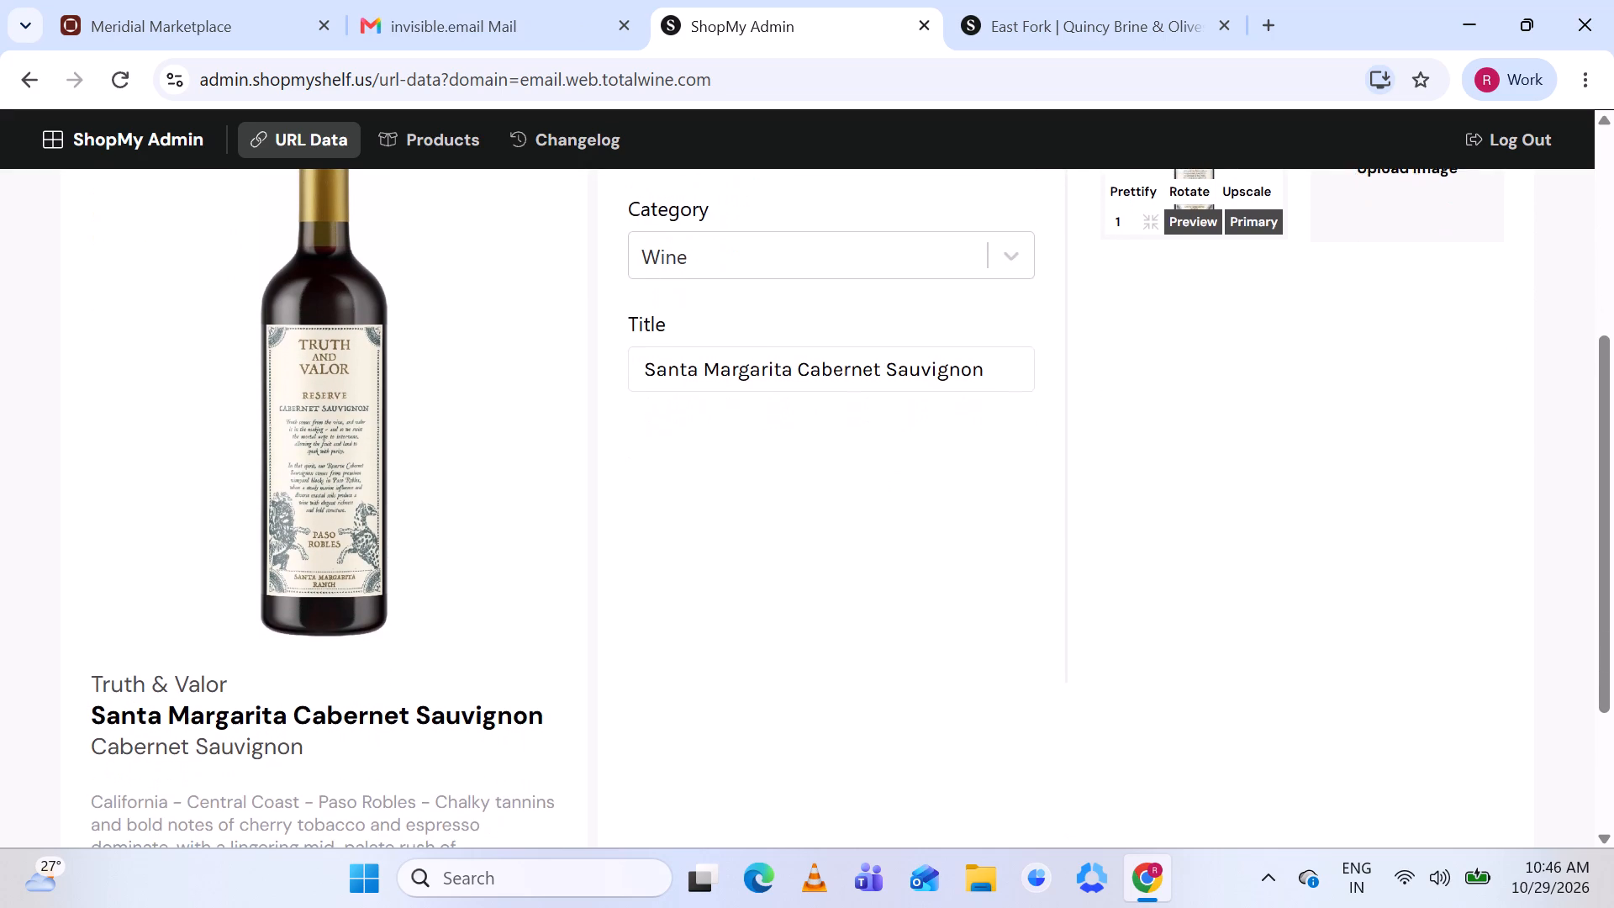
scroll(881, 466, "down", 1)
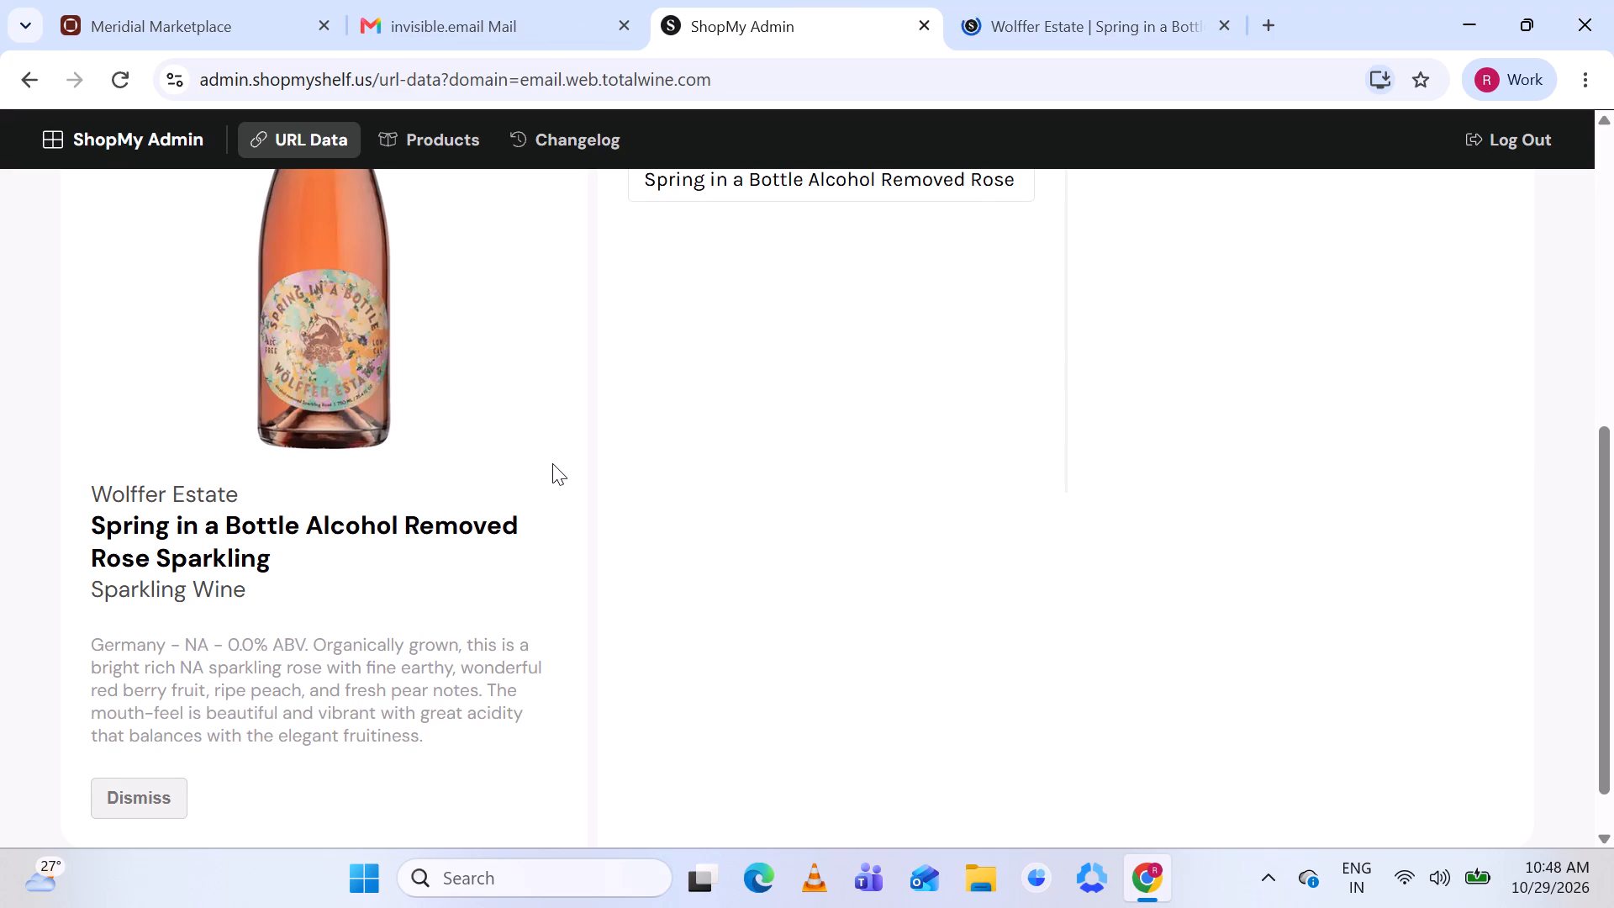
scroll(552, 463, "up", 2)
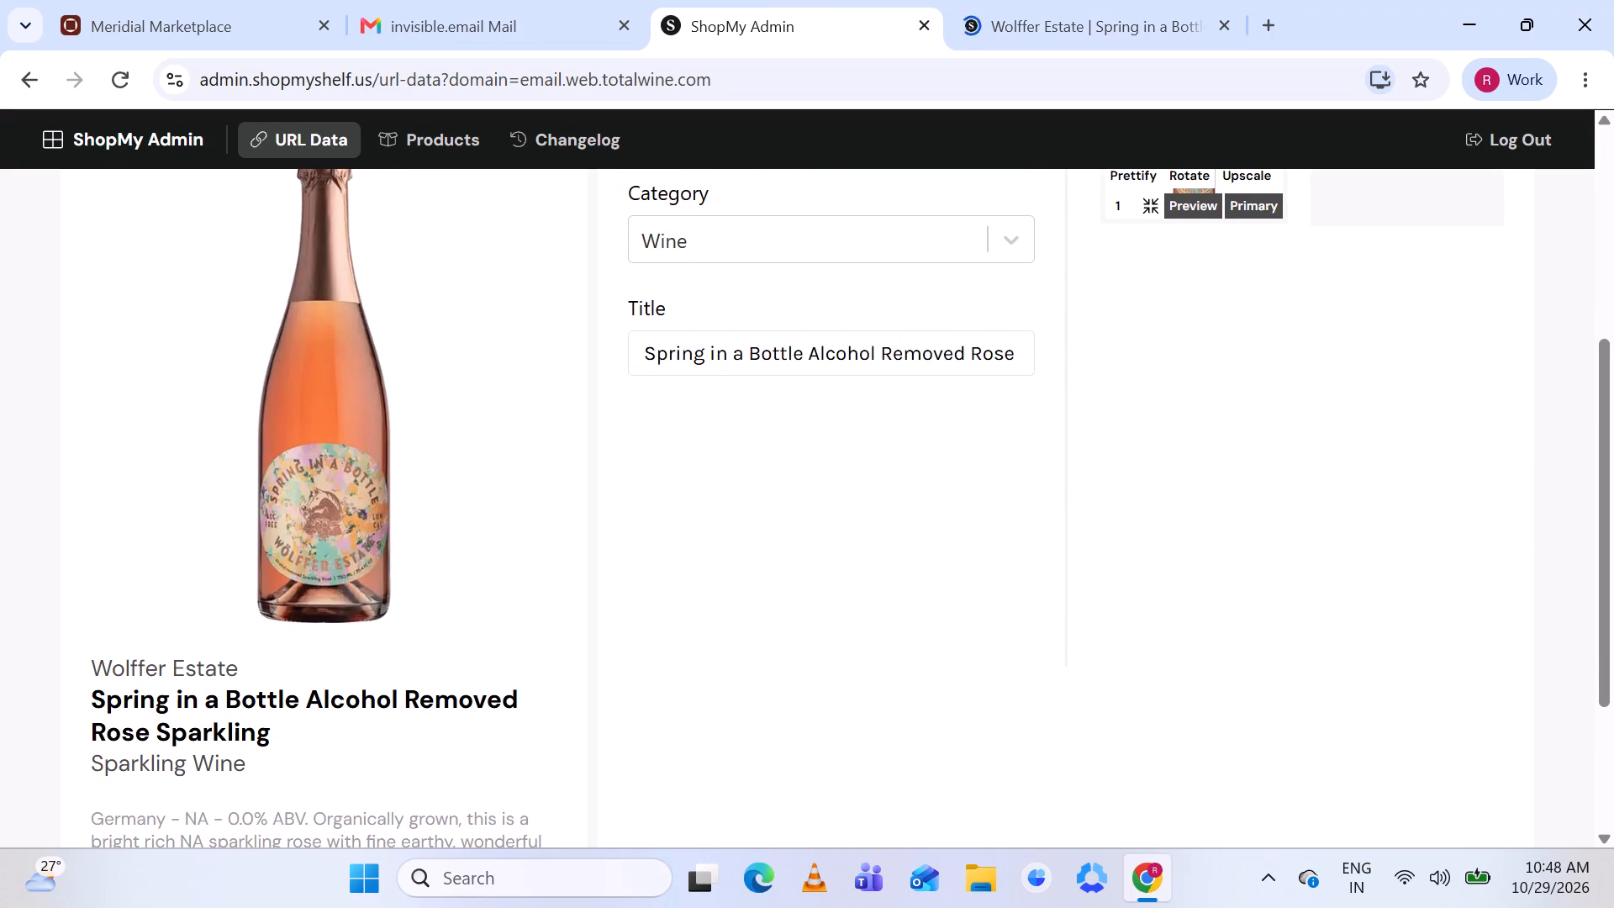
scroll(807, 346, "left", 3)
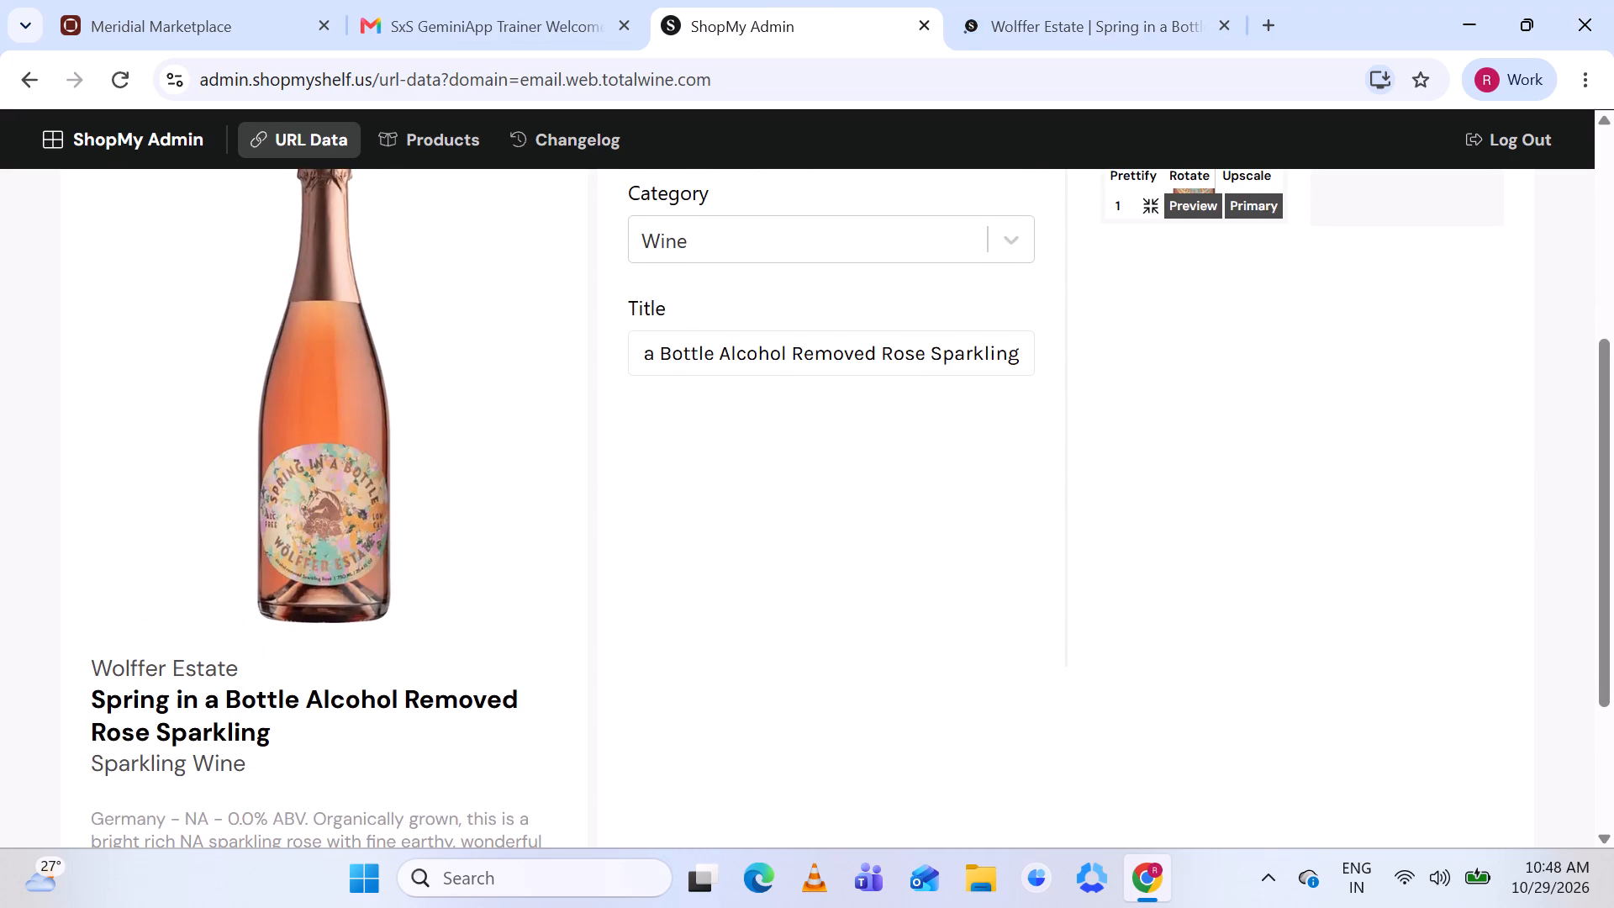
scroll(807, 346, "up", 3)
scroll(807, 346, "right", 1)
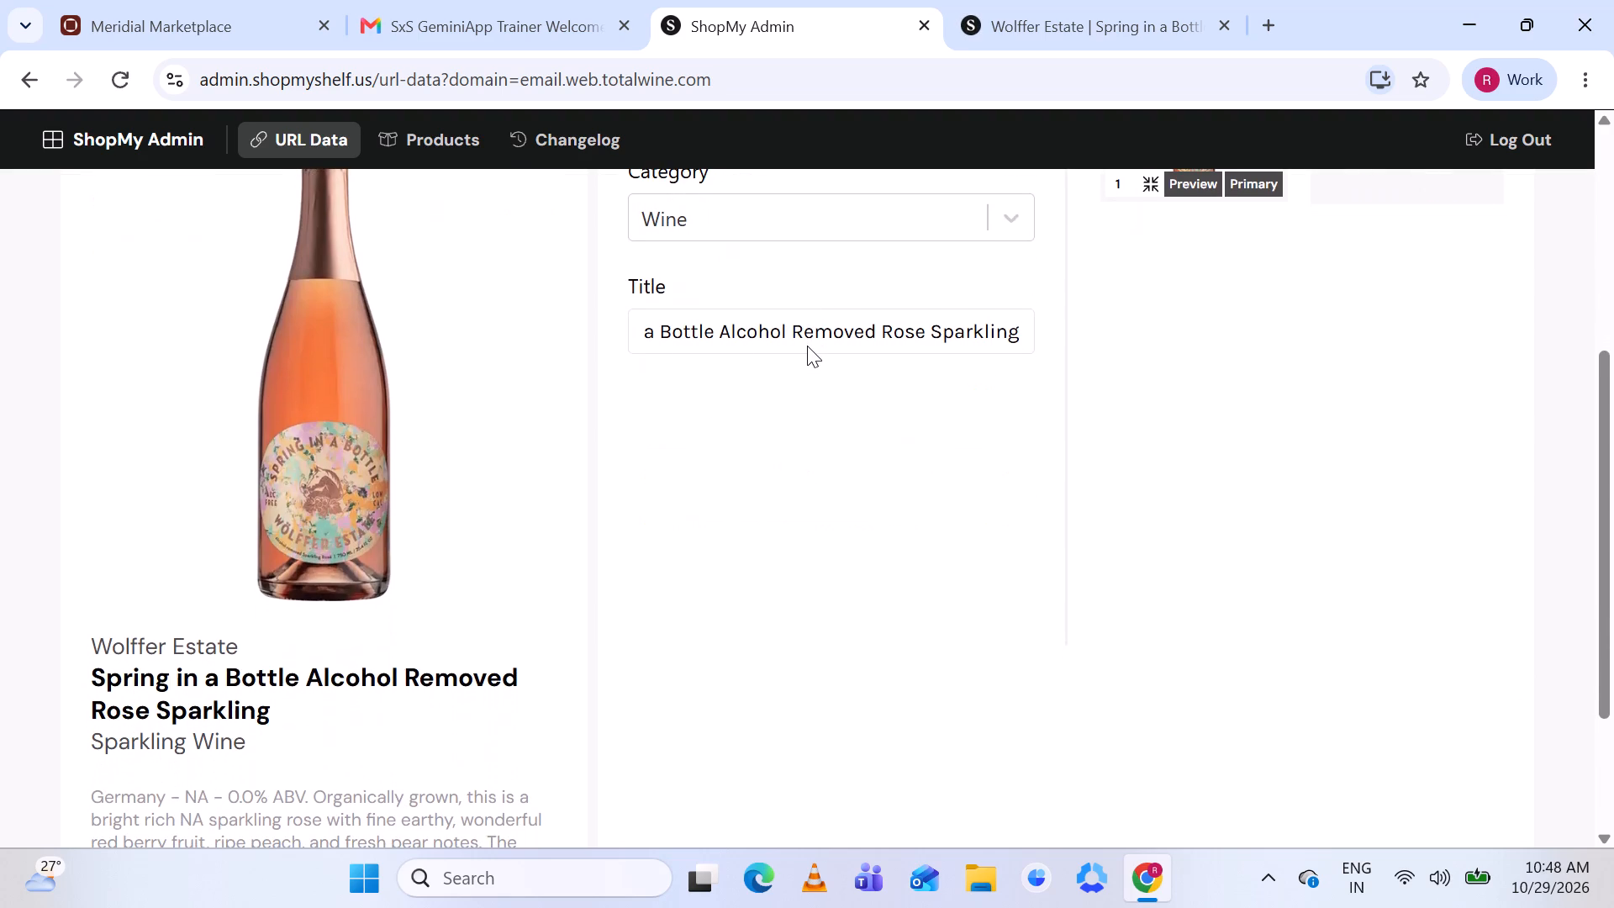
scroll(807, 346, "right", 1)
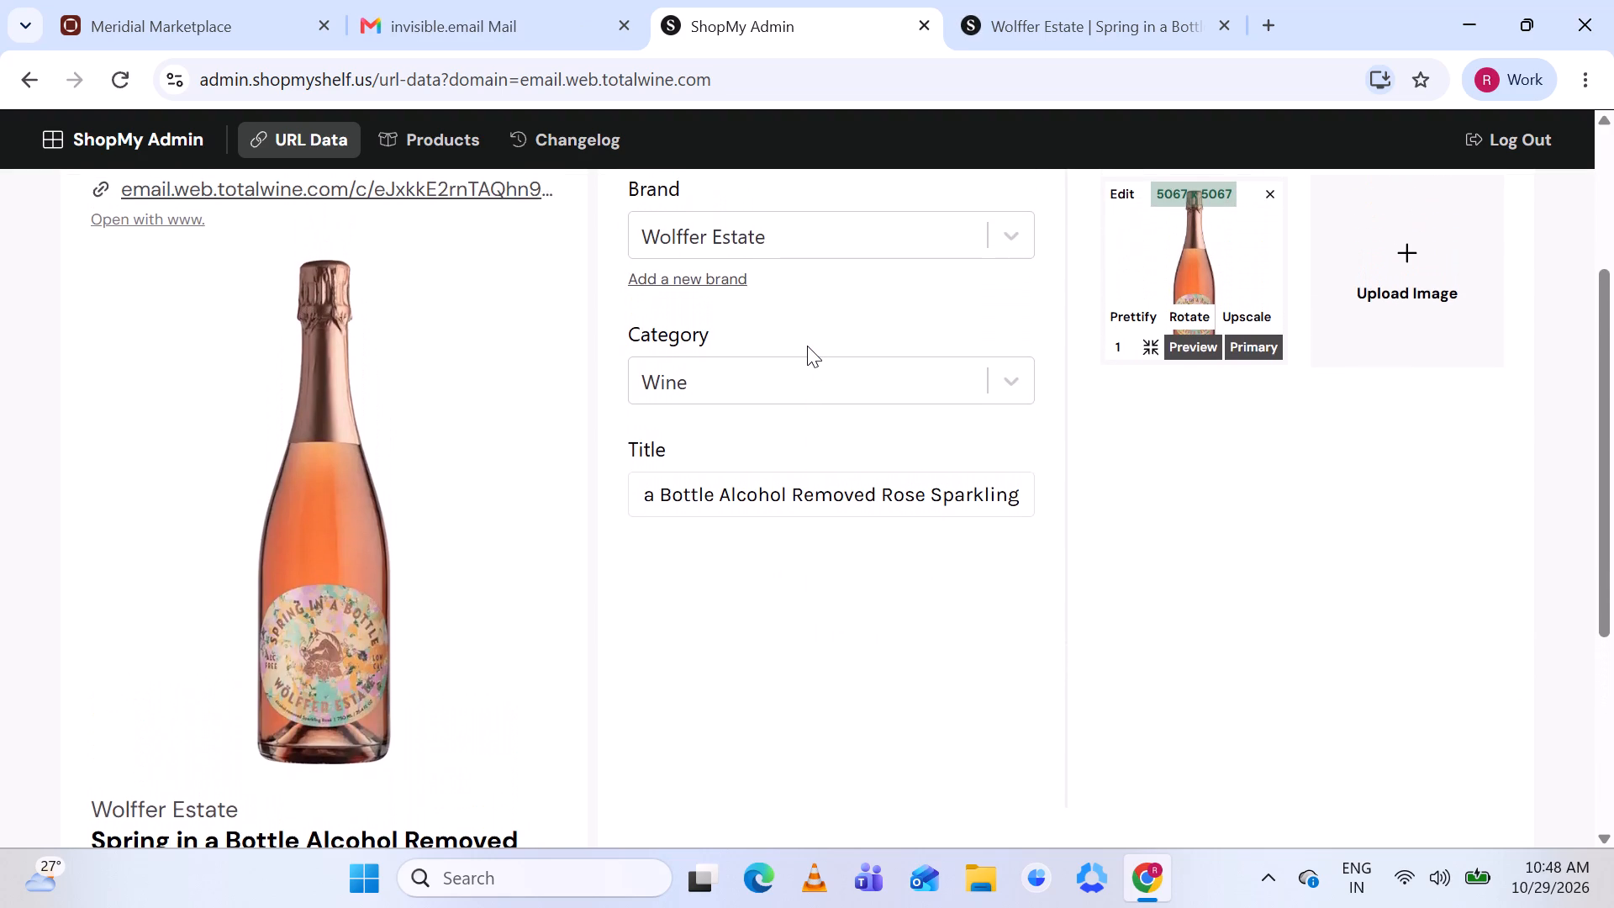
scroll(807, 346, "up", 1)
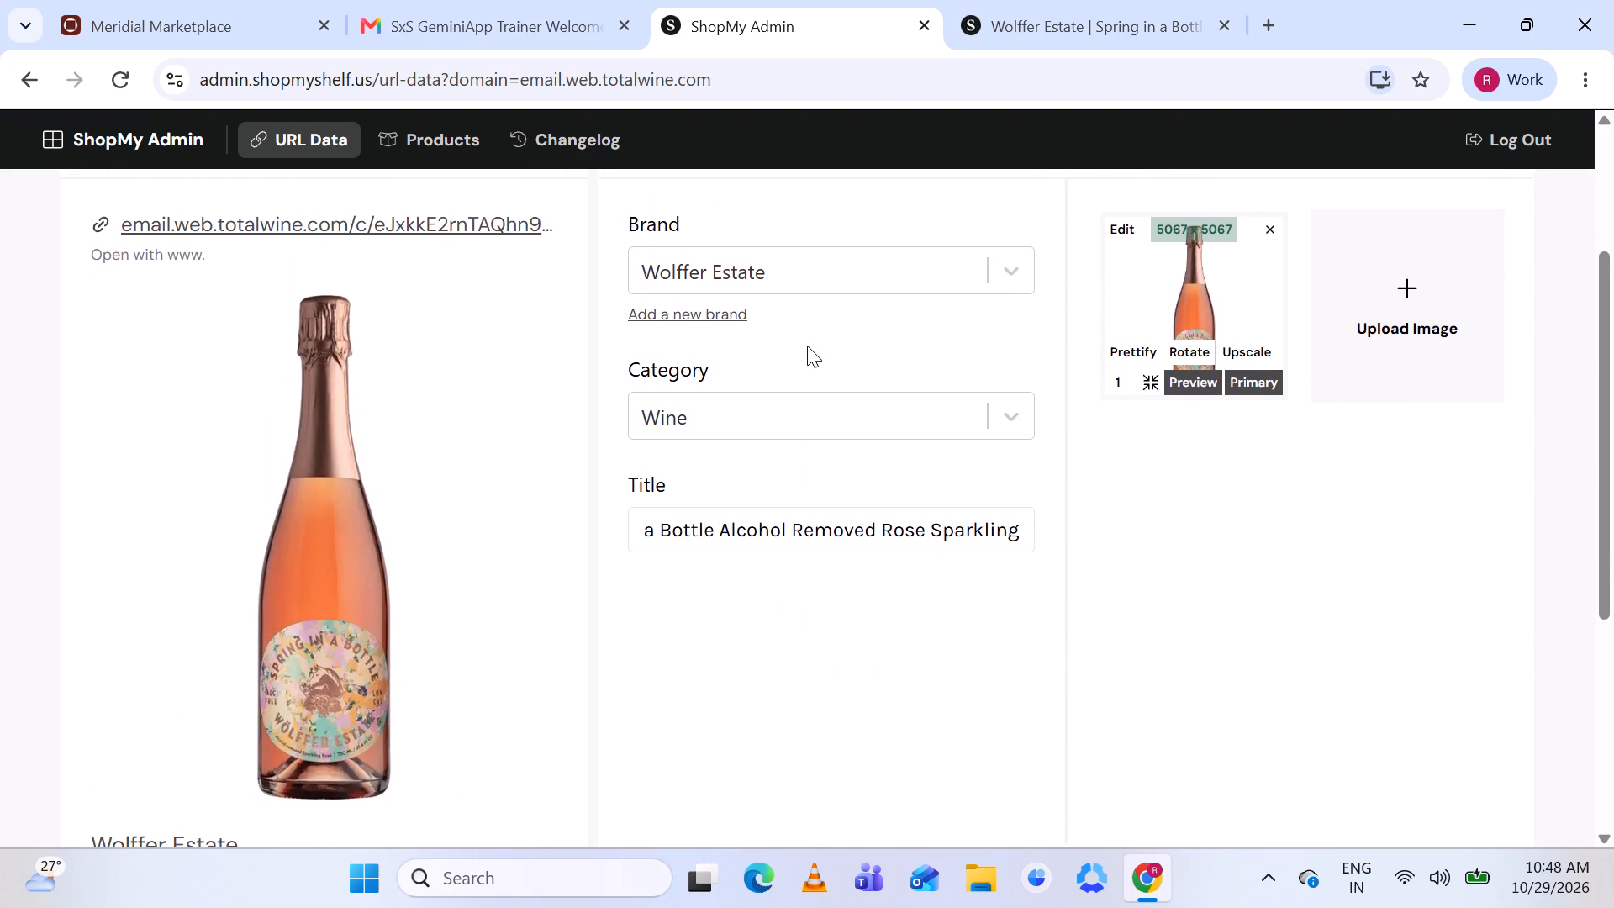
scroll(807, 346, "up", 1)
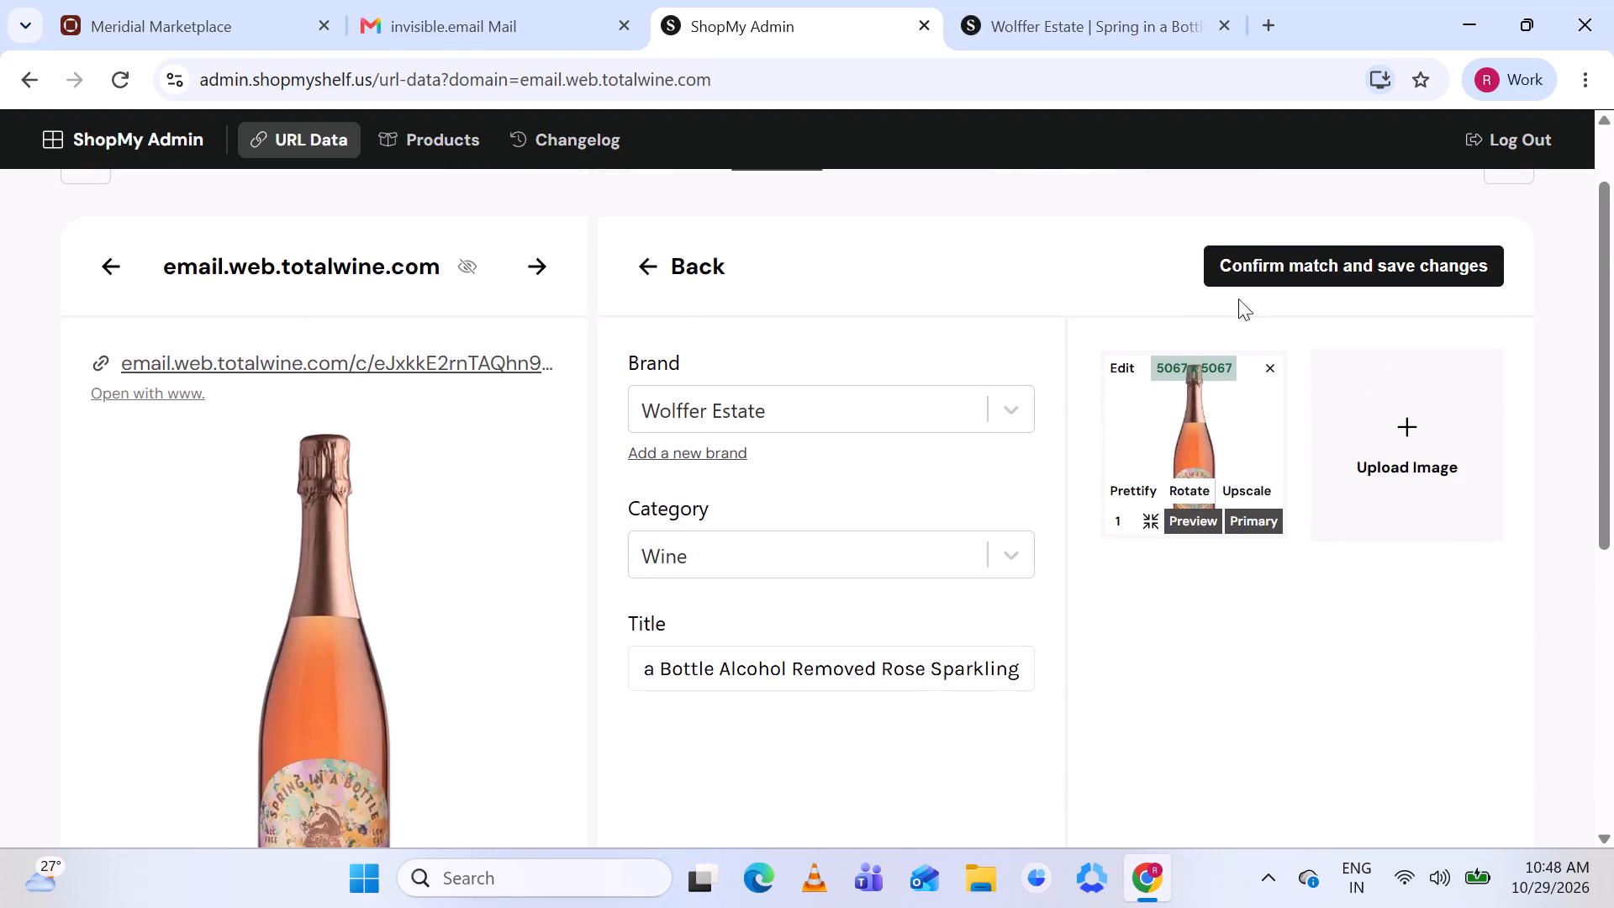
left_click(1316, 268)
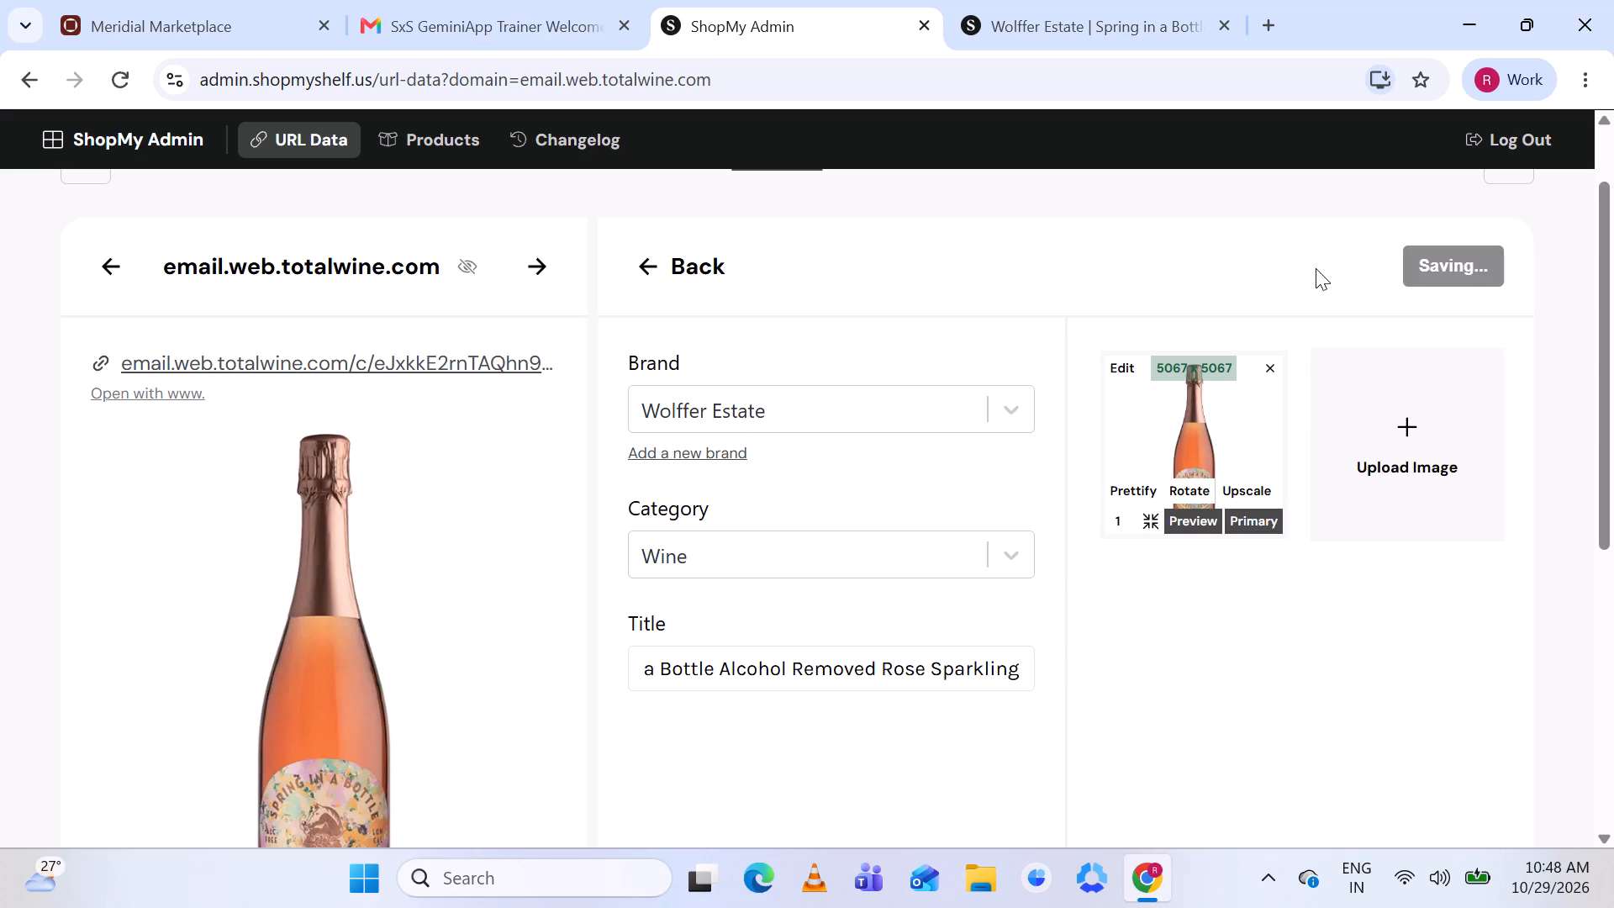
Compare the Stirrings Dirty Martini listing with the suggested STIRRINGS Dirty Martini Mix and confirm it as the match.
scroll(997, 466, "down", 2)
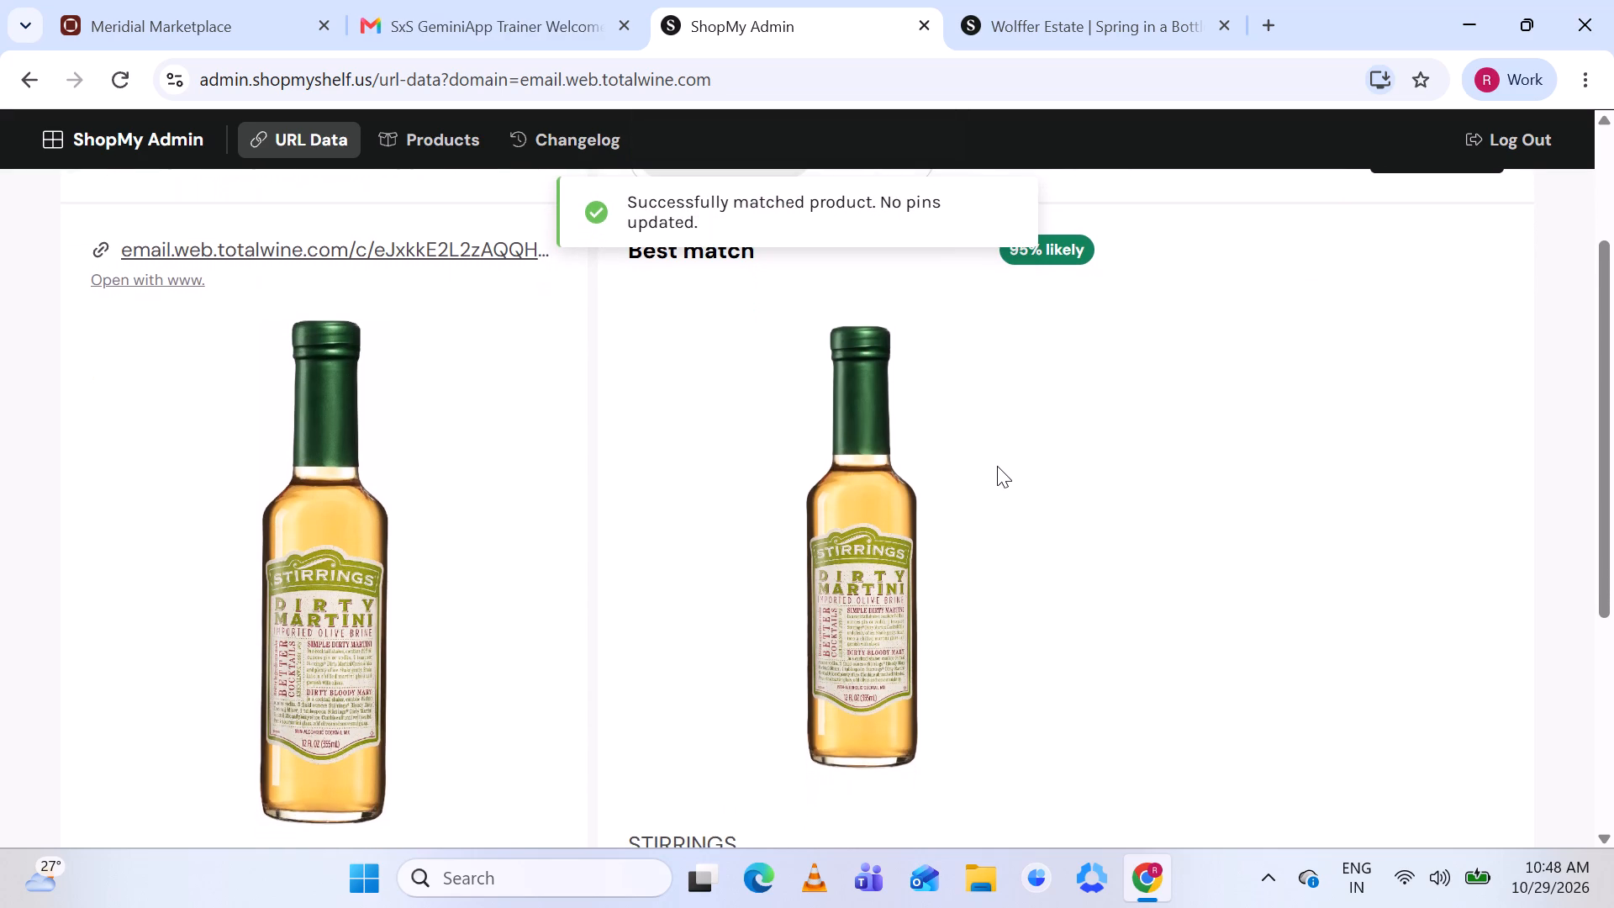
scroll(997, 466, "down", 2)
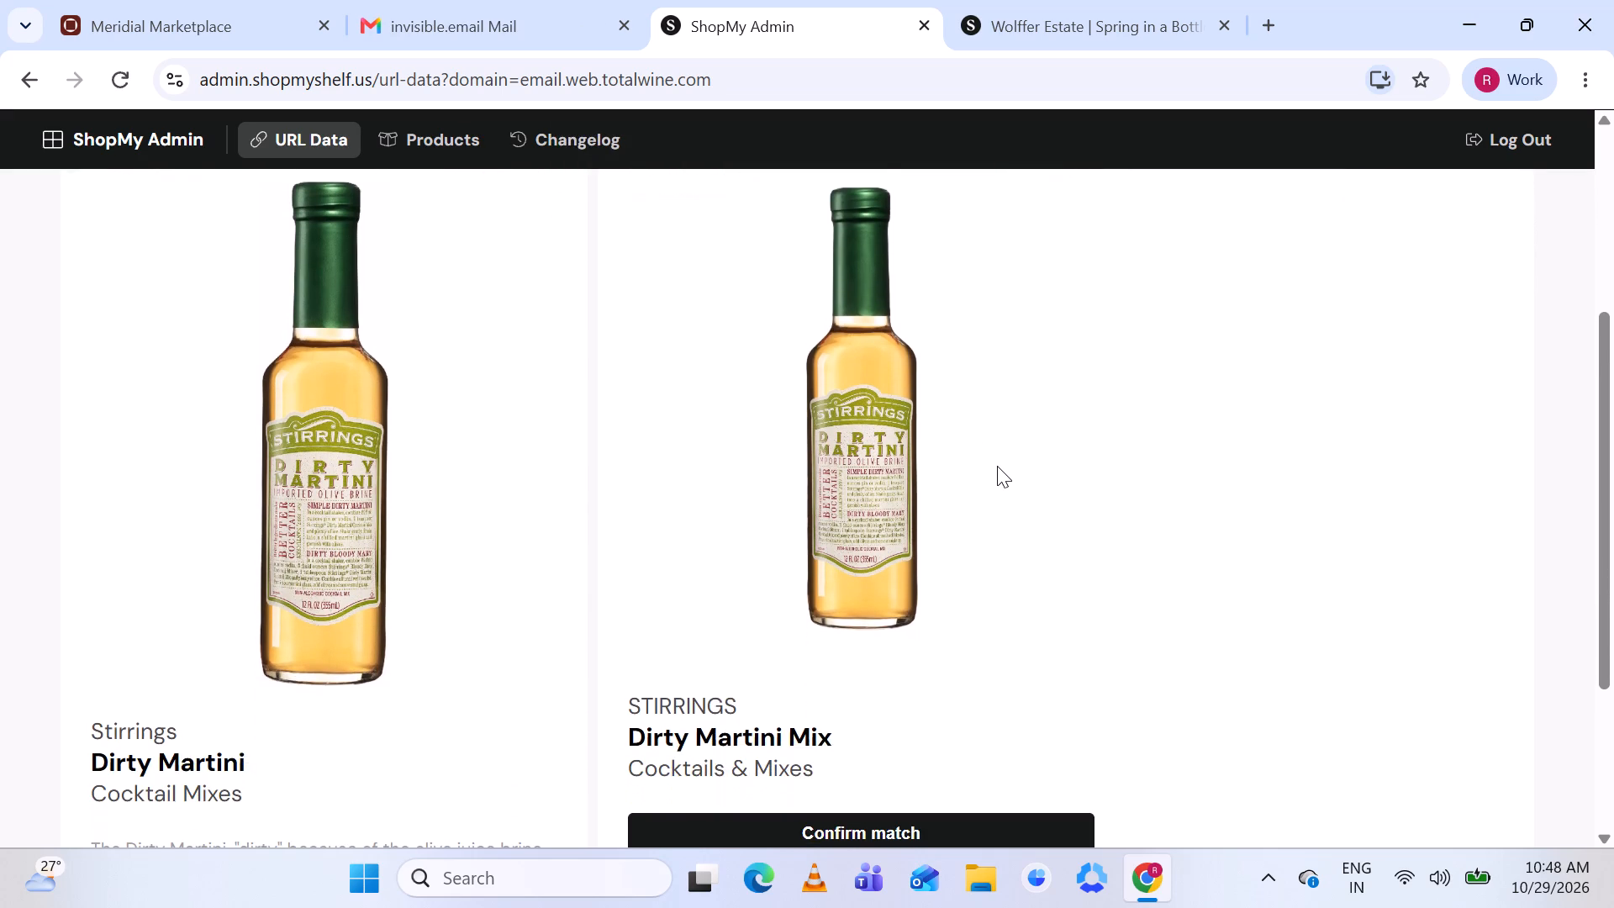
scroll(997, 466, "down", 1)
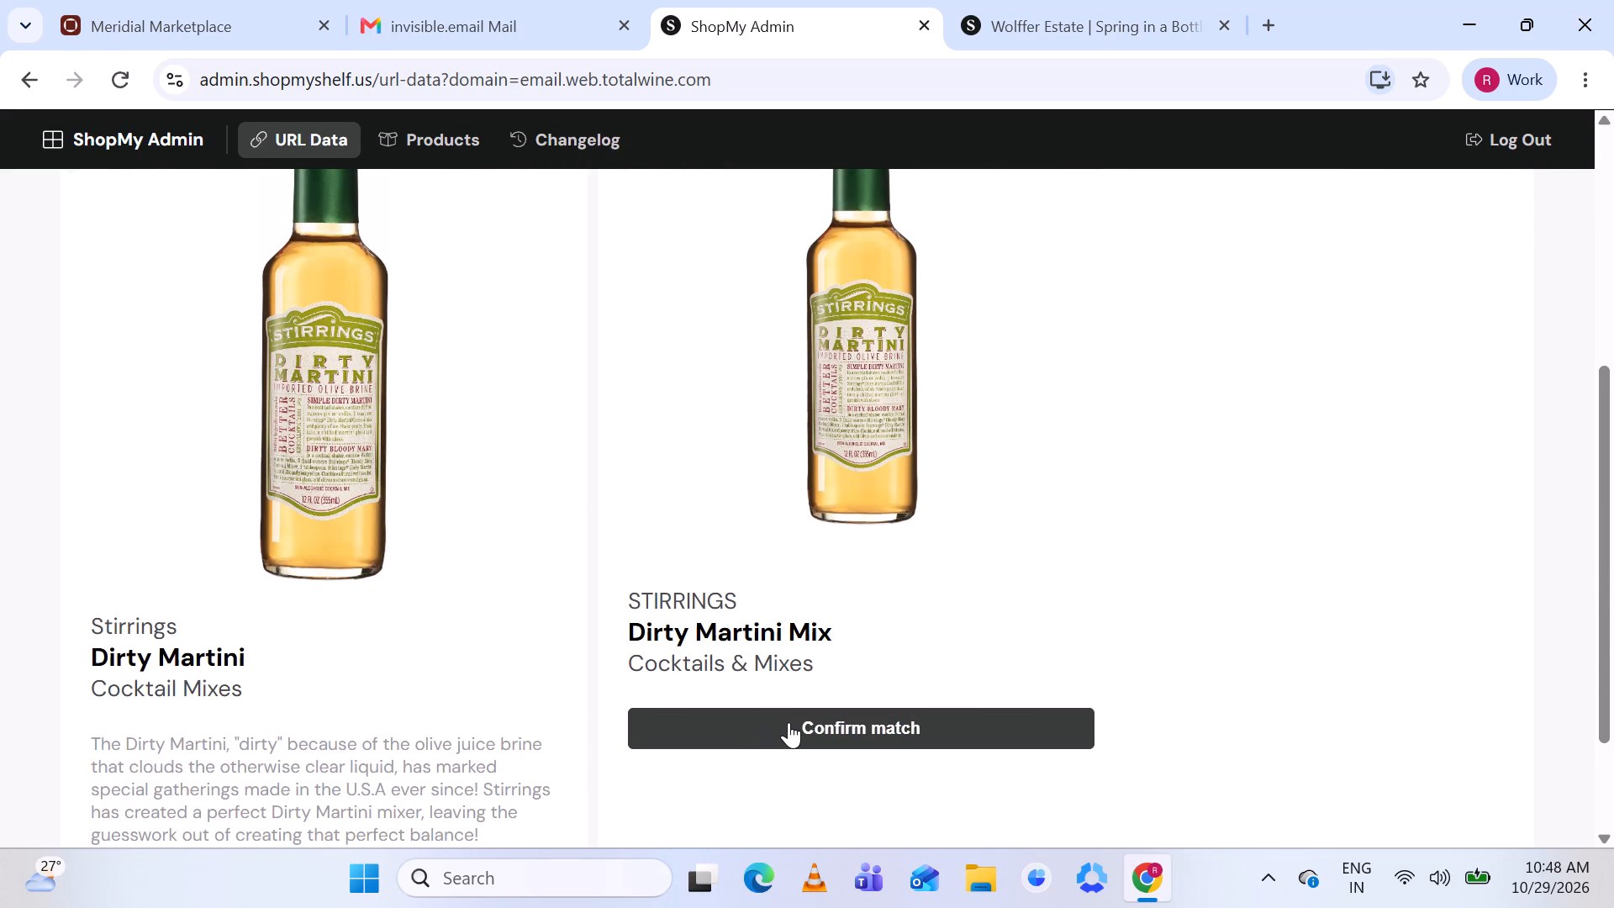
left_click(789, 722)
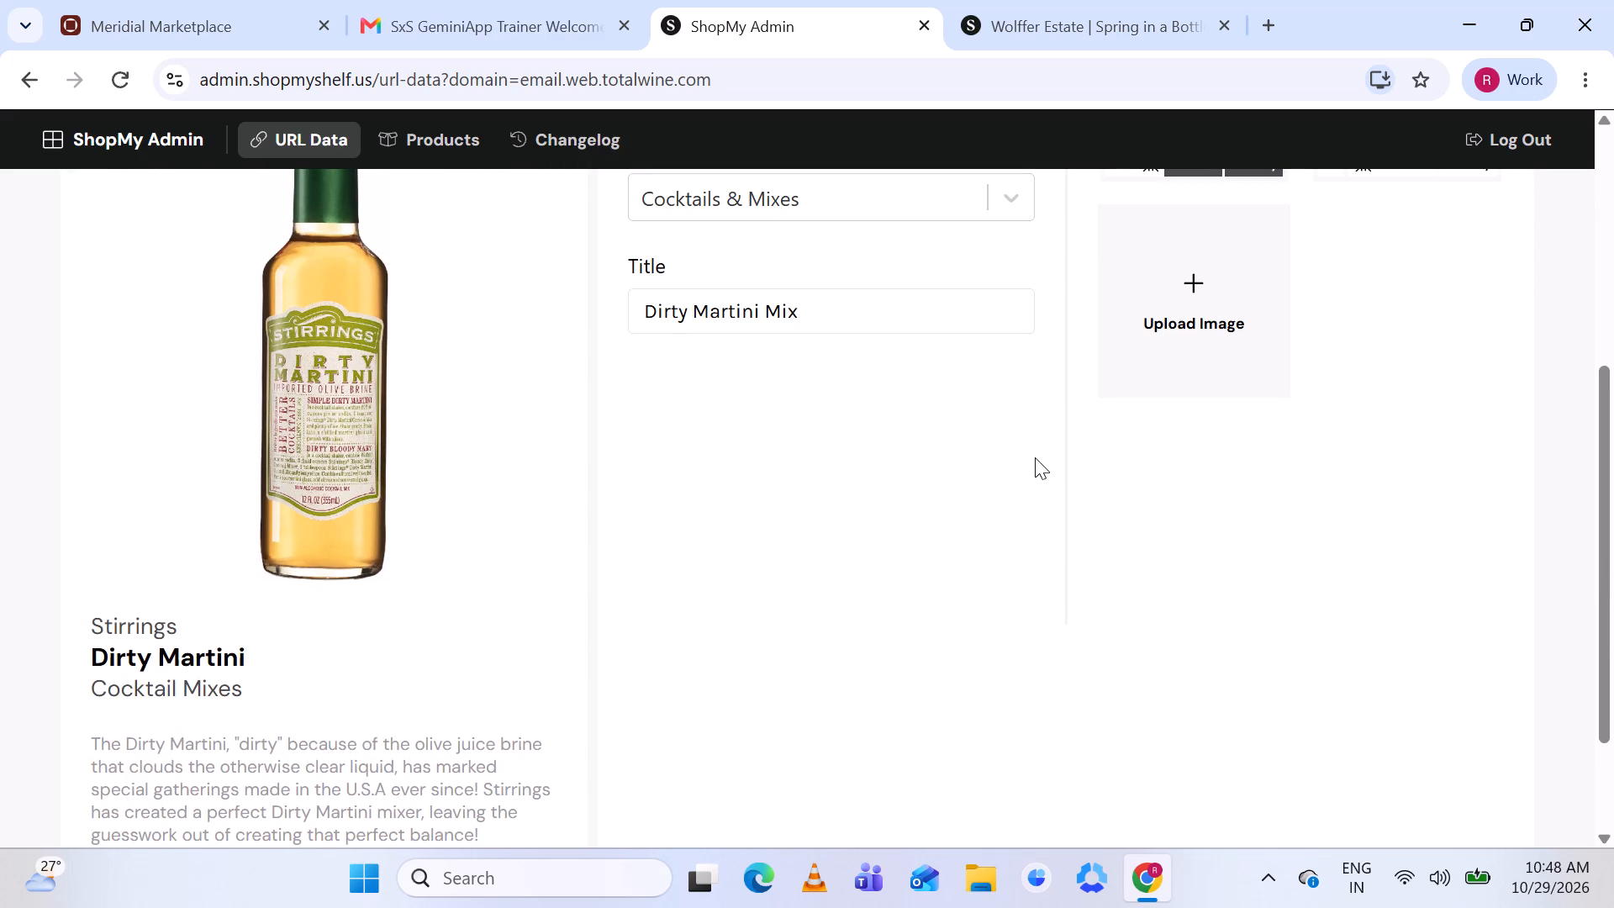
Remove the primary image from the Dirty Martini Mix product, keeping the 1200 px one, and save the match.
scroll(1035, 457, "up", 1)
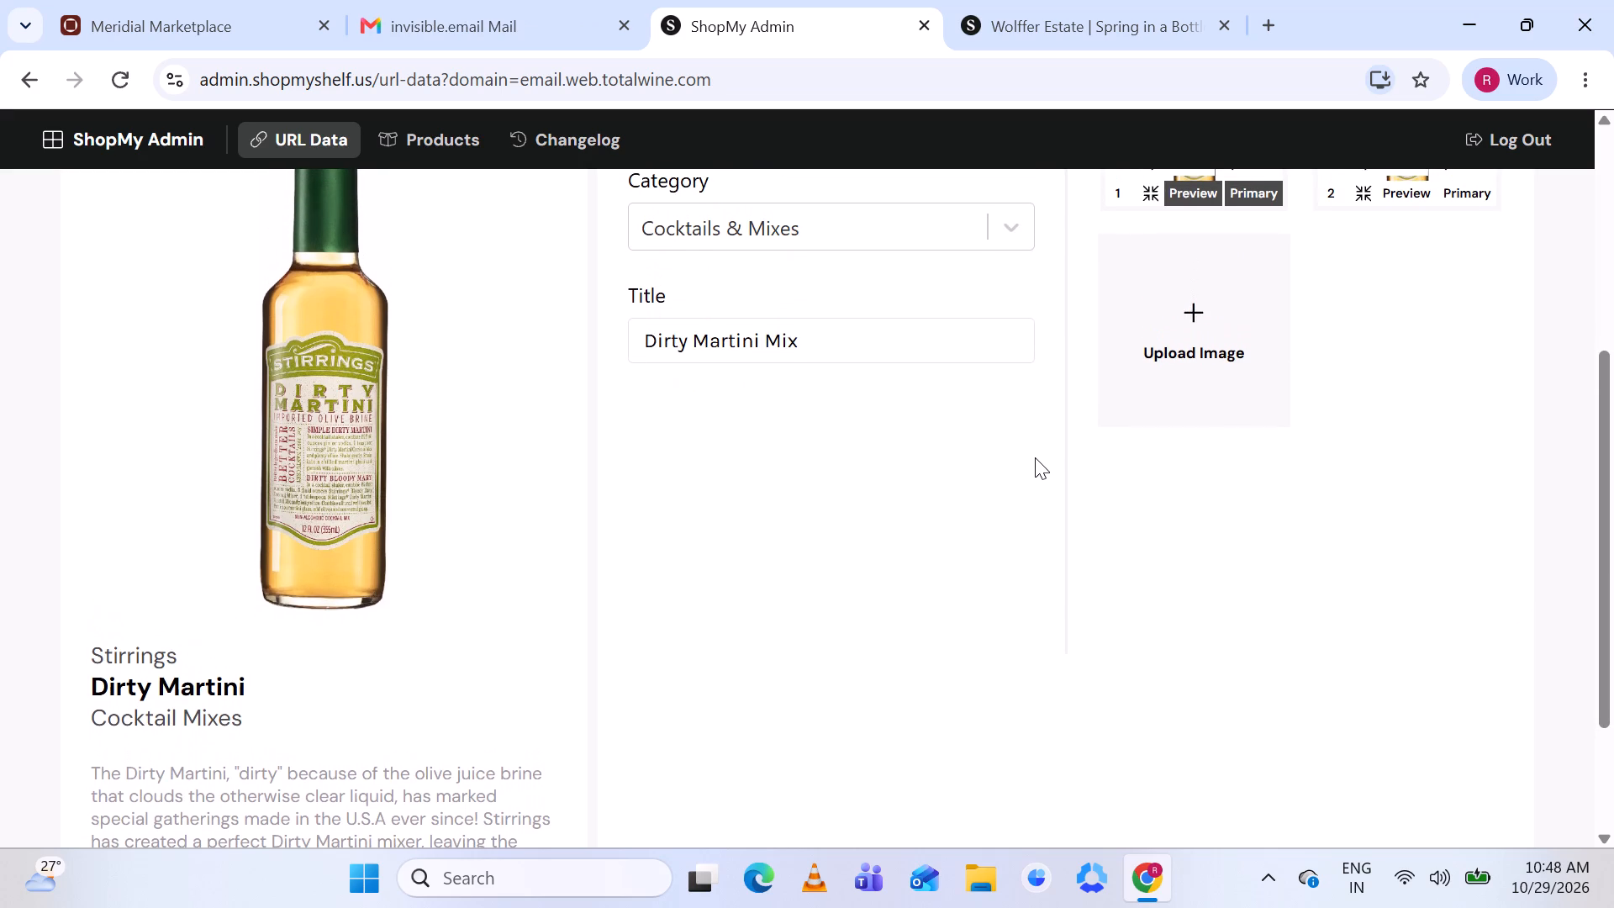
scroll(1035, 457, "up", 2)
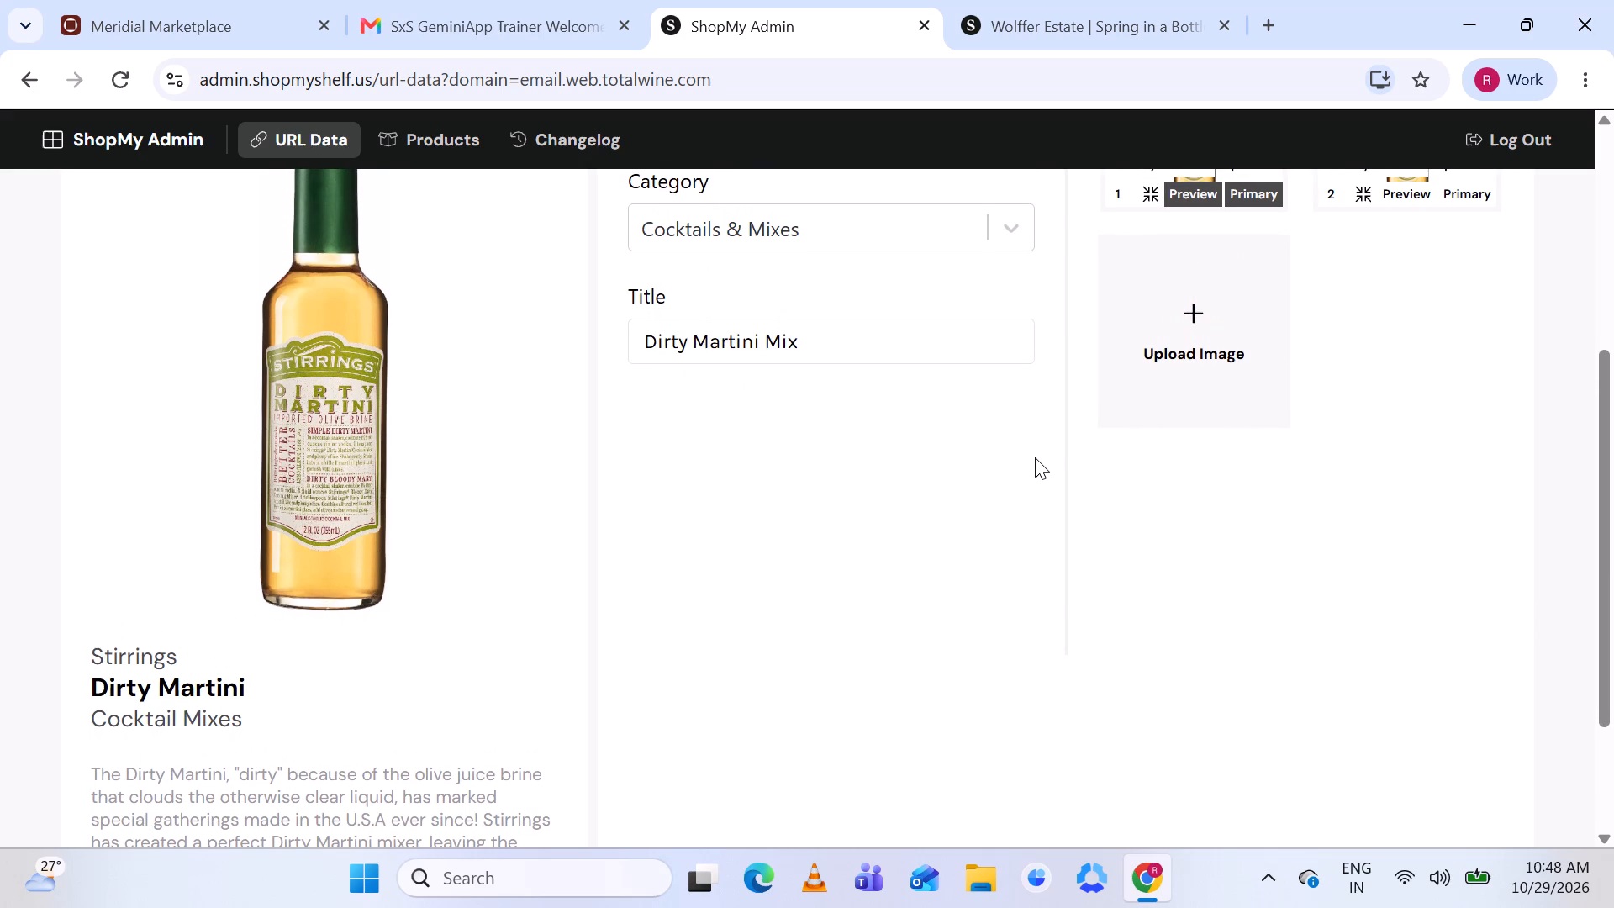
scroll(1035, 457, "up", 1)
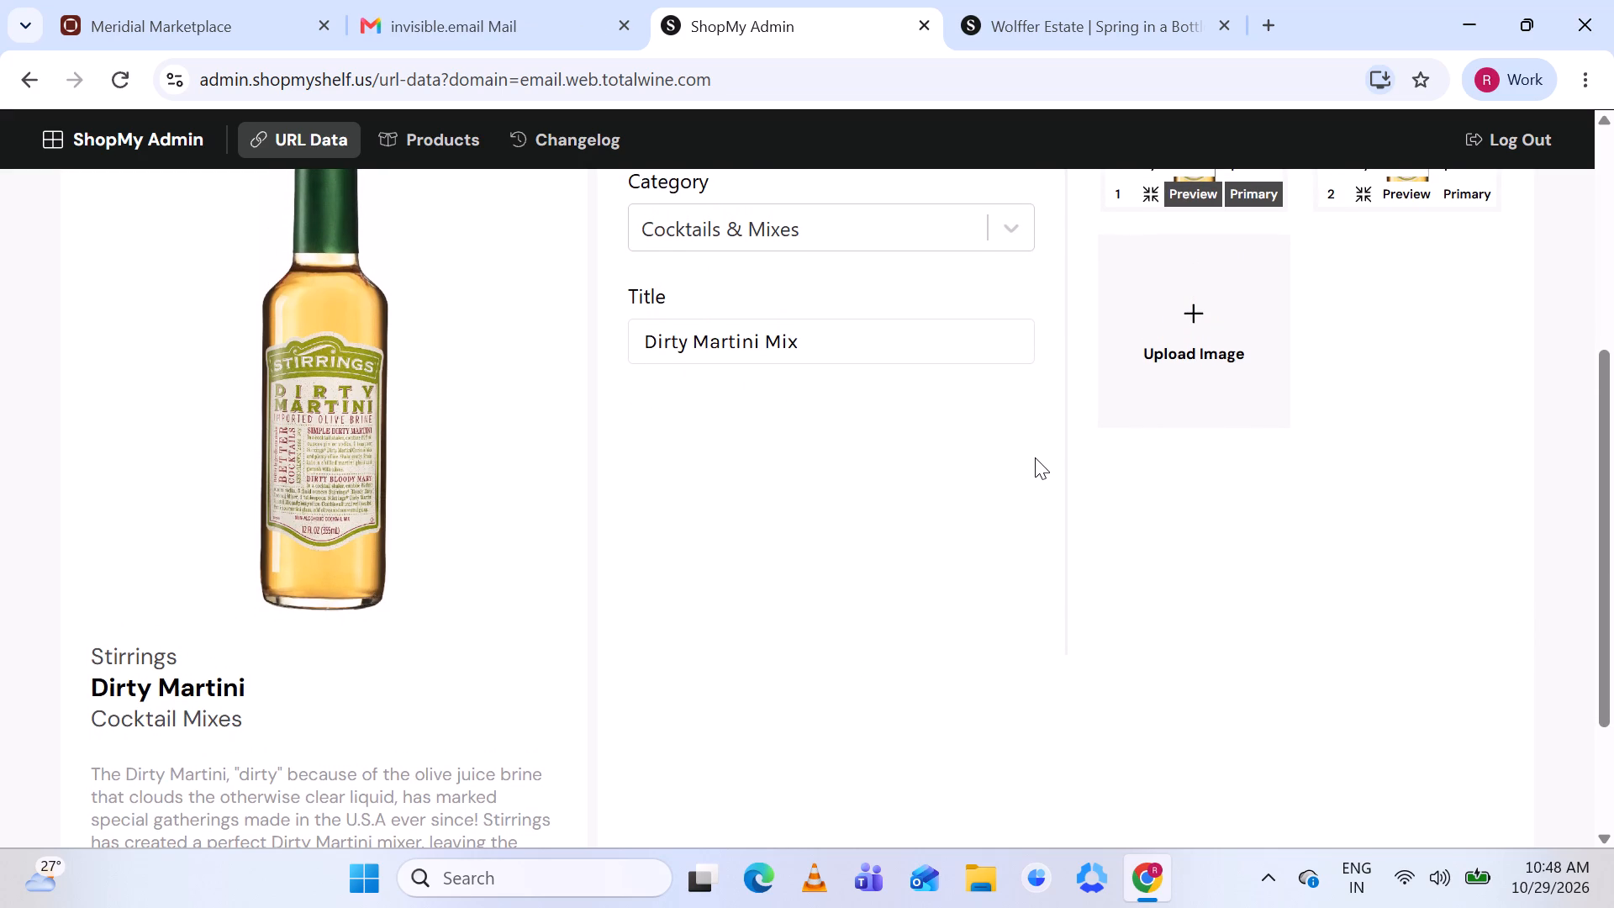
scroll(1035, 457, "up", 2)
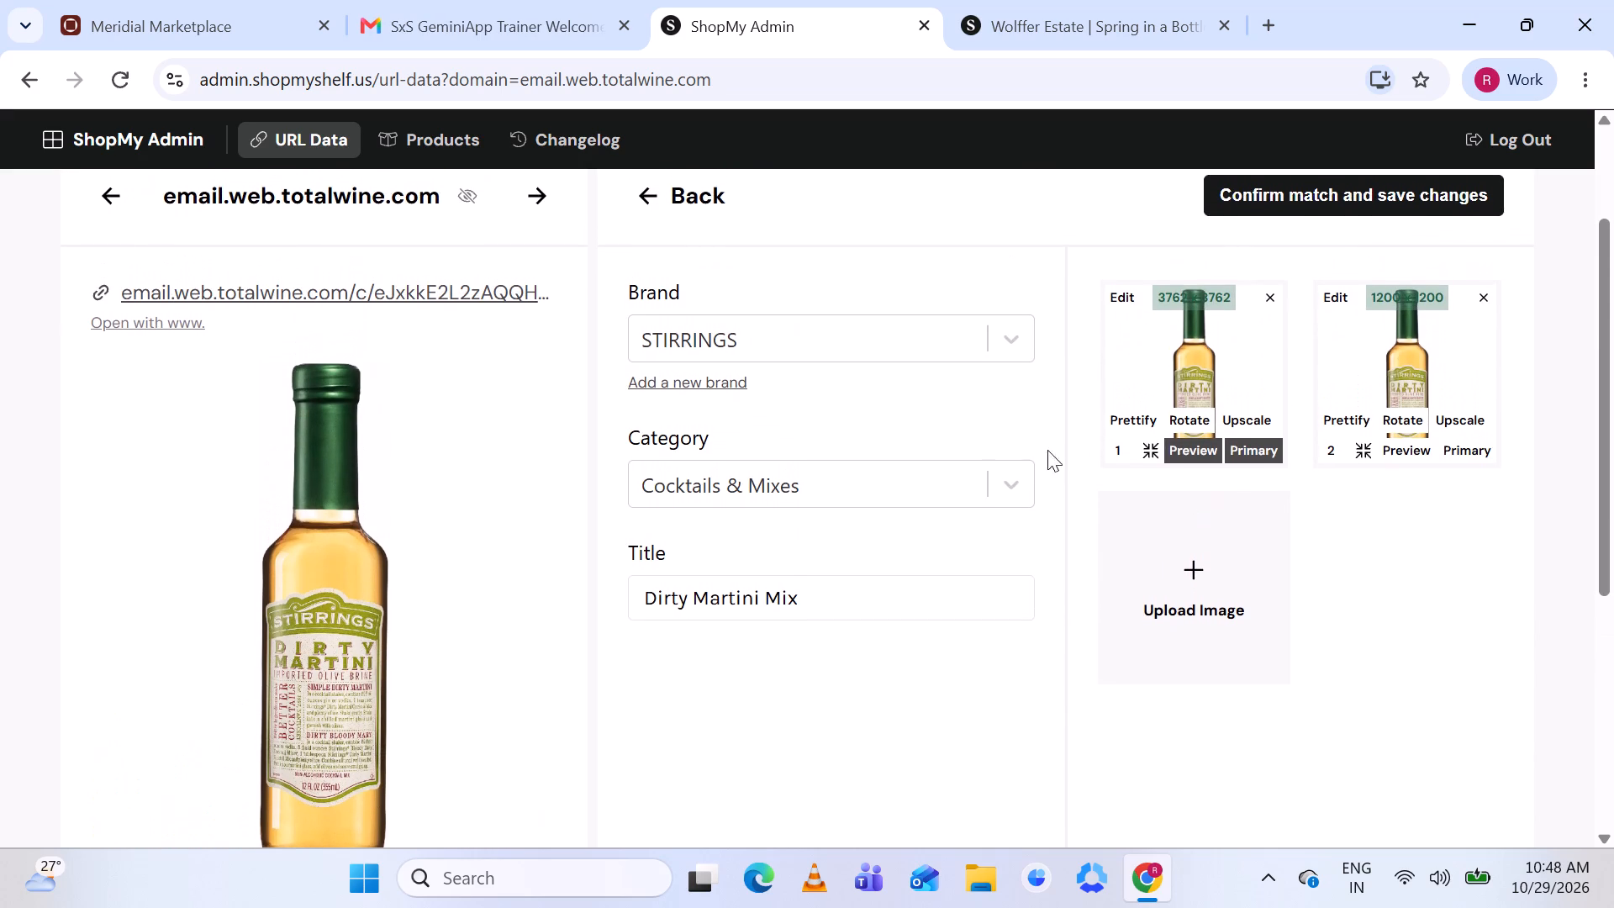
left_click(1266, 294)
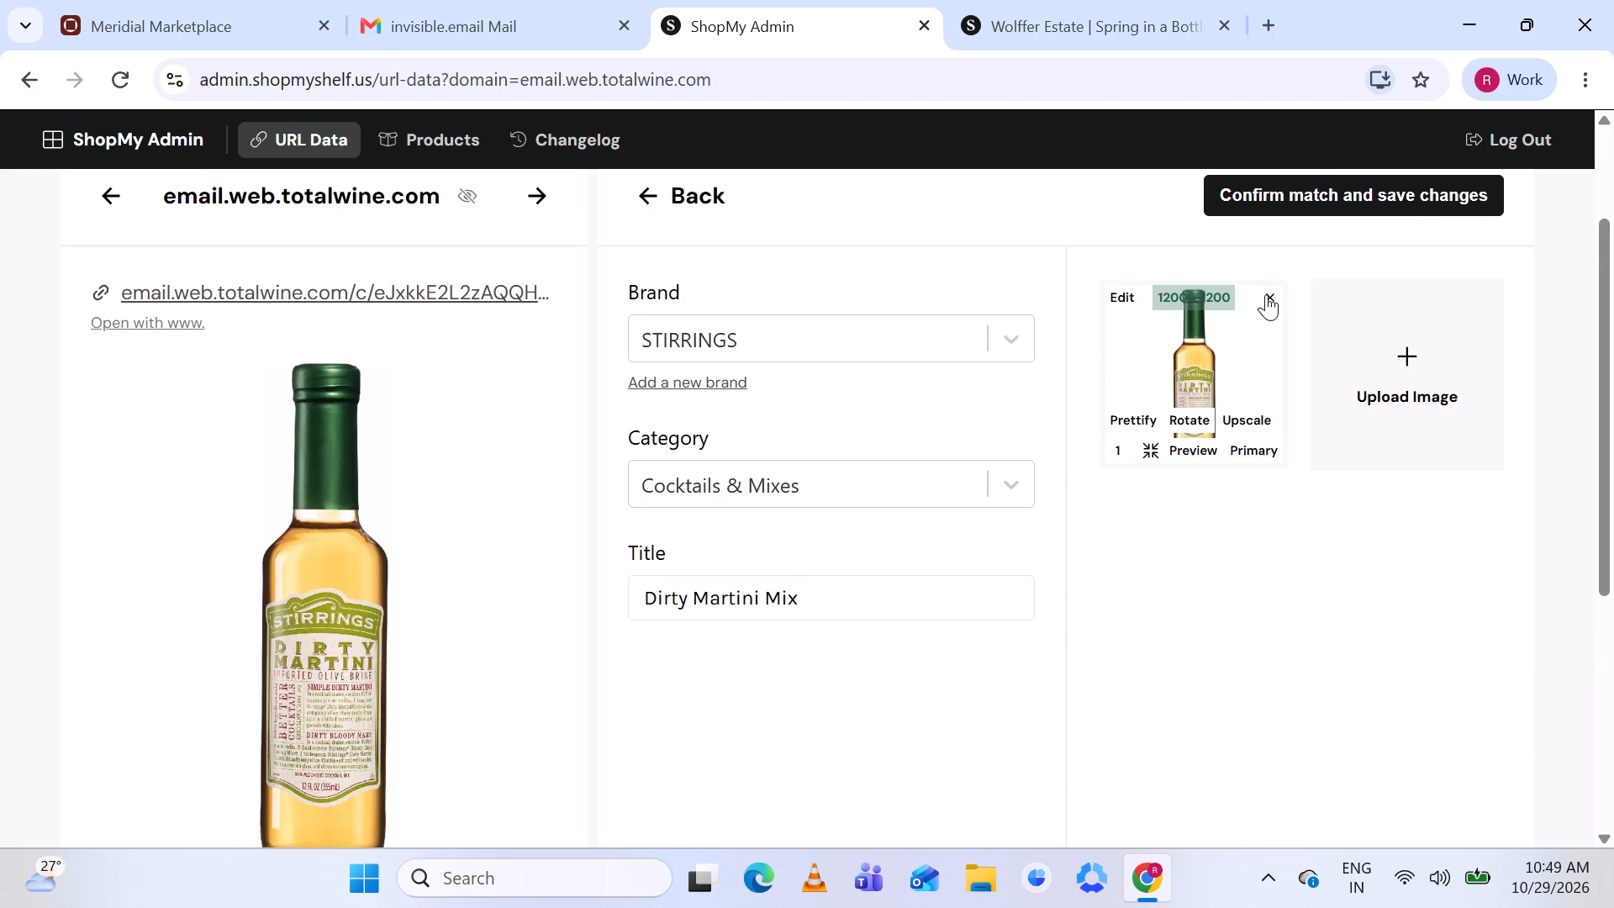
left_click(1343, 194)
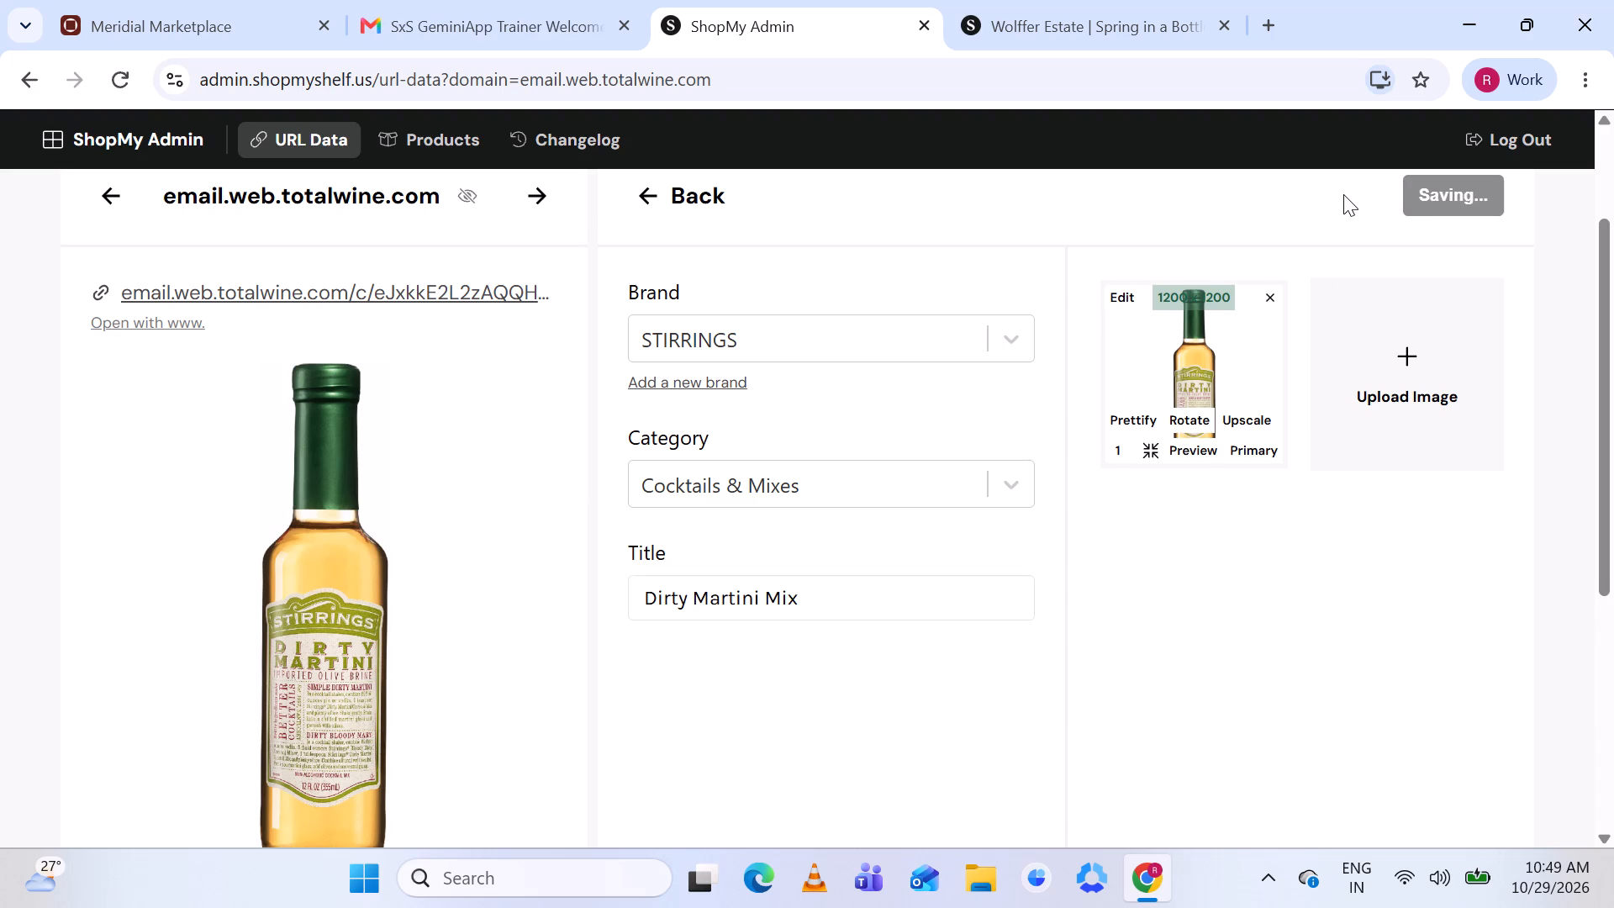
Open the suggested Gerard Bertrand Gris Blanc Rose match's product page for comparison and close the old Wolffer Estate page.
scroll(1071, 483, "down", 1)
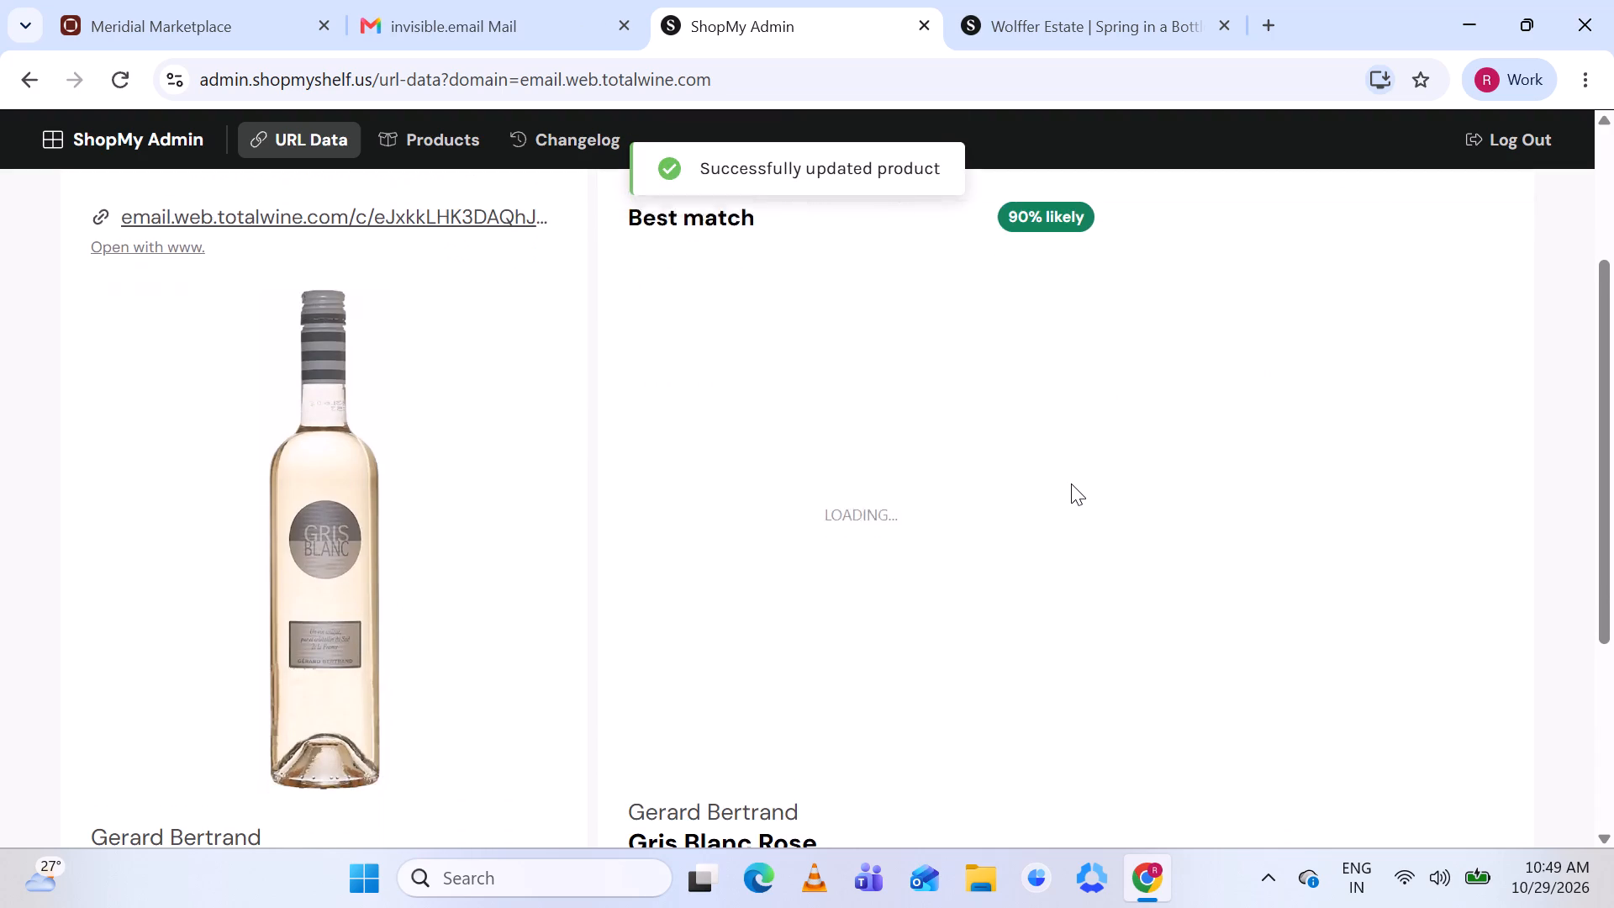
scroll(1071, 483, "down", 2)
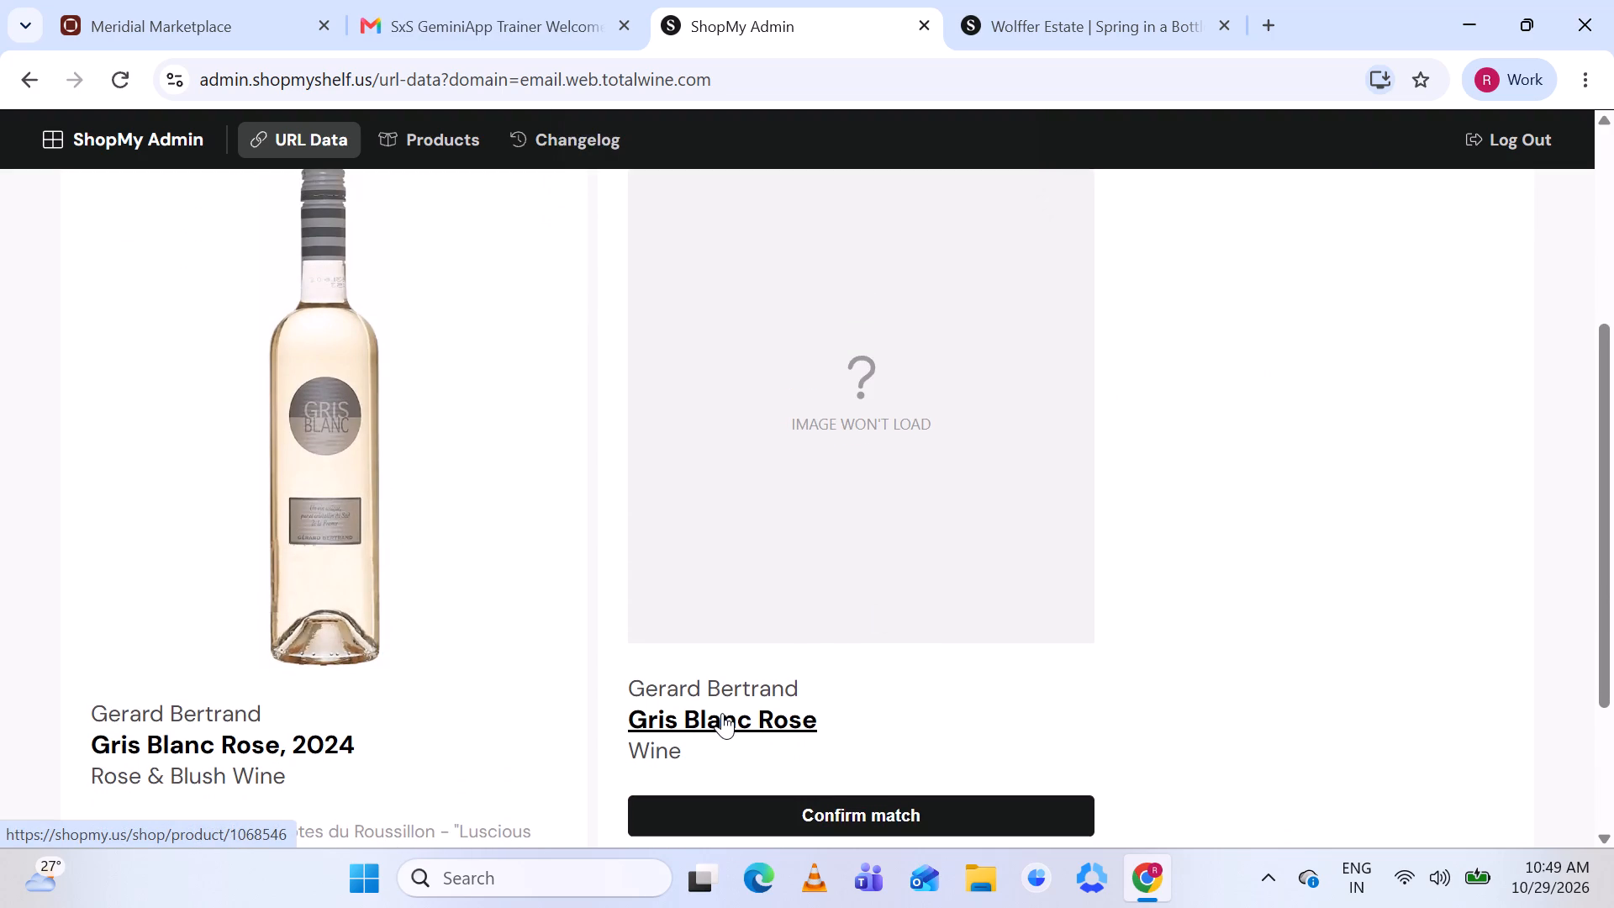
left_click(722, 713)
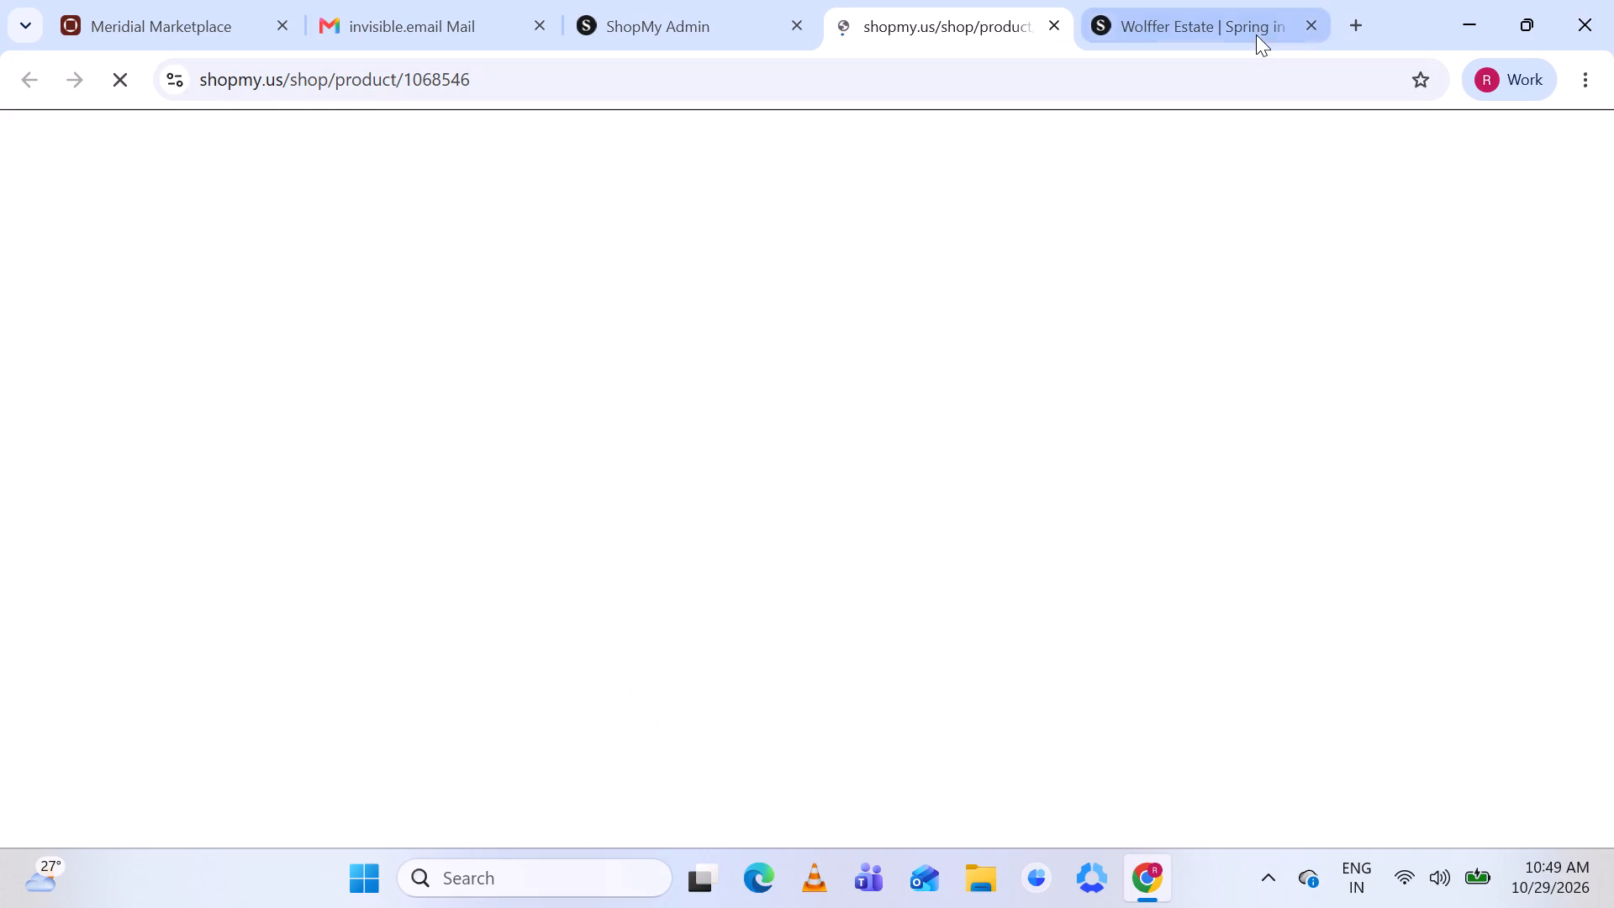
left_click(1310, 17)
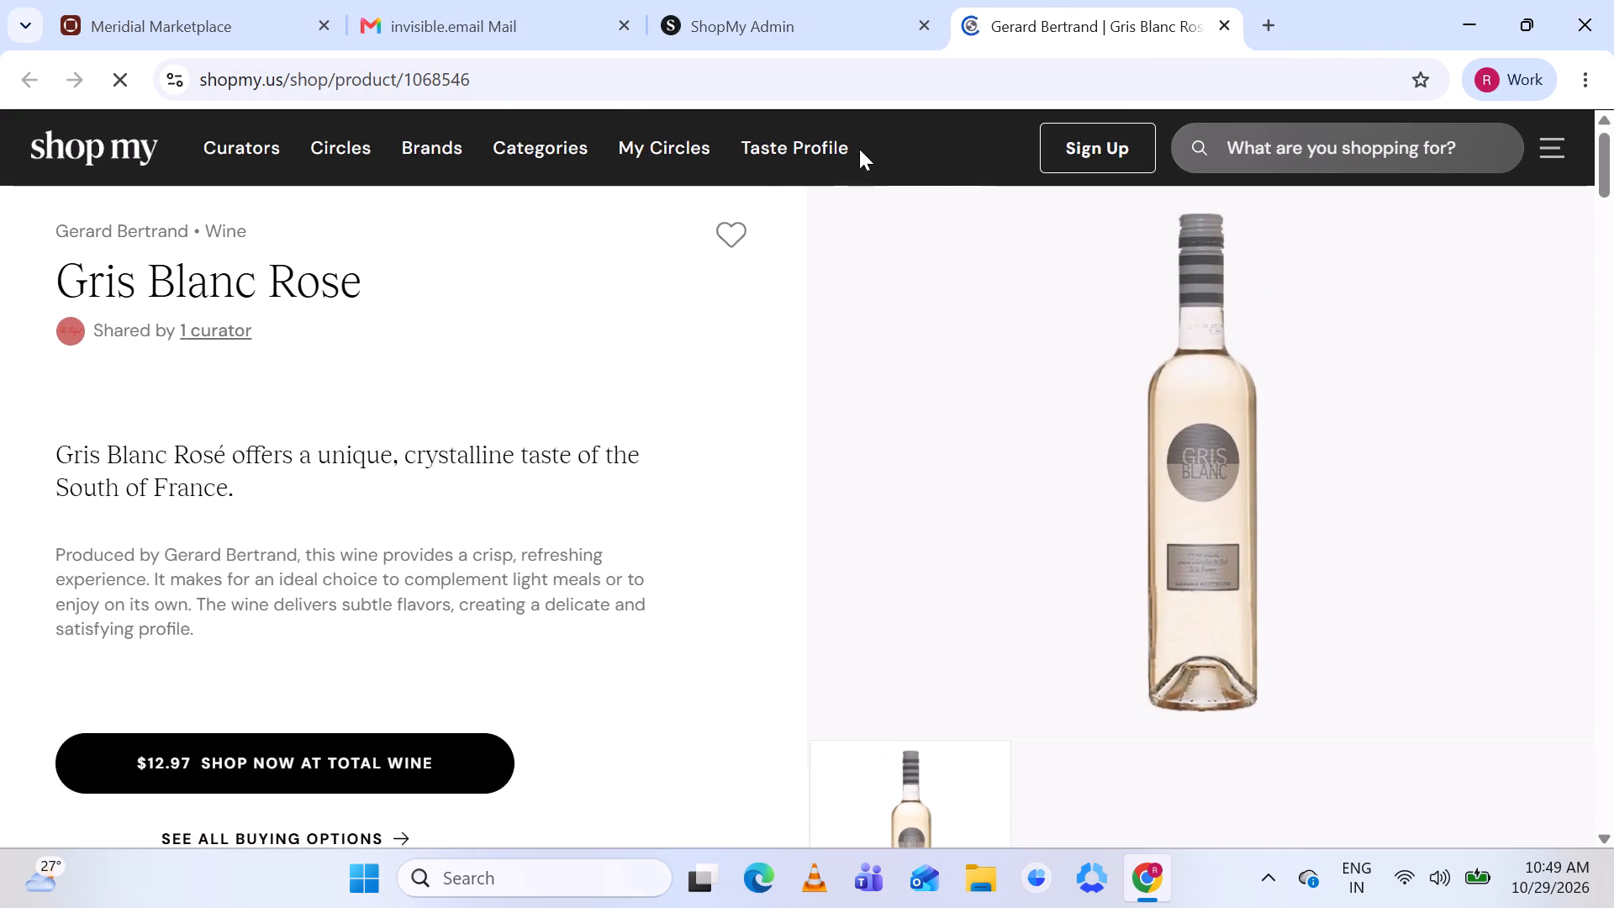
Return to ShopMy Admin and confirm Gerard Bertrand's Gris Blanc Rose as the match for the Gris Blanc Rose, 2024 listing.
left_click(761, 16)
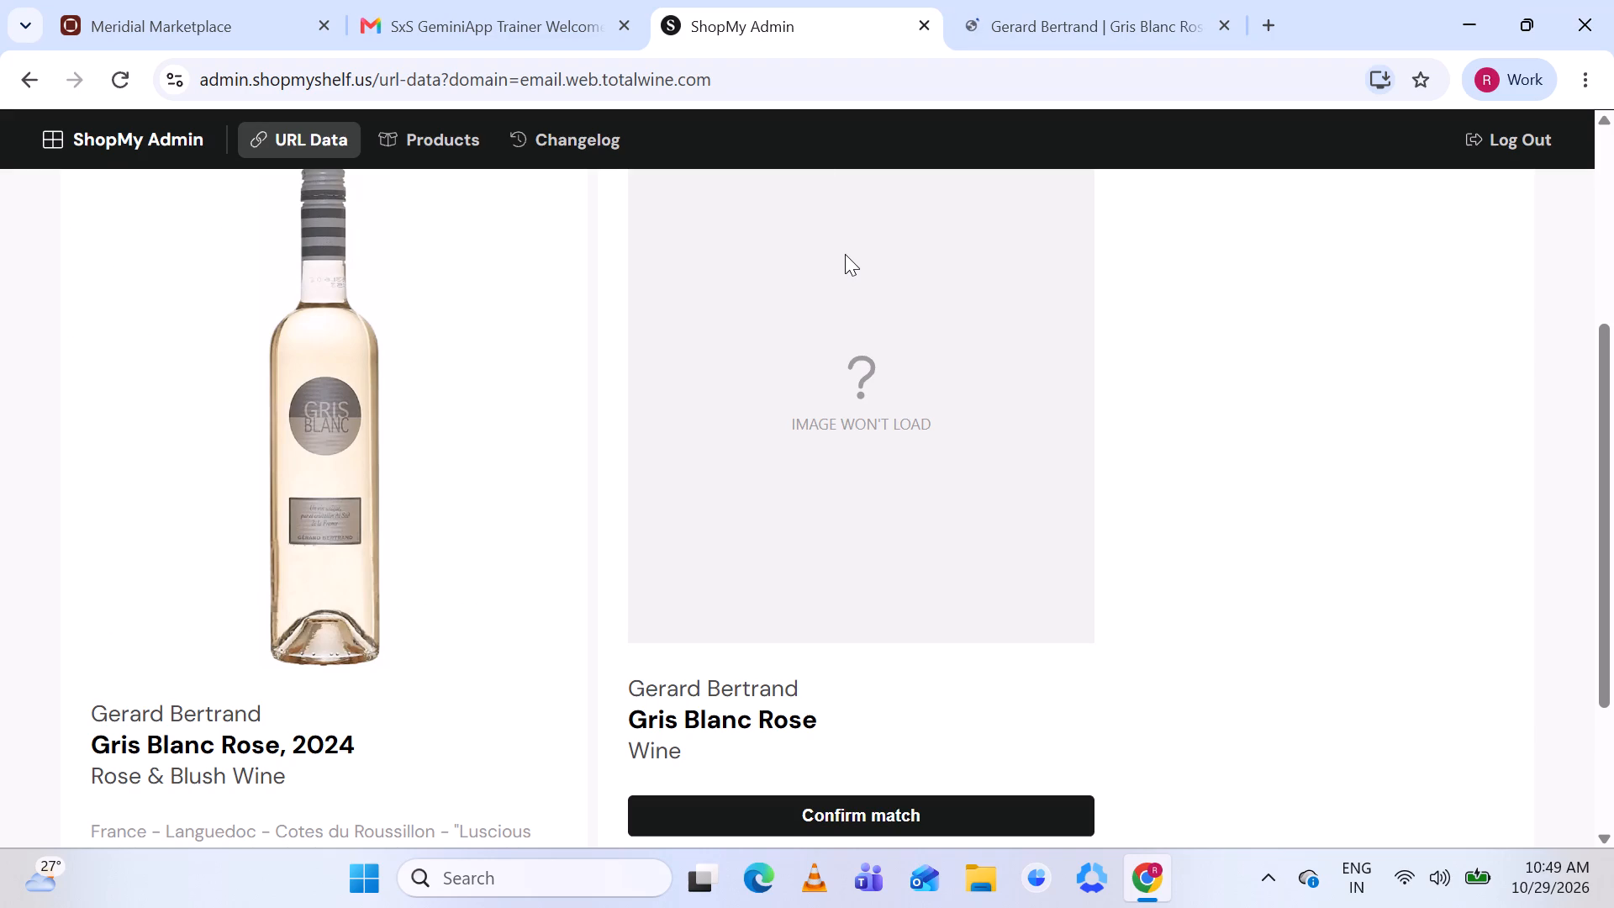
scroll(845, 254, "right", 1)
scroll(845, 254, "down", 1)
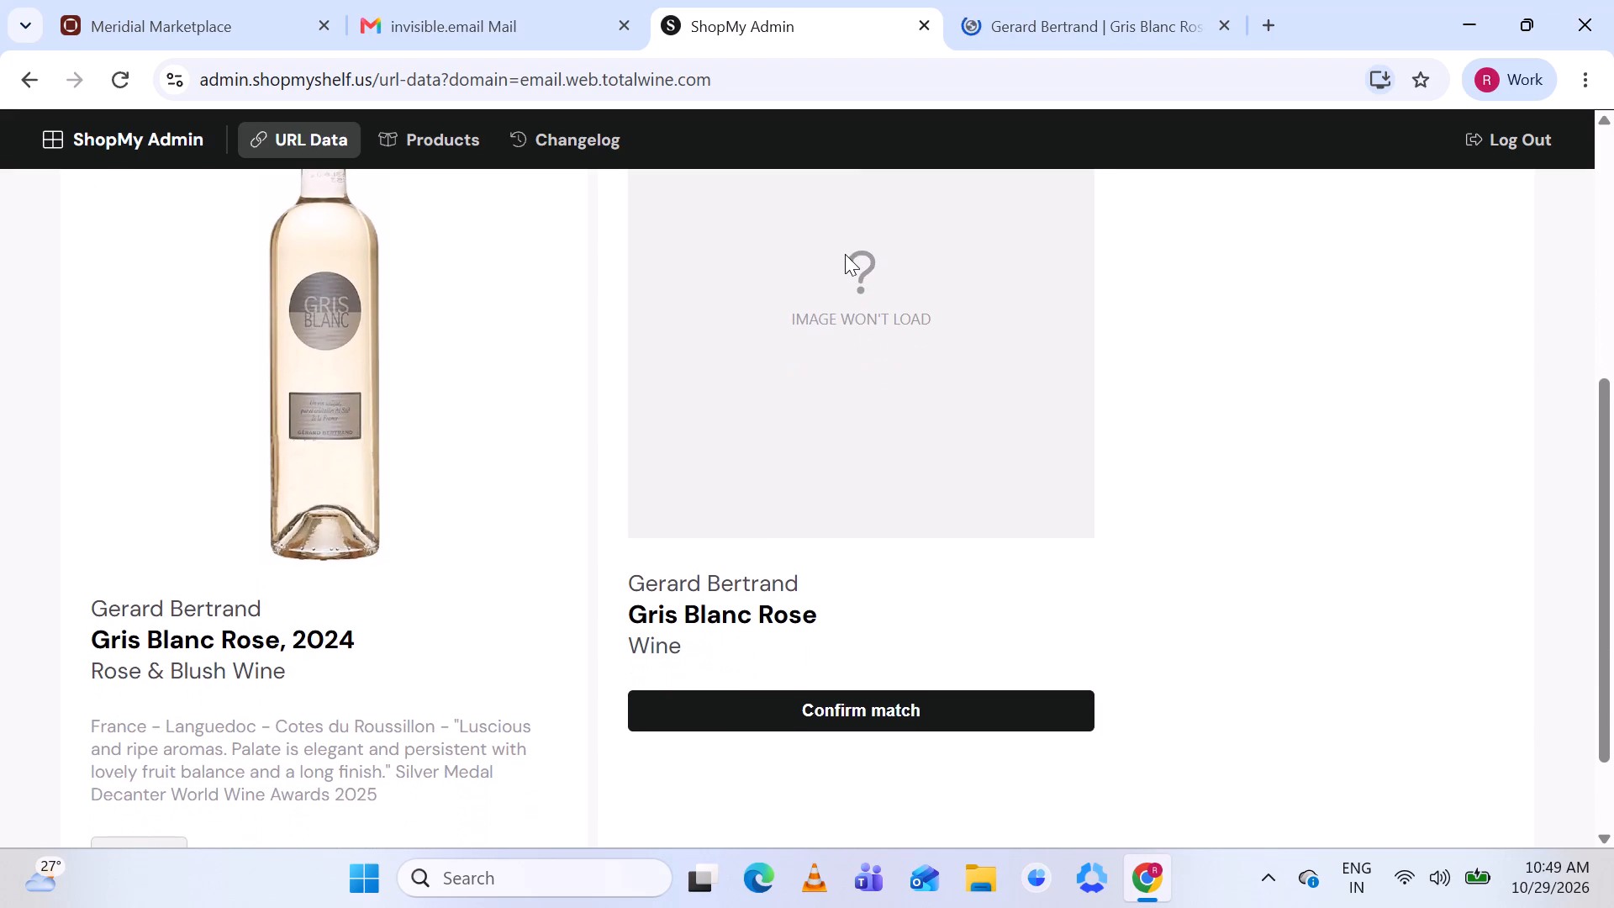
left_click(813, 703)
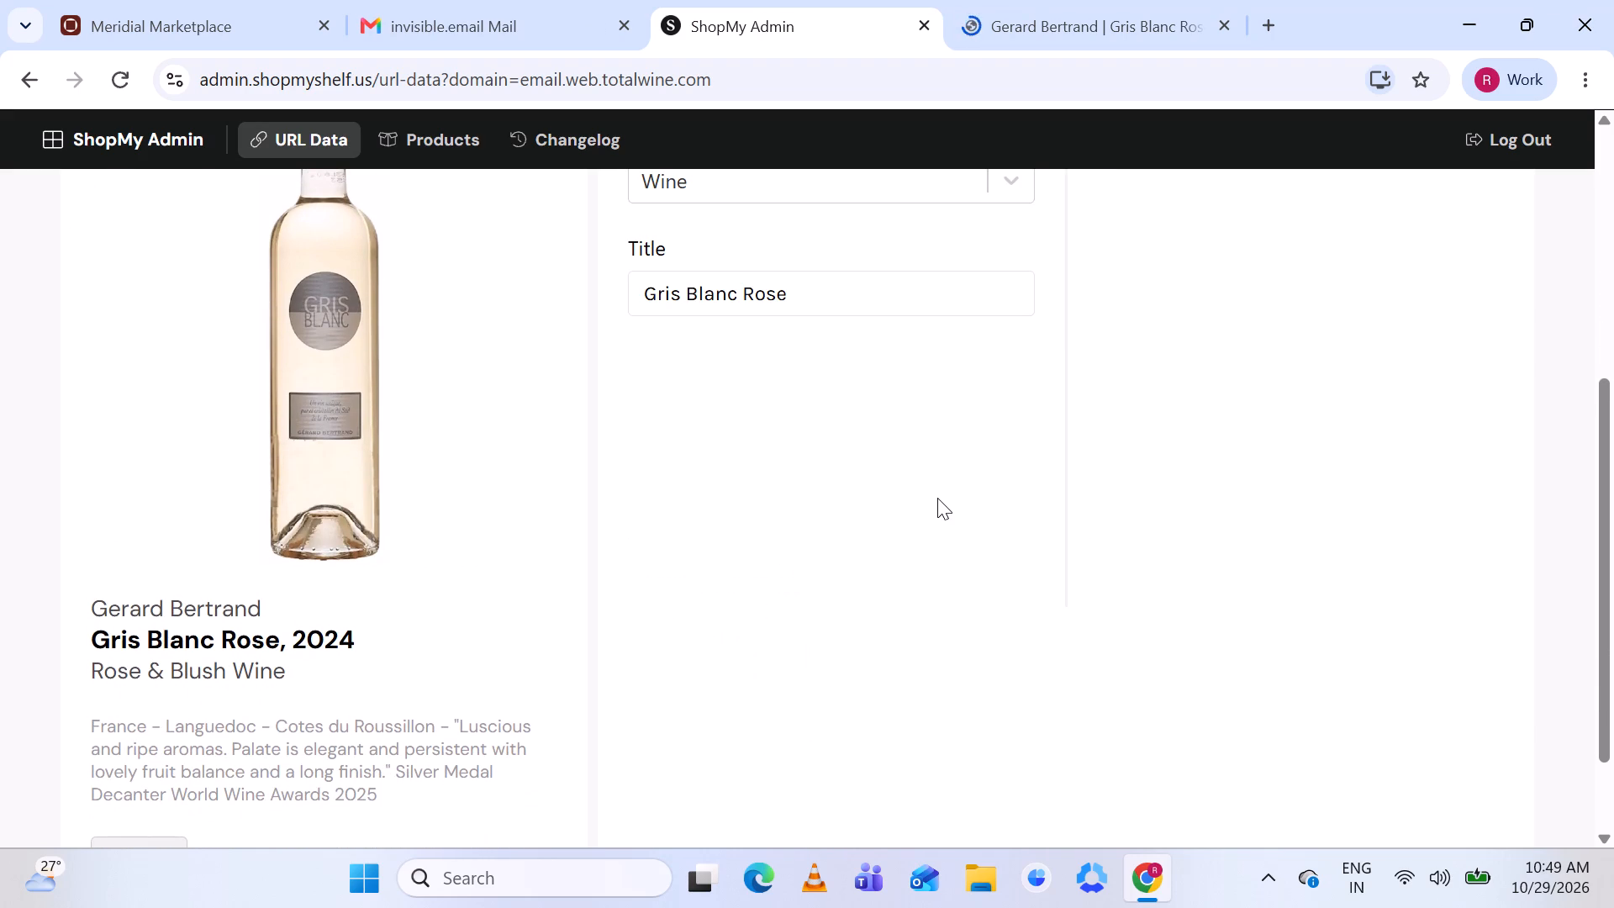
Set the matched product's title to "Gris Blanc Rose 2024", keeping its brand, Wine category and image, and save the match.
scroll(937, 498, "up", 1)
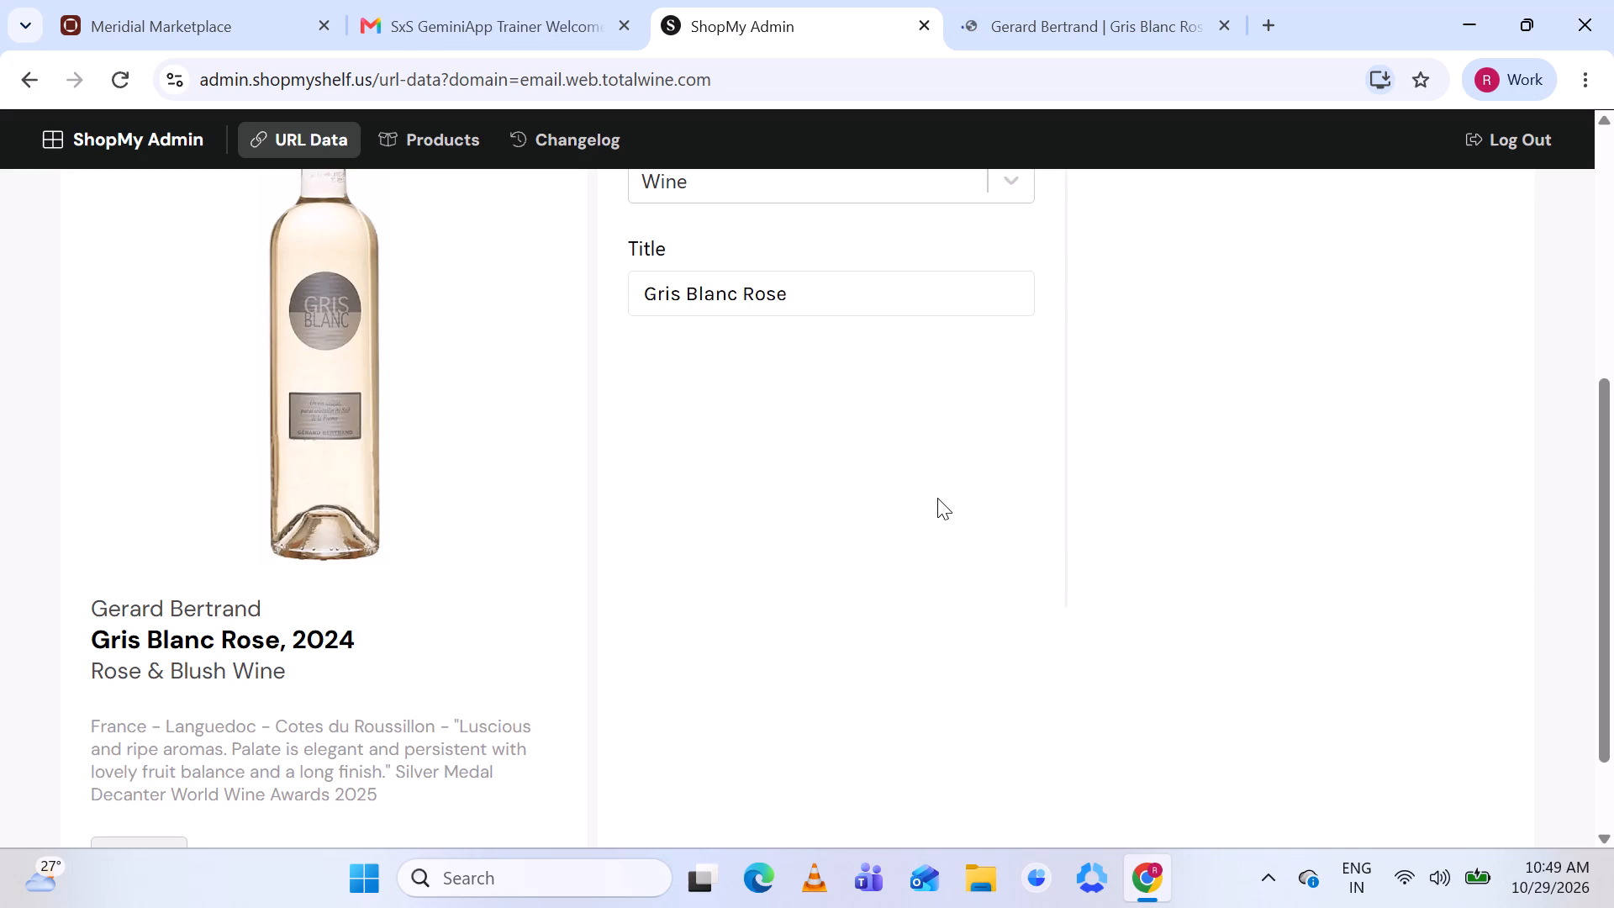
scroll(937, 498, "up", 2)
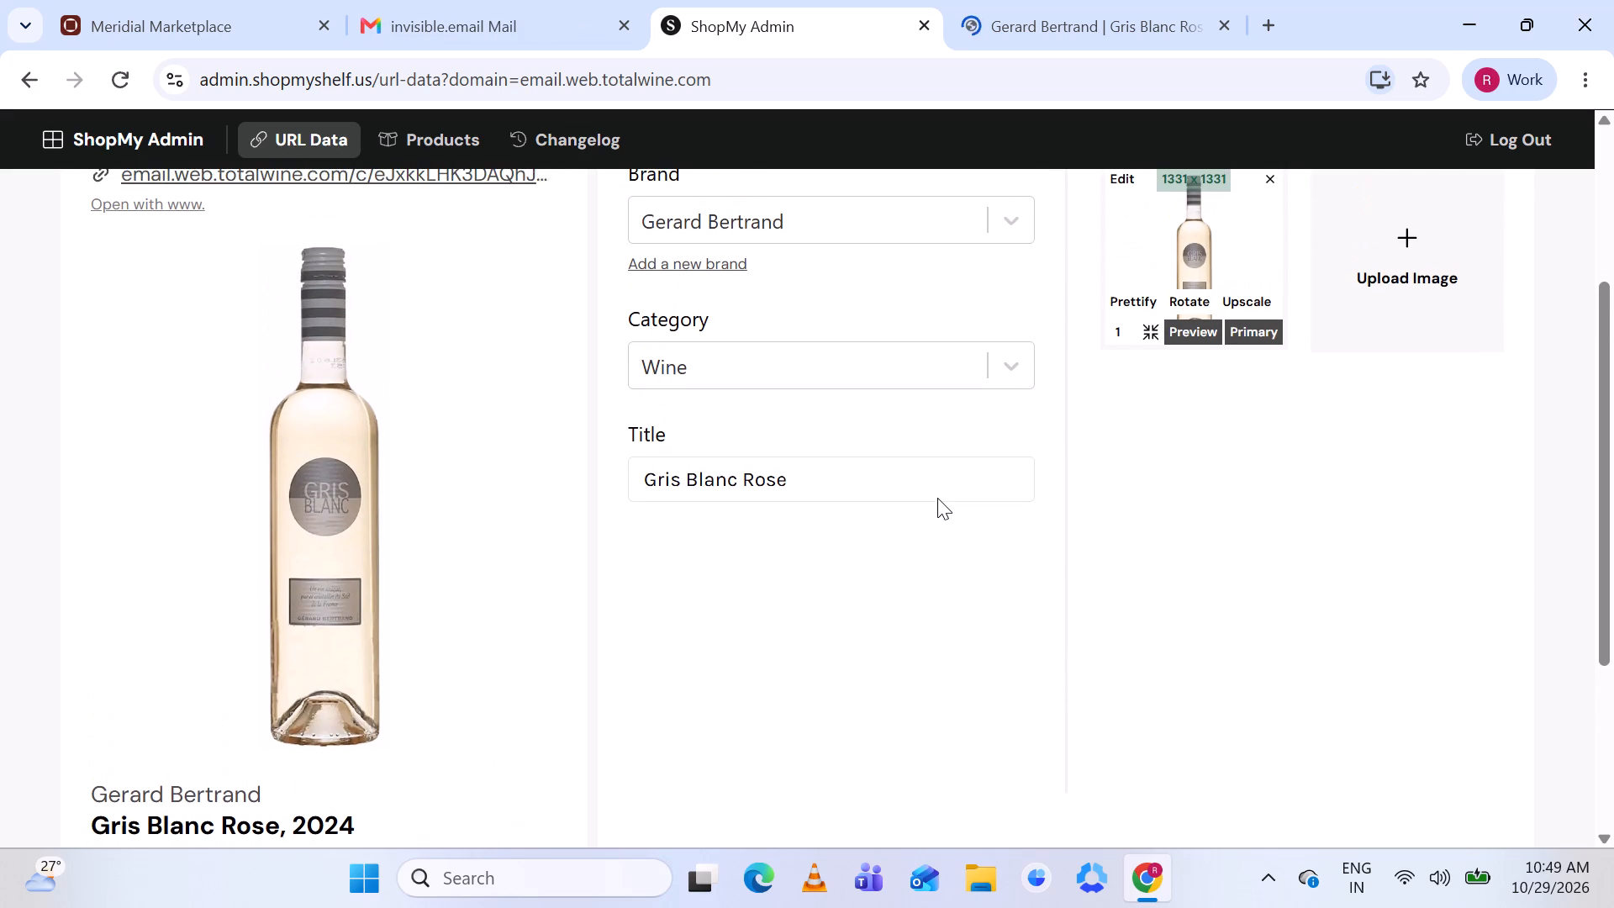
left_click(838, 476)
key("space")
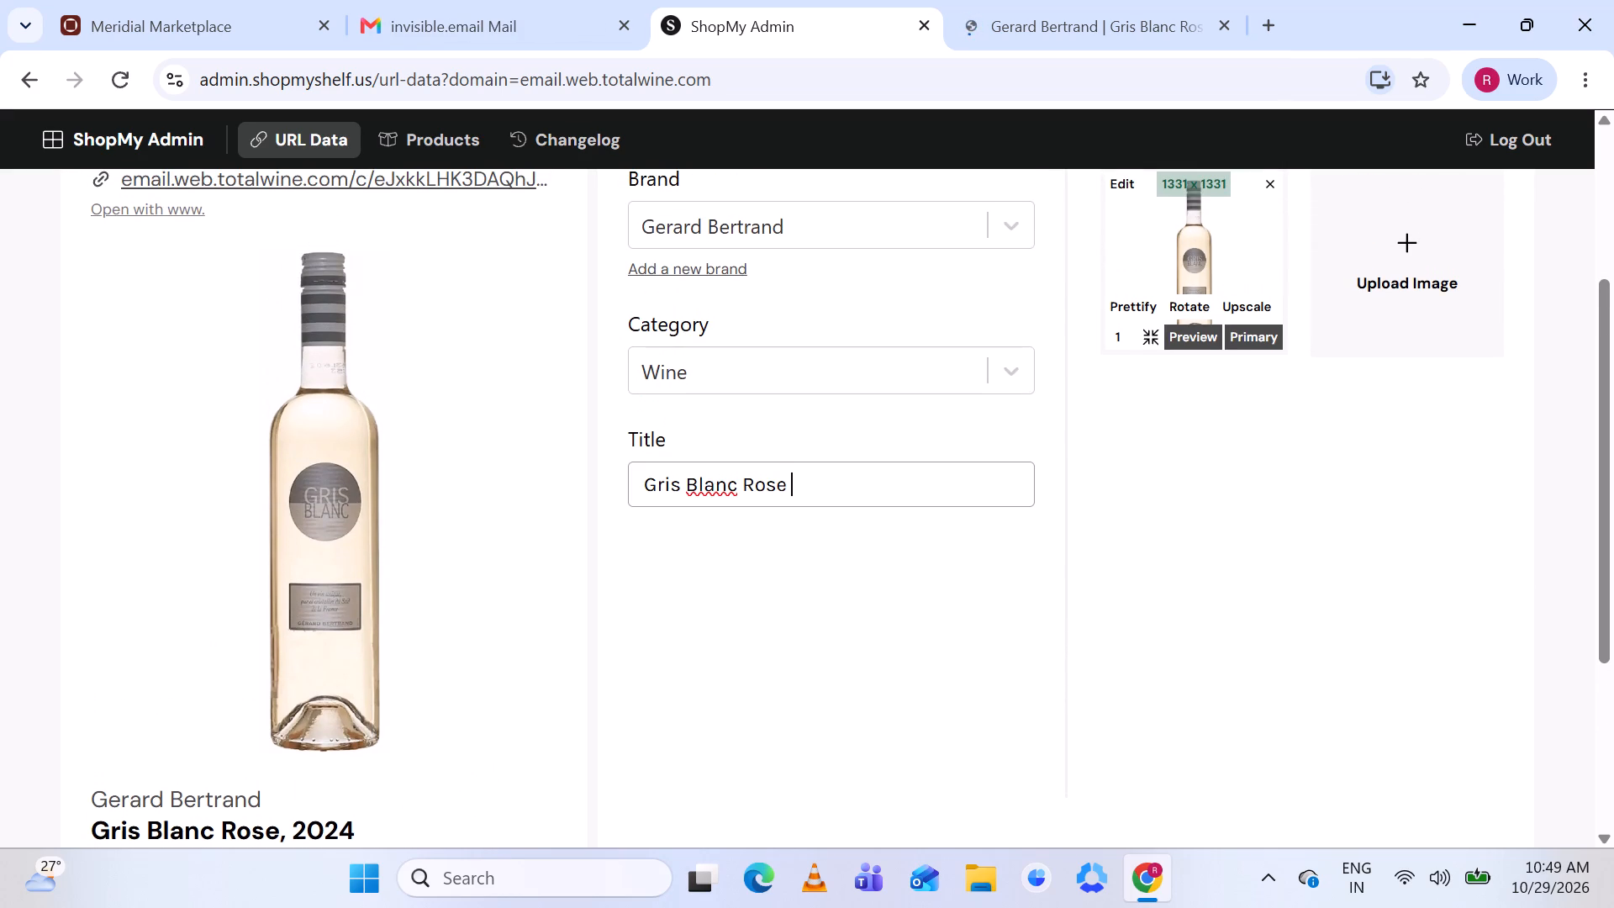
type("w02")
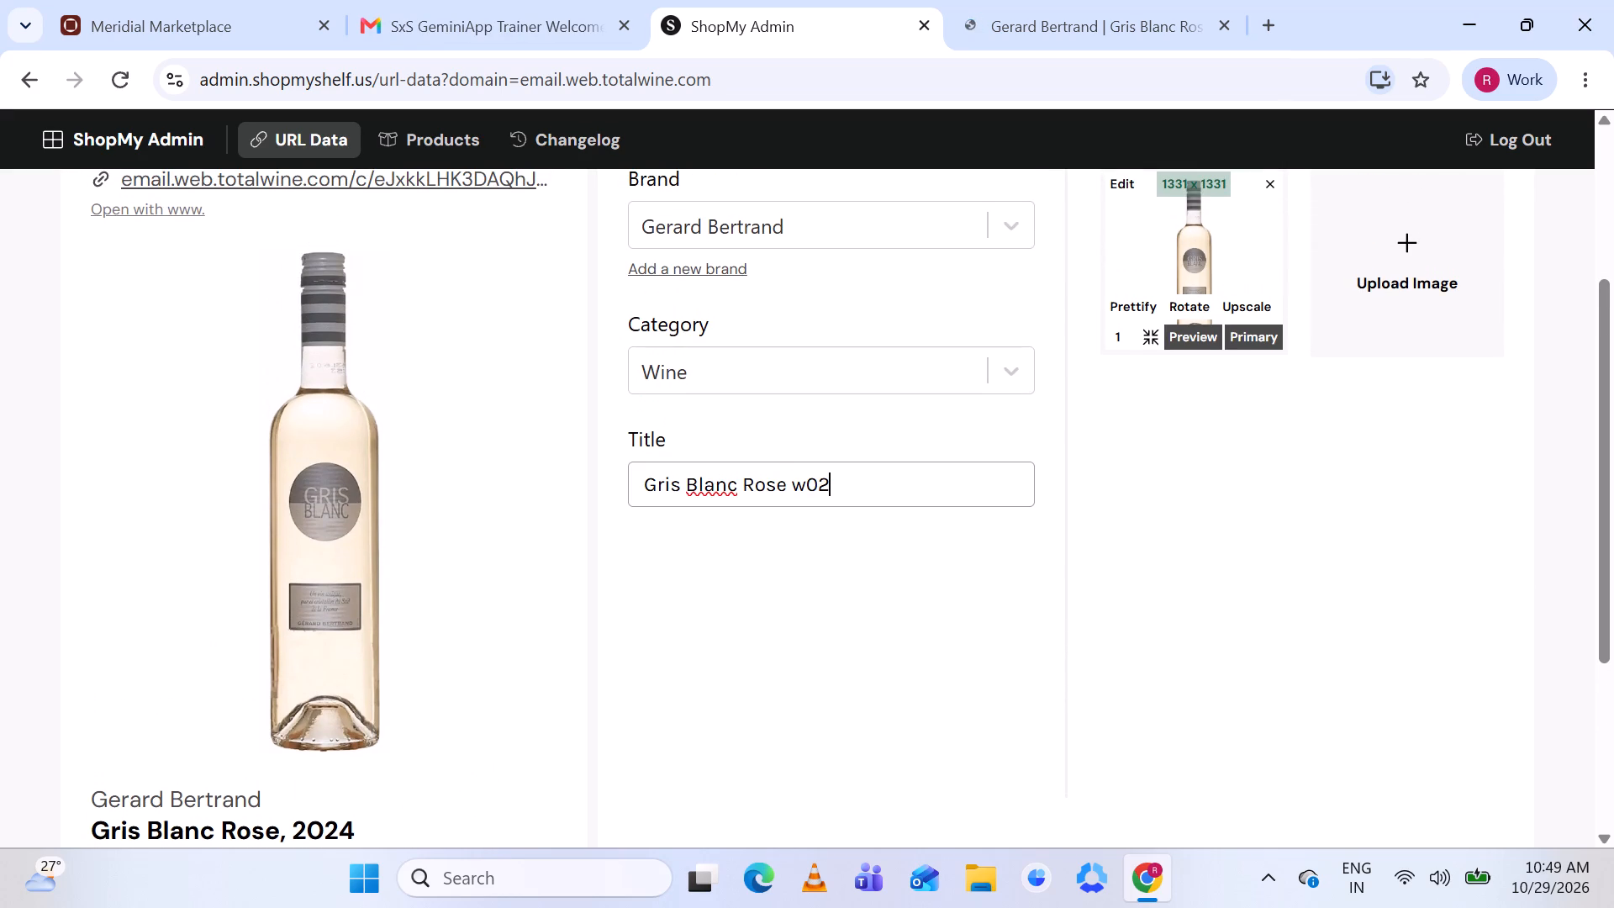
key("BackSpace")
key("BackSpace")
key("BackSpace")
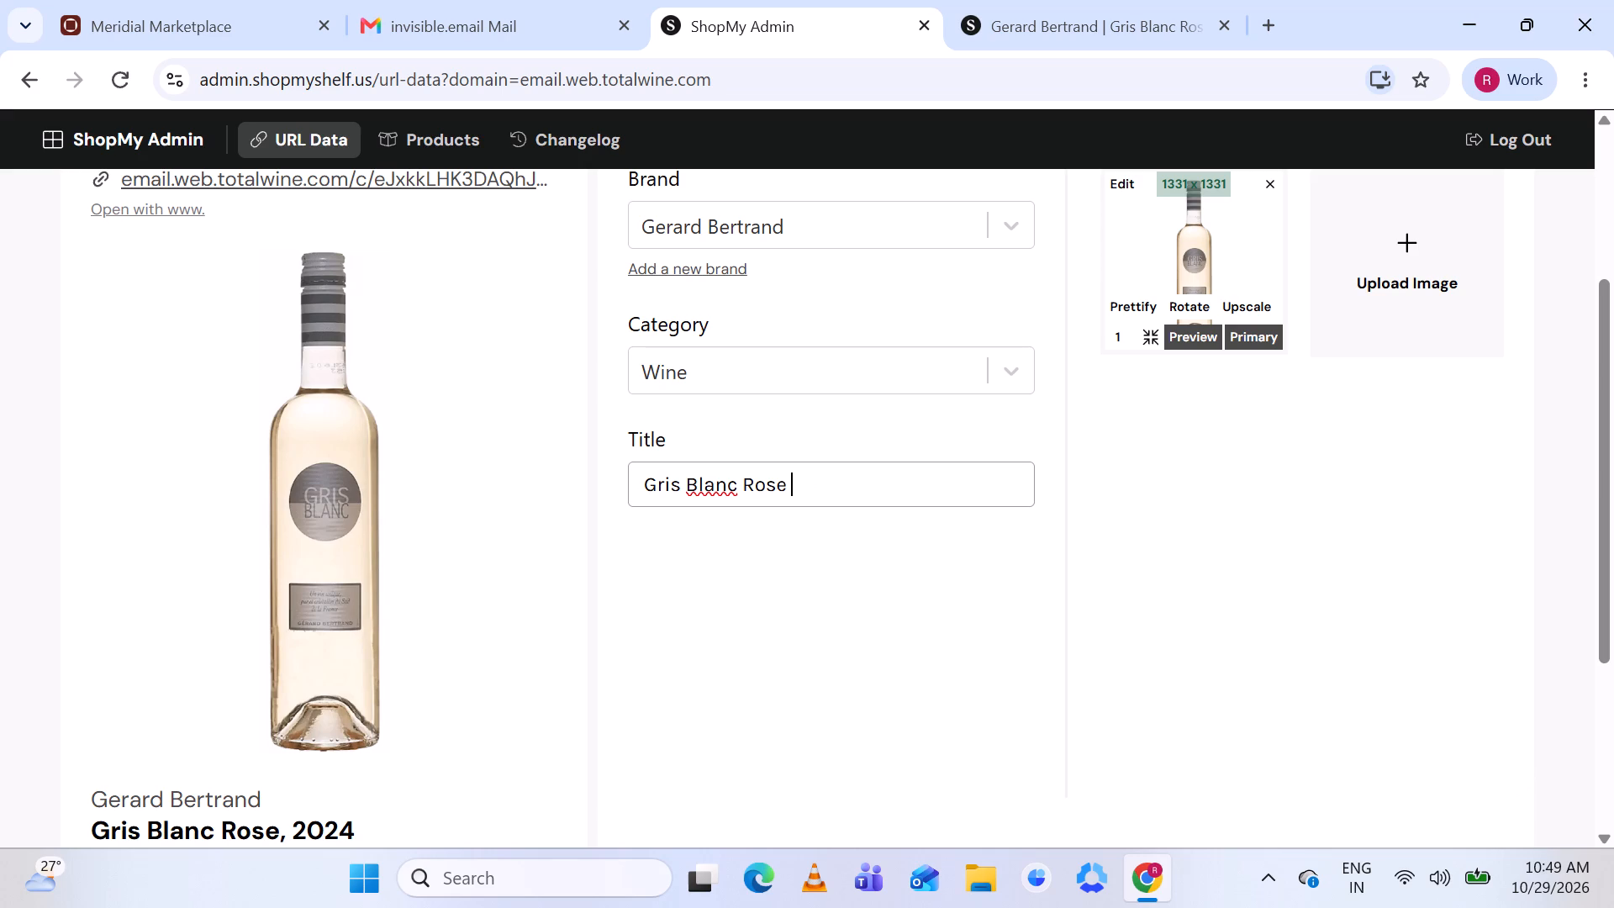
type("2024")
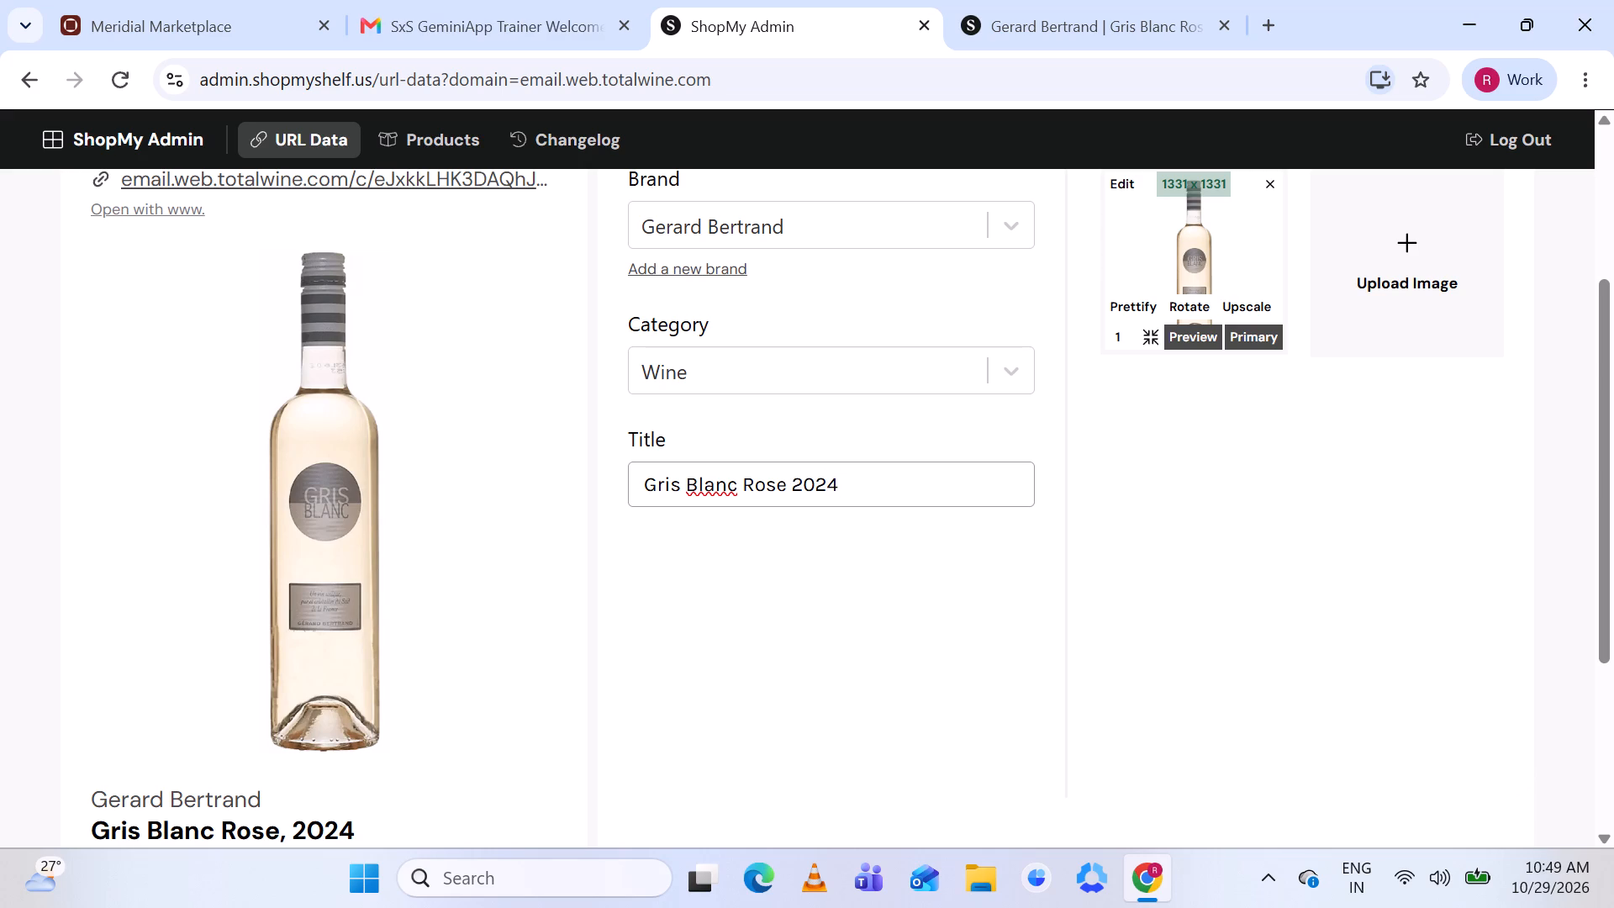
scroll(799, 636, "up", 1)
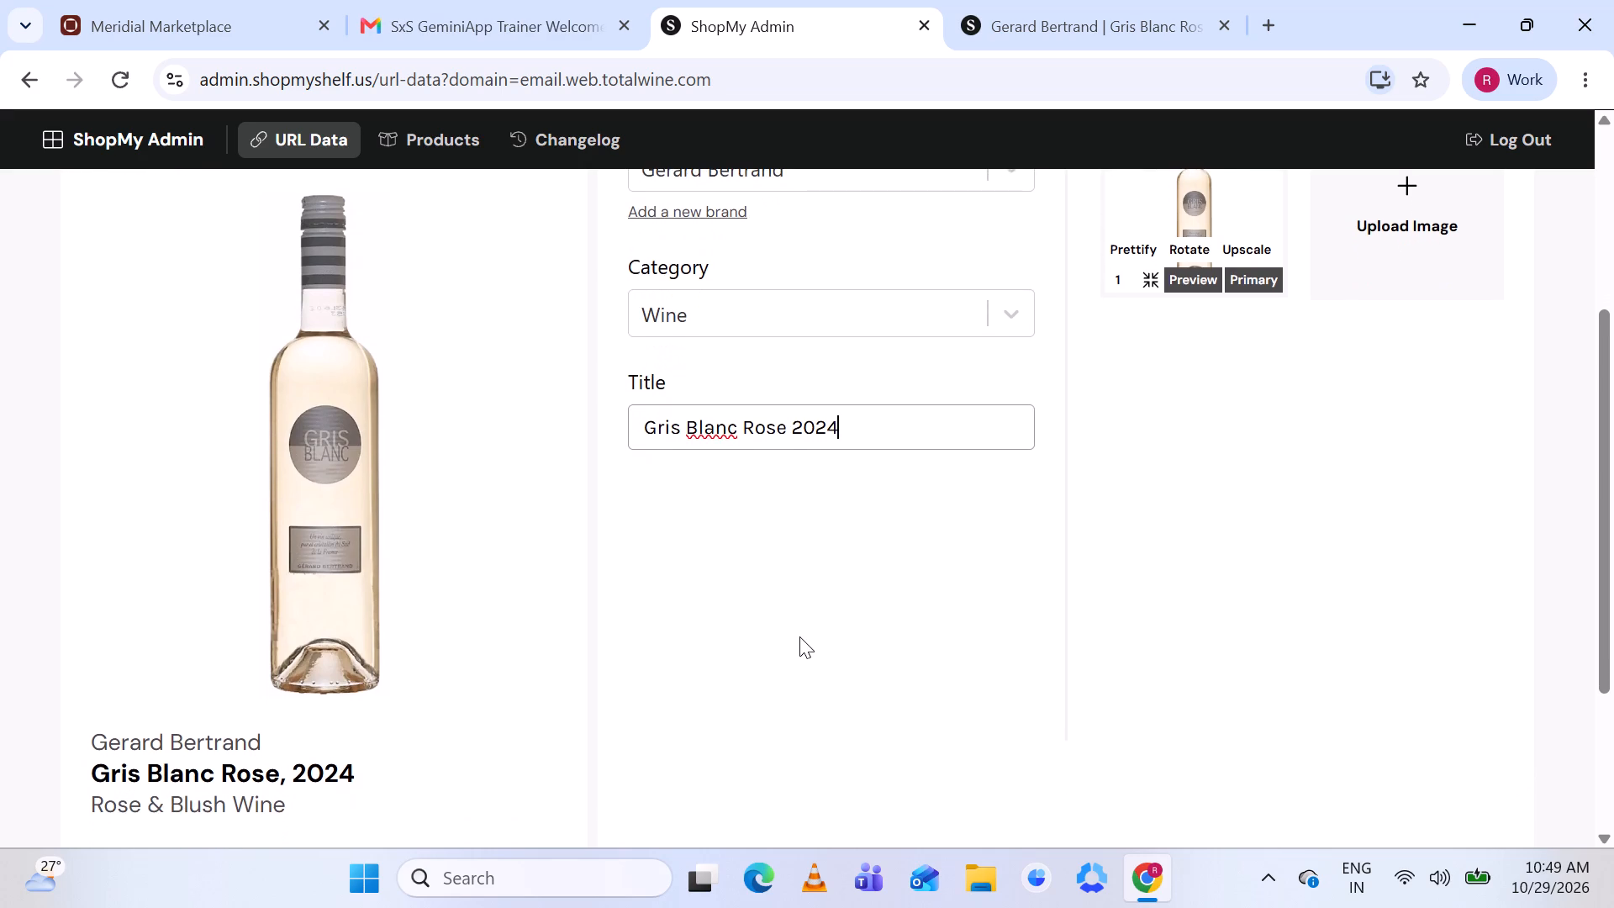
scroll(799, 636, "up", 1)
scroll(799, 636, "right", 1)
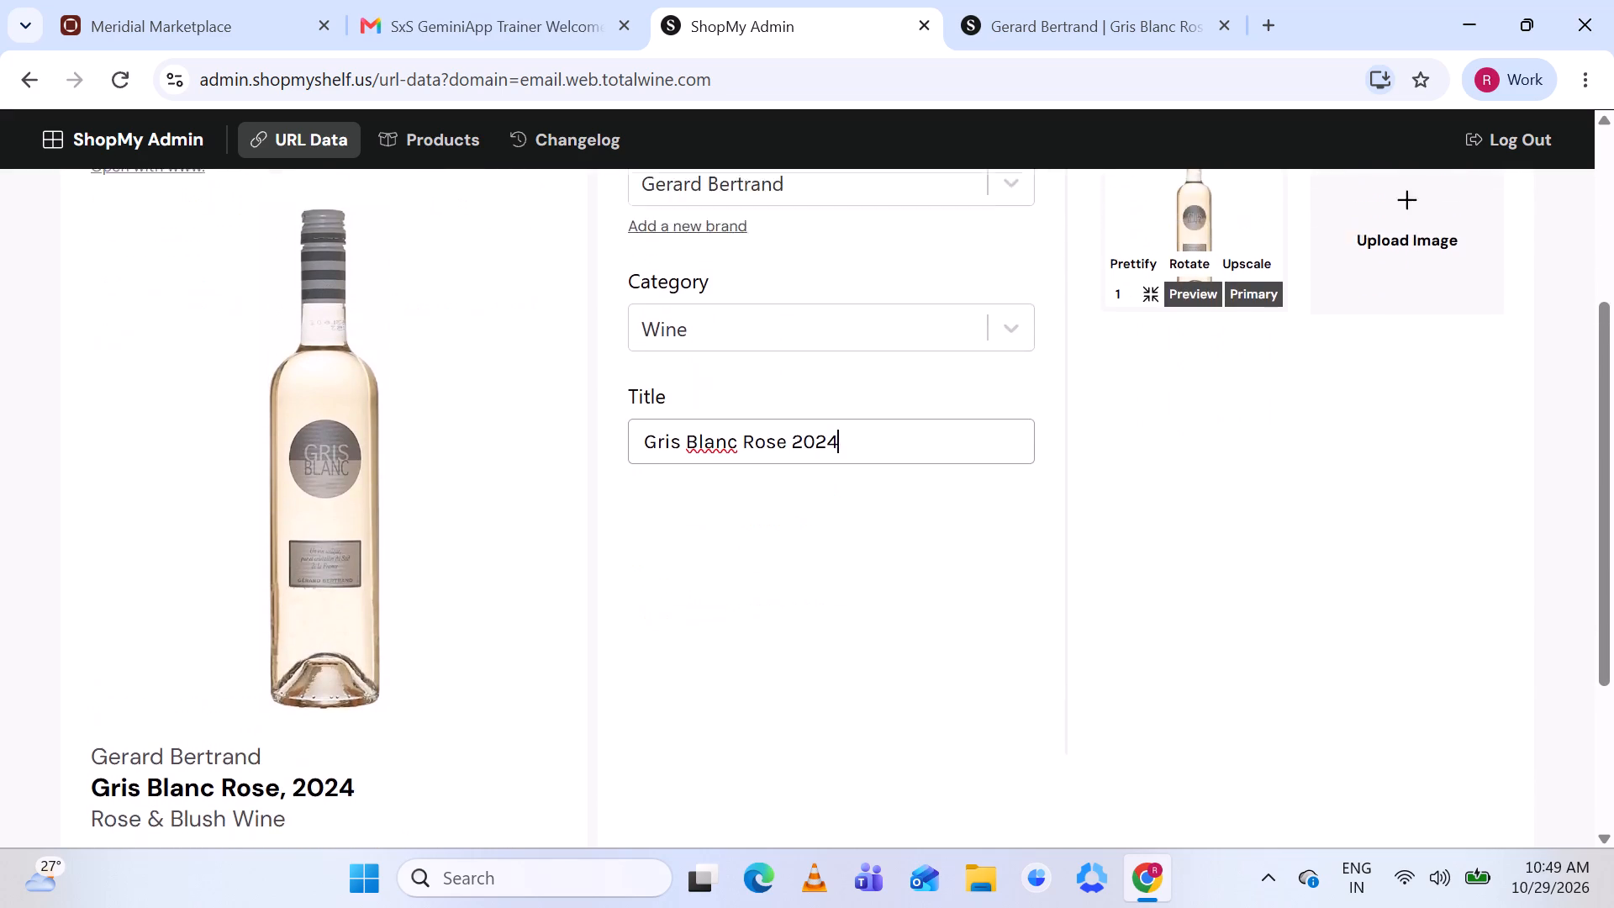
scroll(799, 636, "right", 1)
scroll(799, 636, "up", 1)
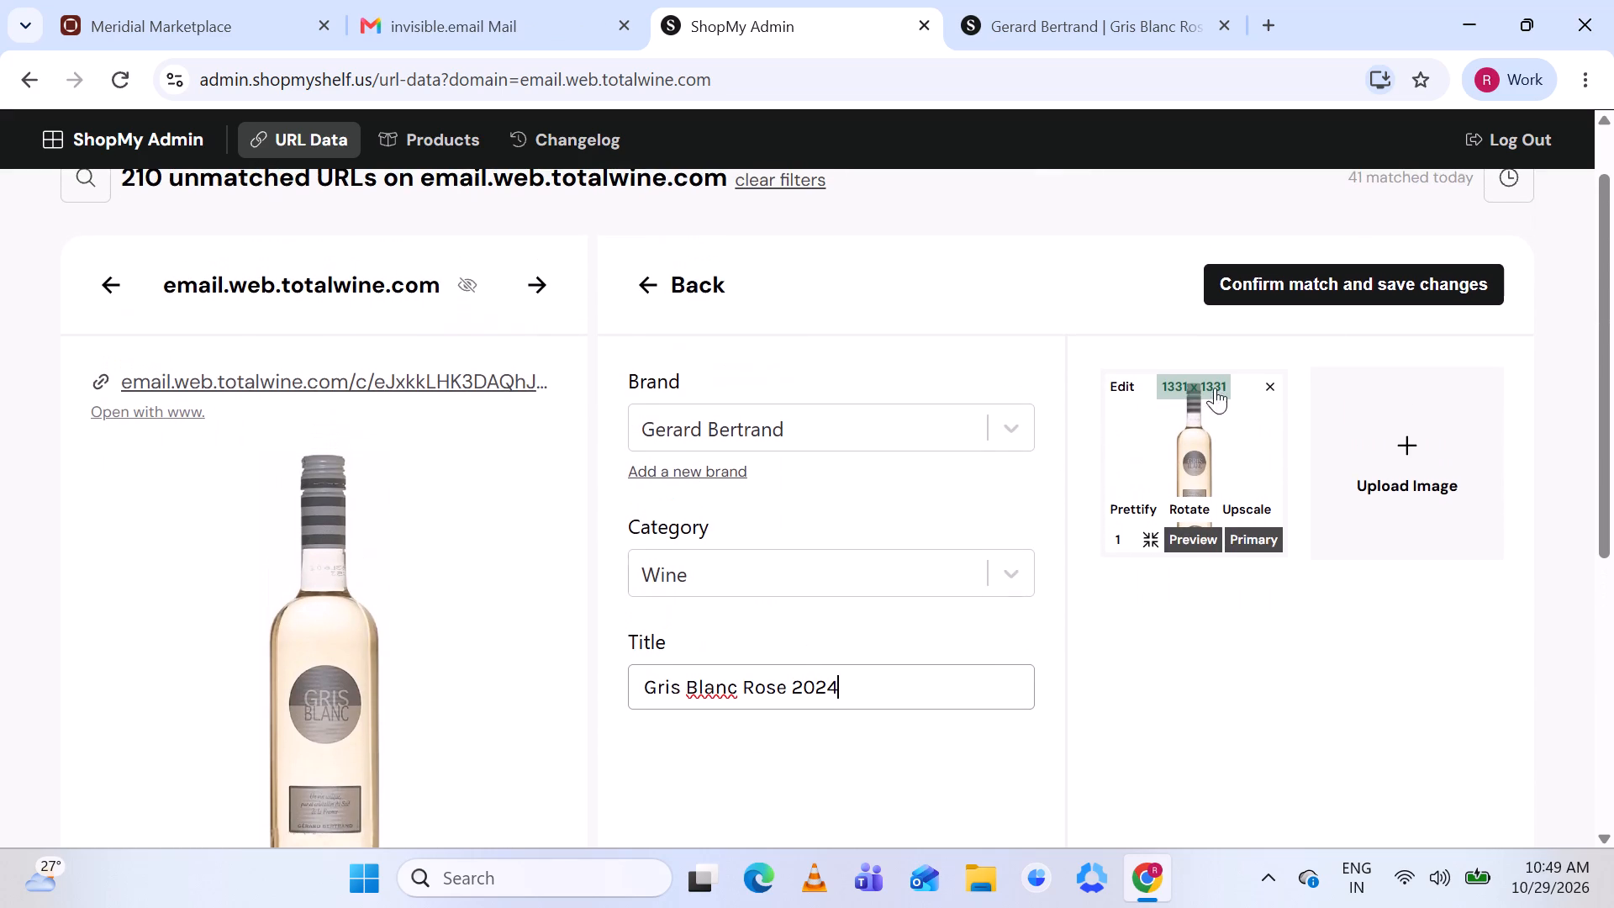
left_click(1357, 282)
Open the product page of the suggested lamarca prosecco Sparkling Wine match for comparison and close the old Gerard Bertrand page.
scroll(900, 571, "down", 1)
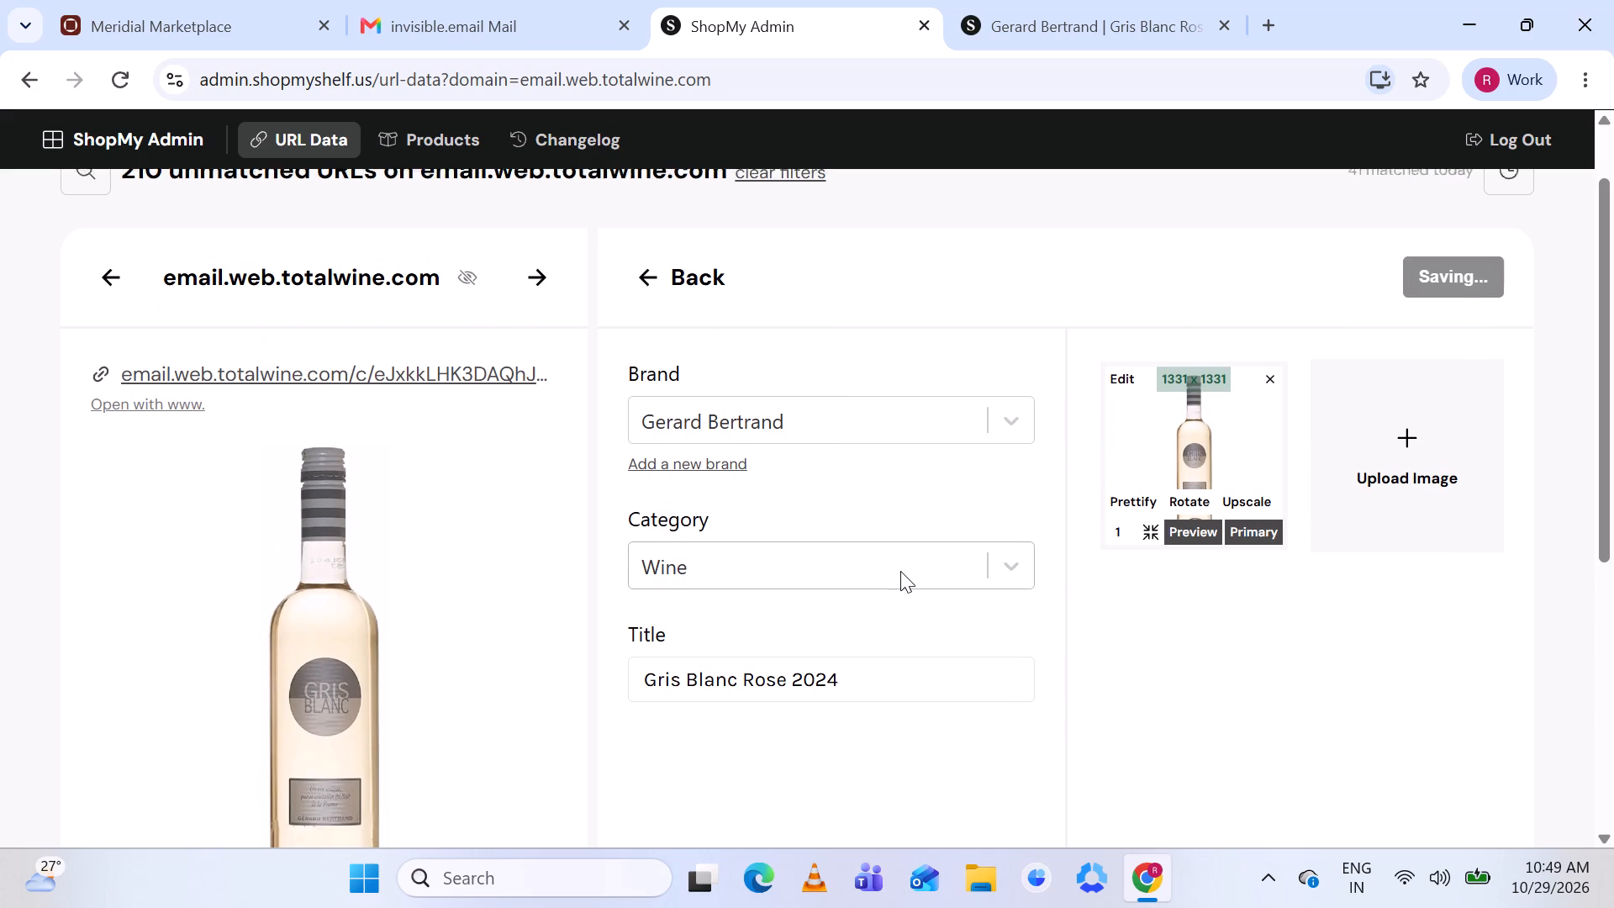
scroll(900, 571, "down", 1)
scroll(733, 649, "down", 1)
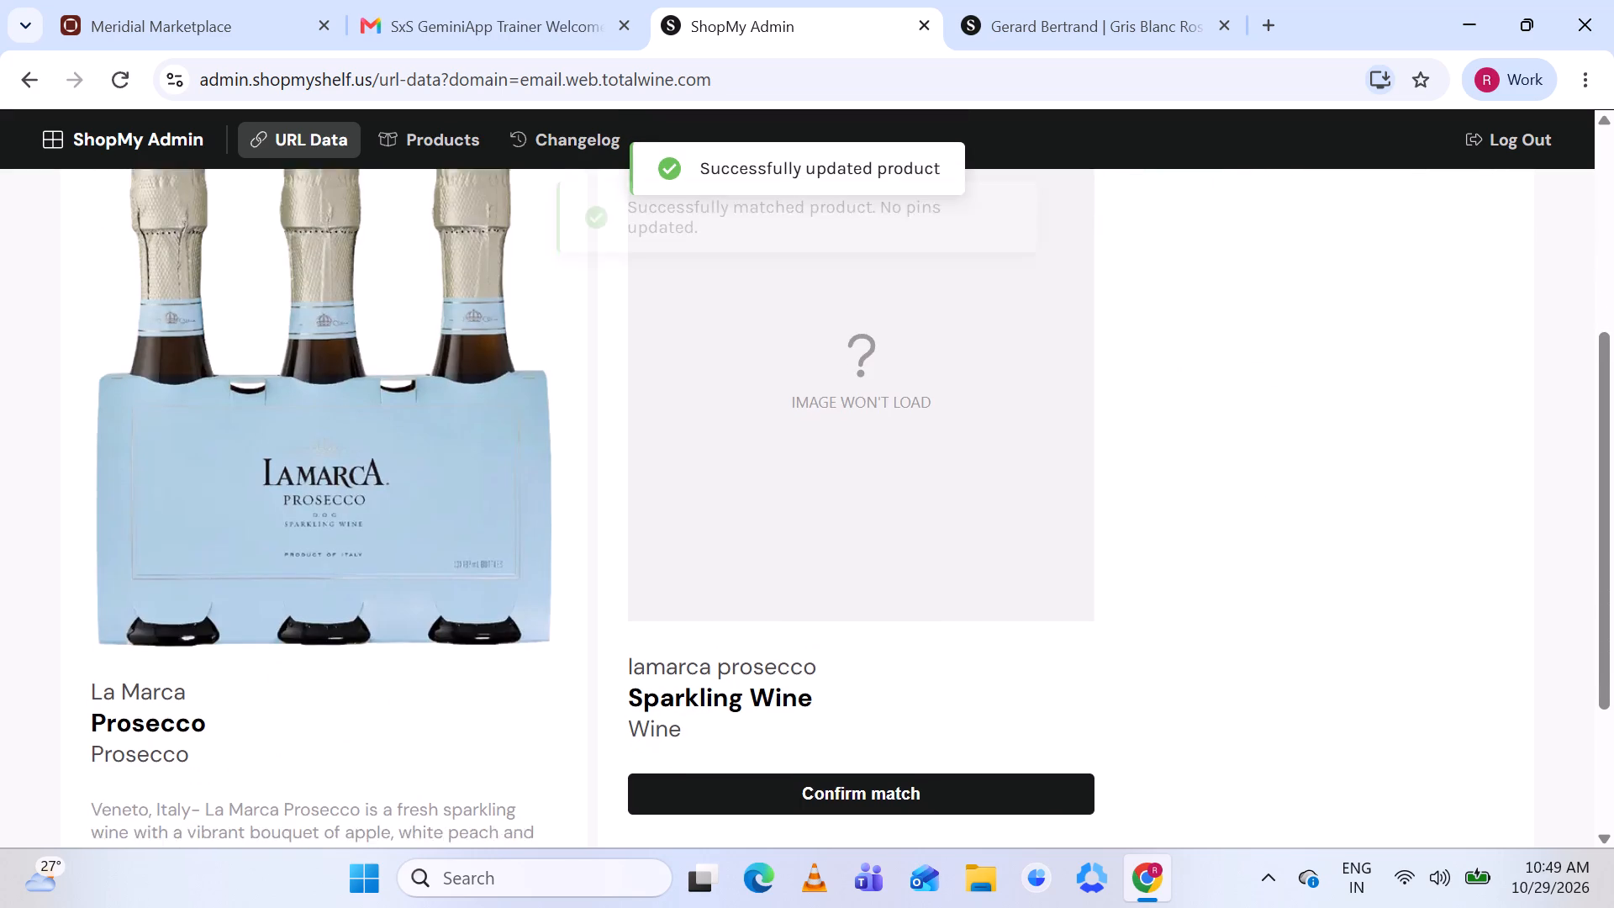
scroll(733, 649, "down", 1)
scroll(733, 649, "up", 1)
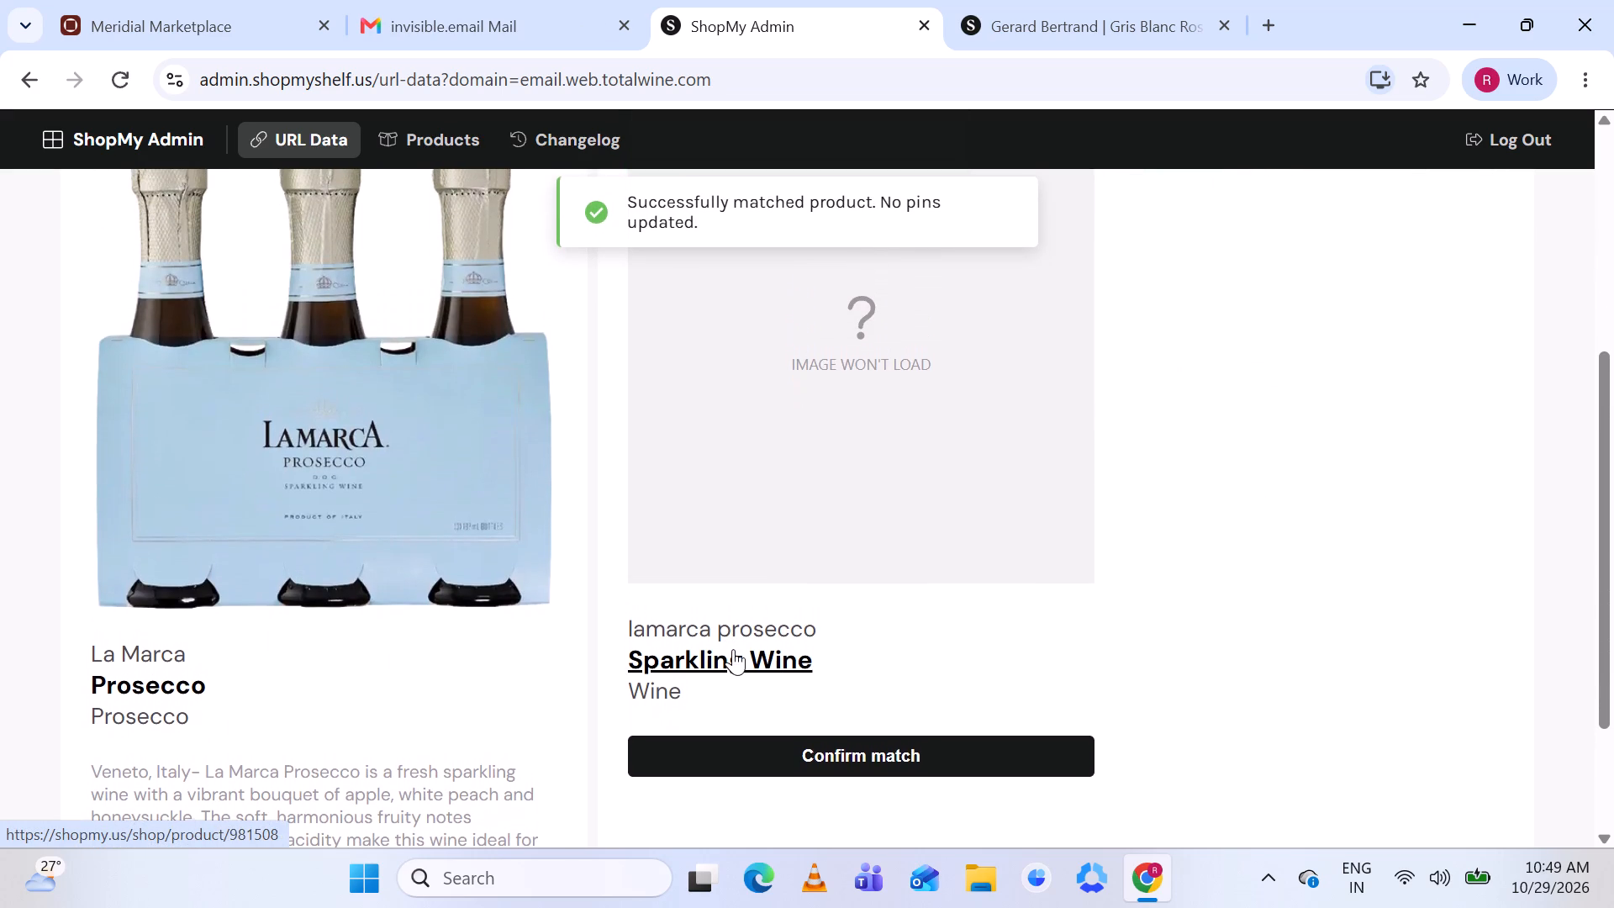
scroll(733, 649, "up", 1)
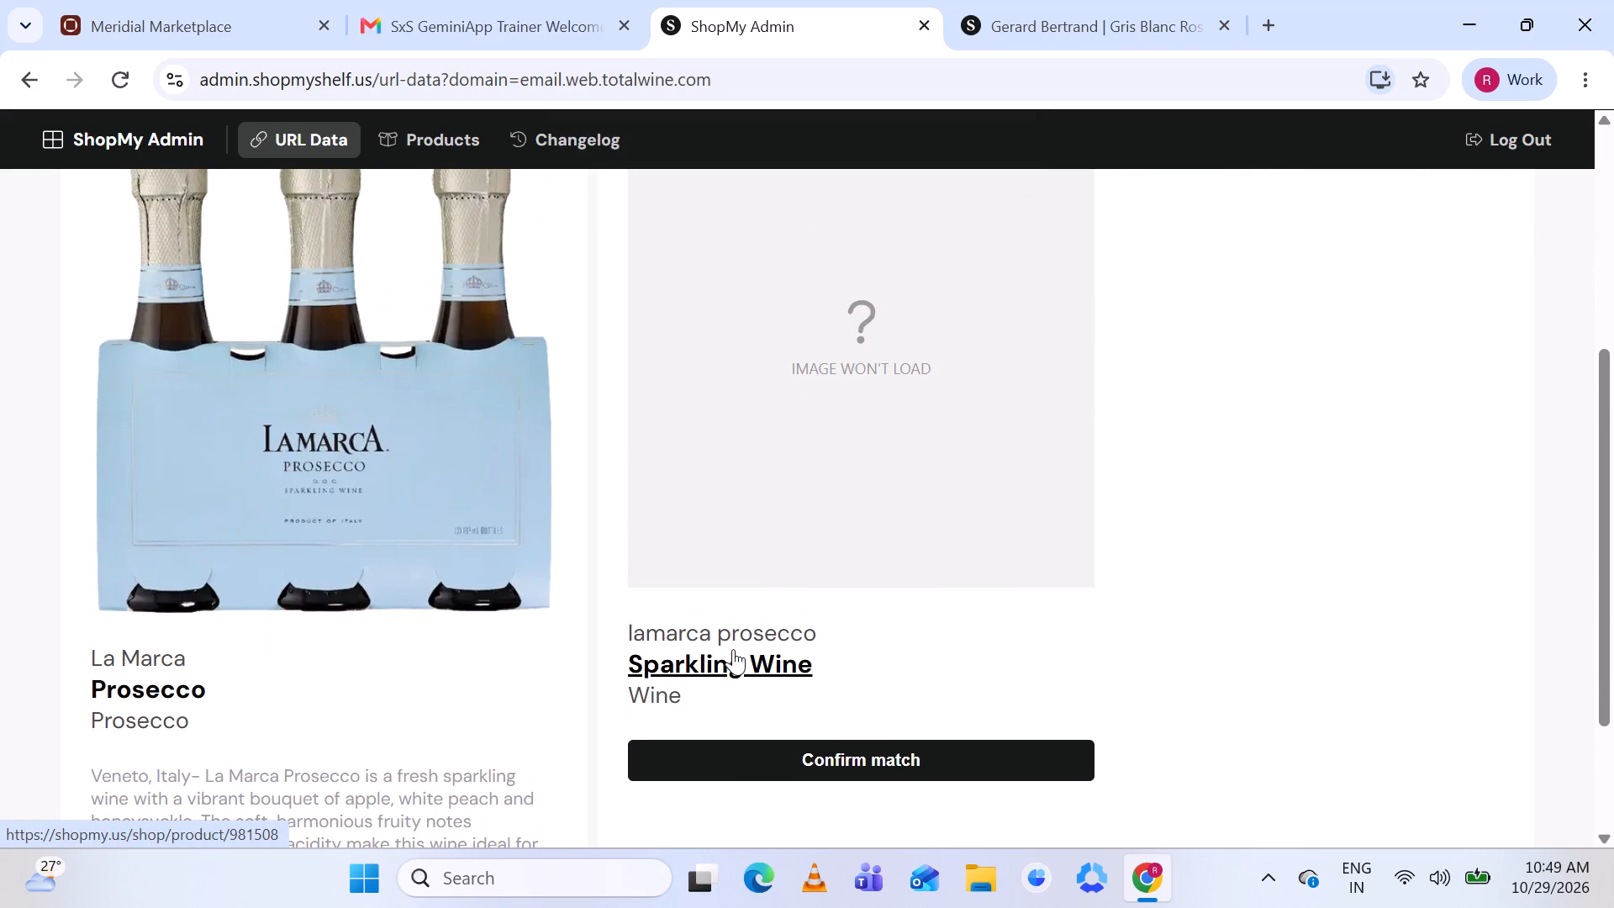
scroll(733, 649, "up", 1)
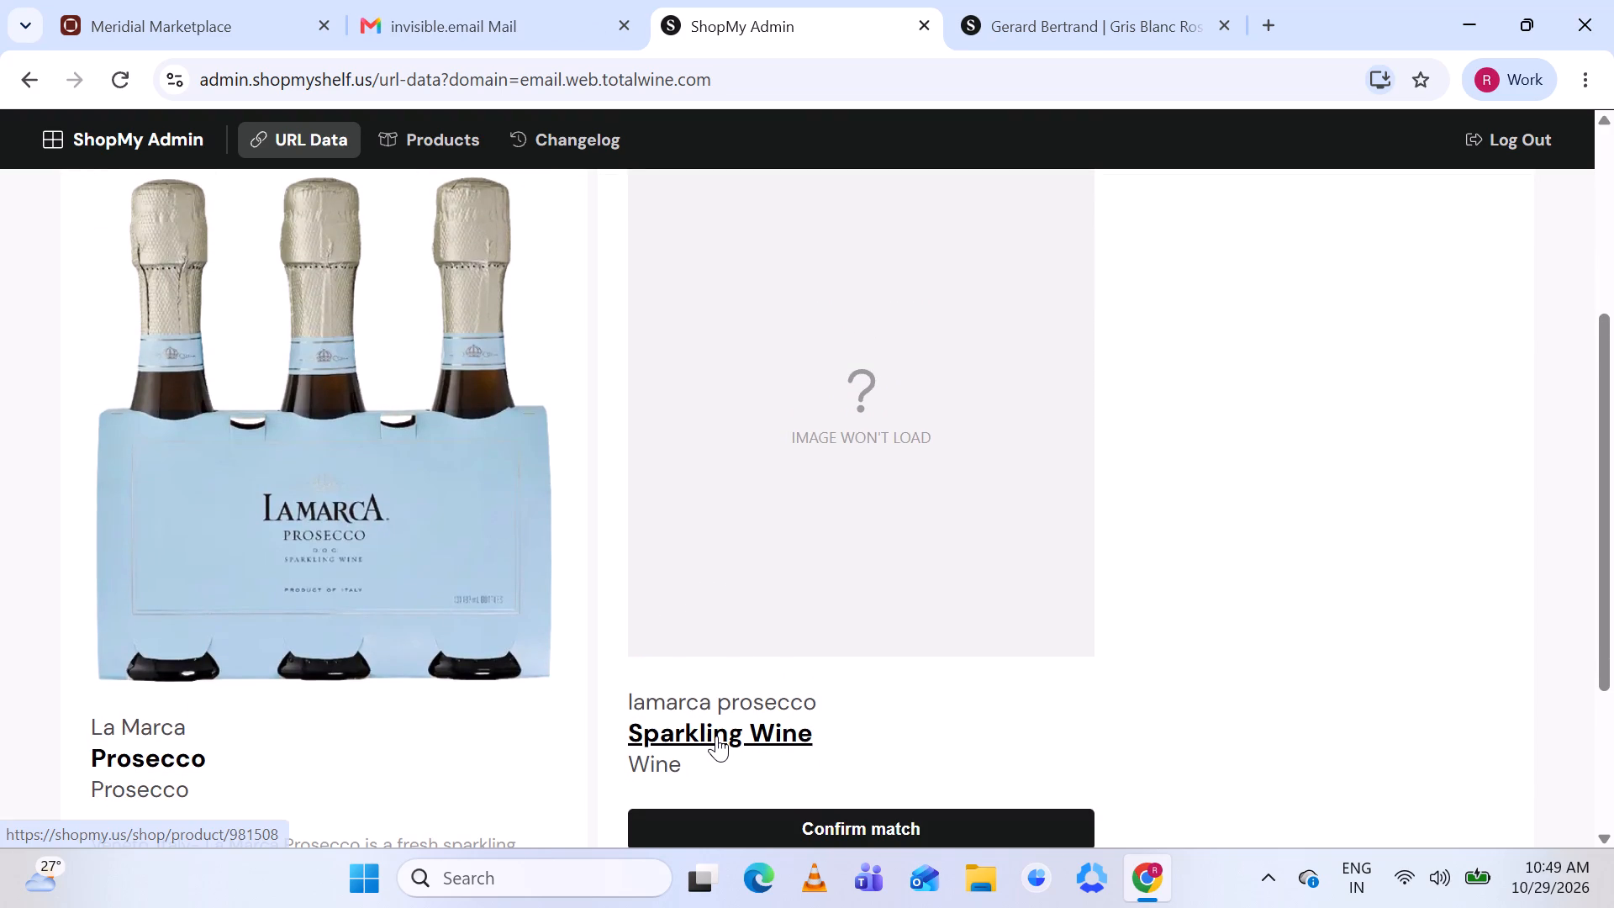
left_click(716, 736)
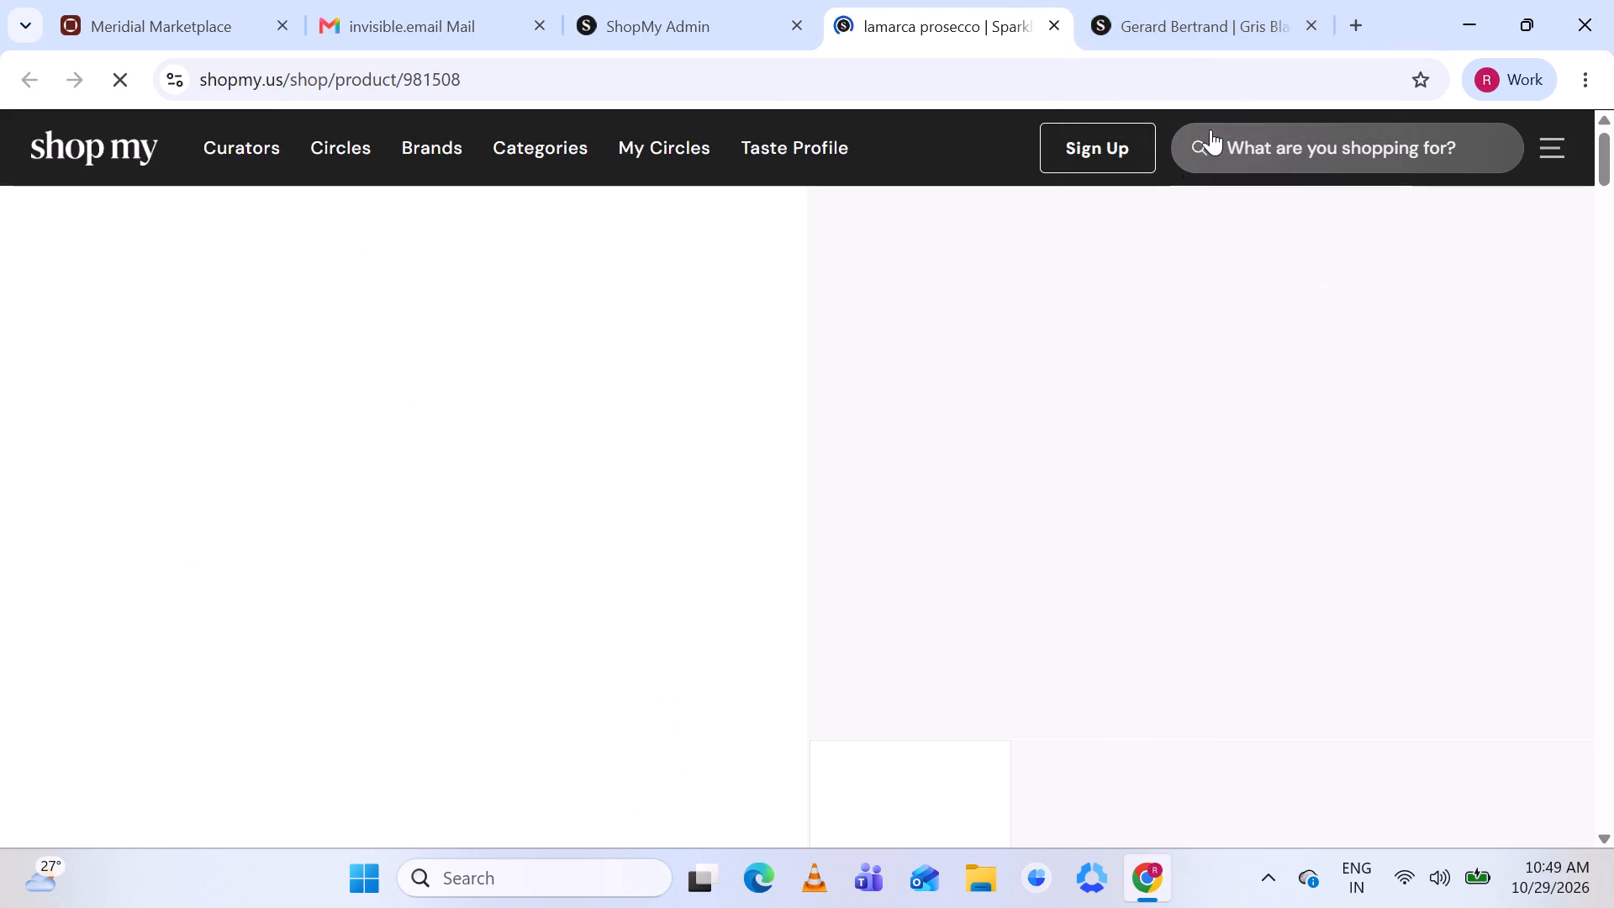
left_click(1311, 20)
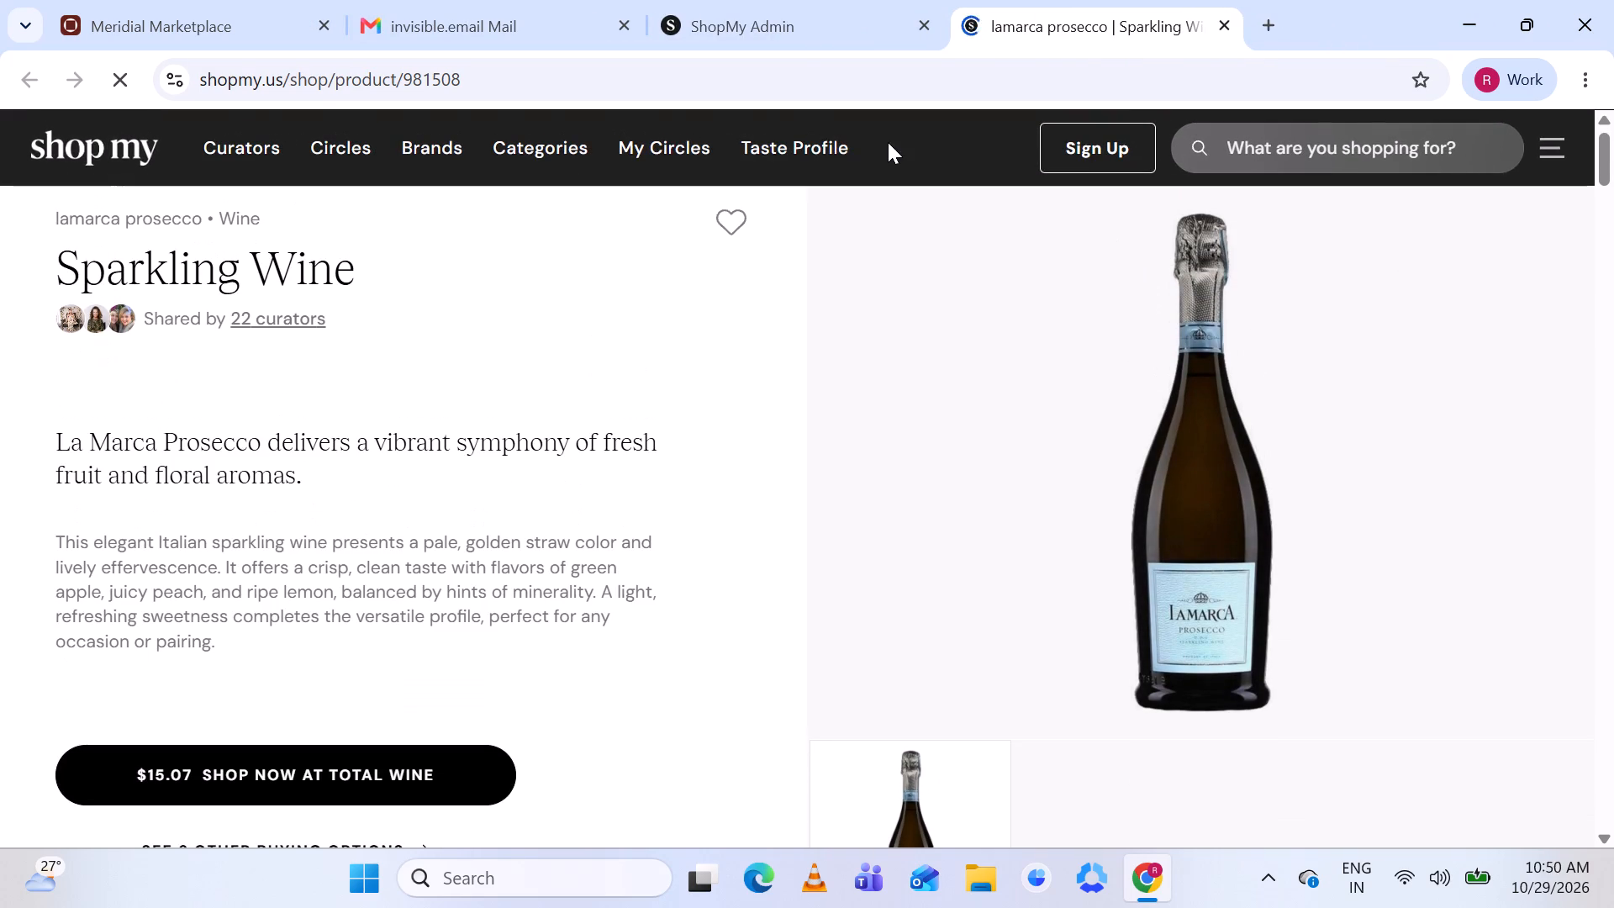
Search existing products for La Marca Prosecco in ShopMy Admin and compare the results with the three-bottle pack in the listing.
left_click(798, 12)
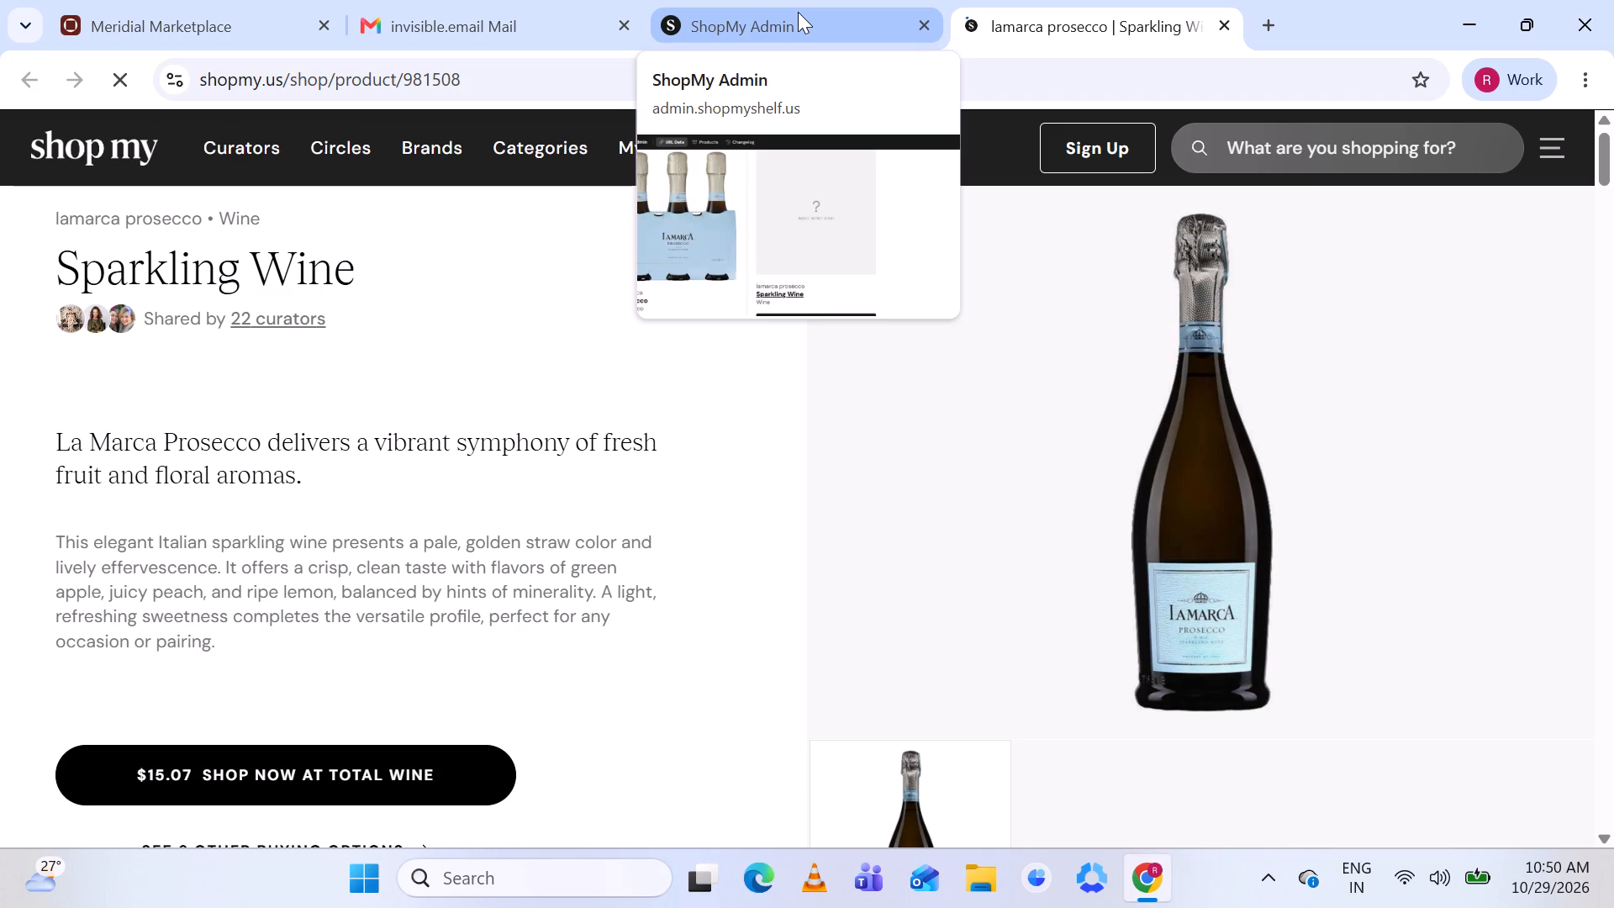
scroll(779, 318, "up", 3)
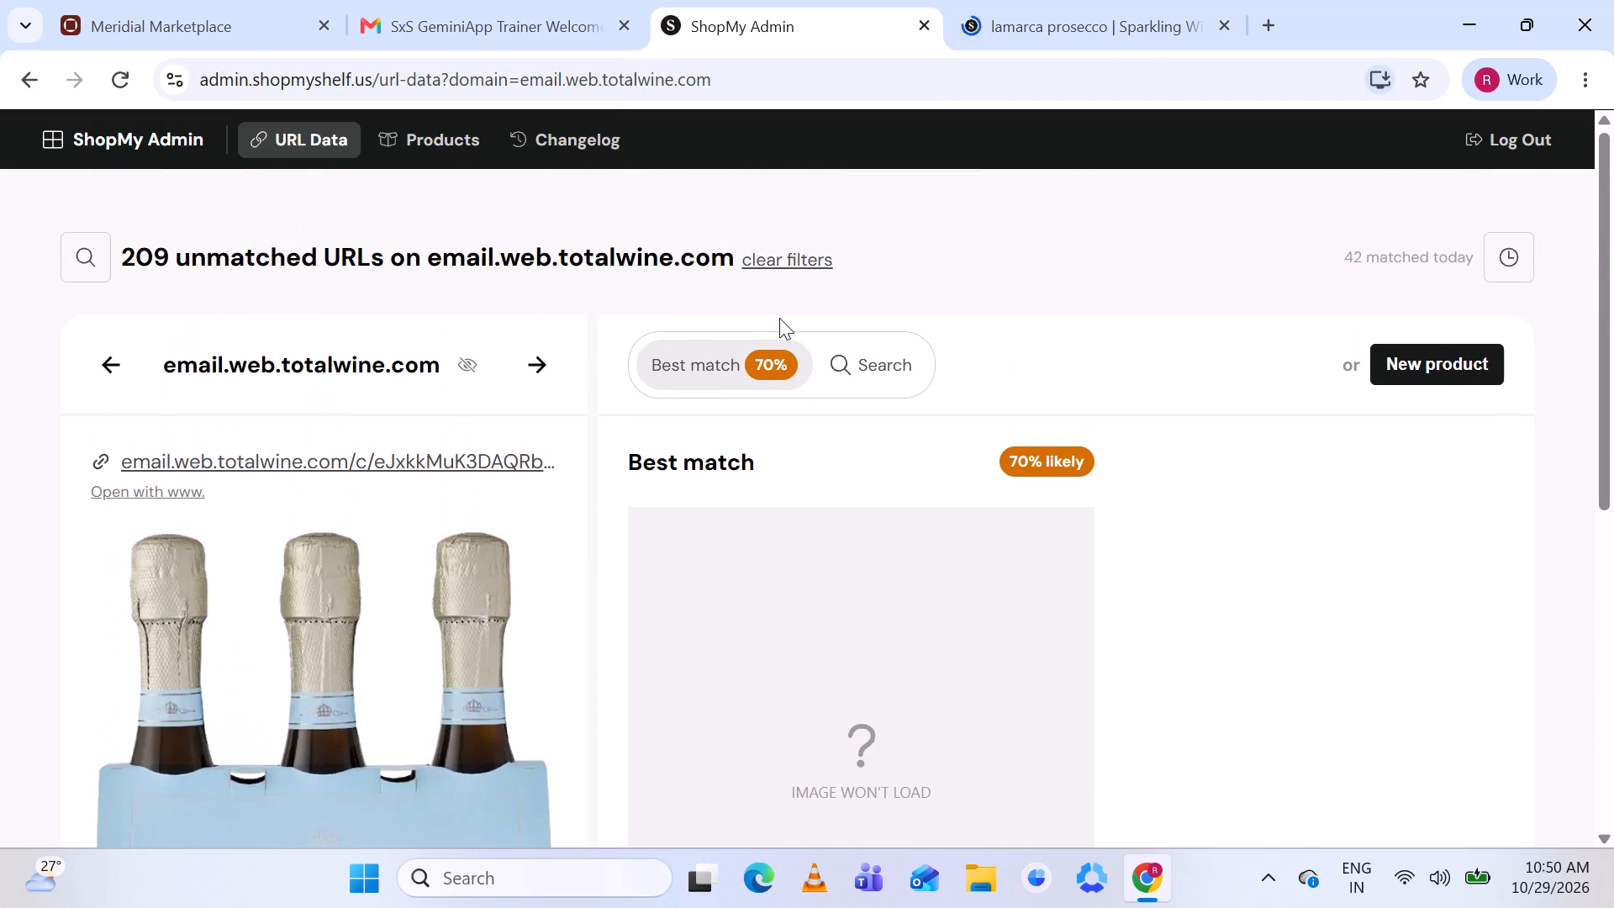
left_click(867, 357)
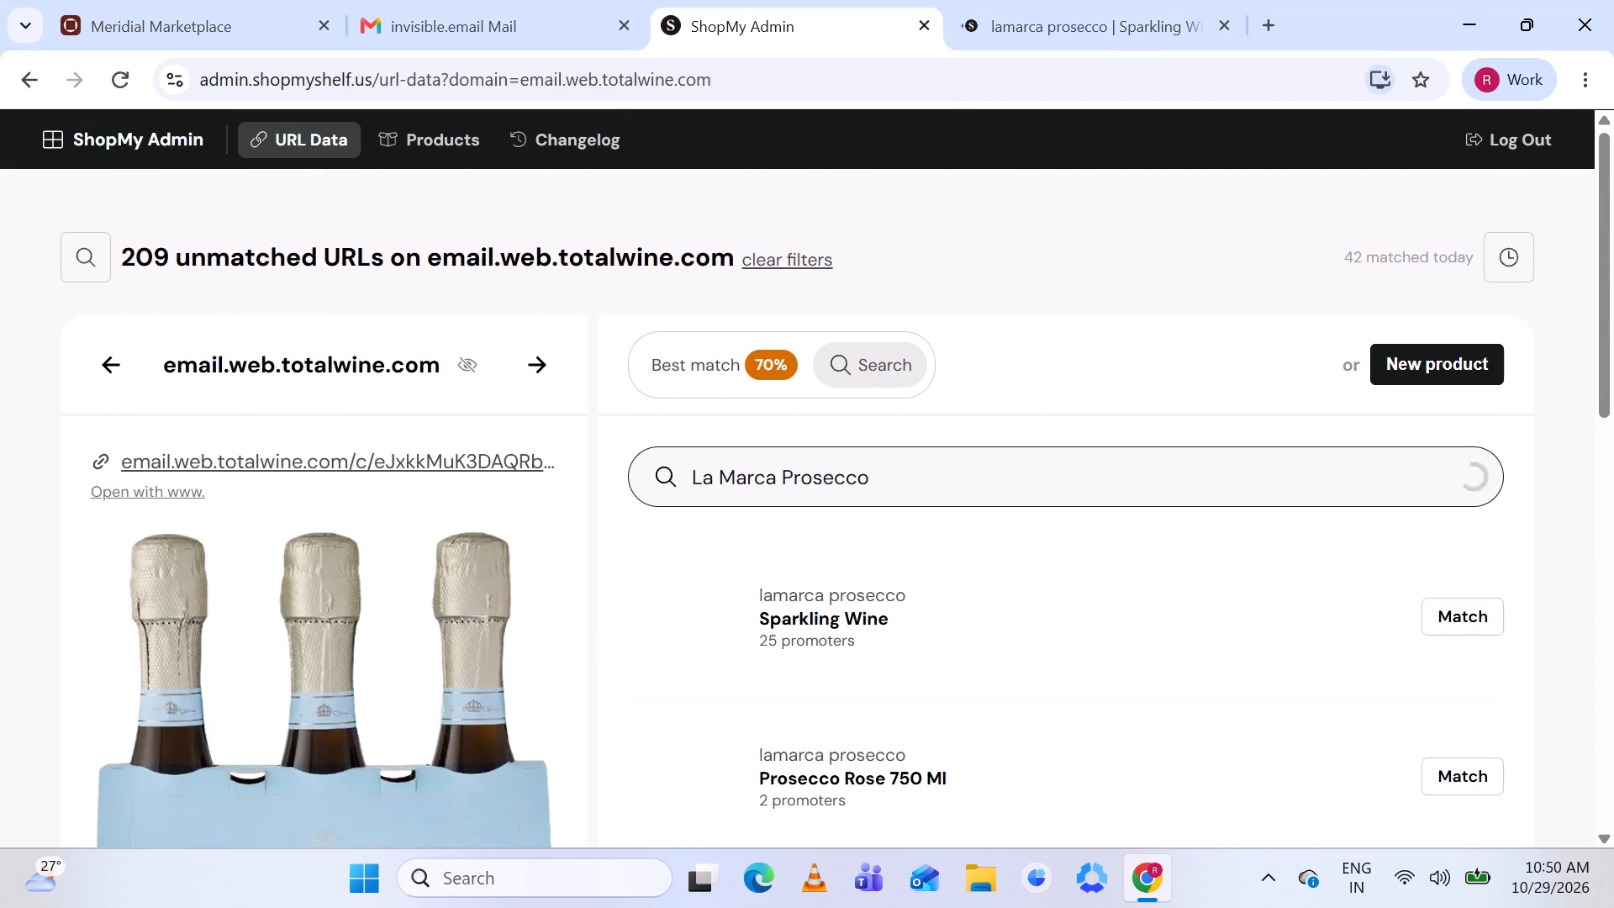
scroll(818, 466, "down", 2)
scroll(778, 589, "down", 1)
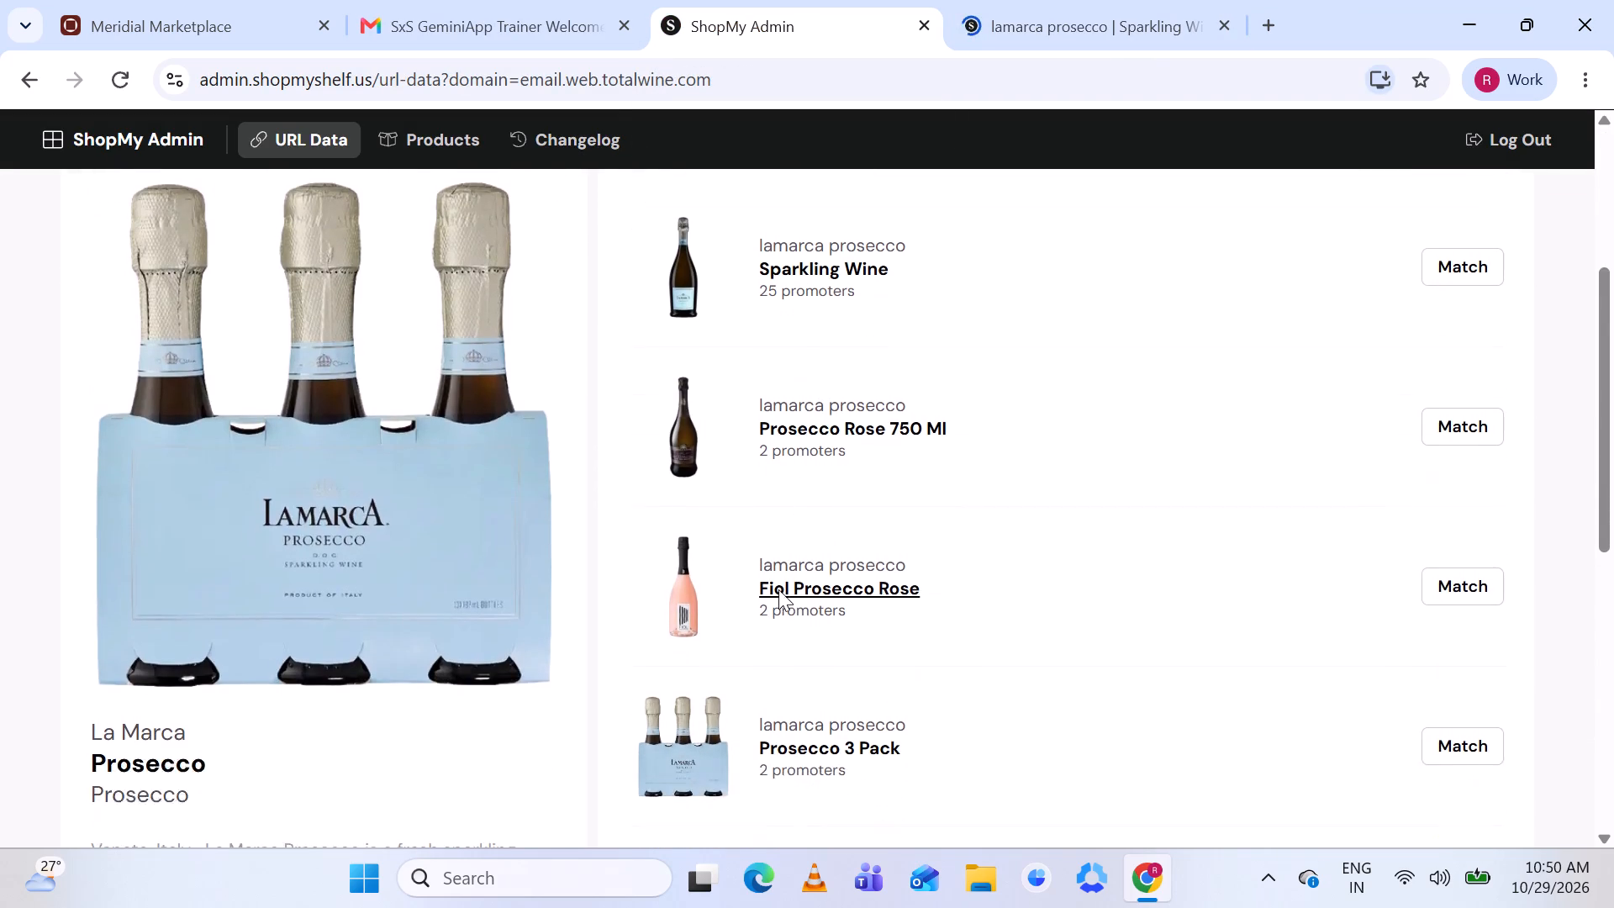
scroll(778, 589, "down", 1)
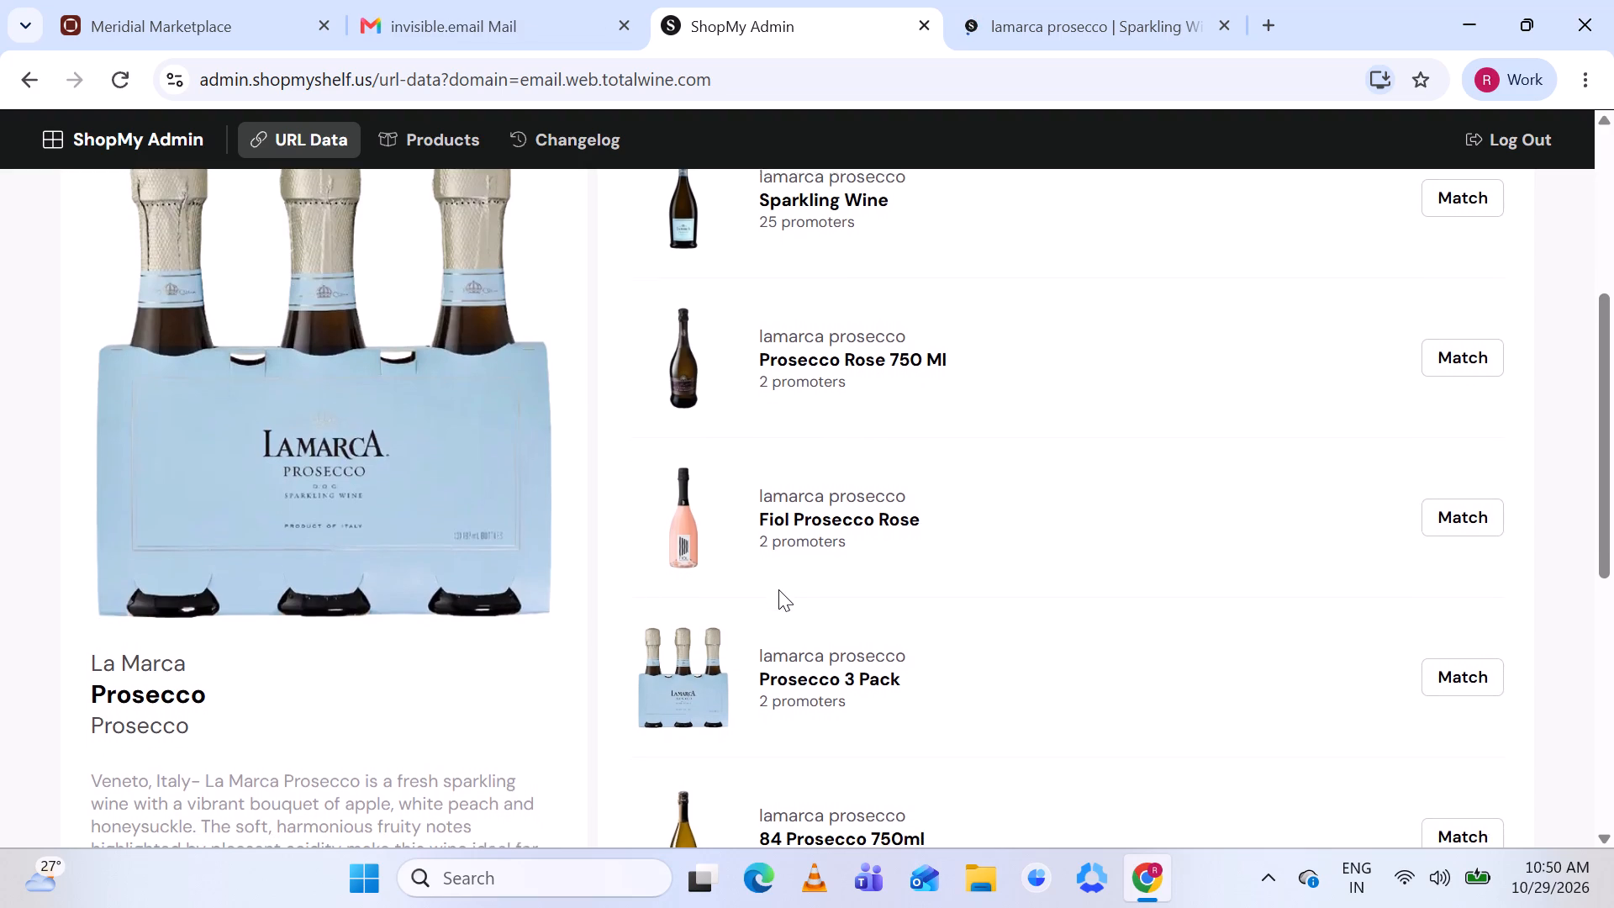
scroll(778, 589, "down", 1)
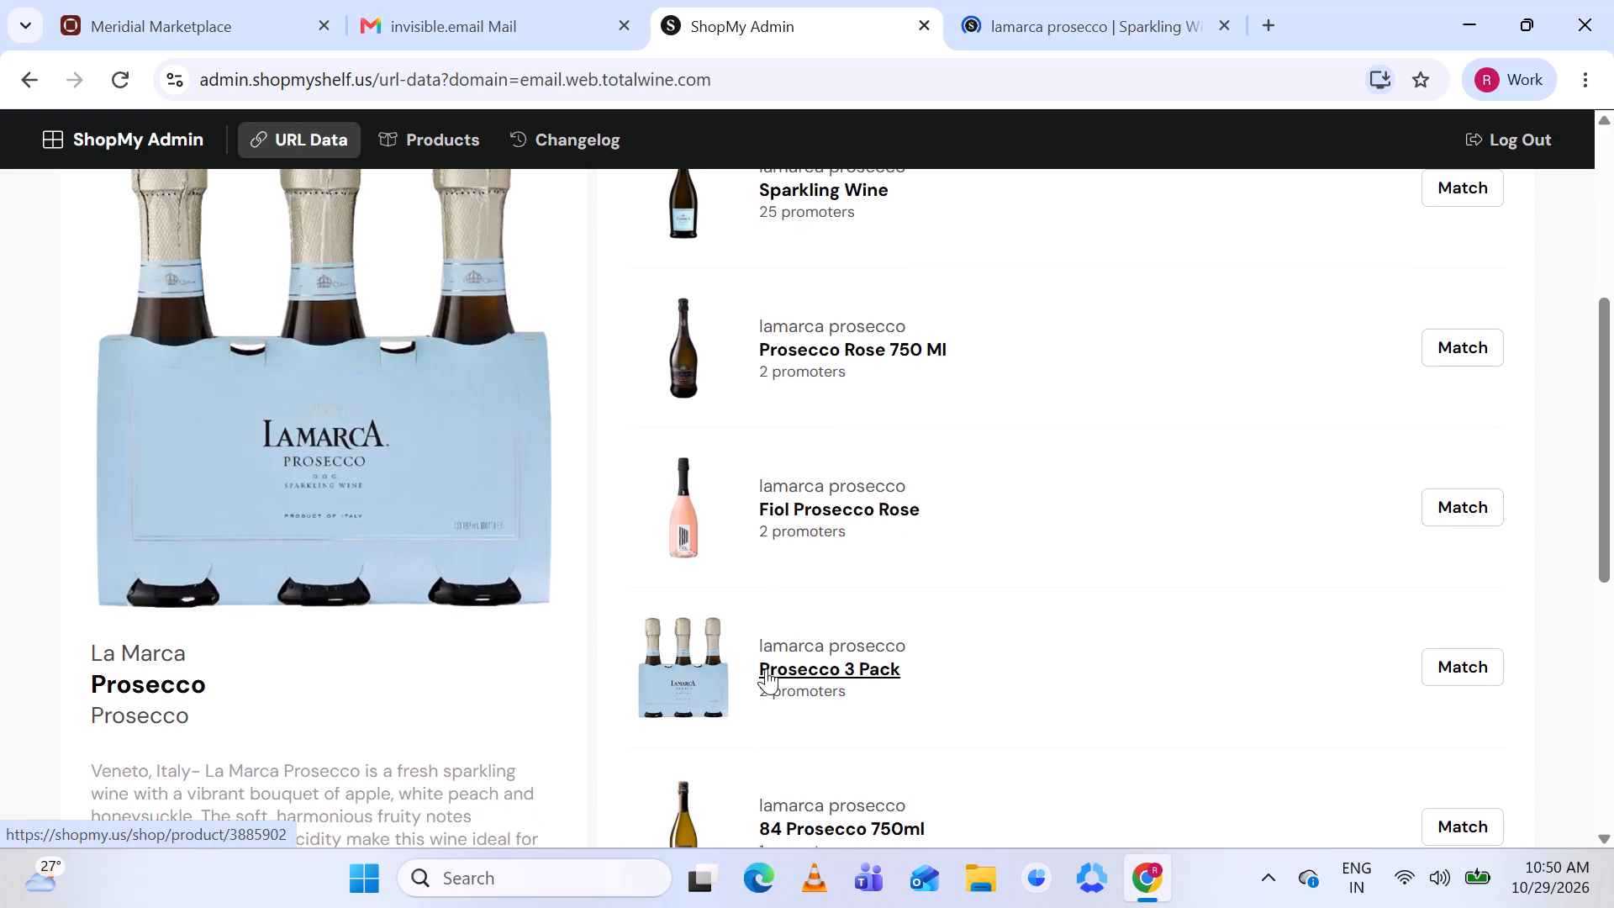
scroll(701, 659, "down", 1)
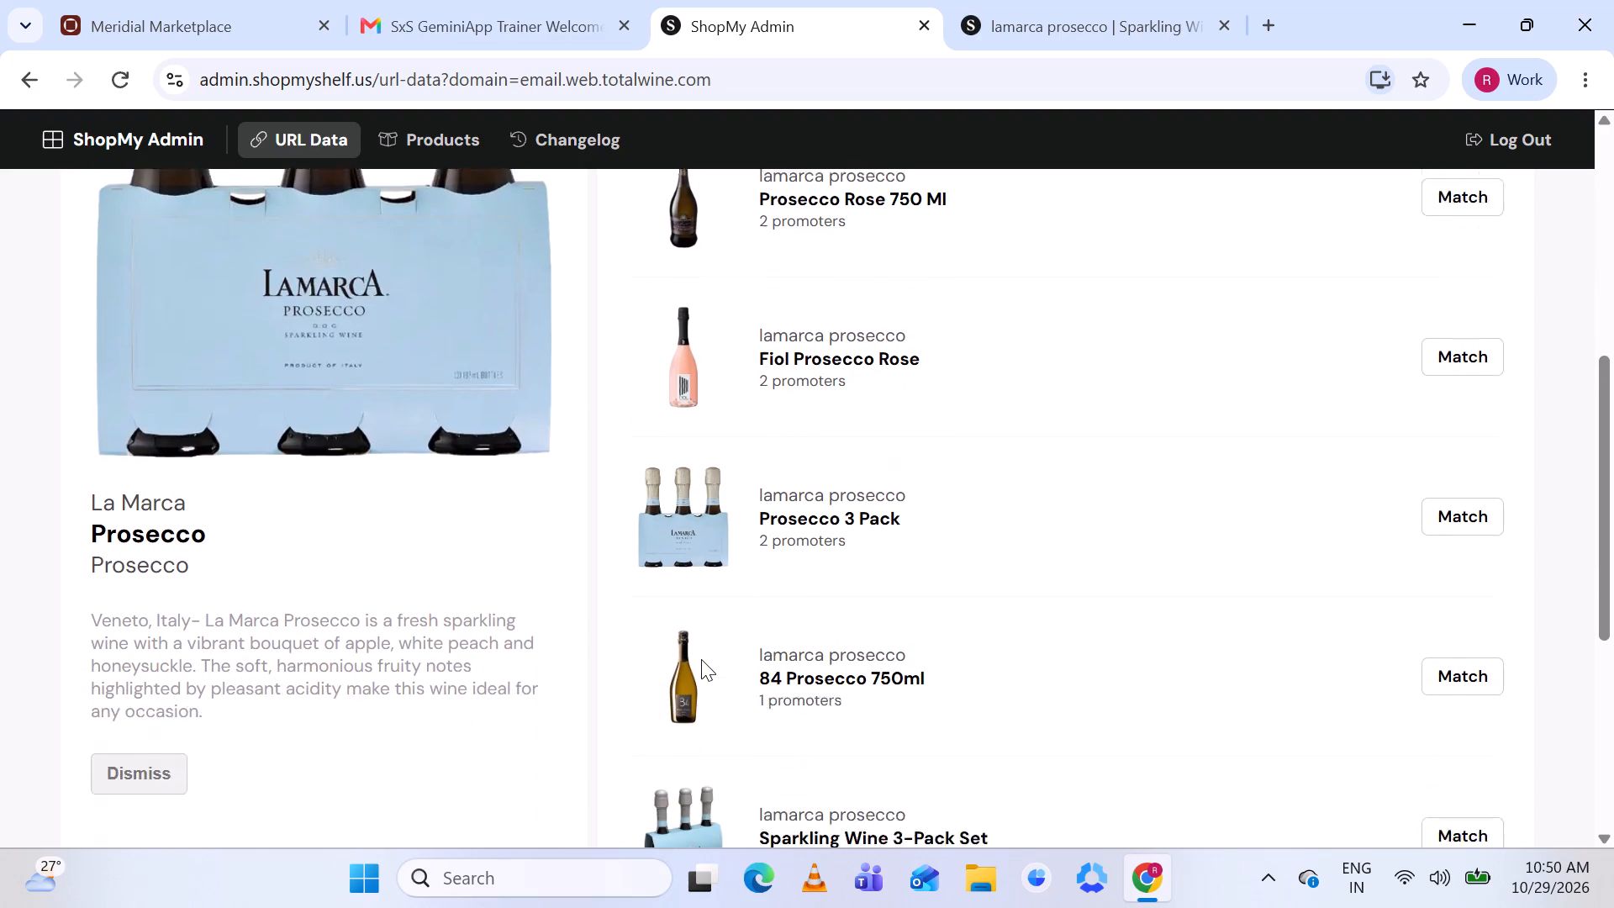
scroll(701, 659, "down", 3)
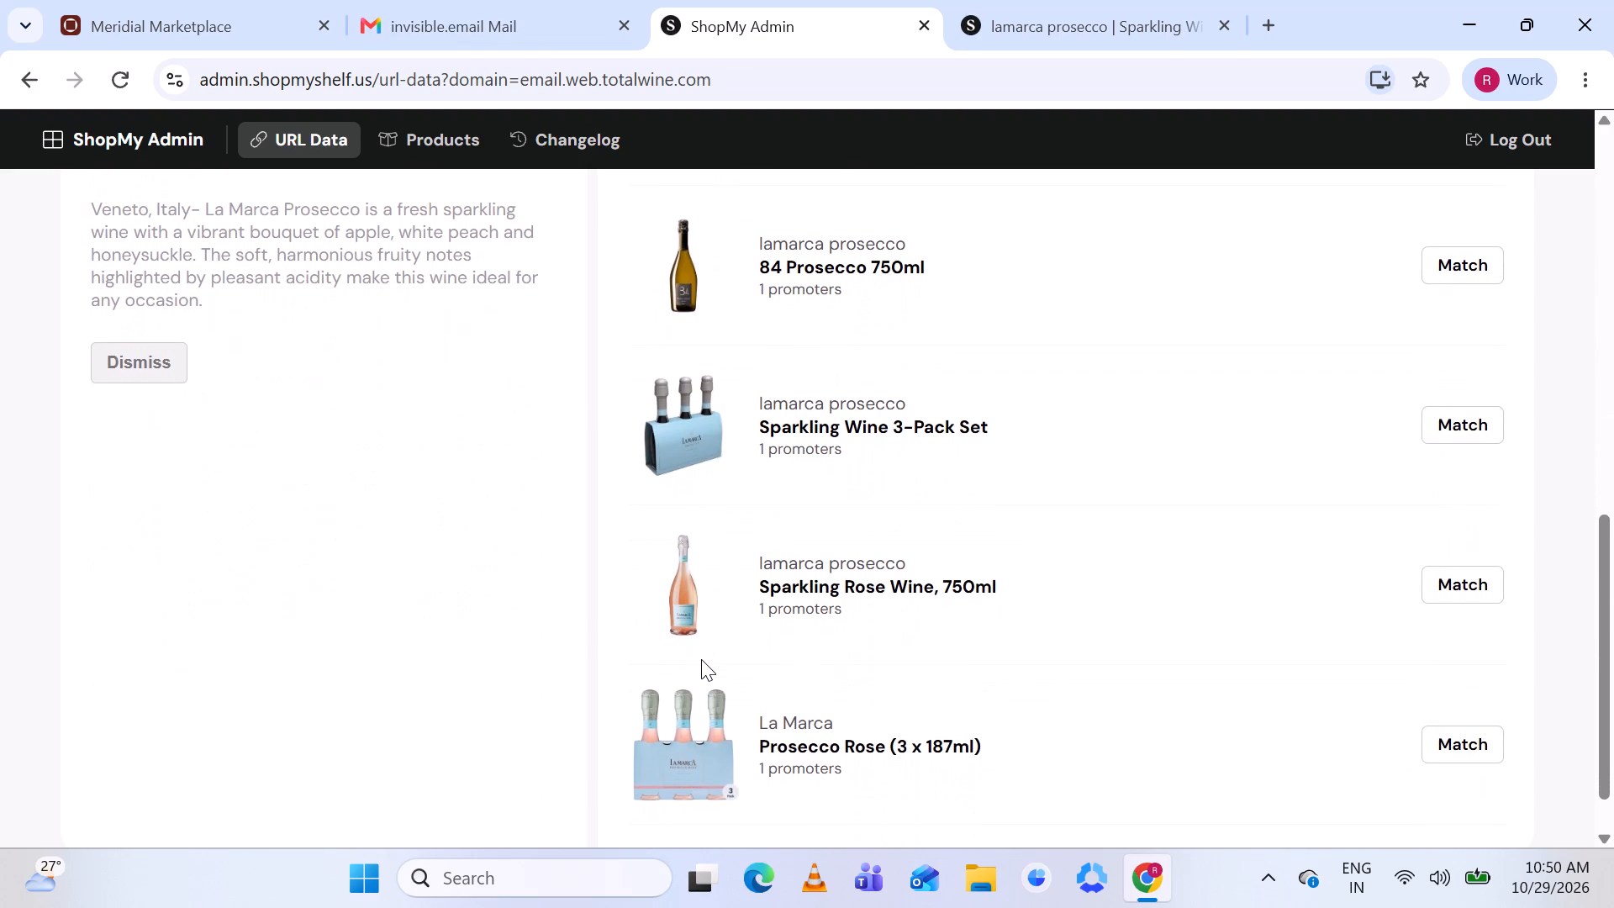
scroll(701, 659, "down", 2)
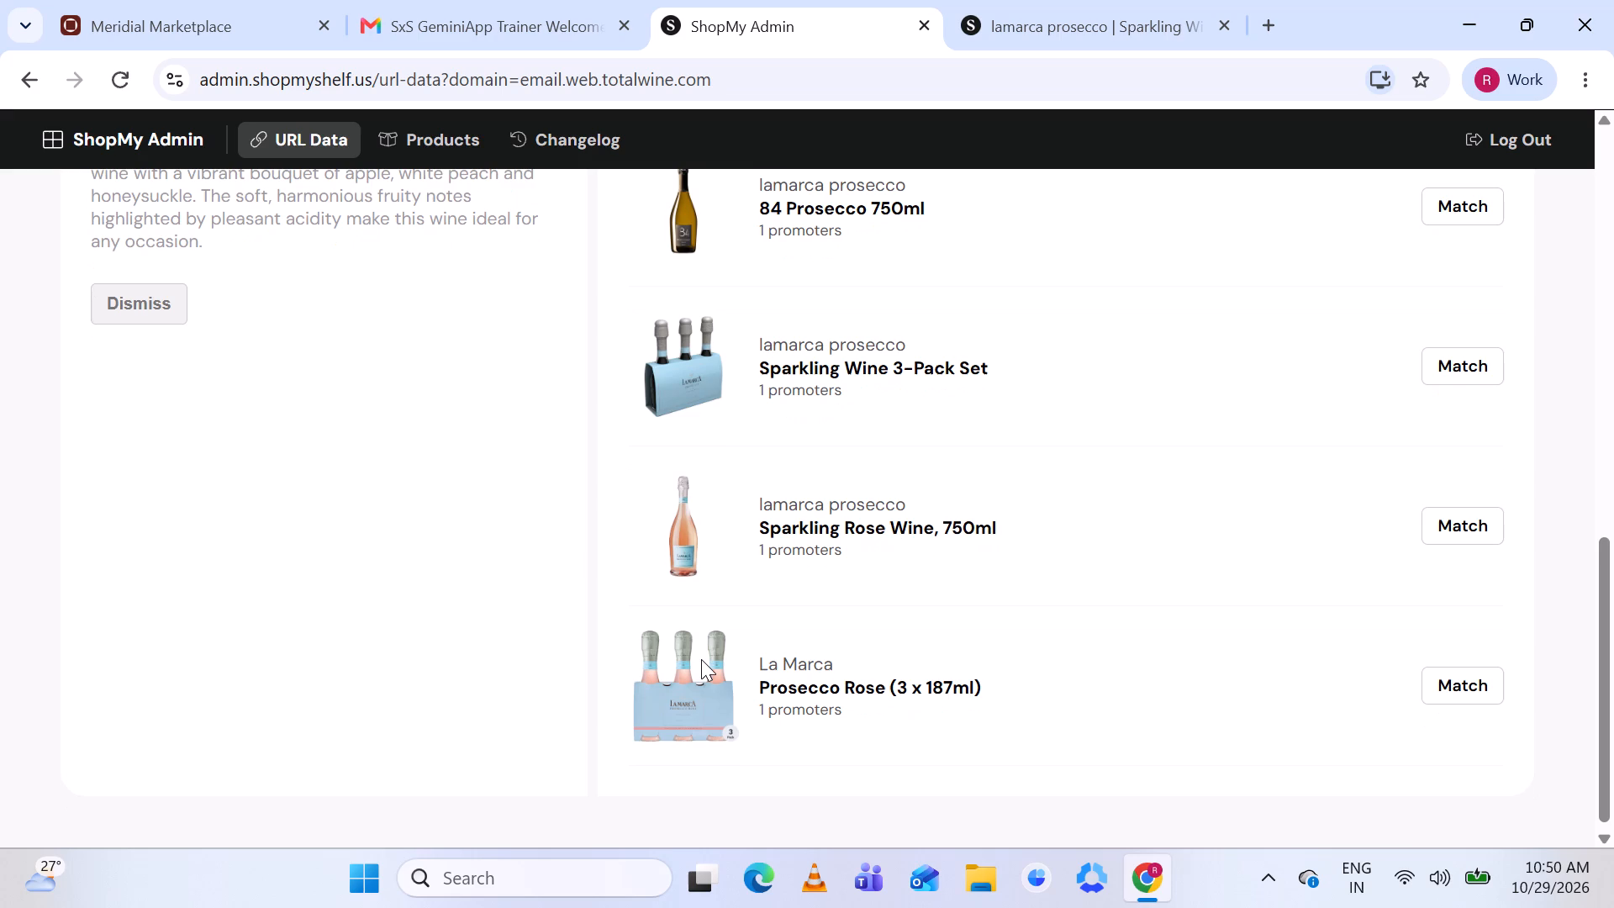
scroll(701, 659, "down", 1)
scroll(701, 659, "up", 4)
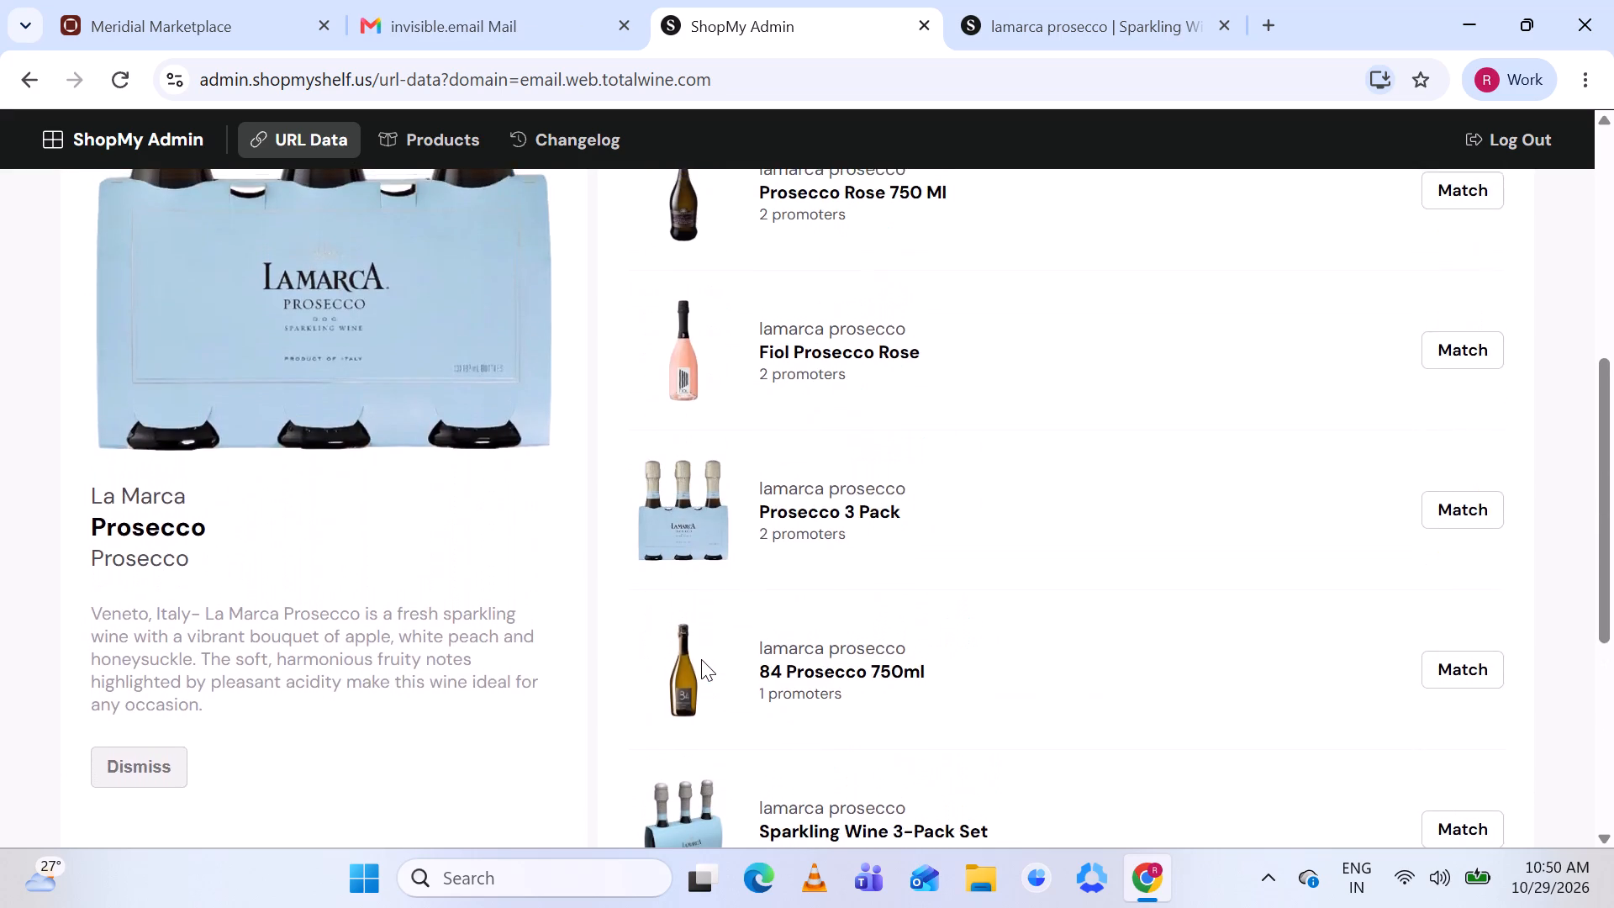
scroll(701, 659, "up", 1)
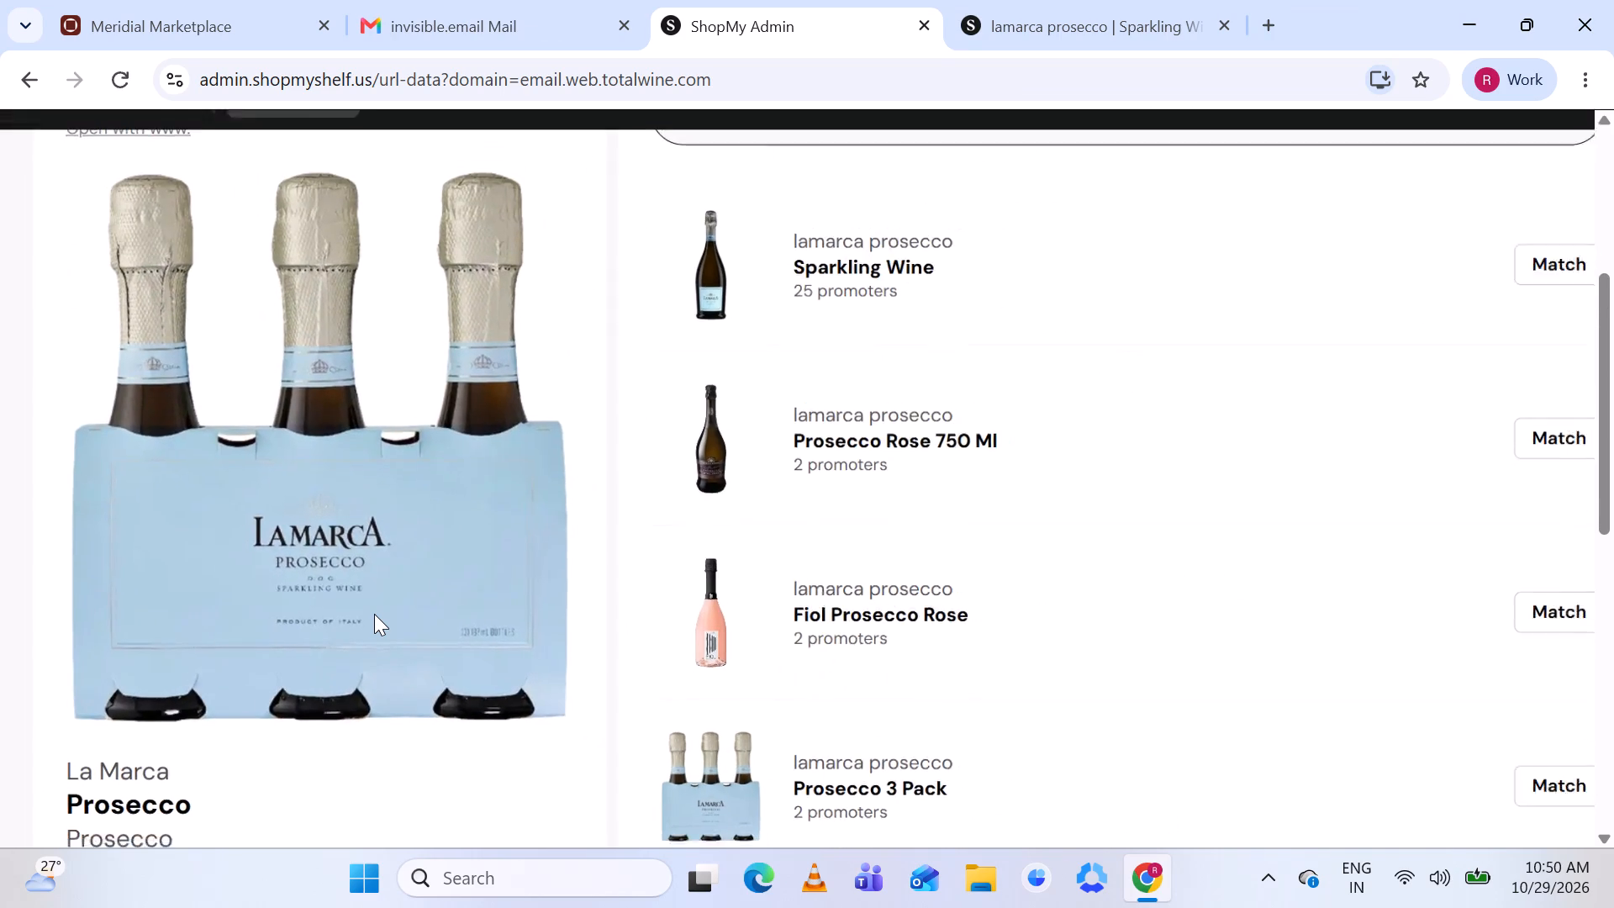
scroll(843, 578, "down", 1)
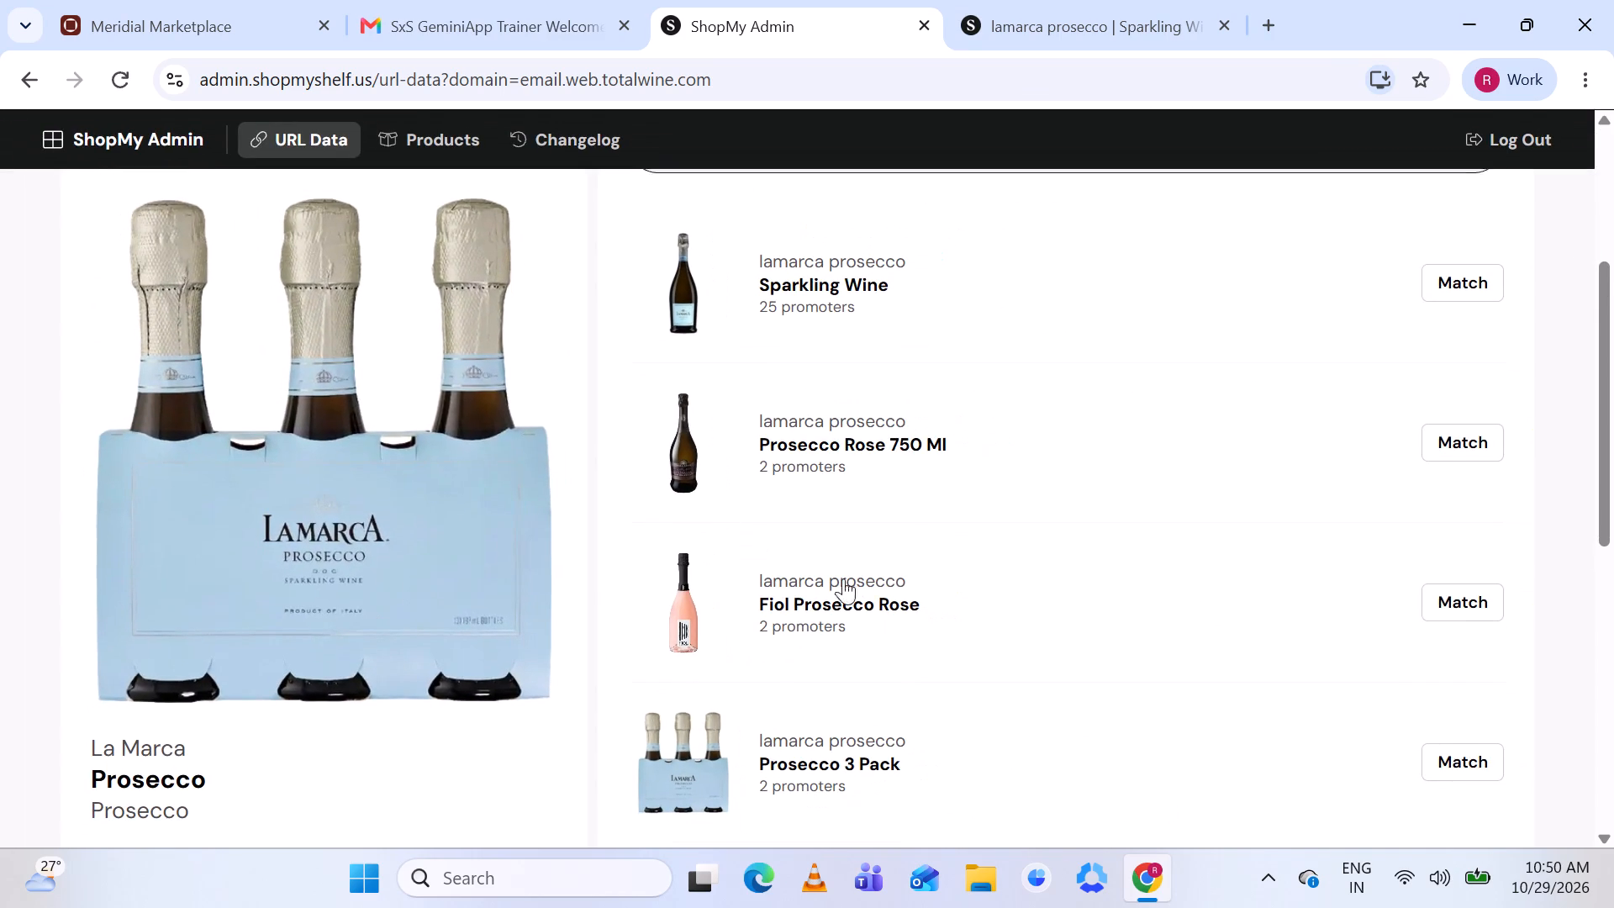
scroll(843, 578, "down", 1)
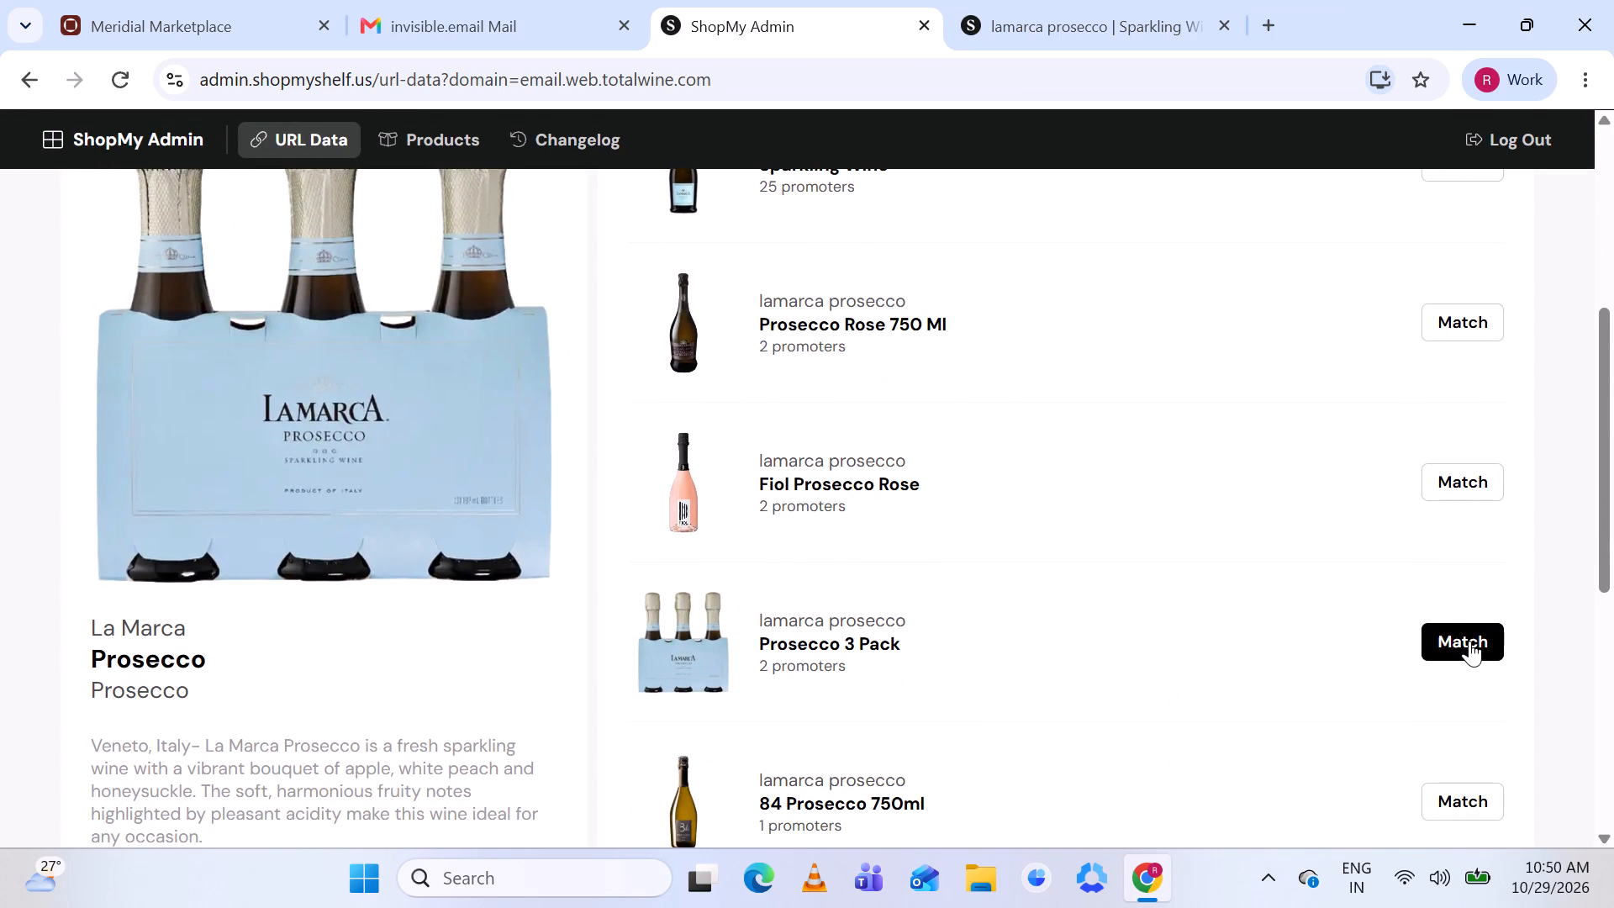
Open the lamarca prosecco Prosecco 3 Pack product page and examine its description and image.
left_click(854, 635)
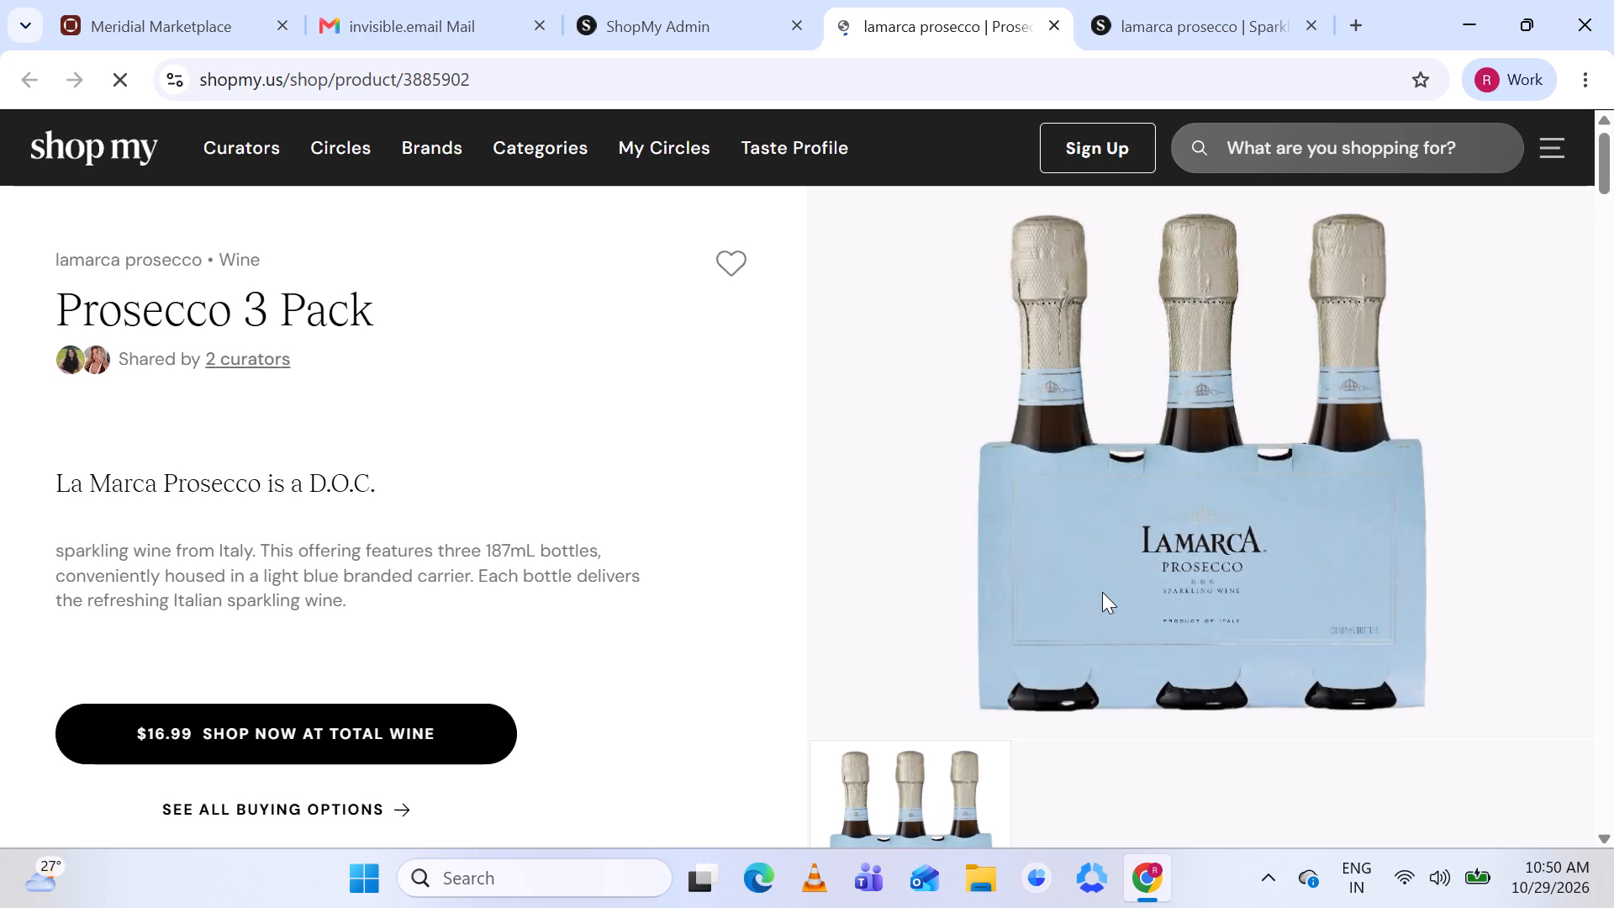
scroll(1102, 592, "down", 1)
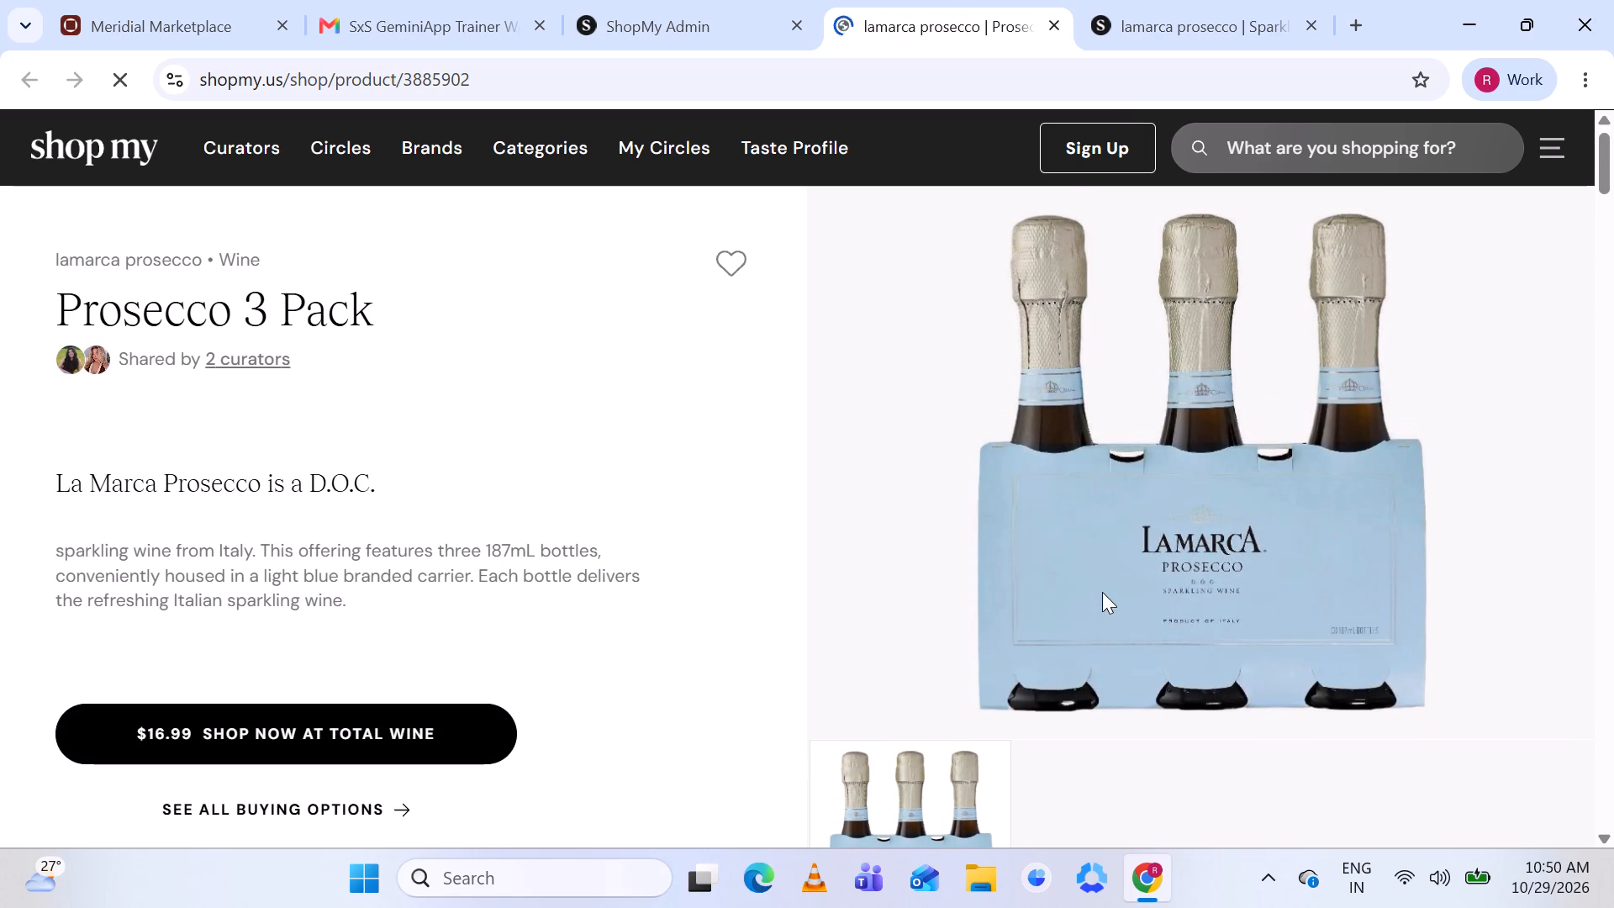
scroll(1102, 592, "down", 1)
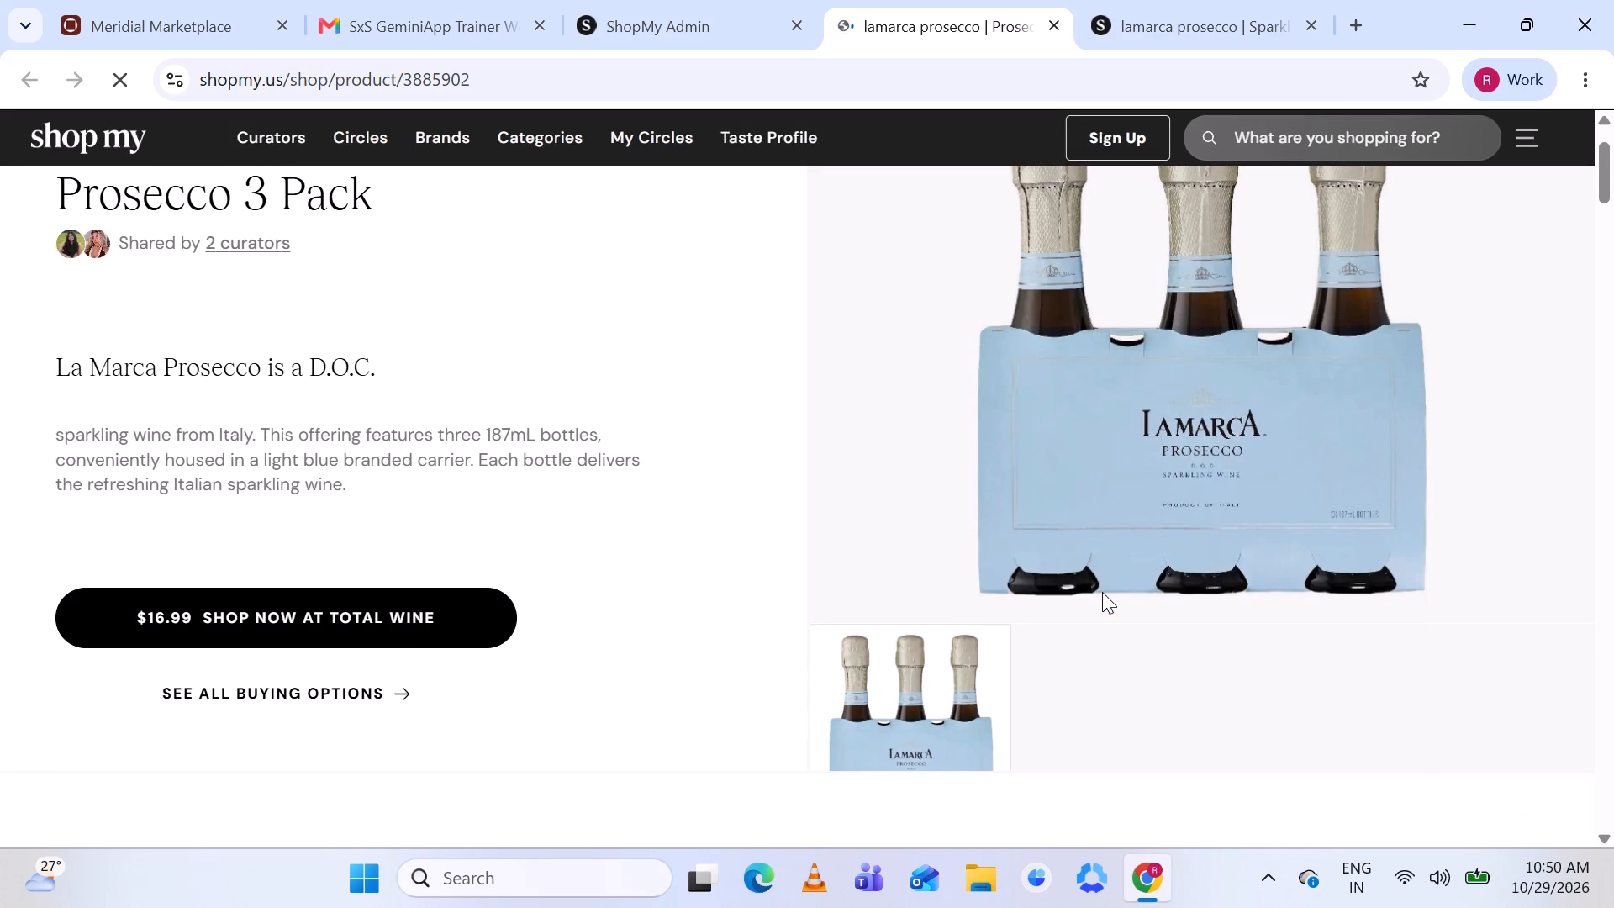
Examine the Prosecco 3 Pack page and its similar products, and compare them with the La Marca listing and its search results.
scroll(1102, 592, "down", 2)
scroll(1102, 592, "up", 2)
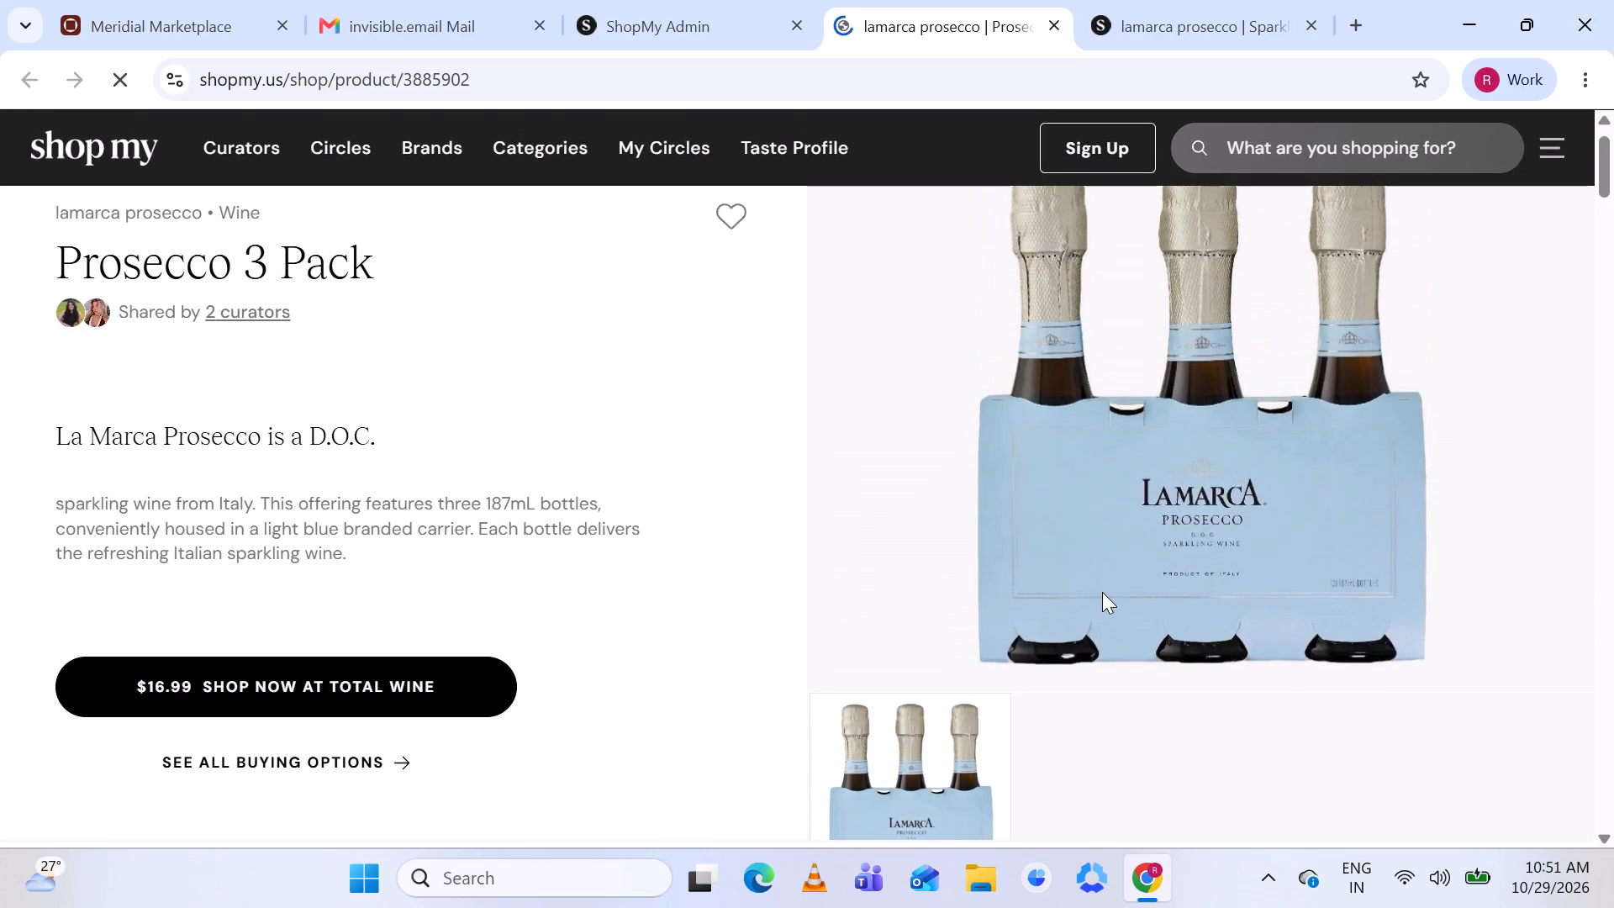
scroll(1102, 592, "down", 5)
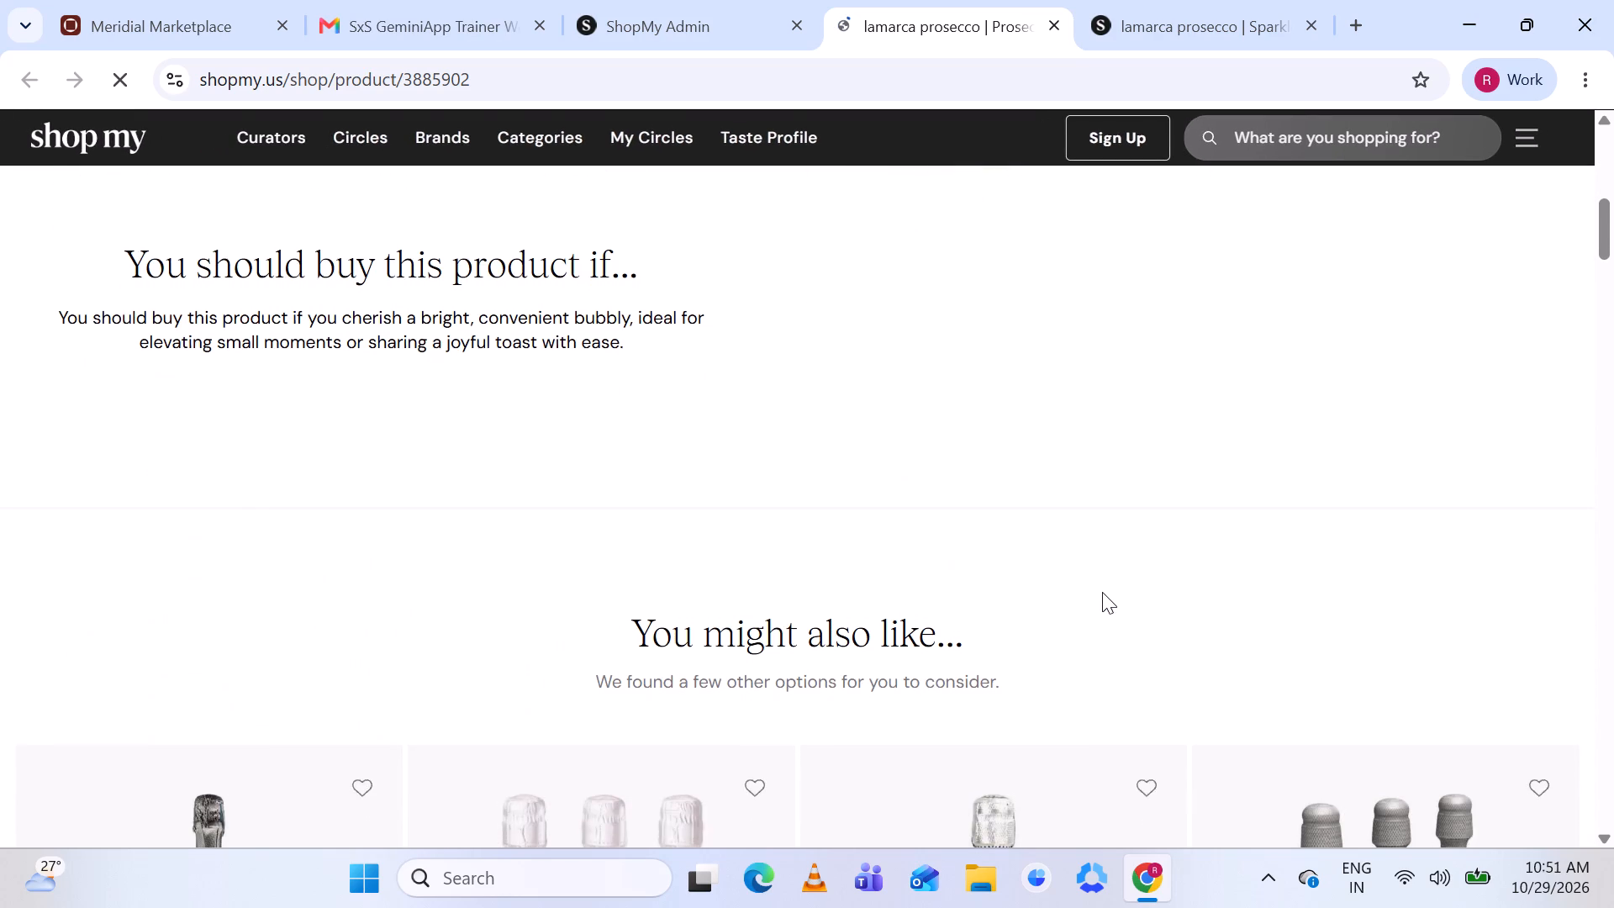
scroll(1102, 592, "up", 1)
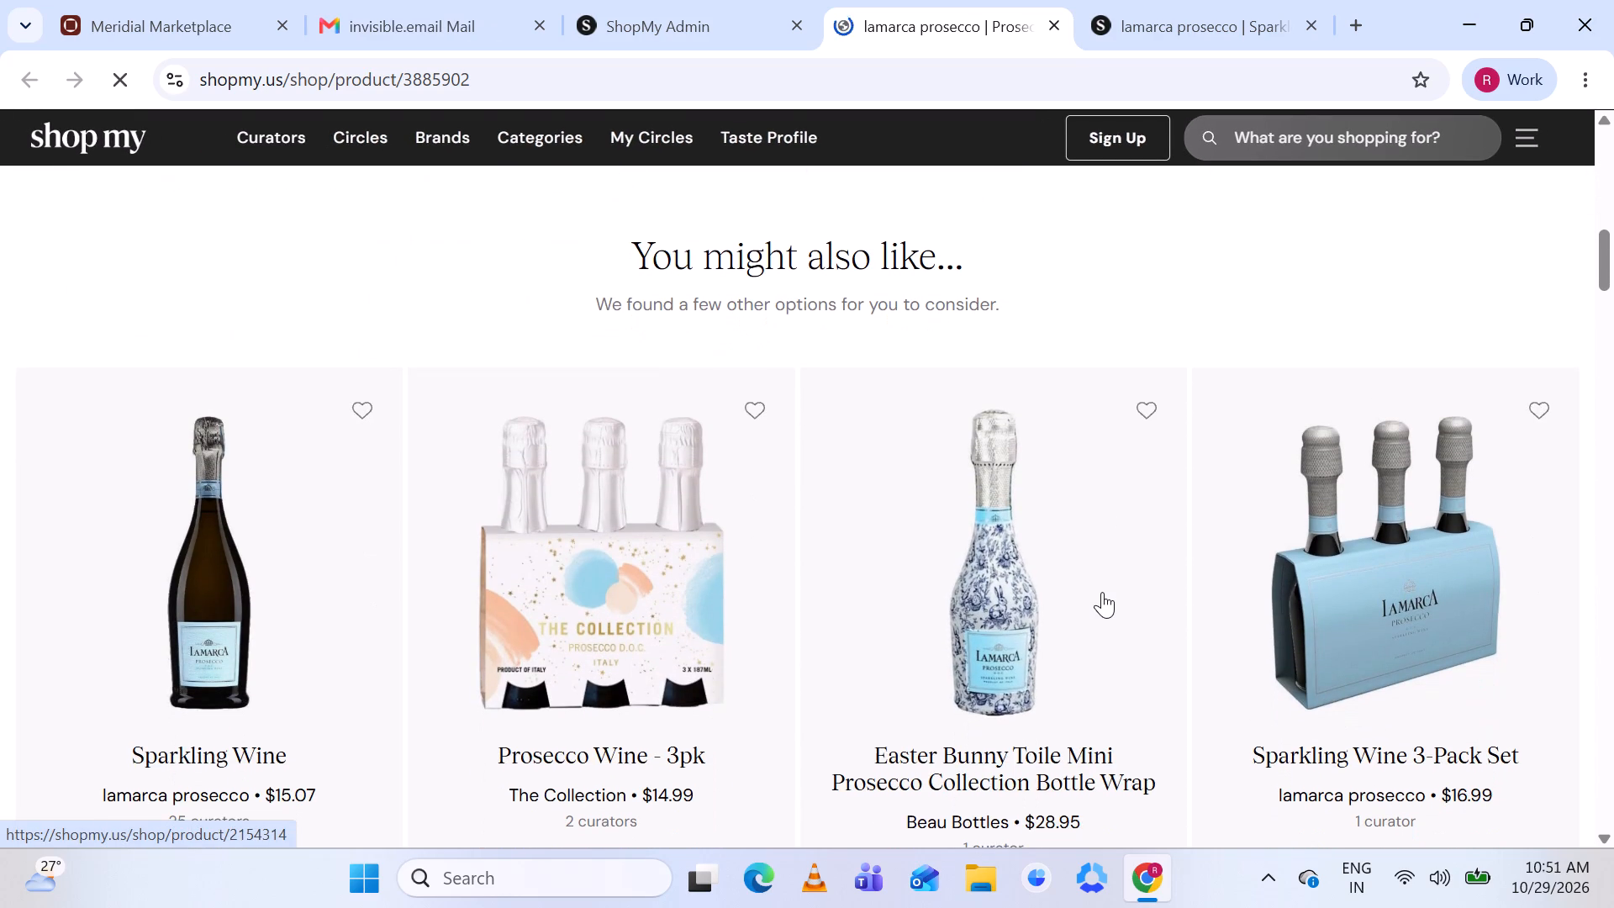
scroll(1102, 592, "up", 3)
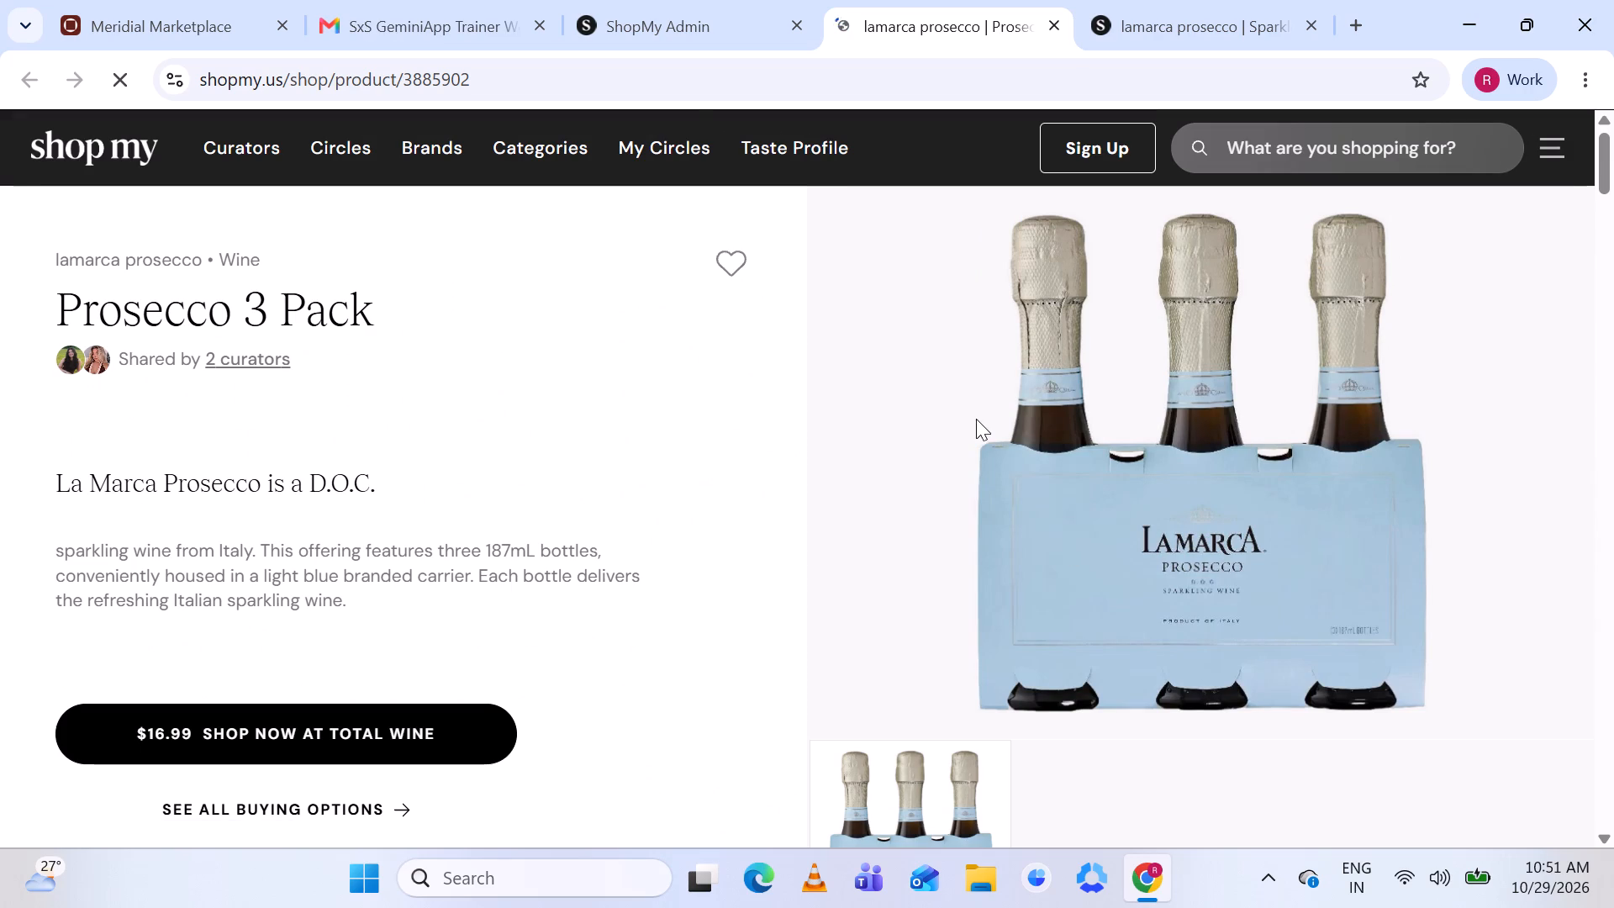
left_click(688, 19)
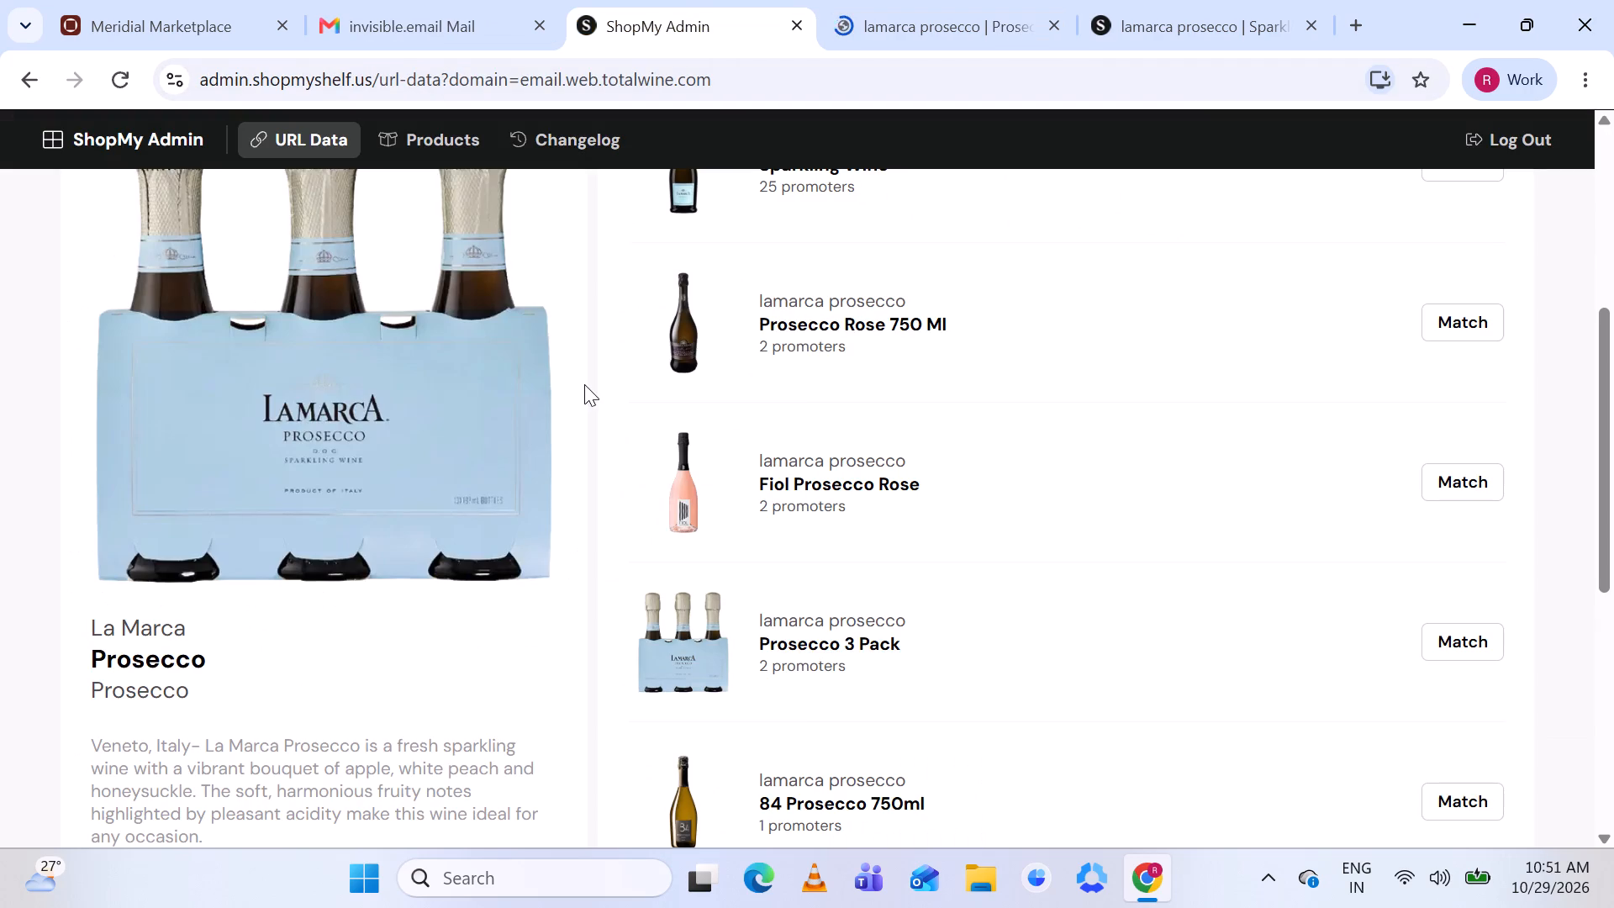
scroll(757, 495, "down", 1)
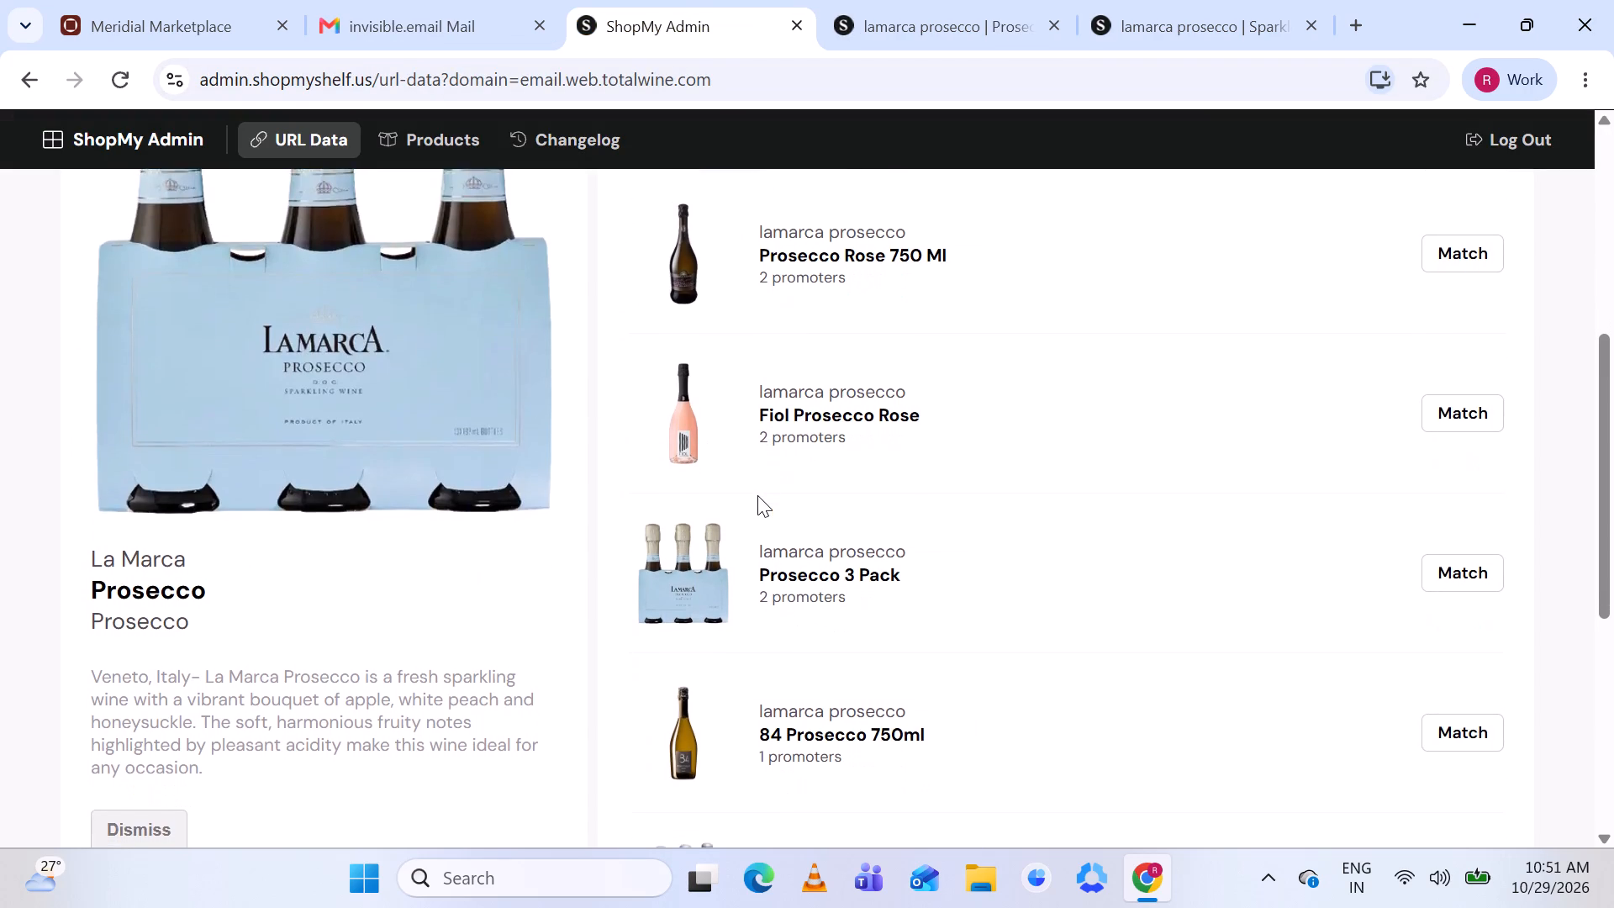
scroll(757, 495, "down", 1)
scroll(379, 647, "up", 1)
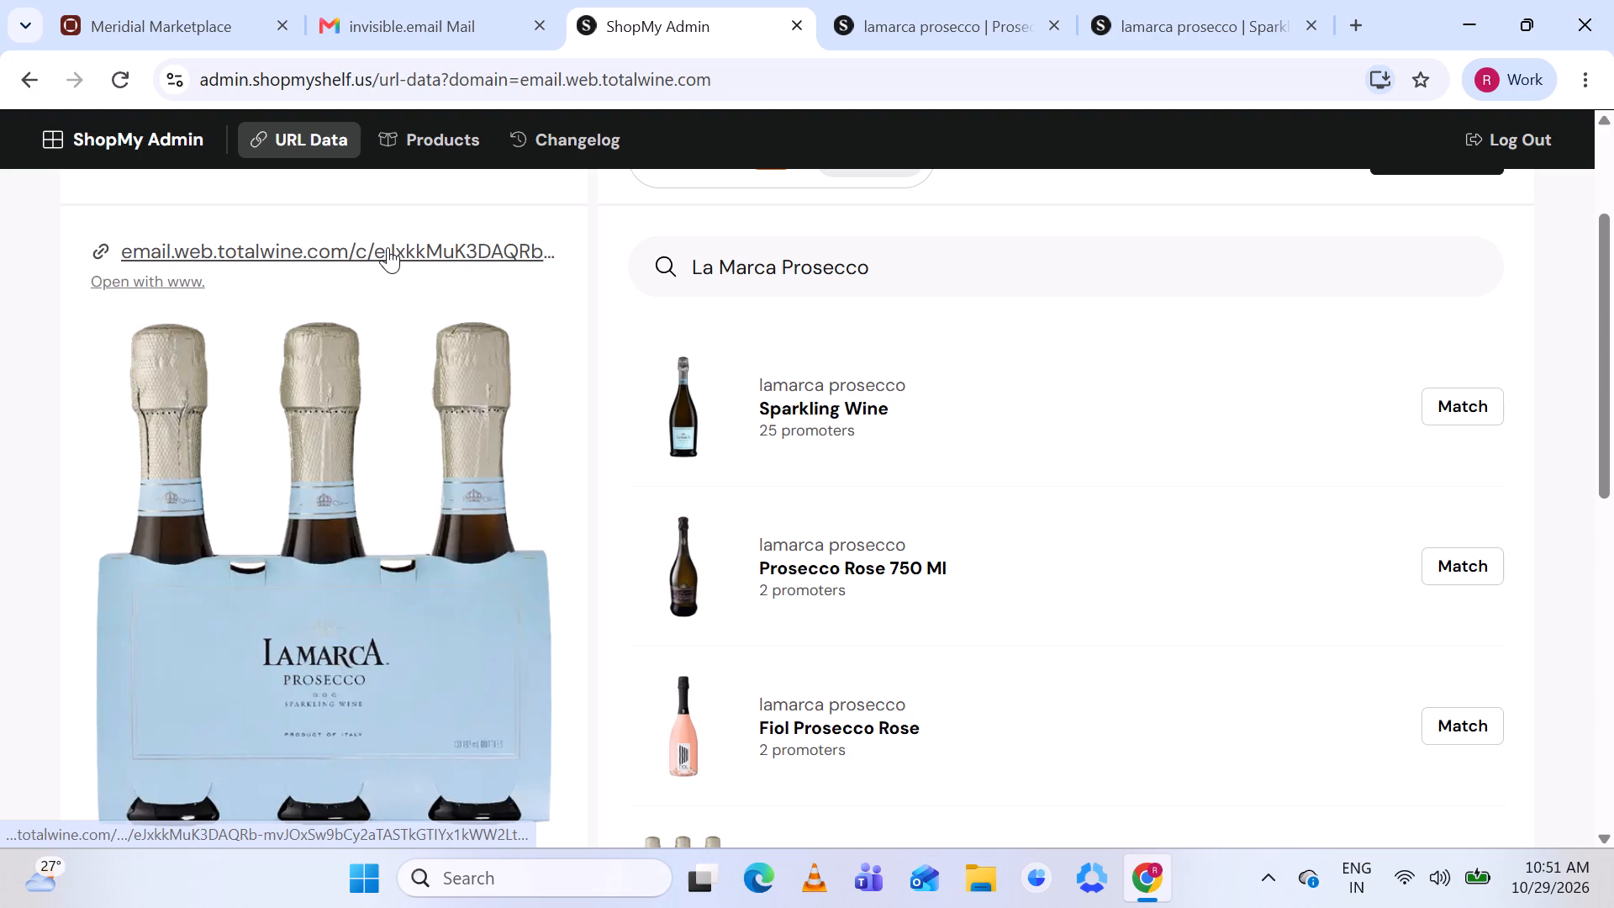
Open the La Marca listing's source link with www and in its original form, and close the www page.
left_click(171, 277)
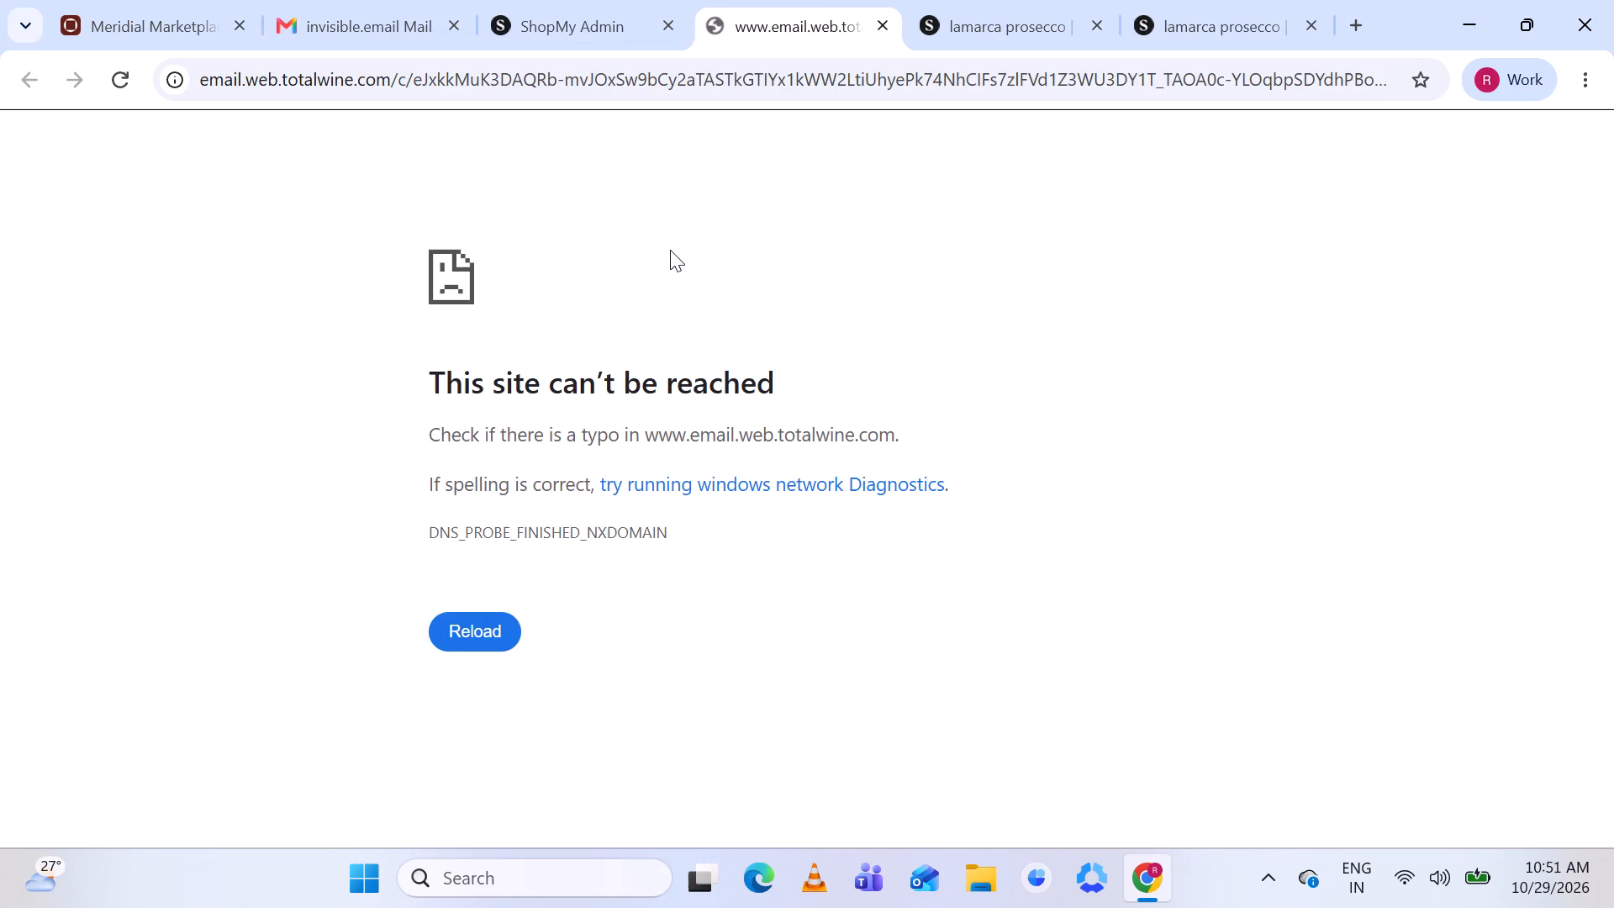
left_click(485, 626)
left_click(598, 35)
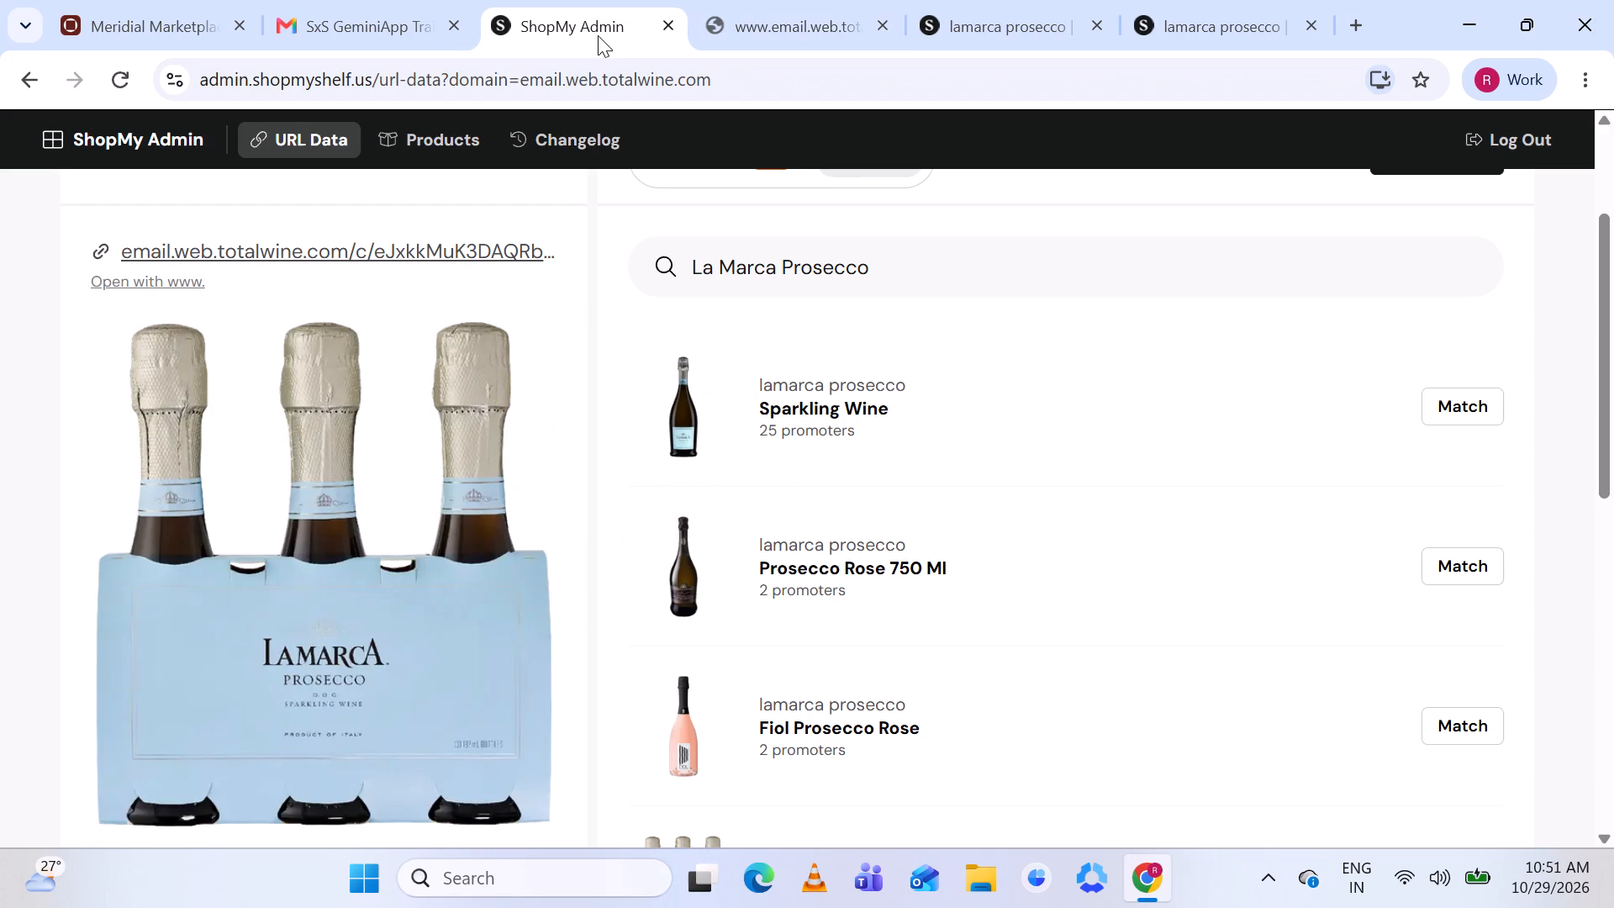
left_click(432, 246)
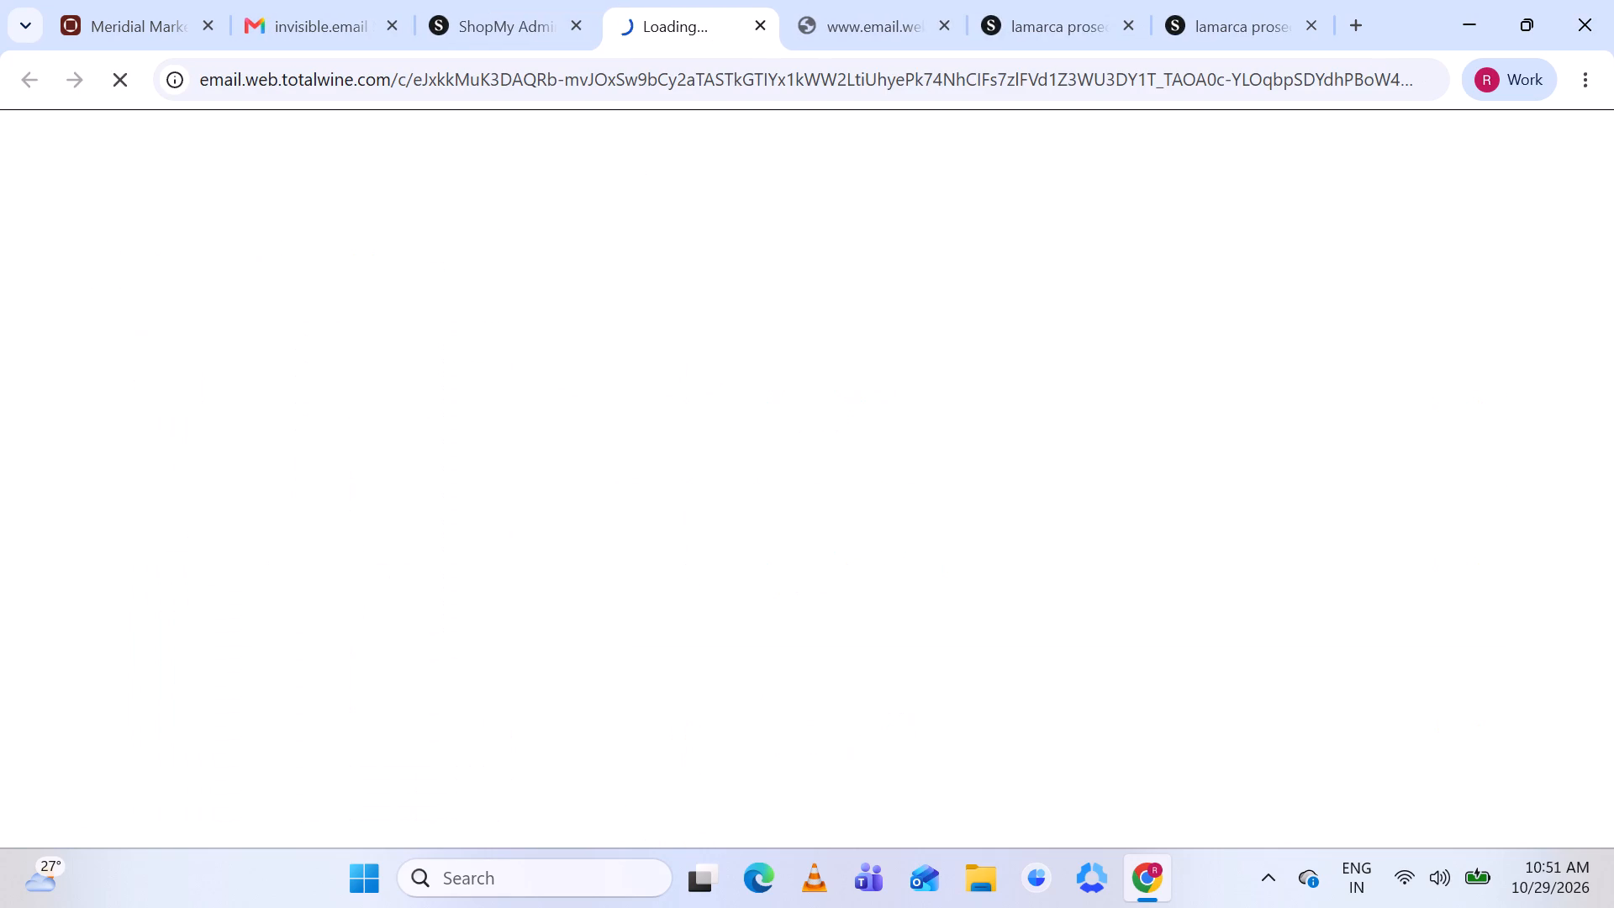
left_click(940, 19)
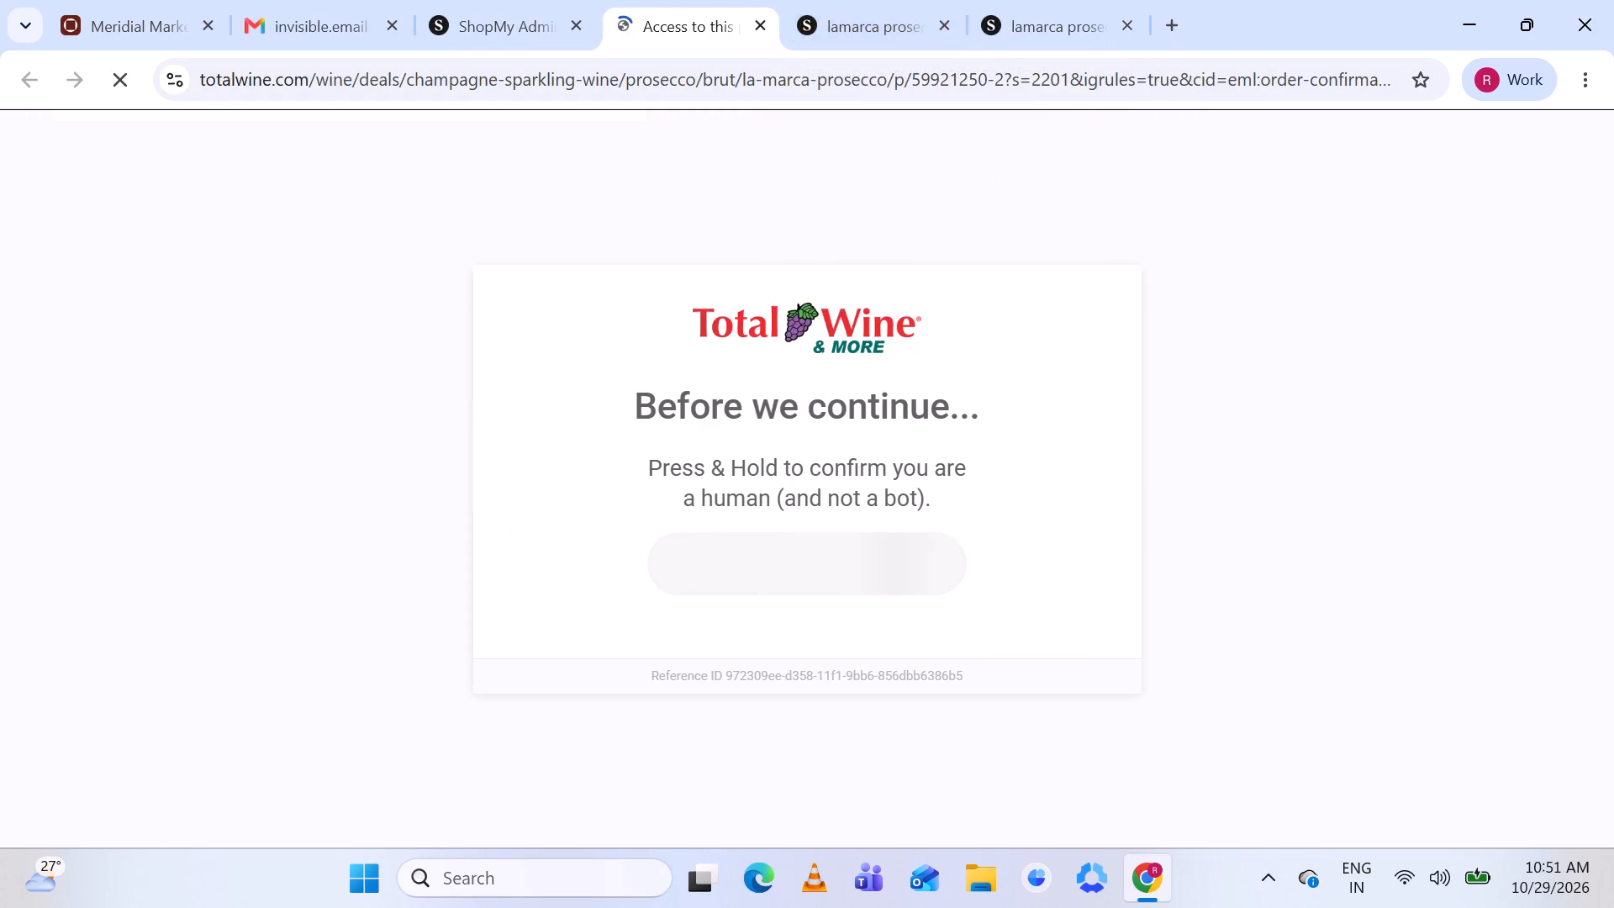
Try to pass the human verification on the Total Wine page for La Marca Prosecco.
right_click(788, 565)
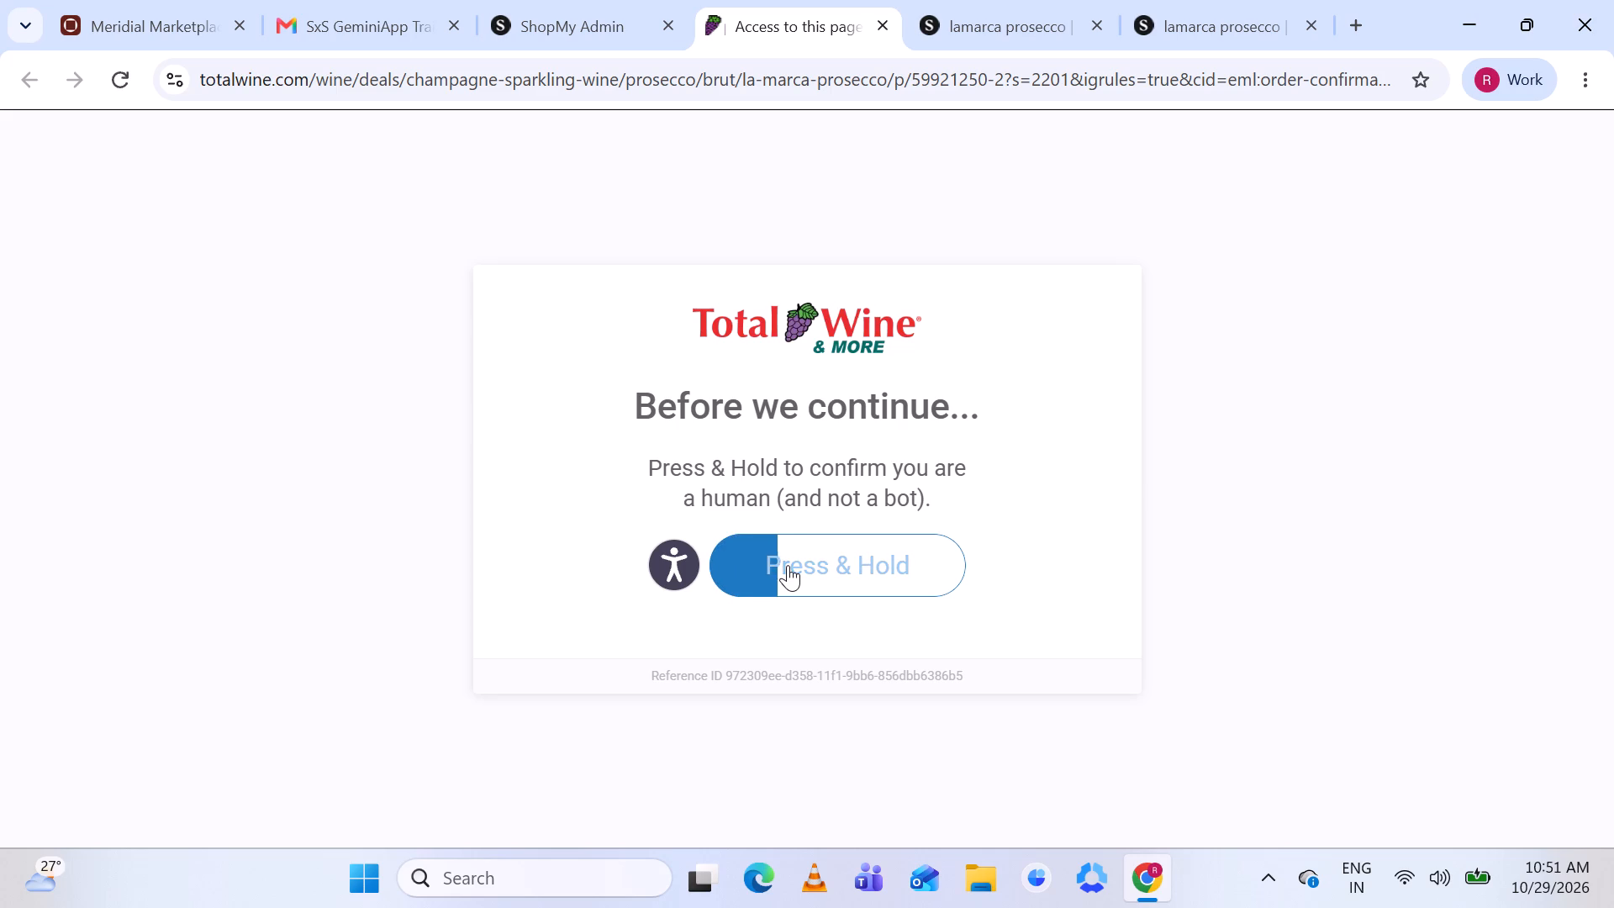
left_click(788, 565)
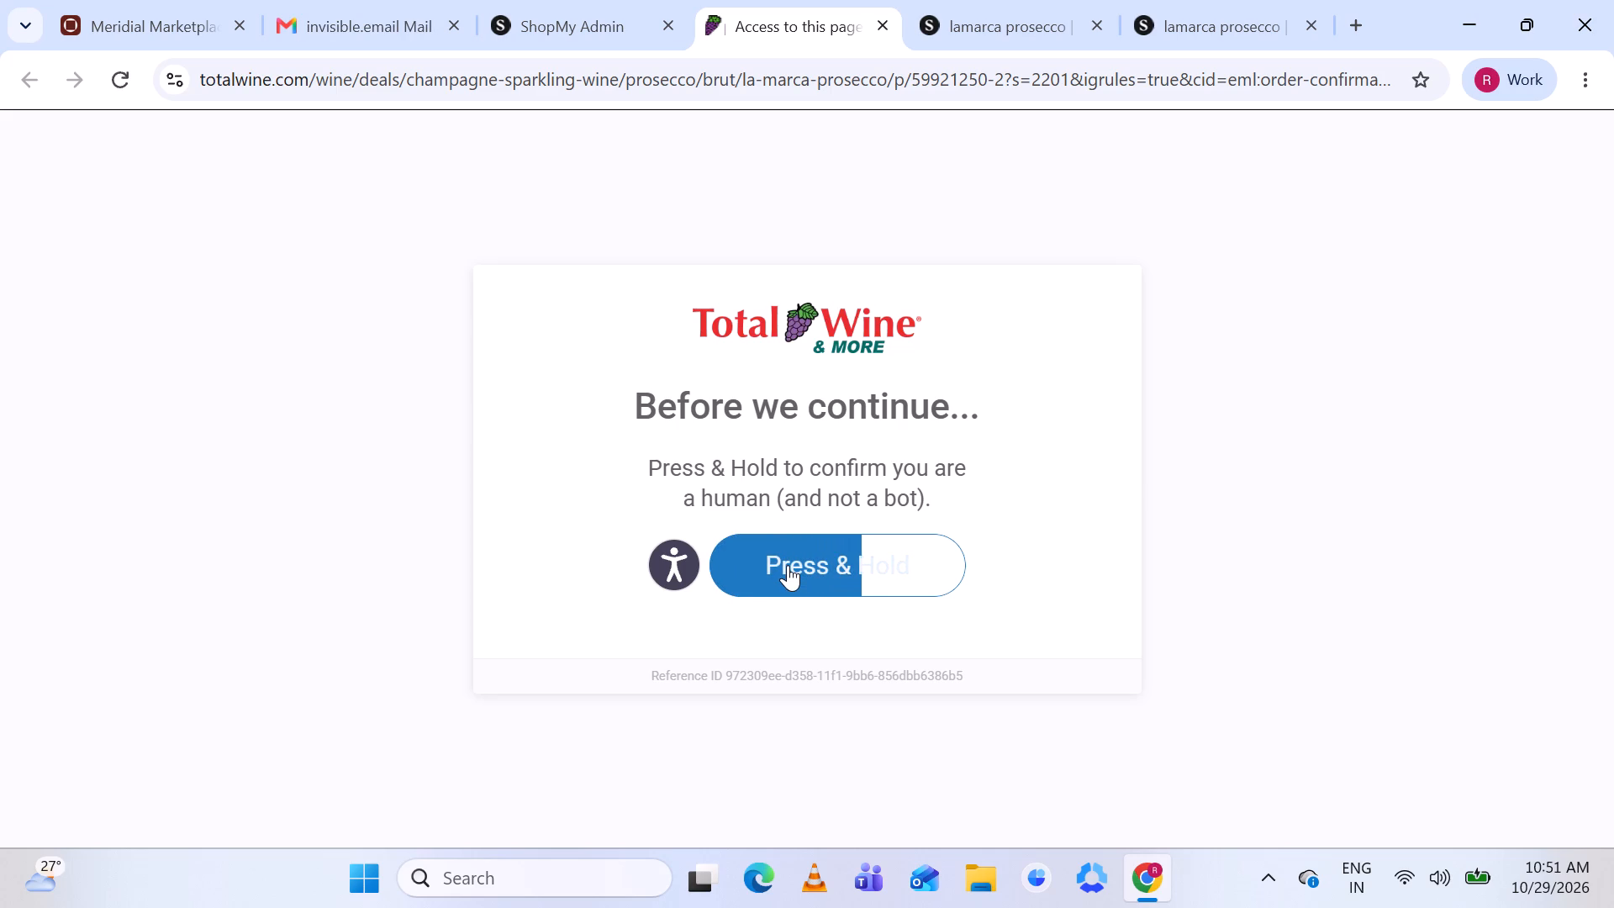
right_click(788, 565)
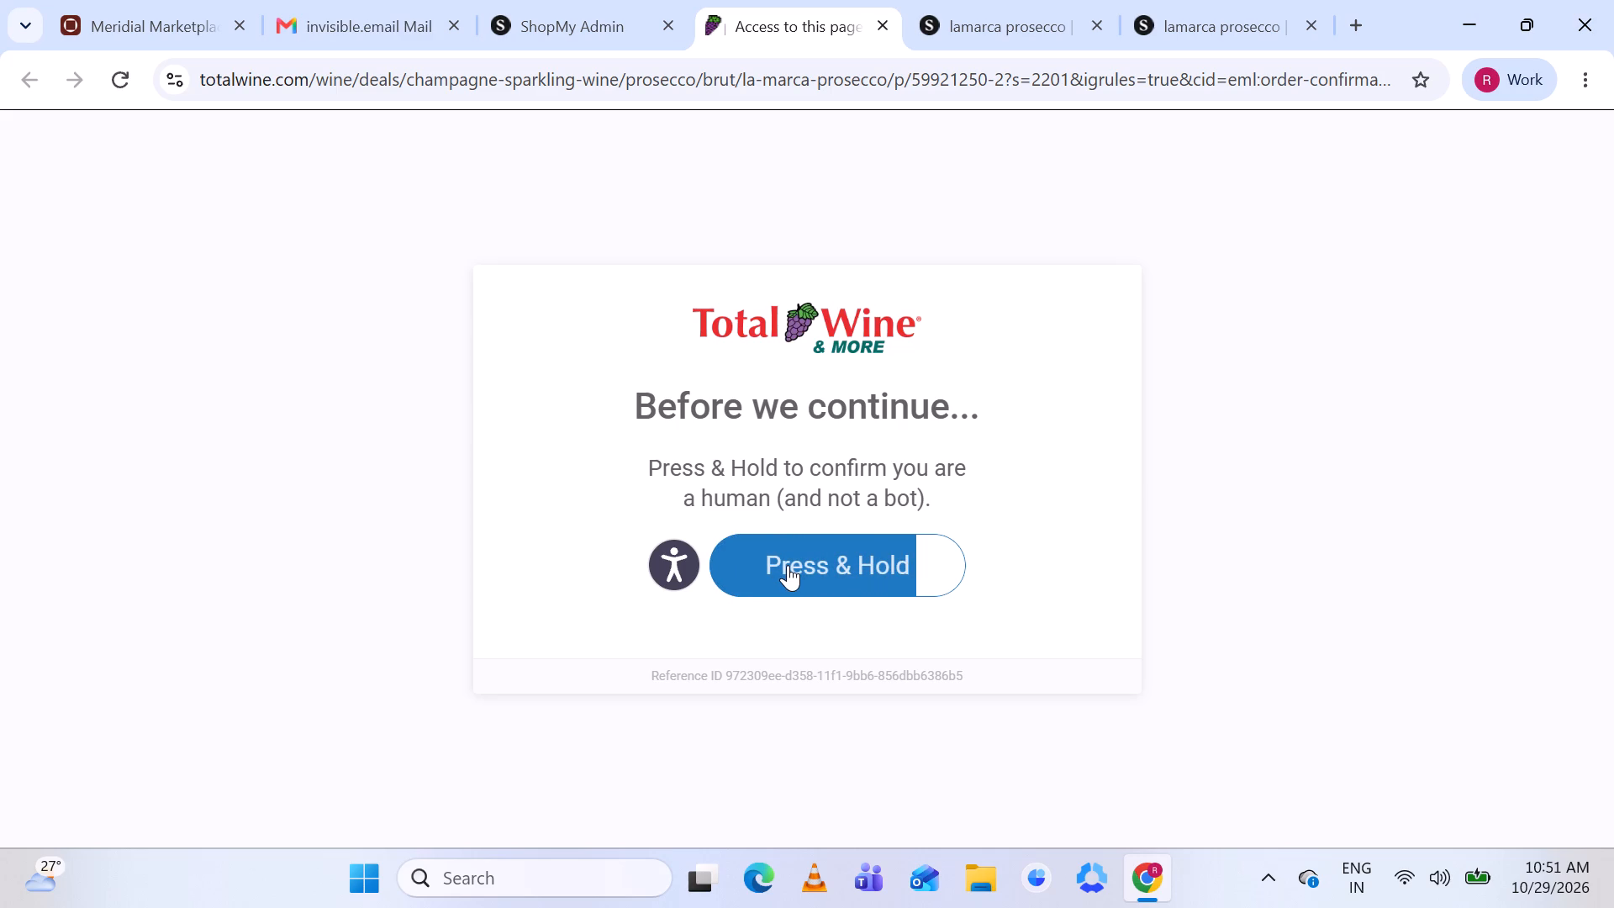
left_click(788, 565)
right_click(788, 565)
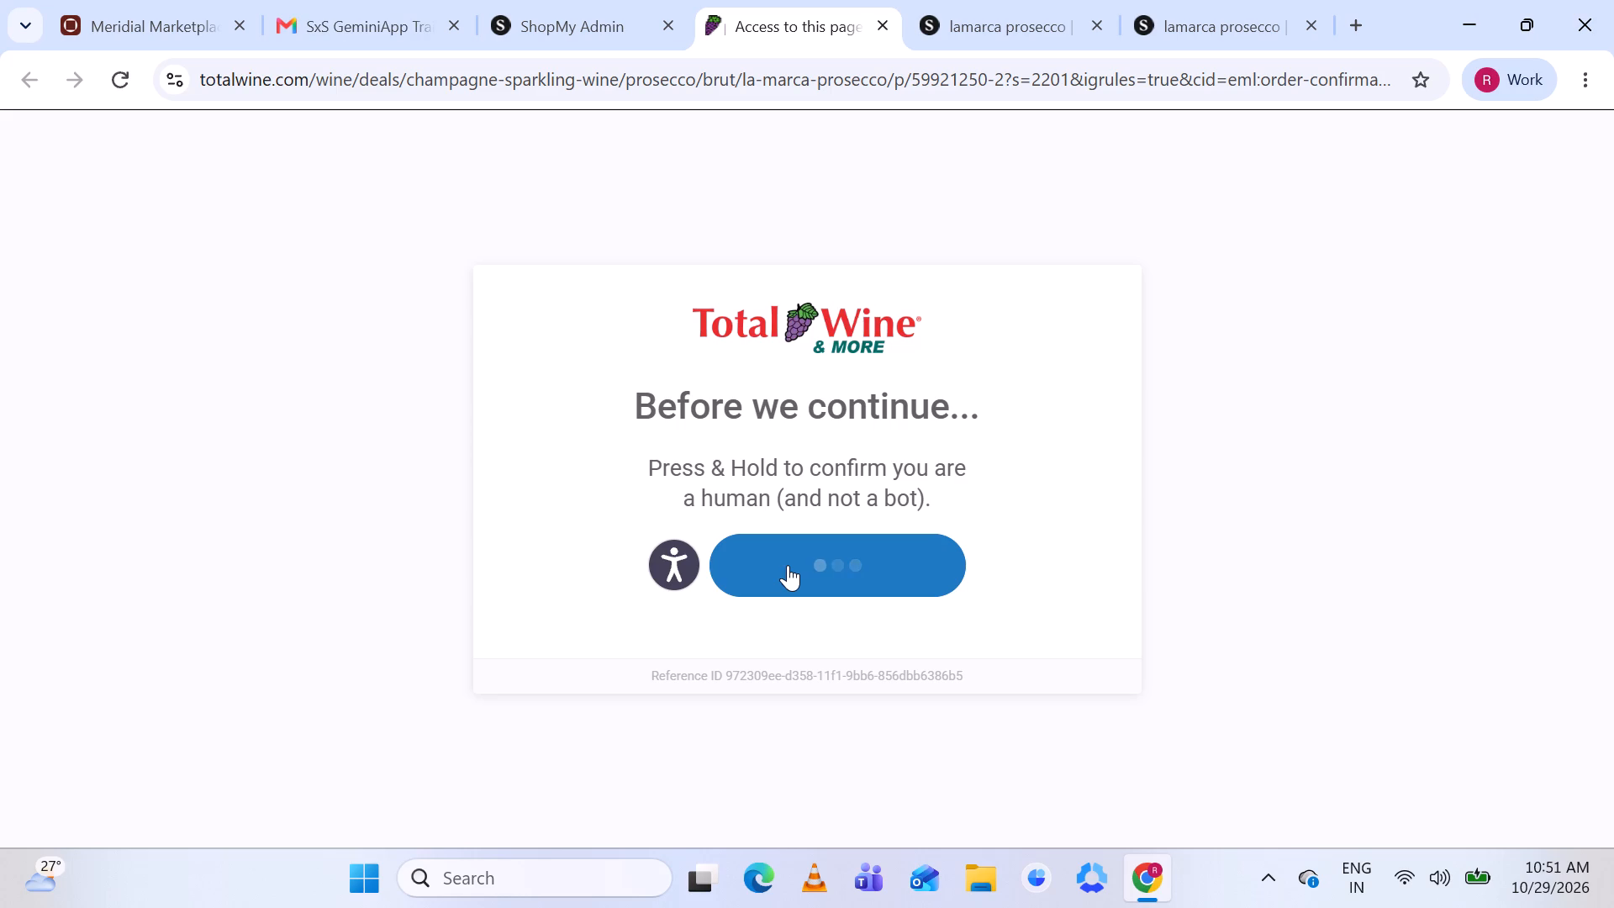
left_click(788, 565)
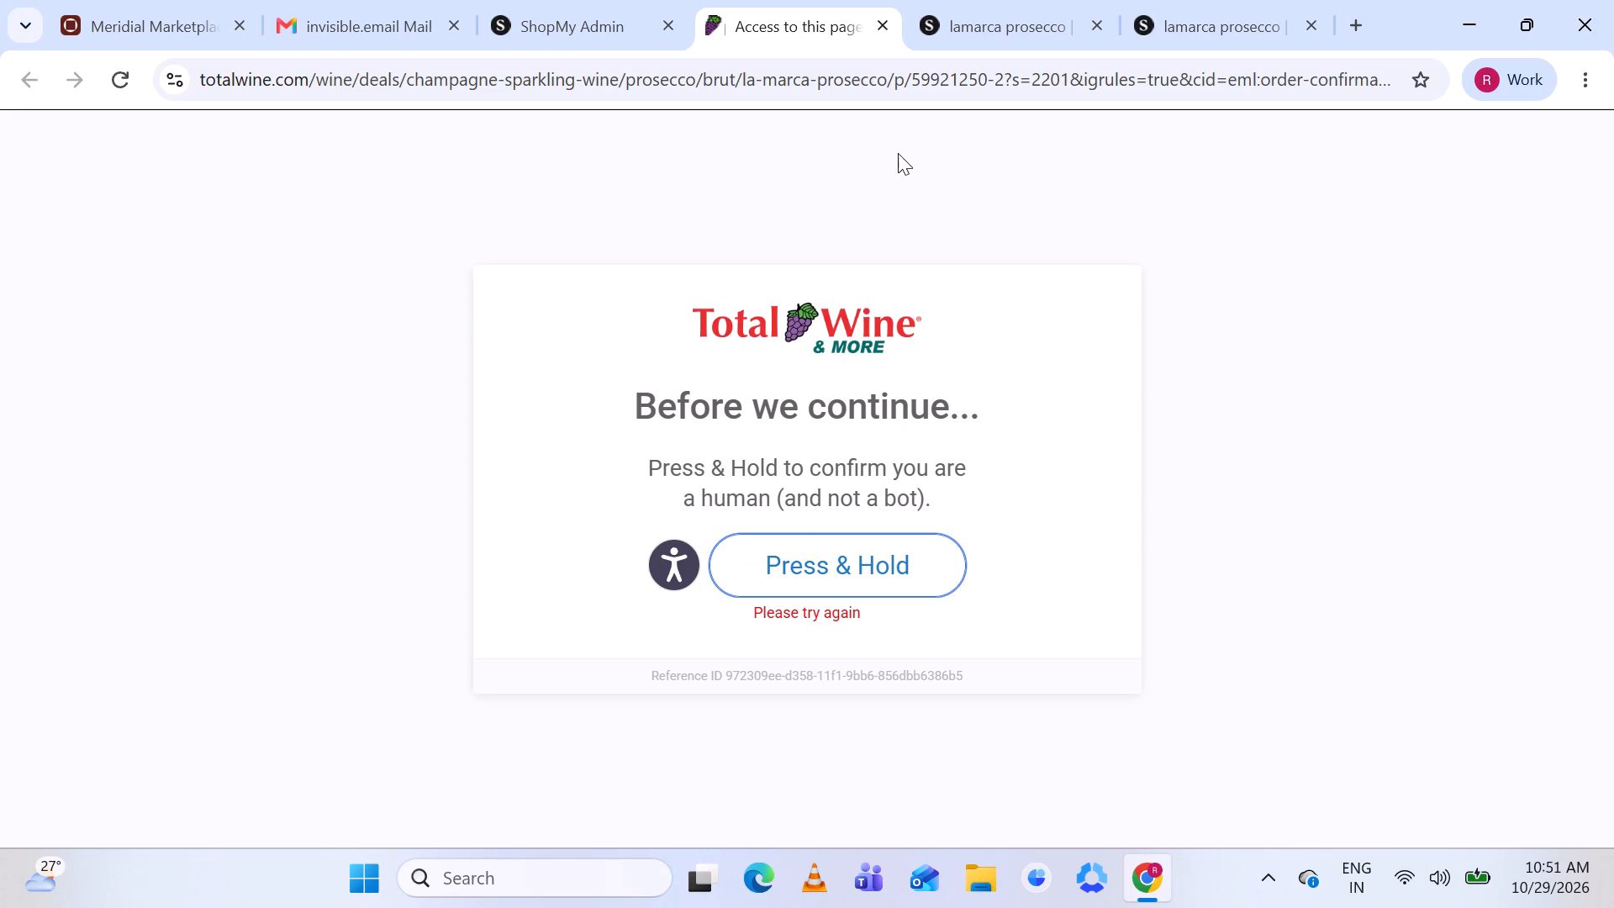
Recheck the Prosecco 3 Pack product page, and close the Total Wine page and both lamarca prosecco product pages.
left_click(992, 11)
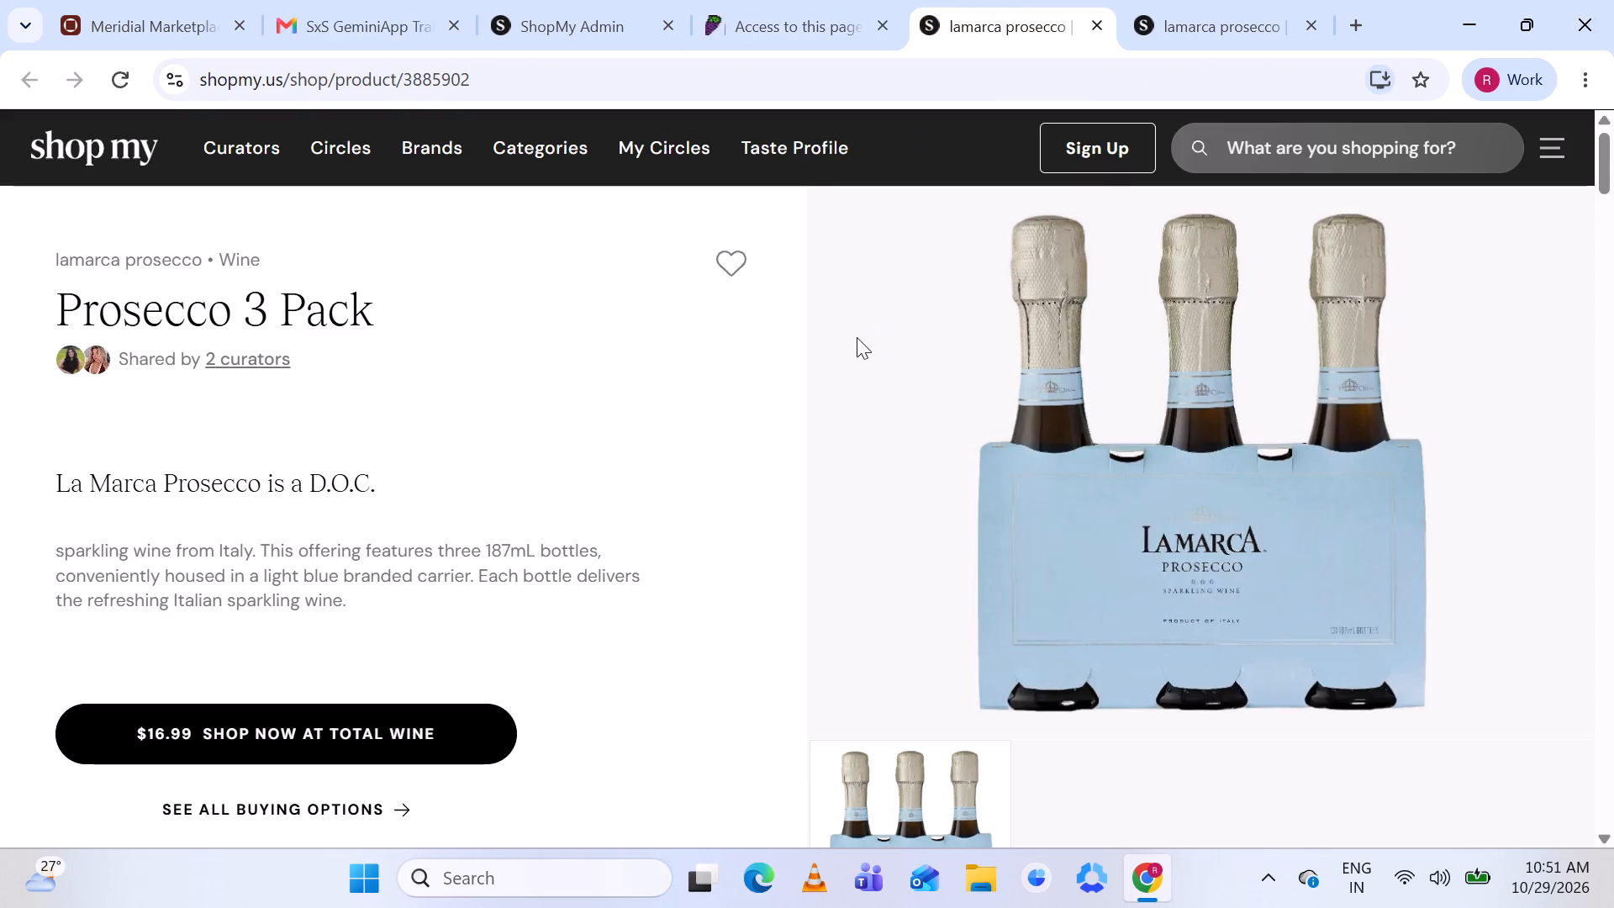
scroll(857, 337, "up", 1)
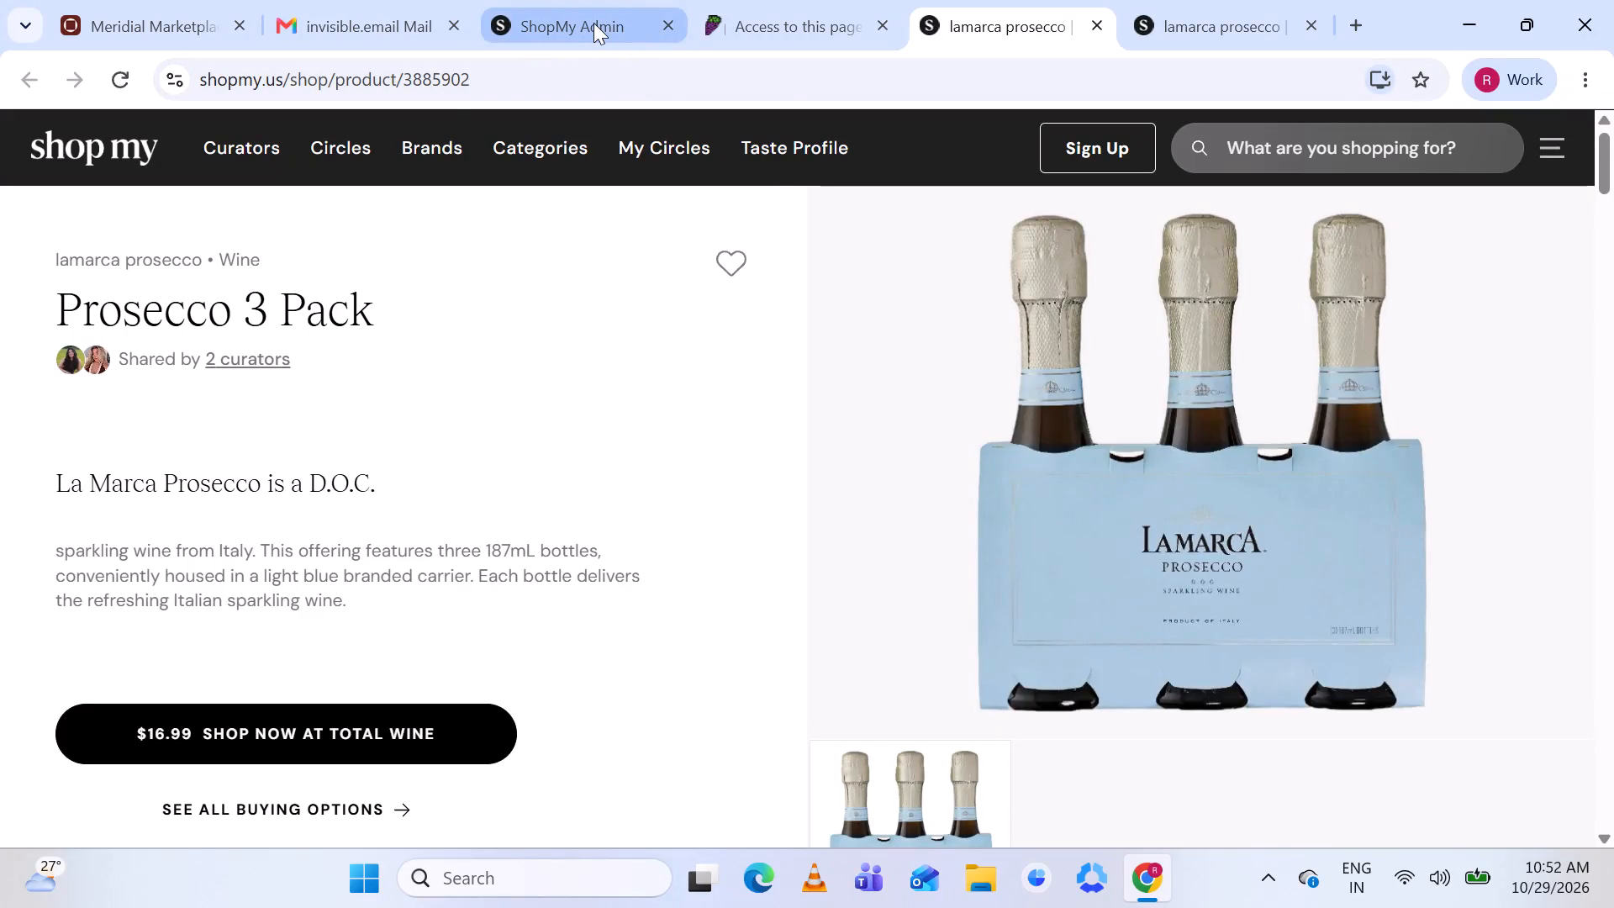
left_click(587, 24)
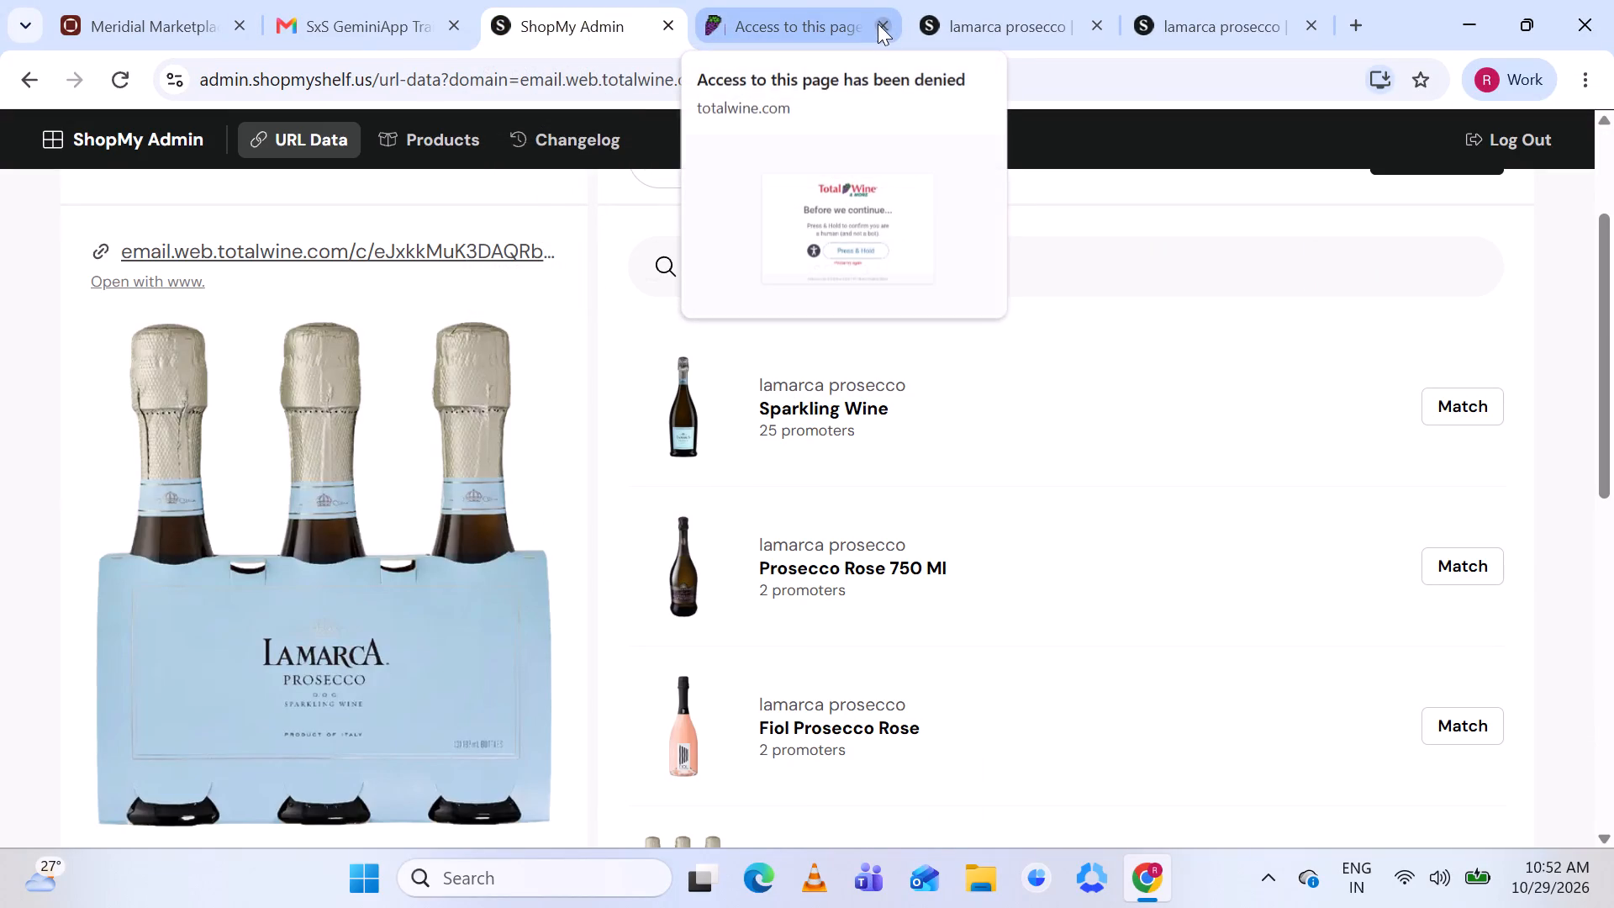
left_click(876, 24)
left_click(876, 24)
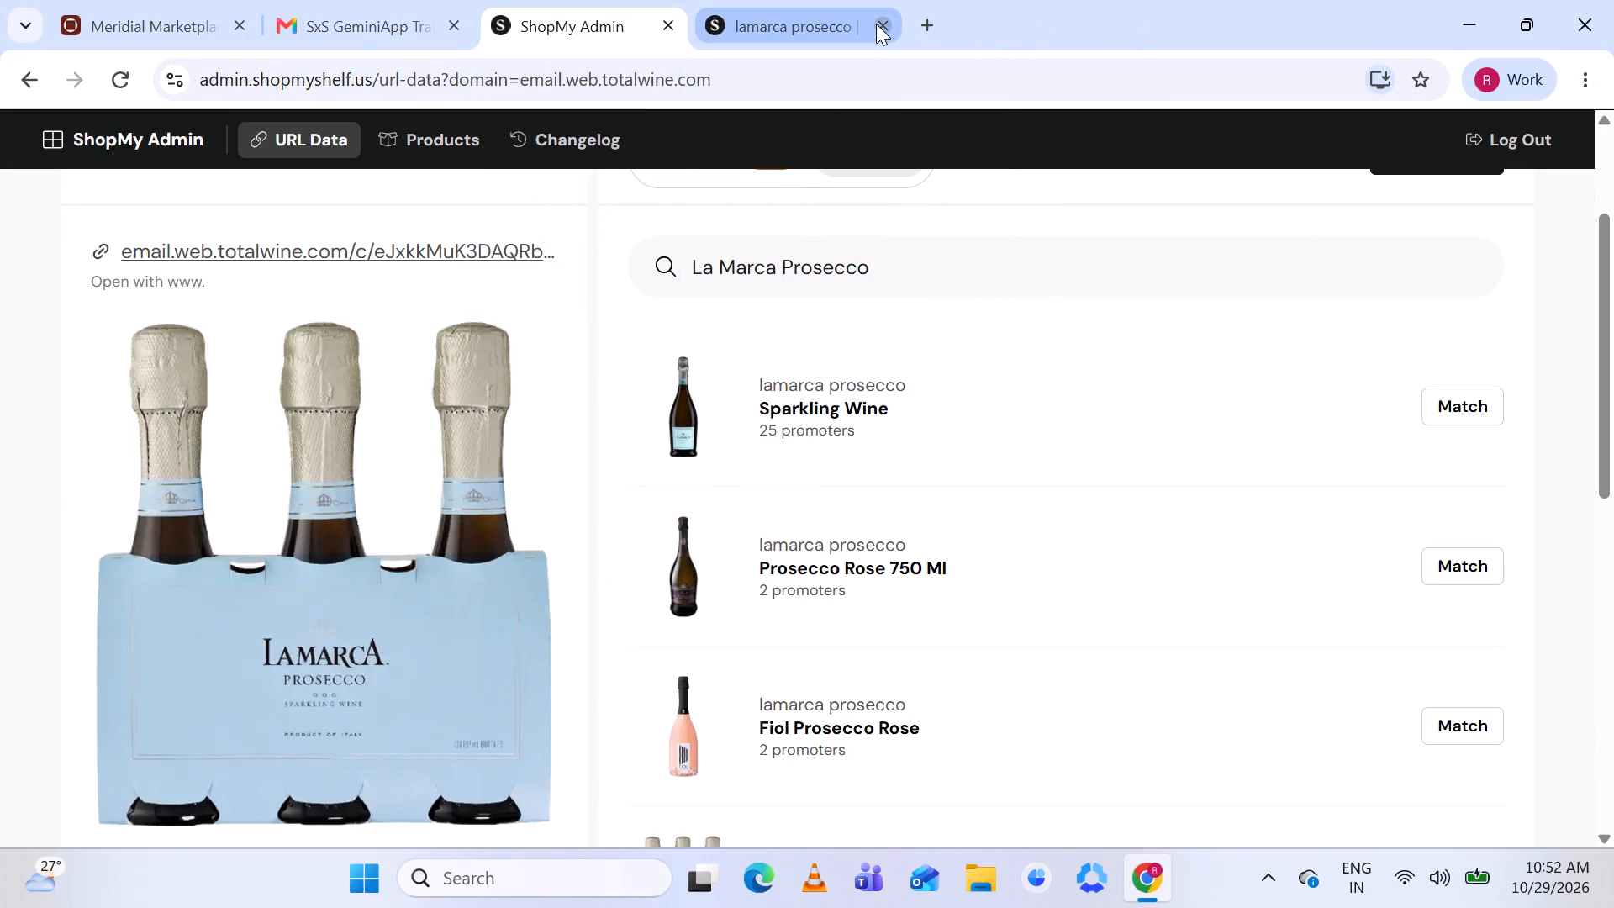
left_click(876, 24)
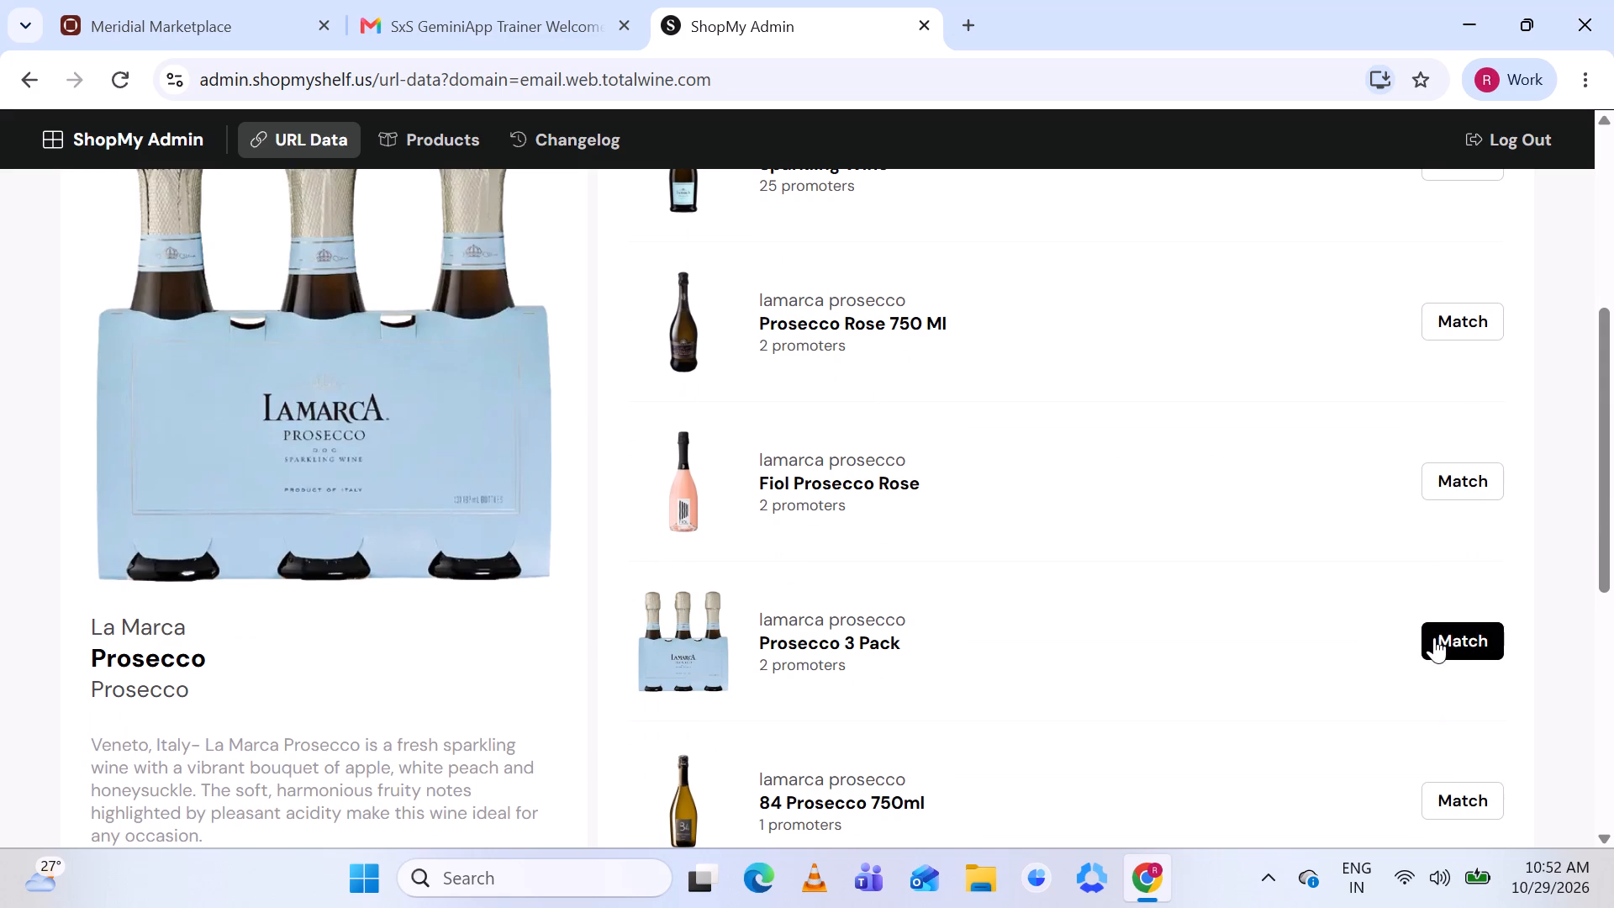
Match the La Marca listing to lamarca prosecco Prosecco 3 Pack, keeping its brand, Wine category, title and image, and save the match.
scroll(1434, 642, "down", 1)
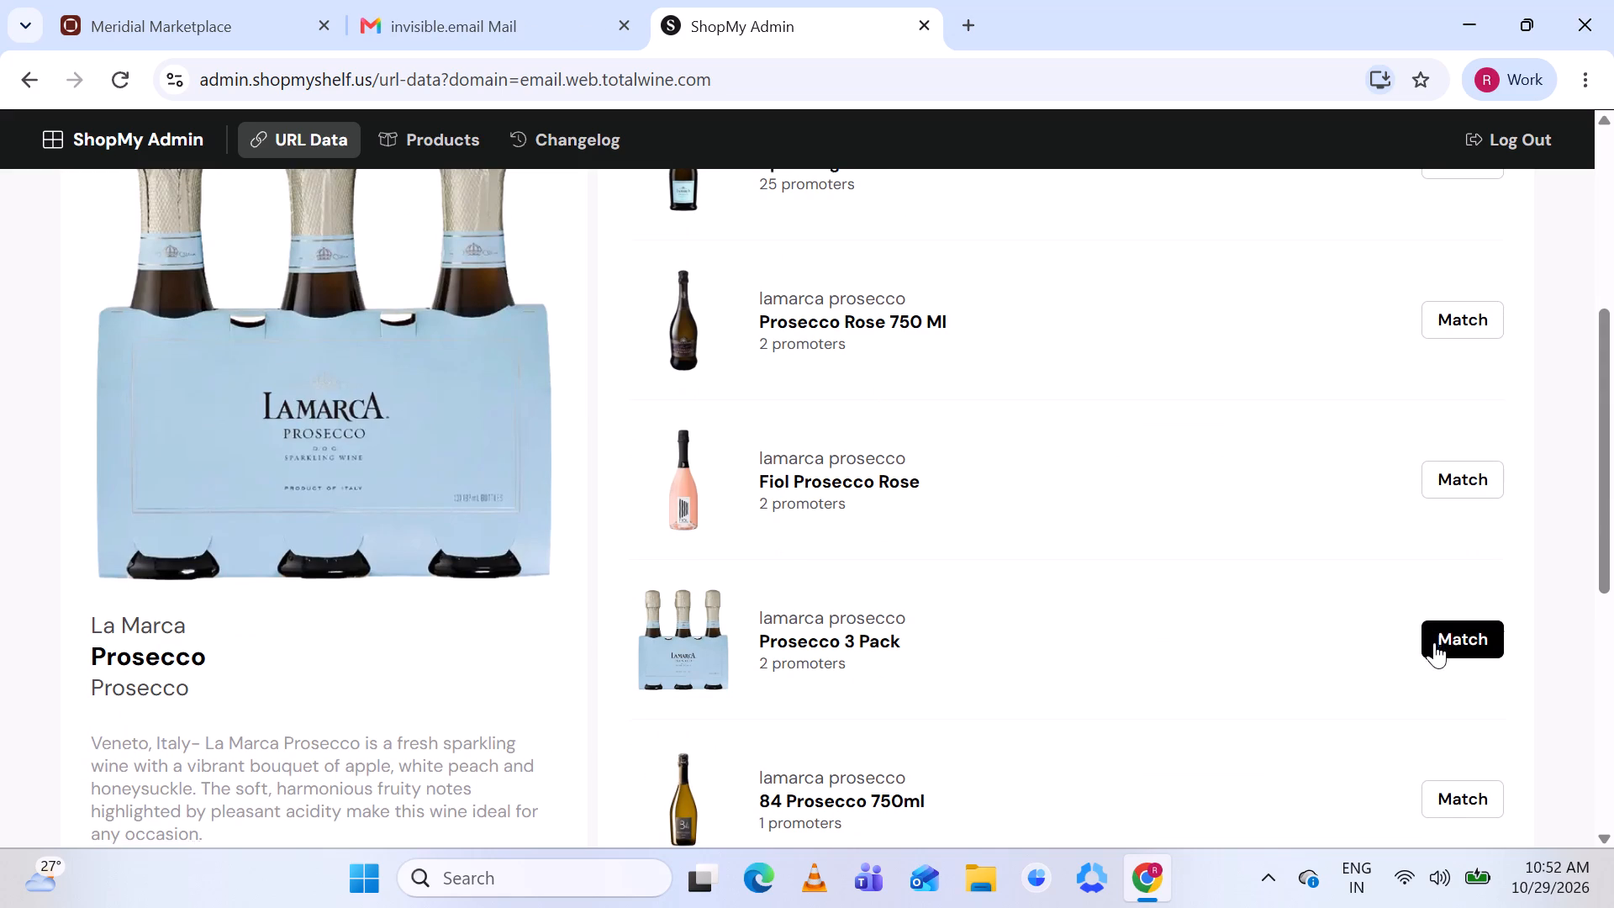
scroll(1434, 642, "down", 1)
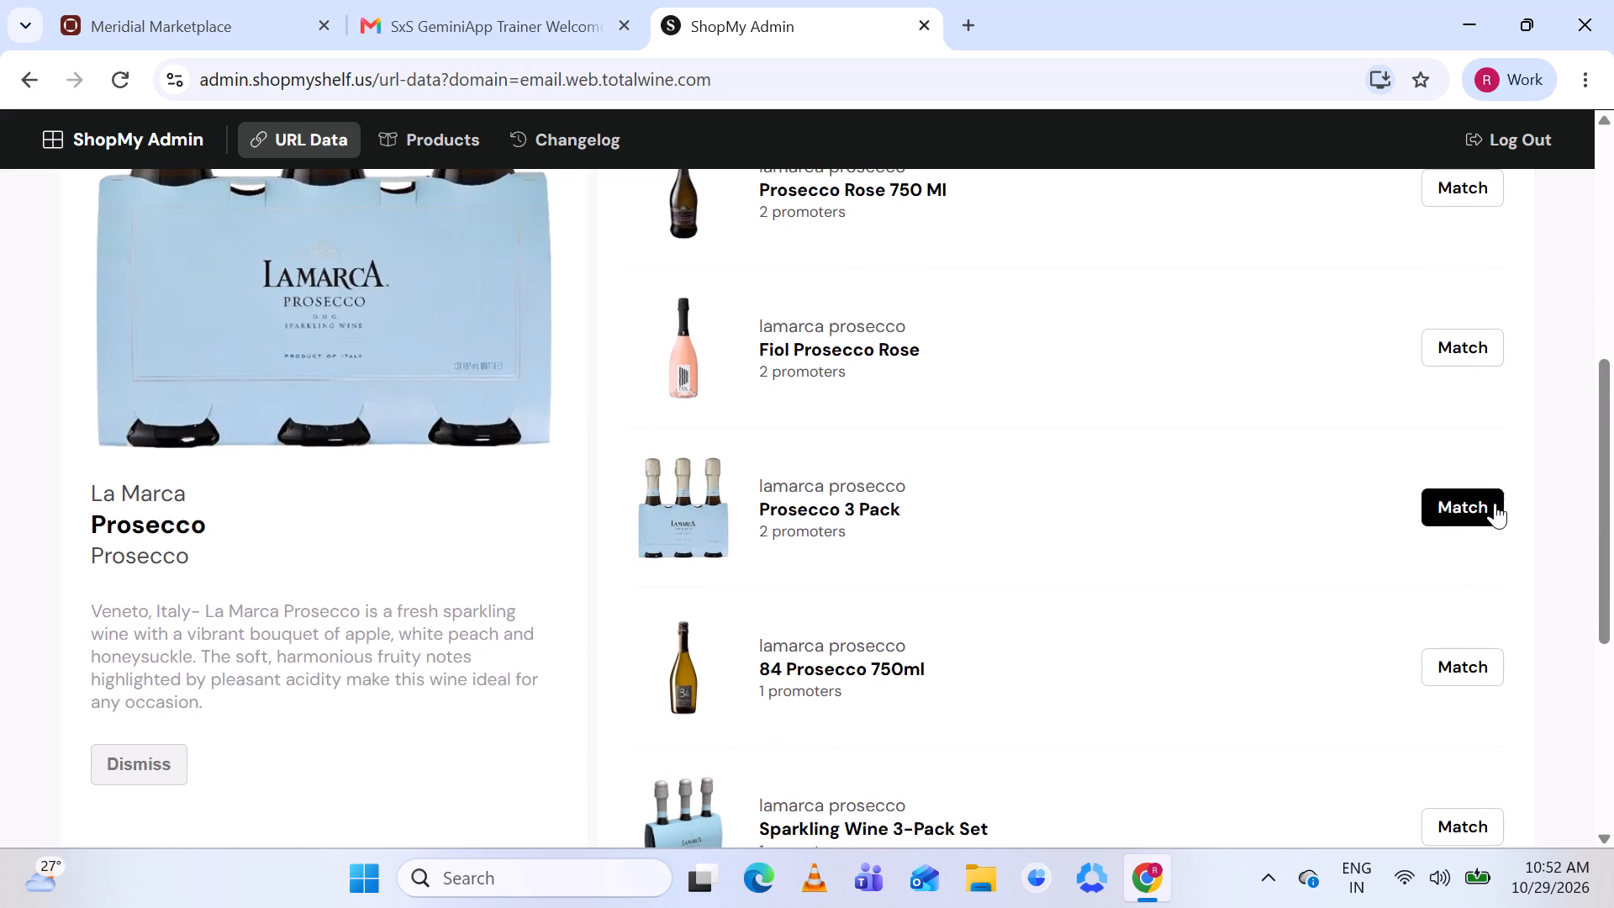
scroll(1486, 502, "down", 2)
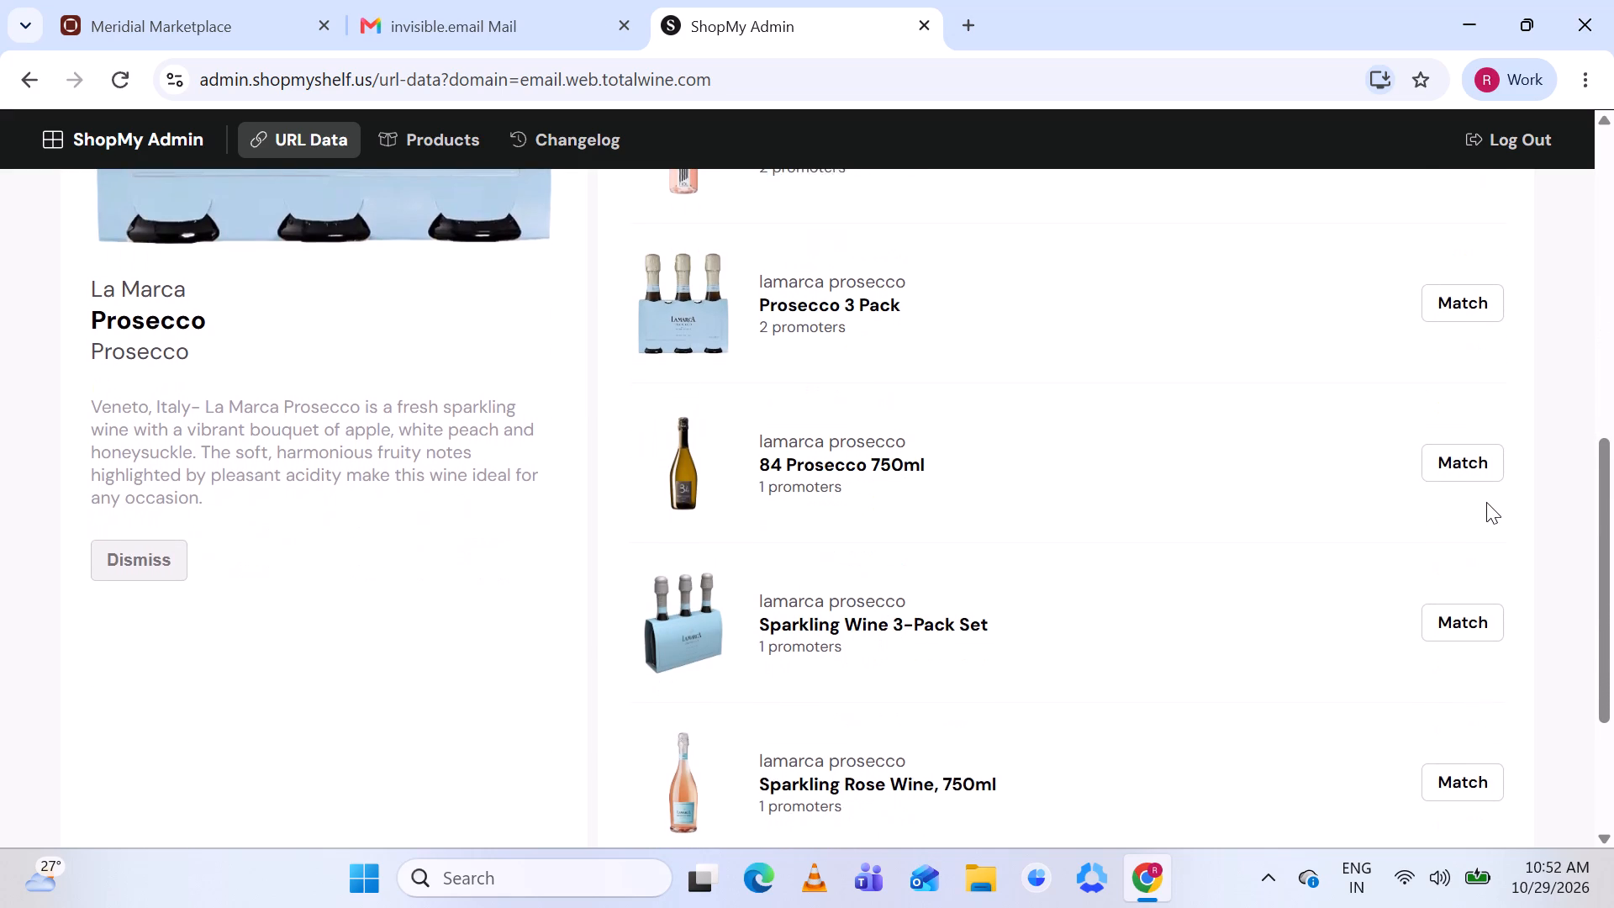
scroll(1486, 502, "down", 1)
scroll(1486, 502, "up", 2)
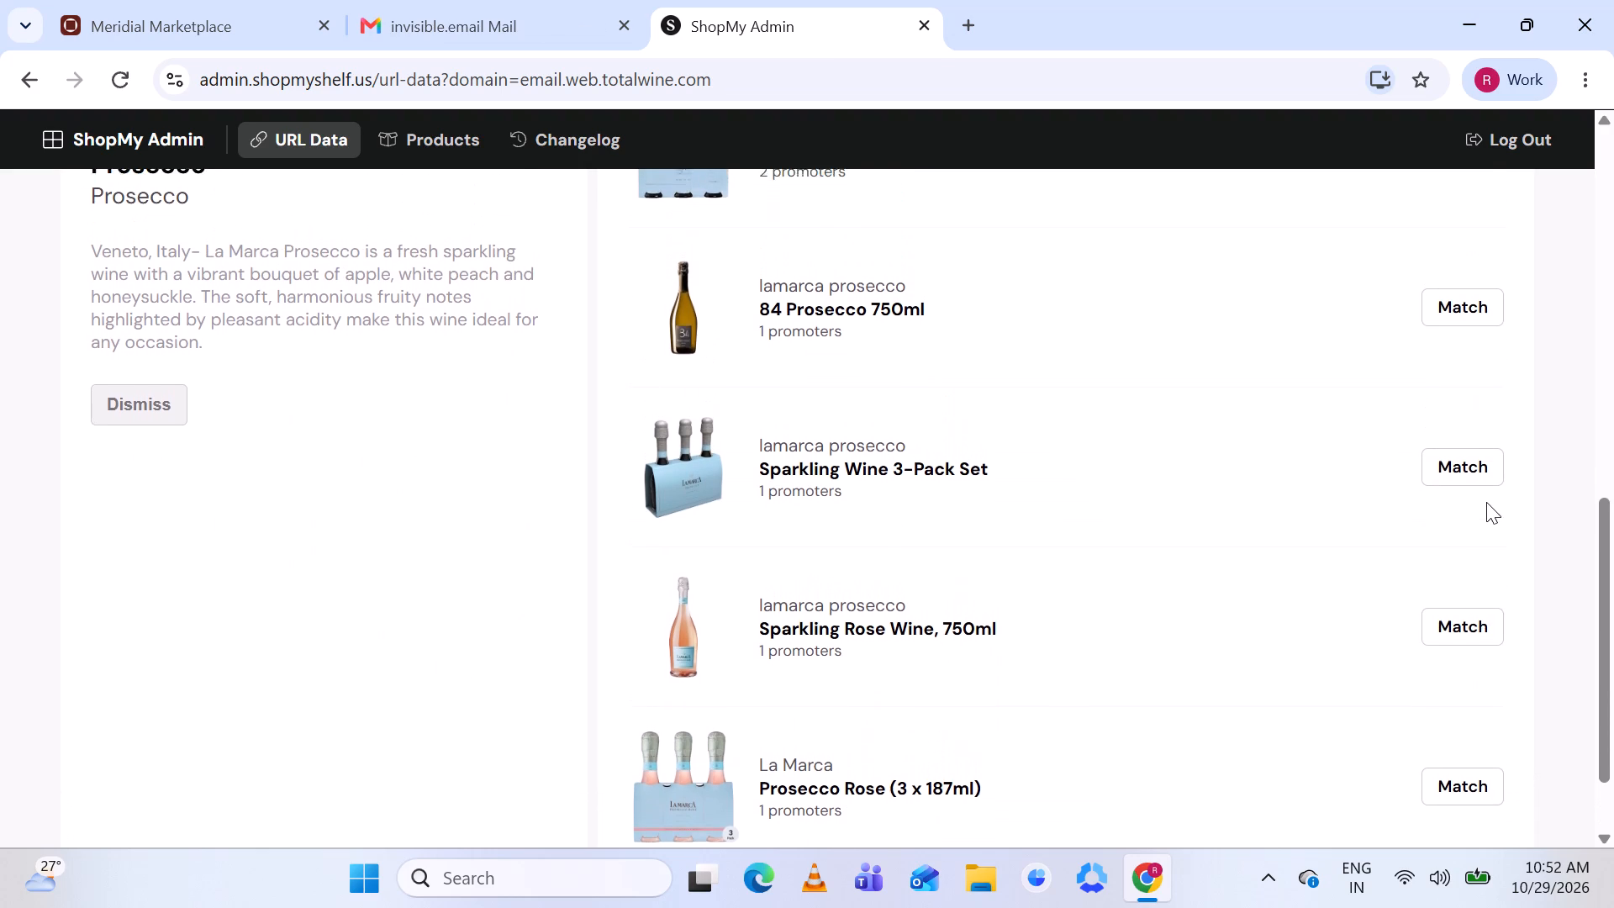
scroll(1486, 502, "up", 1)
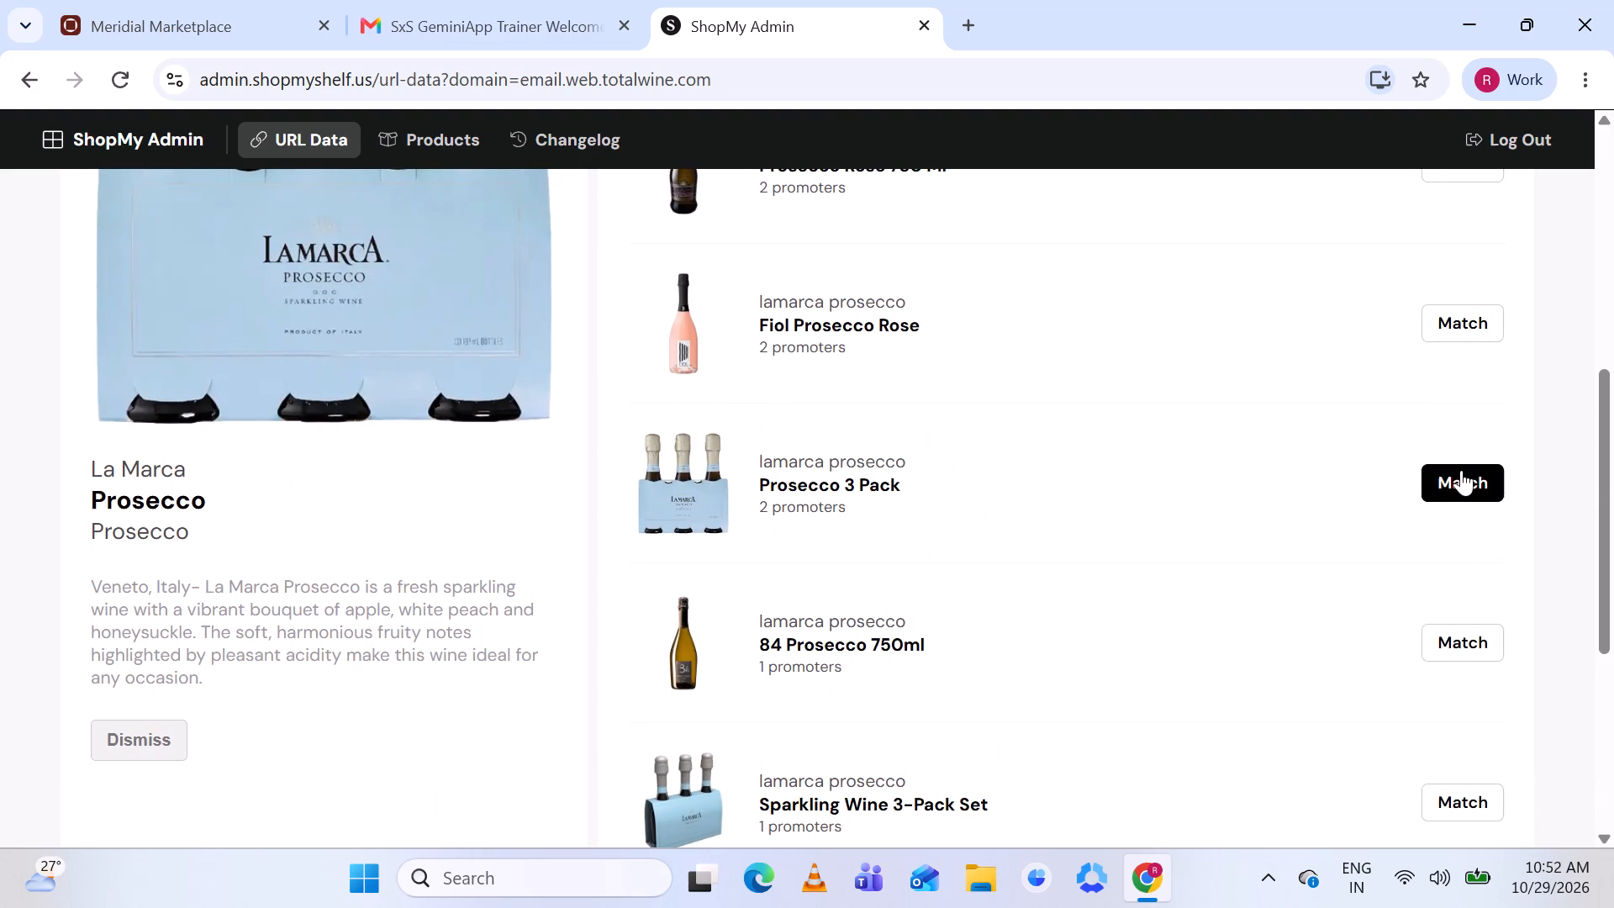
left_click(1458, 481)
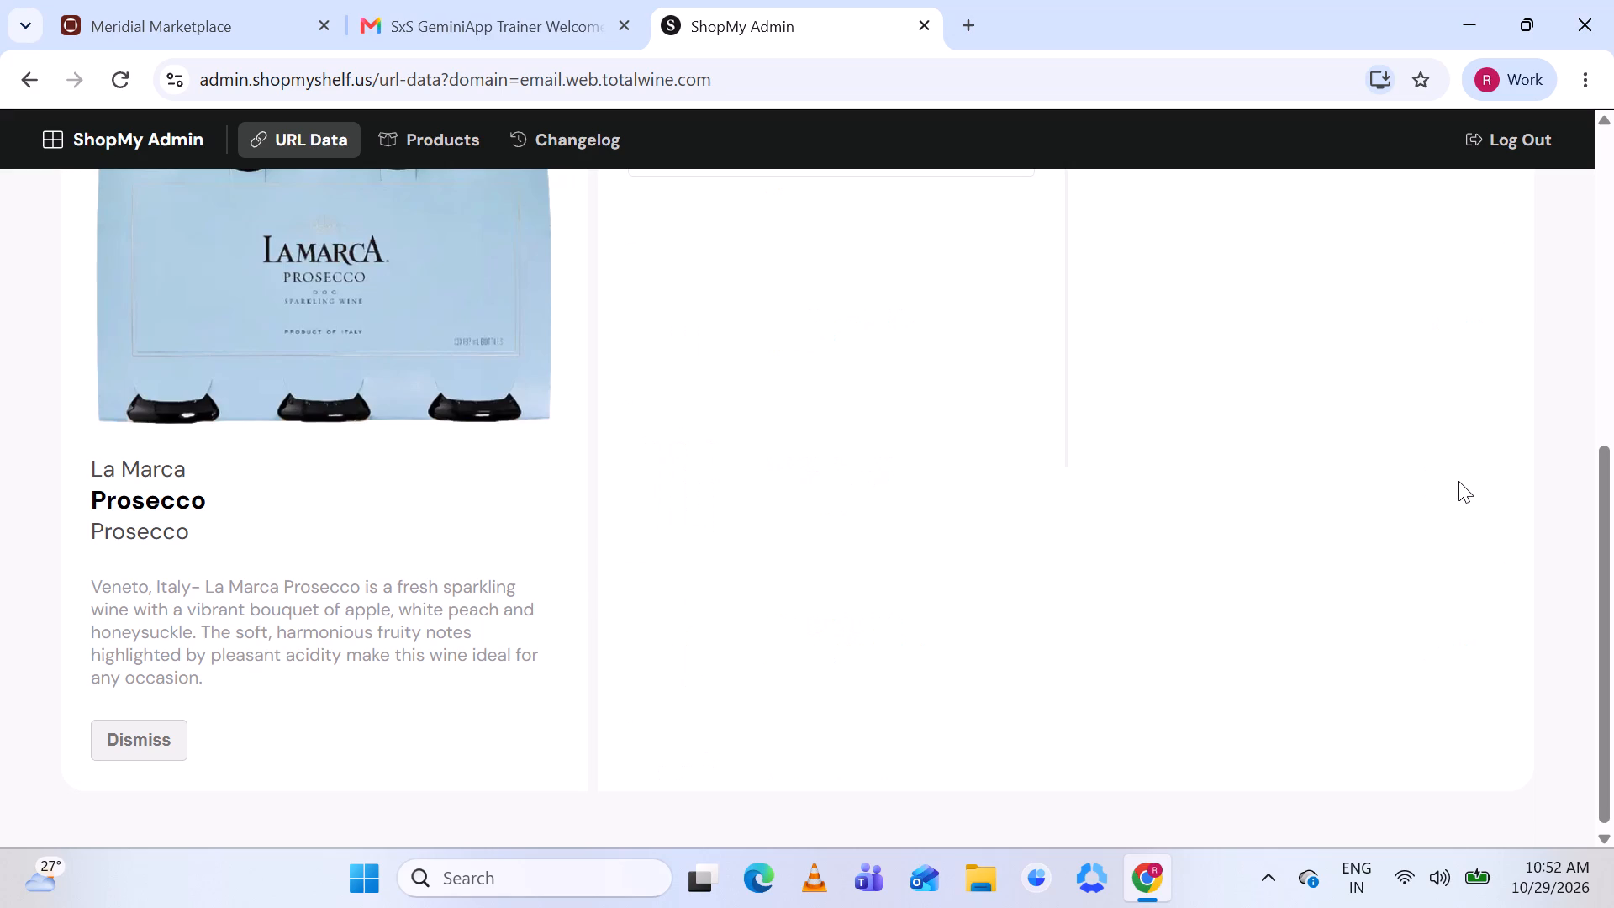
scroll(1271, 480, "up", 2)
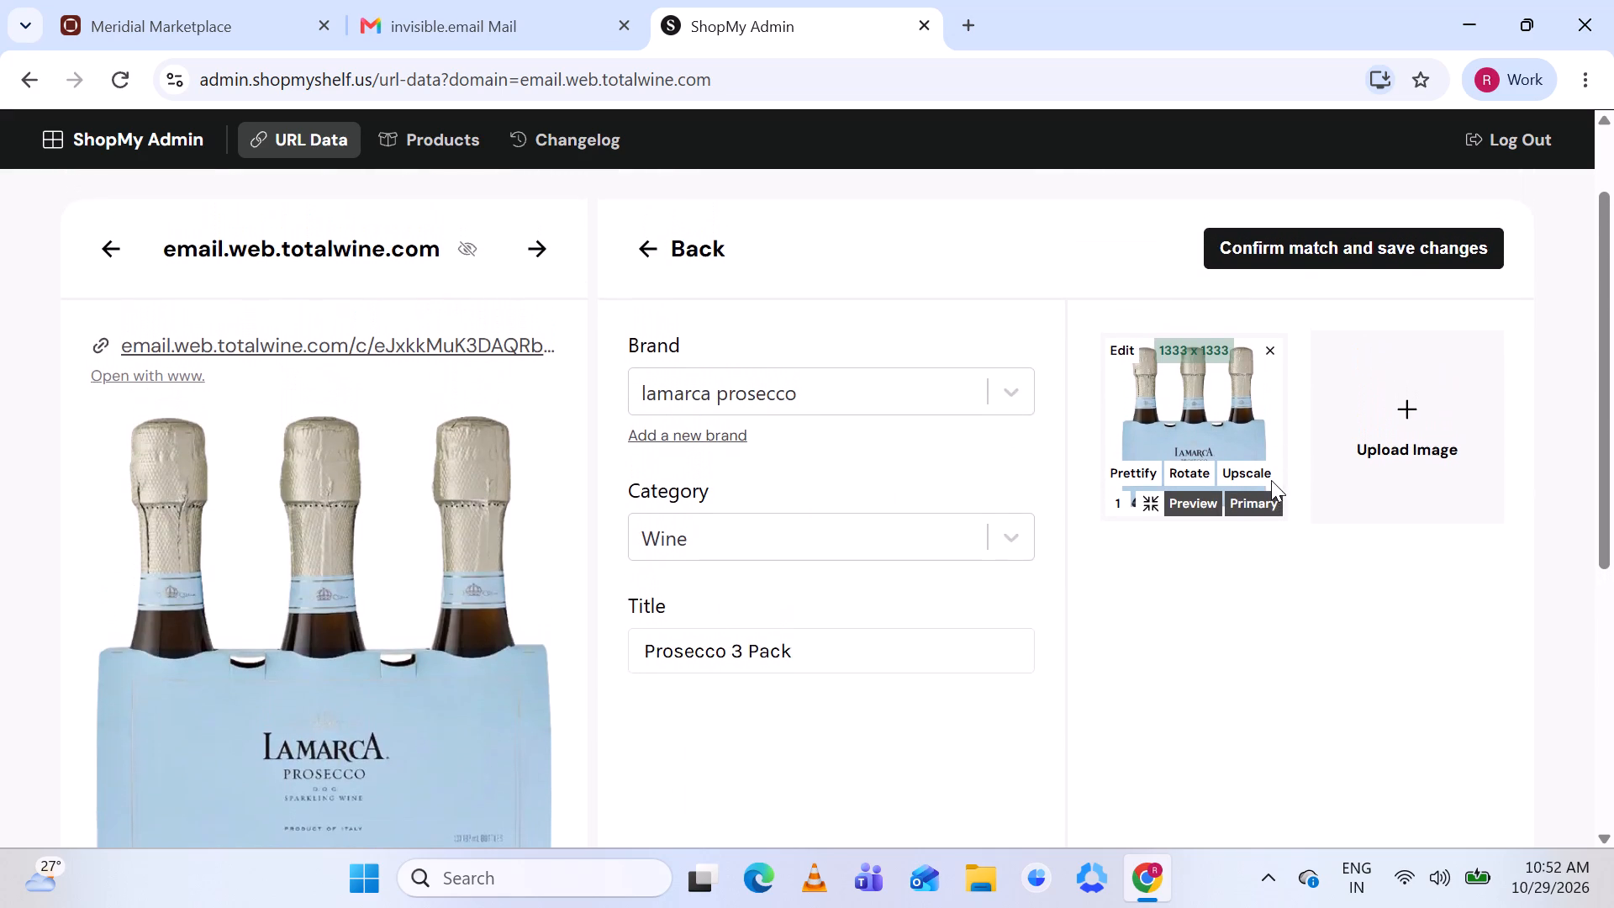
scroll(1271, 480, "down", 2)
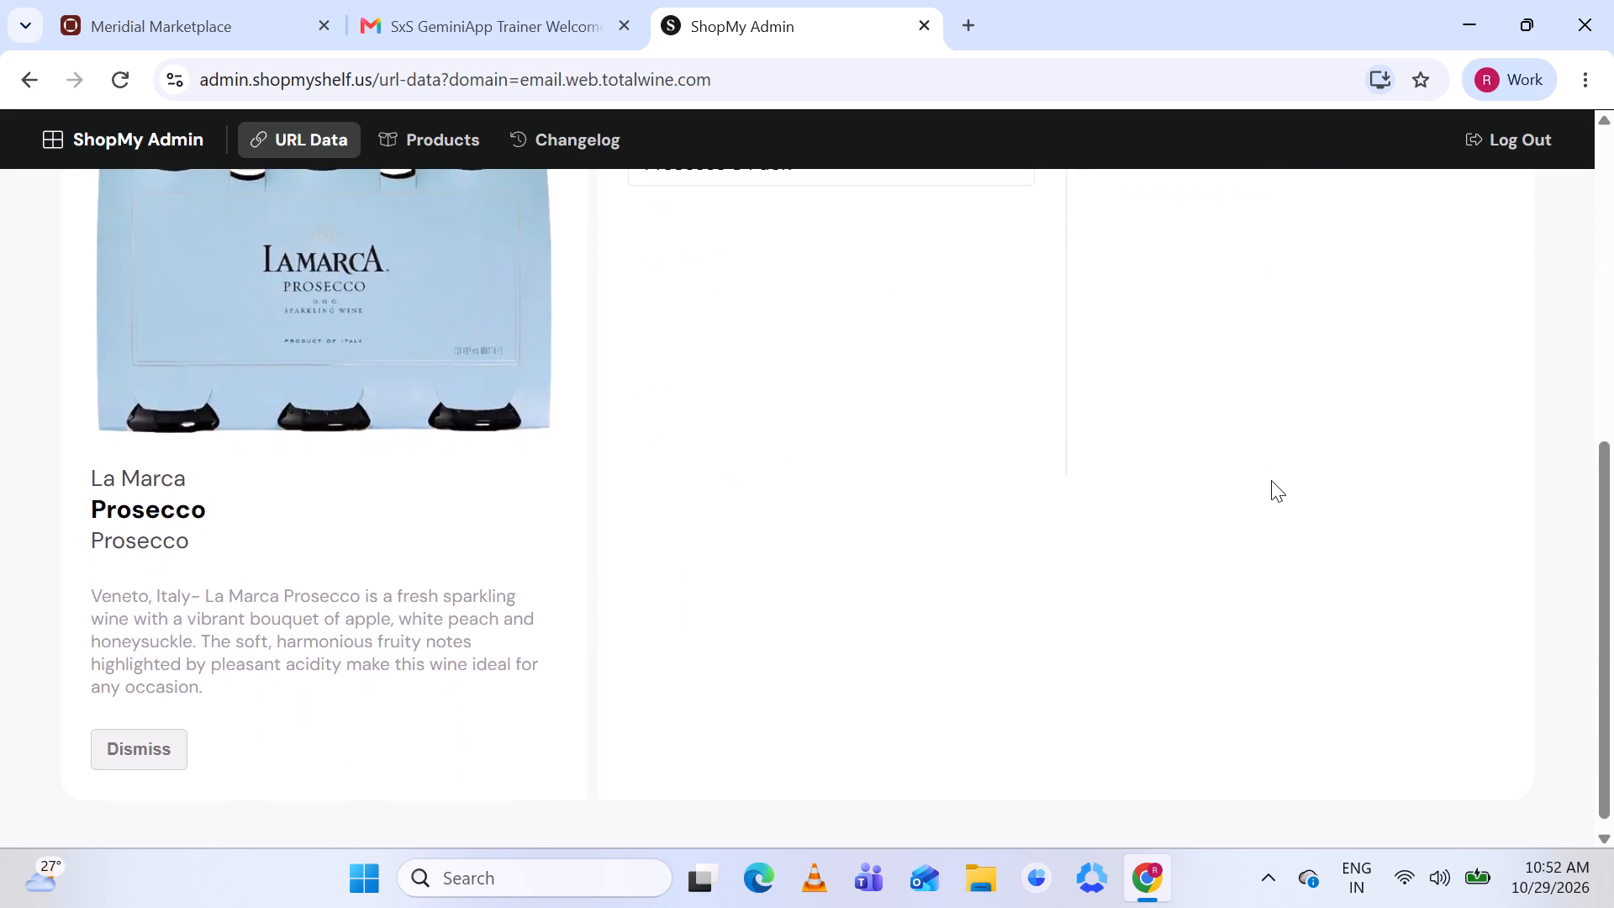
left_click(1318, 368)
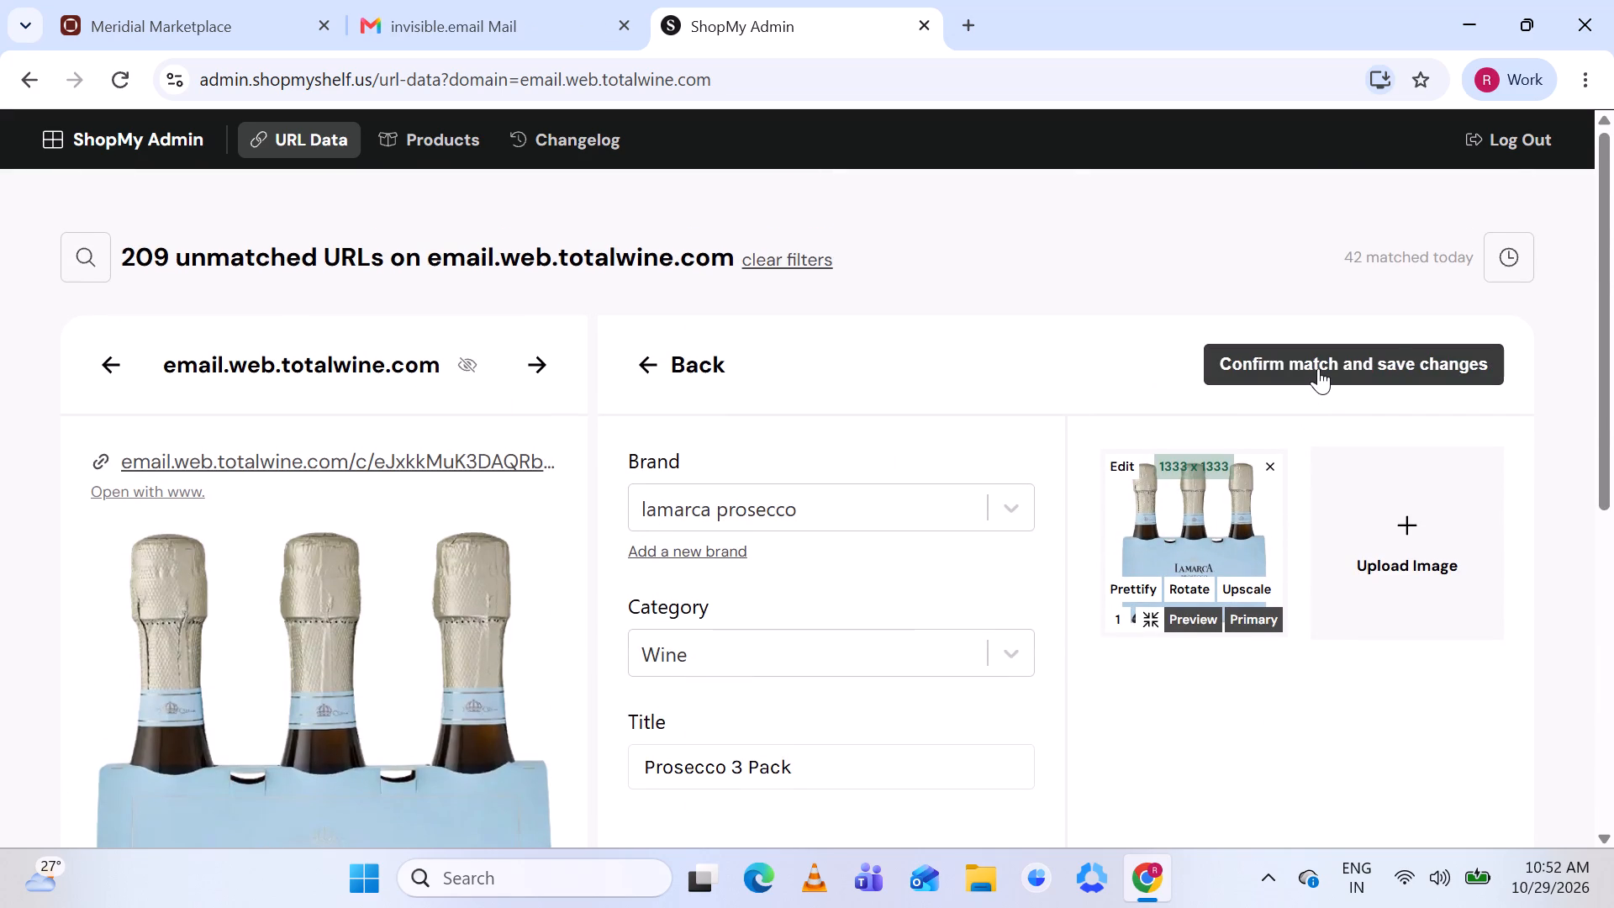
Start a new product for the Courtney Benham Exploration Series Unoaked Chardonnay listing and prettify its image.
scroll(1010, 581, "down", 1)
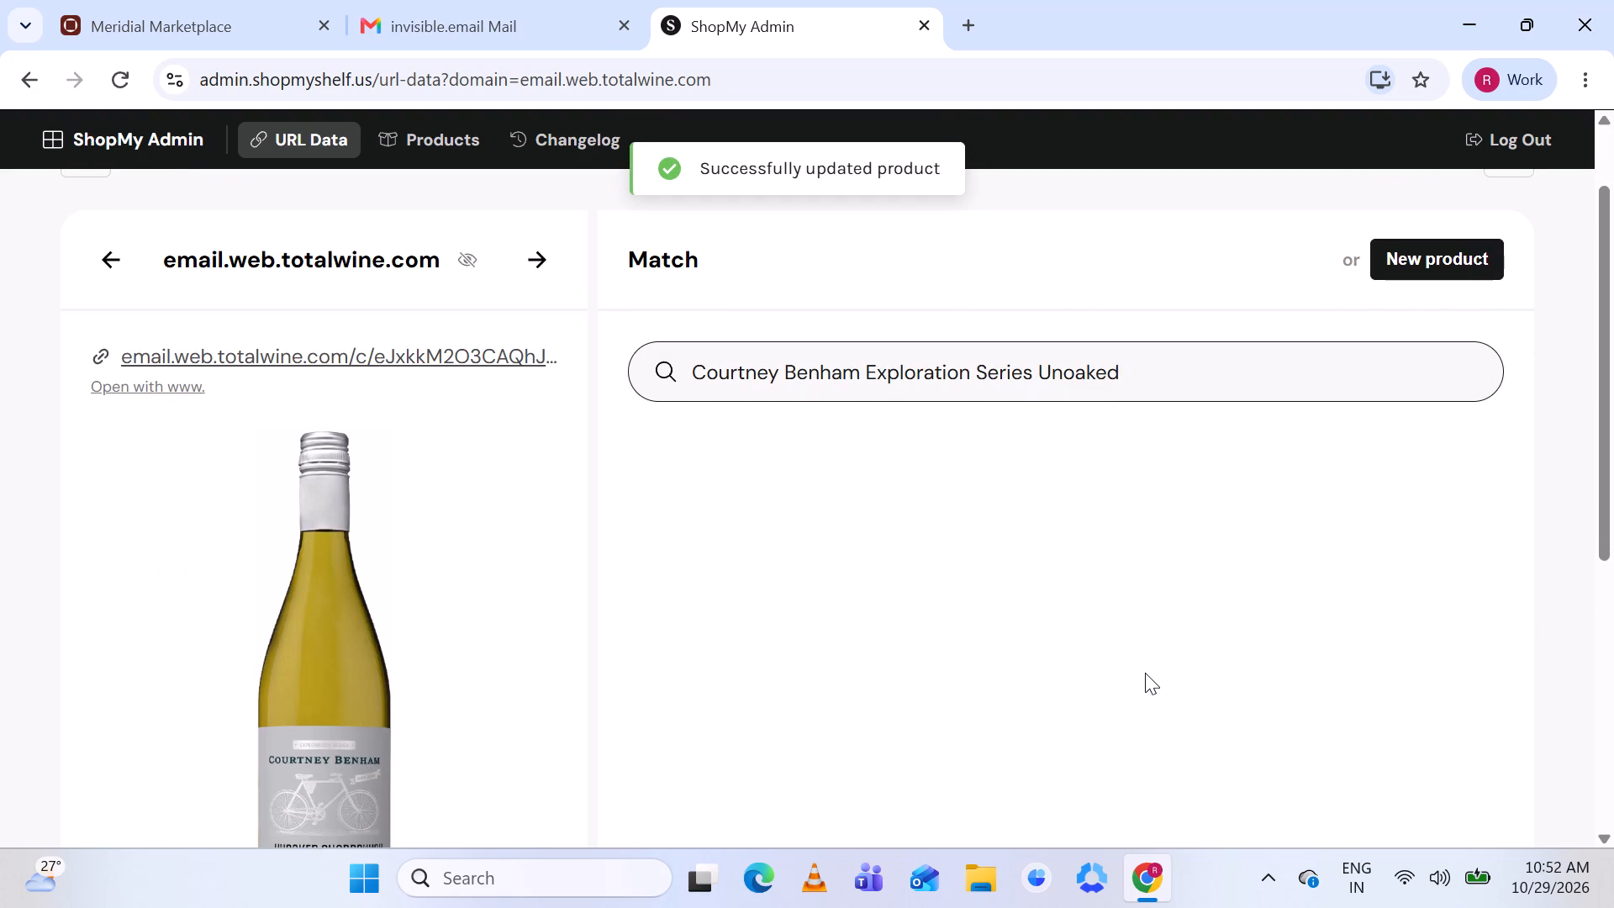
scroll(1145, 673, "down", 1)
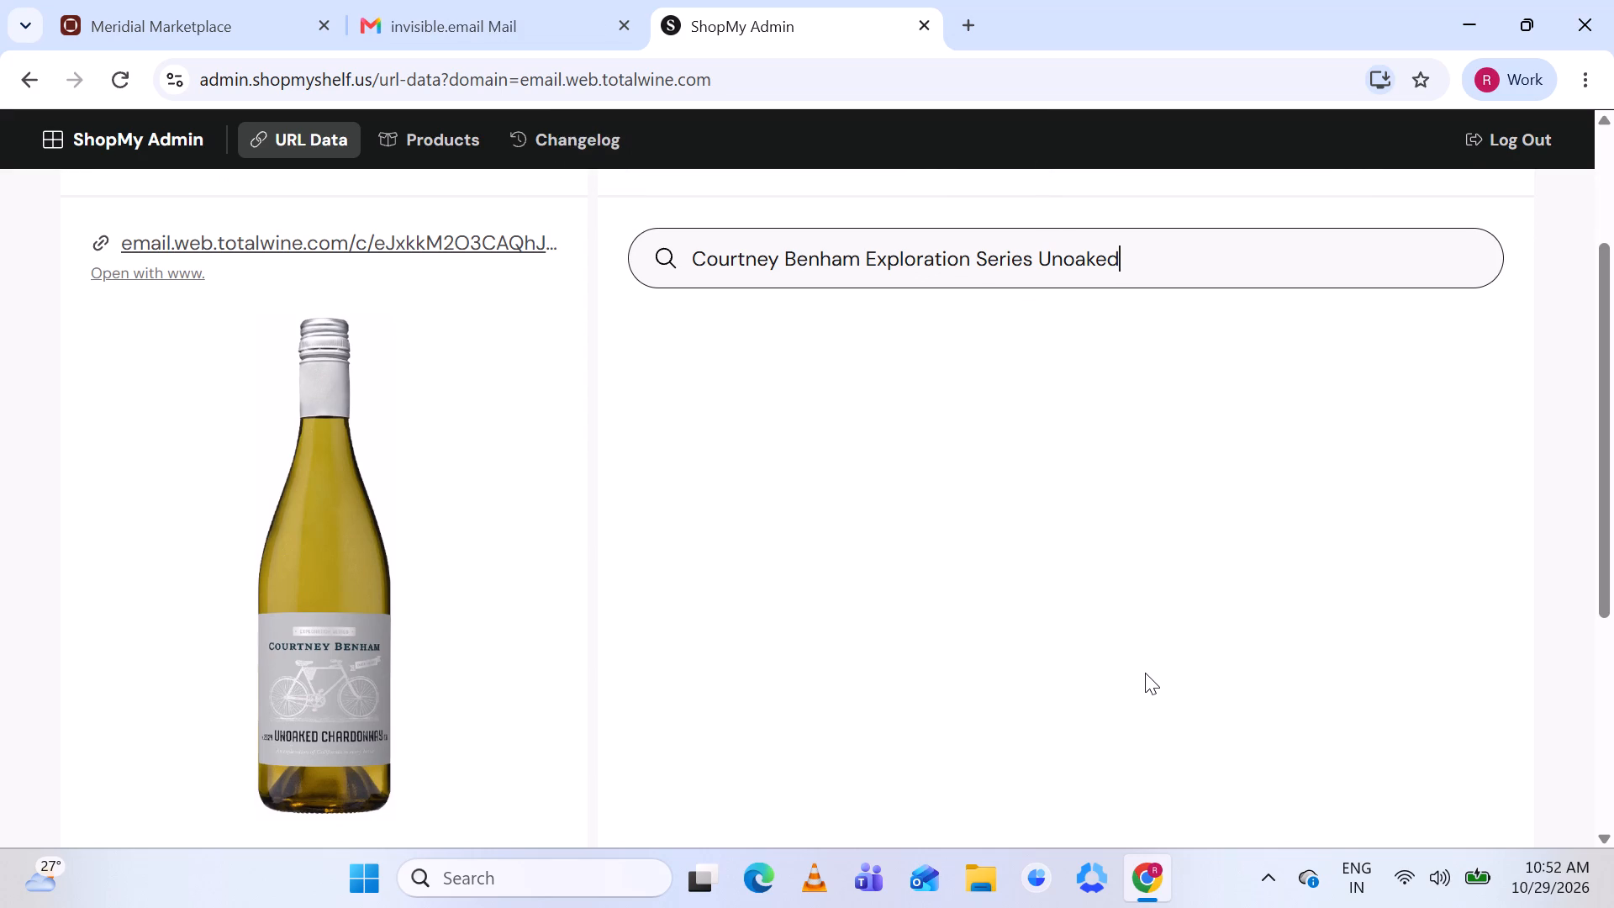
scroll(1116, 550, "up", 1)
scroll(1116, 550, "down", 1)
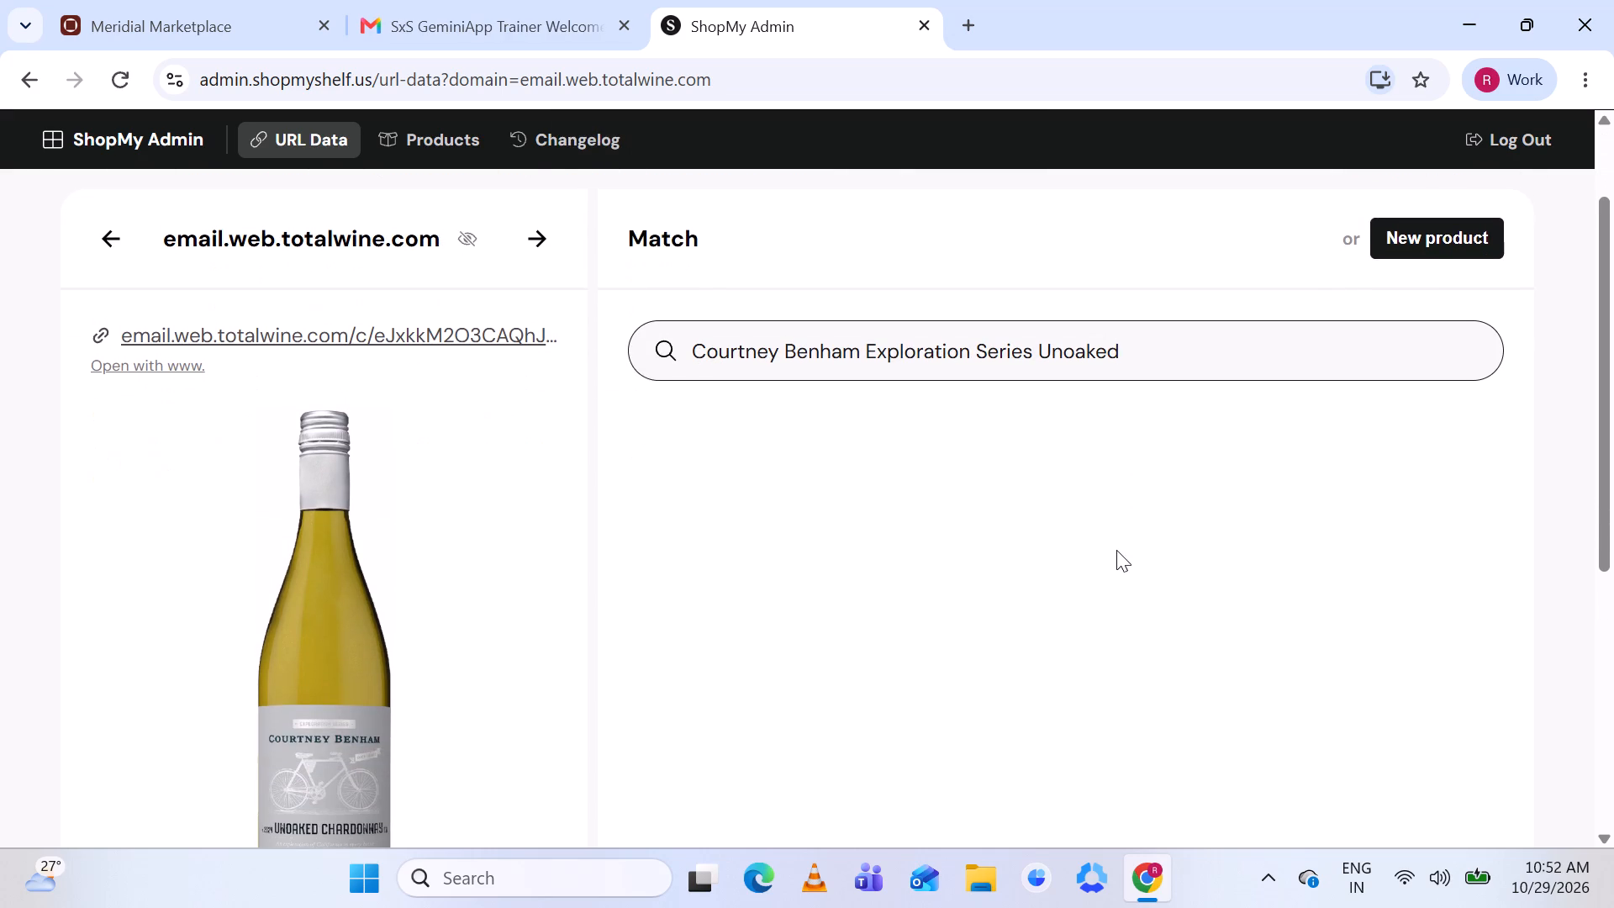
left_click(1408, 243)
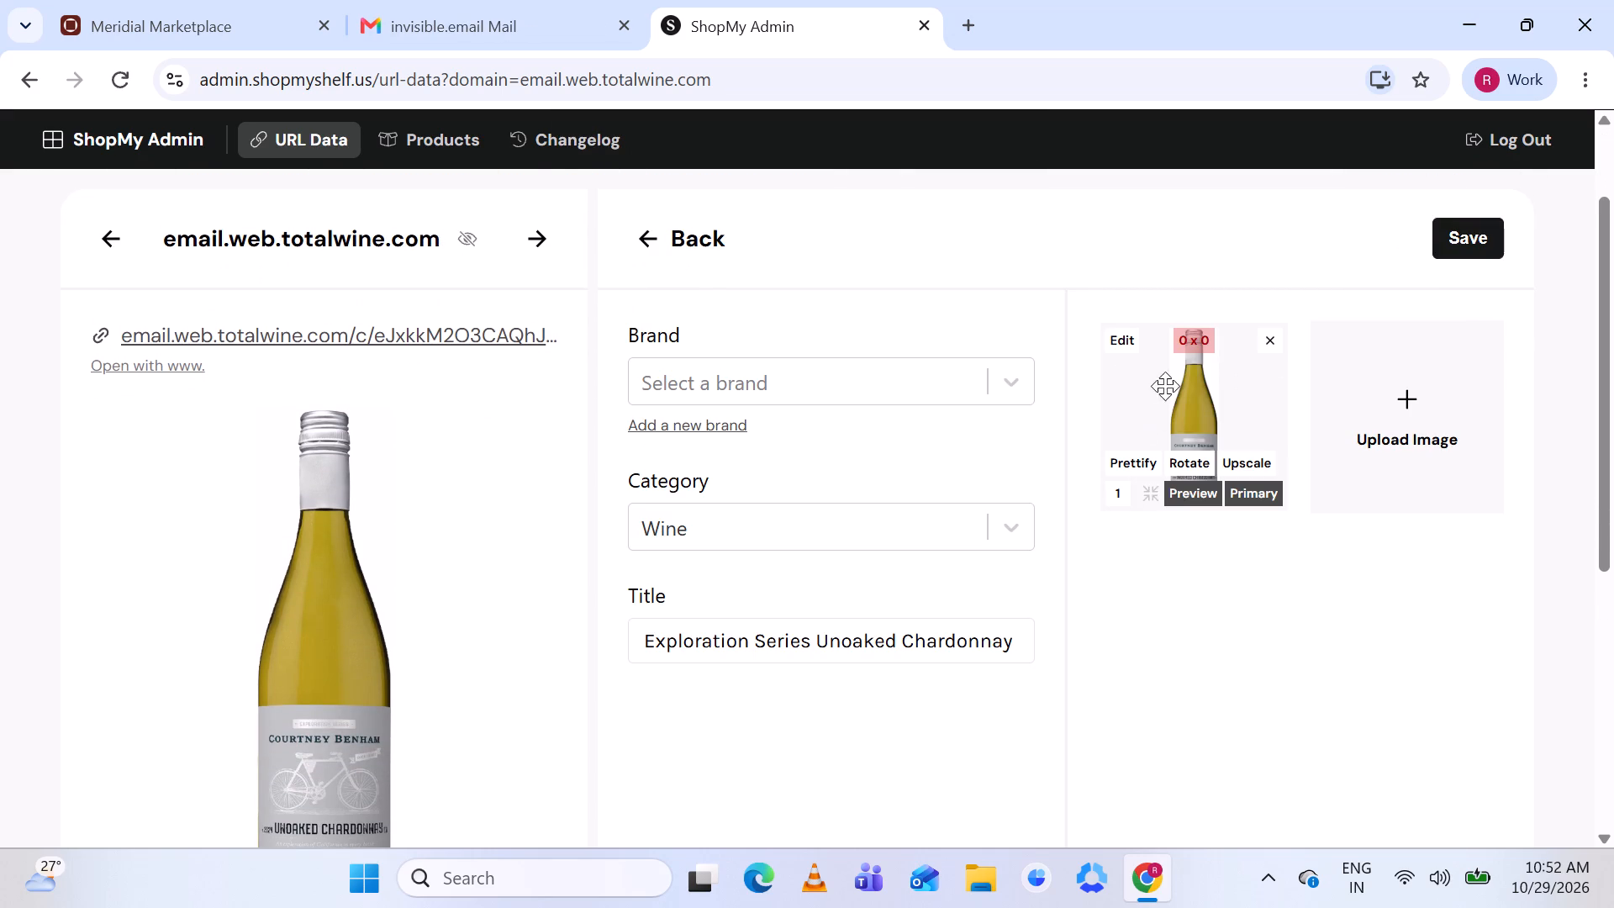
left_click(1139, 457)
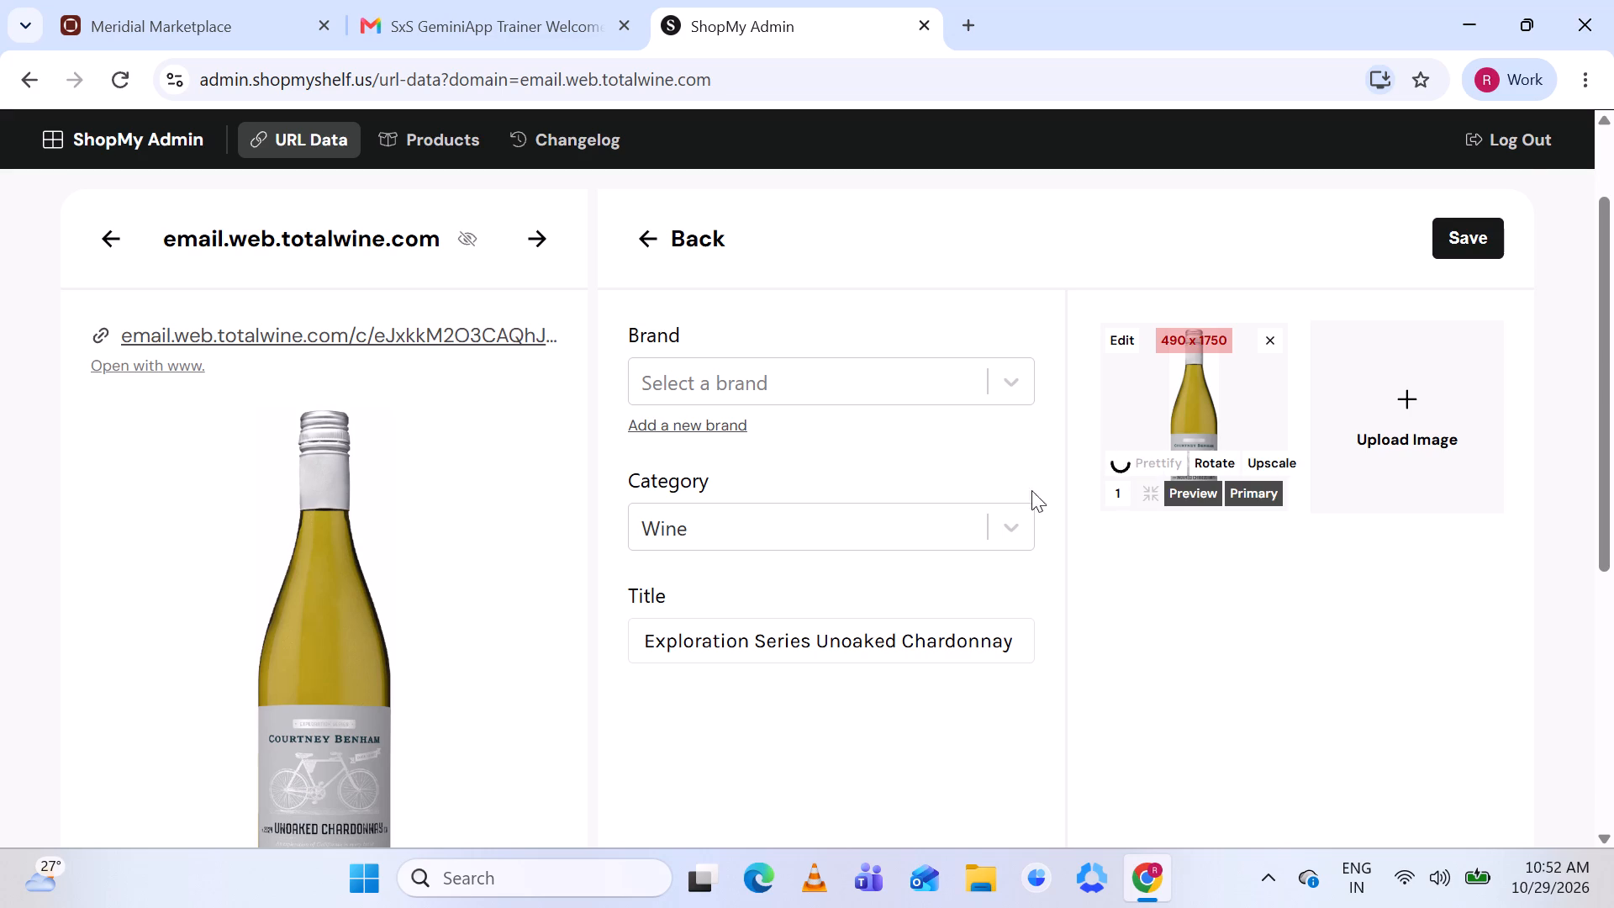
Add Courtney Benham as a new brand for the Unoaked Chardonnay, keep the Wine category and title, and save the product.
scroll(919, 515, "down", 3)
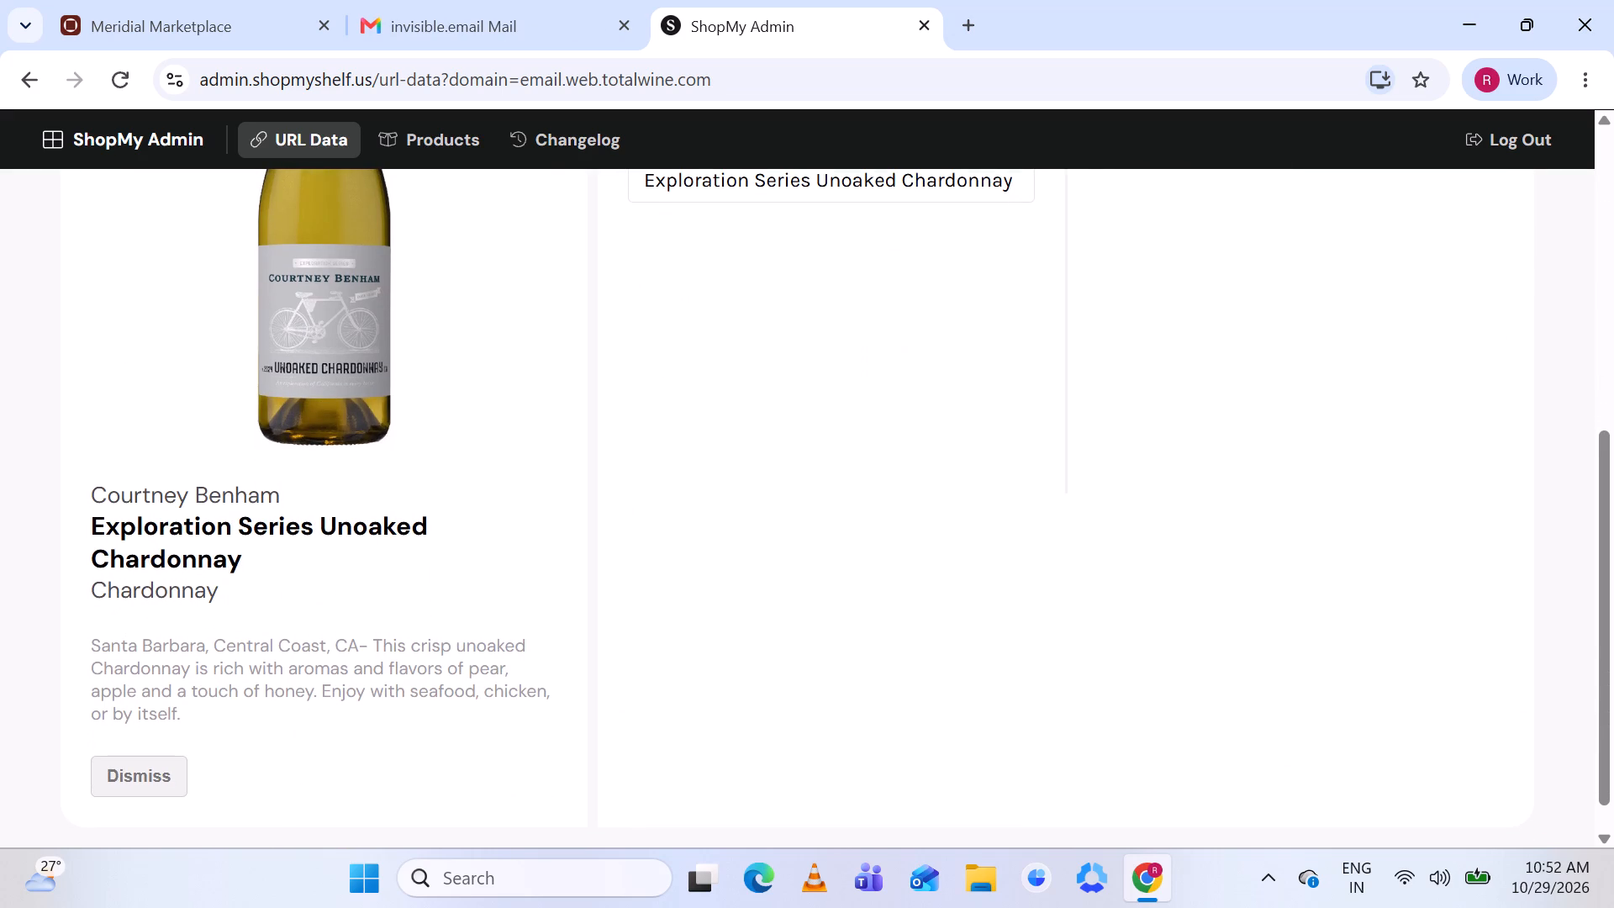
left_click_drag(91, 488, 194, 484)
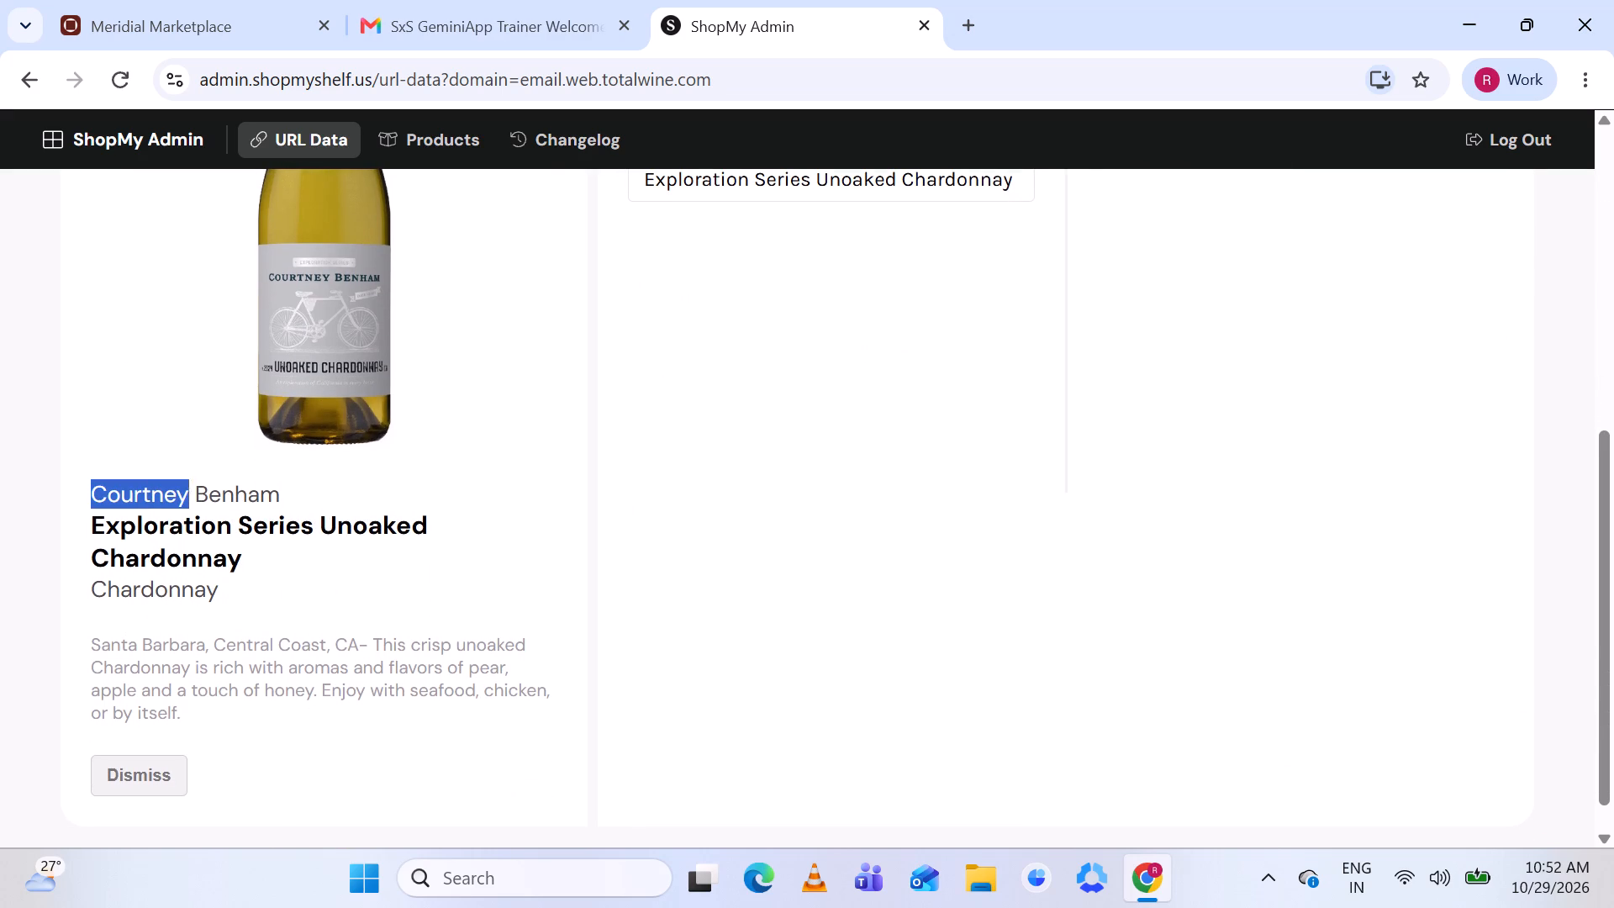
left_click_drag(194, 484, 282, 483)
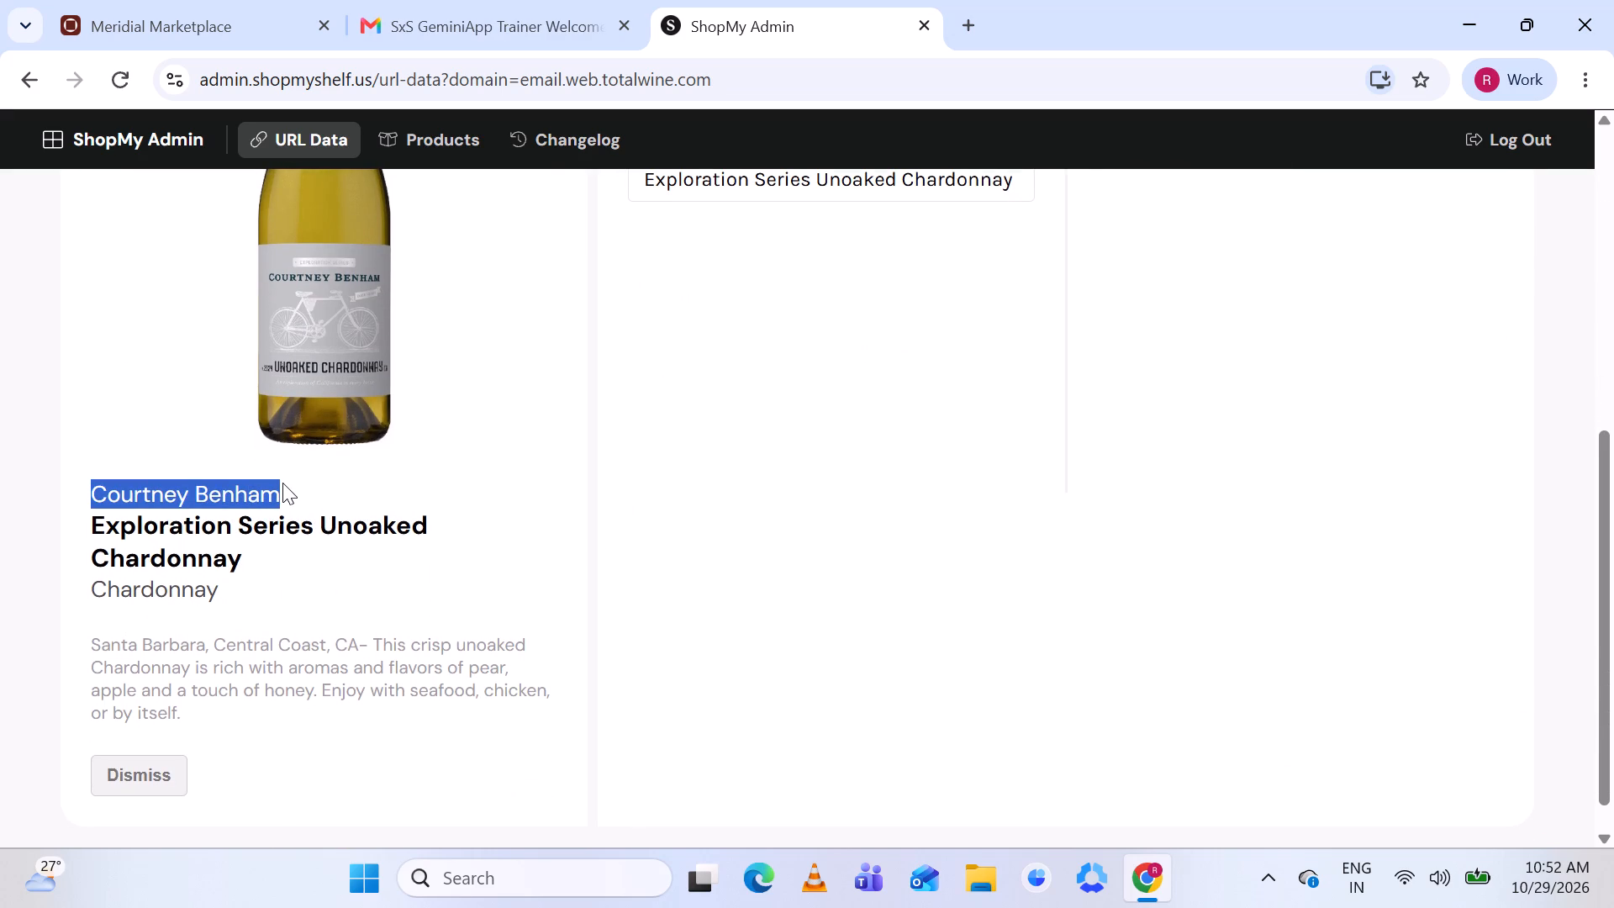
key("ctrl+c")
scroll(891, 212, "up", 2)
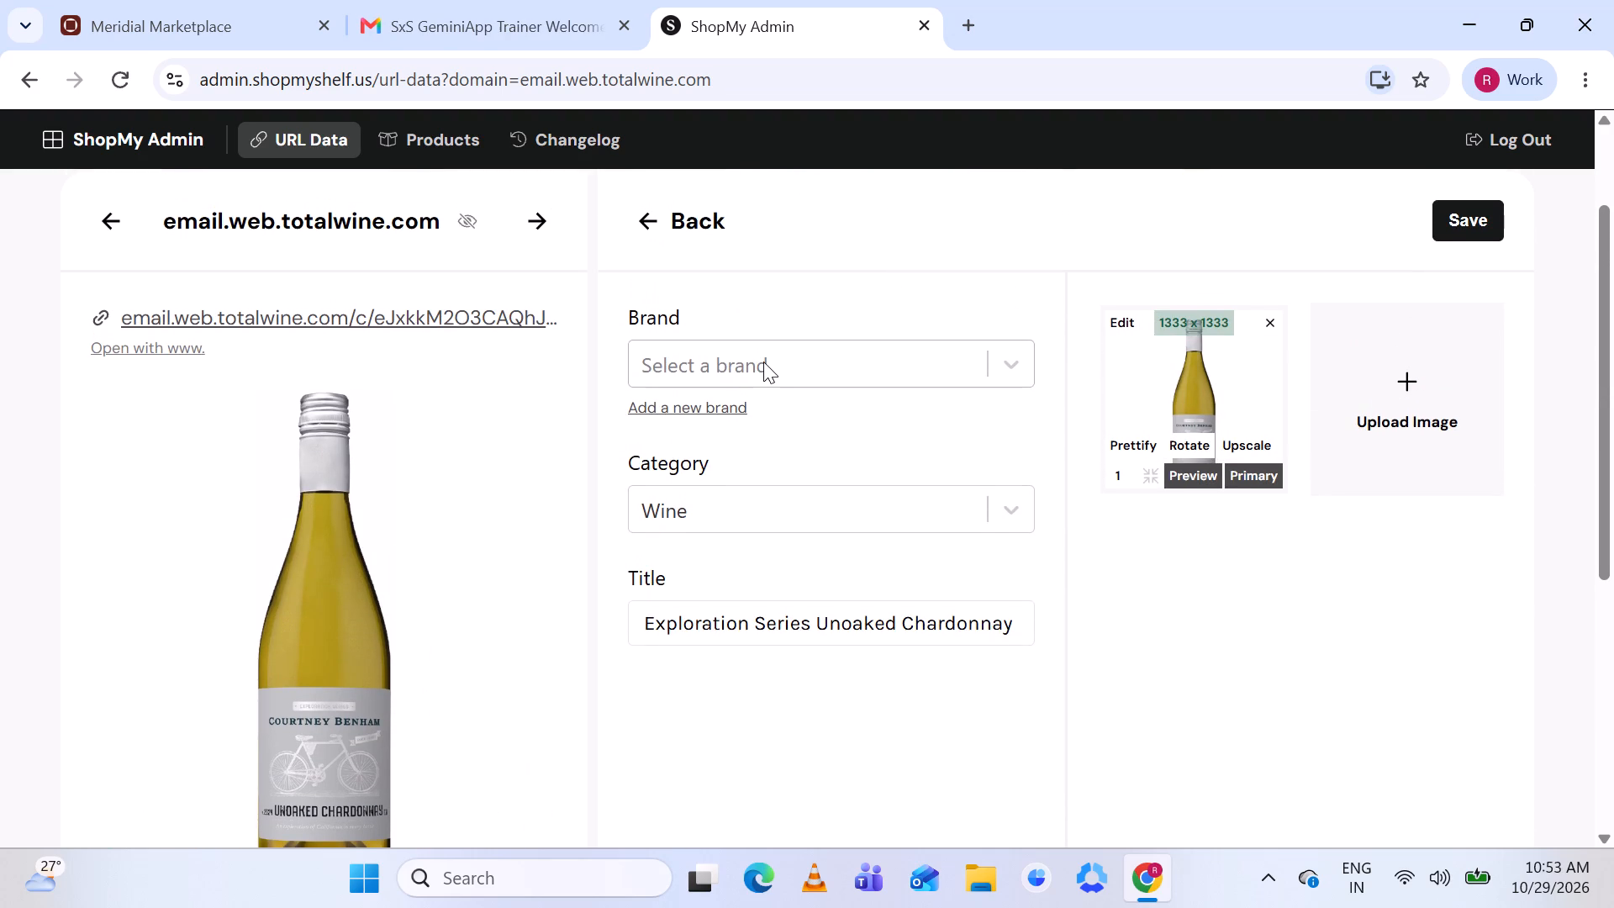
left_click(763, 362)
key("ctrl+v")
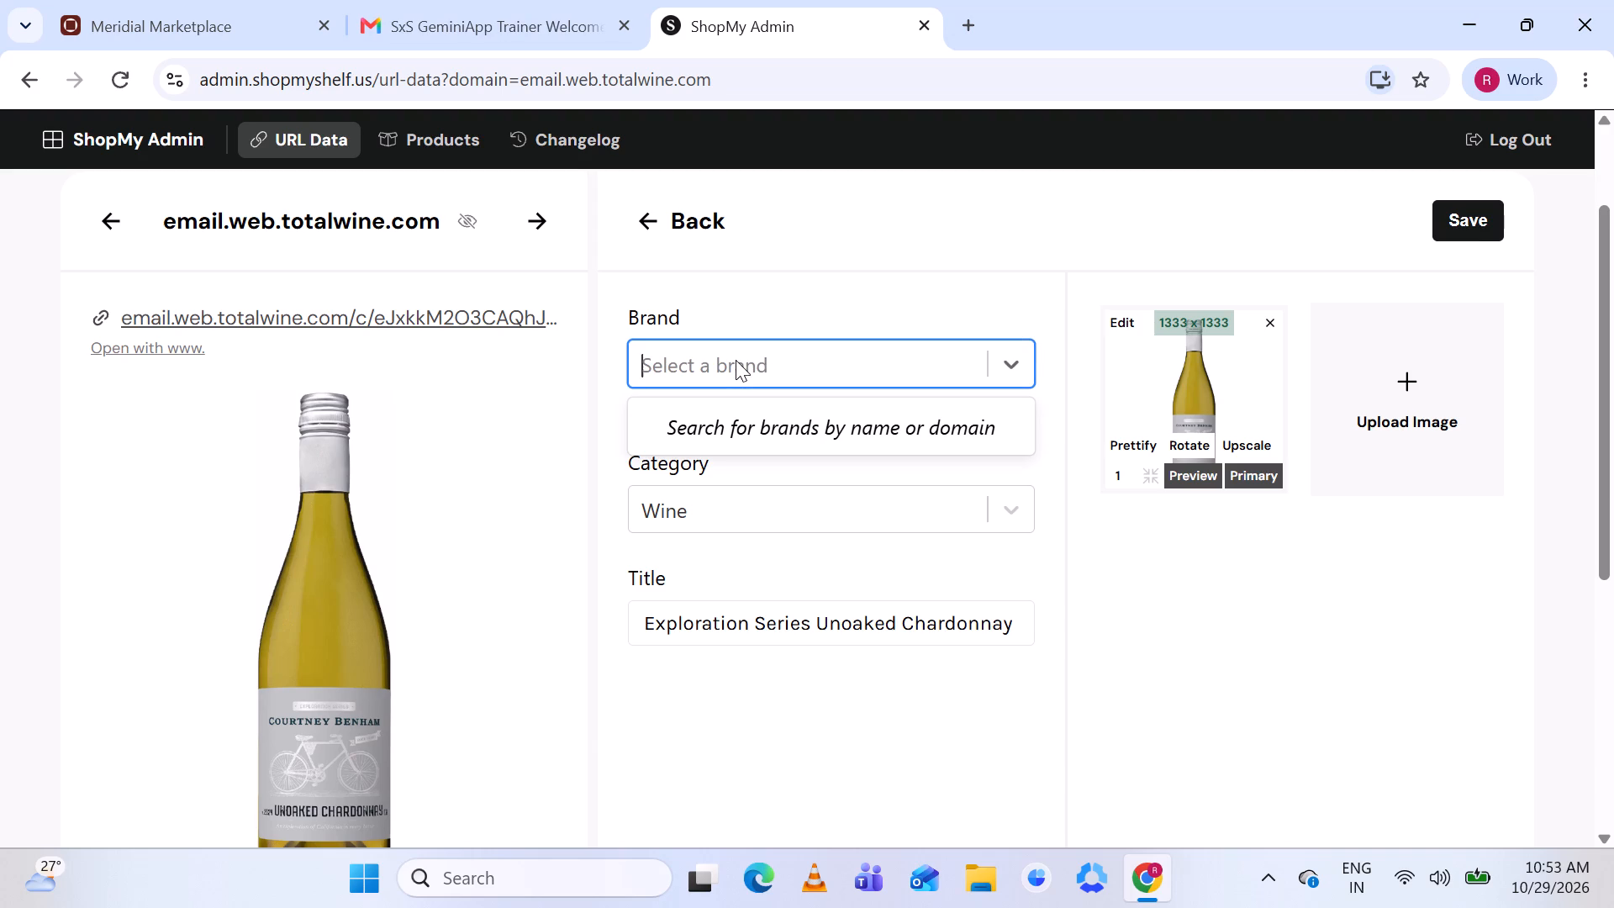
left_click(612, 395)
left_click(699, 399)
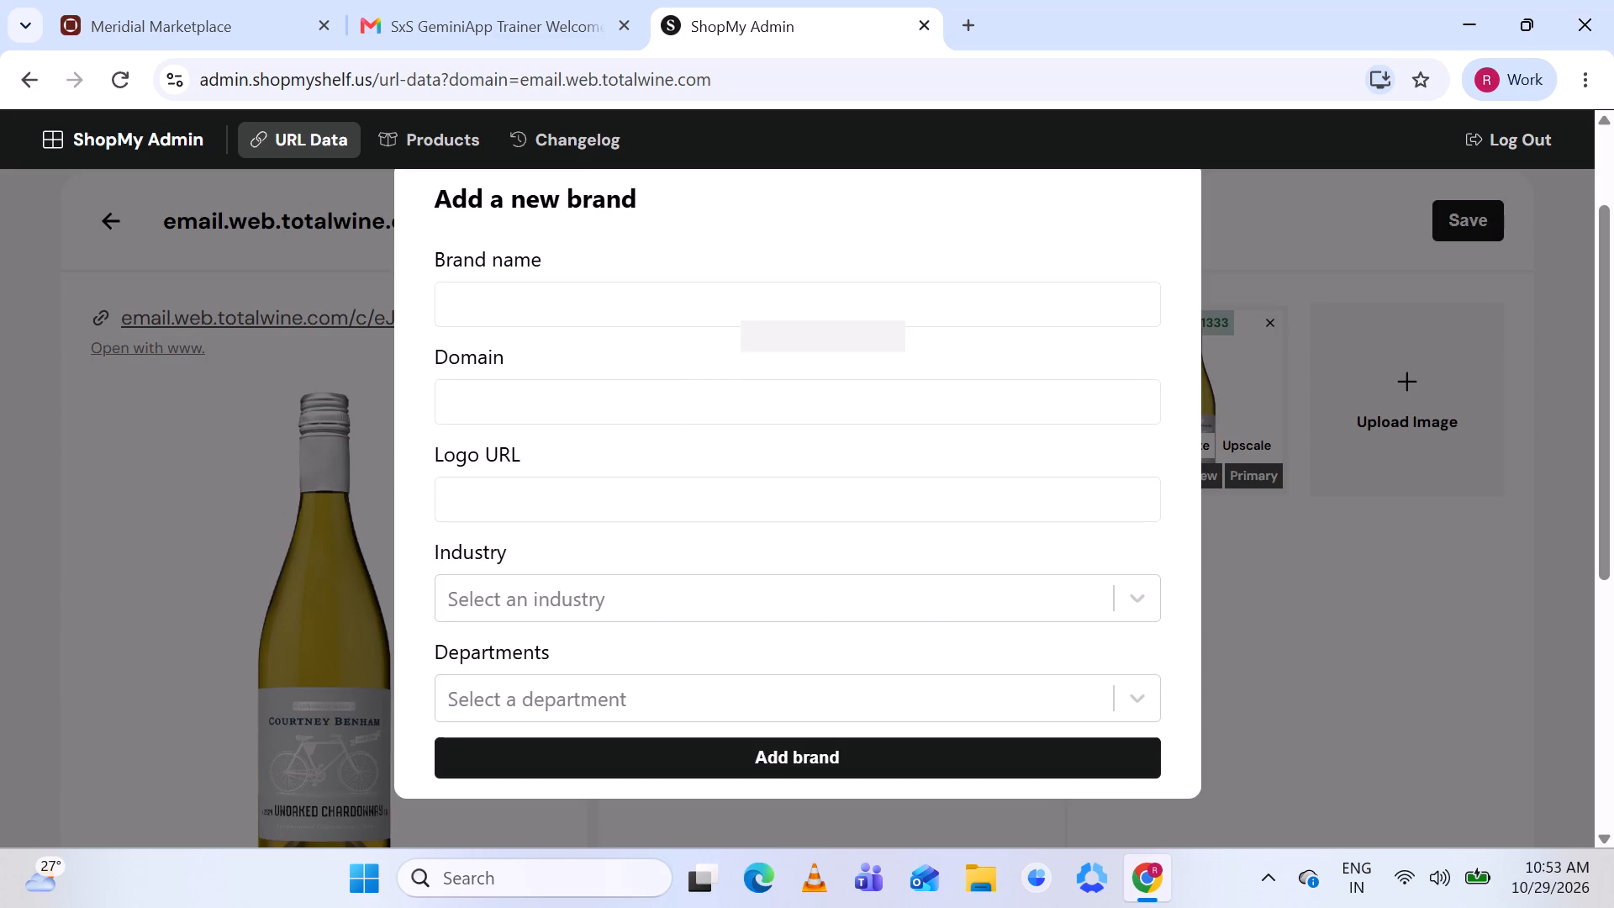
left_click(728, 302)
key("ctrl+v")
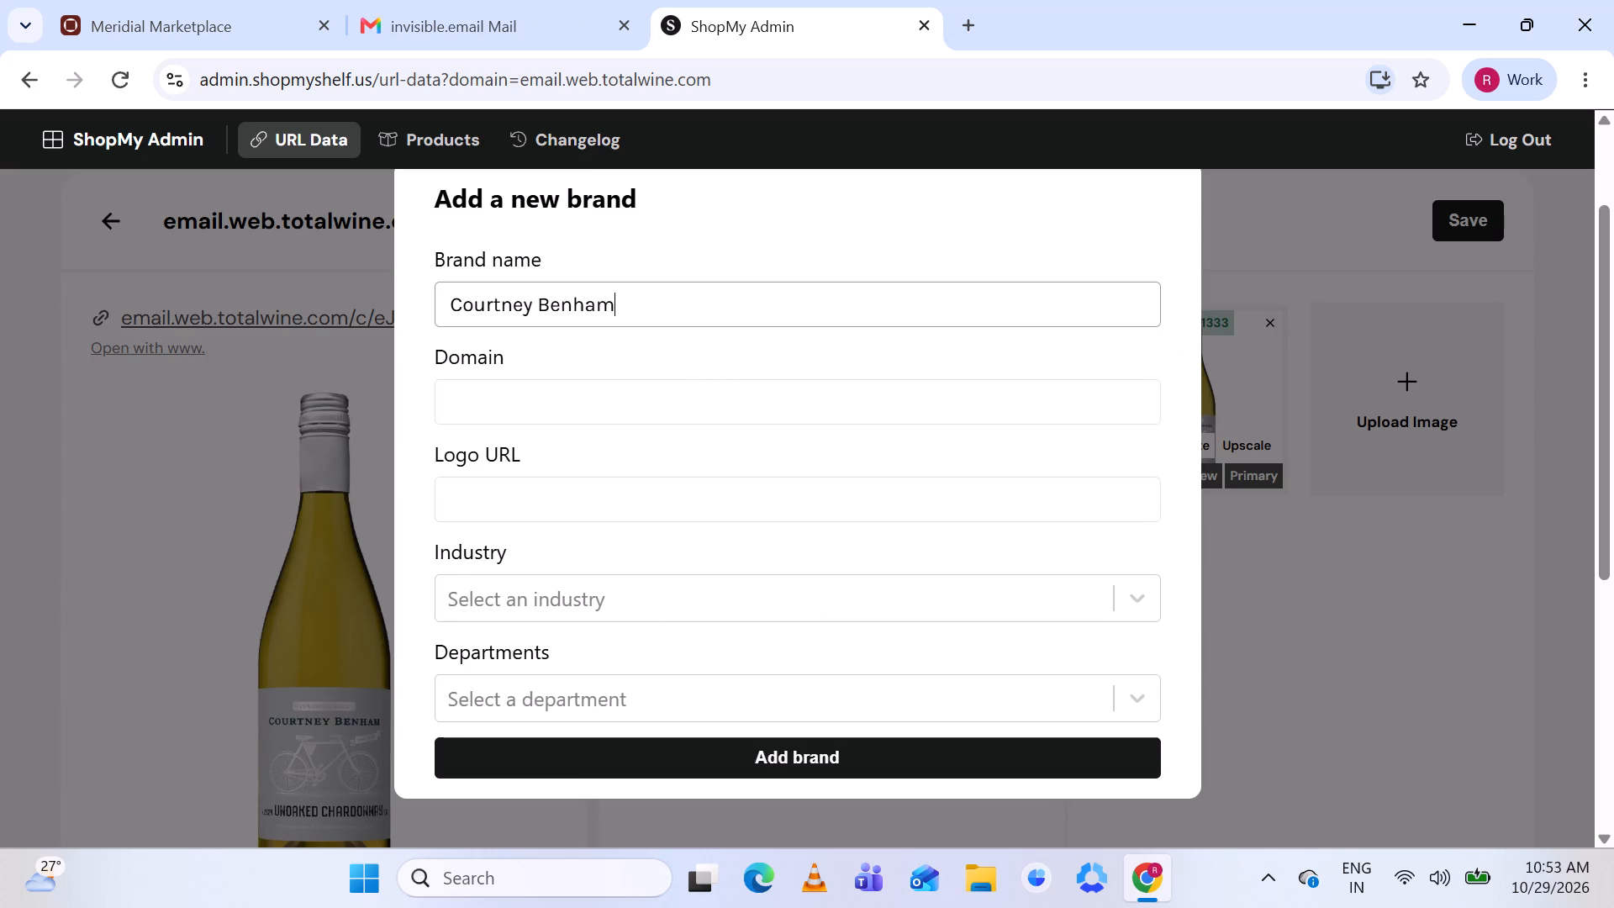
left_click(655, 747)
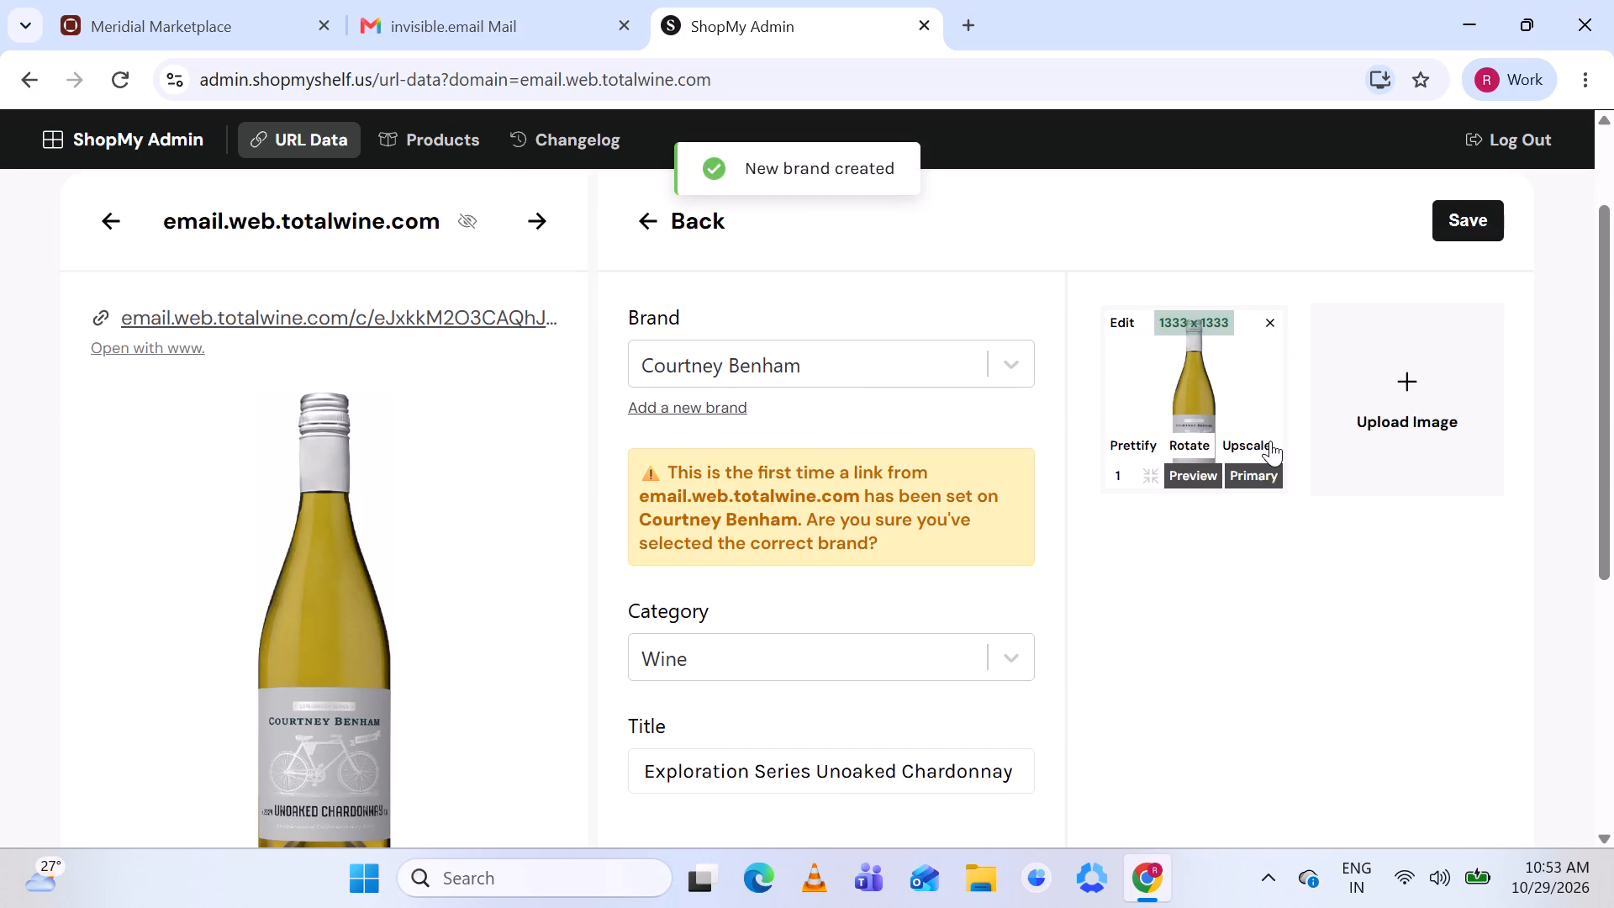
left_click(1466, 212)
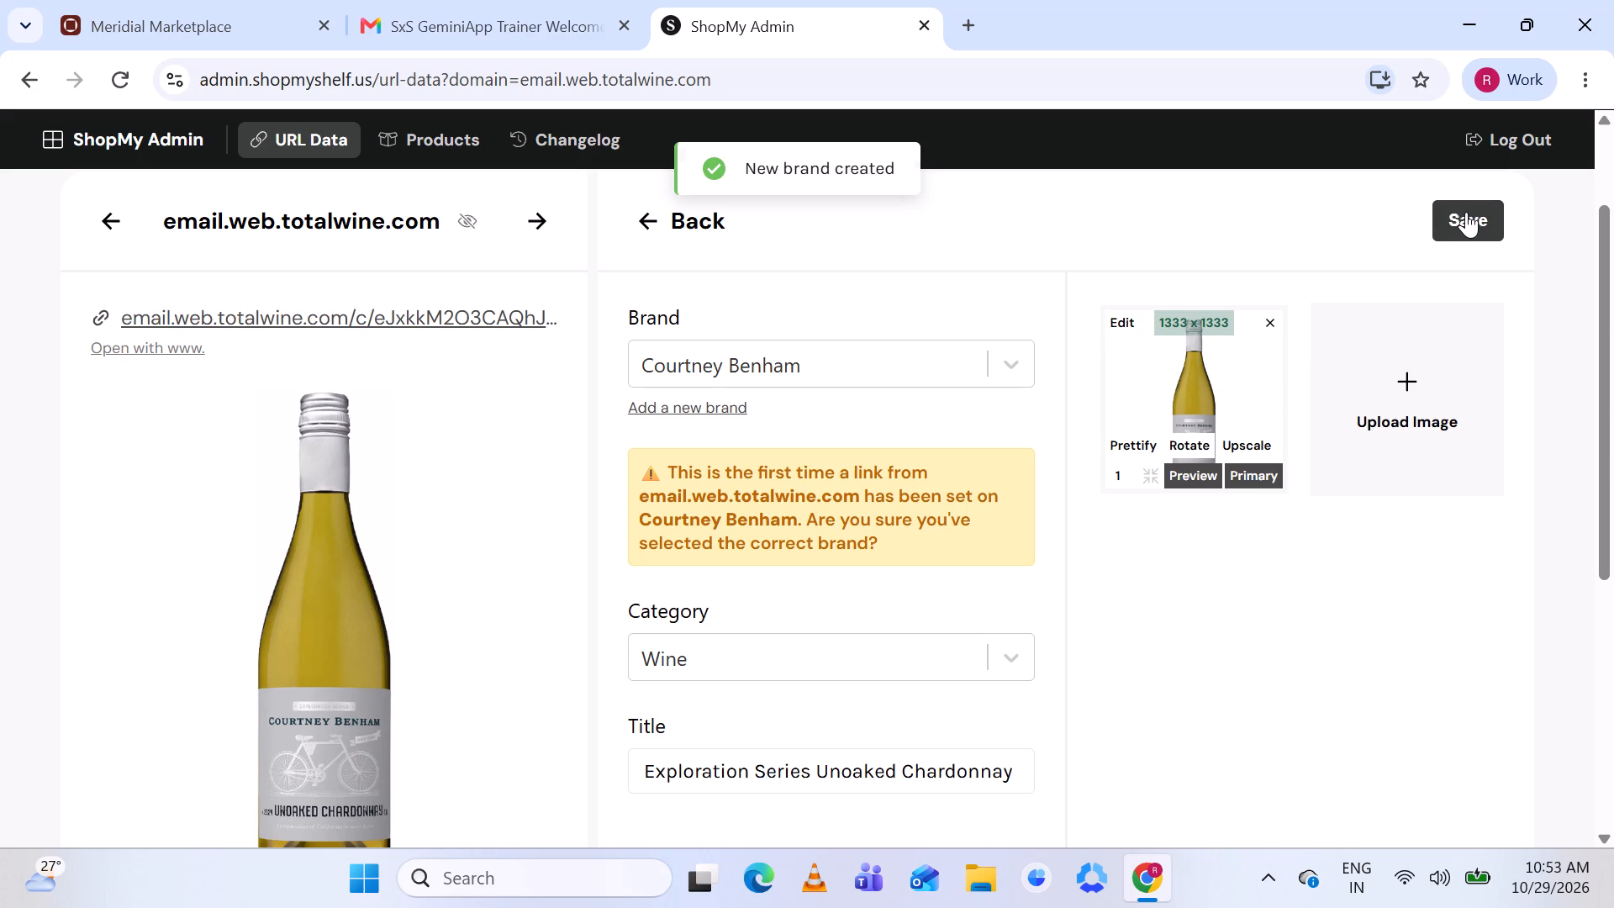
Check the Dr Swami & Bone Daddy Margarita Mix listing for existing matches and clear the product search.
scroll(1174, 584, "down", 2)
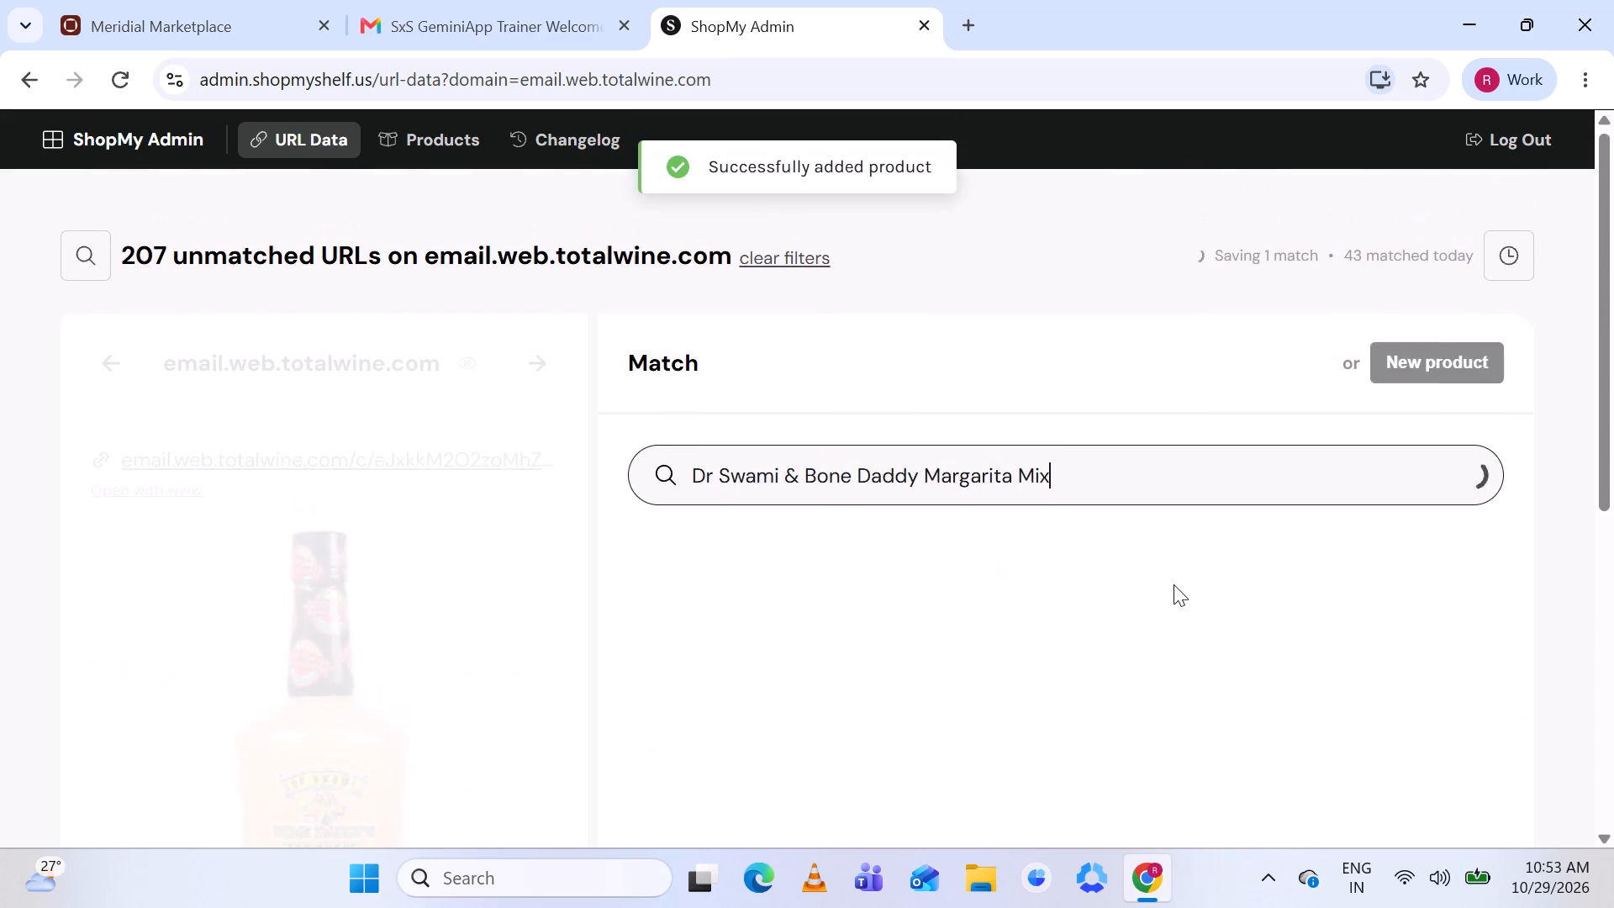
scroll(1174, 584, "down", 2)
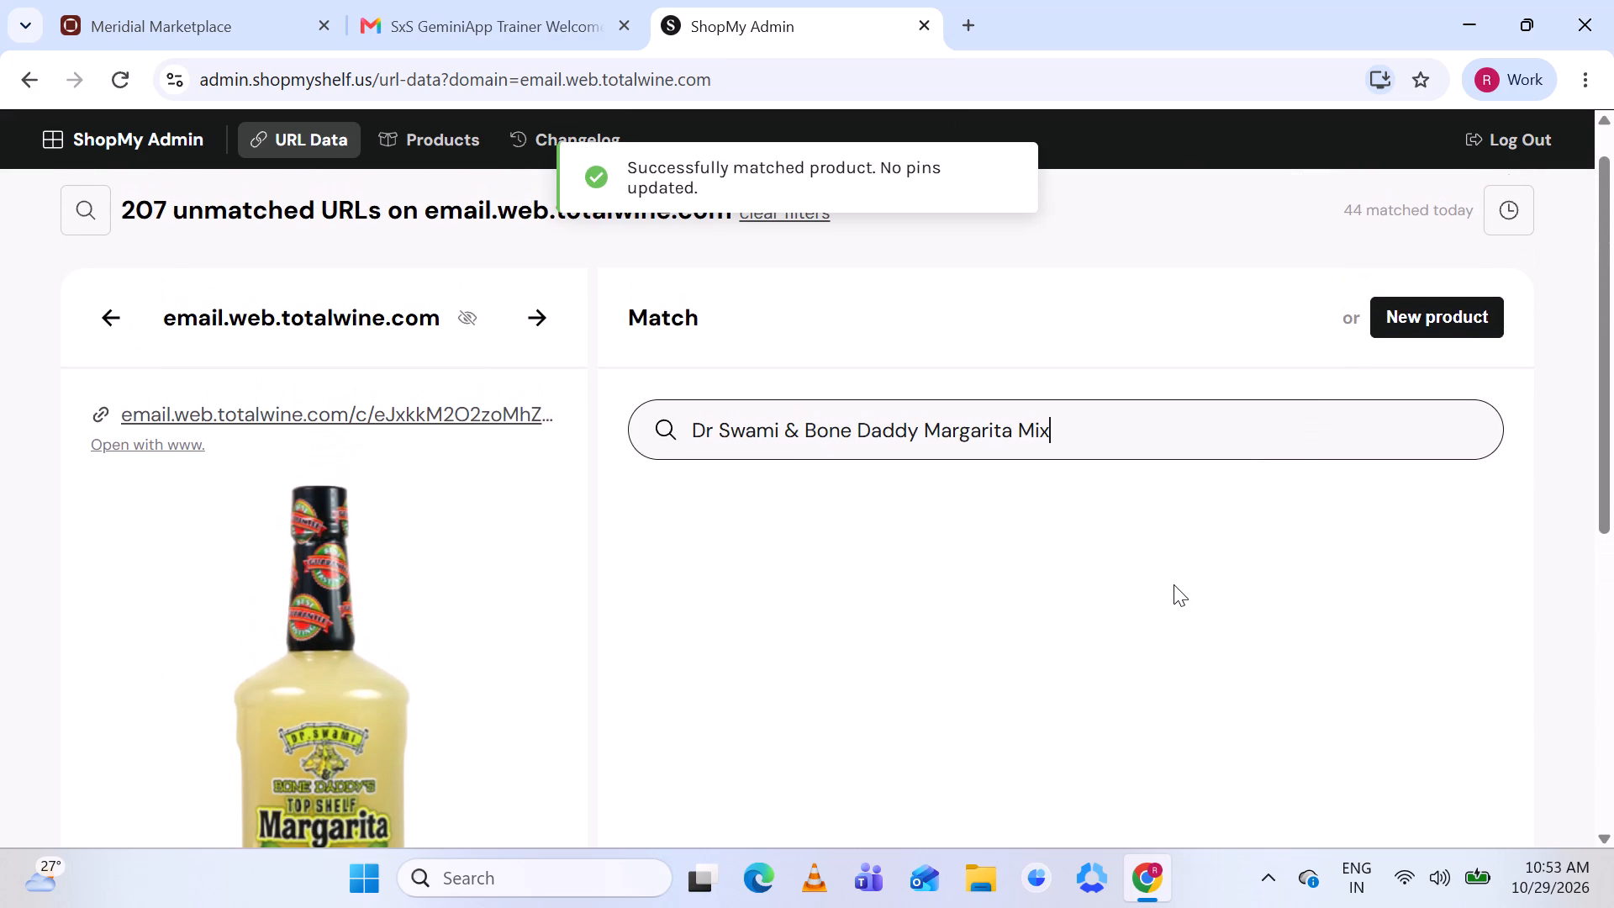
scroll(1174, 584, "down", 1)
key("BackSpace")
key("BackSpace")
key("BackSpace")
key("BackSpace")
key("BackSpace")
key("BackSpace")
key("BackSpace")
key("BackSpace")
key("BackSpace")
key("BackSpace")
key("BackSpace")
key("BackSpace")
key("BackSpace")
key("BackSpace")
key("BackSpace")
key("BackSpace")
key("BackSpace")
key("BackSpace")
key("BackSpace")
key("BackSpace")
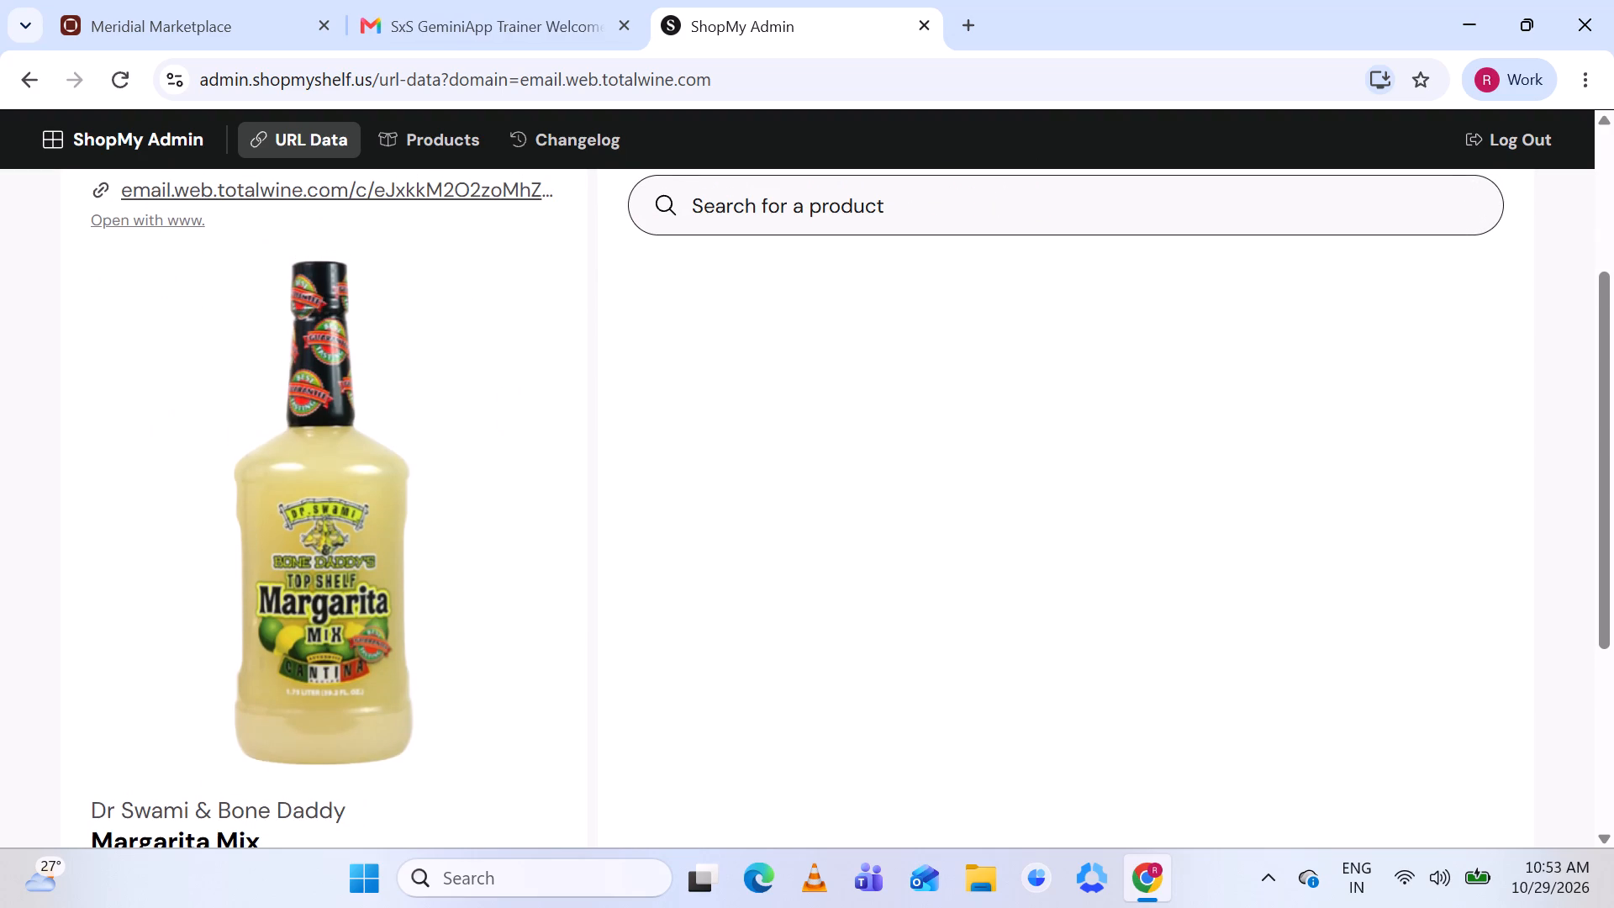
scroll(1006, 885, "down", 1)
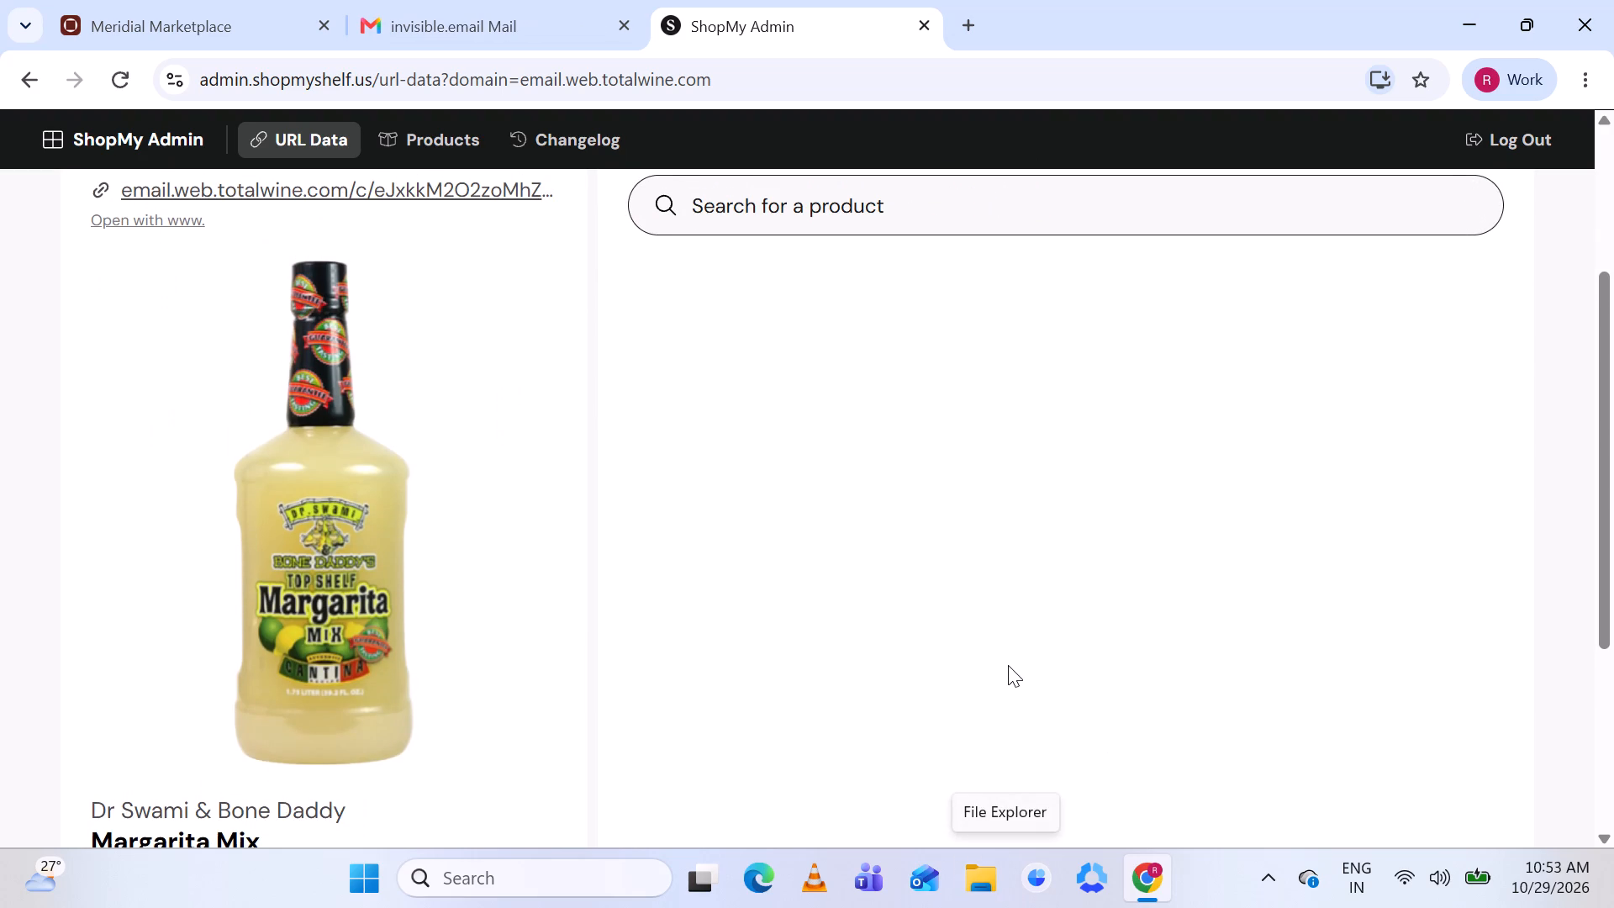
scroll(1008, 665, "up", 2)
left_click(900, 317)
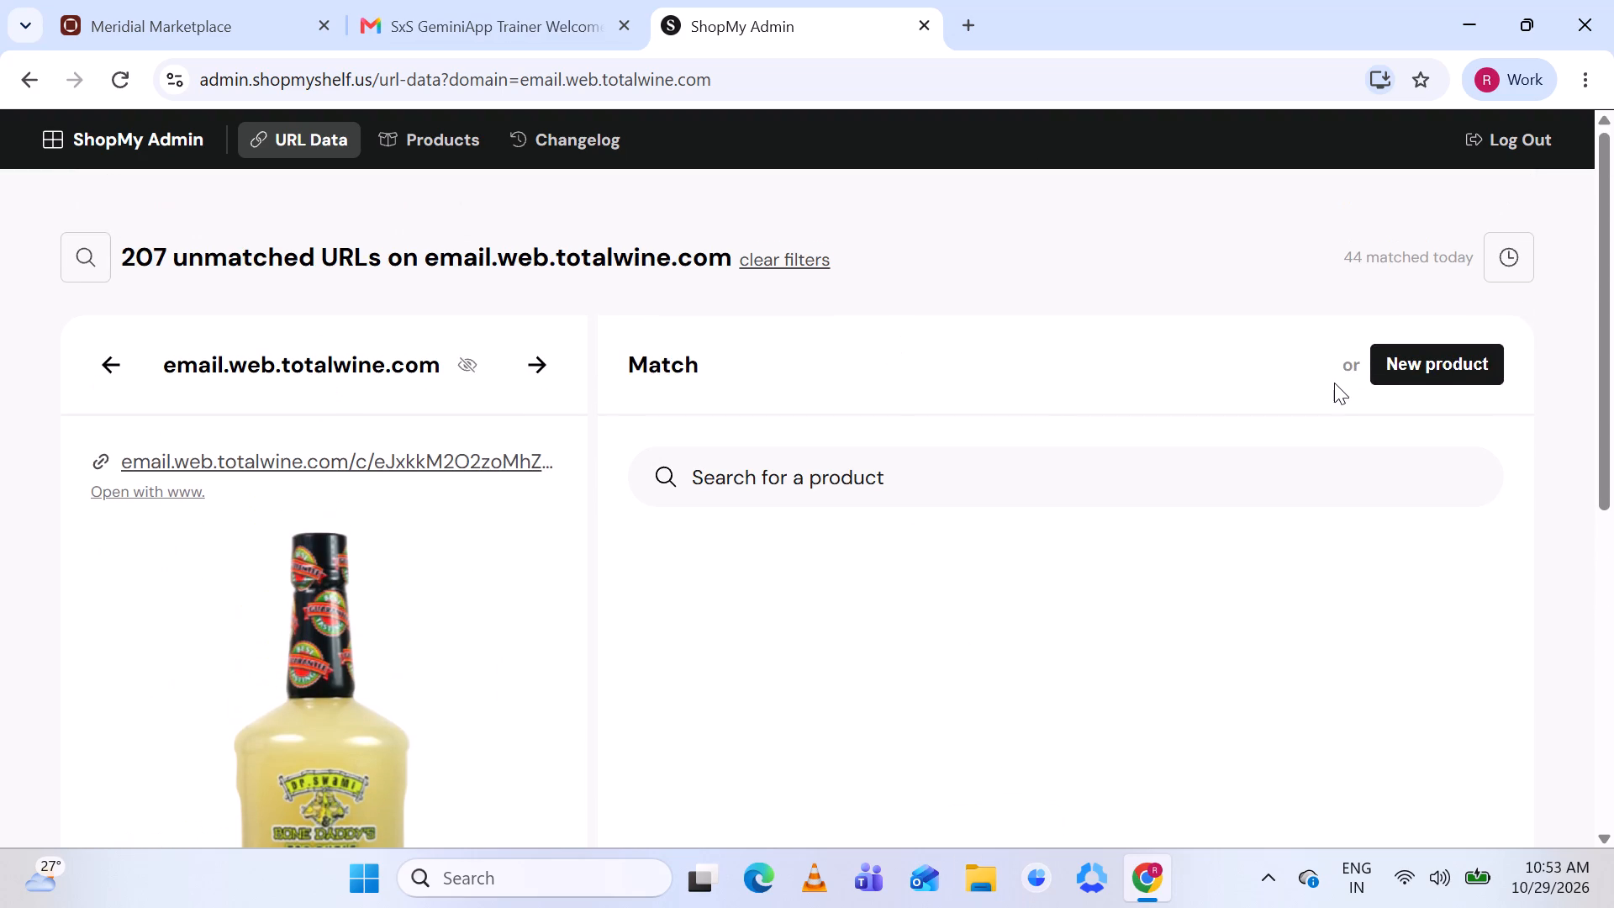
Start a new product for the Dr Swami & Bone Daddy Margarita Mix listing and prettify its image.
left_click(1423, 351)
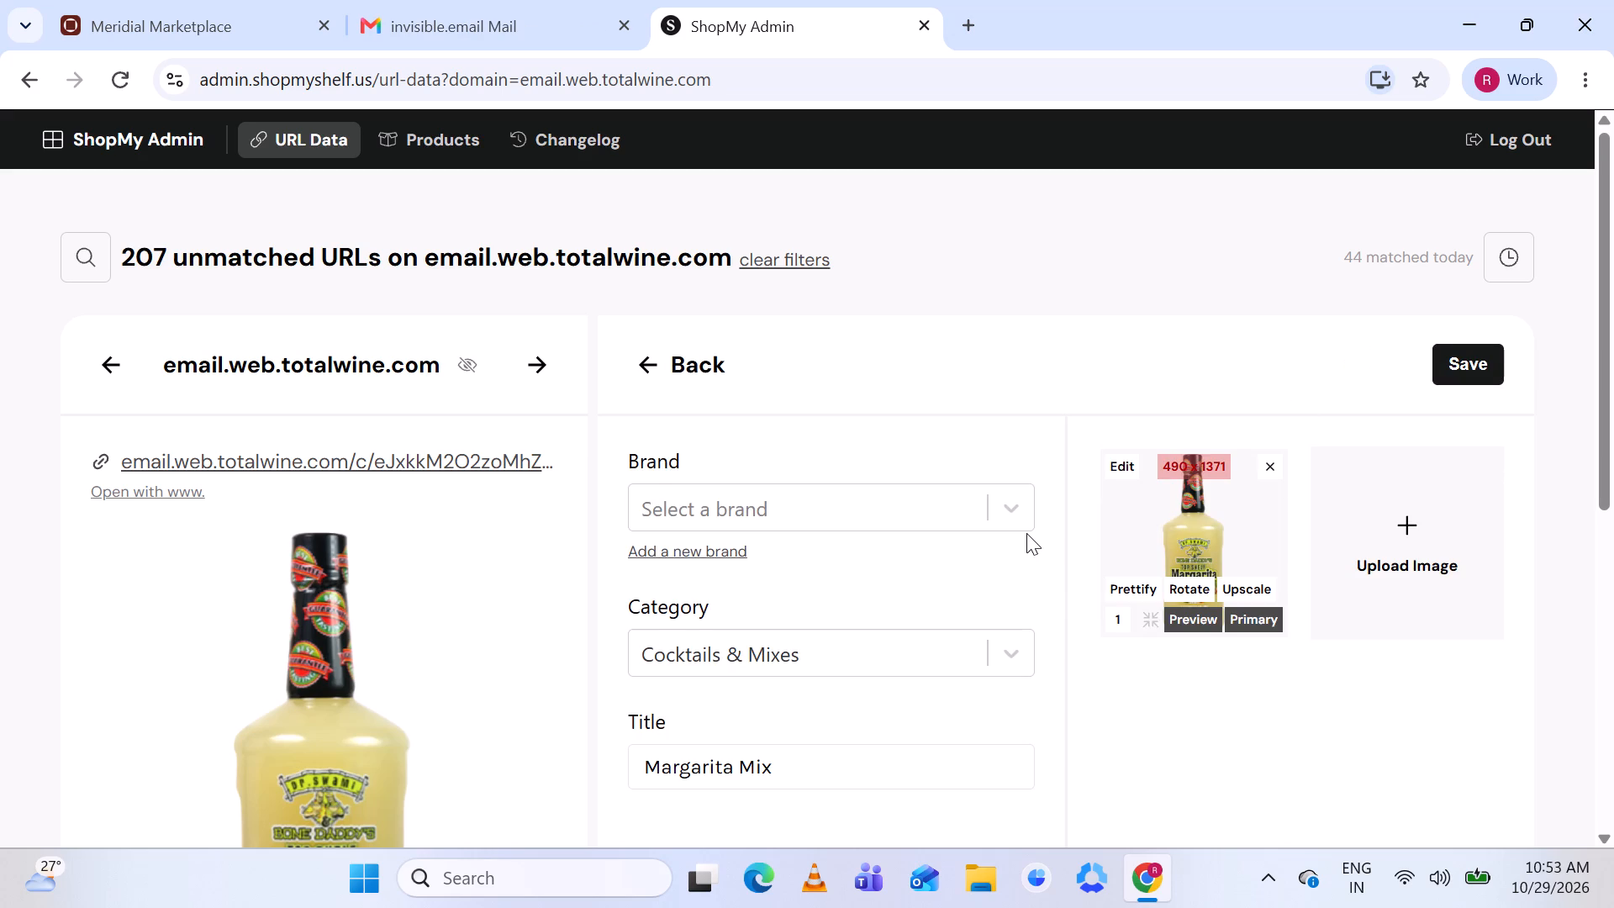
scroll(1026, 533, "down", 1)
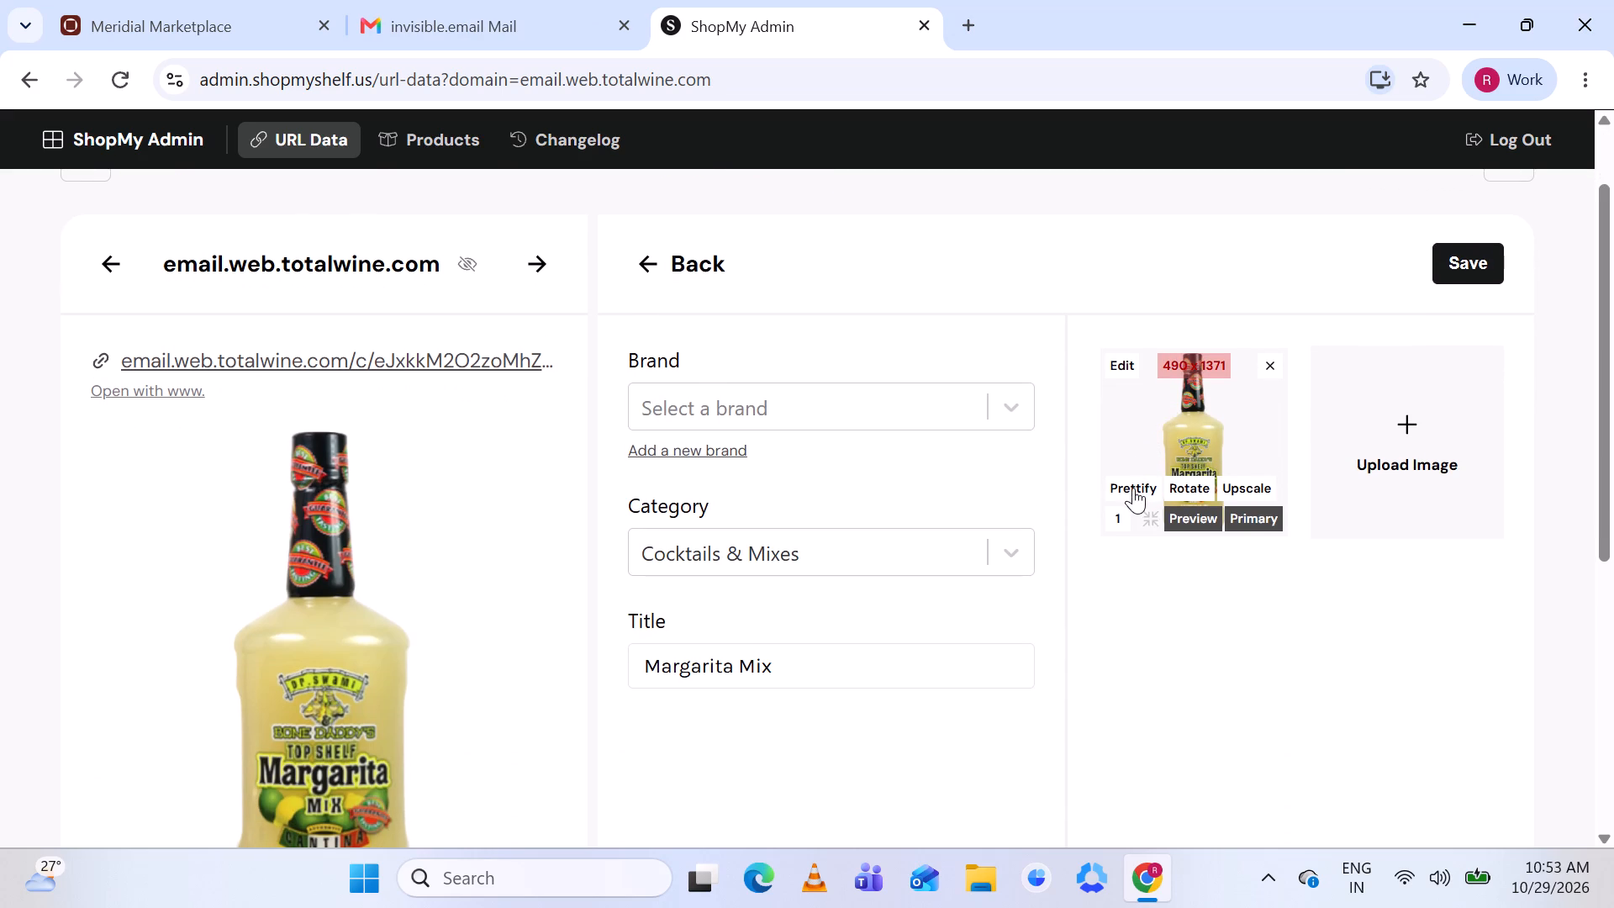
left_click(1133, 488)
Add Dr Swami & Bone Daddy as a new brand for the Margarita Mix product, using the name from the listing.
scroll(917, 549, "down", 1)
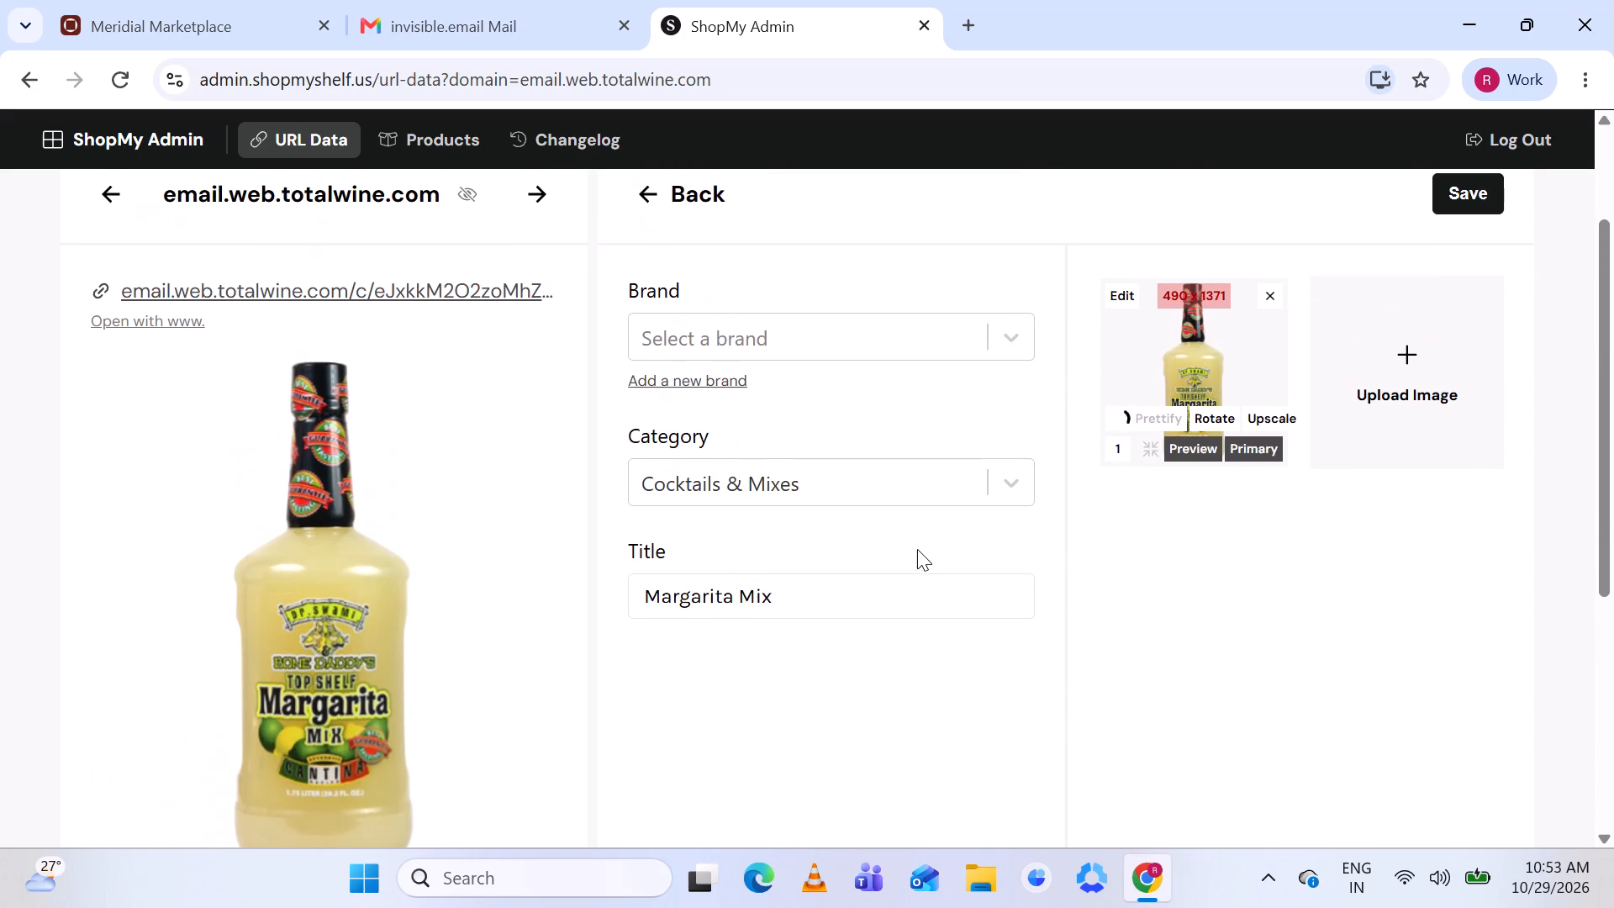
scroll(604, 504, "down", 1)
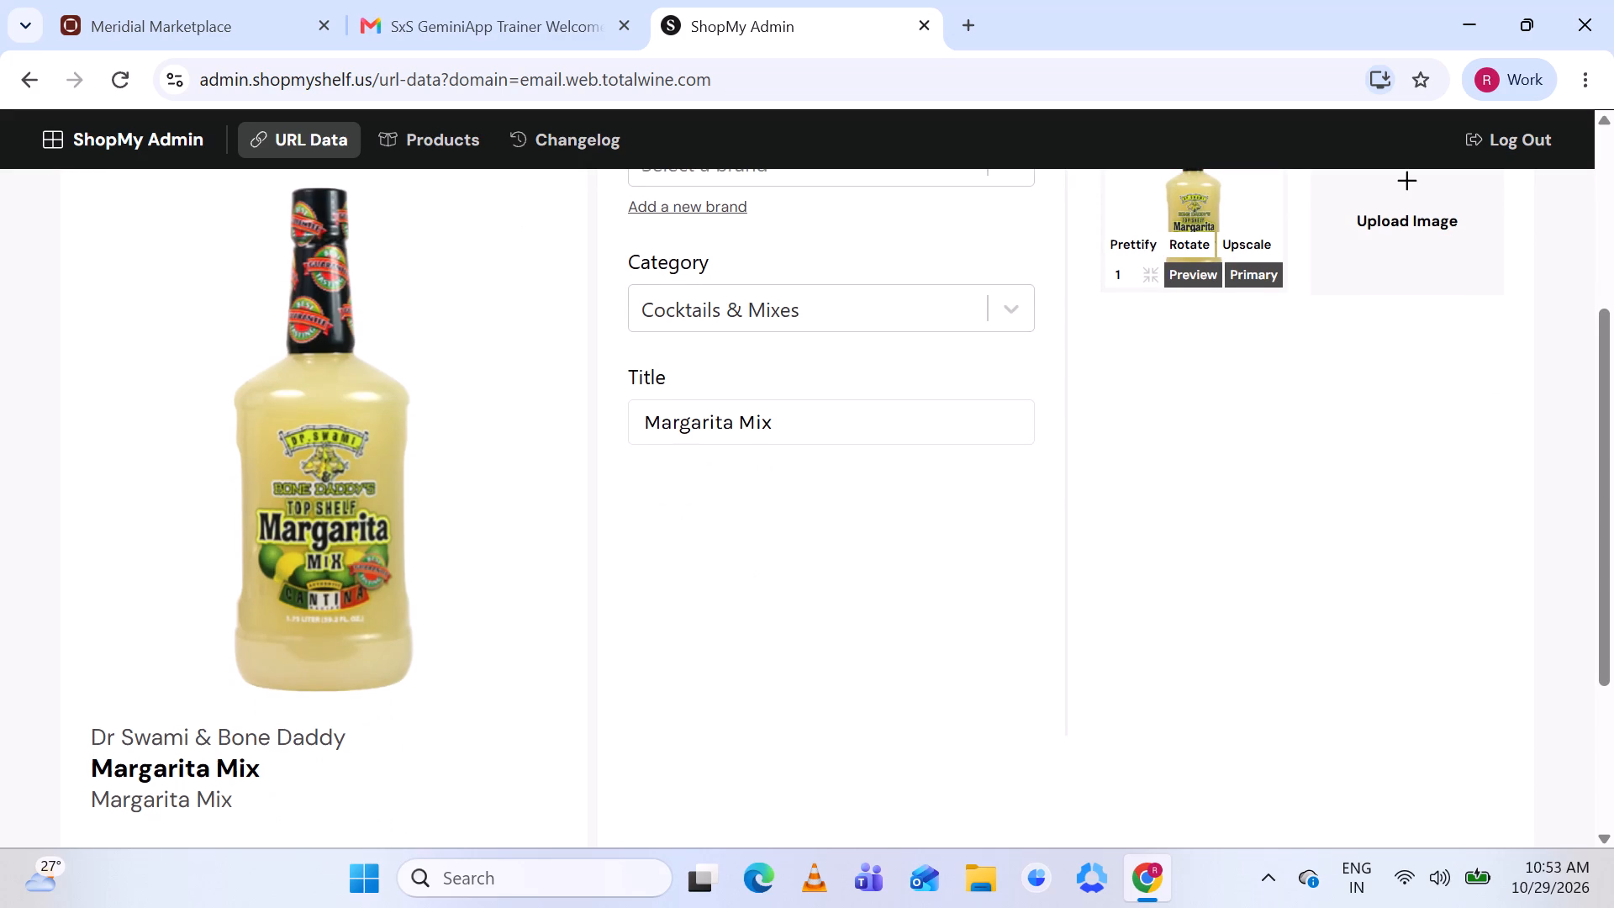
left_click_drag(98, 736, 263, 717)
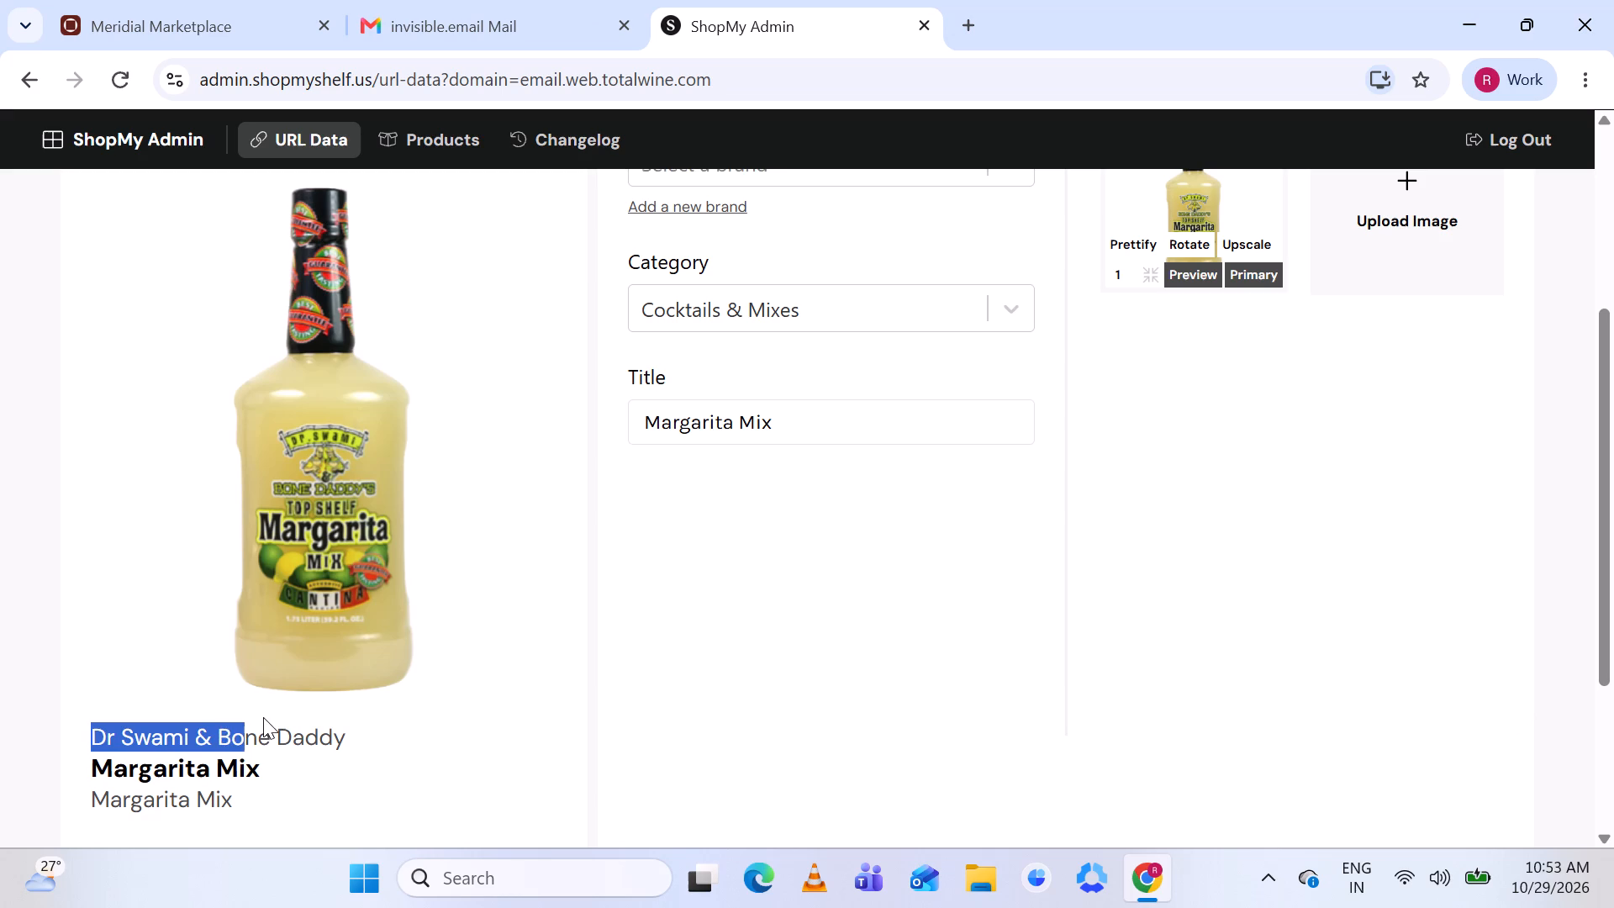
left_click_drag(263, 717, 373, 746)
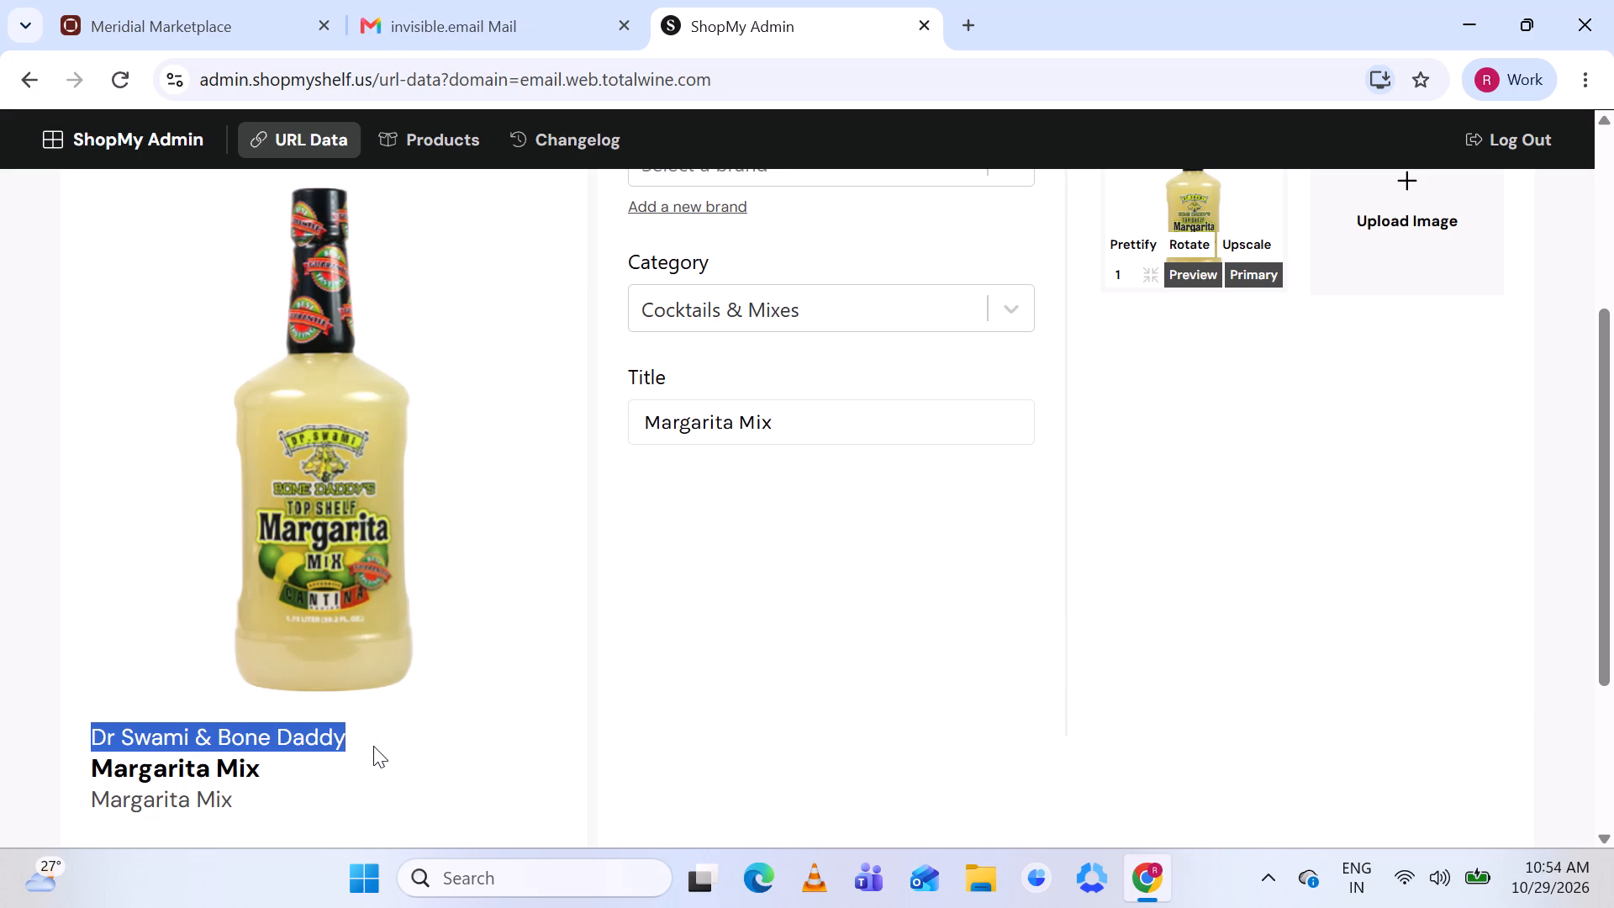
key("ctrl+c")
scroll(1057, 441, "up", 1)
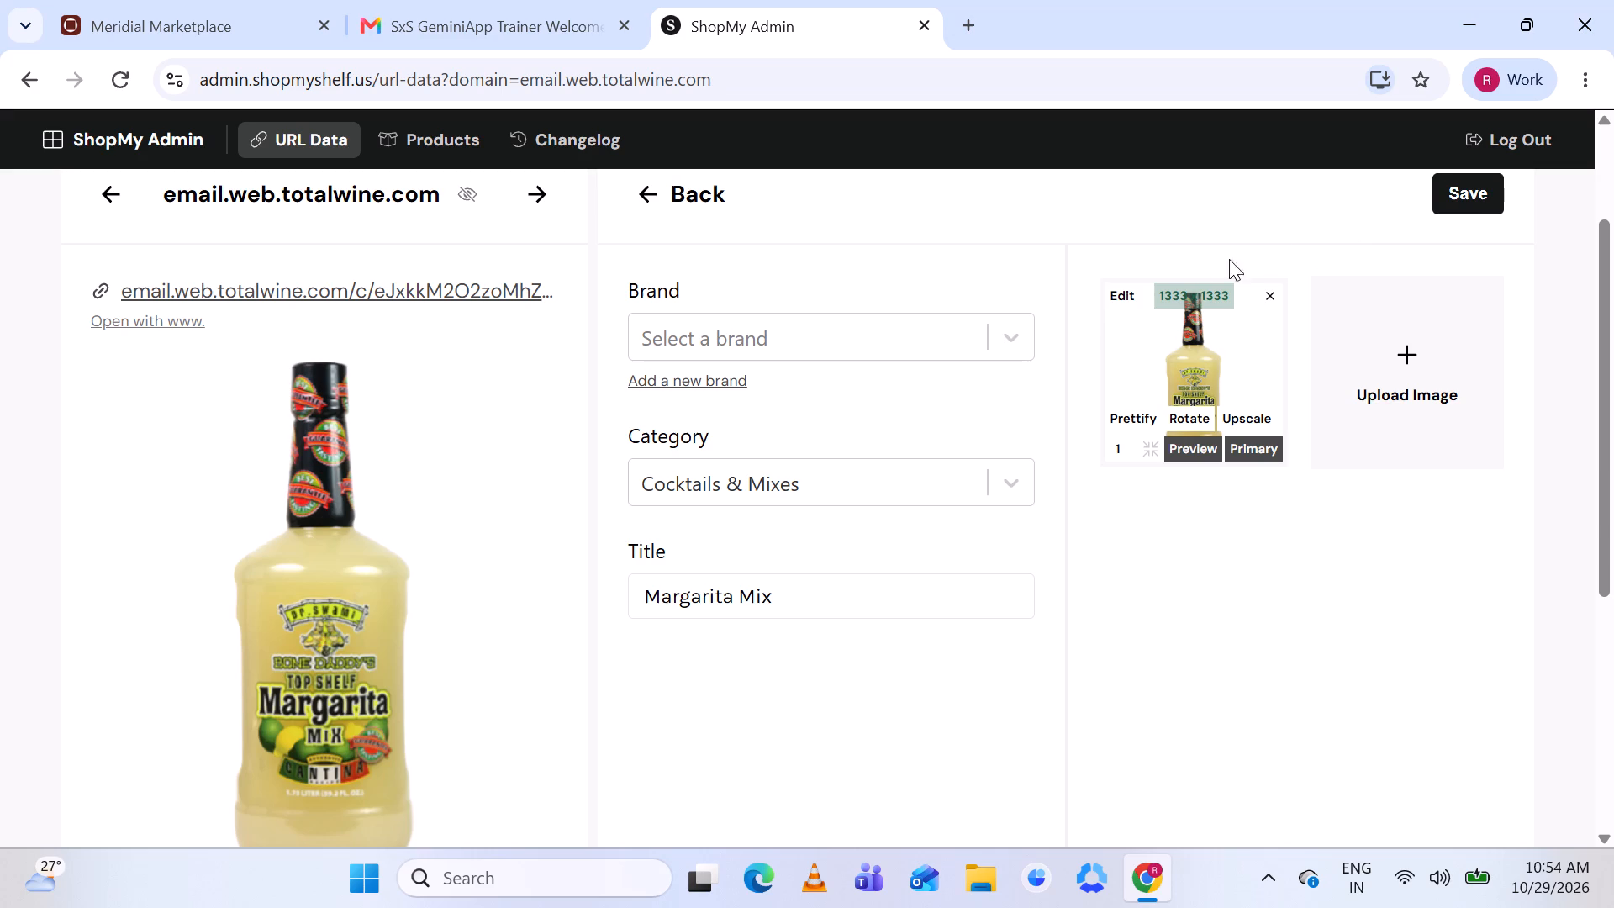
left_click(907, 350)
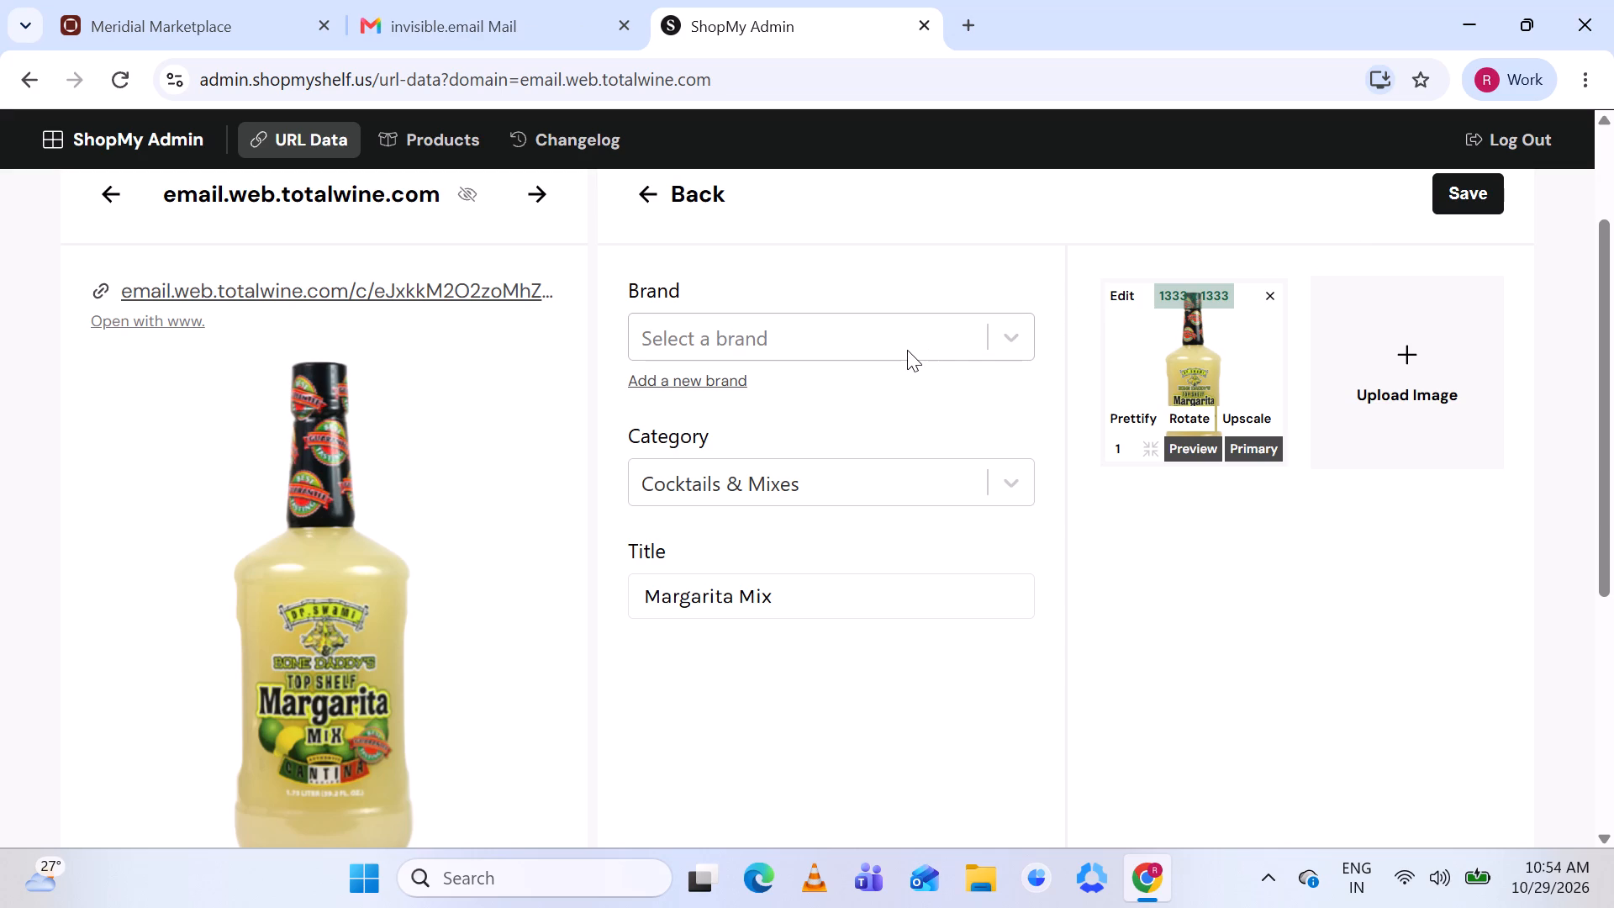
left_click(878, 336)
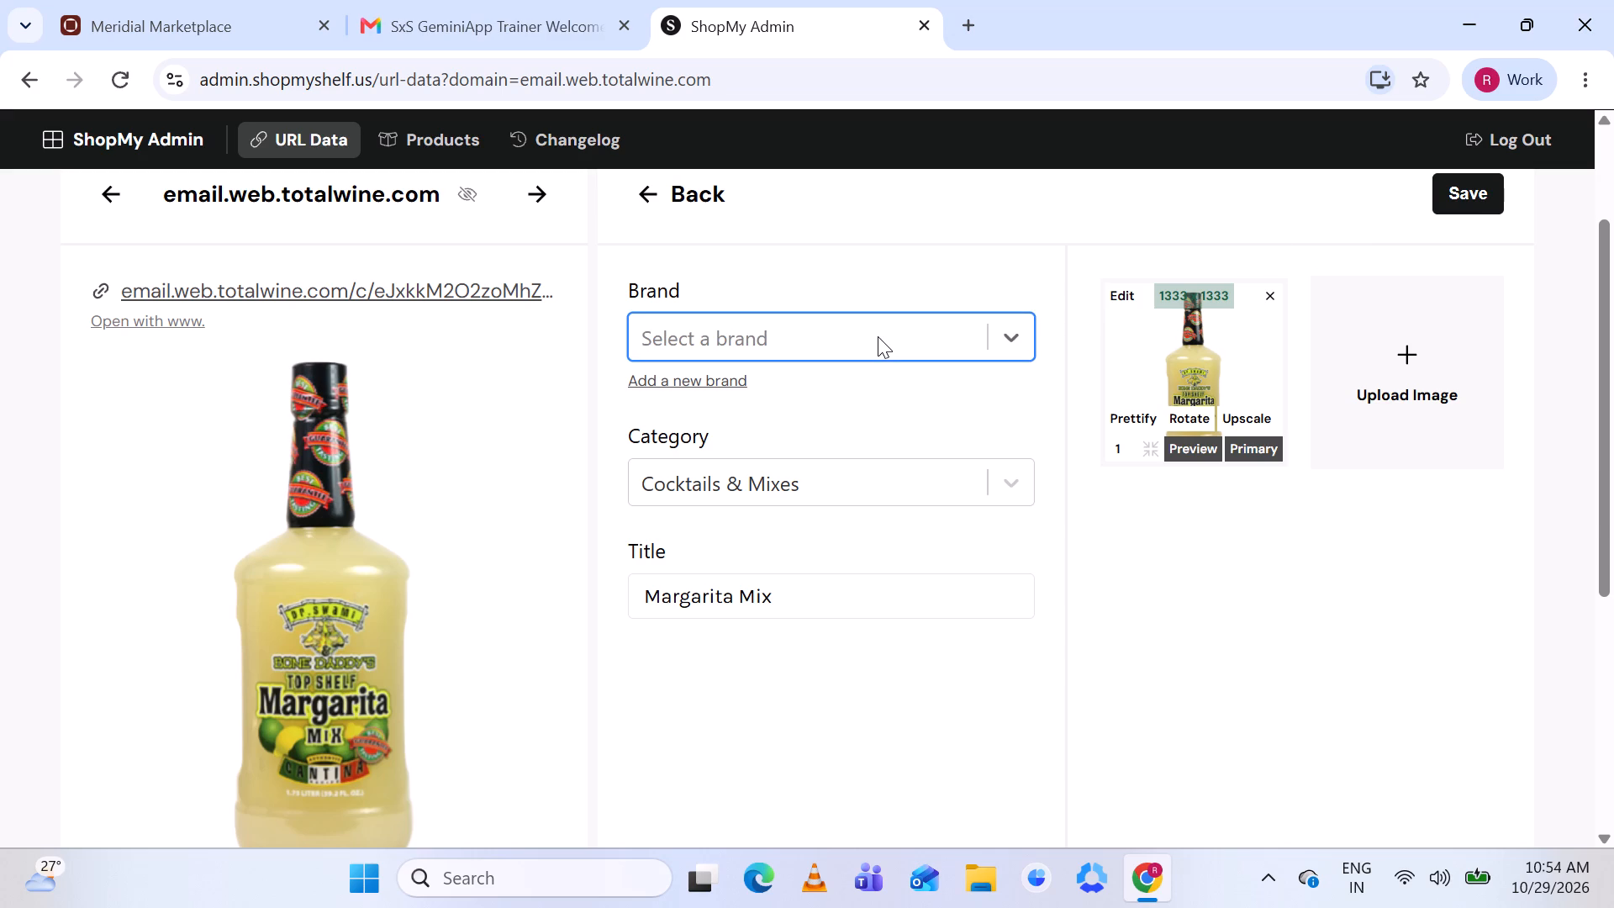
key("ctrl+v")
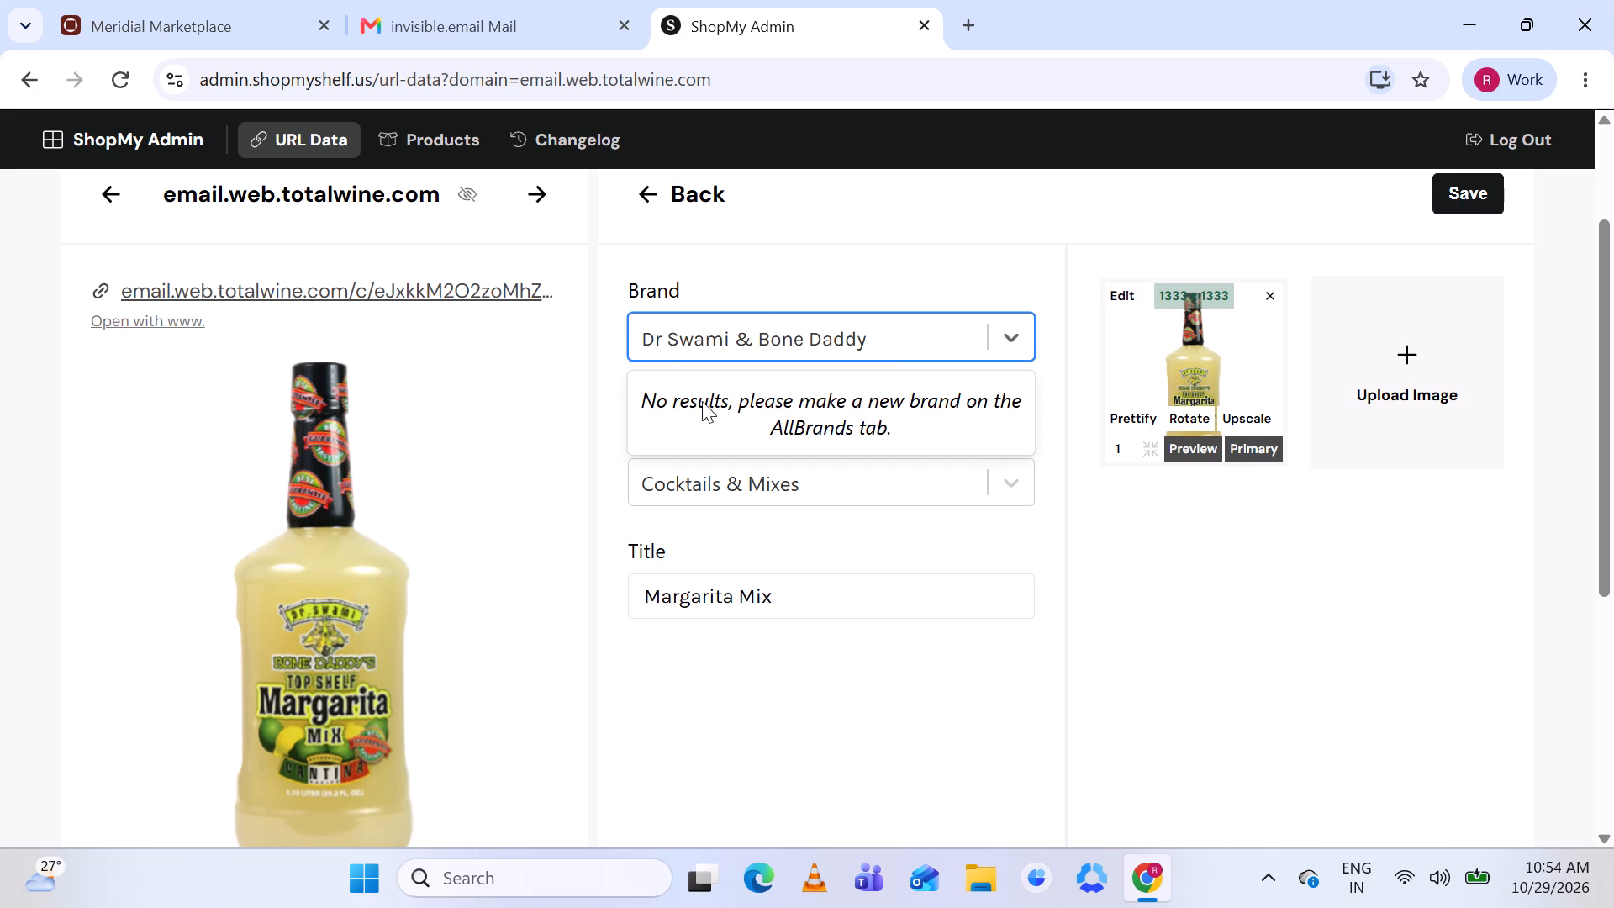
left_click(614, 397)
left_click(680, 377)
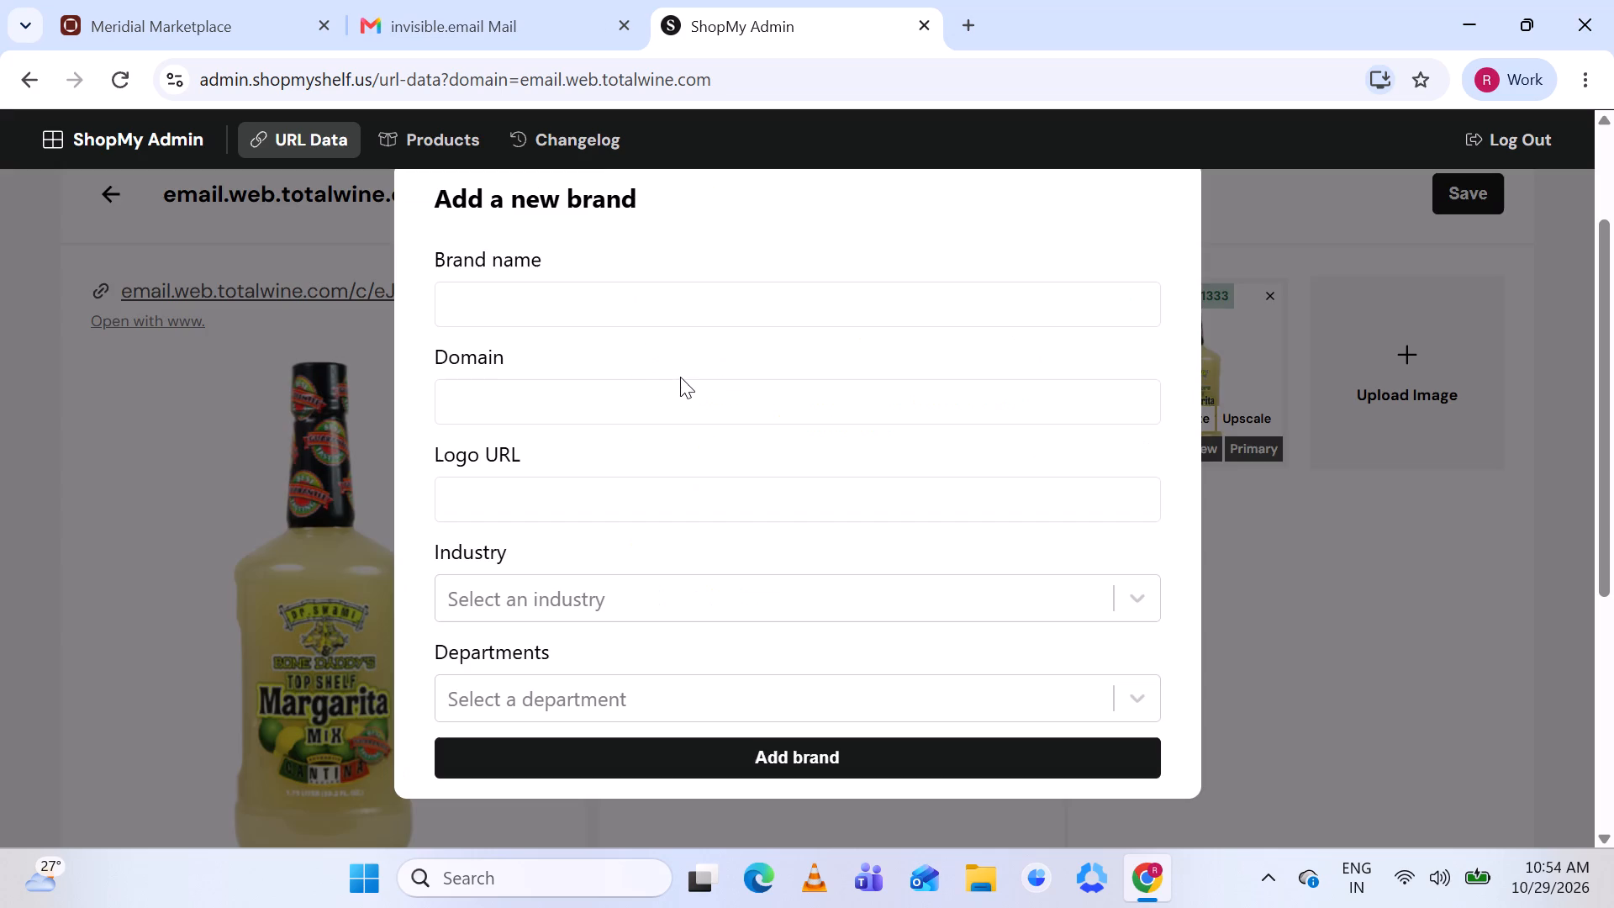
left_click(683, 306)
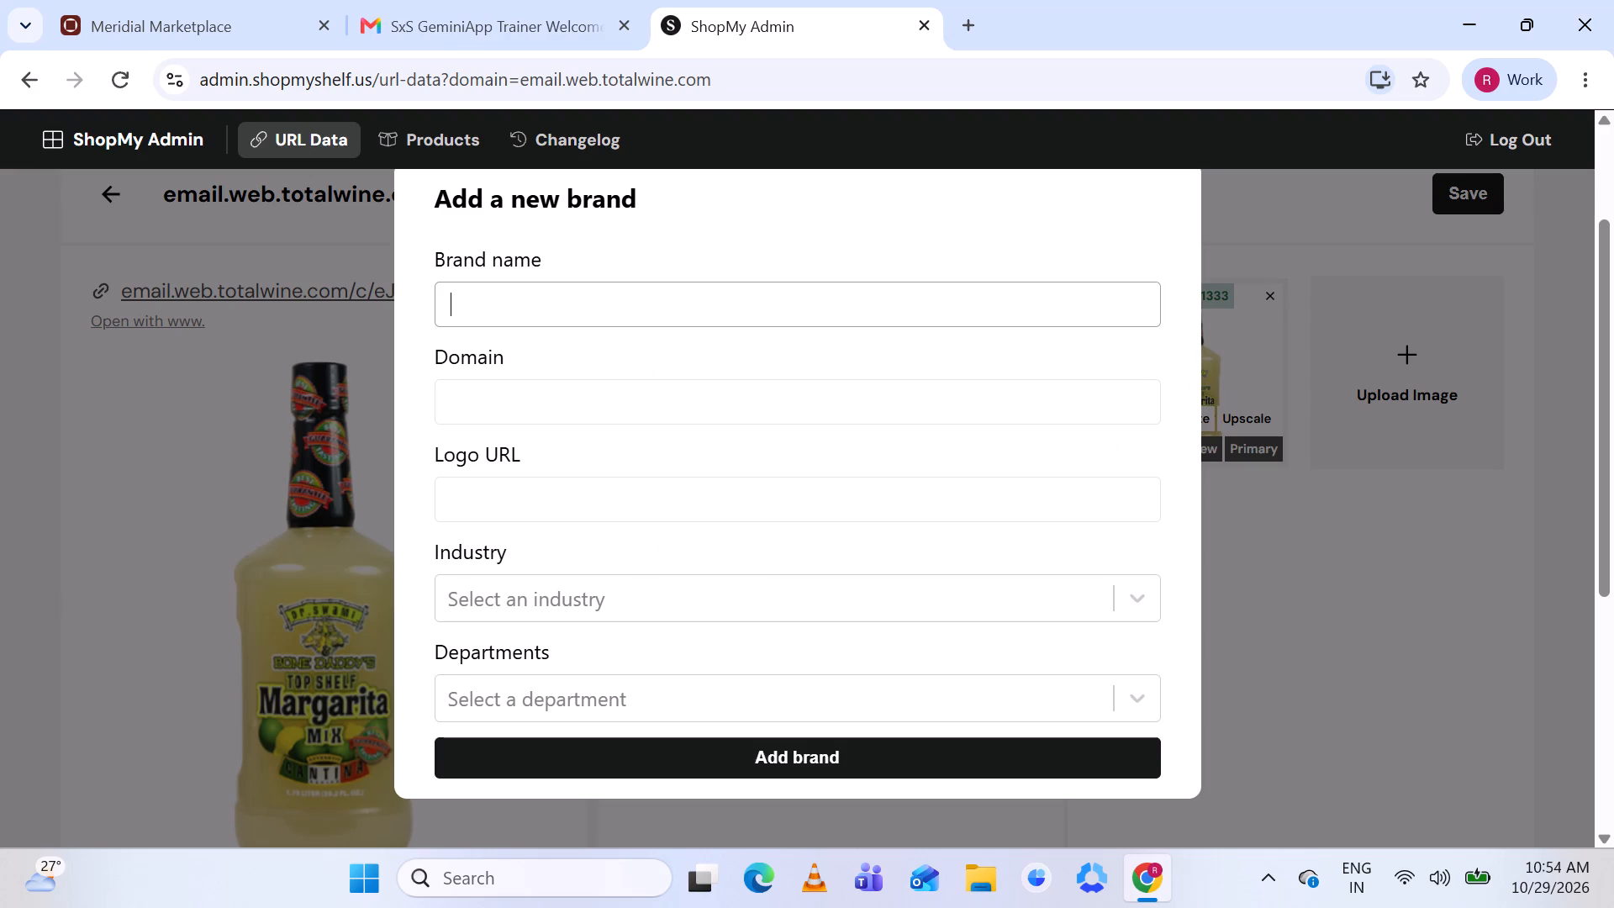
key("ctrl+v")
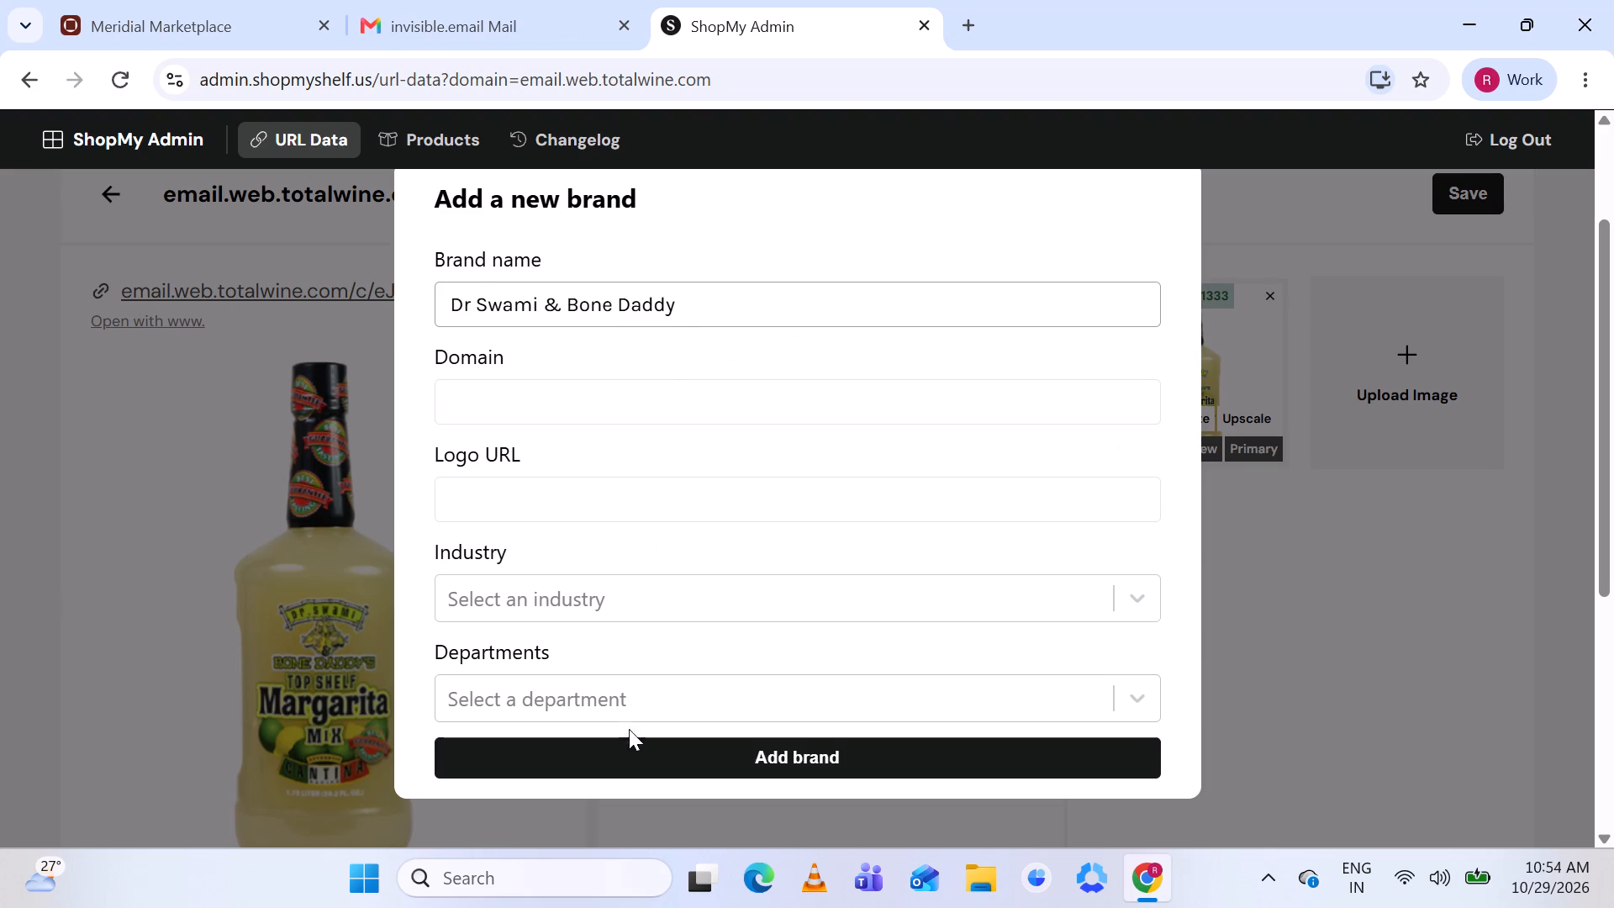
left_click(640, 743)
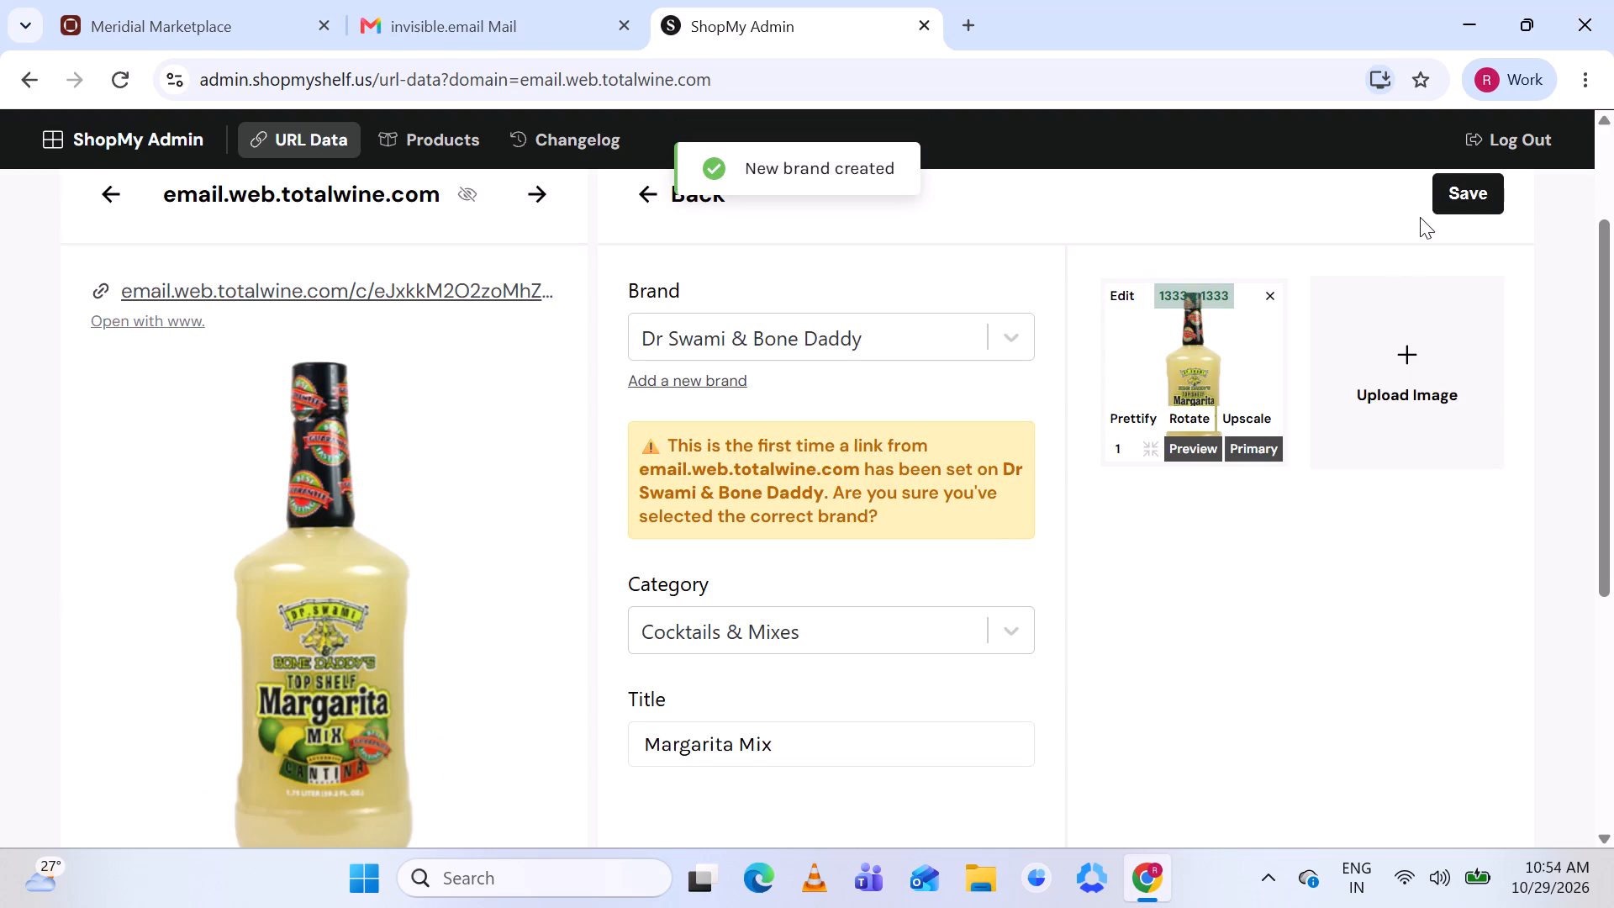
Save the Dr Swami & Bone Daddy Margarita Mix product with the Cocktails & Mixes category.
left_click(1453, 194)
Review the suggested existing products for the Fresca listing for one that matches the grapefruit citrus soda can.
scroll(1094, 469, "down", 2)
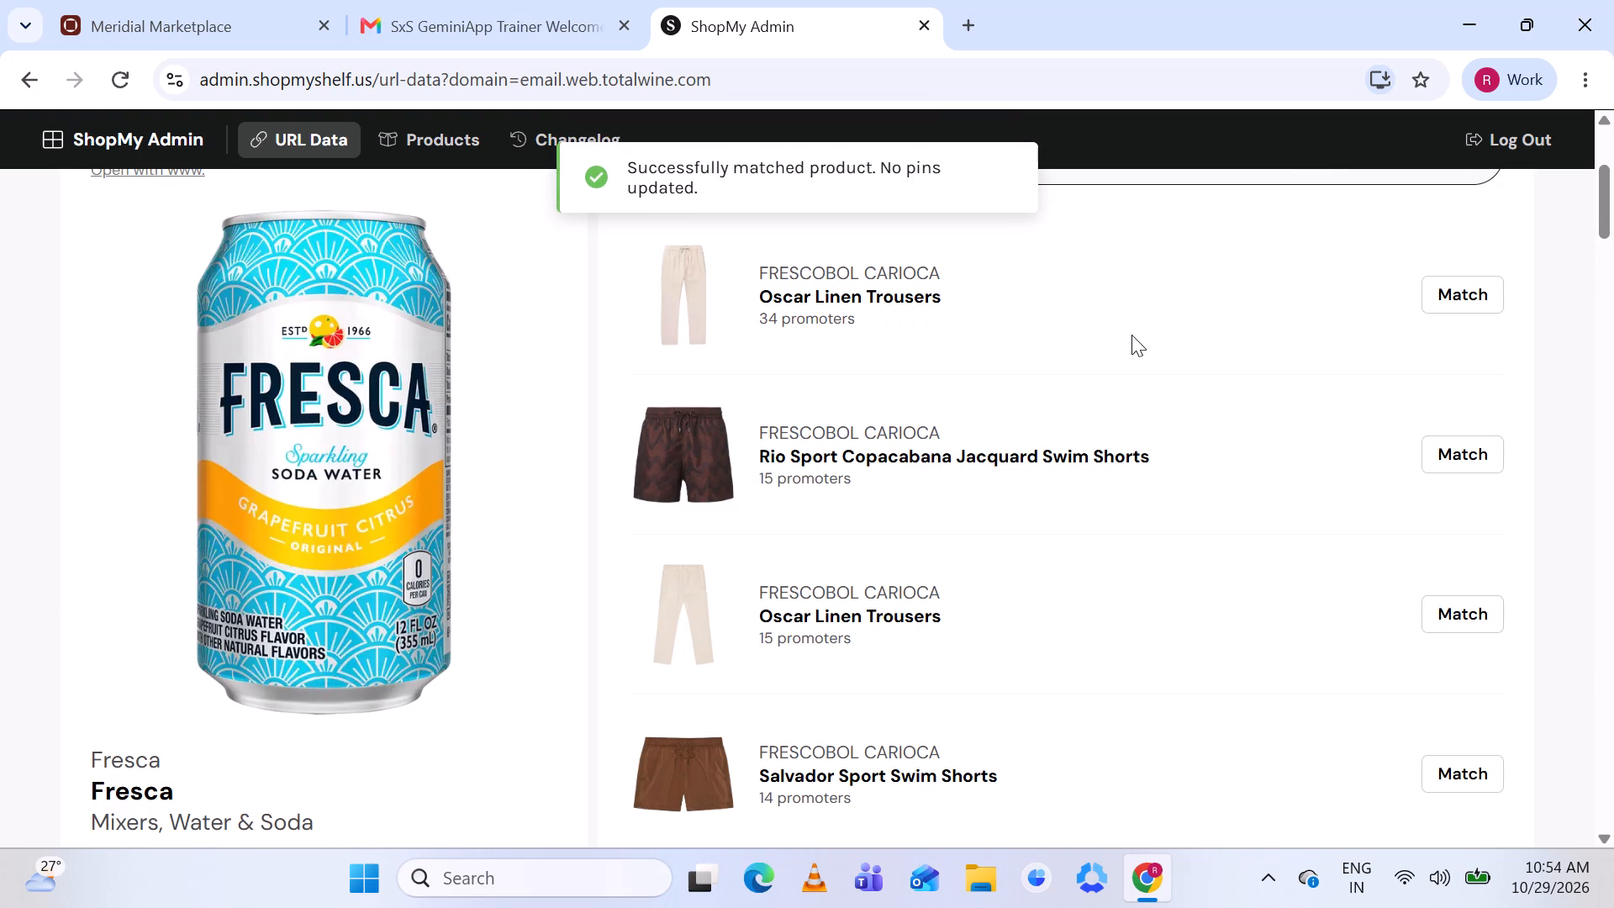
scroll(1131, 335, "up", 2)
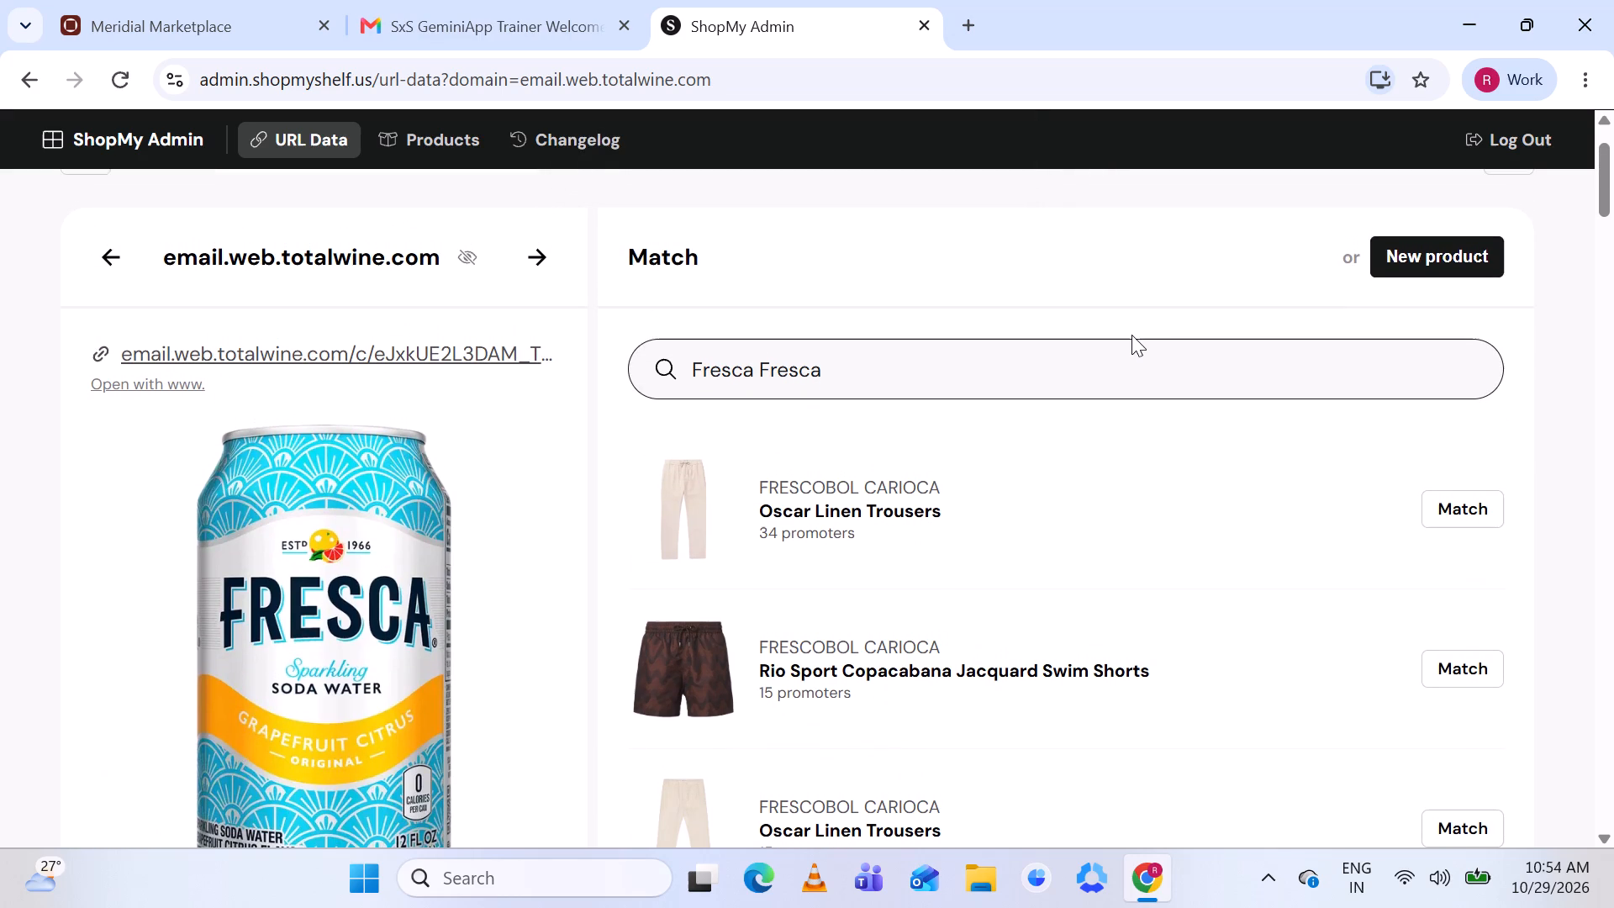
scroll(1131, 335, "down", 4)
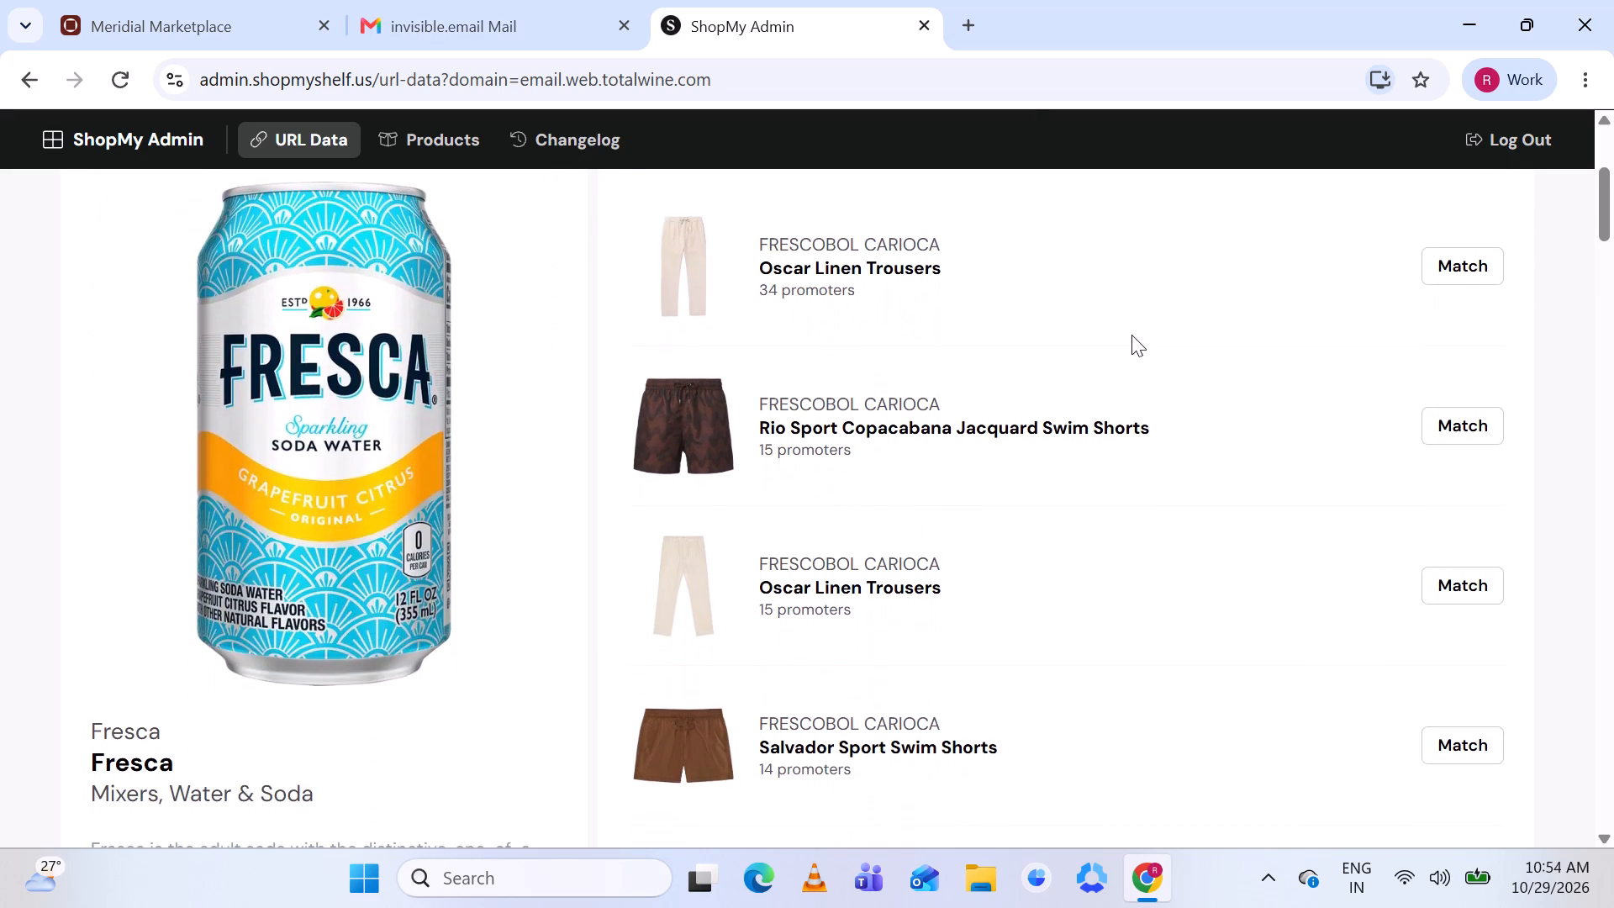
scroll(1131, 335, "down", 8)
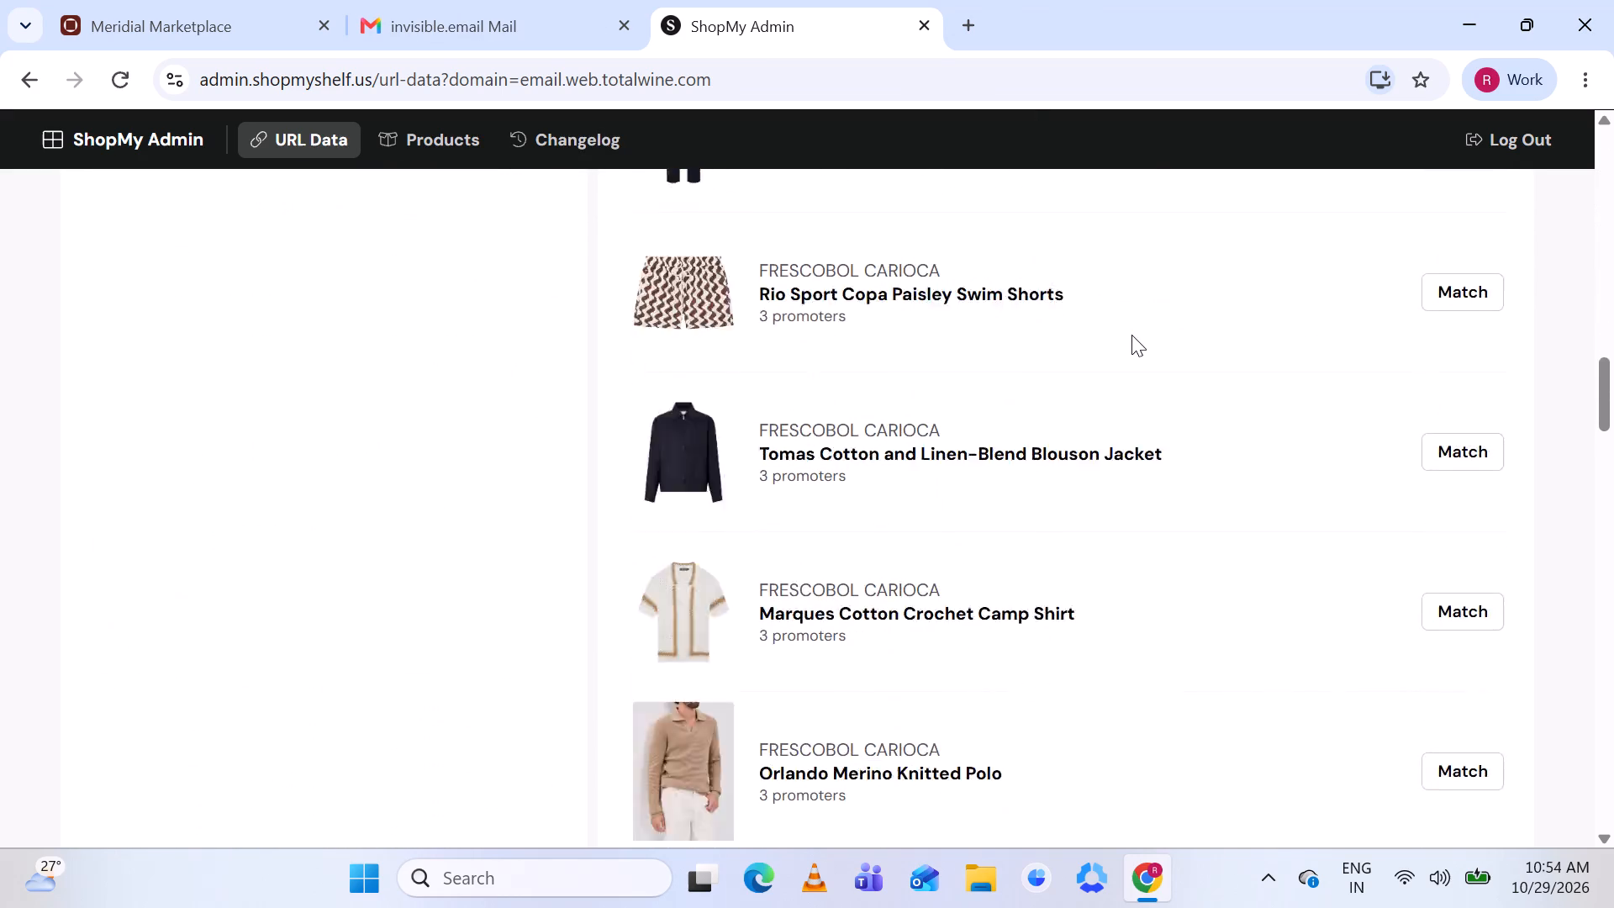
scroll(1131, 335, "down", 6)
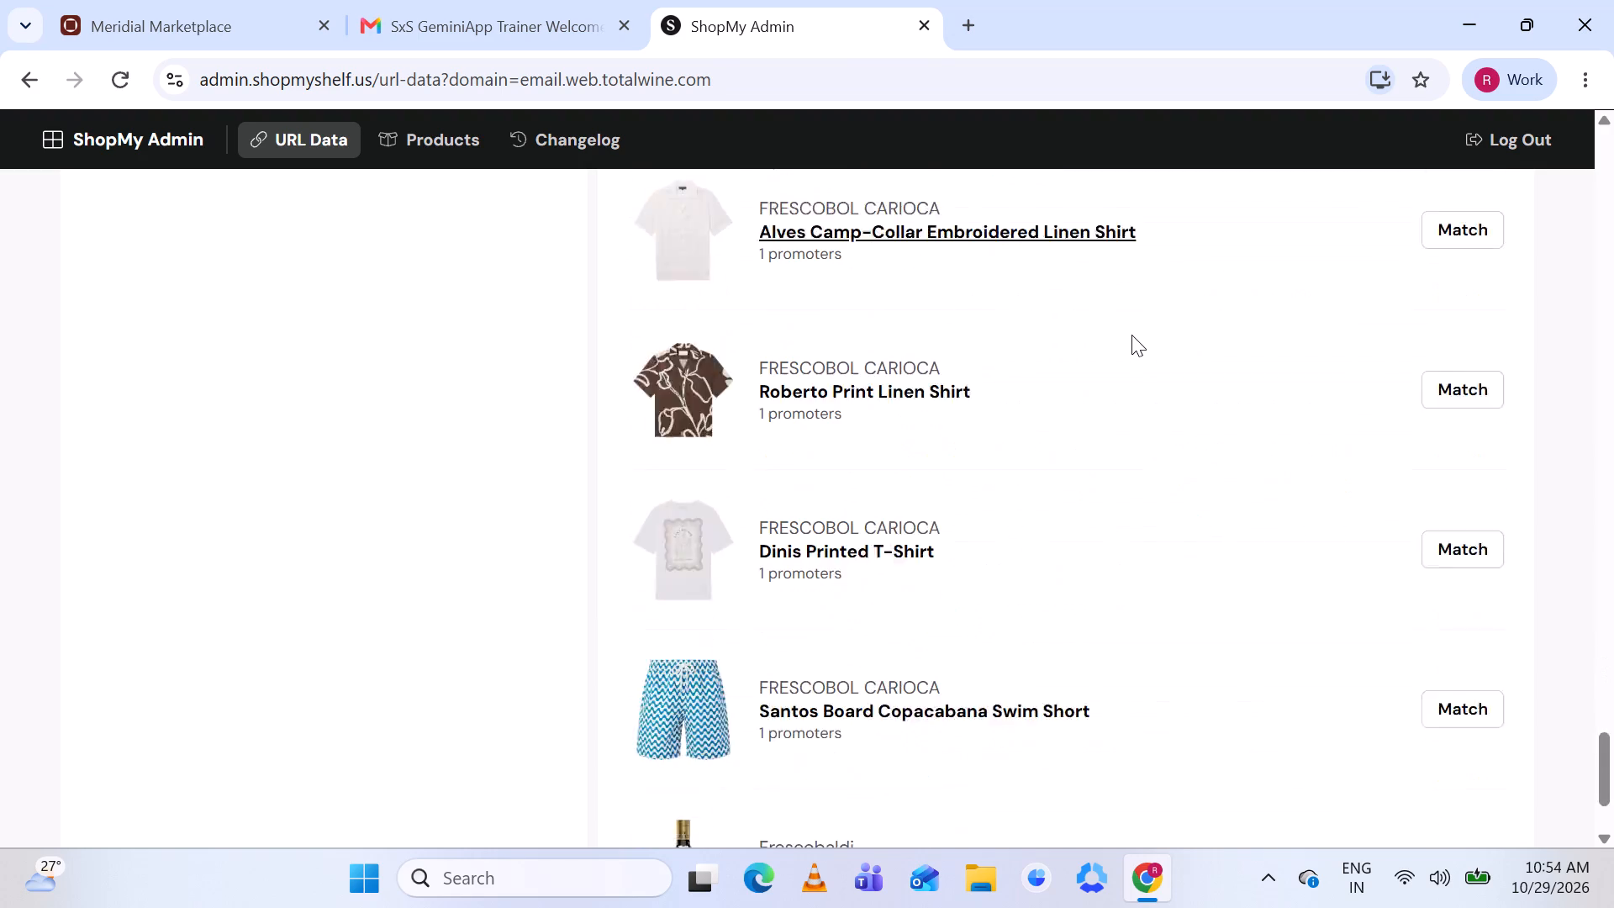
scroll(1131, 335, "down", 3)
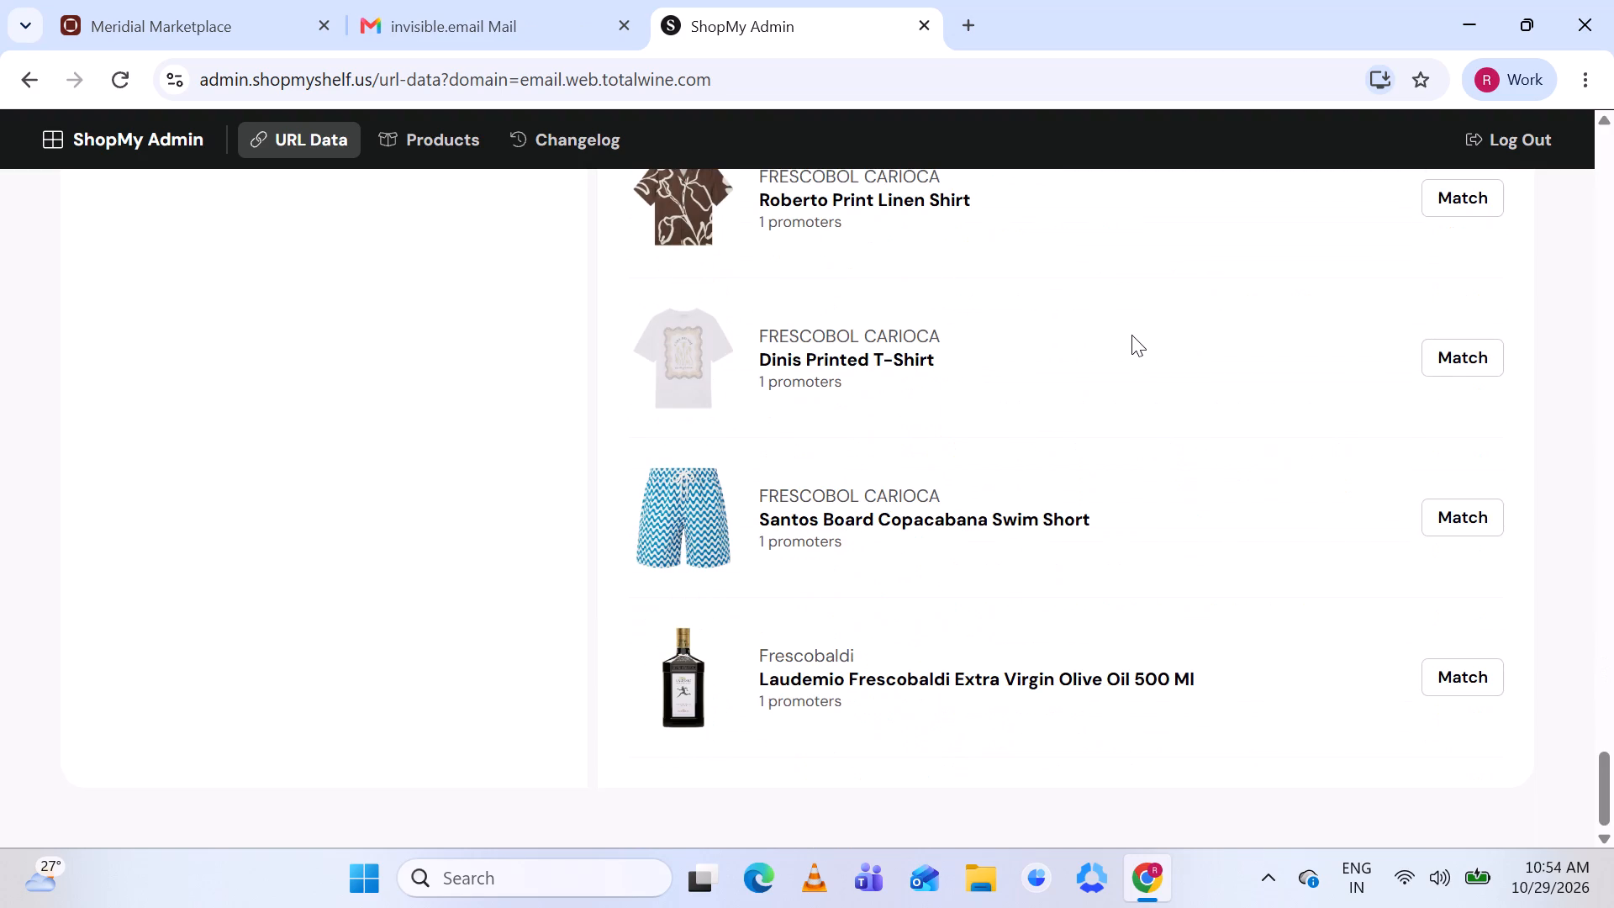
scroll(1131, 335, "up", 10)
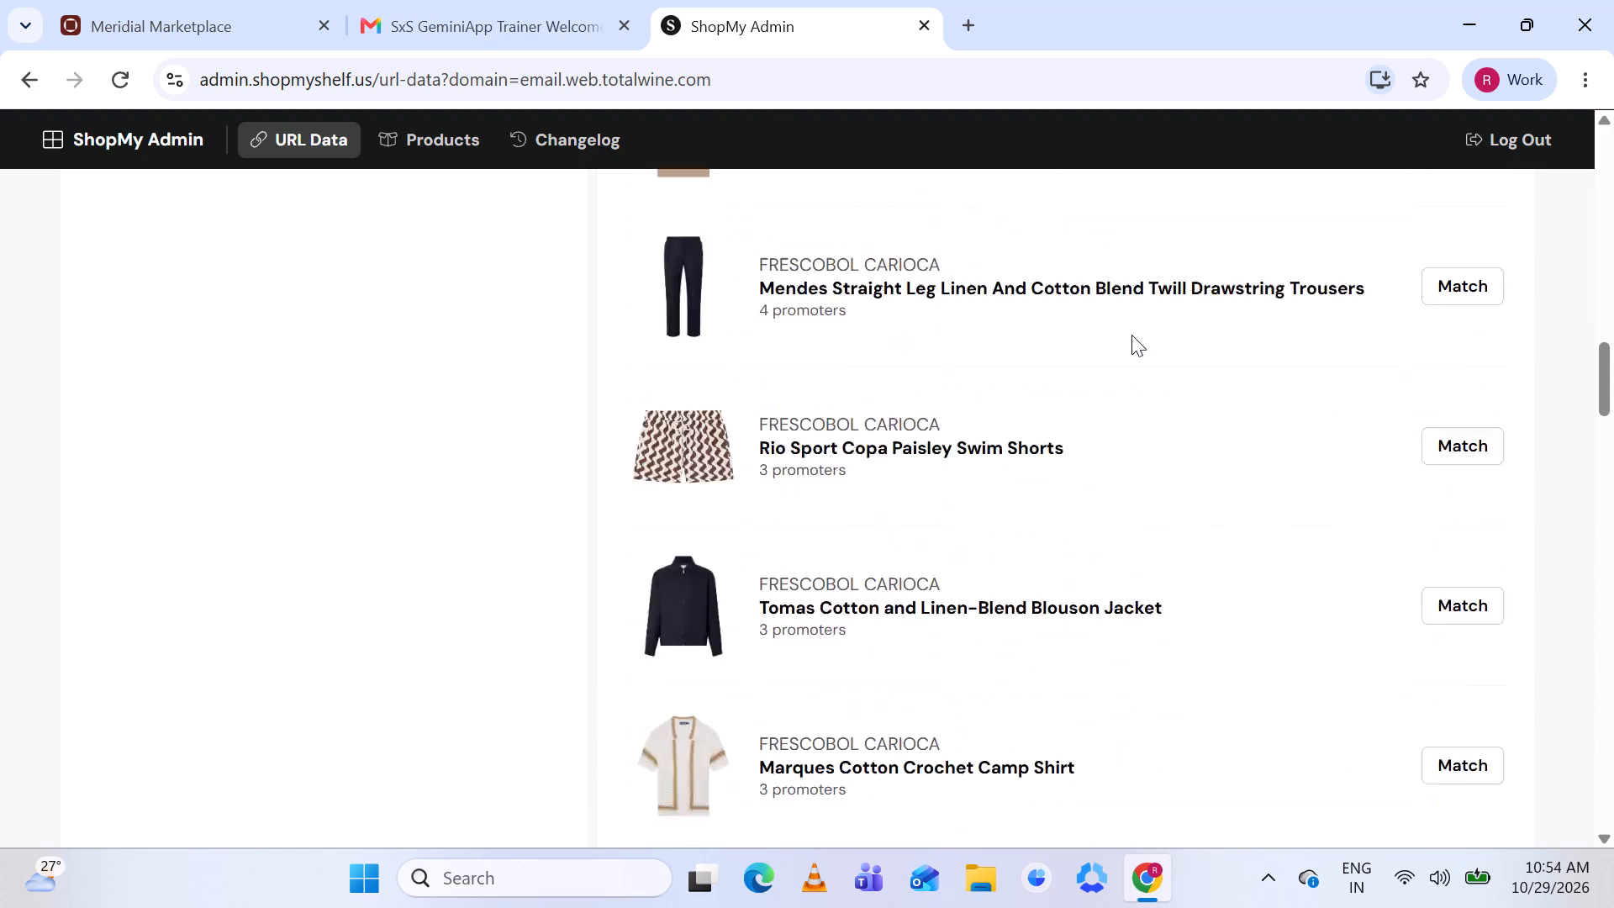
scroll(1131, 335, "up", 2)
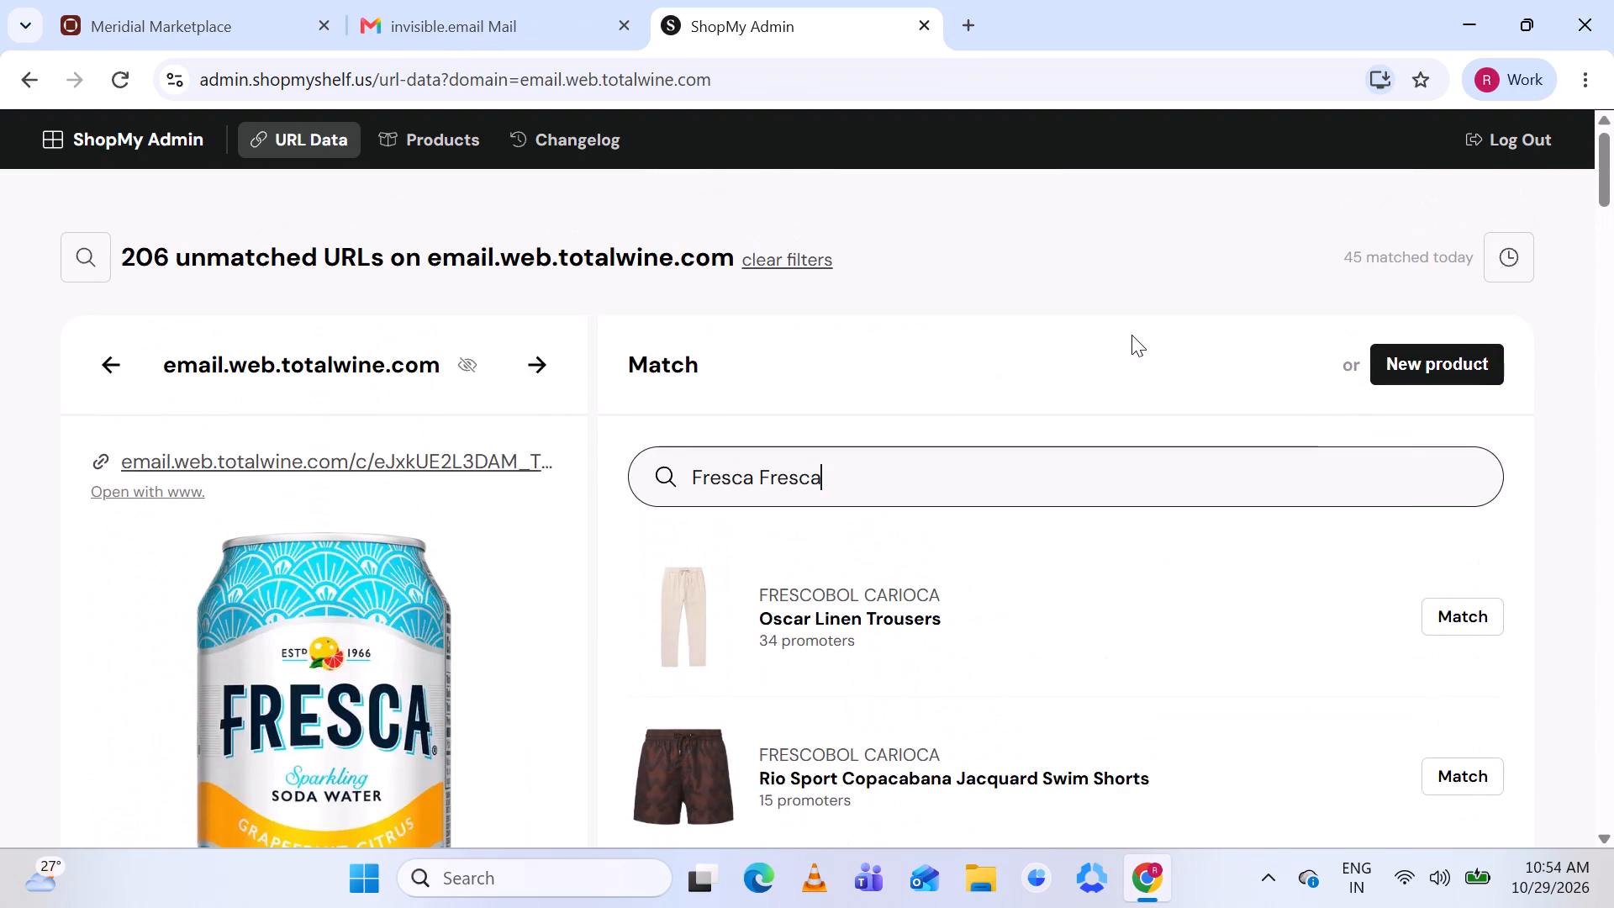
Start a new product for the Fresca listing and search the brands for Fresca, using the name from the listing.
left_click(1421, 353)
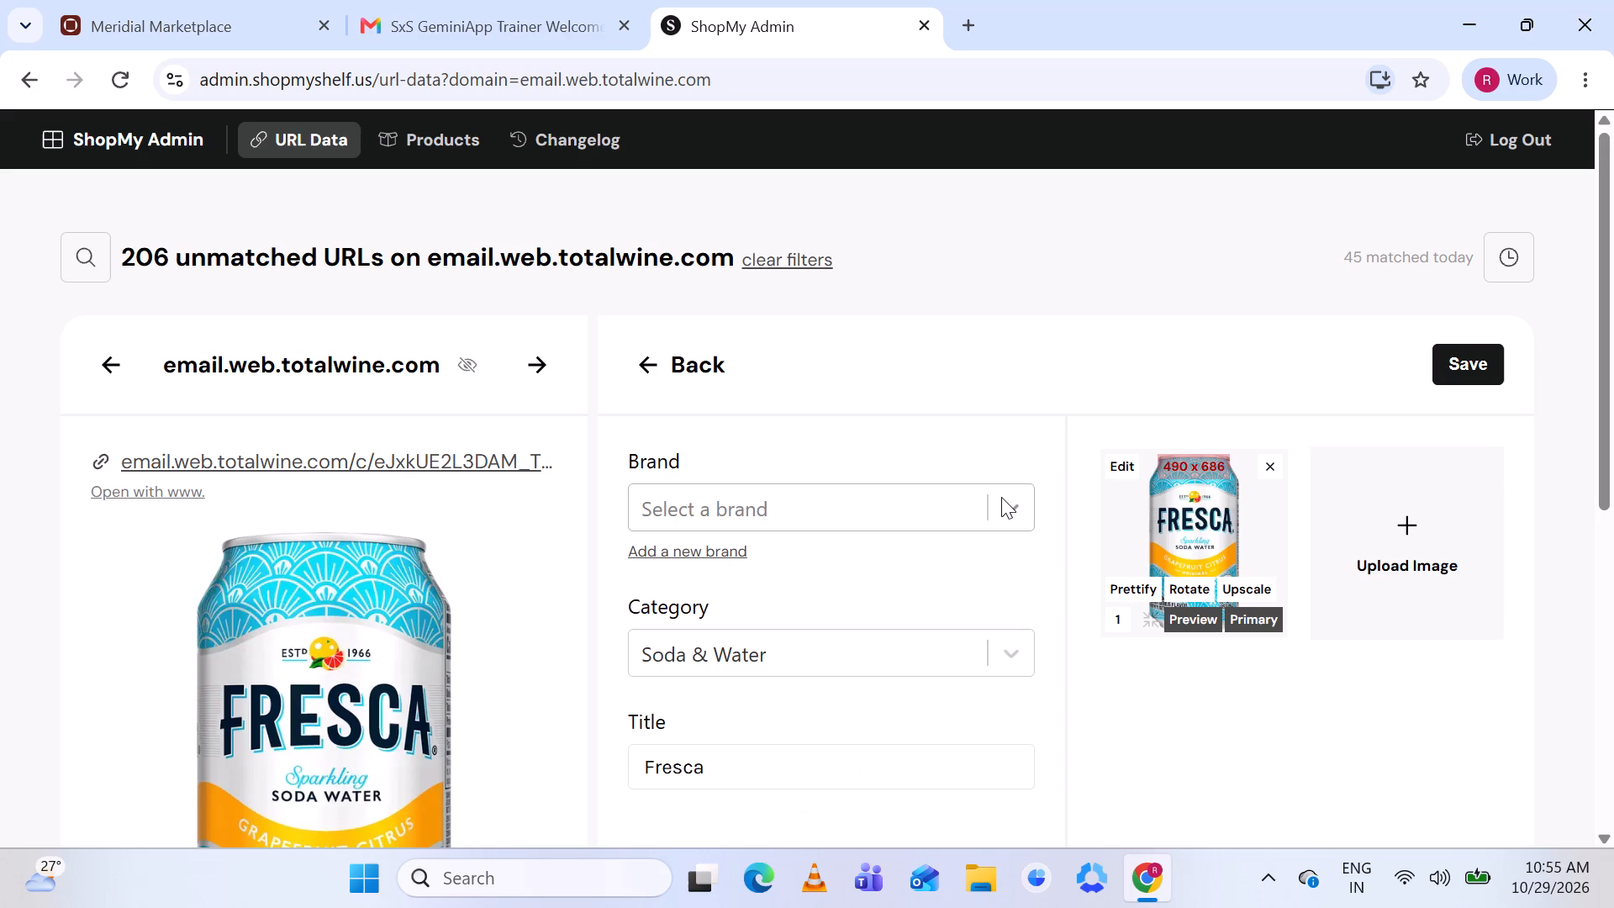
scroll(892, 536, "down", 2)
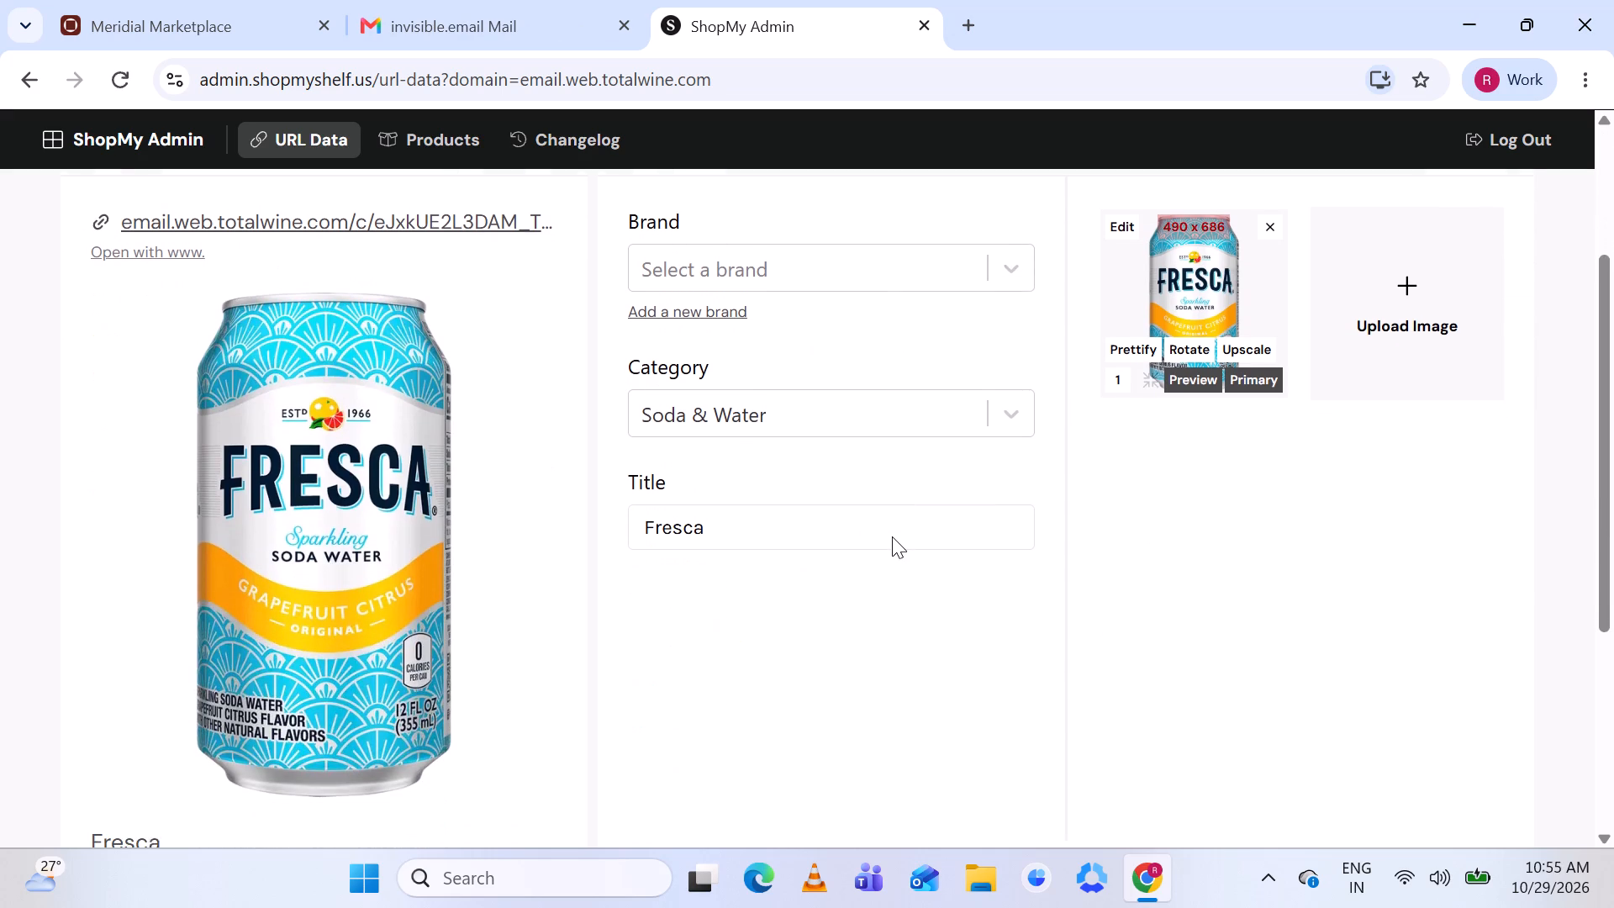
scroll(892, 536, "down", 1)
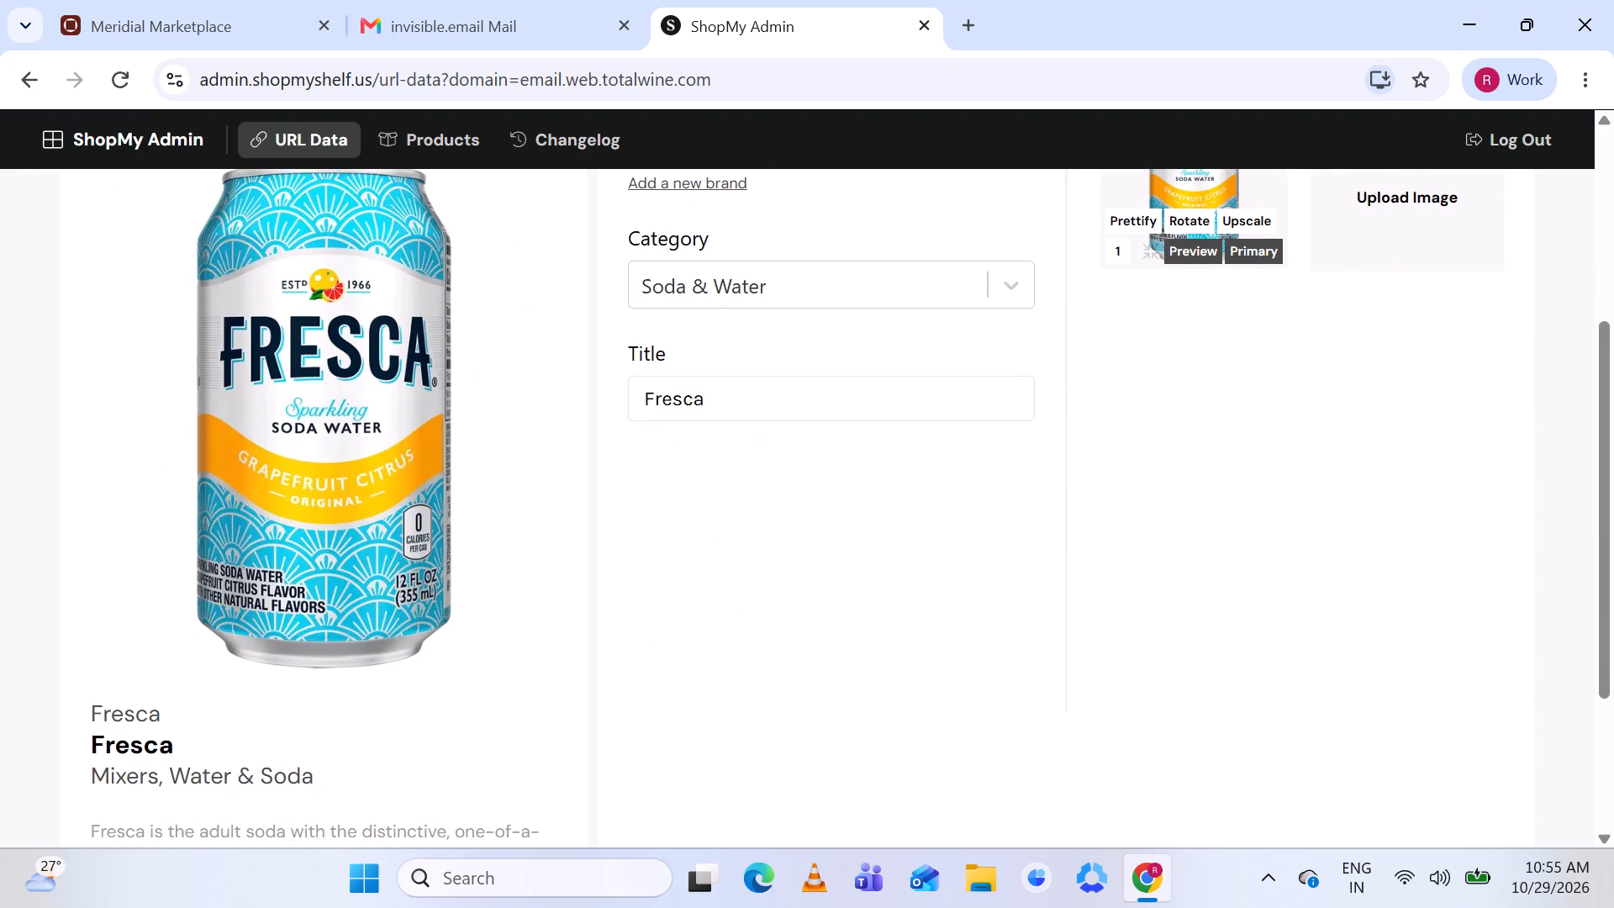
left_click_drag(92, 710, 156, 711)
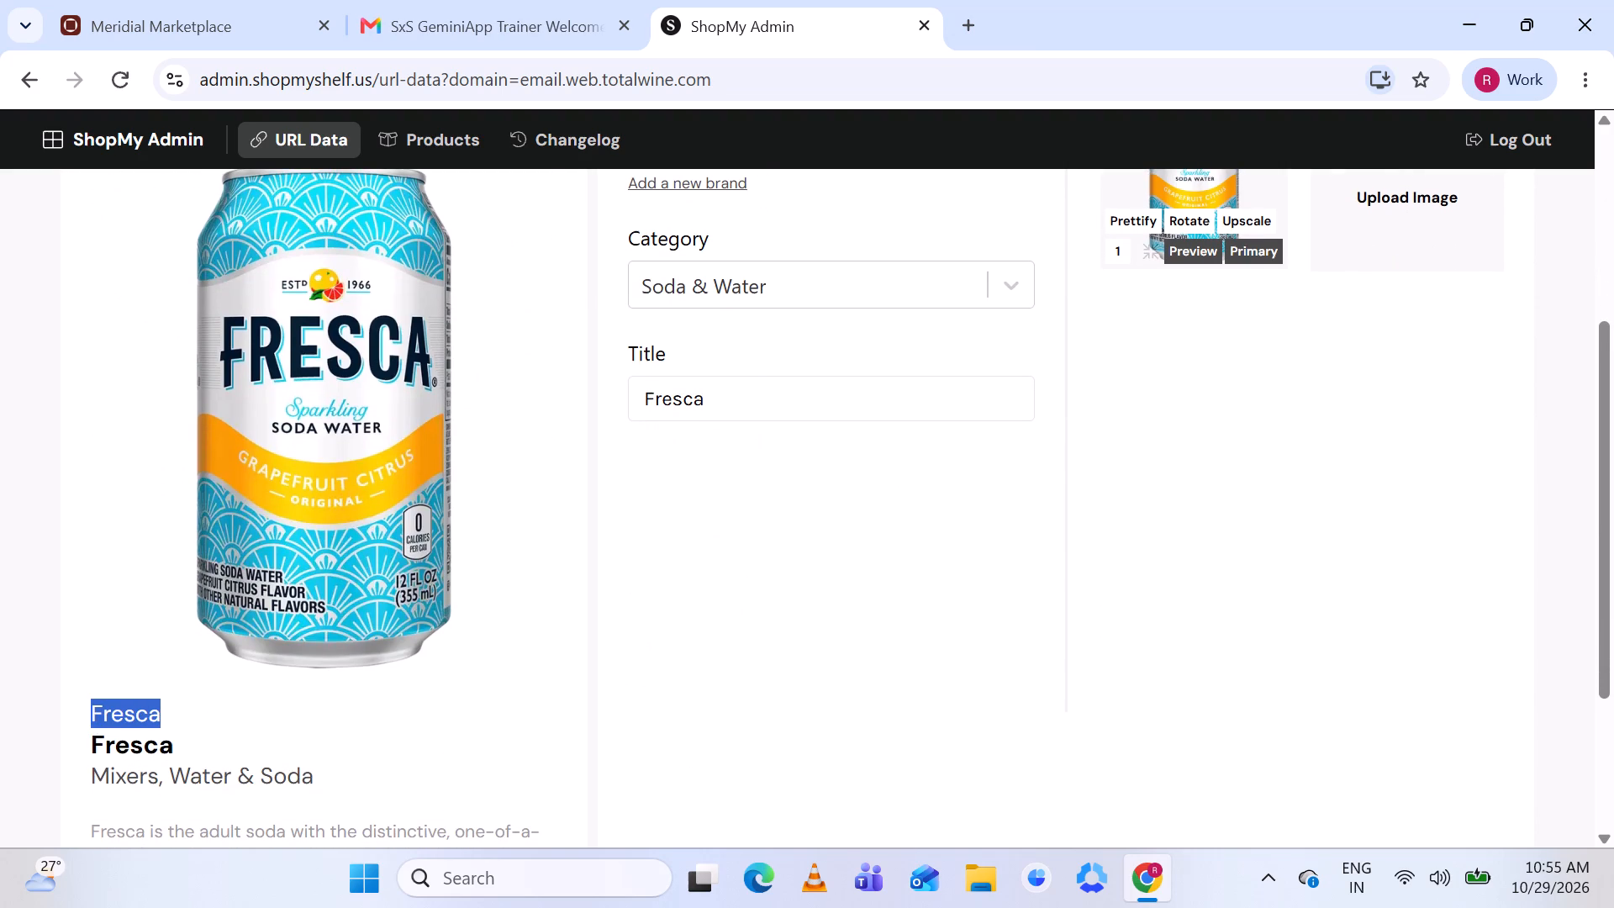
left_click_drag(156, 711, 161, 710)
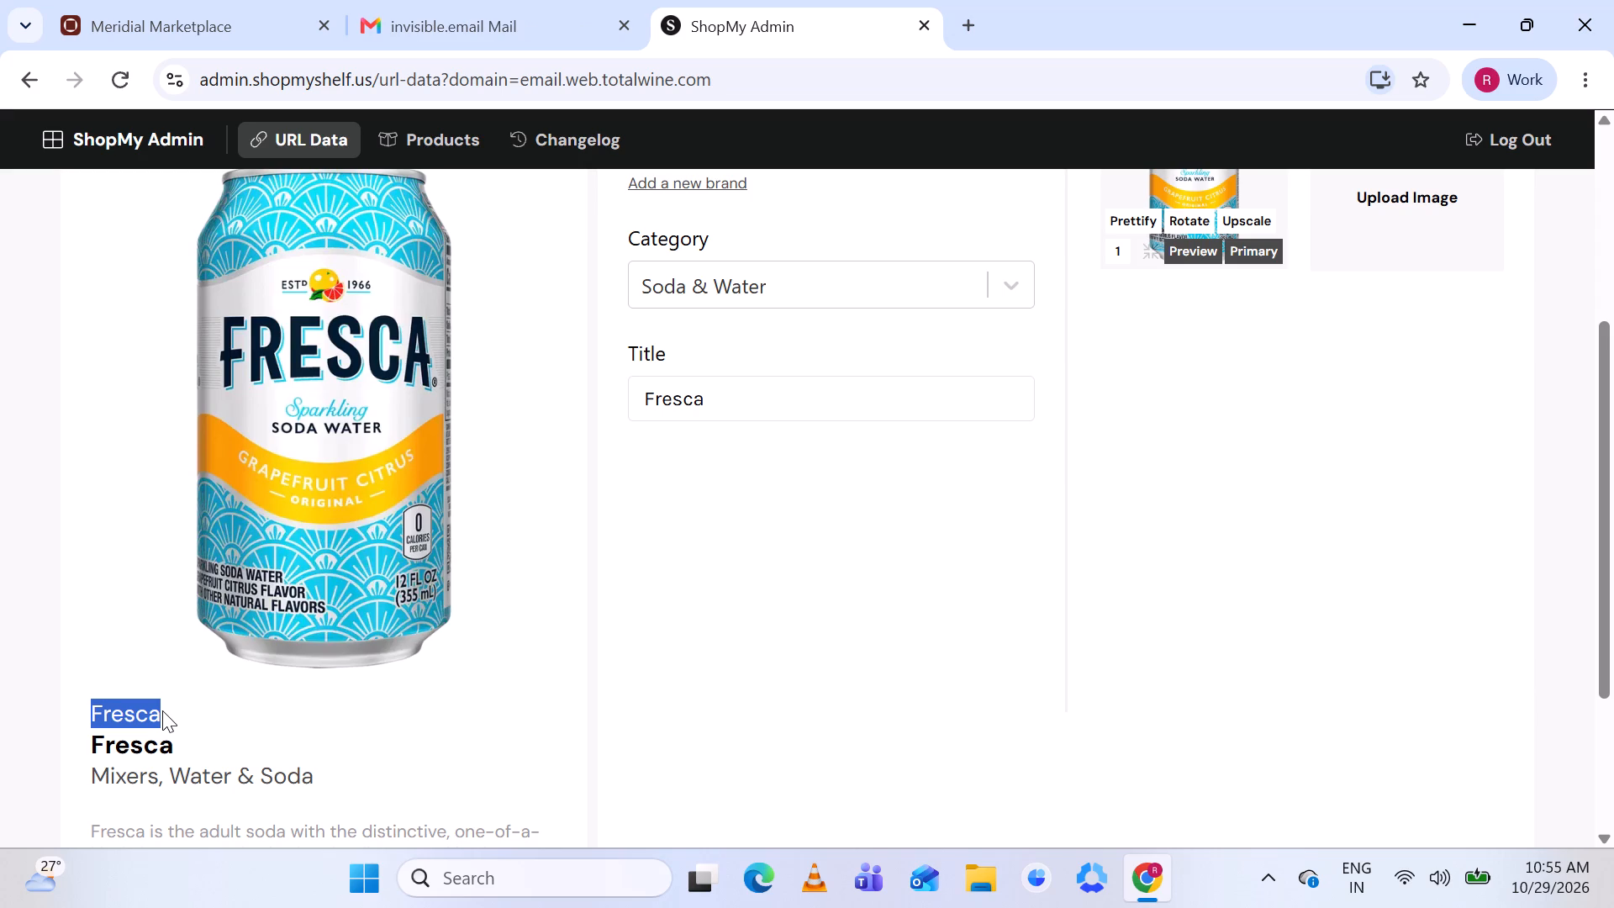
key("ctrl+c")
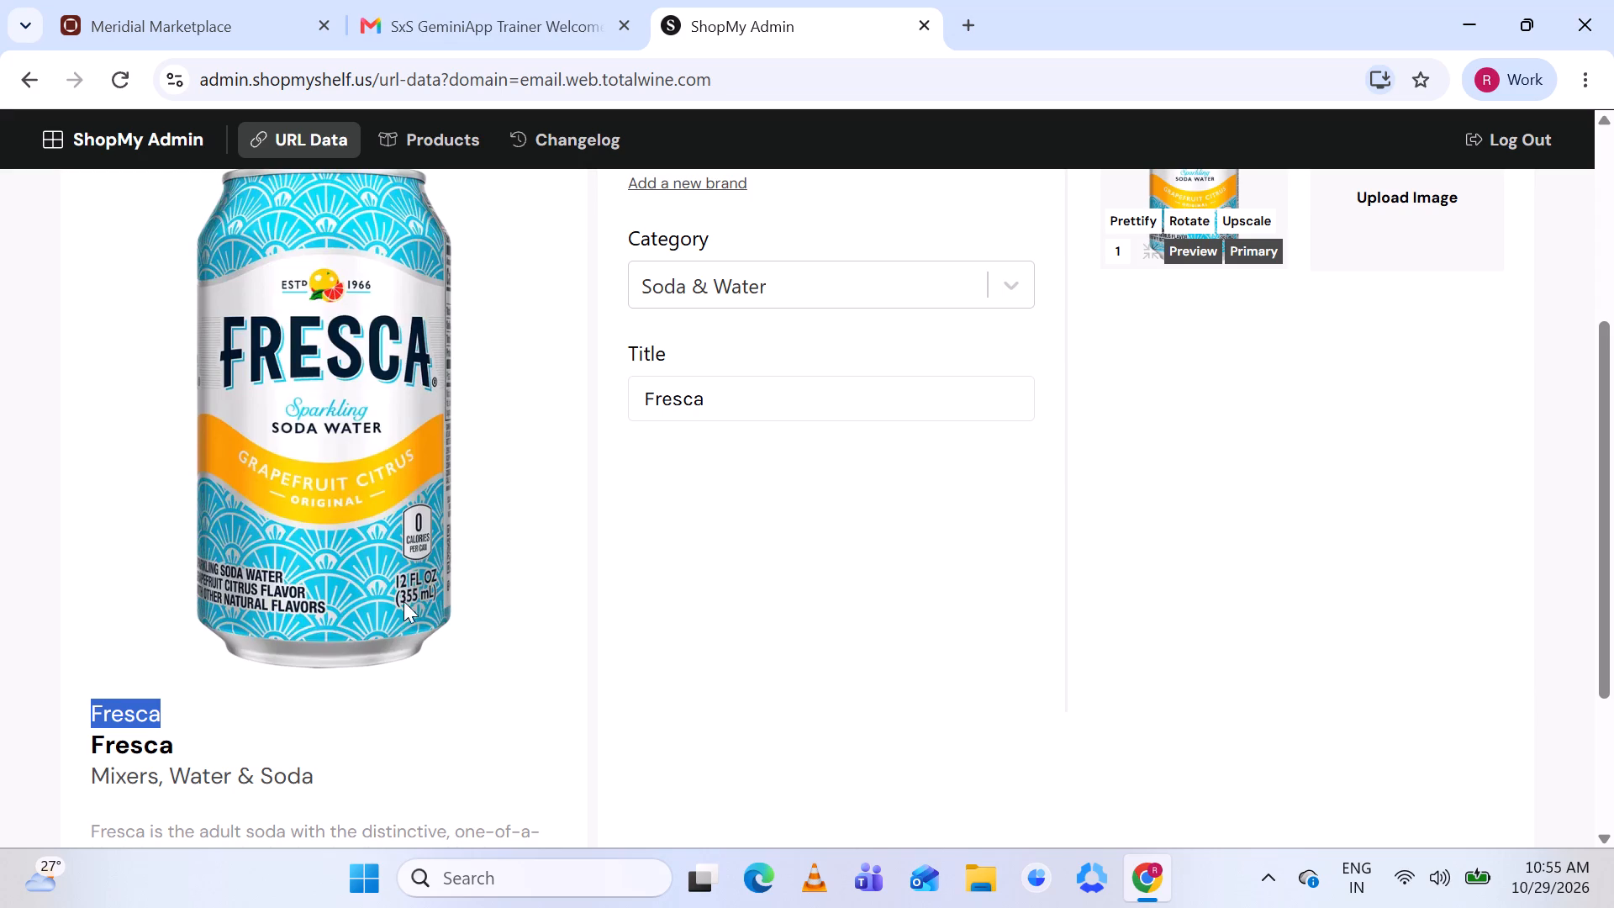
left_click(798, 512)
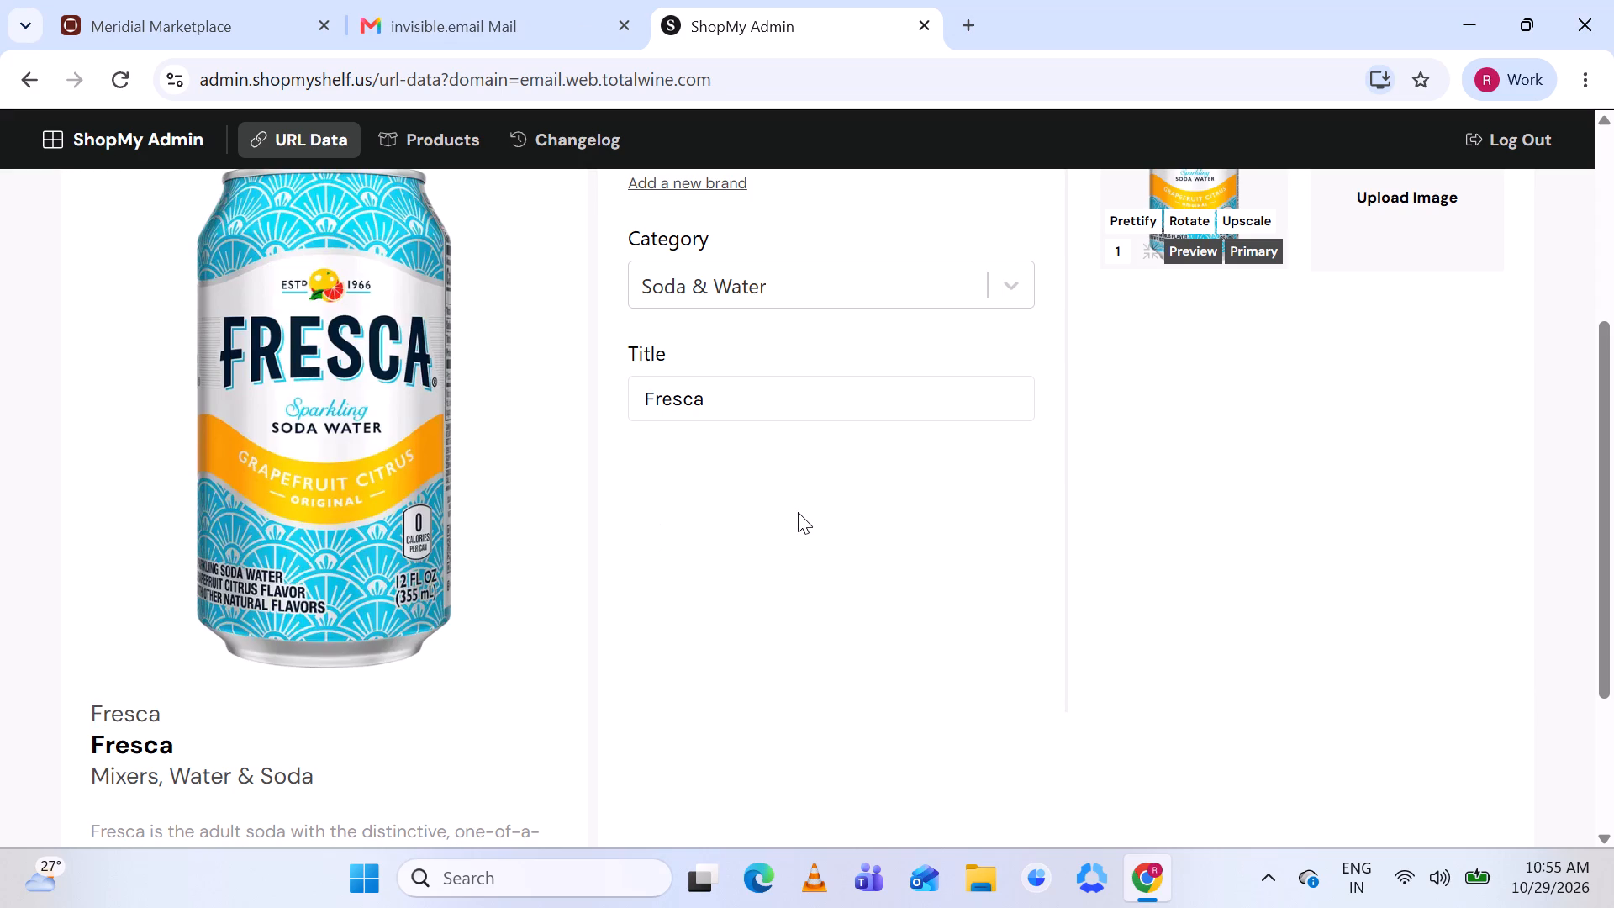
scroll(798, 512, "up", 2)
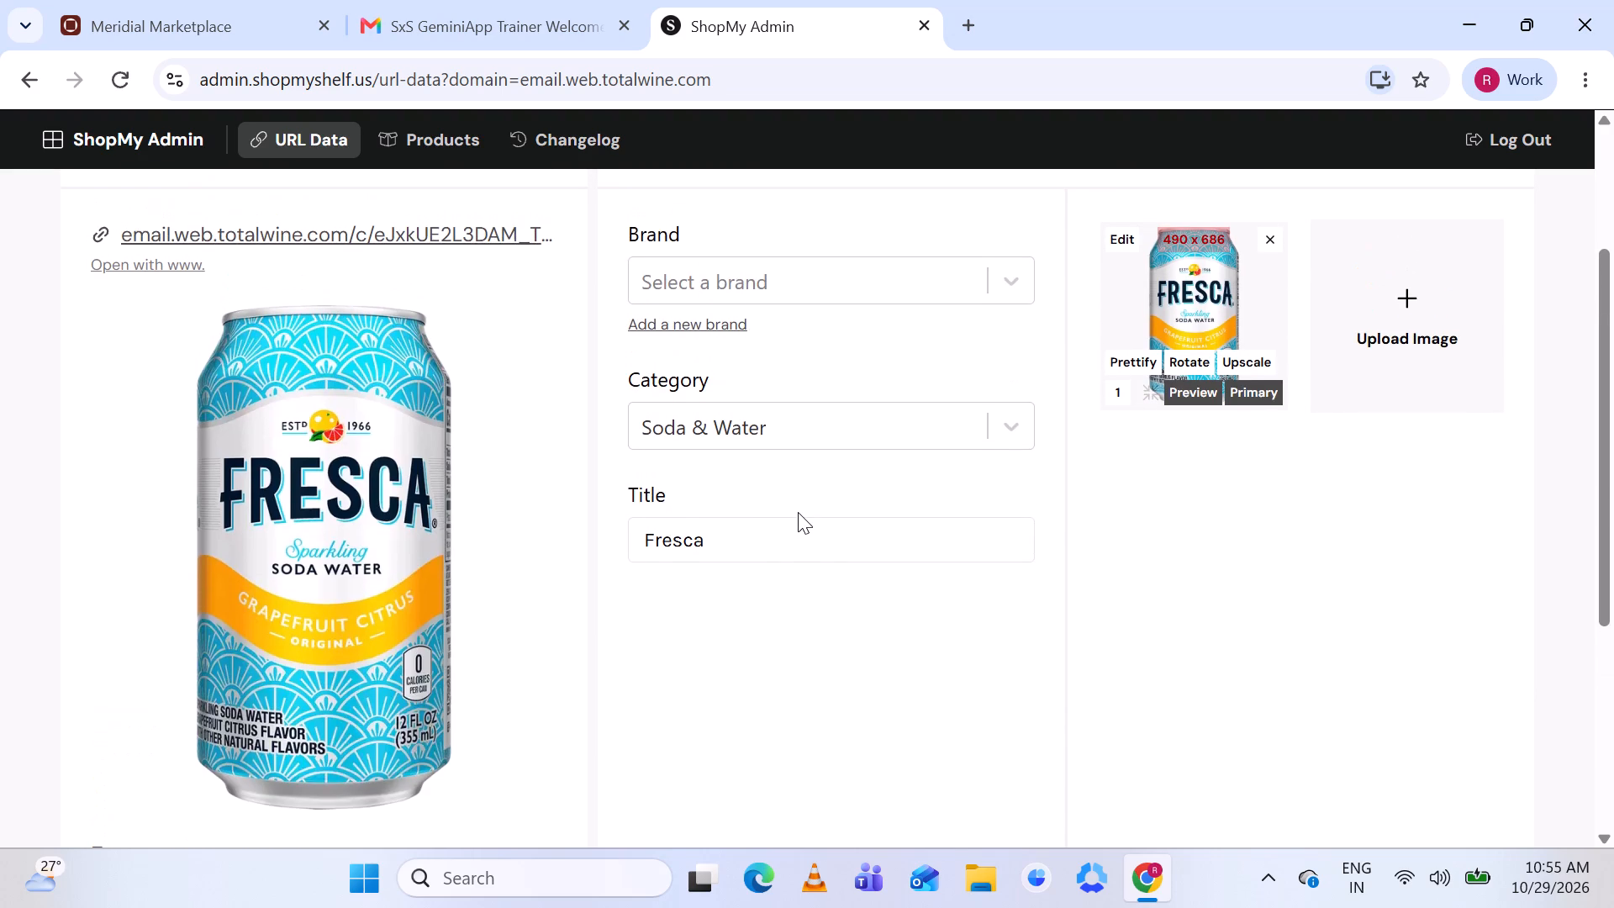
left_click(793, 277)
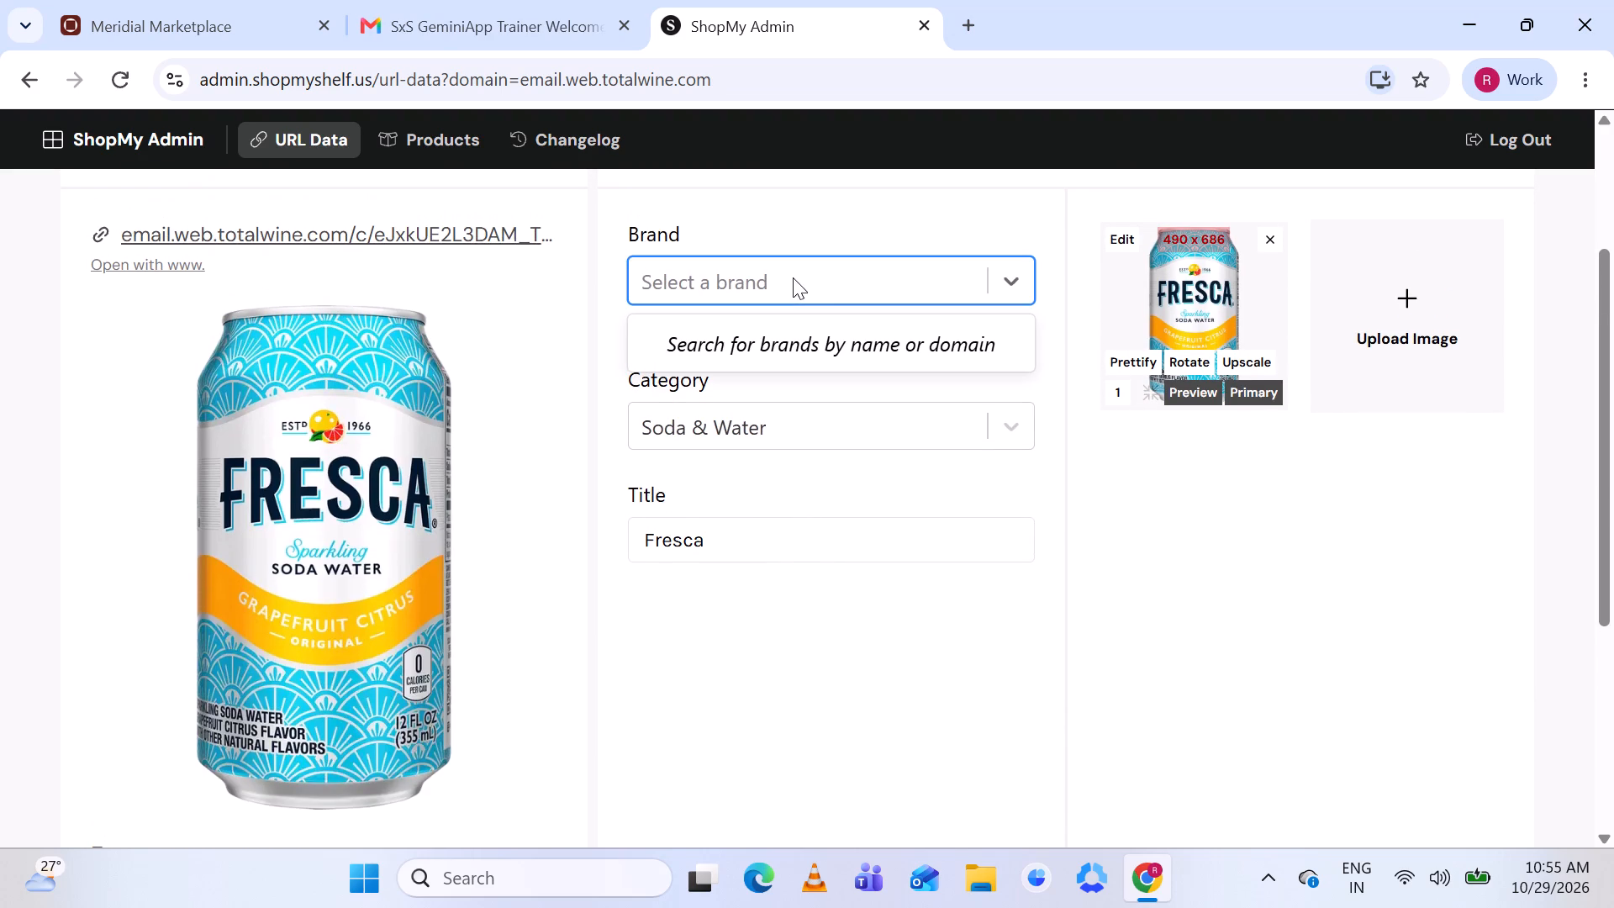
key("ctrl+v")
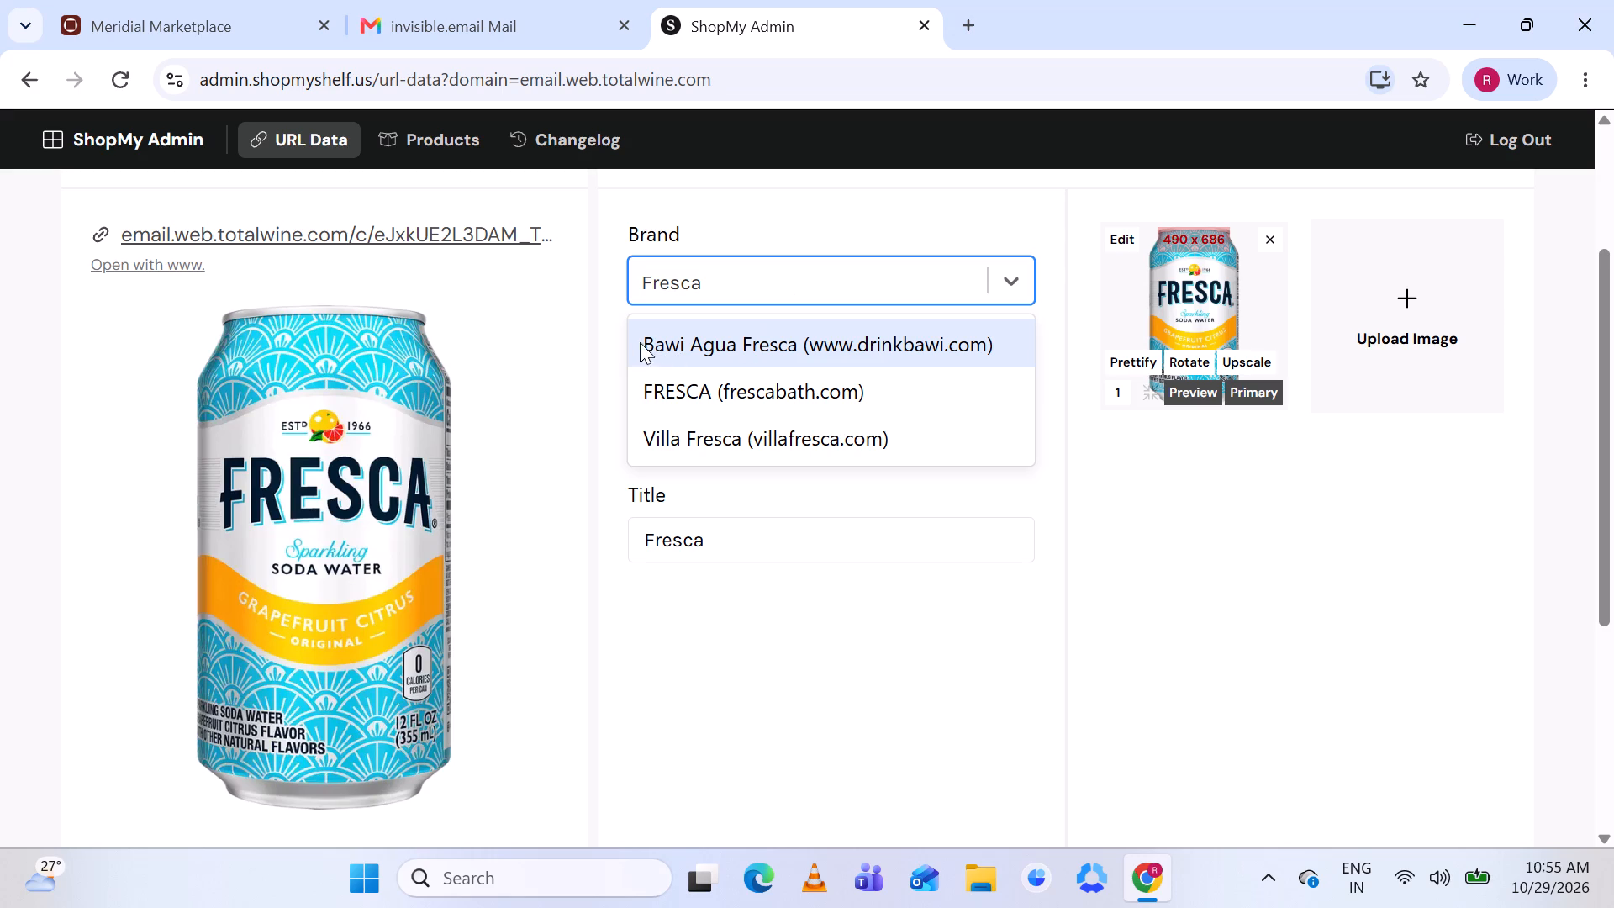
scroll(738, 508, "down", 1)
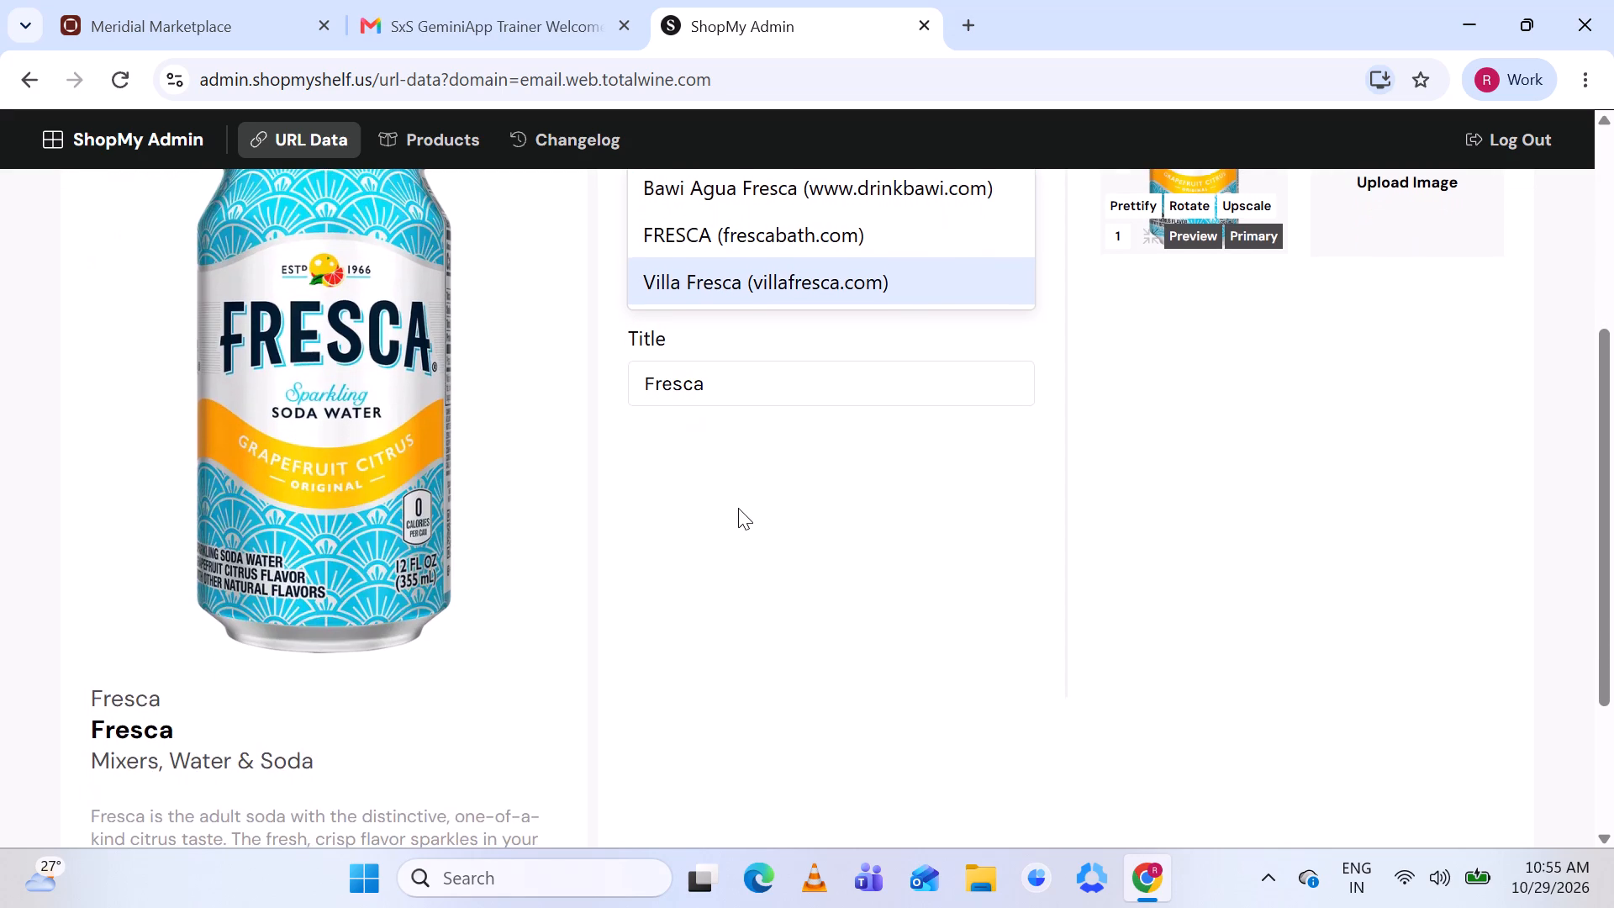
scroll(738, 508, "down", 1)
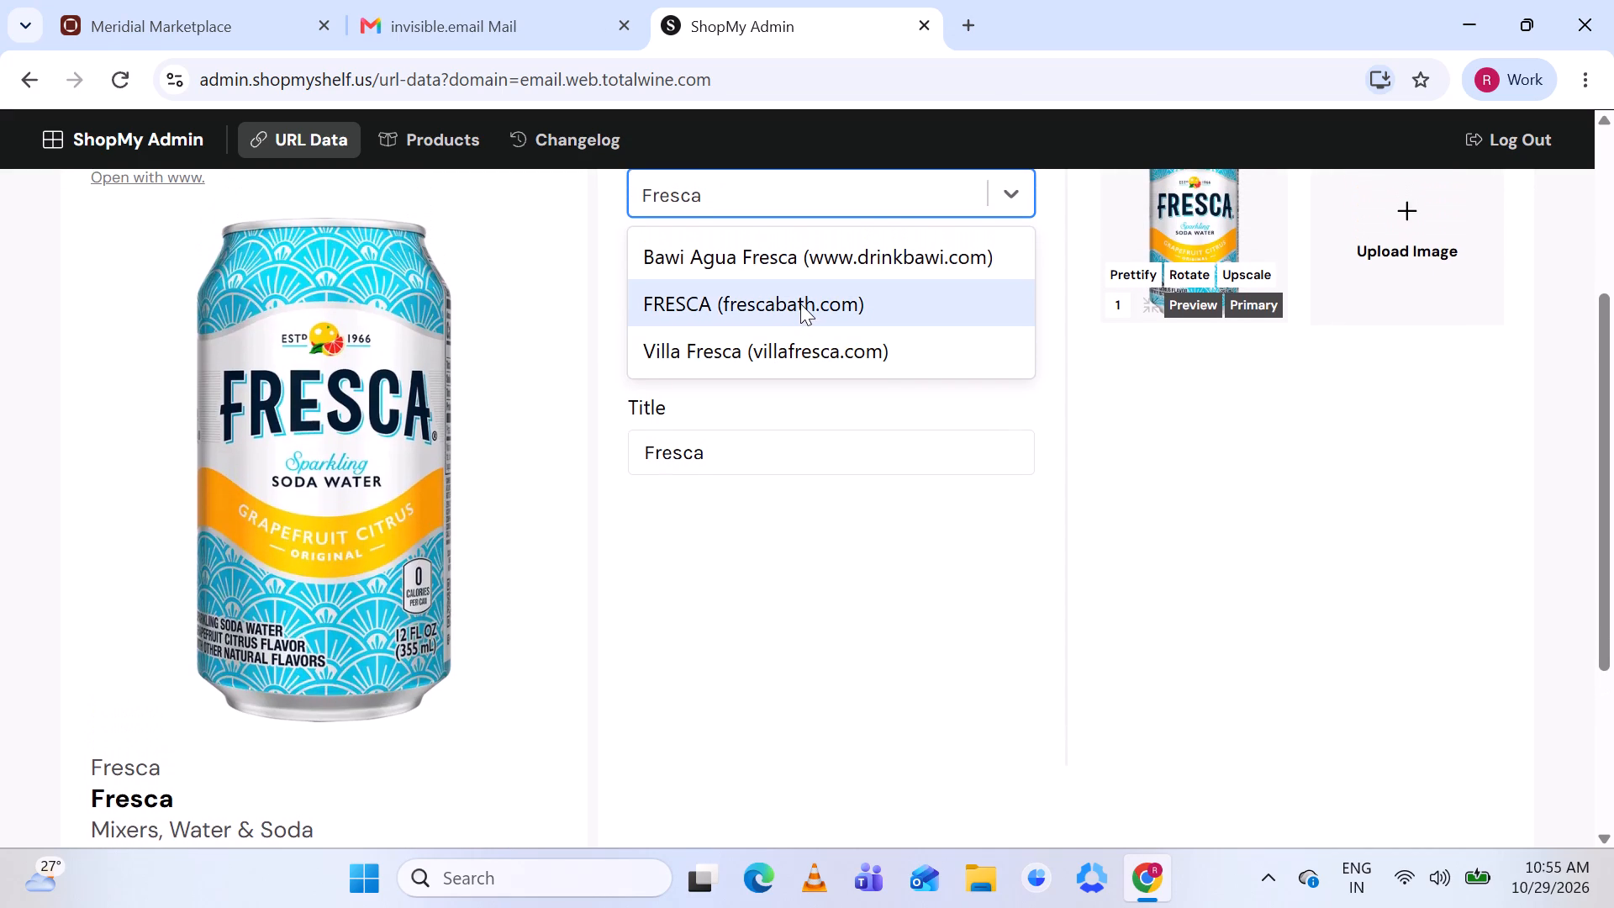
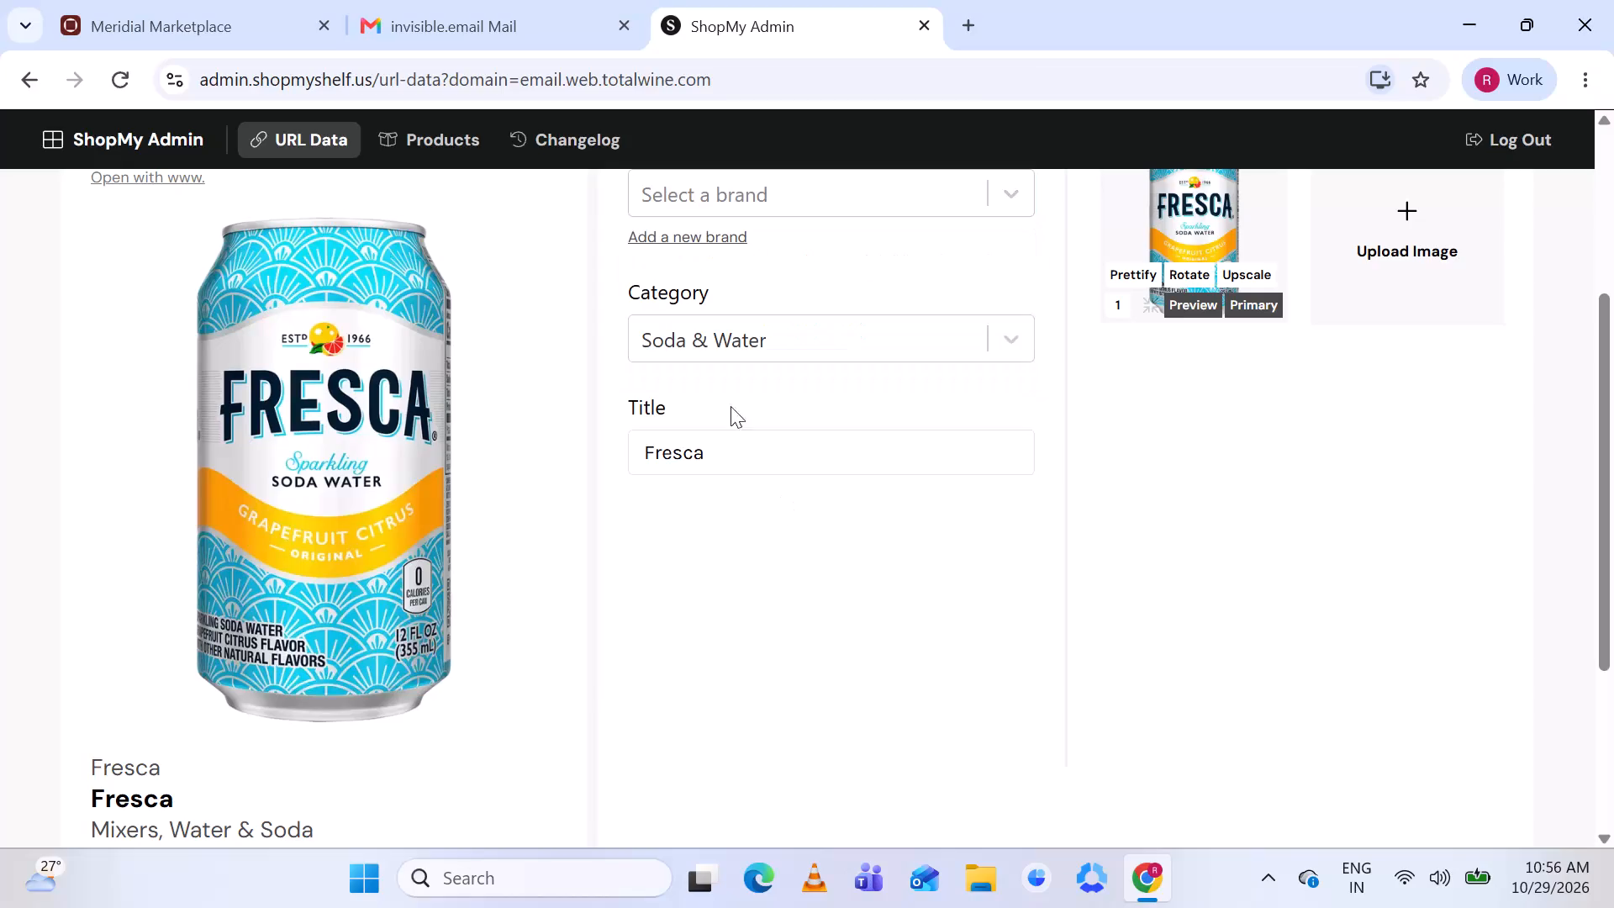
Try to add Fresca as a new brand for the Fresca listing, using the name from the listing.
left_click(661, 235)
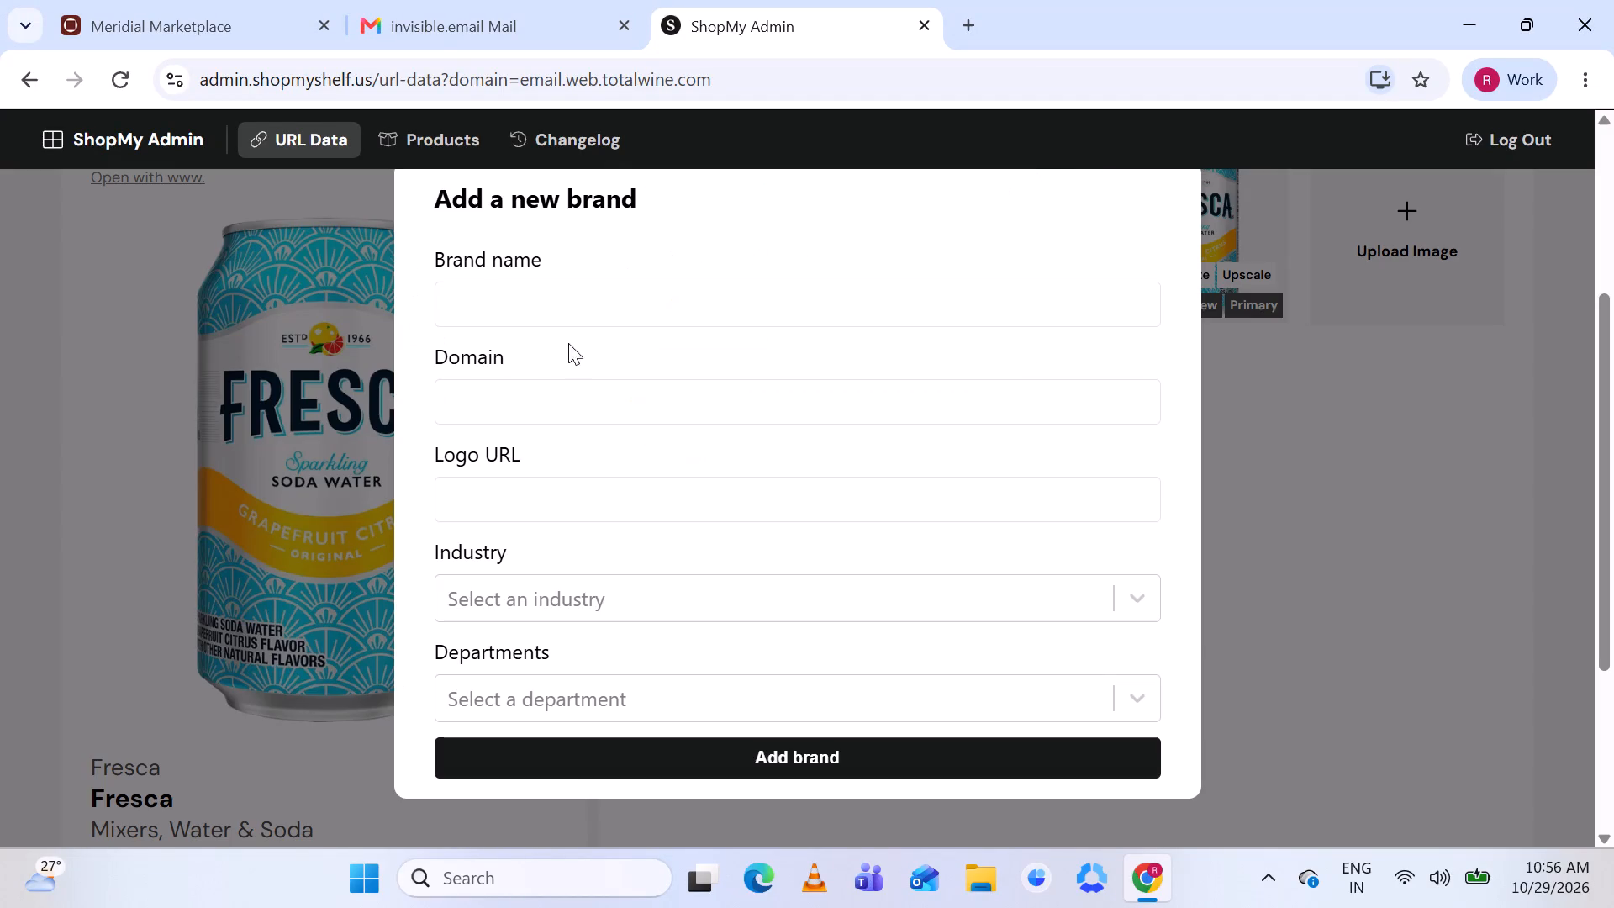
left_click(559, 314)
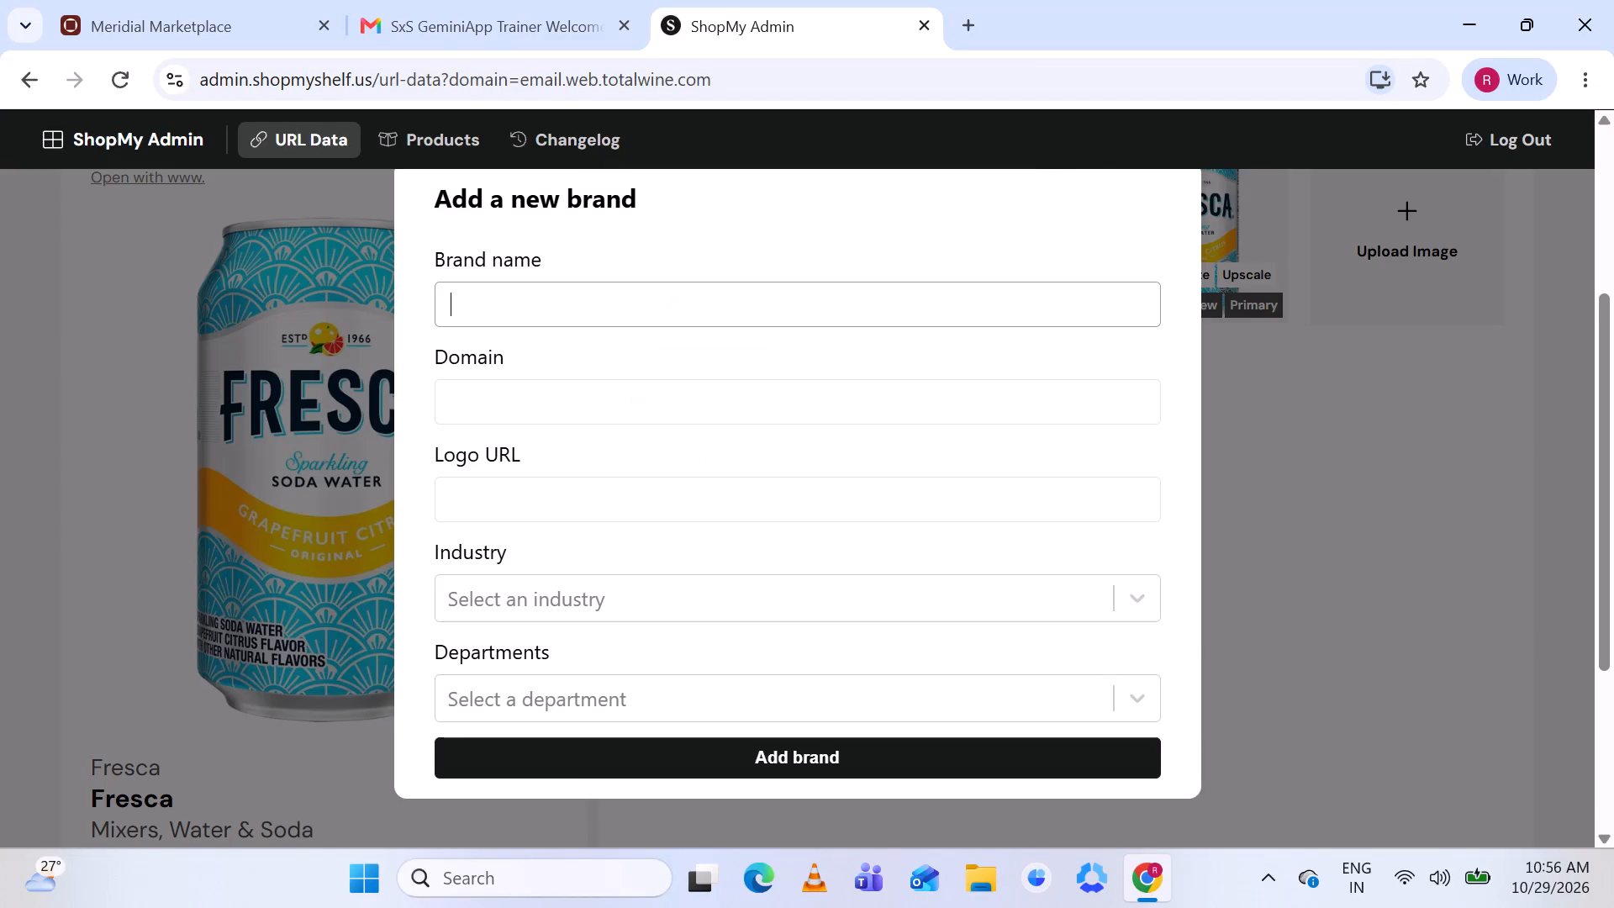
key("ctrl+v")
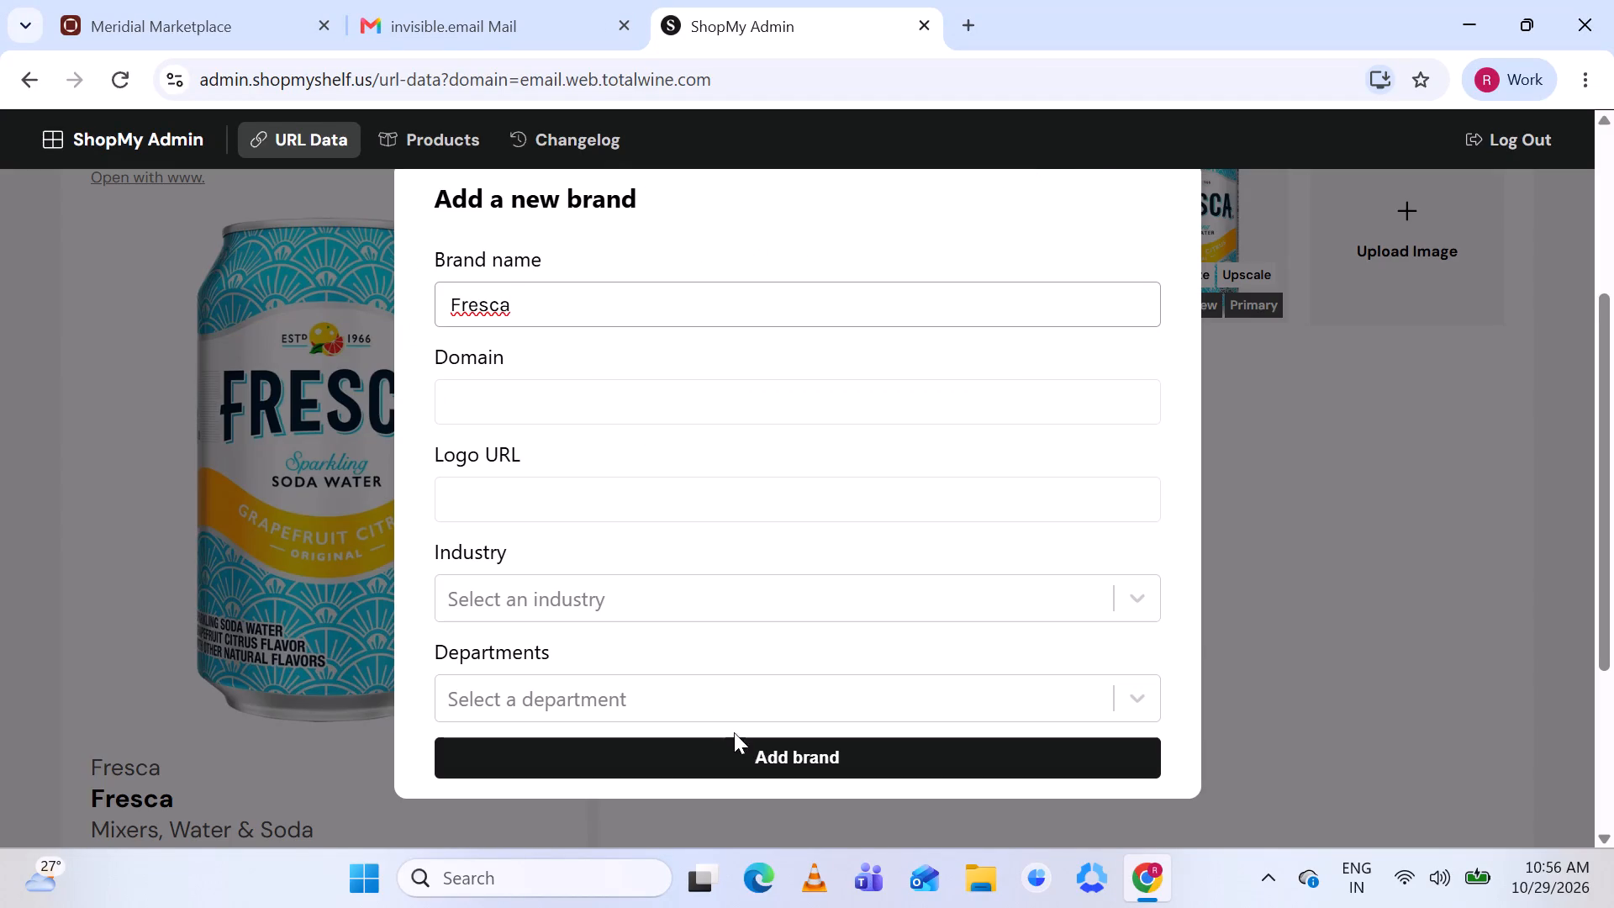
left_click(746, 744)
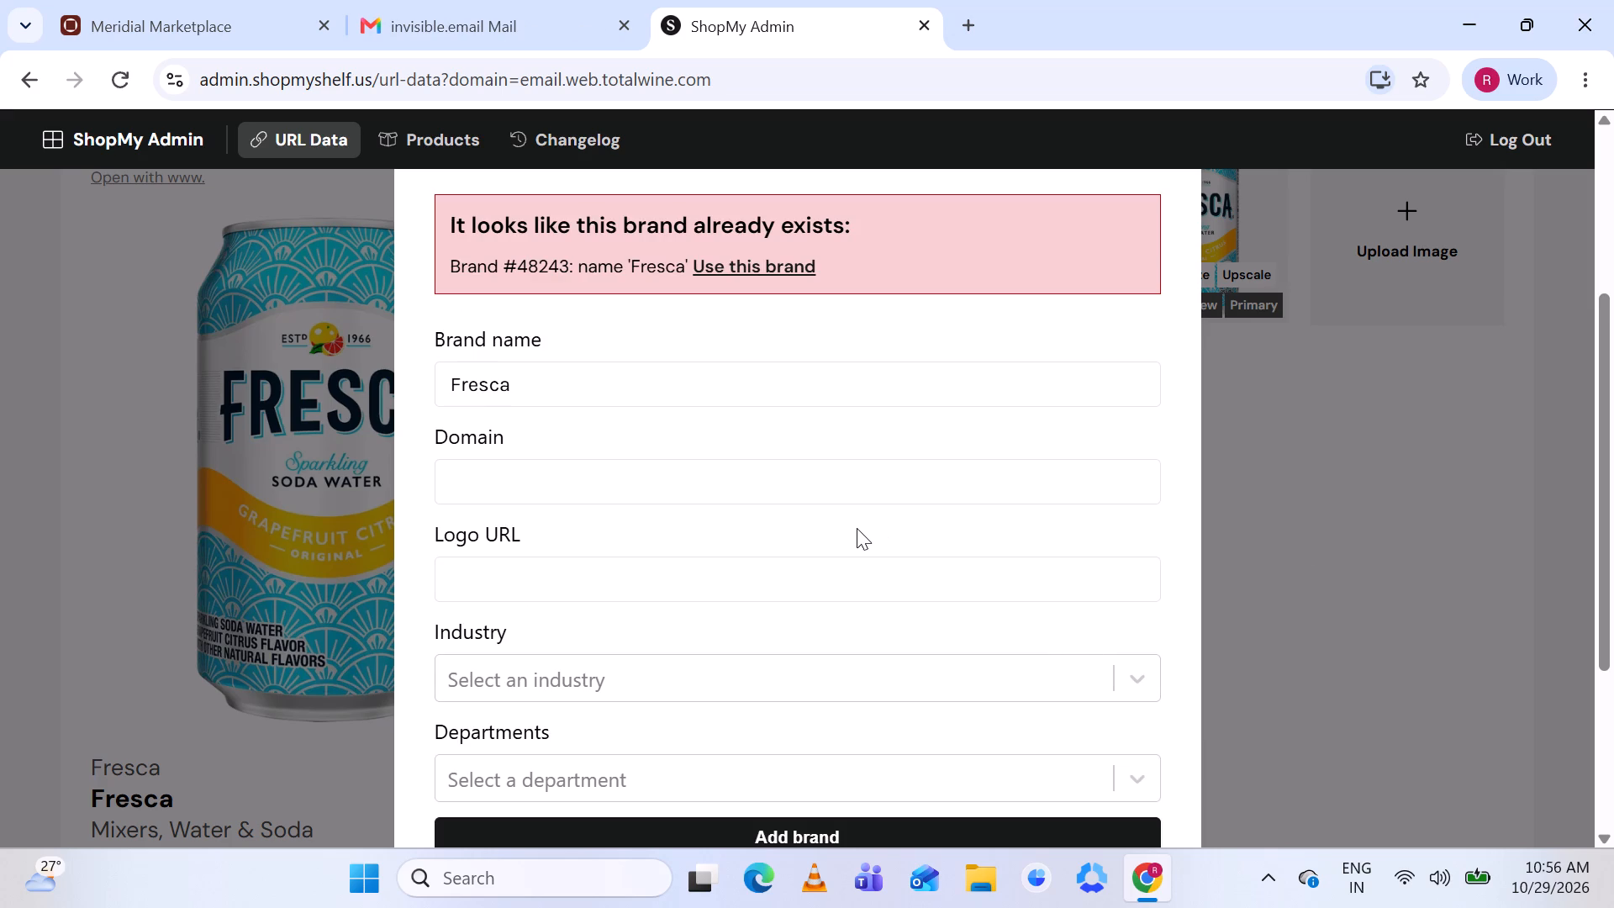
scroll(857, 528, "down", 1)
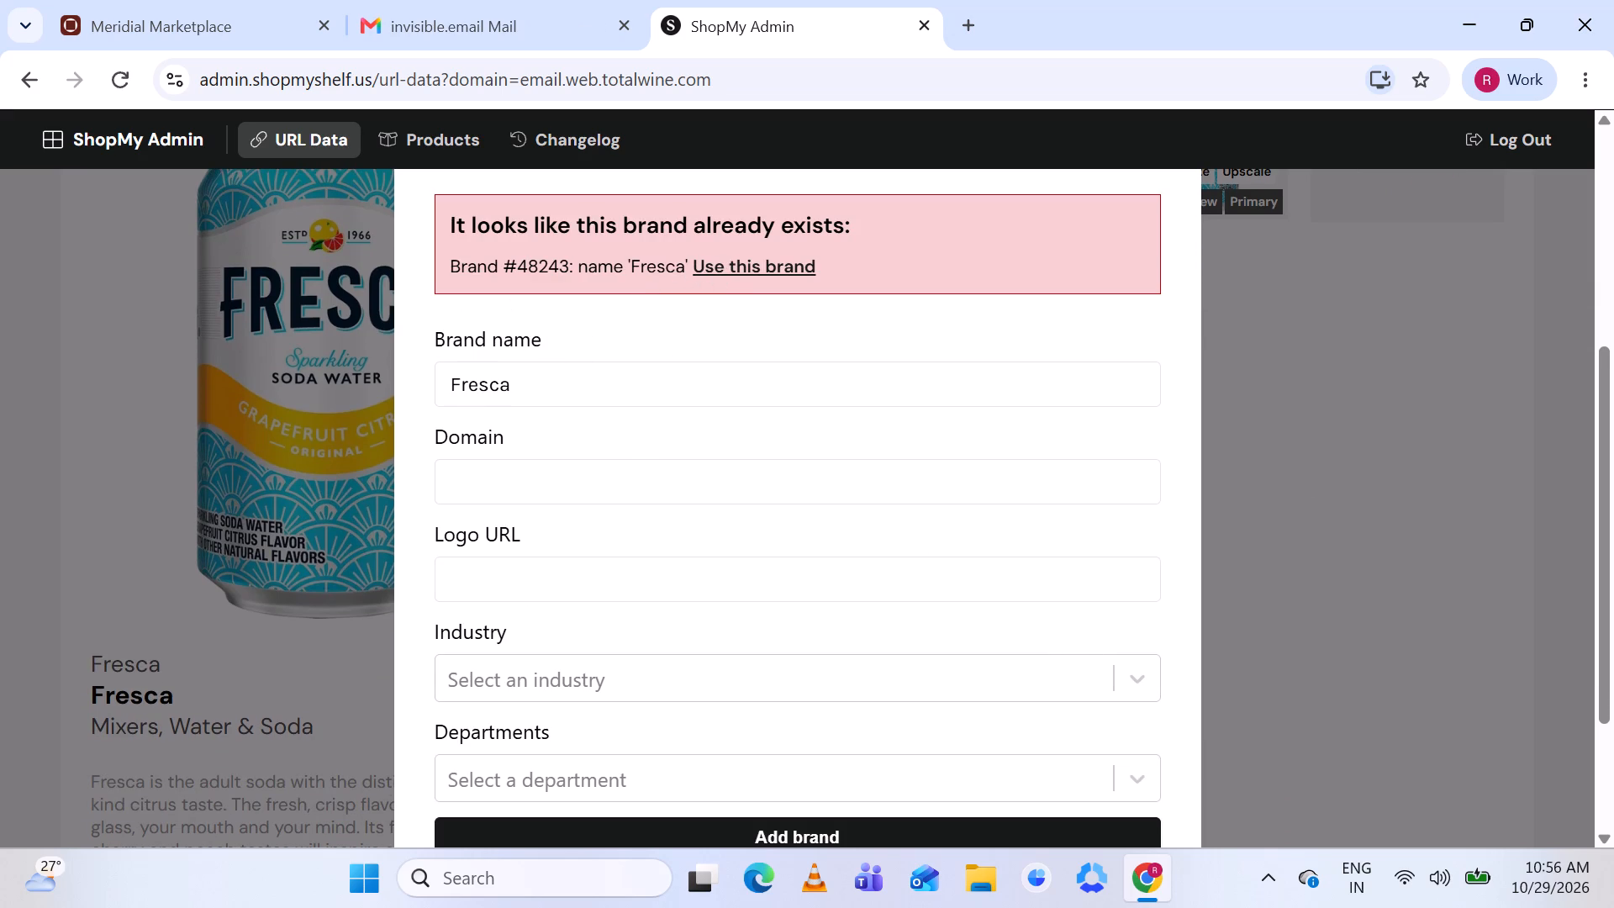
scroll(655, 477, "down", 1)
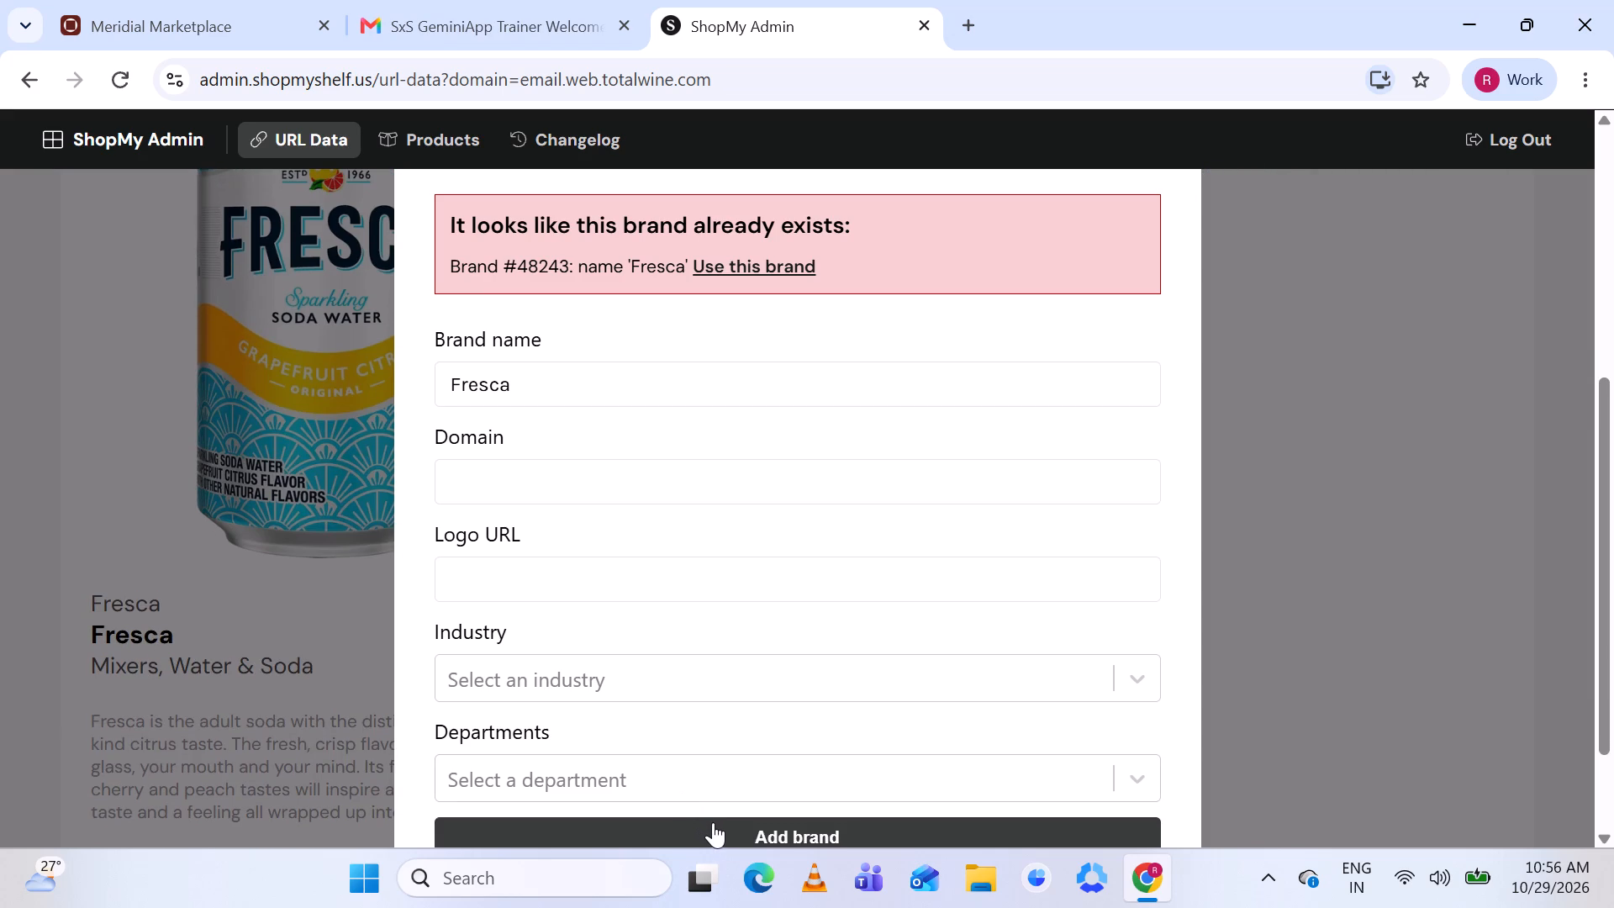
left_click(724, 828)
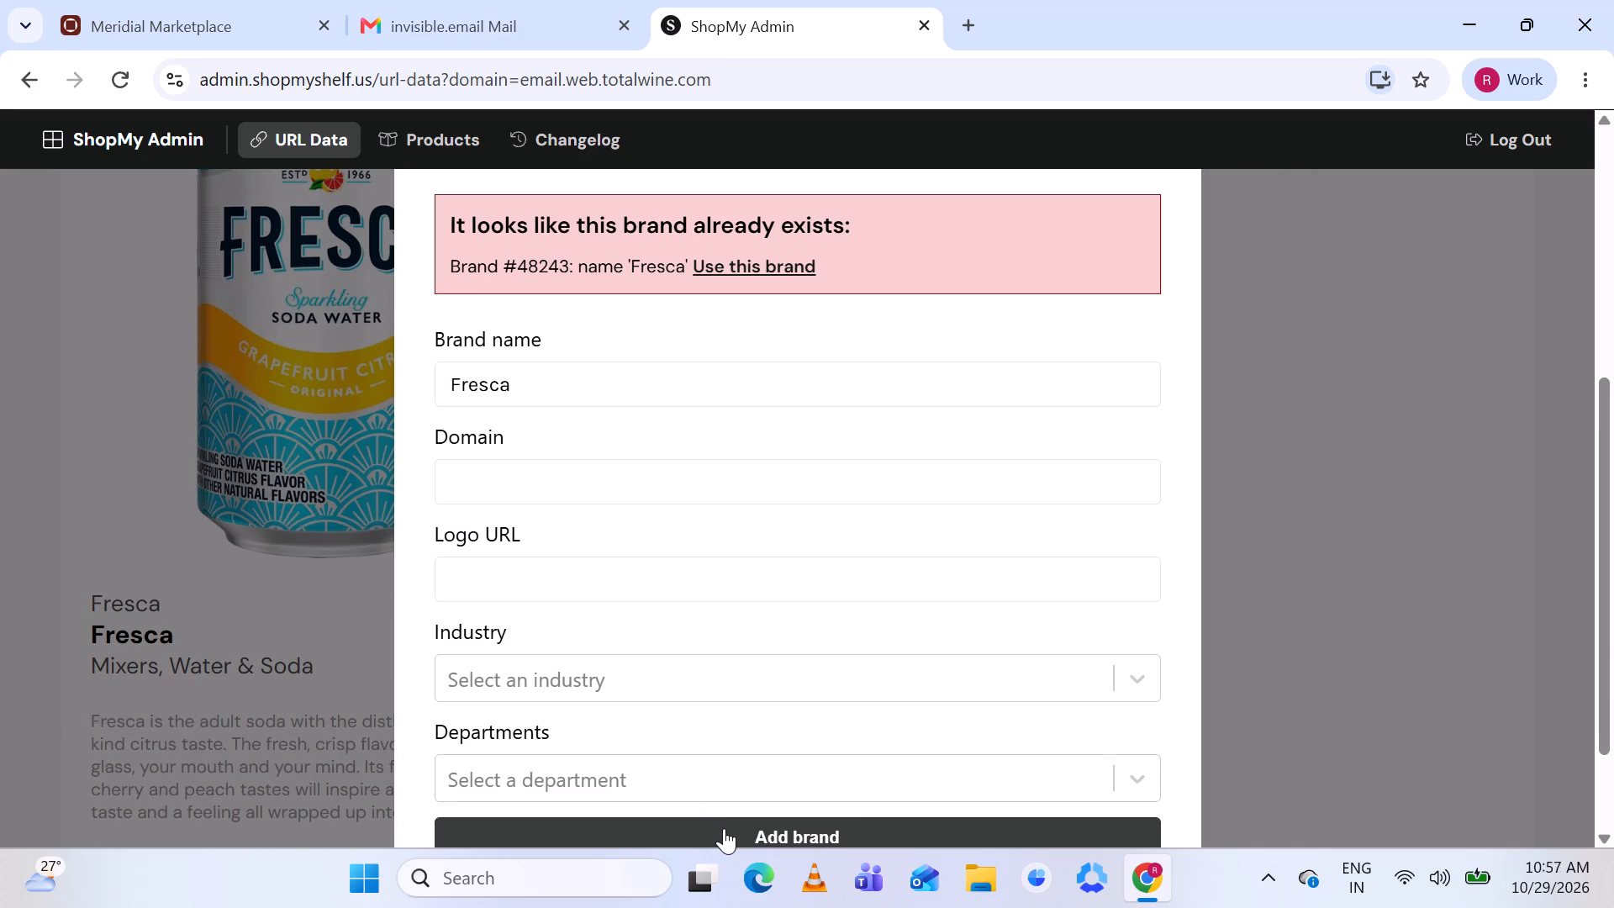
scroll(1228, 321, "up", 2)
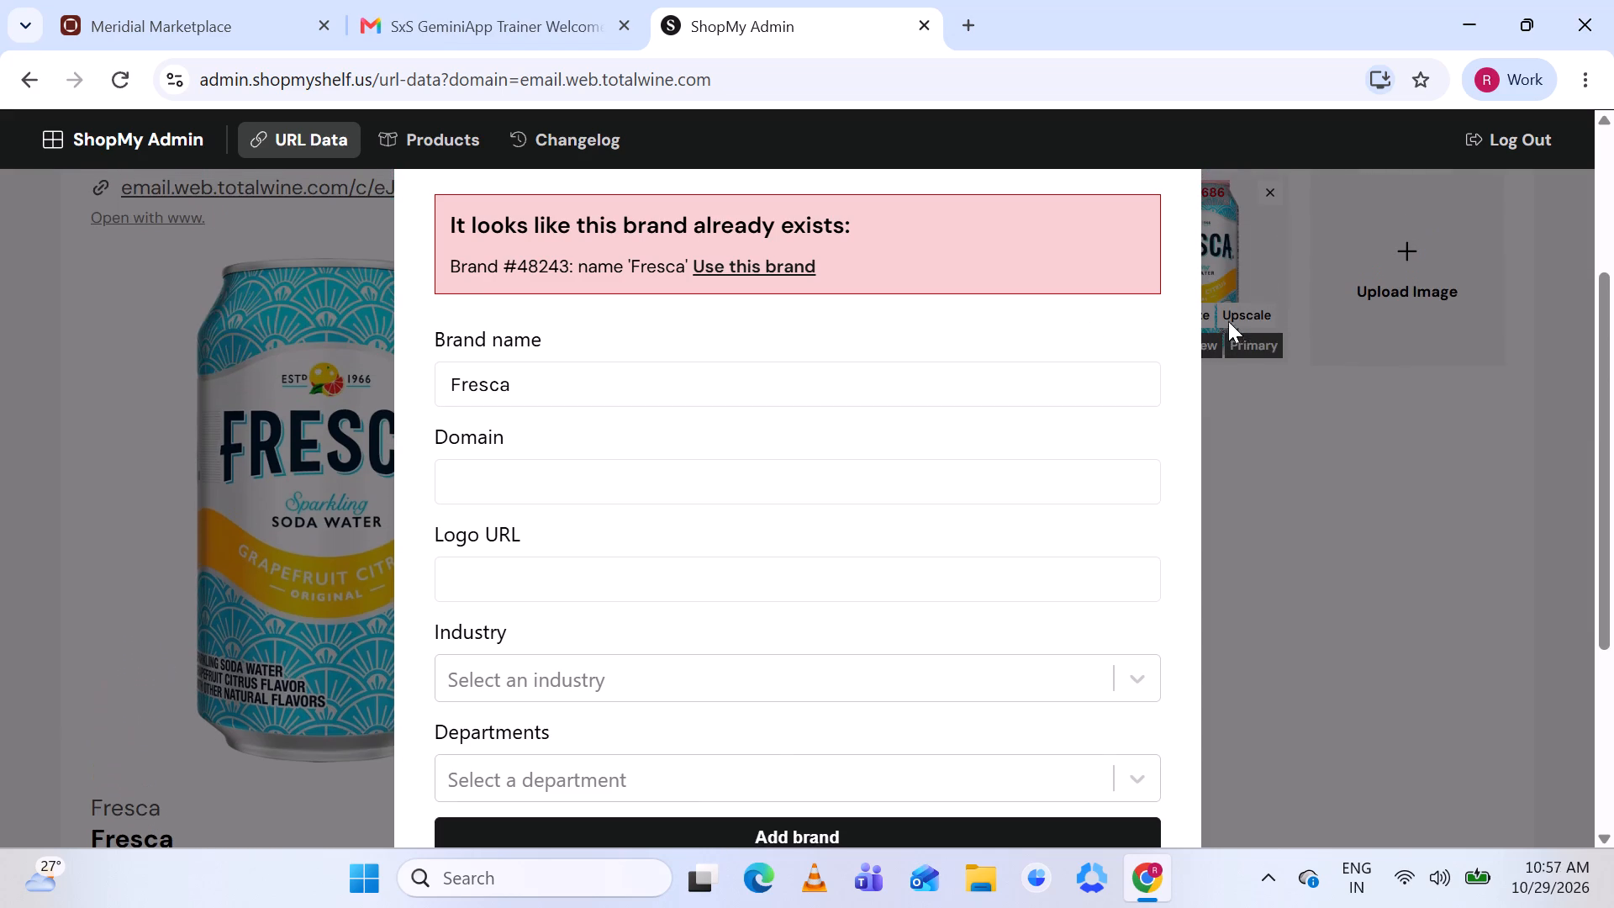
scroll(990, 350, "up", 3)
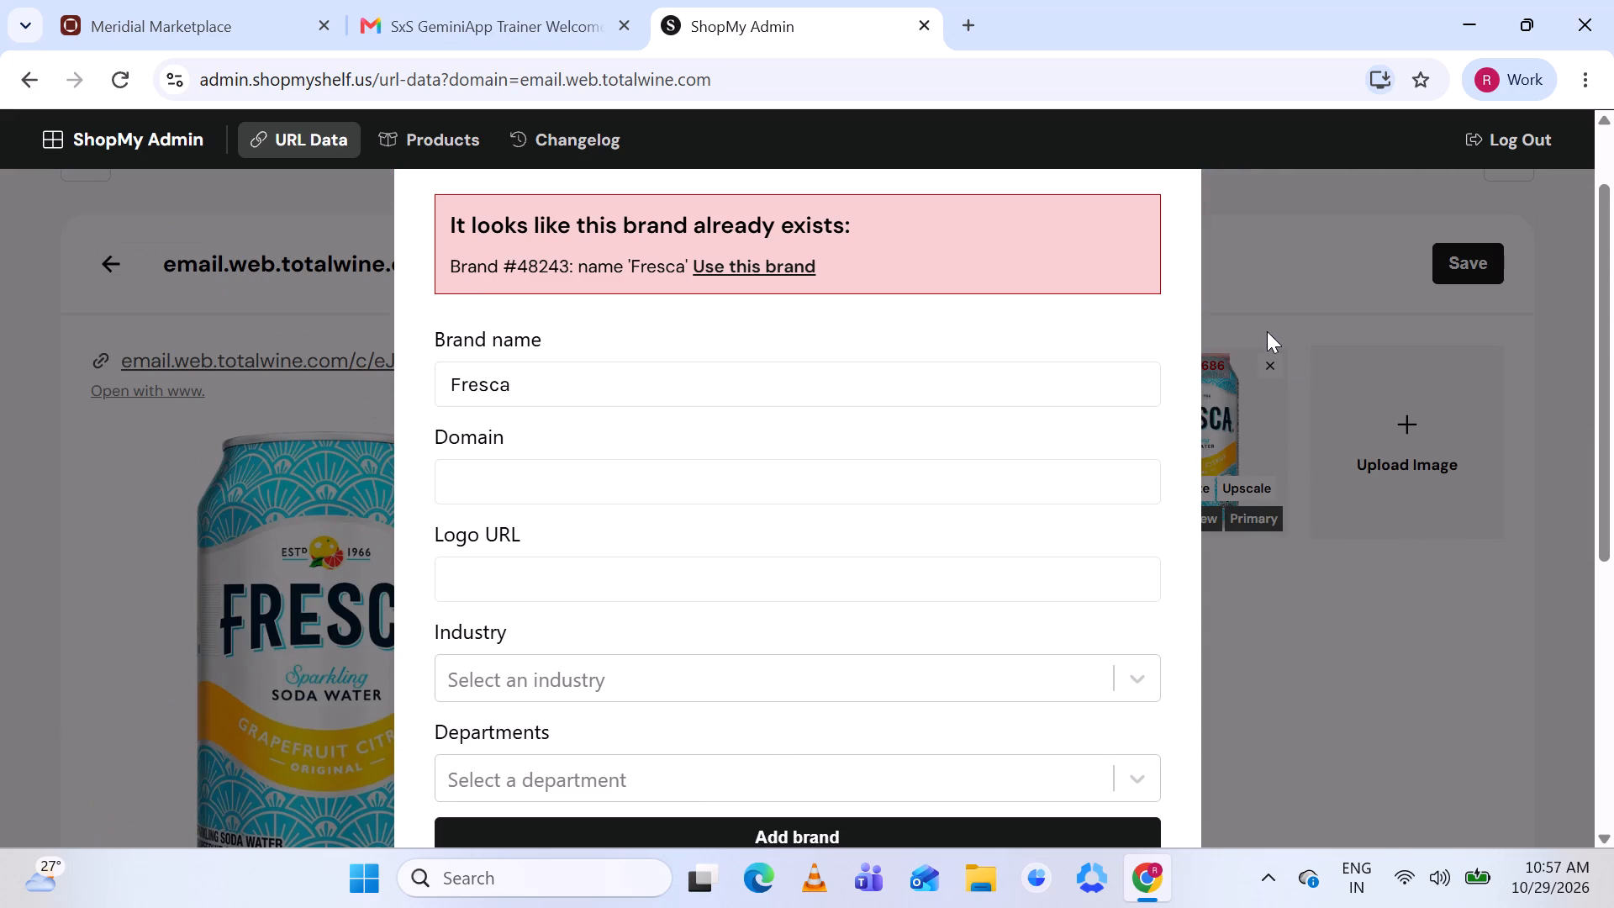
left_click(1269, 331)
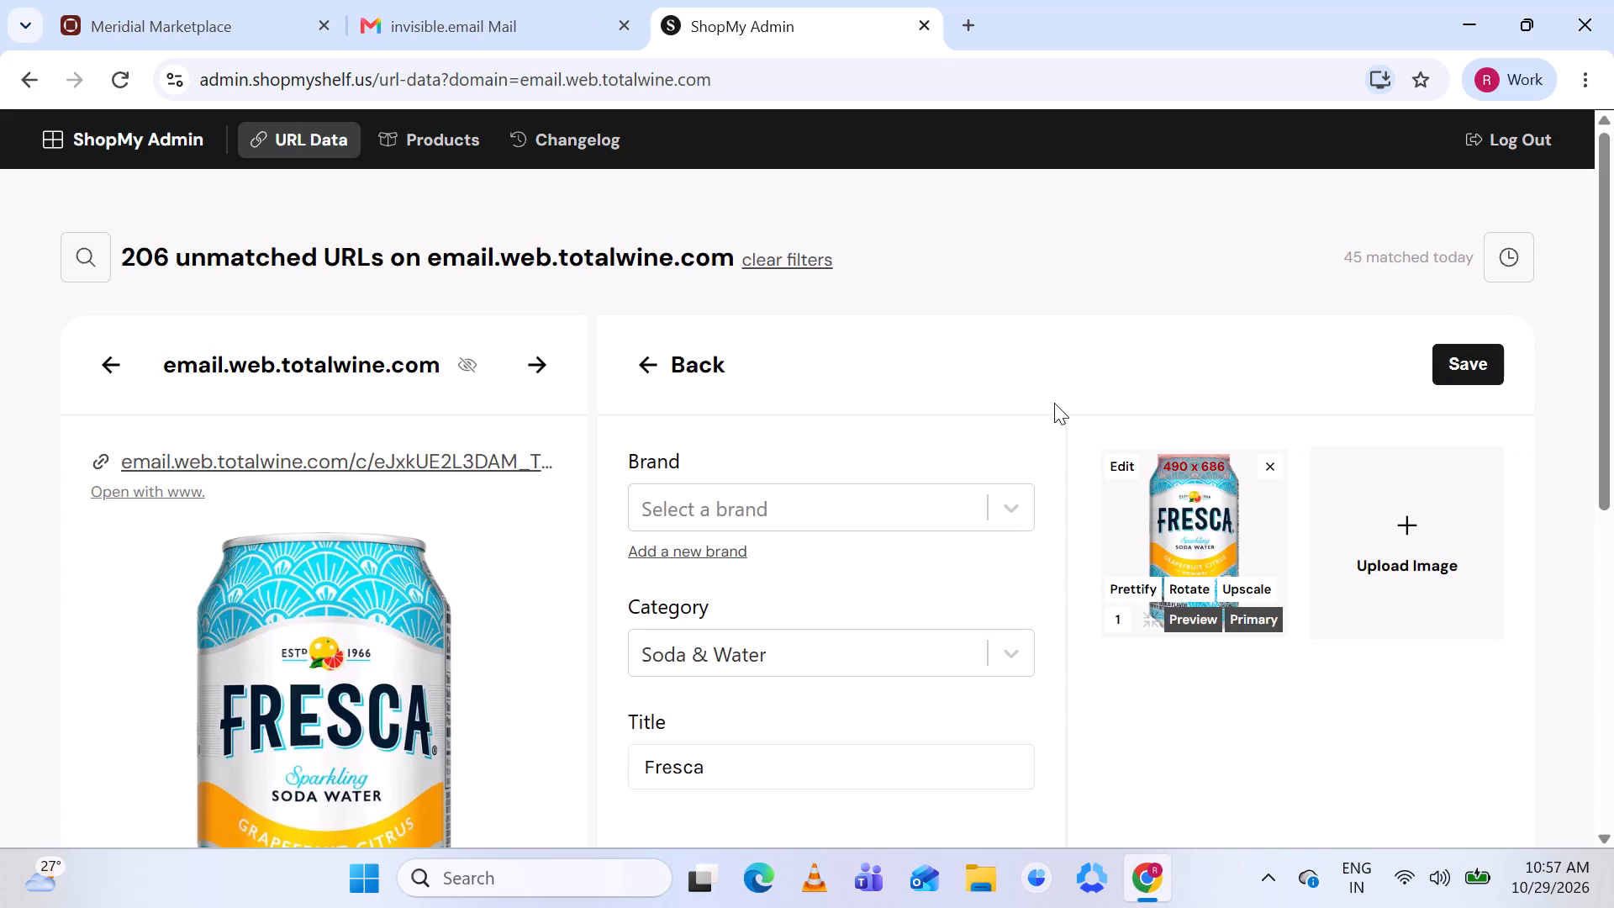
Skip the Fresca listing, start a new product for the Blue Moon Belgian White listing and prettify its image.
scroll(824, 553, "down", 1)
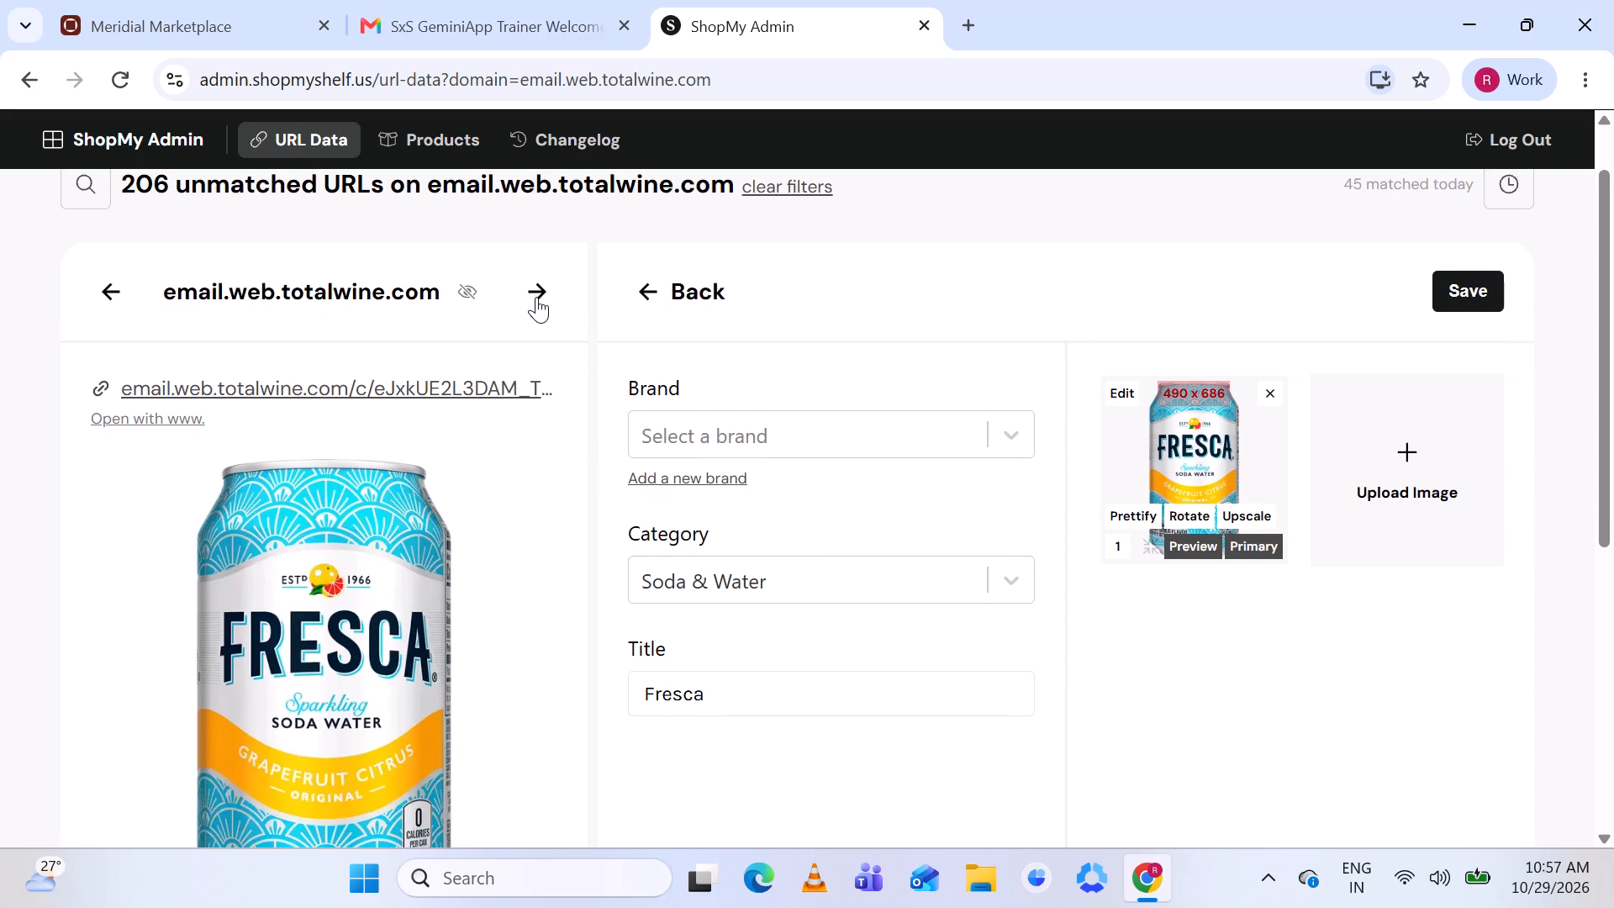
left_click(536, 297)
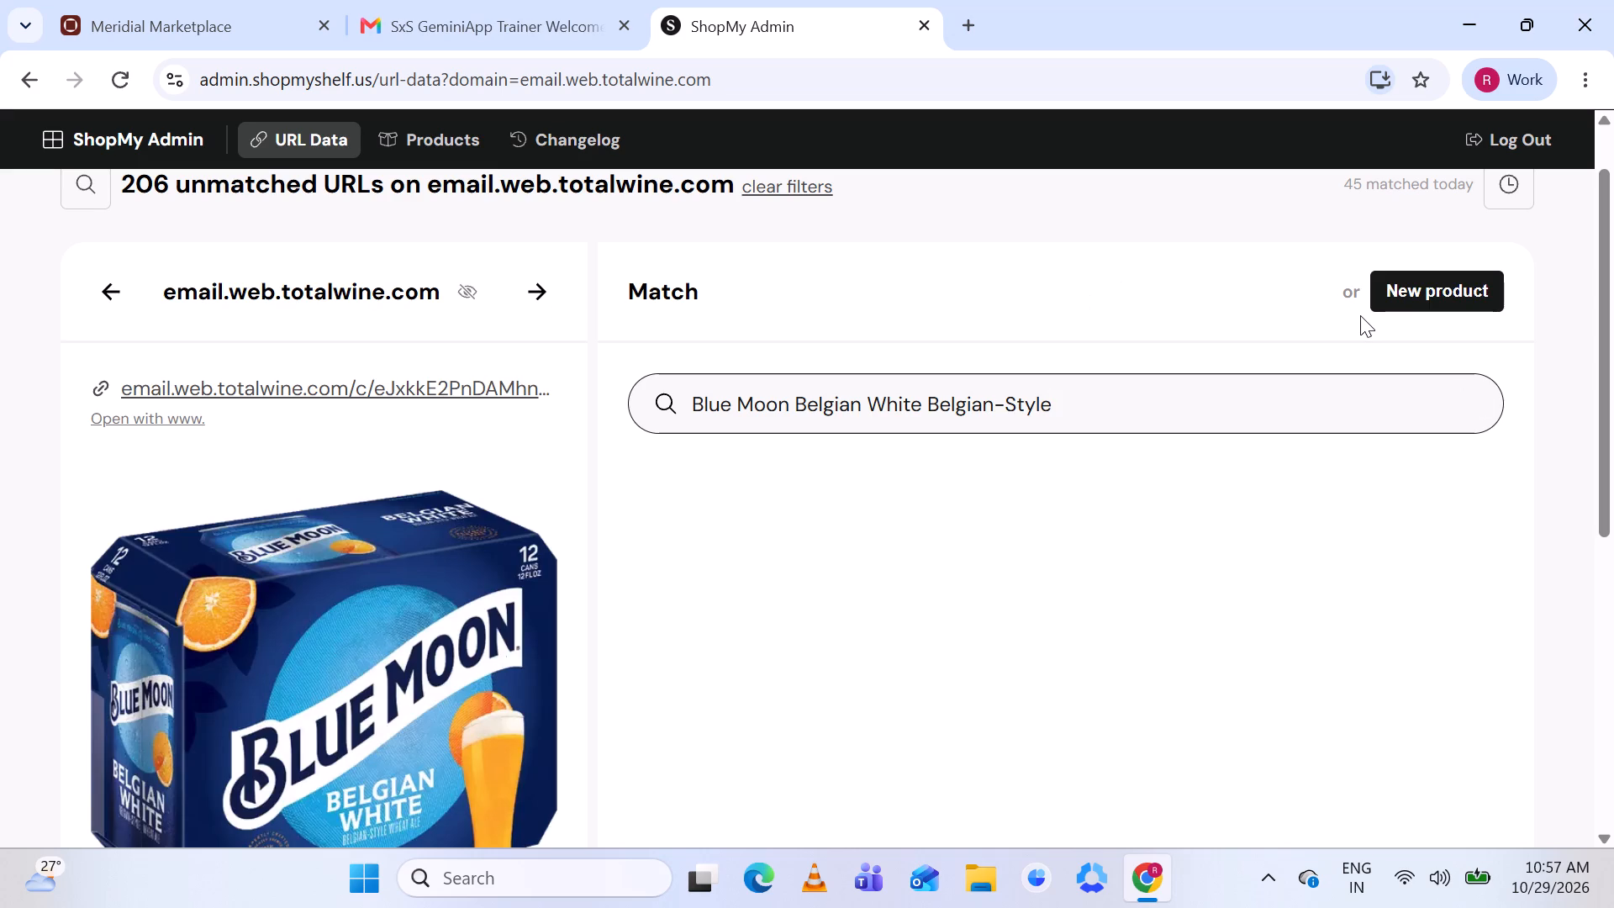
left_click(1417, 287)
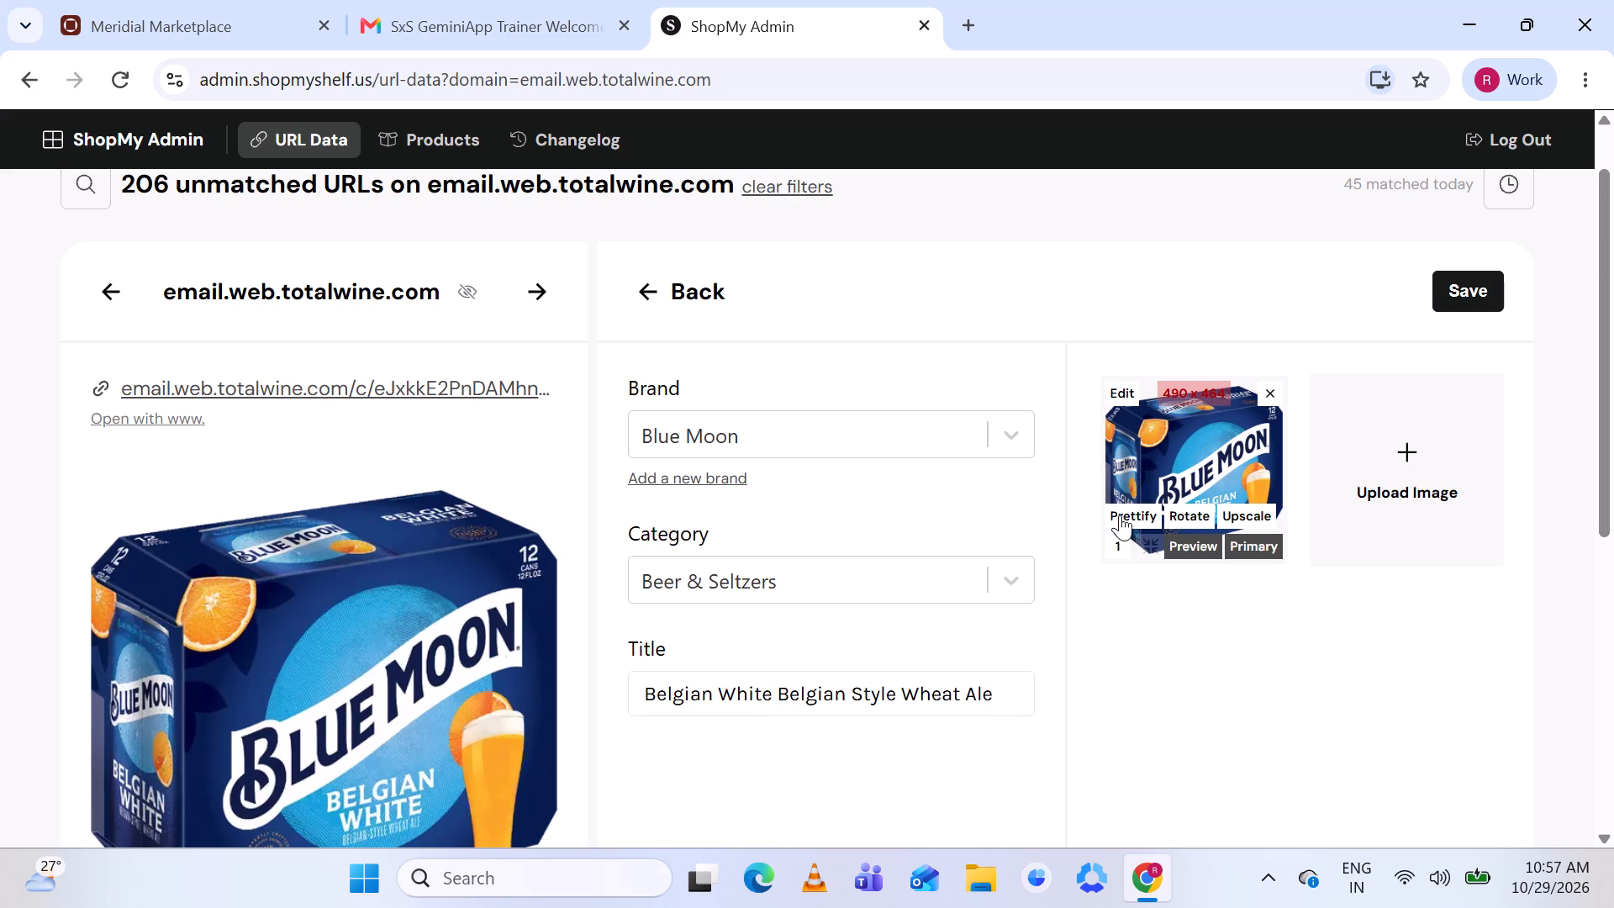
left_click(1121, 513)
Check the Blue Moon product's brand, Beer & Seltzers category and title Belgian White Belgian Style Wheat Ale against the listing, and save it.
scroll(854, 512, "down", 1)
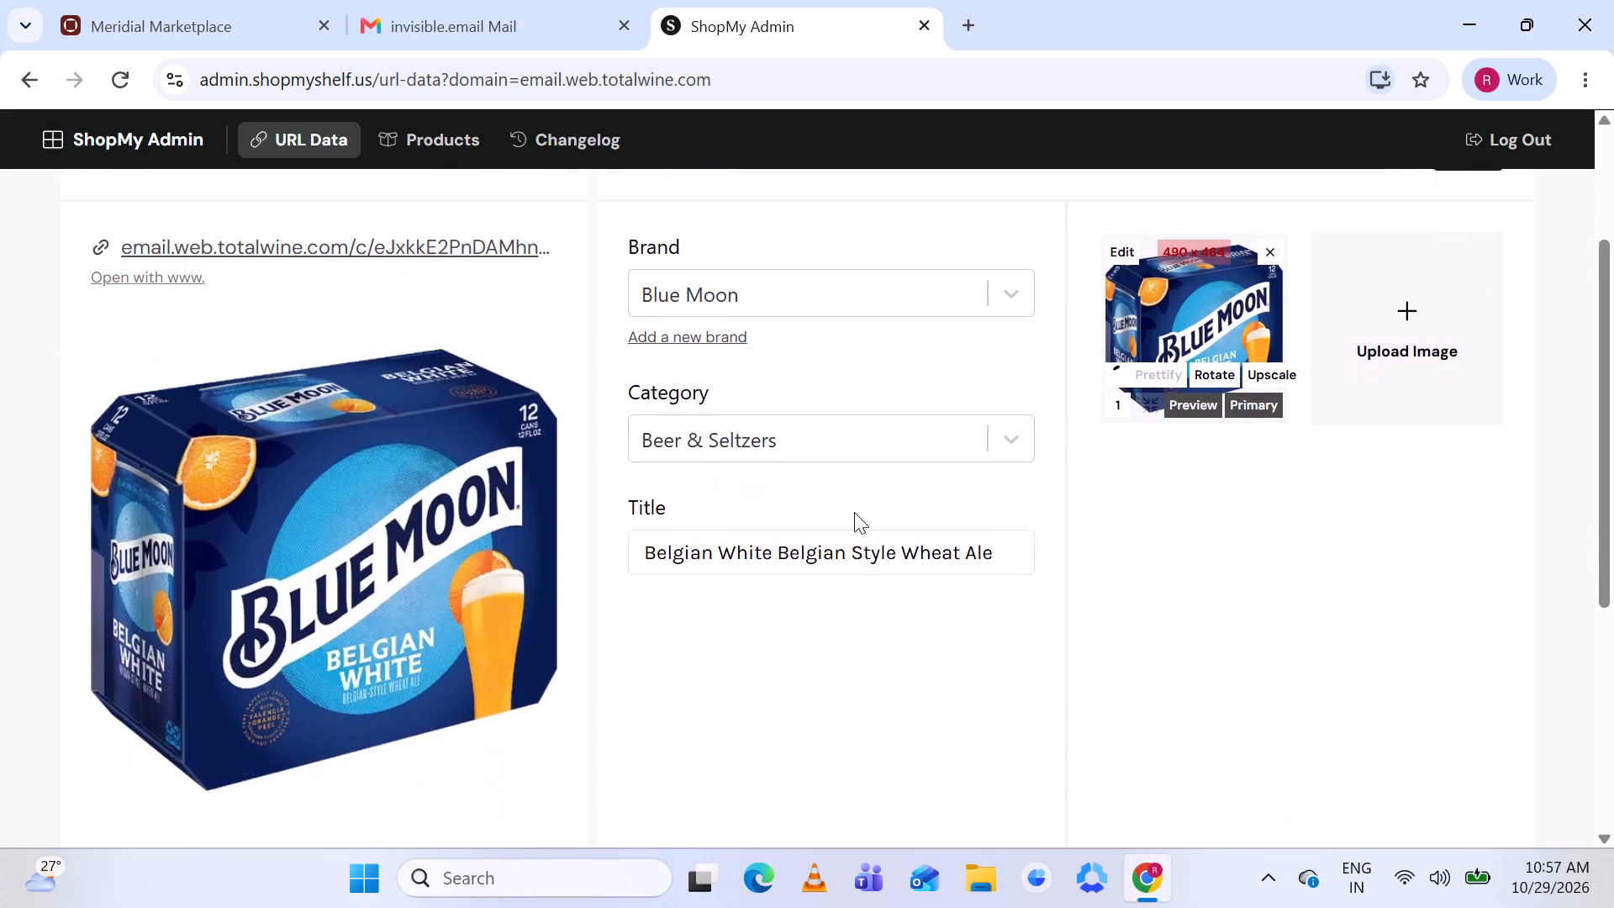
scroll(883, 558, "down", 1)
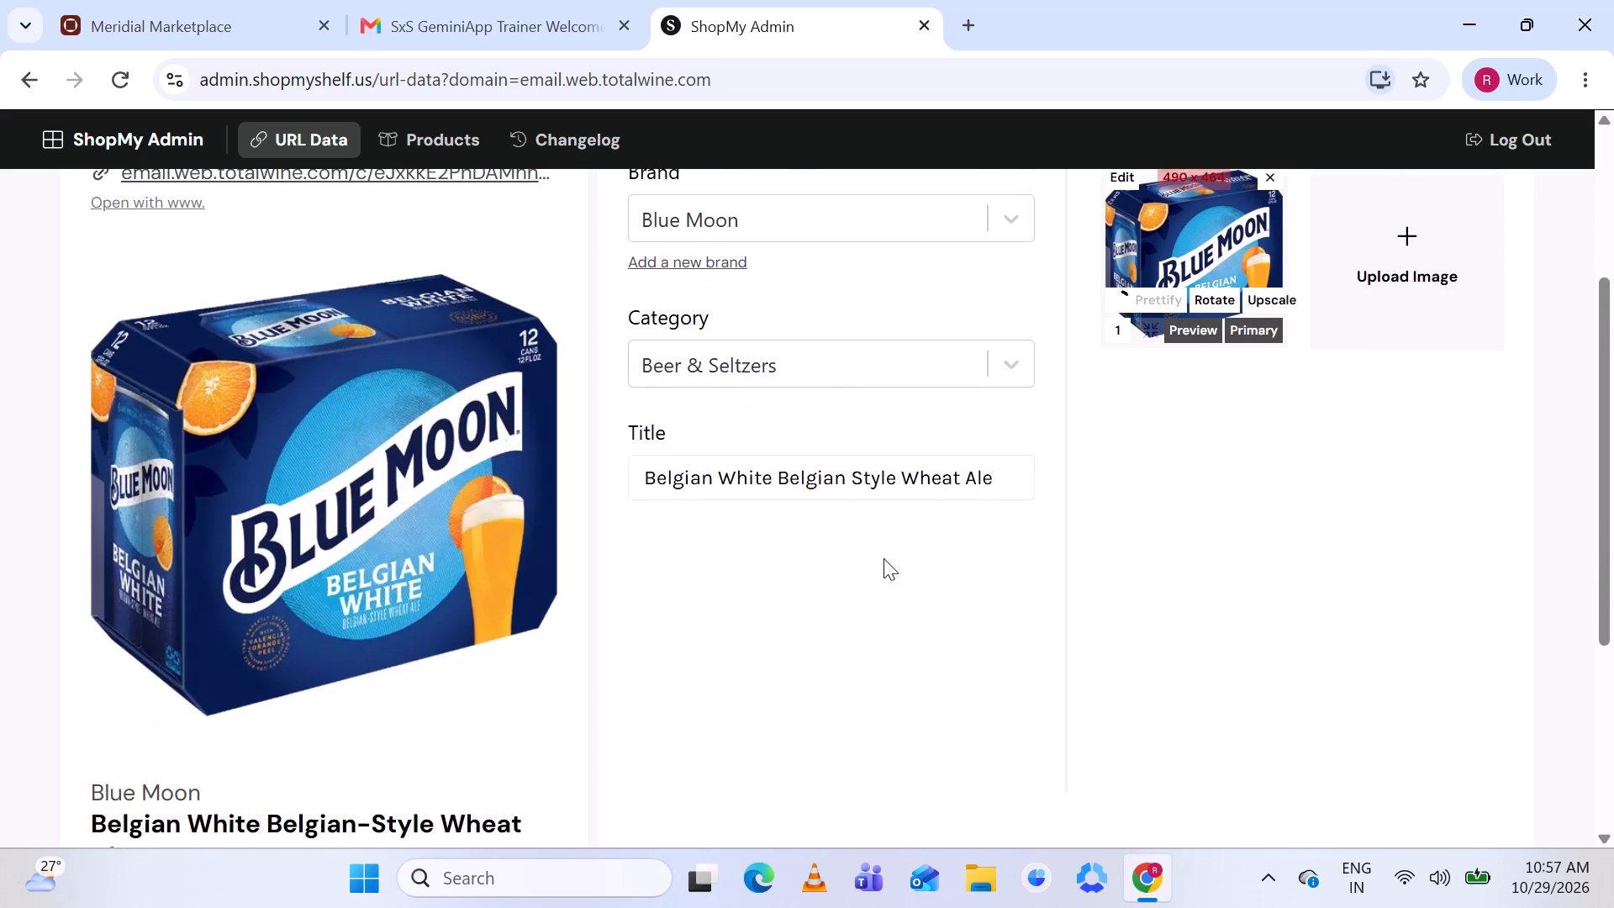
scroll(883, 558, "down", 1)
scroll(883, 558, "up", 1)
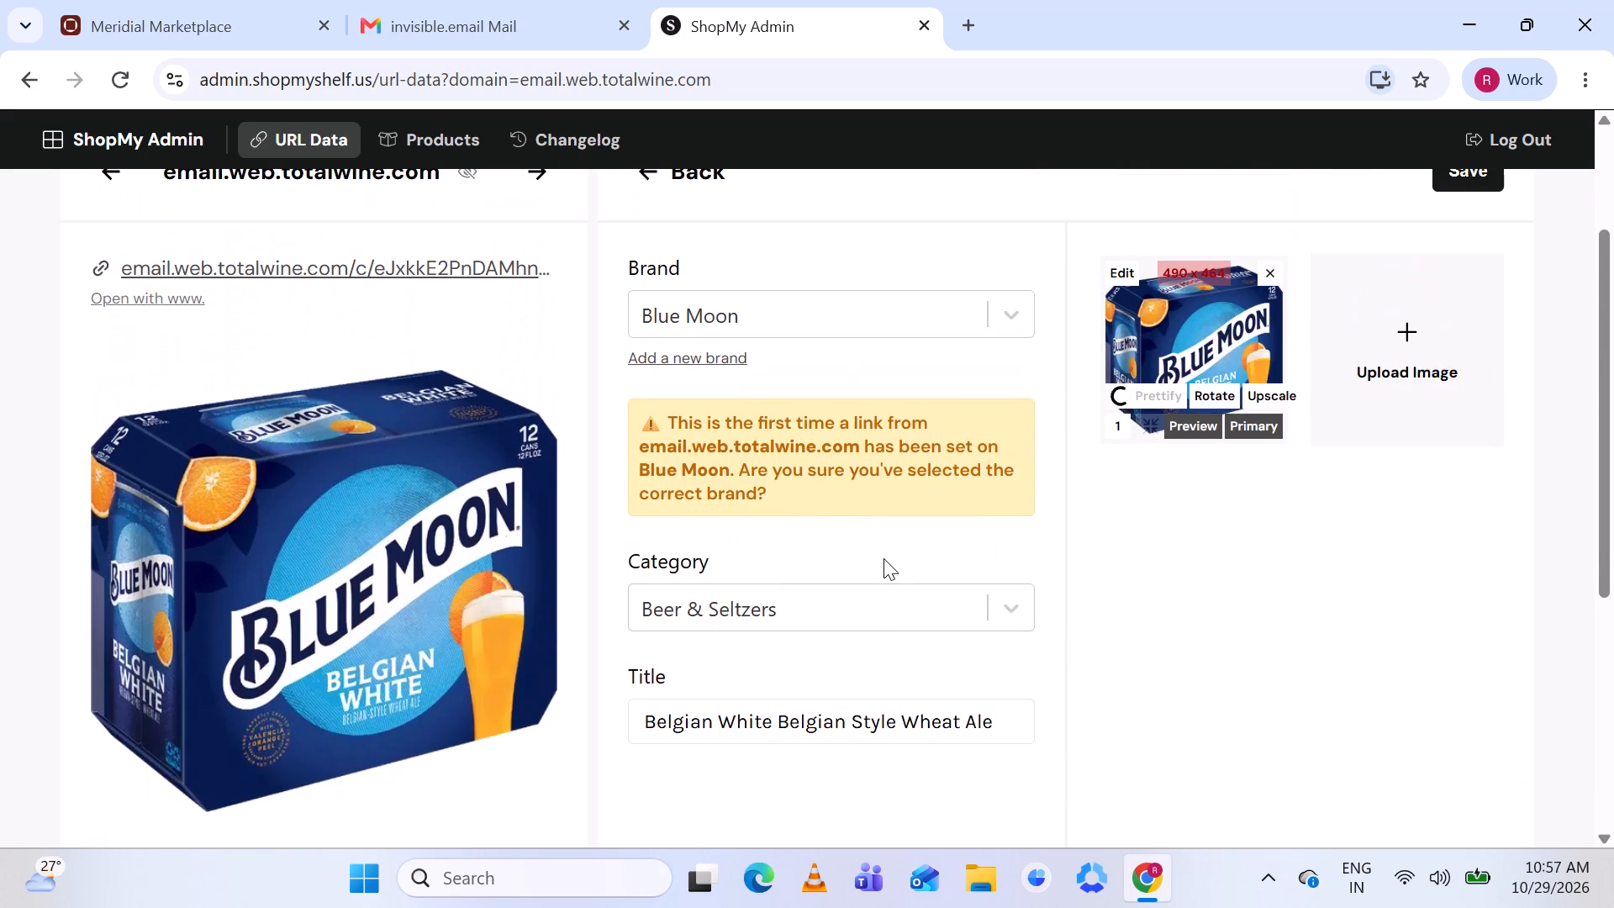
scroll(834, 603, "down", 1)
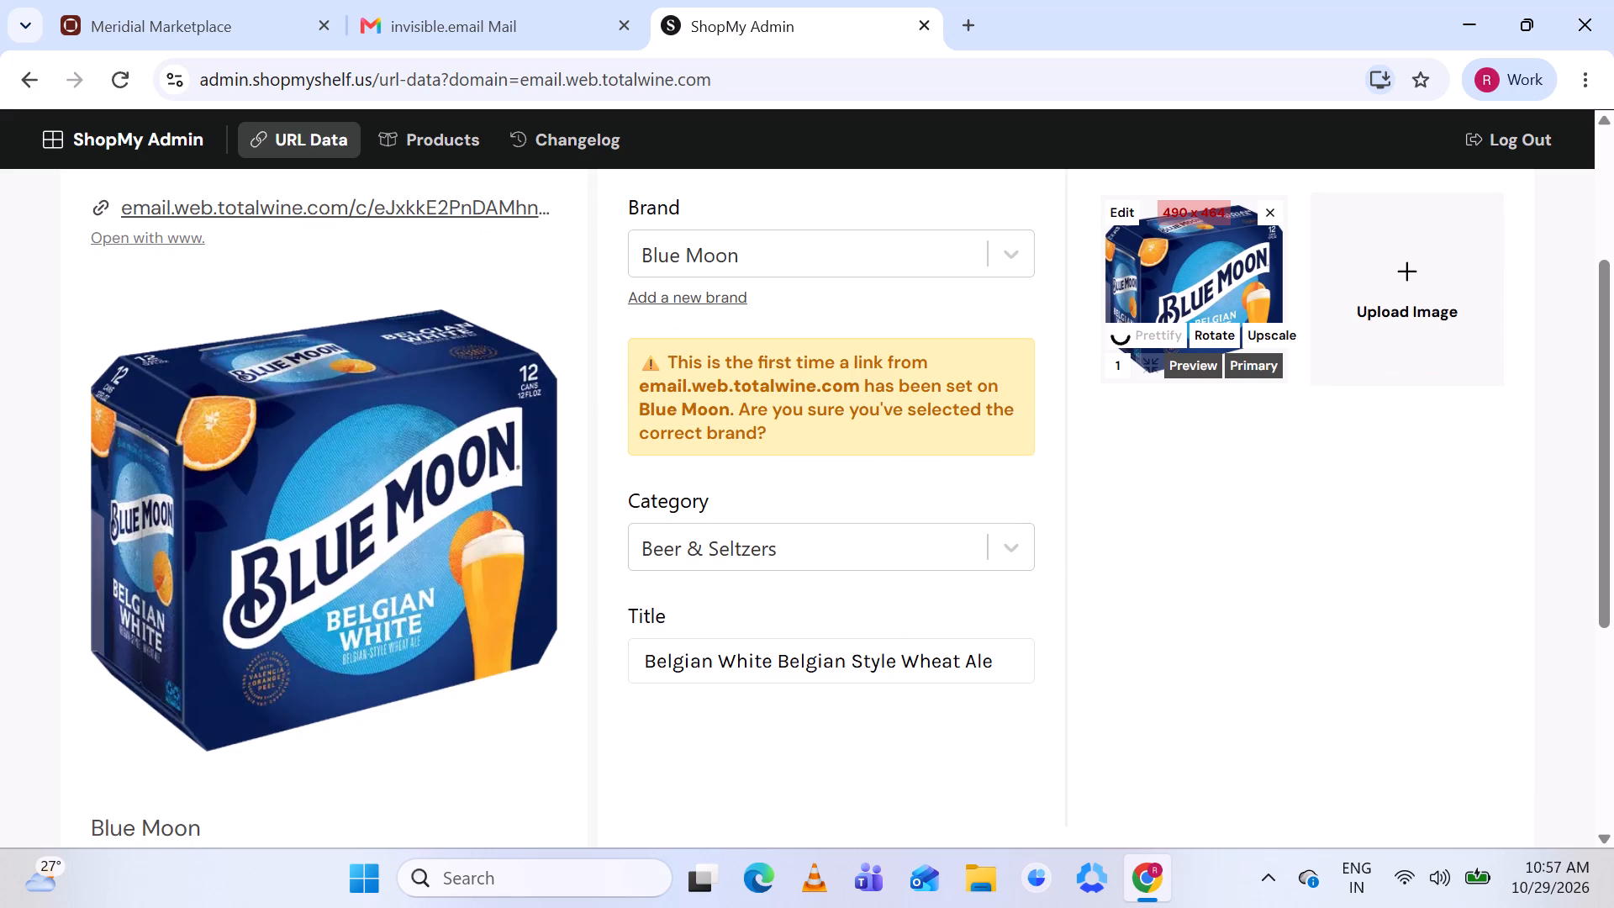
scroll(902, 653, "left", 1)
scroll(902, 653, "down", 2)
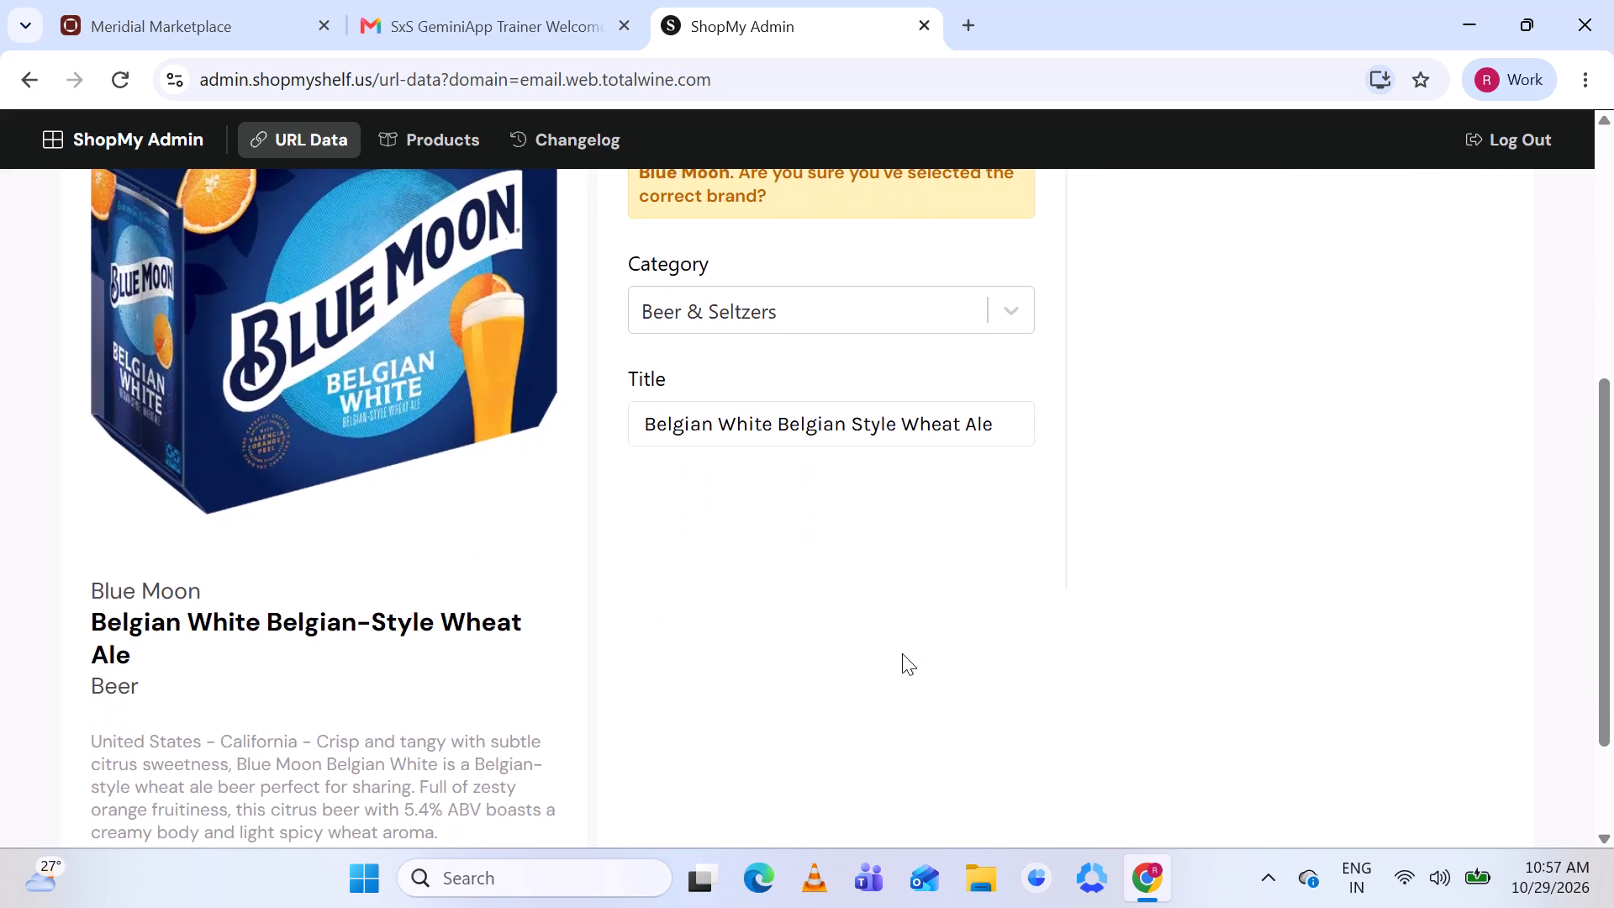
scroll(902, 653, "up", 1)
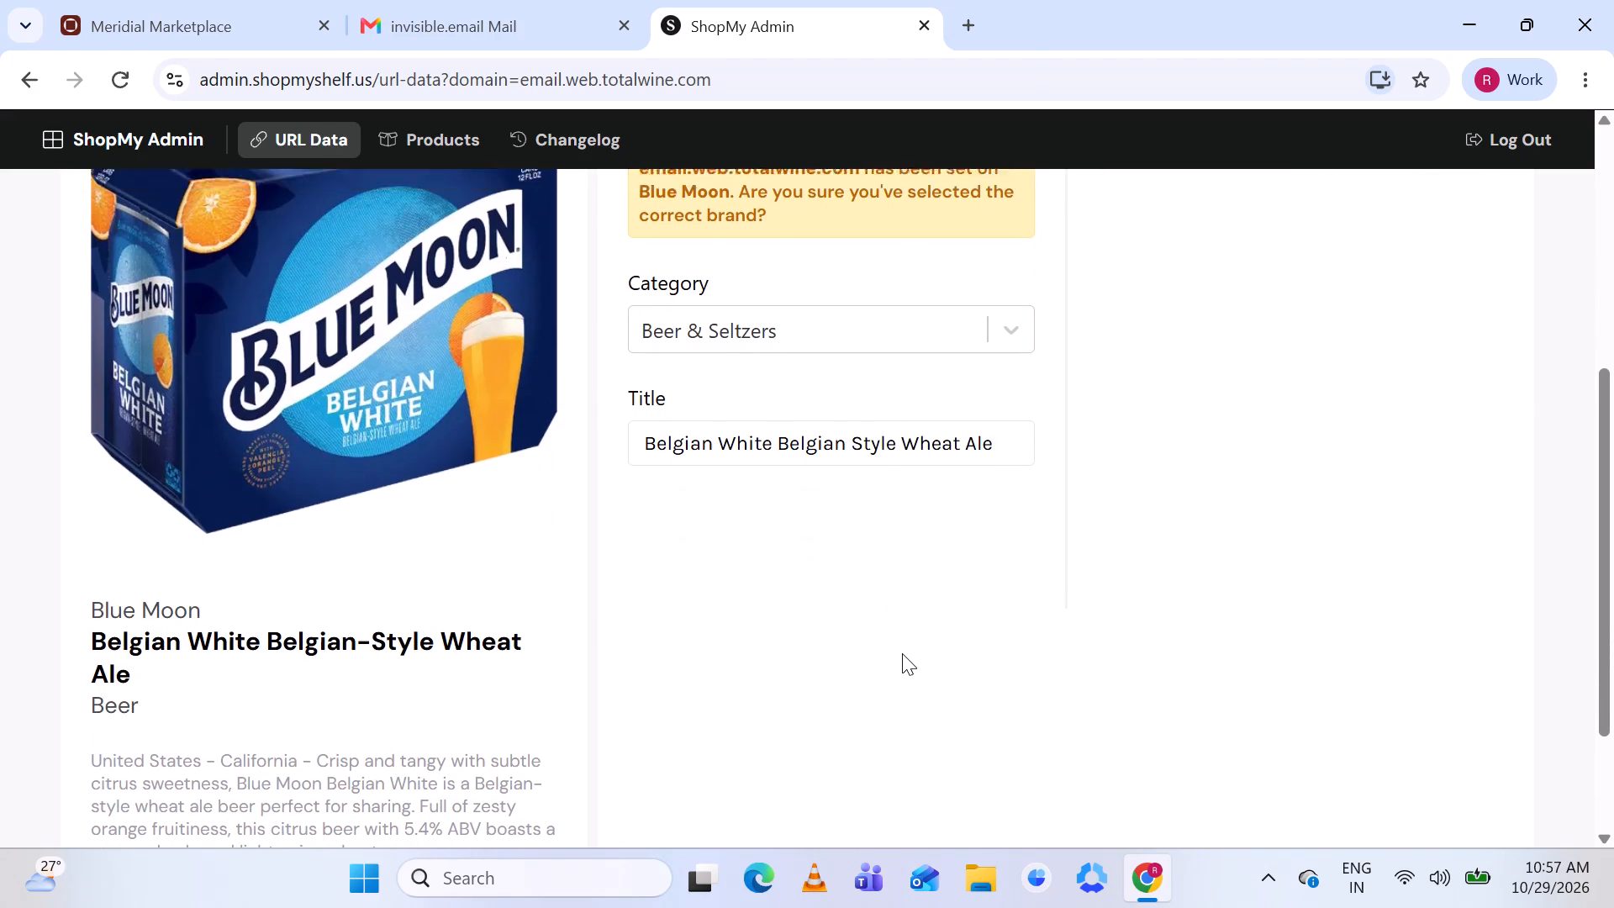
scroll(902, 653, "up", 2)
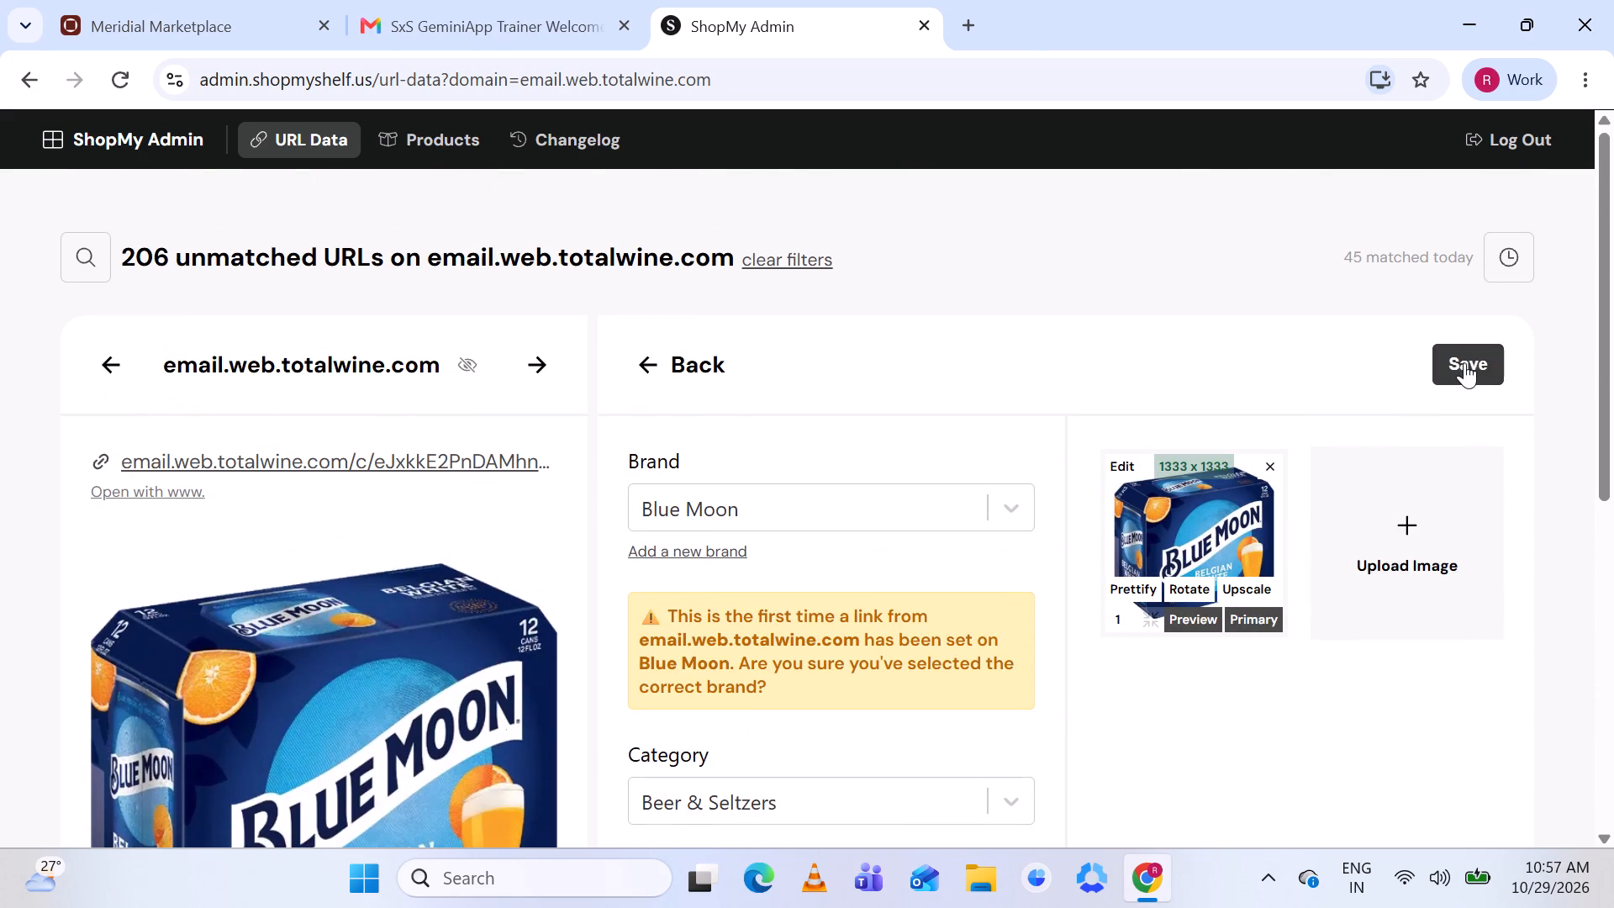
left_click(1467, 361)
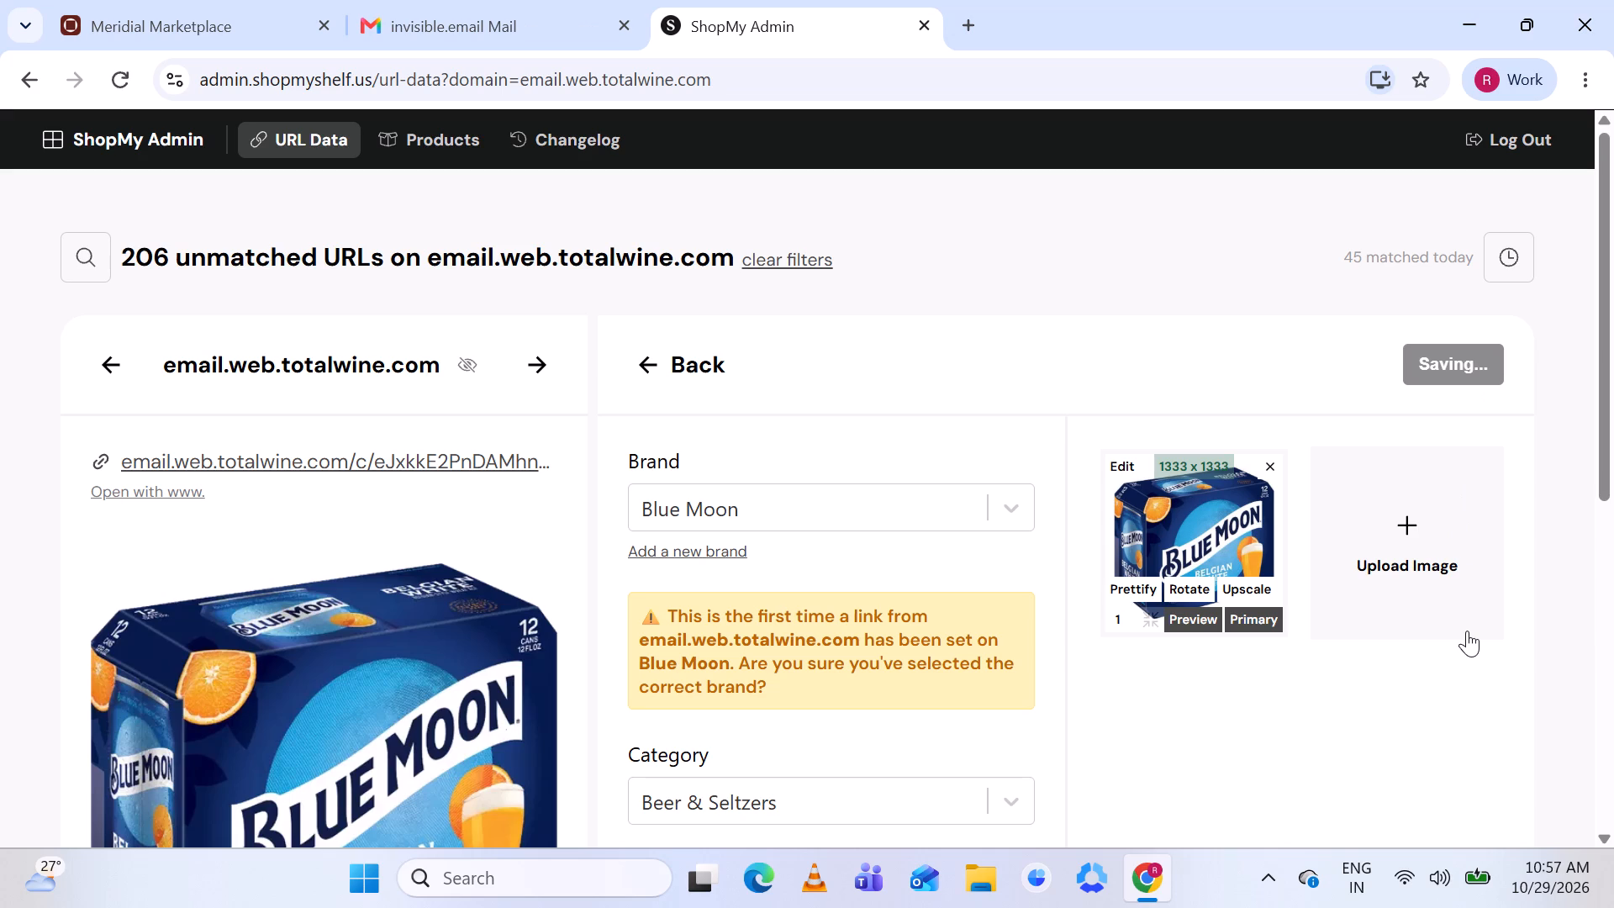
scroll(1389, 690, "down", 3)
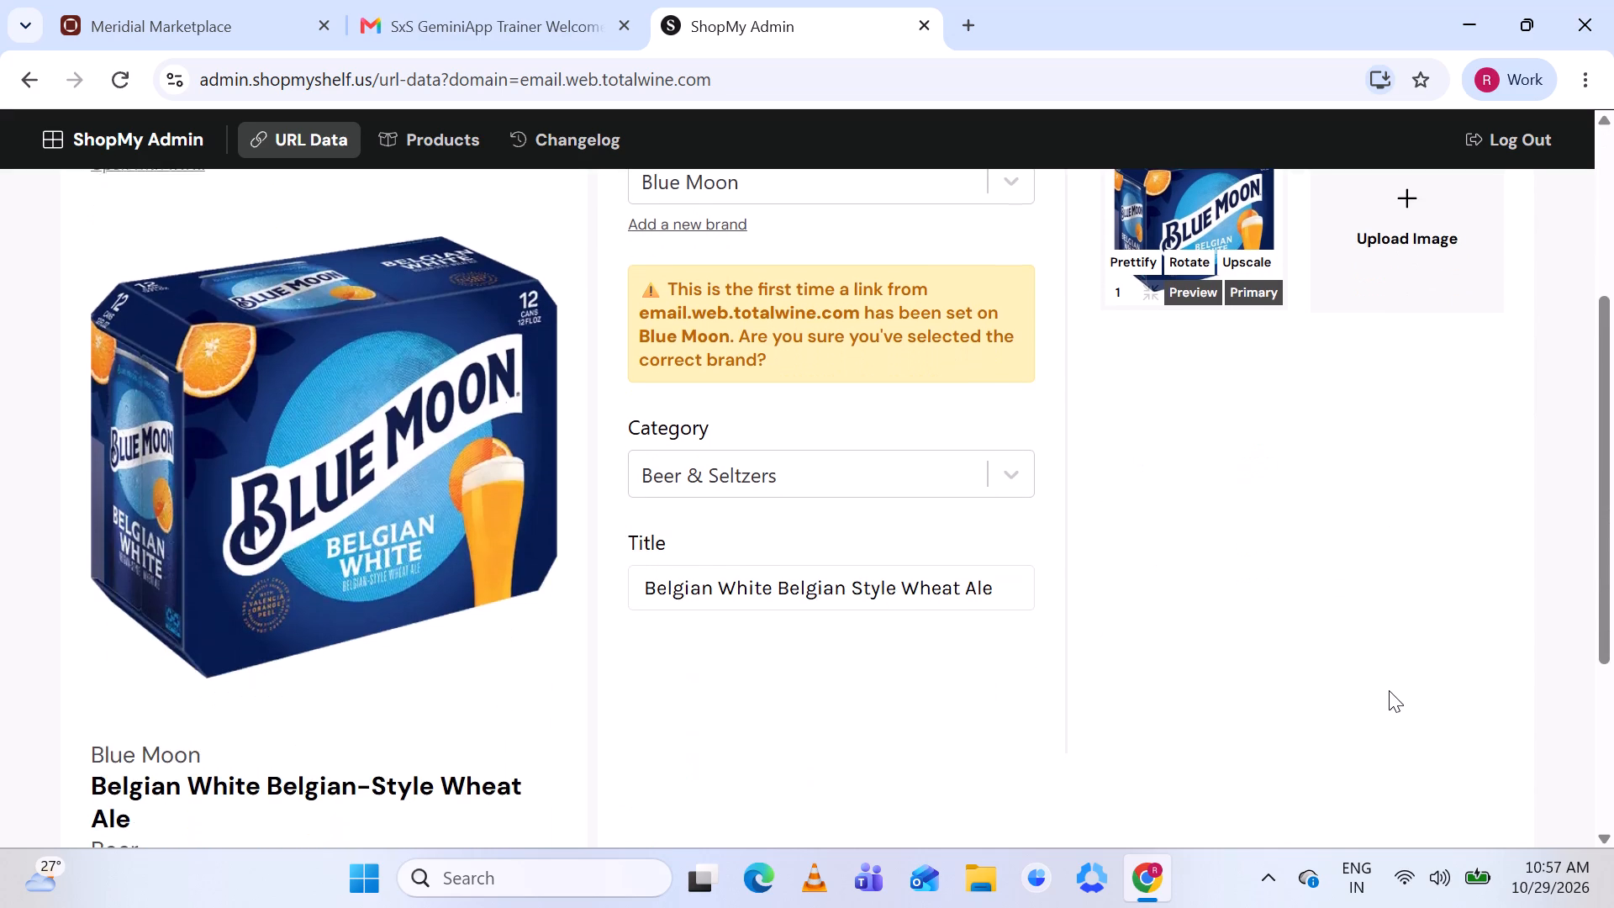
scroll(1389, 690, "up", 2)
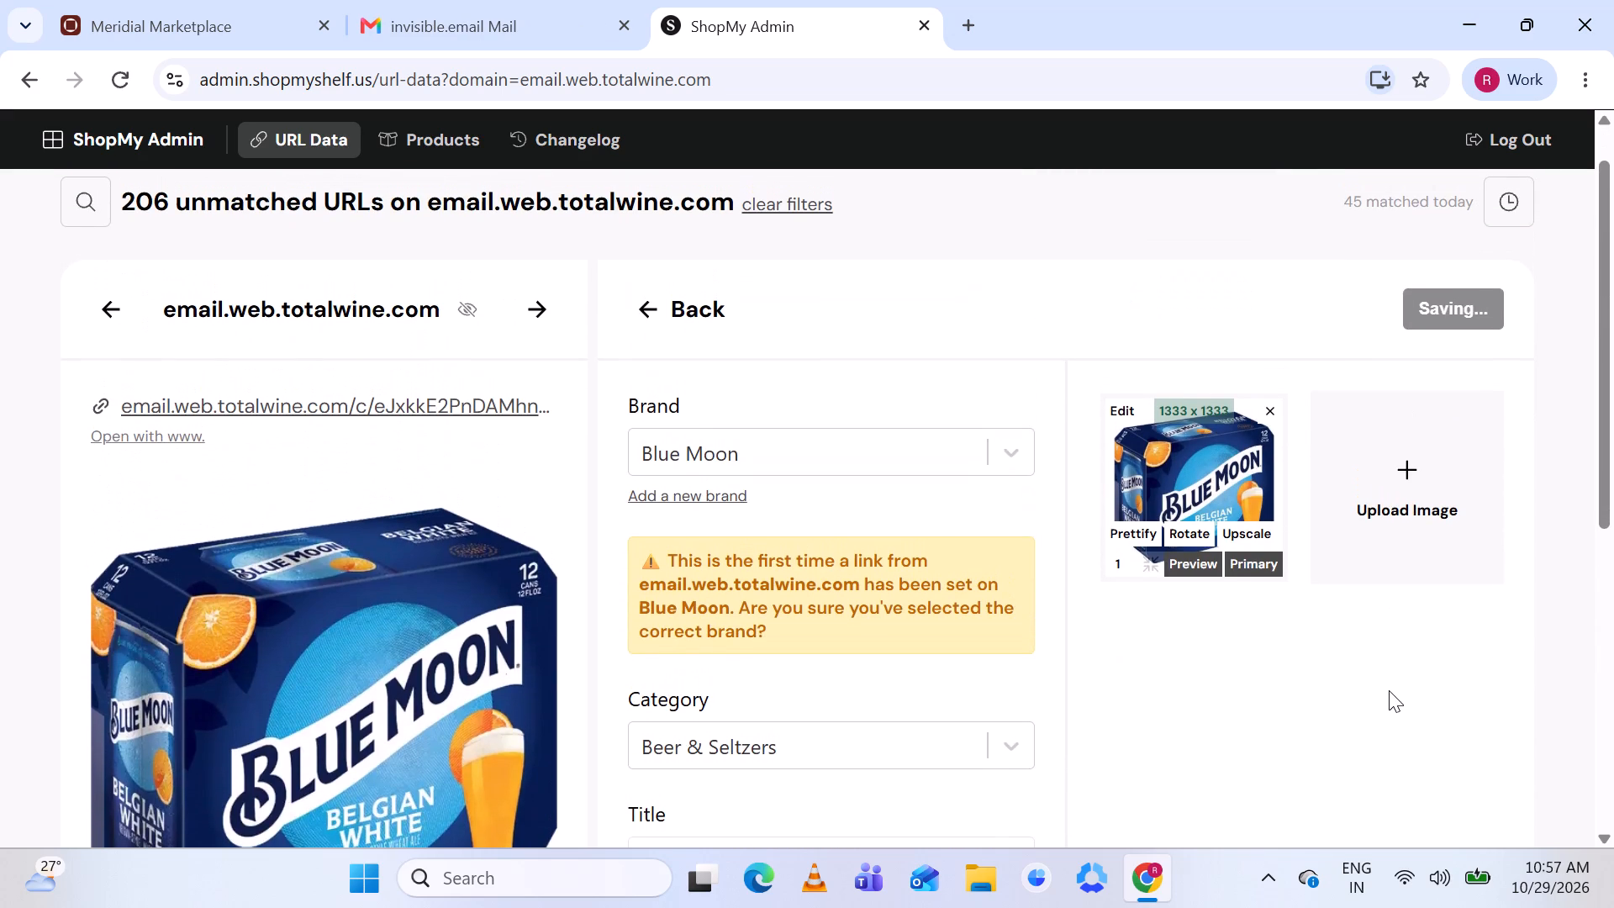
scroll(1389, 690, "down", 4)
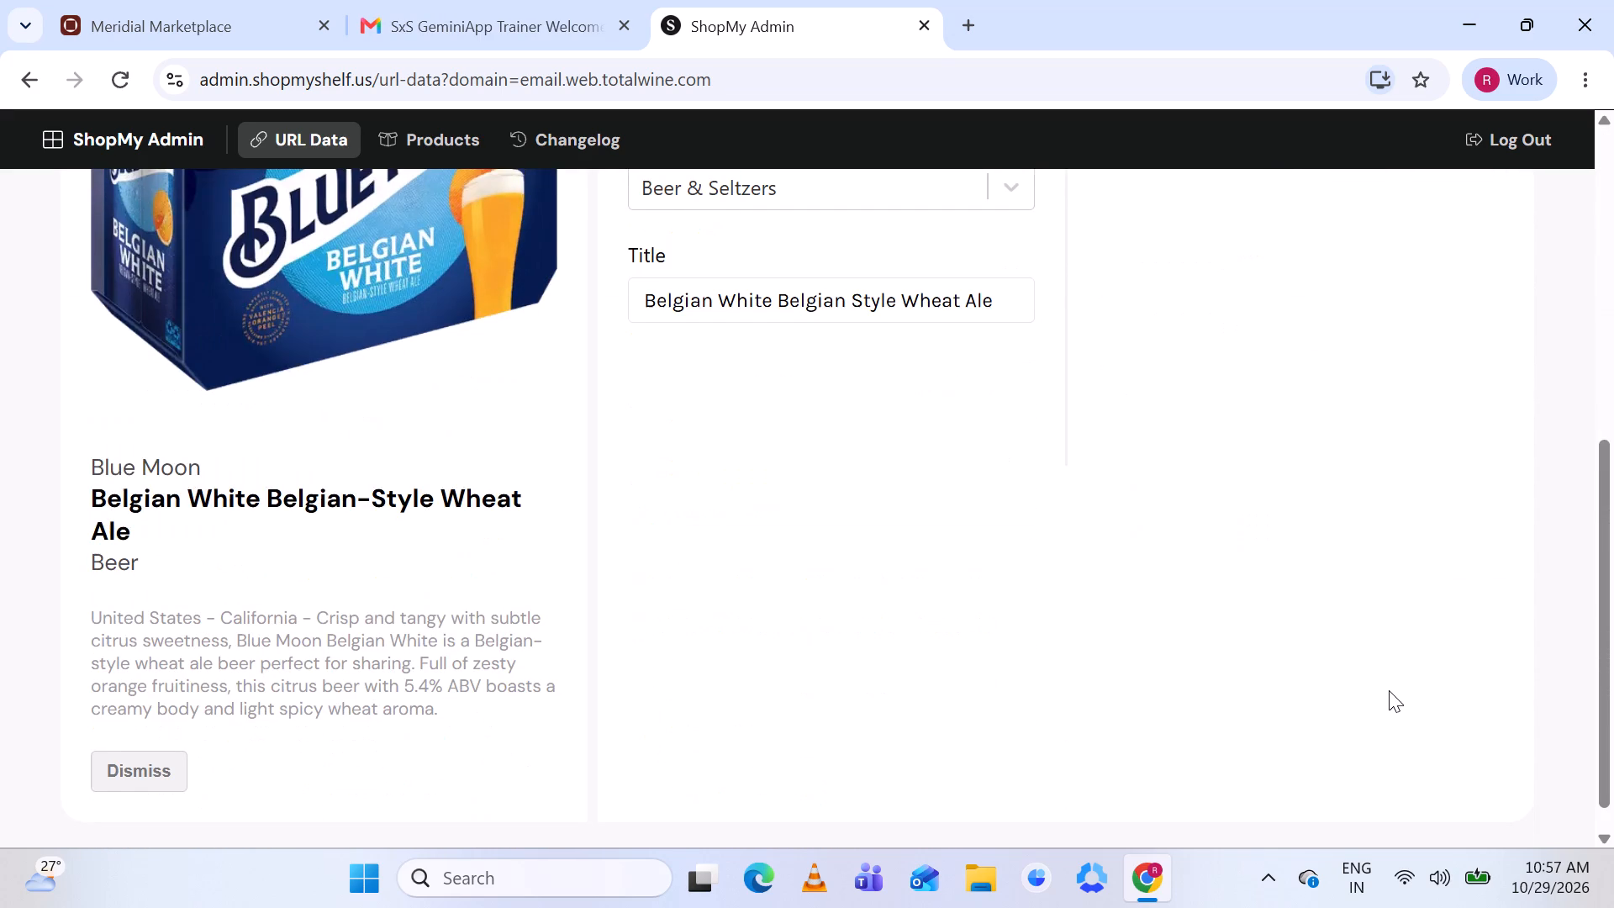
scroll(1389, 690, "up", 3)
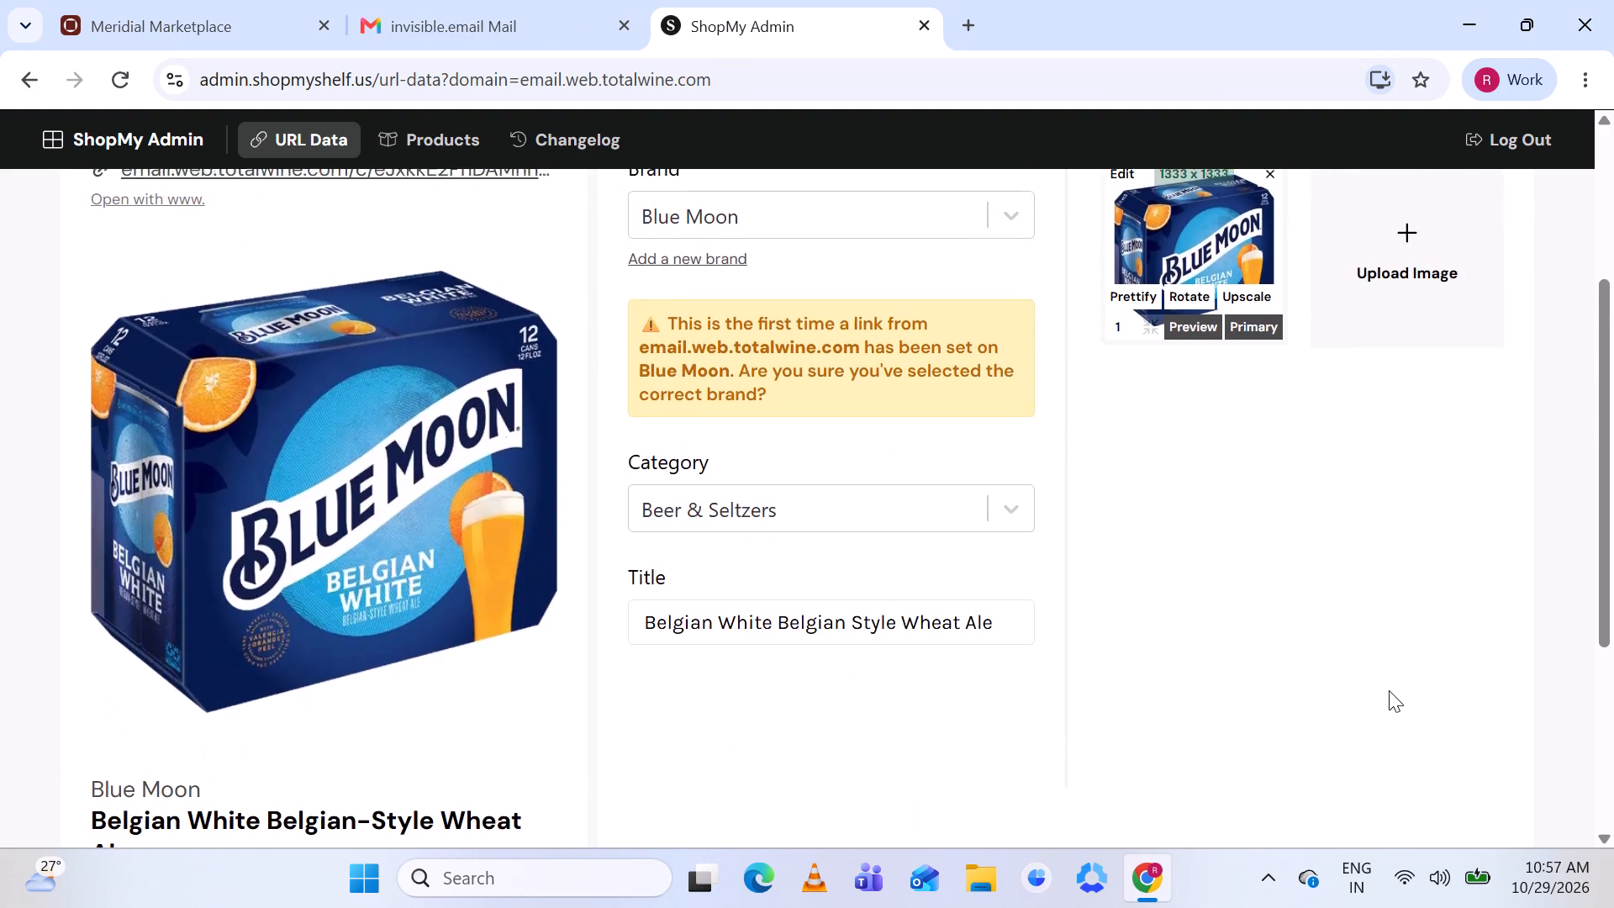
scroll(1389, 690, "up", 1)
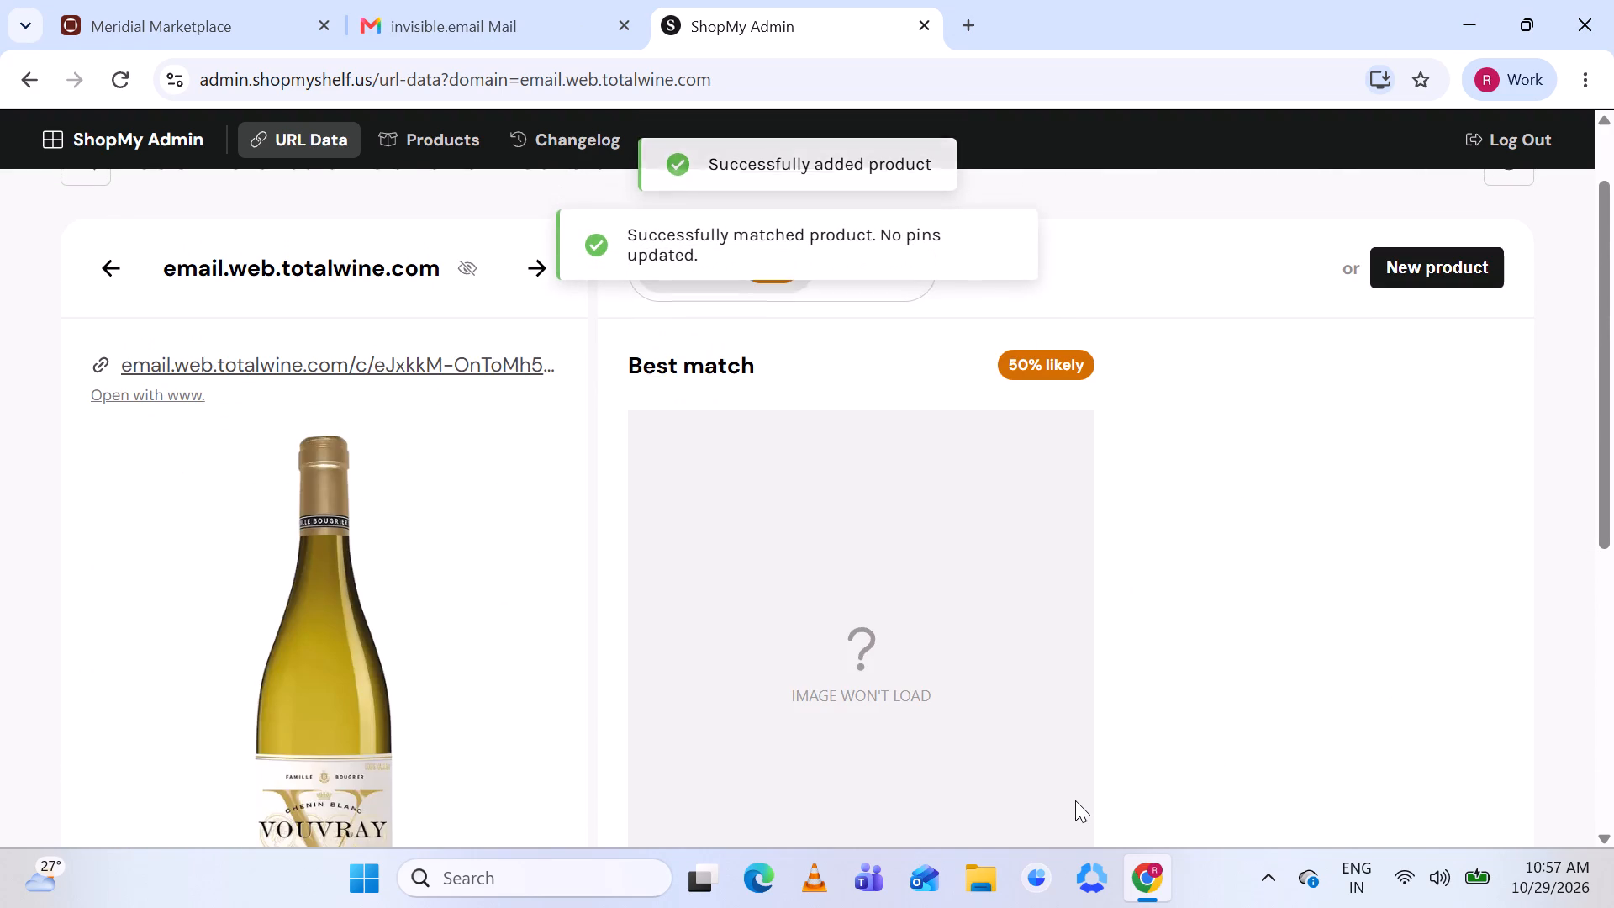
Compare the suggested Bougrier Famille Sauvignon Blanc Vin de France with the Vouvray Classique Chenin Blanc listing, and search existing products for a match.
scroll(1075, 800, "down", 1)
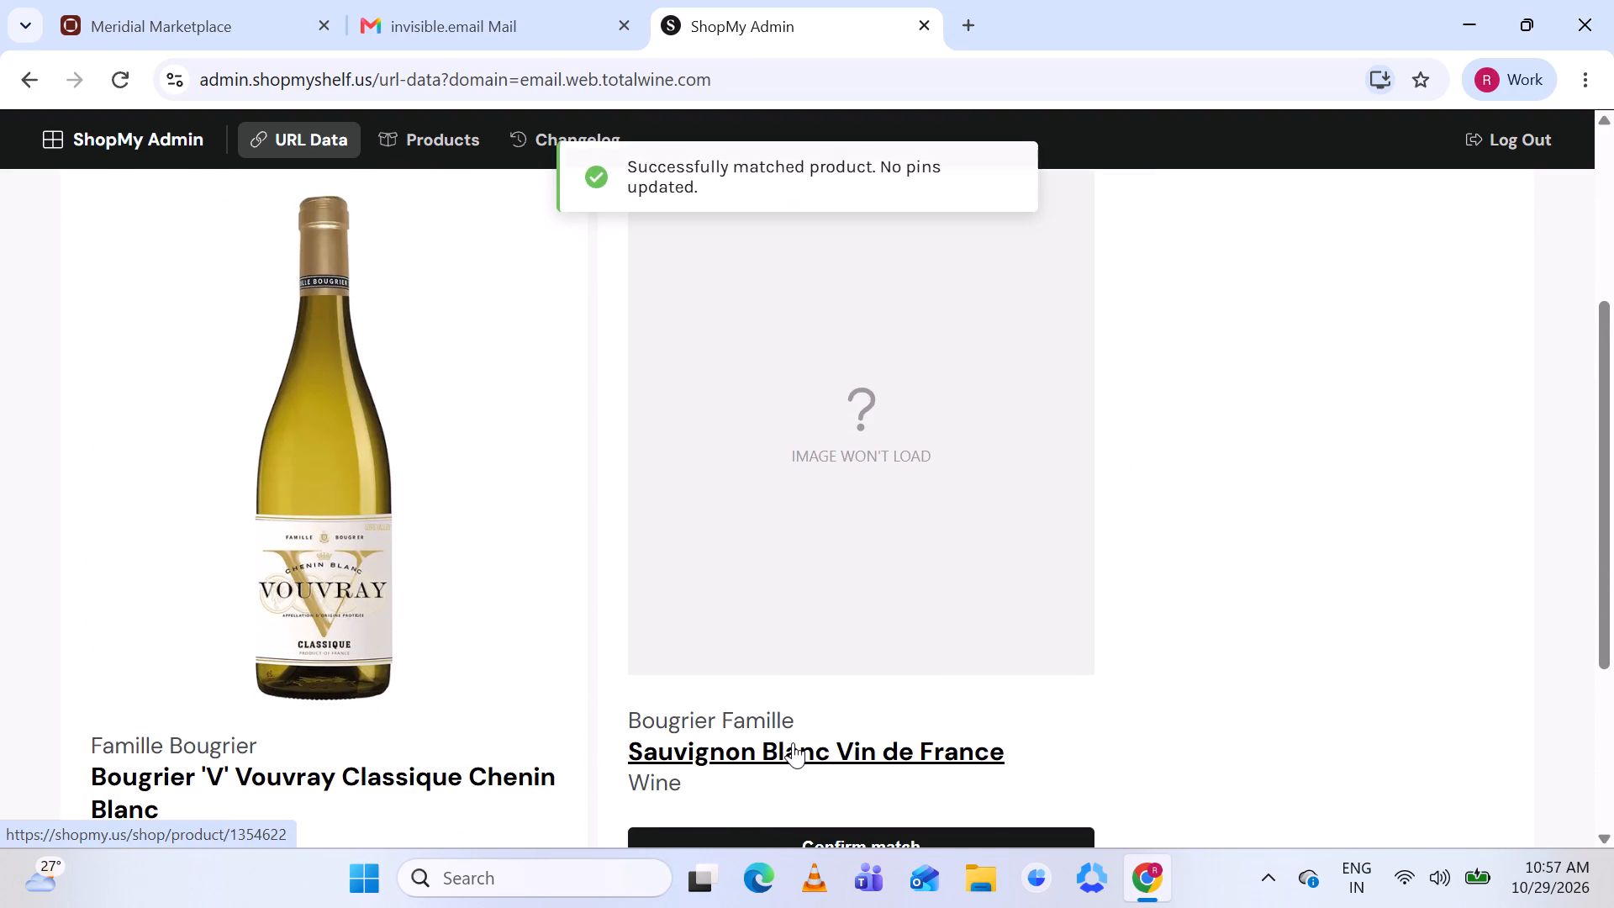
left_click(793, 742)
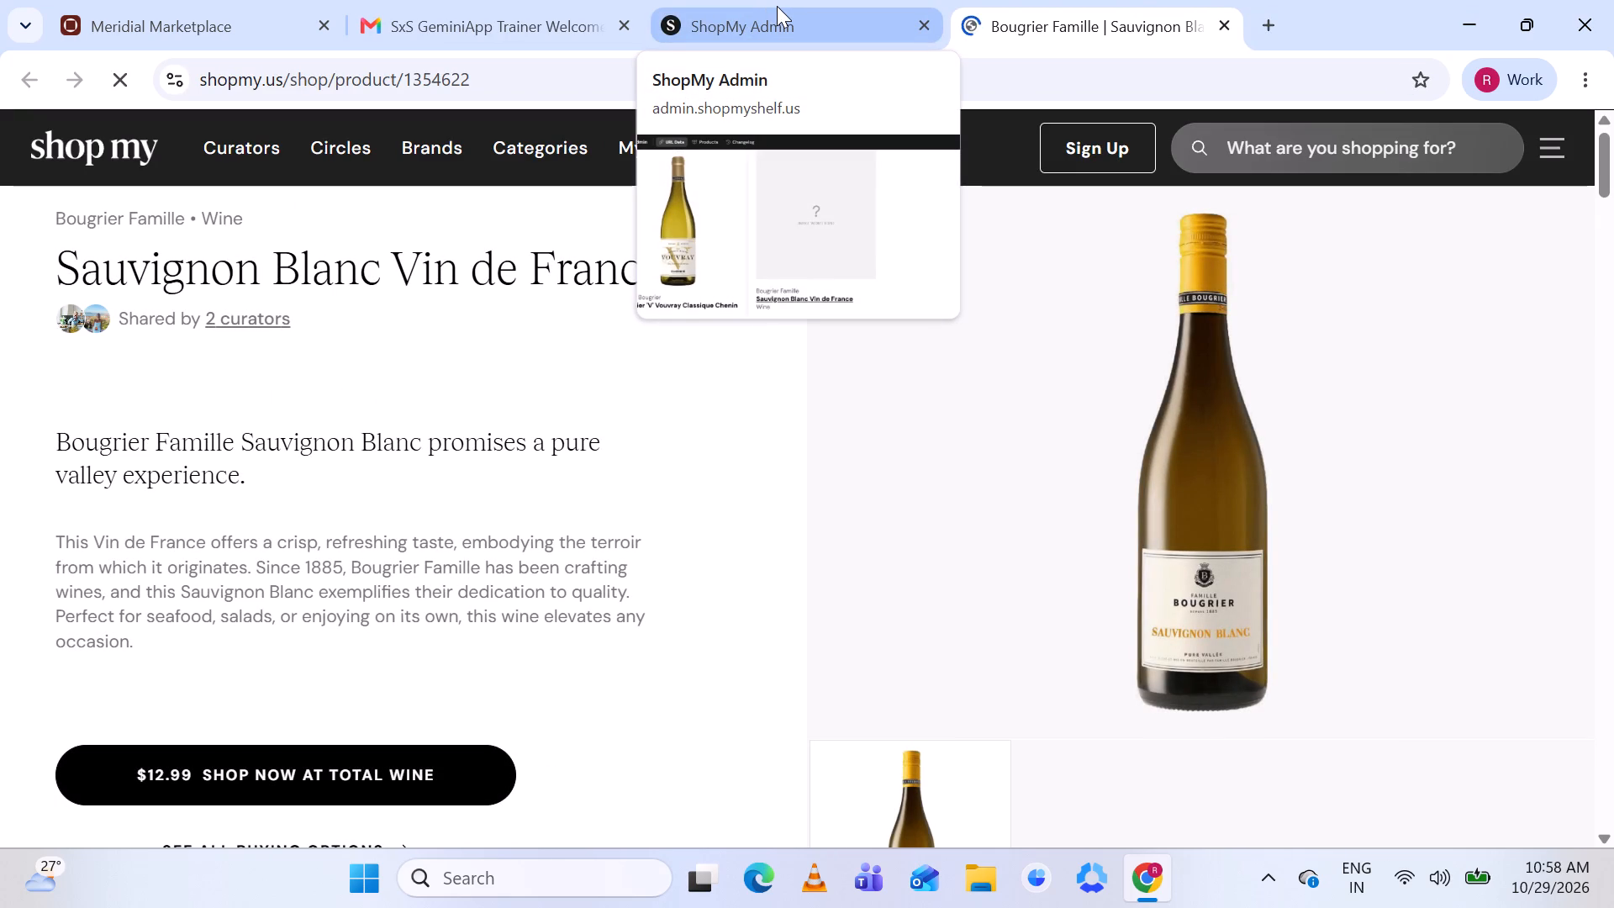
left_click(777, 6)
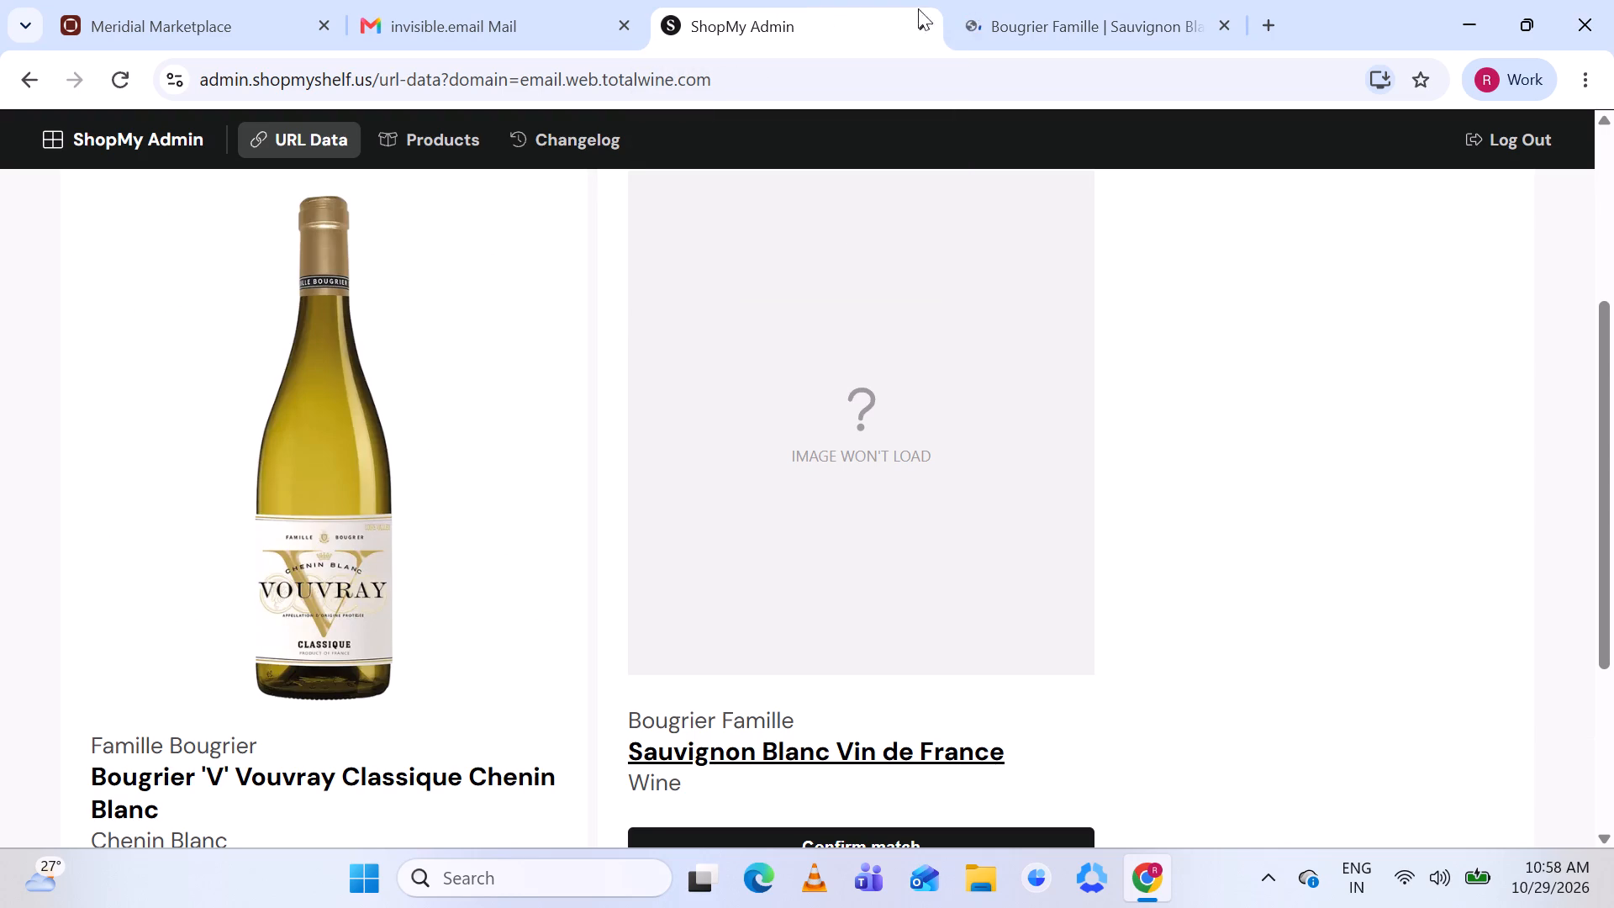
left_click(1069, 10)
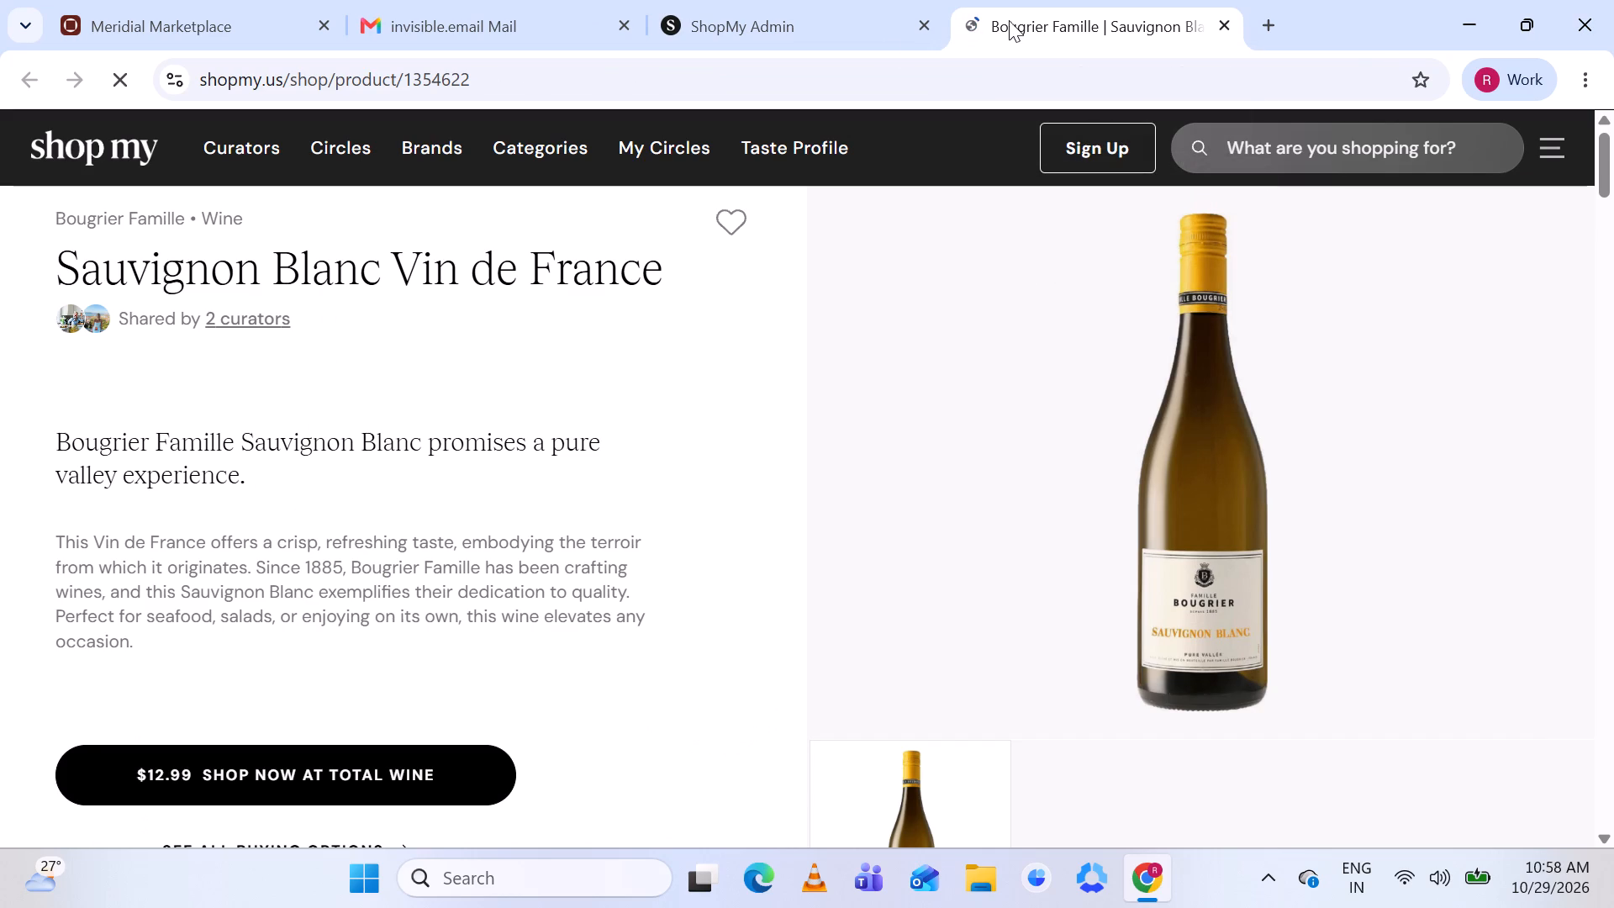
left_click(793, 11)
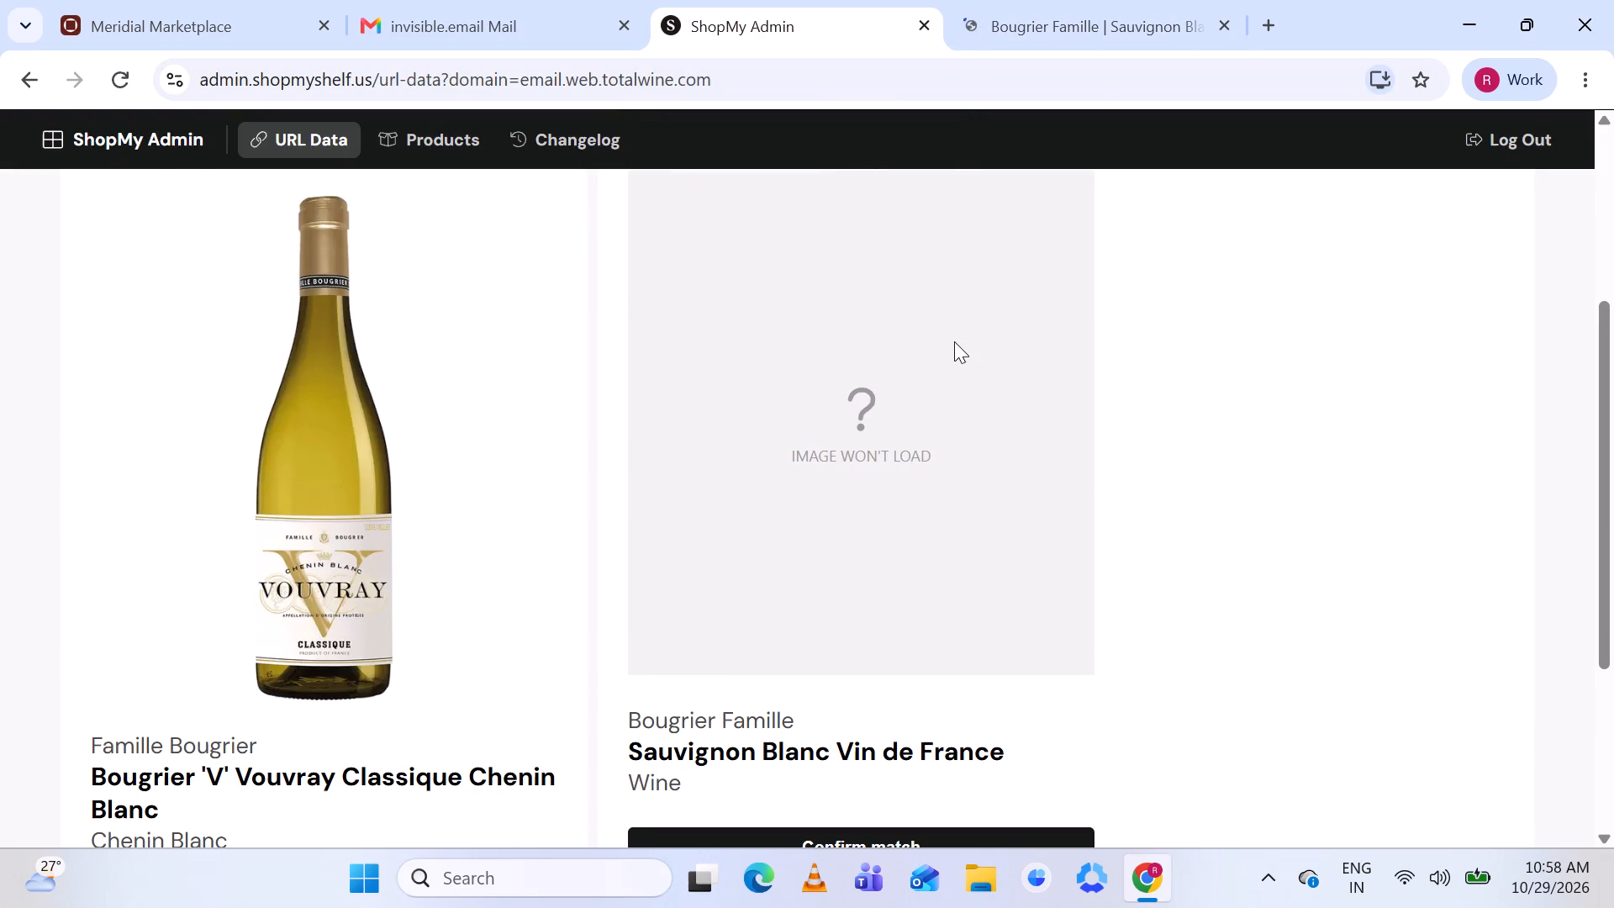
scroll(954, 341, "up", 2)
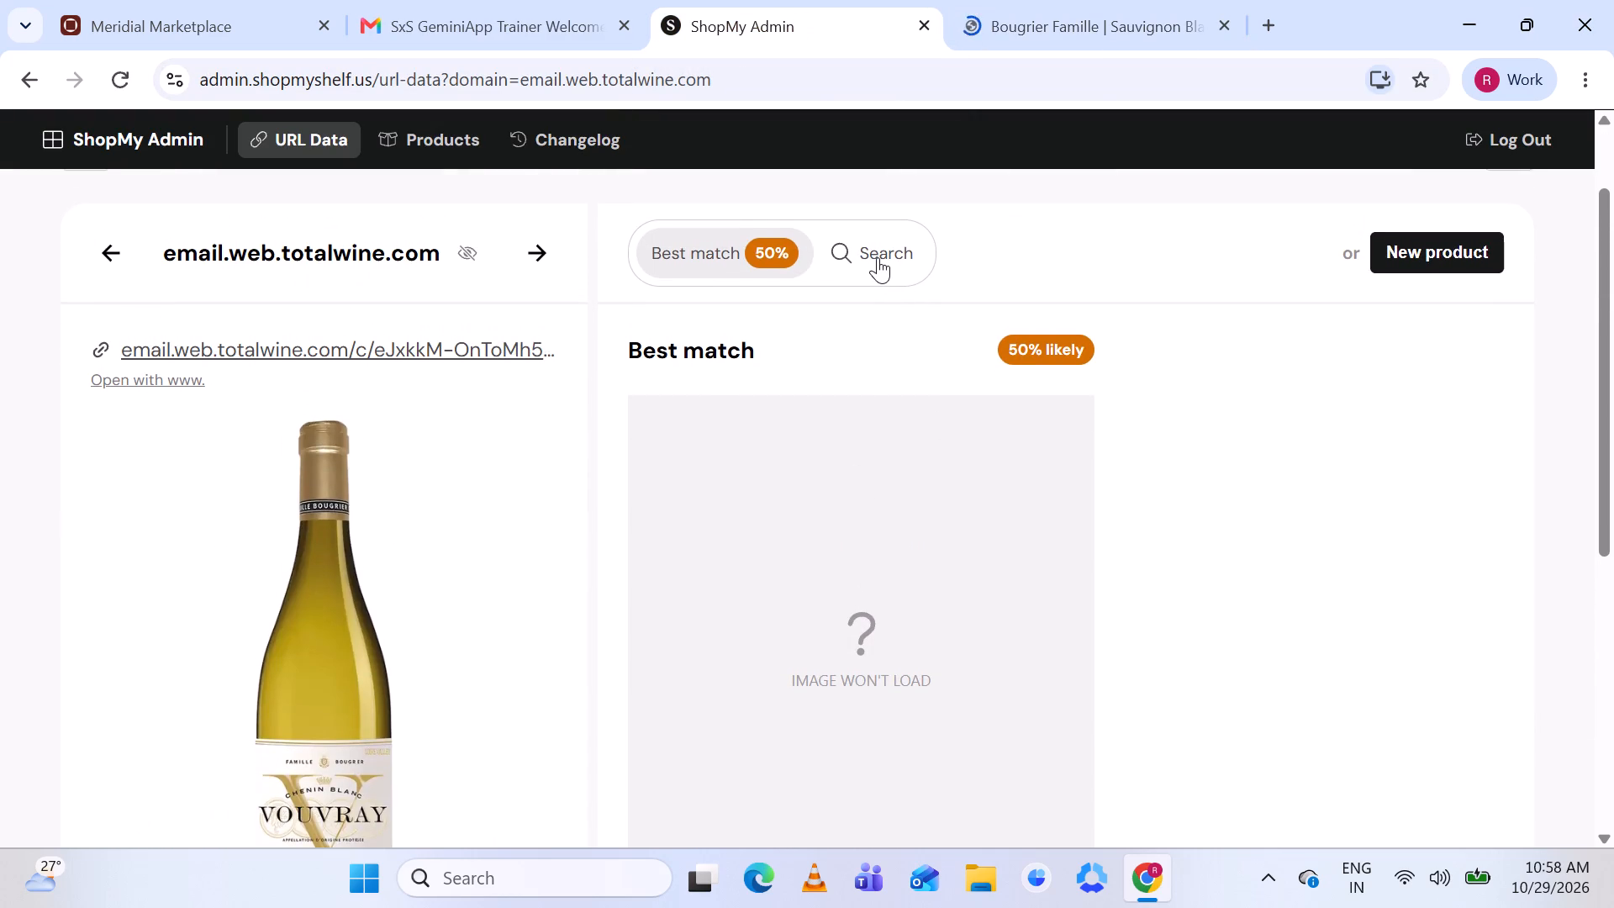
left_click(878, 257)
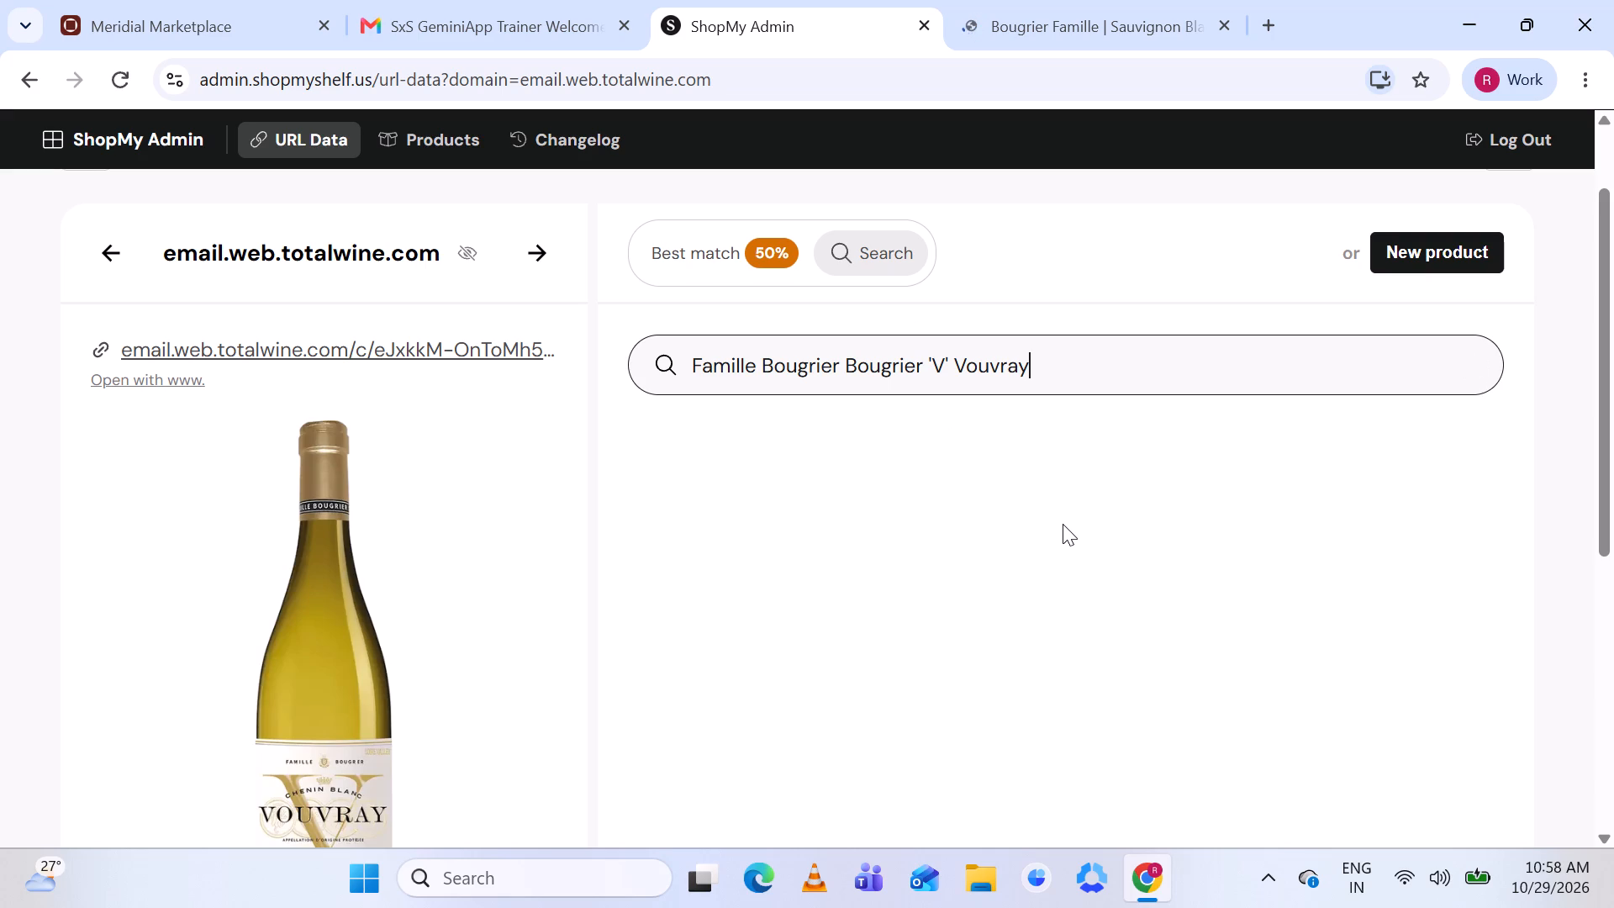
Start a new product for the Bougrier 'V' Vouvray listing, copy its brand name, review the full title and prettify the image.
left_click(1452, 266)
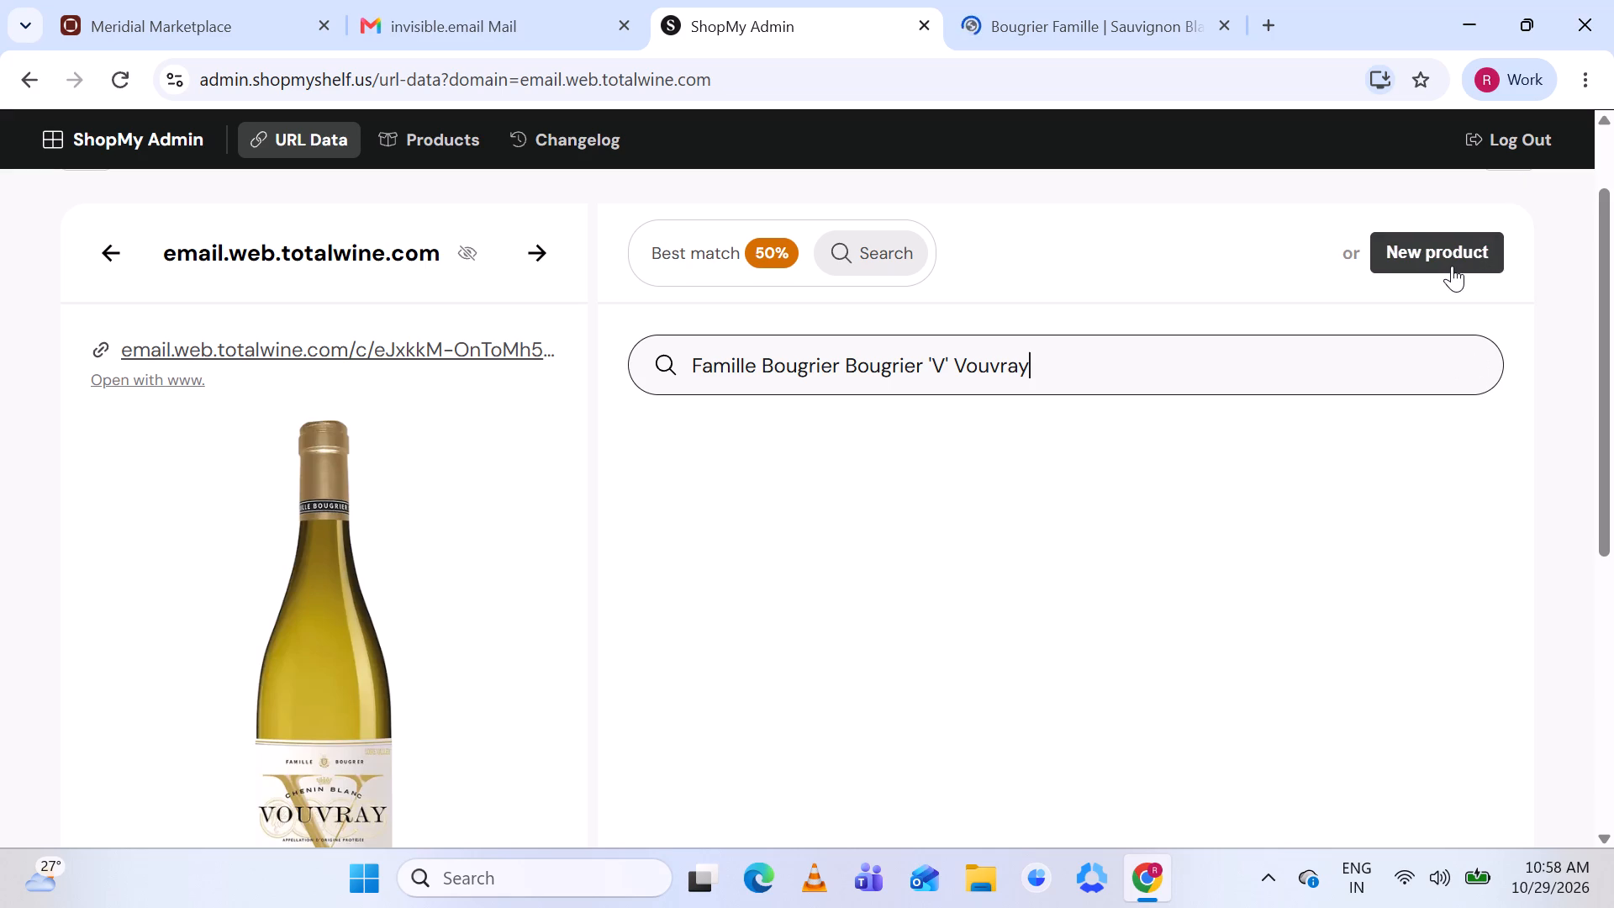
scroll(980, 453, "down", 1)
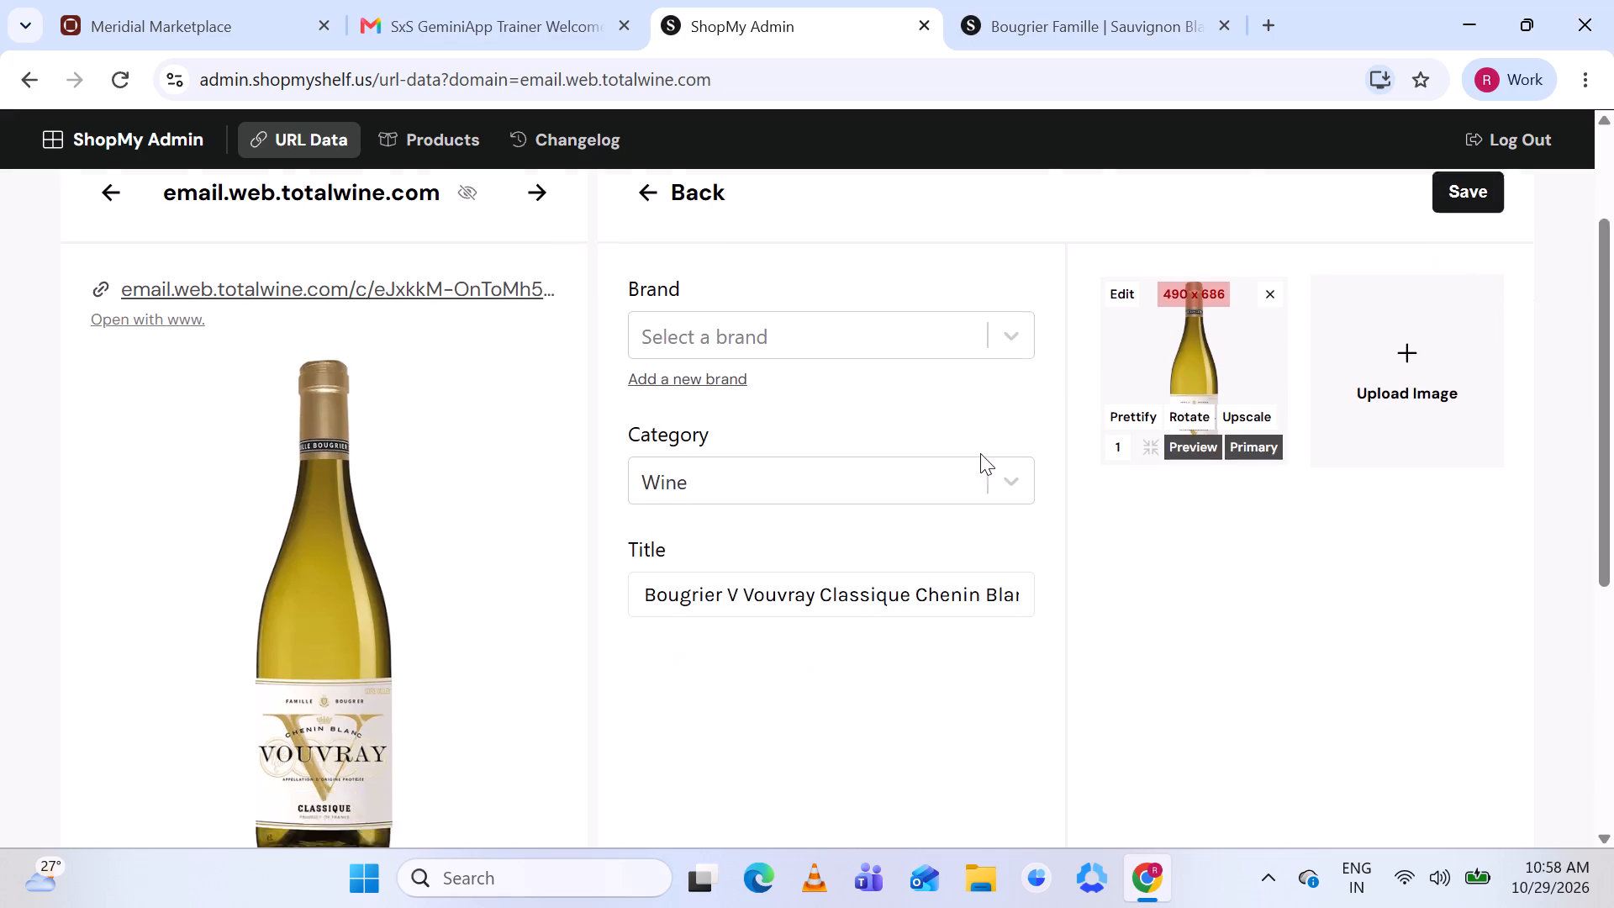
scroll(980, 453, "down", 1)
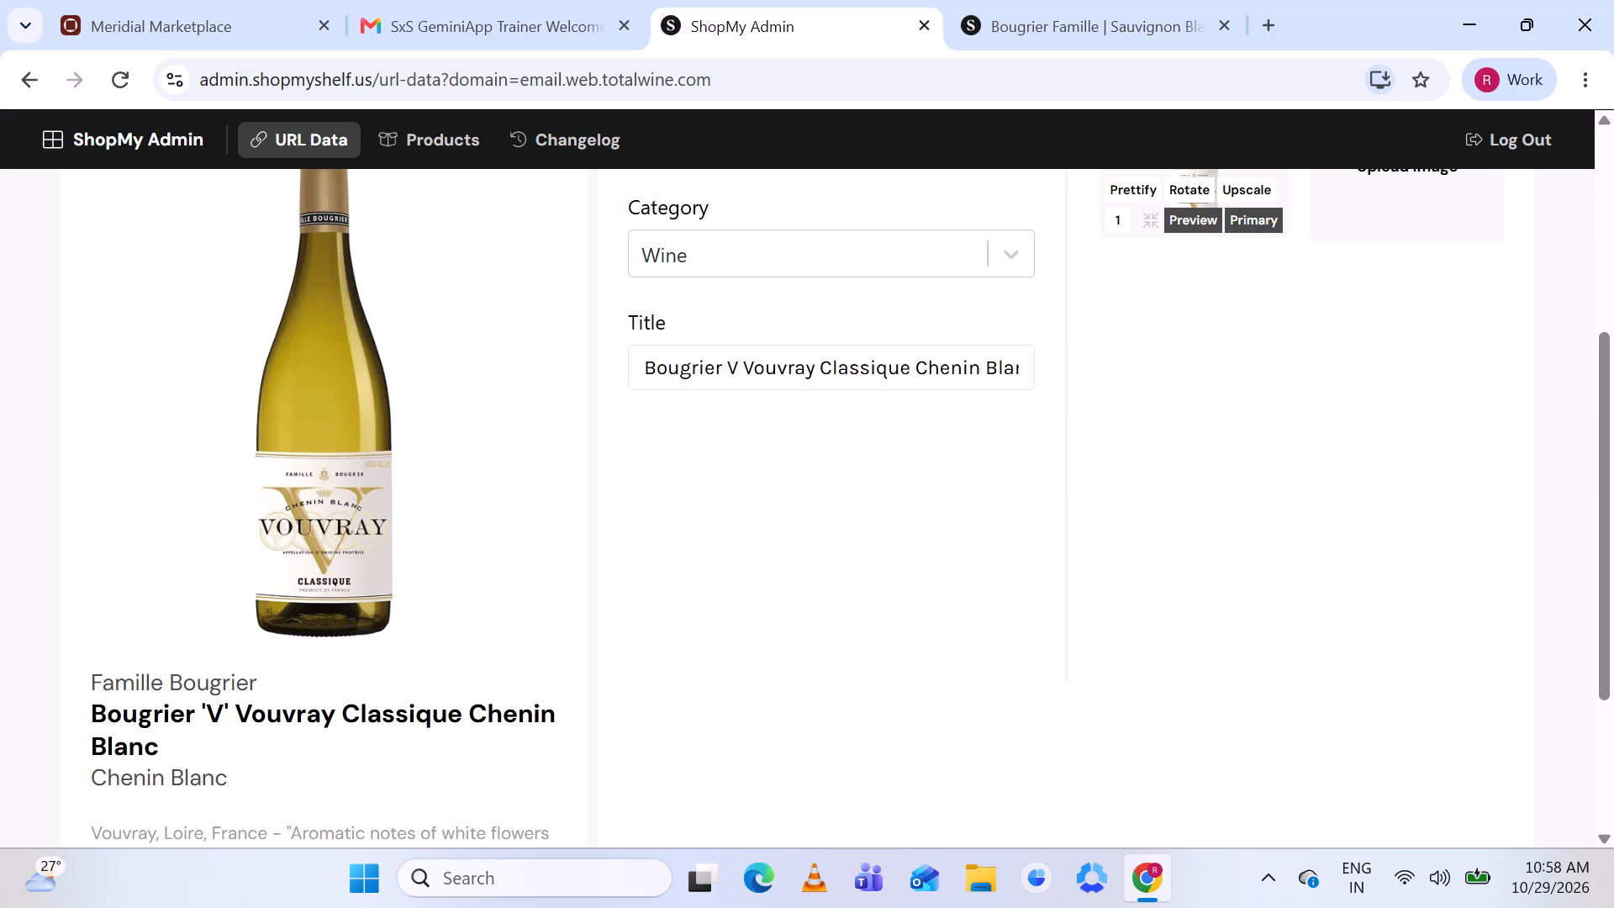
left_click_drag(92, 681, 263, 682)
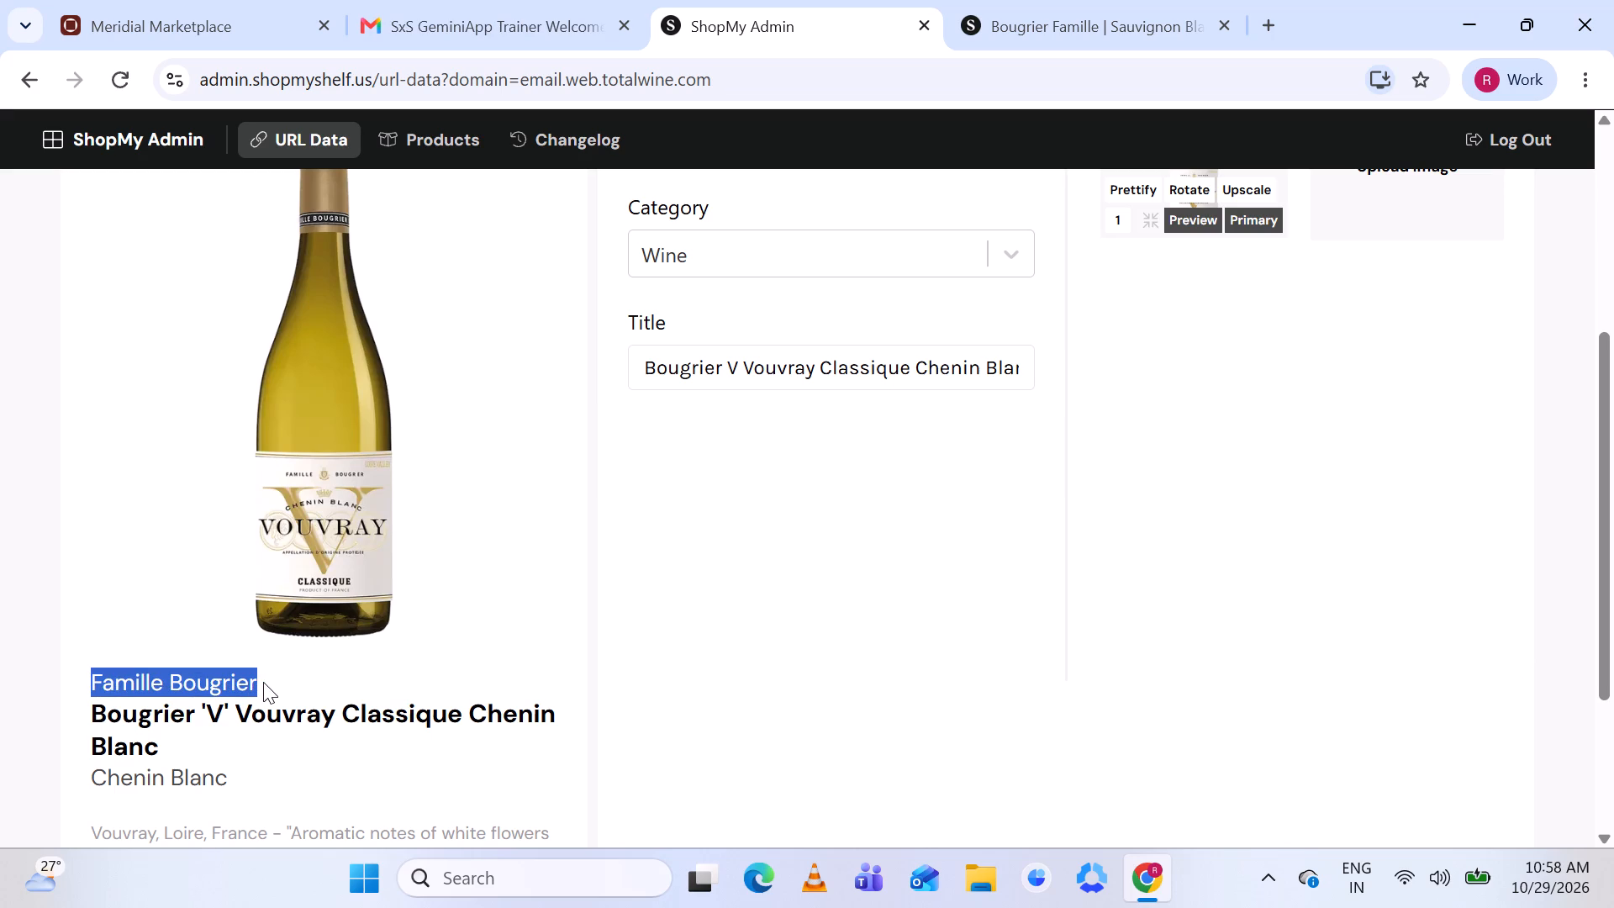
key("ctrl+c")
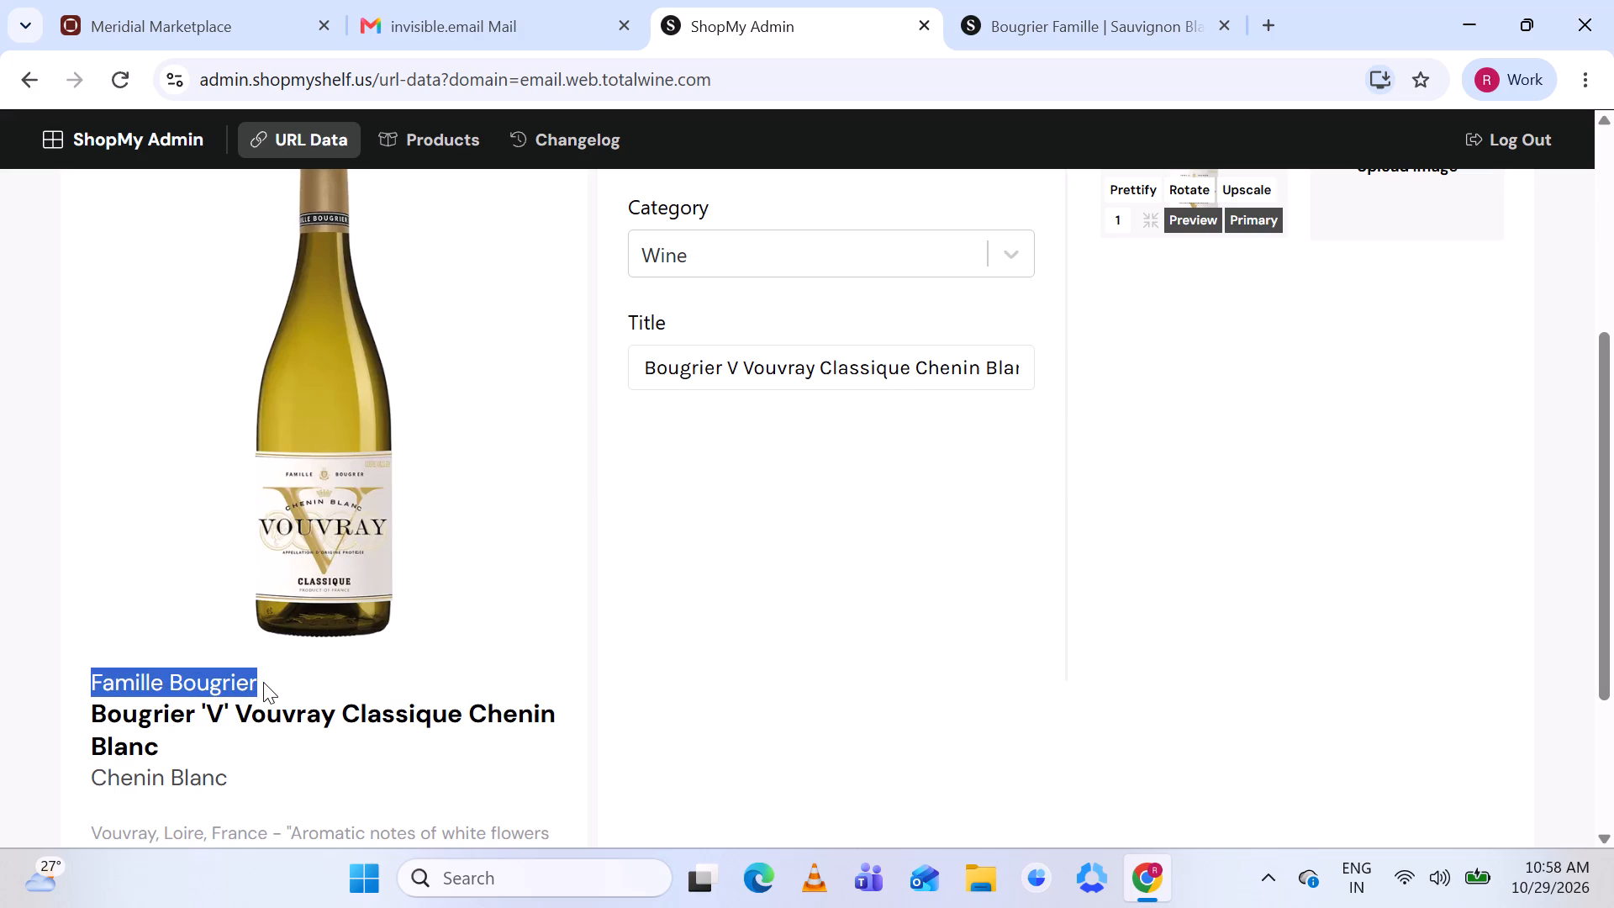
left_click(826, 631)
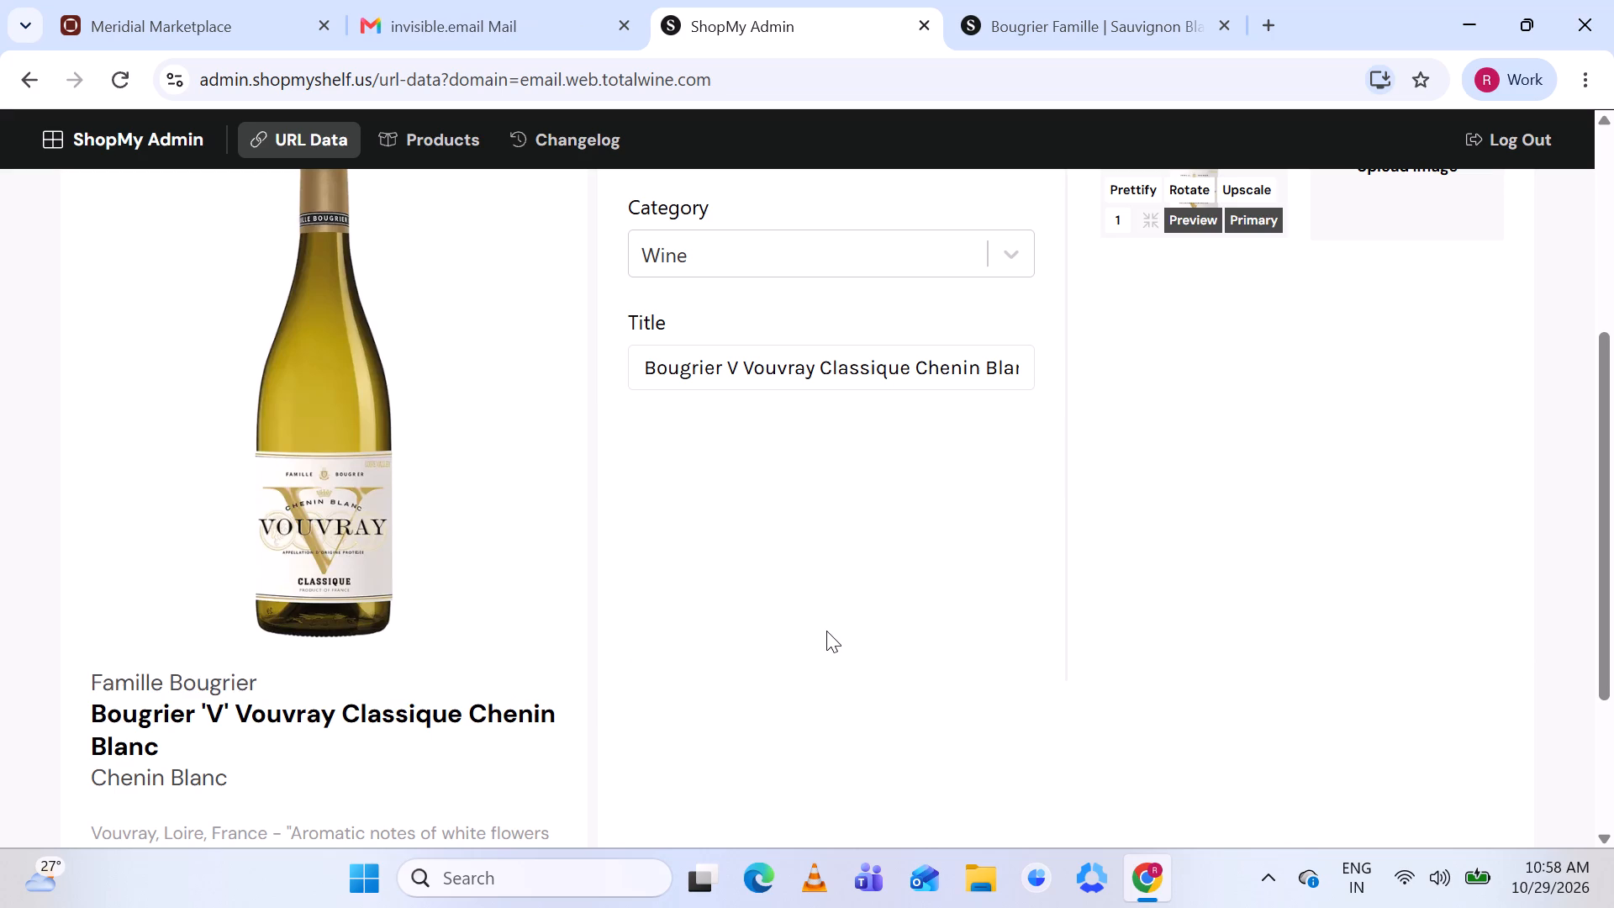
scroll(834, 368, "left", 2)
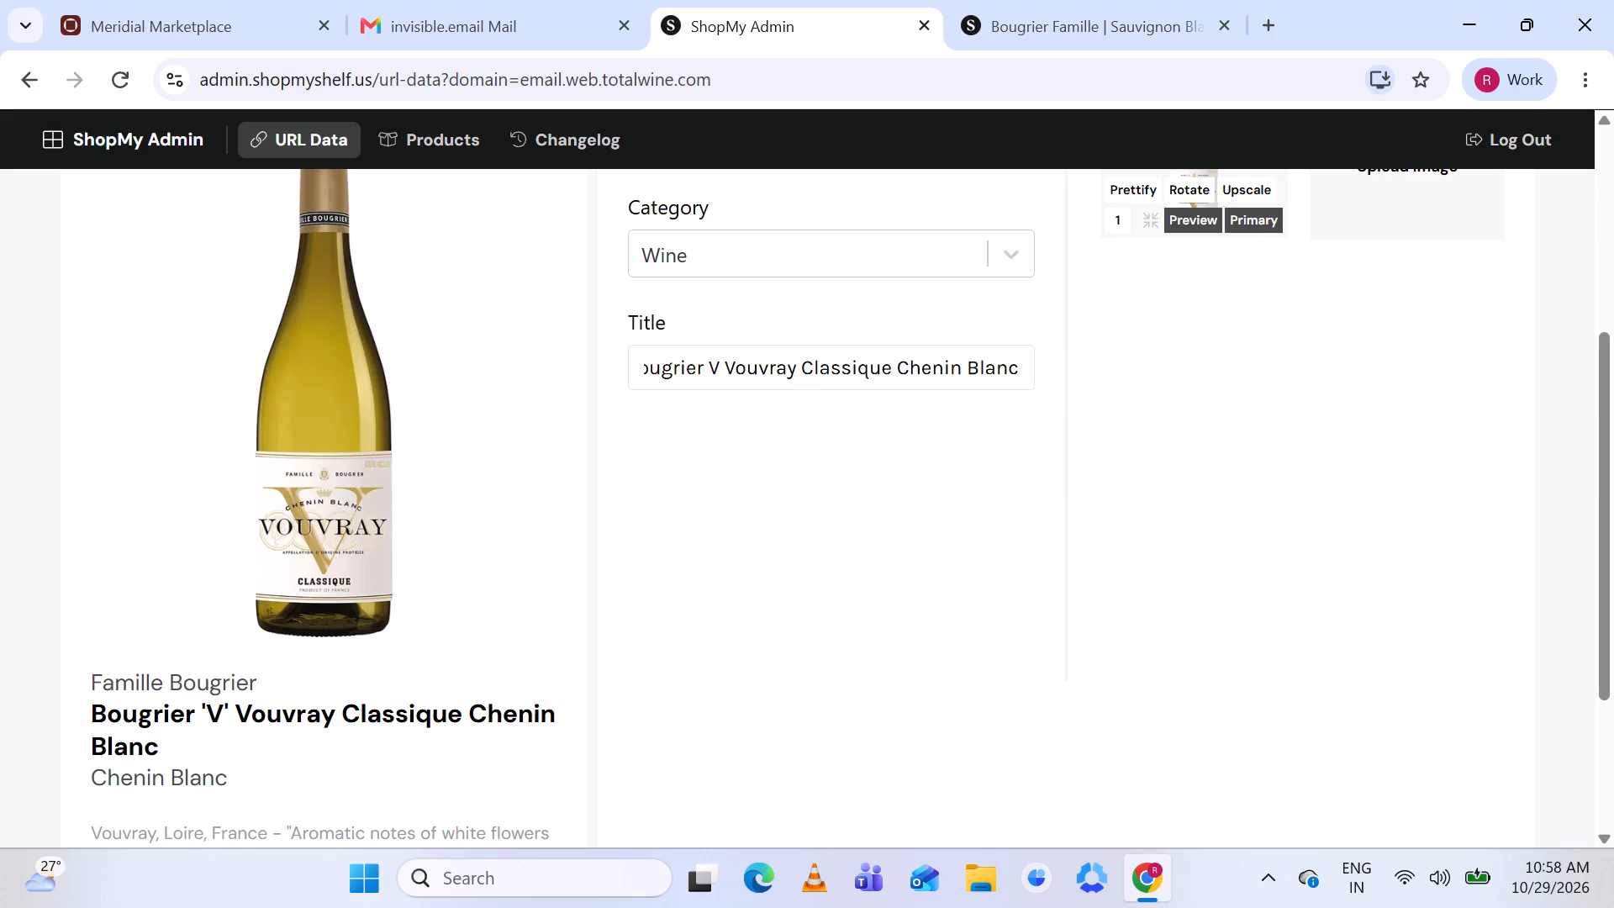
scroll(834, 368, "left", 1)
scroll(834, 368, "up", 1)
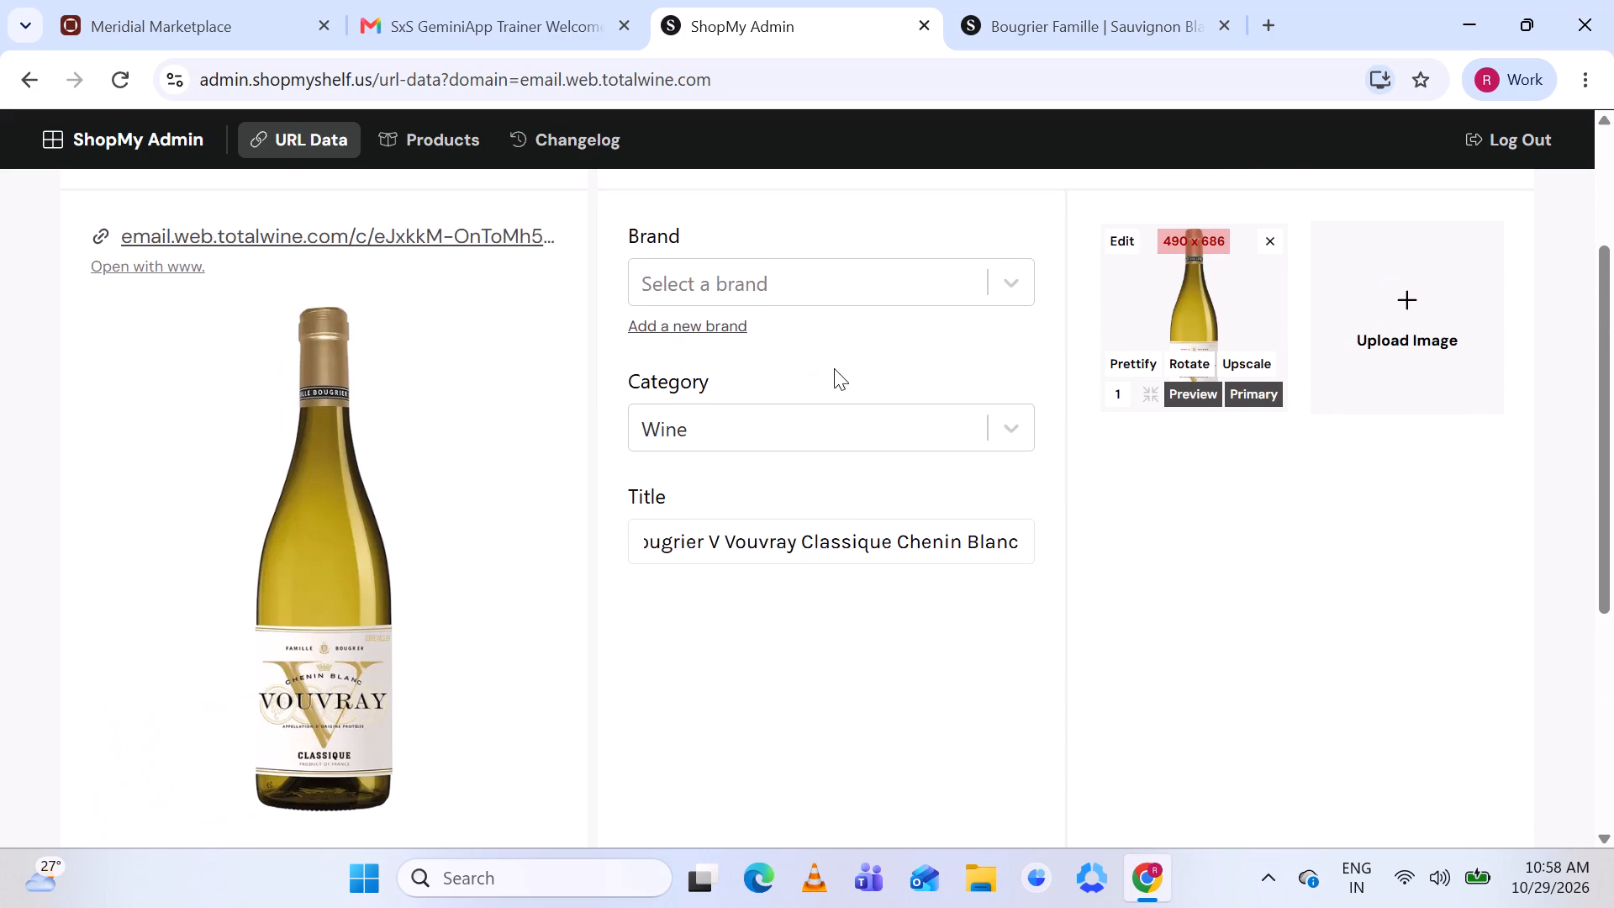
left_click(1126, 362)
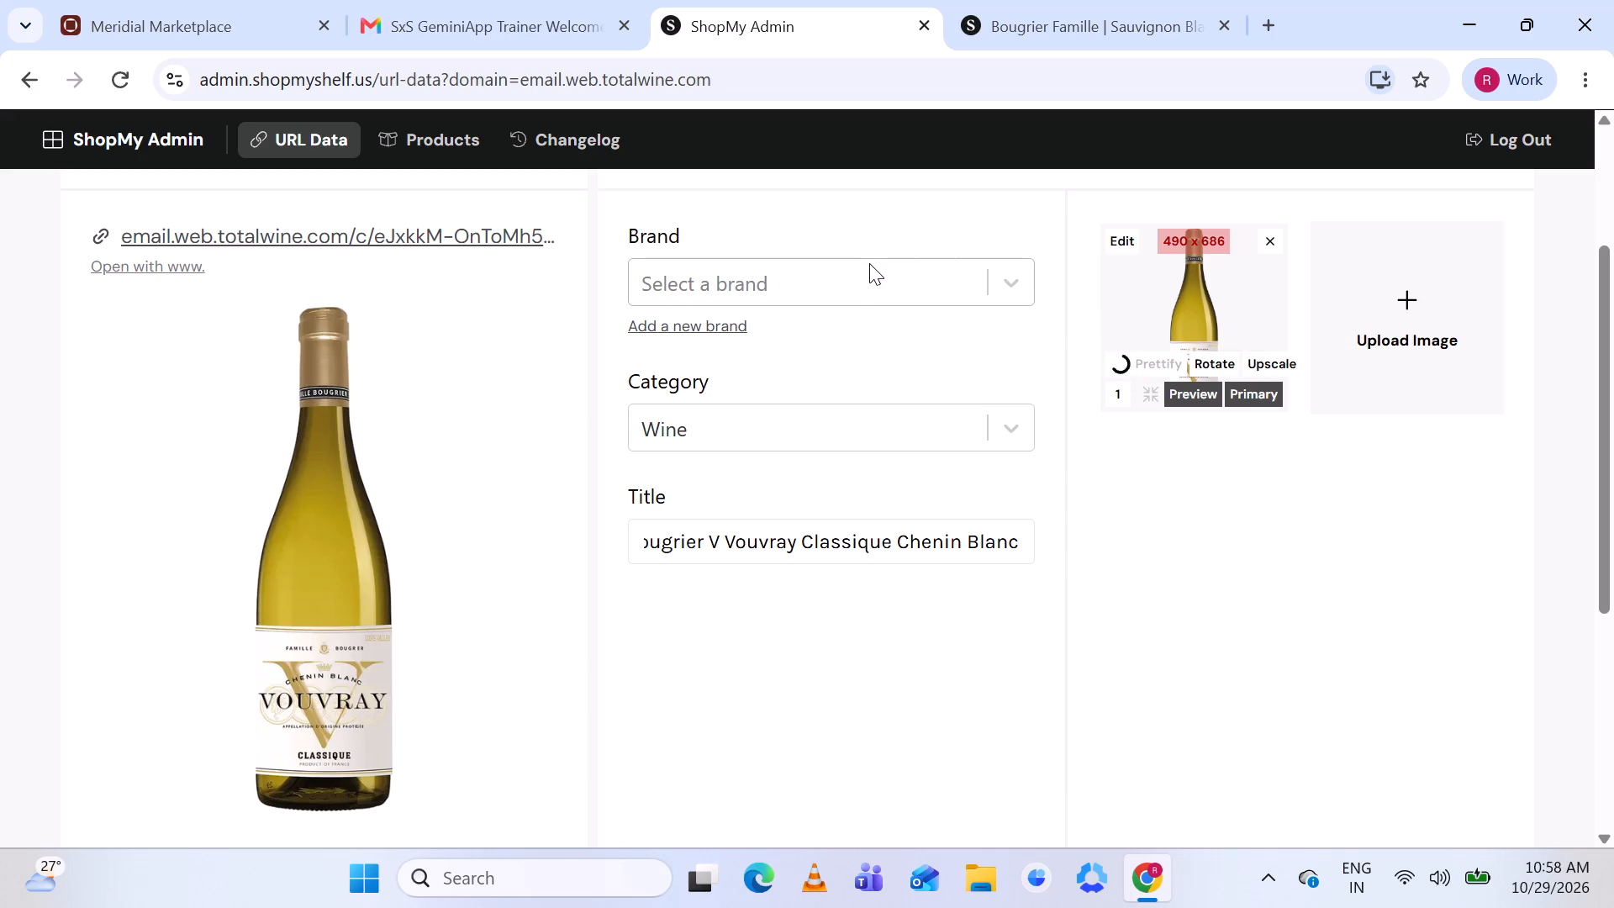
Add Famille Bougrier as a new brand for the Vouvray product, using the name copied from the listing.
left_click(816, 261)
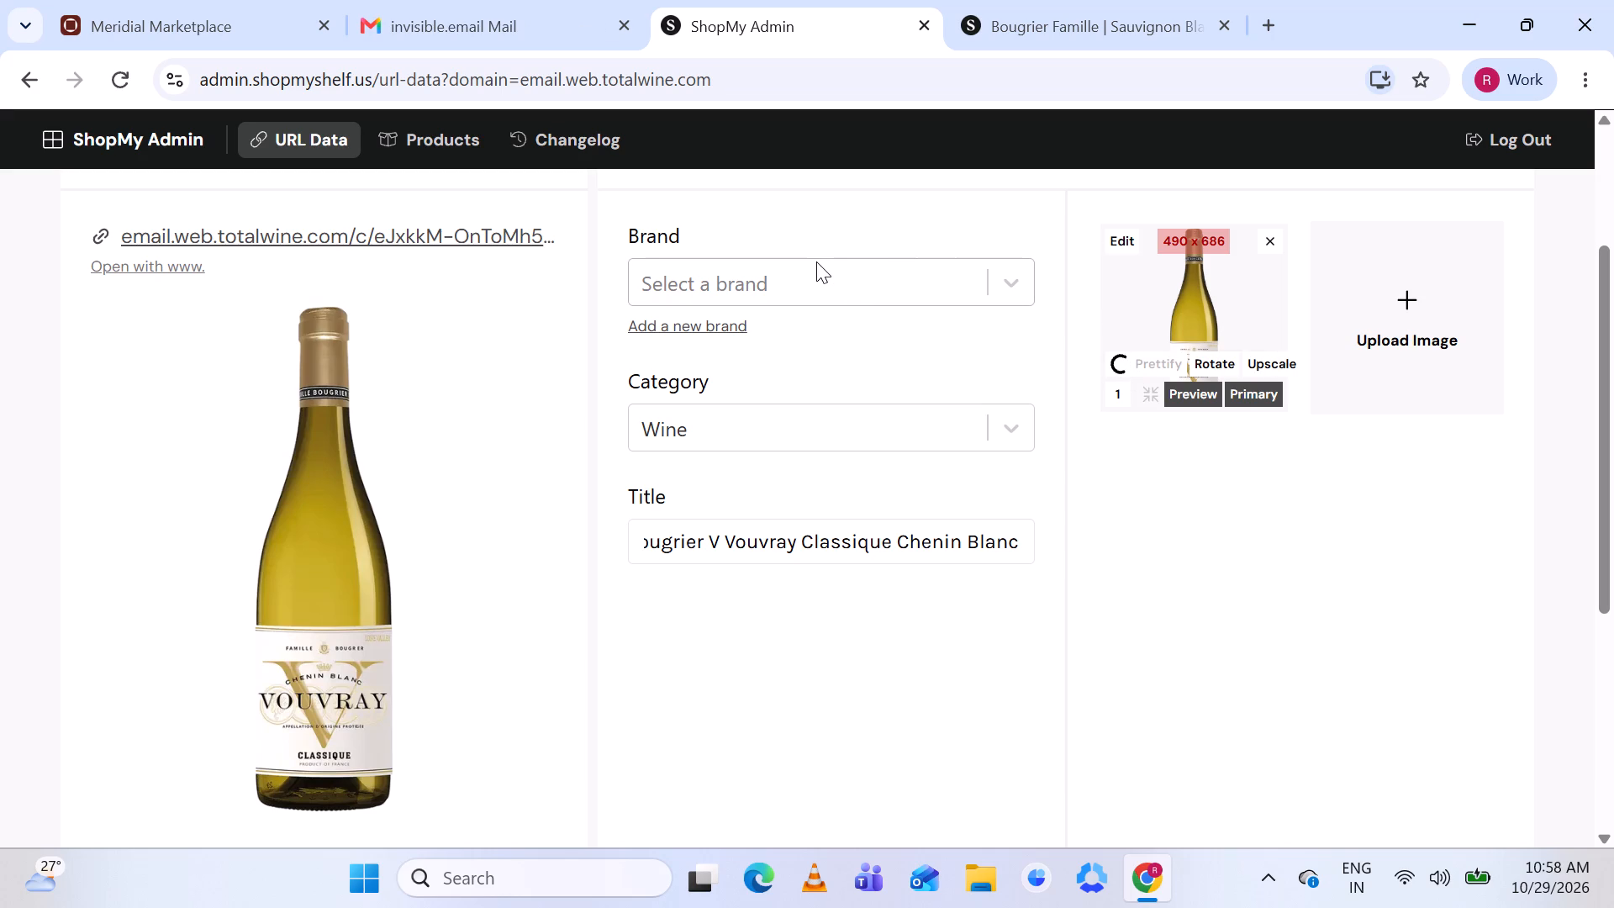
key("ctrl+v")
left_click(767, 234)
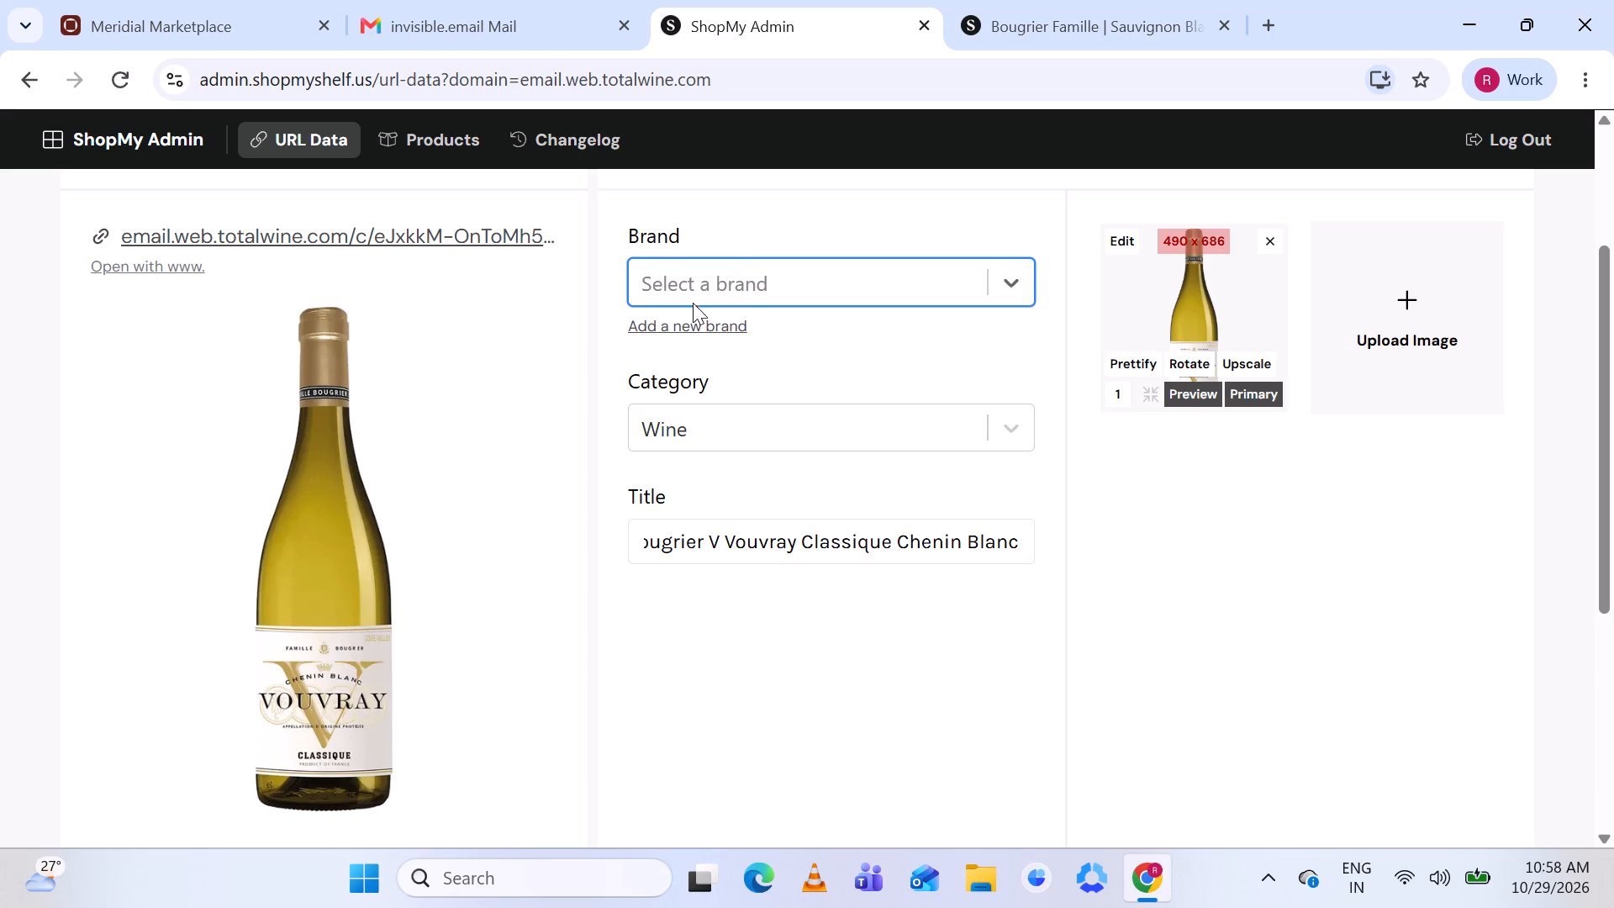
left_click(694, 328)
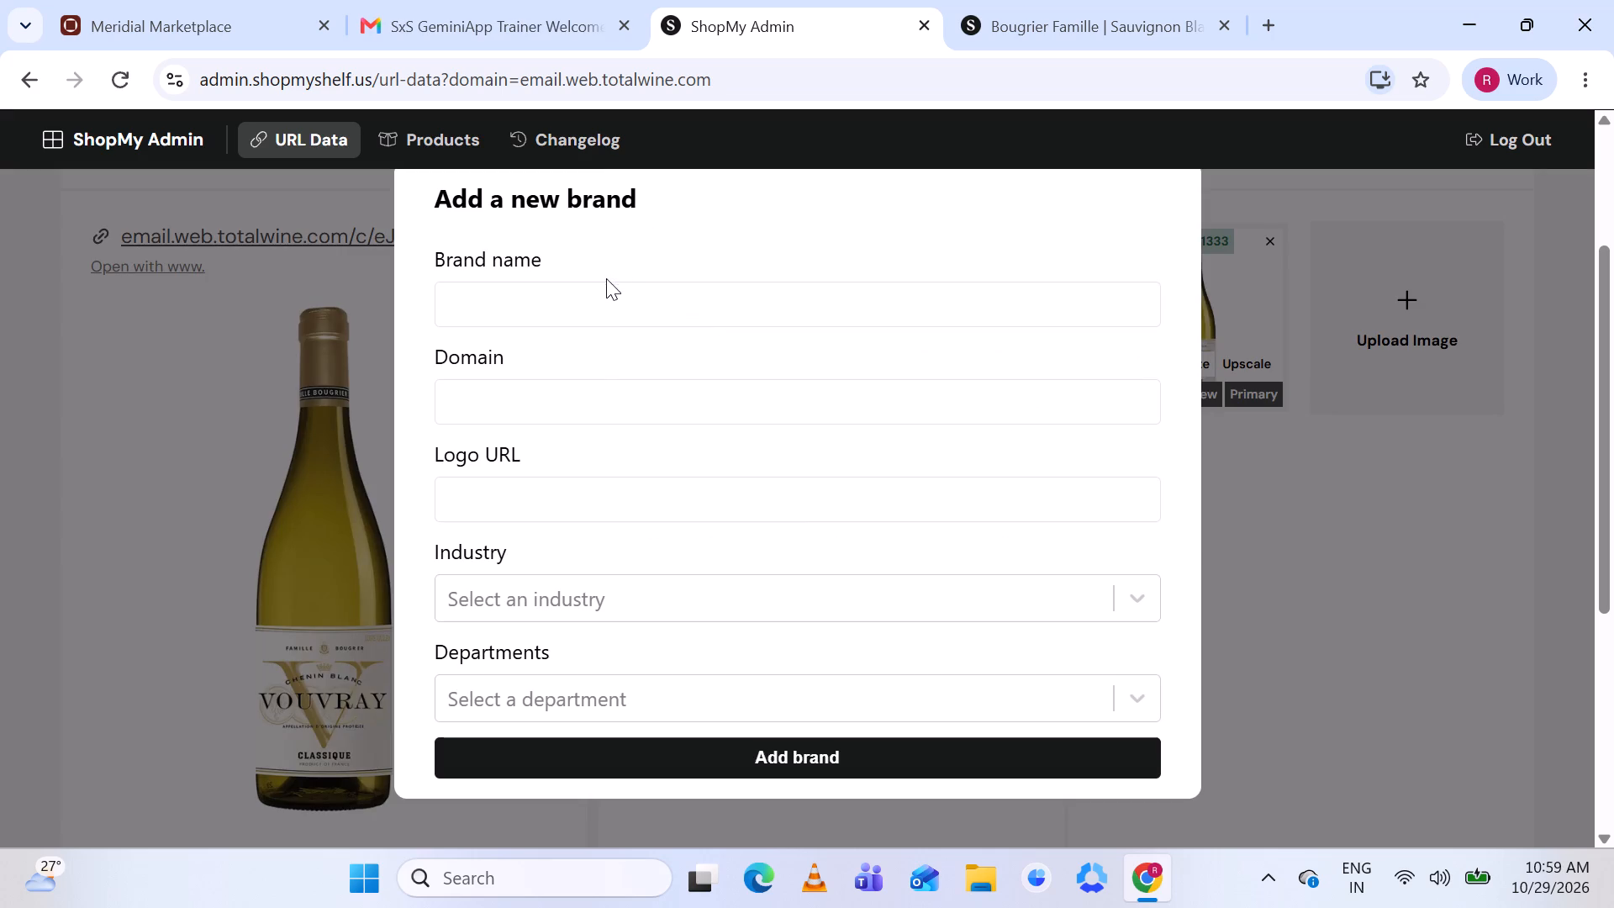
left_click(598, 310)
key("ctrl+v")
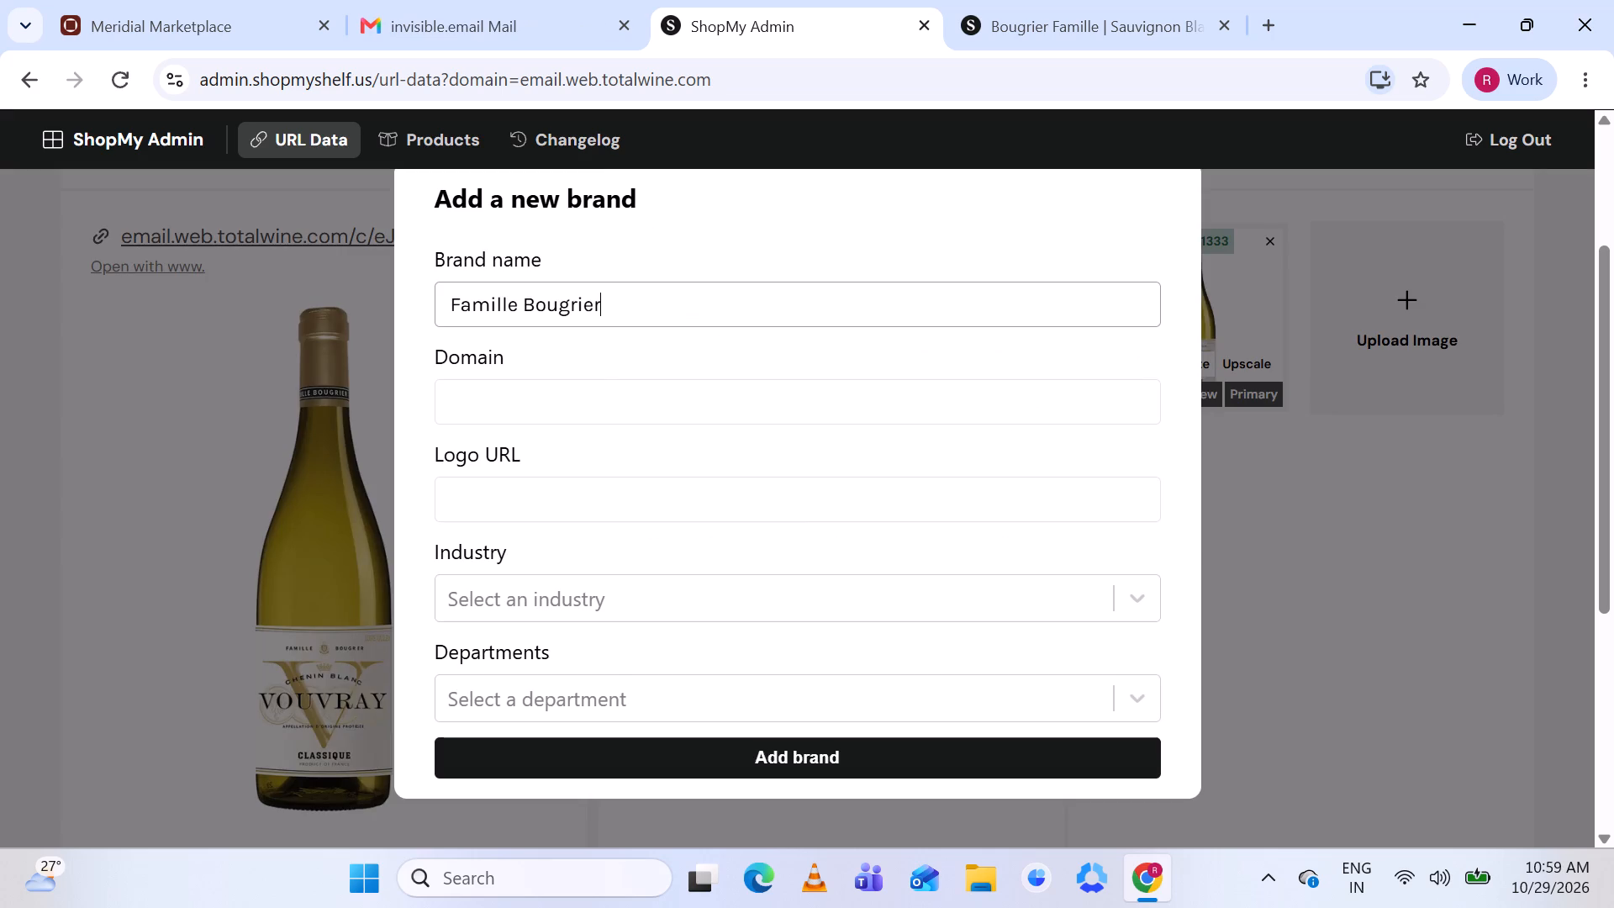
left_click(653, 753)
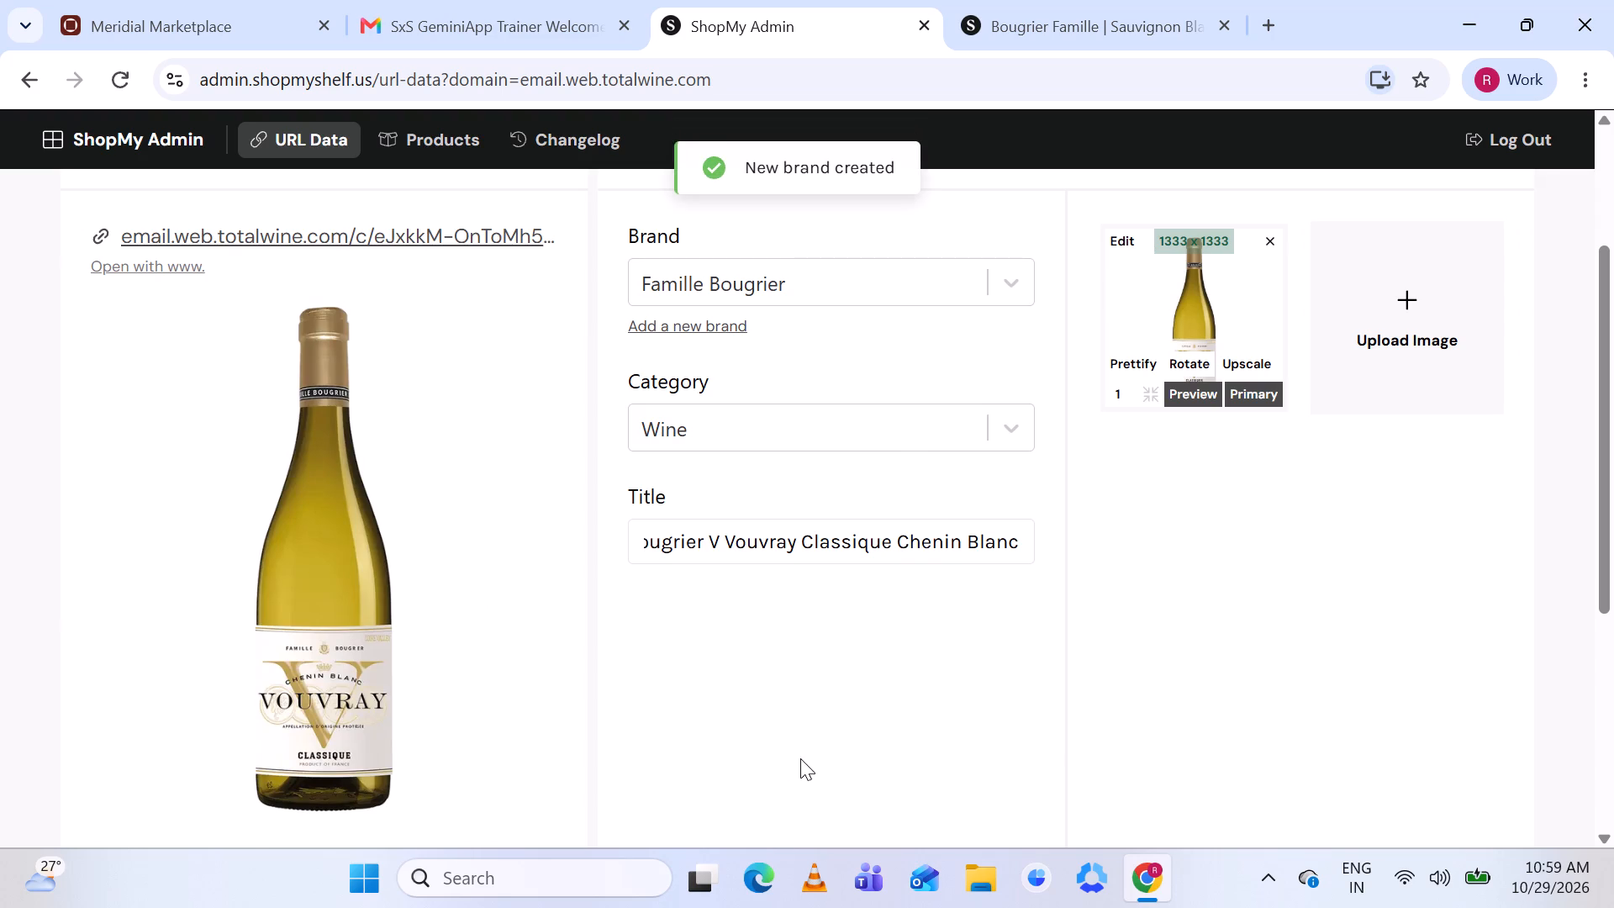
Check the Vouvray product's Wine category and title Bougrier V Vouvray Classique Chenin Blanc against the listing, and save it.
scroll(941, 623, "down", 3)
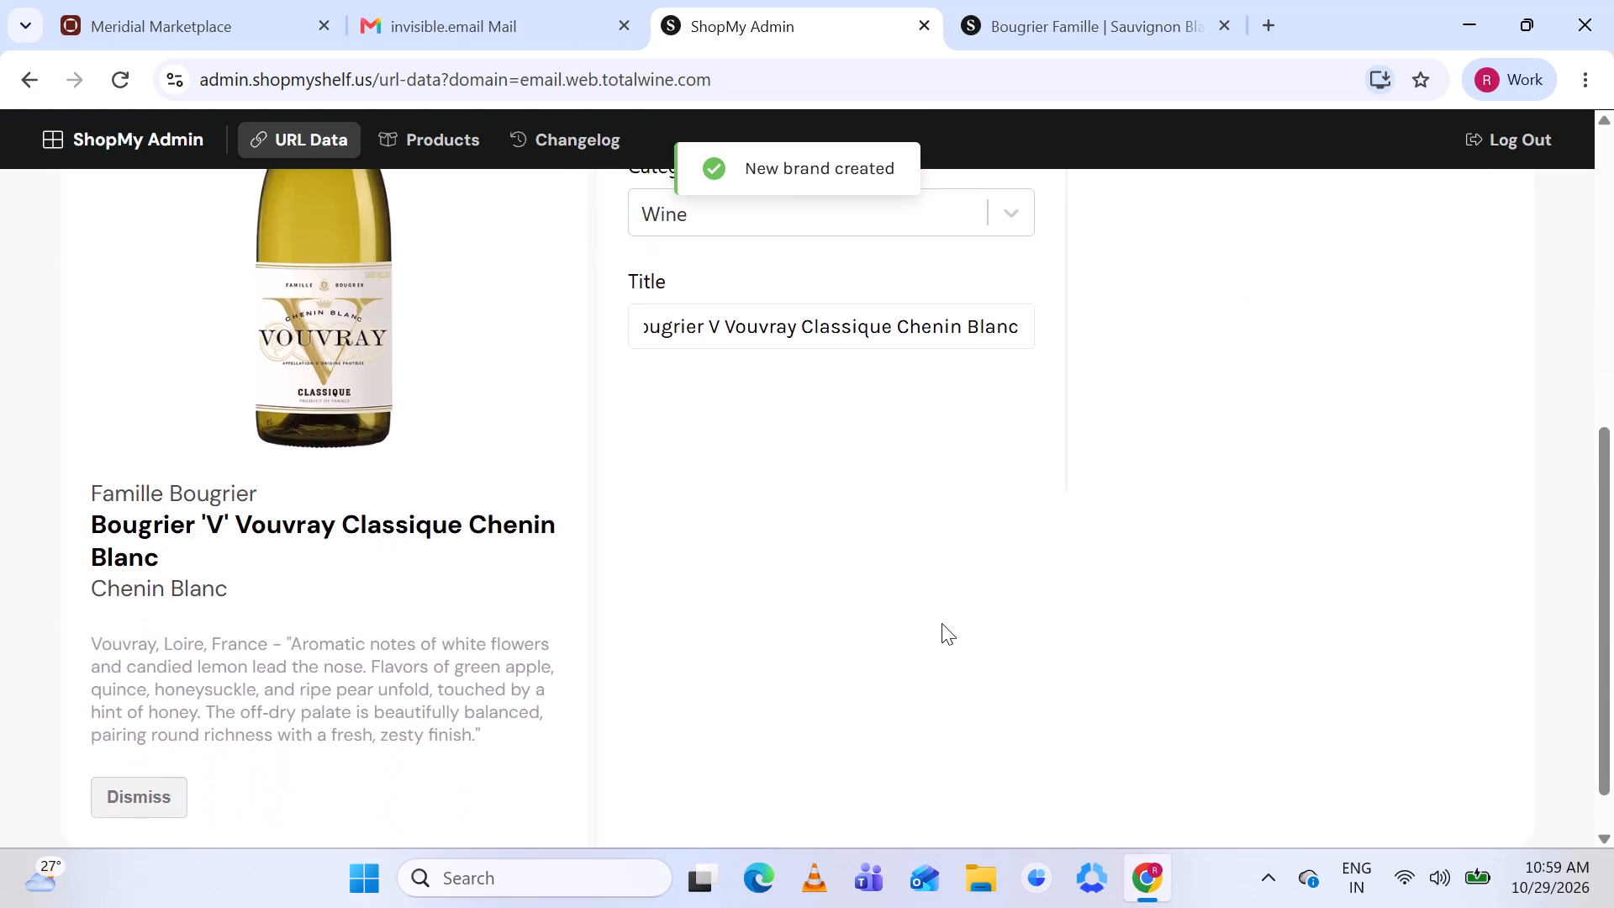
scroll(941, 623, "up", 3)
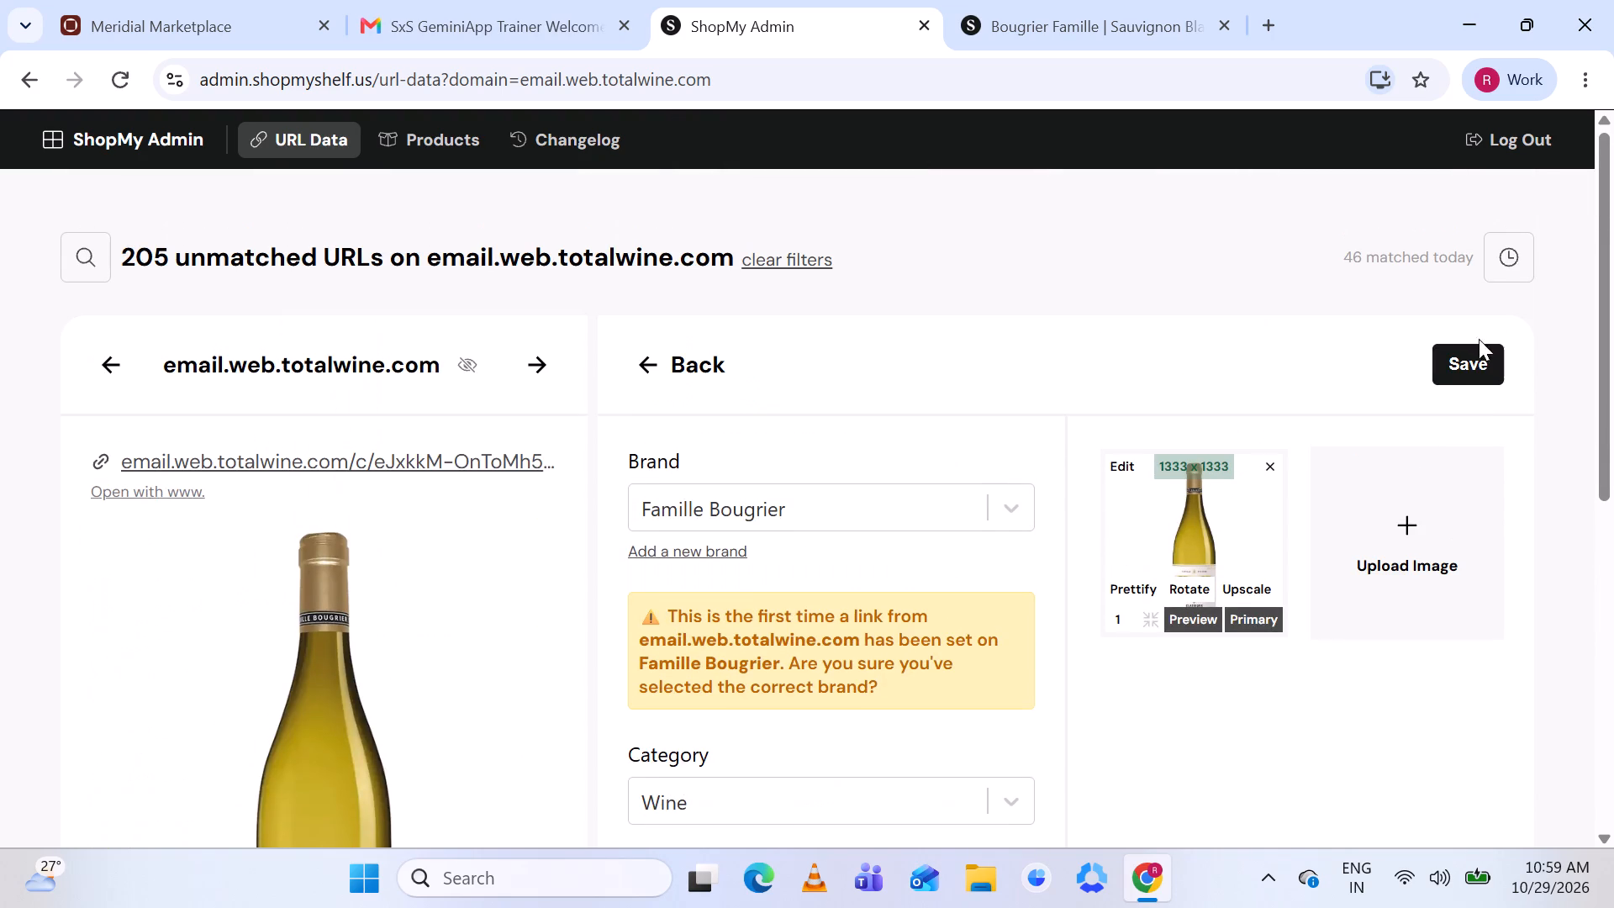
left_click(1467, 353)
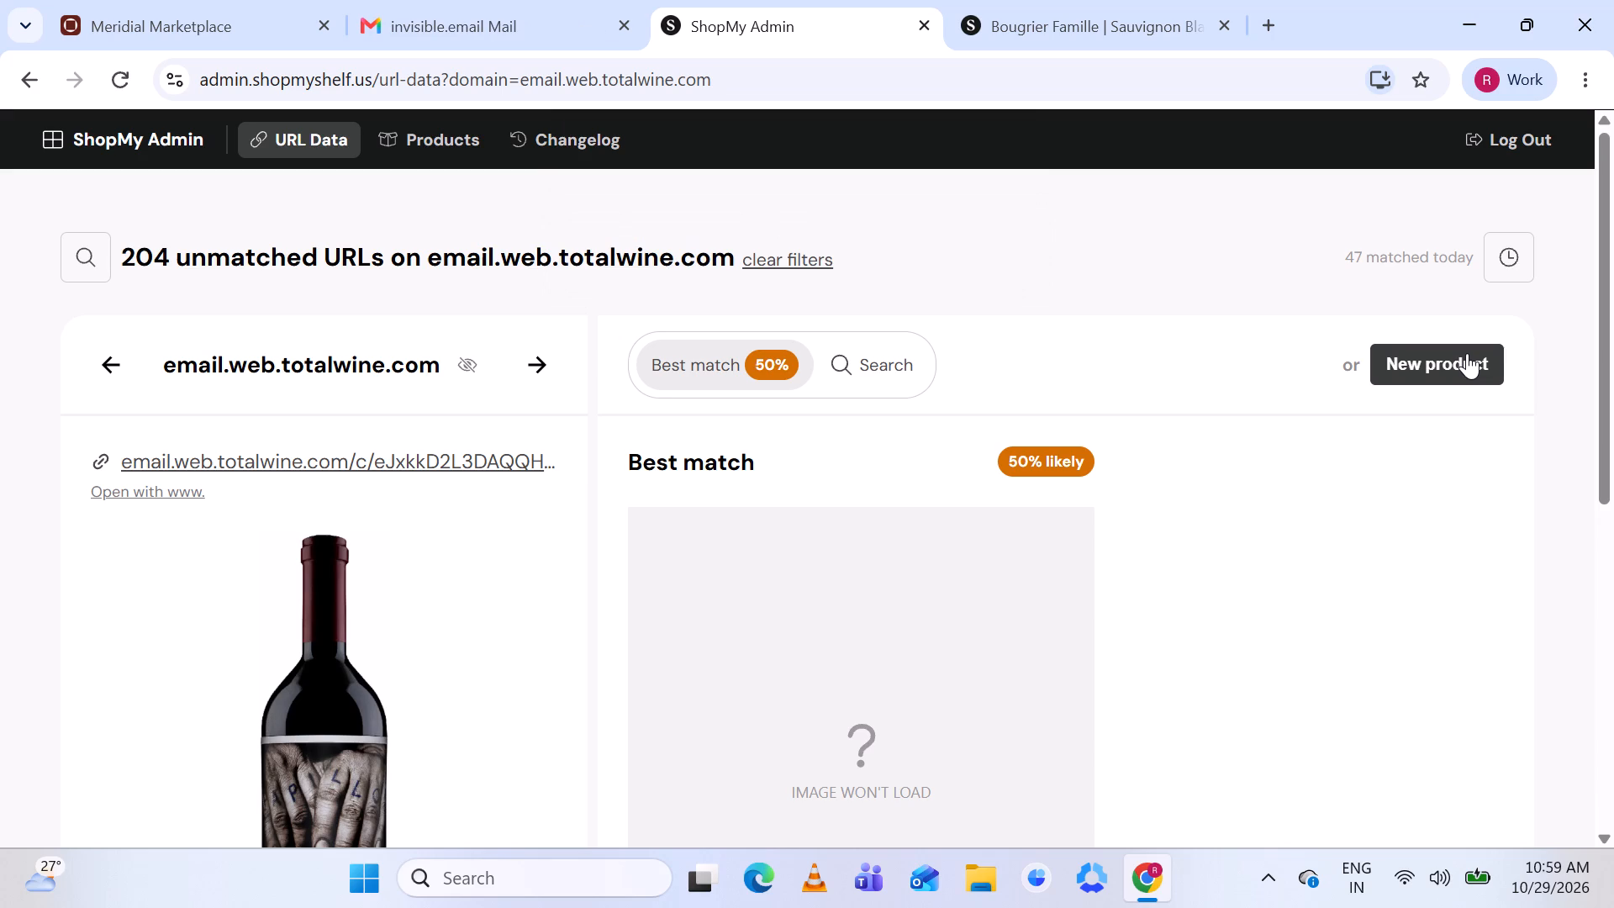
Compare the suggested Orin Swift Advice from John Merlot Wine, including its product page, with the Cabernet Papillon listing.
scroll(1032, 588, "down", 2)
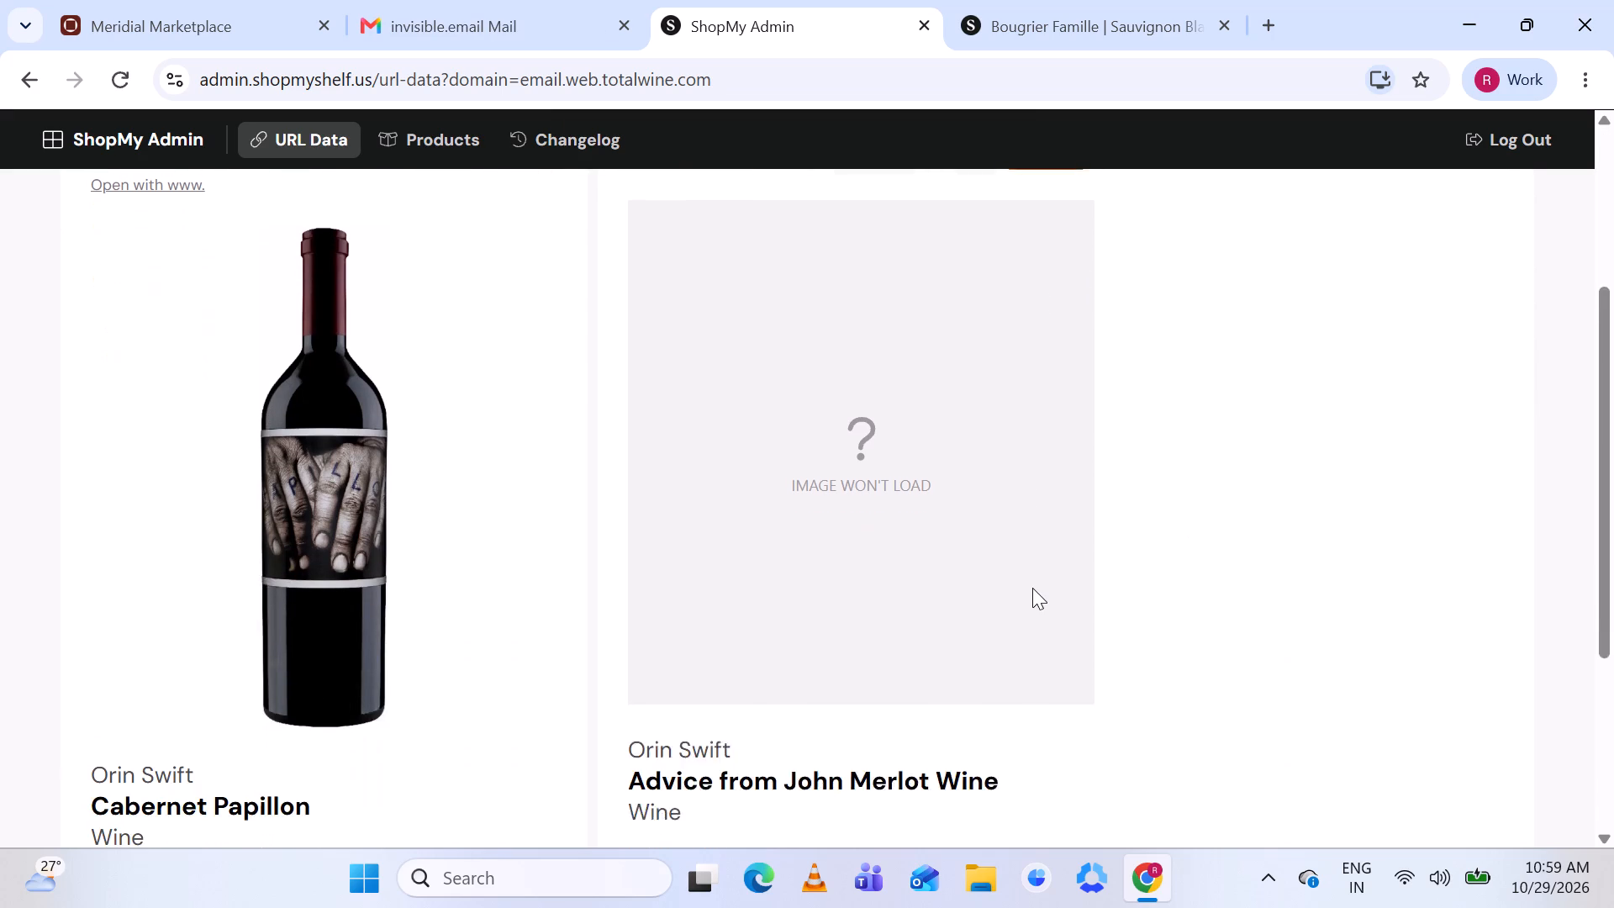
scroll(1032, 588, "down", 1)
left_click(884, 626)
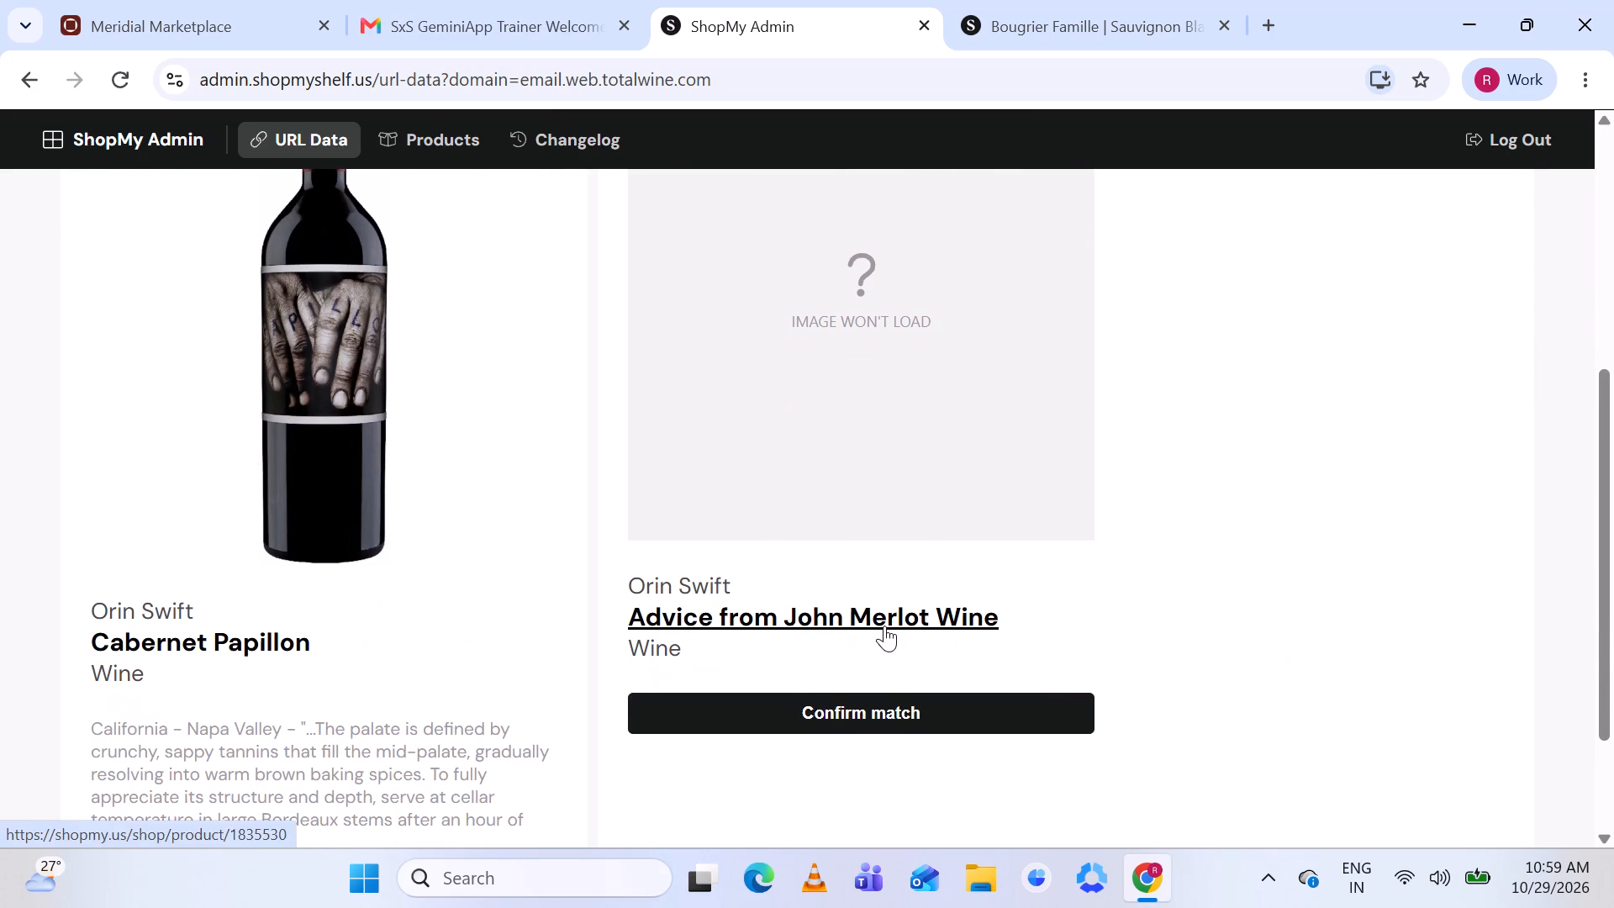
left_click(1307, 29)
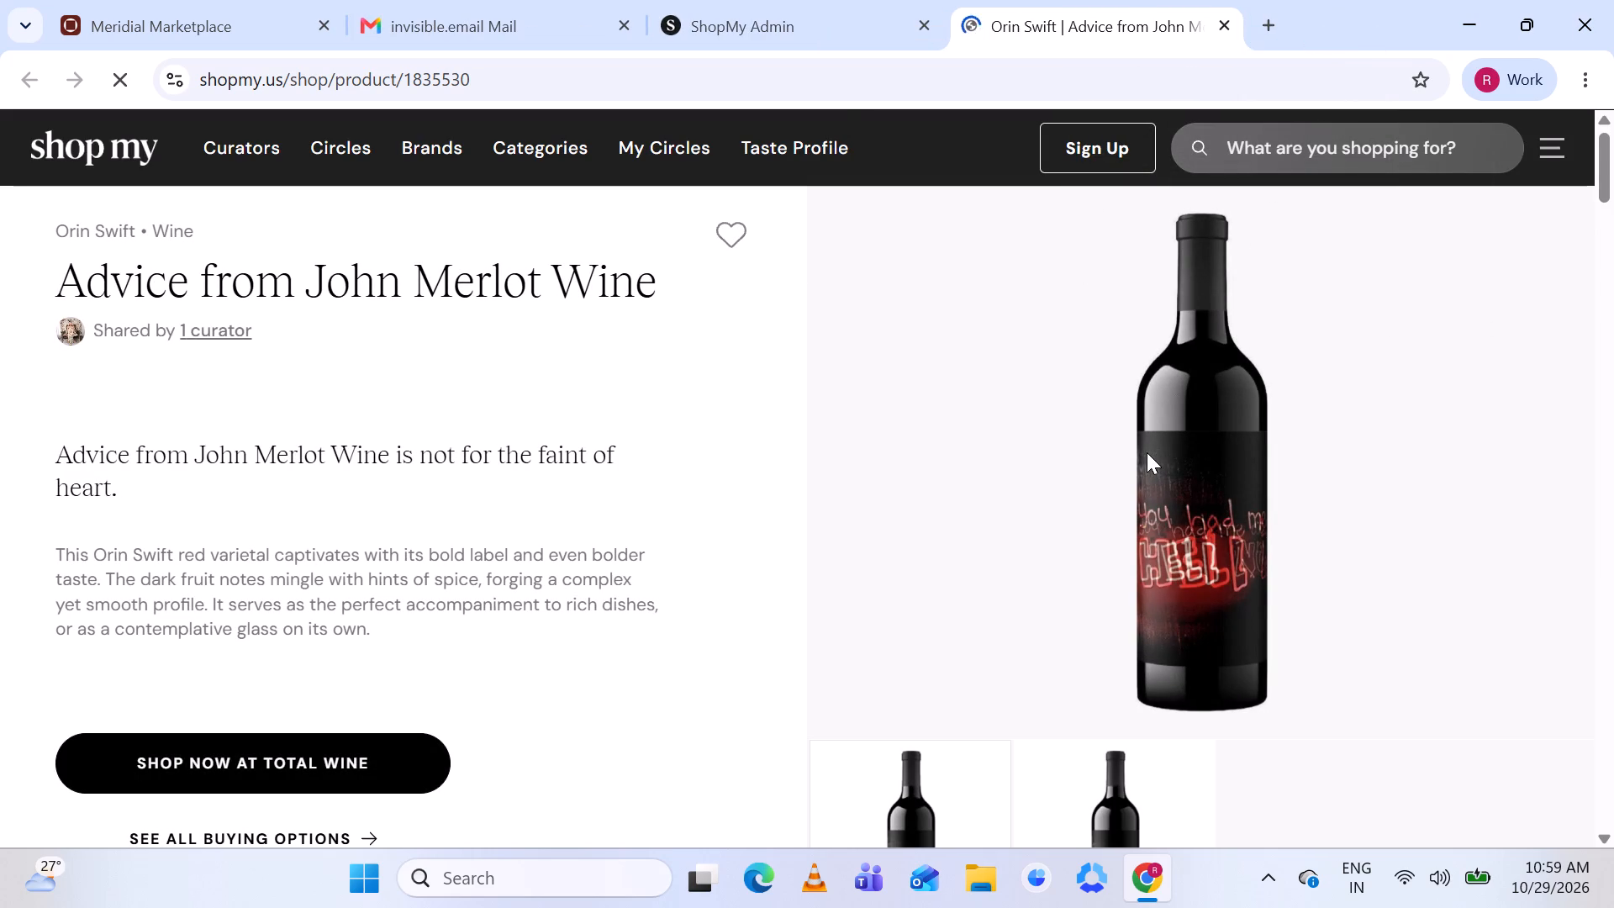
left_click(799, 28)
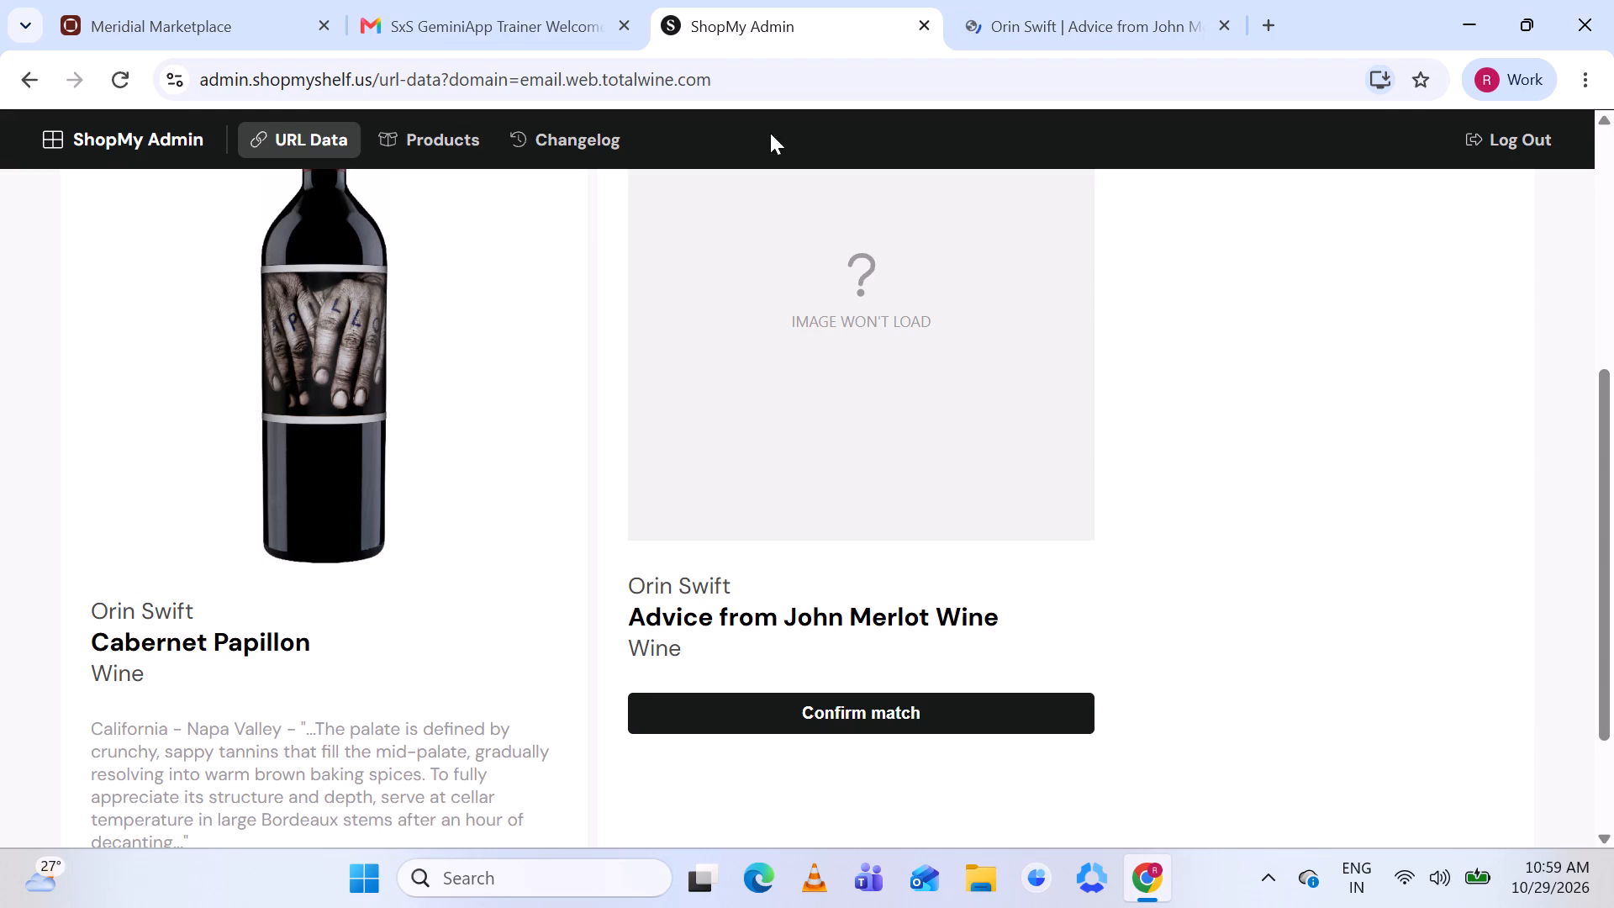
Create a new Orin Swift product titled Cabernet Papillon in the Wine category, prettify its image, check it against the listing and save it.
scroll(753, 298, "up", 1)
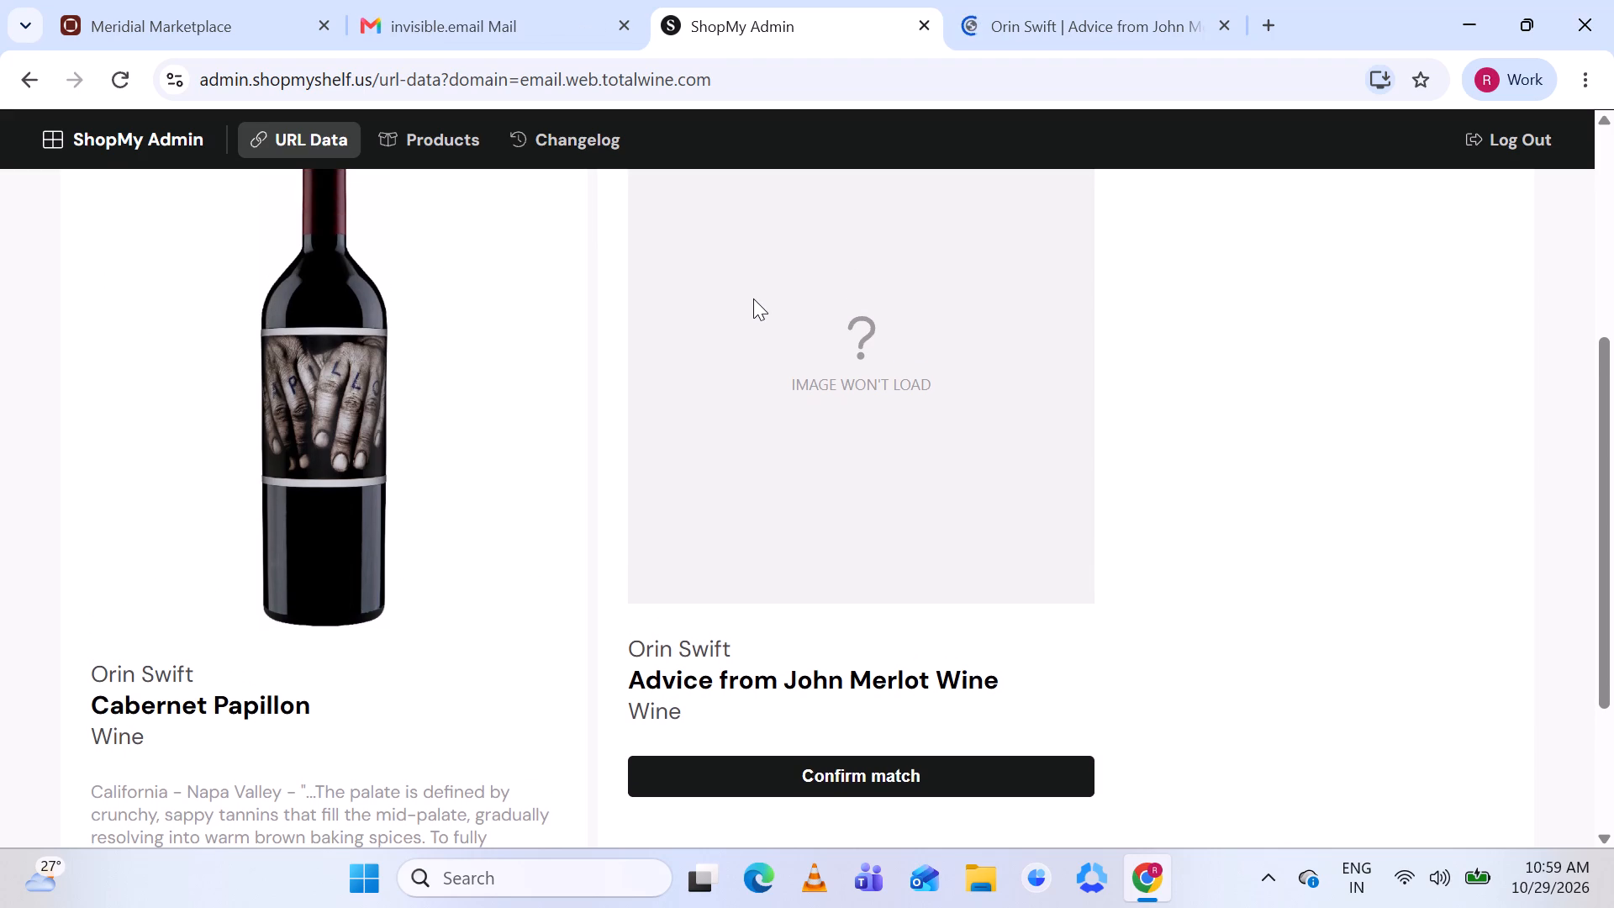
scroll(753, 298, "up", 2)
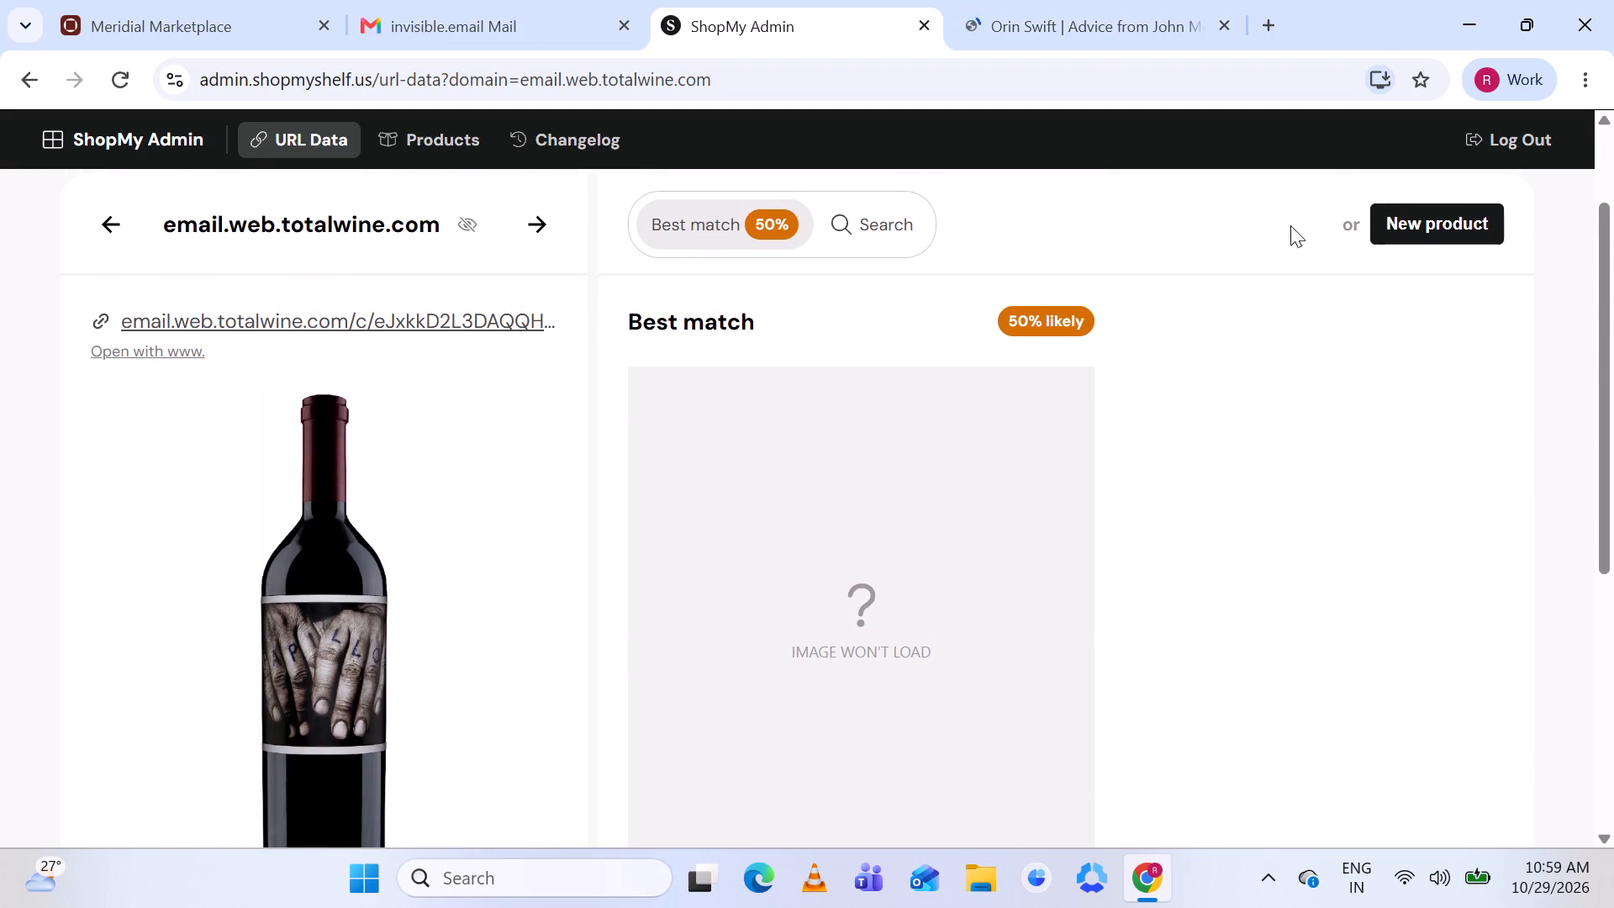
left_click(1403, 216)
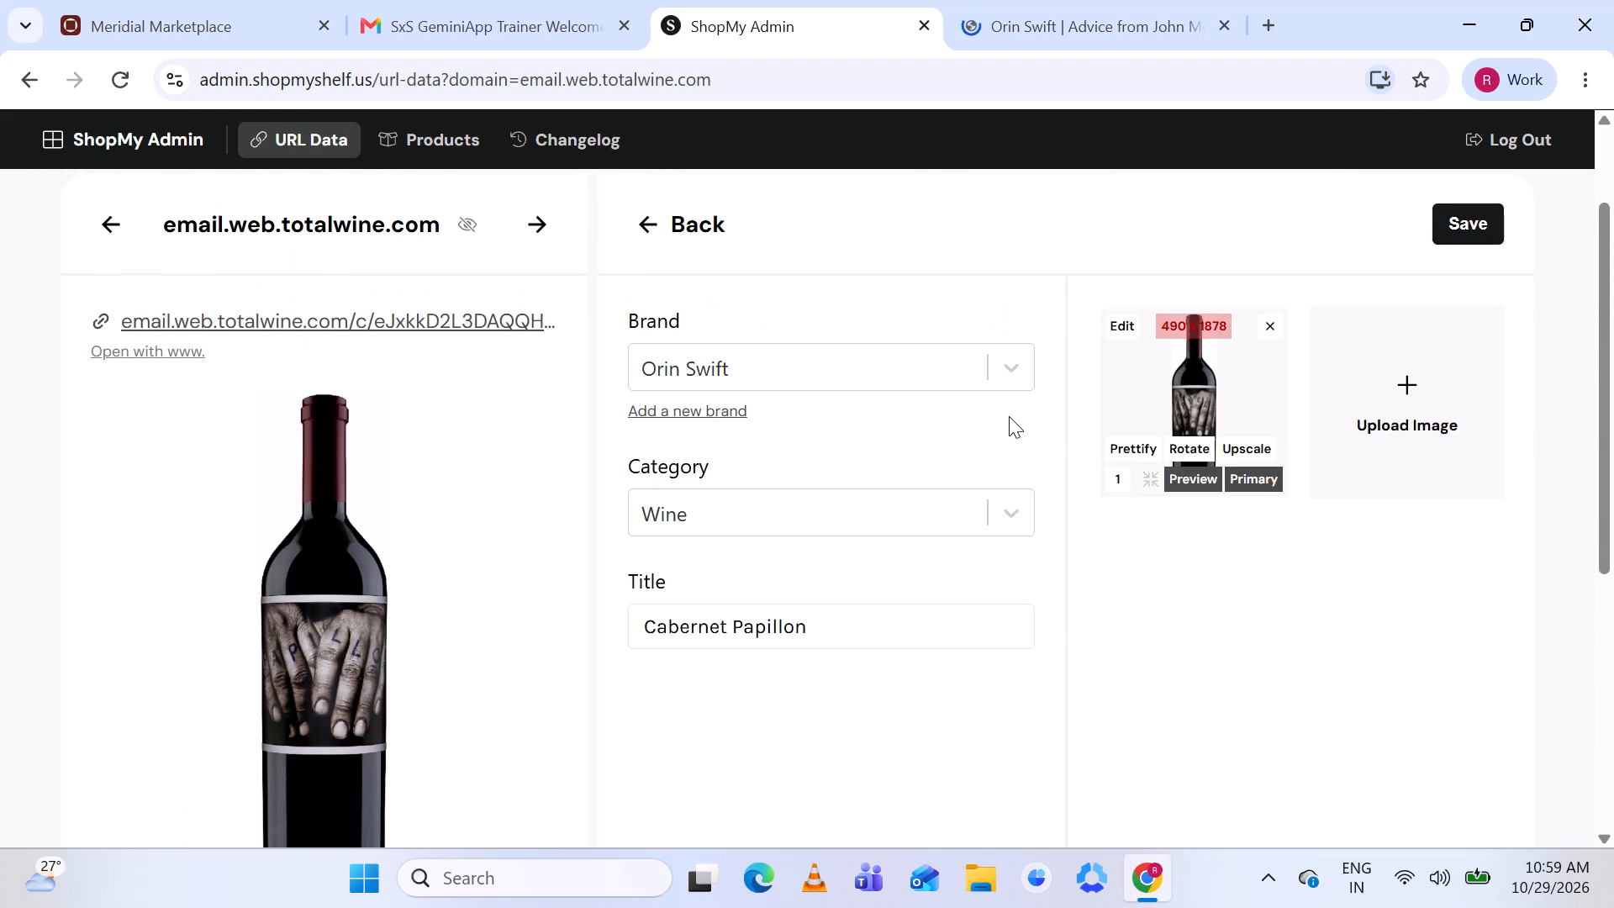
left_click(1135, 443)
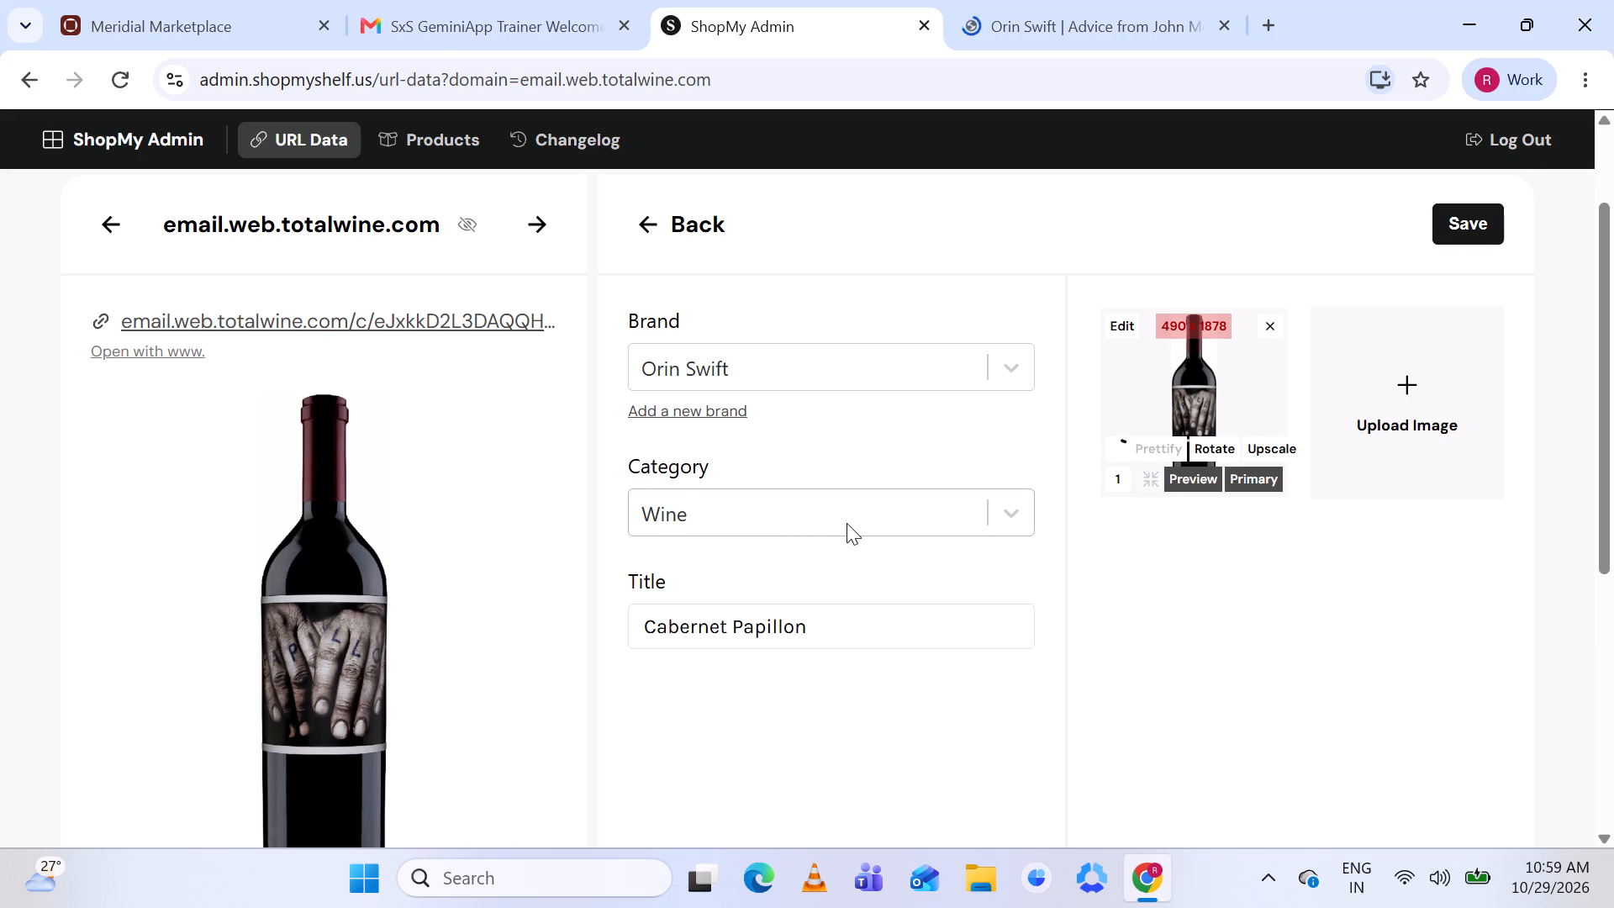
scroll(847, 523, "down", 3)
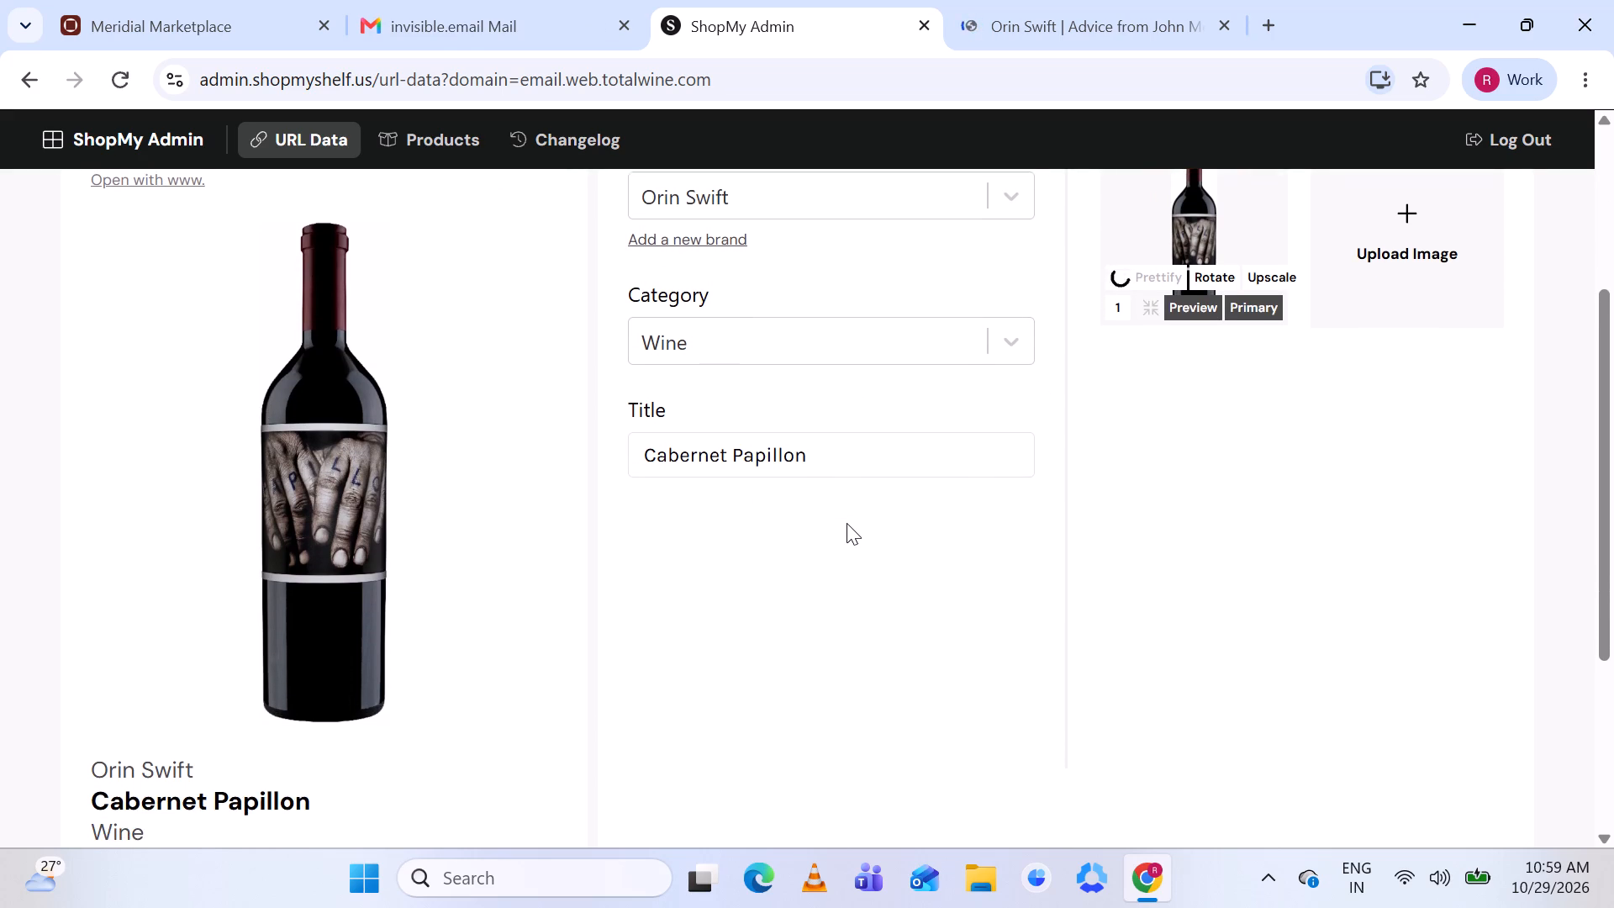
scroll(847, 523, "down", 1)
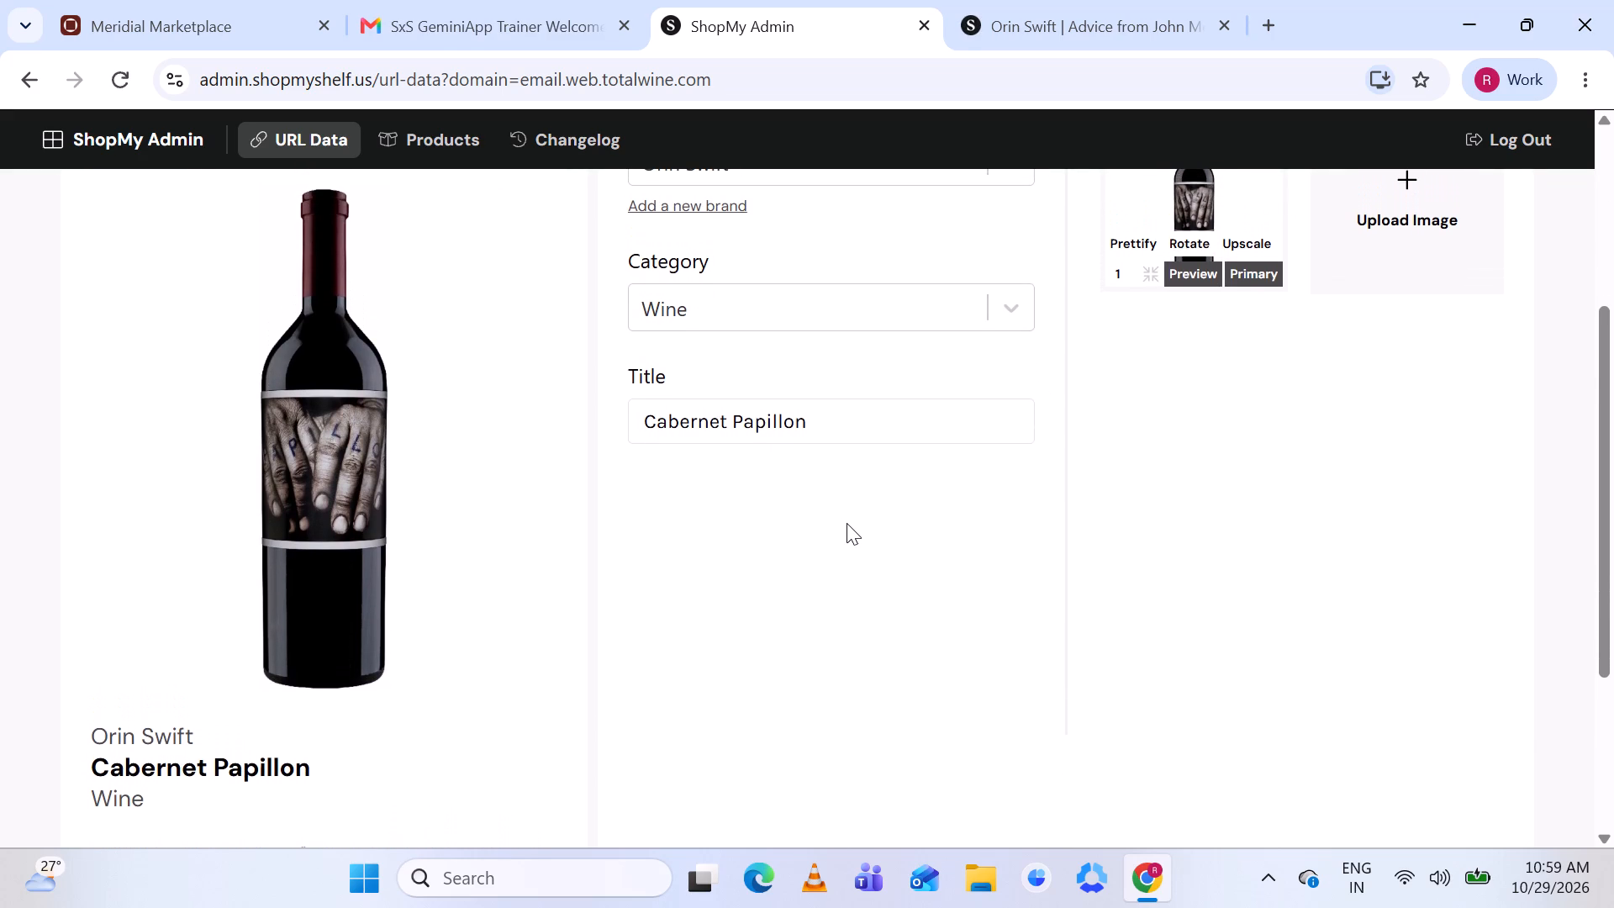
scroll(847, 523, "up", 1)
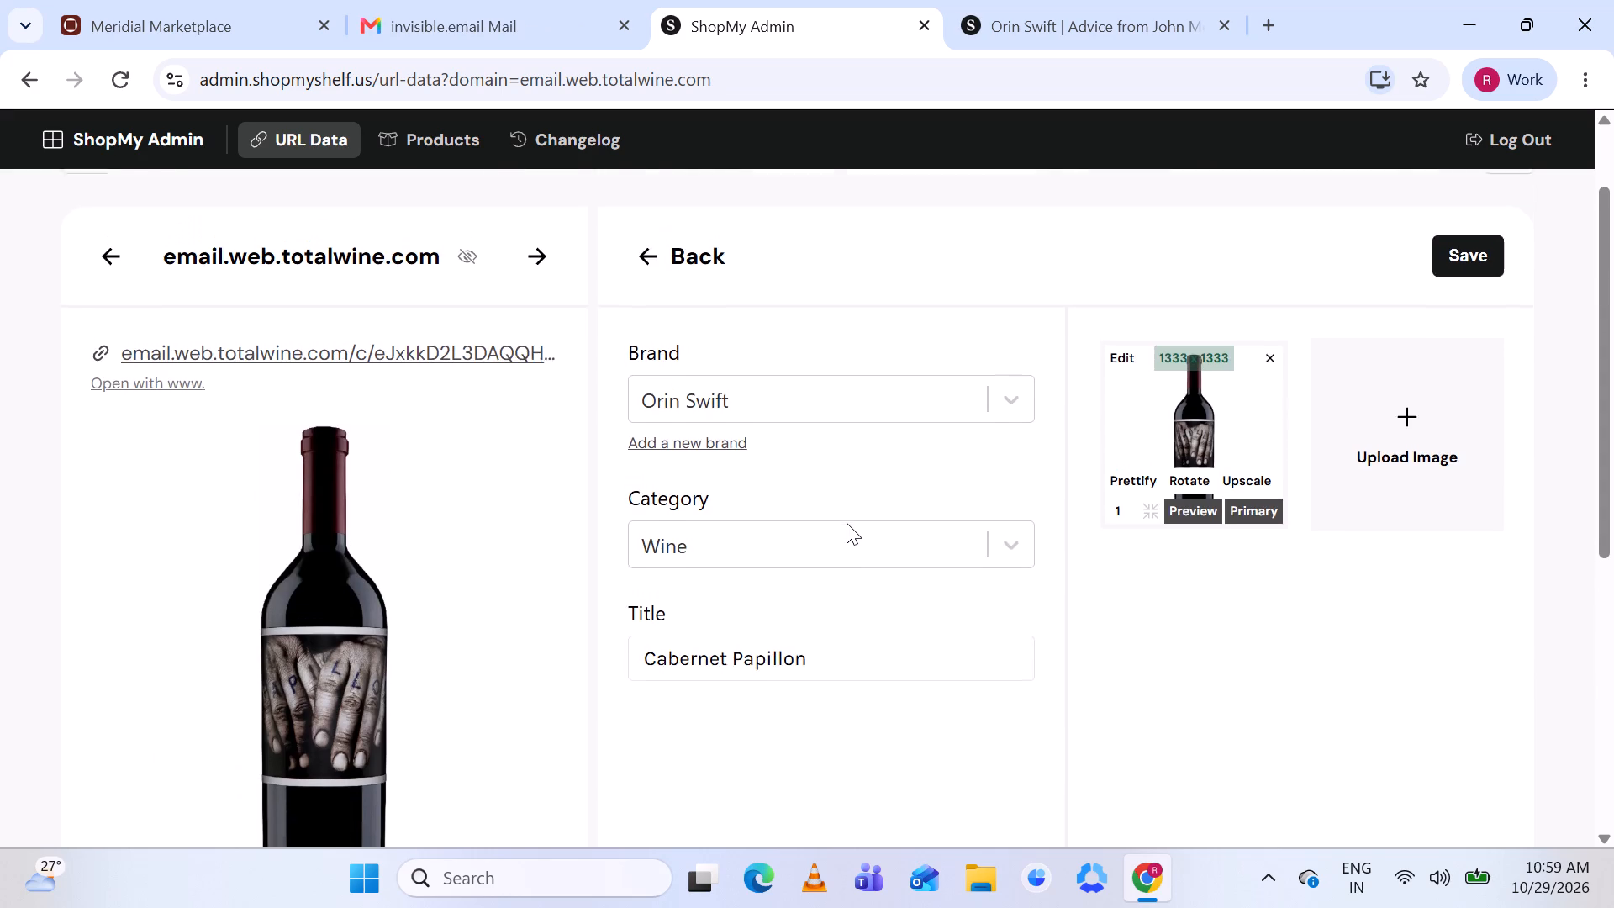
left_click(1467, 267)
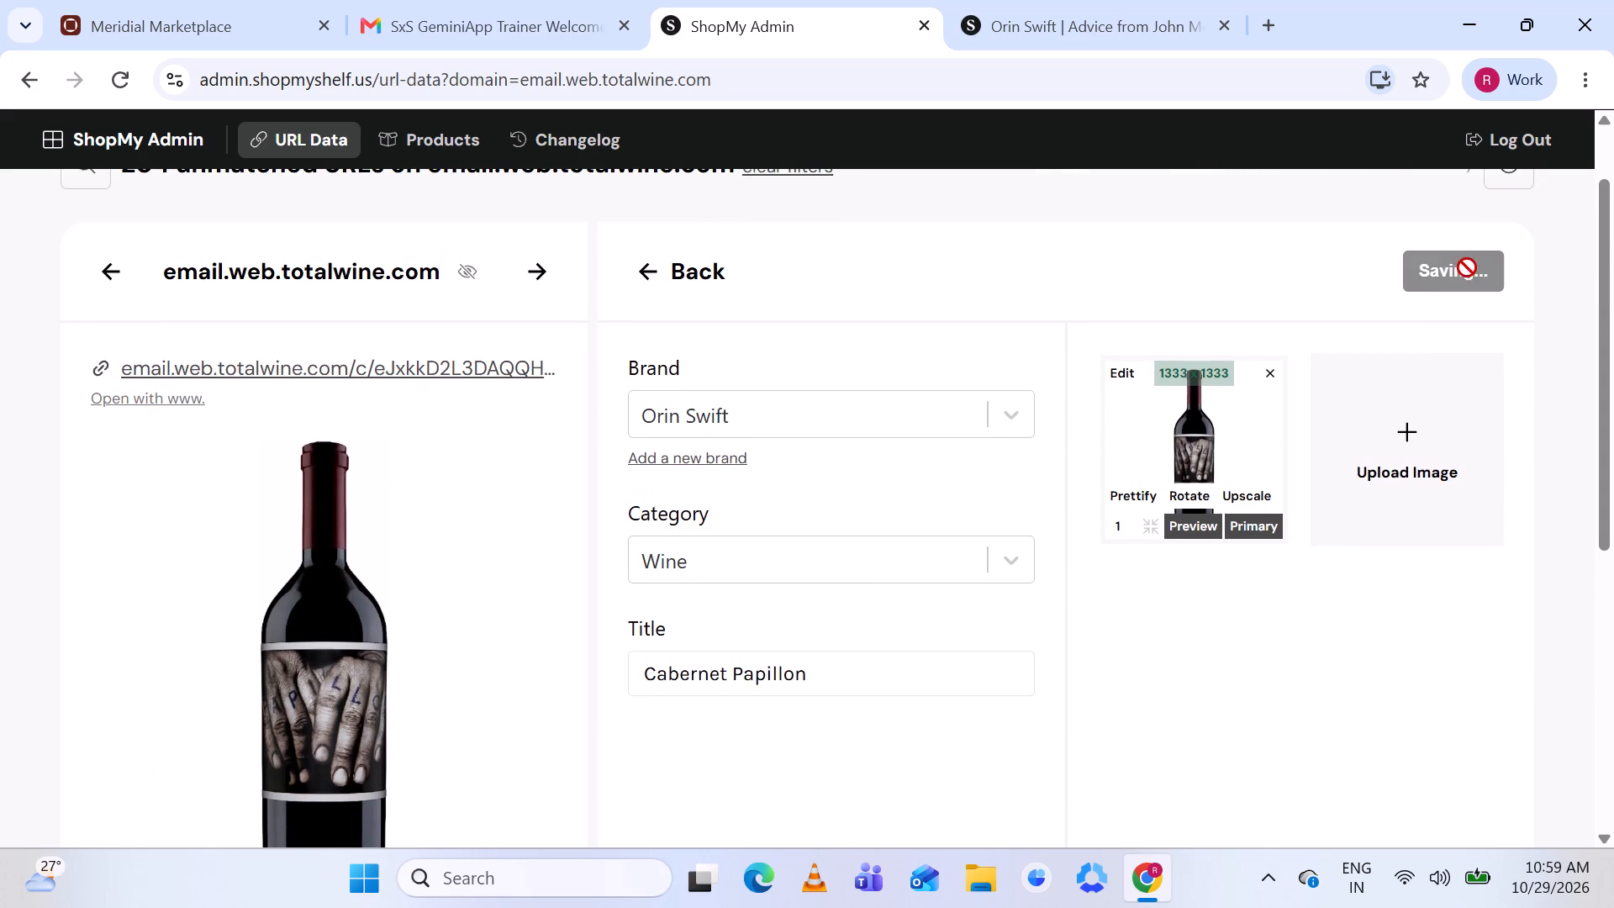
Review the Duckhorn Goldeneye Pinot Noir Ten Degrees listing, start a new product for it and prettify its image.
scroll(916, 507, "down", 3)
scroll(916, 507, "up", 1)
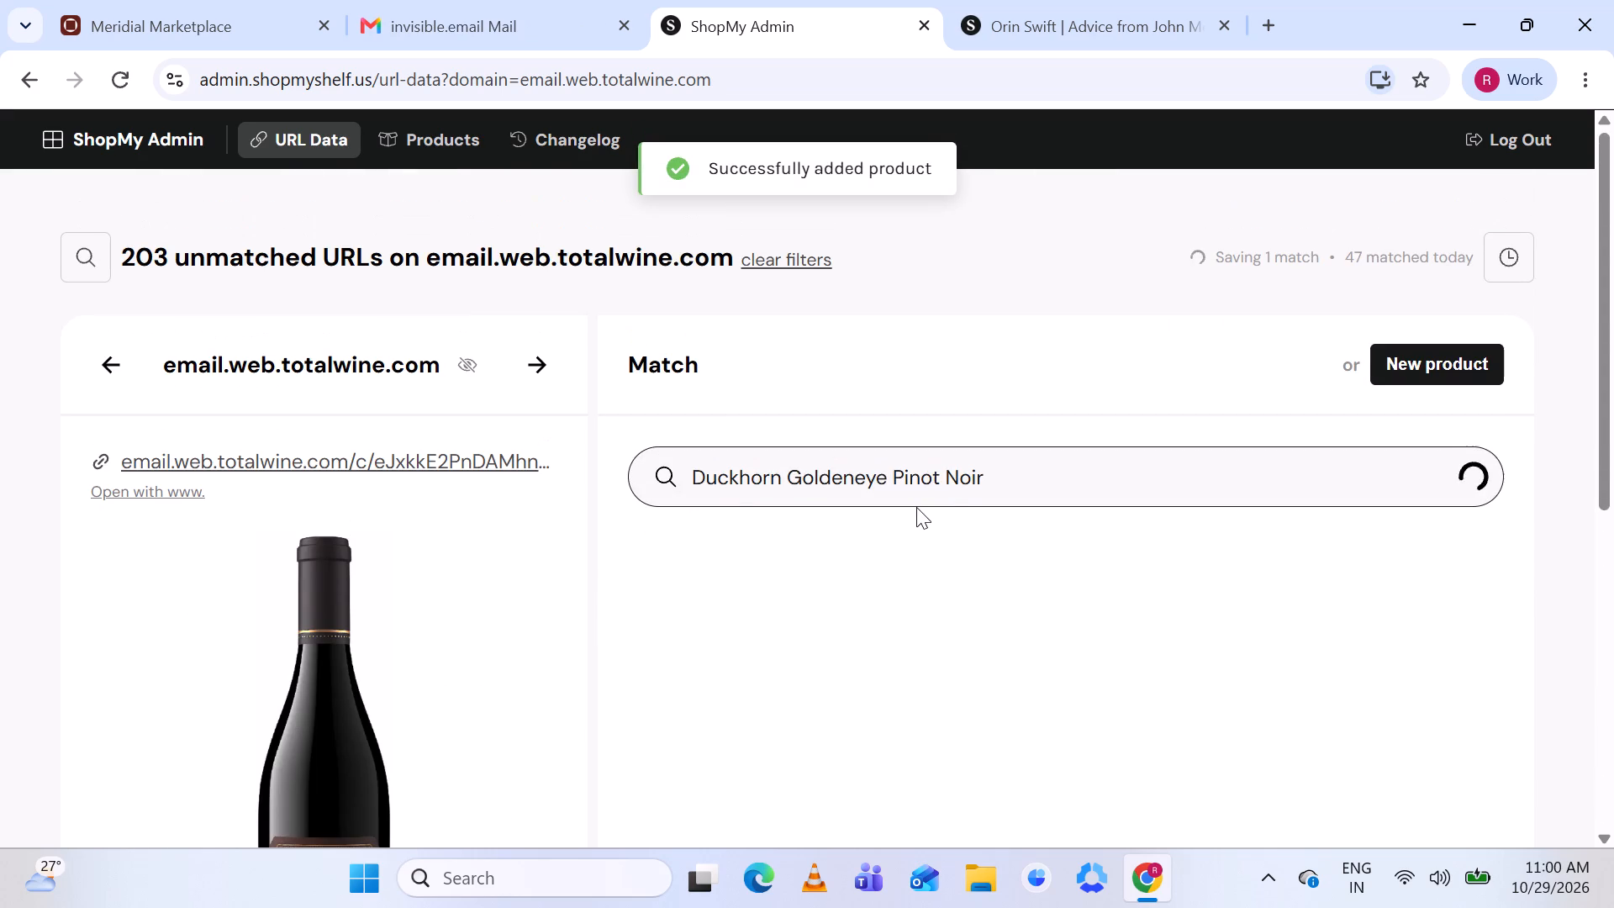
scroll(916, 507, "down", 2)
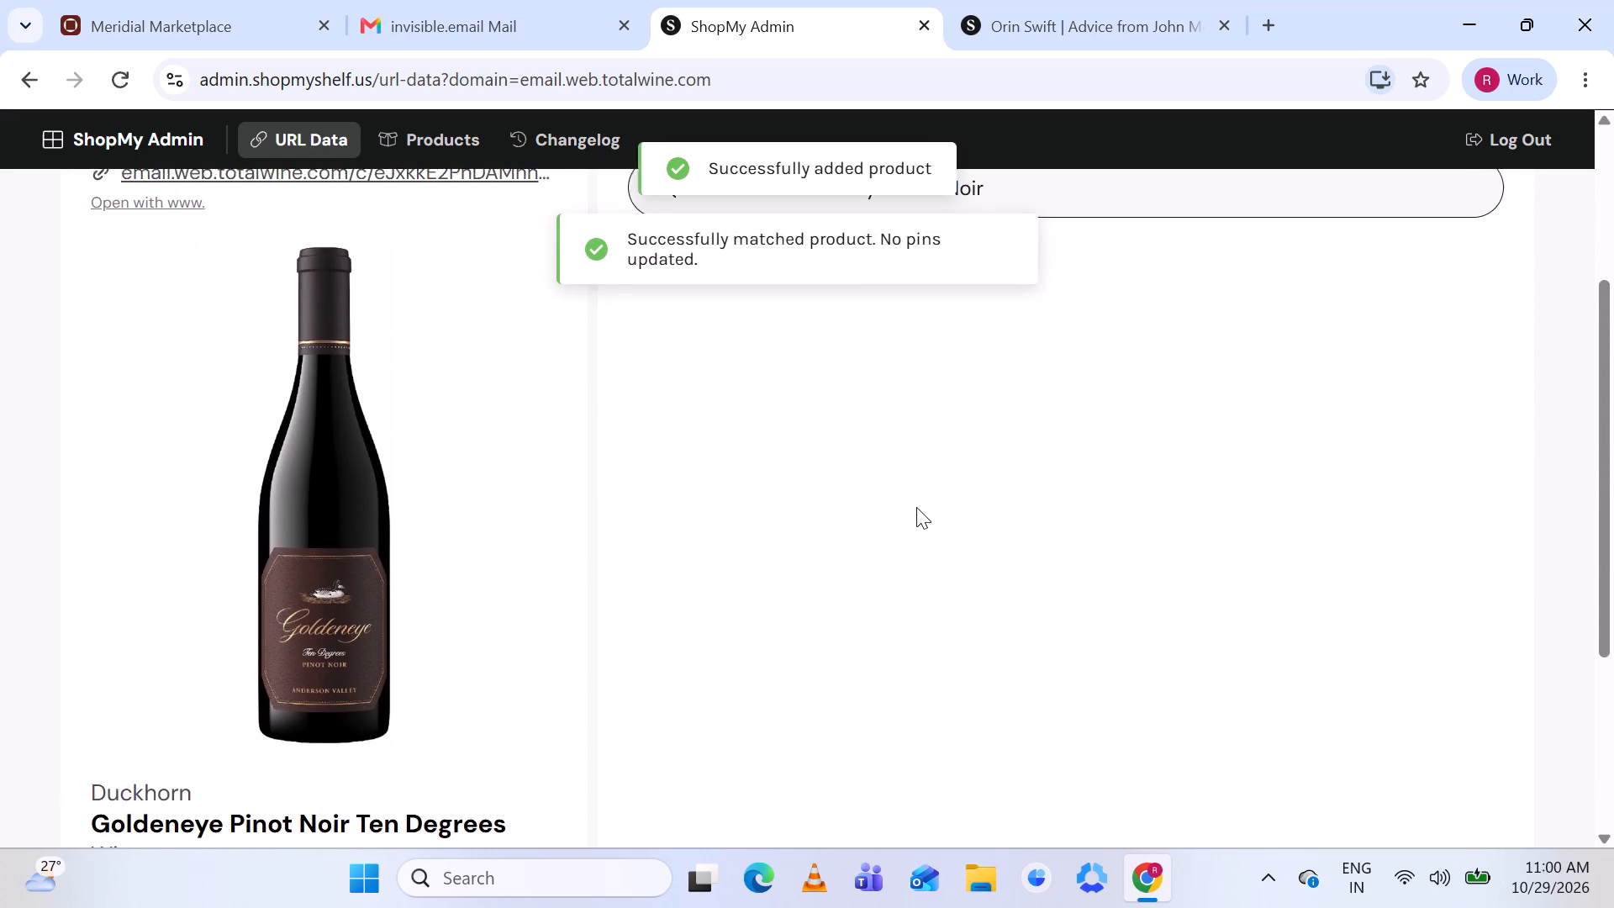
scroll(916, 507, "down", 1)
scroll(916, 507, "right", 1)
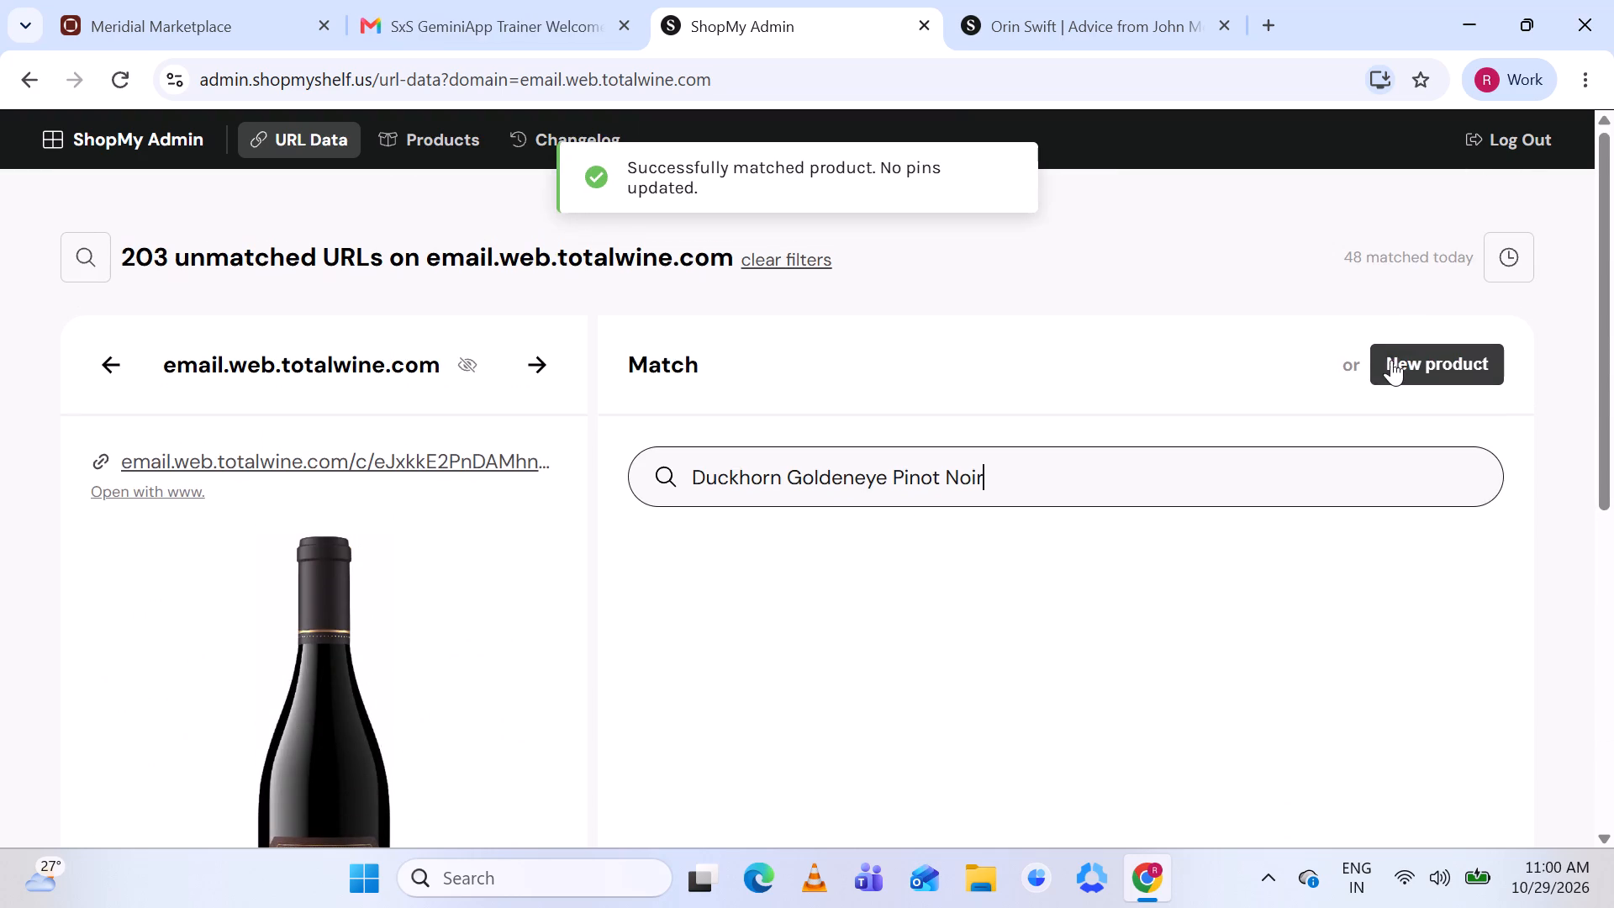
left_click(1402, 360)
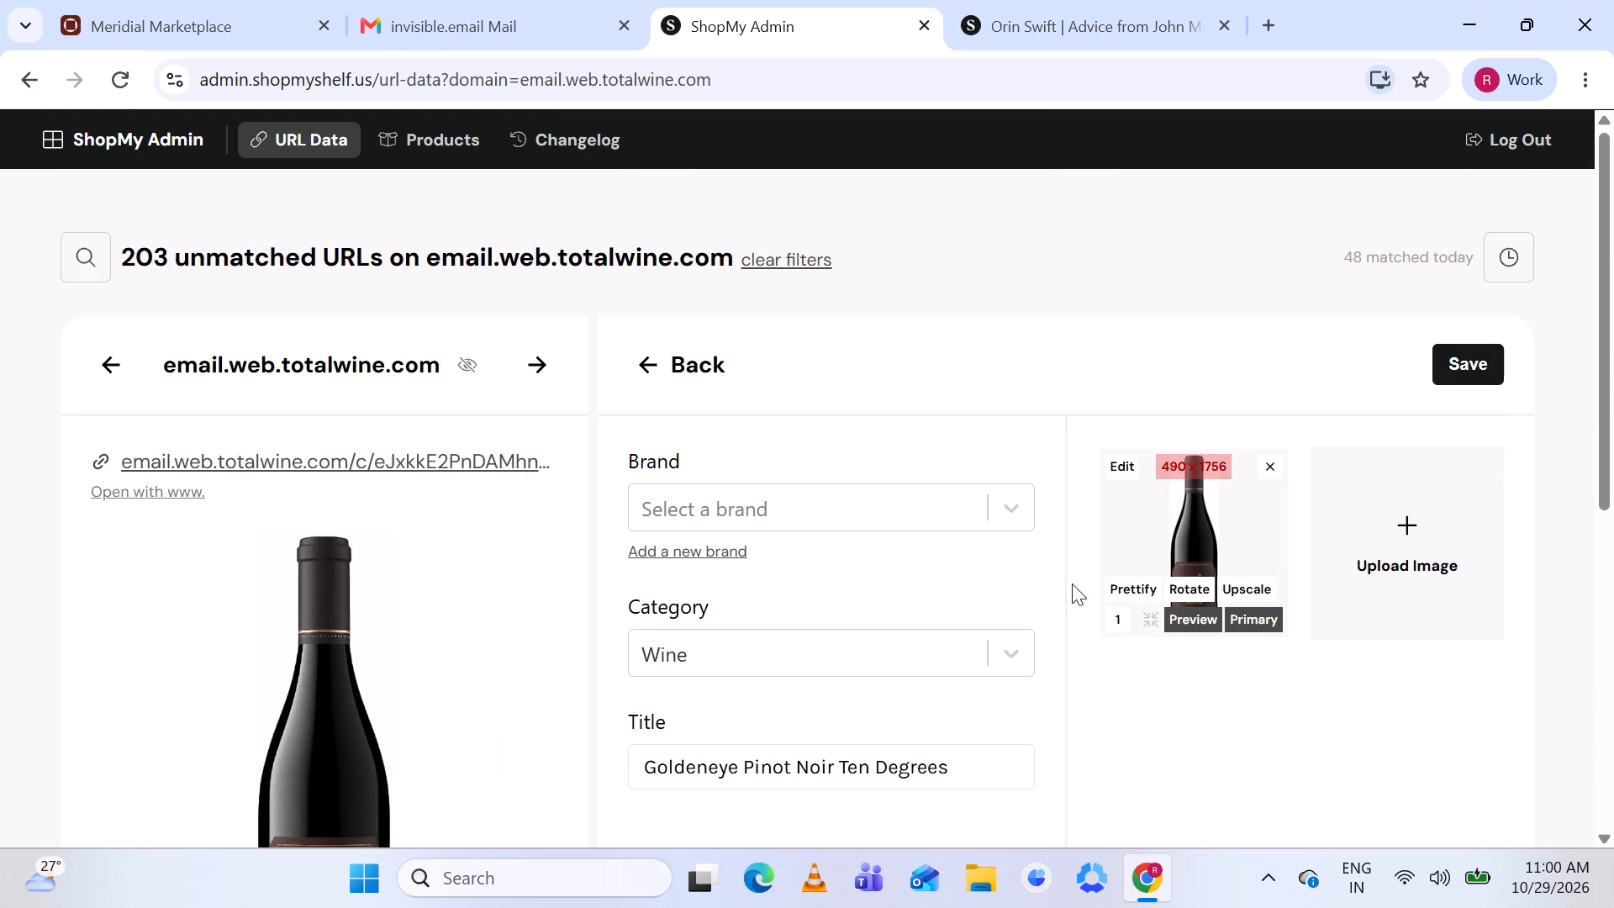
left_click(1121, 581)
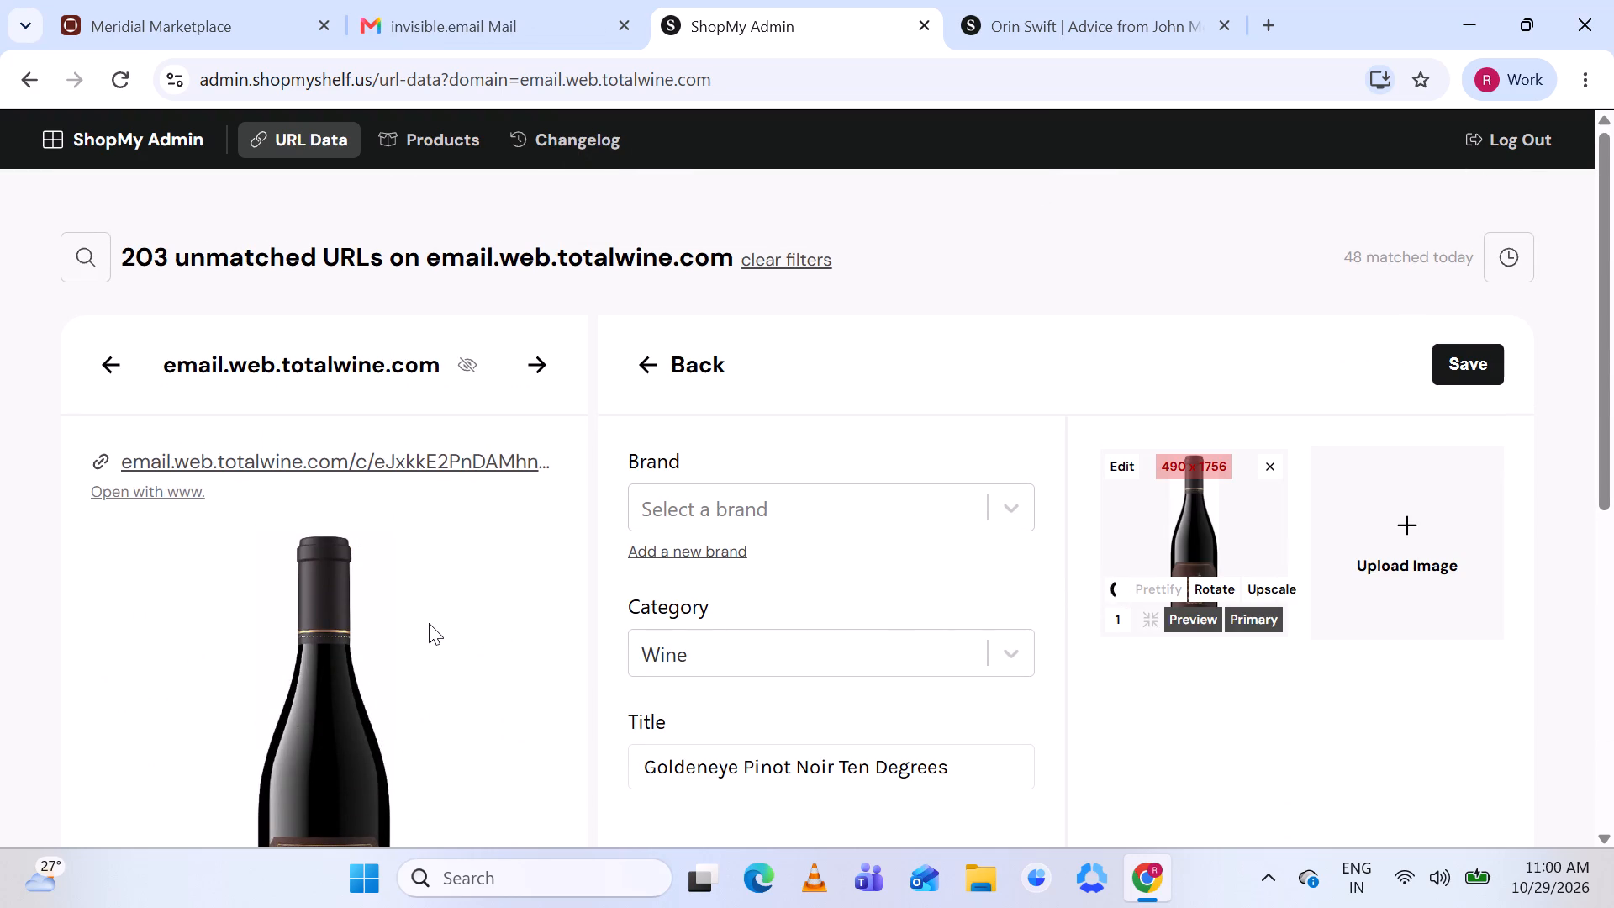
Copy the Duckhorn brand name from the Goldeneye Pinot Noir listing and search the existing brands for it.
scroll(429, 623, "down", 1)
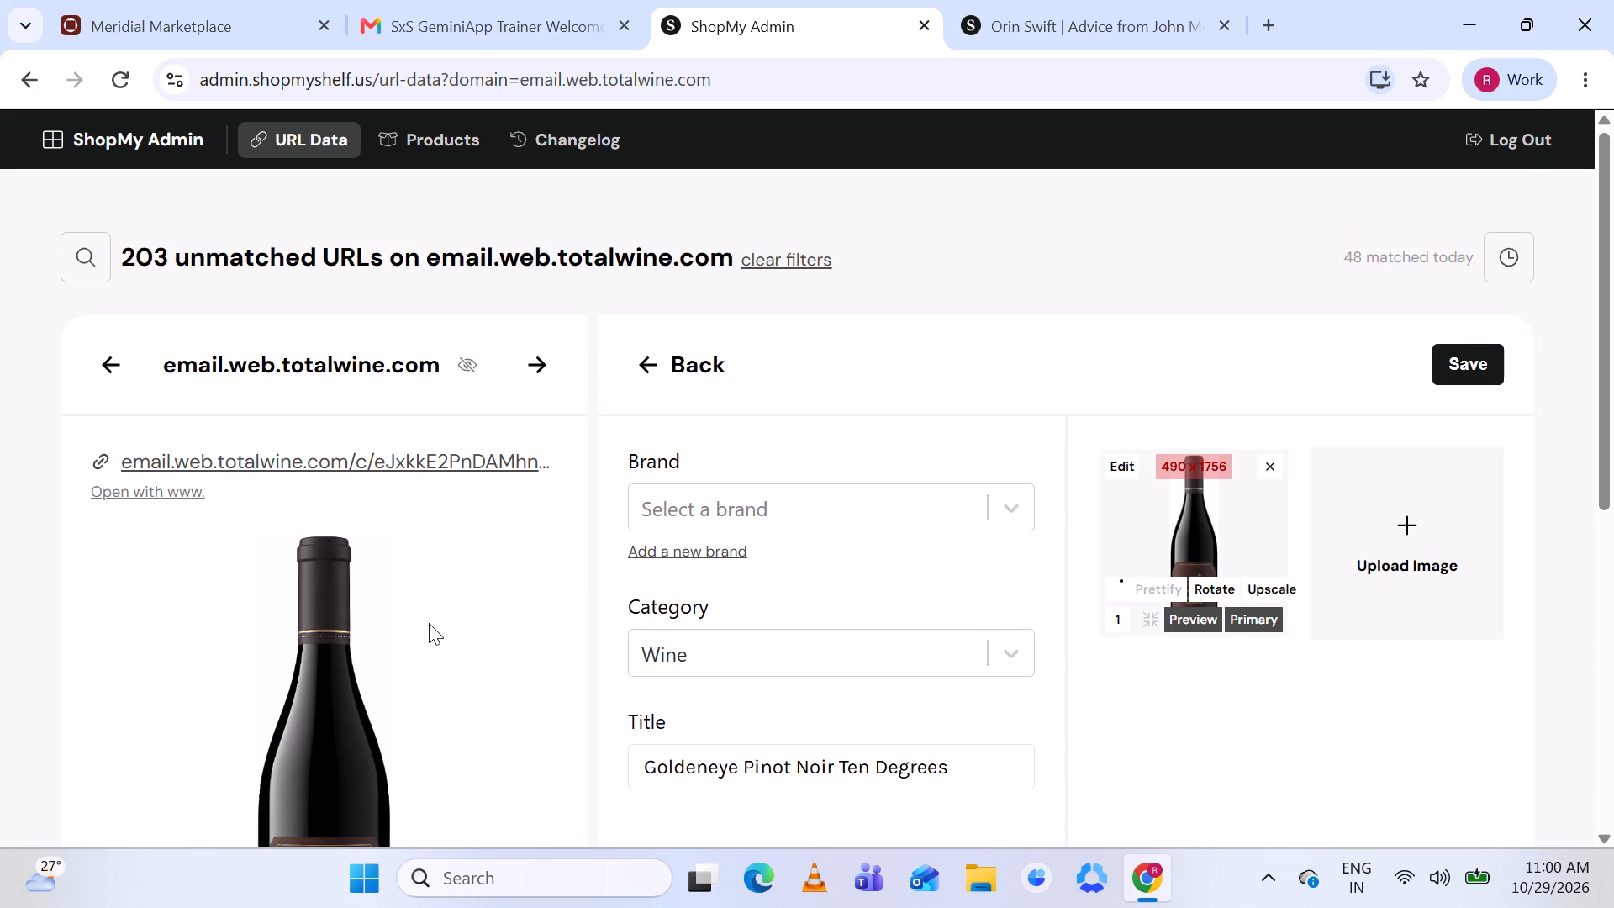
scroll(429, 623, "down", 3)
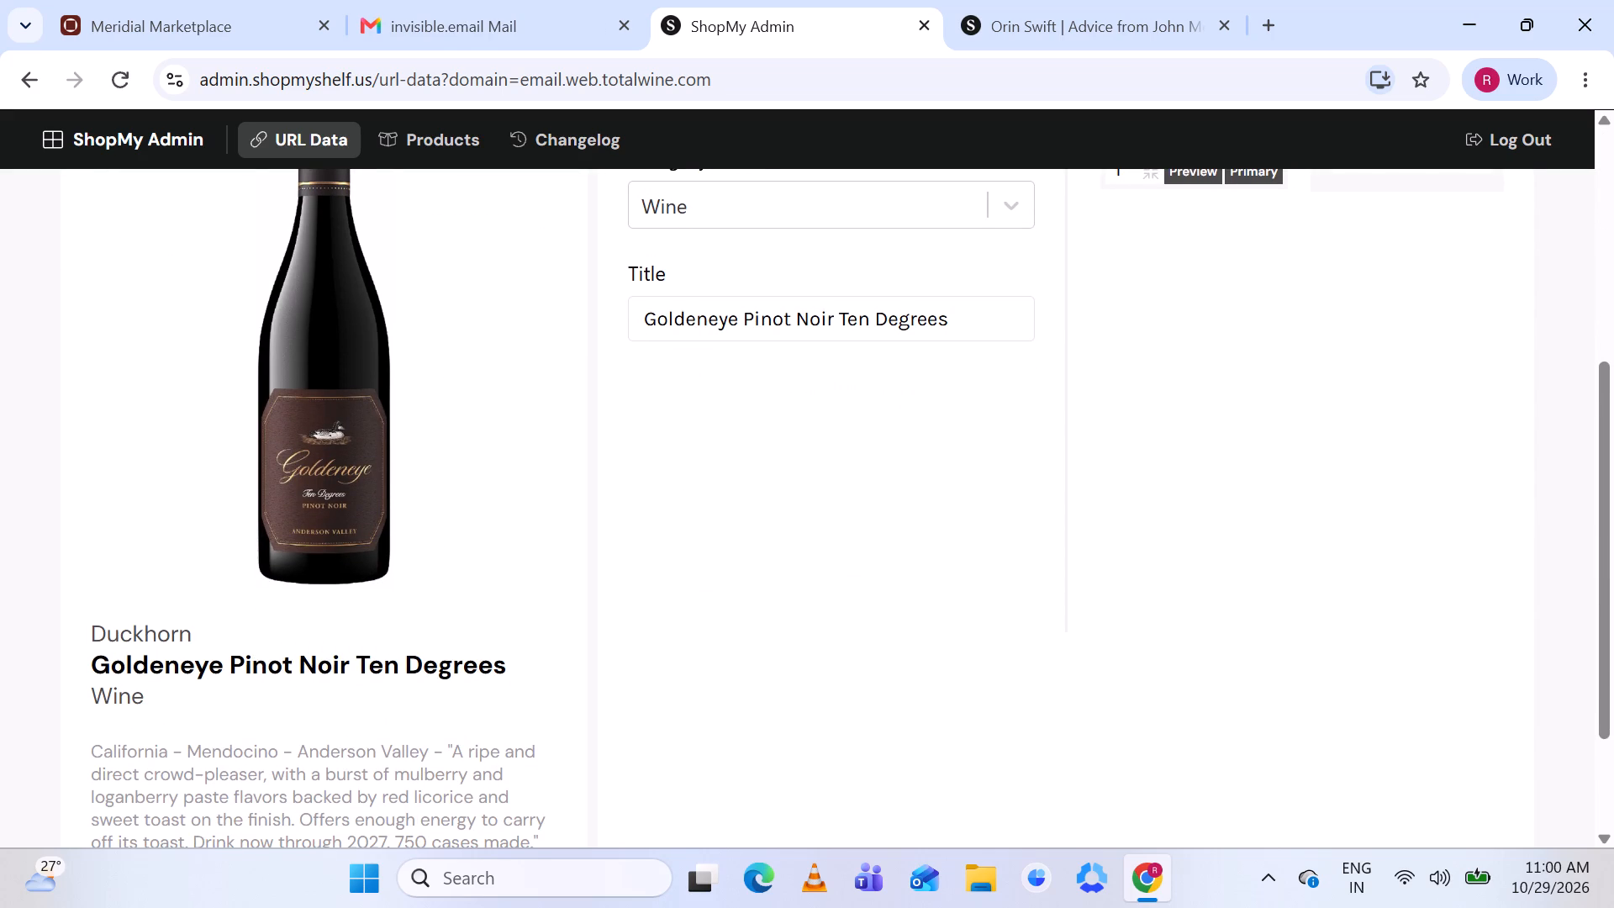
left_click_drag(91, 626, 195, 605)
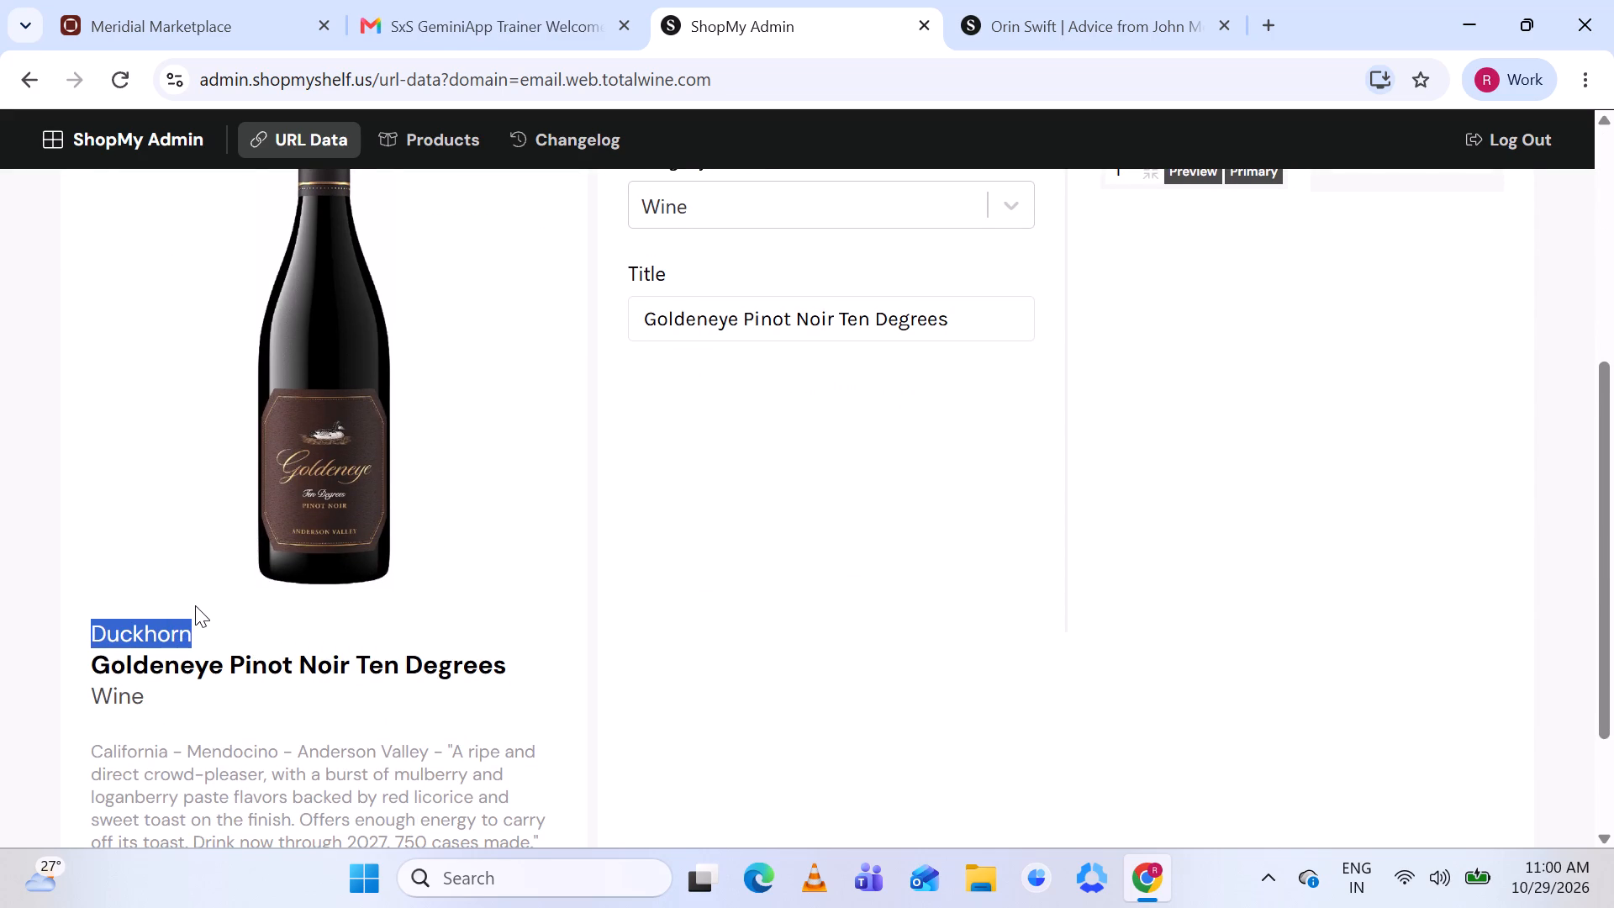
key("ctrl+c")
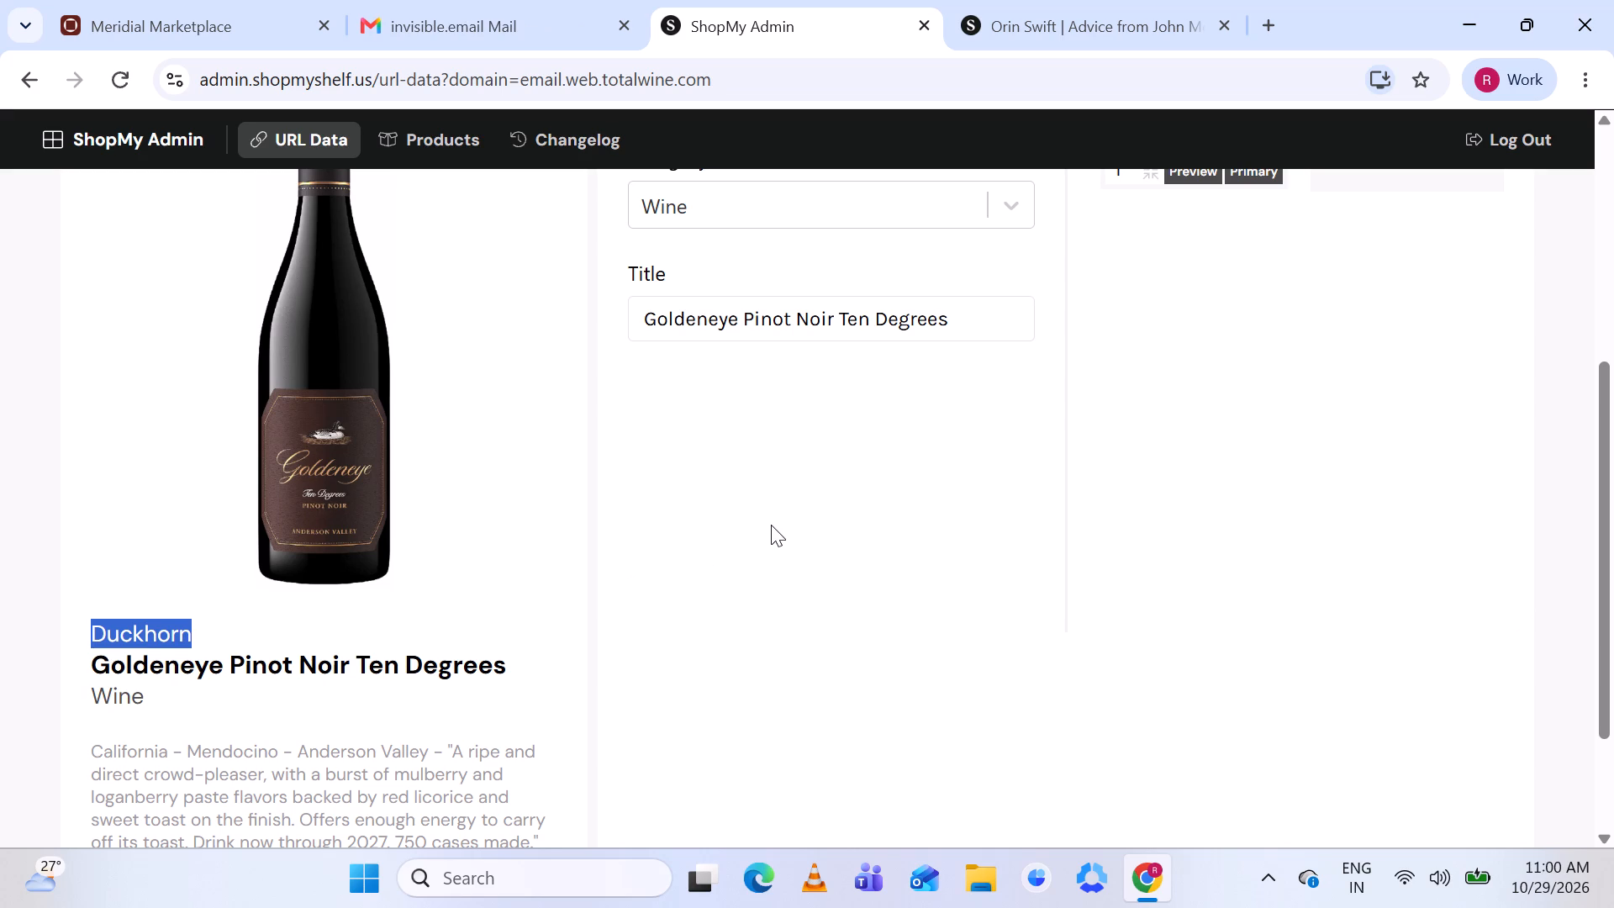
left_click(770, 525)
scroll(770, 525, "up", 2)
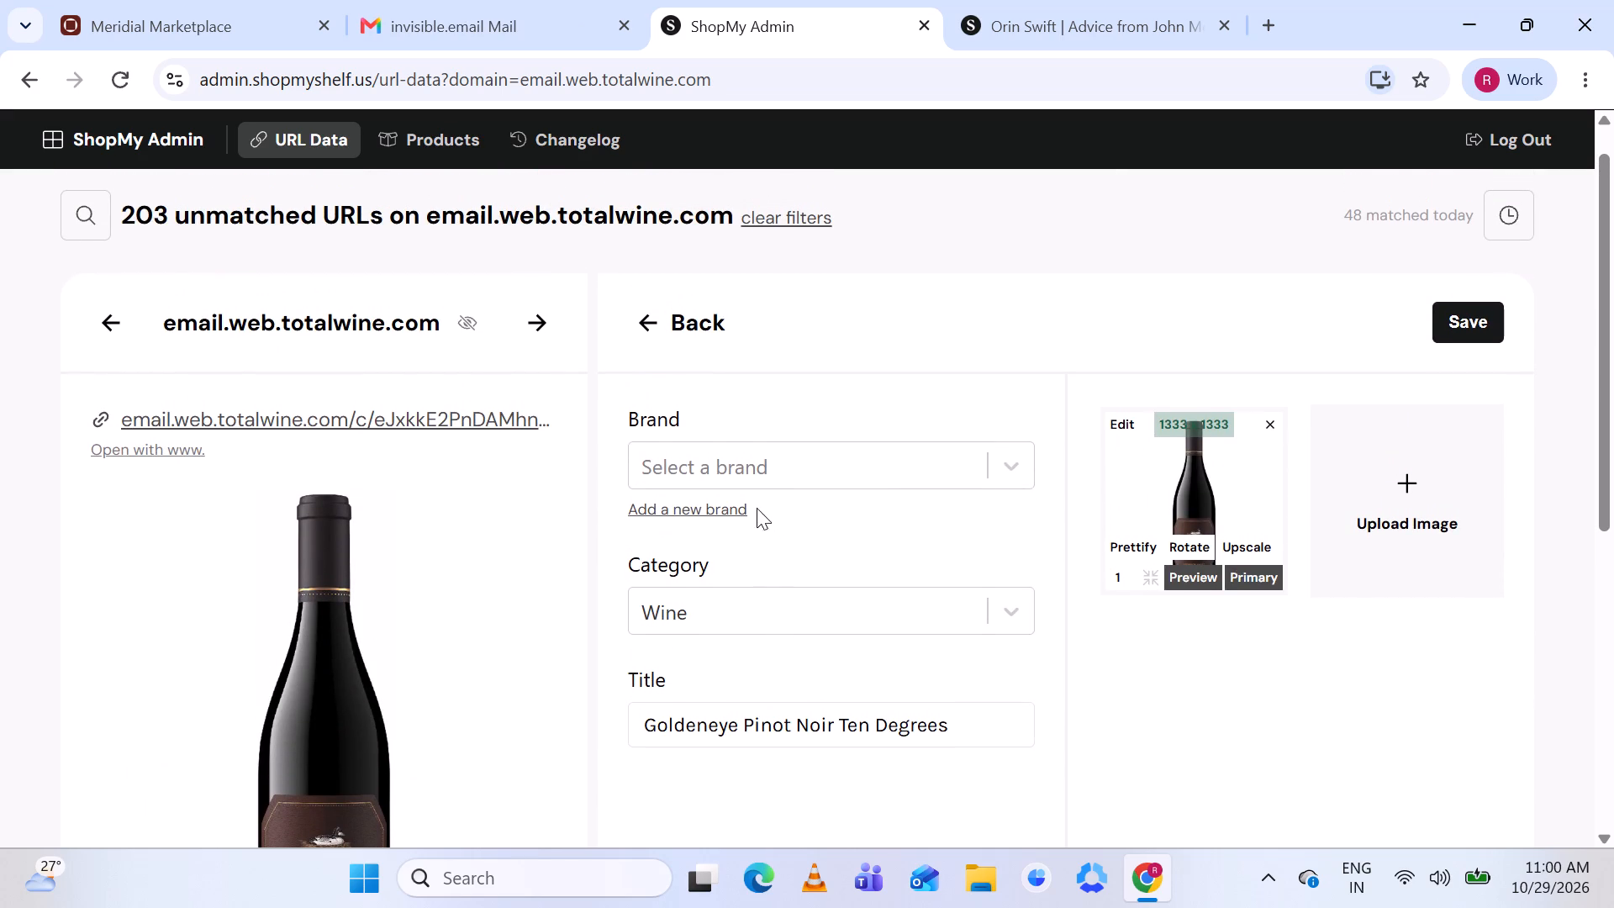
left_click(753, 459)
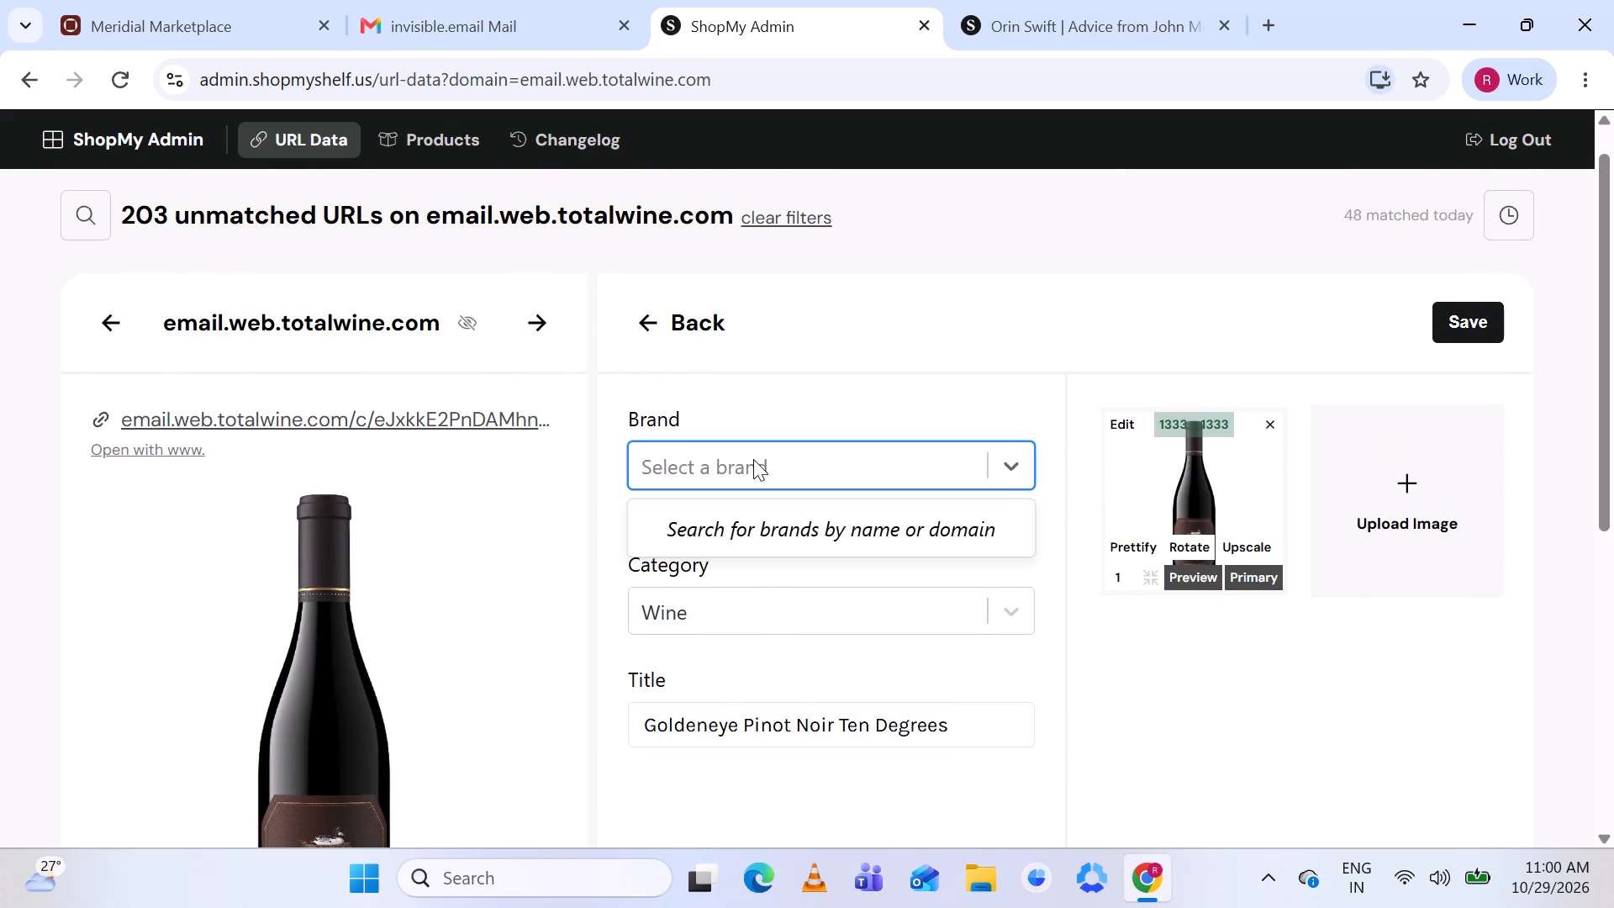
key("ctrl+v")
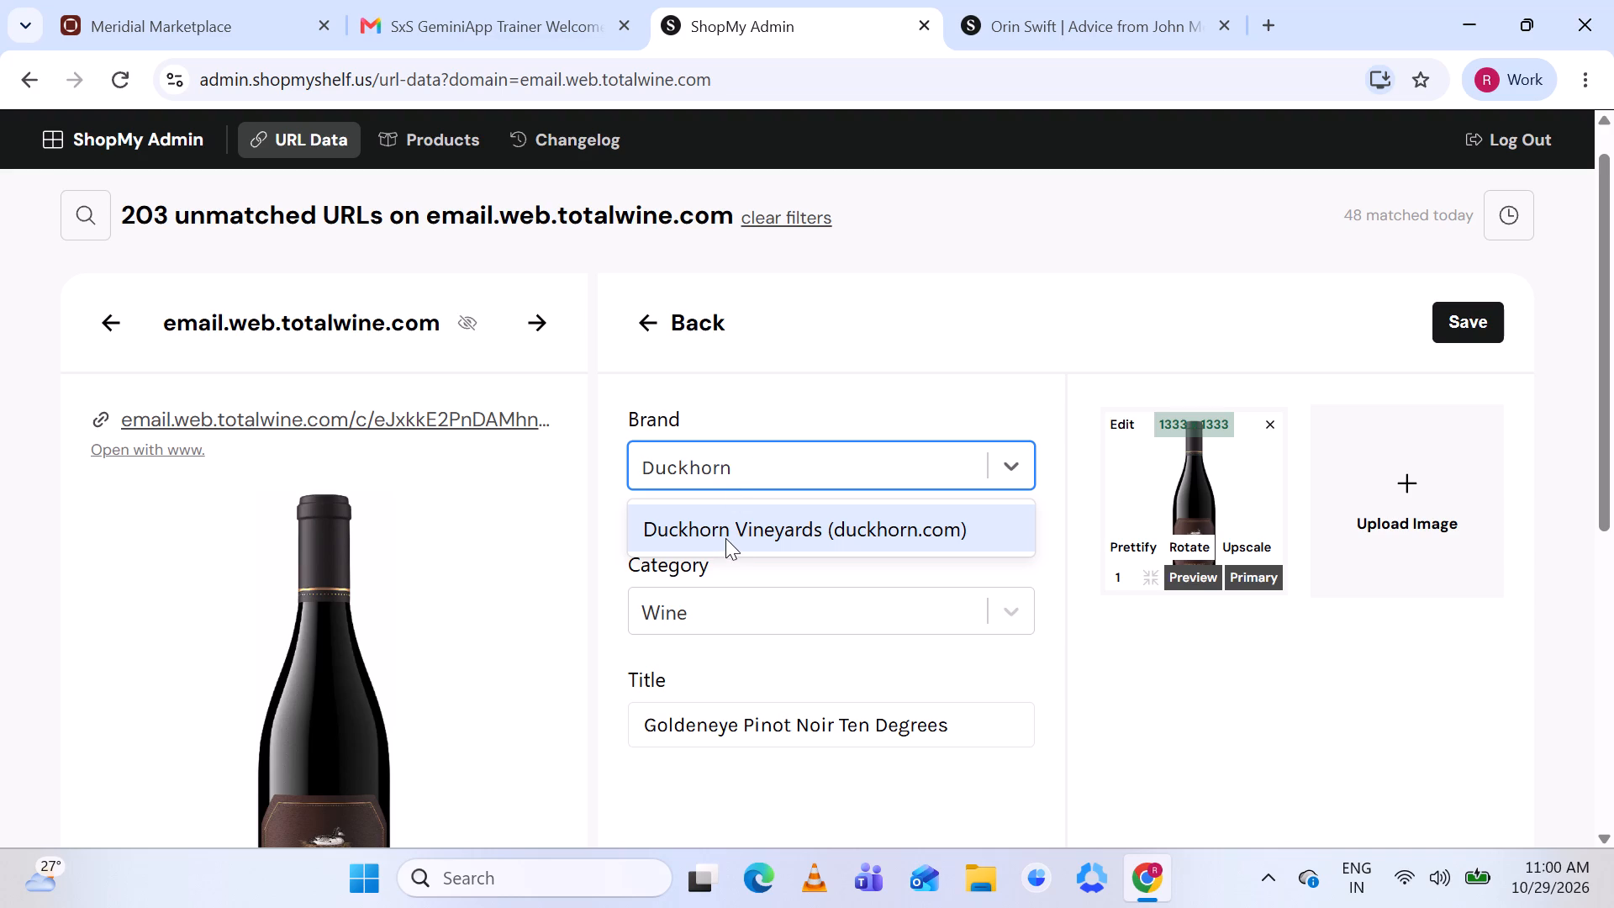
scroll(753, 531, "down", 5)
scroll(820, 383, "down", 2)
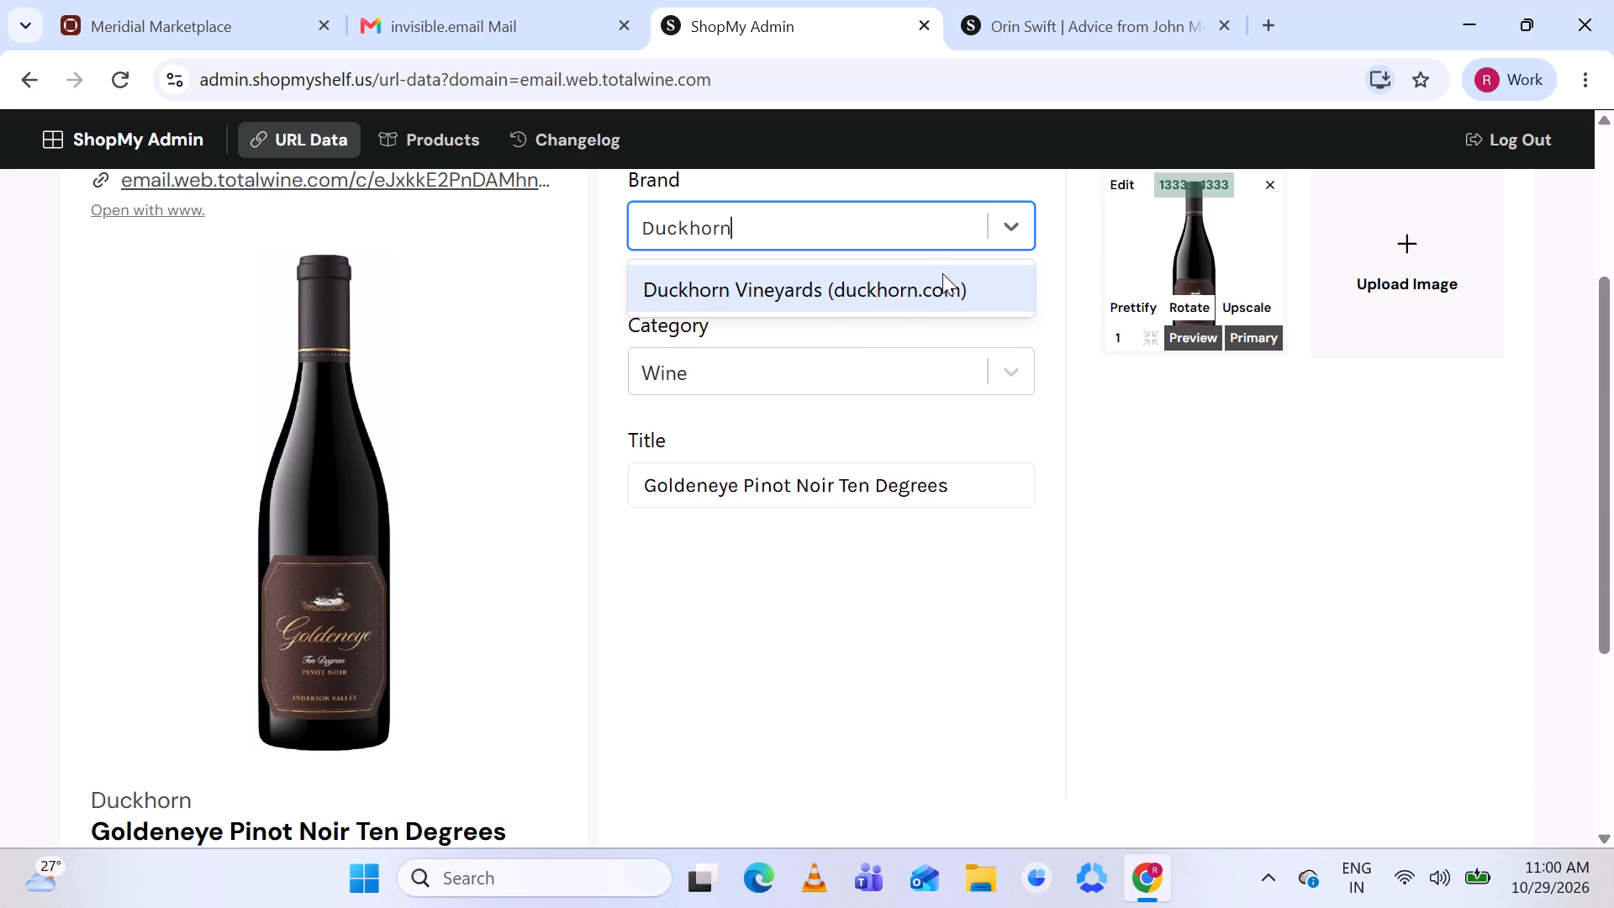
scroll(276, 588, "right", 1)
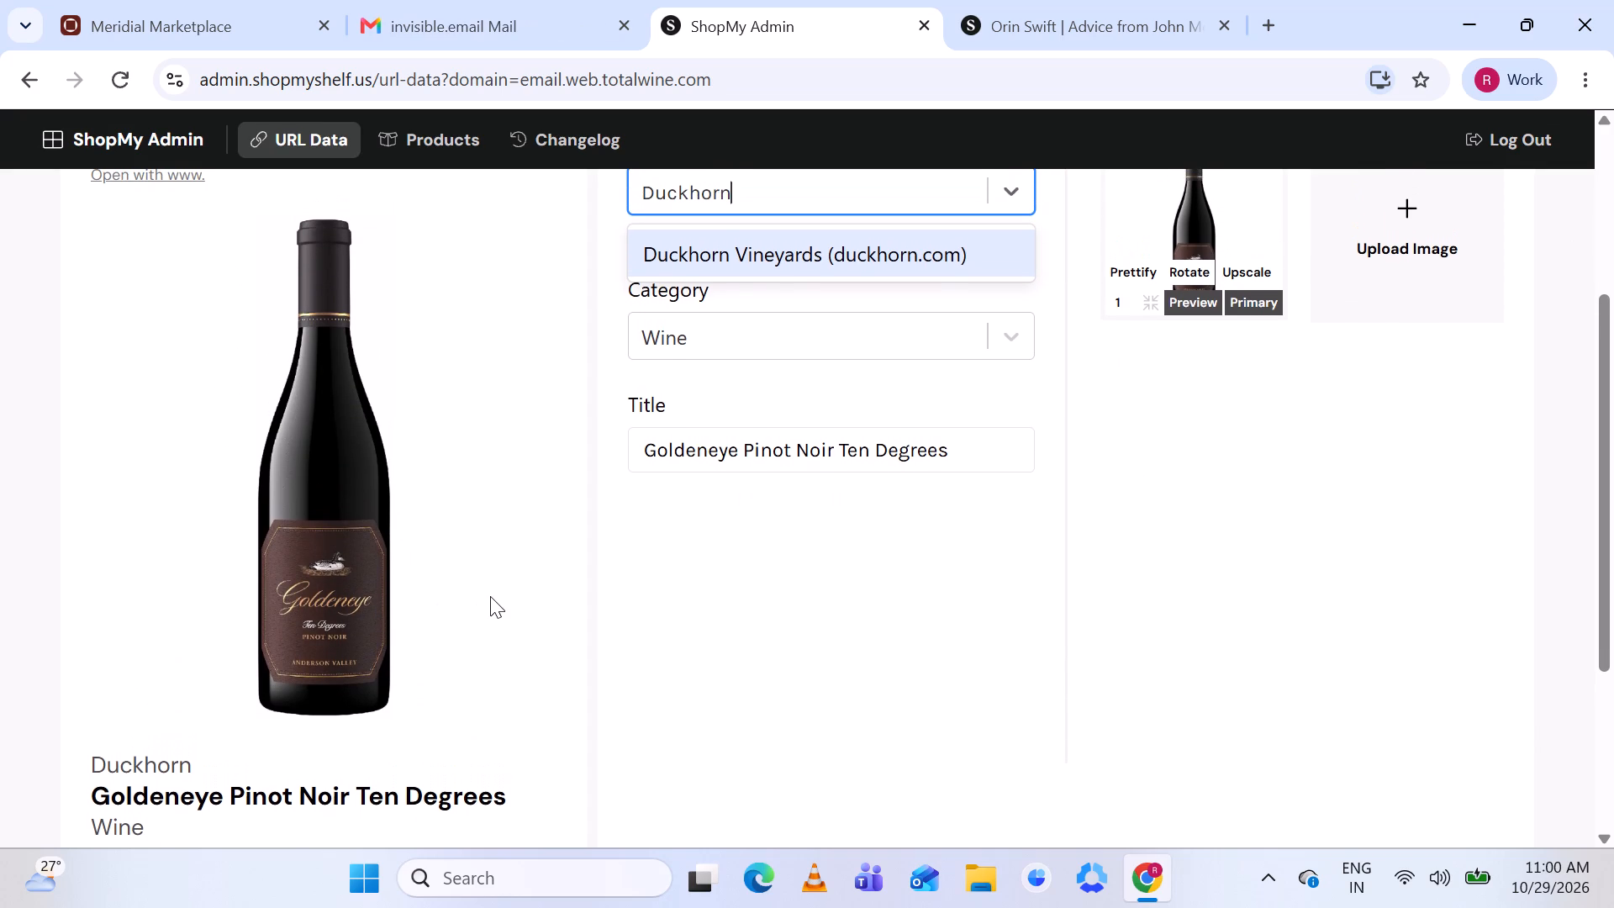
left_click(738, 529)
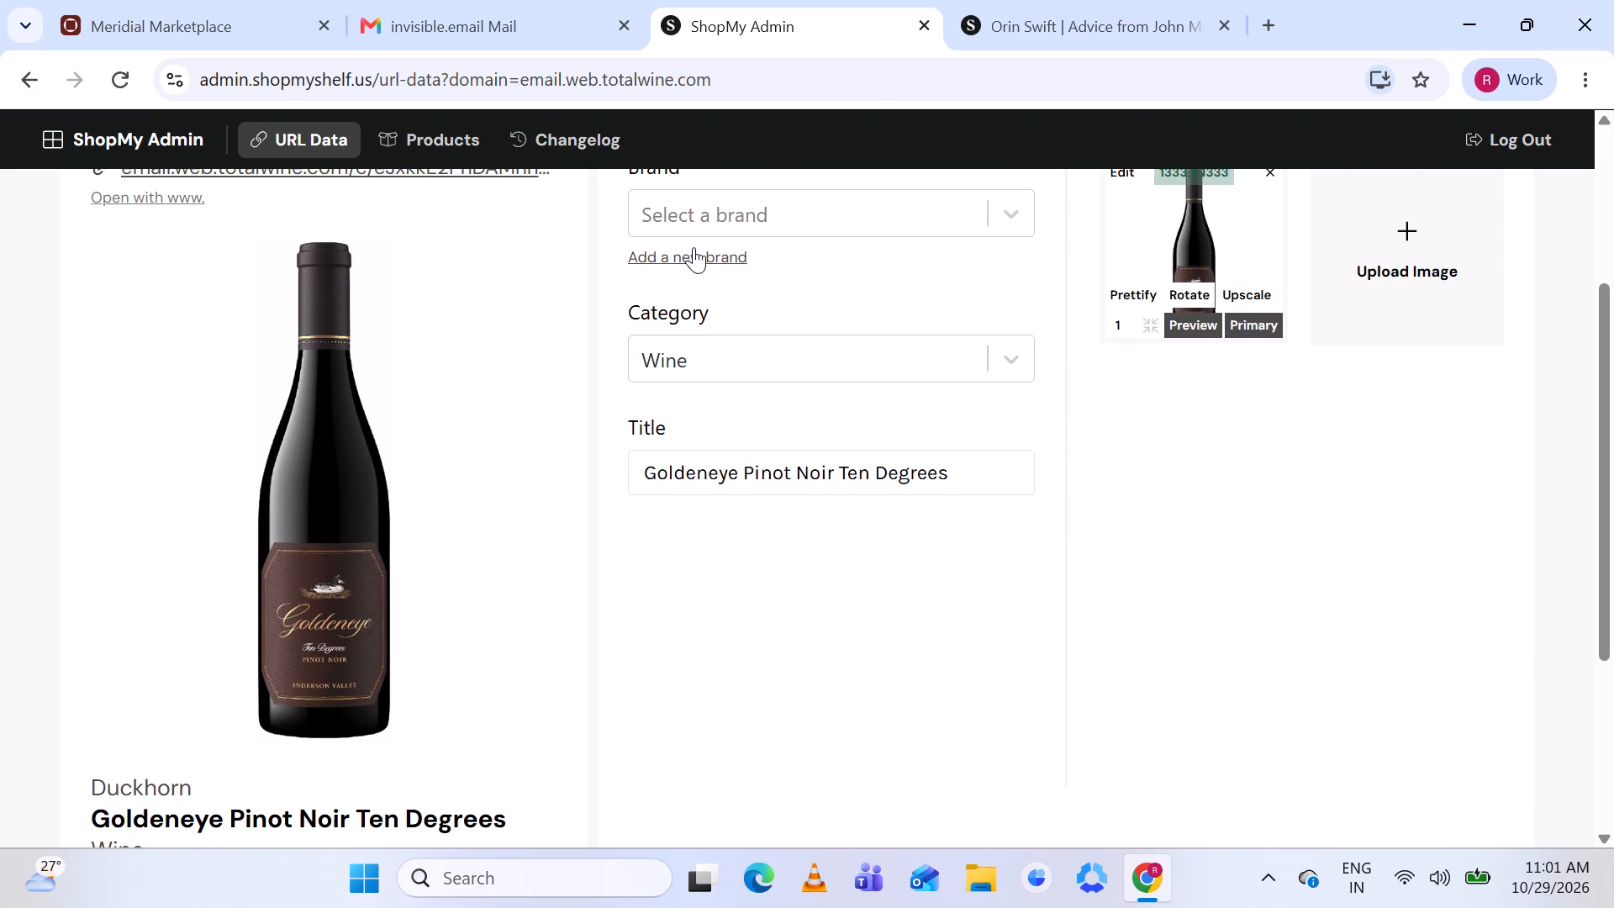
Add a new brand named Duckhorn for the Goldeneye Pinot Noir Ten Degrees product and save the product.
left_click(694, 247)
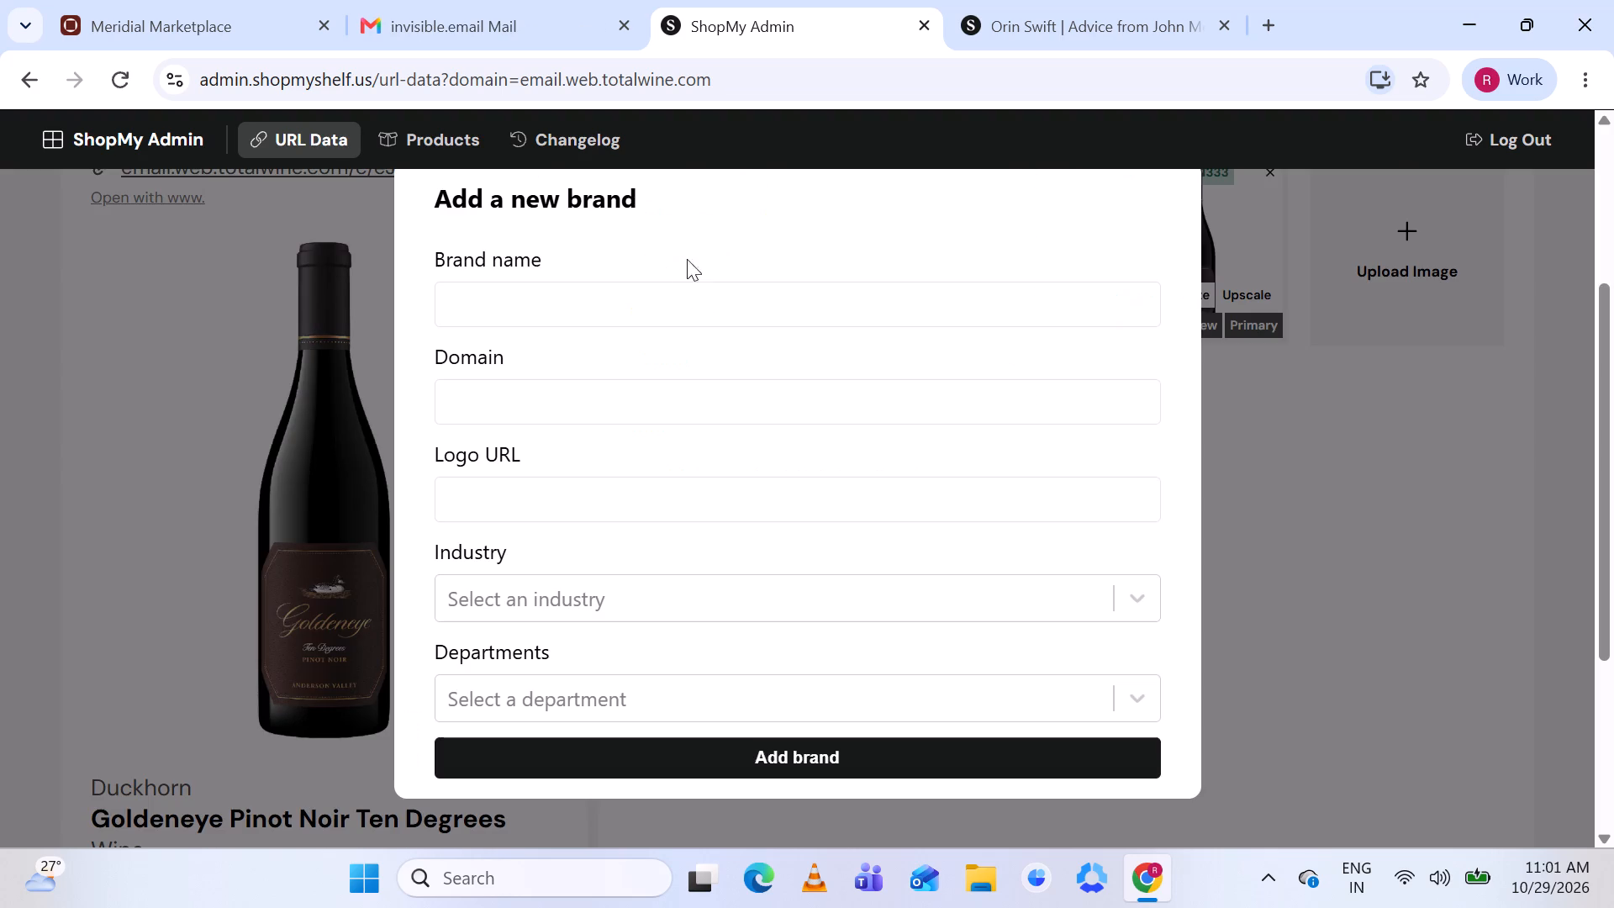
left_click(643, 306)
key("ctrl+v")
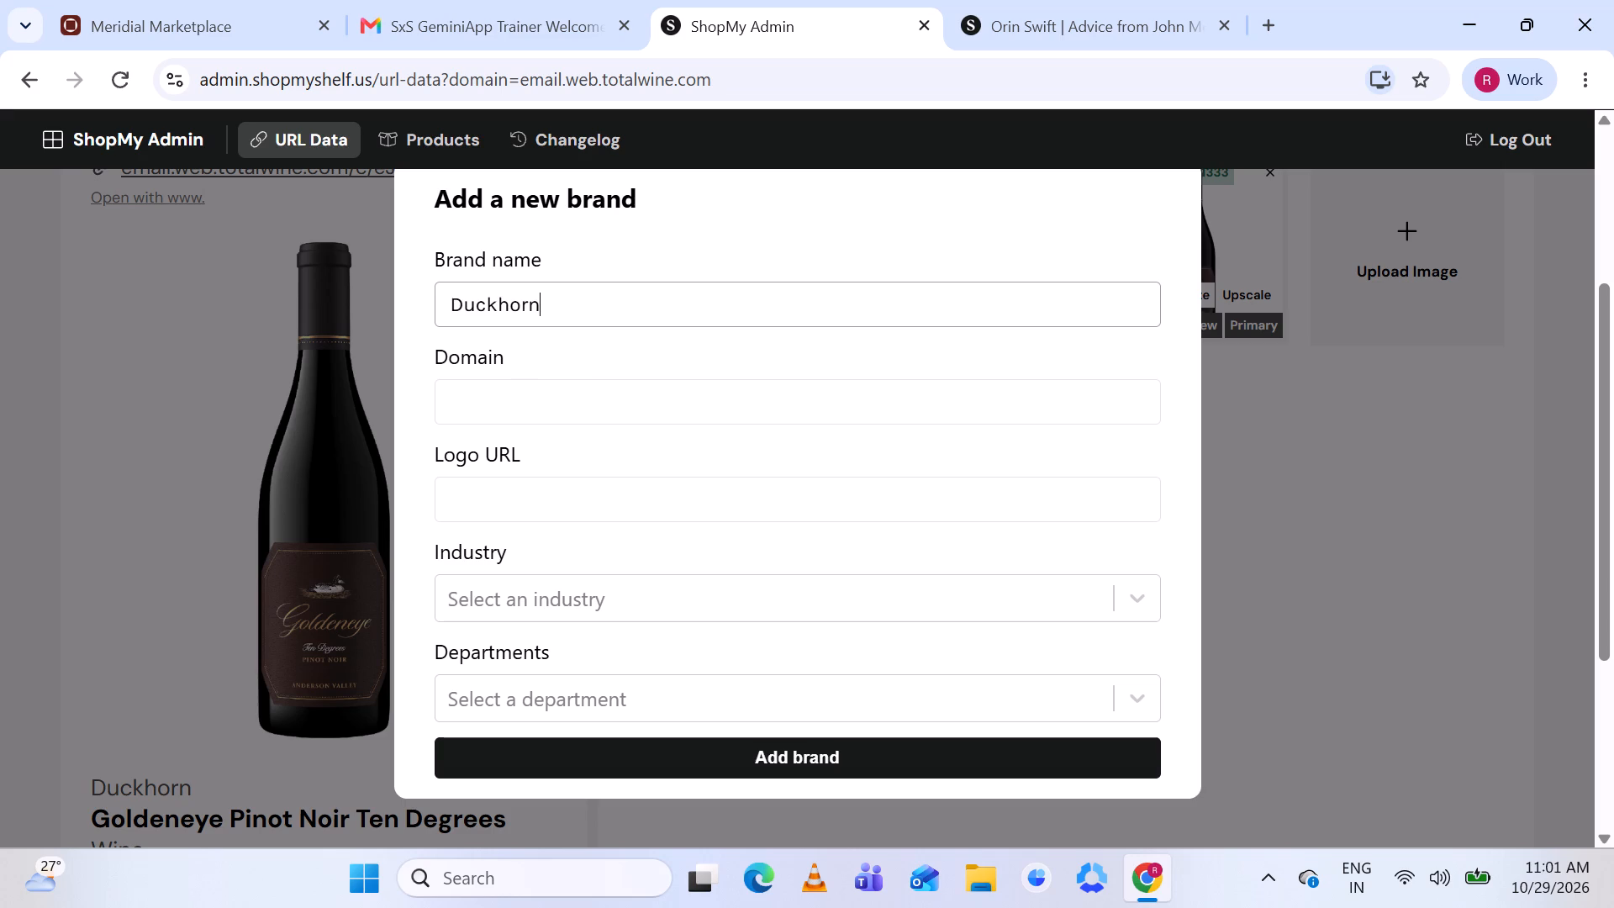
left_click(733, 758)
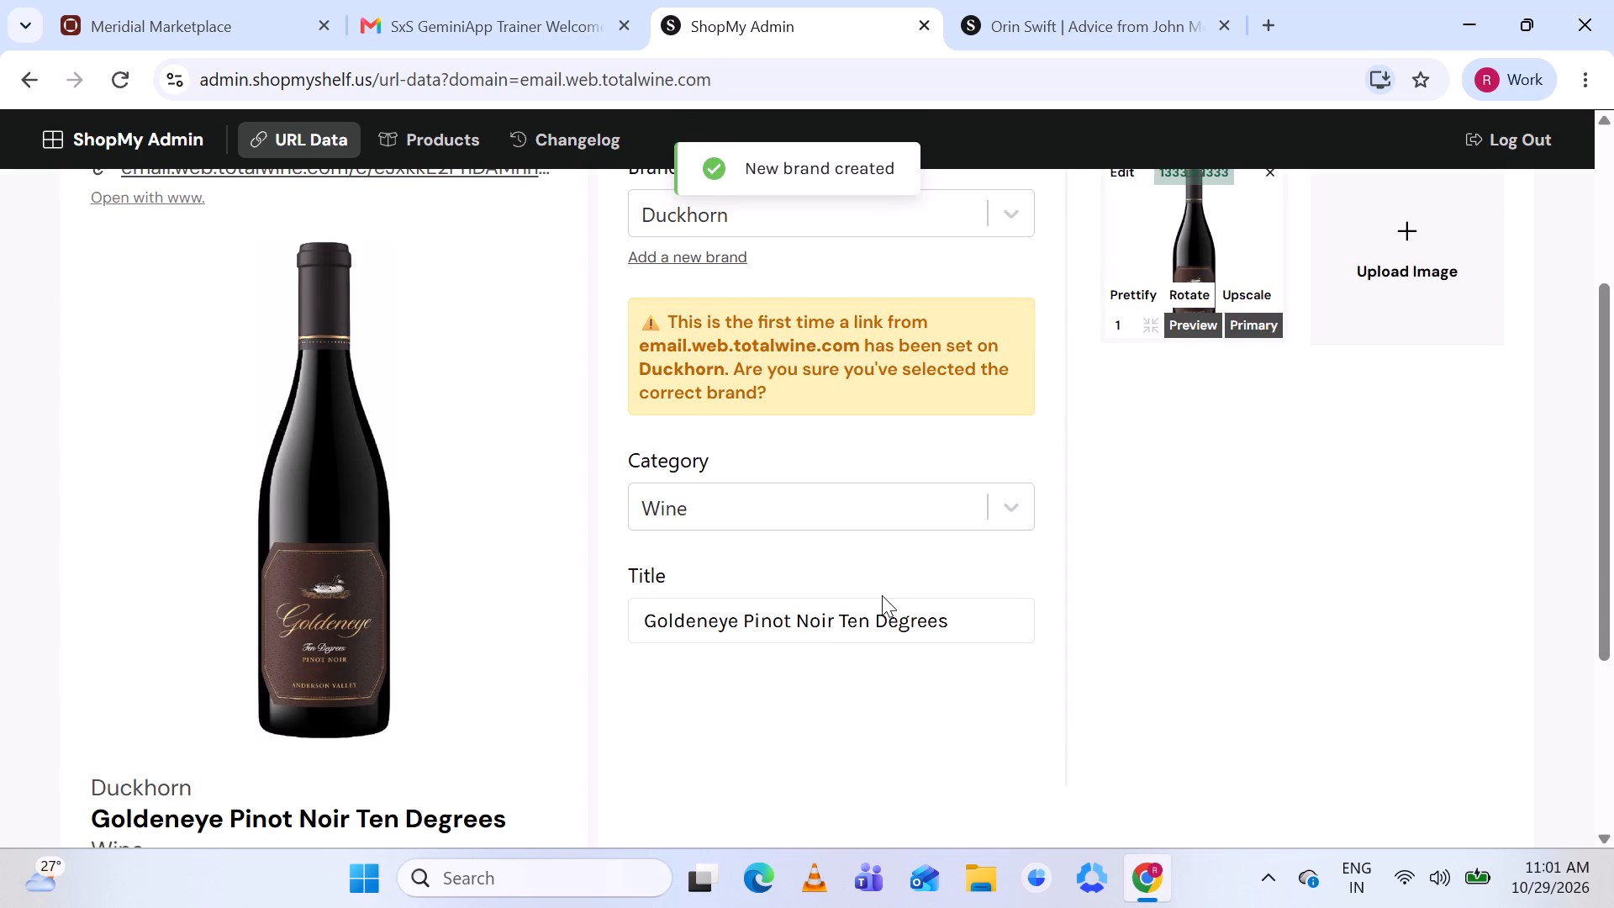
scroll(1140, 351, "up", 2)
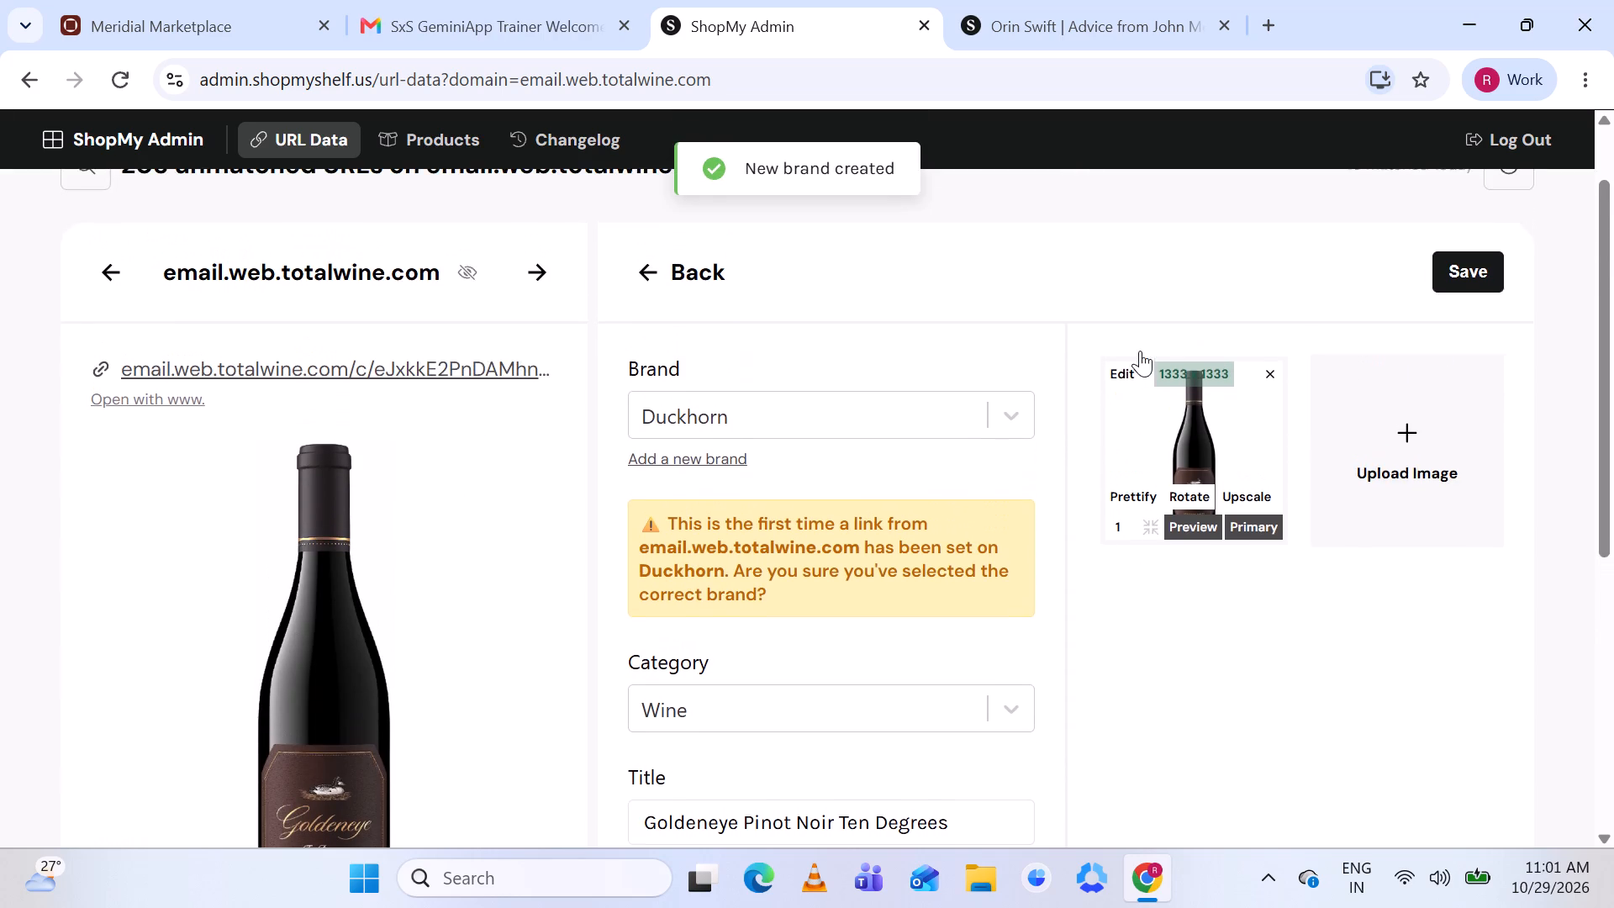
left_click(1464, 277)
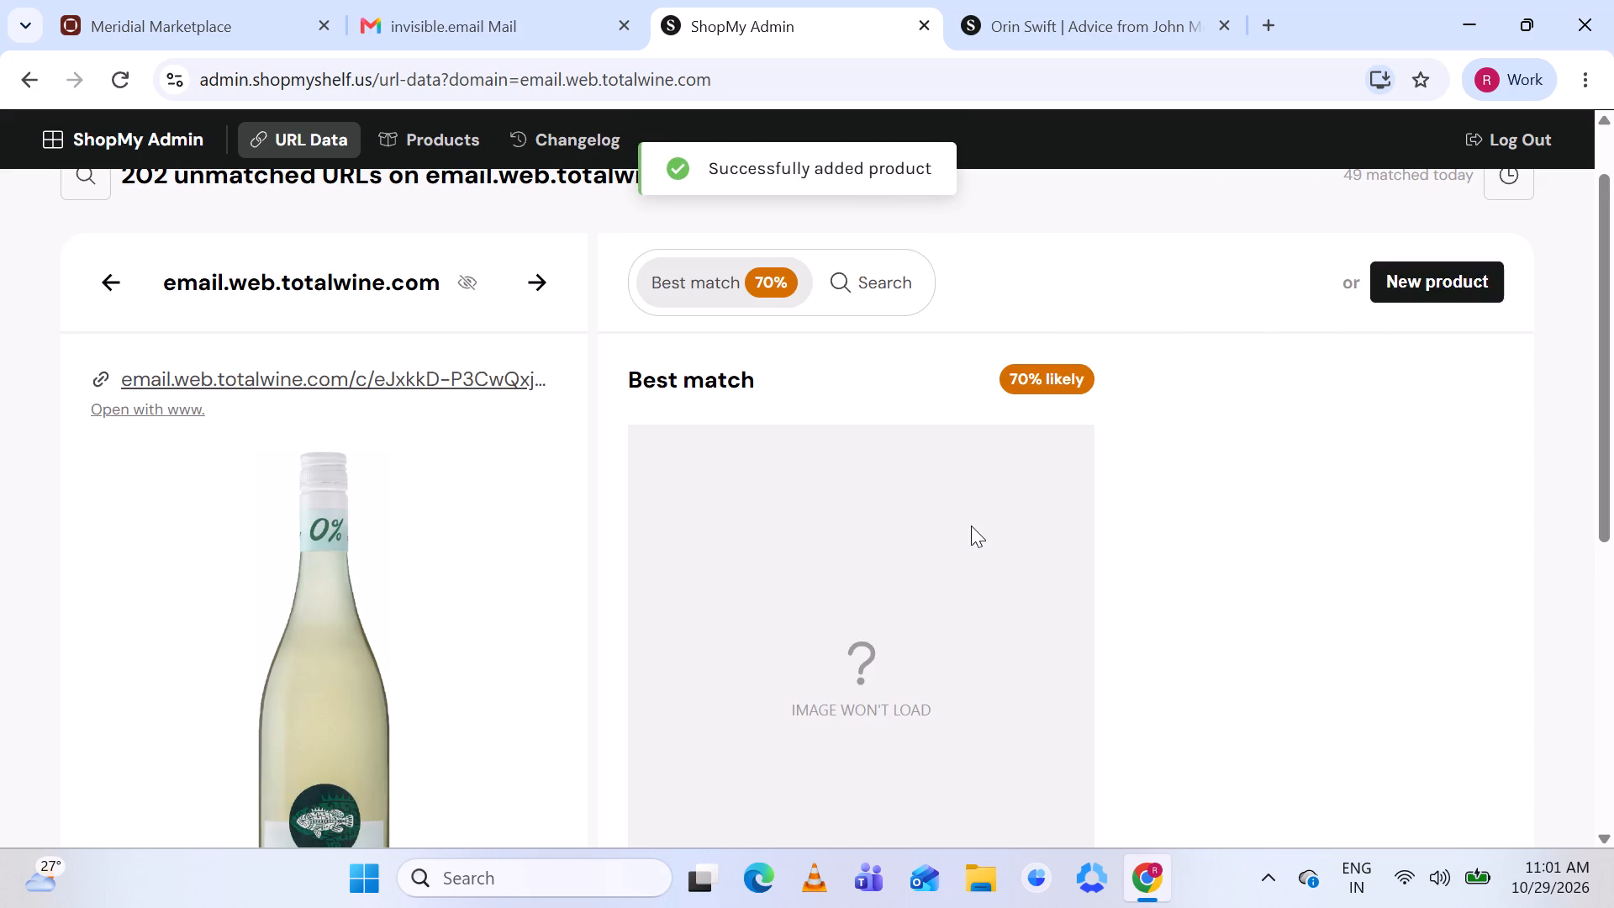
Compare the suggested Giesen 0% Non-Alcoholic Sauvignon Blanc, including its product page, with the King Maui listing.
scroll(971, 525, "down", 1)
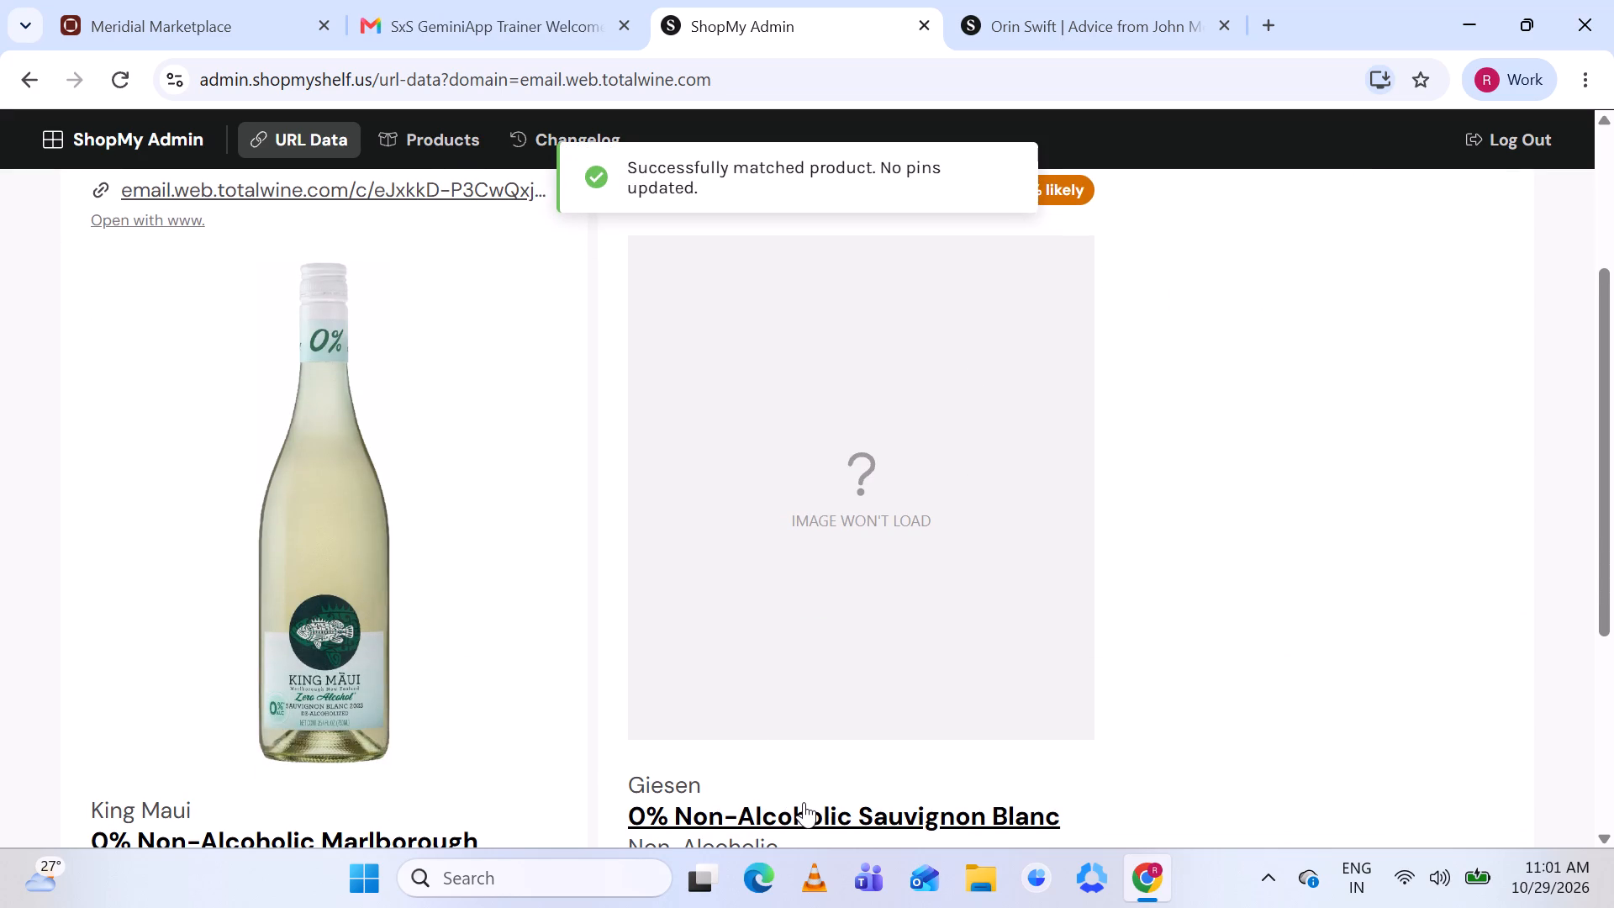
scroll(804, 802, "down", 1)
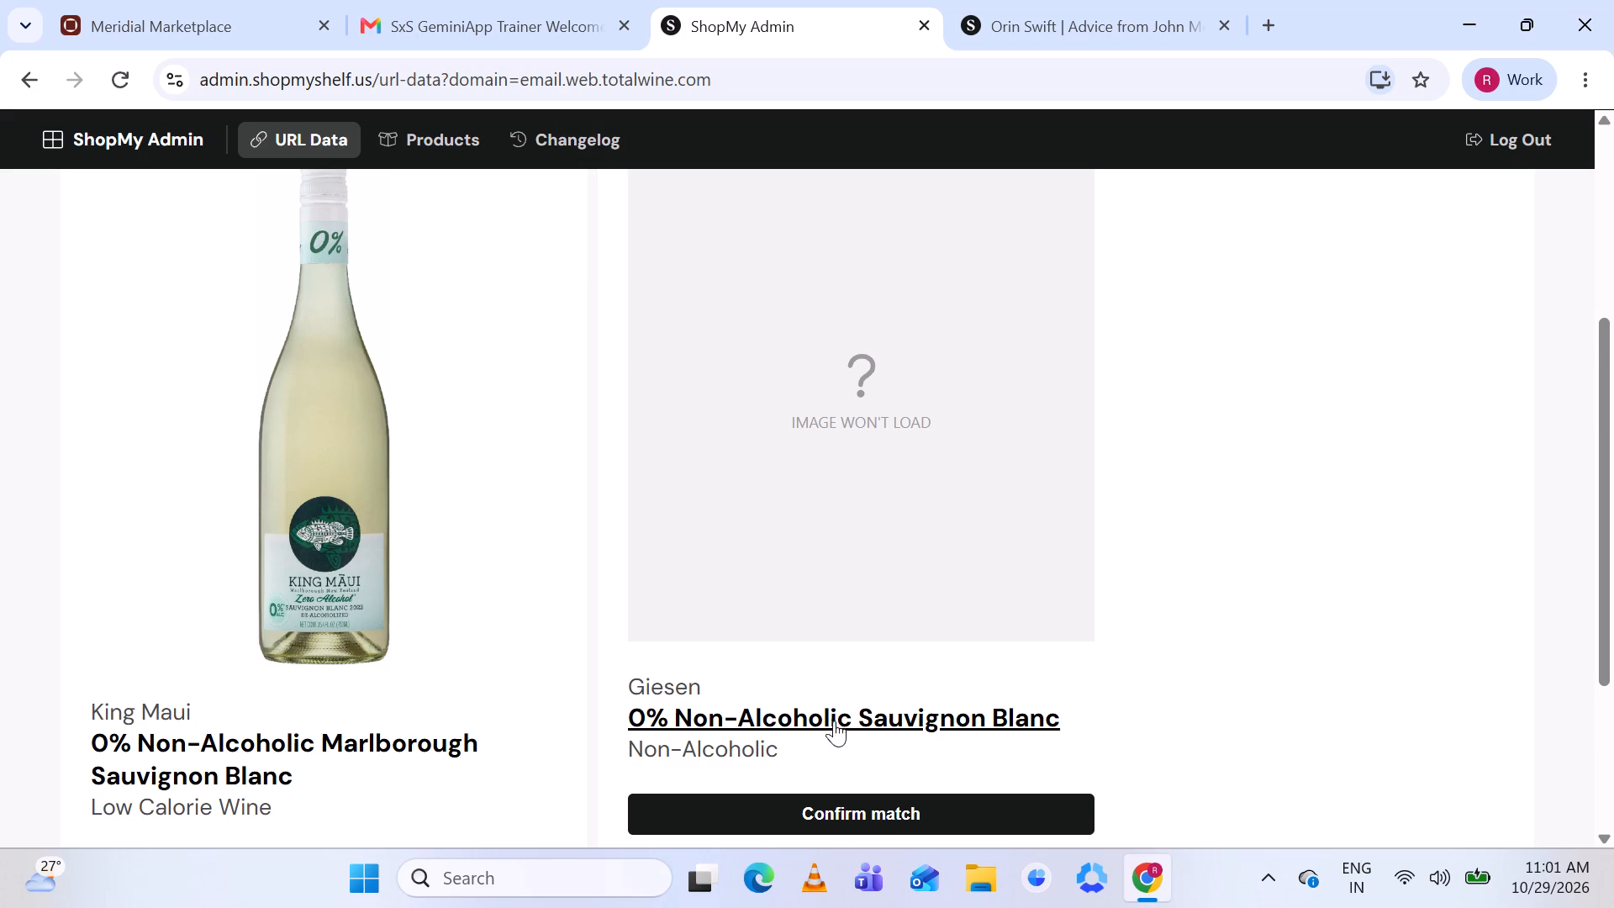
left_click(841, 715)
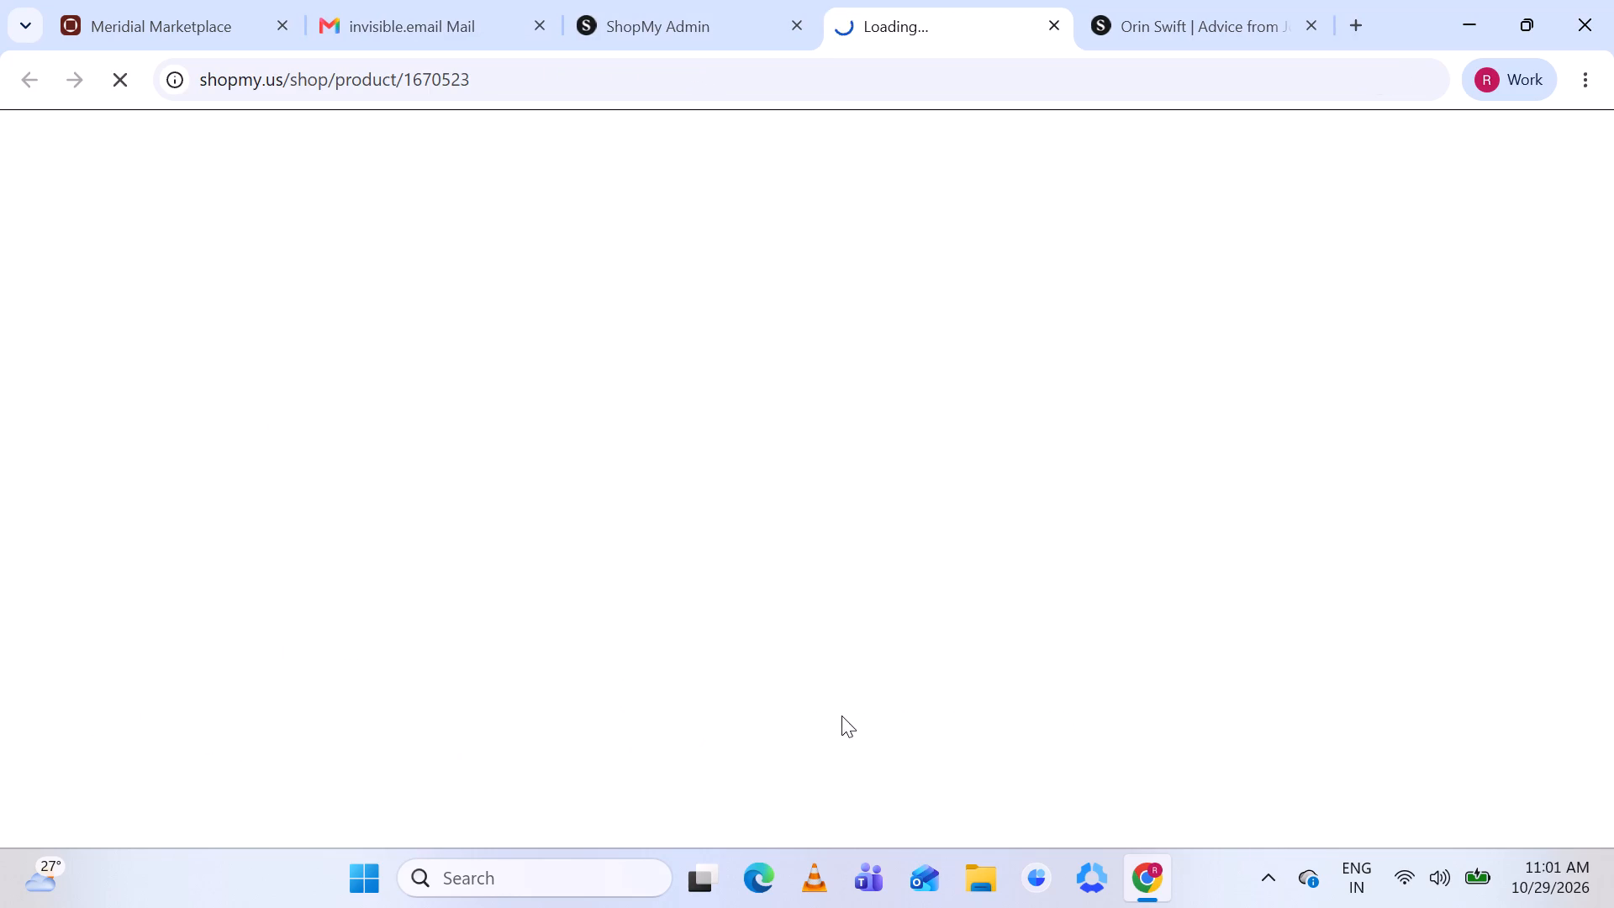
left_click(1309, 17)
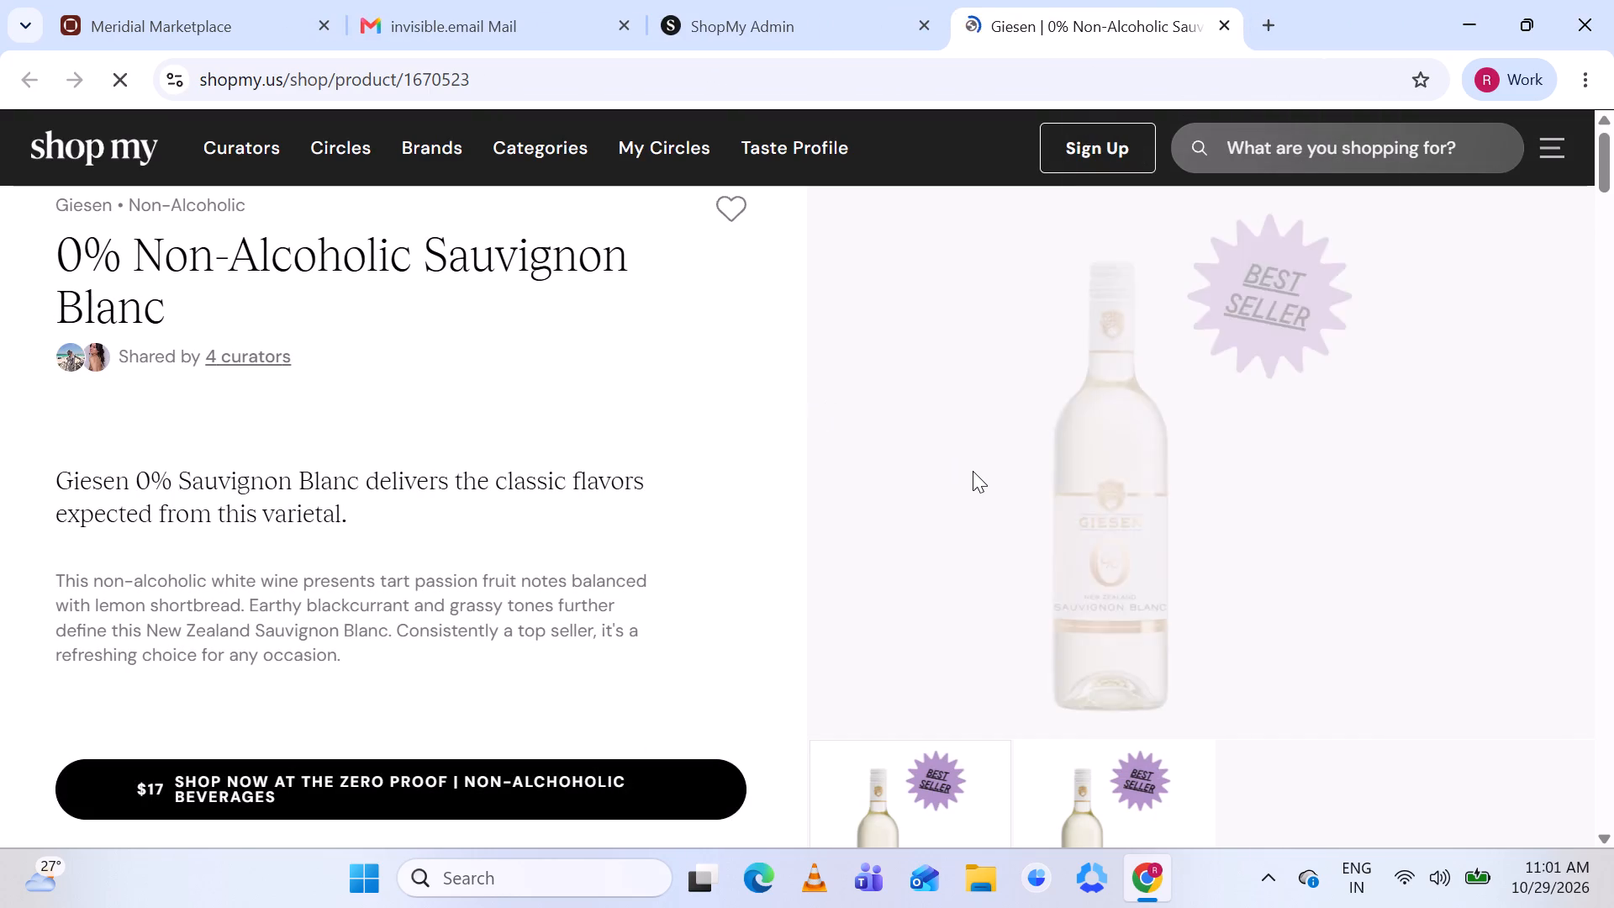
left_click(803, 9)
Start a new product for the King Maui Marlborough Sauvignon Blanc and correct the start of its title to 0%.
scroll(815, 236, "up", 1)
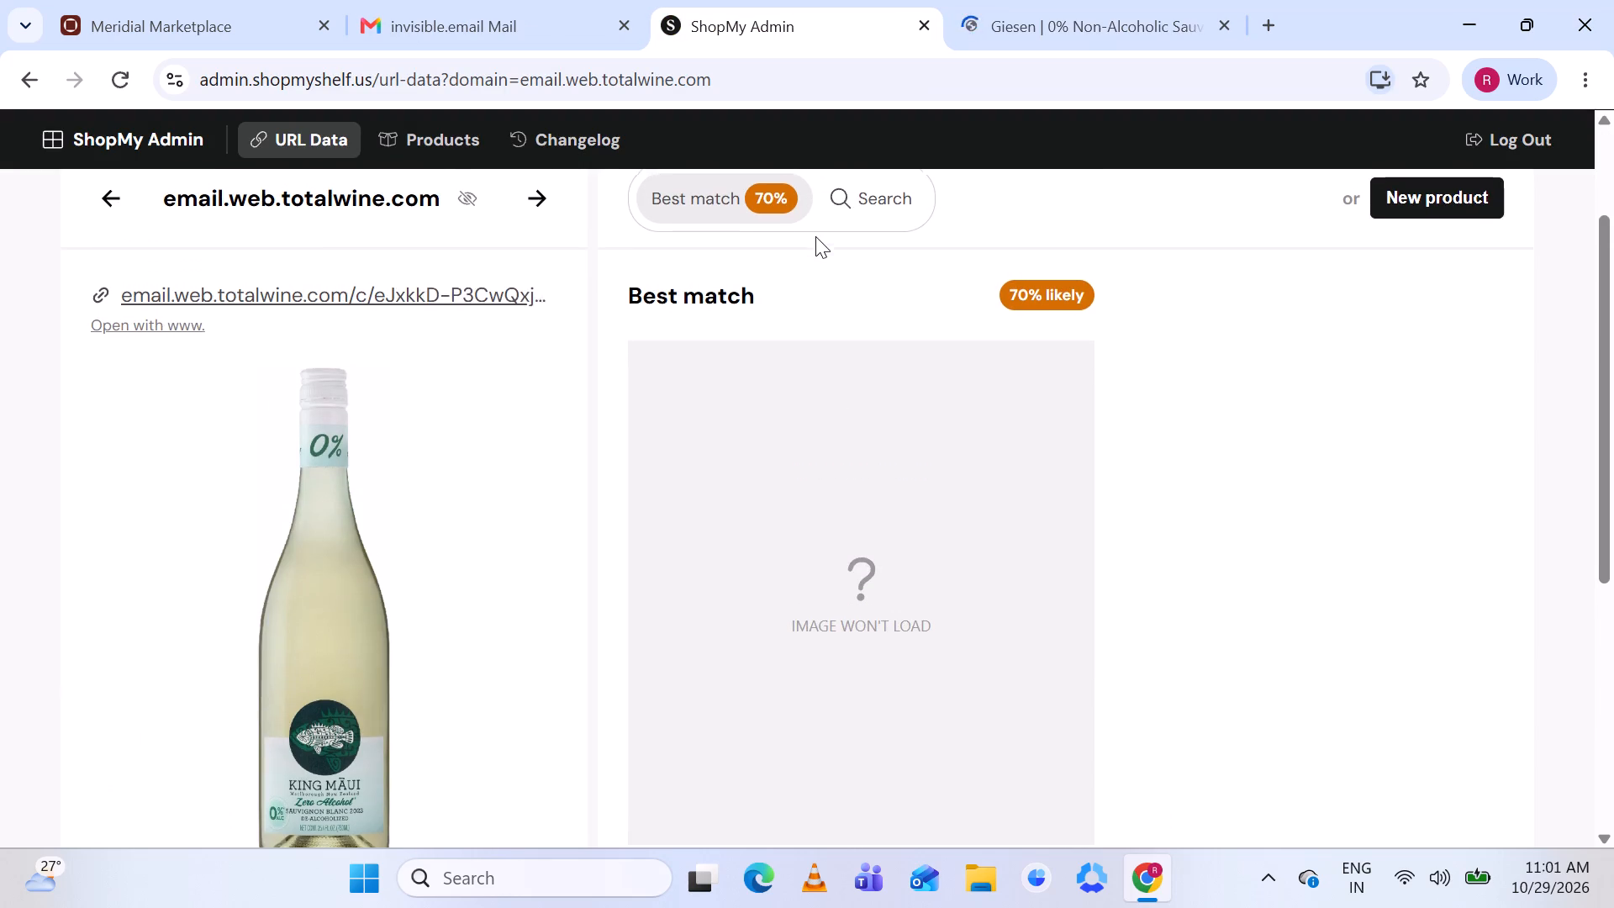
left_click(1416, 214)
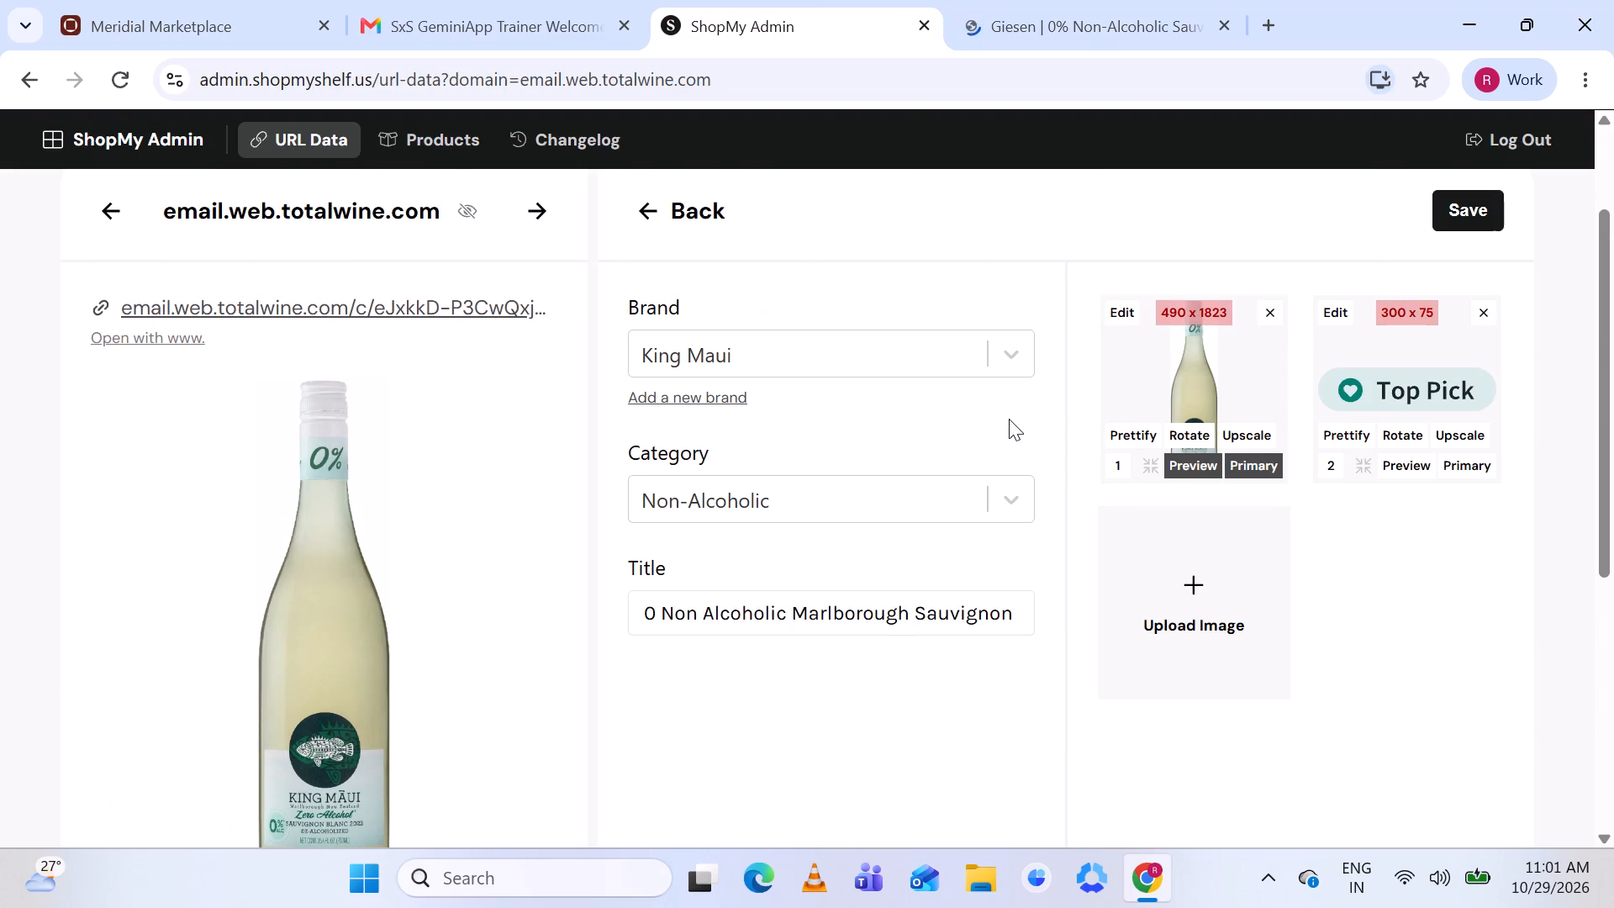
scroll(1009, 419, "down", 1)
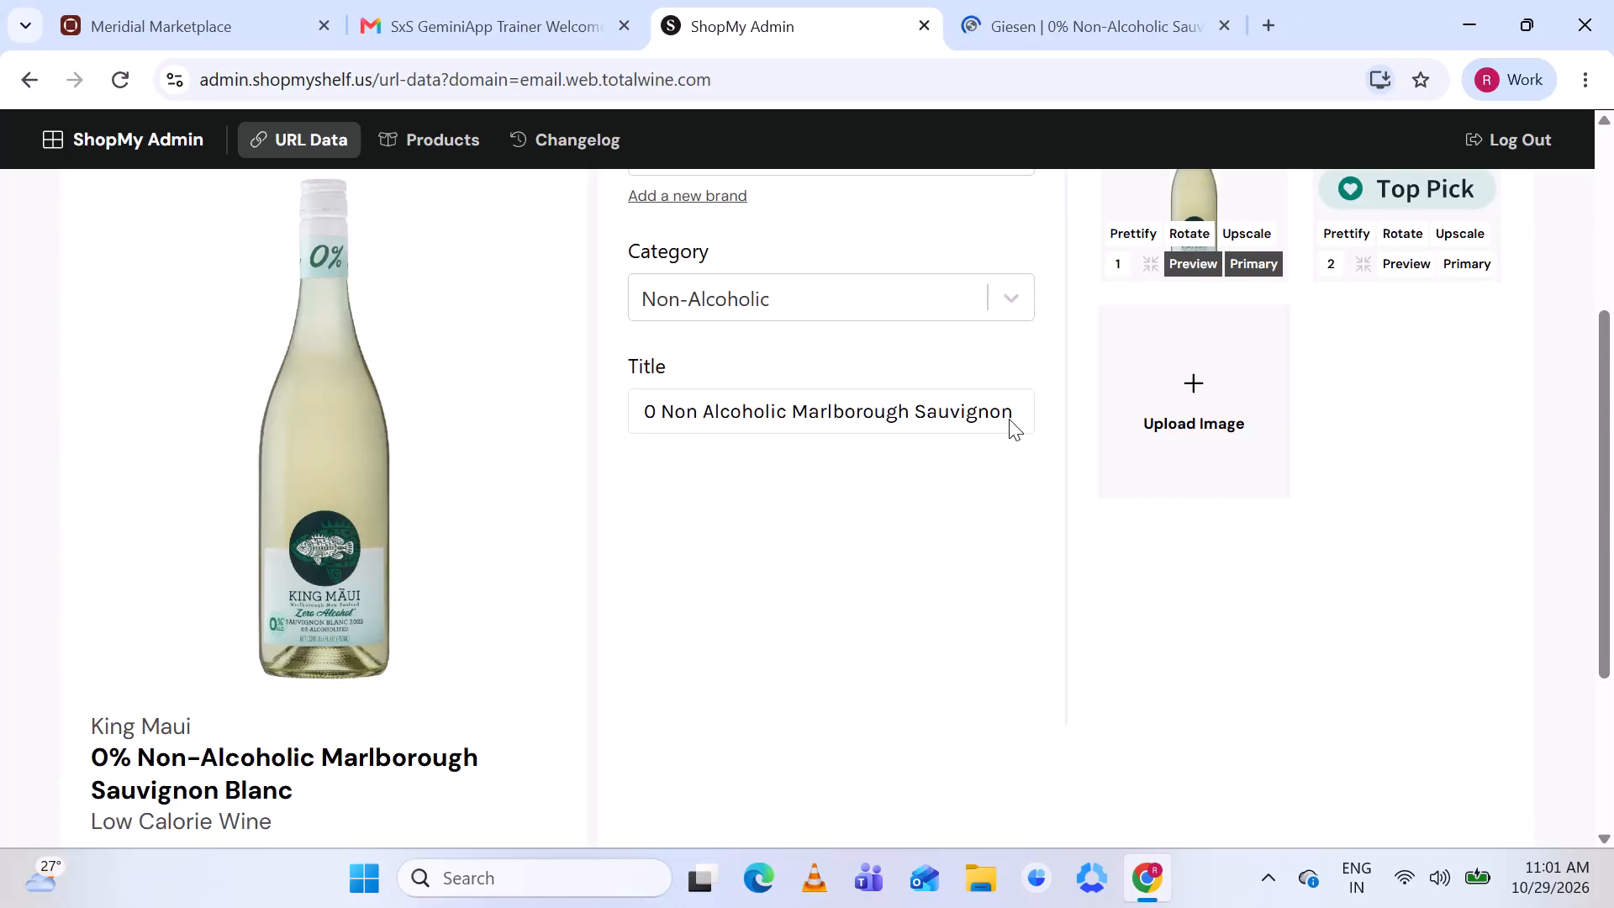
scroll(1009, 419, "down", 1)
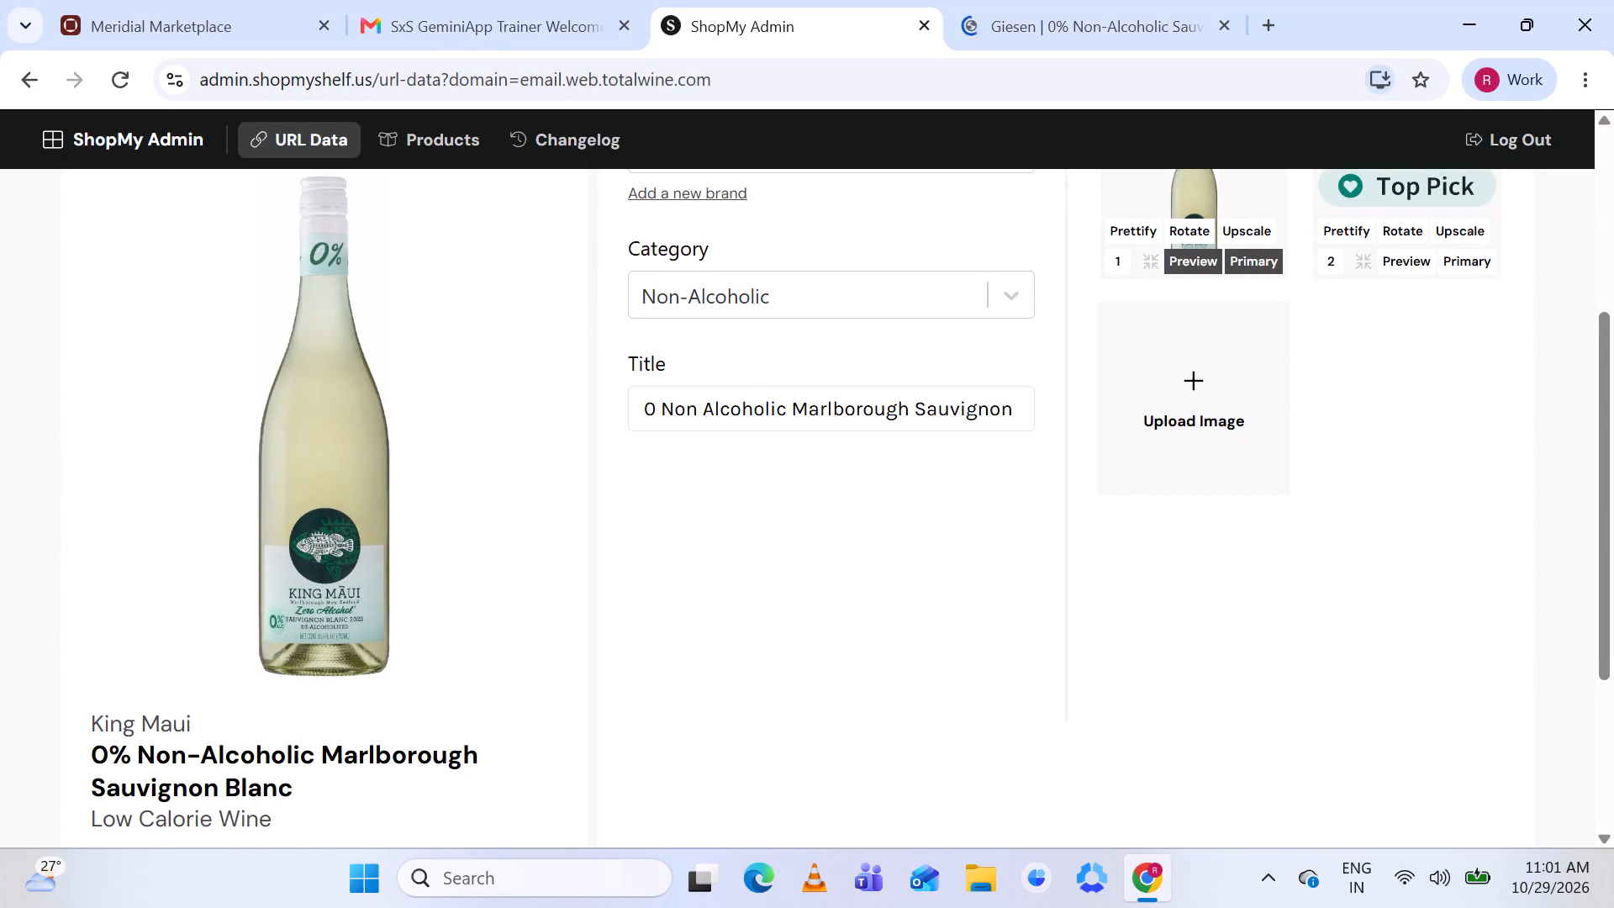
left_click(654, 414)
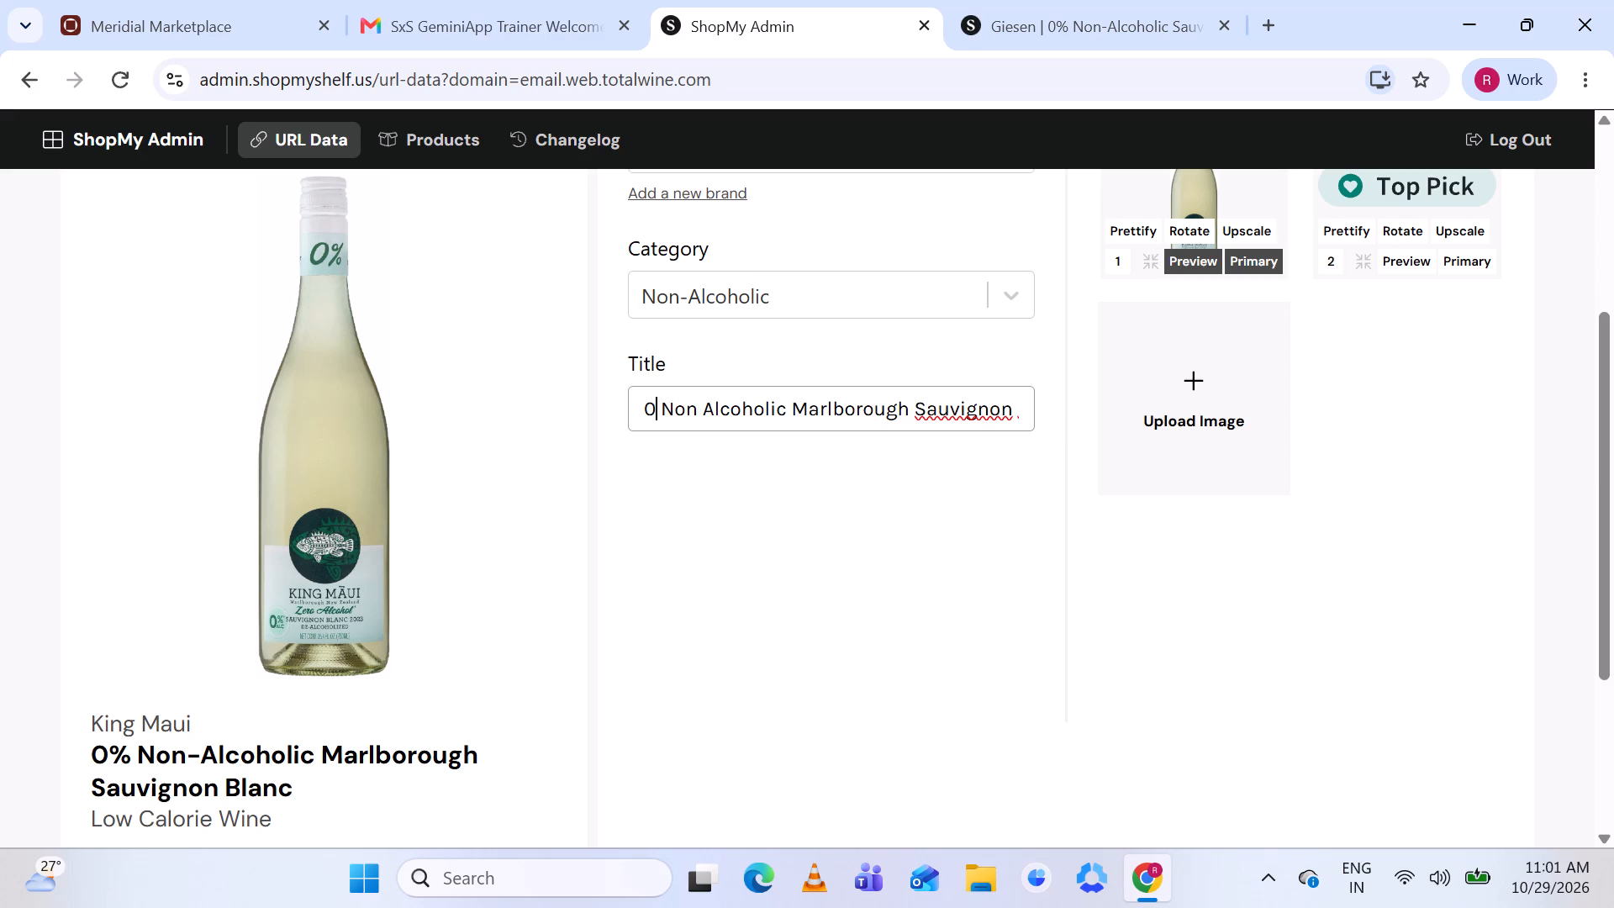
key("shift+percent")
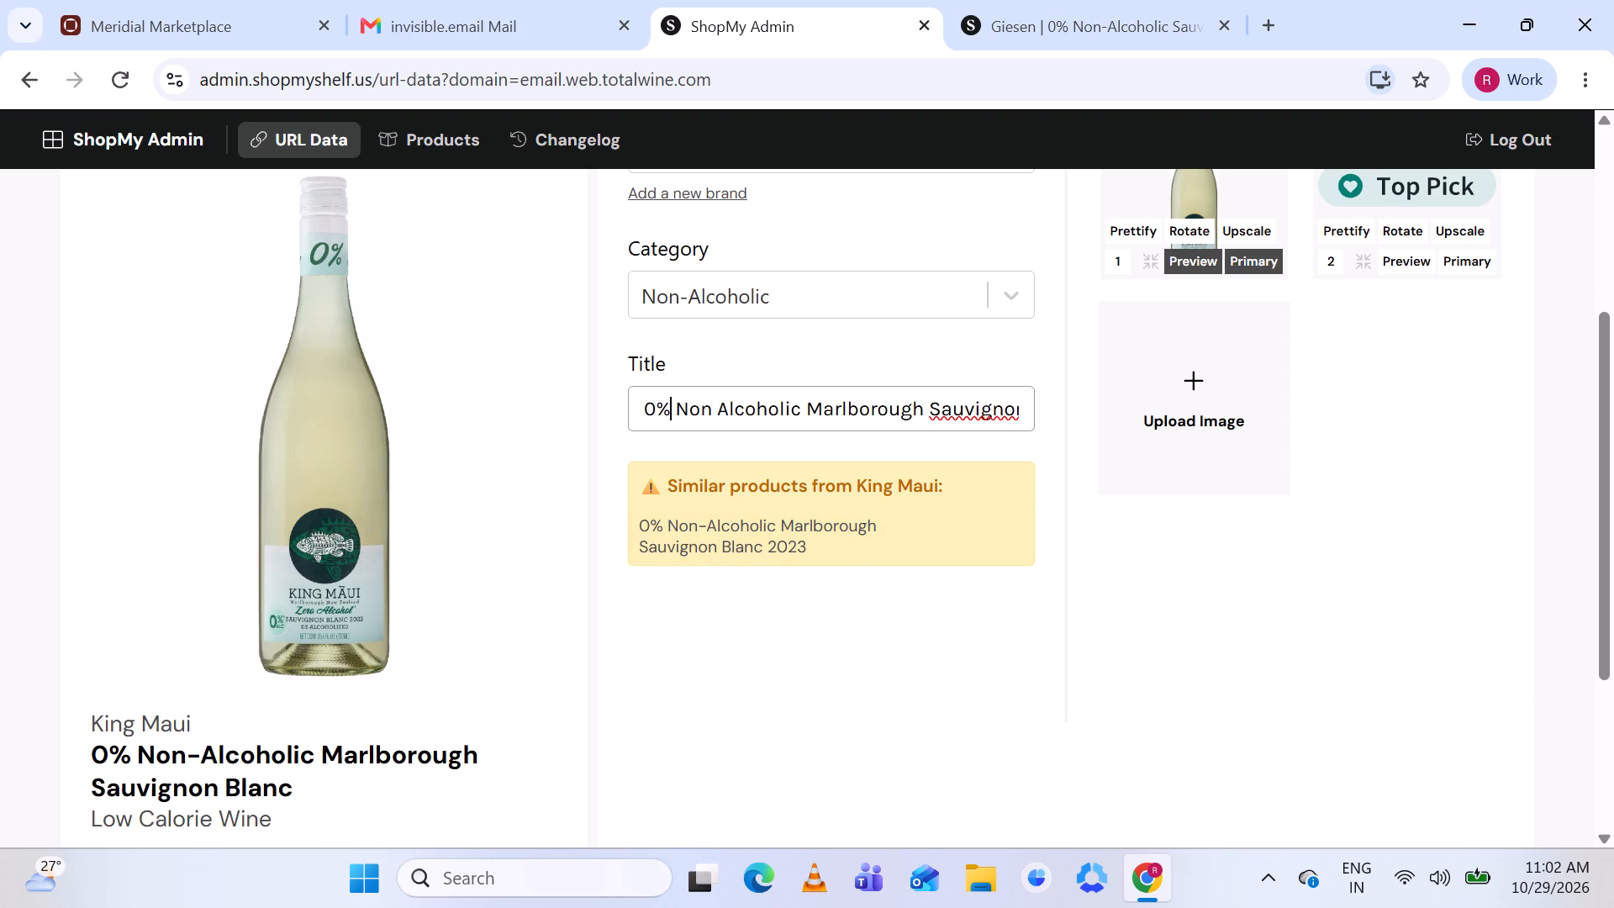
scroll(890, 408, "down", 1)
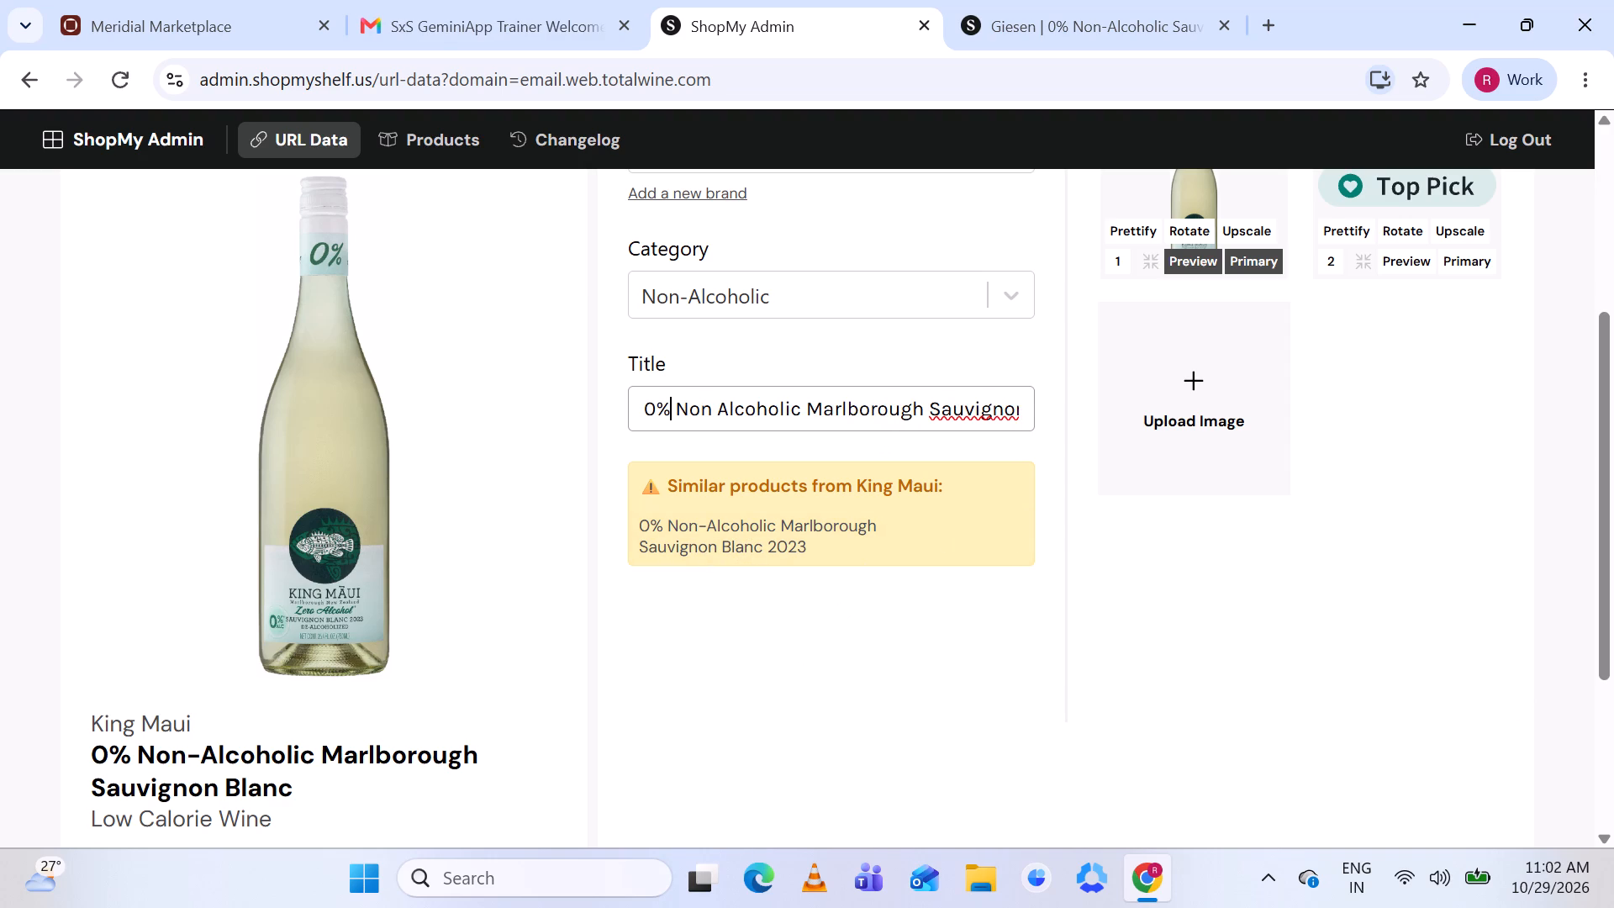
left_click(832, 647)
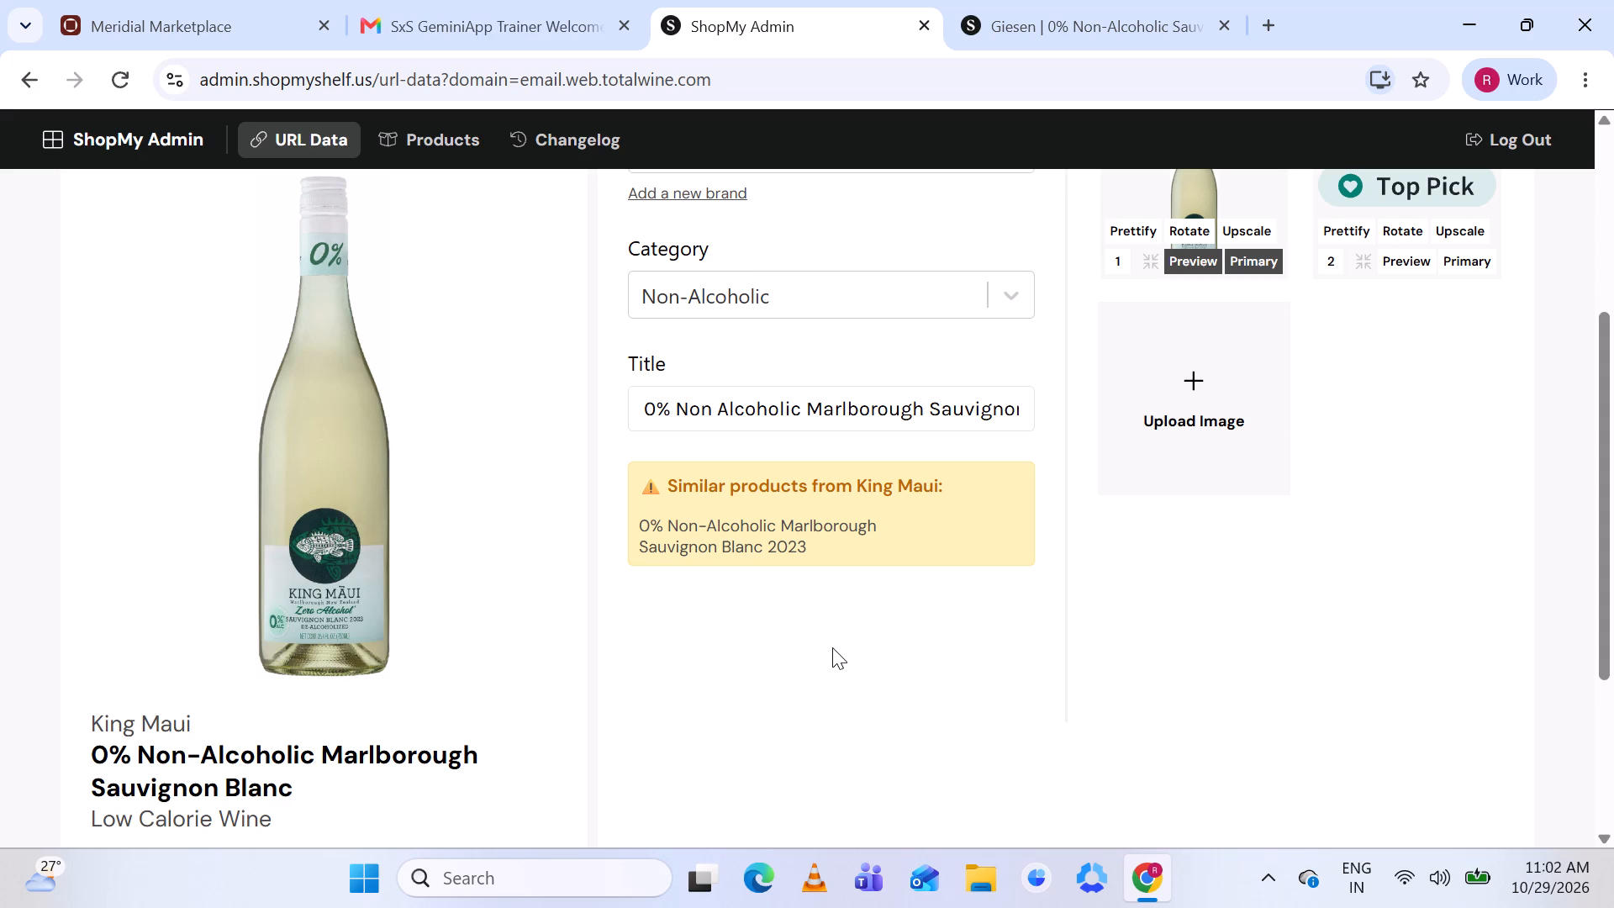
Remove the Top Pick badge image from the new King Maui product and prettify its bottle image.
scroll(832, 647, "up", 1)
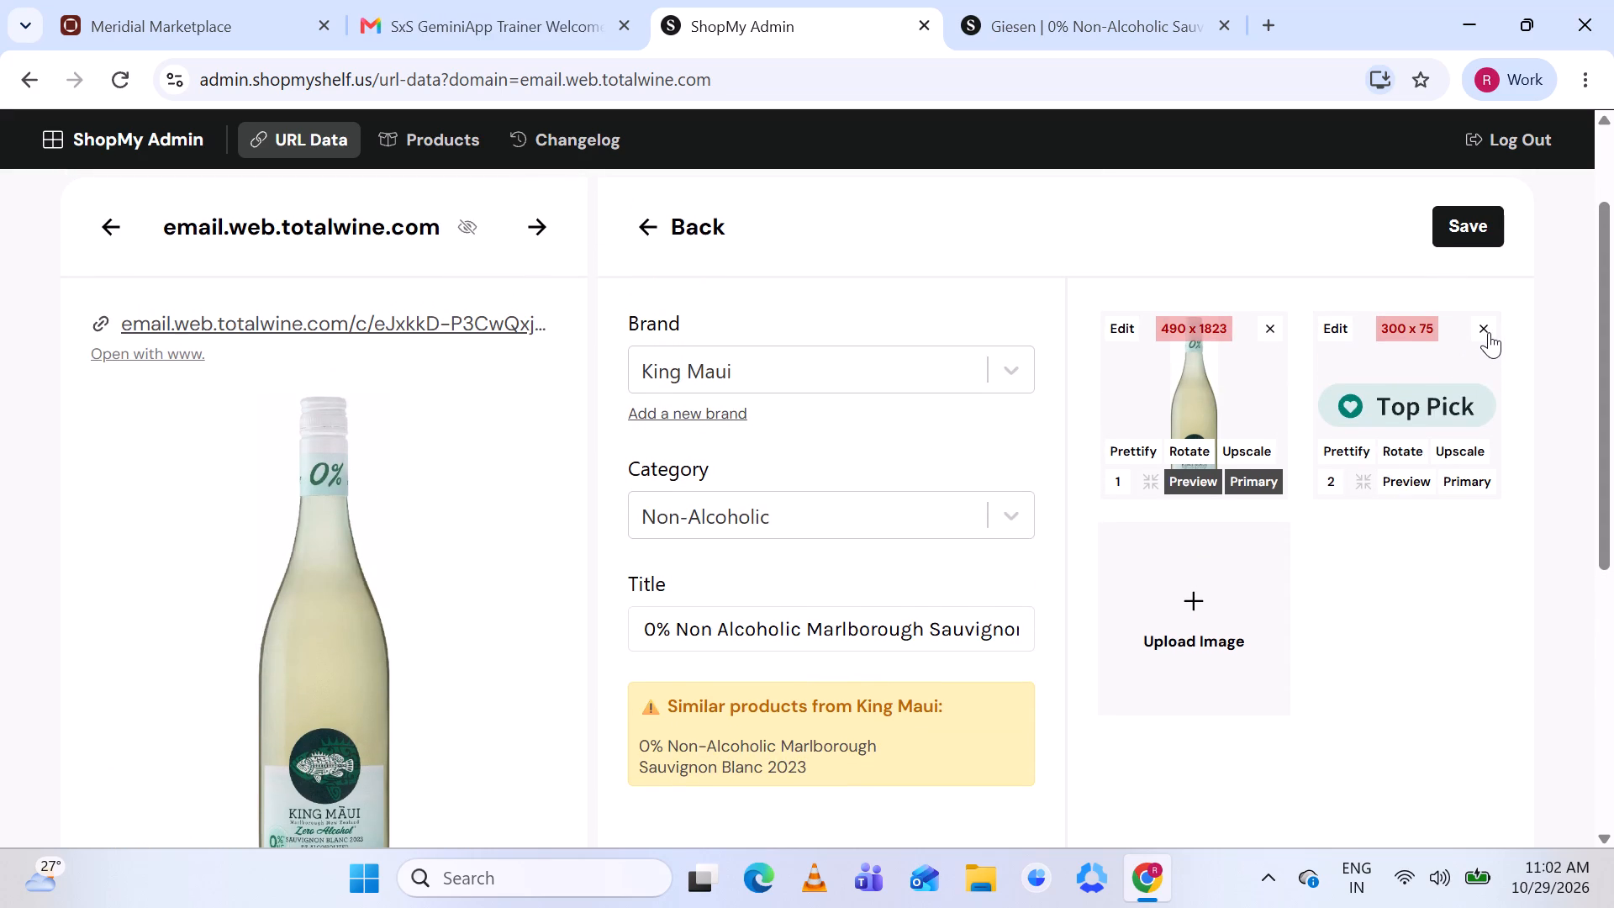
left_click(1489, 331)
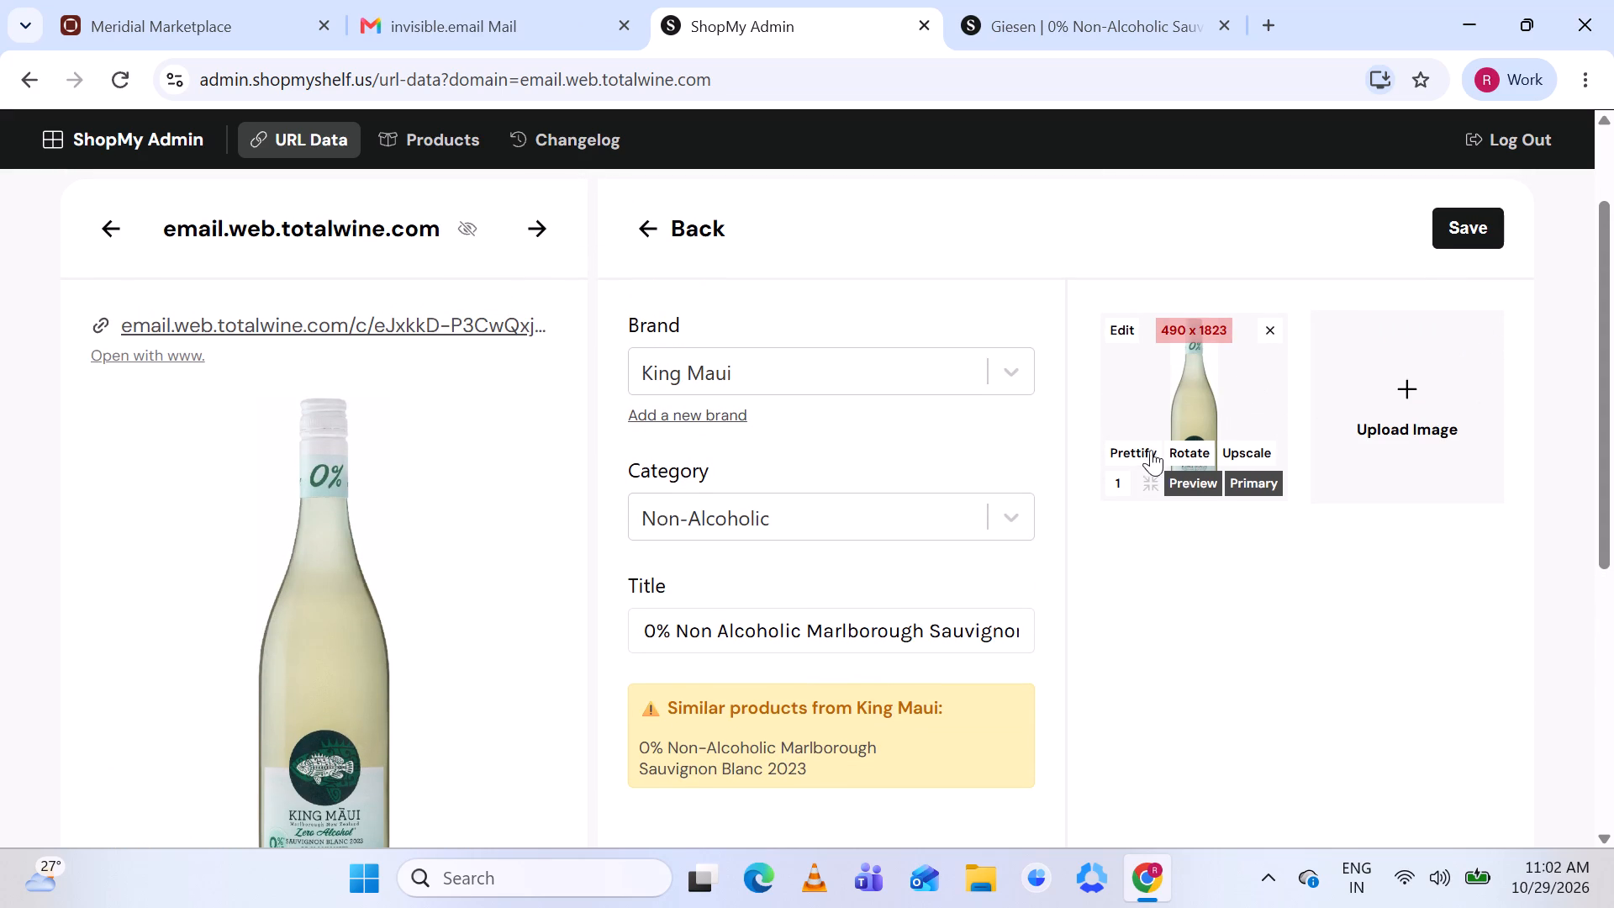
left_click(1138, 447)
Check the similar King Maui product 0% Non-Alcoholic Marlborough Sauvignon Blanc 2023 against the listing and select it instead of the new product.
scroll(808, 567, "down", 2)
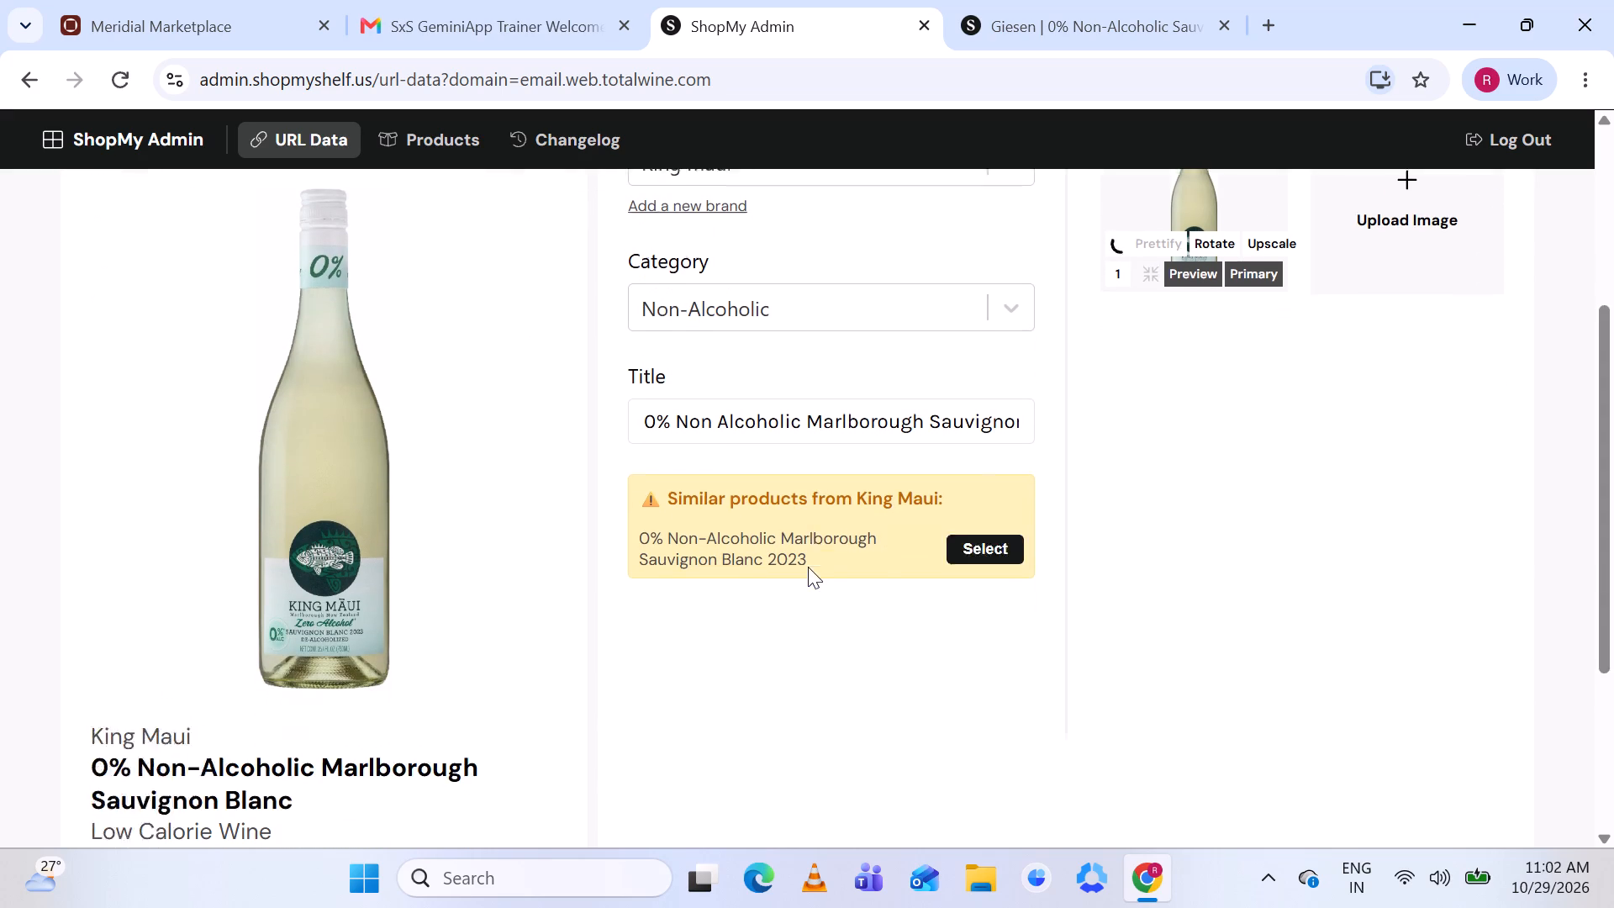
scroll(808, 567, "down", 1)
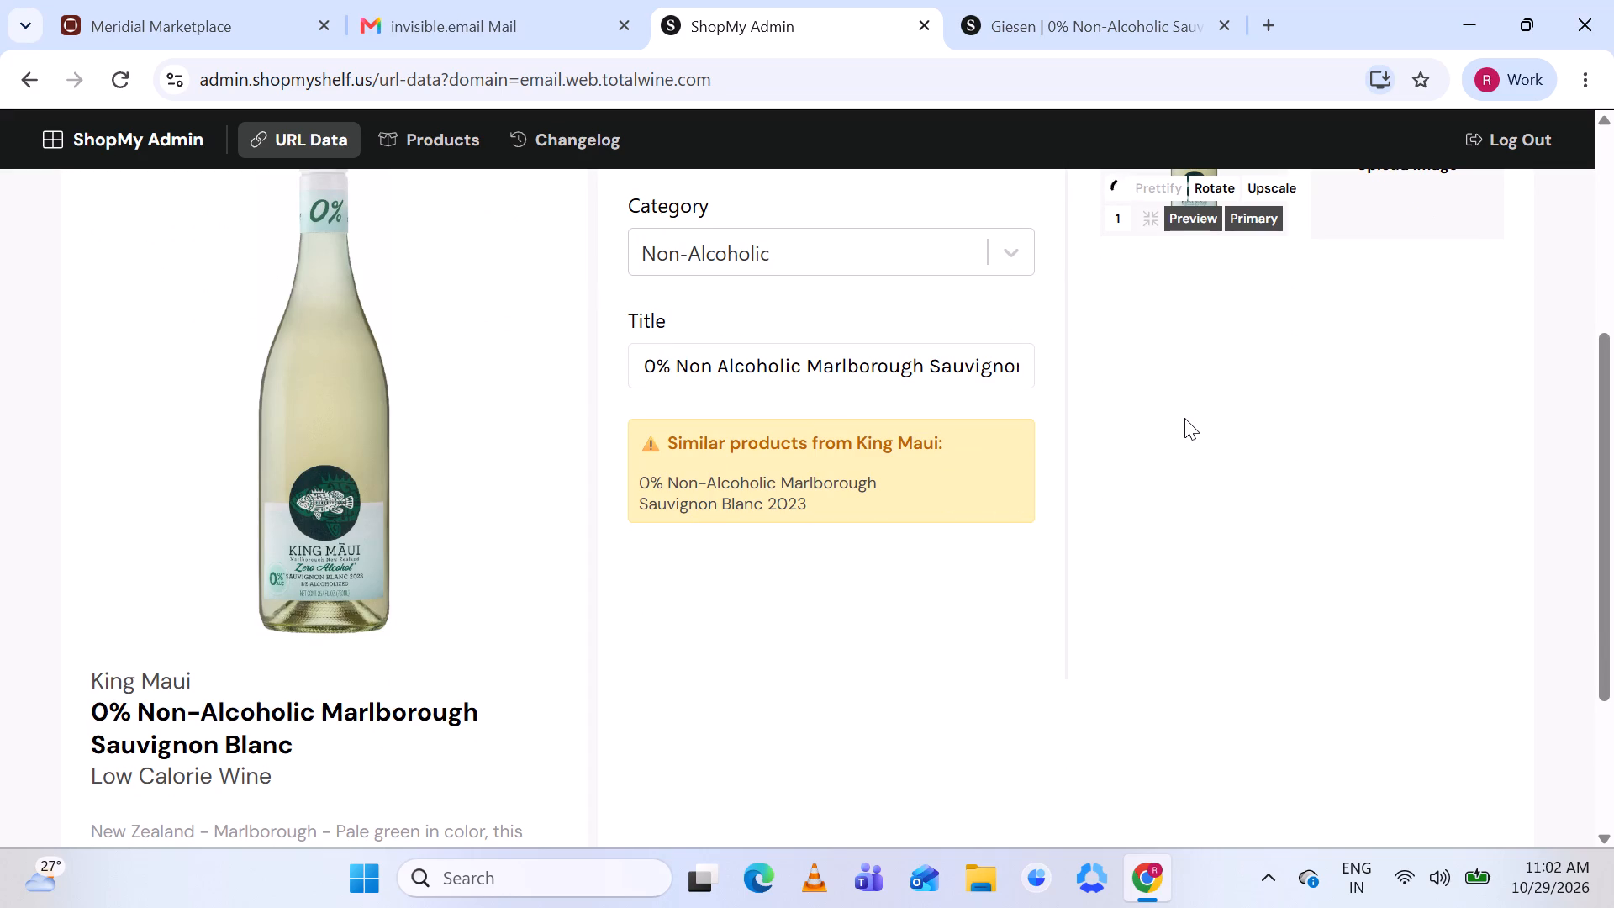
scroll(1184, 418, "up", 2)
scroll(923, 532, "down", 3)
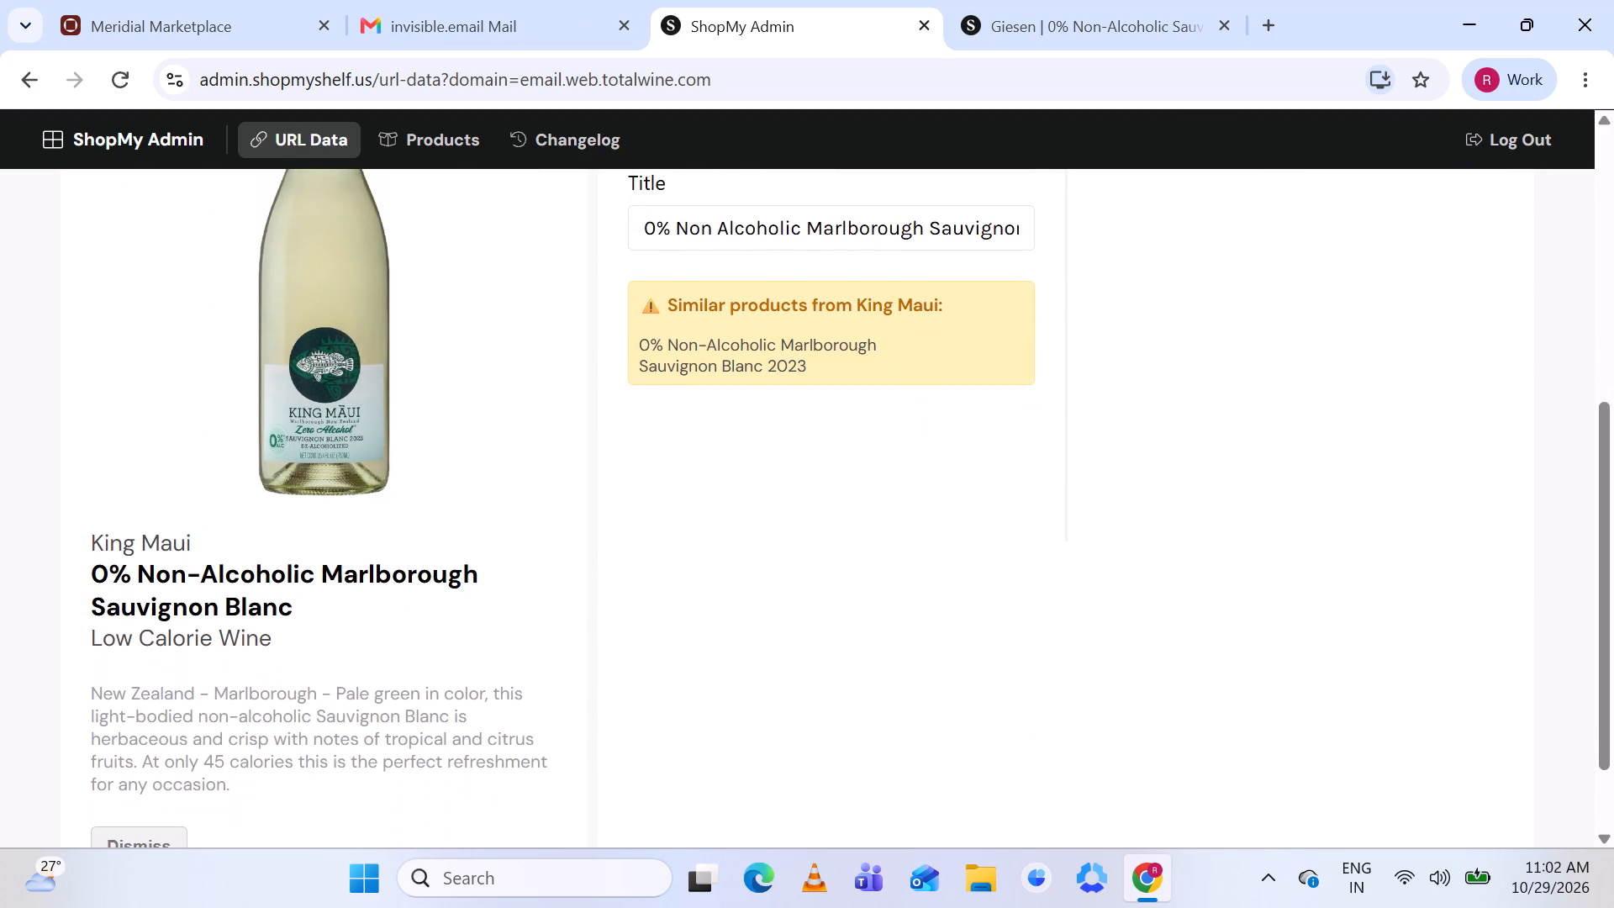
left_click(974, 355)
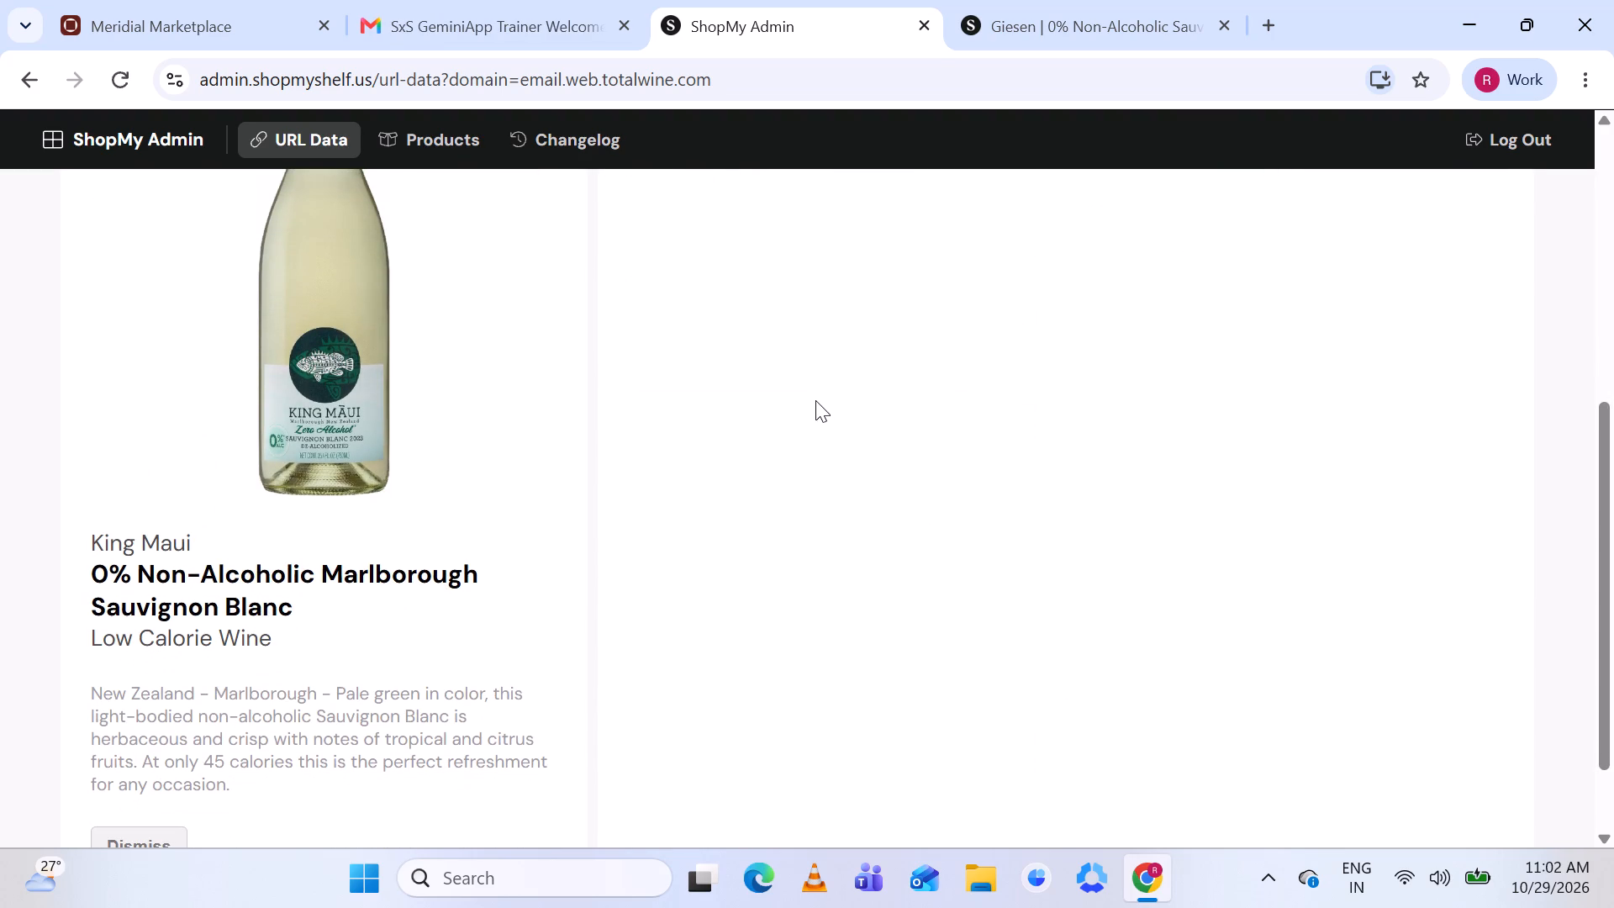
scroll(815, 400, "up", 2)
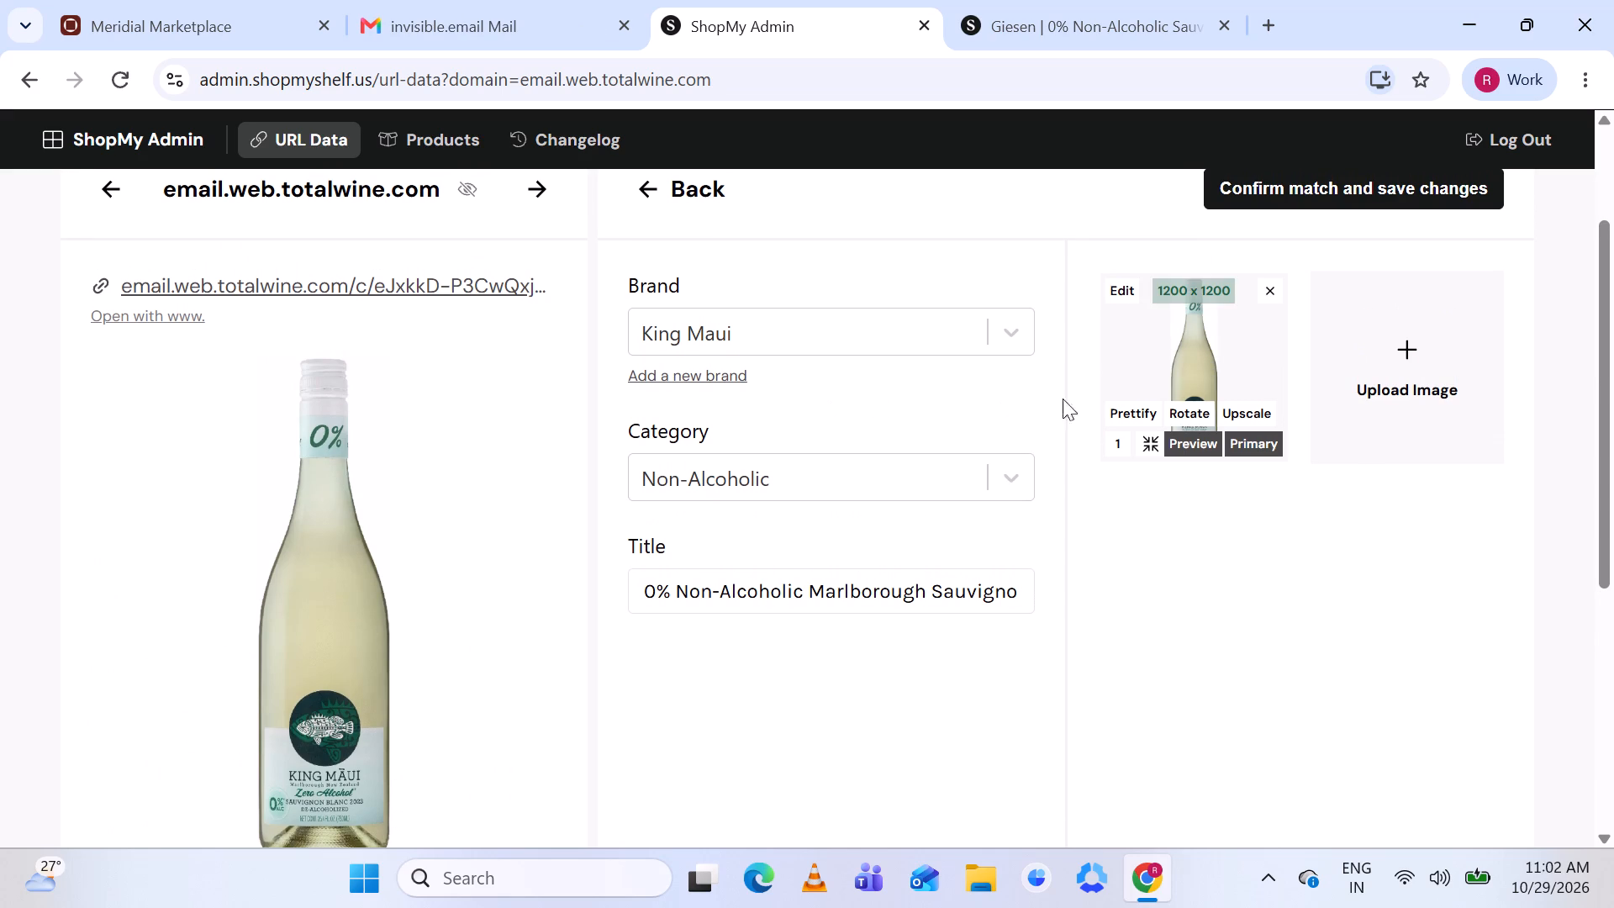
Check the selected King Maui product's brand, category, full title and image against the listing, and confirm the match with its changes saved.
scroll(1195, 353, "down", 1)
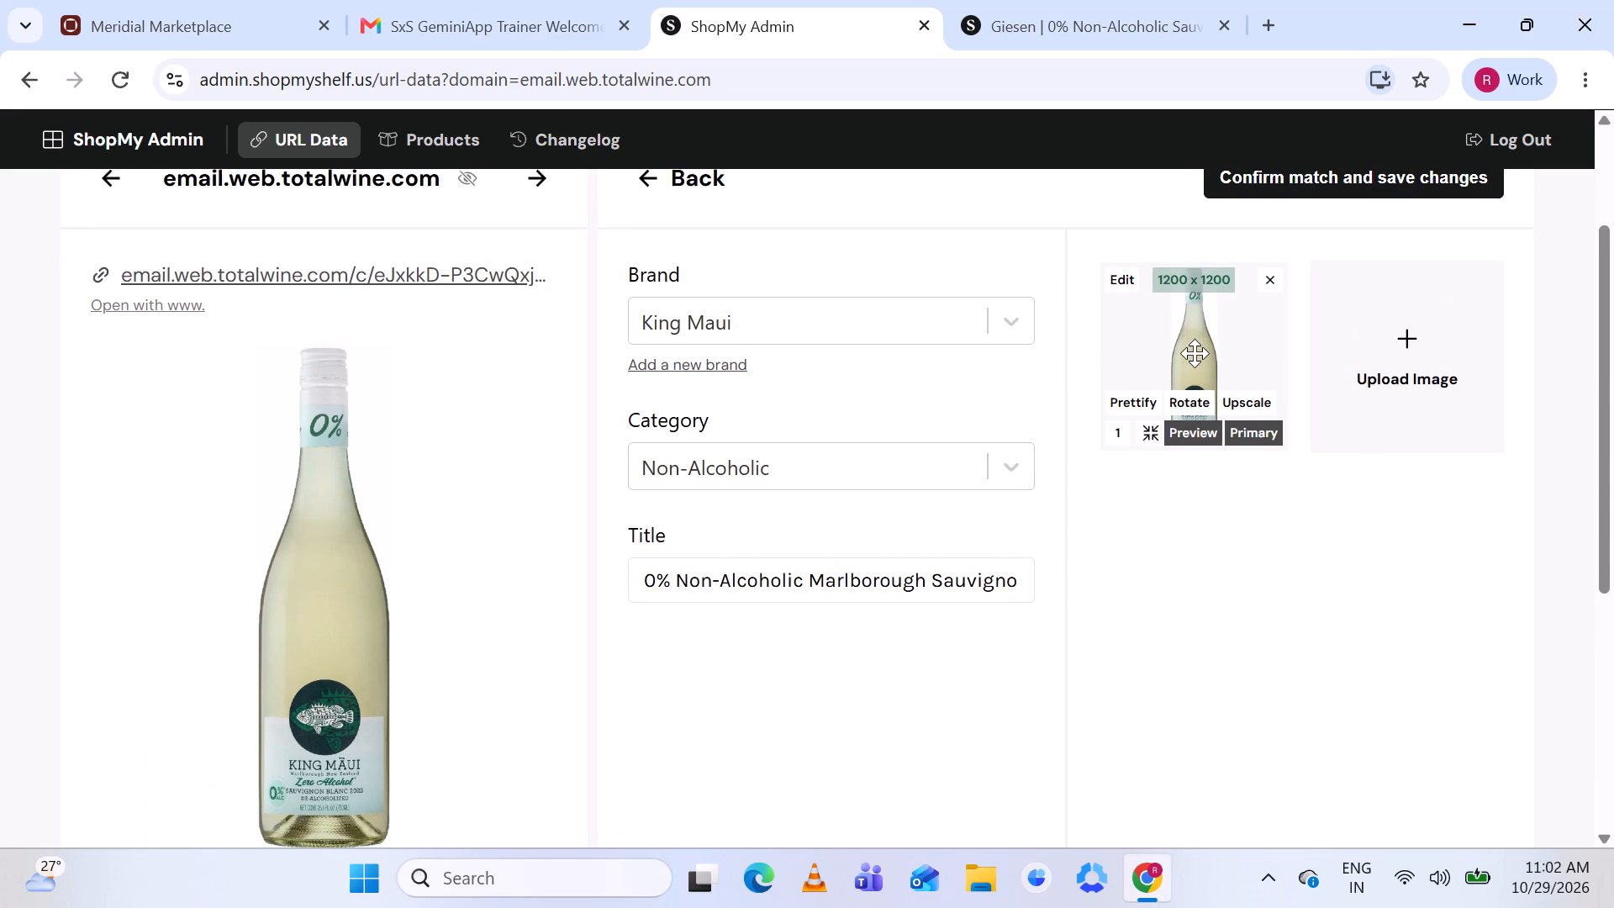
scroll(1195, 353, "down", 1)
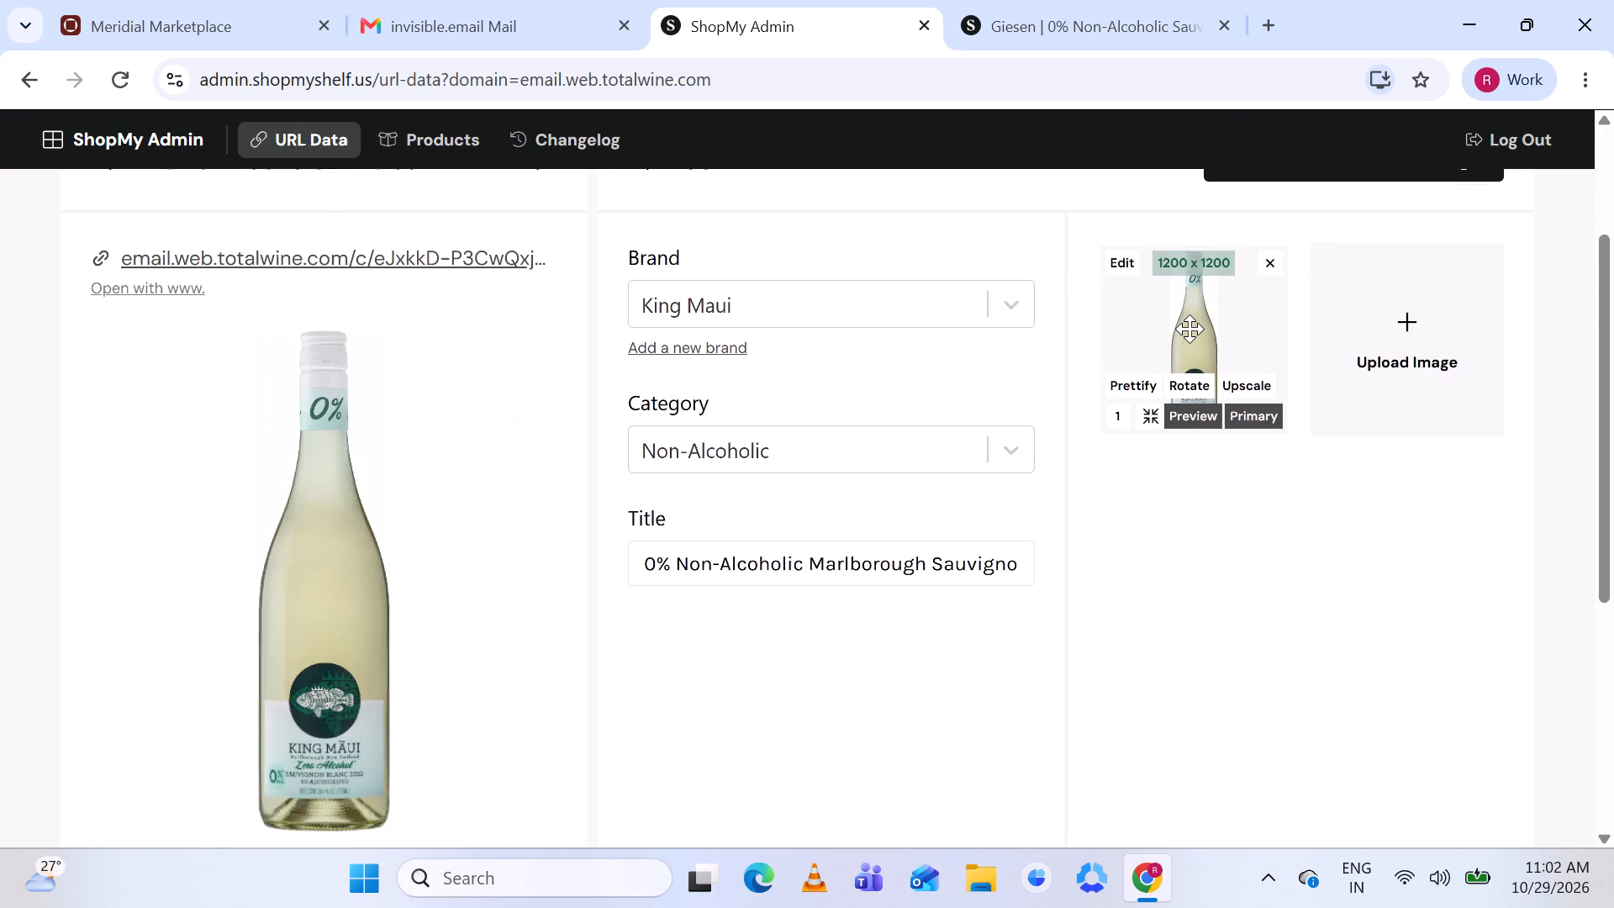
scroll(1189, 329, "up", 2)
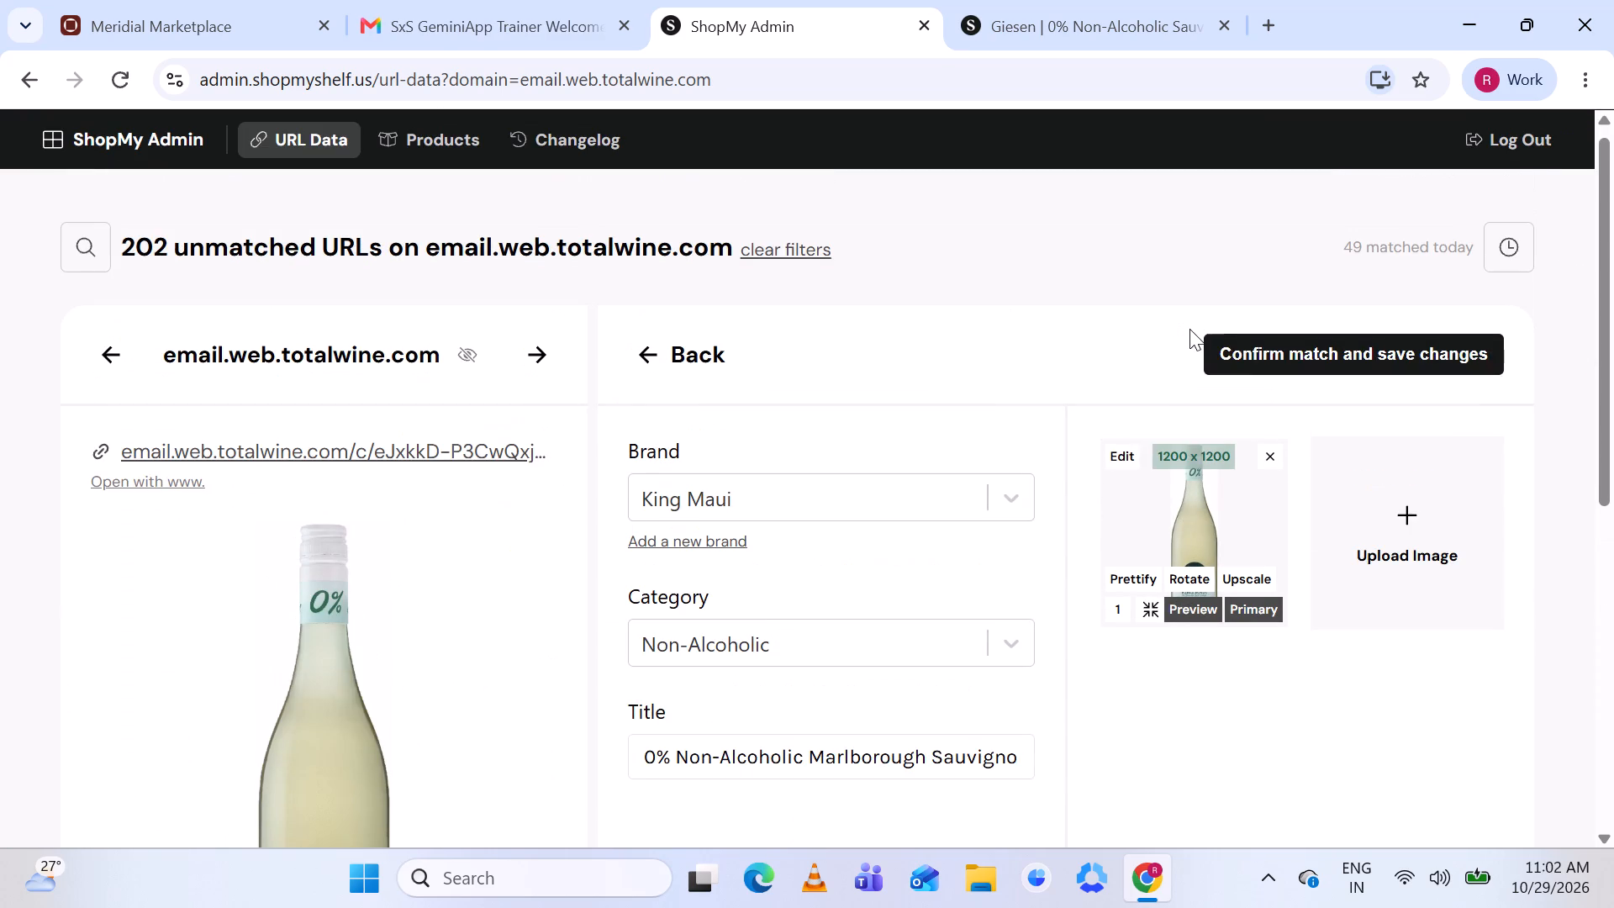
scroll(1043, 336, "down", 1)
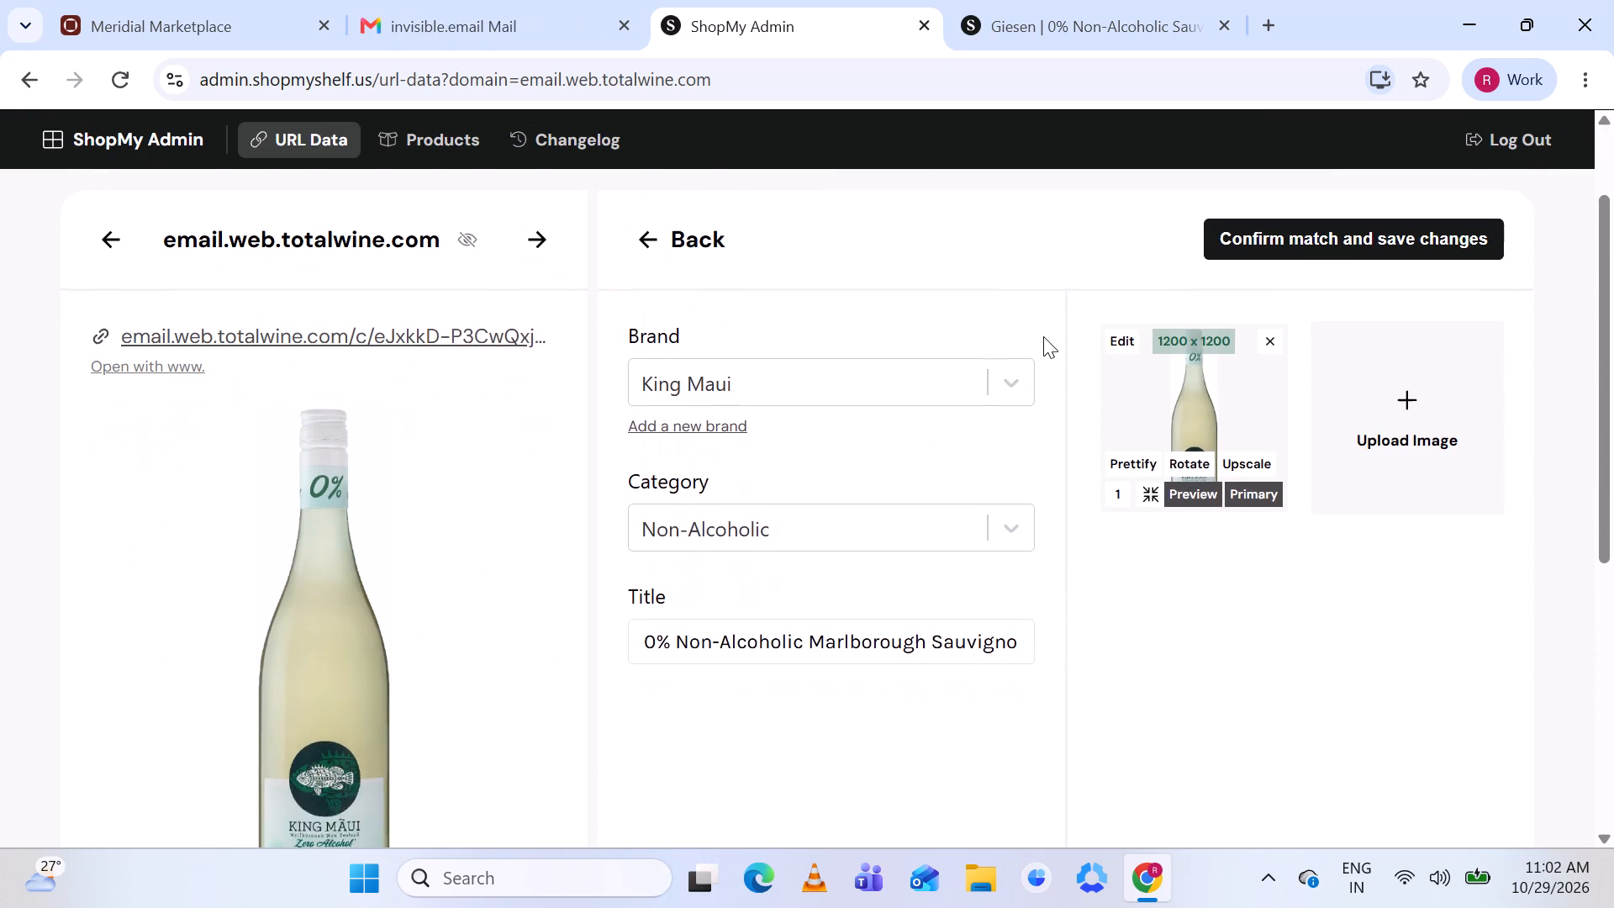
scroll(1043, 336, "down", 1)
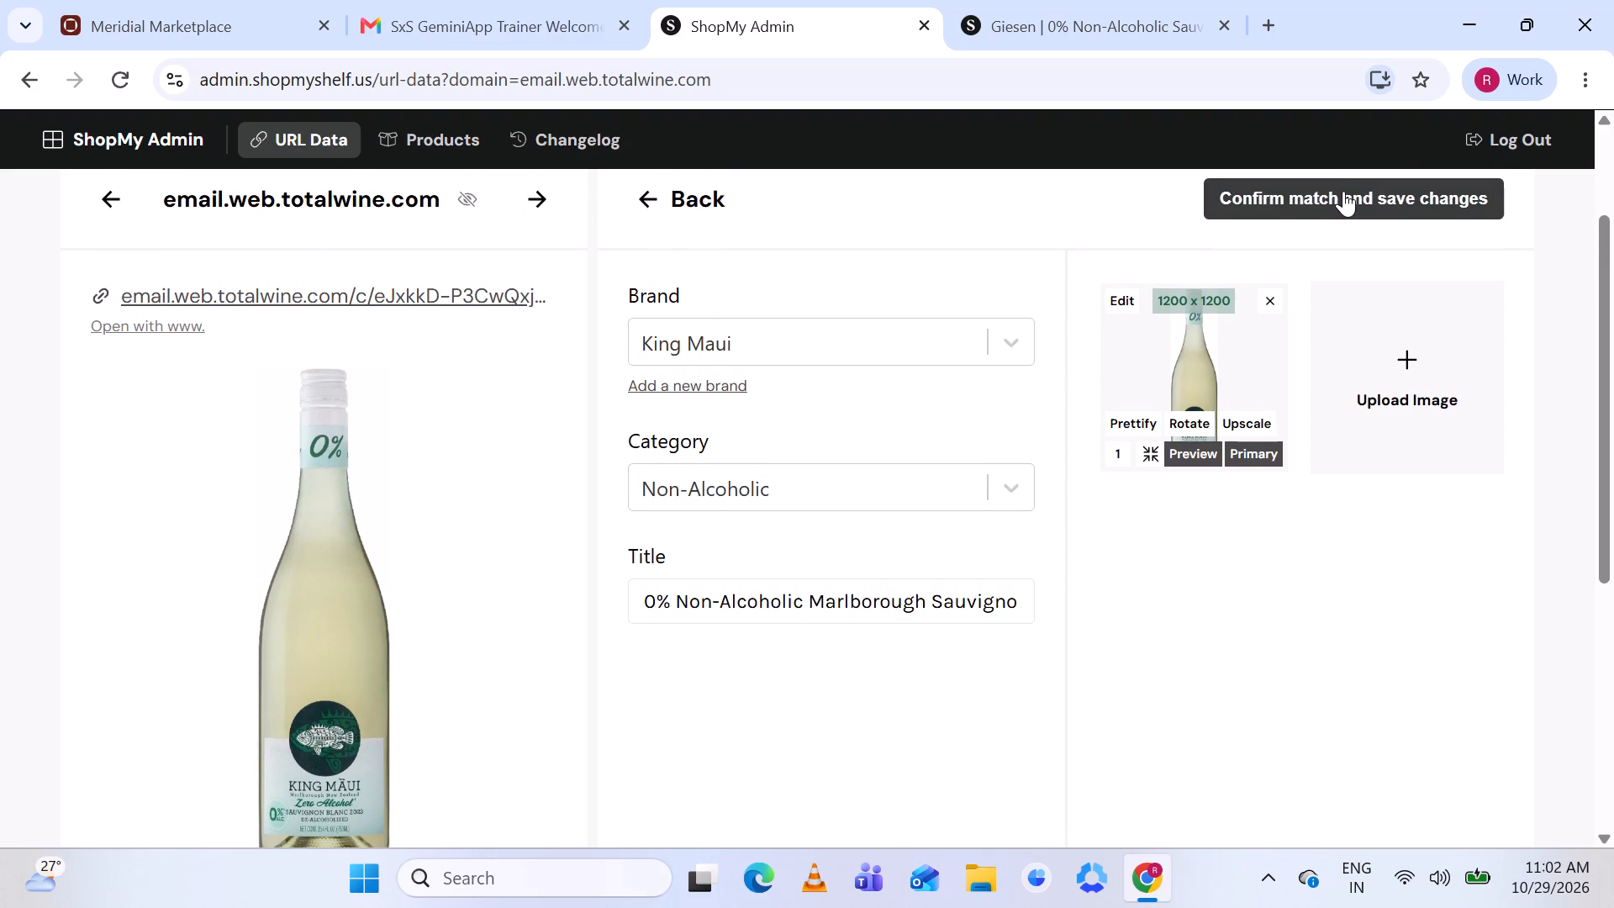
scroll(905, 596, "left", 1)
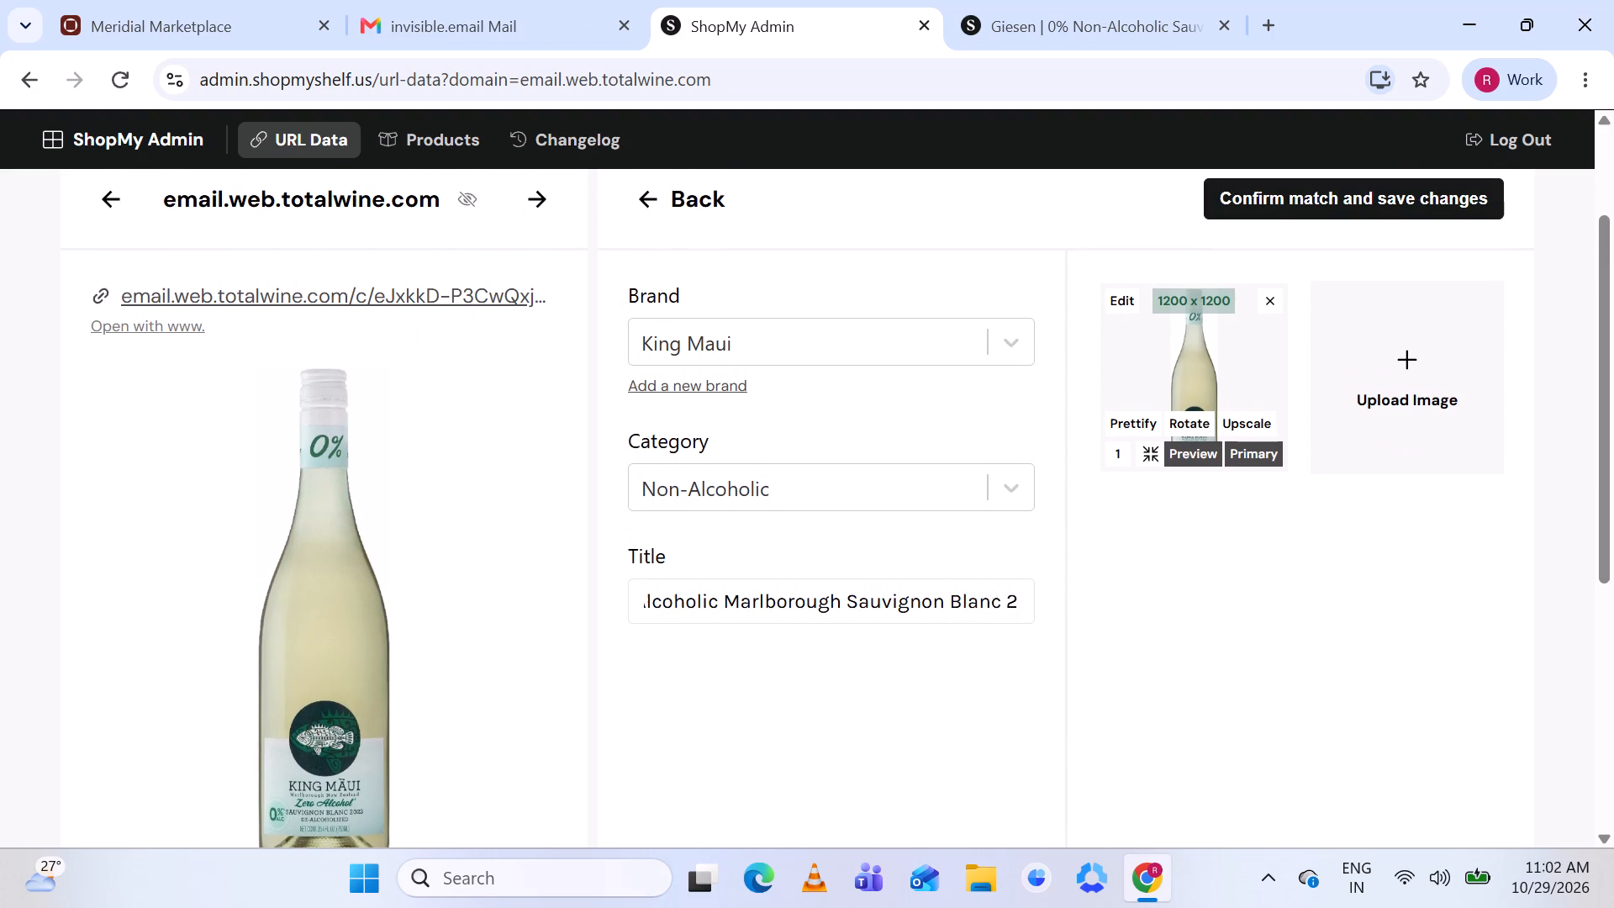
scroll(905, 596, "left", 1)
scroll(905, 596, "right", 3)
scroll(905, 596, "down", 1)
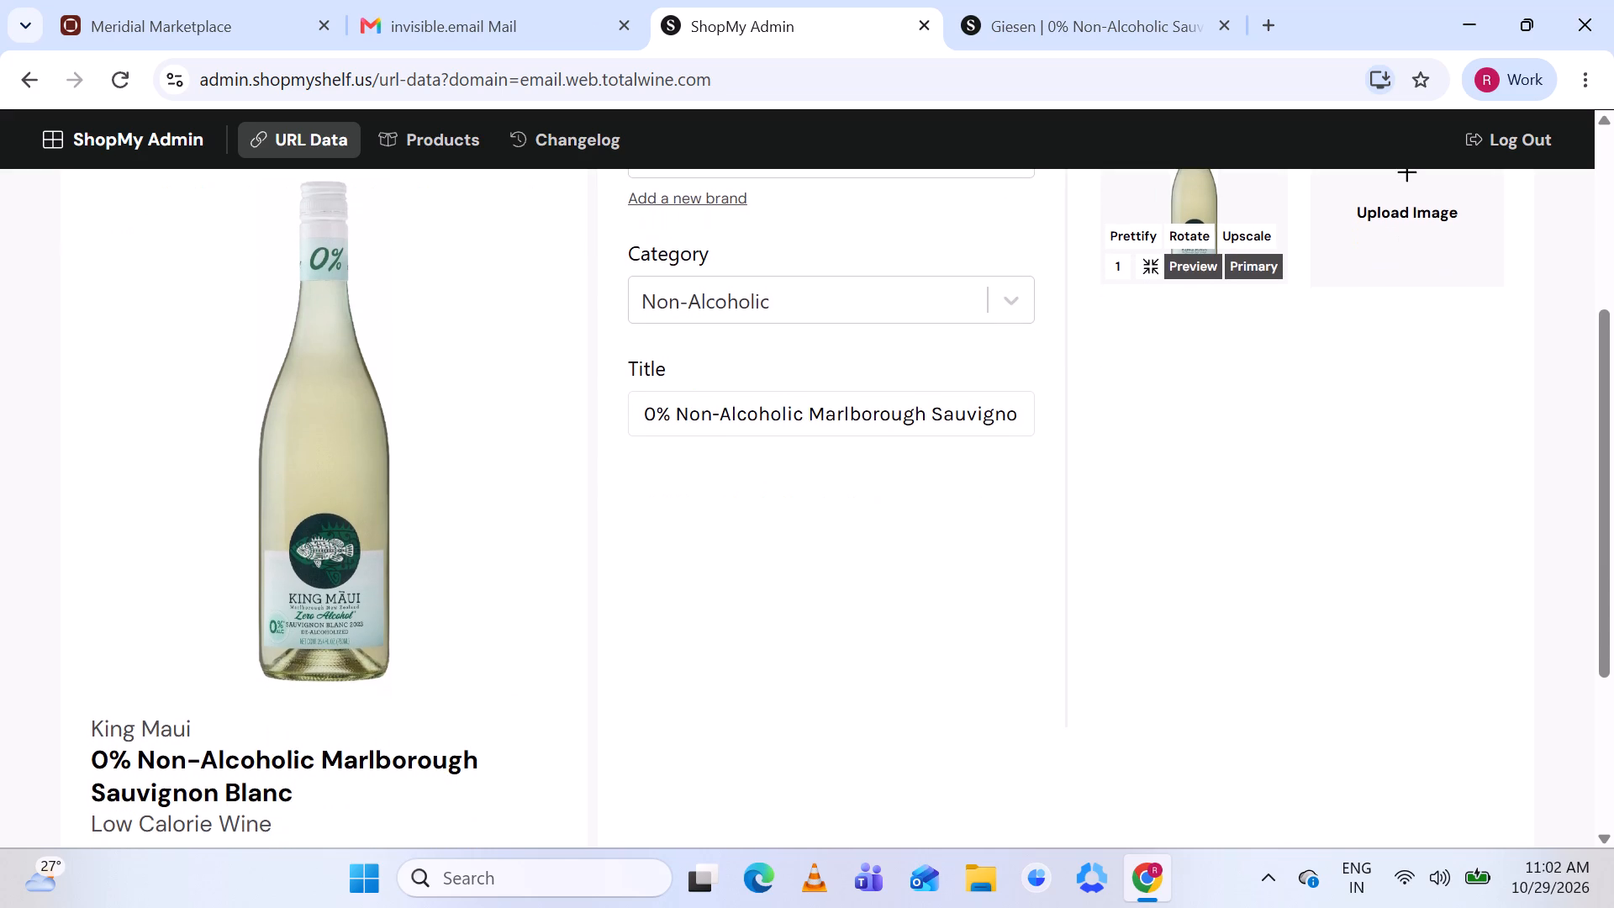
scroll(905, 596, "down", 1)
scroll(1156, 403, "up", 1)
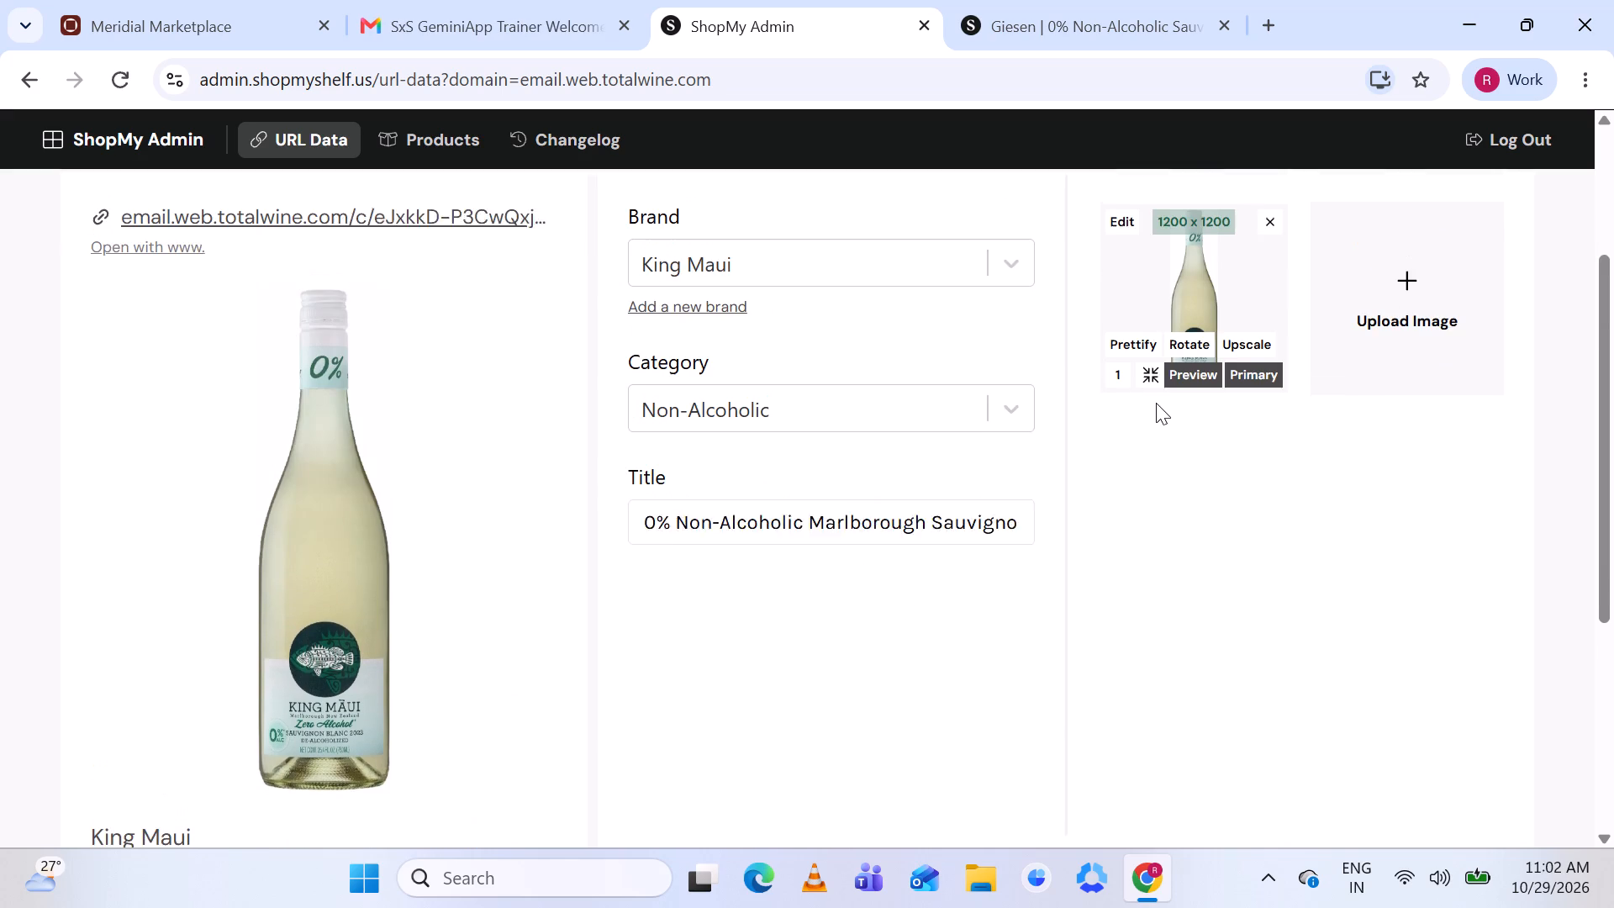
scroll(1156, 403, "up", 1)
scroll(1341, 256, "up", 1)
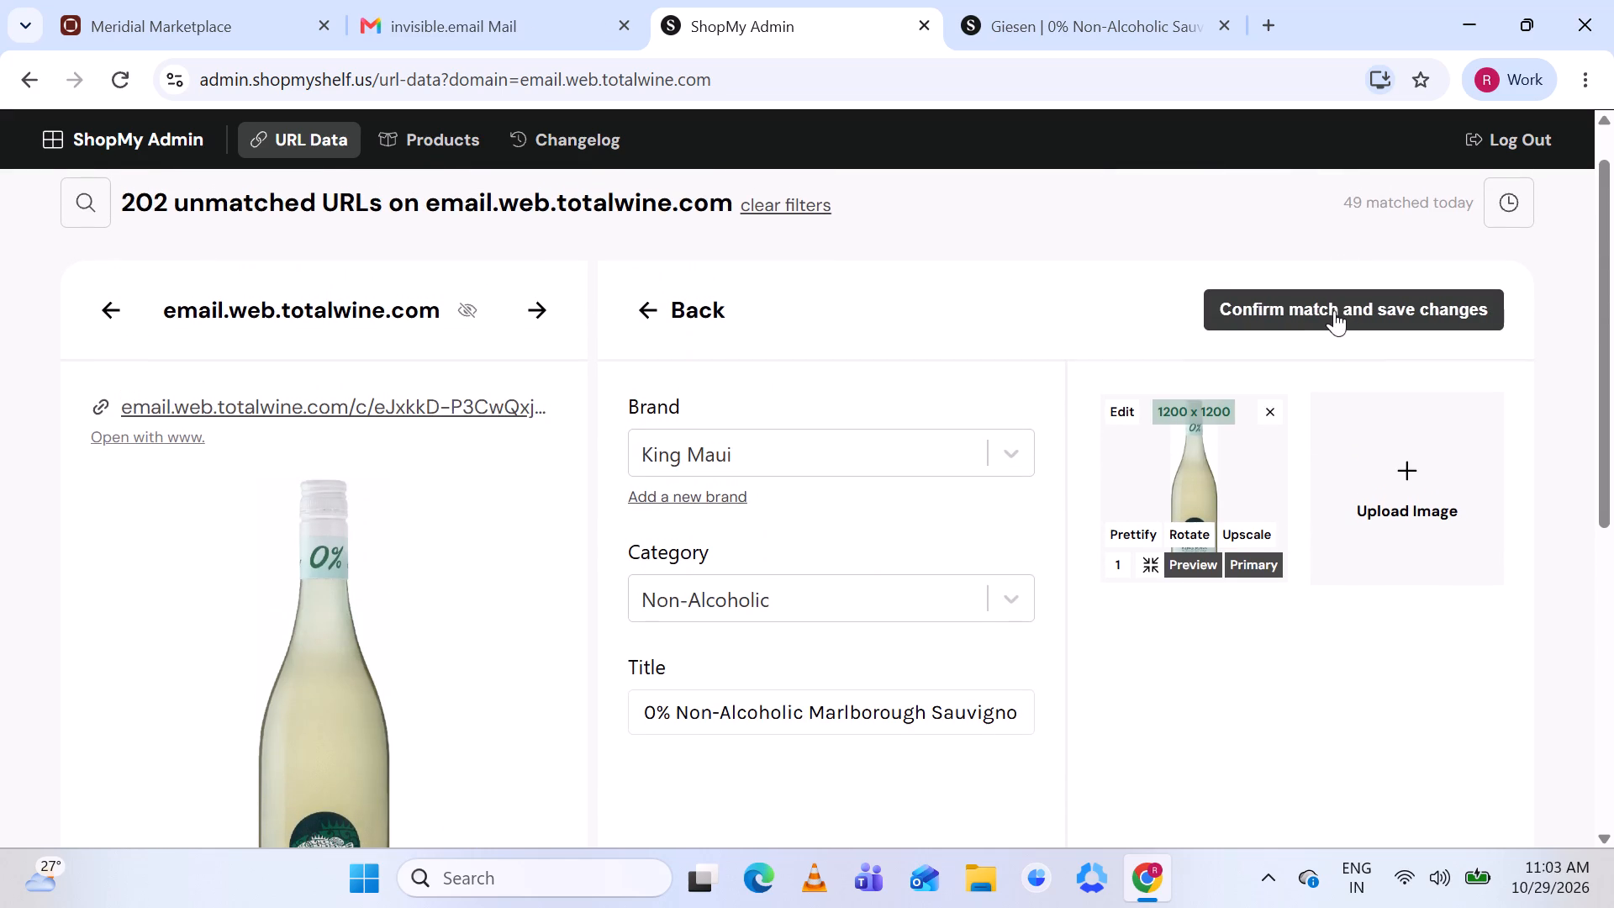
left_click(1335, 309)
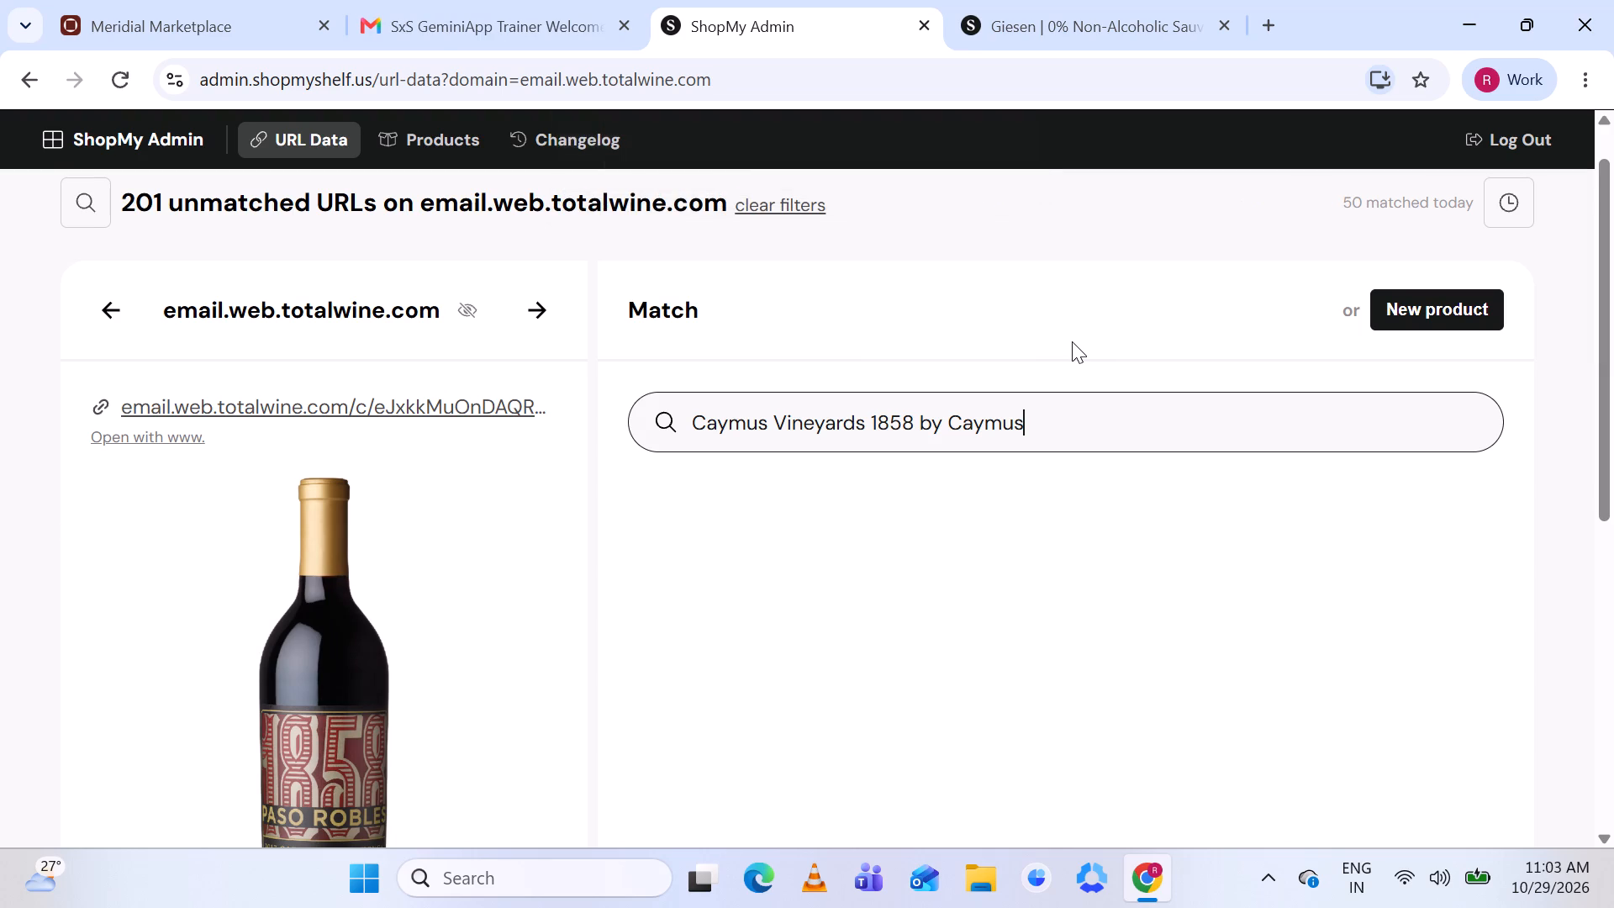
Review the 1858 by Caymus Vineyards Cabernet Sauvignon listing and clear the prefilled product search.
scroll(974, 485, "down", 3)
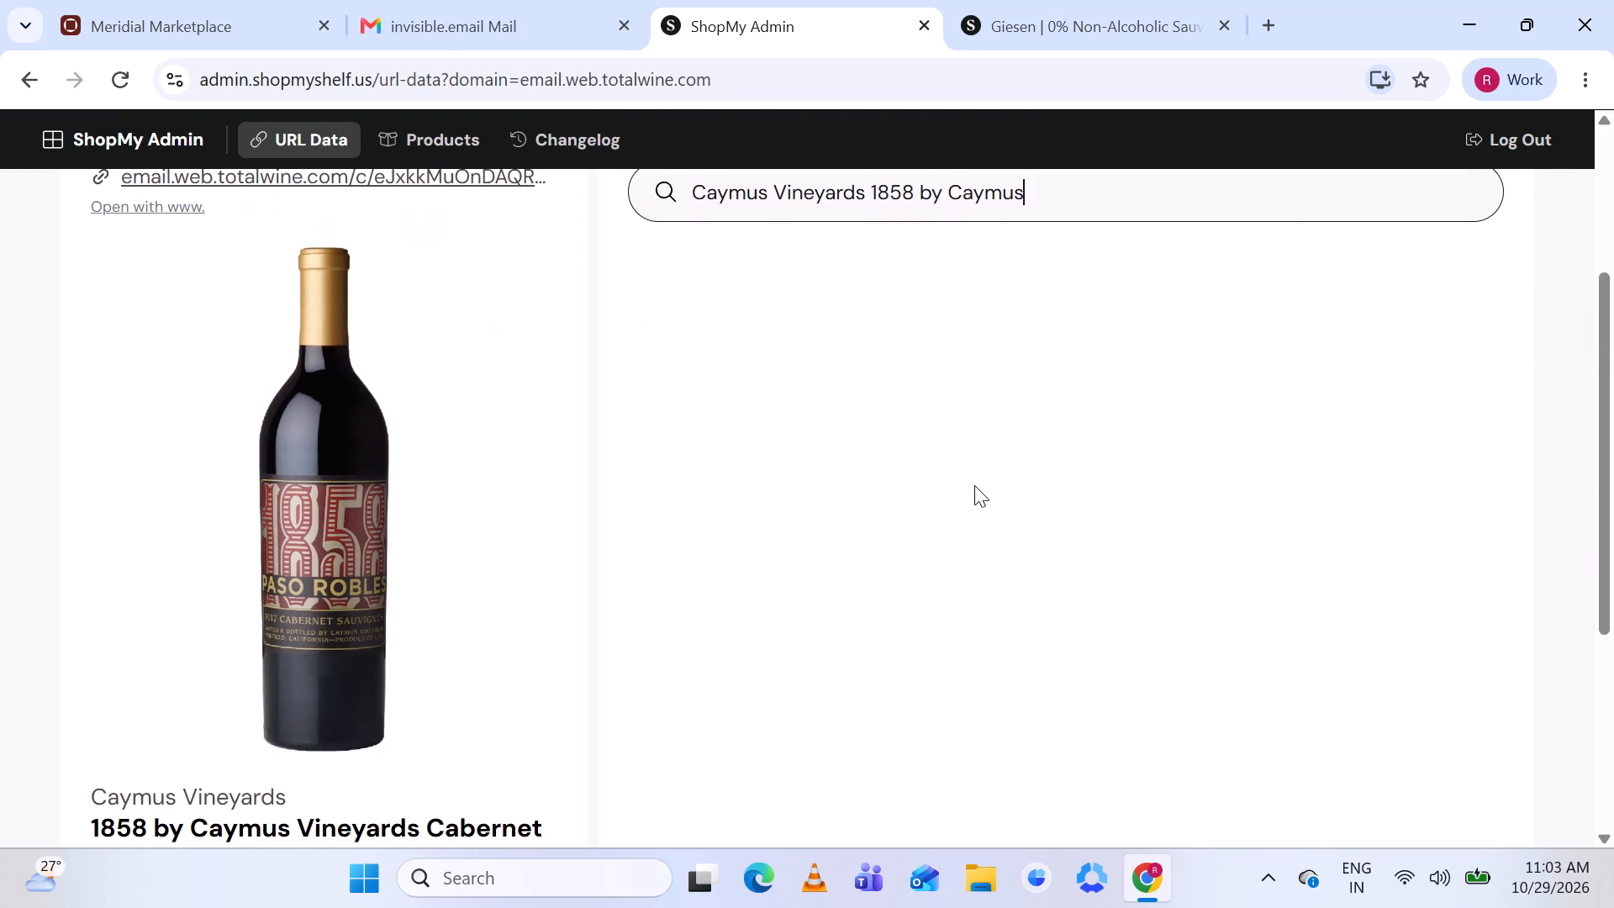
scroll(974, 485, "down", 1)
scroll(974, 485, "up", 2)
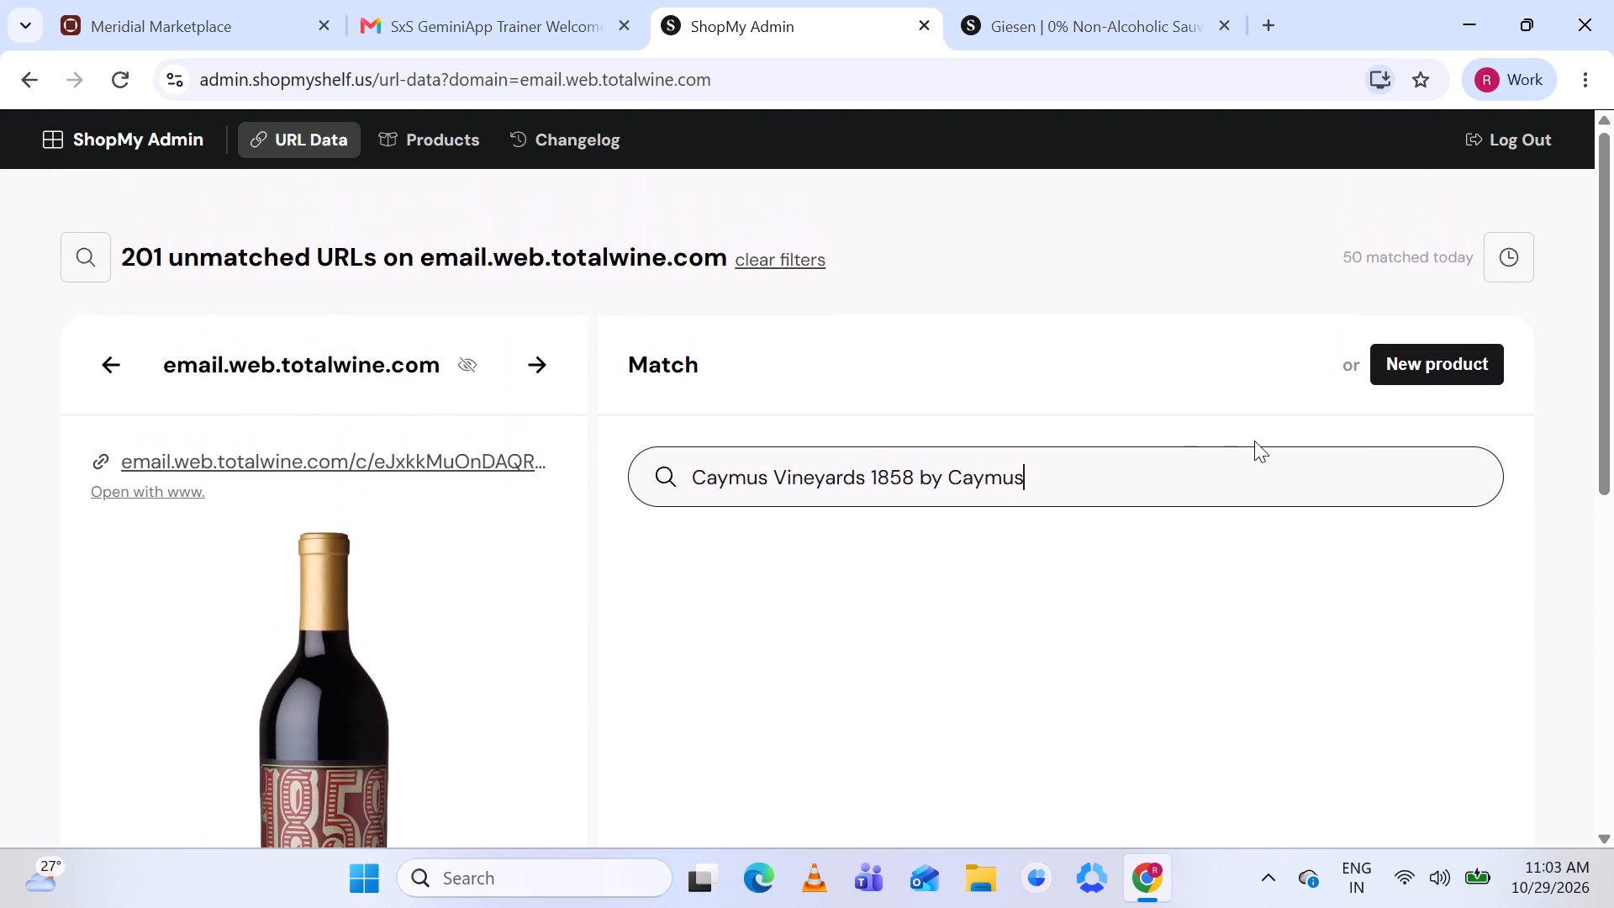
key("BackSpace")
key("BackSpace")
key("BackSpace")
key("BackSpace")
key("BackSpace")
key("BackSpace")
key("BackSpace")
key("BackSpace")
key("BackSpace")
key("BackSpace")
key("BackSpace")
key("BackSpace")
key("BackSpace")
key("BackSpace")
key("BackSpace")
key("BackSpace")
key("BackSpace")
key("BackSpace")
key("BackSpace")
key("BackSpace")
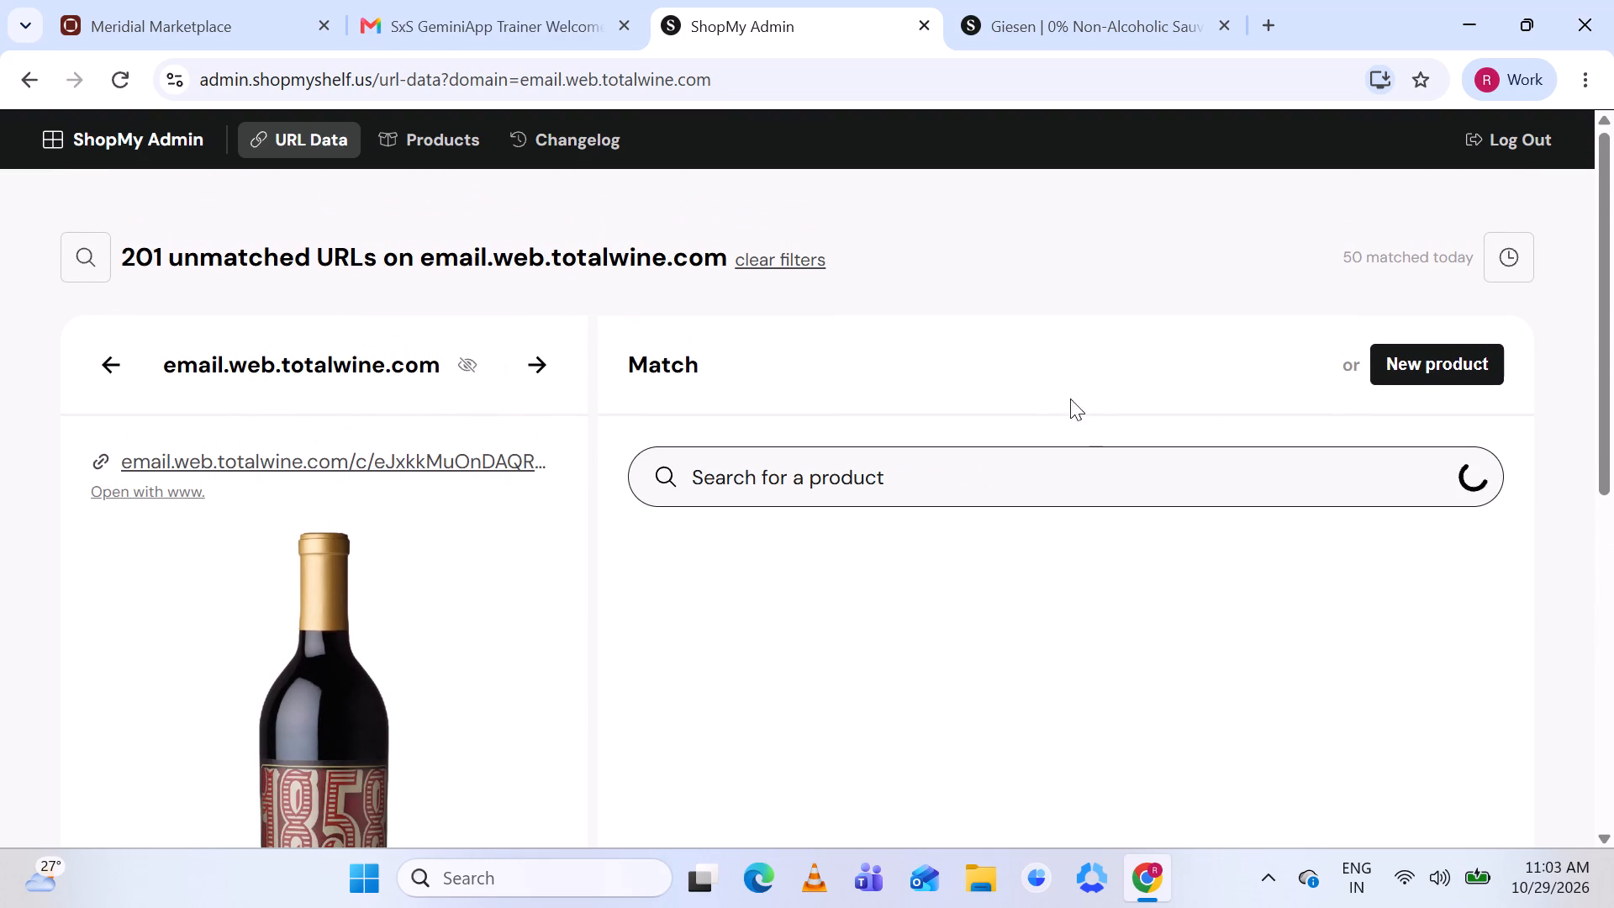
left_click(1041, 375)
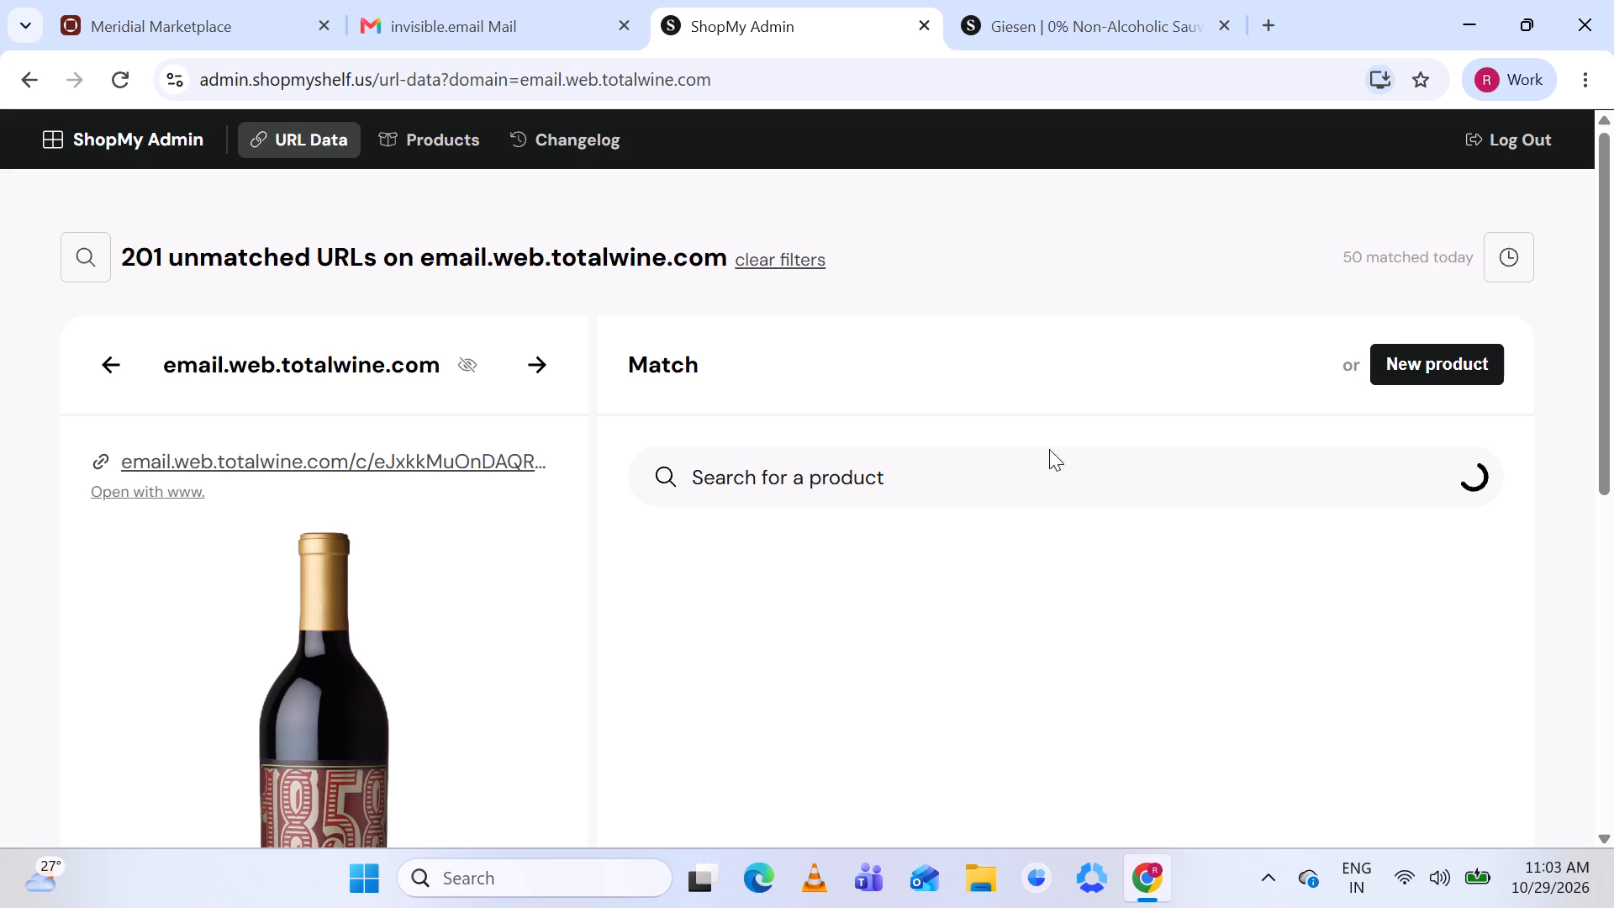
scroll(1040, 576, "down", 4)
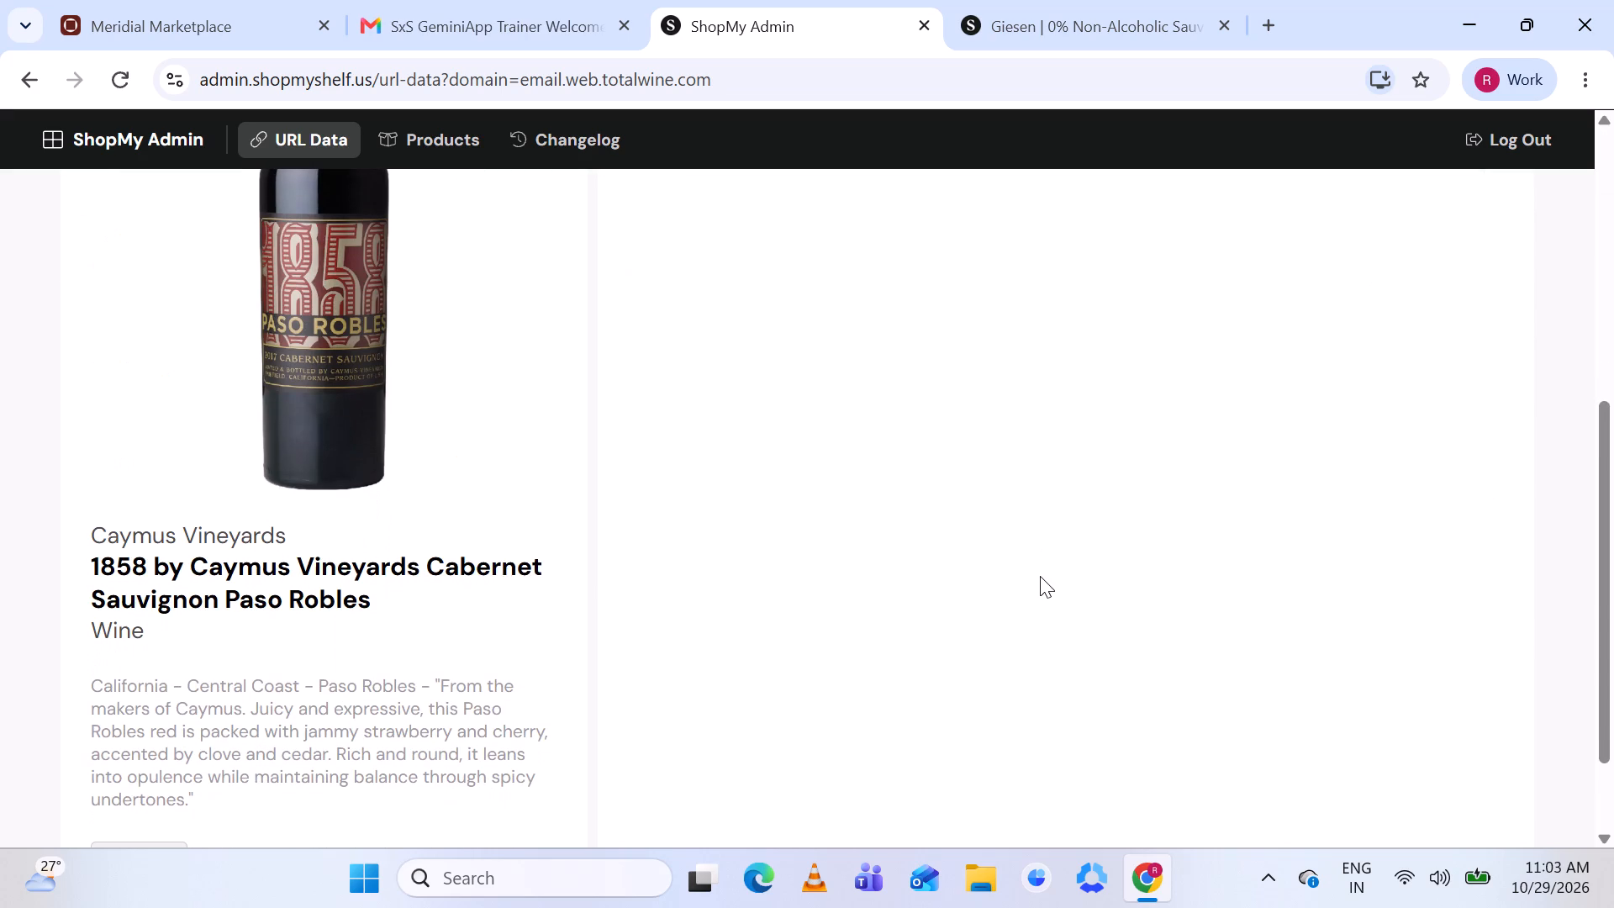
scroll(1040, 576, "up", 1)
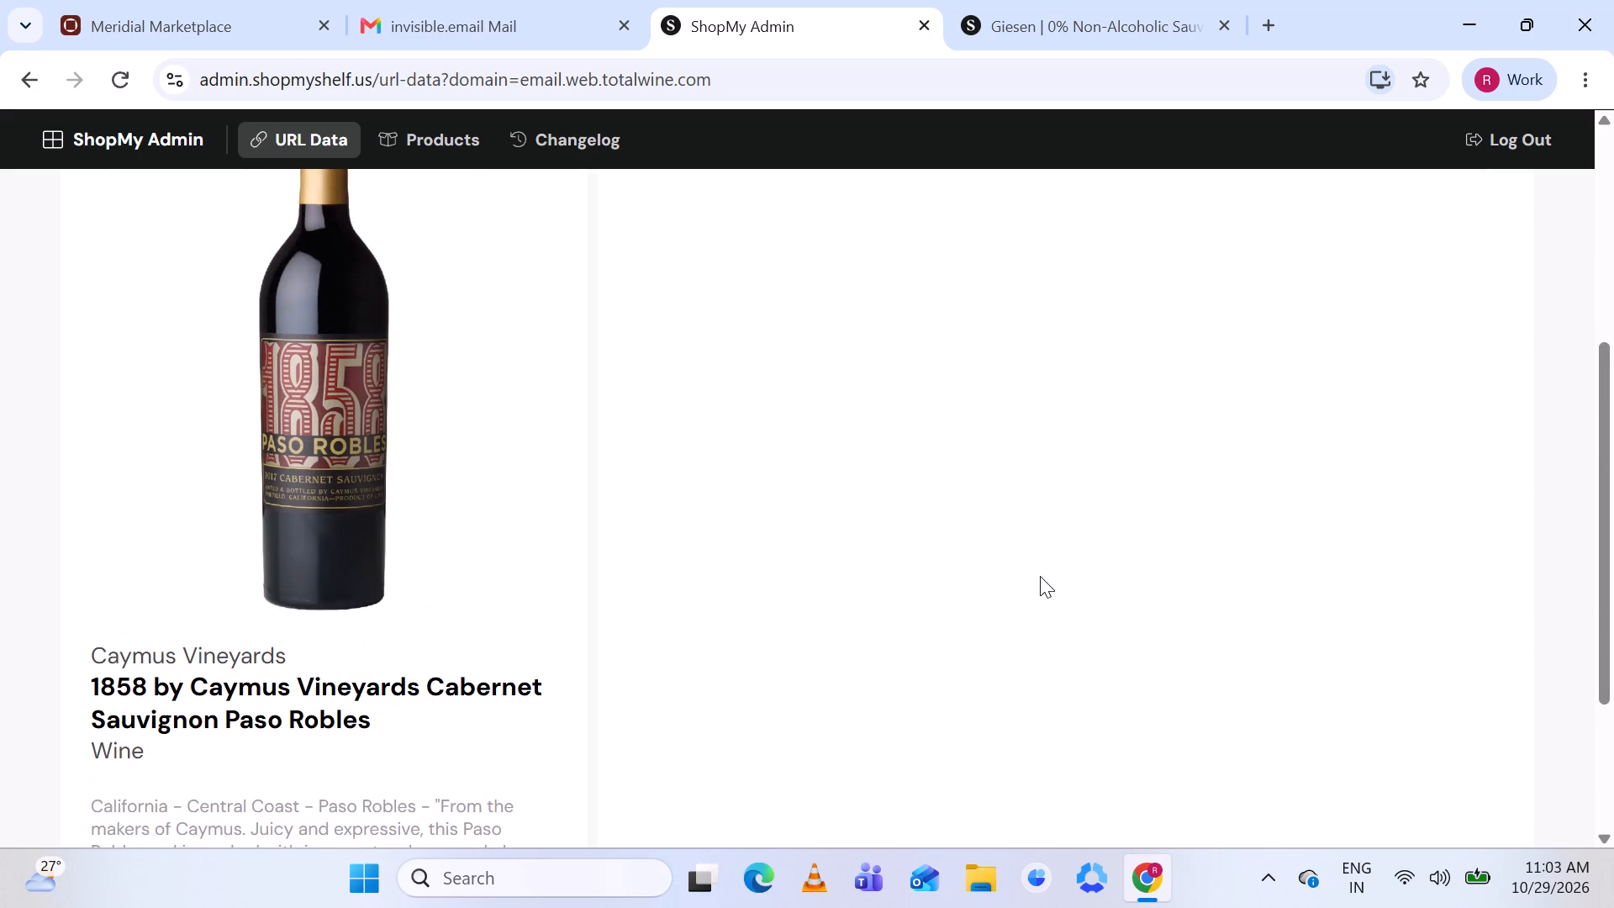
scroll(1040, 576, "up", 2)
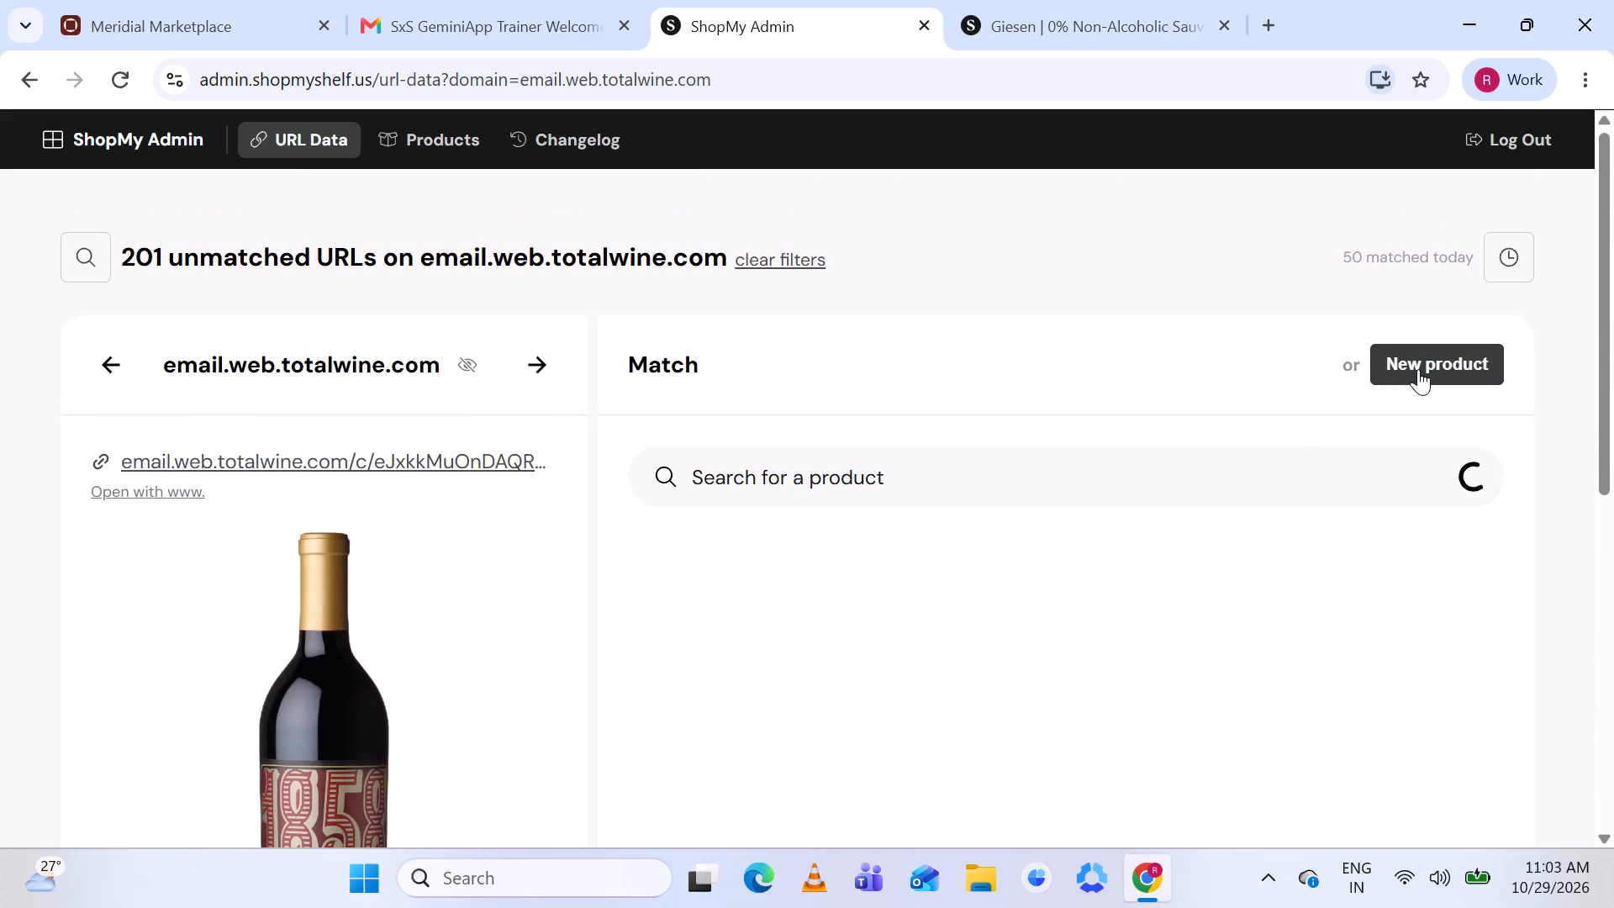
Start a new product for the 1858 by Caymus Vineyards Cabernet Sauvignon Paso Robles listing and check its prefilled brand, category and full title.
left_click(1418, 369)
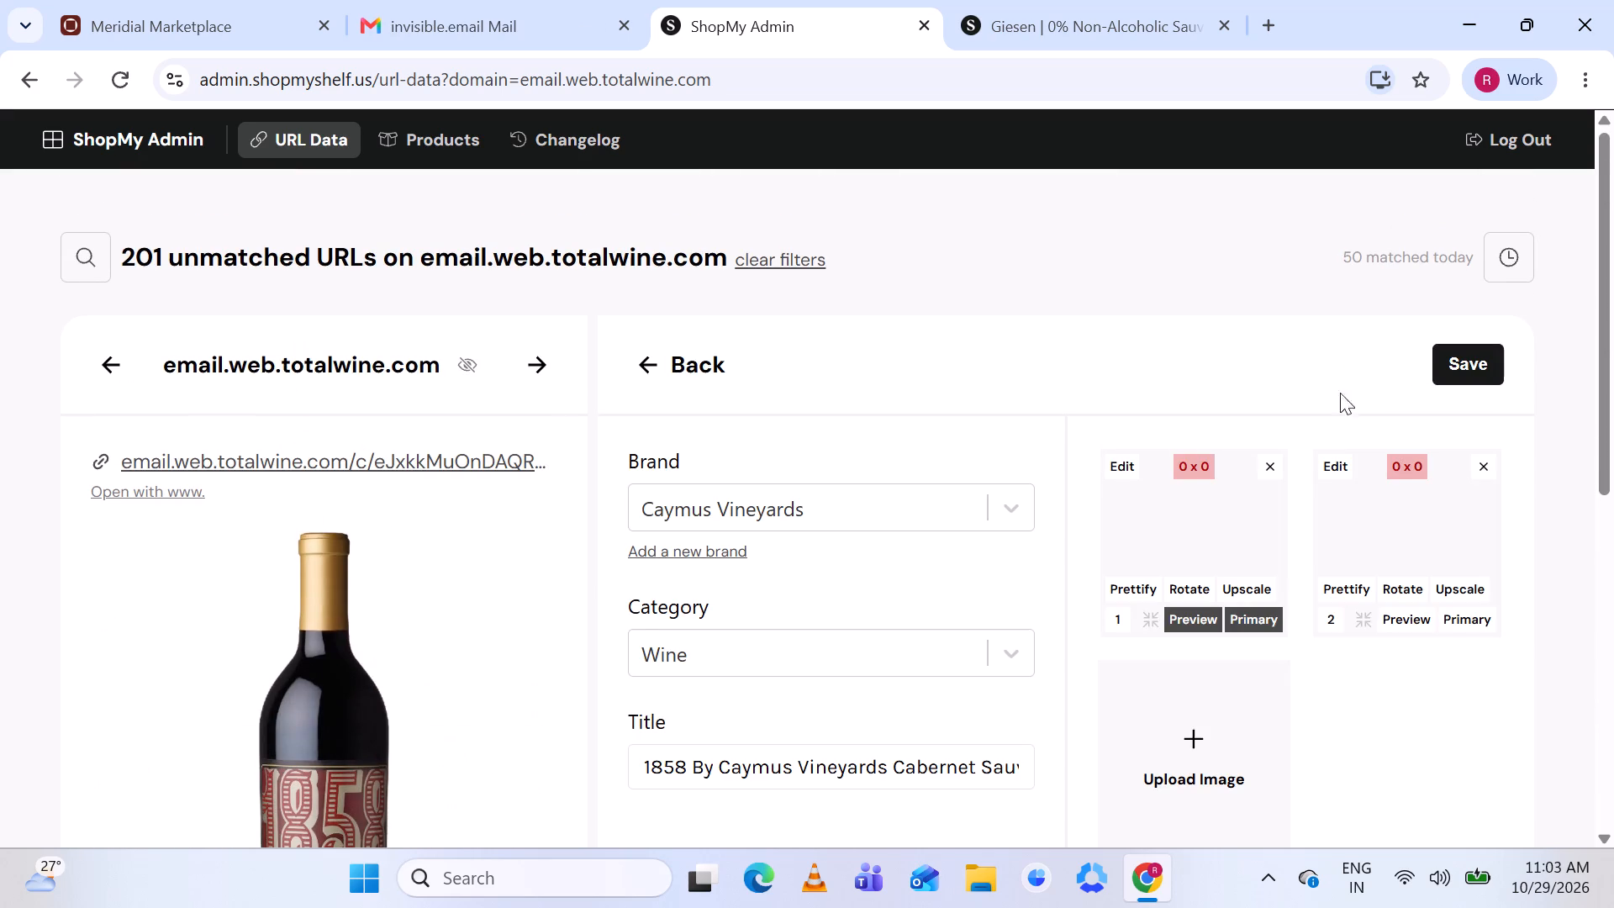
scroll(1115, 481, "down", 1)
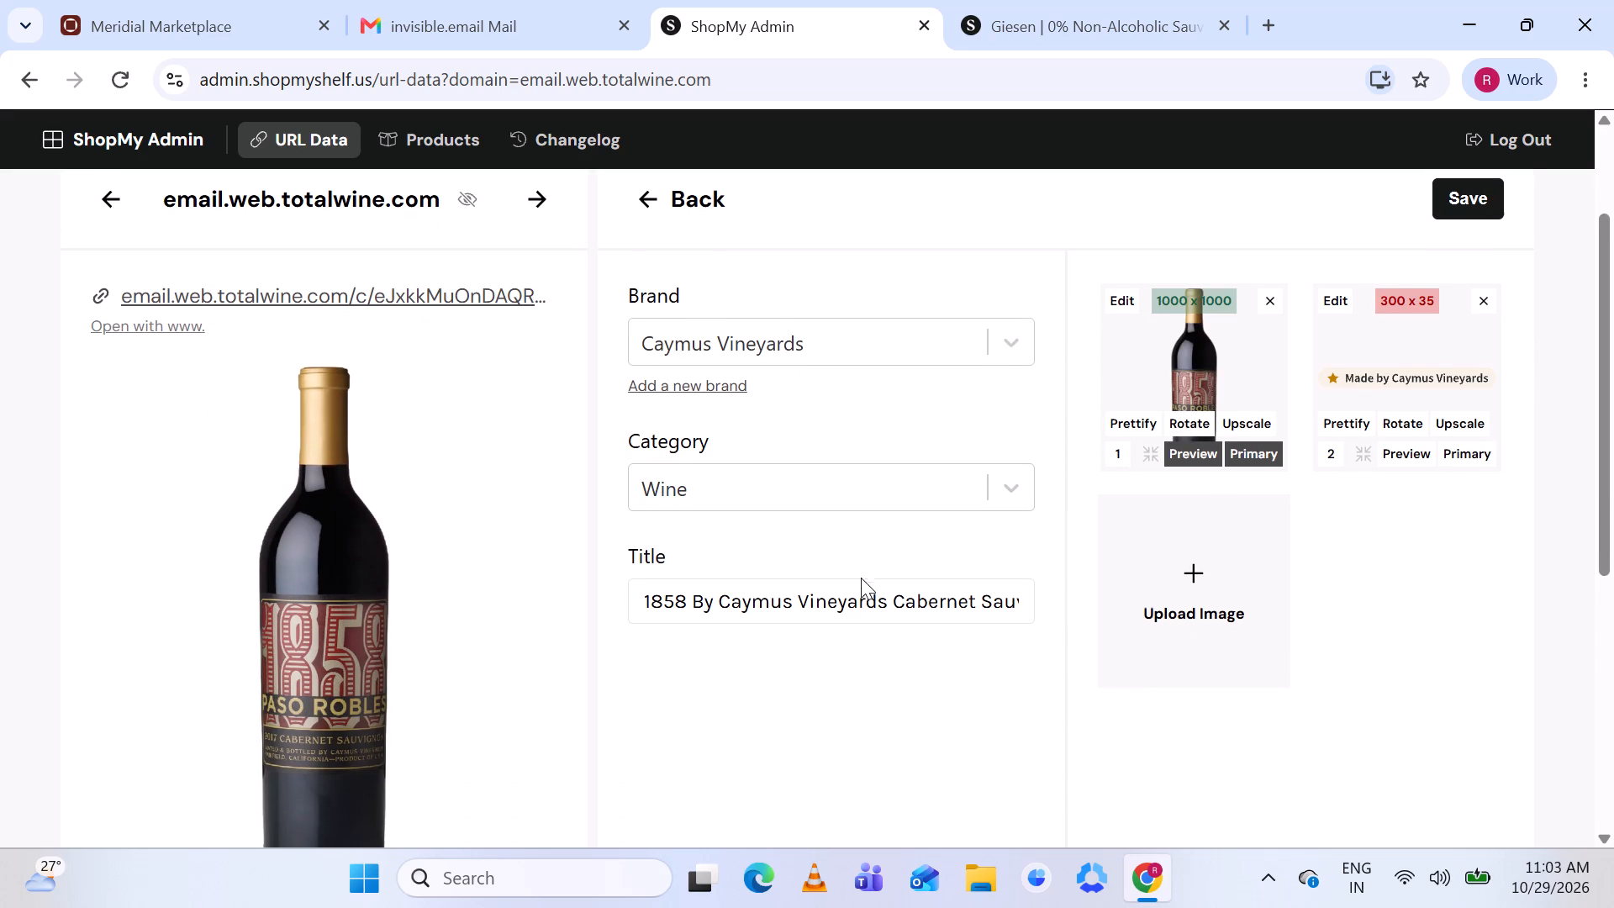
scroll(869, 593, "down", 2)
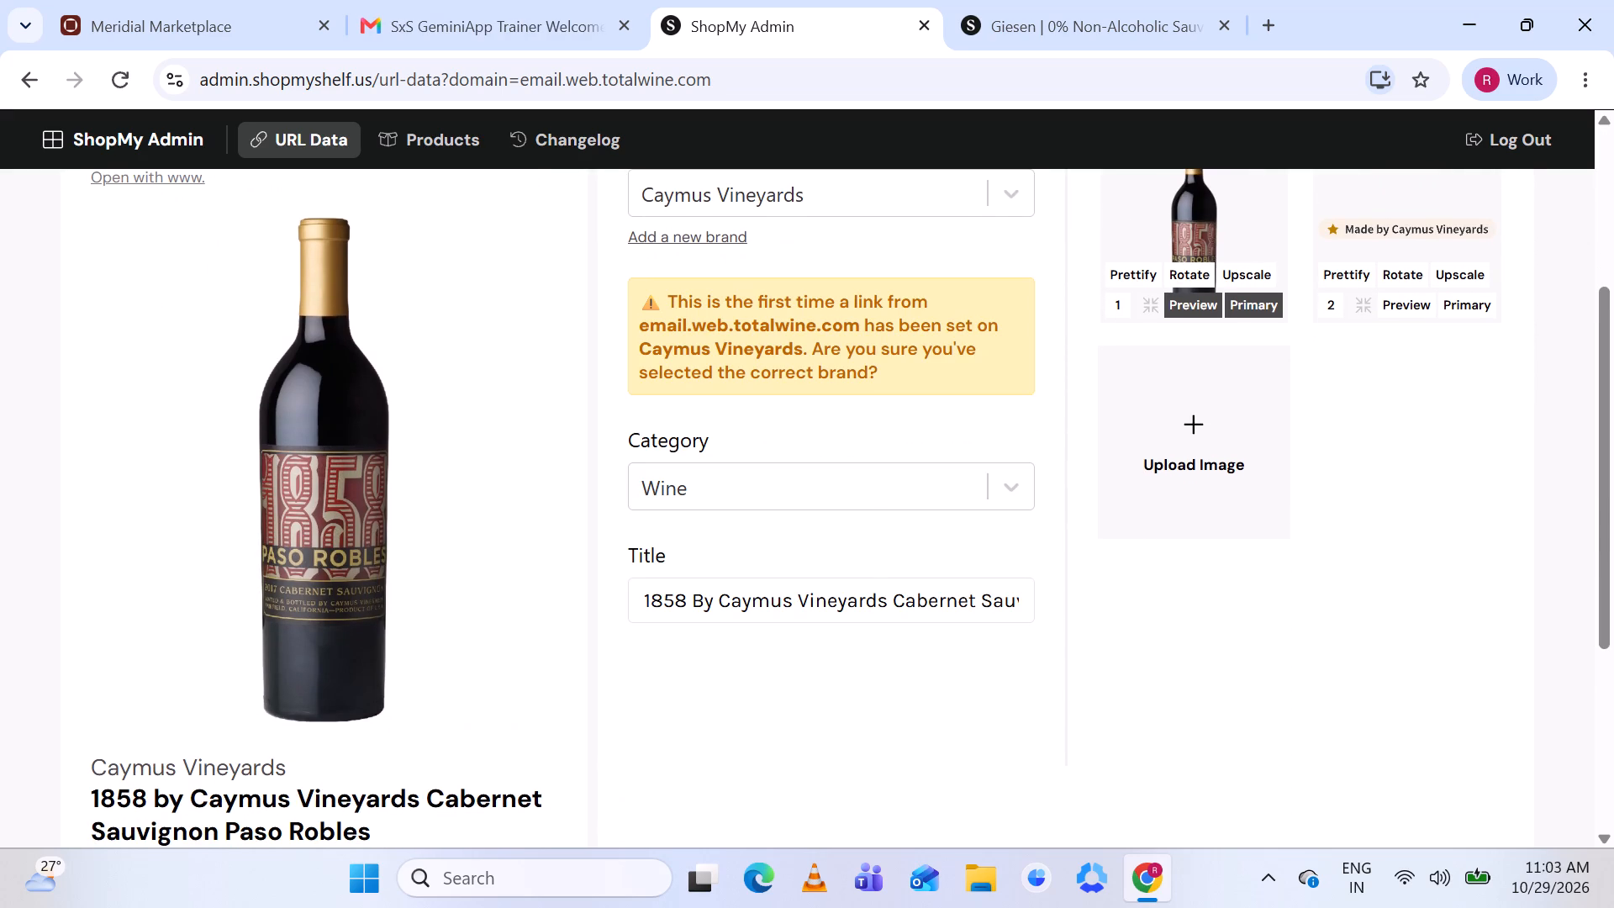
scroll(868, 614, "left", 1)
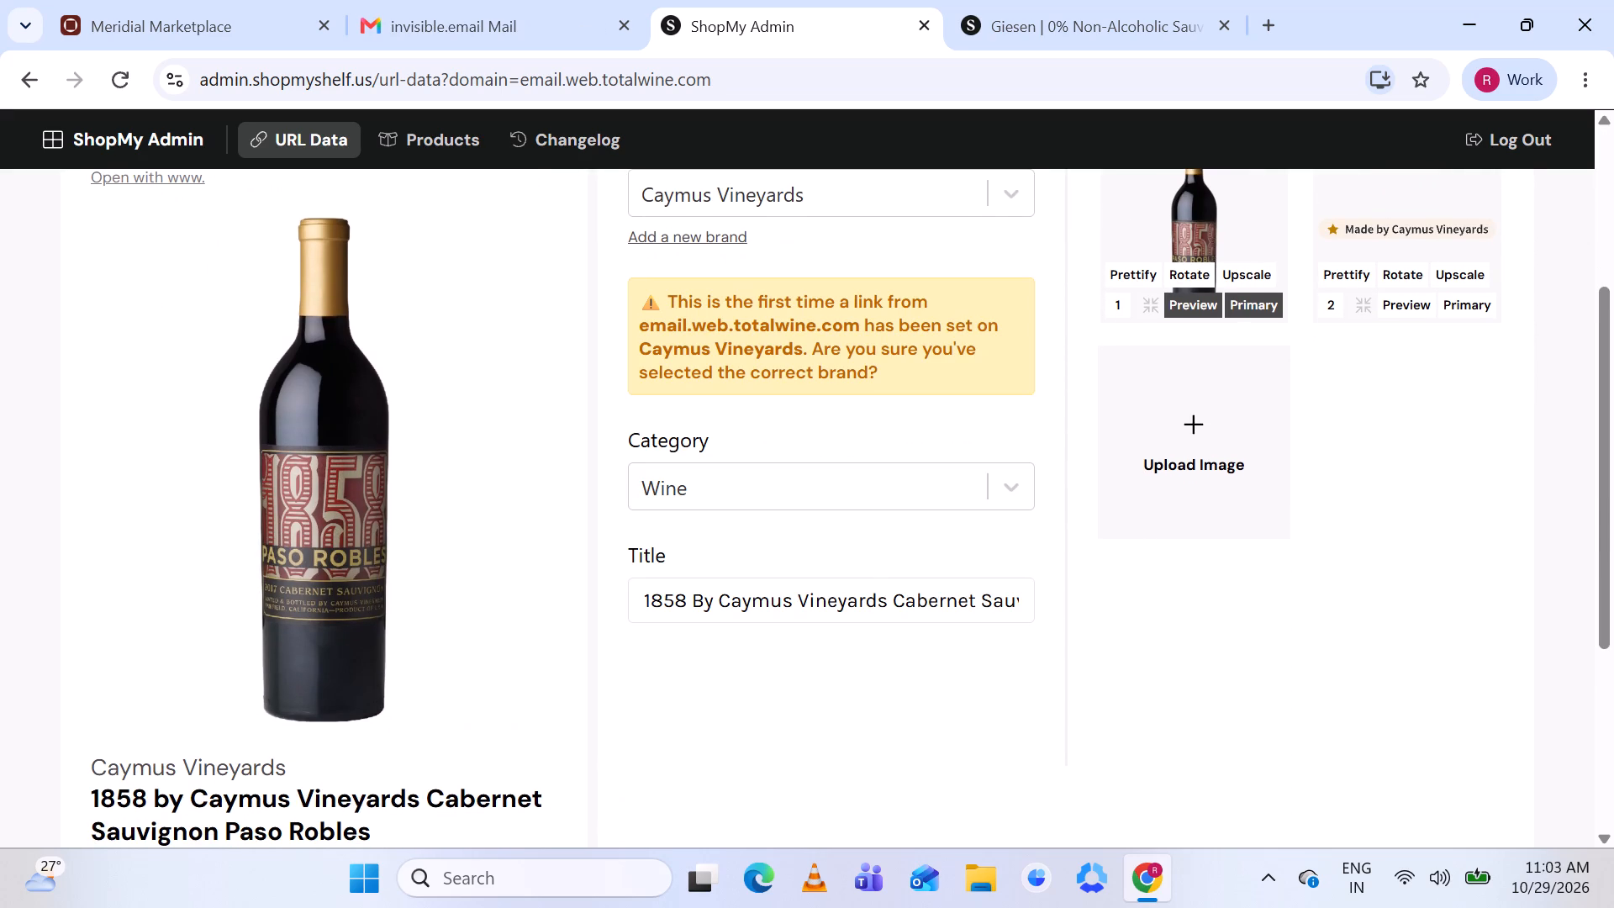
scroll(900, 593, "left", 4)
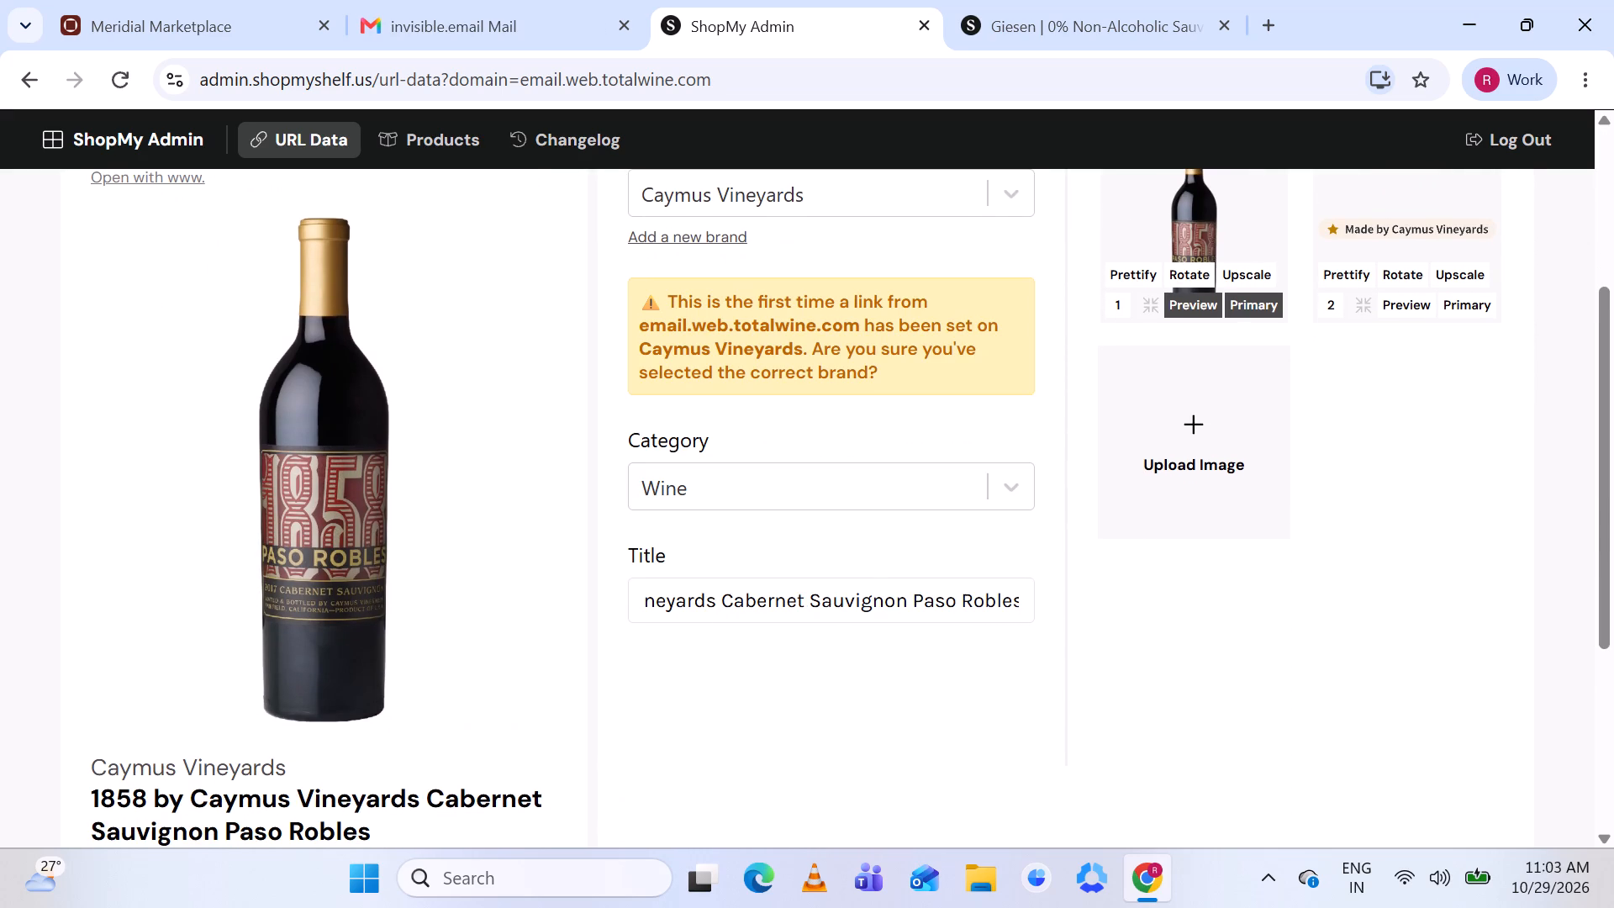
scroll(900, 593, "left", 1)
scroll(900, 593, "right", 5)
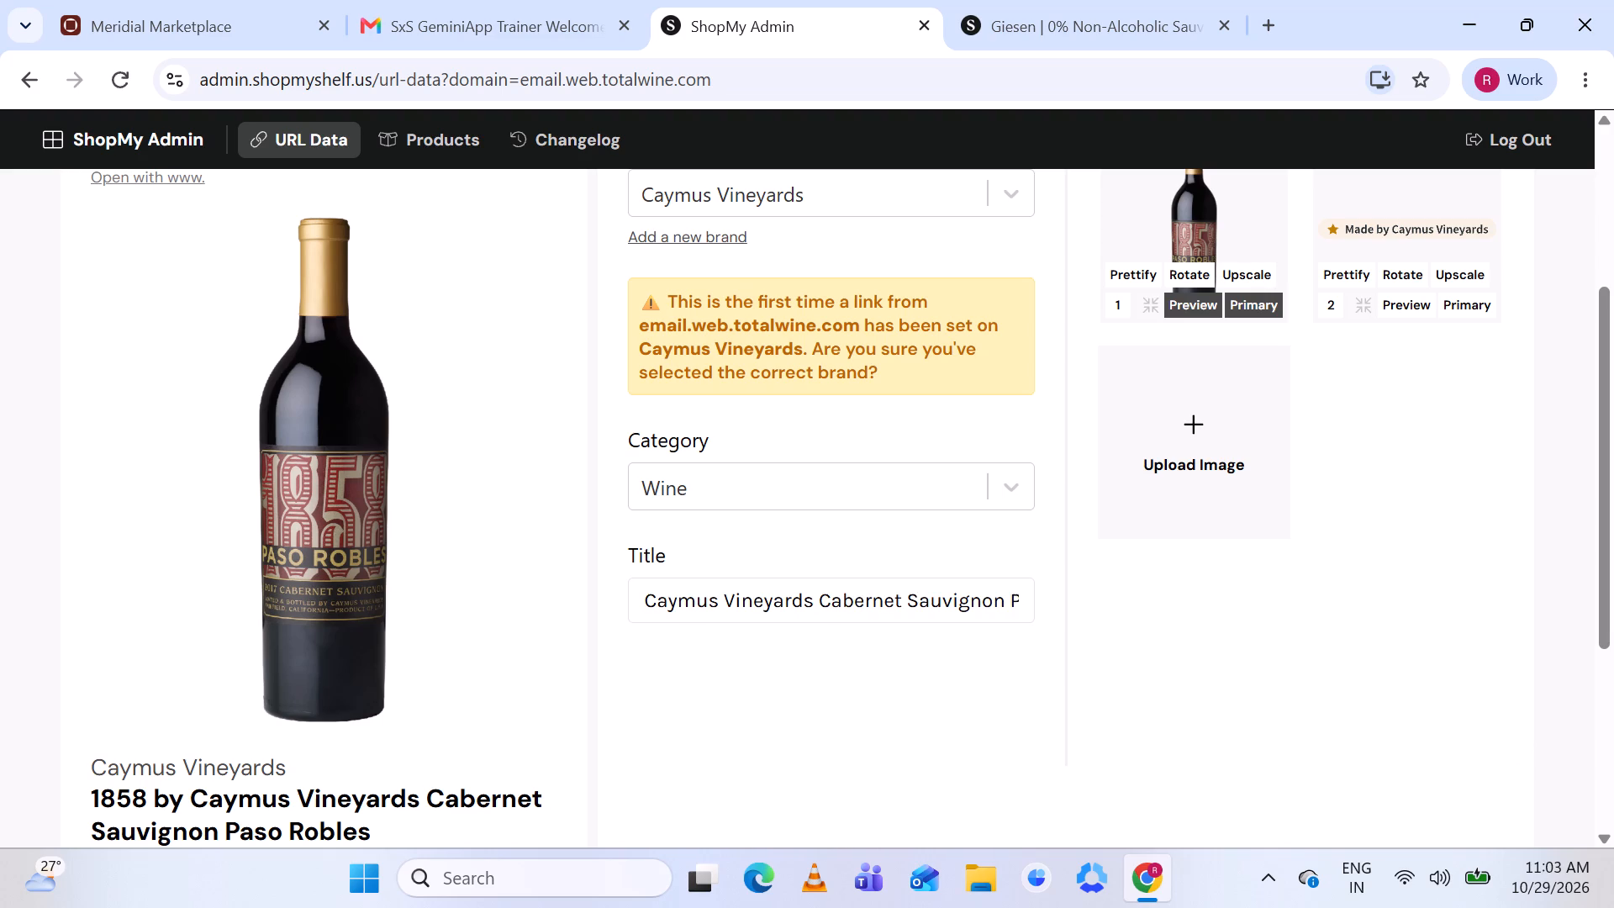
scroll(900, 593, "up", 2)
scroll(900, 593, "down", 1)
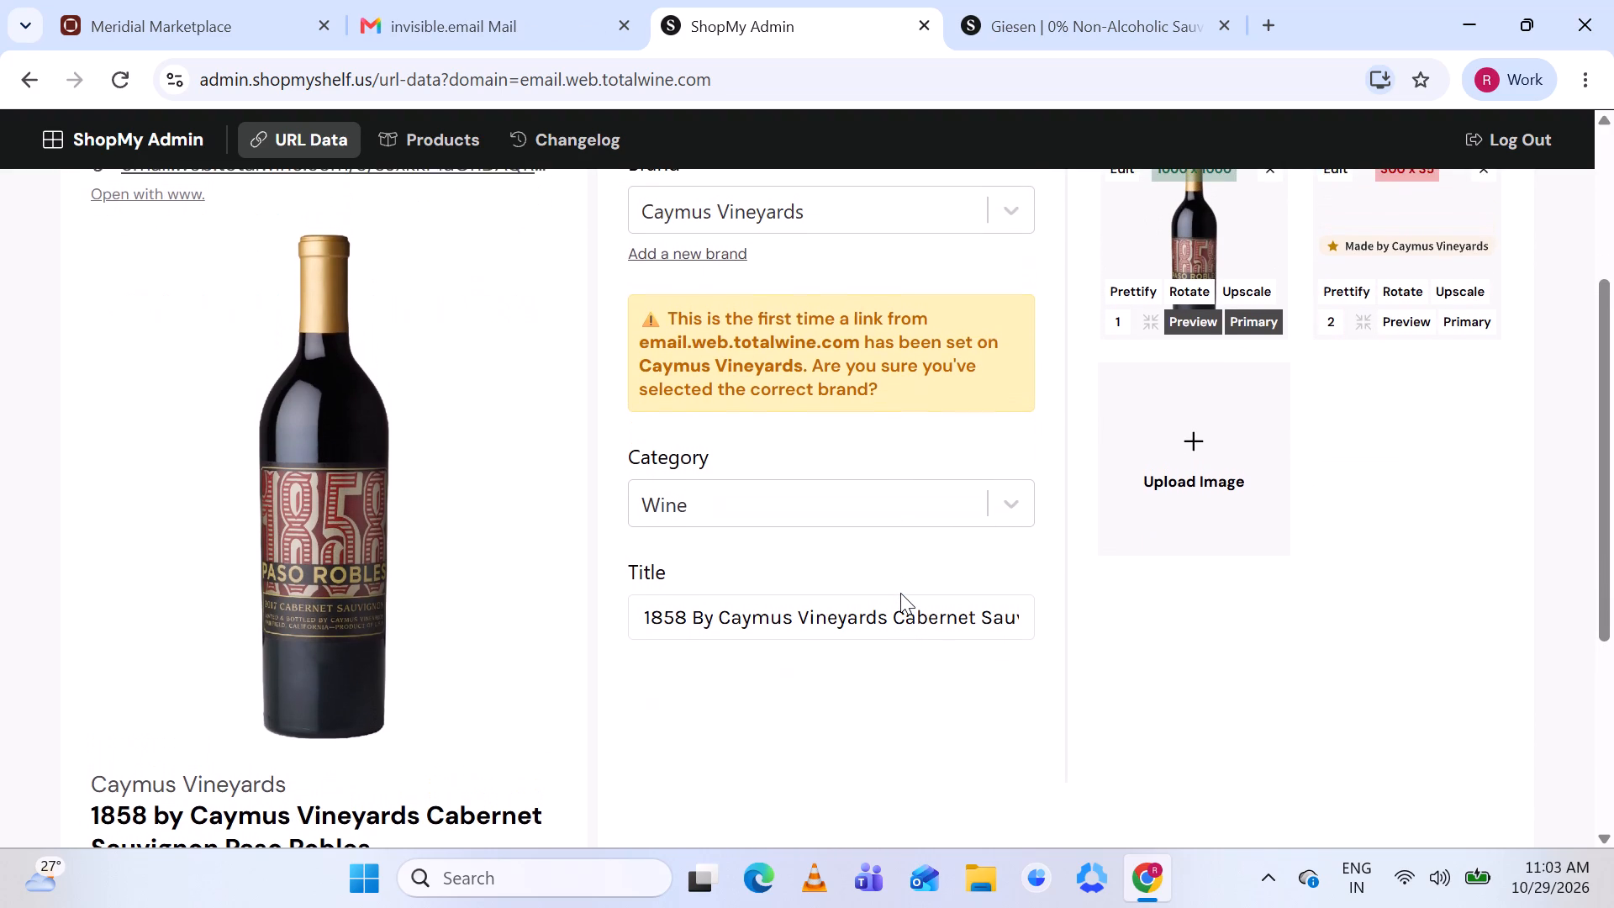
scroll(900, 593, "down", 1)
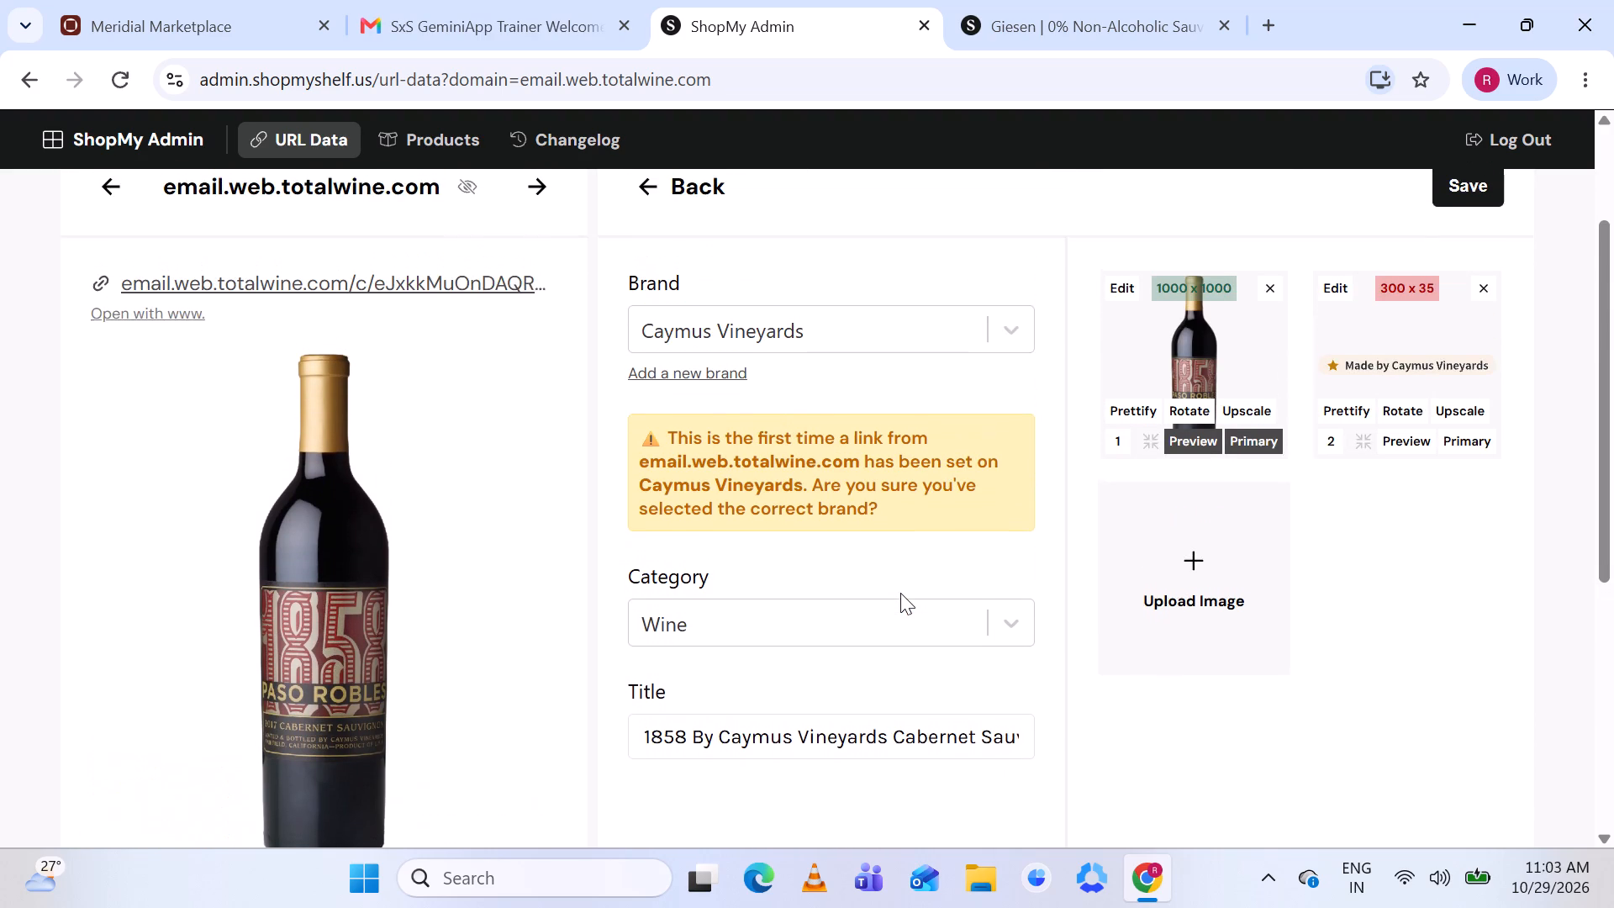
Remove the "Made by Caymus Vineyards" badge image from the new product and save the product.
left_click(1484, 296)
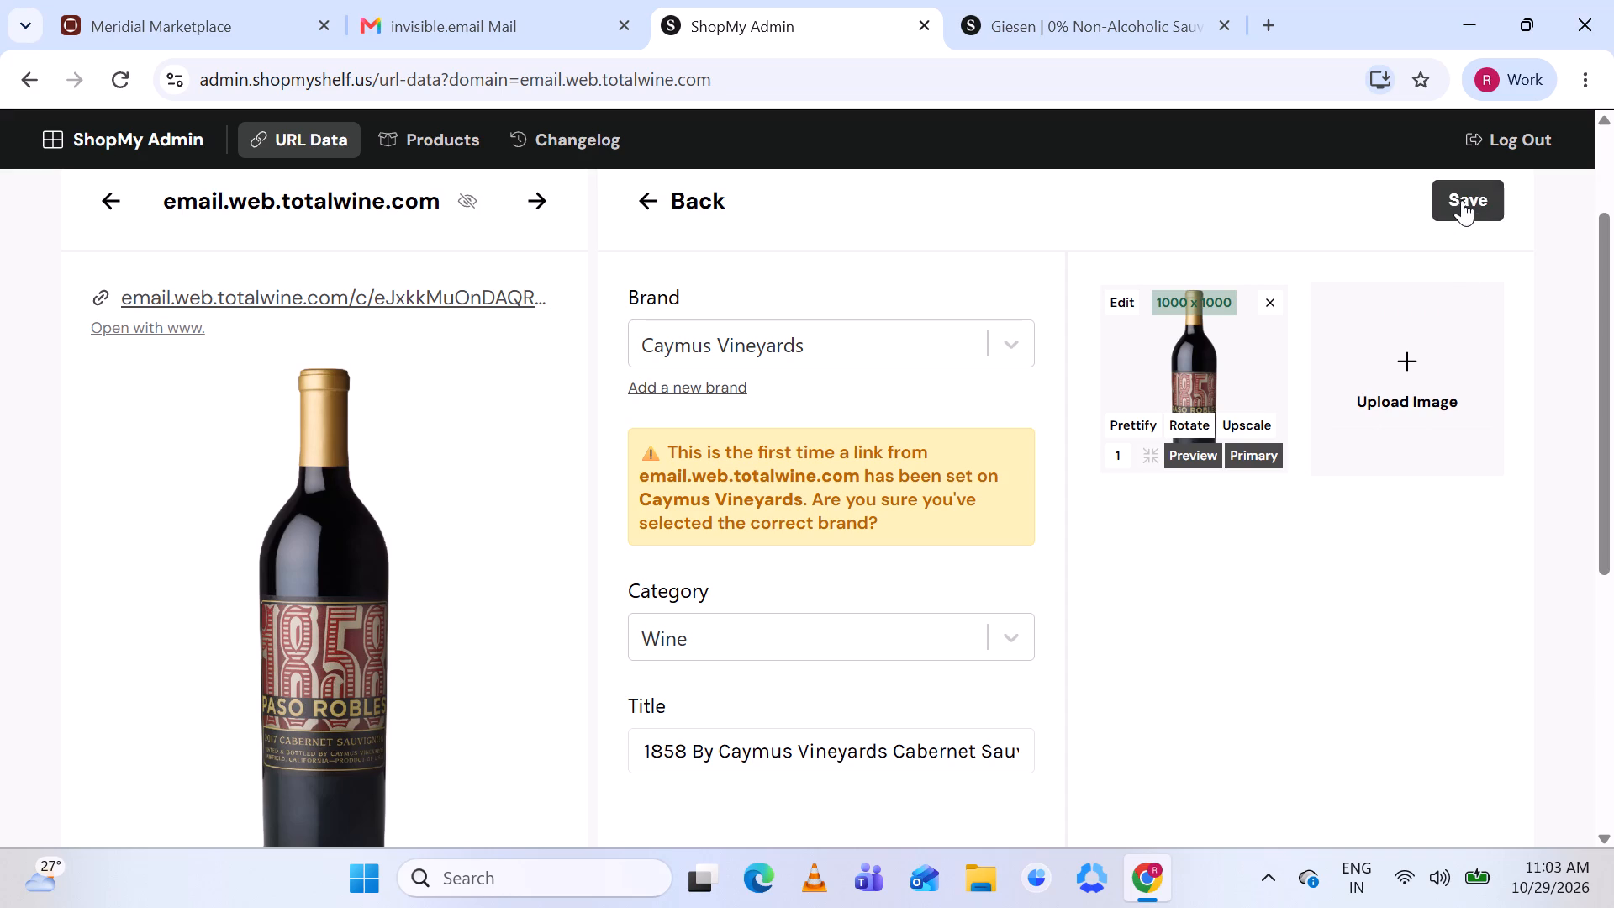
left_click(1462, 200)
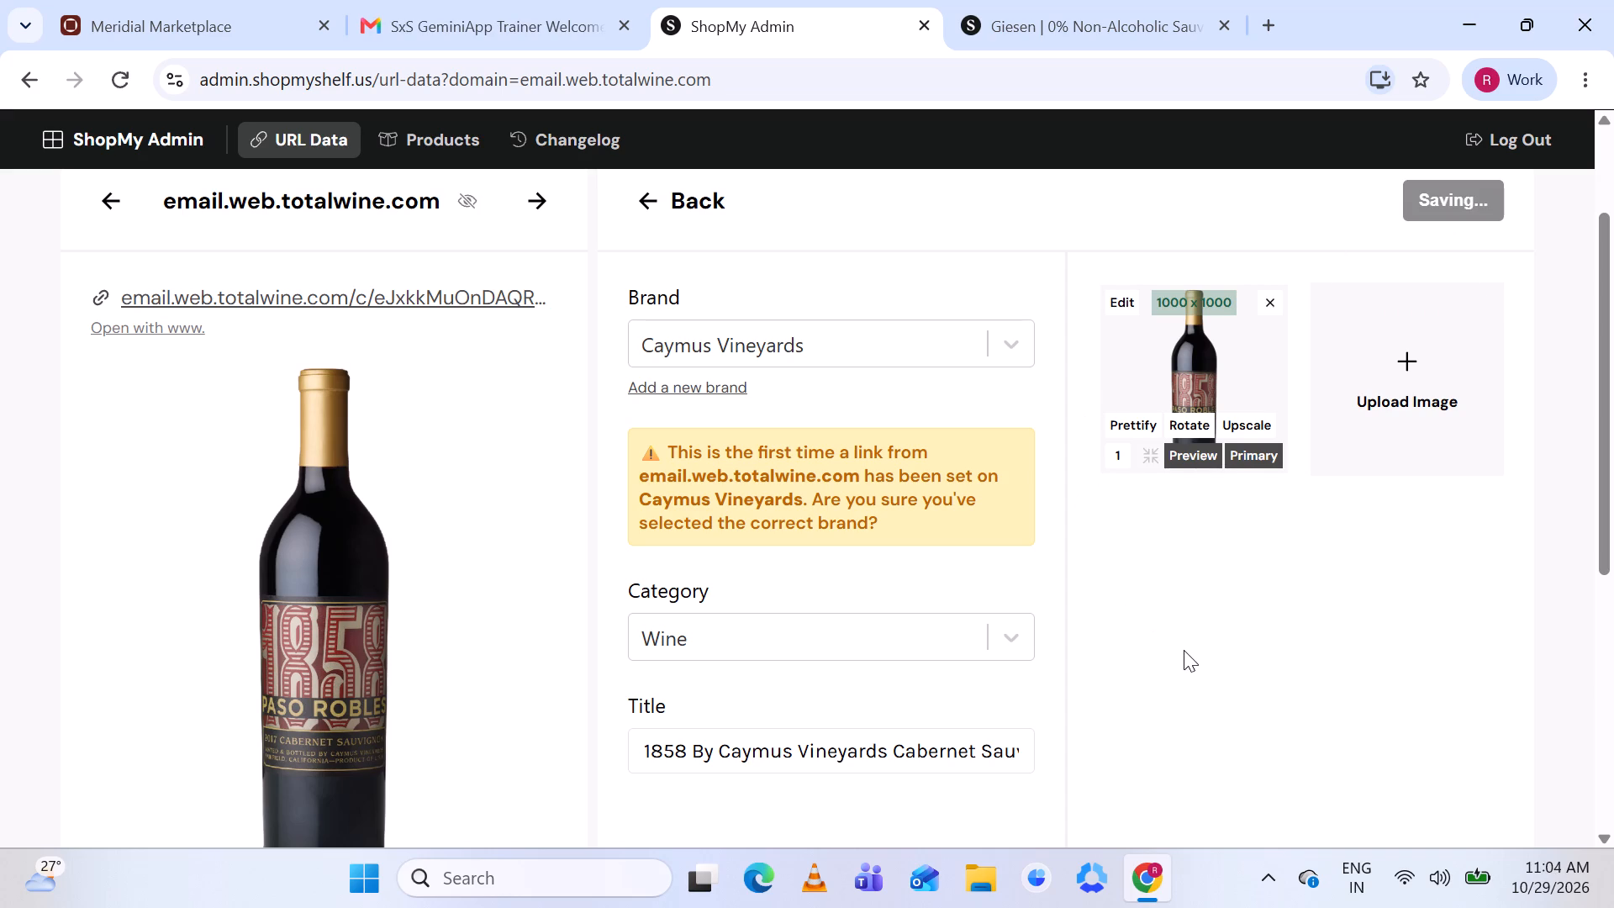
Start a new product for the Foppiano 1896 Red Blend listing and prettify its bottle image.
scroll(1184, 650, "down", 1)
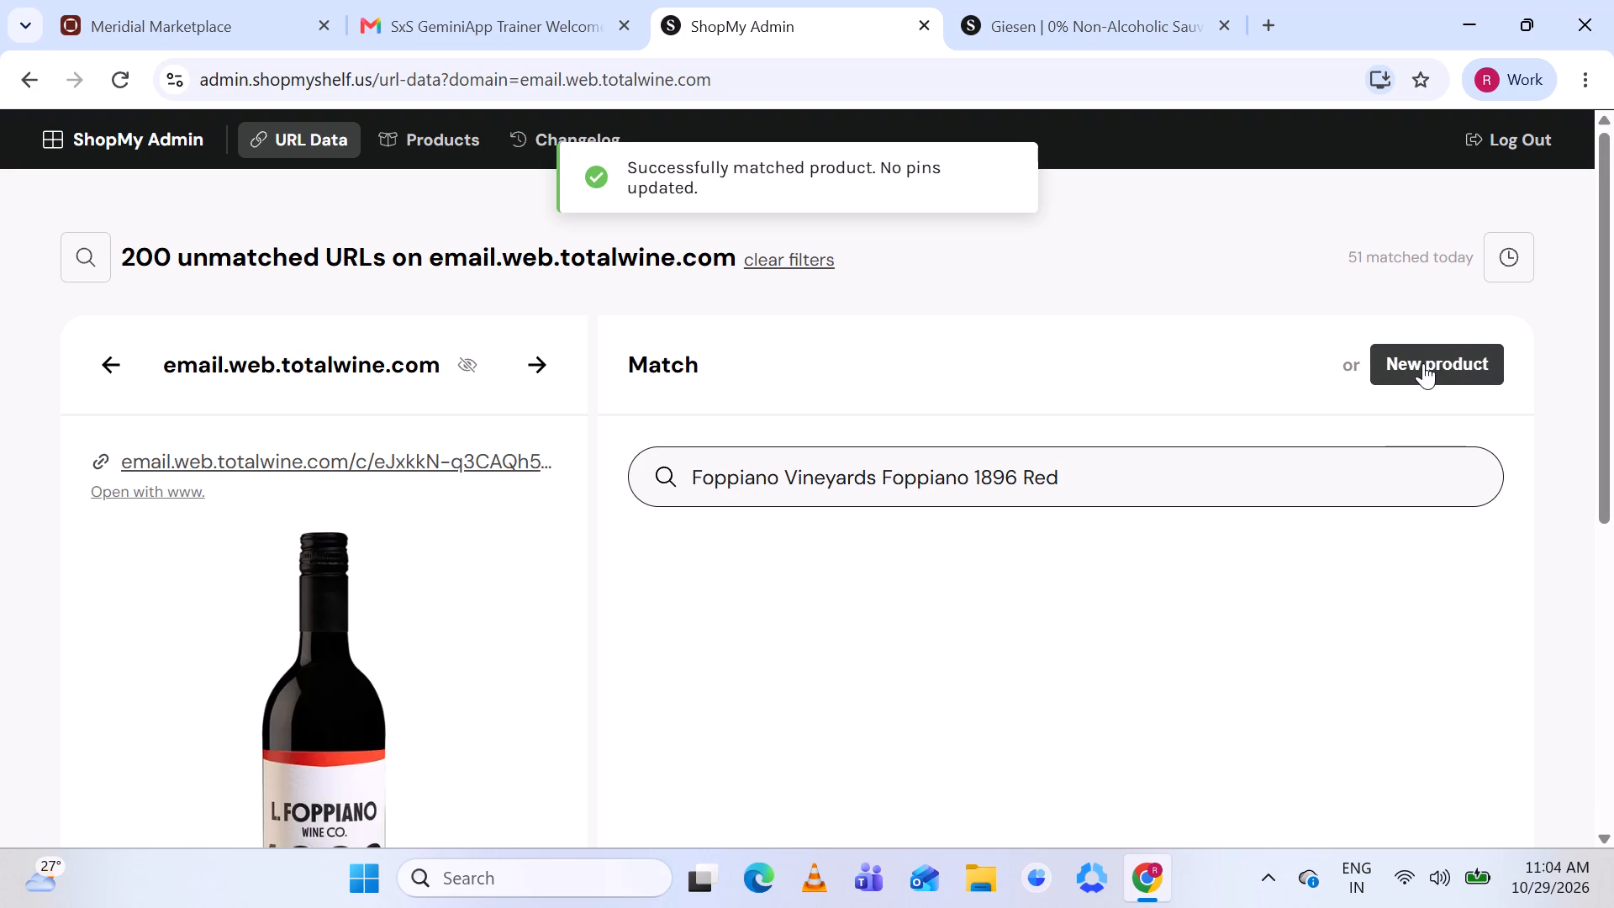
left_click(1423, 363)
scroll(947, 612, "down", 3)
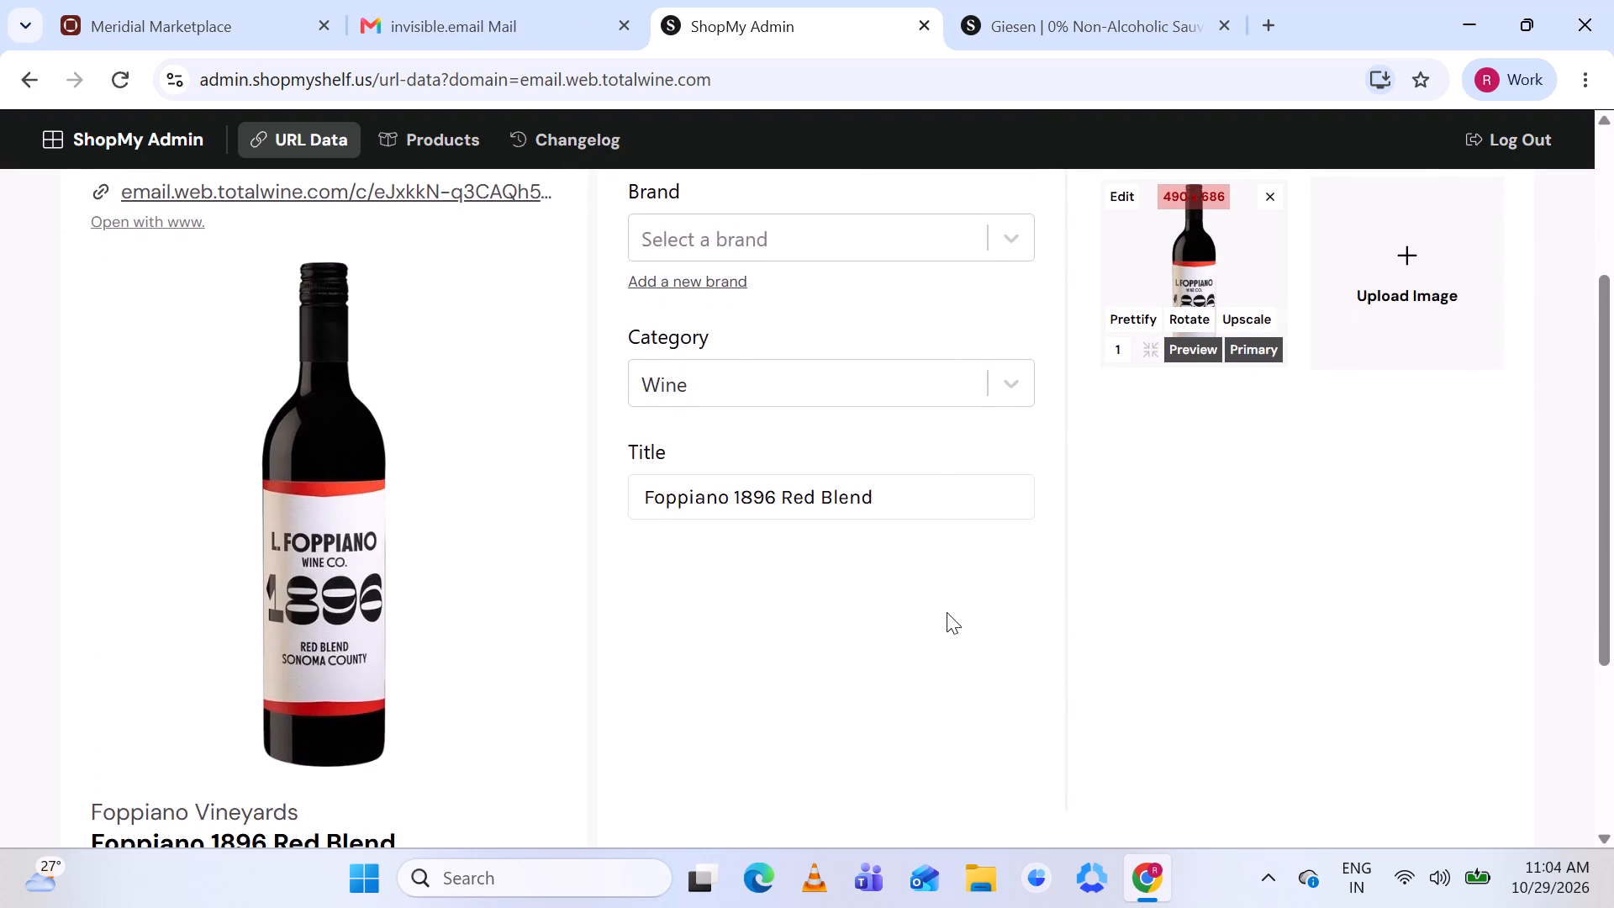
left_click(1125, 322)
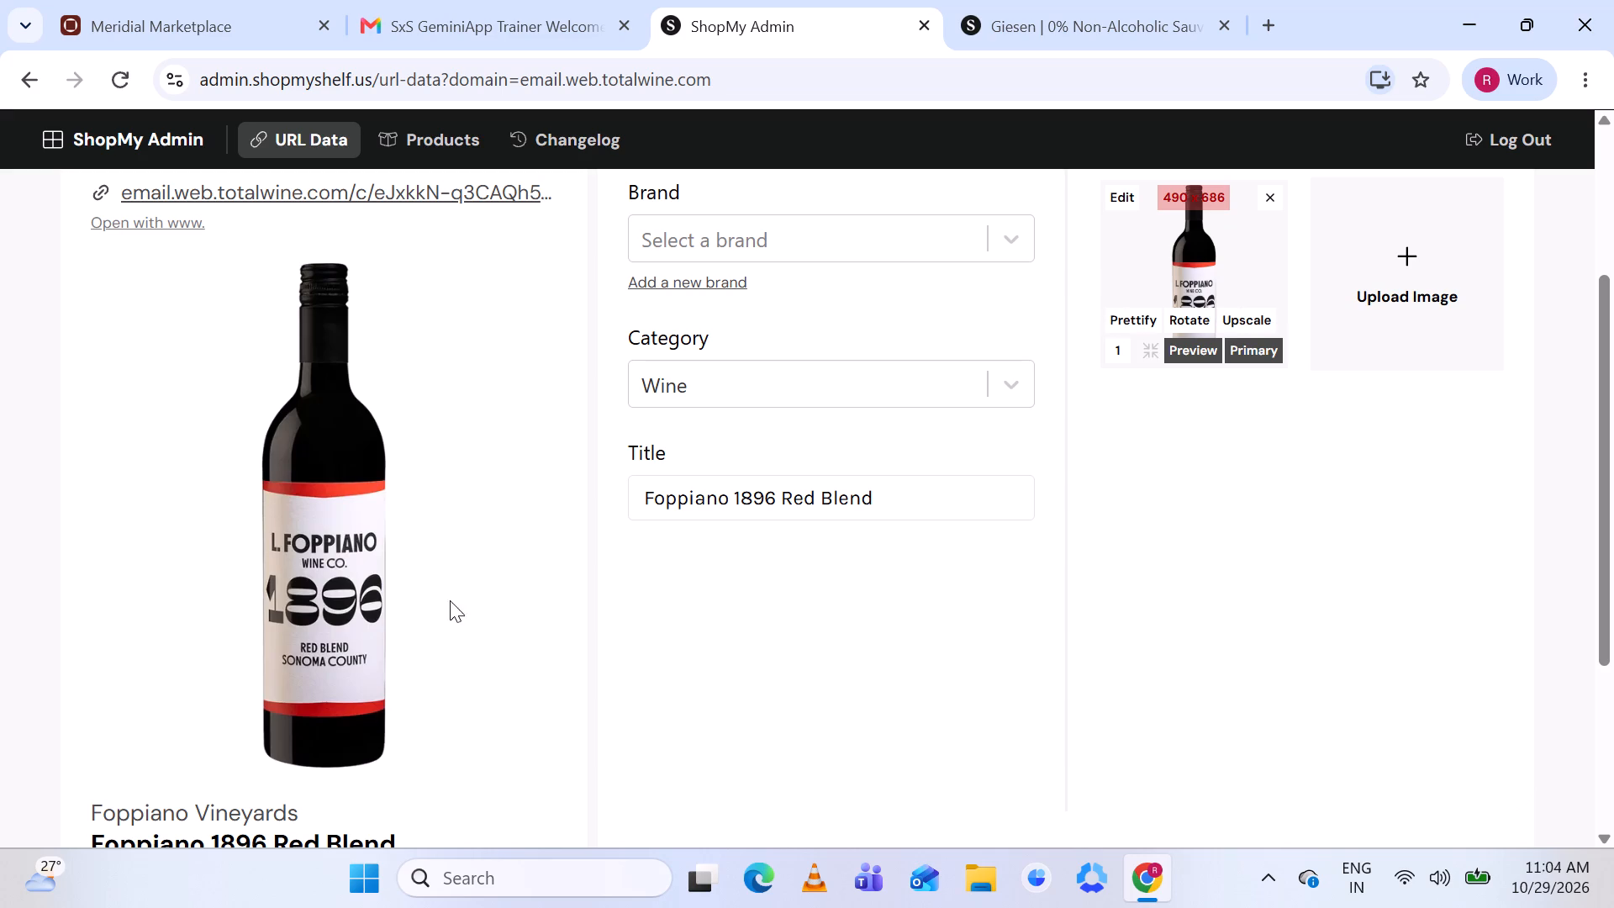
Copy the vendor name Foppiano Vineyards from the listing and search the new product's brand options for it.
scroll(401, 543, "down", 1)
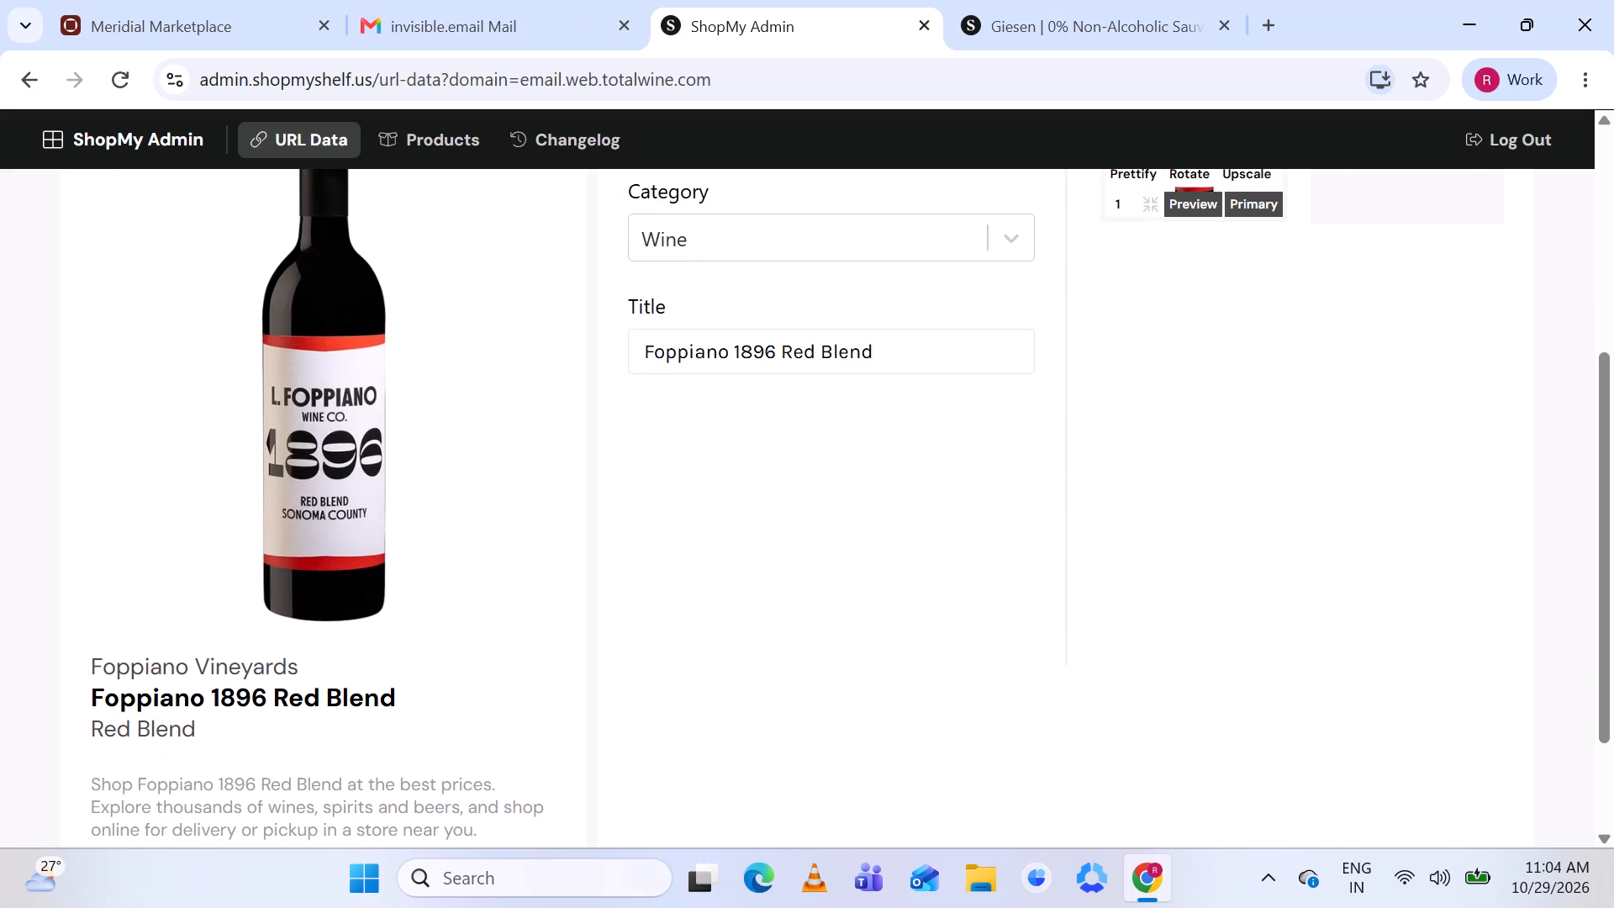
left_click_drag(92, 663, 287, 645)
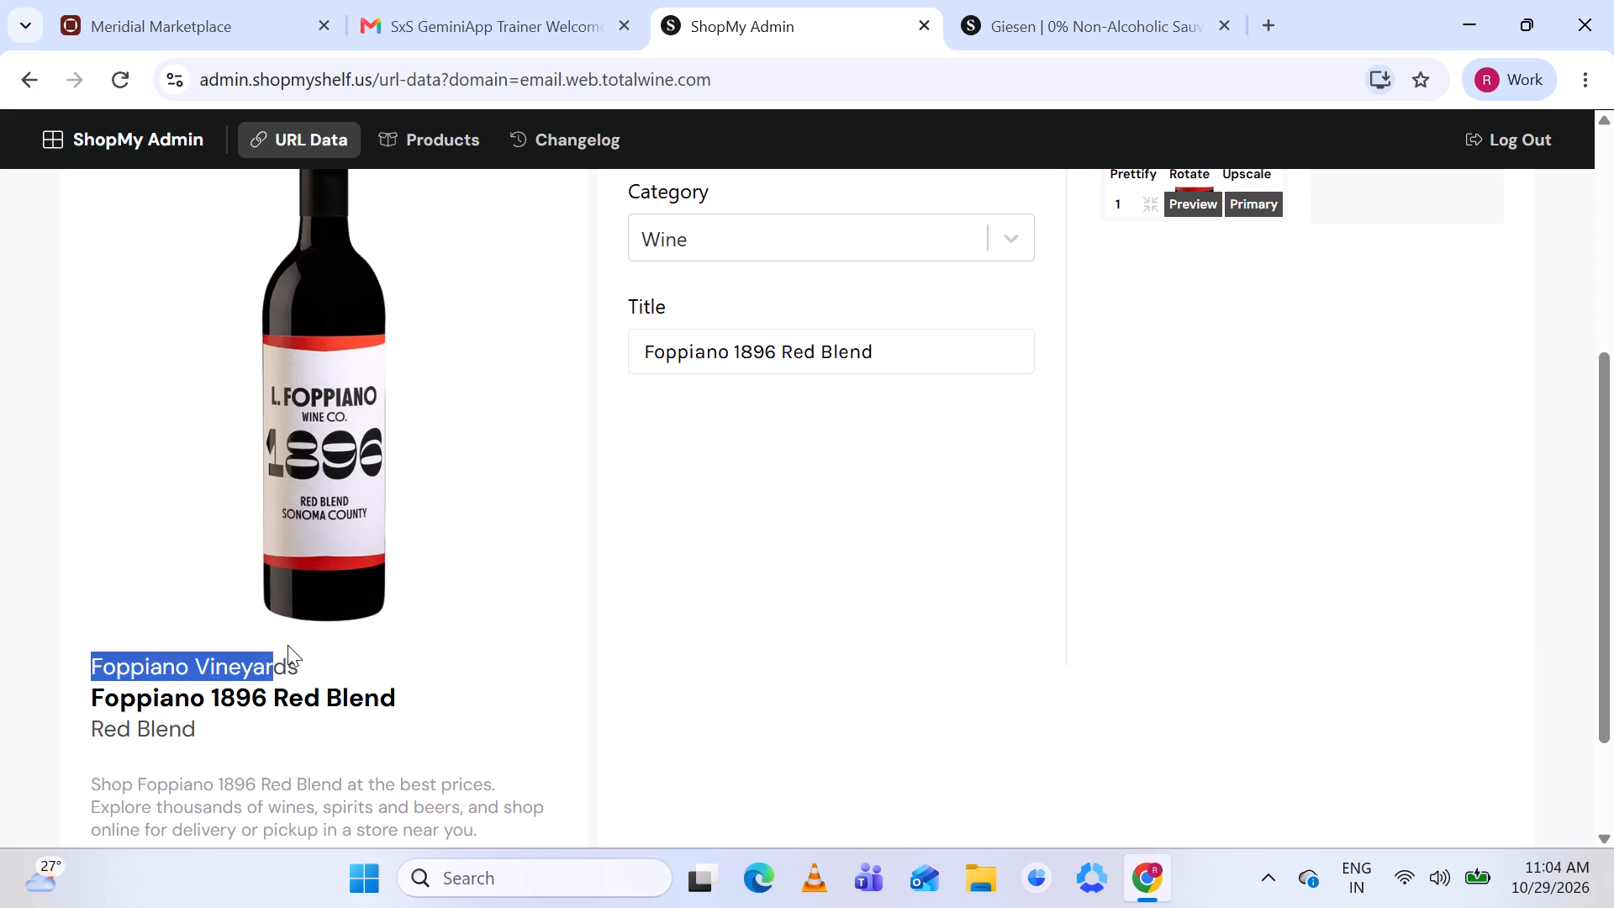
left_click_drag(287, 645, 298, 652)
key("ctrl+c")
scroll(773, 549, "up", 1)
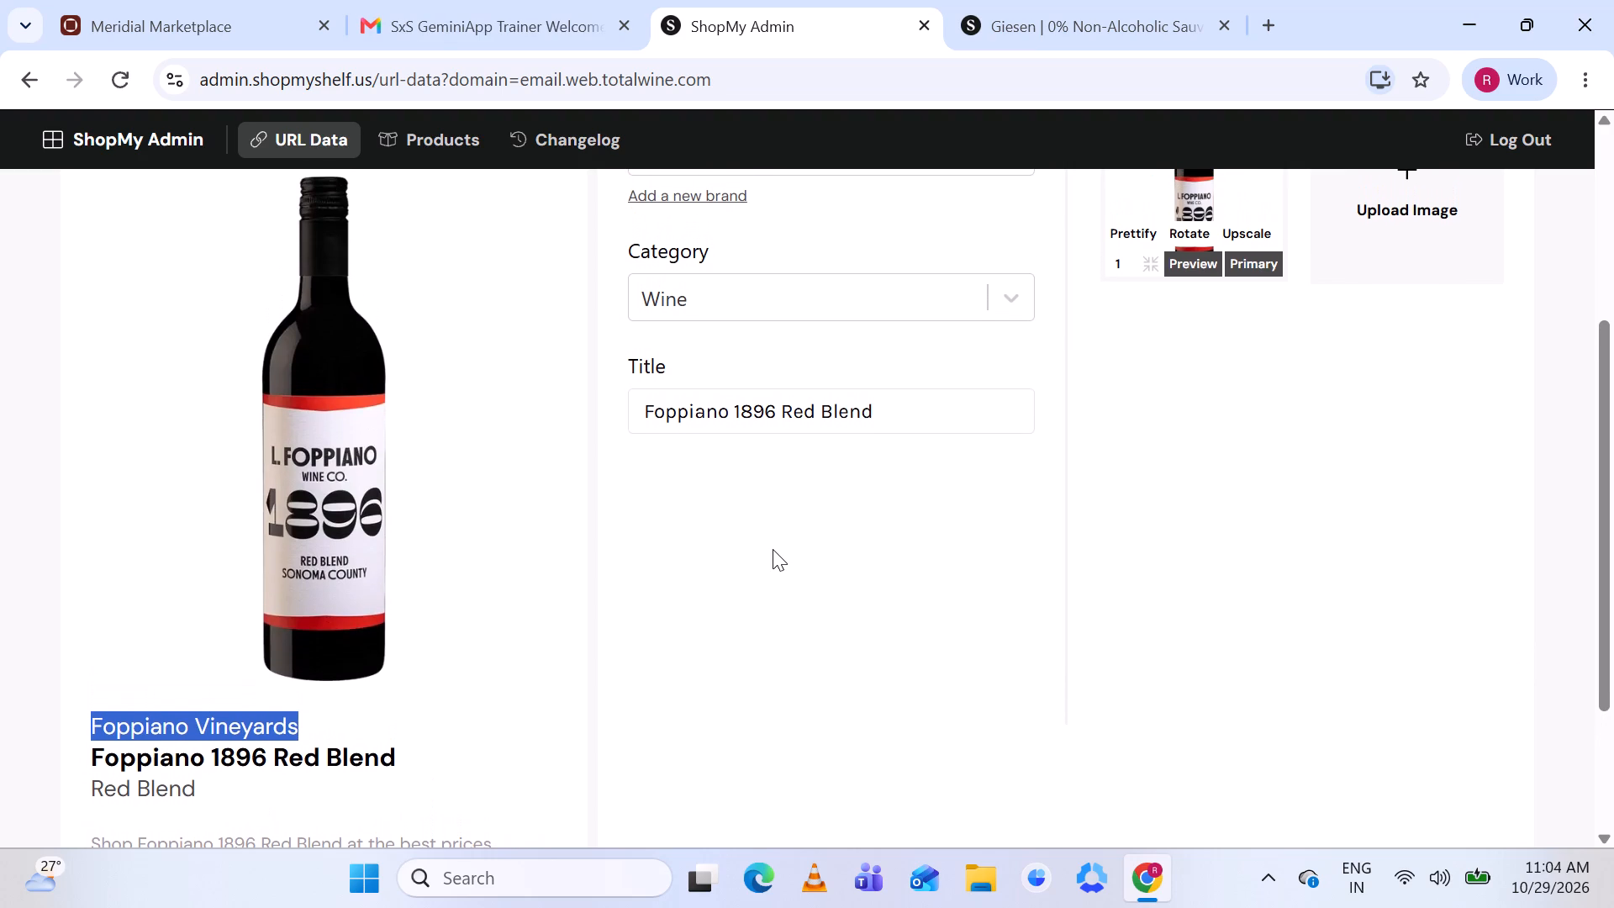
scroll(773, 549, "up", 1)
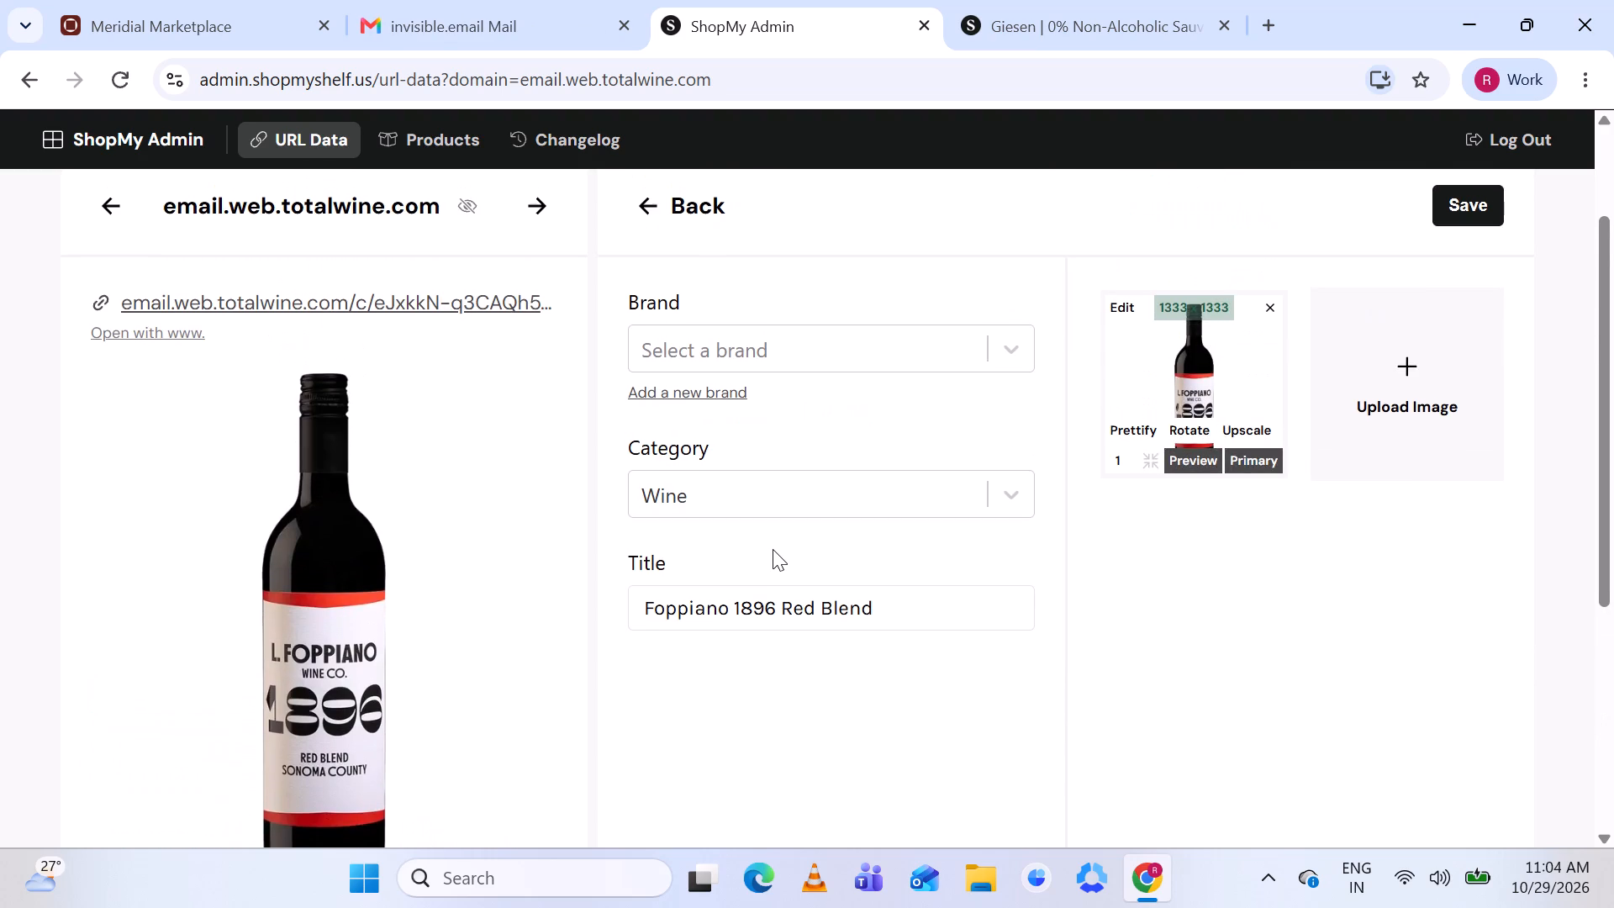
left_click(781, 337)
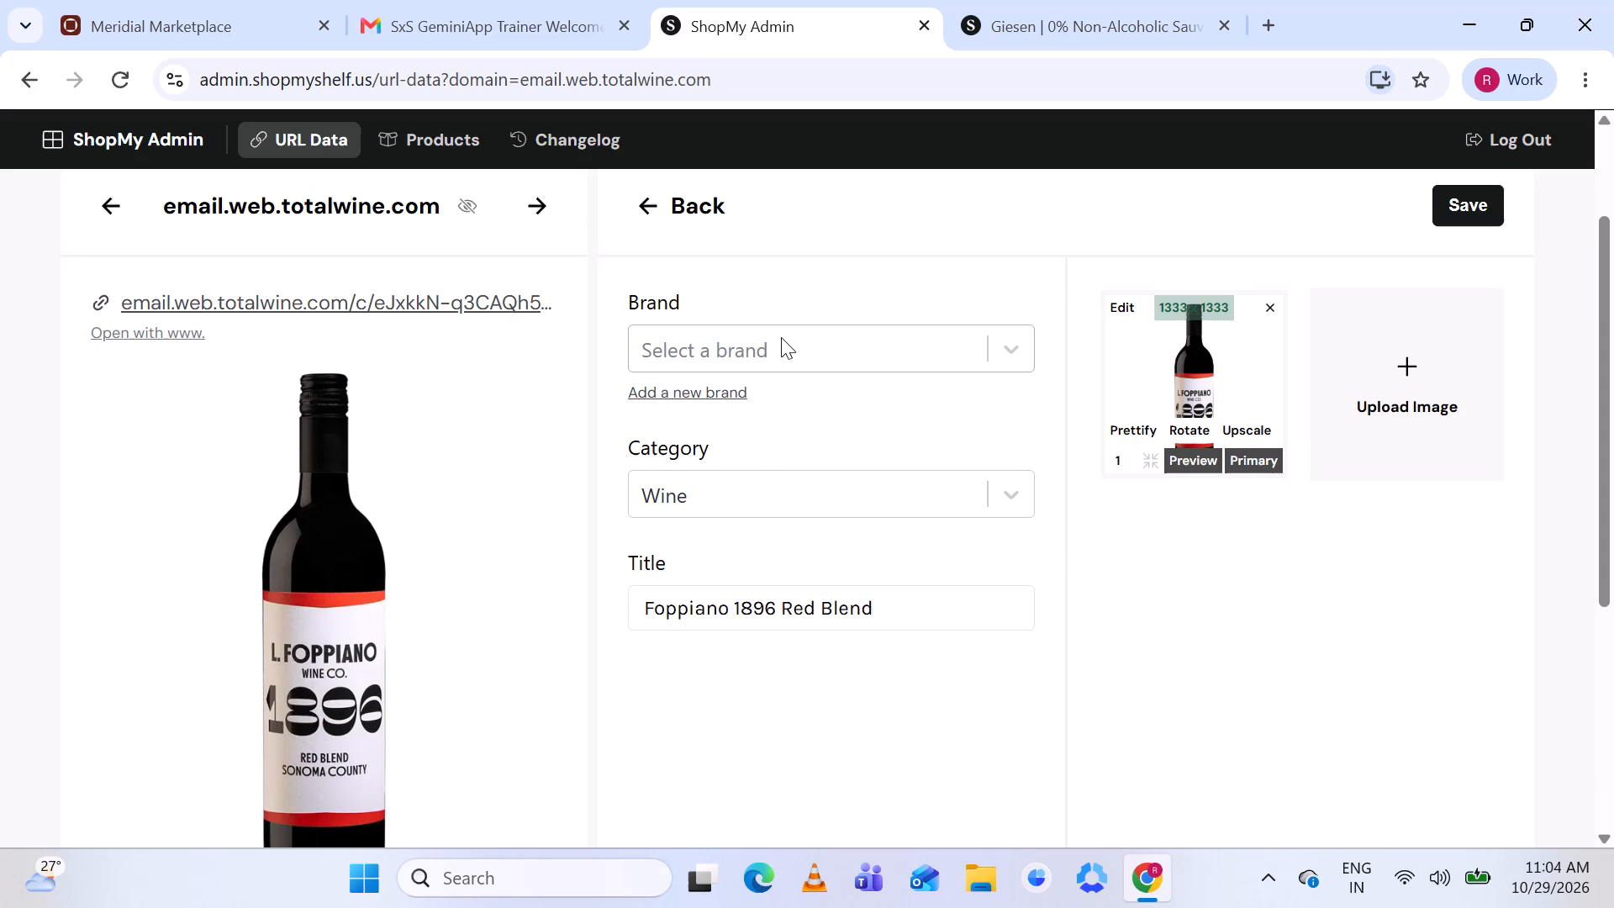
key("ctrl+v")
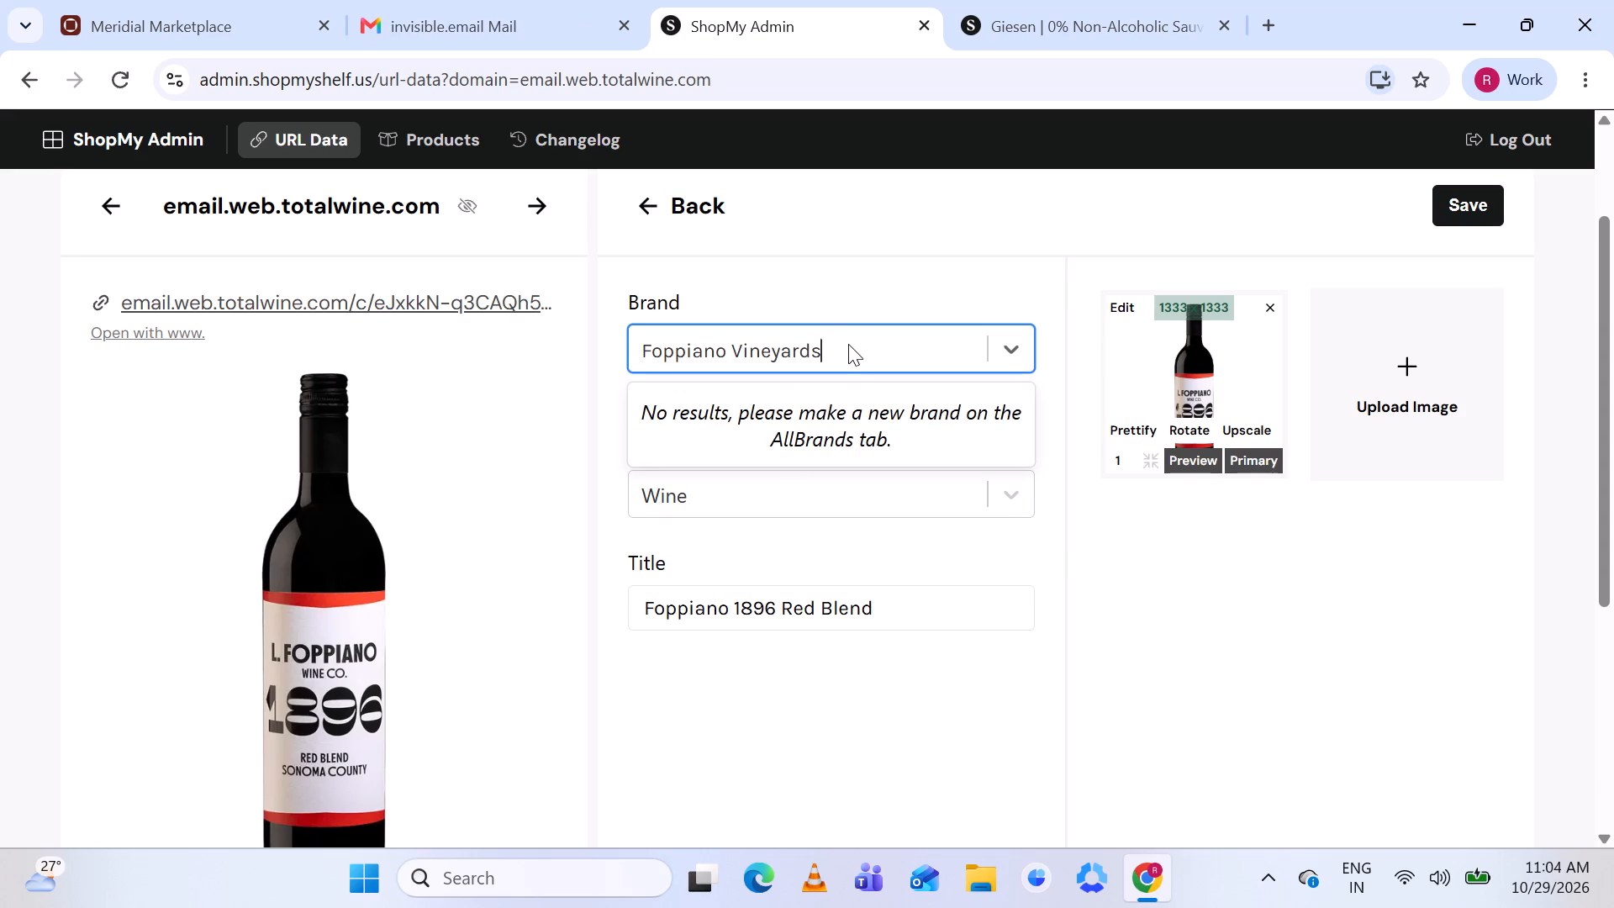
Shorten the brand search to "Foppiano" and compare the suggested brand with the vendor name on the listing.
key("BackSpace")
key("BackSpace")
key("BackSpace")
key("BackSpace")
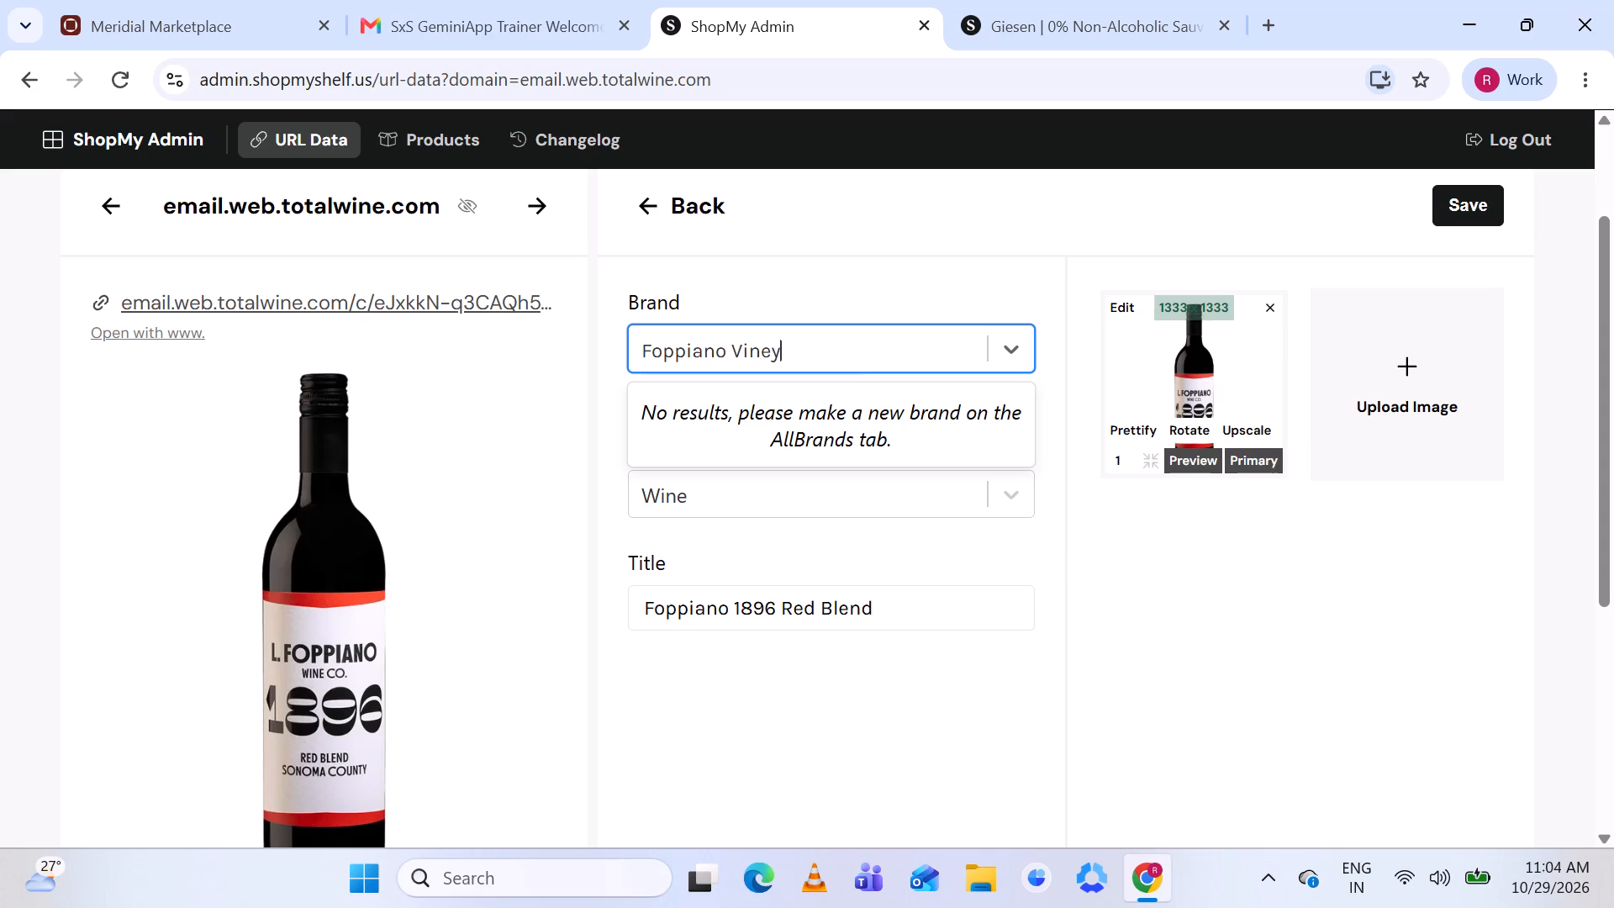
key("BackSpace")
key("BackSpace")
key("BackSpace")
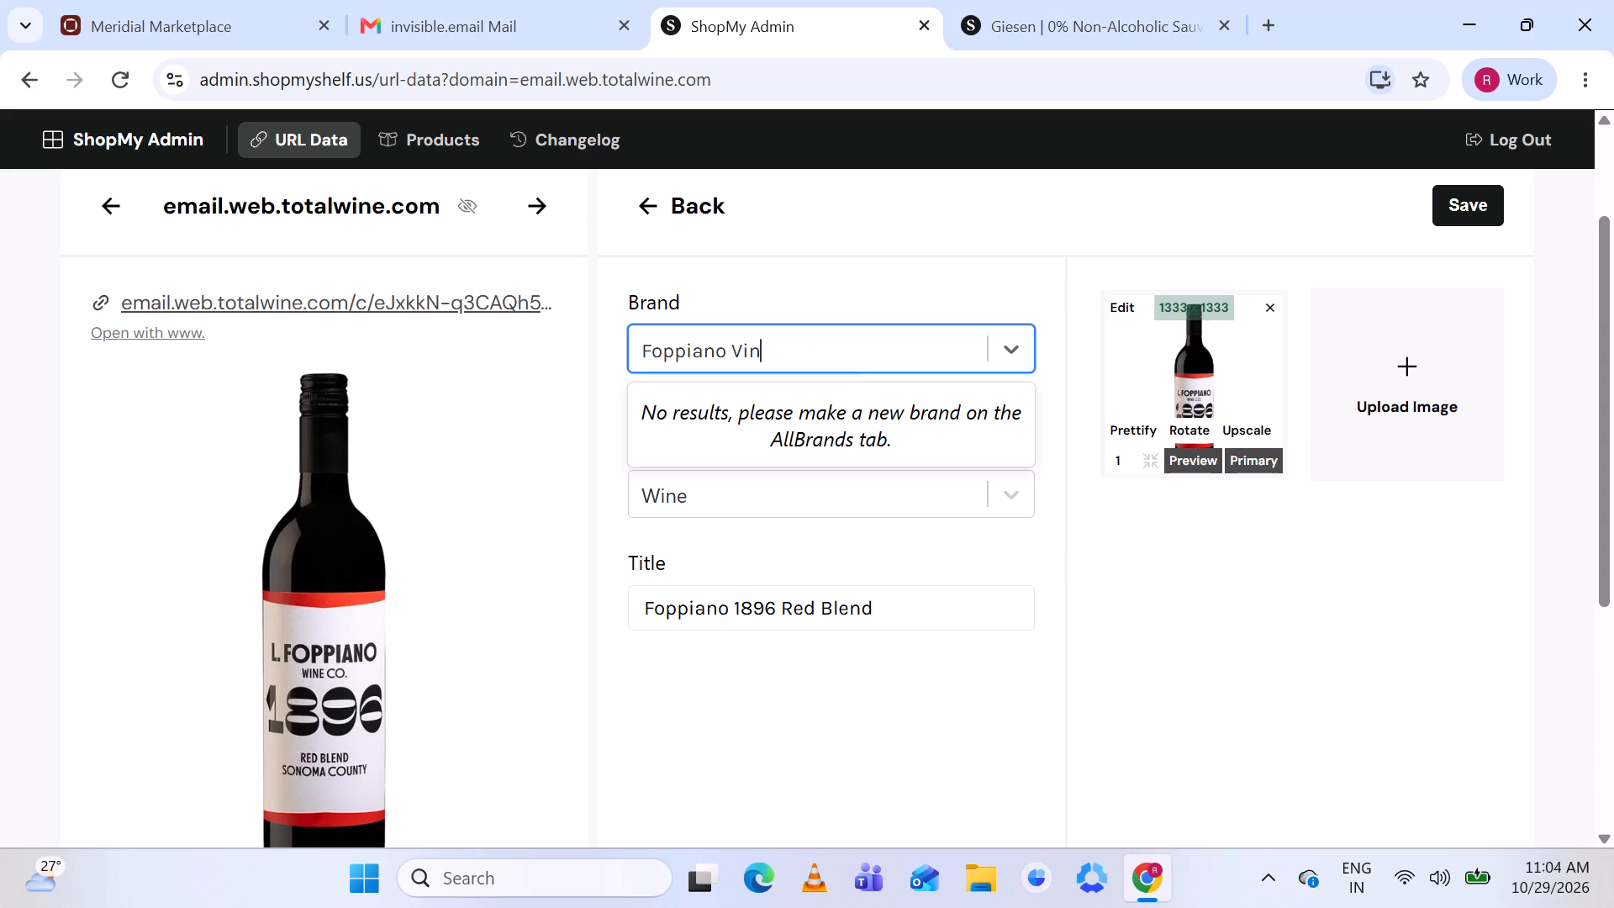
key("BackSpace")
key("BackSpace")
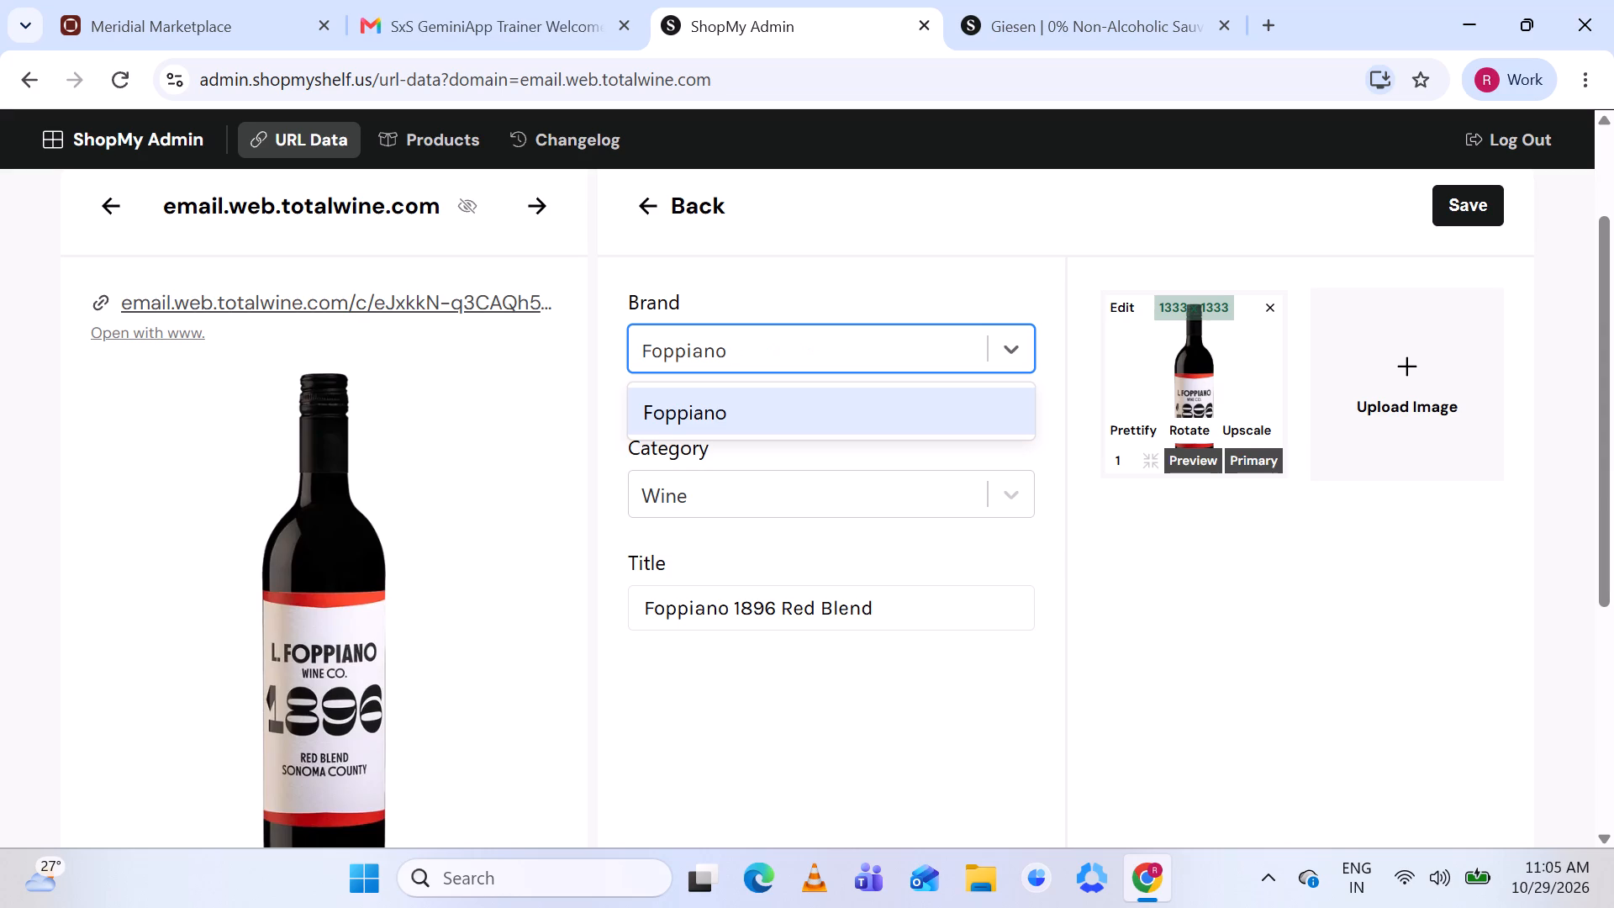
key("BackSpace")
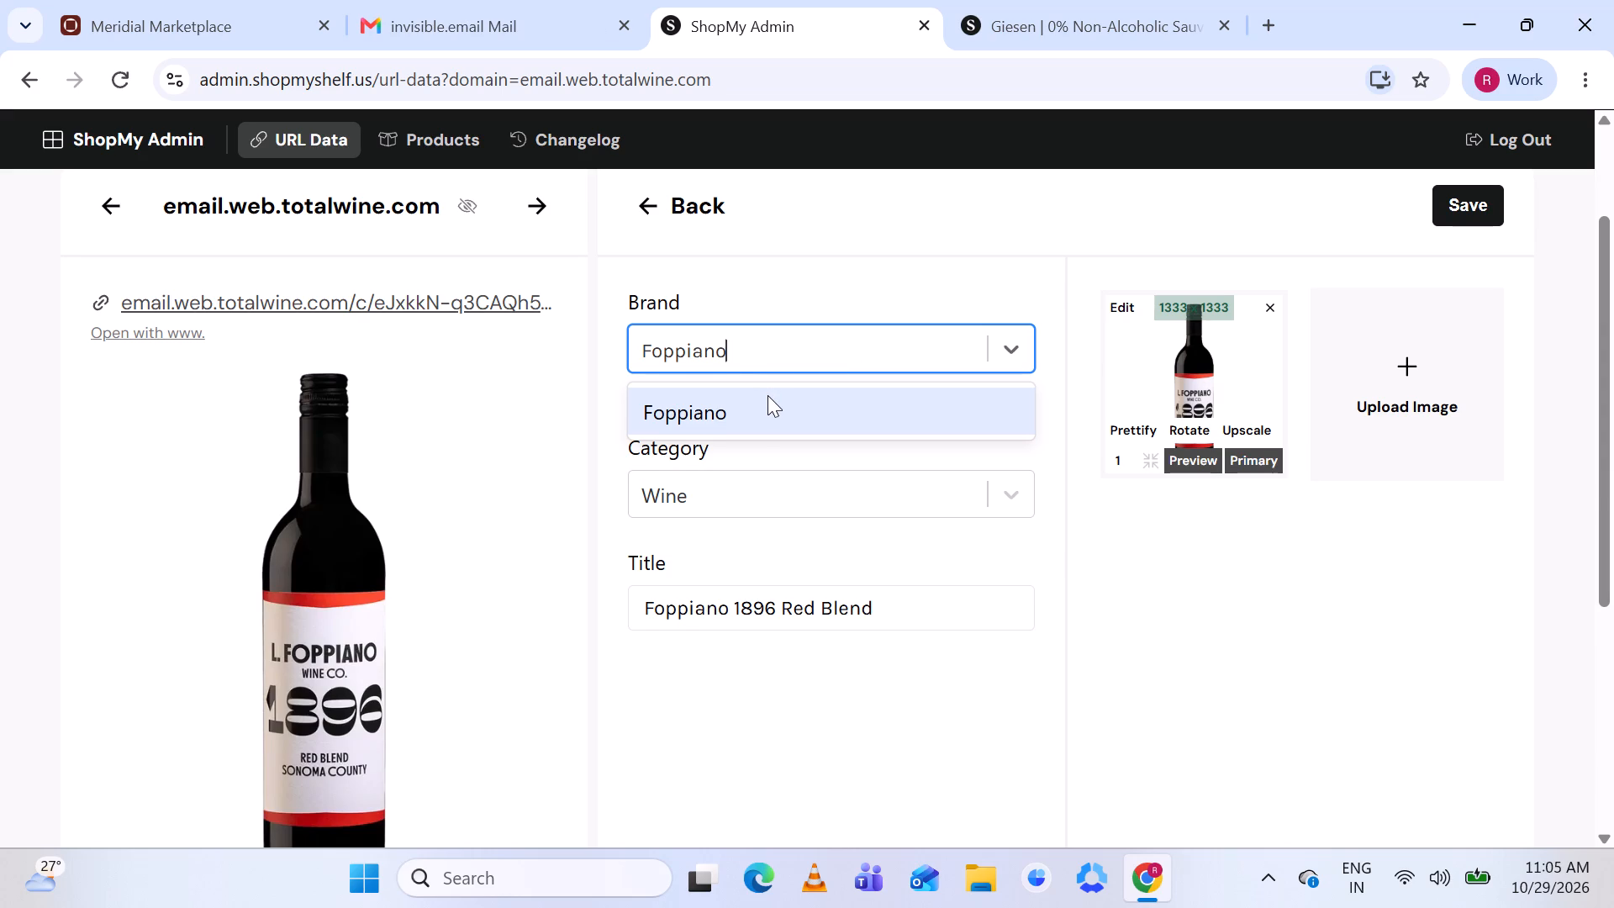
scroll(767, 395, "down", 2)
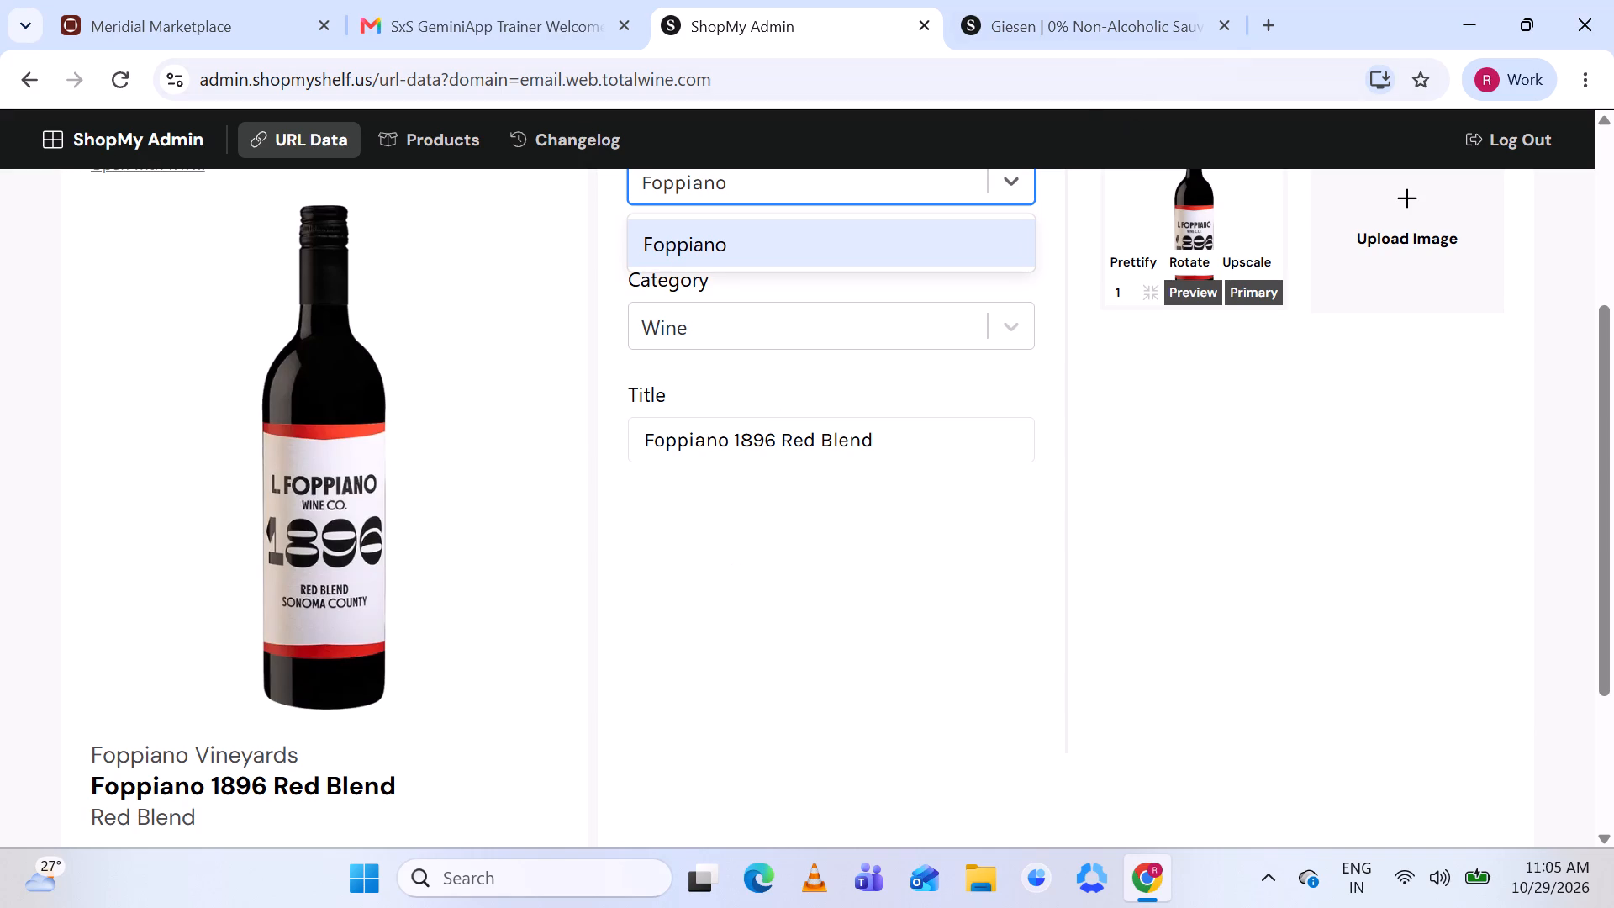
Search the web in a new tab for "Foppiano Vineyards brand website" and look through the results for the official site.
left_click(1269, 29)
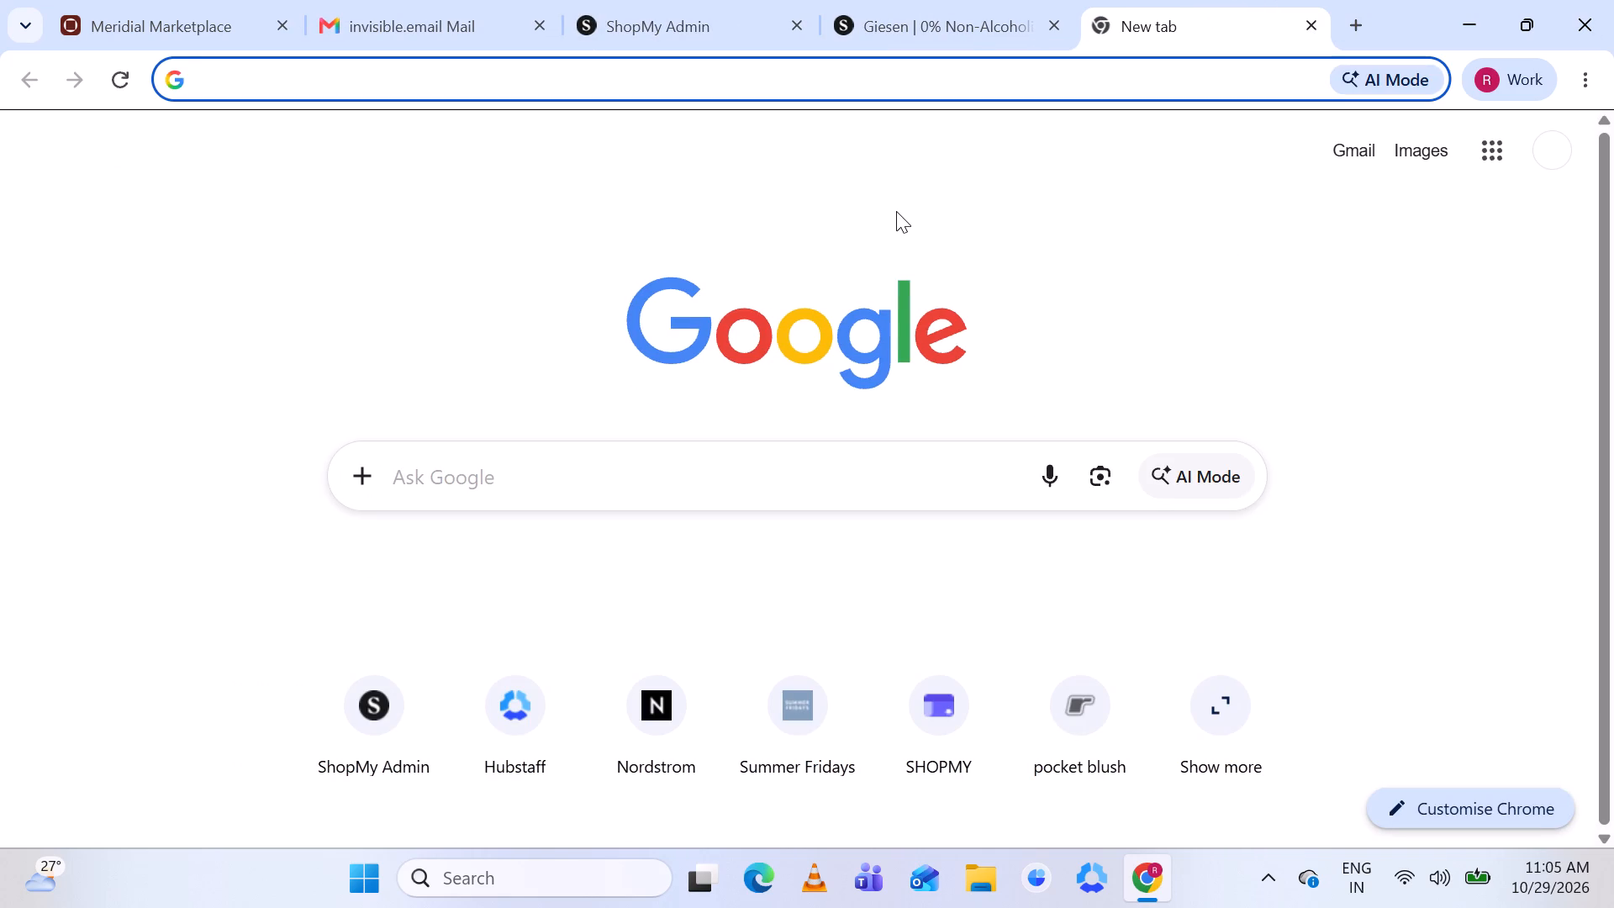
key("ctrl+v")
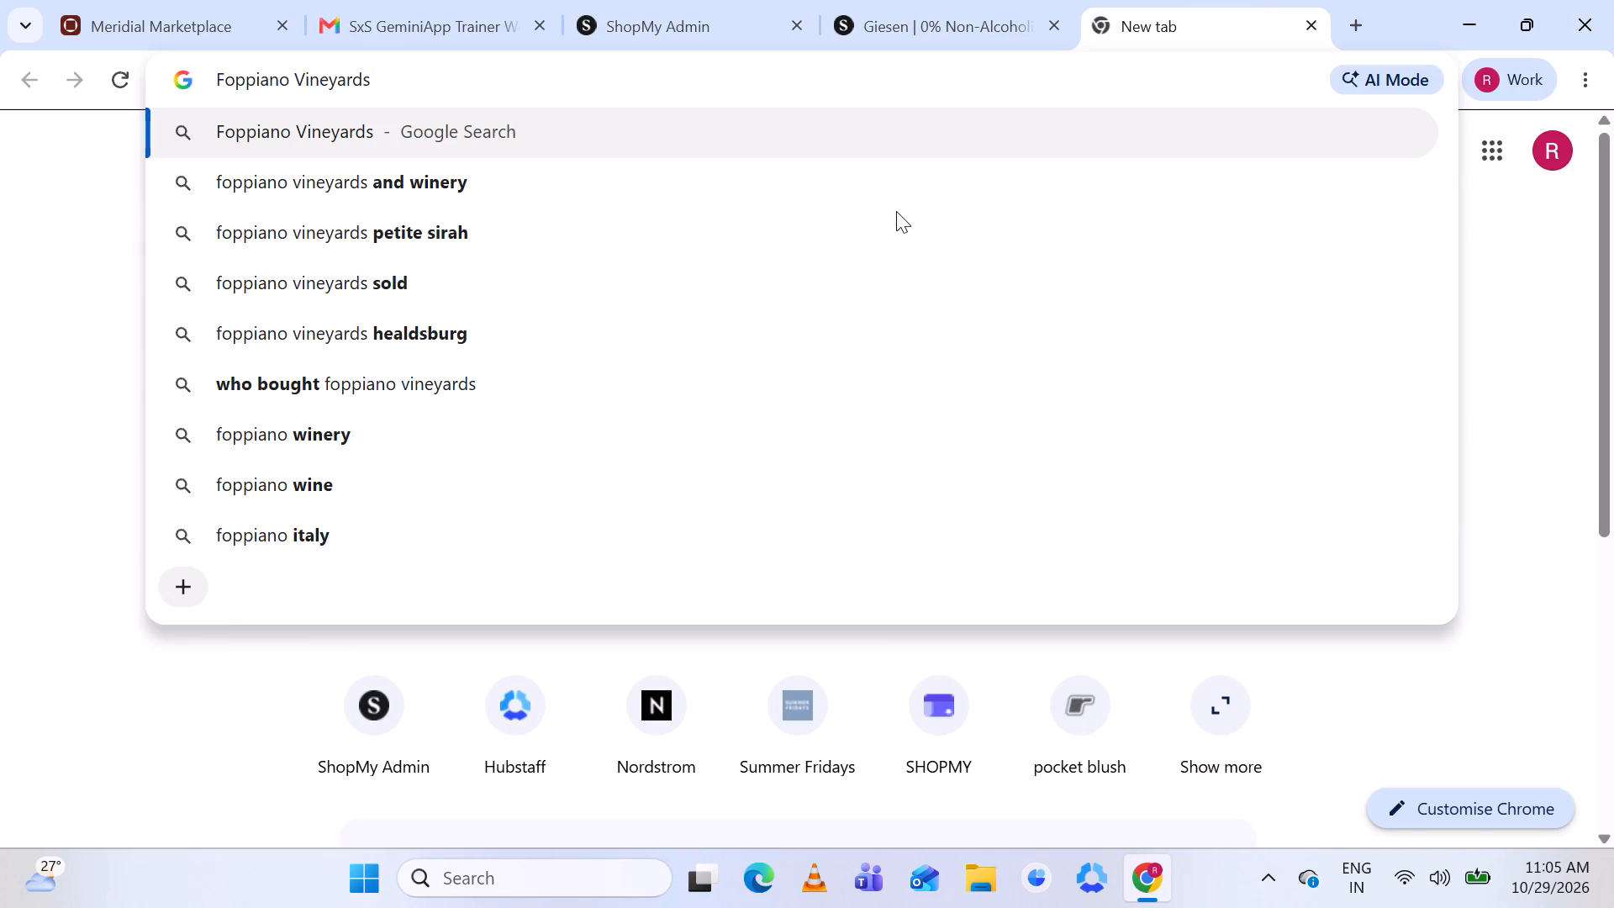
key("space")
type("brand")
key("space")
type("website")
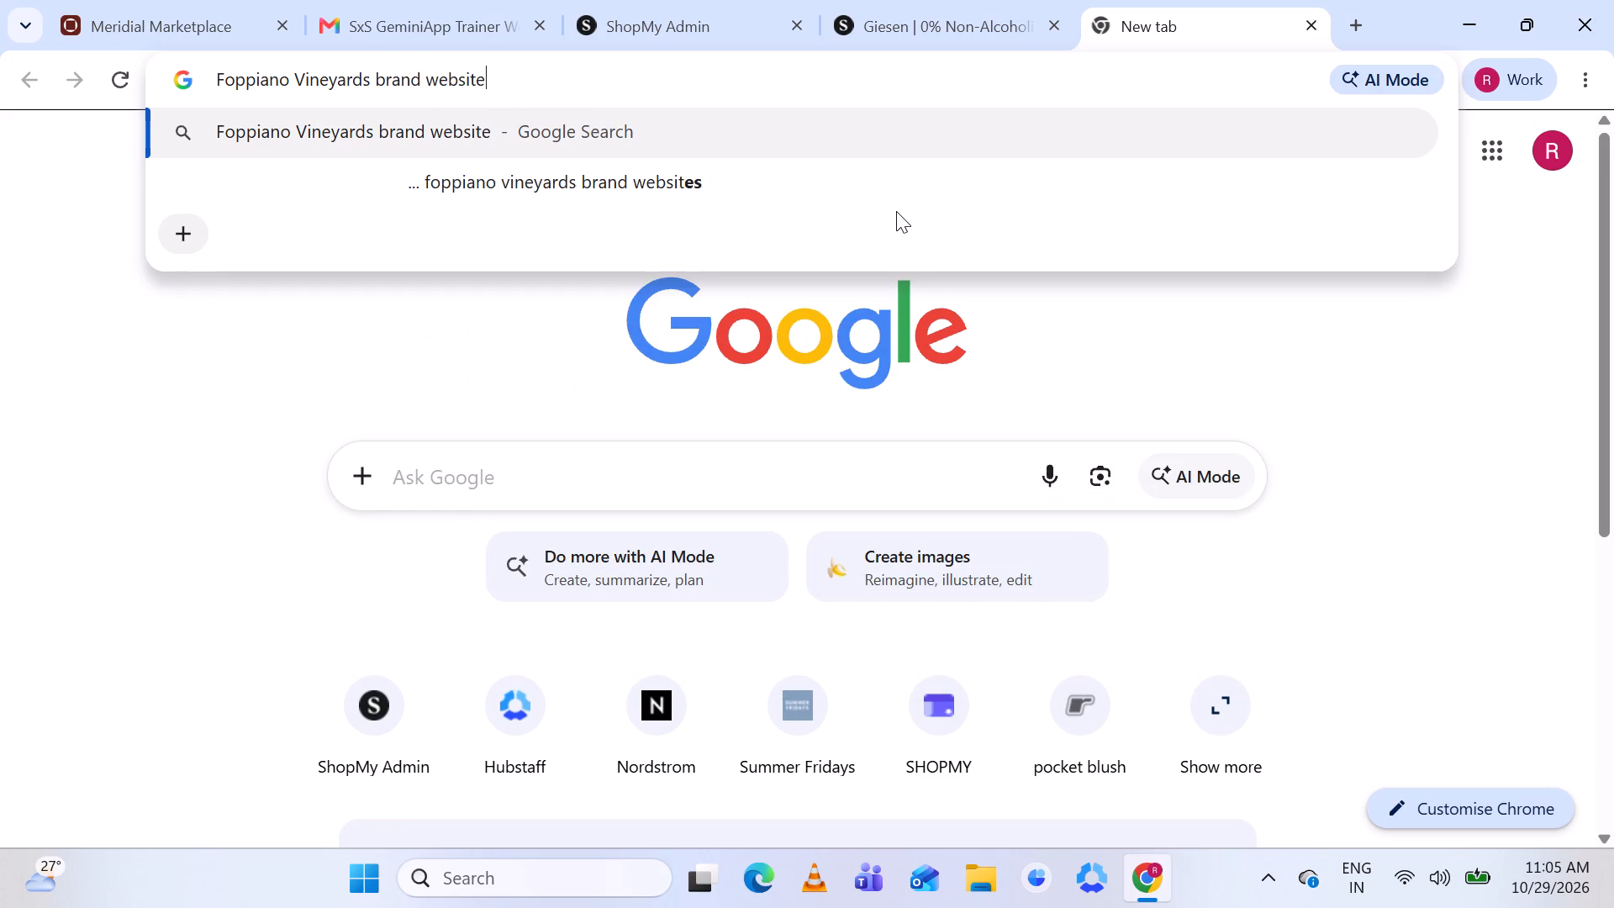
key("Return")
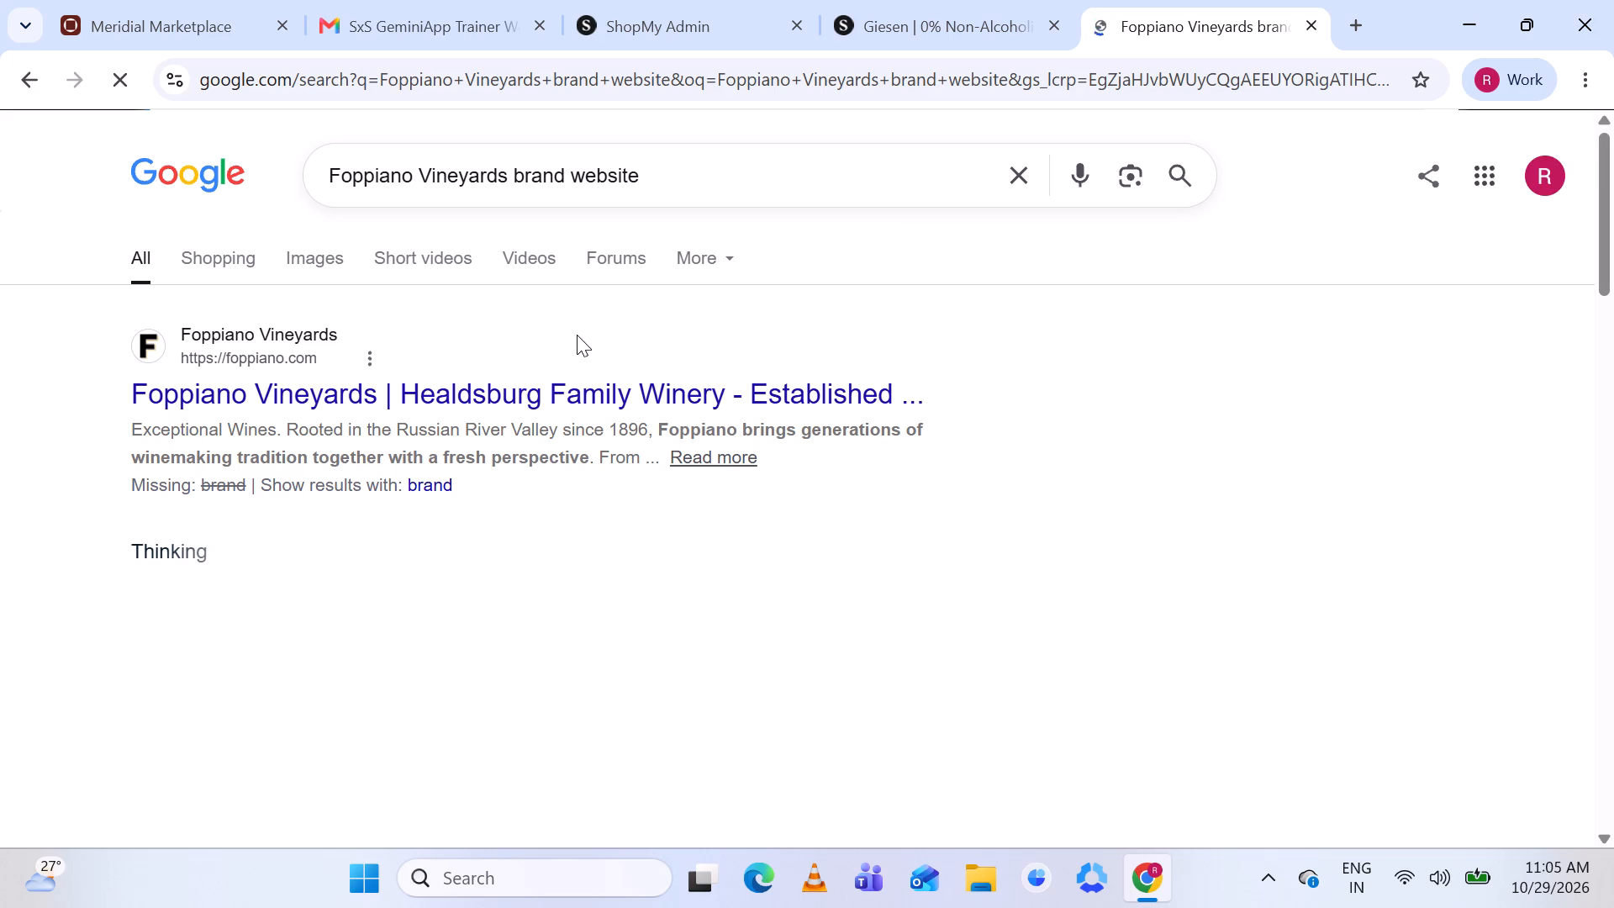
scroll(523, 408, "down", 1)
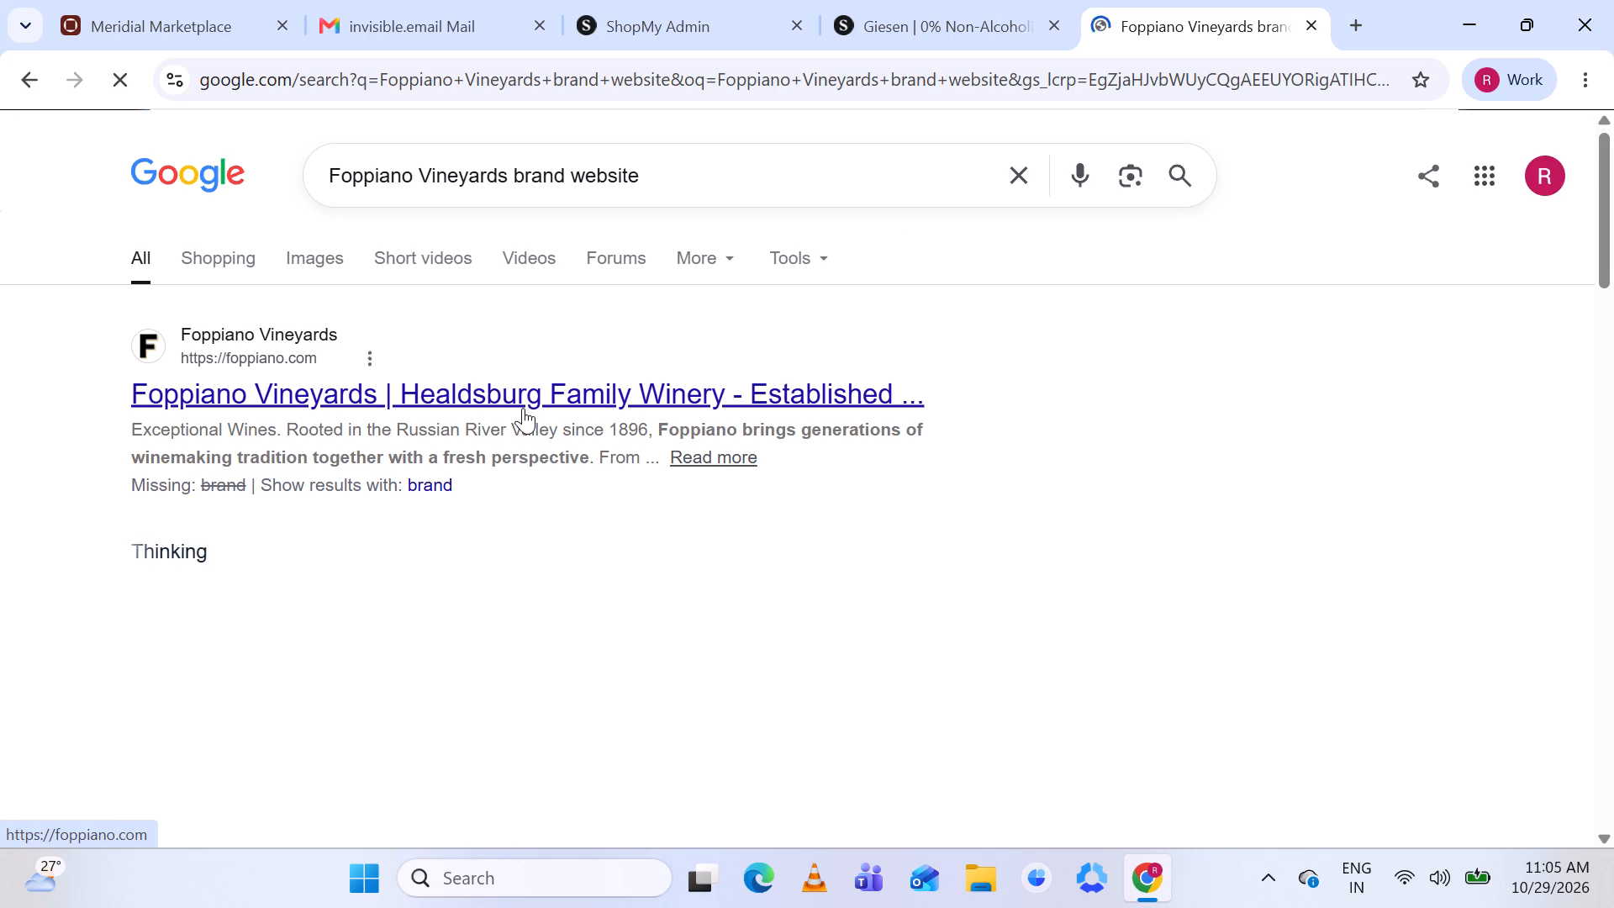
scroll(523, 408, "down", 1)
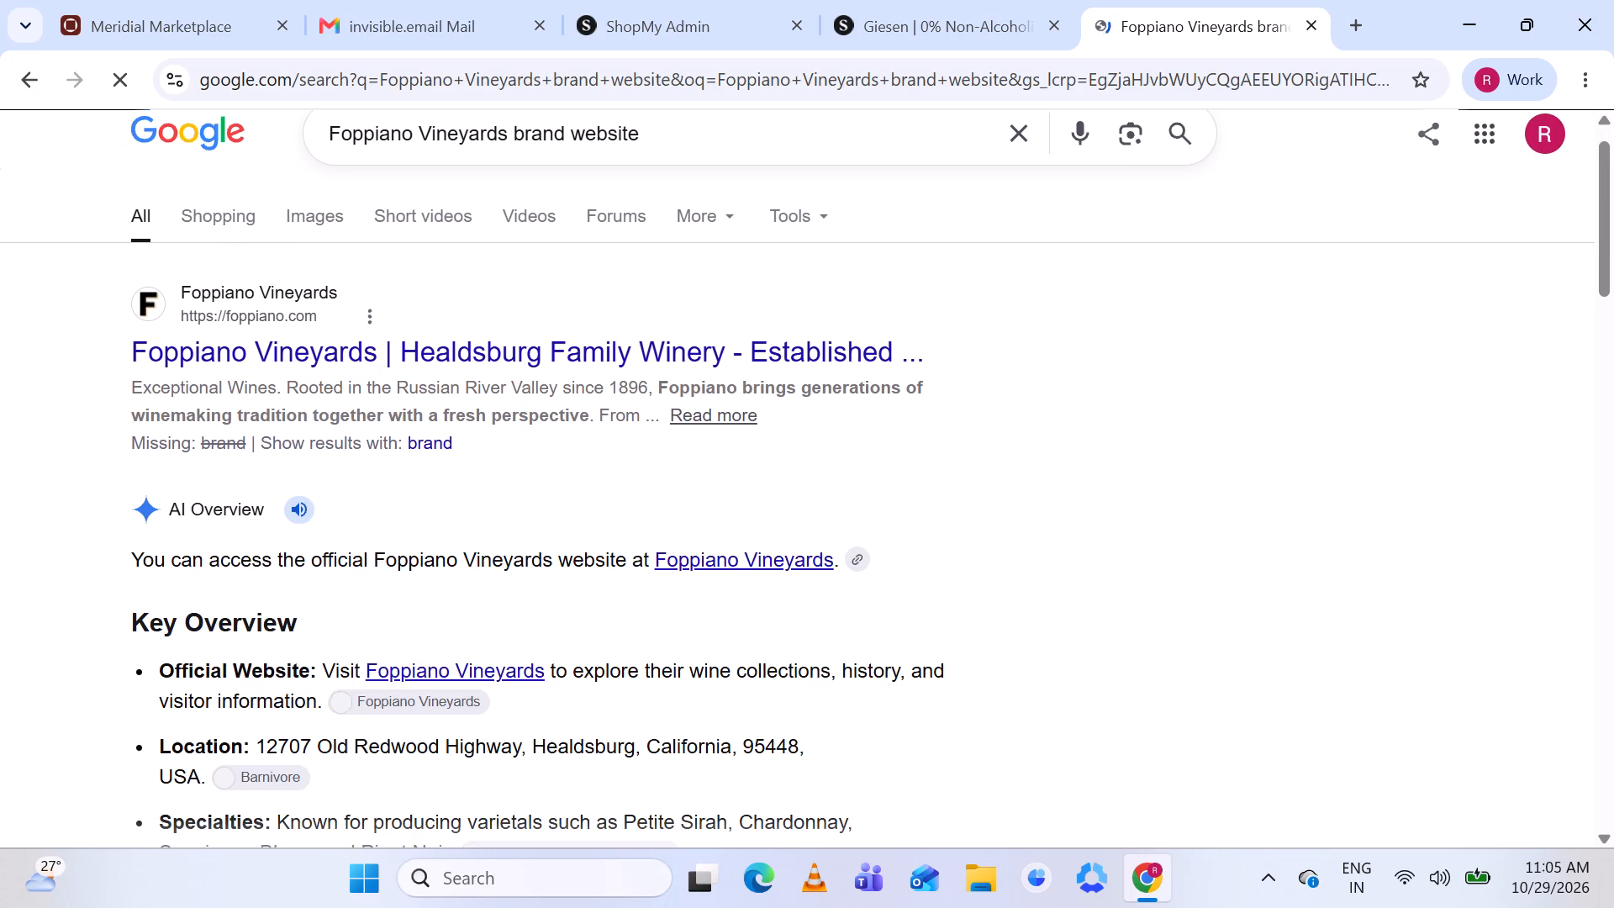
scroll(523, 408, "down", 2)
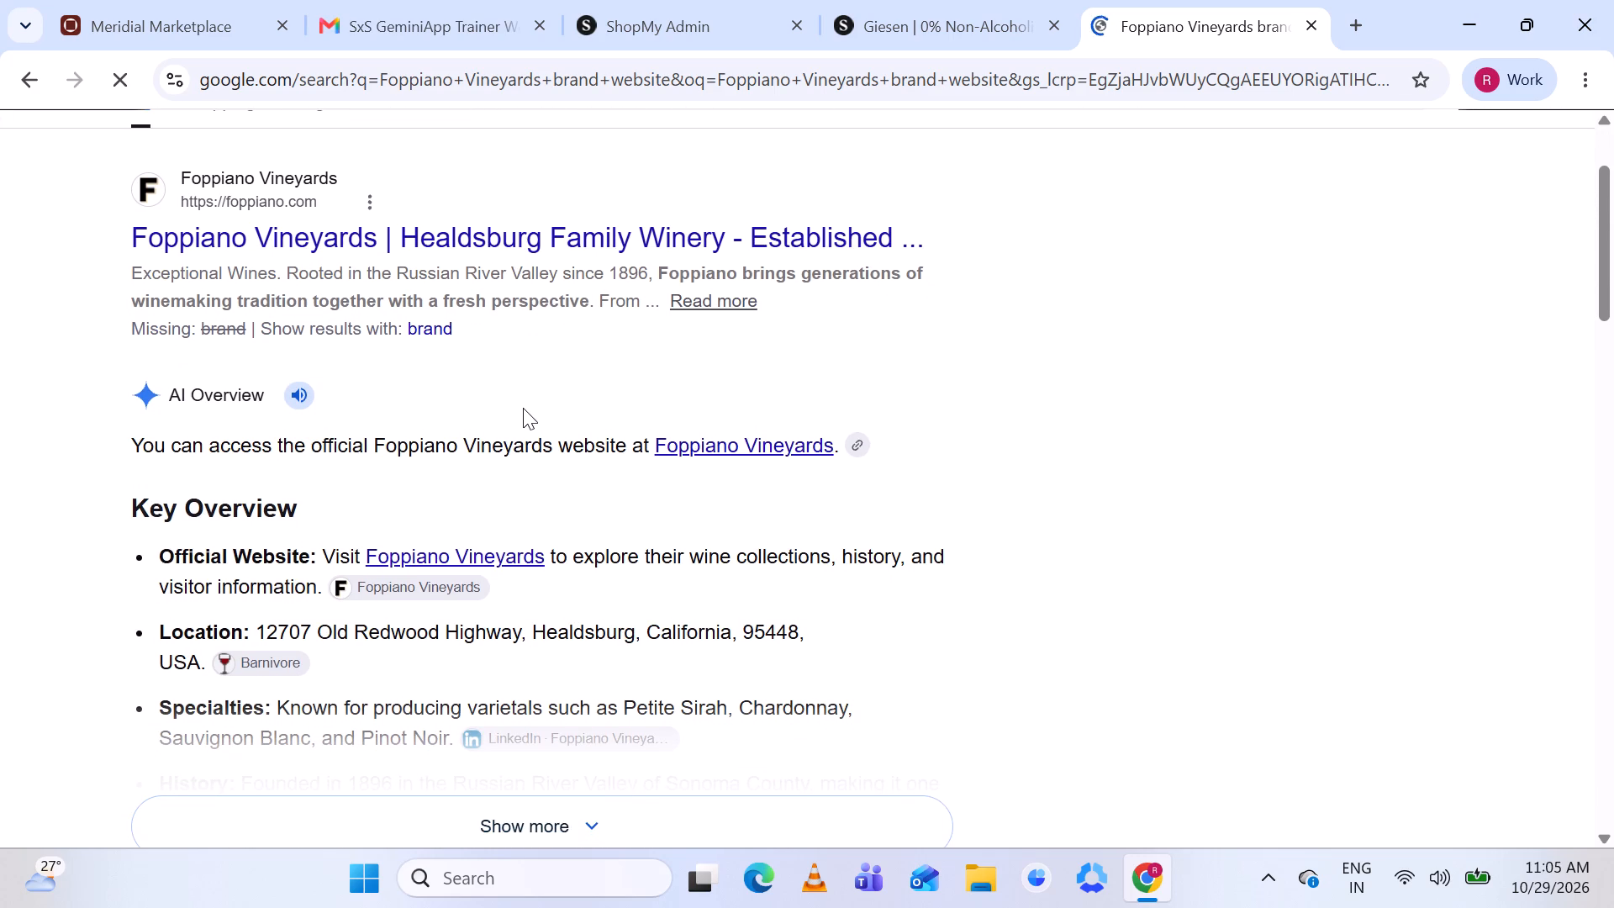
scroll(523, 408, "down", 1)
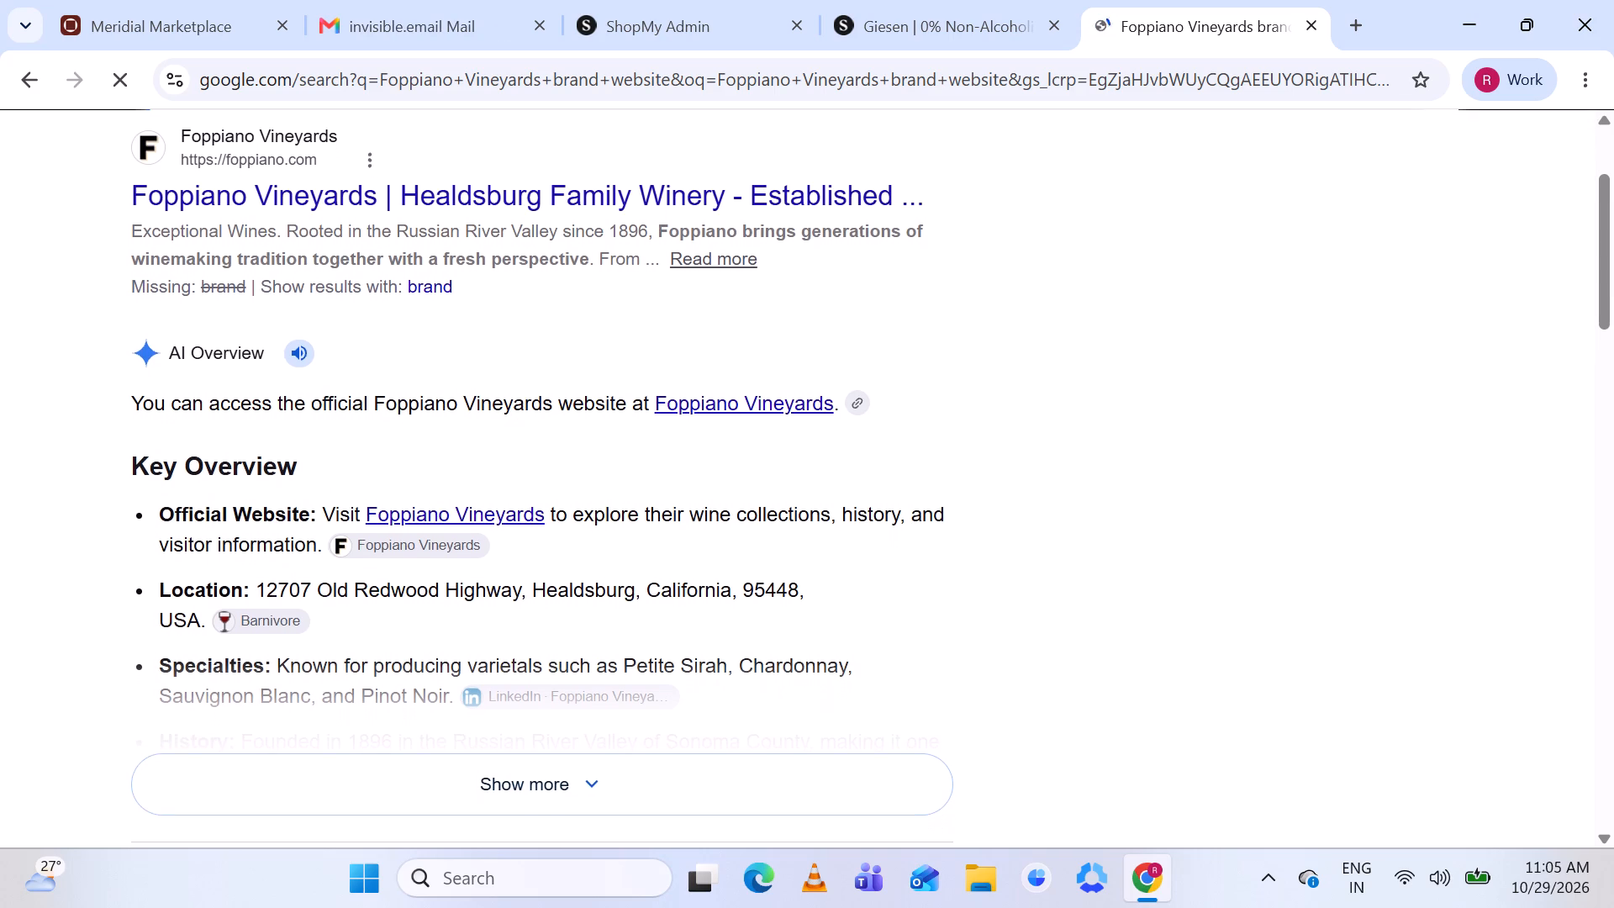
scroll(523, 408, "down", 1)
scroll(523, 408, "up", 1)
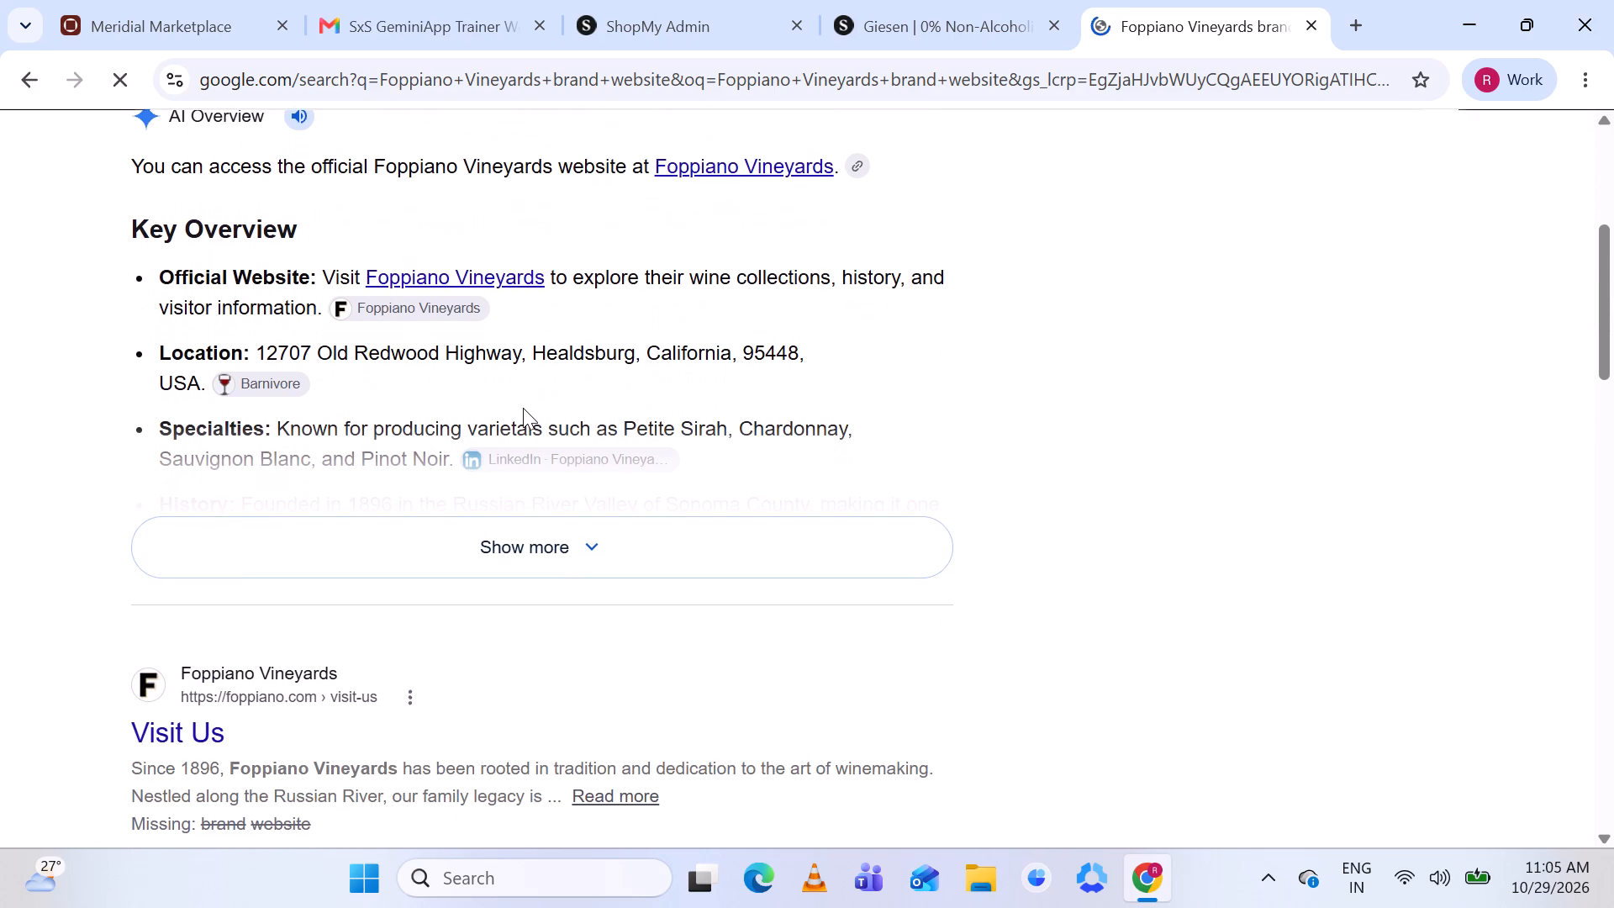
scroll(523, 408, "up", 1)
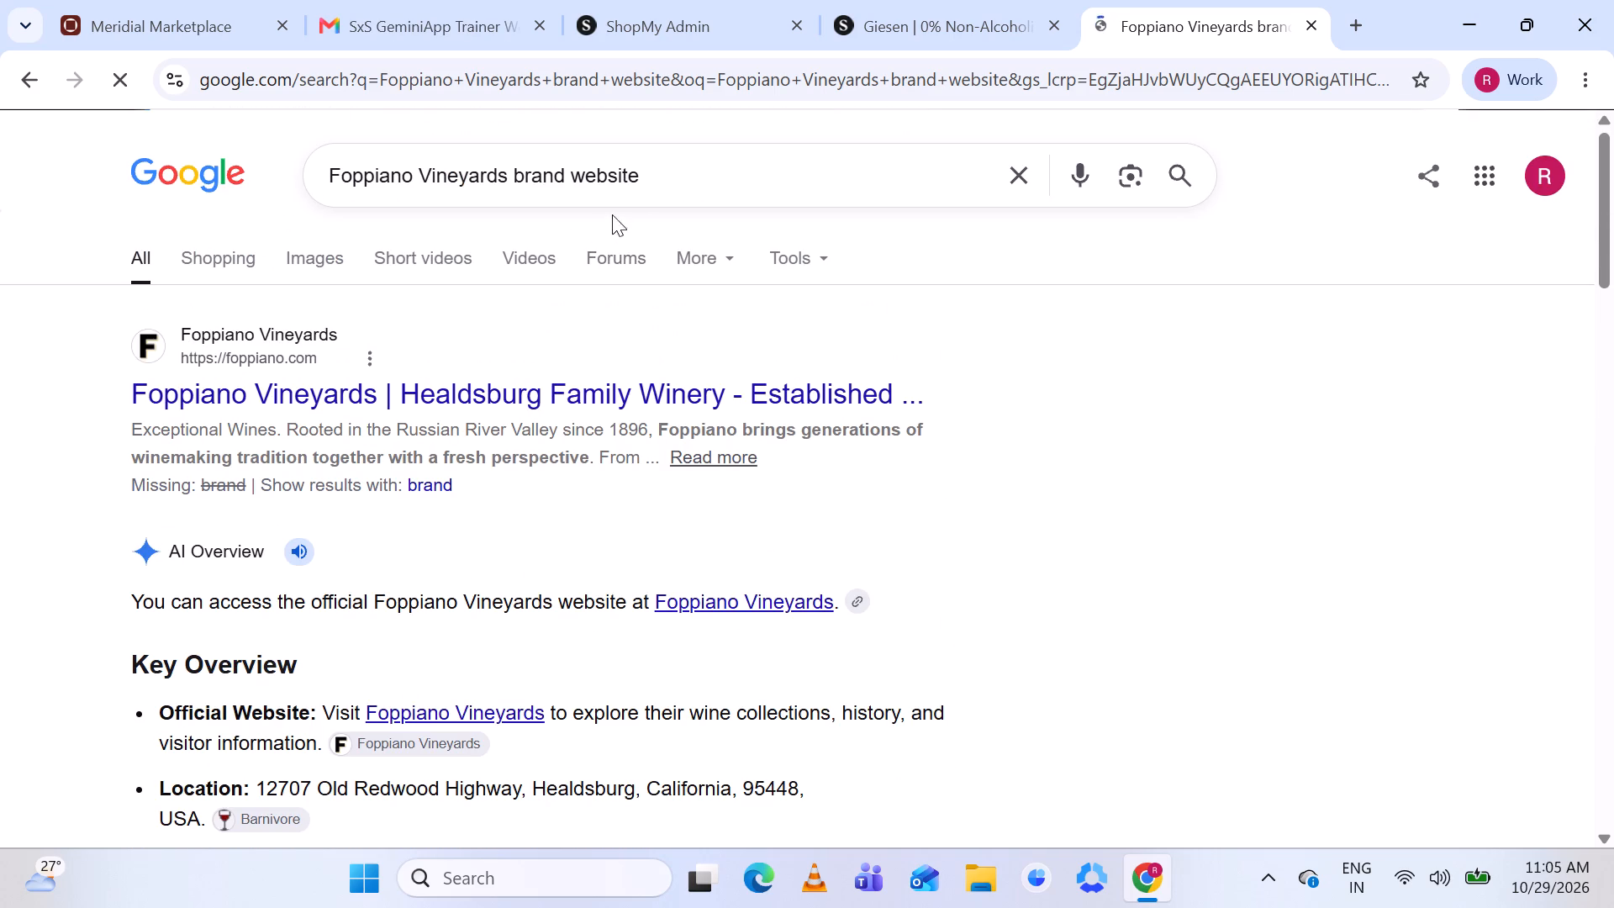
Refine the web search to "Foppiano Vineyards brand website and other name of brand".
left_click(659, 181)
key("space")
type("and other na")
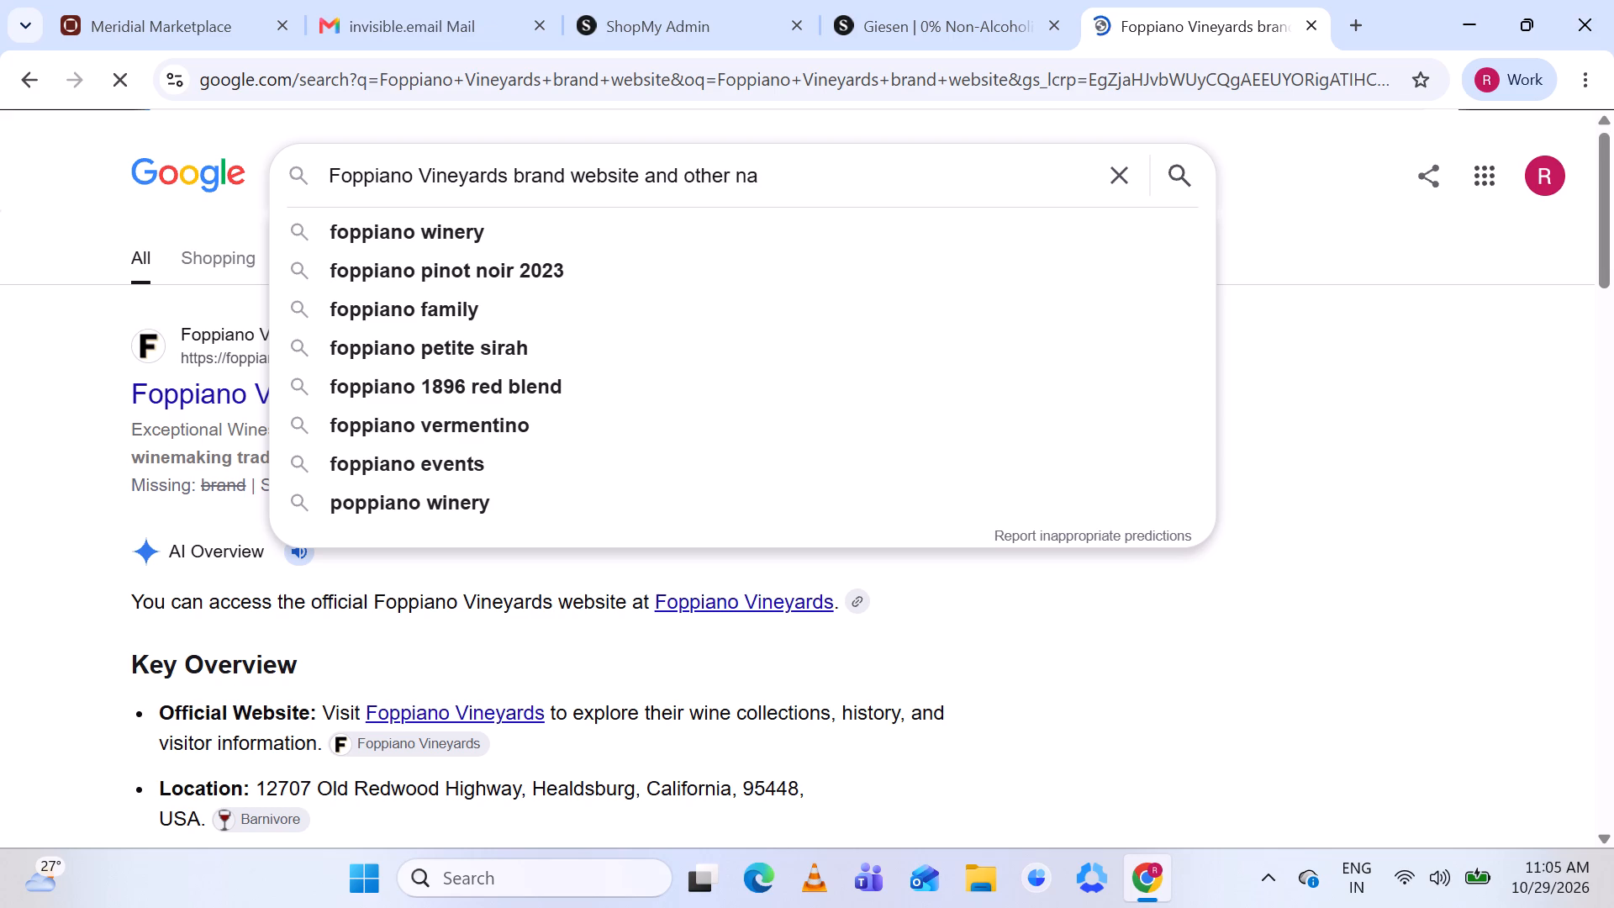
type("me of brand")
key("Return")
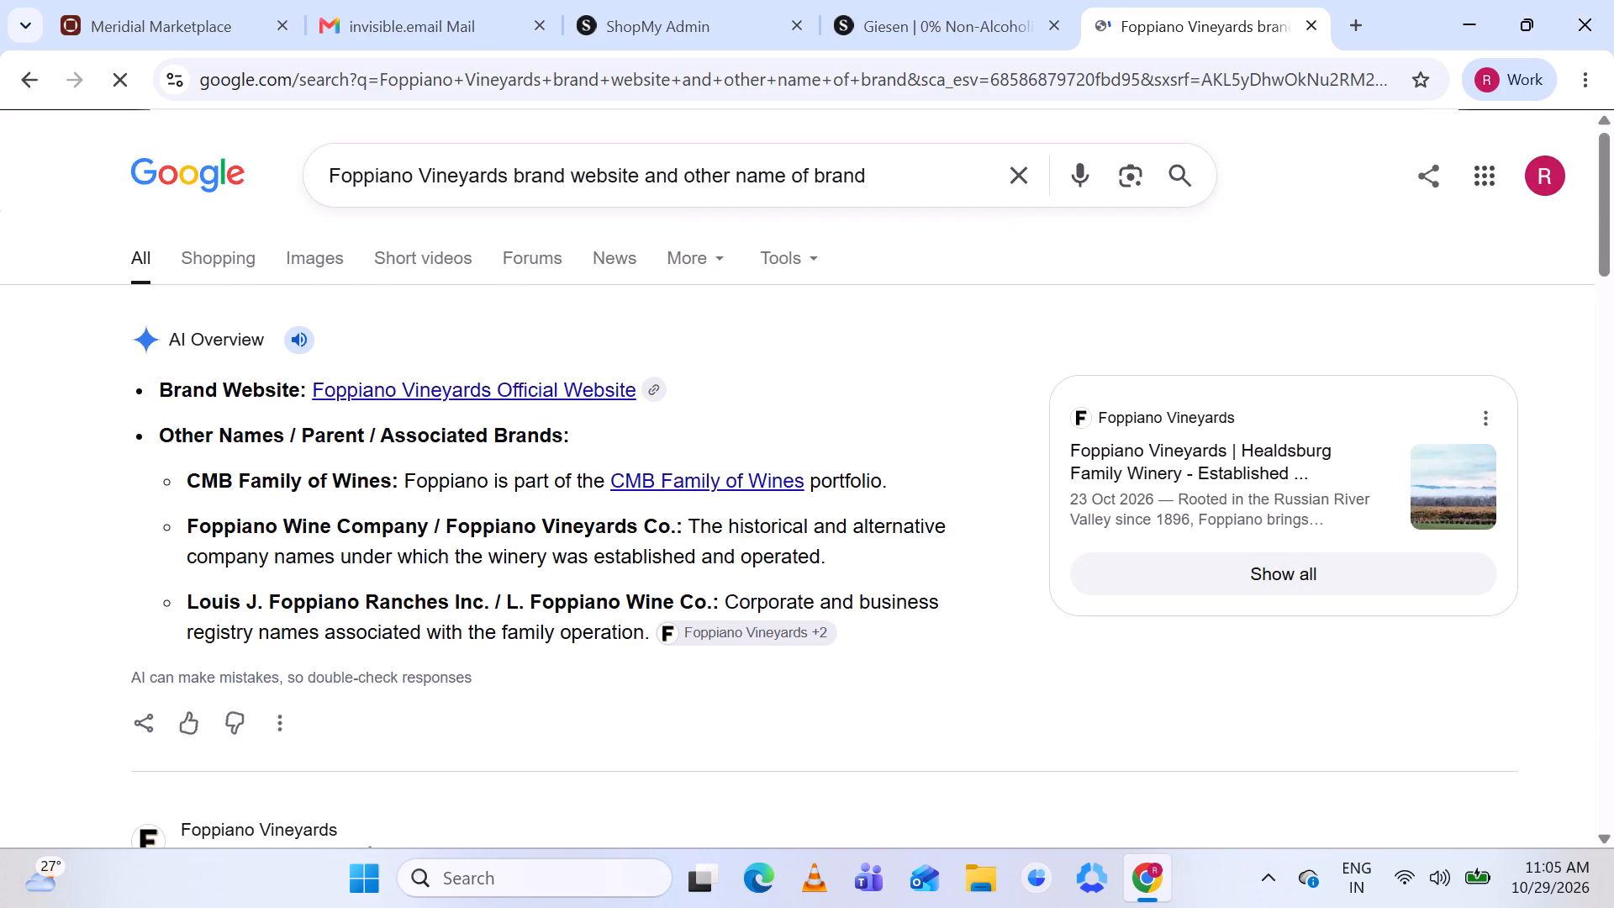
Examine the AI overview and search results for the winery's alternative, parent and associated brand names.
scroll(363, 472, "down", 1)
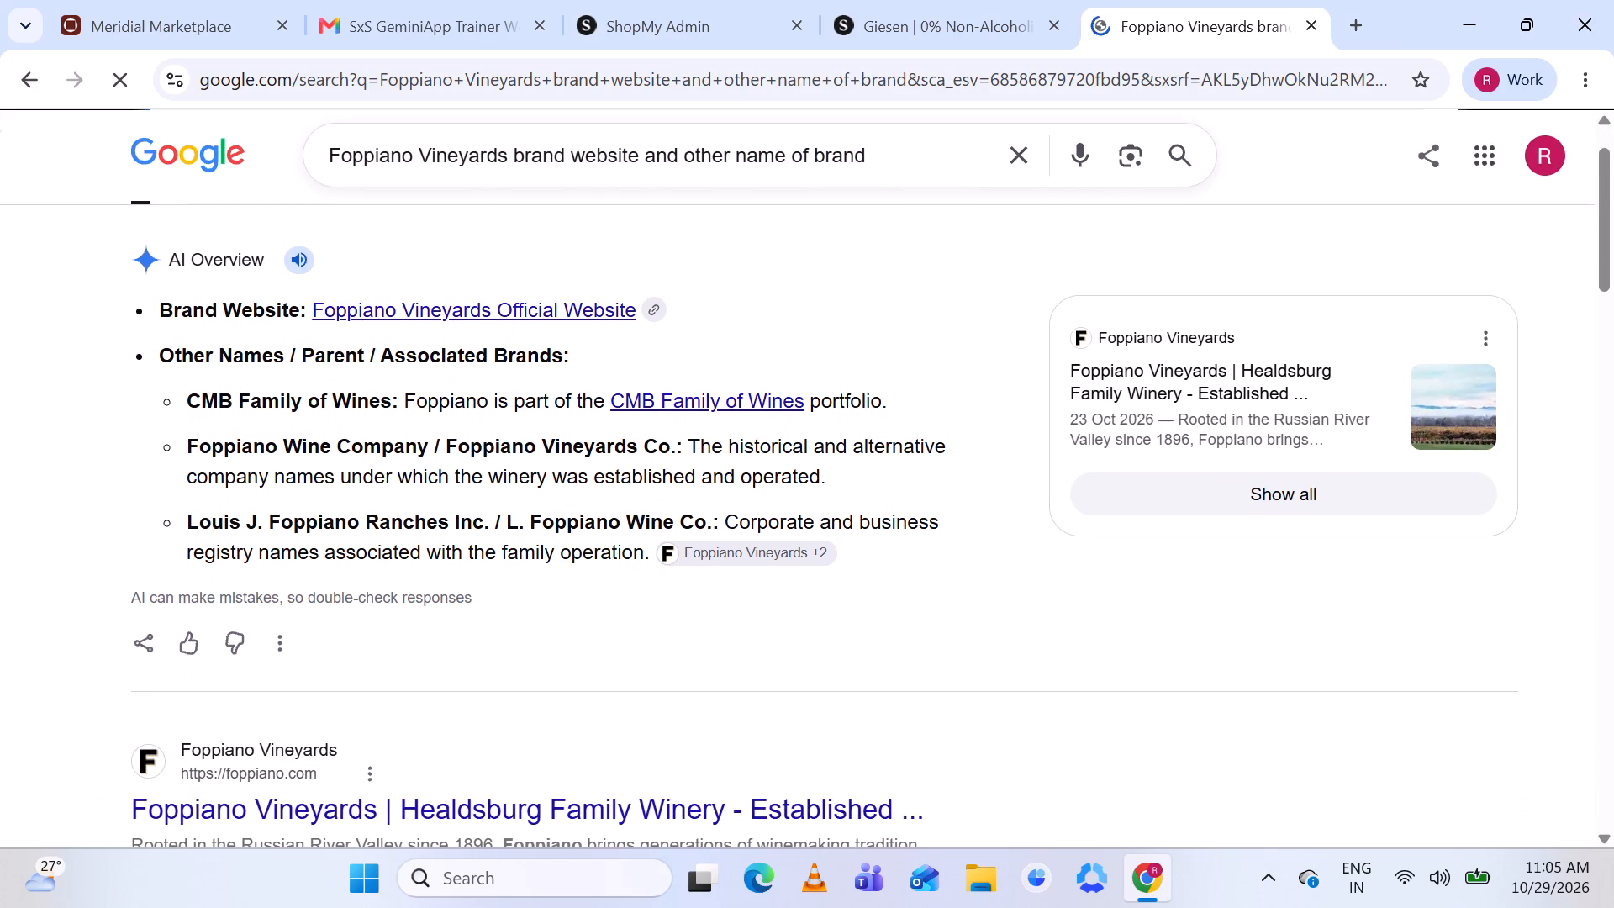
scroll(363, 472, "down", 1)
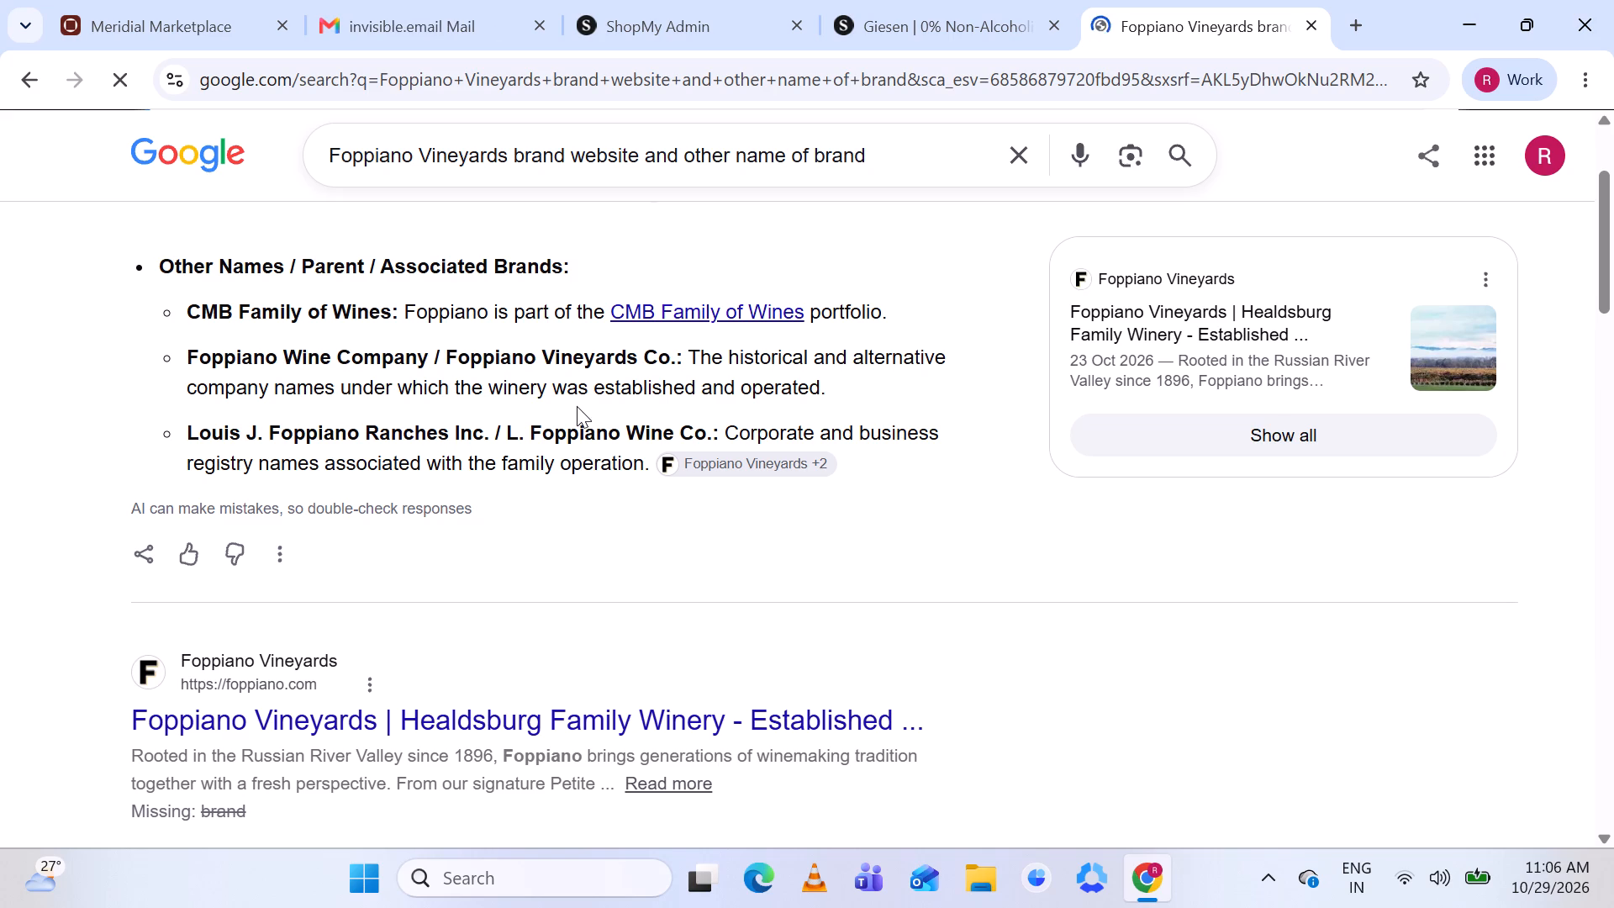
scroll(577, 406, "down", 2)
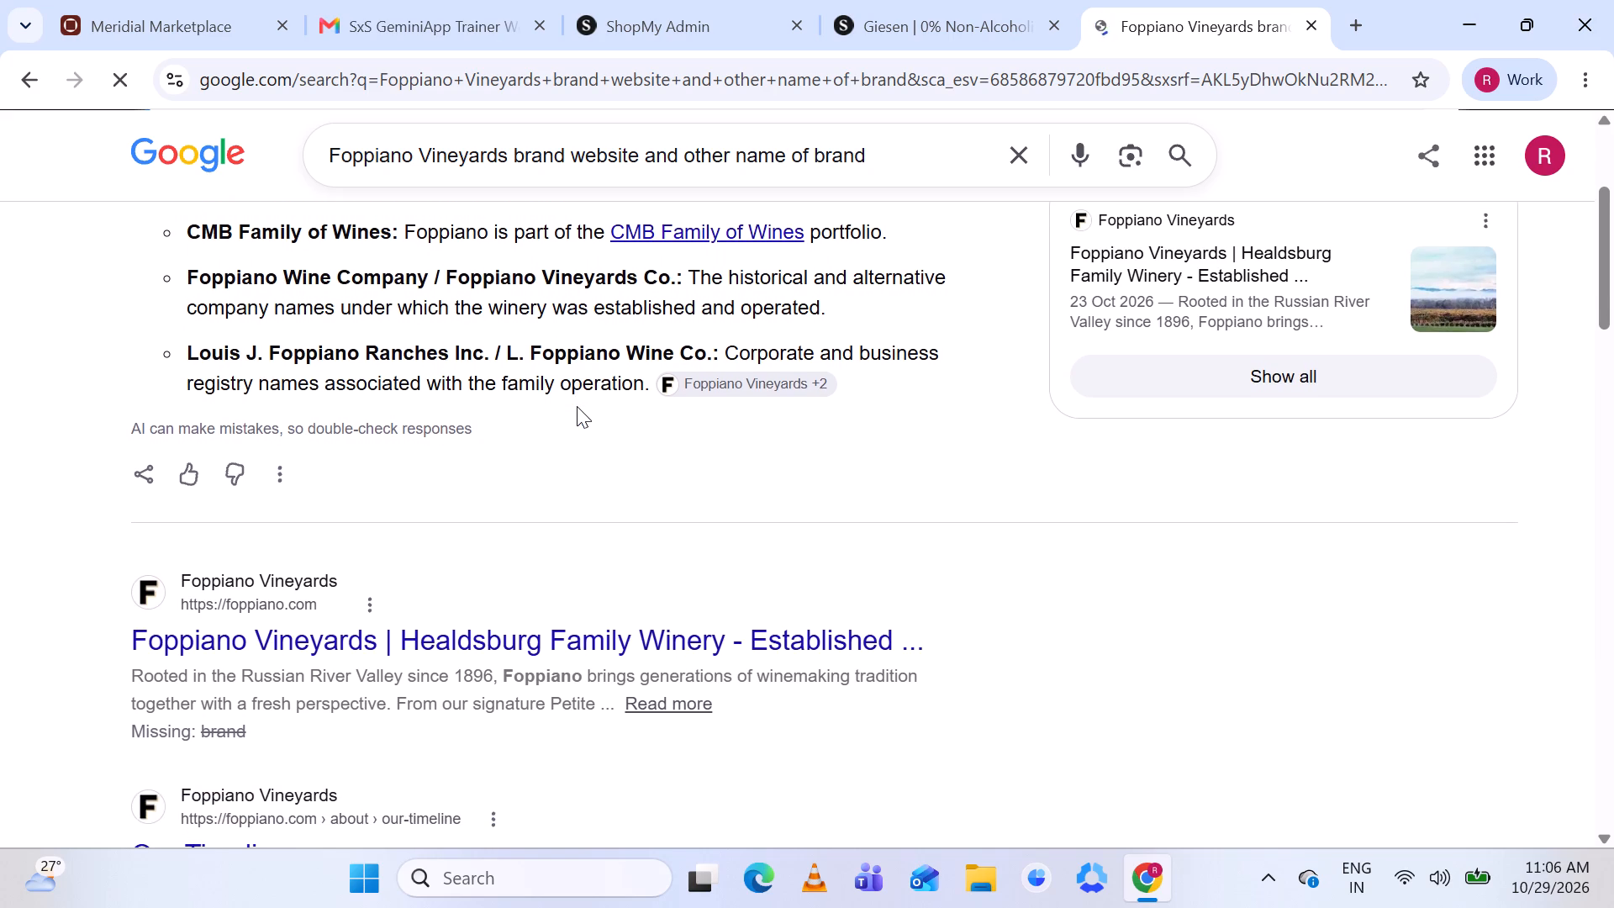
scroll(577, 406, "down", 1)
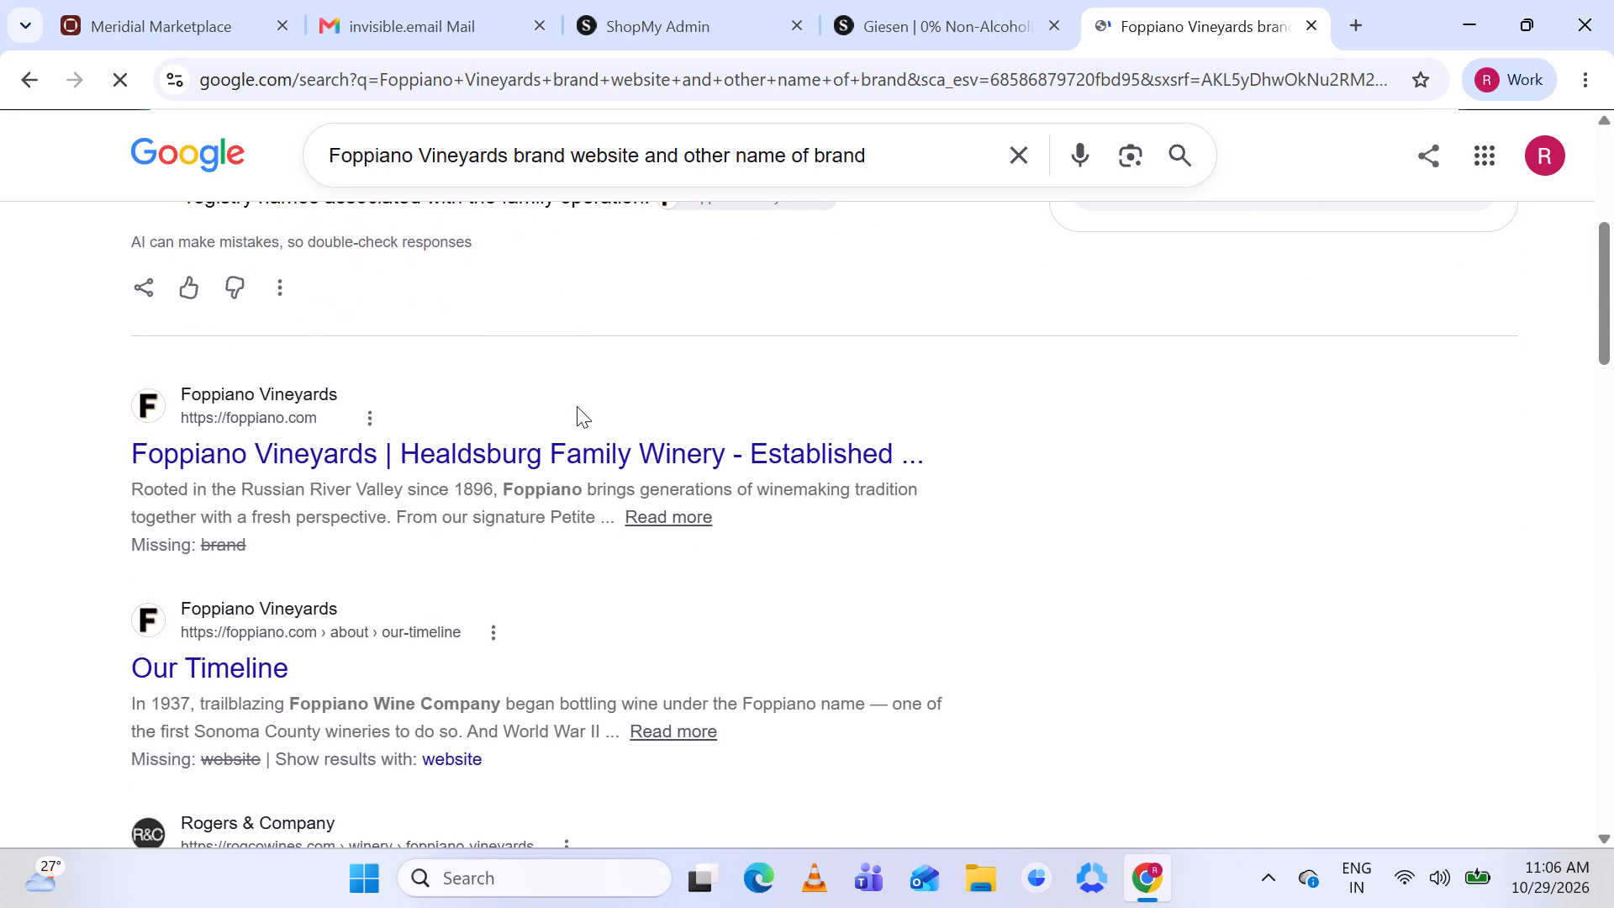
scroll(577, 406, "down", 3)
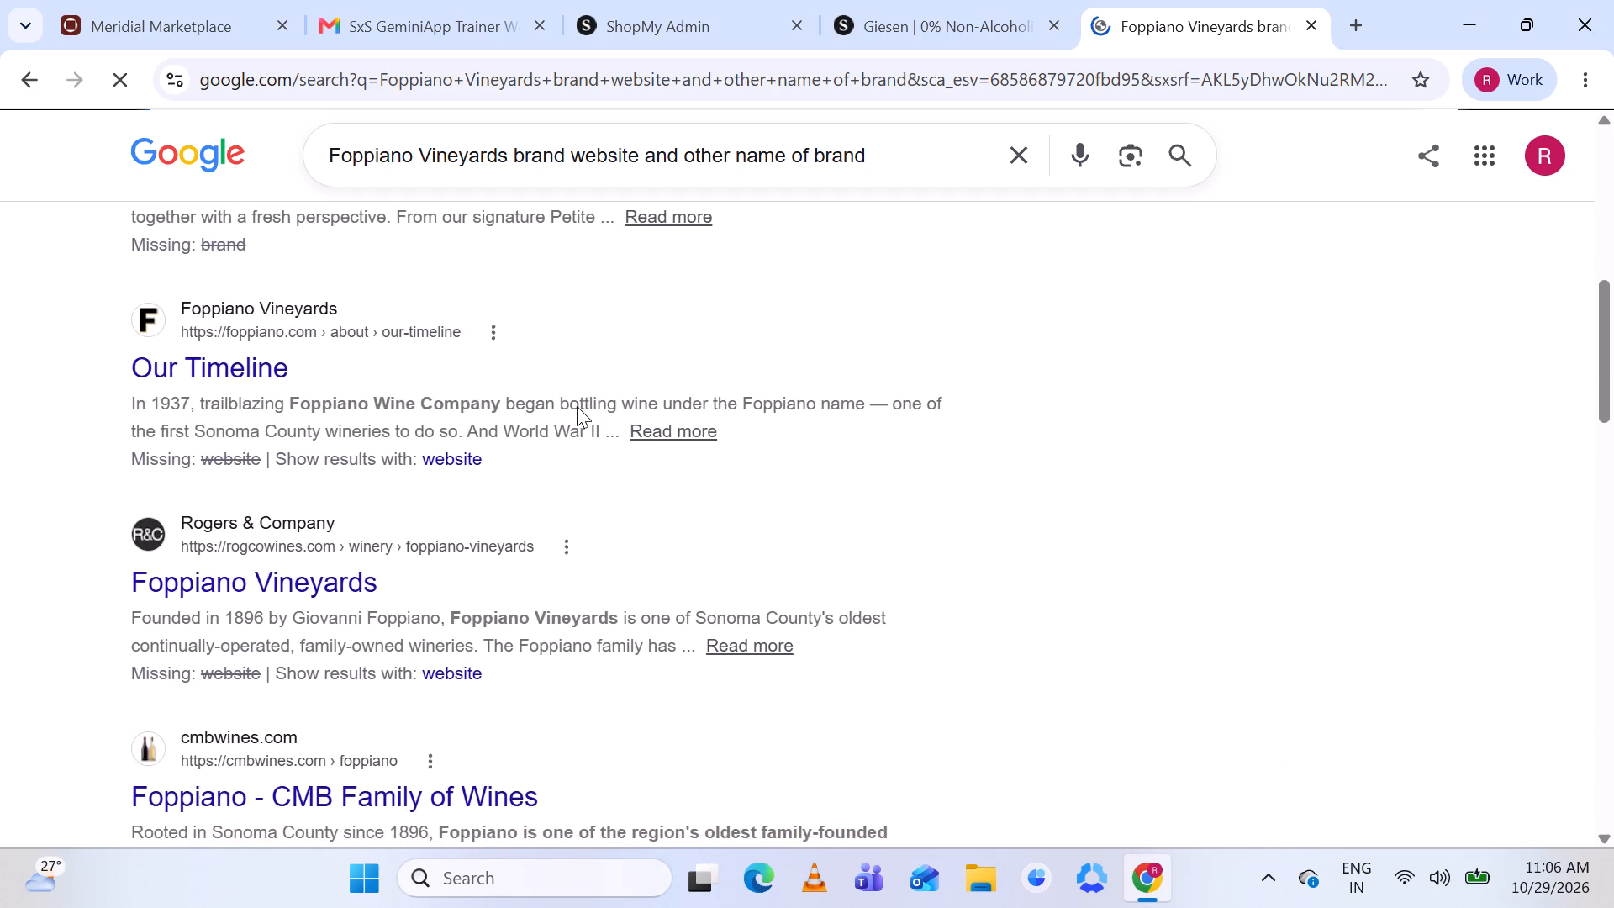
scroll(577, 406, "down", 1)
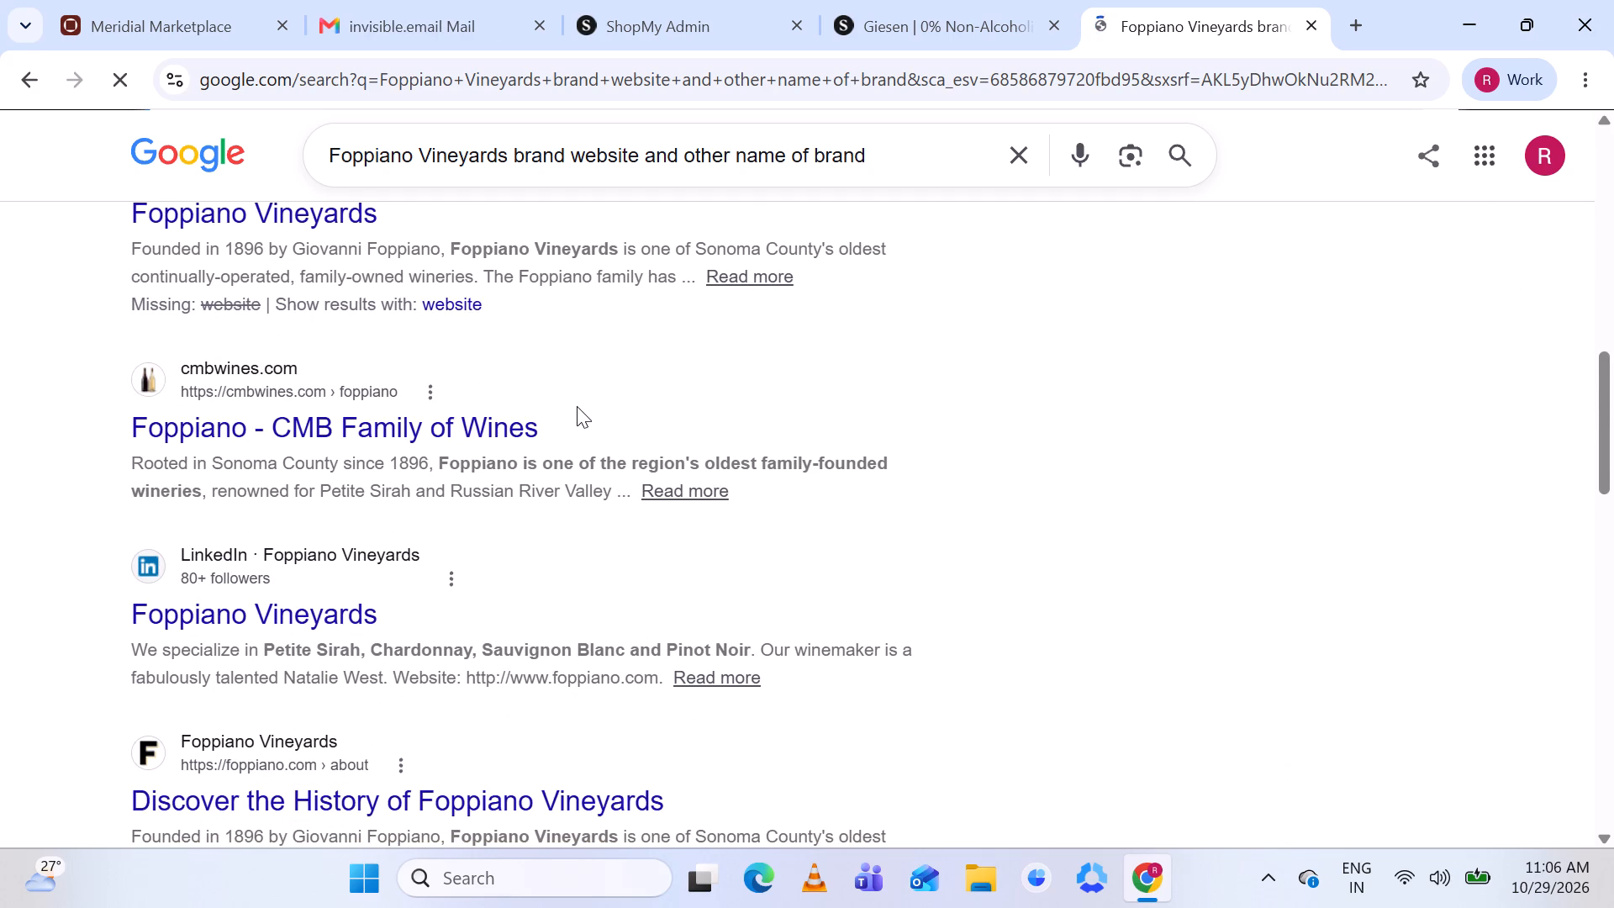
scroll(577, 406, "down", 2)
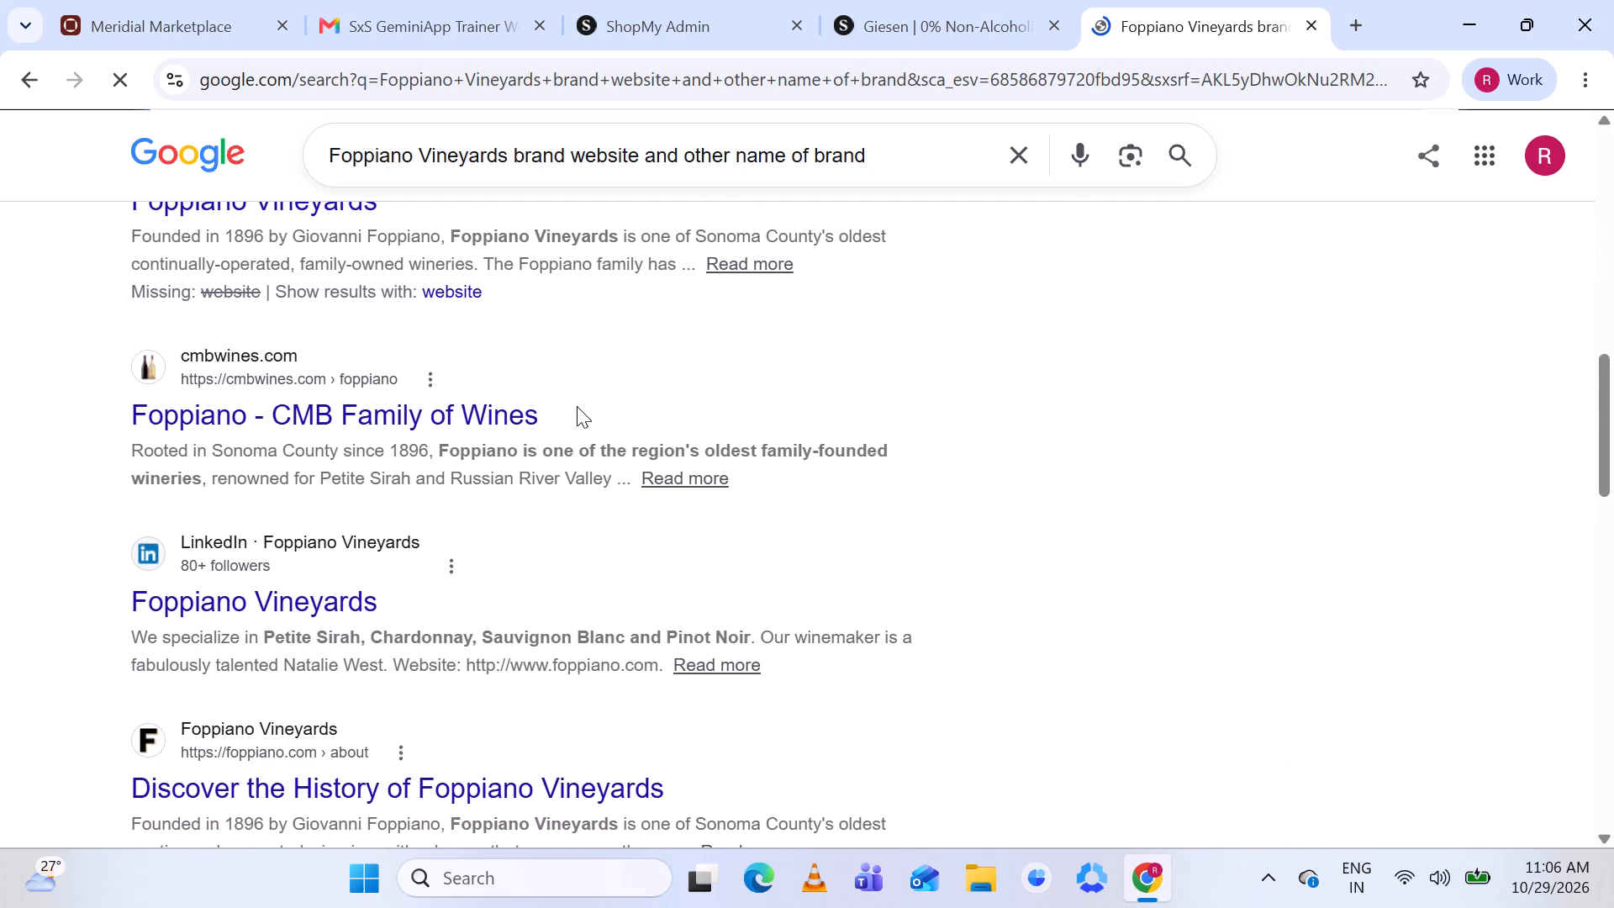
scroll(577, 406, "down", 2)
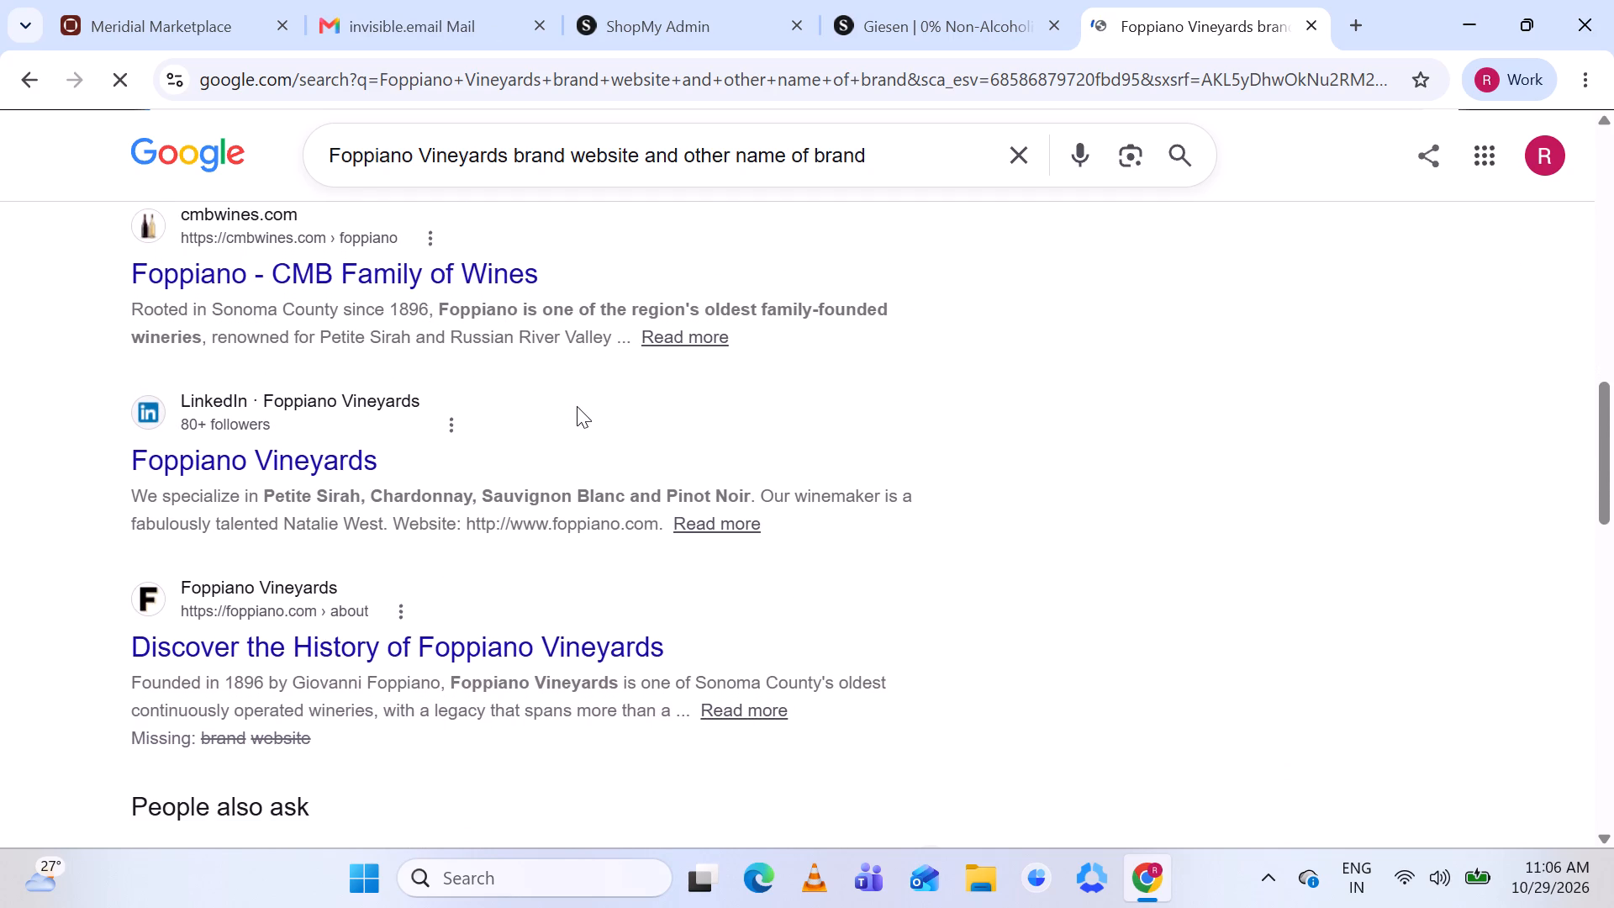
scroll(577, 406, "down", 2)
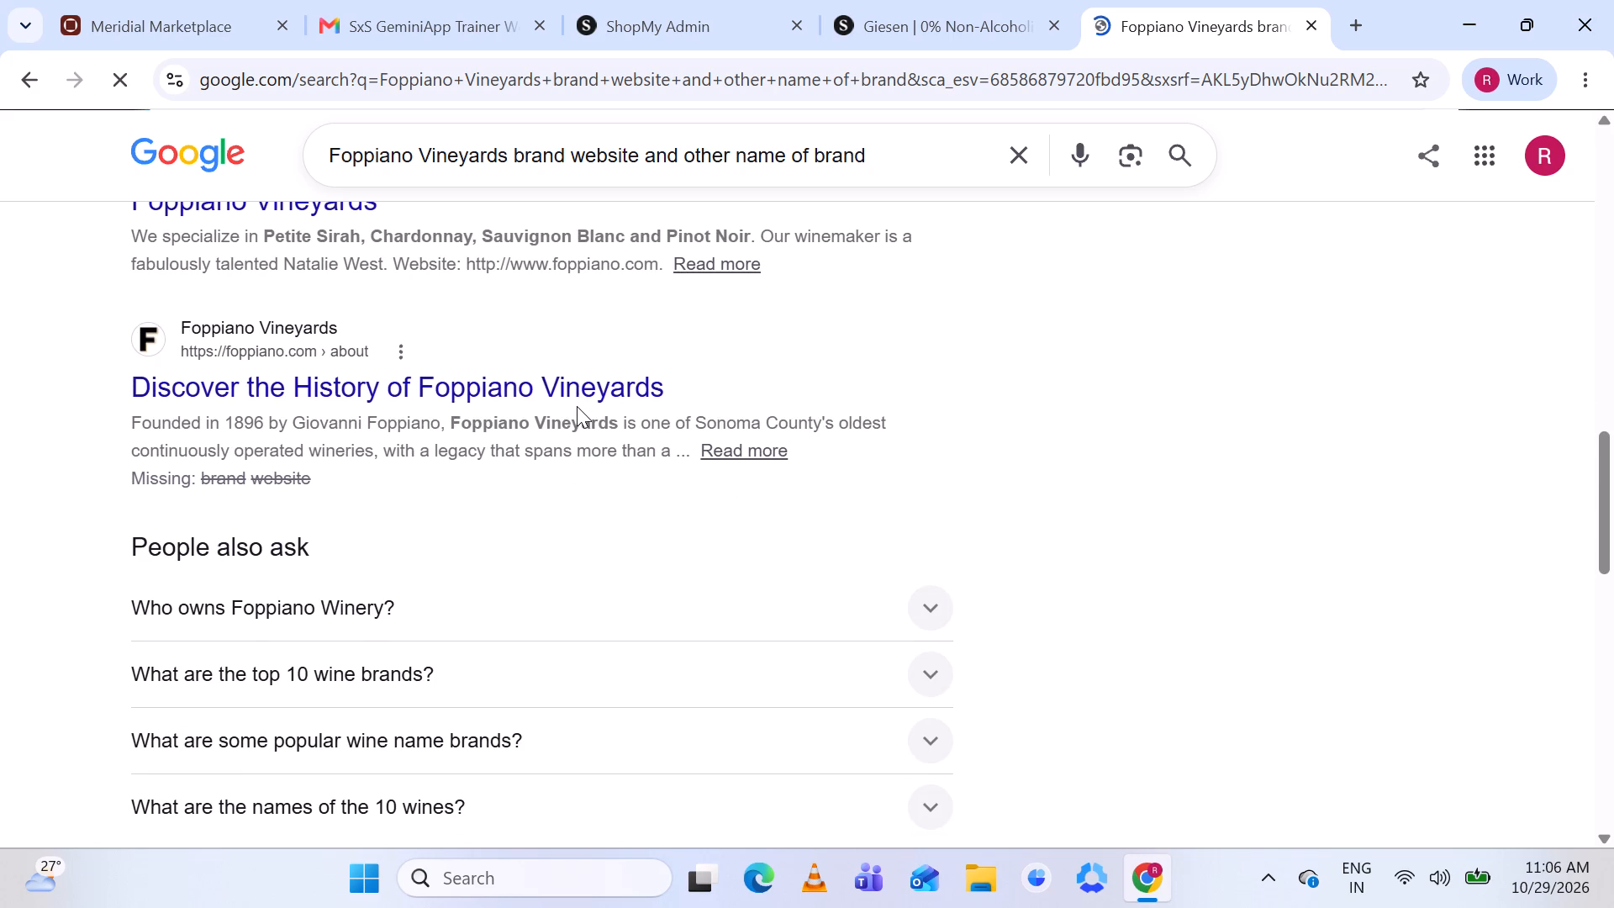
scroll(577, 406, "up", 4)
scroll(577, 406, "down", 5)
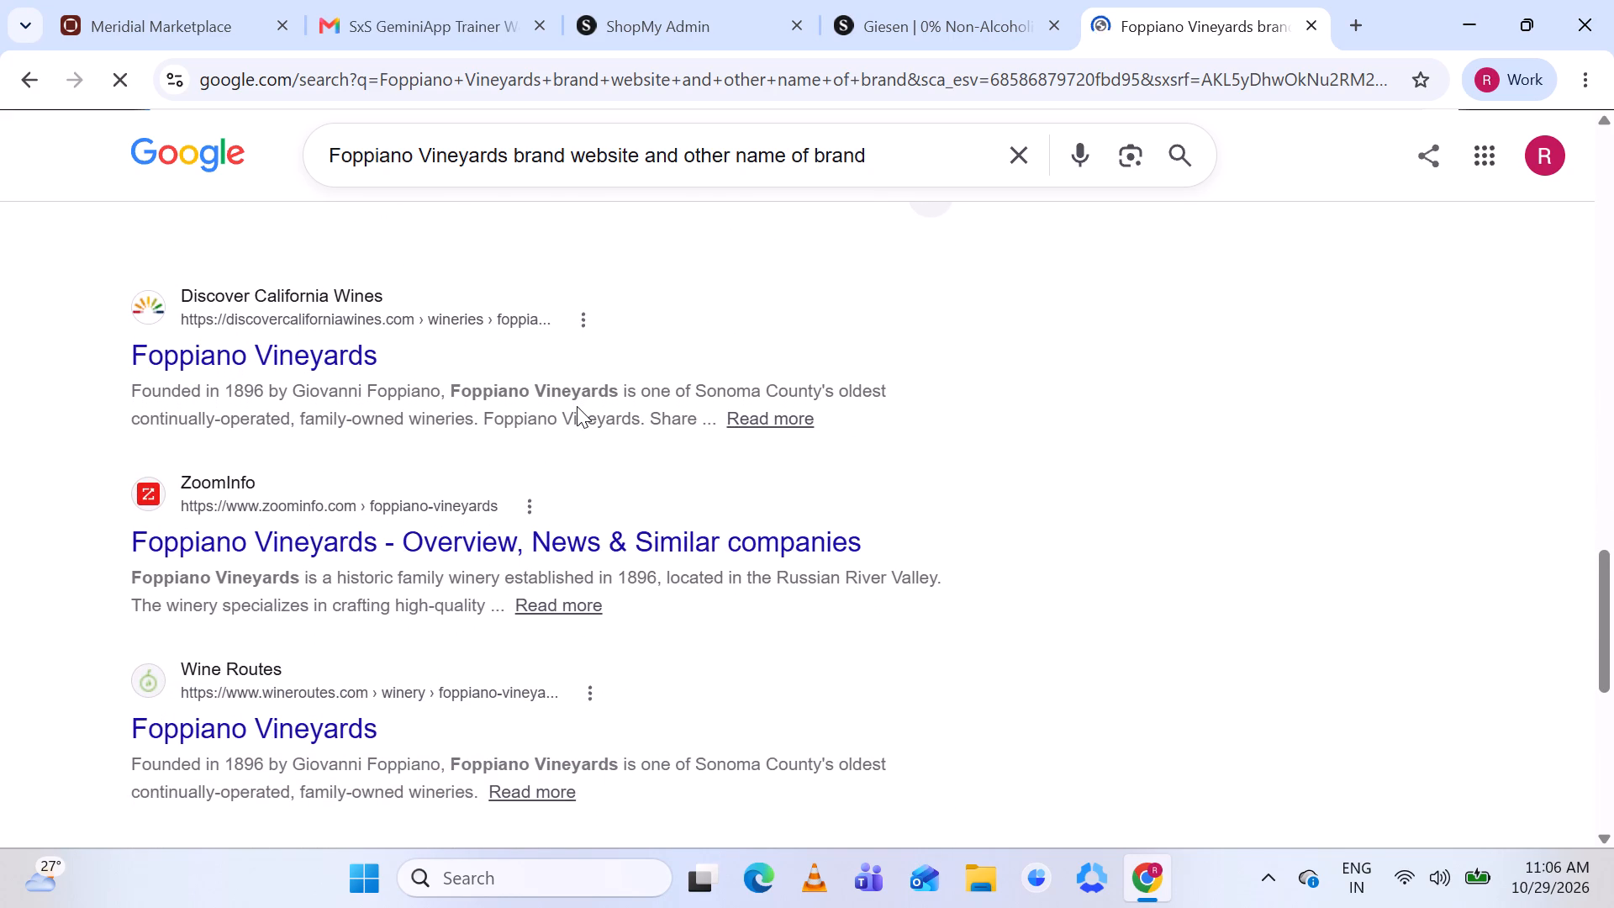
scroll(577, 406, "up", 8)
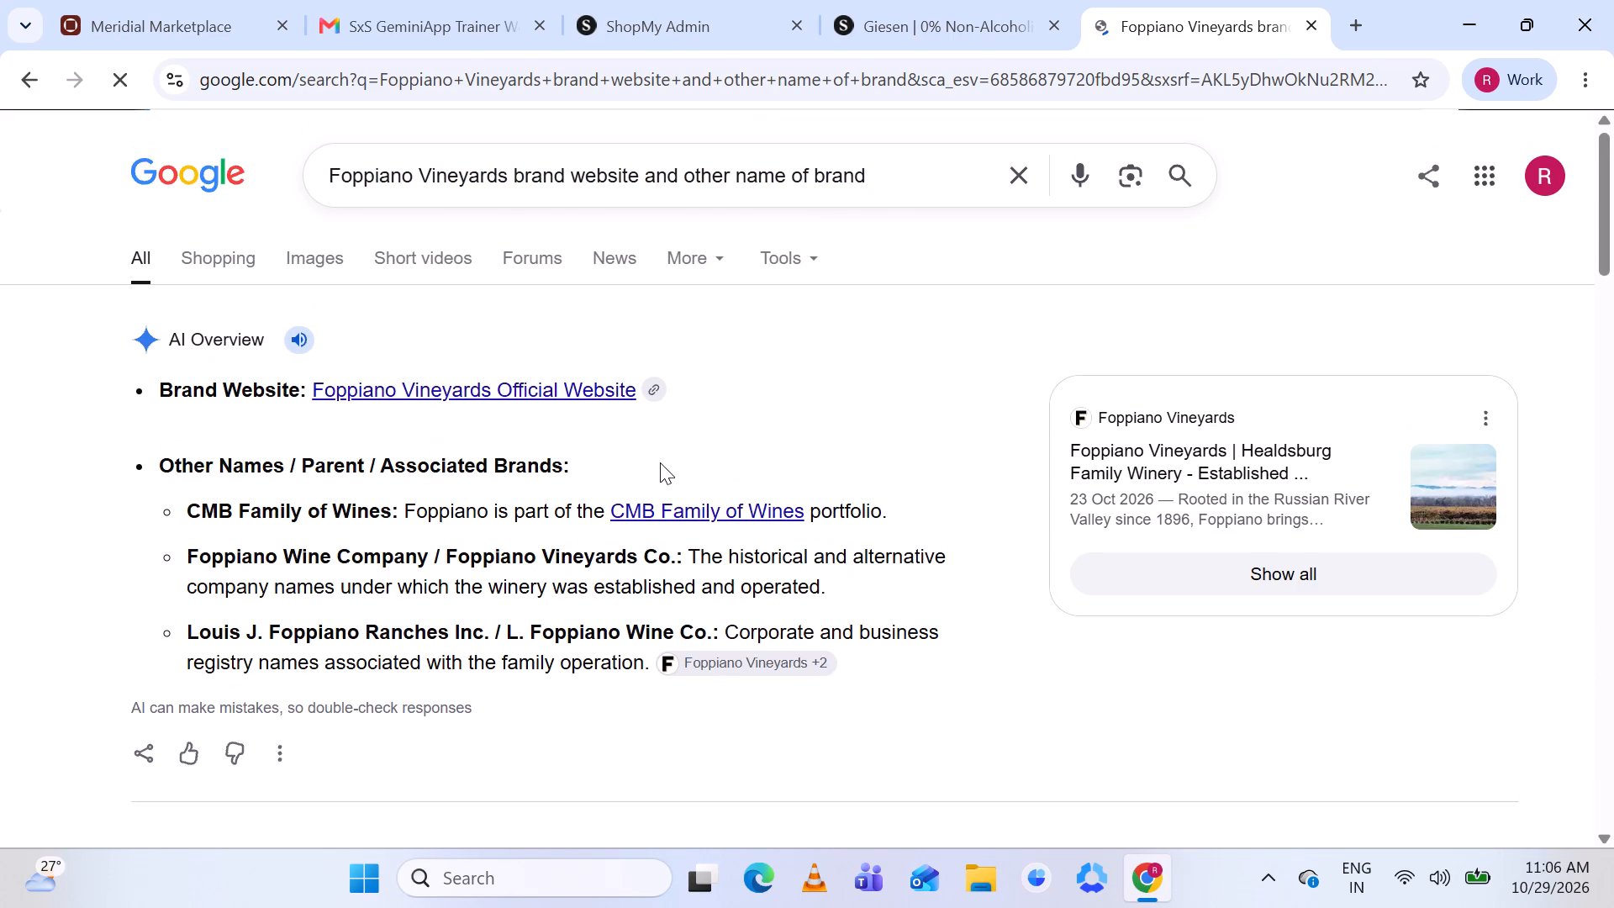
Open the Foppiano Vineyards official website from the AI overview in a separate tab and view it.
scroll(660, 462, "down", 1)
scroll(660, 462, "up", 1)
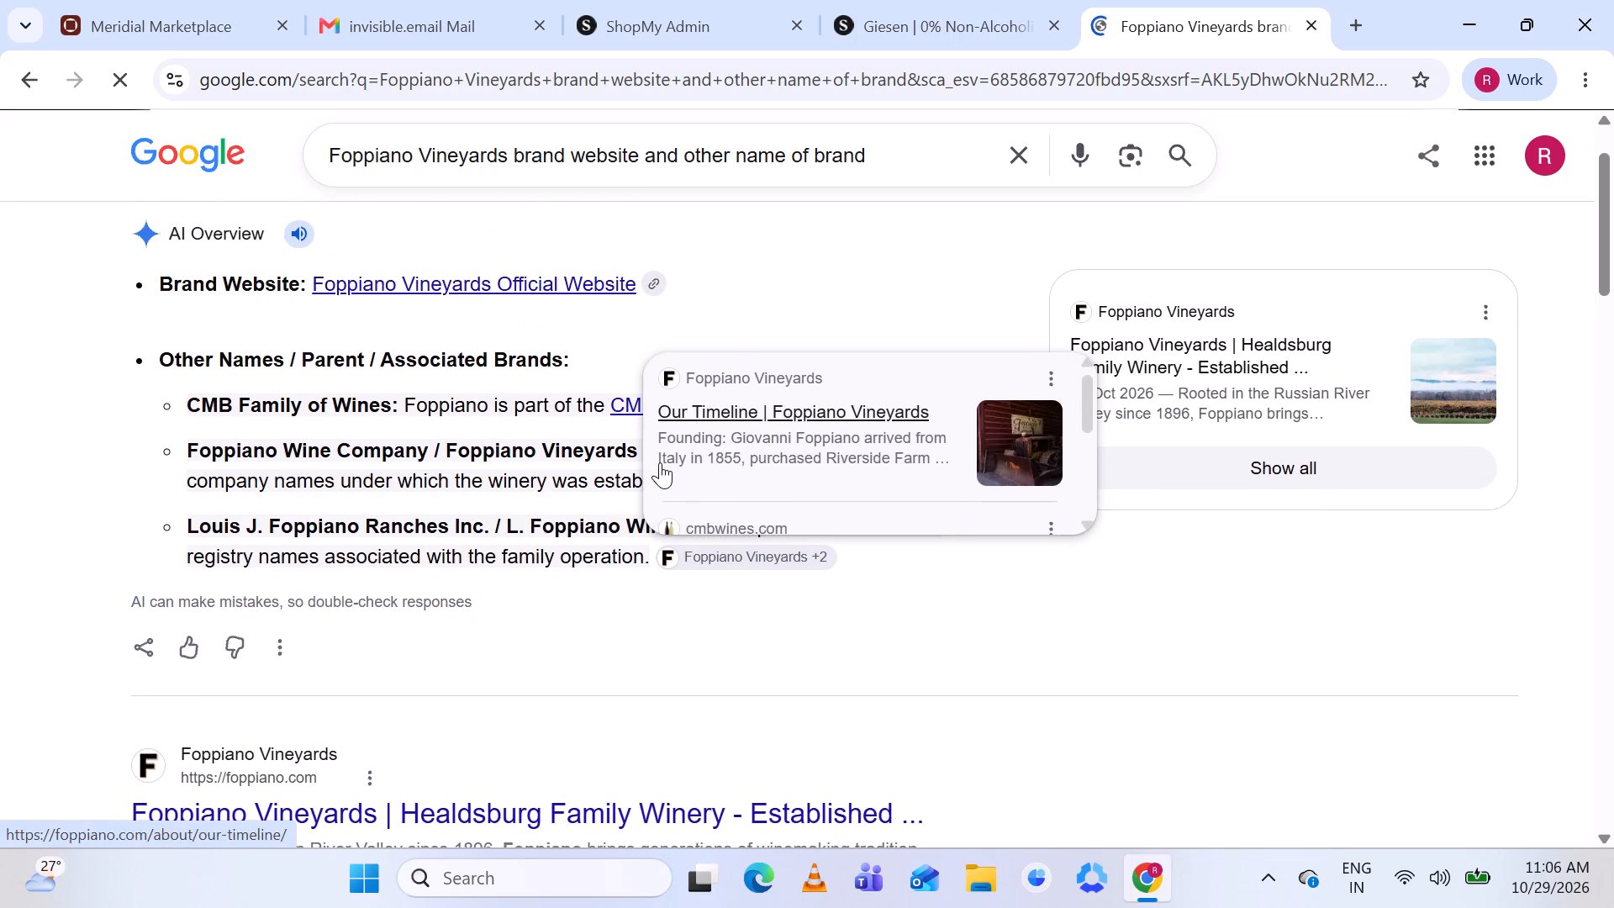
left_click(542, 288)
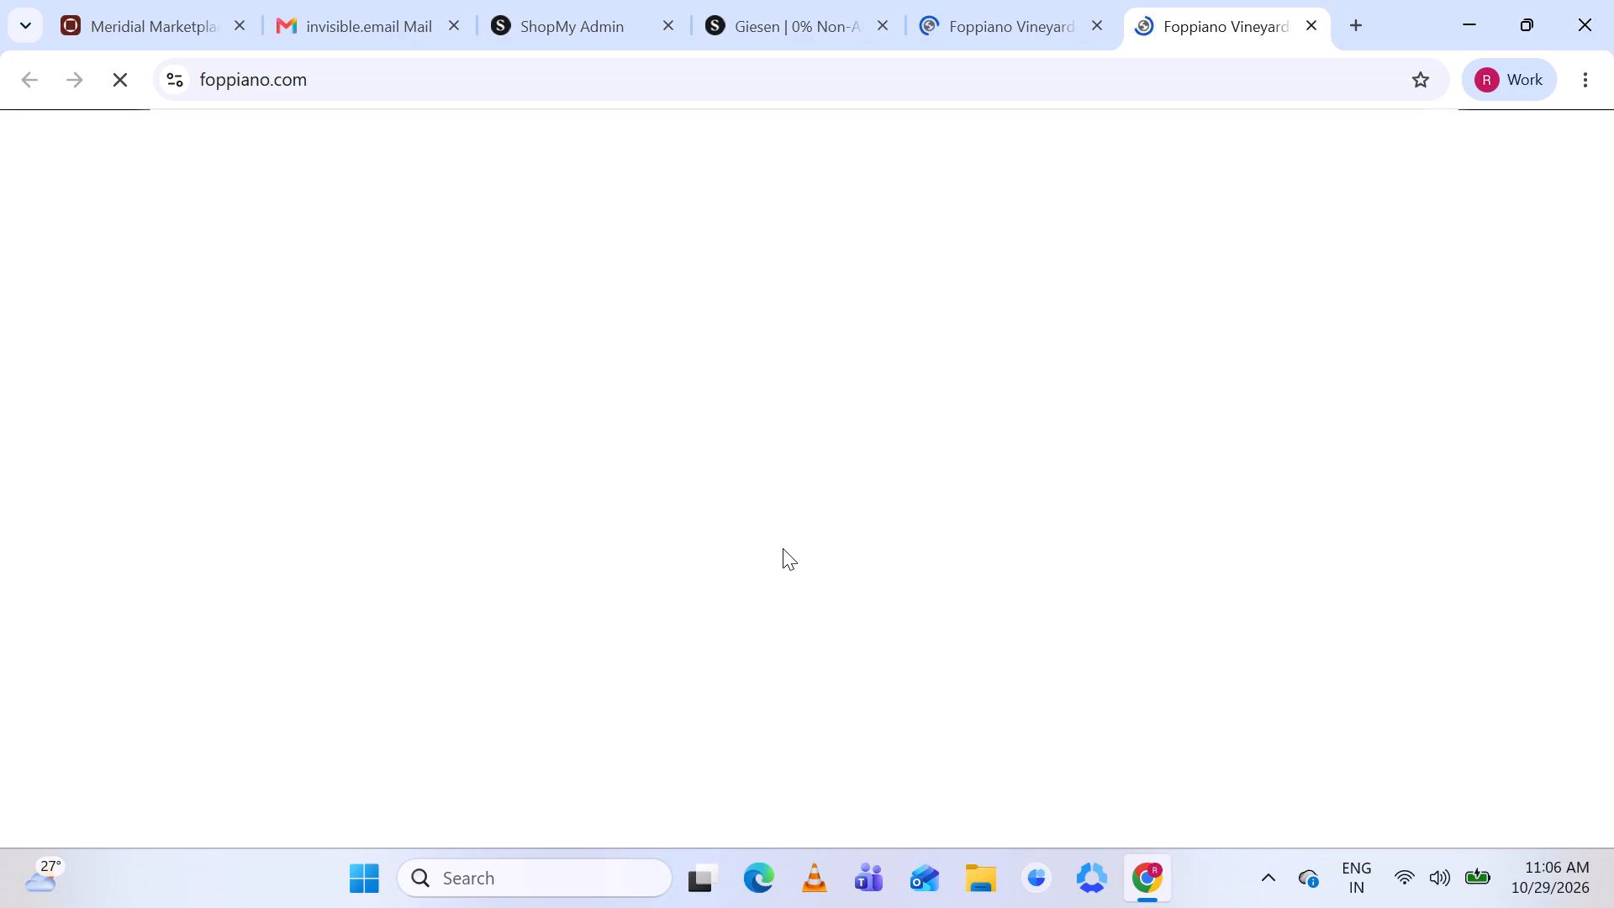
left_click(976, 13)
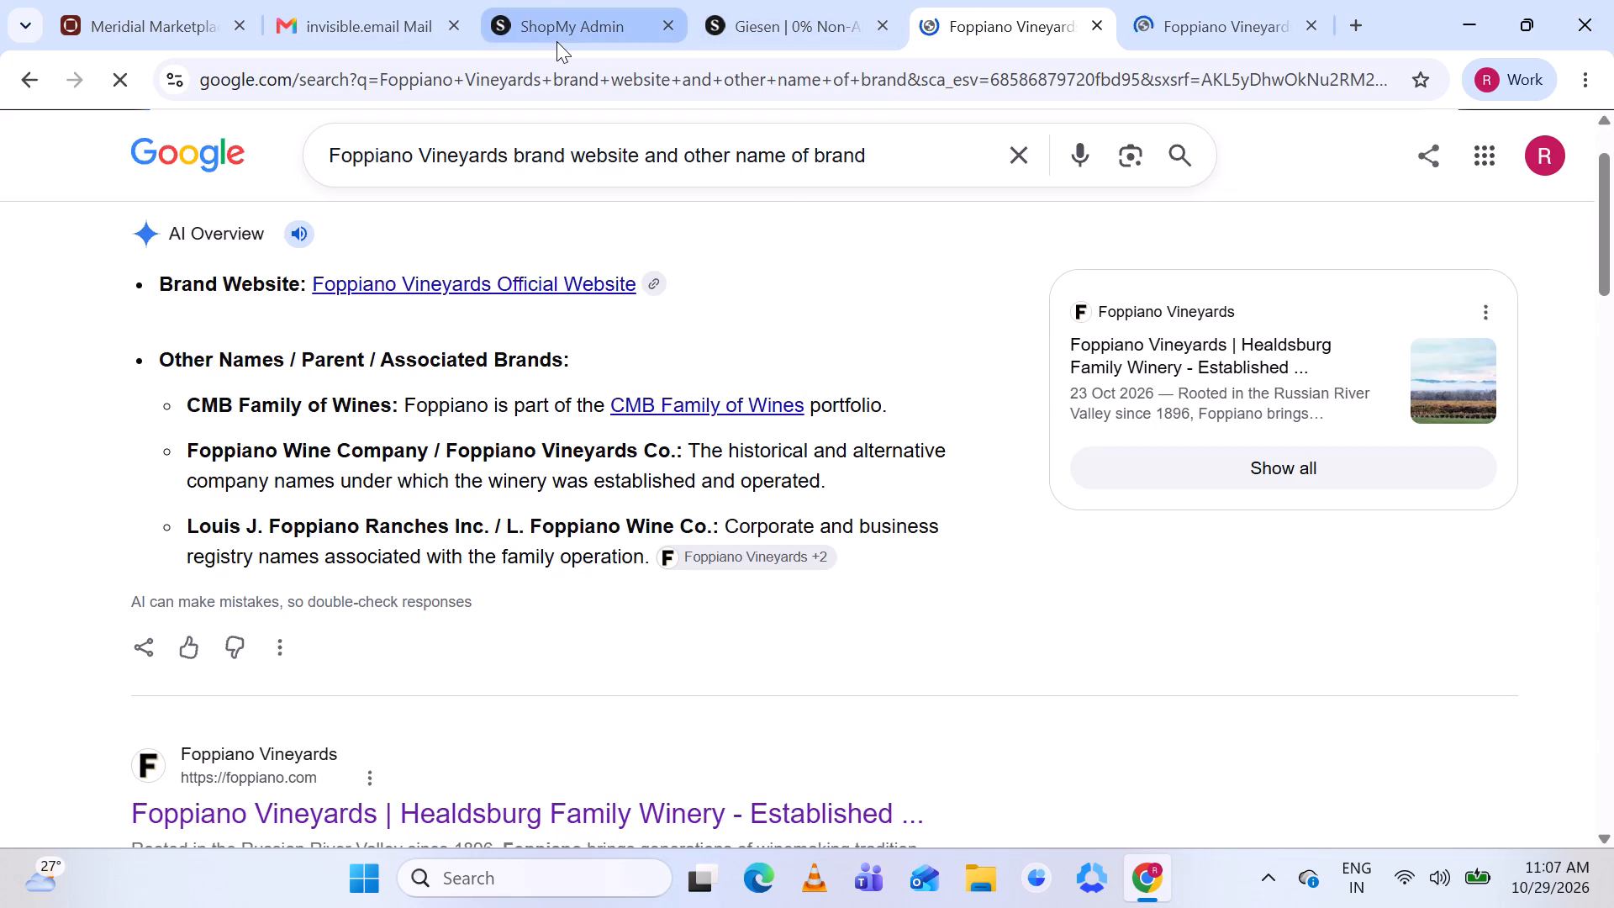
left_click(1211, 9)
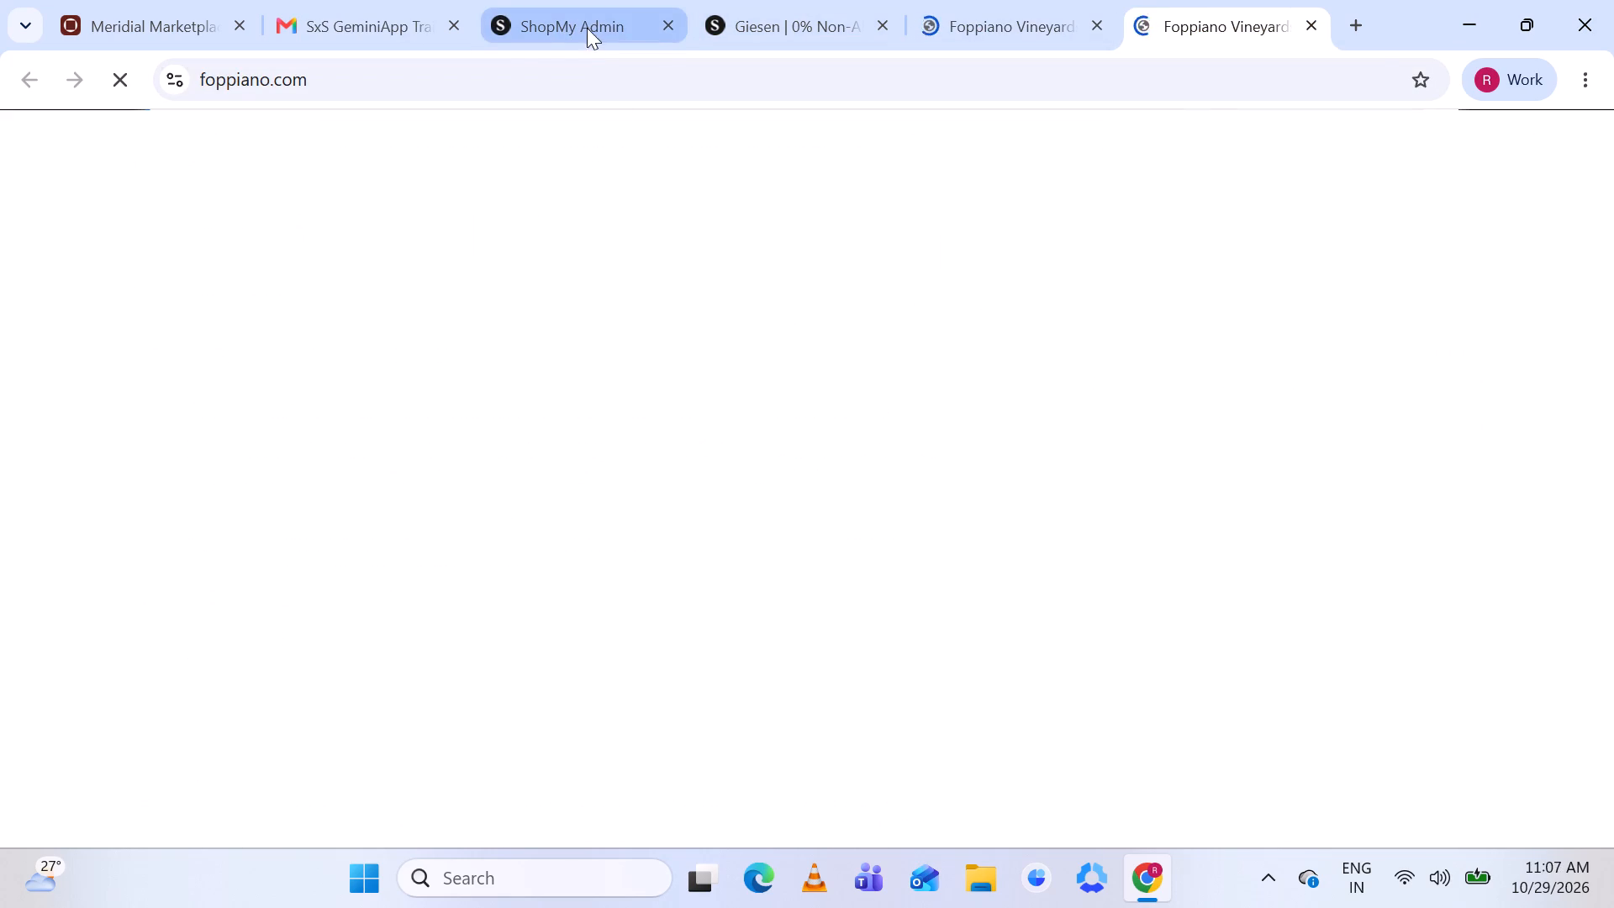
Return to ShopMy Admin and search the product's brand options for "Foppiano Vineyards".
left_click(587, 25)
scroll(789, 354, "up", 1)
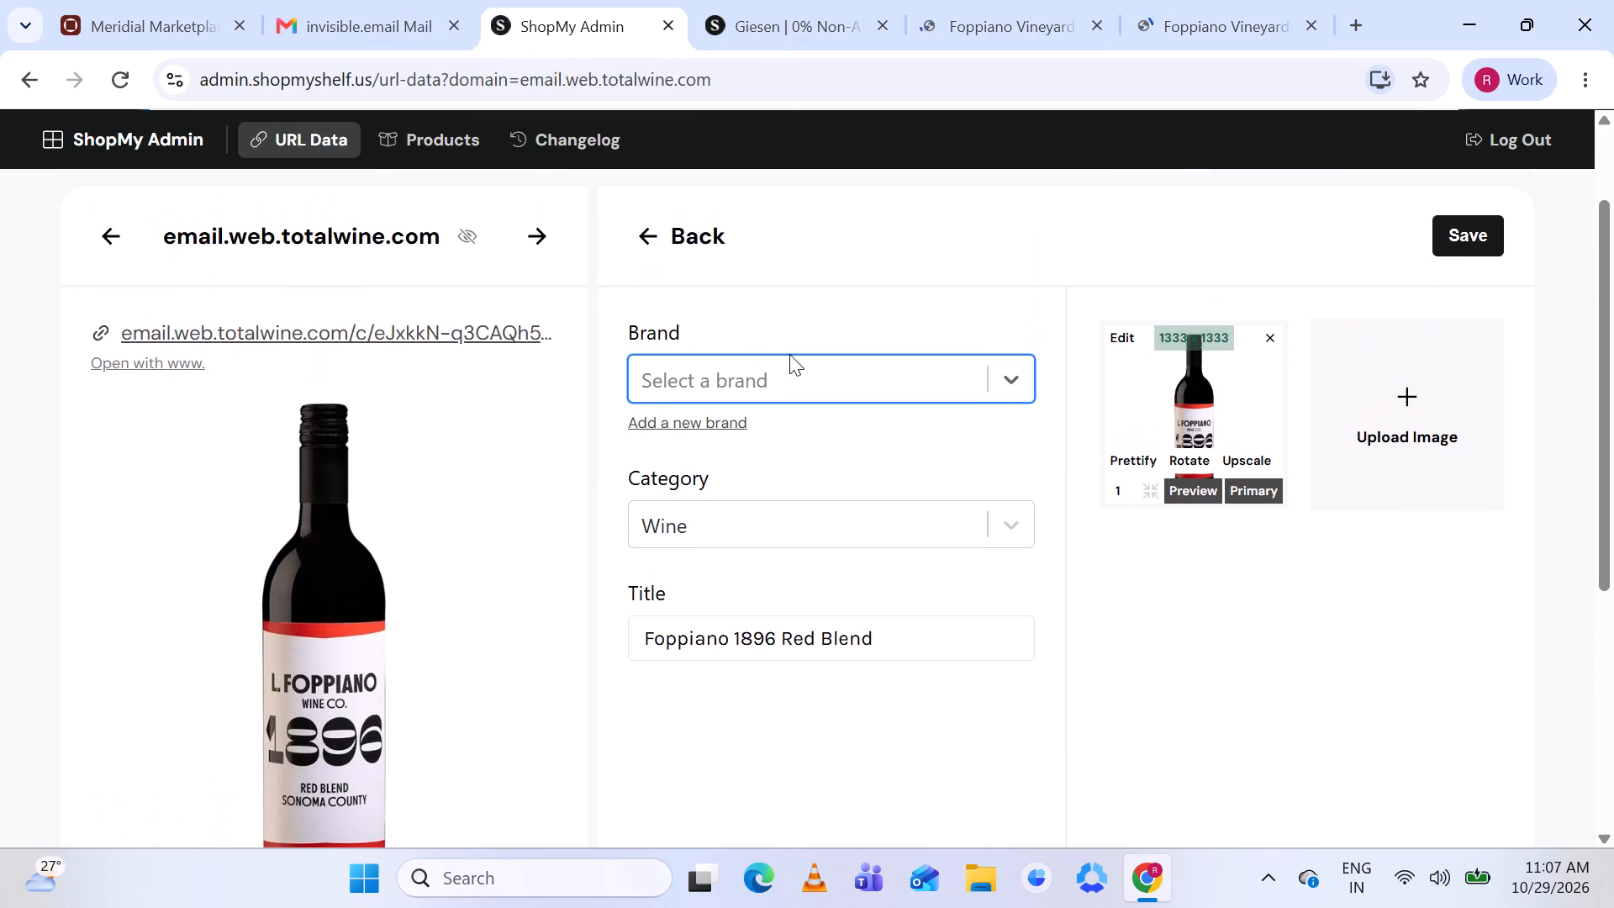
key("f")
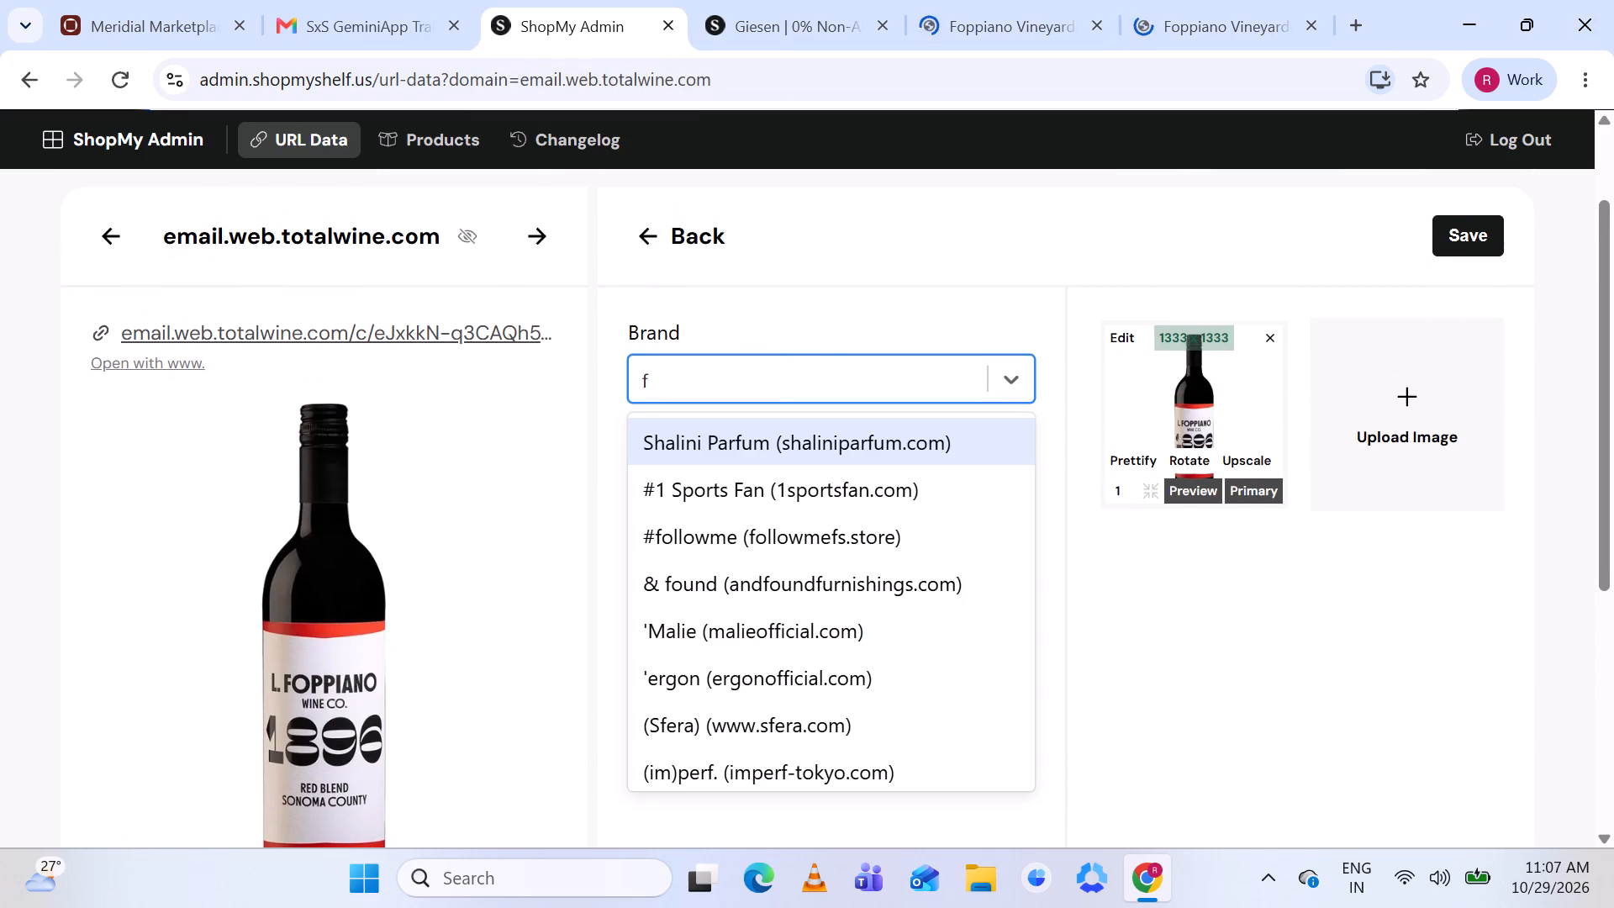
key("BackSpace")
key("ctrl+v")
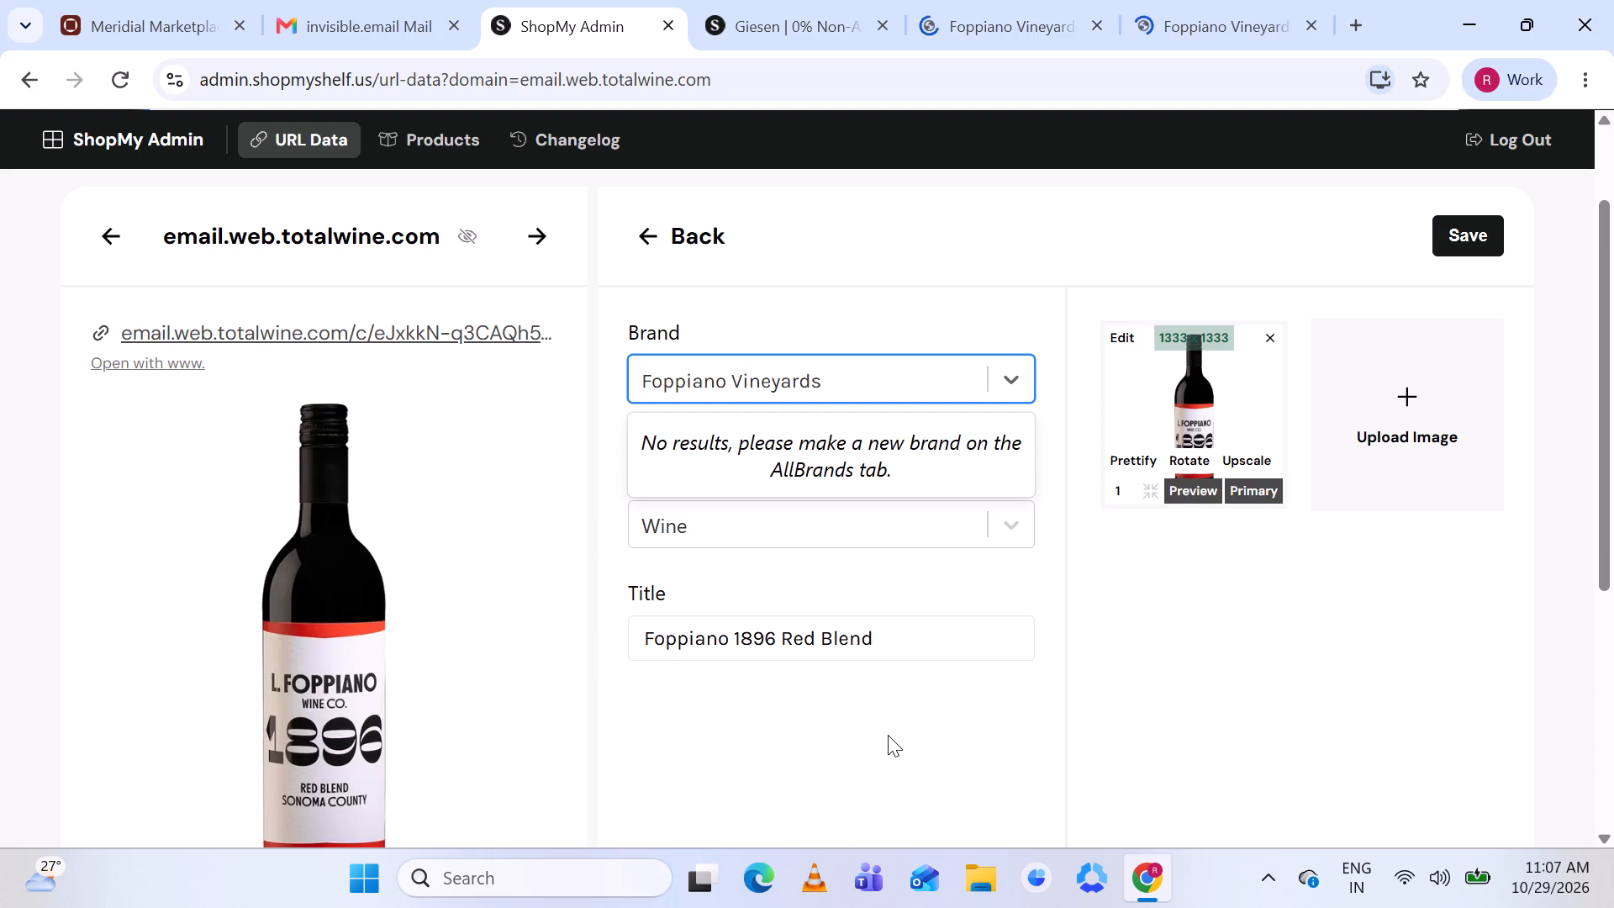
Search the web in a new tab for "Foppiano brand website".
left_click(1356, 25)
key("ctrl+v")
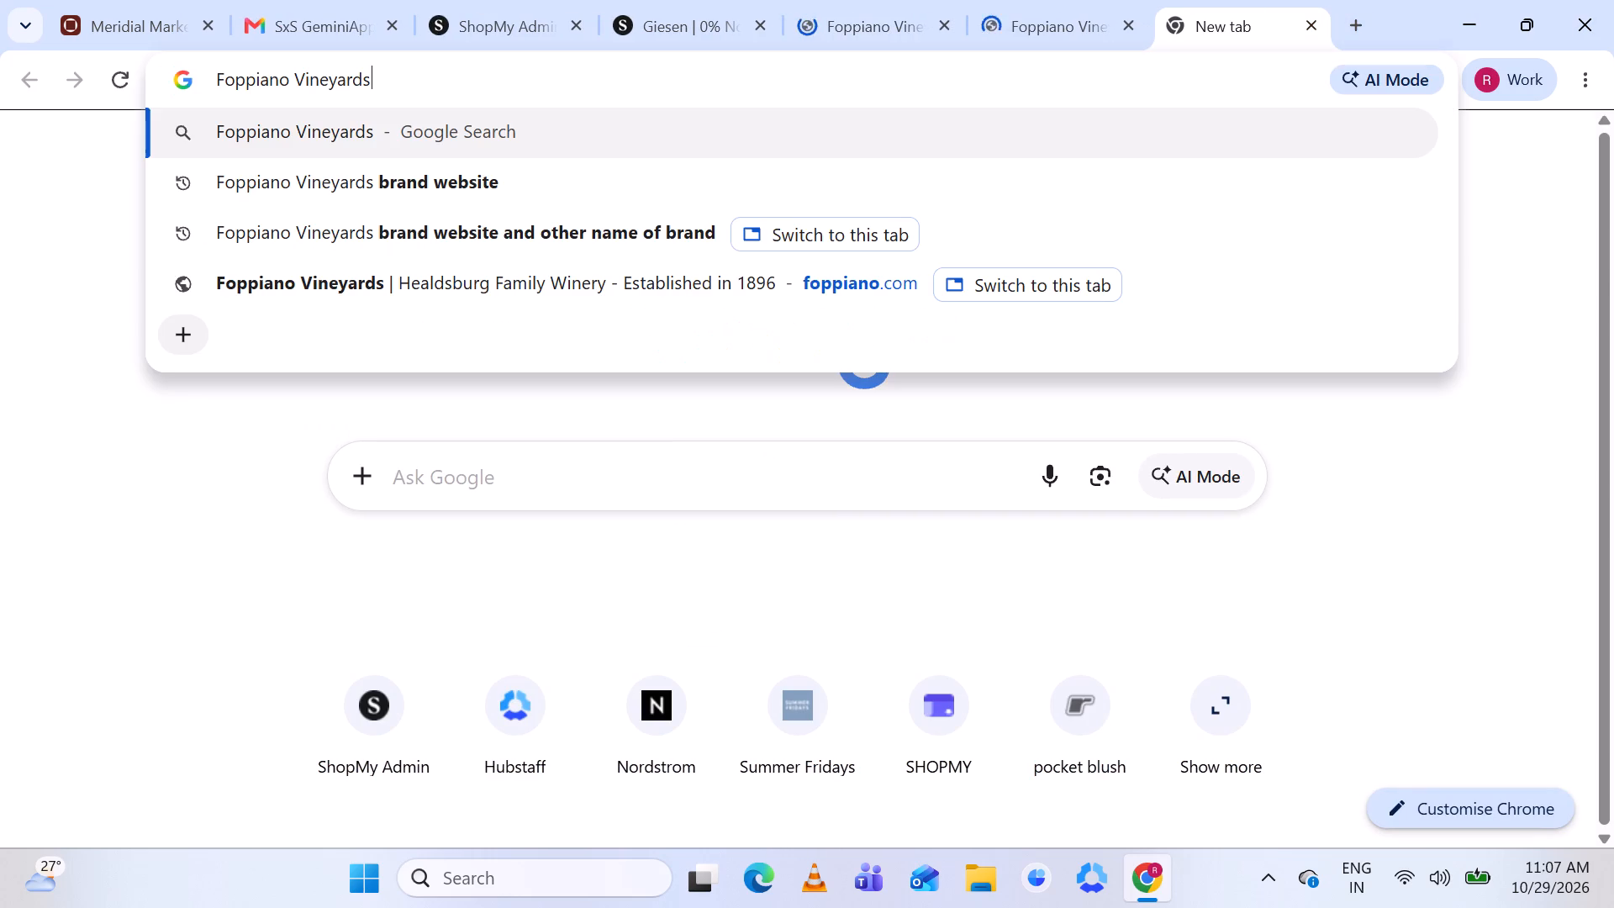
key("BackSpace")
key("BackSpace")
key("BackSpace")
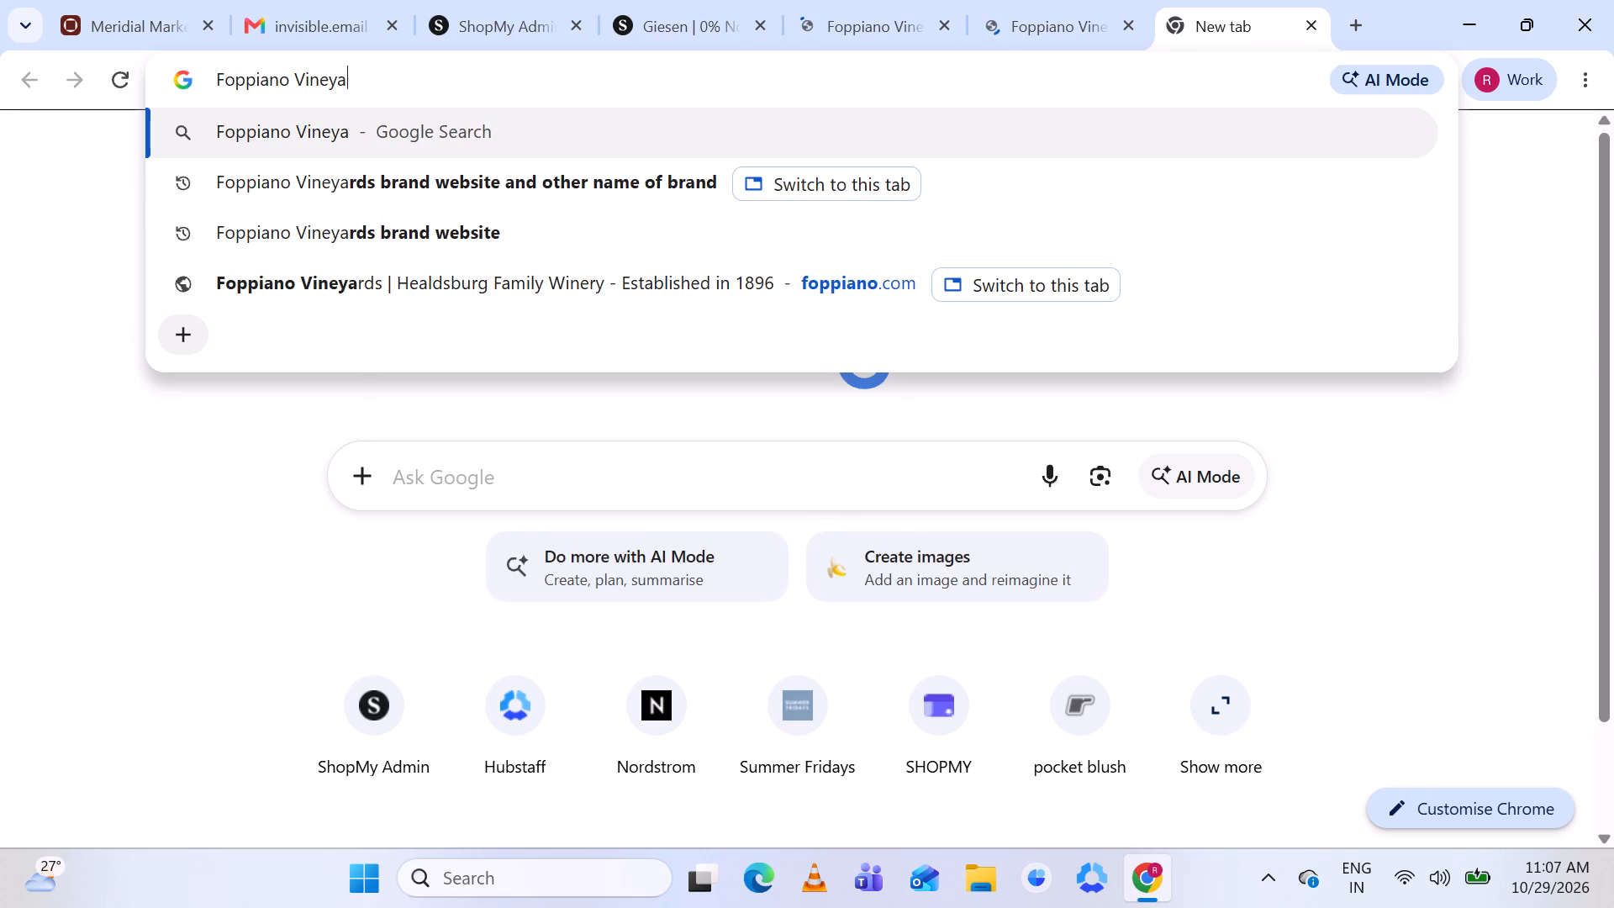
key("BackSpace")
key("BackSpace")
key("BackSpace")
key("BackSpace")
key("BackSpace")
key("BackSpace")
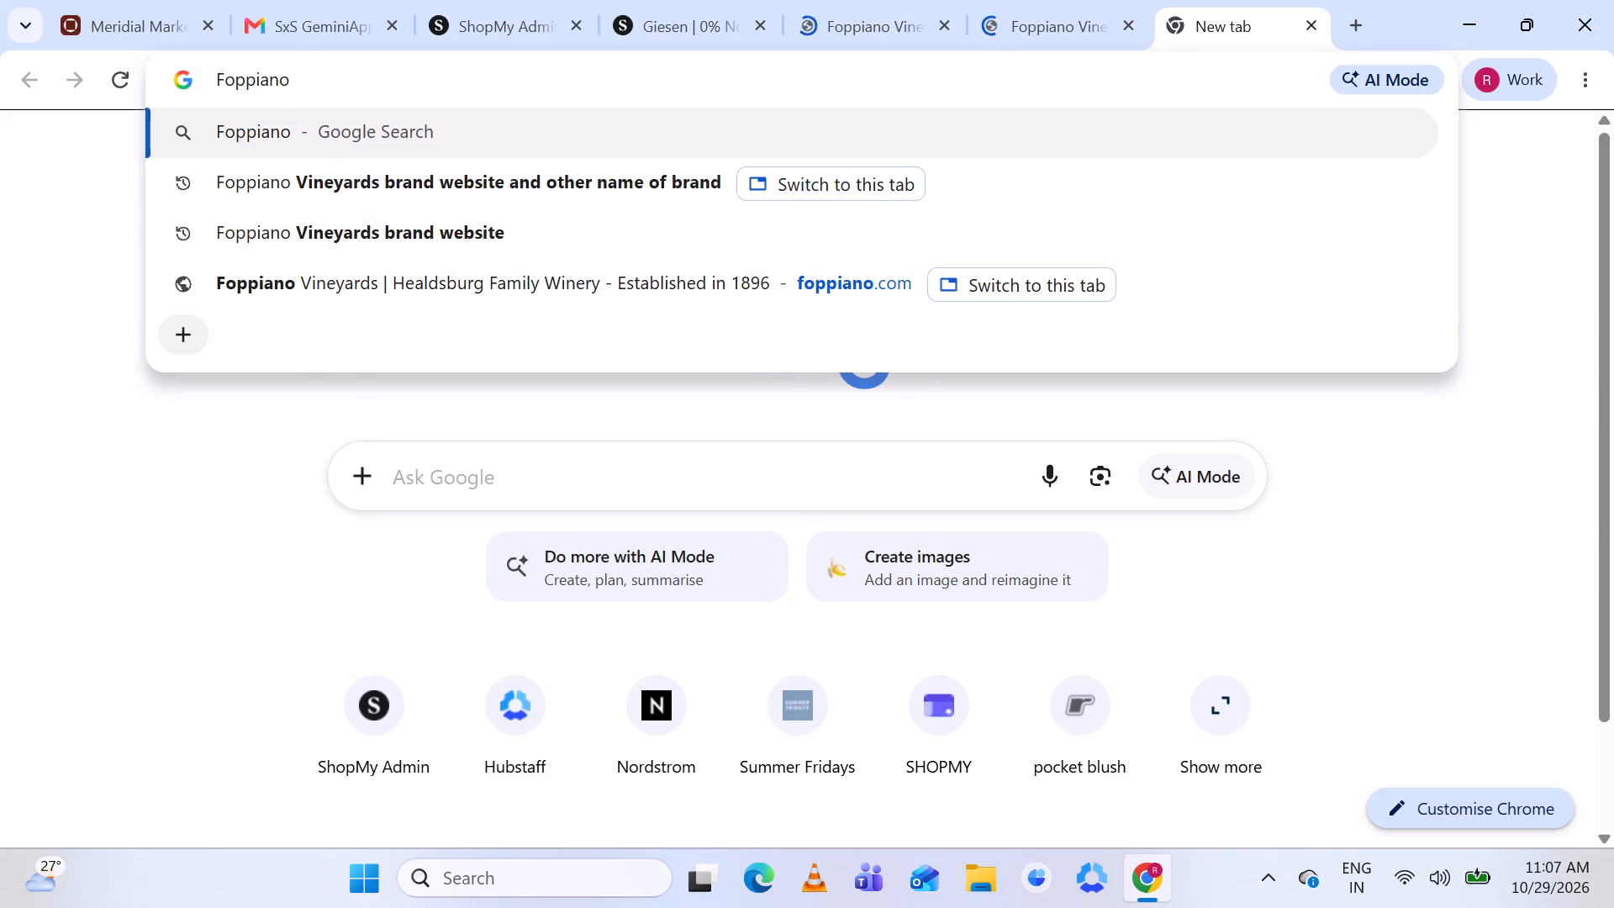
type("brand")
key("space")
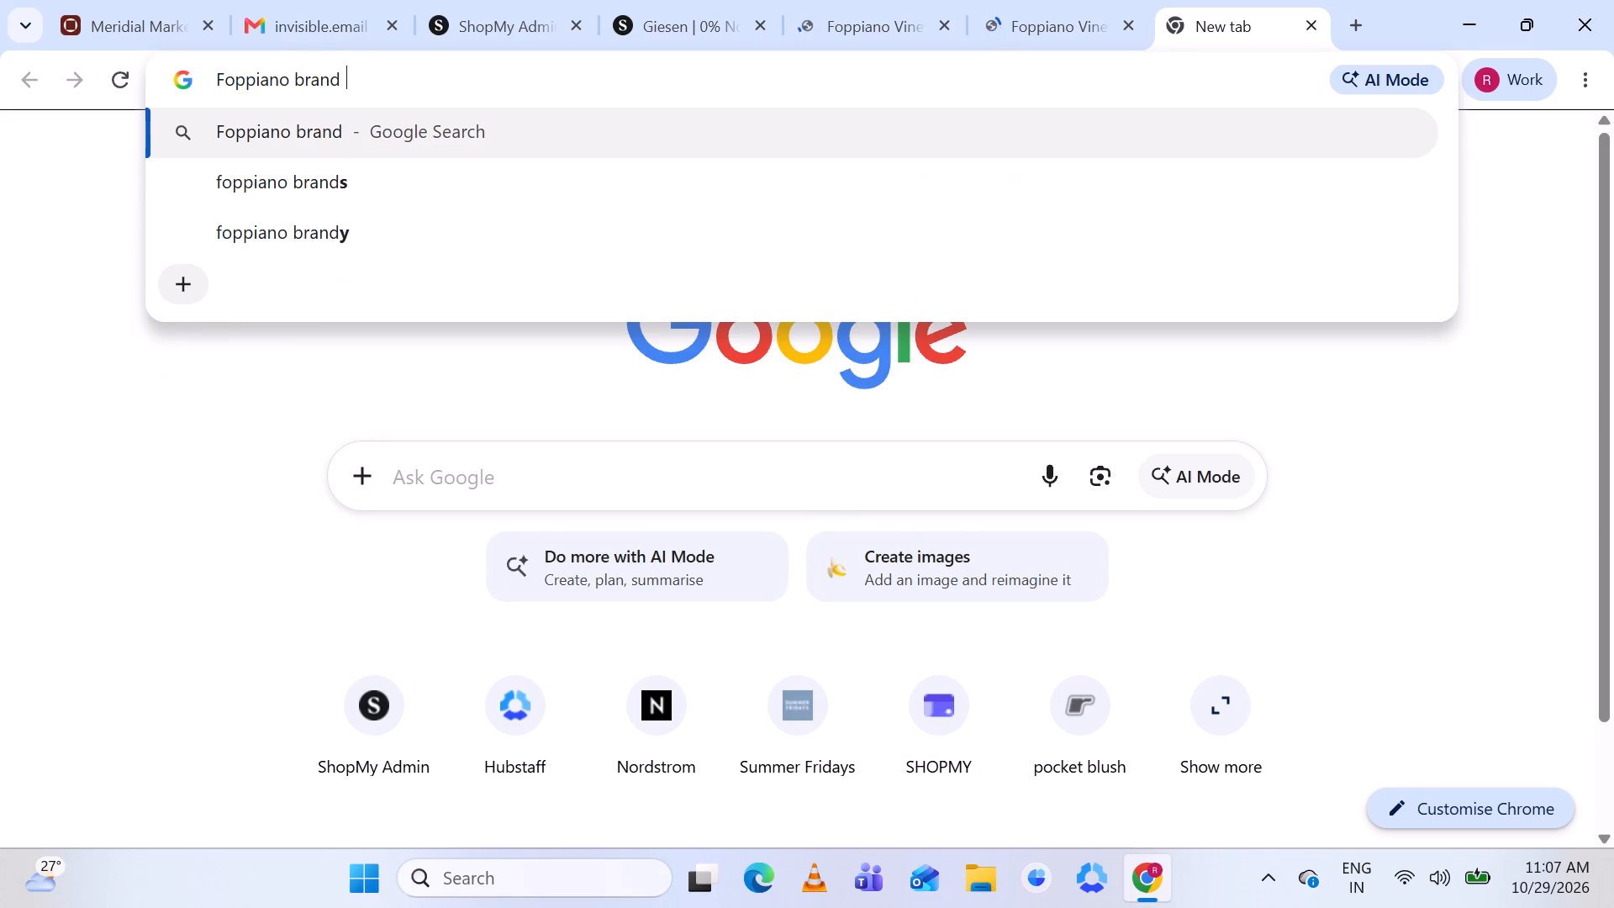
type("website")
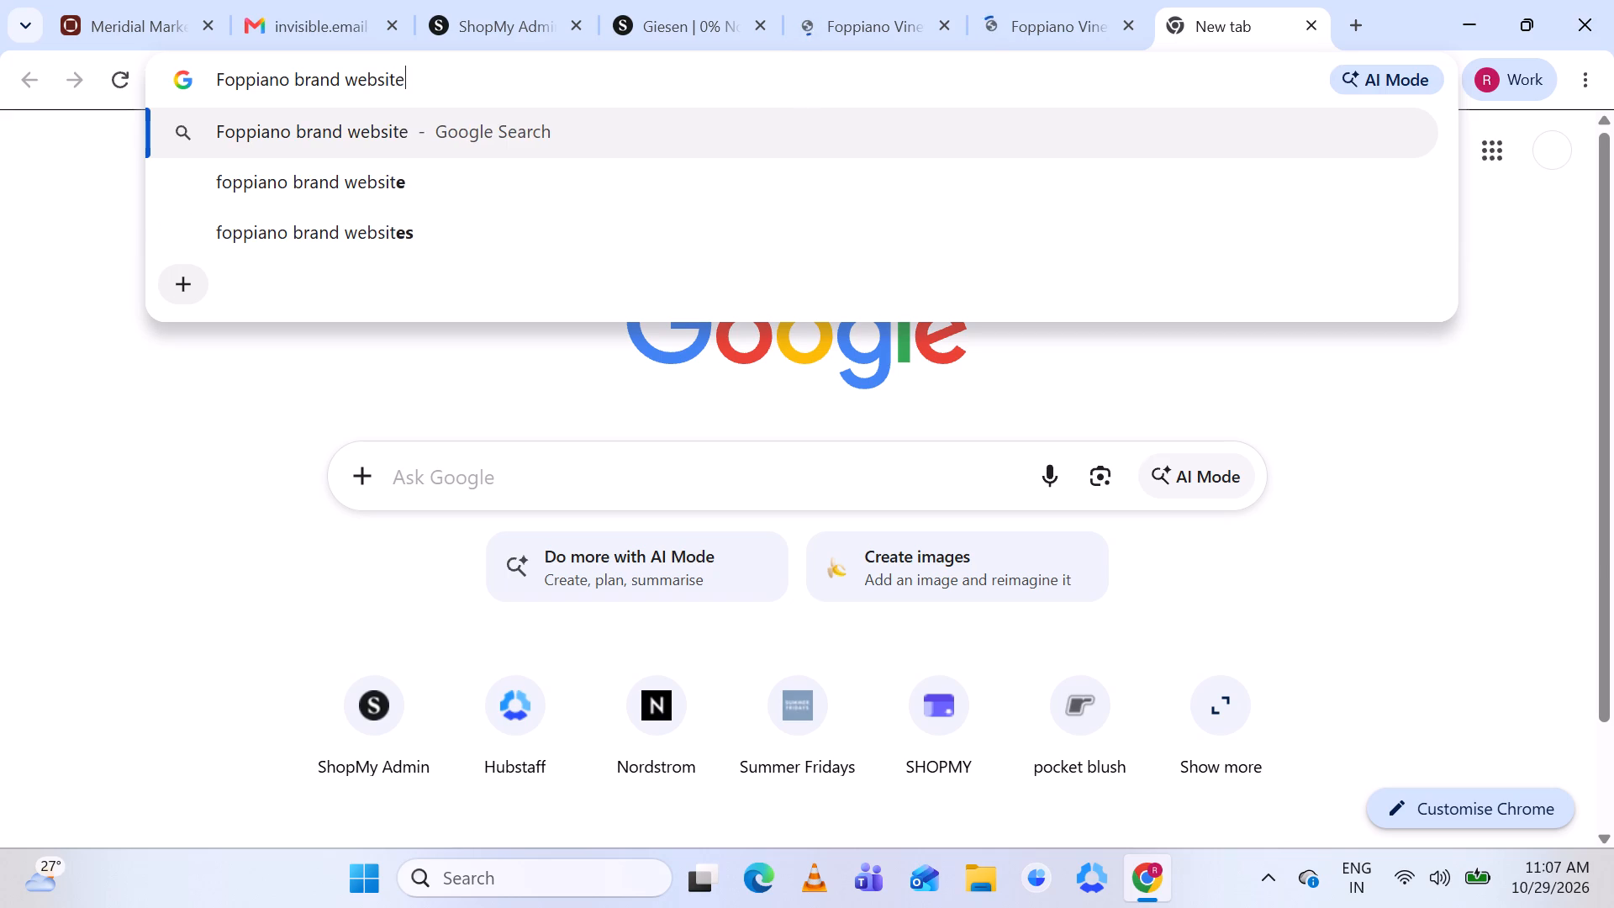
key("Return")
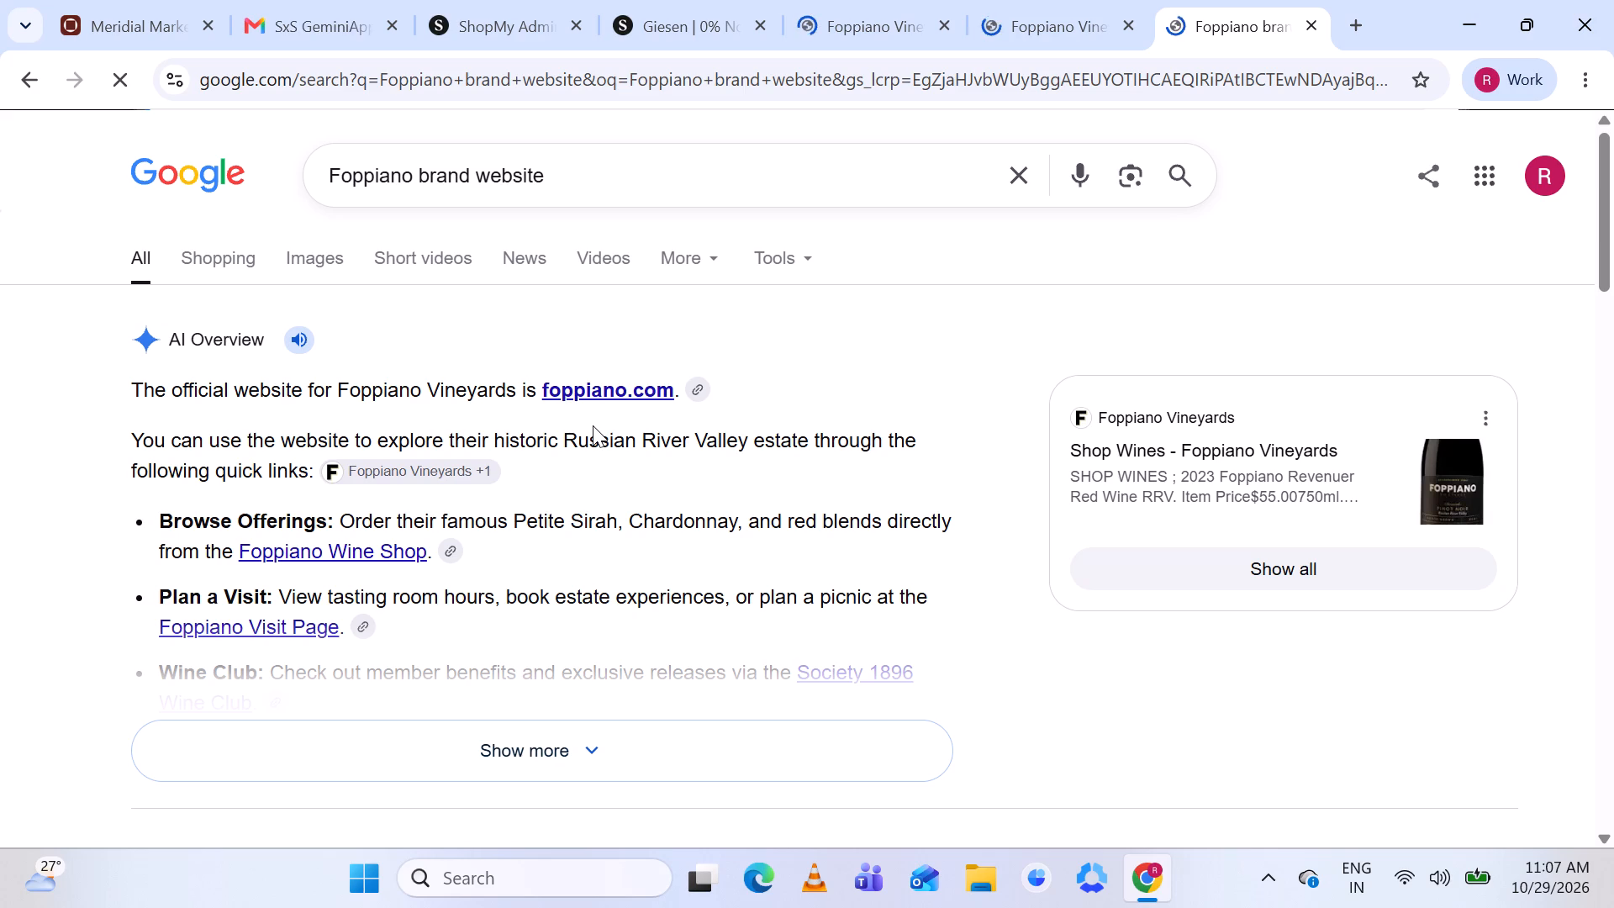
Examine the AI overview and search results for the Foppiano brand's official name and website.
scroll(593, 425, "down", 3)
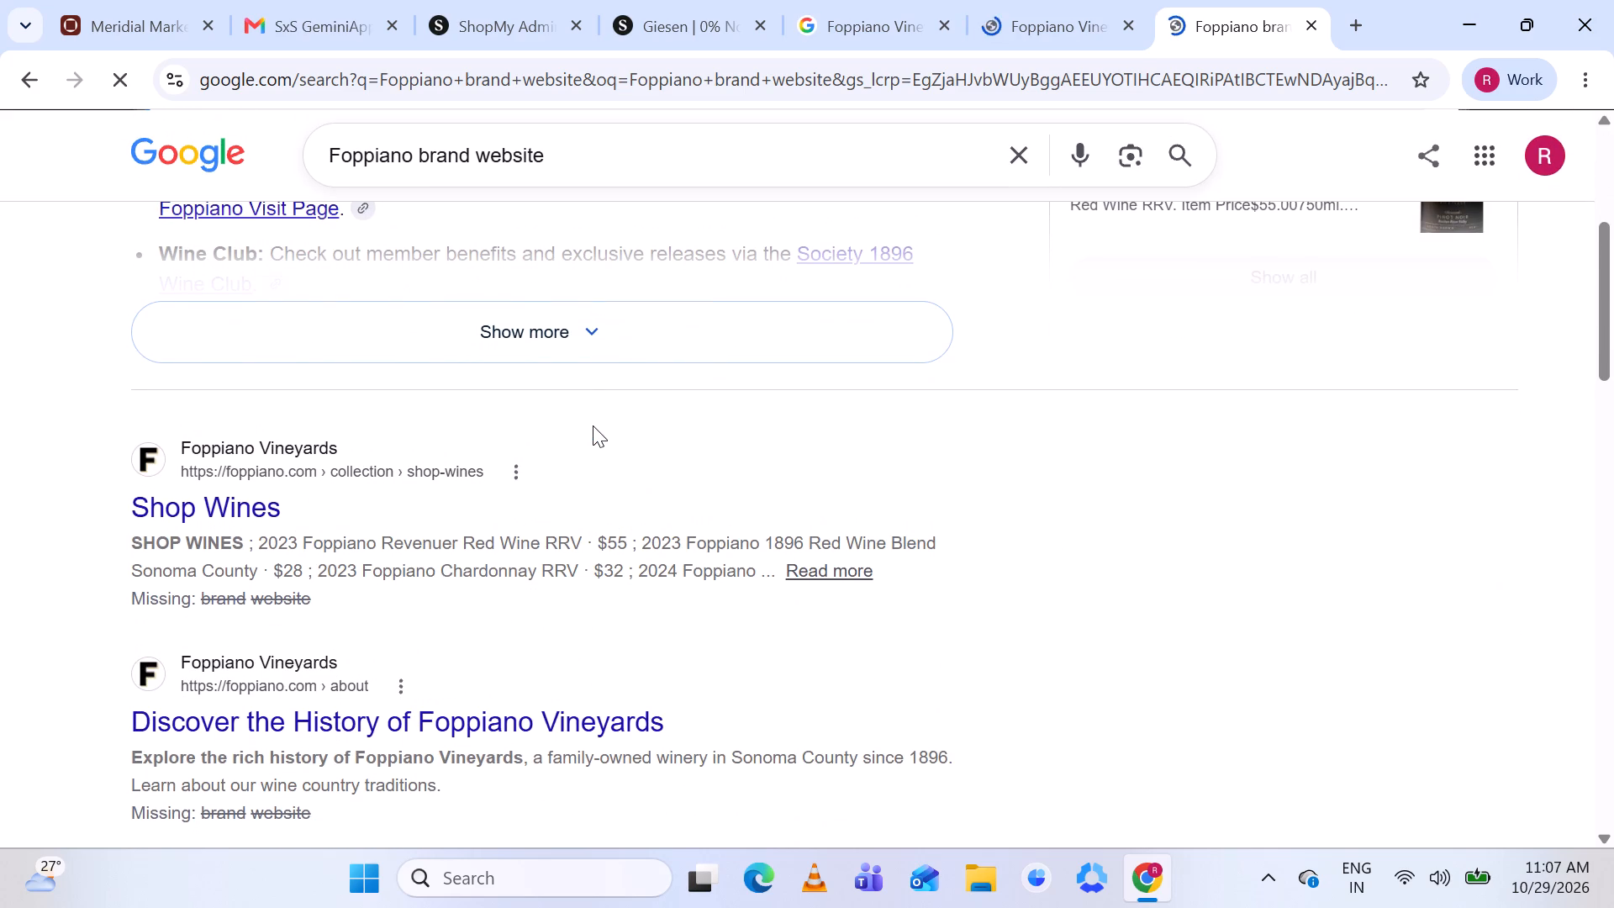
scroll(593, 425, "down", 2)
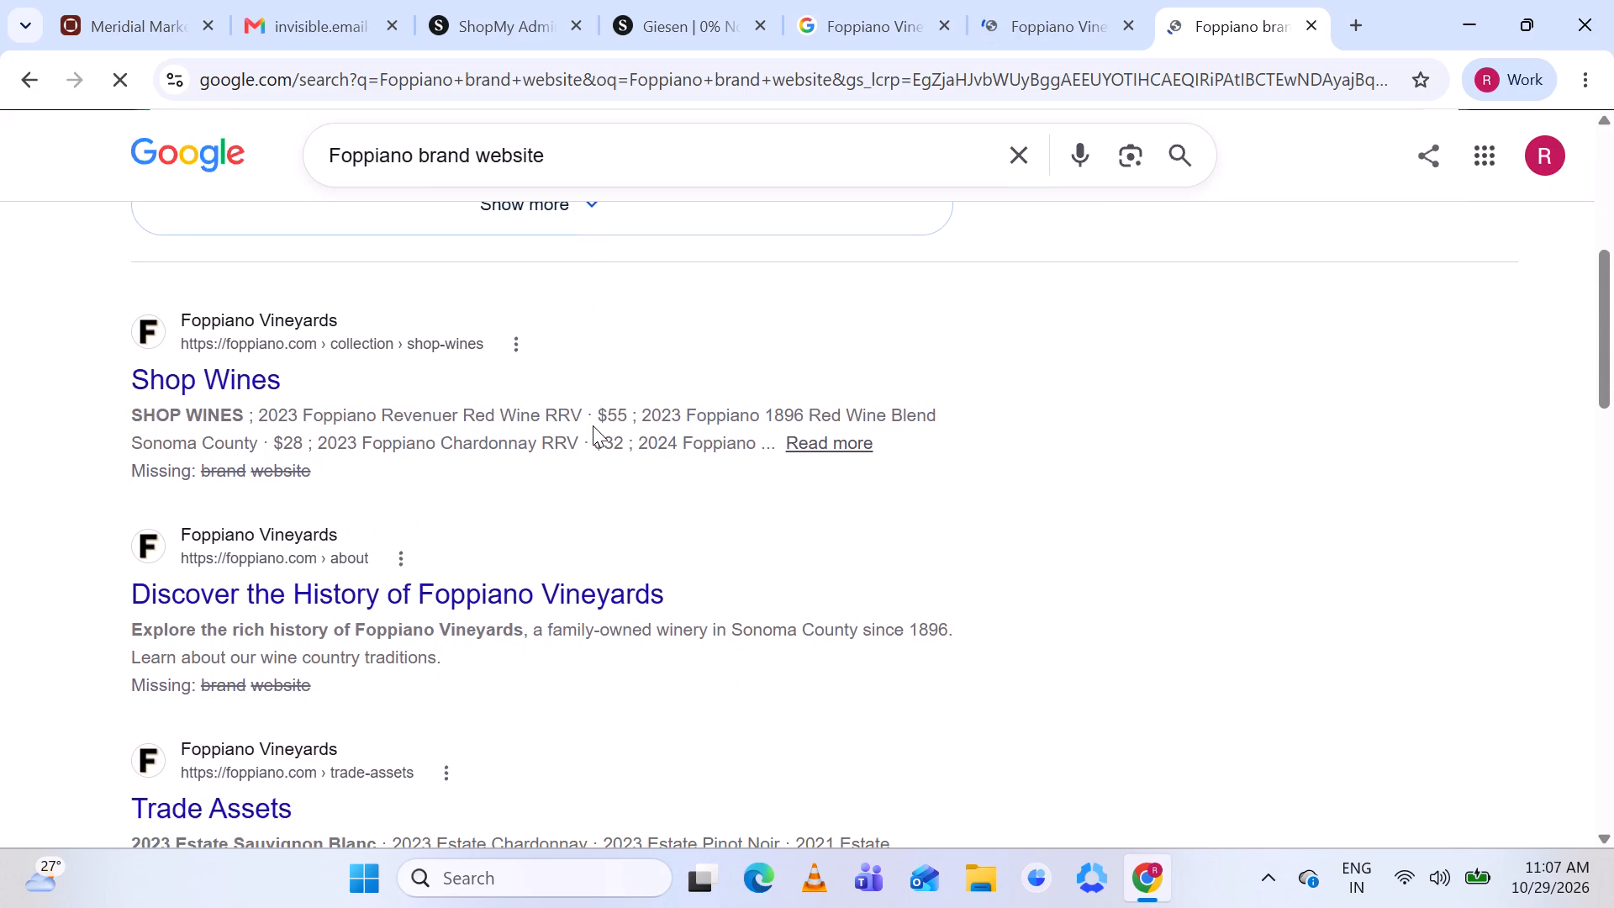
scroll(593, 425, "left", 1)
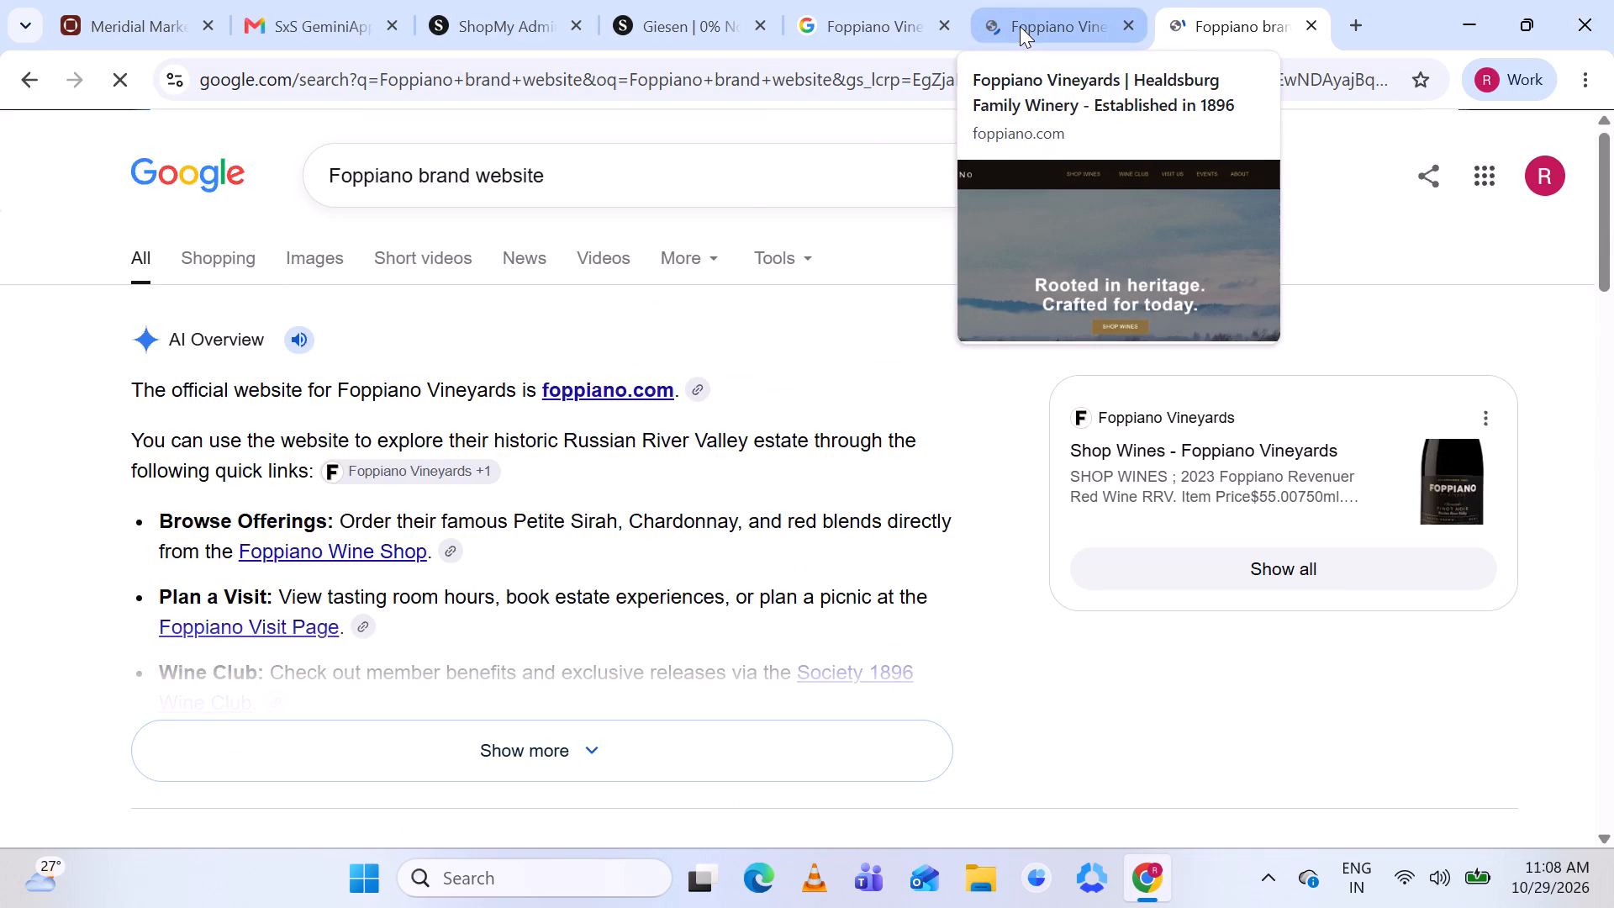
scroll(560, 451, "down", 3)
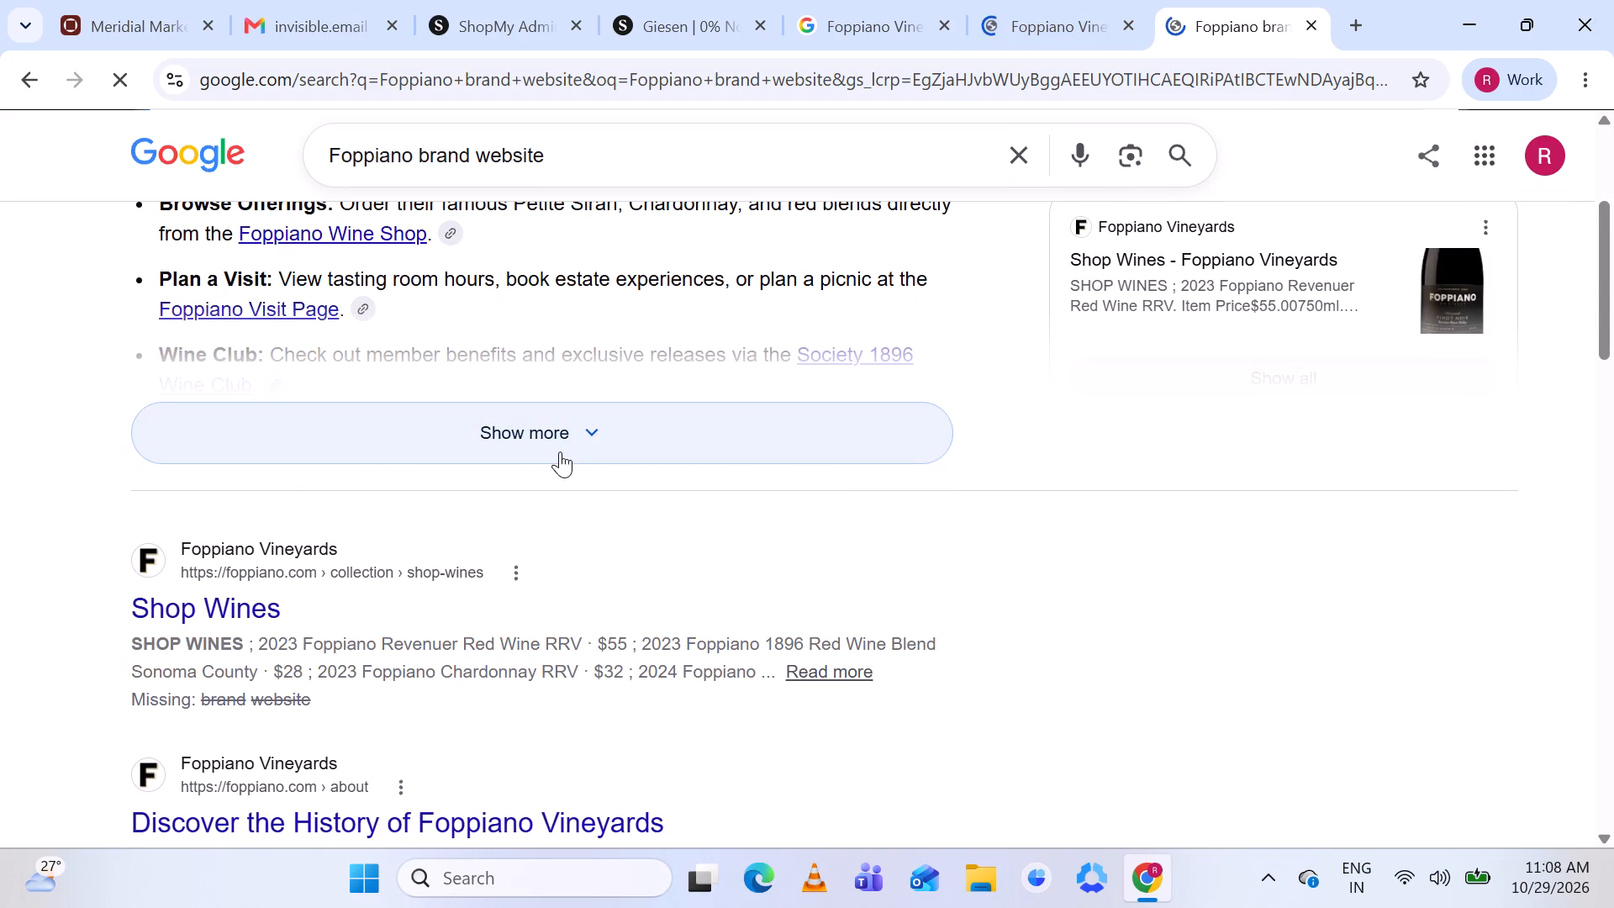
scroll(560, 451, "down", 1)
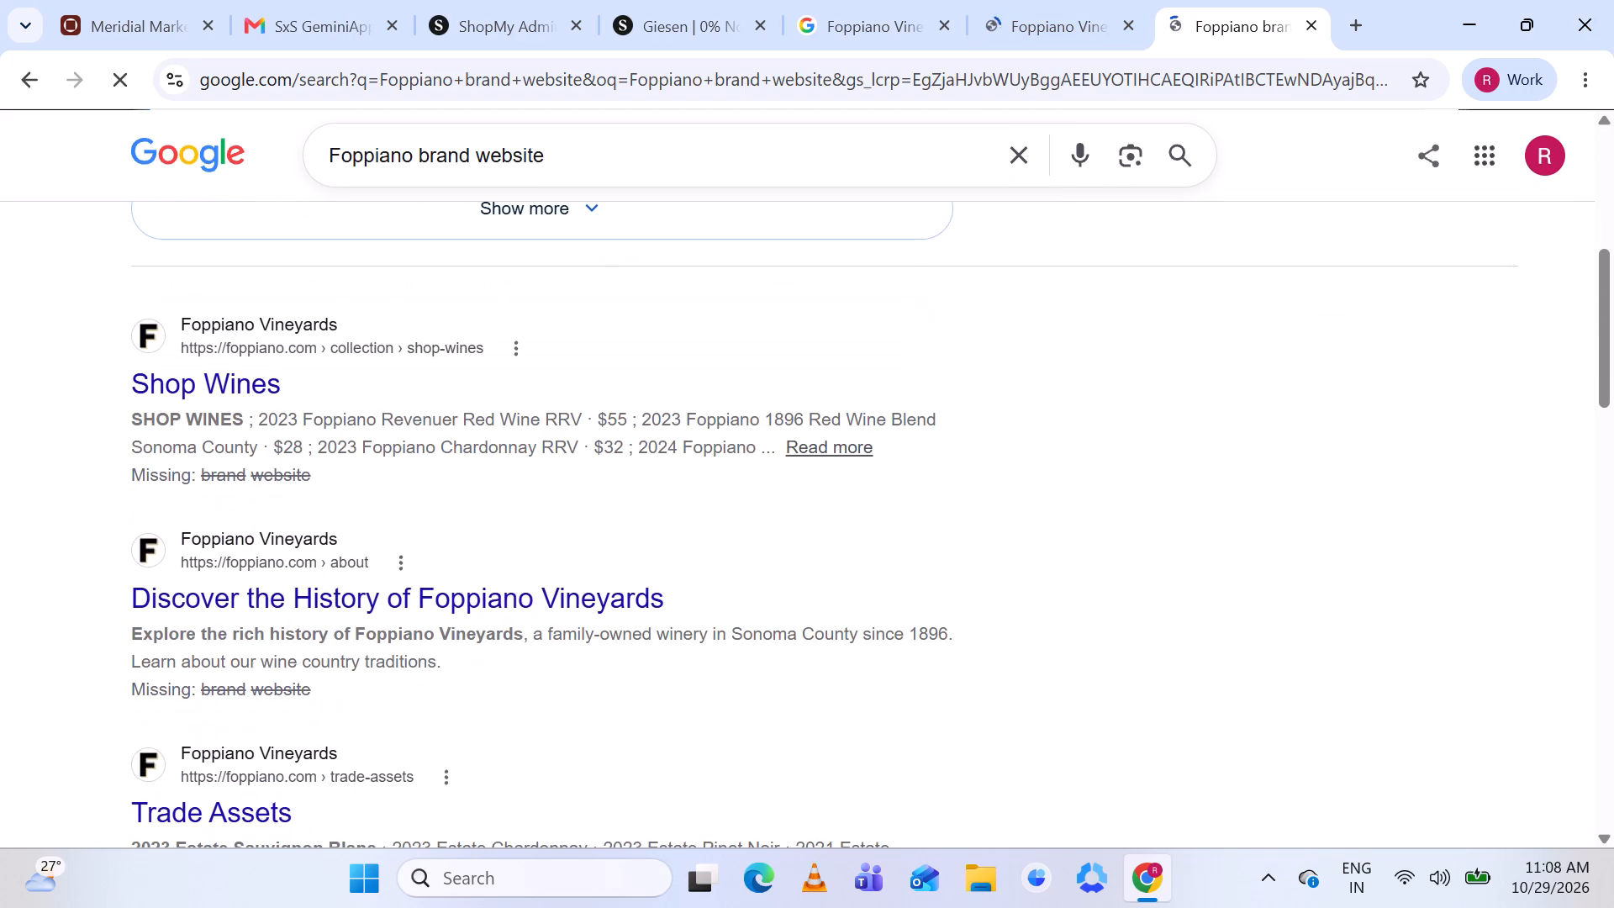
scroll(560, 451, "down", 1)
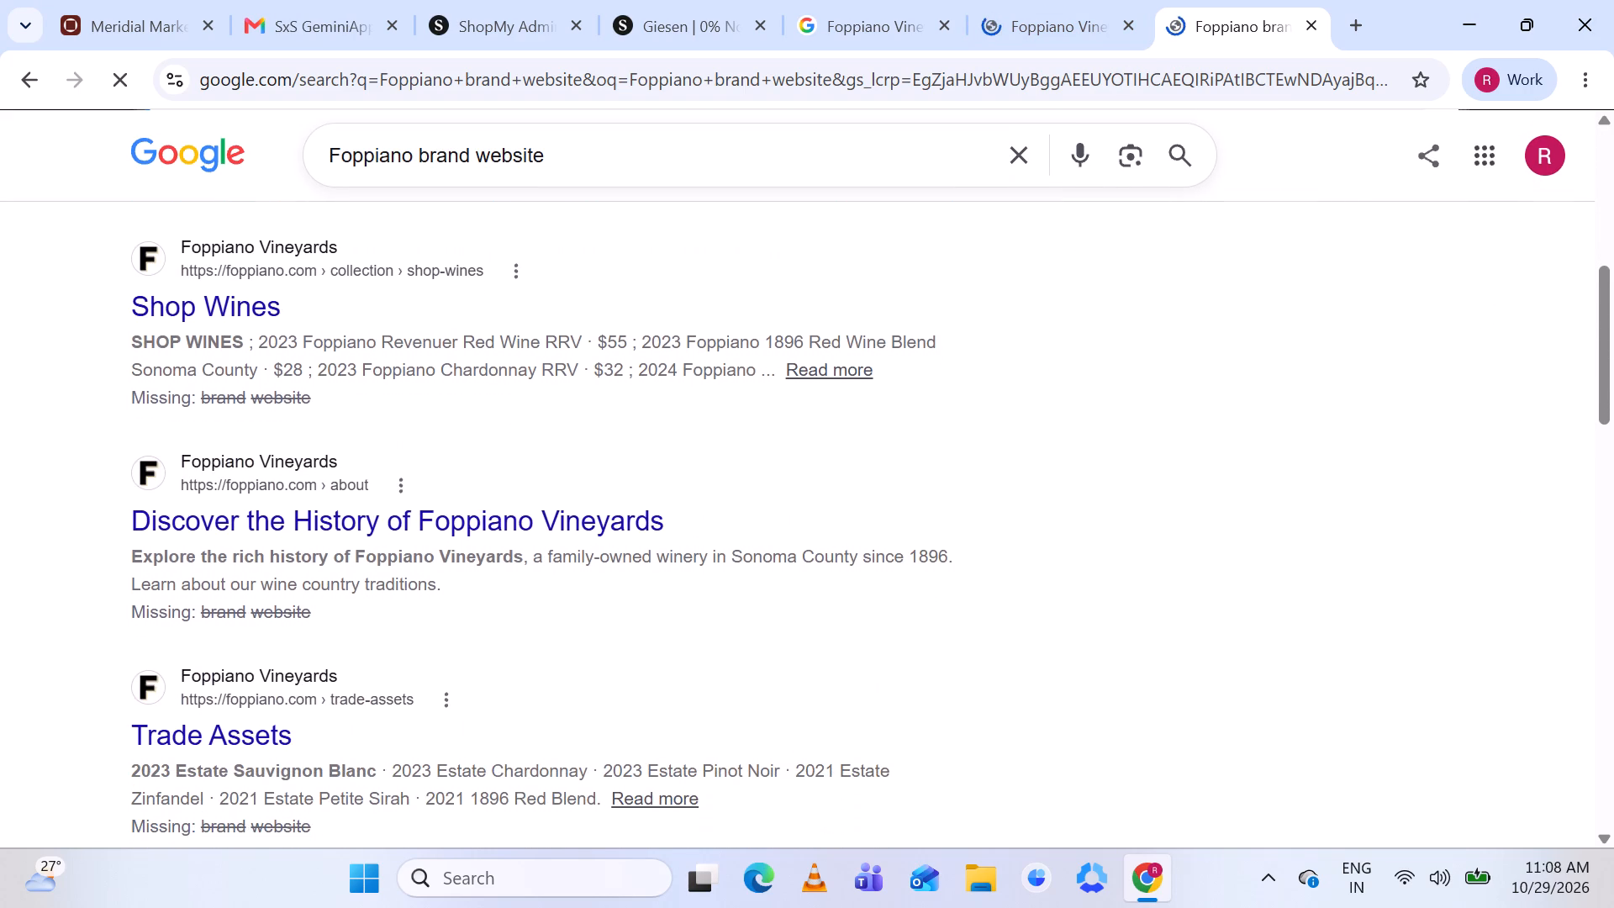
scroll(560, 451, "down", 1)
scroll(560, 451, "up", 4)
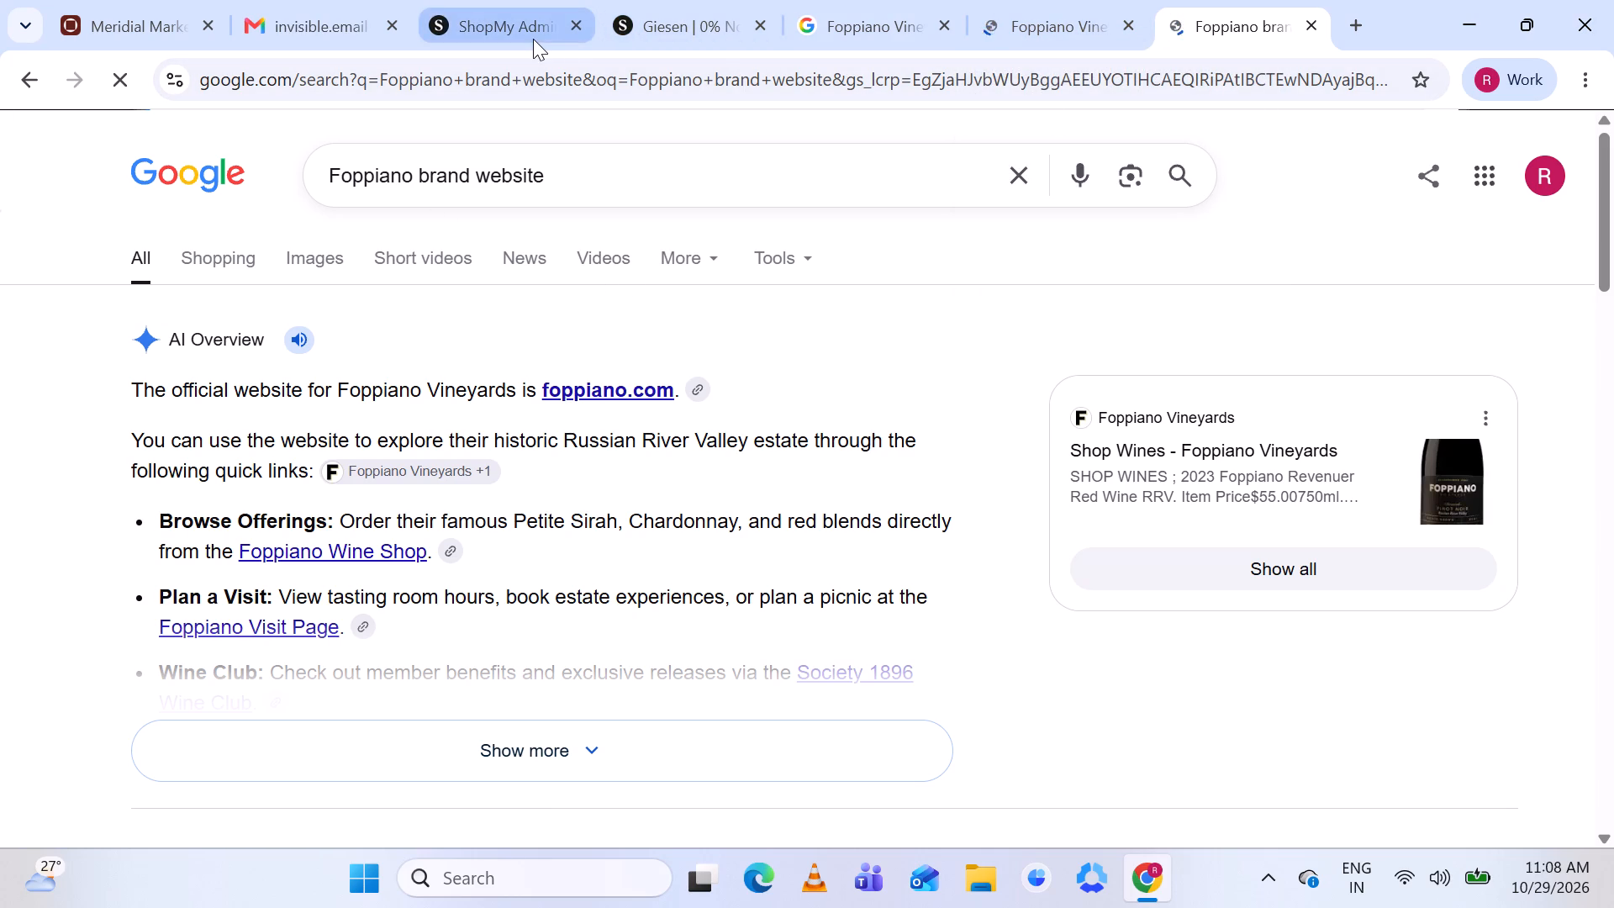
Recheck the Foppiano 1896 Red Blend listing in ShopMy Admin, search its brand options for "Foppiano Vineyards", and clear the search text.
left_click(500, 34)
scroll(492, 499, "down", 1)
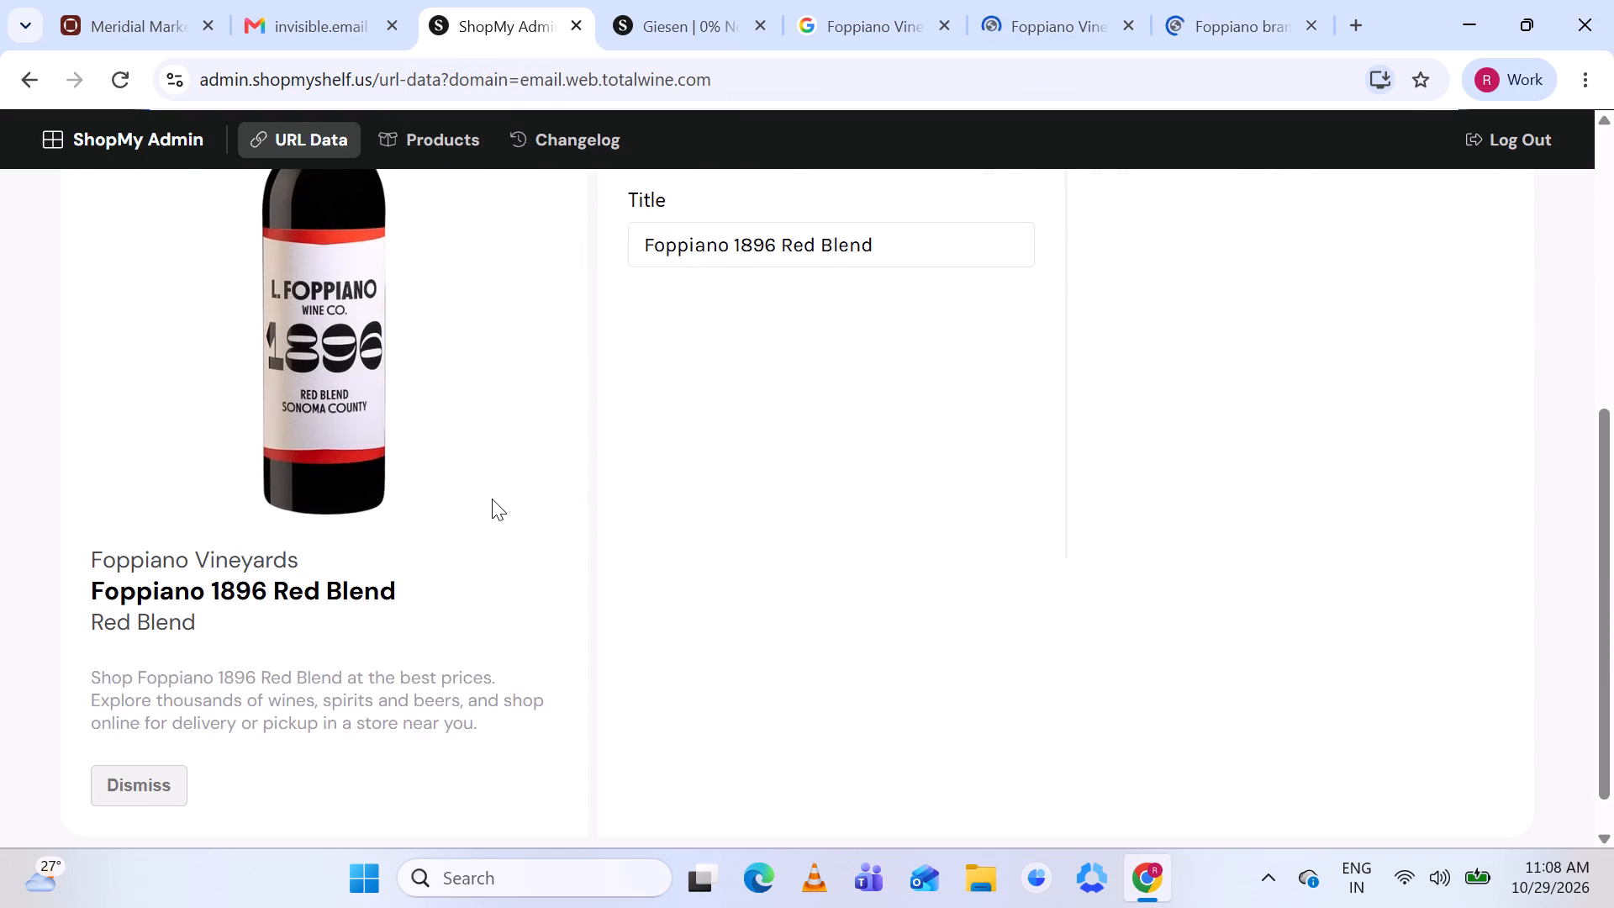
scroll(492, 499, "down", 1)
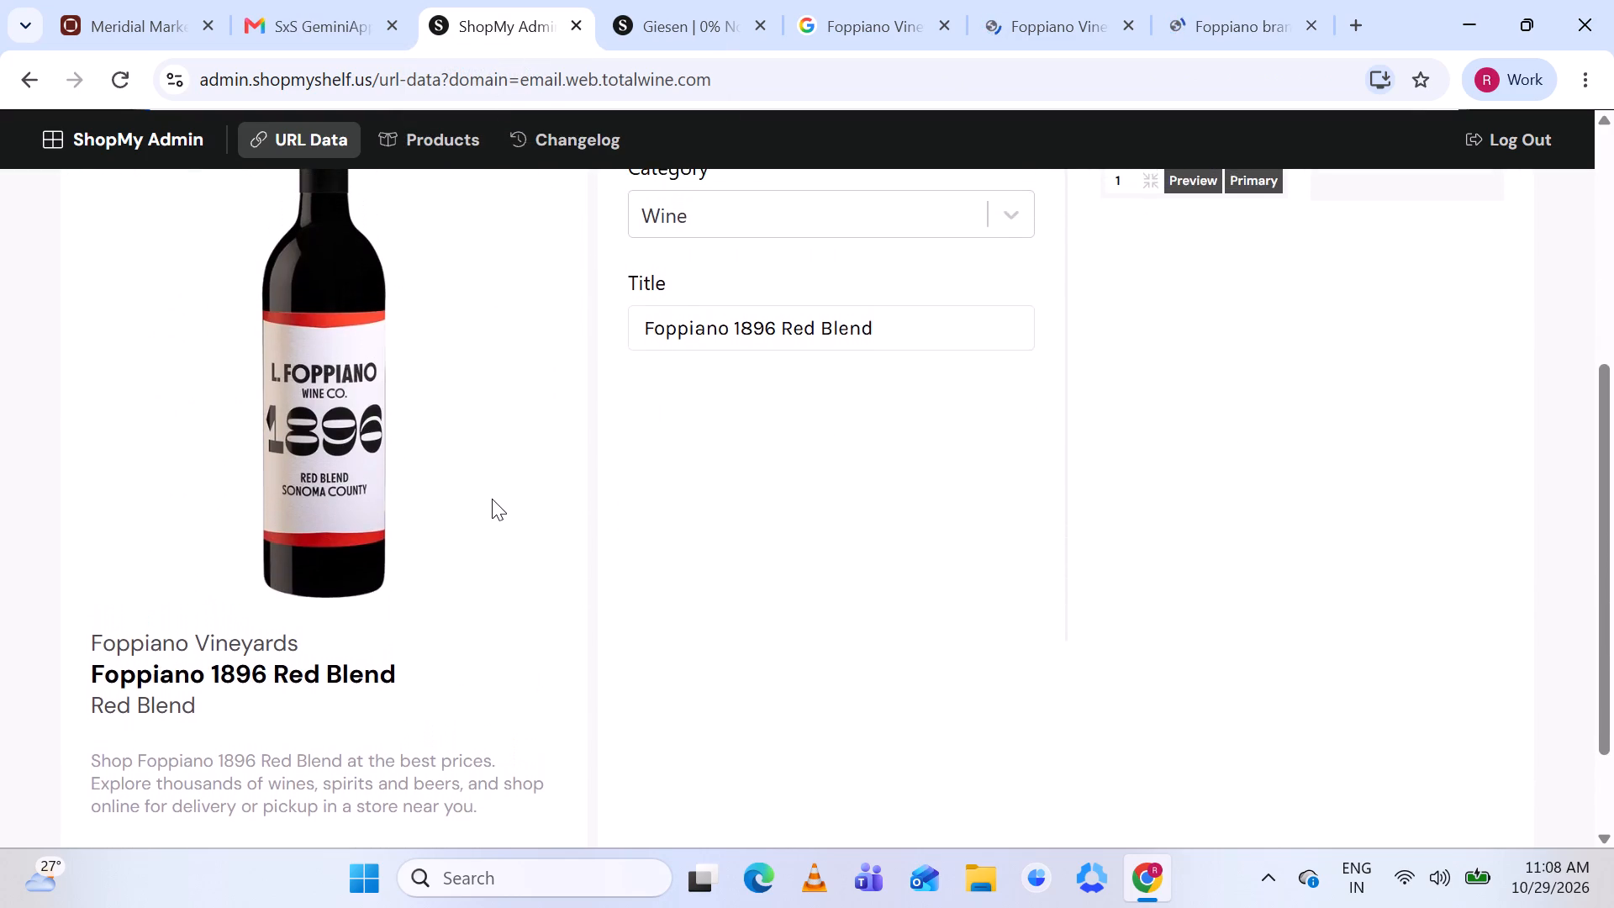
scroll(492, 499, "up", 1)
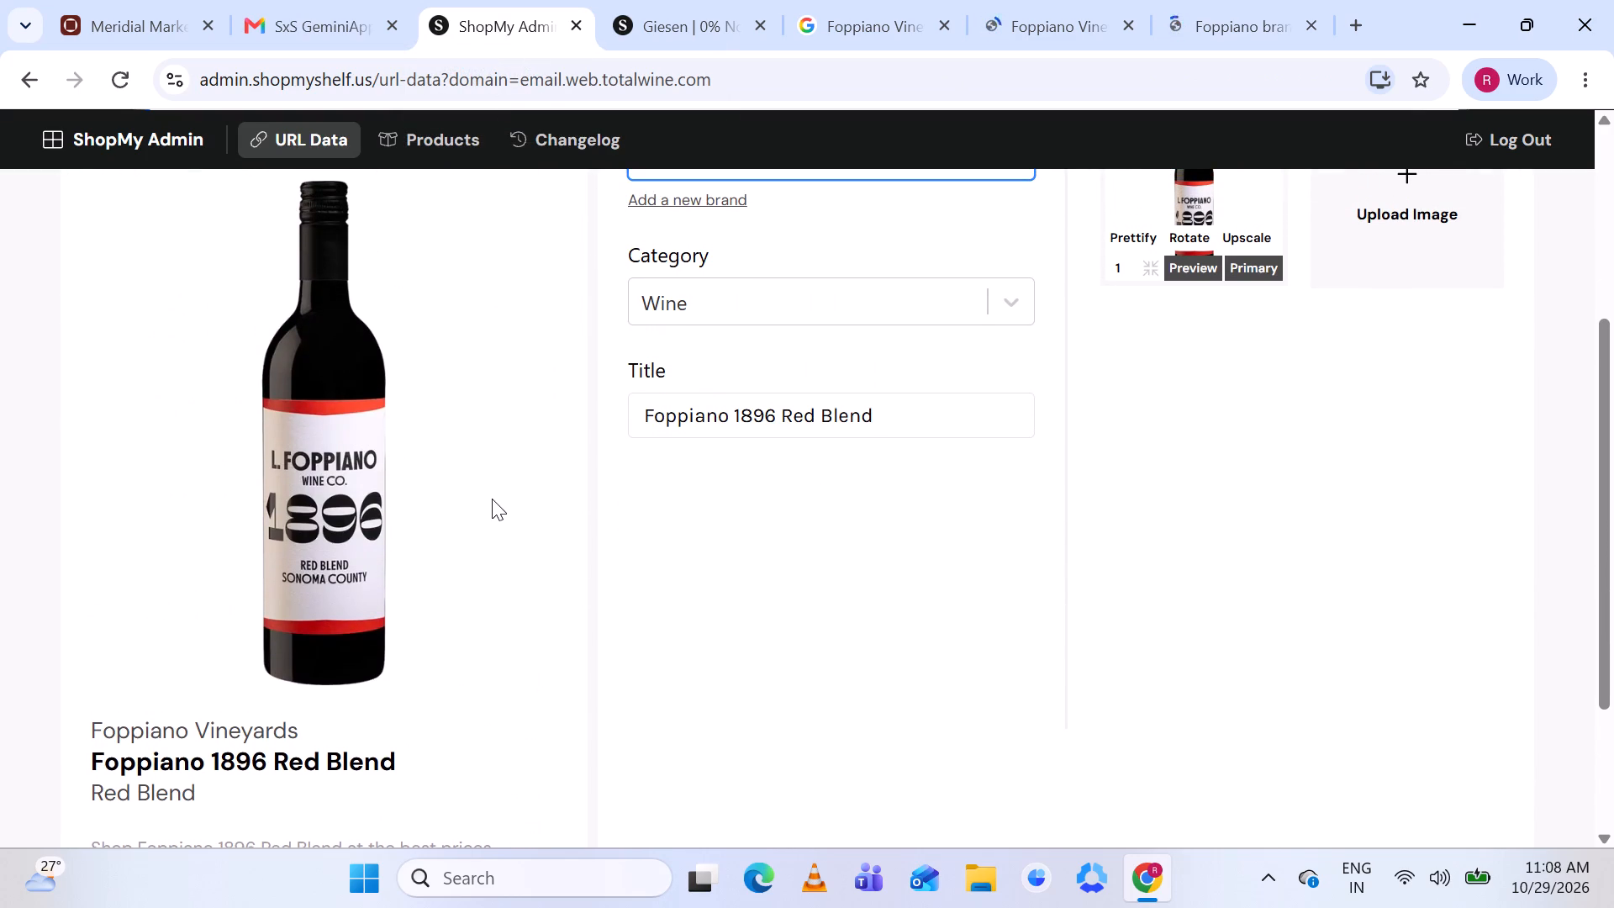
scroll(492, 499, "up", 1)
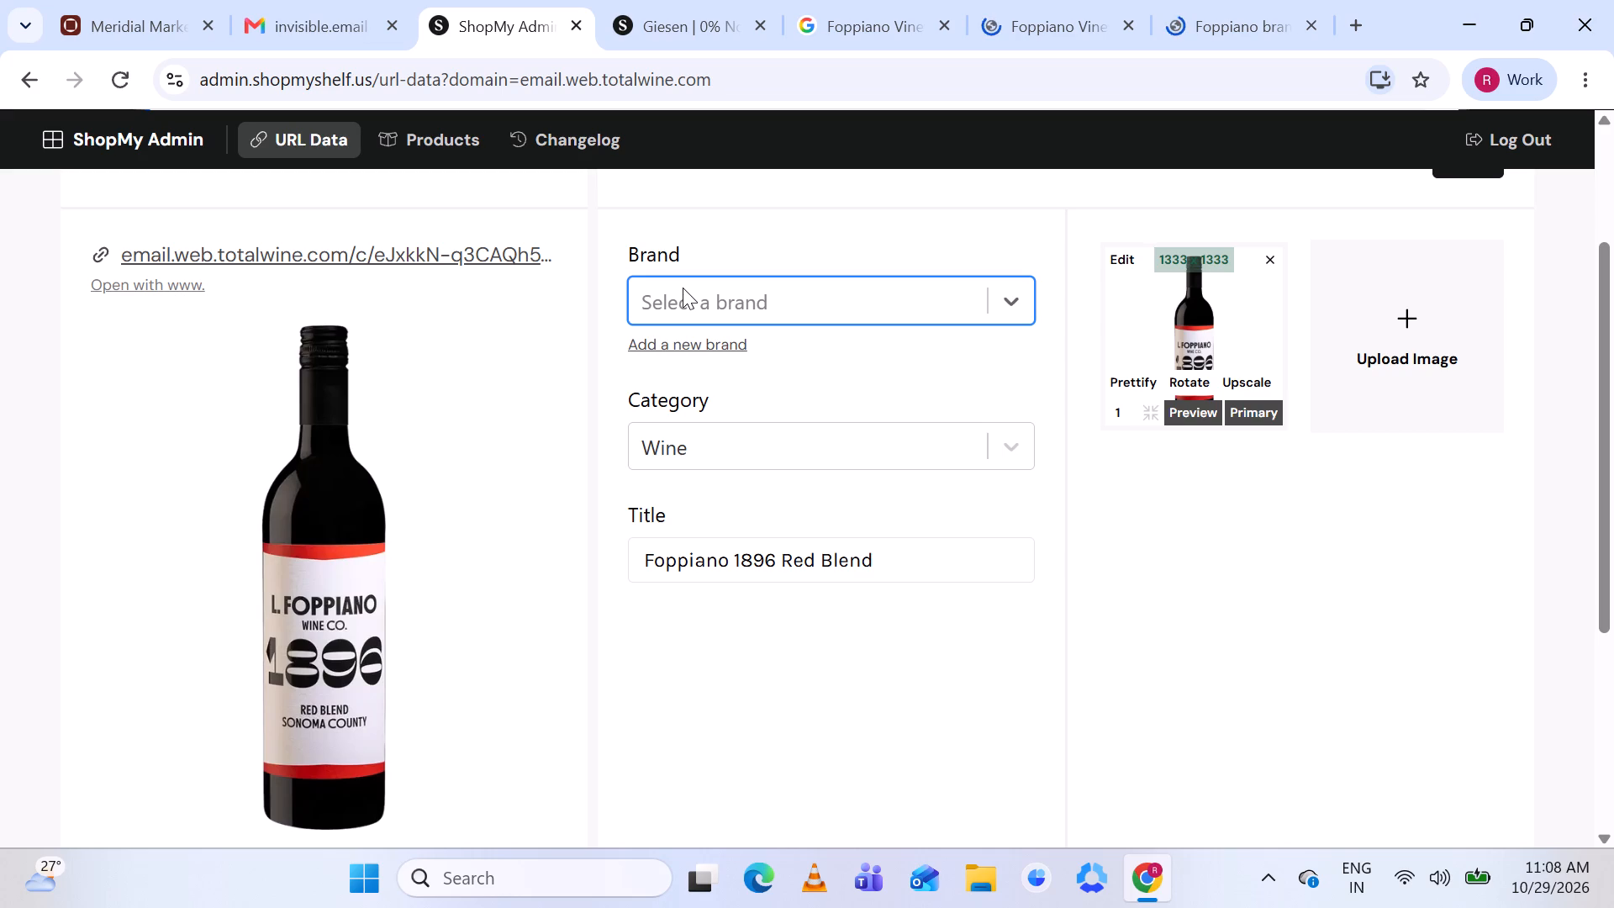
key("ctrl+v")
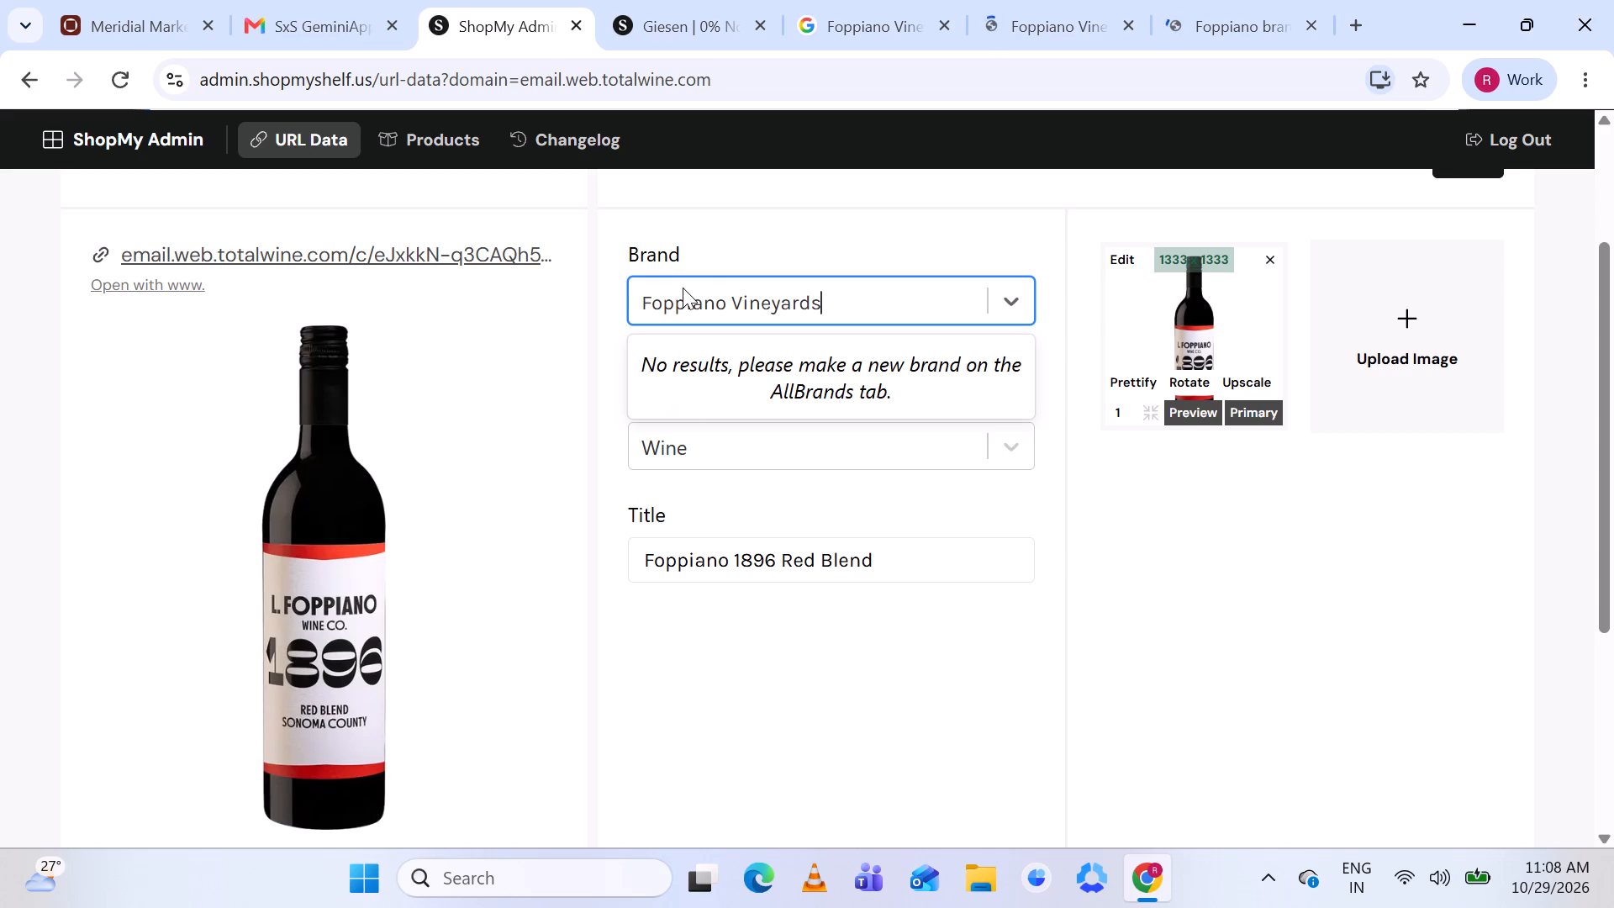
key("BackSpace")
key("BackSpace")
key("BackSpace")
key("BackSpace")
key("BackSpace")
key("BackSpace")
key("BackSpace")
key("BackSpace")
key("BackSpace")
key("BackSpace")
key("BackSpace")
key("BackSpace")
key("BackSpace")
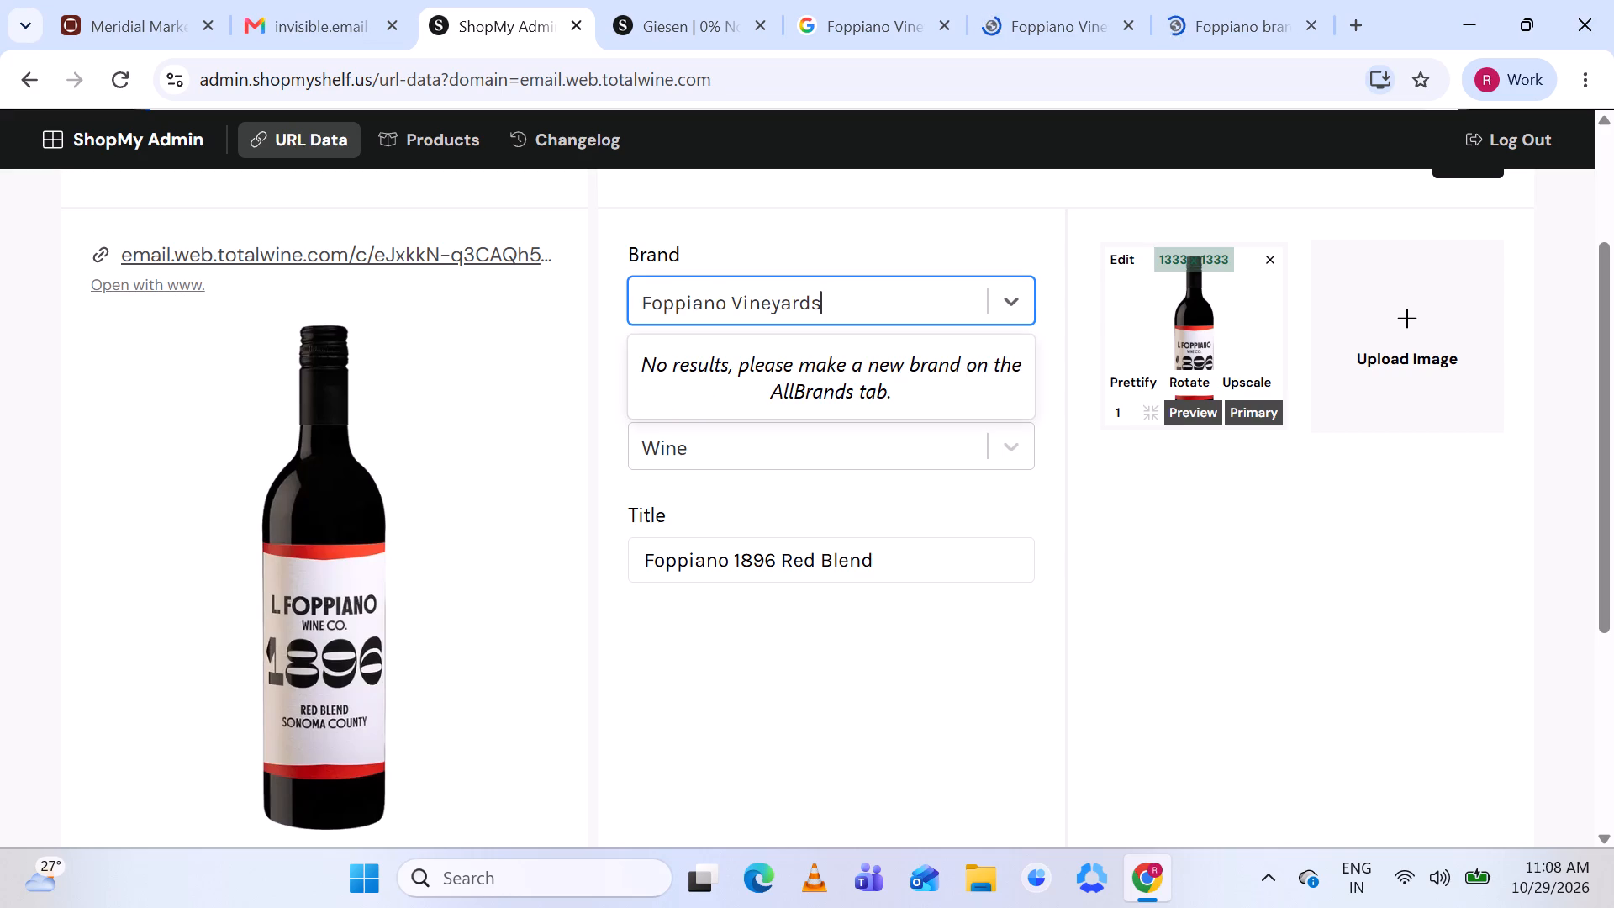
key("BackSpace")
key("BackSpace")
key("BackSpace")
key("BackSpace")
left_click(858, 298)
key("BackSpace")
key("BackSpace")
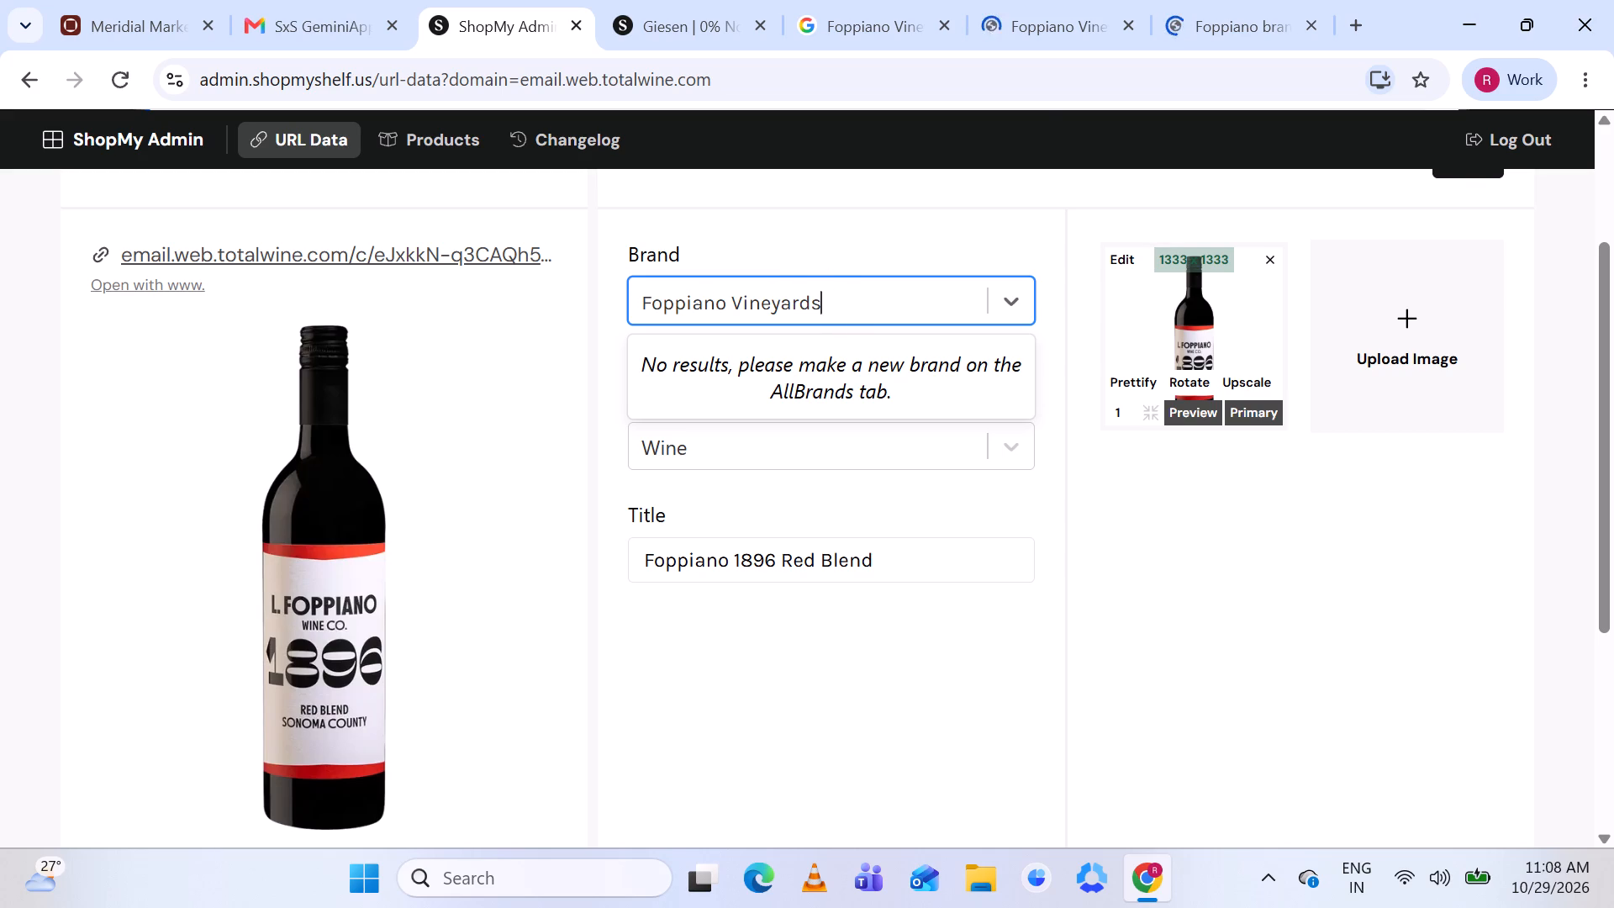
Close the three browser tabs used for the Foppiano brand research.
left_click(1130, 23)
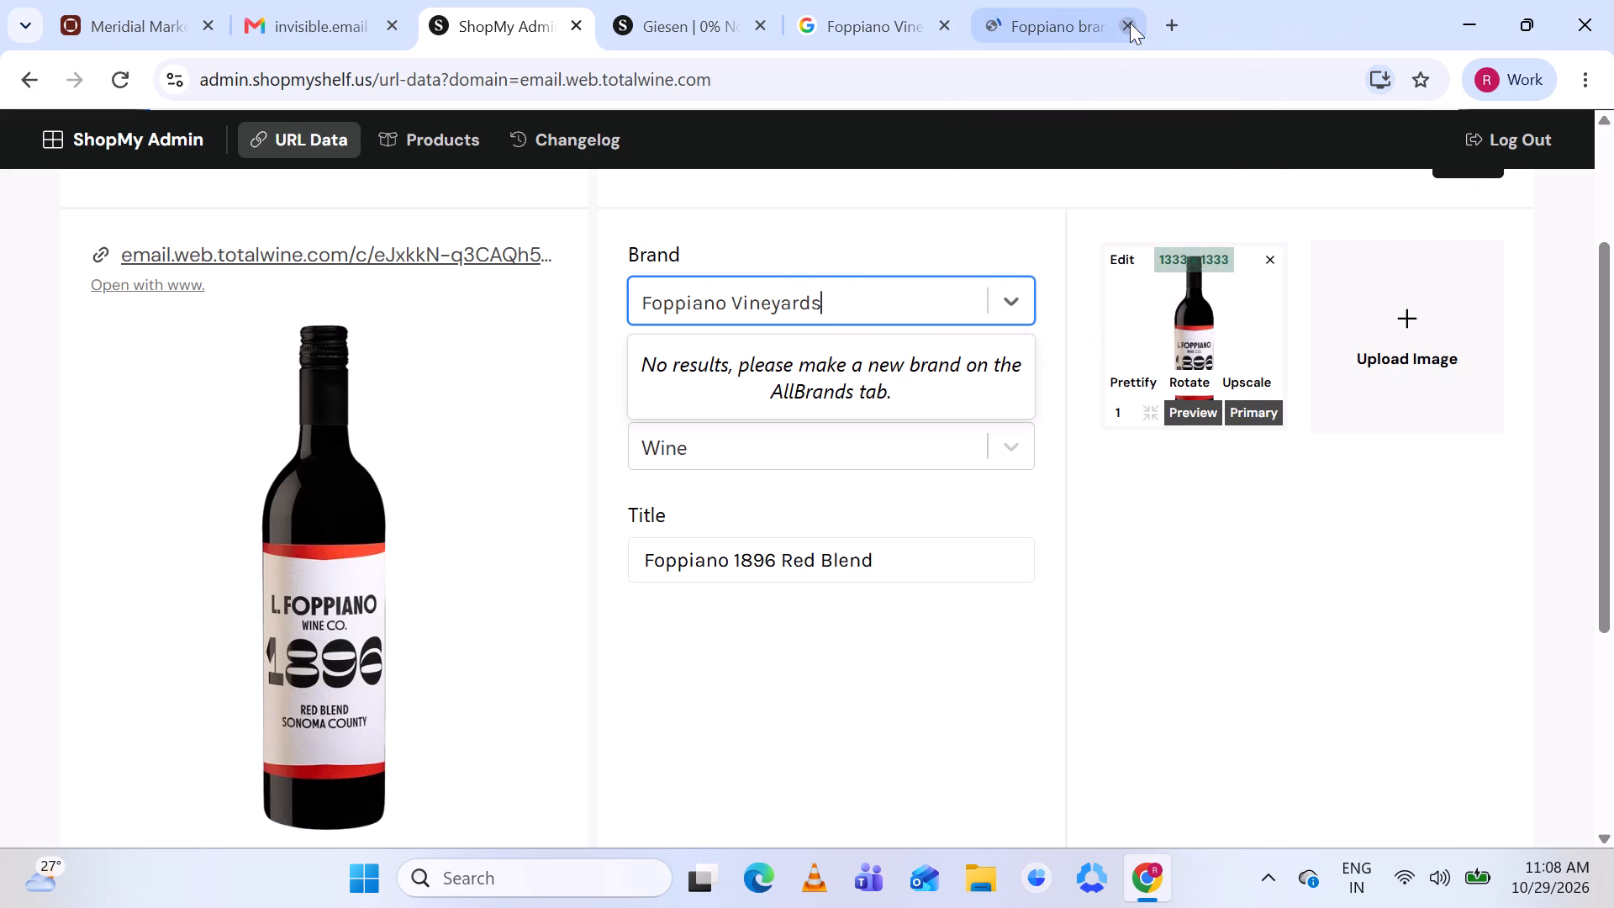
left_click(1130, 23)
left_click(1129, 22)
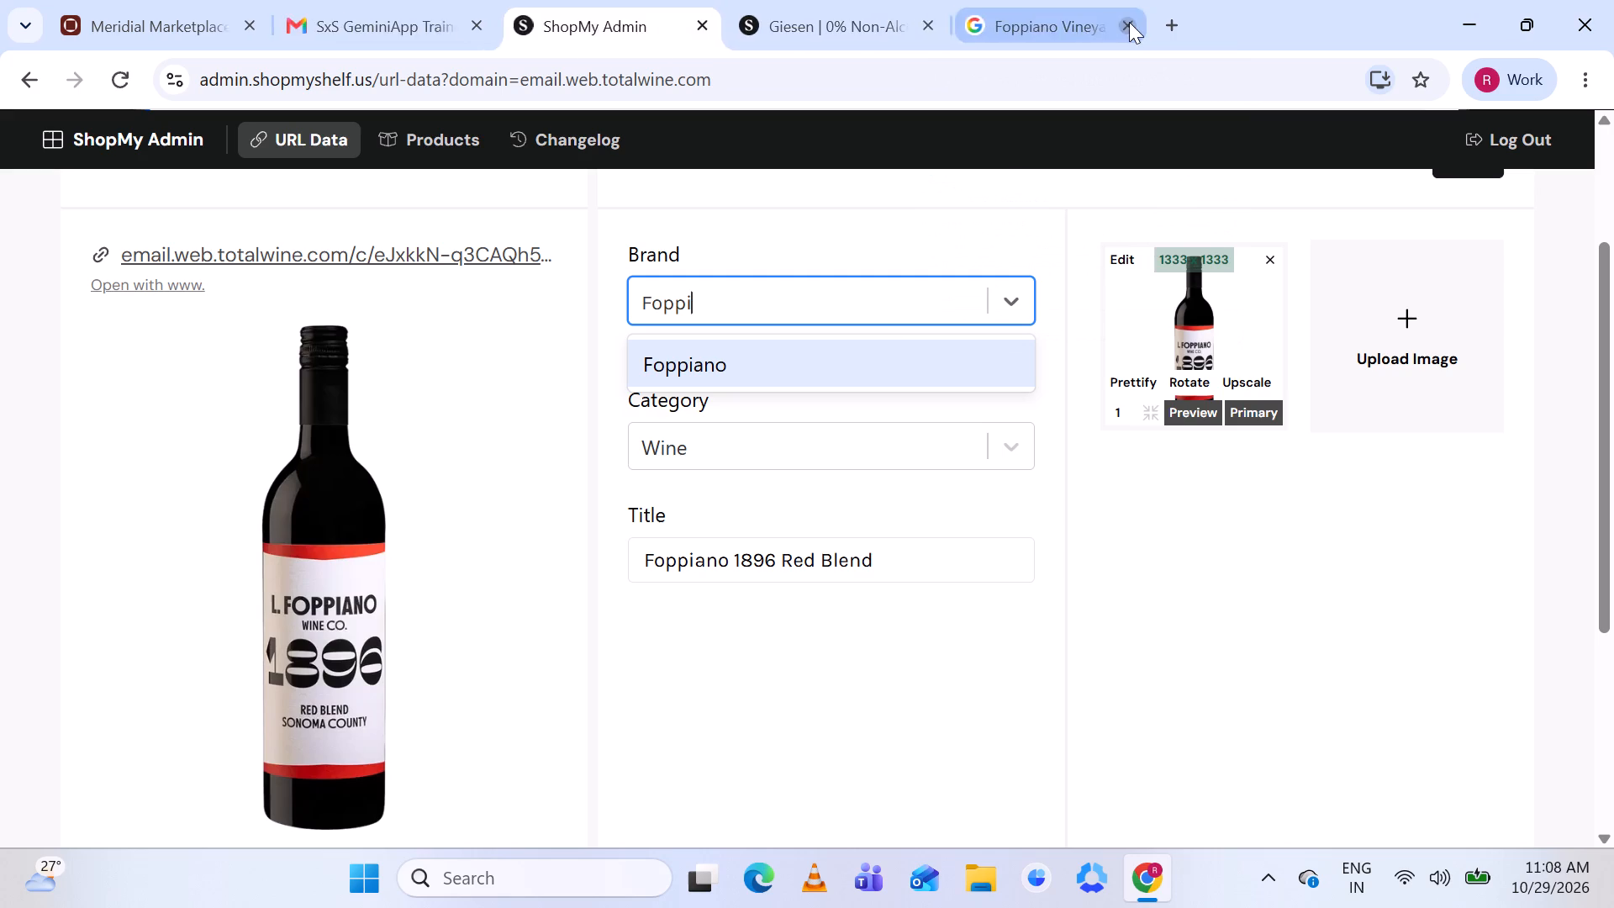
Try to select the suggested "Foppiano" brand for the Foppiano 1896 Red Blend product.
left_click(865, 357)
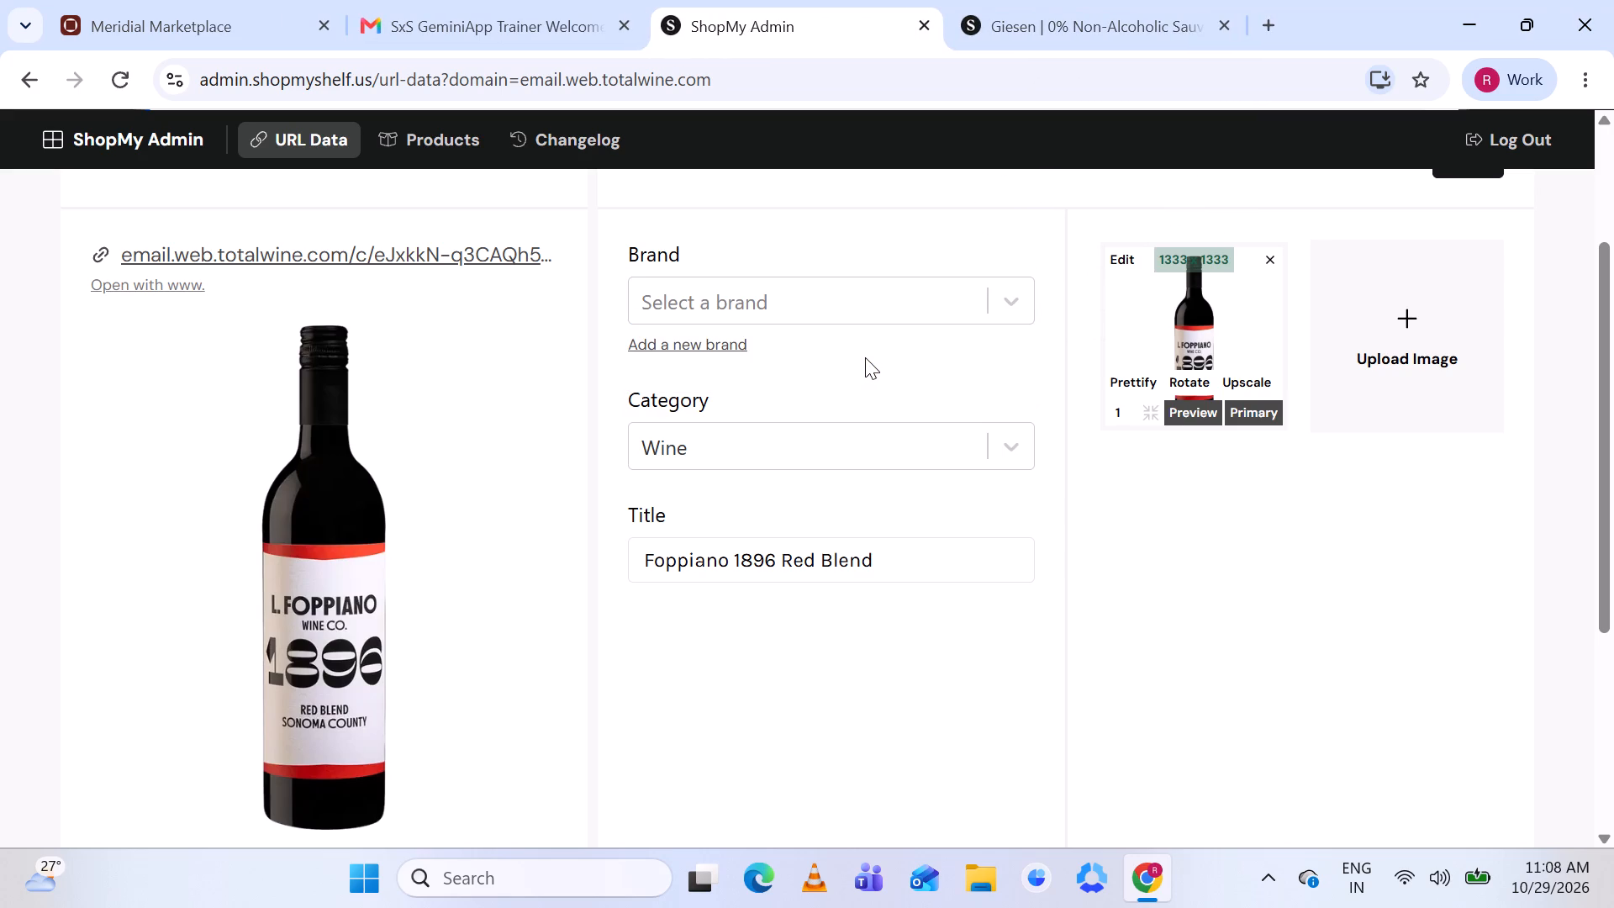
Close the leftover Giesen 0% Non-Alcoholic product tab.
left_click(1222, 21)
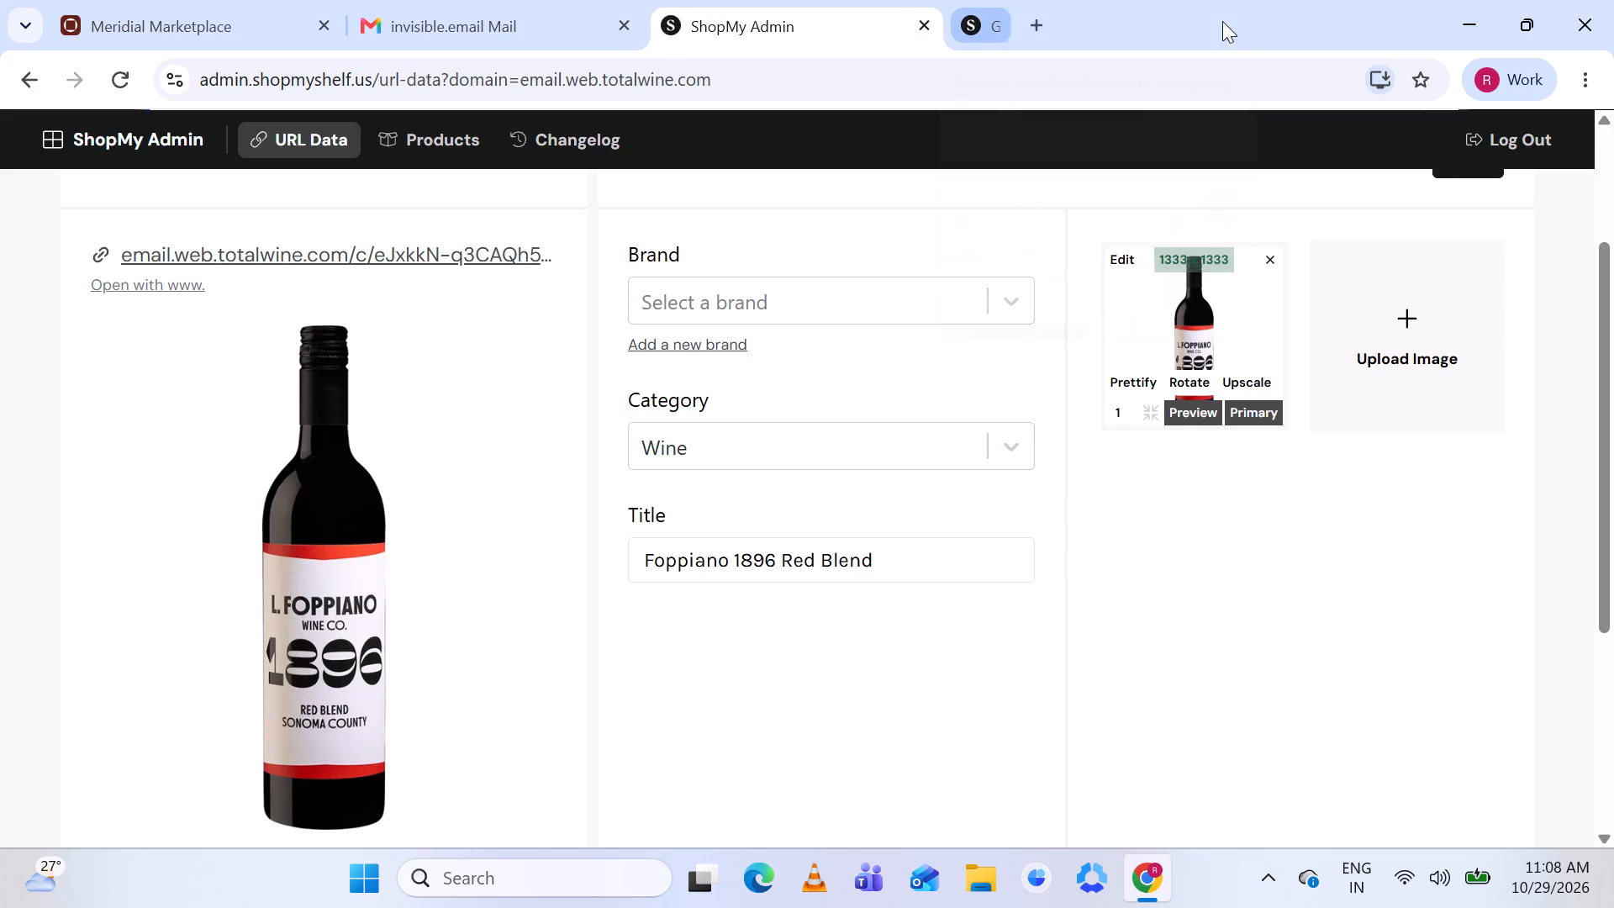
Assign the existing "Foppiano" brand to the new Foppiano 1896 Red Blend product and save it.
left_click(767, 298)
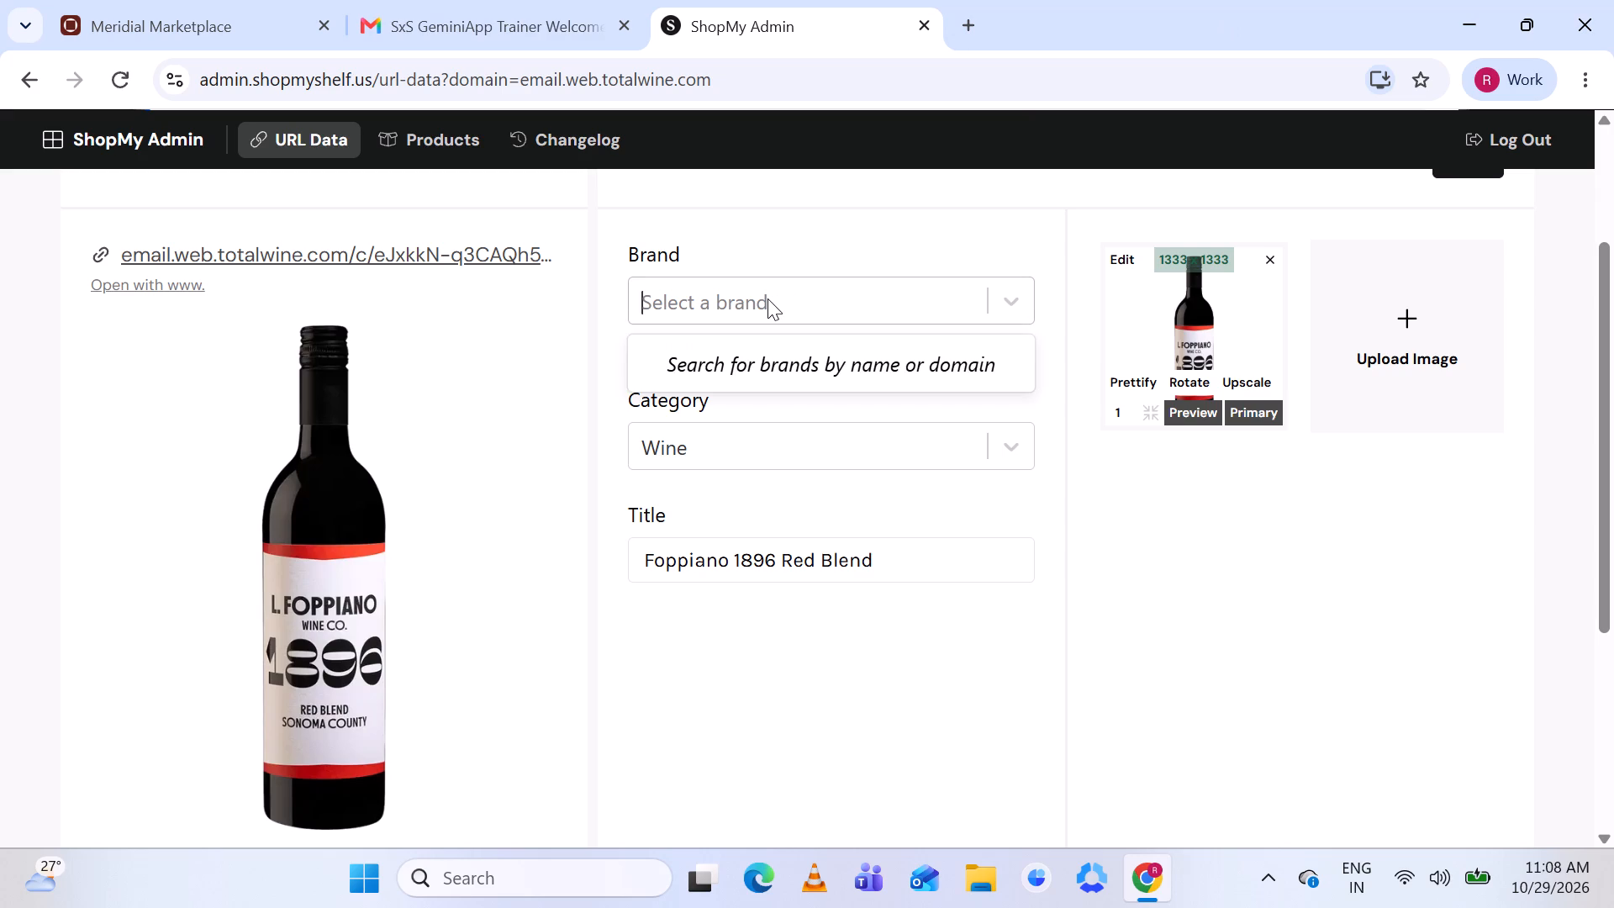
key("ctrl+v")
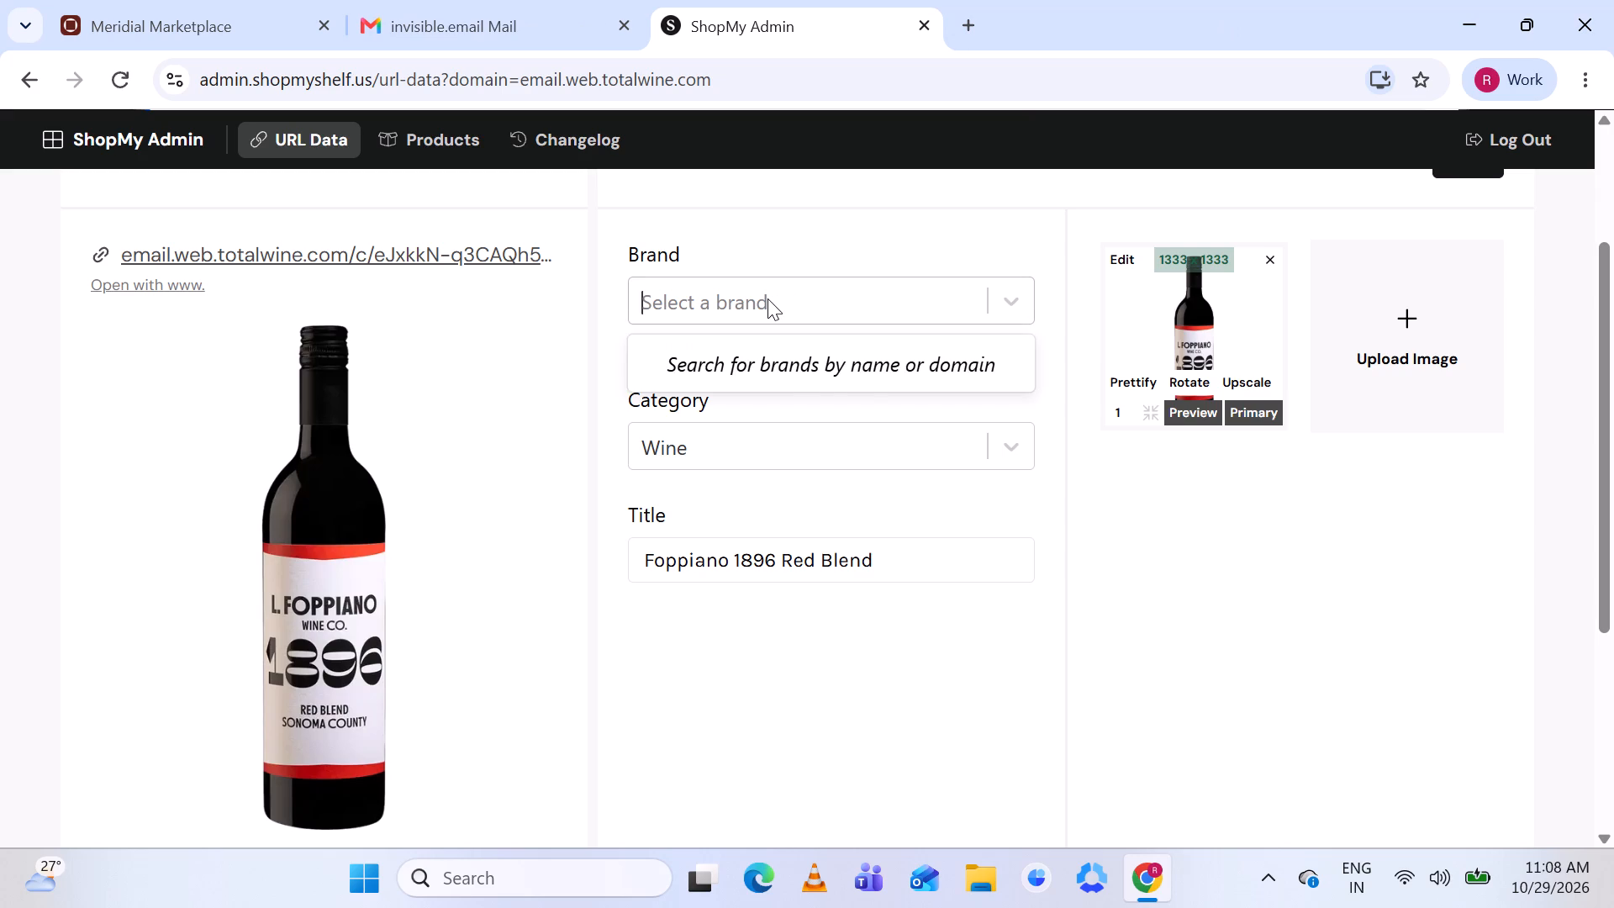
key("BackSpace")
key("BackSpace")
key("BackSpace")
key("BackSpace")
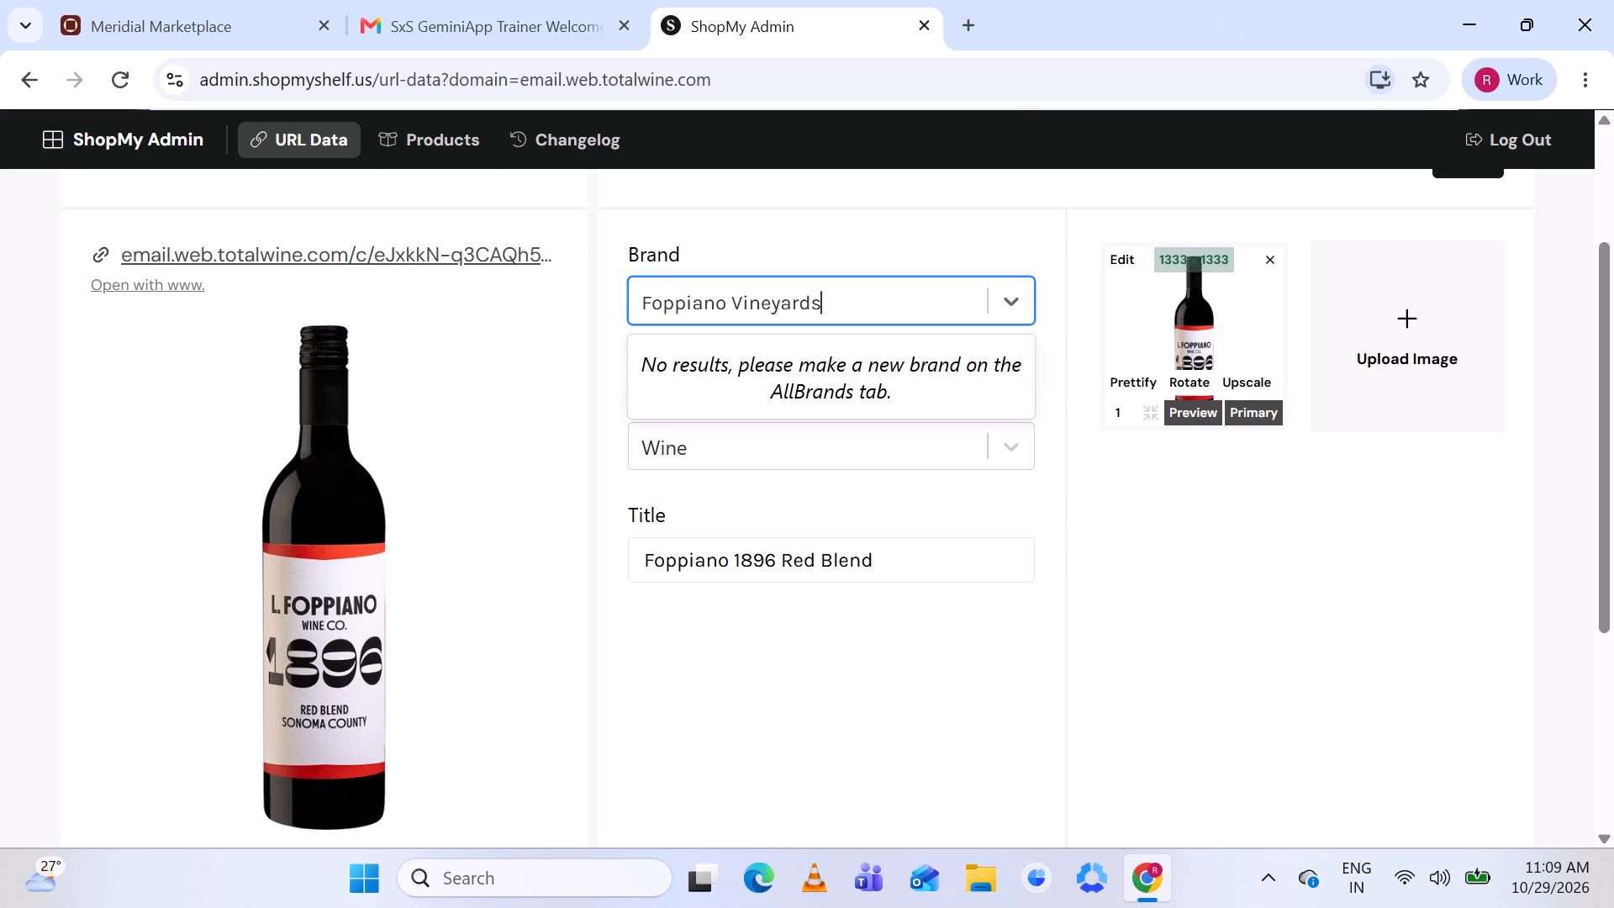
key("BackSpace")
key("BackSpace")
key("BackSpace")
key("BackSpace")
key("BackSpace")
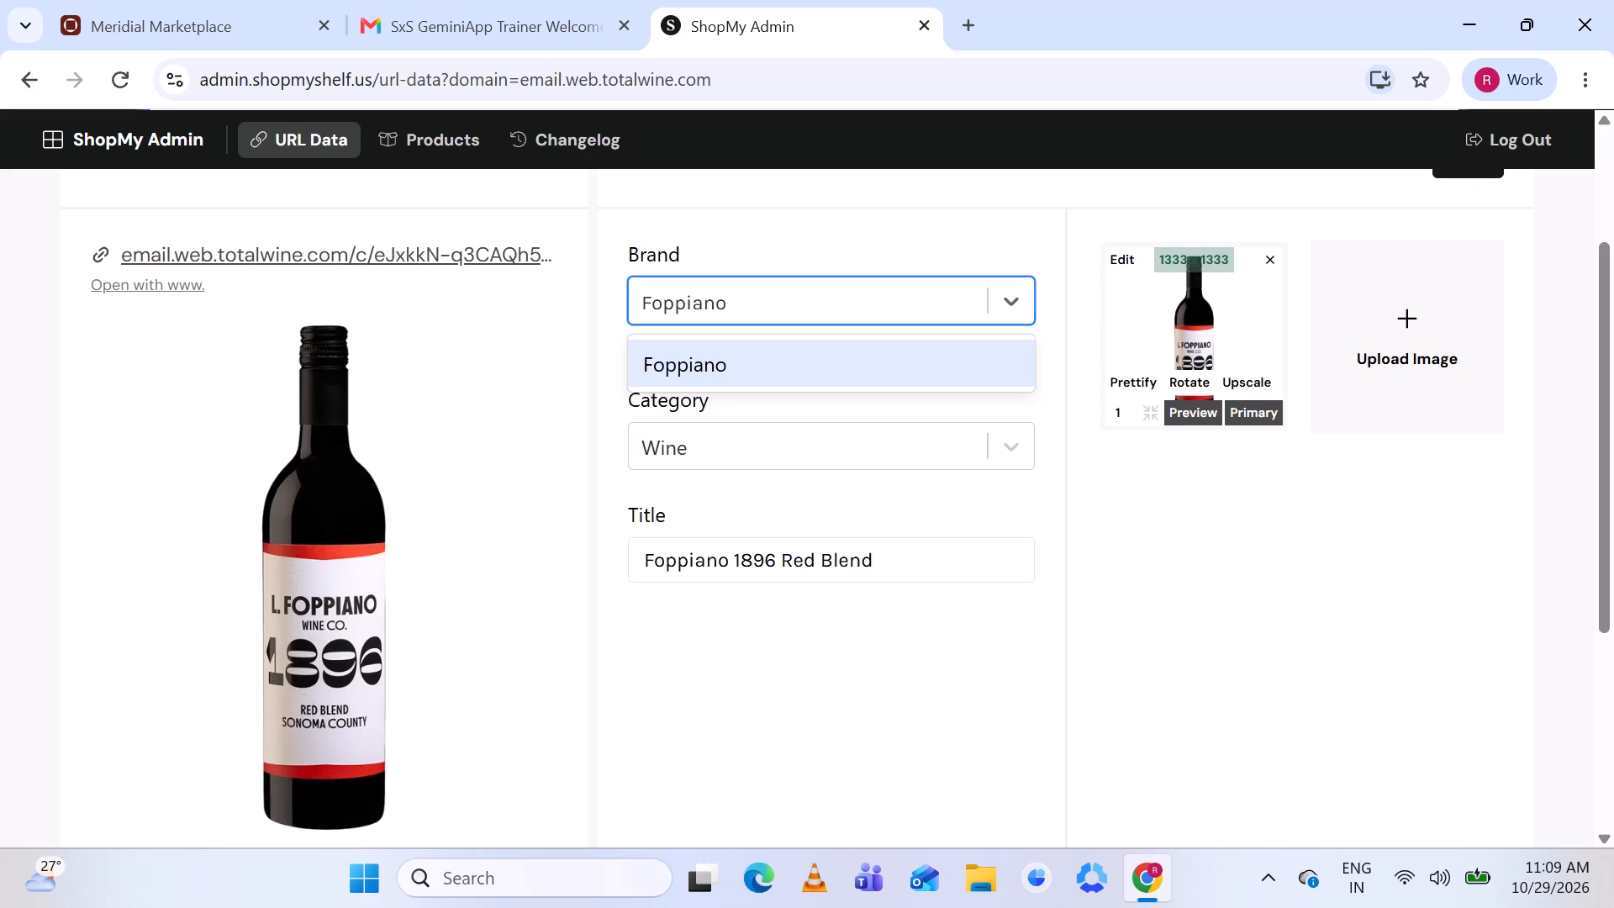
left_click(728, 351)
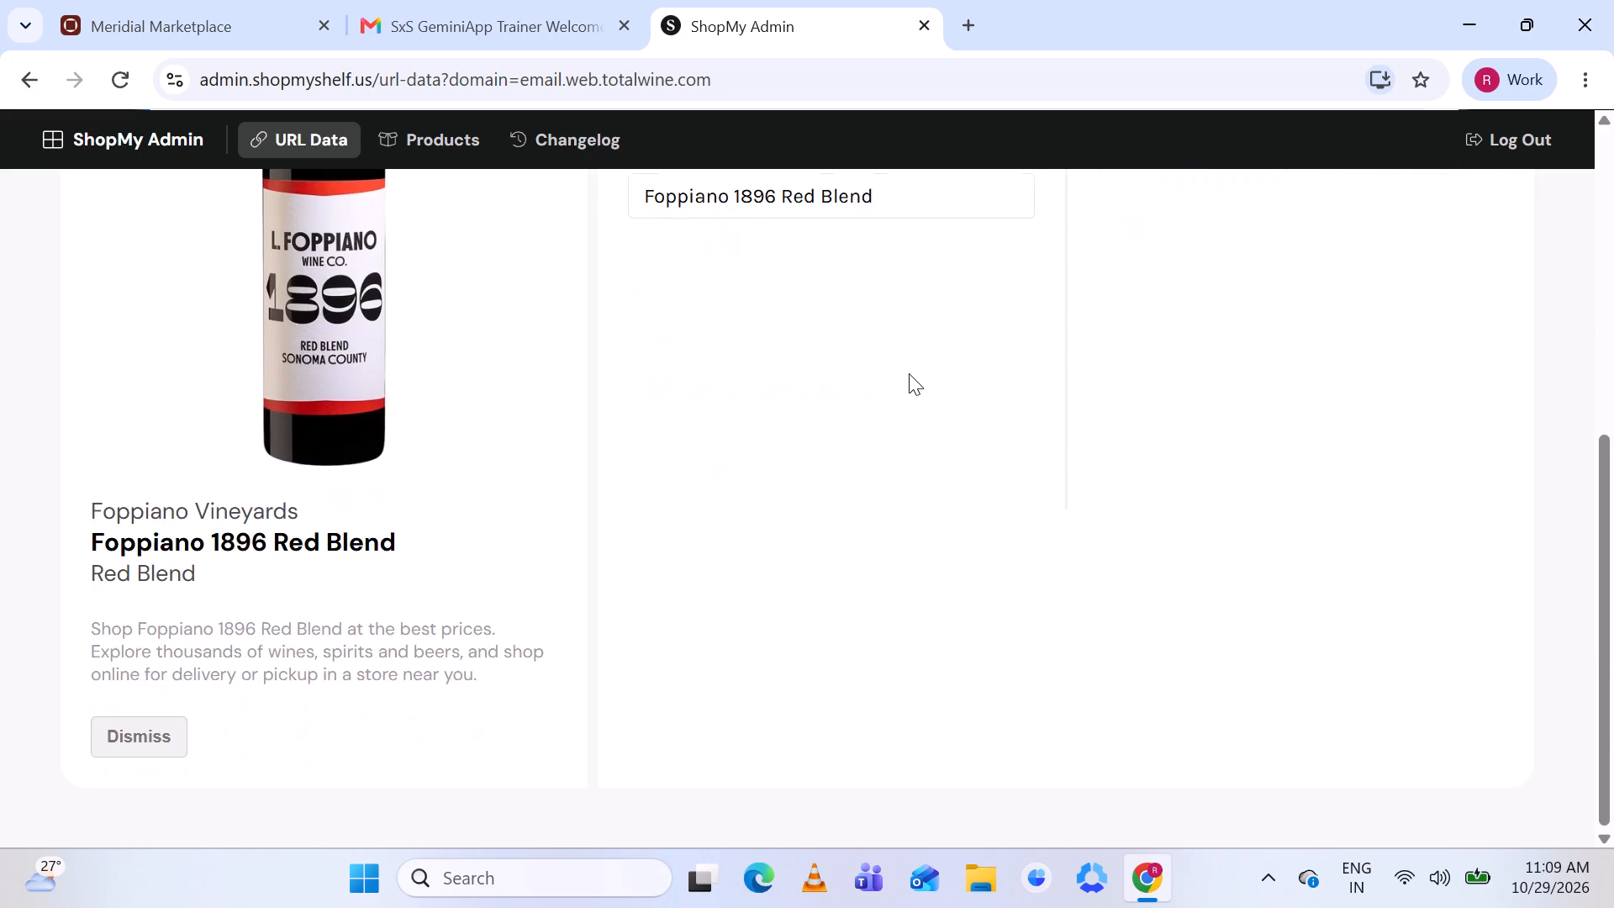
scroll(909, 373, "up", 2)
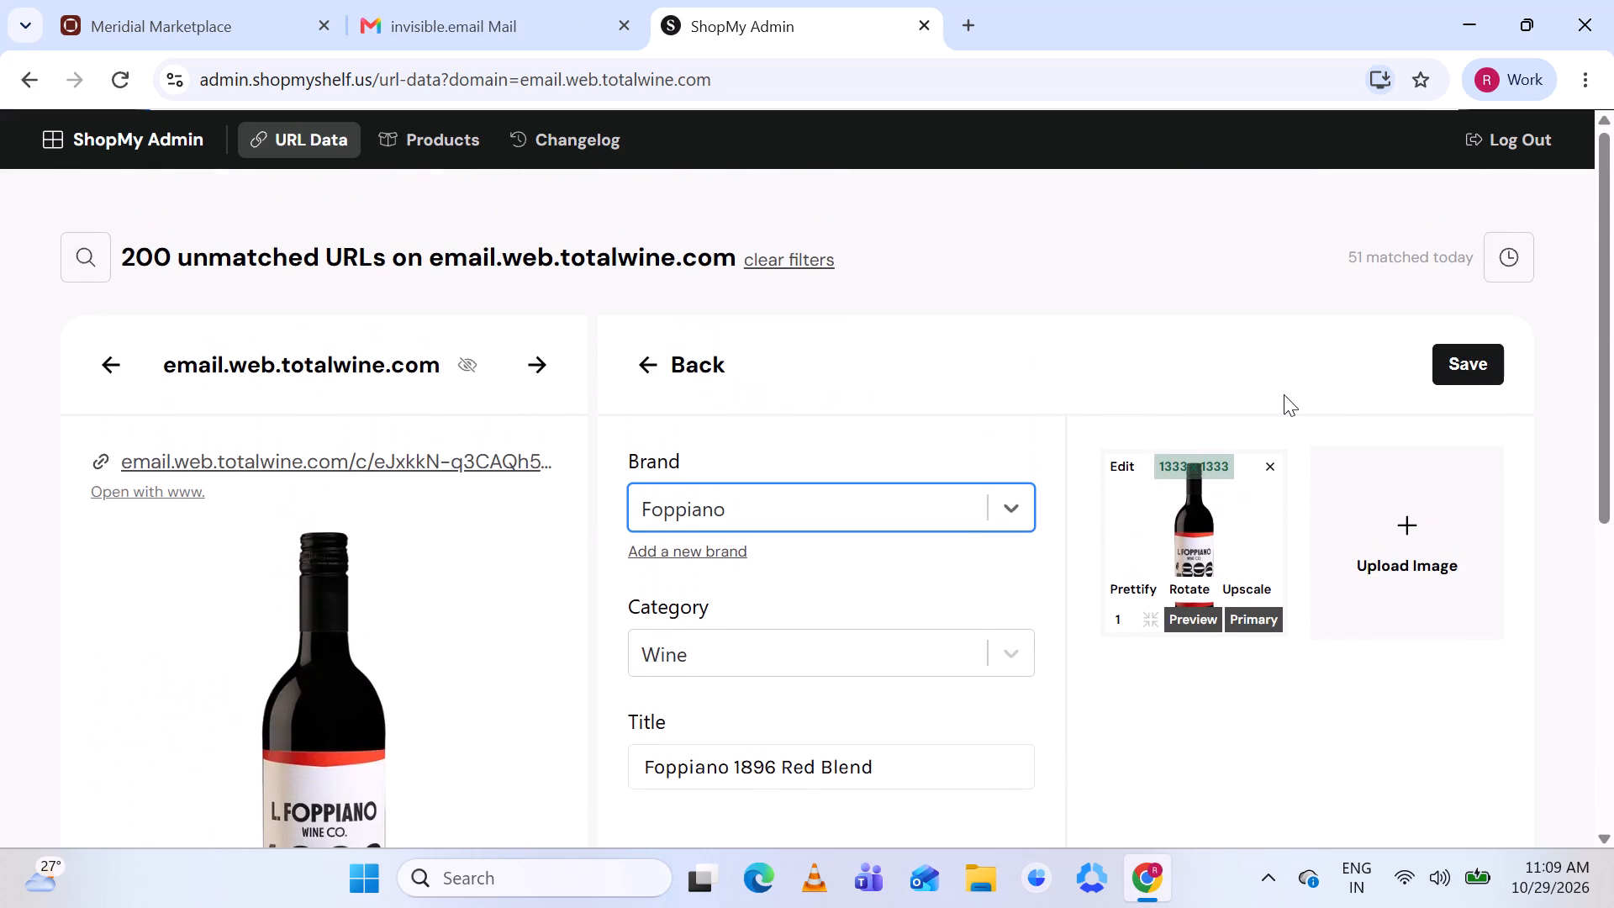
left_click(1463, 362)
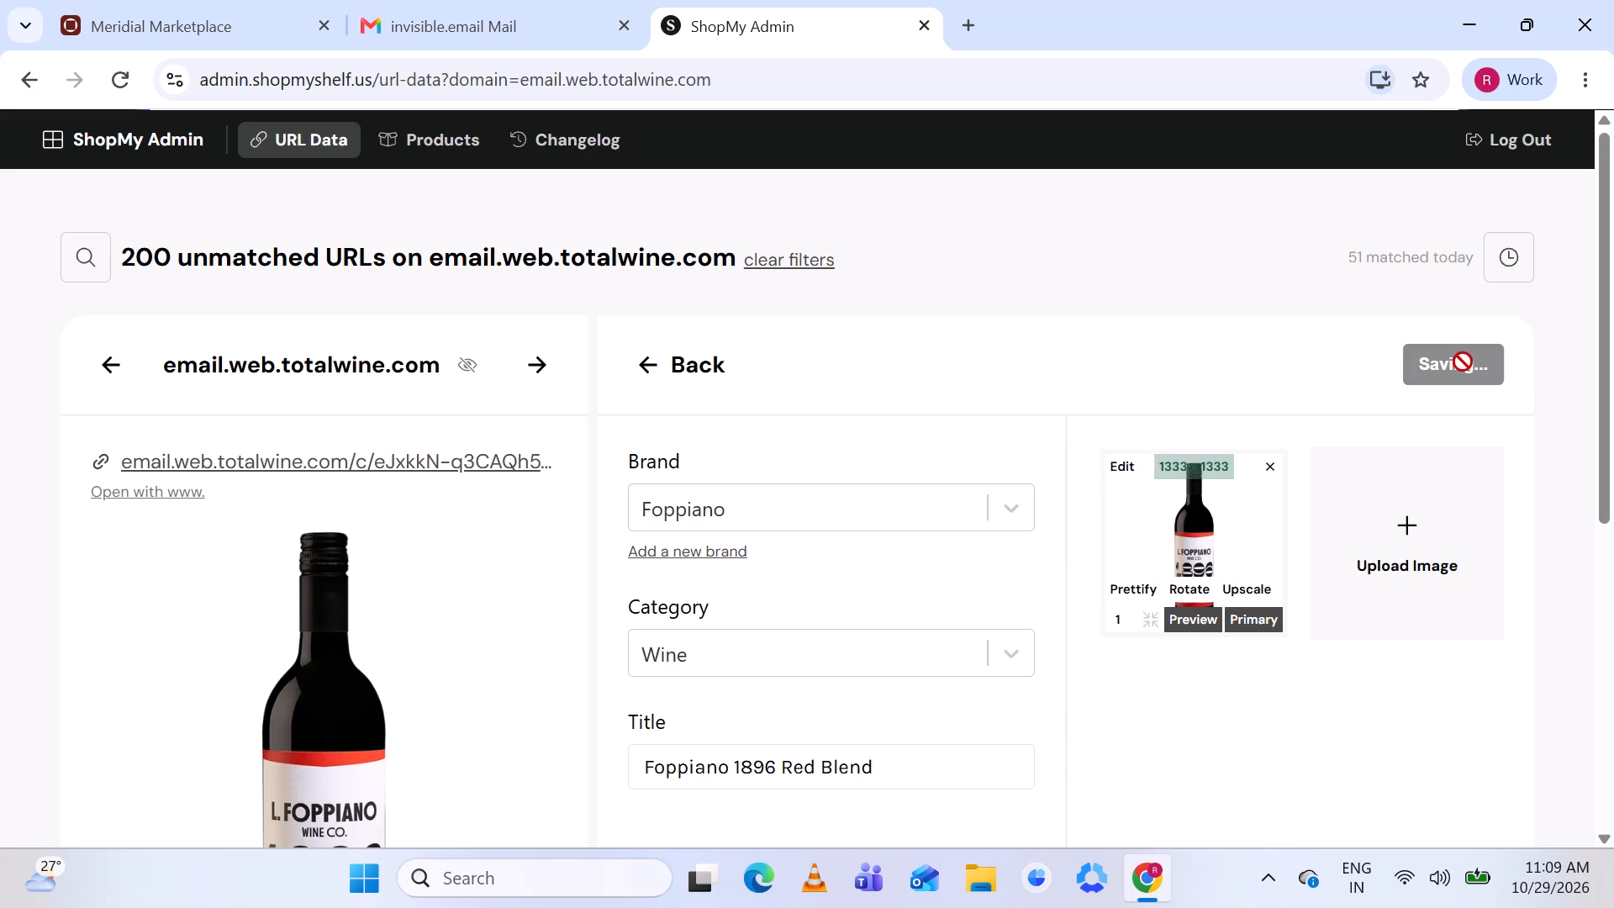
Review the Joel Gott Cabernet 815 listing and start a new product for it.
scroll(964, 371, "down", 3)
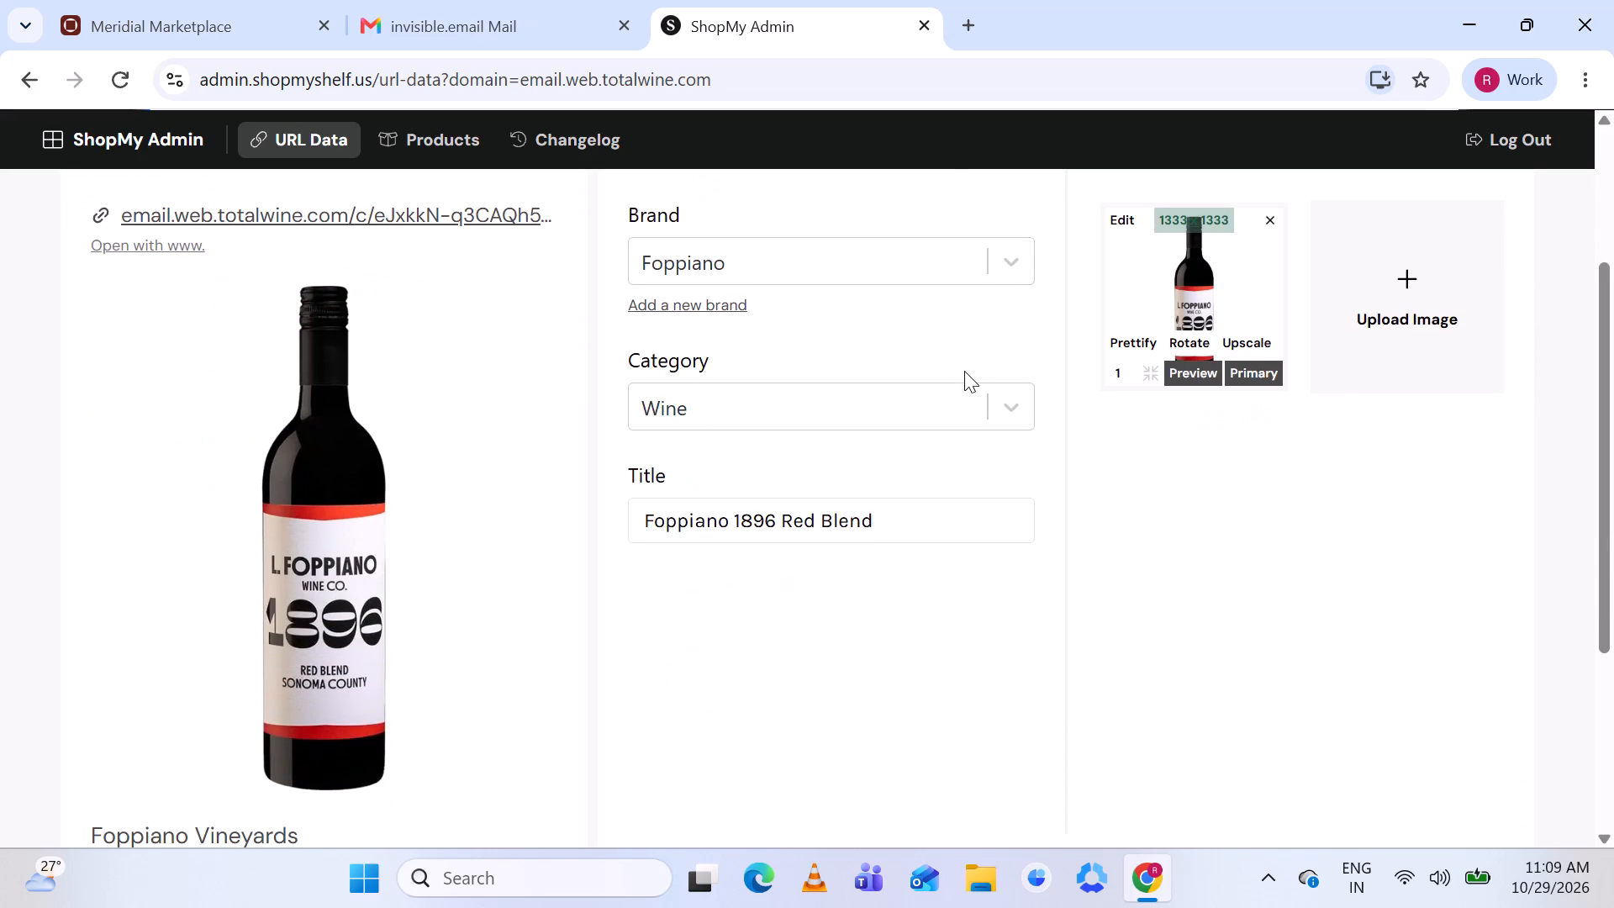
scroll(747, 409, "down", 2)
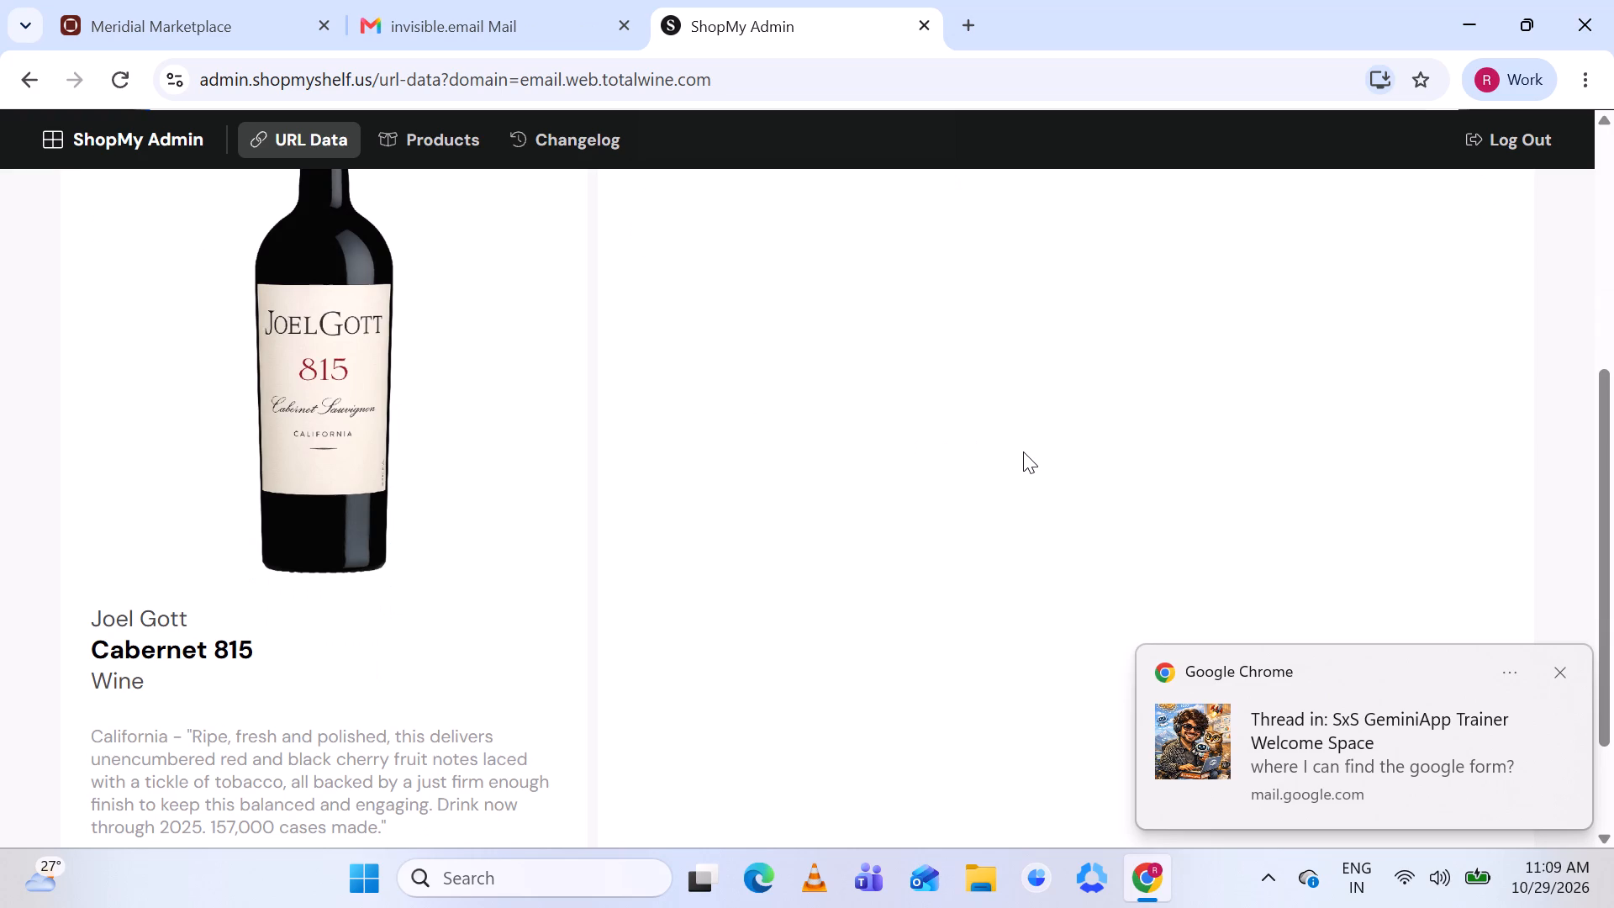
scroll(947, 499, "up", 2)
scroll(947, 499, "down", 1)
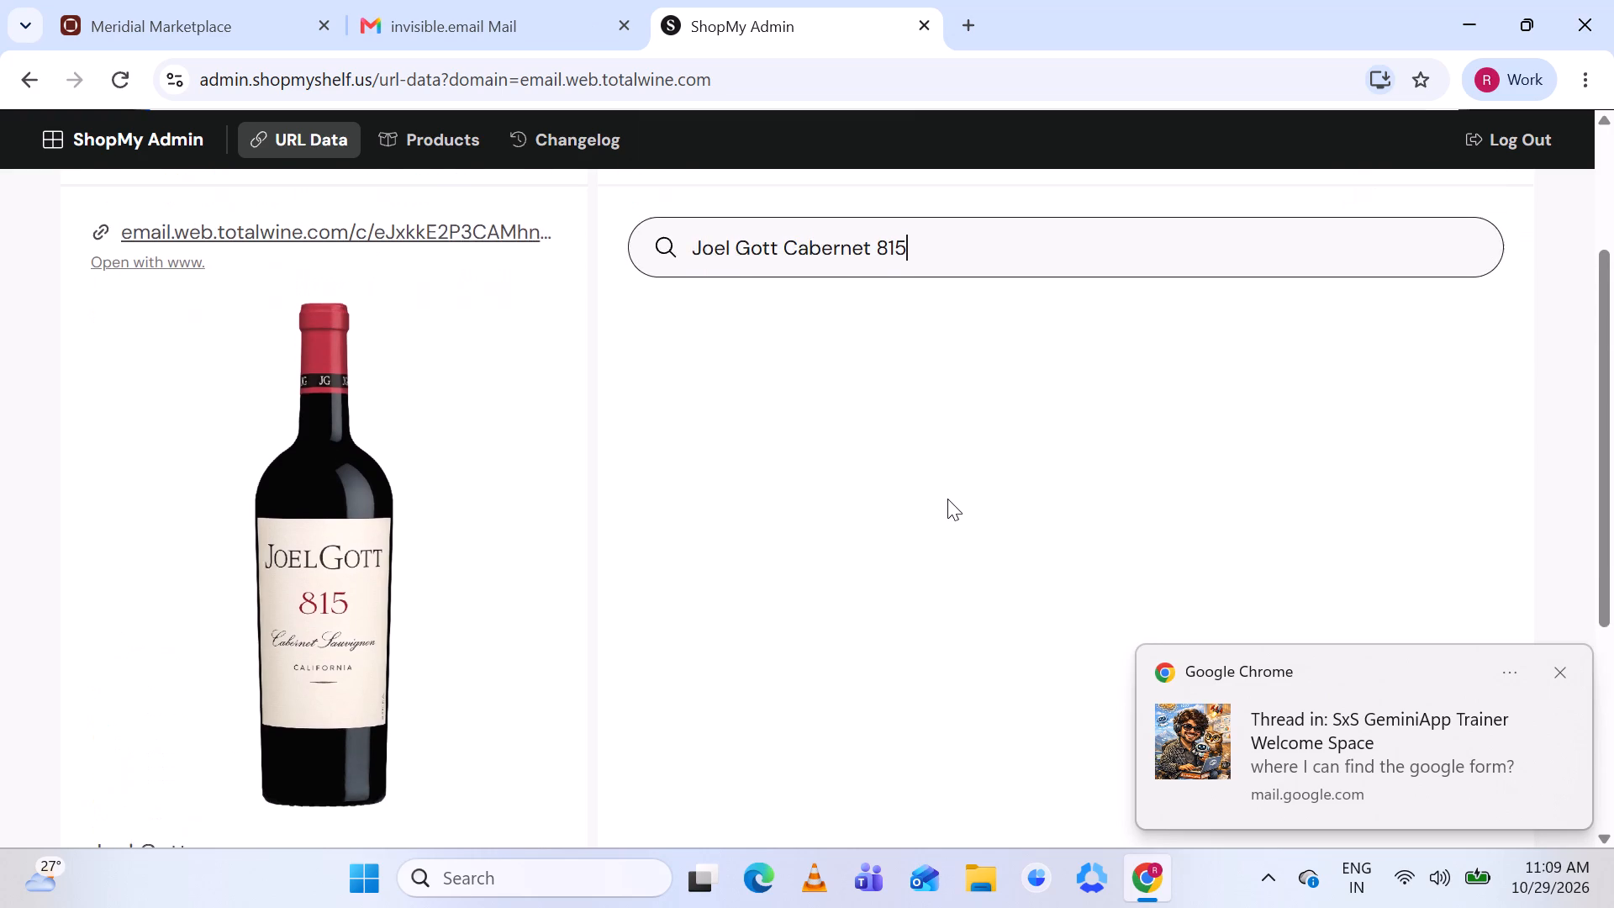
scroll(947, 499, "down", 1)
scroll(947, 499, "up", 1)
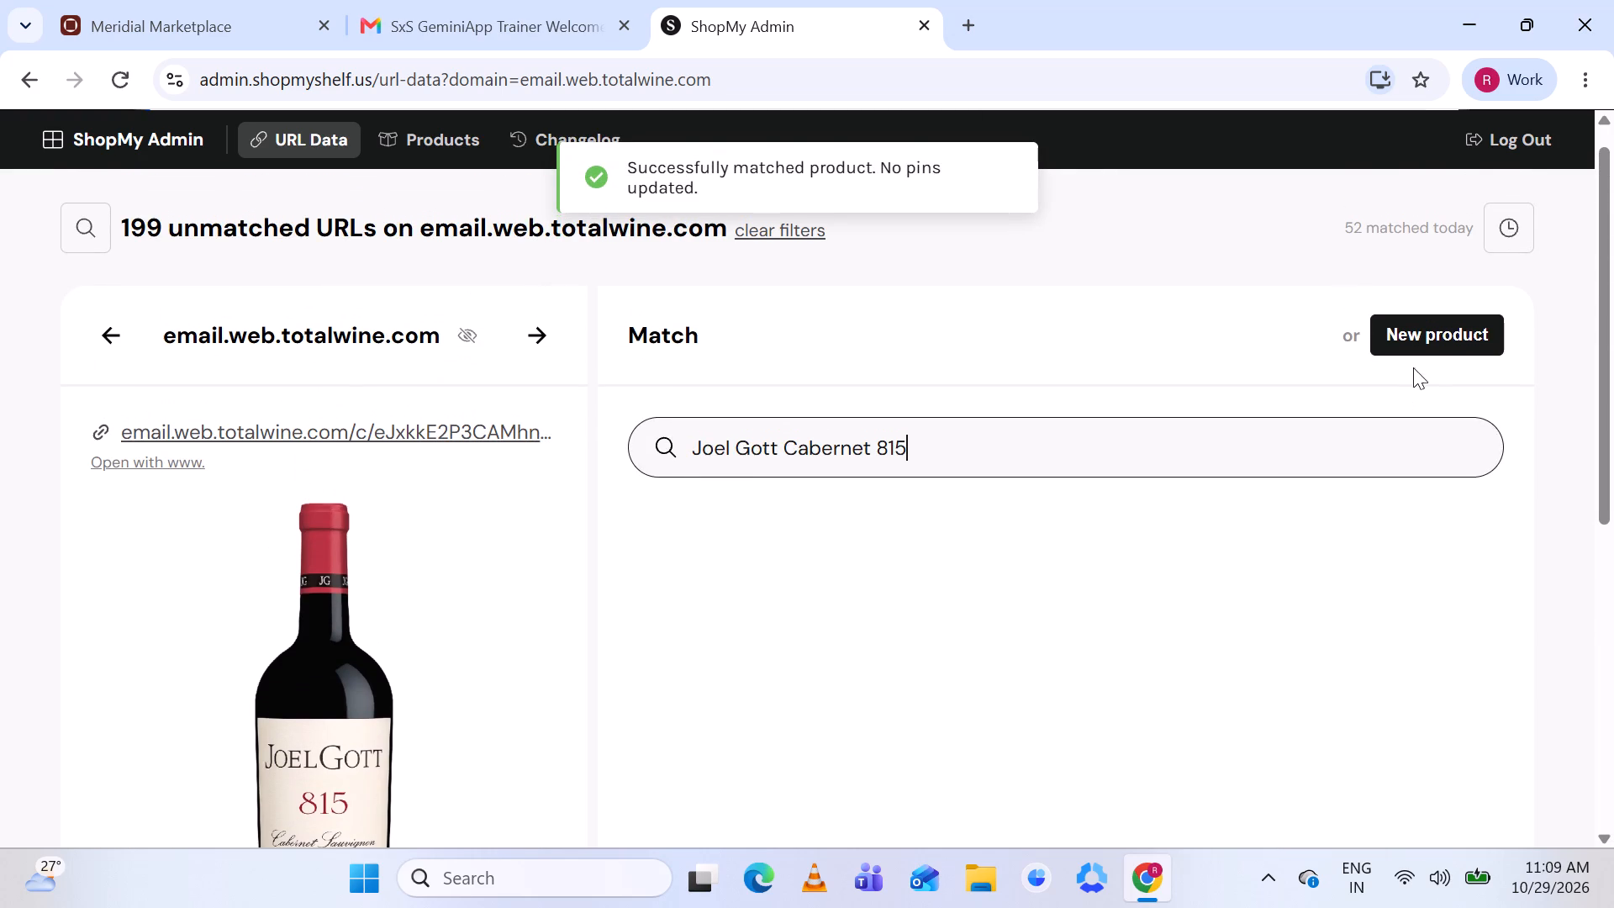
left_click(1420, 343)
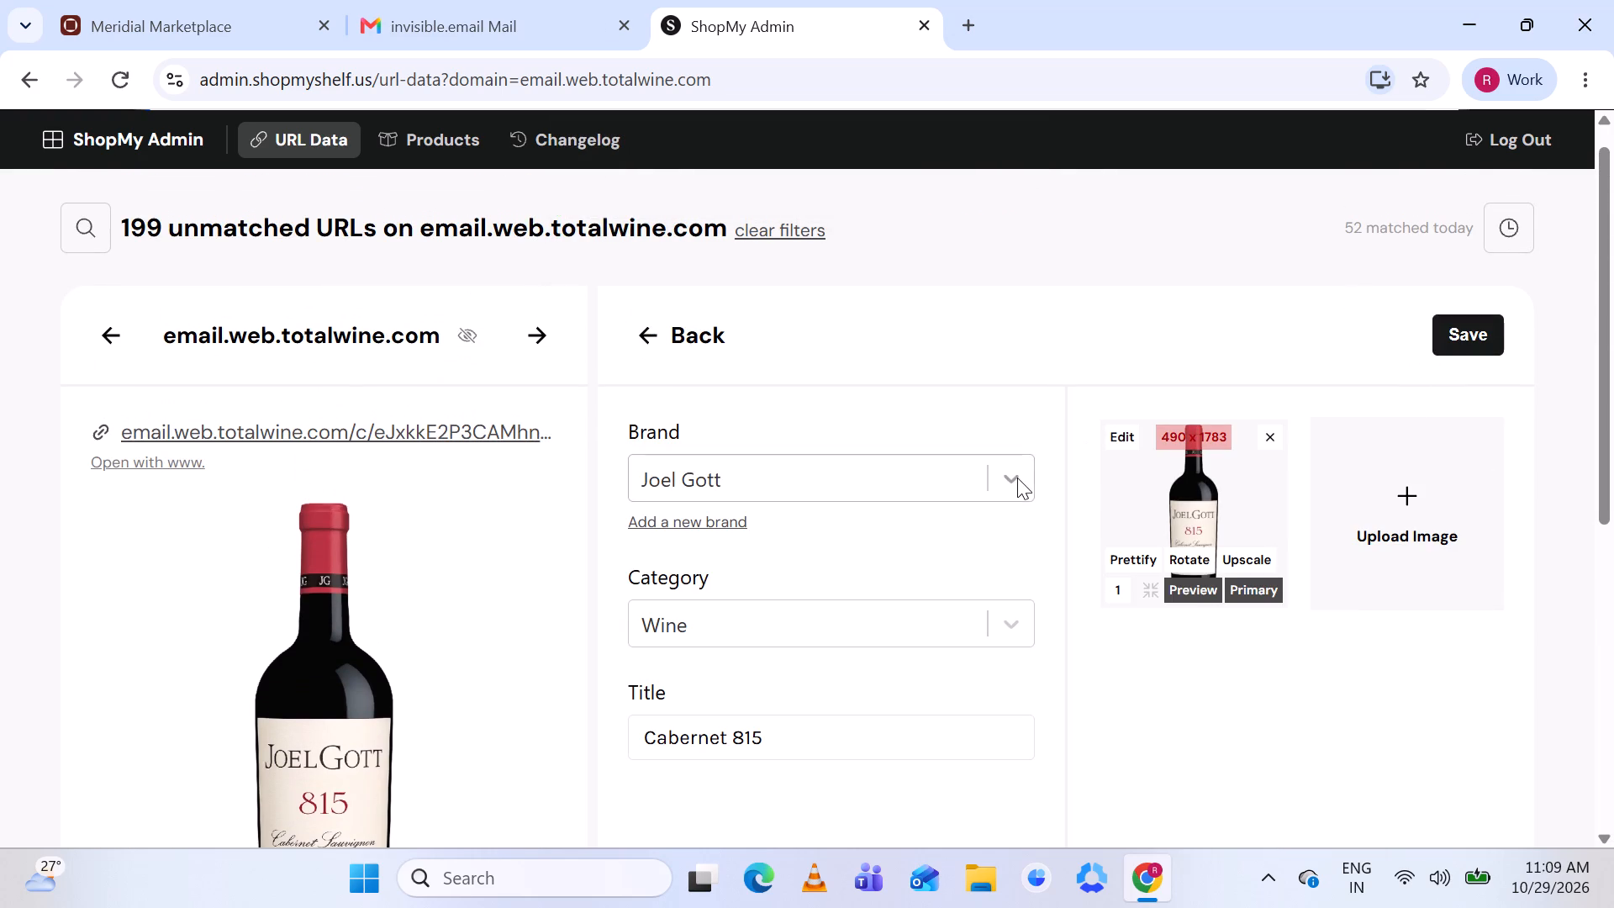
Check the new Joel Gott Cabernet 815 product details and prettify its bottle image.
scroll(928, 476, "down", 3)
scroll(928, 476, "up", 3)
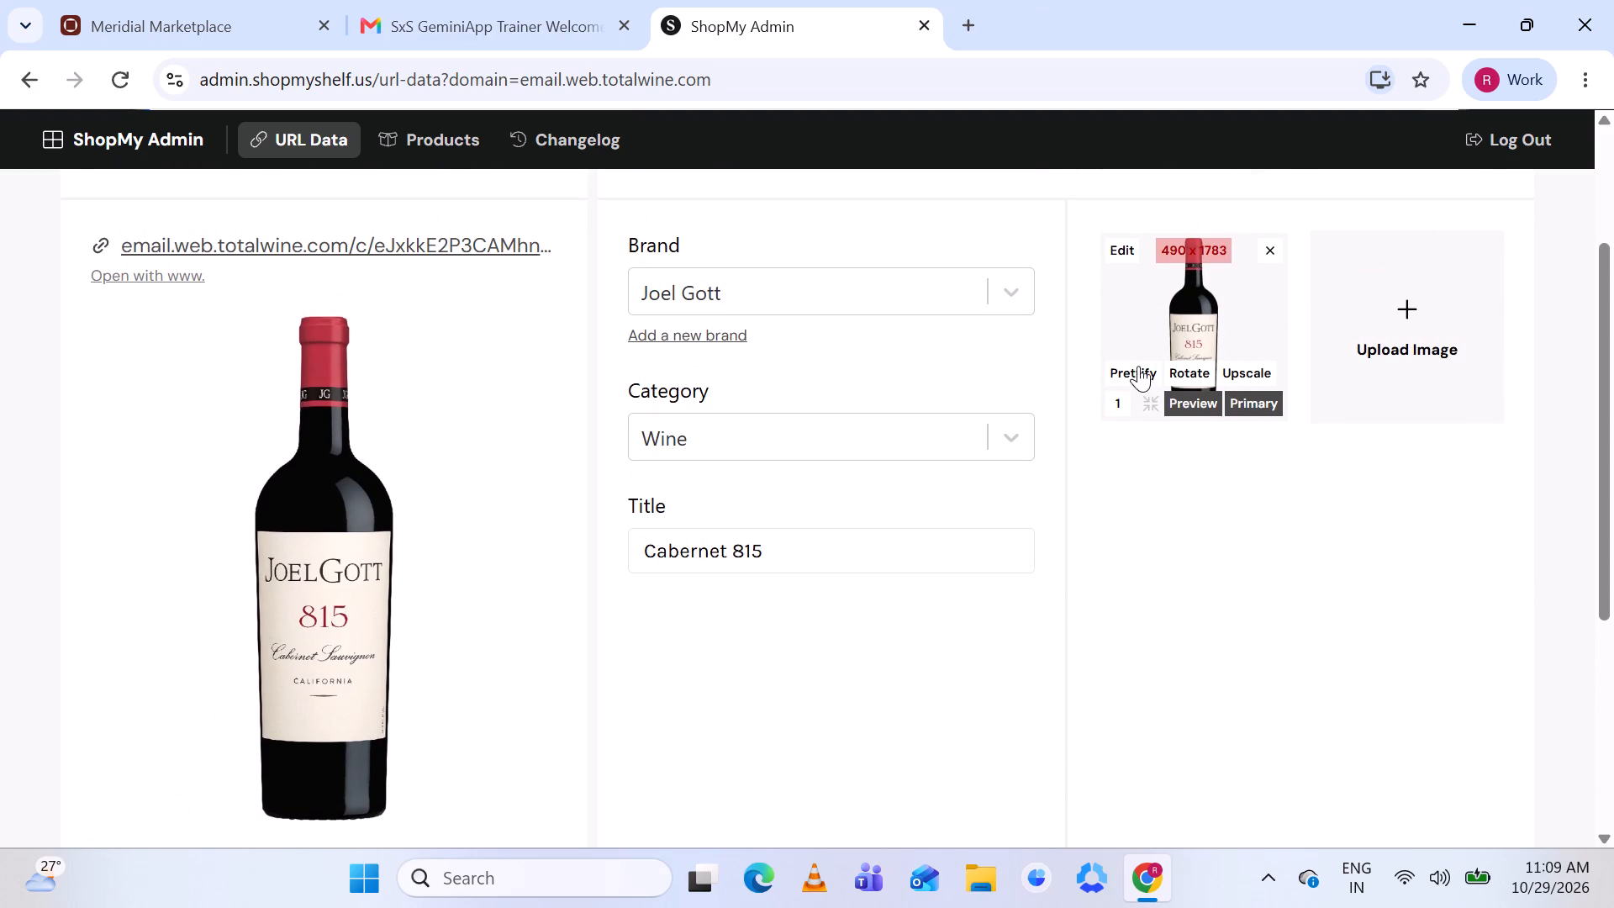
left_click(1135, 372)
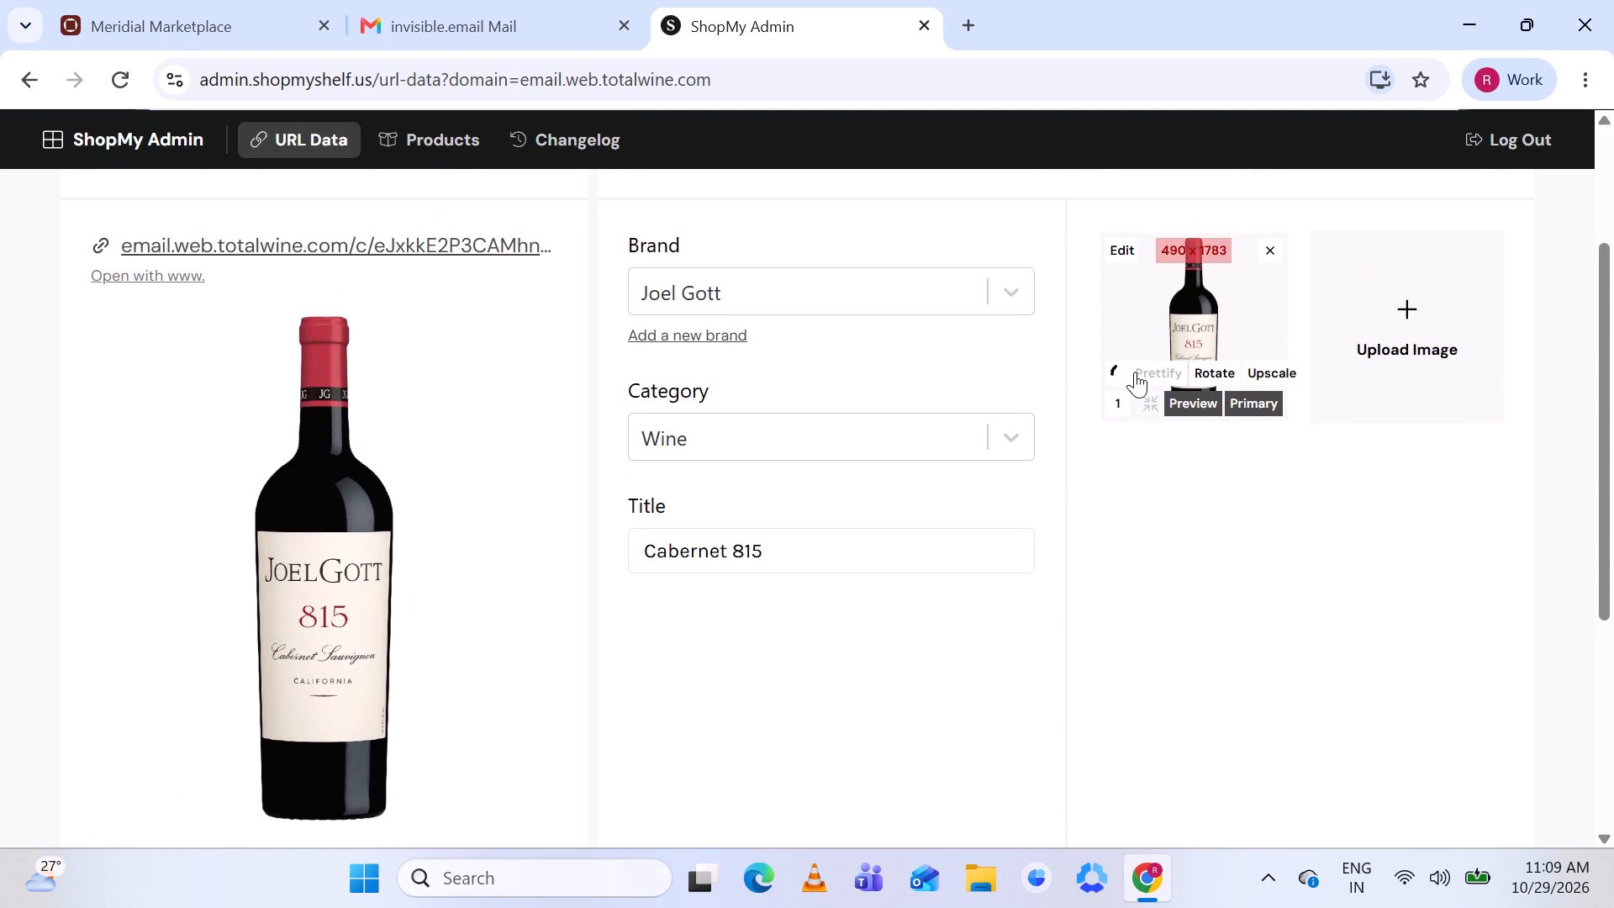